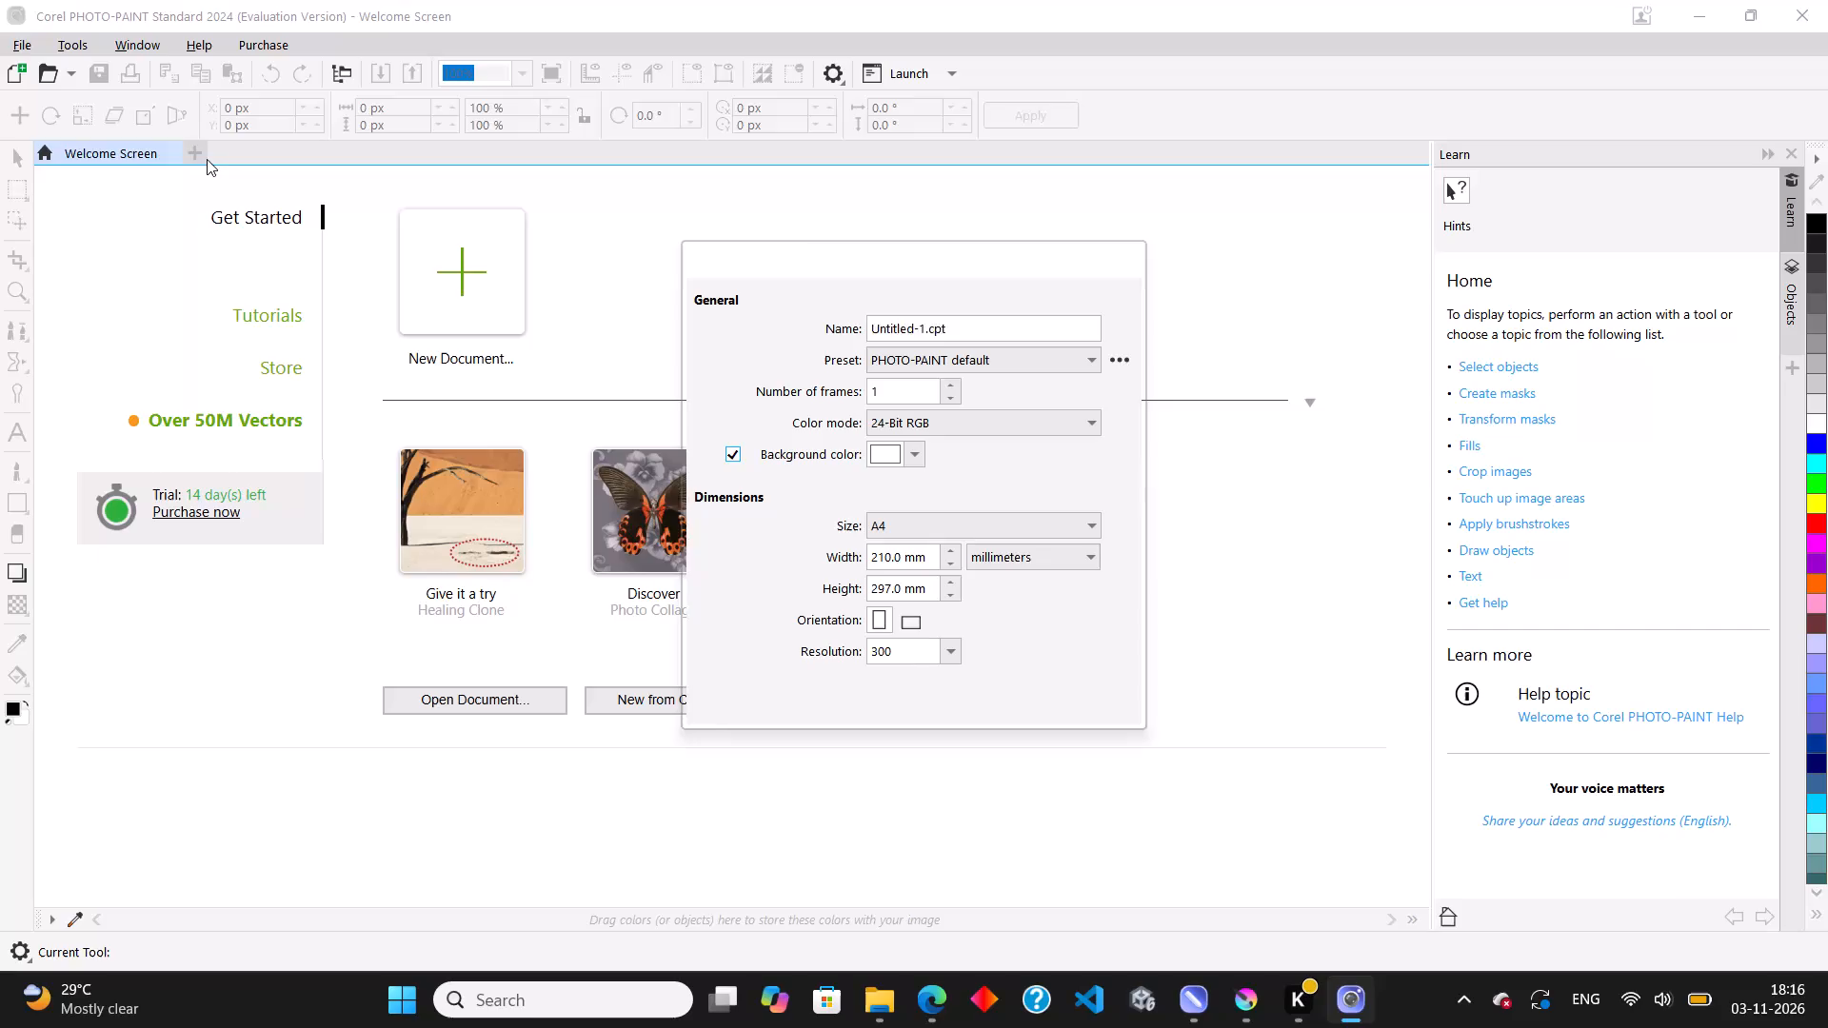
Discard the new document setup and exit Corel PHOTO-PAINT, declining the trial purchase offer.
{"action": "left_click", "coordinate": [1126, 253]}
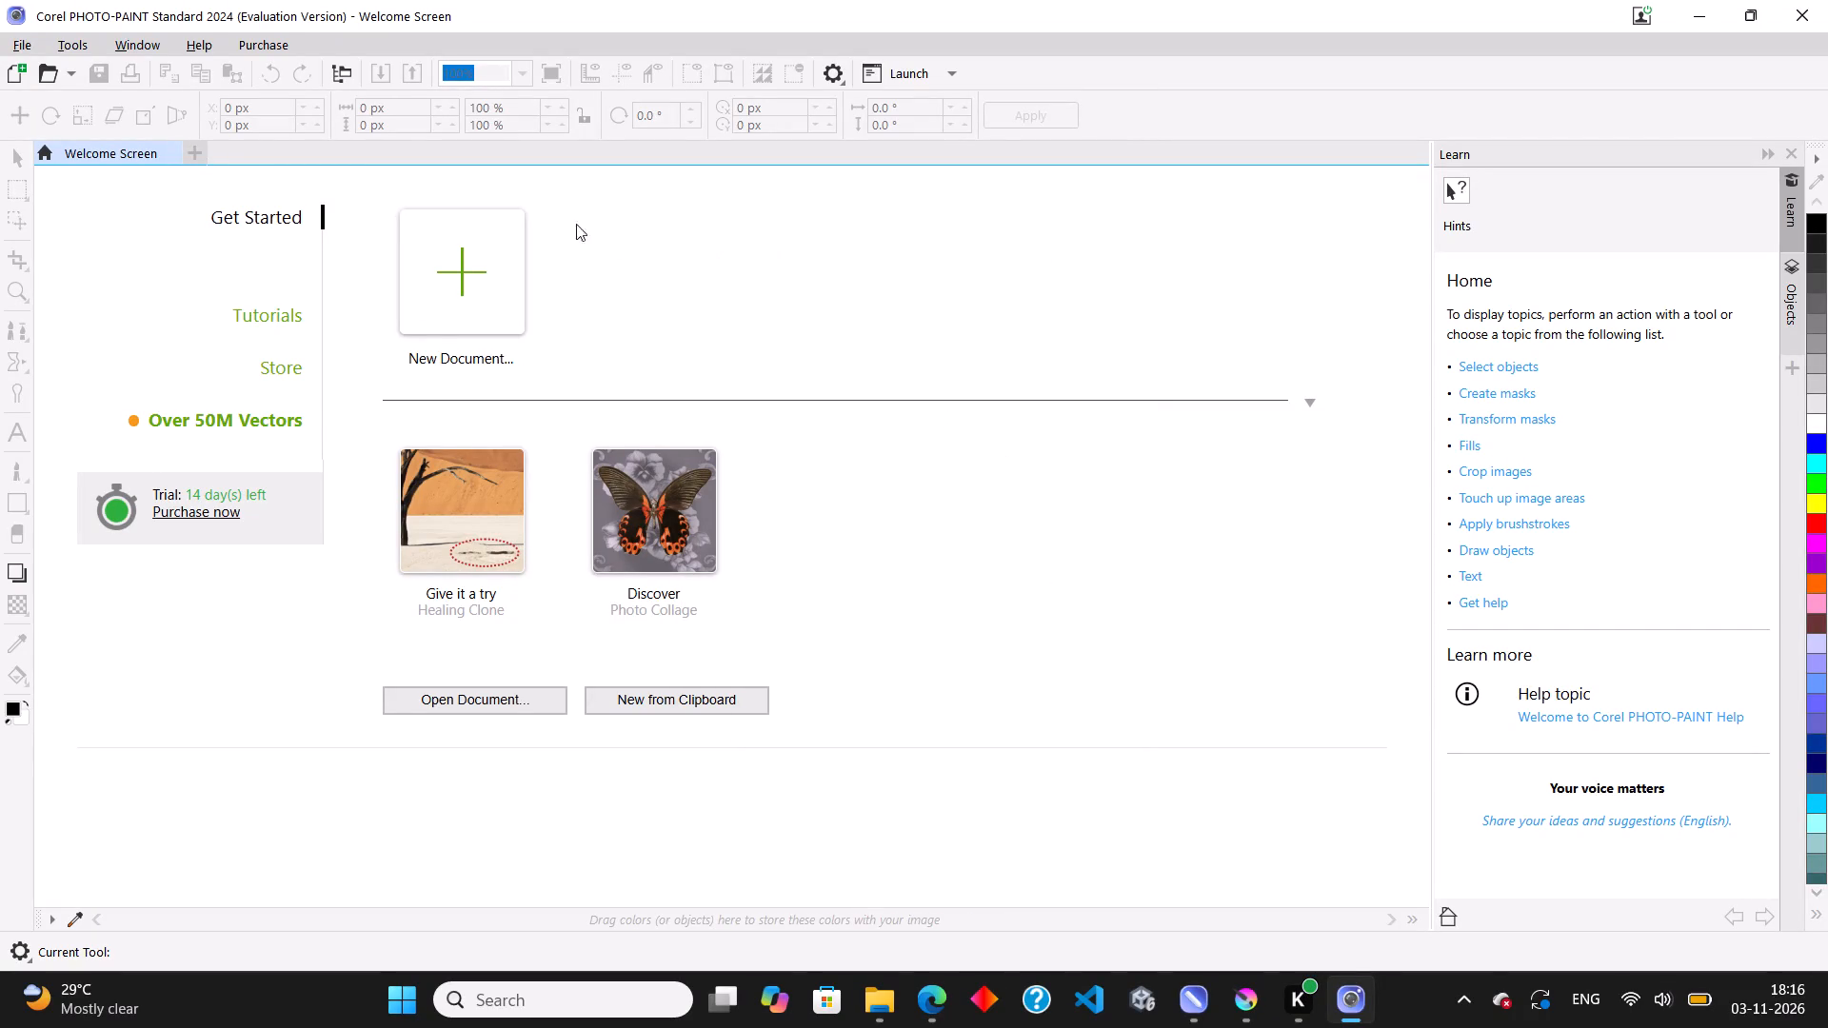
{"action": "left_click", "coordinate": [1791, 1]}
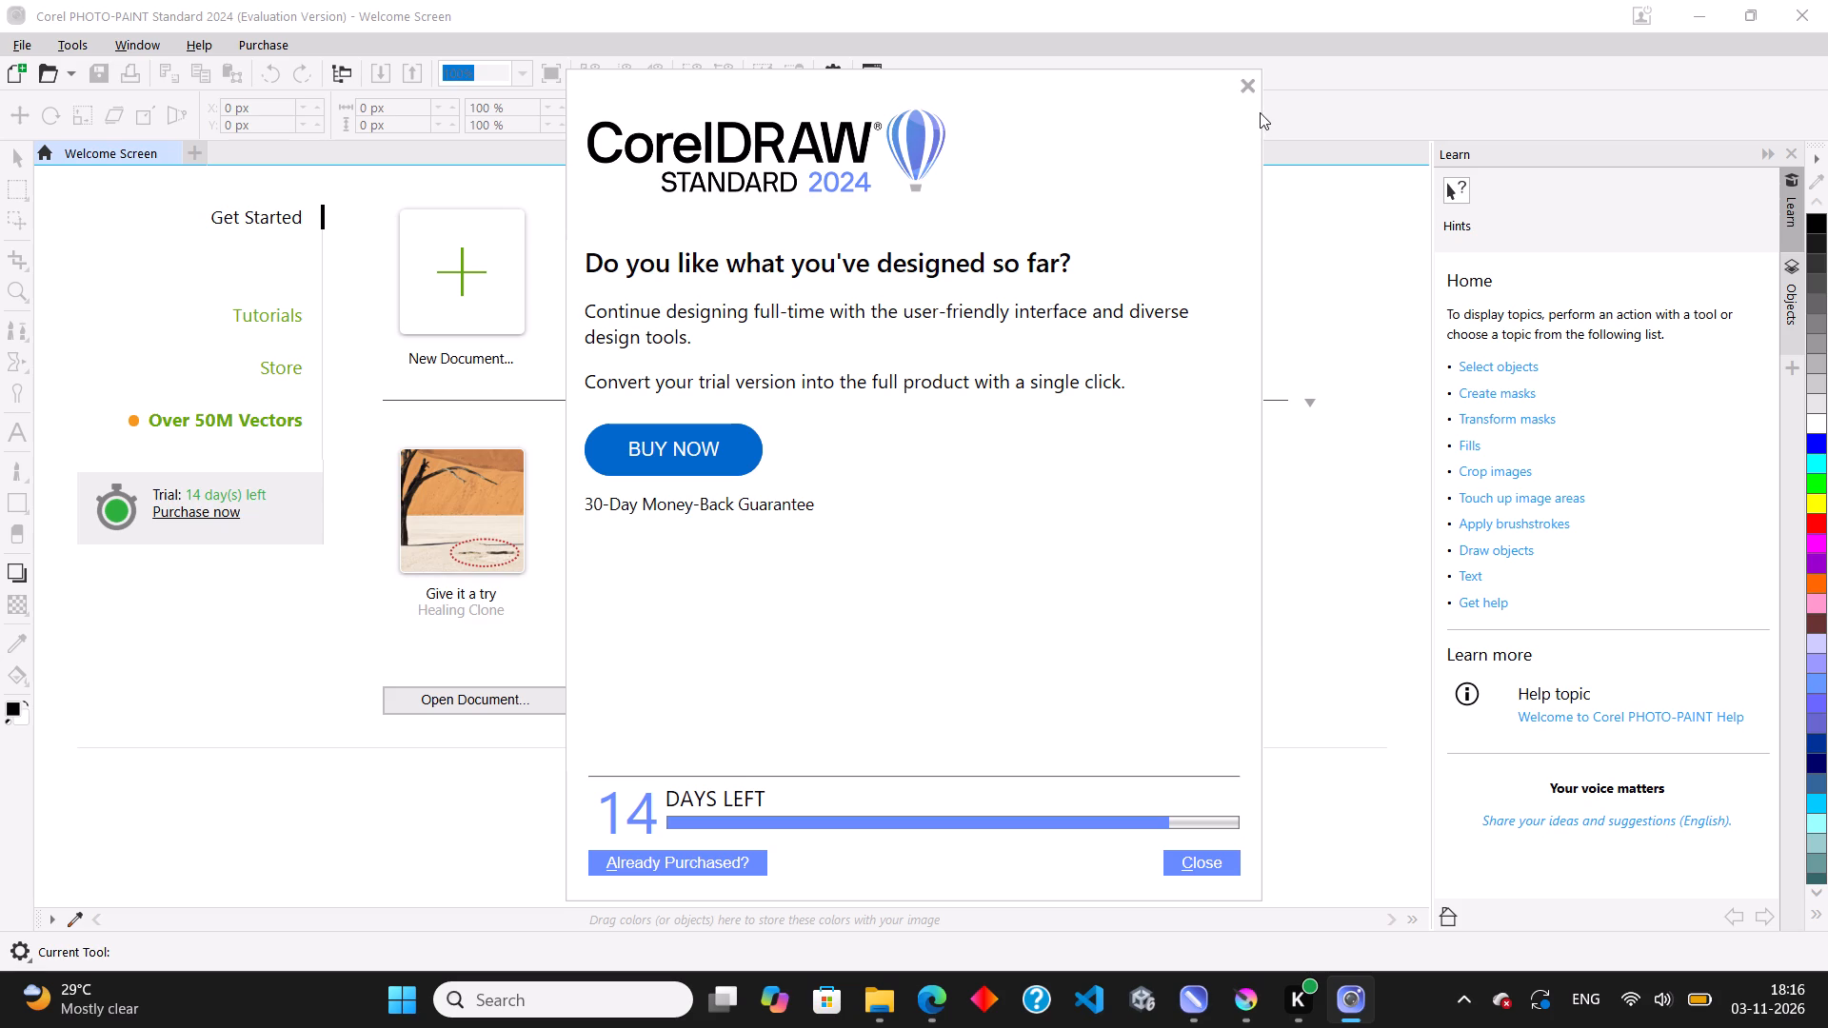
{"action": "left_click", "coordinate": [1250, 78]}
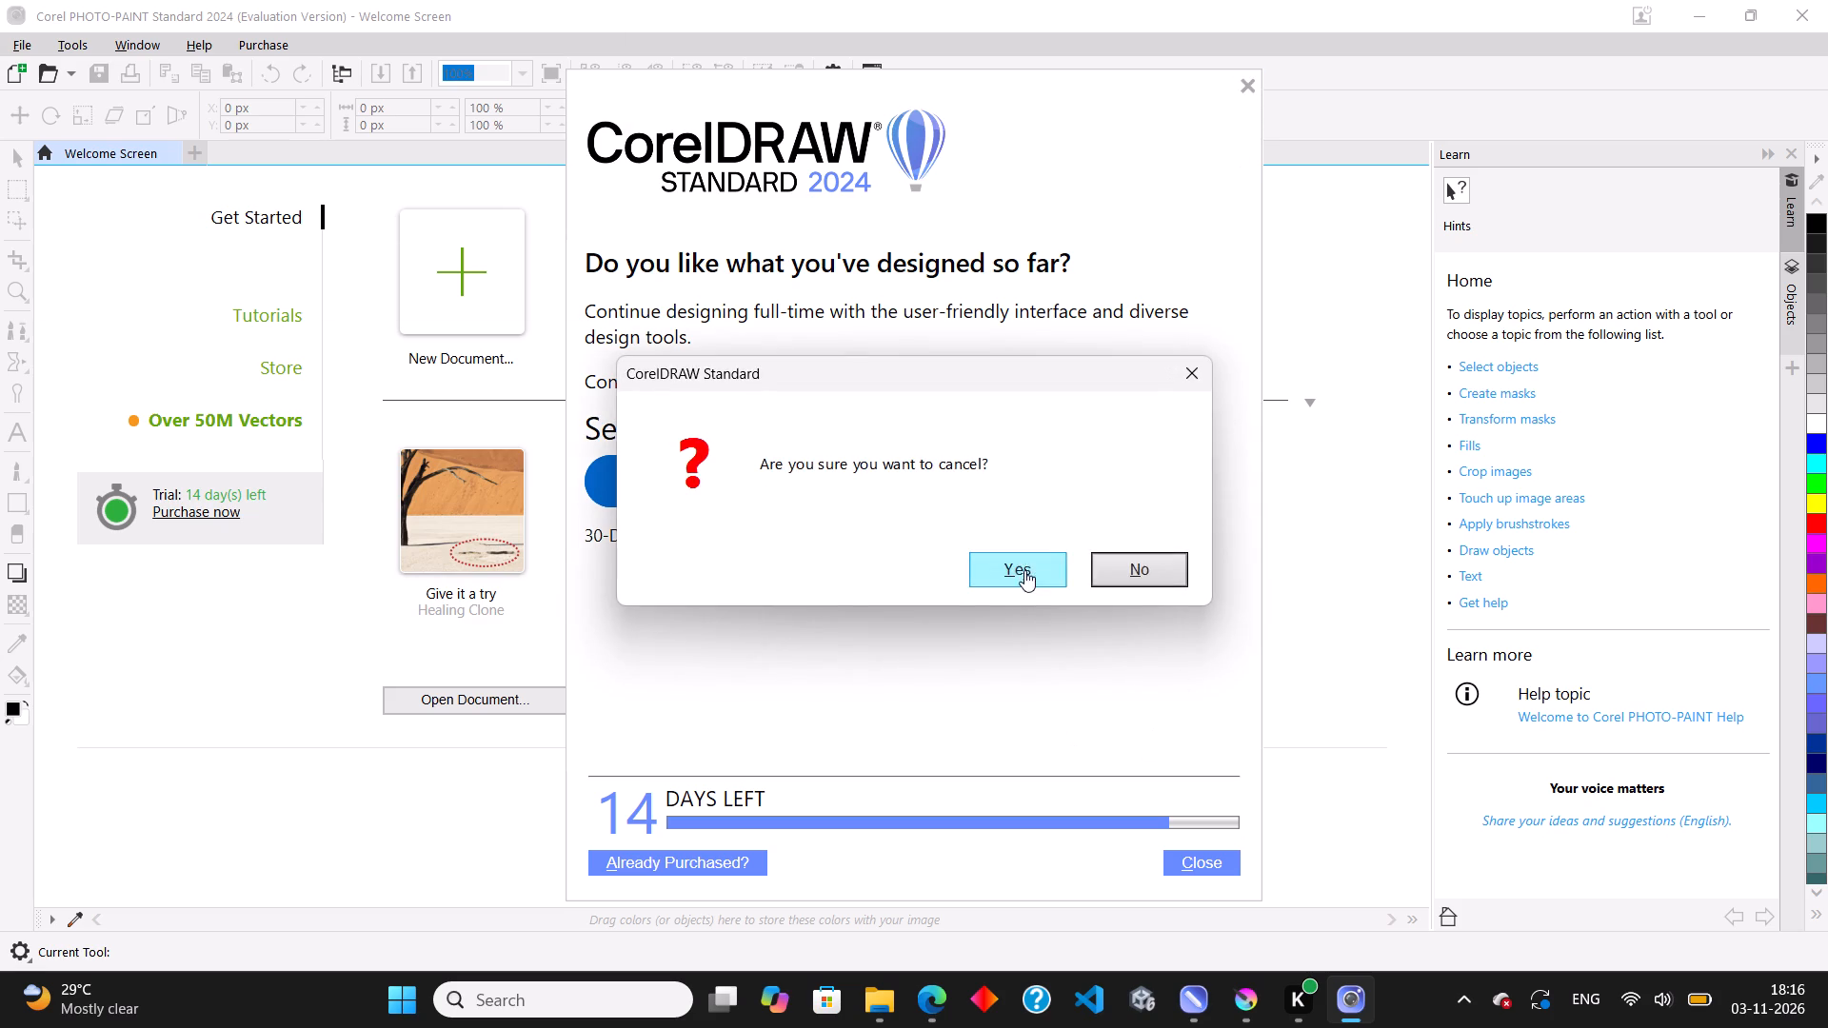
{"action": "left_click", "coordinate": [1026, 567]}
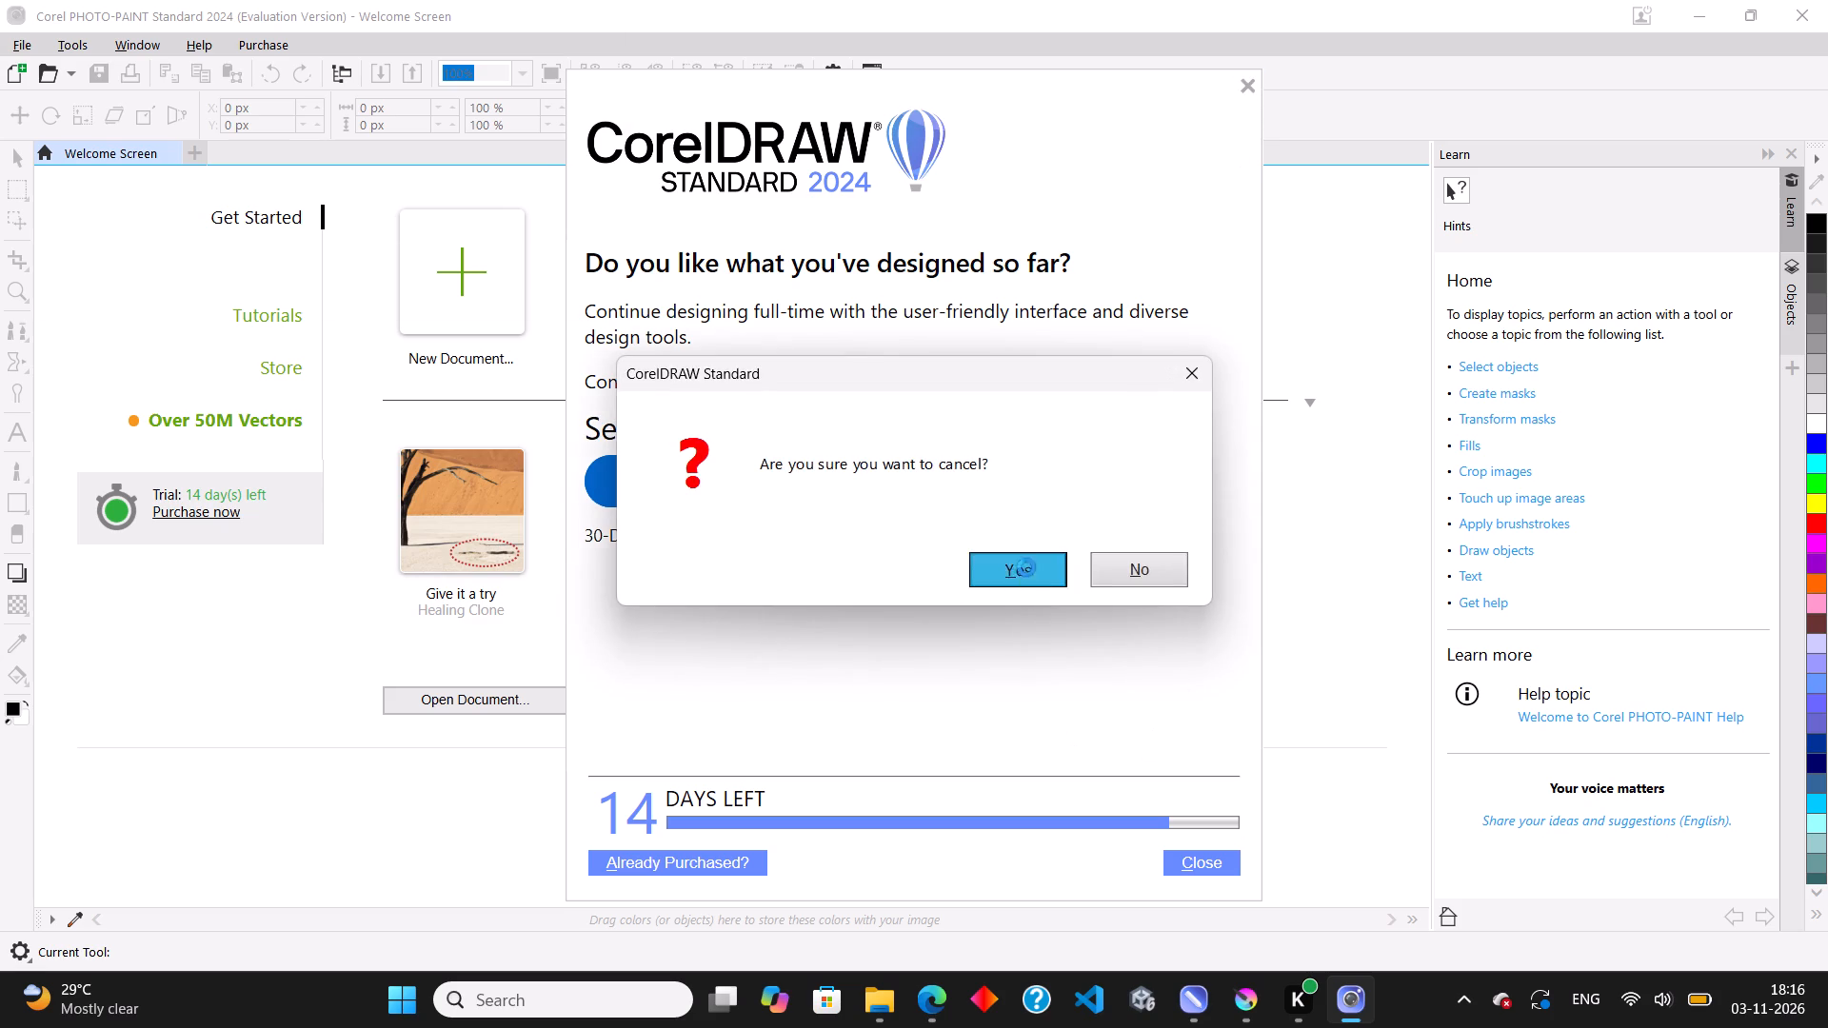
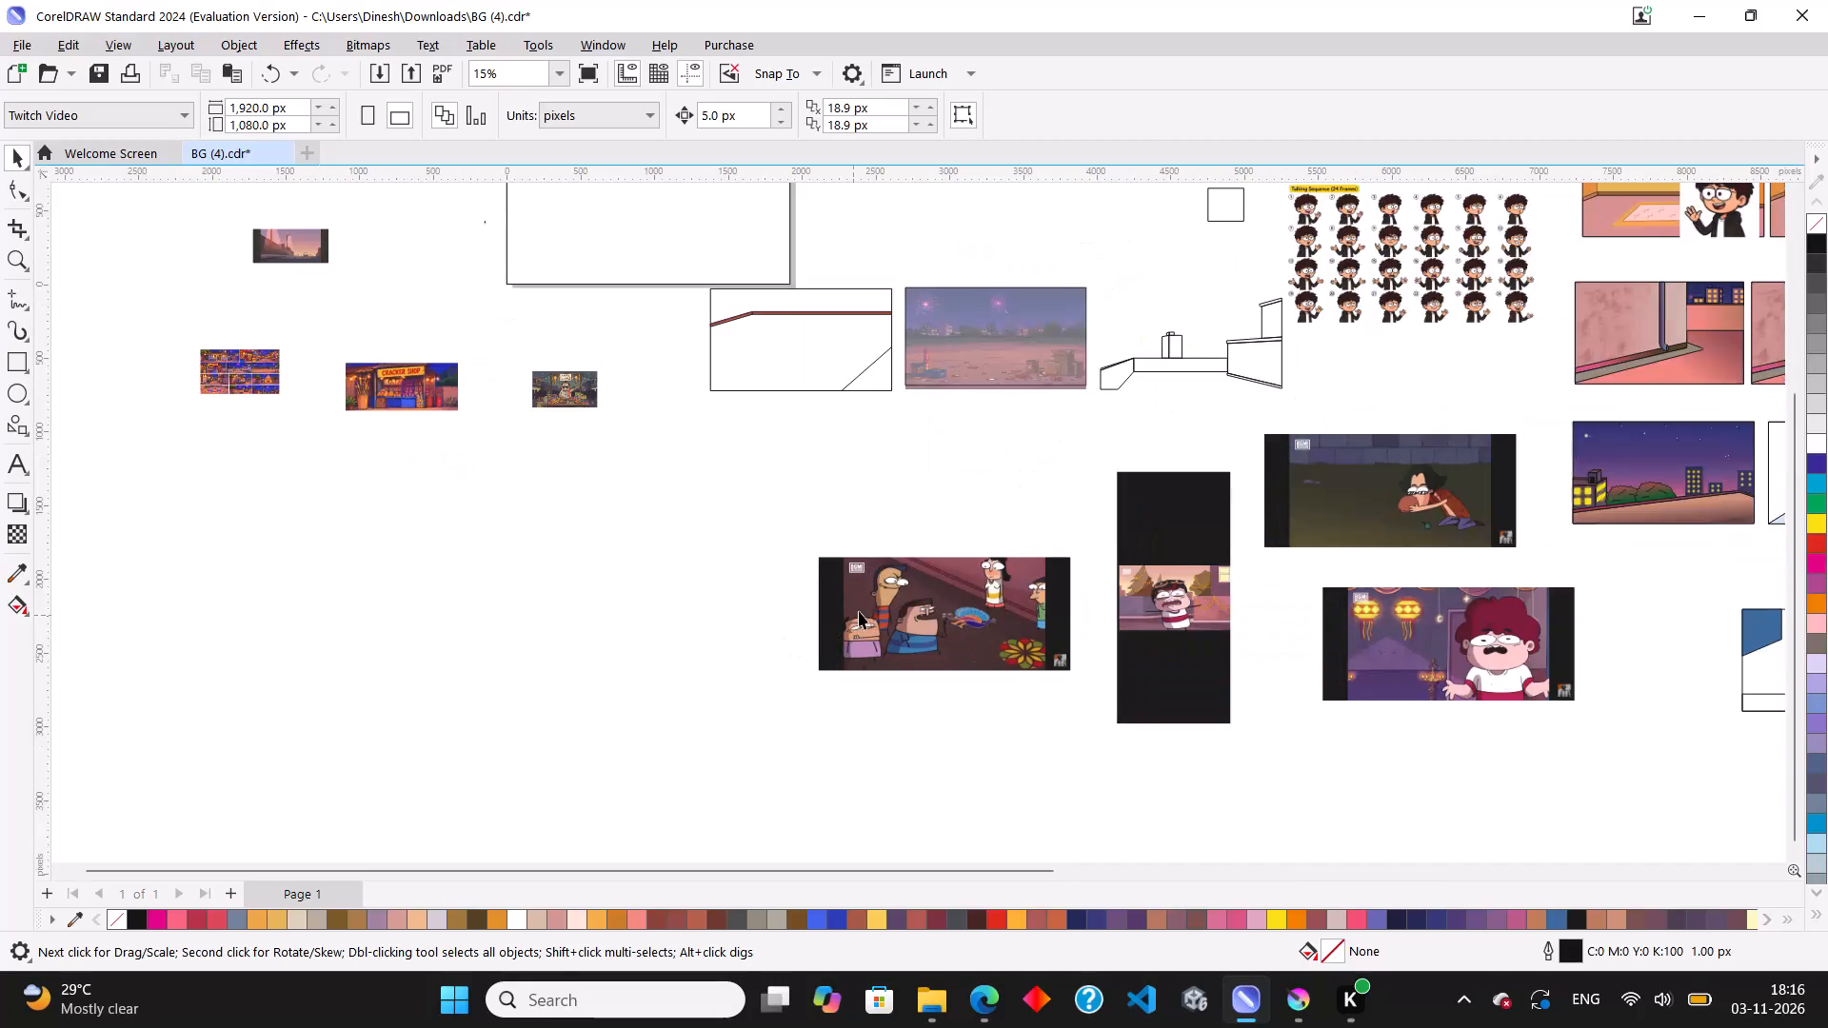
Examine the reference cartoon screenshots with dark borders and the background artwork around them in the BG (4).cdr drawing.
{"action": "scroll", "coordinate": [957, 583], "scroll_direction": "up", "scroll_amount": 3}
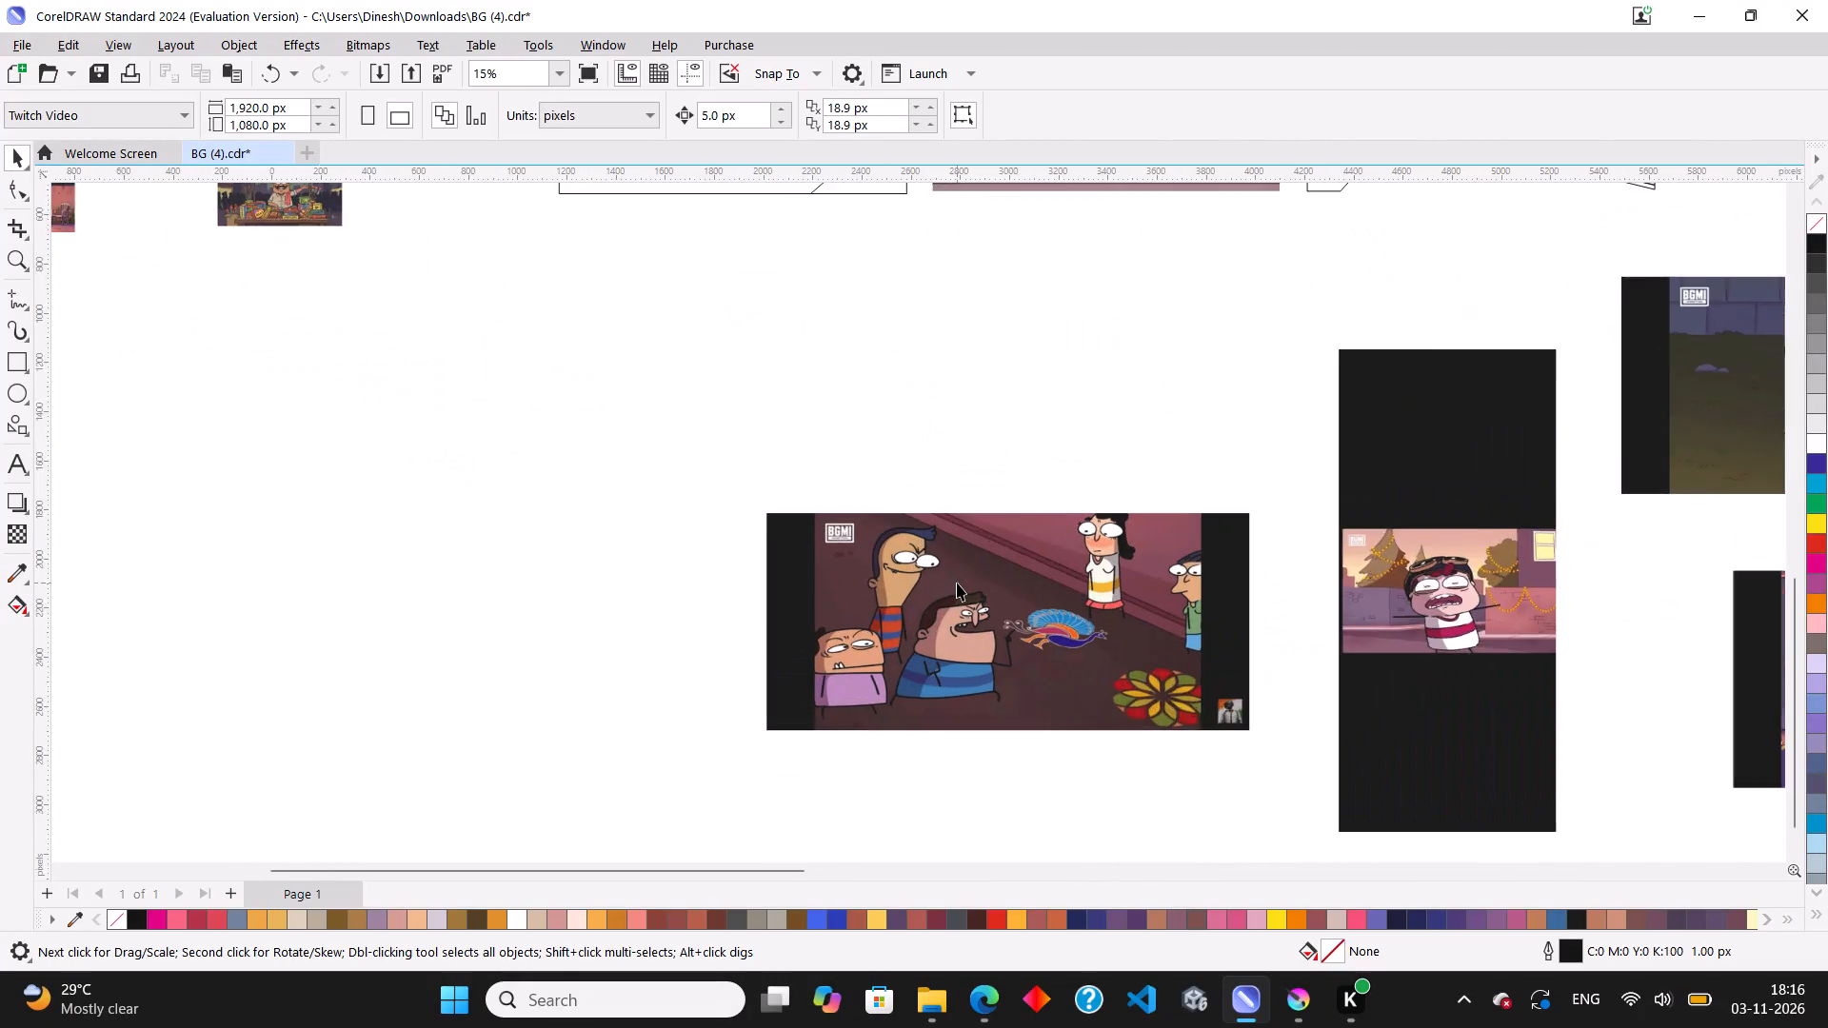
{"action": "scroll", "coordinate": [964, 583], "scroll_direction": "up", "scroll_amount": 4}
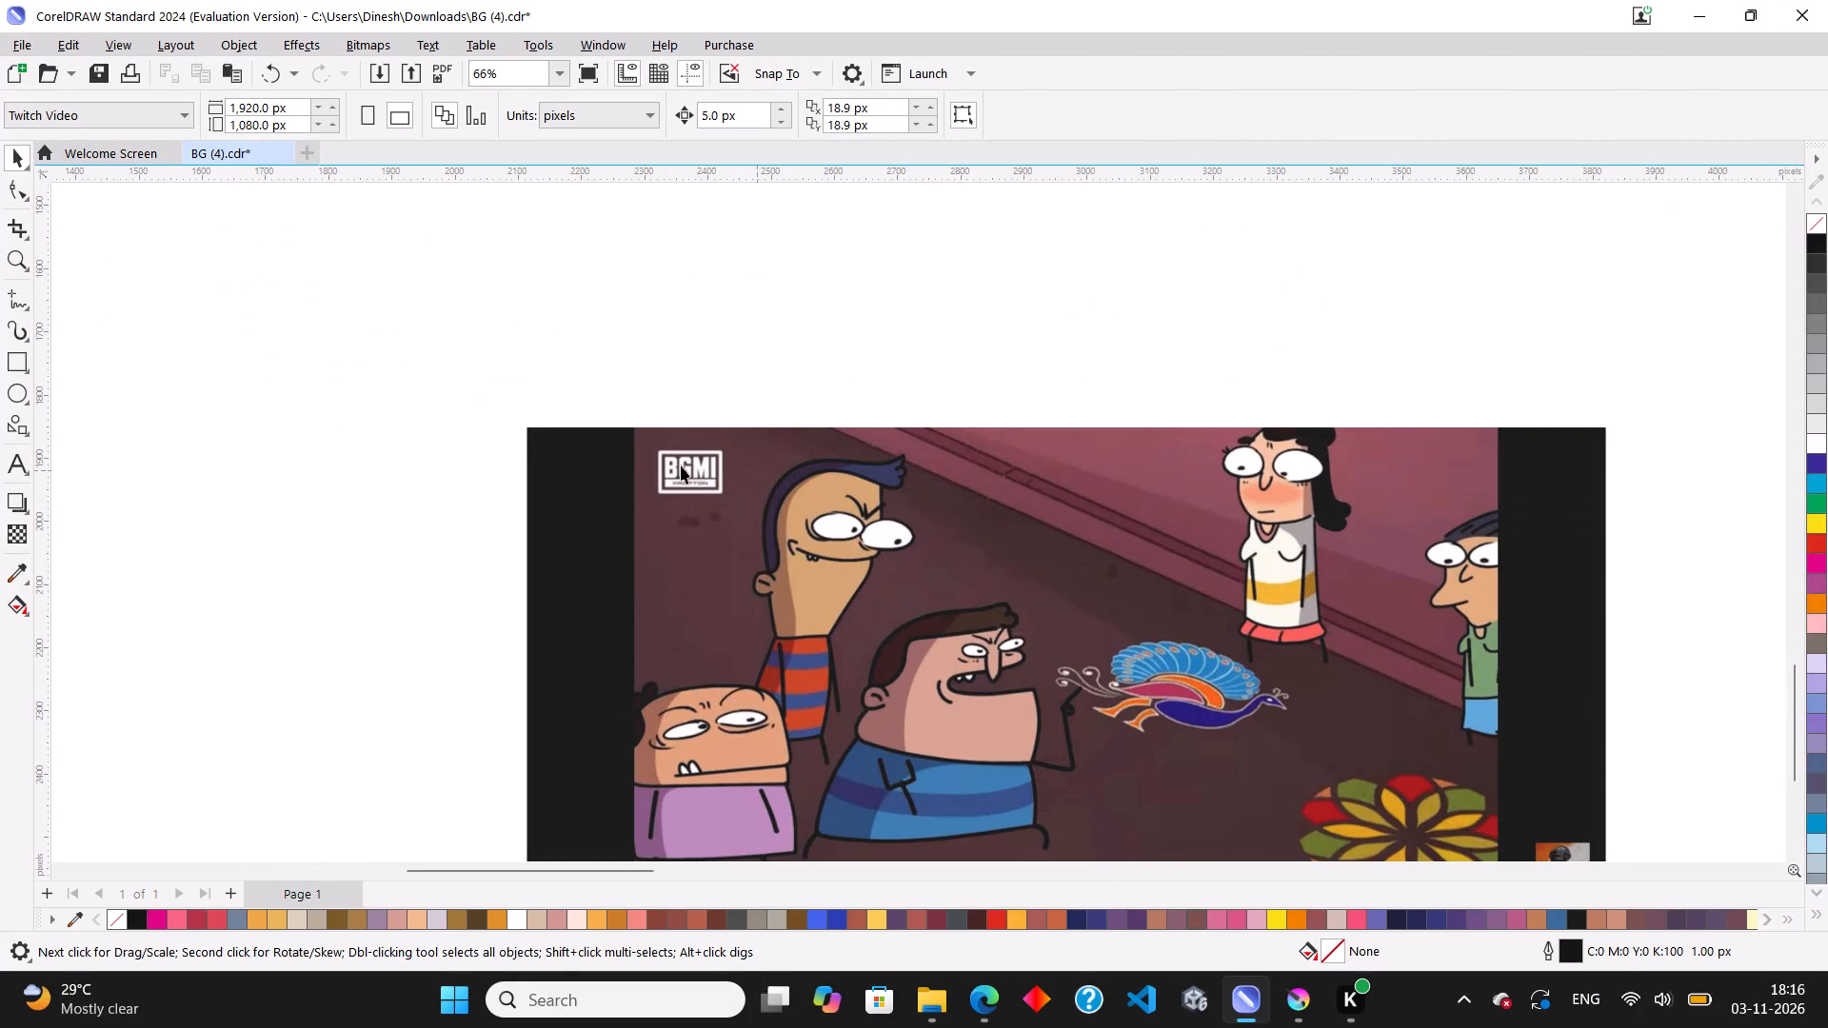
{"action": "scroll", "coordinate": [681, 465], "scroll_direction": "down", "scroll_amount": 8}
{"action": "scroll", "coordinate": [745, 476], "scroll_direction": "up", "scroll_amount": 4}
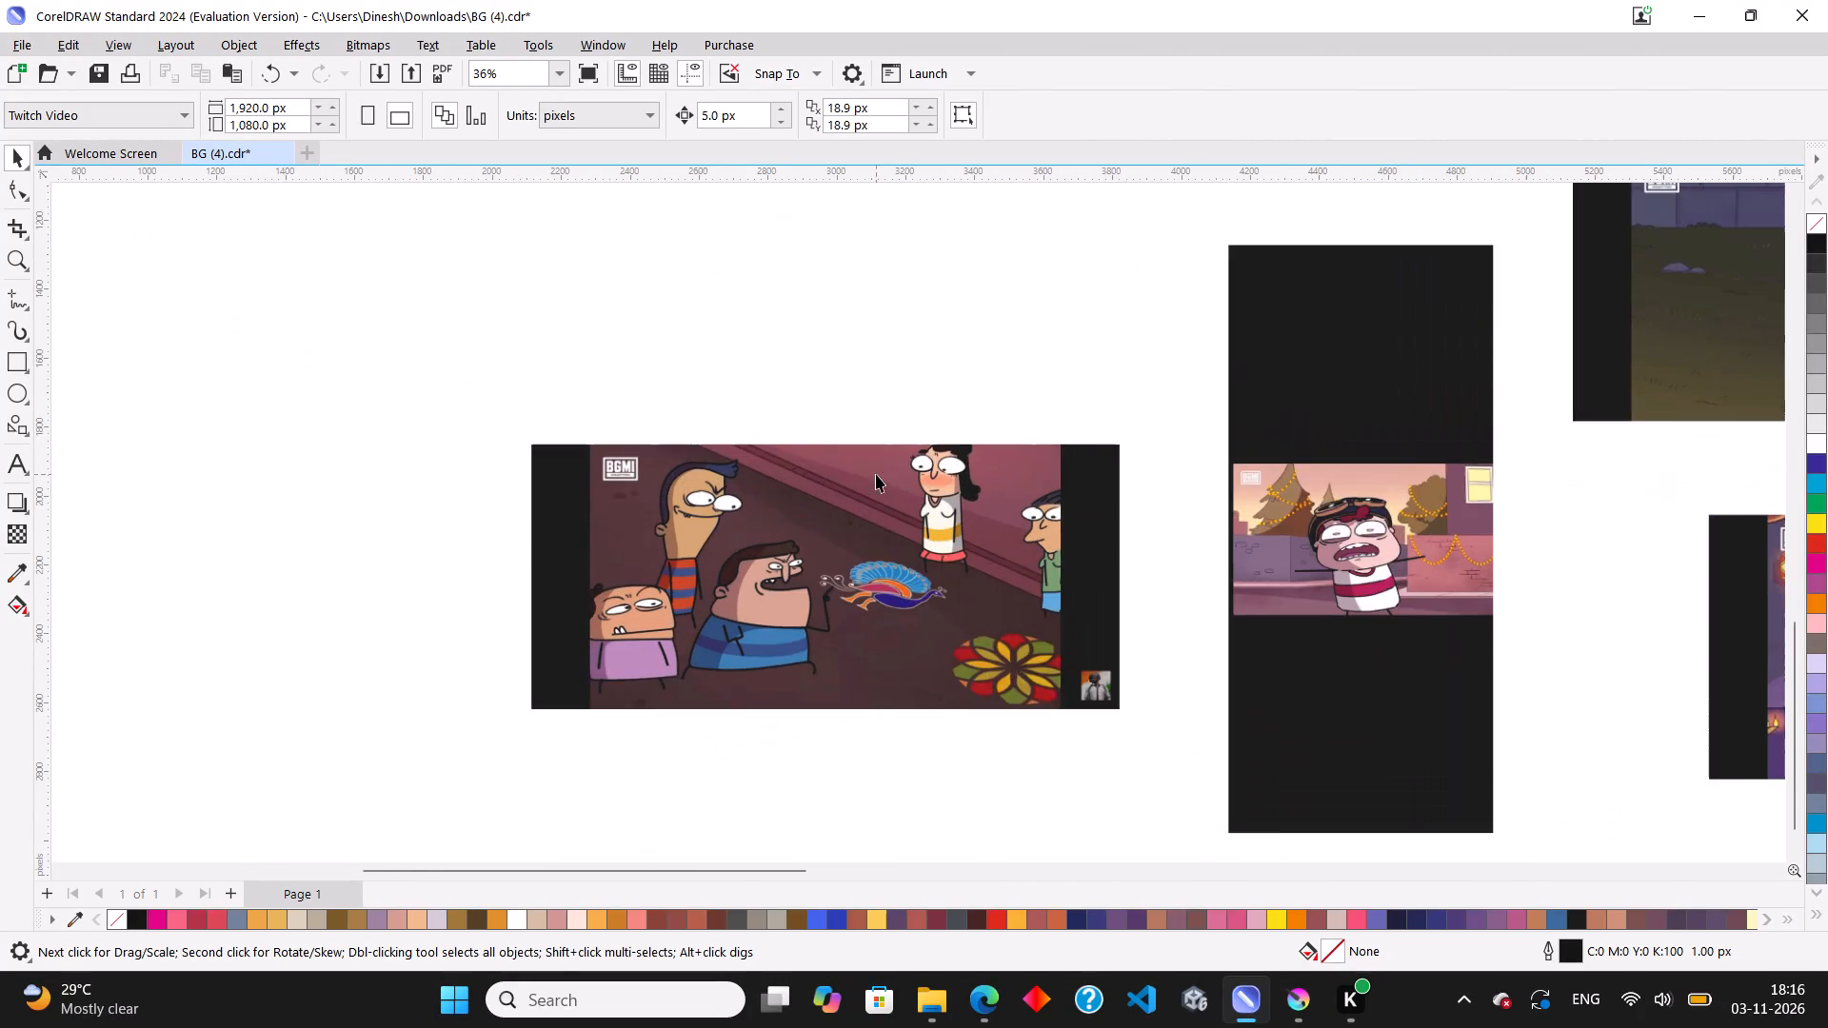
{"action": "scroll", "coordinate": [893, 461], "scroll_direction": "up", "scroll_amount": 3}
{"action": "scroll", "coordinate": [893, 461], "scroll_direction": "down", "scroll_amount": 10}
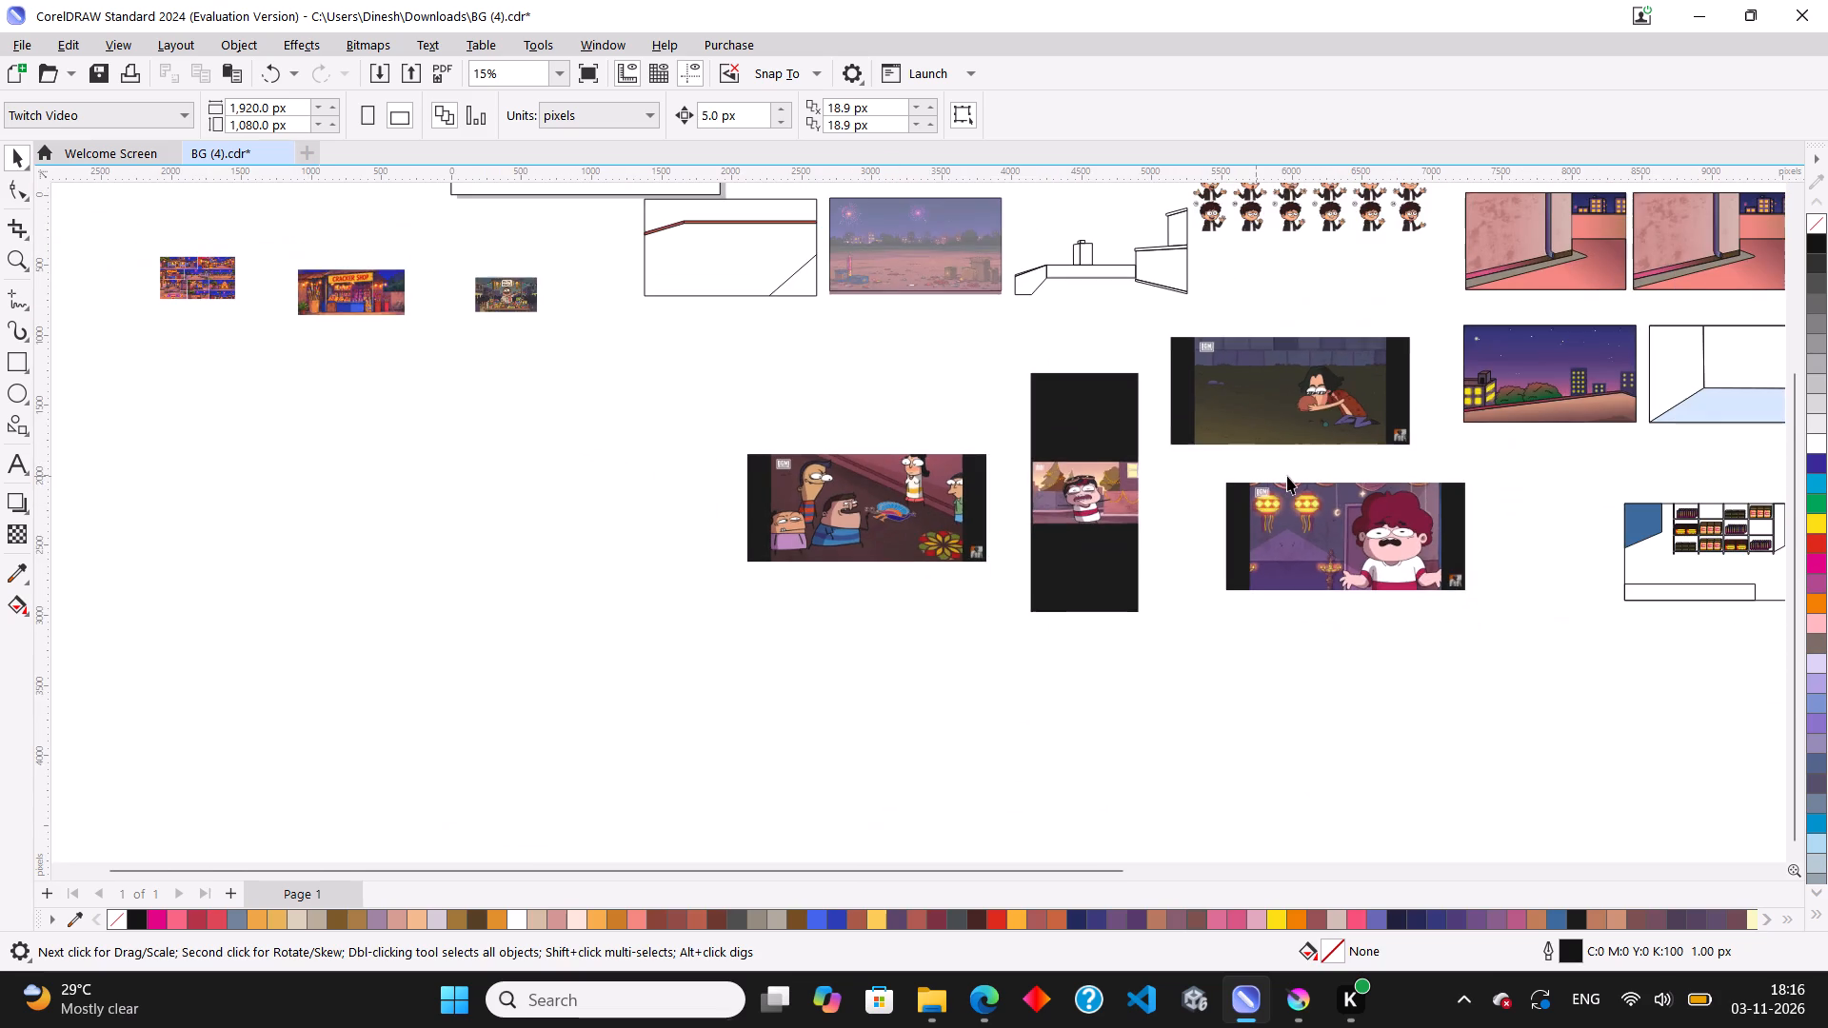
{"action": "scroll", "coordinate": [1161, 491], "scroll_direction": "up", "scroll_amount": 13}
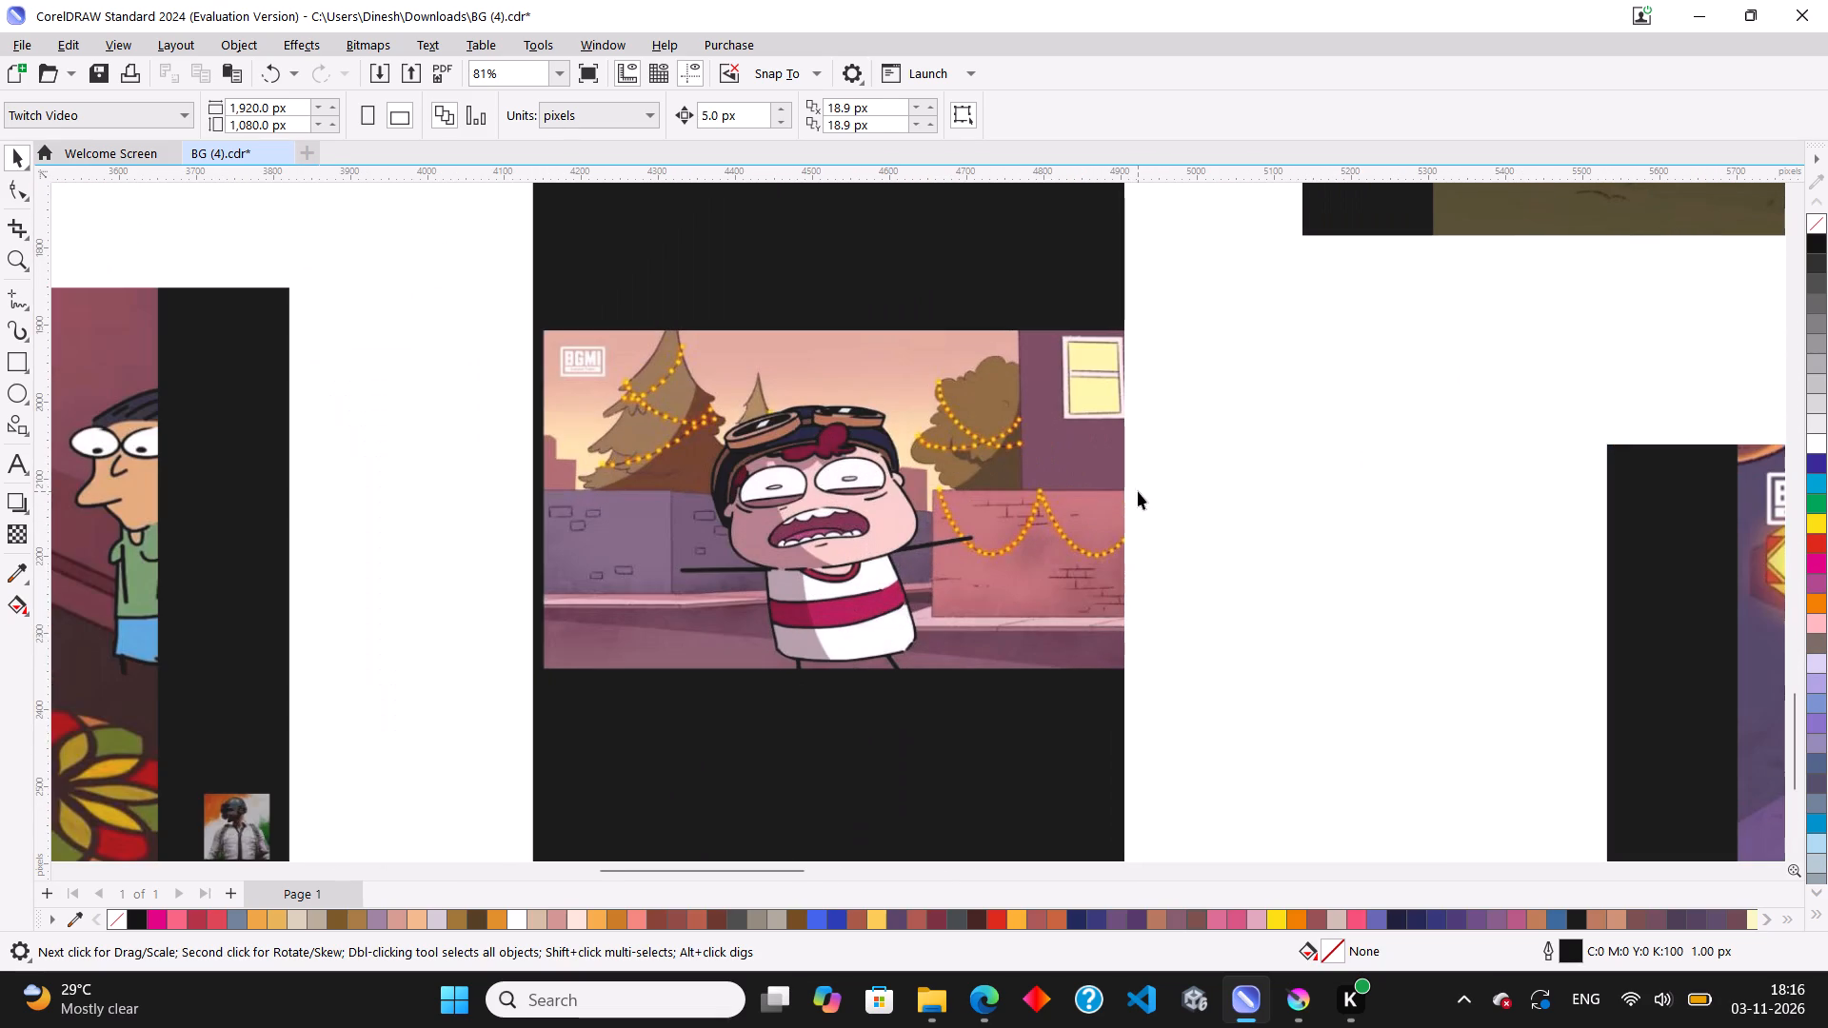
{"action": "scroll", "coordinate": [1138, 491], "scroll_direction": "down", "scroll_amount": 4}
{"action": "scroll", "coordinate": [1018, 491], "scroll_direction": "down", "scroll_amount": 8}
{"action": "scroll", "coordinate": [940, 495], "scroll_direction": "down", "scroll_amount": 4}
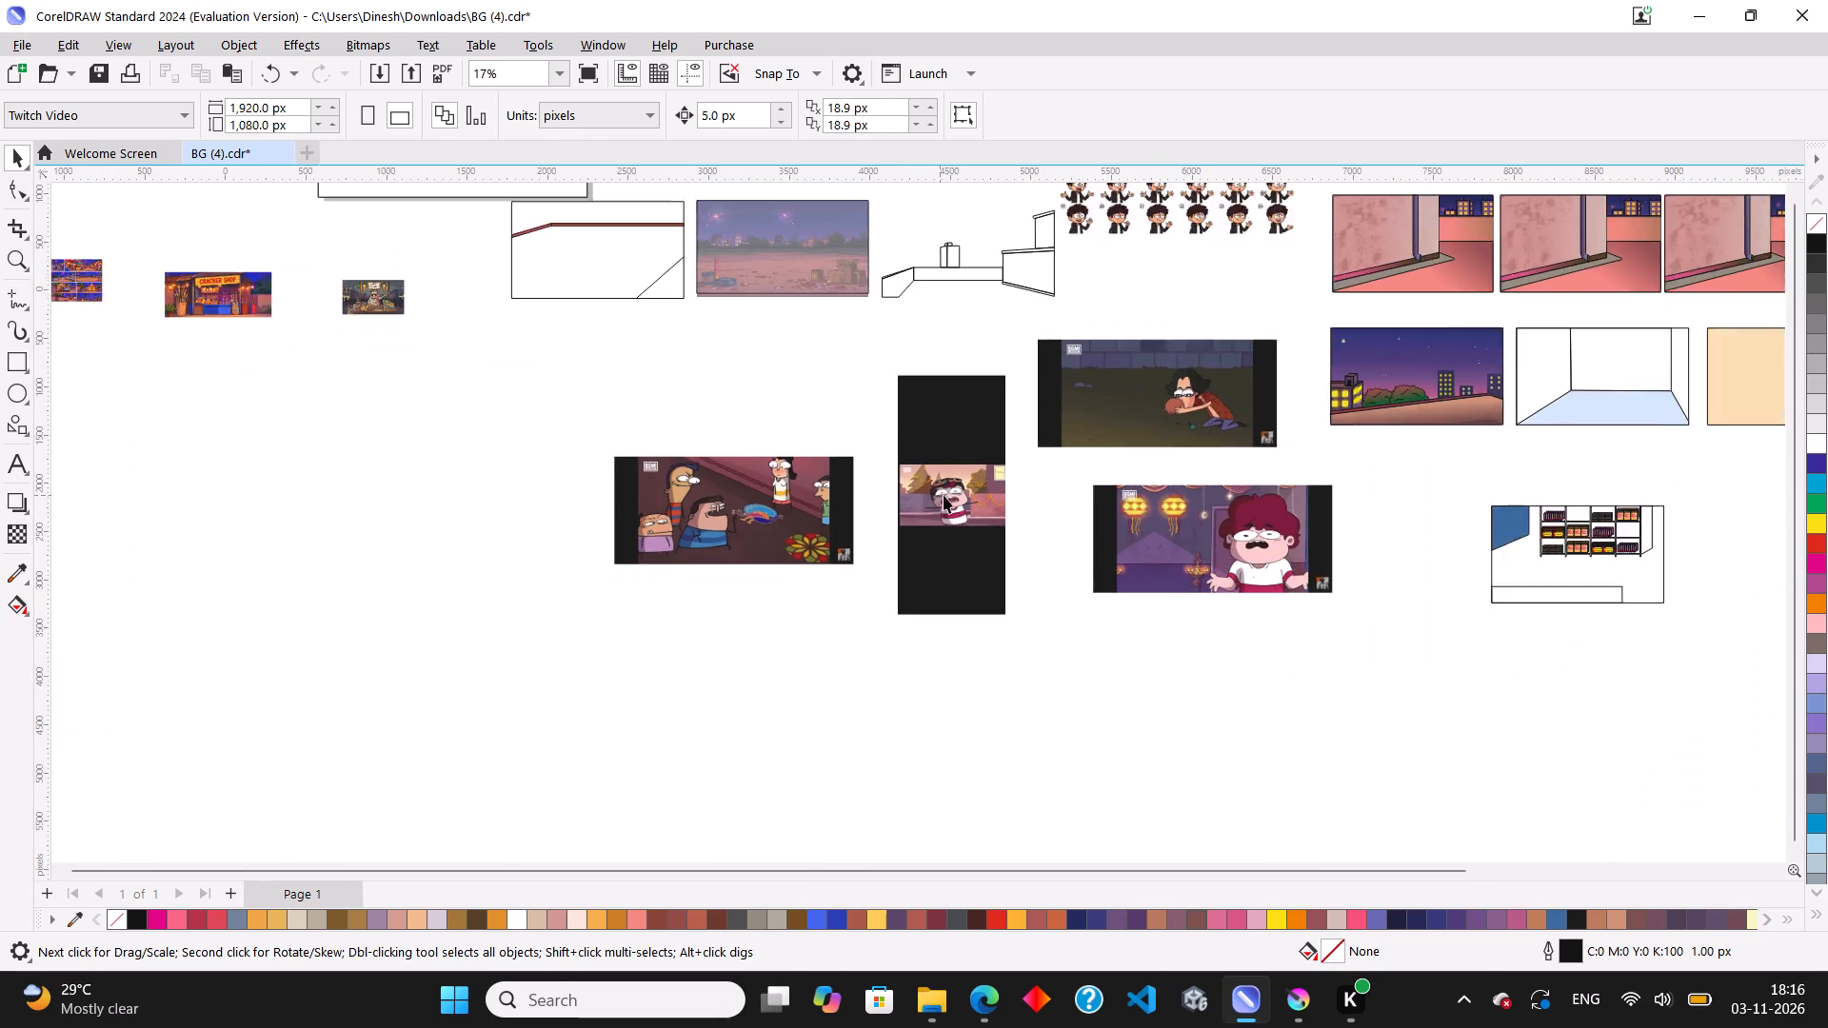
{"action": "scroll", "coordinate": [1203, 467], "scroll_direction": "up", "scroll_amount": 8}
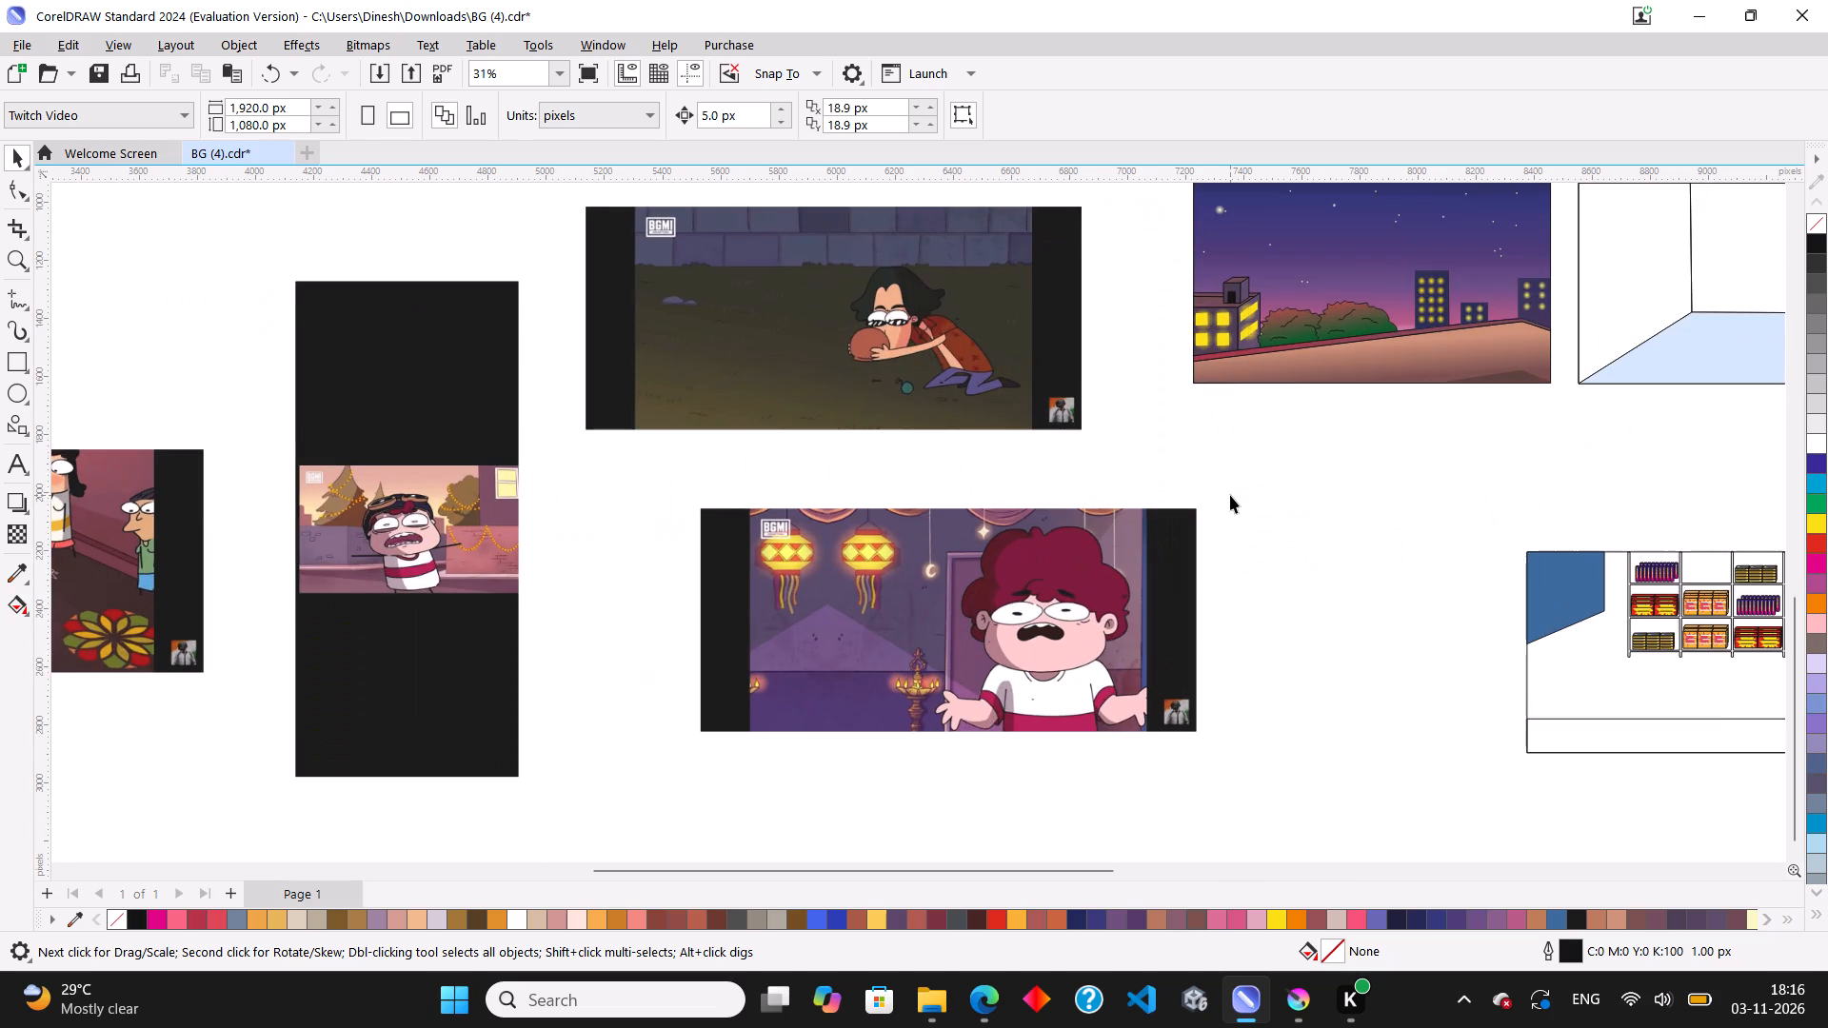
{"action": "scroll", "coordinate": [1230, 495], "scroll_direction": "down", "scroll_amount": 8}
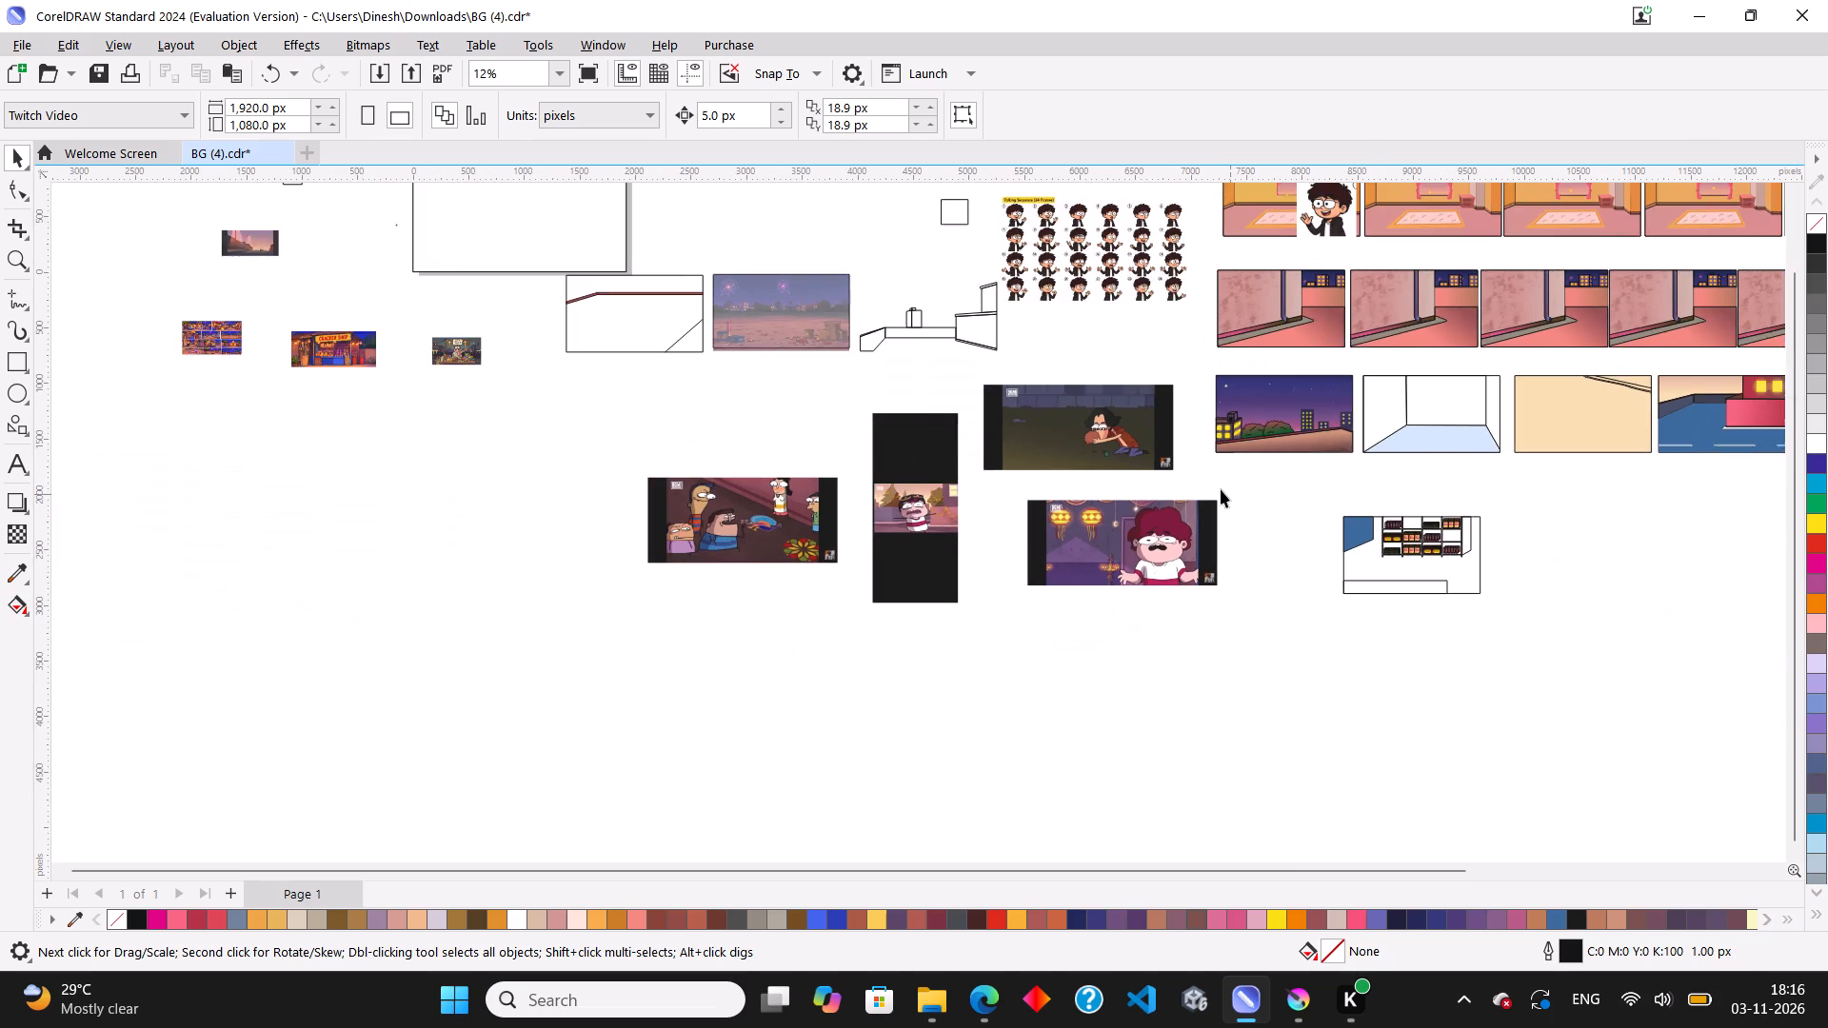
{"action": "scroll", "coordinate": [1196, 450], "scroll_direction": "up", "scroll_amount": 4}
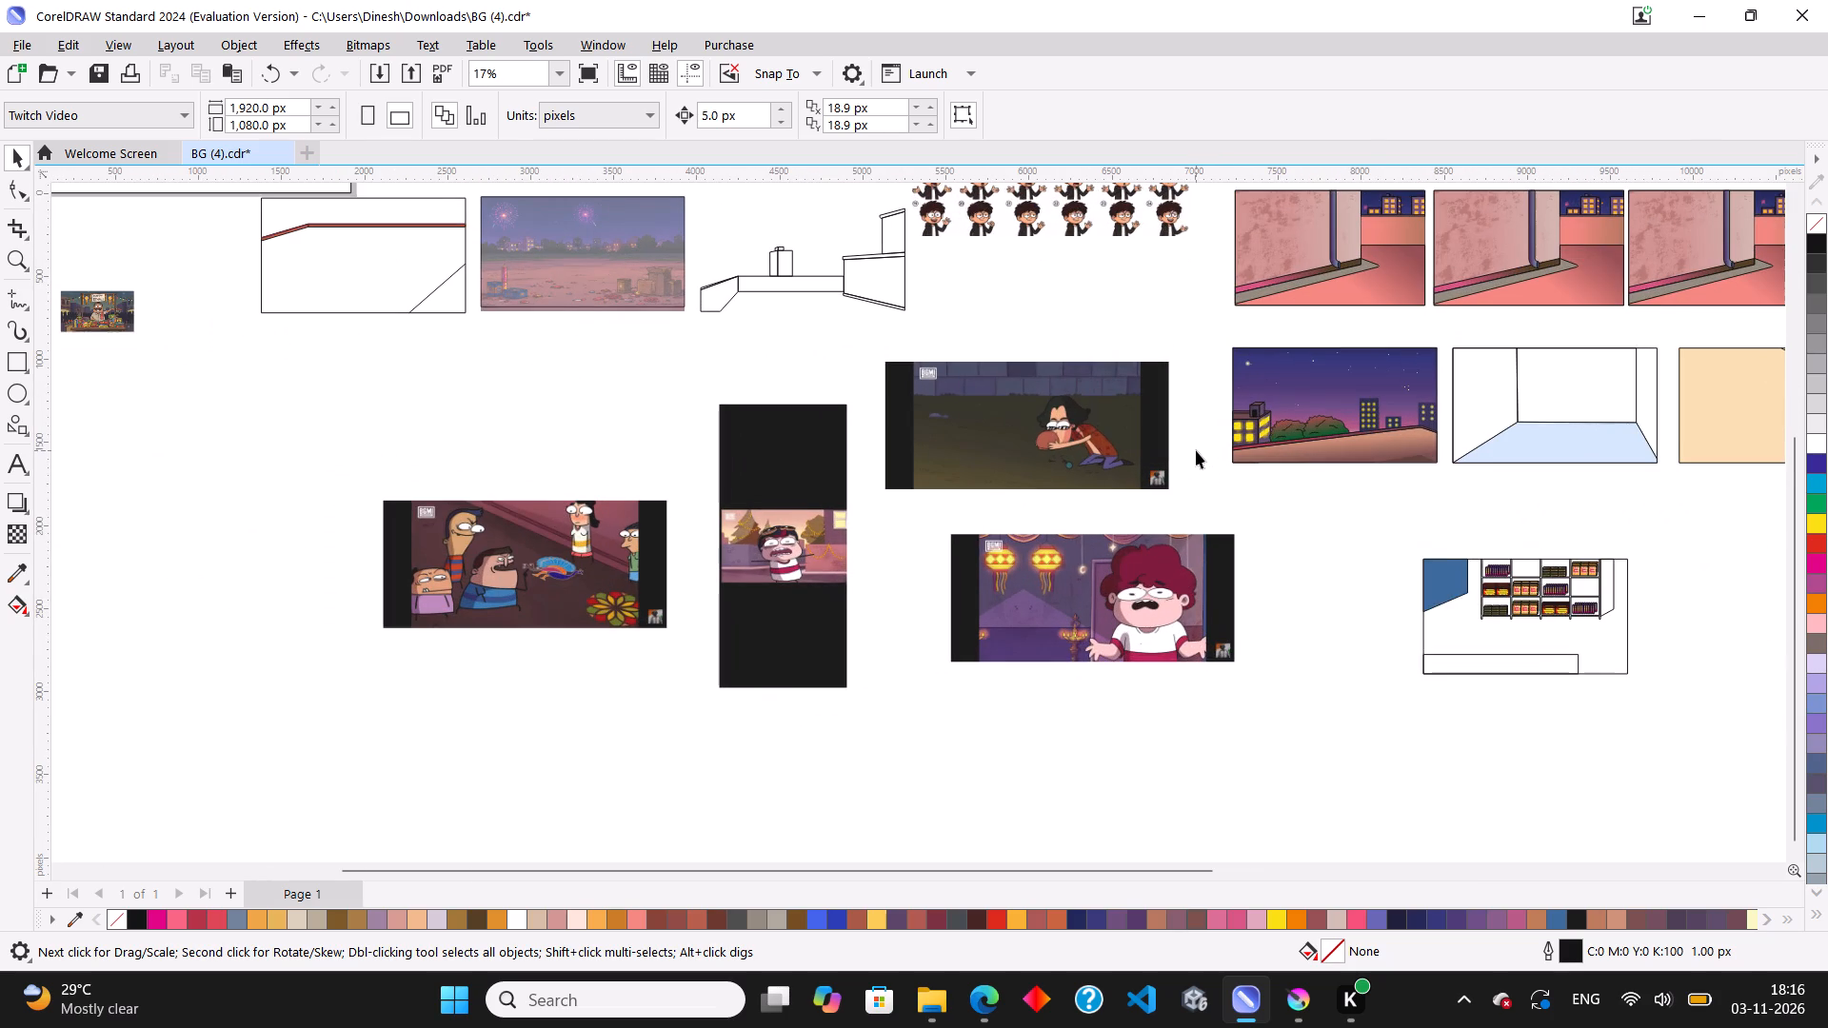
{"action": "scroll", "coordinate": [1196, 450], "scroll_direction": "down", "scroll_amount": 4}
{"action": "scroll", "coordinate": [1196, 450], "scroll_direction": "up", "scroll_amount": 5}
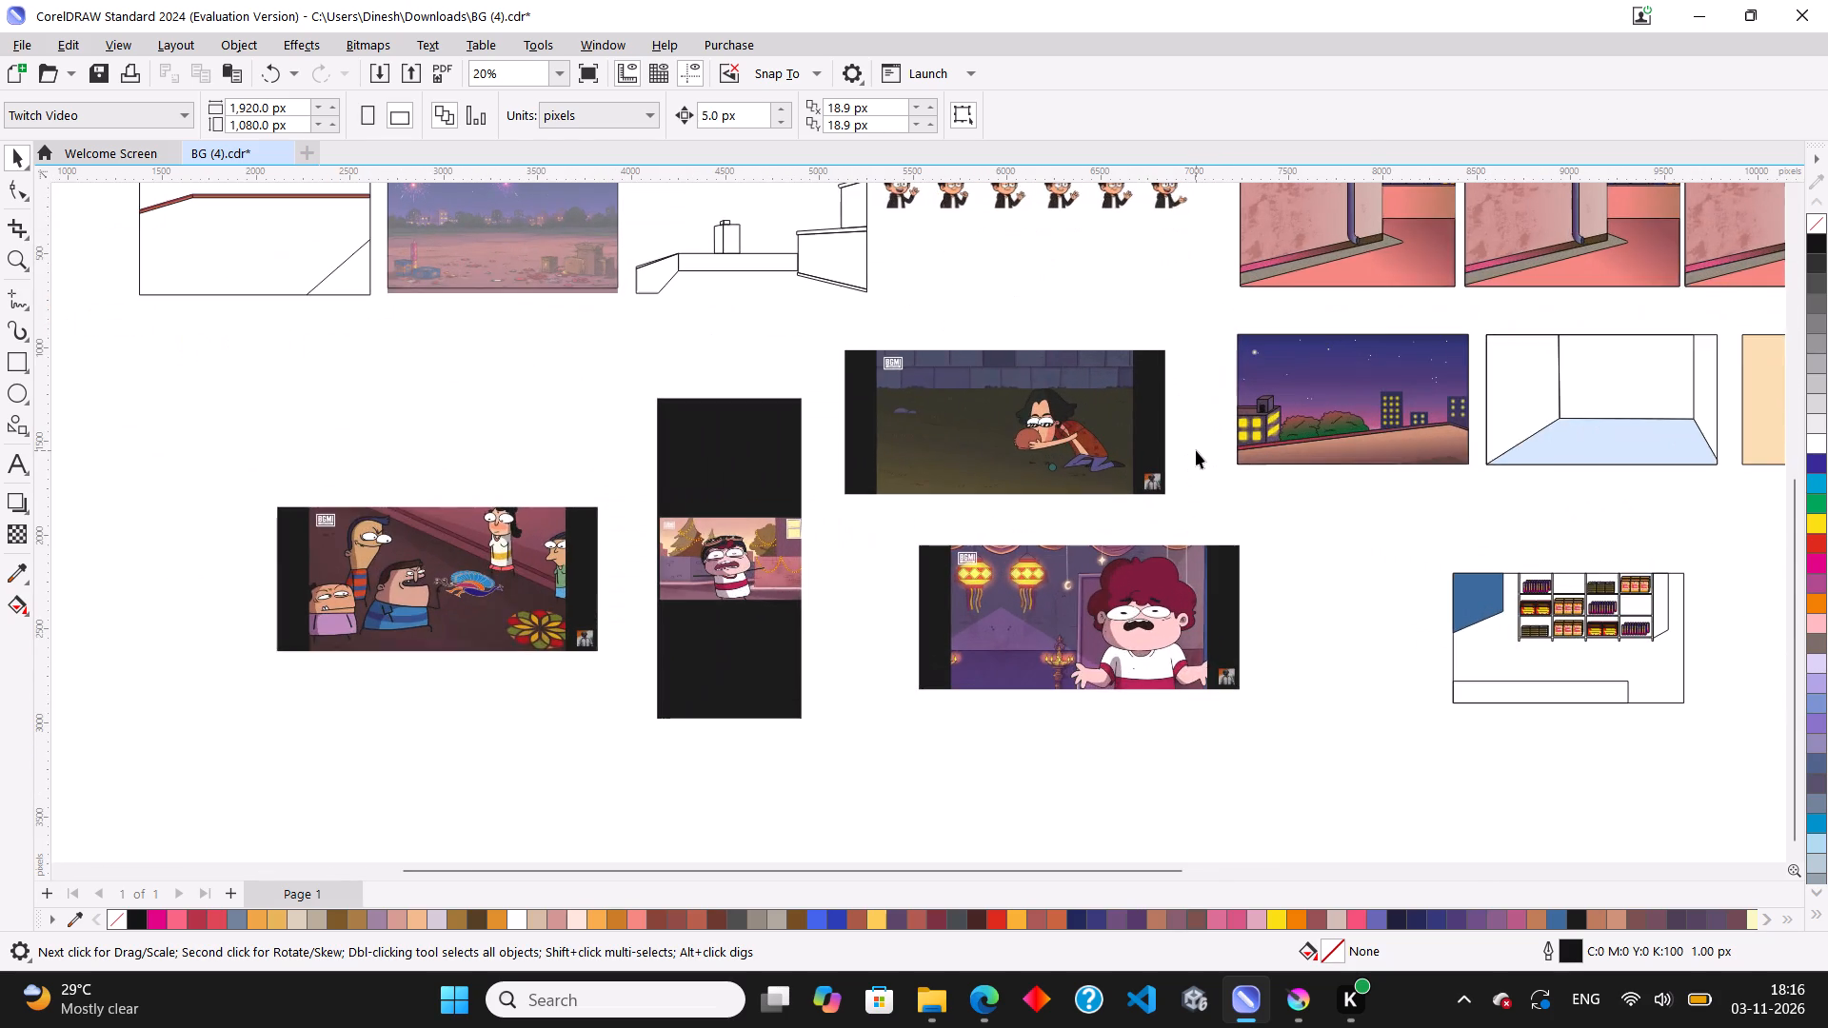
{"action": "scroll", "coordinate": [1196, 450], "scroll_direction": "up", "scroll_amount": 4}
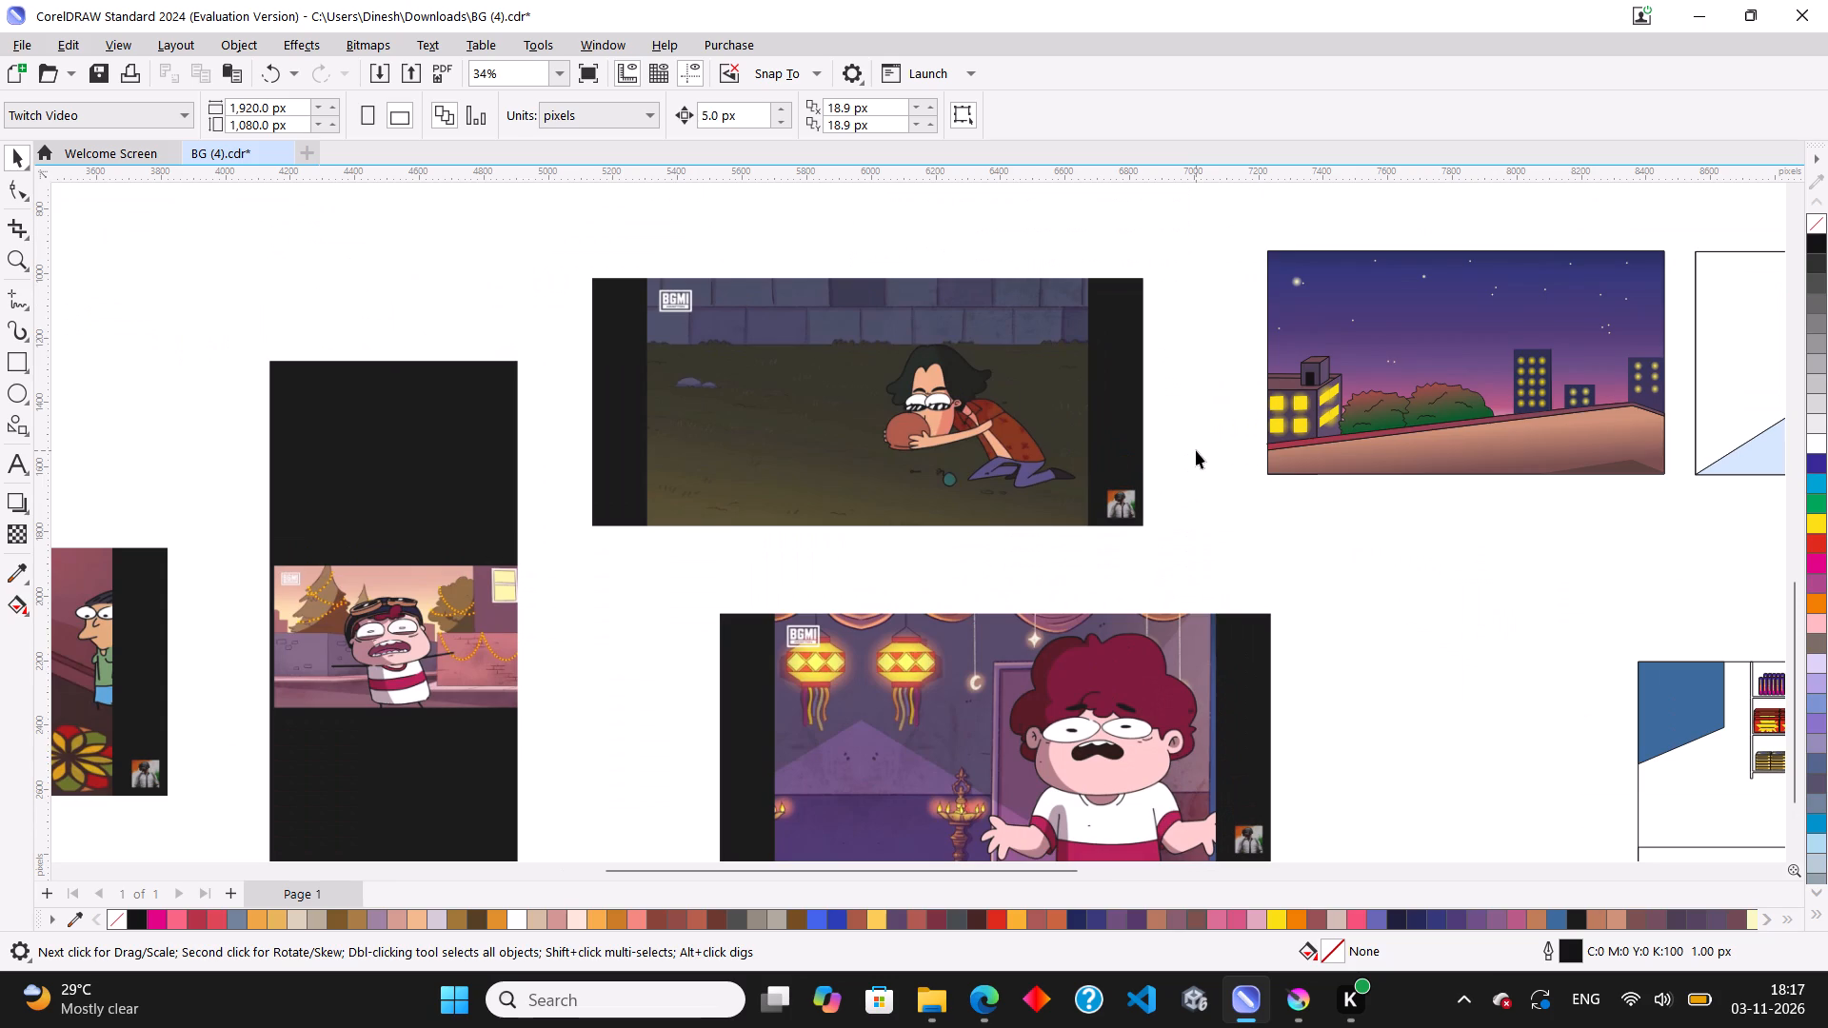
{"action": "scroll", "coordinate": [1074, 478], "scroll_direction": "down", "scroll_amount": 16}
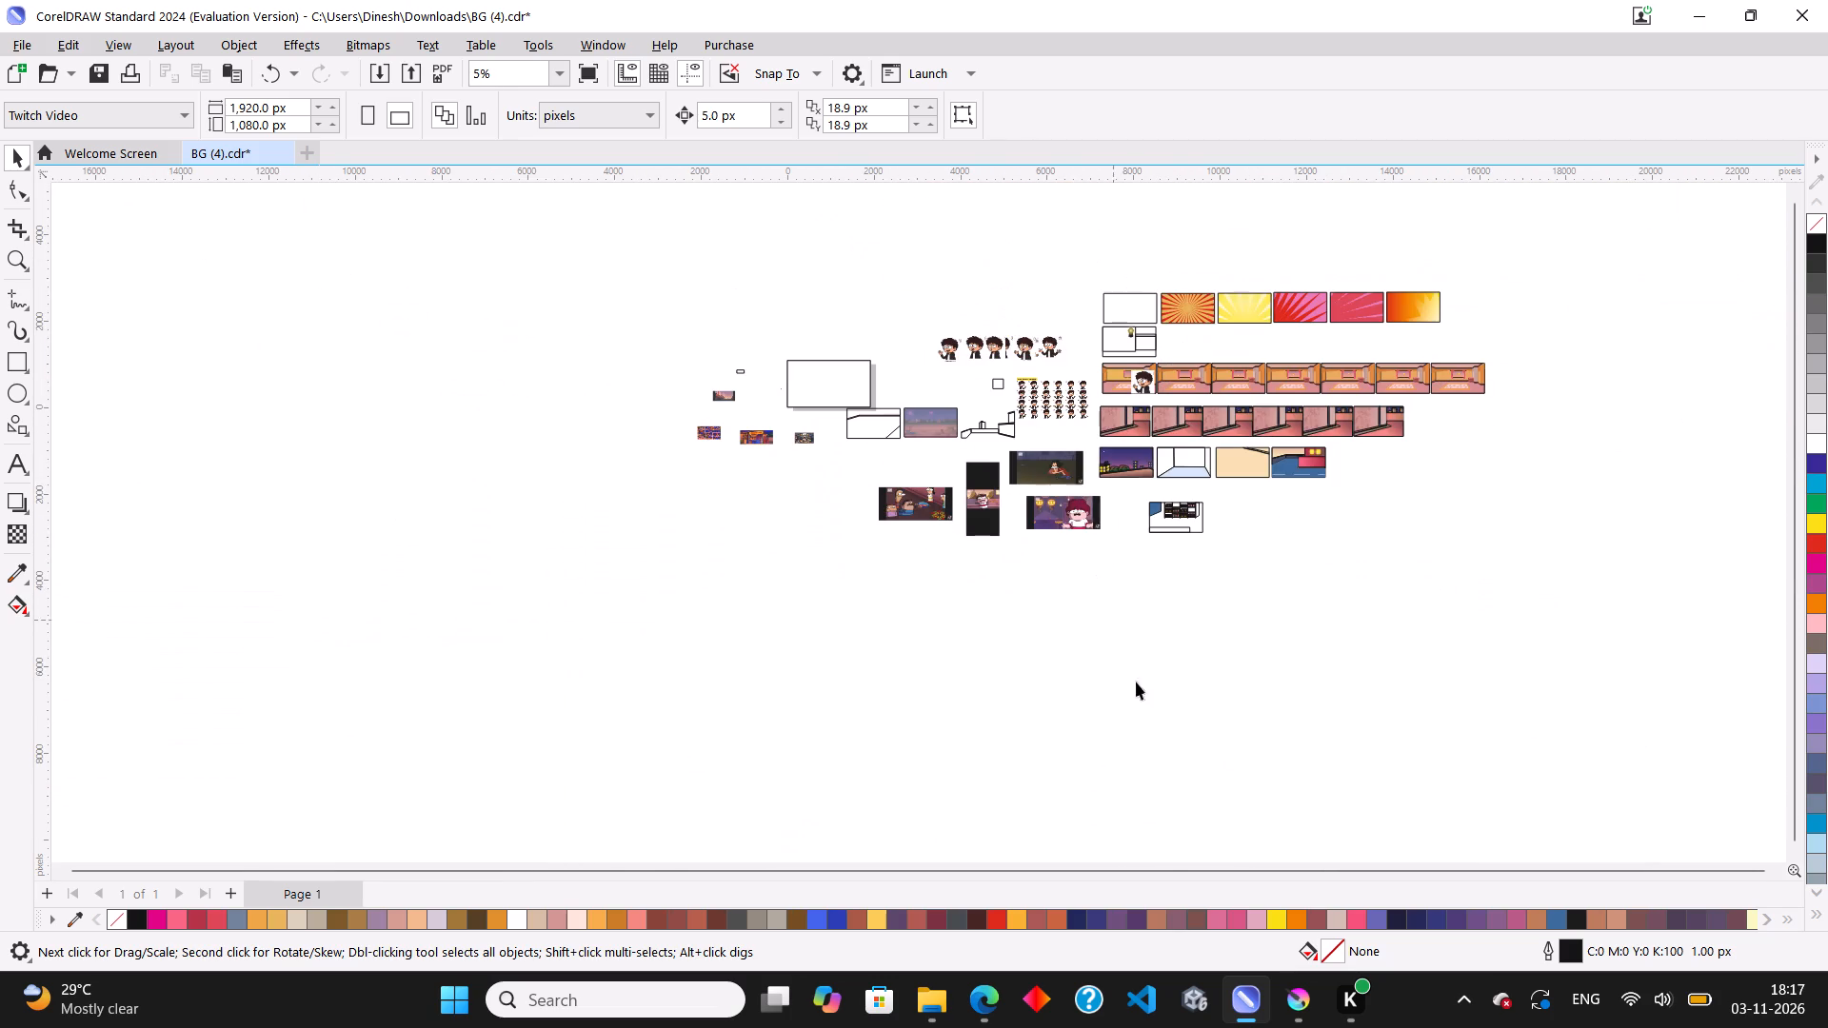
Switch to Krita and close it, choosing to close the unresponsive program.
{"action": "left_click", "coordinate": [1297, 988]}
{"action": "left_click", "coordinate": [1347, 862]}
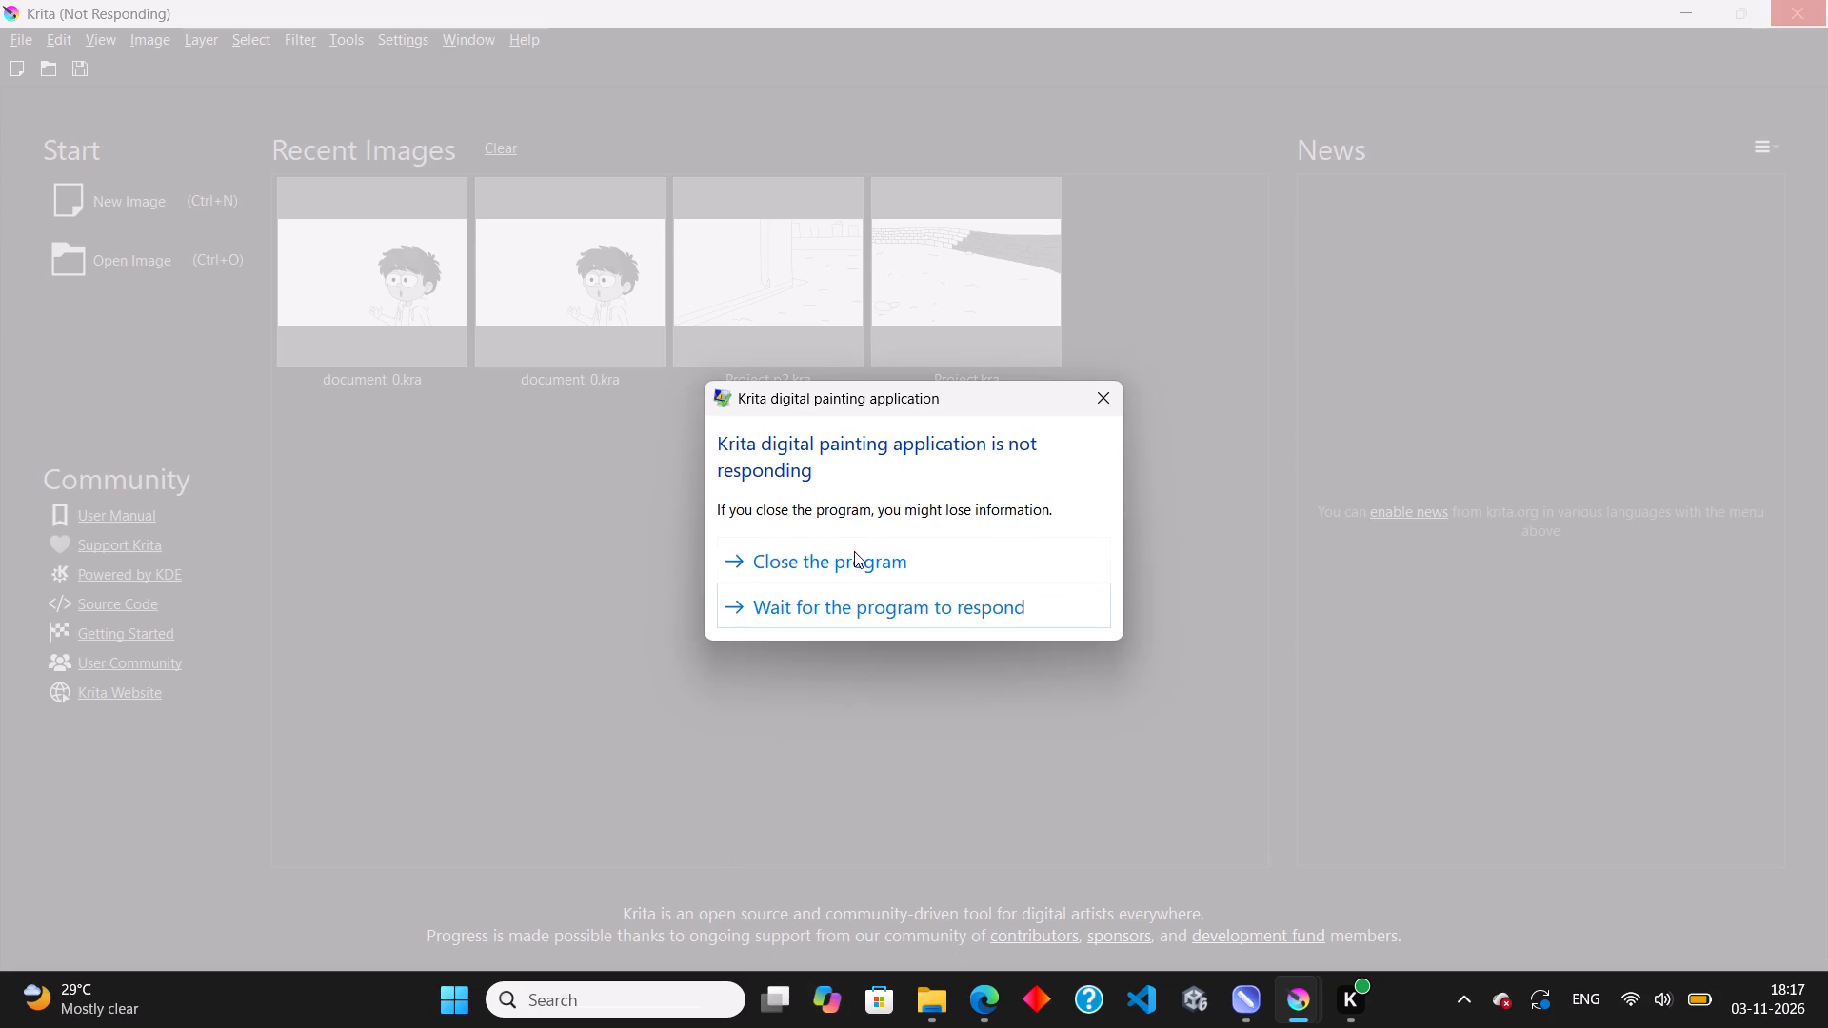
{"action": "left_click", "coordinate": [854, 551]}
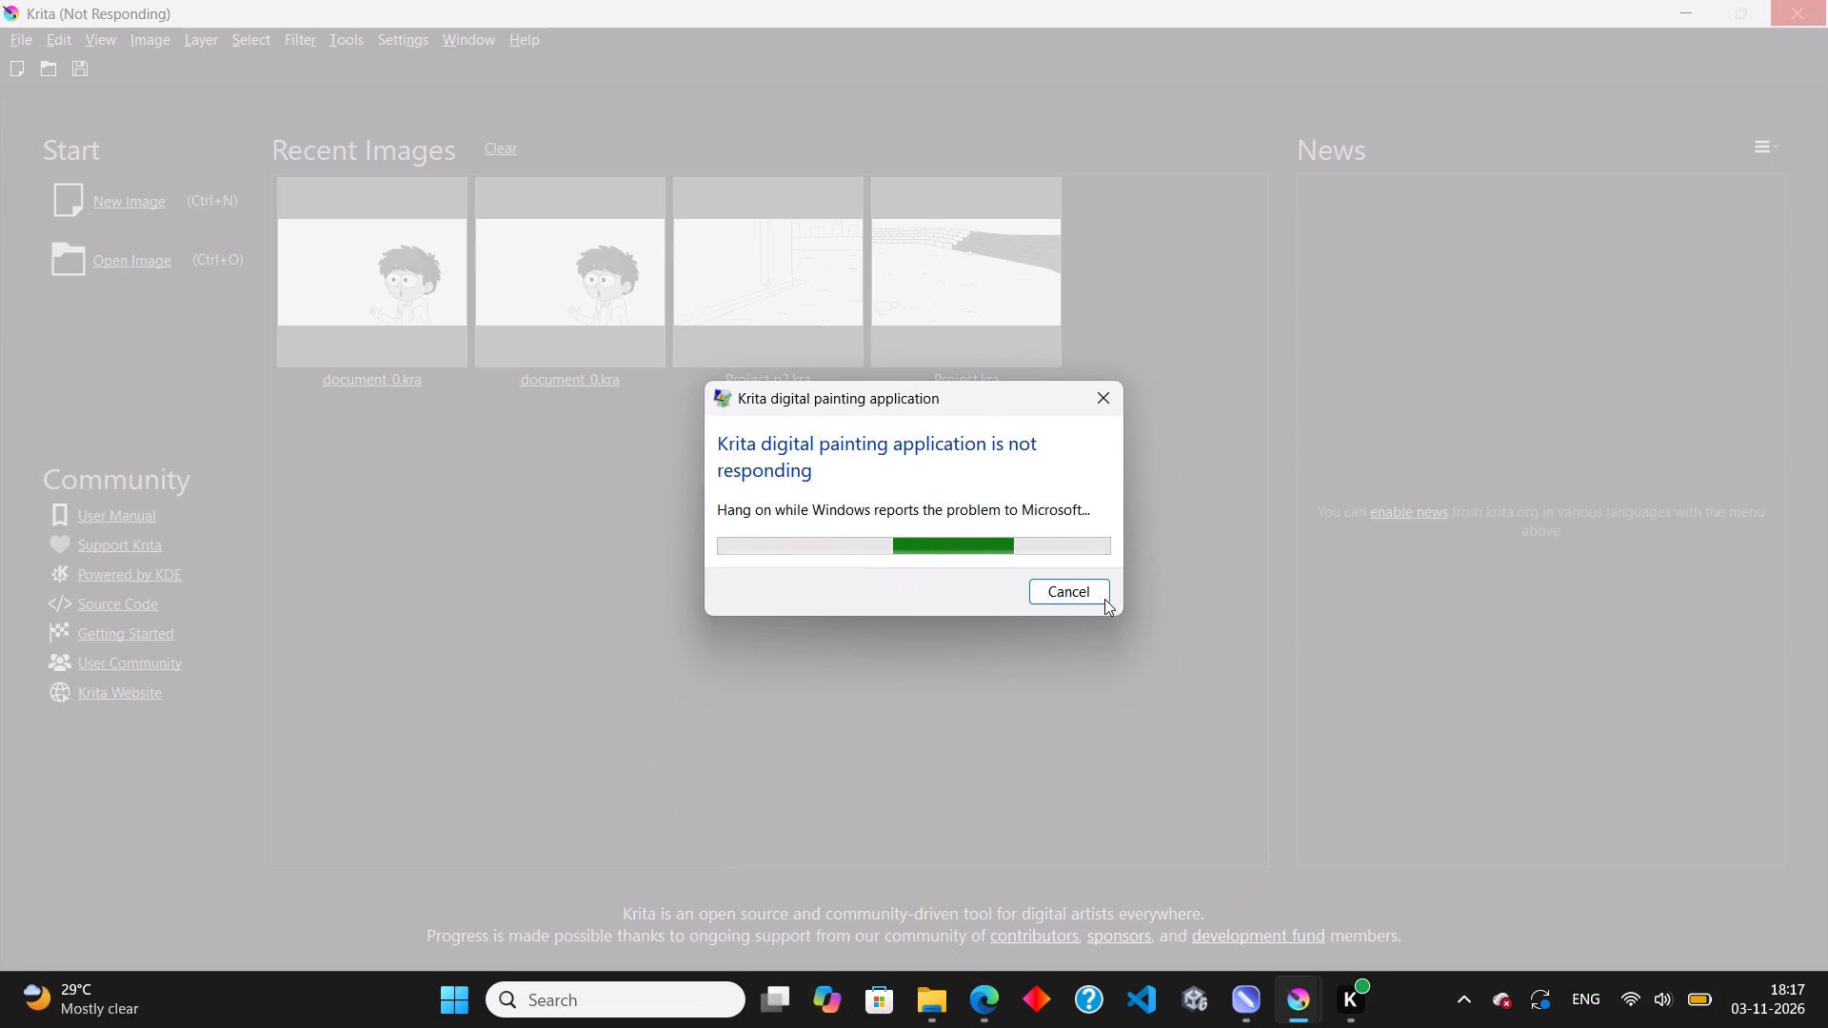
{"action": "right_click", "coordinate": [1302, 1000]}
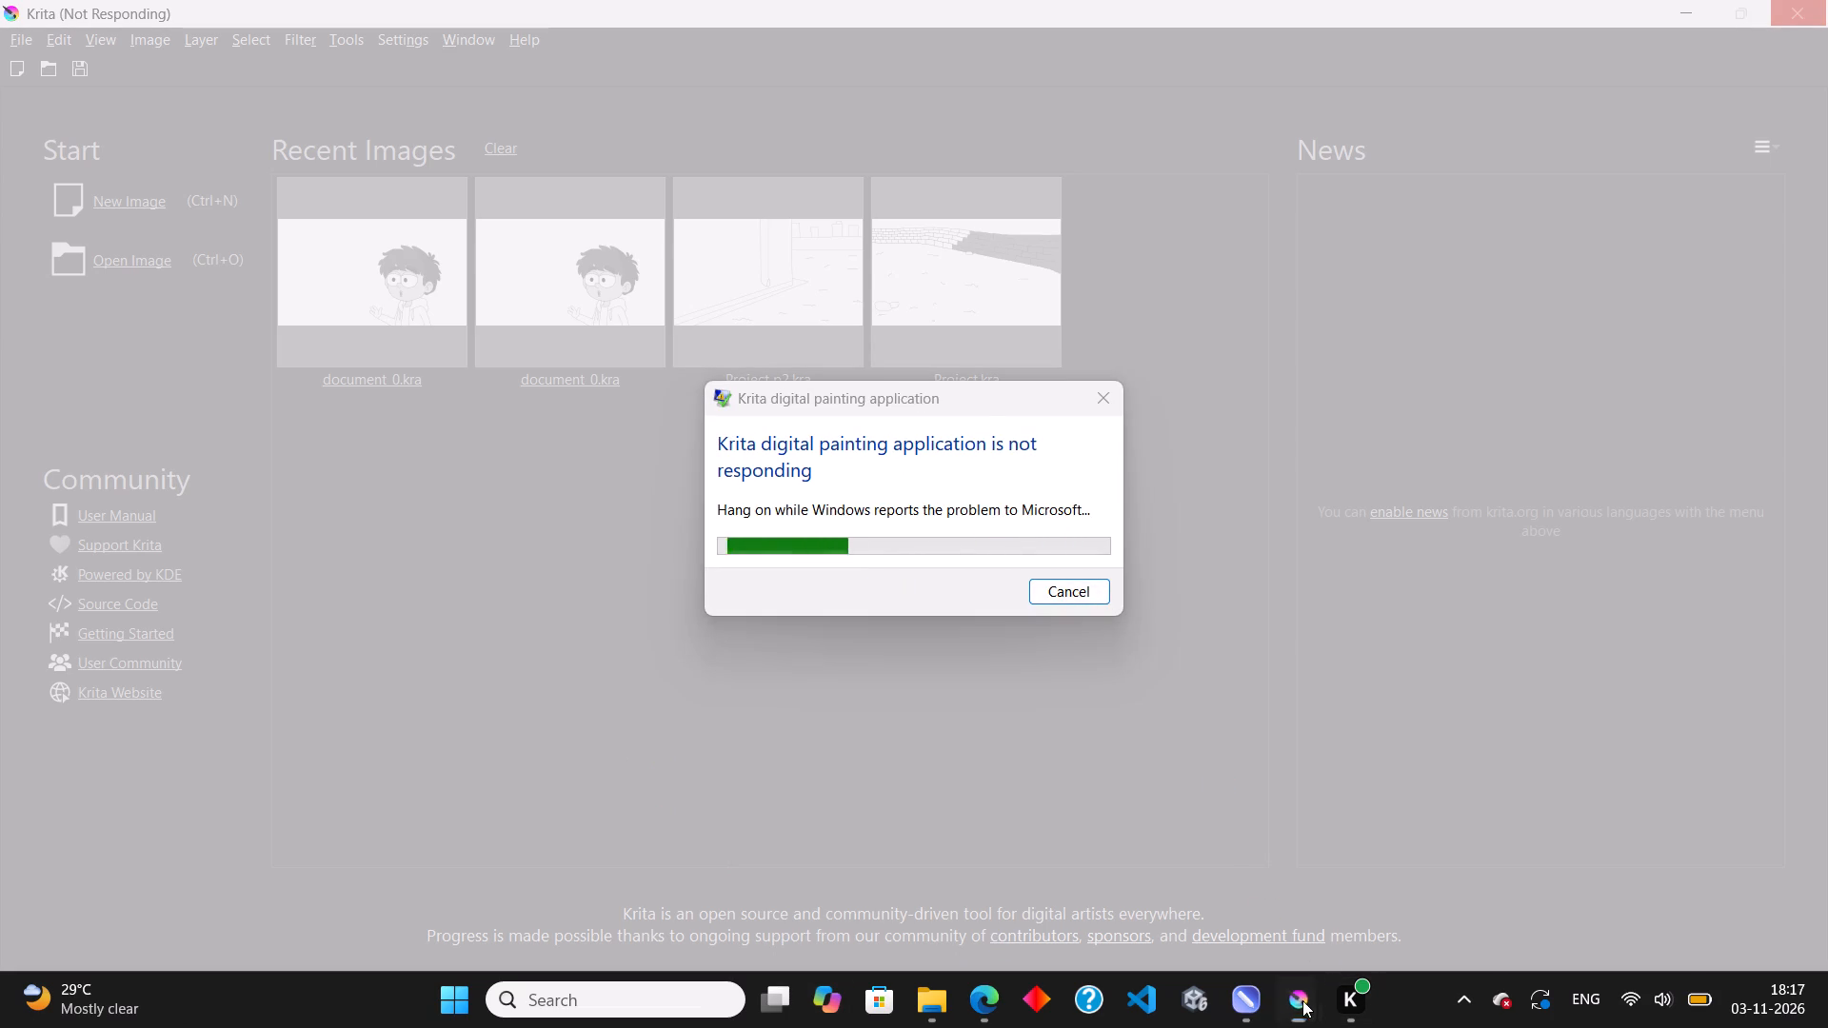
{"action": "right_click", "coordinate": [1302, 997]}
{"action": "left_click", "coordinate": [1286, 943]}
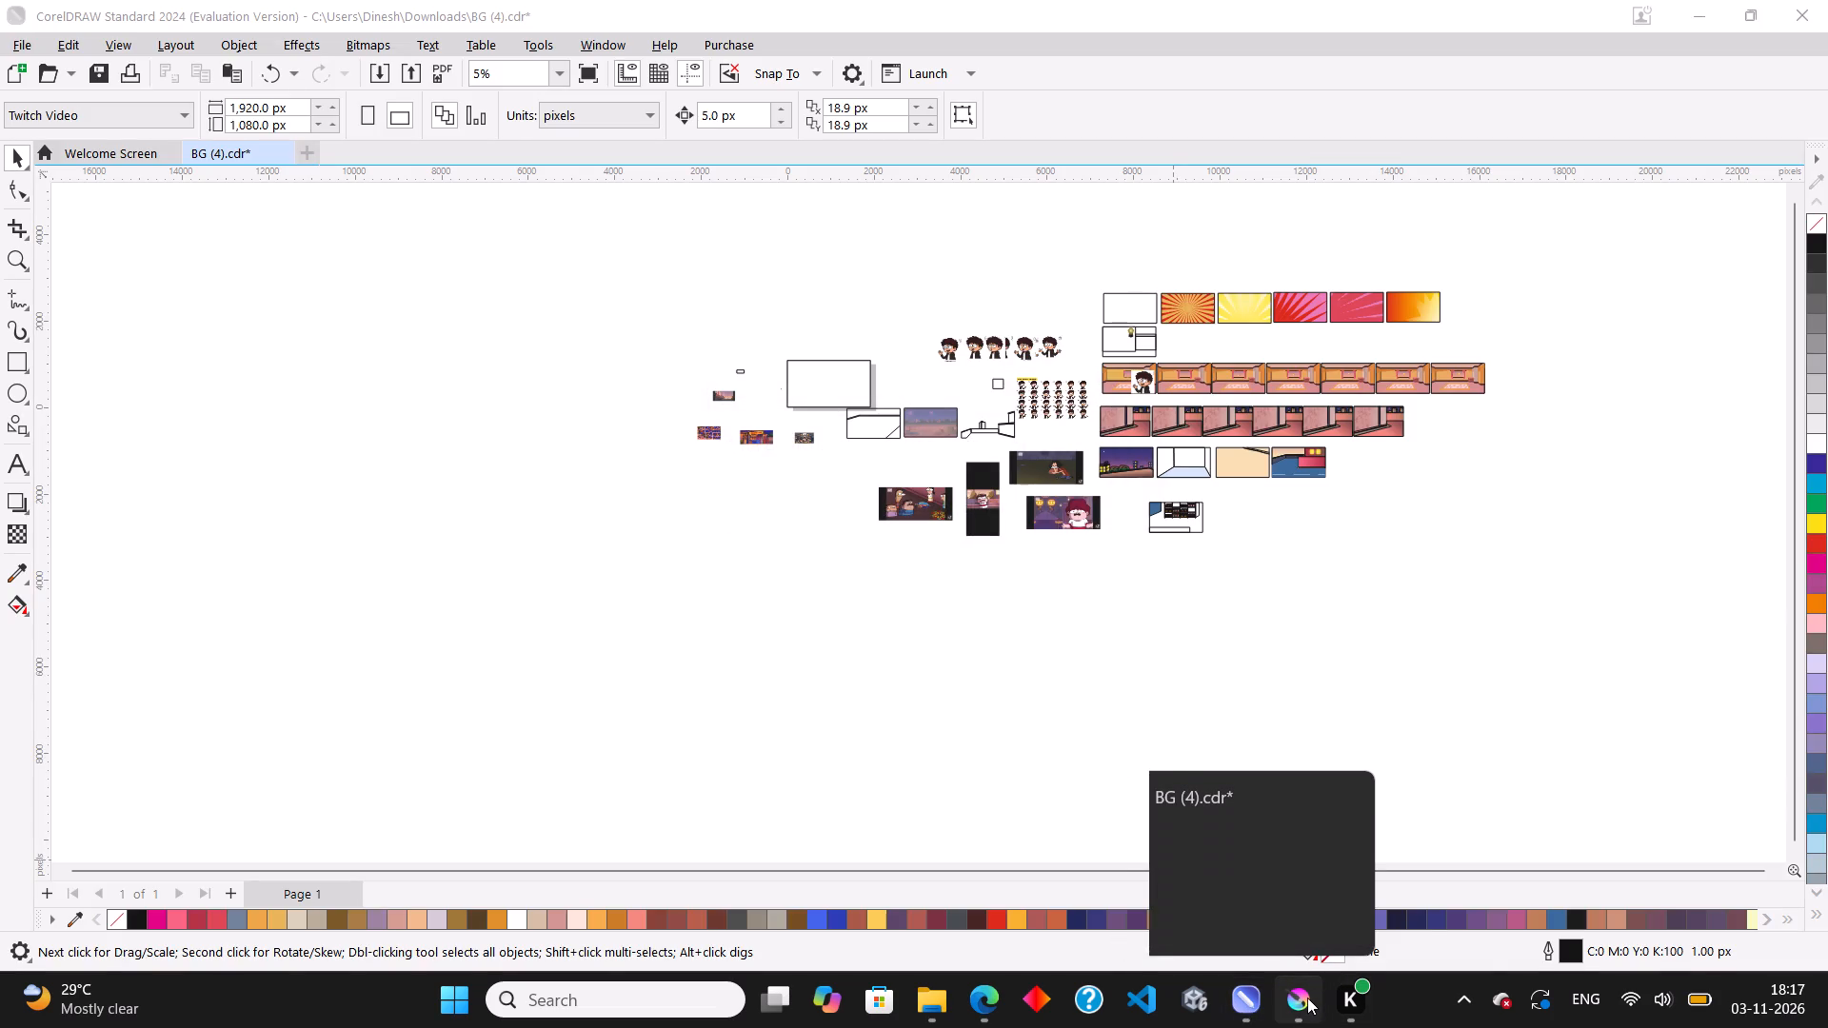
Save the modified recovered Krita document to the Desktop as document_1 in Krita document format, without replacing the existing document_0.
{"action": "left_click", "coordinate": [1307, 998]}
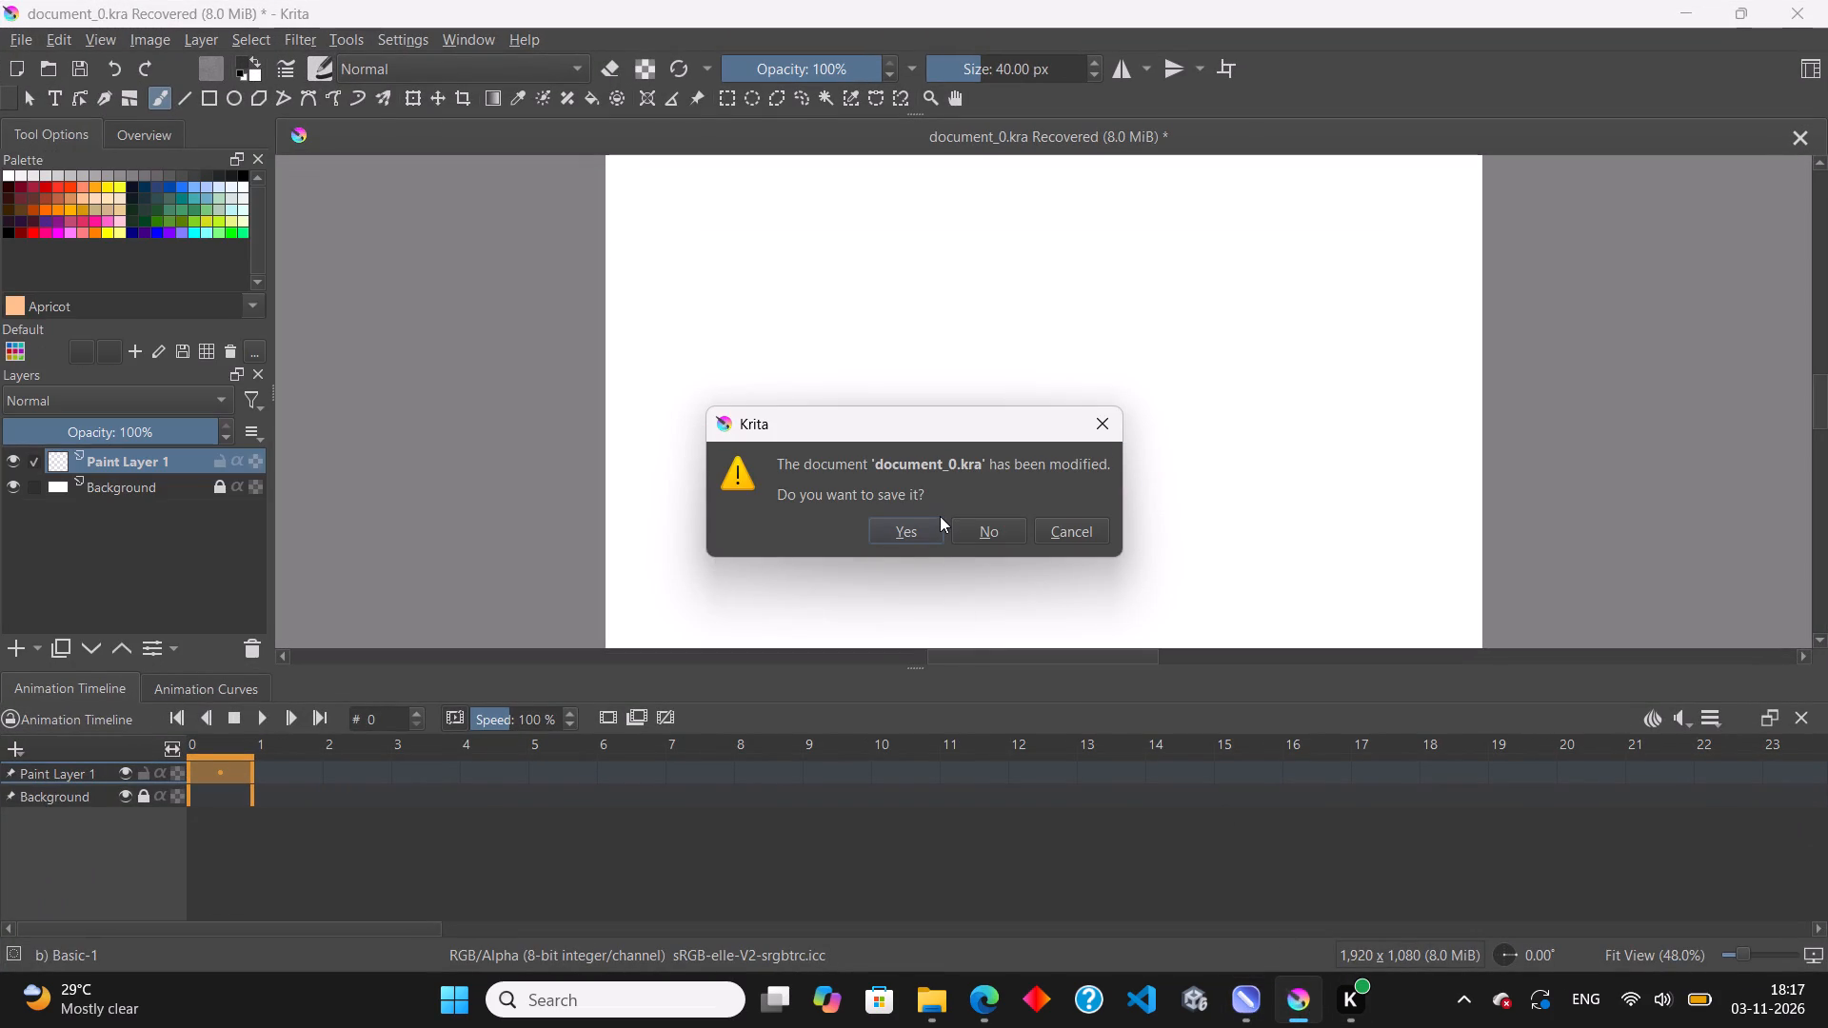
{"action": "left_click", "coordinate": [924, 533]}
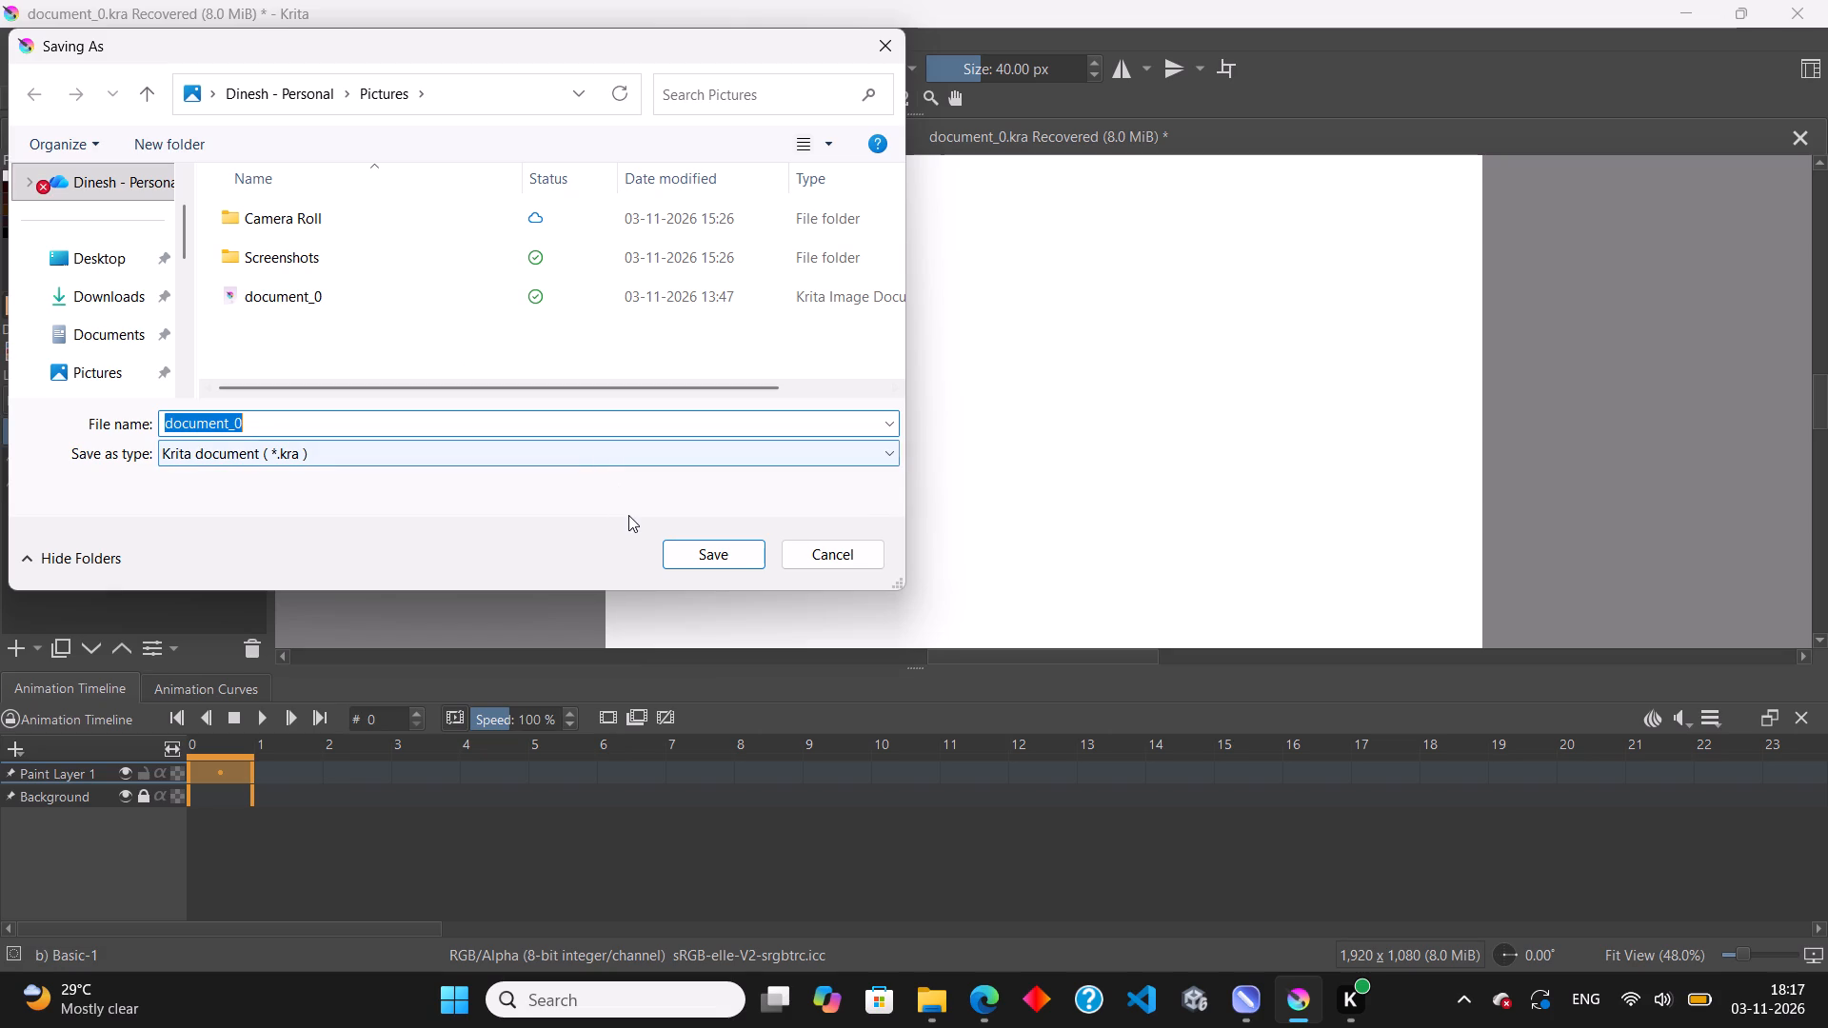
{"action": "left_click", "coordinate": [94, 260]}
{"action": "left_click", "coordinate": [737, 553]}
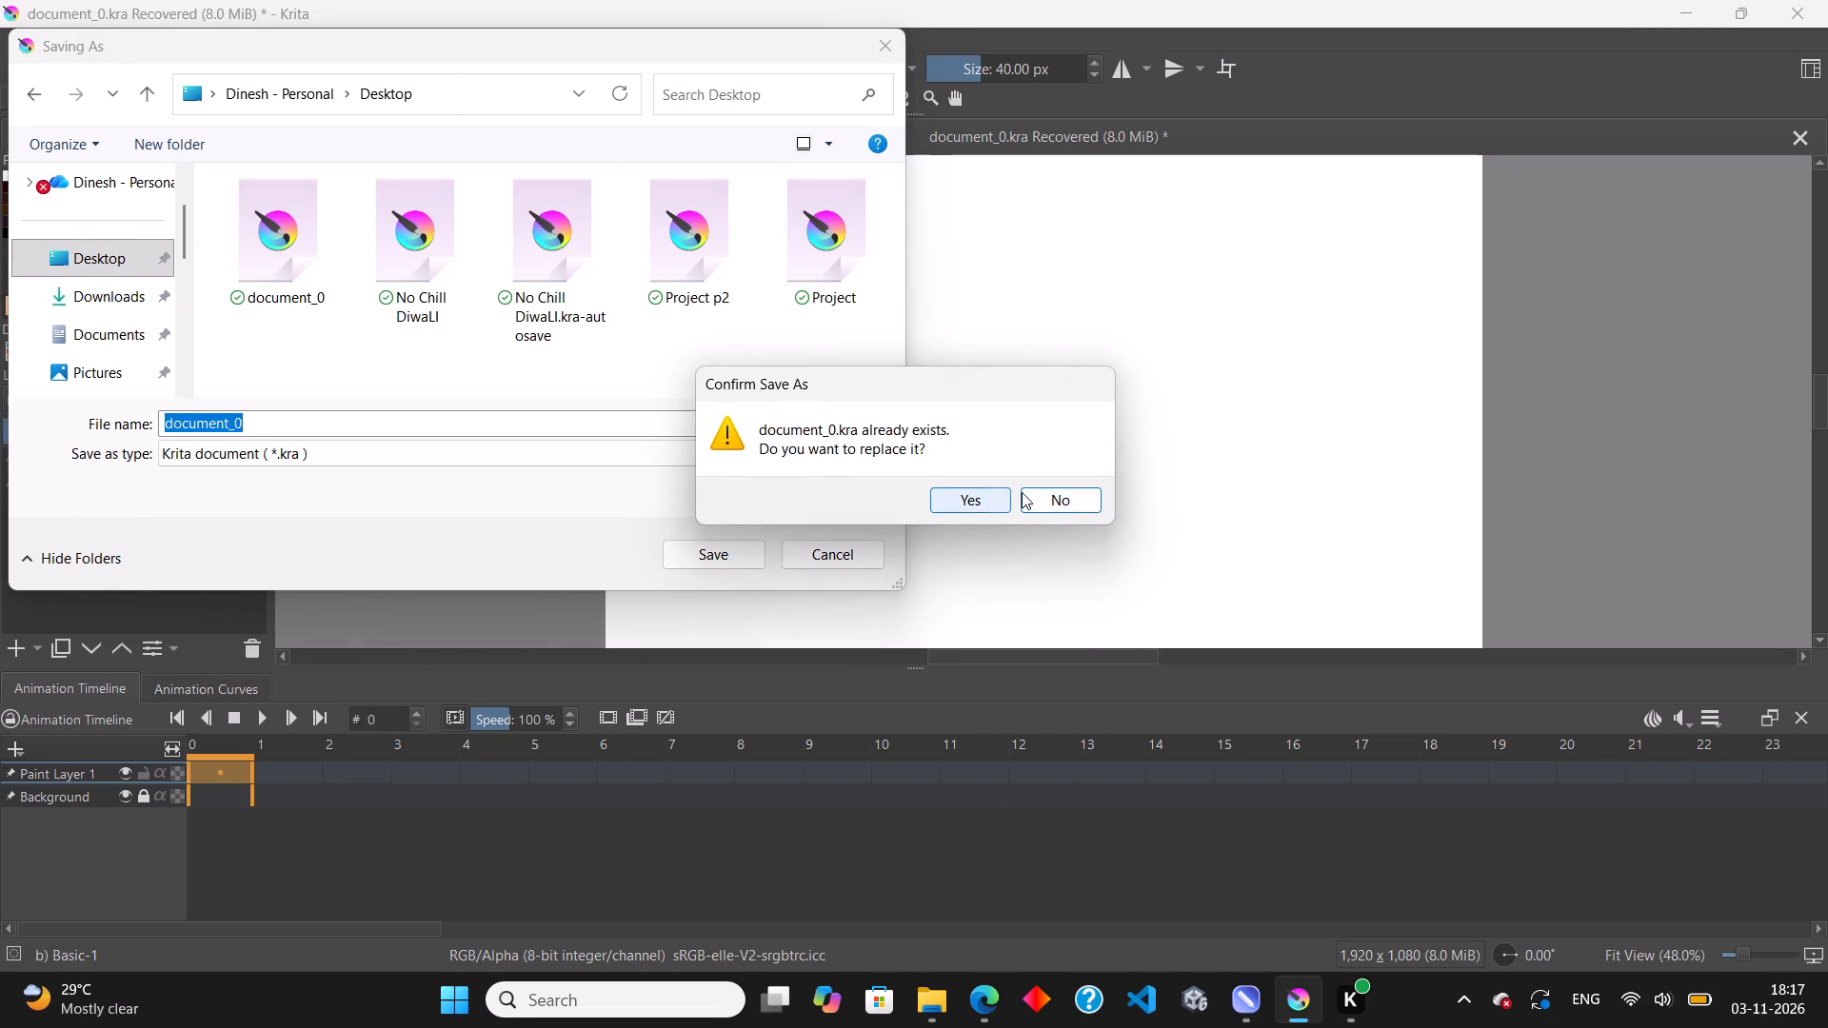
{"action": "left_click", "coordinate": [289, 425]}
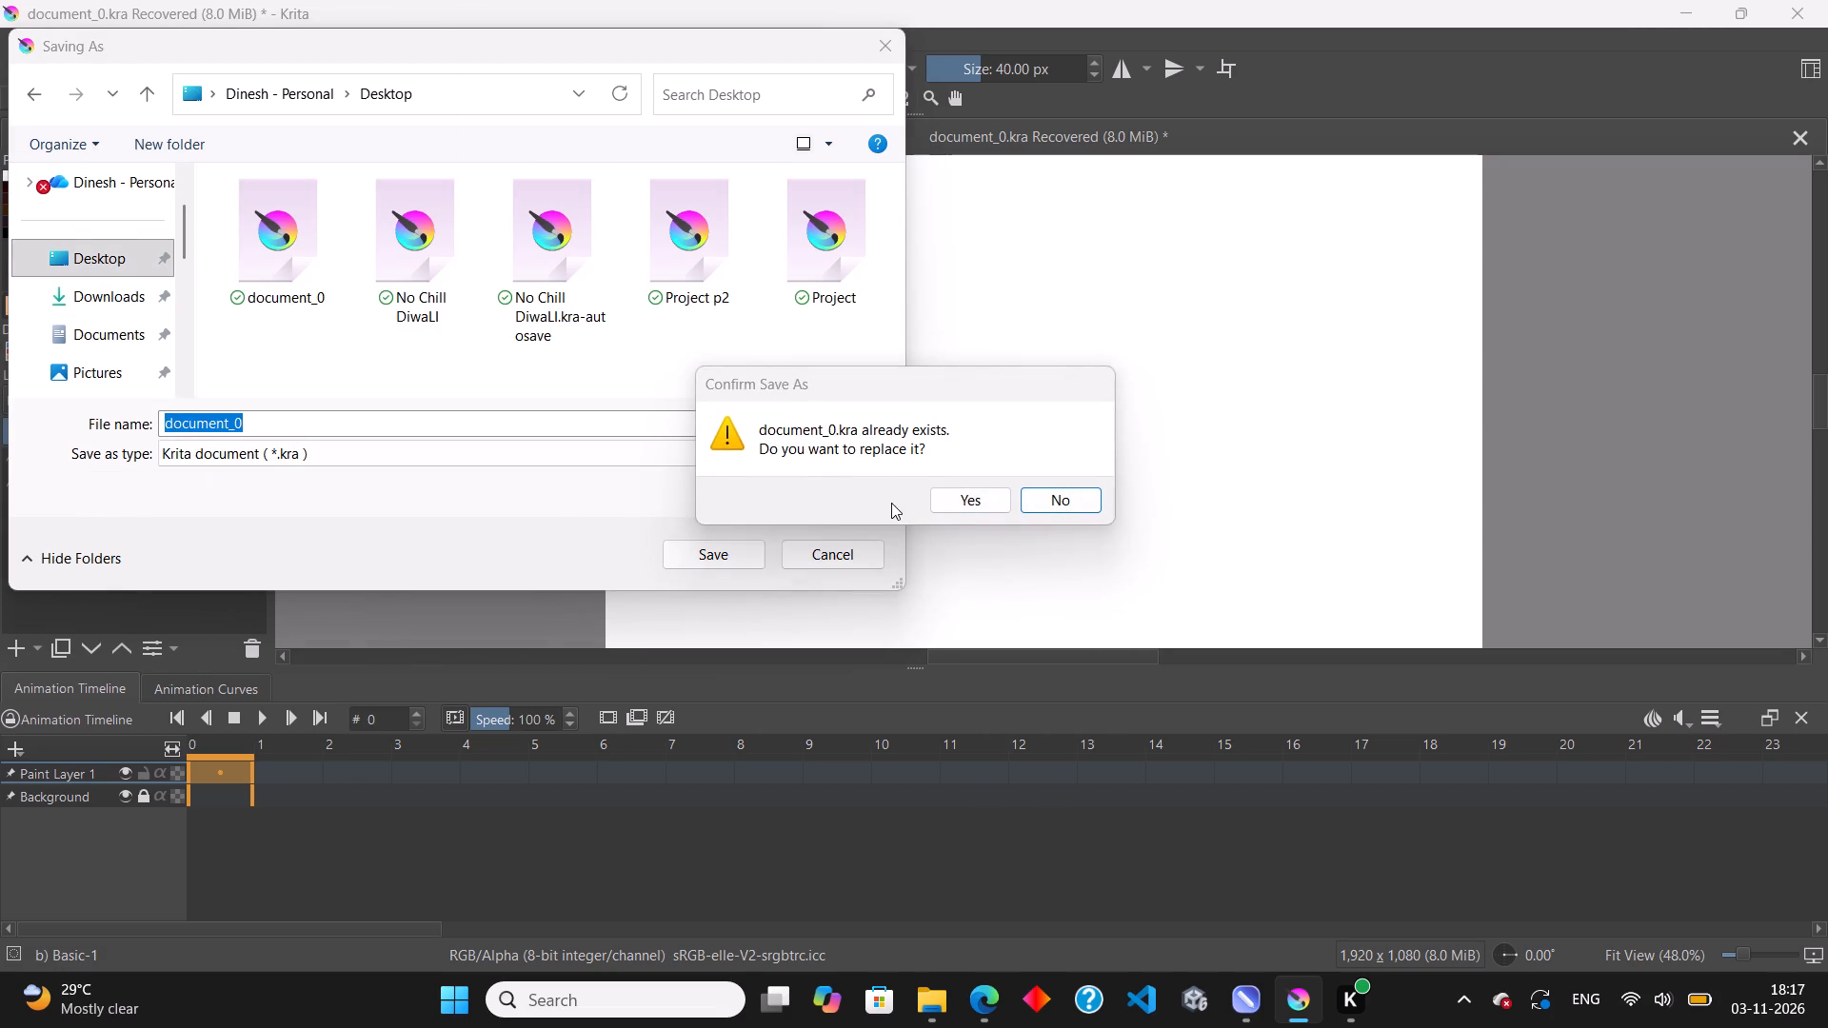
{"action": "left_click", "coordinate": [1025, 506]}
{"action": "left_click", "coordinate": [294, 422]}
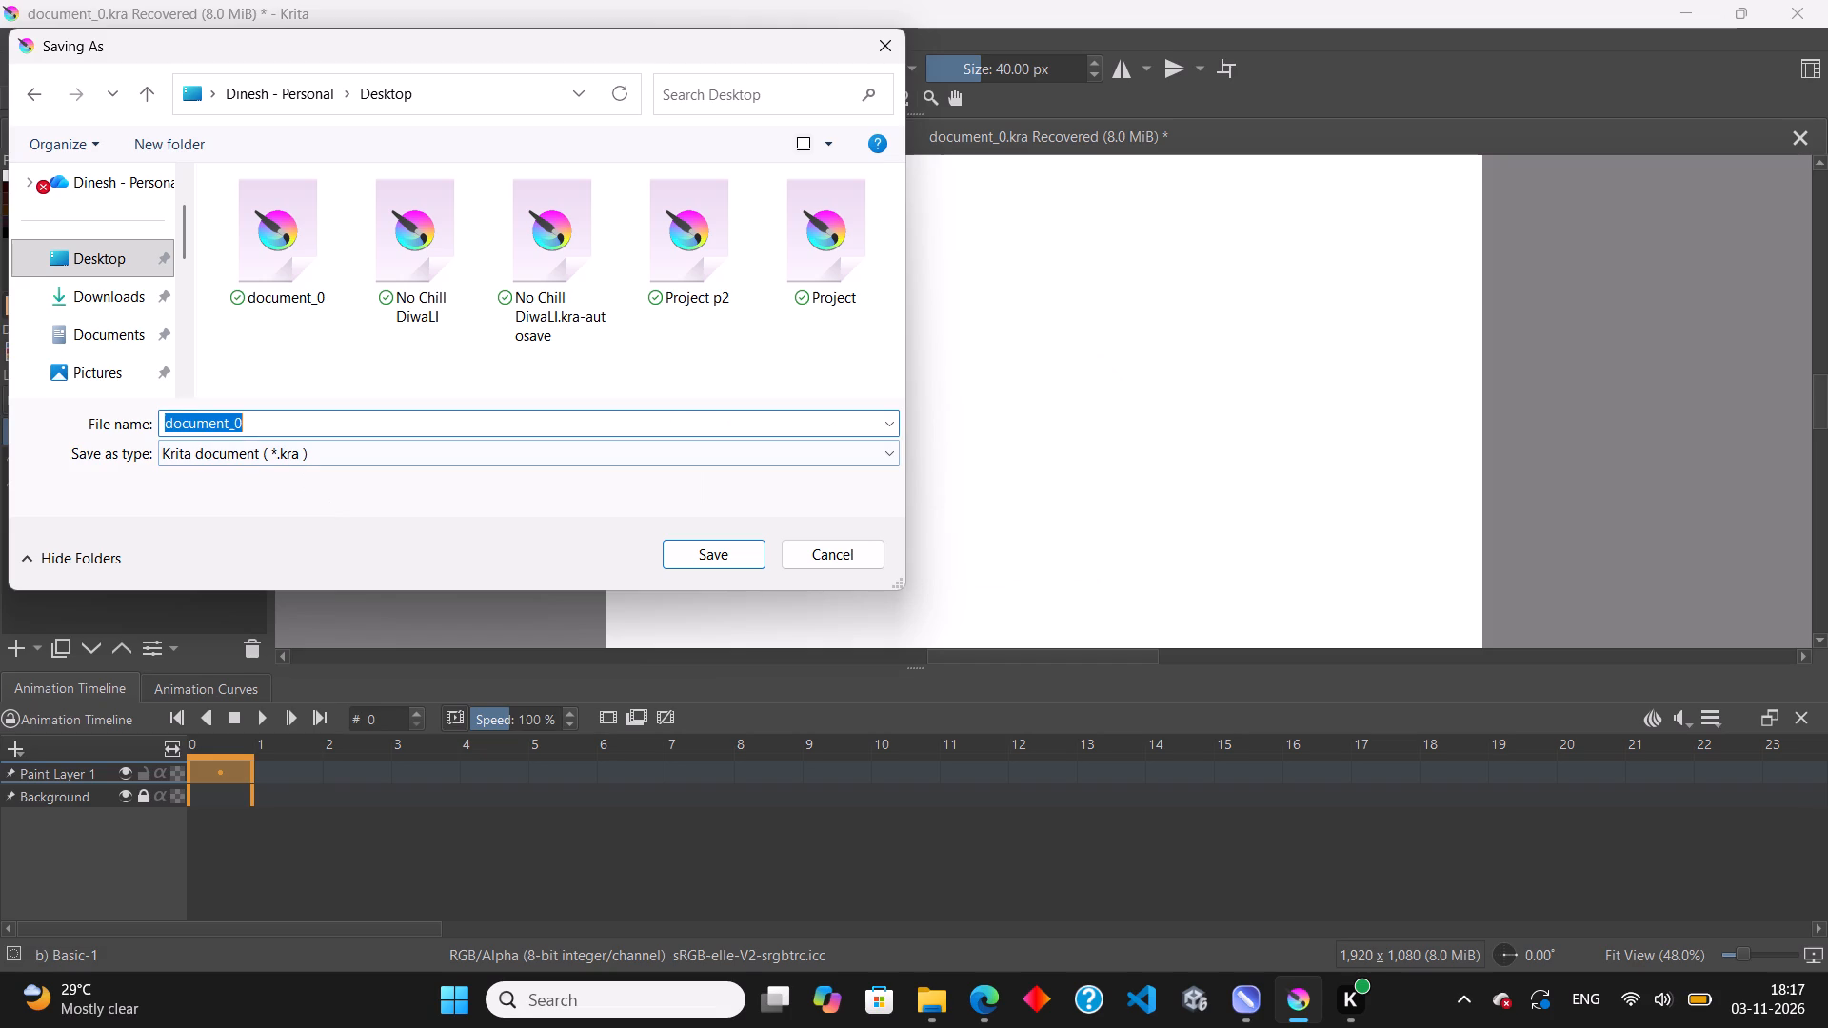
{"action": "left_click", "coordinate": [294, 422]}
{"action": "key", "text": "BackSpace"}
{"action": "key", "text": "1"}
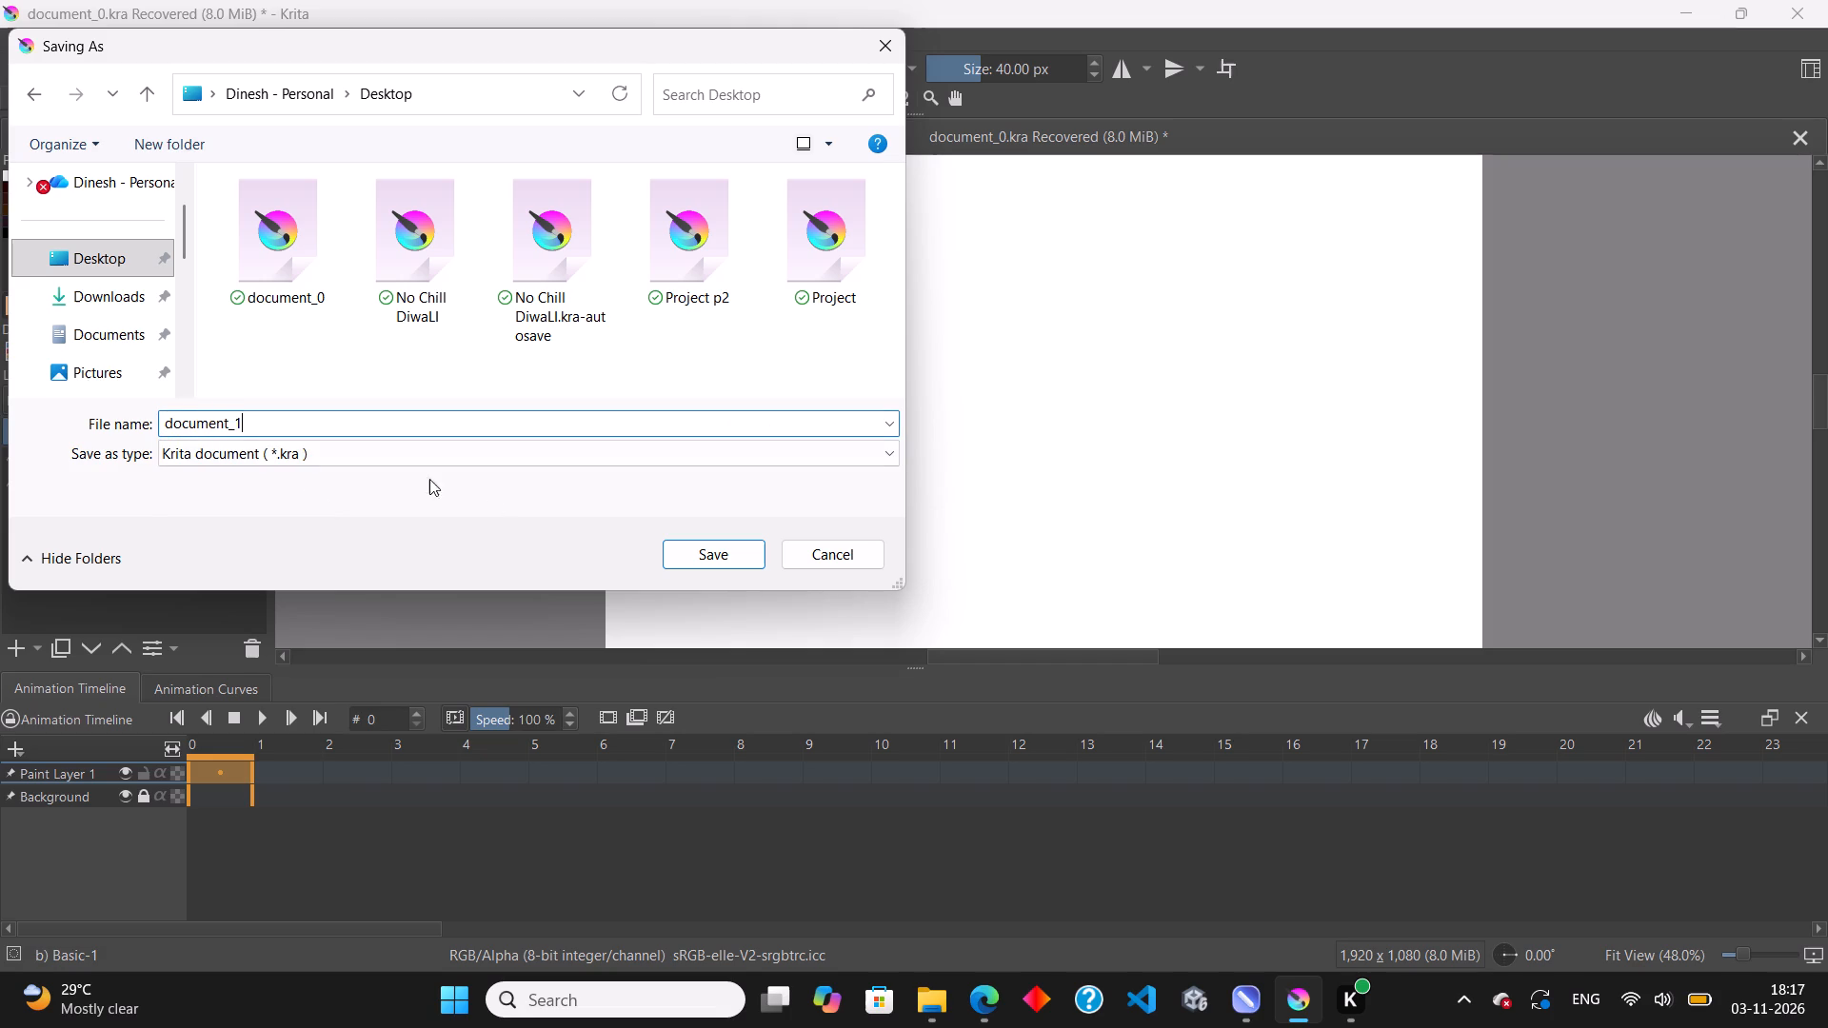
{"action": "left_click", "coordinate": [703, 556]}
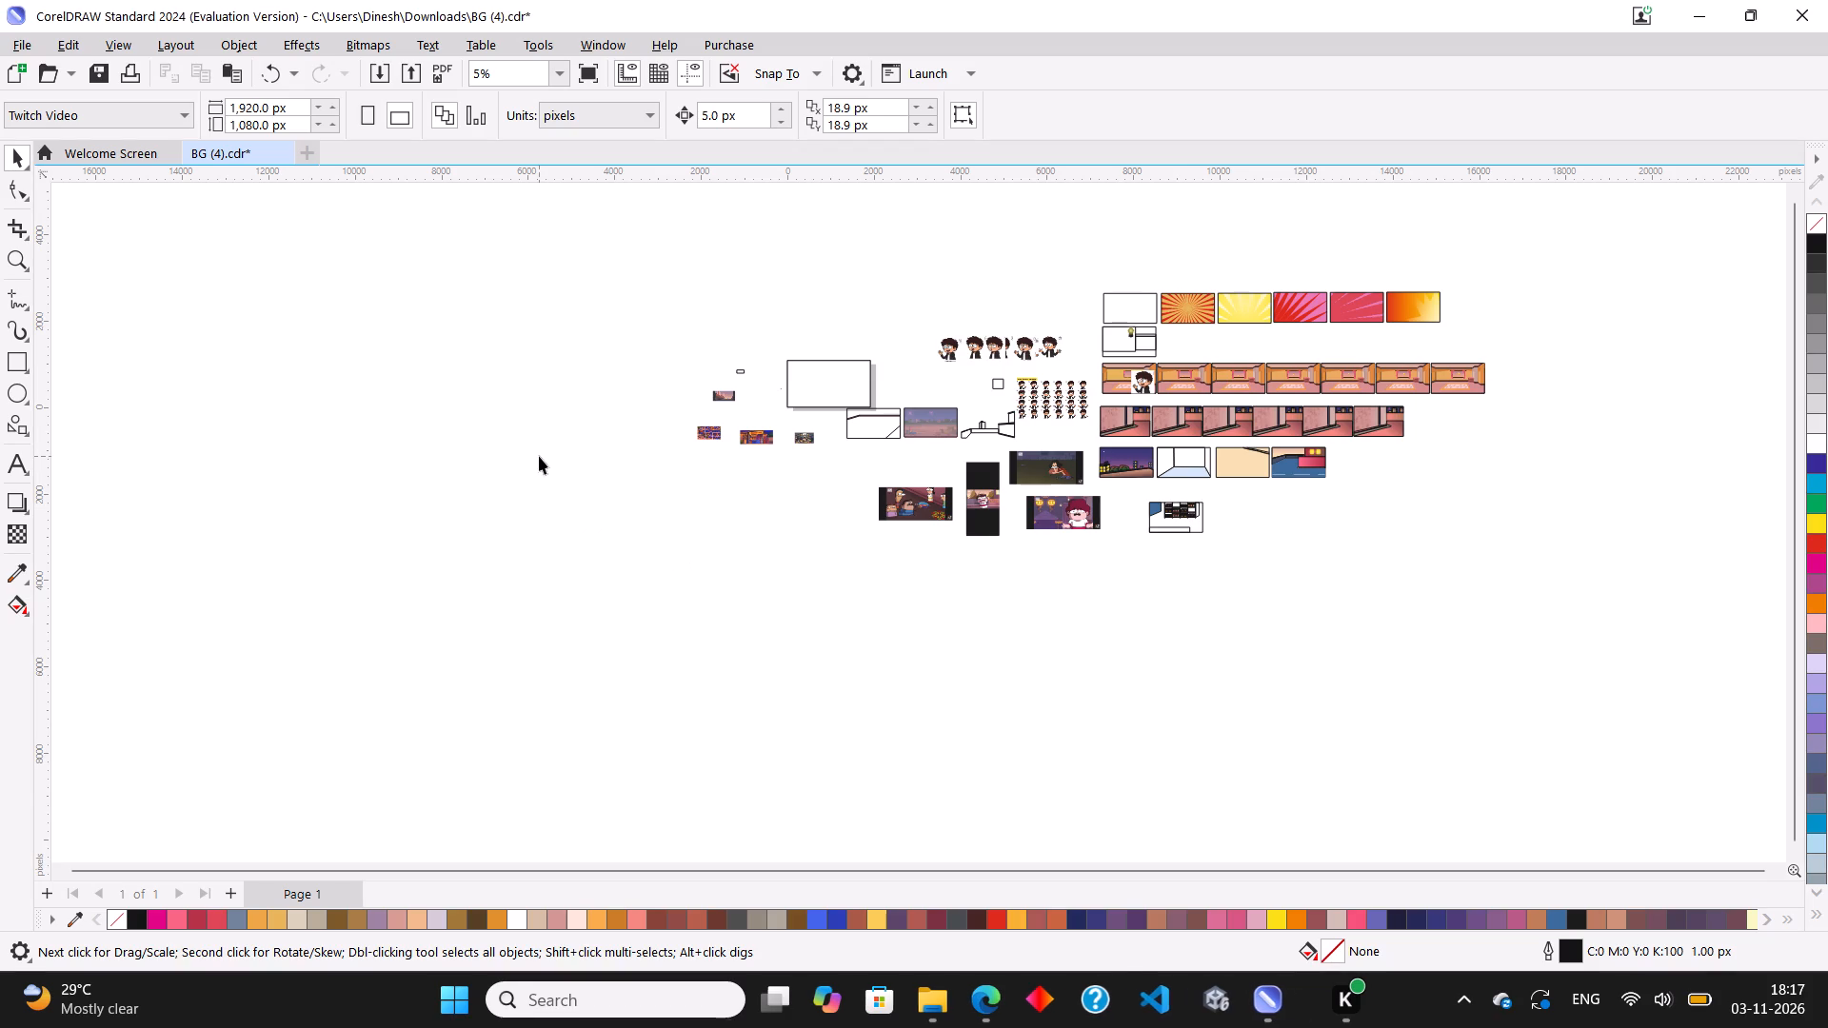
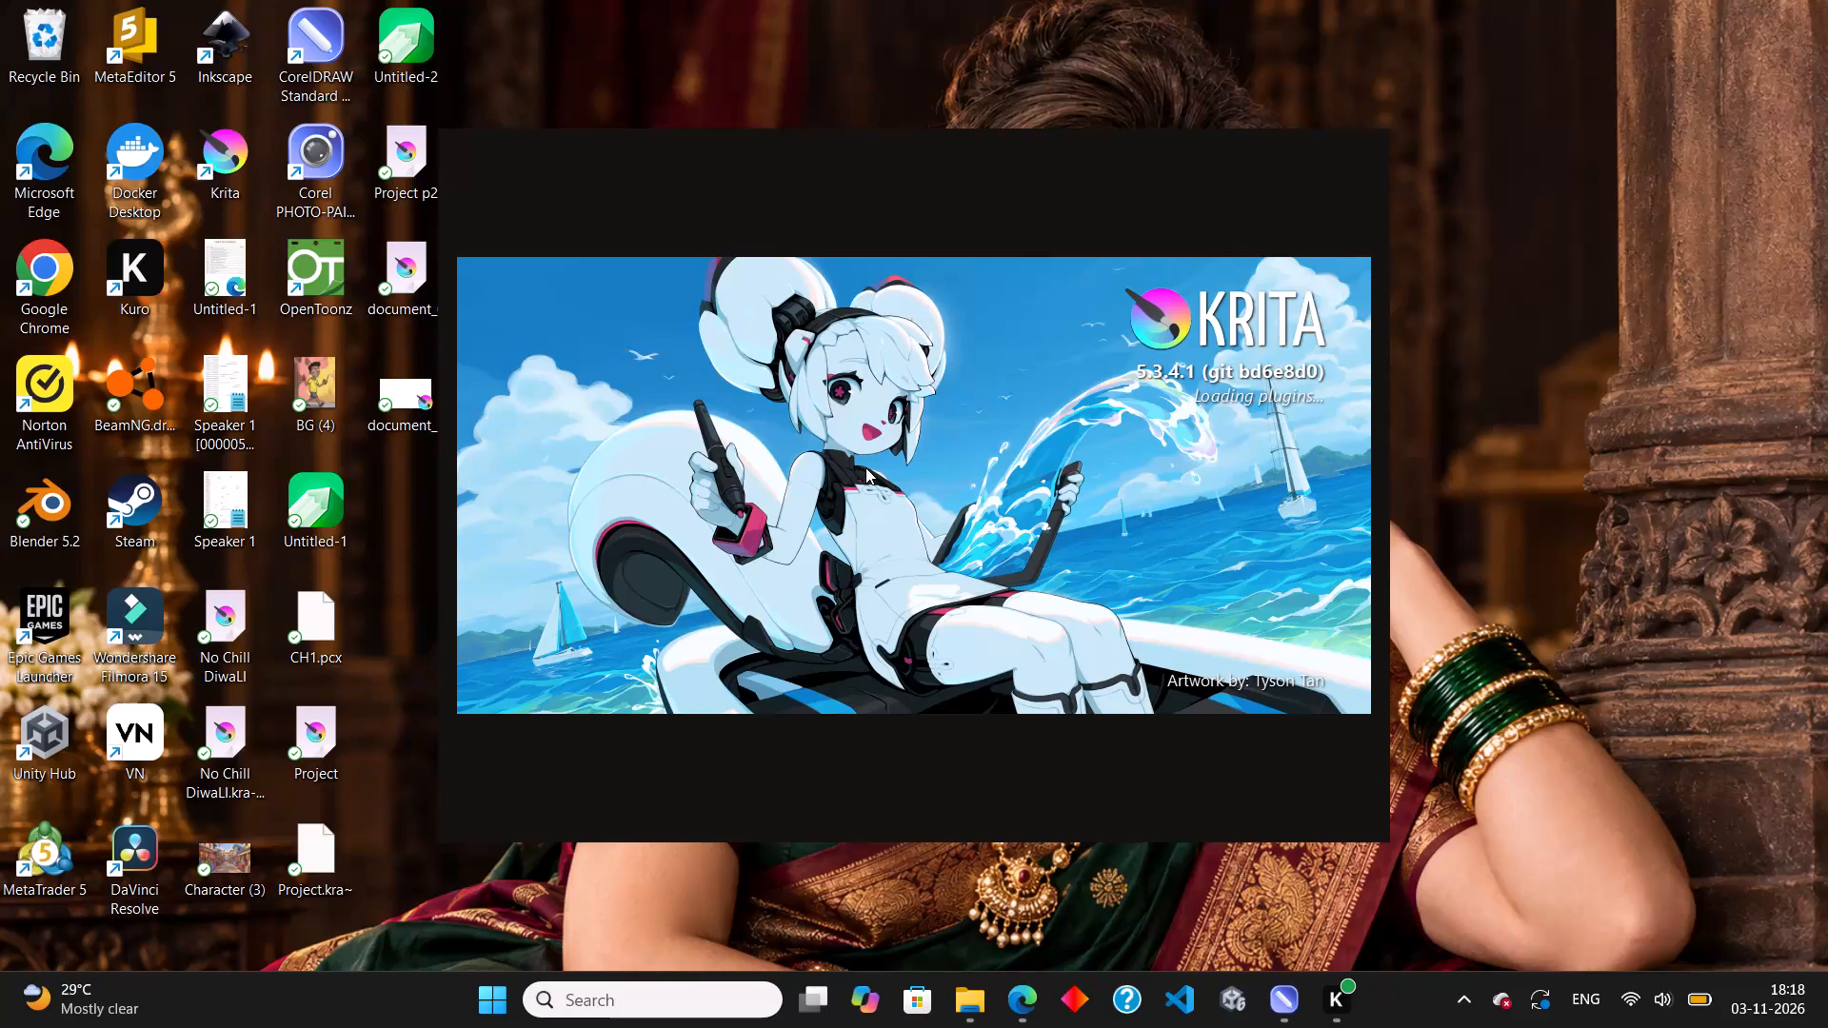
Switch to CorelDRAW and examine the dark-bordered cartoon reference screenshots, including the lantern scene and the garland-decorated street scene.
{"action": "left_click", "coordinate": [1270, 998]}
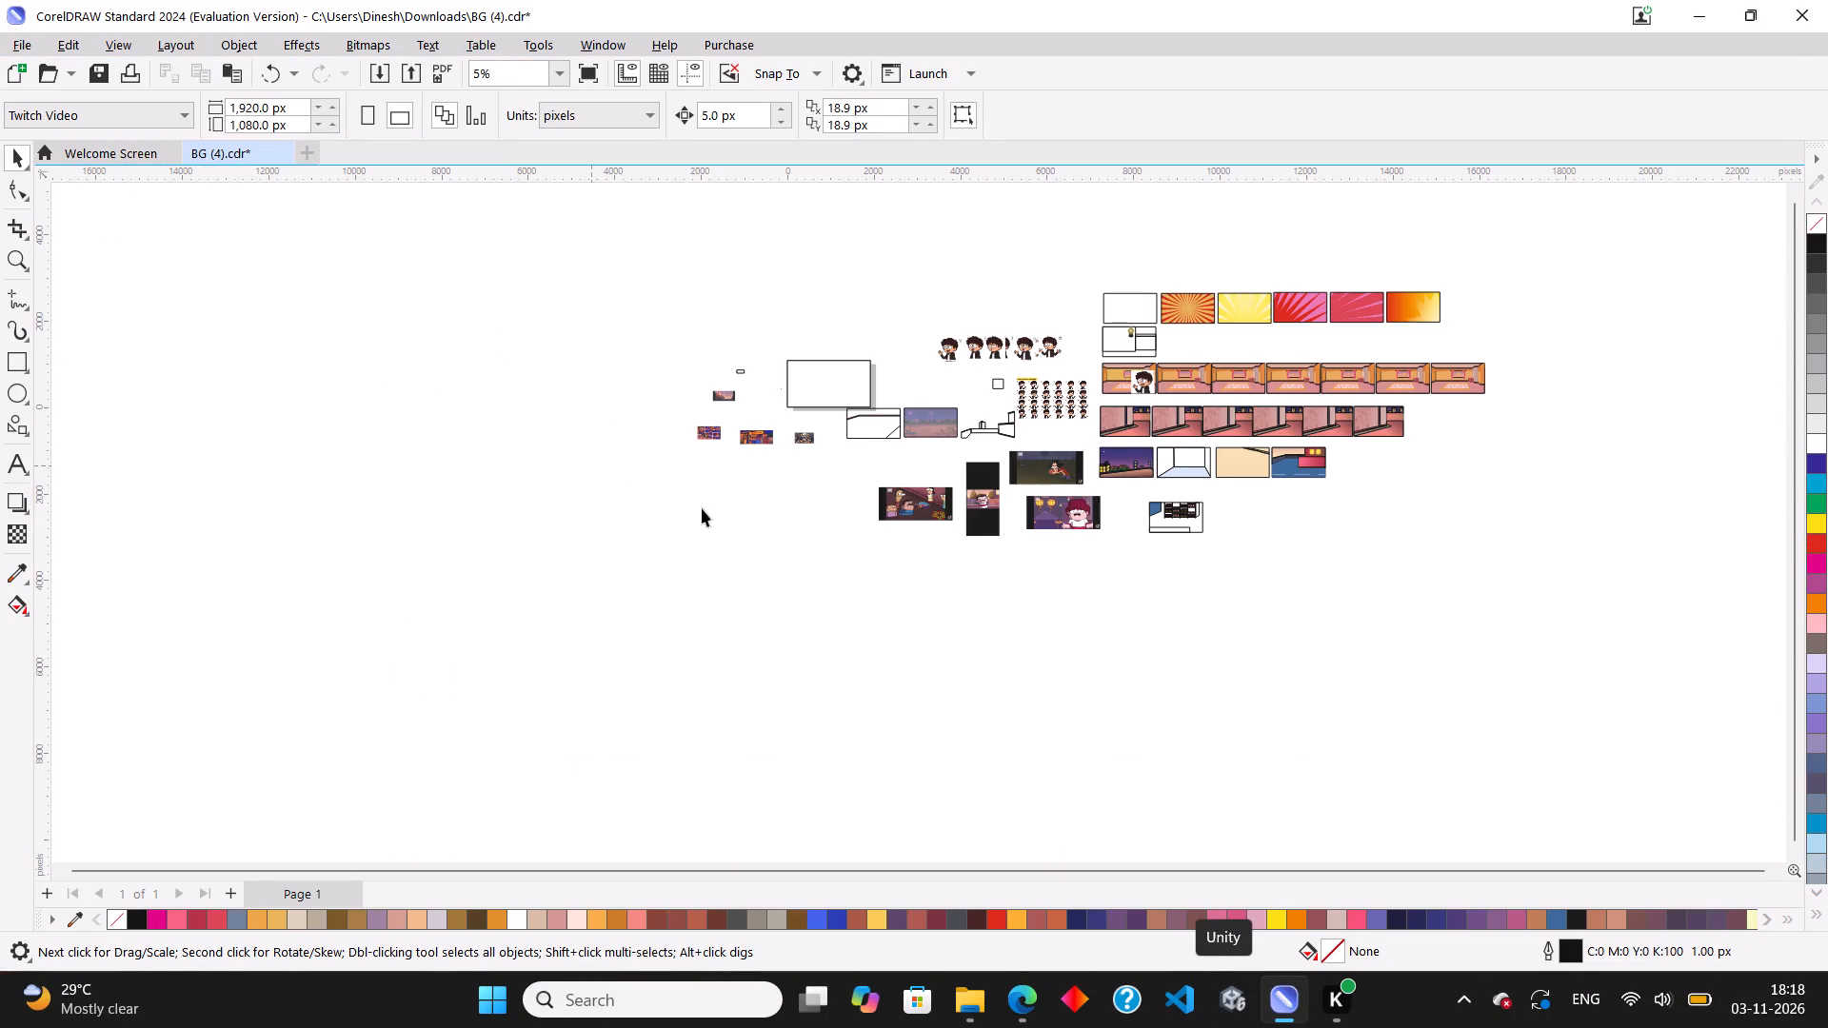
{"action": "scroll", "coordinate": [704, 508], "scroll_direction": "down", "scroll_amount": 4}
{"action": "scroll", "coordinate": [1113, 415], "scroll_direction": "up", "scroll_amount": 3}
{"action": "scroll", "coordinate": [824, 568], "scroll_direction": "up", "scroll_amount": 4}
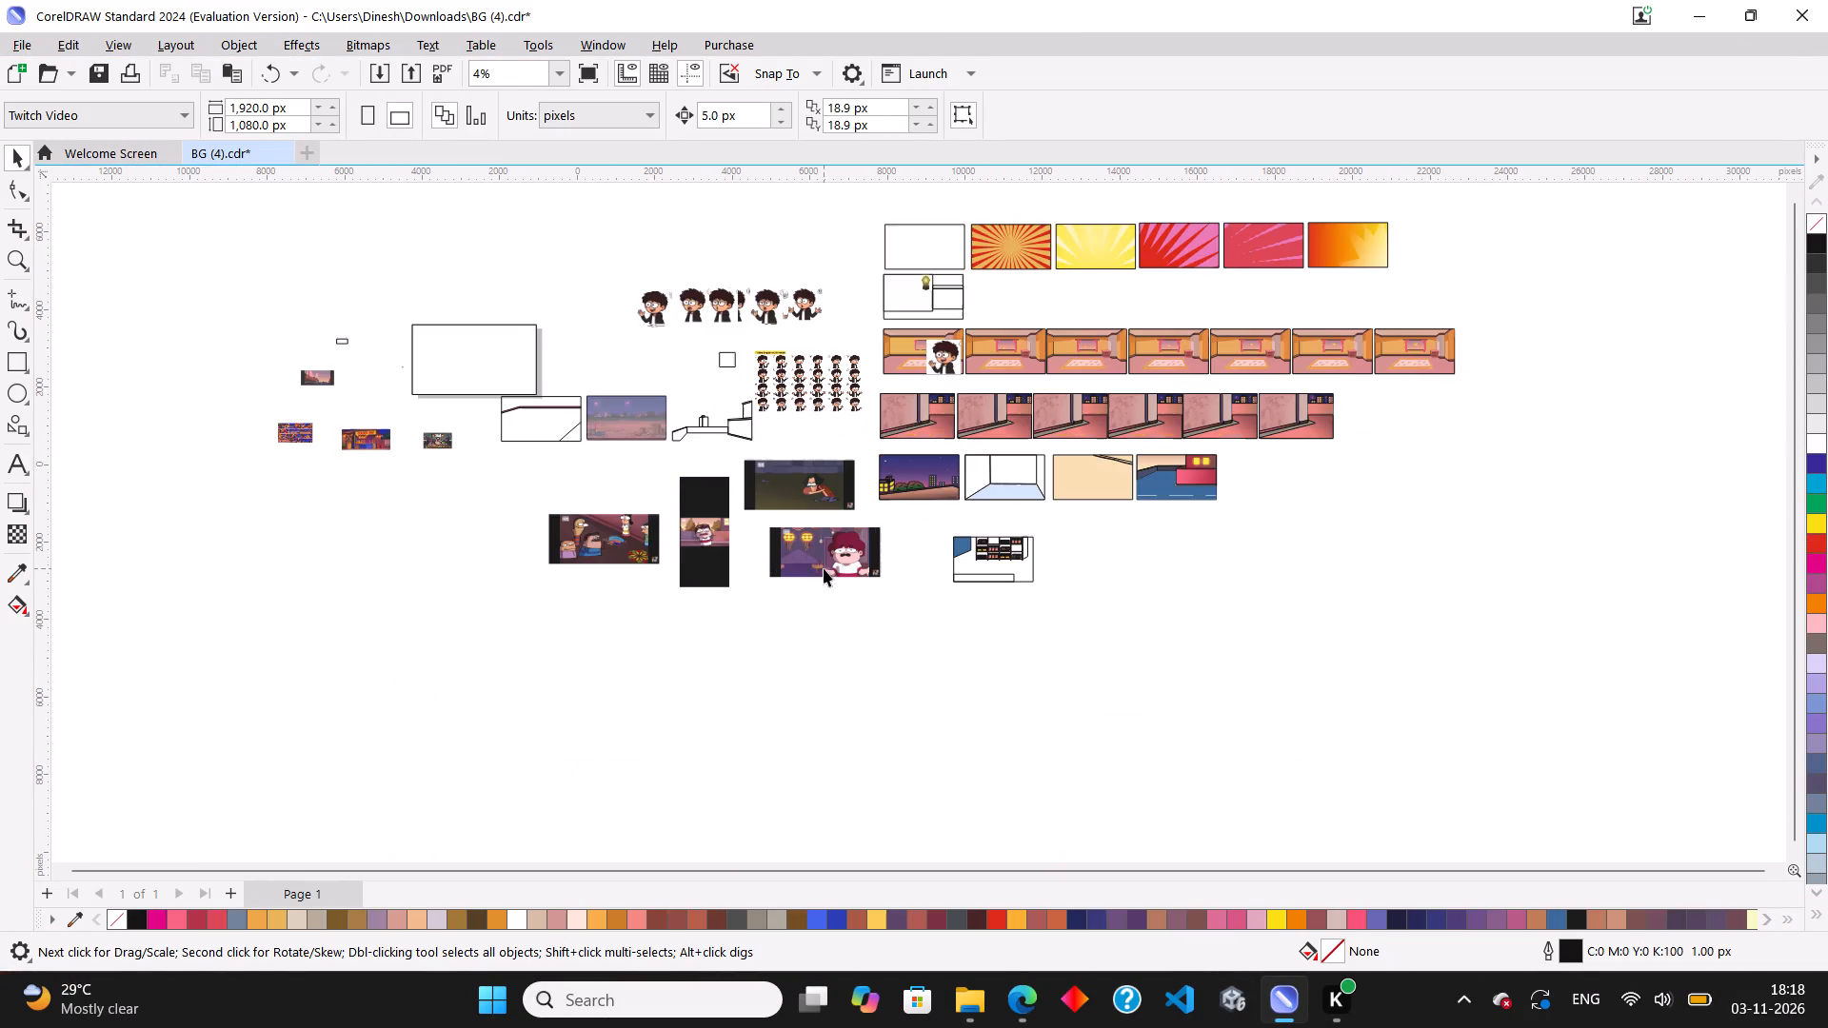
{"action": "scroll", "coordinate": [812, 553], "scroll_direction": "up", "scroll_amount": 15}
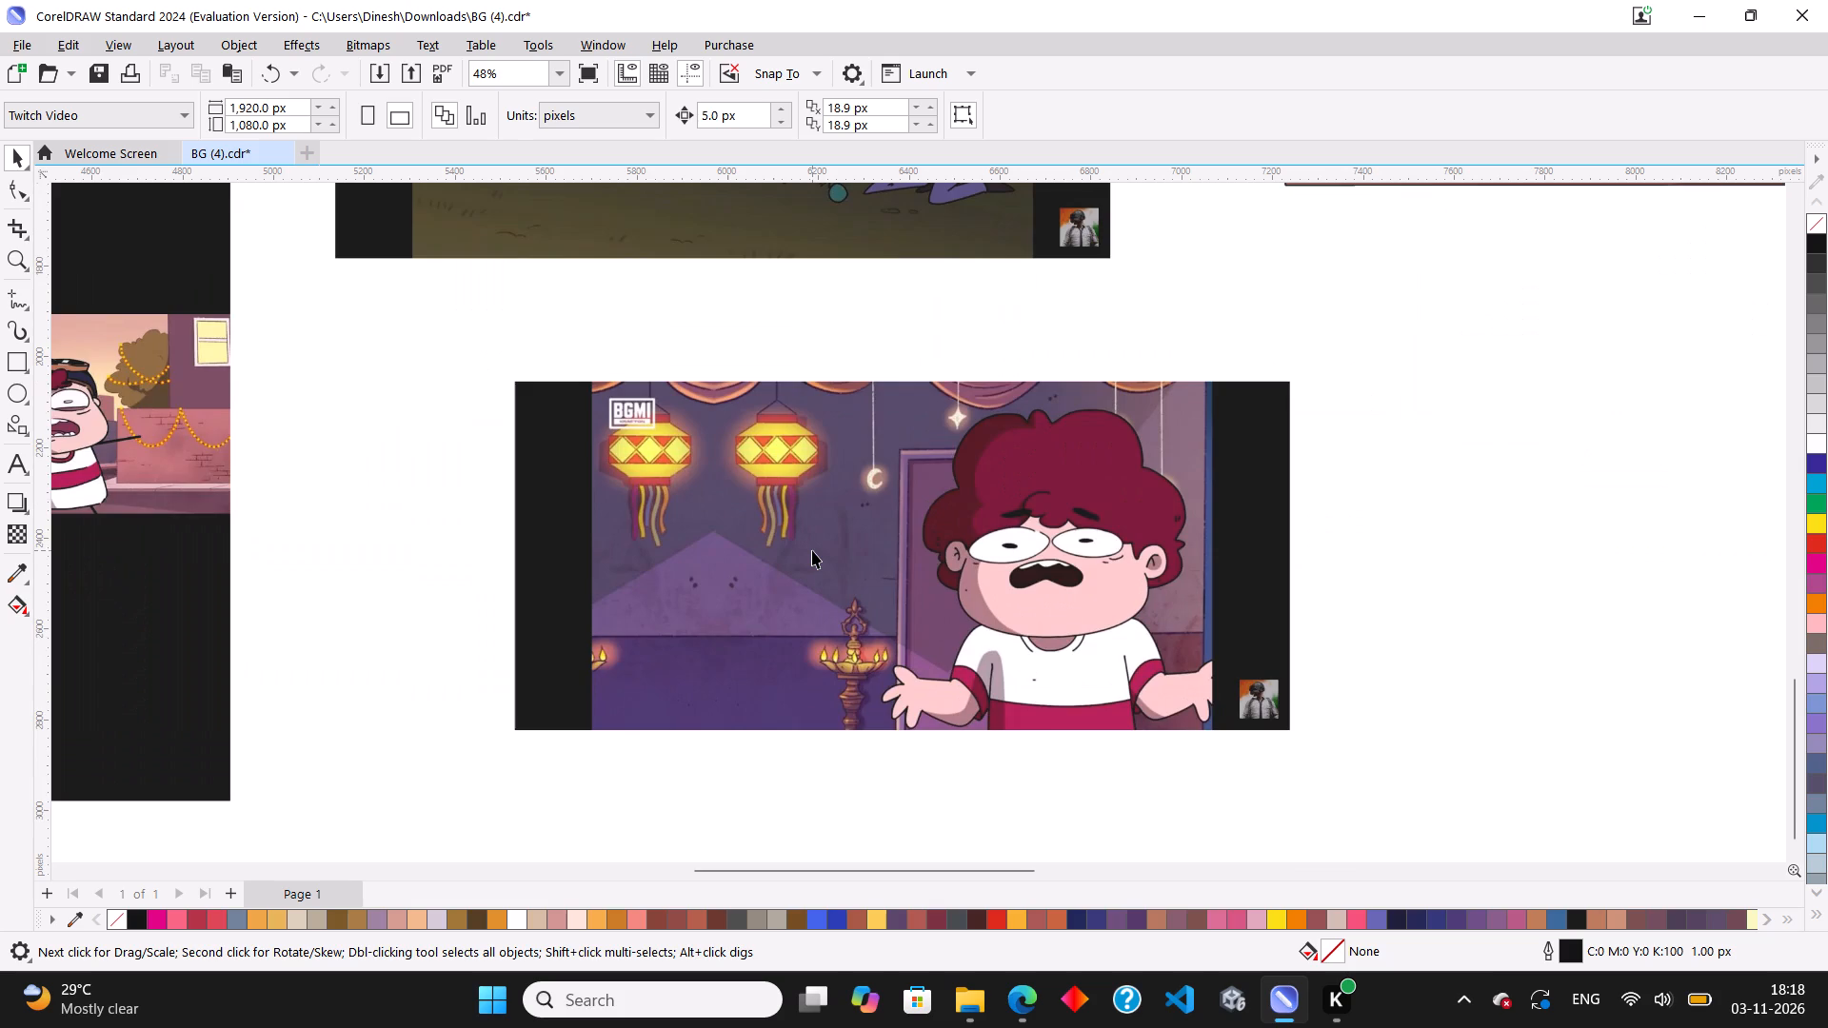
{"action": "scroll", "coordinate": [812, 550], "scroll_direction": "down", "scroll_amount": 7}
{"action": "scroll", "coordinate": [402, 519], "scroll_direction": "up", "scroll_amount": 7}
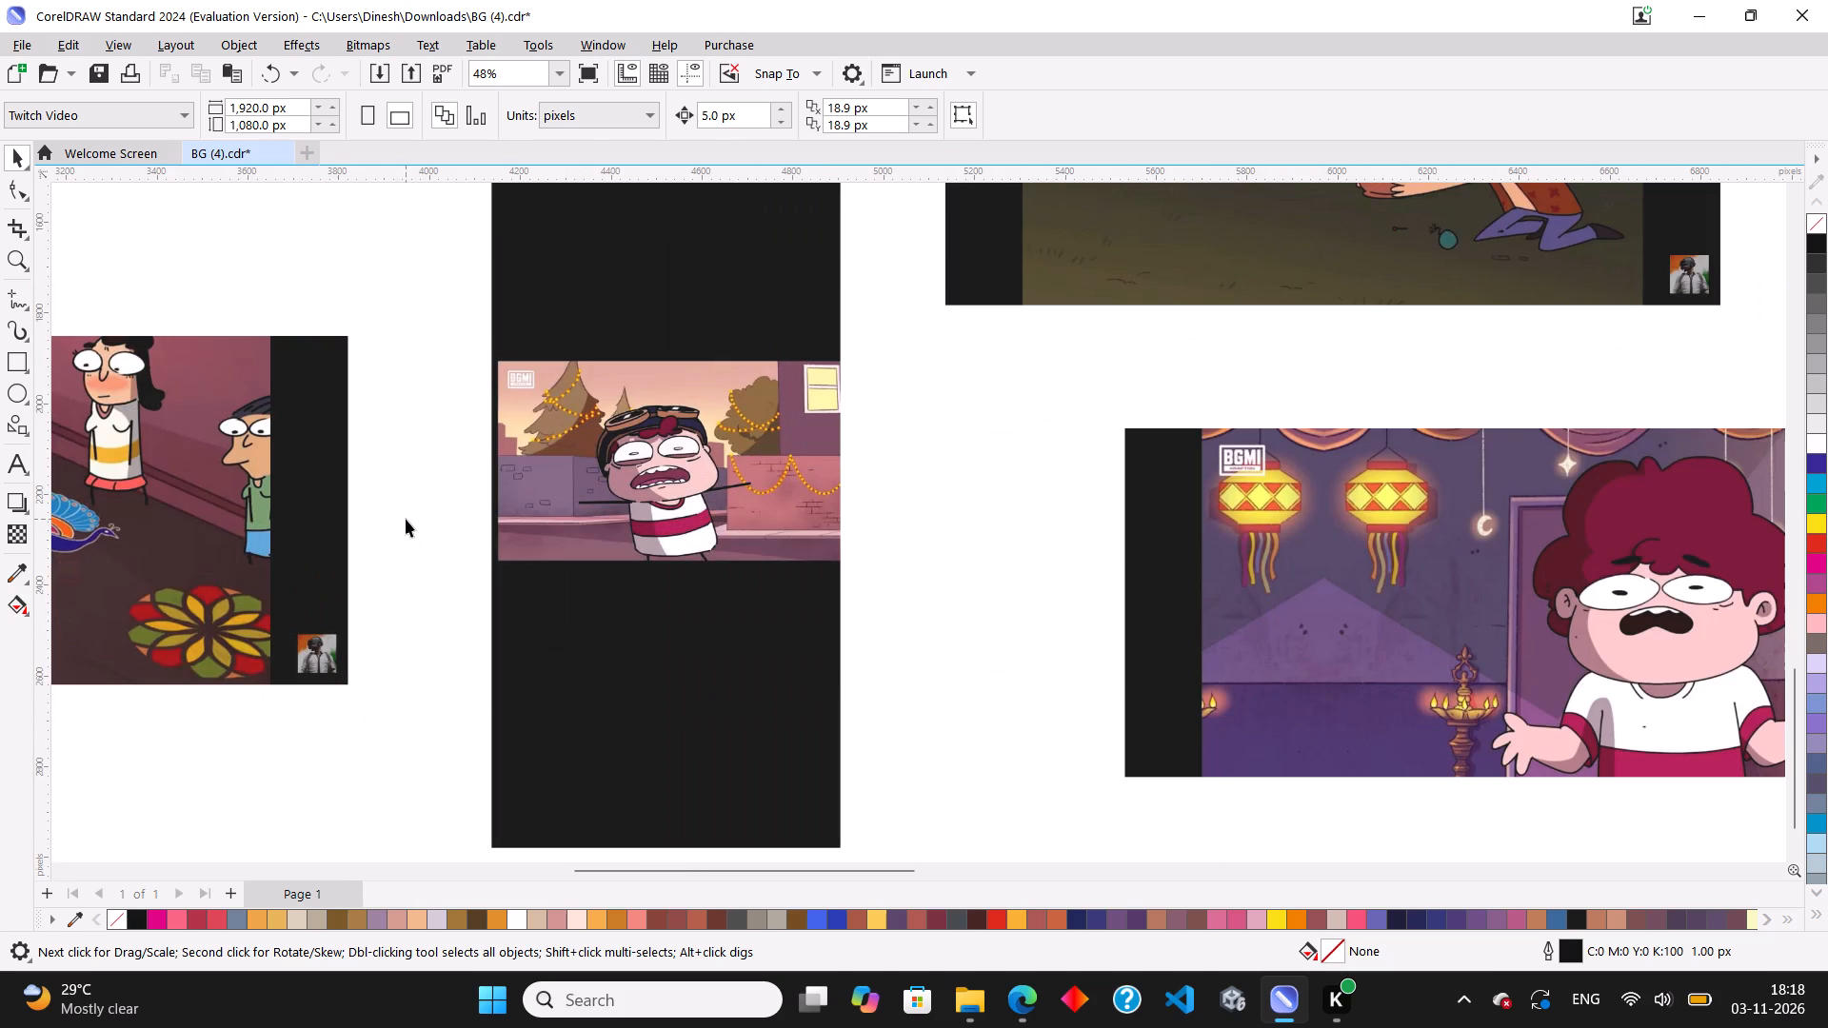
{"action": "scroll", "coordinate": [736, 516], "scroll_direction": "up", "scroll_amount": 4}
{"action": "scroll", "coordinate": [746, 511], "scroll_direction": "down", "scroll_amount": 4}
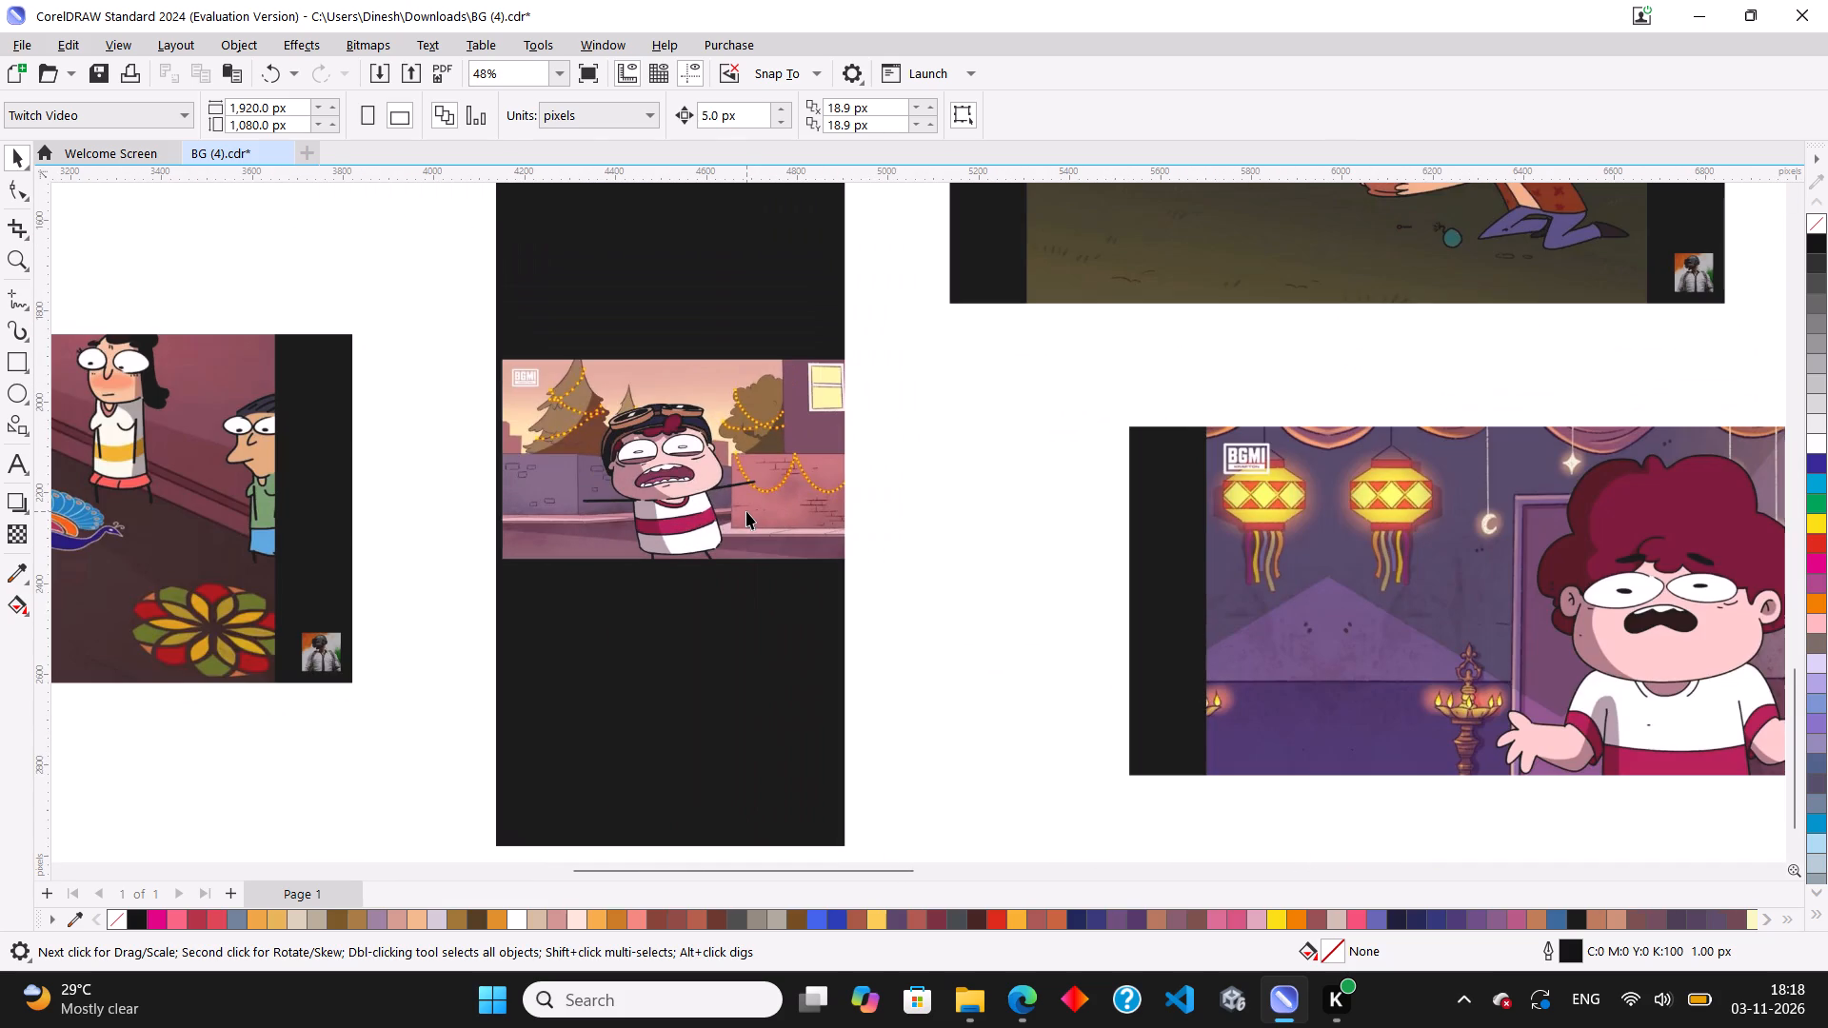
{"action": "scroll", "coordinate": [738, 543], "scroll_direction": "down", "scroll_amount": 11}
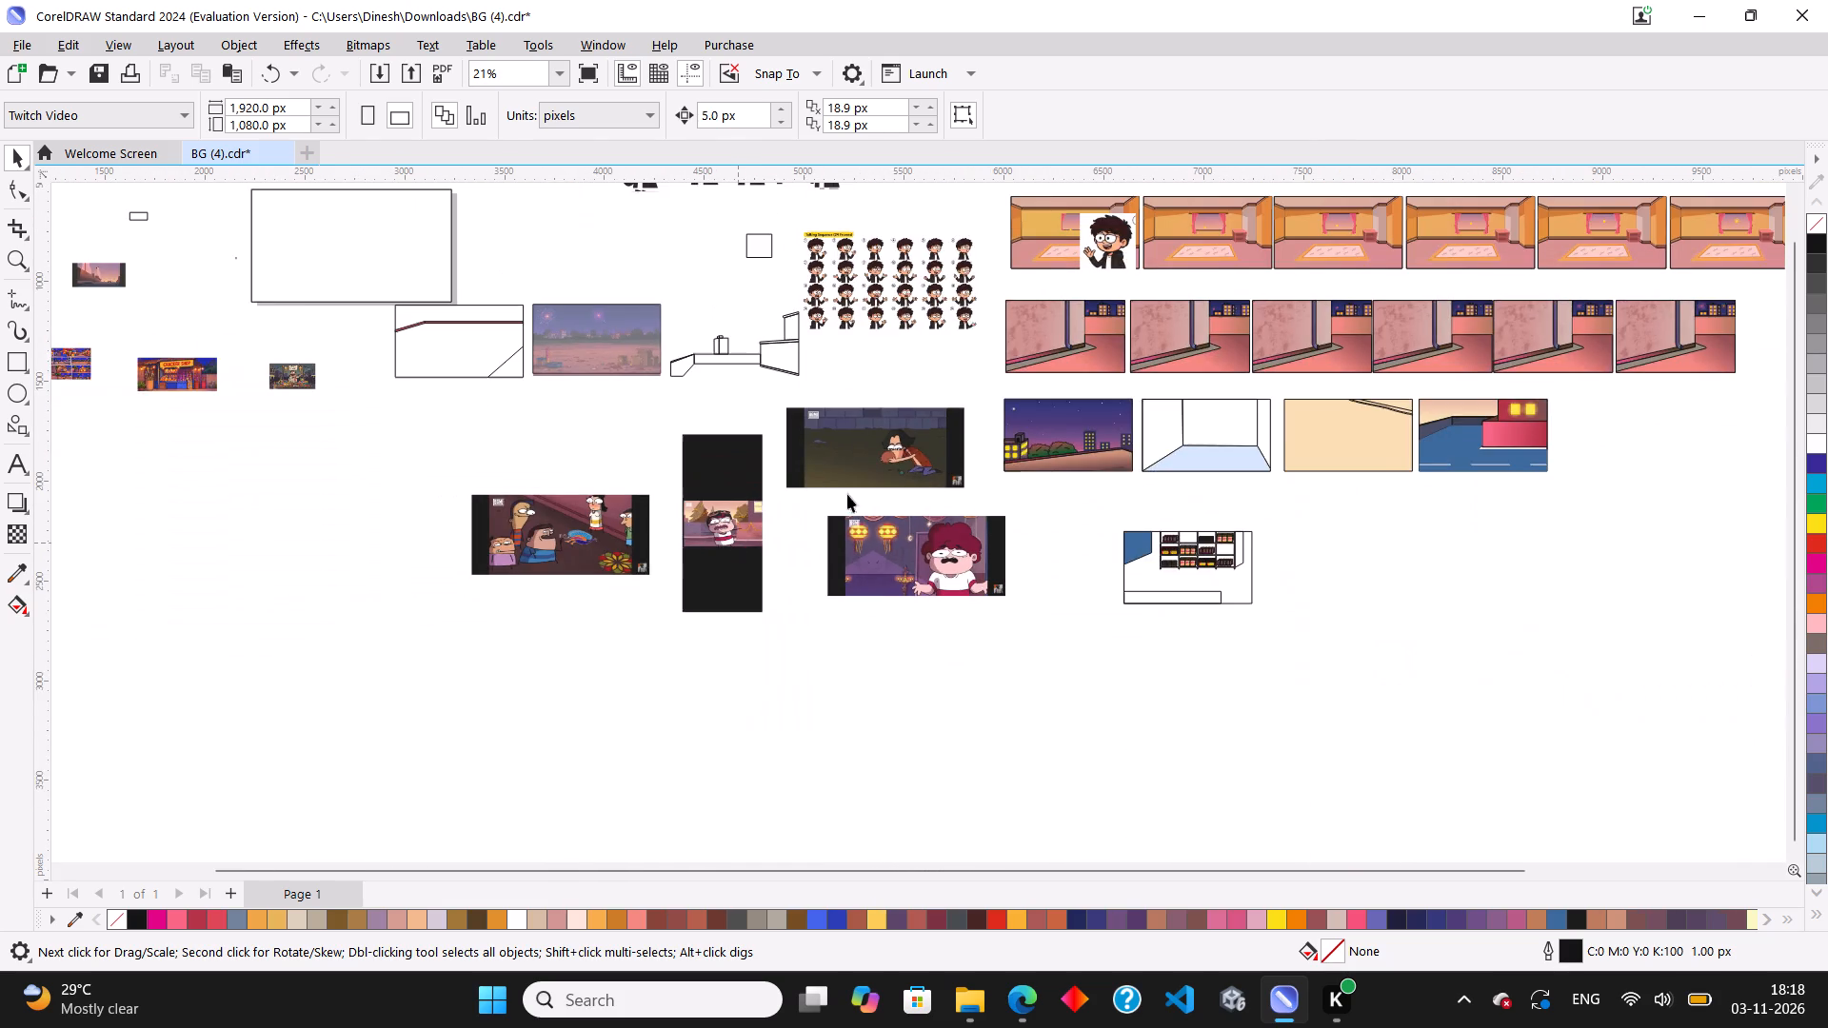
Compare the blue road background with the red building against the string-light garland decorations in the cartoon reference.
{"action": "scroll", "coordinate": [1285, 423], "scroll_direction": "up", "scroll_amount": 4}
{"action": "scroll", "coordinate": [1638, 411], "scroll_direction": "down", "scroll_amount": 2}
{"action": "scroll", "coordinate": [1736, 419], "scroll_direction": "up", "scroll_amount": 5}
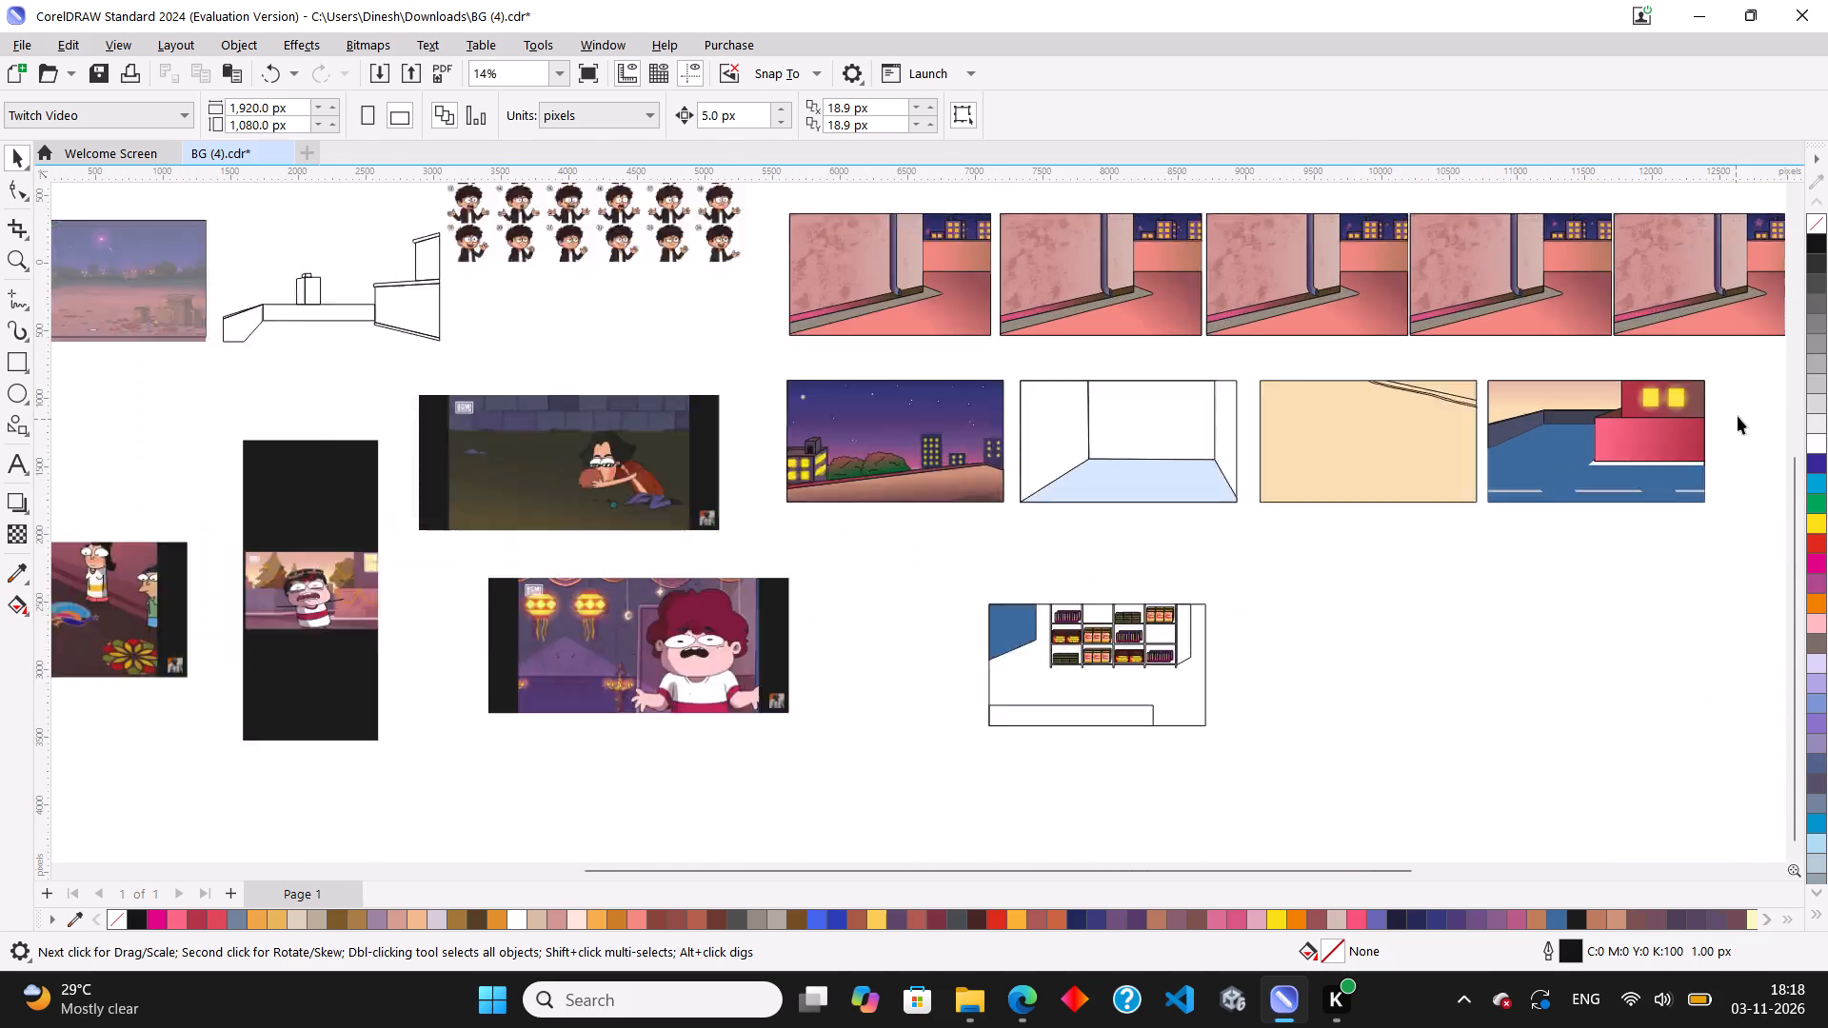
{"action": "scroll", "coordinate": [1770, 404], "scroll_direction": "up", "scroll_amount": 7}
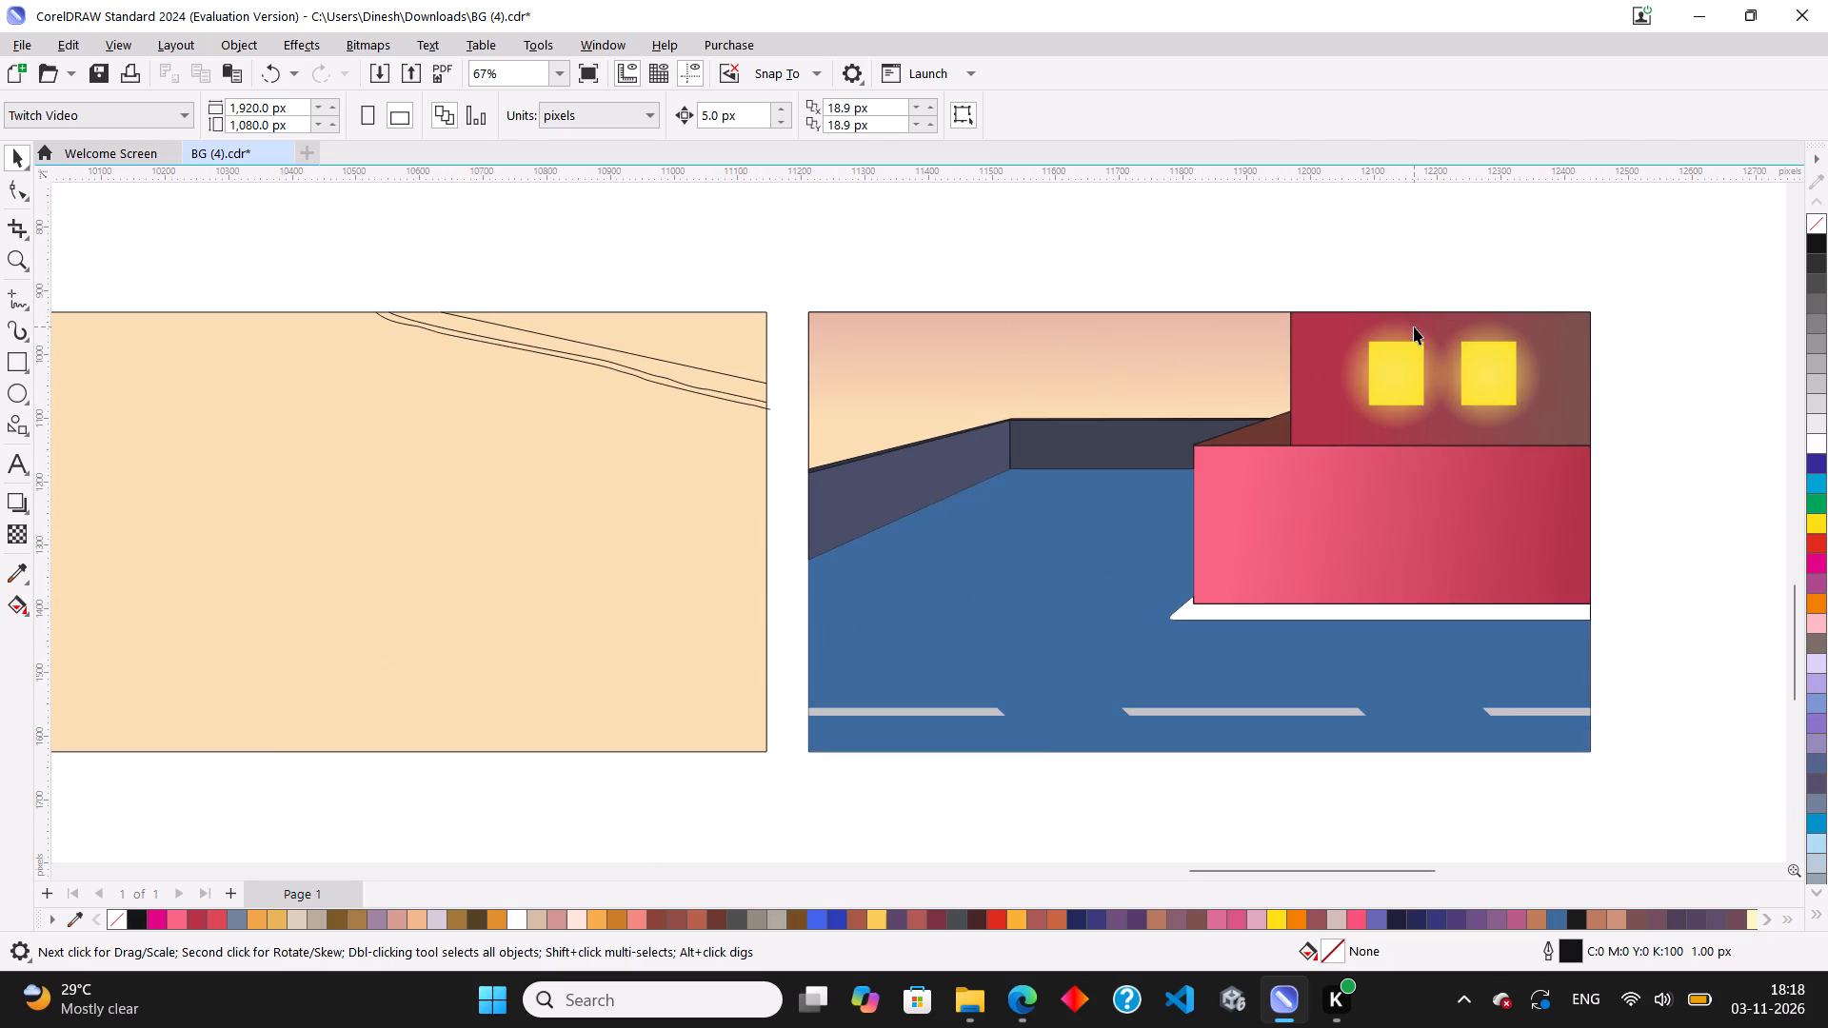
{"action": "scroll", "coordinate": [1728, 262], "scroll_direction": "up", "scroll_amount": 5}
{"action": "scroll", "coordinate": [1674, 314], "scroll_direction": "down", "scroll_amount": 10}
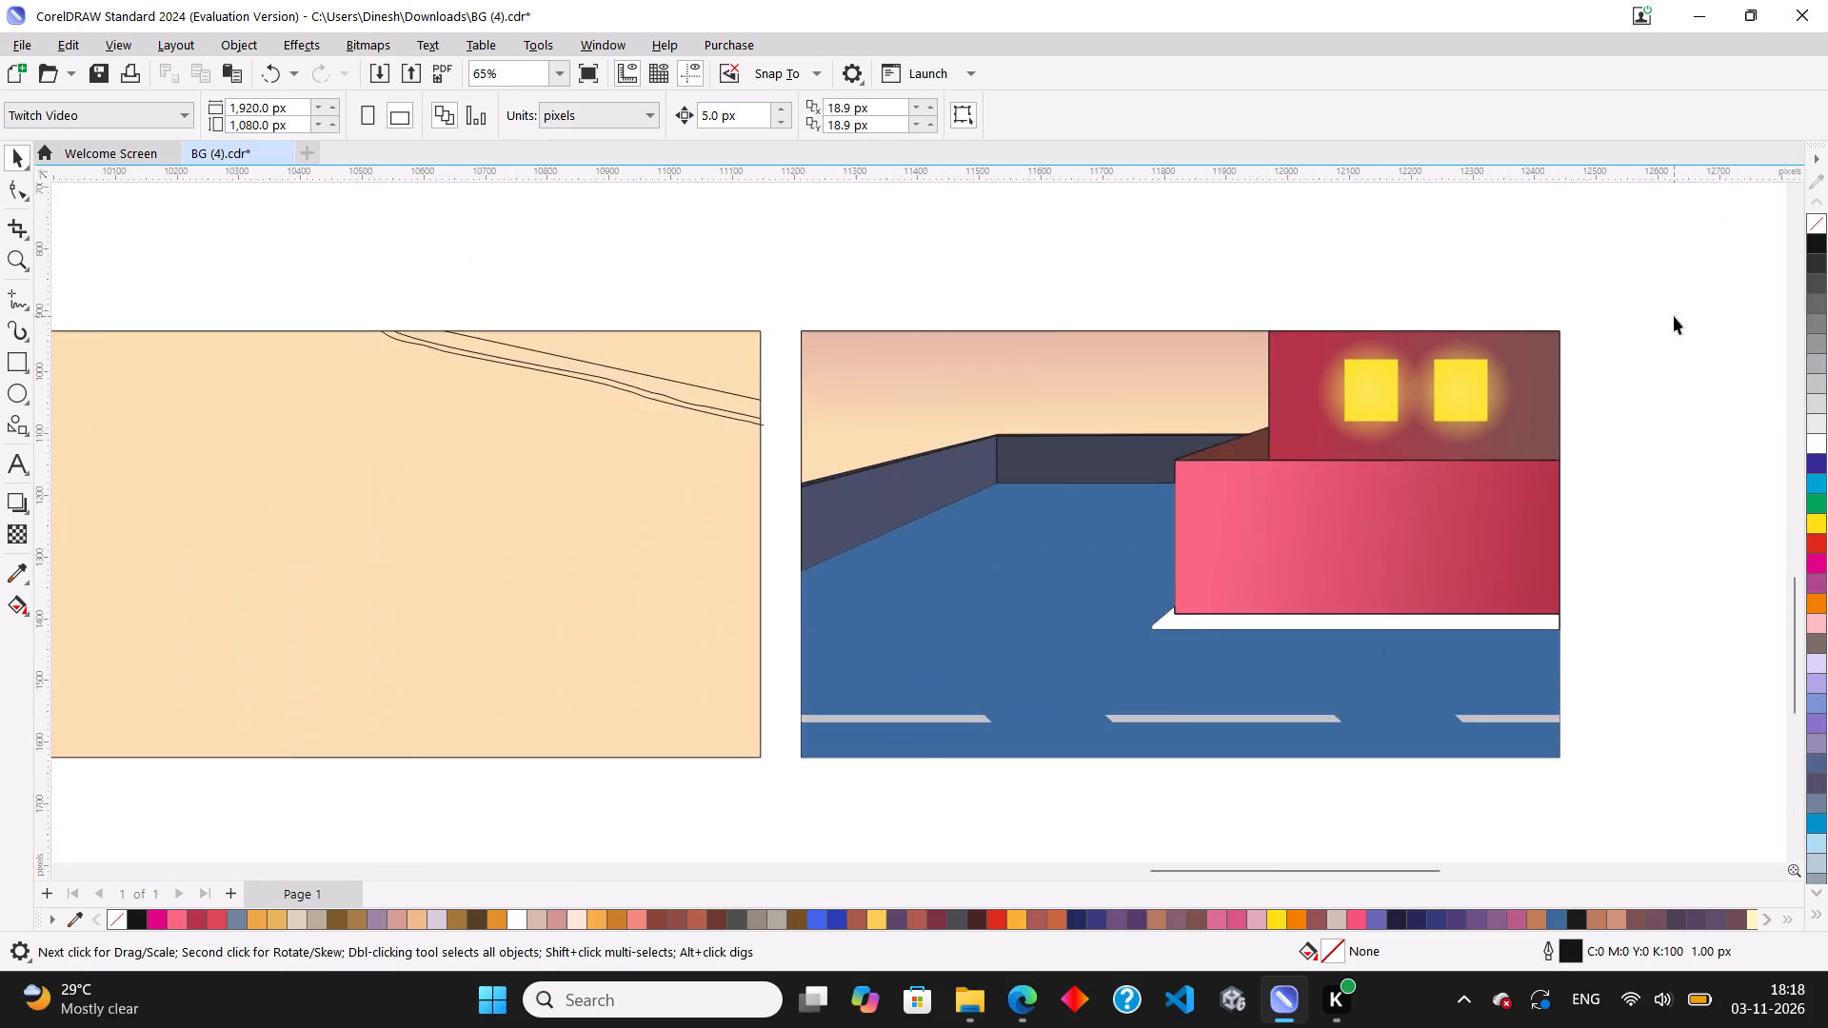
{"action": "scroll", "coordinate": [1674, 316], "scroll_direction": "down", "scroll_amount": 6}
{"action": "scroll", "coordinate": [573, 608], "scroll_direction": "up", "scroll_amount": 5}
{"action": "scroll", "coordinate": [205, 518], "scroll_direction": "up", "scroll_amount": 4}
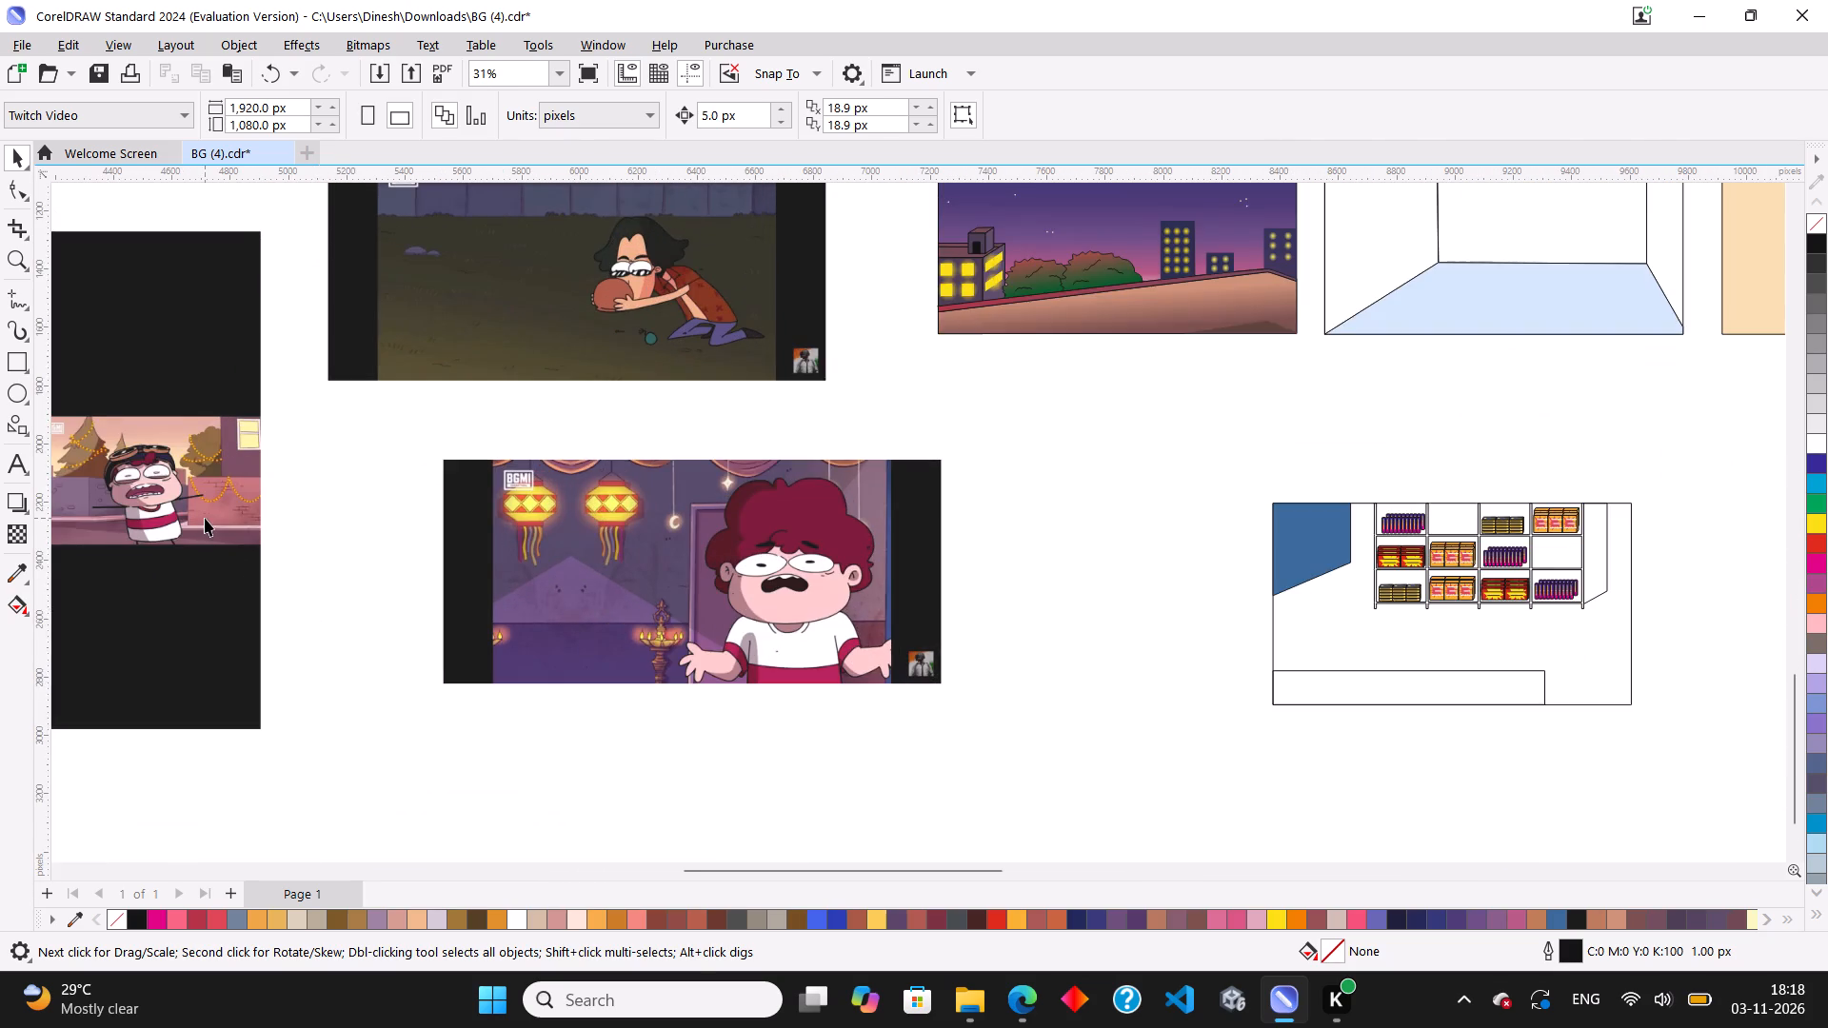
{"action": "scroll", "coordinate": [205, 506], "scroll_direction": "up", "scroll_amount": 12}
{"action": "scroll", "coordinate": [232, 498], "scroll_direction": "down", "scroll_amount": 11}
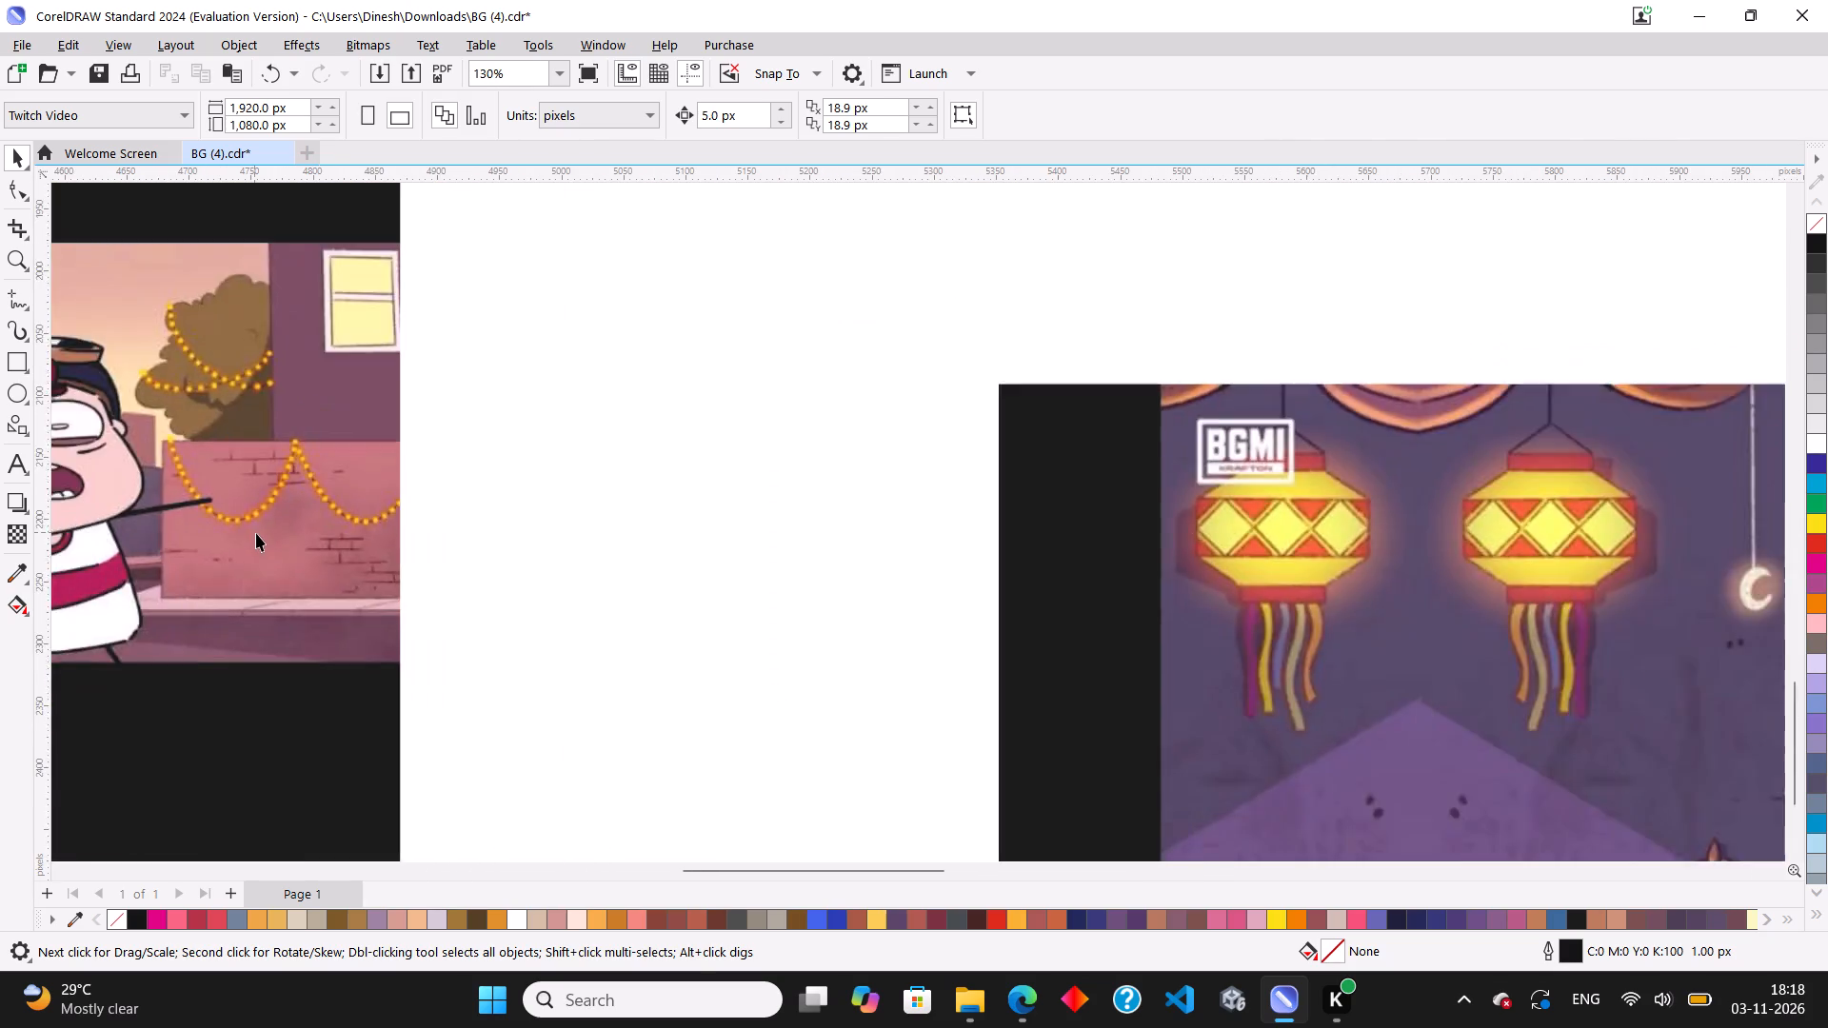
{"action": "scroll", "coordinate": [256, 533], "scroll_direction": "down", "scroll_amount": 17}
{"action": "scroll", "coordinate": [252, 534], "scroll_direction": "down", "scroll_amount": 4}
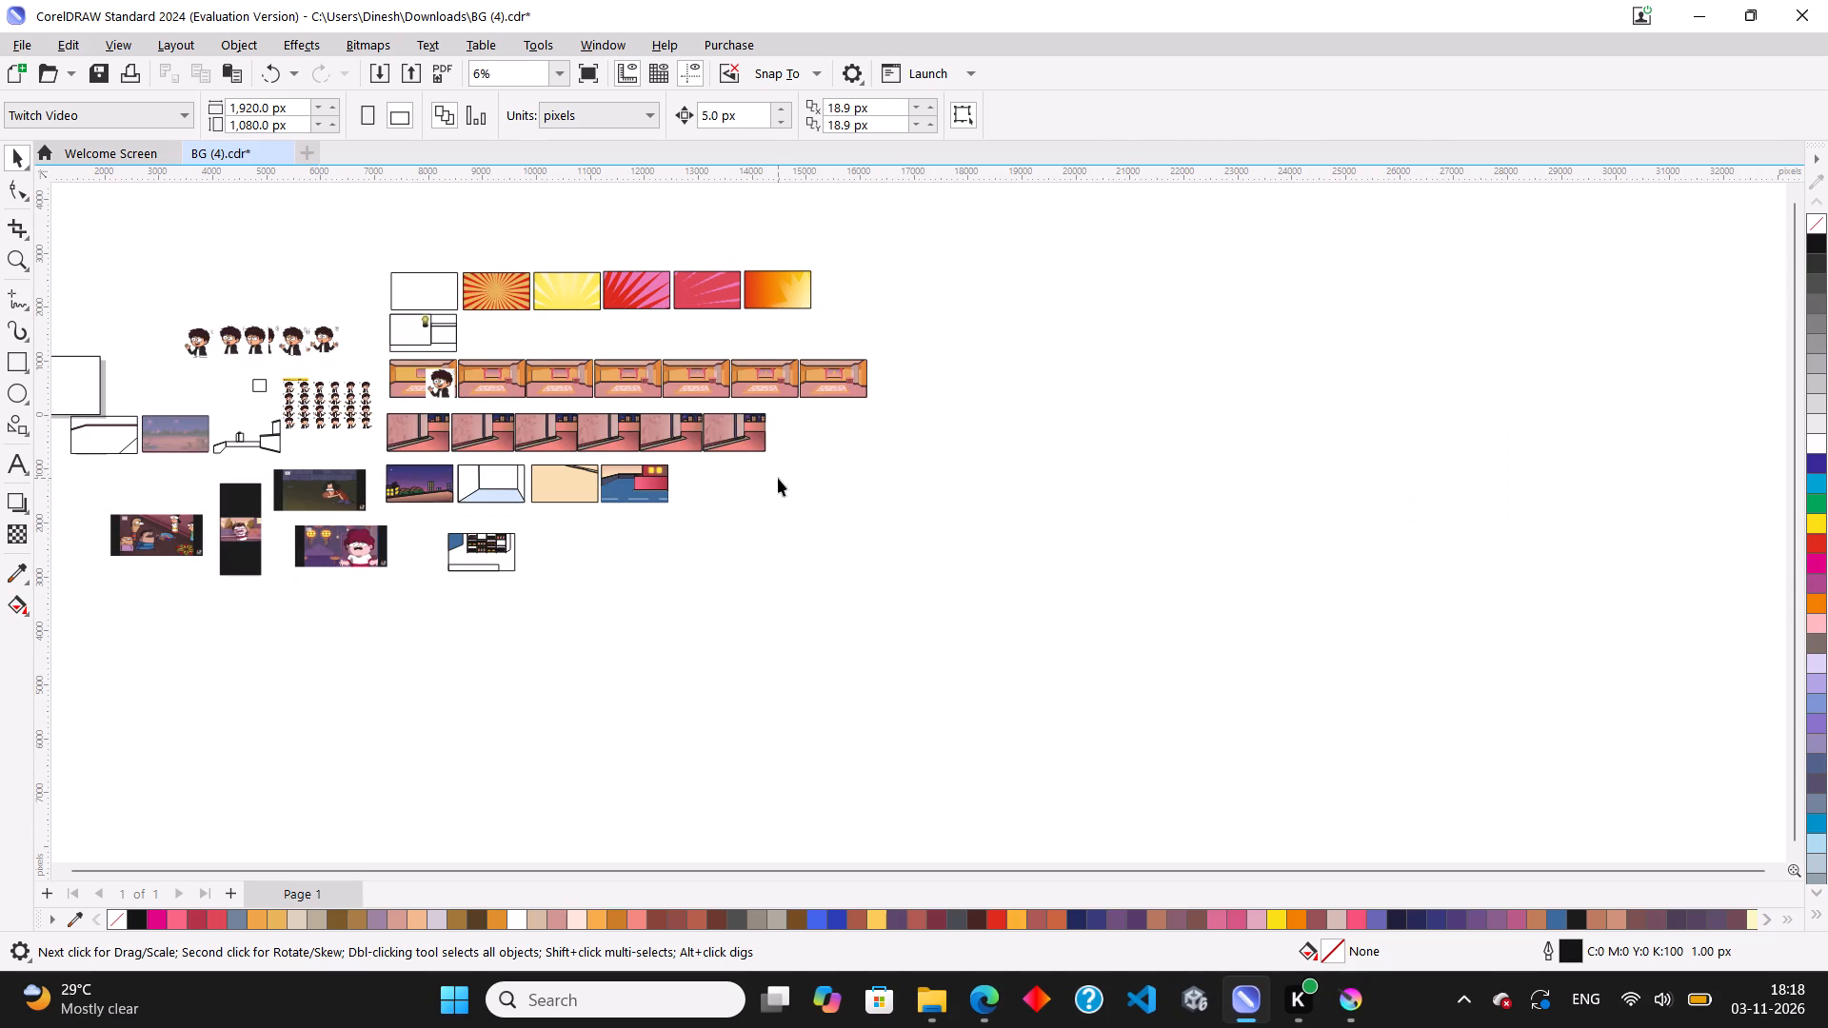
Draw a 2-Point Line about 73 px long, sloping down from the red building wall's top edge, left of the yellow windows.
{"action": "scroll", "coordinate": [582, 531], "scroll_direction": "up", "scroll_amount": 4}
{"action": "scroll", "coordinate": [489, 547], "scroll_direction": "up", "scroll_amount": 2}
{"action": "scroll", "coordinate": [777, 375], "scroll_direction": "up", "scroll_amount": 7}
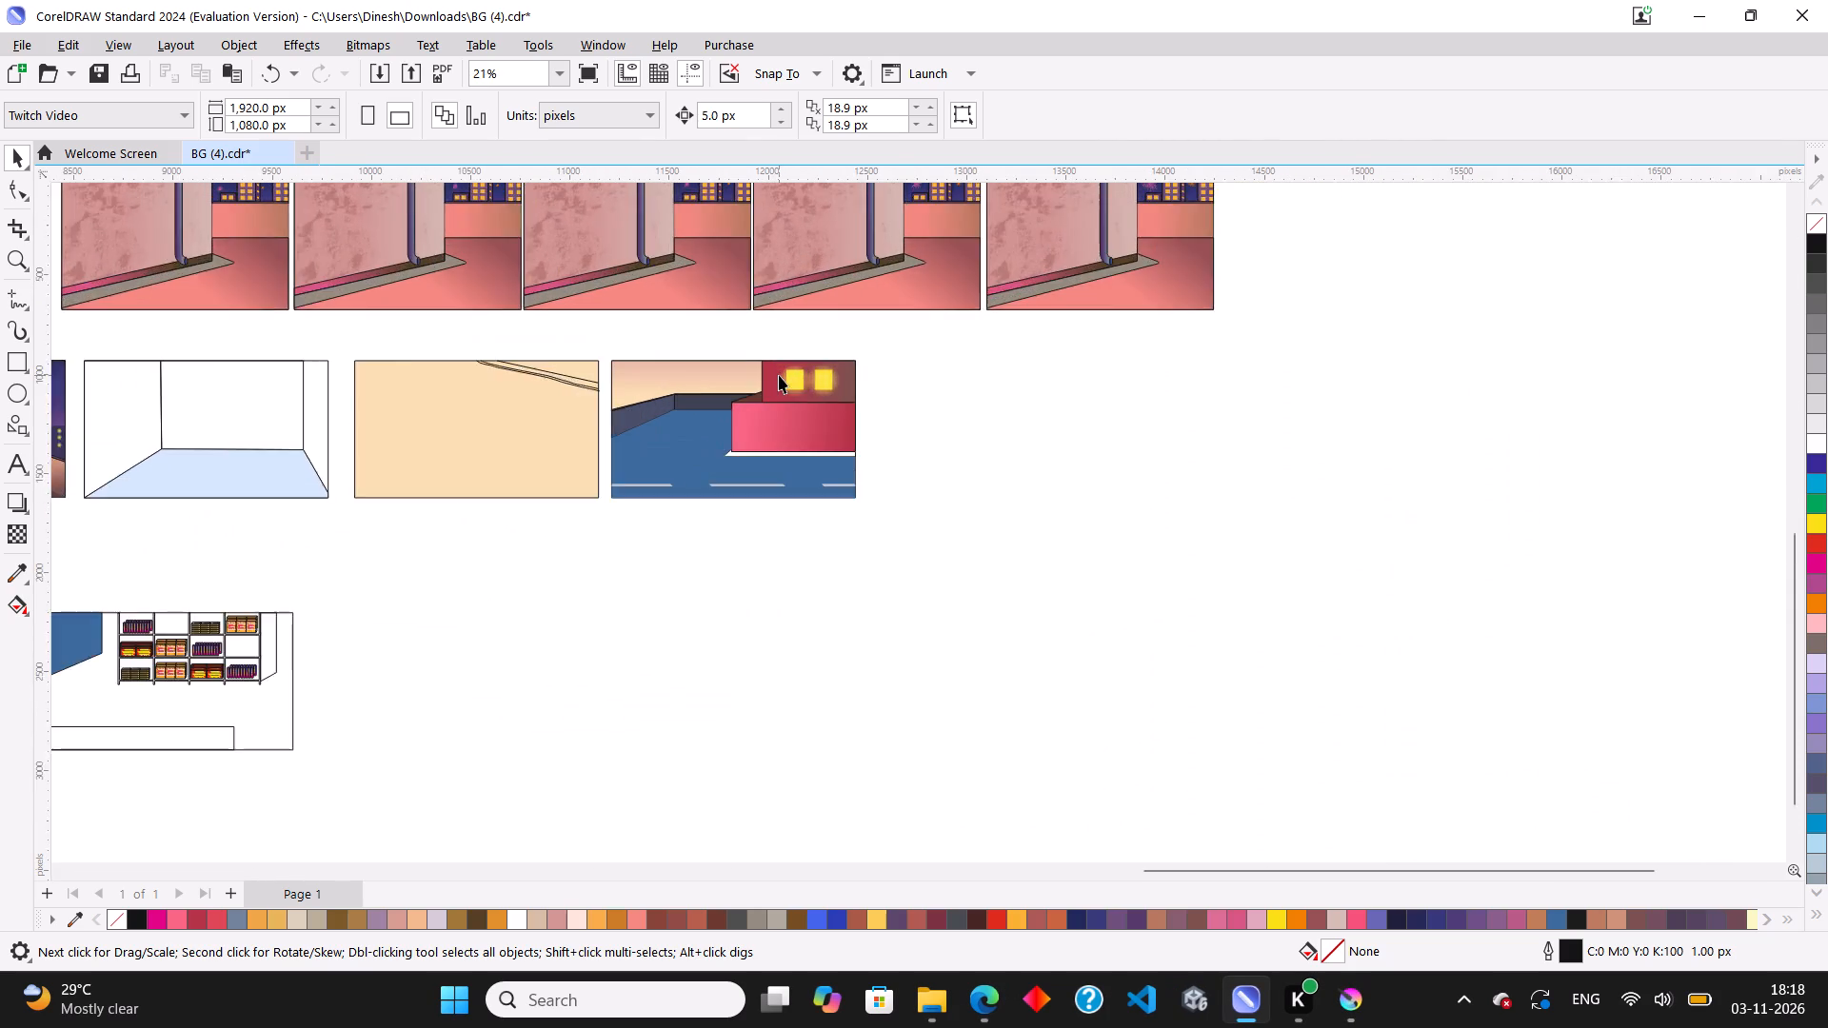
{"action": "scroll", "coordinate": [779, 375], "scroll_direction": "up", "scroll_amount": 10}
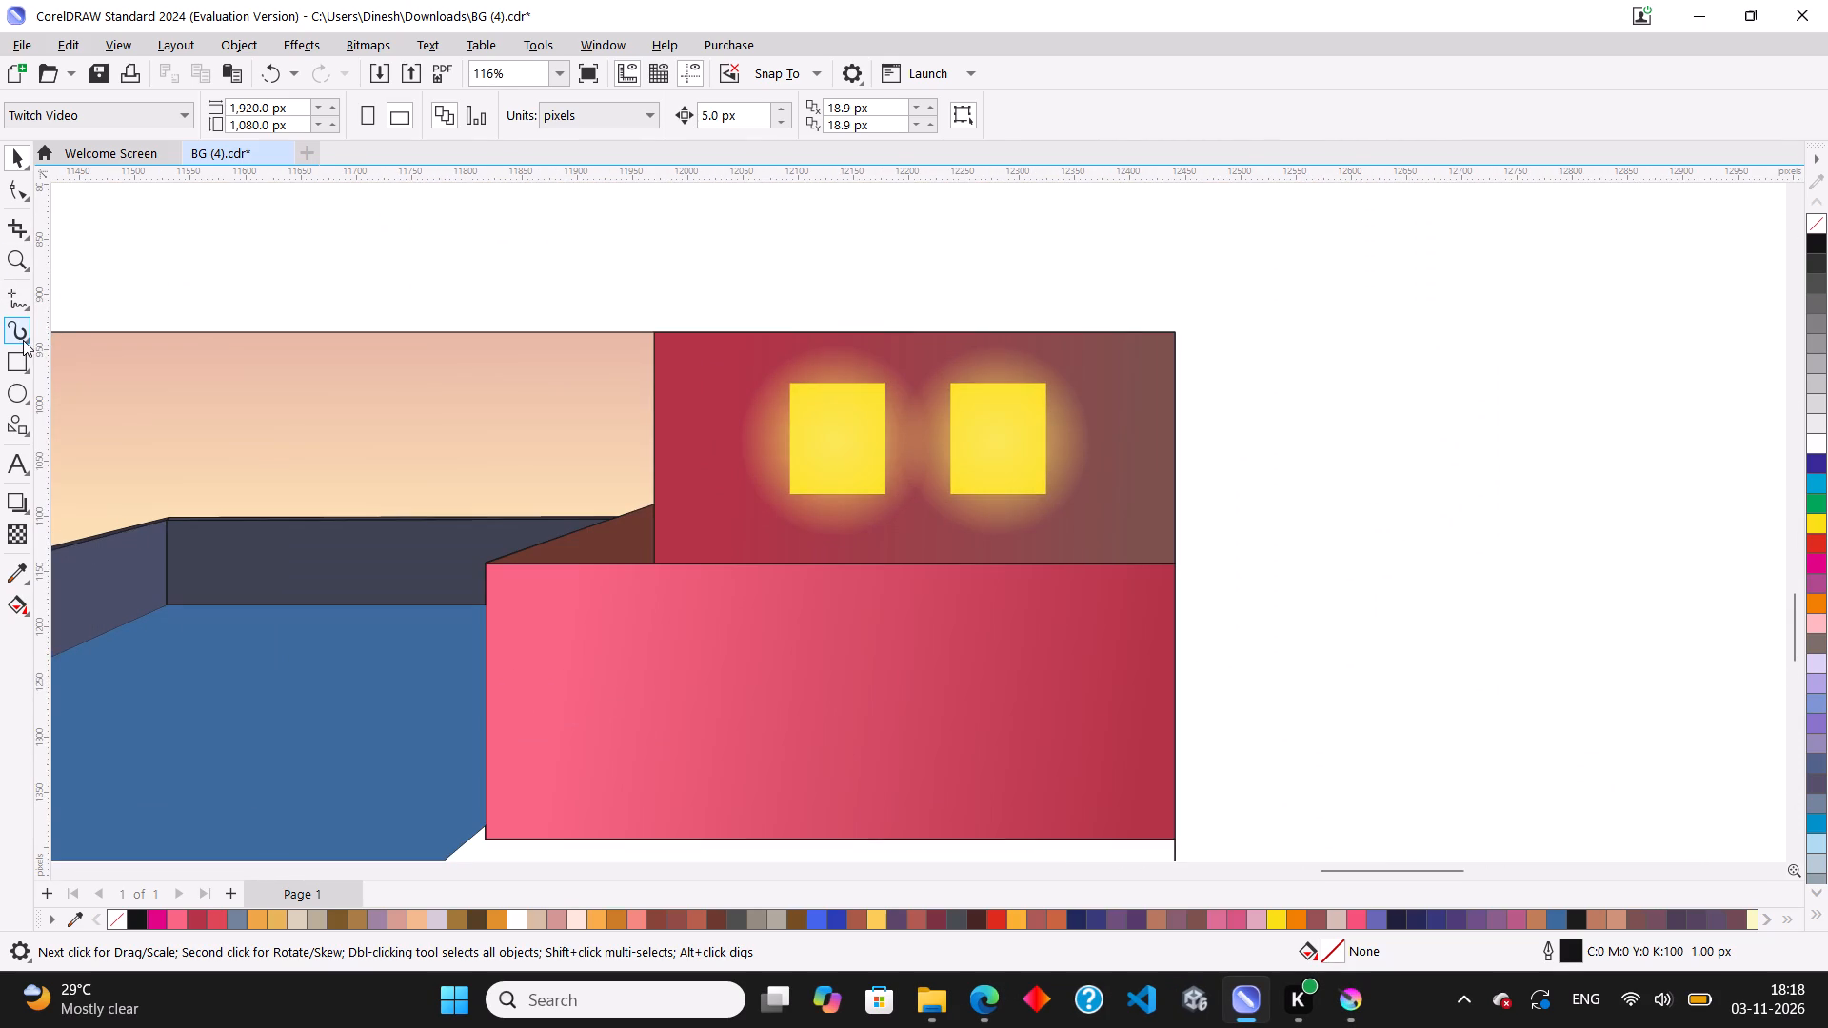
{"action": "left_click", "coordinate": [28, 305]}
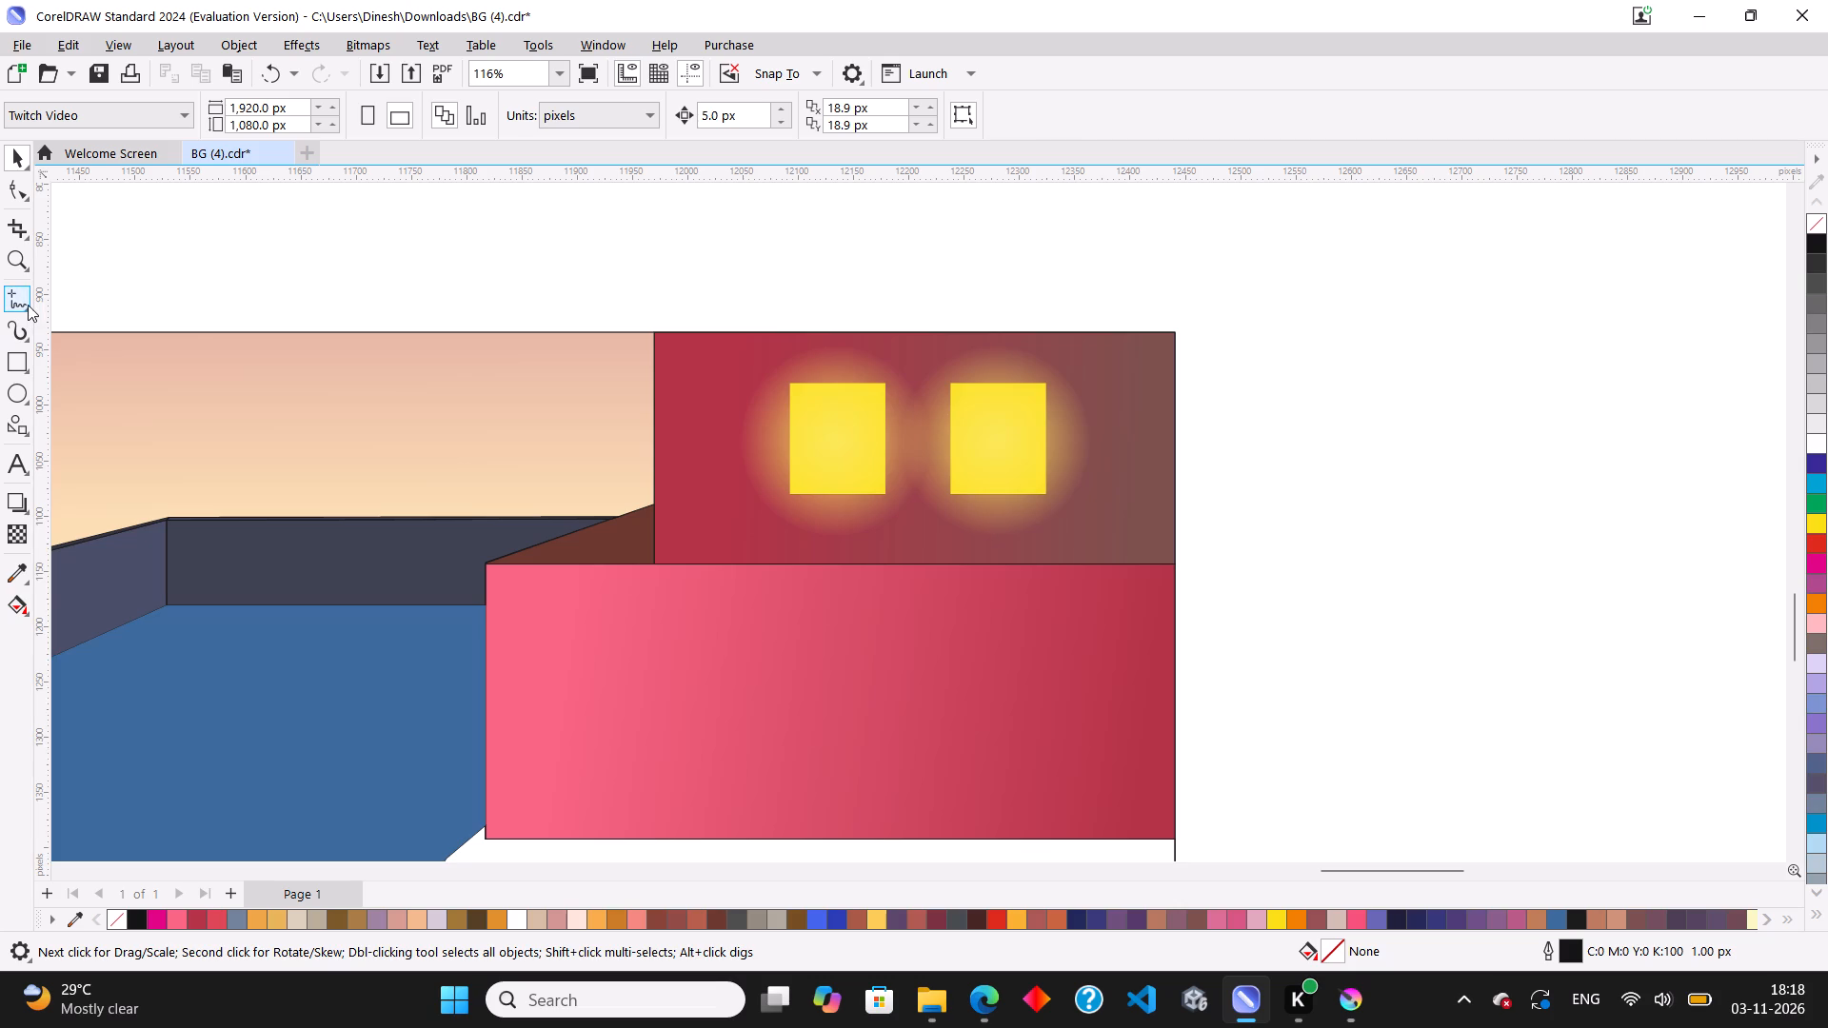
{"action": "left_click", "coordinate": [29, 308]}
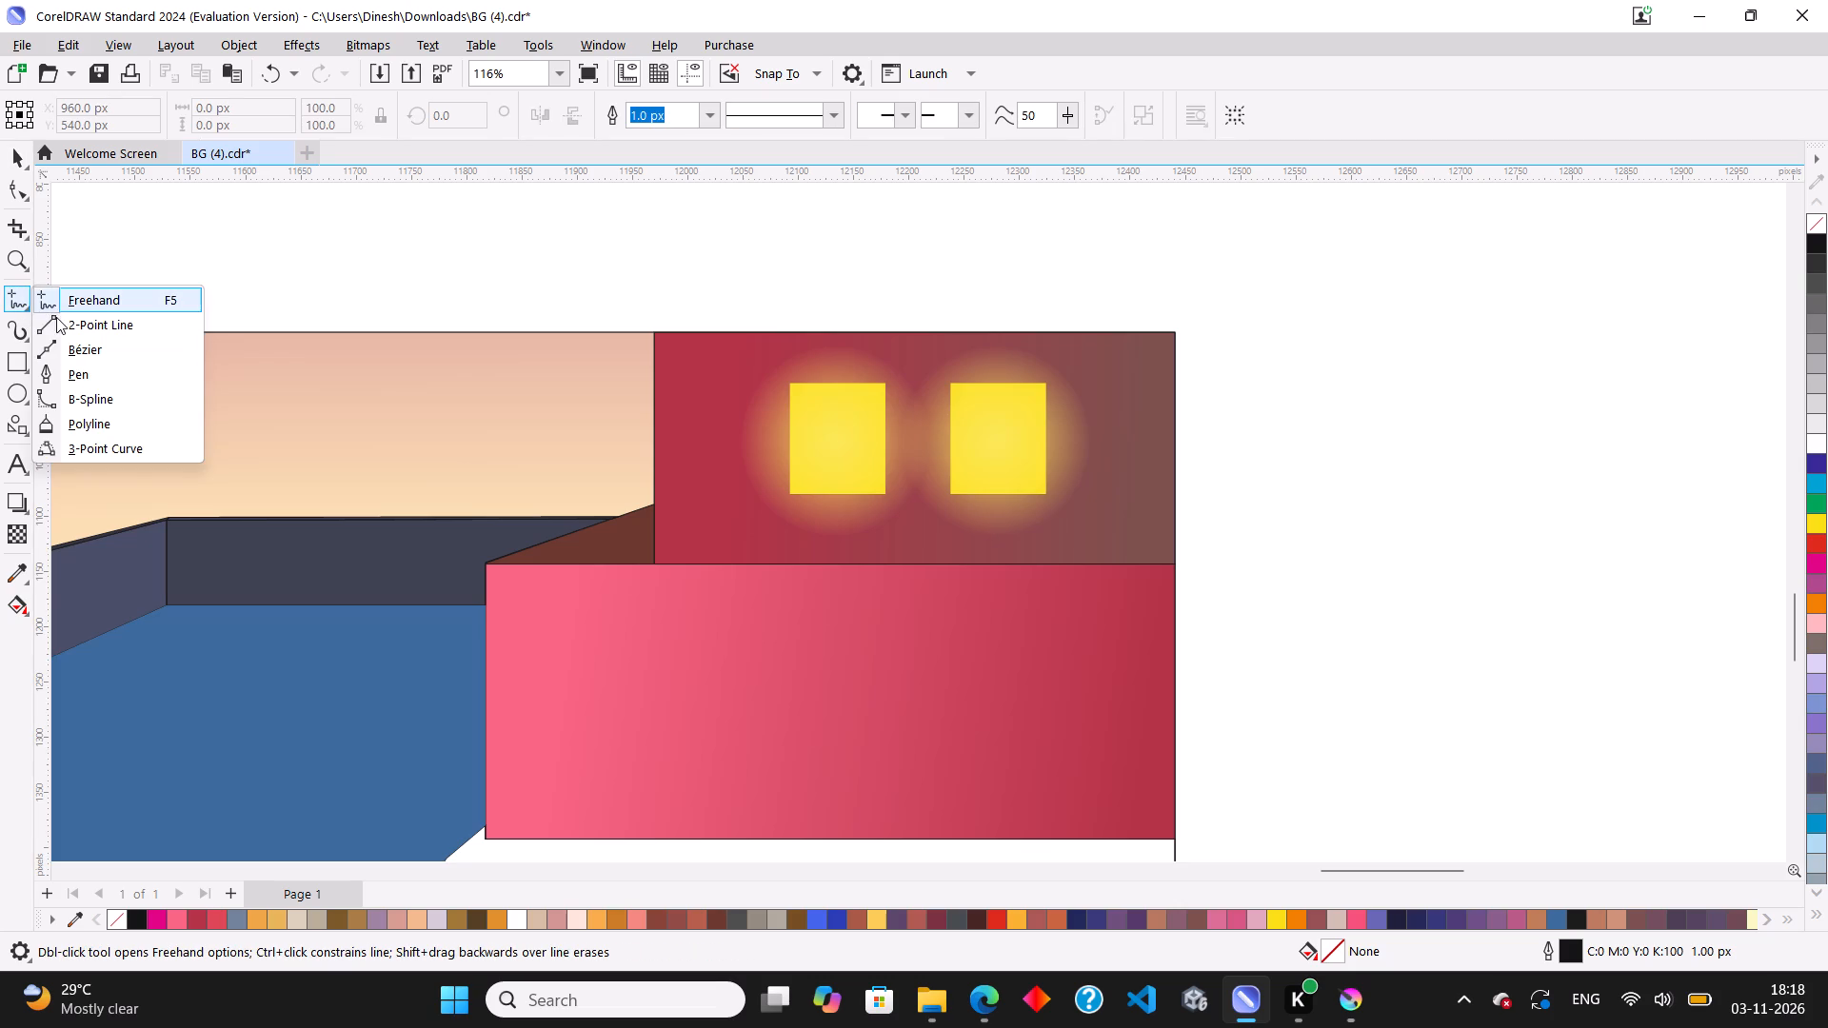
{"action": "left_click", "coordinate": [56, 317]}
{"action": "scroll", "coordinate": [813, 303], "scroll_direction": "up", "scroll_amount": 4}
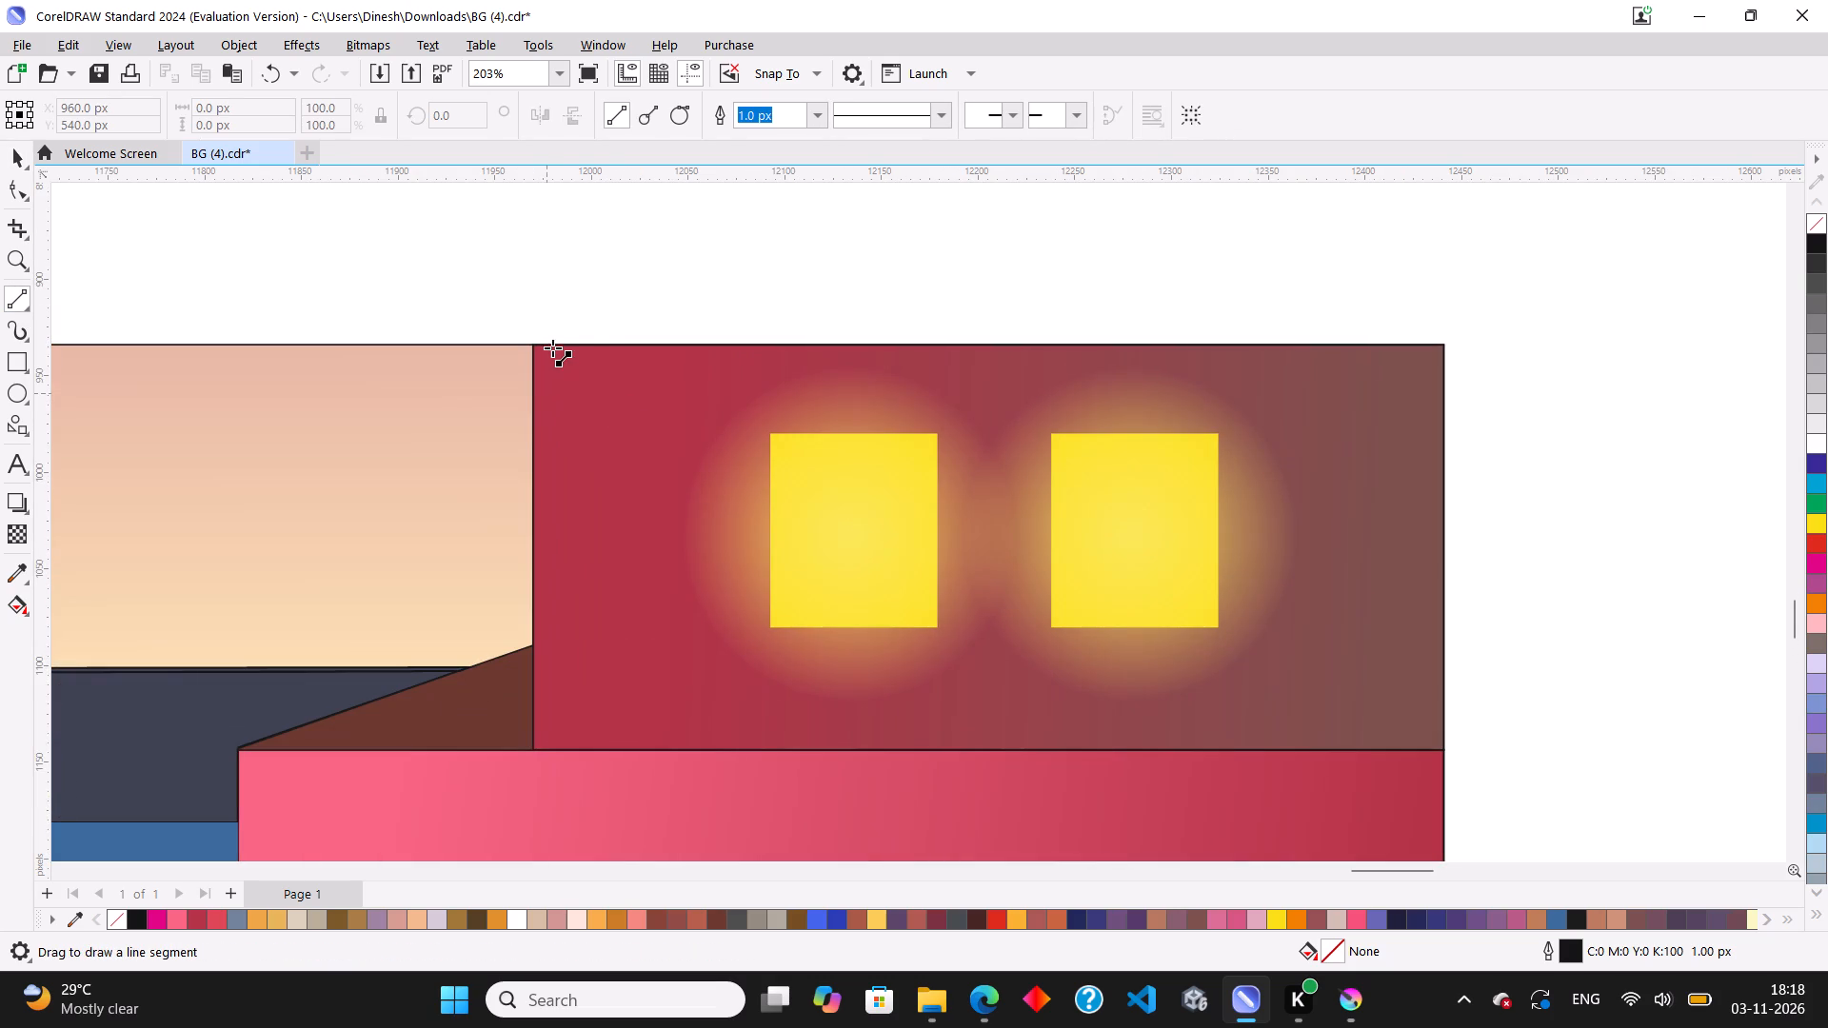
{"action": "left_click", "coordinate": [547, 347]}
{"action": "left_click_drag", "start_coordinate": [555, 345], "coordinate": [625, 469]}
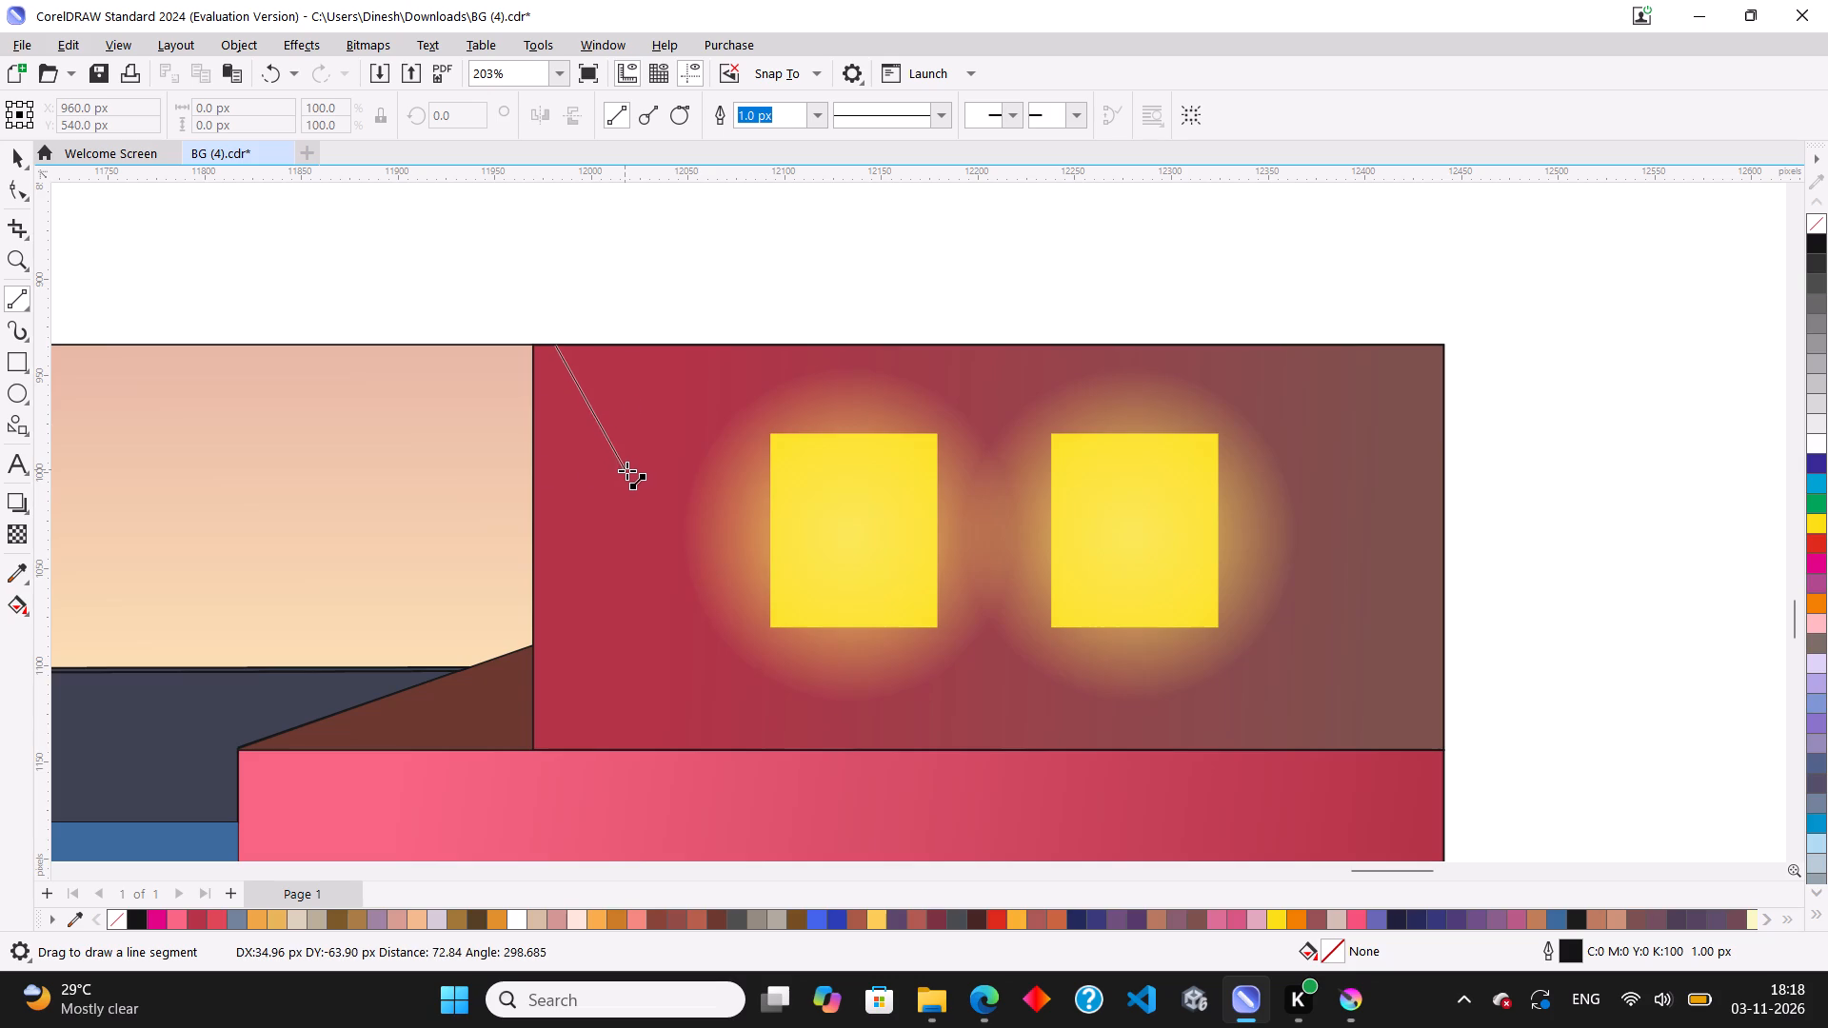
Add a middle node to the line and reshape it into a V hanging from the wall's top edge, about 129 px wide and 45 px high.
{"action": "left_click", "coordinate": [25, 188]}
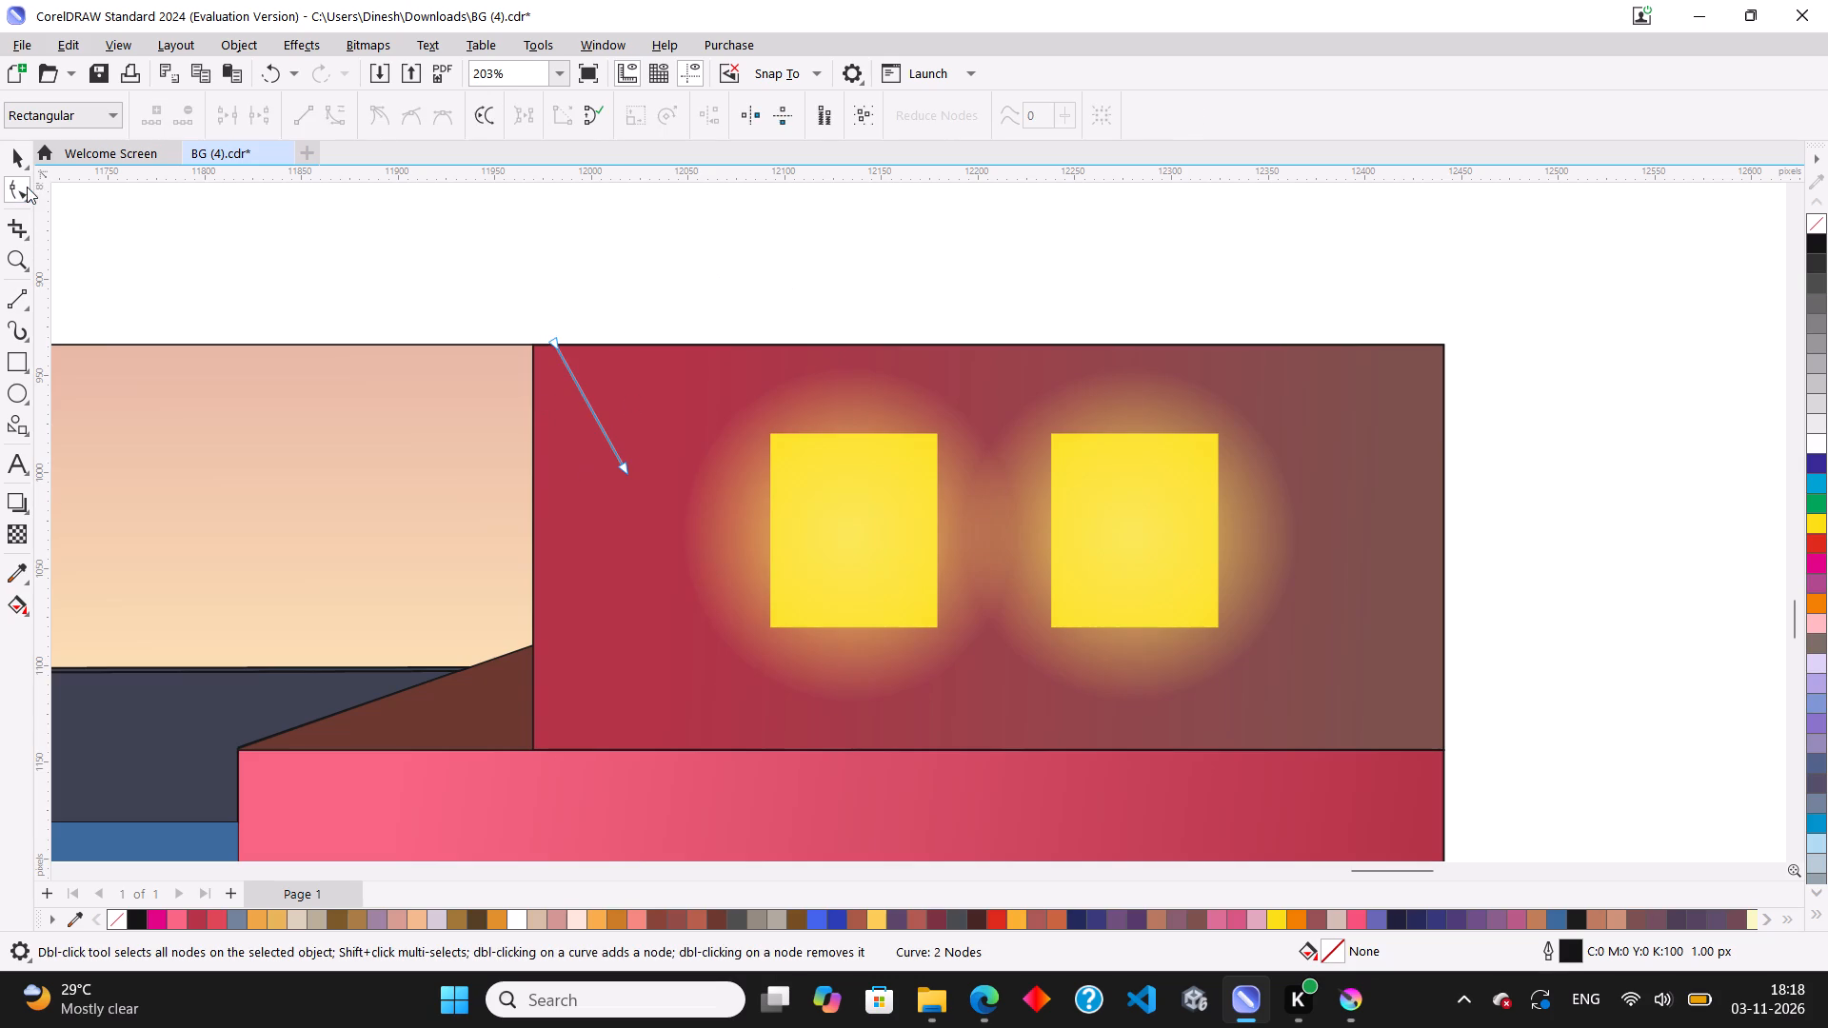
{"action": "left_click", "coordinate": [20, 161]}
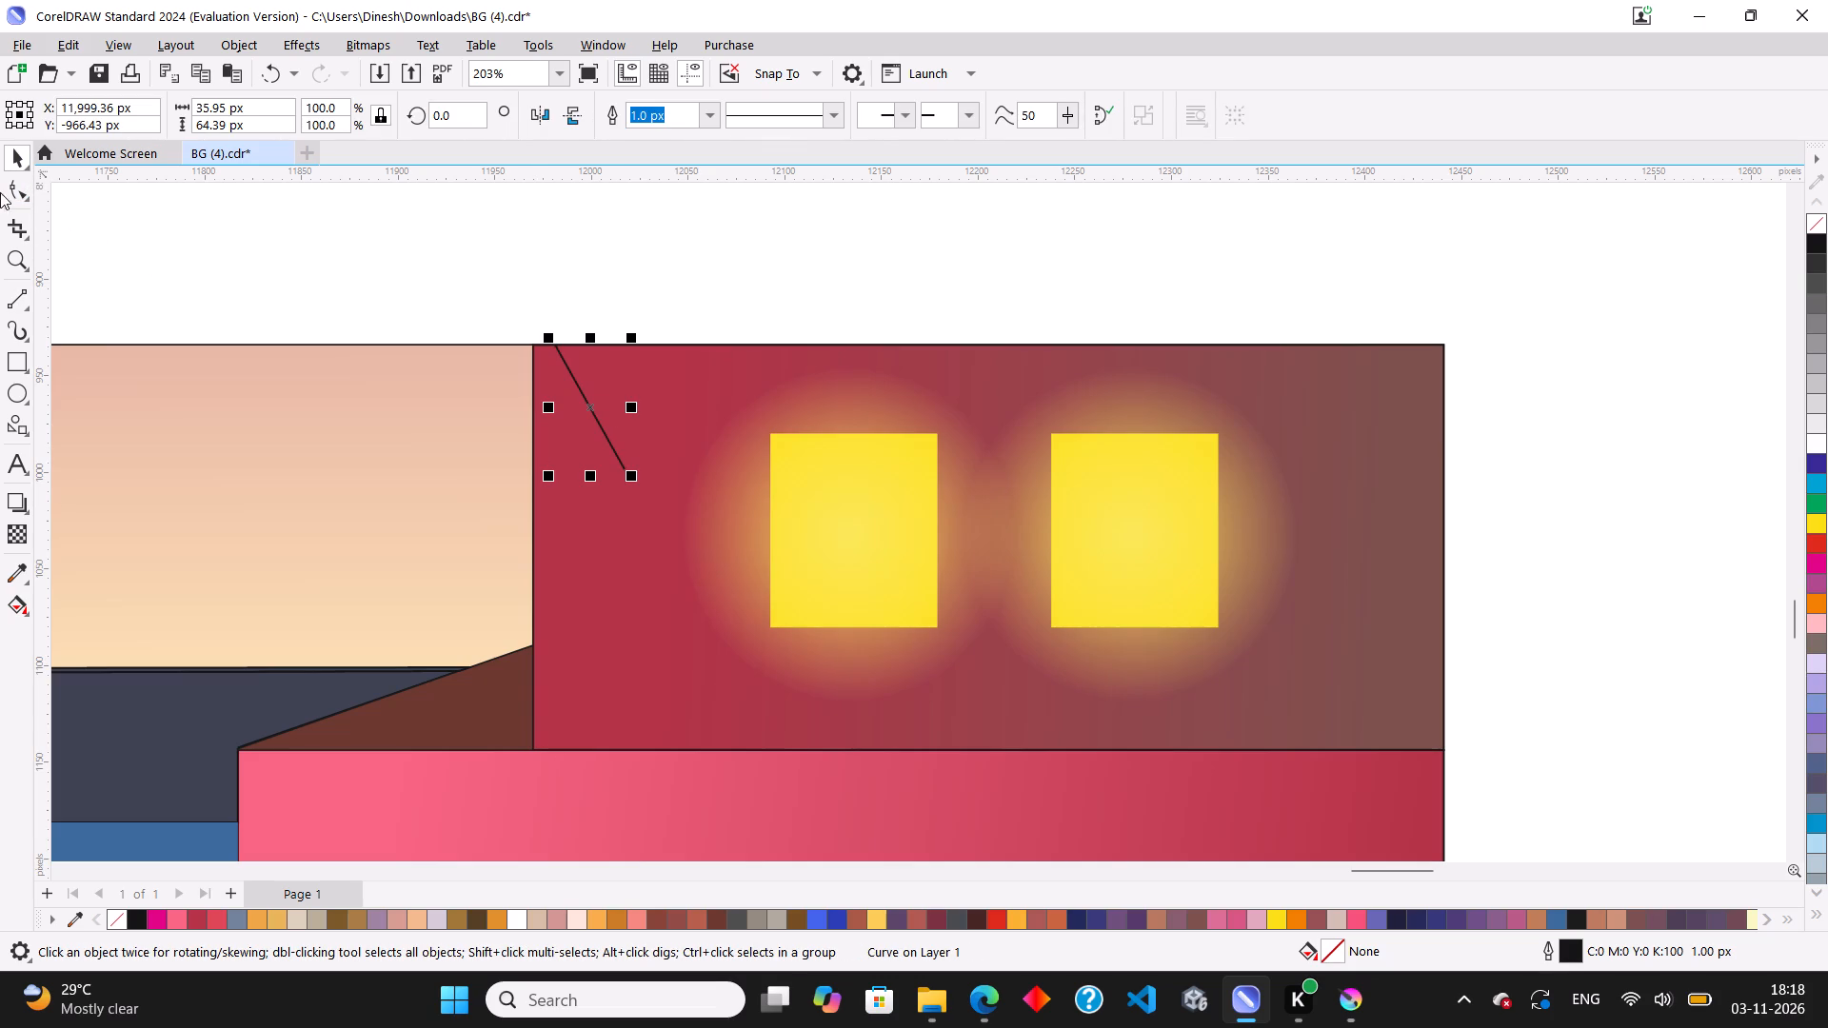
{"action": "left_click", "coordinate": [16, 188]}
{"action": "scroll", "coordinate": [765, 484], "scroll_direction": "up", "scroll_amount": 2}
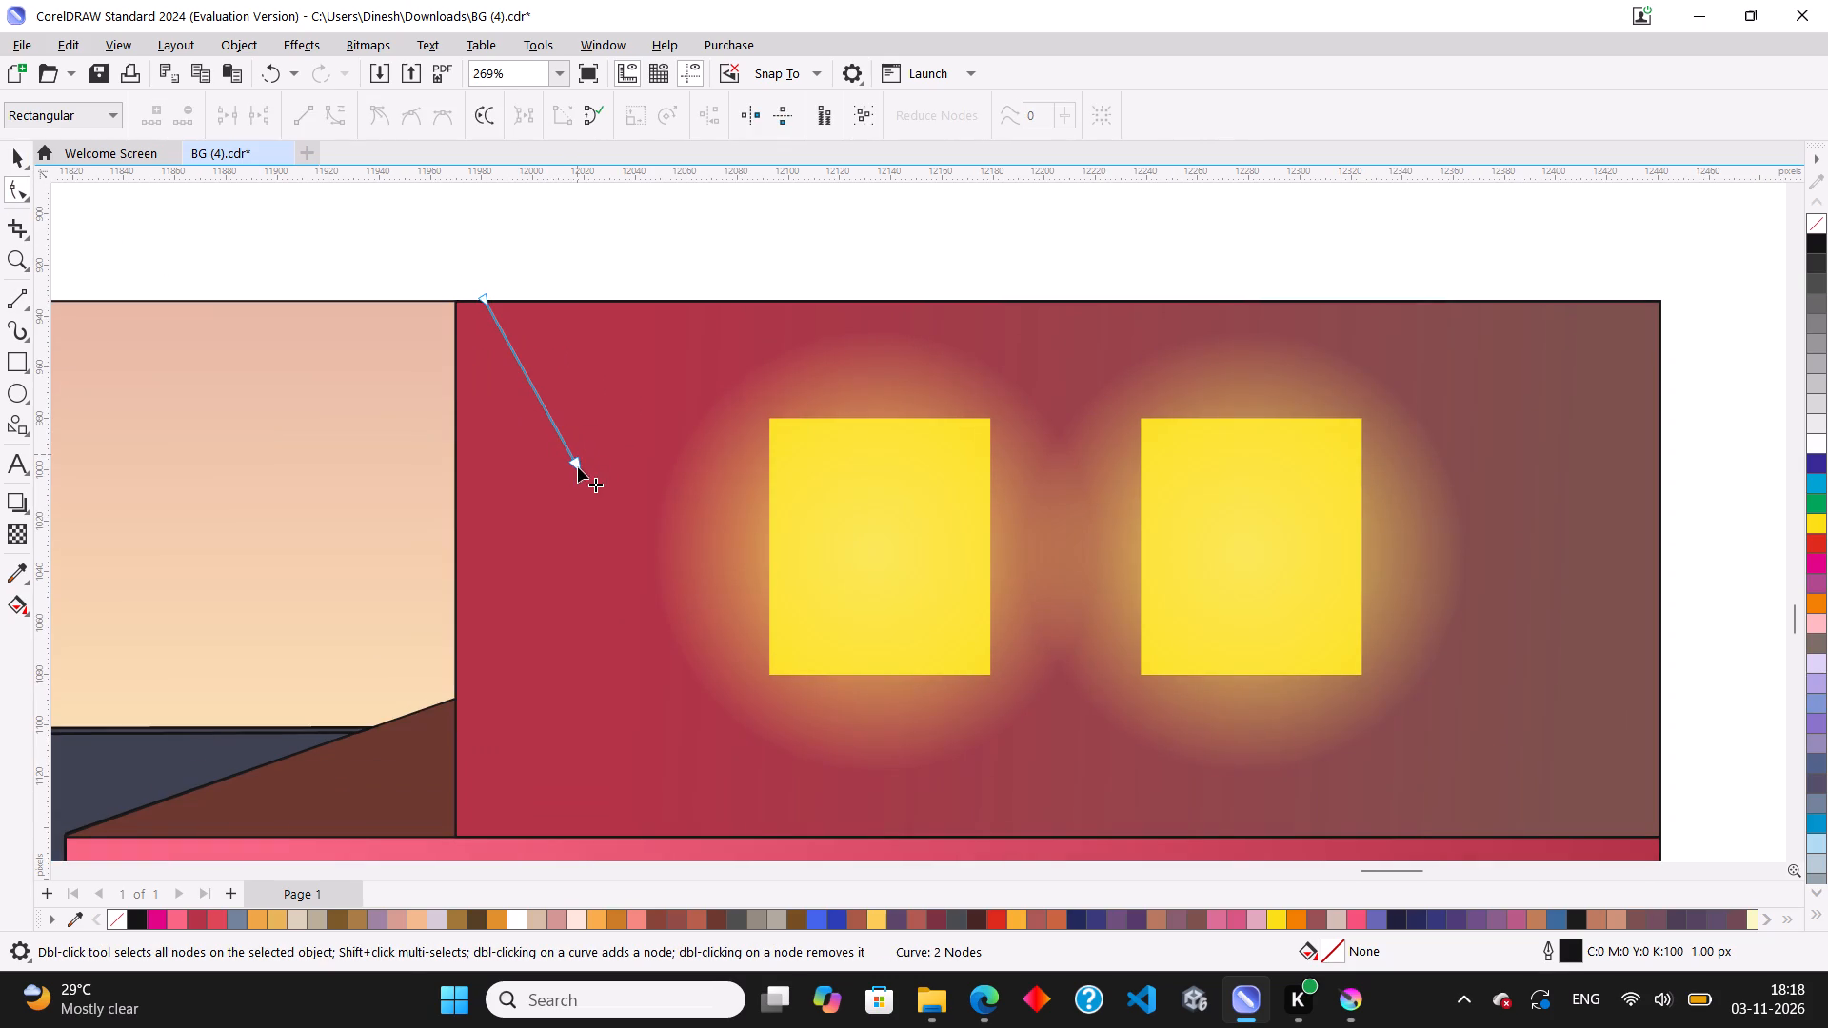
{"action": "double_click", "coordinate": [536, 390]}
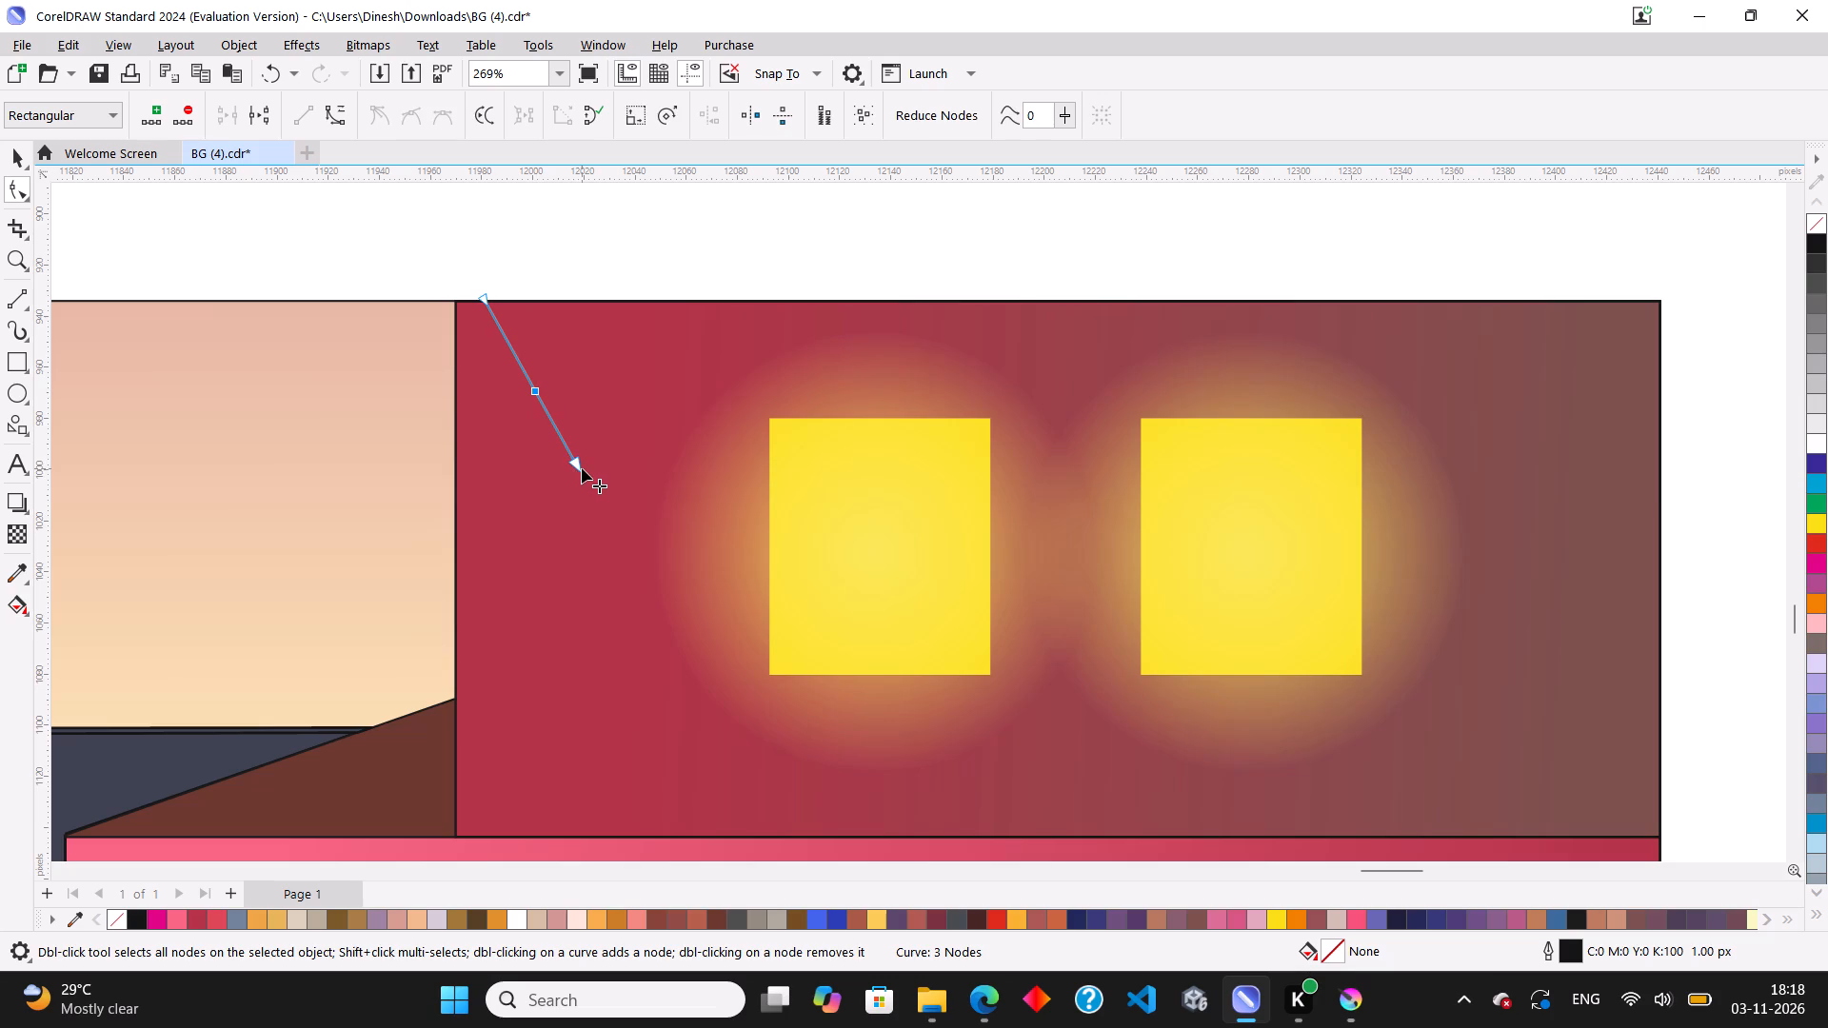
{"action": "left_click_drag", "start_coordinate": [579, 466], "coordinate": [867, 322]}
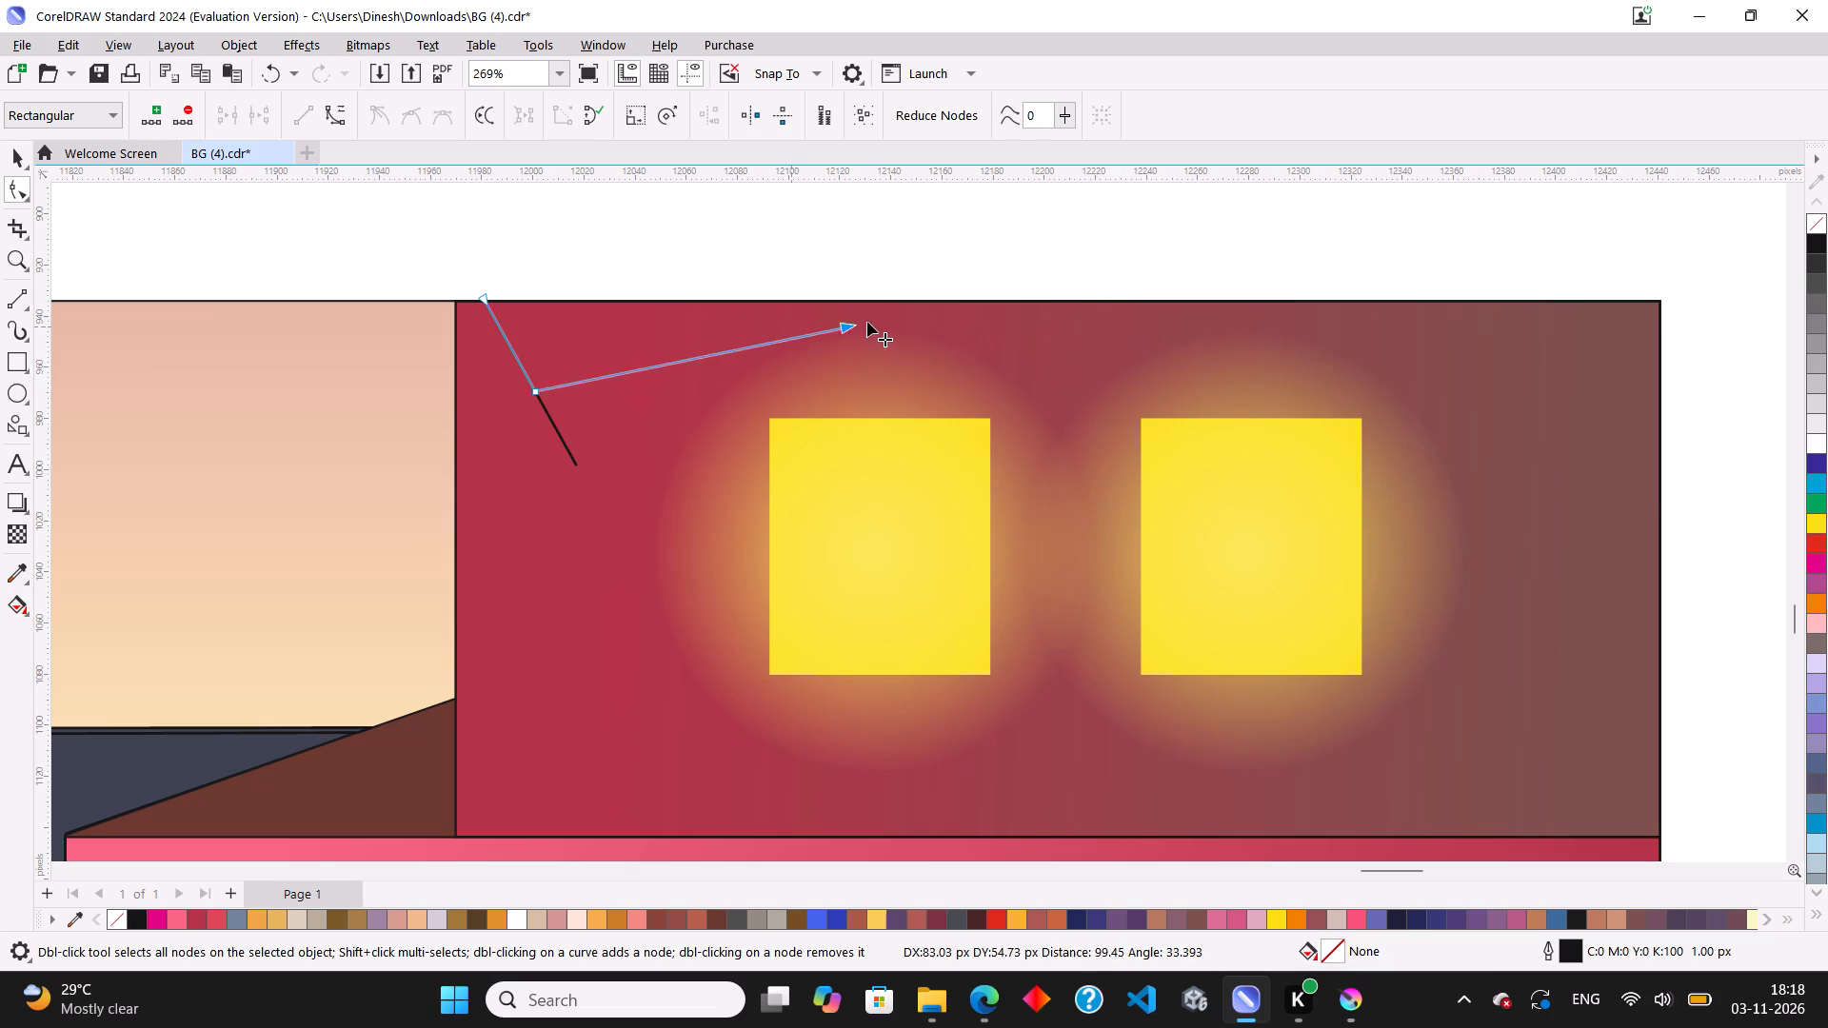
{"action": "left_click_drag", "start_coordinate": [867, 322], "coordinate": [816, 303]}
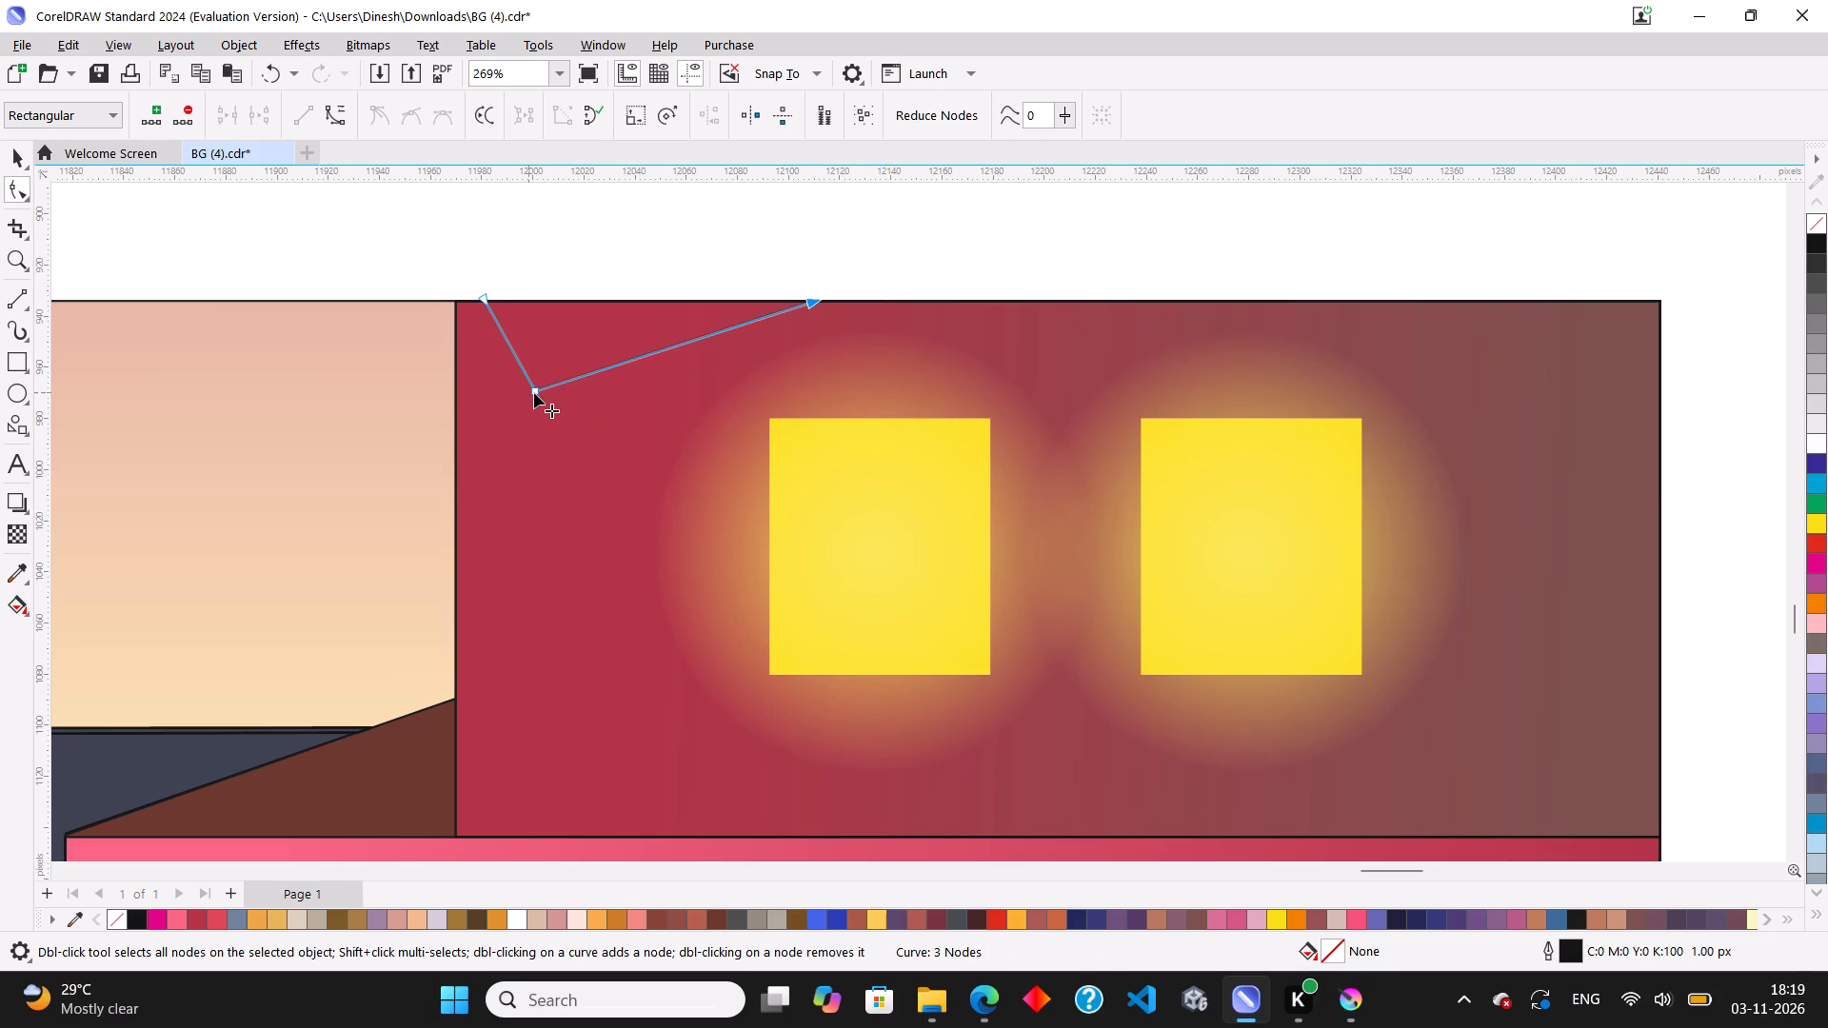
{"action": "left_click_drag", "start_coordinate": [534, 393], "coordinate": [630, 417]}
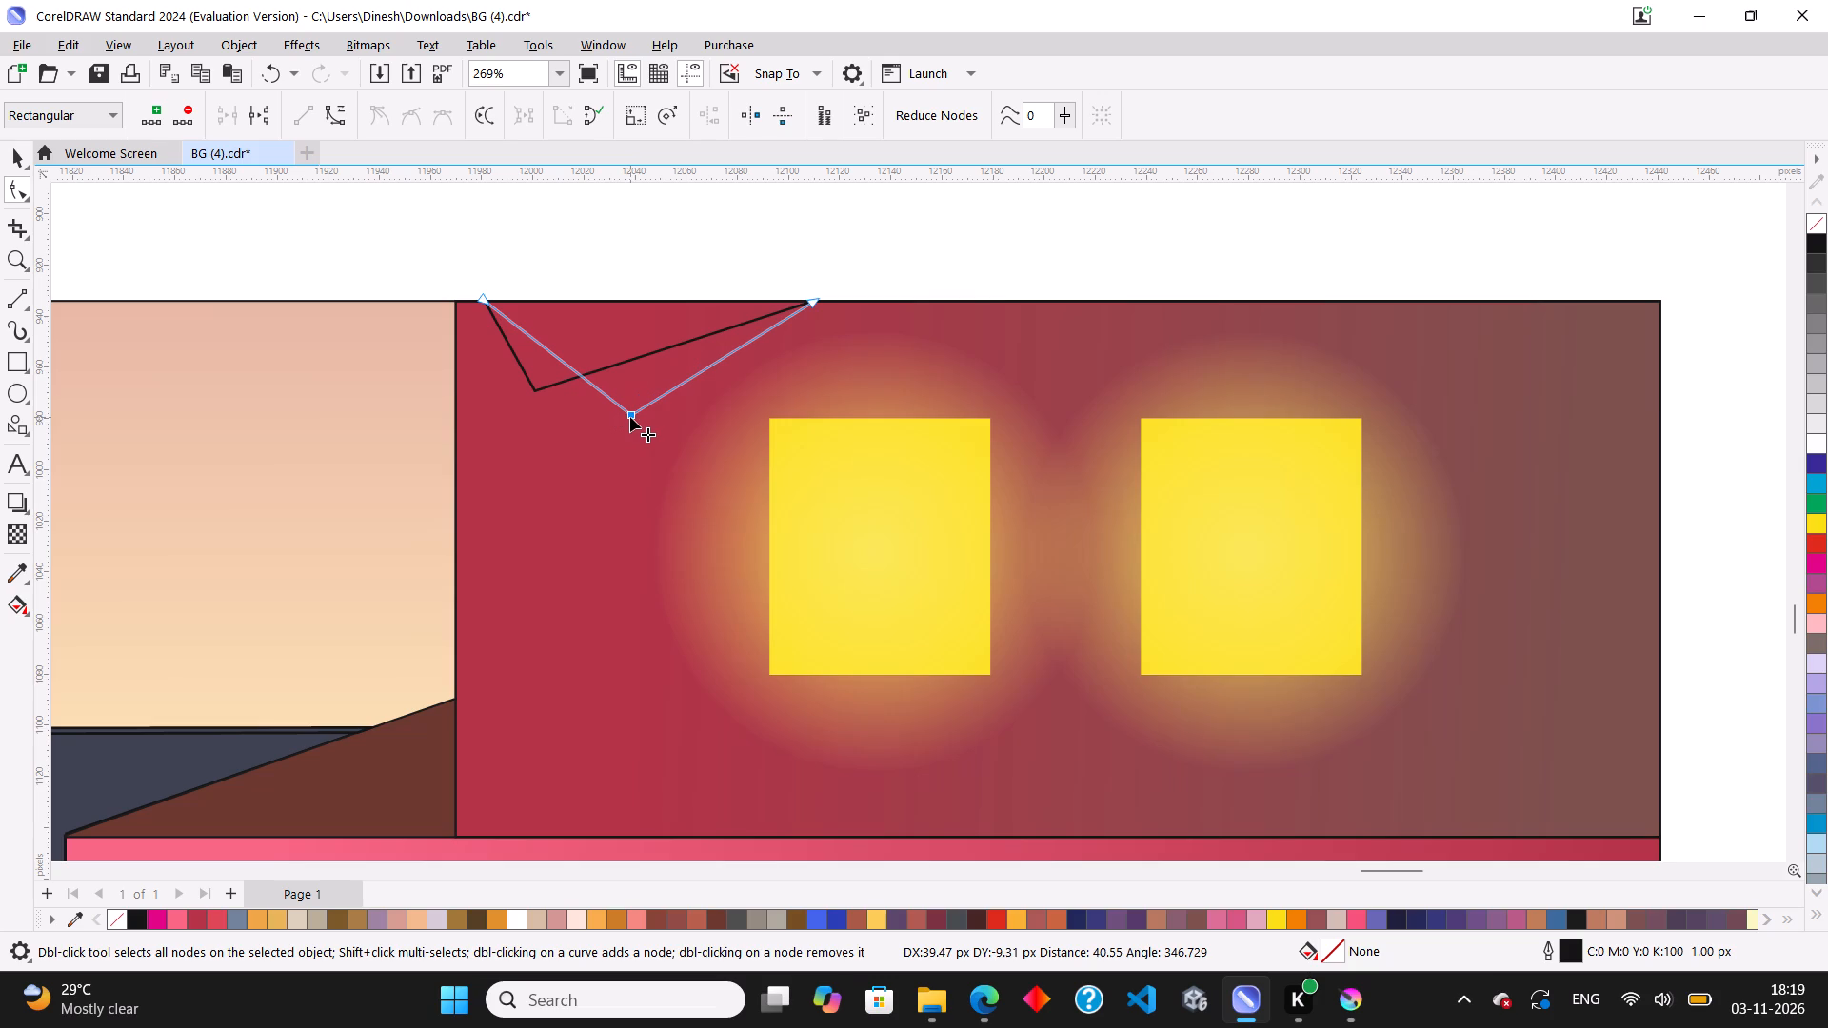
{"action": "left_click_drag", "start_coordinate": [630, 417], "coordinate": [628, 418]}
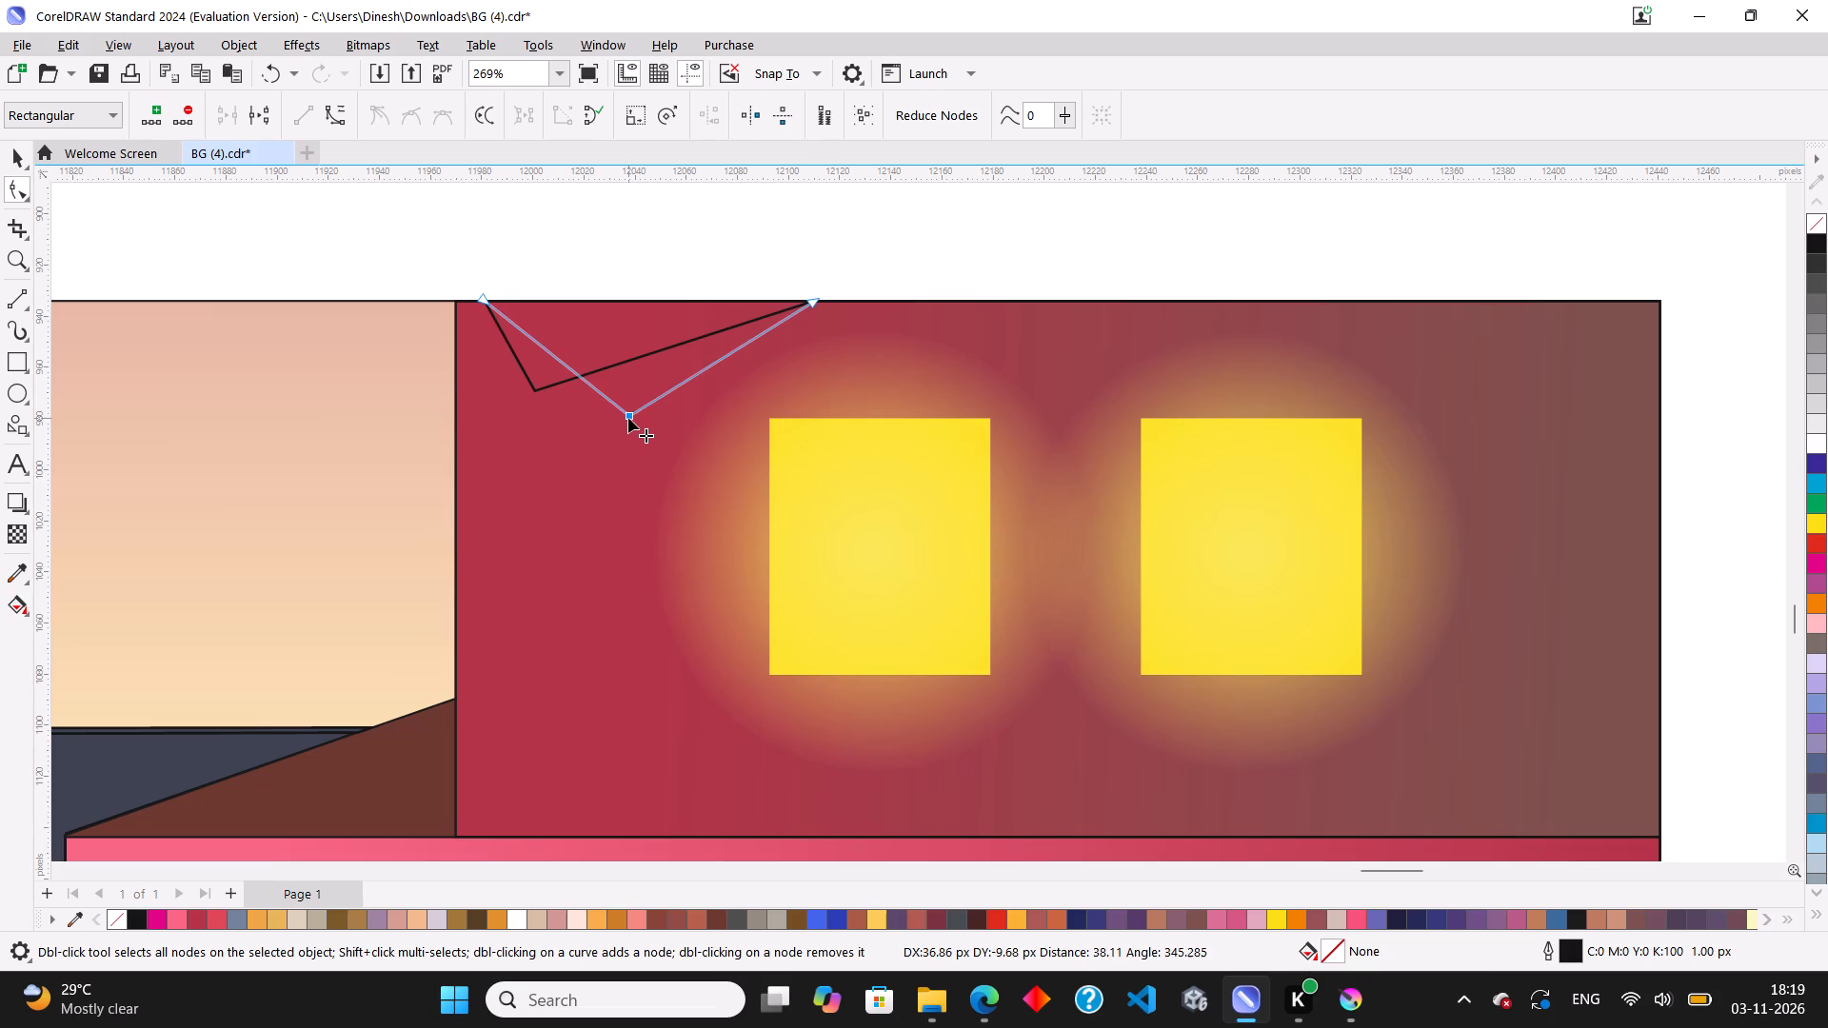
{"action": "left_click_drag", "start_coordinate": [628, 418], "coordinate": [631, 418]}
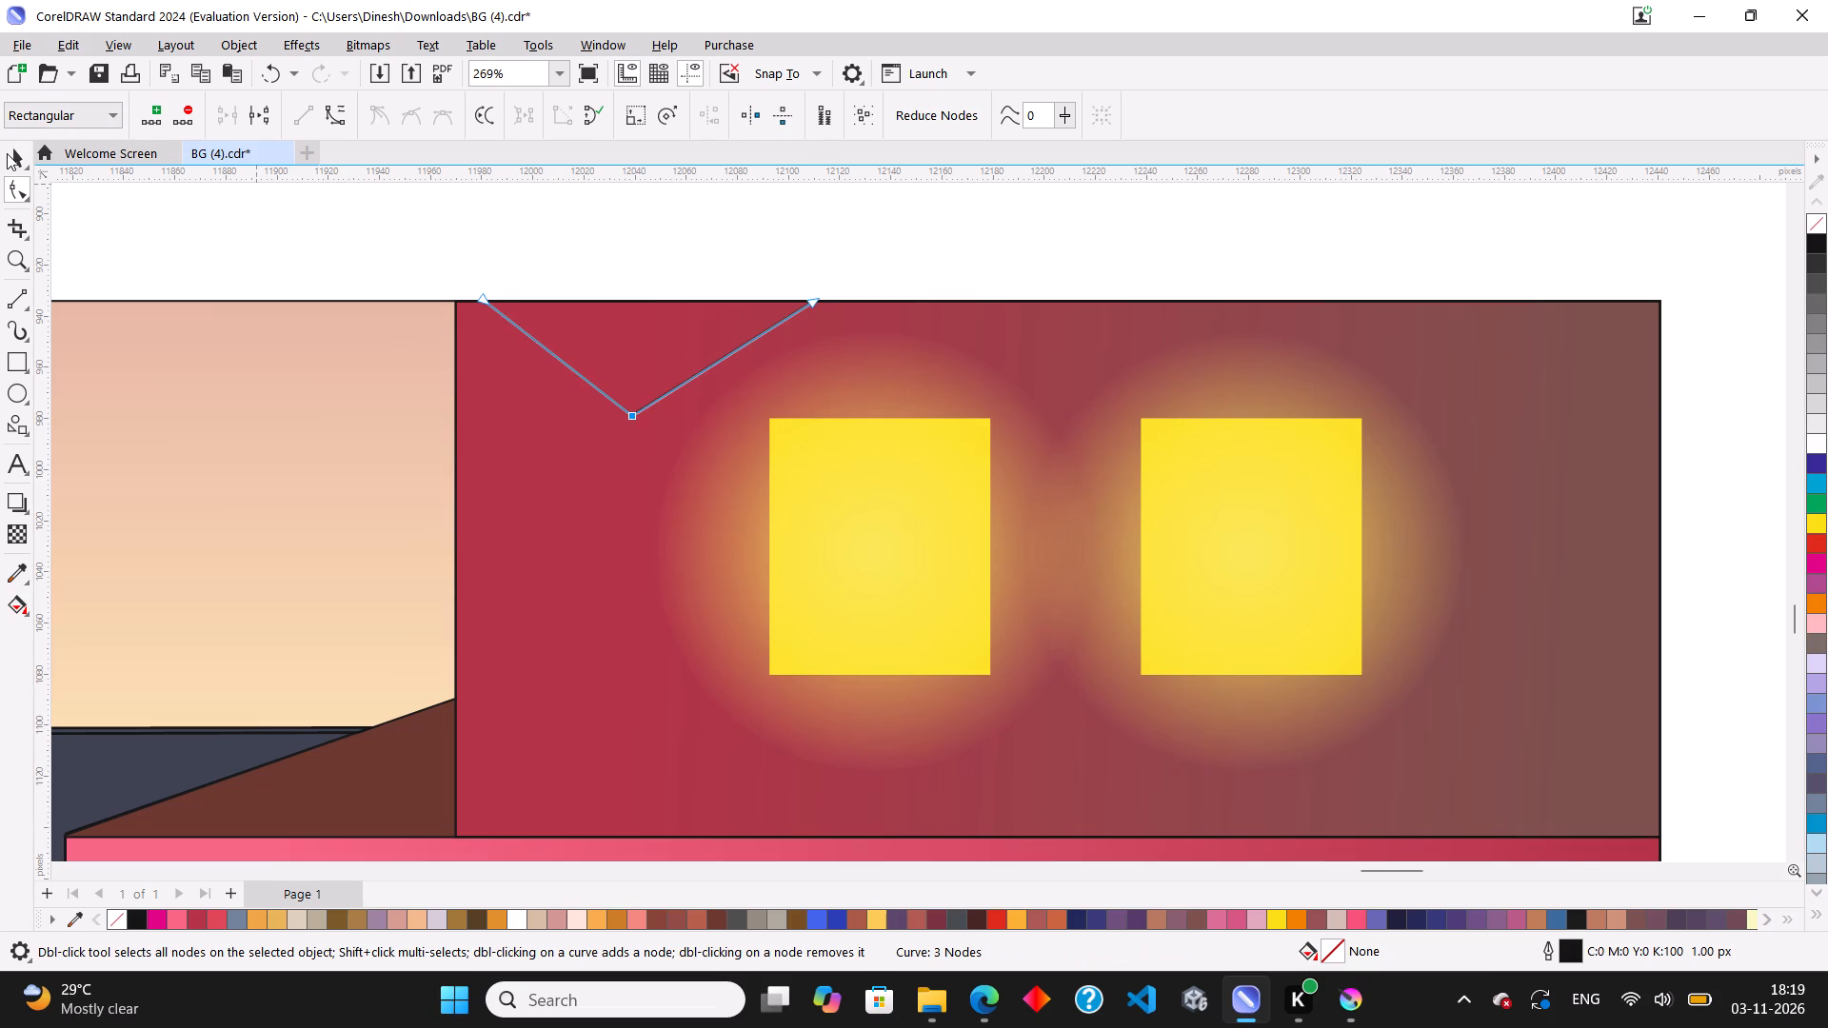
{"action": "left_click", "coordinate": [7, 153]}
{"action": "left_click", "coordinate": [603, 256]}
Convert the V line's segments to curves and bow its left side outward, leaving no extra node along that side.
{"action": "scroll", "coordinate": [642, 385], "scroll_direction": "up", "scroll_amount": 2}
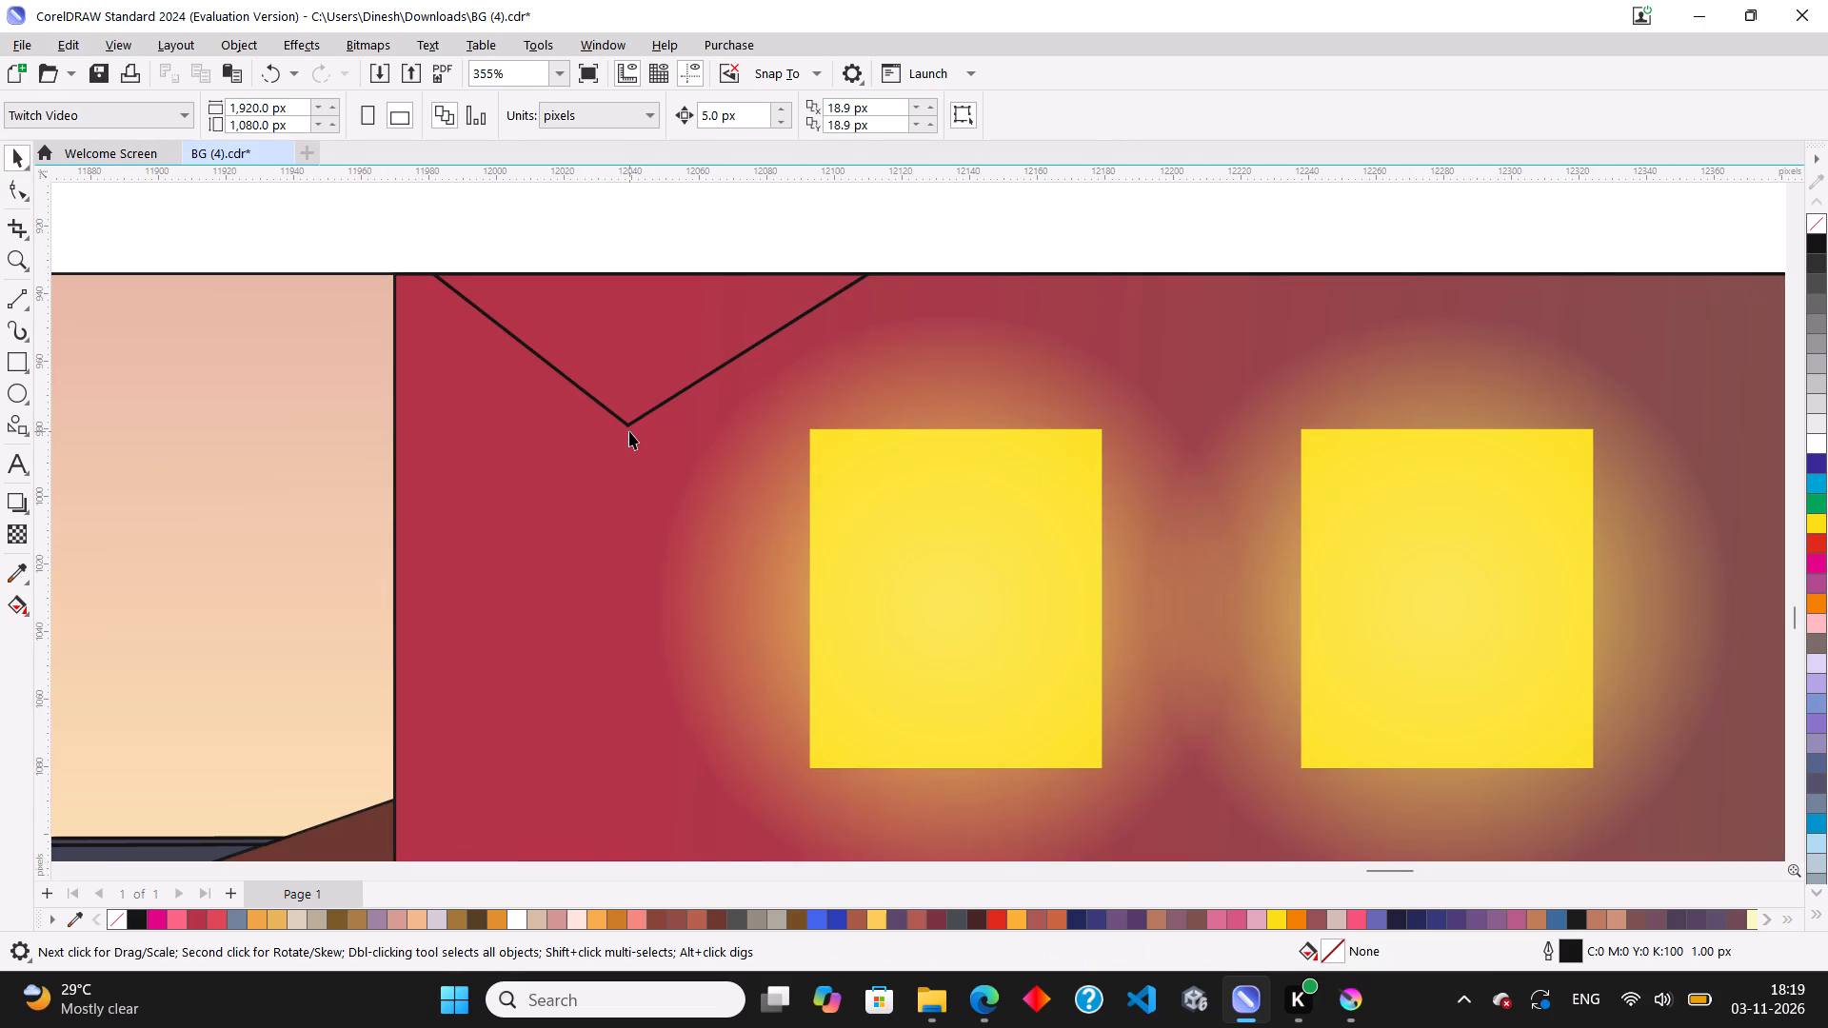
{"action": "left_click", "coordinate": [627, 425]}
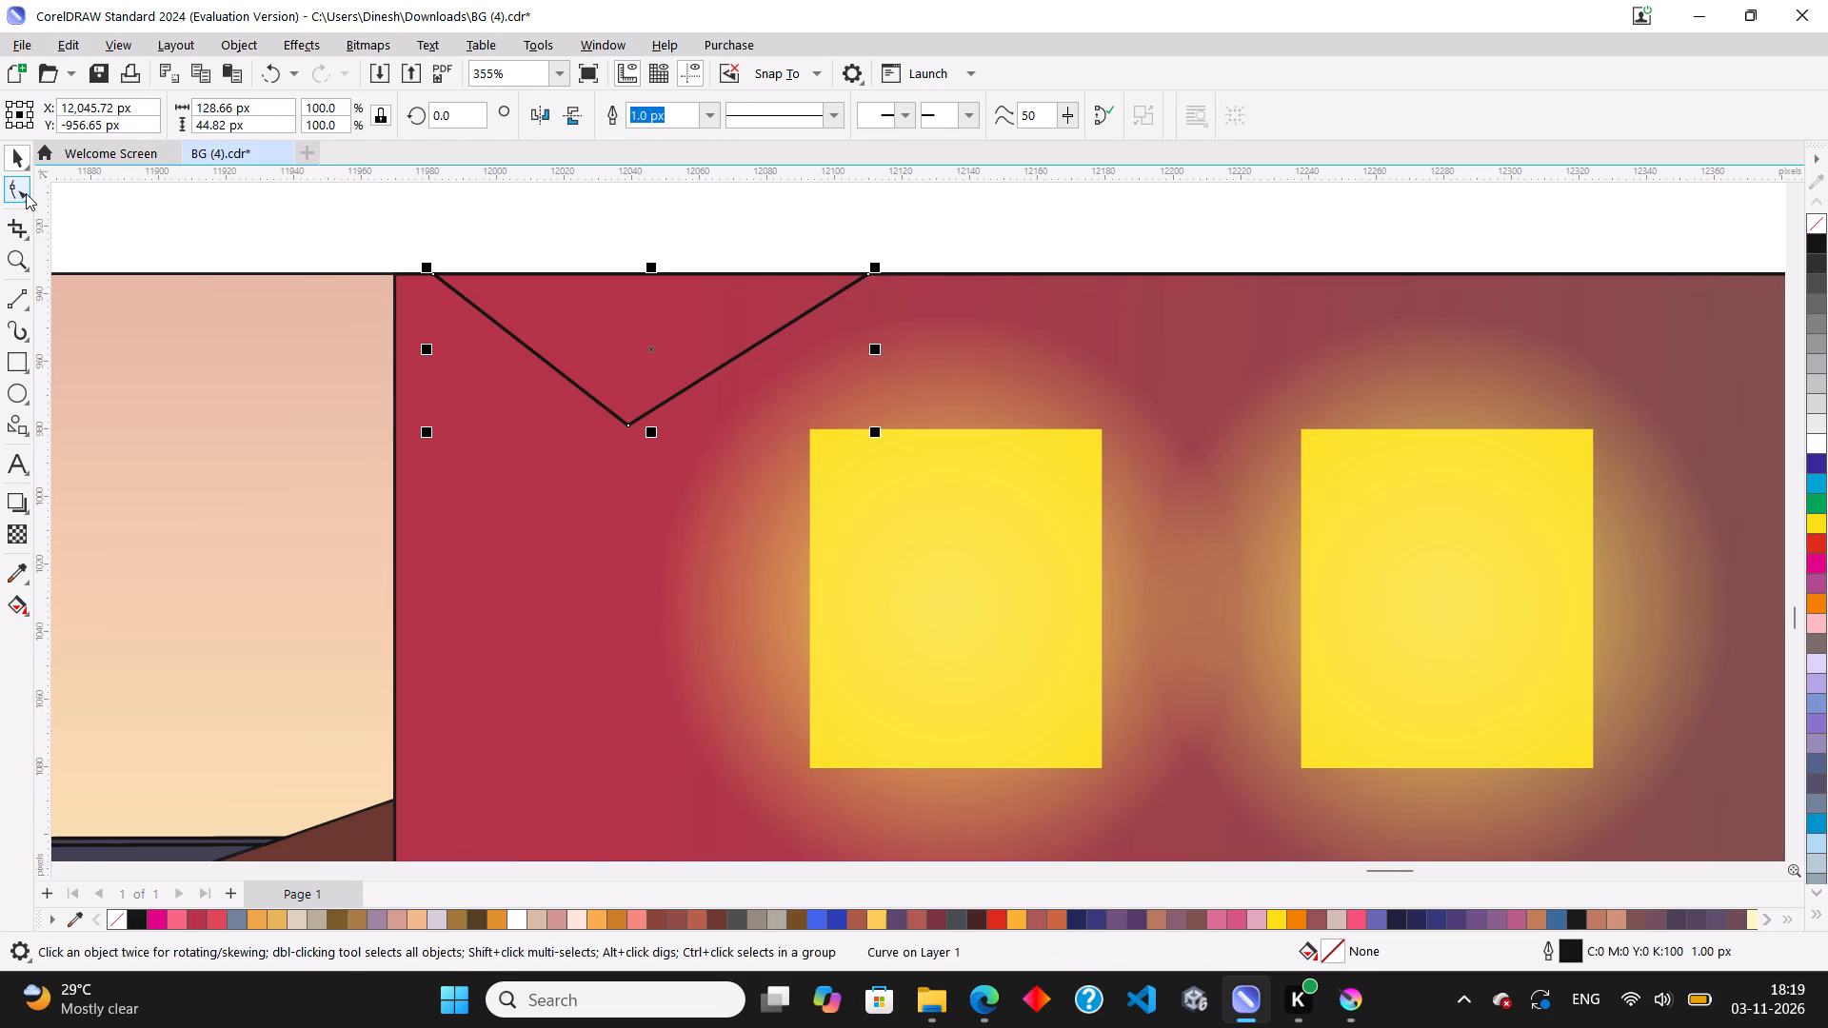
{"action": "left_click", "coordinate": [25, 191]}
{"action": "left_click_drag", "start_coordinate": [377, 231], "coordinate": [1259, 450]}
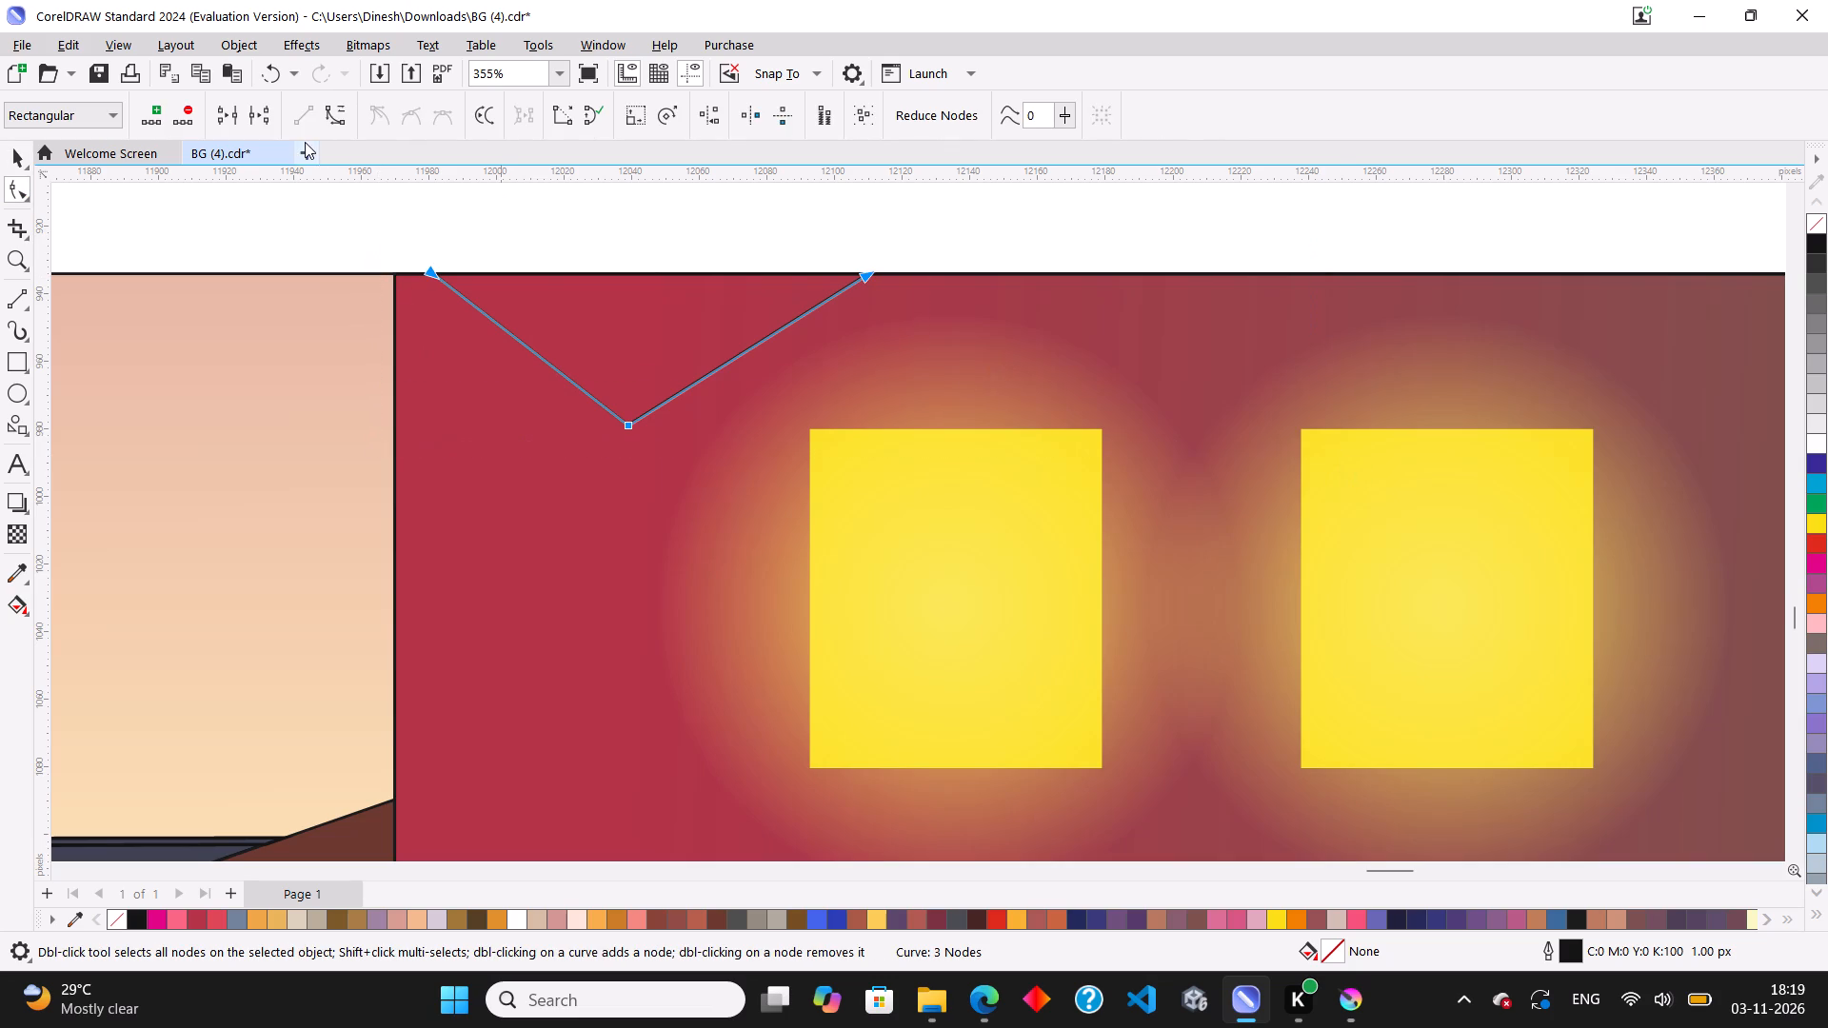
{"action": "left_click", "coordinate": [332, 110]}
{"action": "left_click", "coordinate": [432, 275]}
{"action": "left_click", "coordinate": [513, 339]}
{"action": "left_click", "coordinate": [520, 346]}
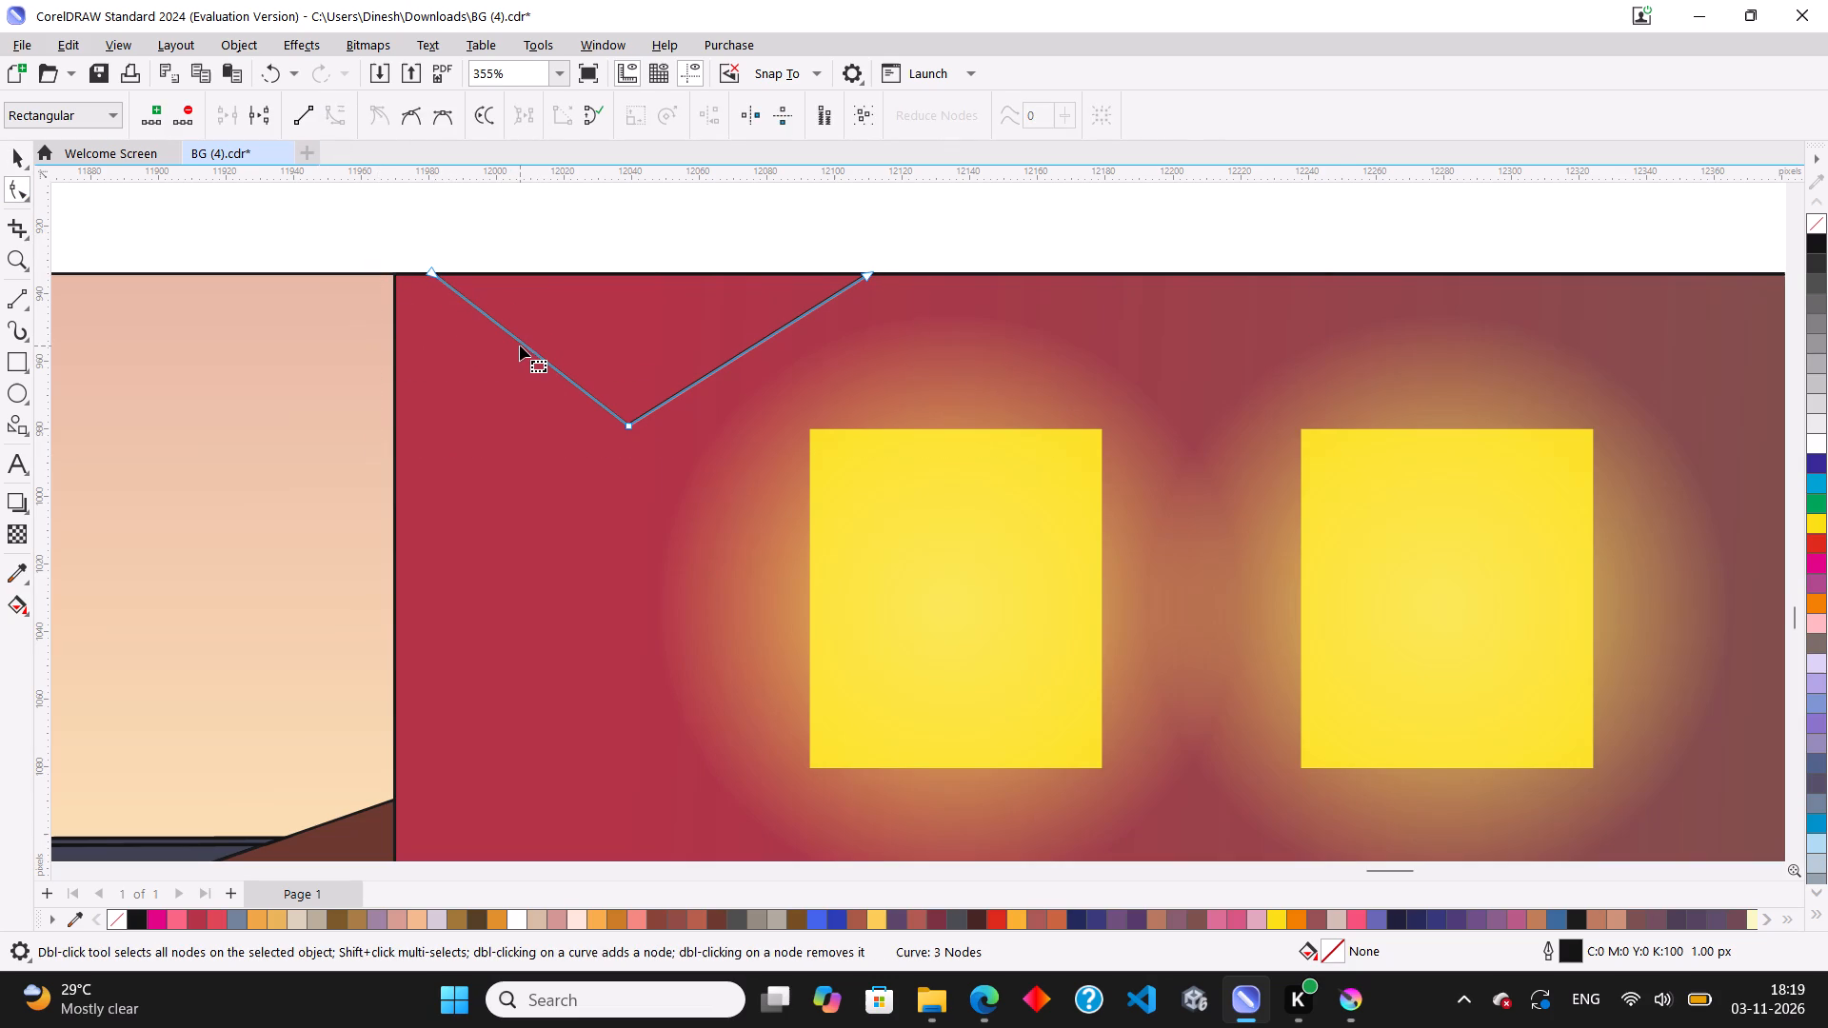
{"action": "left_click", "coordinate": [526, 346]}
{"action": "left_click_drag", "start_coordinate": [526, 346], "coordinate": [522, 361]}
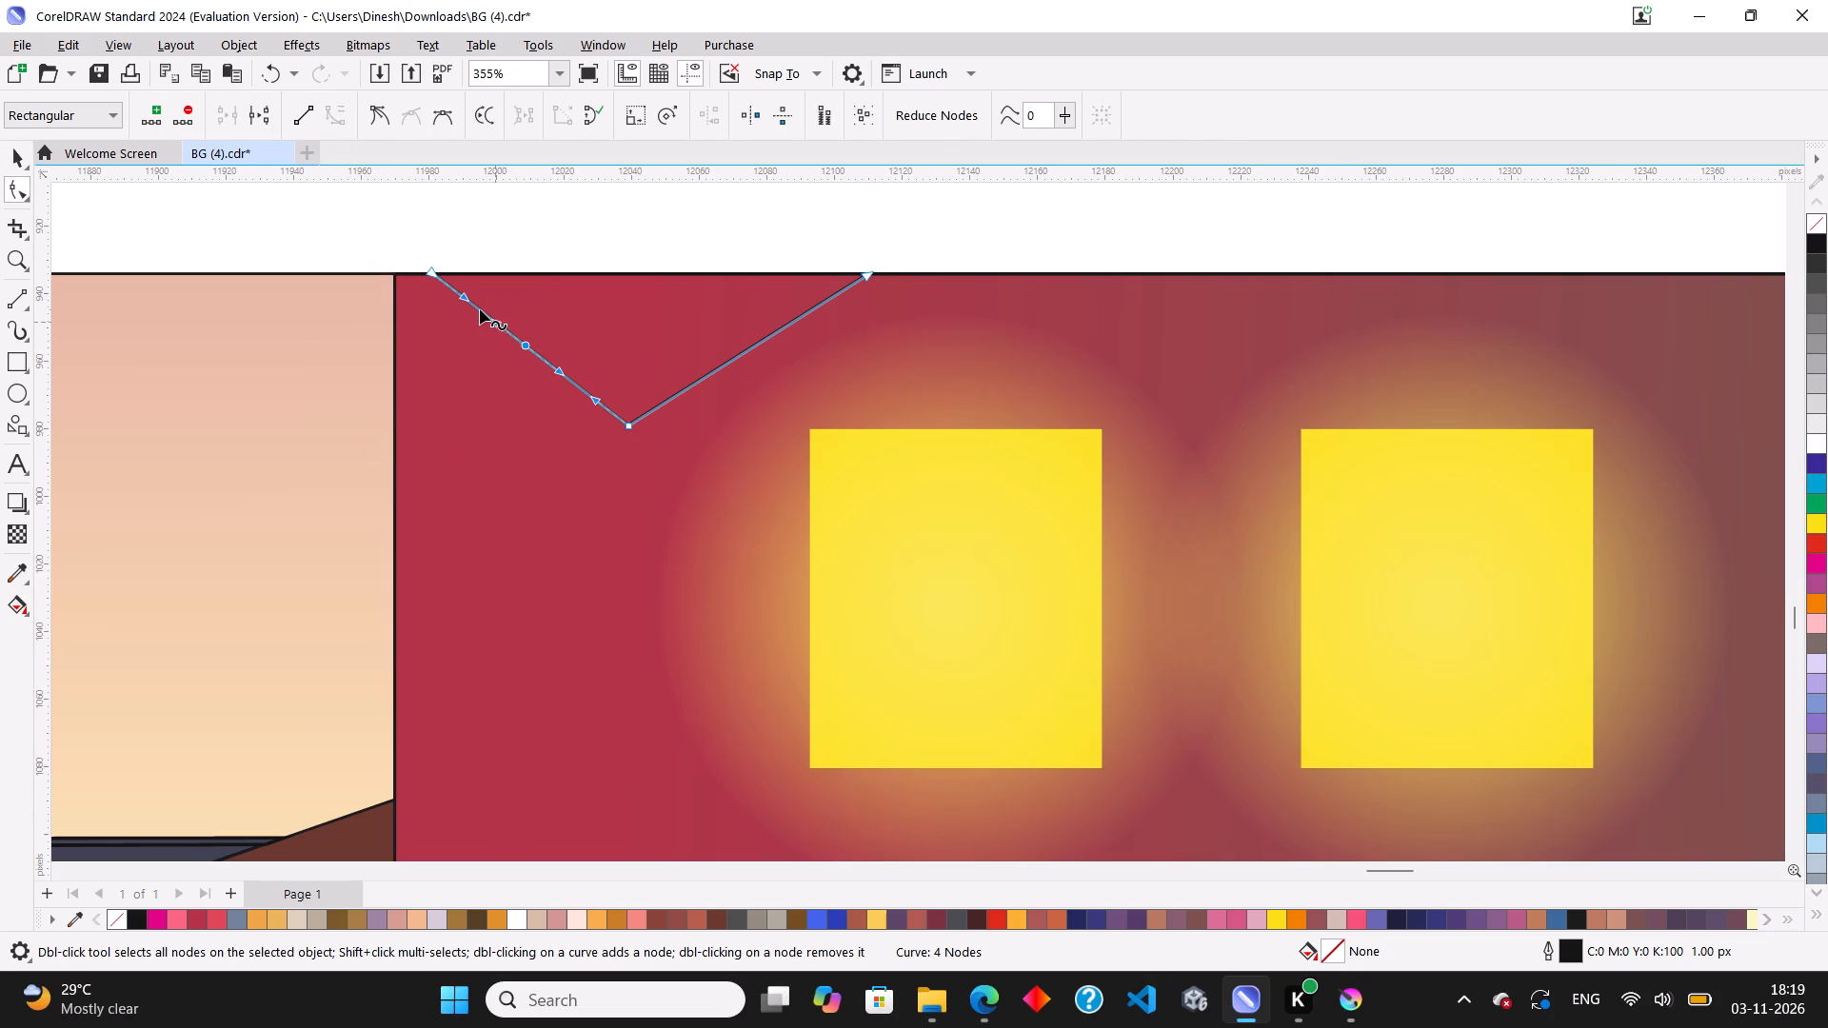
{"action": "left_click_drag", "start_coordinate": [467, 300], "coordinate": [475, 378]}
{"action": "double_click", "coordinate": [526, 347]}
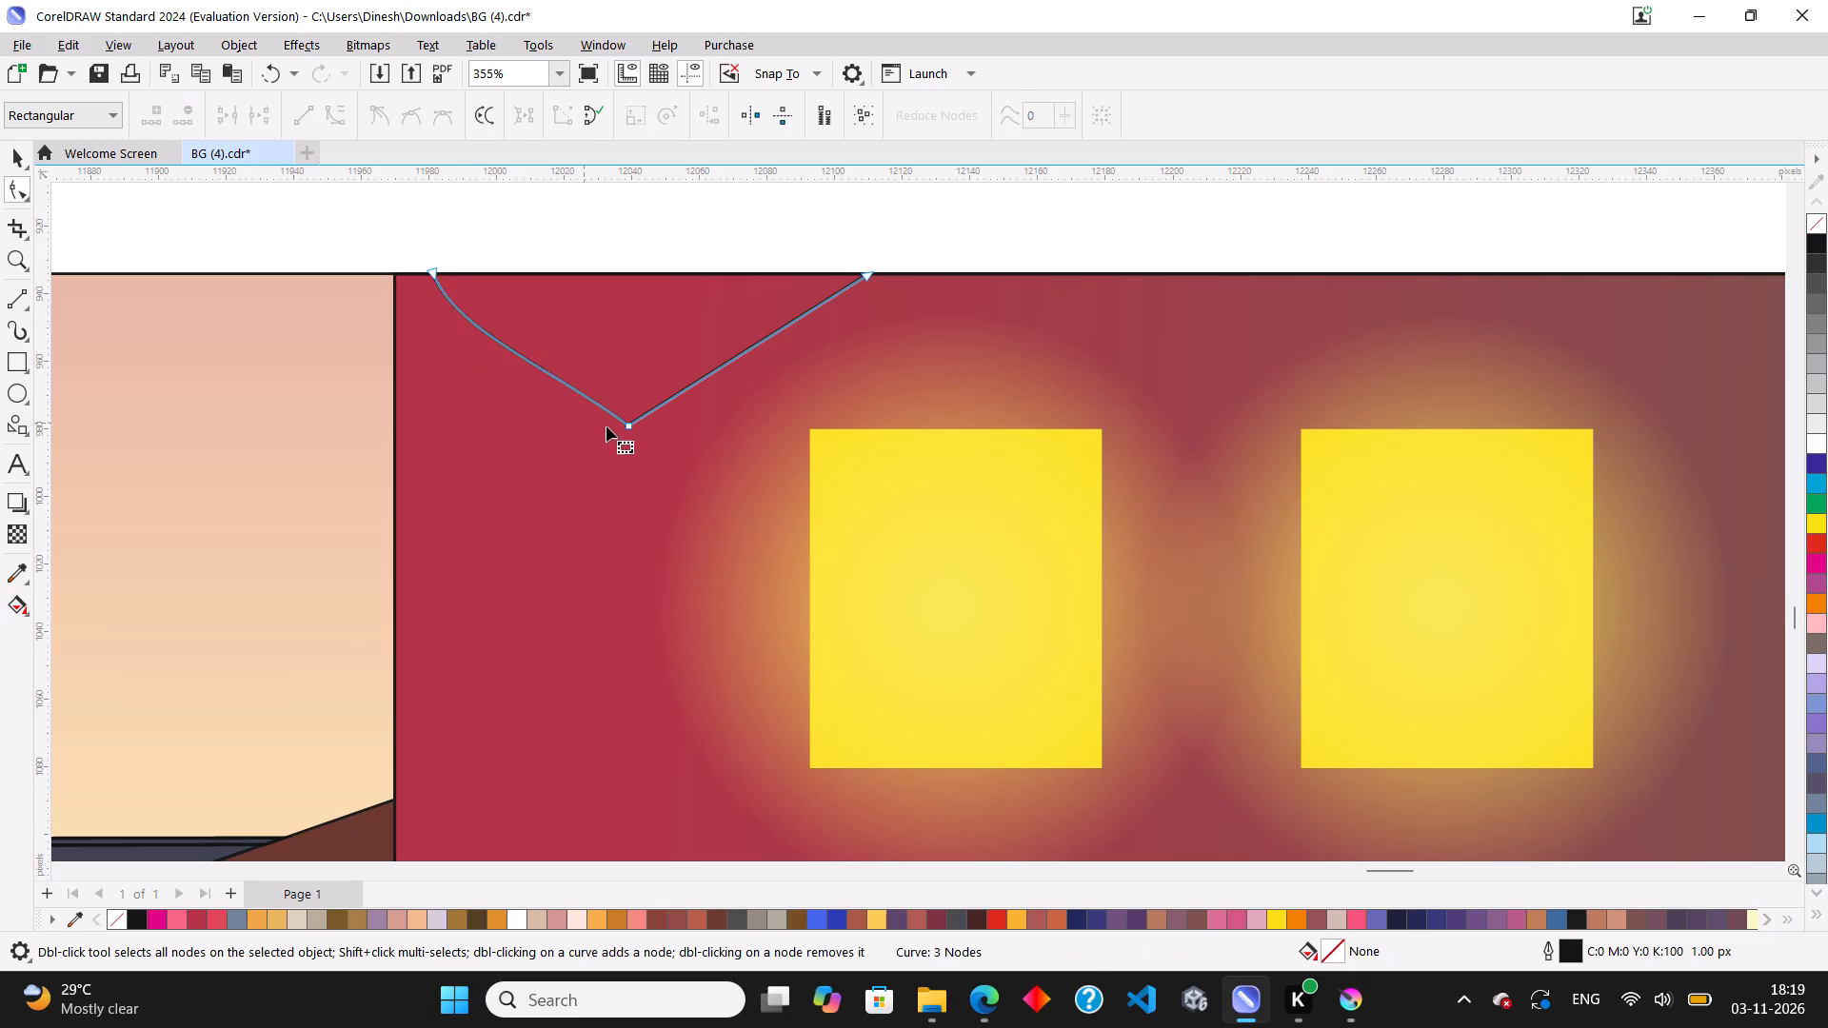
Round the V's bottom and bow its right side outward, and remove the middle node to form one smooth hanging arc.
{"action": "left_click", "coordinate": [626, 428]}
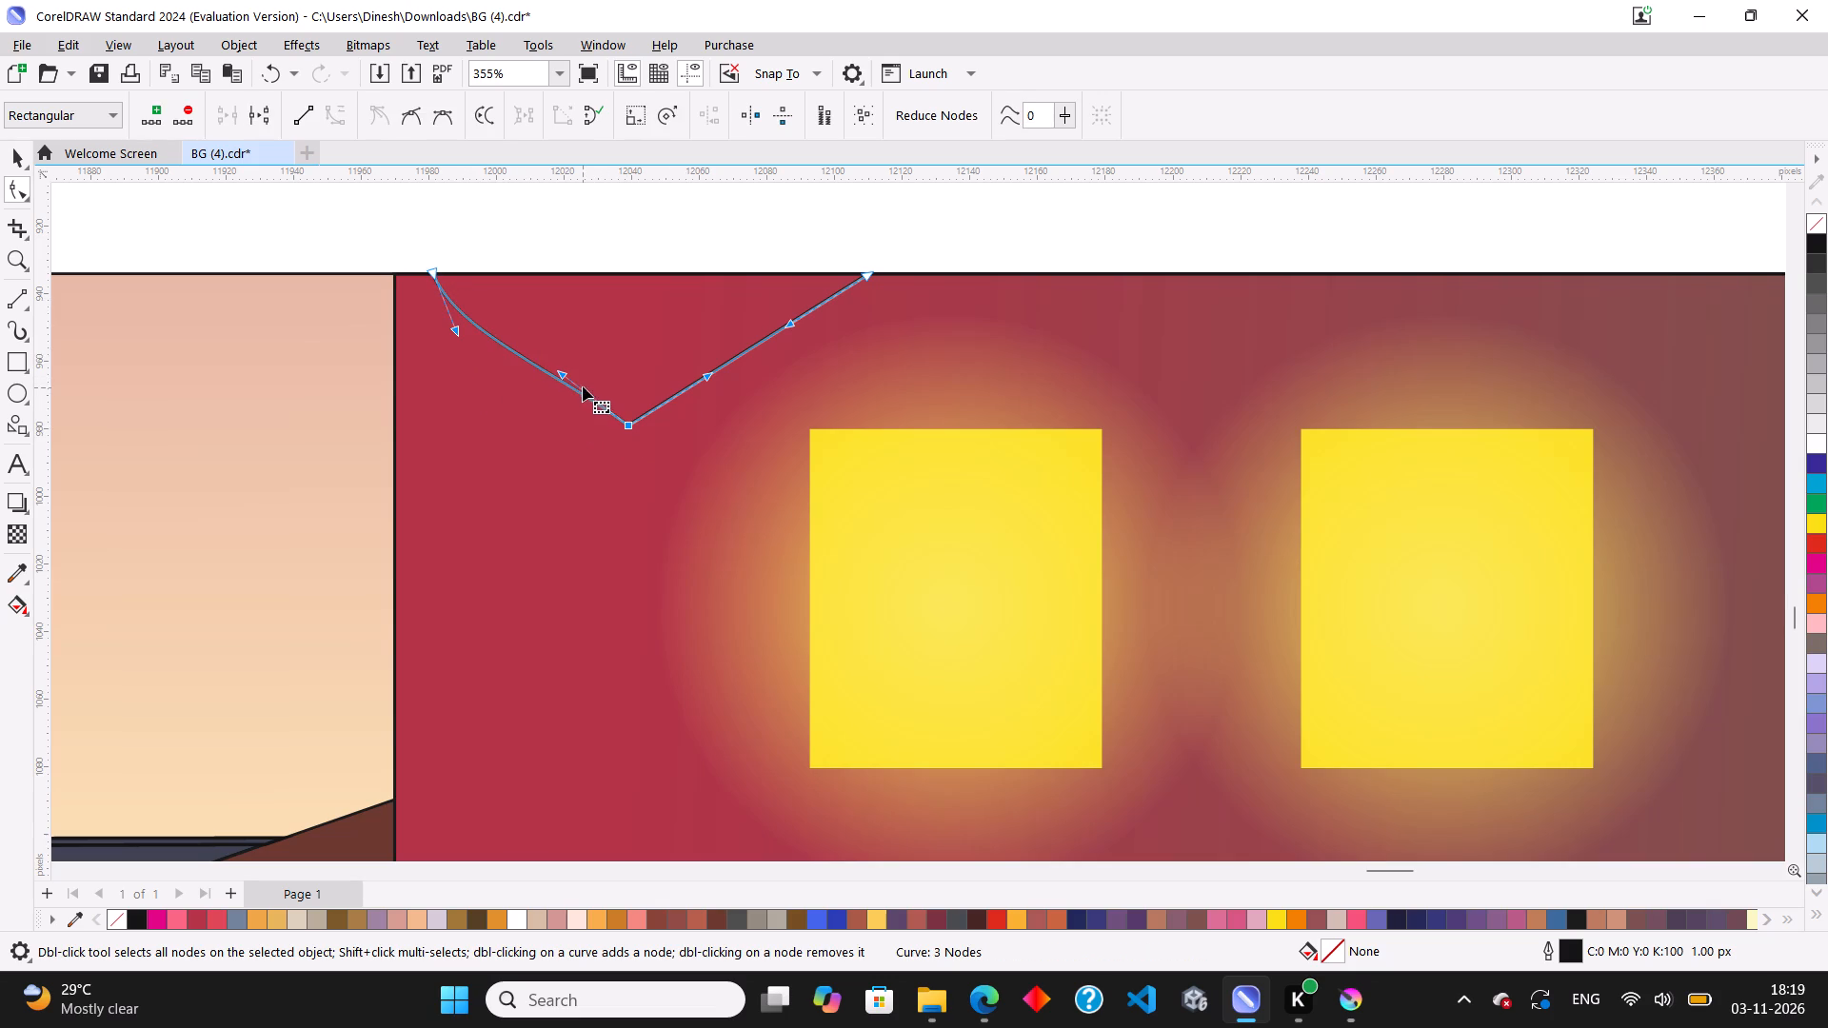
{"action": "left_click_drag", "start_coordinate": [566, 376], "coordinate": [564, 421]}
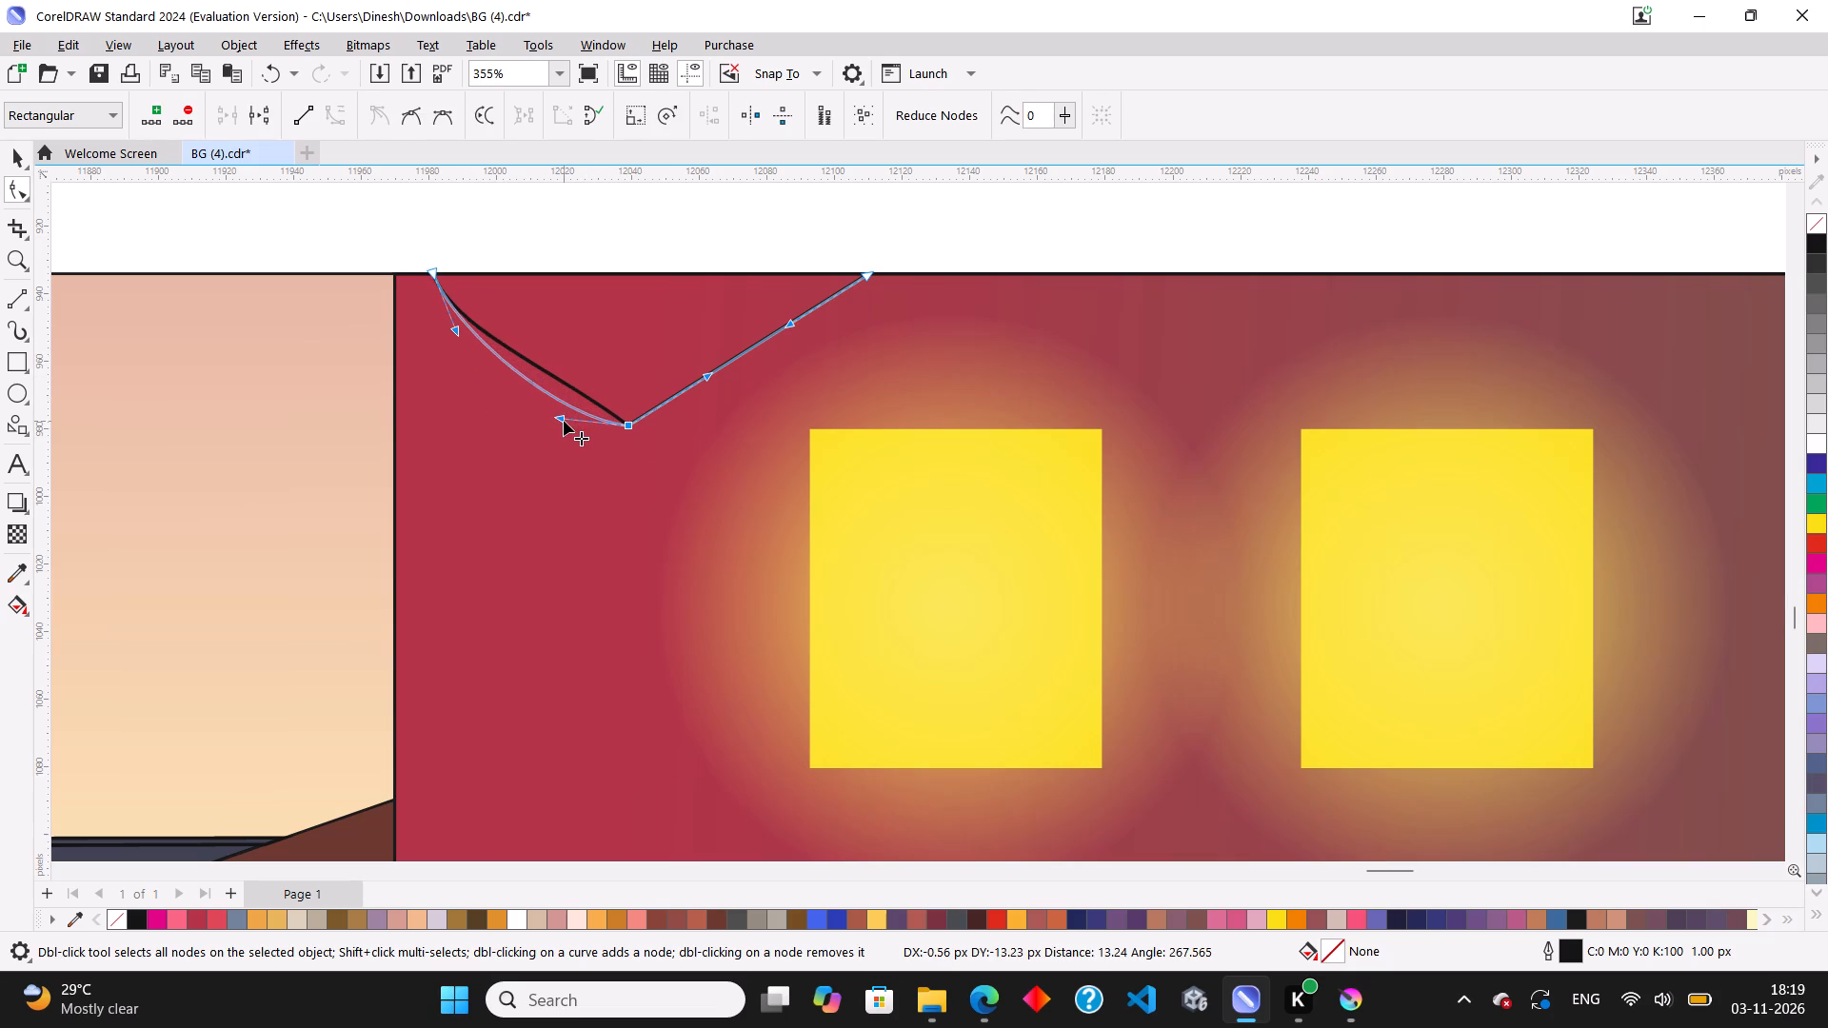
{"action": "left_click_drag", "start_coordinate": [707, 376], "coordinate": [733, 397]}
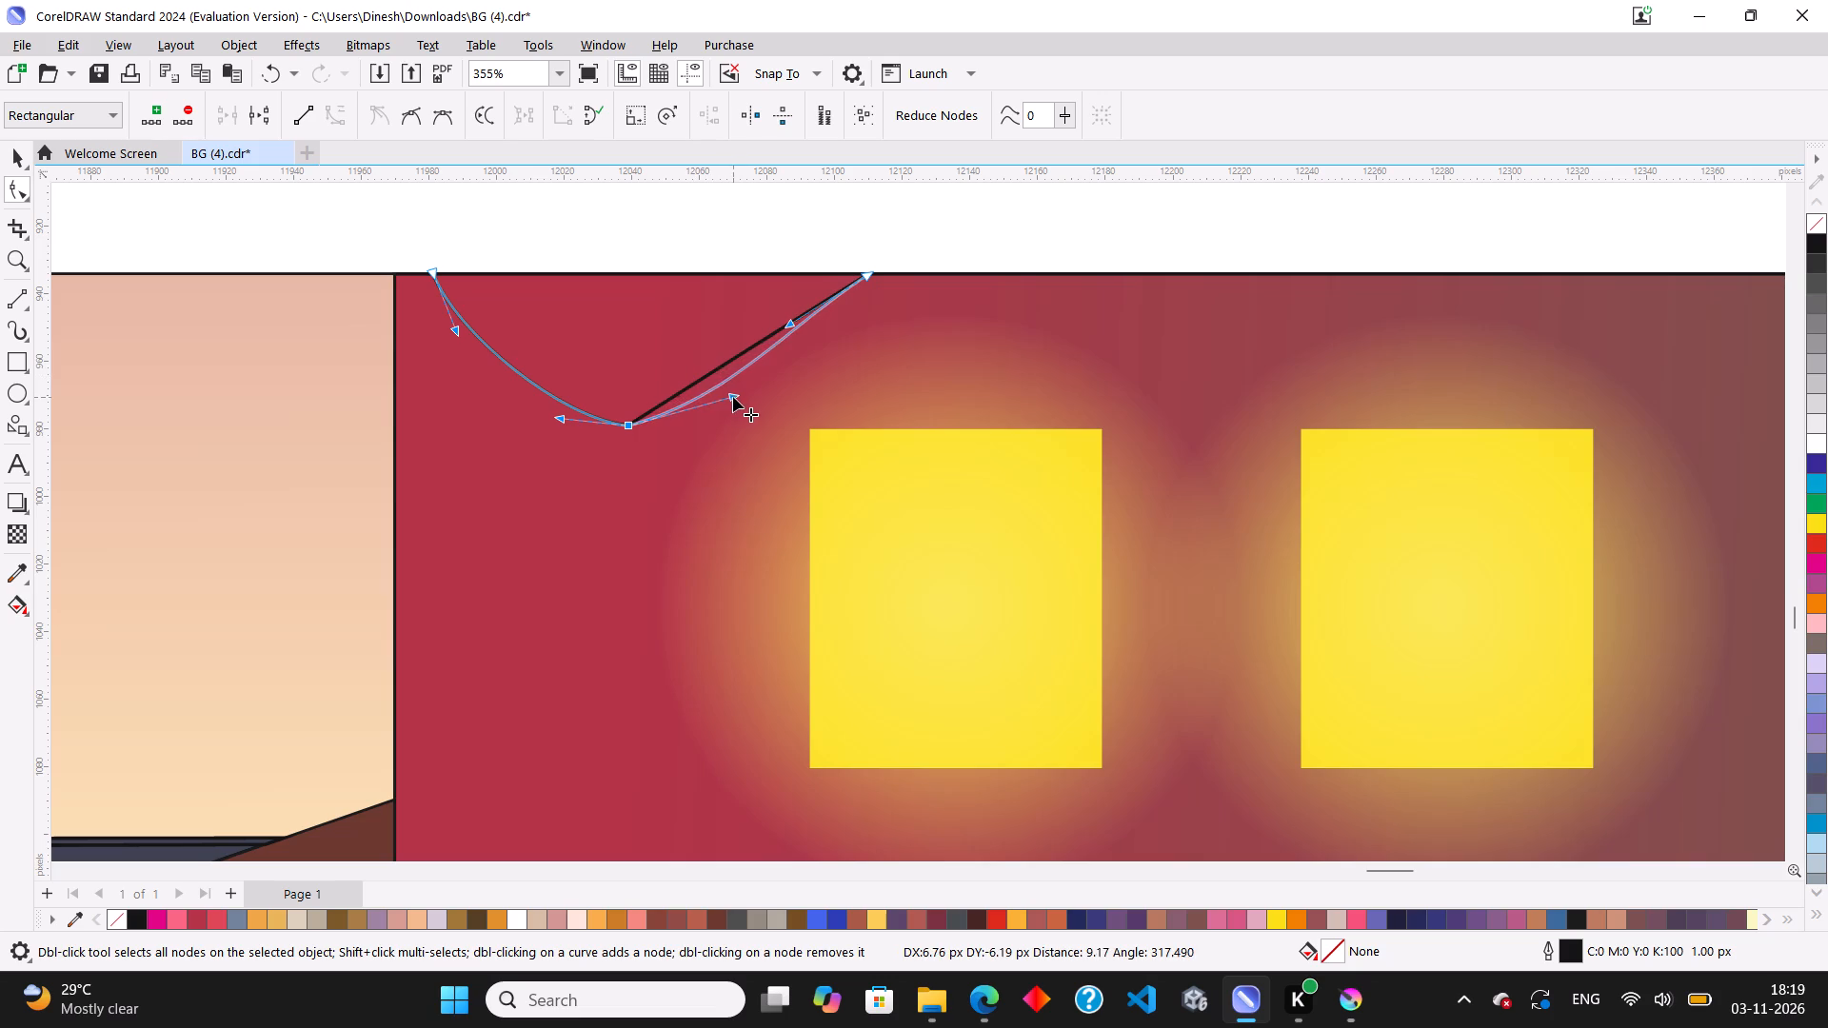
{"action": "left_click_drag", "start_coordinate": [733, 397], "coordinate": [753, 411]}
{"action": "left_click_drag", "start_coordinate": [791, 323], "coordinate": [831, 351]}
{"action": "double_click", "coordinate": [626, 430]}
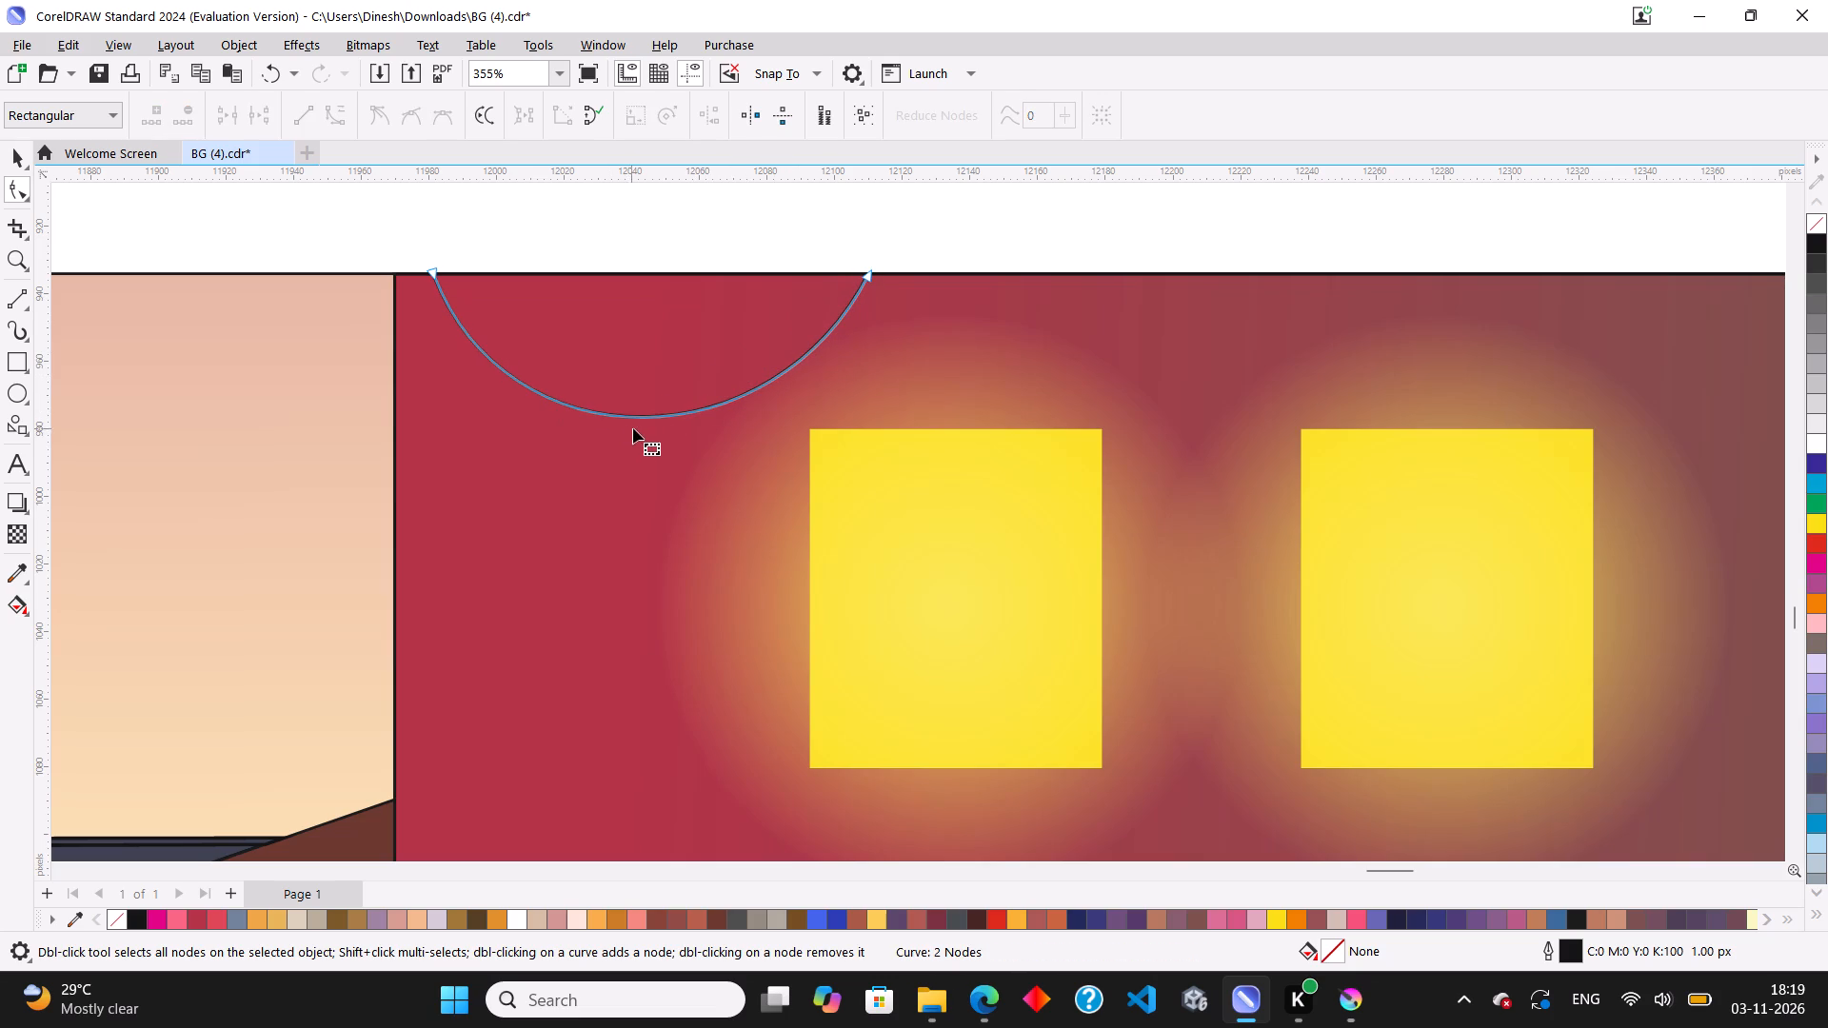
Stretch the arc downward from the wall's top edge to about 57 px high.
{"action": "scroll", "coordinate": [708, 437], "scroll_direction": "down", "scroll_amount": 3}
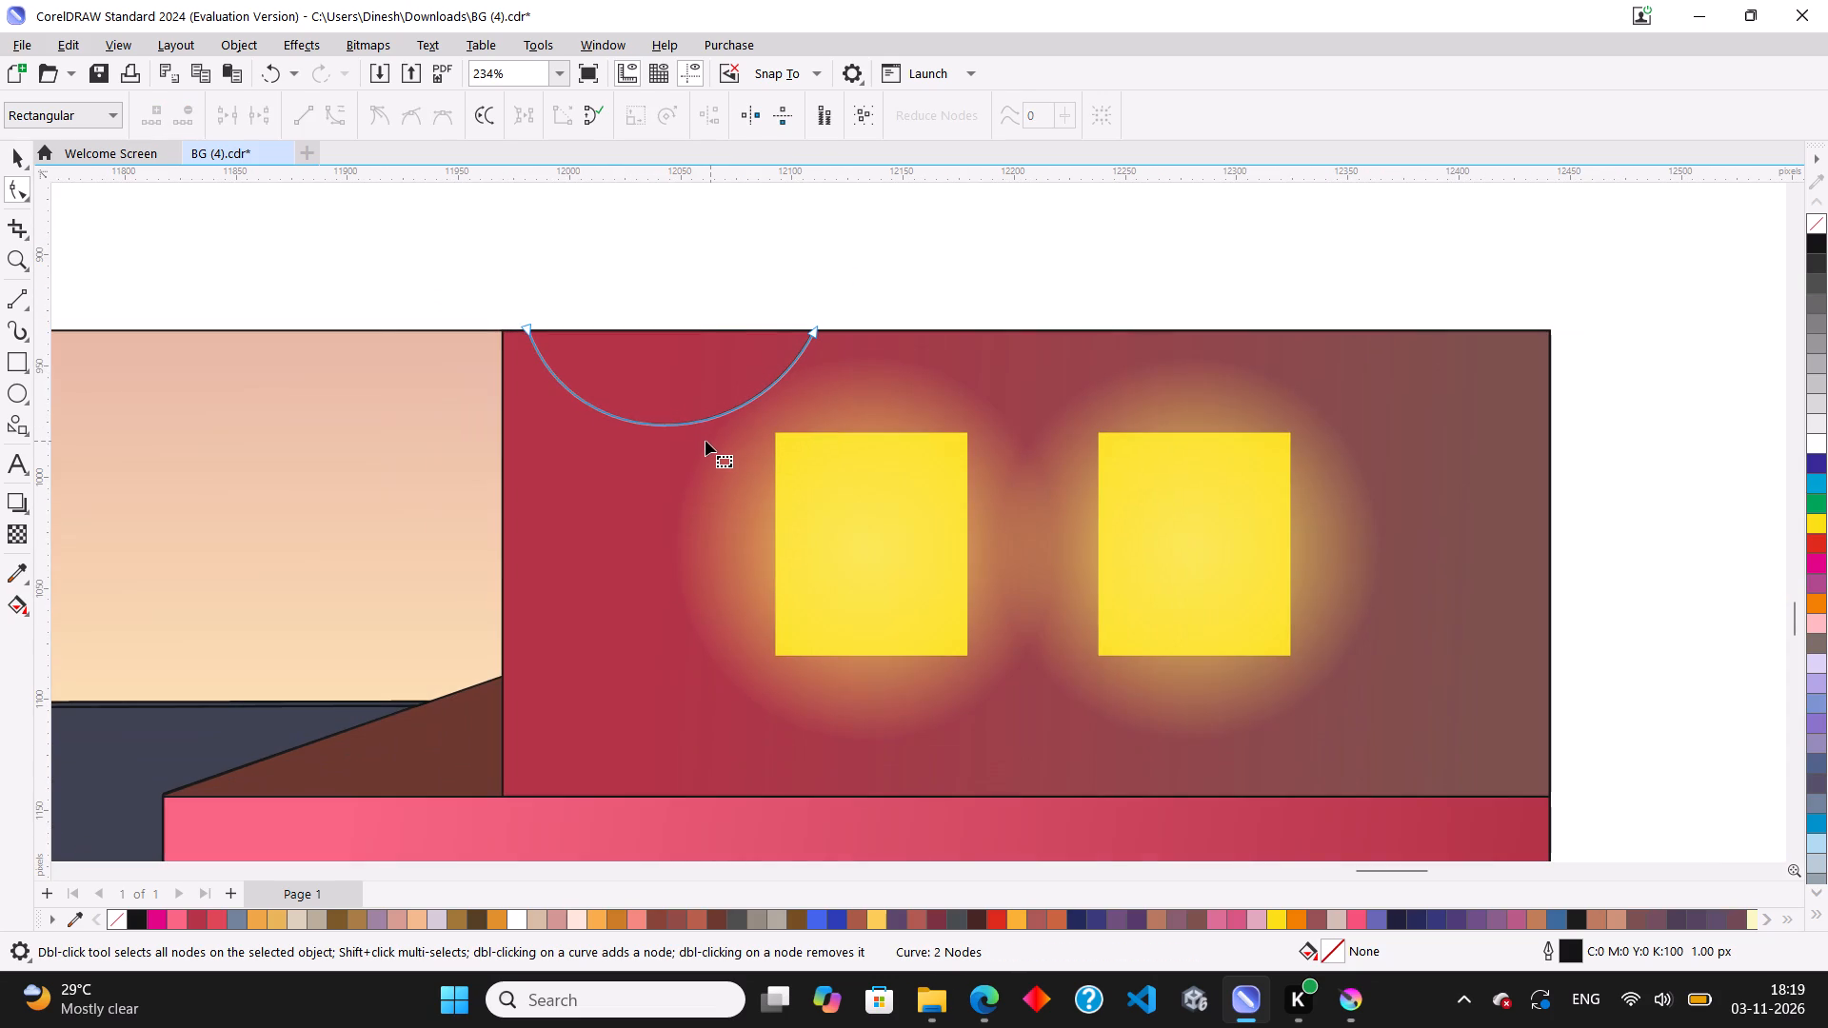
{"action": "left_click", "coordinate": [22, 165]}
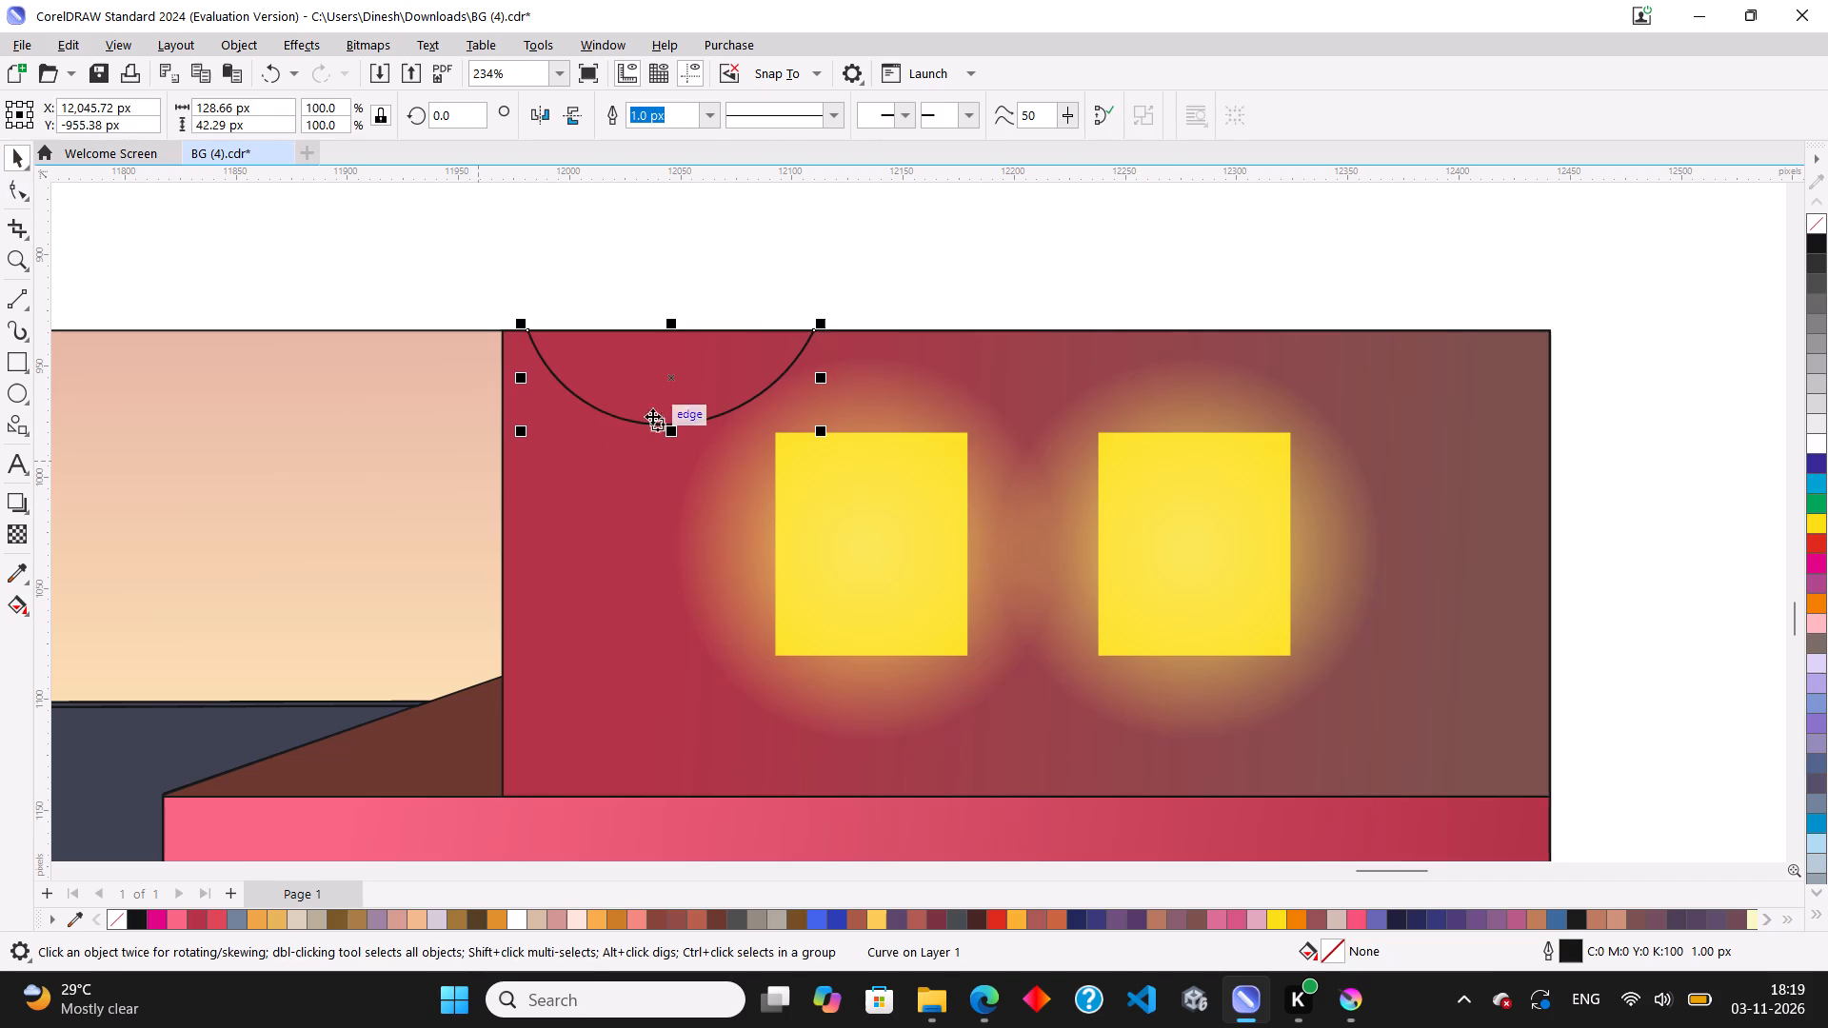
{"action": "left_click_drag", "start_coordinate": [674, 439], "coordinate": [674, 450]}
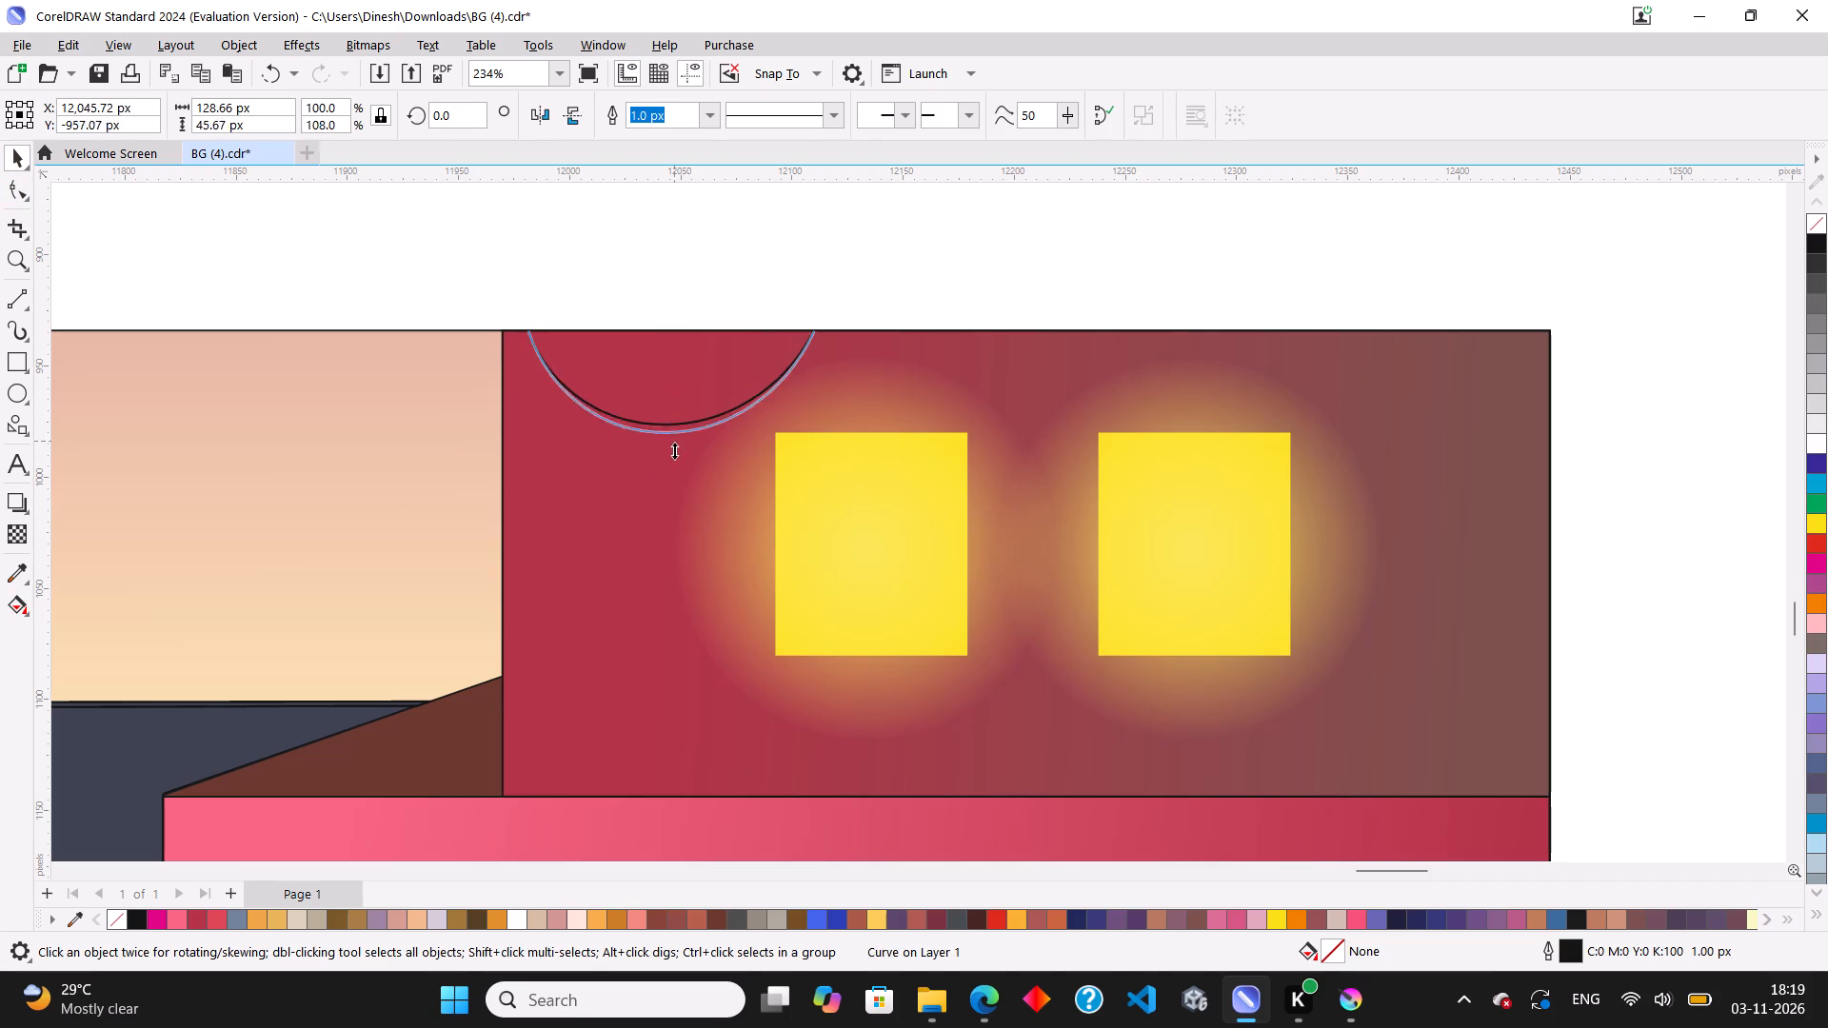
{"action": "left_click_drag", "start_coordinate": [674, 450], "coordinate": [676, 471]}
{"action": "scroll", "coordinate": [698, 344], "scroll_direction": "up", "scroll_amount": 7}
{"action": "scroll", "coordinate": [688, 305], "scroll_direction": "down", "scroll_amount": 5}
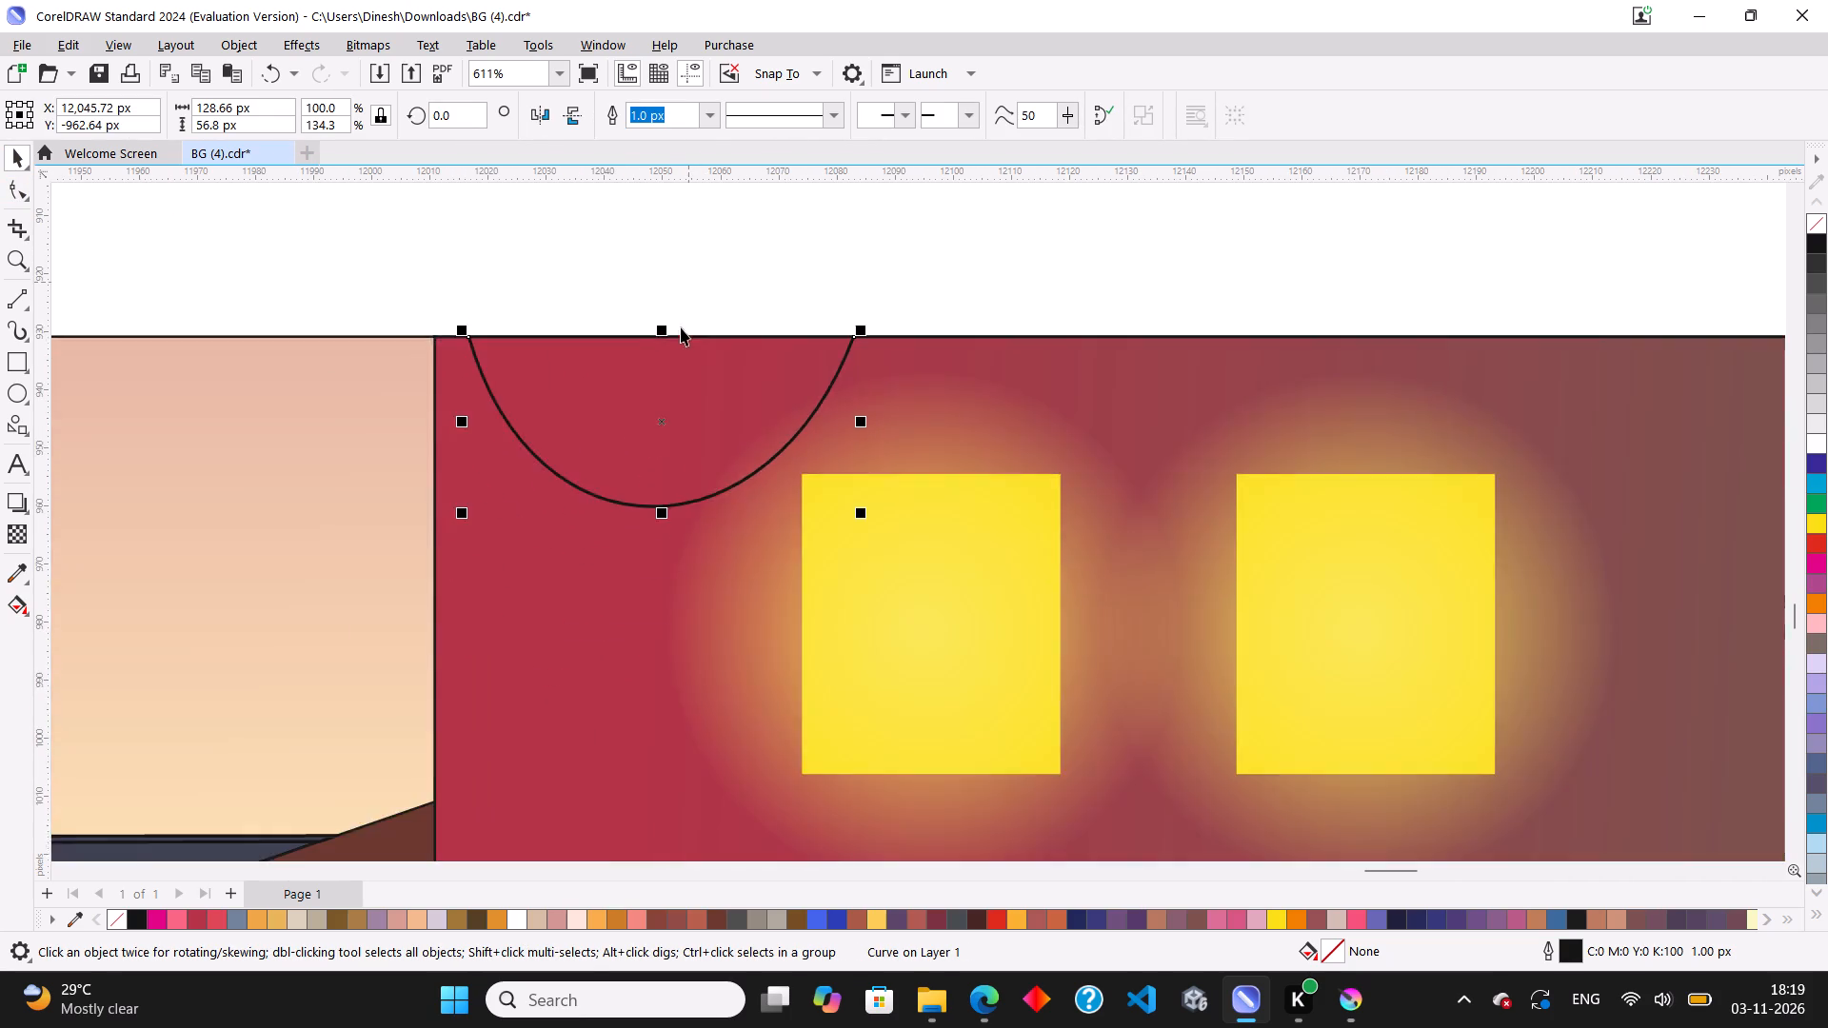
{"action": "scroll", "coordinate": [681, 327], "scroll_direction": "down", "scroll_amount": 3}
Copy the arc three times end to end along the red wall's top edge, spaced about 128 px apart.
{"action": "left_click_drag", "start_coordinate": [666, 405], "coordinate": [670, 405]}
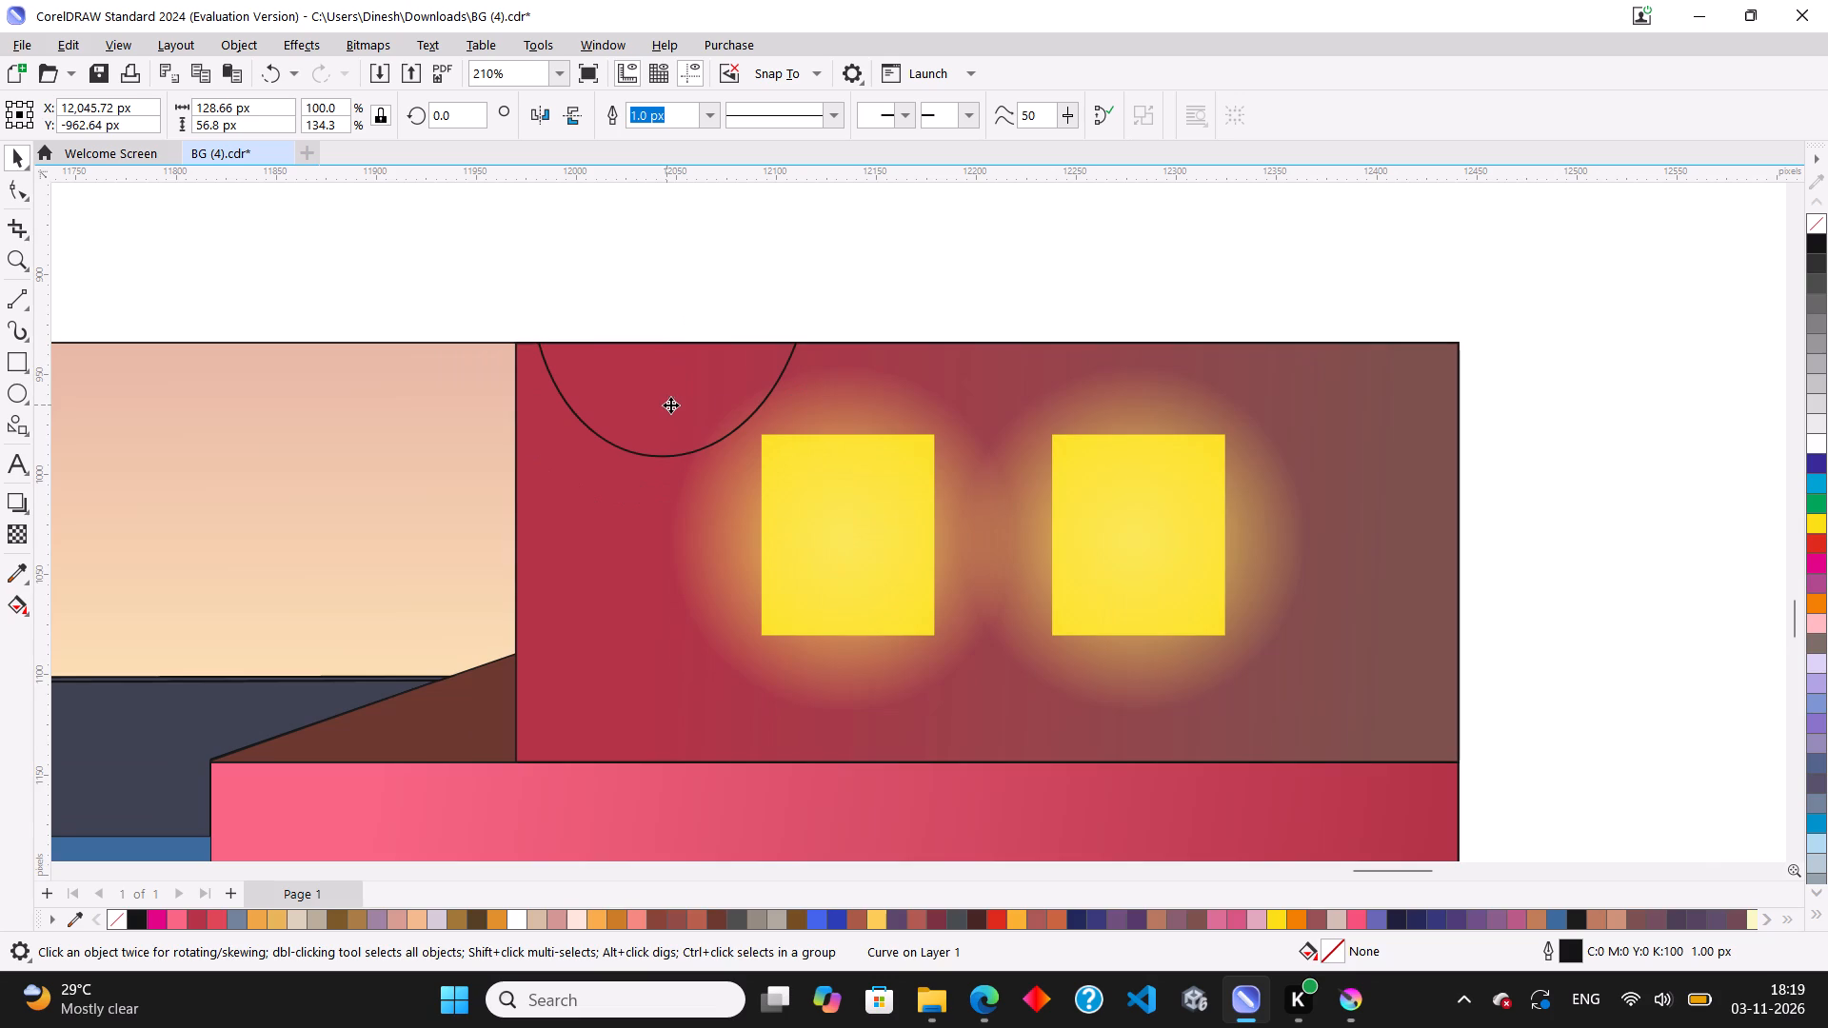
{"action": "left_click_drag", "start_coordinate": [670, 405], "coordinate": [924, 400]}
{"action": "right_click", "coordinate": [924, 400], "text": "ctrl"}
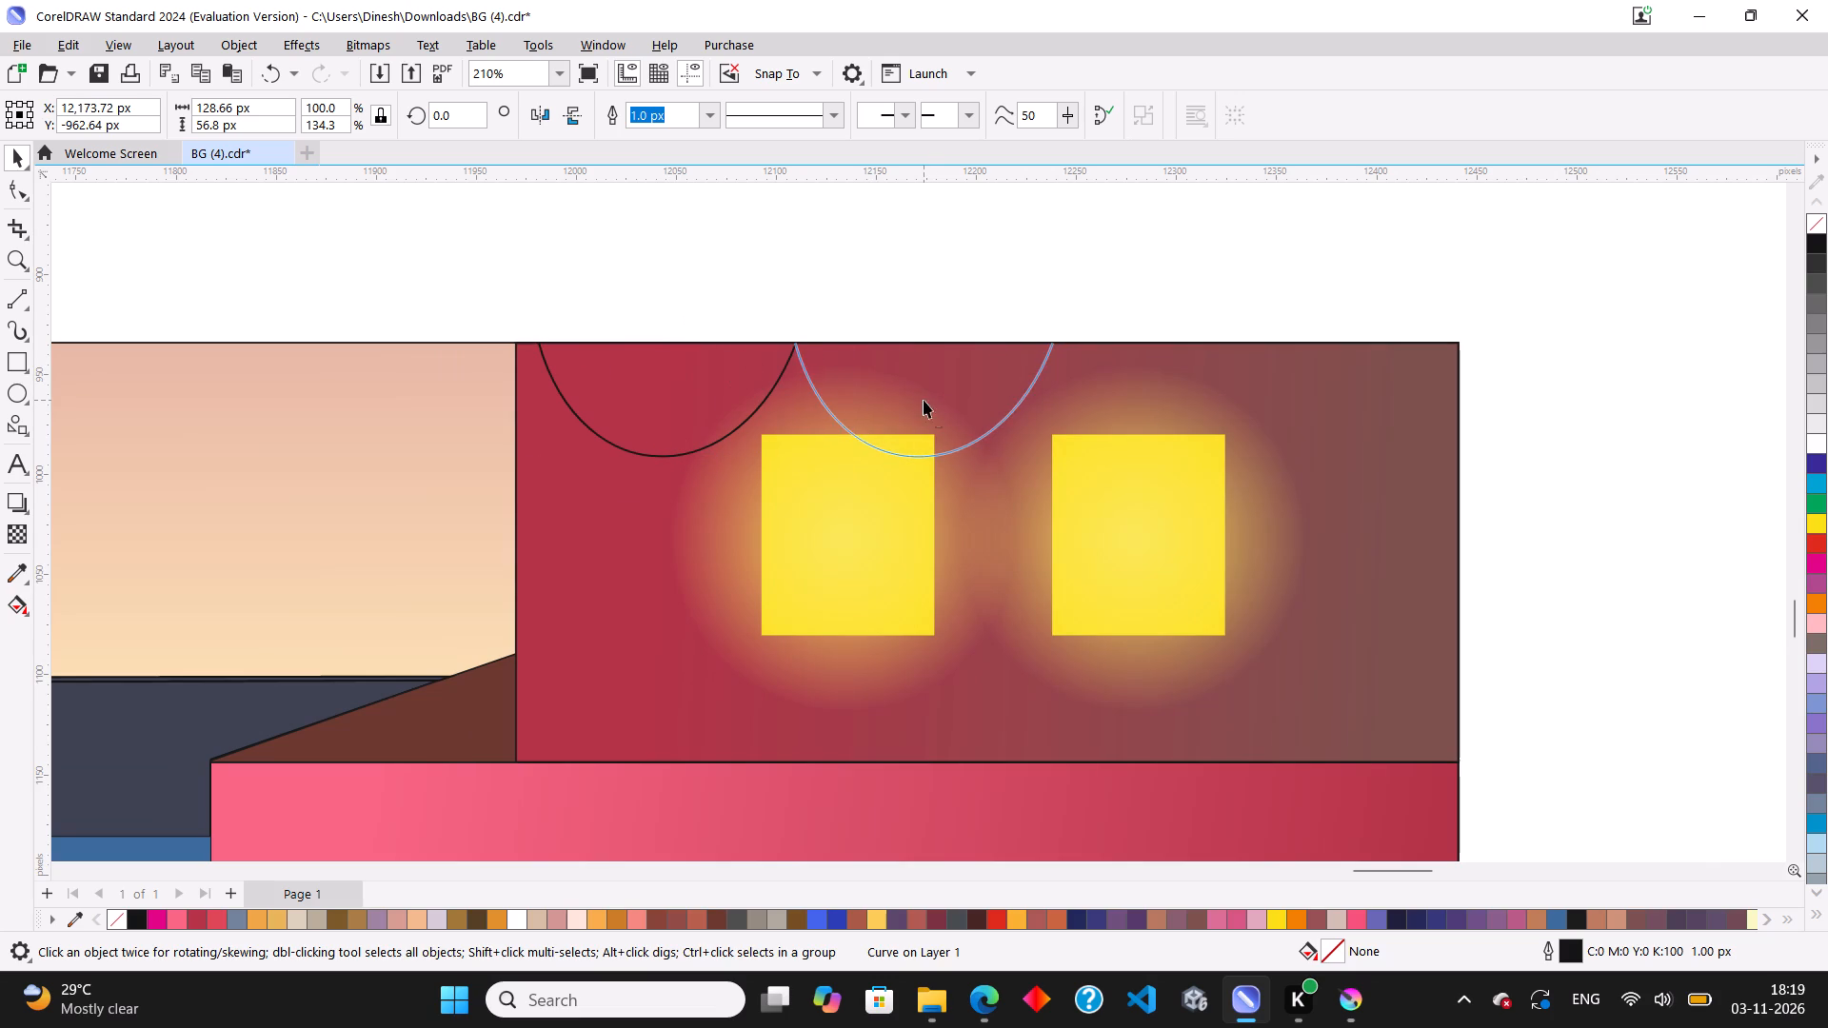
{"action": "key", "text": "ctrl+d"}
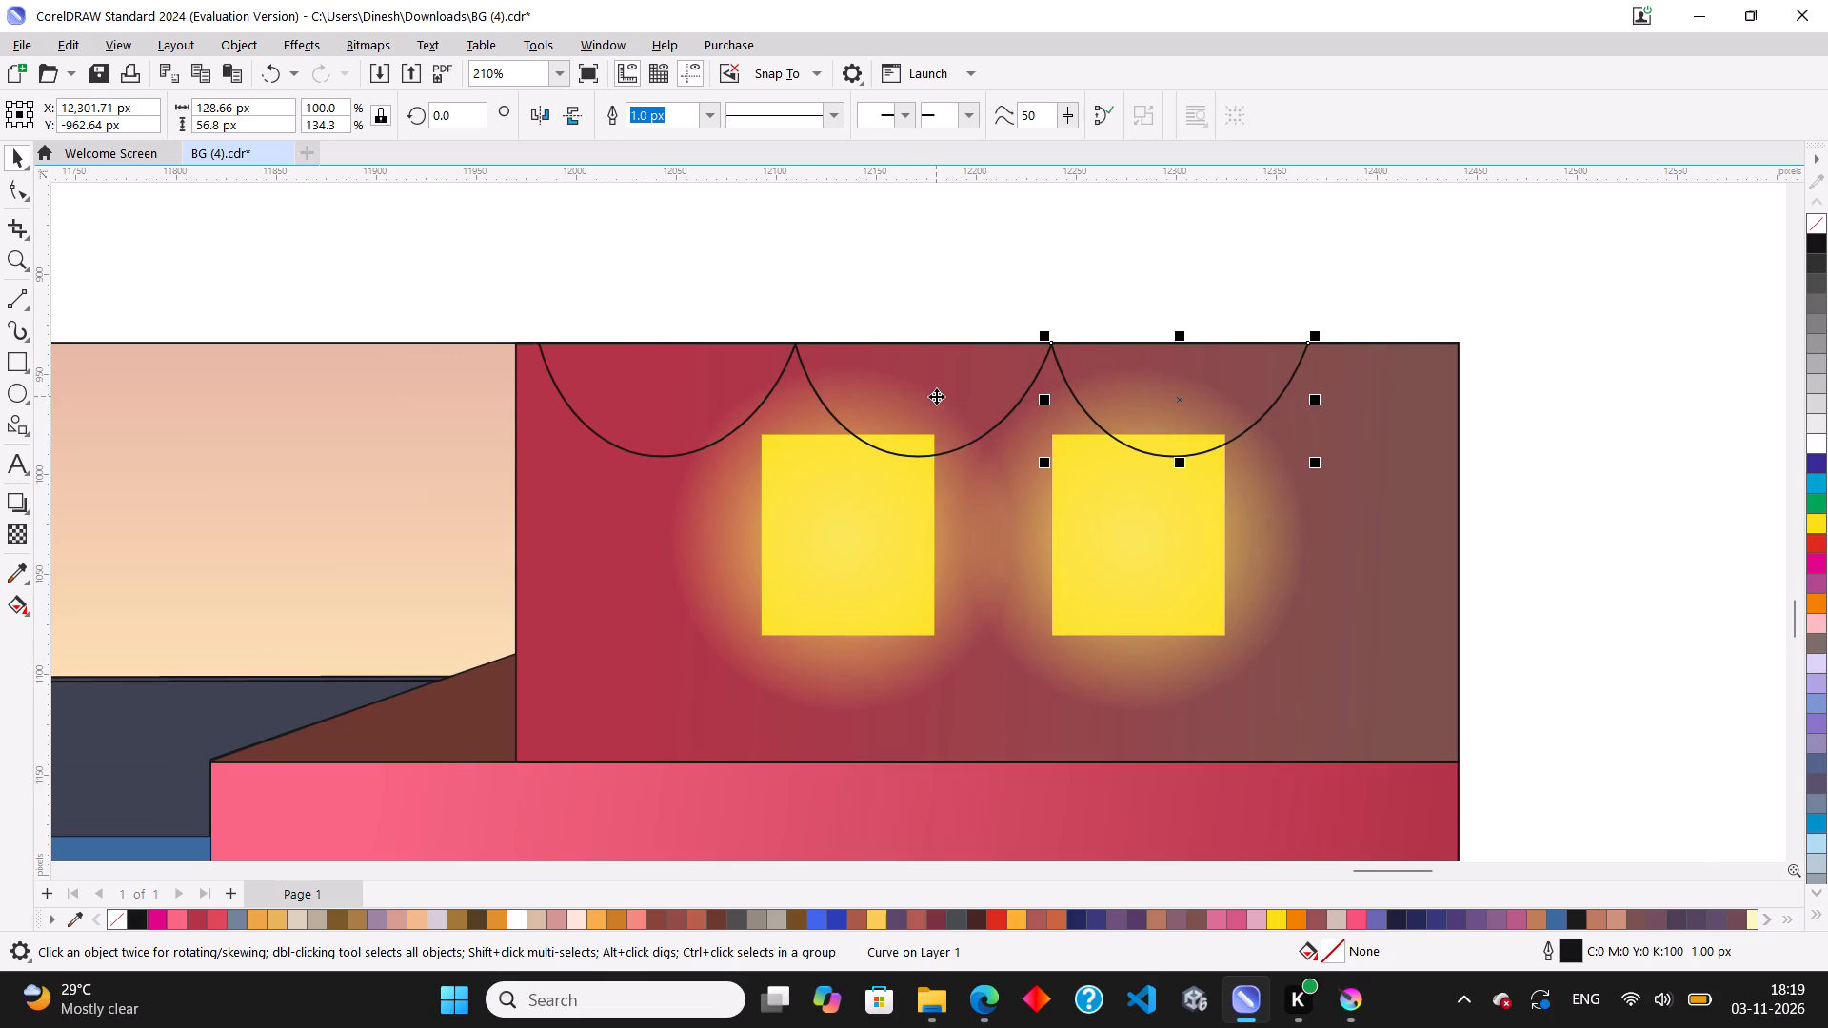
{"action": "key", "text": "ctrl+d"}
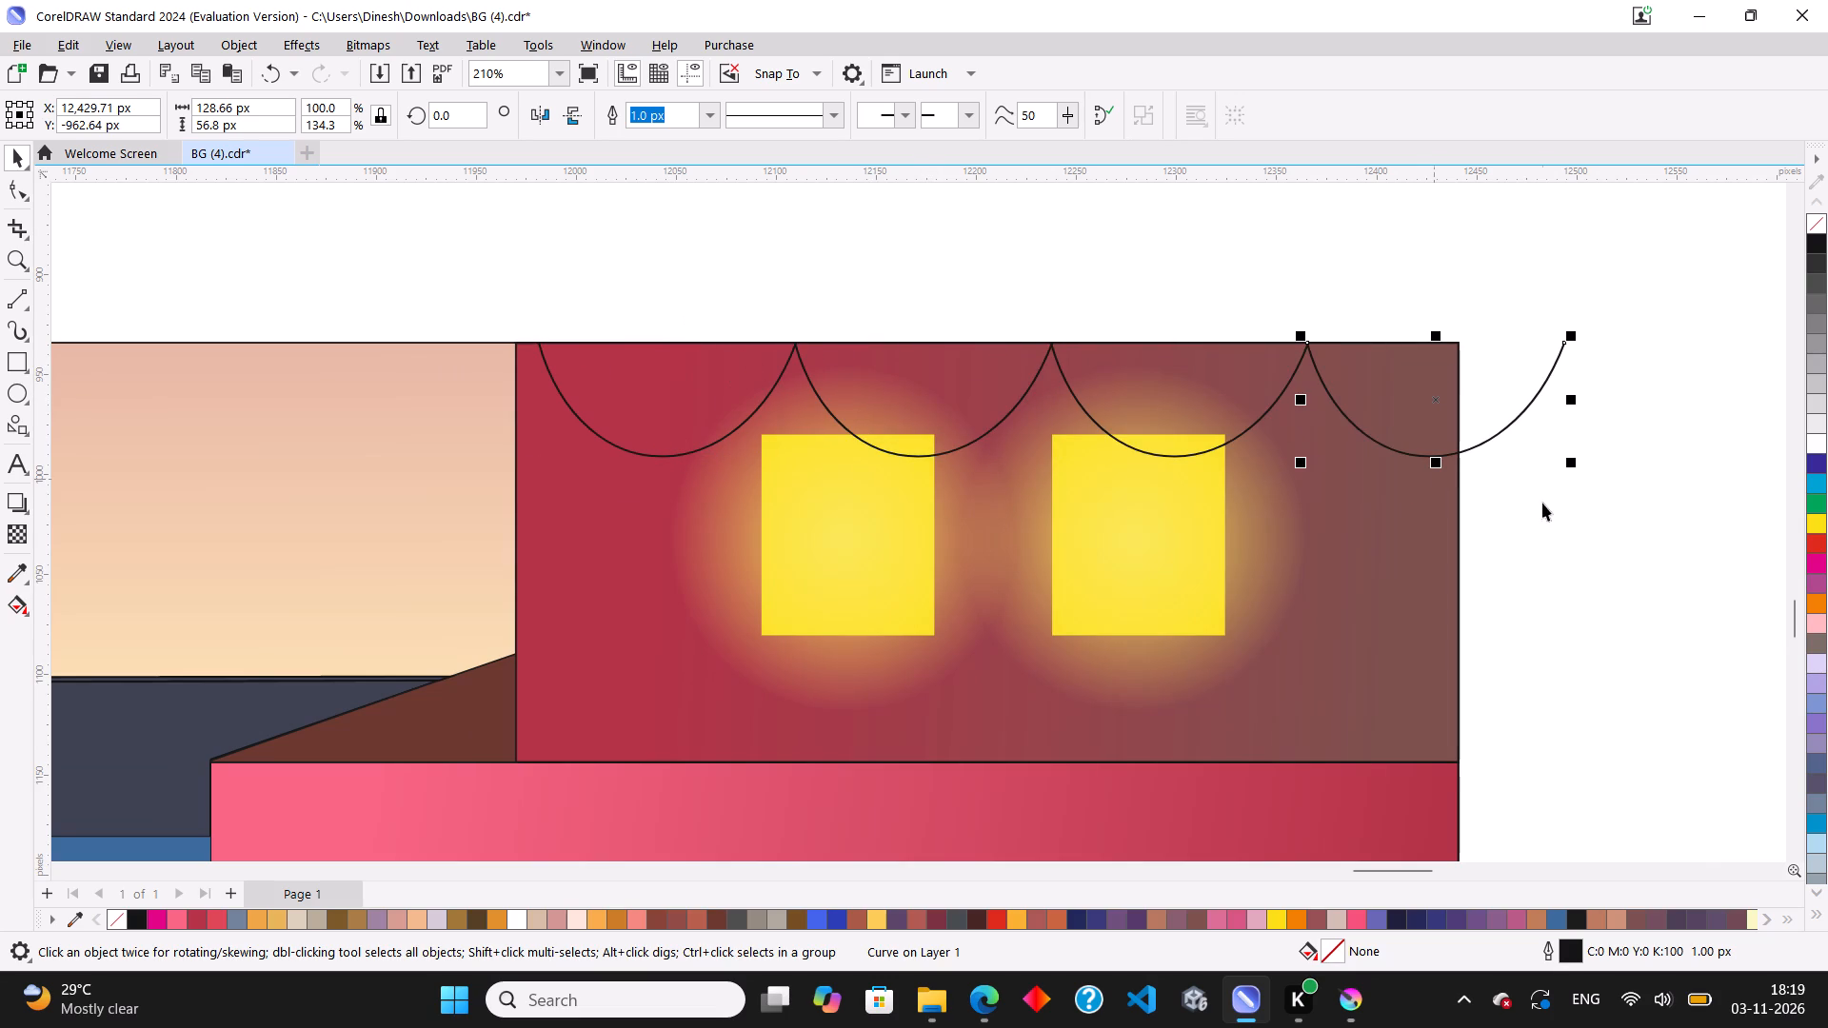
Intersect the fourth arc with the red wall and delete the original arc that overhangs the wall's outer edge.
{"action": "right_click", "coordinate": [1362, 429]}
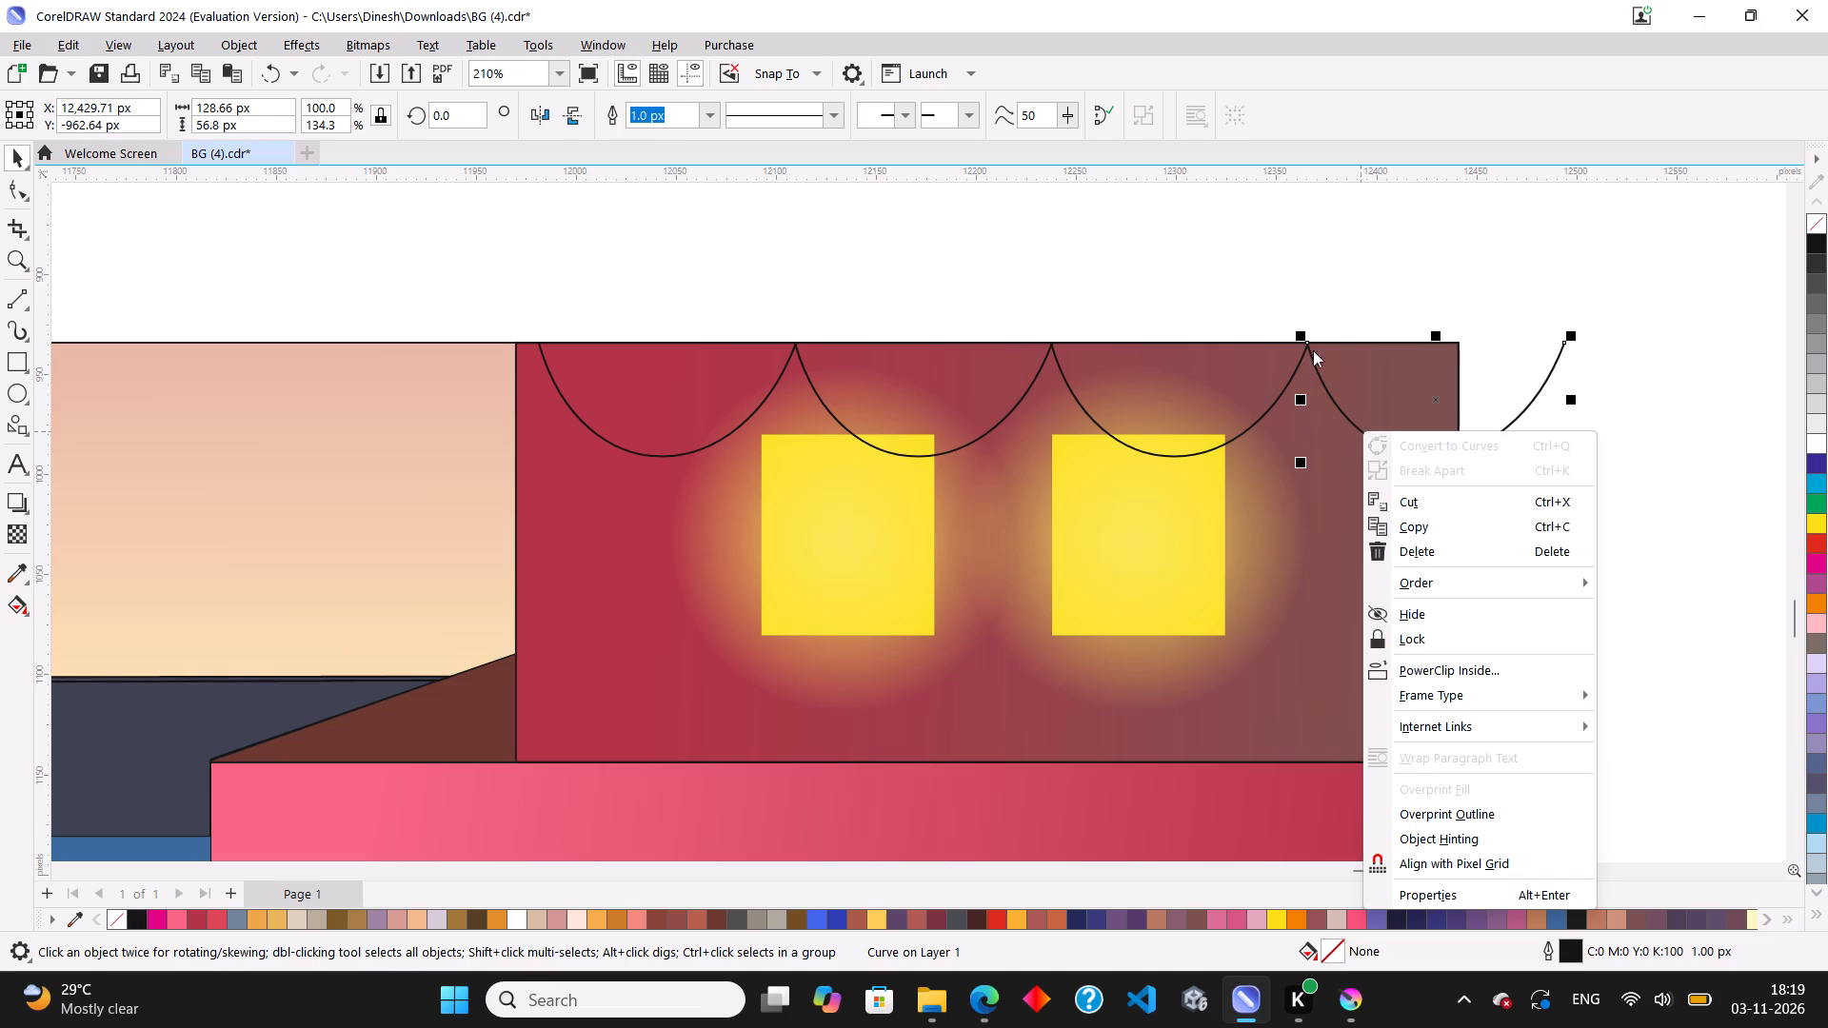
{"action": "left_click", "coordinate": [1279, 279]}
{"action": "left_click", "coordinate": [1400, 453]}
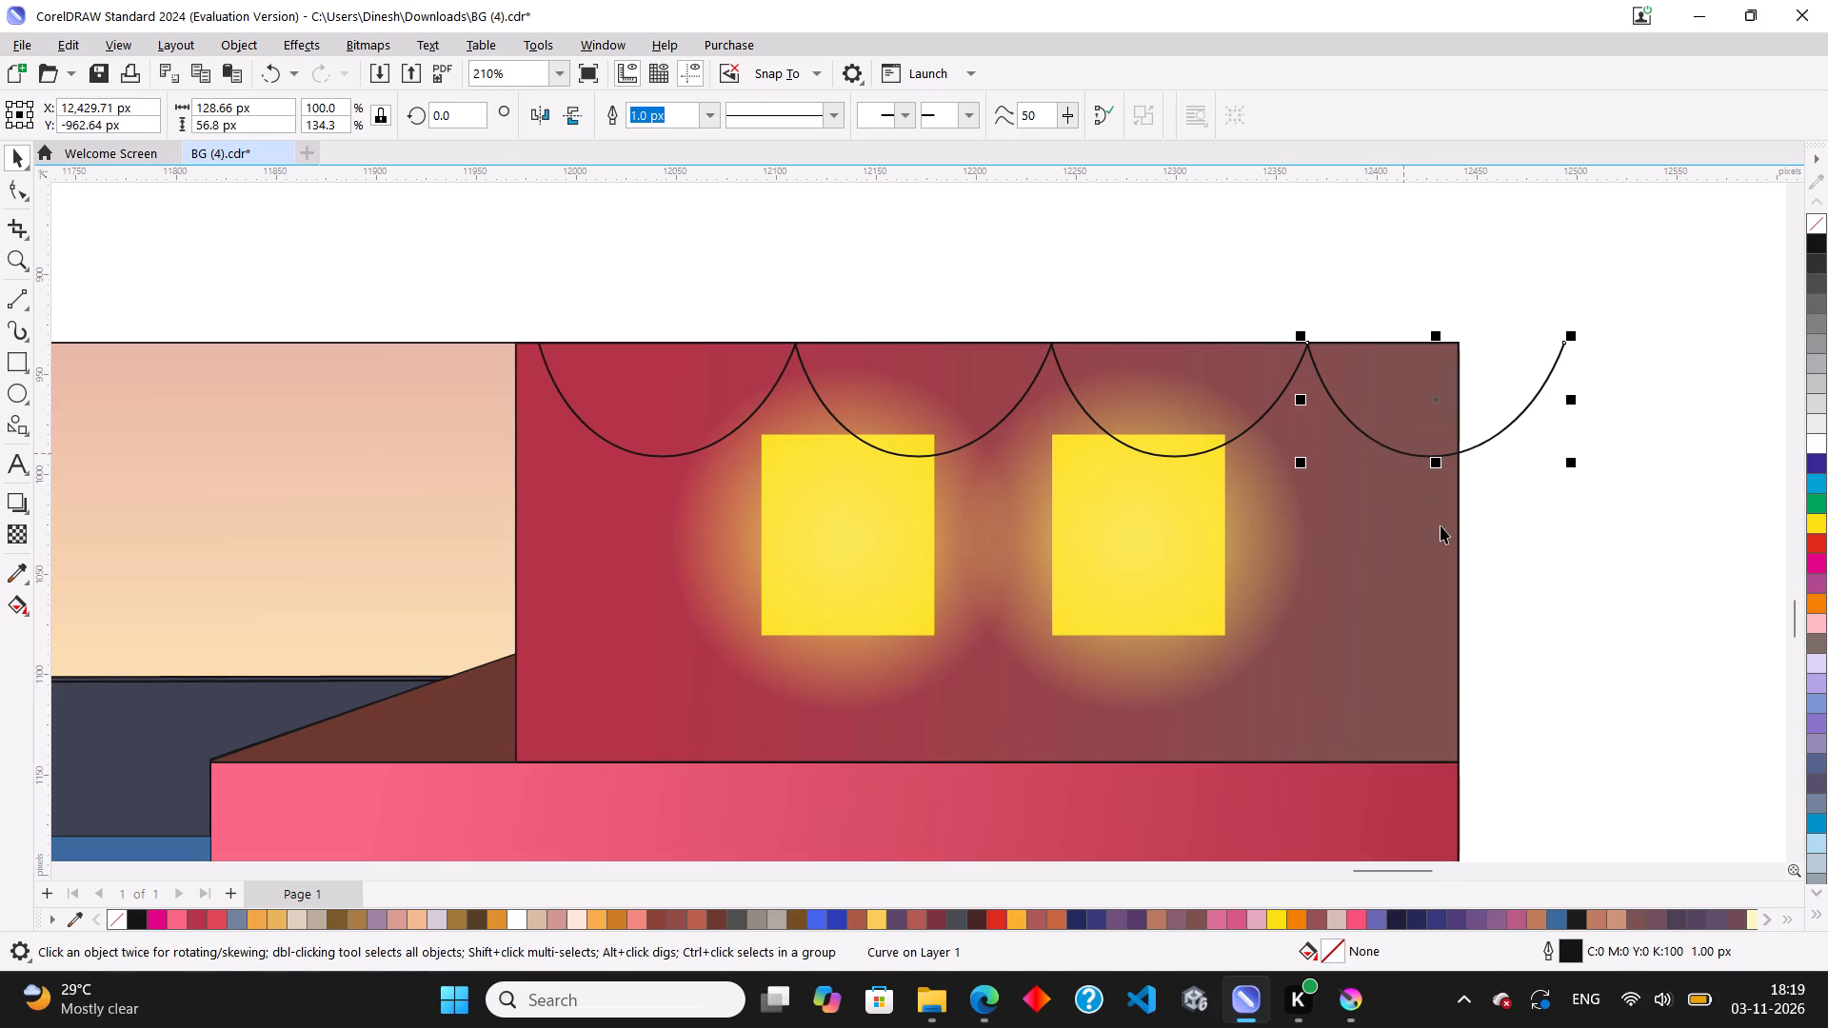
{"action": "left_click", "coordinate": [1441, 530], "text": "shift"}
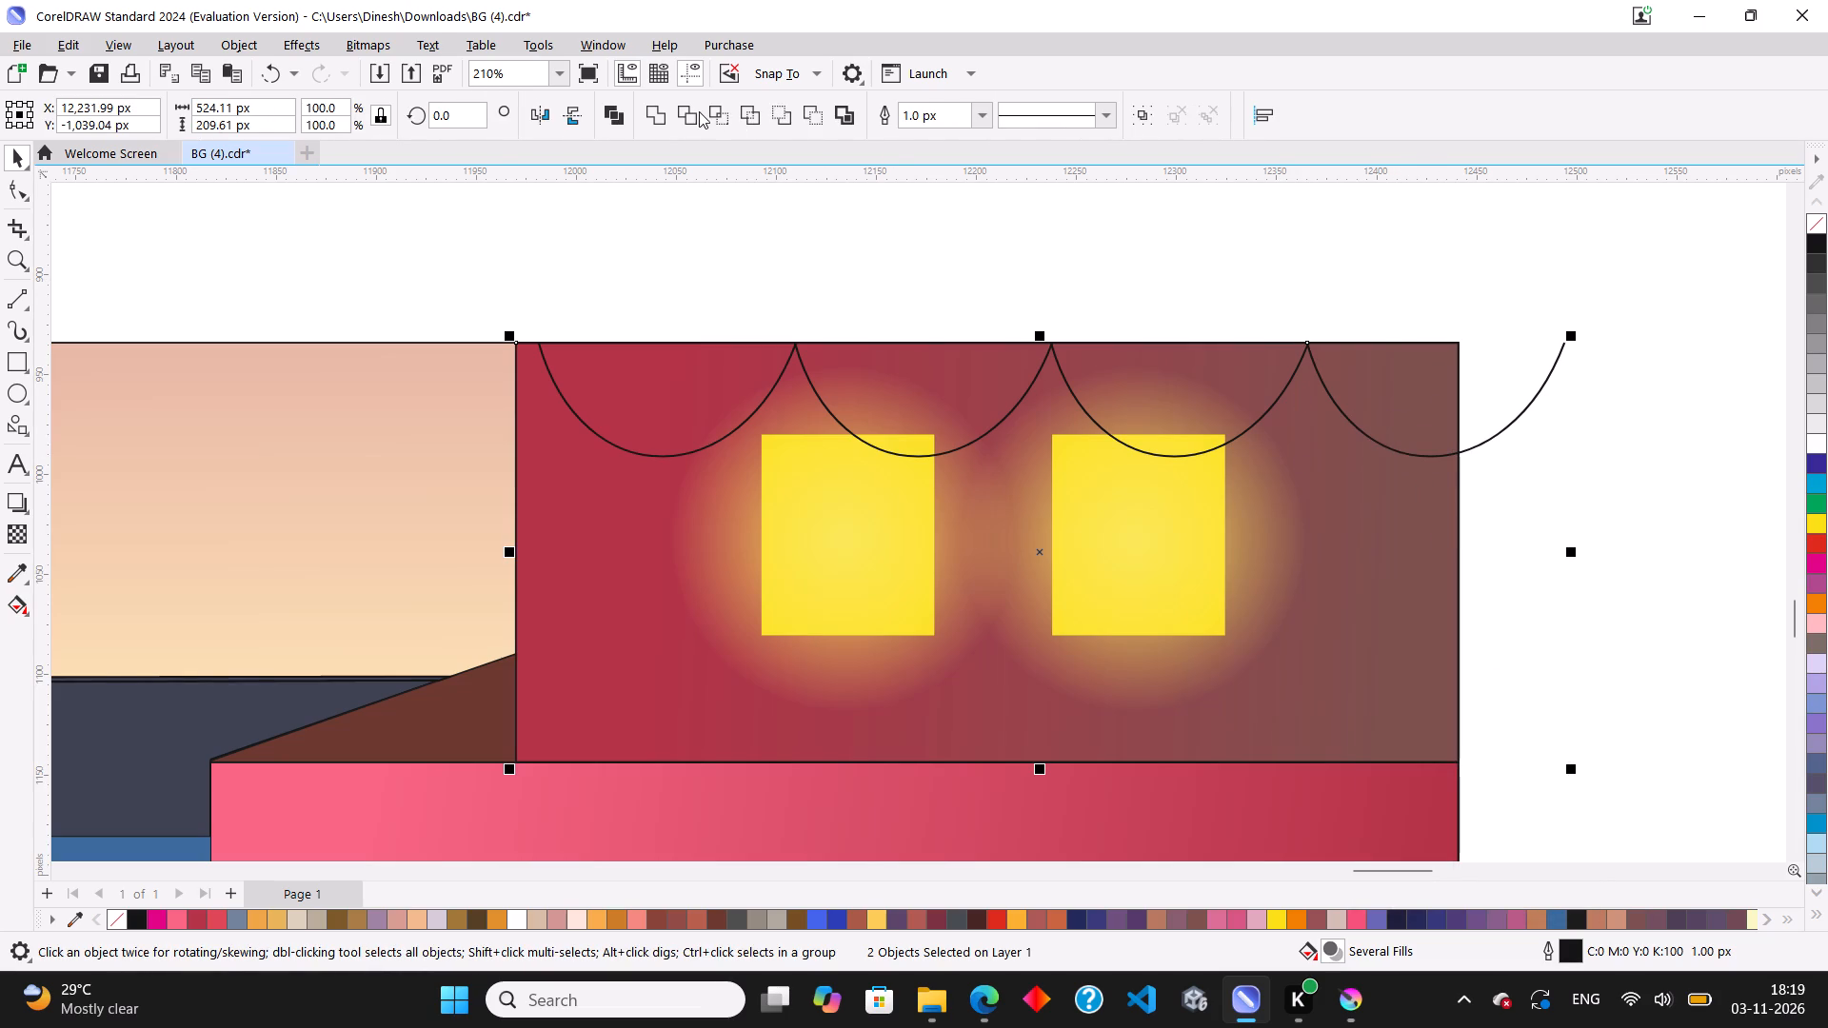
{"action": "left_click", "coordinate": [717, 111]}
{"action": "left_click", "coordinate": [1081, 228]}
{"action": "scroll", "coordinate": [1554, 374], "scroll_direction": "up", "scroll_amount": 3}
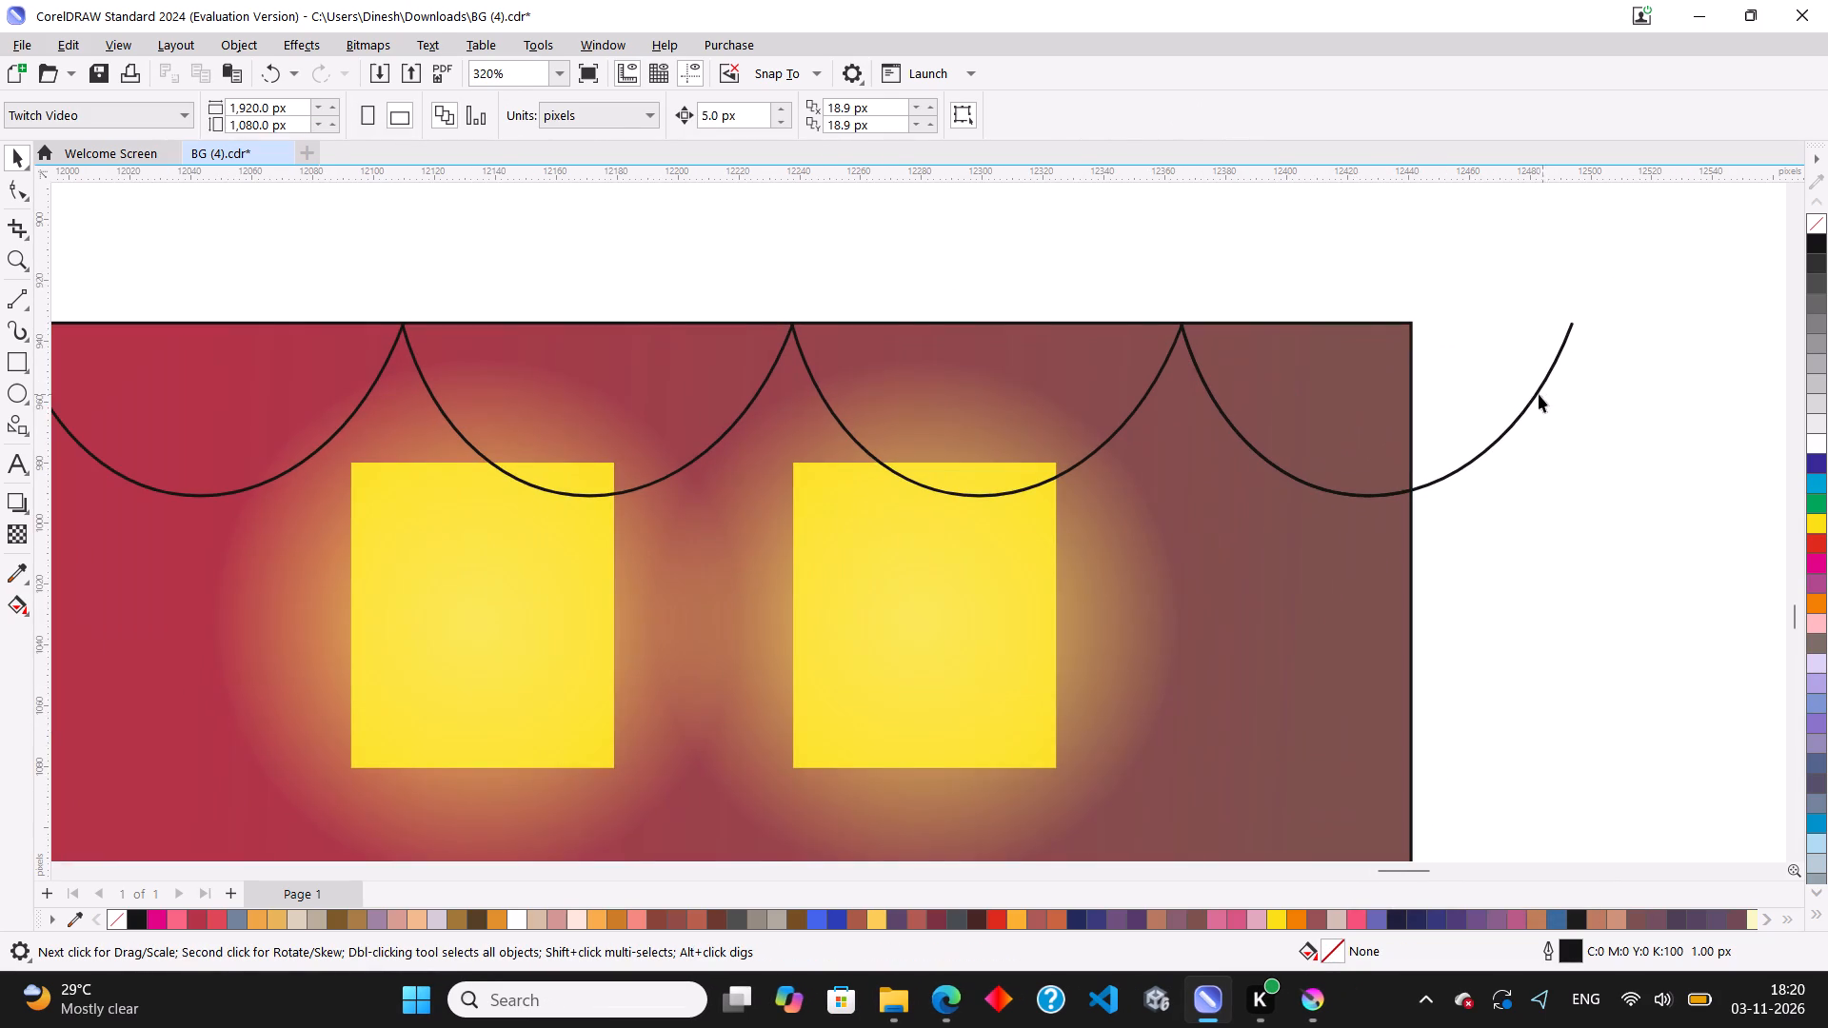
{"action": "left_click", "coordinate": [1533, 396]}
{"action": "key", "text": "Delete"}
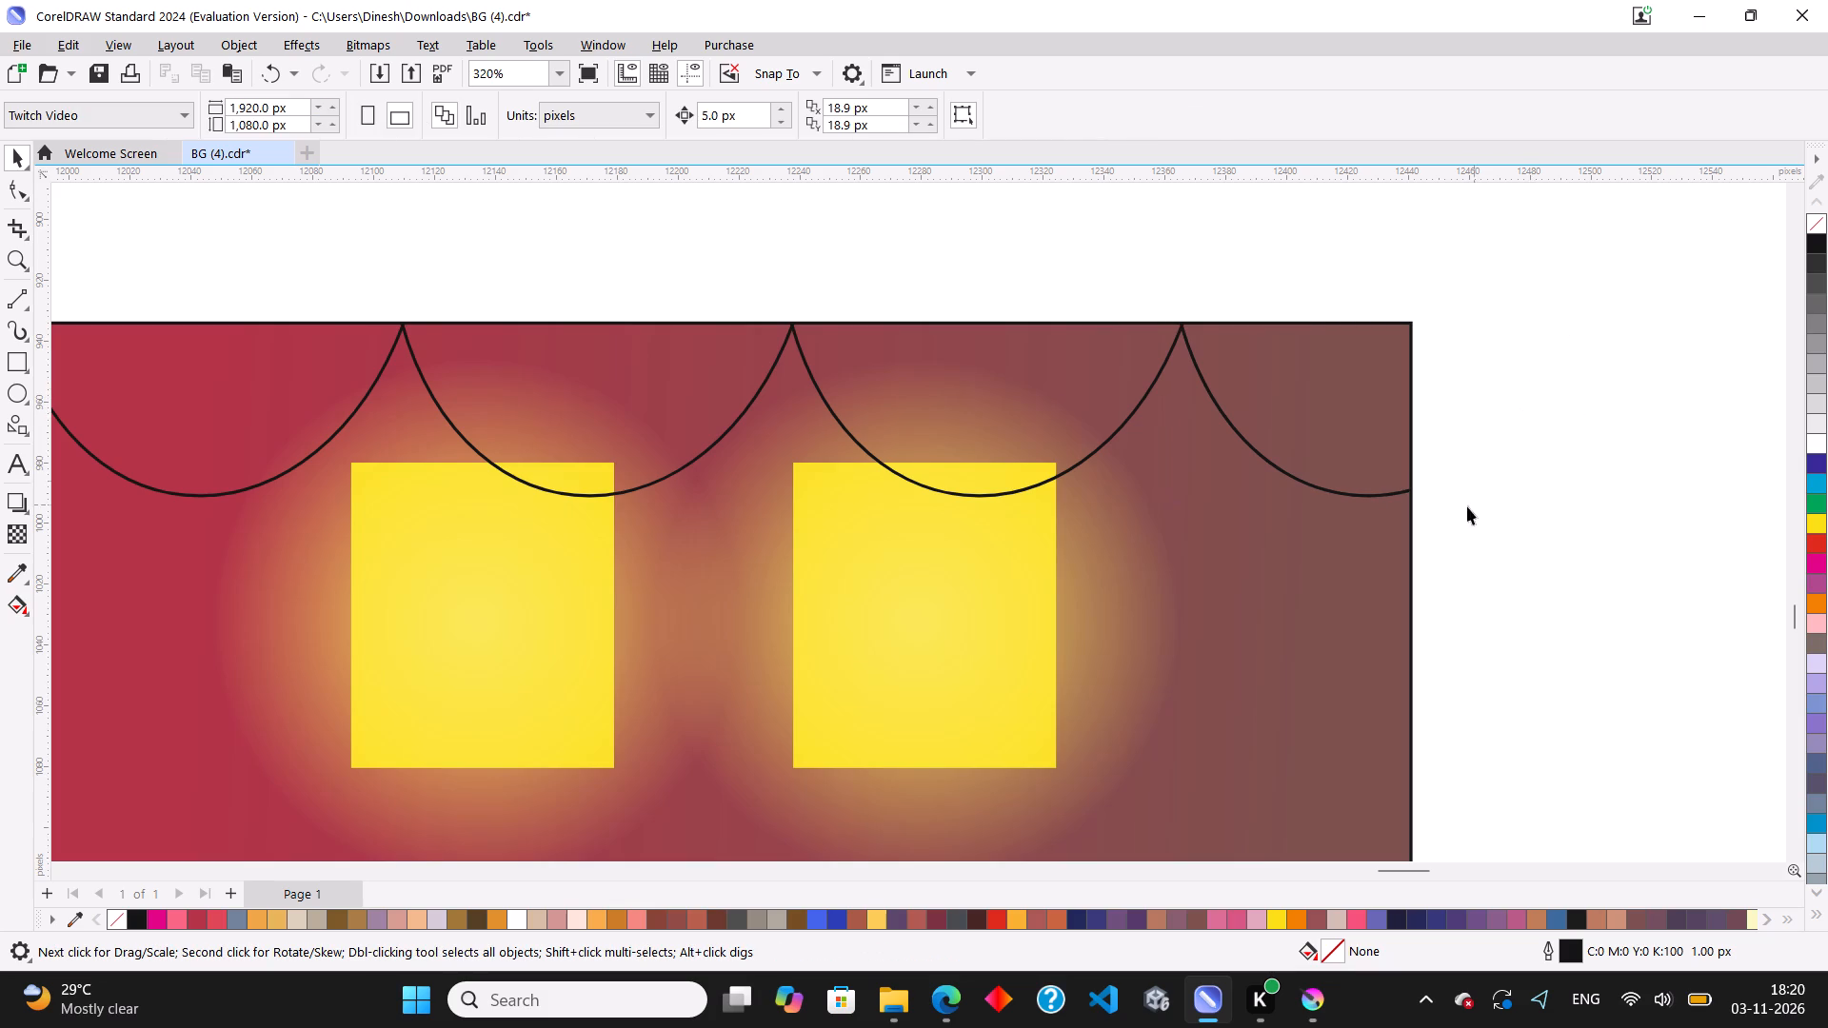
Review the garland arcs on the red building and examine the hanging decorations in the lantern scene reference.
{"action": "scroll", "coordinate": [1421, 497], "scroll_direction": "down", "scroll_amount": 5}
{"action": "scroll", "coordinate": [720, 452], "scroll_direction": "up", "scroll_amount": 8}
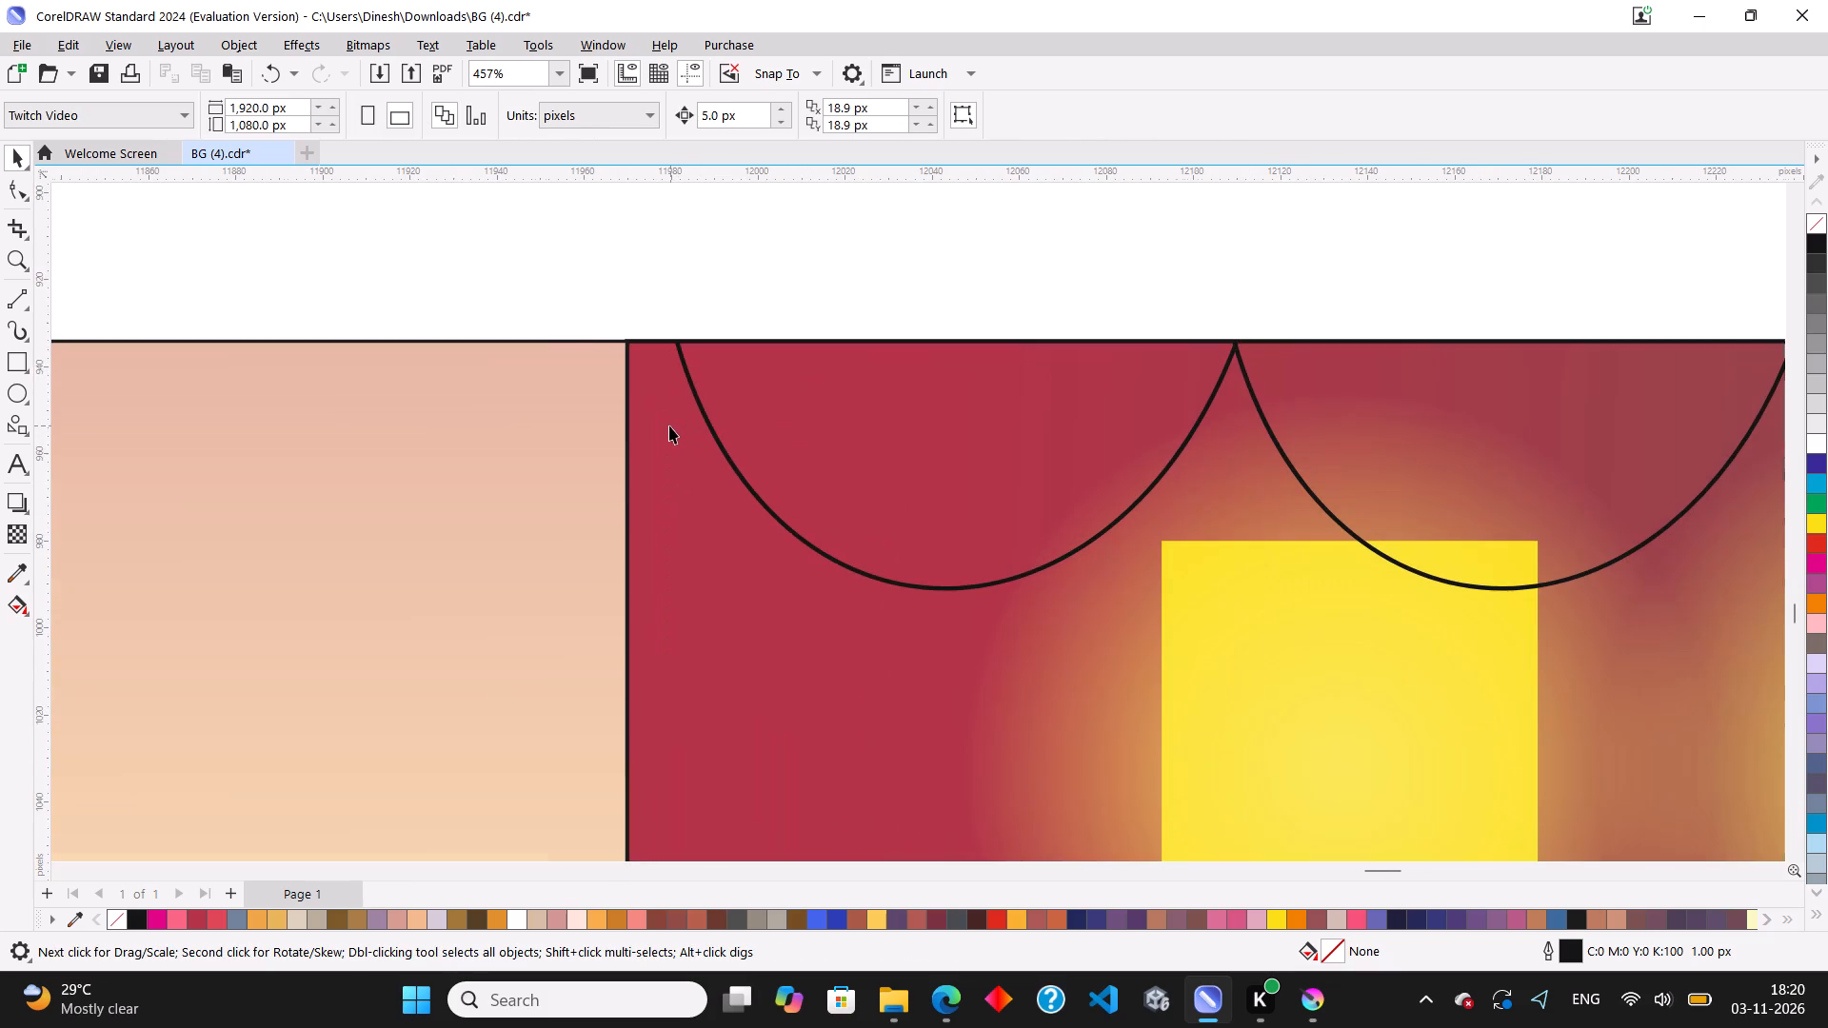
{"action": "scroll", "coordinate": [952, 602], "scroll_direction": "down", "scroll_amount": 20}
{"action": "scroll", "coordinate": [952, 602], "scroll_direction": "down", "scroll_amount": 1}
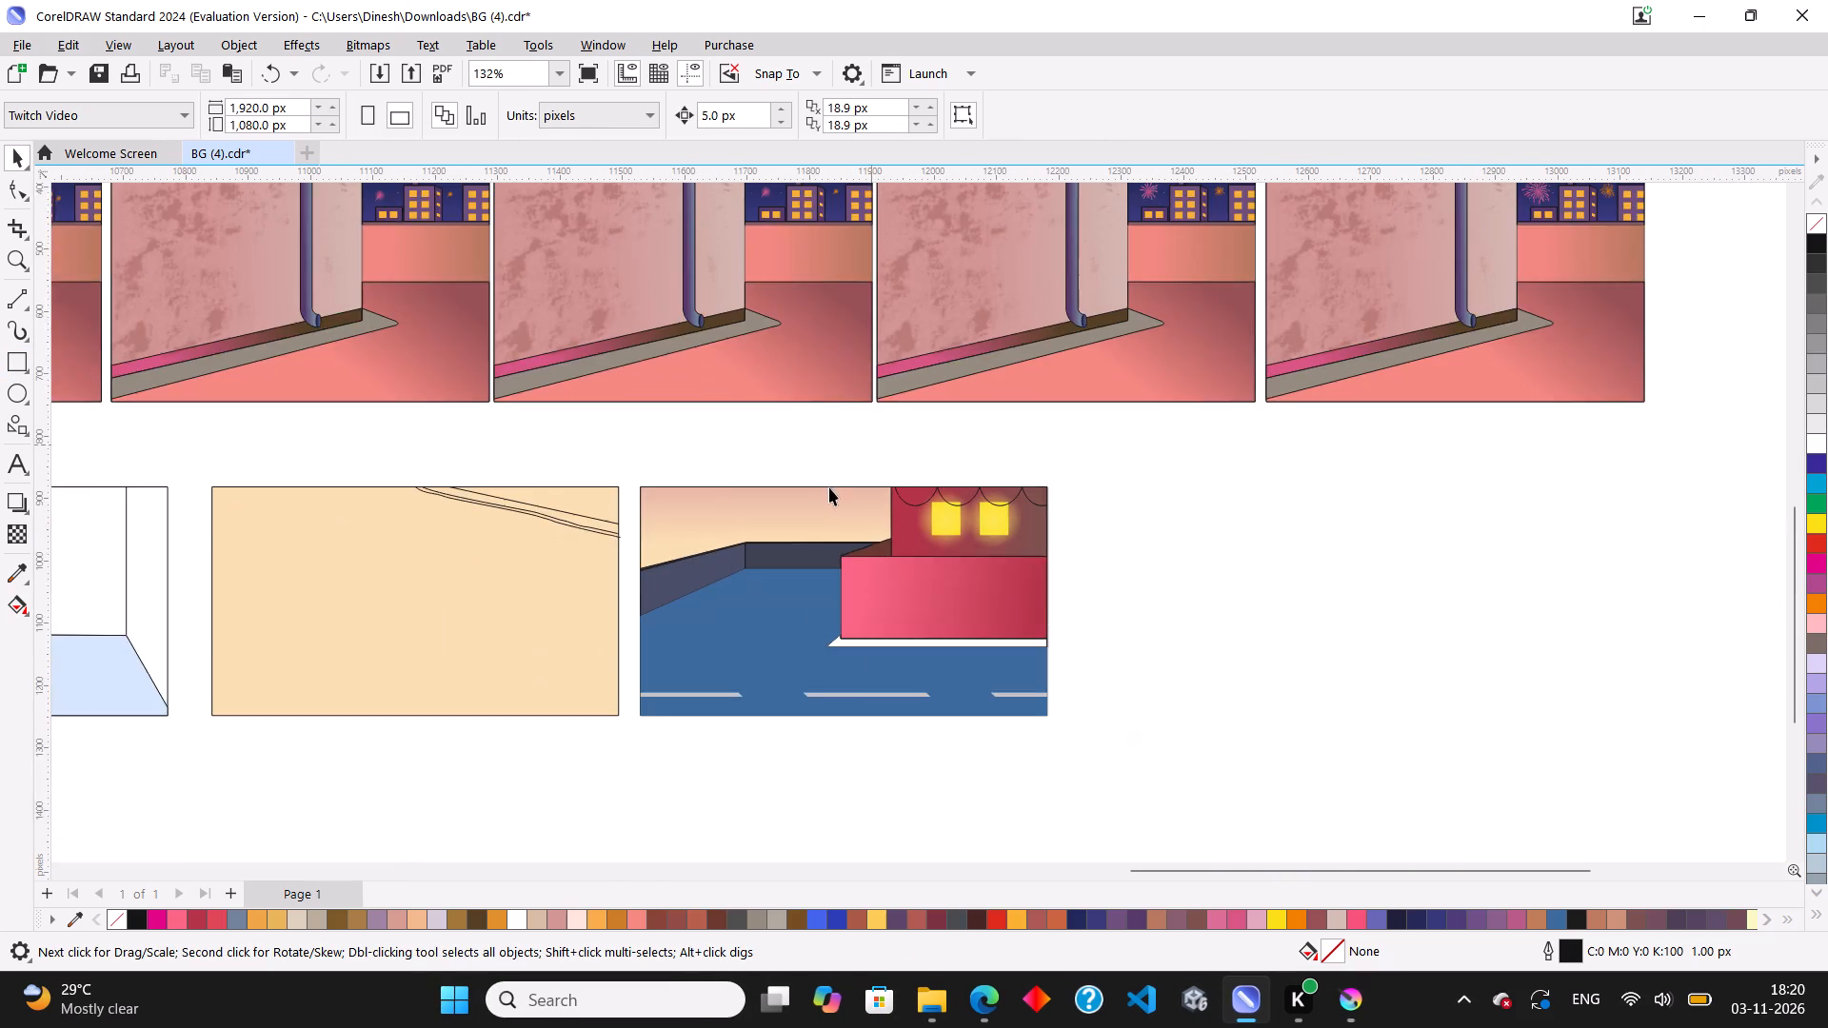
{"action": "scroll", "coordinate": [829, 487], "scroll_direction": "down", "scroll_amount": 5}
{"action": "scroll", "coordinate": [407, 739], "scroll_direction": "up", "scroll_amount": 3}
{"action": "scroll", "coordinate": [720, 642], "scroll_direction": "down", "scroll_amount": 7}
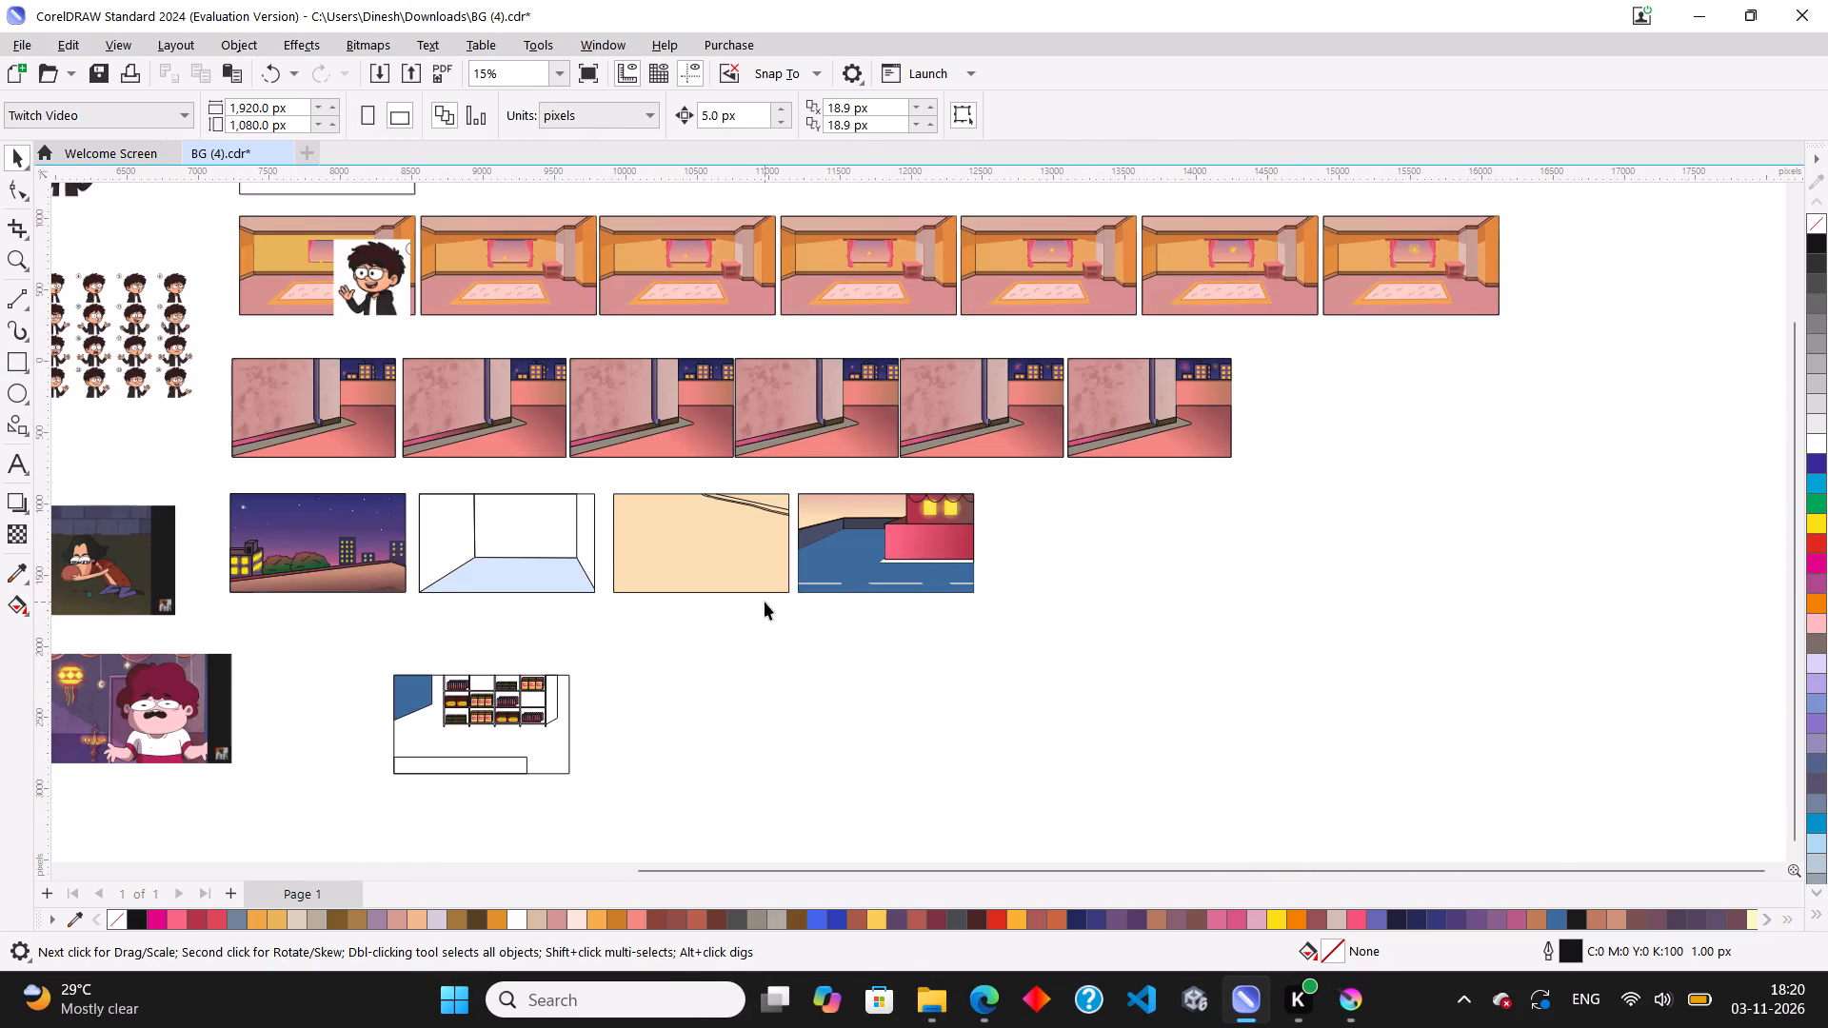
{"action": "scroll", "coordinate": [765, 602], "scroll_direction": "down", "scroll_amount": 3}
{"action": "scroll", "coordinate": [184, 660], "scroll_direction": "up", "scroll_amount": 4}
{"action": "scroll", "coordinate": [621, 690], "scroll_direction": "up", "scroll_amount": 13}
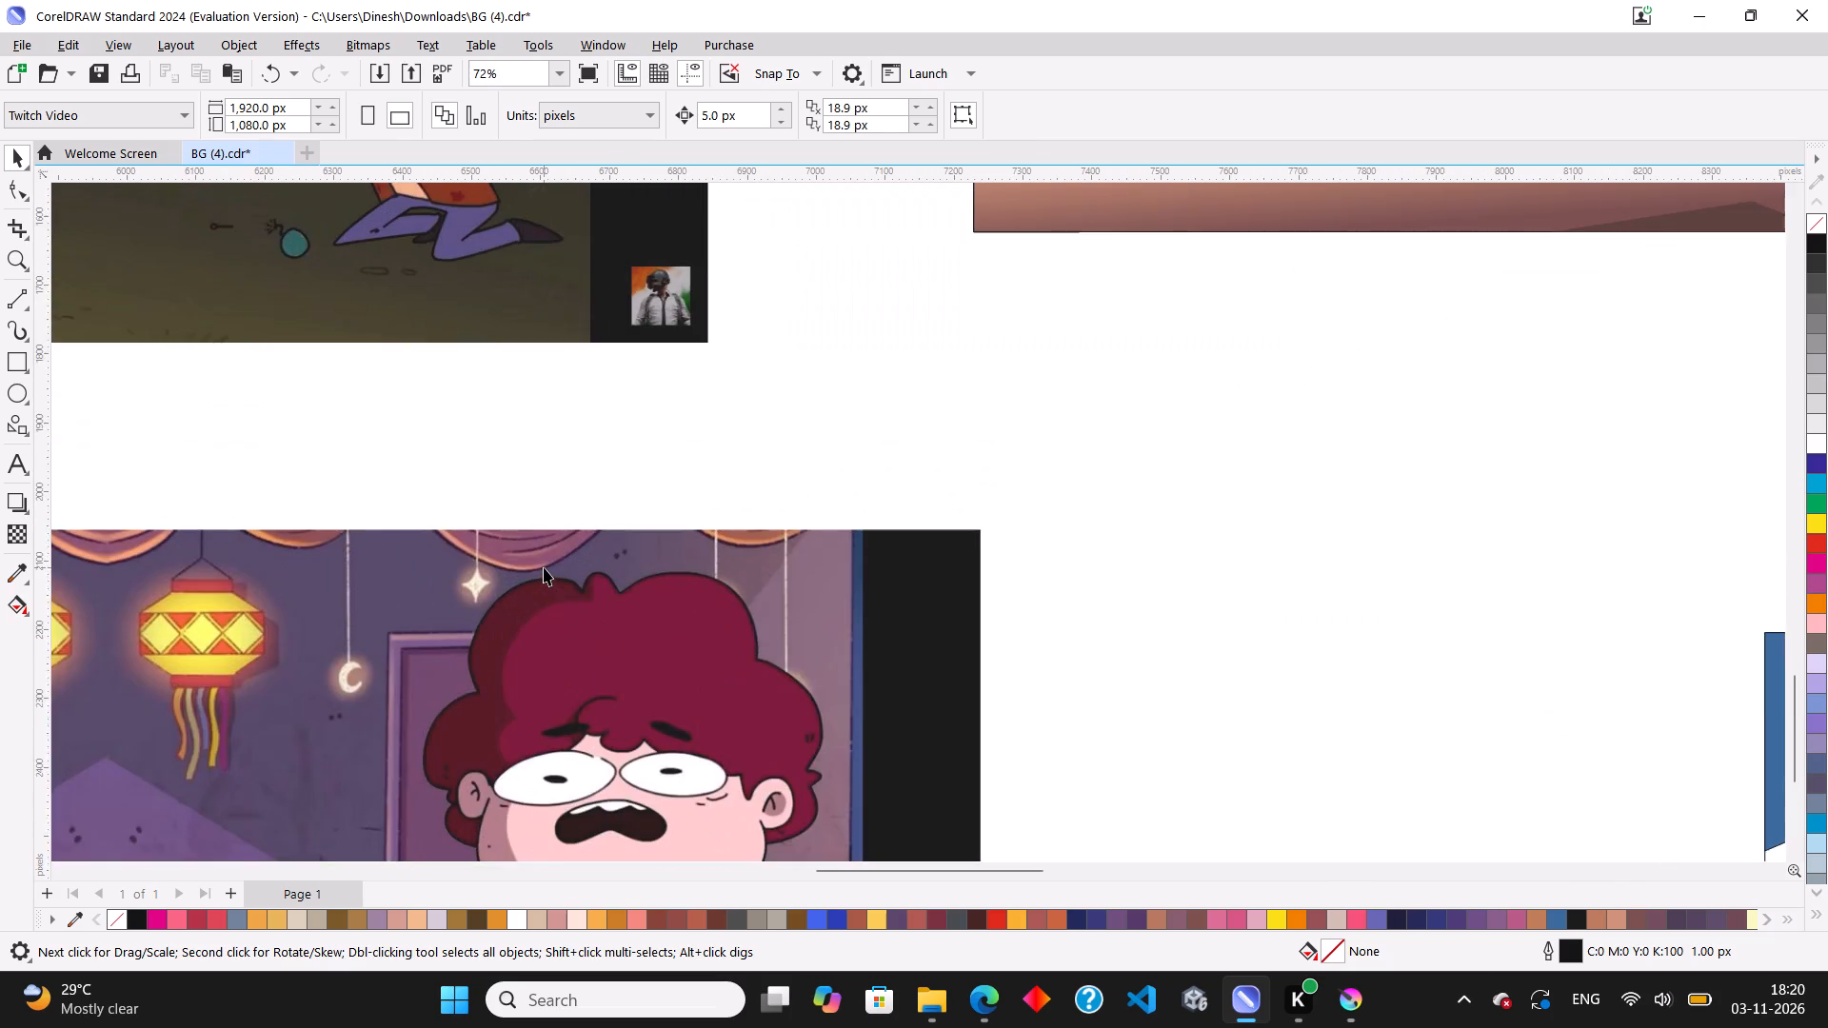
{"action": "scroll", "coordinate": [544, 567], "scroll_direction": "down", "scroll_amount": 16}
{"action": "scroll", "coordinate": [964, 512], "scroll_direction": "up", "scroll_amount": 4}
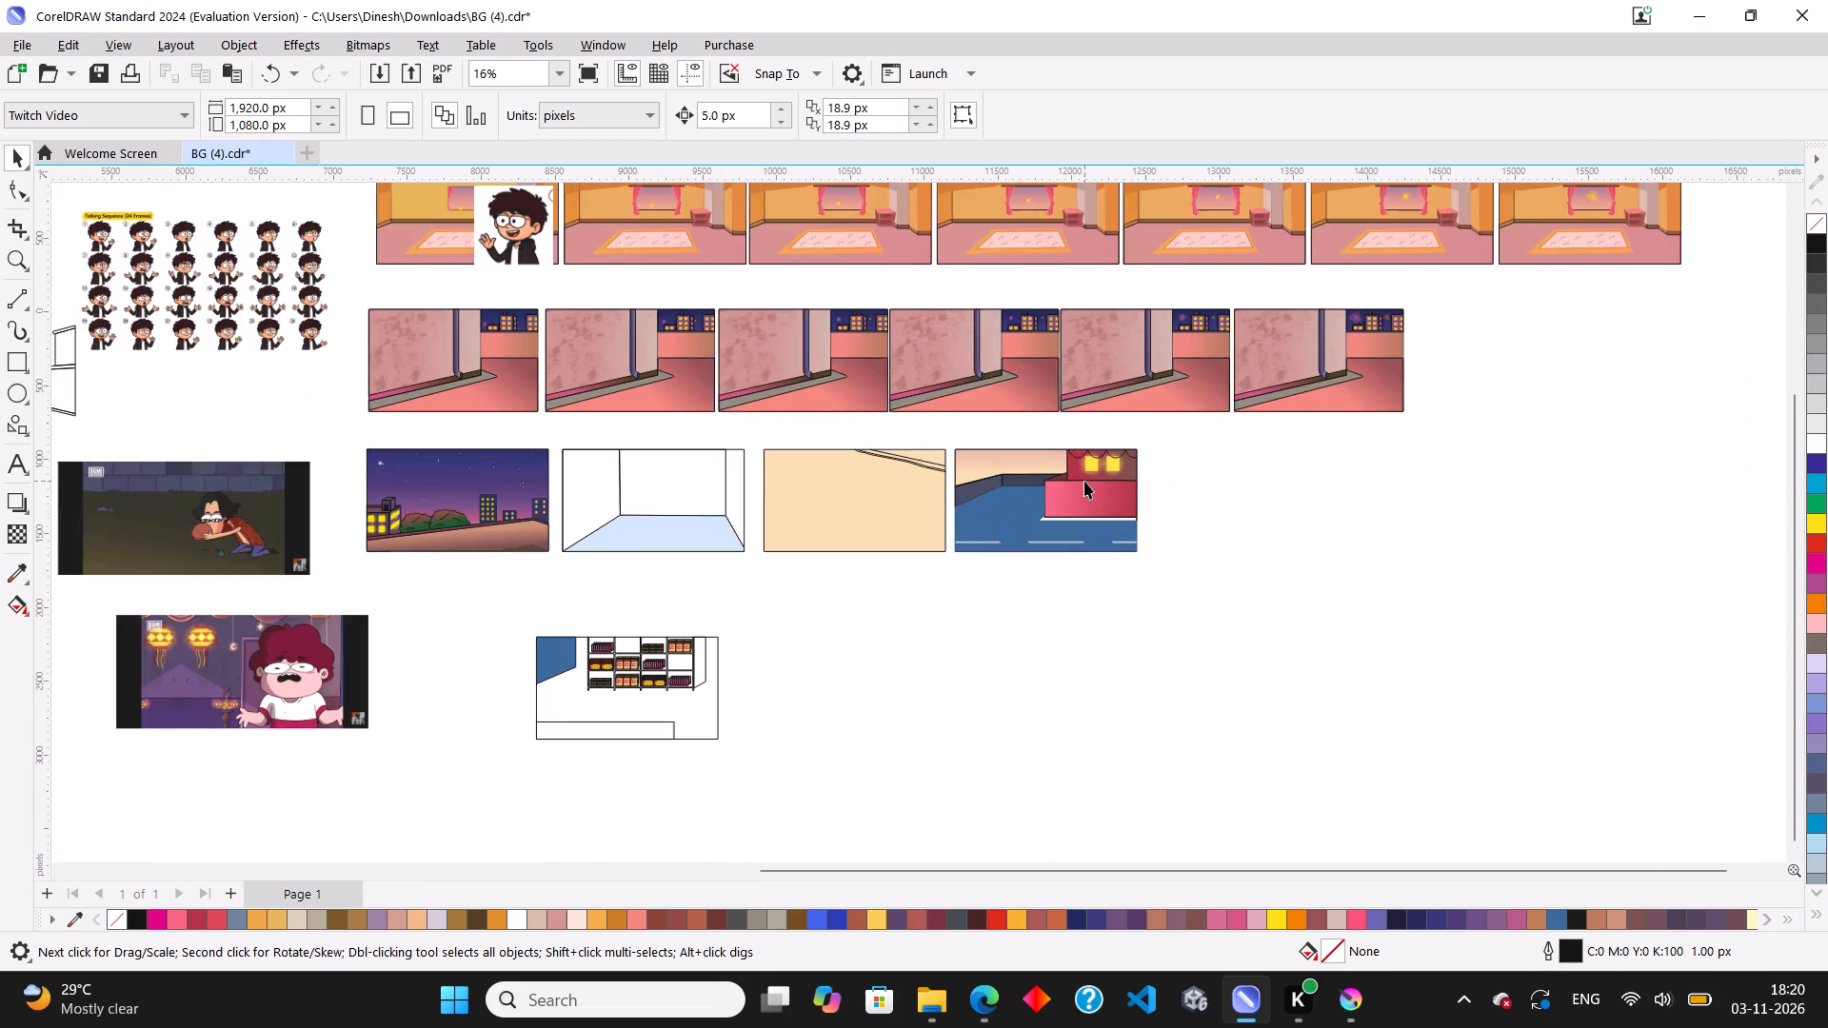
Draw a circle about 11.5 px in diameter in the blank area above the street background and fill it yellow.
{"action": "scroll", "coordinate": [1083, 480], "scroll_direction": "up", "scroll_amount": 16}
{"action": "scroll", "coordinate": [943, 419], "scroll_direction": "up", "scroll_amount": 3}
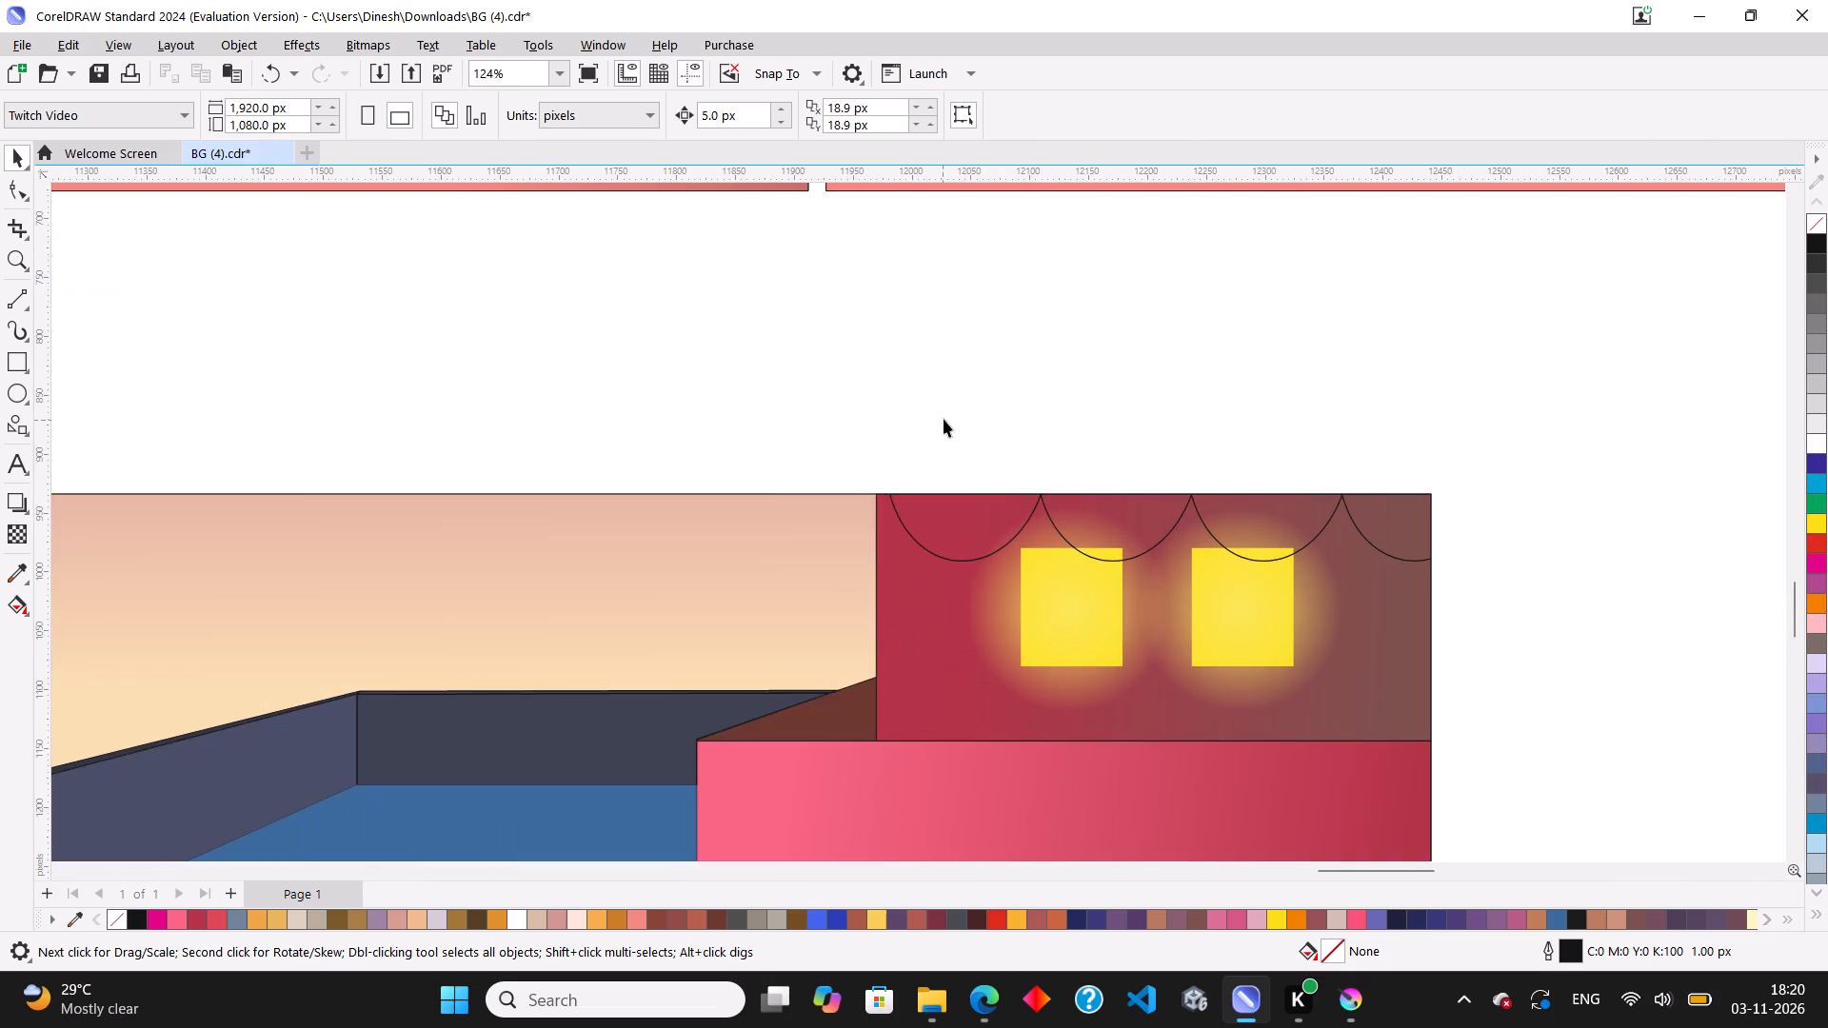
{"action": "scroll", "coordinate": [944, 419], "scroll_direction": "up", "scroll_amount": 4}
{"action": "left_click", "coordinate": [19, 385]}
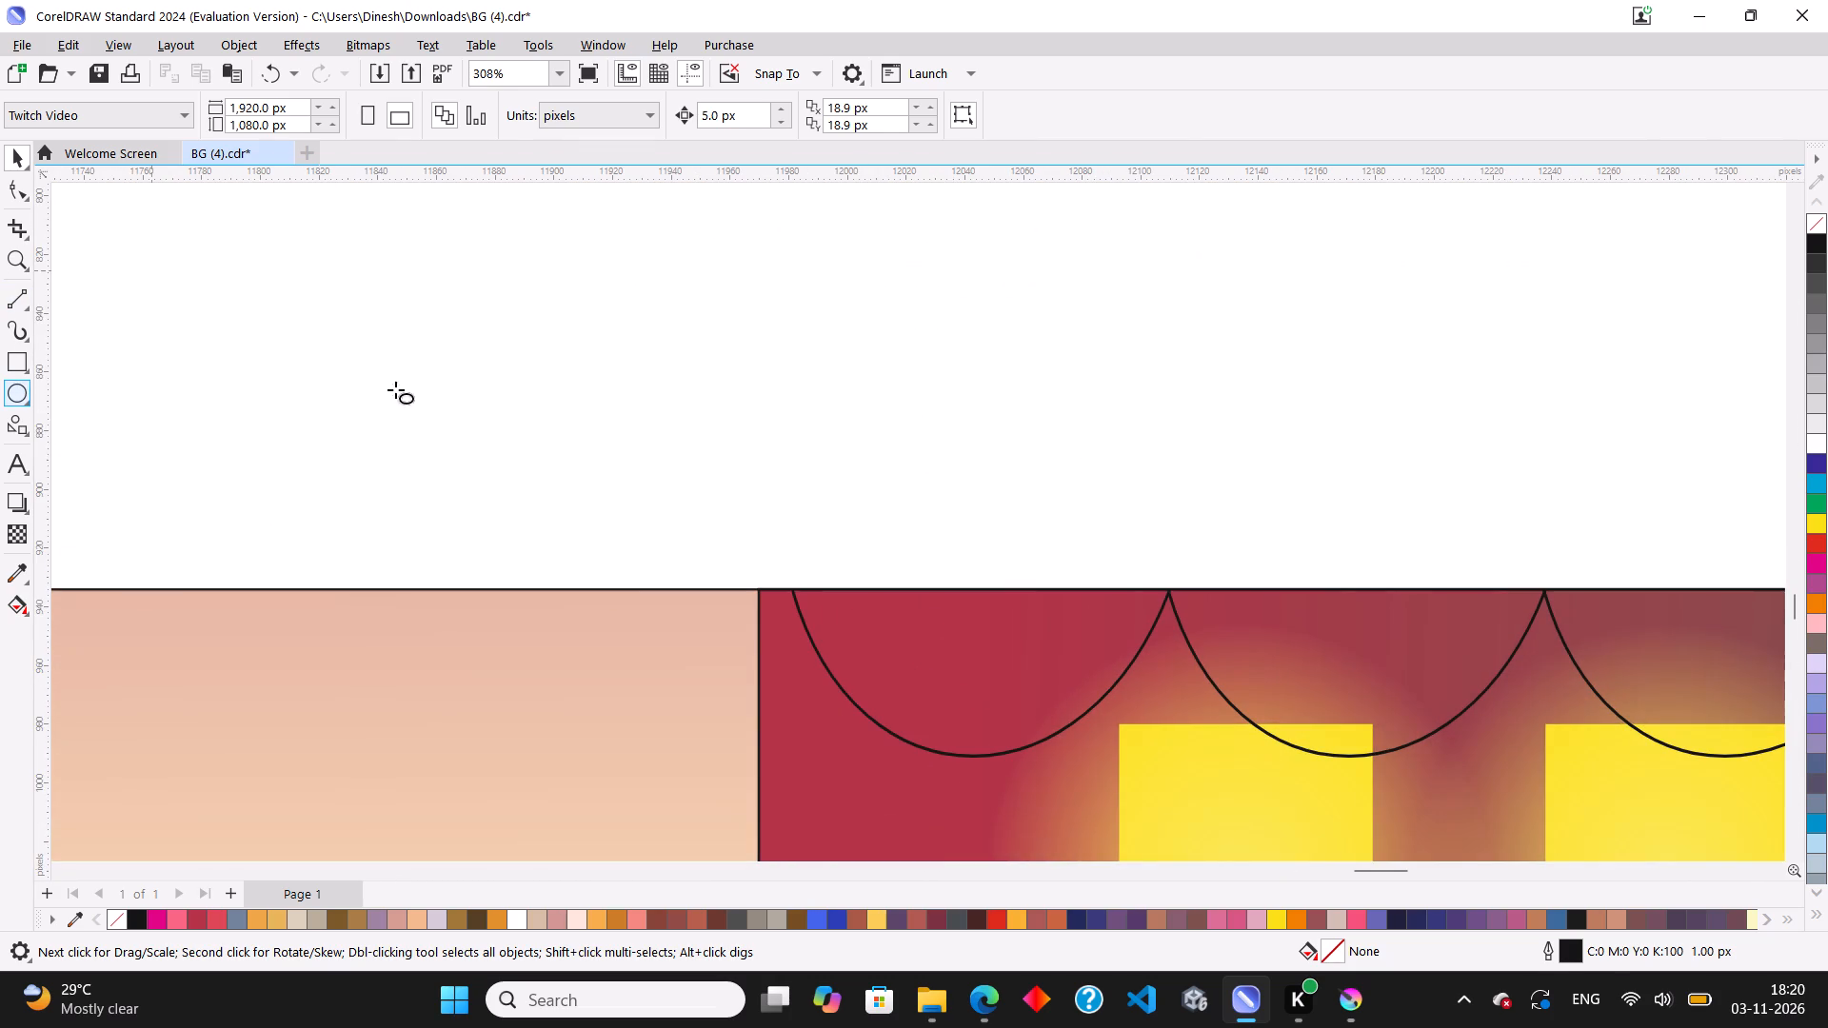
{"action": "scroll", "coordinate": [629, 385], "scroll_direction": "up", "scroll_amount": 2}
{"action": "left_click_drag", "start_coordinate": [683, 371], "coordinate": [727, 404]}
{"action": "left_click", "coordinate": [13, 161]}
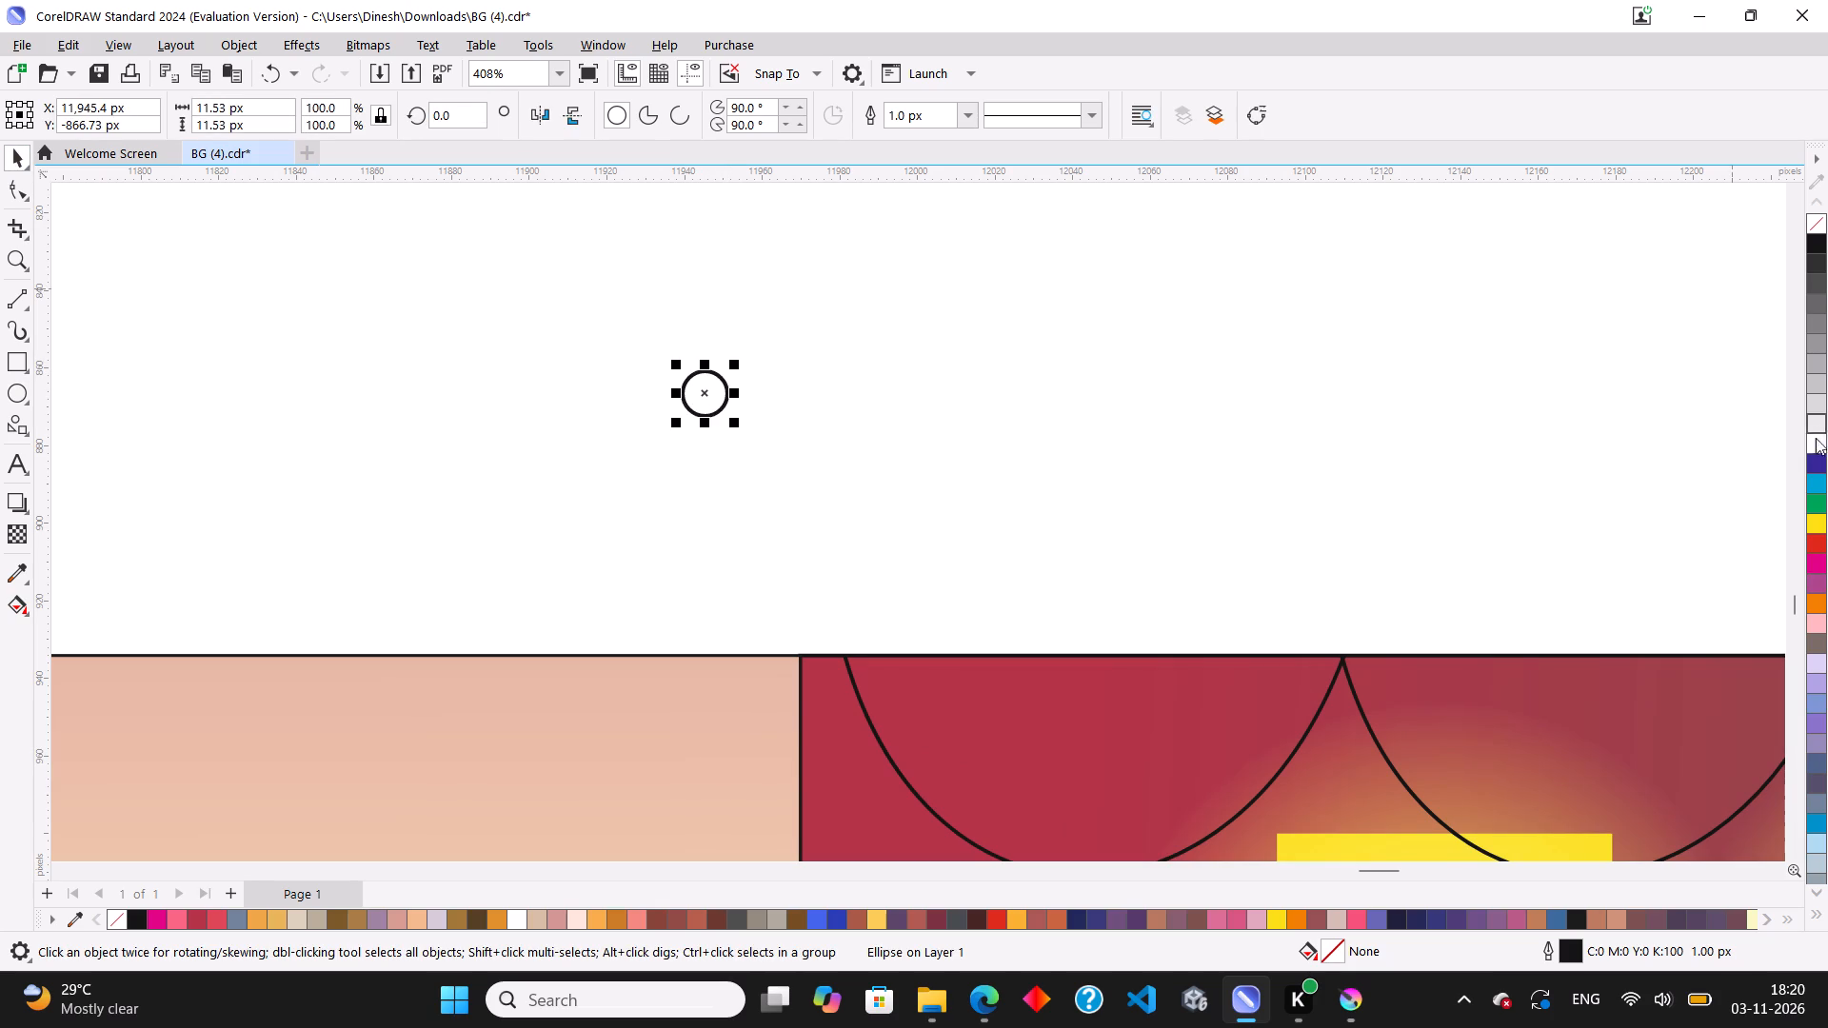
{"action": "left_click", "coordinate": [1818, 526]}
Apply a linear fountain fill running from yellow to red across the circle and remove its outline.
{"action": "scroll", "coordinate": [697, 400], "scroll_direction": "up", "scroll_amount": 6}
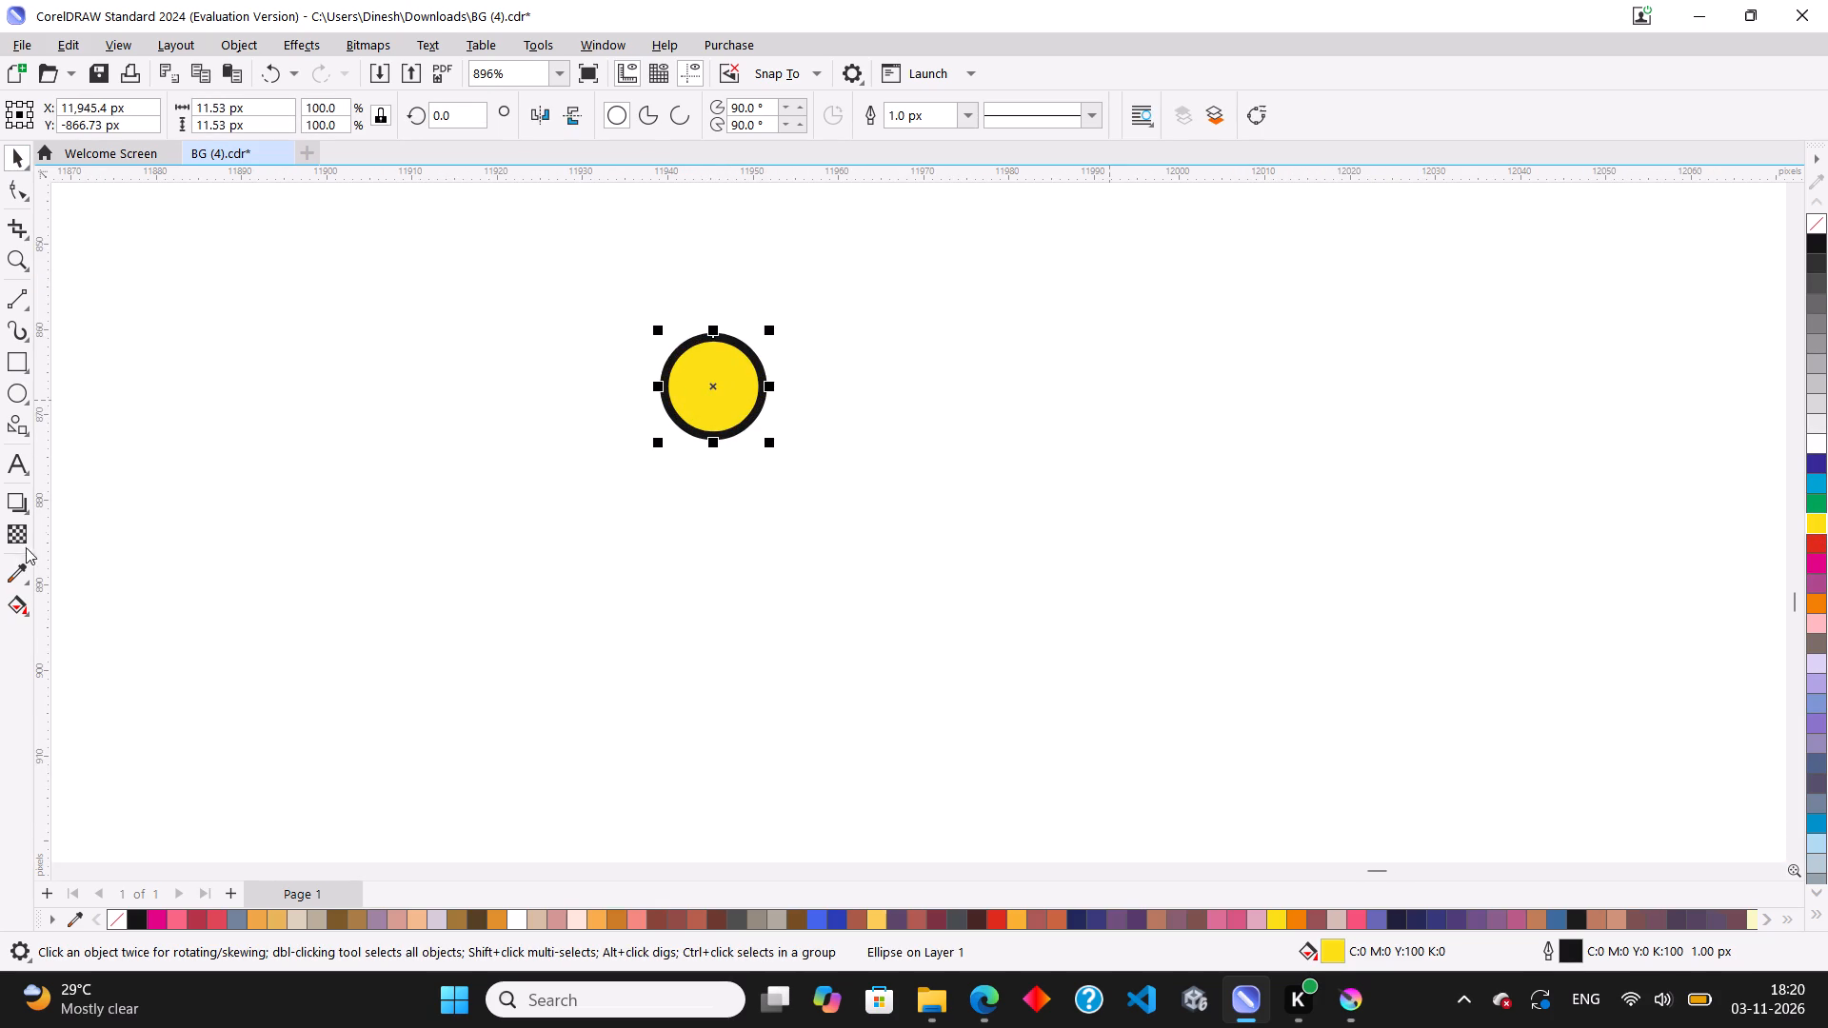
{"action": "left_click", "coordinate": [21, 616]}
{"action": "scroll", "coordinate": [810, 309], "scroll_direction": "up", "scroll_amount": 1}
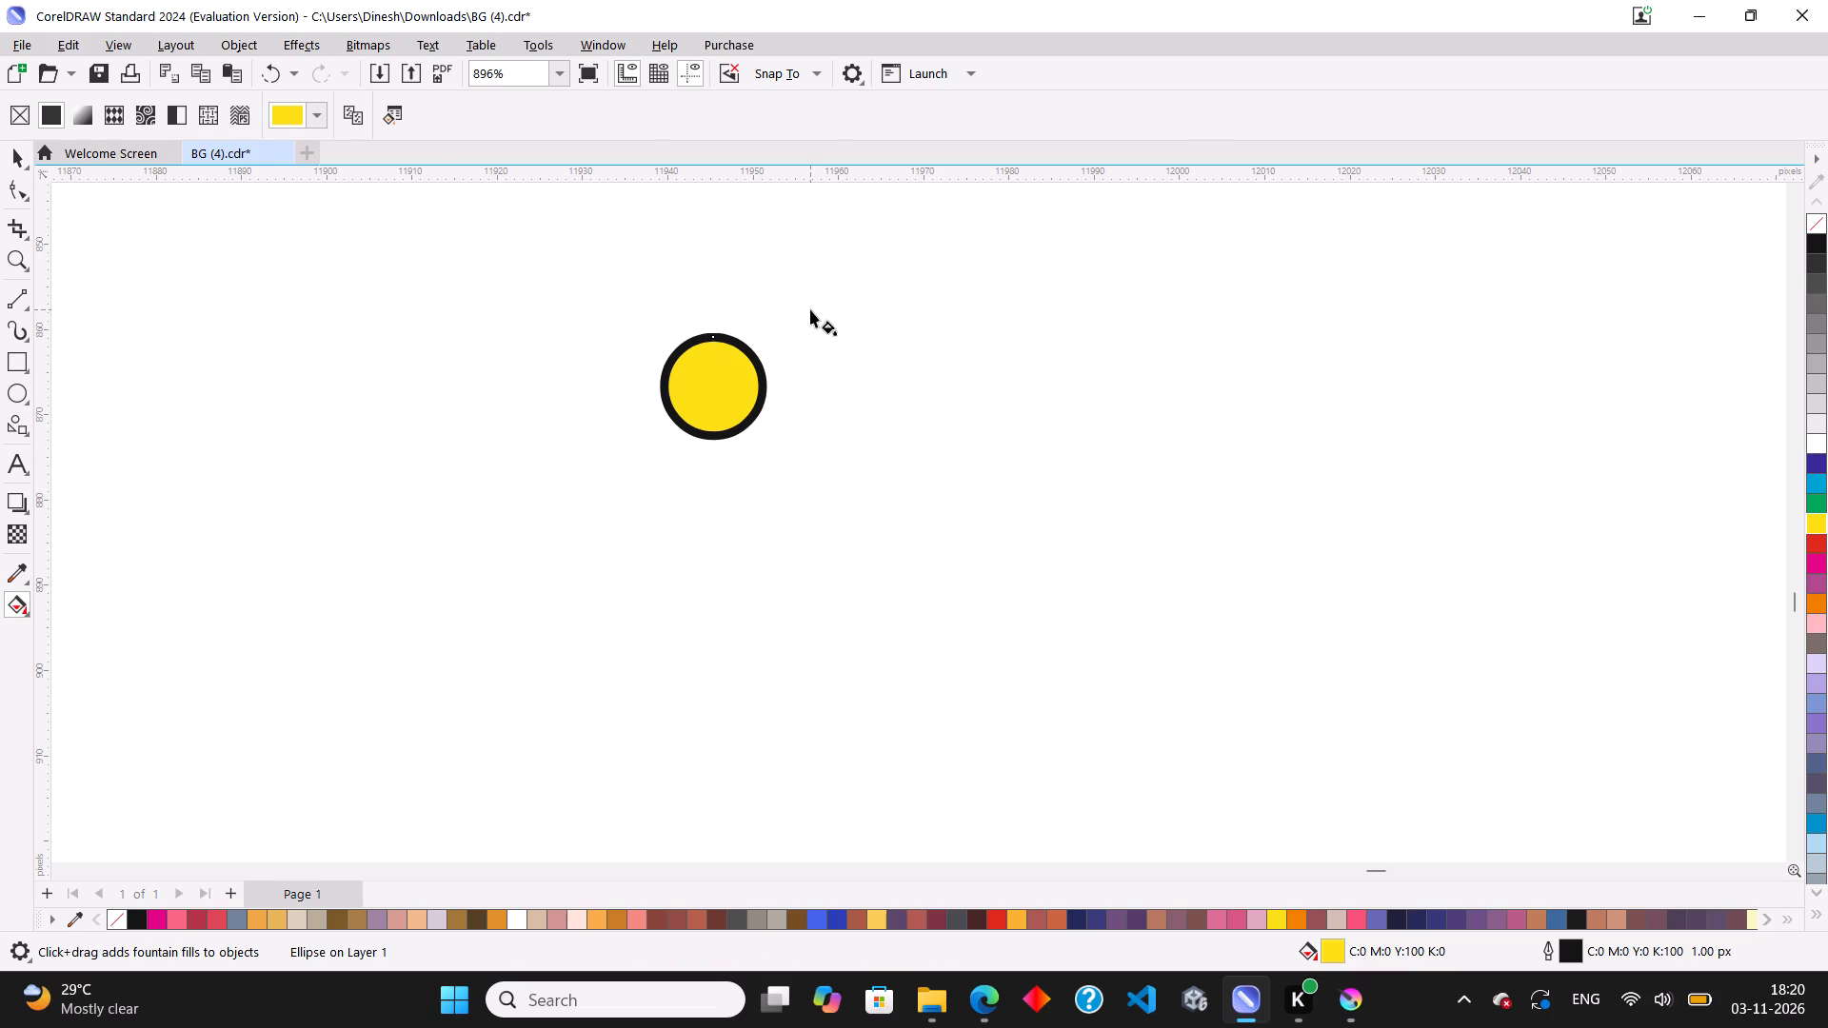
{"action": "scroll", "coordinate": [810, 309], "scroll_direction": "up", "scroll_amount": 1}
{"action": "left_click_drag", "start_coordinate": [738, 401], "coordinate": [652, 399]}
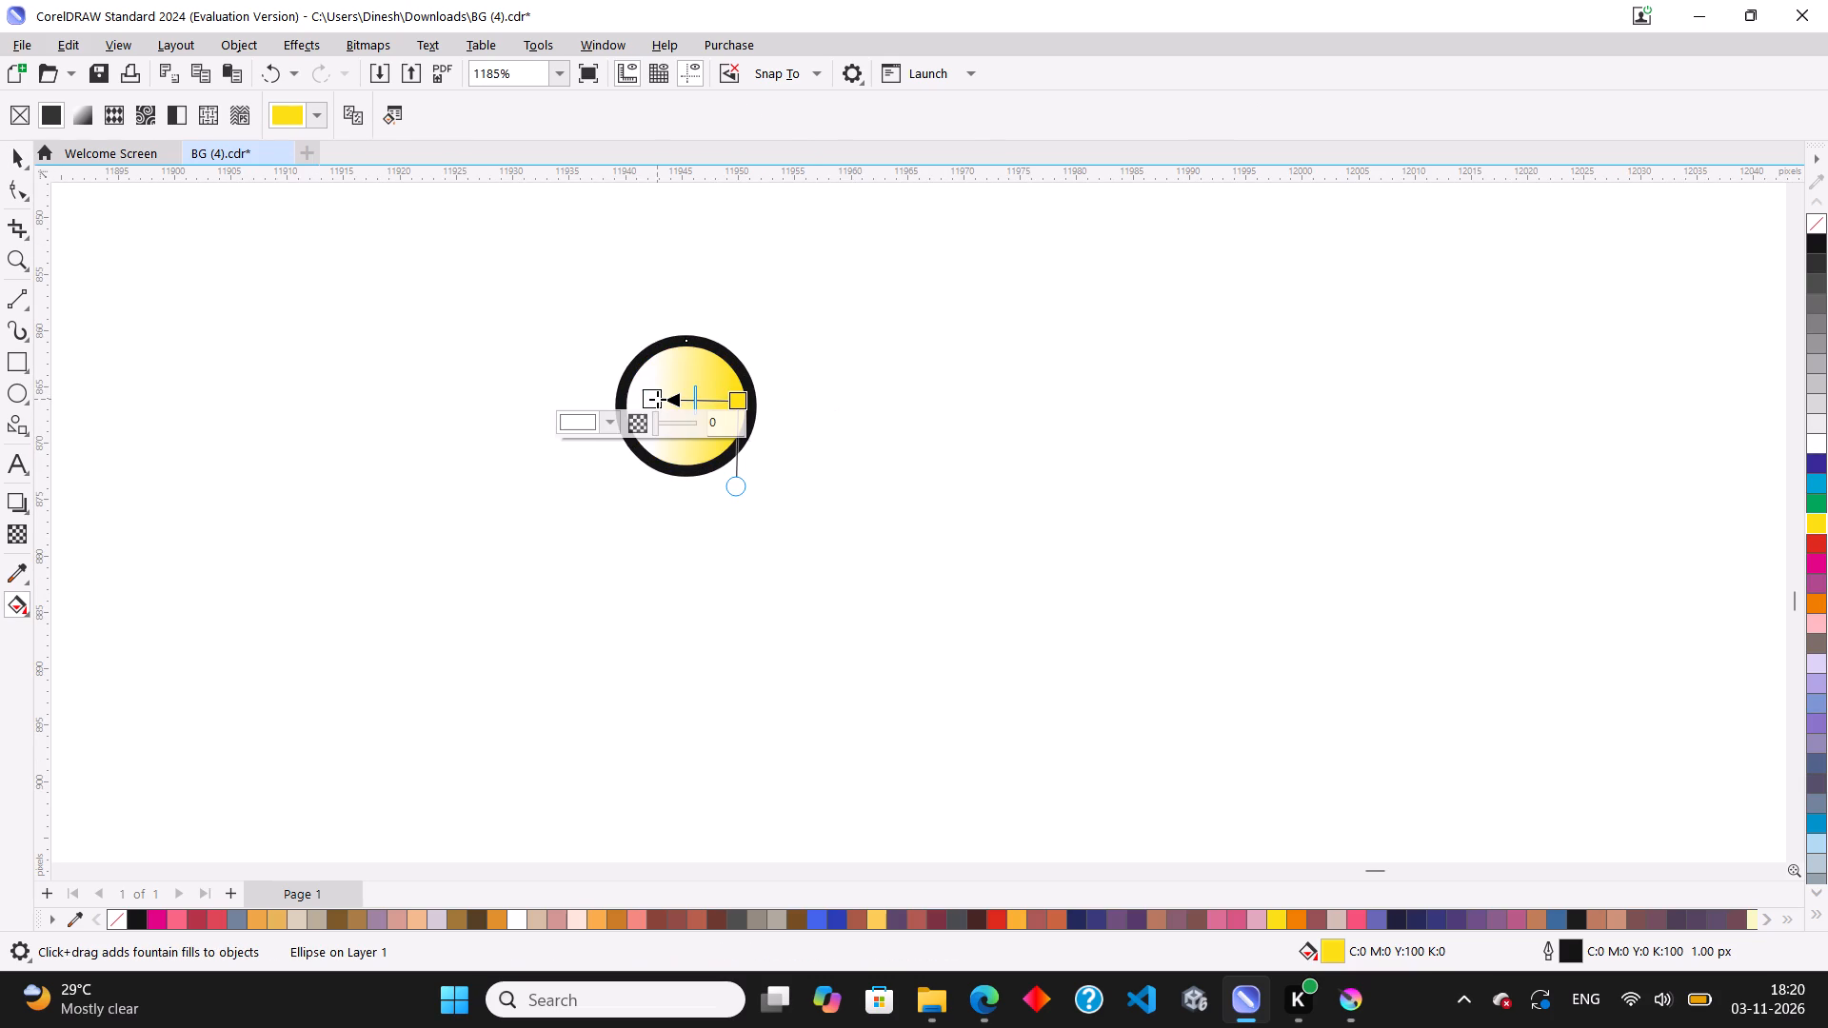
{"action": "left_click", "coordinate": [657, 399]}
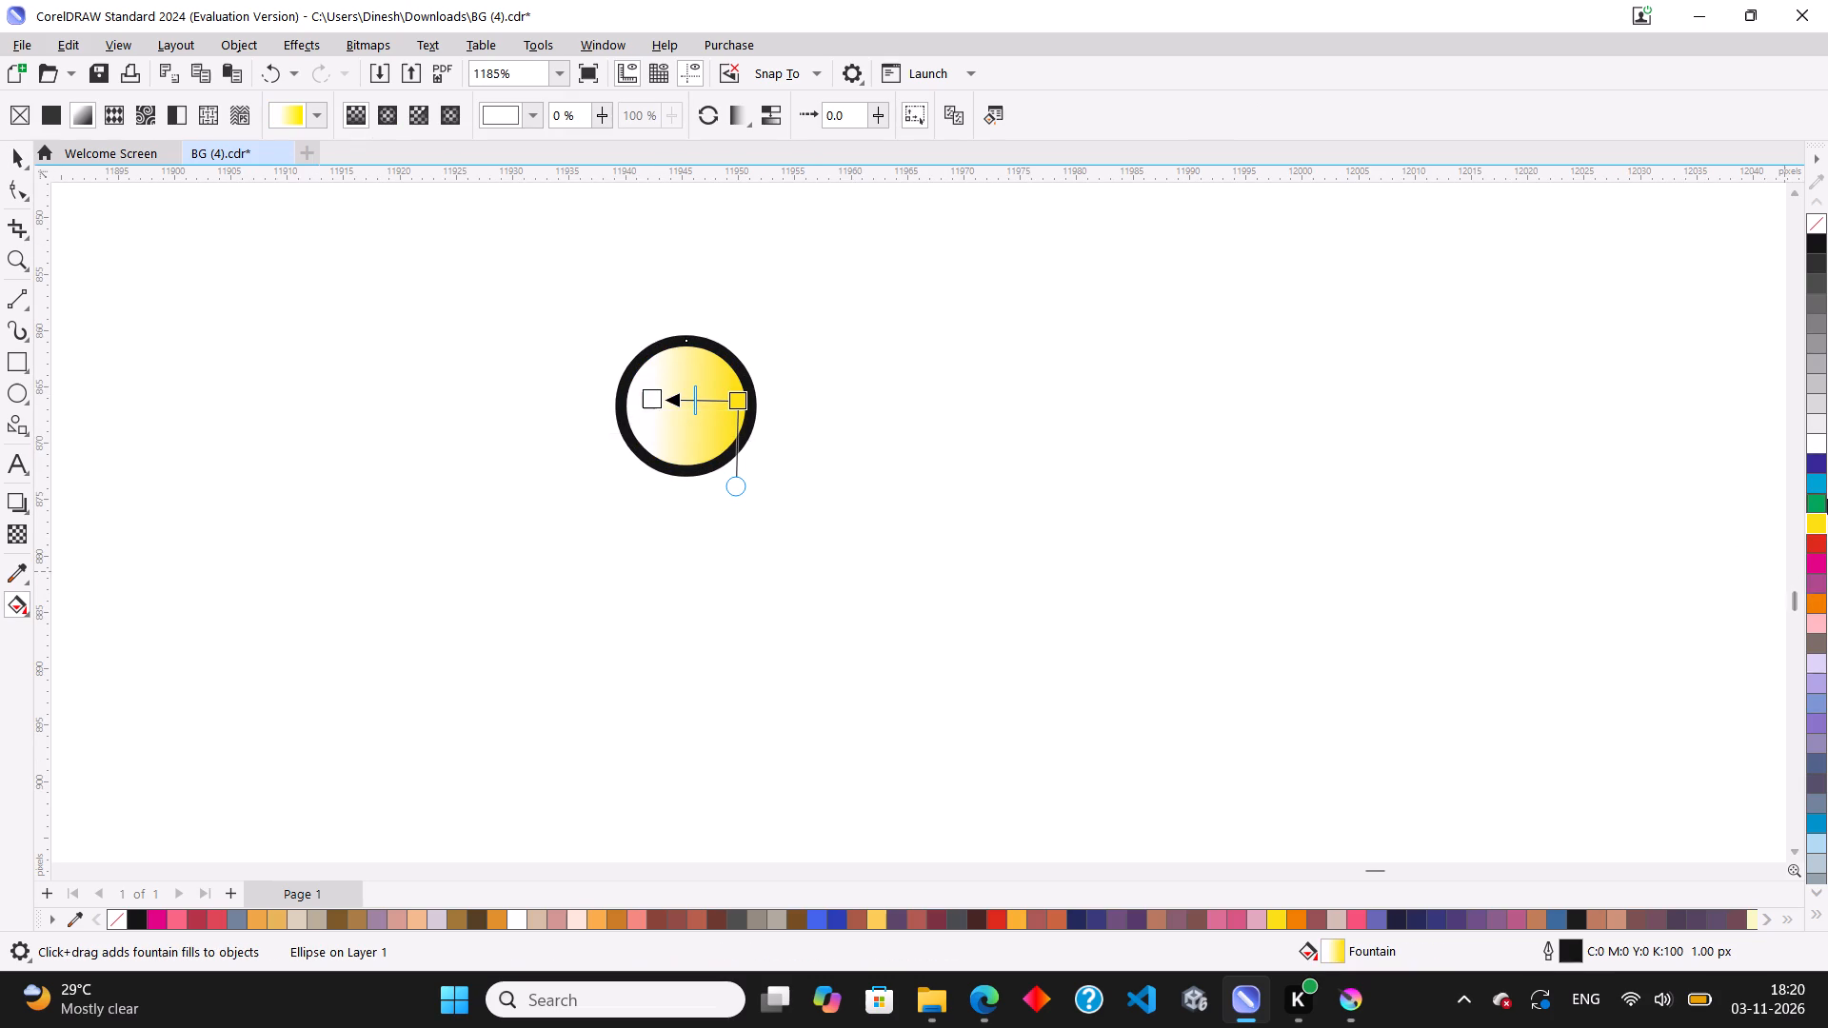
{"action": "left_click", "coordinate": [1818, 544]}
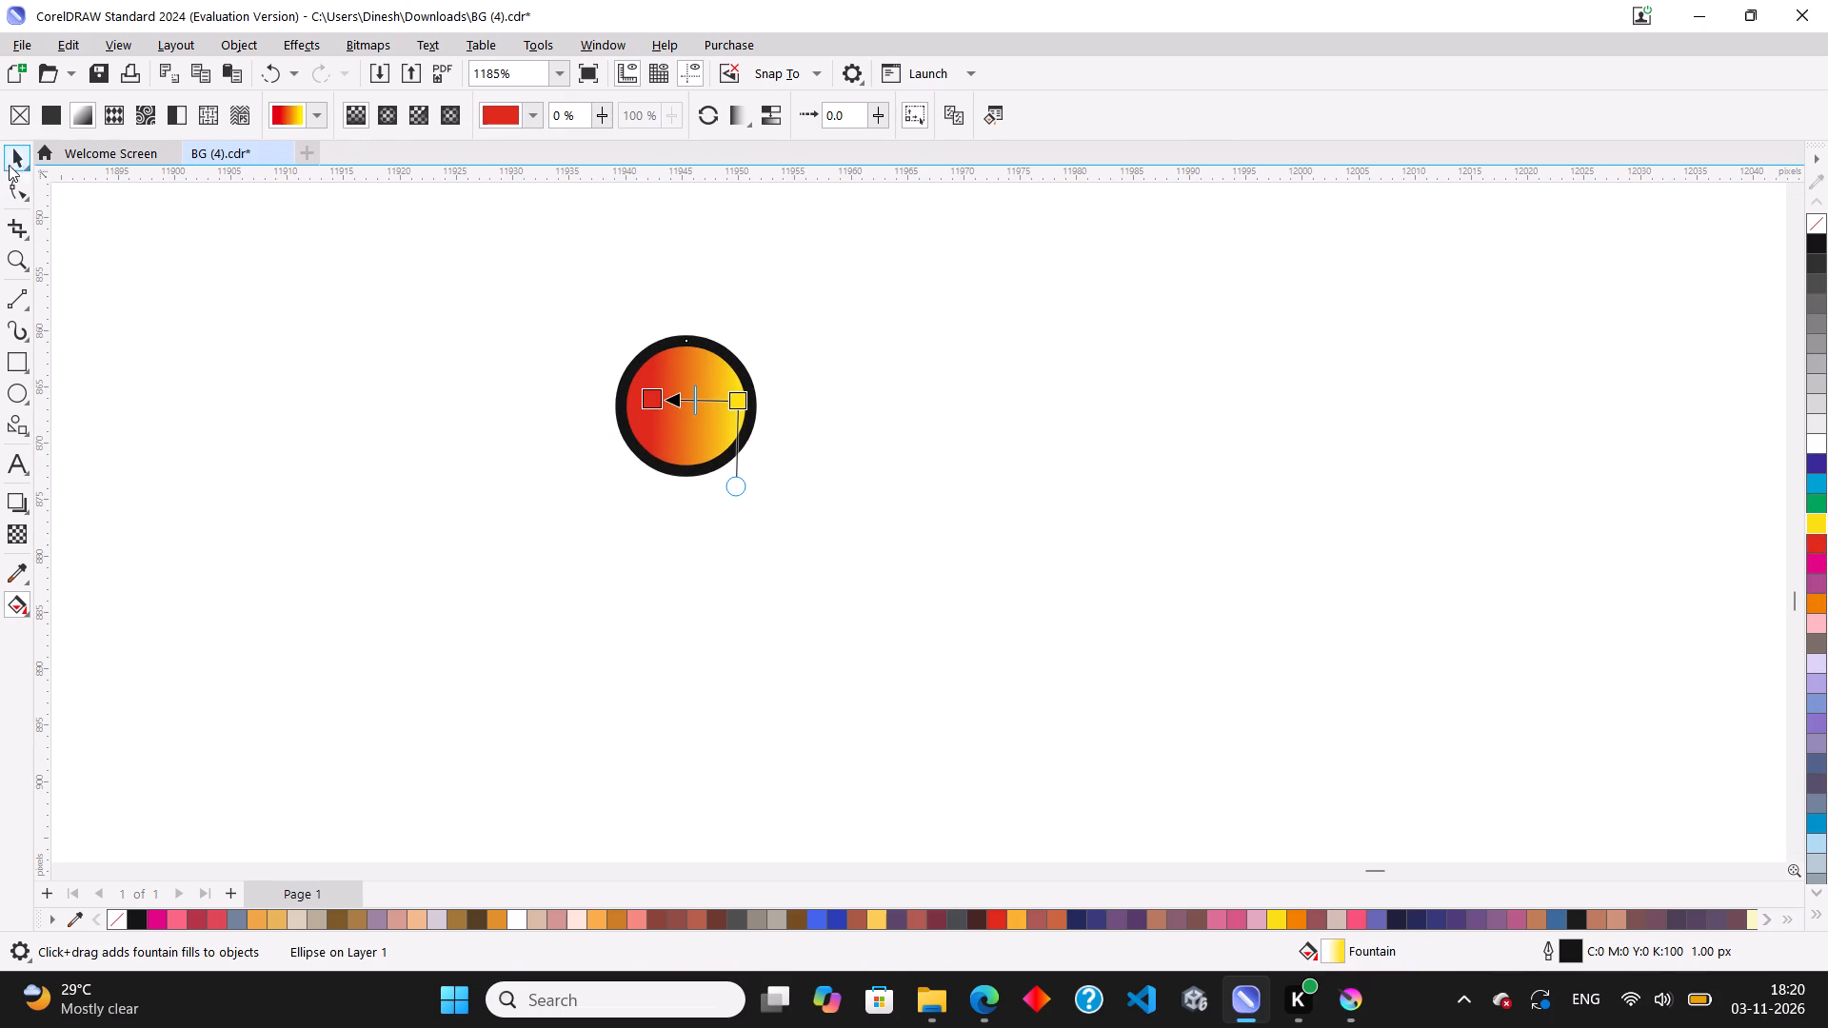
{"action": "left_click", "coordinate": [12, 157]}
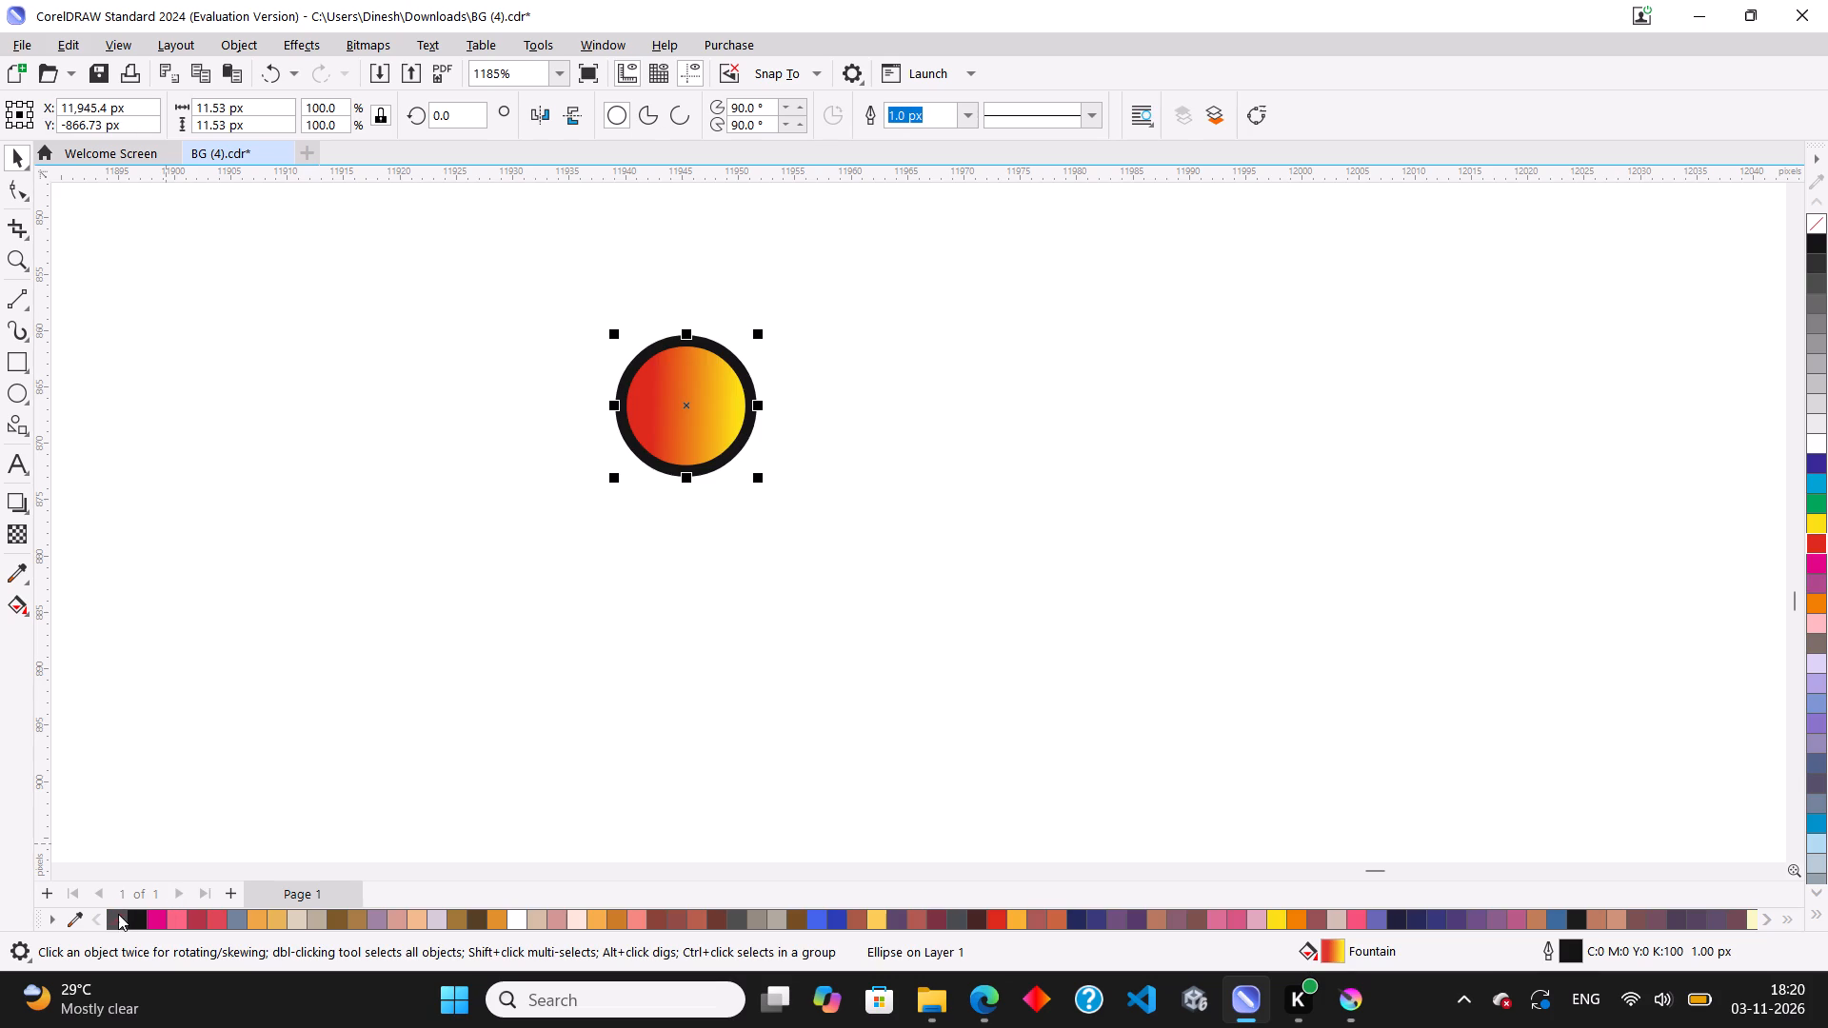
{"action": "right_click", "coordinate": [118, 914]}
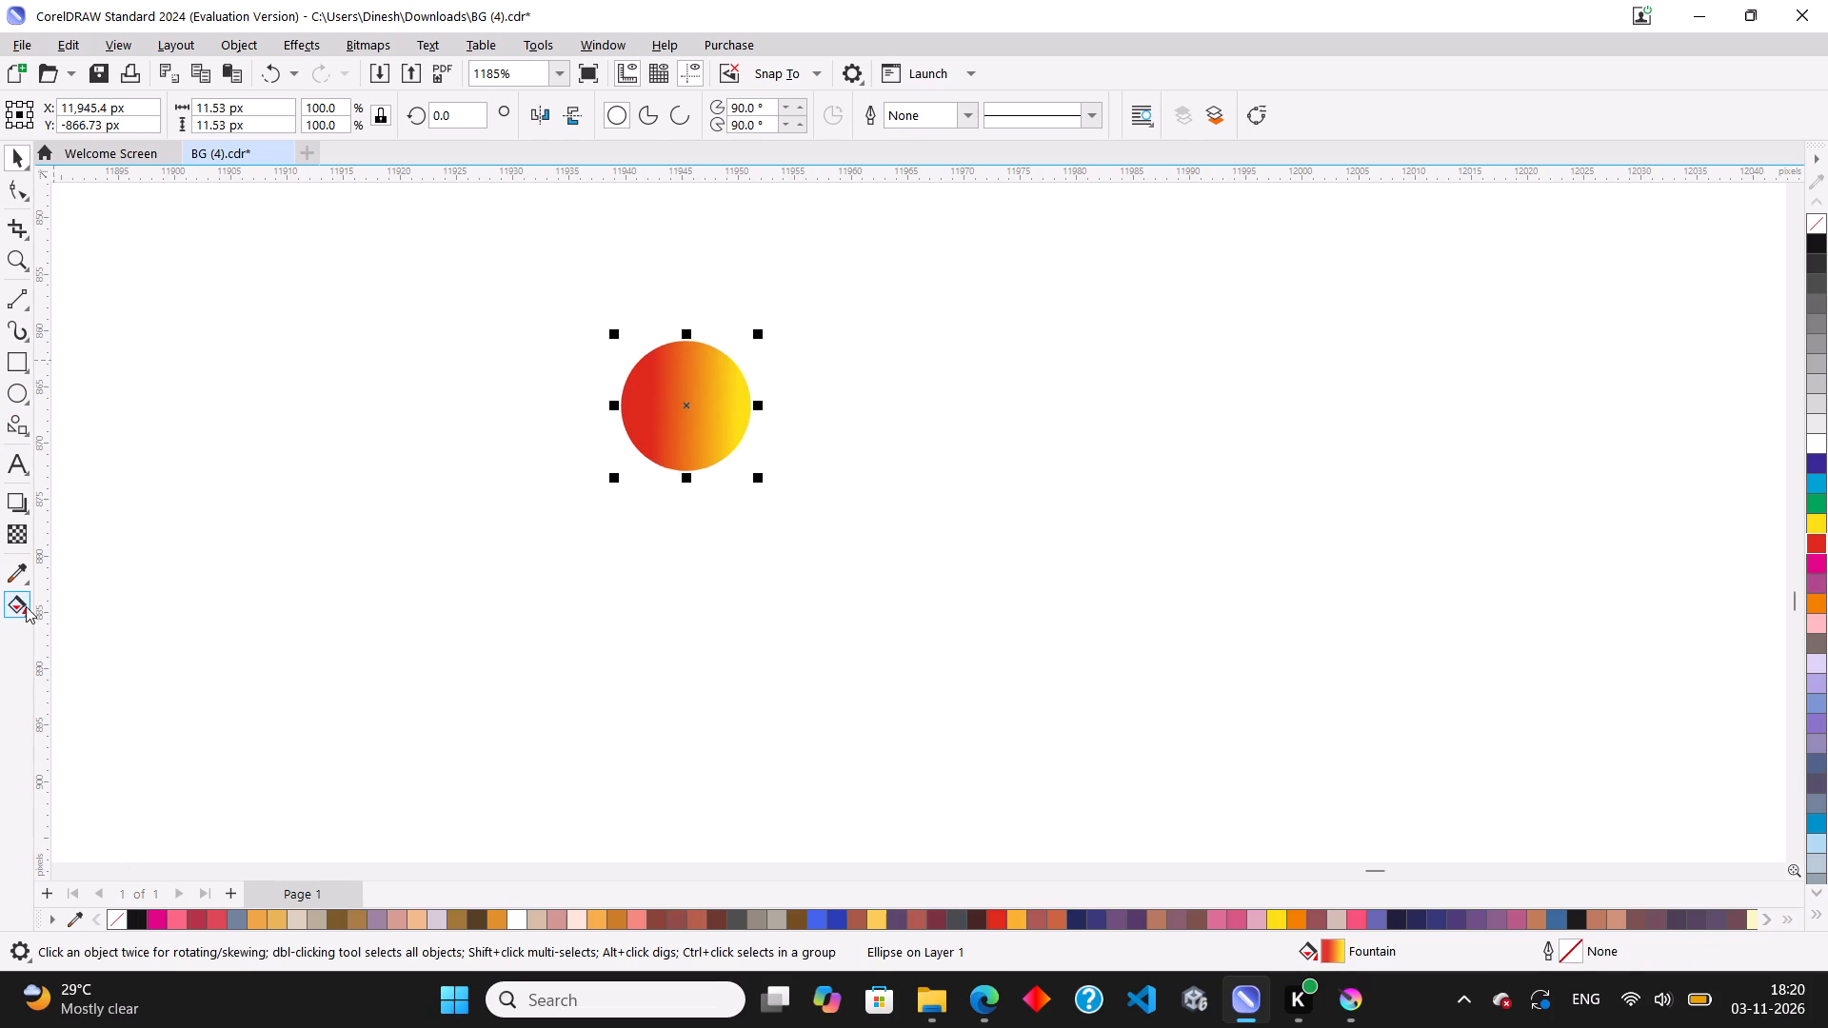
Give the circle an elliptical fountain transparency that fades from an opaque centre to a transparent edge.
{"action": "left_click", "coordinate": [16, 534]}
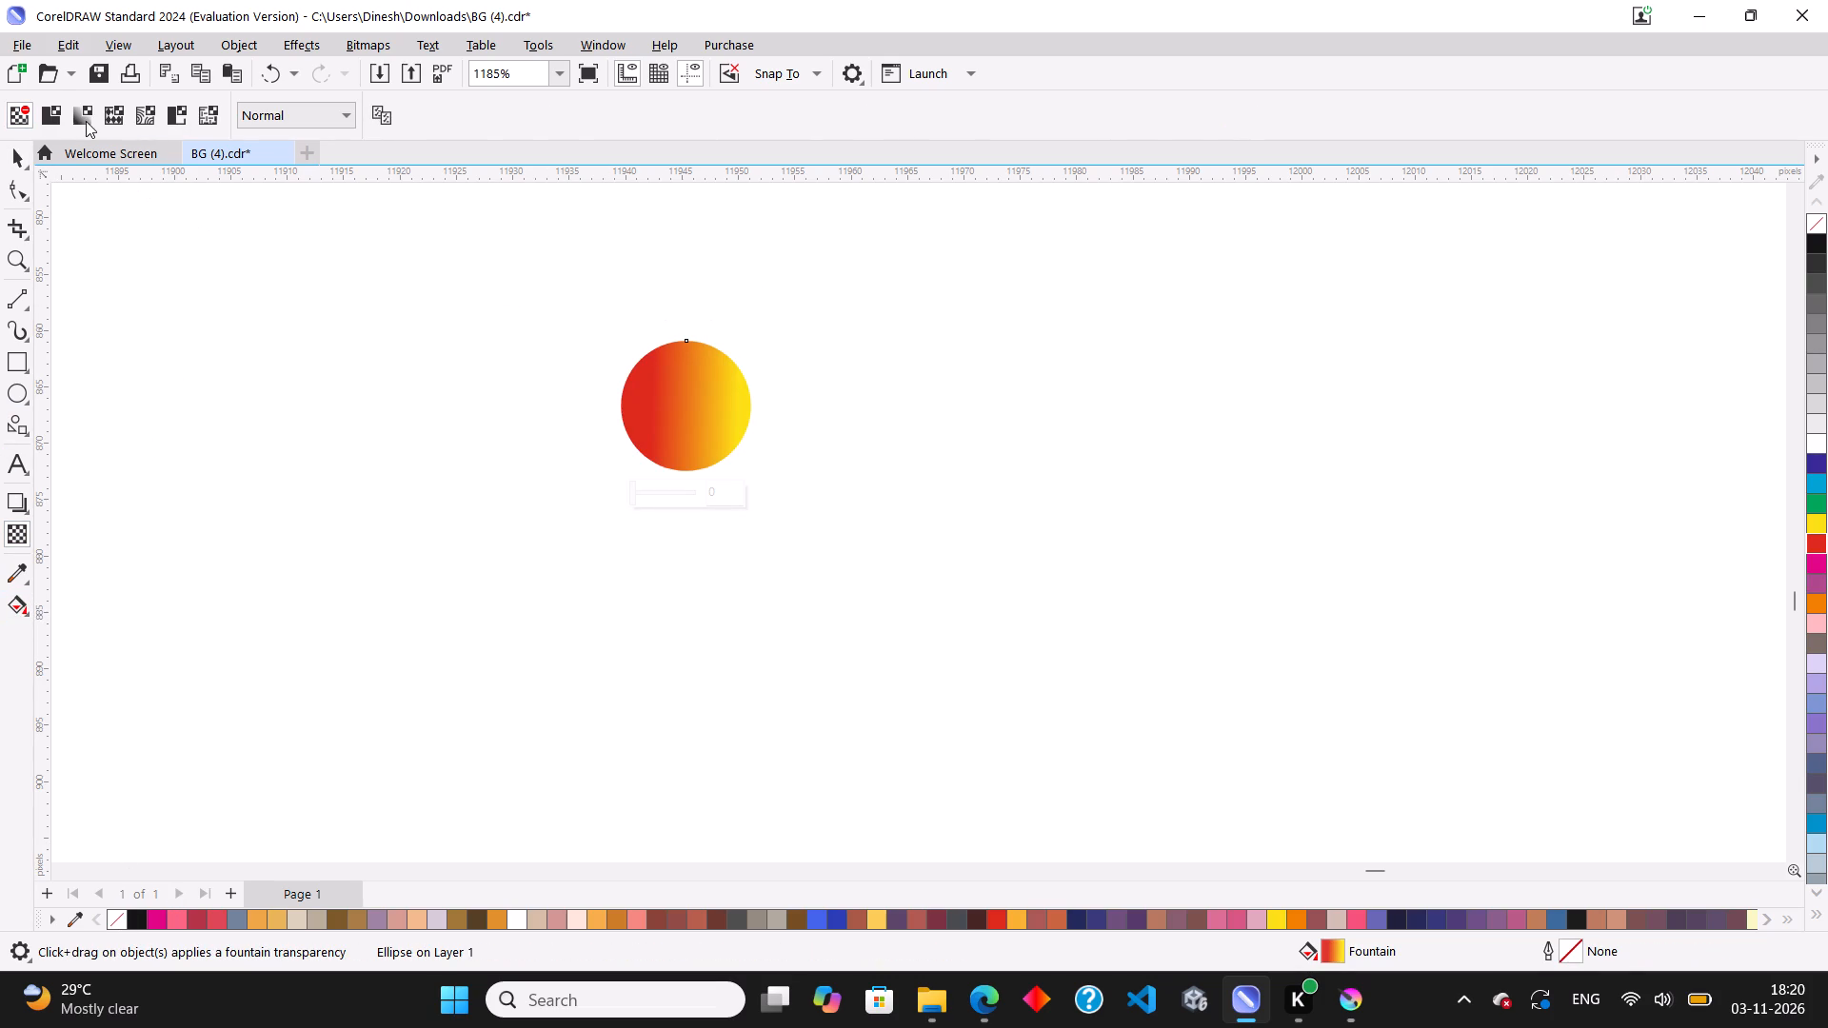
{"action": "left_click", "coordinate": [86, 121]}
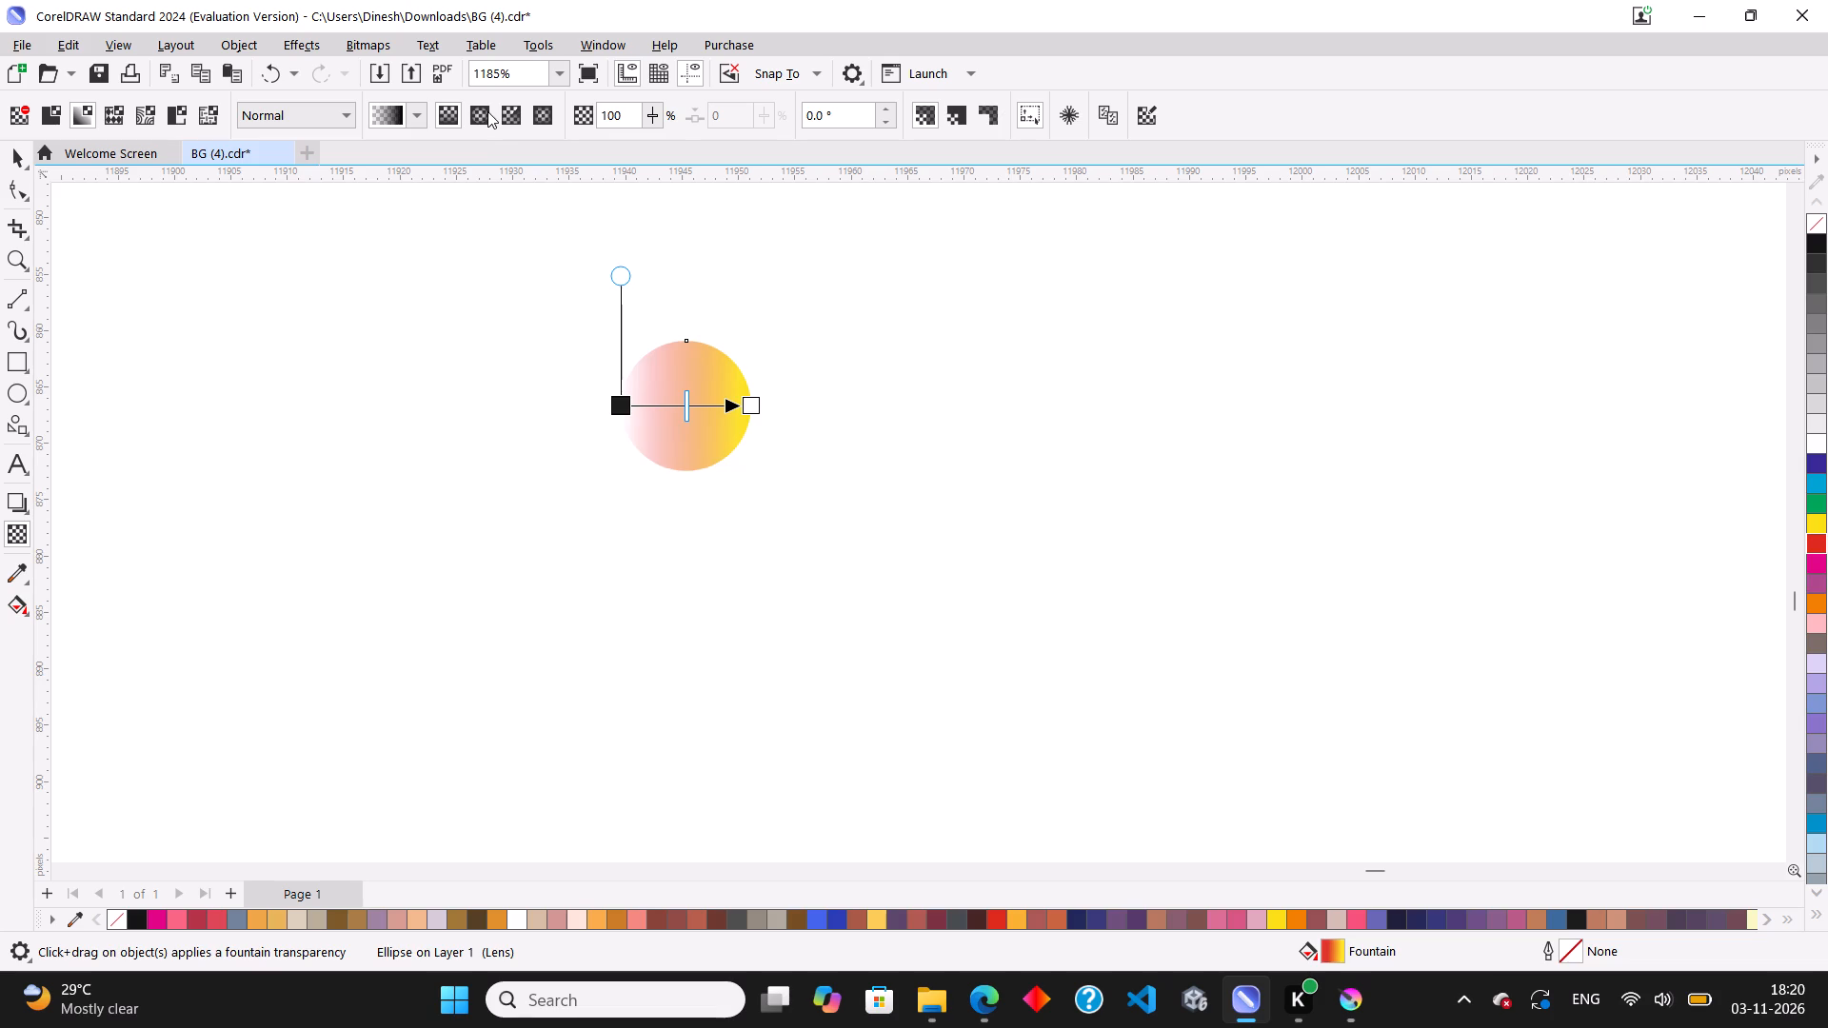
{"action": "left_click", "coordinate": [487, 111]}
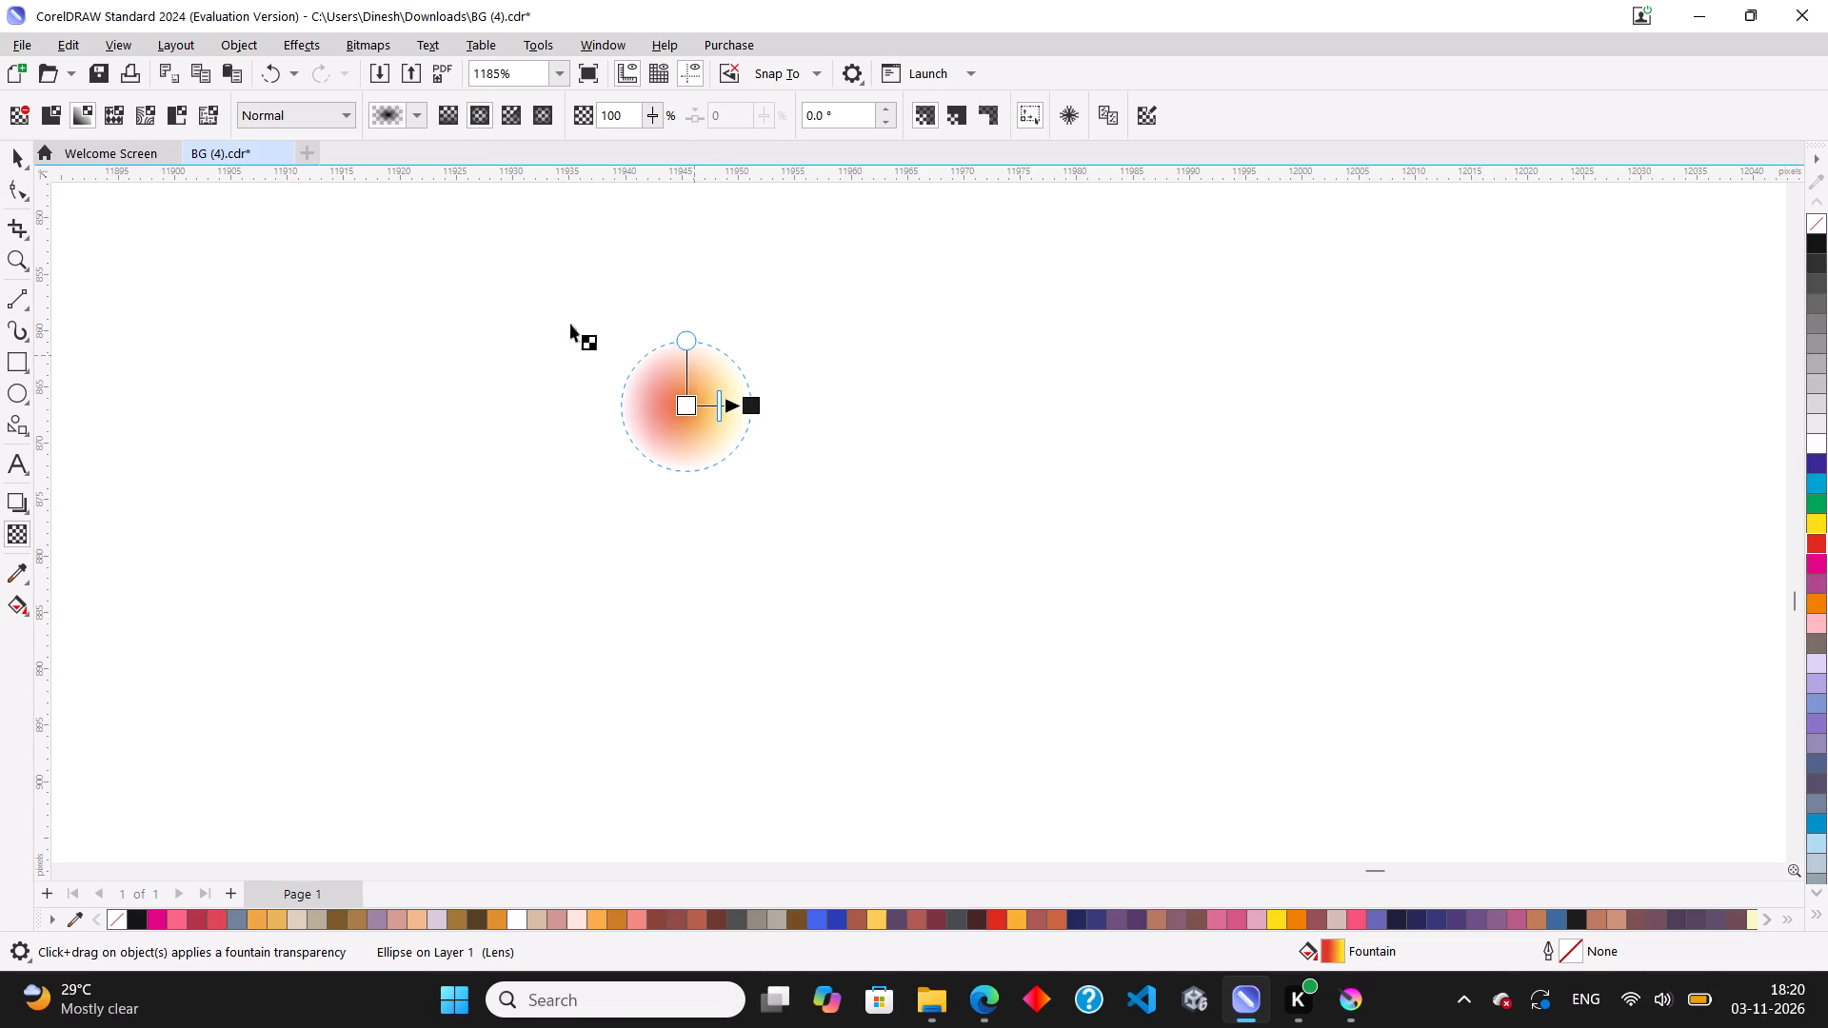
{"action": "left_click", "coordinate": [10, 157]}
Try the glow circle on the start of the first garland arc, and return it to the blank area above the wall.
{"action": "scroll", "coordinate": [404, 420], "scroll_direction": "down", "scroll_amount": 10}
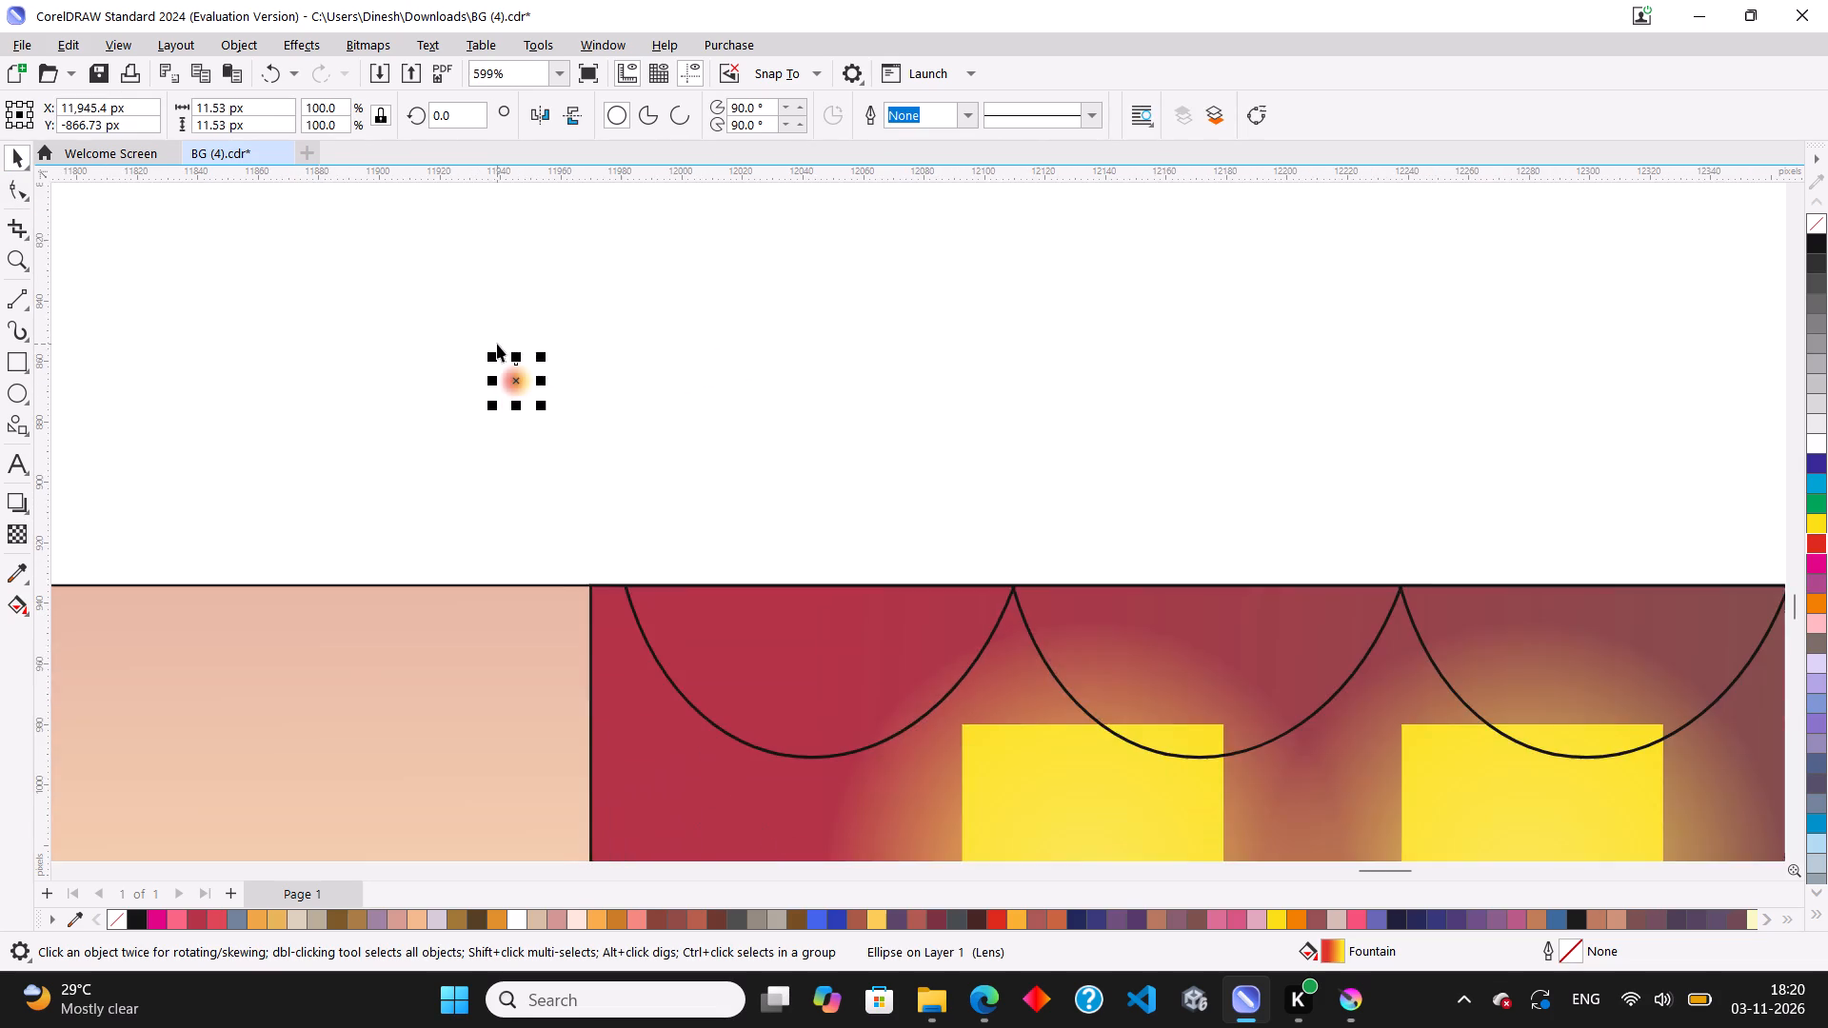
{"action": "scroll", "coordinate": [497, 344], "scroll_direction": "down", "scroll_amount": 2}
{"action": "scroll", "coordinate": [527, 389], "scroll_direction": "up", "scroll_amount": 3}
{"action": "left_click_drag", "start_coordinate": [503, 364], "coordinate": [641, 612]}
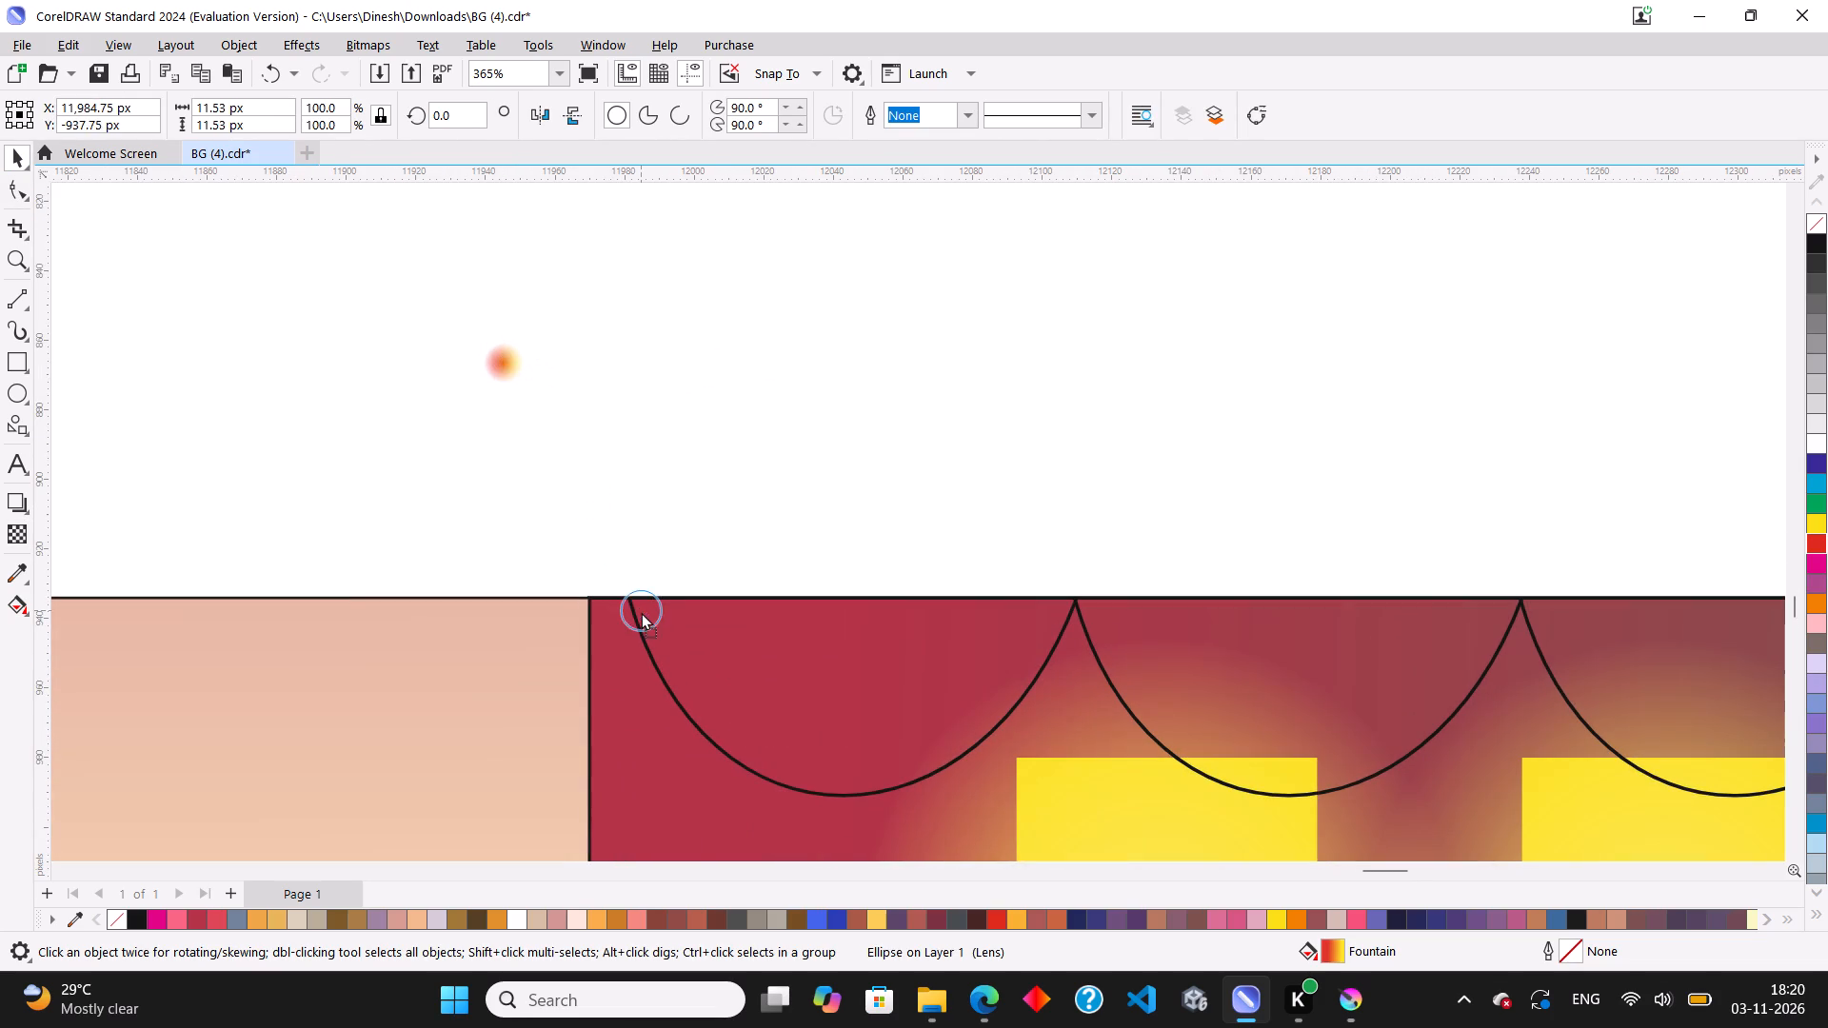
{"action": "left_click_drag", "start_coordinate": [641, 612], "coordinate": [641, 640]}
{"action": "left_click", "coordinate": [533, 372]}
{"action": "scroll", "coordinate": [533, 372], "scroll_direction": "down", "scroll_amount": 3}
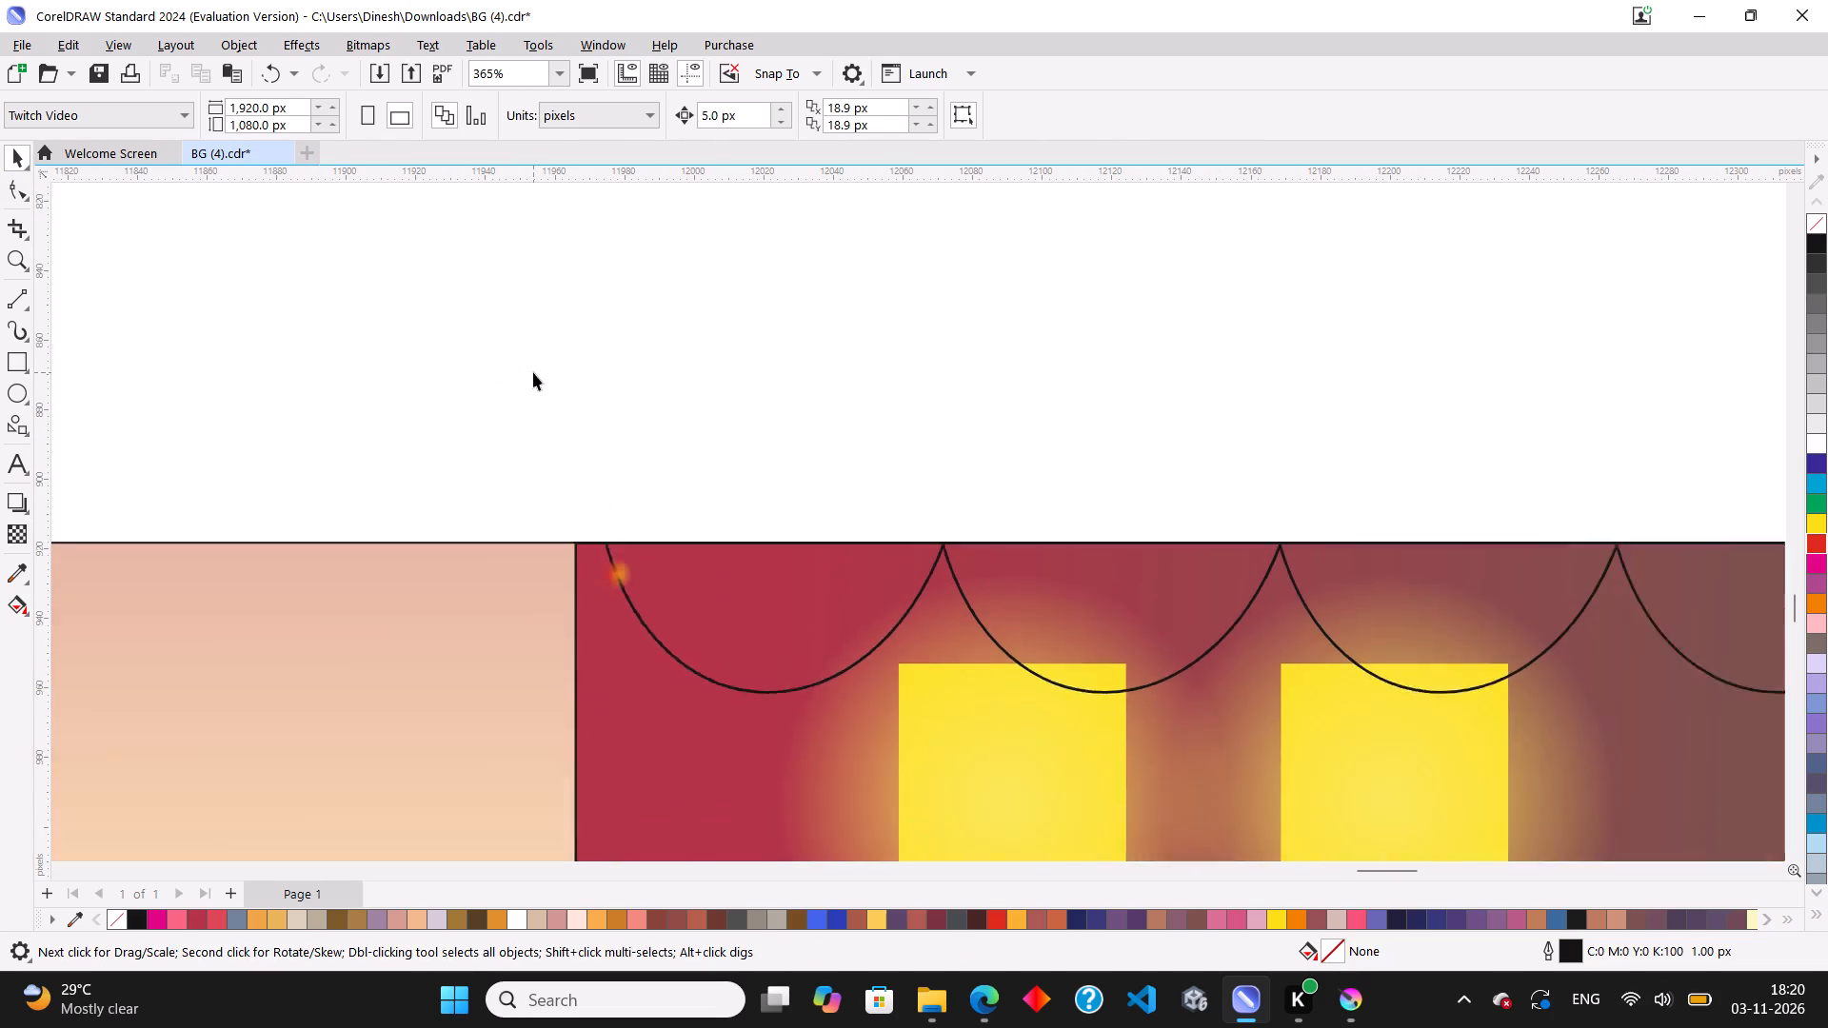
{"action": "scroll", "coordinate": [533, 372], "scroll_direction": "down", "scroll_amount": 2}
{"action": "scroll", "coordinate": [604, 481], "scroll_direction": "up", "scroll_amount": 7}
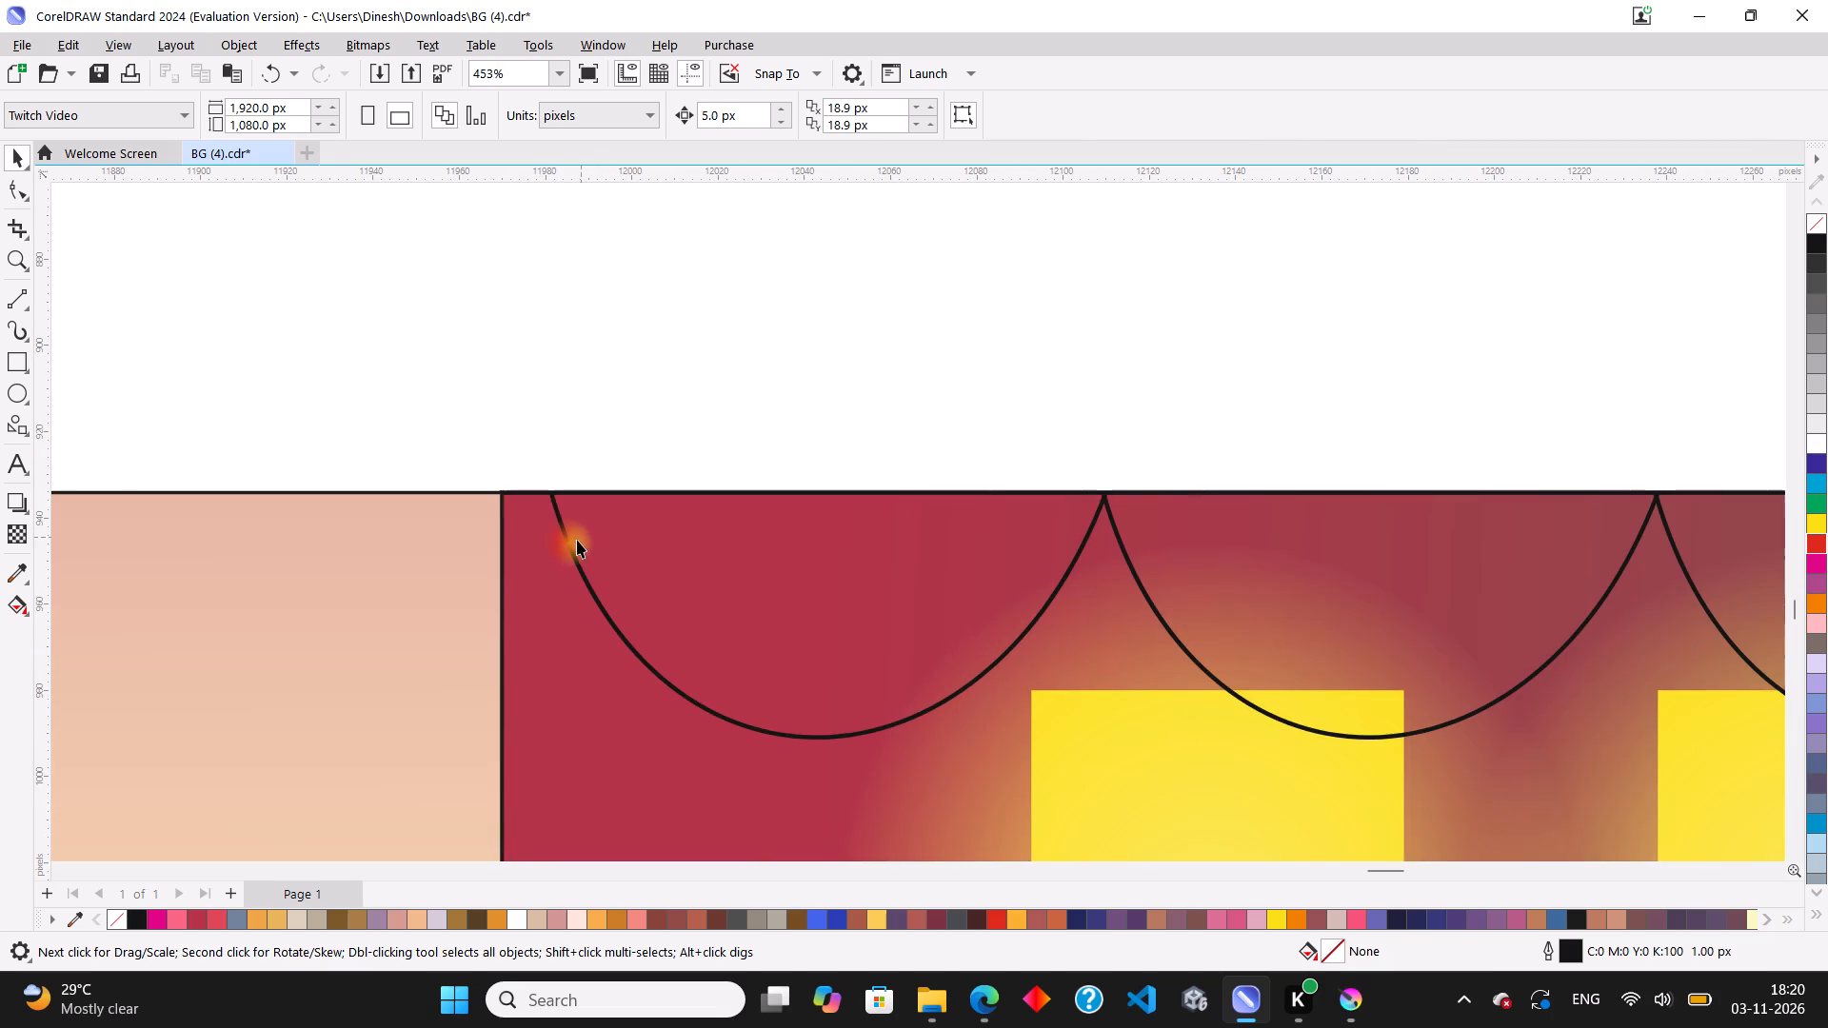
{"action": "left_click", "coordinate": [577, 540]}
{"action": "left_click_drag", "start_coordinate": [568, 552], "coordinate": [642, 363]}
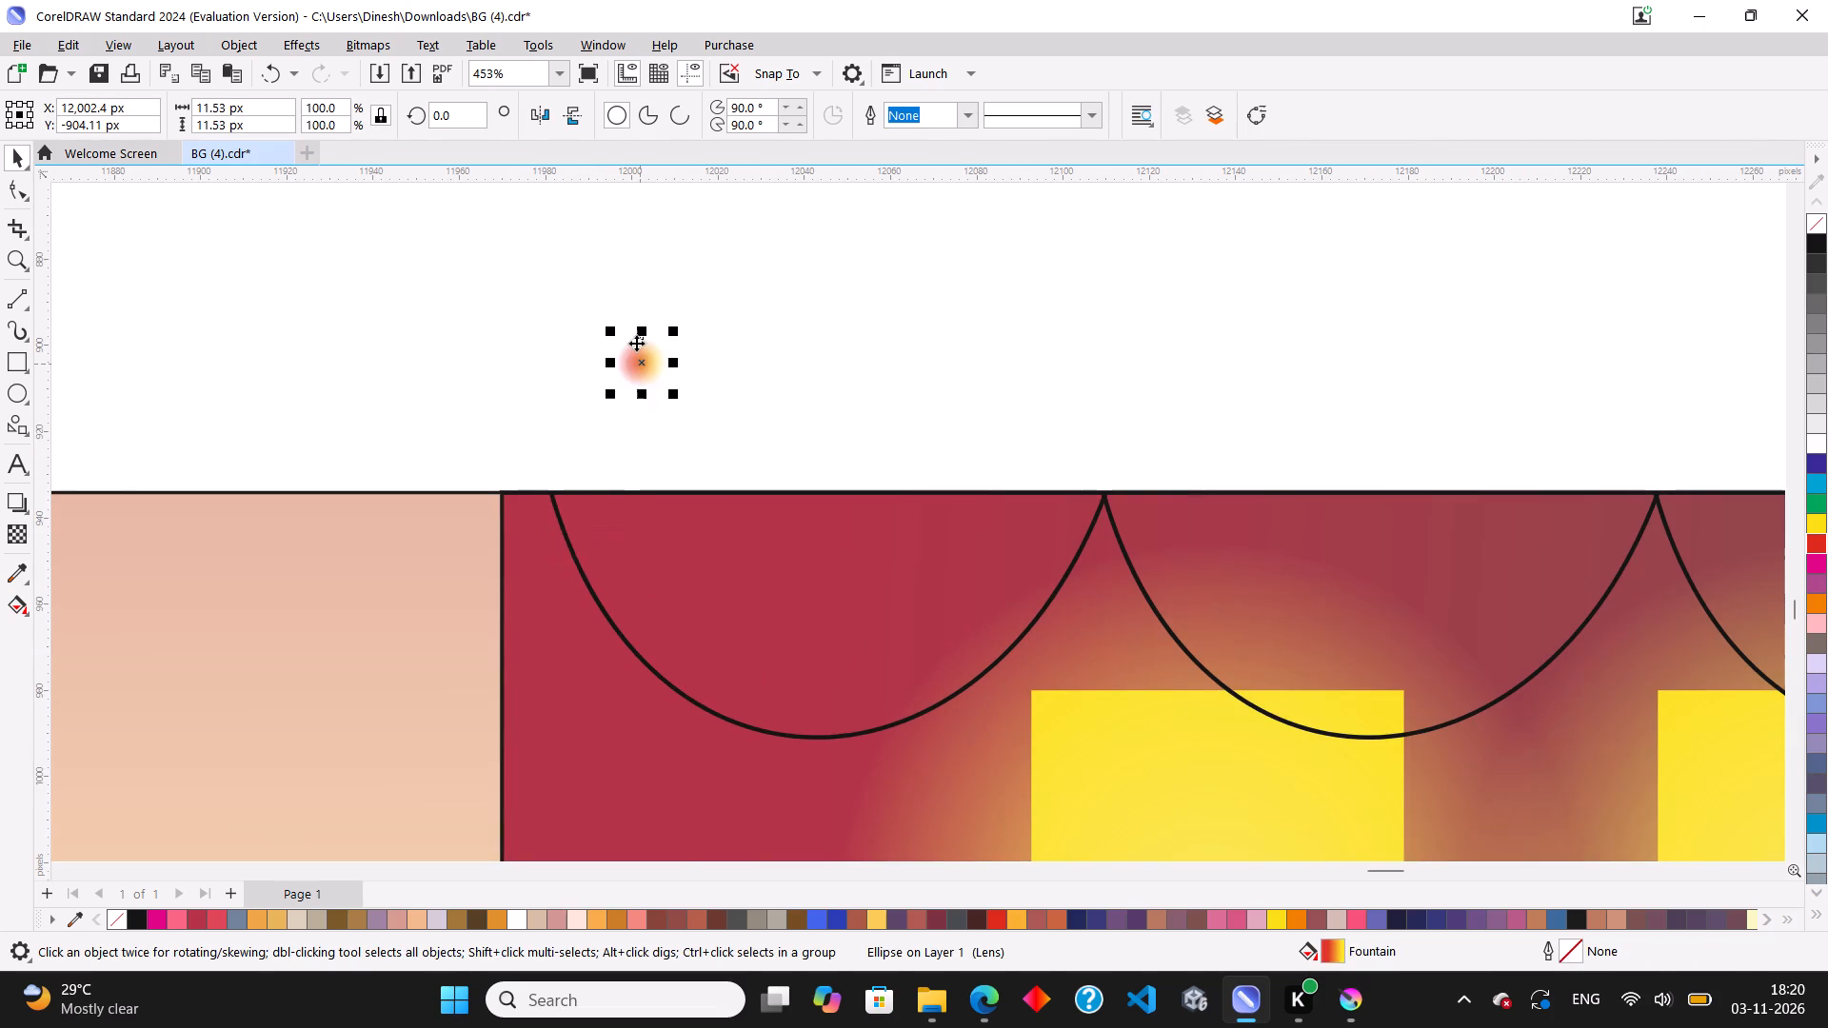
Adjust the outer extent of the glow circle's elliptical transparency so the fade ends at about the circle's edge.
{"action": "scroll", "coordinate": [636, 343], "scroll_direction": "up", "scroll_amount": 3}
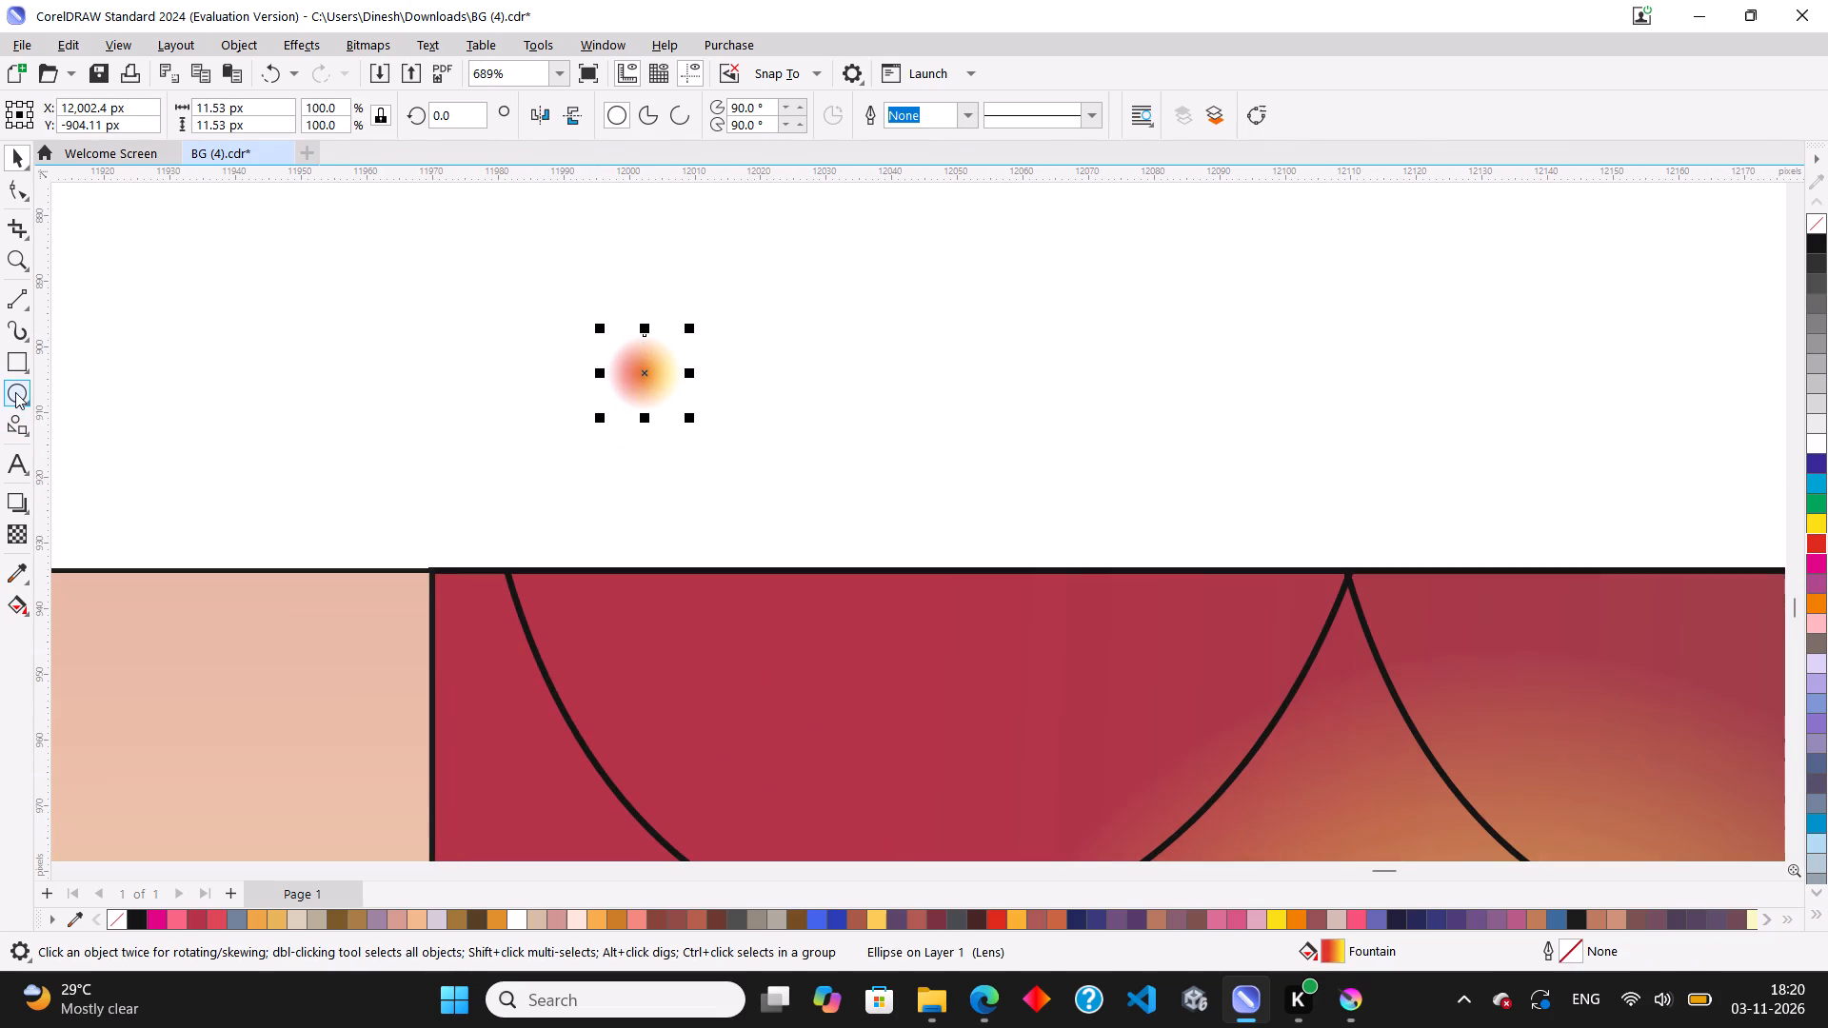
{"action": "left_click", "coordinate": [26, 524]}
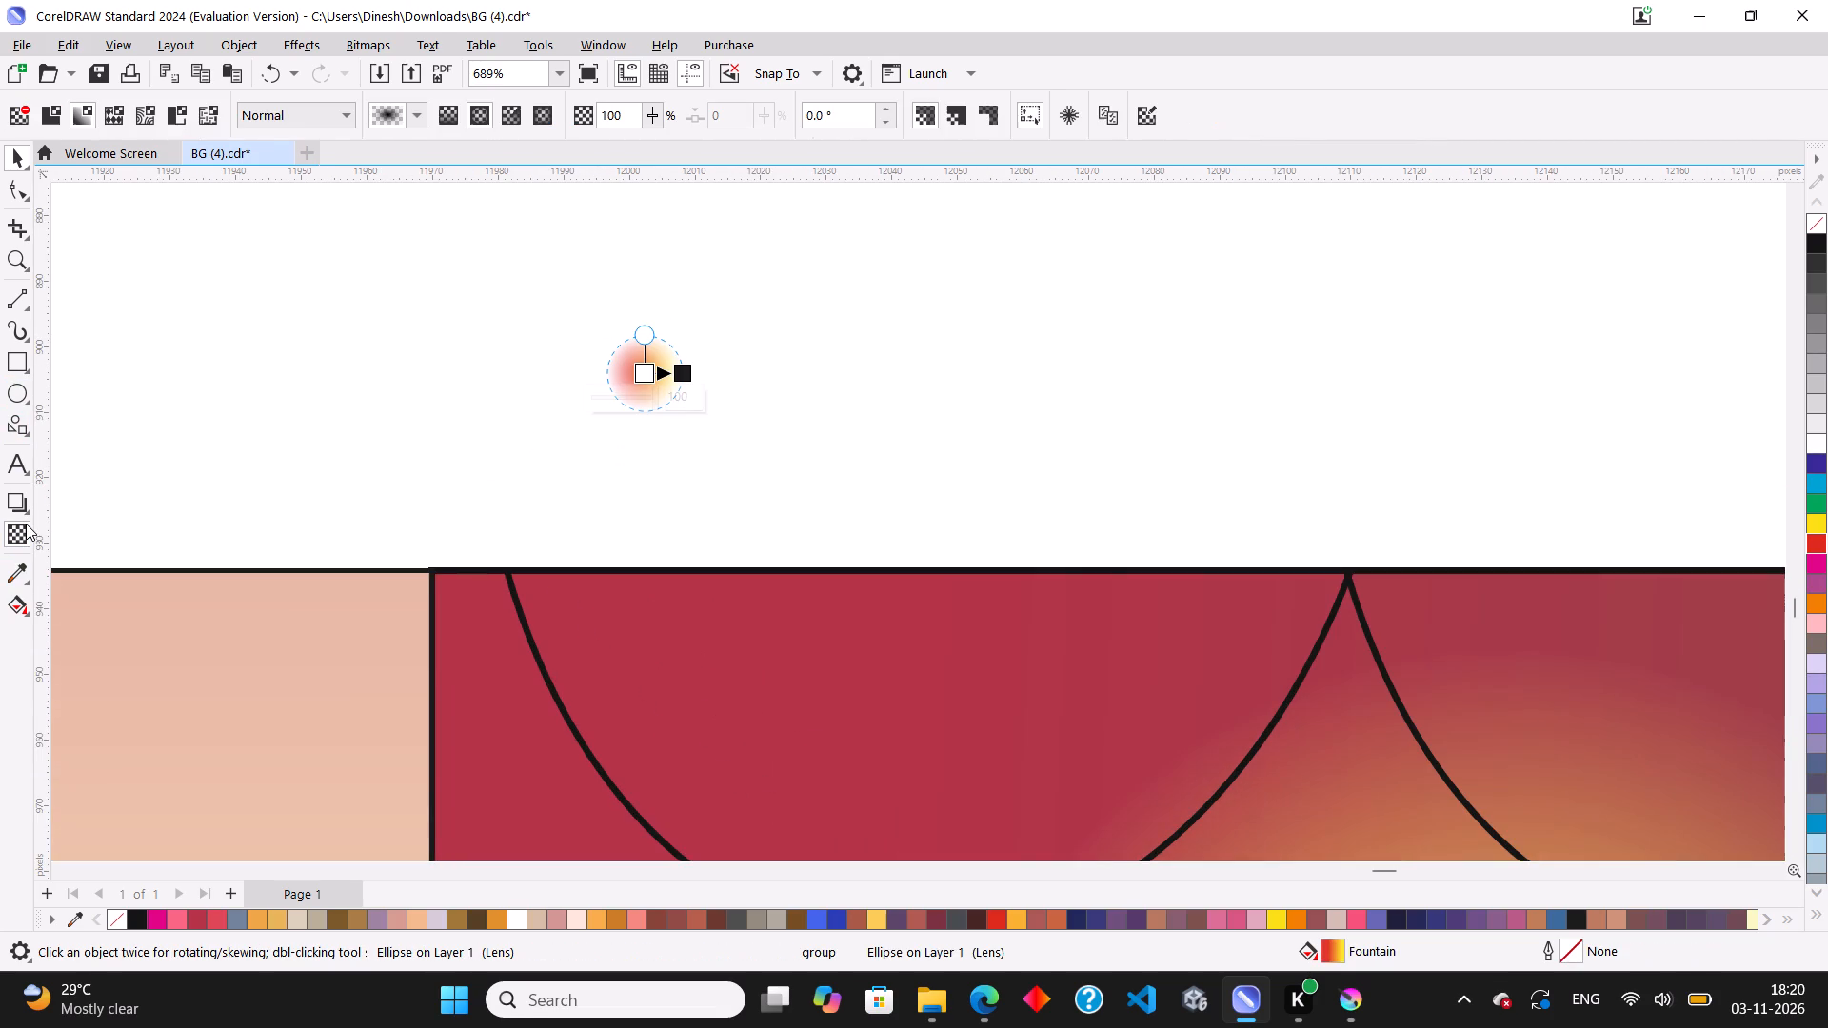
{"action": "scroll", "coordinate": [633, 227], "scroll_direction": "up", "scroll_amount": 3}
{"action": "scroll", "coordinate": [670, 429], "scroll_direction": "up", "scroll_amount": 1}
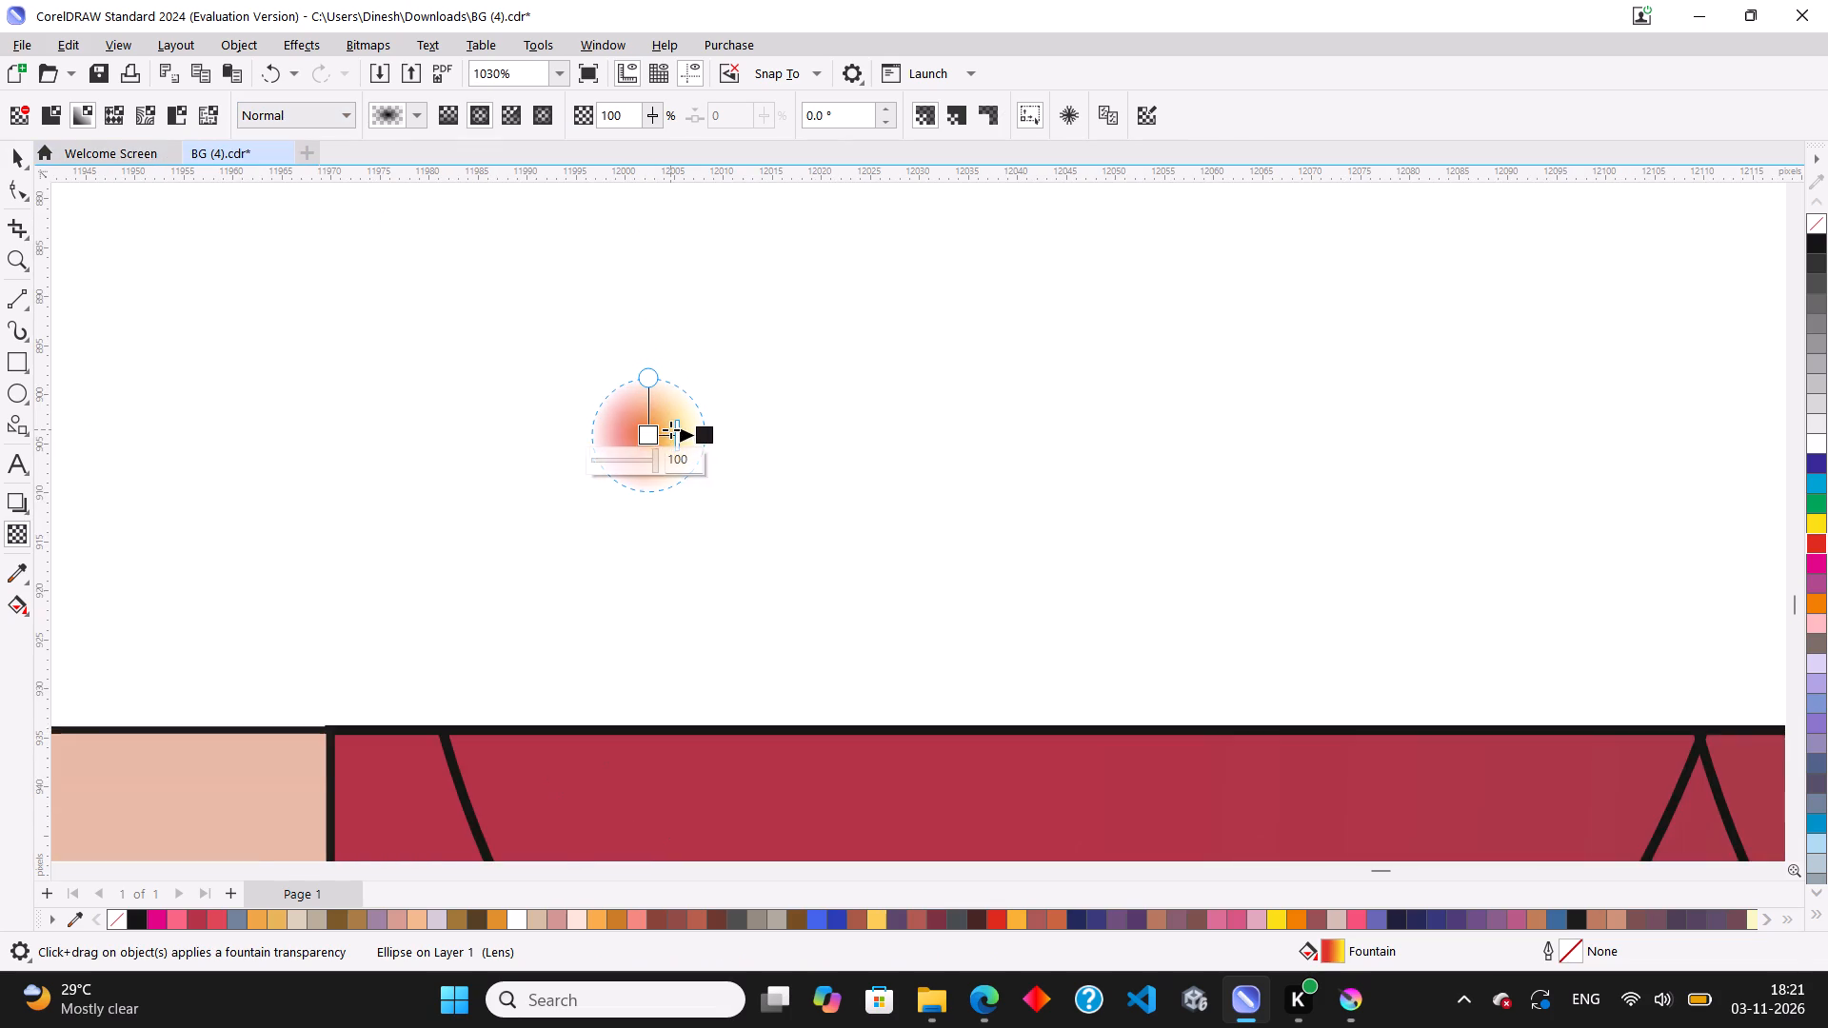
{"action": "scroll", "coordinate": [670, 429], "scroll_direction": "up", "scroll_amount": 1}
{"action": "left_click_drag", "start_coordinate": [718, 435], "coordinate": [766, 442]}
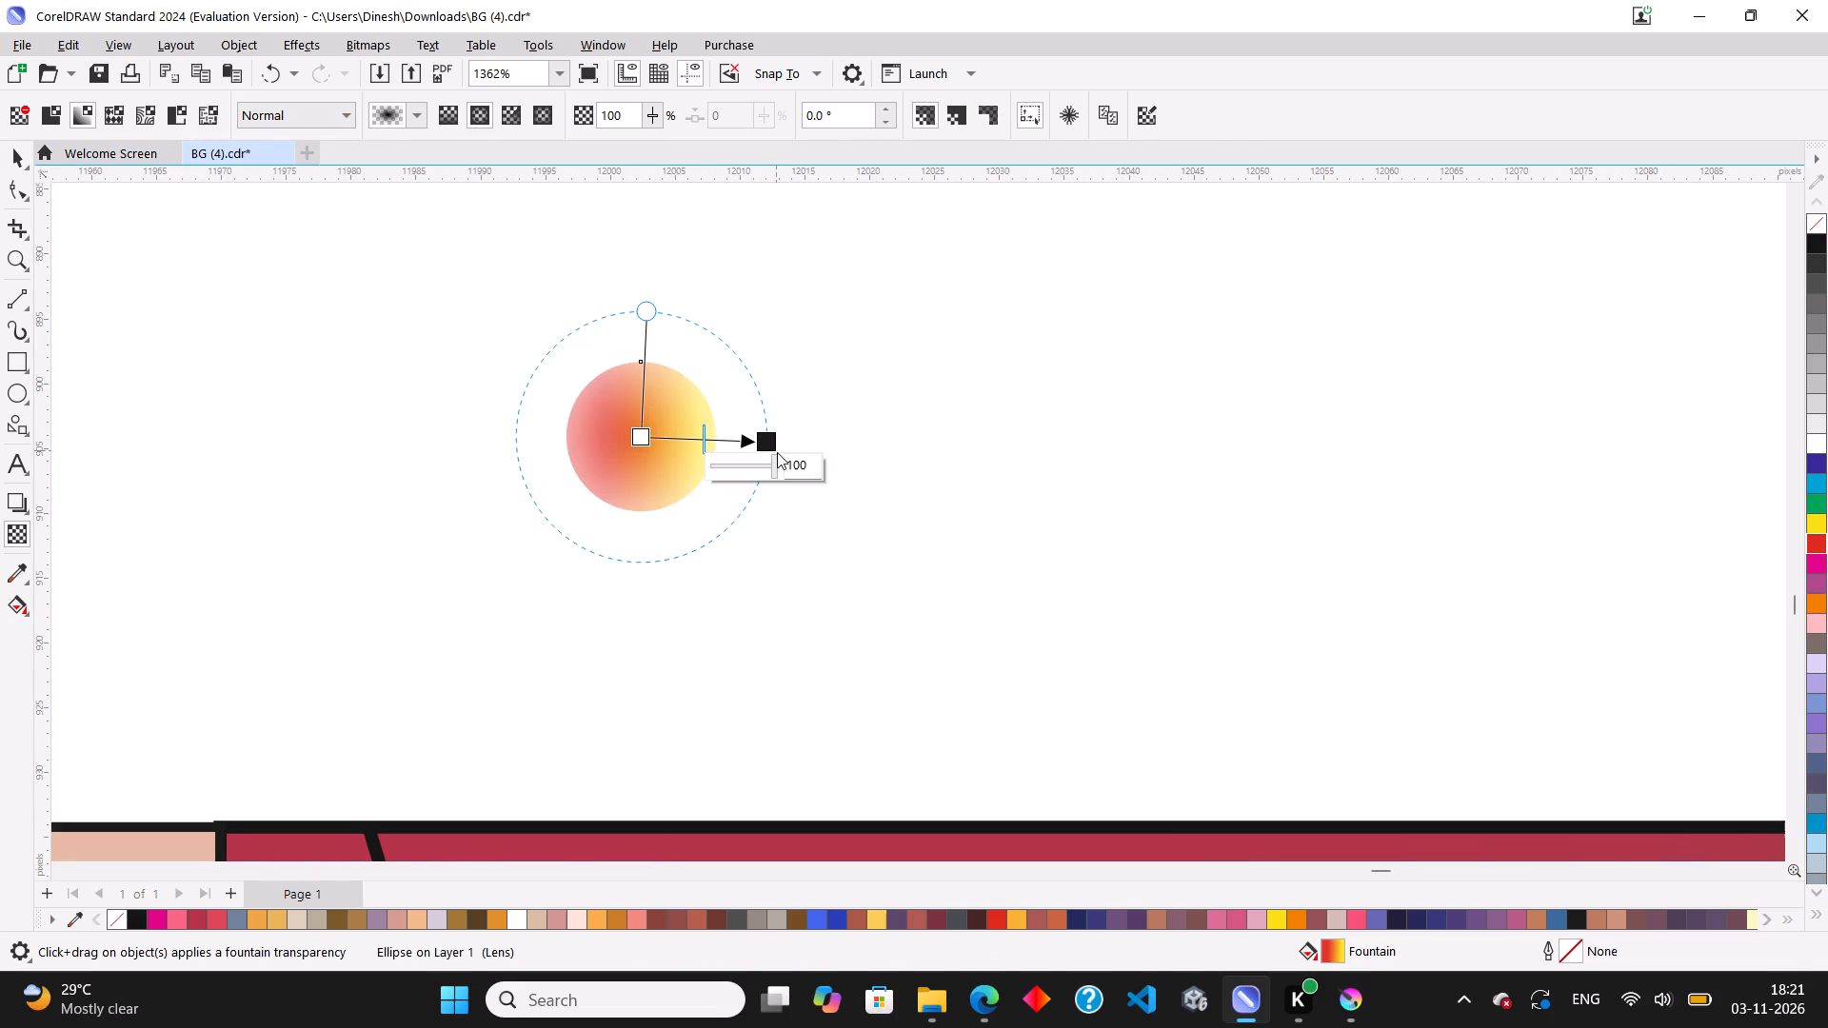
{"action": "left_click_drag", "start_coordinate": [771, 449], "coordinate": [729, 435]}
{"action": "left_click_drag", "start_coordinate": [733, 437], "coordinate": [719, 433]}
{"action": "scroll", "coordinate": [605, 425], "scroll_direction": "up", "scroll_amount": 1}
{"action": "left_click", "coordinate": [8, 158]}
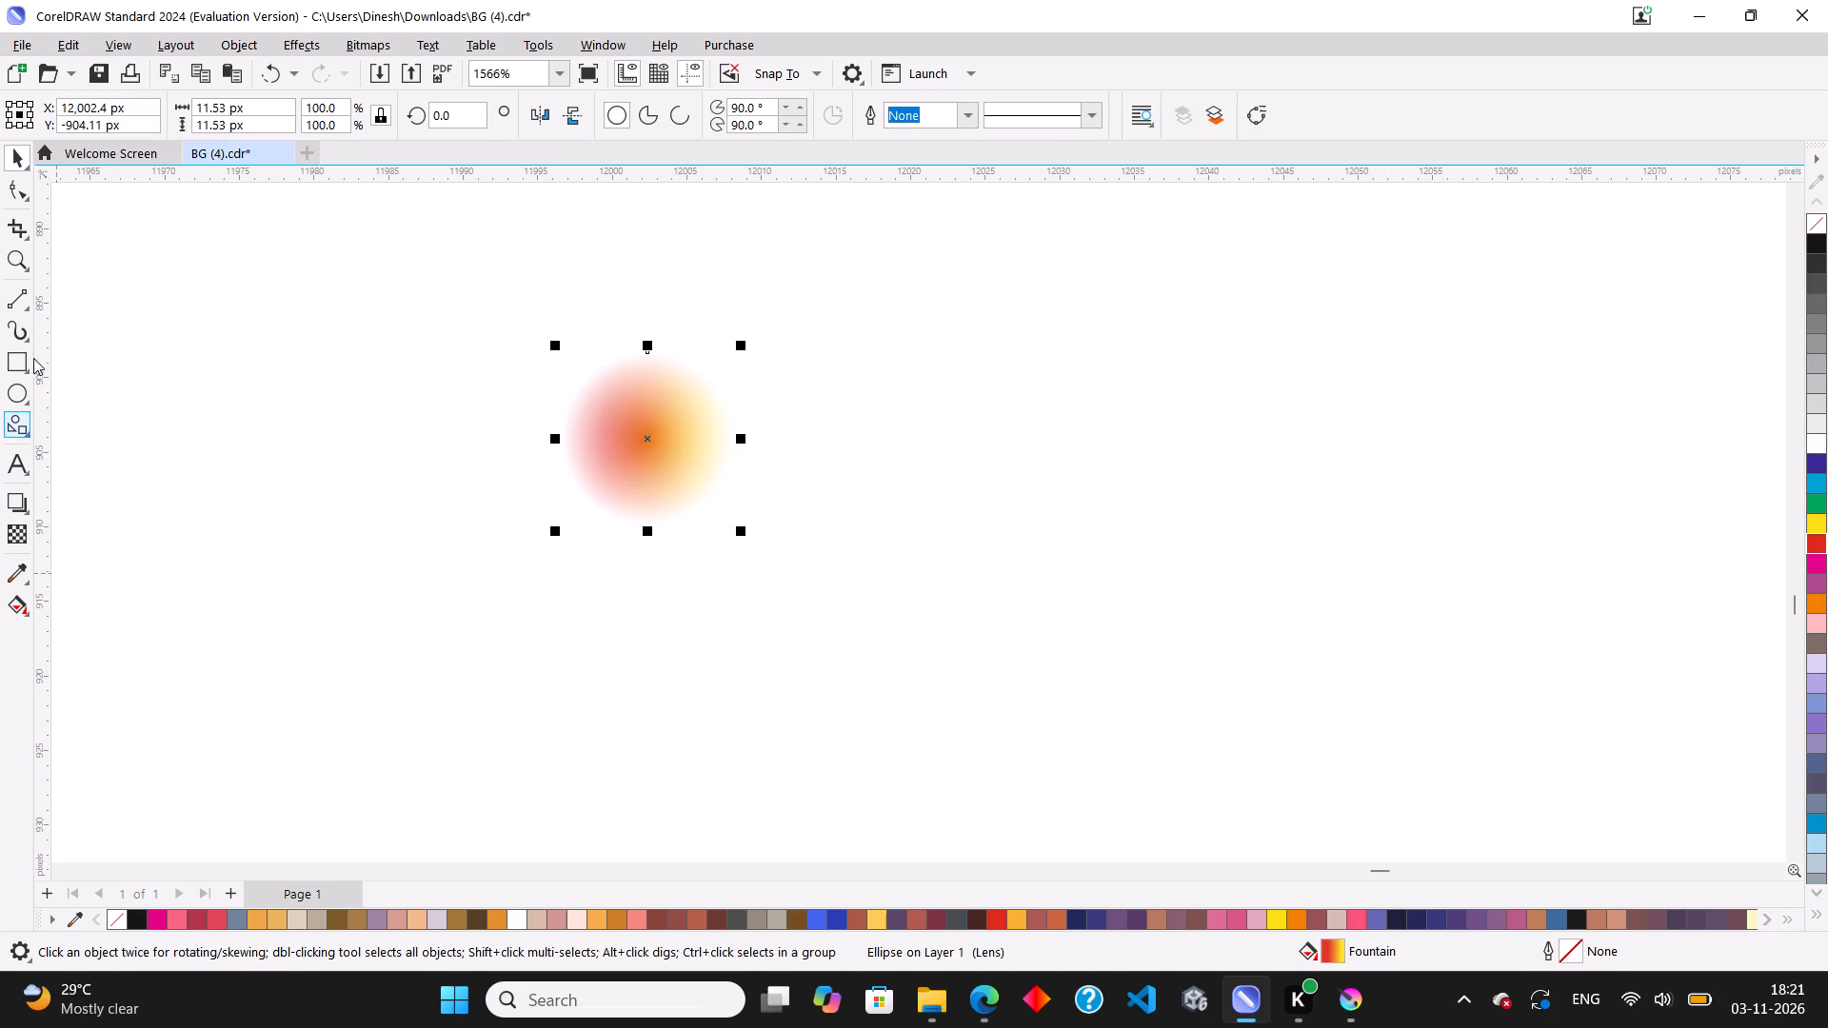
Draw a circle about 4.8 px in diameter beside the glow circle, fill it yellow and remove its outline.
{"action": "left_click", "coordinate": [12, 392]}
{"action": "left_click_drag", "start_coordinate": [231, 443], "coordinate": [303, 493], "text": "ctrl"}
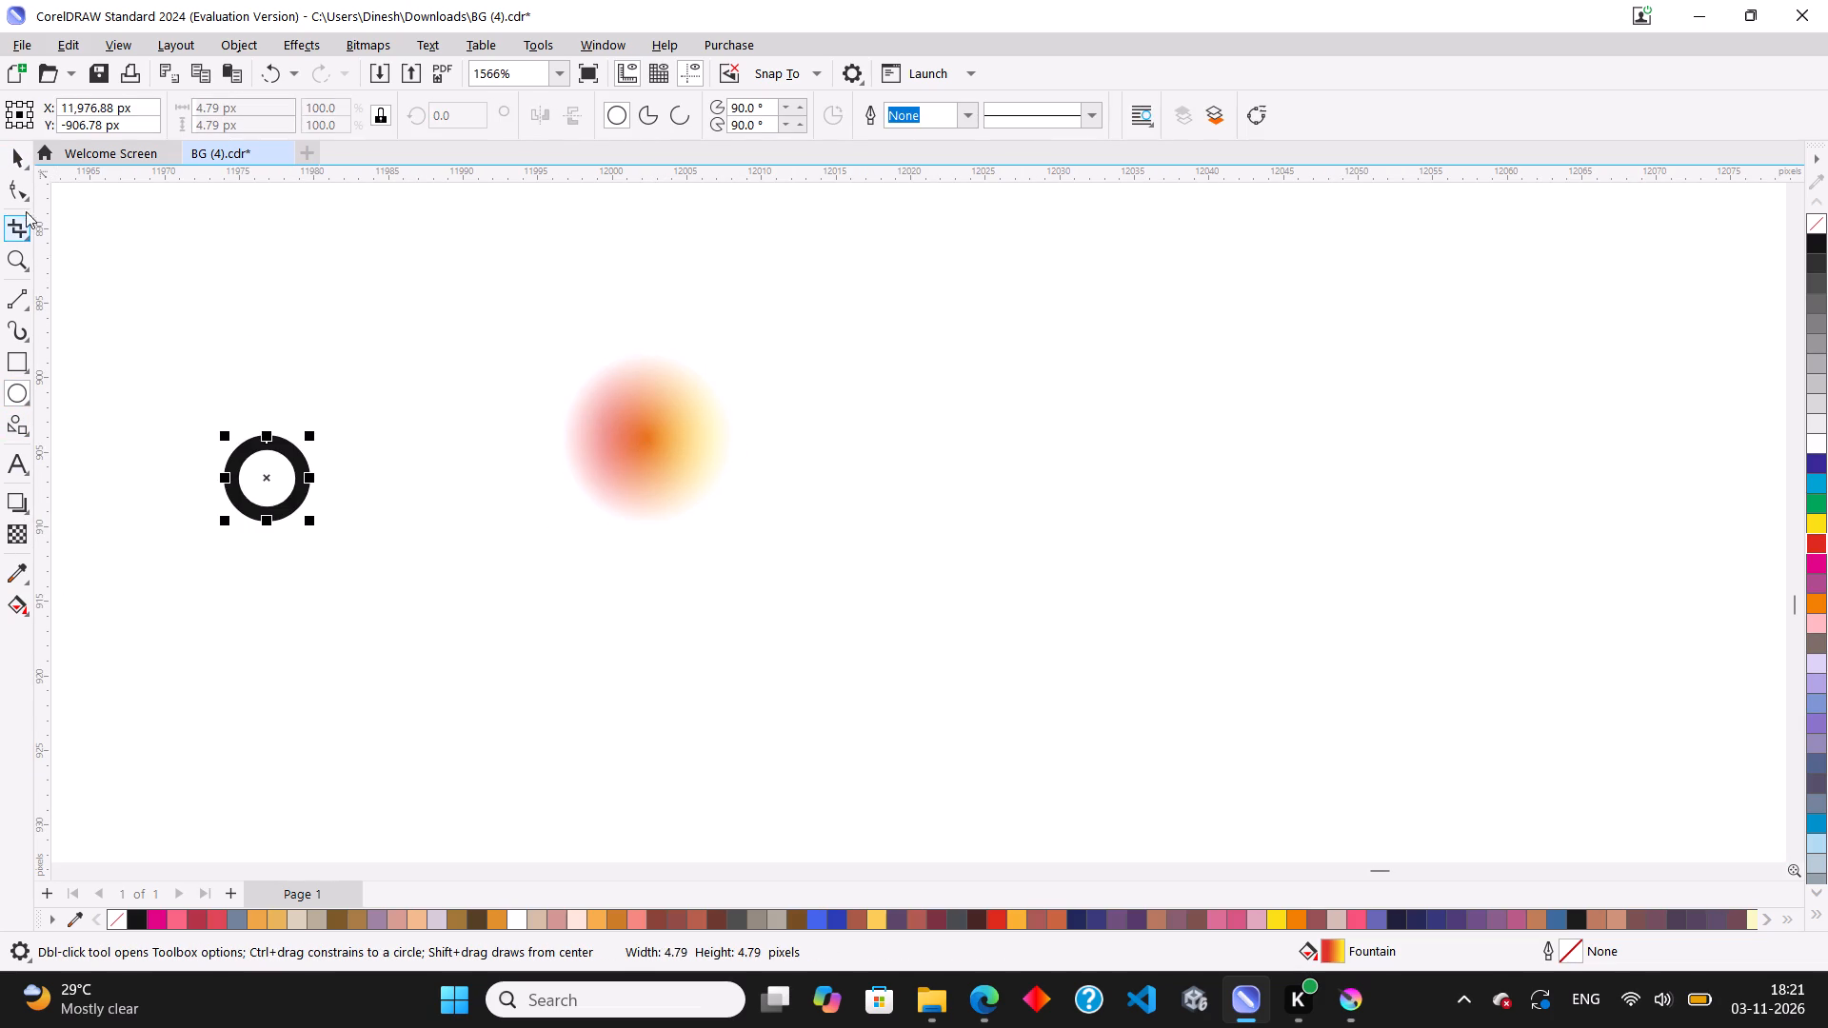
{"action": "left_click", "coordinate": [21, 158]}
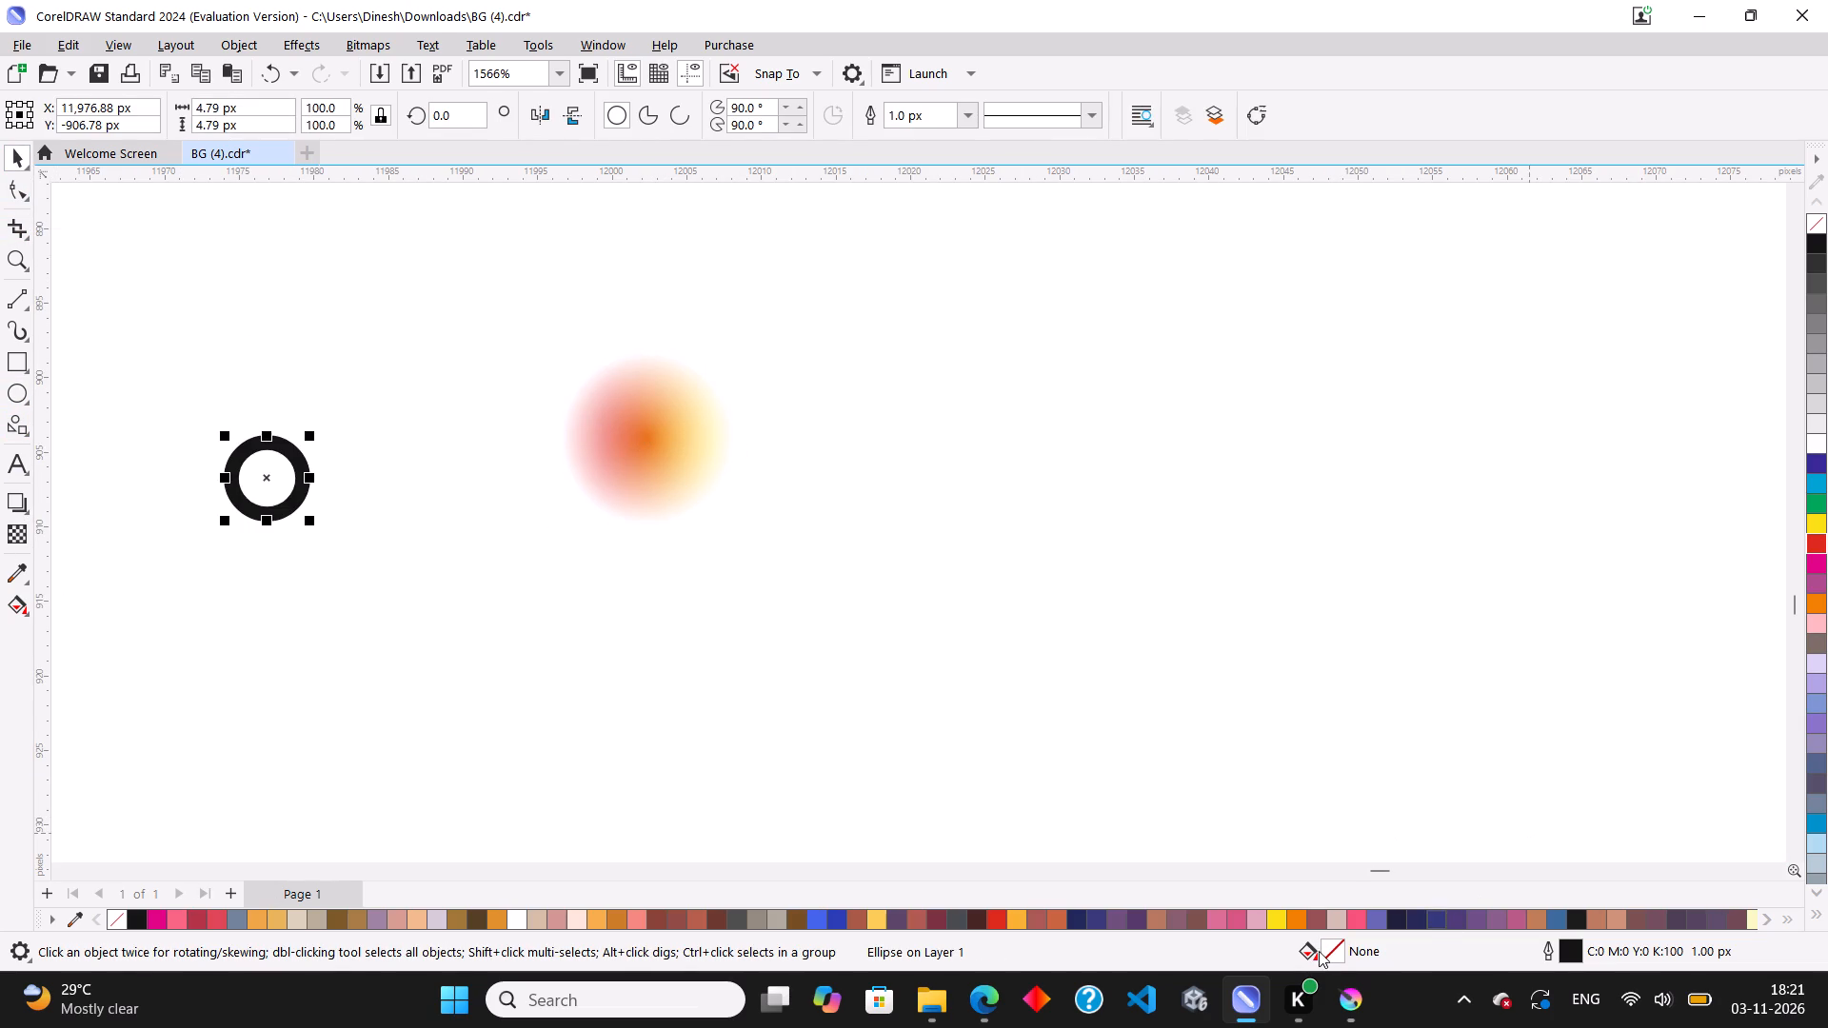
{"action": "left_click", "coordinate": [1282, 915]}
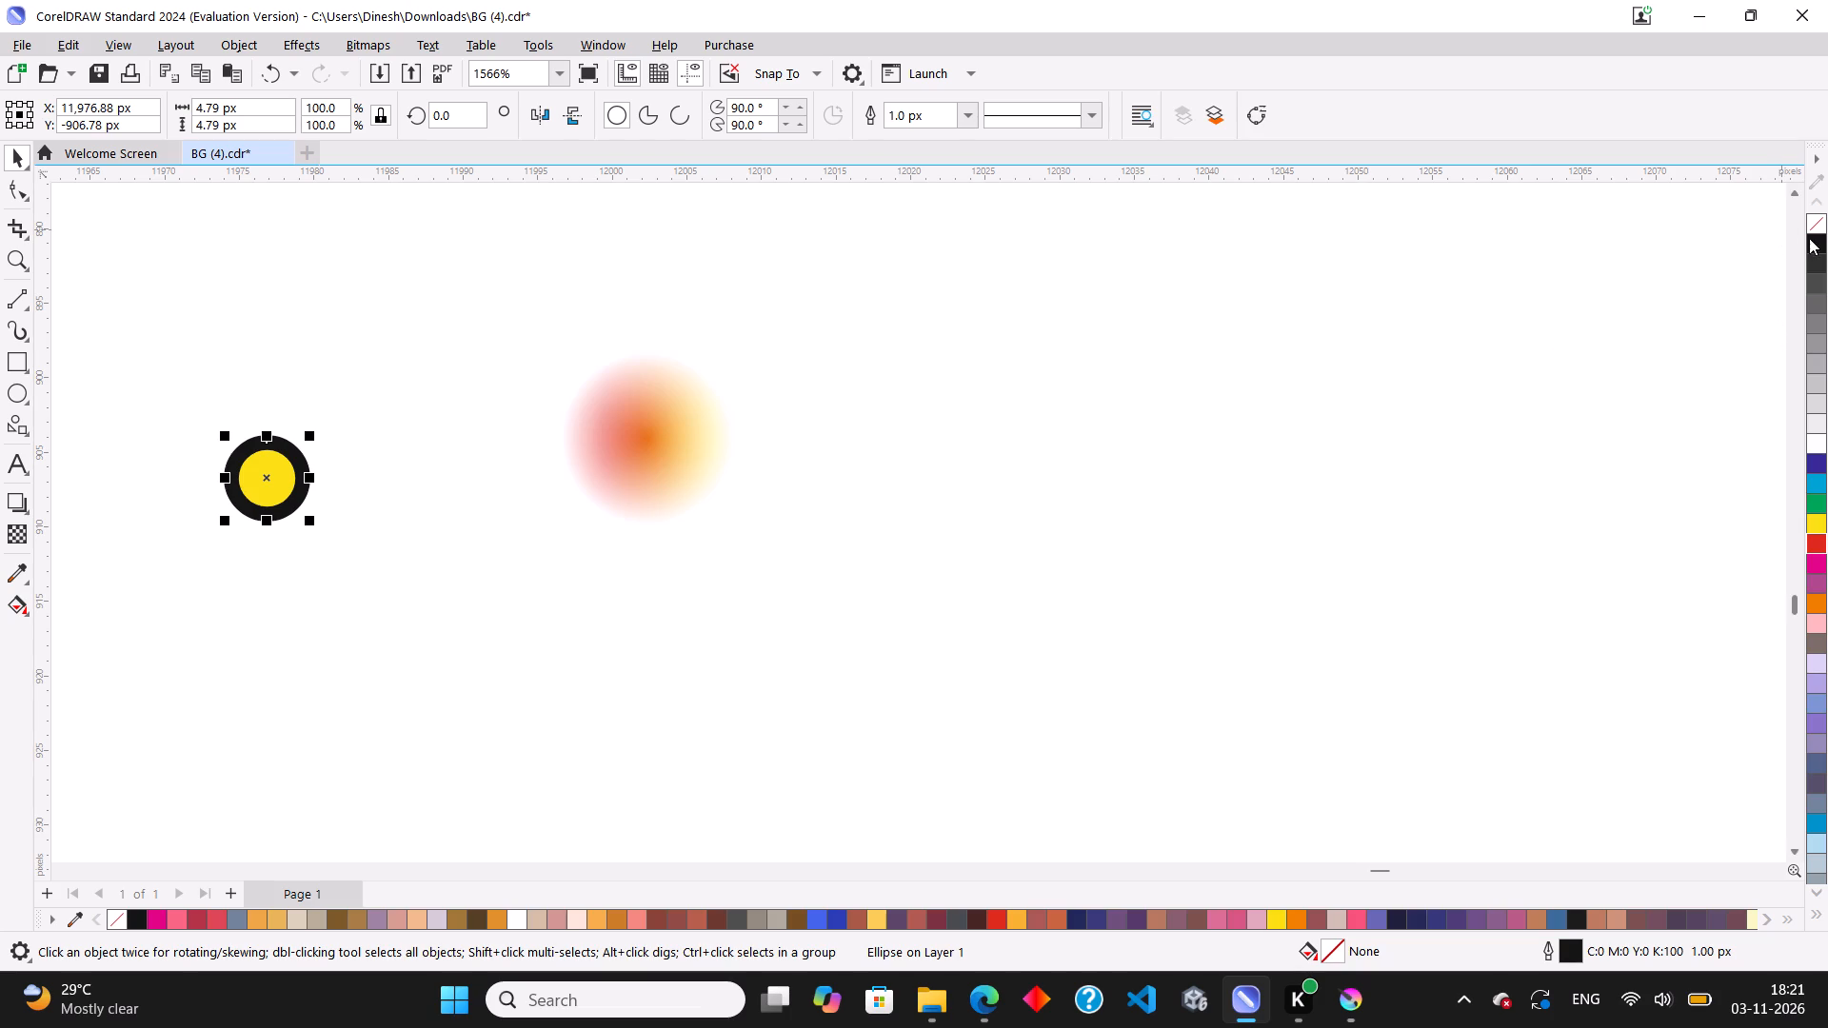
{"action": "right_click", "coordinate": [1809, 230]}
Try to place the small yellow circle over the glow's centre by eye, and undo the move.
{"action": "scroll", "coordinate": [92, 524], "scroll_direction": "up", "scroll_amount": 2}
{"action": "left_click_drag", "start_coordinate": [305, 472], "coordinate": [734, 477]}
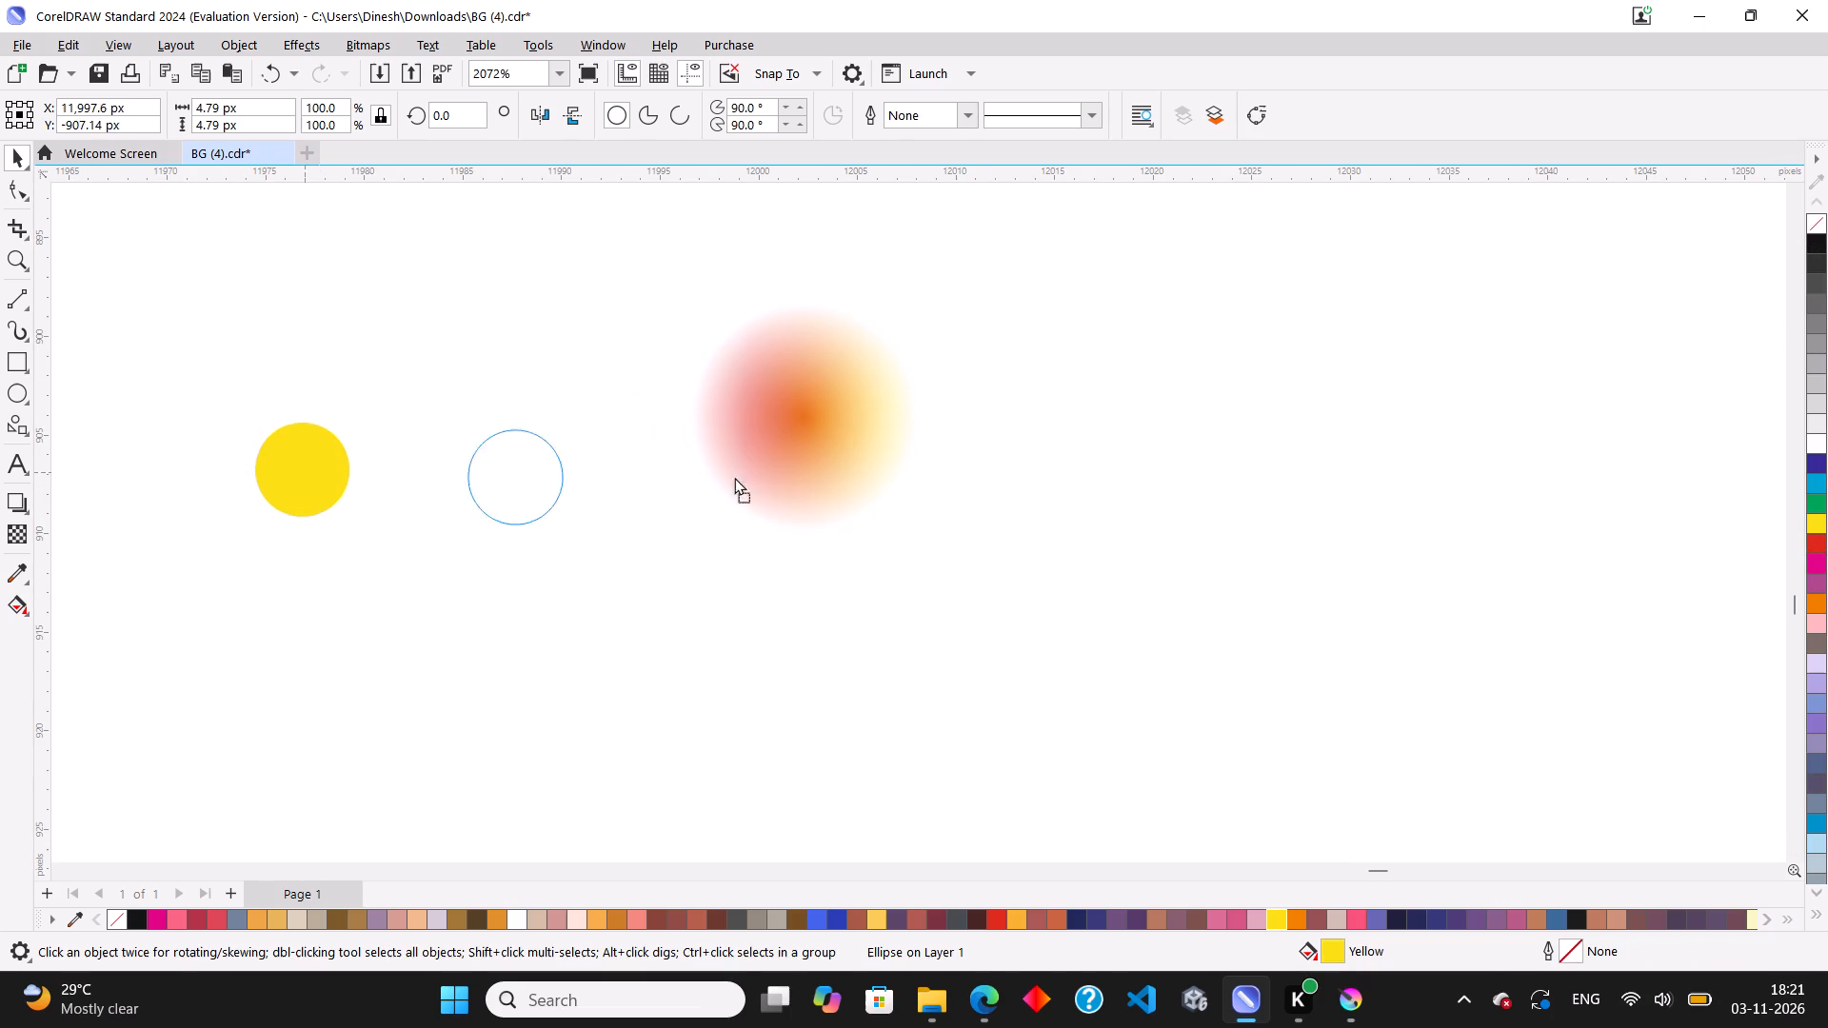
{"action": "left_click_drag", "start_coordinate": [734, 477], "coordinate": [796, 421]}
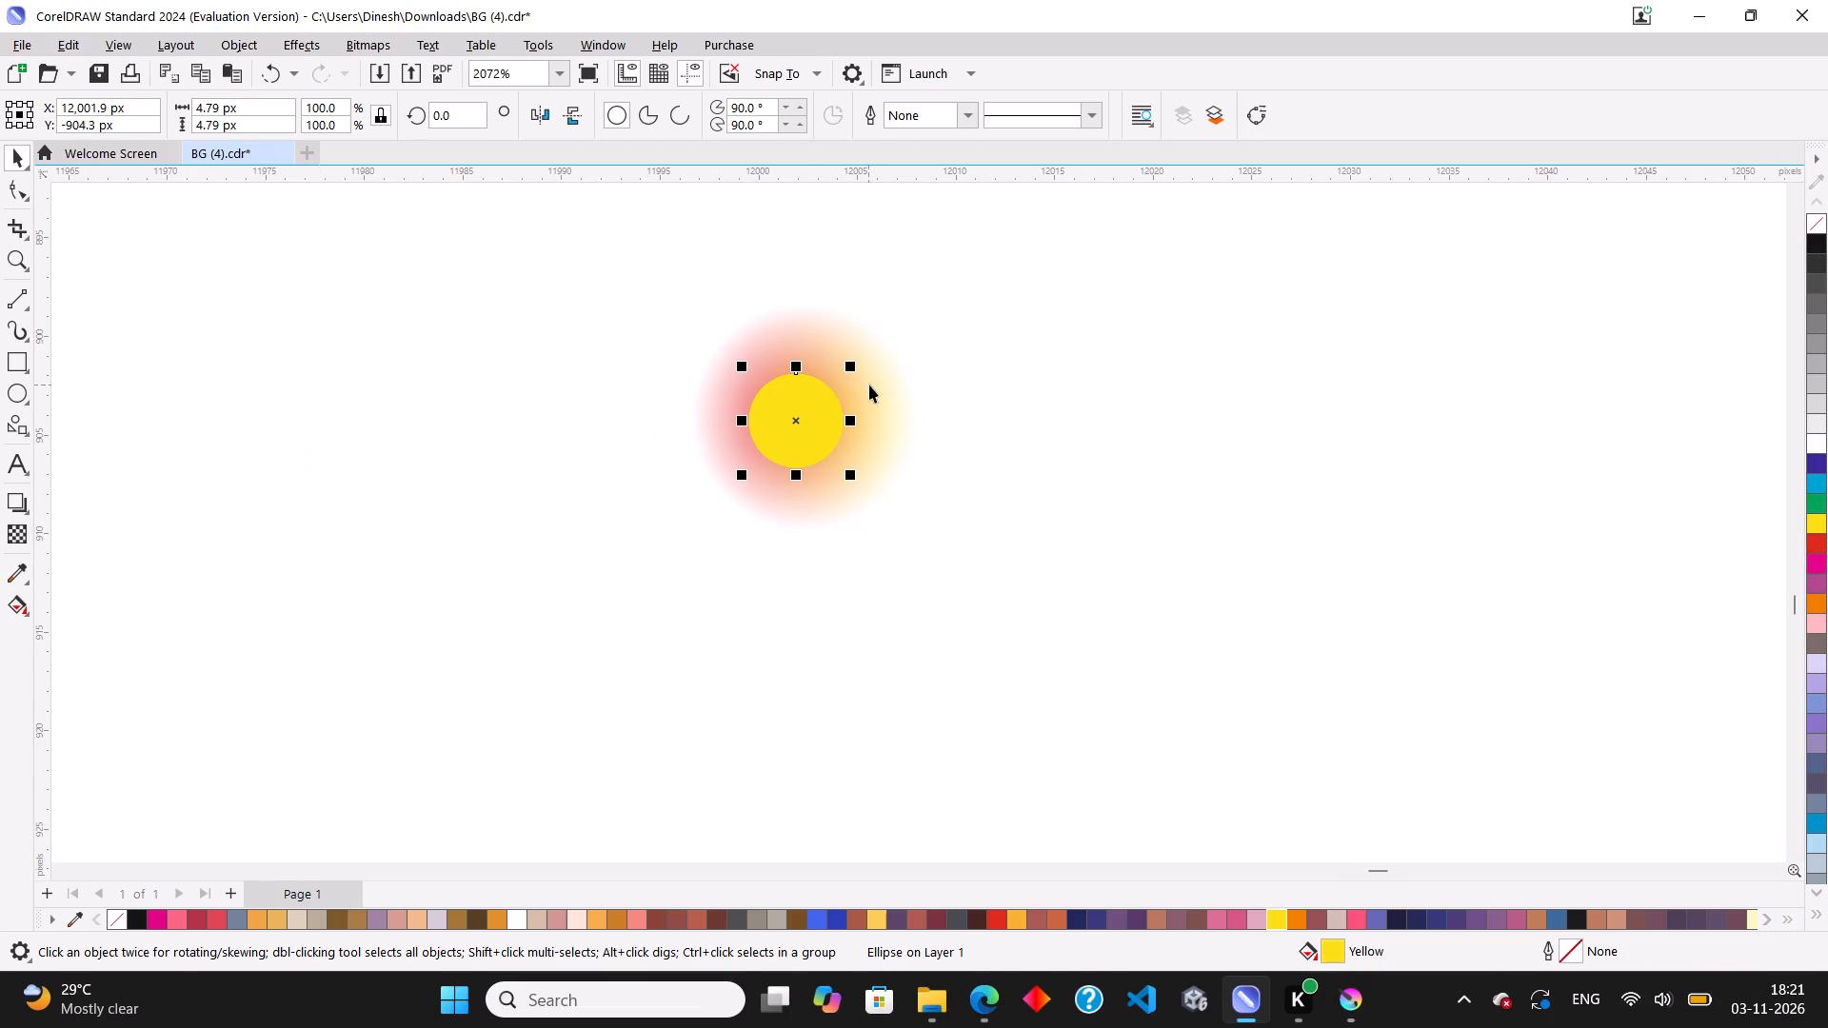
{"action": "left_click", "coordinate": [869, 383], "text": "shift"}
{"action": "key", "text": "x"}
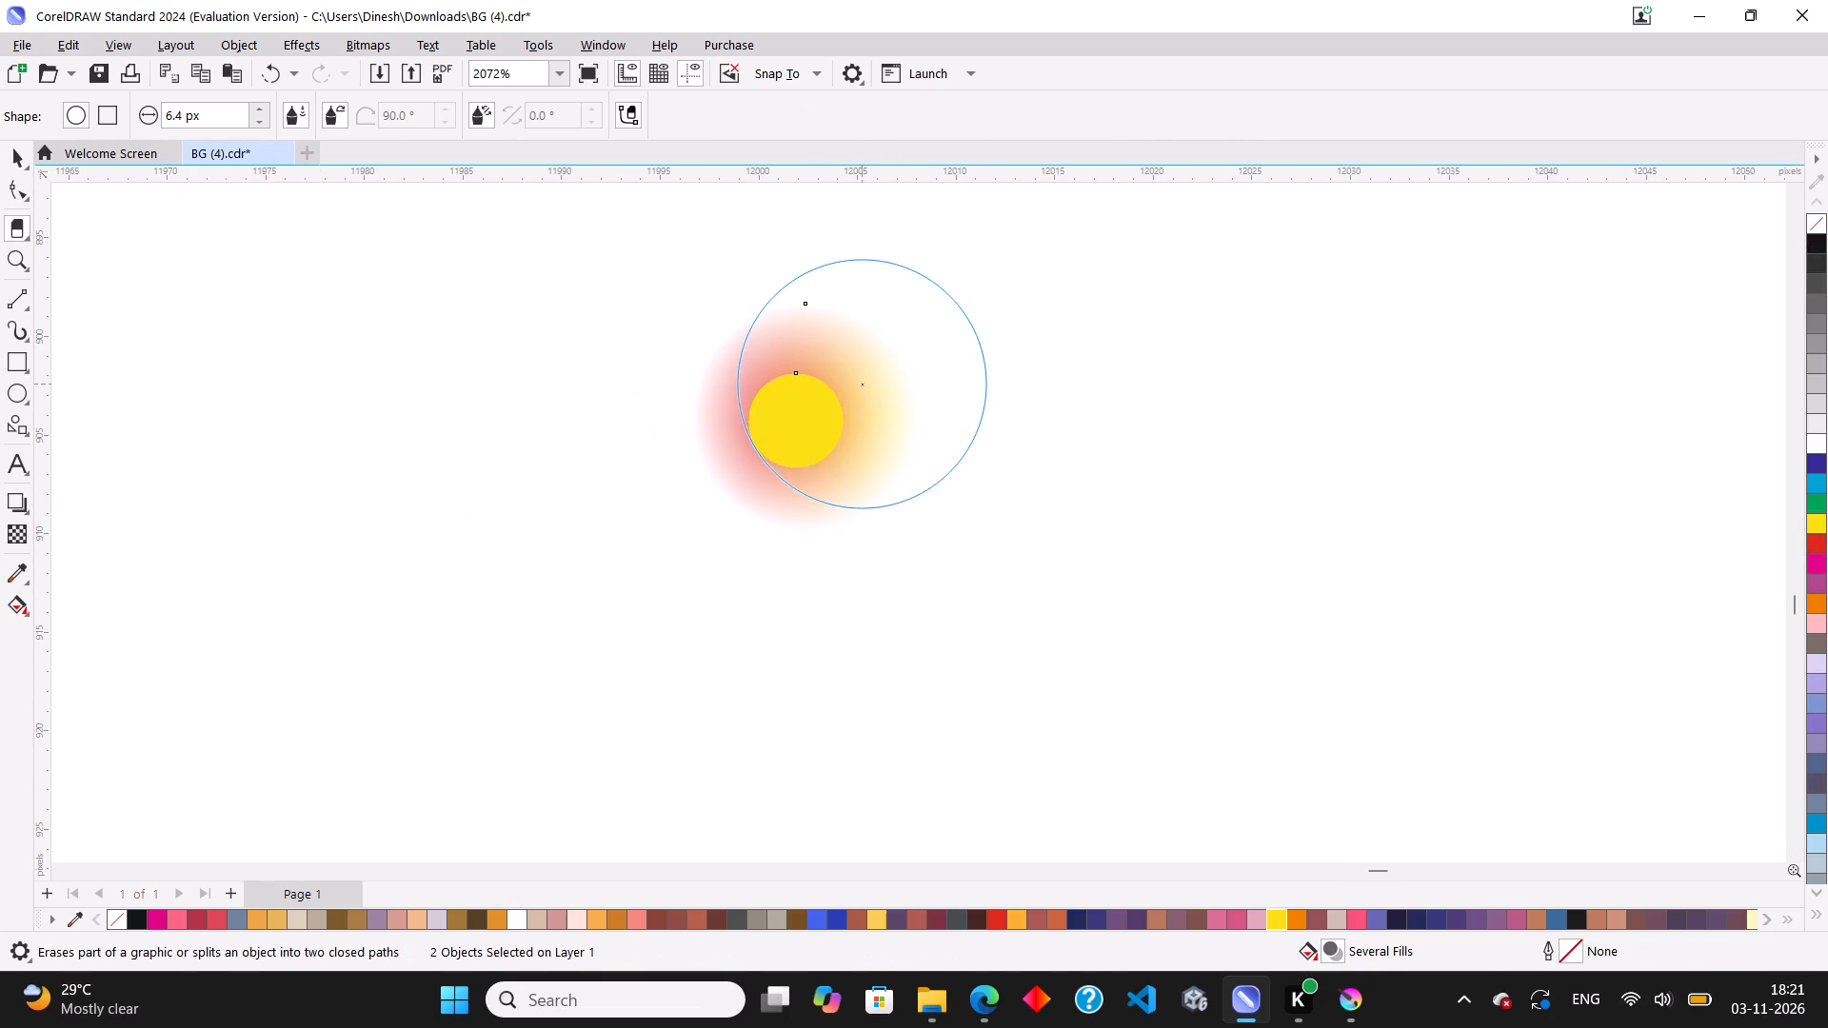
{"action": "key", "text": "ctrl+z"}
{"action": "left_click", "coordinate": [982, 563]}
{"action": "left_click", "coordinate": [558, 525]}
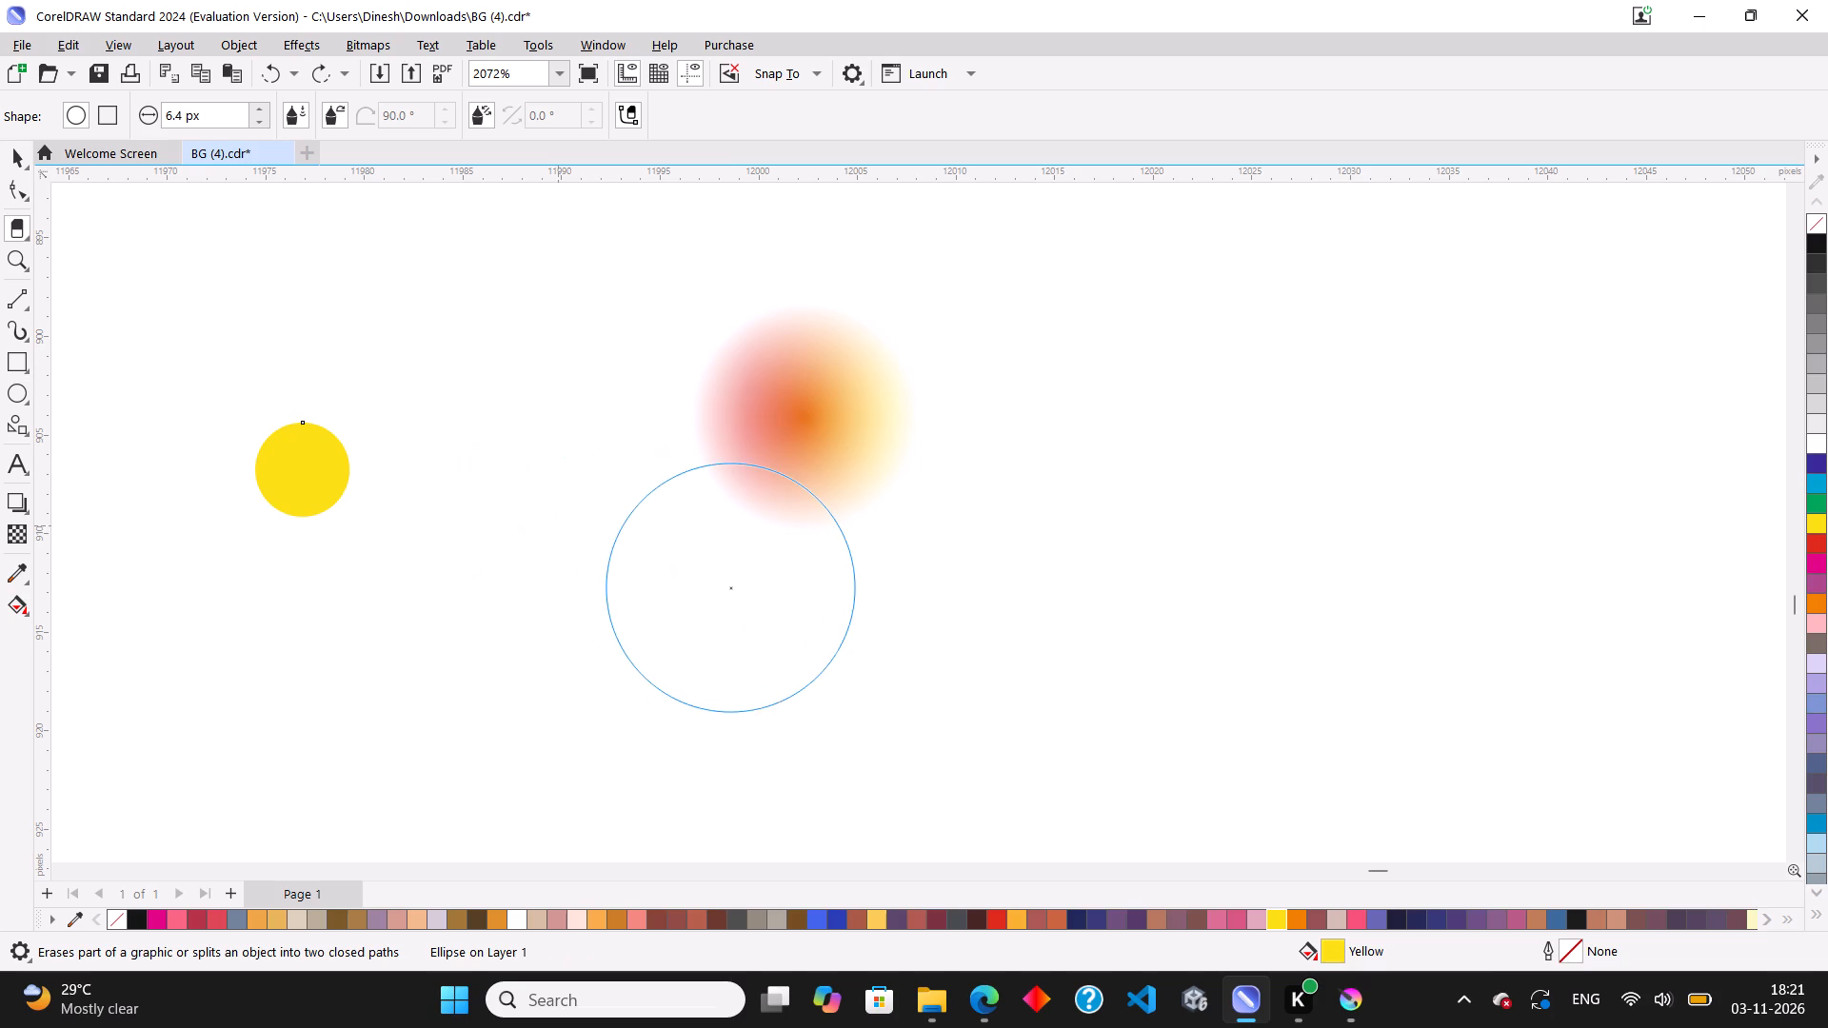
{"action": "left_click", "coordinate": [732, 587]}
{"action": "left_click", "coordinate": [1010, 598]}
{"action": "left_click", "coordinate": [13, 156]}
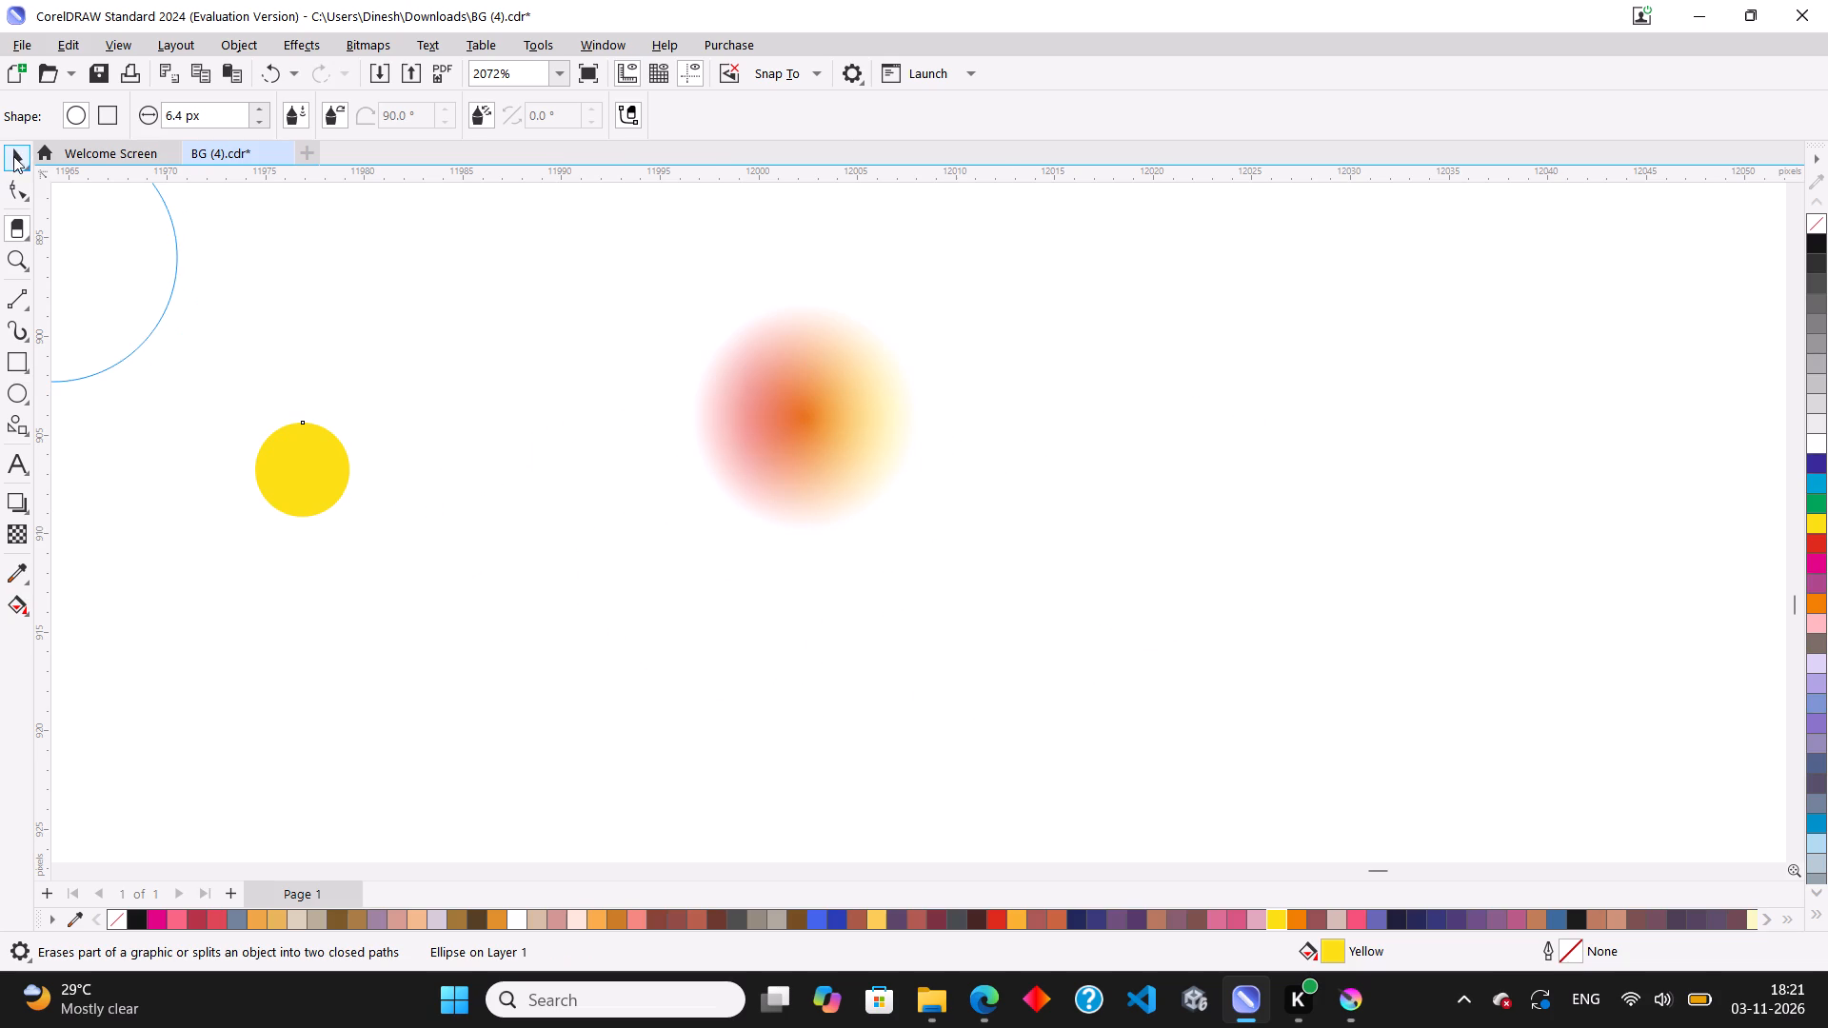
Align the small yellow circle with the glow circle so that both share the same horizontal and vertical centre.
{"action": "left_click", "coordinate": [809, 445], "text": "shift"}
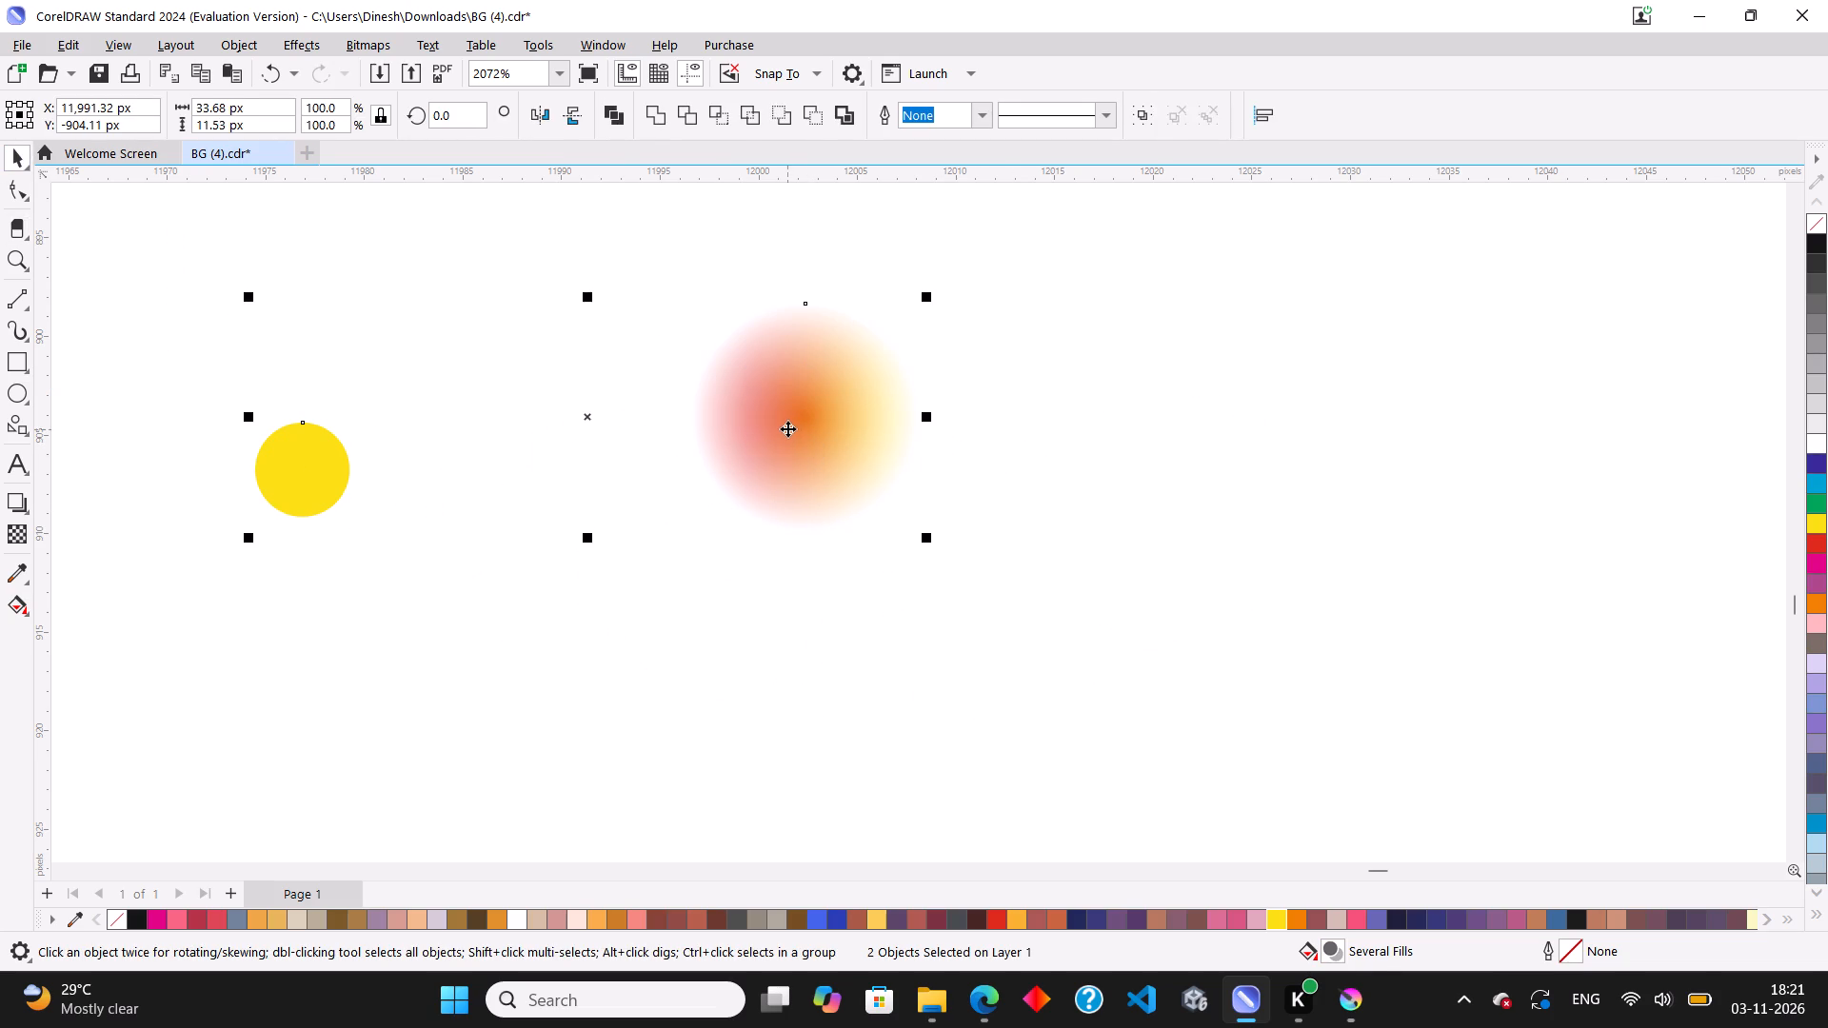
{"action": "type", "text": "ce"}
{"action": "left_click", "coordinate": [1114, 498]}
Apply a uniform transparency of 80 to the small yellow circle at the glow's centre.
{"action": "scroll", "coordinate": [521, 526], "scroll_direction": "down", "scroll_amount": 1}
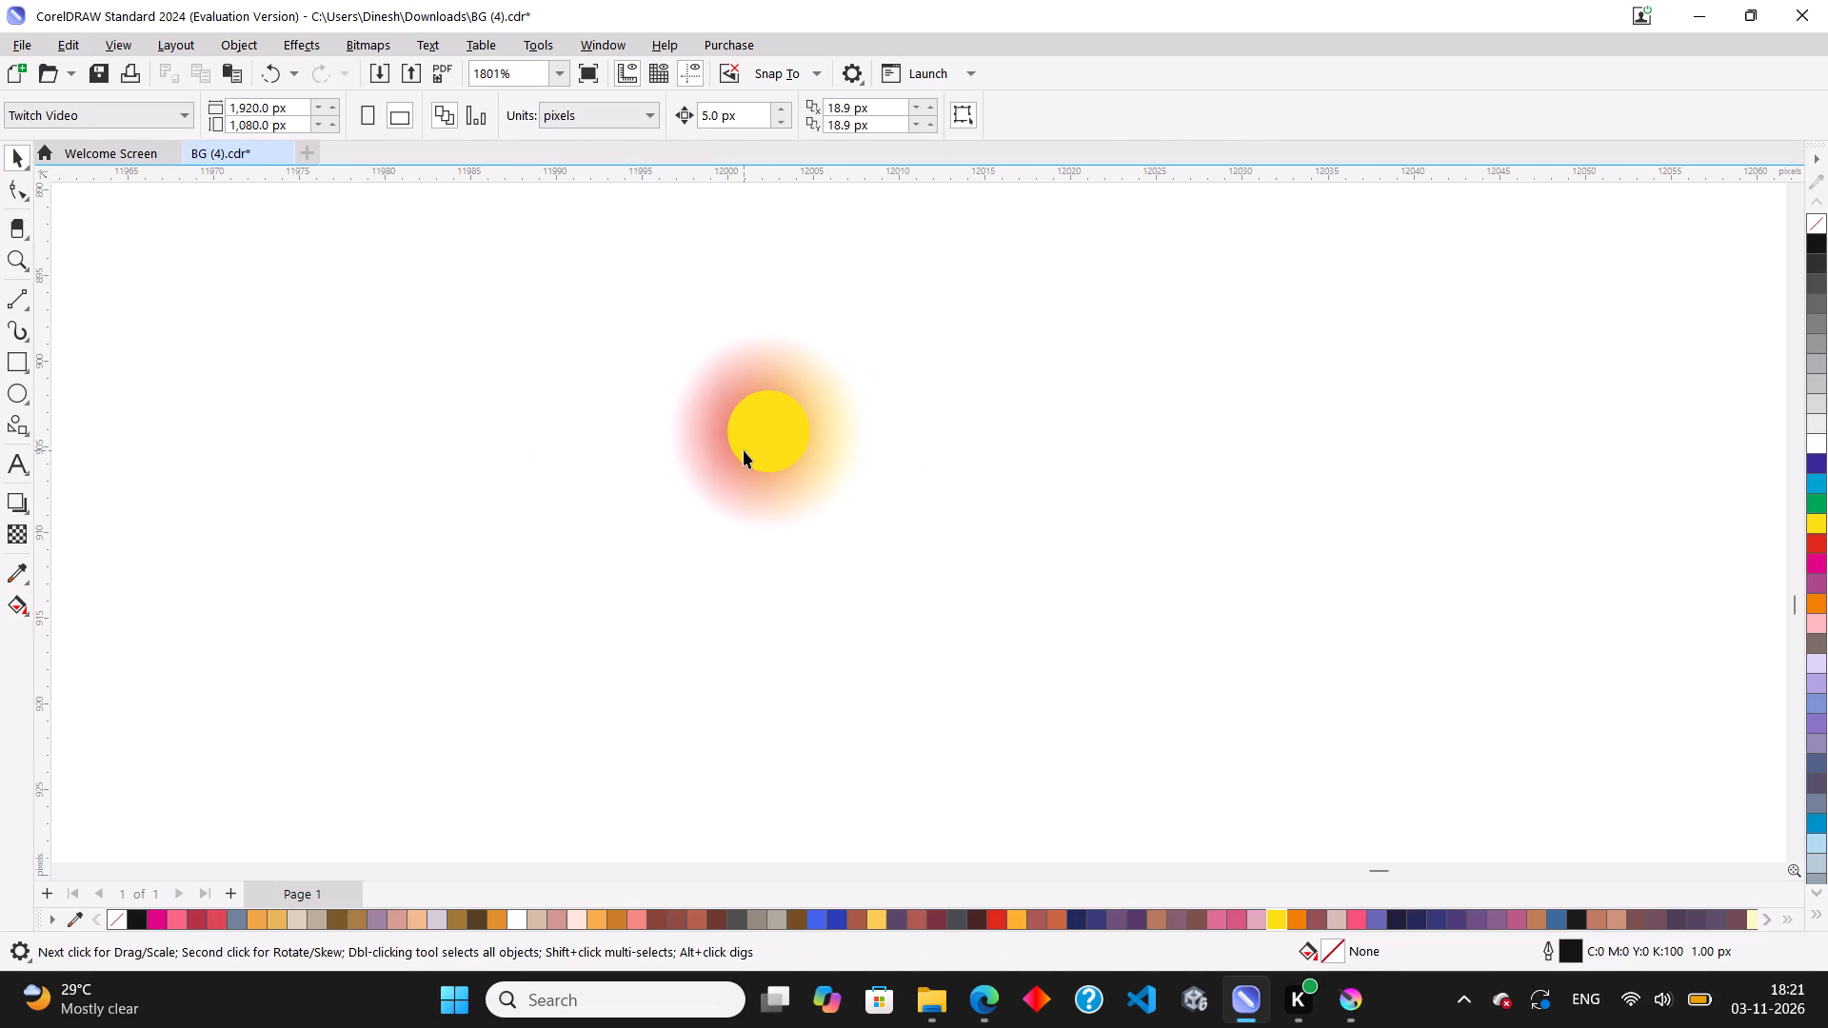
{"action": "left_click", "coordinate": [744, 450]}
{"action": "left_click", "coordinate": [16, 532]}
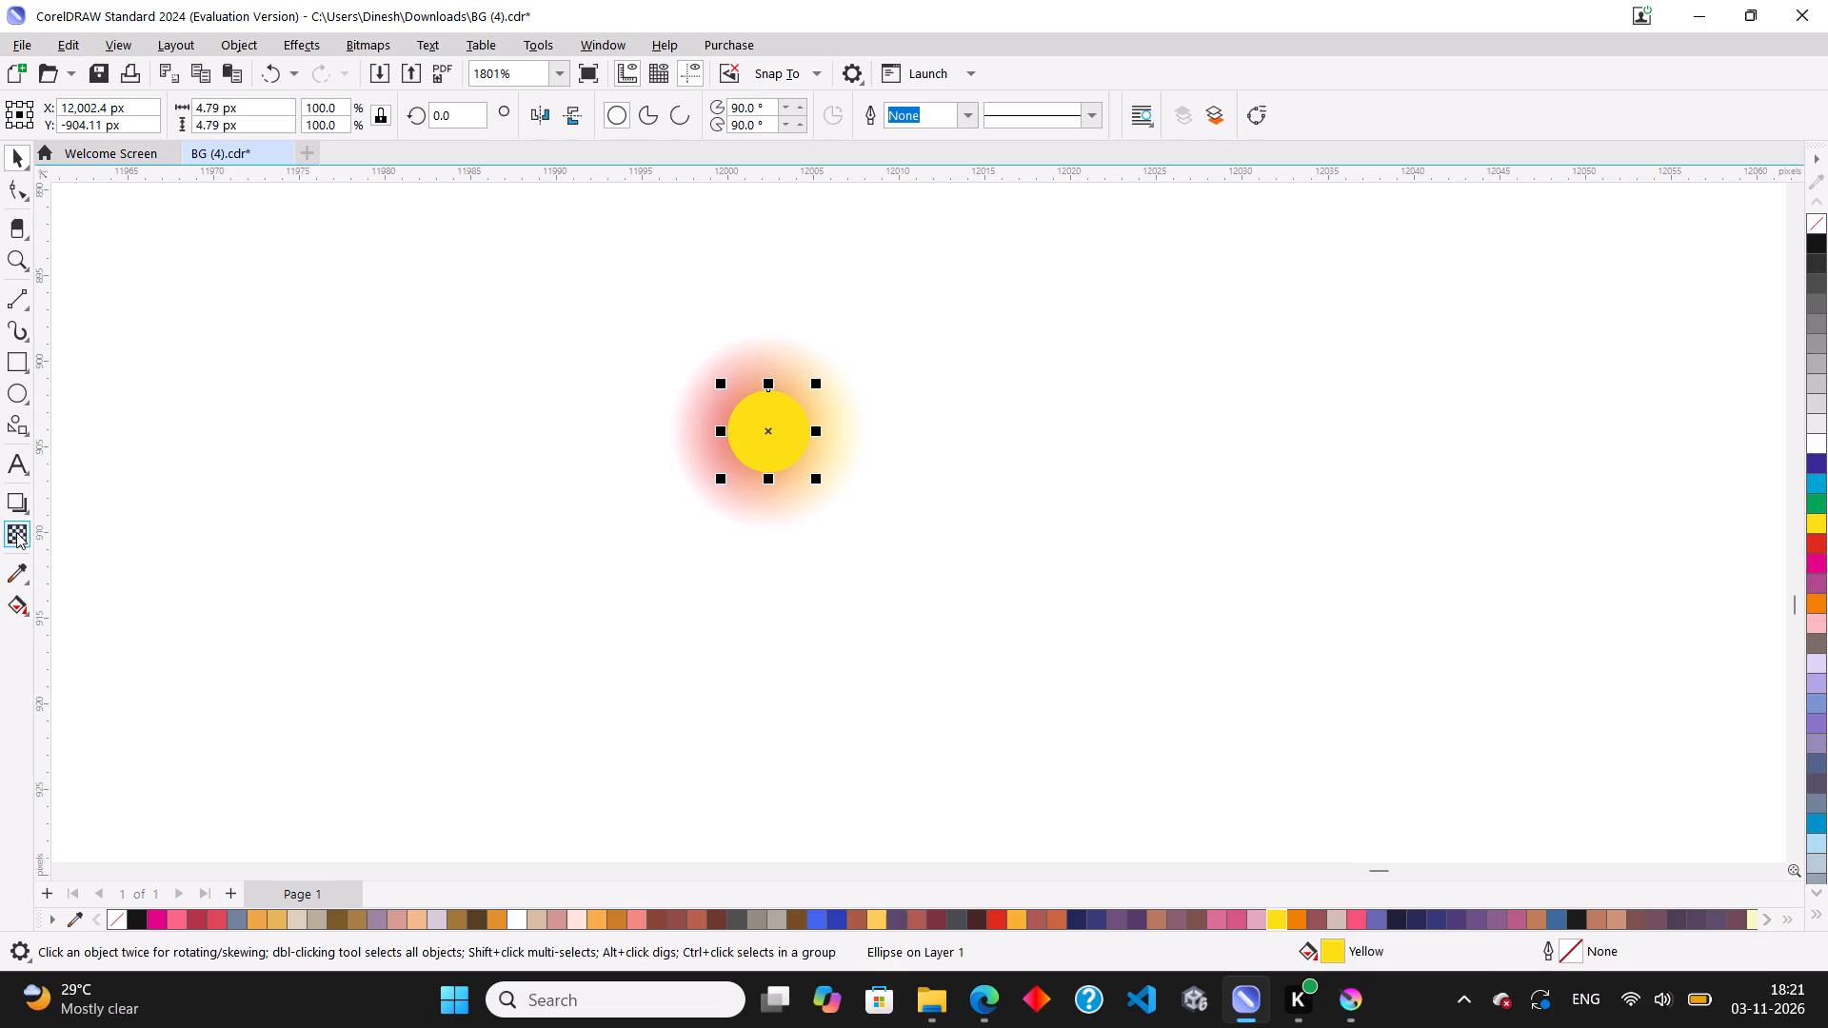
{"action": "left_click", "coordinate": [45, 105]}
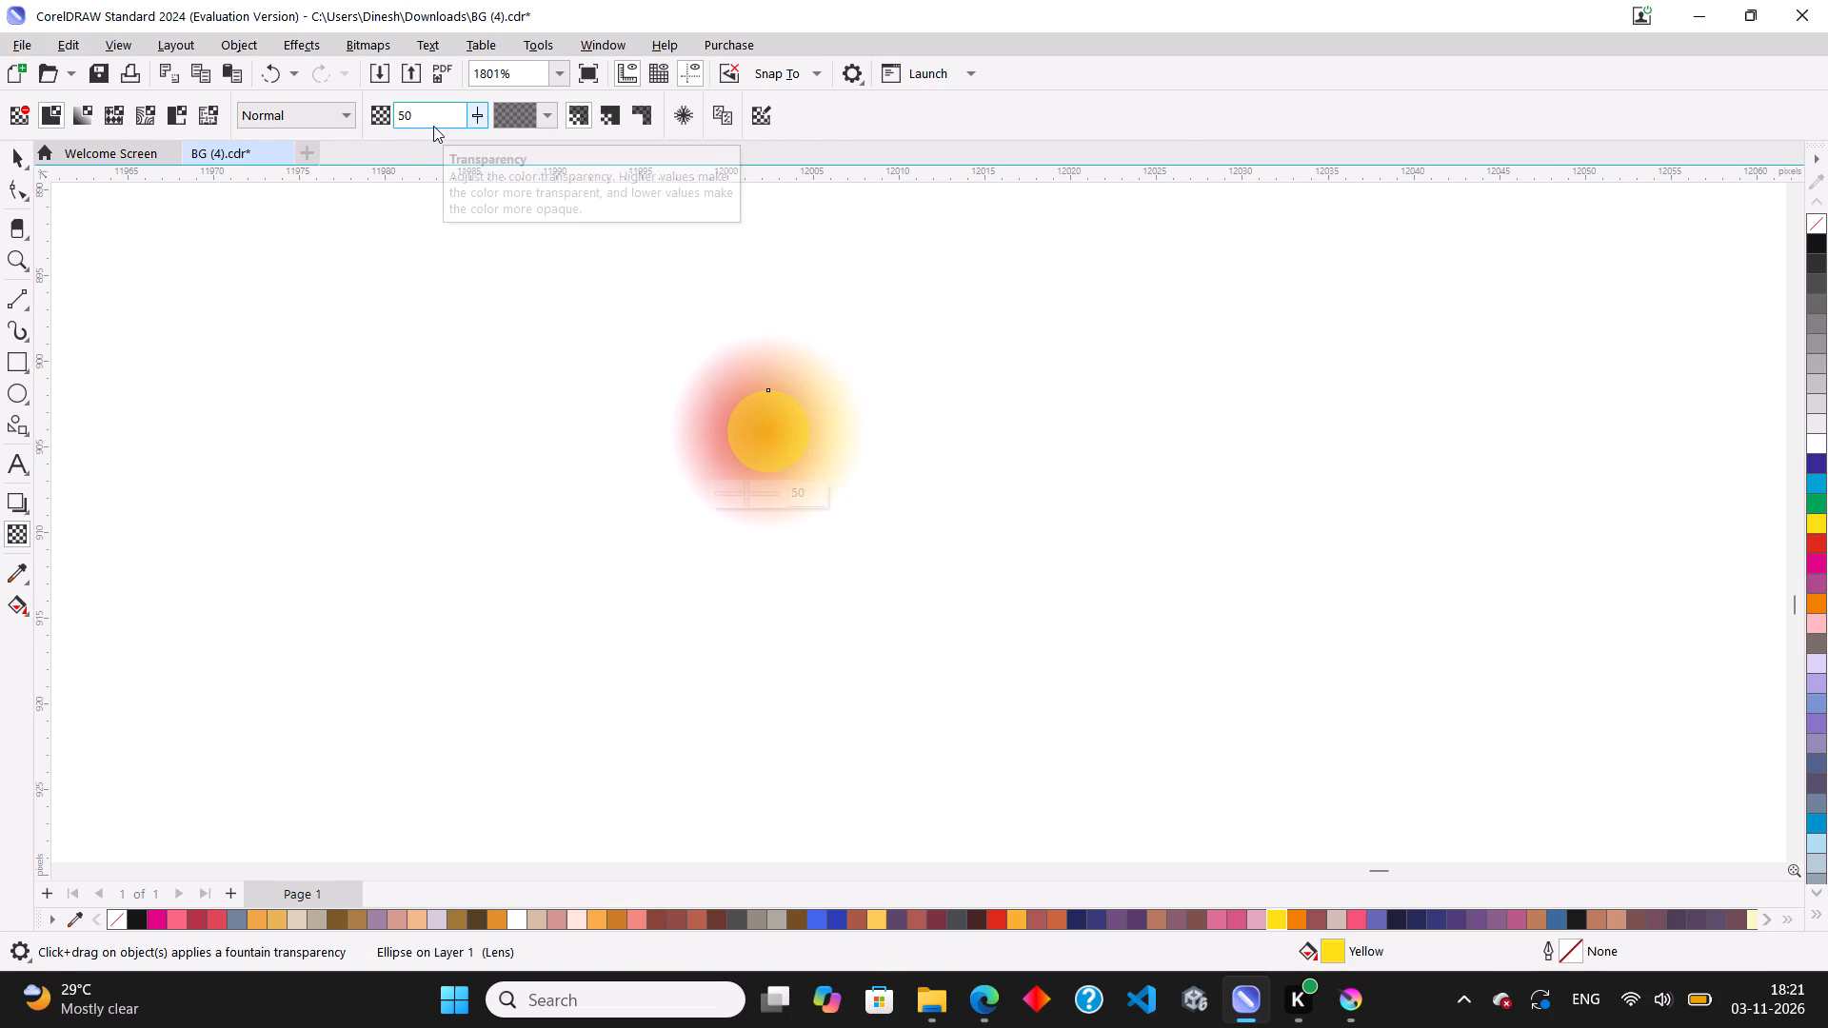
{"action": "left_click_drag", "start_coordinate": [433, 119], "coordinate": [395, 116]}
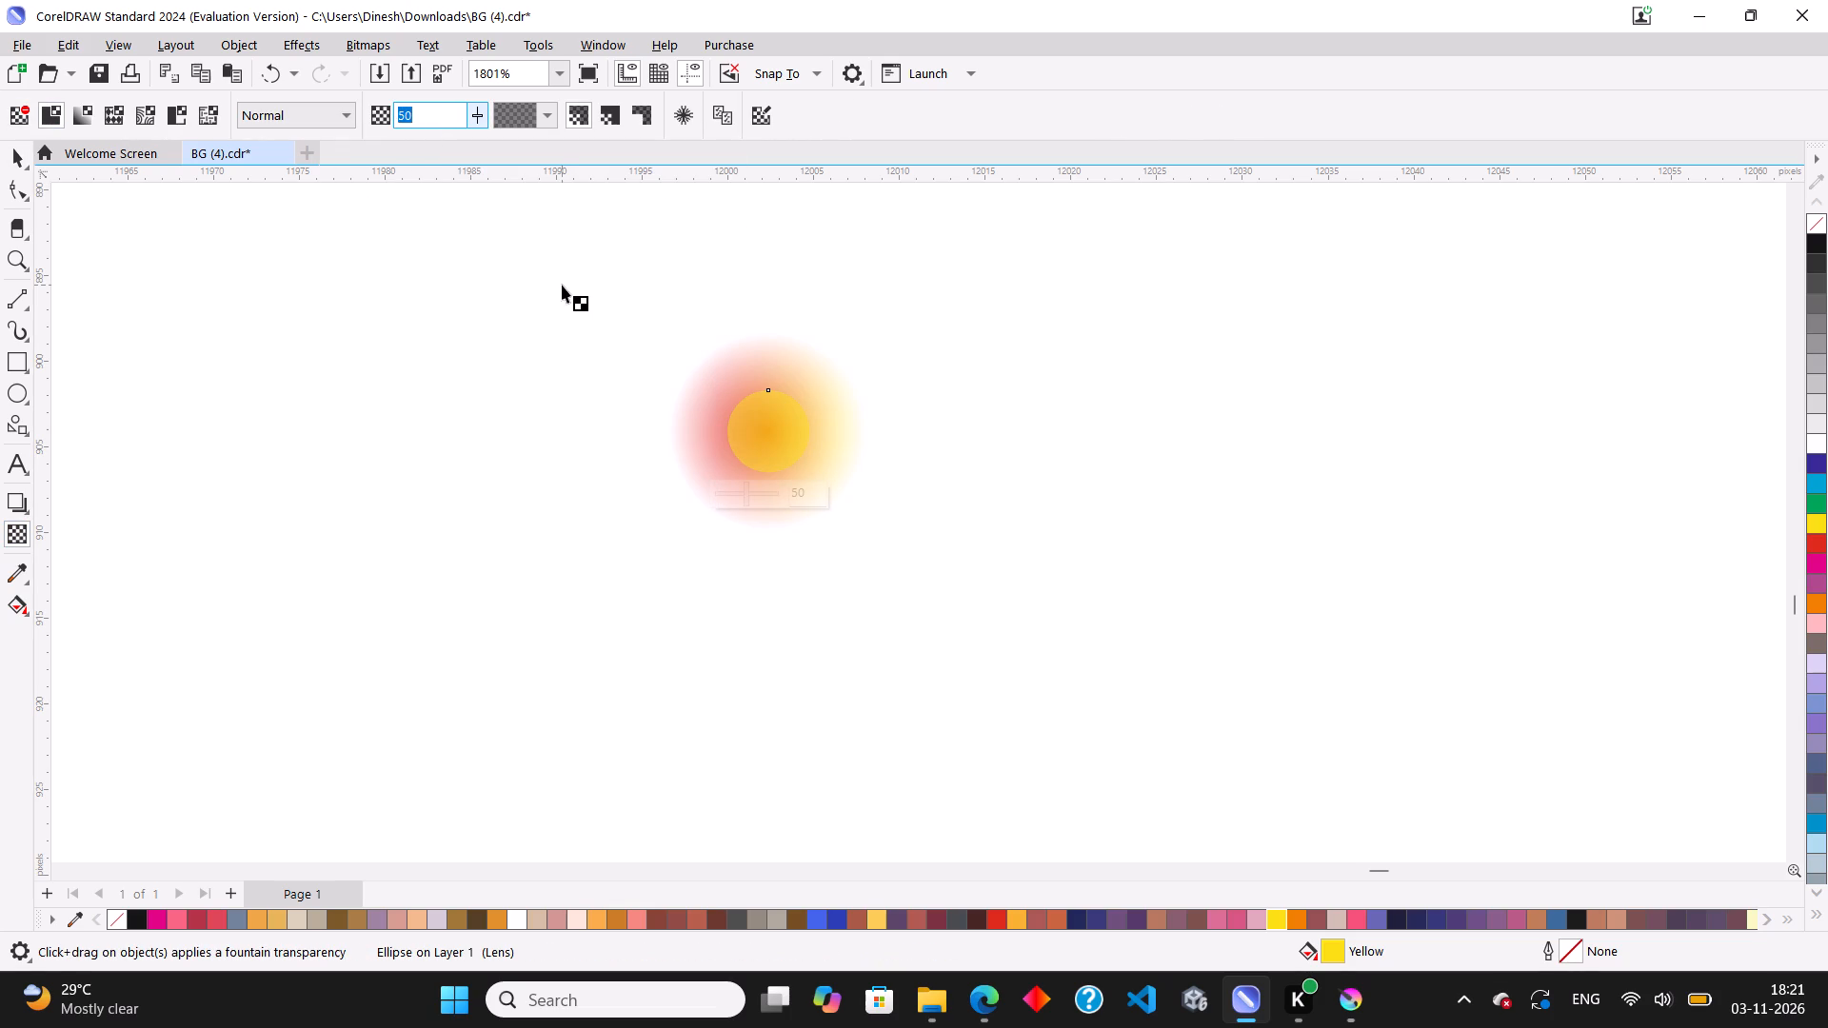
{"action": "key", "text": "Up"}
{"action": "key", "text": "Insert"}
{"action": "key", "text": "Return"}
{"action": "left_click_drag", "start_coordinate": [421, 115], "coordinate": [229, 158]}
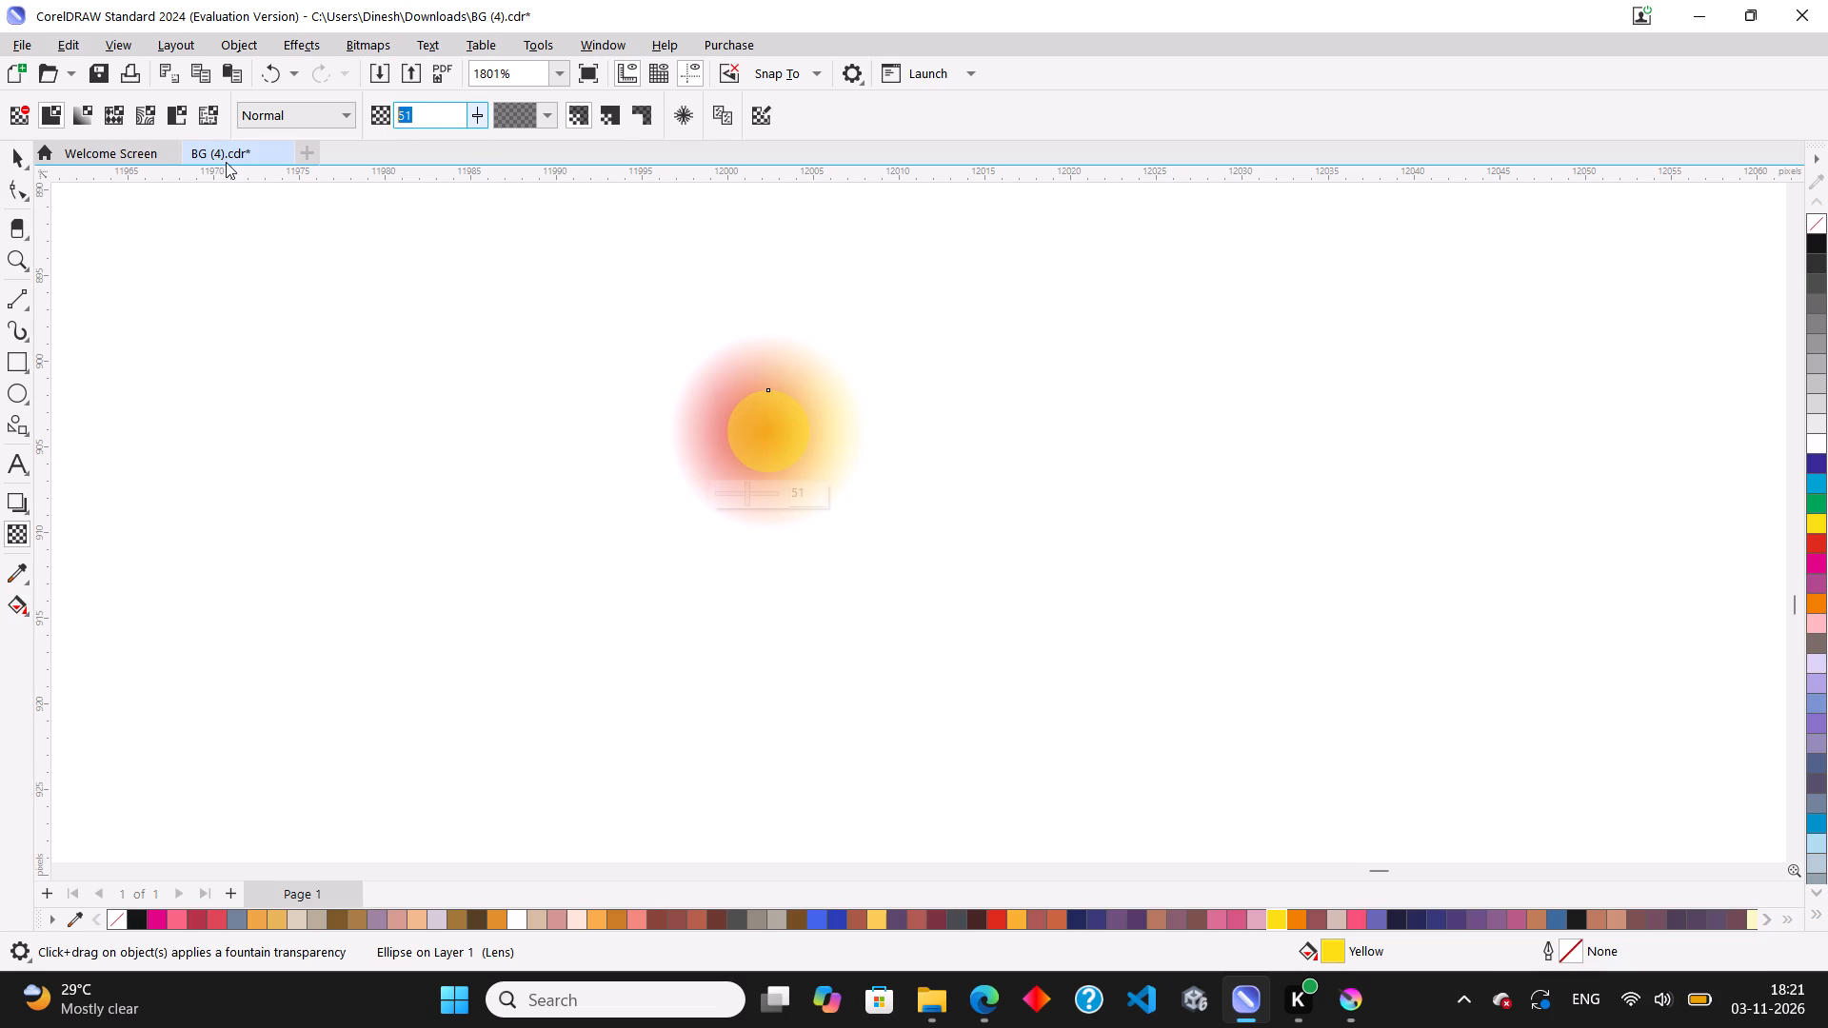
{"action": "type", "text": "80"}
{"action": "key", "text": "Return"}
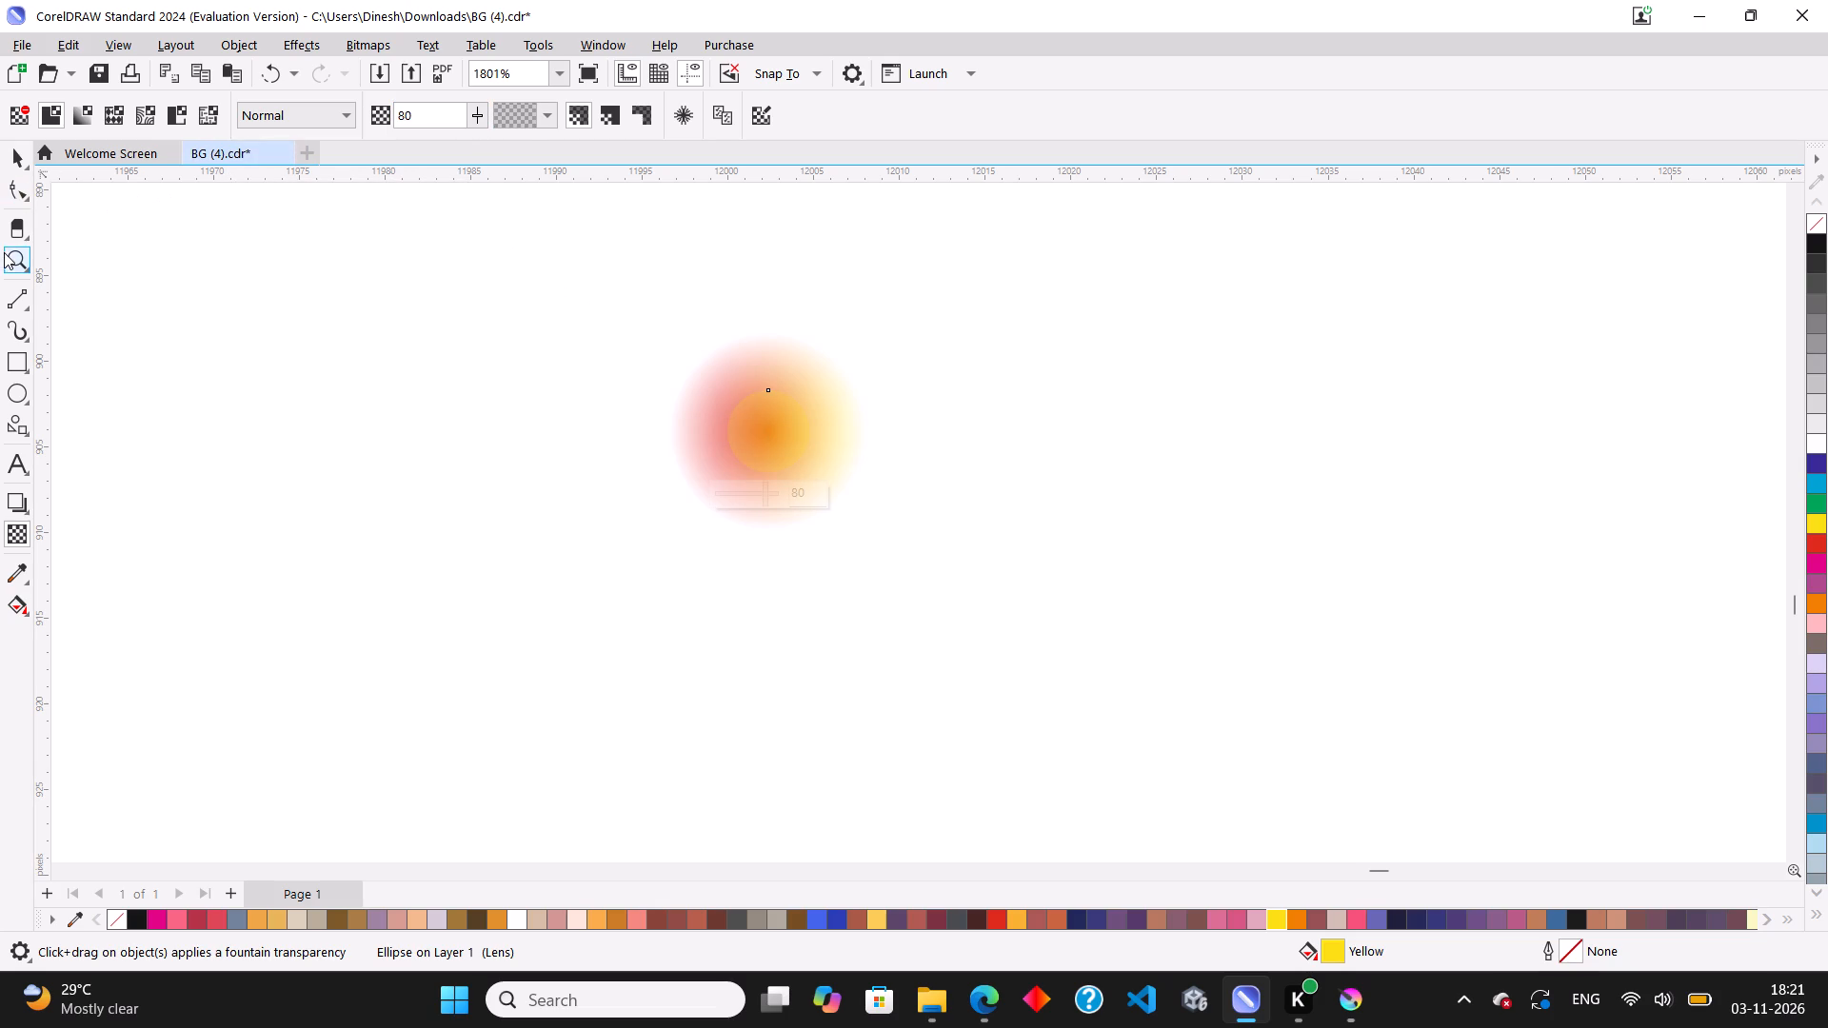
{"action": "left_click", "coordinate": [17, 167]}
{"action": "scroll", "coordinate": [317, 401], "scroll_direction": "down", "scroll_amount": 9}
{"action": "left_click", "coordinate": [439, 368]}
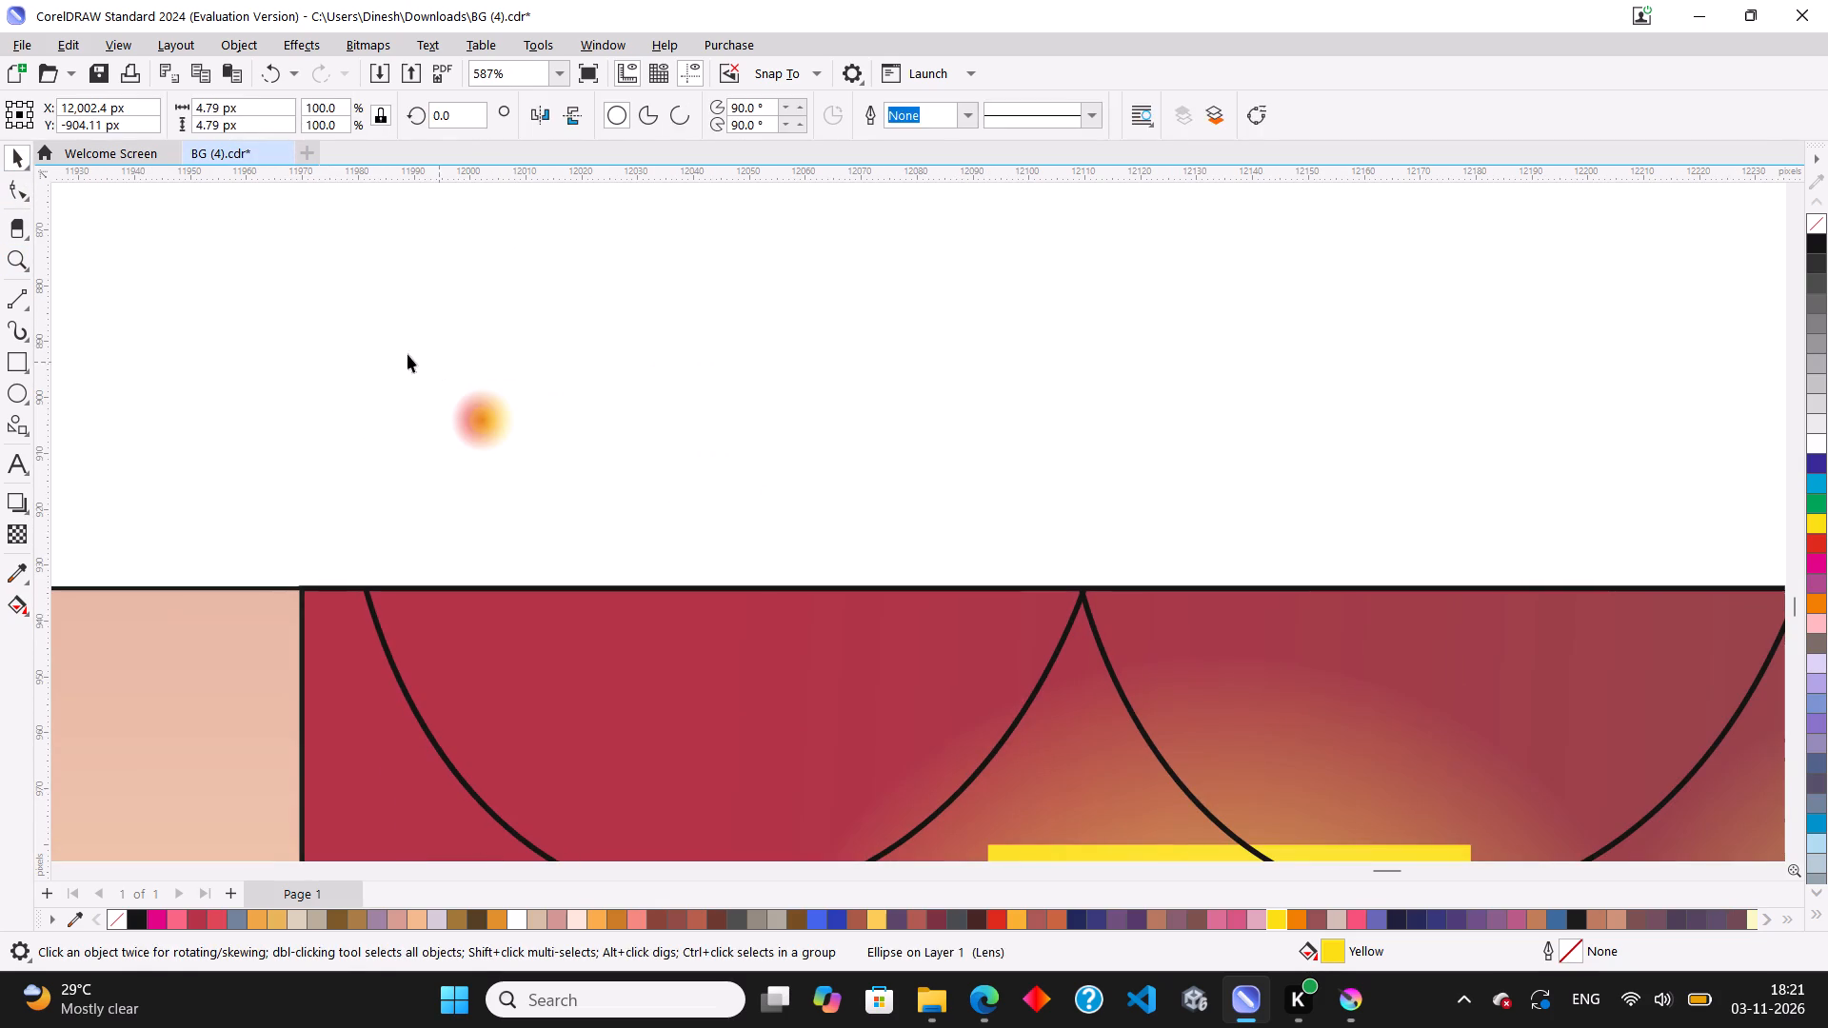
Group the small yellow circle with the glow circle into one light.
{"action": "left_click_drag", "start_coordinate": [404, 351], "coordinate": [566, 482]}
{"action": "key", "text": "ctrl+g"}
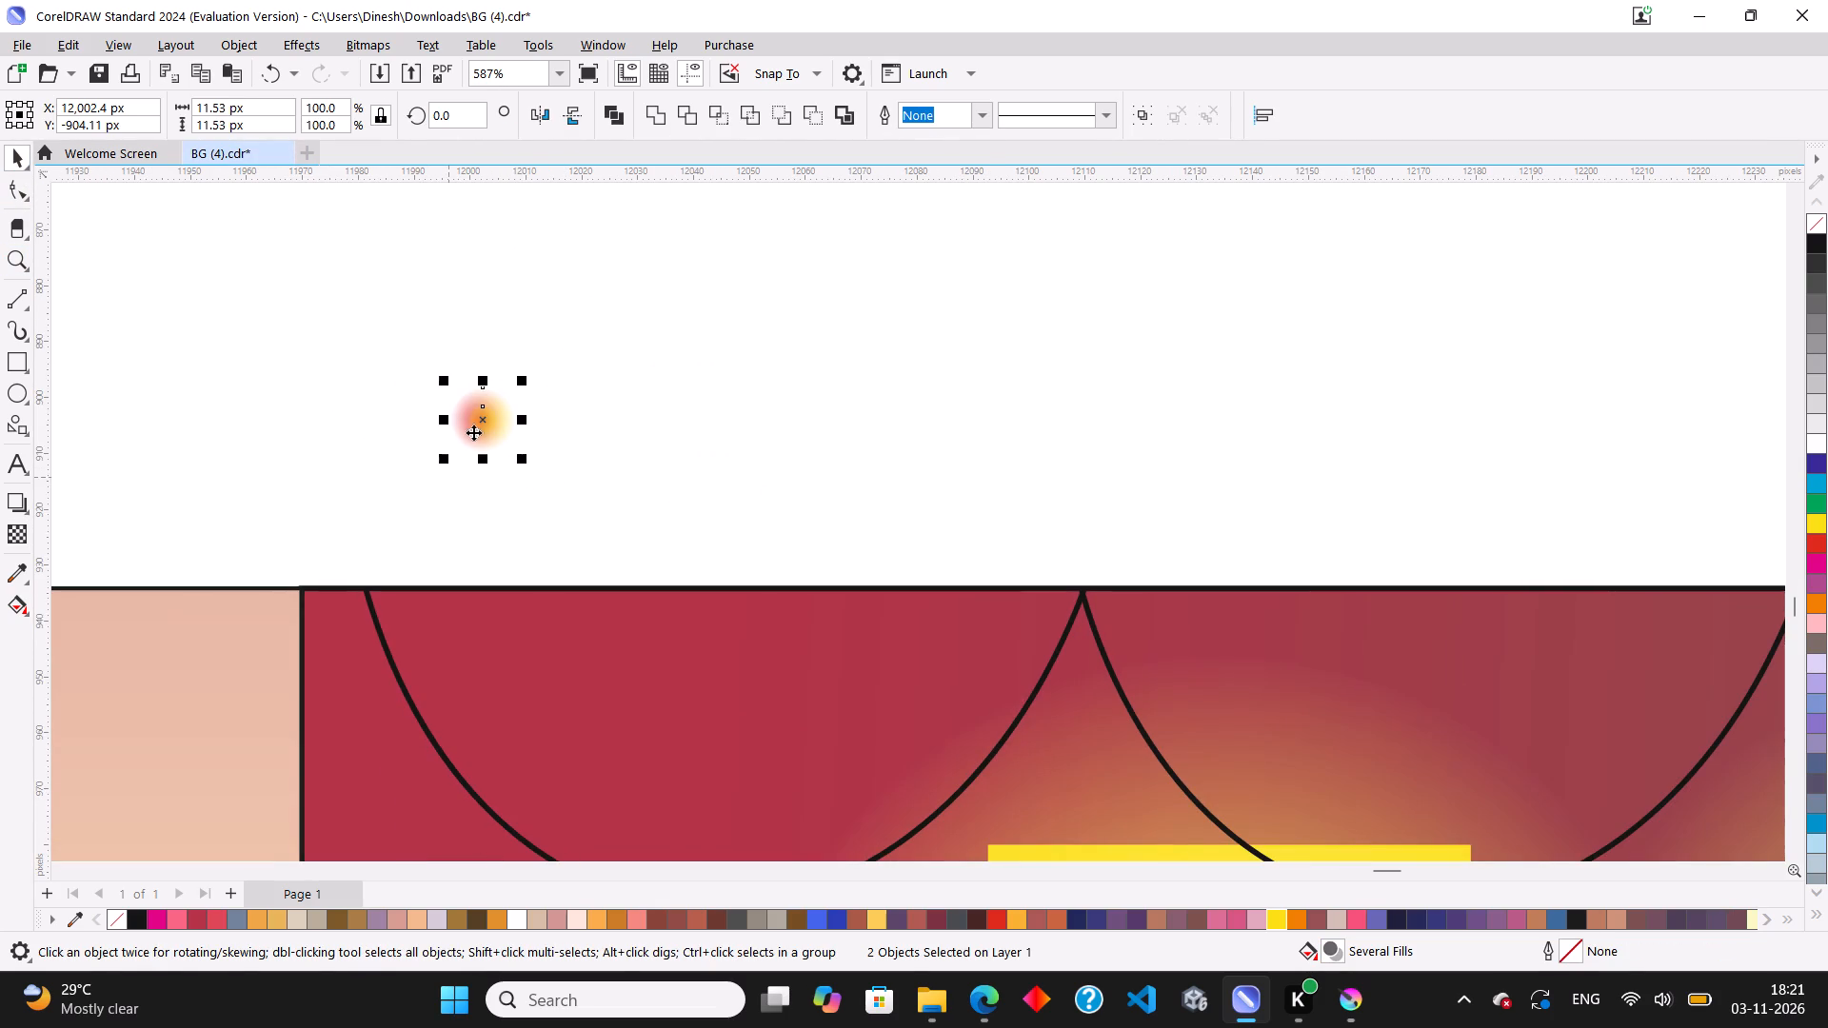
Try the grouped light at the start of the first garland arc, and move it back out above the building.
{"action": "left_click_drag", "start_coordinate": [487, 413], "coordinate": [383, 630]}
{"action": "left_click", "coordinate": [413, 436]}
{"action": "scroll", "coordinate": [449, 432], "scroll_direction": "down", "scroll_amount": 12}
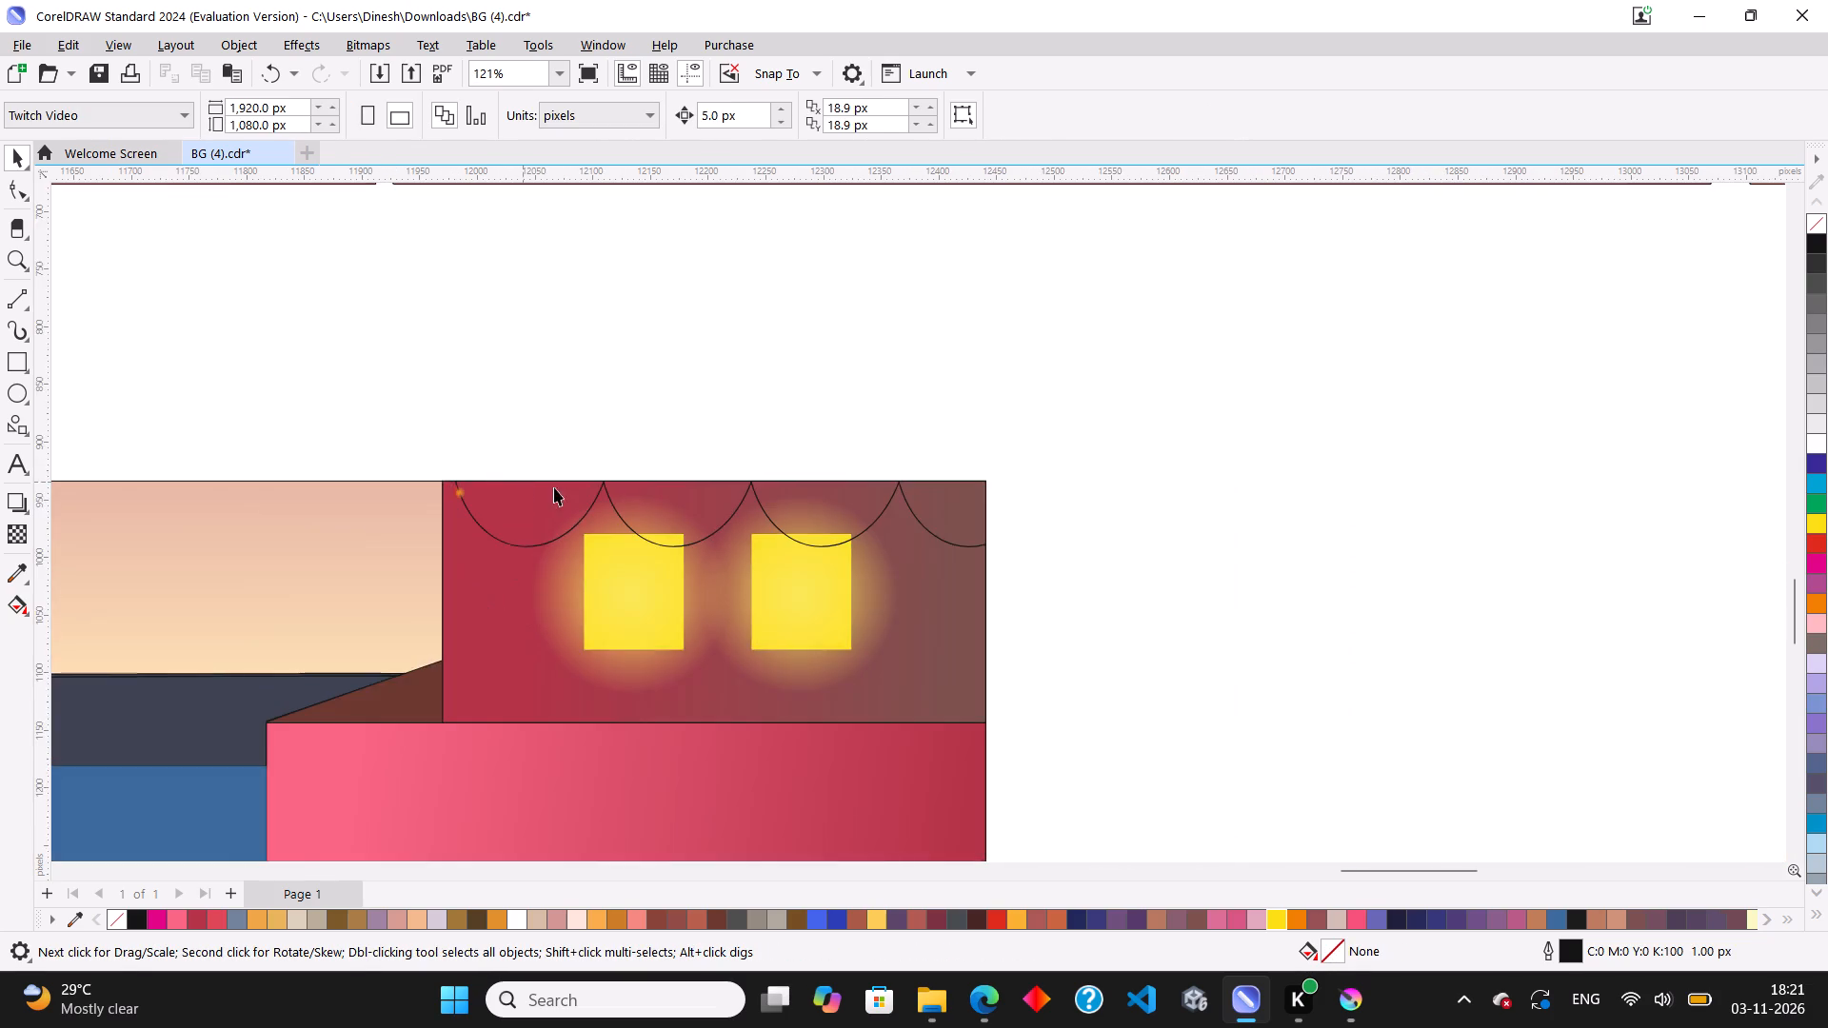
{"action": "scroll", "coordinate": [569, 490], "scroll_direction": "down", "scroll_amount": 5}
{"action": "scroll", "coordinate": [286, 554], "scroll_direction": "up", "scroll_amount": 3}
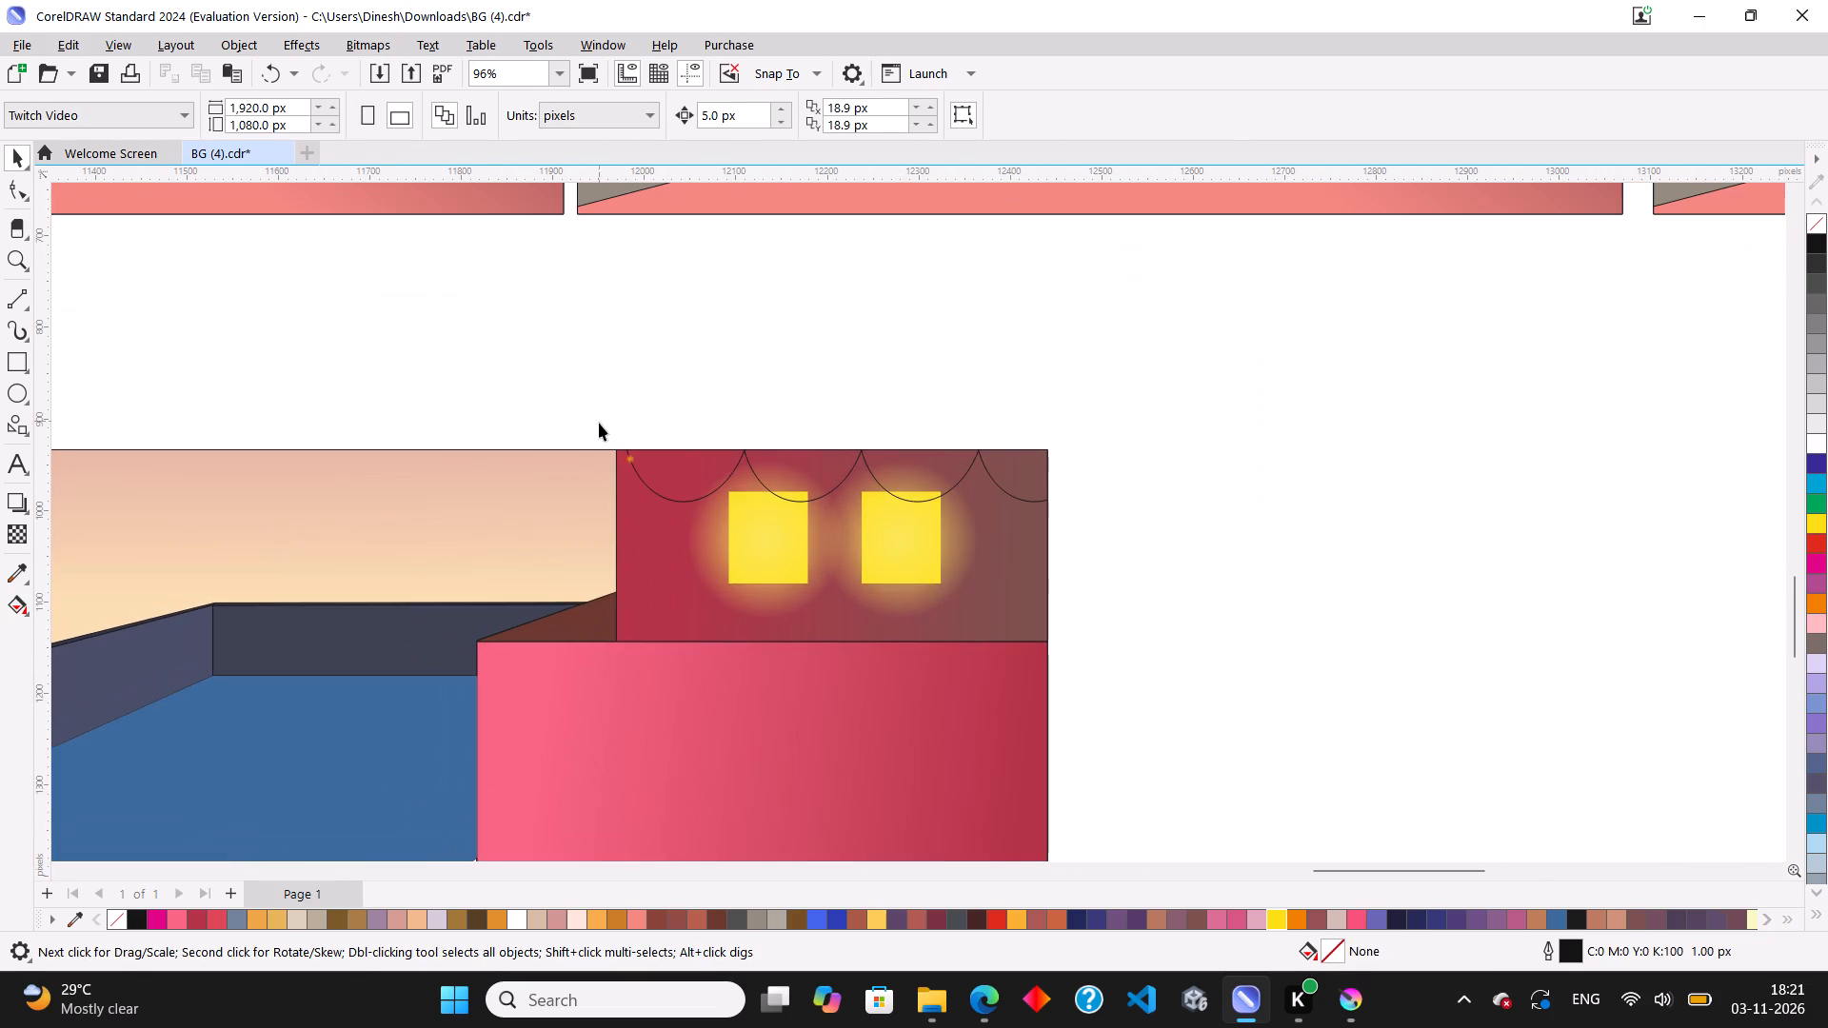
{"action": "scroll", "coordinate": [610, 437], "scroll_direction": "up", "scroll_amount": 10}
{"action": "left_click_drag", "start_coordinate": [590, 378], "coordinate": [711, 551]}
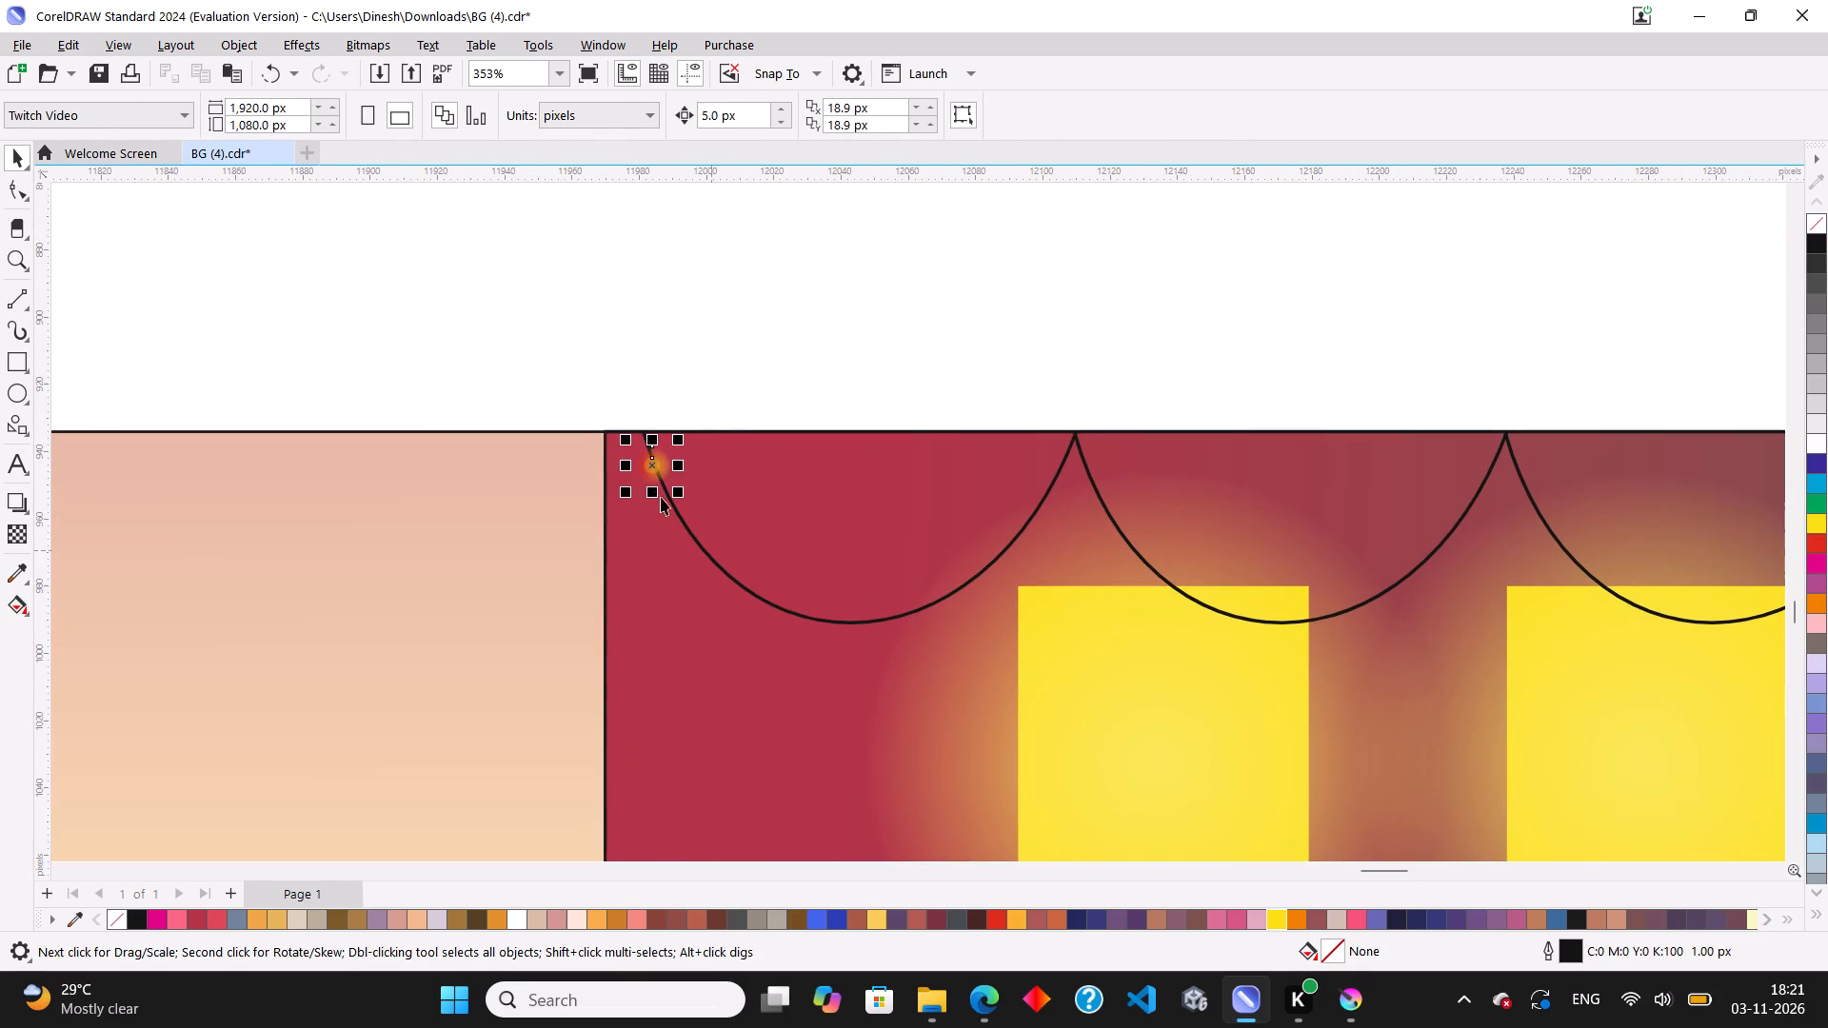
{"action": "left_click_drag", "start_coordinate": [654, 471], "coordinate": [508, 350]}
Replace the grouped light's fill with a uniform yellow.
{"action": "scroll", "coordinate": [511, 336], "scroll_direction": "up", "scroll_amount": 8}
{"action": "left_click", "coordinate": [638, 319]}
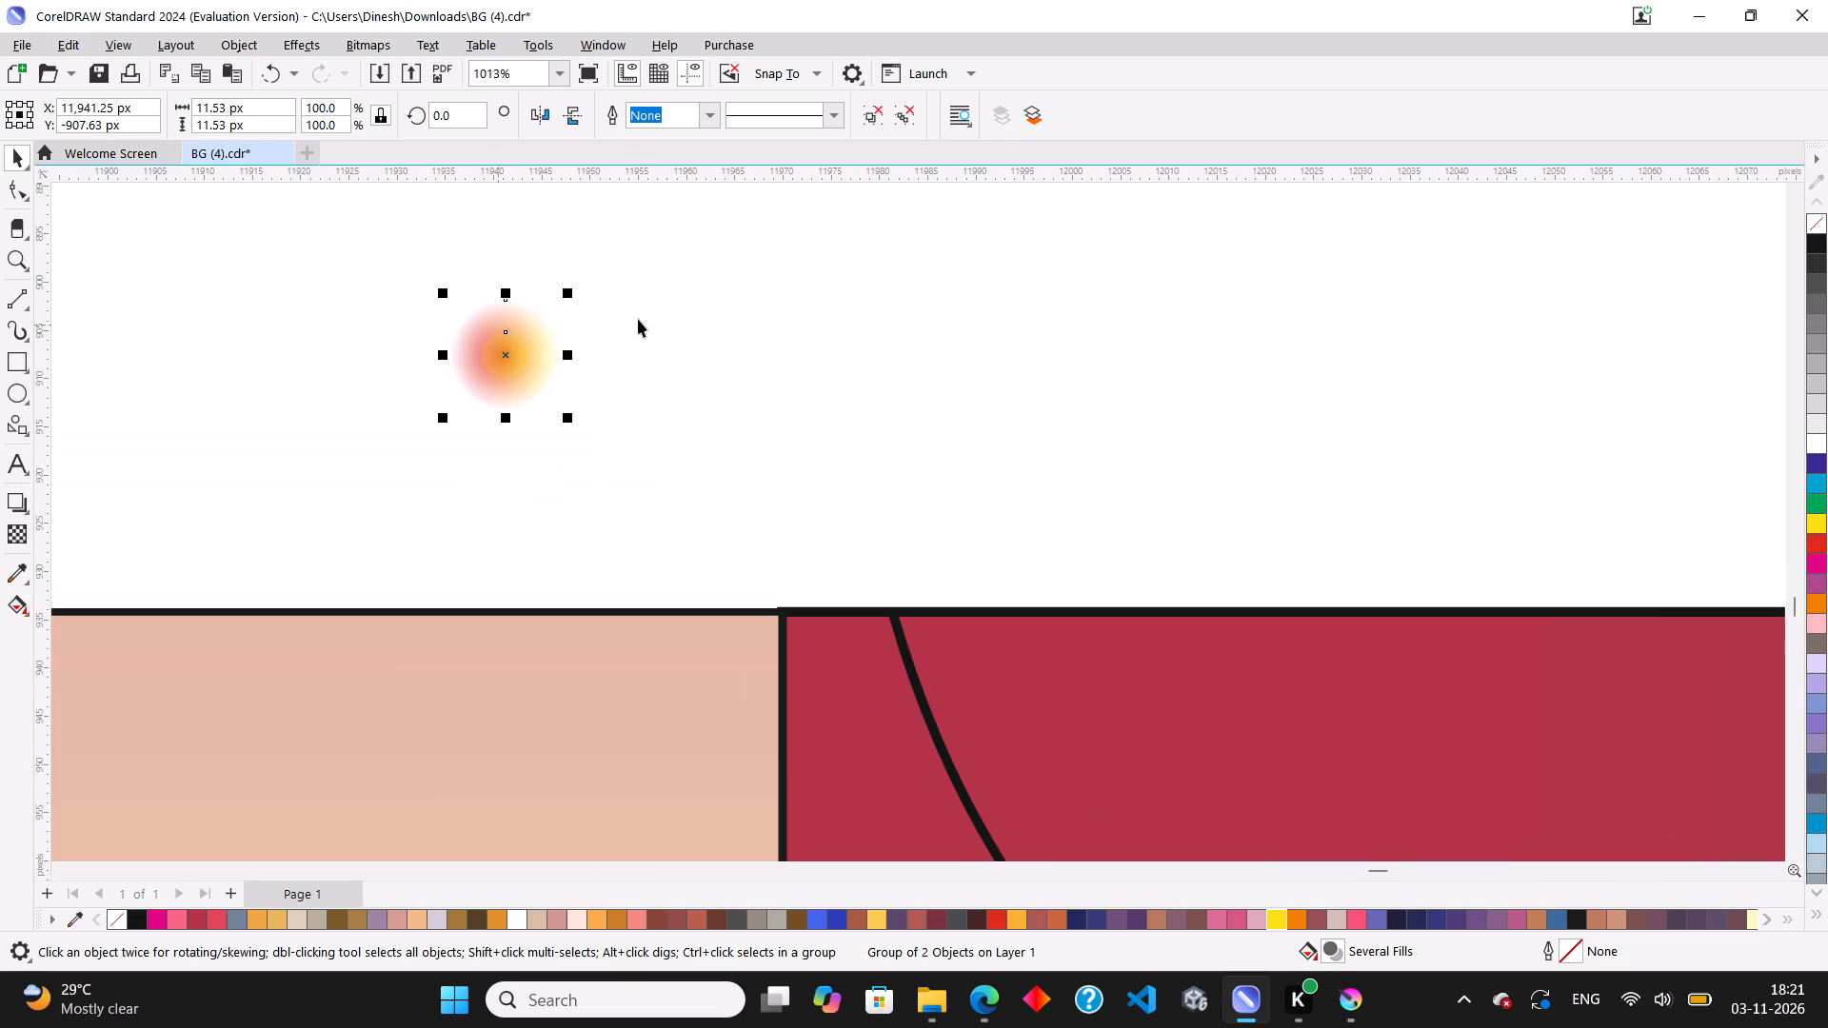
{"action": "left_click", "coordinate": [523, 384]}
{"action": "left_click", "coordinate": [10, 601]}
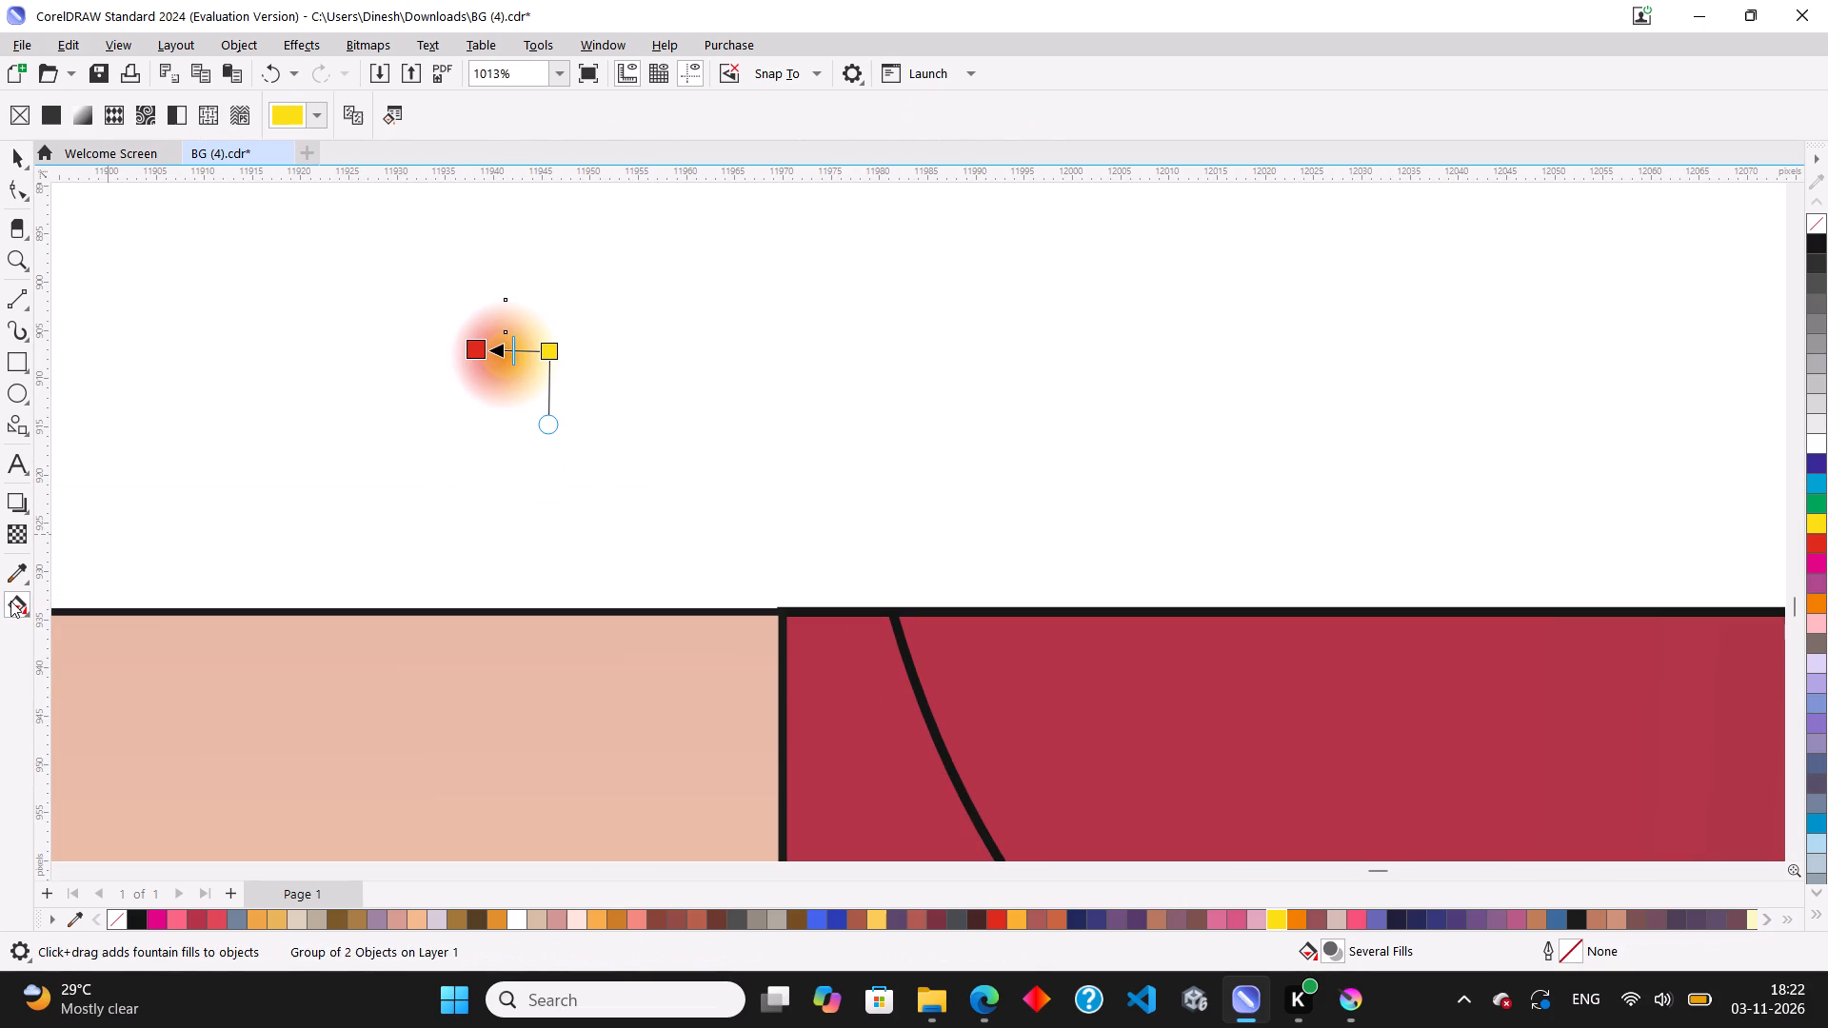
{"action": "left_click", "coordinate": [17, 118]}
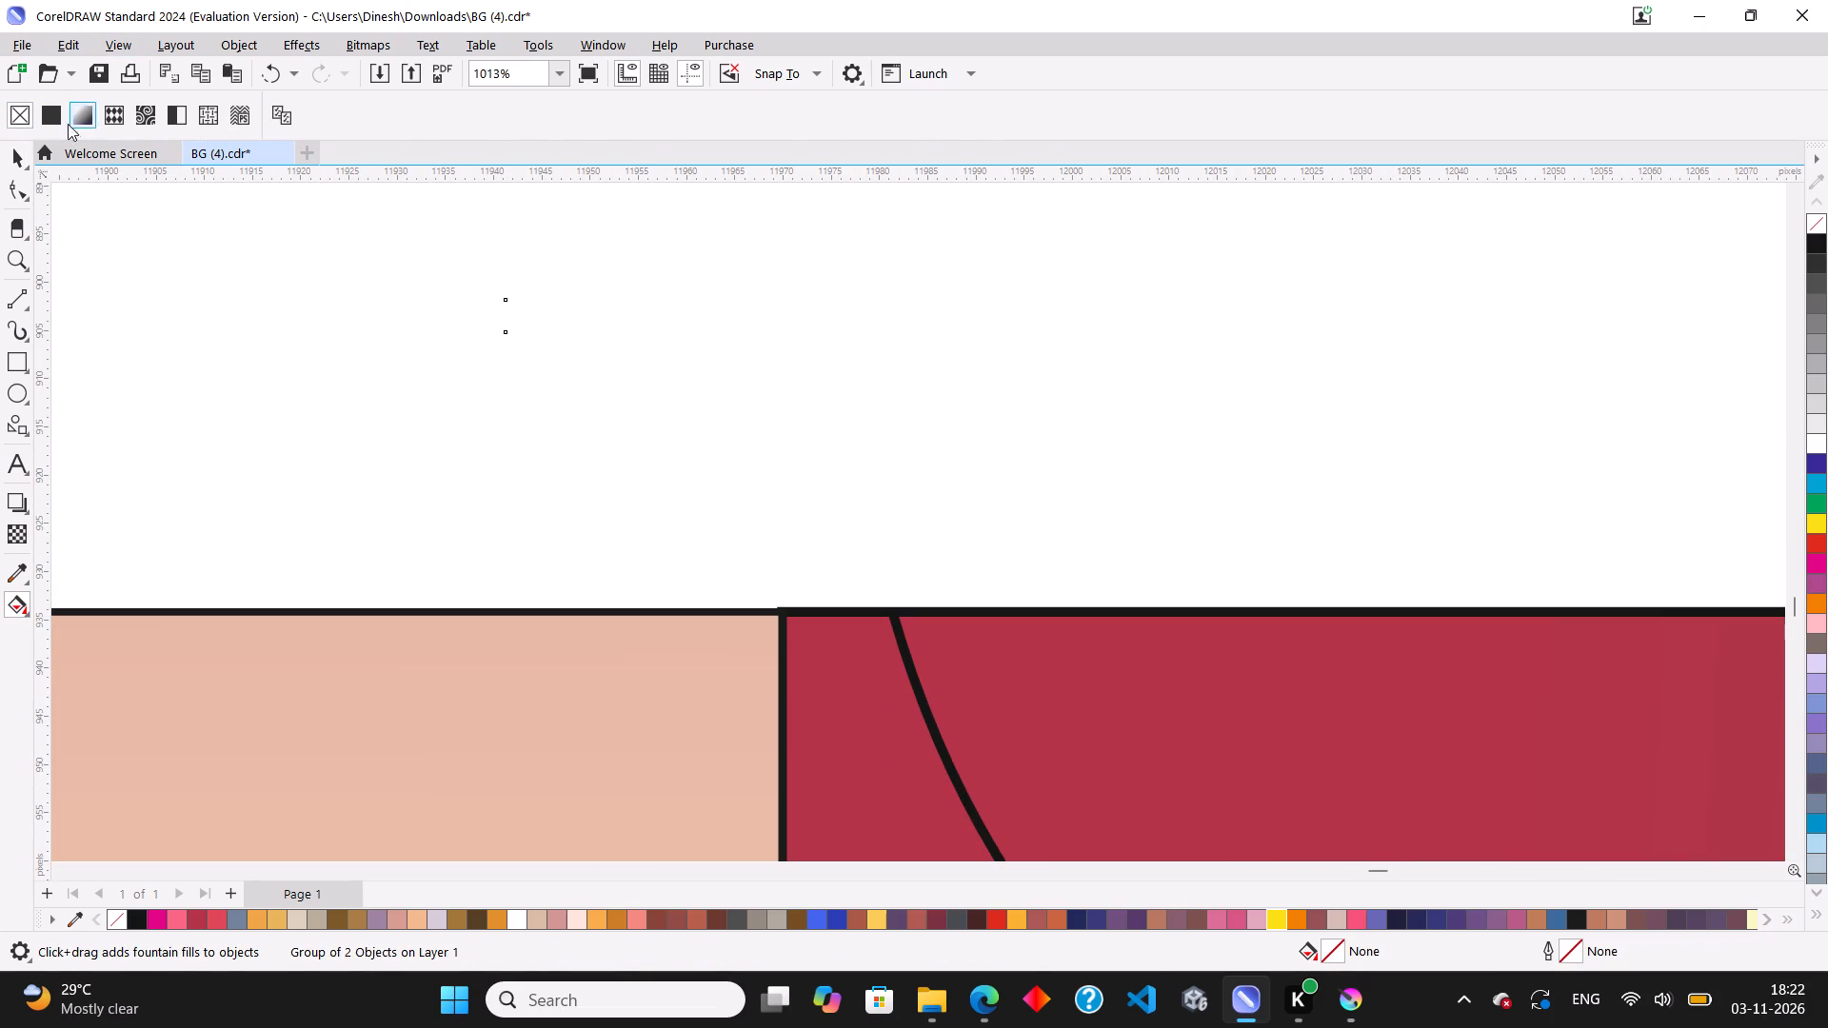
{"action": "left_click", "coordinate": [46, 112]}
{"action": "left_click", "coordinate": [7, 159]}
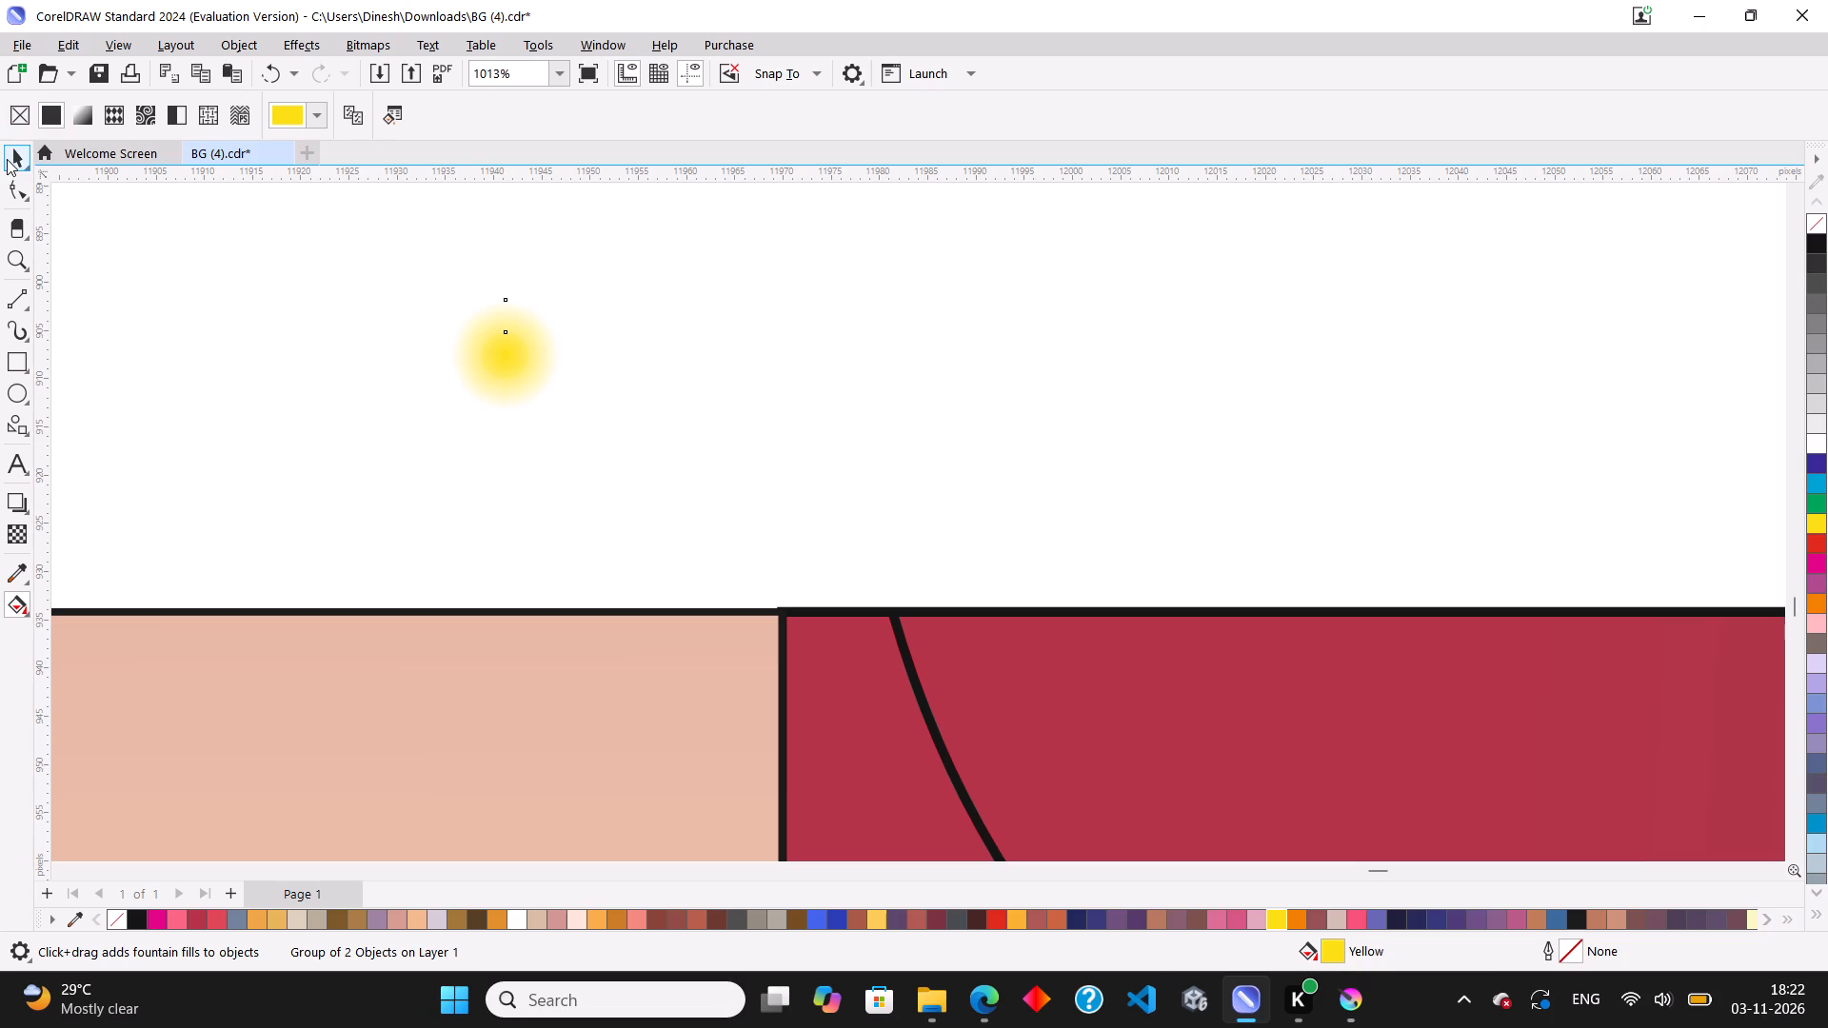
Move the yellow light onto the upper end of the first garland arc on the red building.
{"action": "left_click", "coordinate": [324, 420]}
{"action": "scroll", "coordinate": [470, 377], "scroll_direction": "down", "scroll_amount": 4}
{"action": "left_click_drag", "start_coordinate": [360, 267], "coordinate": [619, 442]}
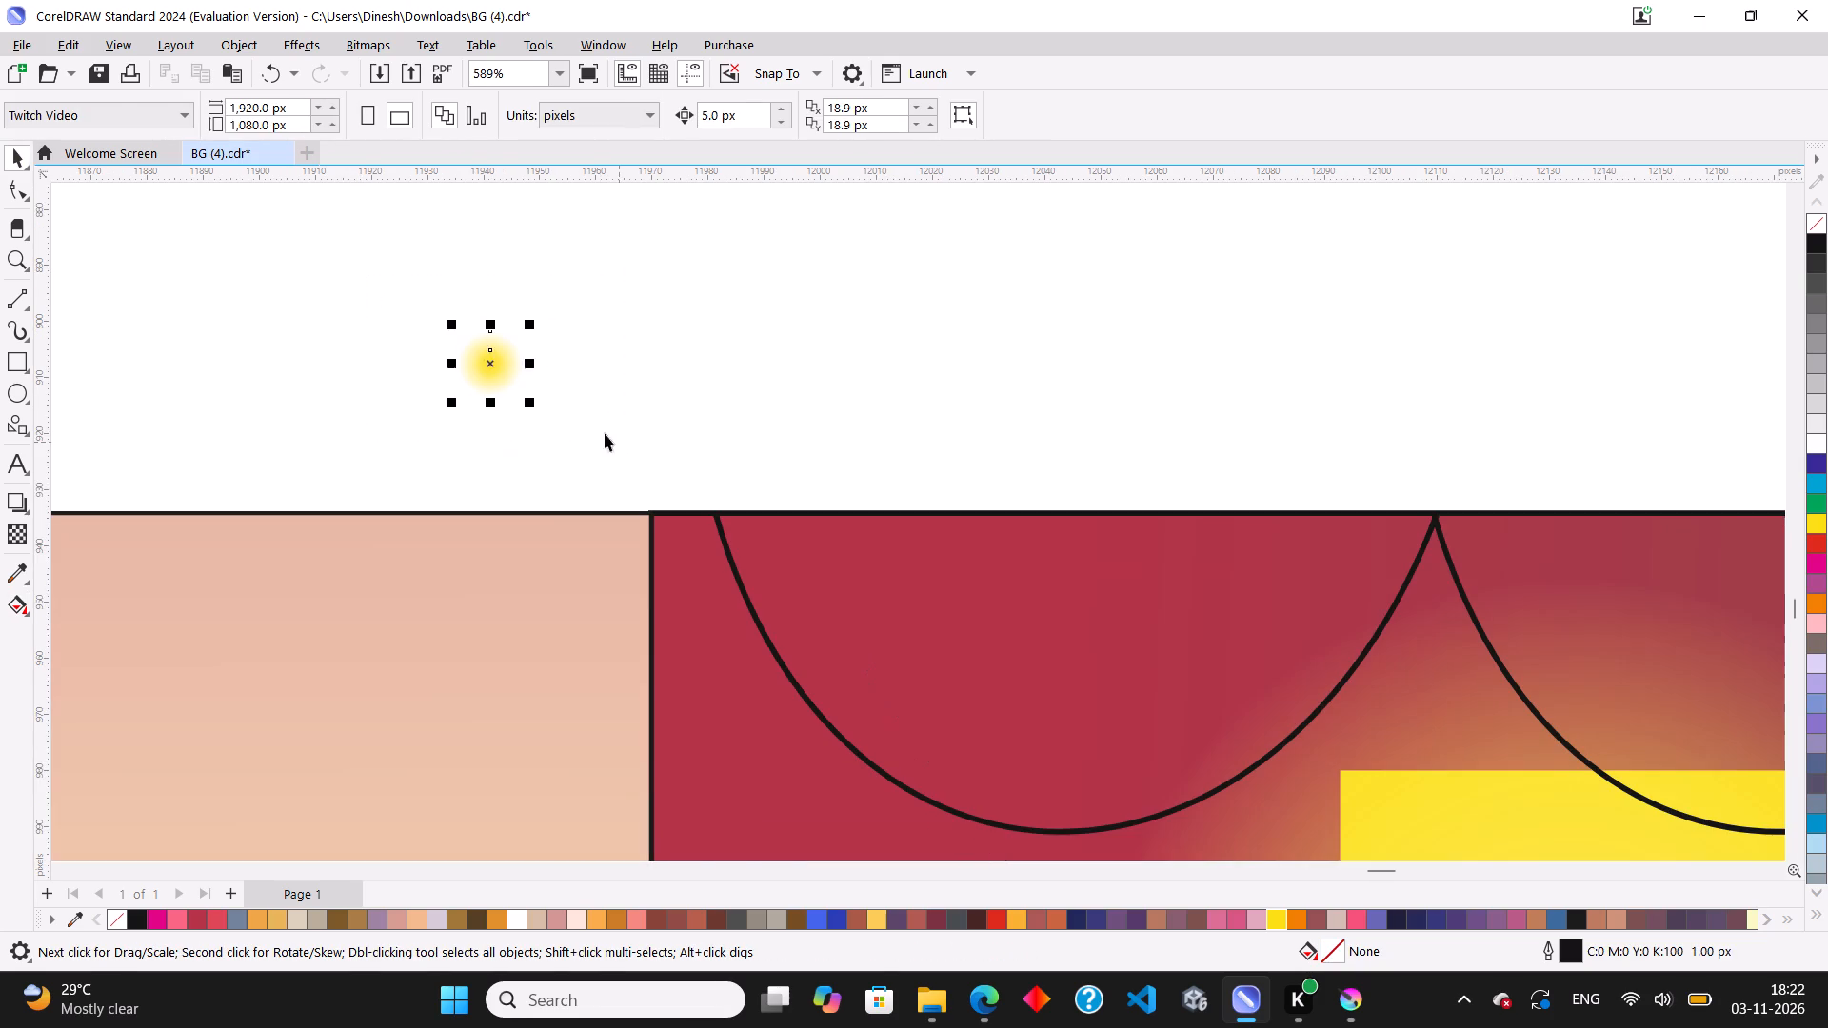
{"action": "left_click_drag", "start_coordinate": [487, 363], "coordinate": [725, 554]}
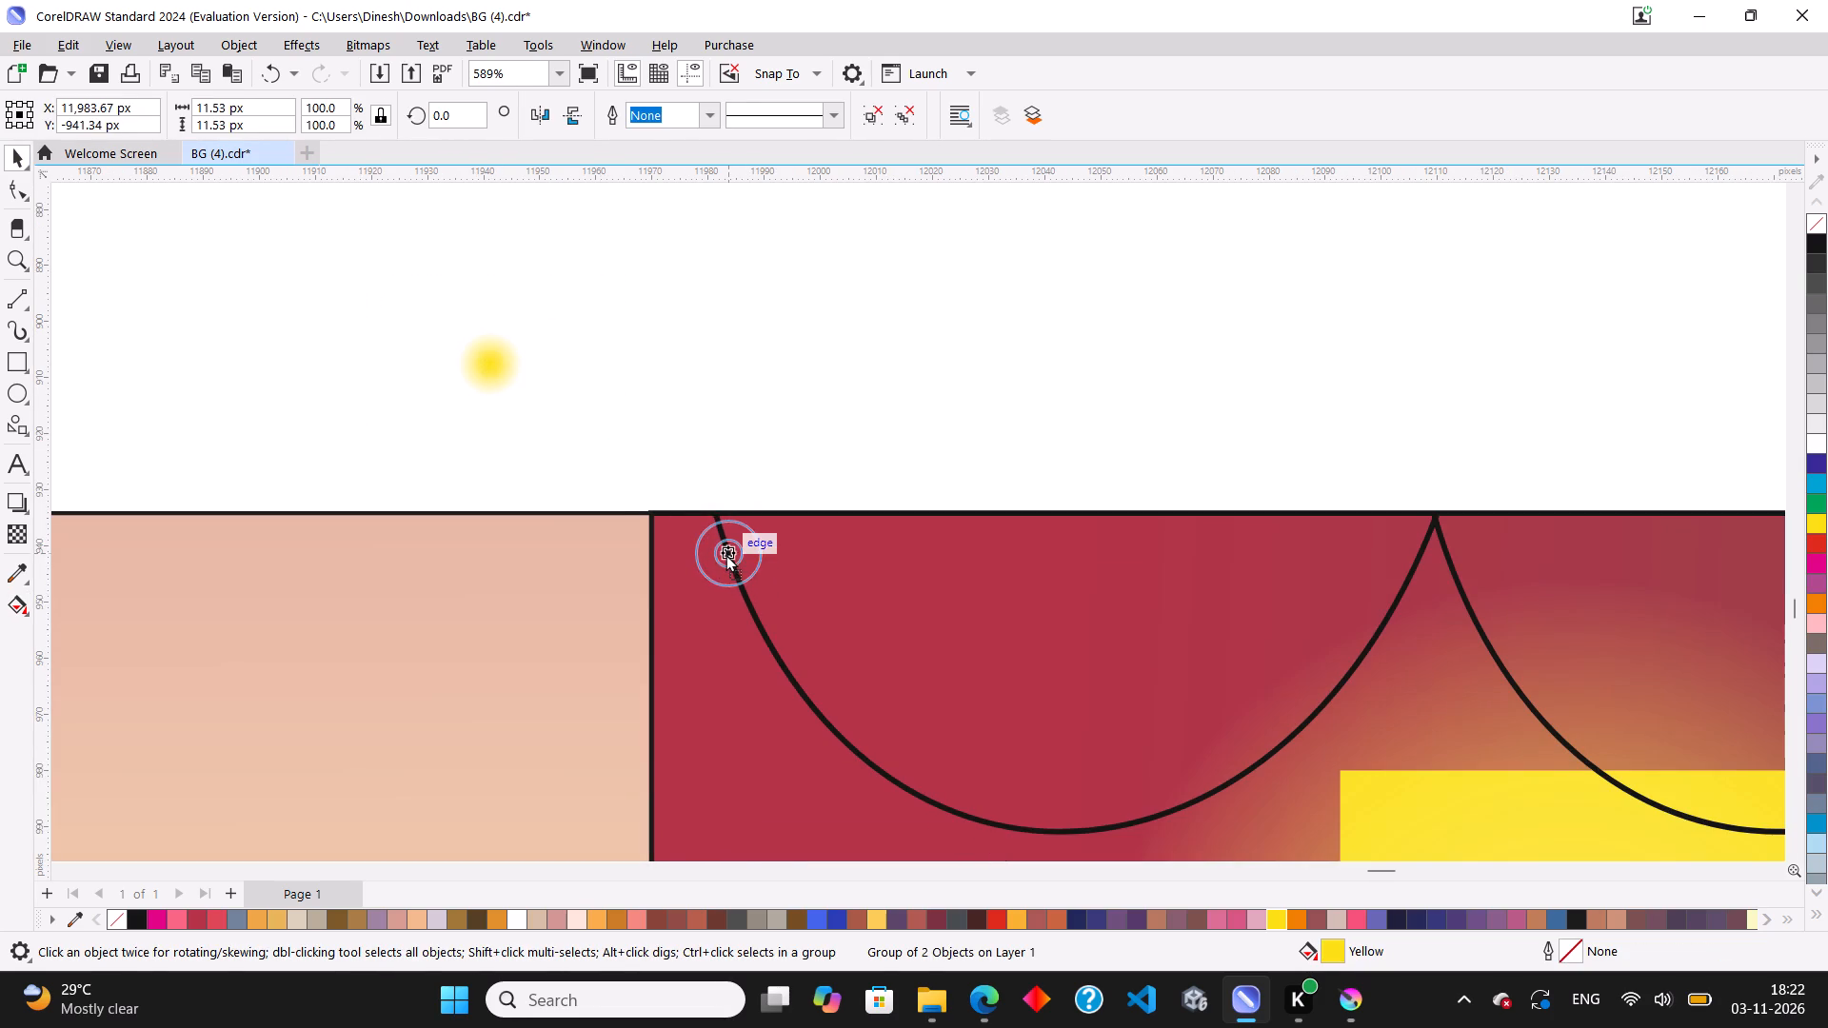
{"action": "left_click_drag", "start_coordinate": [725, 554], "coordinate": [723, 552]}
{"action": "left_click", "coordinate": [610, 430]}
{"action": "scroll", "coordinate": [608, 429], "scroll_direction": "down", "scroll_amount": 15}
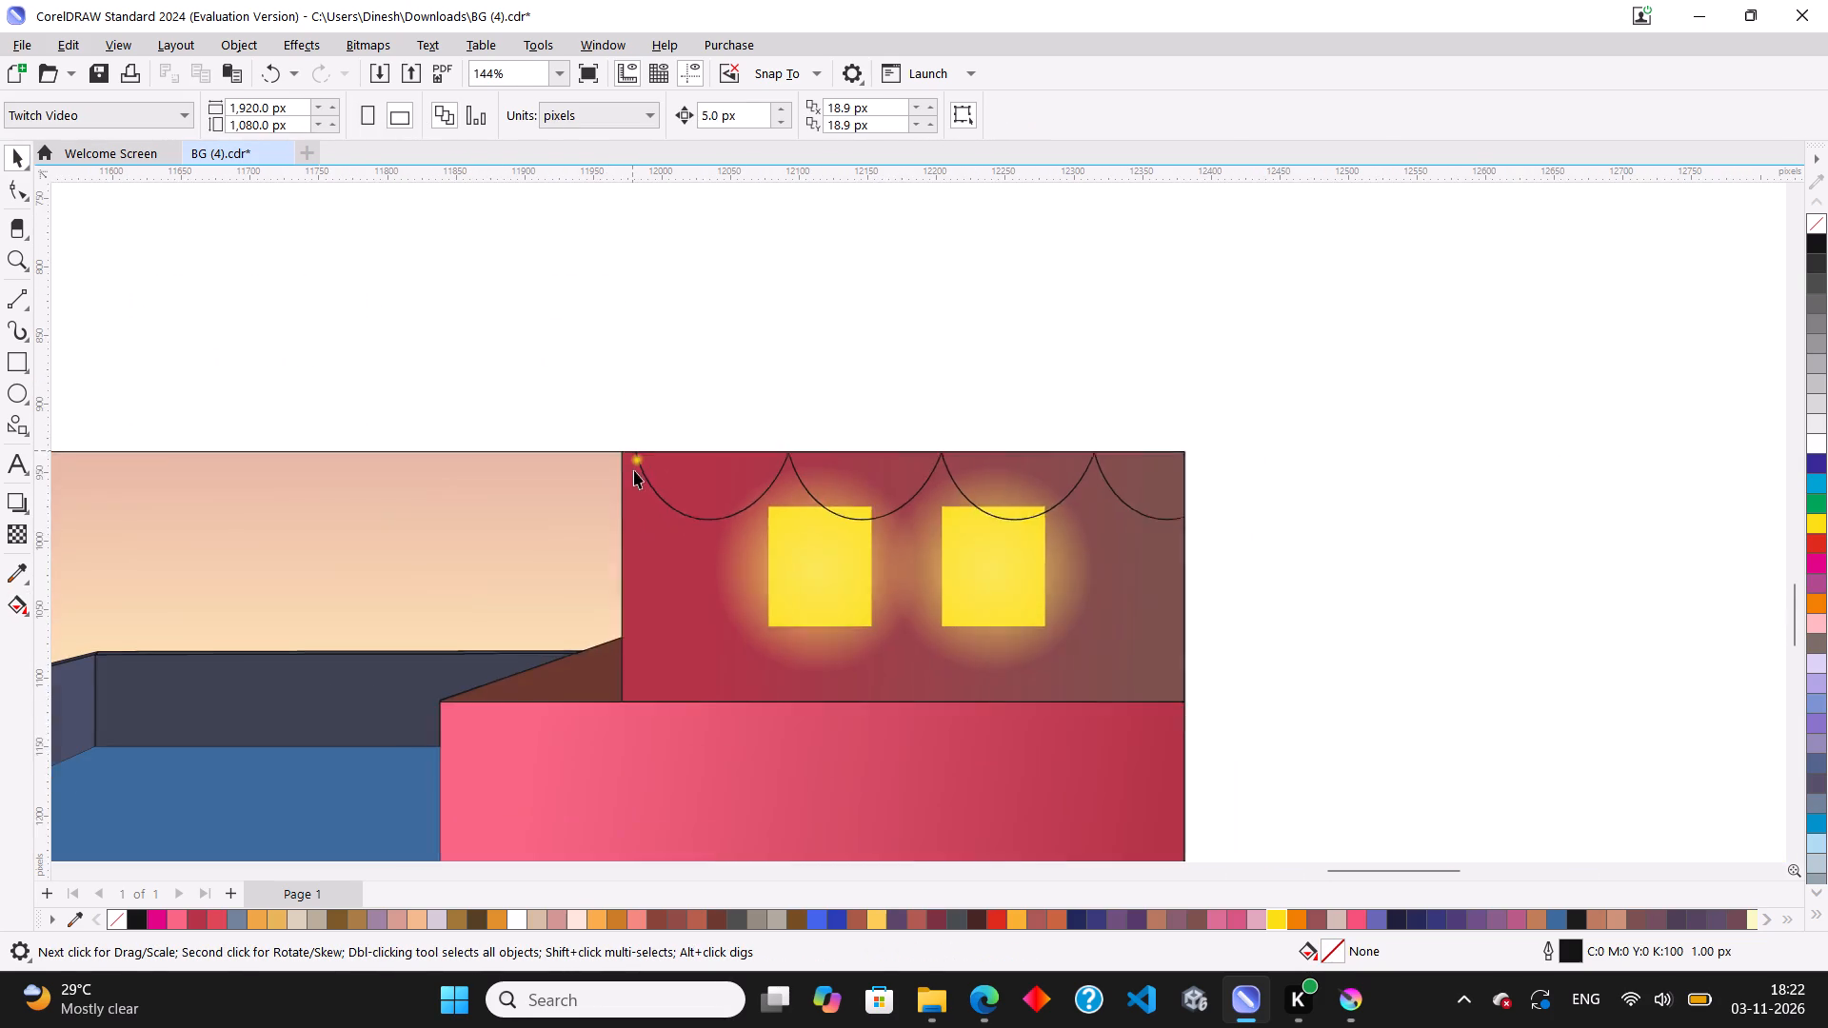
{"action": "scroll", "coordinate": [685, 524], "scroll_direction": "down", "scroll_amount": 4}
{"action": "scroll", "coordinate": [532, 668], "scroll_direction": "up", "scroll_amount": 4}
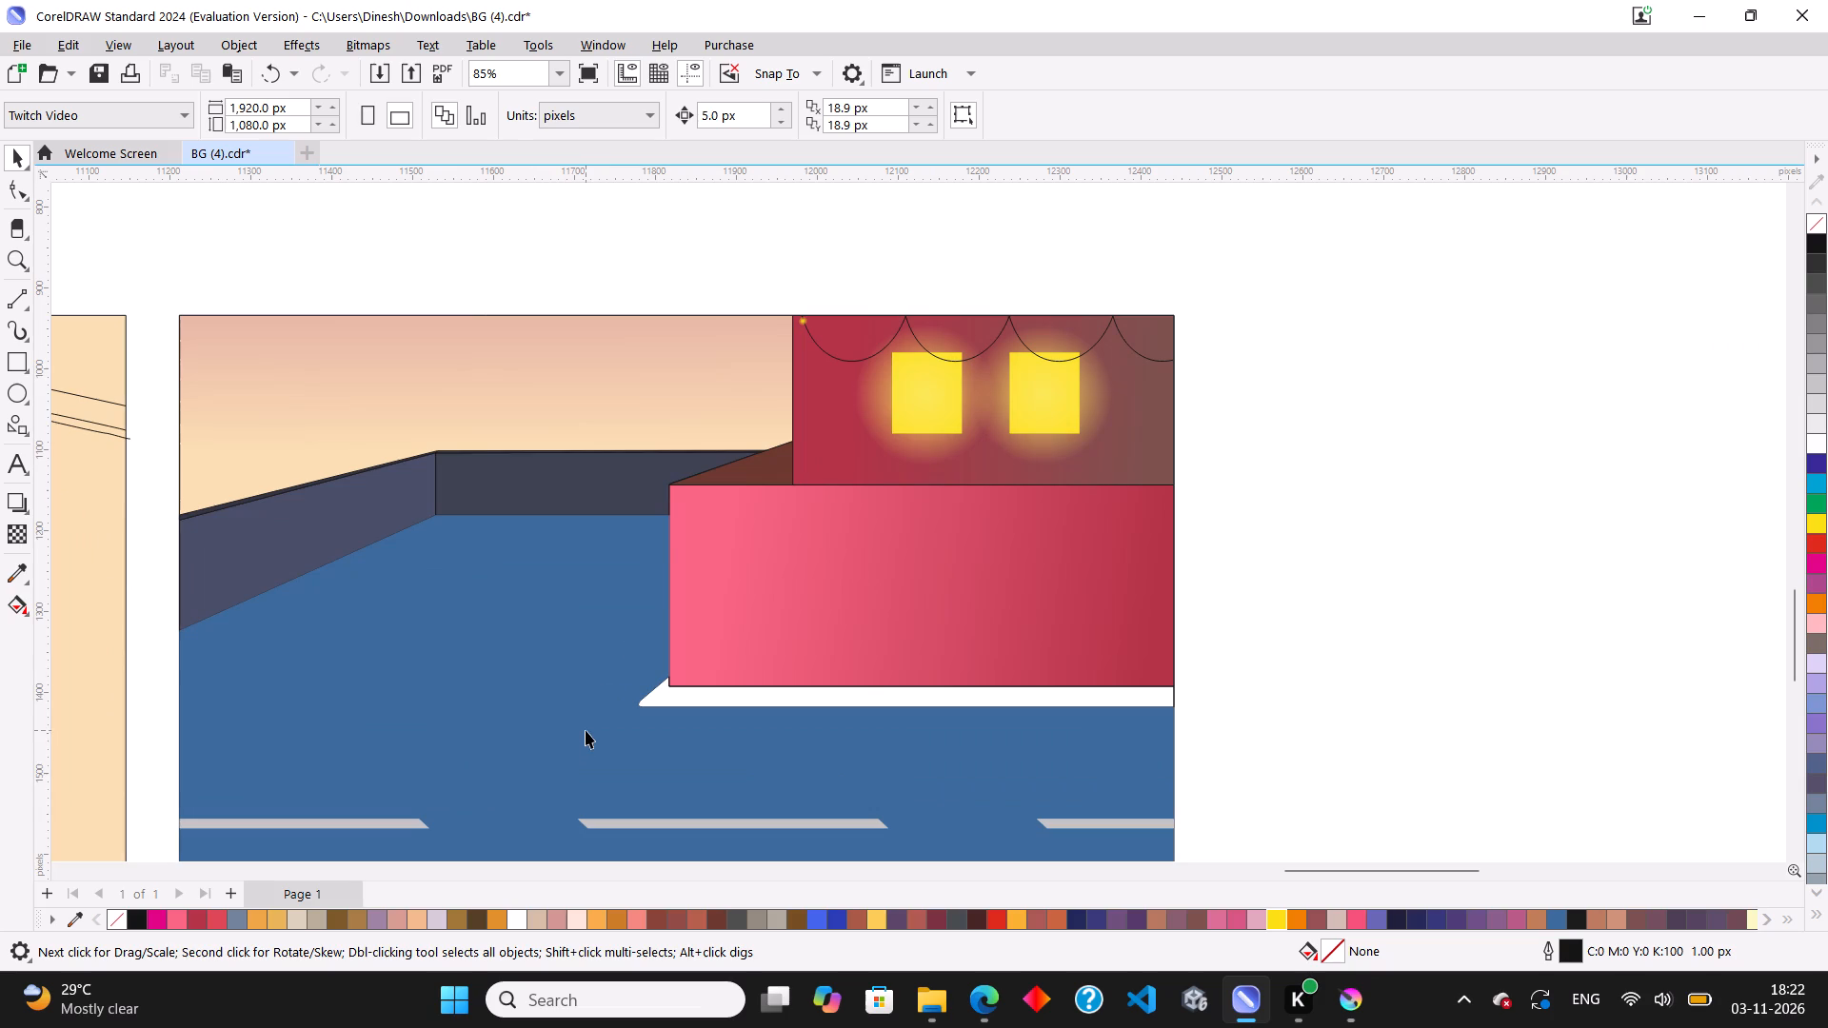
{"action": "scroll", "coordinate": [846, 326], "scroll_direction": "up", "scroll_amount": 11}
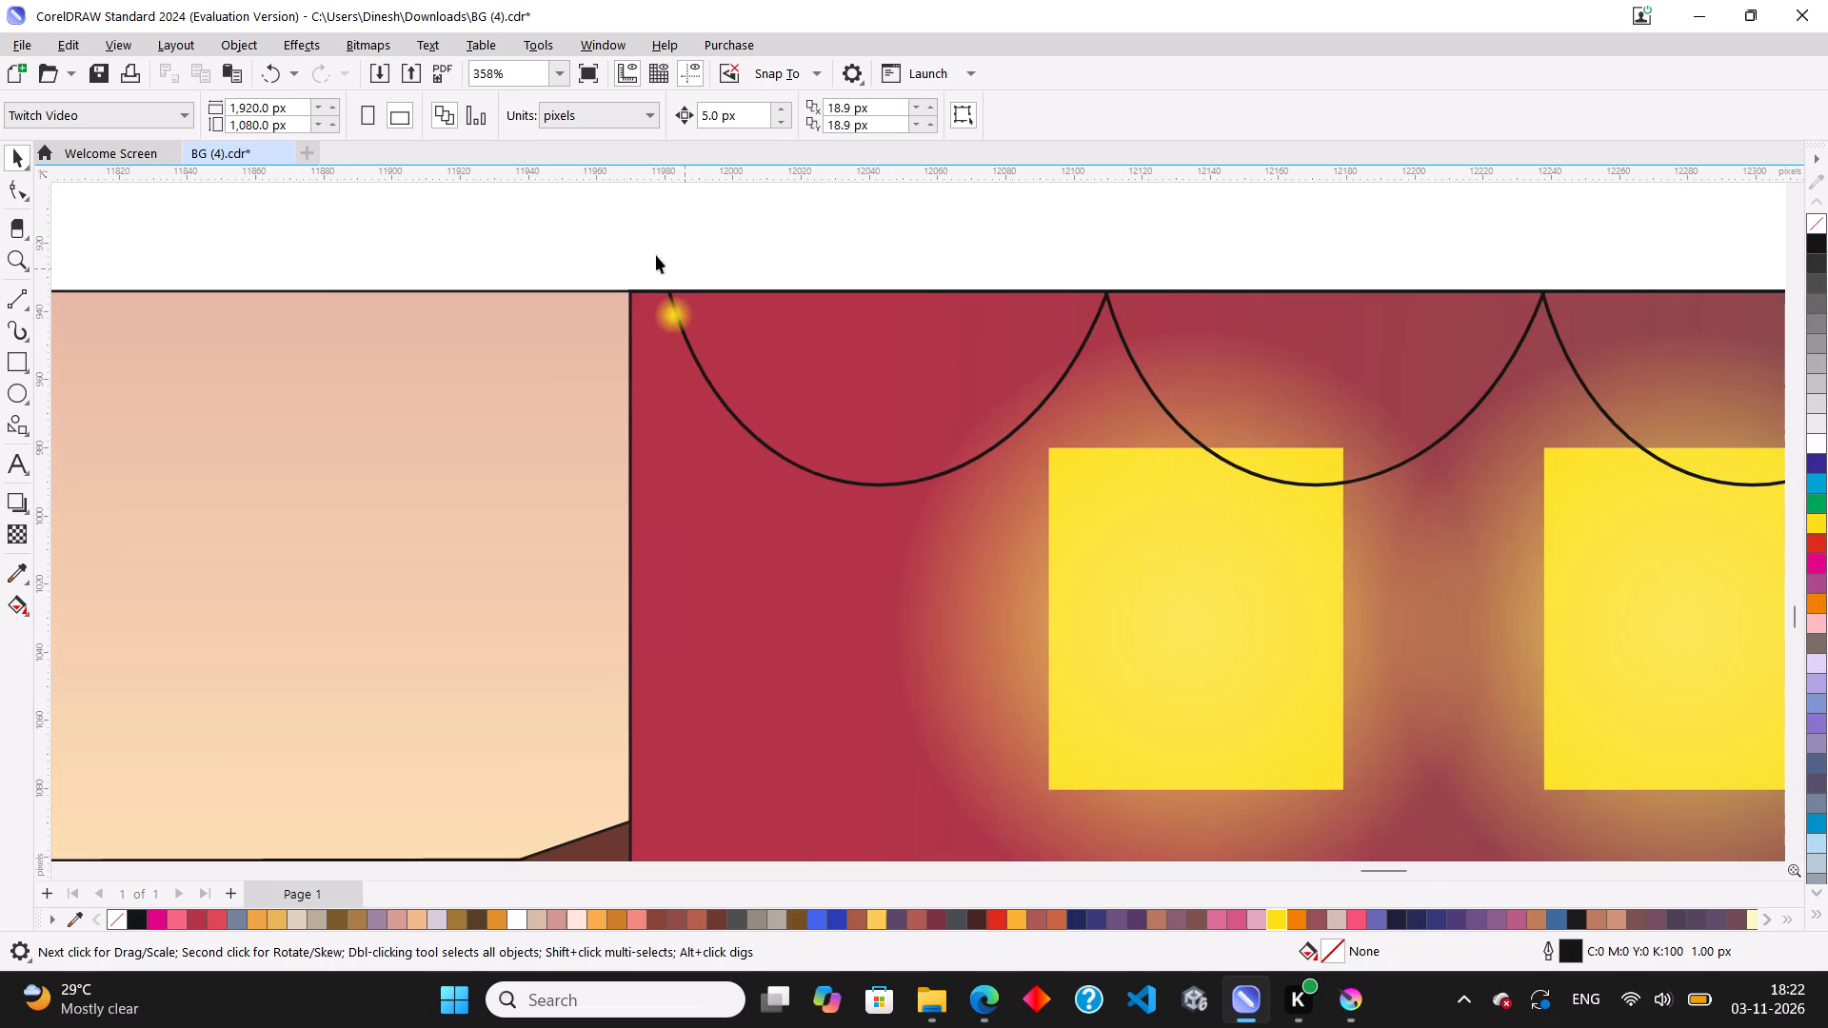
Enlarge the light to about 14 px in diameter and recentre it on the upper end of the first arc.
{"action": "left_click", "coordinate": [617, 218]}
{"action": "left_click_drag", "start_coordinate": [617, 218], "coordinate": [704, 381]}
{"action": "scroll", "coordinate": [683, 316], "scroll_direction": "up", "scroll_amount": 7}
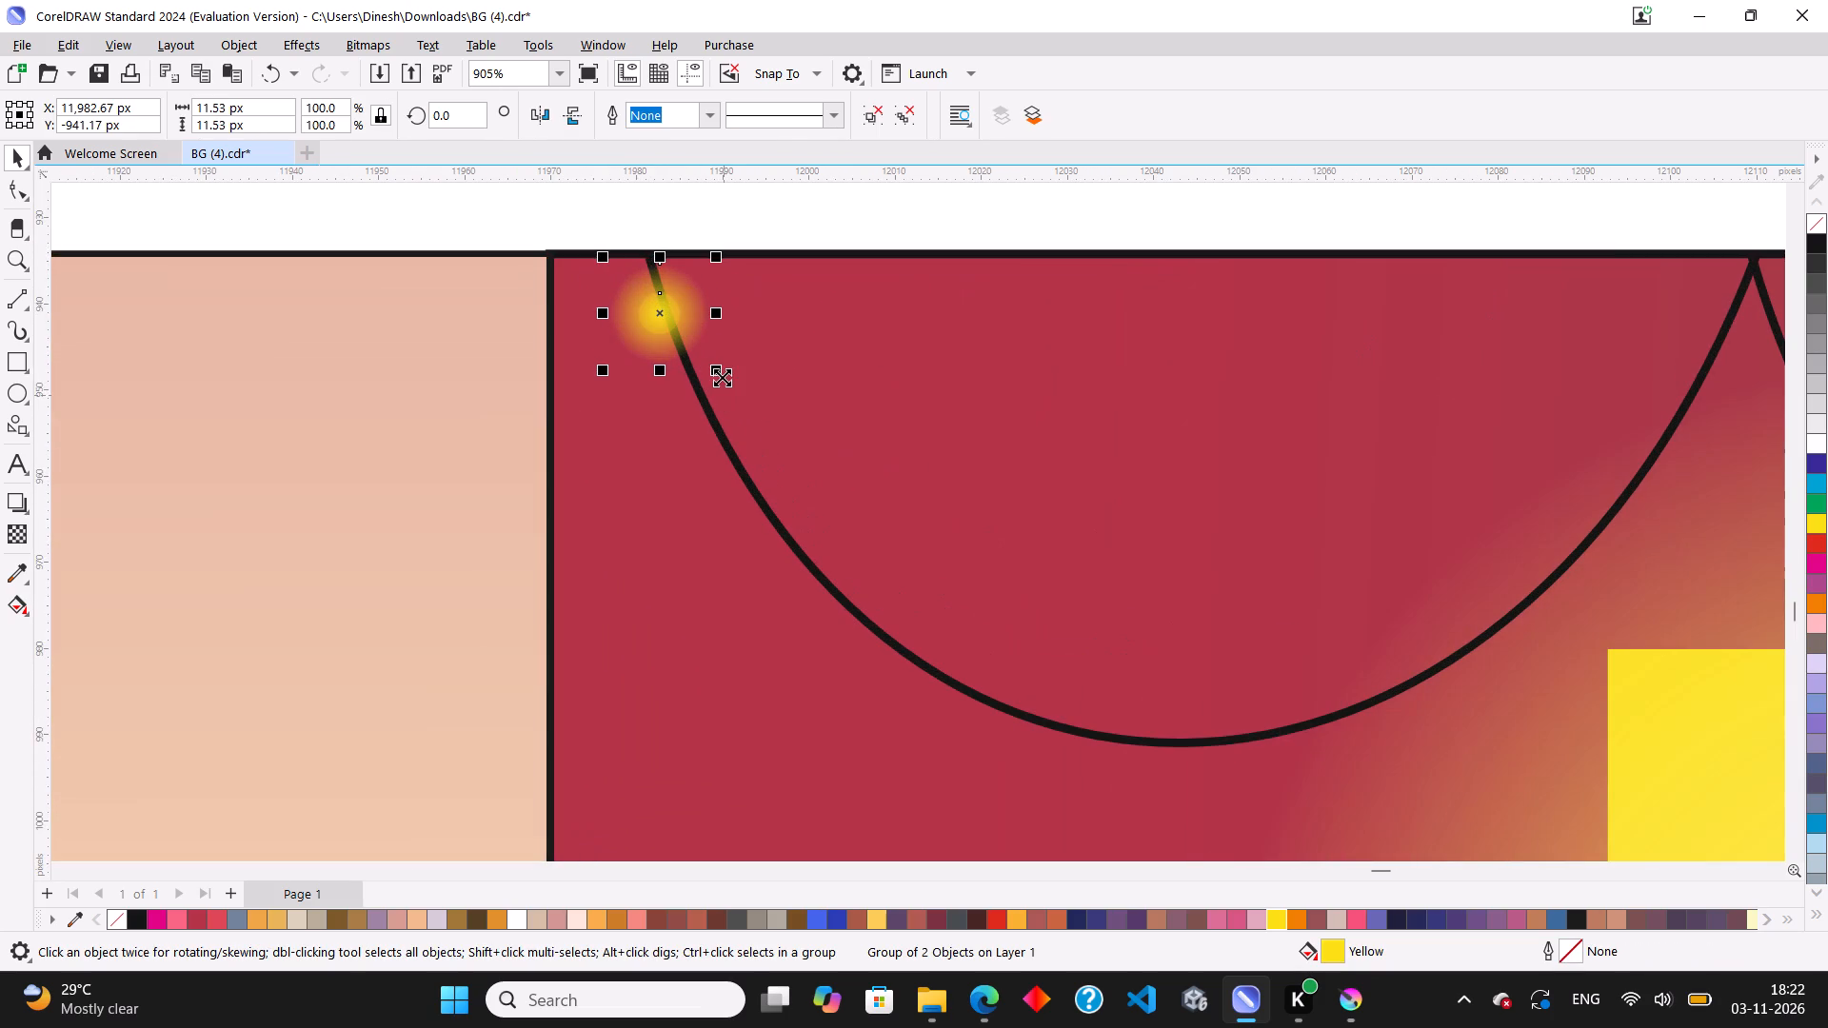
{"action": "left_click_drag", "start_coordinate": [722, 377], "coordinate": [733, 387], "text": "shift"}
{"action": "scroll", "coordinate": [674, 305], "scroll_direction": "up", "scroll_amount": 2}
{"action": "left_click_drag", "start_coordinate": [654, 322], "coordinate": [670, 336]}
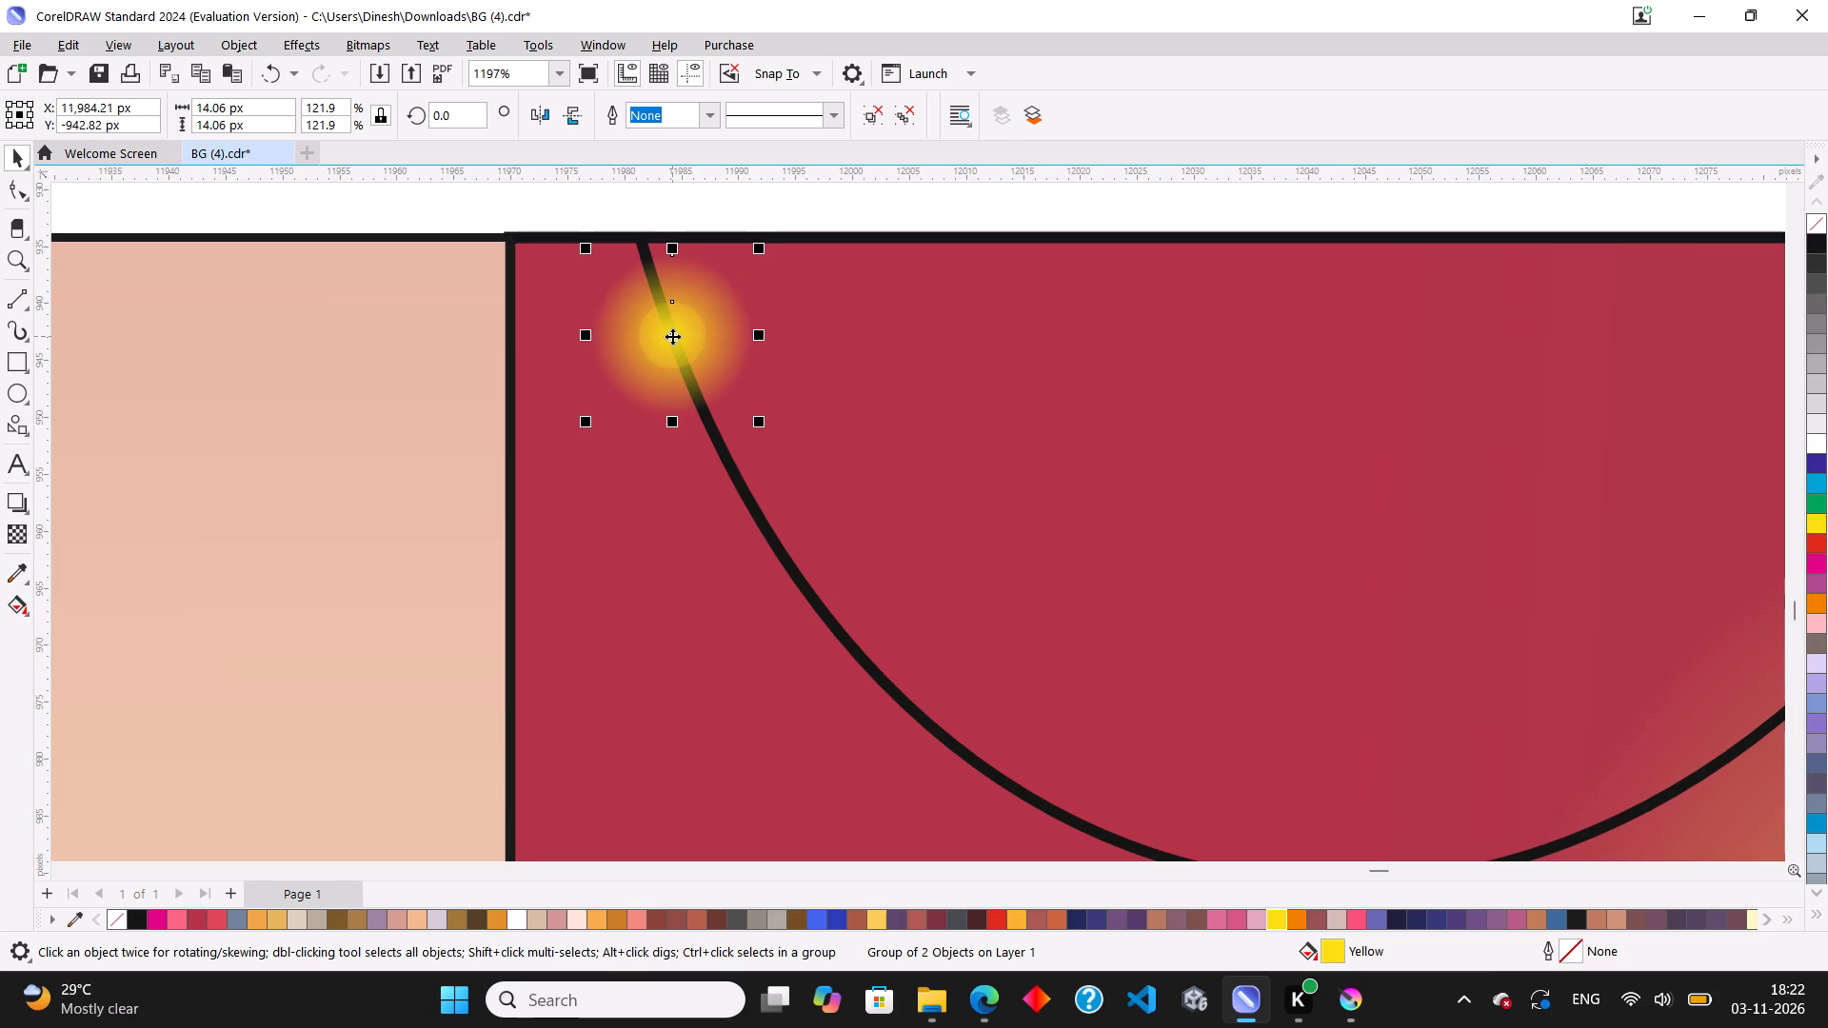
Place a copy of the light on the first arc, about 12 px below the original.
{"action": "scroll", "coordinate": [672, 336], "scroll_direction": "down", "scroll_amount": 4}
{"action": "left_click_drag", "start_coordinate": [672, 335], "coordinate": [714, 412]}
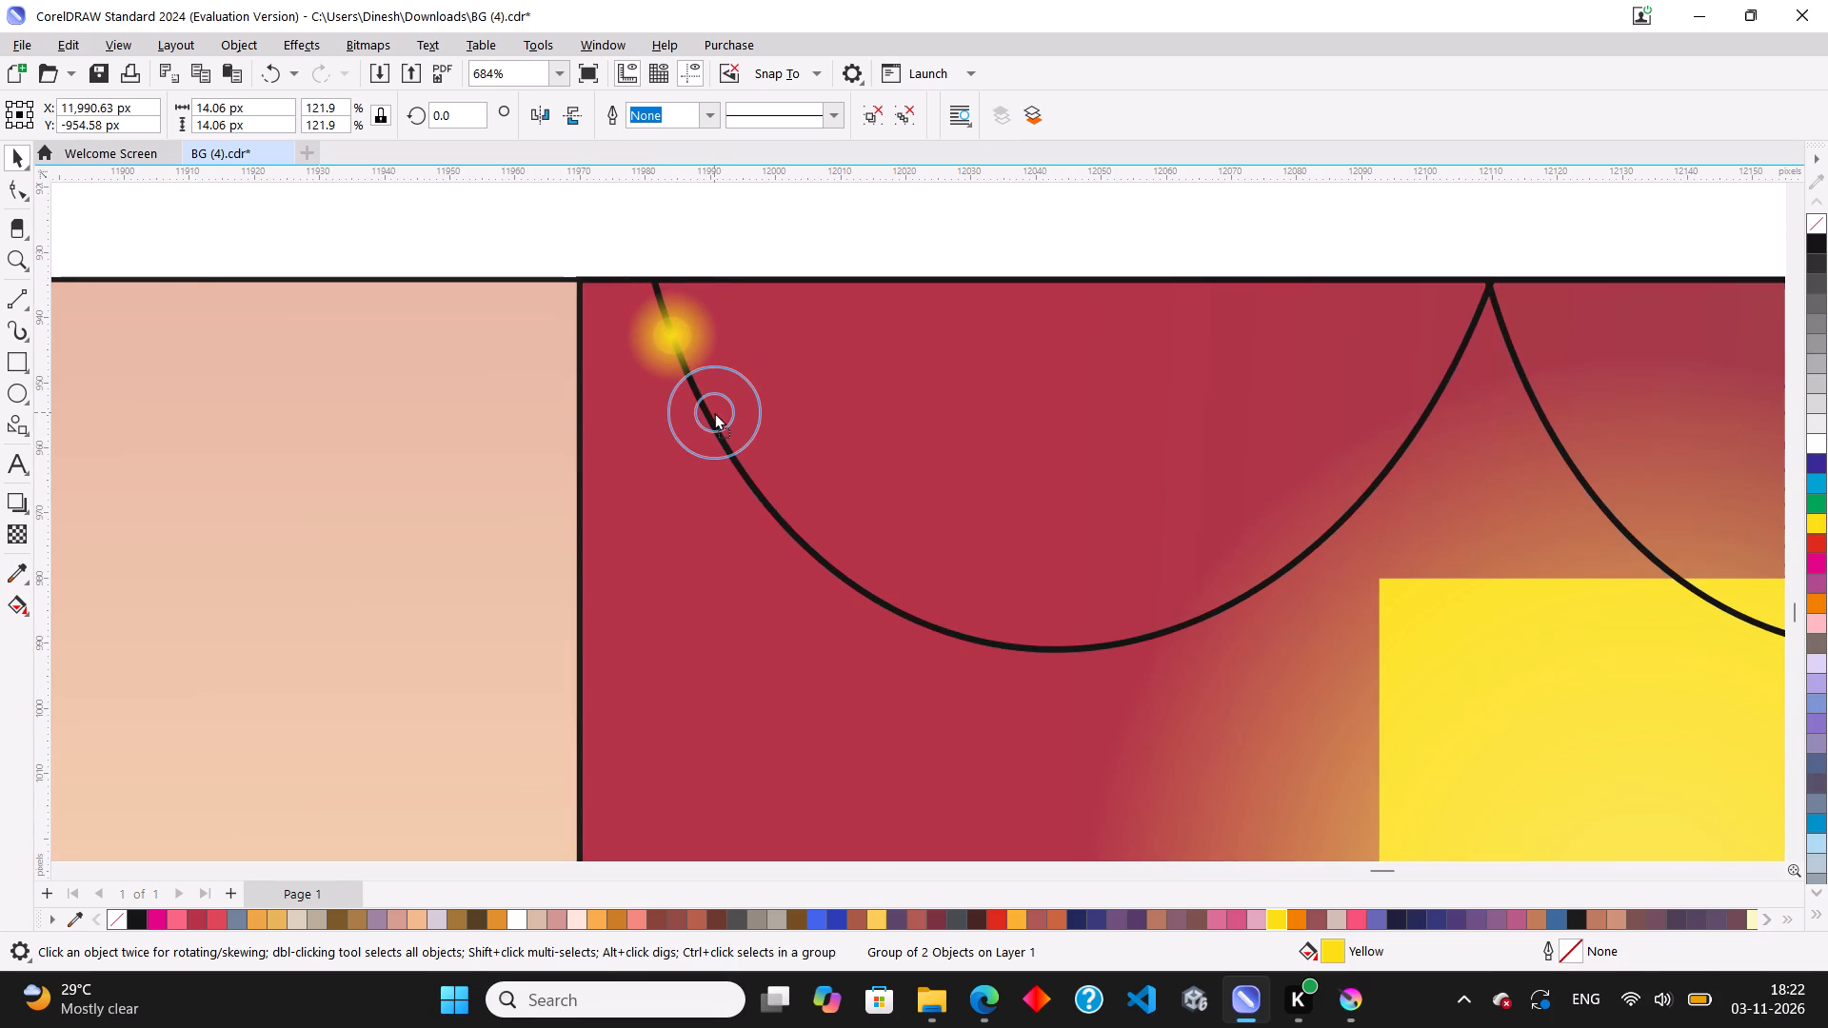
{"action": "left_click_drag", "start_coordinate": [714, 412], "coordinate": [709, 413]}
{"action": "right_click", "coordinate": [709, 413]}
{"action": "scroll", "coordinate": [763, 471], "scroll_direction": "down", "scroll_amount": 2}
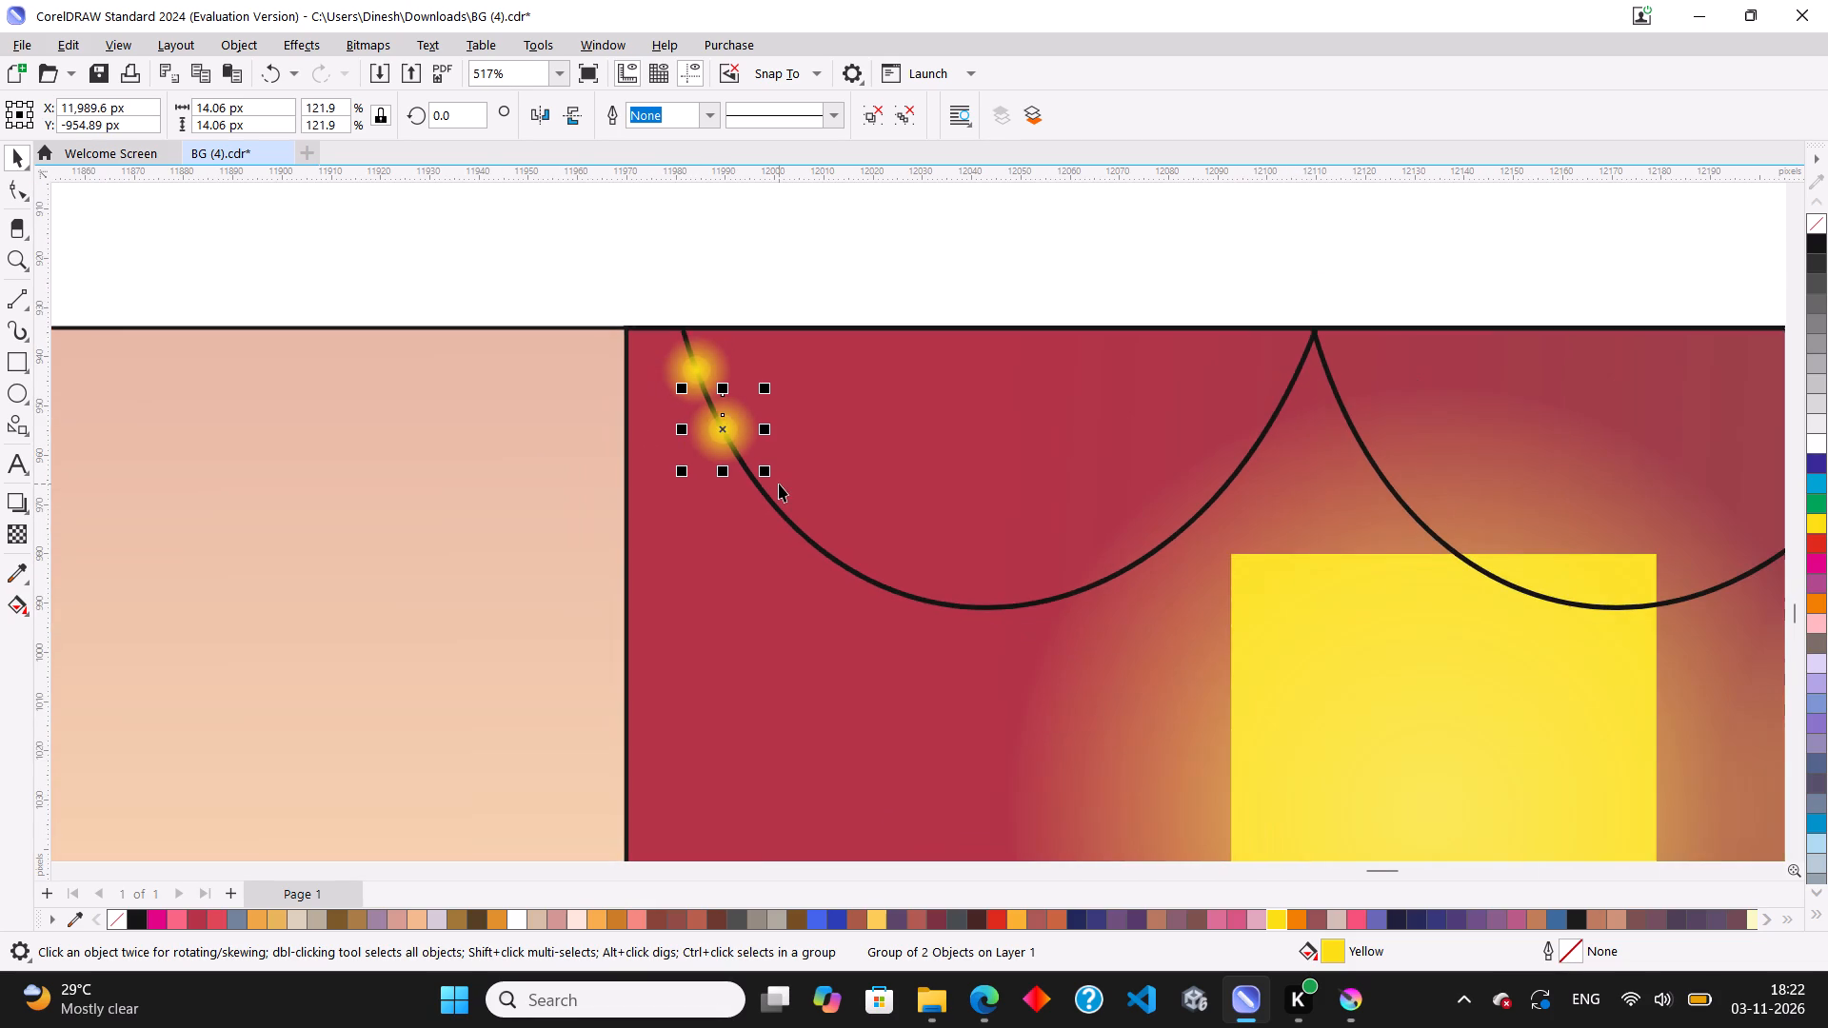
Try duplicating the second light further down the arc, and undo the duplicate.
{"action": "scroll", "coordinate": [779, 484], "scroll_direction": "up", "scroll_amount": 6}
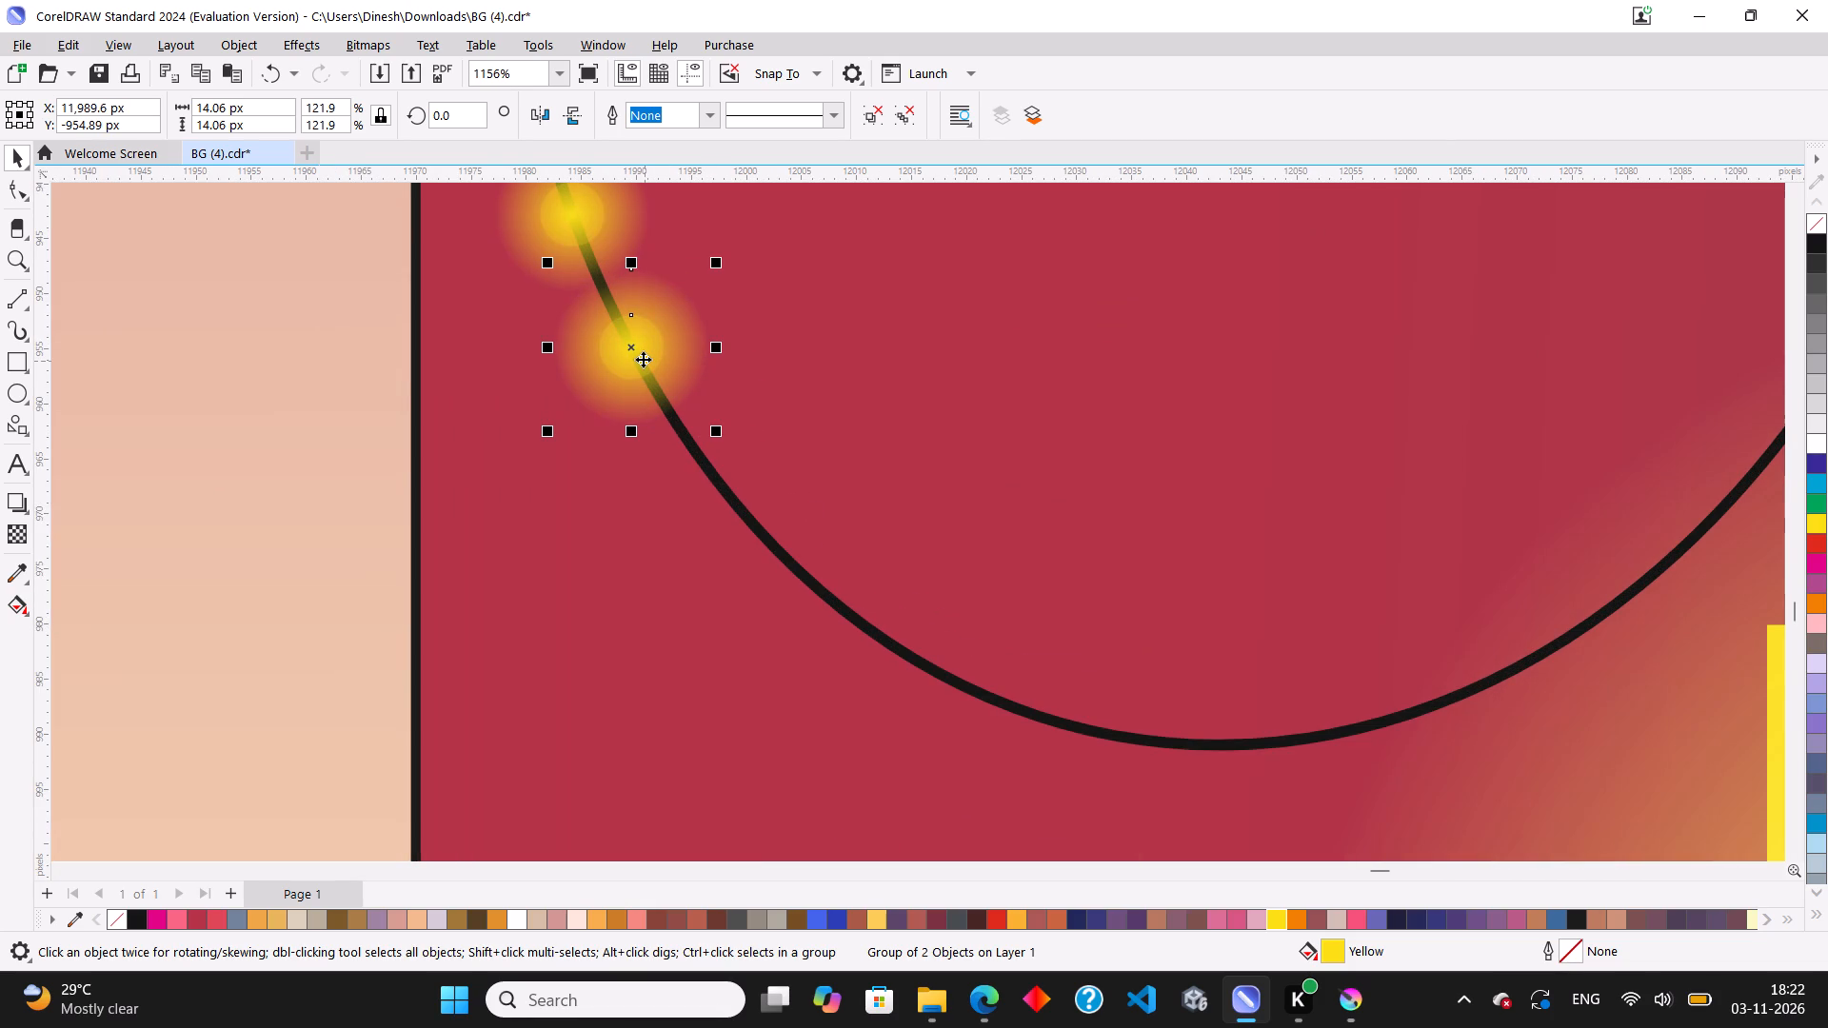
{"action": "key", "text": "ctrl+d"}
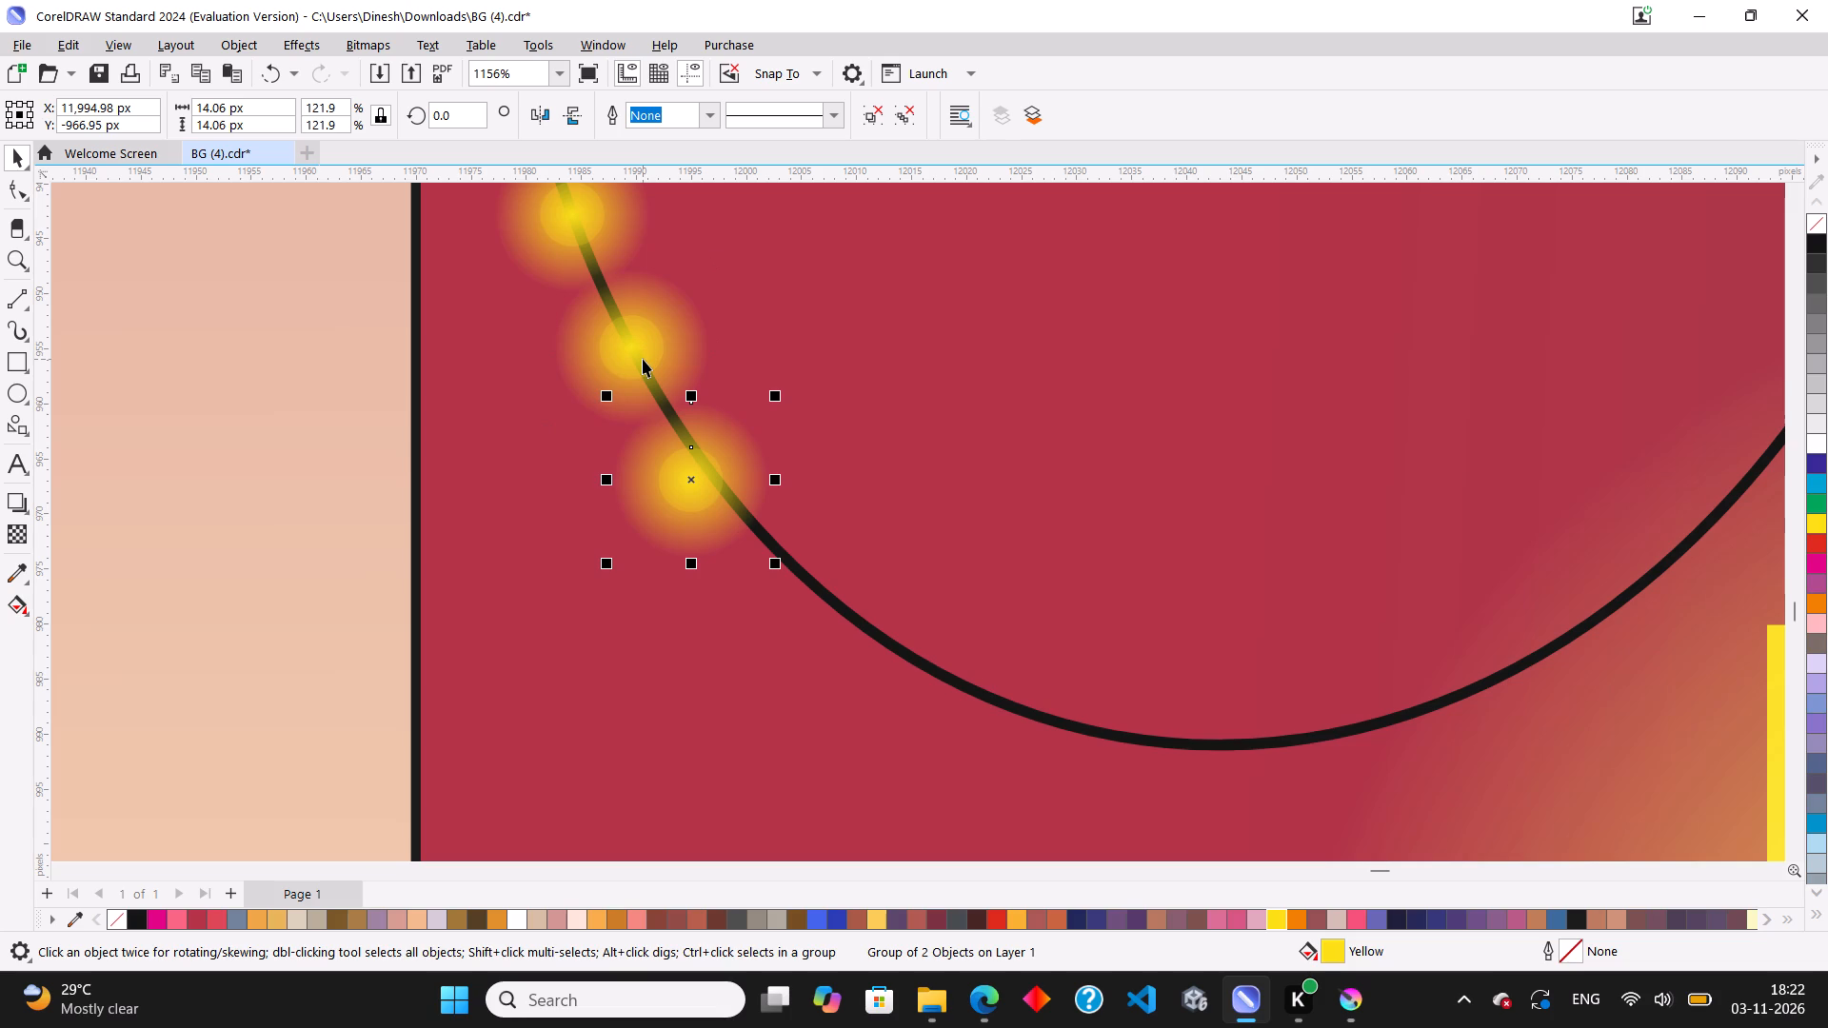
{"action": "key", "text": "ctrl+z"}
Place four more copies of the light at roughly even spacing down the first arc's descending side.
{"action": "scroll", "coordinate": [649, 385], "scroll_direction": "up", "scroll_amount": 1}
{"action": "left_click_drag", "start_coordinate": [626, 346], "coordinate": [722, 486]}
{"action": "right_click", "coordinate": [721, 486]}
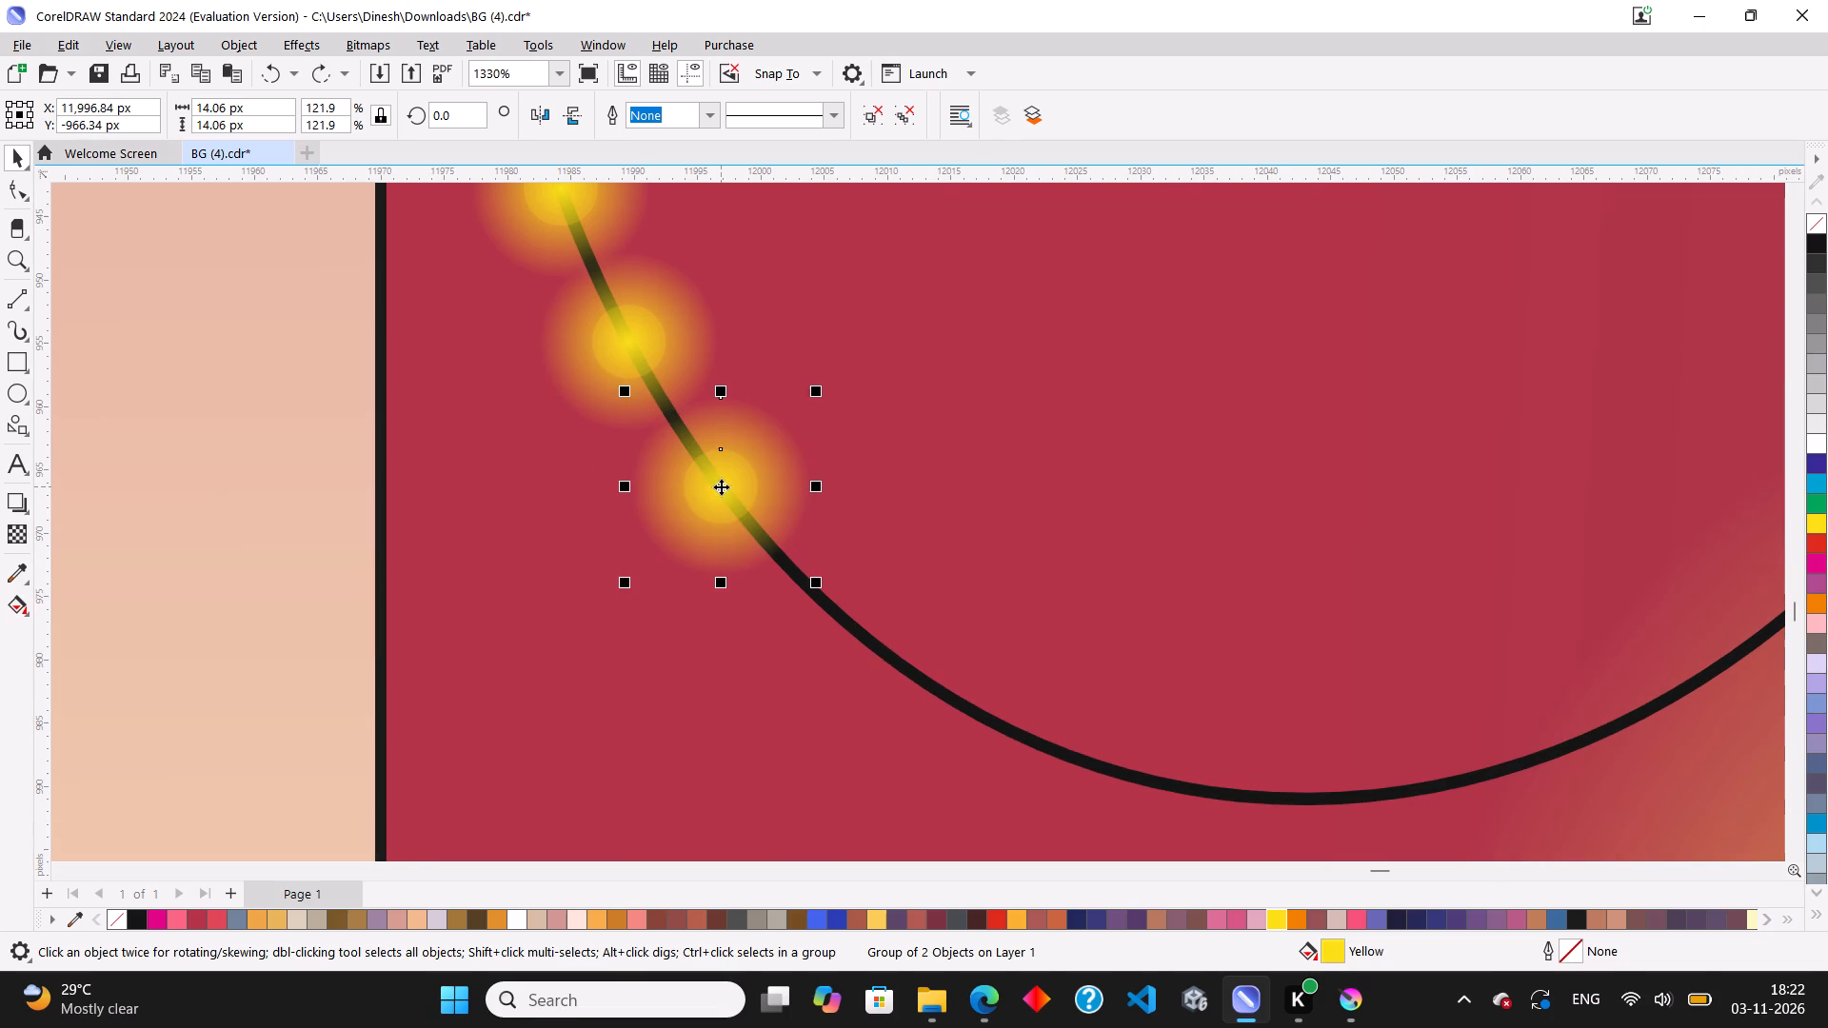
{"action": "left_click_drag", "start_coordinate": [722, 481], "coordinate": [828, 601]}
{"action": "right_click", "coordinate": [828, 601]}
{"action": "left_click_drag", "start_coordinate": [833, 604], "coordinate": [940, 689]}
{"action": "right_click", "coordinate": [940, 689]}
{"action": "left_click_drag", "start_coordinate": [942, 689], "coordinate": [1054, 747]}
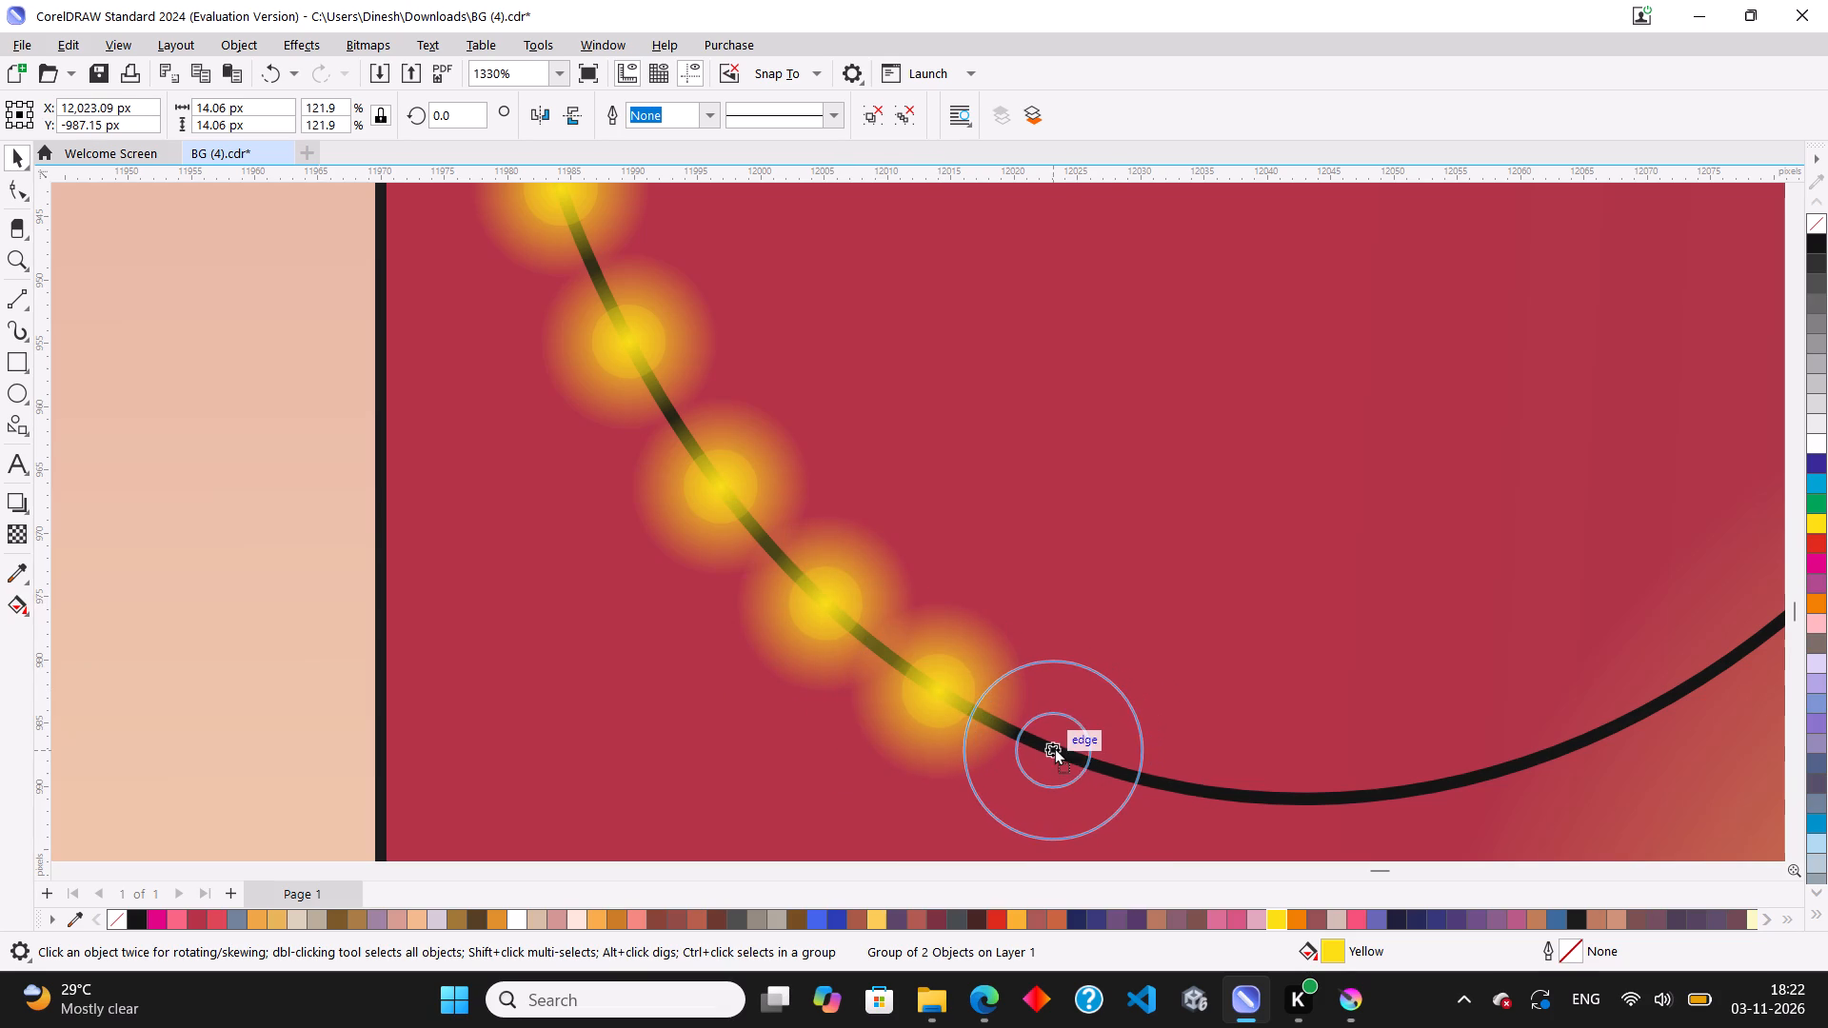
{"action": "left_click_drag", "start_coordinate": [1054, 747], "coordinate": [1074, 752]}
{"action": "right_click", "coordinate": [1074, 752]}
Add two more copies of the light along the first arc, one on either side of its lowest point.
{"action": "scroll", "coordinate": [580, 497], "scroll_direction": "down", "scroll_amount": 10}
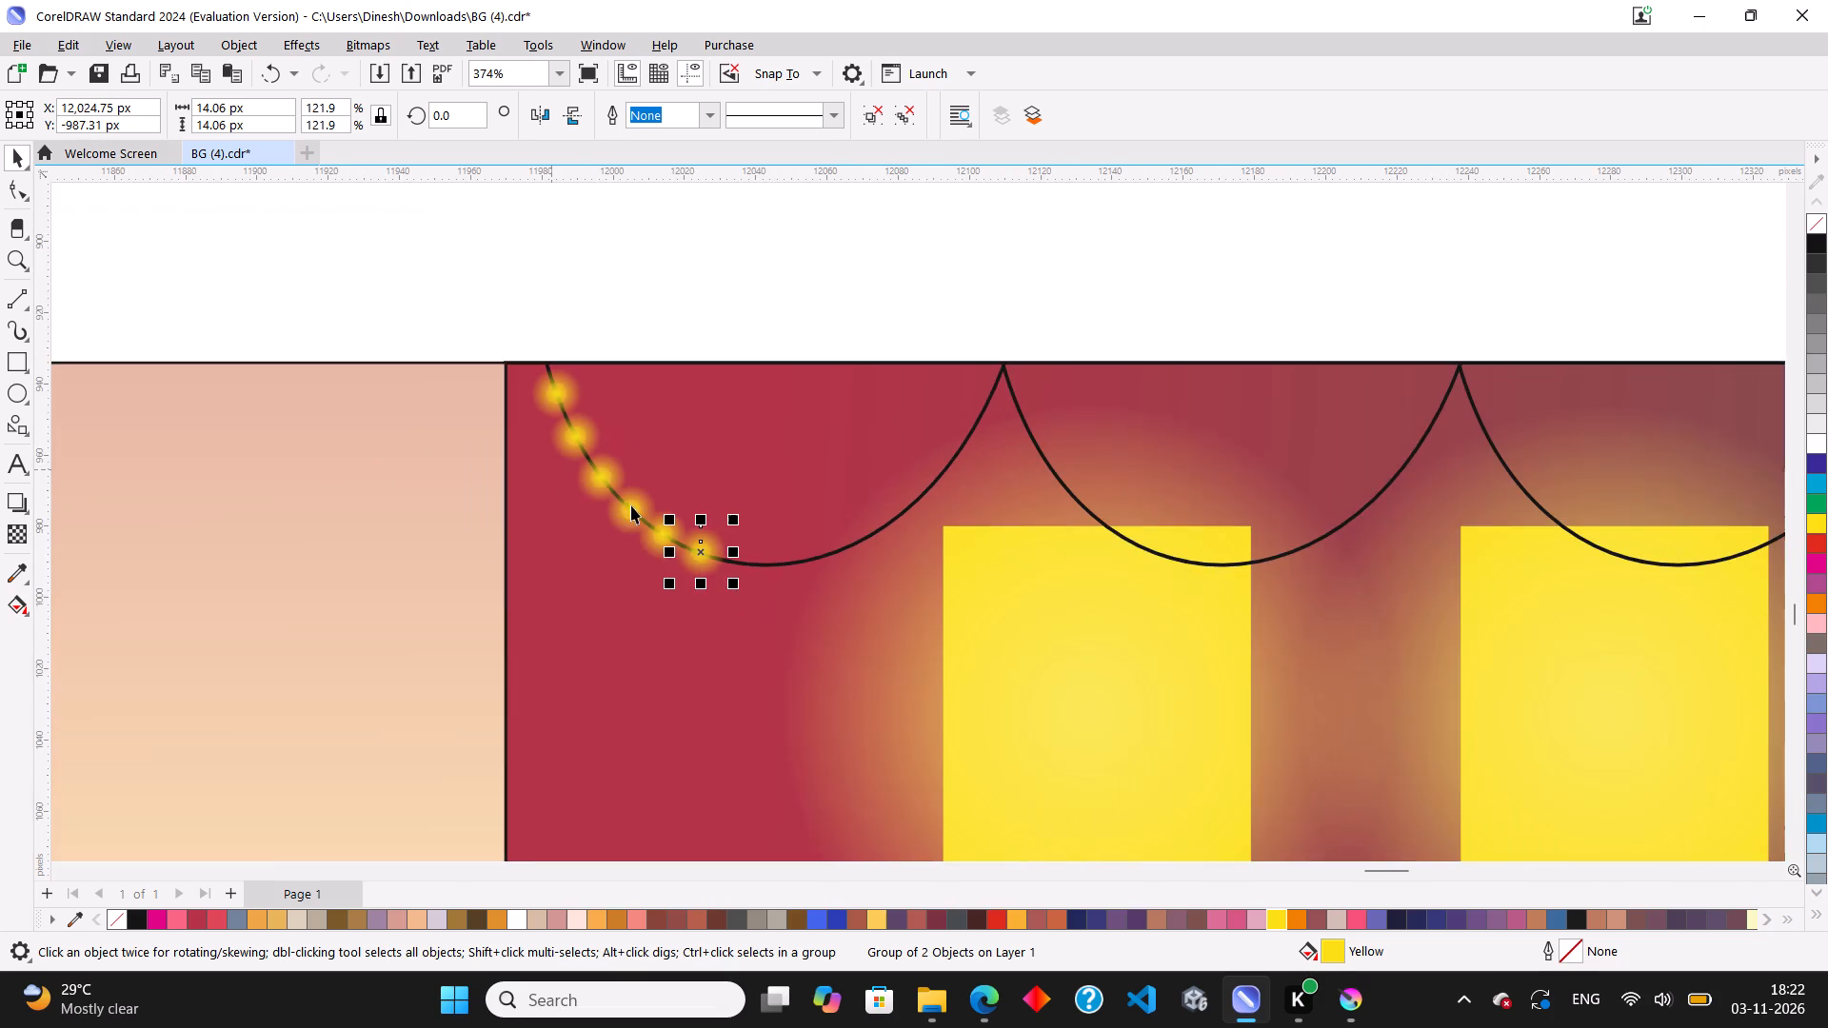
{"action": "scroll", "coordinate": [755, 517], "scroll_direction": "up", "scroll_amount": 8}
{"action": "scroll", "coordinate": [772, 667], "scroll_direction": "up", "scroll_amount": 3}
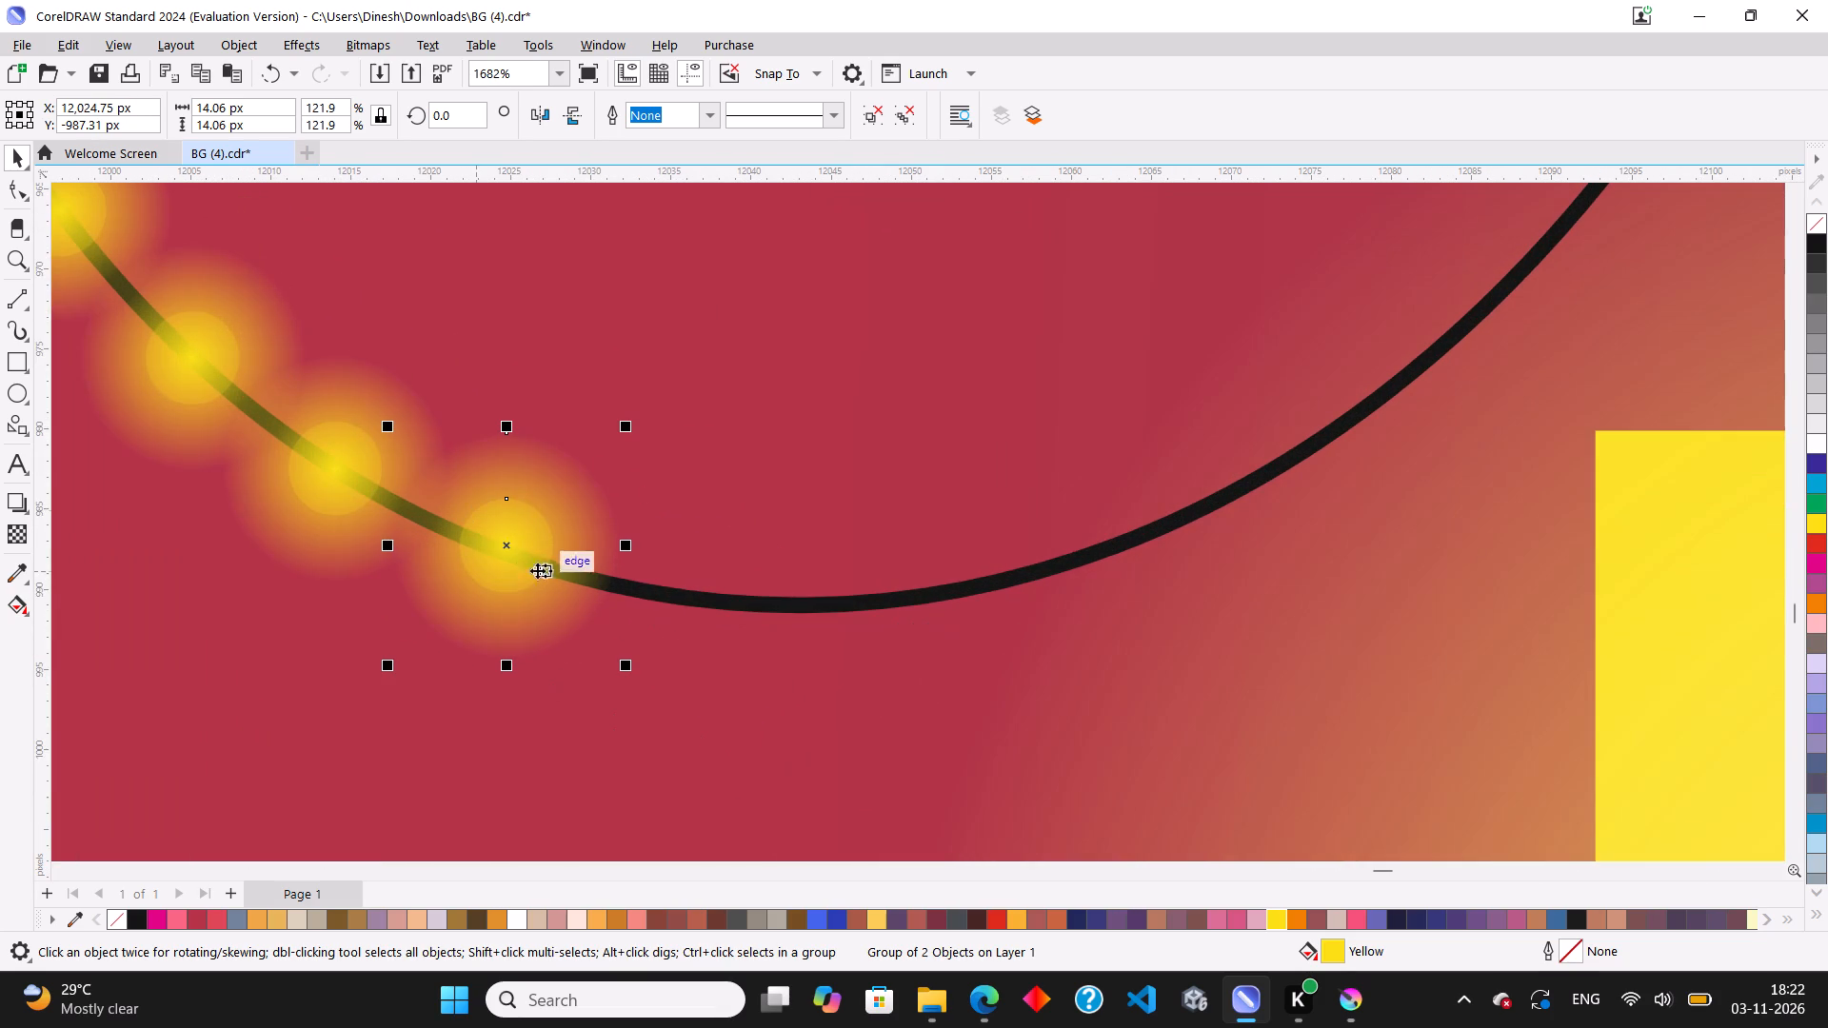
{"action": "left_click_drag", "start_coordinate": [515, 551], "coordinate": [695, 599]}
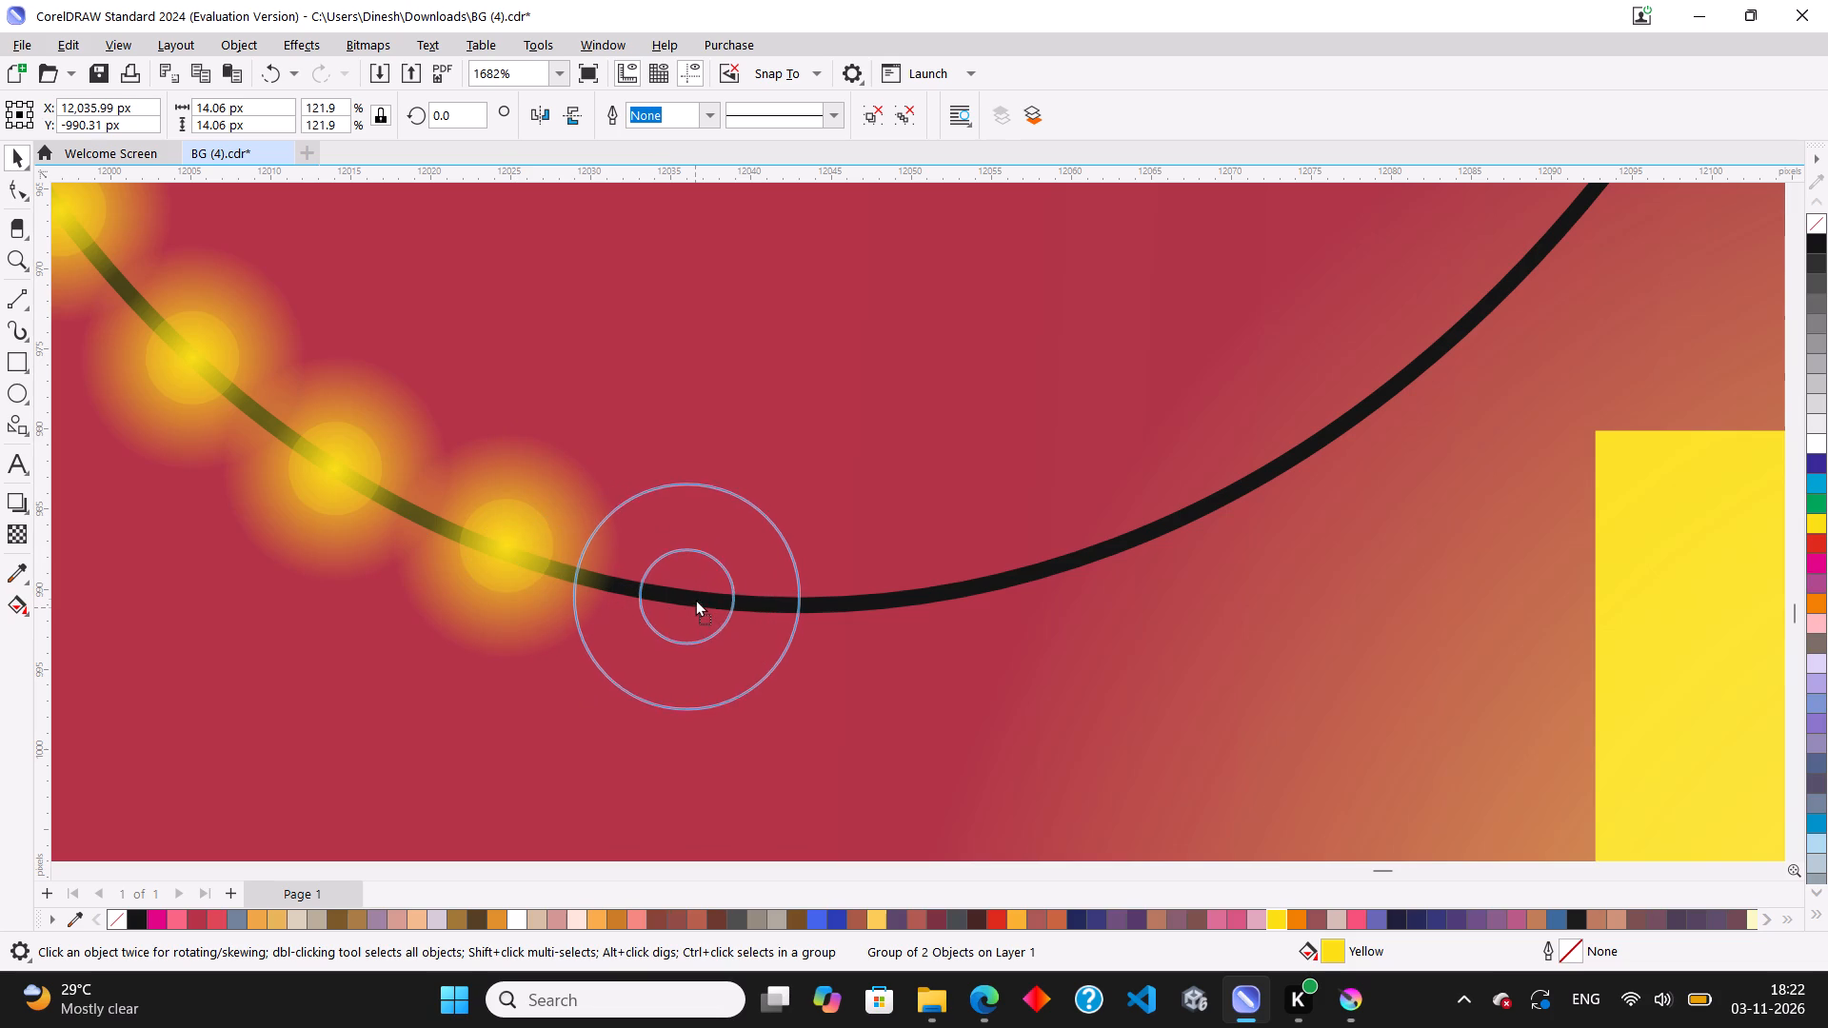
{"action": "left_click_drag", "start_coordinate": [695, 599], "coordinate": [697, 599]}
{"action": "right_click", "coordinate": [697, 599]}
{"action": "left_click_drag", "start_coordinate": [689, 597], "coordinate": [914, 600]}
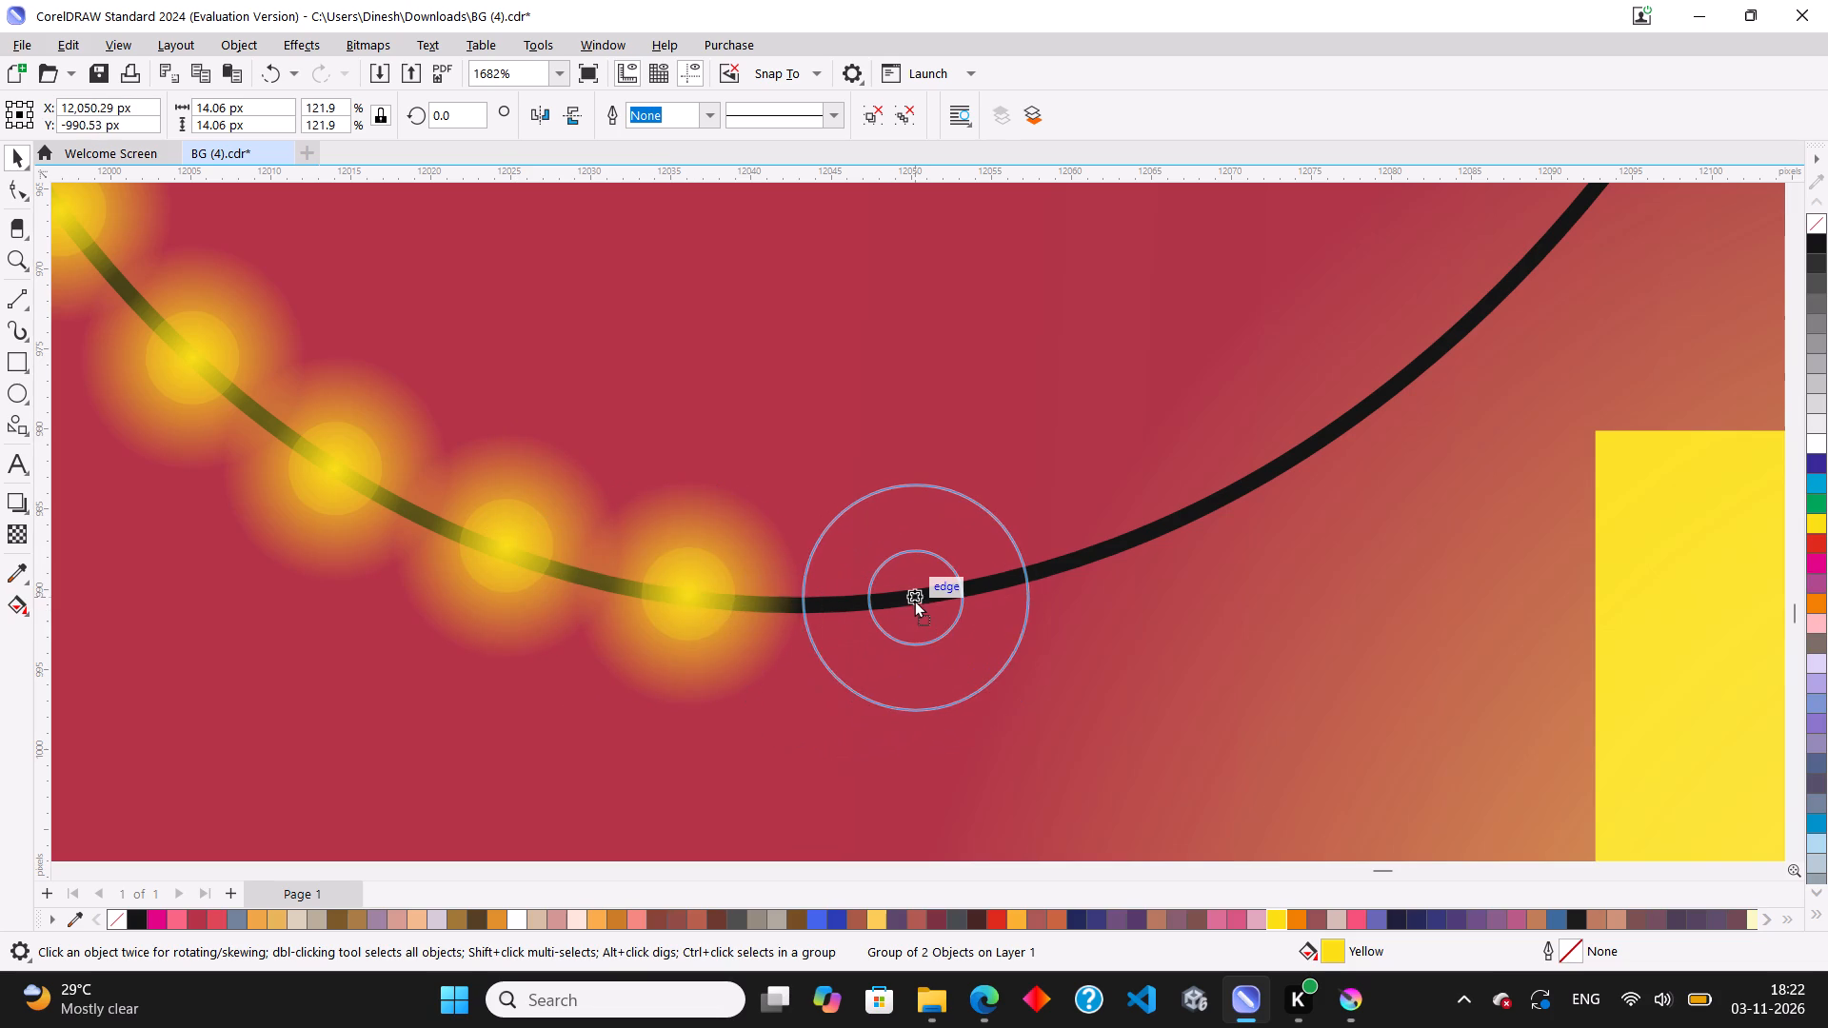
{"action": "left_click_drag", "start_coordinate": [914, 600], "coordinate": [896, 598]}
{"action": "right_click", "coordinate": [896, 598]}
Place two more copies of the light on the first arc, just past its lowest point, centring them on the line.
{"action": "scroll", "coordinate": [885, 598], "scroll_direction": "down", "scroll_amount": 8}
{"action": "scroll", "coordinate": [1038, 553], "scroll_direction": "up", "scroll_amount": 3}
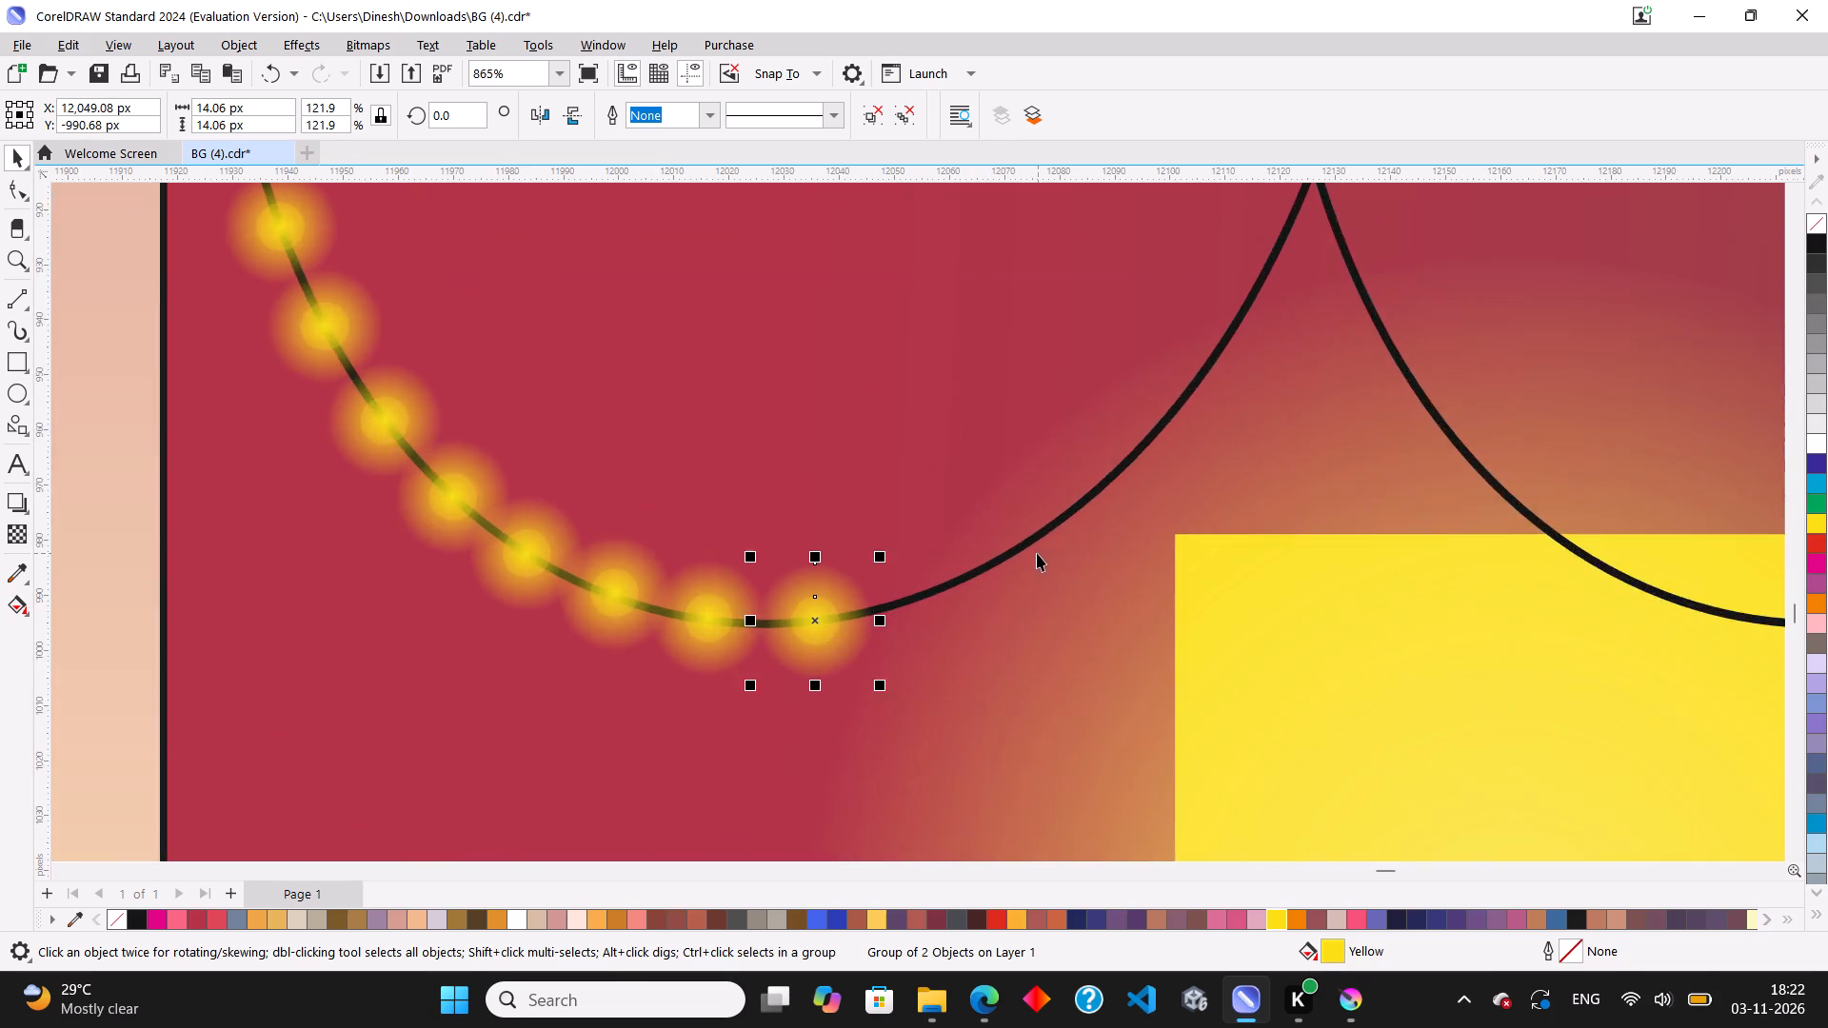
{"action": "scroll", "coordinate": [1037, 553], "scroll_direction": "up", "scroll_amount": 3}
{"action": "left_click_drag", "start_coordinate": [718, 658], "coordinate": [878, 606]}
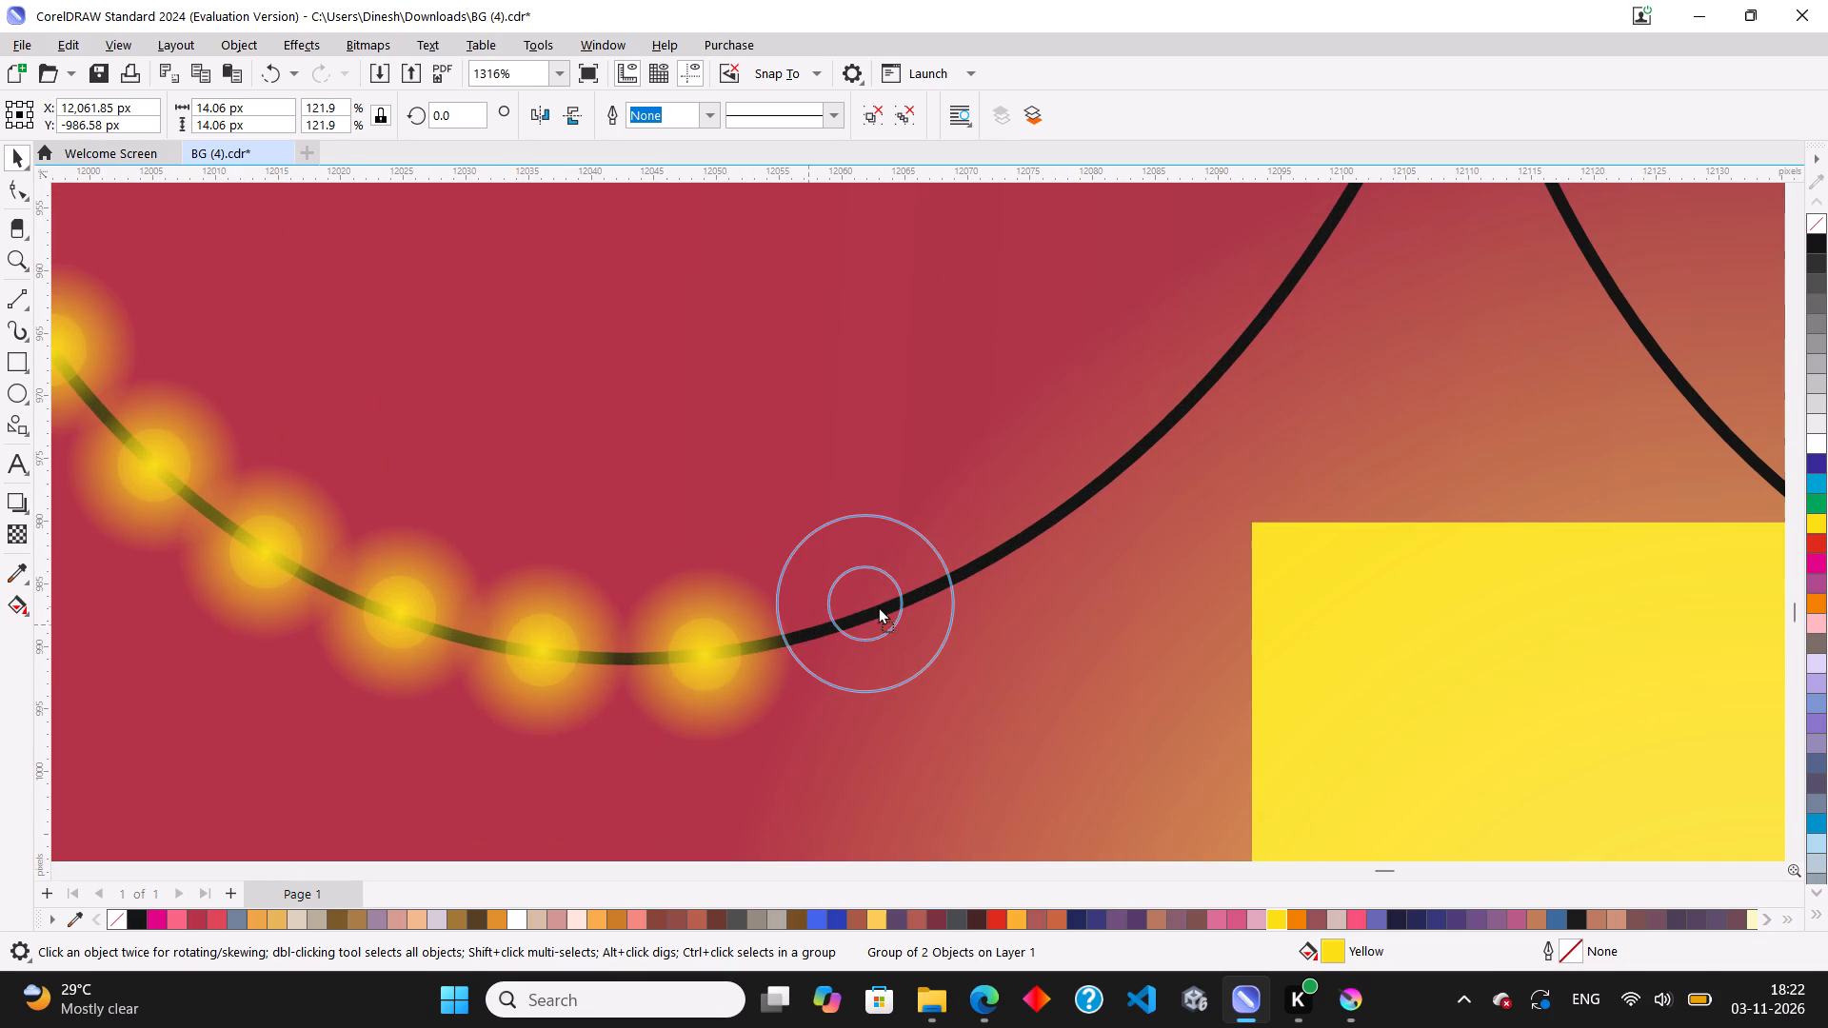
{"action": "left_click_drag", "start_coordinate": [878, 606], "coordinate": [873, 606]}
{"action": "right_click", "coordinate": [873, 606]}
{"action": "left_click_drag", "start_coordinate": [865, 603], "coordinate": [862, 614]}
{"action": "left_click_drag", "start_coordinate": [865, 615], "coordinate": [1003, 546]}
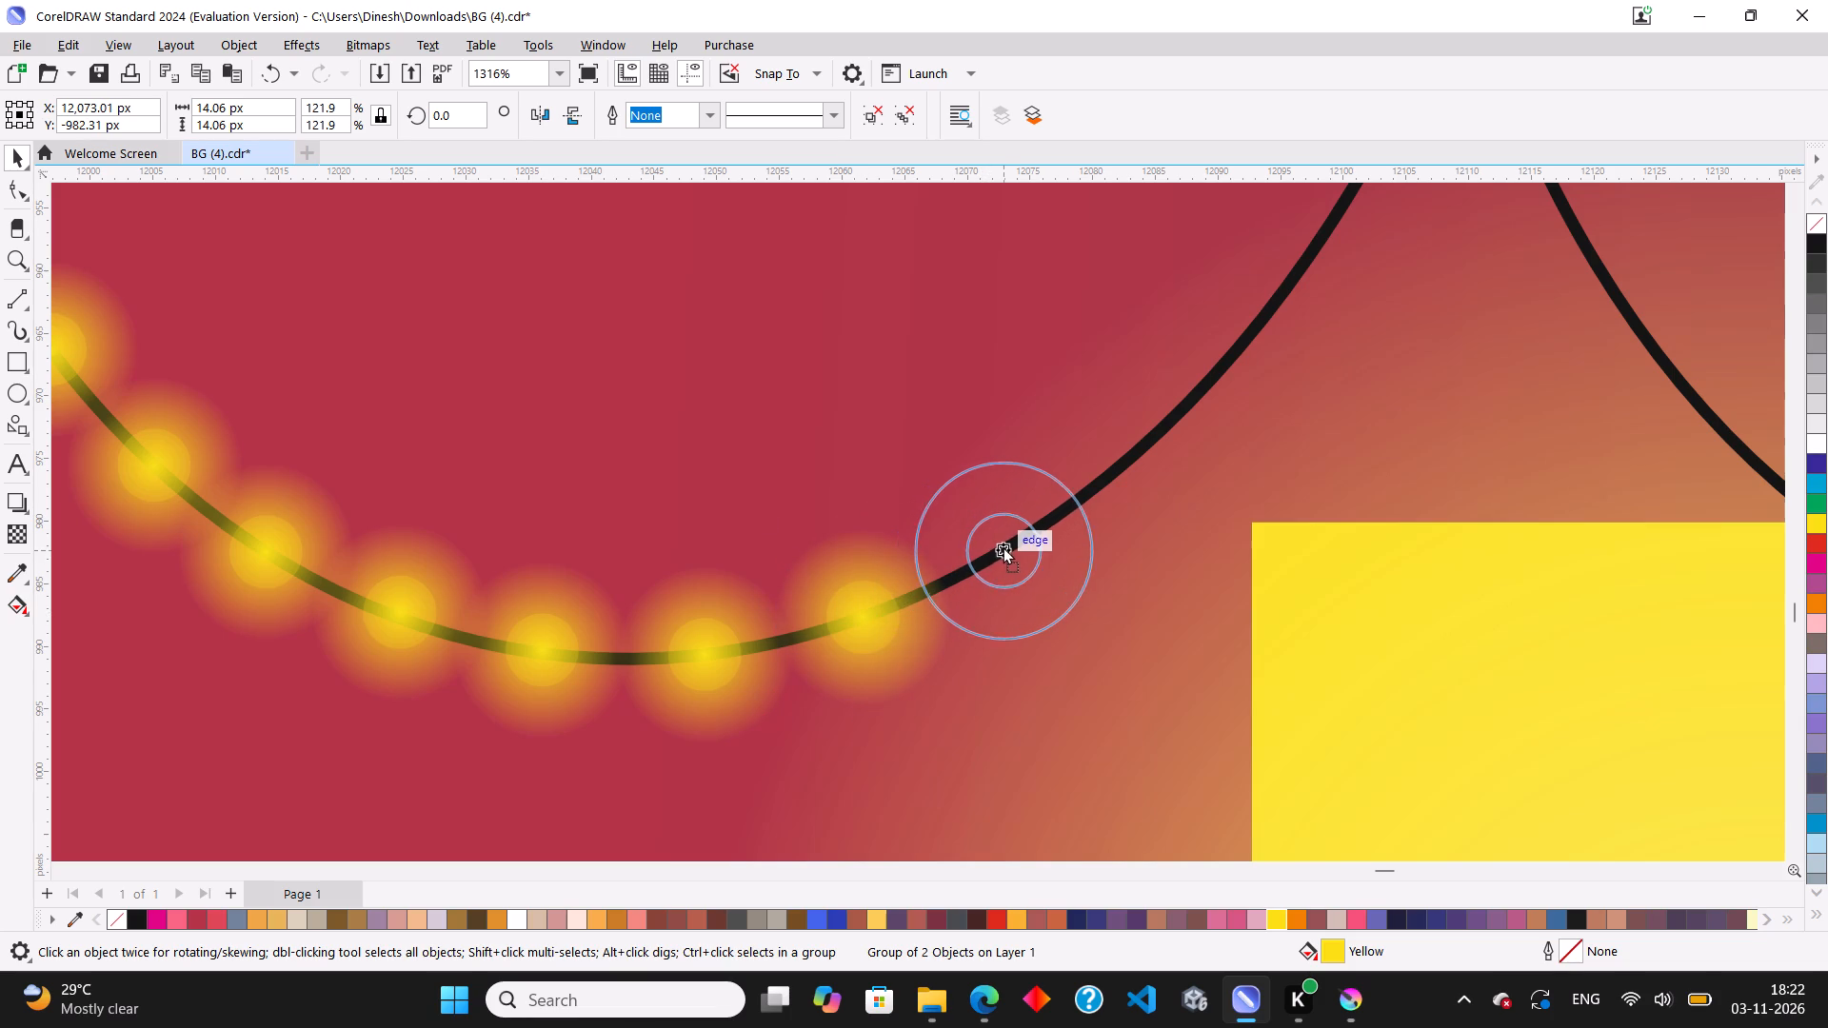
{"action": "left_click_drag", "start_coordinate": [1003, 546], "coordinate": [1003, 545]}
{"action": "right_click", "coordinate": [1003, 545]}
Add two more evenly spaced copies of the light midway up the first arc's ascending side.
{"action": "scroll", "coordinate": [905, 613], "scroll_direction": "down", "scroll_amount": 9}
{"action": "scroll", "coordinate": [1018, 530], "scroll_direction": "up", "scroll_amount": 4}
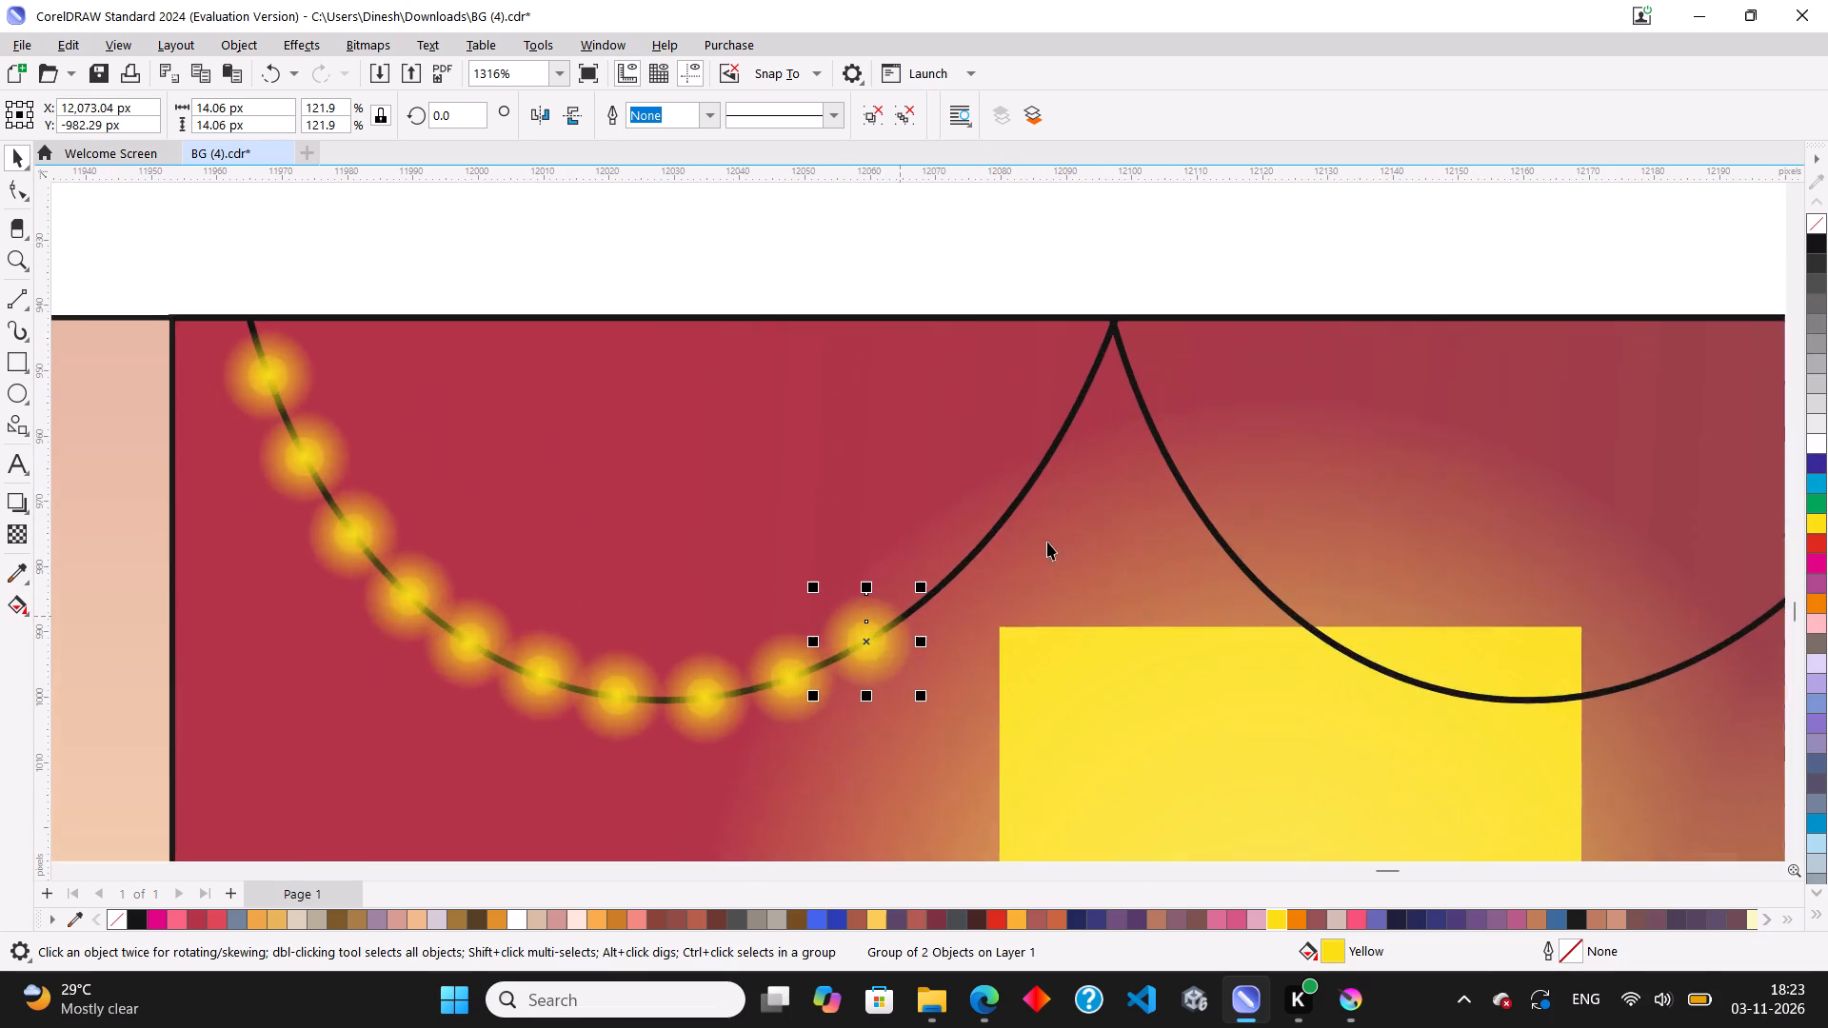
{"action": "scroll", "coordinate": [1047, 542], "scroll_direction": "up", "scroll_amount": 3}
{"action": "left_click_drag", "start_coordinate": [761, 695], "coordinate": [849, 625]}
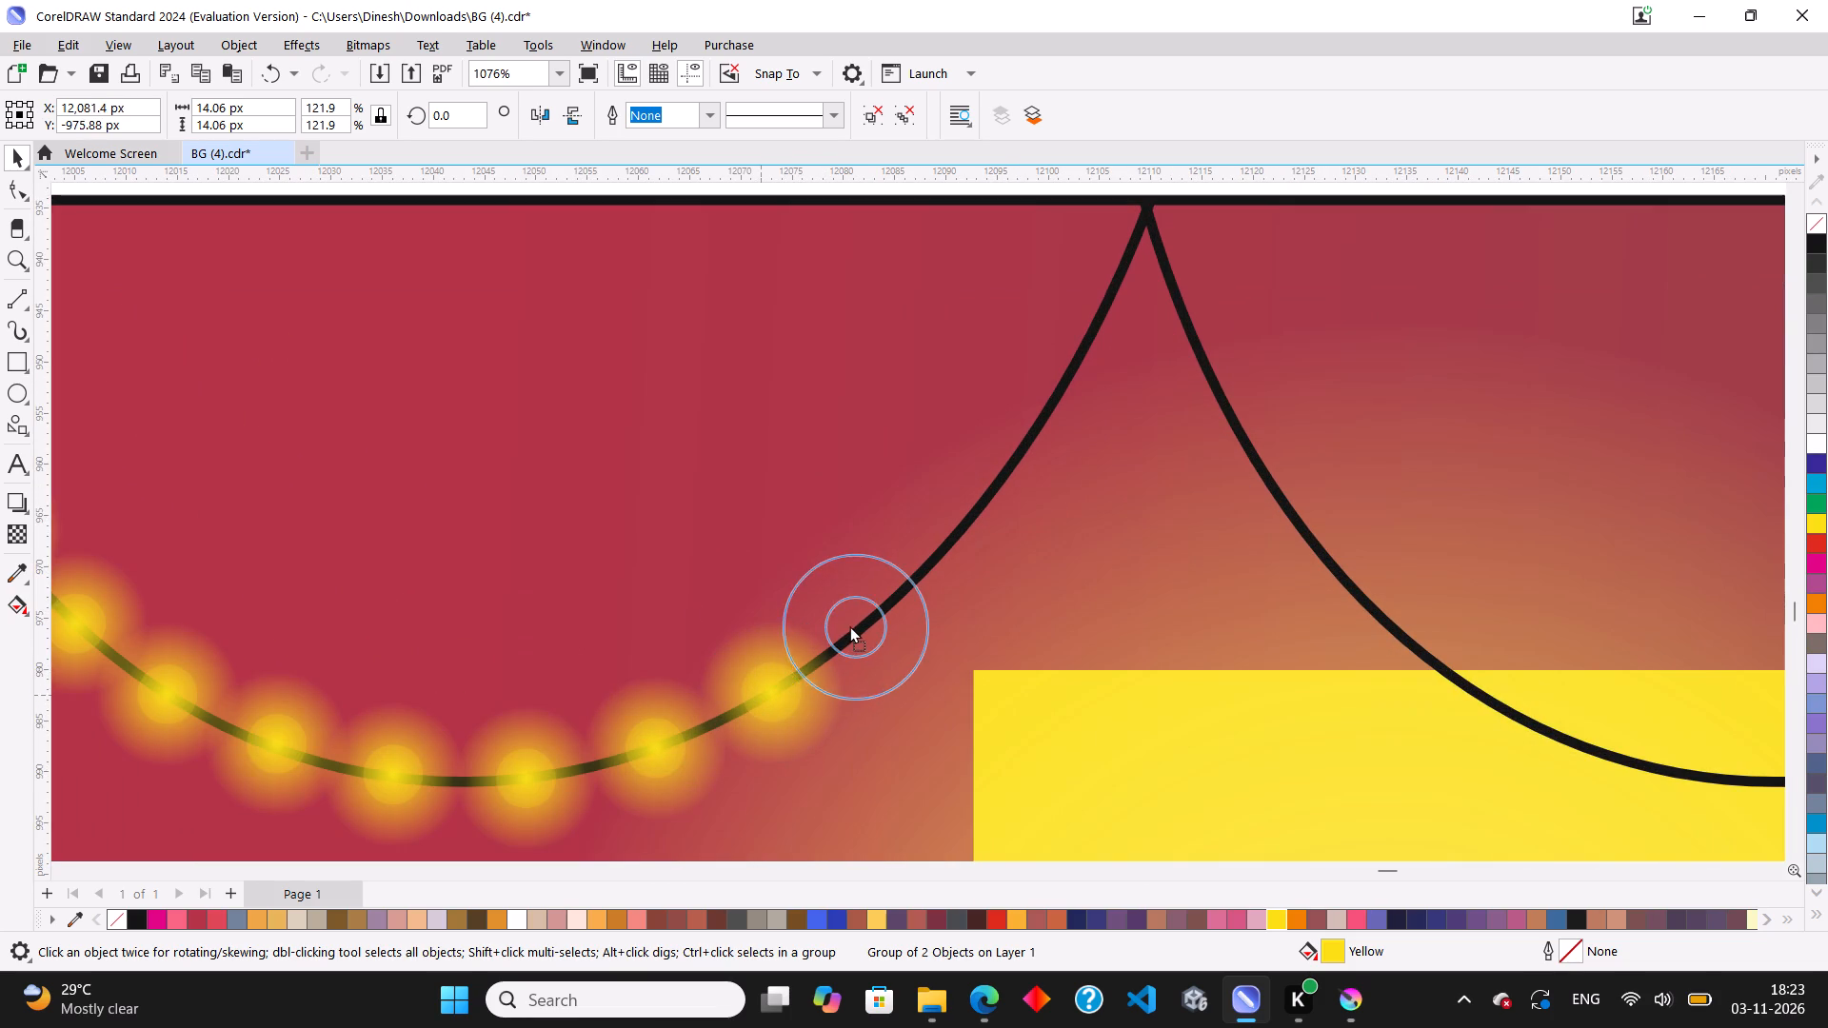
{"action": "left_click_drag", "start_coordinate": [849, 625], "coordinate": [857, 620]}
{"action": "right_click", "coordinate": [857, 620]}
{"action": "left_click_drag", "start_coordinate": [866, 621], "coordinate": [950, 529]}
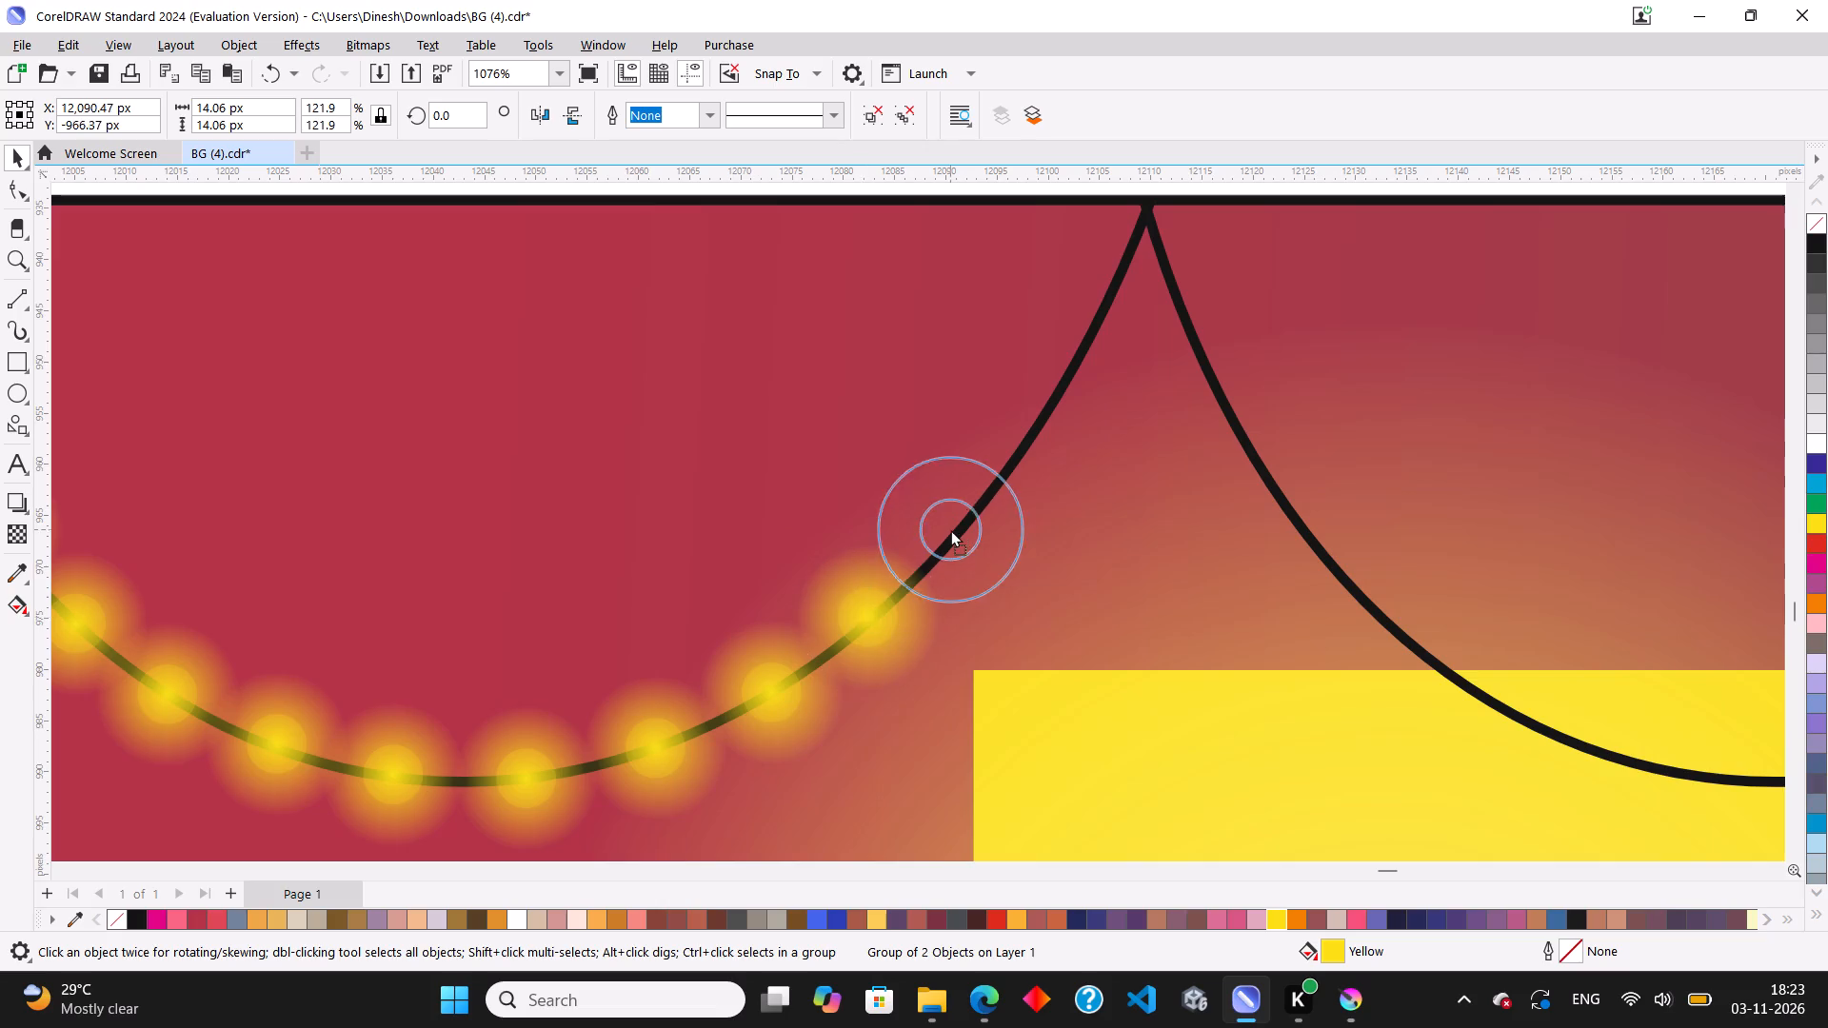
{"action": "left_click_drag", "start_coordinate": [950, 529], "coordinate": [957, 529]}
{"action": "right_click", "coordinate": [957, 529]}
Complete the first arc with two more copies of the light near the top of its ascending side.
{"action": "scroll", "coordinate": [939, 528], "scroll_direction": "down", "scroll_amount": 5}
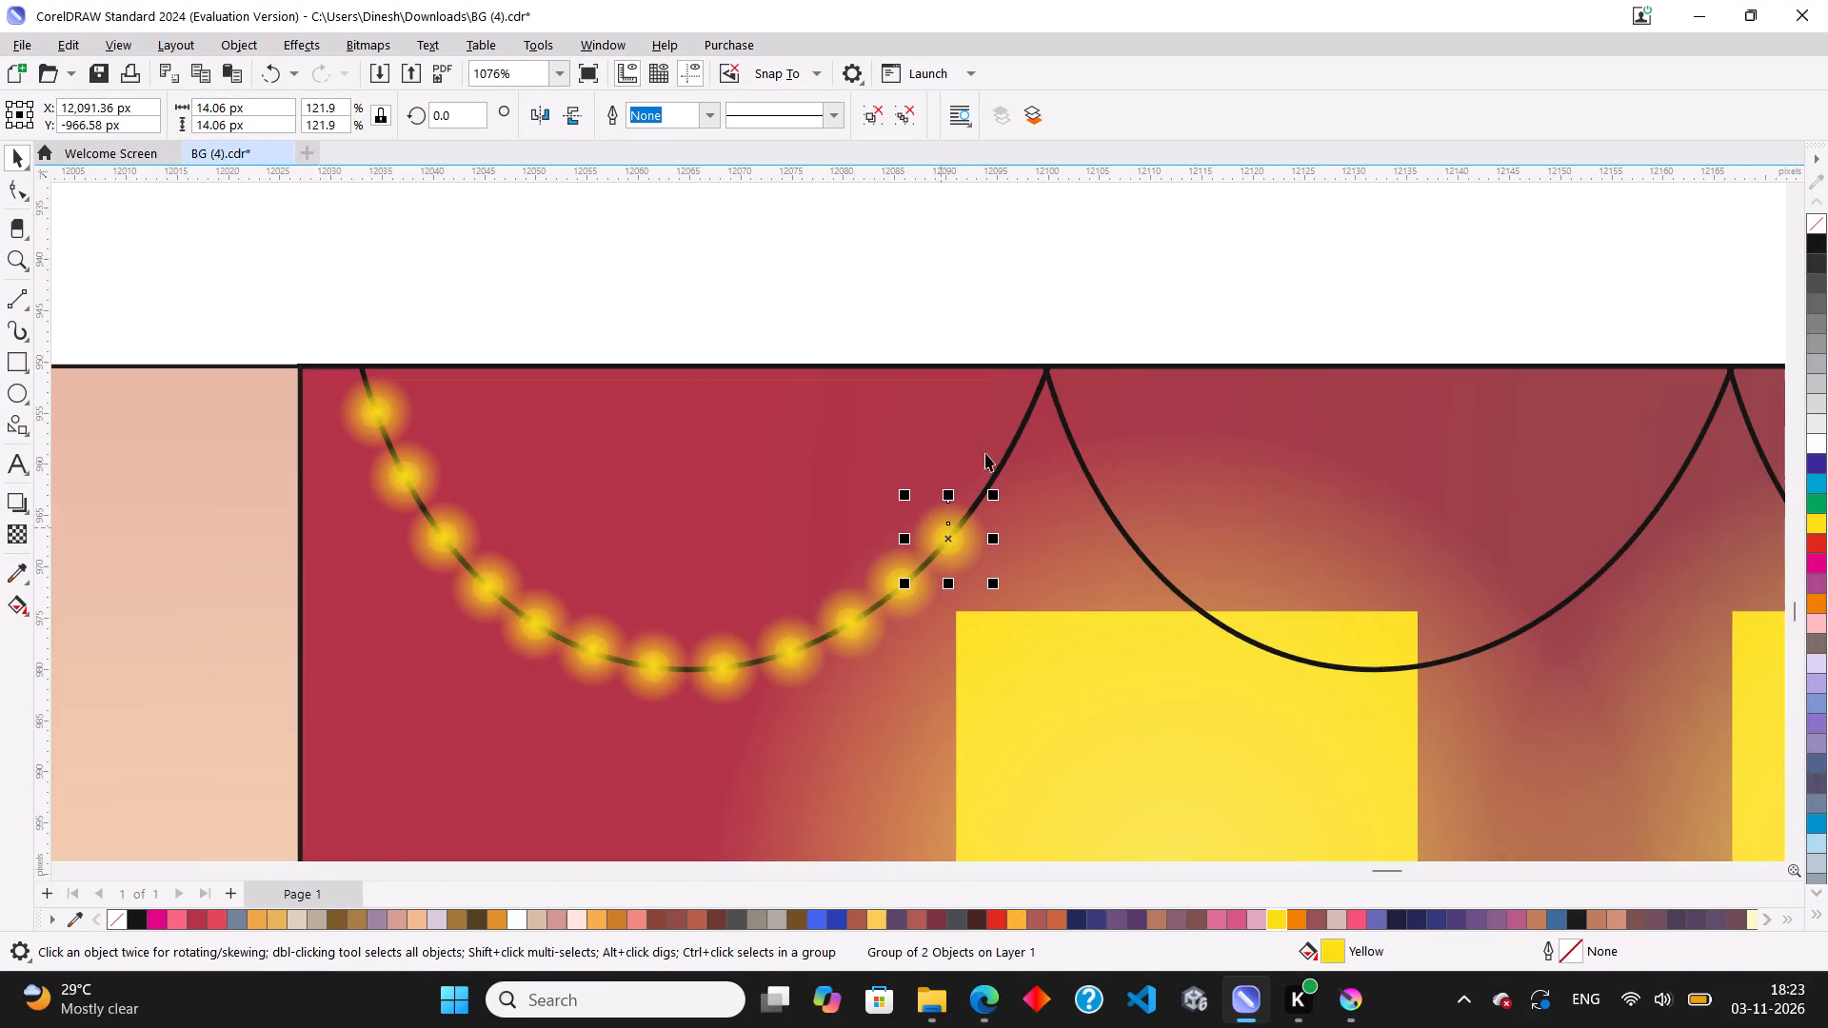
{"action": "scroll", "coordinate": [1033, 382], "scroll_direction": "up", "scroll_amount": 4}
{"action": "left_click_drag", "start_coordinate": [879, 647], "coordinate": [954, 555]}
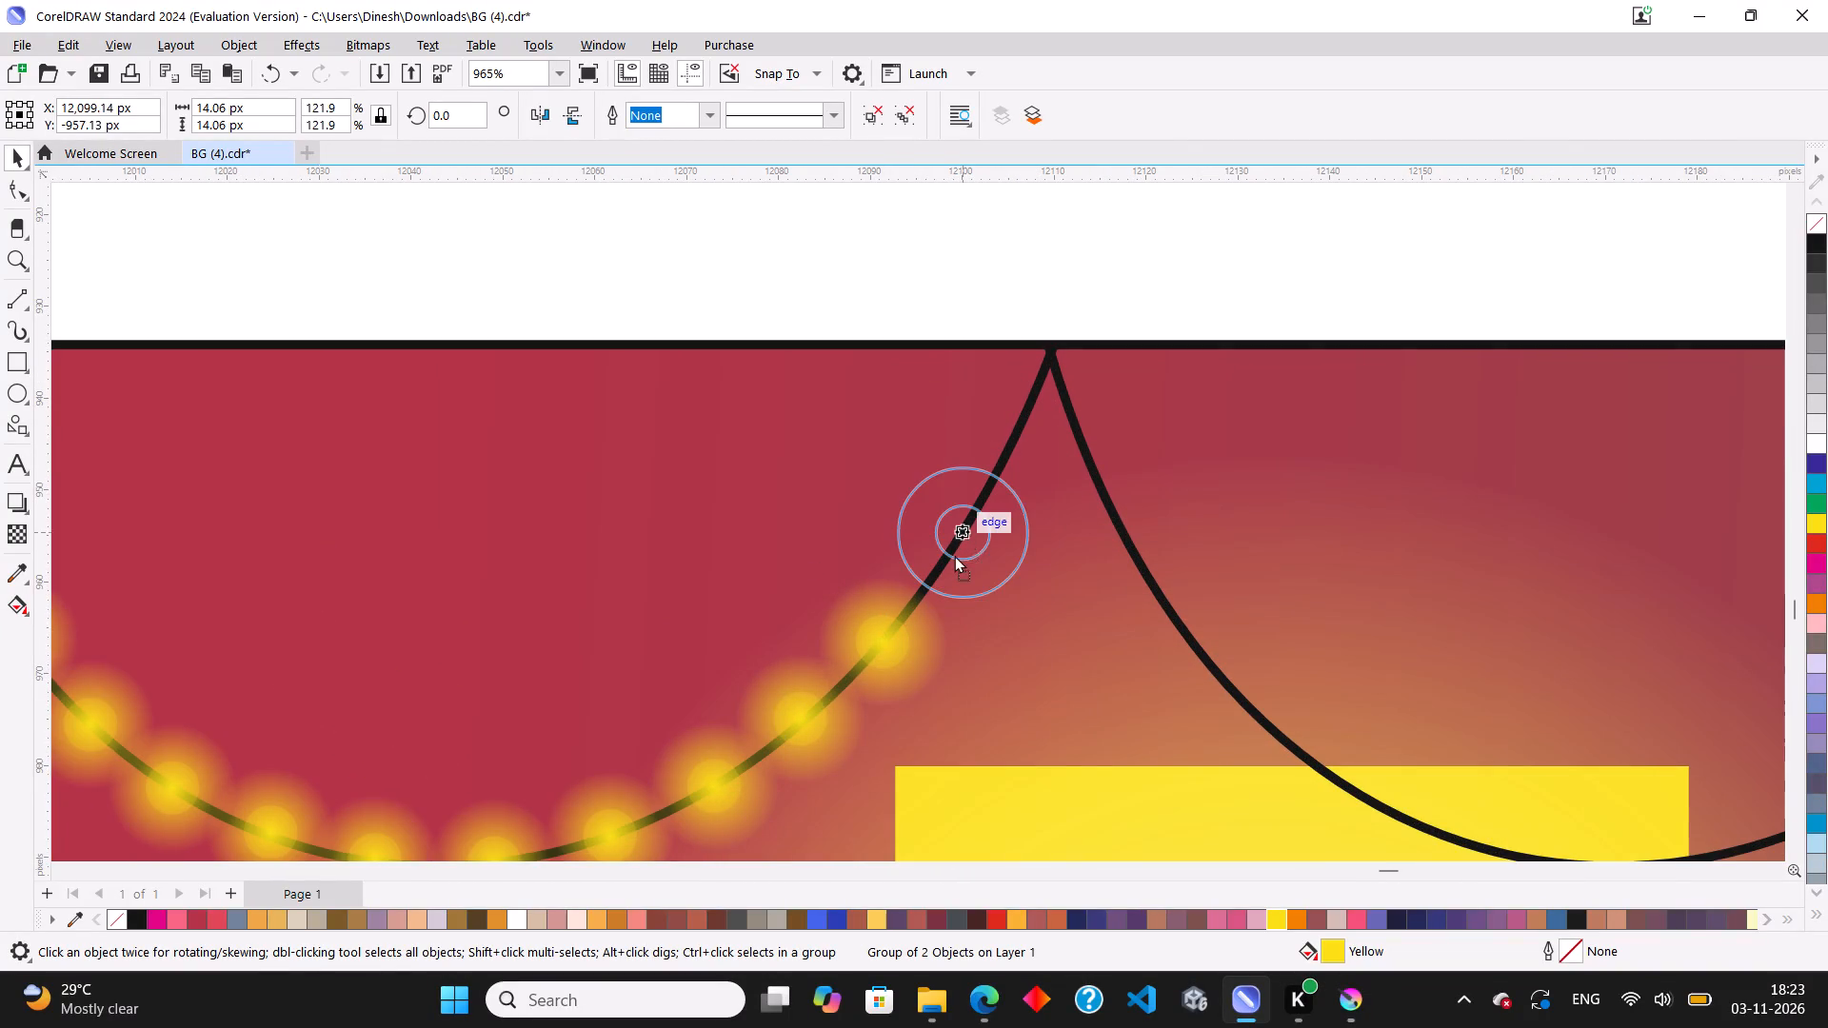
{"action": "left_click_drag", "start_coordinate": [954, 555], "coordinate": [950, 551]}
{"action": "right_click", "coordinate": [950, 551]}
{"action": "scroll", "coordinate": [950, 546], "scroll_direction": "down", "scroll_amount": 2}
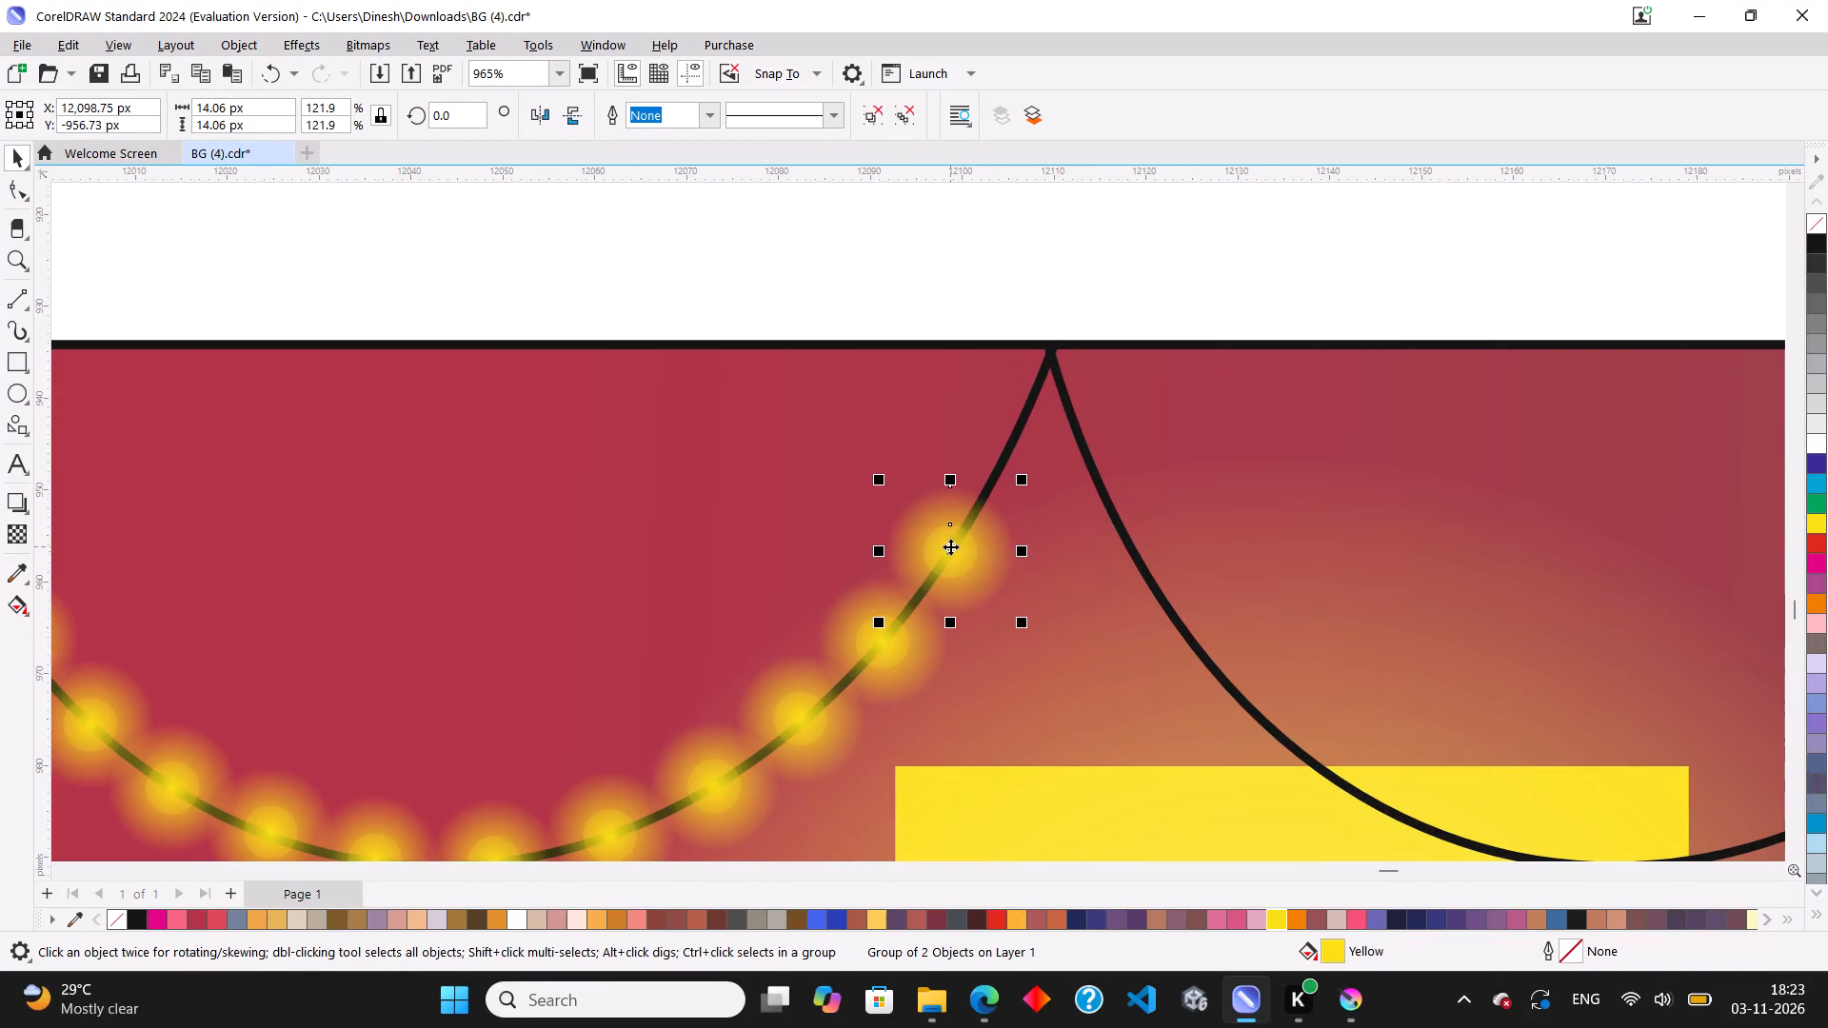
{"action": "scroll", "coordinate": [950, 546], "scroll_direction": "down", "scroll_amount": 2}
{"action": "scroll", "coordinate": [1017, 425], "scroll_direction": "up", "scroll_amount": 3}
{"action": "left_click_drag", "start_coordinate": [910, 597], "coordinate": [969, 488]}
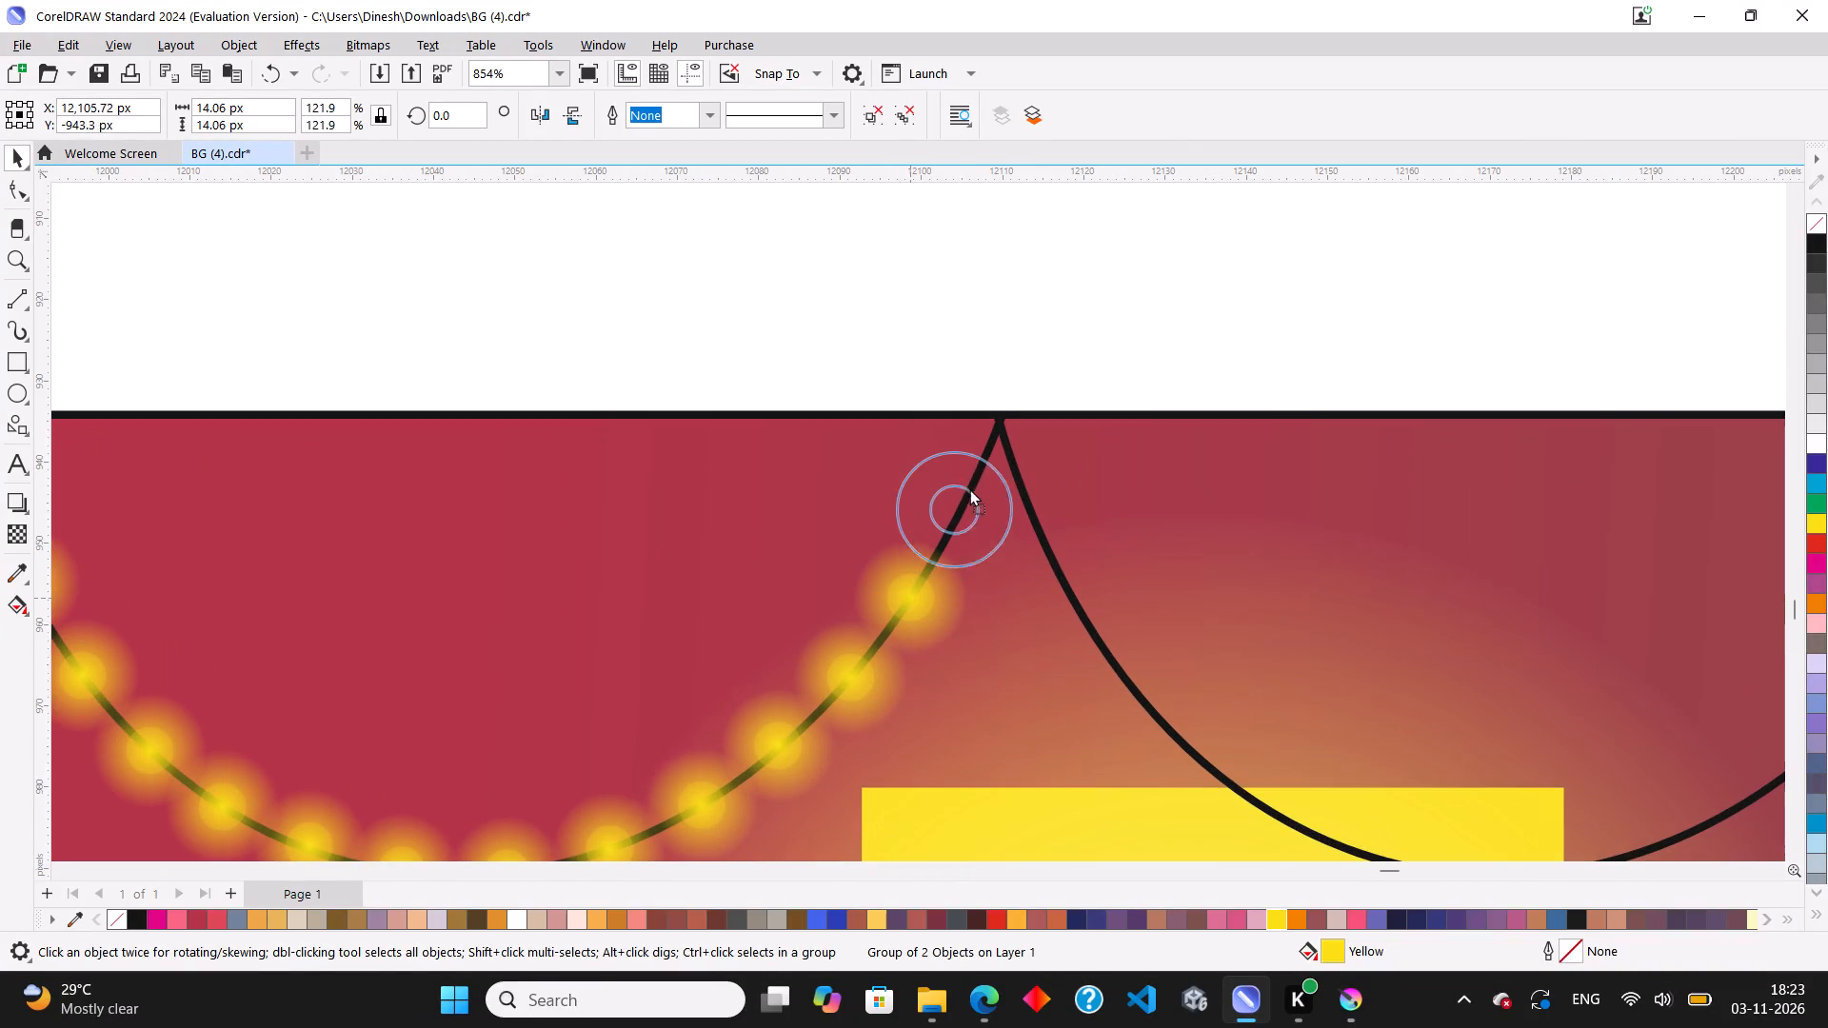
{"action": "left_click_drag", "start_coordinate": [969, 488], "coordinate": [963, 514]}
{"action": "right_click", "coordinate": [963, 514]}
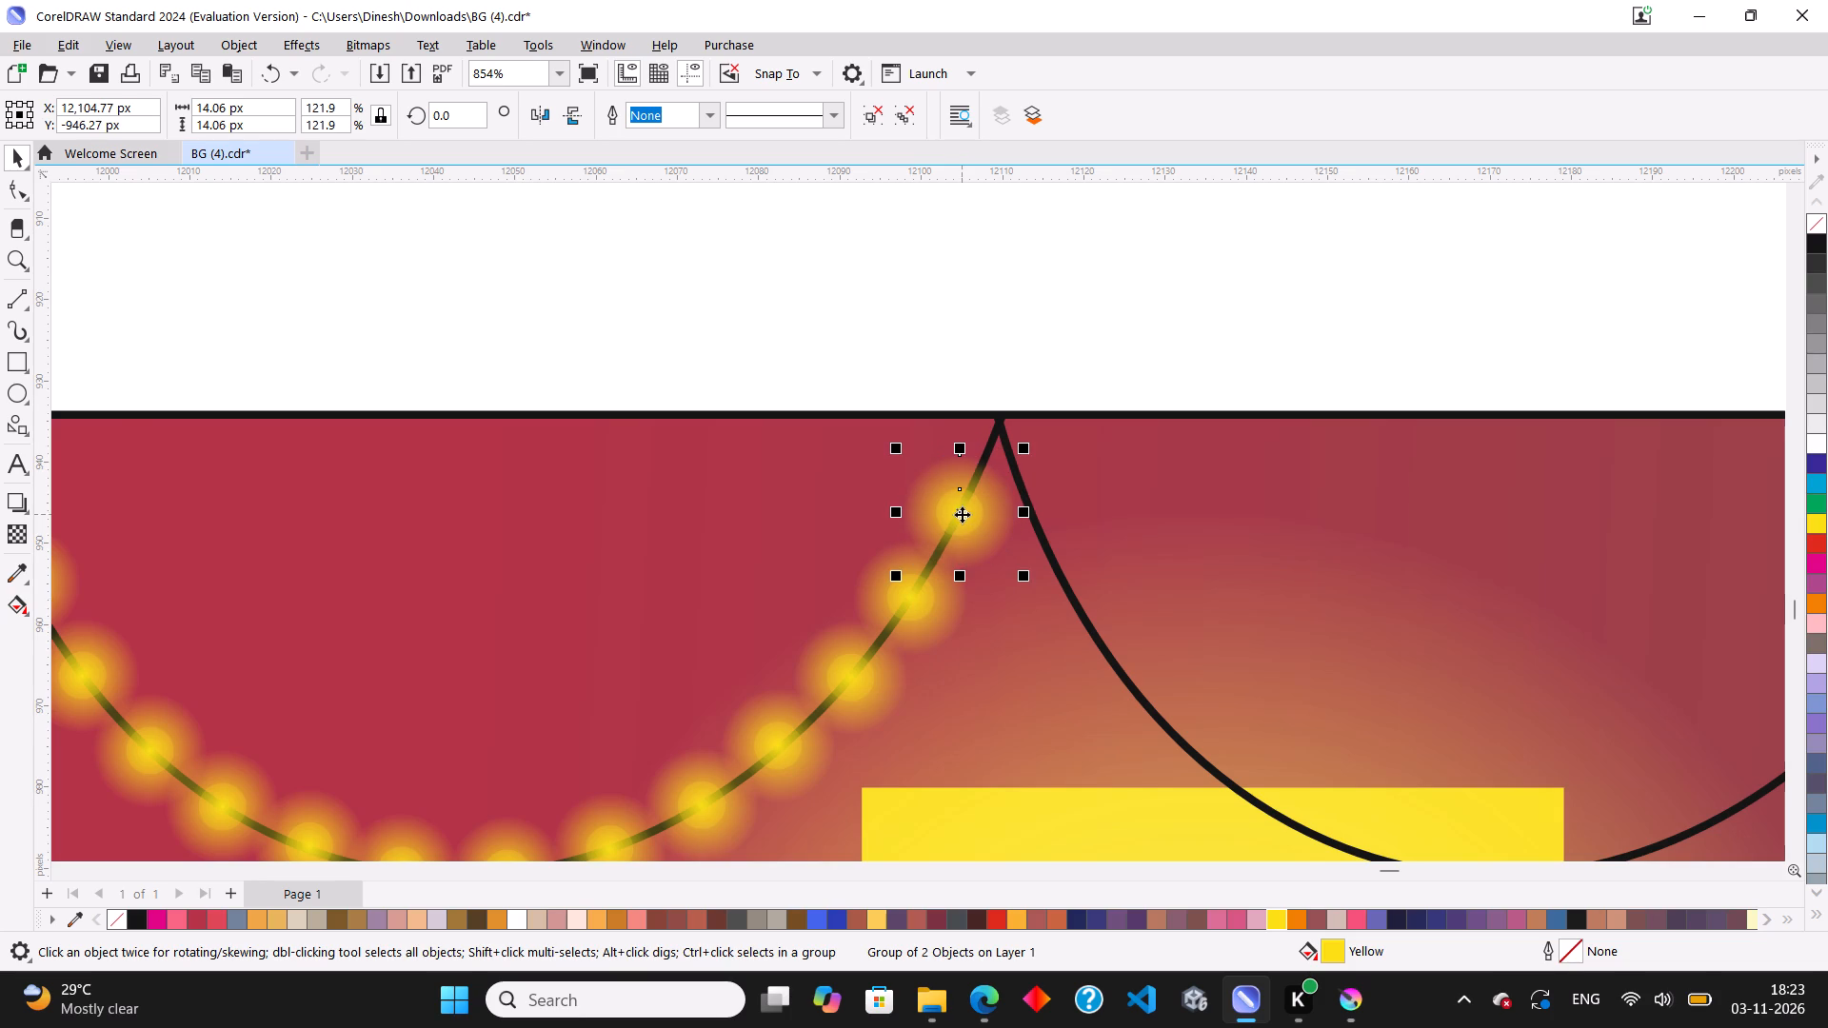
Place a copy of the light at the top of the second arc's descending side, just past the junction.
{"action": "scroll", "coordinate": [955, 514], "scroll_direction": "down", "scroll_amount": 5}
{"action": "scroll", "coordinate": [960, 481], "scroll_direction": "up", "scroll_amount": 7}
{"action": "left_click_drag", "start_coordinate": [942, 571], "coordinate": [974, 492]}
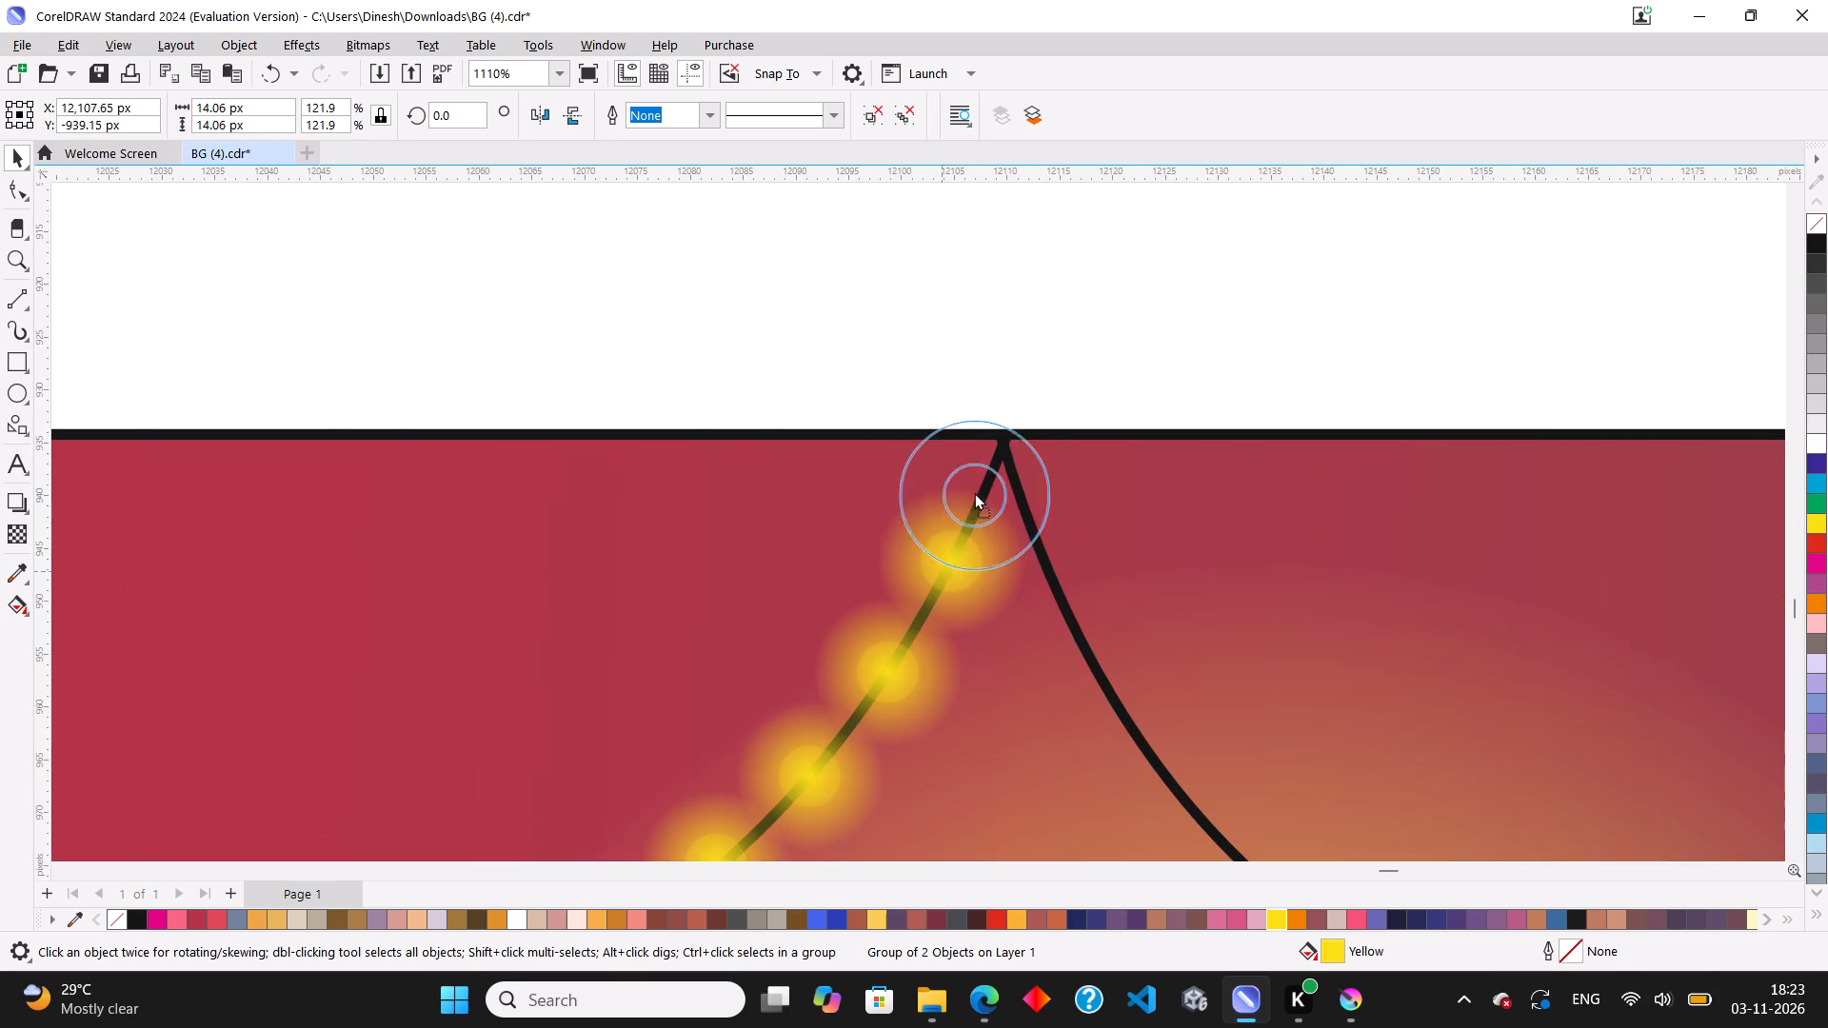
{"action": "left_click_drag", "start_coordinate": [974, 492], "coordinate": [1014, 495]}
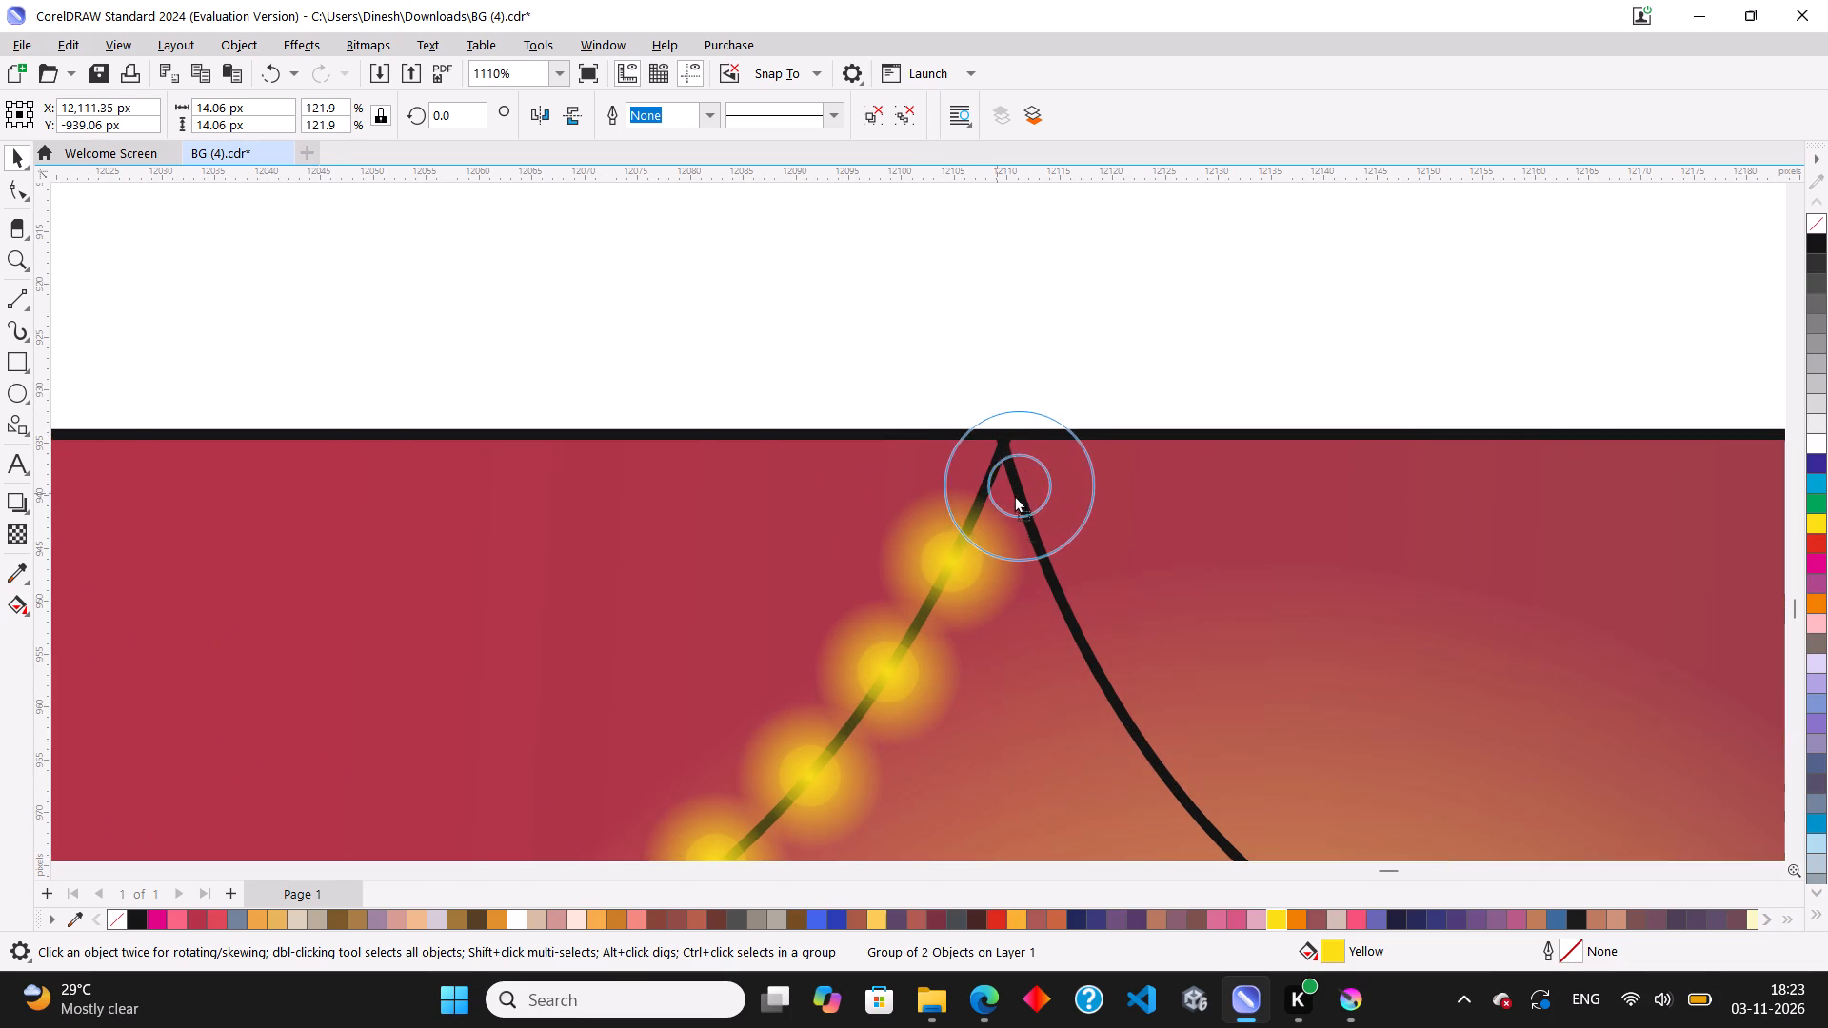
{"action": "left_click_drag", "start_coordinate": [1014, 495], "coordinate": [1023, 528]}
{"action": "right_click", "coordinate": [1023, 528]}
Add two more copies of the light down the upper part of the second arc's descending side.
{"action": "scroll", "coordinate": [924, 549], "scroll_direction": "down", "scroll_amount": 9}
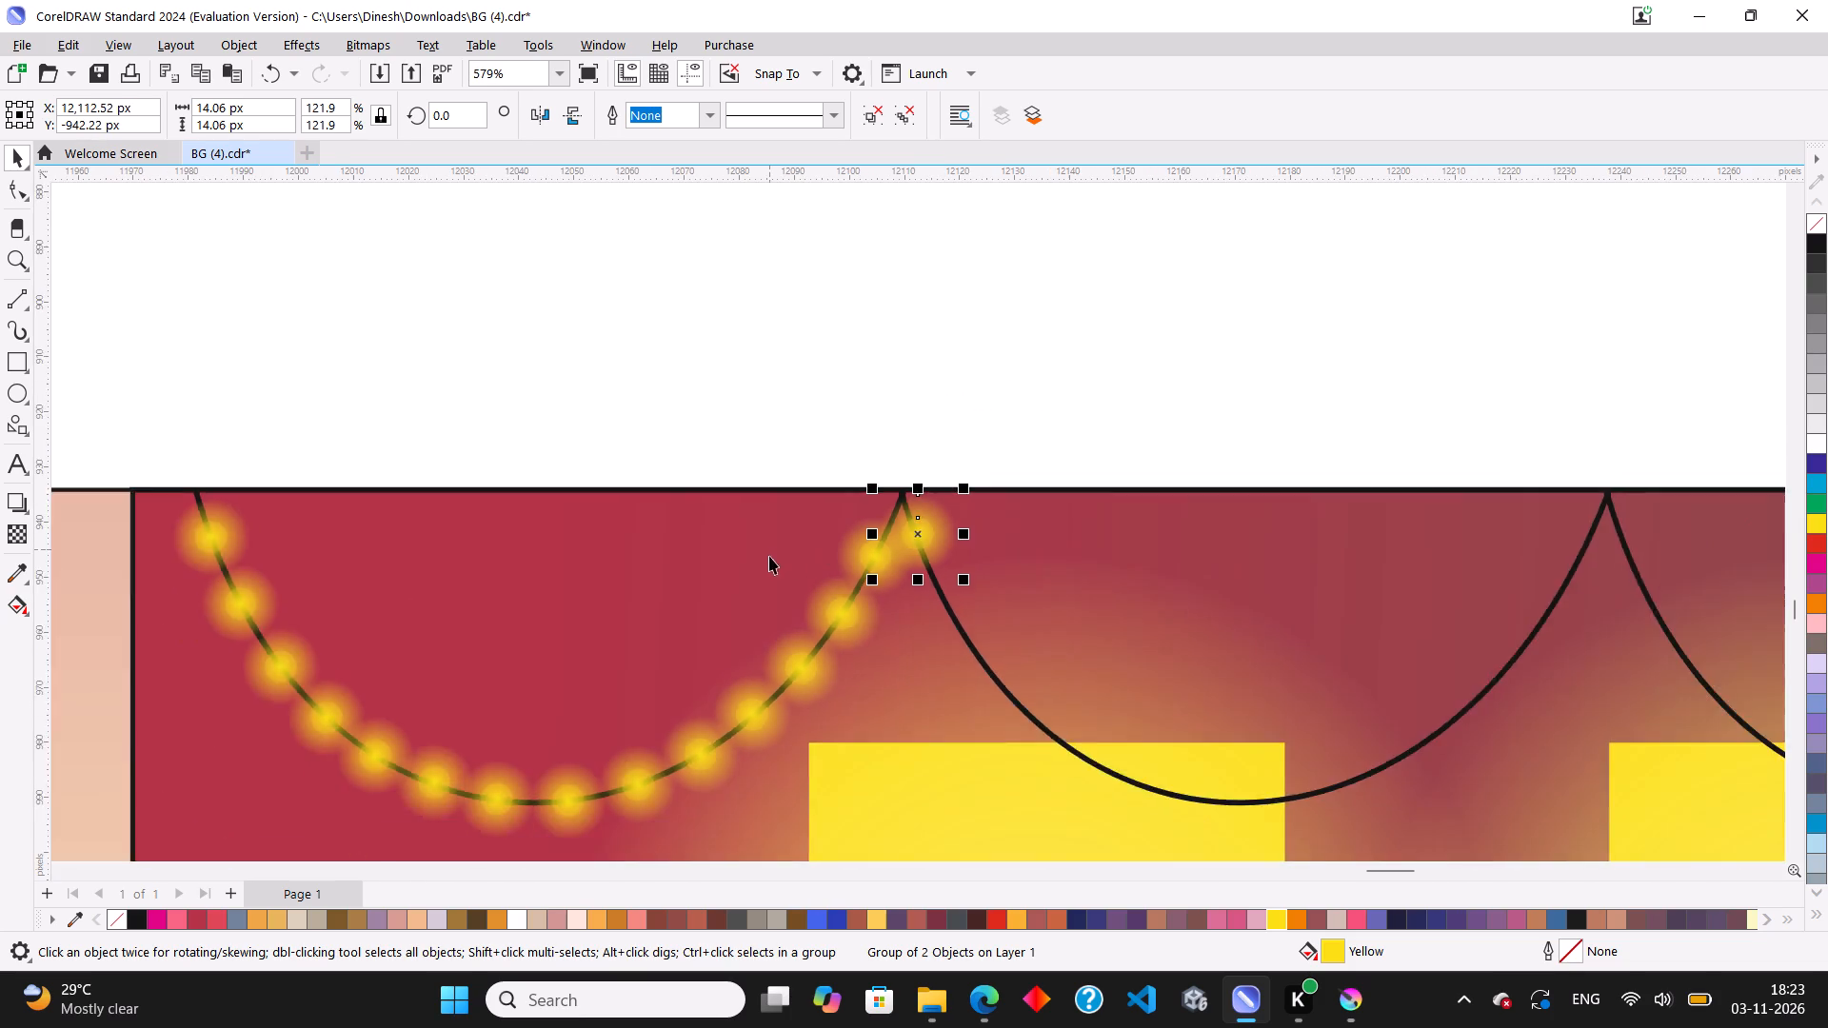
{"action": "scroll", "coordinate": [896, 620], "scroll_direction": "up", "scroll_amount": 7}
{"action": "left_click_drag", "start_coordinate": [803, 429], "coordinate": [833, 499]}
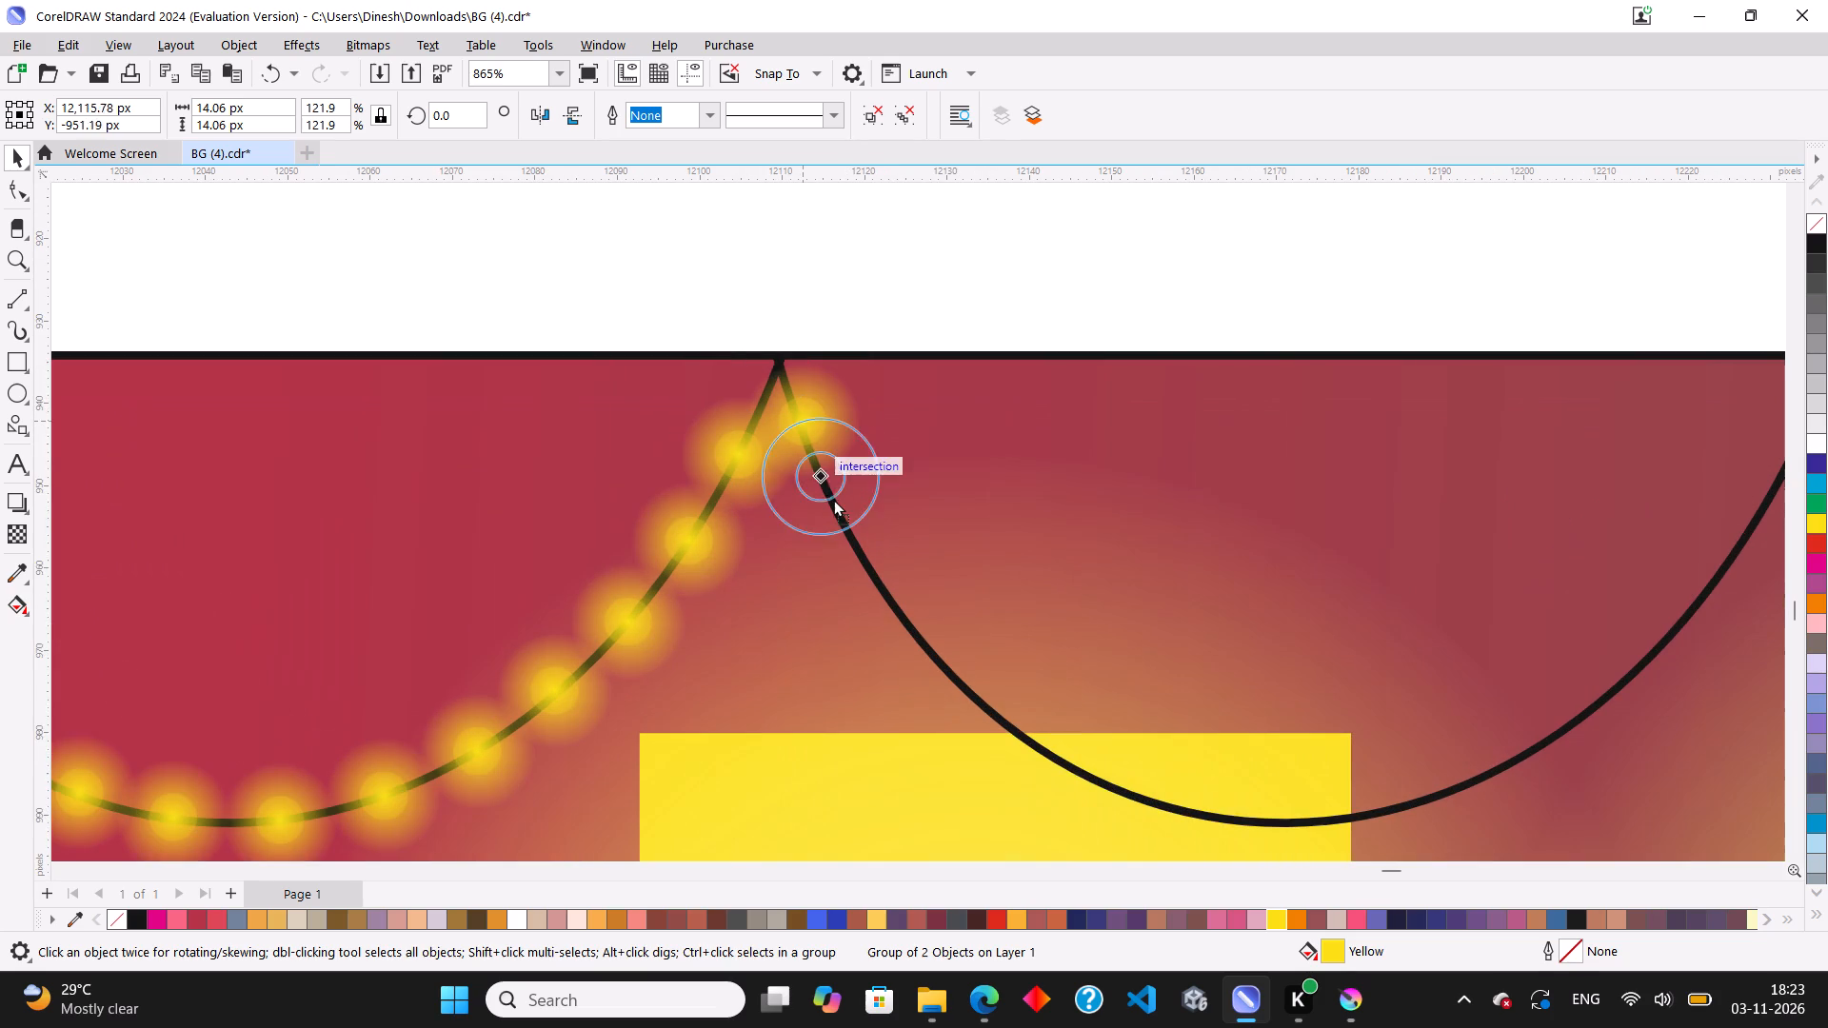
{"action": "left_click_drag", "start_coordinate": [833, 499], "coordinate": [834, 500]}
{"action": "right_click", "coordinate": [834, 500]}
{"action": "left_click_drag", "start_coordinate": [834, 500], "coordinate": [876, 583]}
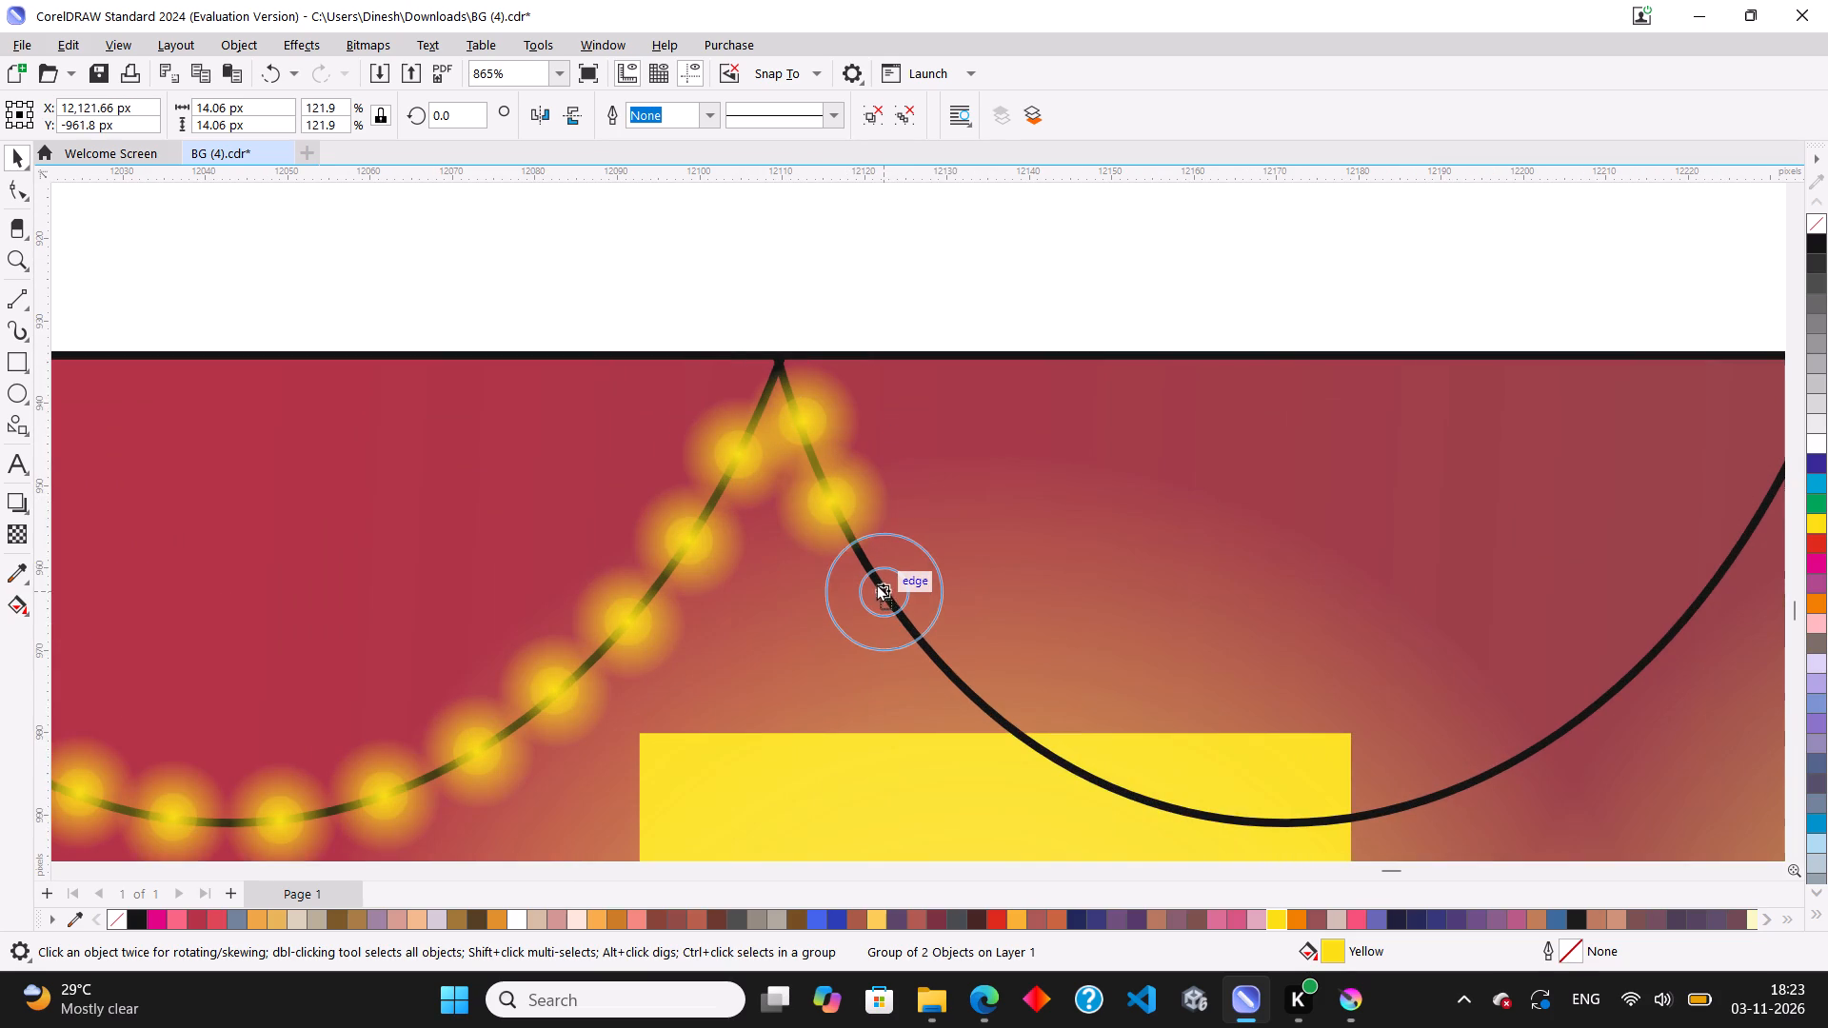
{"action": "left_click_drag", "start_coordinate": [876, 583], "coordinate": [872, 569]}
{"action": "right_click", "coordinate": [872, 569]}
Add two more copies of the light down the second arc to the first yellow window's top edge, aligning them with the line.
{"action": "left_click_drag", "start_coordinate": [872, 563], "coordinate": [945, 647]}
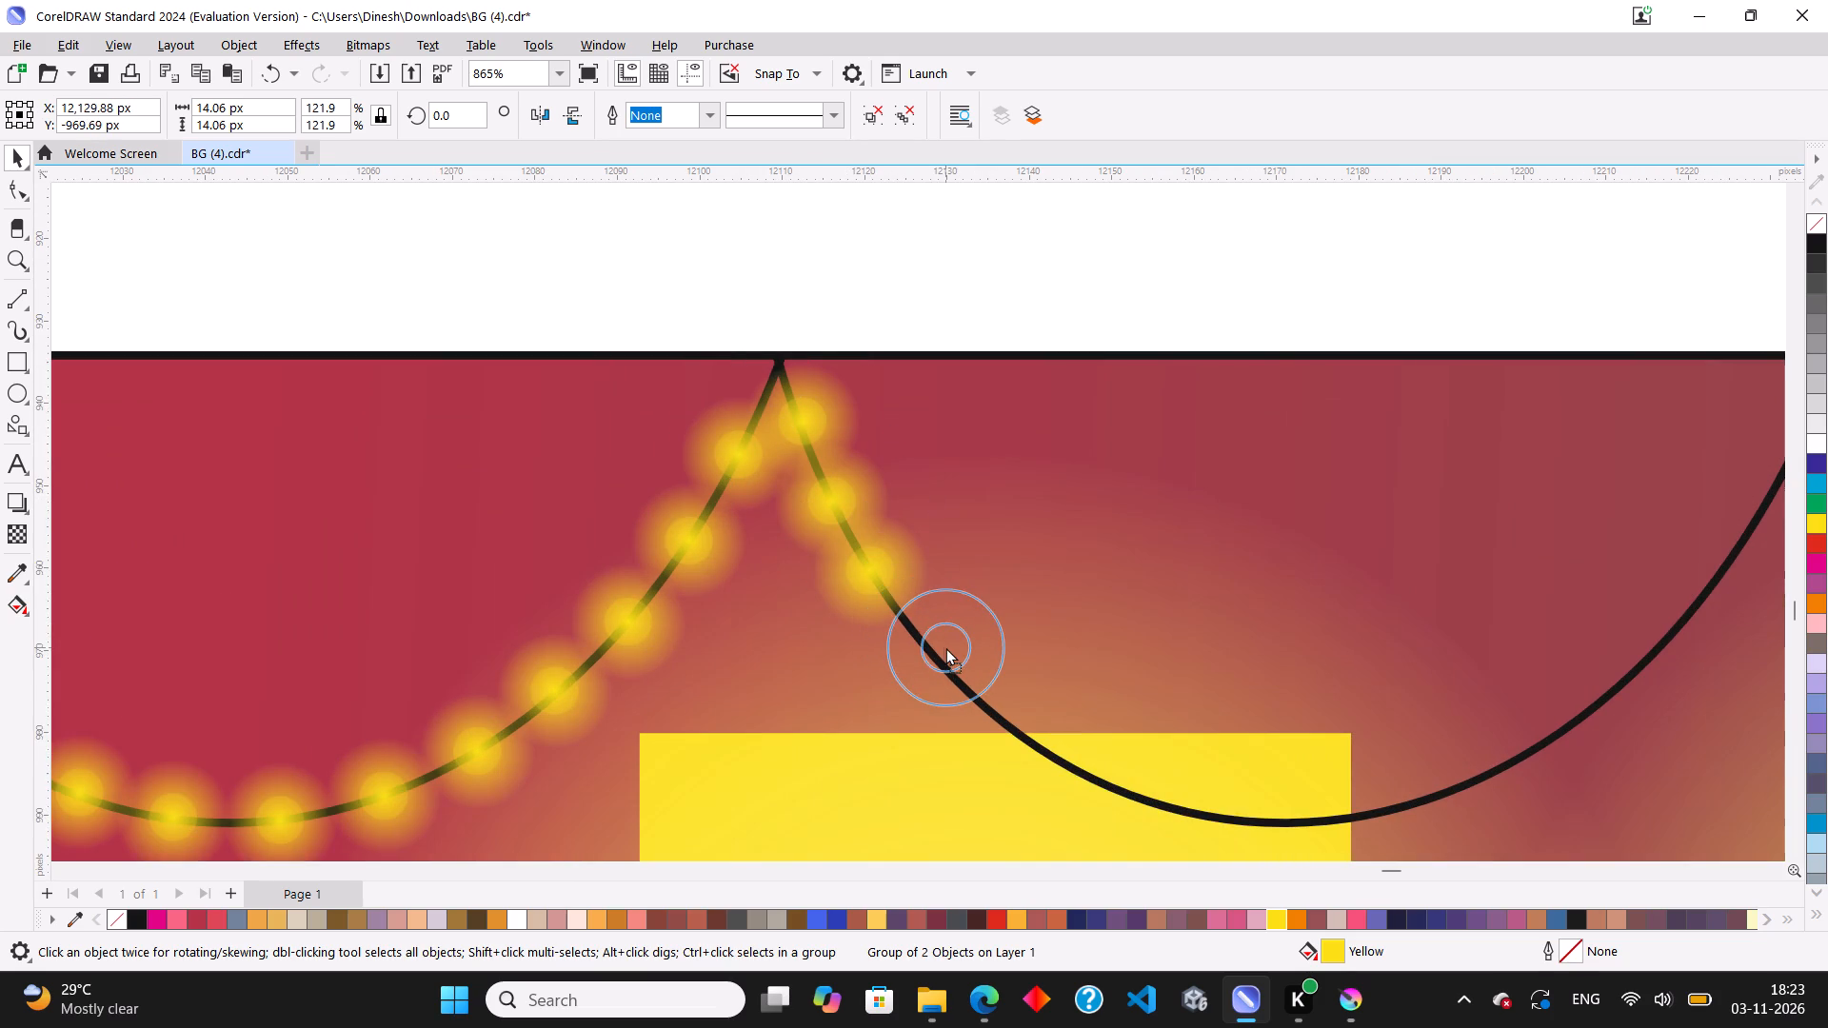
{"action": "left_click_drag", "start_coordinate": [945, 647], "coordinate": [944, 647]}
{"action": "right_click", "coordinate": [944, 647]}
{"action": "left_click_drag", "start_coordinate": [945, 648], "coordinate": [930, 648]}
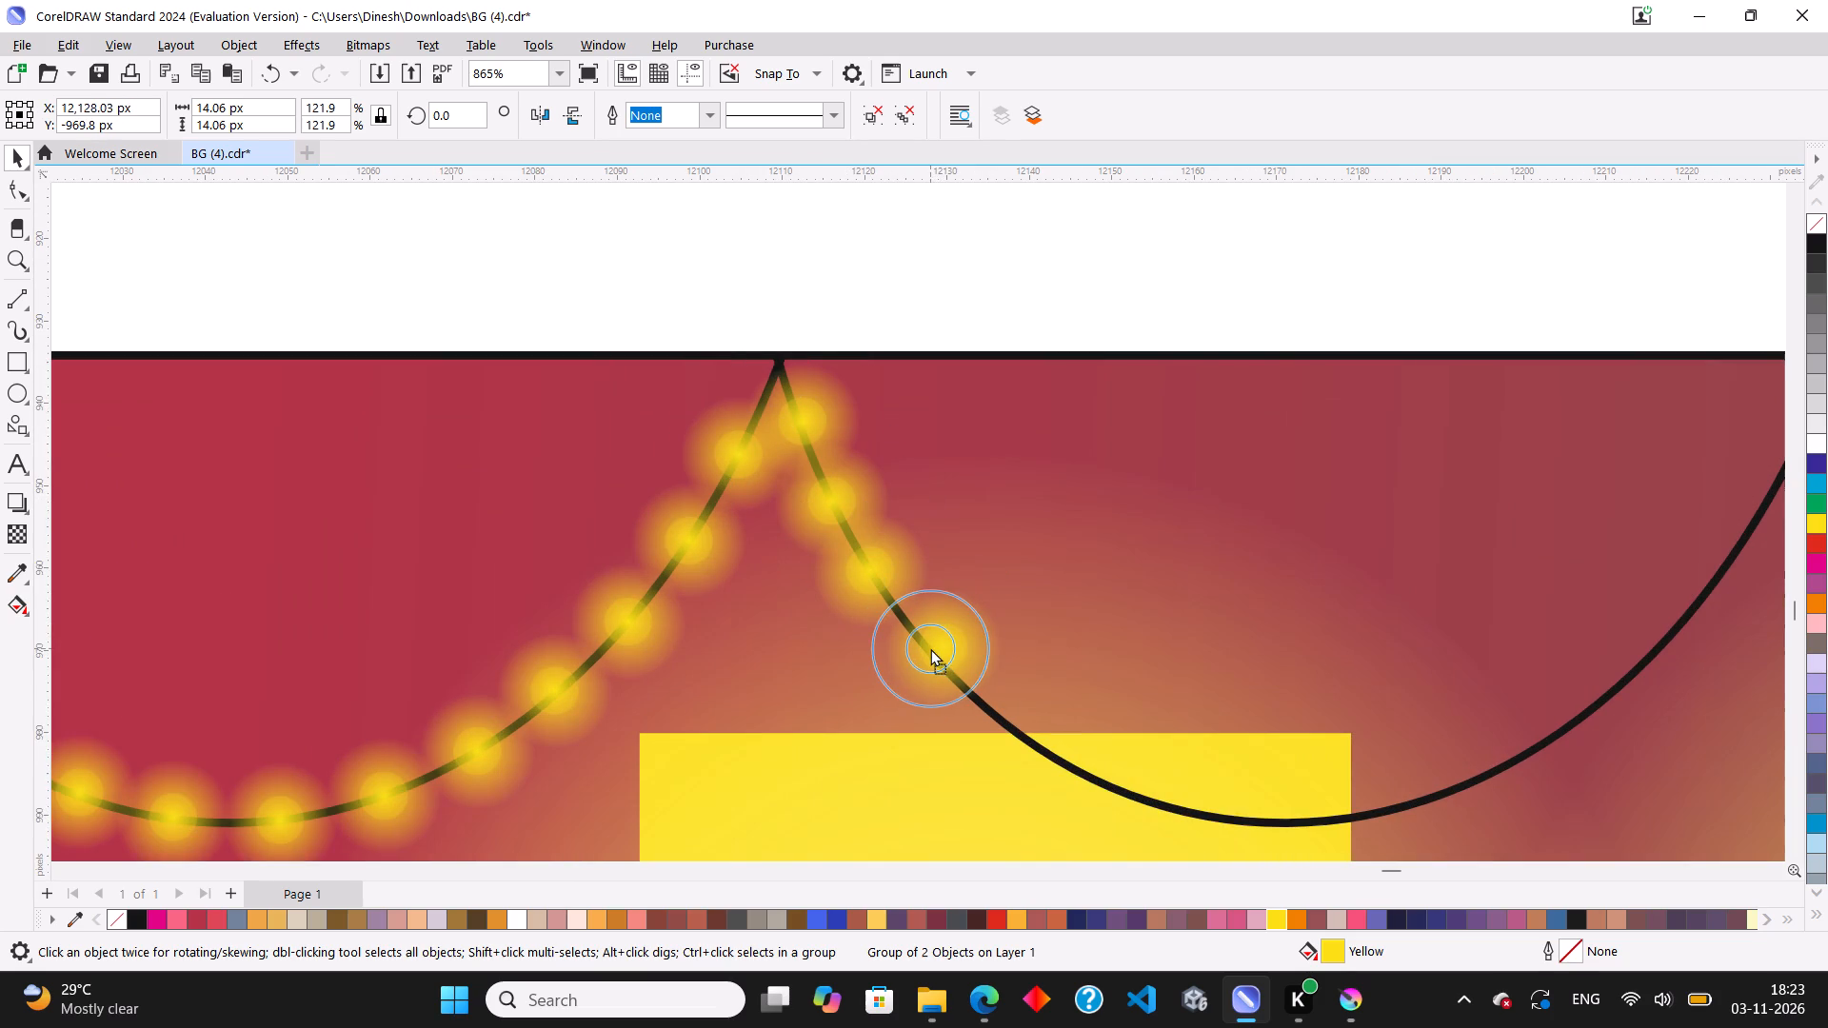
{"action": "left_click_drag", "start_coordinate": [930, 648], "coordinate": [930, 650]}
{"action": "left_click_drag", "start_coordinate": [926, 648], "coordinate": [982, 699]}
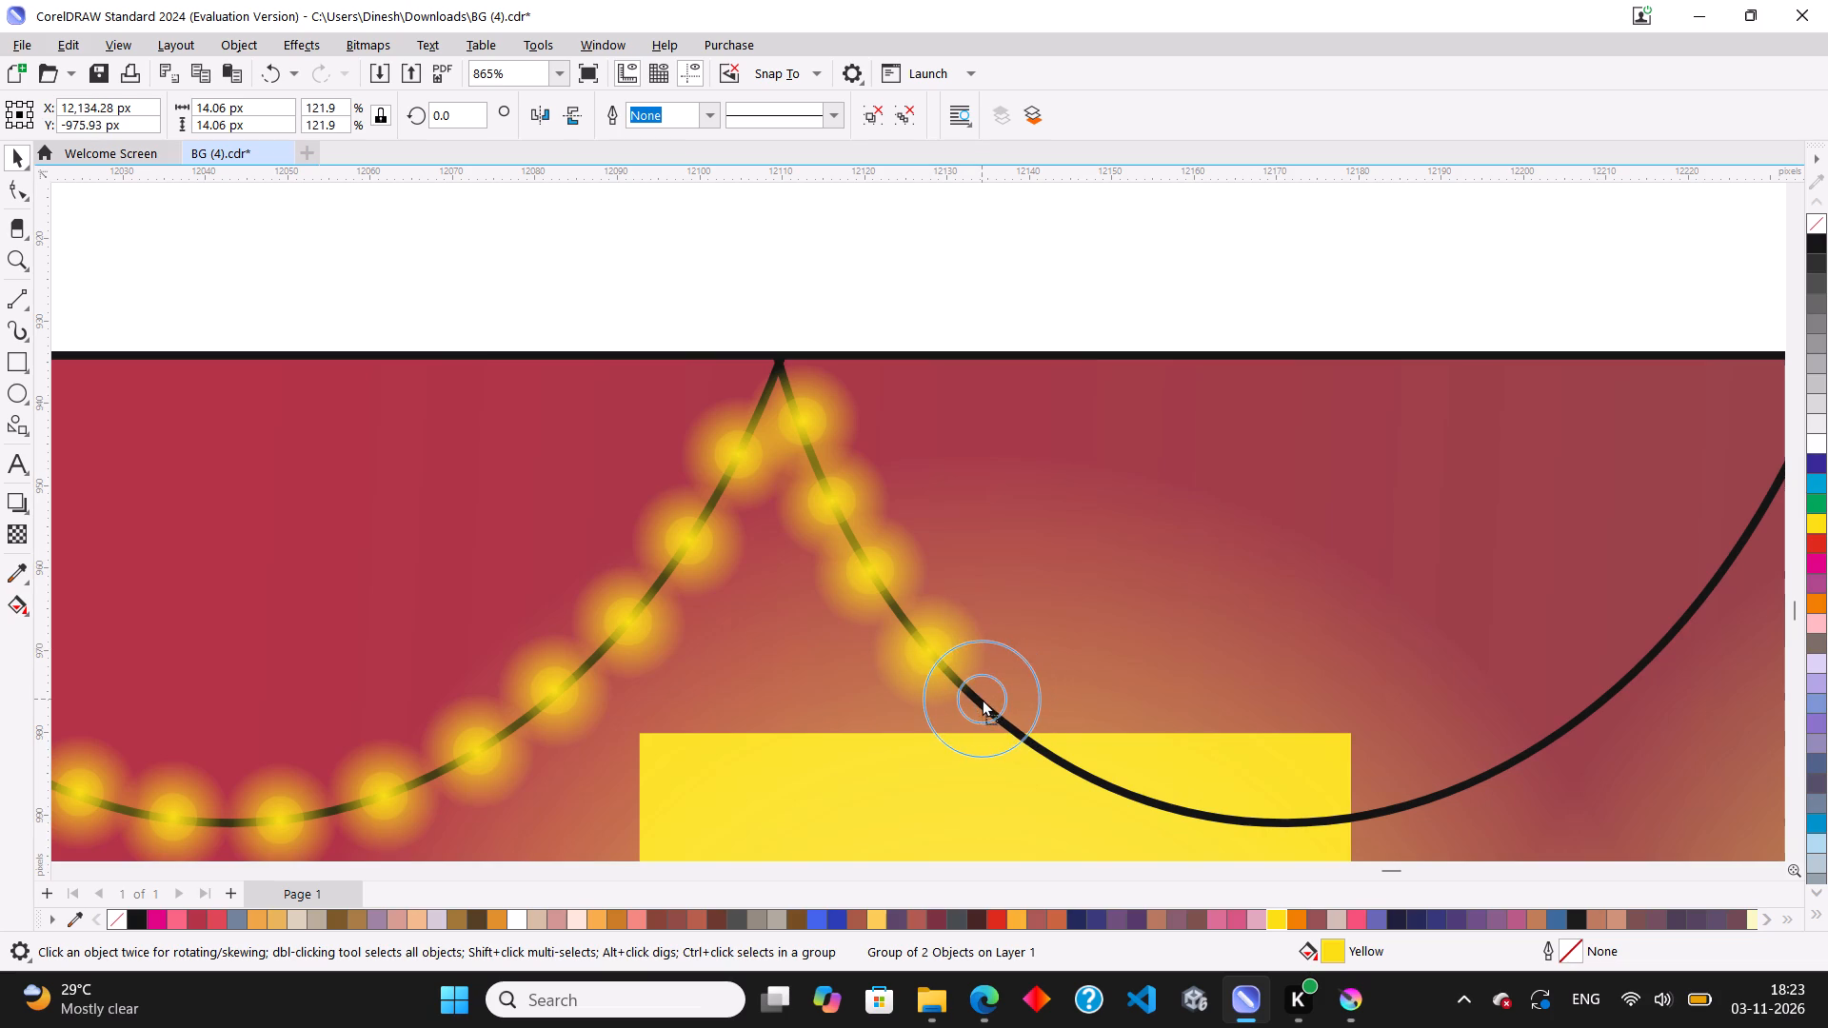
{"action": "left_click_drag", "start_coordinate": [982, 699], "coordinate": [1009, 721]}
{"action": "right_click", "coordinate": [1008, 721]}
Place three more copies of the light along the part of the second arc that crosses the first yellow window.
{"action": "scroll", "coordinate": [844, 636], "scroll_direction": "down", "scroll_amount": 9}
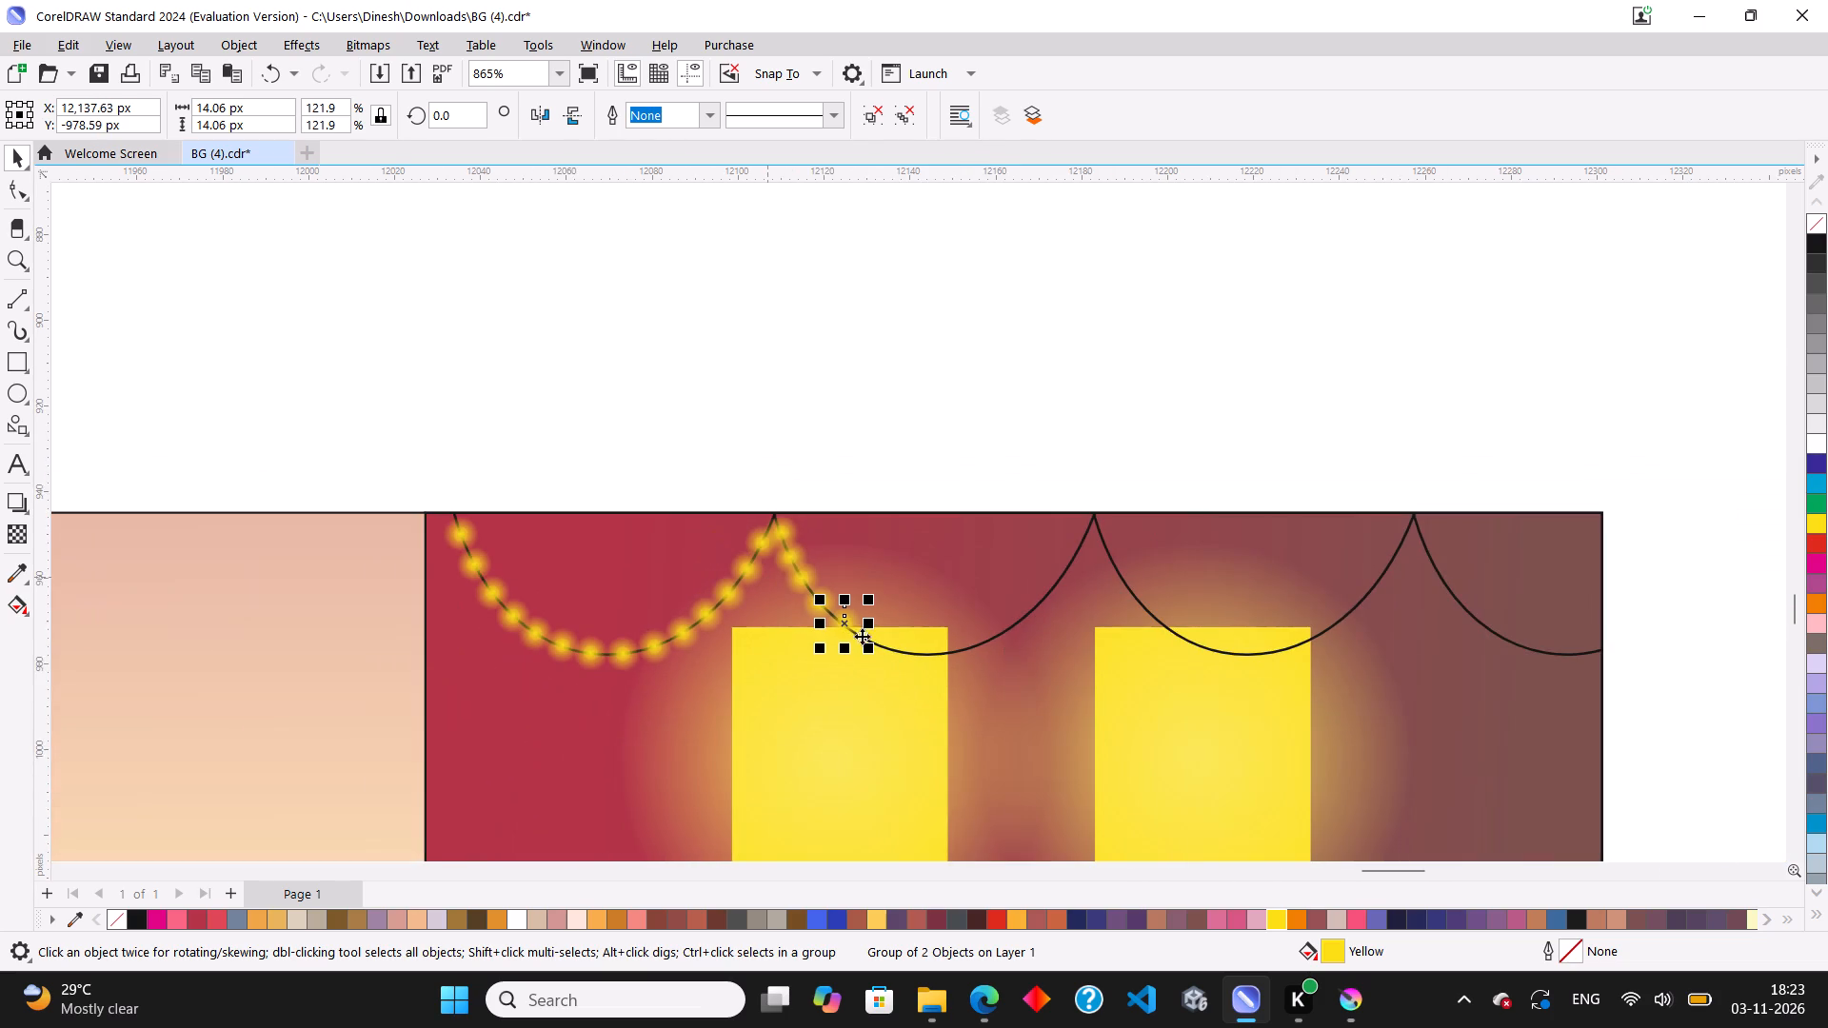
{"action": "scroll", "coordinate": [782, 629], "scroll_direction": "down", "scroll_amount": 4}
{"action": "scroll", "coordinate": [894, 662], "scroll_direction": "up", "scroll_amount": 5}
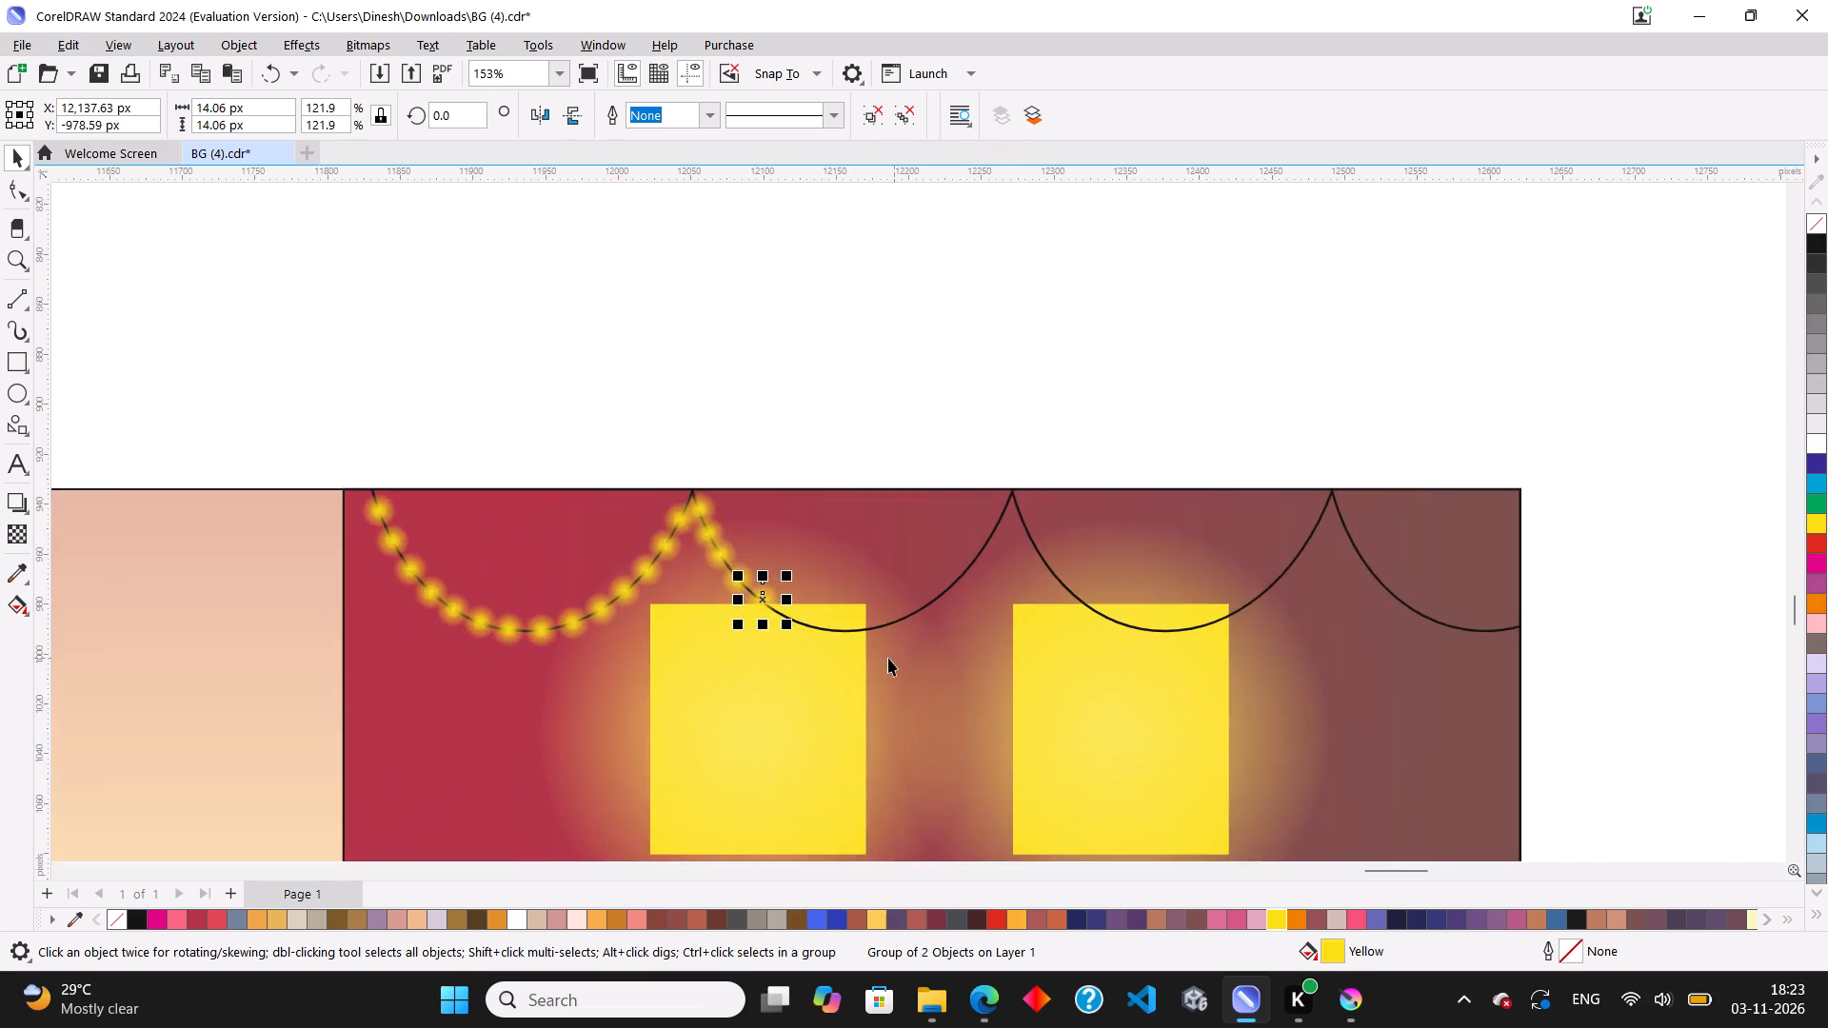
{"action": "scroll", "coordinate": [888, 658], "scroll_direction": "up", "scroll_amount": 3}
{"action": "scroll", "coordinate": [808, 632], "scroll_direction": "up", "scroll_amount": 3}
{"action": "scroll", "coordinate": [679, 587], "scroll_direction": "up", "scroll_amount": 3}
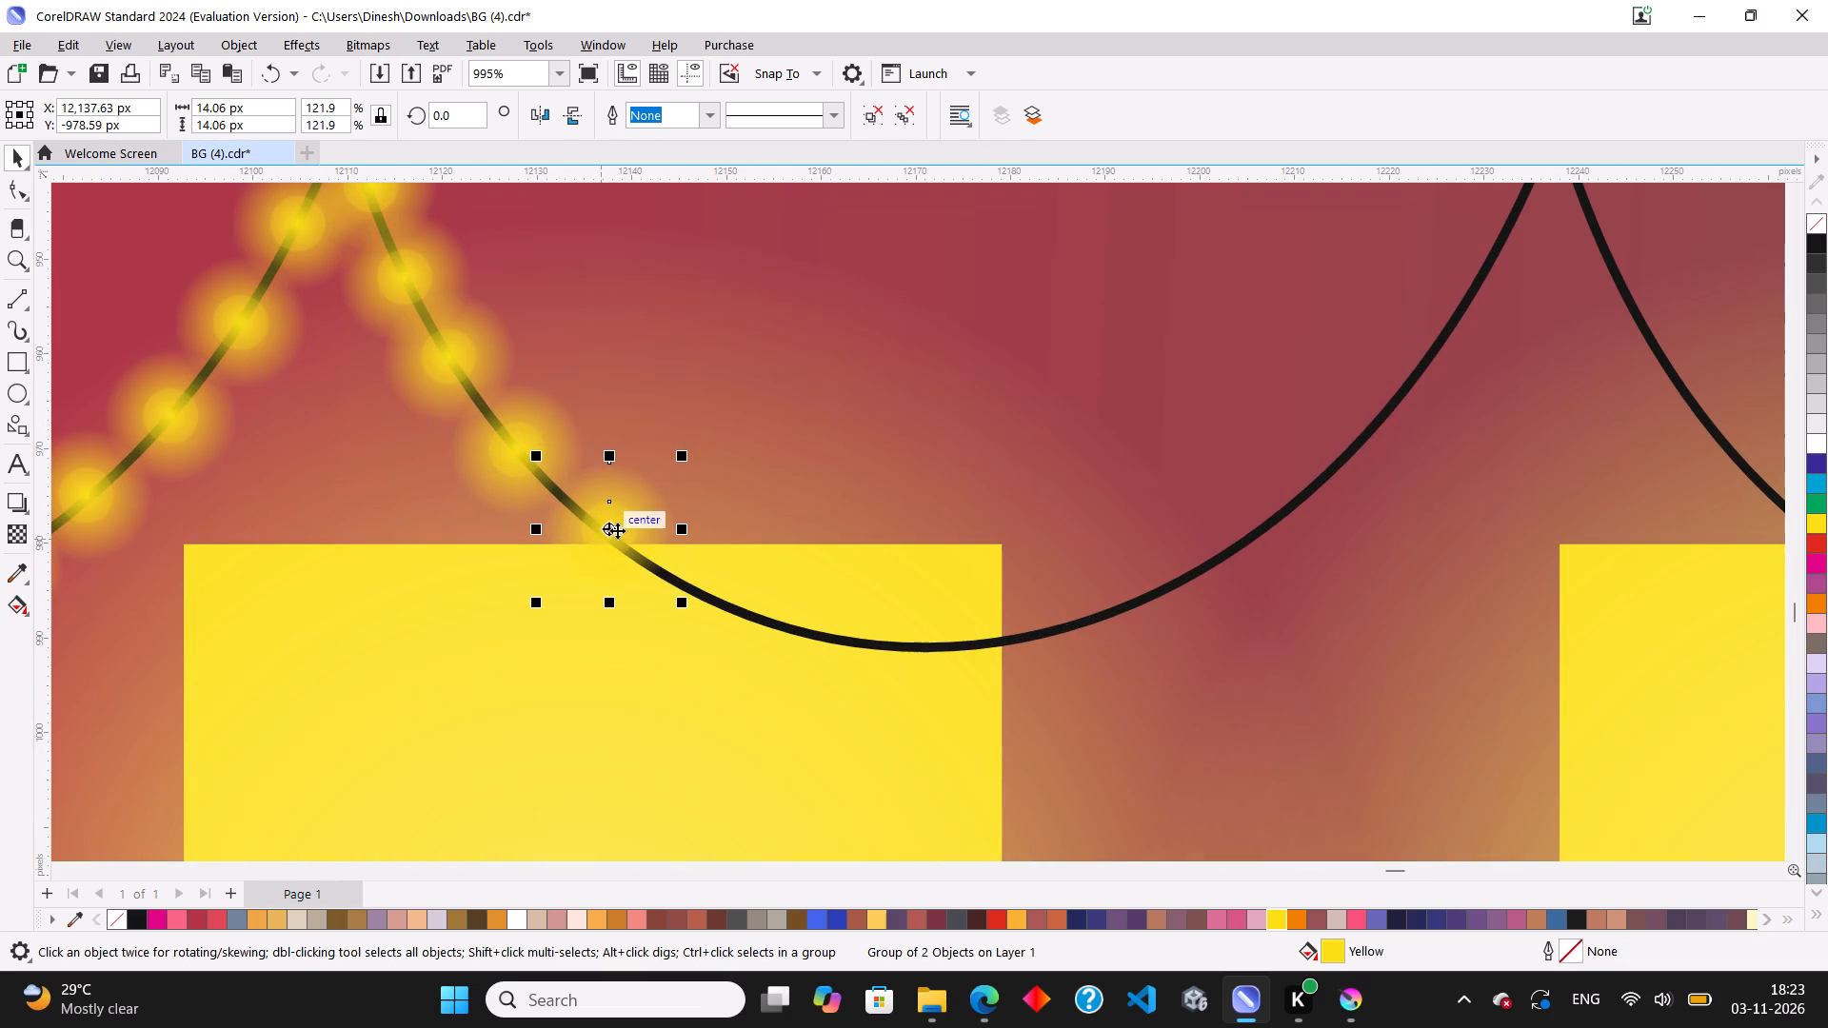
{"action": "left_click_drag", "start_coordinate": [612, 530], "coordinate": [608, 539]}
{"action": "left_click_drag", "start_coordinate": [608, 539], "coordinate": [734, 613]}
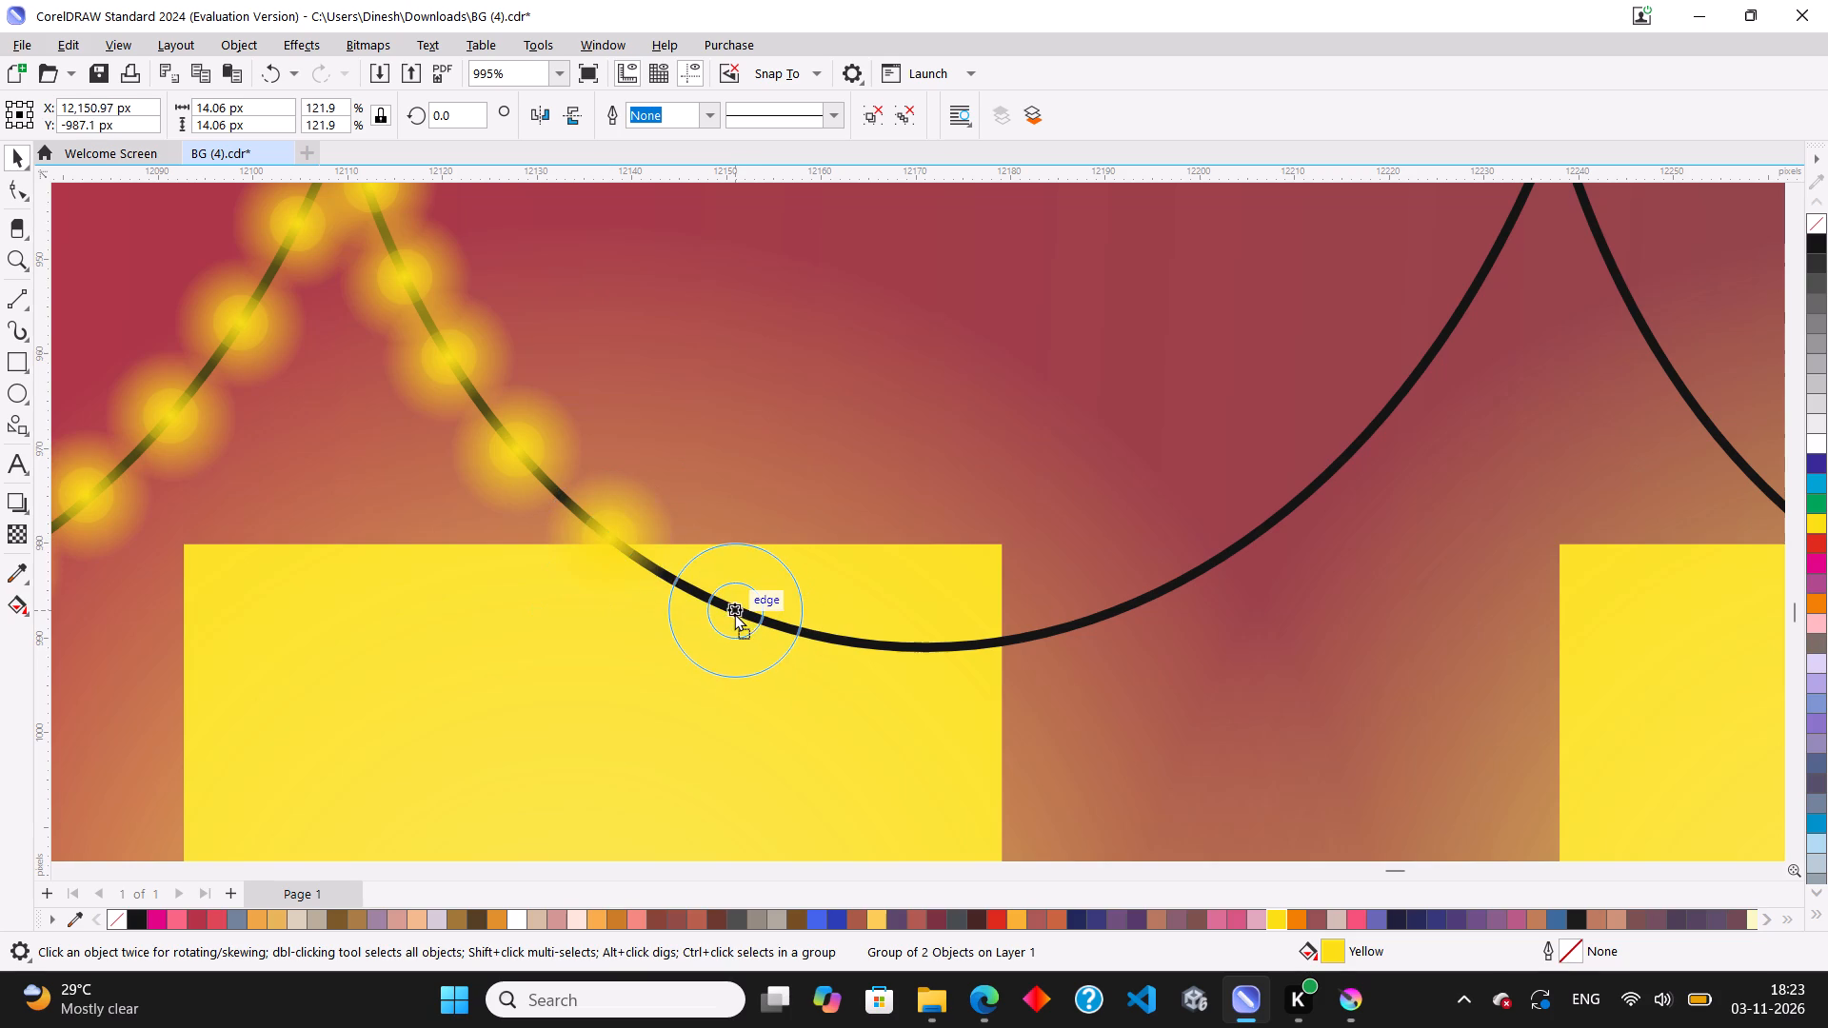
{"action": "left_click_drag", "start_coordinate": [734, 613], "coordinate": [714, 602]}
{"action": "right_click", "coordinate": [714, 602]}
{"action": "left_click_drag", "start_coordinate": [714, 601], "coordinate": [785, 628]}
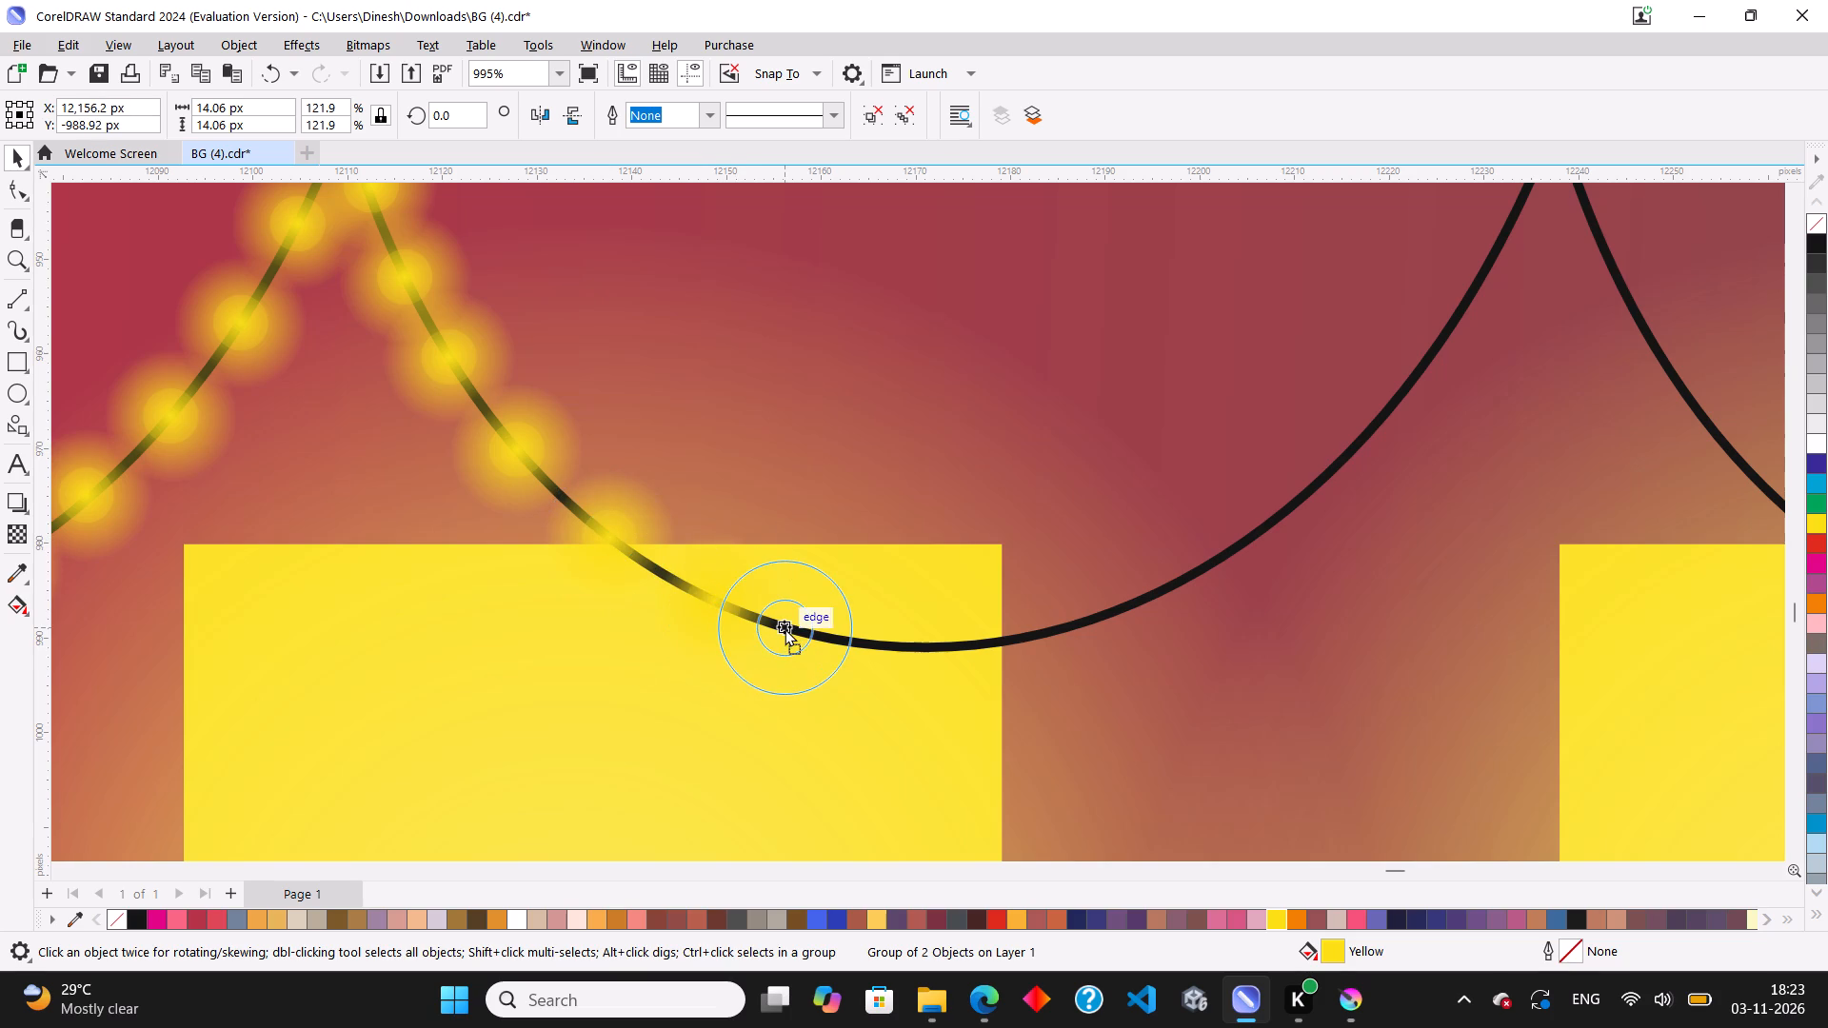
{"action": "left_click_drag", "start_coordinate": [785, 628], "coordinate": [807, 633]}
{"action": "right_click", "coordinate": [807, 633]}
{"action": "left_click_drag", "start_coordinate": [809, 633], "coordinate": [915, 646]}
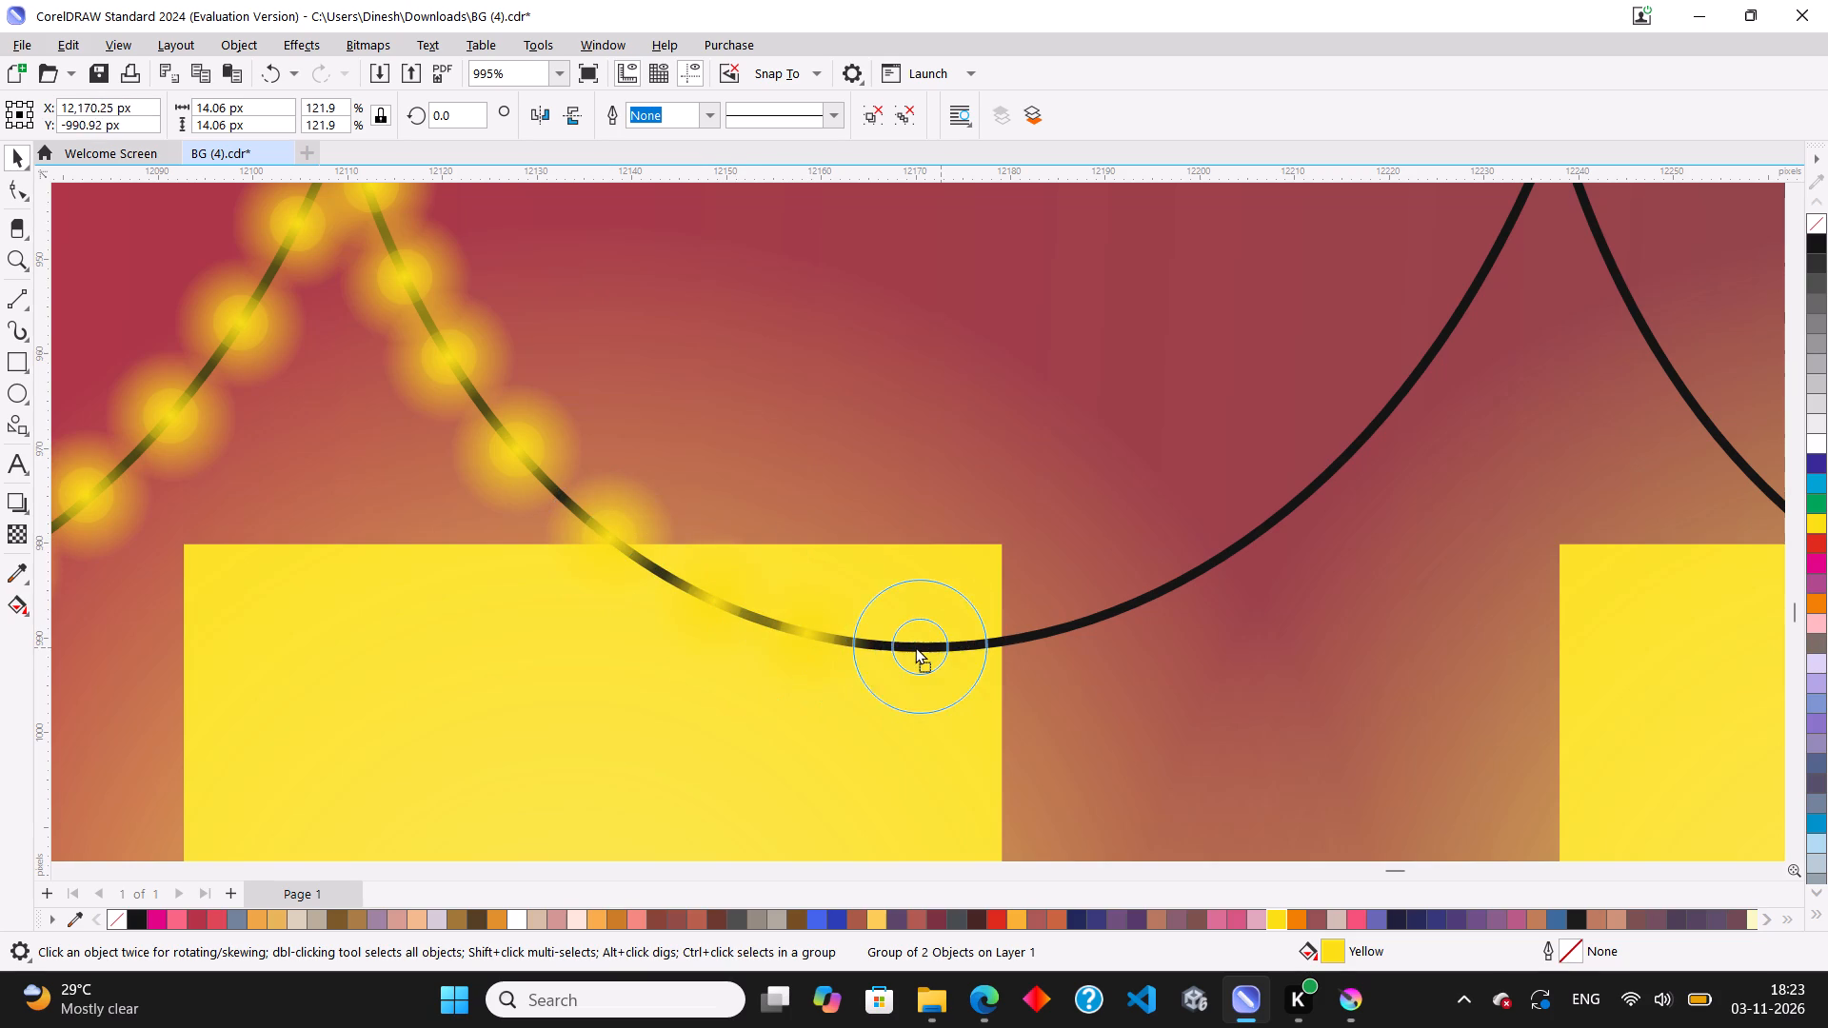
{"action": "left_click_drag", "start_coordinate": [915, 646], "coordinate": [900, 645]}
{"action": "right_click", "coordinate": [900, 645]}
Add two copies of the light on the second arc, one at the first yellow window's side edge and one just beyond it.
{"action": "left_click_drag", "start_coordinate": [900, 642], "coordinate": [1011, 640]}
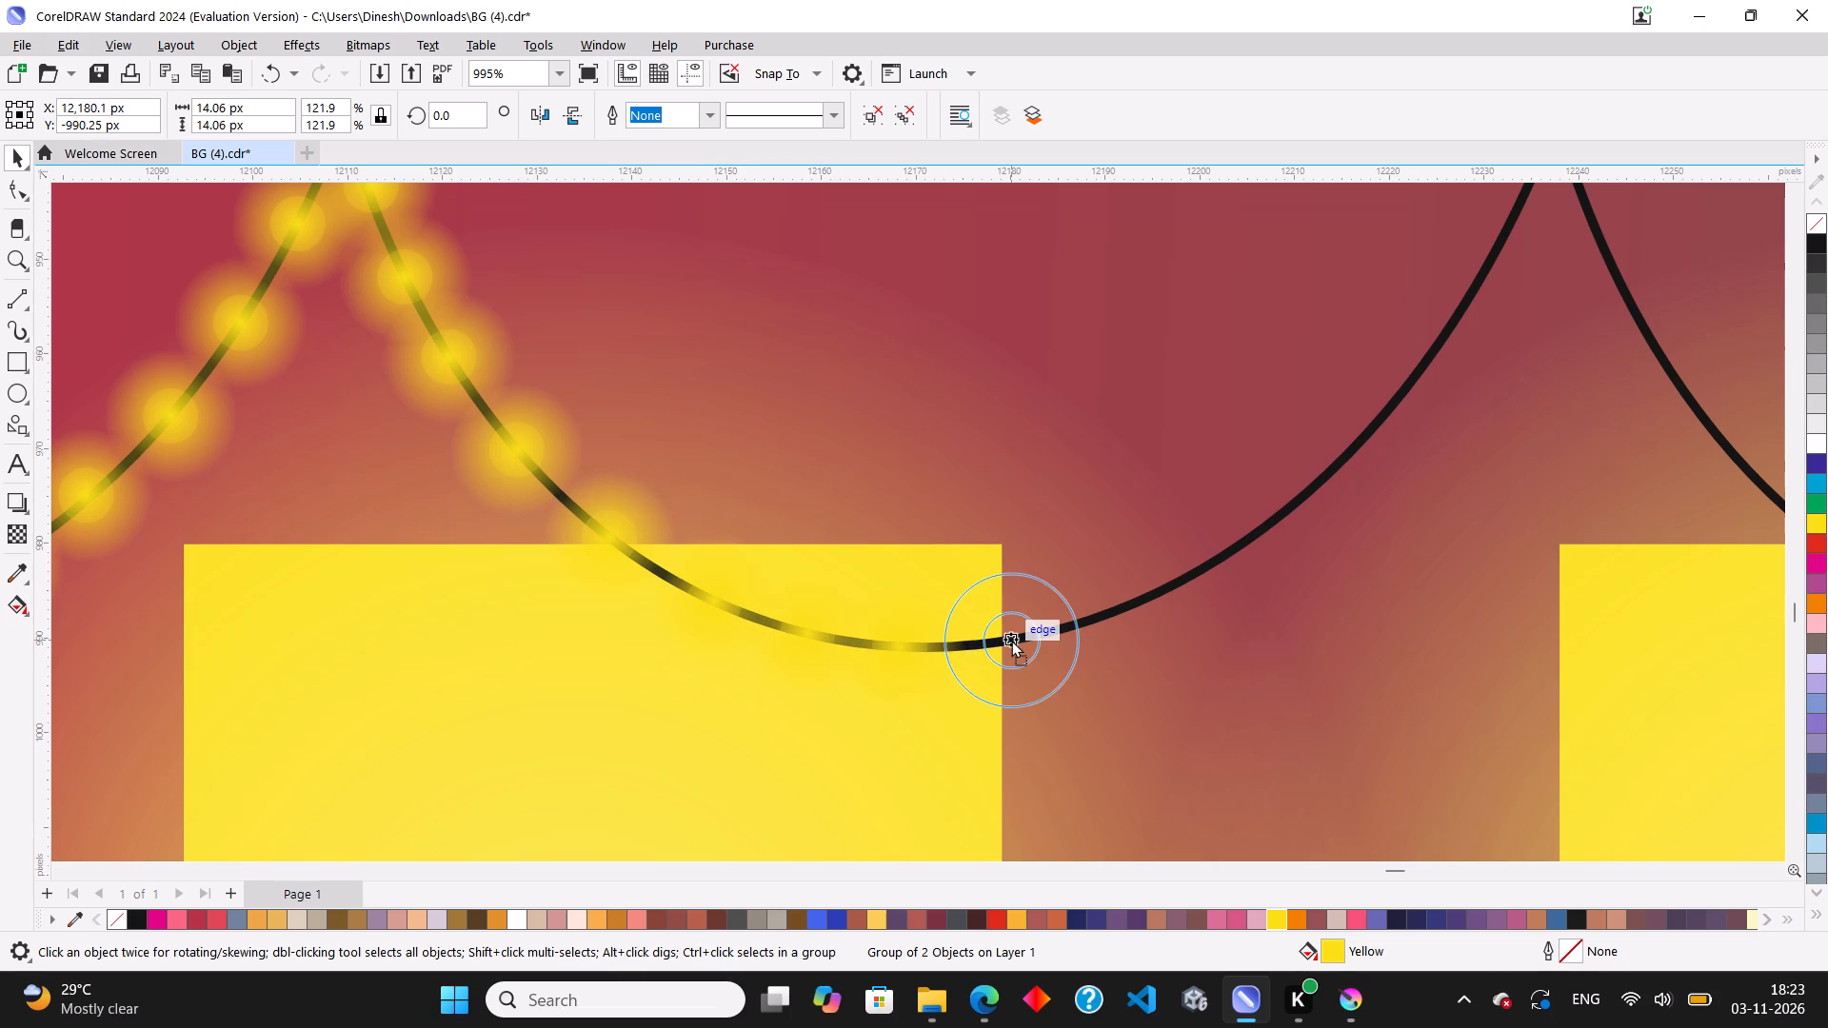
{"action": "left_click_drag", "start_coordinate": [1011, 640], "coordinate": [1002, 640]}
{"action": "right_click", "coordinate": [1002, 640]}
{"action": "left_click_drag", "start_coordinate": [1004, 637], "coordinate": [1093, 613]}
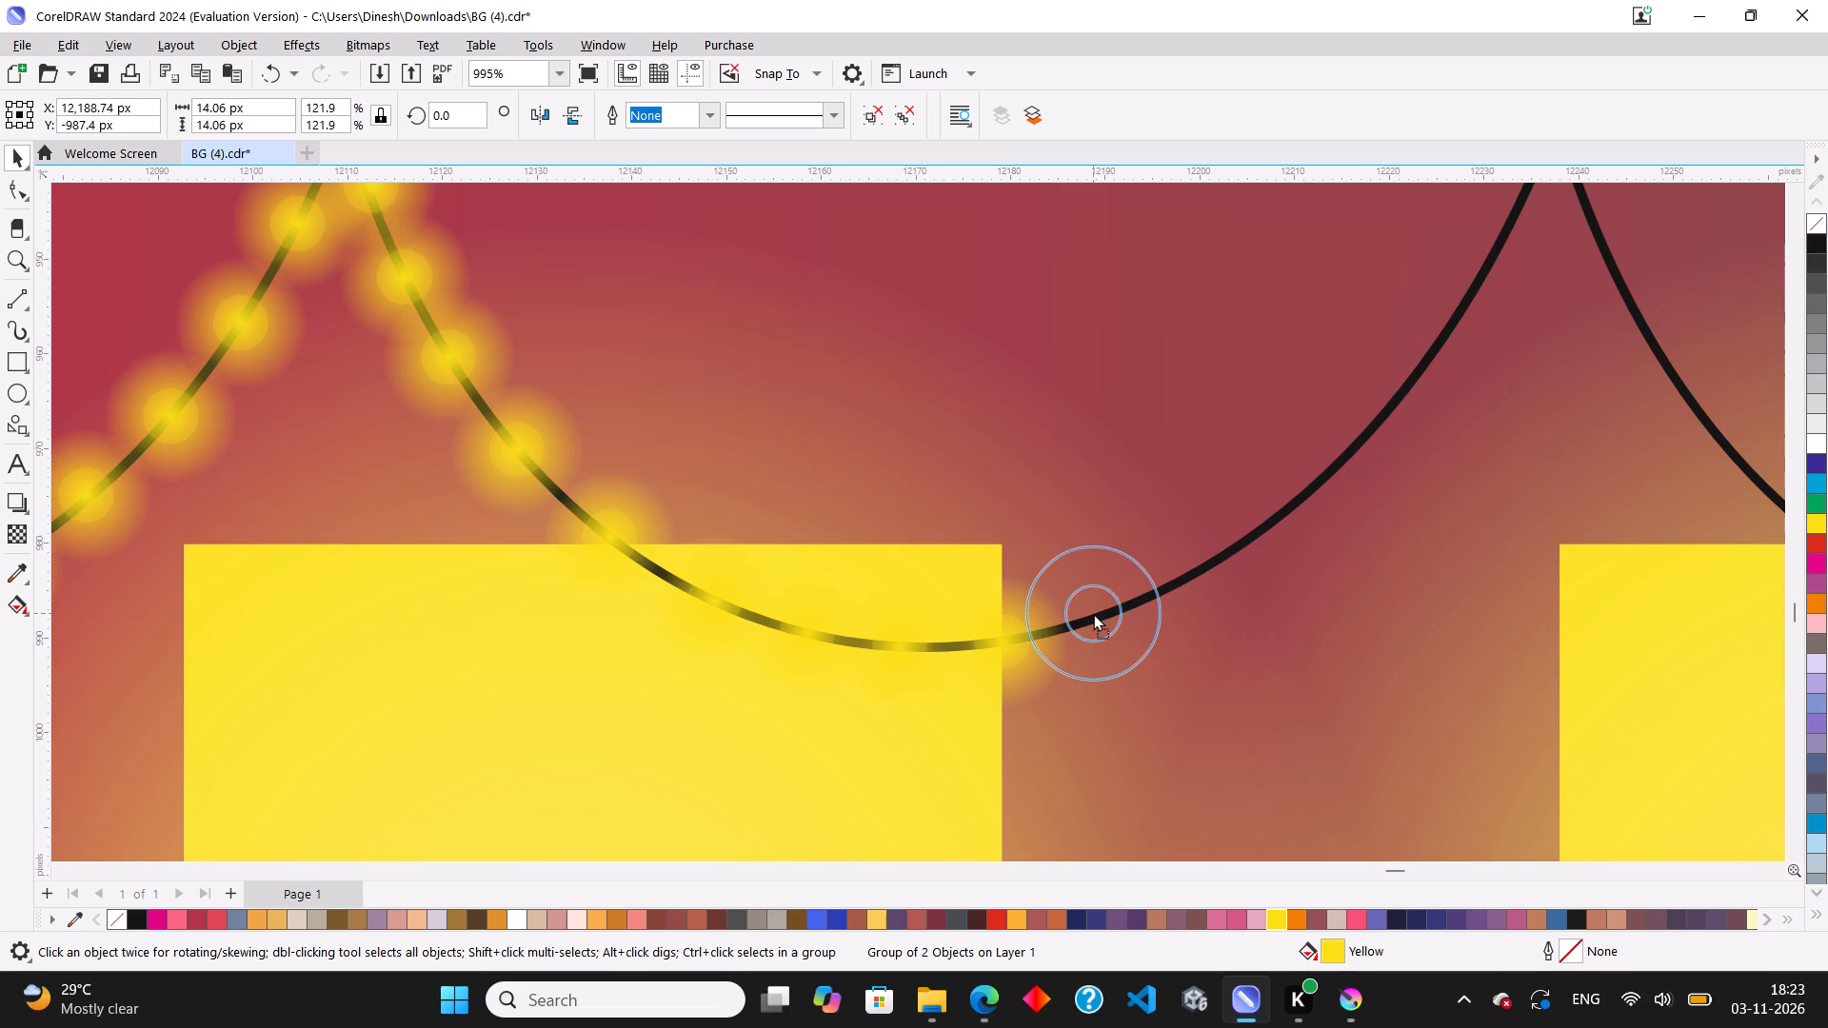
{"action": "left_click_drag", "start_coordinate": [1093, 613], "coordinate": [1114, 609]}
{"action": "right_click", "coordinate": [1114, 609]}
Add two more evenly spaced copies of the light up the second arc's ascending side, between the two yellow windows.
{"action": "scroll", "coordinate": [1014, 633], "scroll_direction": "down", "scroll_amount": 8}
{"action": "scroll", "coordinate": [1106, 606], "scroll_direction": "up", "scroll_amount": 4}
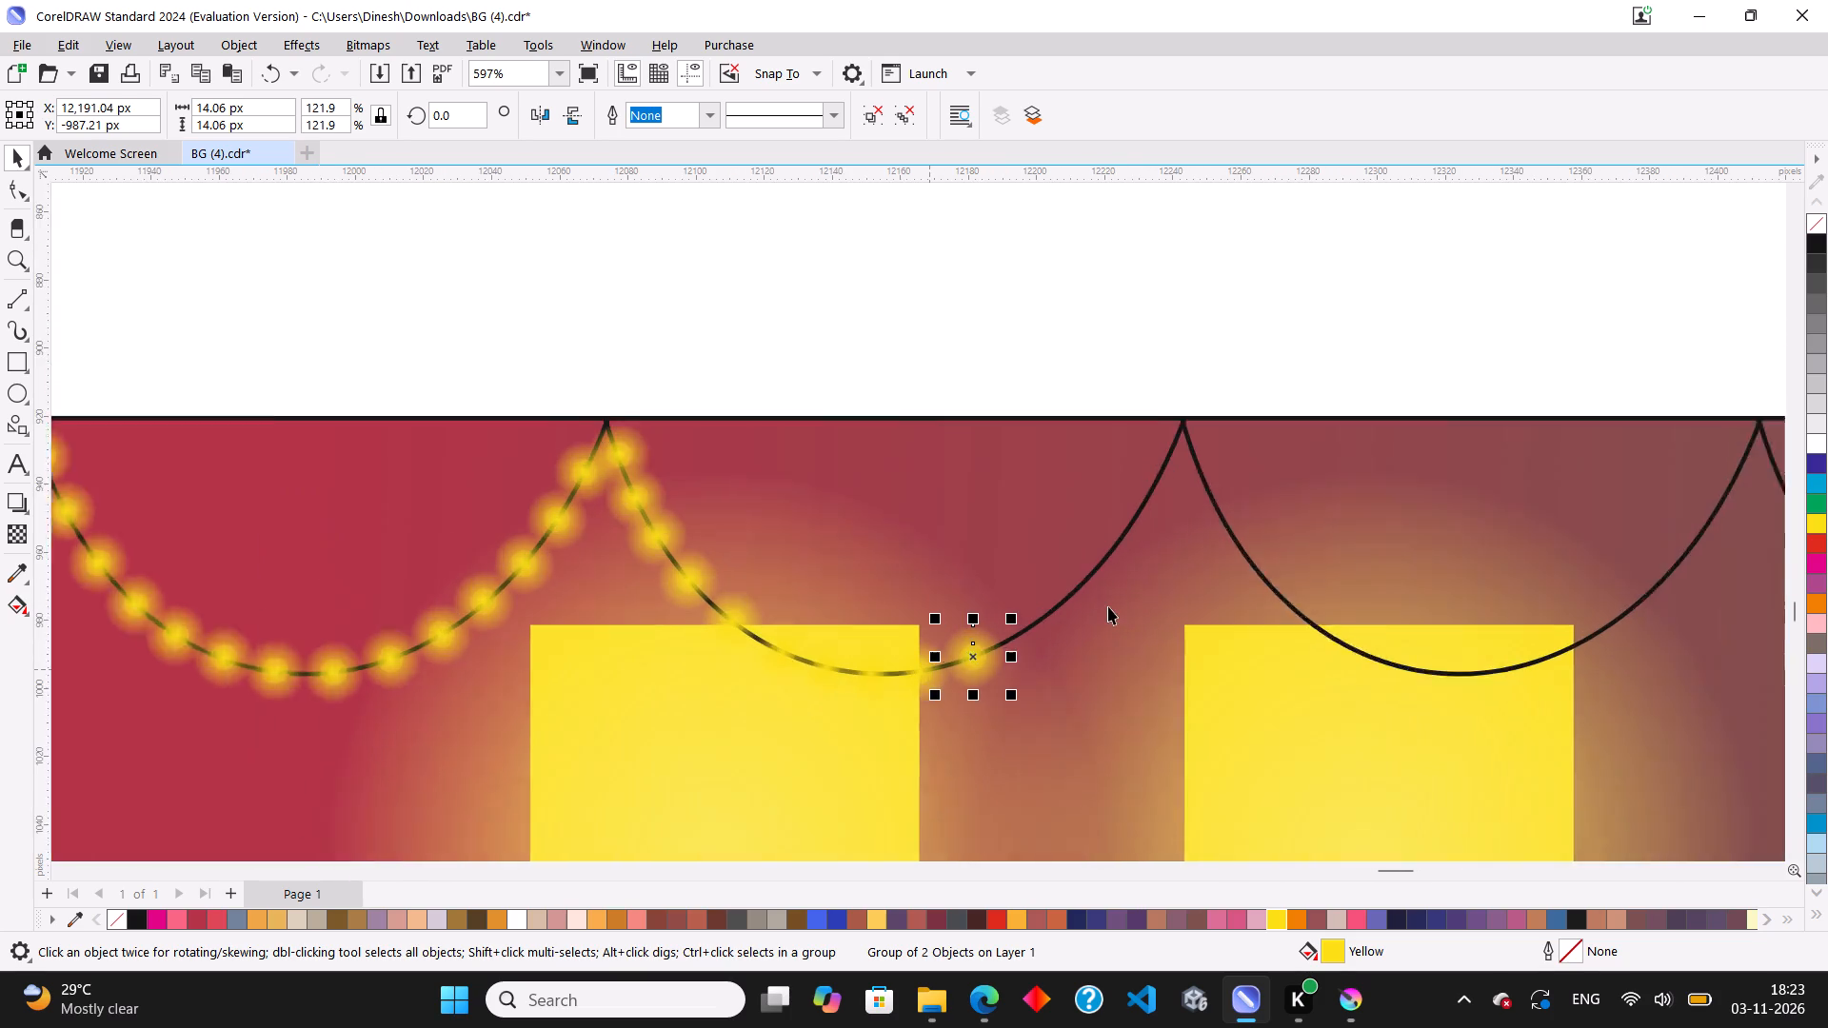
{"action": "scroll", "coordinate": [1000, 661], "scroll_direction": "up", "scroll_amount": 3}
{"action": "left_click_drag", "start_coordinate": [905, 682], "coordinate": [1010, 609]}
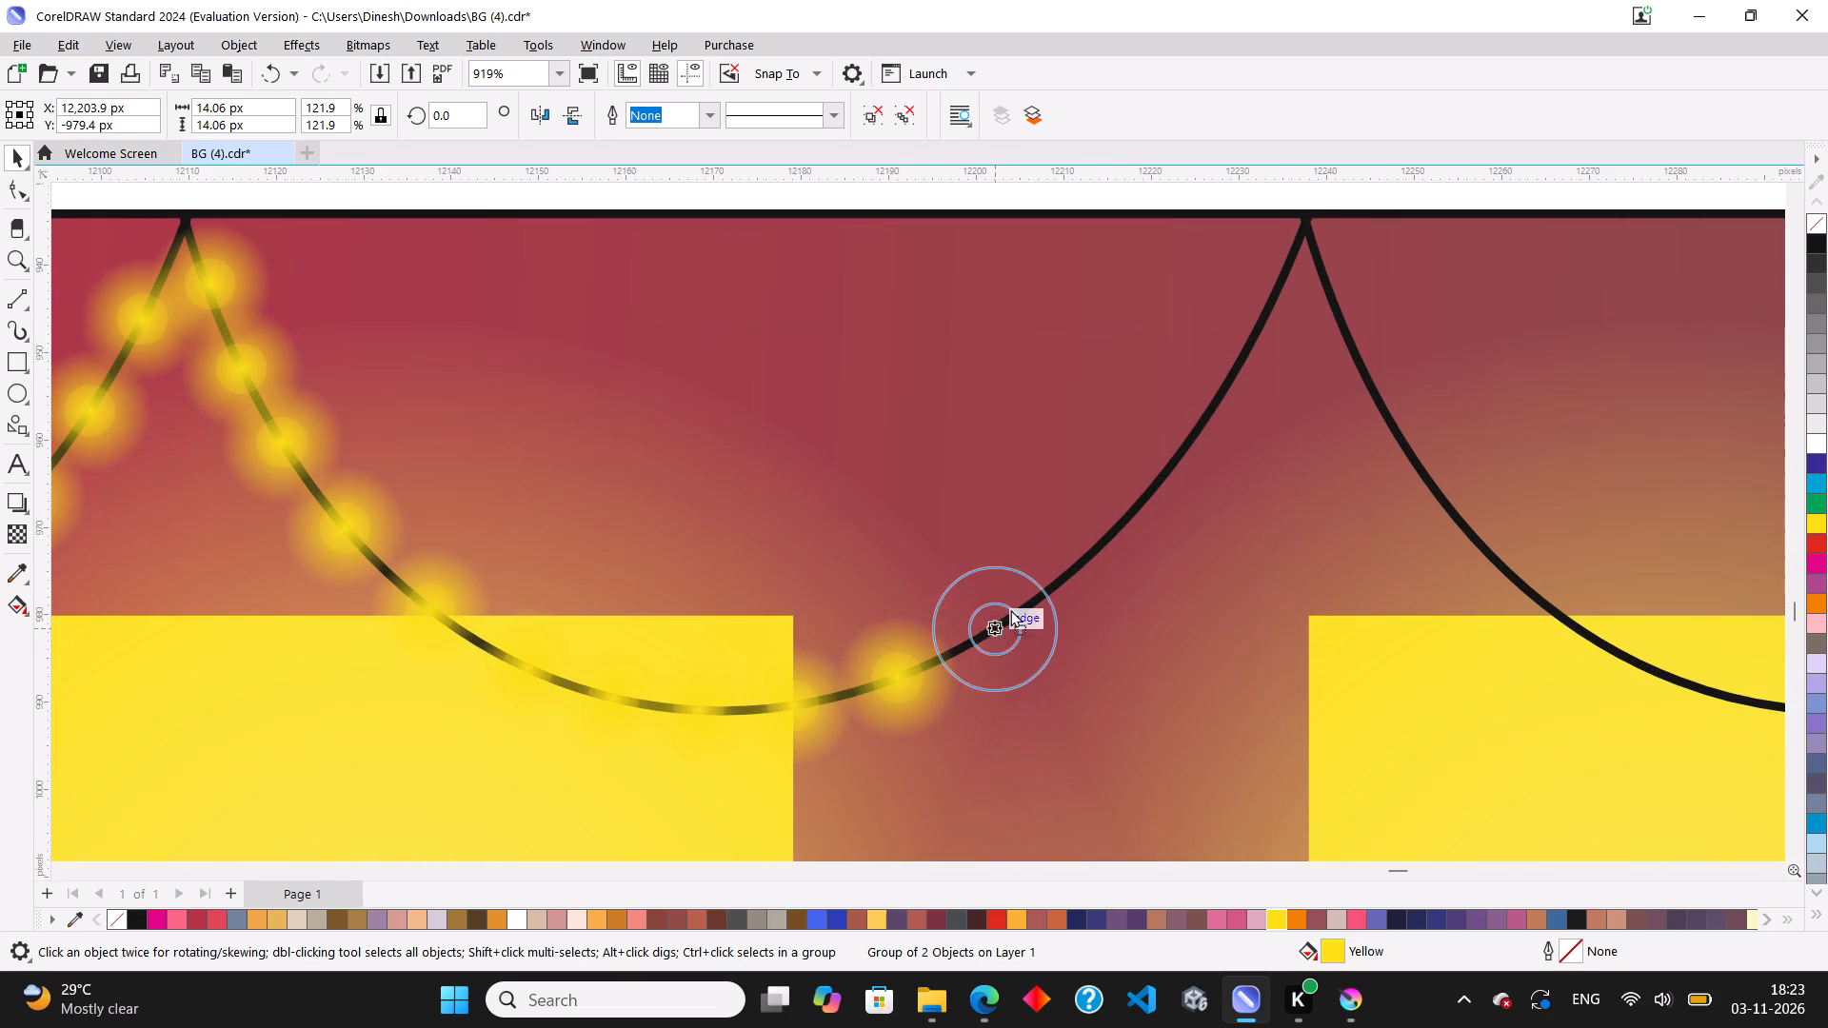
{"action": "left_click_drag", "start_coordinate": [1010, 609], "coordinate": [1002, 624]}
{"action": "right_click", "coordinate": [1002, 624]}
{"action": "left_click_drag", "start_coordinate": [1002, 624], "coordinate": [1005, 624]}
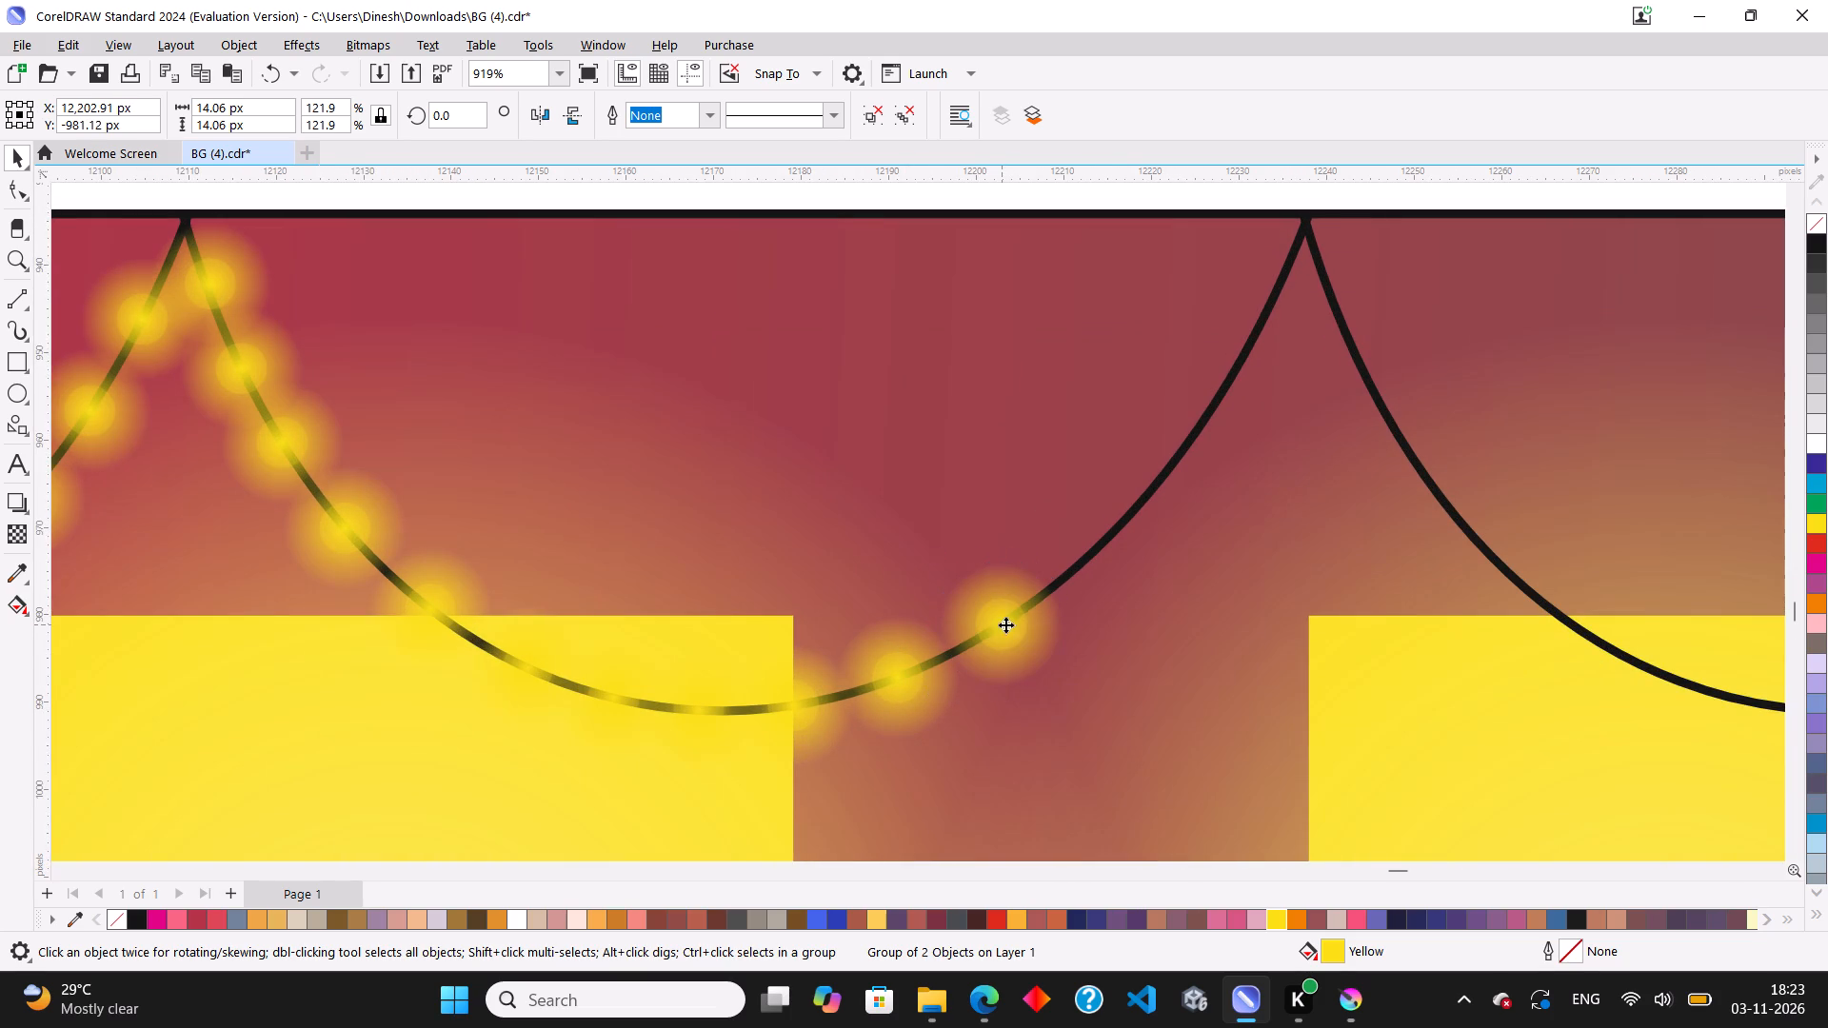
{"action": "left_click_drag", "start_coordinate": [1005, 624], "coordinate": [1093, 551]}
{"action": "right_click", "coordinate": [1093, 549]}
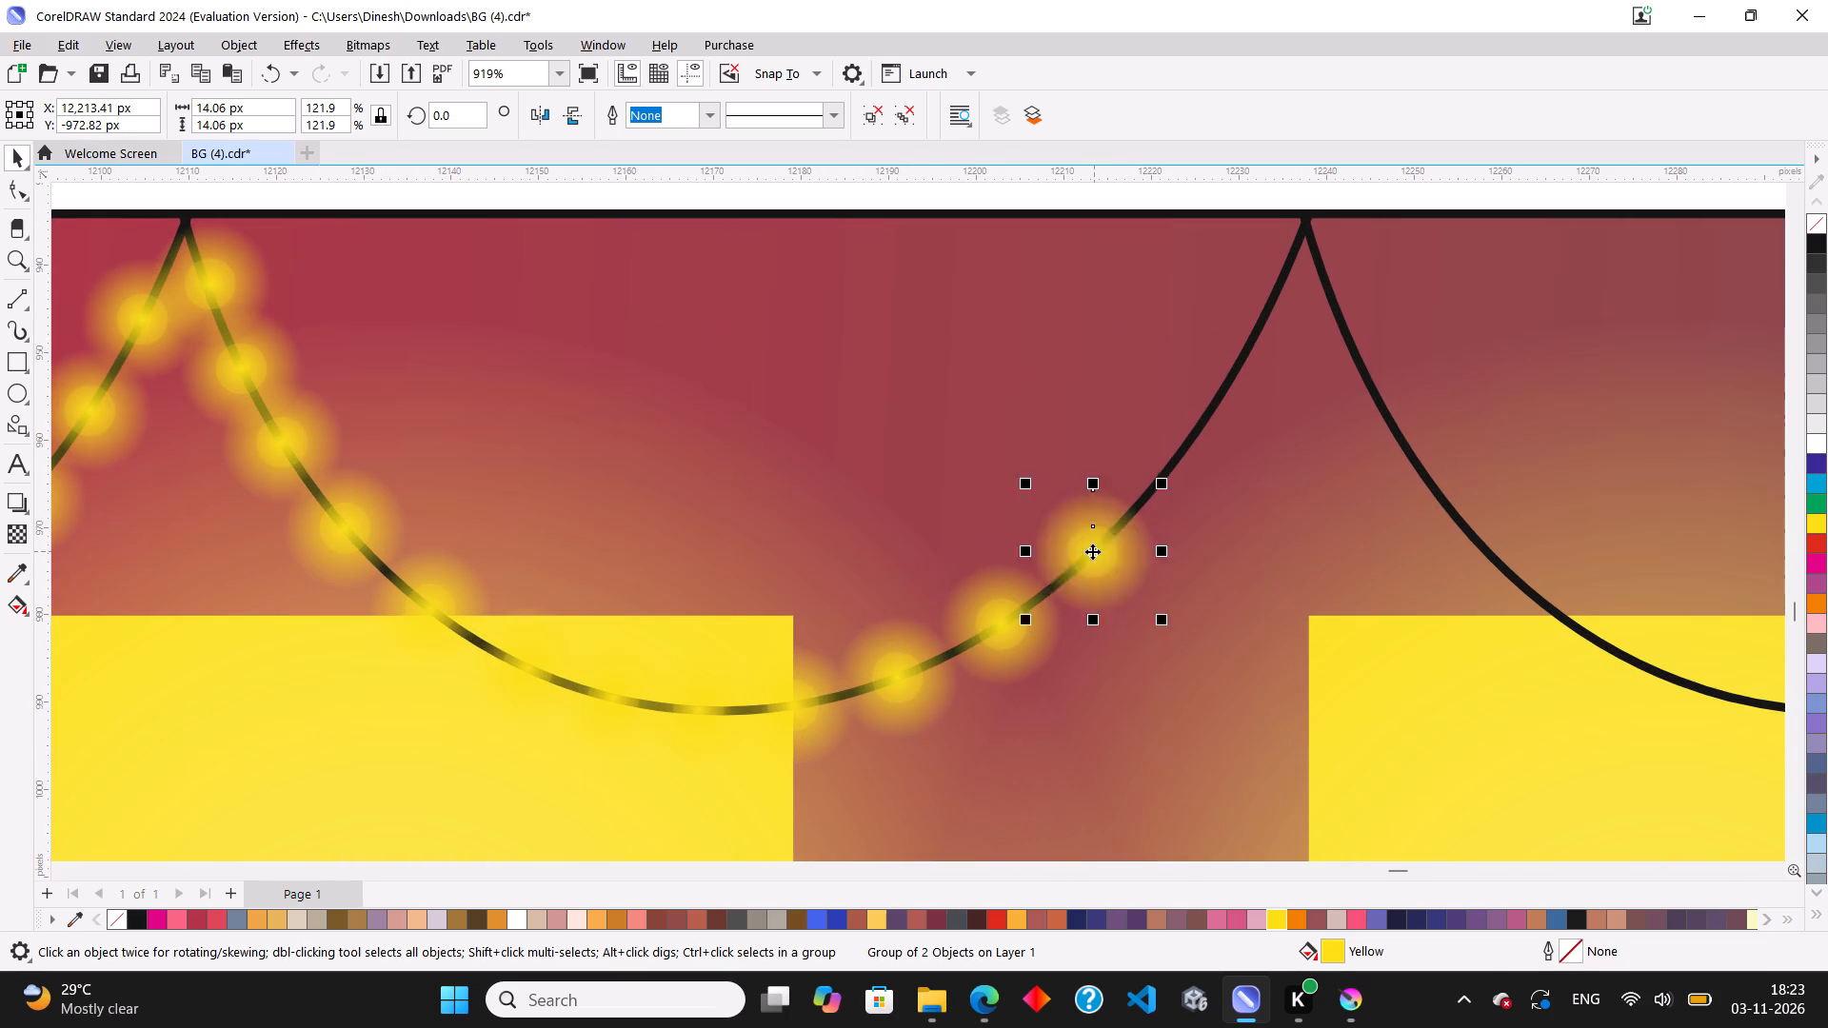
Add two more copies of the light on the upper part of the second arc's ascending side, toward the next junction.
{"action": "scroll", "coordinate": [1073, 572], "scroll_direction": "down", "scroll_amount": 9}
{"action": "scroll", "coordinate": [1194, 529], "scroll_direction": "up", "scroll_amount": 7}
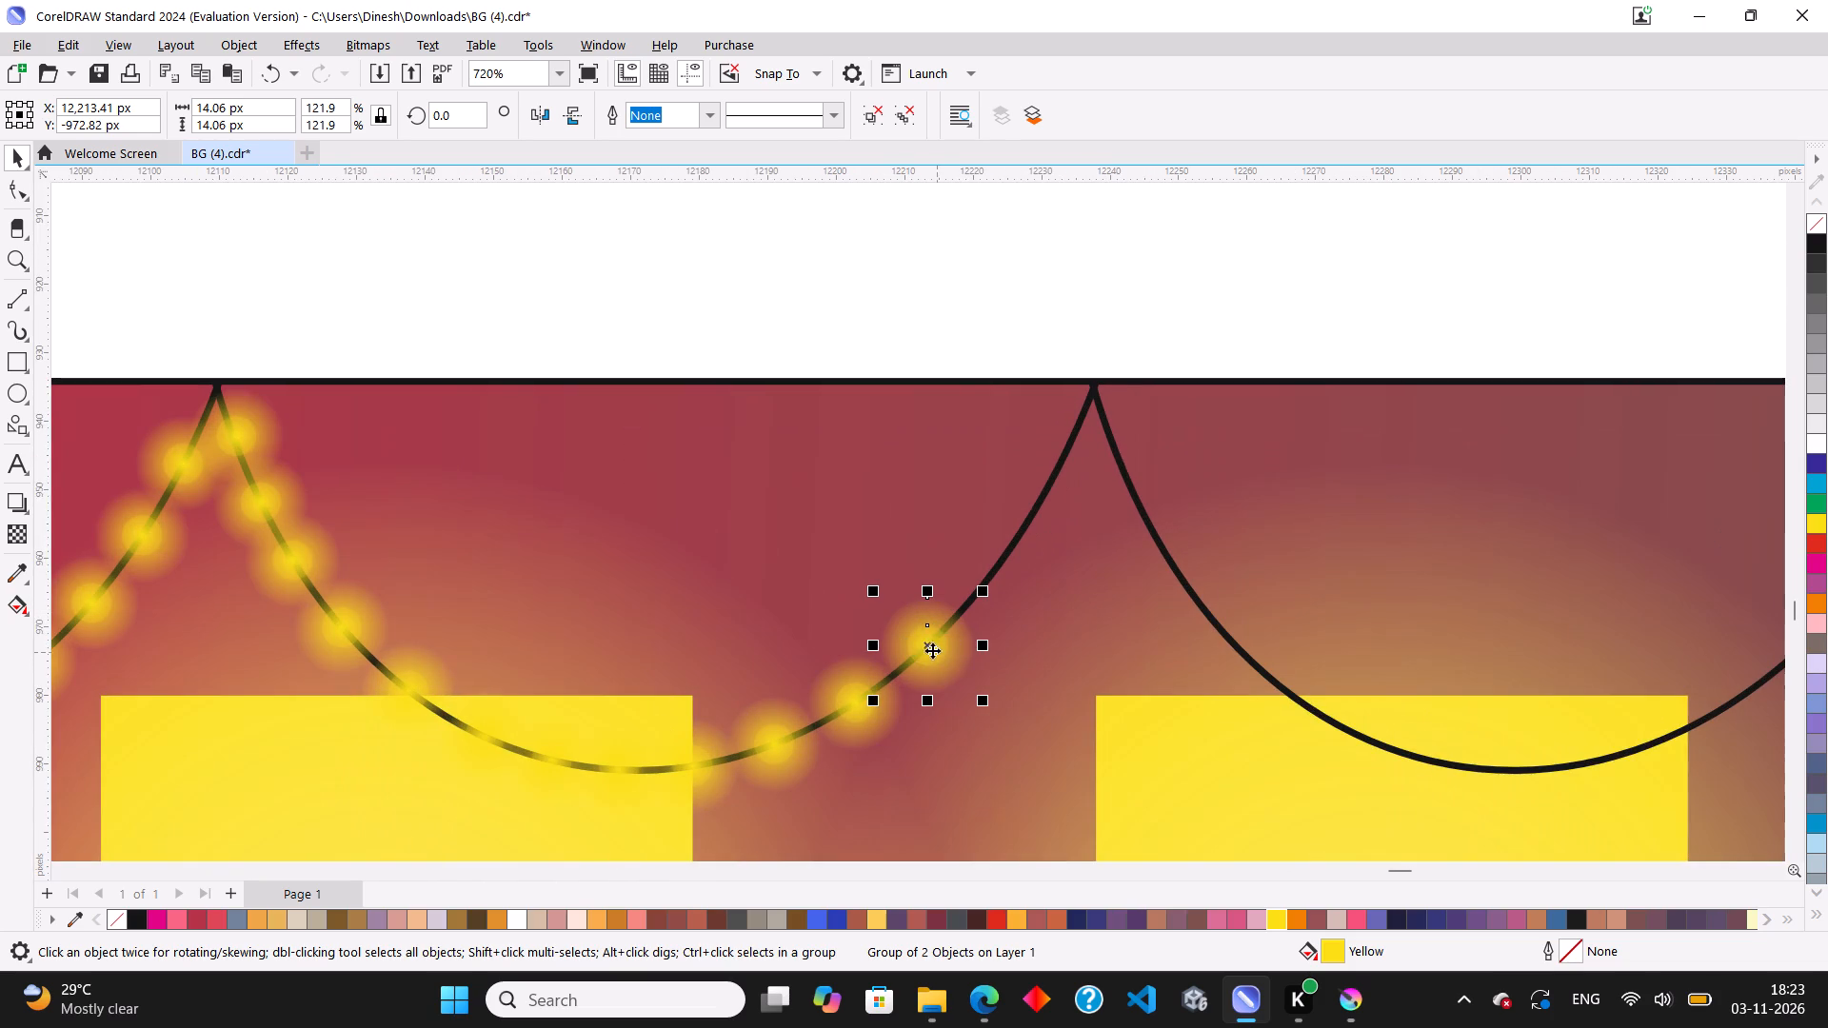
{"action": "left_click_drag", "start_coordinate": [930, 649], "coordinate": [985, 583]}
{"action": "right_click", "coordinate": [984, 583]}
{"action": "scroll", "coordinate": [985, 583], "scroll_direction": "down", "scroll_amount": 3}
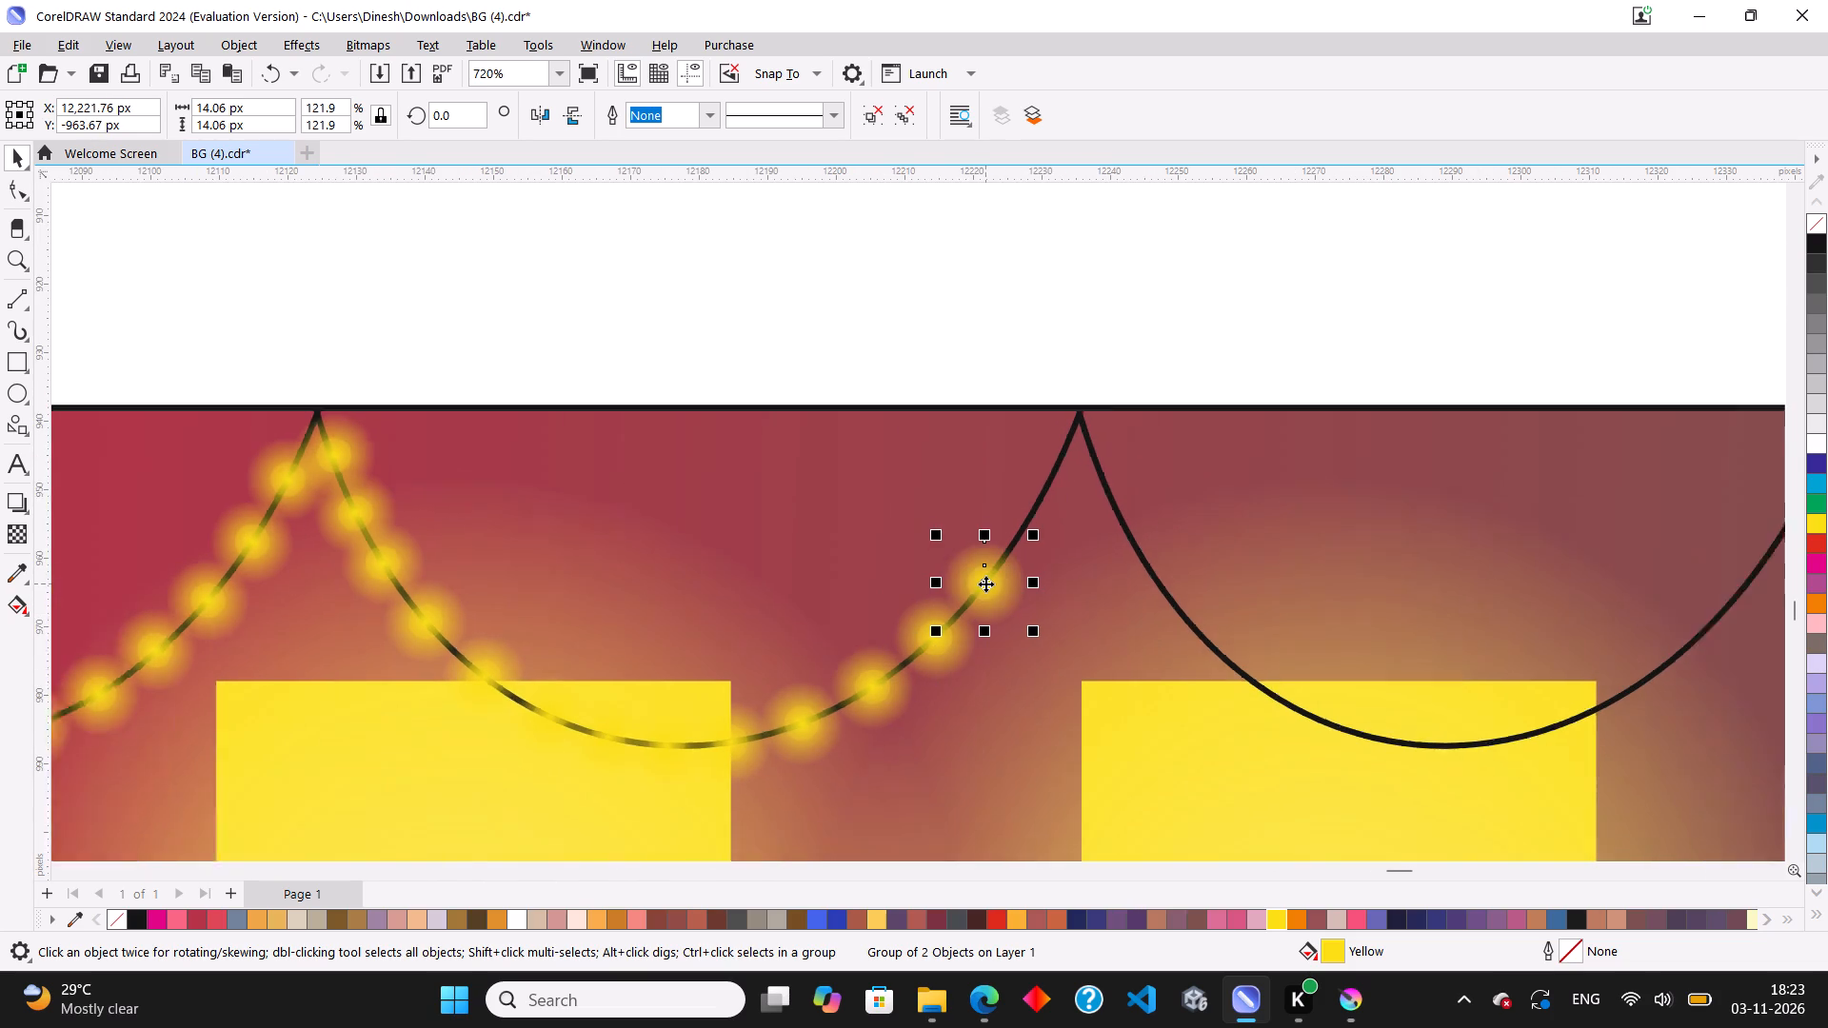
{"action": "scroll", "coordinate": [985, 583], "scroll_direction": "down", "scroll_amount": 1}
{"action": "scroll", "coordinate": [1086, 503], "scroll_direction": "up", "scroll_amount": 4}
{"action": "scroll", "coordinate": [960, 626], "scroll_direction": "up", "scroll_amount": 2}
{"action": "left_click_drag", "start_coordinate": [870, 663], "coordinate": [923, 575]}
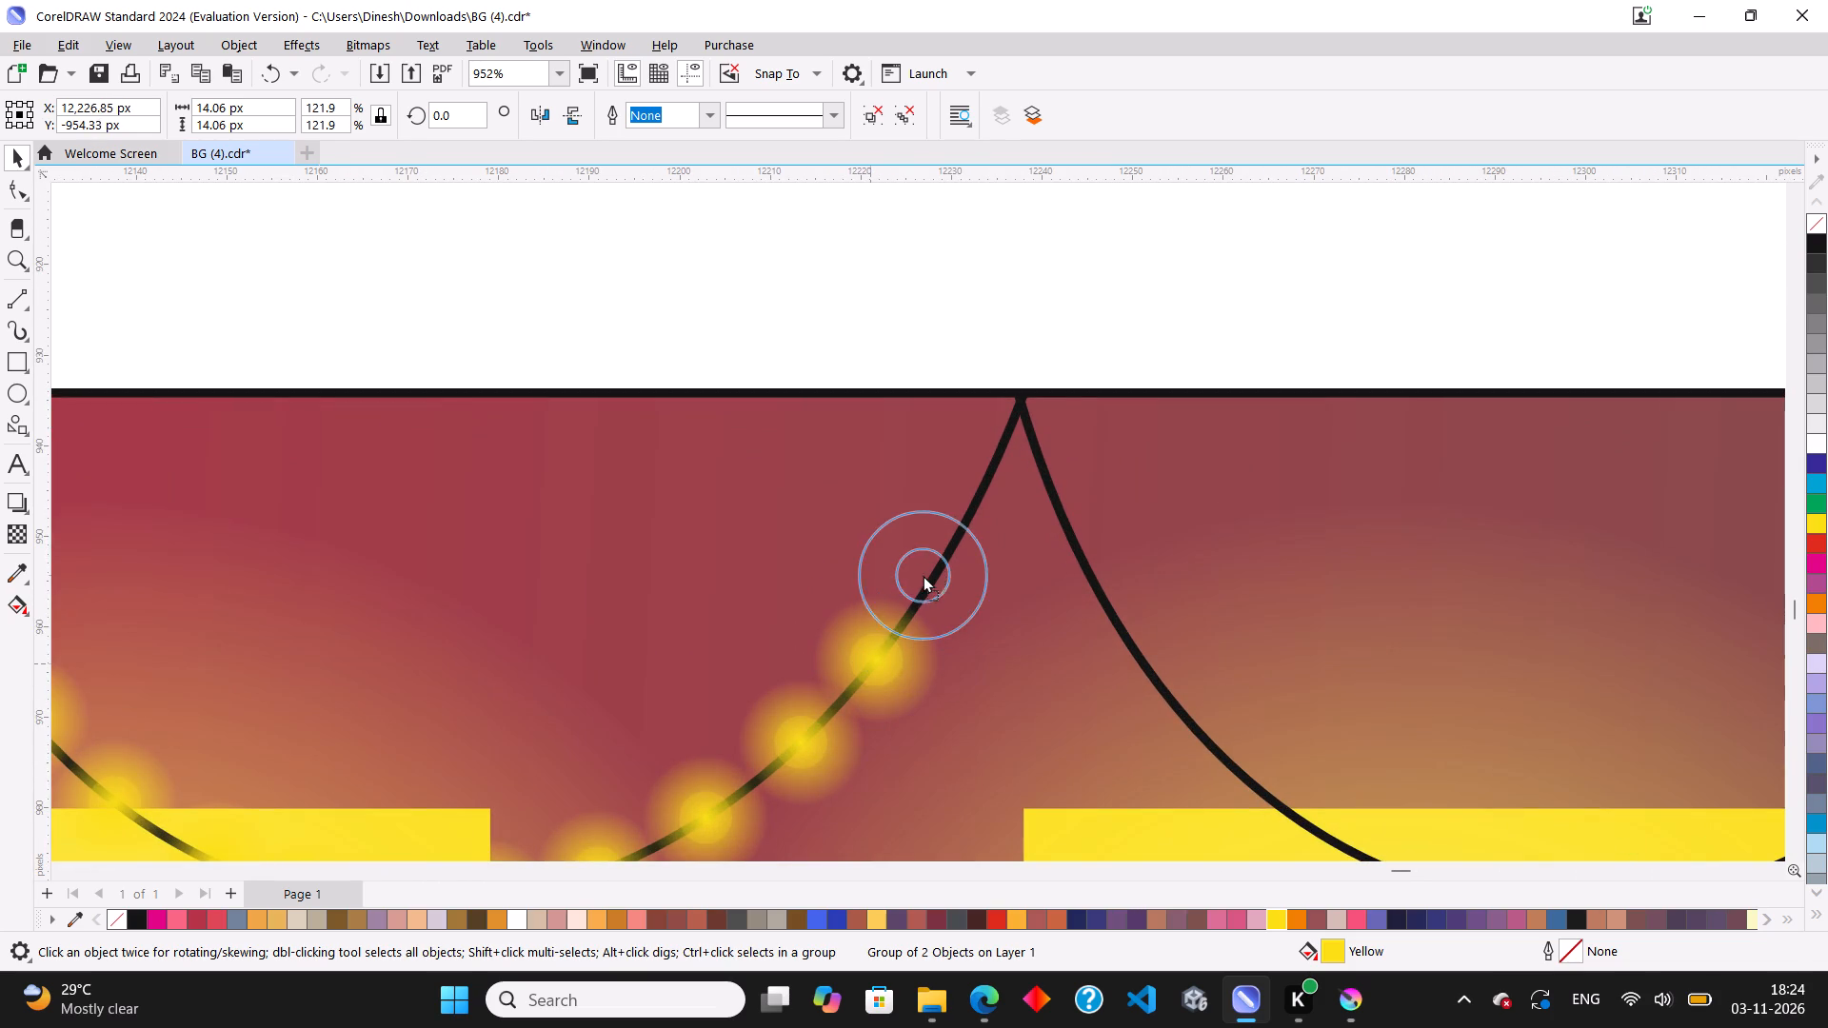
{"action": "left_click_drag", "start_coordinate": [923, 575], "coordinate": [944, 574]}
{"action": "right_click", "coordinate": [944, 572]}
{"action": "scroll", "coordinate": [924, 534], "scroll_direction": "up", "scroll_amount": 3}
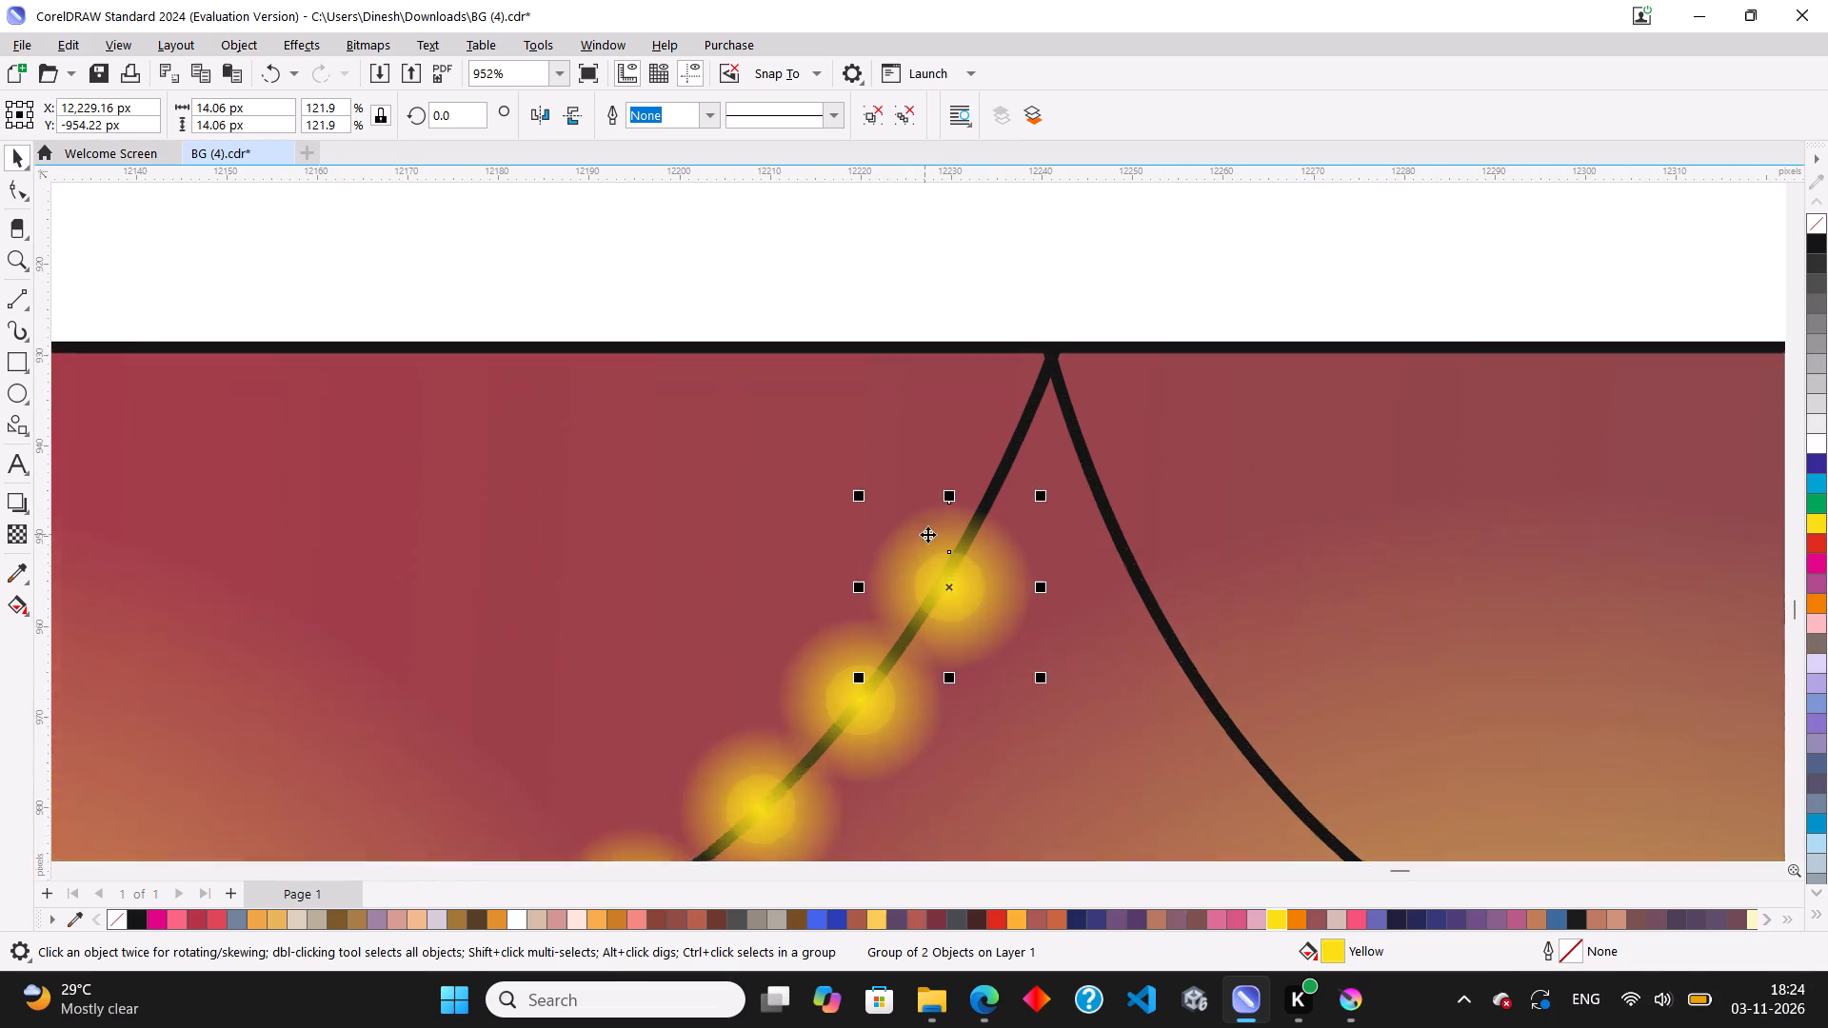
Nudge the top light onto the second arc, and add copies just before and just after the junction with the third arc.
{"action": "scroll", "coordinate": [927, 534], "scroll_direction": "up", "scroll_amount": 1}
{"action": "left_click_drag", "start_coordinate": [952, 608], "coordinate": [943, 604]}
{"action": "scroll", "coordinate": [943, 604], "scroll_direction": "down", "scroll_amount": 5}
{"action": "scroll", "coordinate": [1003, 559], "scroll_direction": "up", "scroll_amount": 3}
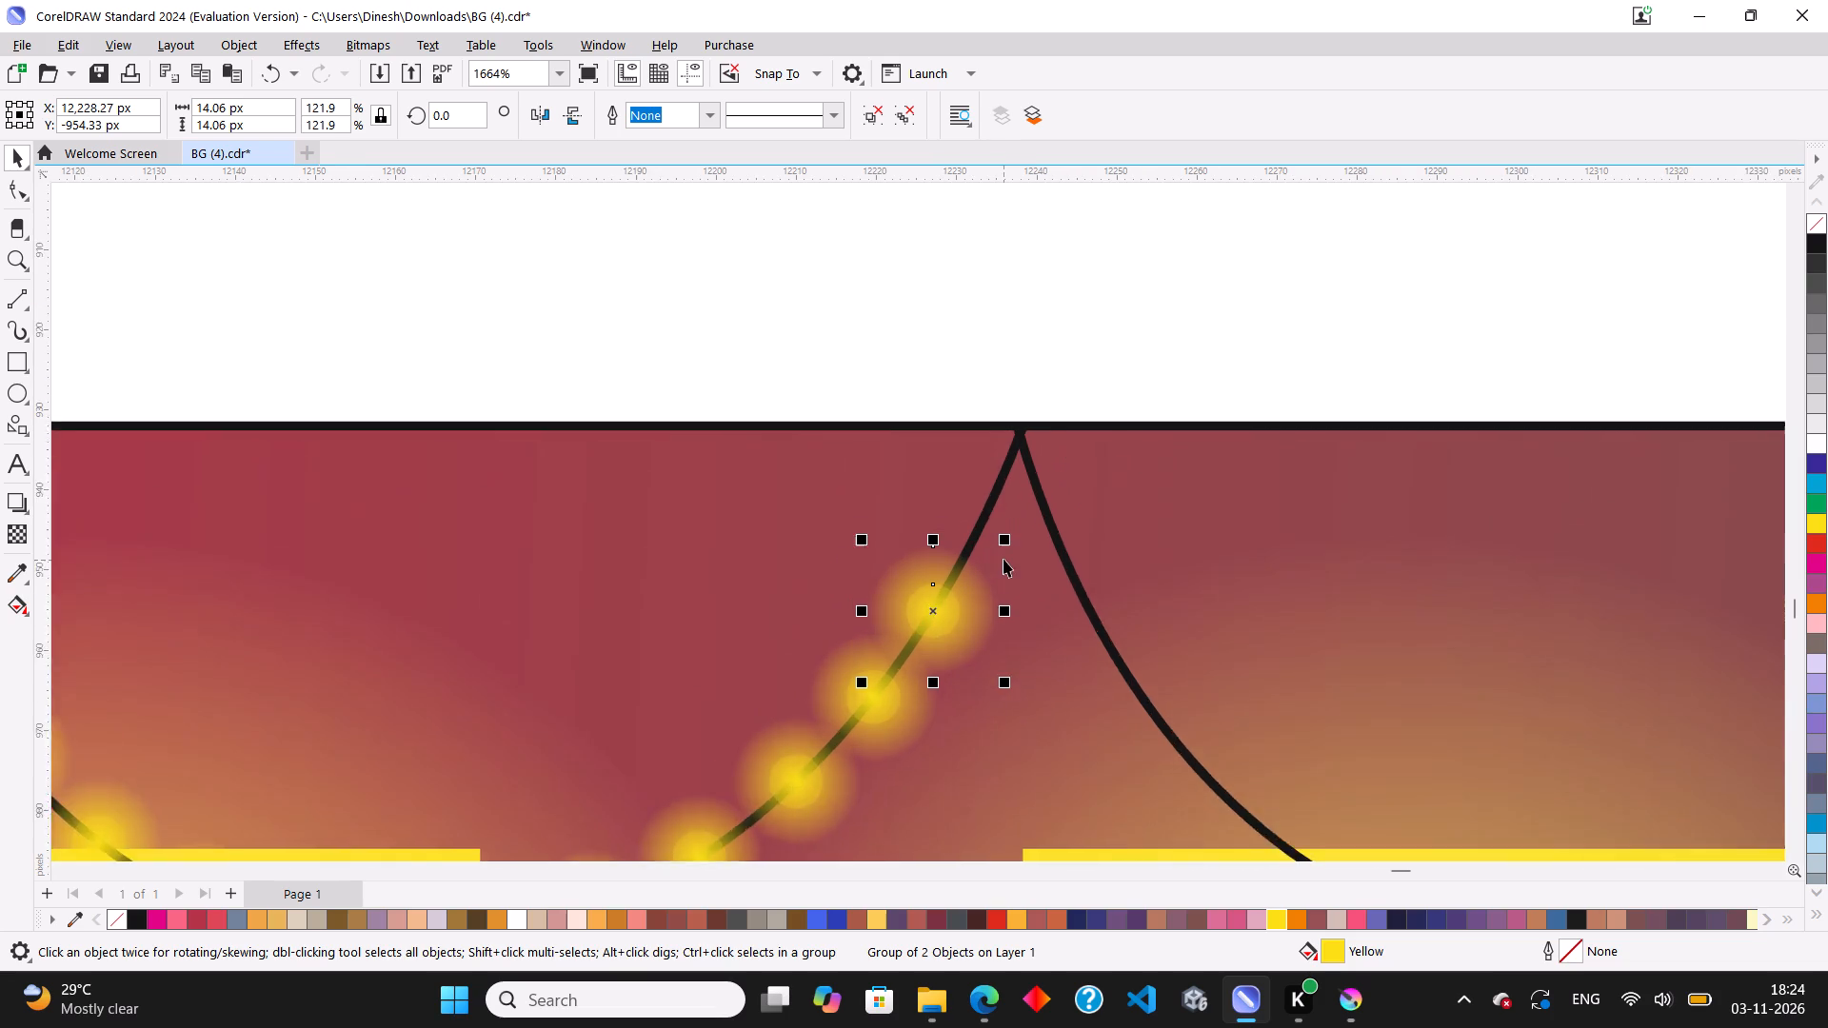
{"action": "left_click_drag", "start_coordinate": [912, 626], "coordinate": [985, 495]}
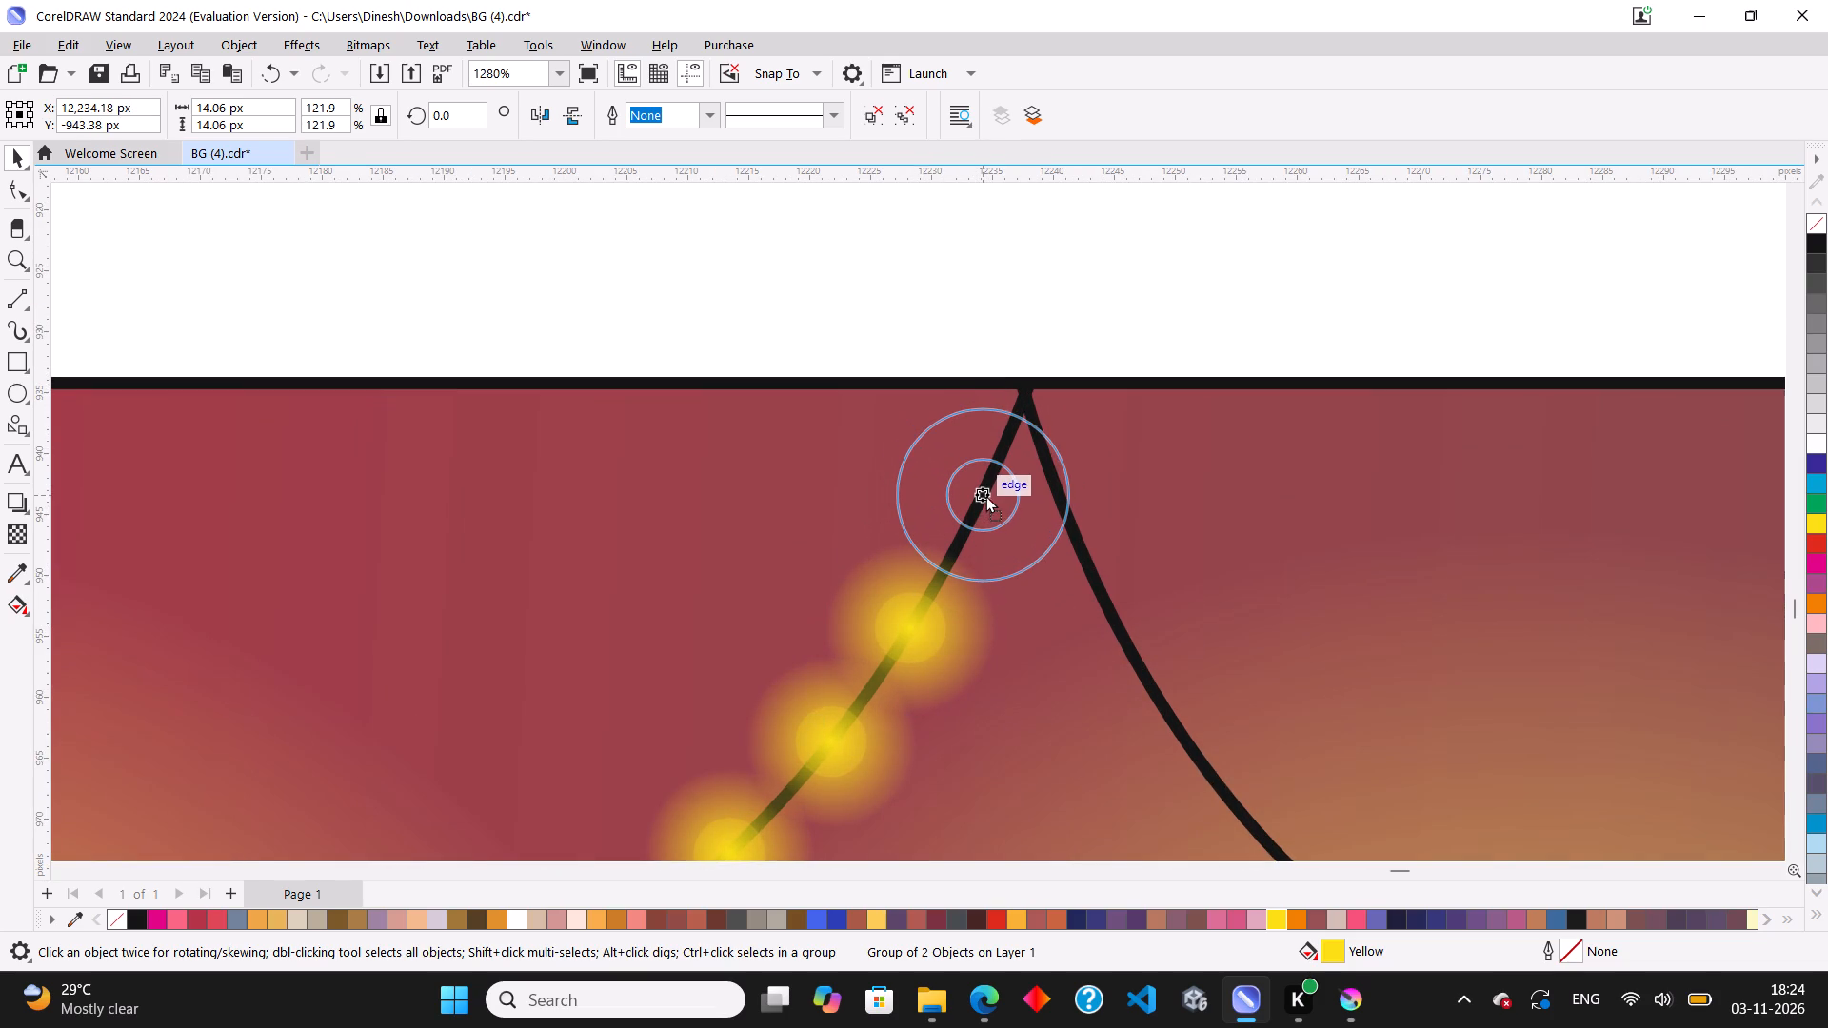
{"action": "left_click_drag", "start_coordinate": [985, 495], "coordinate": [986, 496]}
{"action": "right_click", "coordinate": [987, 495]}
{"action": "left_click_drag", "start_coordinate": [986, 496], "coordinate": [1076, 543]}
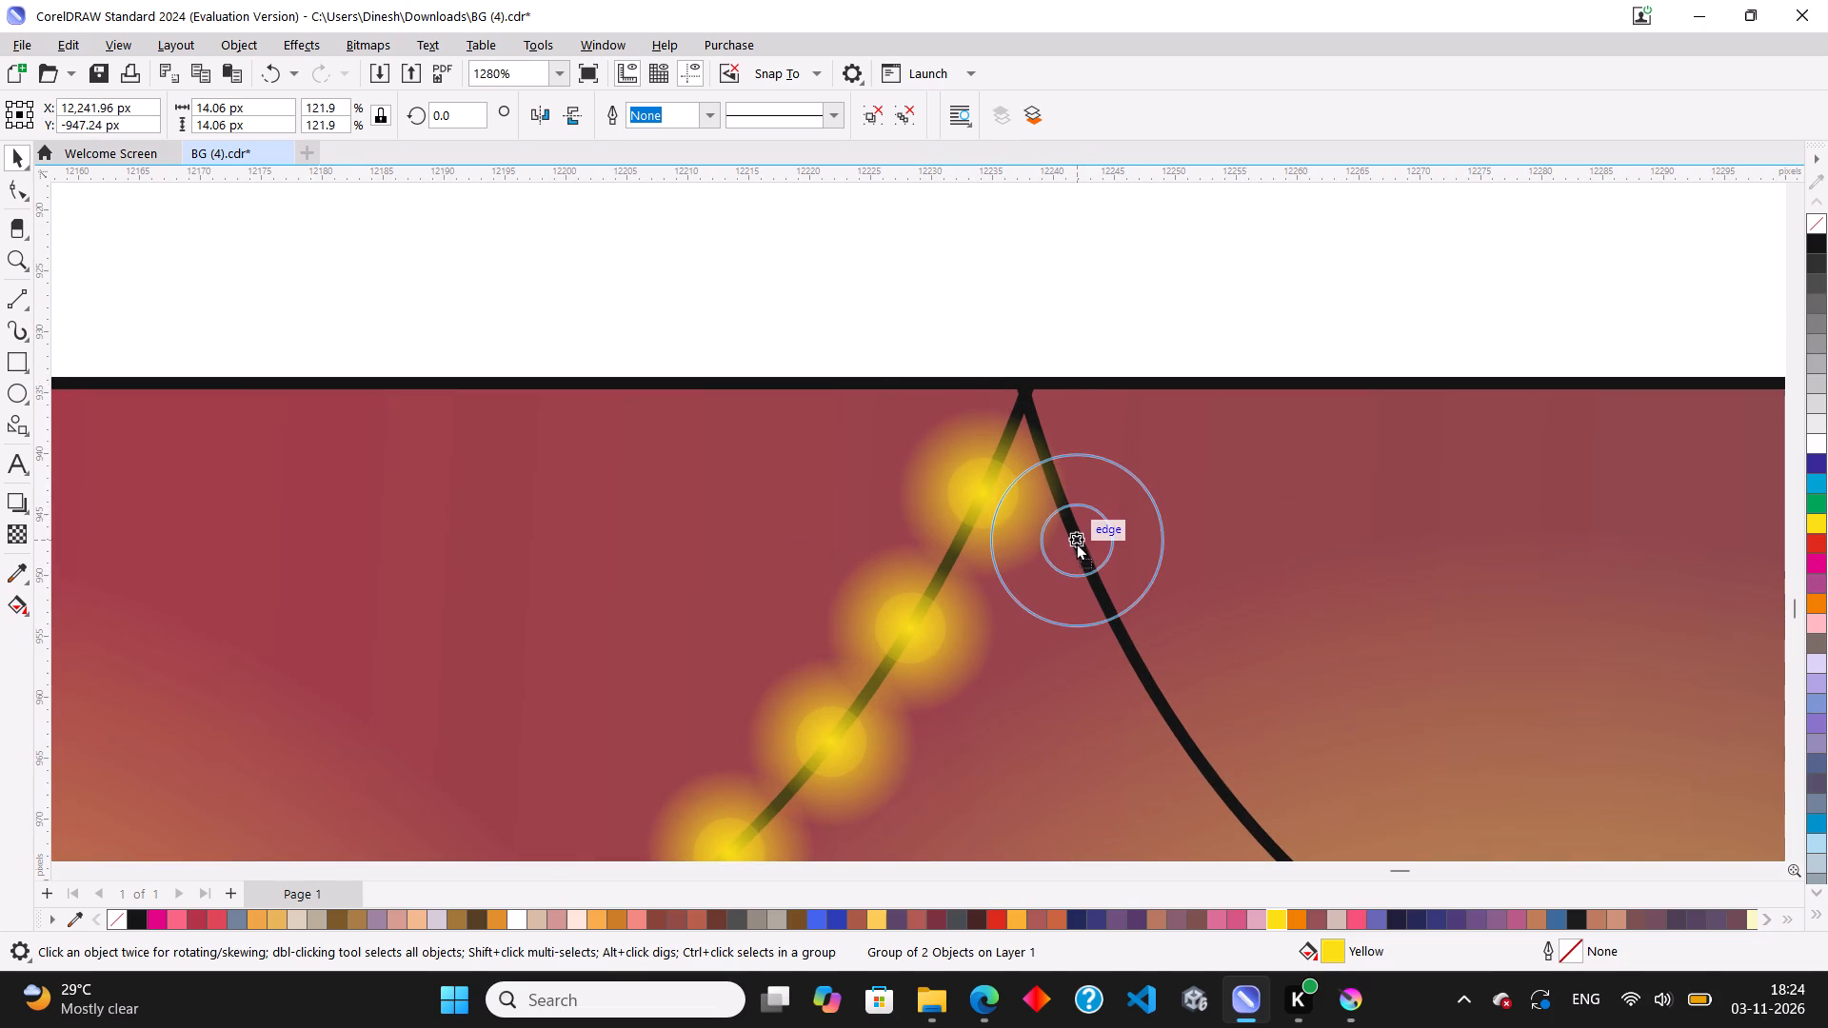
{"action": "left_click_drag", "start_coordinate": [1076, 543], "coordinate": [1080, 546]}
{"action": "right_click", "coordinate": [1080, 544]}
Review the lit garland on the red building within the whole street scene.
{"action": "scroll", "coordinate": [1069, 546], "scroll_direction": "down", "scroll_amount": 1}
{"action": "scroll", "coordinate": [1069, 546], "scroll_direction": "up", "scroll_amount": 1}
{"action": "scroll", "coordinate": [1068, 545], "scroll_direction": "down", "scroll_amount": 8}
{"action": "scroll", "coordinate": [902, 475], "scroll_direction": "down", "scroll_amount": 5}
{"action": "left_click", "coordinate": [629, 346]}
{"action": "scroll", "coordinate": [954, 436], "scroll_direction": "down", "scroll_amount": 6}
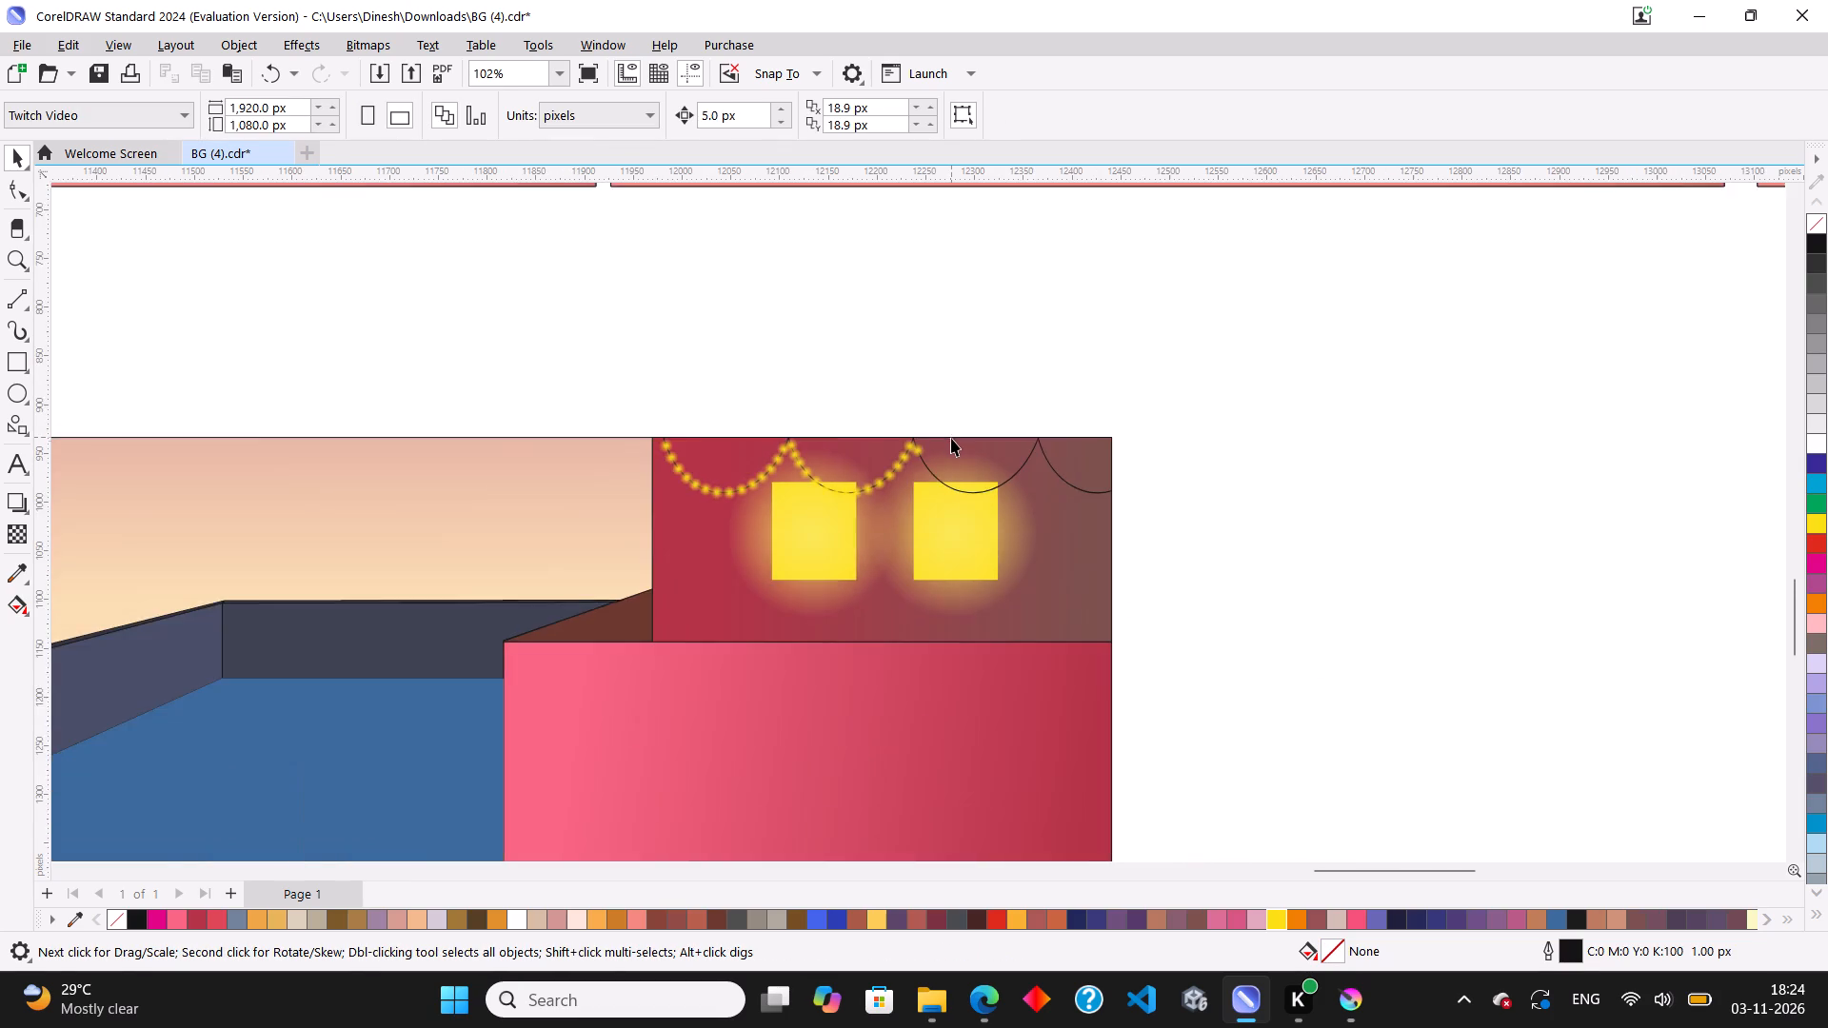
{"action": "scroll", "coordinate": [951, 441], "scroll_direction": "down", "scroll_amount": 3}
{"action": "scroll", "coordinate": [584, 713], "scroll_direction": "up", "scroll_amount": 2}
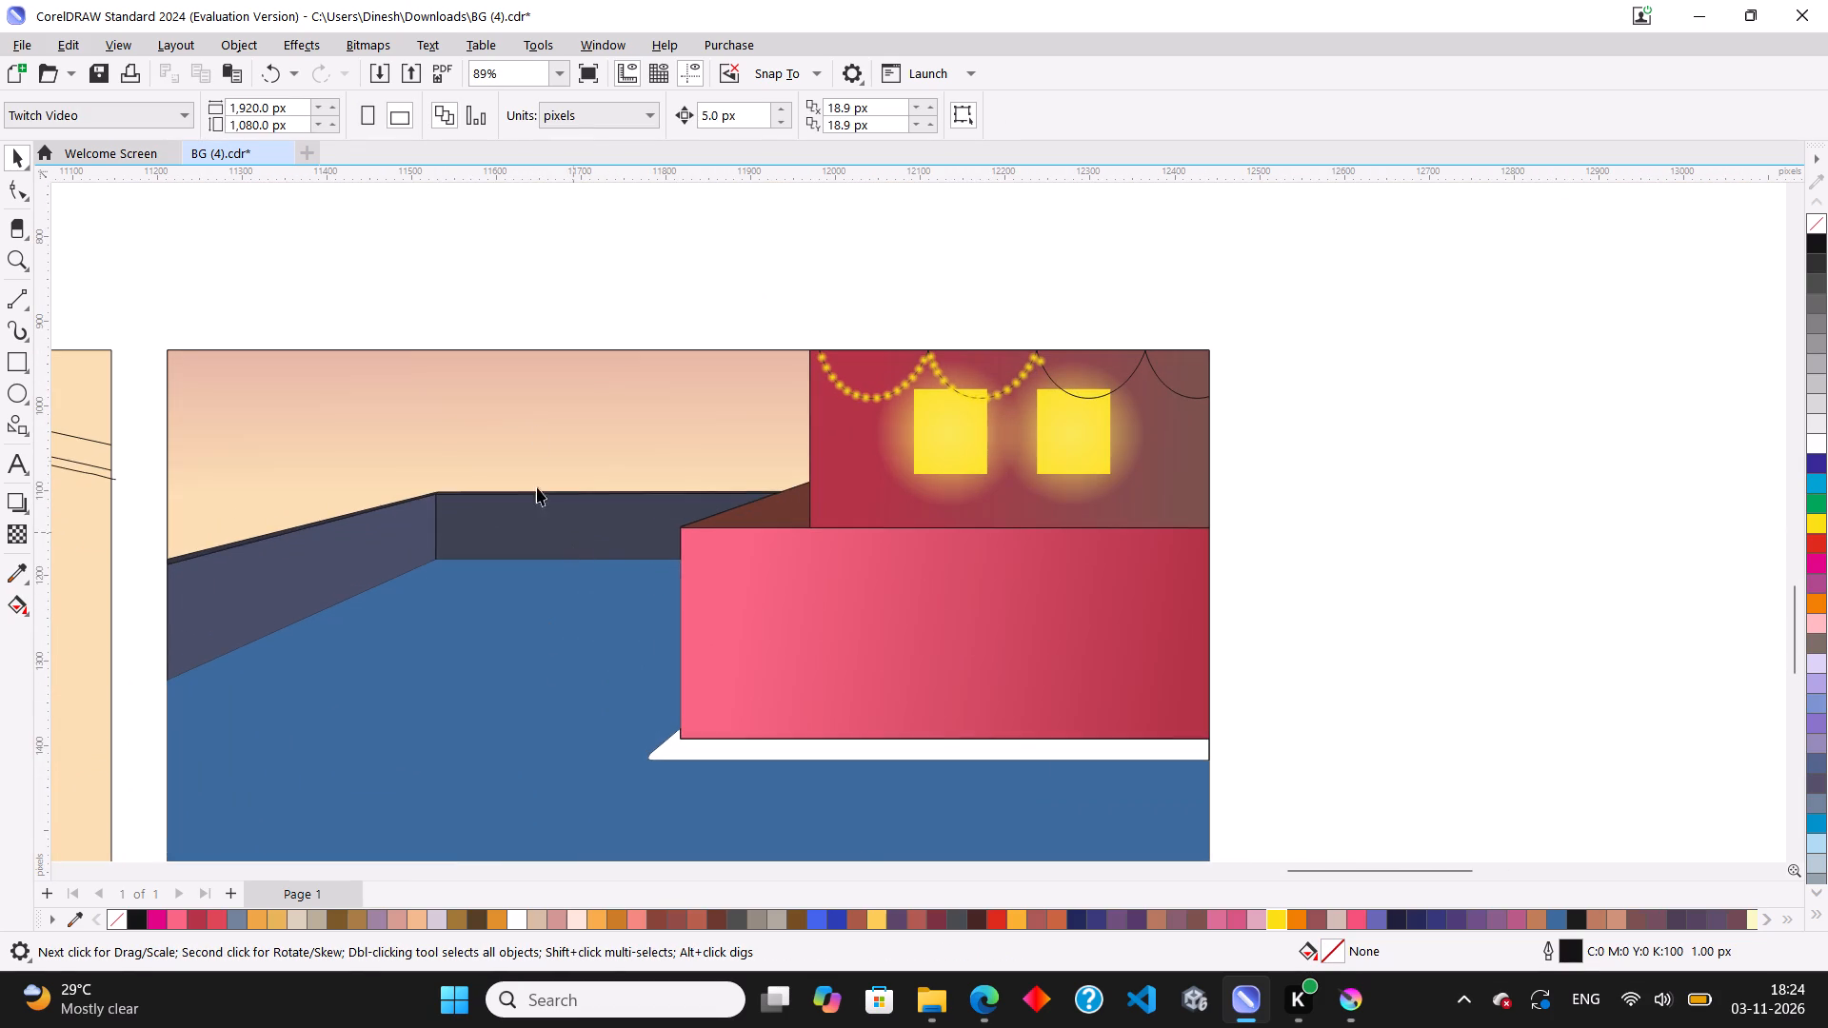
Add three evenly spaced copies of the light down the third arc's descending side to the second yellow window's top edge.
{"action": "scroll", "coordinate": [1213, 311], "scroll_direction": "up", "scroll_amount": 10}
{"action": "scroll", "coordinate": [958, 323], "scroll_direction": "up", "scroll_amount": 3}
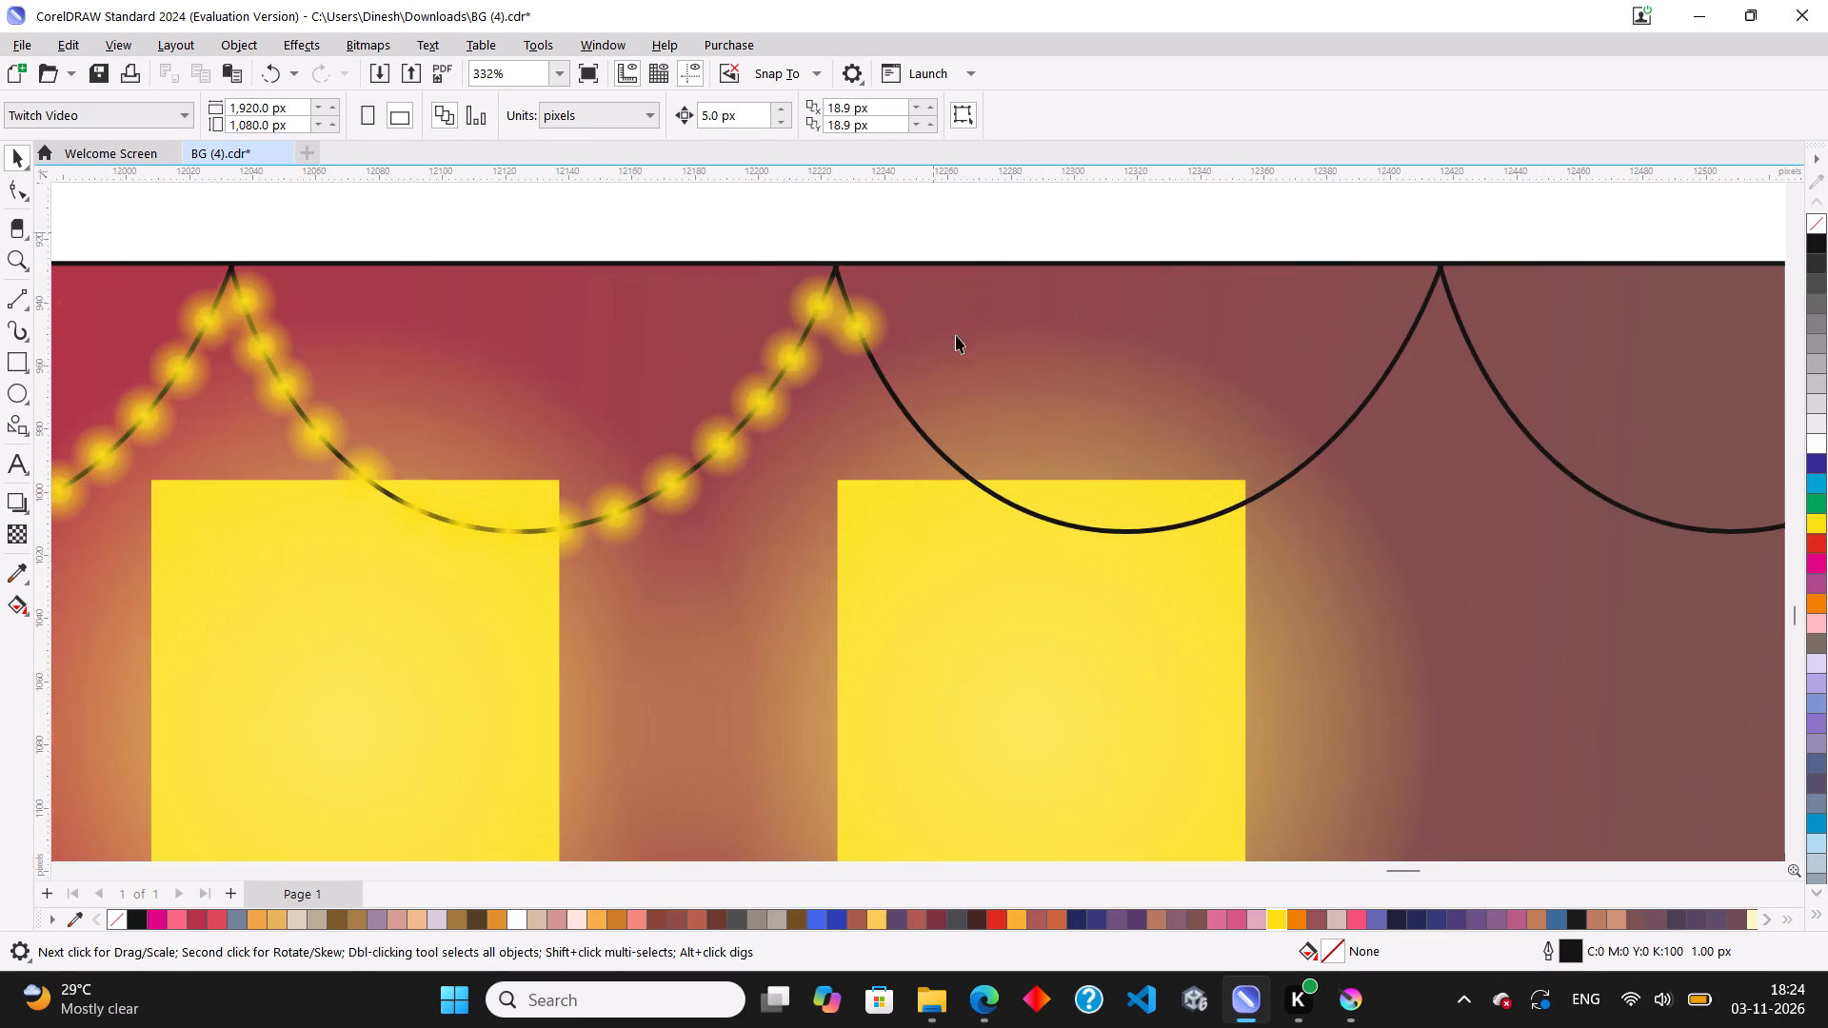
{"action": "scroll", "coordinate": [887, 348], "scroll_direction": "up", "scroll_amount": 2}
{"action": "left_click", "coordinate": [850, 318]}
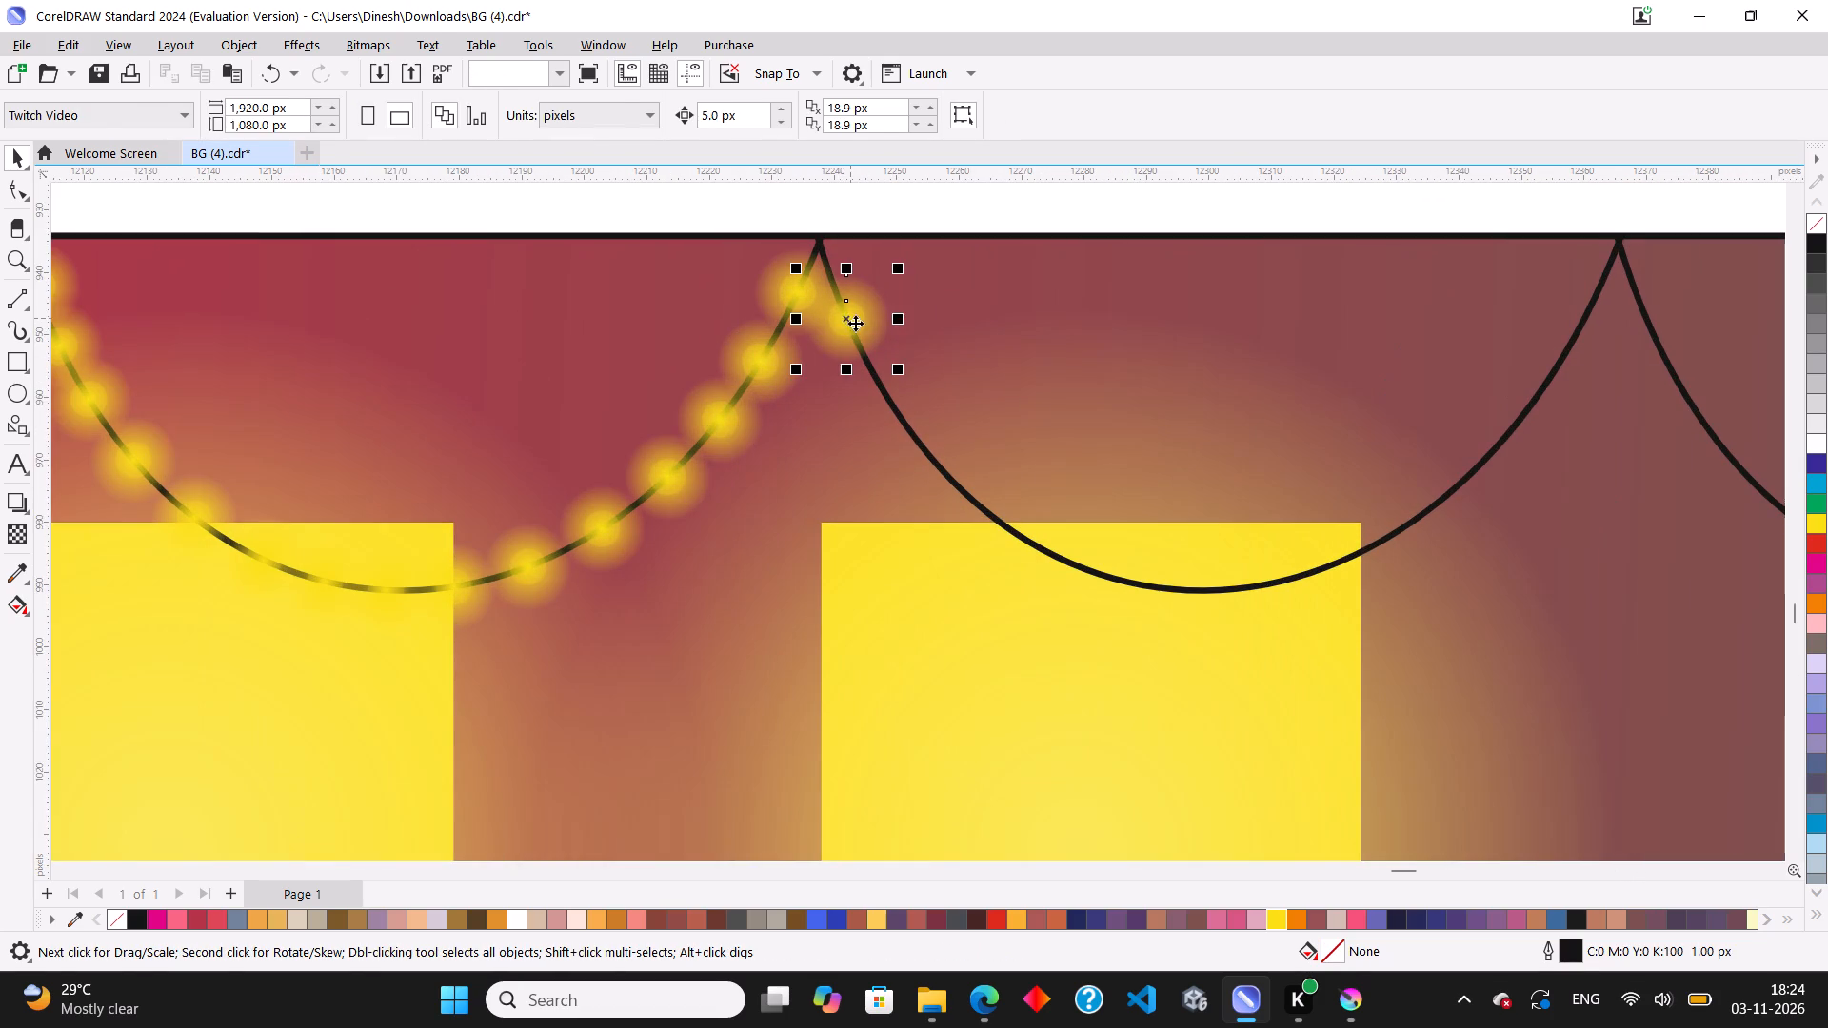
{"action": "left_click_drag", "start_coordinate": [845, 320], "coordinate": [884, 377]}
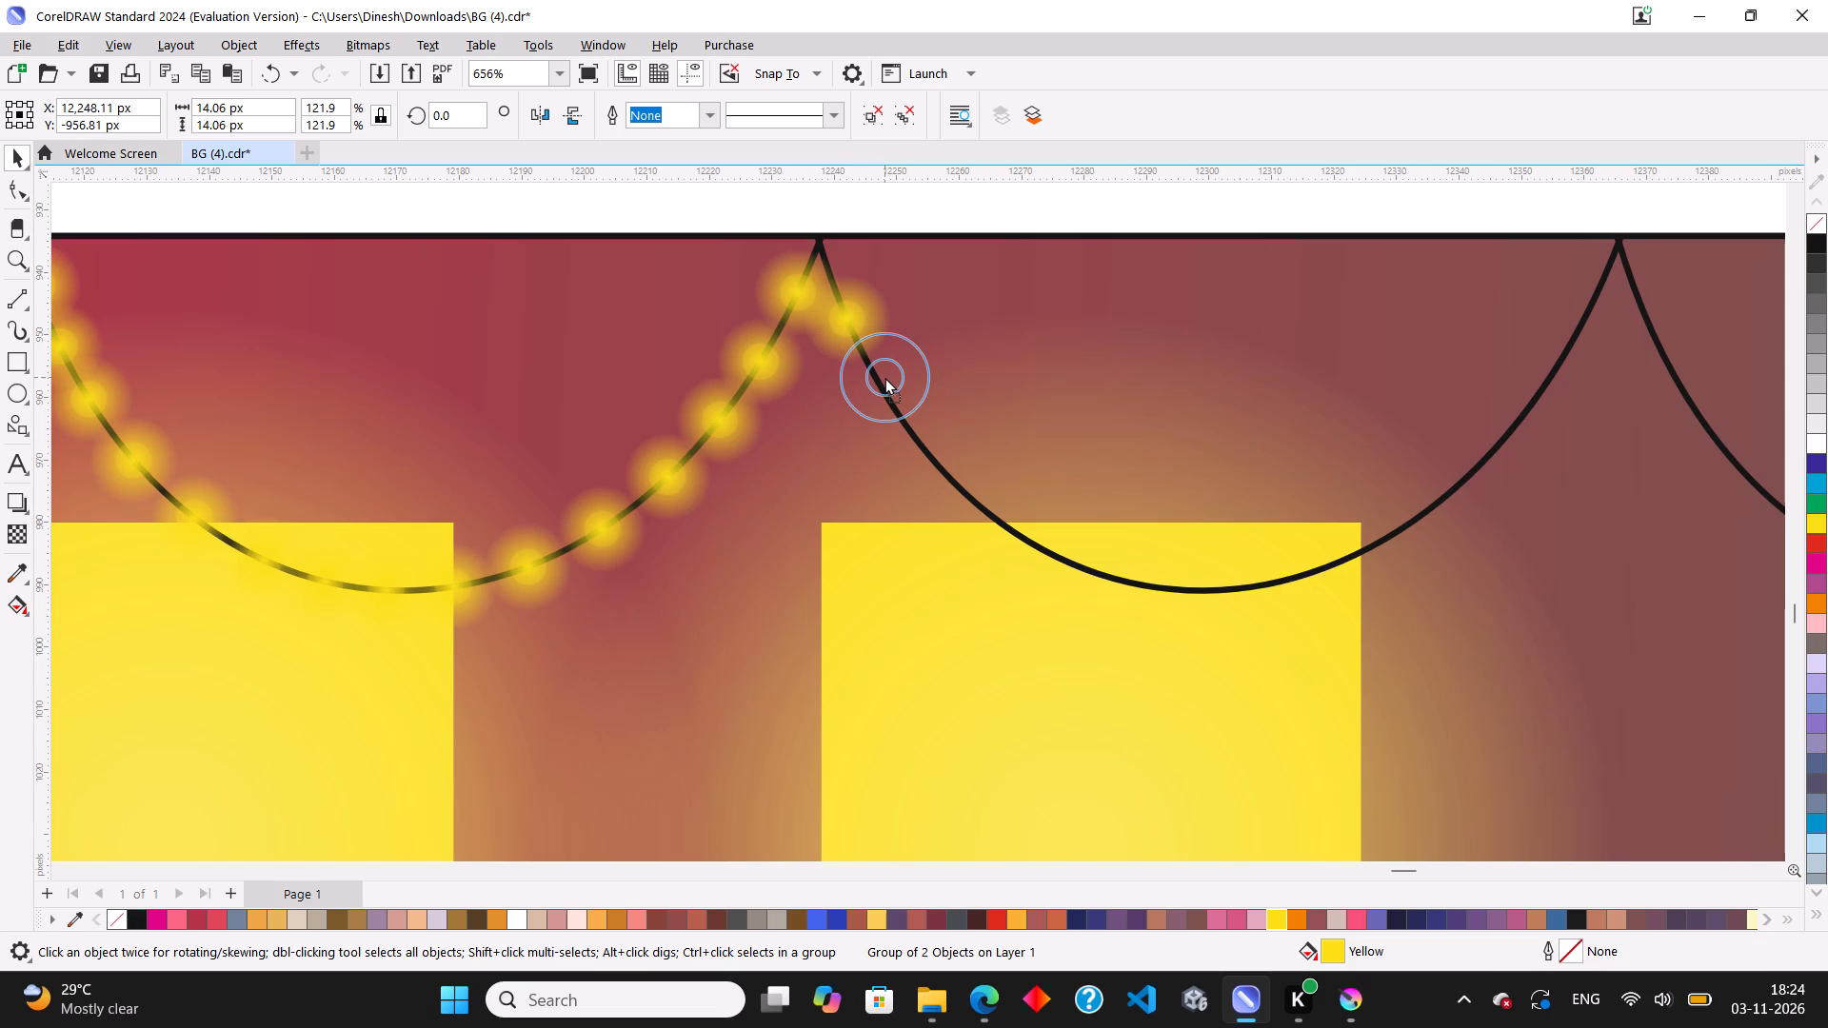
{"action": "left_click_drag", "start_coordinate": [884, 377], "coordinate": [884, 386]}
{"action": "right_click", "coordinate": [884, 386]}
{"action": "left_click_drag", "start_coordinate": [880, 387], "coordinate": [924, 452]}
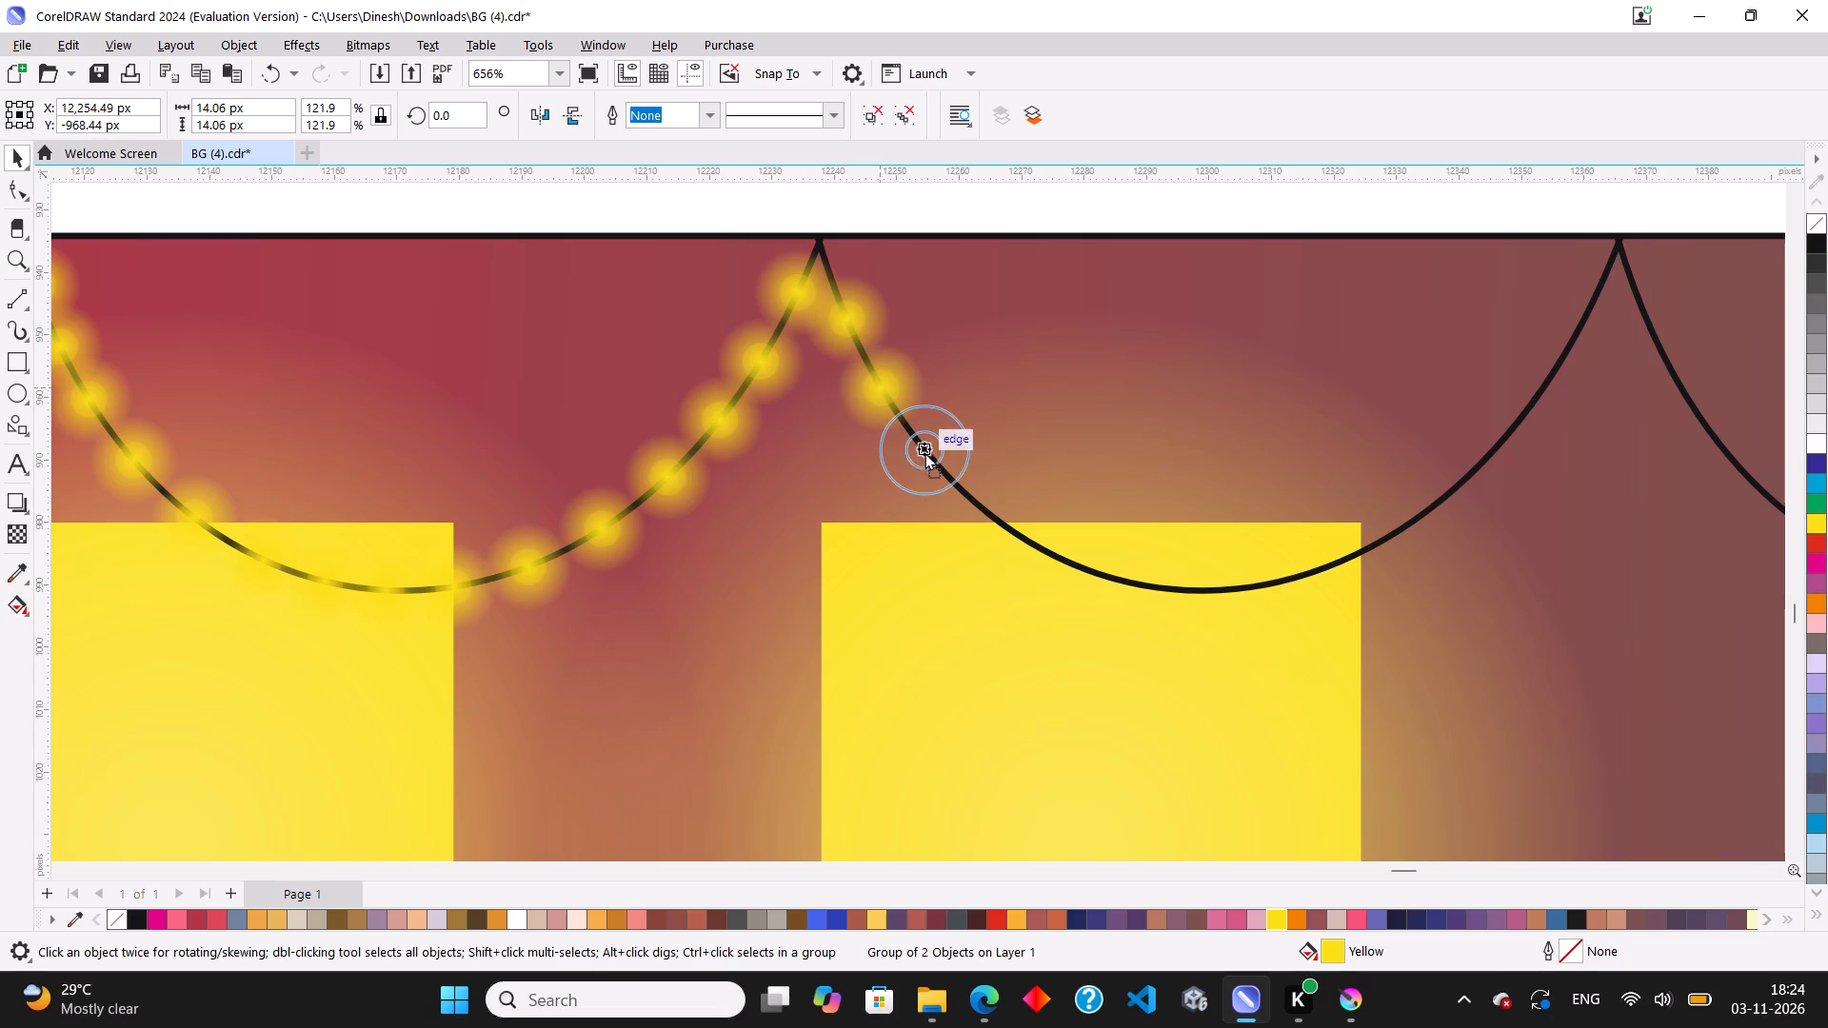
{"action": "left_click_drag", "start_coordinate": [924, 452], "coordinate": [928, 458]}
{"action": "right_click_drag", "start_coordinate": [930, 458], "coordinate": [922, 455]}
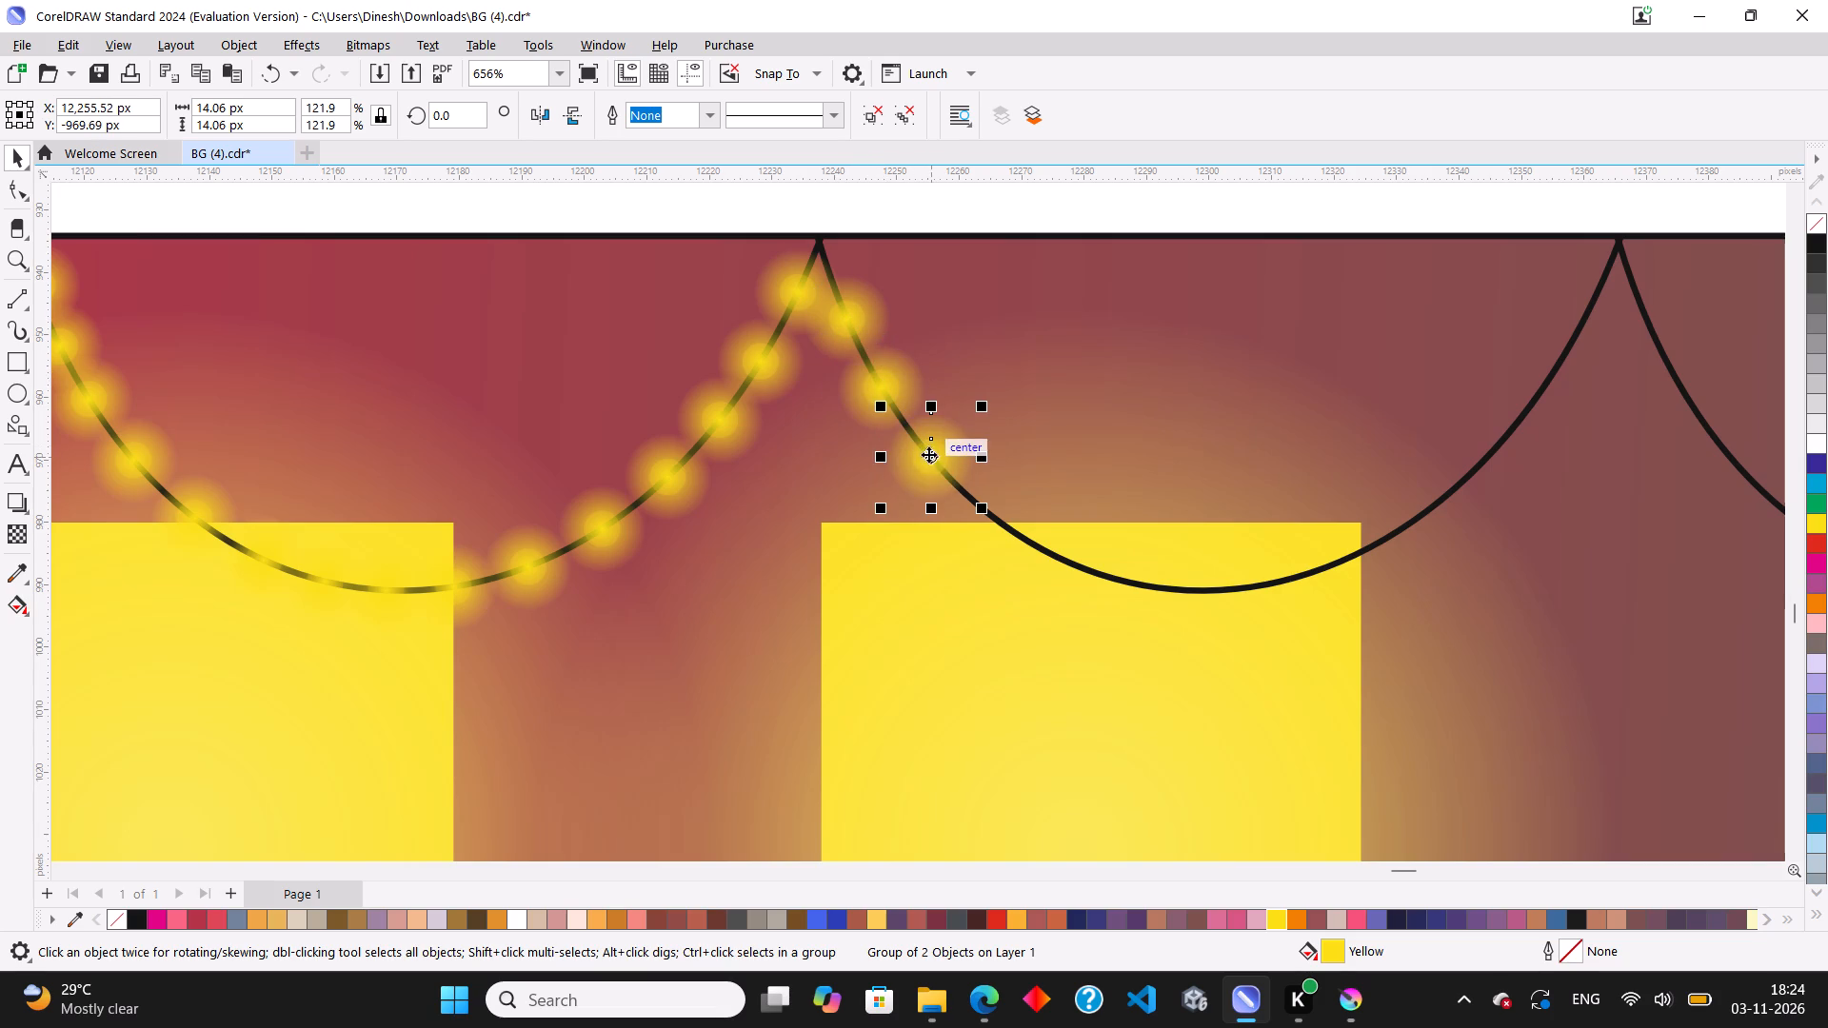
{"action": "left_click_drag", "start_coordinate": [928, 454], "coordinate": [995, 519]}
{"action": "right_click", "coordinate": [995, 519]}
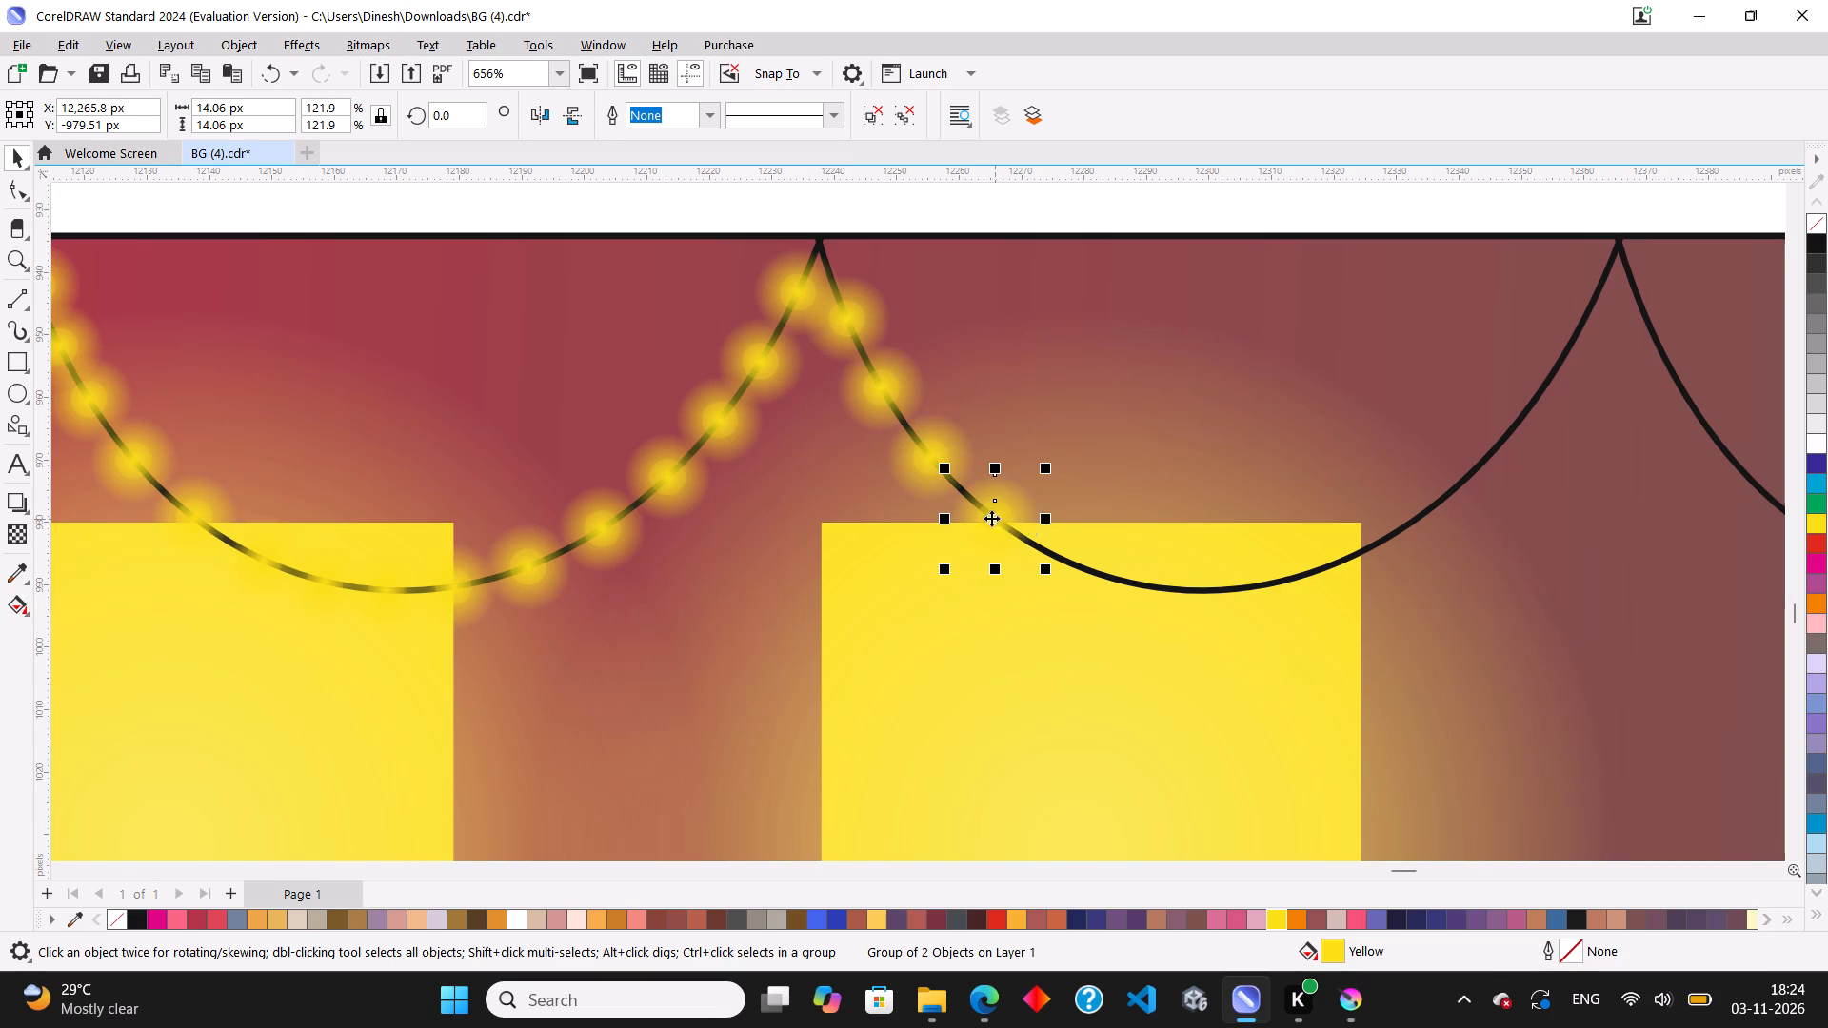
Place four more copies of the light along the part of the third arc that crosses the second yellow window.
{"action": "left_click_drag", "start_coordinate": [999, 517], "coordinate": [1076, 561]}
{"action": "right_click", "coordinate": [1076, 561]}
{"action": "left_click_drag", "start_coordinate": [1076, 561], "coordinate": [1151, 581]}
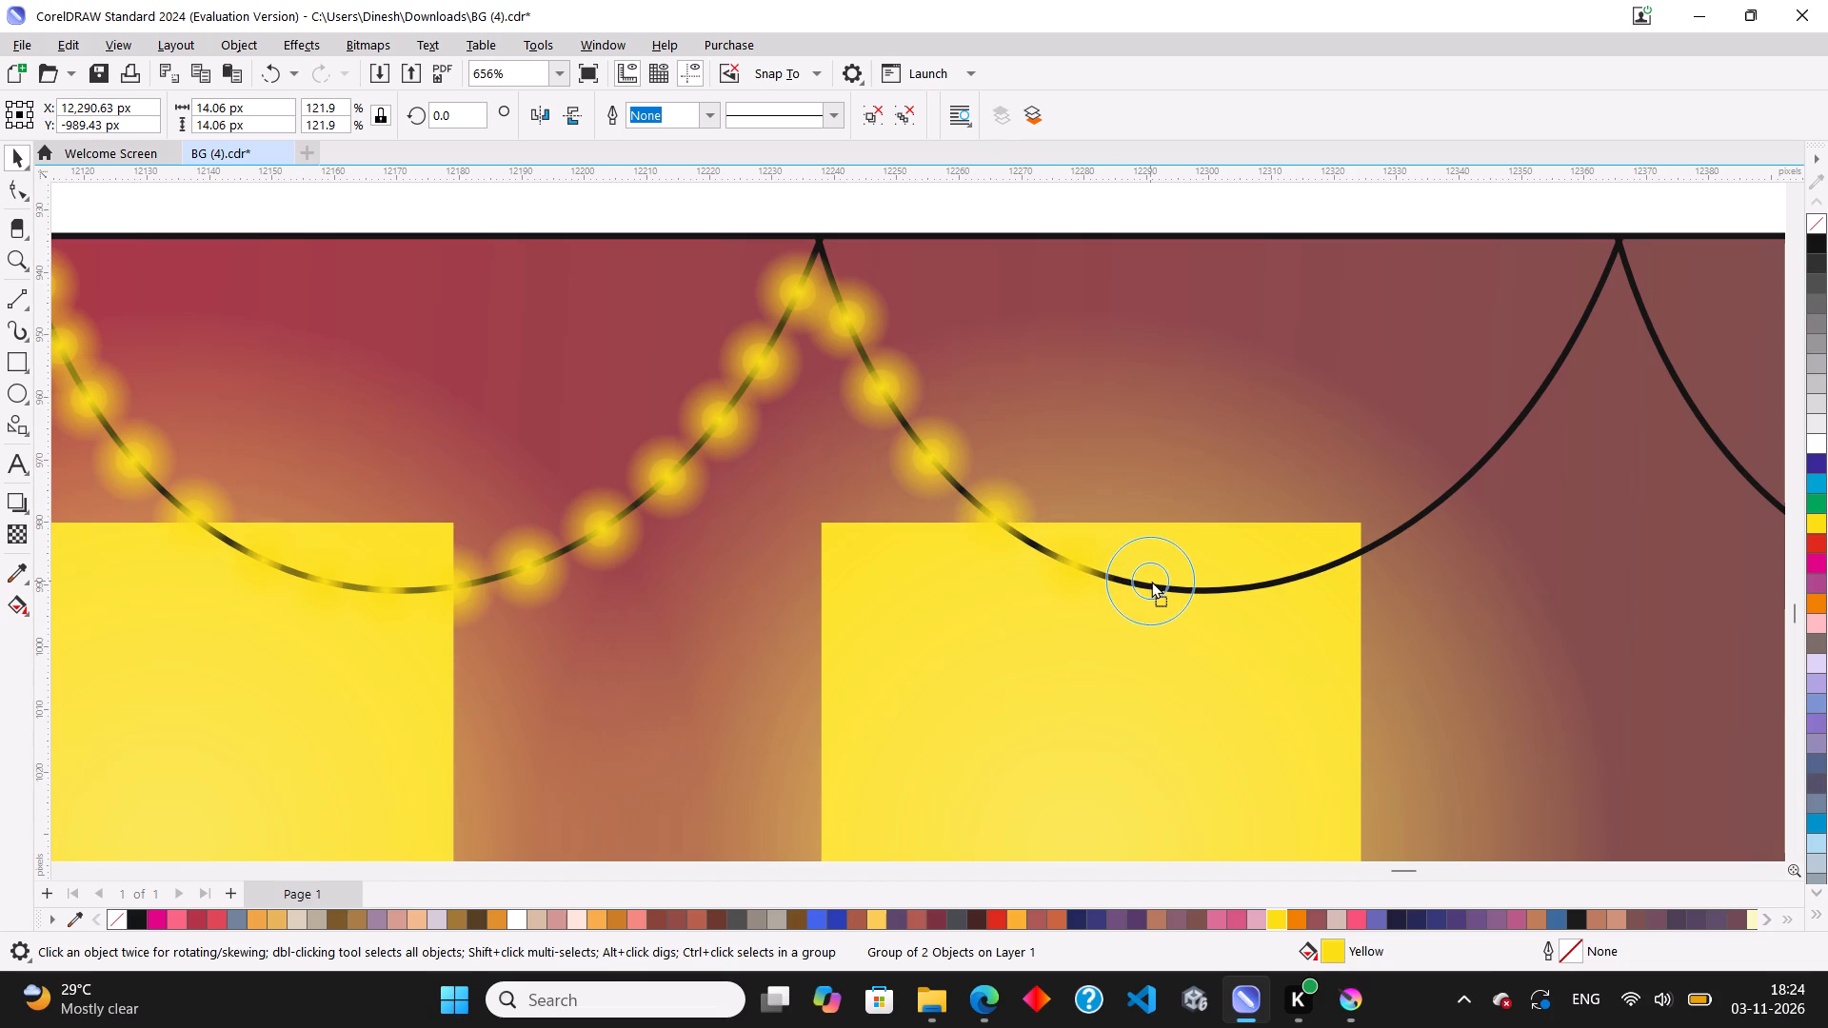
{"action": "left_click_drag", "start_coordinate": [1151, 581], "coordinate": [1153, 584]}
{"action": "right_click", "coordinate": [1153, 584]}
{"action": "left_click_drag", "start_coordinate": [1154, 583], "coordinate": [1237, 580]}
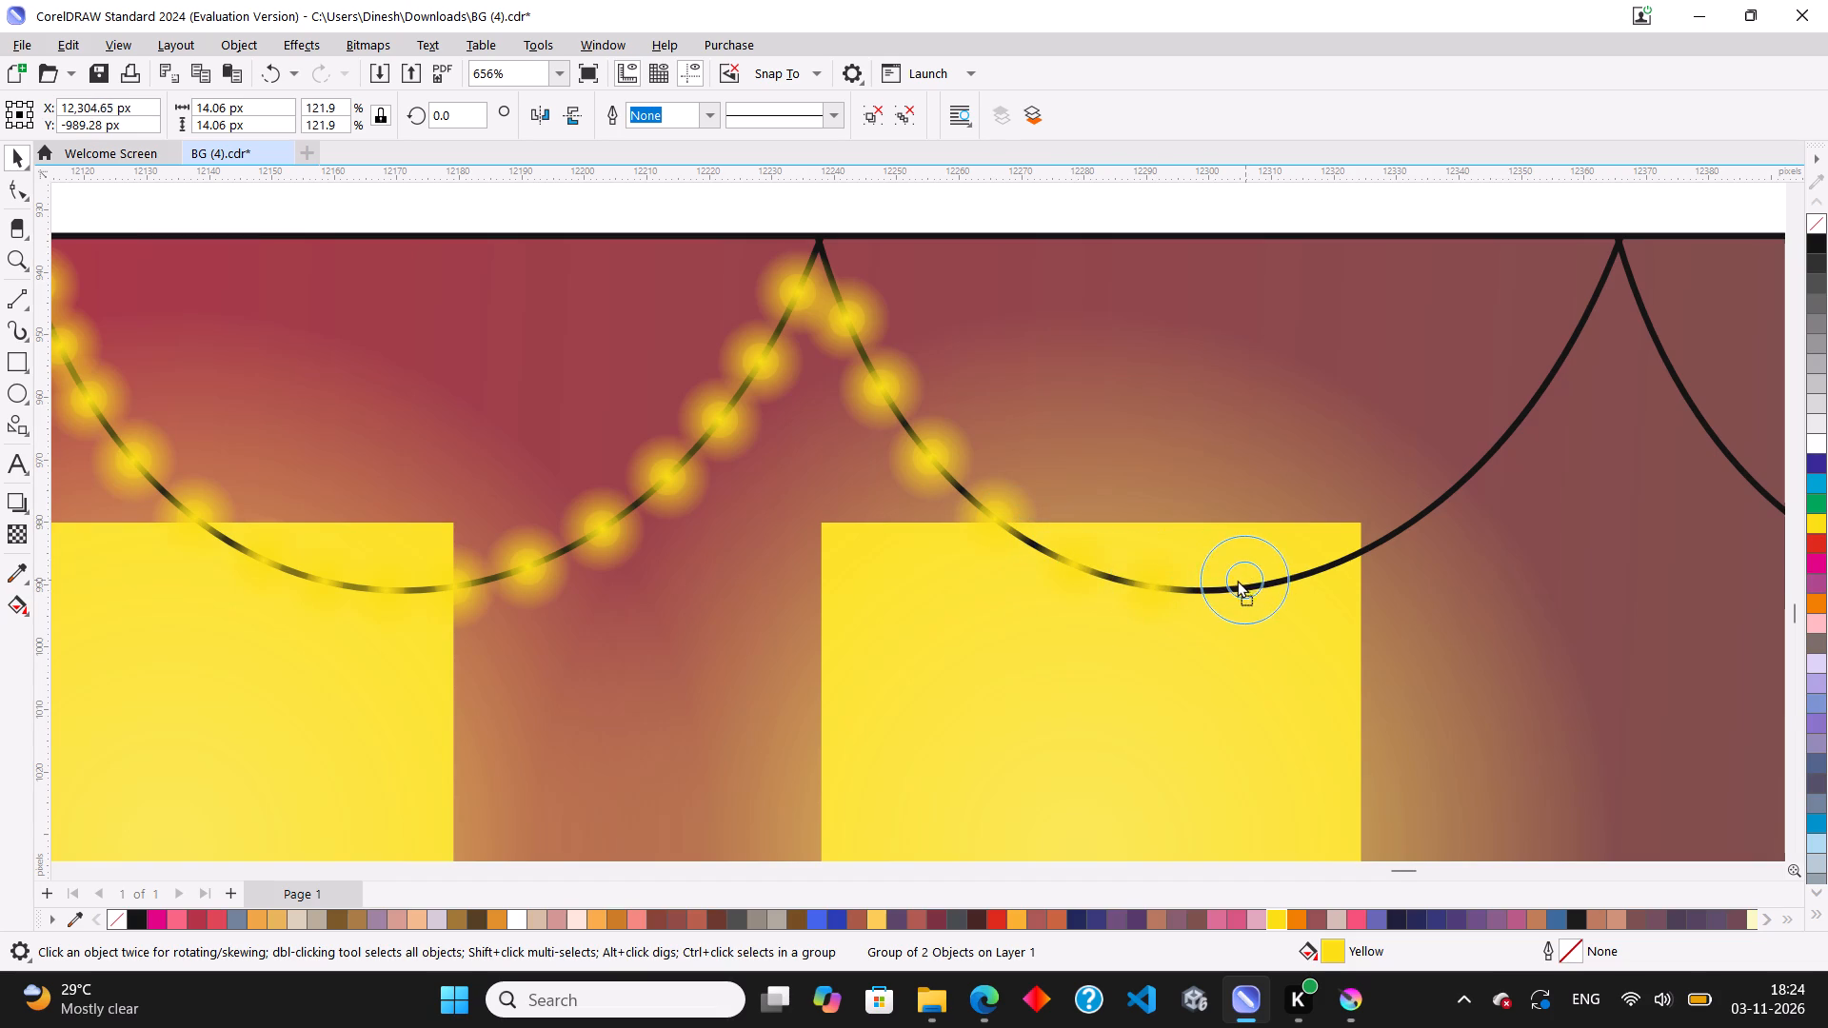
{"action": "left_click_drag", "start_coordinate": [1237, 580], "coordinate": [1223, 589]}
{"action": "right_click", "coordinate": [1223, 589]}
{"action": "left_click_drag", "start_coordinate": [1226, 585], "coordinate": [1291, 574]}
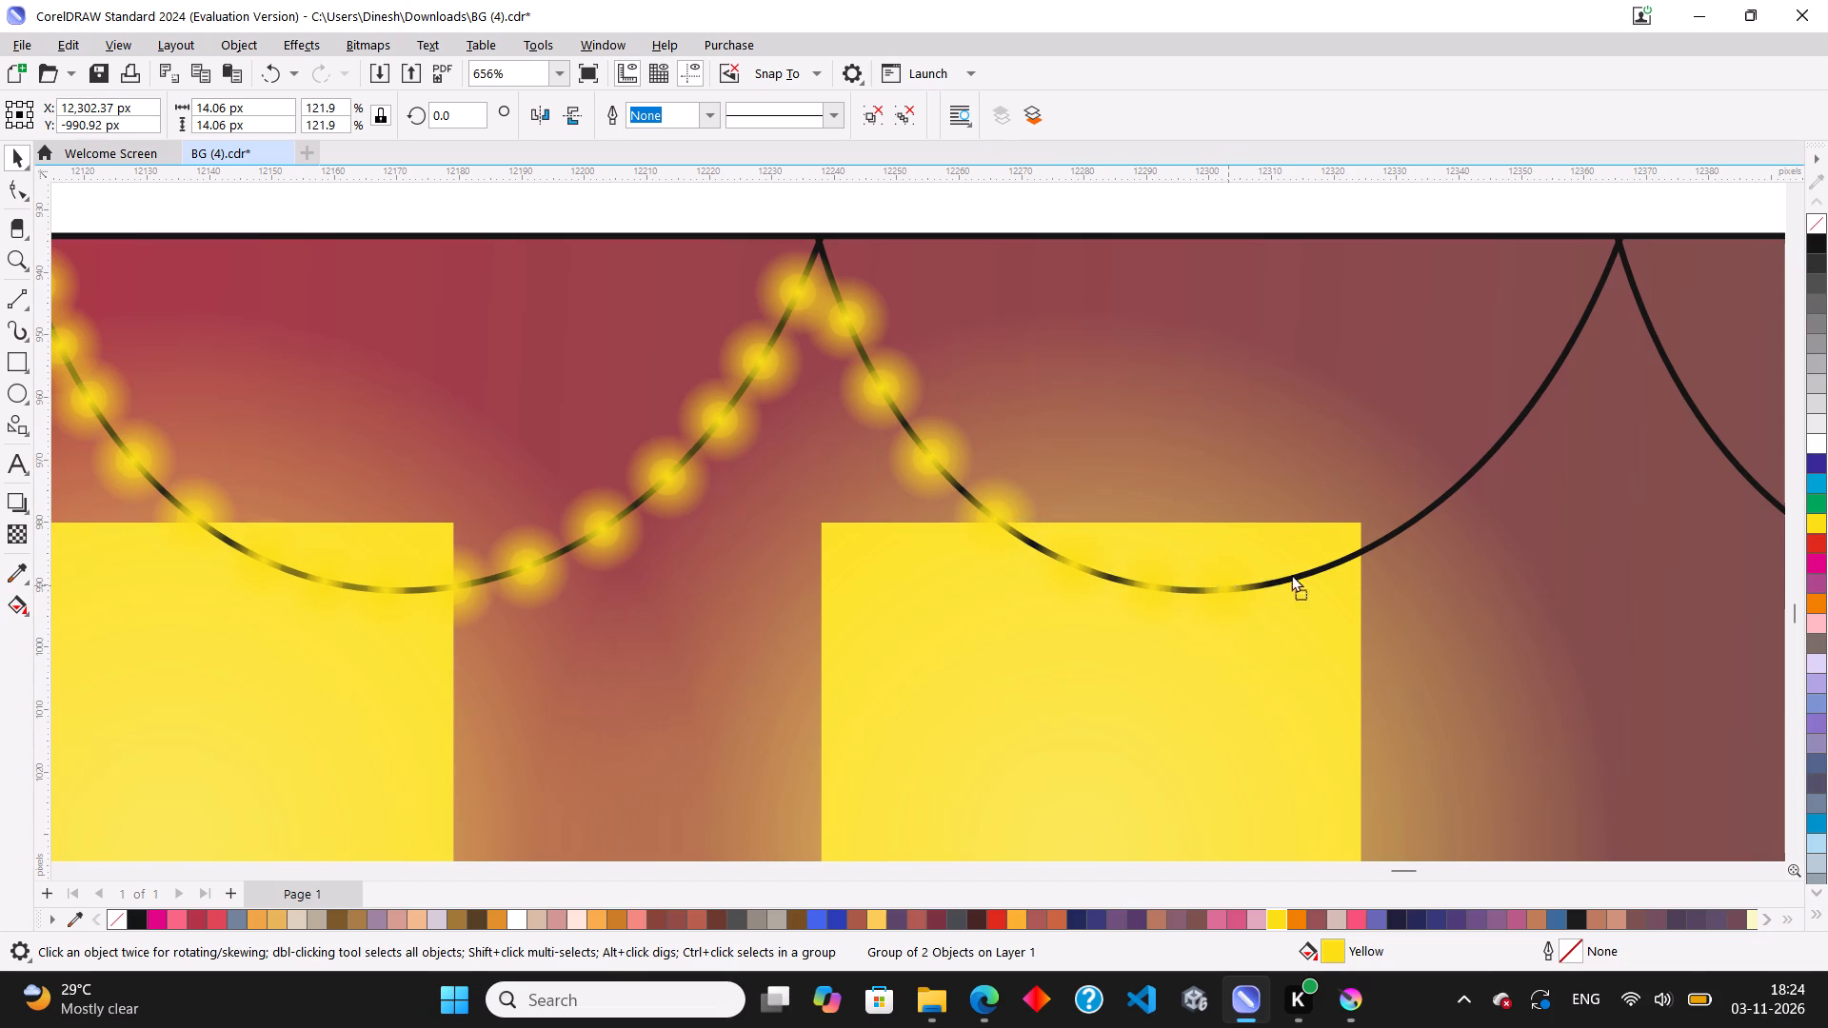
{"action": "left_click_drag", "start_coordinate": [1291, 574], "coordinate": [1286, 577]}
{"action": "right_click", "coordinate": [1286, 577]}
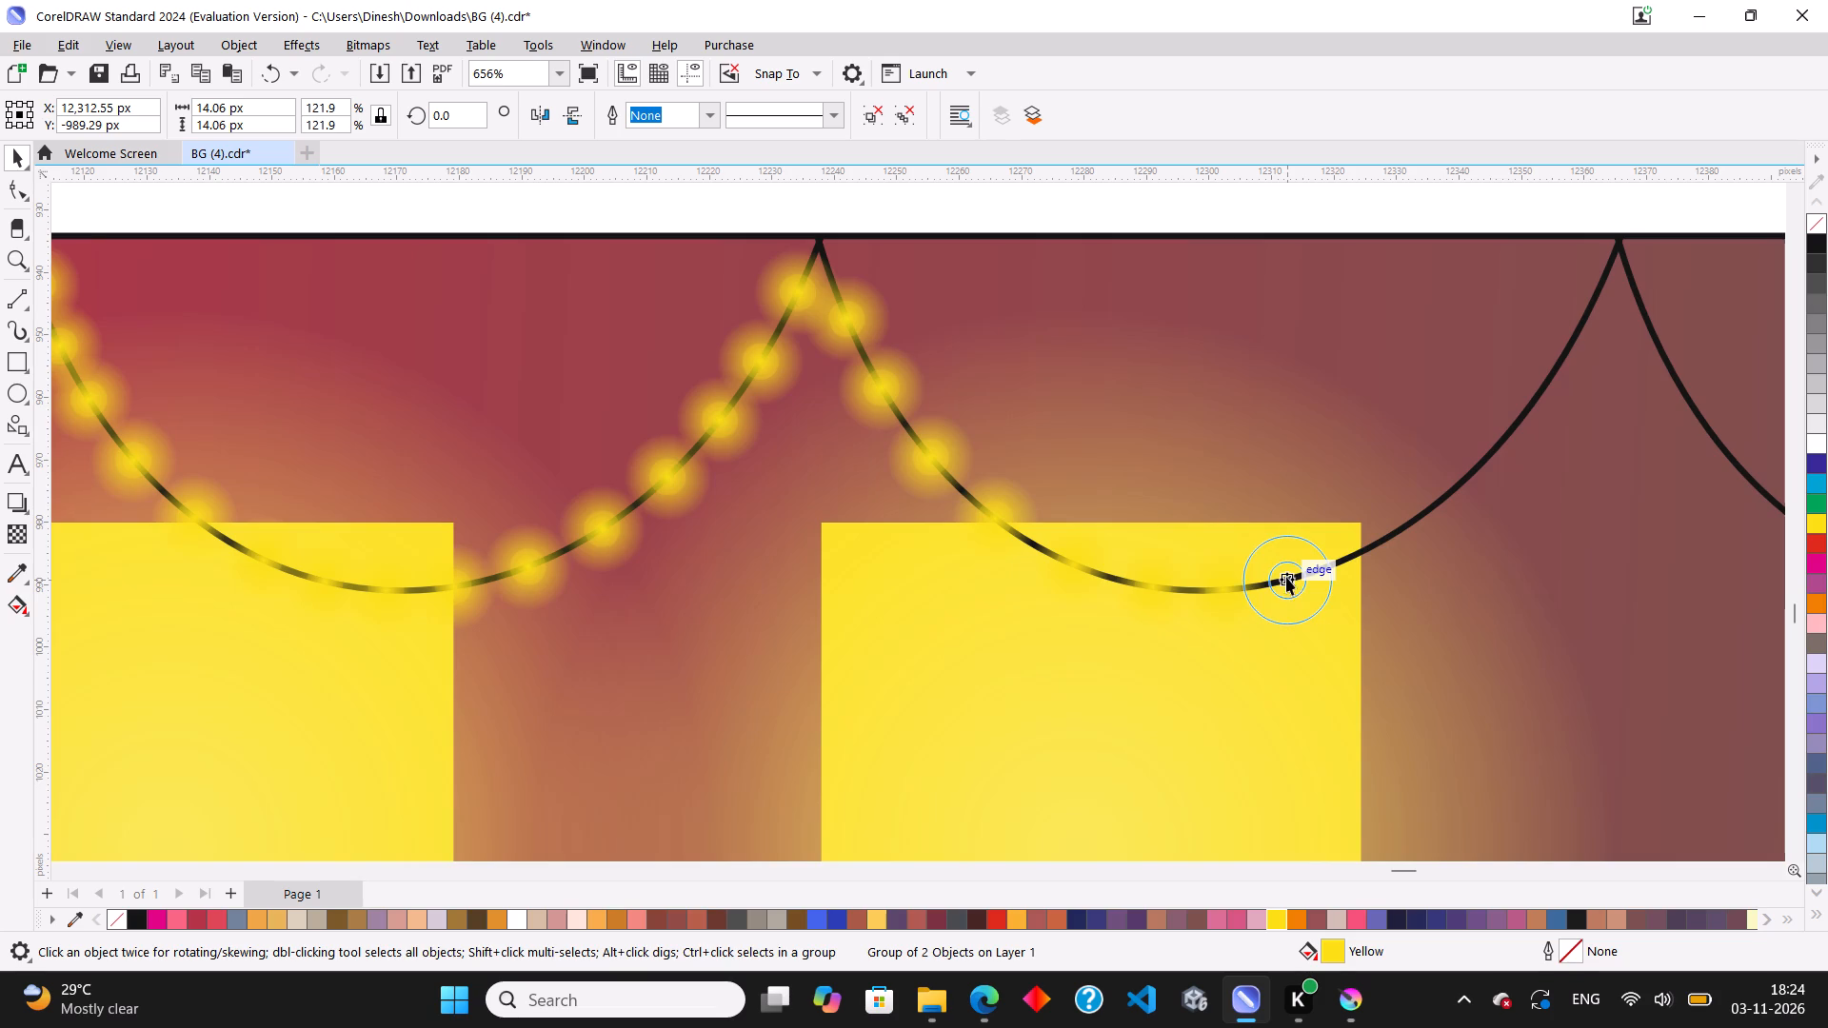
Add two copies of the light on the third arc, one at the second yellow window's side edge and one just beyond it.
{"action": "scroll", "coordinate": [679, 546], "scroll_direction": "down", "scroll_amount": 9}
{"action": "scroll", "coordinate": [971, 544], "scroll_direction": "up", "scroll_amount": 7}
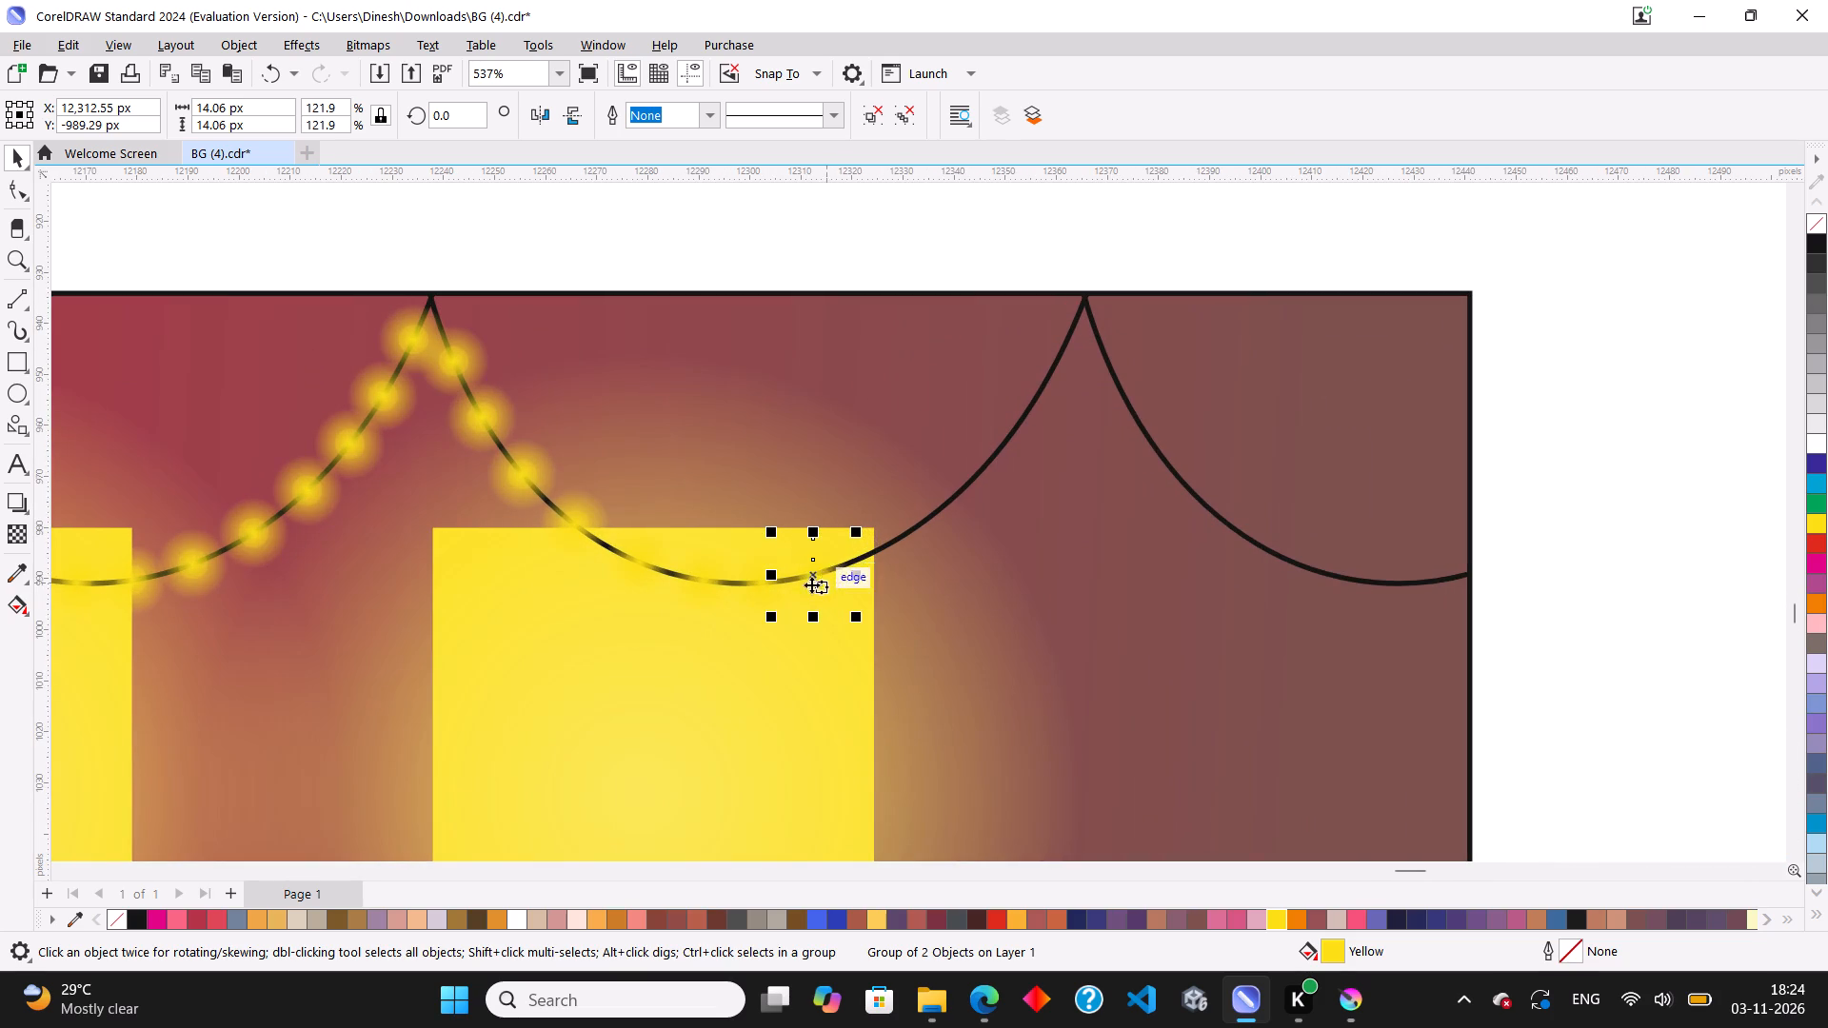
{"action": "left_click_drag", "start_coordinate": [815, 573], "coordinate": [864, 557]}
{"action": "right_click", "coordinate": [864, 557]}
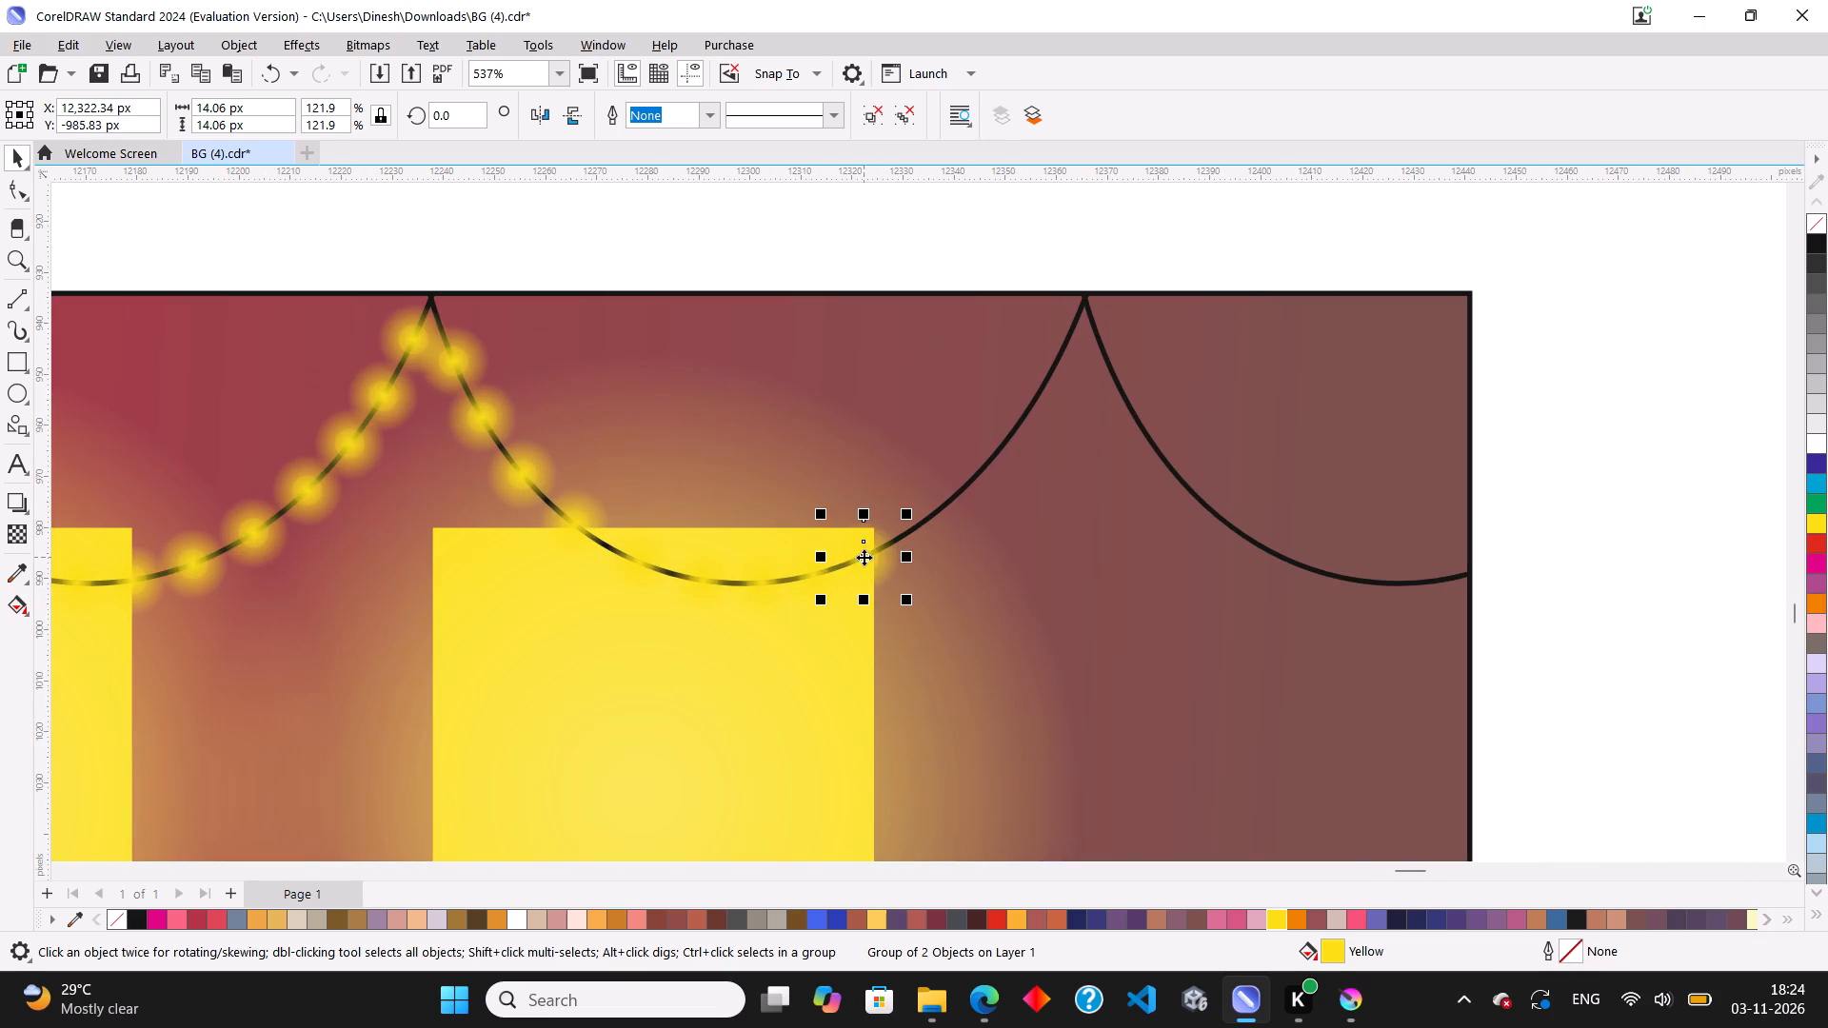
{"action": "left_click_drag", "start_coordinate": [864, 557], "coordinate": [913, 530]}
{"action": "right_click", "coordinate": [913, 530]}
Add three more evenly spaced copies of the light up the third arc's ascending side.
{"action": "scroll", "coordinate": [911, 528], "scroll_direction": "down", "scroll_amount": 2}
{"action": "scroll", "coordinate": [959, 454], "scroll_direction": "up", "scroll_amount": 4}
{"action": "left_click_drag", "start_coordinate": [884, 556], "coordinate": [940, 524]}
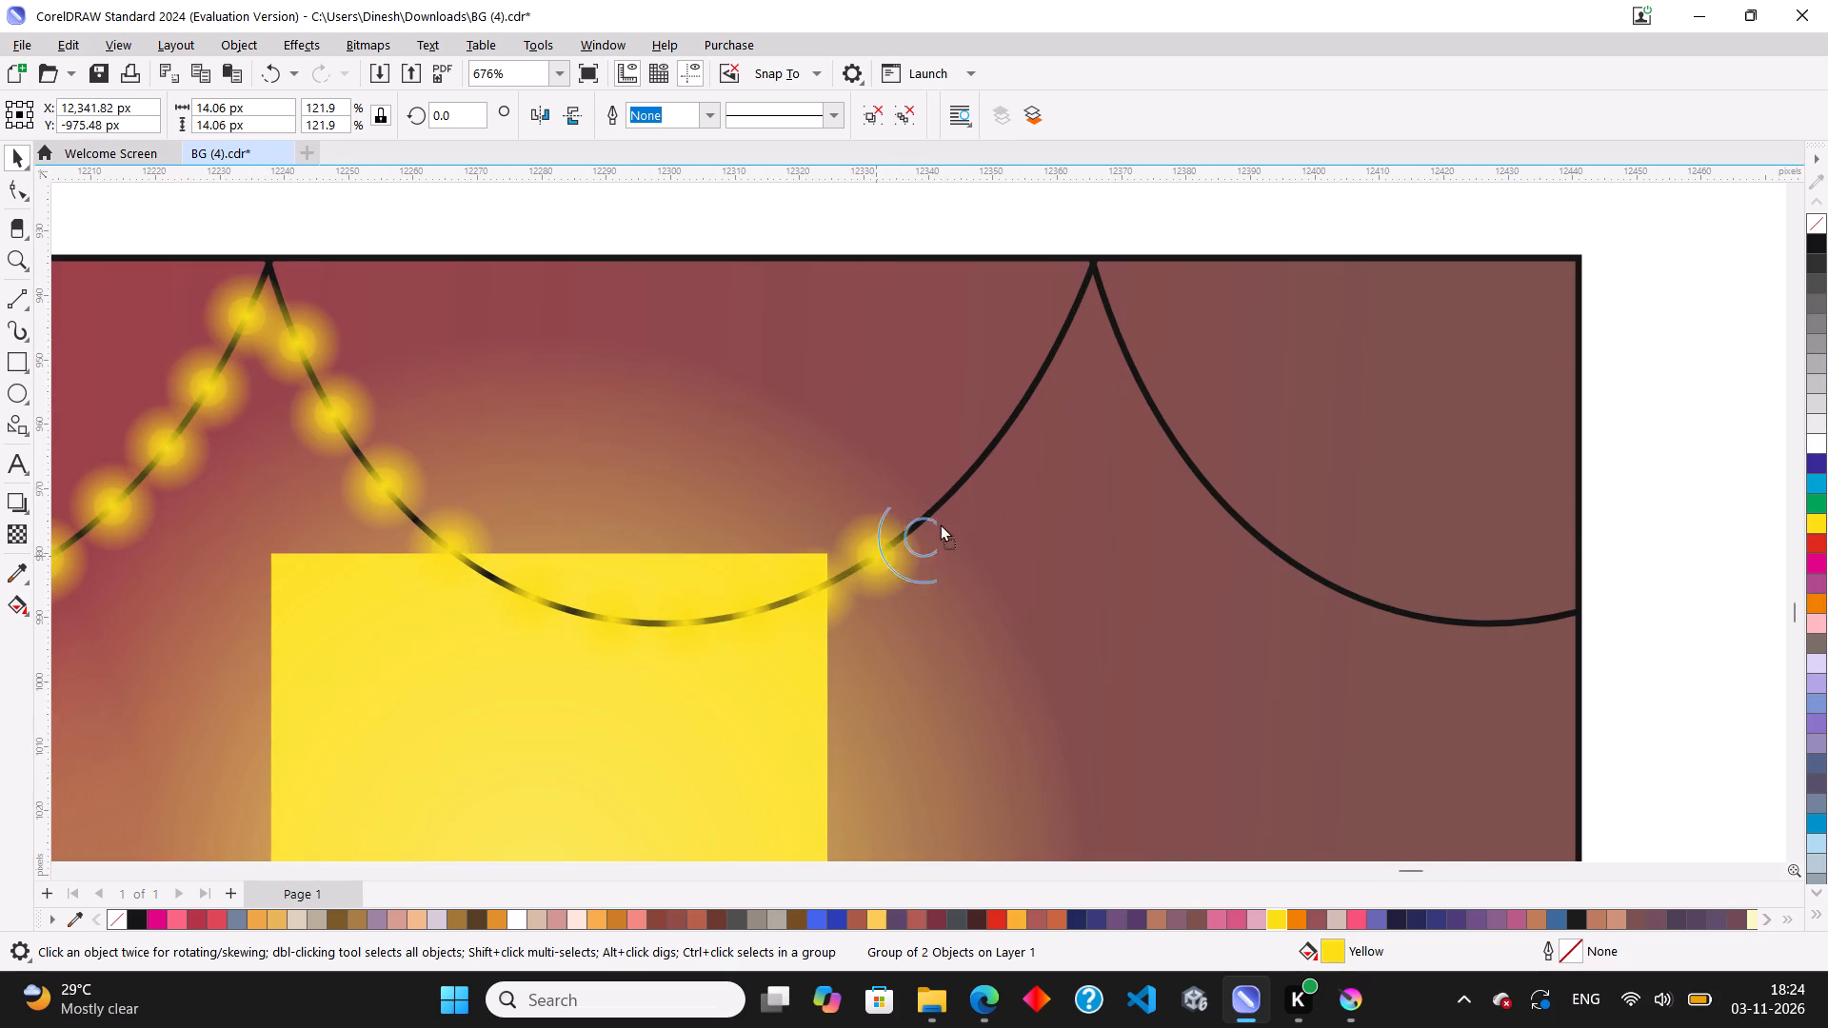
{"action": "left_click_drag", "start_coordinate": [940, 524], "coordinate": [930, 516]}
{"action": "right_click", "coordinate": [930, 516]}
{"action": "left_click_drag", "start_coordinate": [932, 512], "coordinate": [984, 463]}
{"action": "right_click", "coordinate": [984, 463]}
{"action": "left_click_drag", "start_coordinate": [984, 456], "coordinate": [1024, 405]}
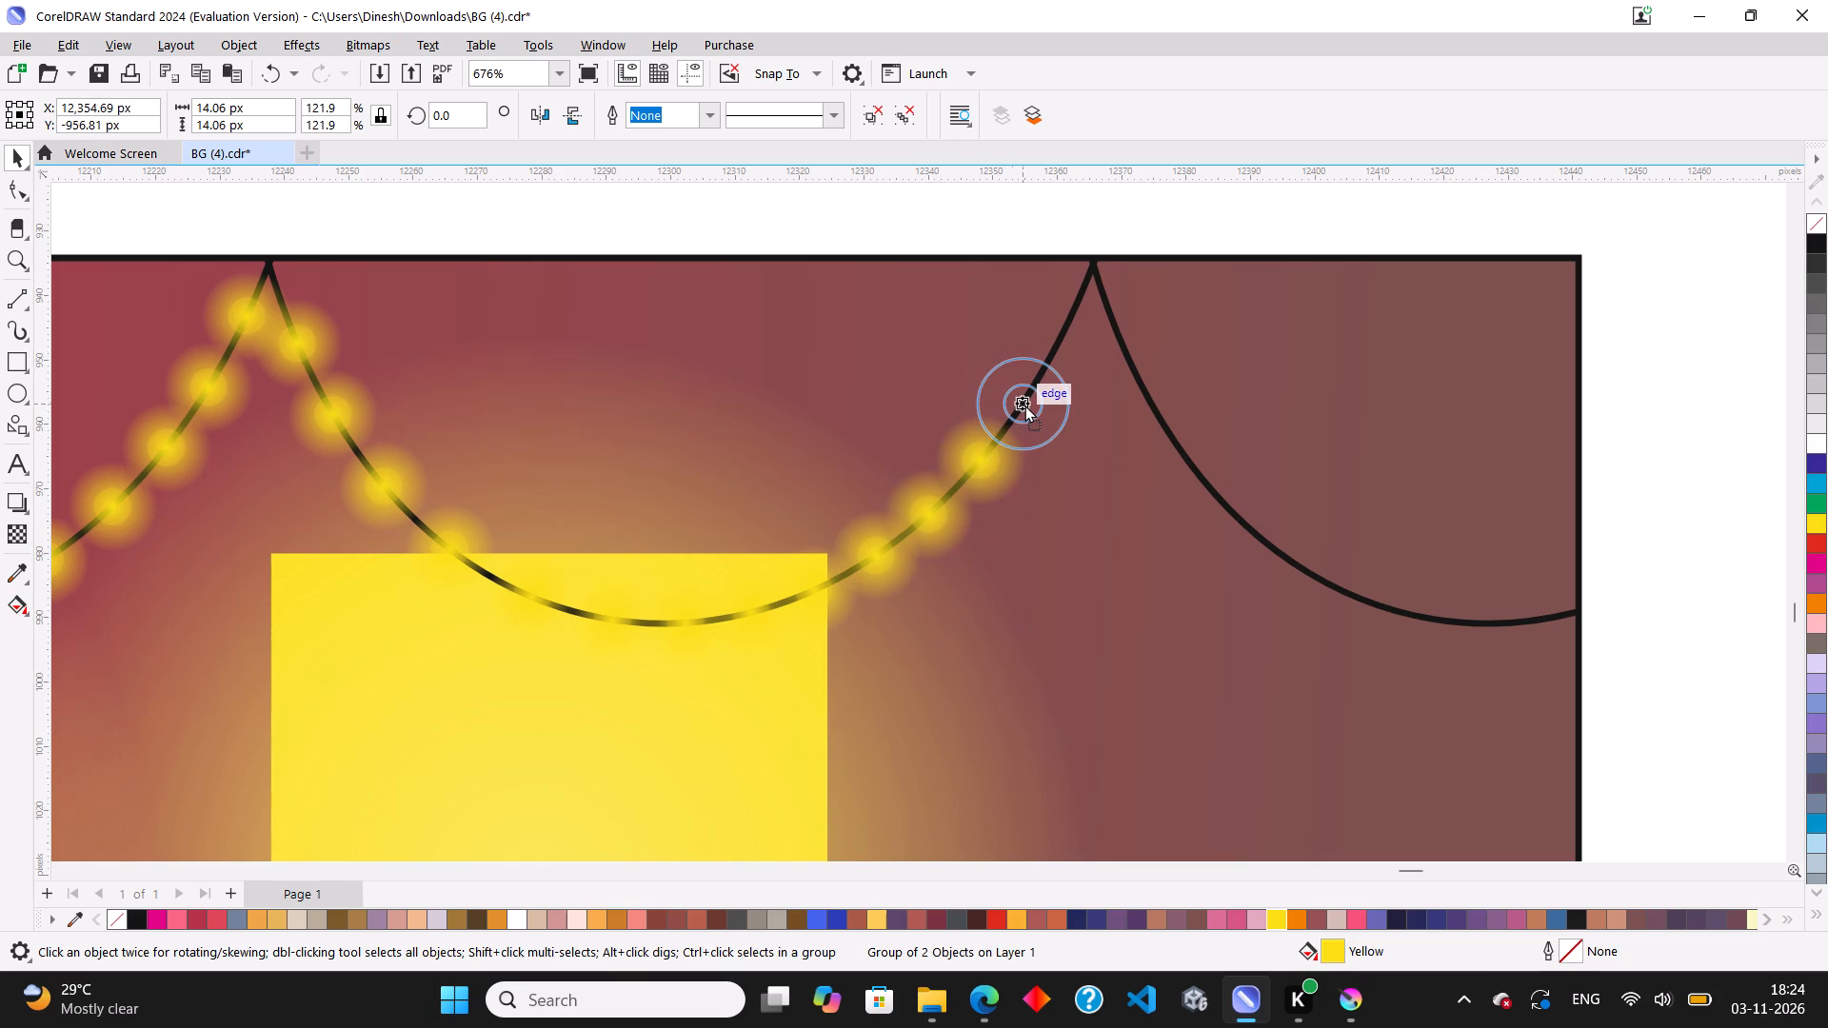
{"action": "left_click_drag", "start_coordinate": [1024, 405], "coordinate": [1028, 402]}
{"action": "right_click", "coordinate": [1028, 402]}
Add two copies of the light at the next junction, one ending the third arc and one starting the fourth.
{"action": "scroll", "coordinate": [1026, 402], "scroll_direction": "down", "scroll_amount": 4}
{"action": "scroll", "coordinate": [1128, 290], "scroll_direction": "up", "scroll_amount": 3}
{"action": "scroll", "coordinate": [1043, 361], "scroll_direction": "up", "scroll_amount": 2}
{"action": "left_click_drag", "start_coordinate": [964, 489], "coordinate": [1016, 415]}
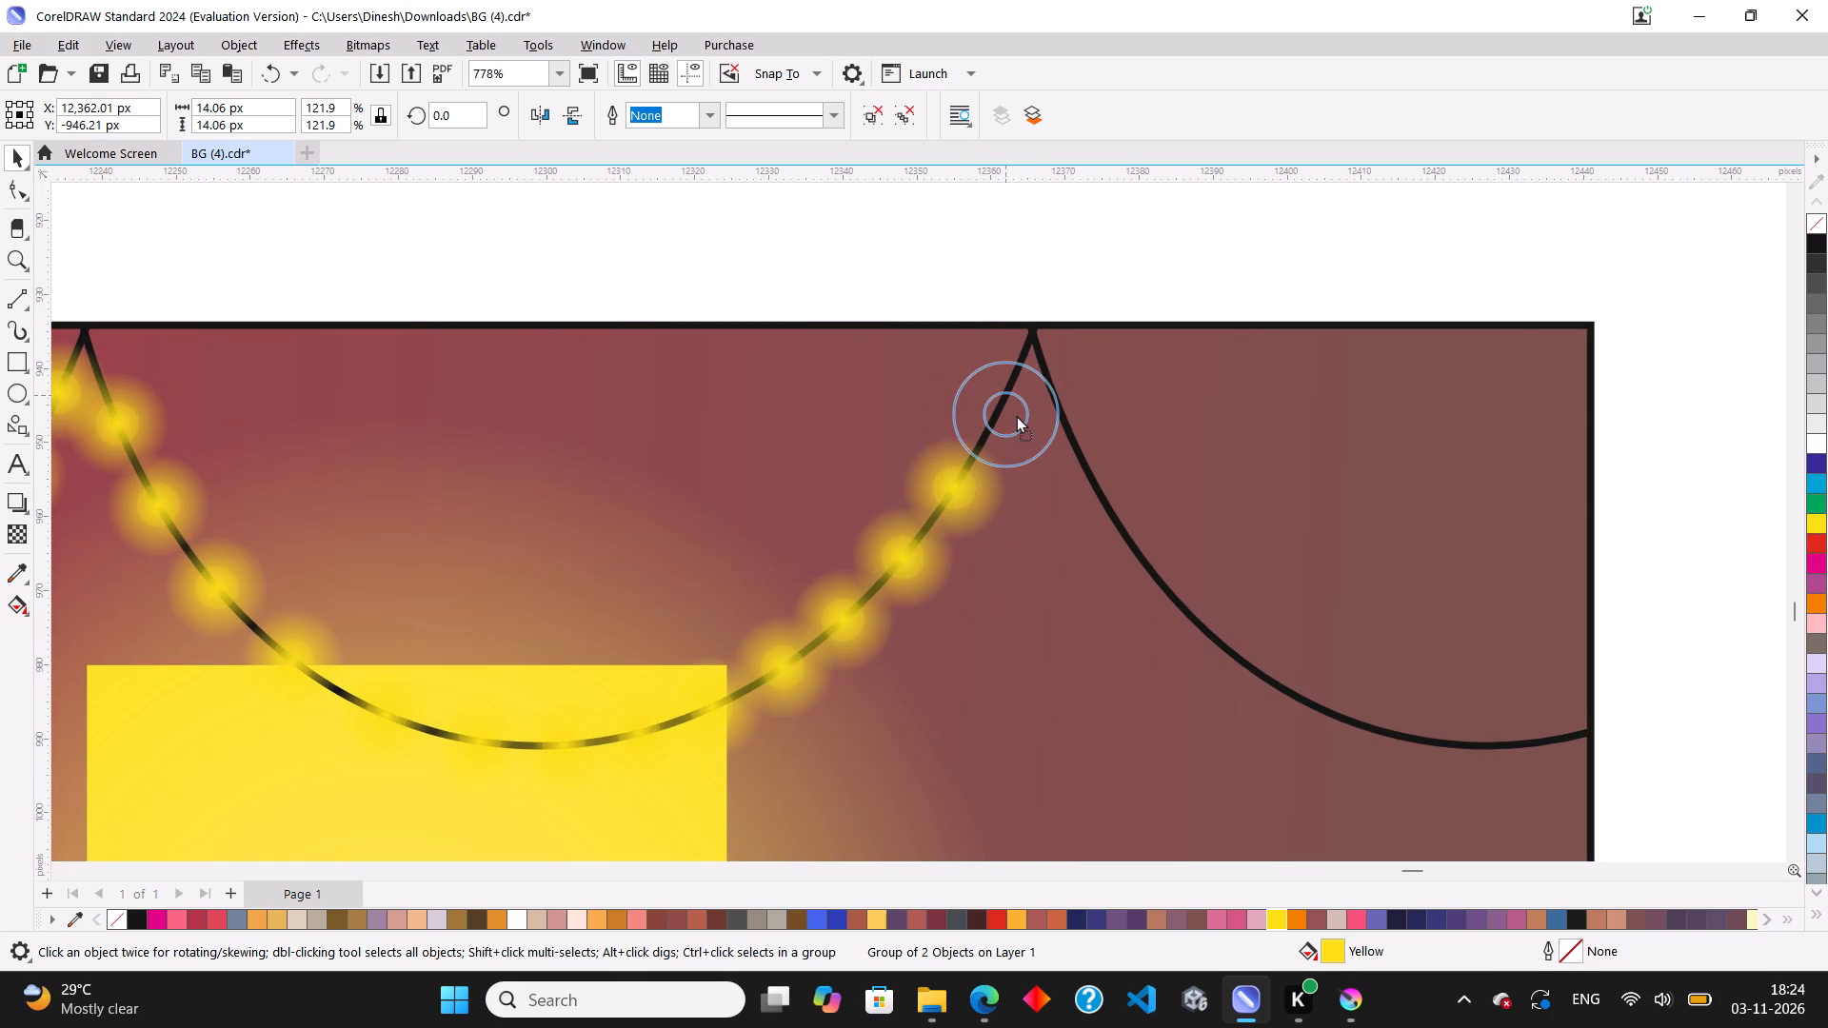
{"action": "left_click_drag", "start_coordinate": [1016, 415], "coordinate": [1009, 413]}
{"action": "right_click", "coordinate": [1009, 413]}
{"action": "left_click_drag", "start_coordinate": [1003, 406], "coordinate": [1048, 375]}
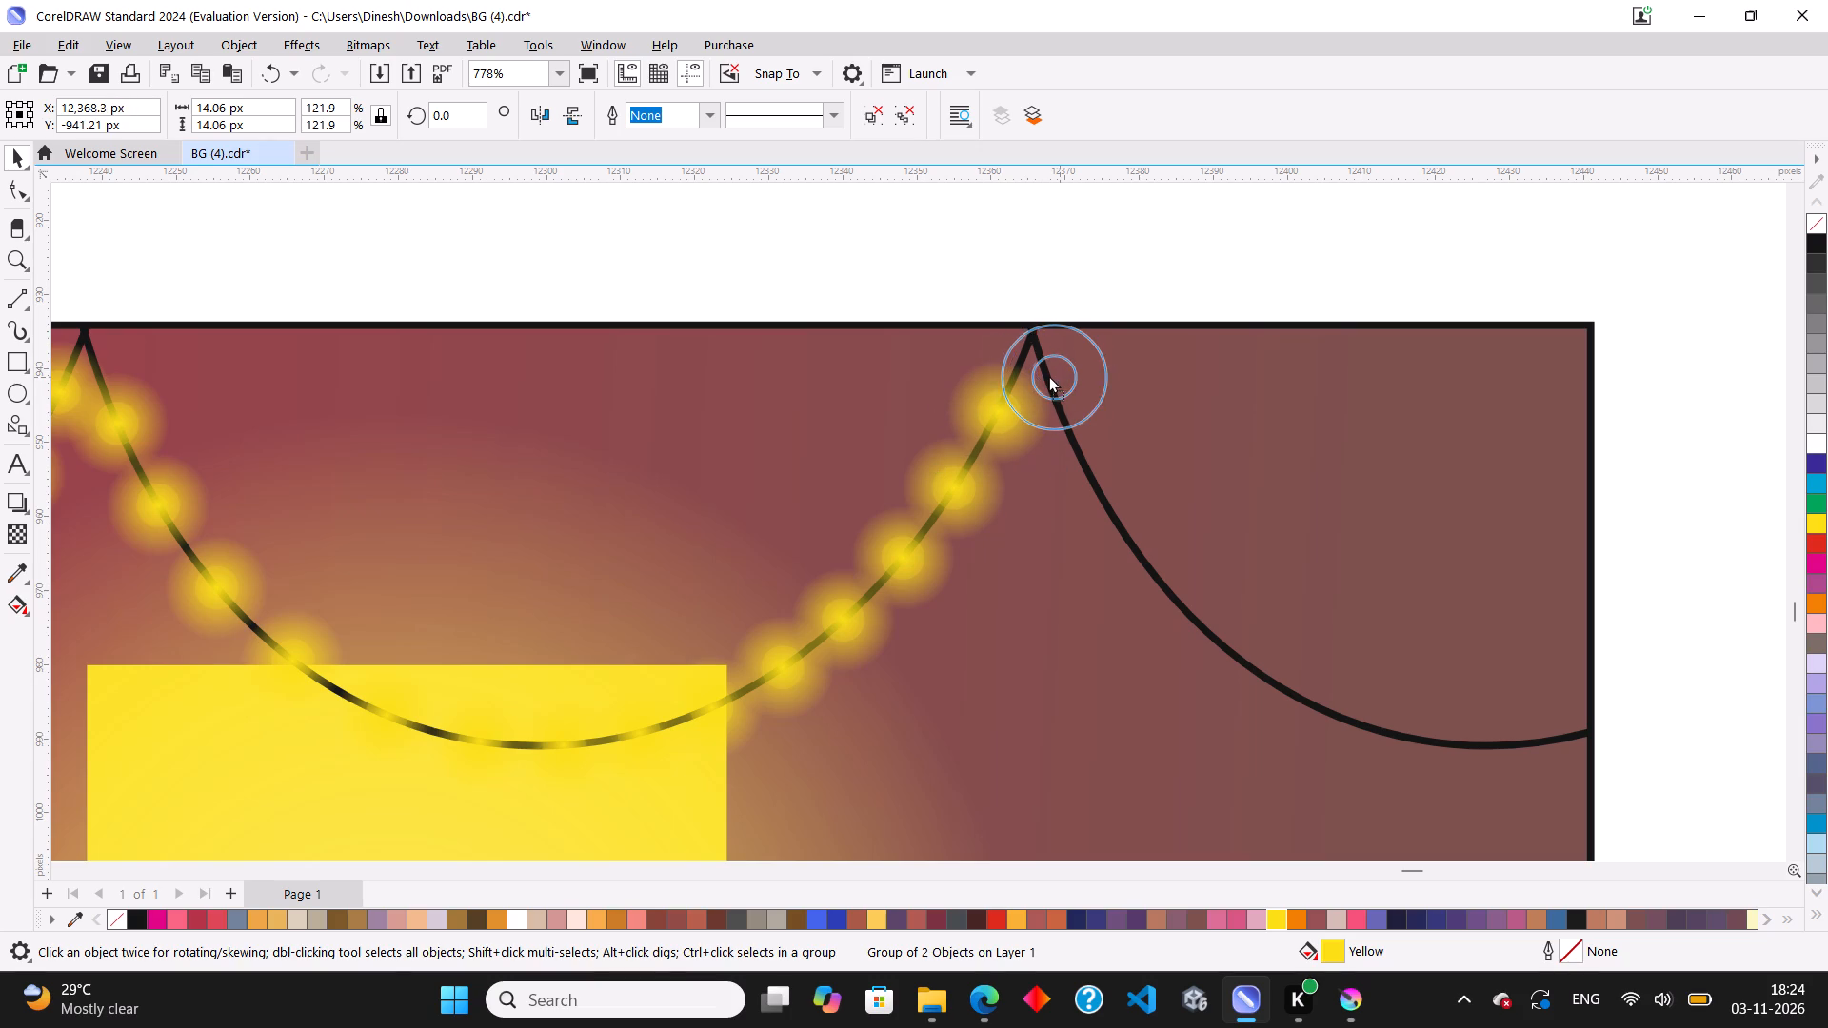
{"action": "left_click_drag", "start_coordinate": [1048, 375], "coordinate": [1050, 376]}
{"action": "right_click", "coordinate": [1050, 376]}
Add four evenly spaced copies of the light down the fourth arc's descending side.
{"action": "left_click_drag", "start_coordinate": [1048, 379], "coordinate": [1083, 466]}
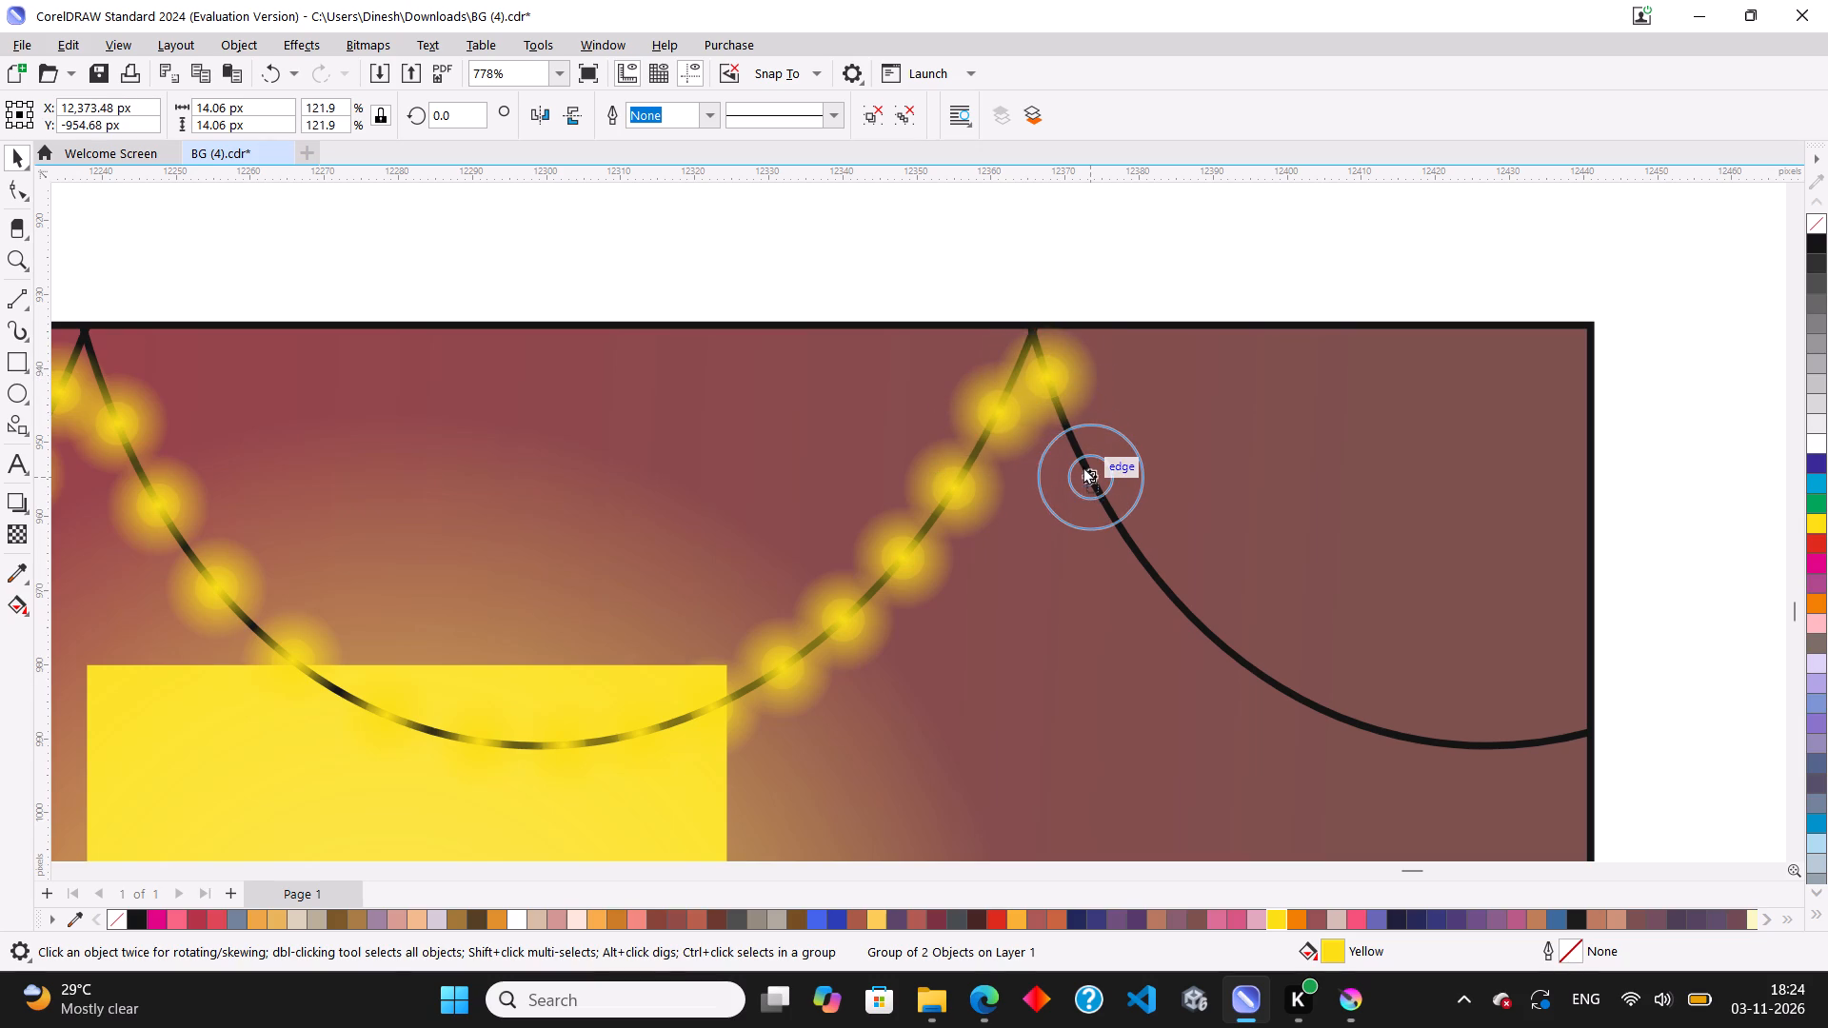
{"action": "left_click_drag", "start_coordinate": [1083, 466], "coordinate": [1080, 450]}
{"action": "right_click", "coordinate": [1080, 450]}
{"action": "left_click_drag", "start_coordinate": [1080, 450], "coordinate": [1145, 559]}
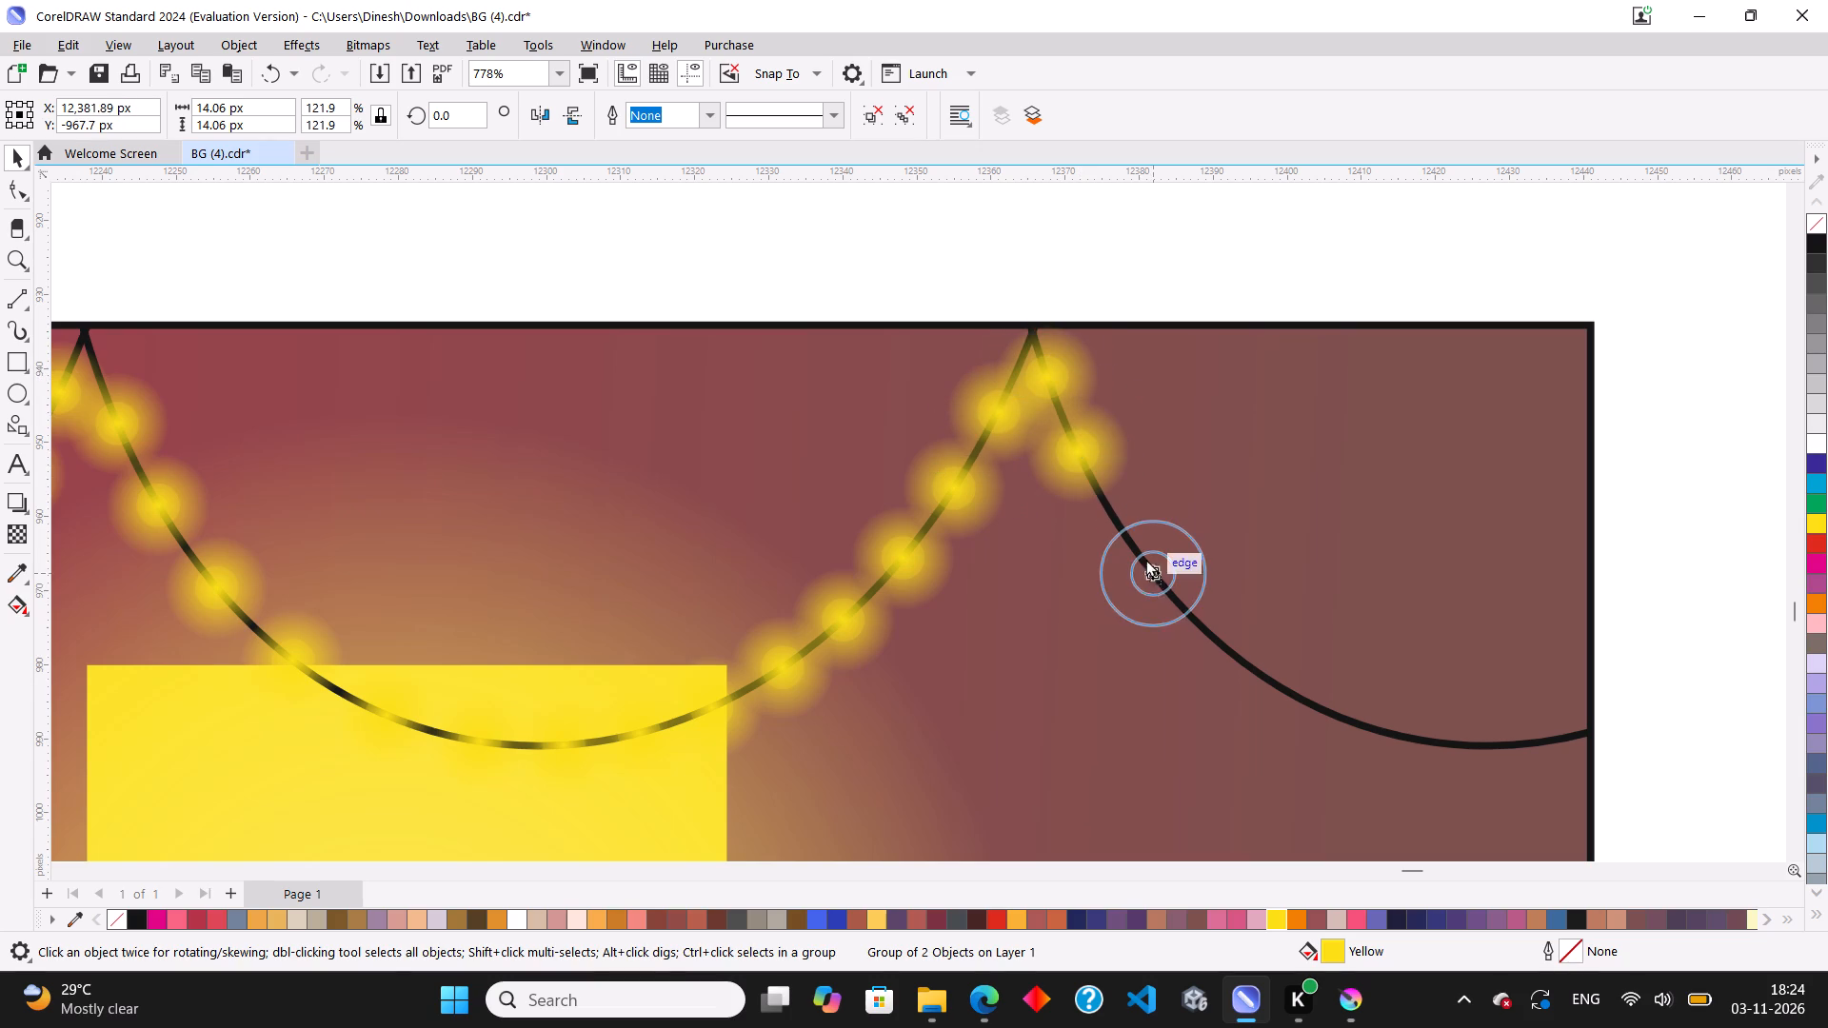
{"action": "left_click_drag", "start_coordinate": [1145, 559], "coordinate": [1130, 534]}
{"action": "right_click", "coordinate": [1130, 533]}
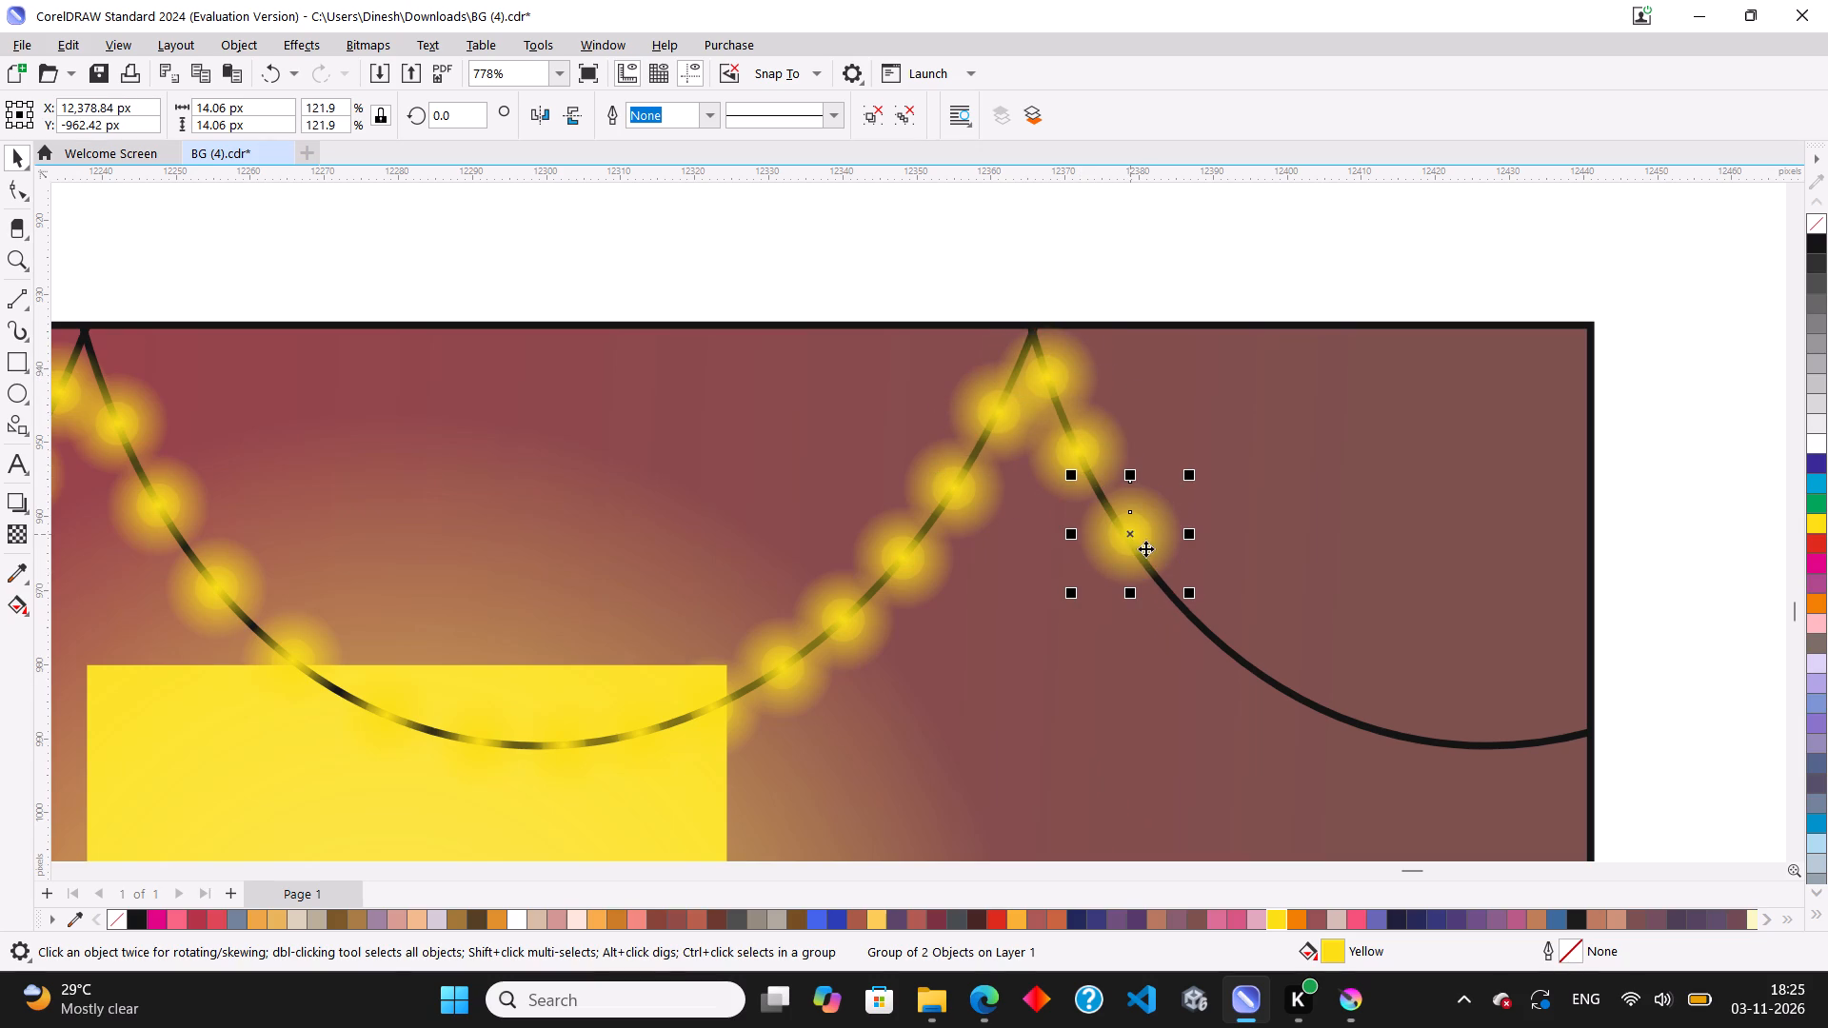
{"action": "left_click_drag", "start_coordinate": [1135, 536], "coordinate": [1183, 600]}
{"action": "right_click", "coordinate": [1183, 600]}
{"action": "left_click_drag", "start_coordinate": [1184, 603], "coordinate": [1254, 671]}
{"action": "right_click", "coordinate": [1254, 671]}
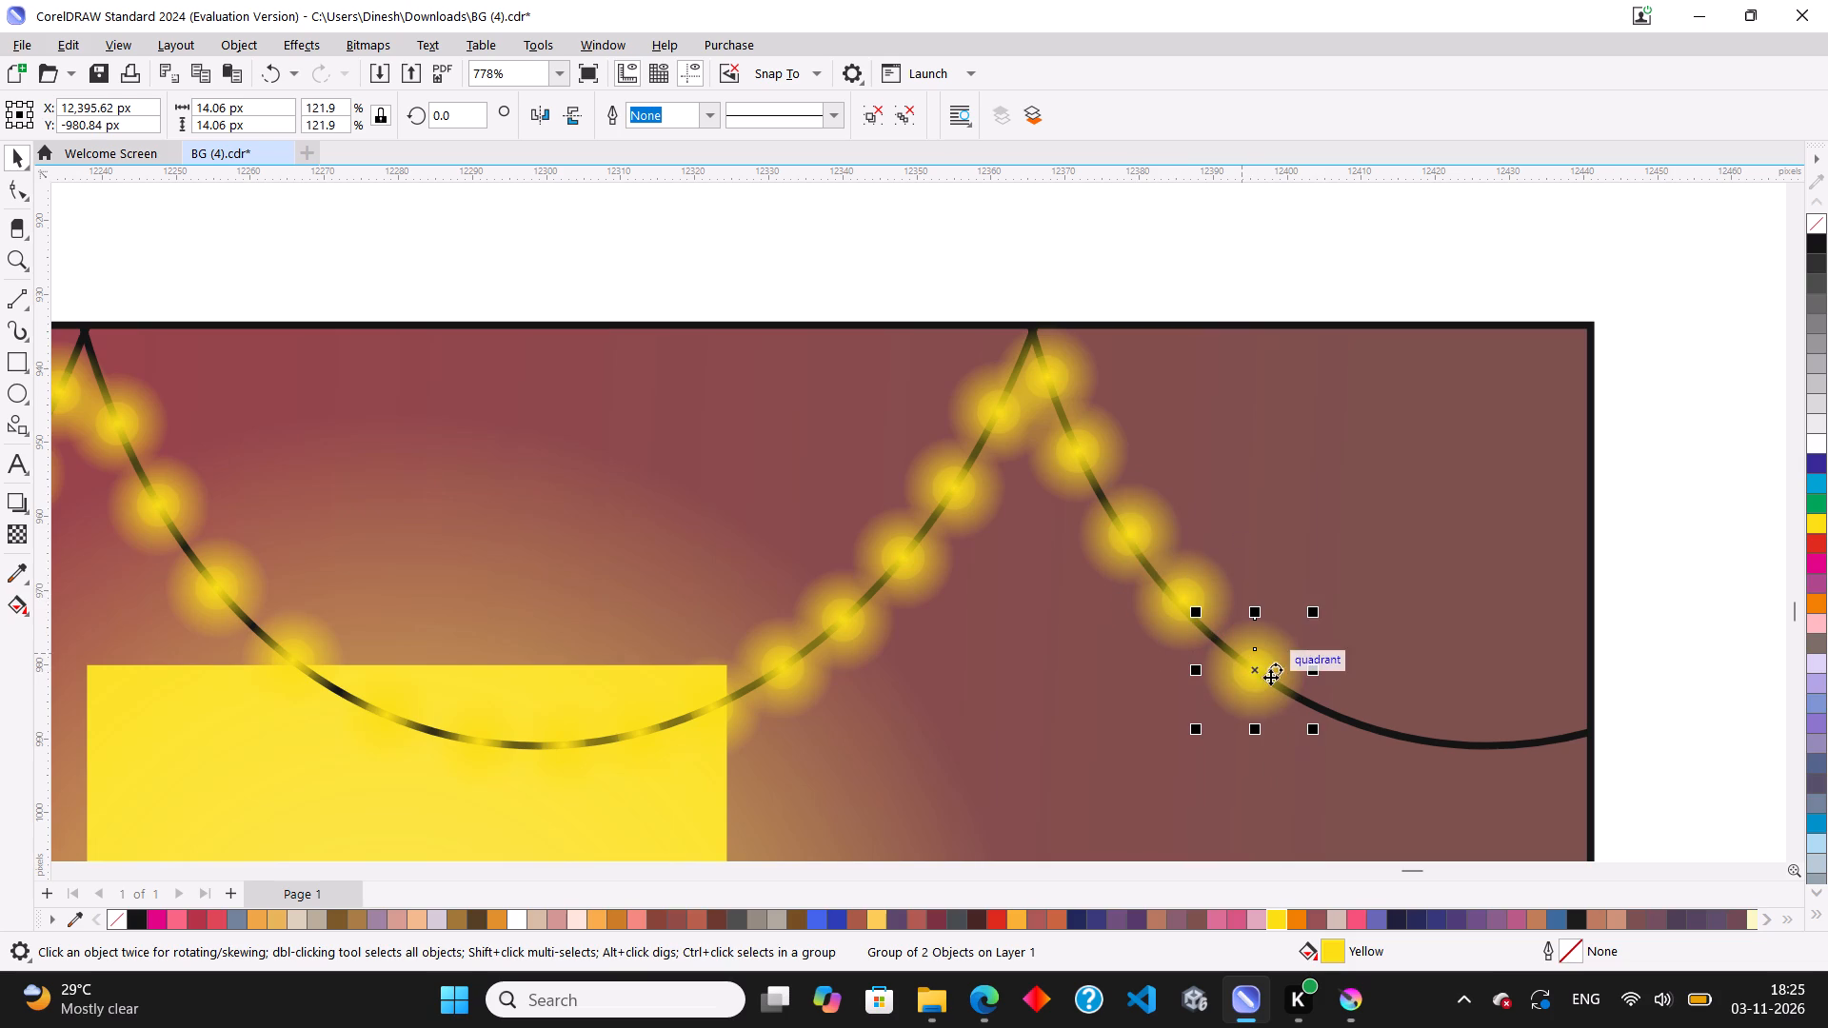
Place three more copies of the light along the bottom of the fourth arc, ending near the building's outer edge.
{"action": "left_click_drag", "start_coordinate": [1254, 681], "coordinate": [1336, 722]}
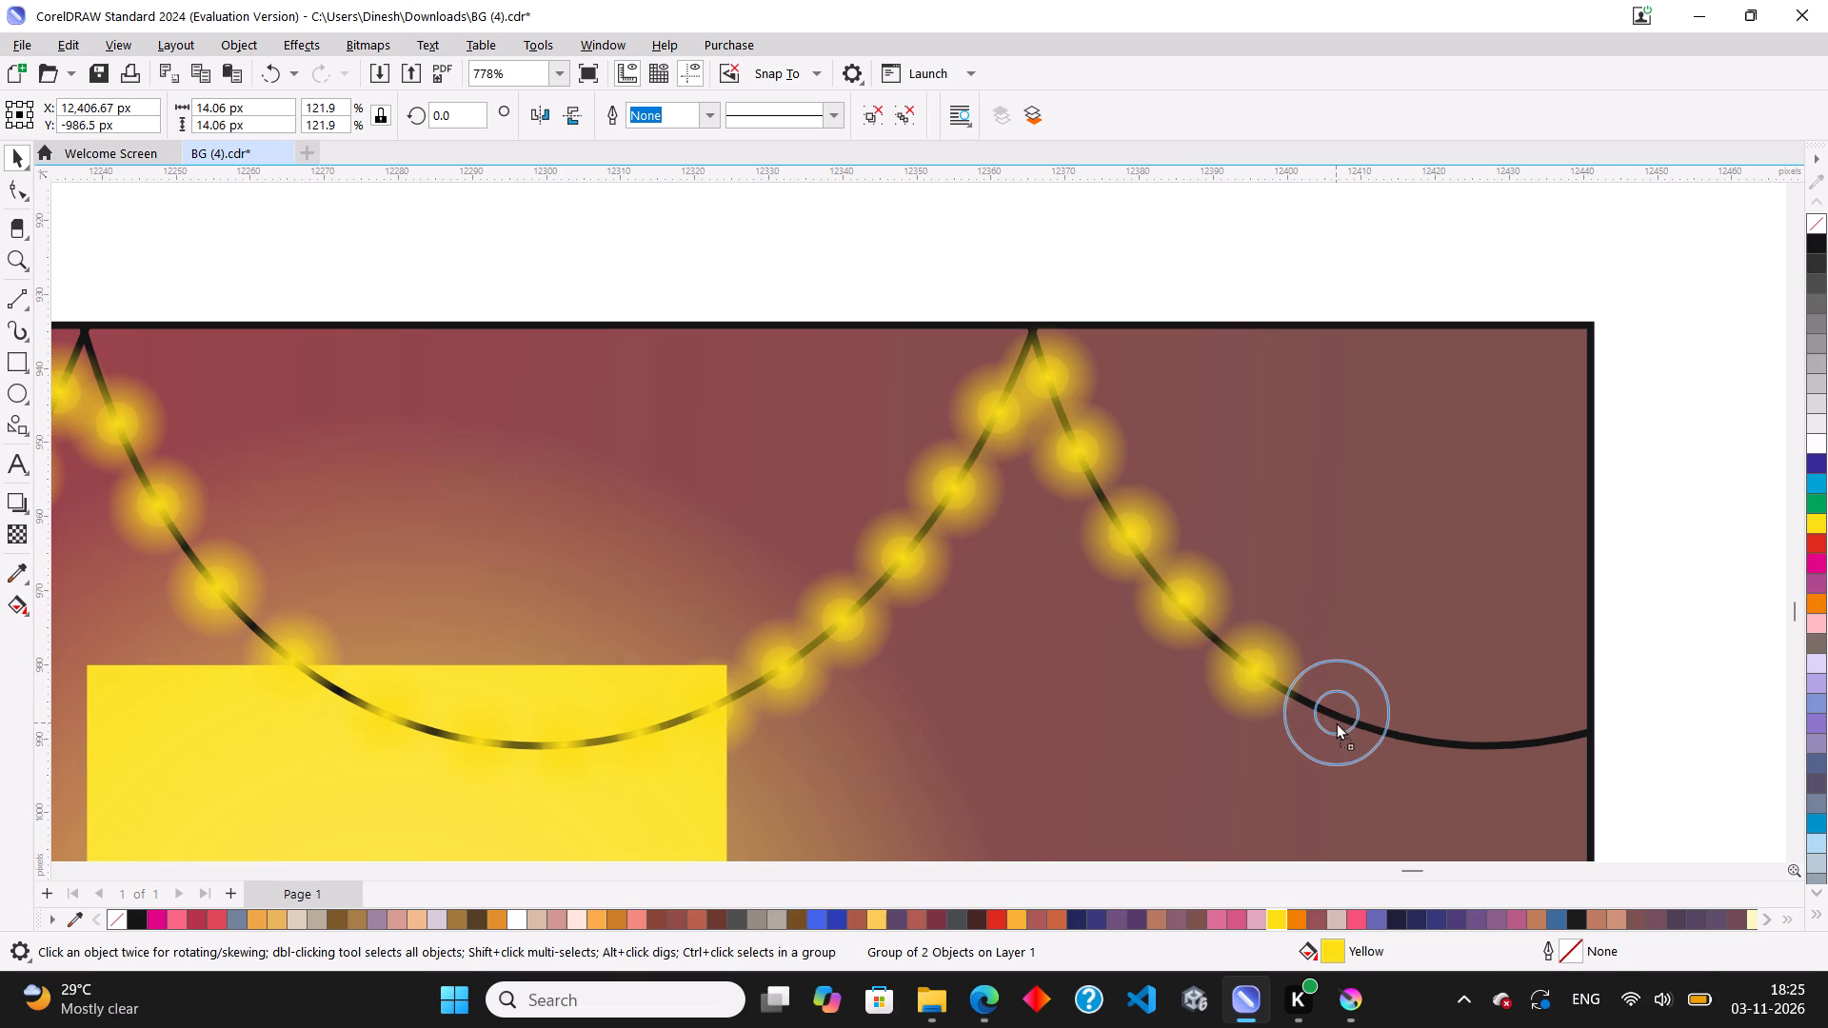
{"action": "right_click", "coordinate": [1336, 722]}
{"action": "left_click_drag", "start_coordinate": [1336, 722], "coordinate": [1334, 722]}
{"action": "left_click_drag", "start_coordinate": [1338, 719], "coordinate": [1413, 740]}
{"action": "right_click", "coordinate": [1413, 740]}
{"action": "left_click_drag", "start_coordinate": [1423, 734], "coordinate": [1518, 740]}
{"action": "right_click", "coordinate": [1518, 740]}
{"action": "scroll", "coordinate": [1437, 716], "scroll_direction": "down", "scroll_amount": 9}
{"action": "left_click", "coordinate": [1602, 639]}
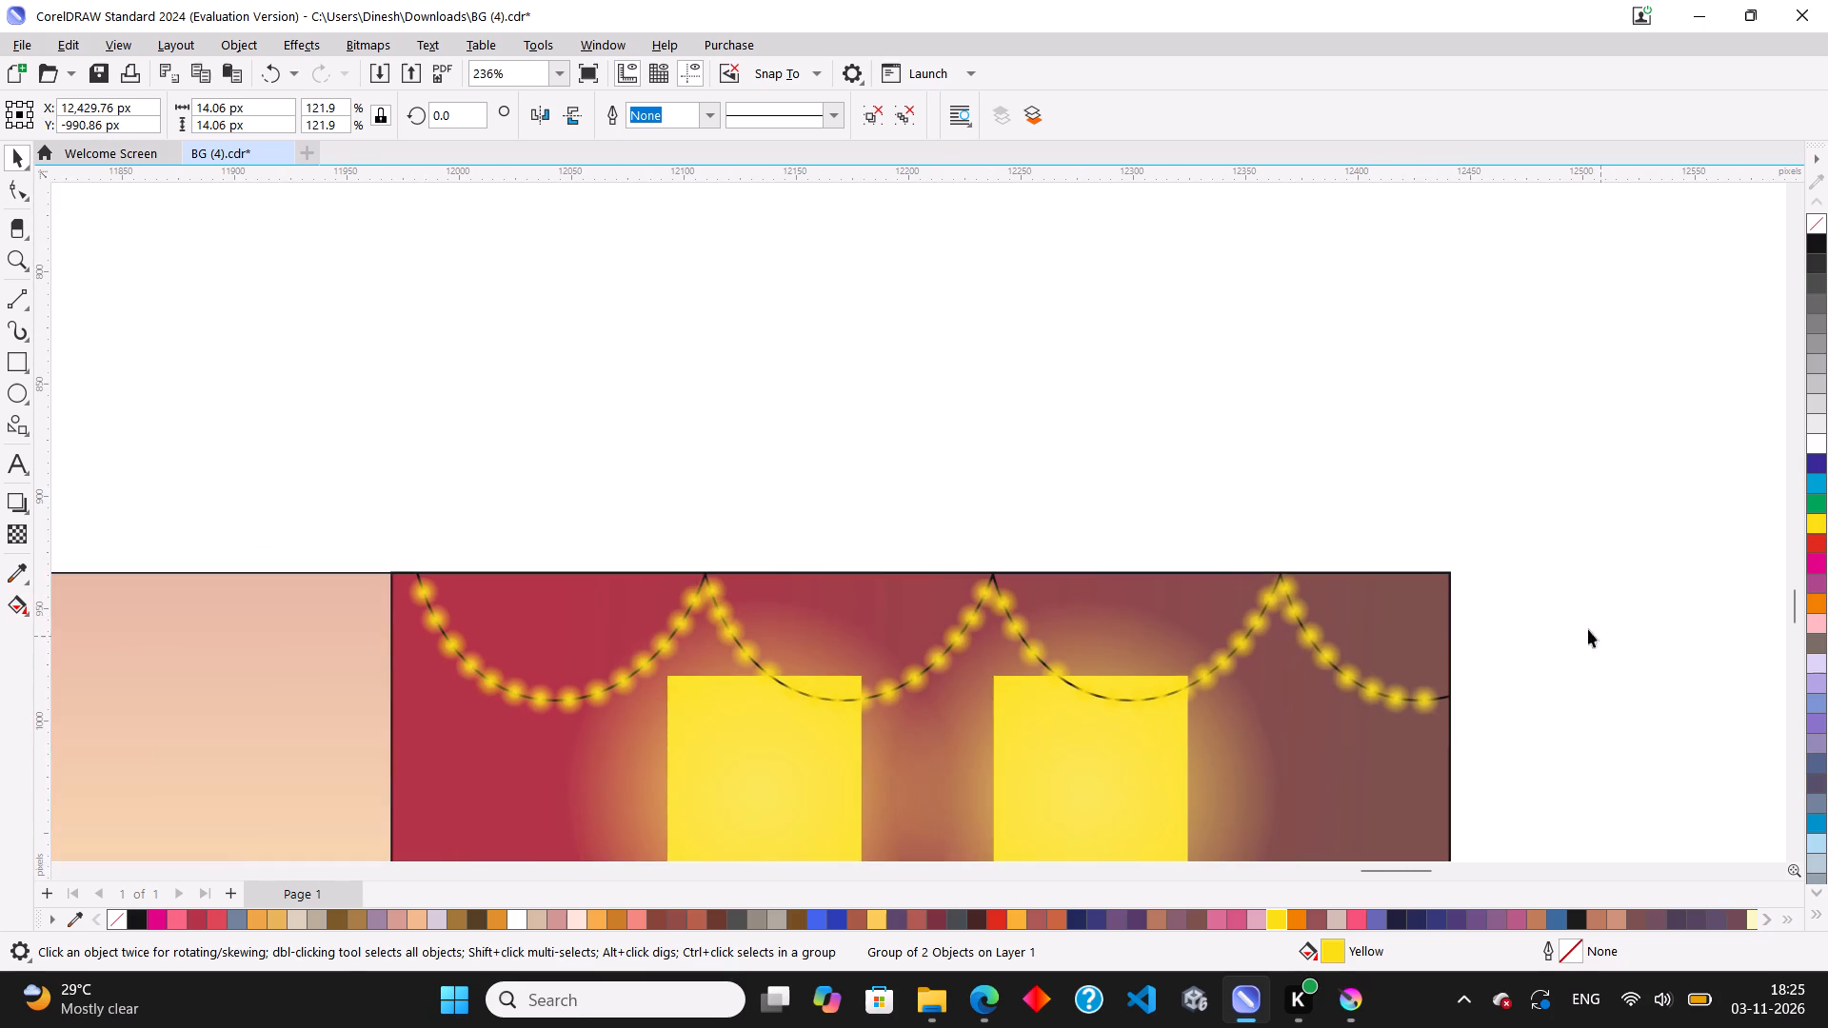
Review the finished garland in the street scene and compare the scene with the other backgrounds in the document.
{"action": "scroll", "coordinate": [1348, 482], "scroll_direction": "down", "scroll_amount": 14}
{"action": "scroll", "coordinate": [1341, 652], "scroll_direction": "up", "scroll_amount": 3}
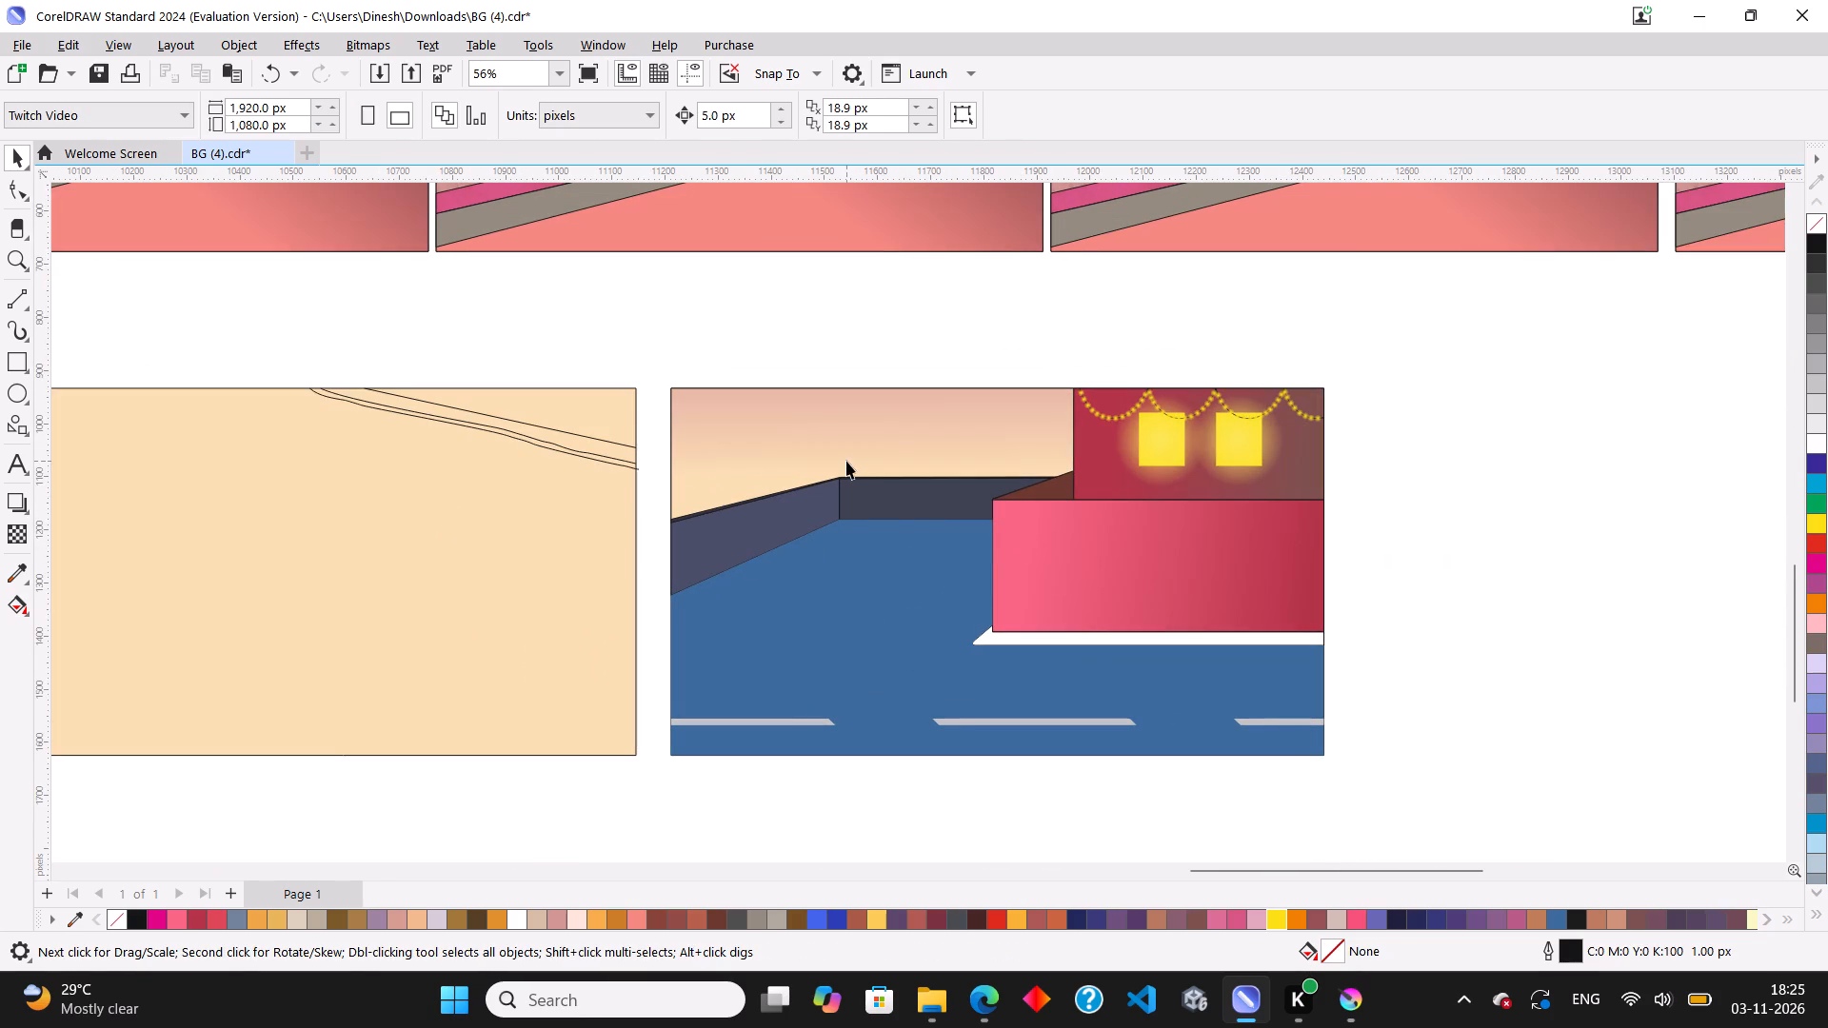
{"action": "scroll", "coordinate": [820, 546], "scroll_direction": "down", "scroll_amount": 5}
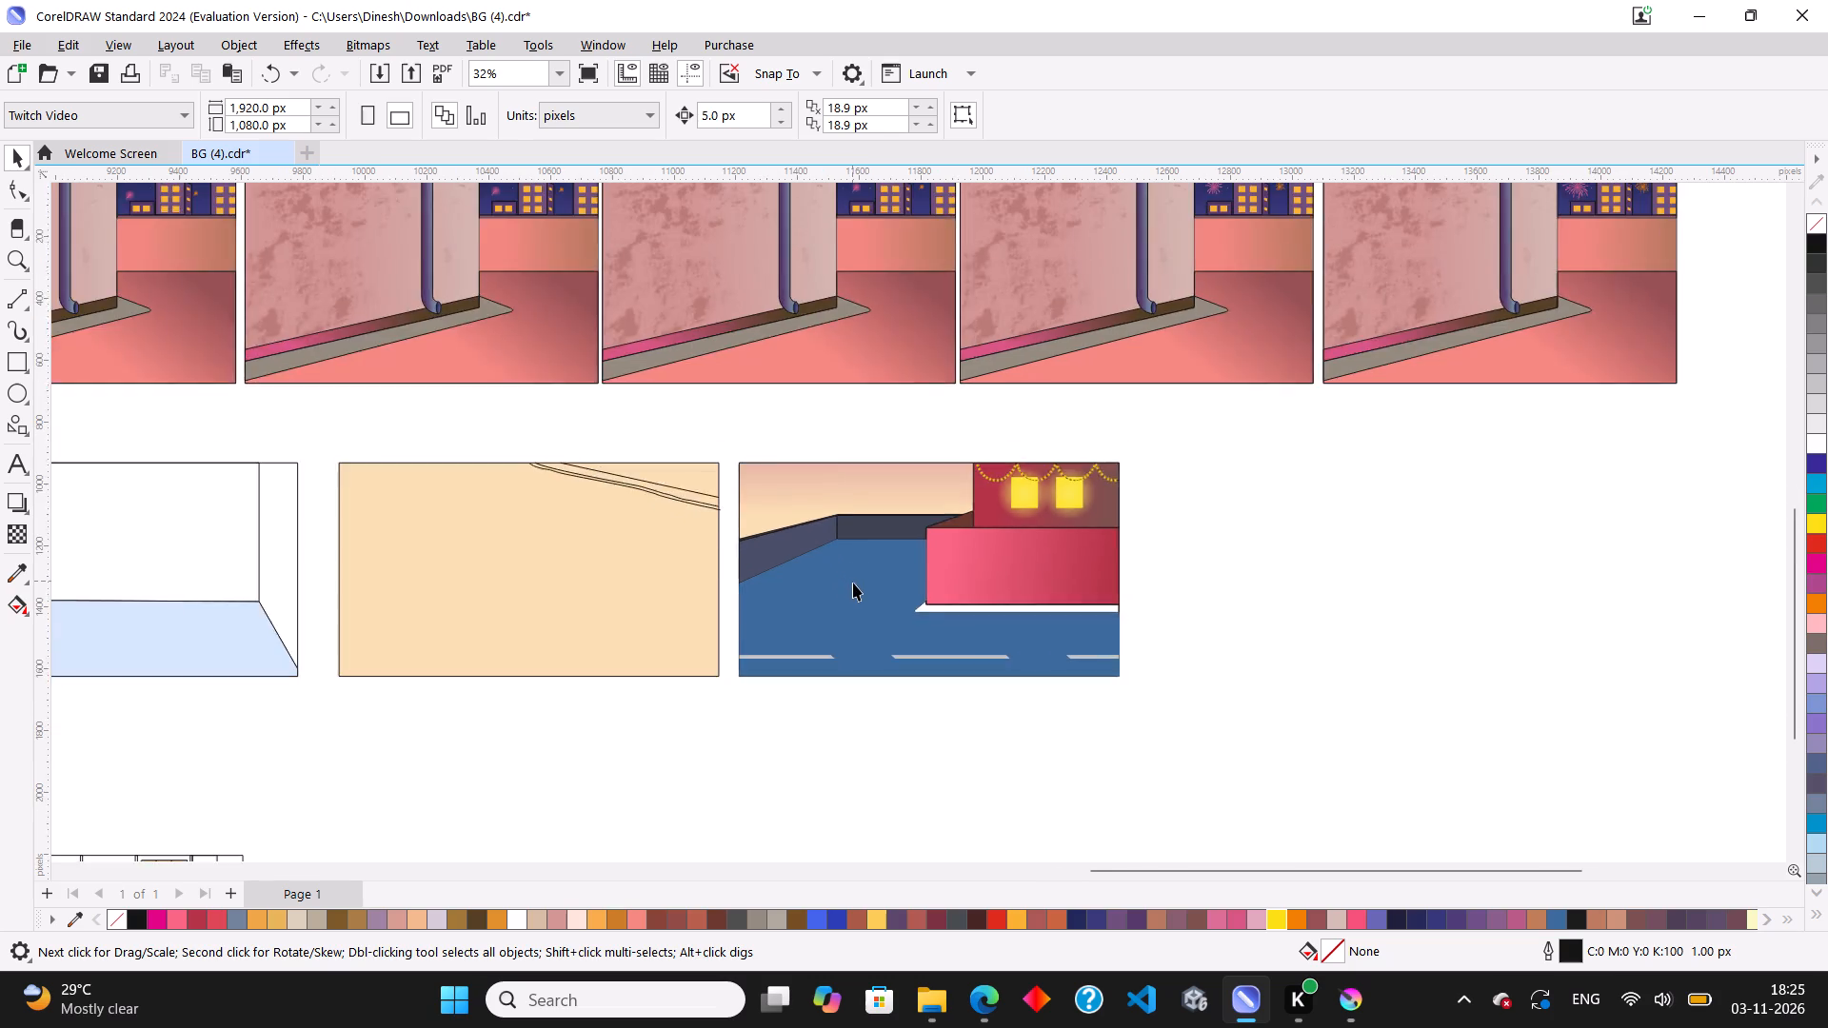
{"action": "scroll", "coordinate": [853, 583], "scroll_direction": "down", "scroll_amount": 4}
{"action": "scroll", "coordinate": [654, 534], "scroll_direction": "up", "scroll_amount": 7}
{"action": "scroll", "coordinate": [653, 544], "scroll_direction": "down", "scroll_amount": 8}
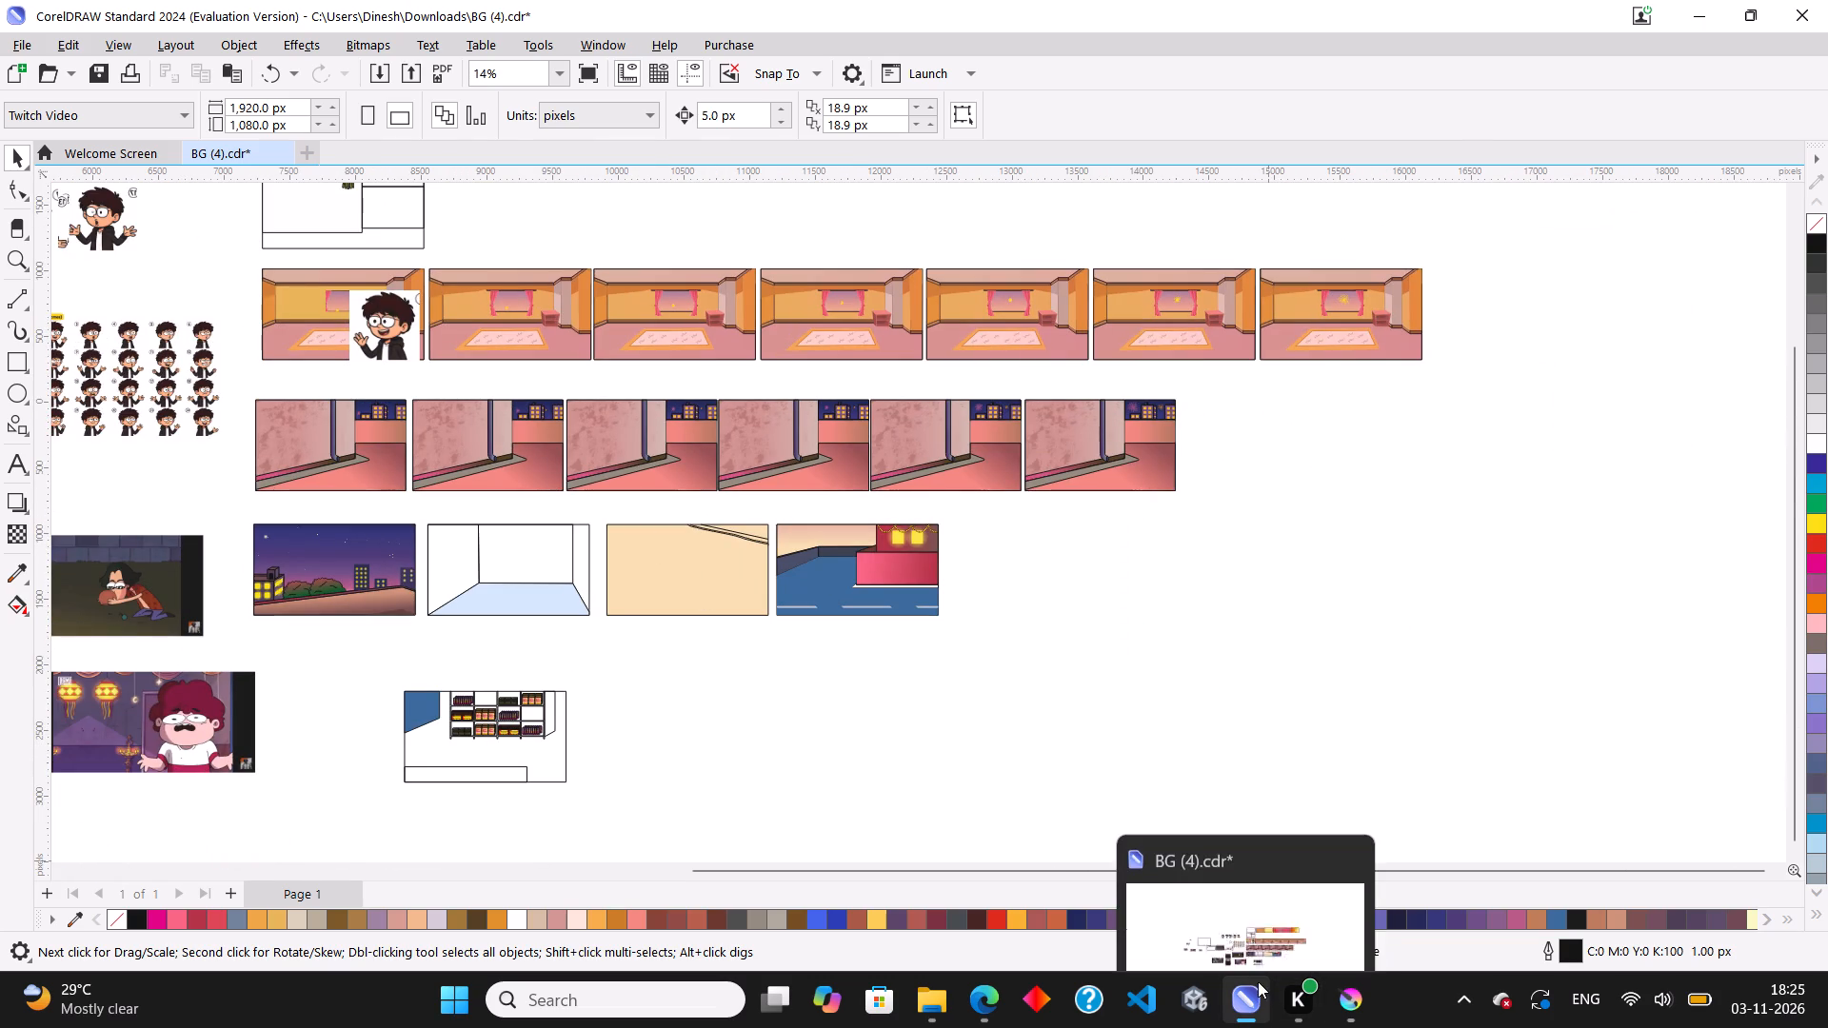
Switch to Krita and recover the selected autosave file from the Recover Files dialog.
{"action": "left_click", "coordinate": [1681, 1]}
{"action": "left_click", "coordinate": [1023, 696]}
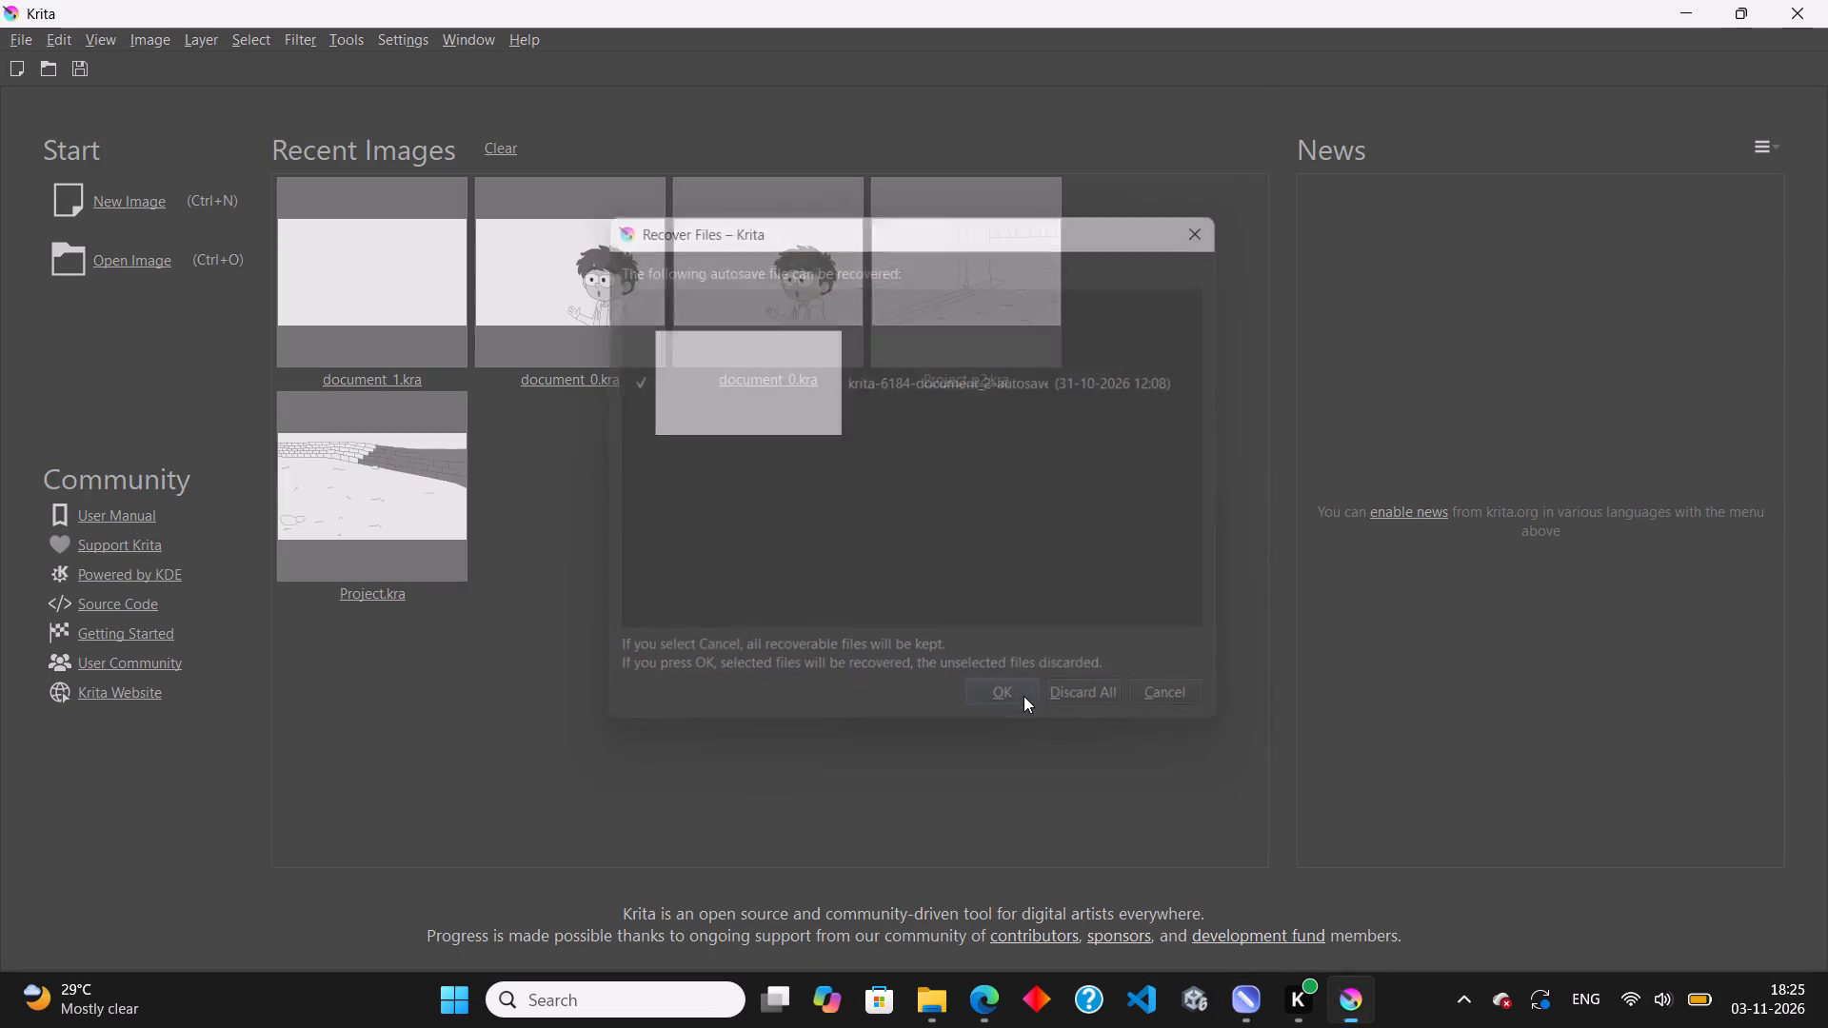
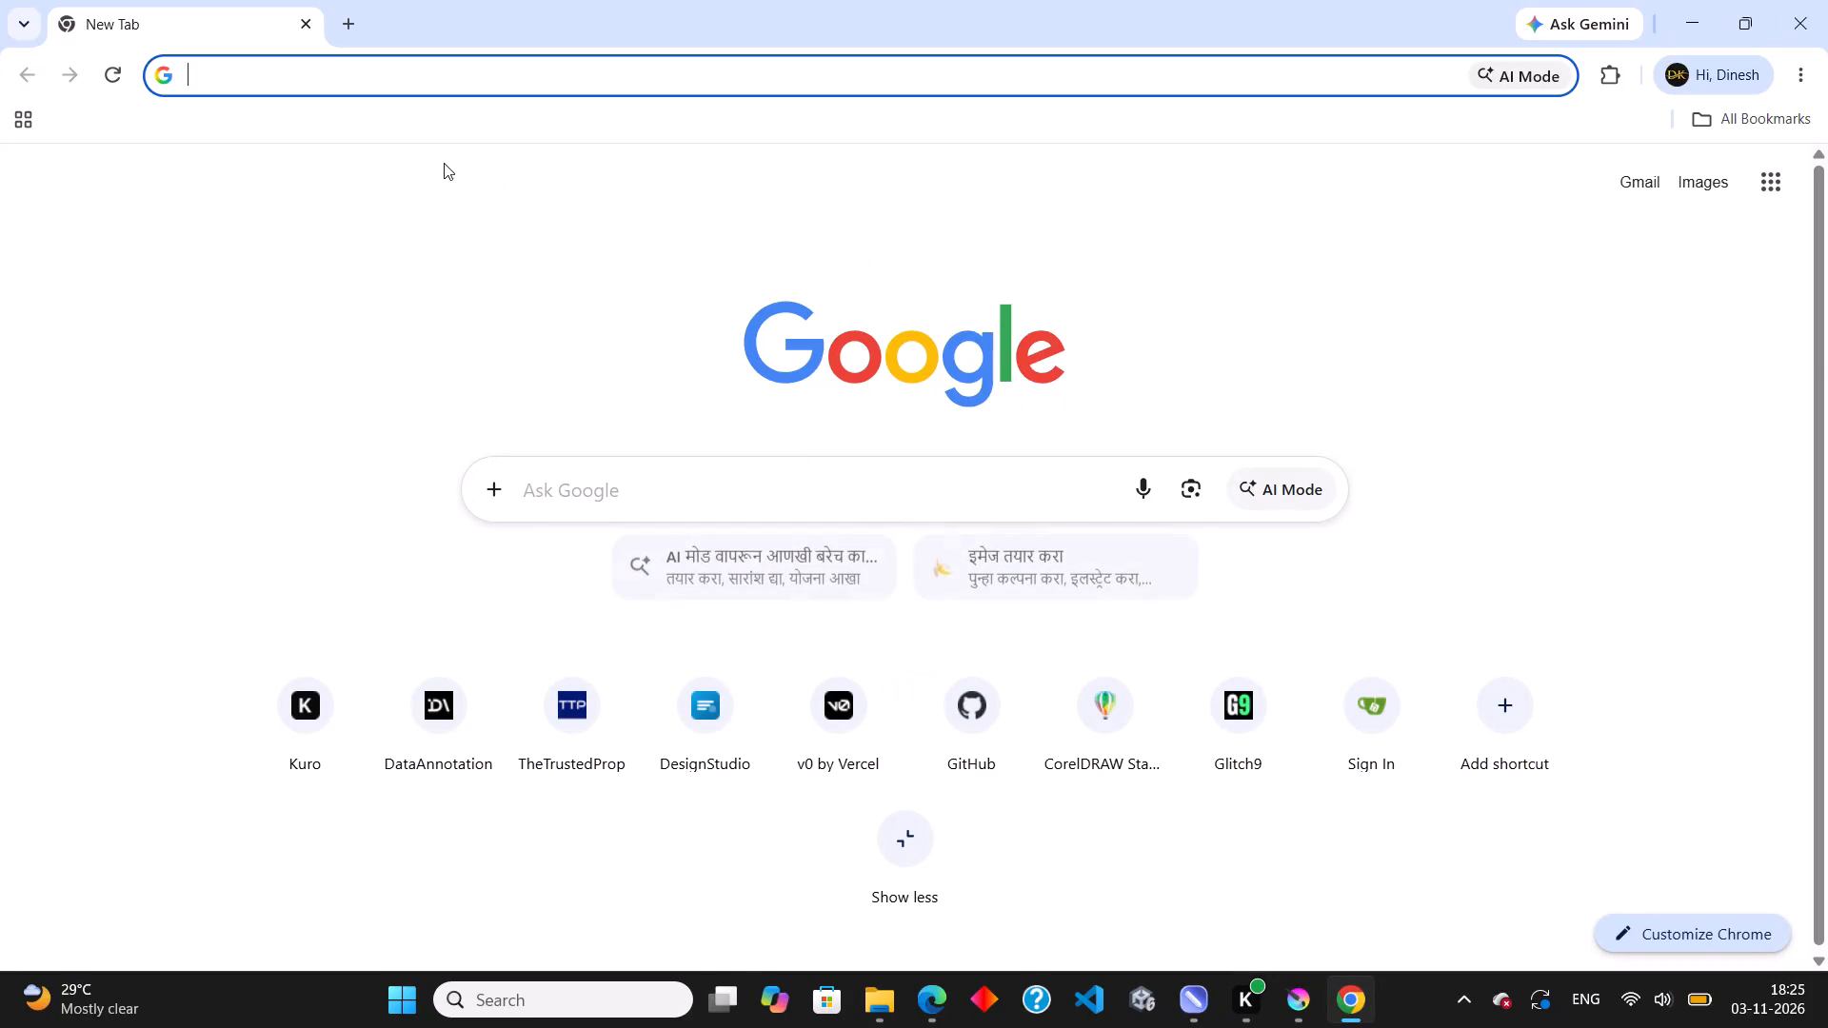
Switch to Chrome and run a Google search for gemini from the earlier search suggestions.
{"action": "left_click", "coordinate": [548, 488]}
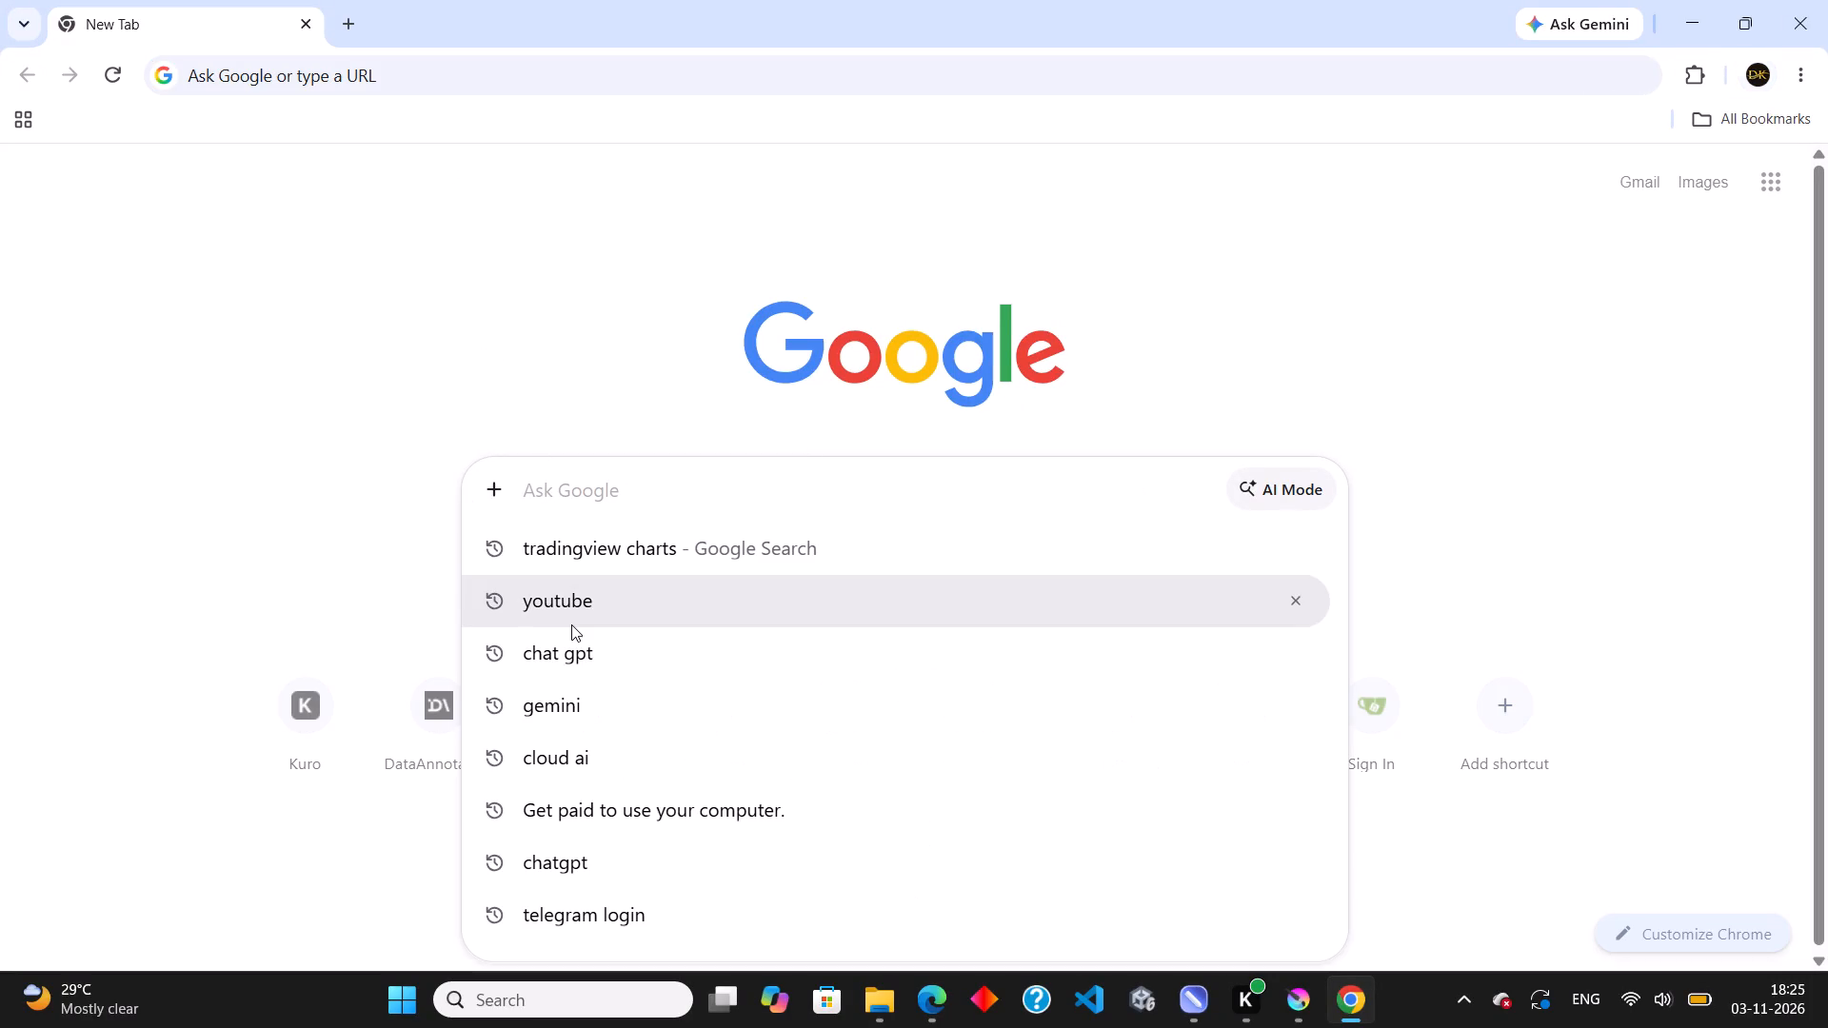
{"action": "left_click", "coordinate": [581, 718]}
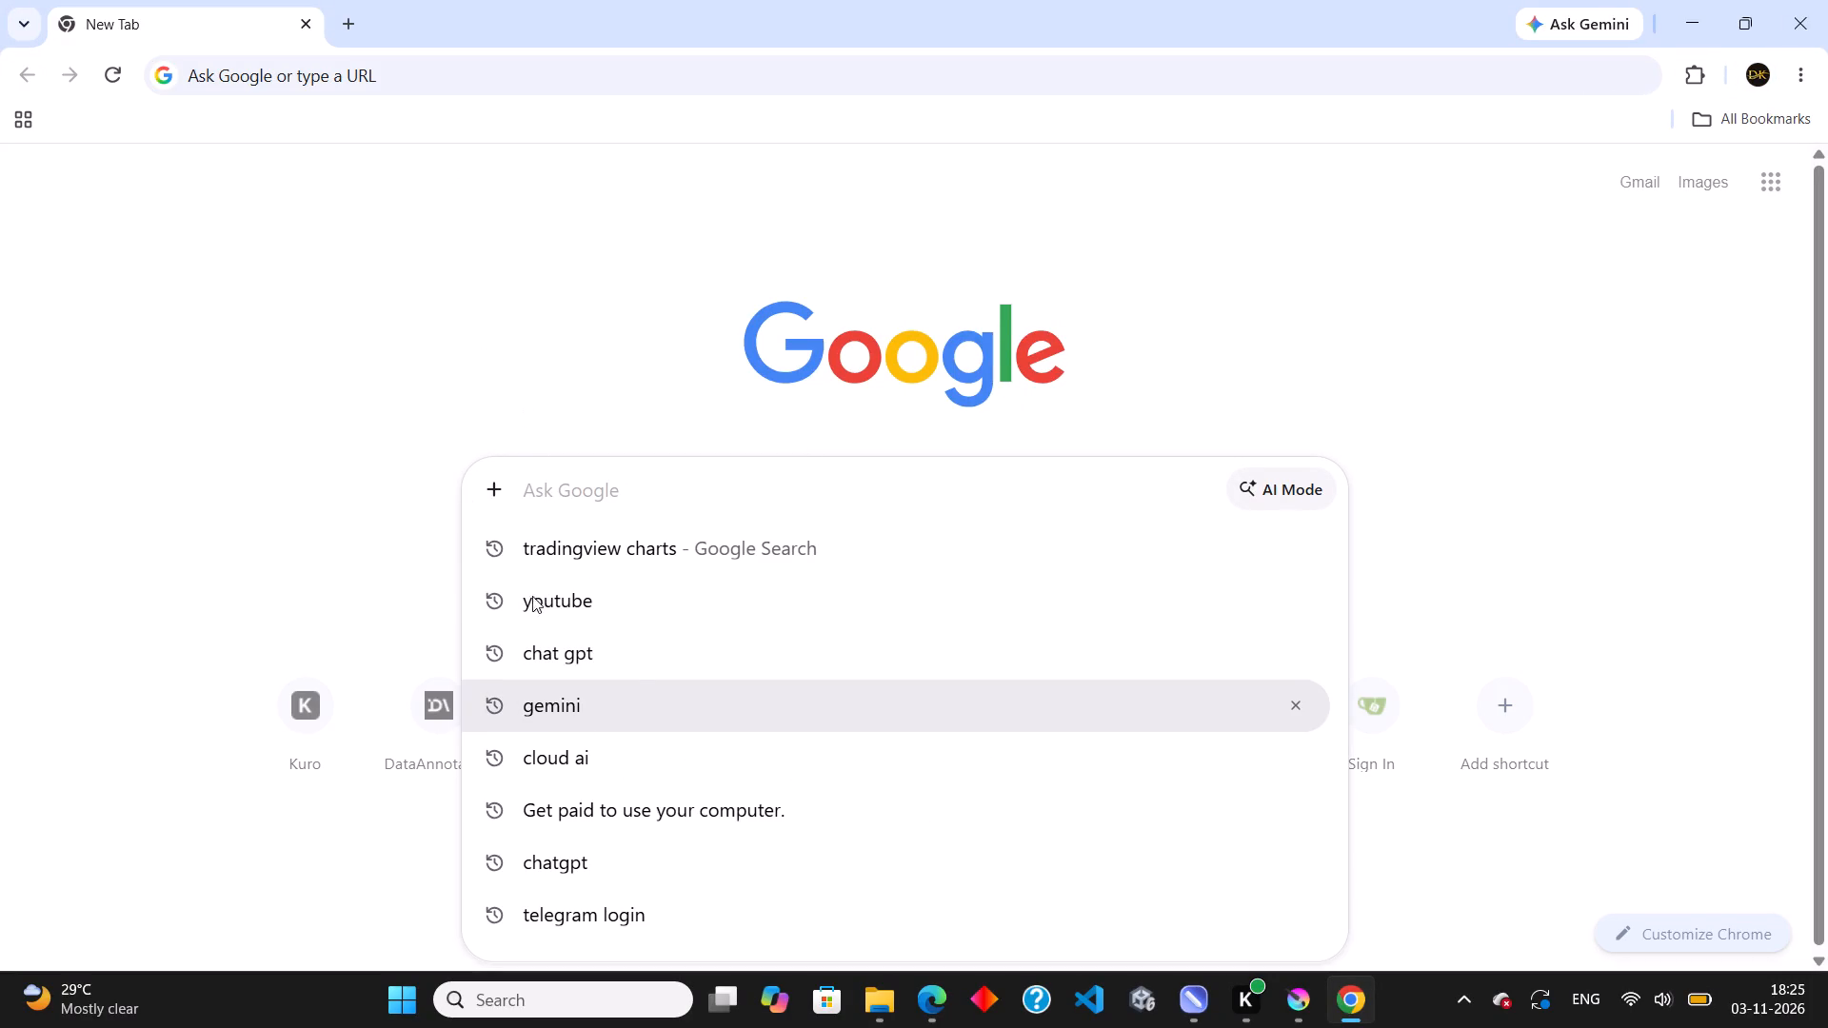
{"action": "left_click", "coordinate": [544, 707]}
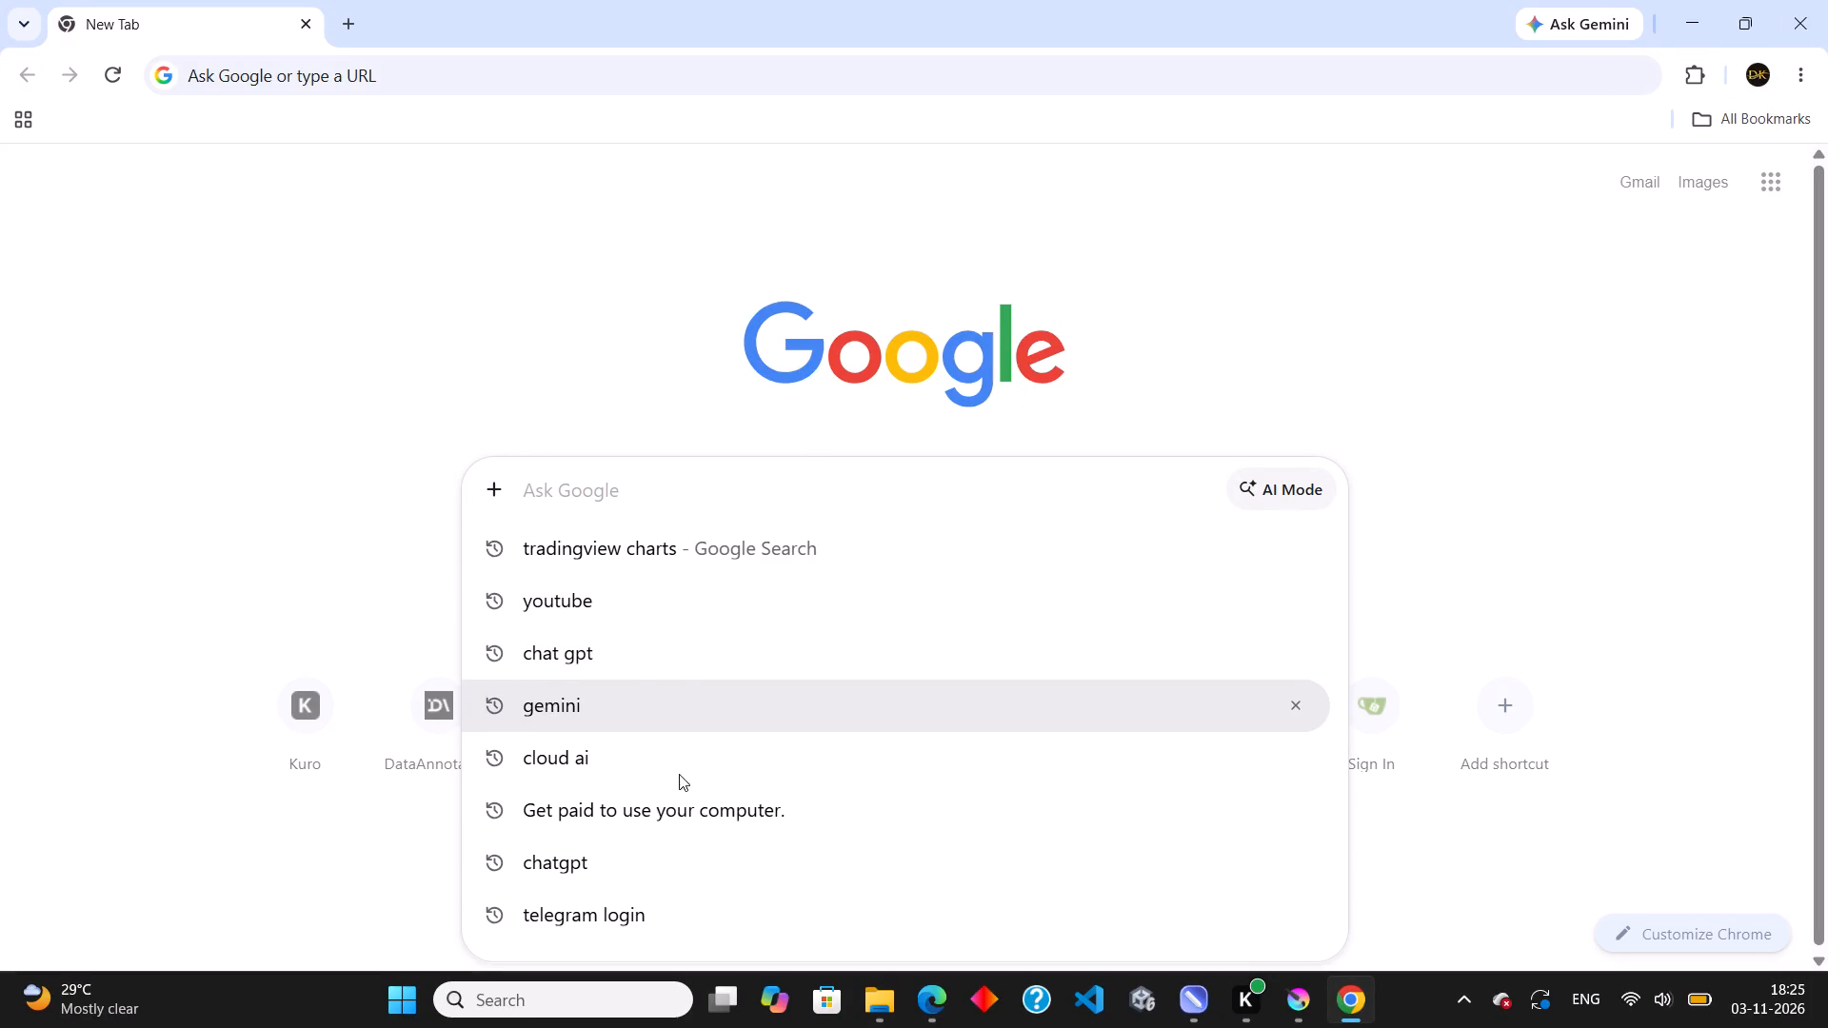
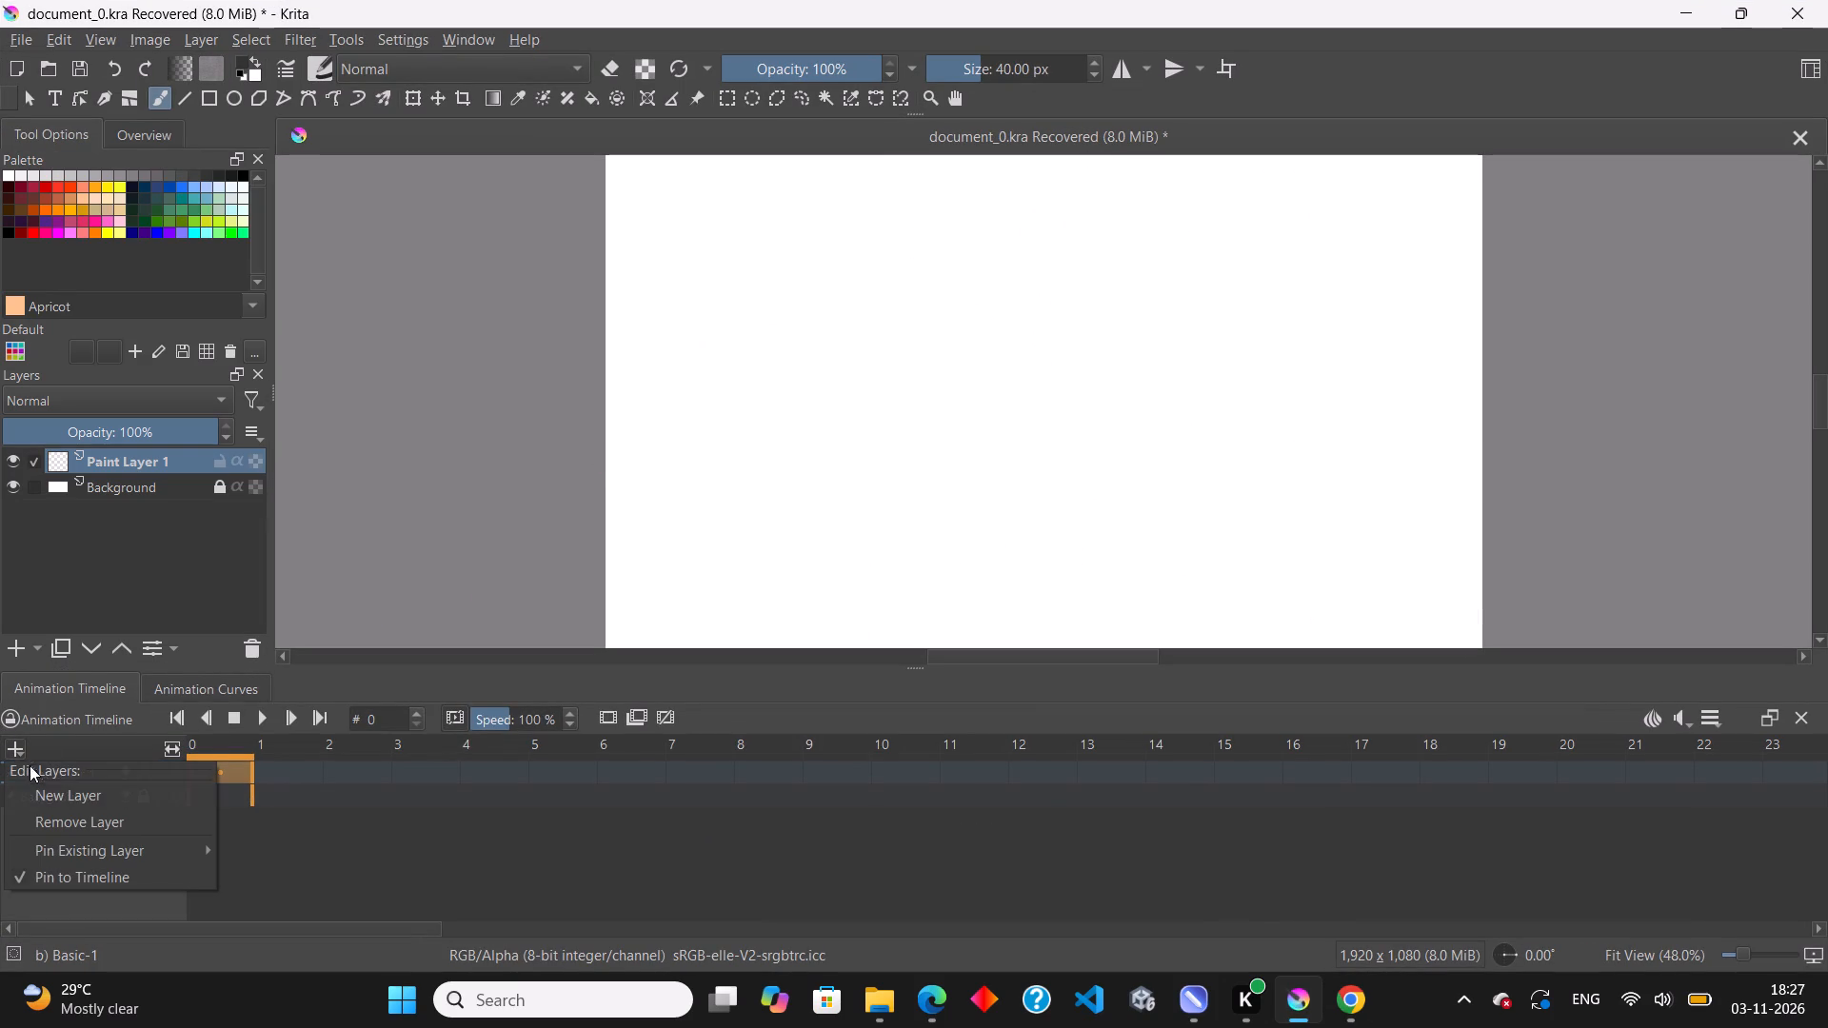
{"action": "left_click", "coordinate": [59, 796]}
{"action": "left_click", "coordinate": [15, 751]}
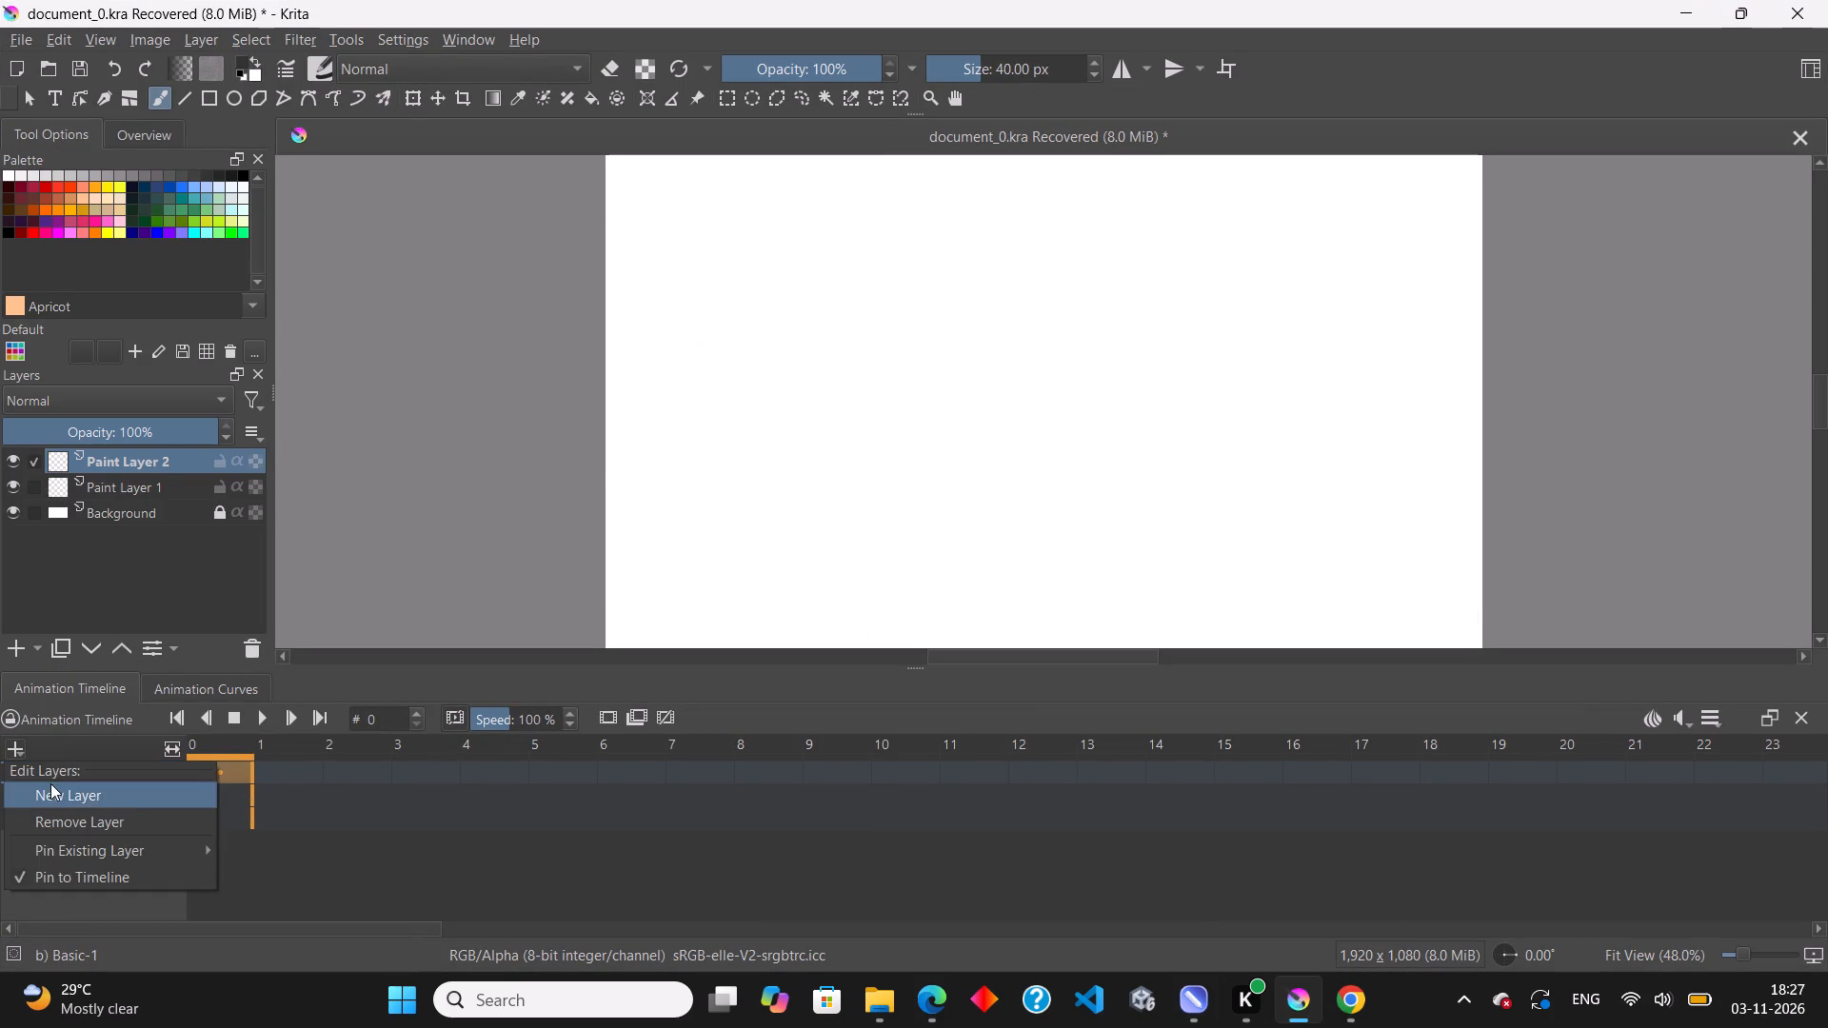
{"action": "left_click", "coordinate": [53, 790]}
{"action": "left_click", "coordinate": [15, 745]}
{"action": "left_click", "coordinate": [65, 797]}
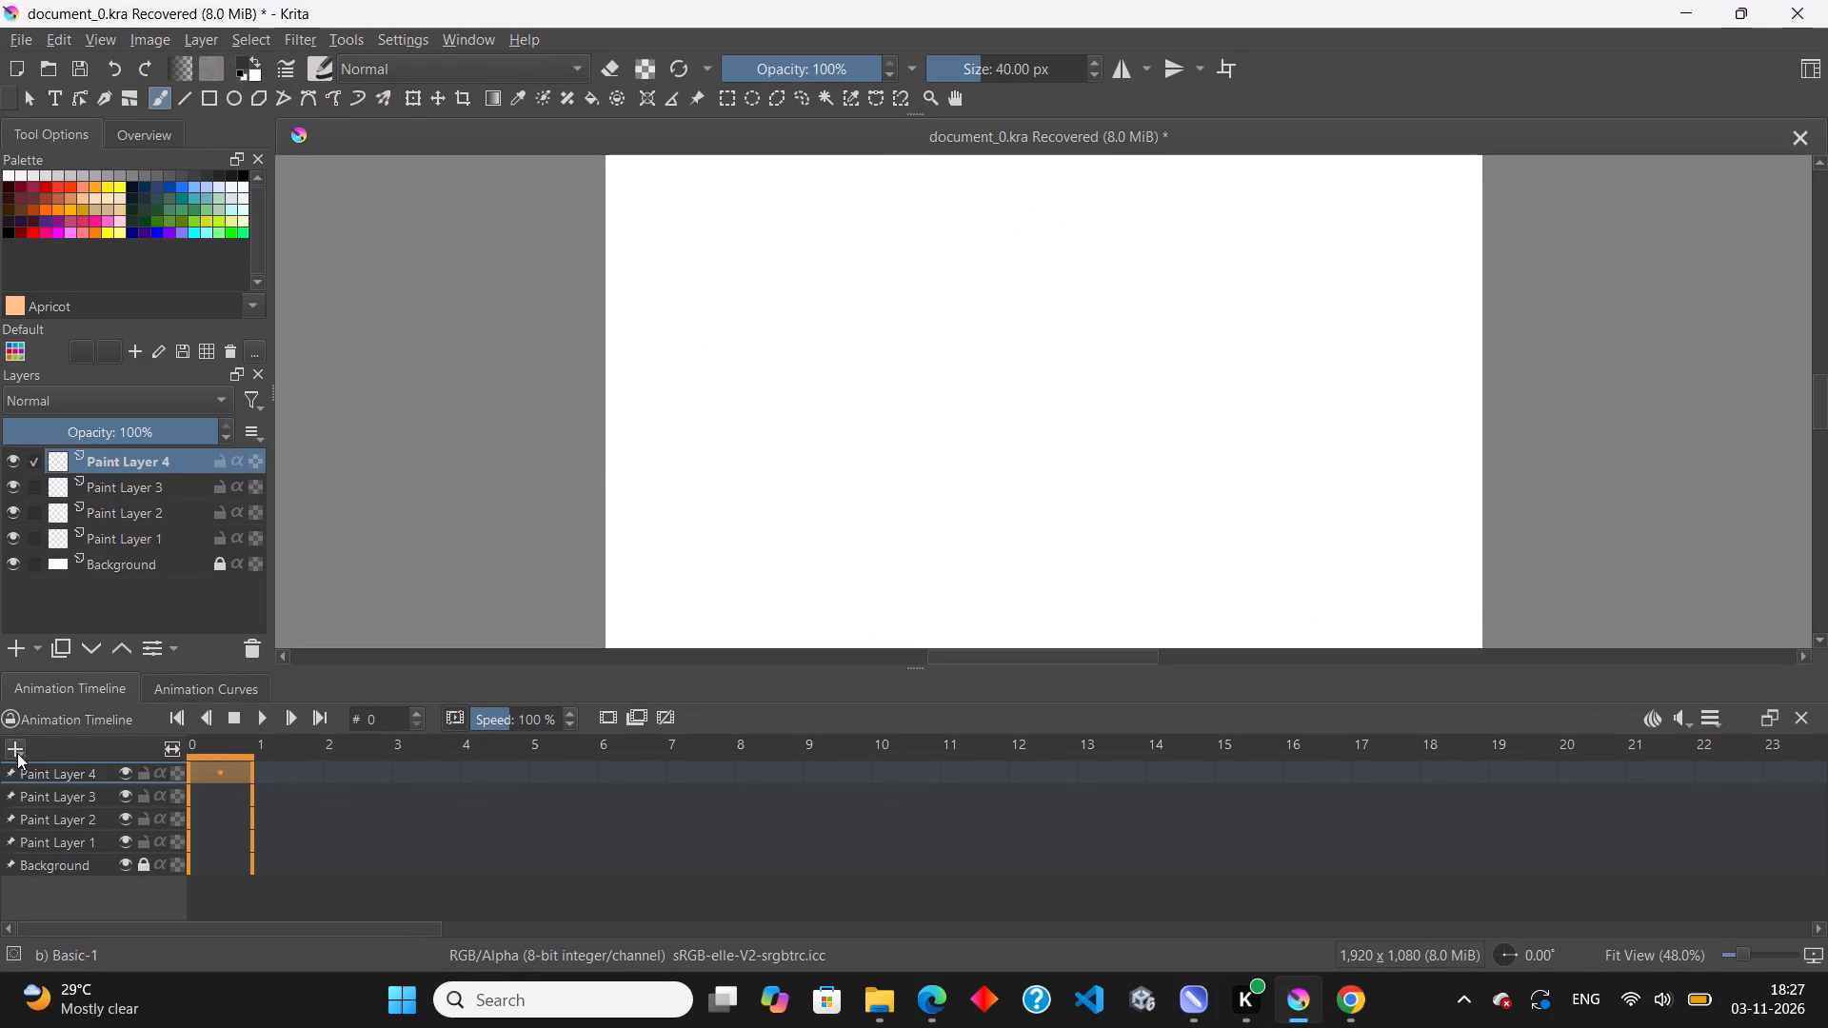
{"action": "left_click", "coordinate": [17, 752]}
{"action": "left_click", "coordinate": [75, 789]}
{"action": "left_click", "coordinate": [16, 751]}
{"action": "left_click", "coordinate": [78, 795]}
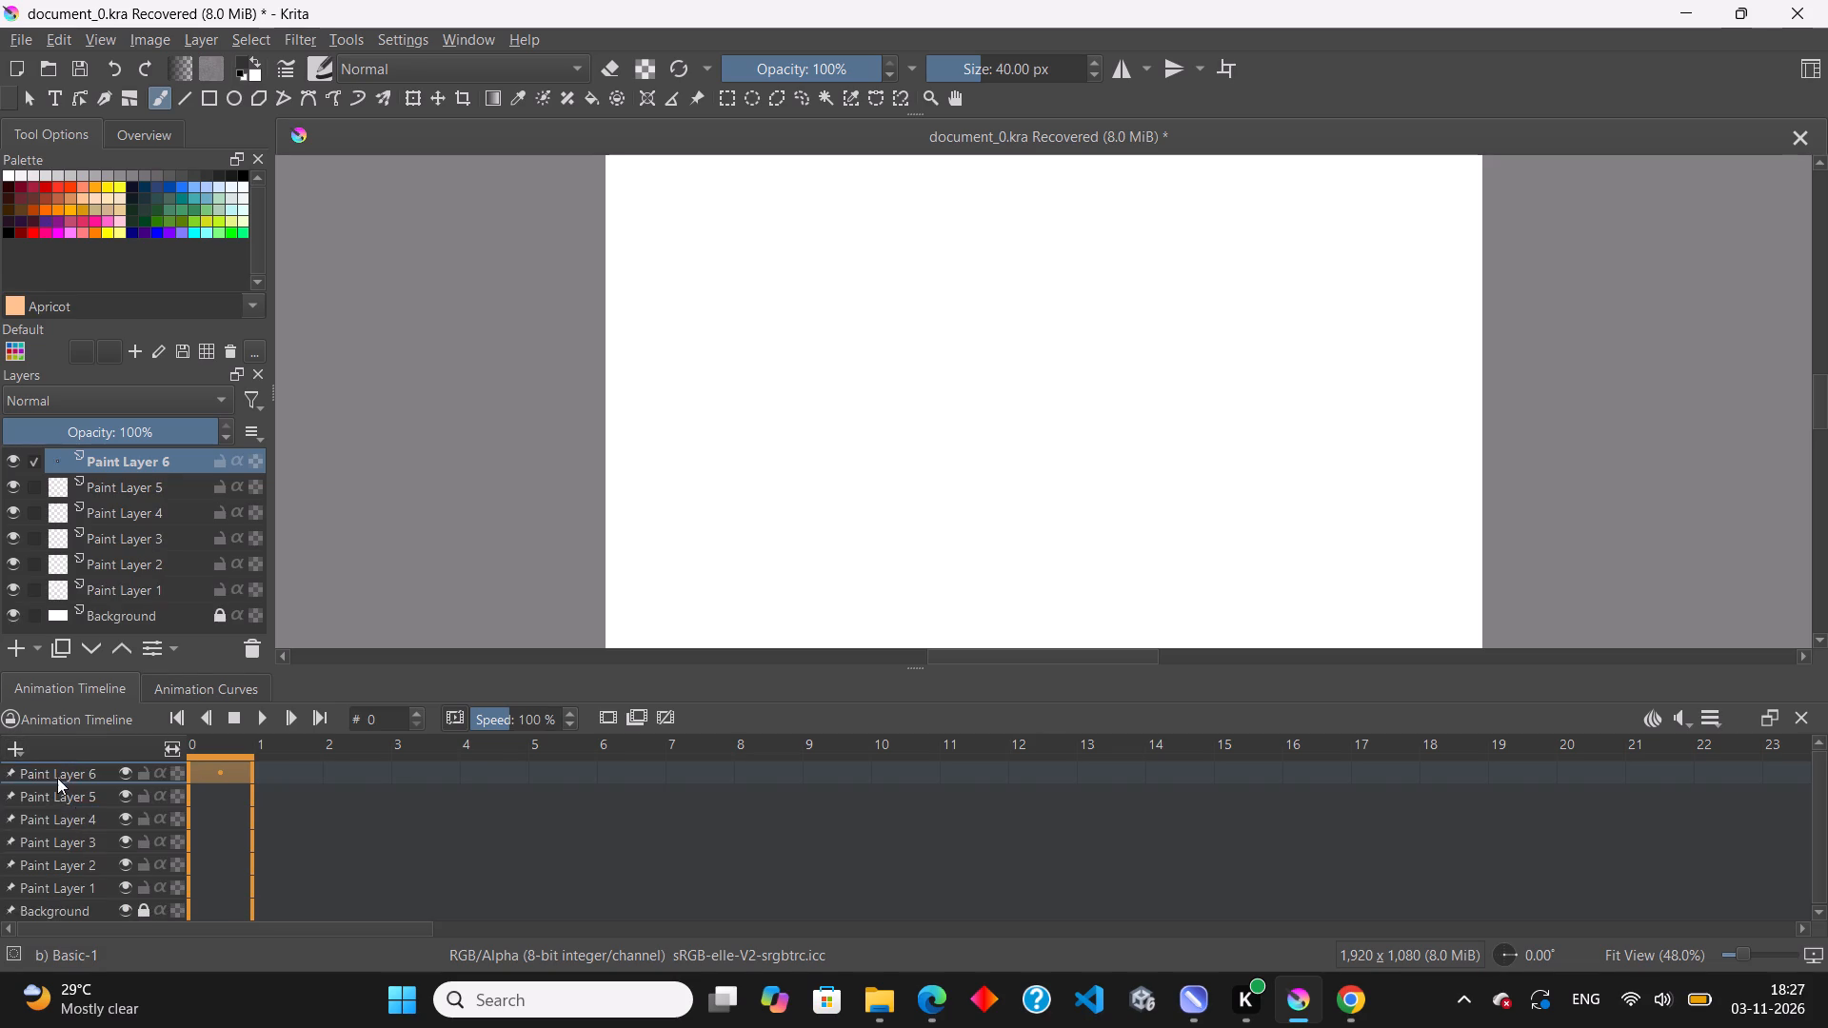
Add two more paint layers above Paint Layer 6 in the animation timeline.
{"action": "left_click", "coordinate": [26, 748]}
{"action": "left_click", "coordinate": [83, 795]}
{"action": "scroll", "coordinate": [99, 848], "scroll_direction": "down", "scroll_amount": 3}
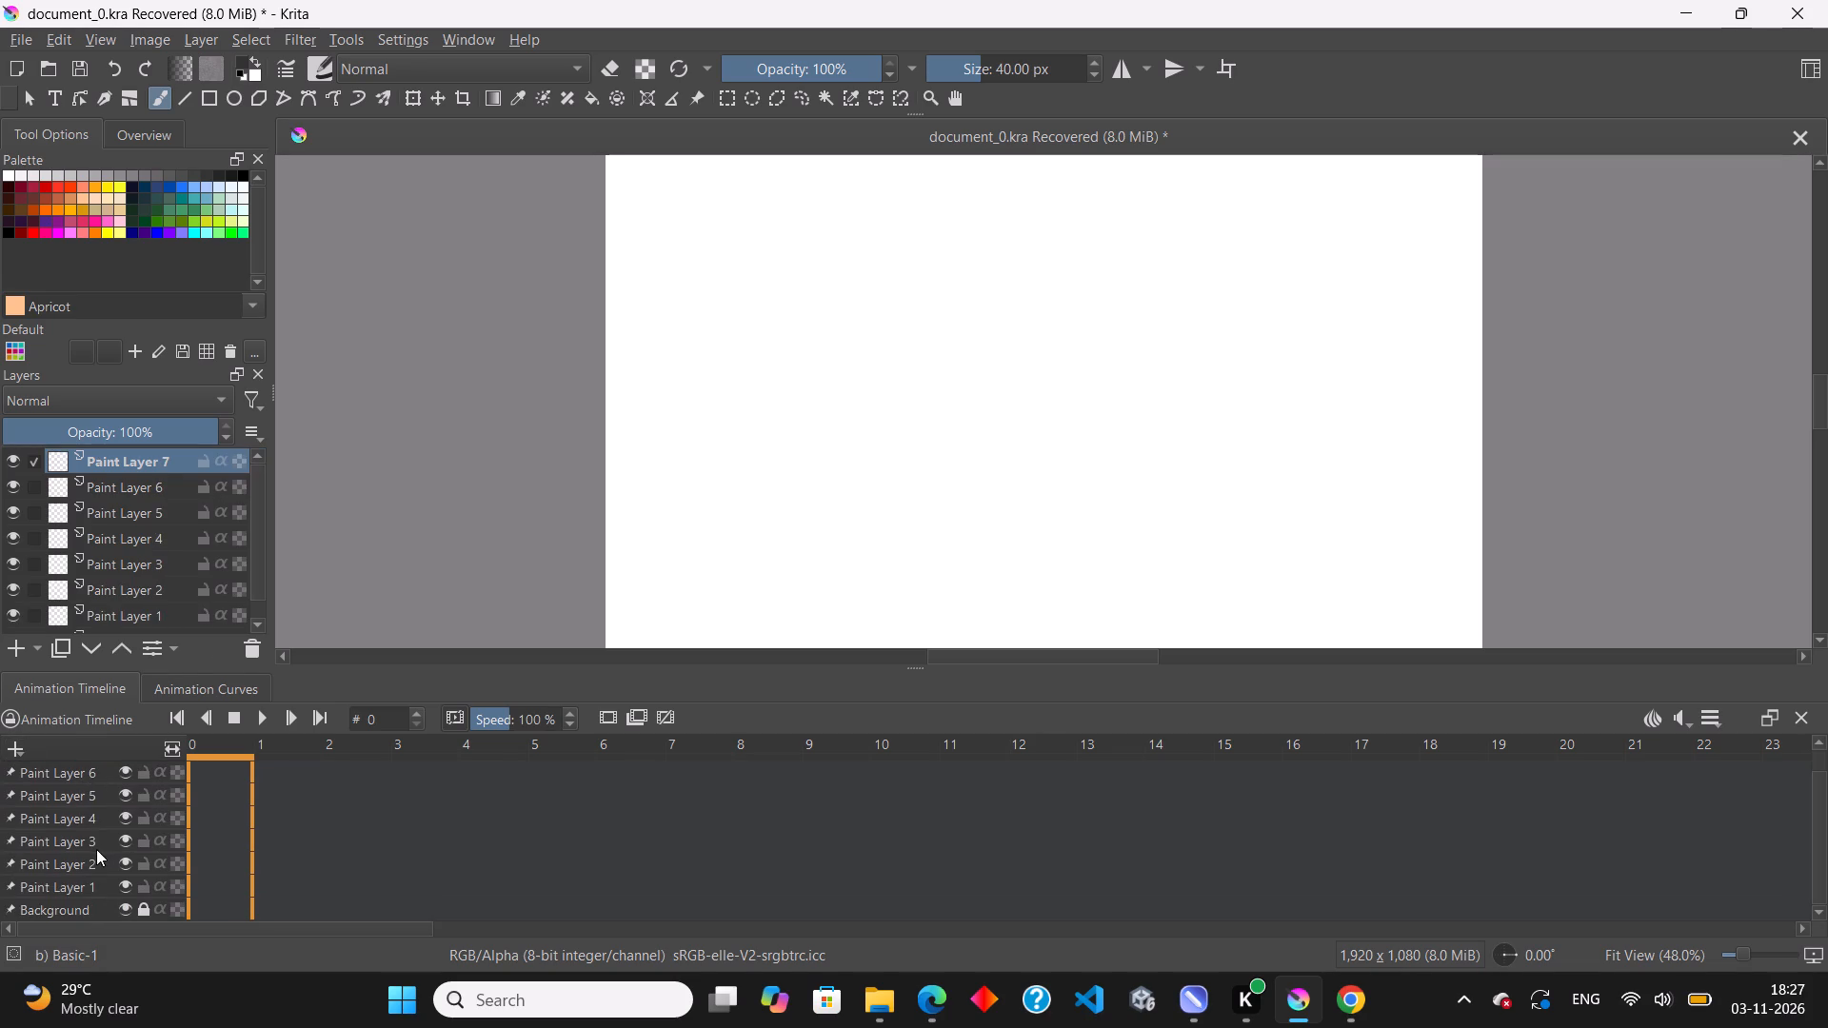
{"action": "scroll", "coordinate": [96, 849], "scroll_direction": "down", "scroll_amount": 6}
{"action": "scroll", "coordinate": [62, 895], "scroll_direction": "up", "scroll_amount": 4}
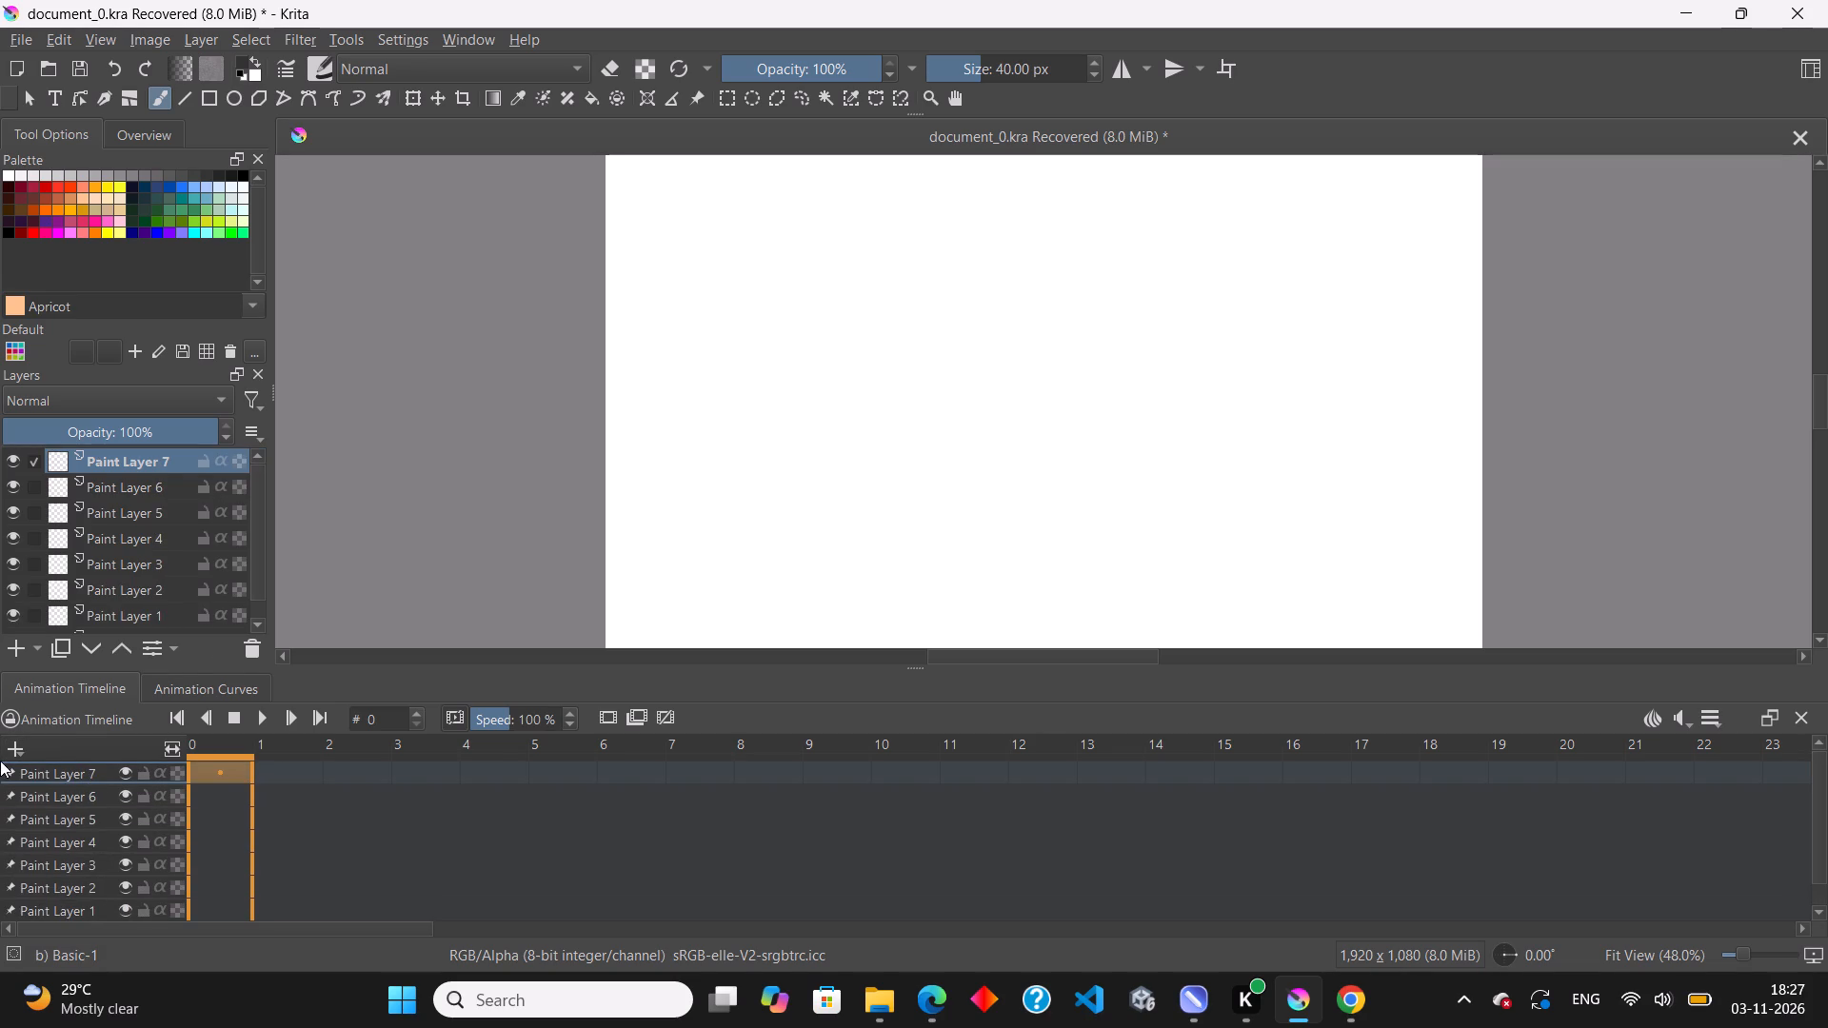
{"action": "left_click", "coordinate": [18, 752]}
{"action": "left_click", "coordinate": [51, 790]}
Select frame 1 of Paint Layer 8 in the timeline and open its frame options.
{"action": "left_click", "coordinate": [275, 779]}
{"action": "right_click", "coordinate": [277, 767]}
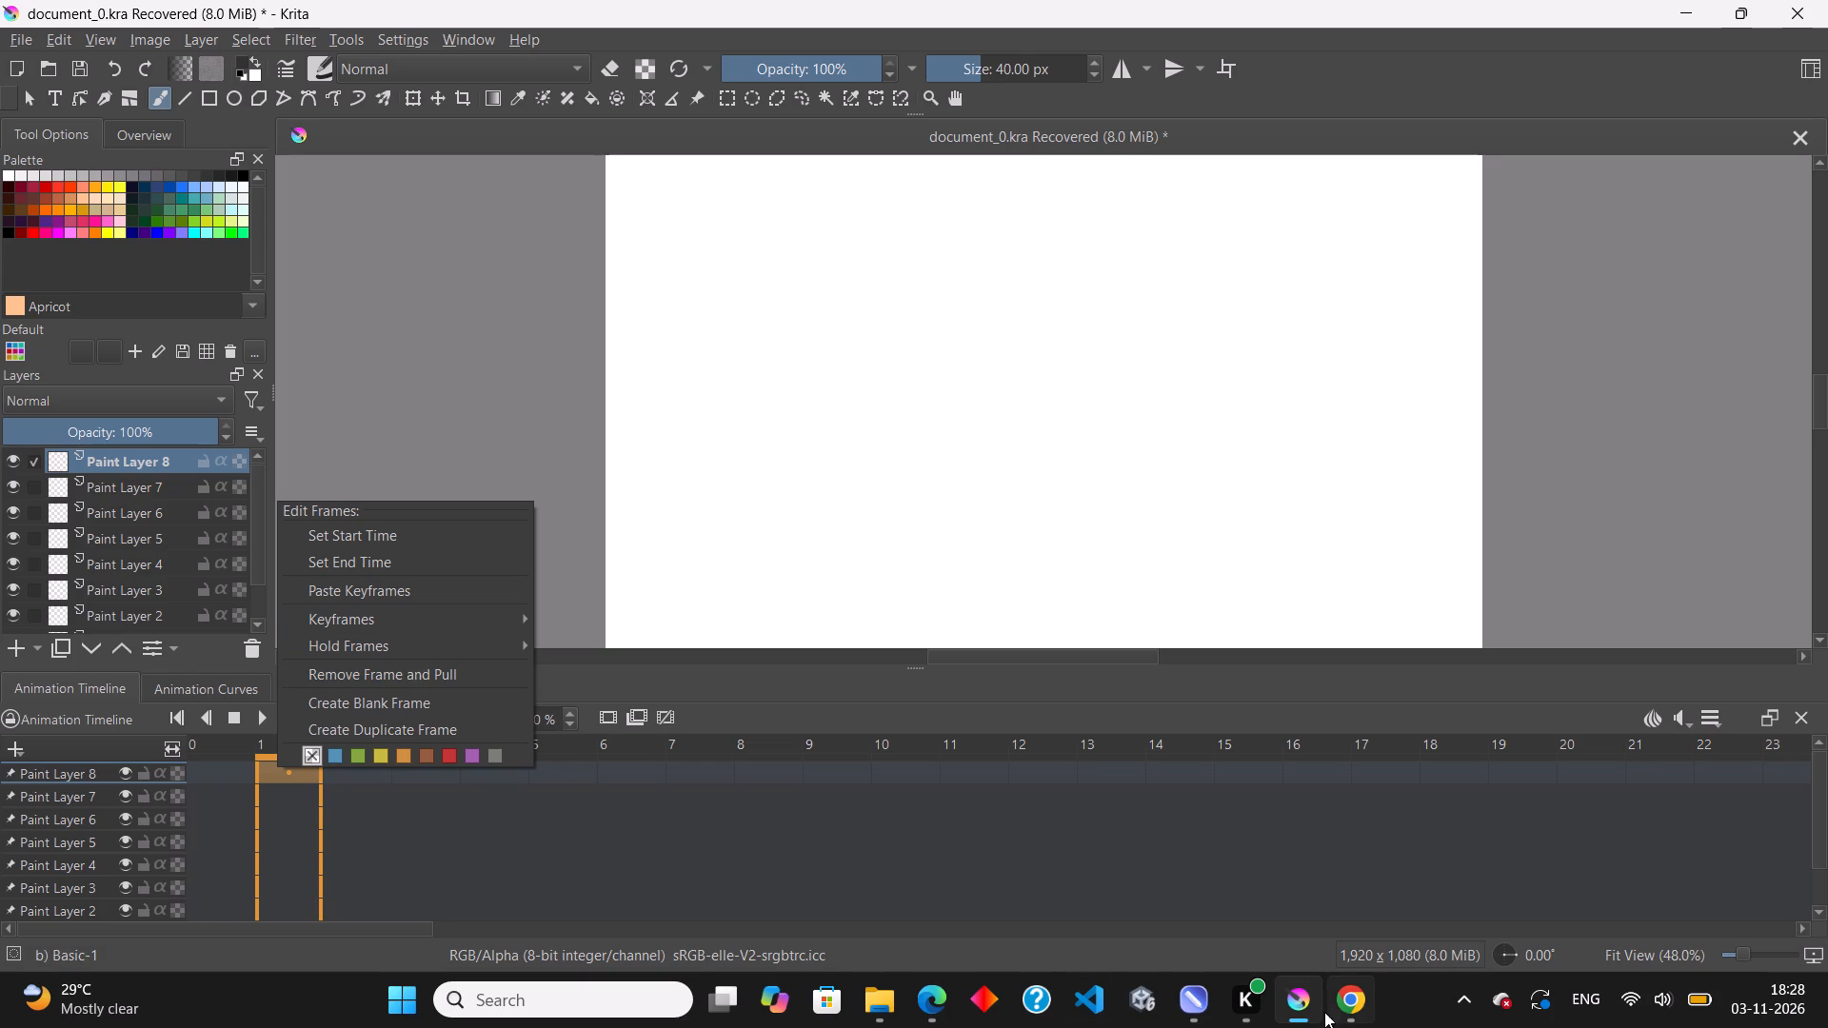
Switch to CorelDRAW and copy the first two swags of the red building's light garland to the empty space beside that scene.
{"action": "left_click", "coordinate": [1198, 1008]}
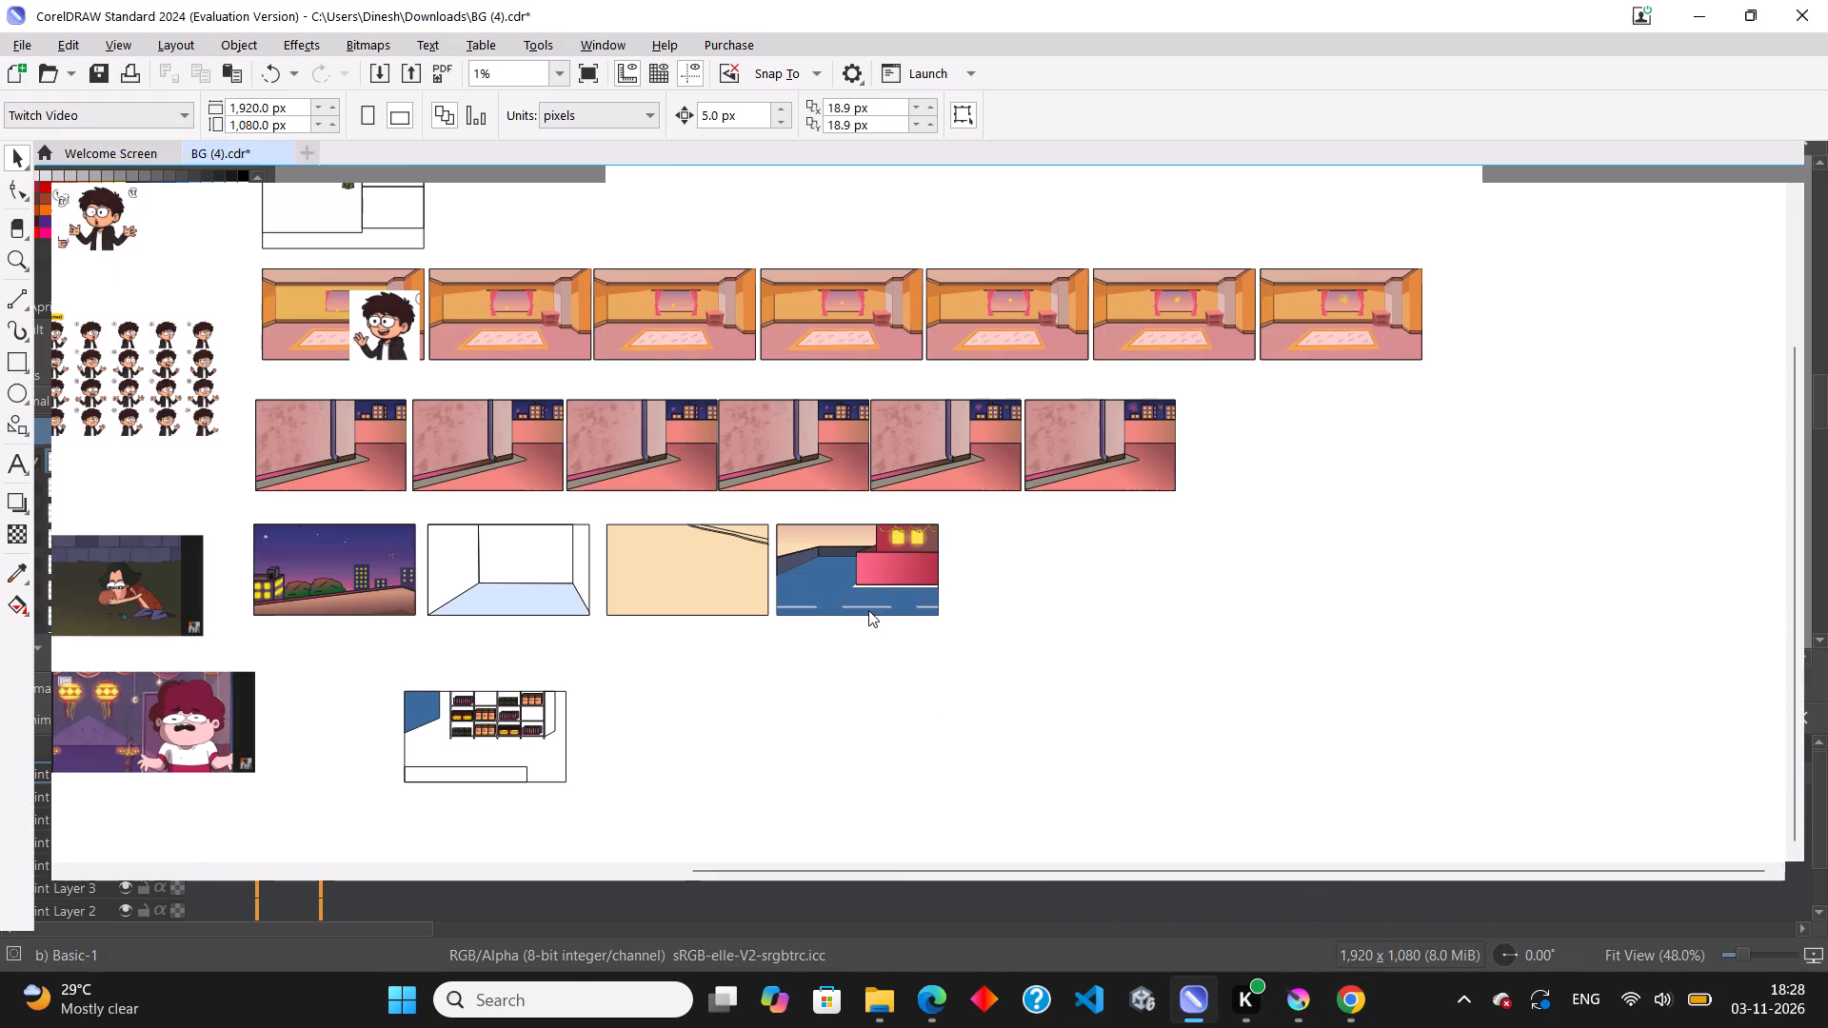
{"action": "scroll", "coordinate": [817, 624], "scroll_direction": "up", "scroll_amount": 5}
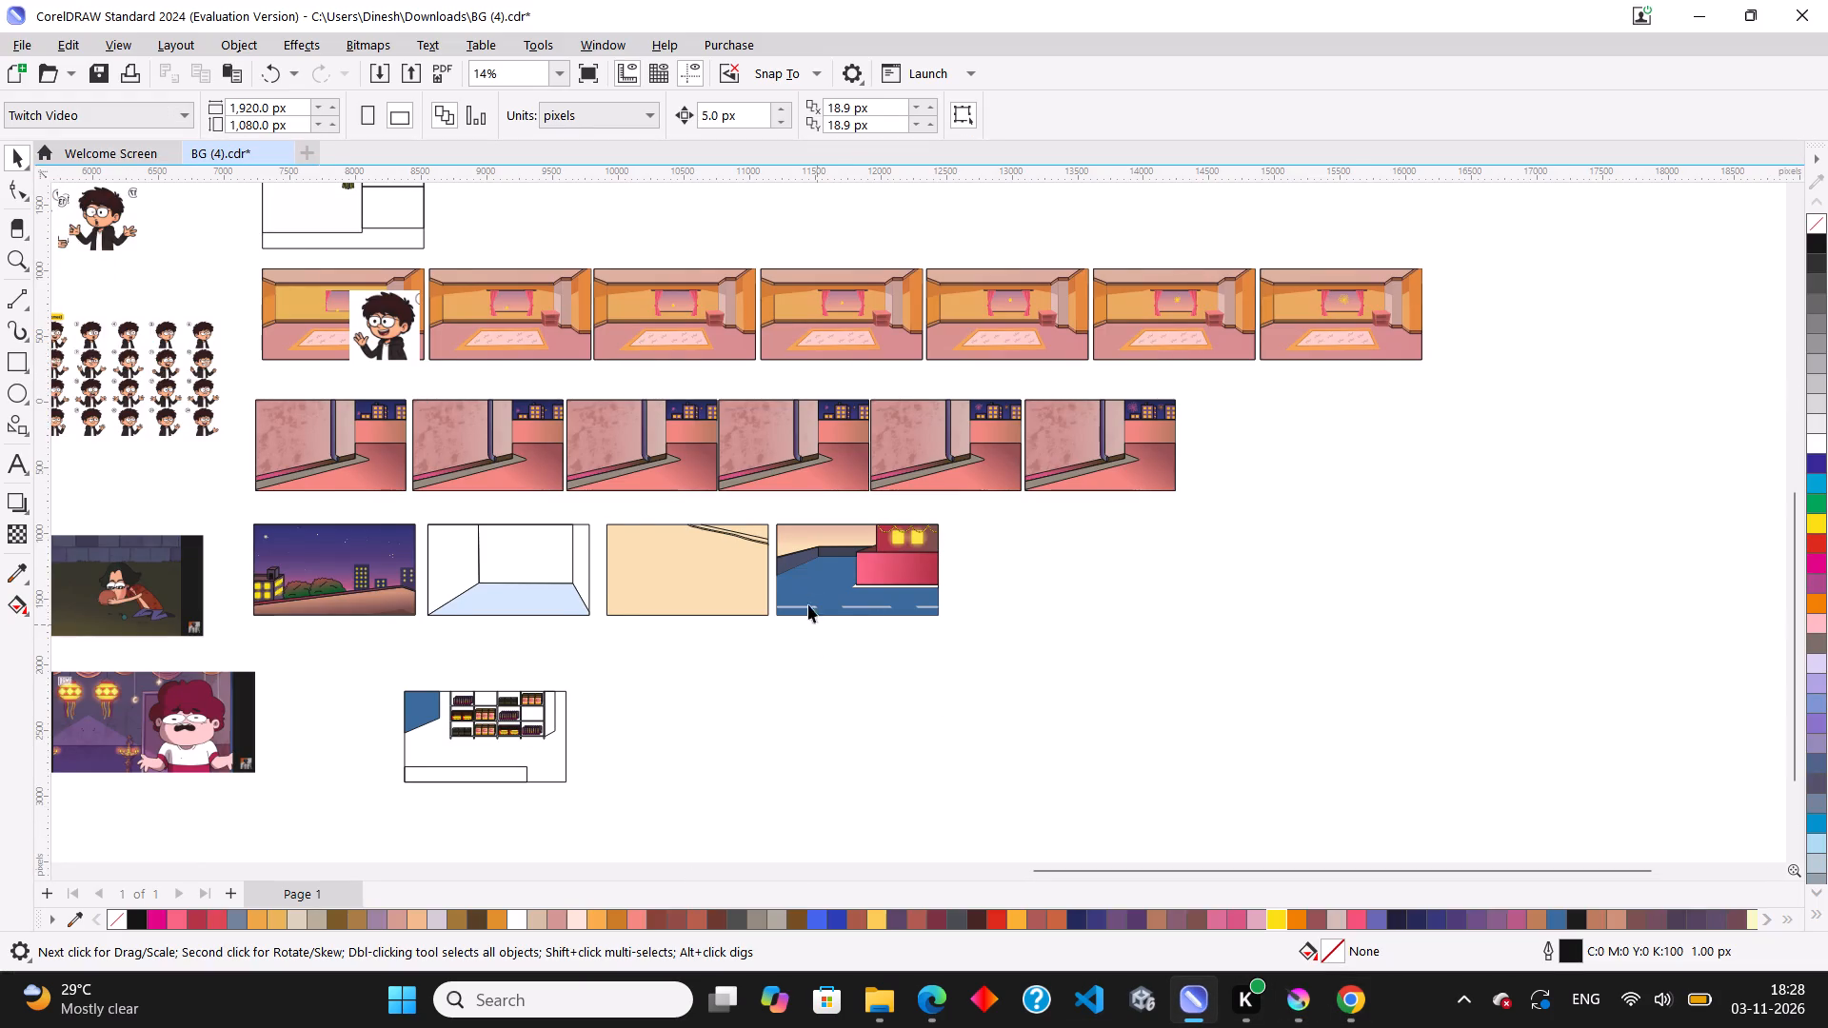
{"action": "scroll", "coordinate": [910, 606], "scroll_direction": "down", "scroll_amount": 4}
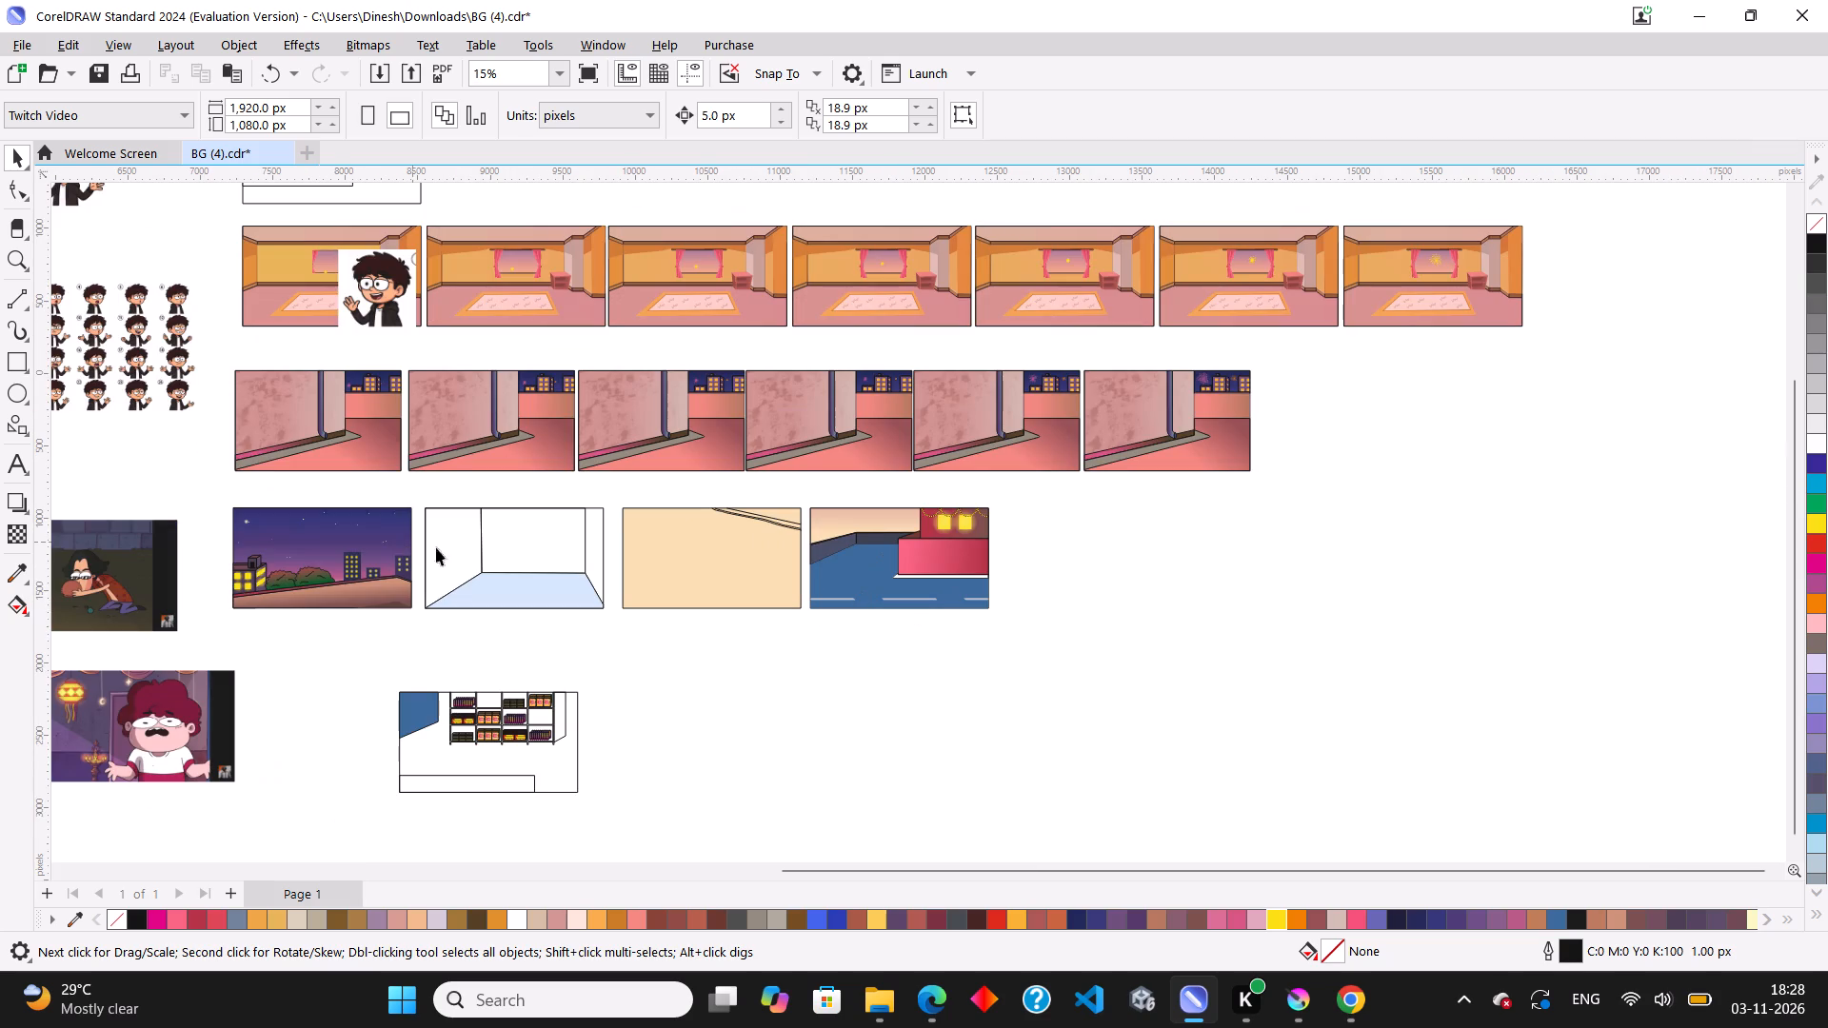
{"action": "scroll", "coordinate": [850, 544], "scroll_direction": "up", "scroll_amount": 7}
{"action": "scroll", "coordinate": [974, 472], "scroll_direction": "up", "scroll_amount": 7}
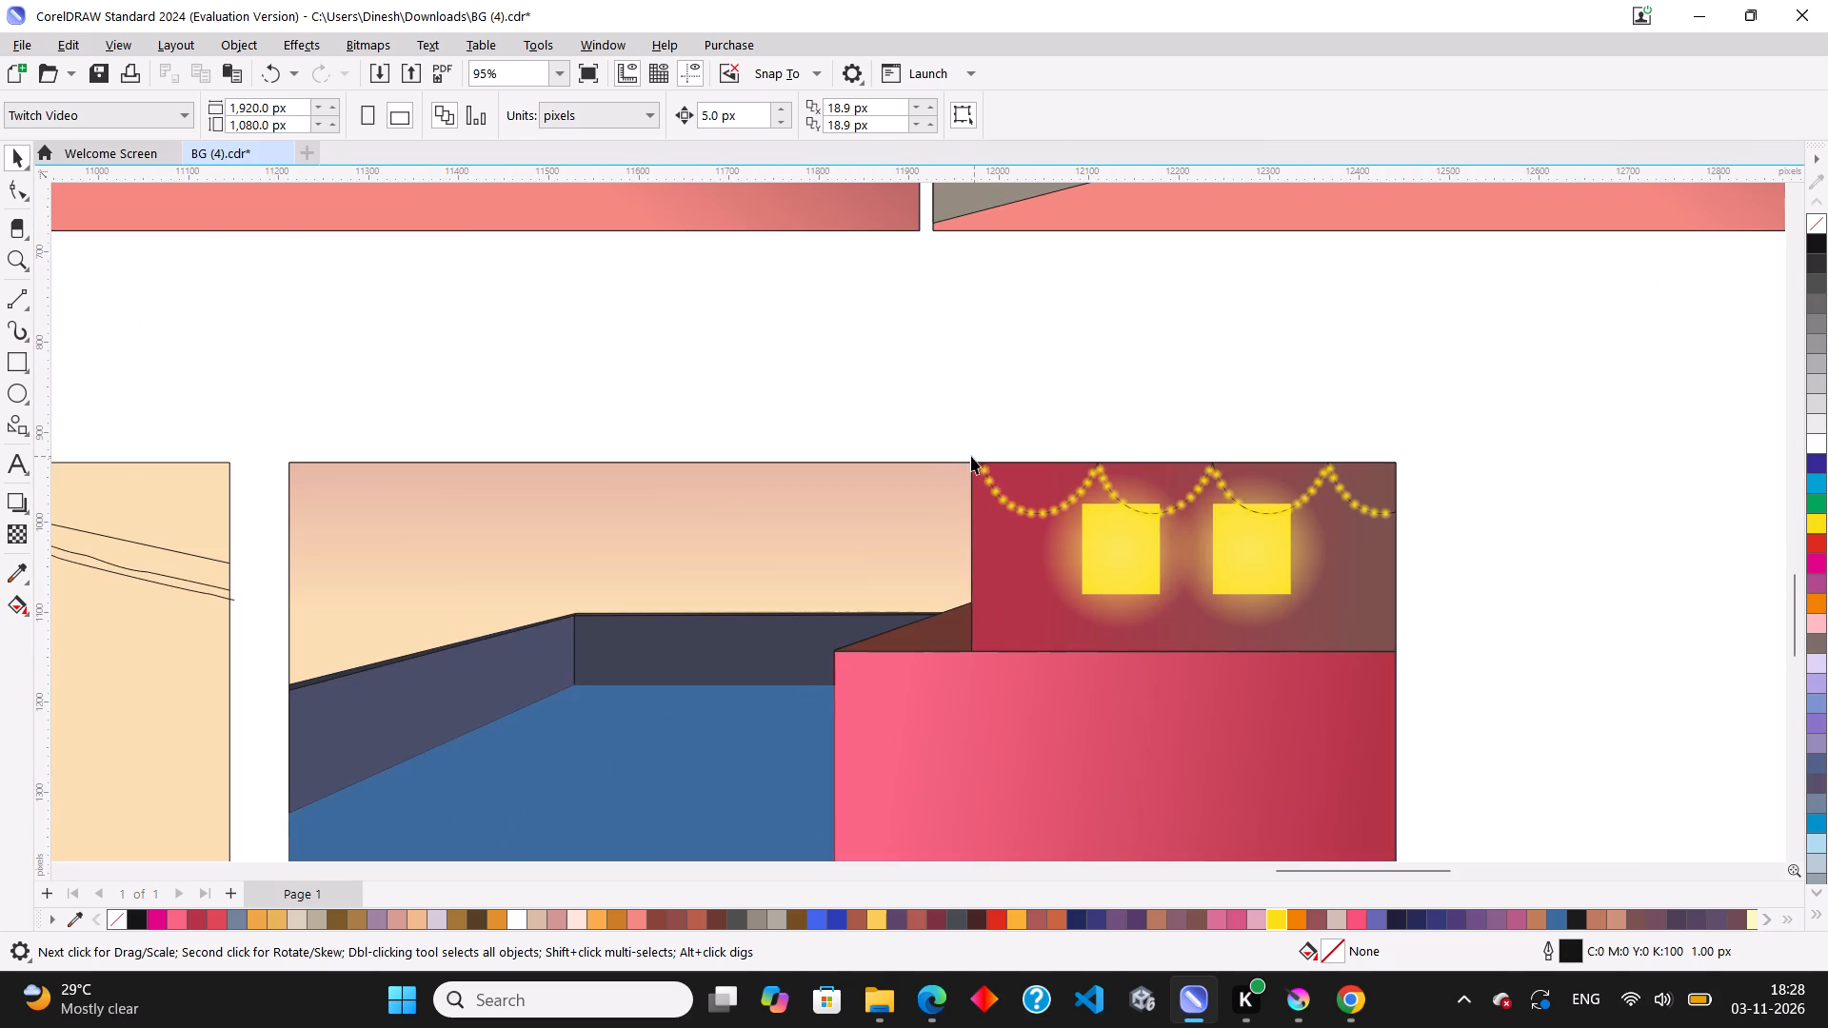
{"action": "left_click_drag", "start_coordinate": [937, 421], "coordinate": [1222, 527]}
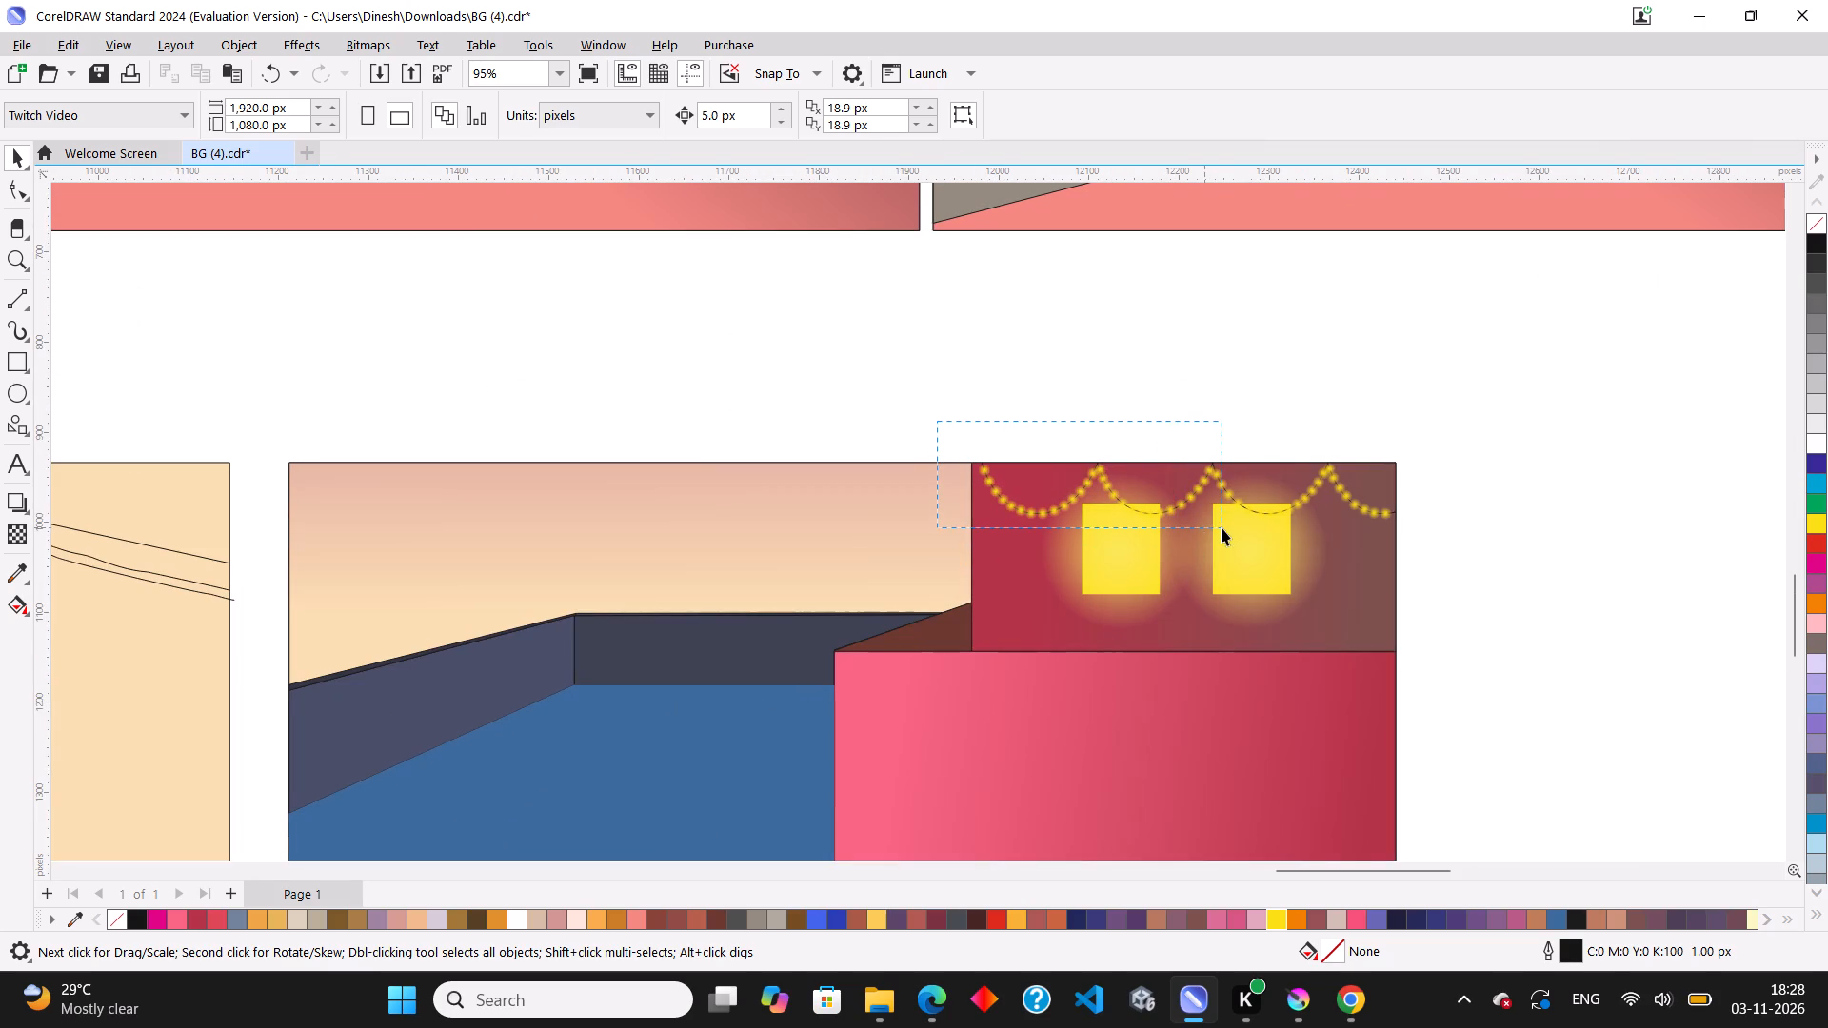
{"action": "left_click_drag", "start_coordinate": [1222, 527], "coordinate": [1214, 525]}
{"action": "scroll", "coordinate": [1177, 518], "scroll_direction": "down", "scroll_amount": 5}
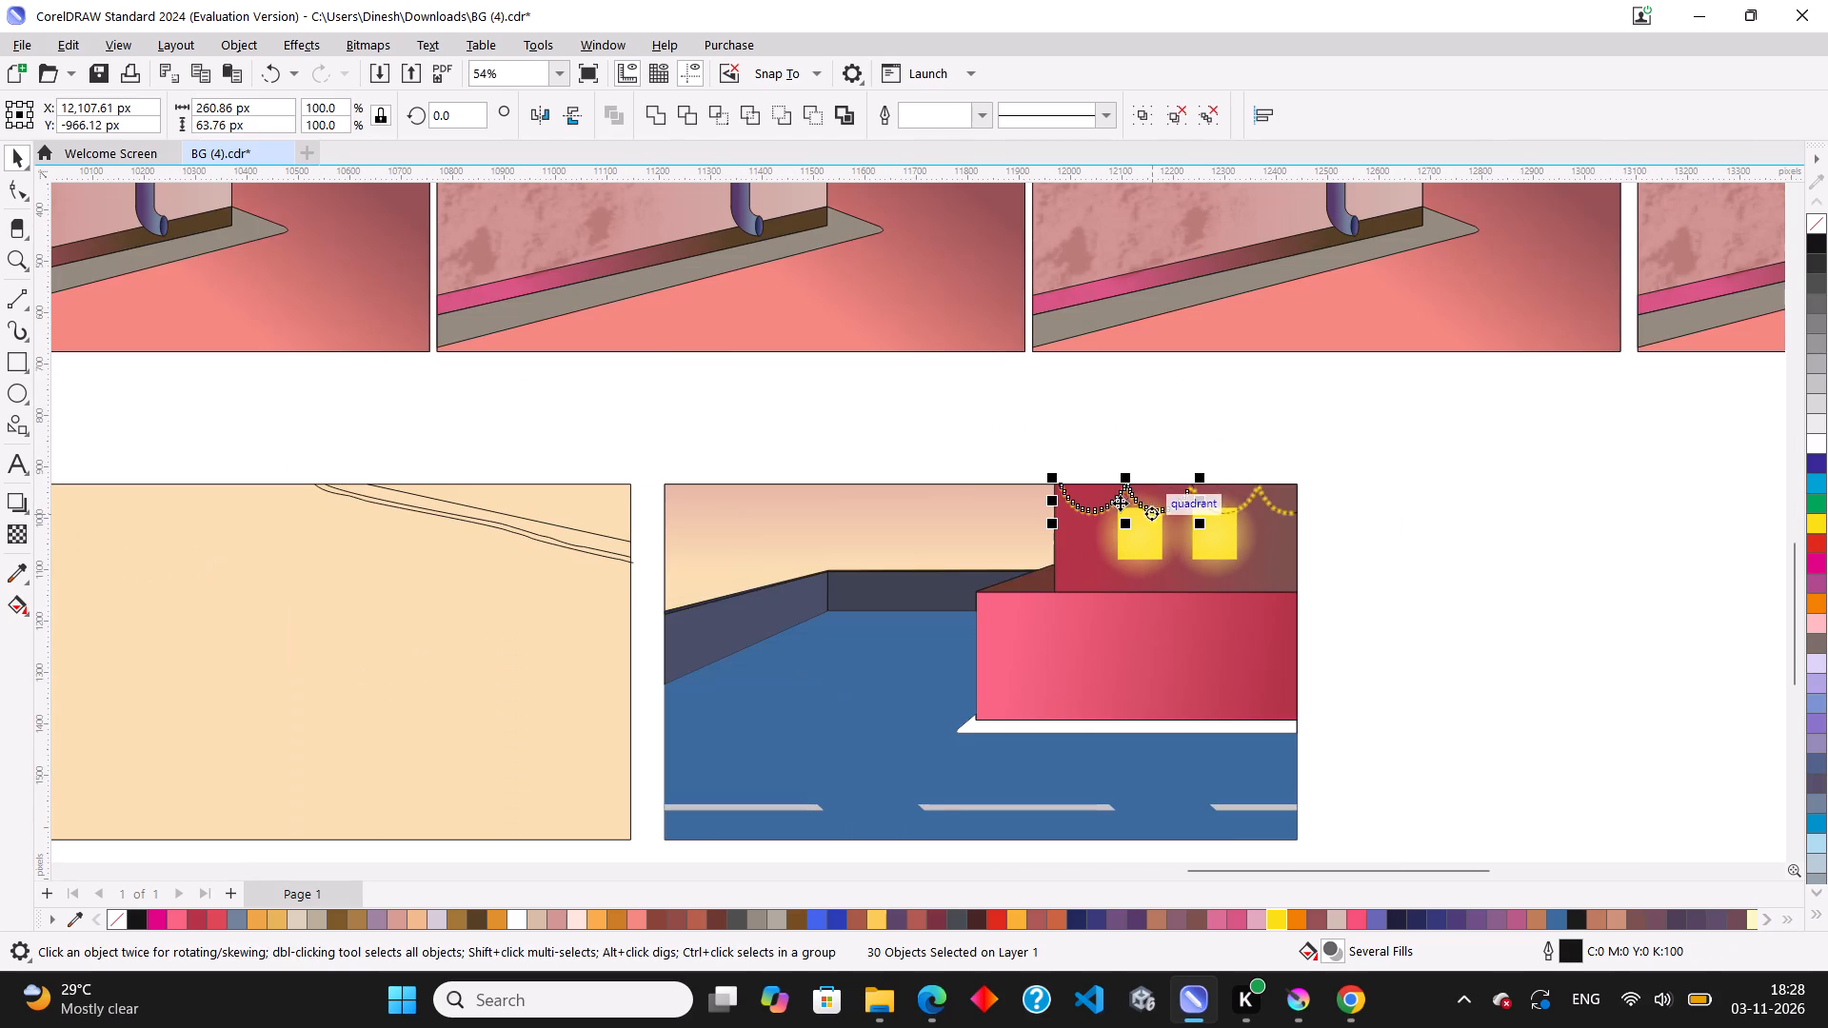
{"action": "left_click_drag", "start_coordinate": [1119, 503], "coordinate": [1528, 538]}
{"action": "right_click", "coordinate": [1529, 538]}
{"action": "scroll", "coordinate": [1445, 512], "scroll_direction": "down", "scroll_amount": 8}
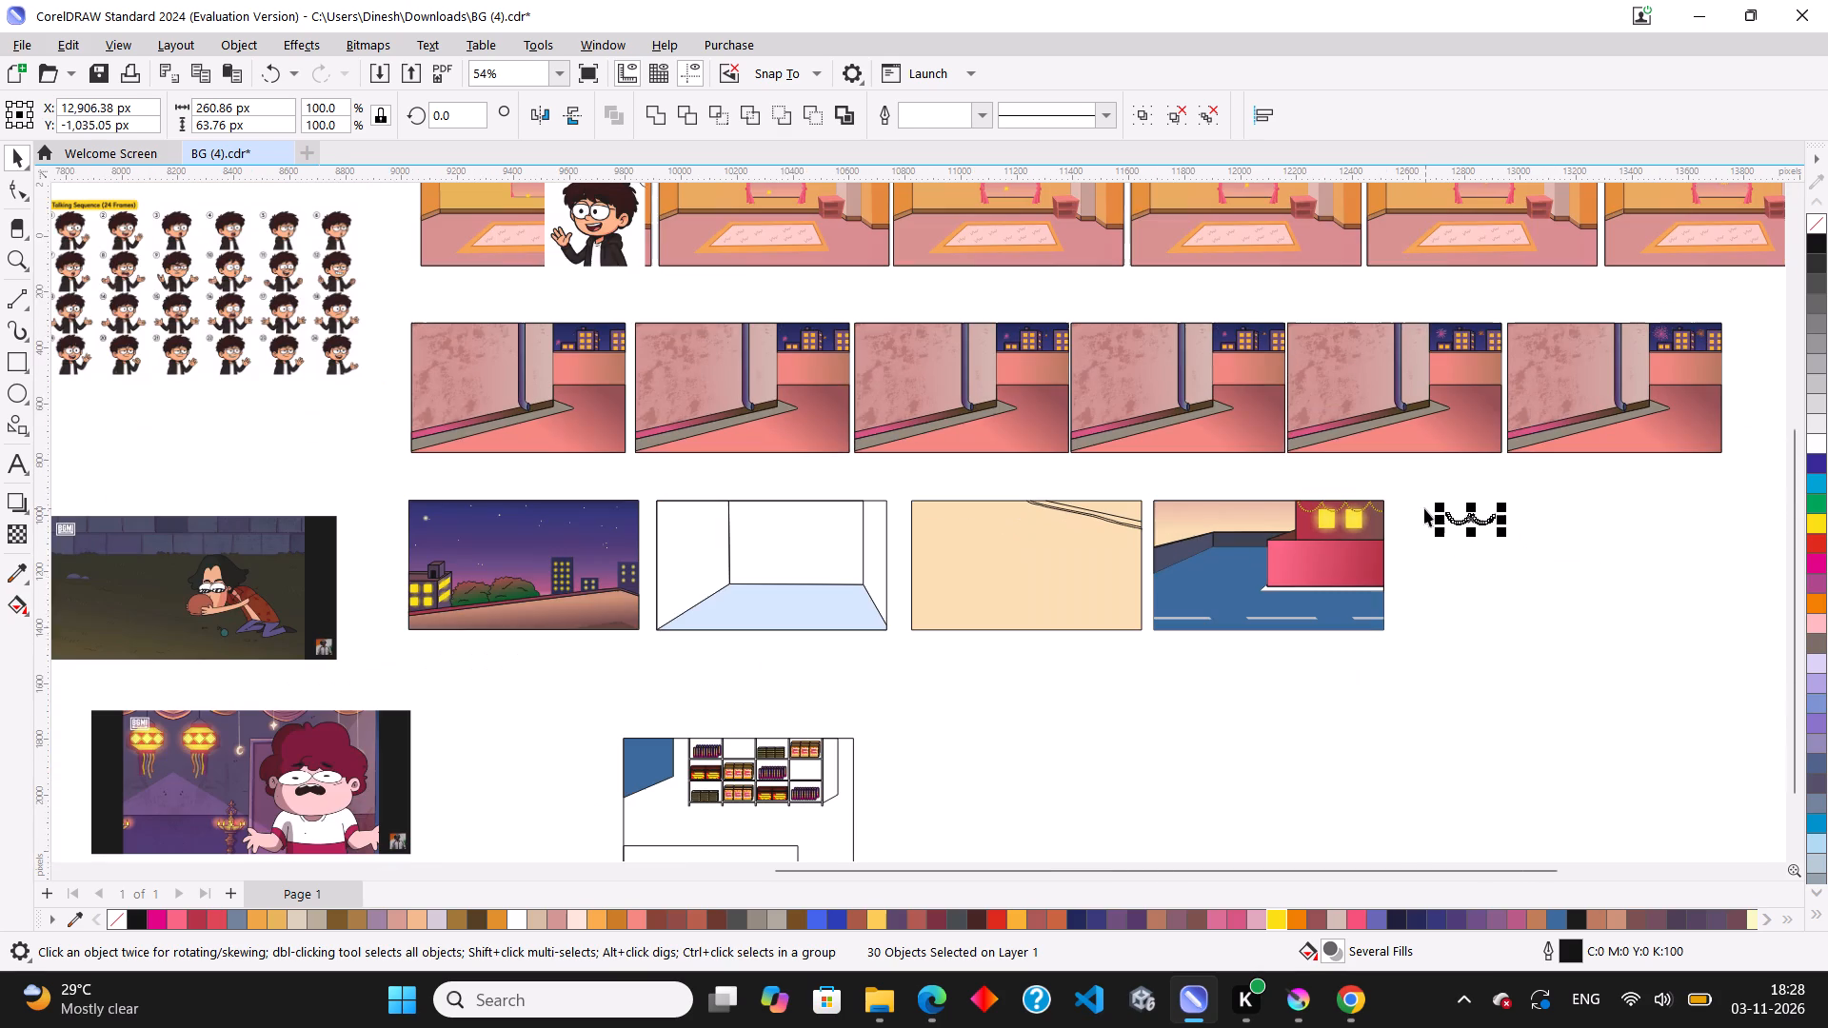
{"action": "scroll", "coordinate": [1430, 503], "scroll_direction": "down", "scroll_amount": 4}
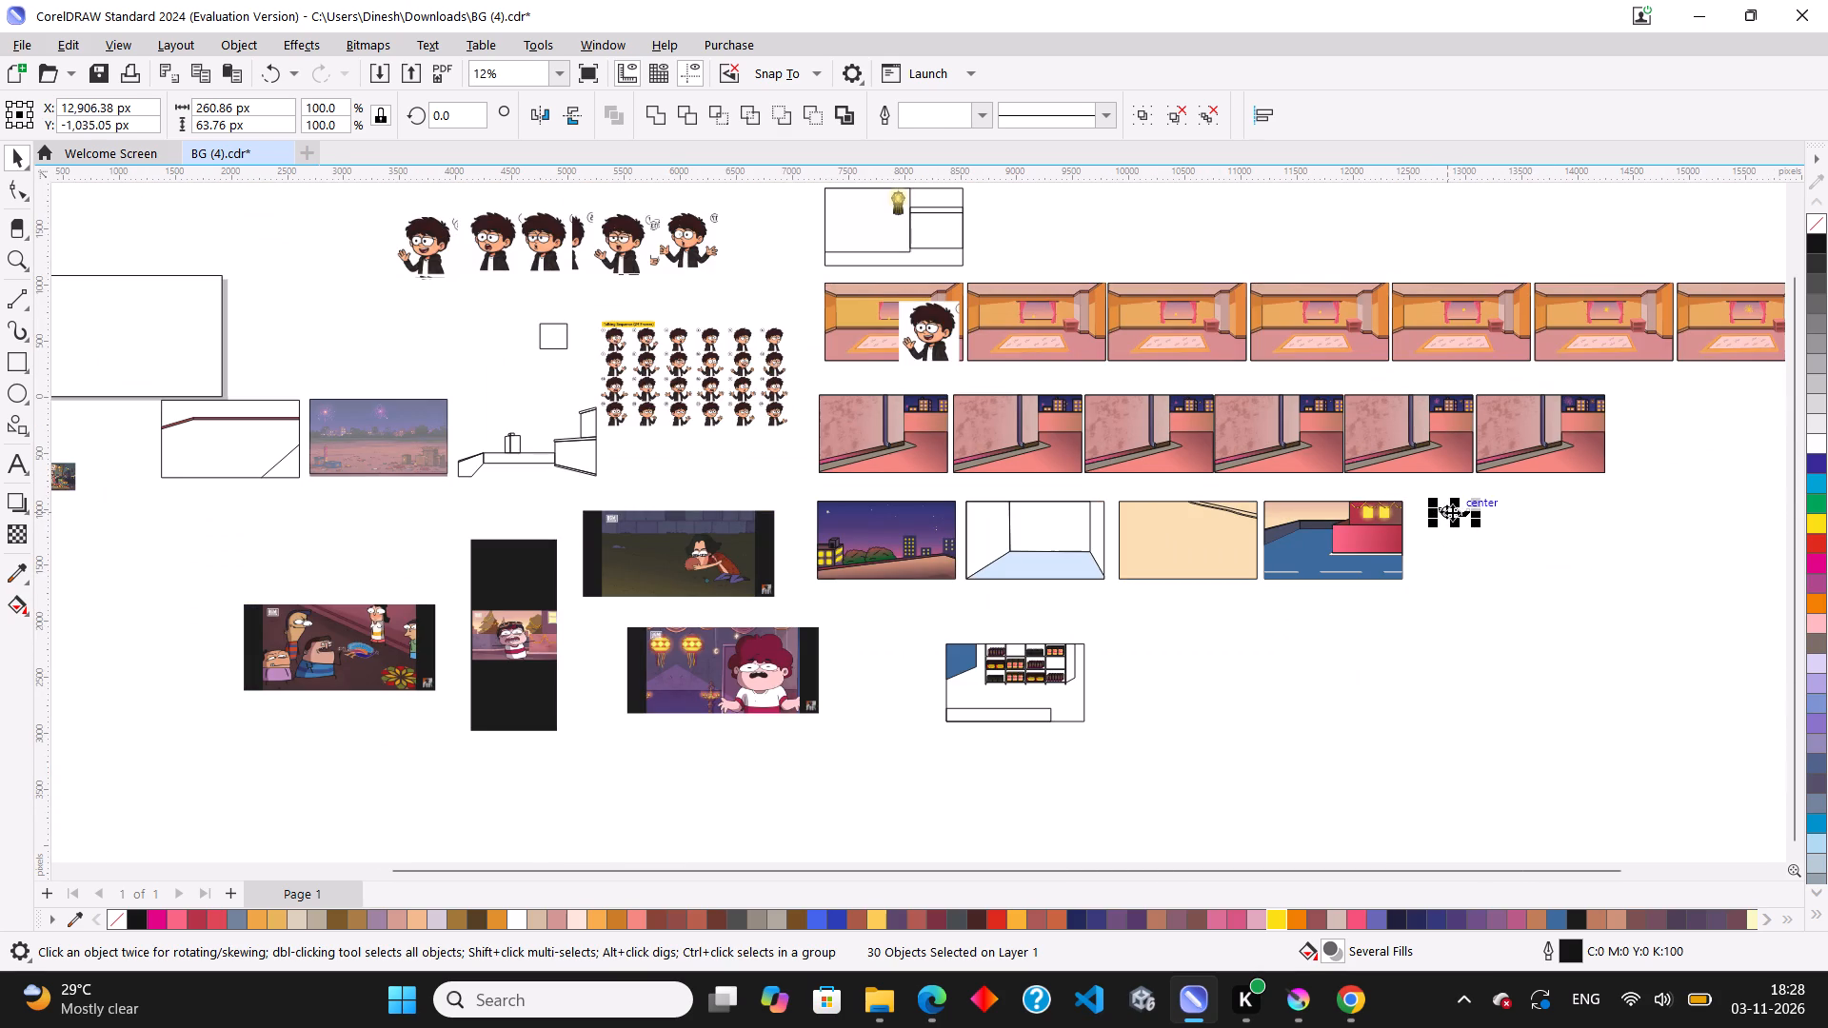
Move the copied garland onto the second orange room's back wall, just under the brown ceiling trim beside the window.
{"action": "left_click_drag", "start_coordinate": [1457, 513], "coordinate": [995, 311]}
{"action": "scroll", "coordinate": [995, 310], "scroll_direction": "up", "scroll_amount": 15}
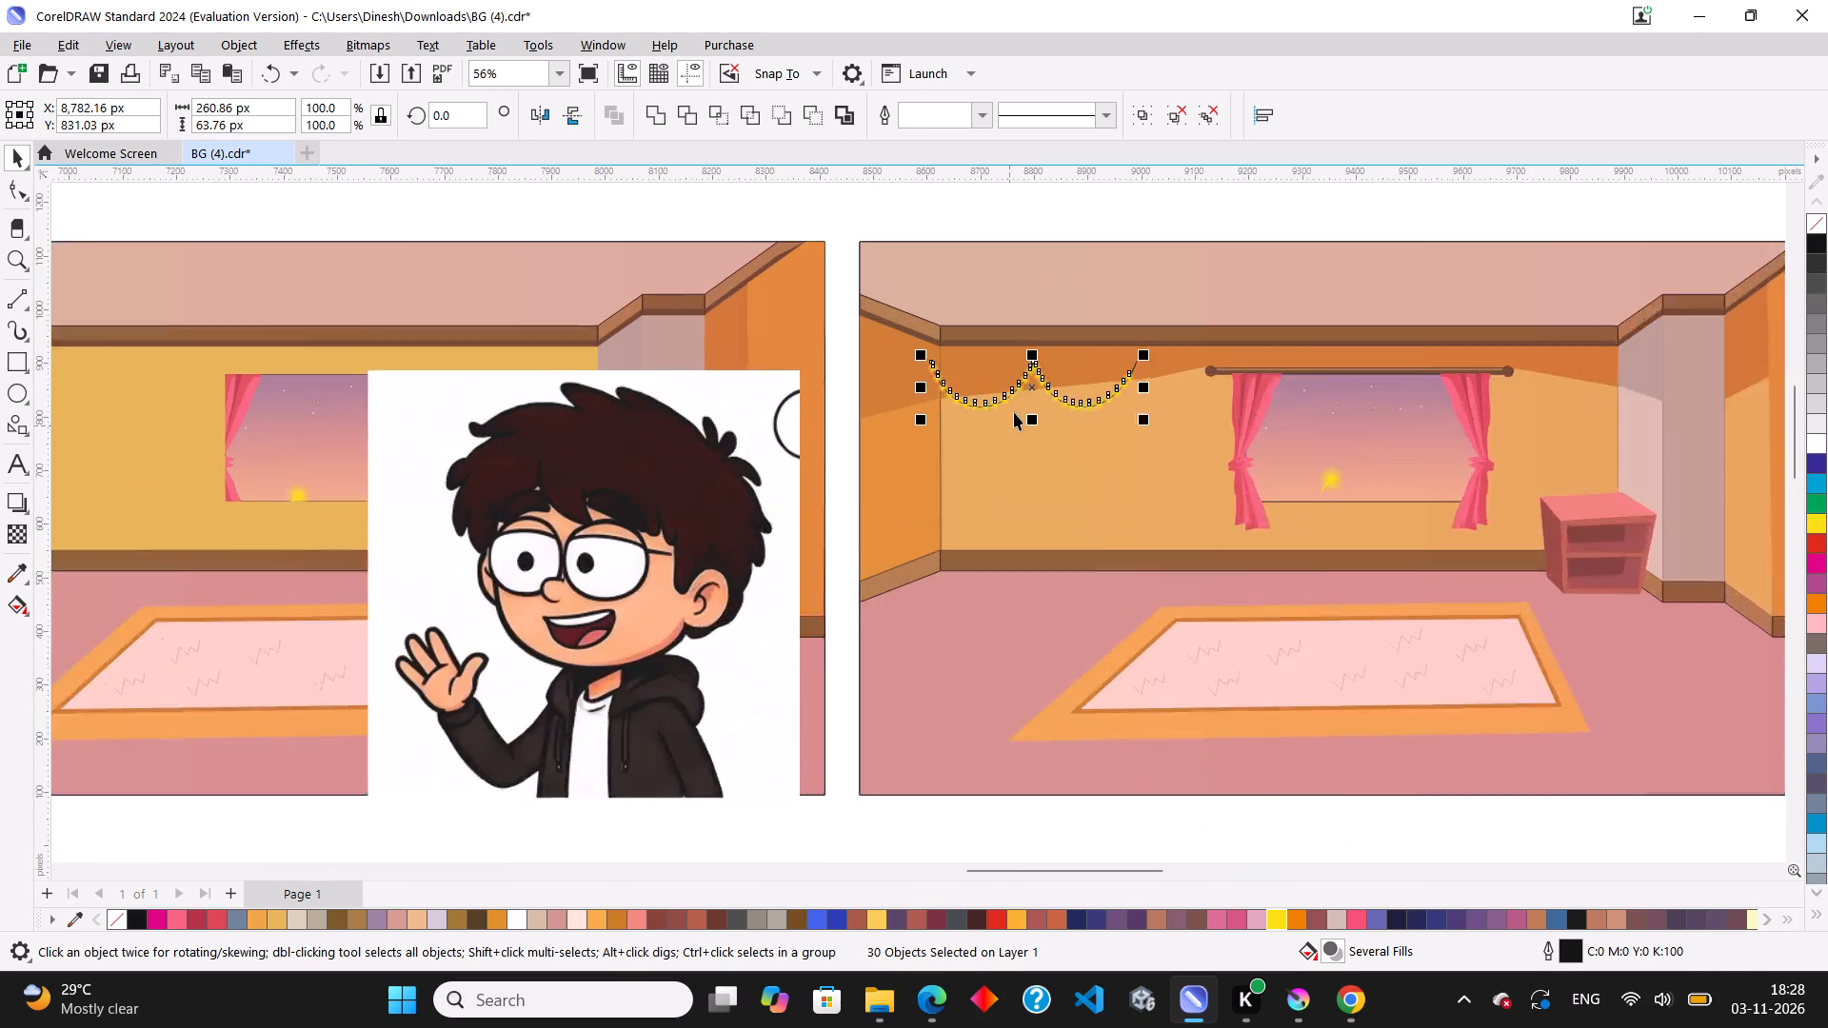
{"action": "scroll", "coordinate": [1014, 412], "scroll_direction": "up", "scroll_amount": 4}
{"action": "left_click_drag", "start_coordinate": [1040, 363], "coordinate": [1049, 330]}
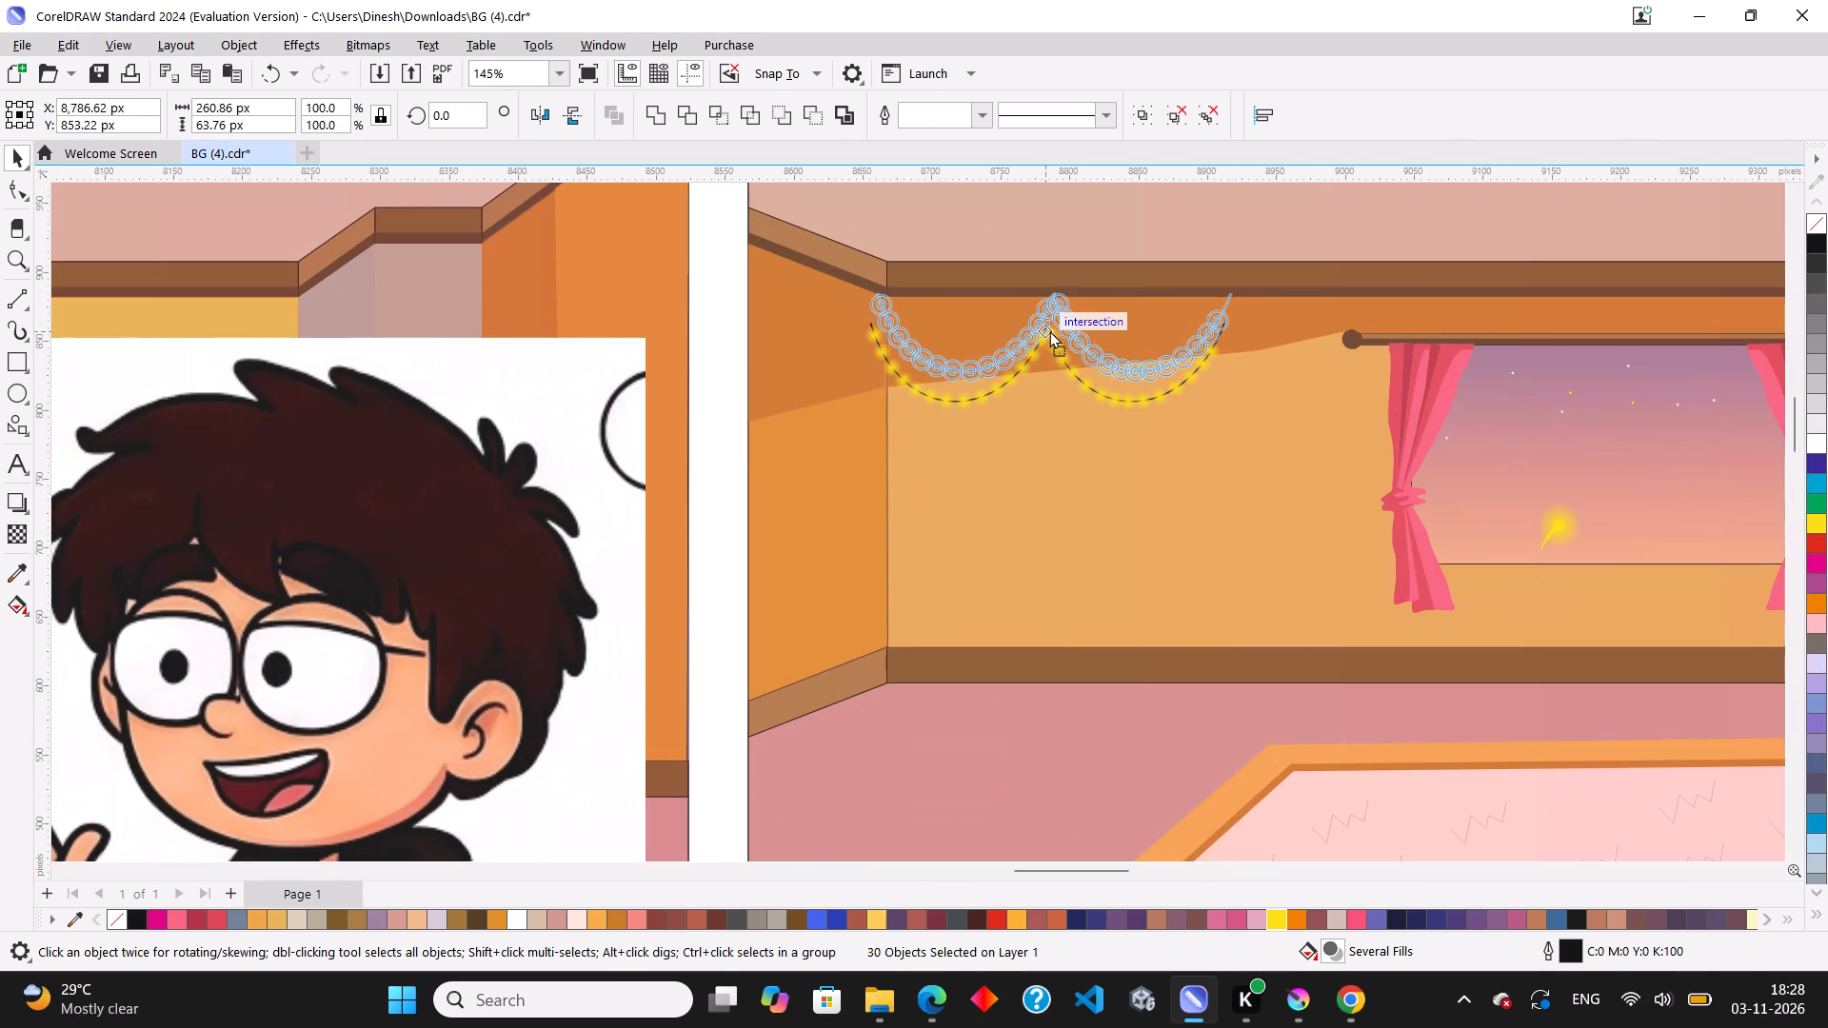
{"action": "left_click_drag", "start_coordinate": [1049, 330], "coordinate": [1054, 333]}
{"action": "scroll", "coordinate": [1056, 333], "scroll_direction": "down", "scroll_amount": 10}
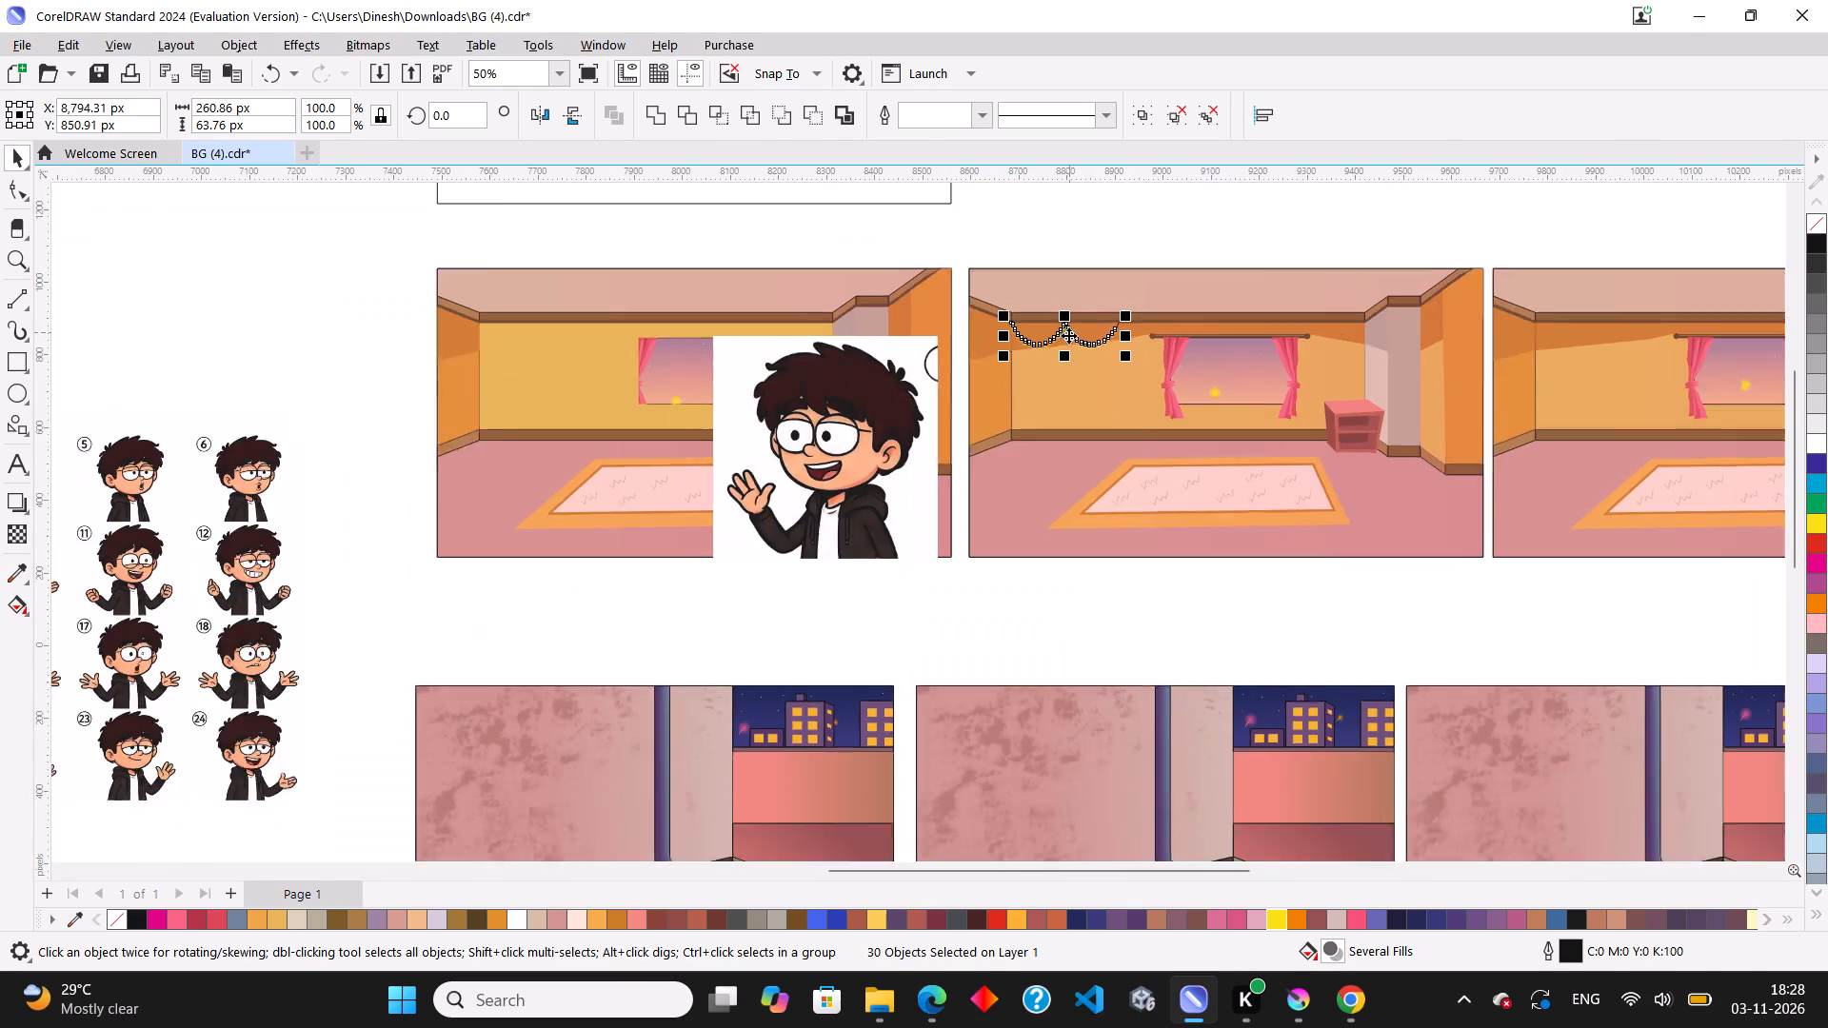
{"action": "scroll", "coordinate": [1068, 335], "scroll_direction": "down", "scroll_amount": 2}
Delete the waving boy picture covering the first orange room.
{"action": "left_click", "coordinate": [916, 410]}
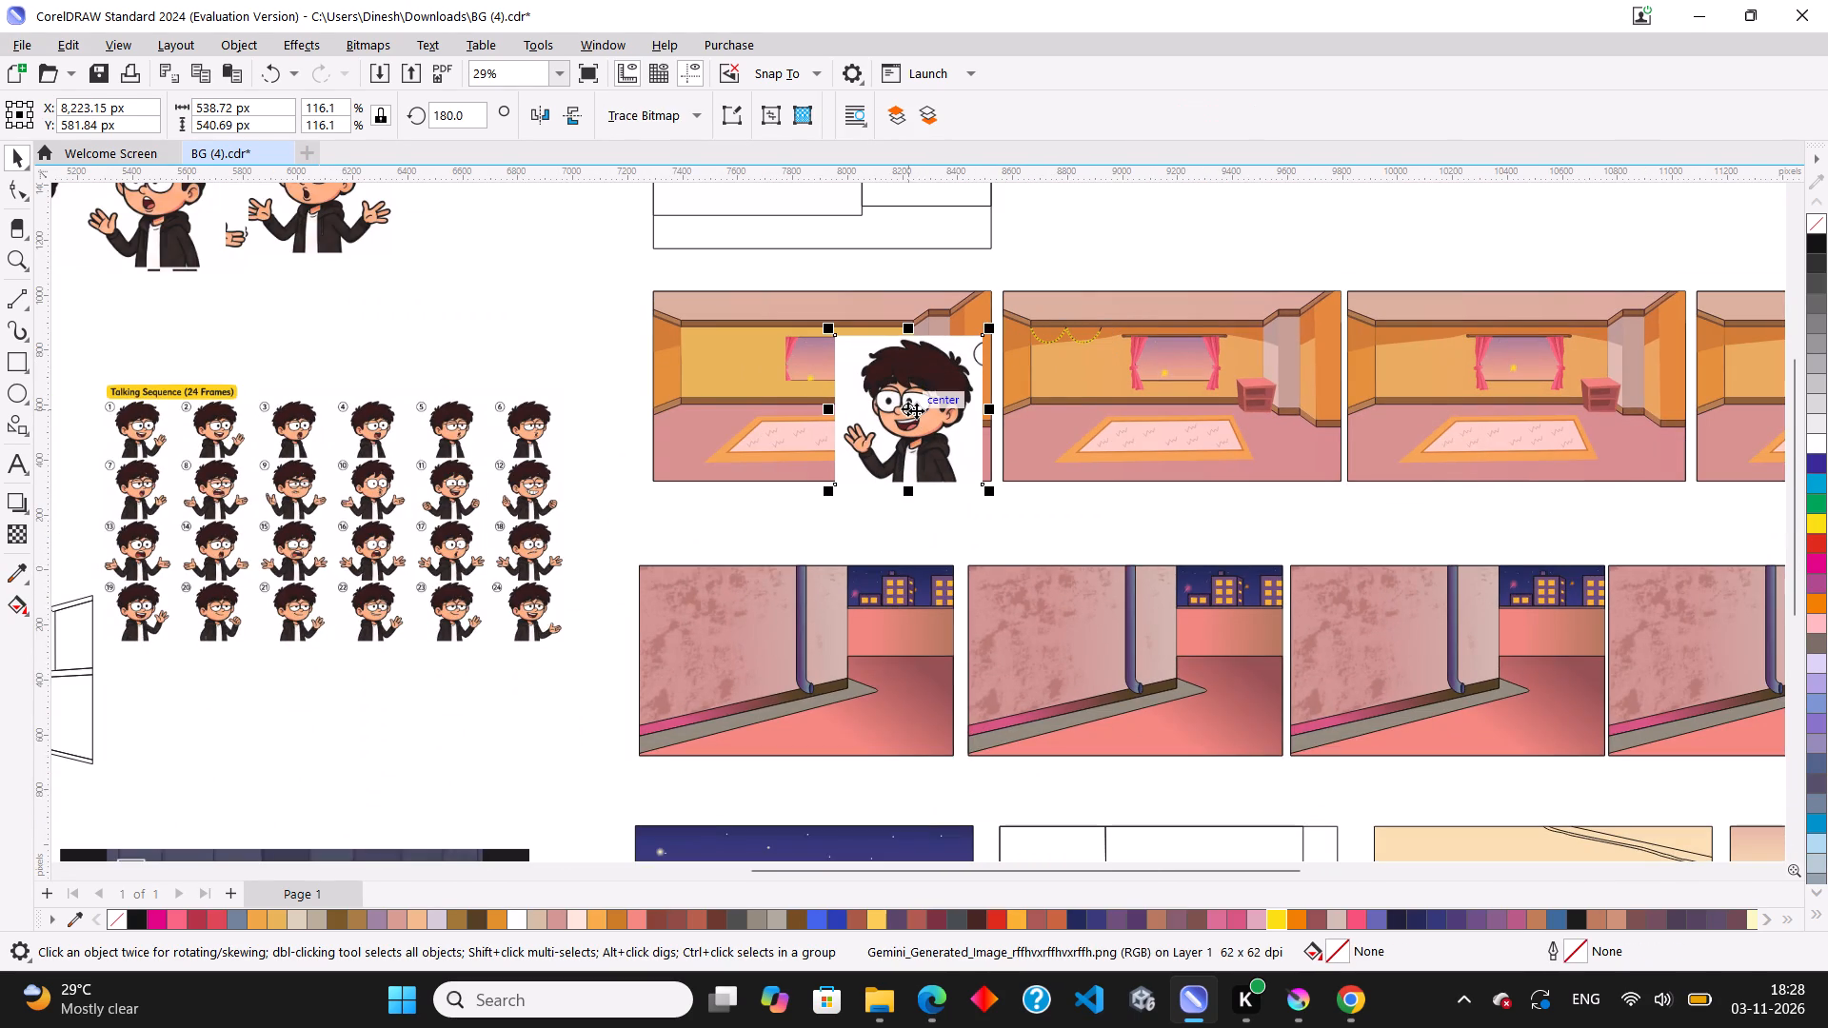
{"action": "key", "text": "Delete"}
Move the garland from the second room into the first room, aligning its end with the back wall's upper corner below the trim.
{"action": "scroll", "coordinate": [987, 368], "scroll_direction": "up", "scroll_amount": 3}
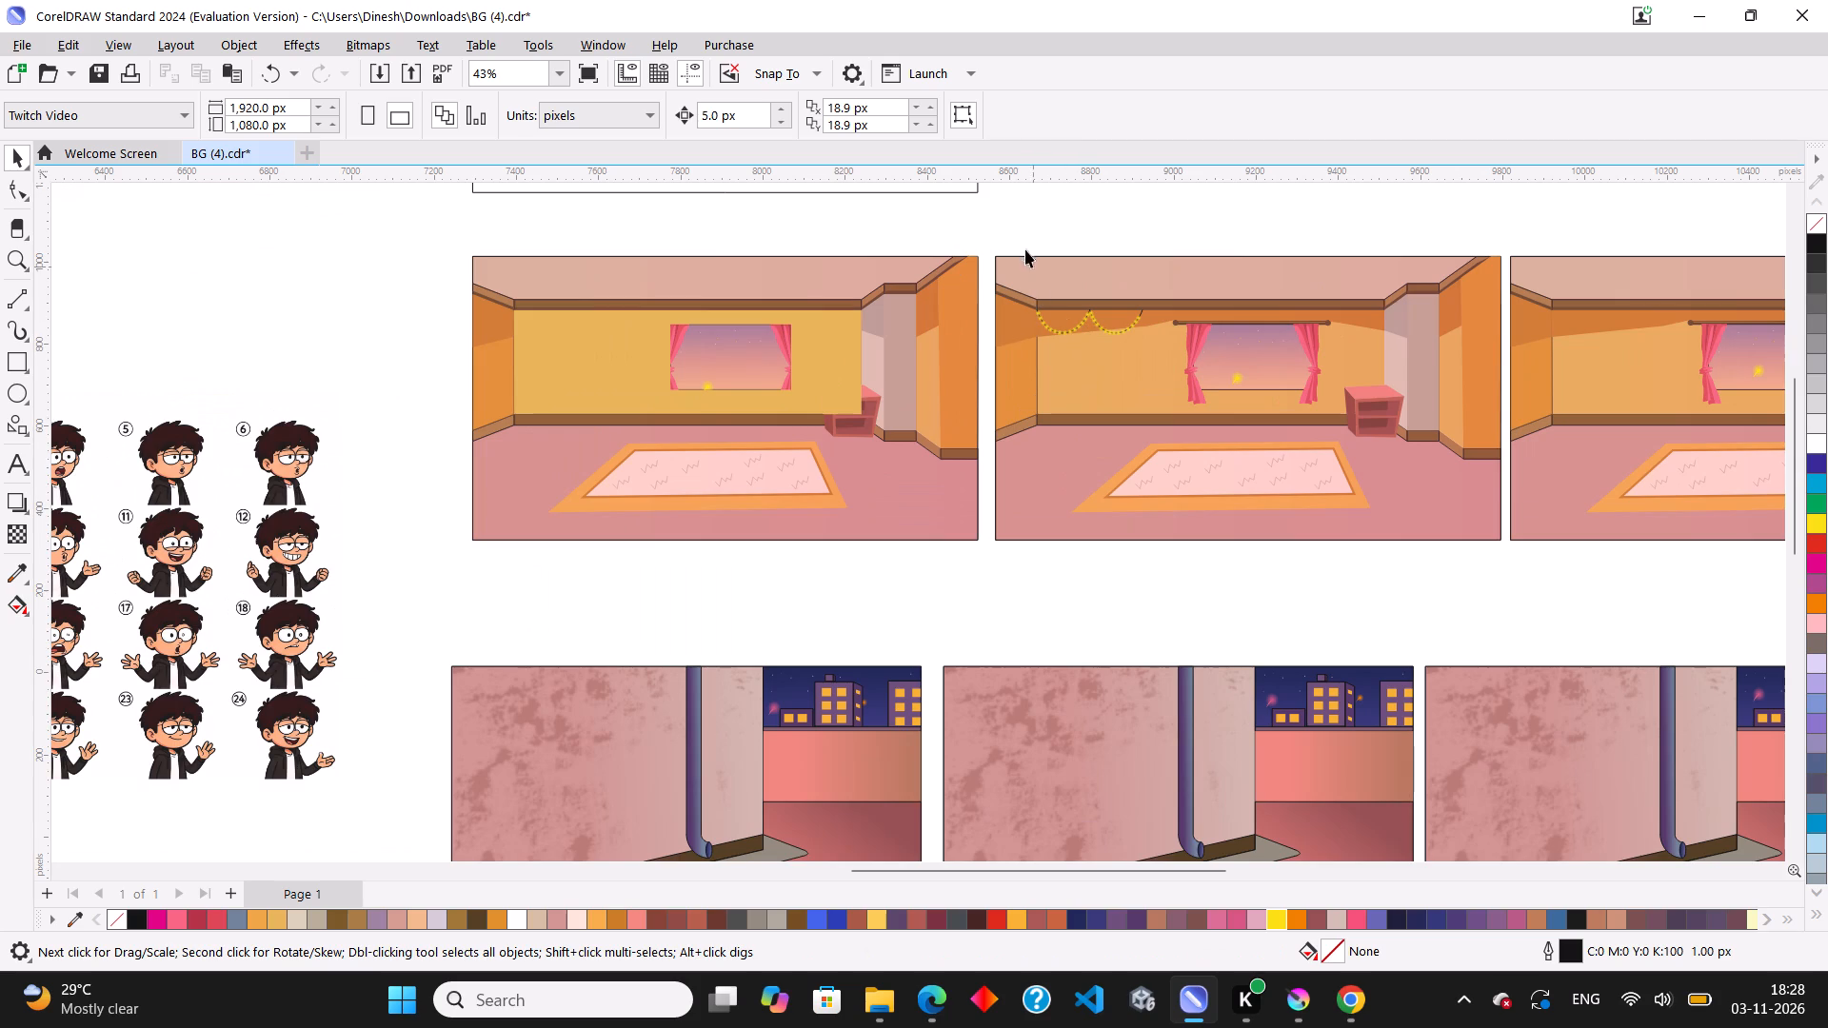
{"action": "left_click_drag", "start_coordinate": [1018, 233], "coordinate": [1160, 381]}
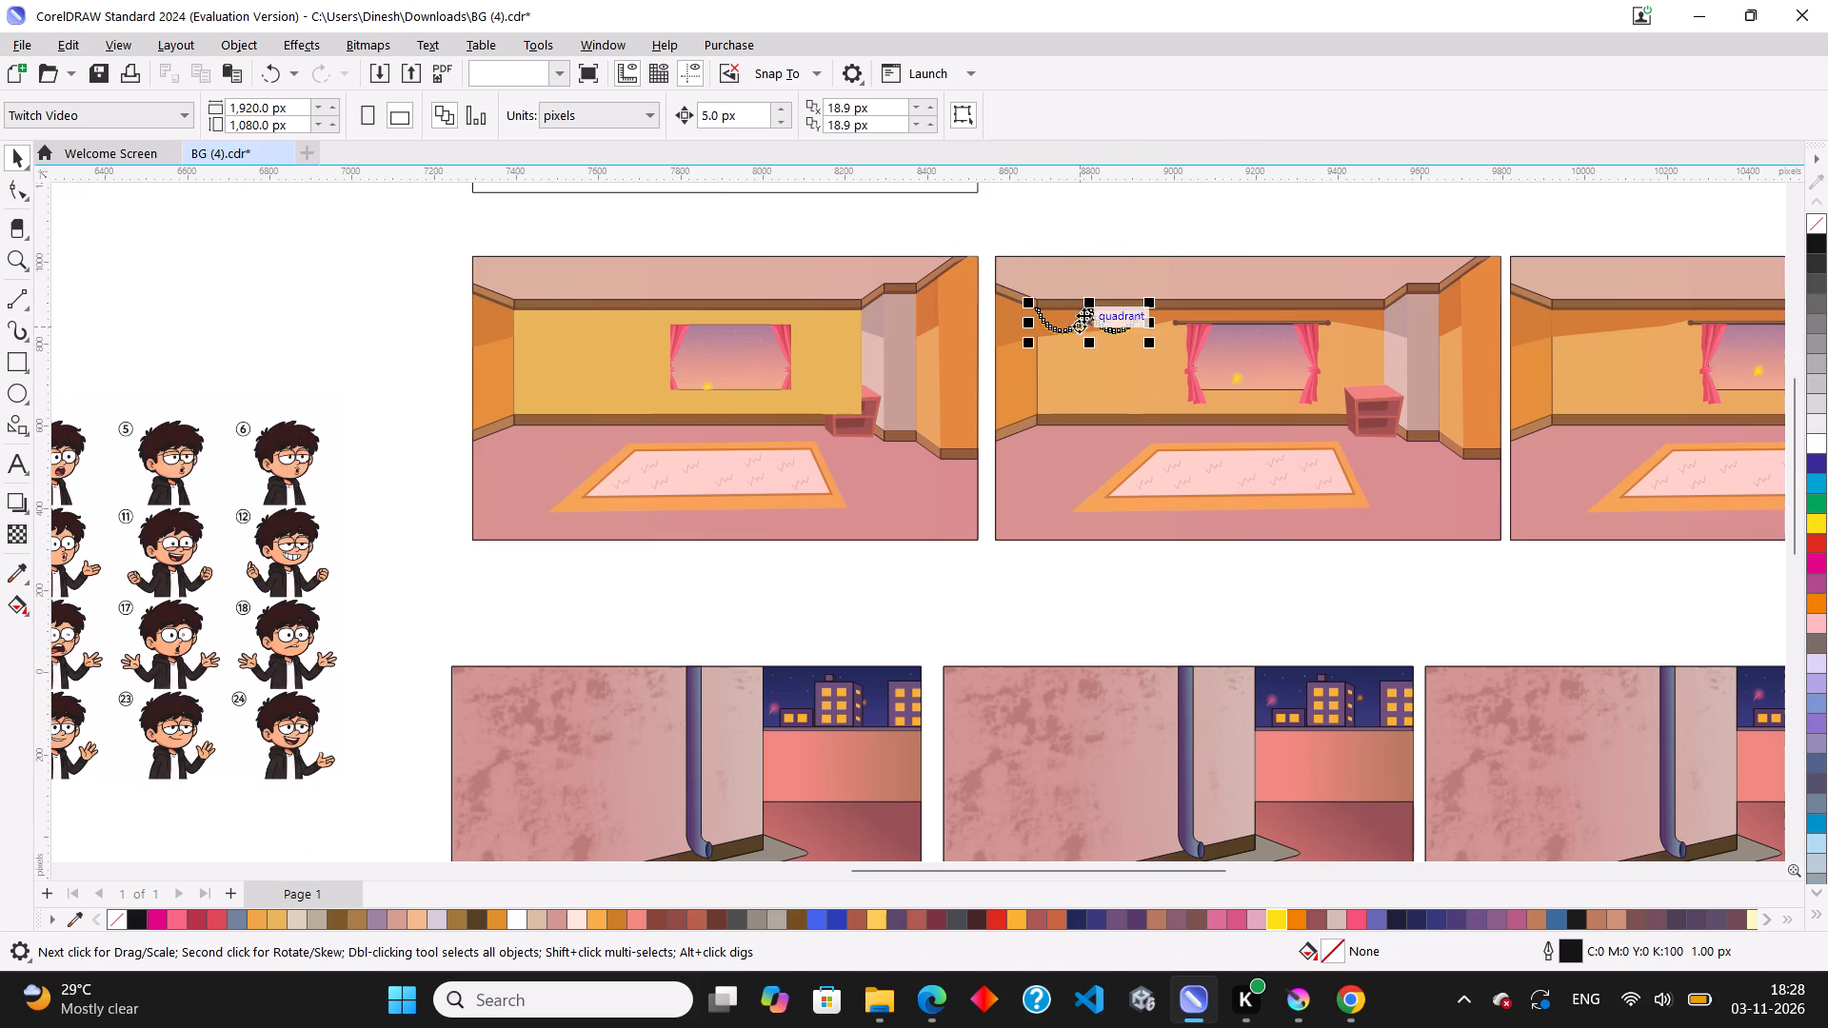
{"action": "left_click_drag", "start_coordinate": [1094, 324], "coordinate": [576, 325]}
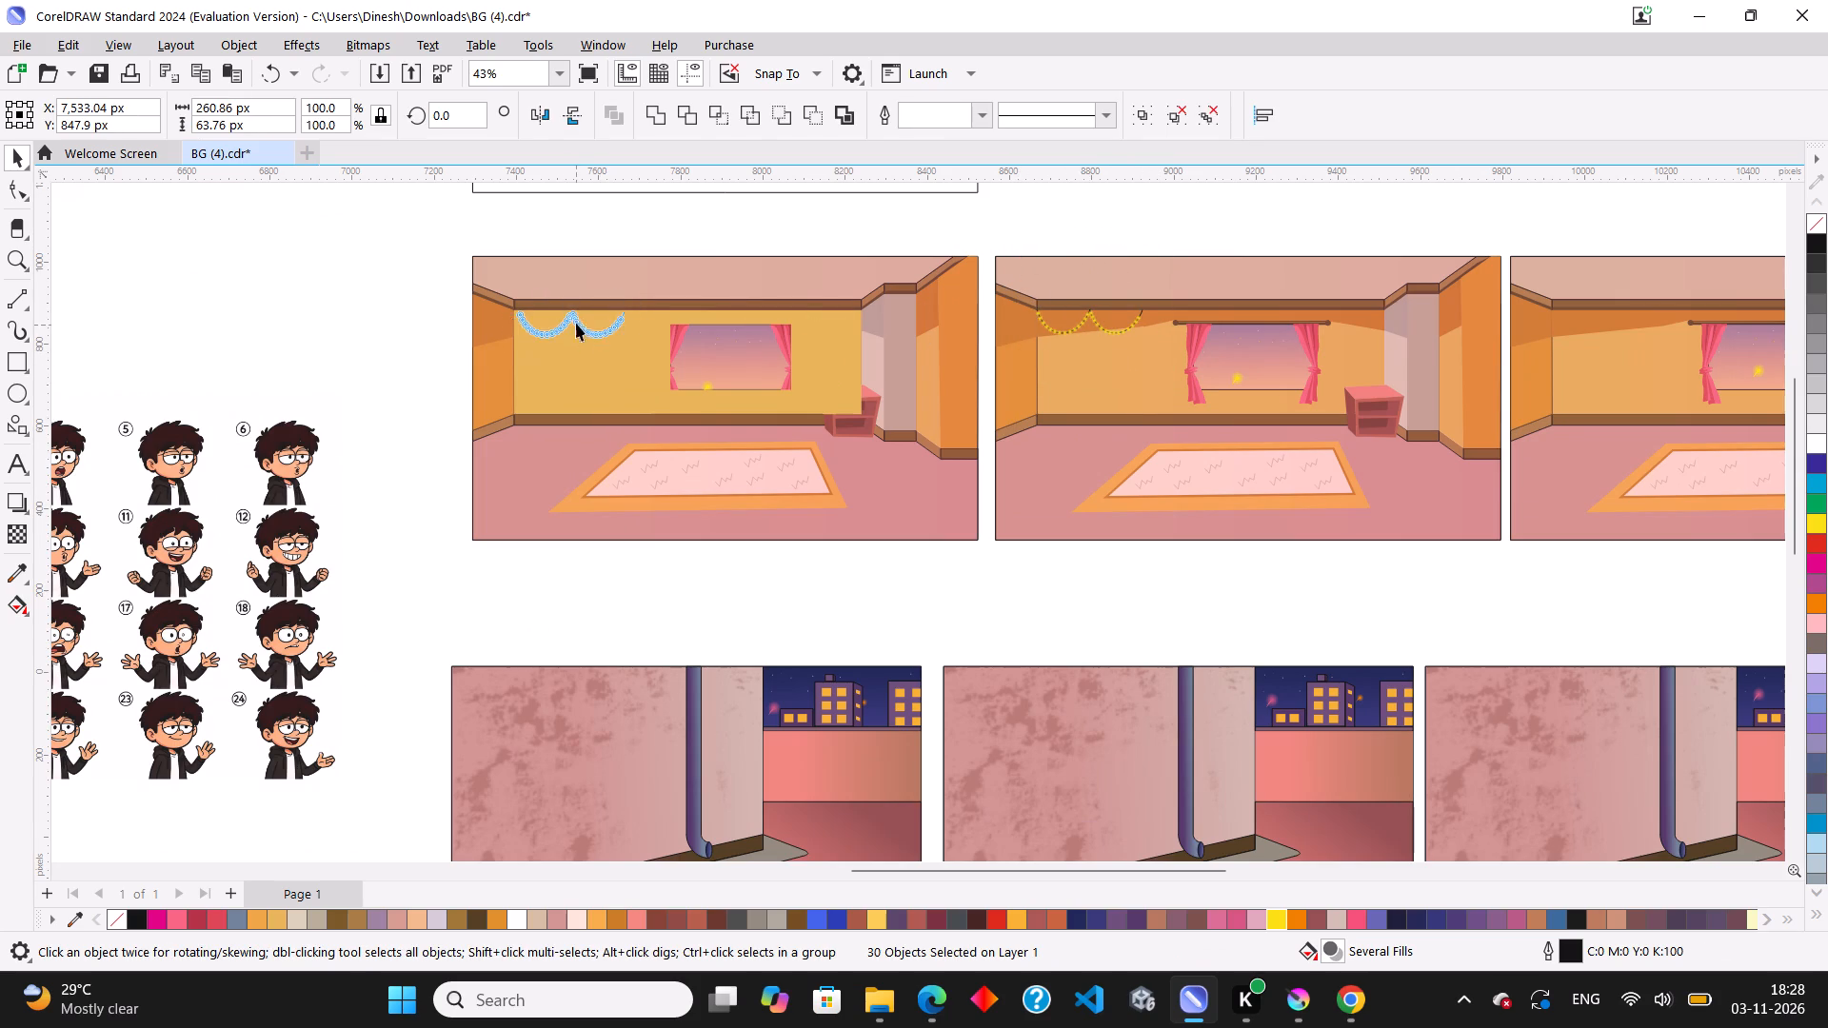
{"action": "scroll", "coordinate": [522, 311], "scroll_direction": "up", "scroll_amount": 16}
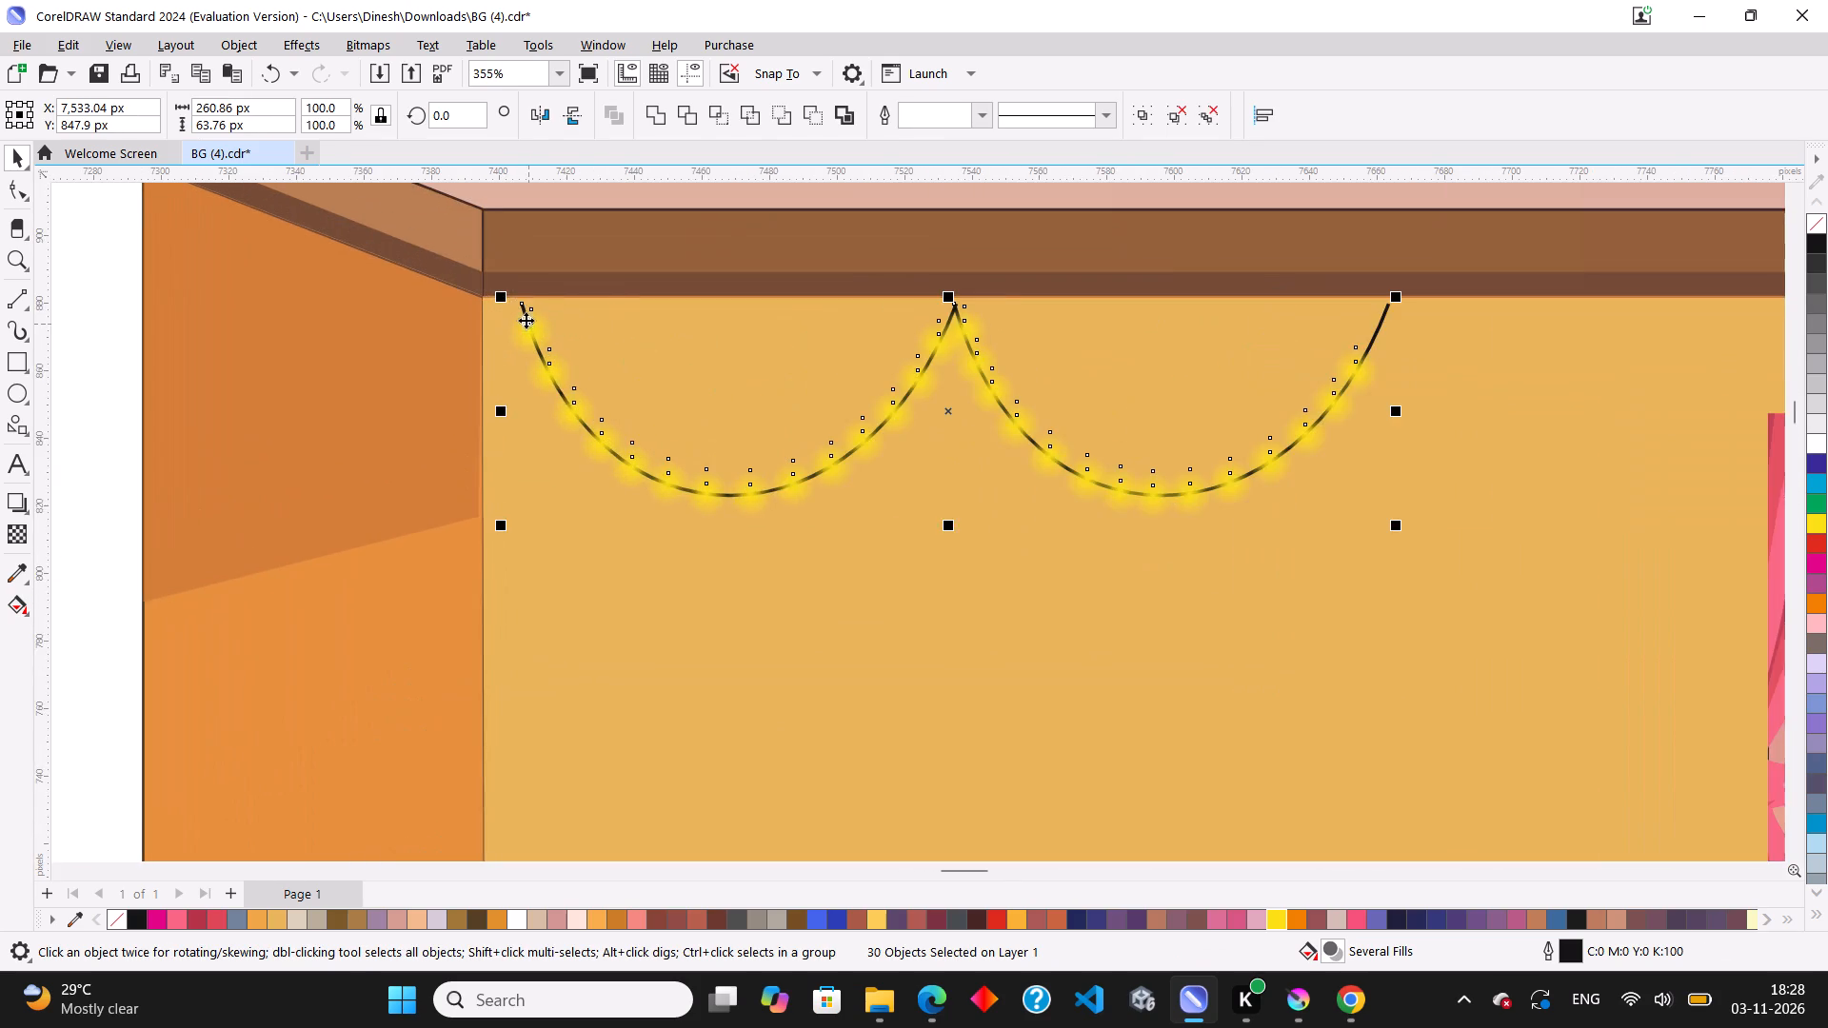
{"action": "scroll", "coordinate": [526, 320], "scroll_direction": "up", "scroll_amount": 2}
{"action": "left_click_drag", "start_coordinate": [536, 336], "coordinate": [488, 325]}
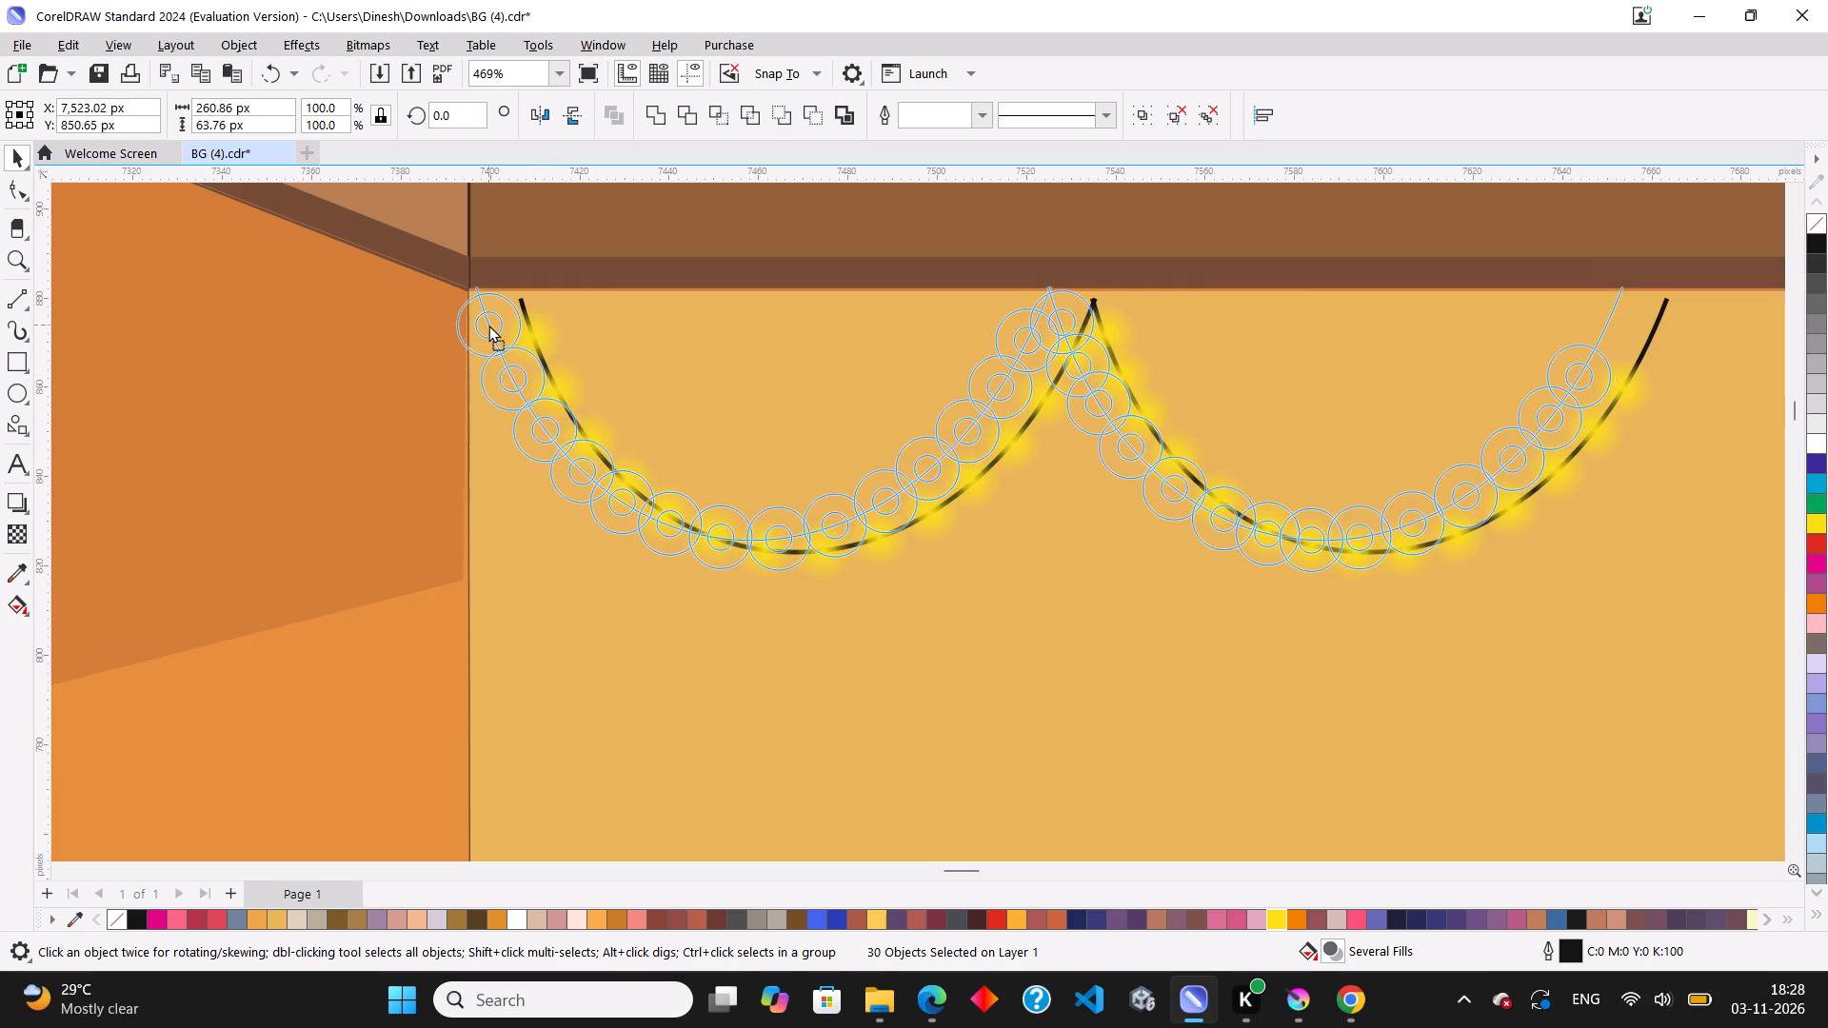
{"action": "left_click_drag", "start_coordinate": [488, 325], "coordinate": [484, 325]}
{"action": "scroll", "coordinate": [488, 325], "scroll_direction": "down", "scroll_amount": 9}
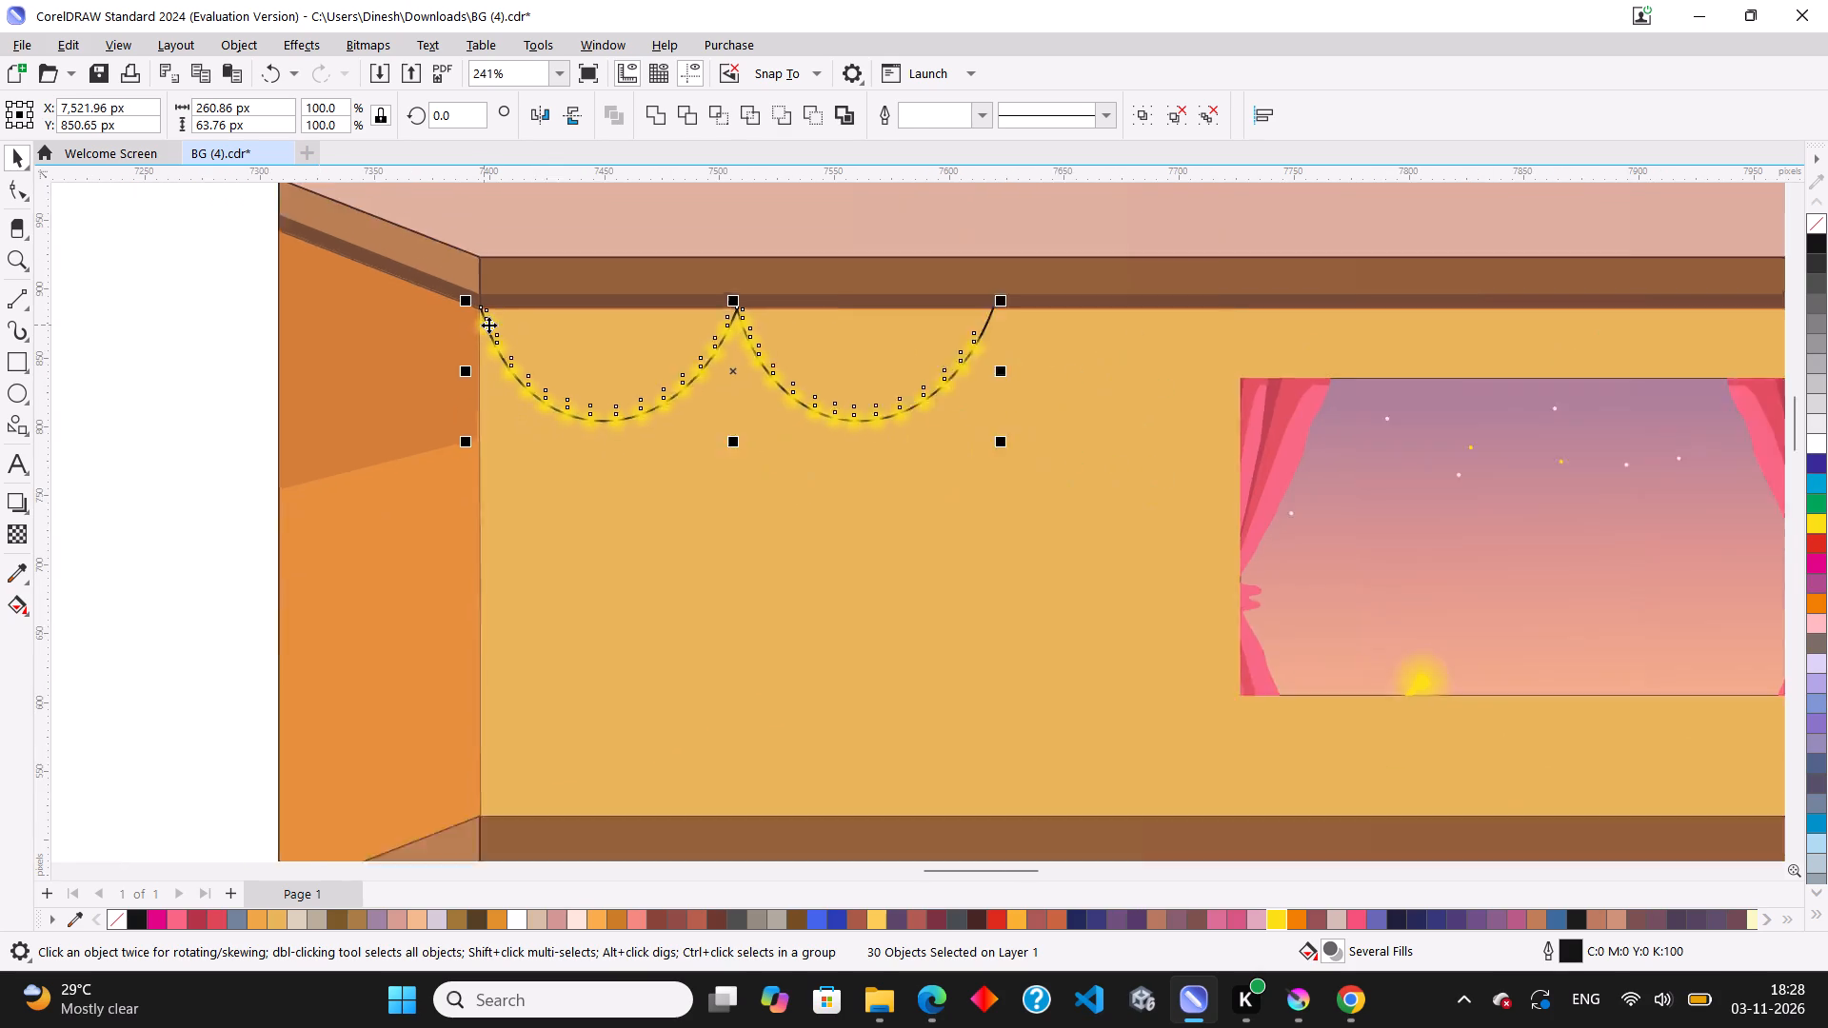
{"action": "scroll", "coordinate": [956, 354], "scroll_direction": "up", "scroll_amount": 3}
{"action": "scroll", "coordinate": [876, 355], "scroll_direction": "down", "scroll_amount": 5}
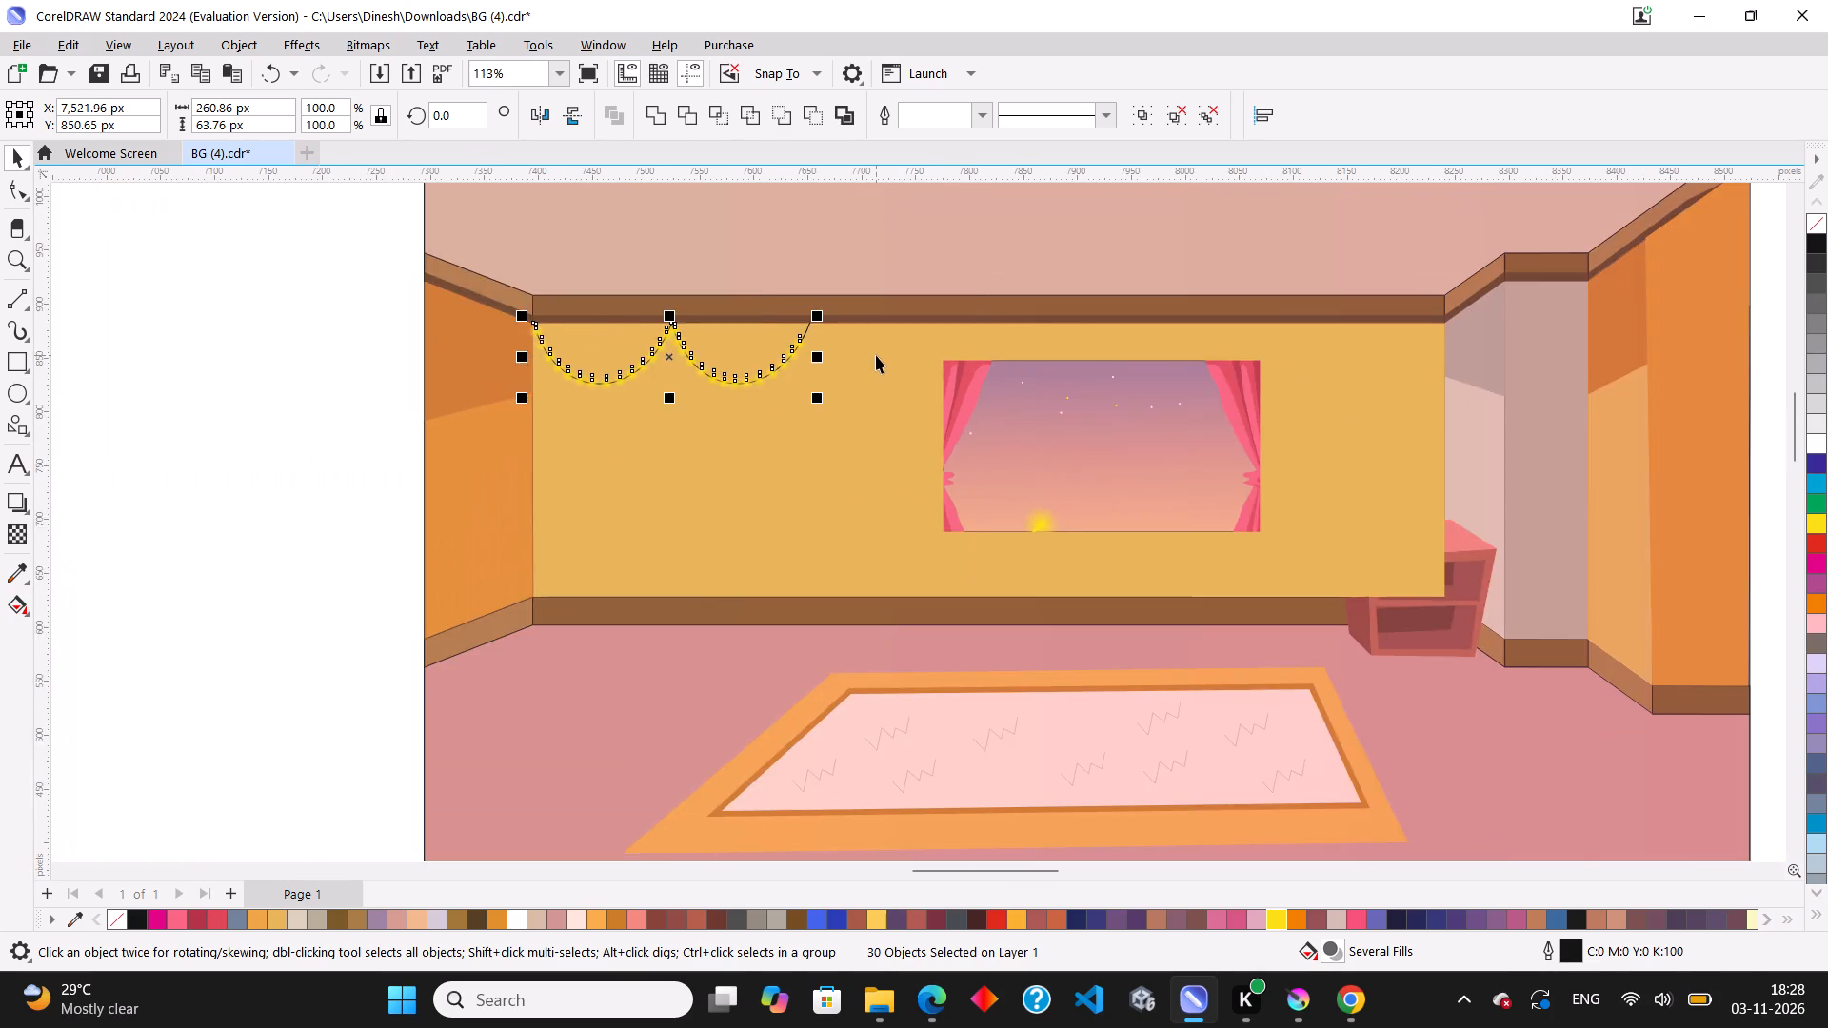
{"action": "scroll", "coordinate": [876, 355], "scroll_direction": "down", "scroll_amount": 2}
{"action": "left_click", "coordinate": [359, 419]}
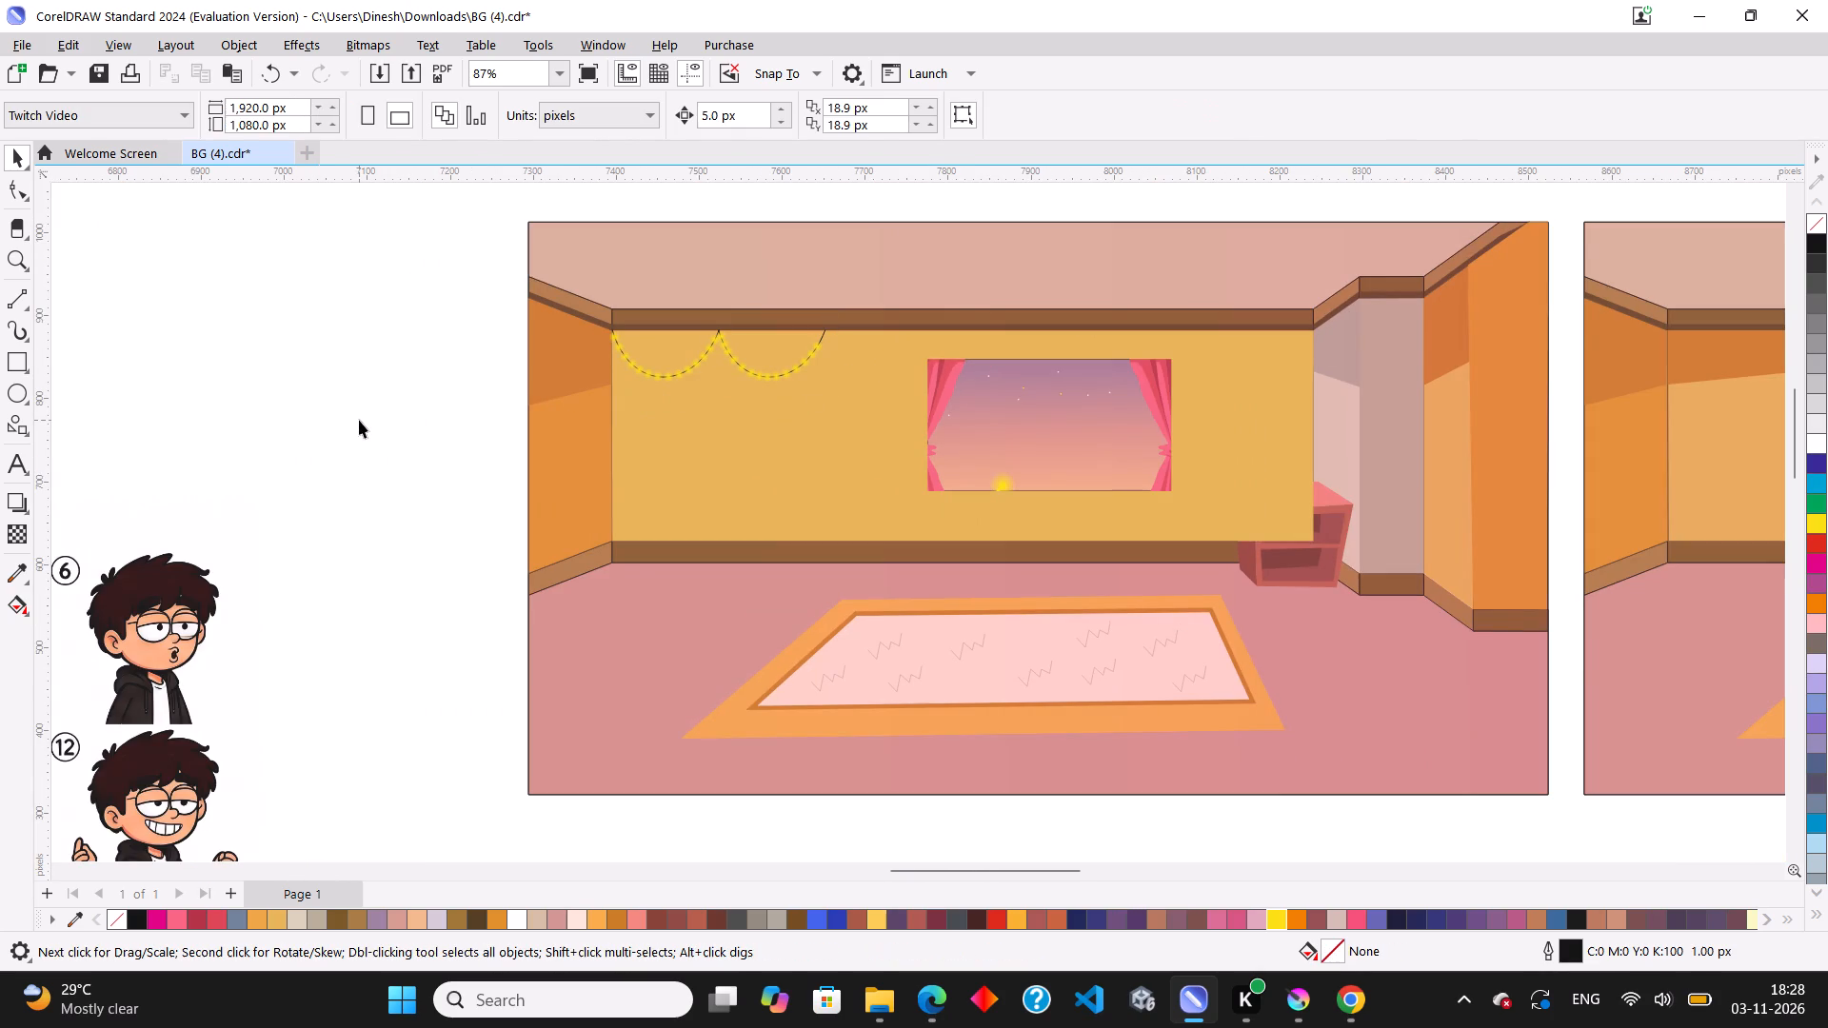
Select only the garland's lights and cords and move them out of the first room onto the blank area beside it.
{"action": "left_click_drag", "start_coordinate": [380, 497], "coordinate": [882, 262]}
{"action": "scroll", "coordinate": [799, 325], "scroll_direction": "down", "scroll_amount": 2}
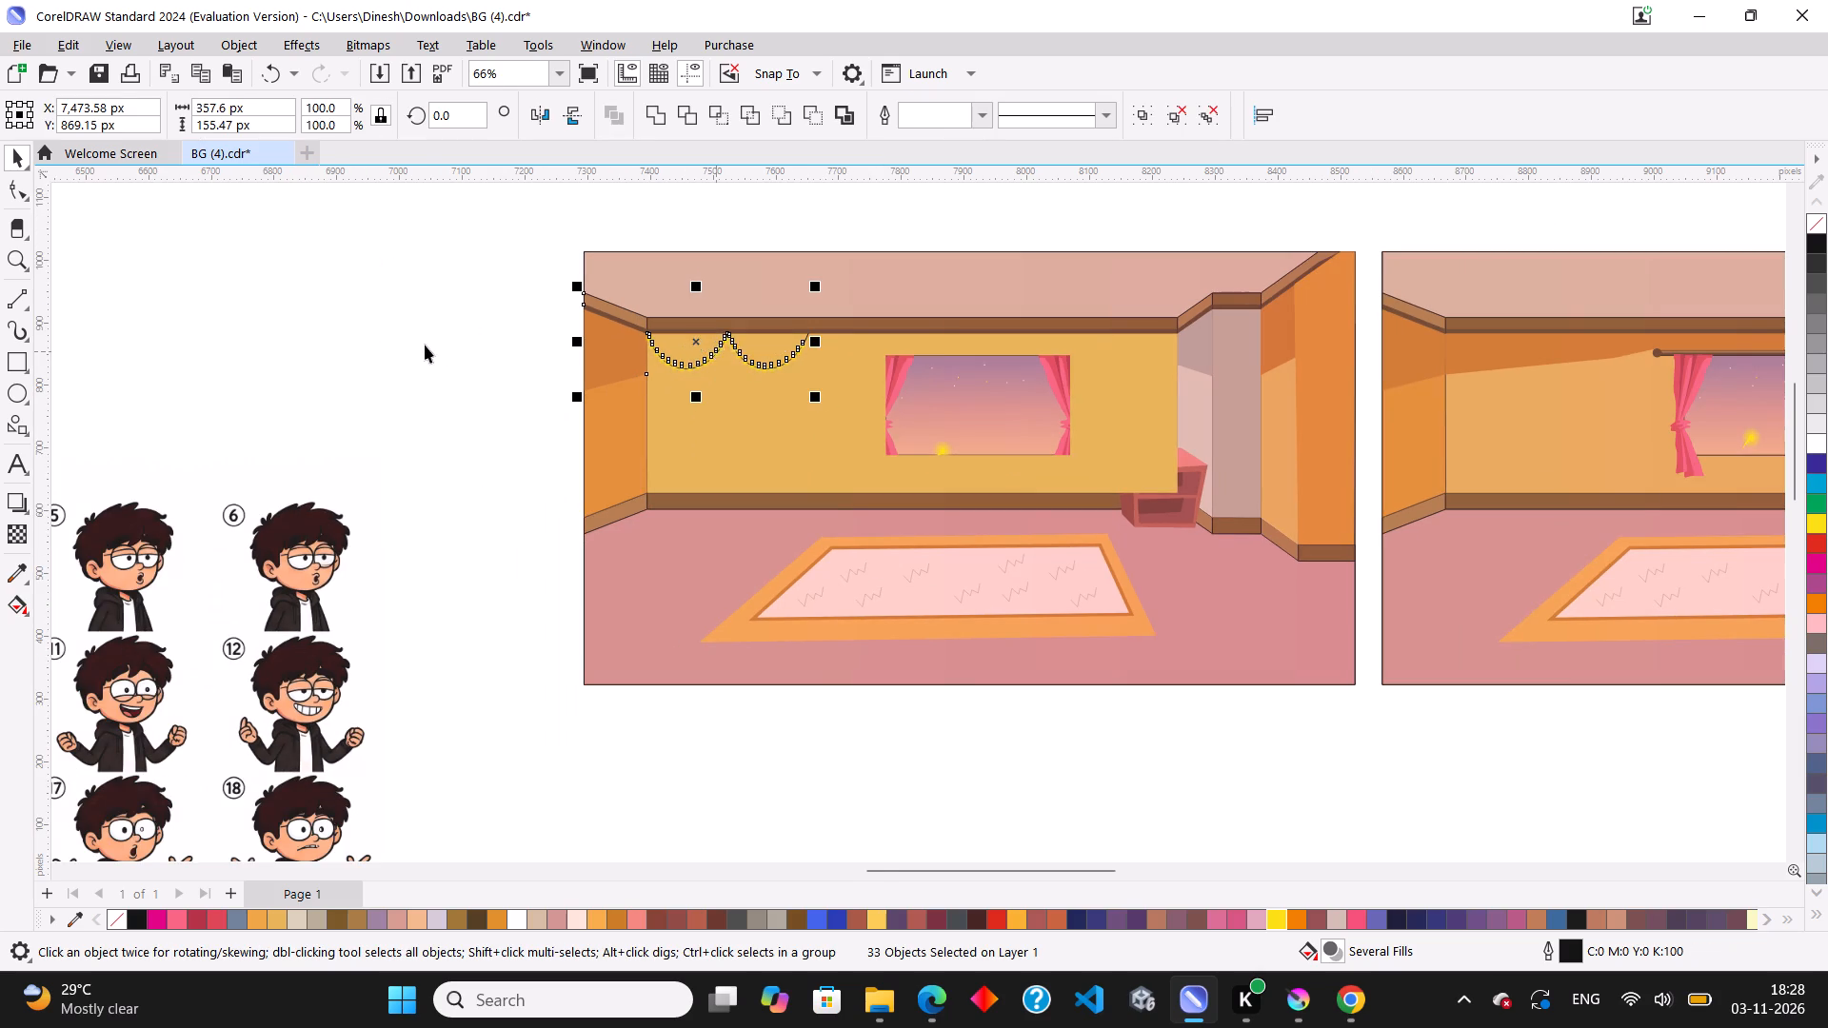
{"action": "left_click", "coordinate": [425, 345]}
{"action": "left_click_drag", "start_coordinate": [543, 425], "coordinate": [838, 327]}
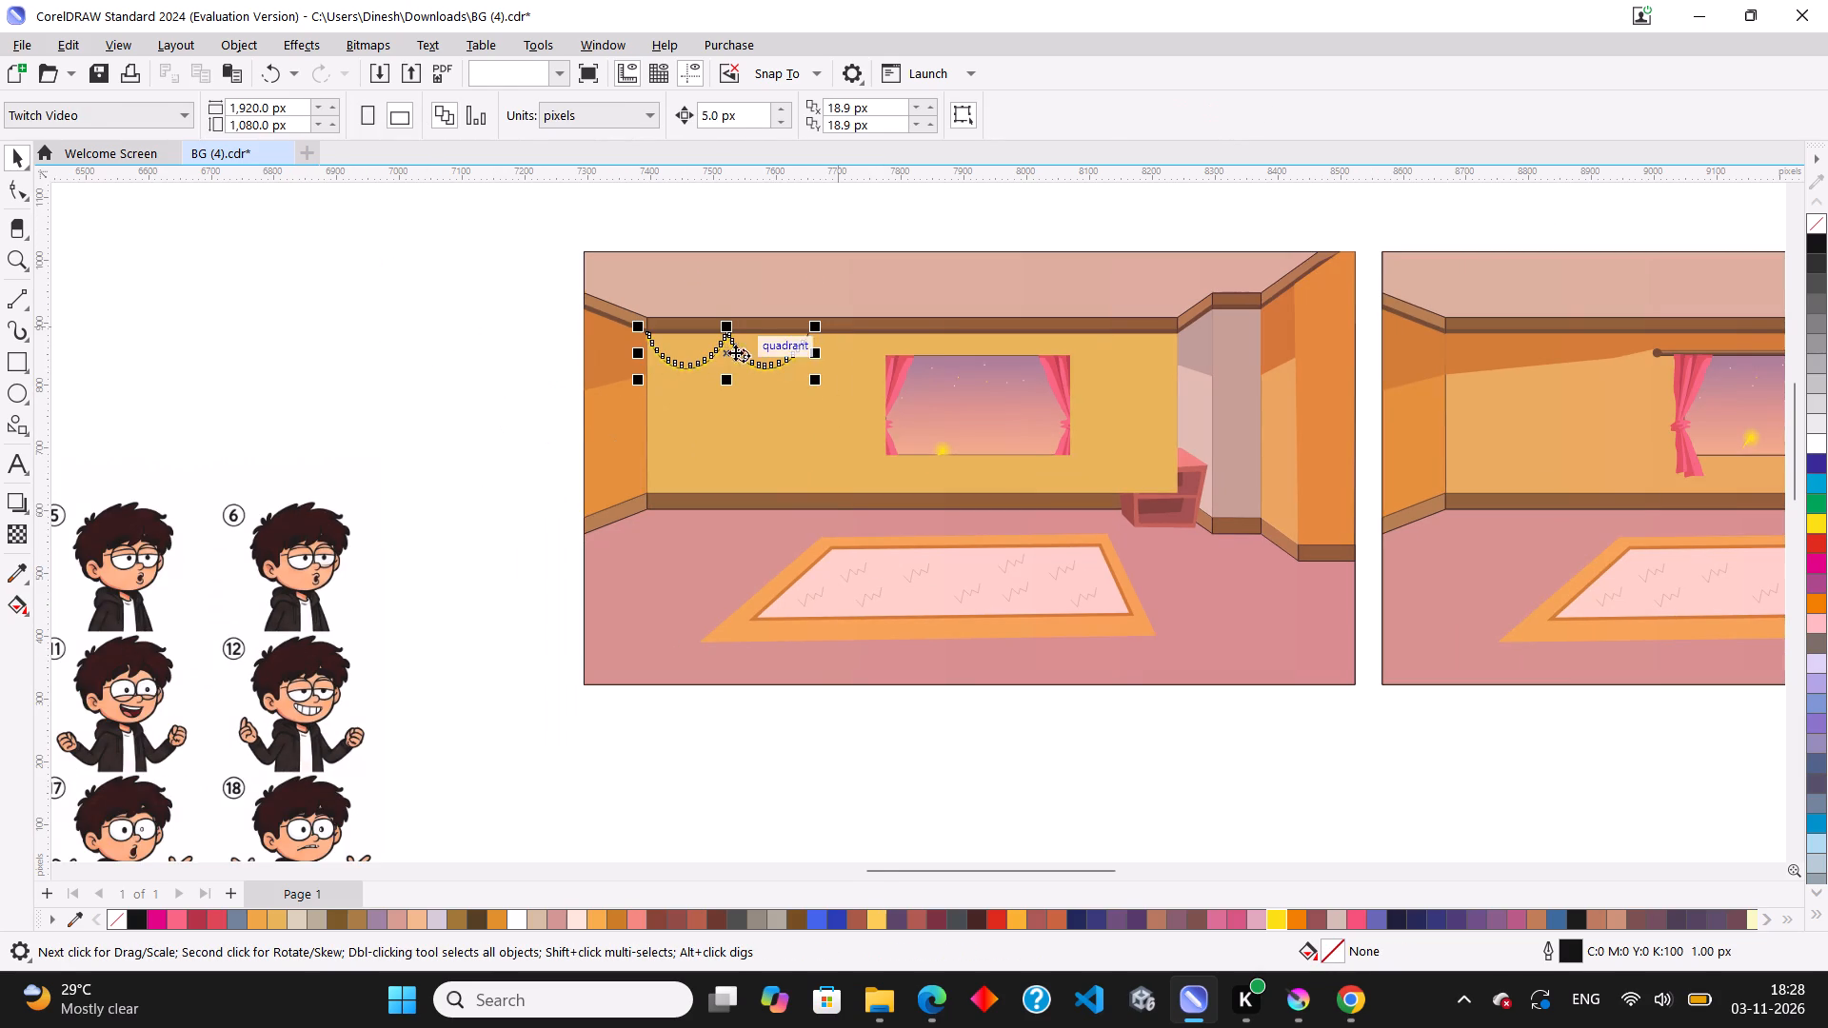
{"action": "left_click_drag", "start_coordinate": [733, 352], "coordinate": [340, 339]}
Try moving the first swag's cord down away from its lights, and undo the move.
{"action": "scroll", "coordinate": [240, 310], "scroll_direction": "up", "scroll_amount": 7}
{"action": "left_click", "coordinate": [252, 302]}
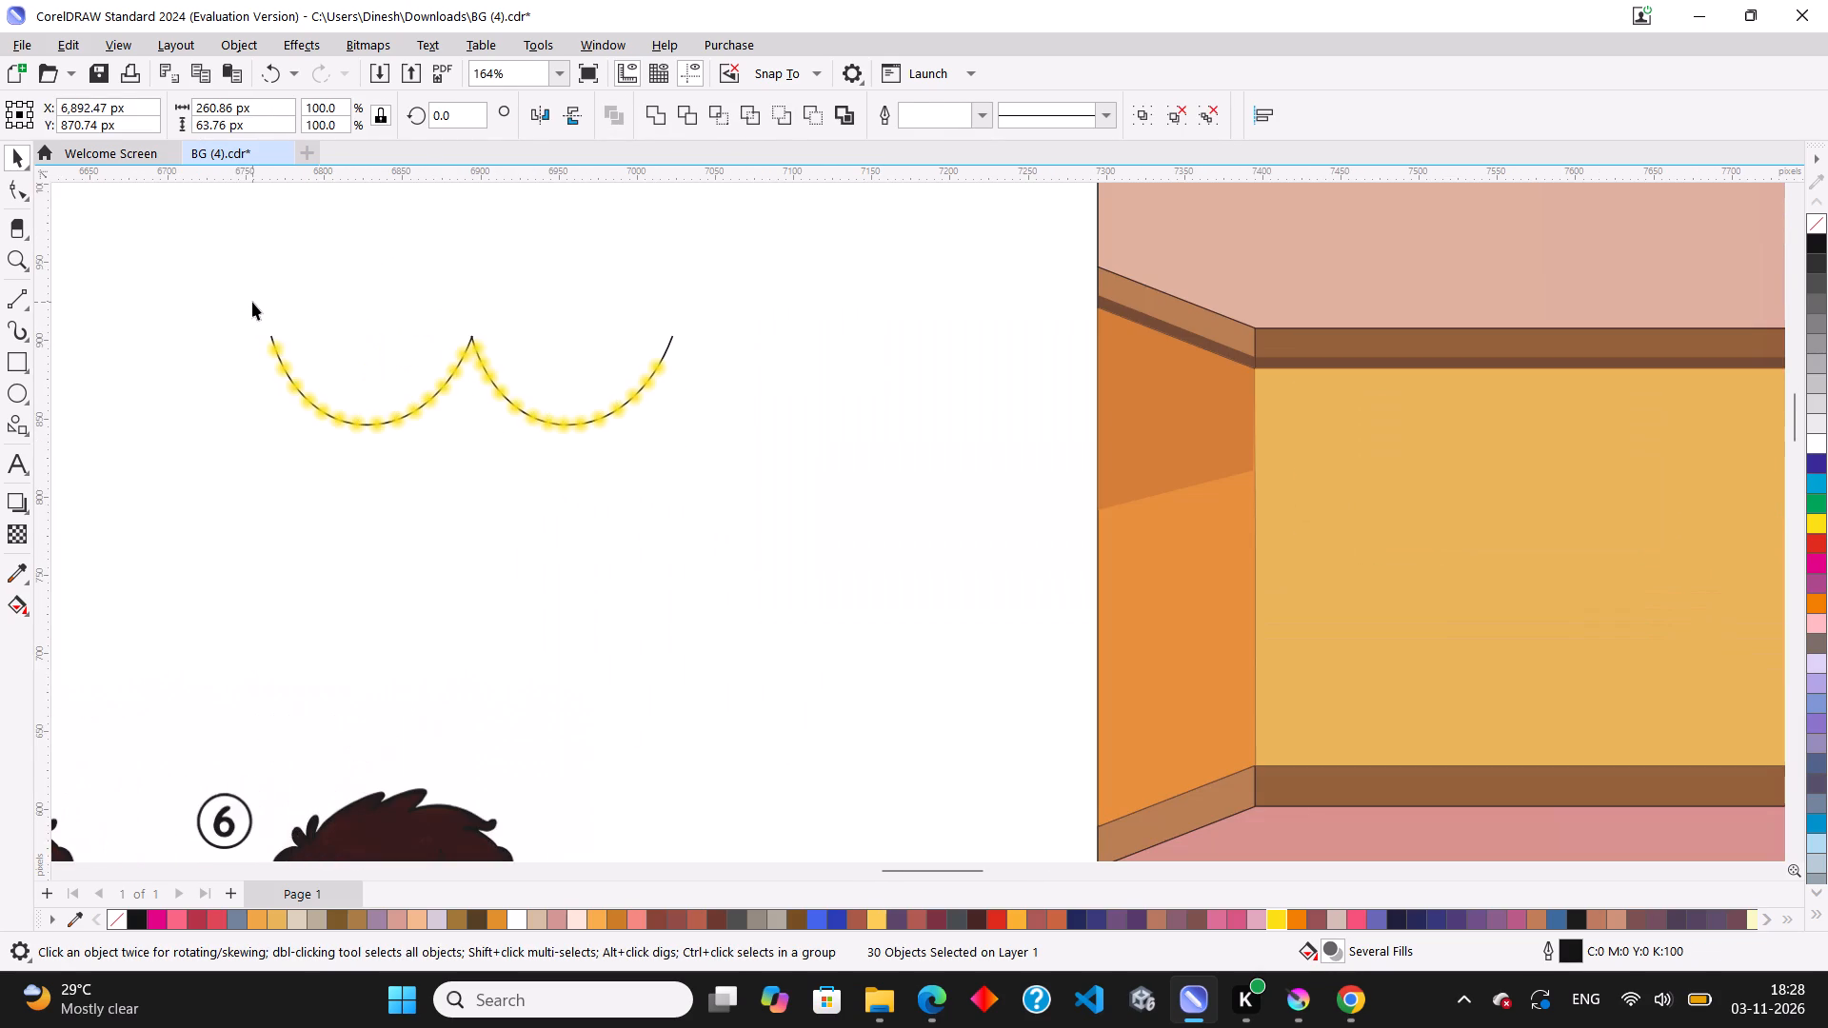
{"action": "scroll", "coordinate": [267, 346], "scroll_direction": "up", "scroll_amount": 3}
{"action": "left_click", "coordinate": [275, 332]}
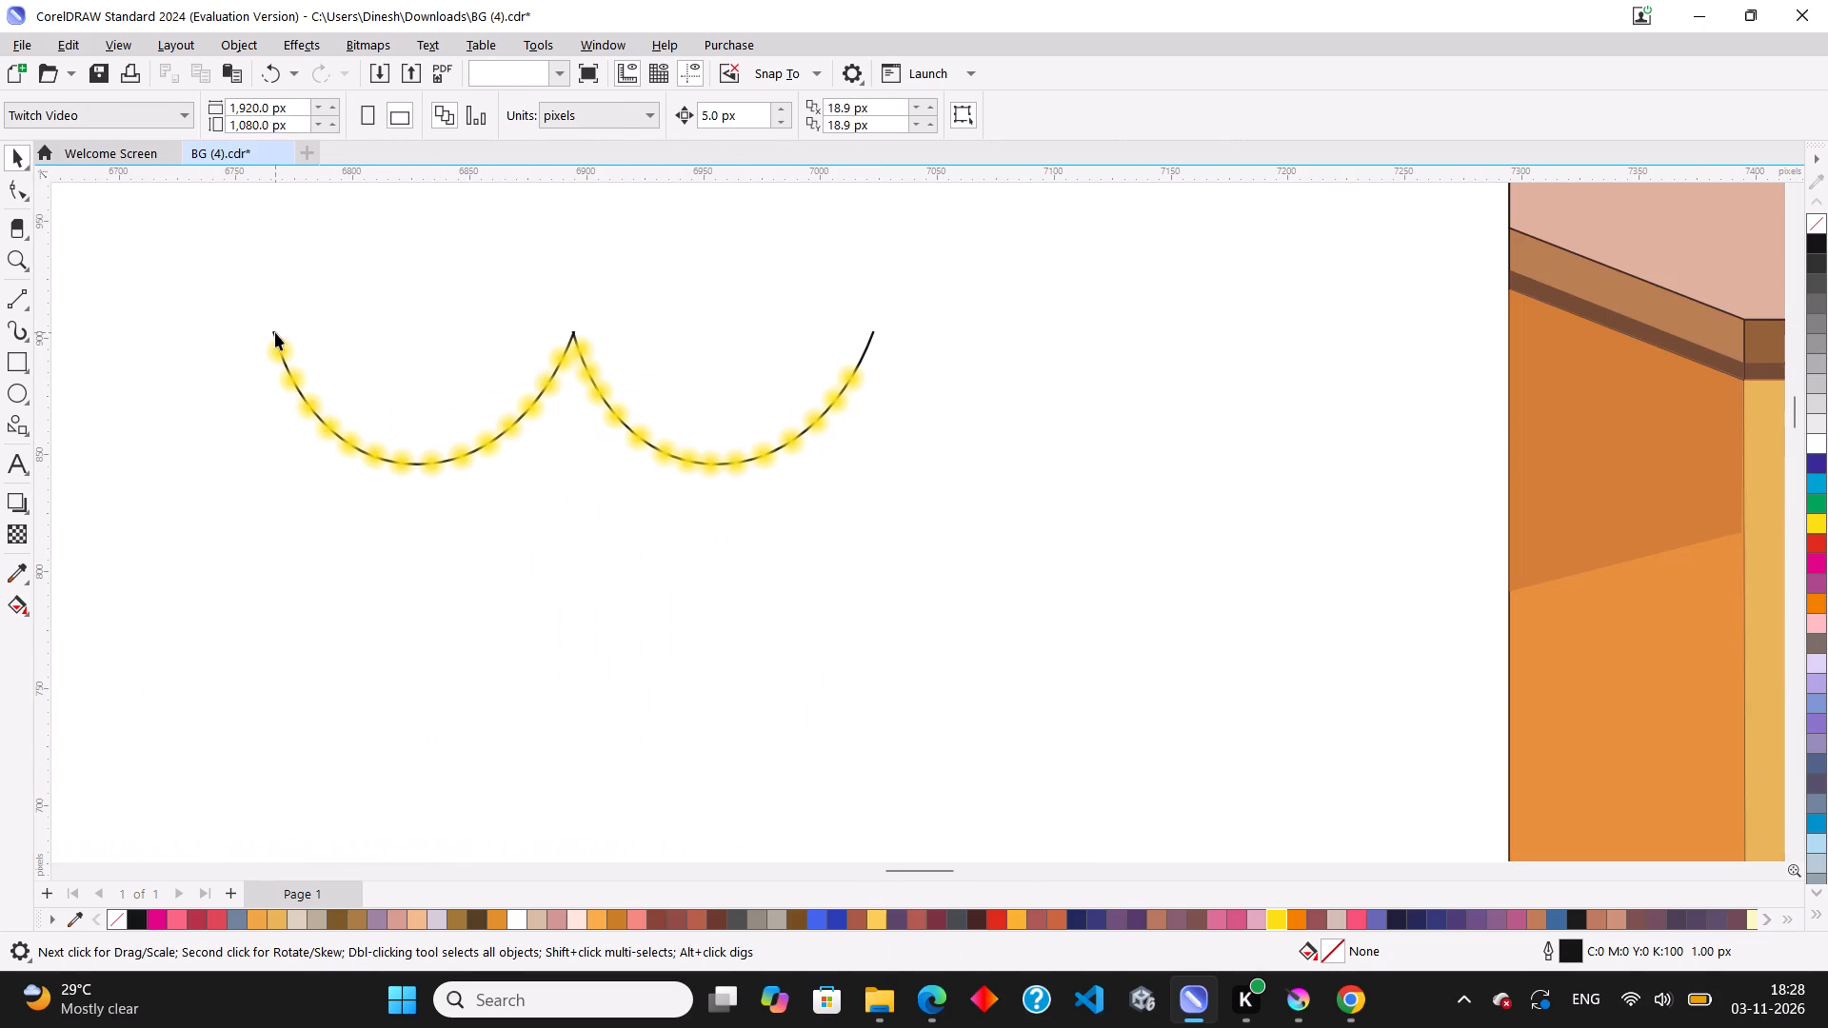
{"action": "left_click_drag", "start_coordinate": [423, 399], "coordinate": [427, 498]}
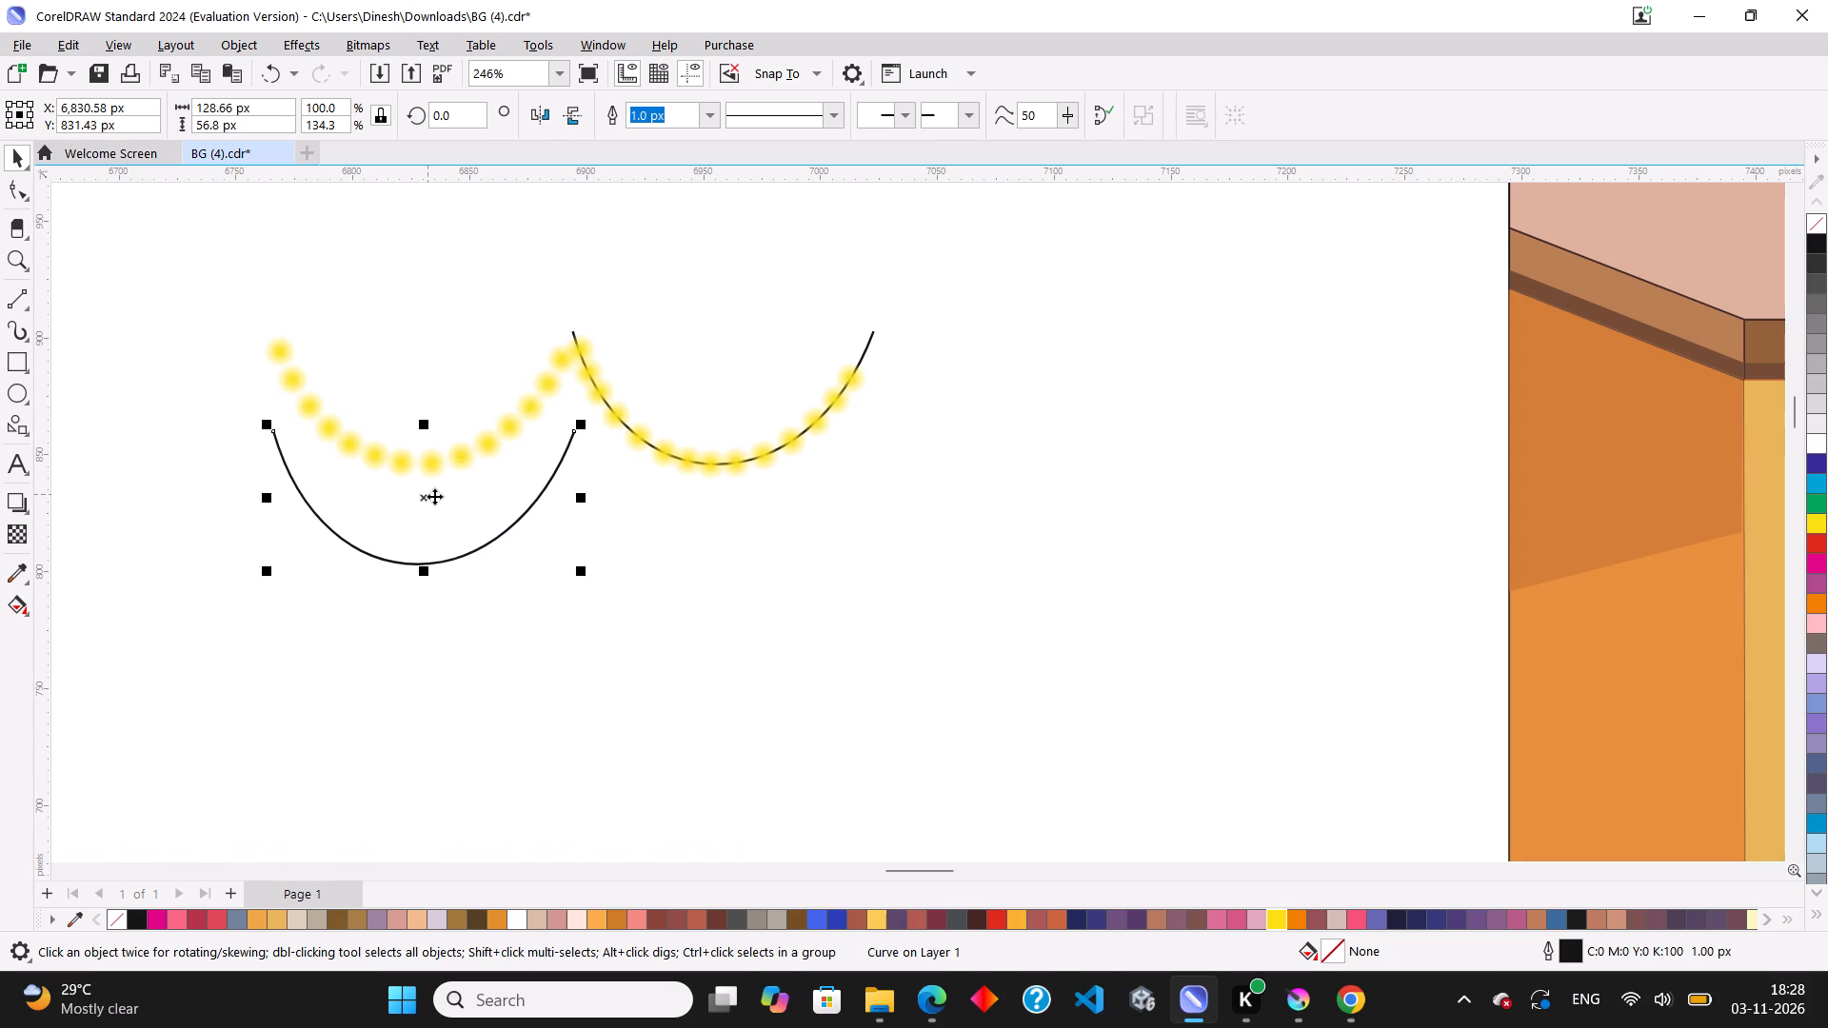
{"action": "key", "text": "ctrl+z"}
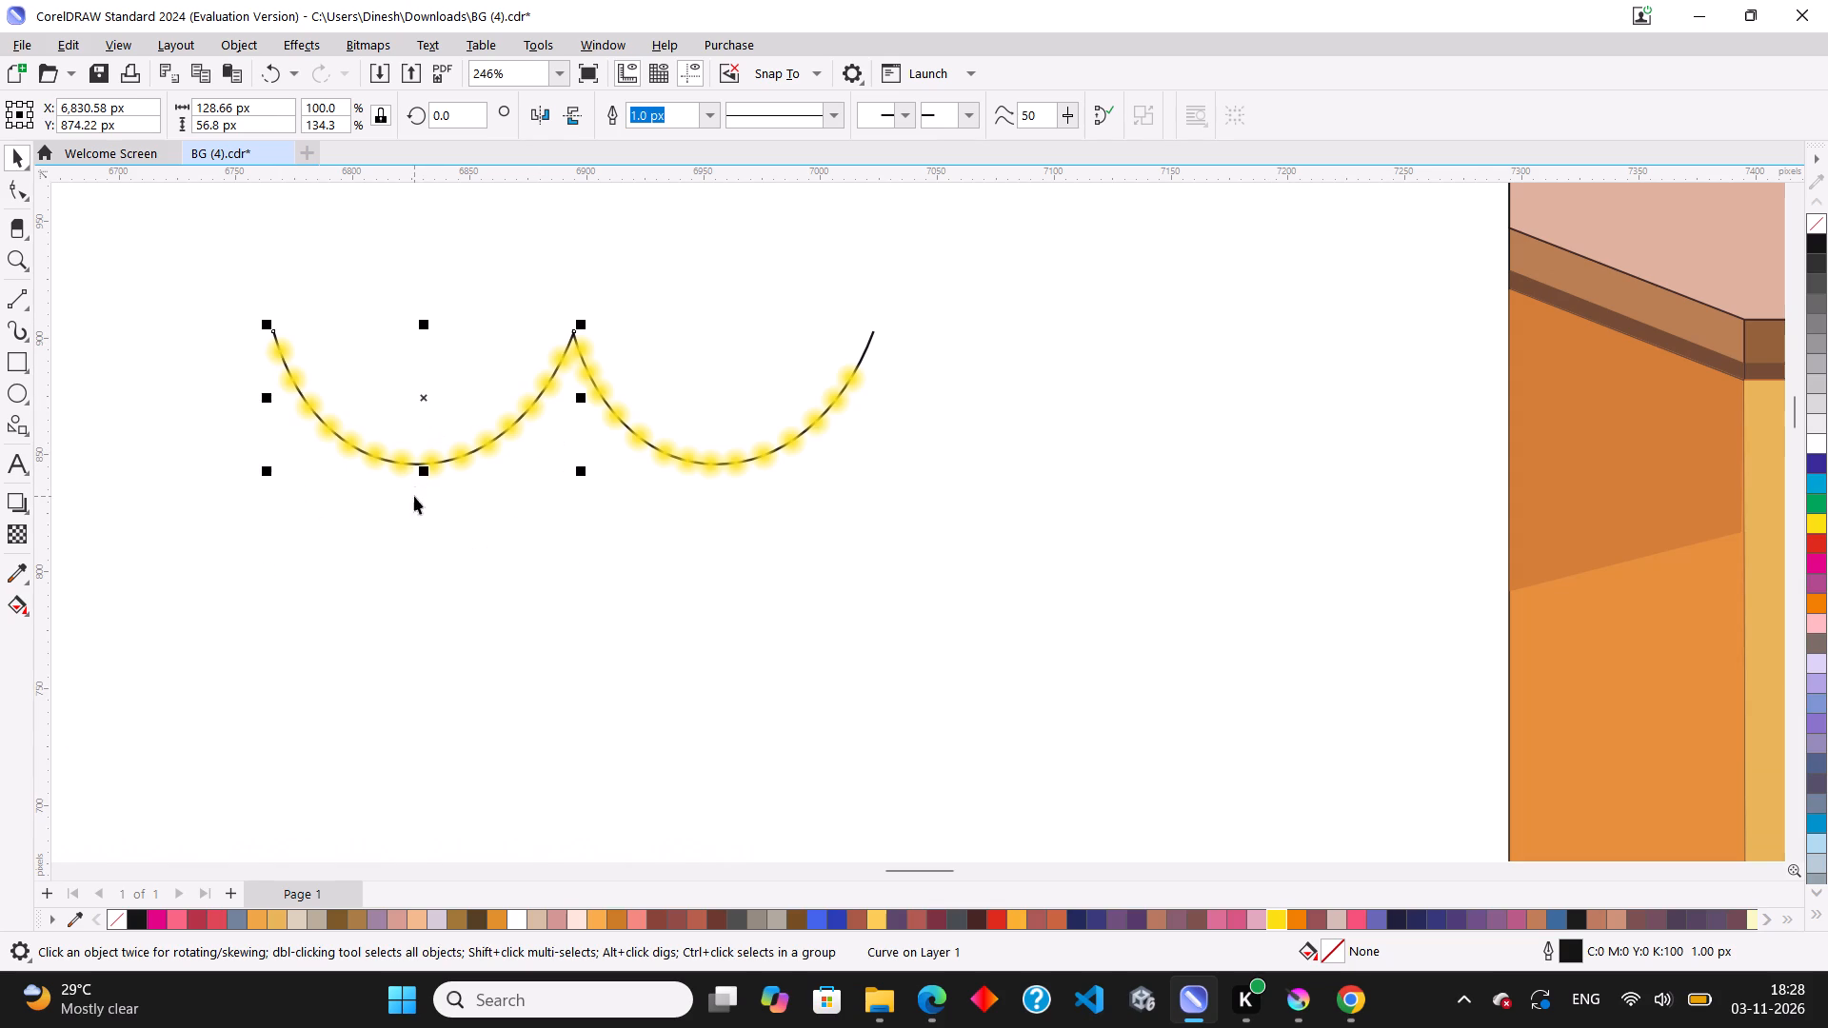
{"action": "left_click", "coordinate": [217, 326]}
Select the whole garland, fill its lights with Orange and set the cord outline to black.
{"action": "left_click_drag", "start_coordinate": [207, 268], "coordinate": [889, 542]}
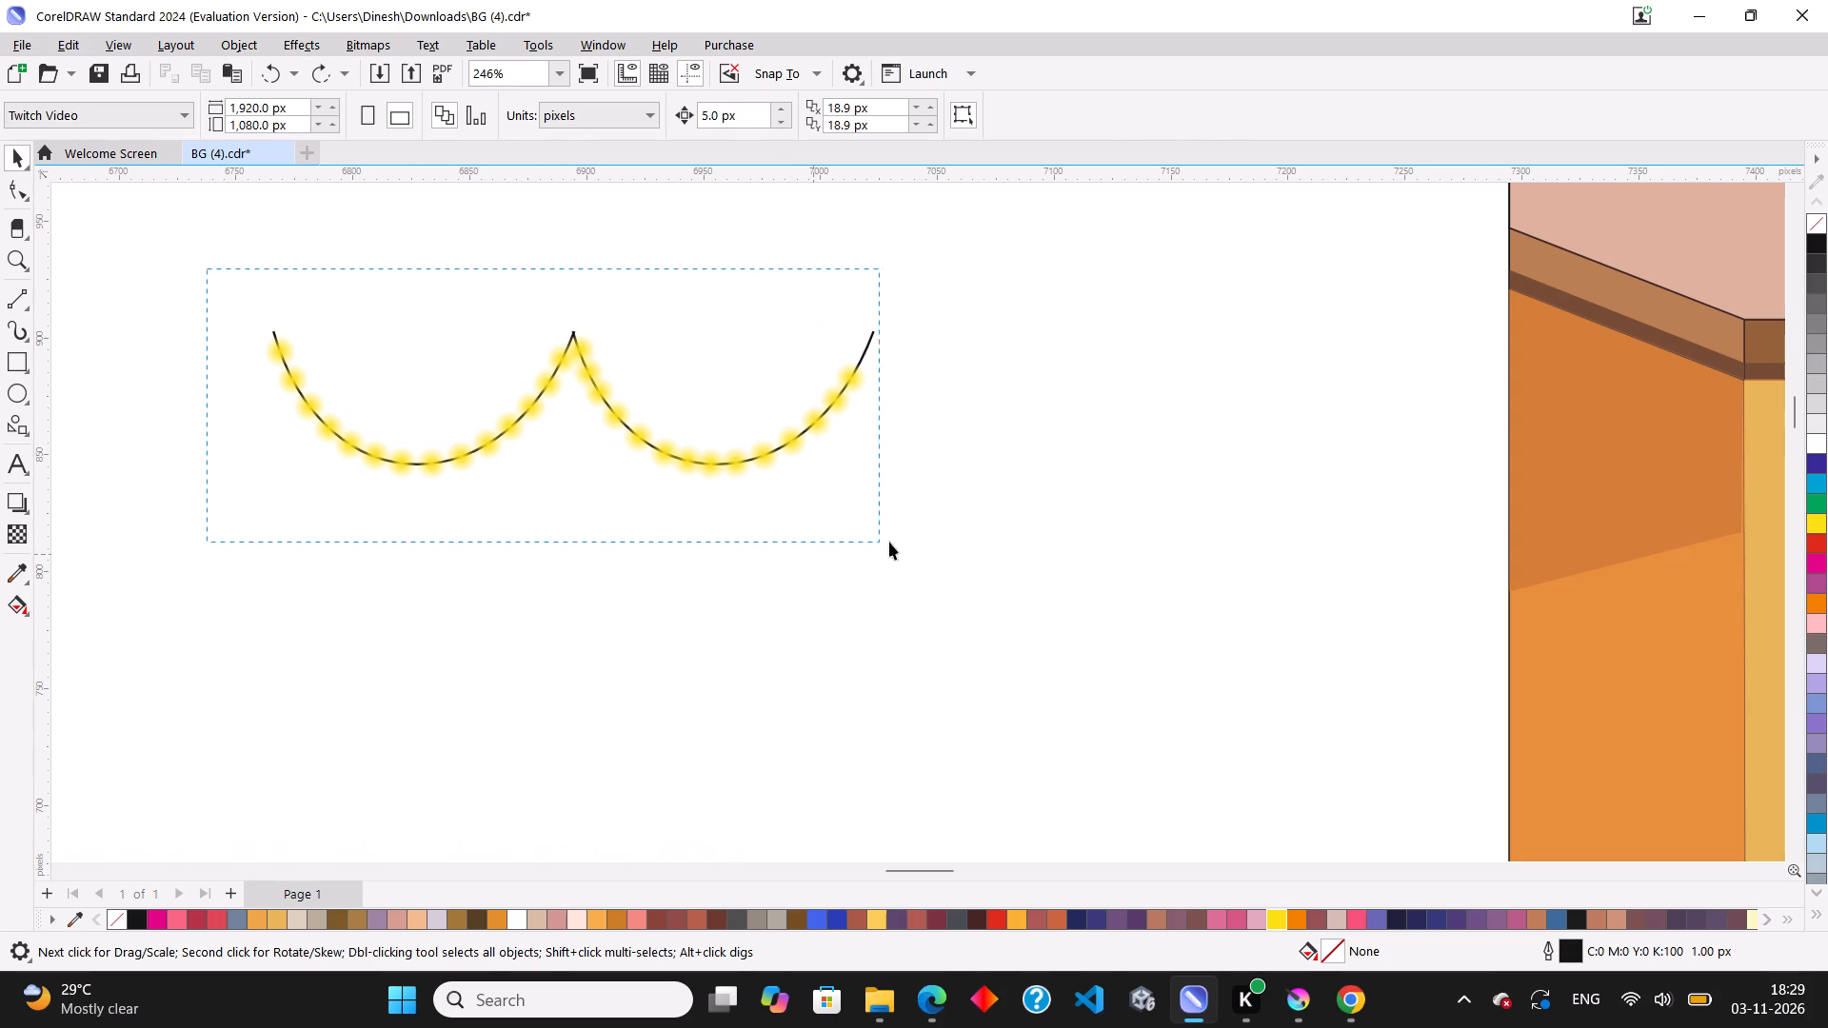
{"action": "left_click_drag", "start_coordinate": [889, 542], "coordinate": [922, 542]}
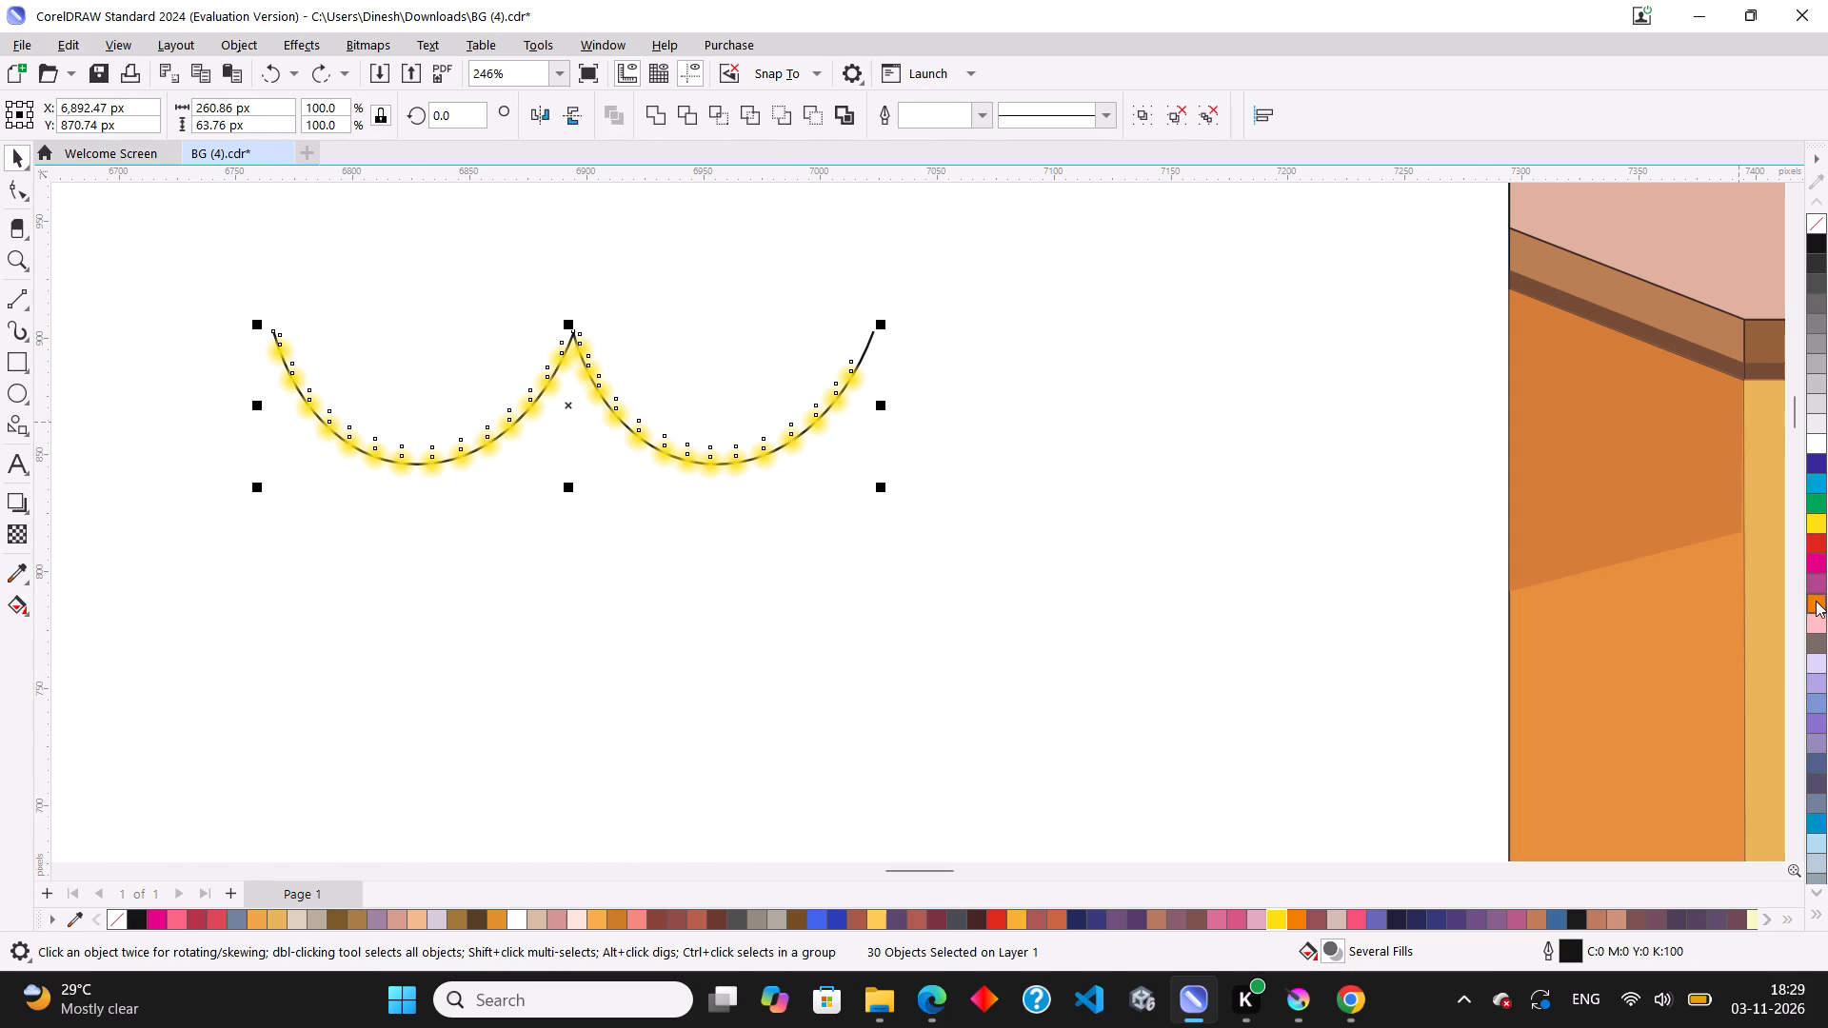
{"action": "left_click", "coordinate": [1816, 601]}
{"action": "right_click", "coordinate": [1816, 600]}
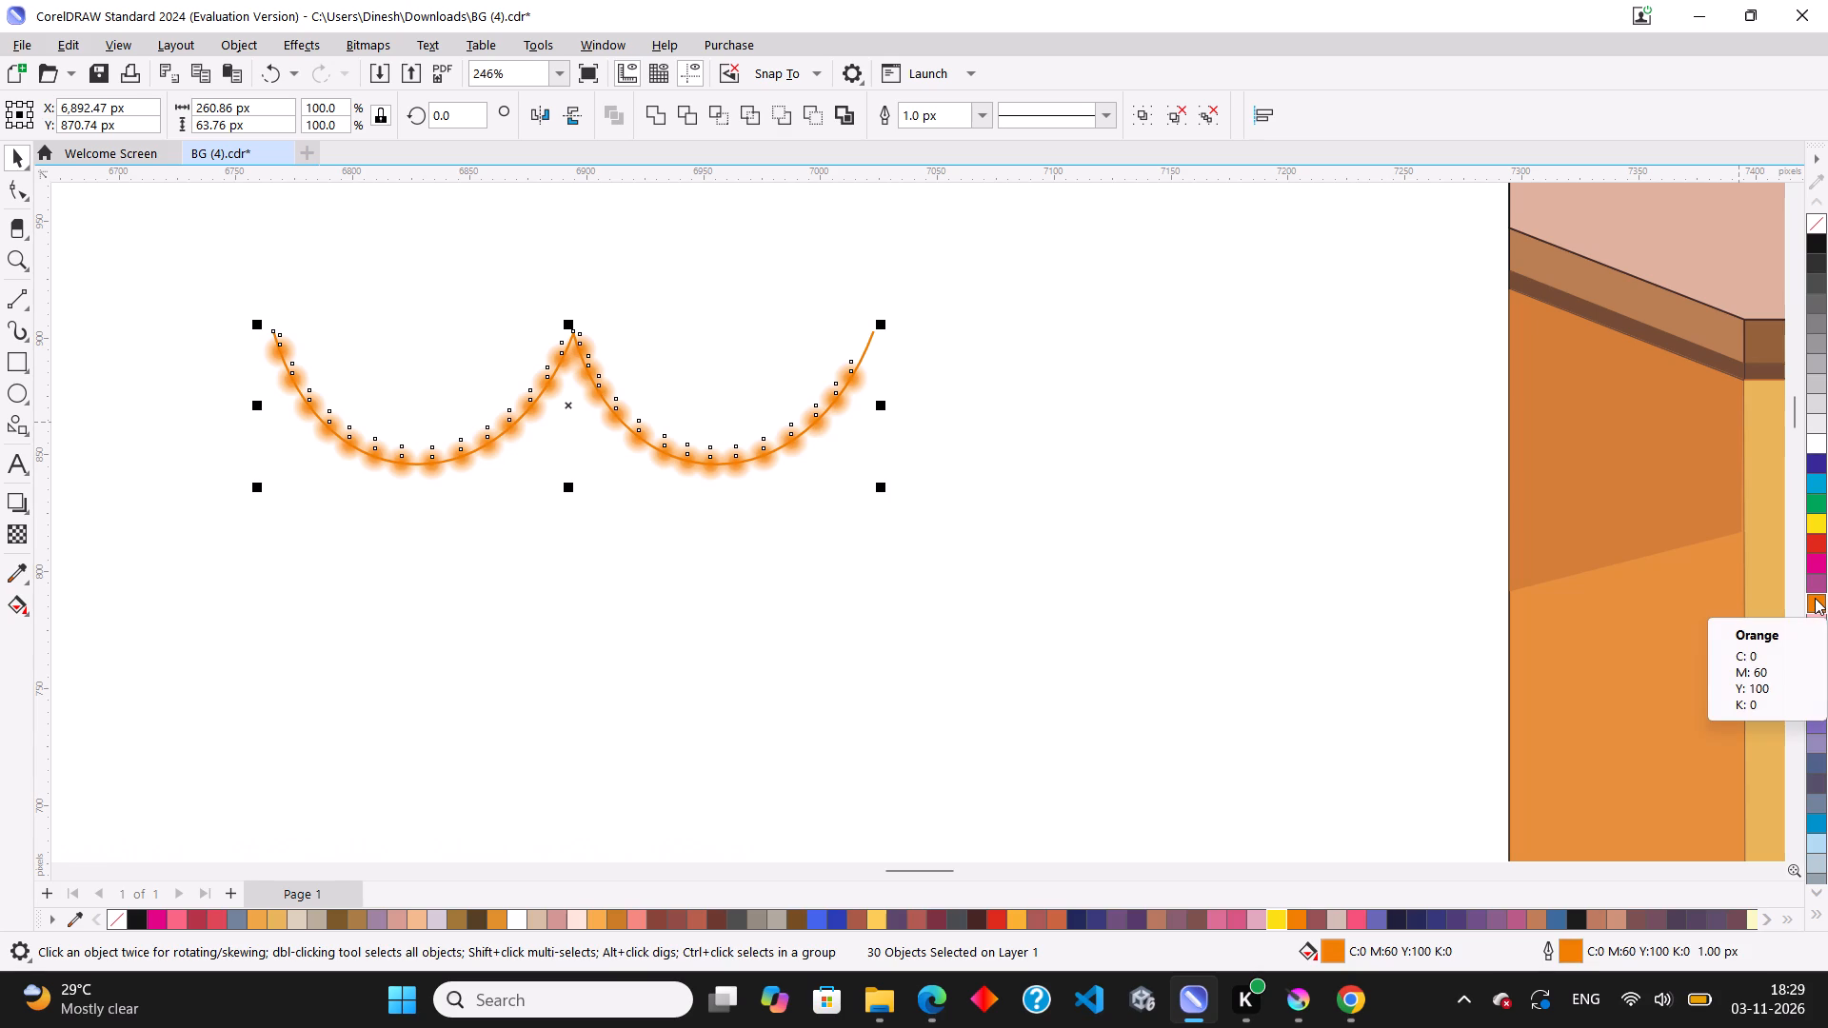
{"action": "right_click", "coordinate": [1816, 238]}
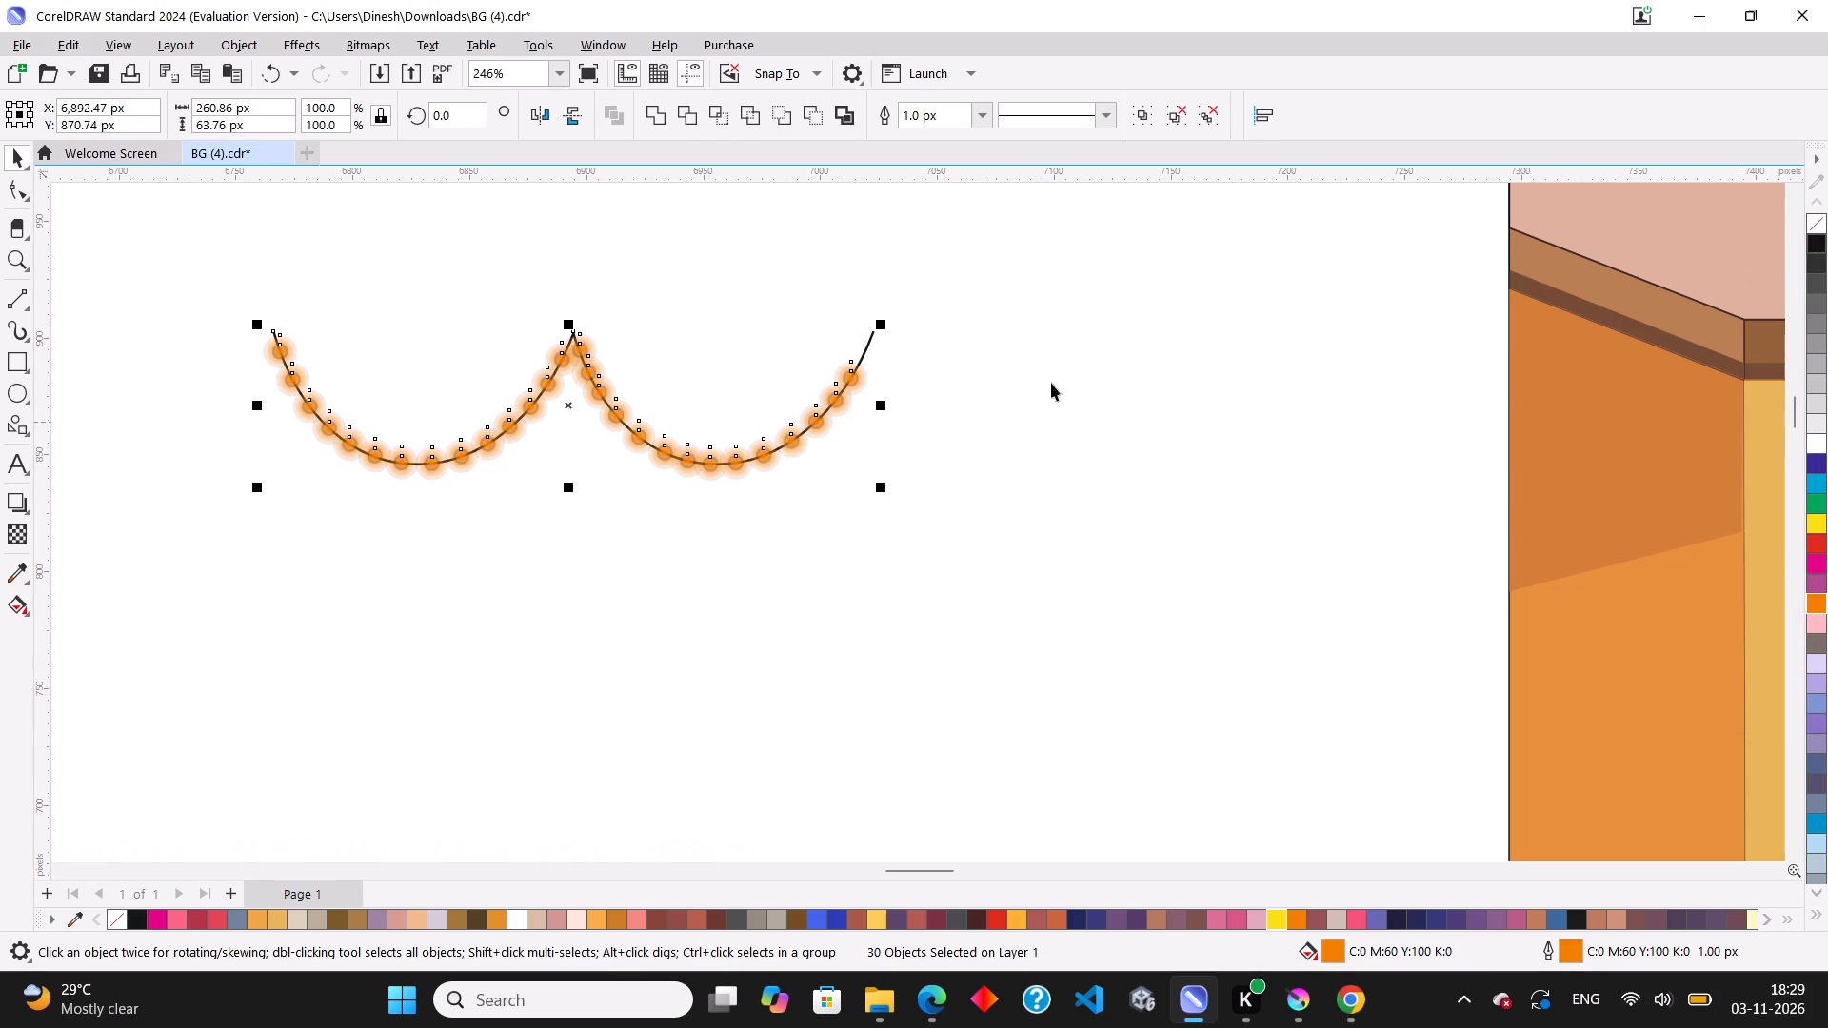
{"action": "left_click", "coordinate": [984, 405]}
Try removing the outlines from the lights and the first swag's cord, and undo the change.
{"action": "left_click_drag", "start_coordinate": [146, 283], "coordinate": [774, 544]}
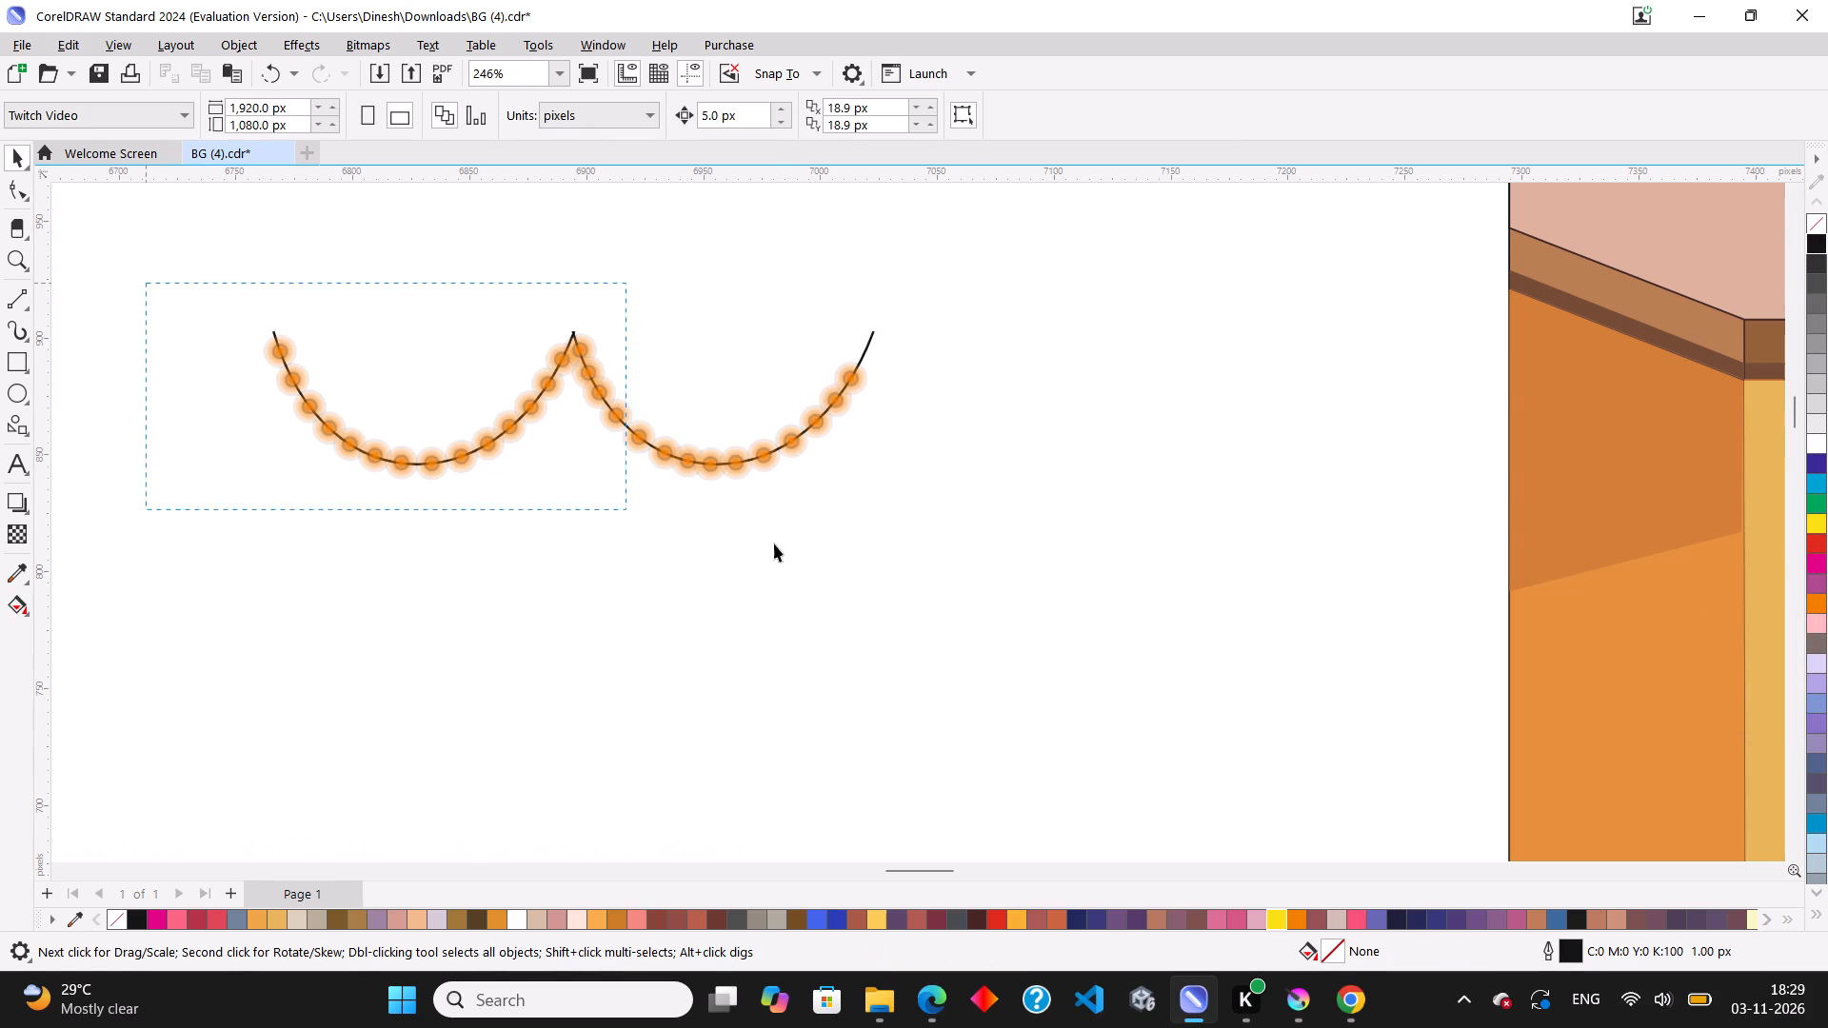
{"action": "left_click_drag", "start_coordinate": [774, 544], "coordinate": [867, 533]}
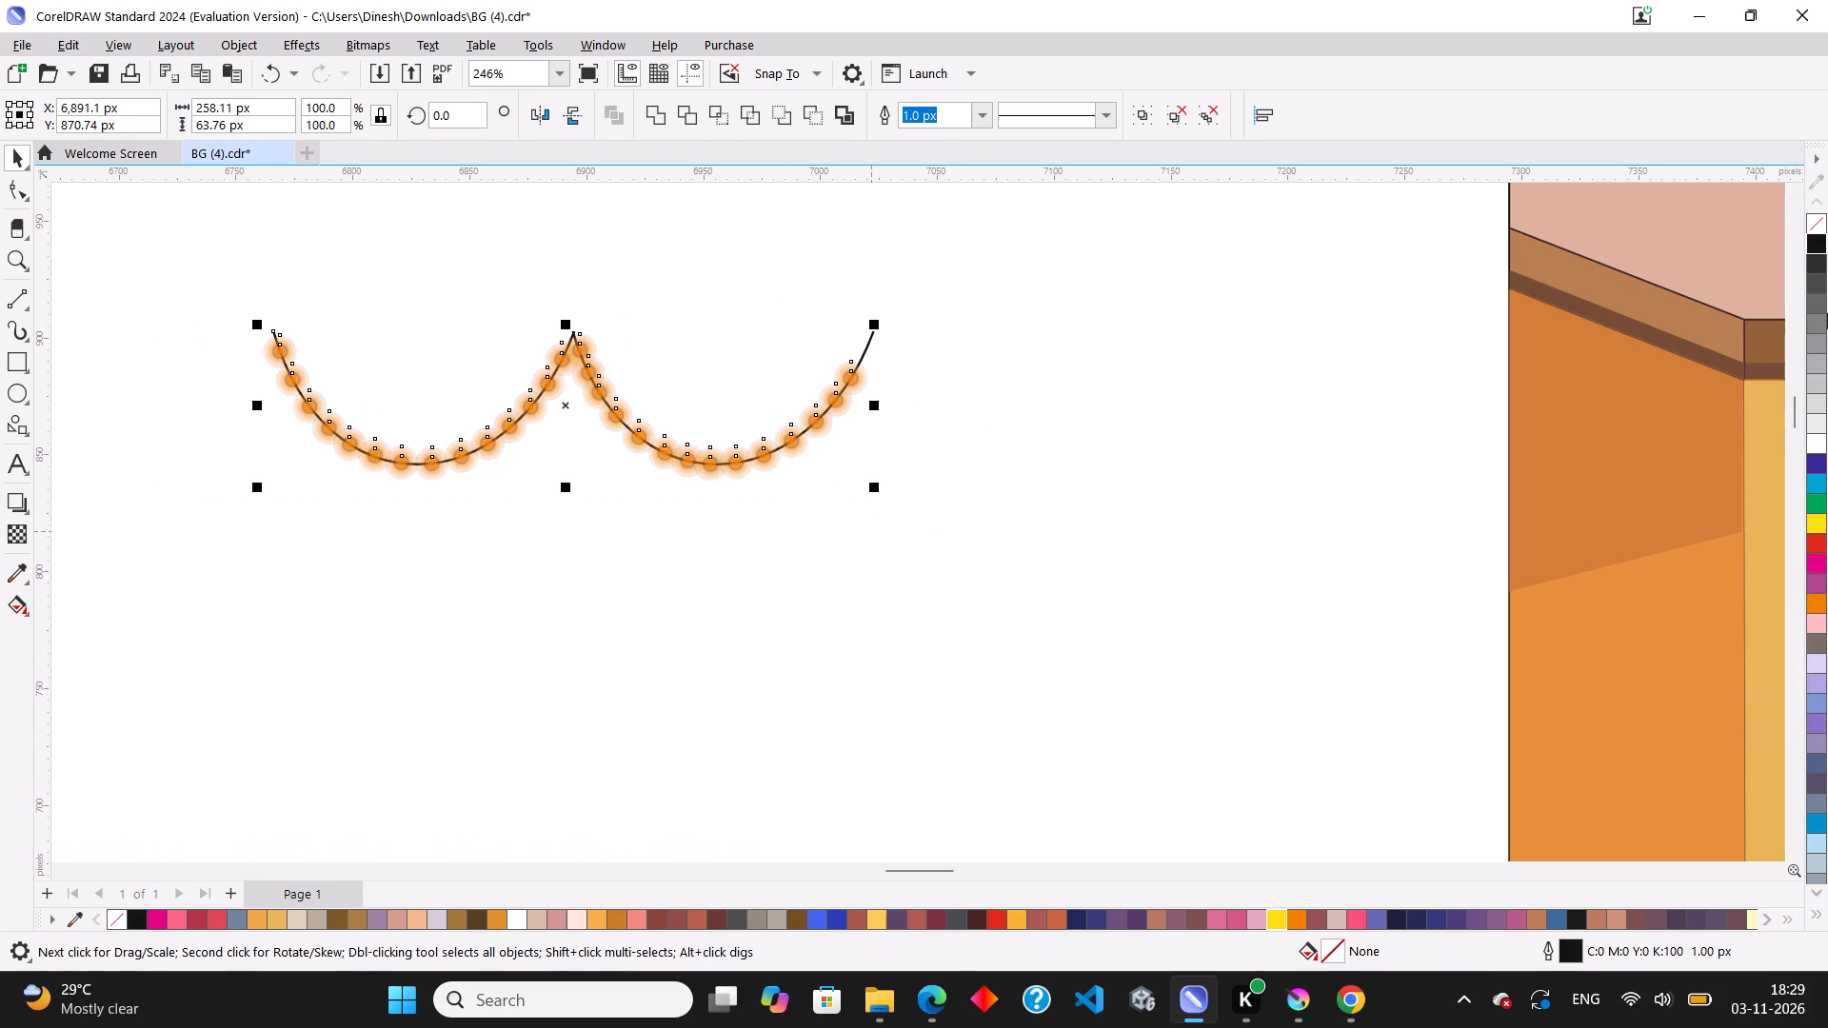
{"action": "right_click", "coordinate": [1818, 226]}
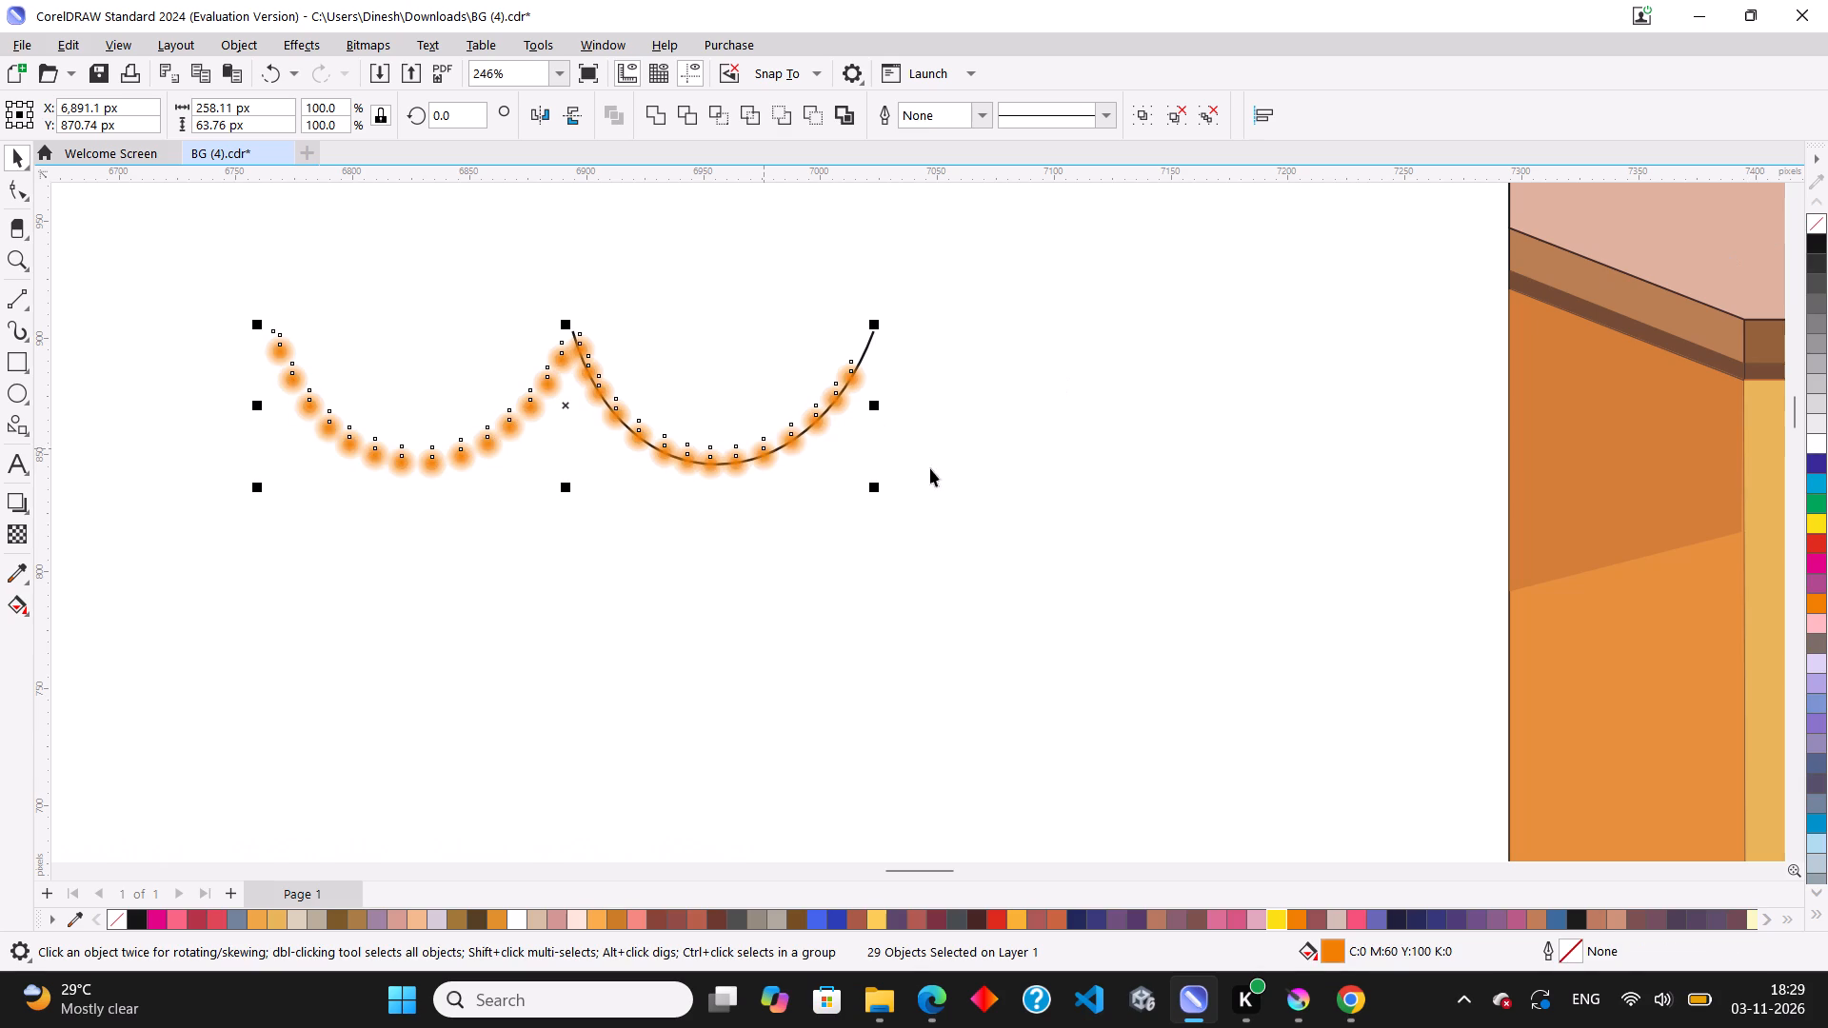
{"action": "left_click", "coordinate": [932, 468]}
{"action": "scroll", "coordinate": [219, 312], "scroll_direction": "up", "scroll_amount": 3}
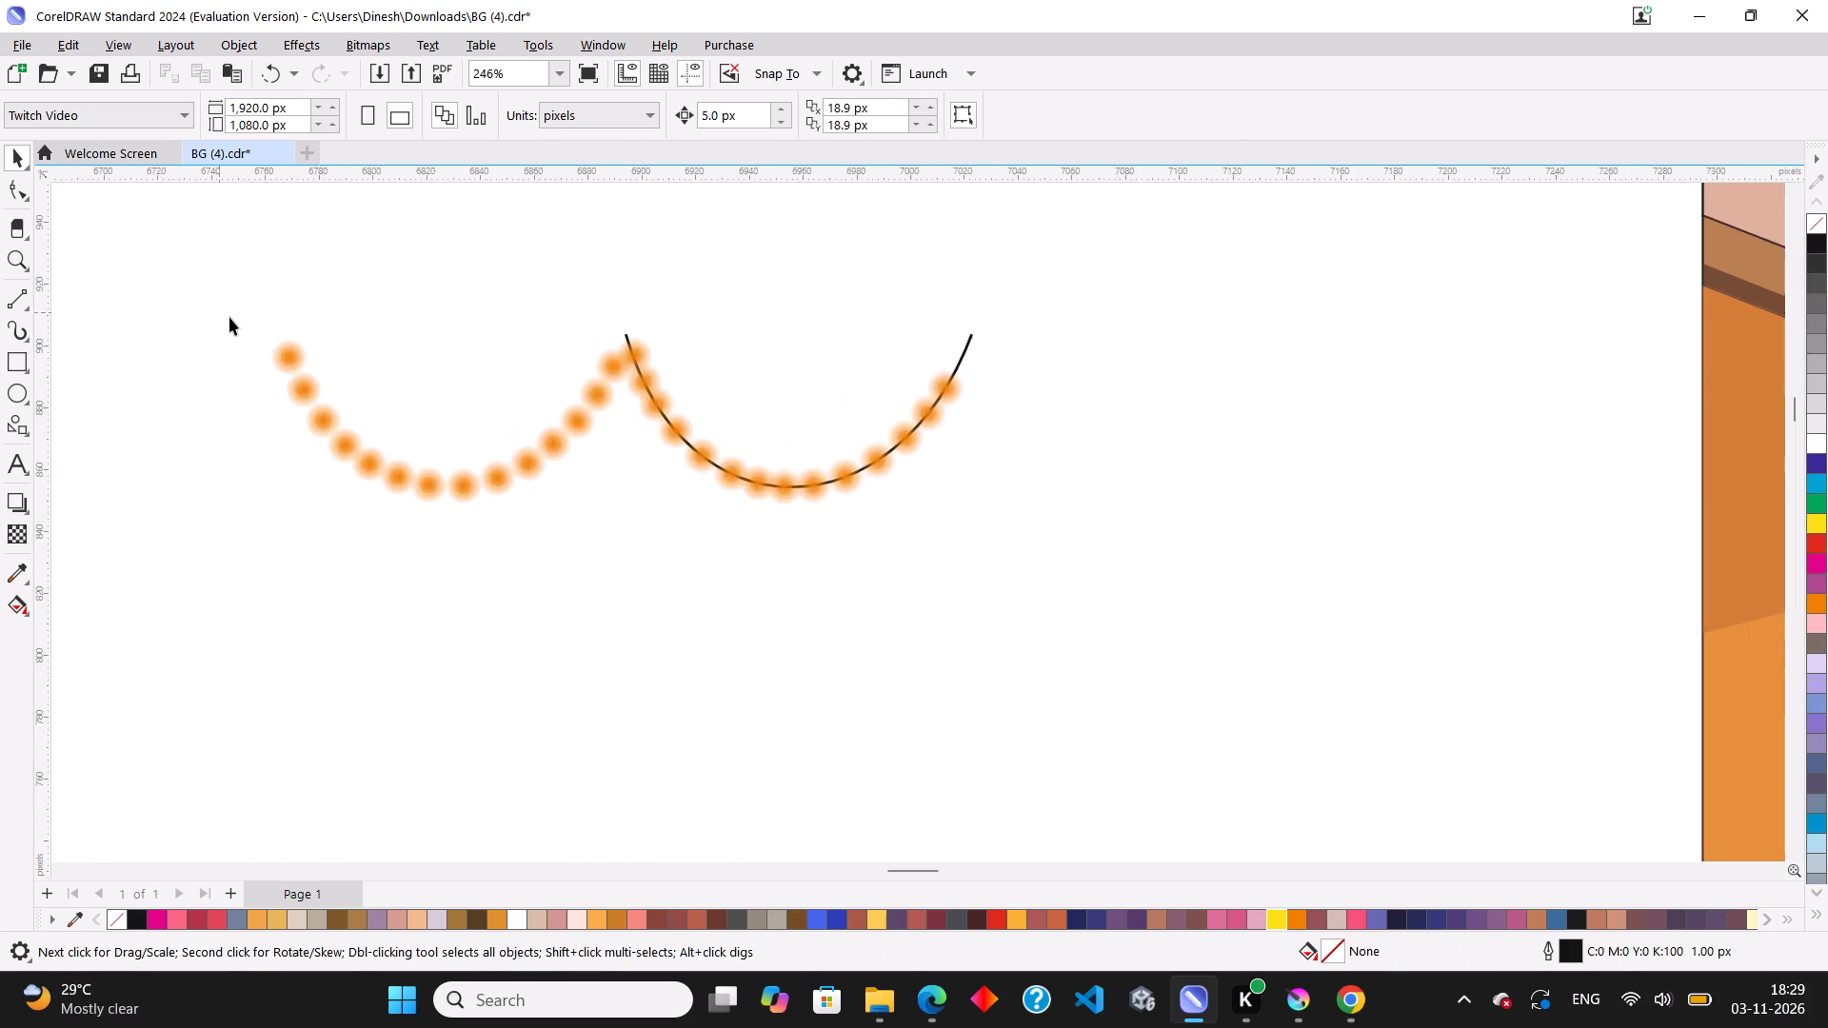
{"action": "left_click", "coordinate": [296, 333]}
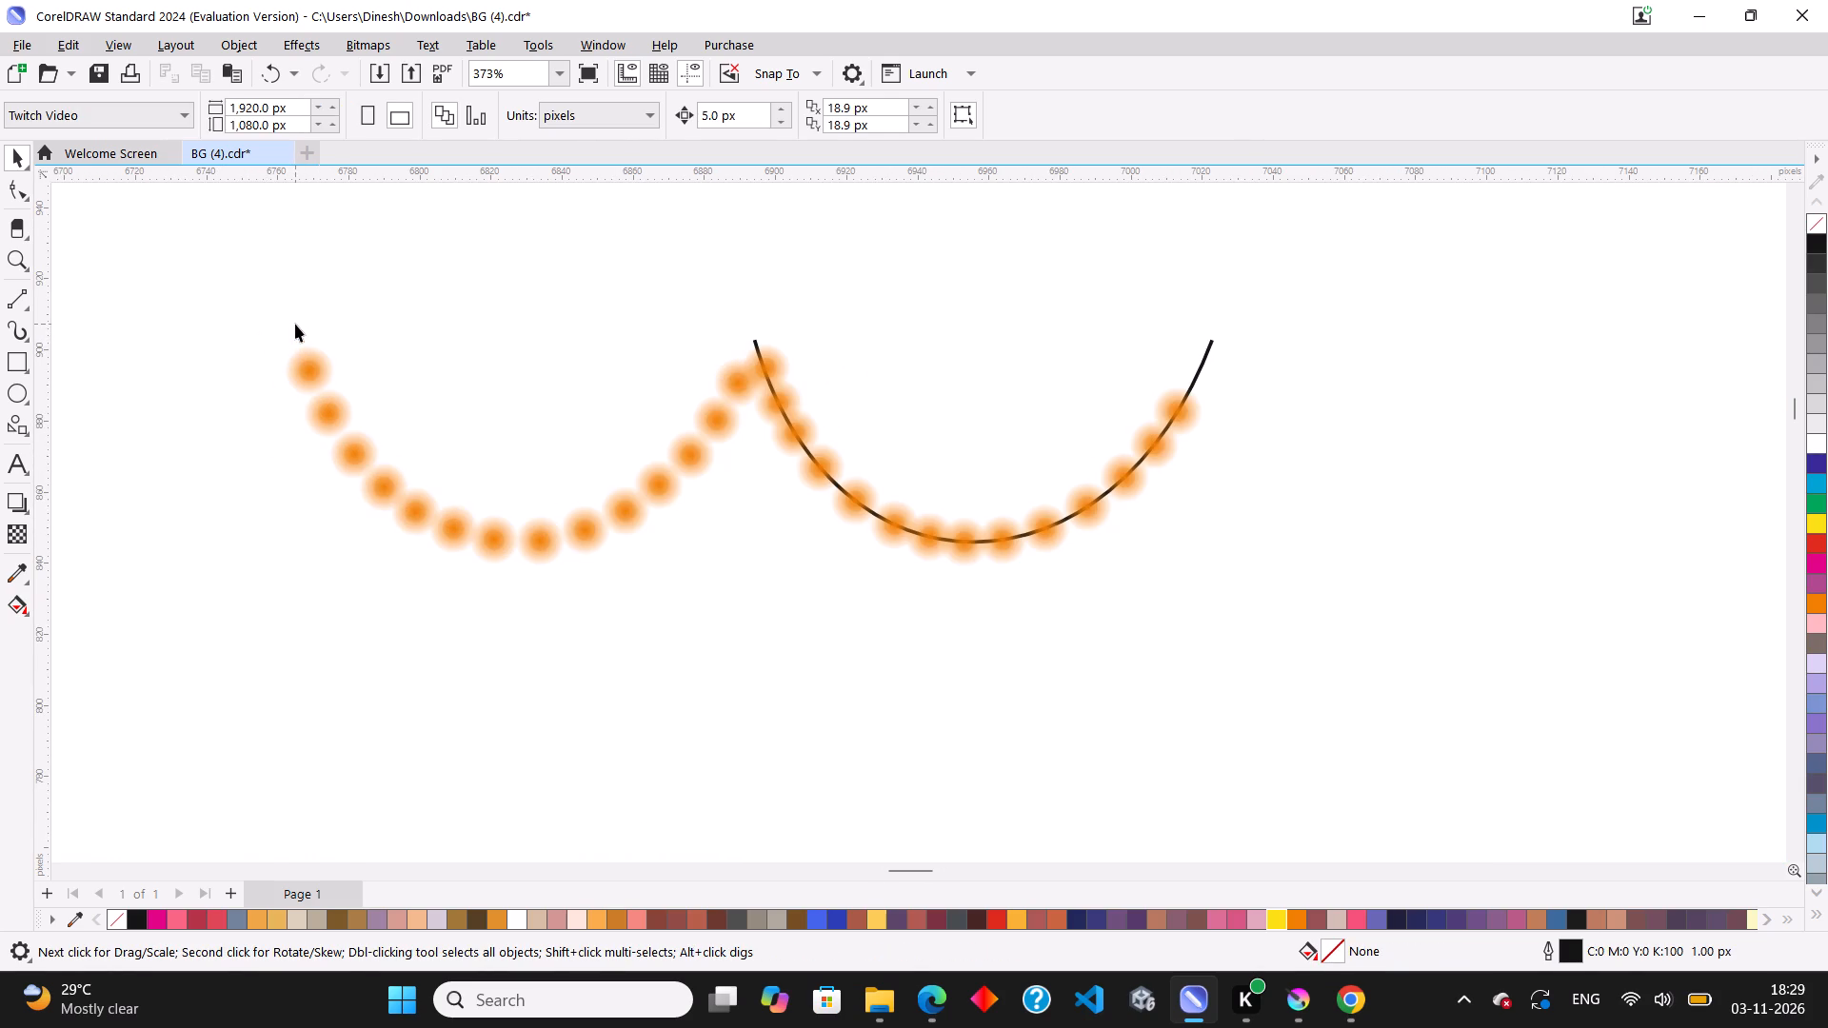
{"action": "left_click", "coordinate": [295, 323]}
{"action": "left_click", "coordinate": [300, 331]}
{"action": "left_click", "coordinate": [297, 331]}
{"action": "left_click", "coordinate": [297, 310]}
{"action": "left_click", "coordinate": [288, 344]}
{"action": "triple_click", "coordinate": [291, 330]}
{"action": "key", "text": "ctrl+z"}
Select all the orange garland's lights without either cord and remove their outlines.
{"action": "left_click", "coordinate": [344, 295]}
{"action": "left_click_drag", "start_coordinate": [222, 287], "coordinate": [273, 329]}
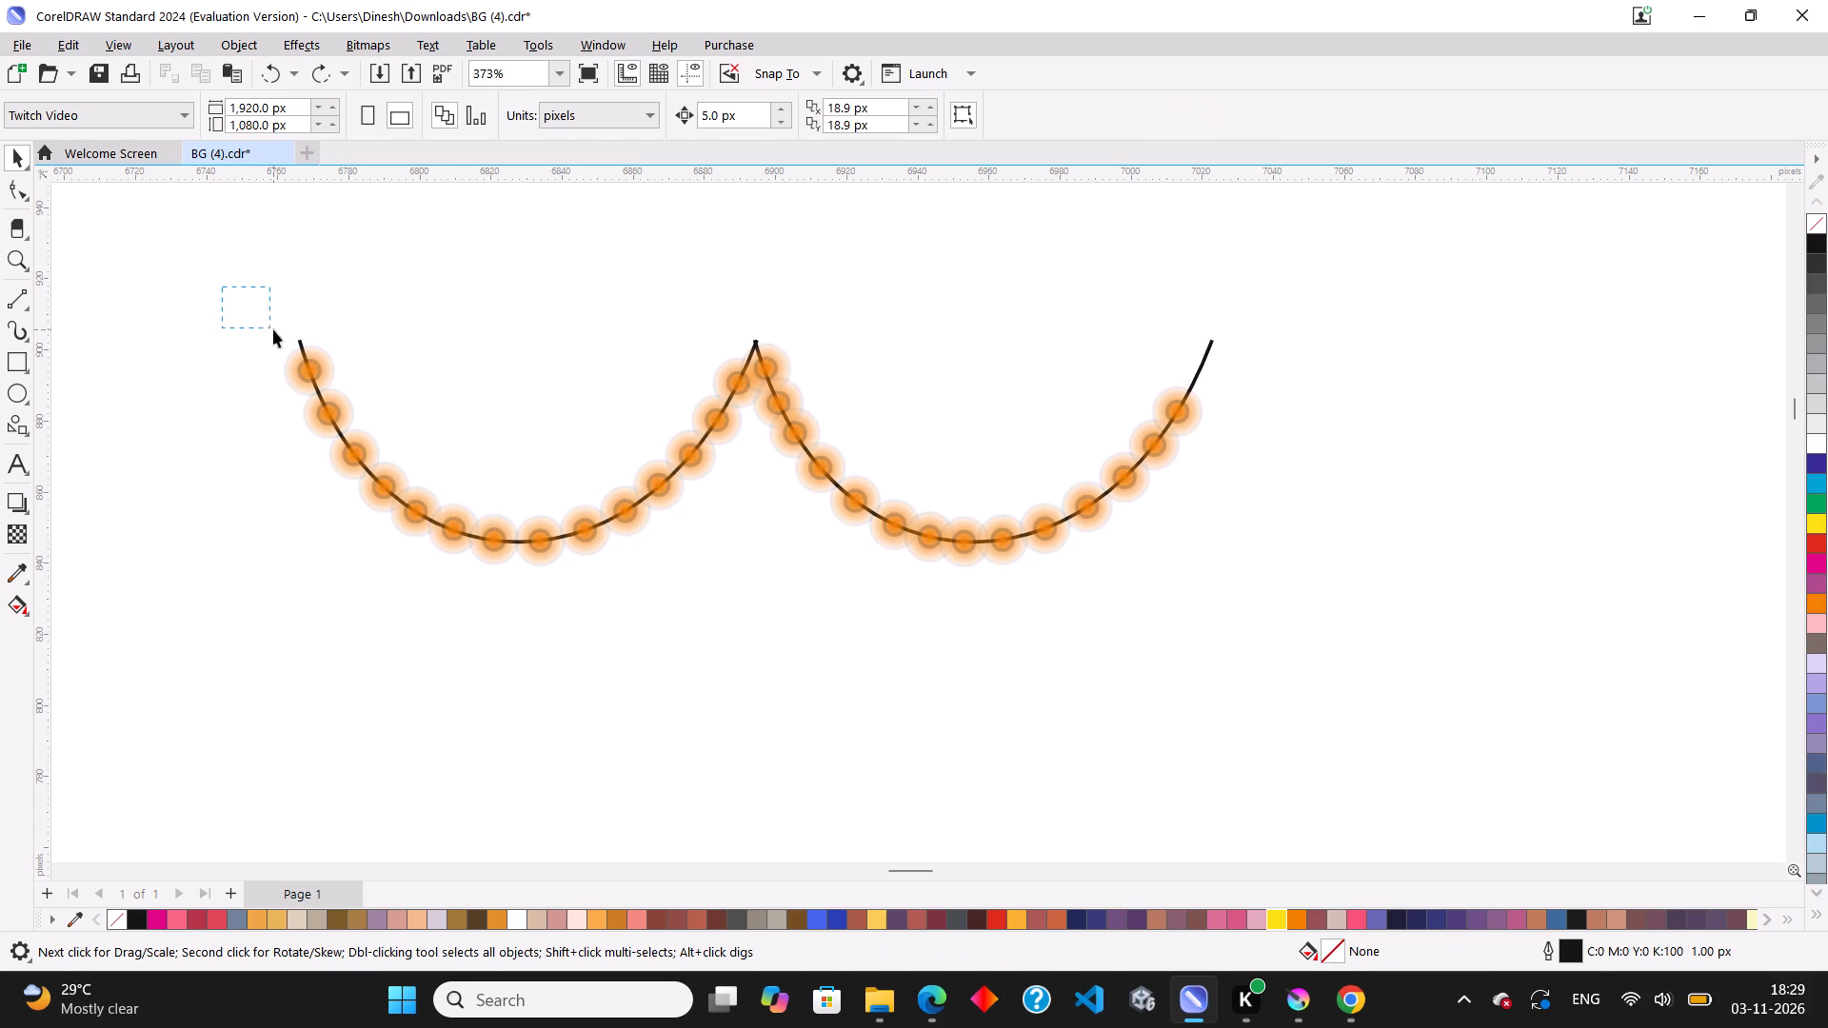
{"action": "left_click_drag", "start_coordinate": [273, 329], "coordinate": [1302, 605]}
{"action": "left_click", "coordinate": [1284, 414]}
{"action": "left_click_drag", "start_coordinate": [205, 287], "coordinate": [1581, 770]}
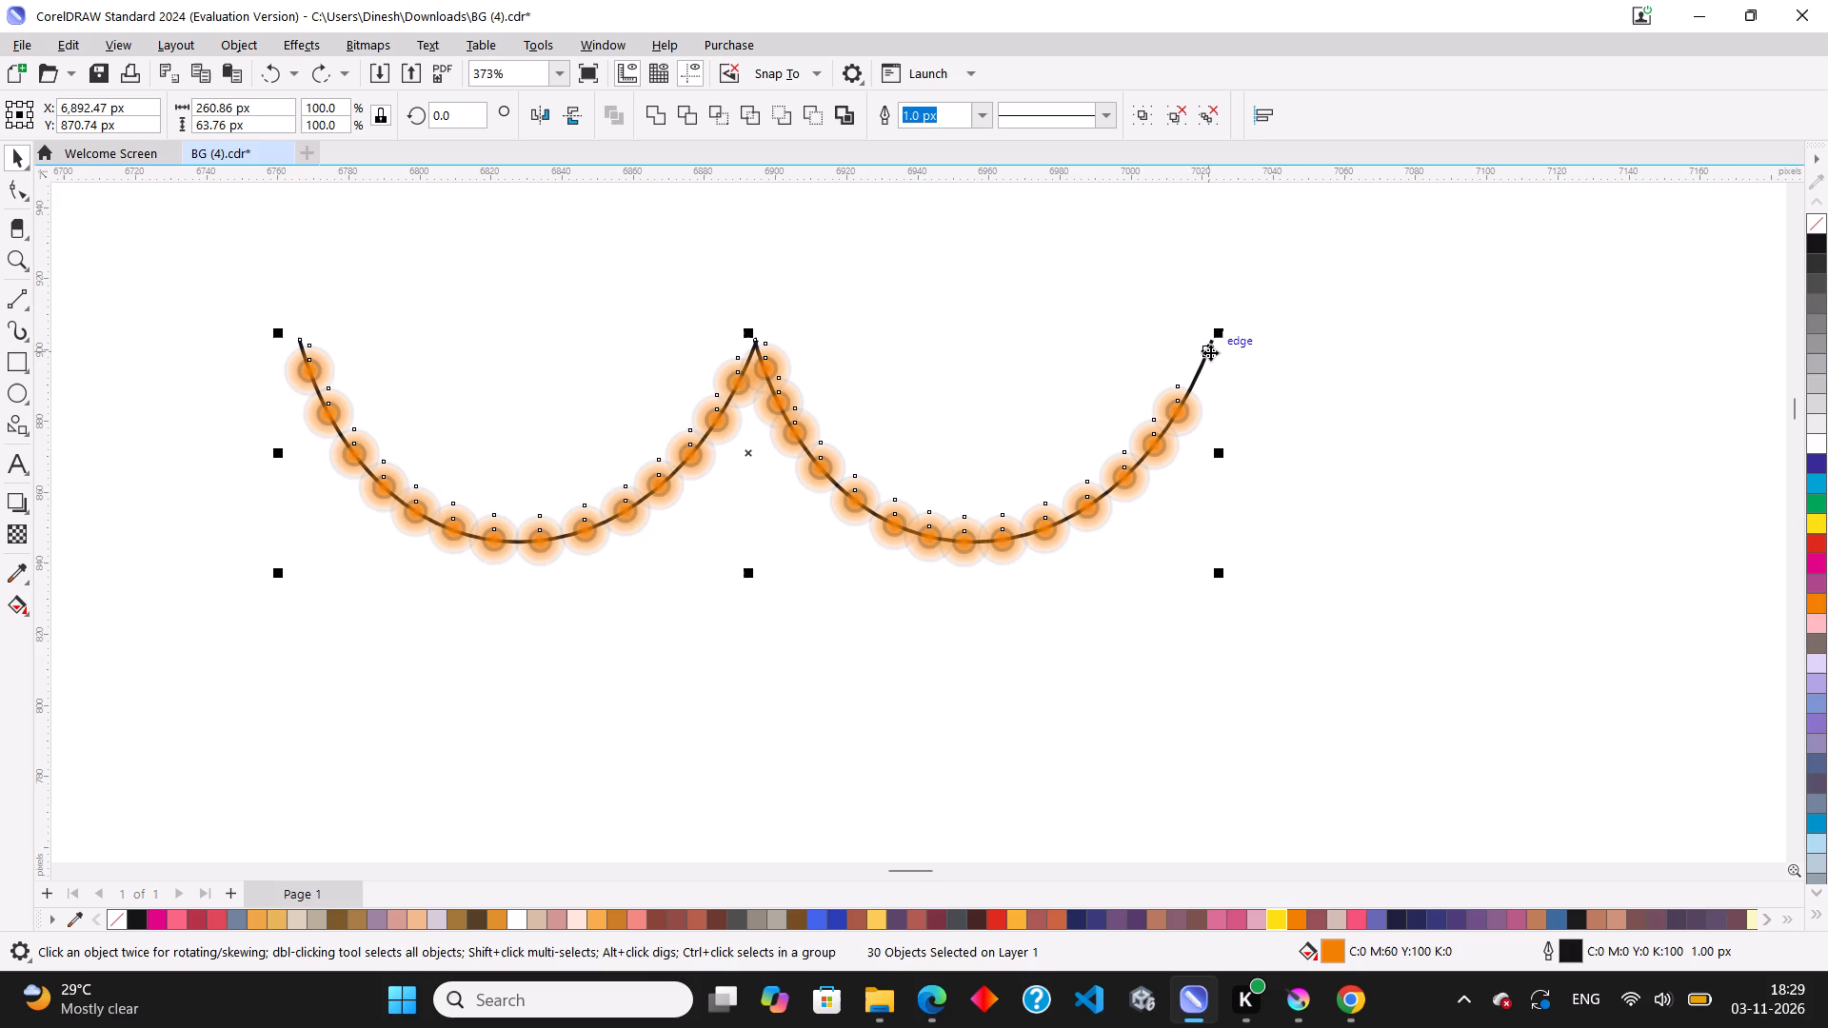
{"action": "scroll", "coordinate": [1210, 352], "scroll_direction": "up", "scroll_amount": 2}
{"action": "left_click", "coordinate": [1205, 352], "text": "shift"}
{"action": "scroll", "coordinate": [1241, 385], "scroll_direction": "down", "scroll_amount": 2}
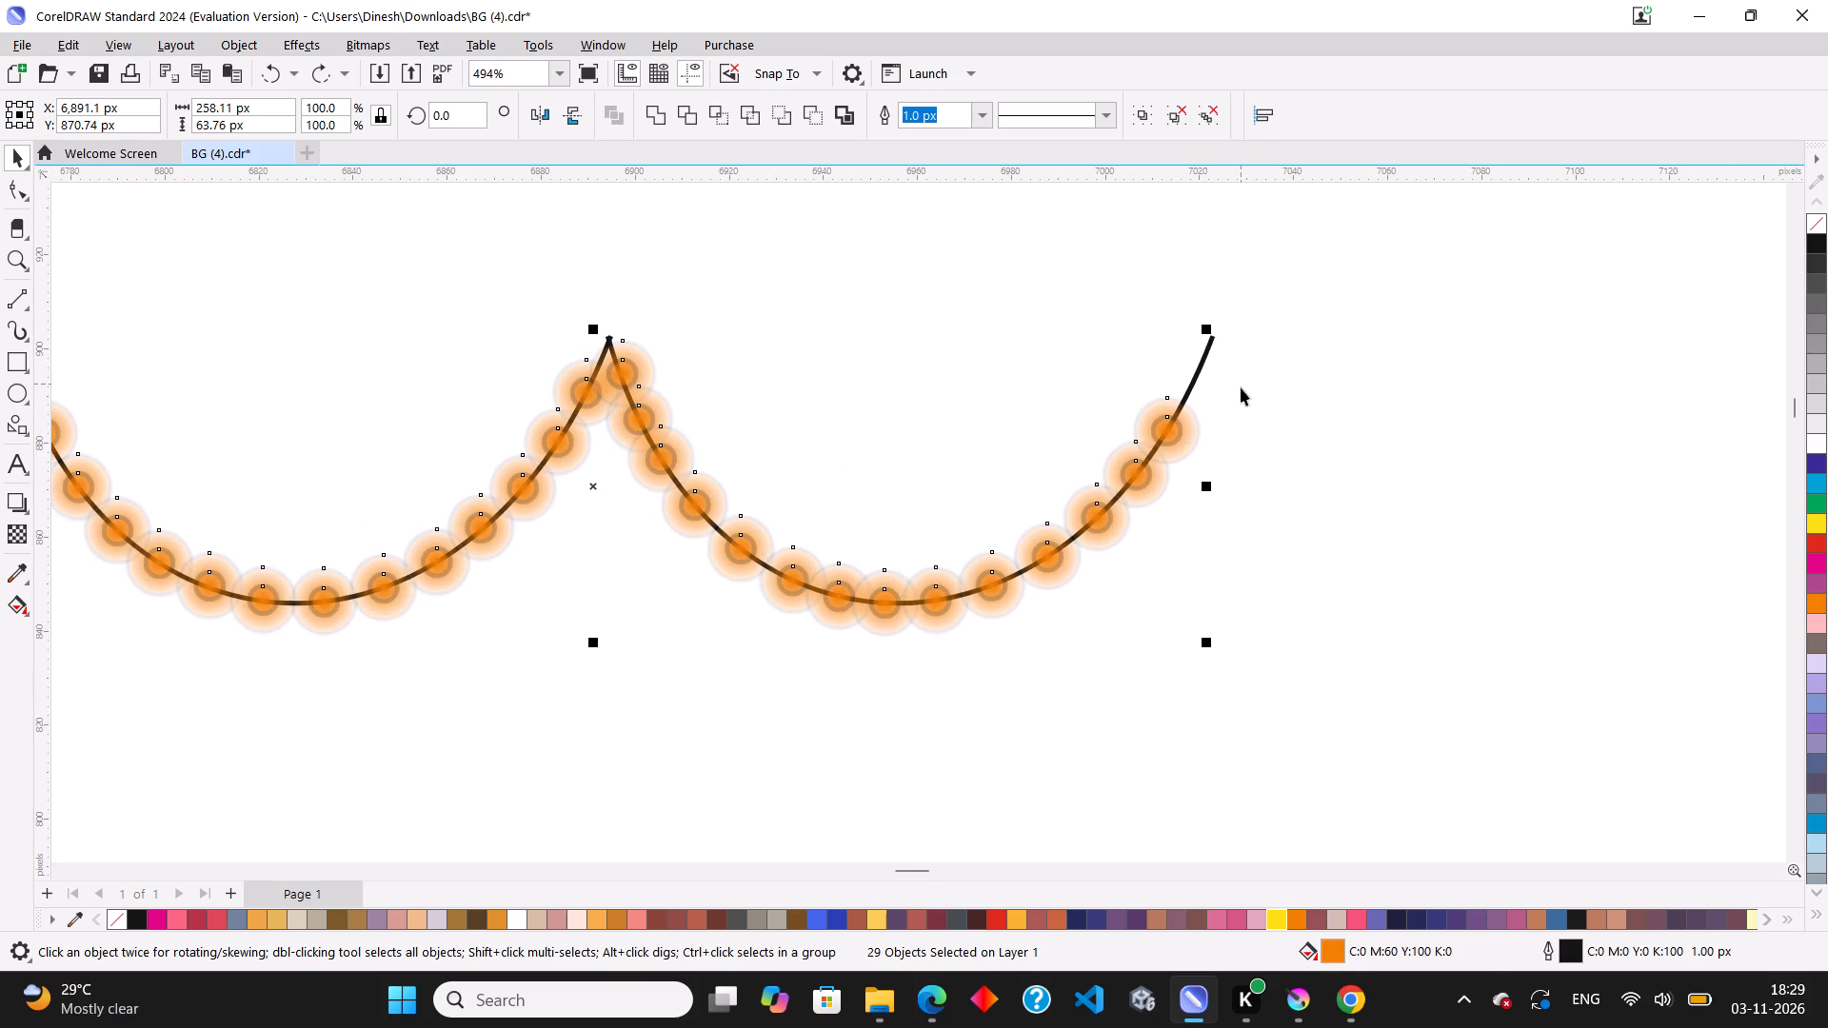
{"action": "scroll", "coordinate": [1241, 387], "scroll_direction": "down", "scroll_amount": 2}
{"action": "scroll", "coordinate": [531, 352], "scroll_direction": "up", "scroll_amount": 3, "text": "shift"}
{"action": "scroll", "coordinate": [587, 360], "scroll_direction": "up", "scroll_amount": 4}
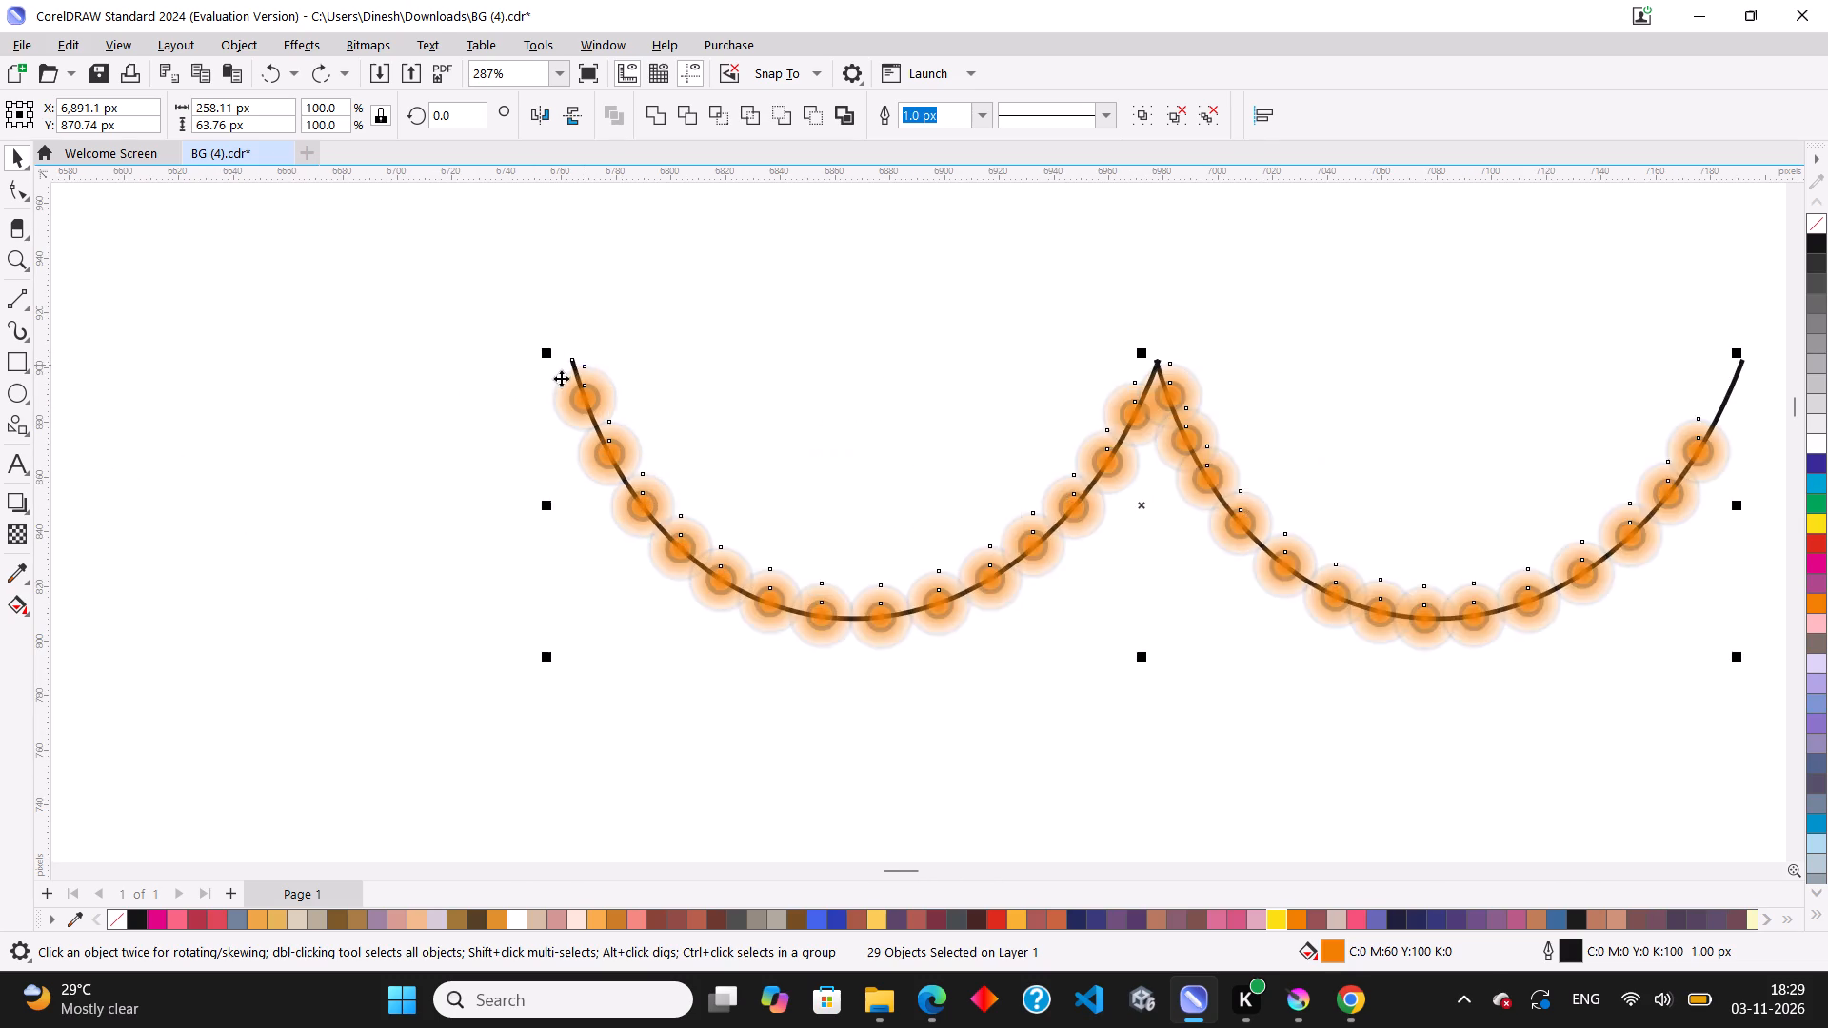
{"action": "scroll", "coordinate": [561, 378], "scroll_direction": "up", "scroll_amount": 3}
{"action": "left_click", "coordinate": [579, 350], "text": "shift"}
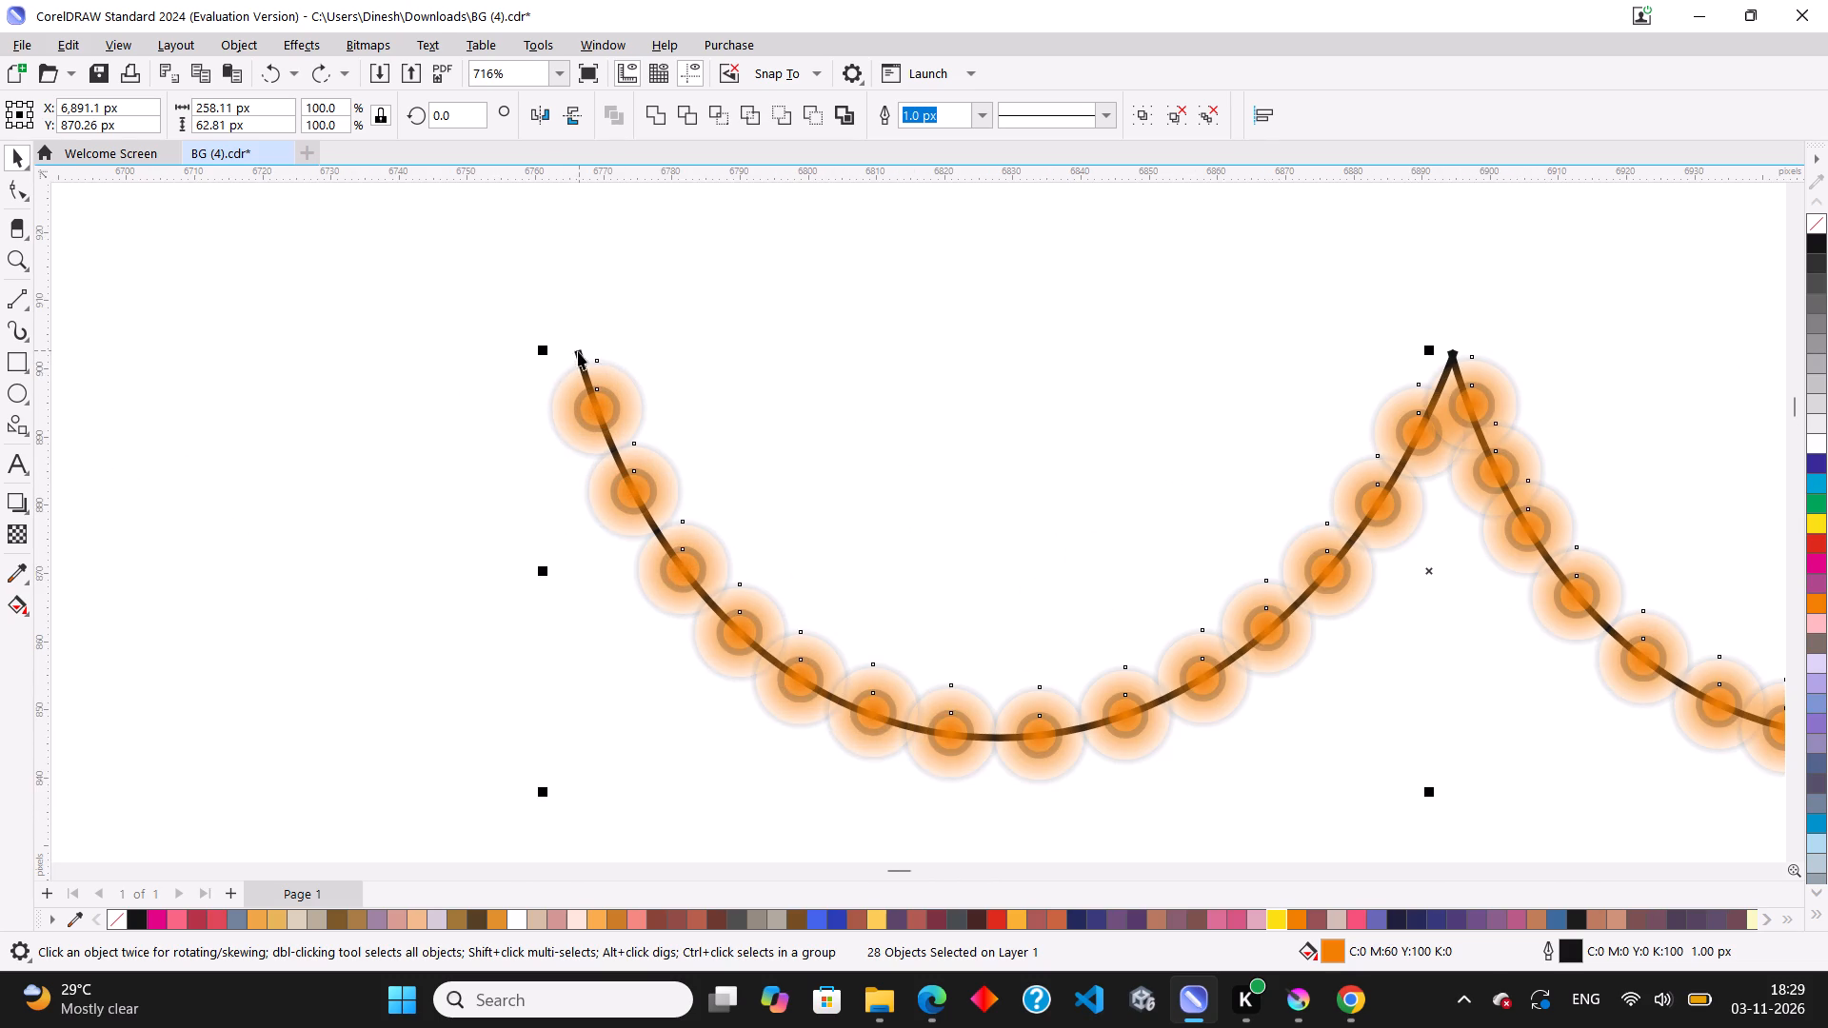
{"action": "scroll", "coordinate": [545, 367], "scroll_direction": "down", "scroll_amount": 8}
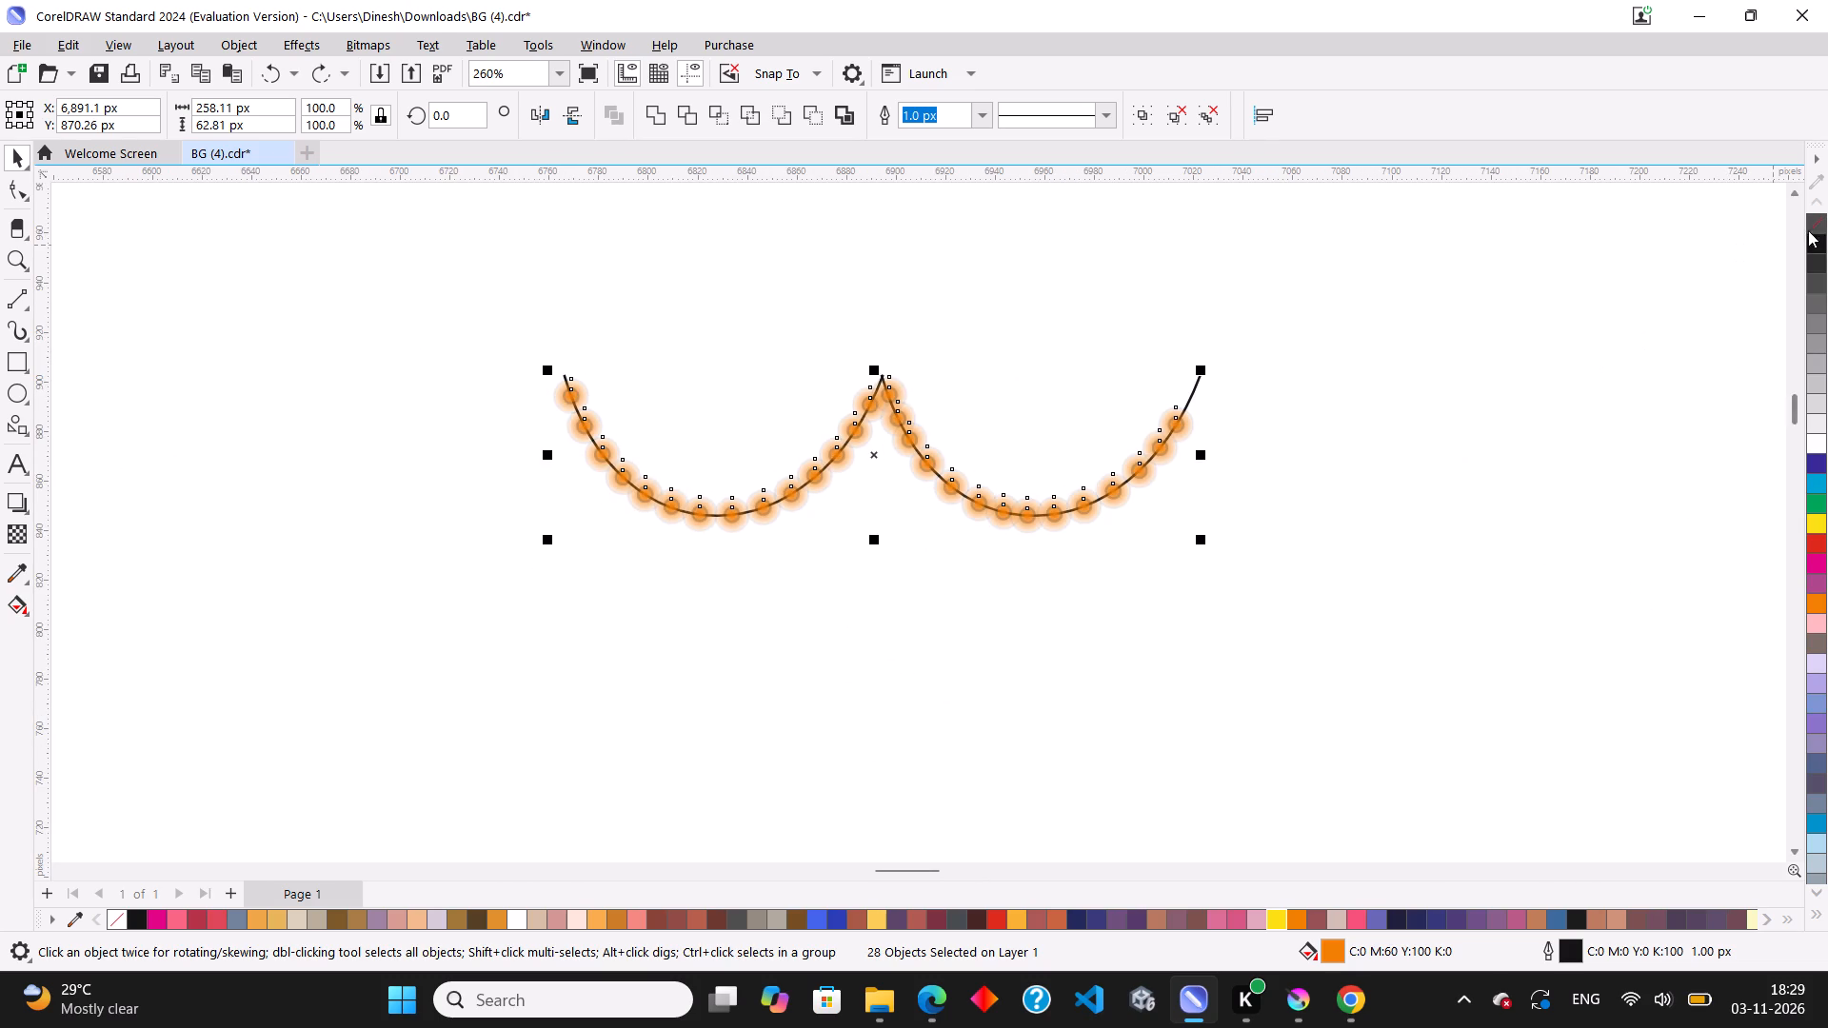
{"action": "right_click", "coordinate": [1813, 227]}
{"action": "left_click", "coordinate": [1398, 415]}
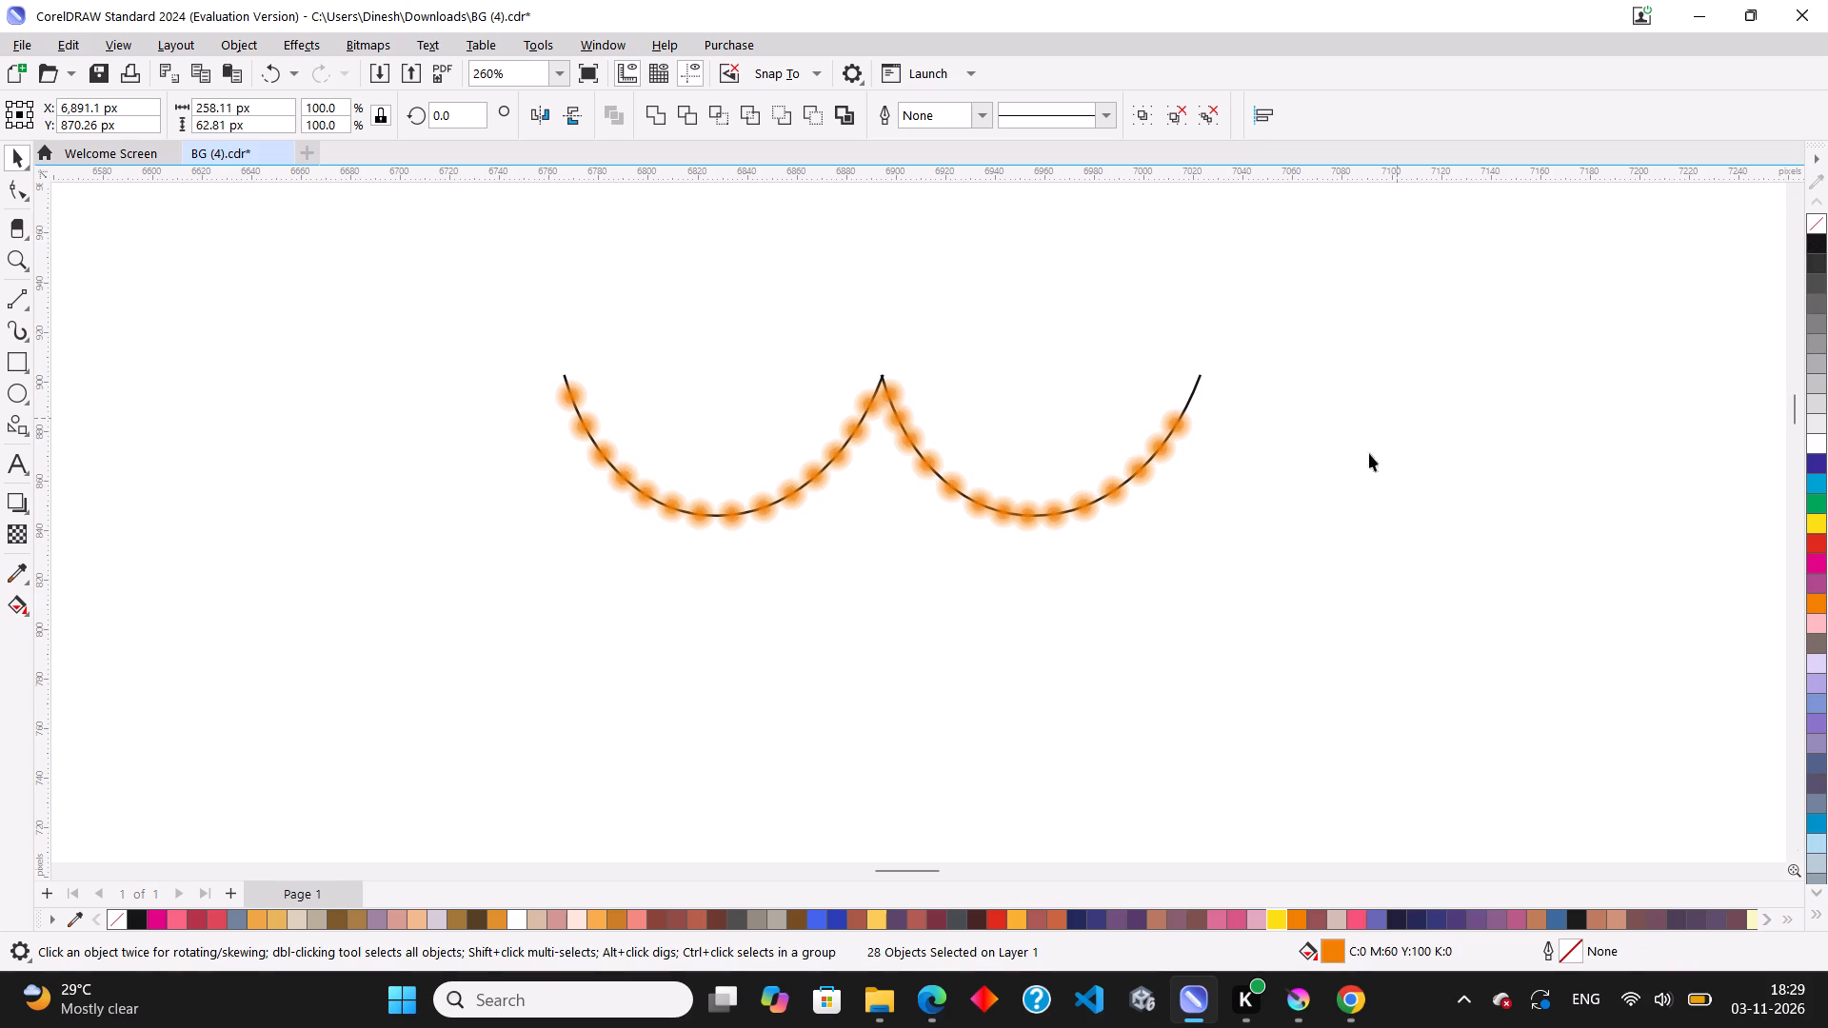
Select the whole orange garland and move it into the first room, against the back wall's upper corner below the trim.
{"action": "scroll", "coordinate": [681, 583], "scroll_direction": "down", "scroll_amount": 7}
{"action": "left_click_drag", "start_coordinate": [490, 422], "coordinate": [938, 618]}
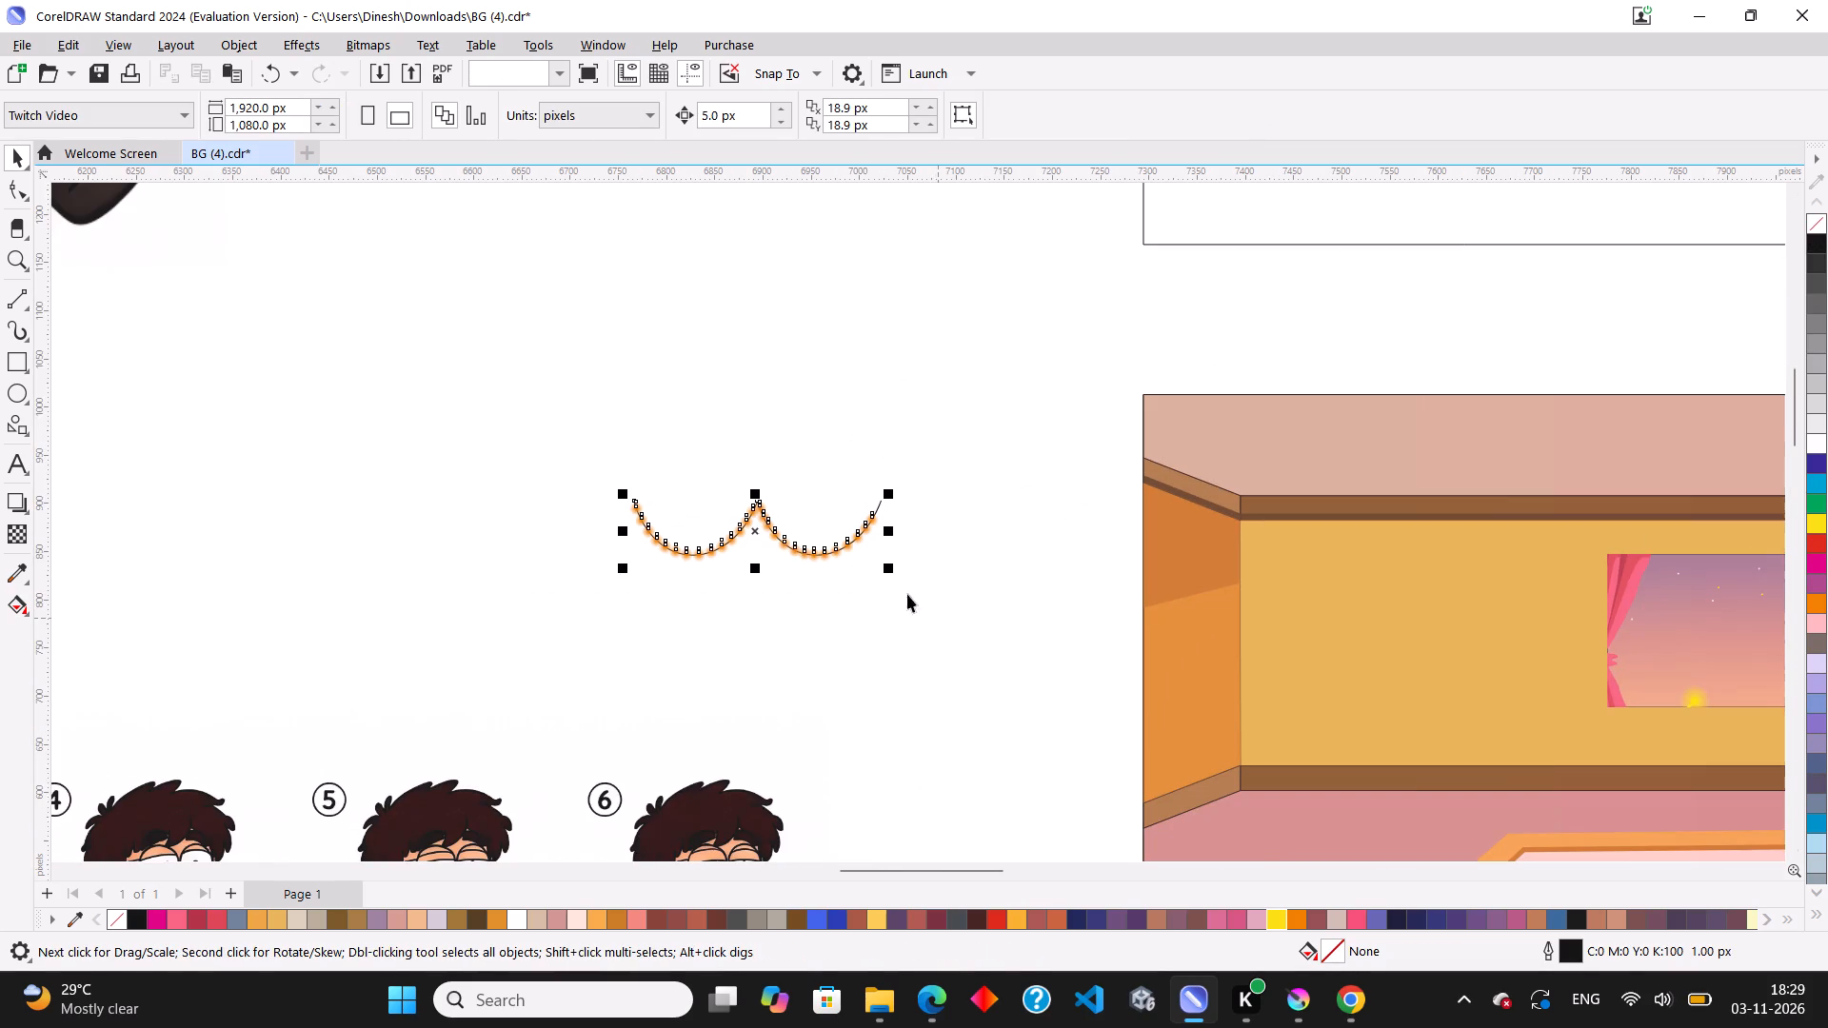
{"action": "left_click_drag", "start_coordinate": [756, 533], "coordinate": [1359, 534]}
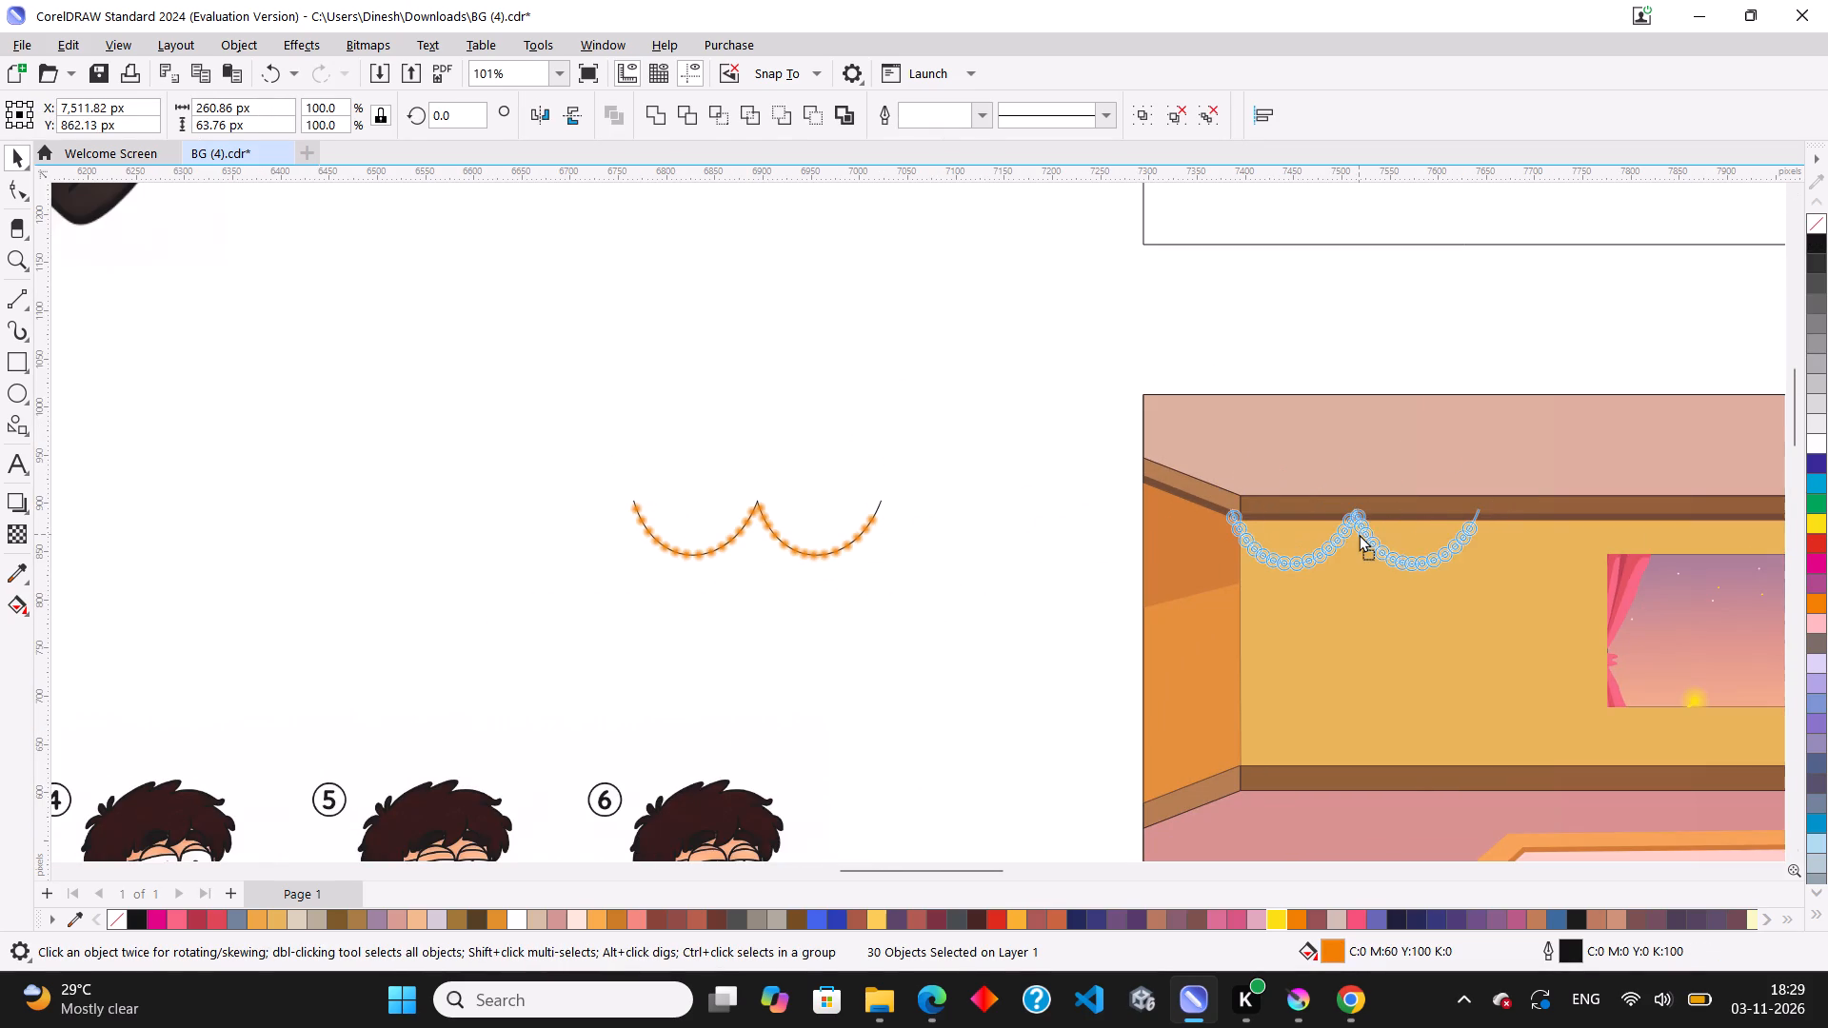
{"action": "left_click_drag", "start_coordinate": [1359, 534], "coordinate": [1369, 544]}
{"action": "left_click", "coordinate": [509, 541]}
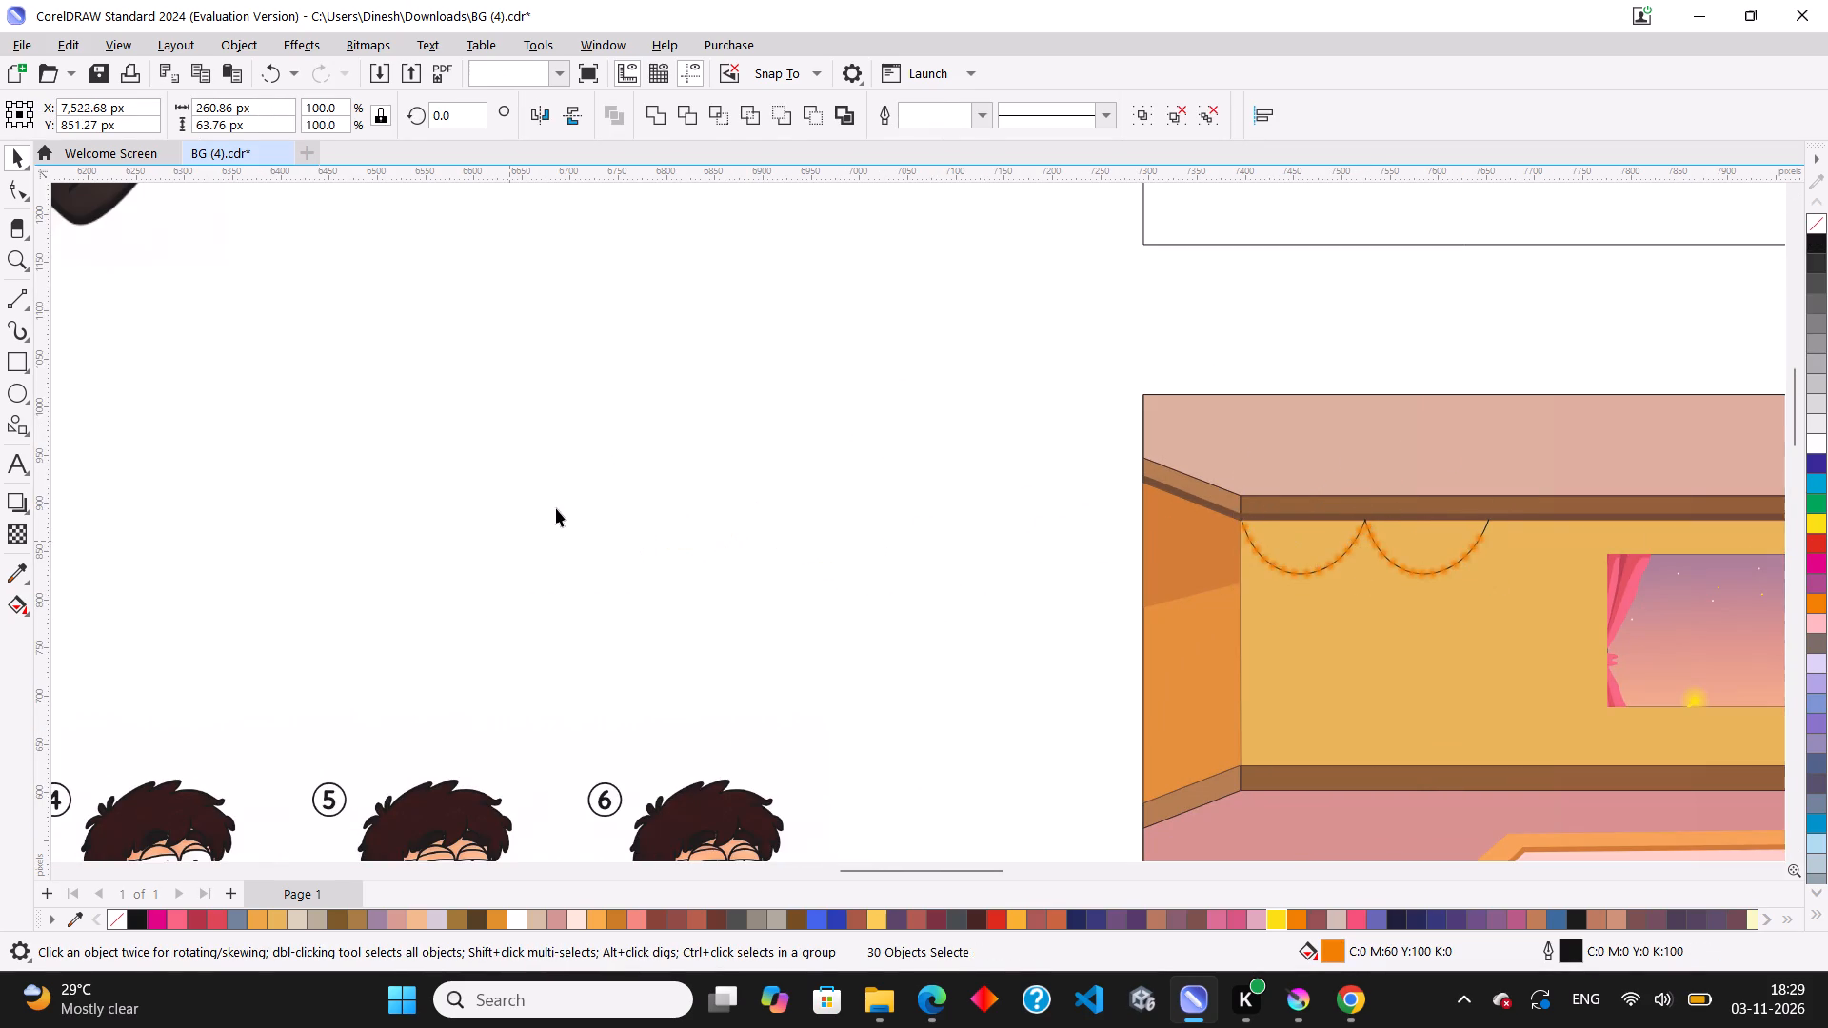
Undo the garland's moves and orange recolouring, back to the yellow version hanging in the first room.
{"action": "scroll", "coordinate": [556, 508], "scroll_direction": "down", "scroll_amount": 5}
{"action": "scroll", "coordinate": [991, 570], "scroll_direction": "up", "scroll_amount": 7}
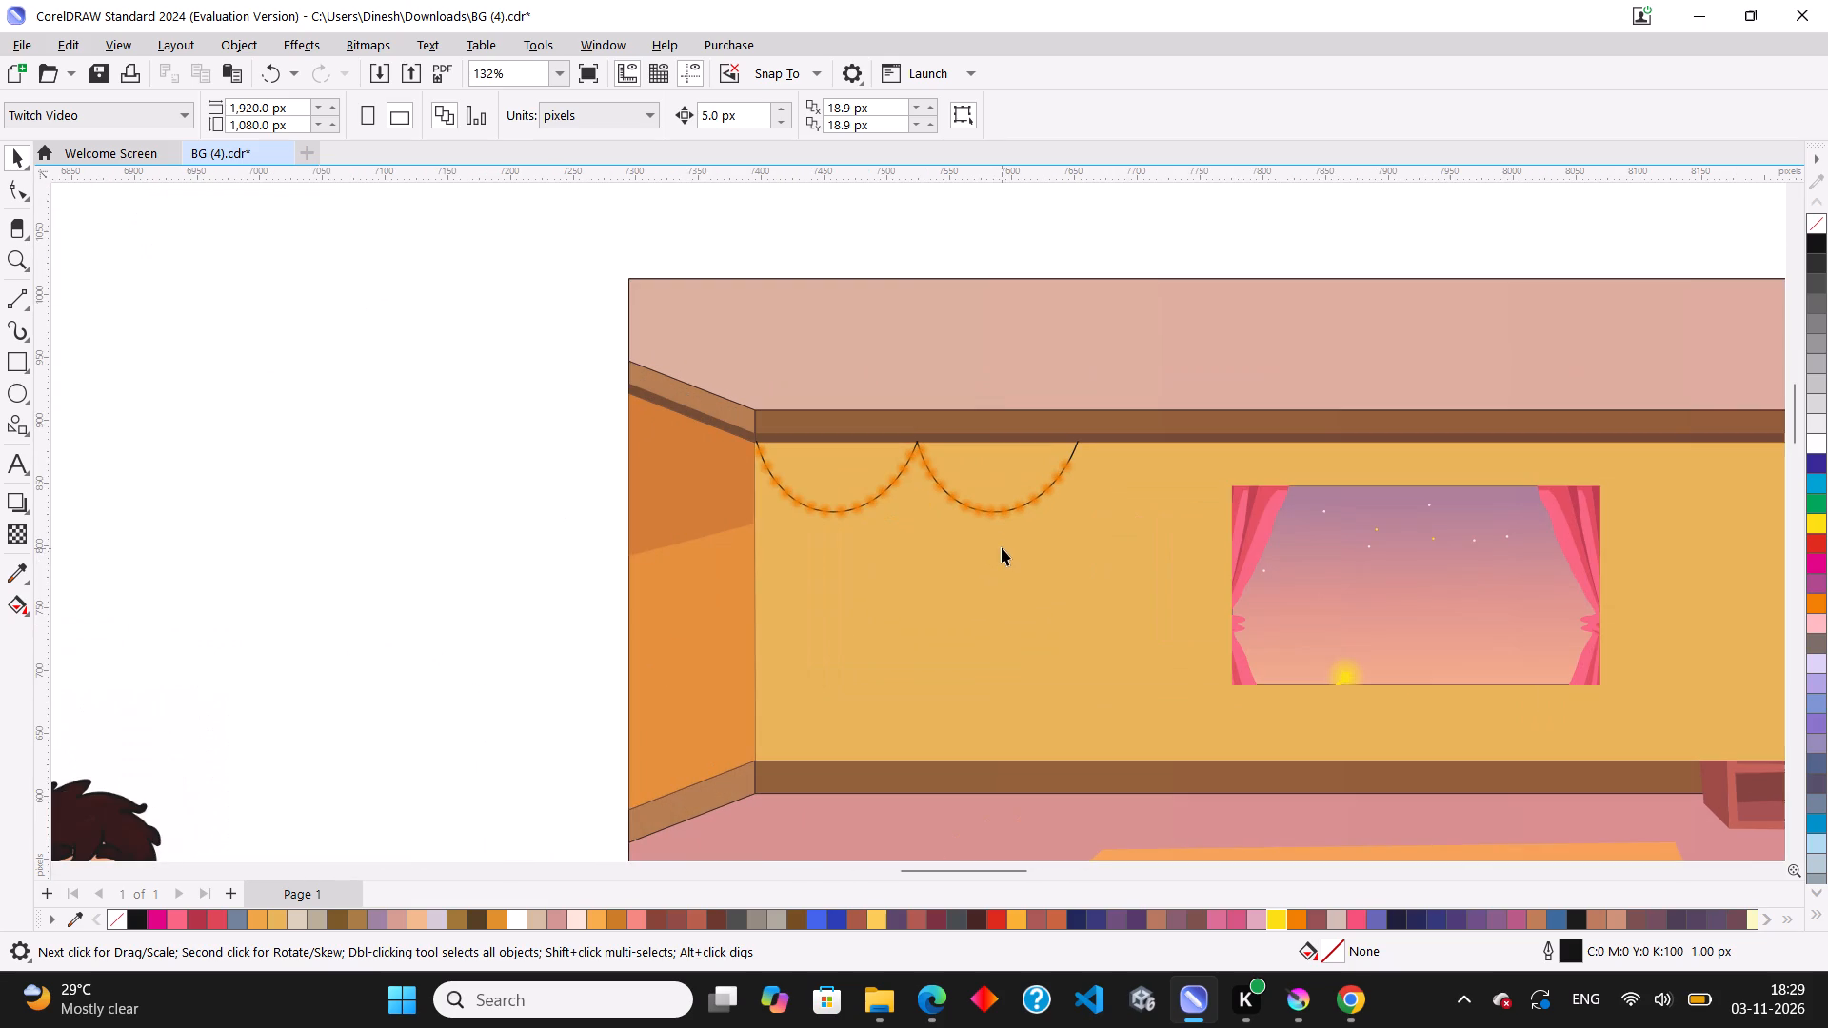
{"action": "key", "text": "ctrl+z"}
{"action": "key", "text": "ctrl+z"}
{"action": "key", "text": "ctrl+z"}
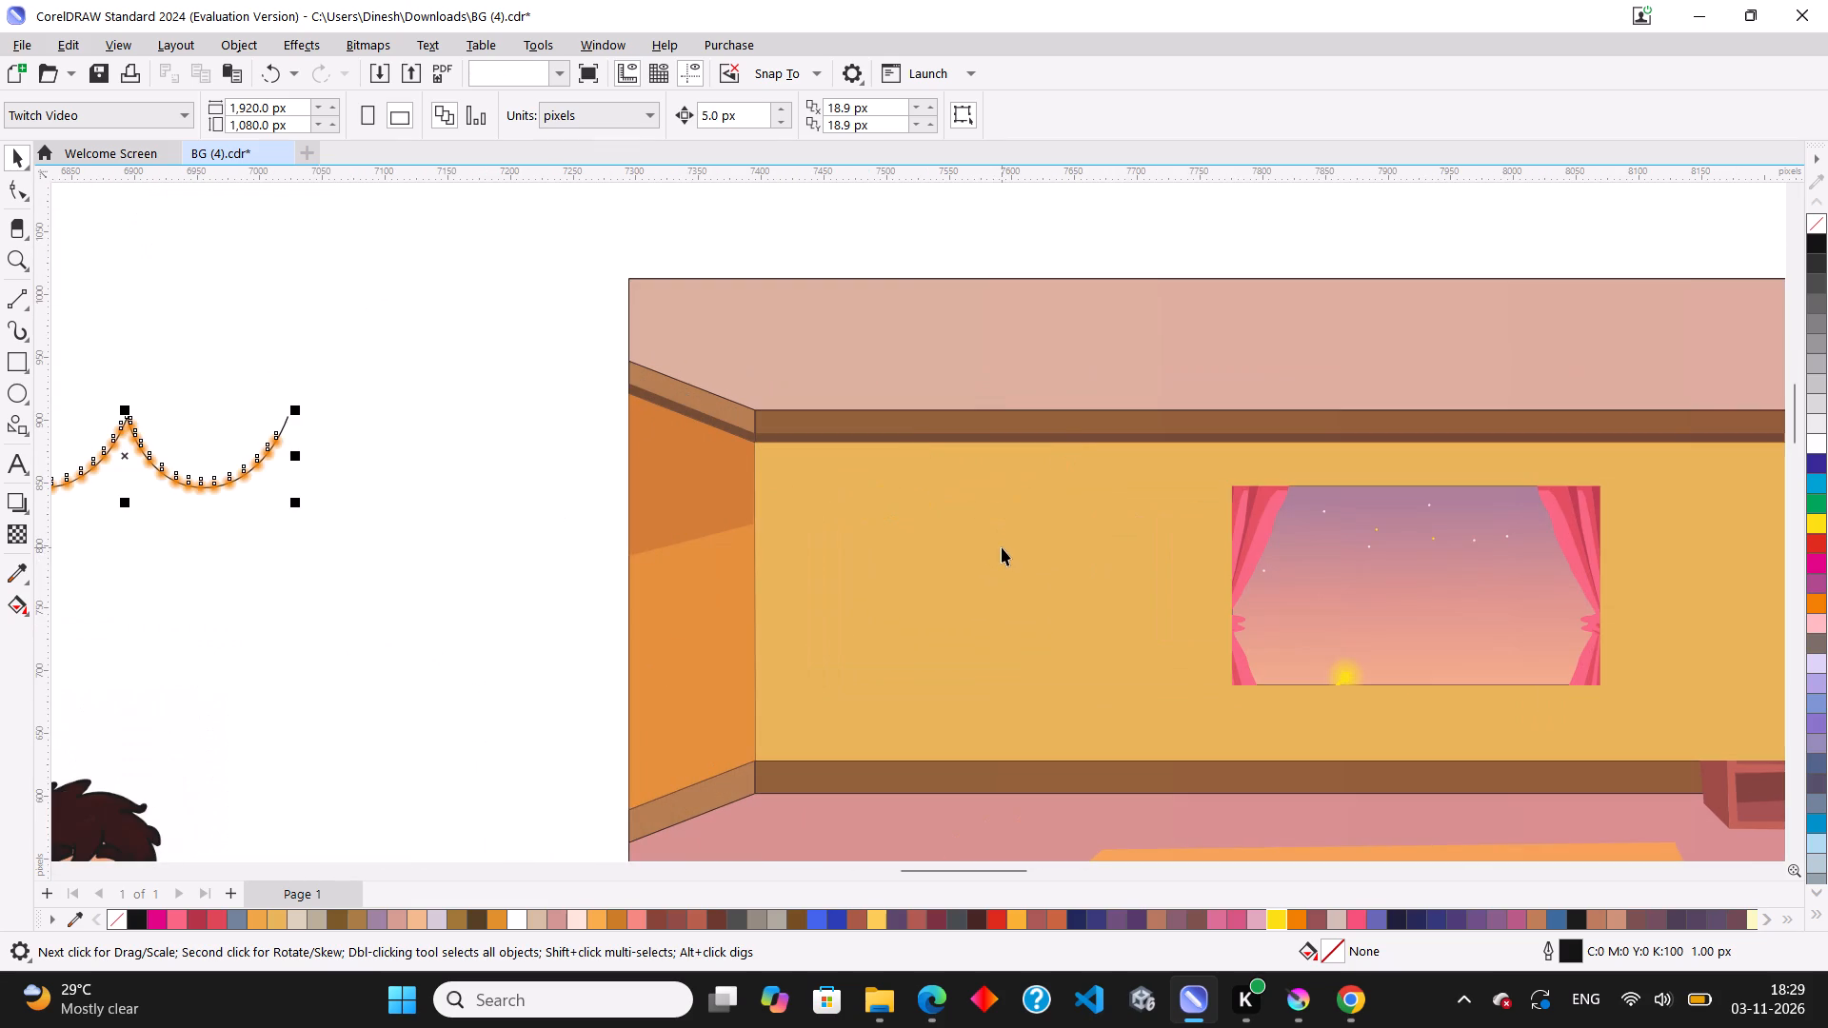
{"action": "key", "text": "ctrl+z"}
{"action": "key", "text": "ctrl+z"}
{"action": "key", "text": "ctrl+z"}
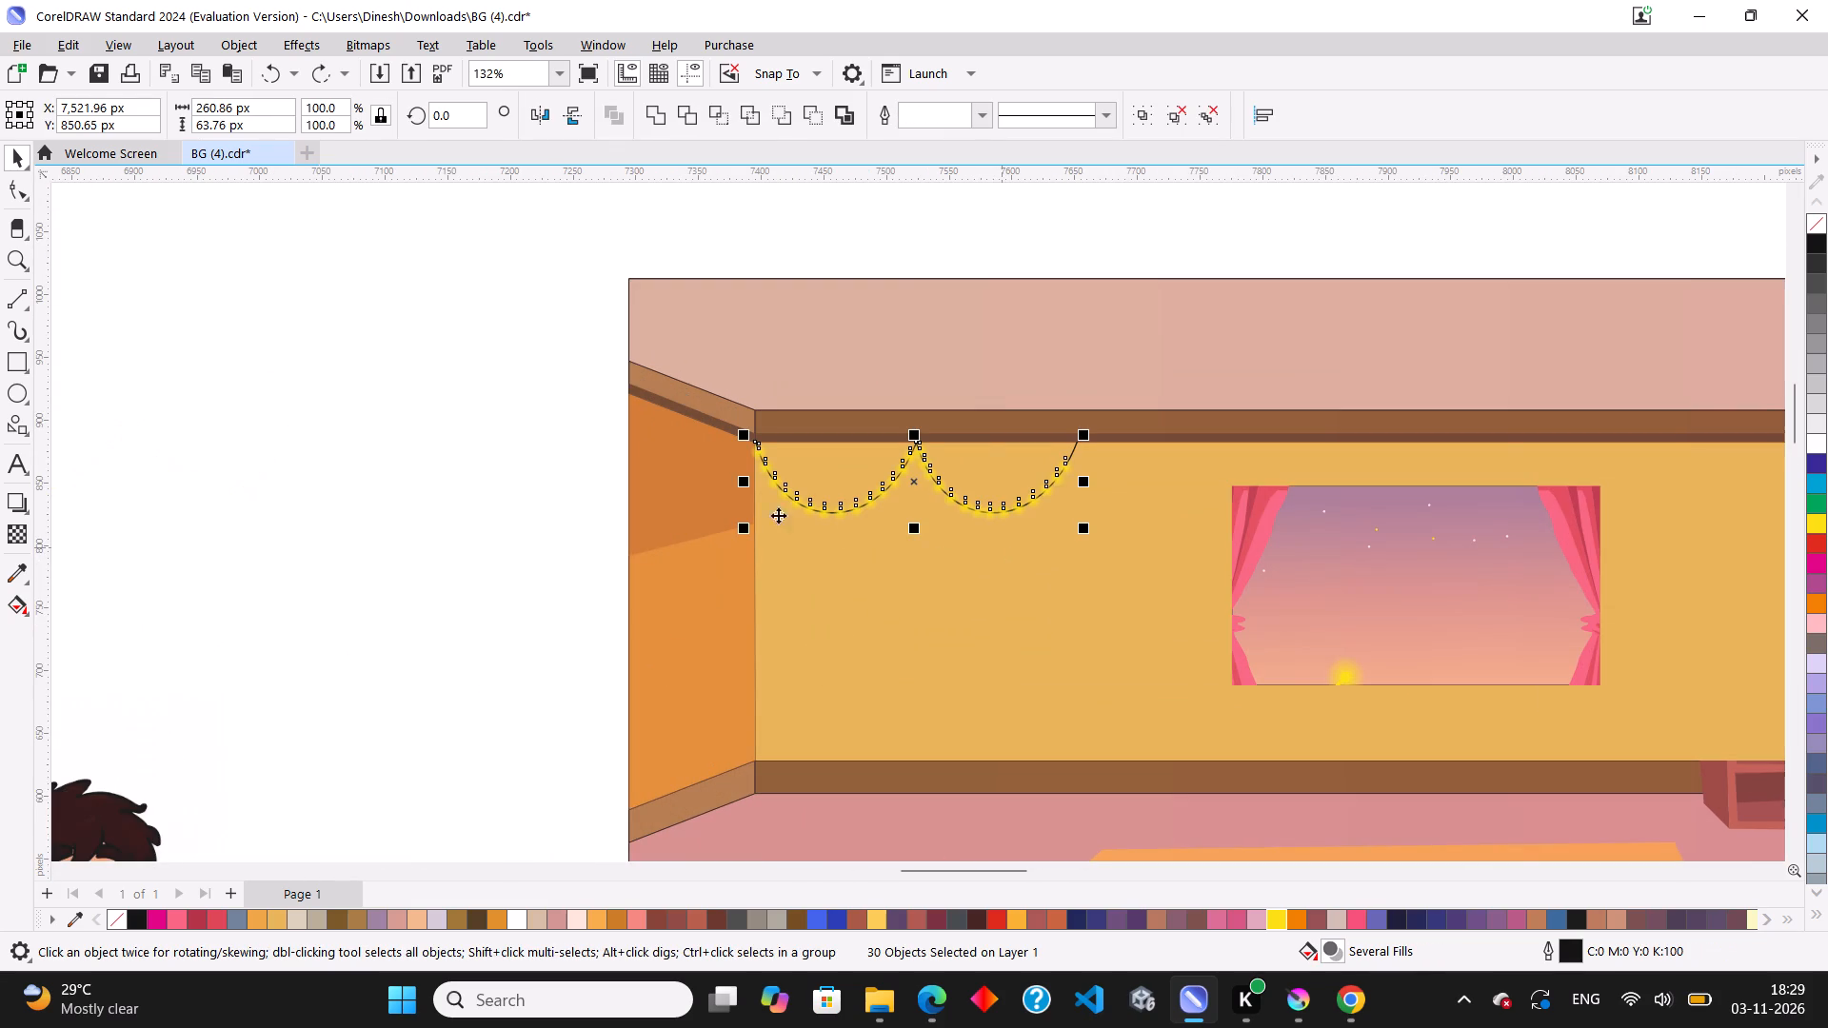
Select the yellow garland's lights and cords and move them out of the first room onto the blank area beside it.
{"action": "left_click", "coordinate": [448, 515]}
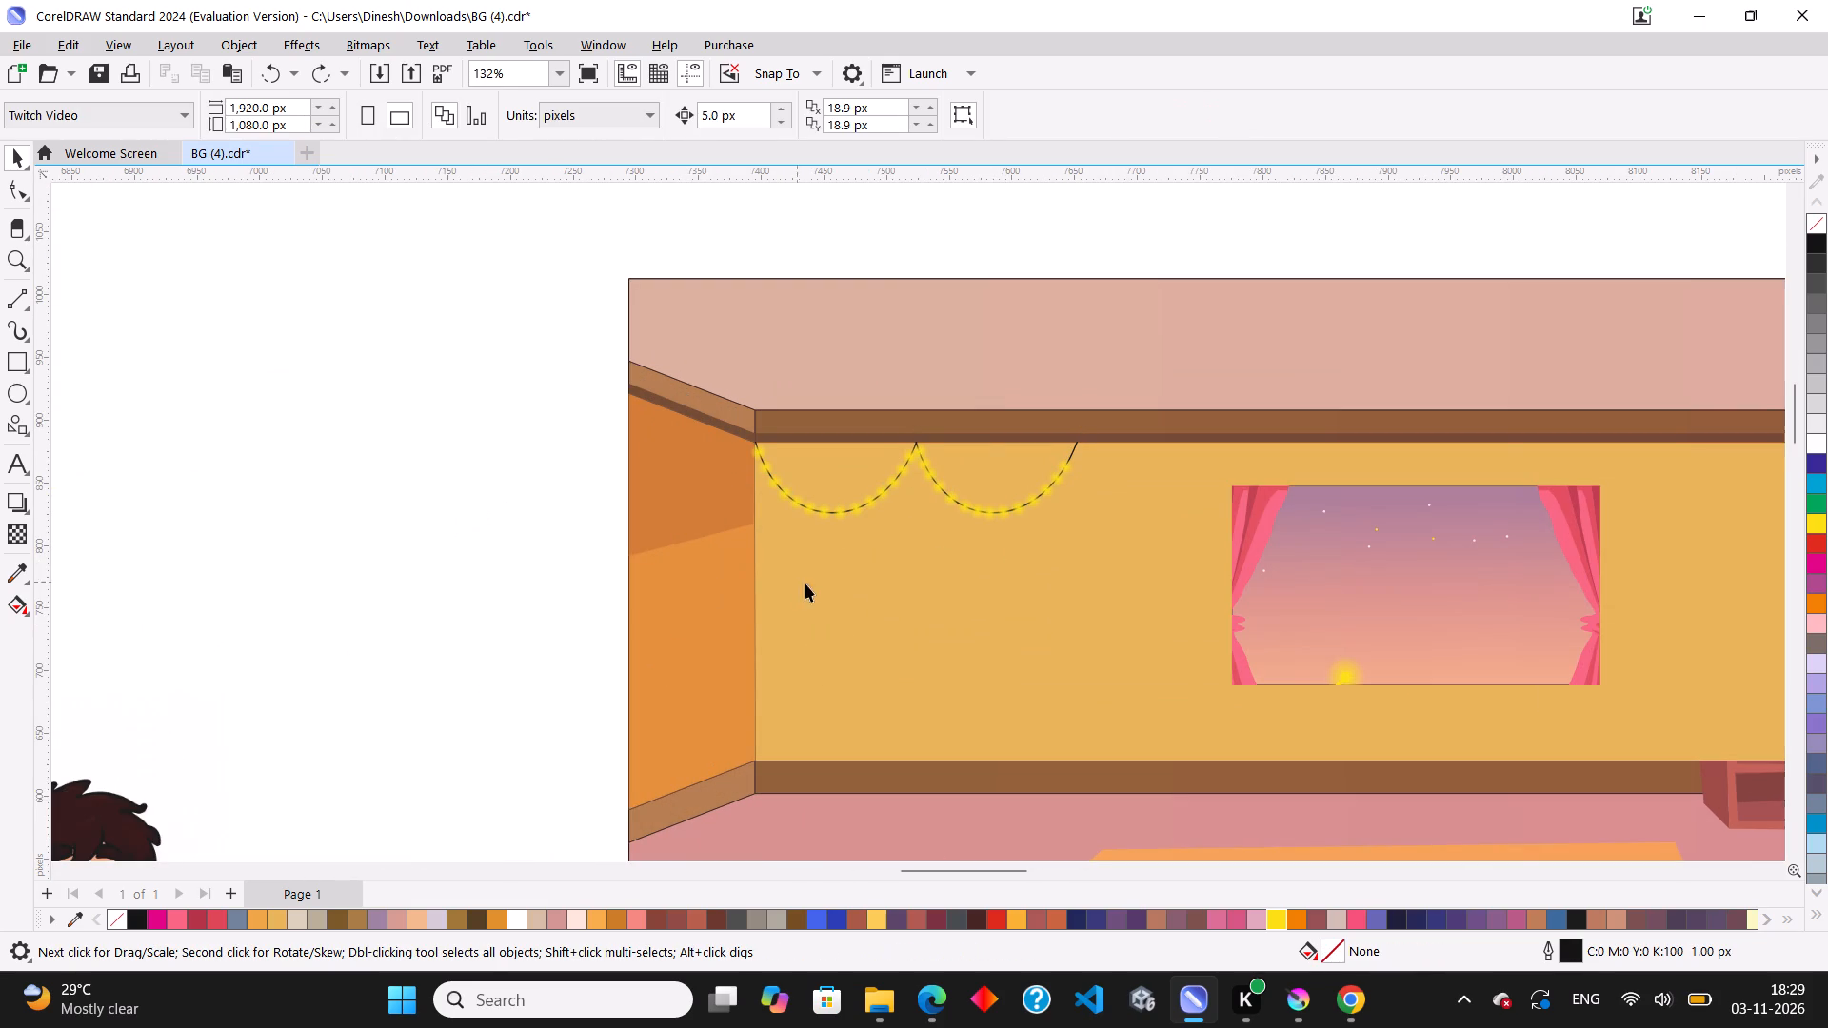
{"action": "left_click_drag", "start_coordinate": [536, 341], "coordinate": [1108, 611]}
{"action": "left_click_drag", "start_coordinate": [1088, 568], "coordinate": [1174, 614]}
{"action": "key", "text": "ctrl+z"}
{"action": "key", "text": "ctrl+z"}
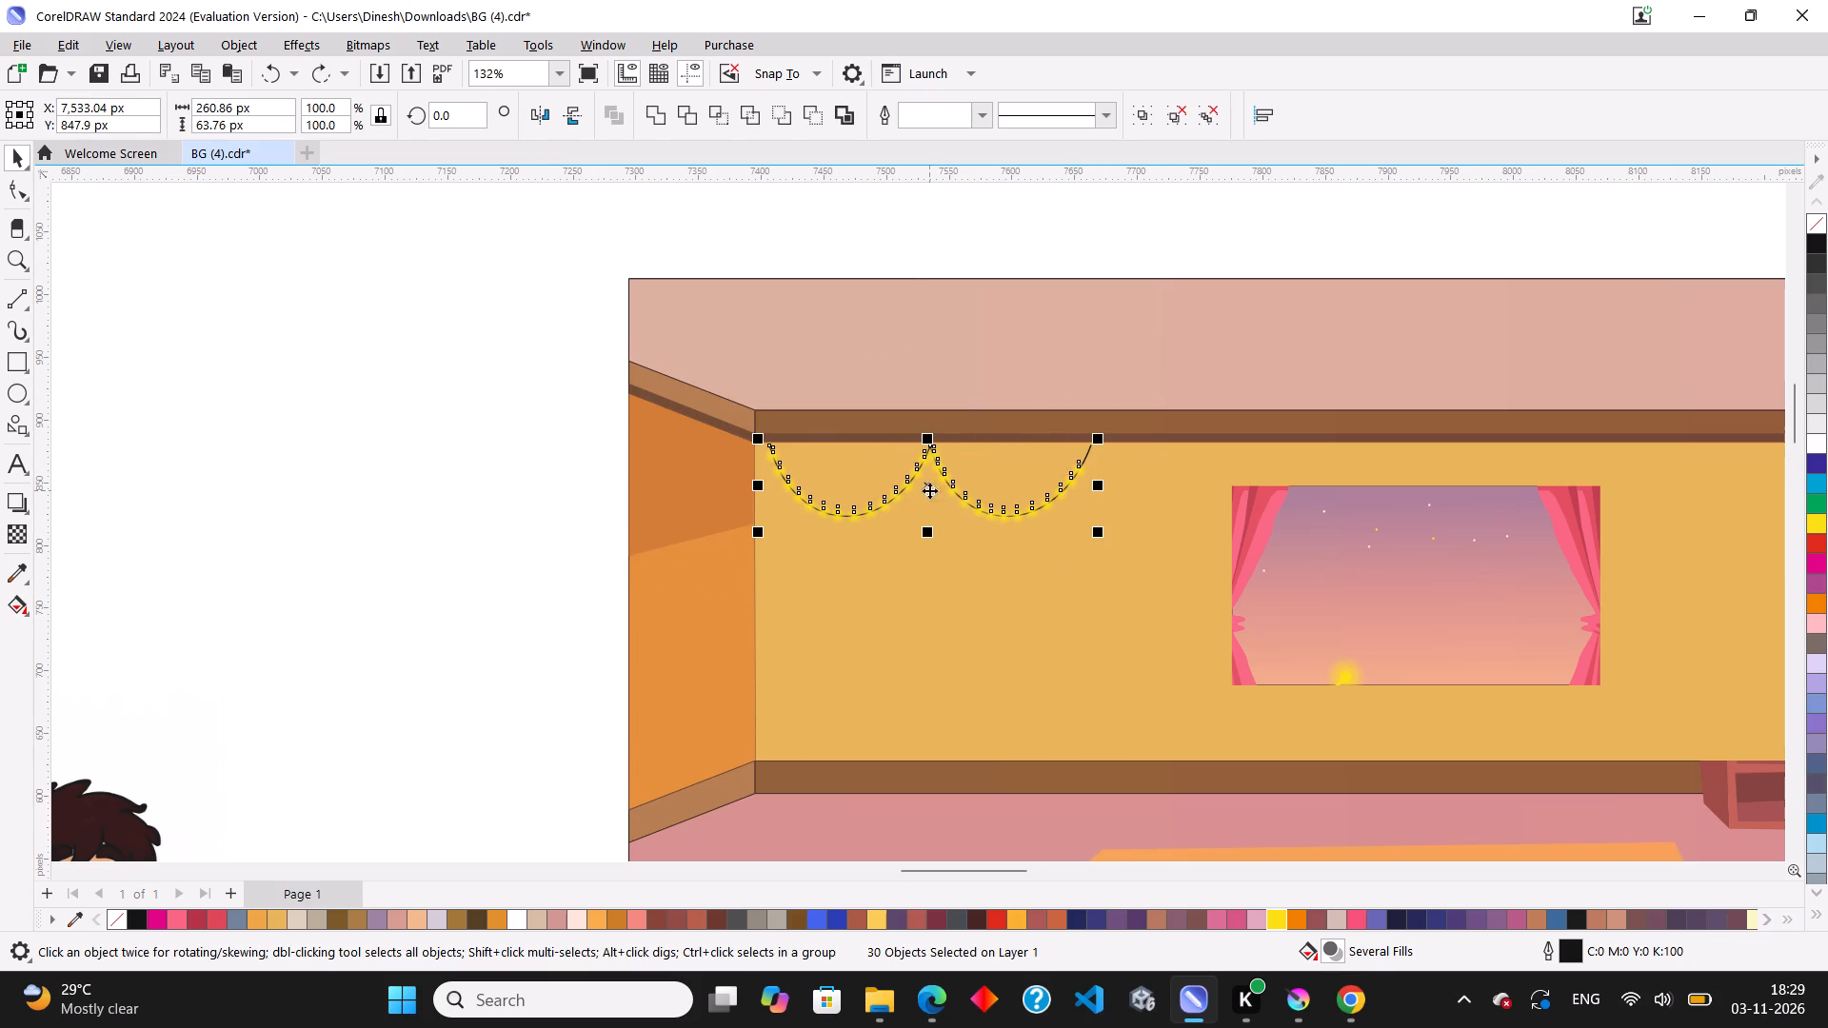
{"action": "left_click_drag", "start_coordinate": [933, 488], "coordinate": [252, 476]}
Enlarge the yellow garland proportionally to about 151%, roughly 395 px wide.
{"action": "scroll", "coordinate": [410, 535], "scroll_direction": "down", "scroll_amount": 3}
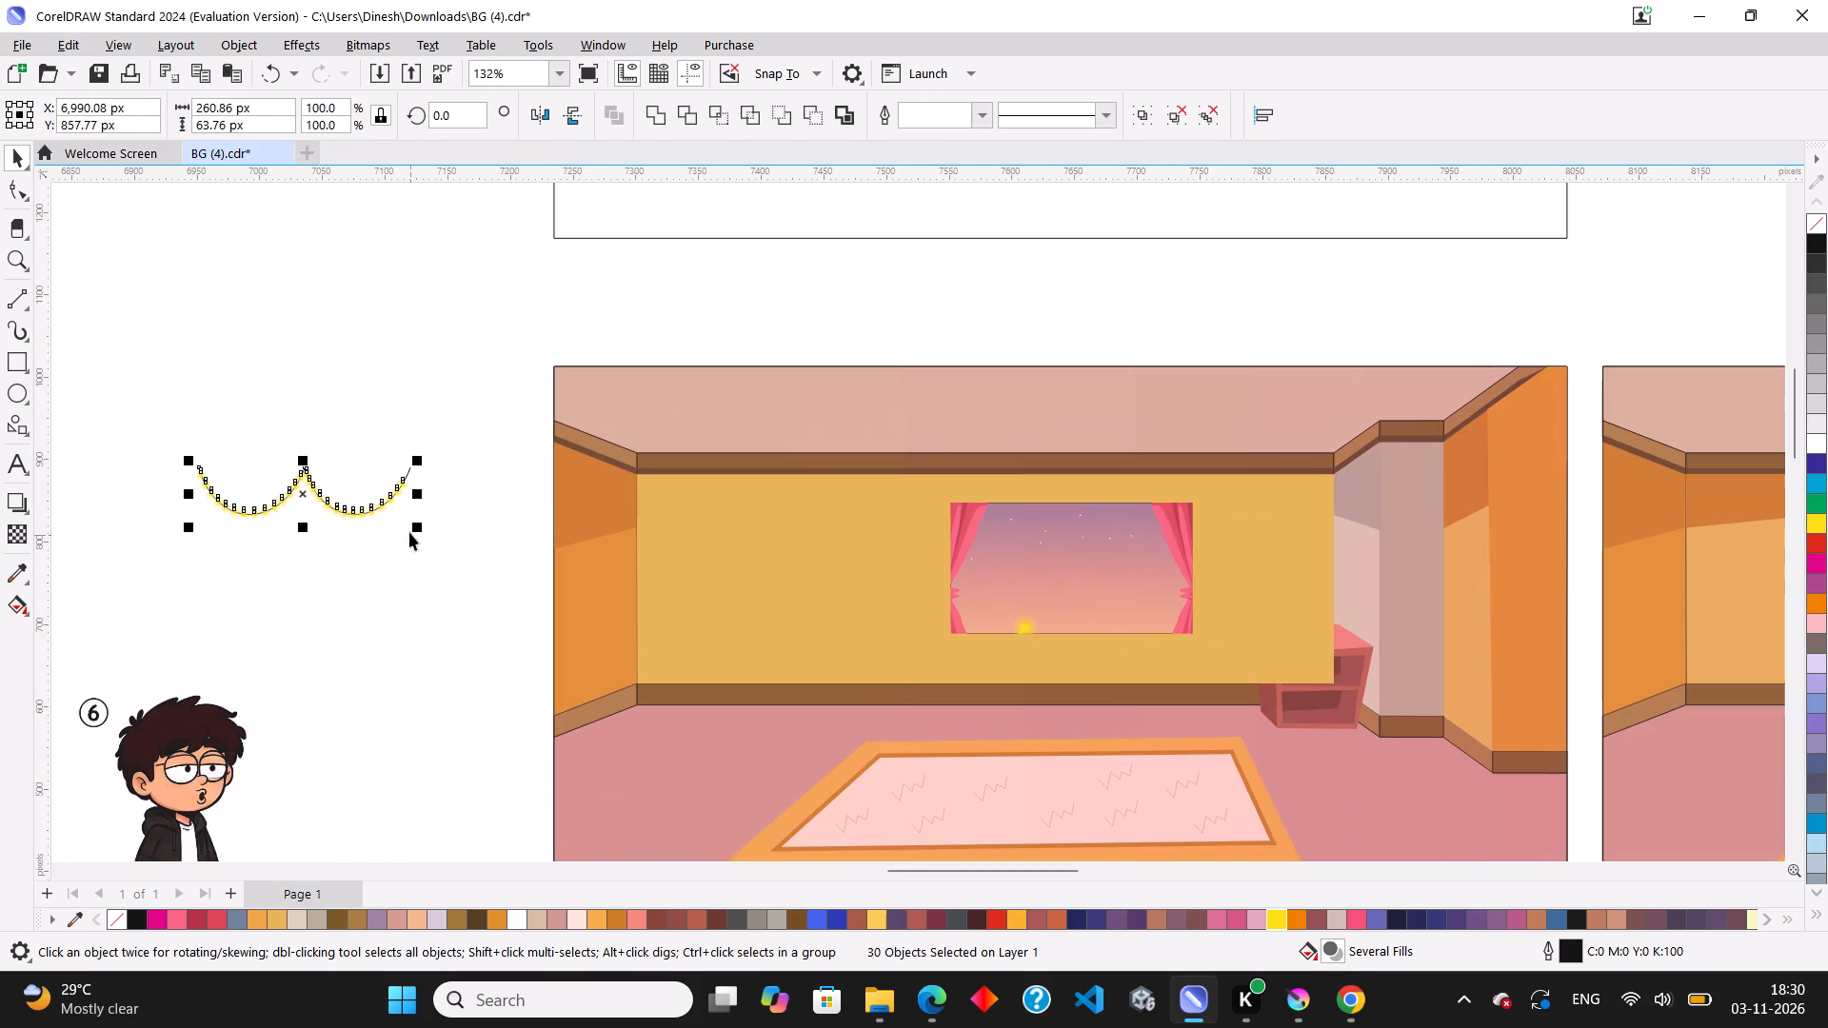
{"action": "left_click_drag", "start_coordinate": [418, 529], "coordinate": [528, 621]}
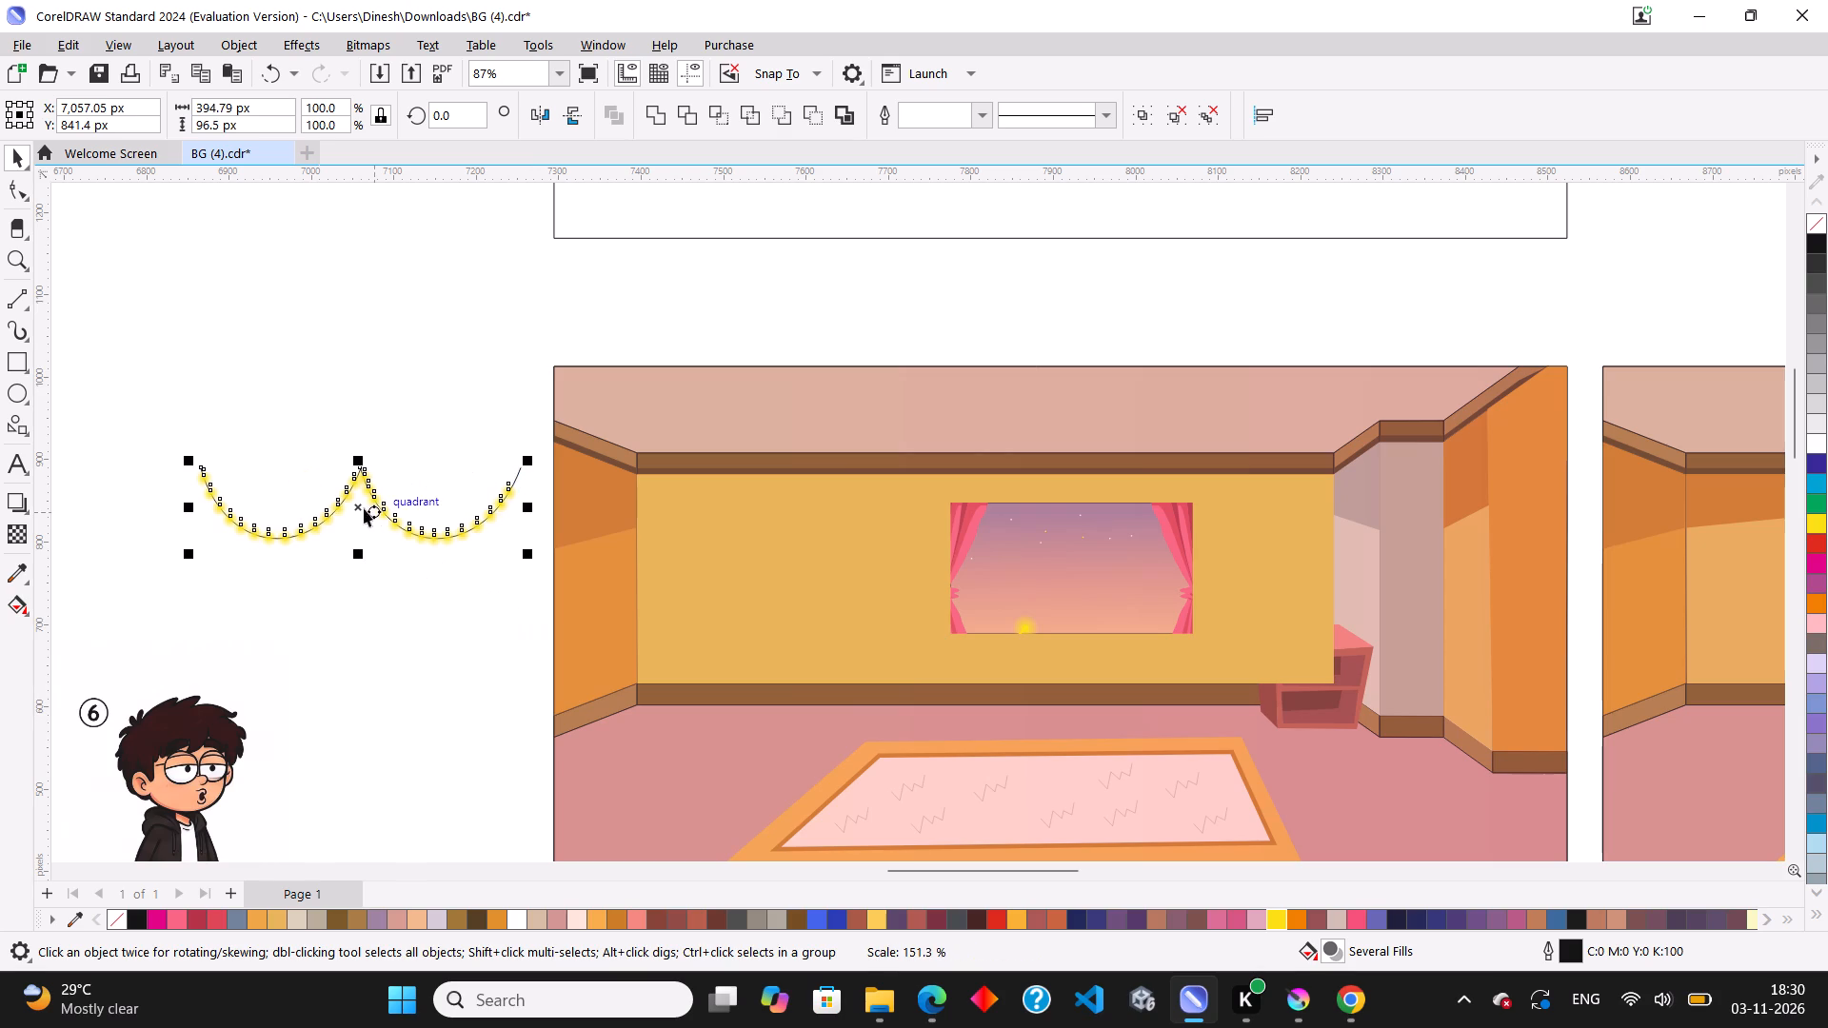
Move the enlarged garland into the first room, aligning its cord end with the back wall's upper corner just below the trim.
{"action": "left_click_drag", "start_coordinate": [361, 507], "coordinate": [805, 510]}
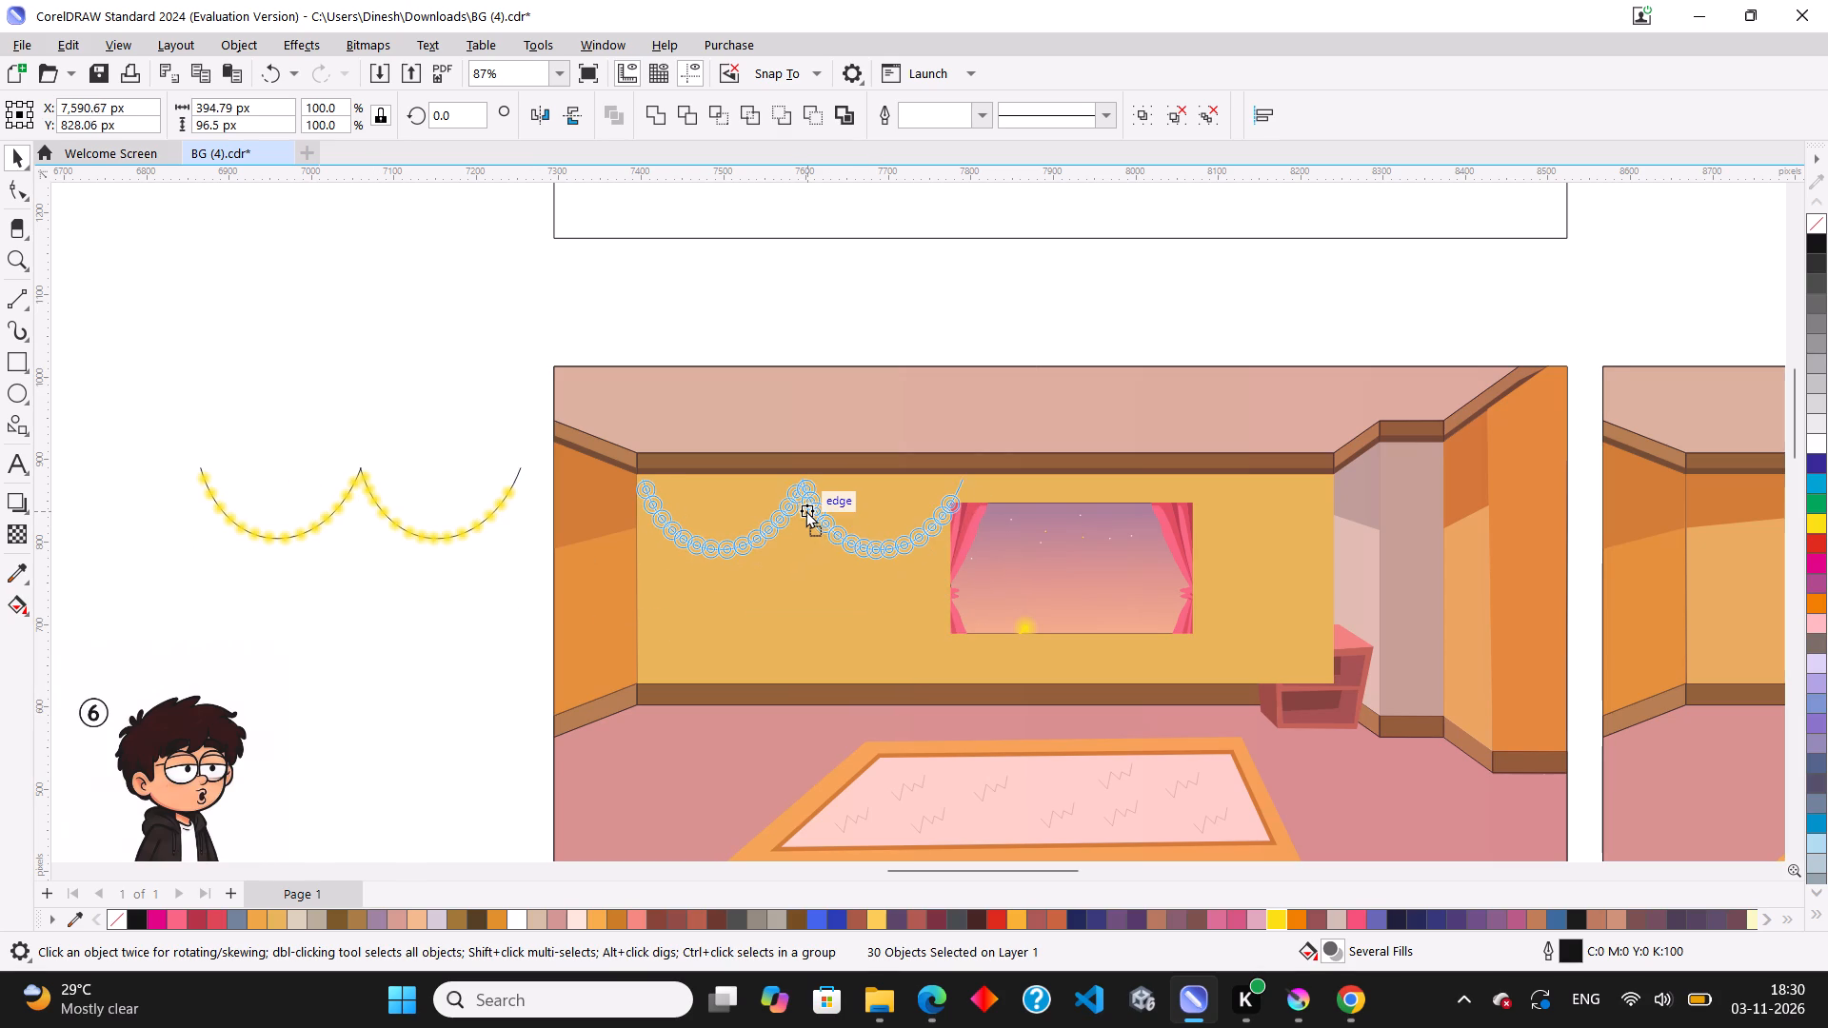
{"action": "left_click_drag", "start_coordinate": [805, 510], "coordinate": [803, 504]}
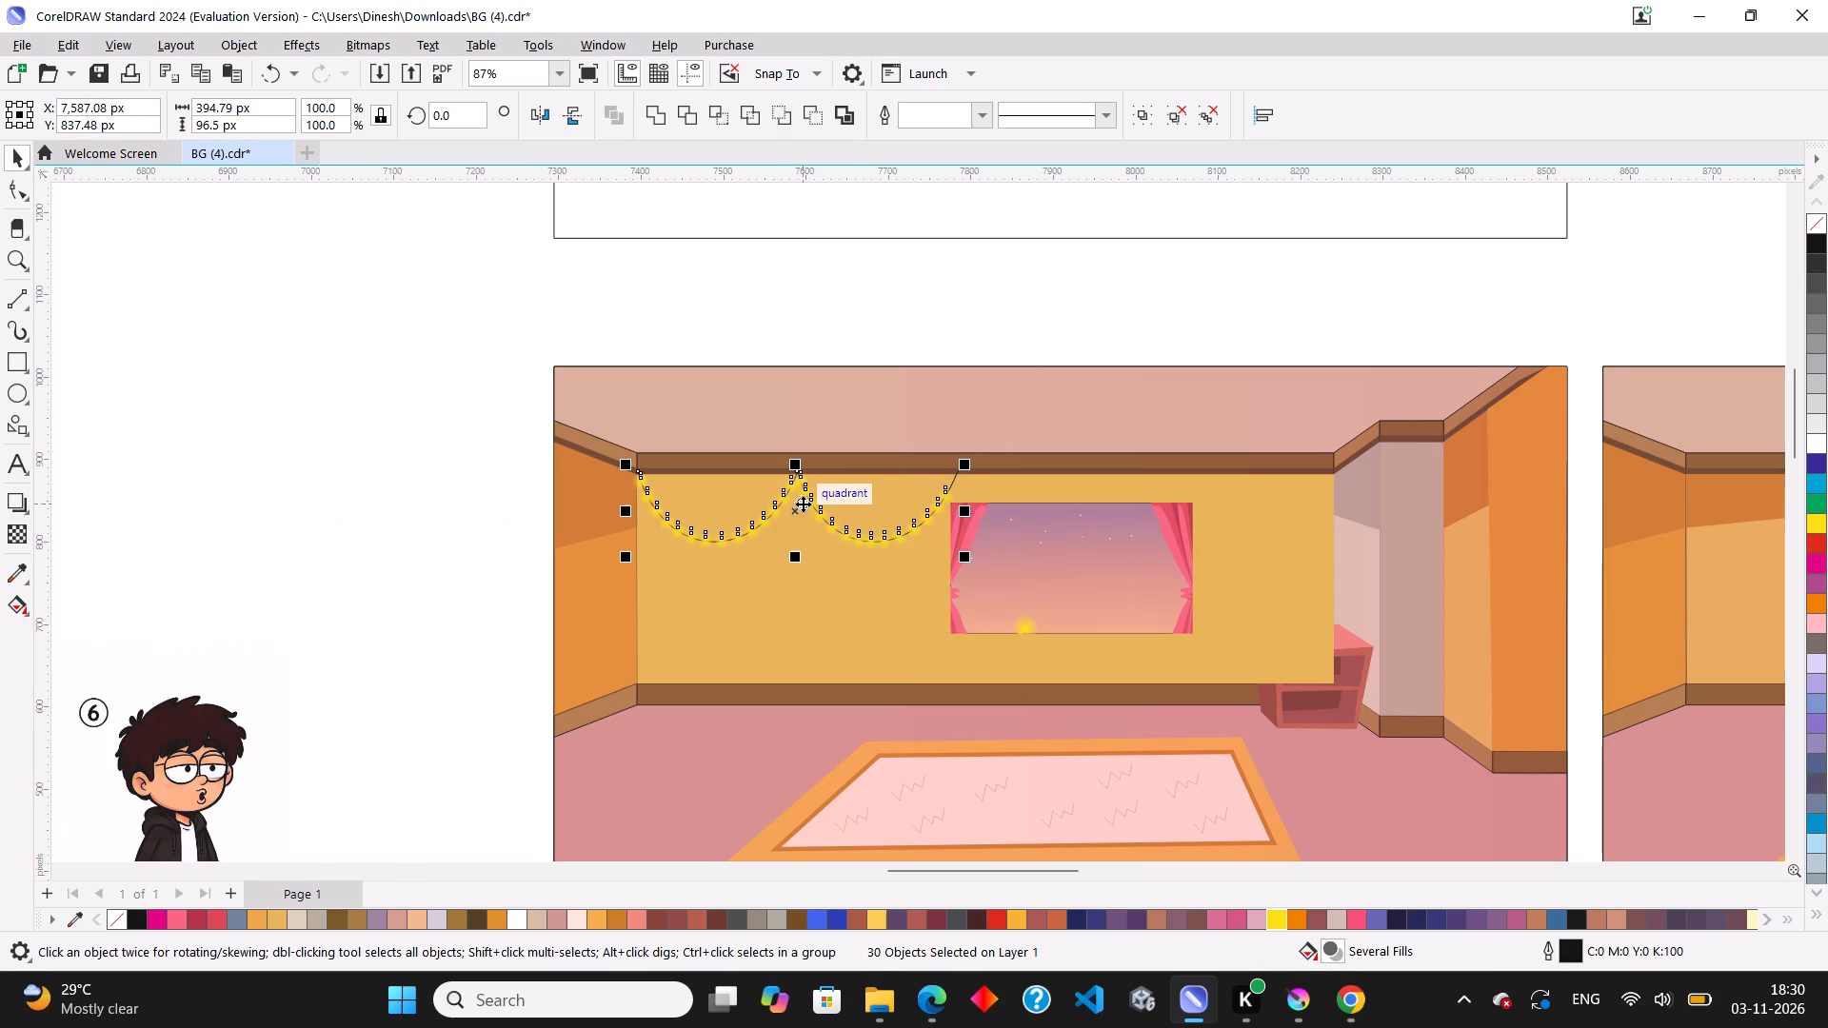
{"action": "scroll", "coordinate": [896, 484], "scroll_direction": "up", "scroll_amount": 6}
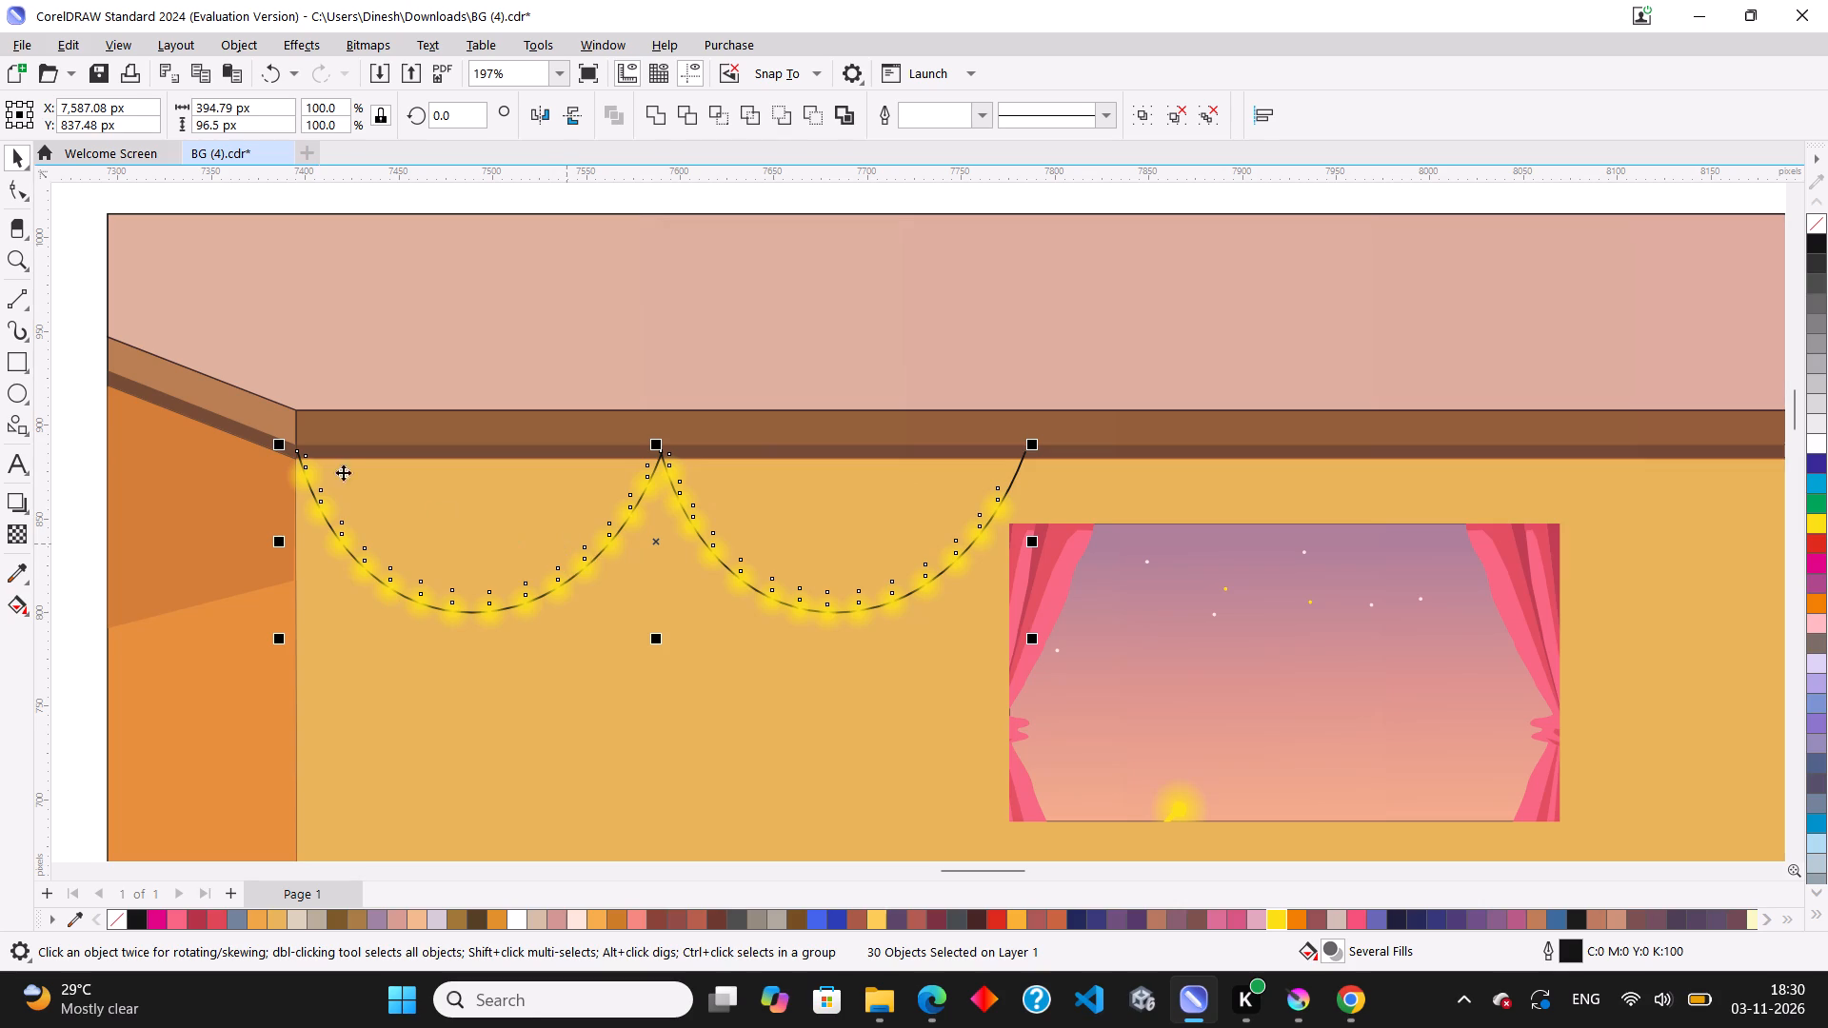
{"action": "scroll", "coordinate": [288, 473], "scroll_direction": "up", "scroll_amount": 13}
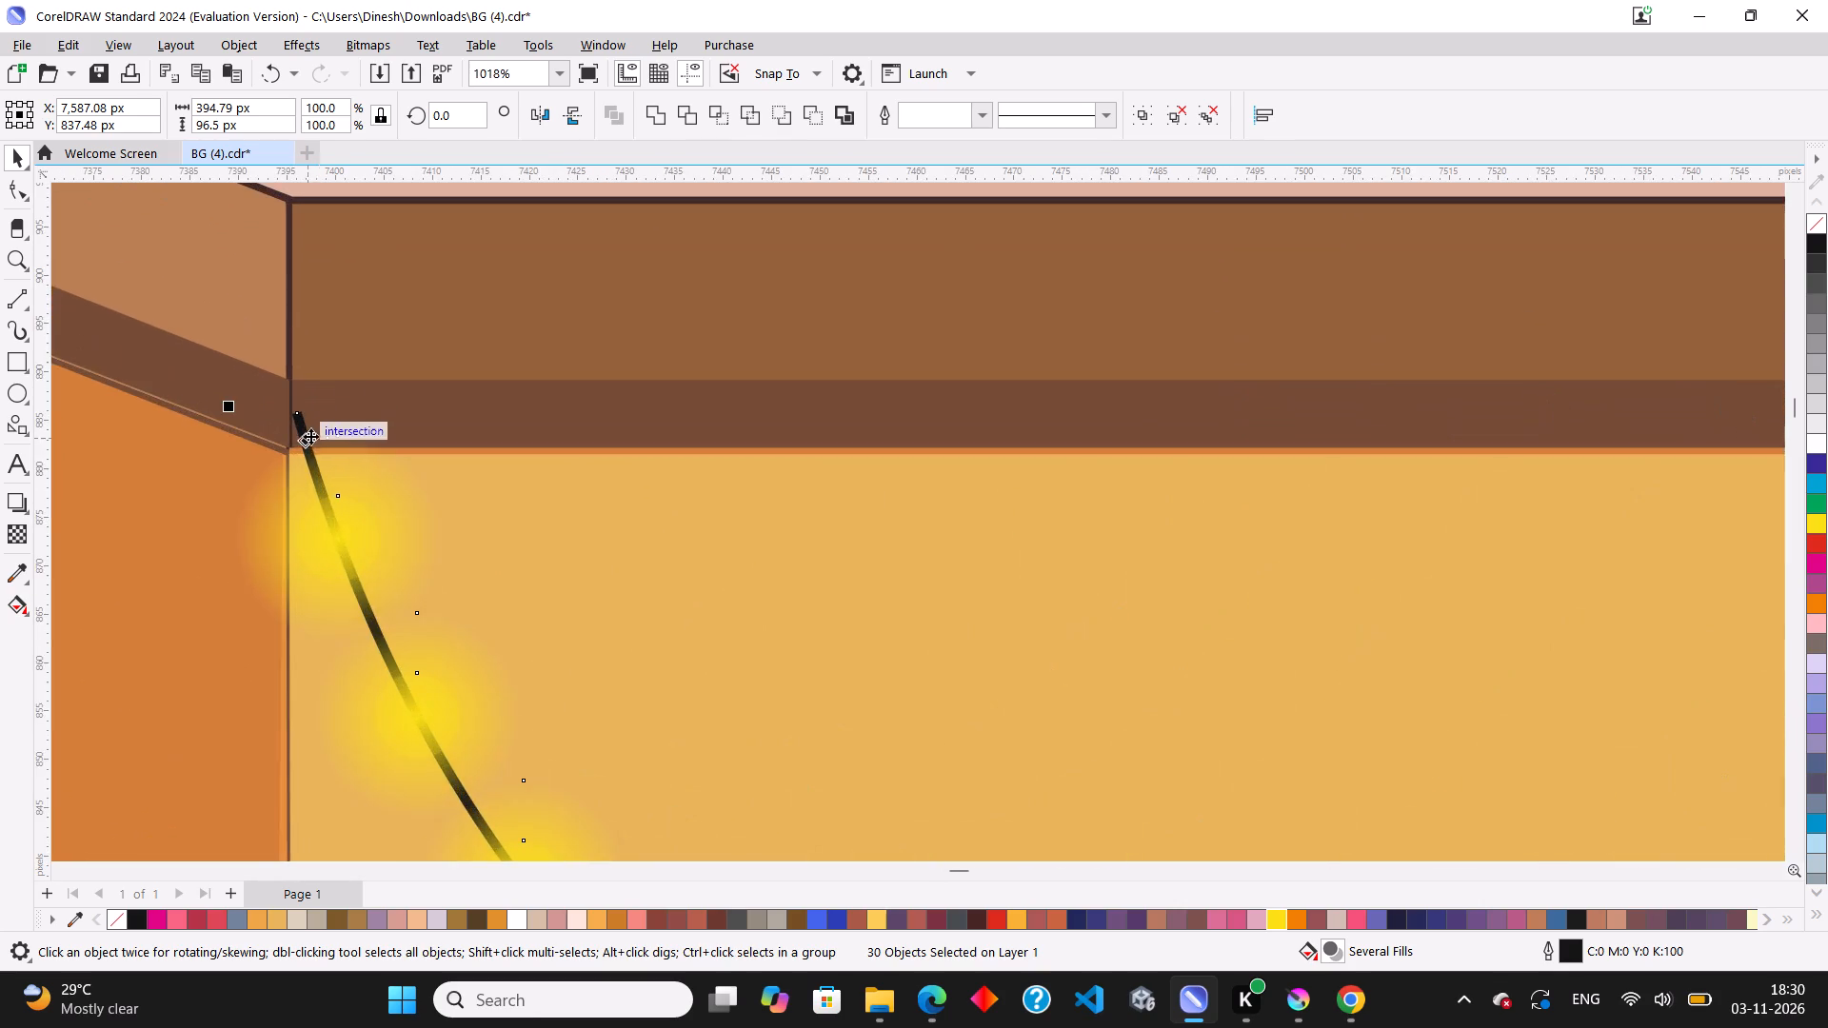
{"action": "scroll", "coordinate": [310, 436], "scroll_direction": "up", "scroll_amount": 2}
{"action": "left_click_drag", "start_coordinate": [307, 472], "coordinate": [300, 525]}
{"action": "scroll", "coordinate": [299, 499], "scroll_direction": "down", "scroll_amount": 20}
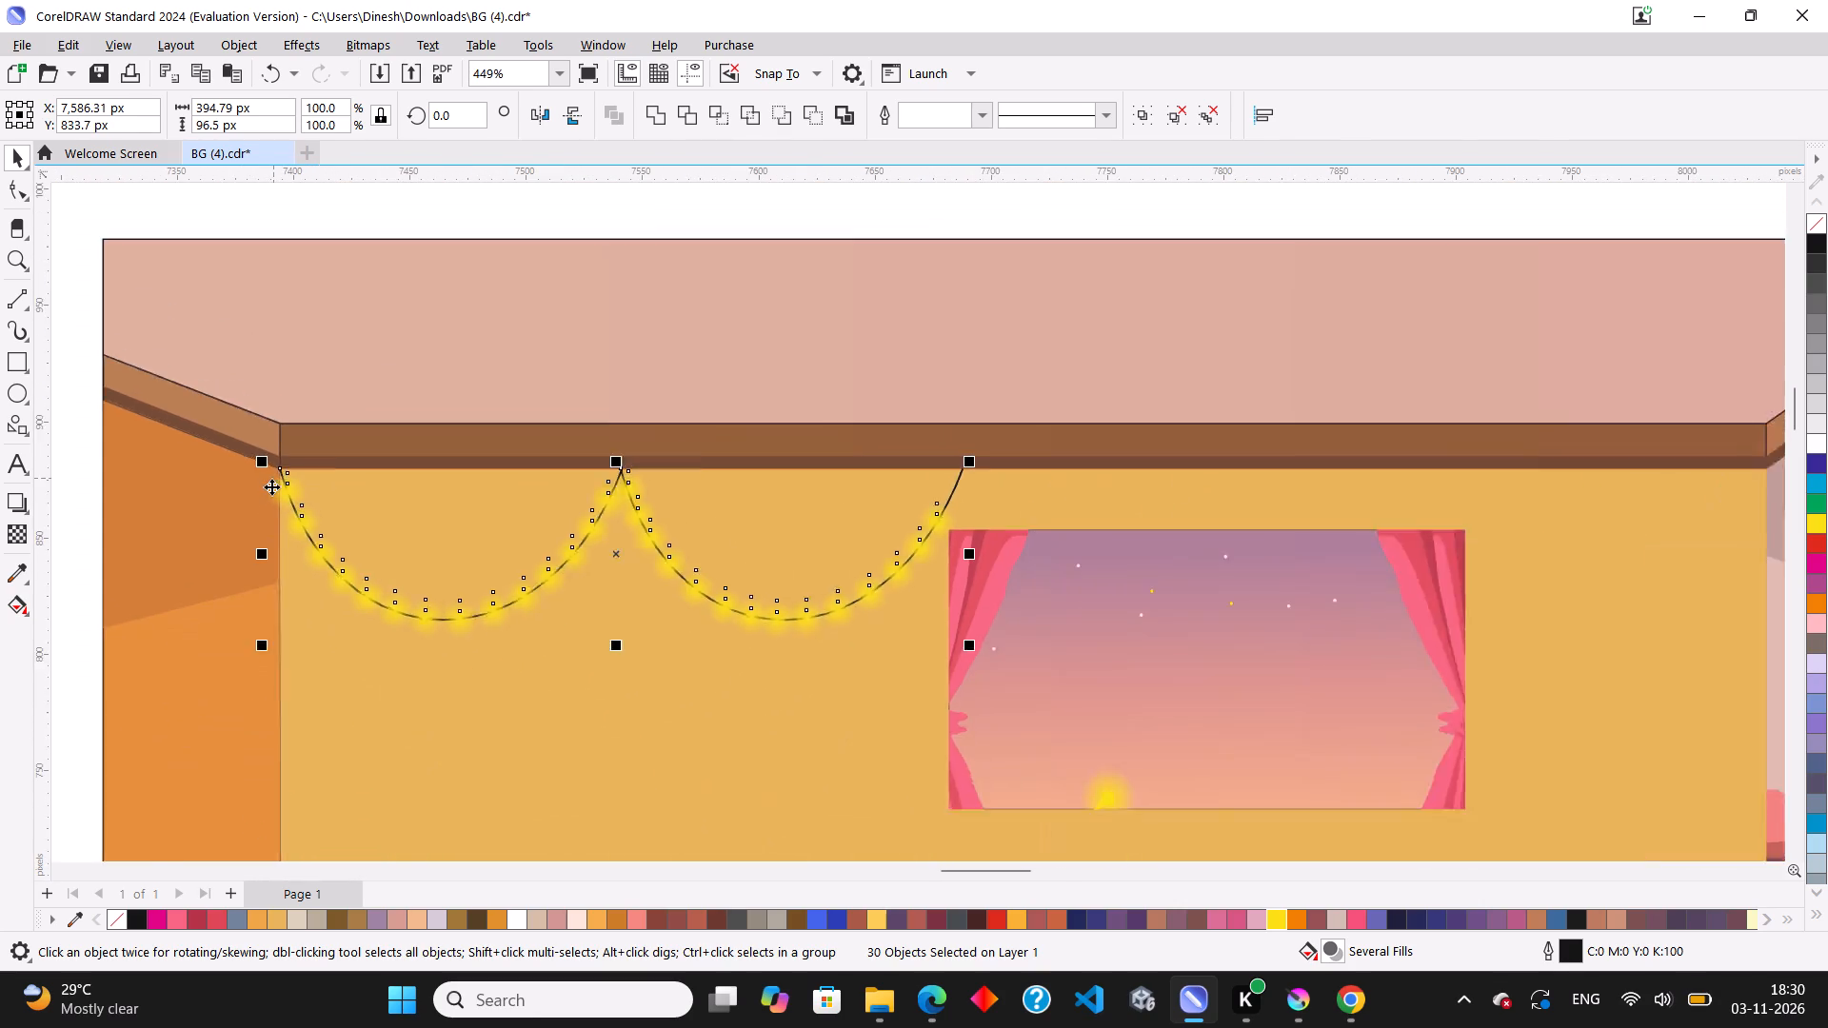
Place a copy of the garland level along the back wall, starting where the original's second swag ends.
{"action": "scroll", "coordinate": [422, 516], "scroll_direction": "up", "scroll_amount": 2}
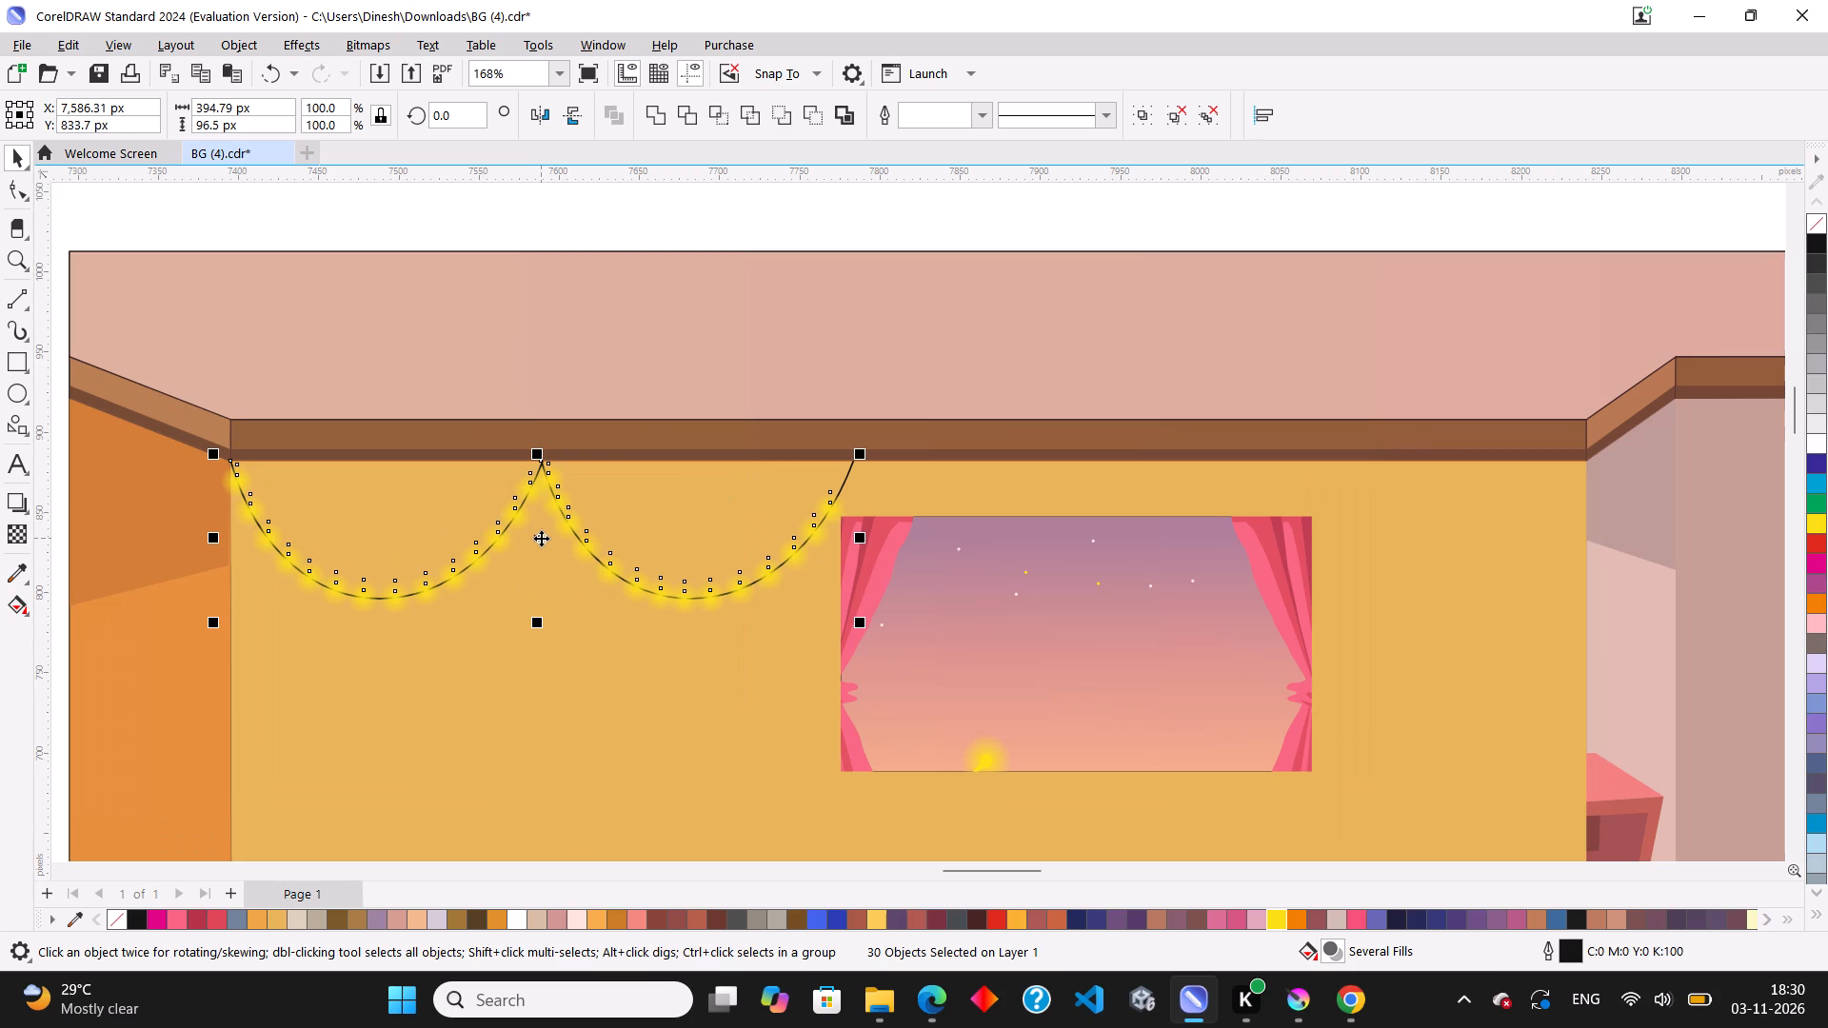
{"action": "left_click_drag", "start_coordinate": [541, 538], "coordinate": [1113, 557]}
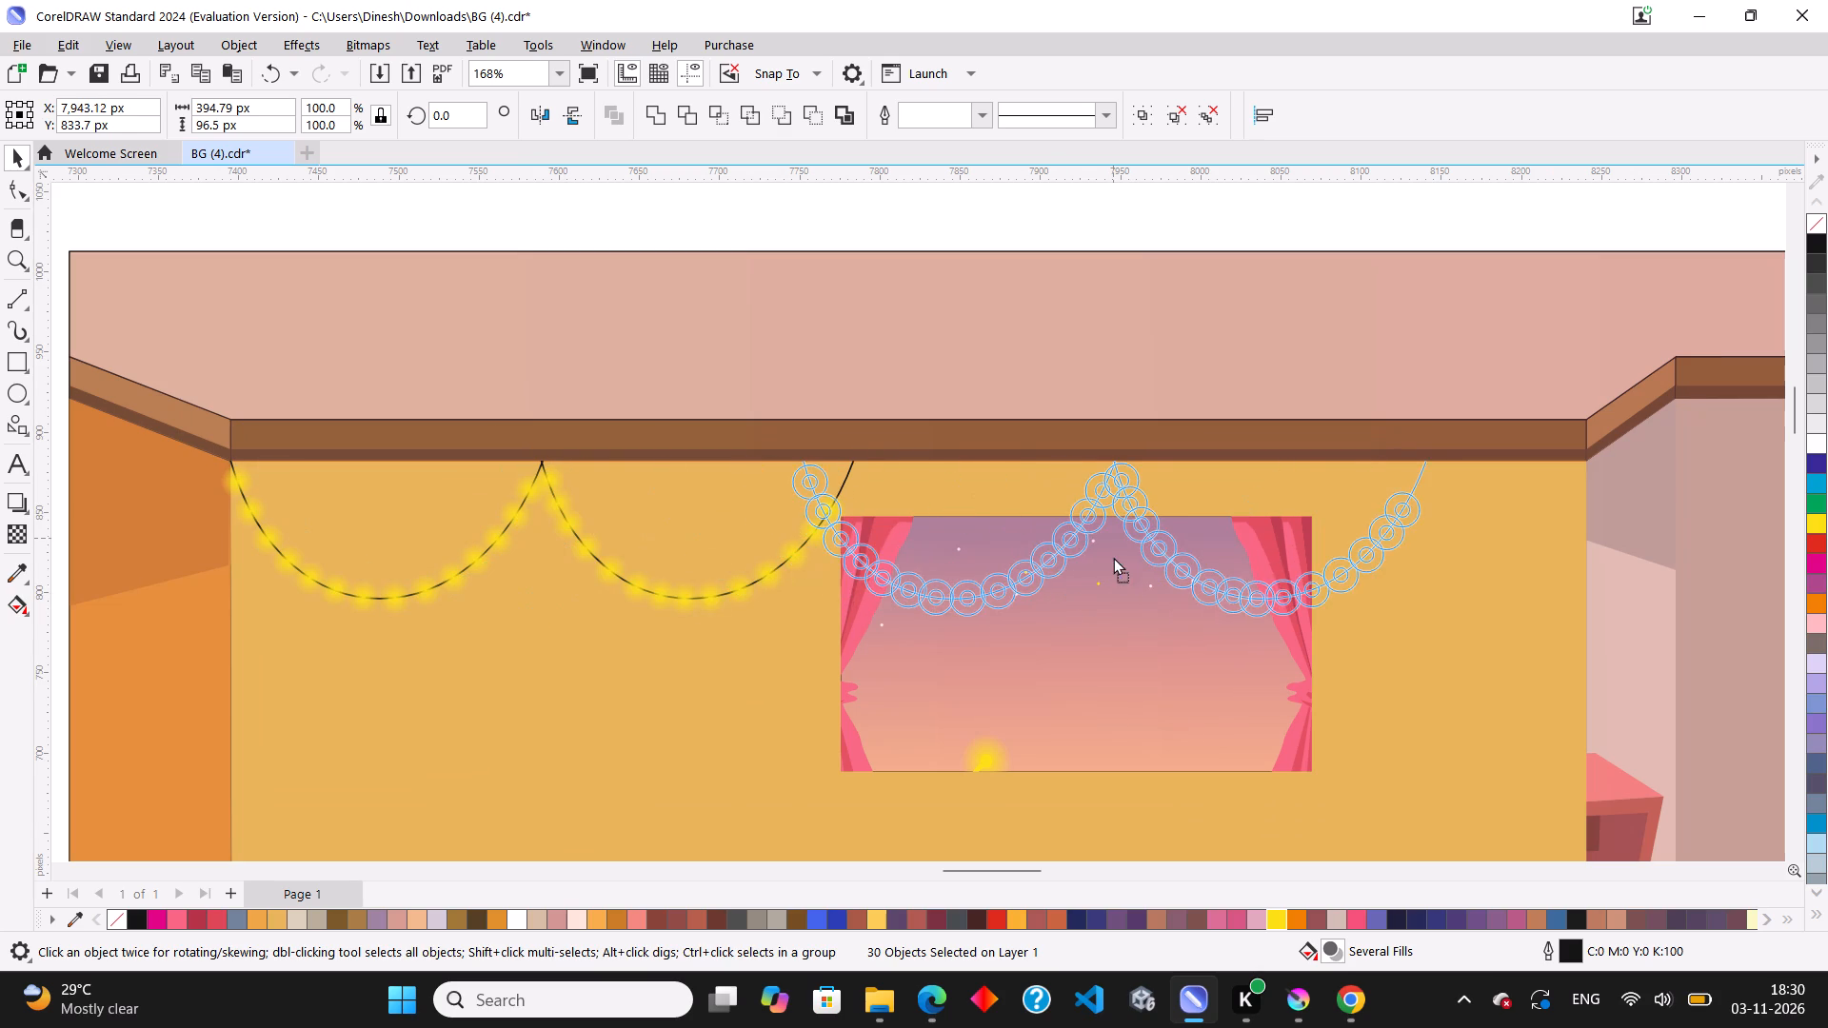
{"action": "left_click_drag", "start_coordinate": [1113, 557], "coordinate": [1162, 557]}
{"action": "right_click", "coordinate": [1162, 557], "text": "ctrl"}
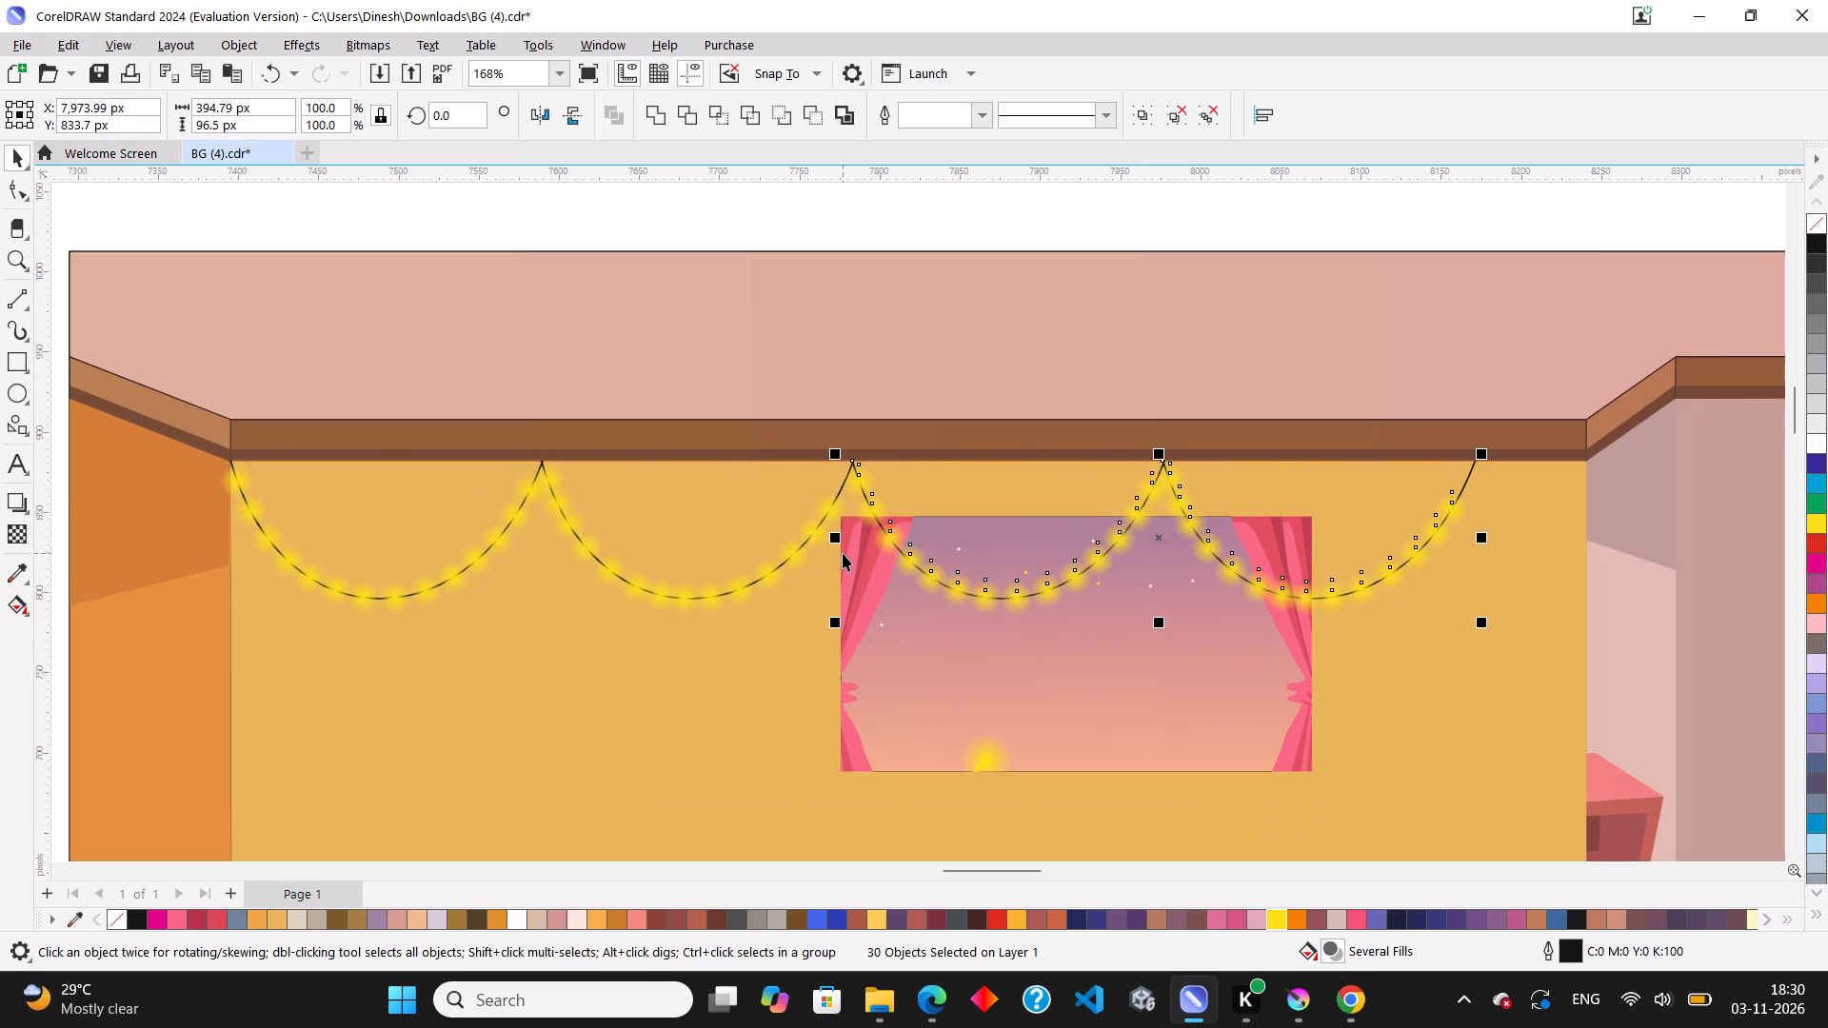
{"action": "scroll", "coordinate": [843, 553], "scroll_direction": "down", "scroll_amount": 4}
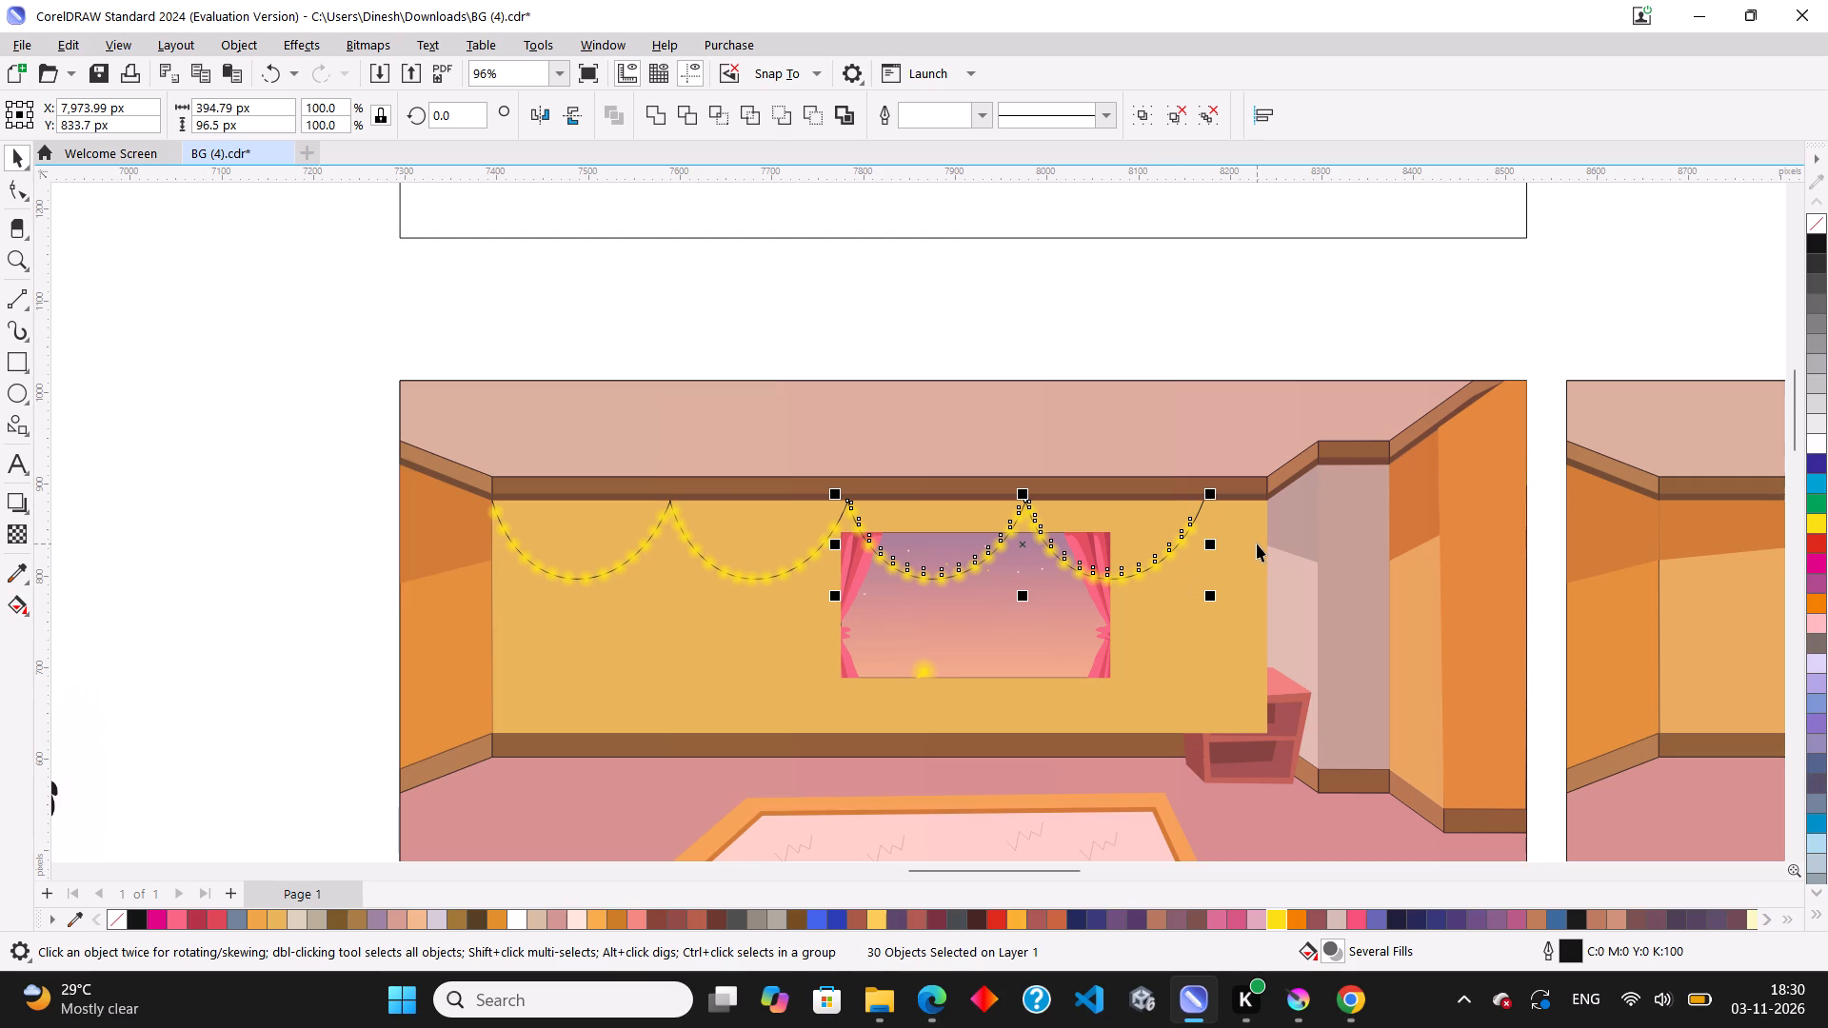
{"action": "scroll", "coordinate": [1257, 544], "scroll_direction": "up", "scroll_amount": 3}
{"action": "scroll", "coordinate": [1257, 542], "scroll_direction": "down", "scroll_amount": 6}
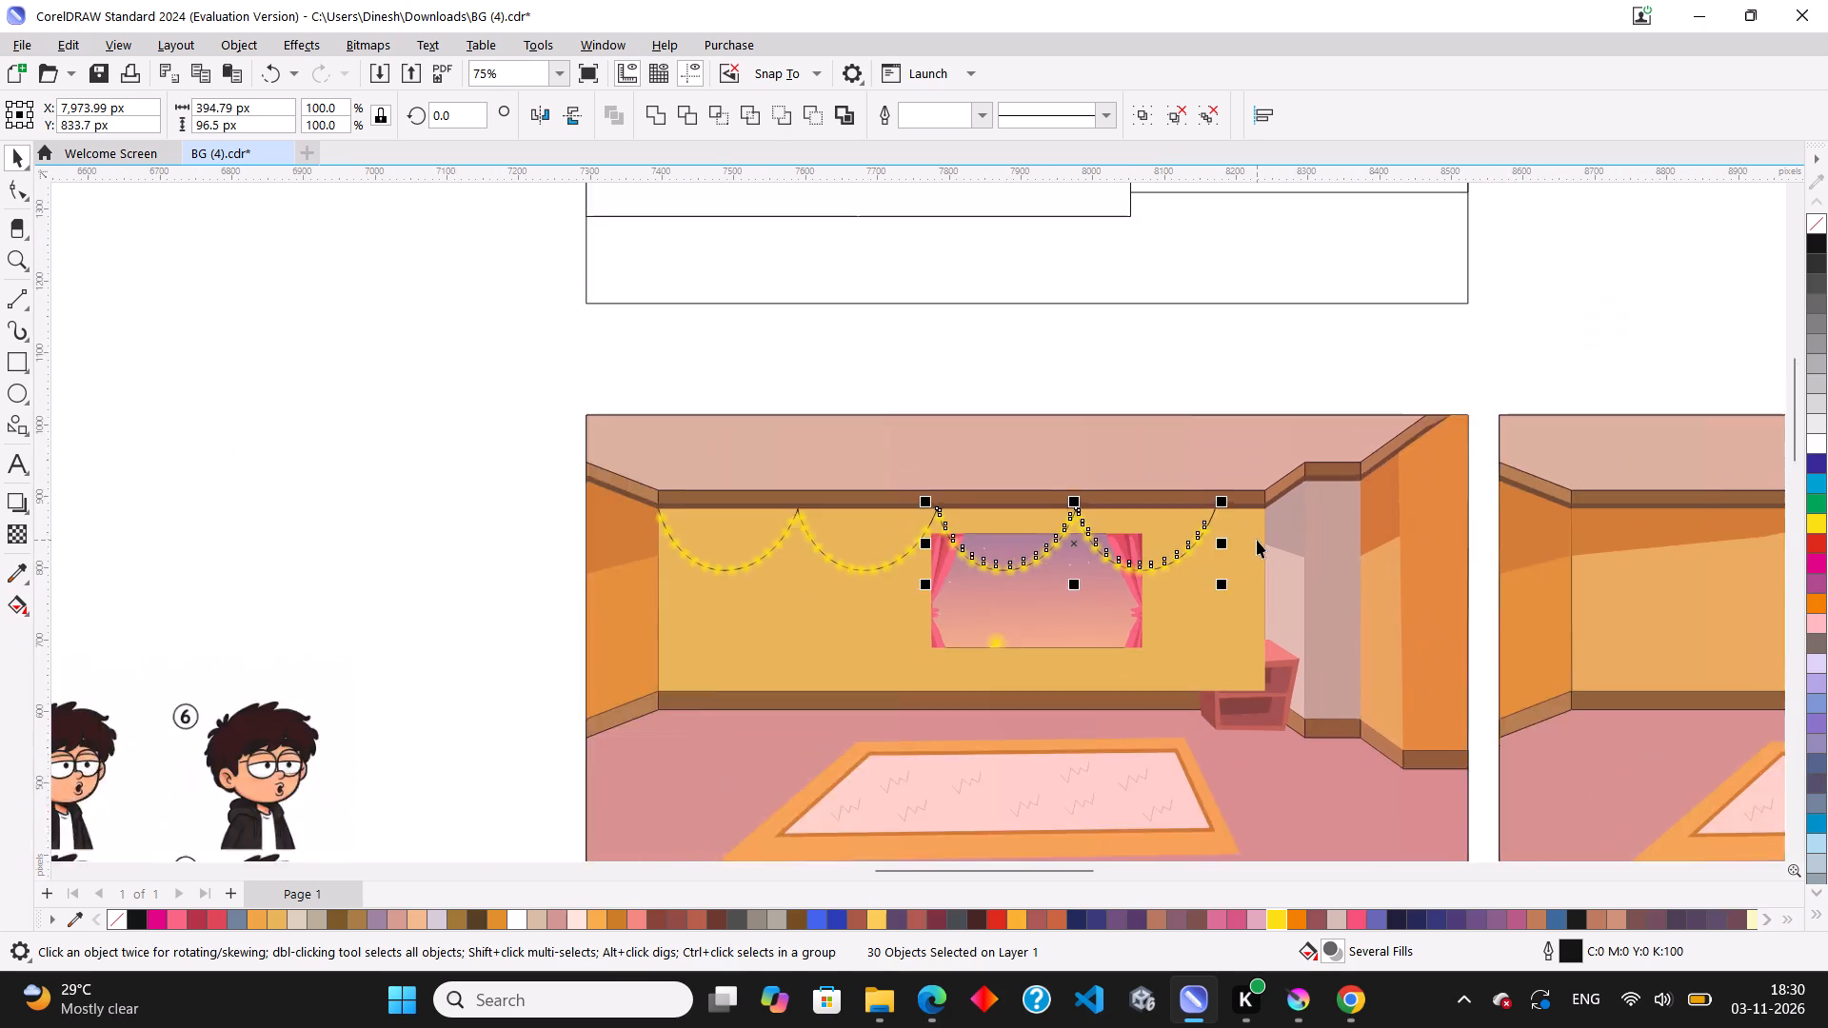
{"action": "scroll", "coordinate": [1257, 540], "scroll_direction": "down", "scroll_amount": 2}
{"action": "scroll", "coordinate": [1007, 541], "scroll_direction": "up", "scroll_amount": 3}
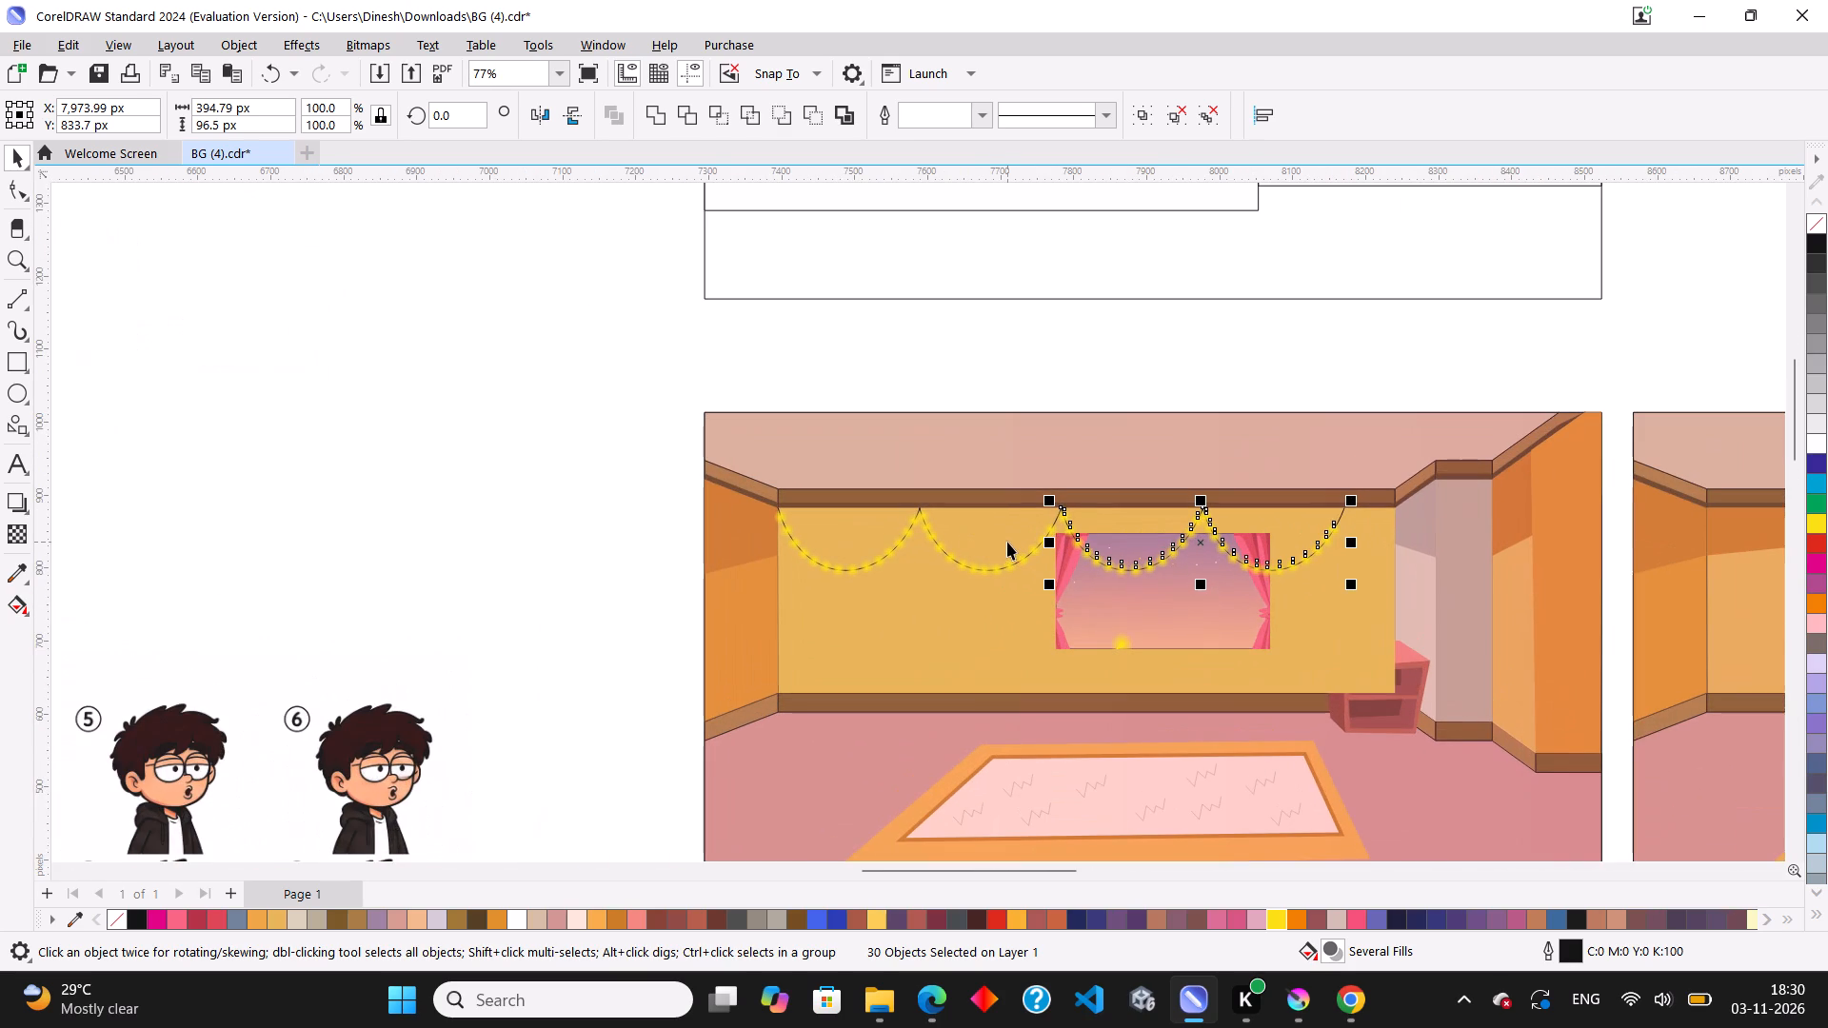
Examine how the original garland and its copy hang along the back wall and across the window.
{"action": "left_click", "coordinate": [991, 403]}
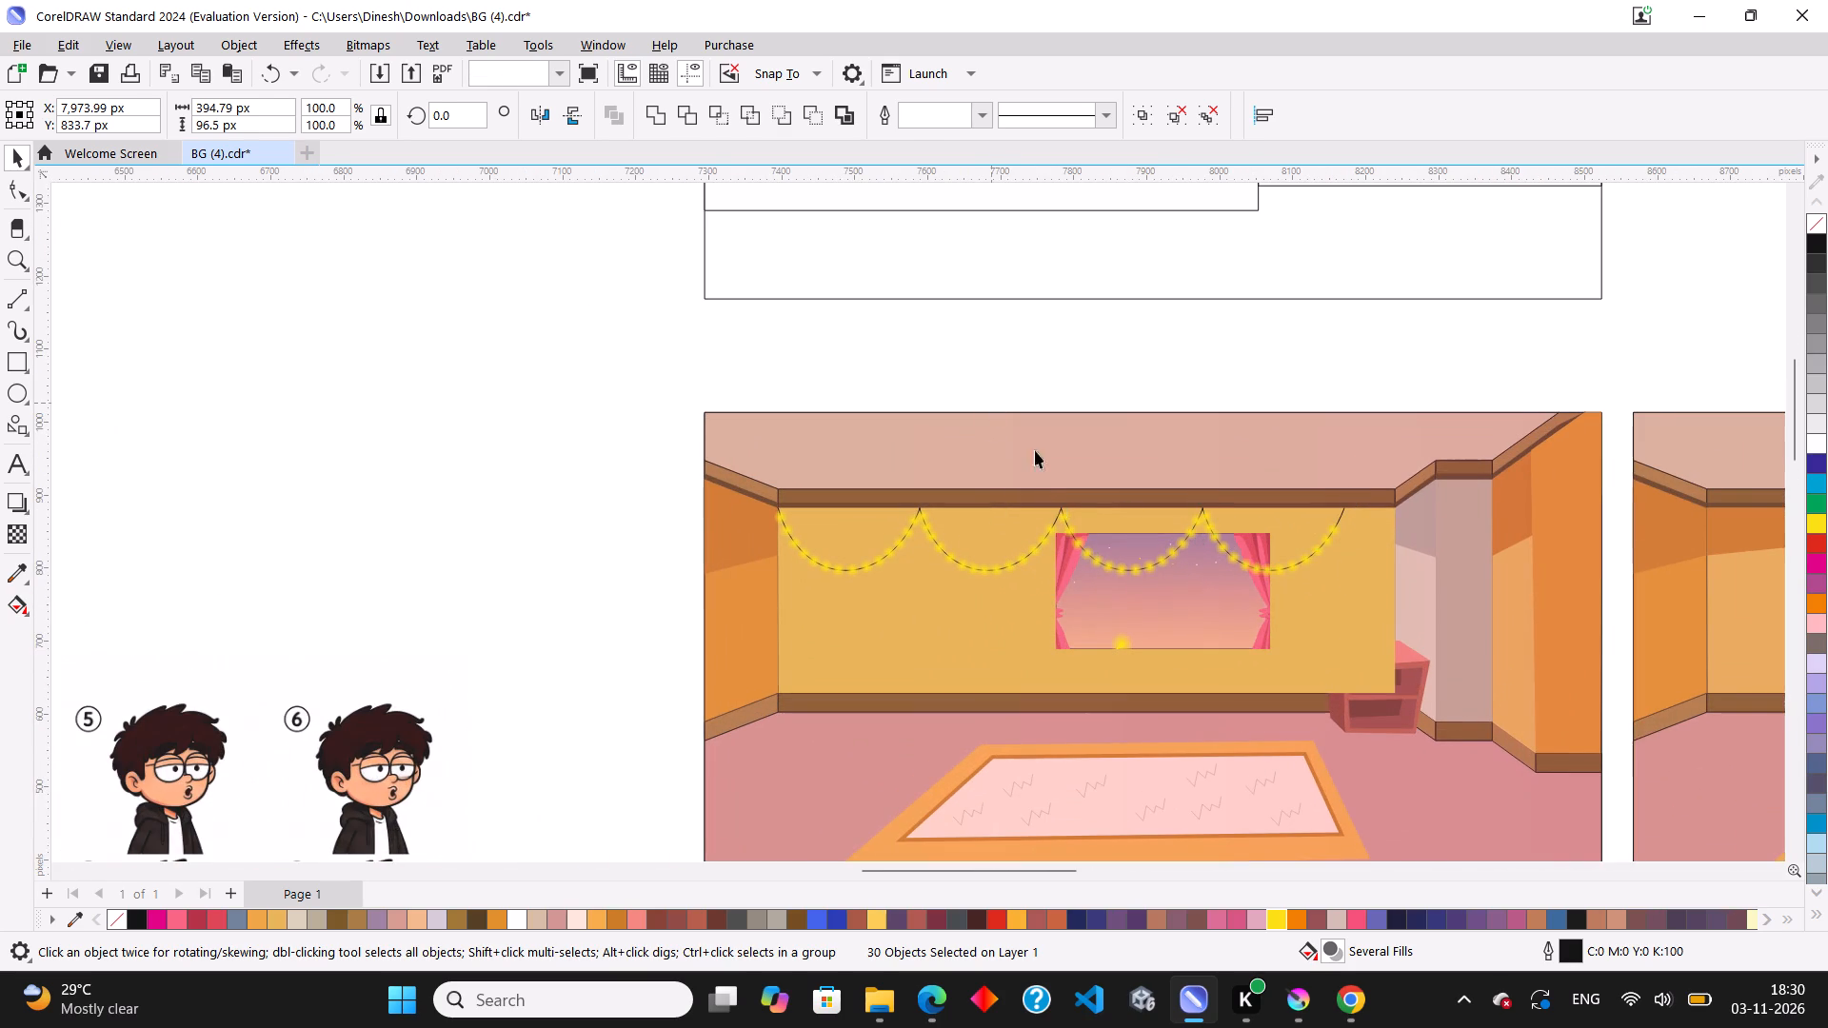
{"action": "scroll", "coordinate": [1340, 579], "scroll_direction": "up", "scroll_amount": 3}
{"action": "scroll", "coordinate": [991, 535], "scroll_direction": "down", "scroll_amount": 2}
{"action": "scroll", "coordinate": [1233, 493], "scroll_direction": "up", "scroll_amount": 2}
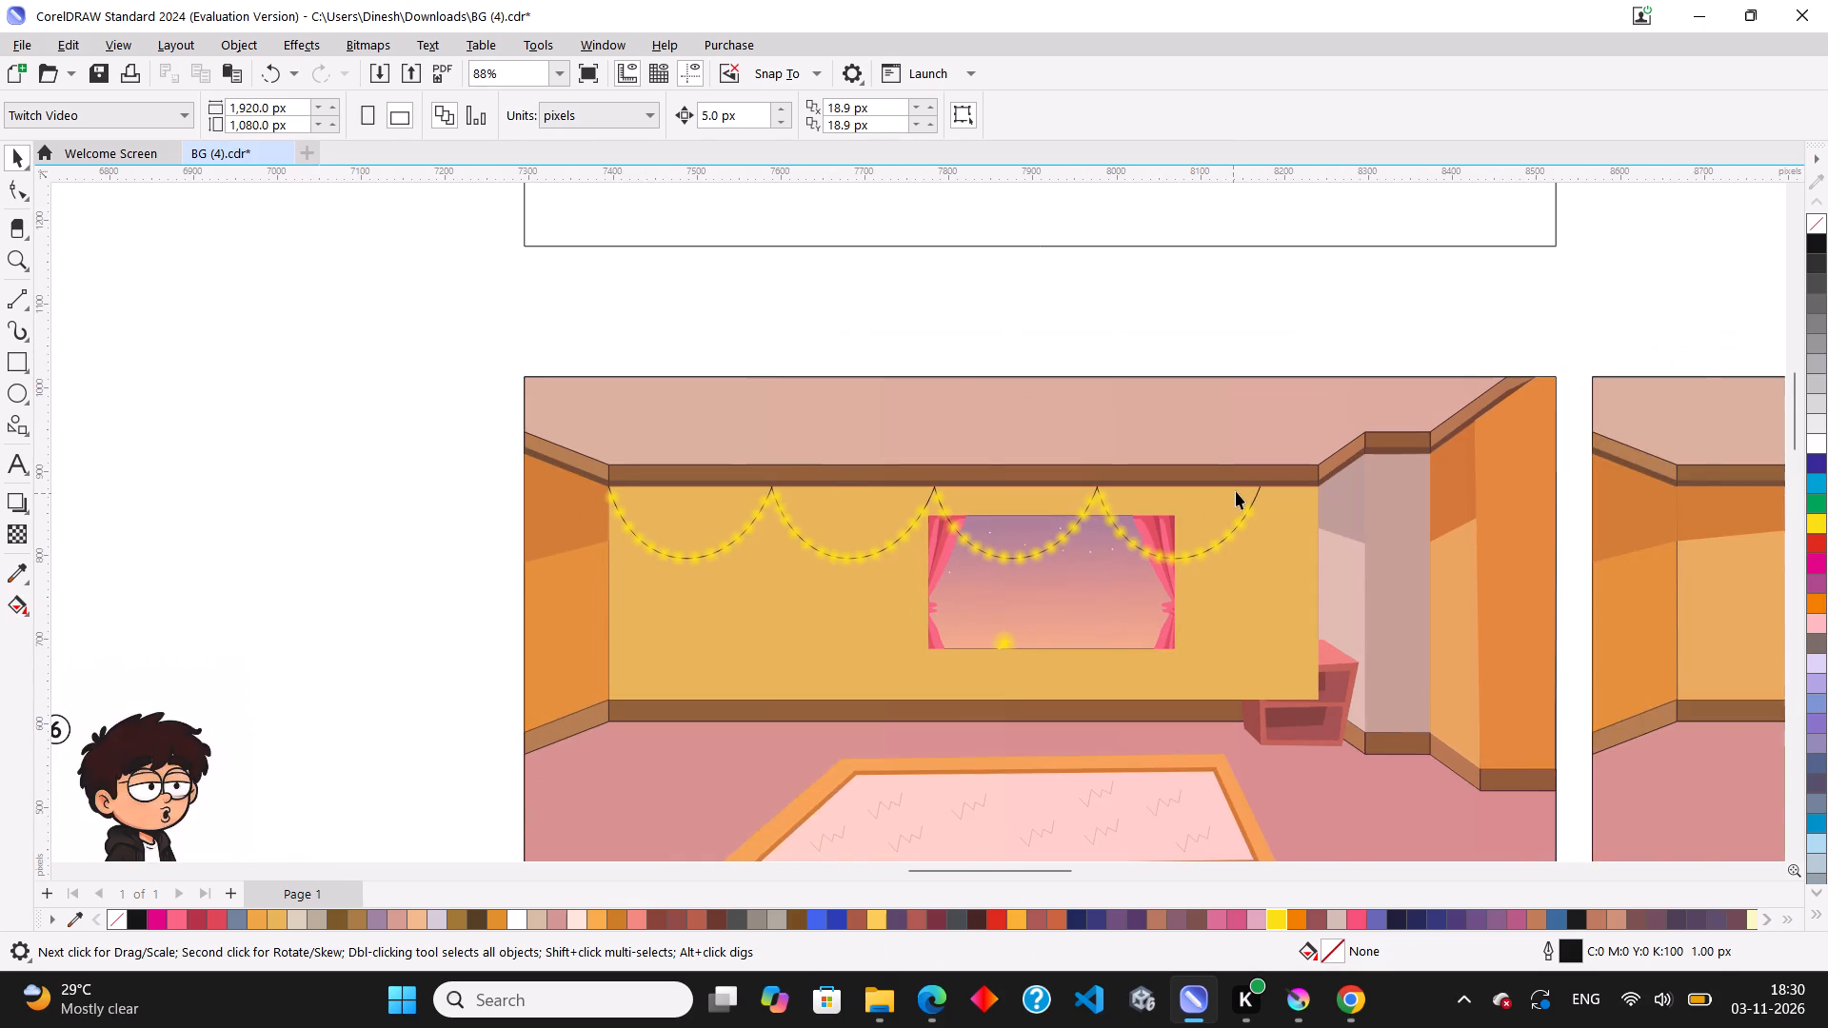
{"action": "scroll", "coordinate": [1247, 494], "scroll_direction": "up", "scroll_amount": 2}
{"action": "left_click", "coordinate": [1024, 550]}
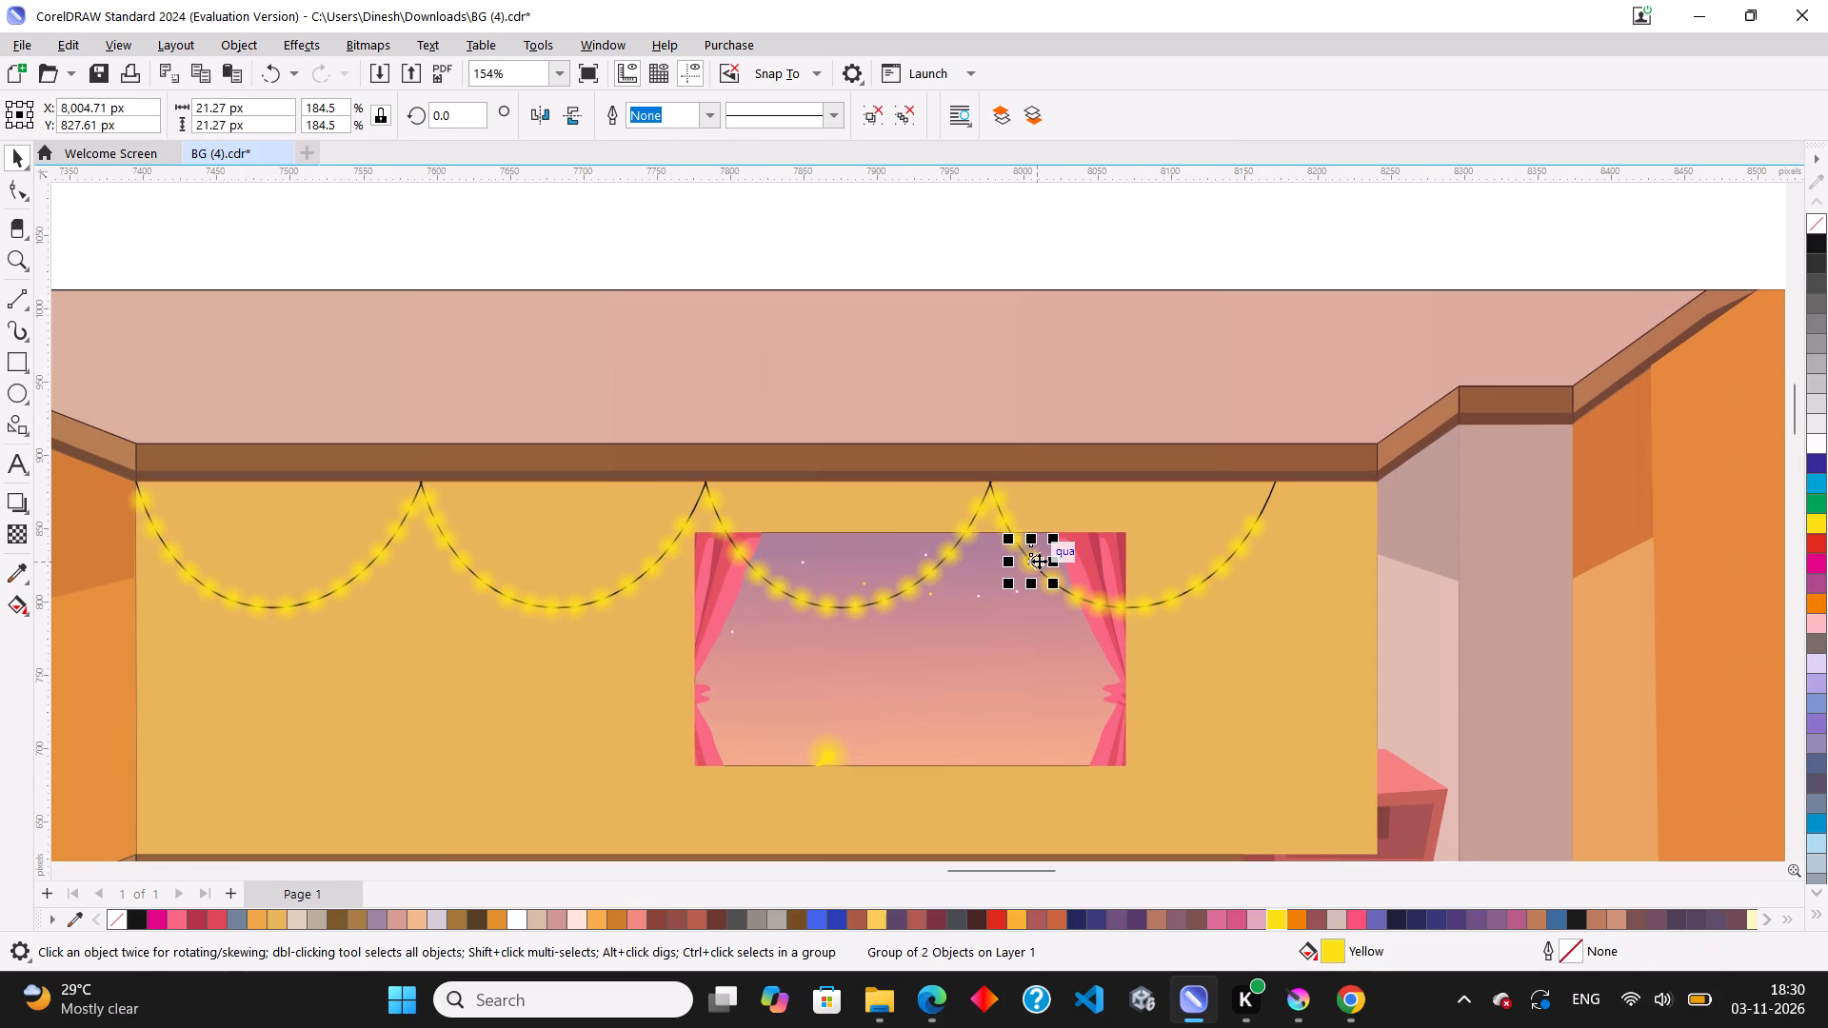
{"action": "left_click", "coordinate": [984, 401]}
{"action": "scroll", "coordinate": [1042, 503], "scroll_direction": "down", "scroll_amount": 2}
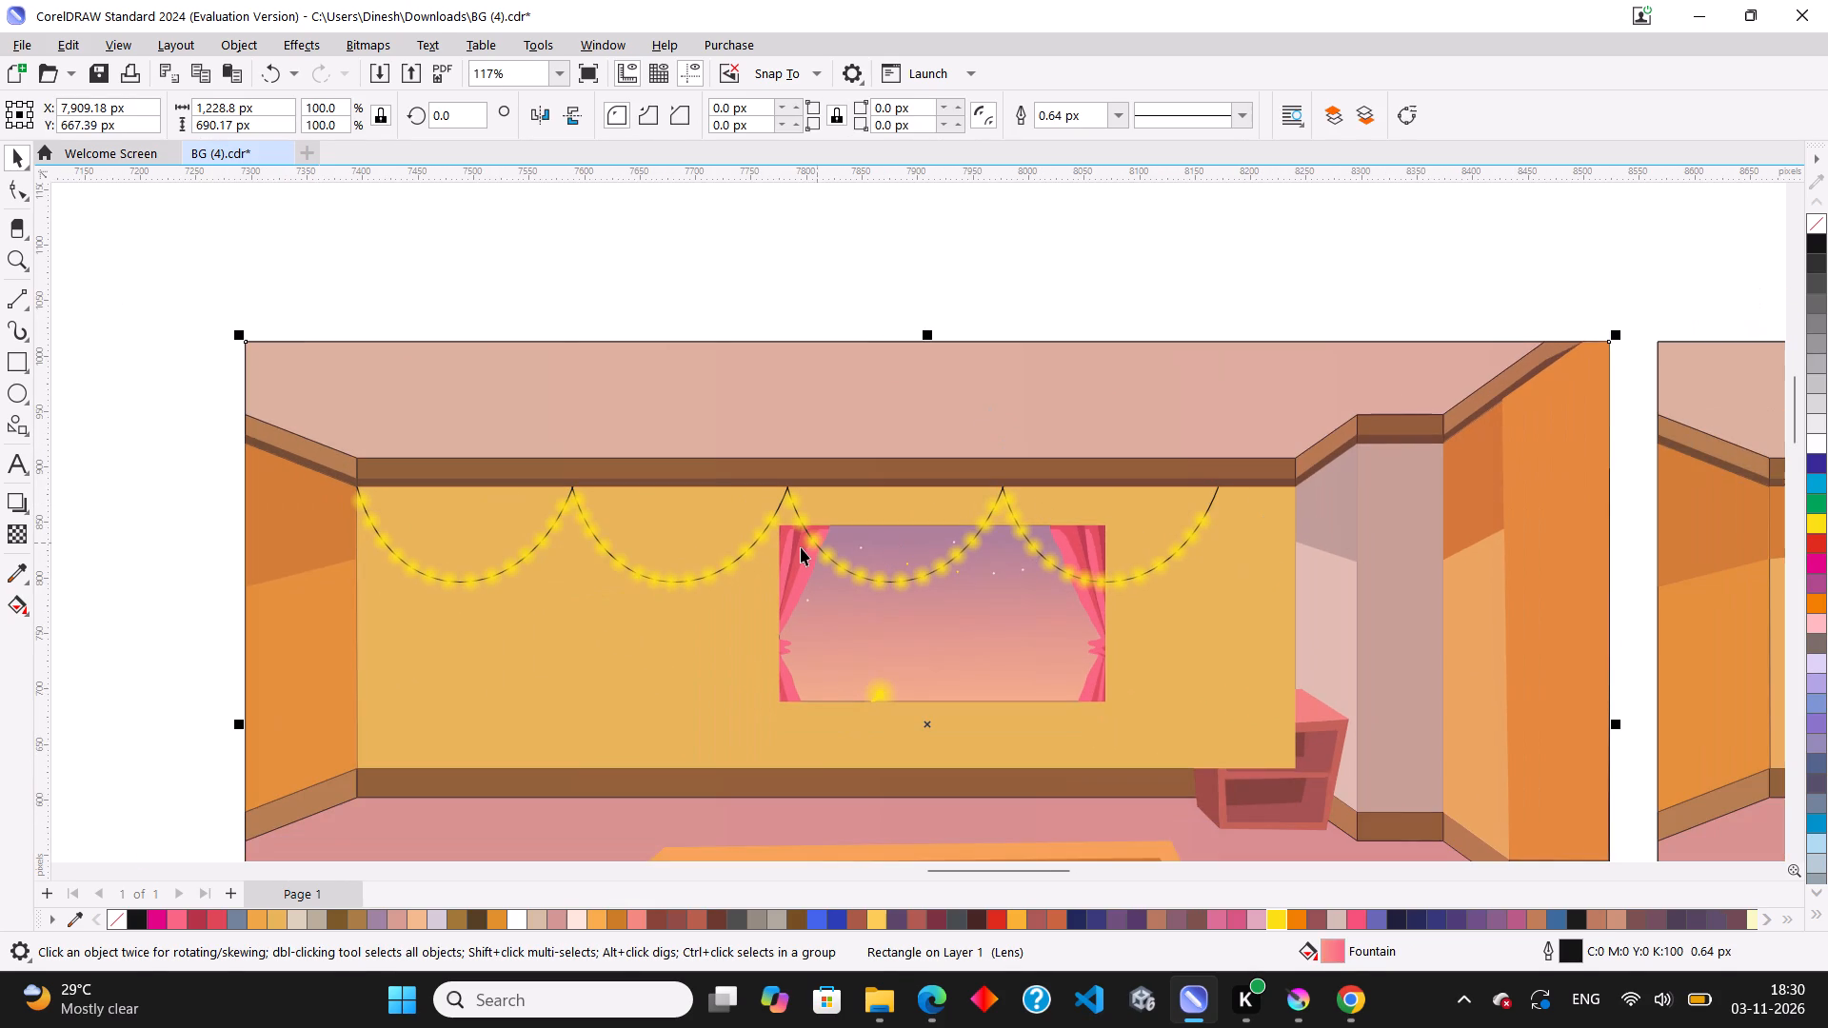
{"action": "left_click", "coordinate": [745, 559]}
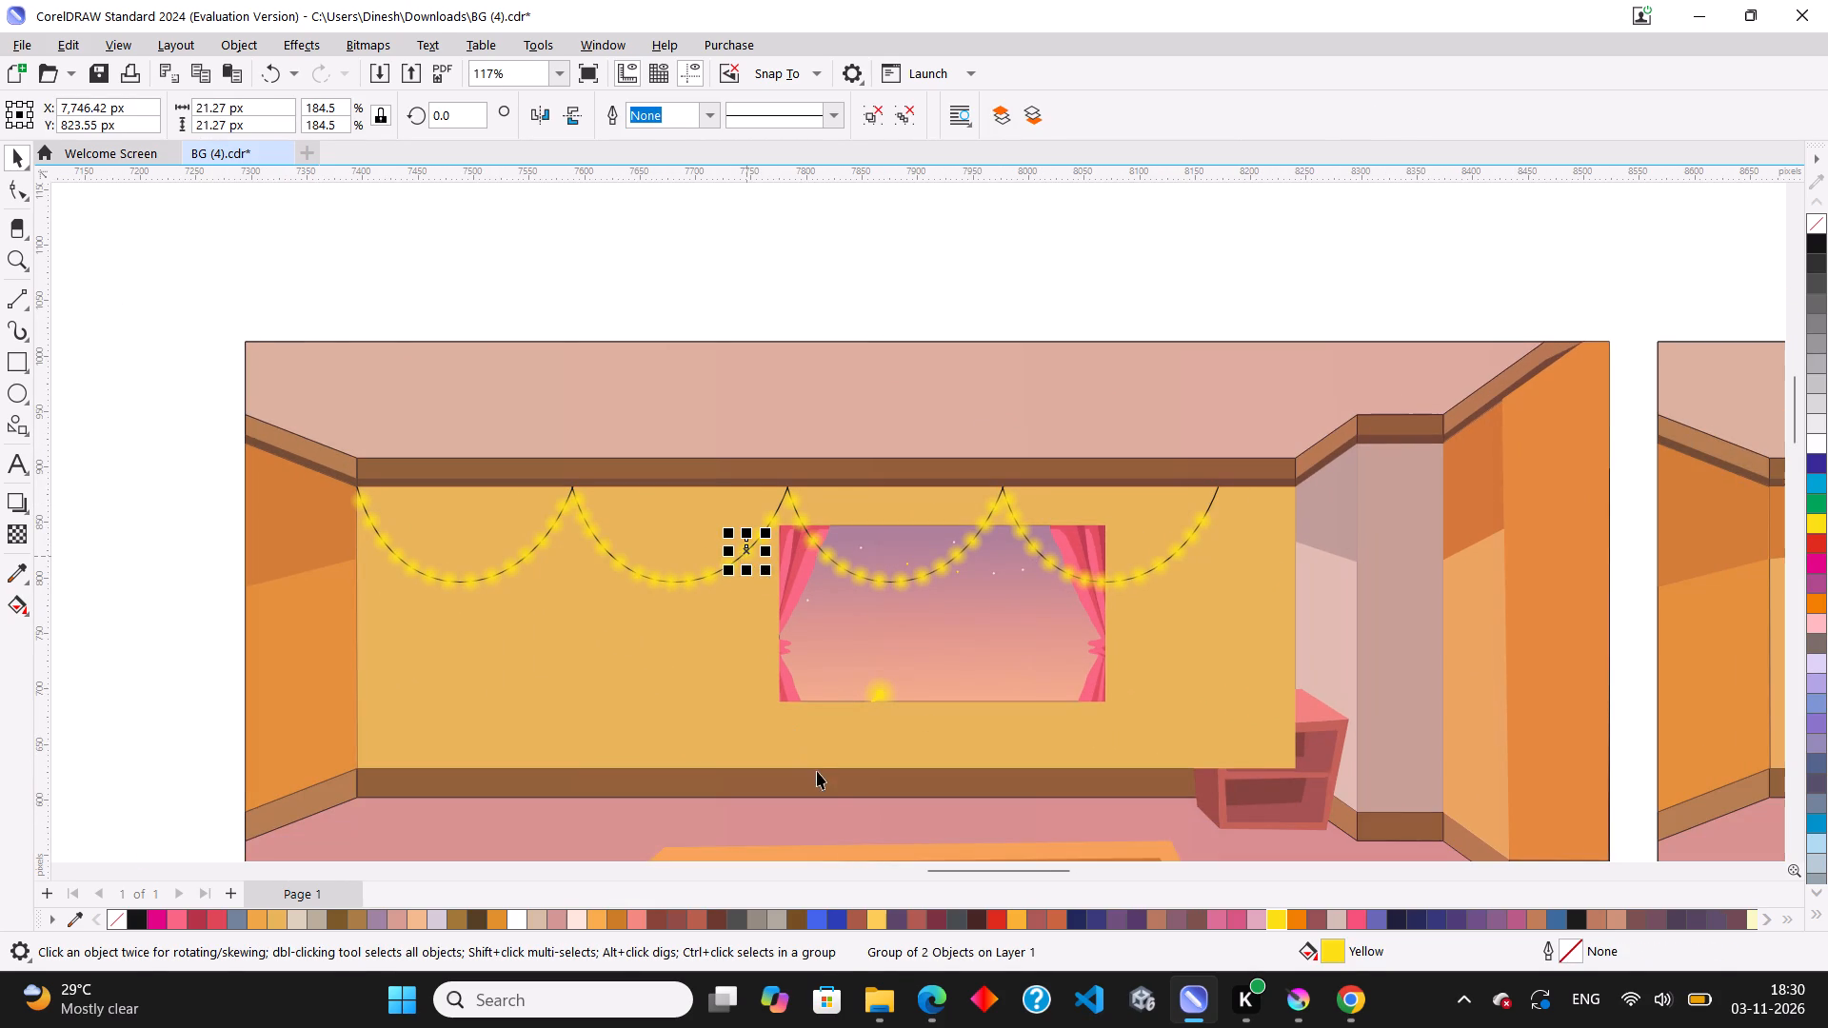
Undo the garland's copy and its placement in the first room, back to the blank area beside the room.
{"action": "key", "text": "ctrl+z"}
{"action": "key", "text": "ctrl+z"}
{"action": "key", "text": "ctrl+z"}
{"action": "scroll", "coordinate": [943, 971], "scroll_direction": "down", "scroll_amount": 7}
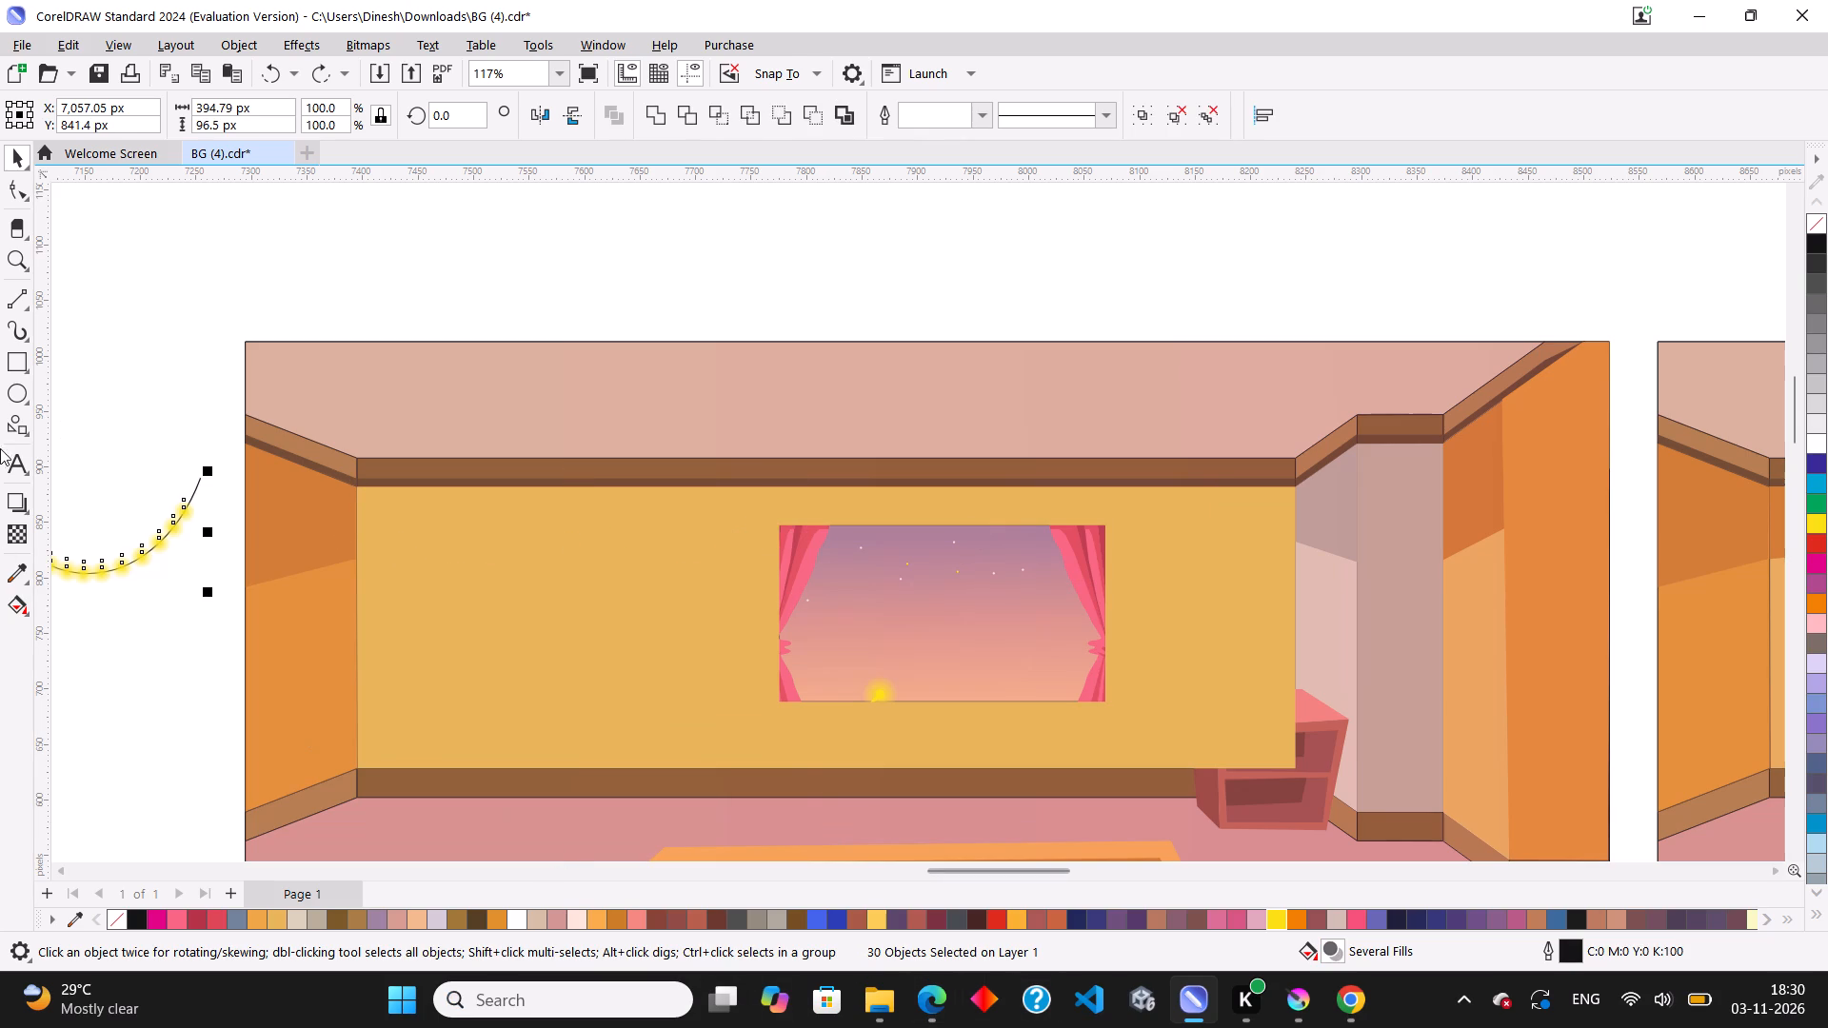
Group all the lights and cords of the two-swag yellow garland beside the first room.
{"action": "left_click", "coordinate": [173, 394]}
{"action": "scroll", "coordinate": [262, 457], "scroll_direction": "down", "scroll_amount": 3}
{"action": "scroll", "coordinate": [128, 535], "scroll_direction": "up", "scroll_amount": 5}
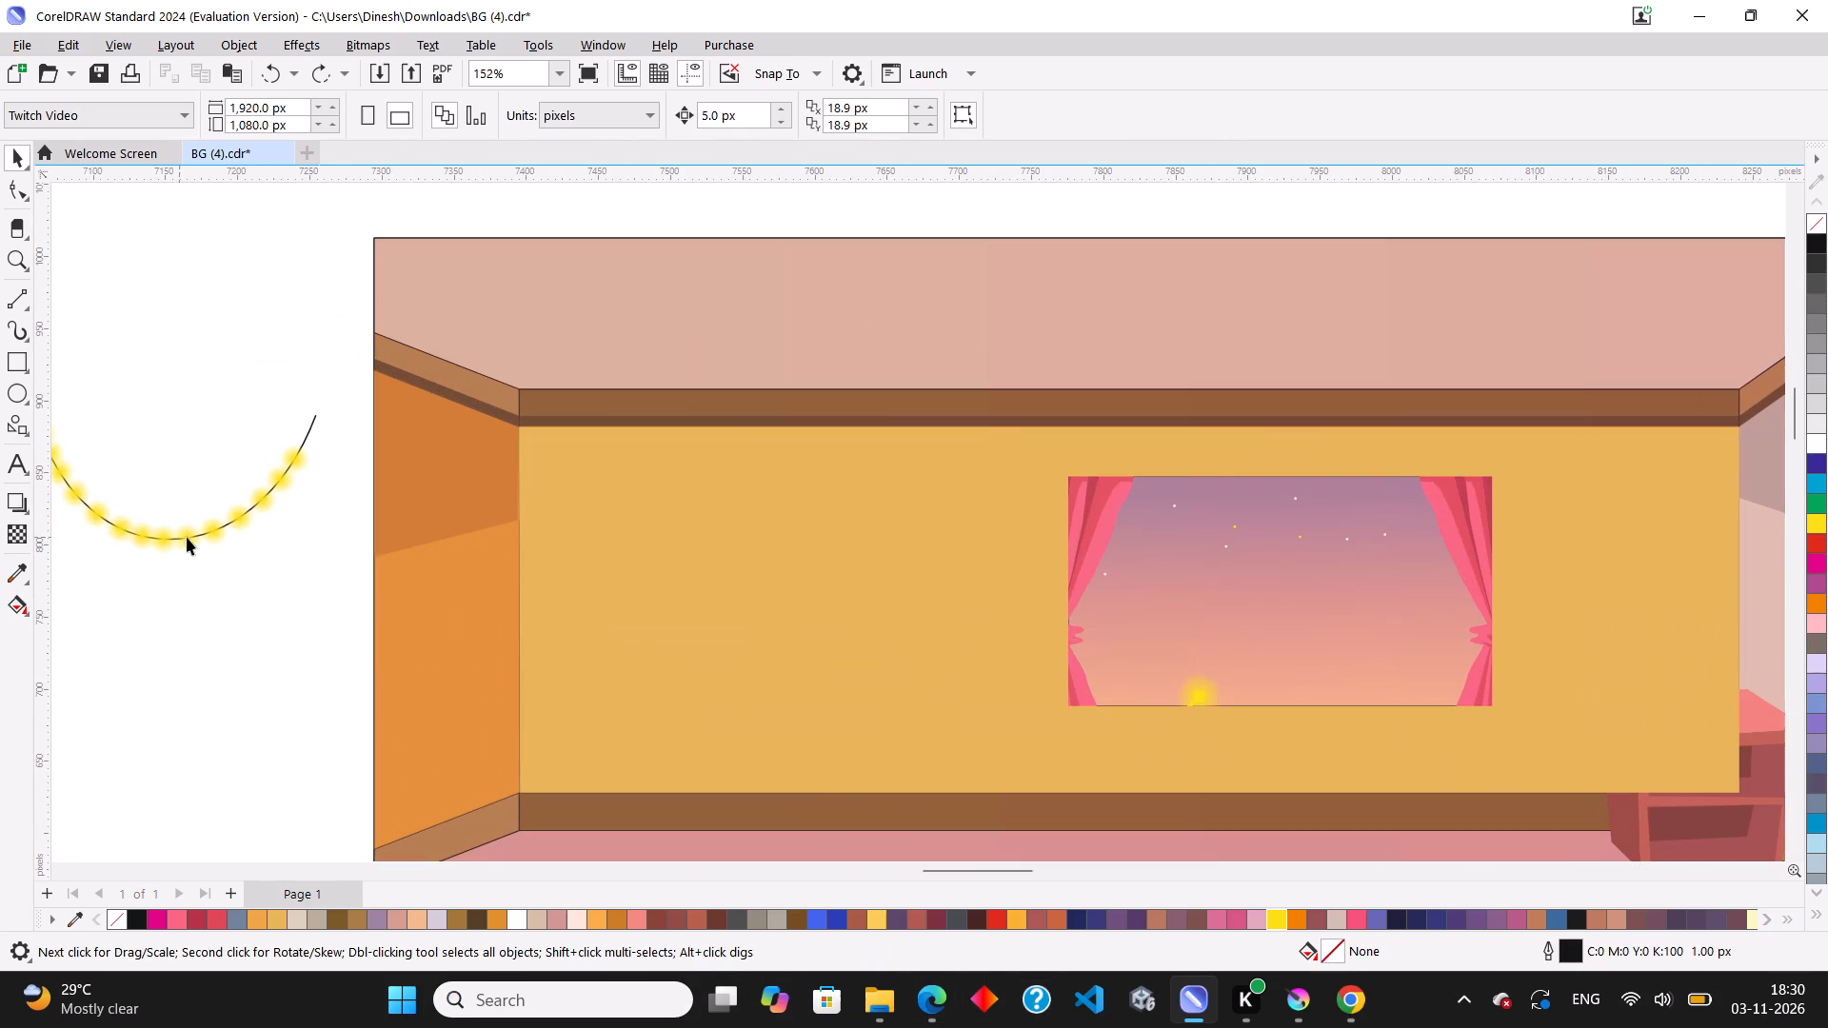
{"action": "left_click", "coordinate": [187, 537]}
{"action": "scroll", "coordinate": [293, 648], "scroll_direction": "down", "scroll_amount": 8}
{"action": "scroll", "coordinate": [120, 607], "scroll_direction": "up", "scroll_amount": 4}
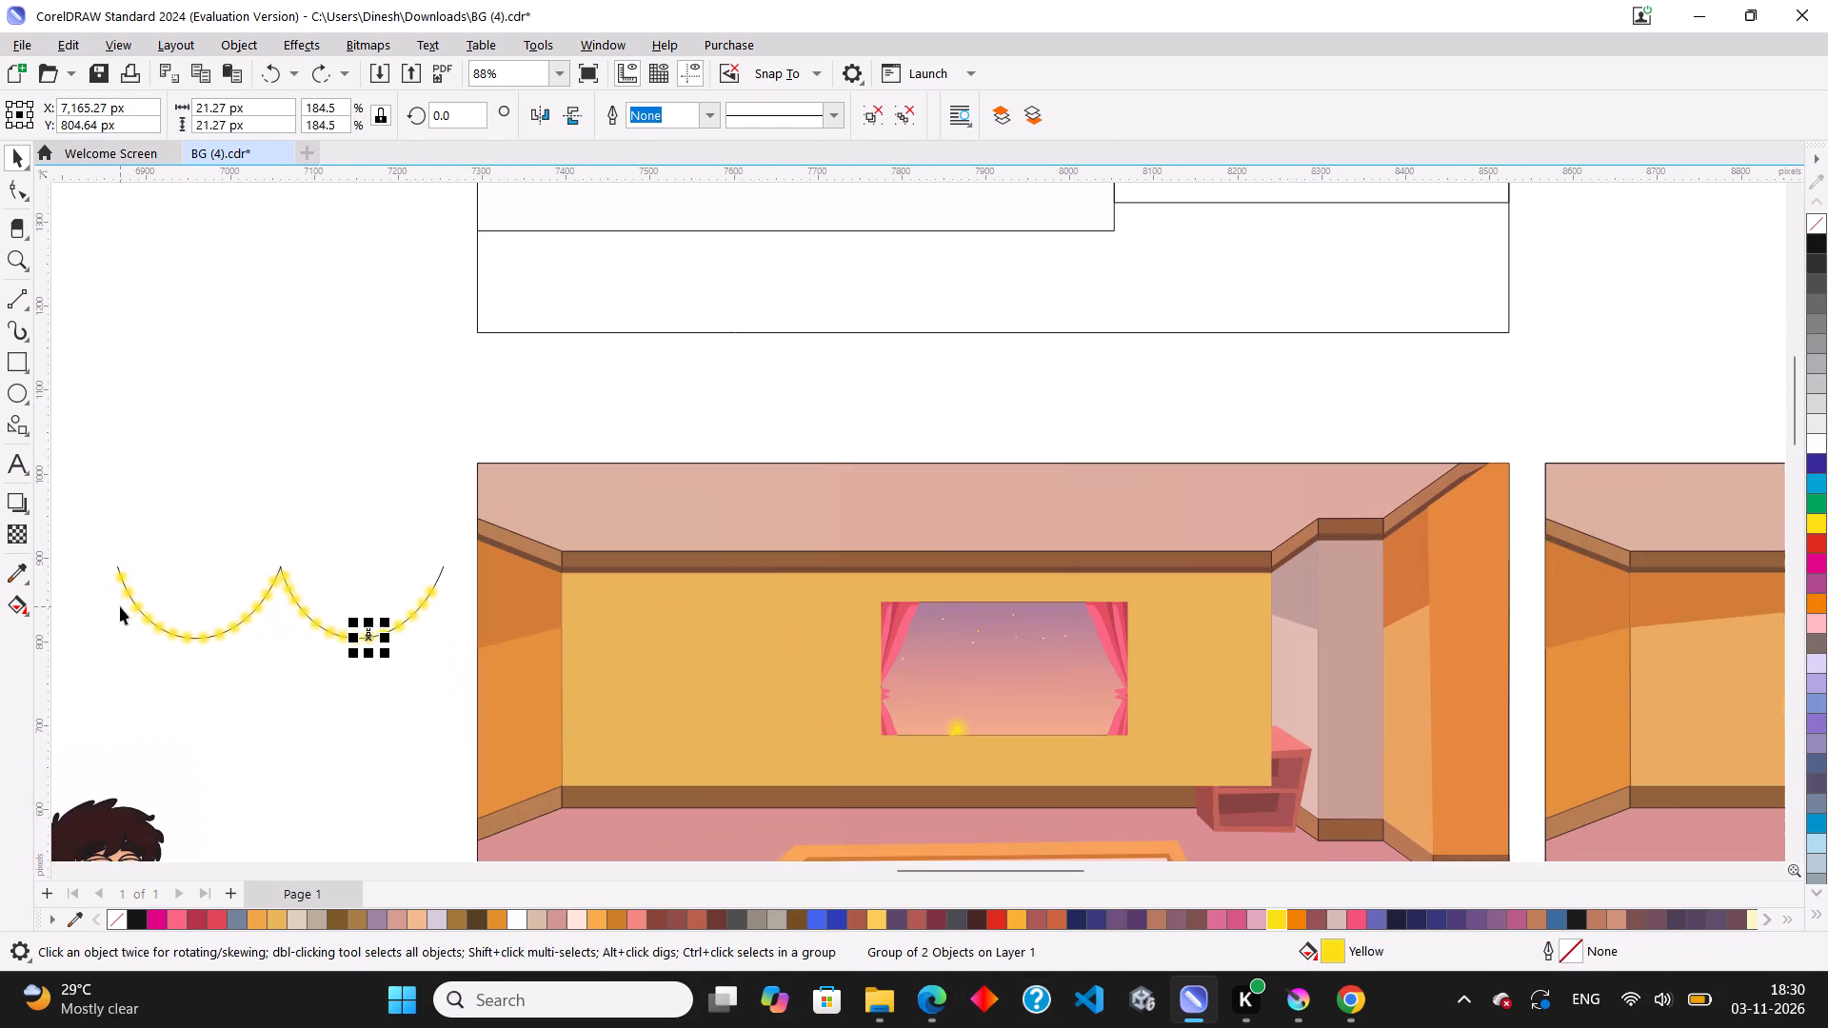
{"action": "left_click_drag", "start_coordinate": [87, 529], "coordinate": [448, 666]}
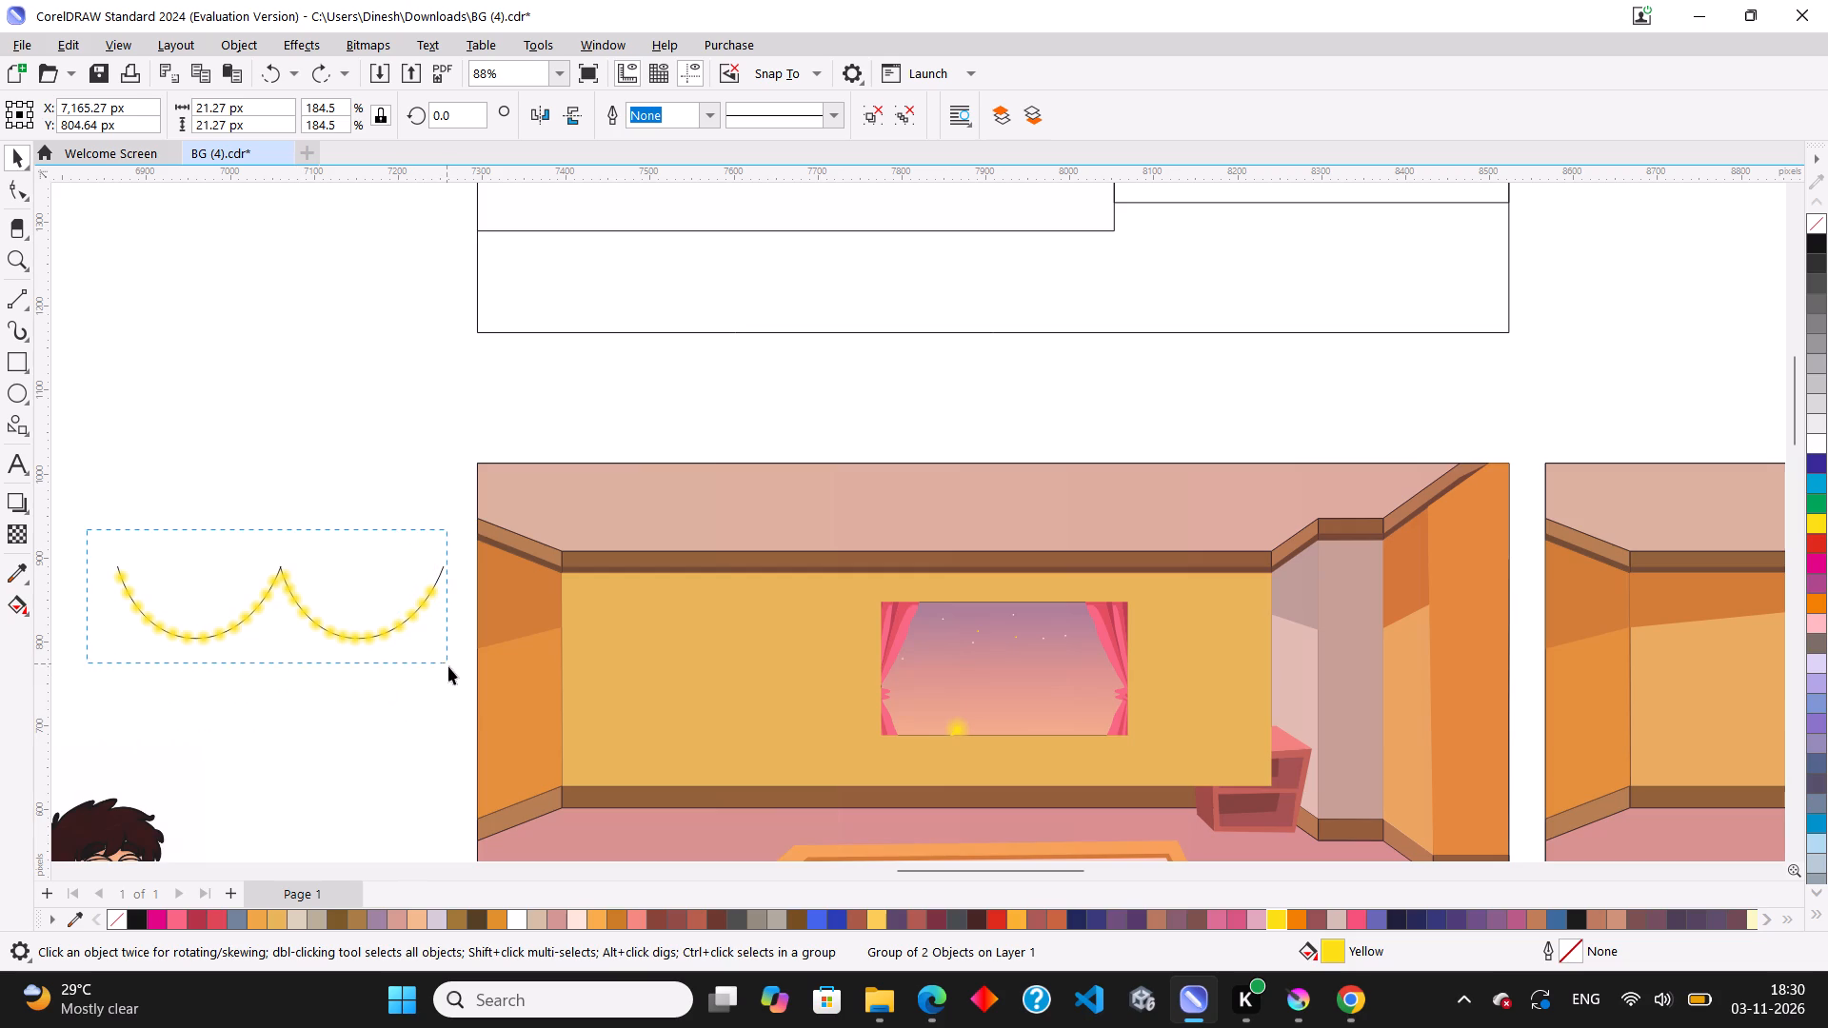
{"action": "left_click_drag", "start_coordinate": [448, 666], "coordinate": [449, 675]}
{"action": "key", "text": "ctrl+g"}
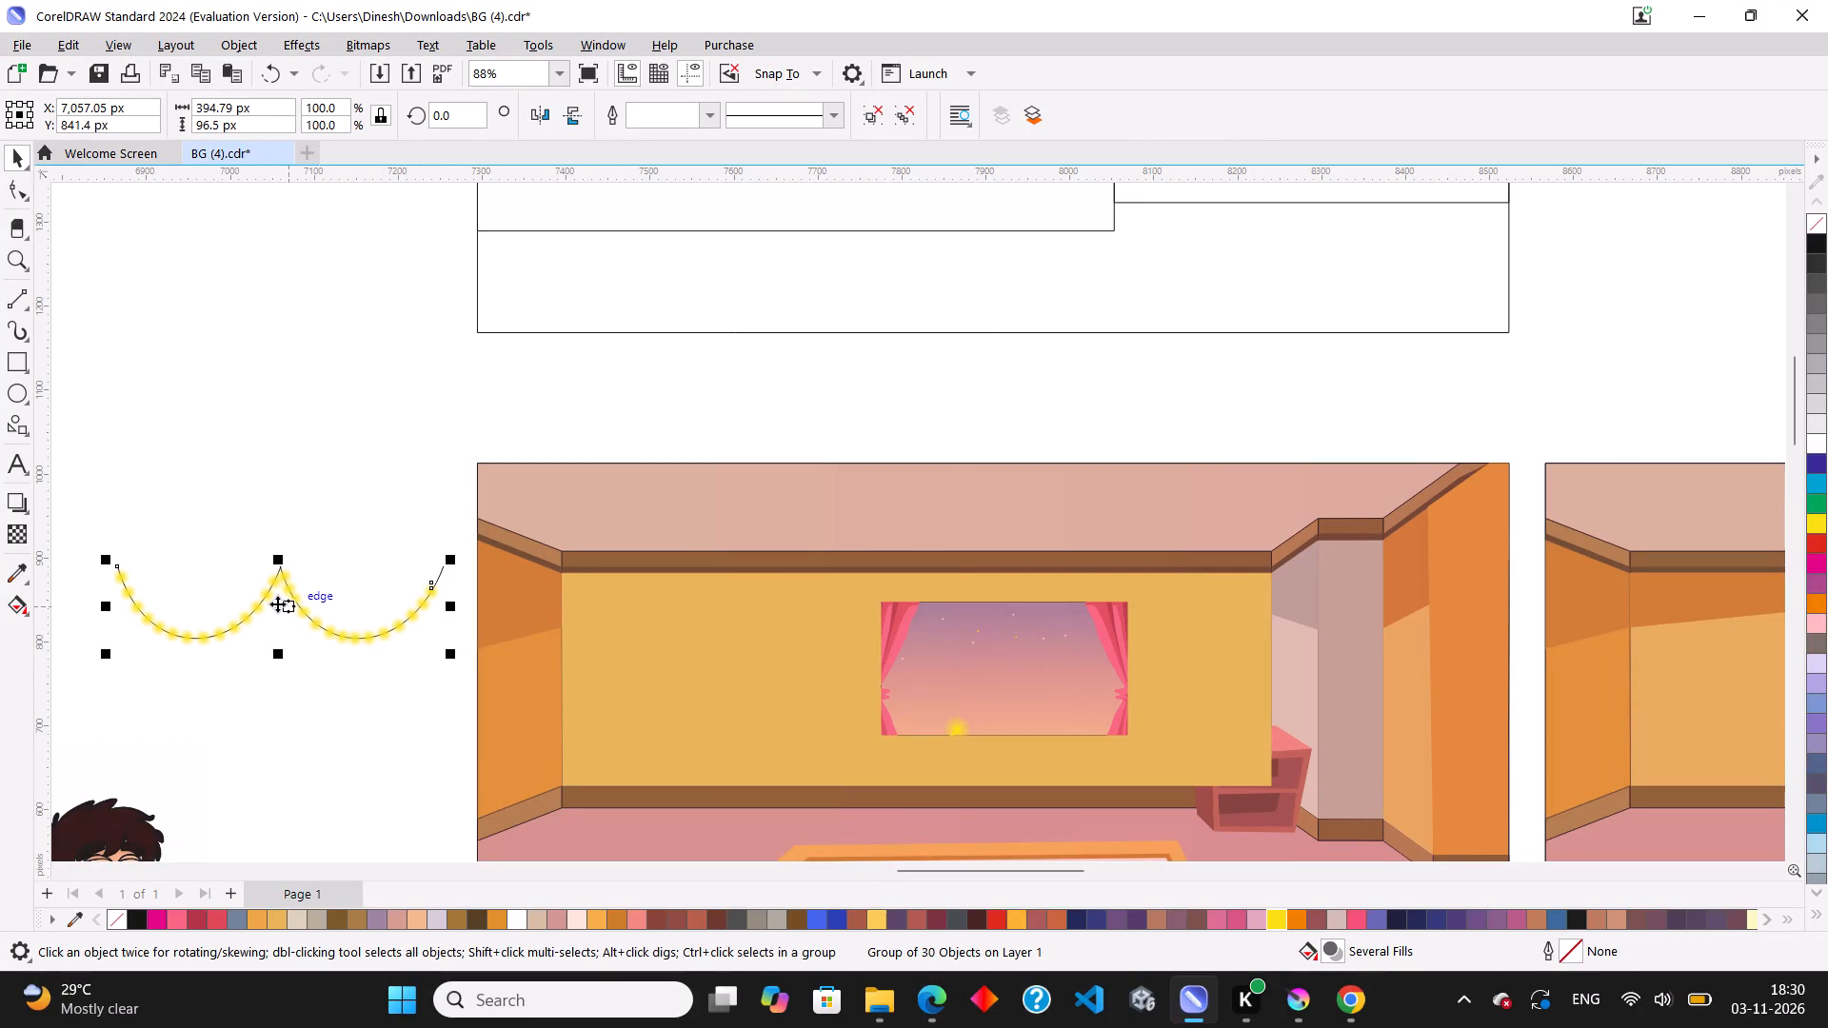
Place a copy of the grouped garland in the first room, its cord end at the back wall's upper corner just below the trim.
{"action": "left_click_drag", "start_coordinate": [277, 603], "coordinate": [719, 620]}
{"action": "right_click", "coordinate": [719, 620], "text": "ctrl"}
{"action": "scroll", "coordinate": [586, 566], "scroll_direction": "up", "scroll_amount": 7}
{"action": "scroll", "coordinate": [510, 573], "scroll_direction": "up", "scroll_amount": 3}
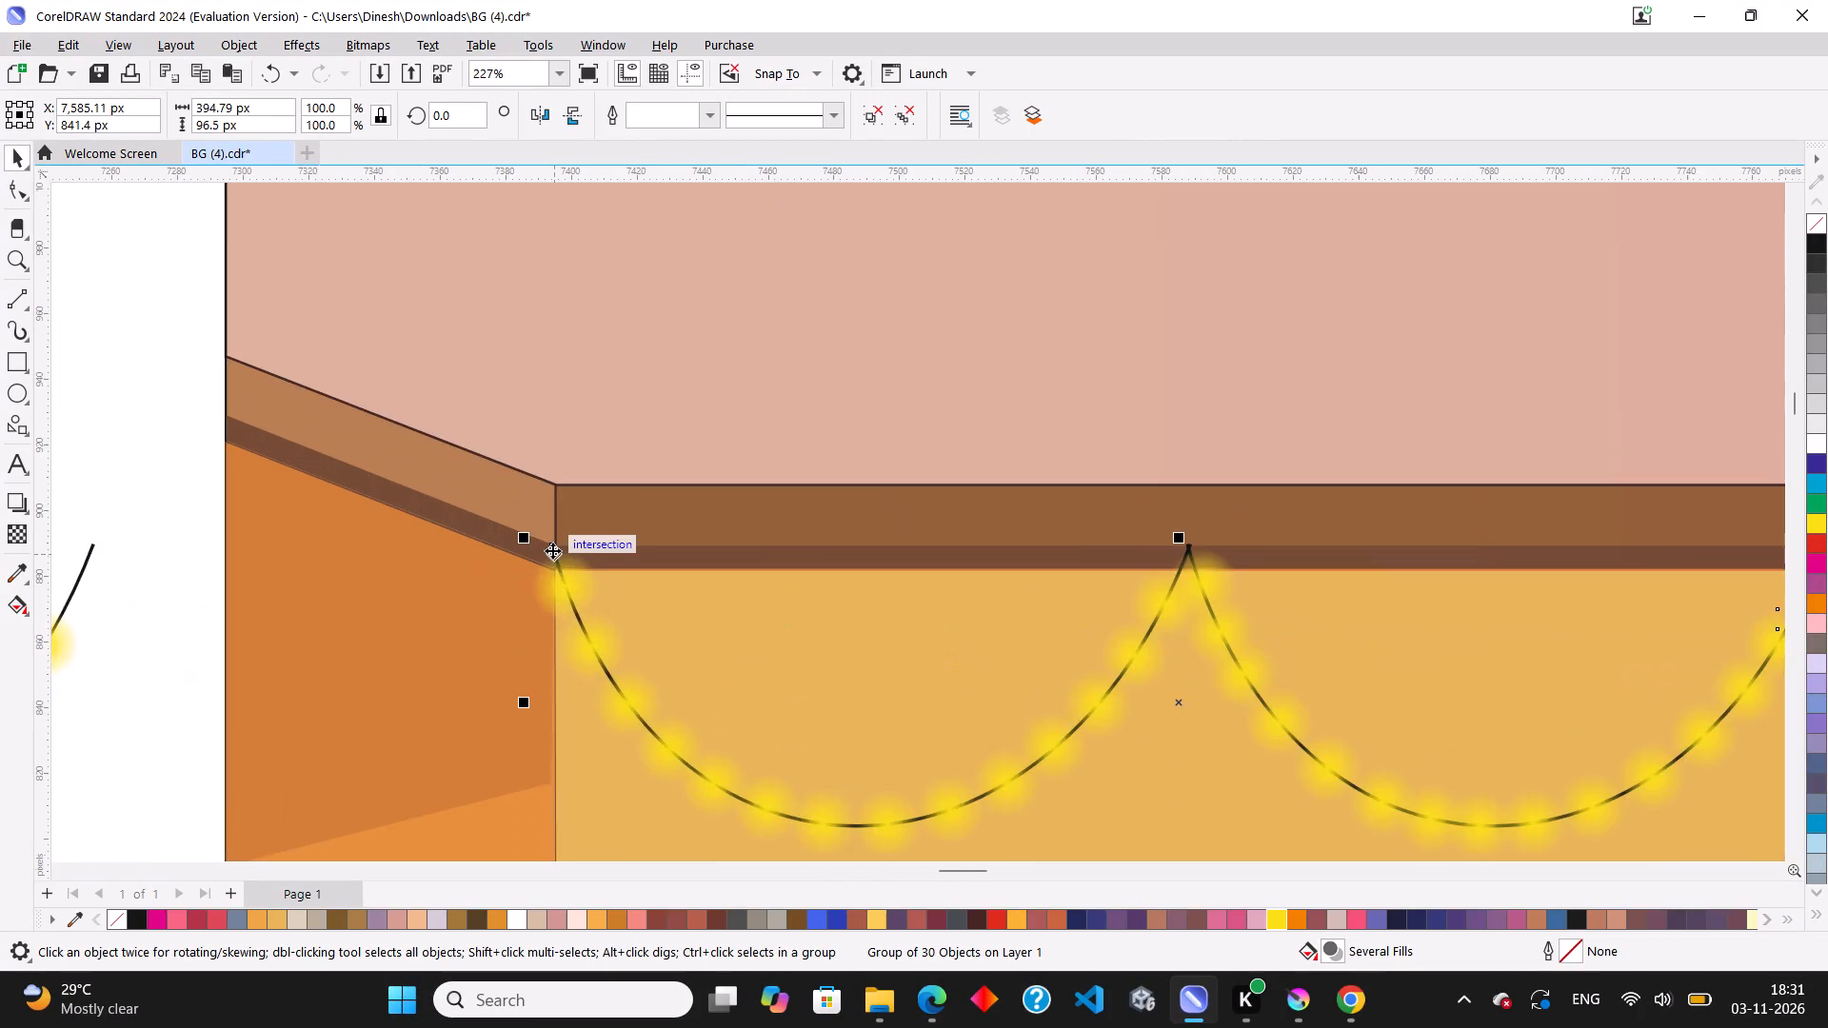
{"action": "scroll", "coordinate": [552, 550], "scroll_direction": "up", "scroll_amount": 6}
{"action": "left_click_drag", "start_coordinate": [564, 577], "coordinate": [571, 629]}
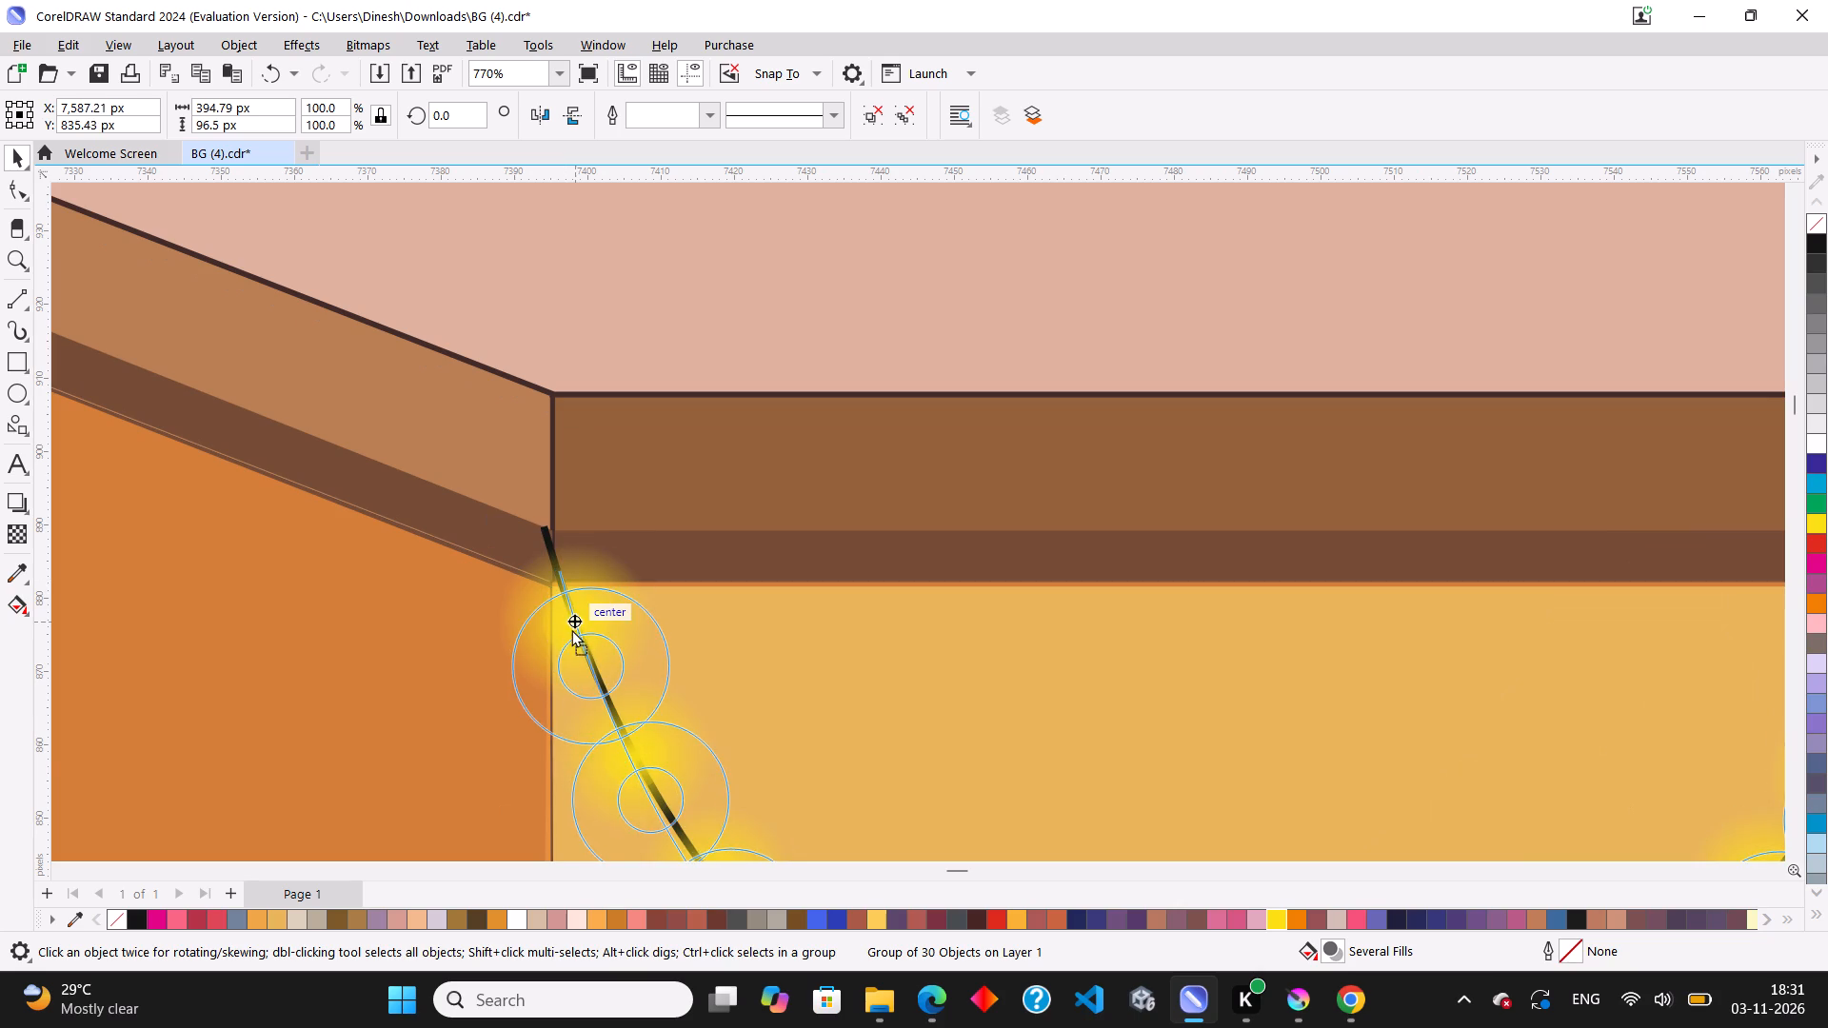
{"action": "left_click_drag", "start_coordinate": [571, 629], "coordinate": [568, 633]}
{"action": "scroll", "coordinate": [568, 632], "scroll_direction": "down", "scroll_amount": 7}
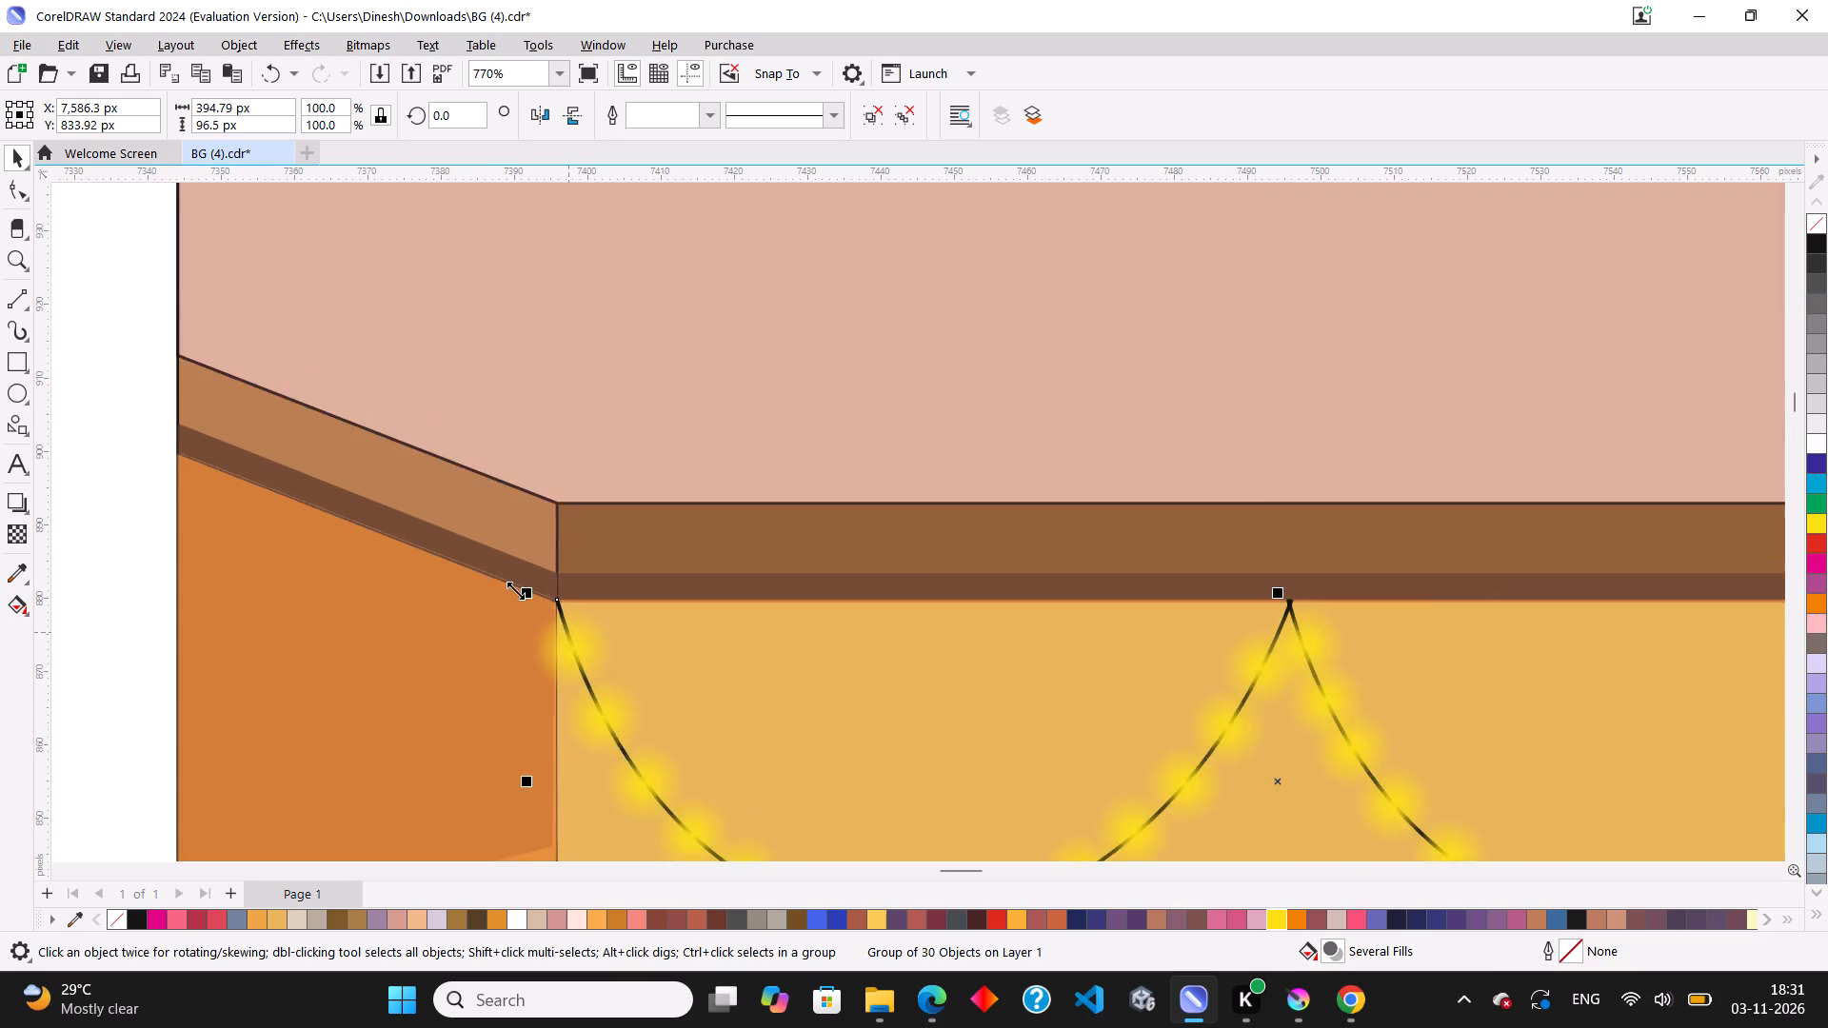
Place another garland copy level along the back wall, its start slightly overlapping the end of the first one.
{"action": "scroll", "coordinate": [515, 590], "scroll_direction": "down", "scroll_amount": 7}
{"action": "scroll", "coordinate": [822, 682], "scroll_direction": "down", "scroll_amount": 4}
{"action": "scroll", "coordinate": [956, 675], "scroll_direction": "up", "scroll_amount": 10}
{"action": "scroll", "coordinate": [901, 645], "scroll_direction": "down", "scroll_amount": 5}
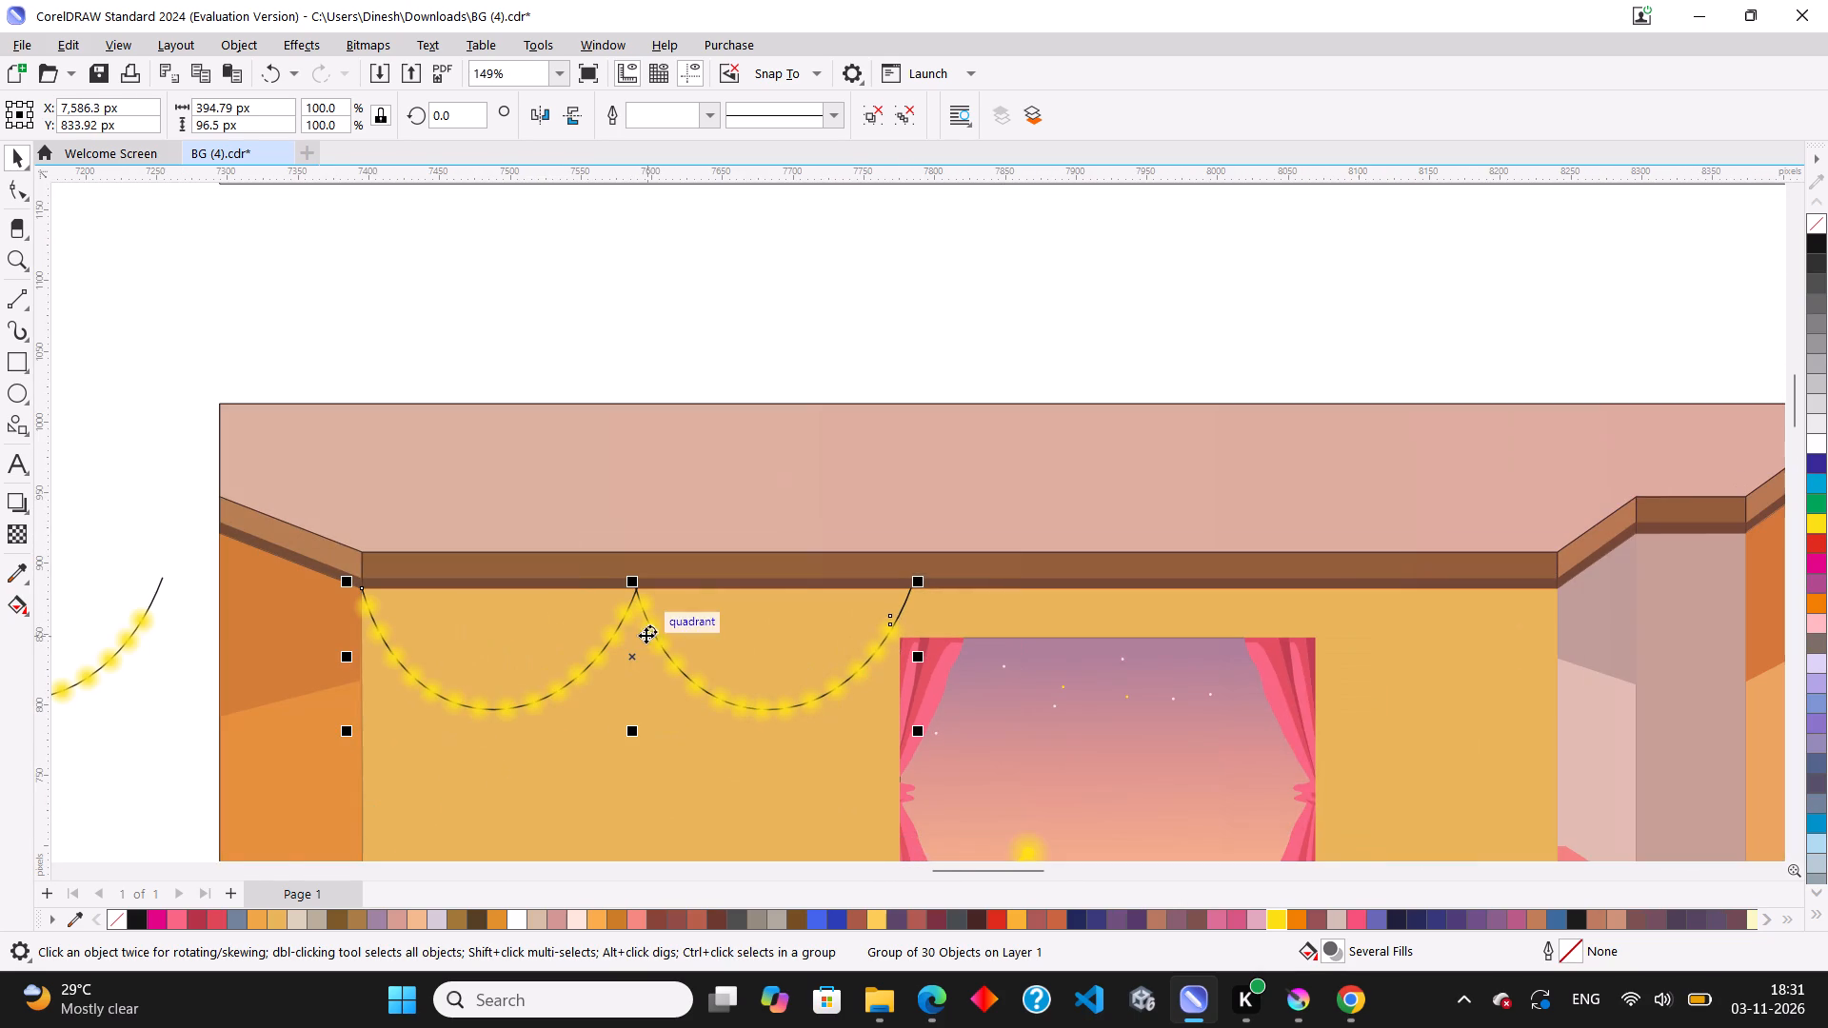
{"action": "left_click_drag", "start_coordinate": [636, 656], "coordinate": [1173, 674]}
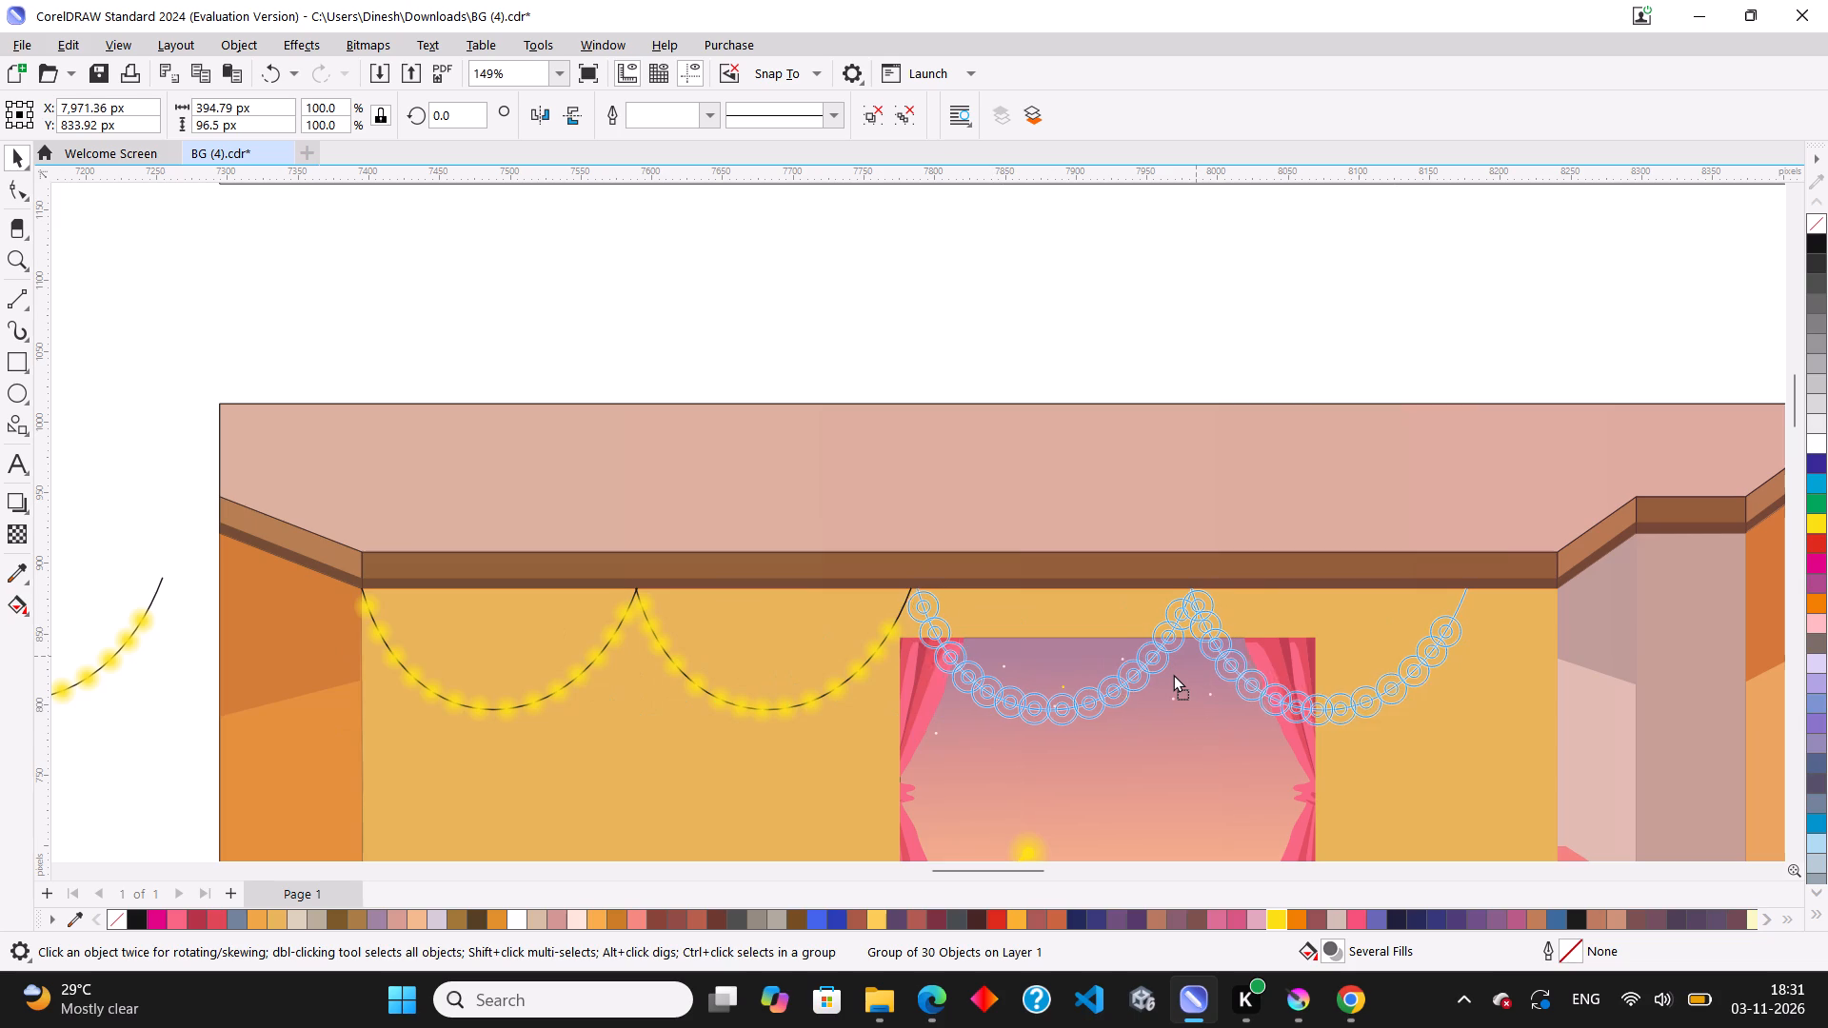
{"action": "left_click_drag", "start_coordinate": [1173, 674], "coordinate": [1172, 674]}
{"action": "right_click", "coordinate": [1172, 674], "text": "ctrl"}
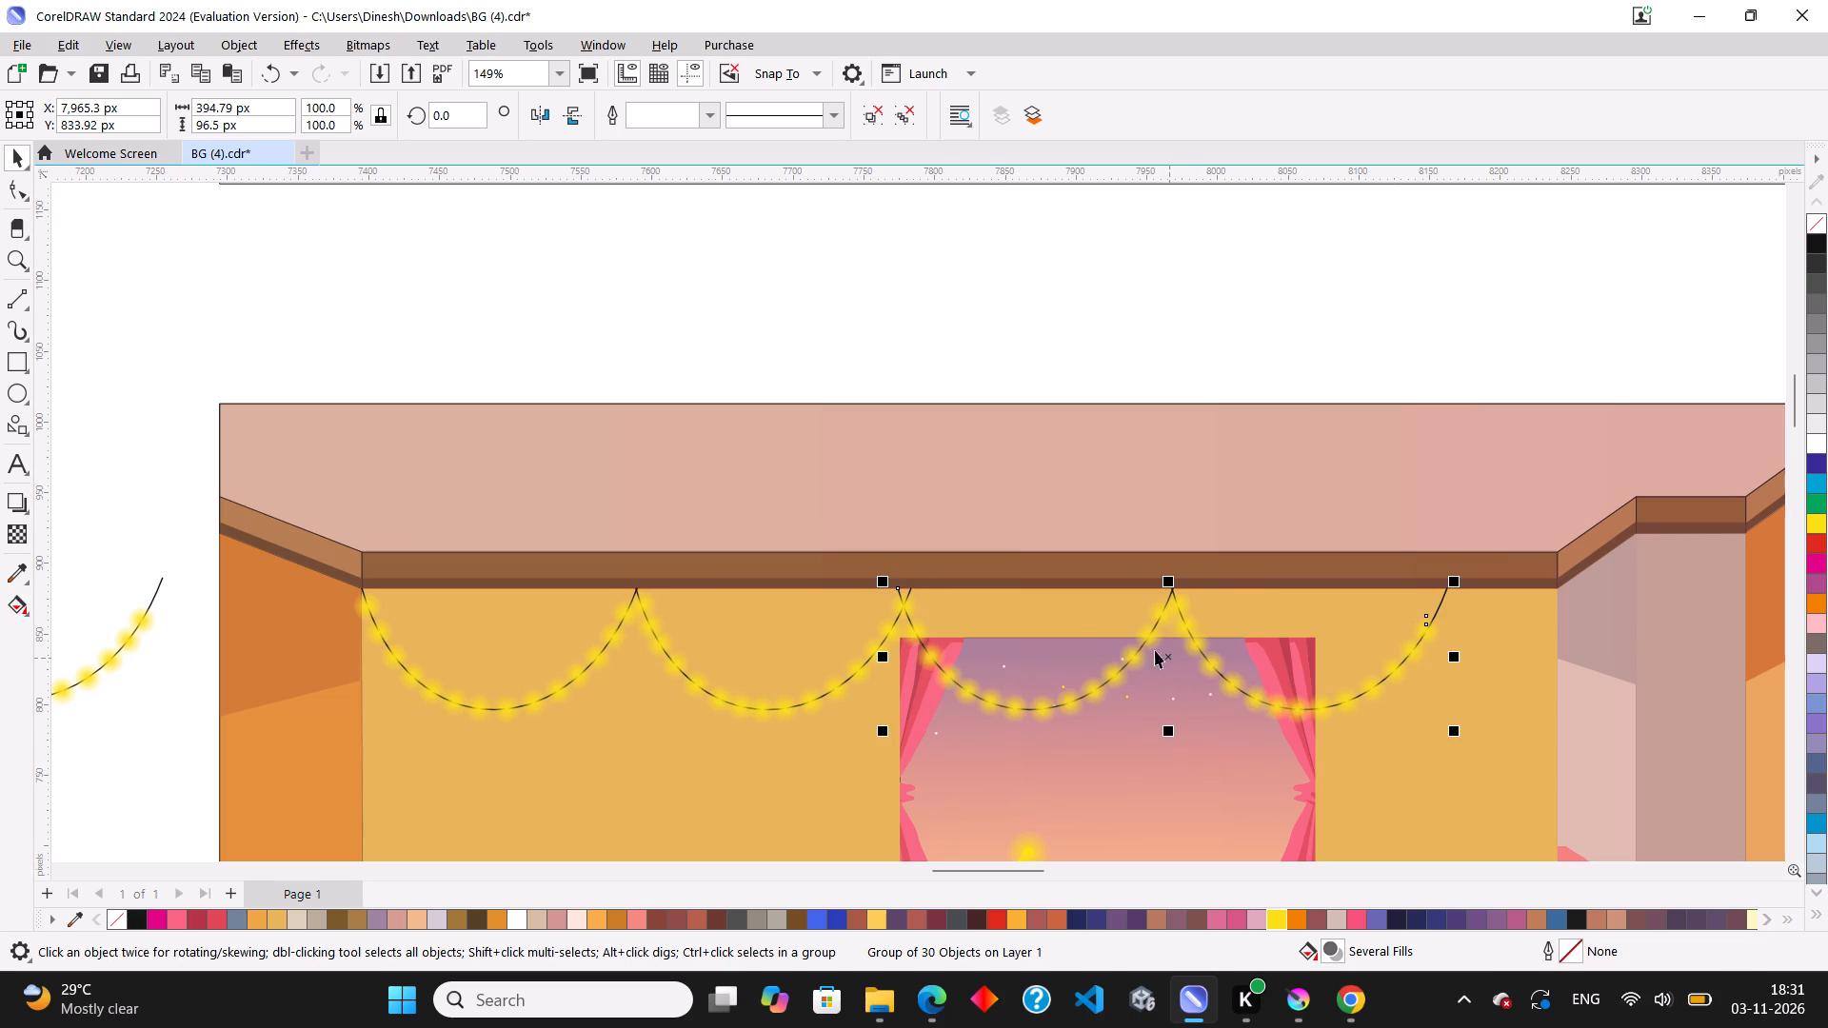
{"action": "scroll", "coordinate": [764, 639], "scroll_direction": "down", "scroll_amount": 3}
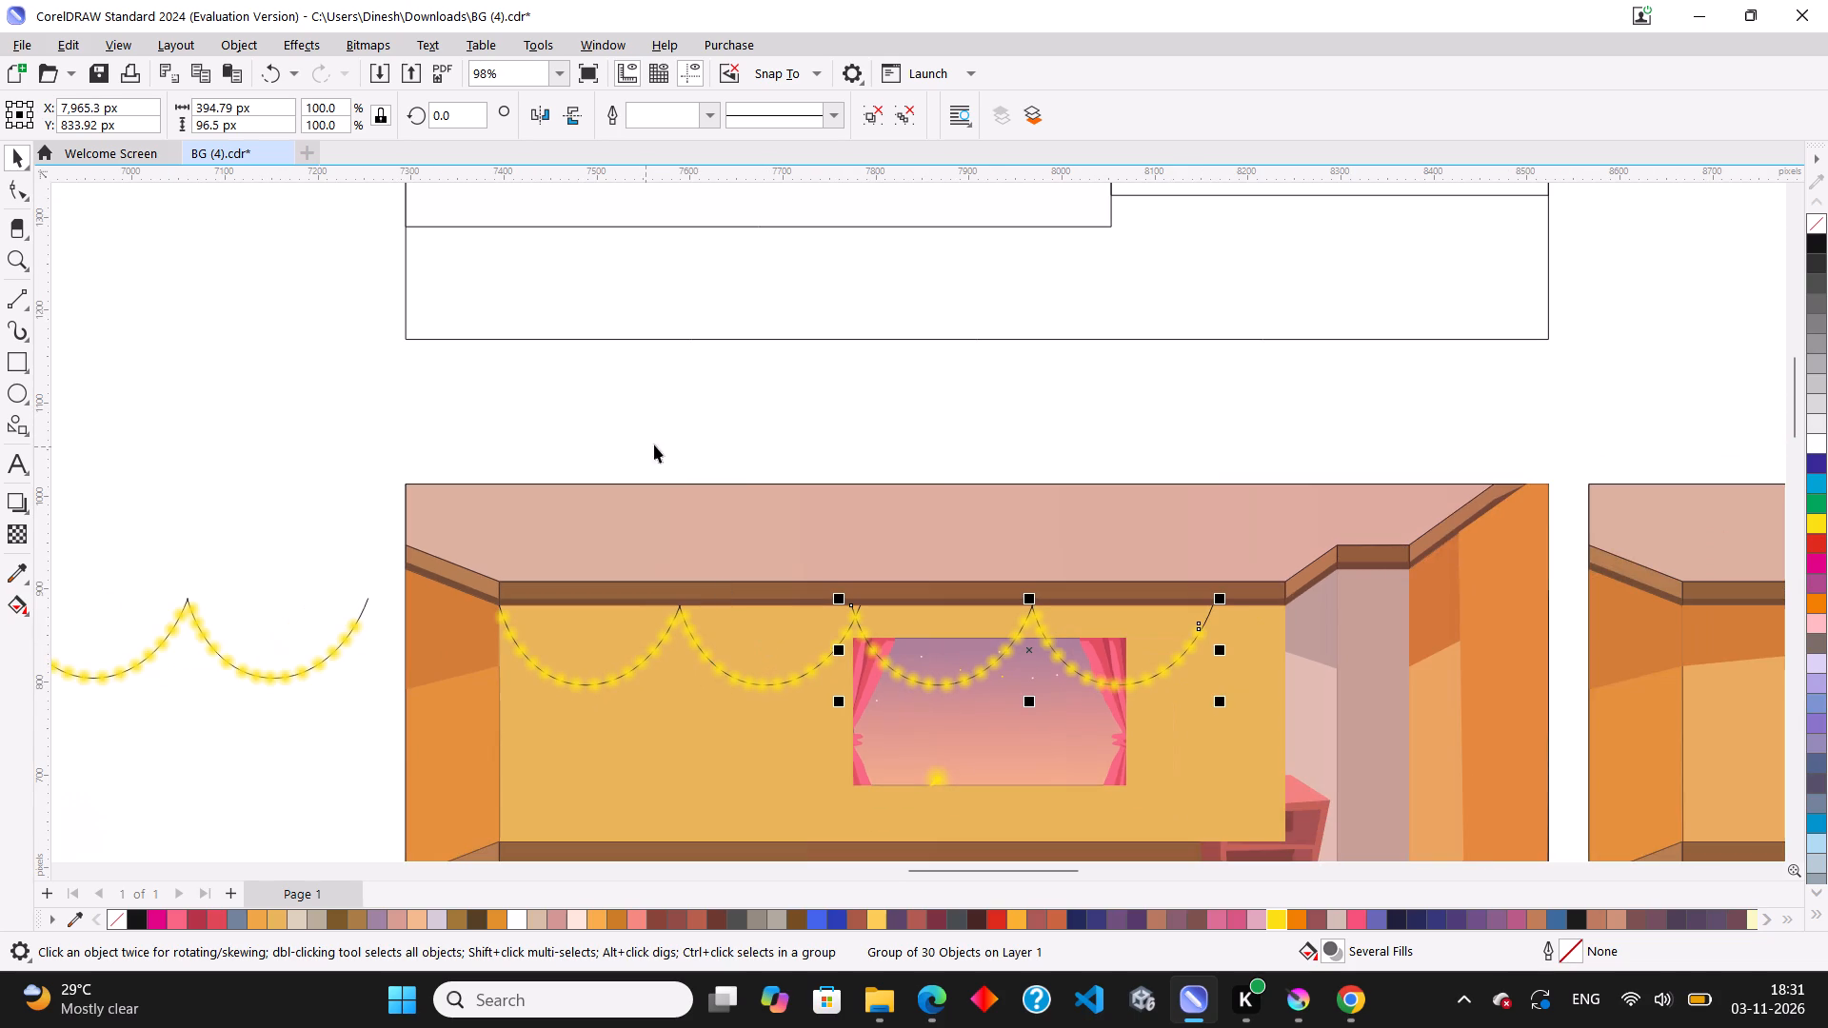
{"action": "left_click", "coordinate": [802, 429]}
Ungroup the spare garland on the blank area beside the first room.
{"action": "scroll", "coordinate": [852, 530], "scroll_direction": "down", "scroll_amount": 2}
{"action": "scroll", "coordinate": [624, 622], "scroll_direction": "down", "scroll_amount": 3}
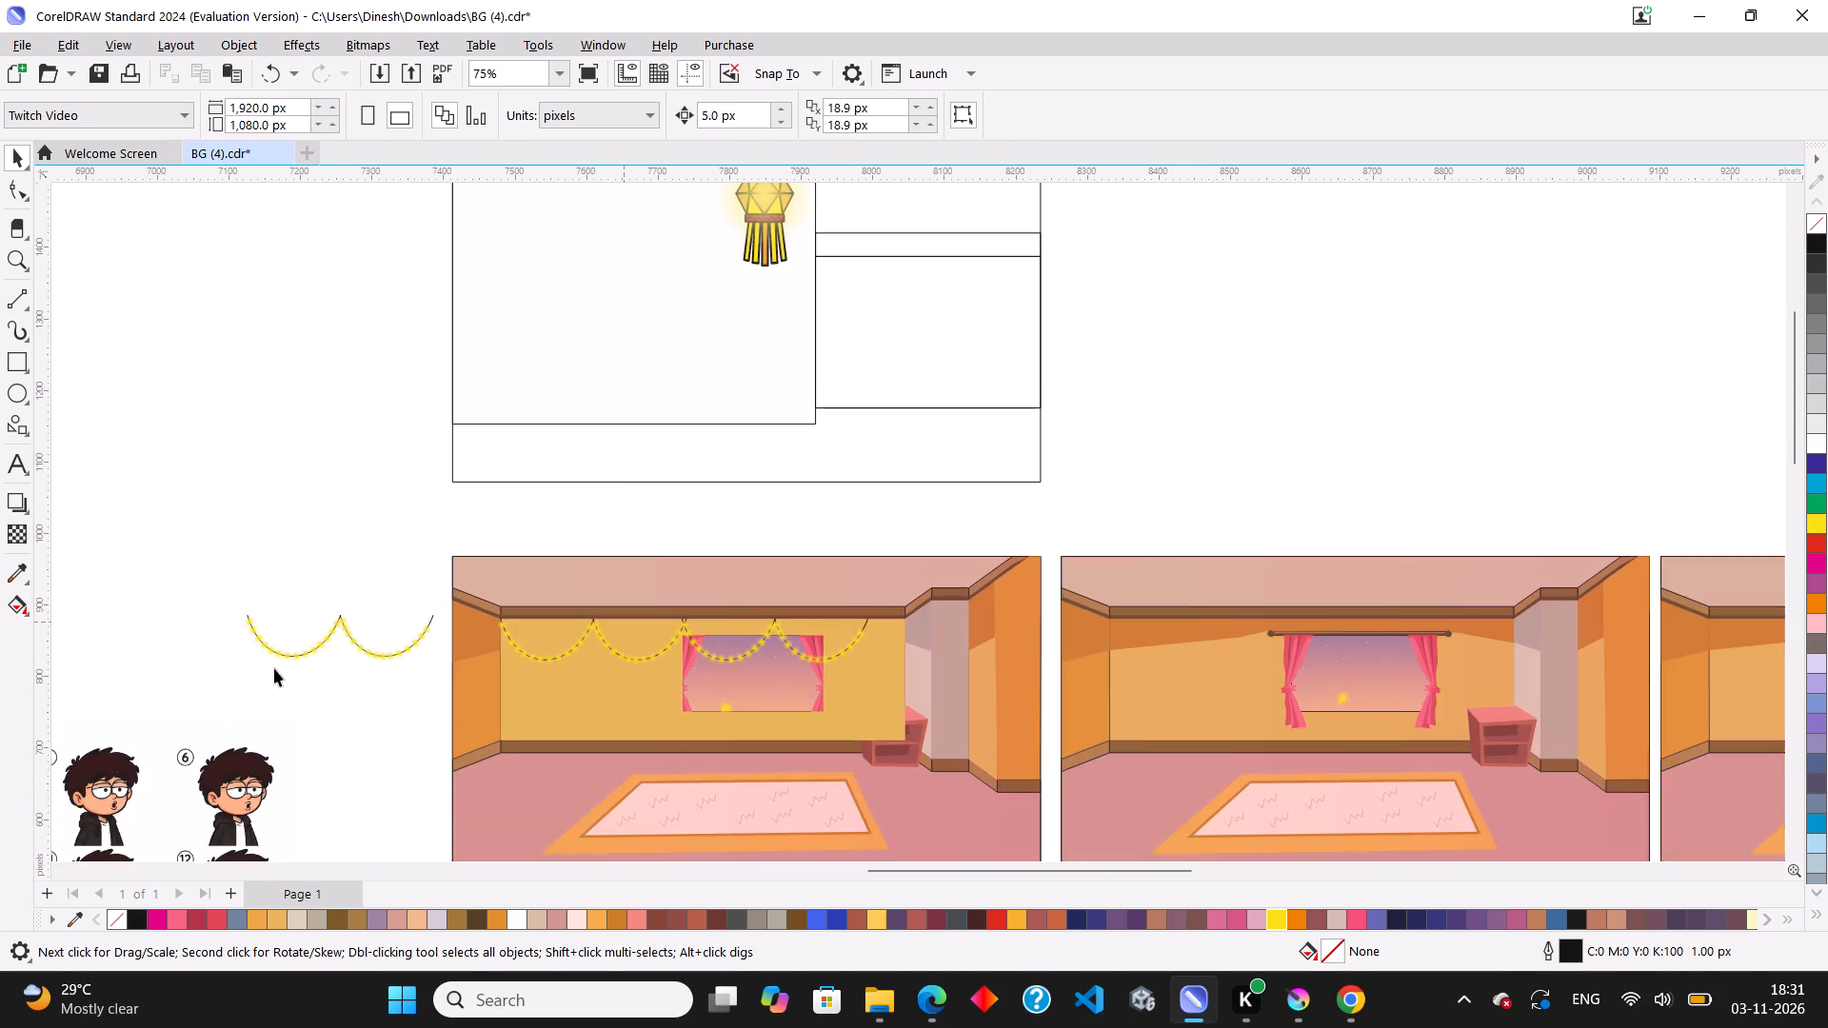
{"action": "scroll", "coordinate": [265, 668], "scroll_direction": "up", "scroll_amount": 3}
{"action": "left_click_drag", "start_coordinate": [195, 551], "coordinate": [383, 670]}
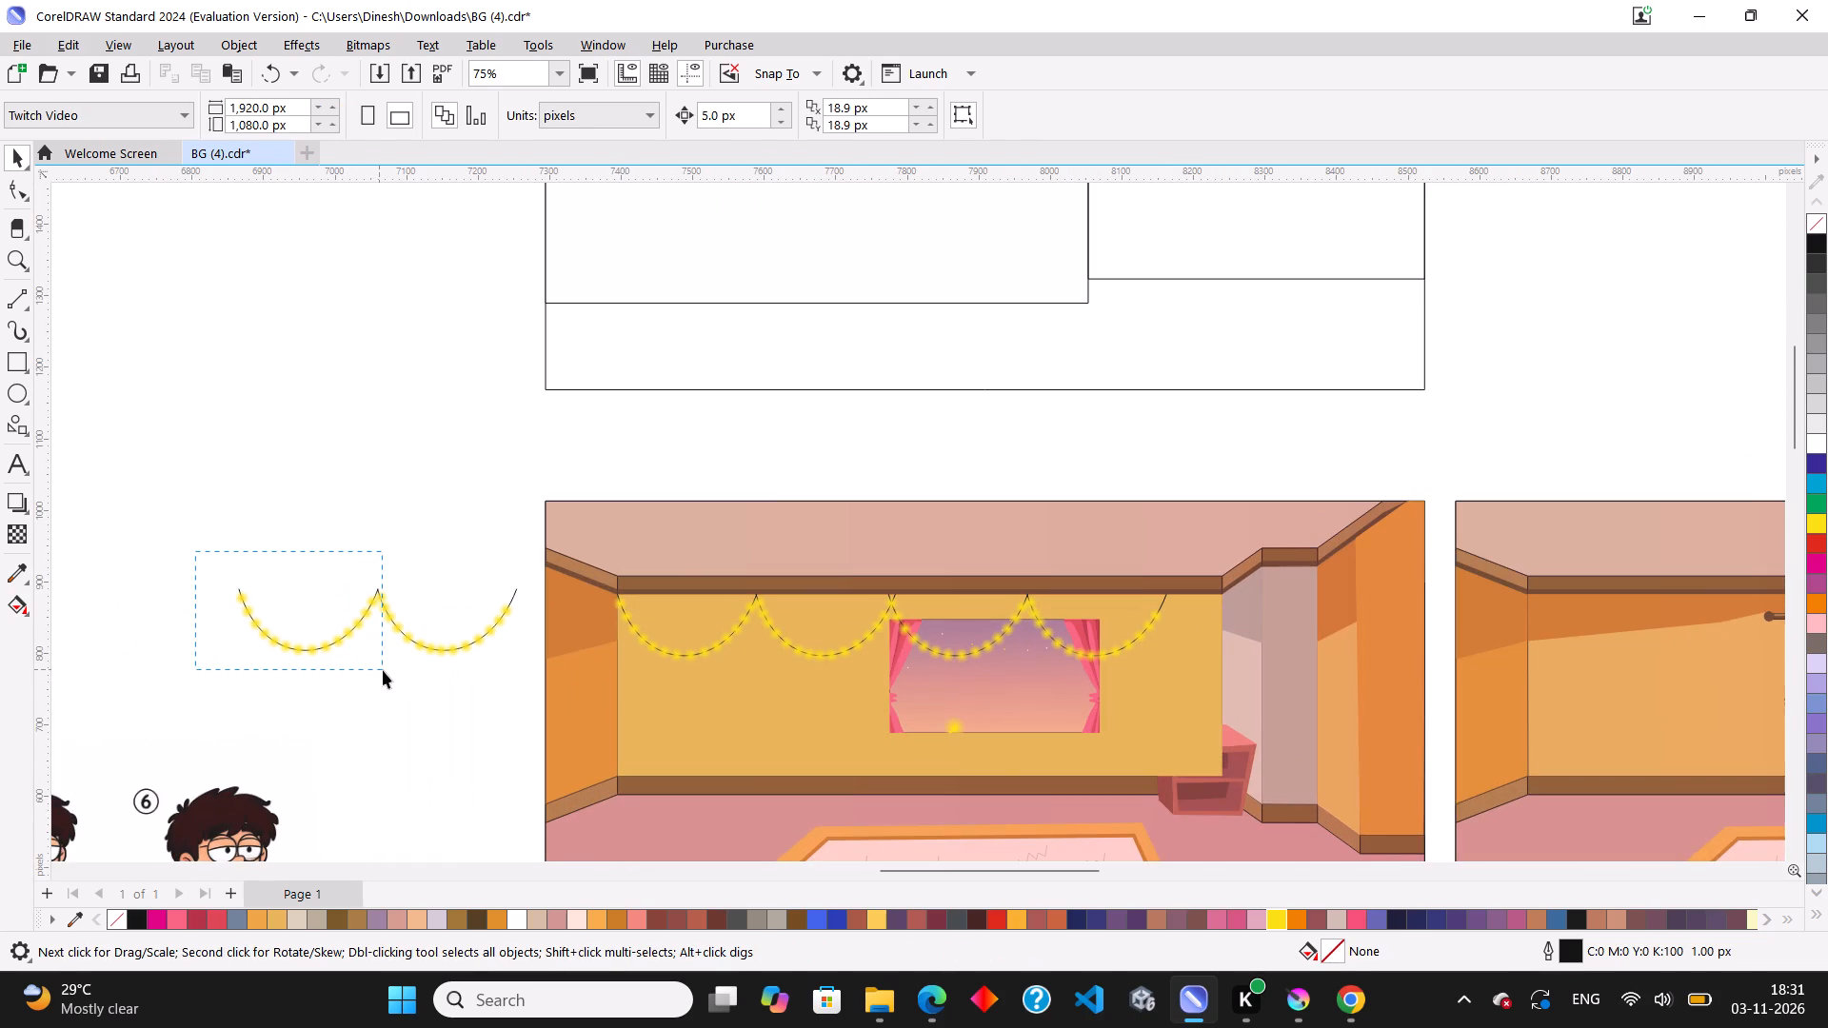
{"action": "left_click_drag", "start_coordinate": [383, 670], "coordinate": [378, 670]}
{"action": "left_click", "coordinate": [327, 648]}
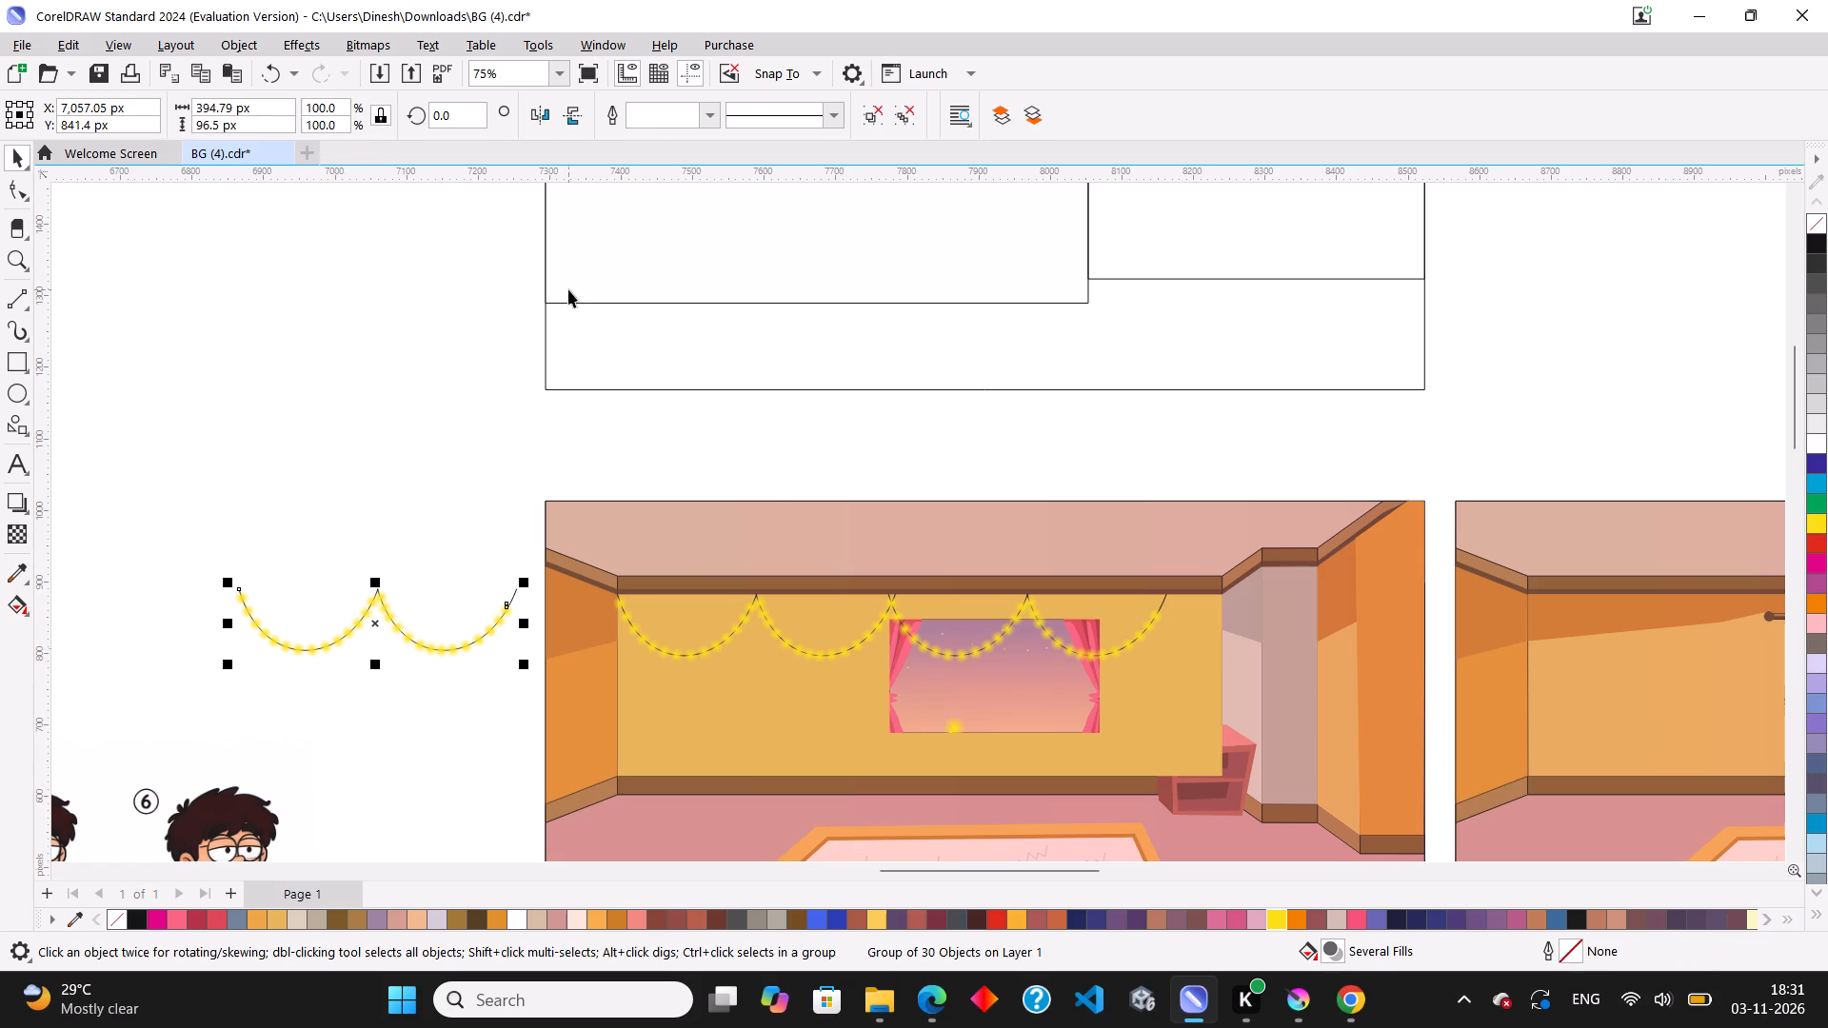
{"action": "key", "text": "ctrl+u"}
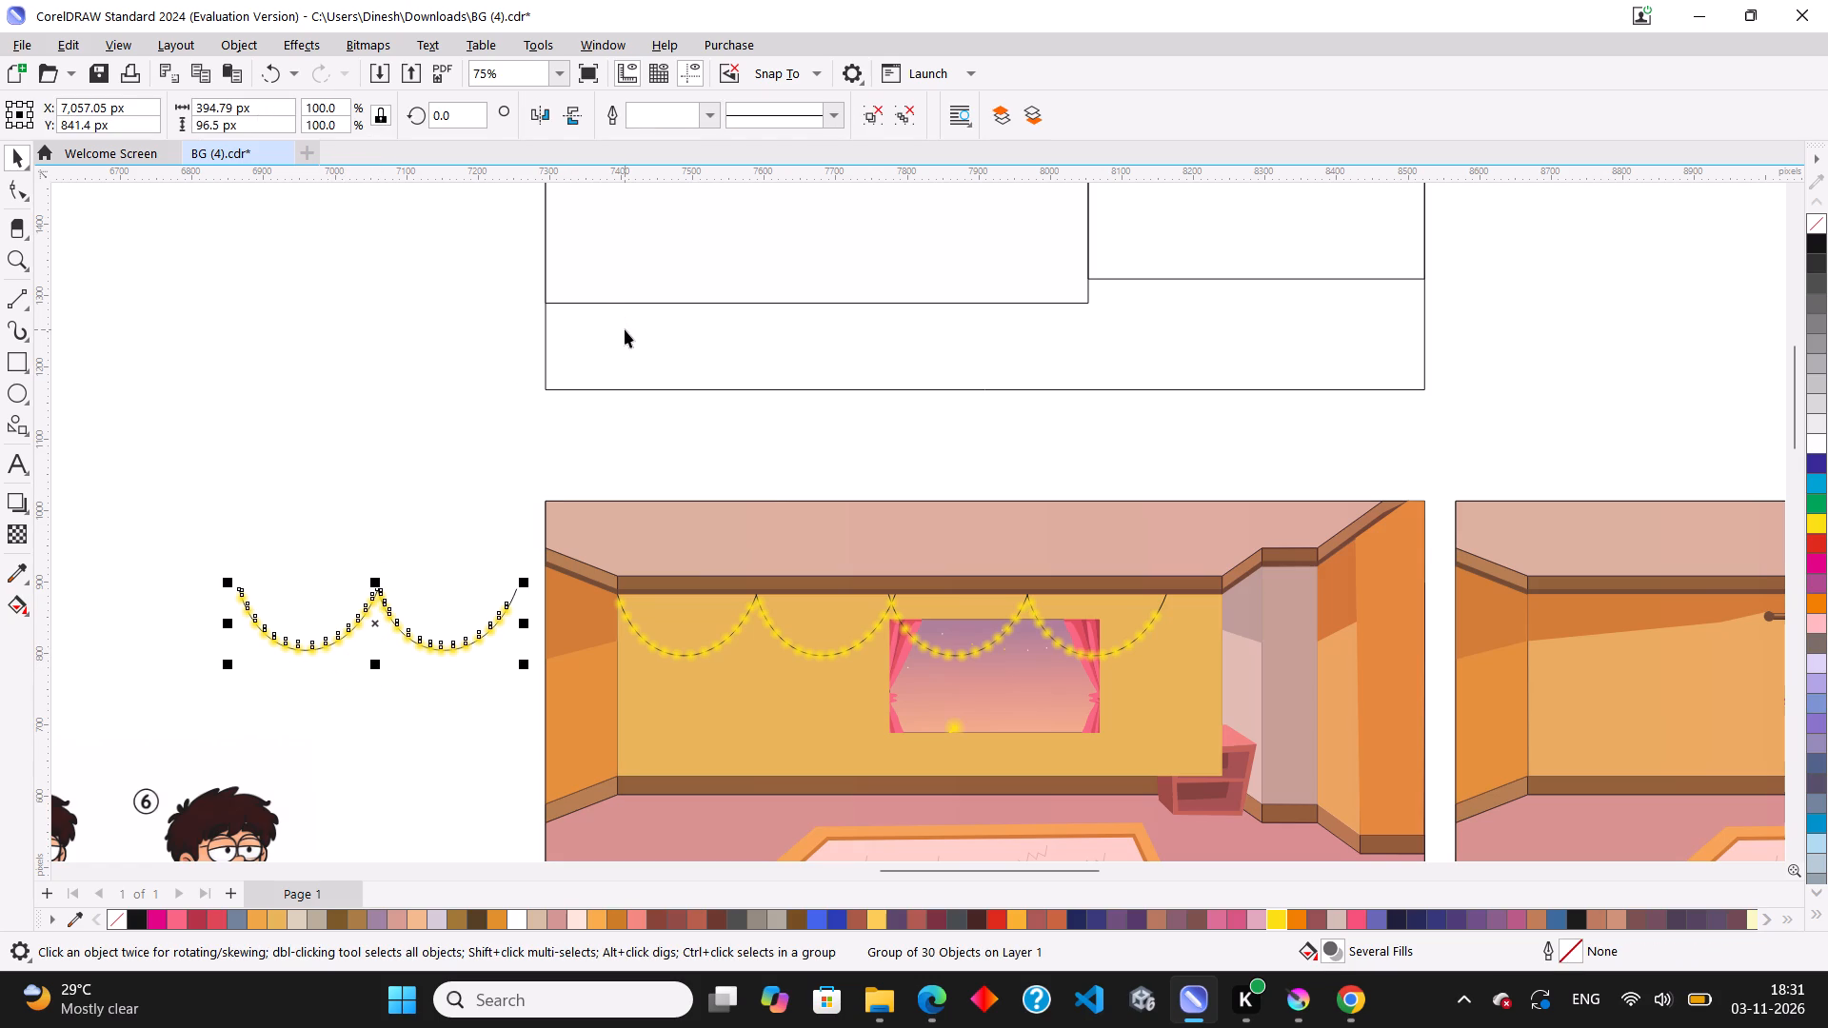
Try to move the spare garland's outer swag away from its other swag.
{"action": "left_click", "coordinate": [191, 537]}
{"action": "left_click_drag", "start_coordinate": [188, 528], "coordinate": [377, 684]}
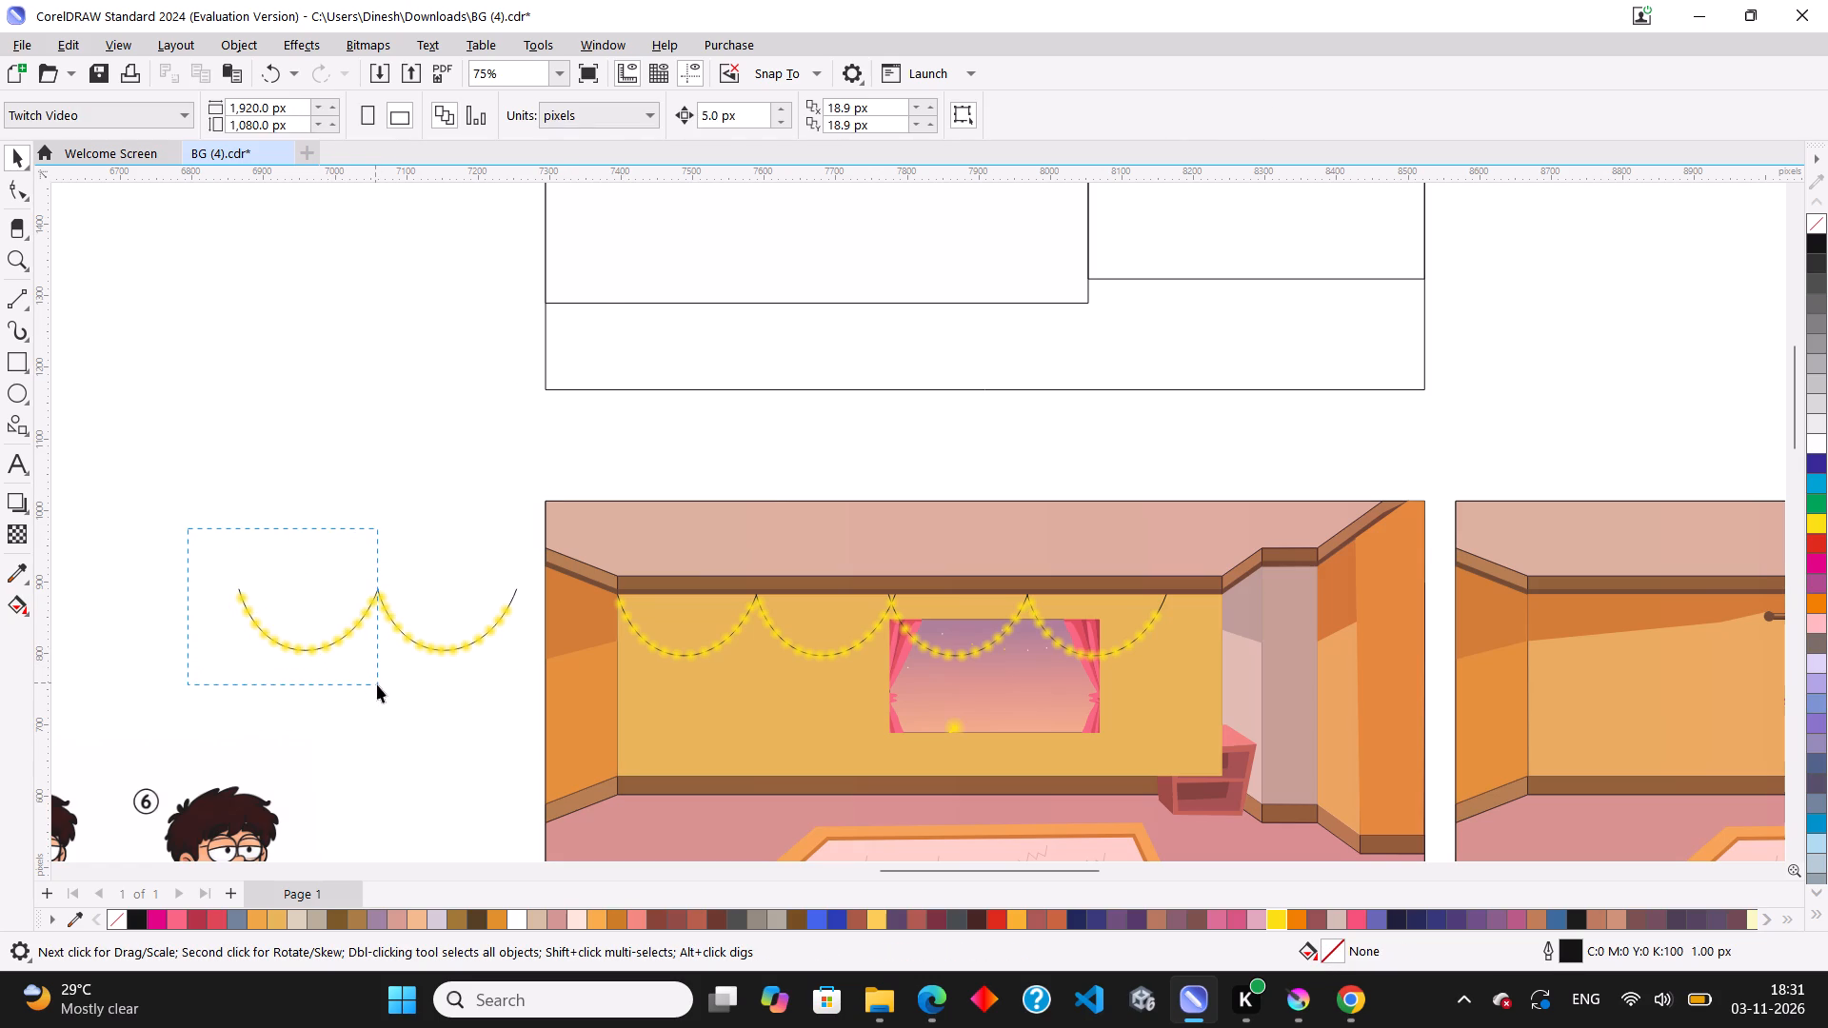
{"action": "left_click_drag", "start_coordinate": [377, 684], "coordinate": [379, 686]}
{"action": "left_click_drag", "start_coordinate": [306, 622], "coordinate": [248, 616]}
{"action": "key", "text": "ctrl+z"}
Select the spare garland's outer swag and move it about 48 px away from the other swag.
{"action": "scroll", "coordinate": [228, 604], "scroll_direction": "up", "scroll_amount": 3}
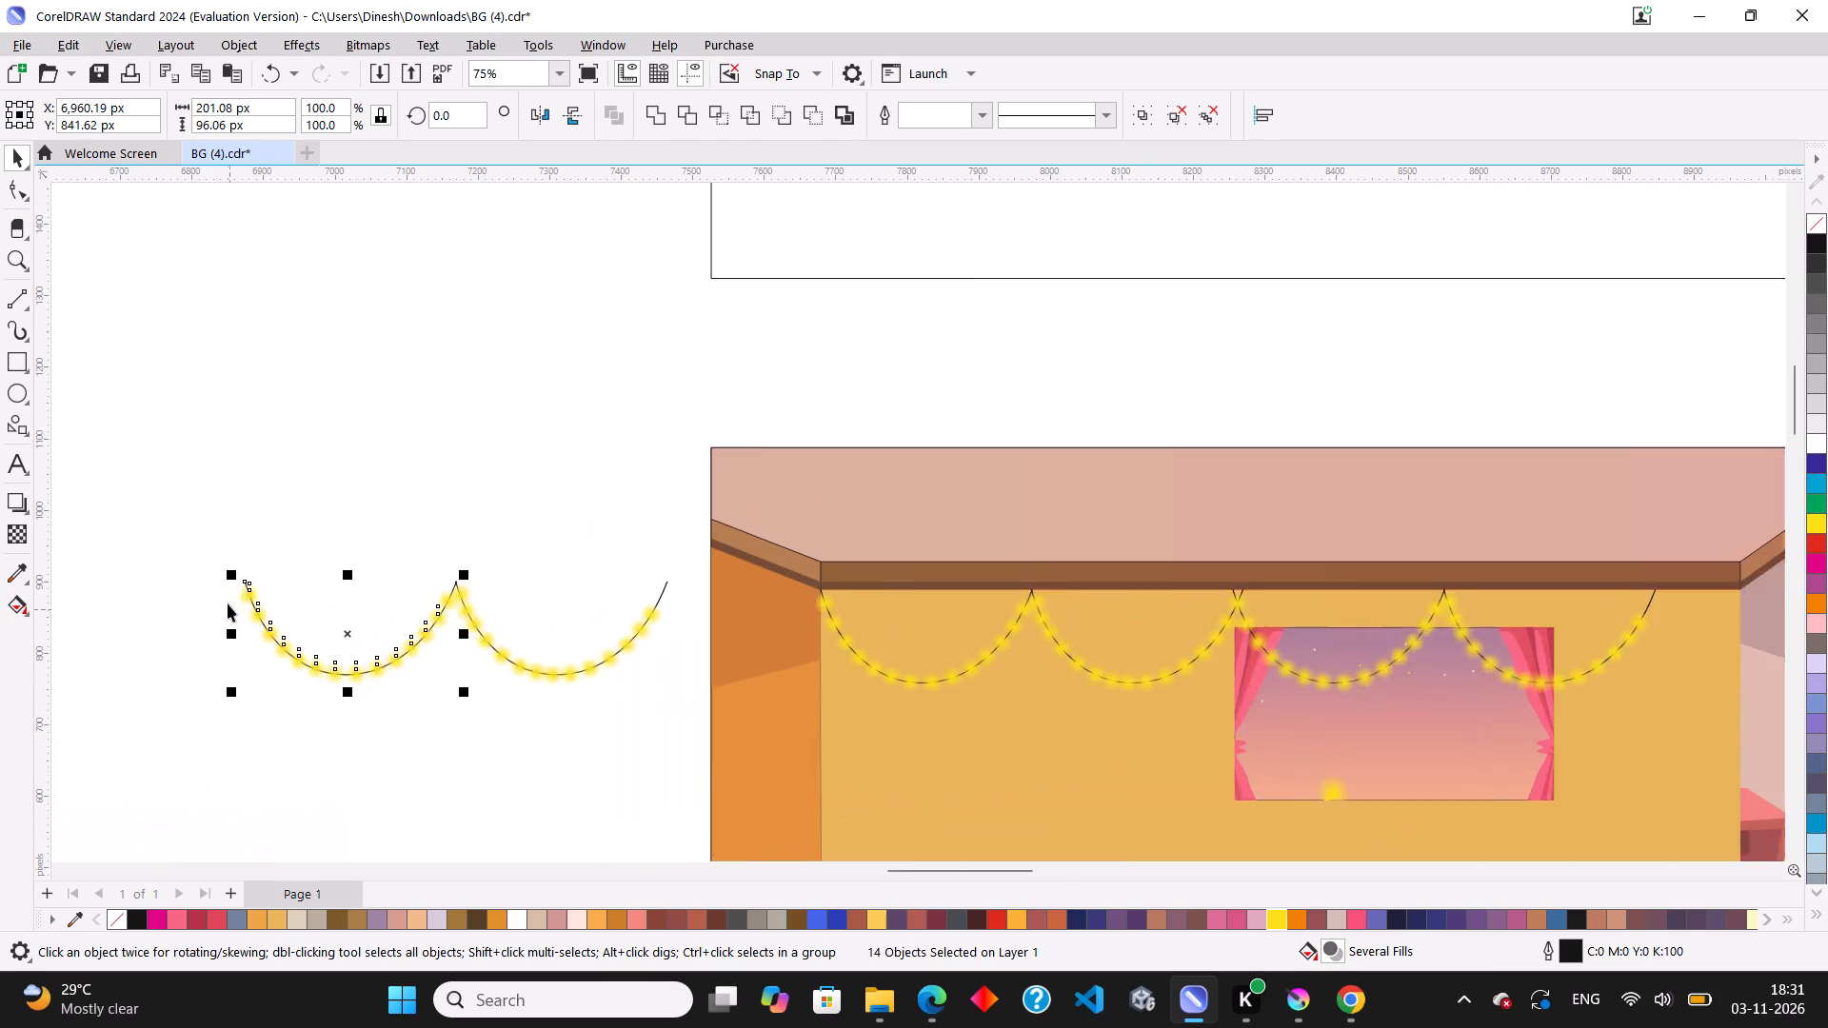
{"action": "scroll", "coordinate": [228, 603], "scroll_direction": "up", "scroll_amount": 3}
{"action": "left_click", "coordinate": [112, 492]}
{"action": "left_click_drag", "start_coordinate": [199, 502], "coordinate": [280, 629]}
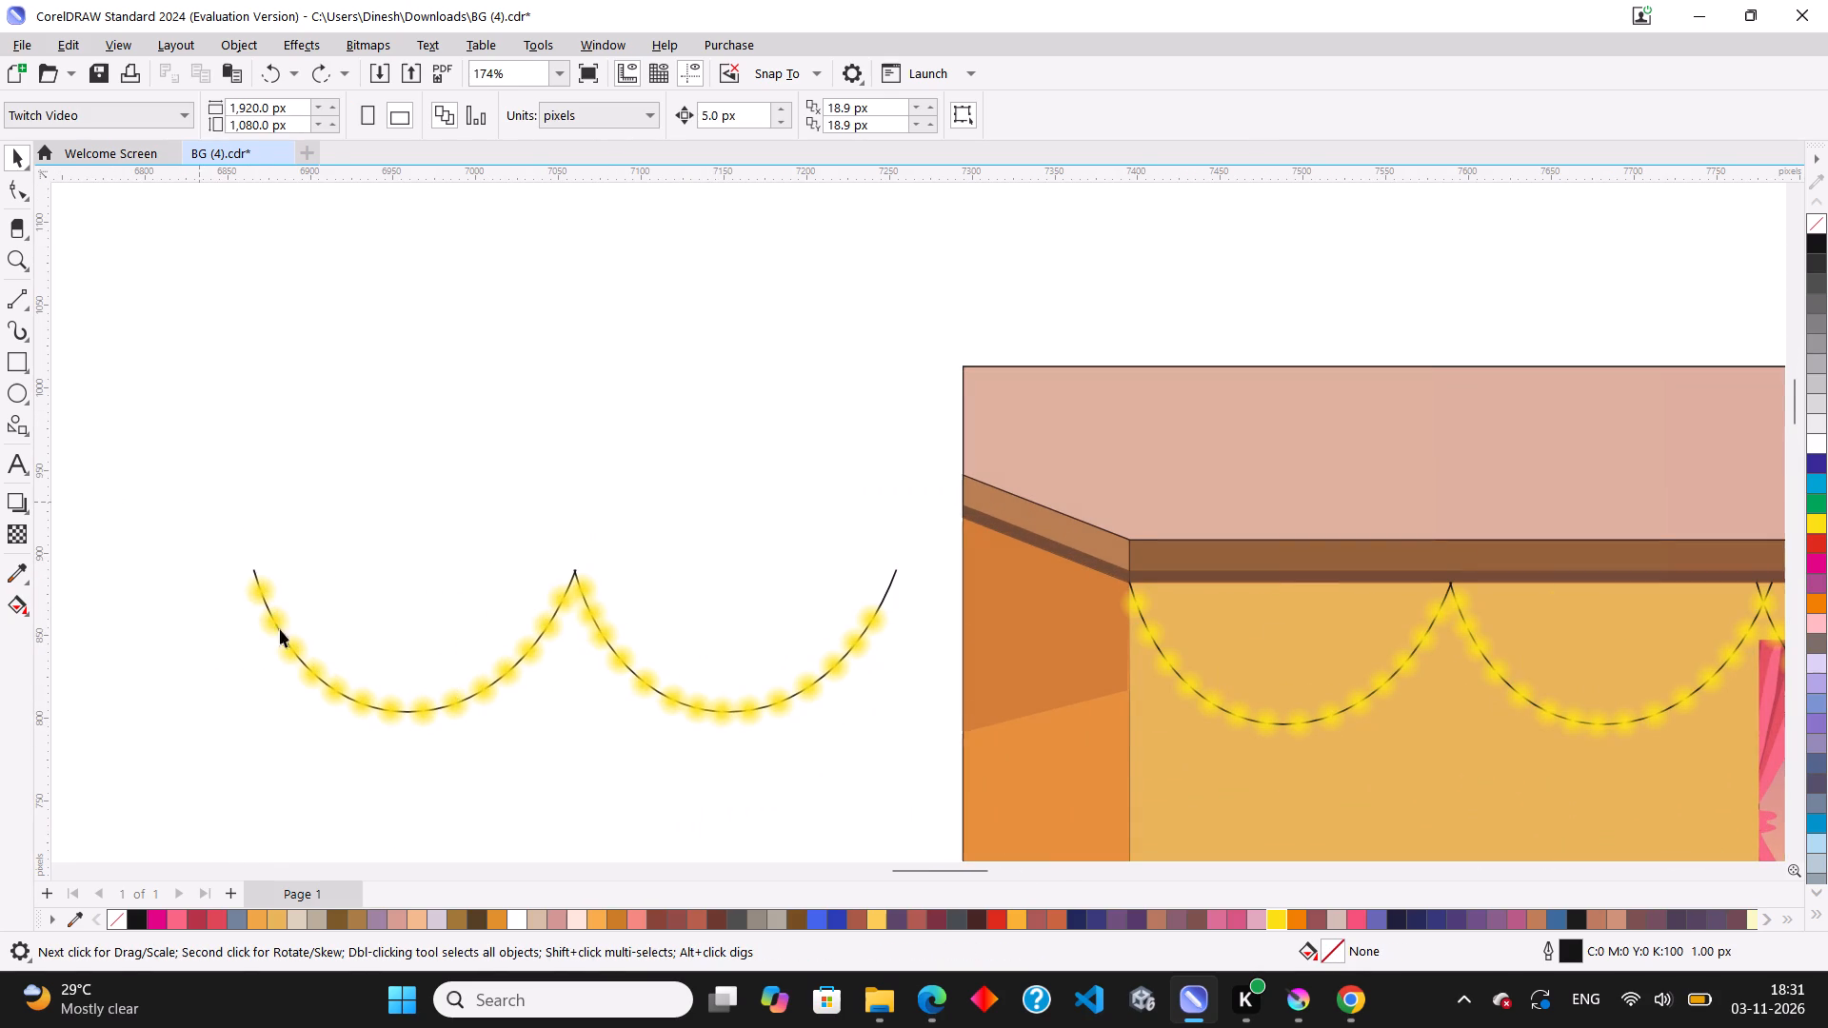
{"action": "left_click_drag", "start_coordinate": [280, 629], "coordinate": [578, 771]}
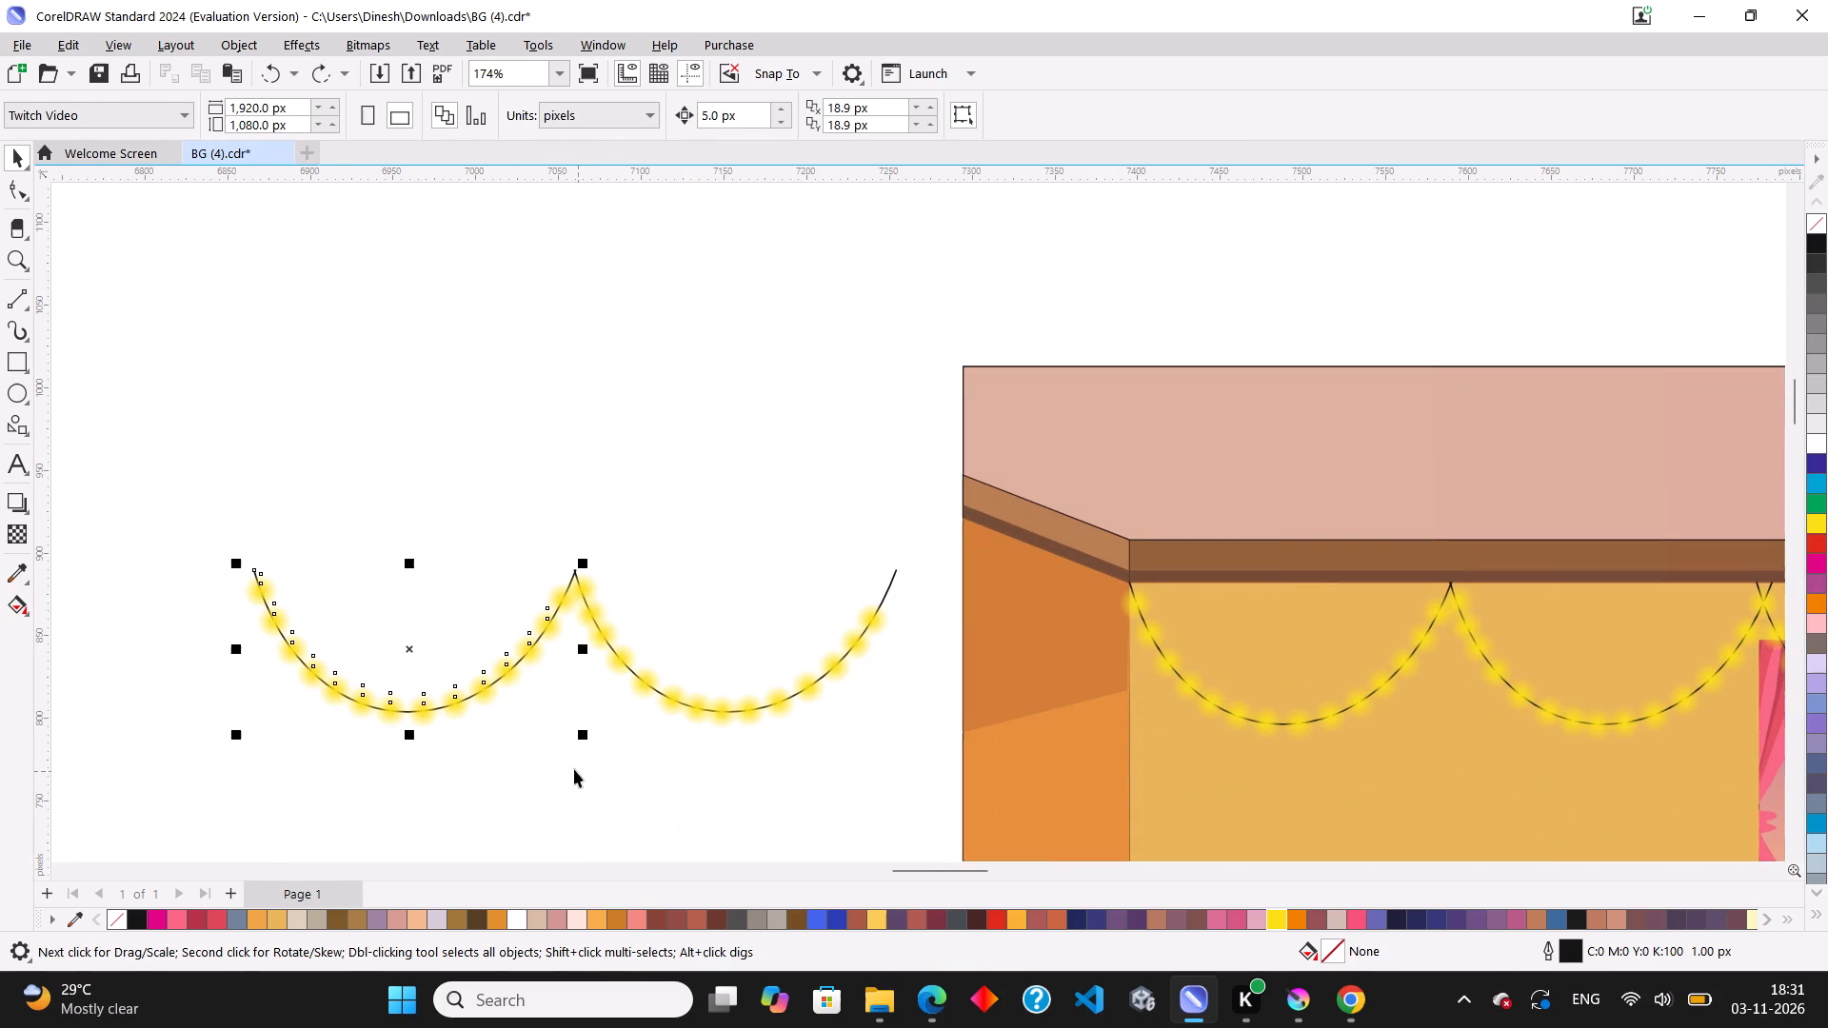
{"action": "left_click_drag", "start_coordinate": [408, 652], "coordinate": [329, 647]}
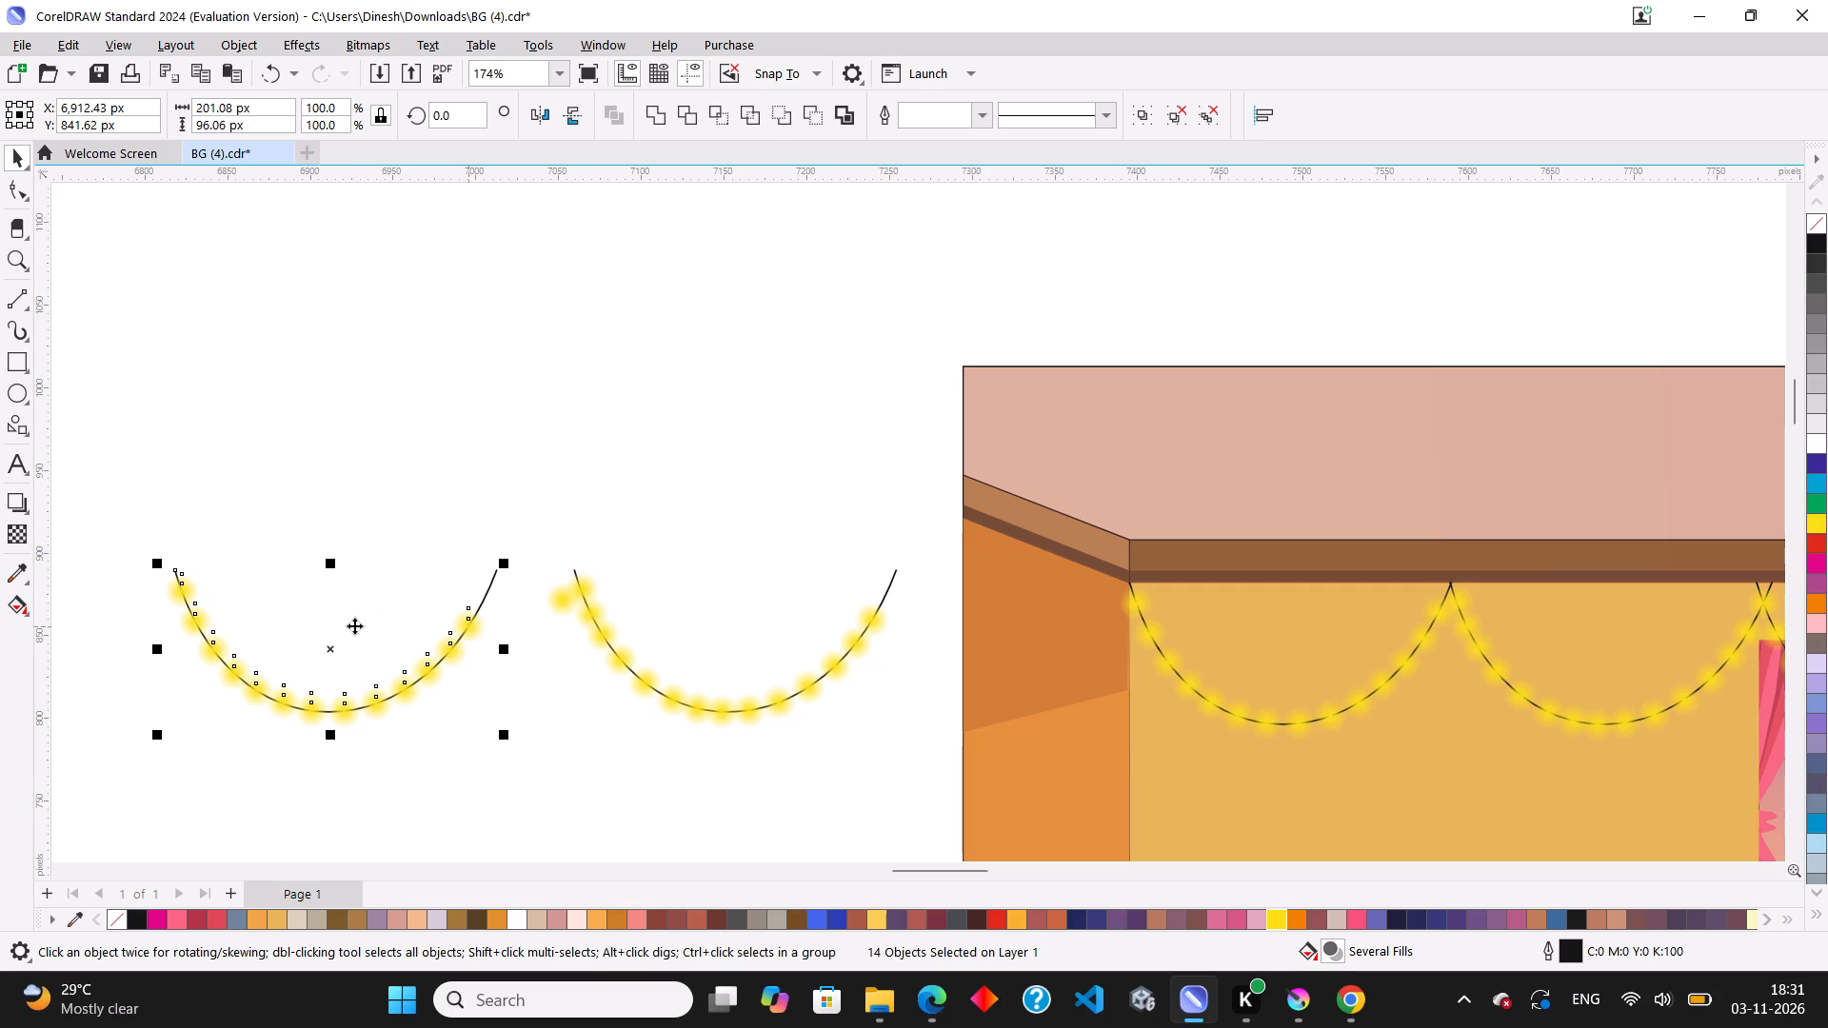
Narrow the separated swag horizontally to about 136 px and move it into the first room at the end of the second garland.
{"action": "left_click_drag", "start_coordinate": [505, 649], "coordinate": [460, 645], "text": "shift"}
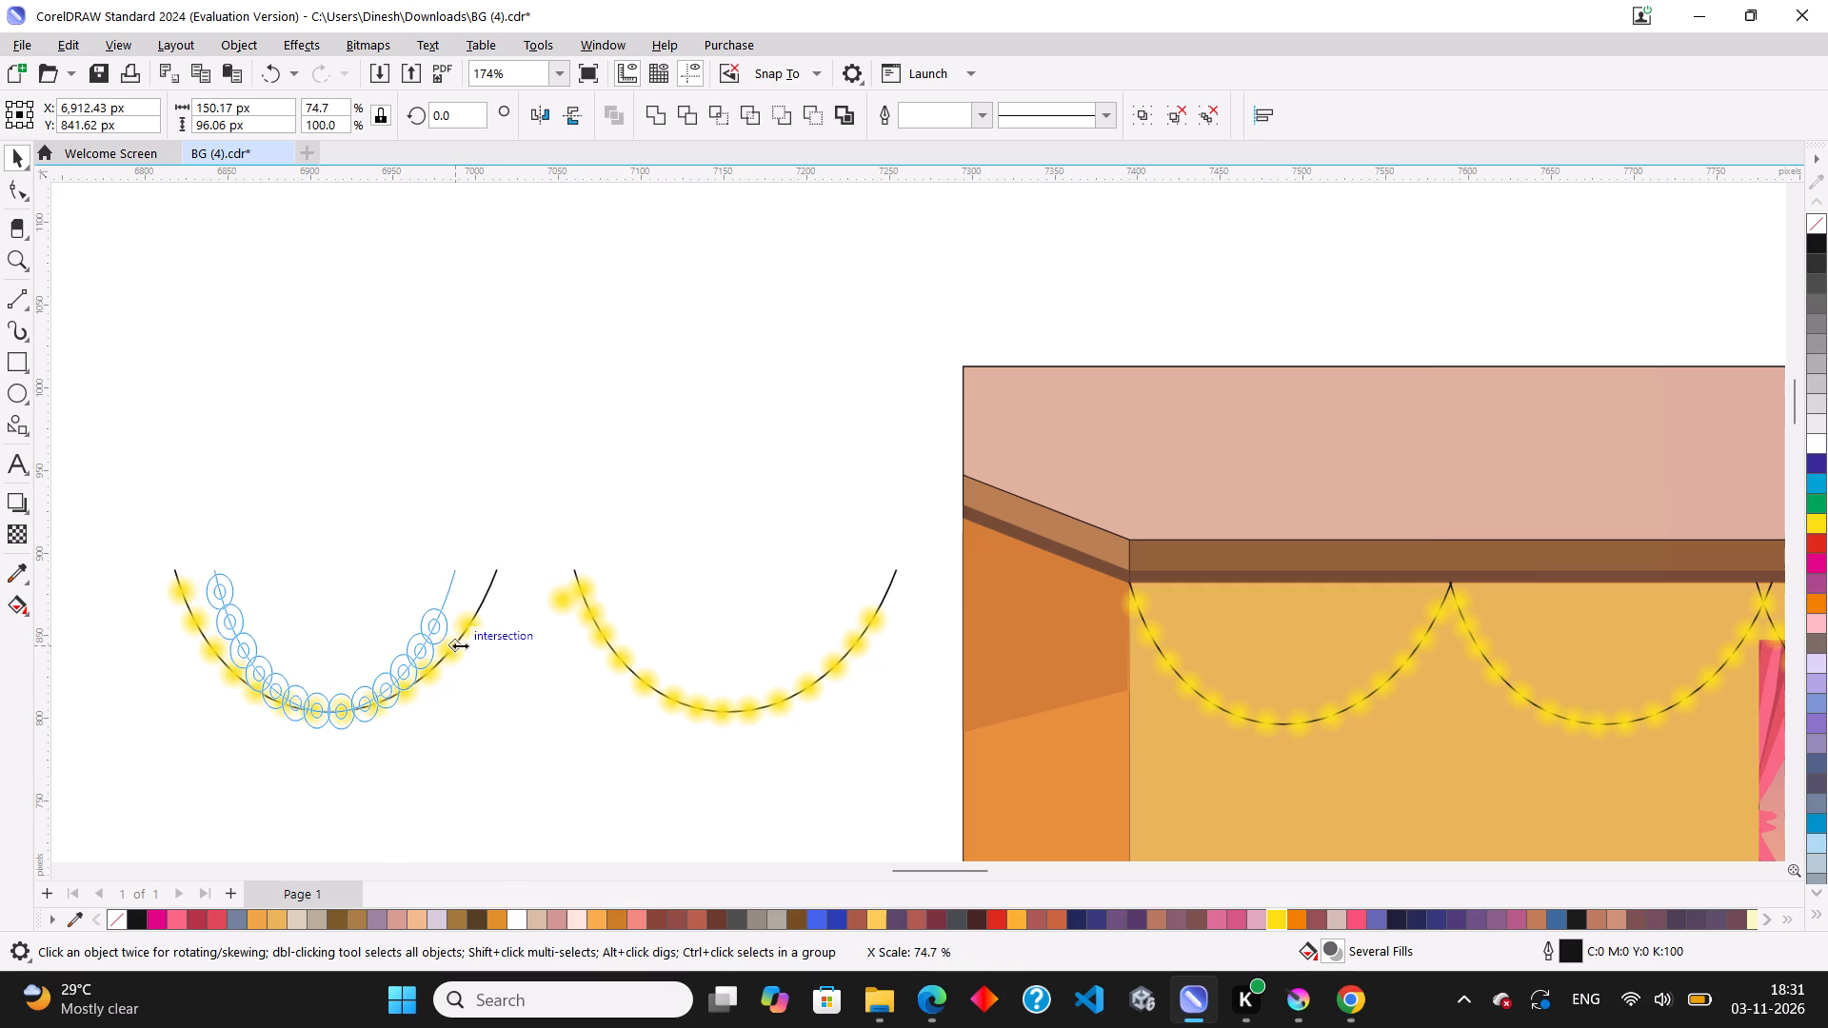
{"action": "left_click_drag", "start_coordinate": [460, 645], "coordinate": [448, 645], "text": "shift"}
{"action": "scroll", "coordinate": [203, 655], "scroll_direction": "down", "scroll_amount": 5}
{"action": "left_click_drag", "start_coordinate": [287, 651], "coordinate": [318, 665]}
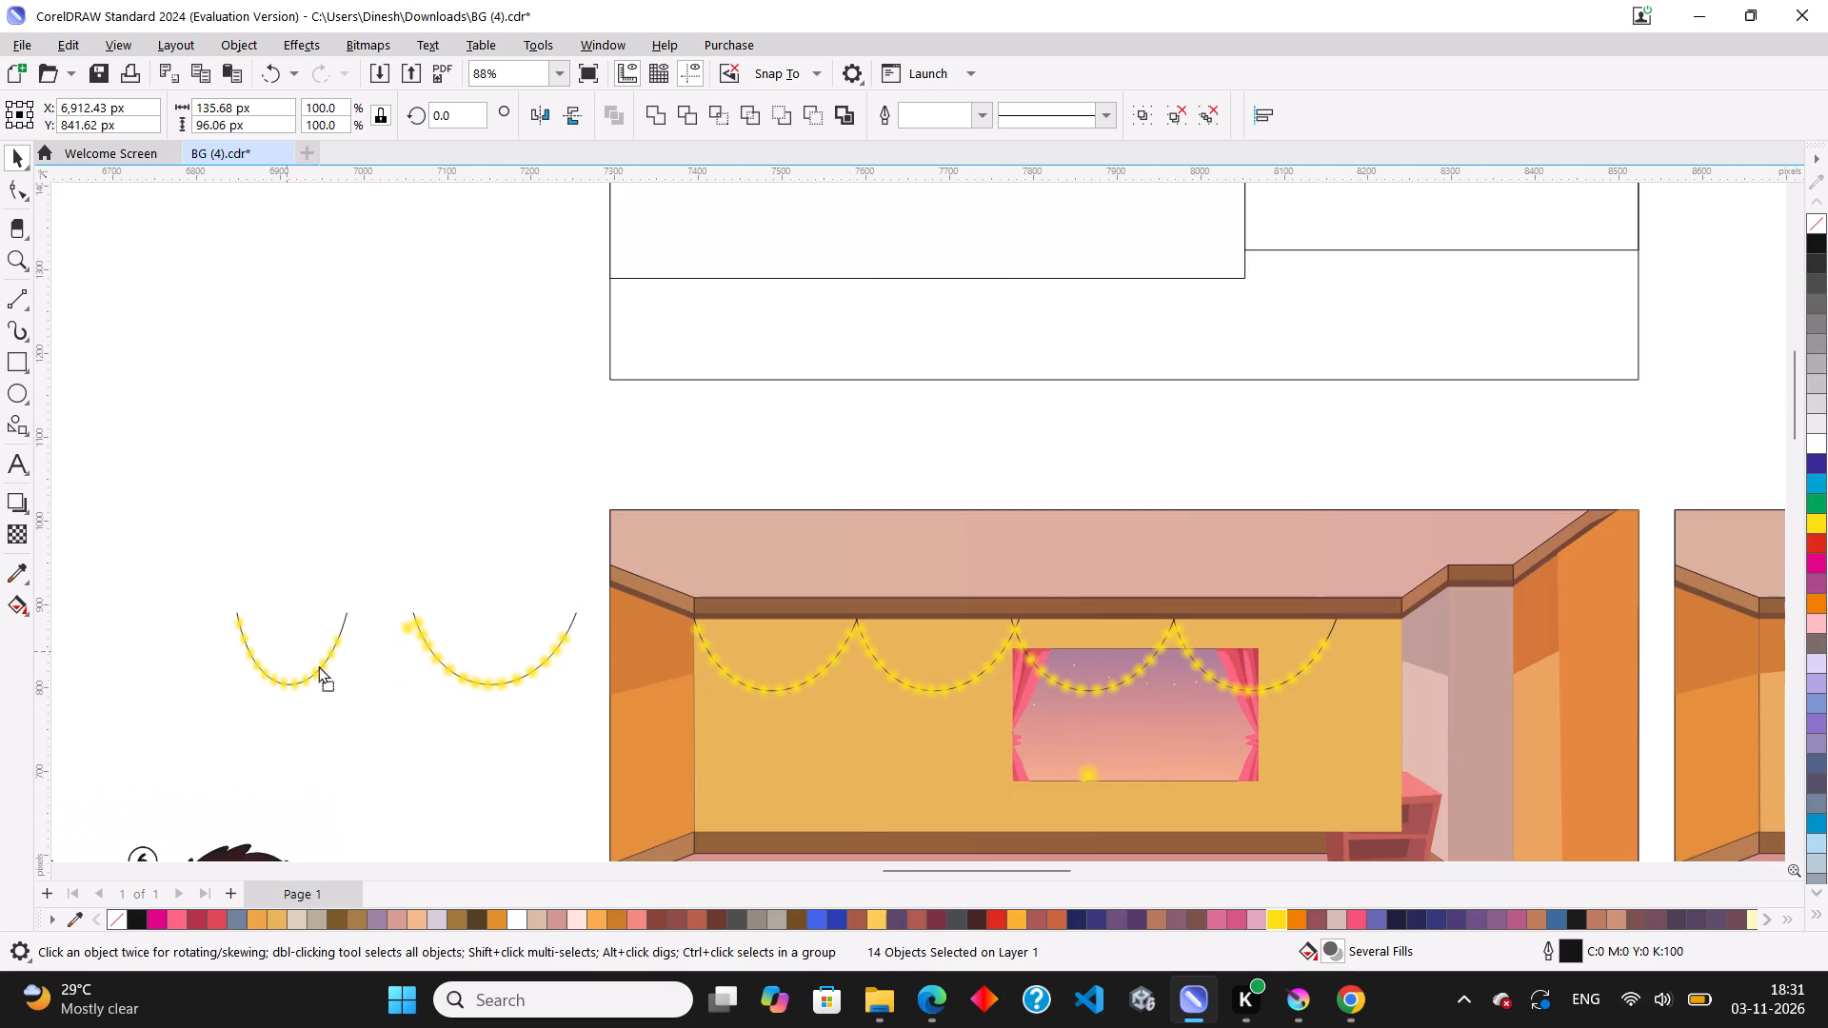
{"action": "left_click_drag", "start_coordinate": [318, 665], "coordinate": [1387, 650]}
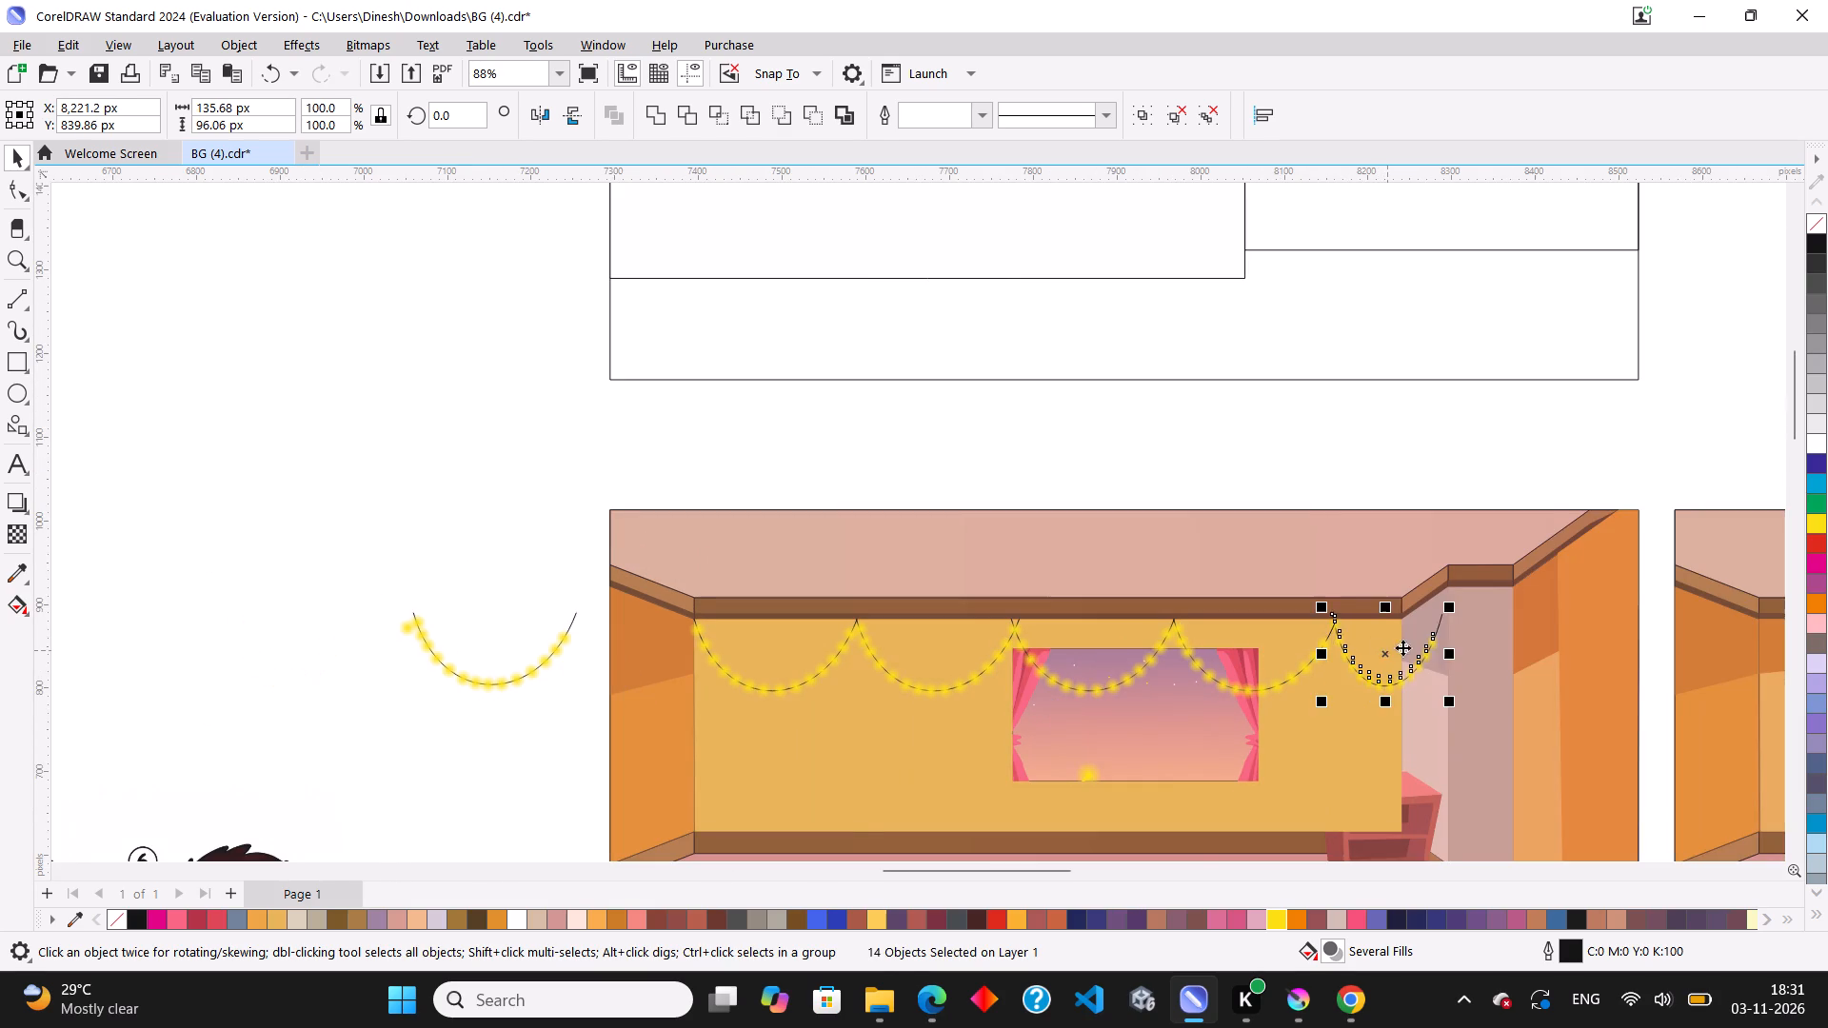
Shrink the swag proportionally to about 86 px wide and fit it just below the trim between the last garland and the back wall's corner.
{"action": "scroll", "coordinate": [1441, 654], "scroll_direction": "up", "scroll_amount": 6}
{"action": "left_click_drag", "start_coordinate": [1441, 735], "coordinate": [1375, 699]}
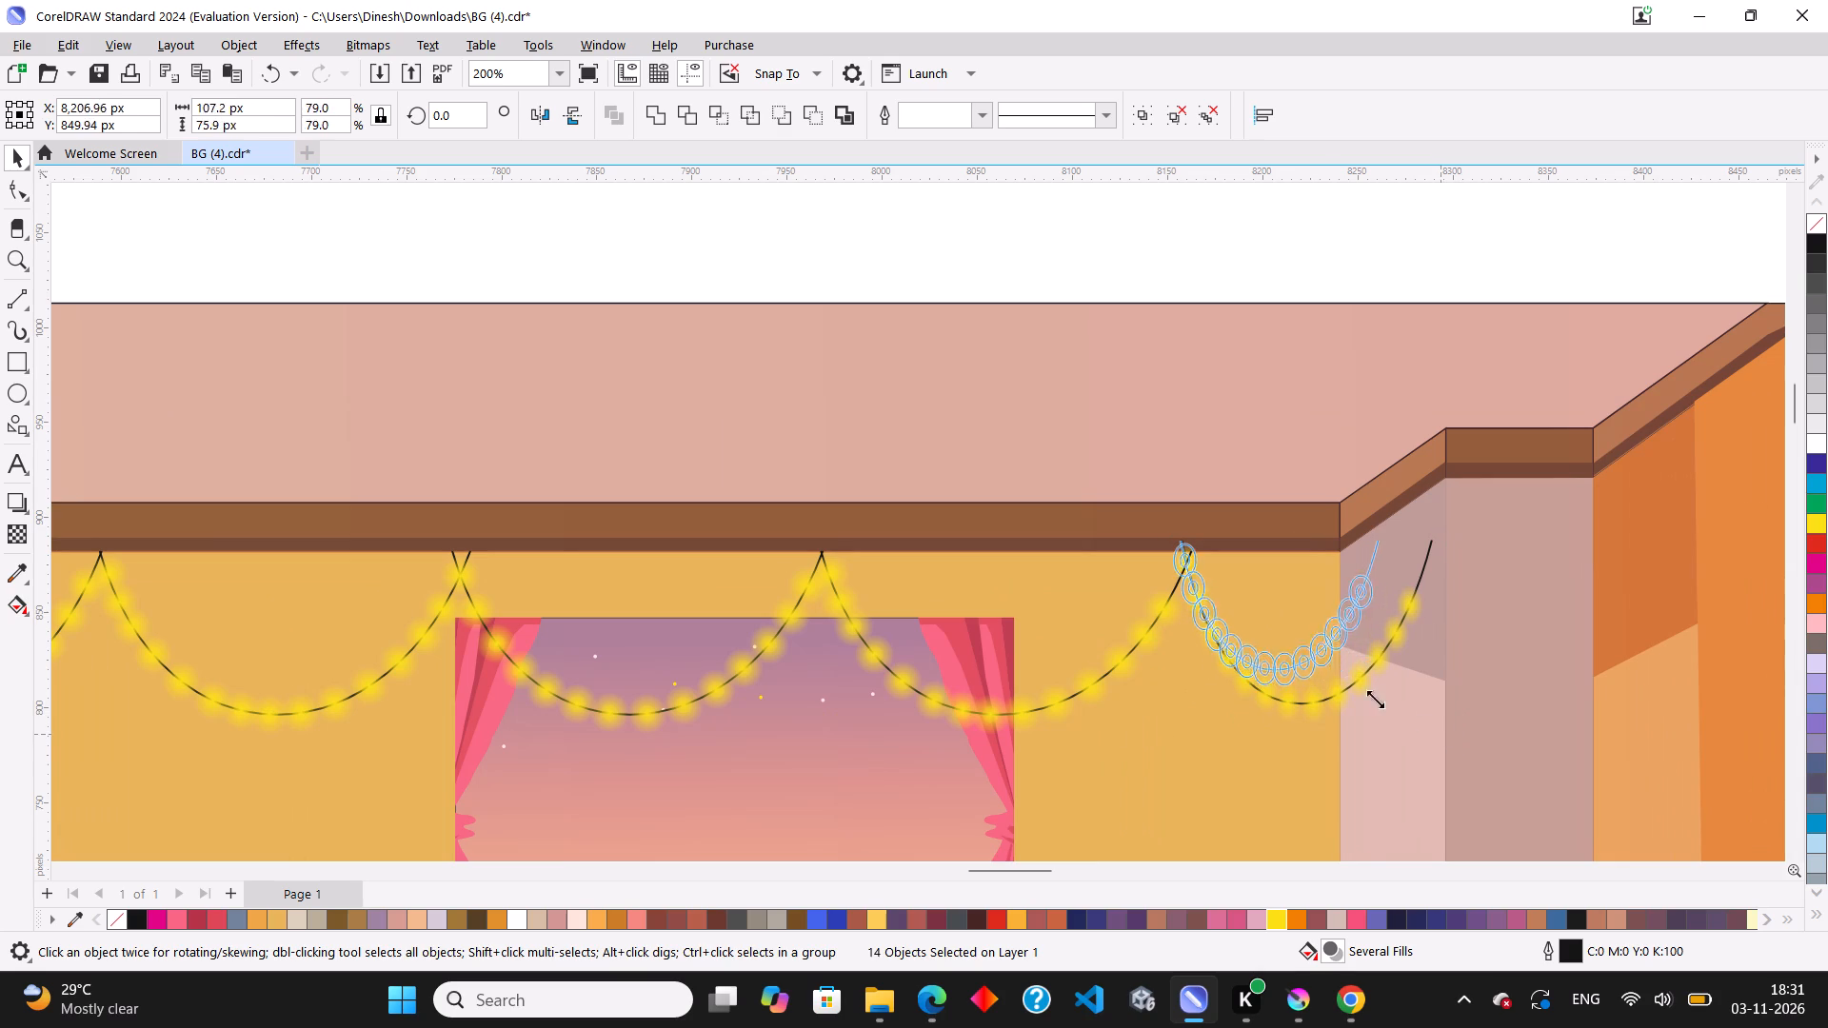
{"action": "left_click_drag", "start_coordinate": [1375, 699], "coordinate": [1348, 690]}
{"action": "scroll", "coordinate": [1335, 601], "scroll_direction": "up", "scroll_amount": 6}
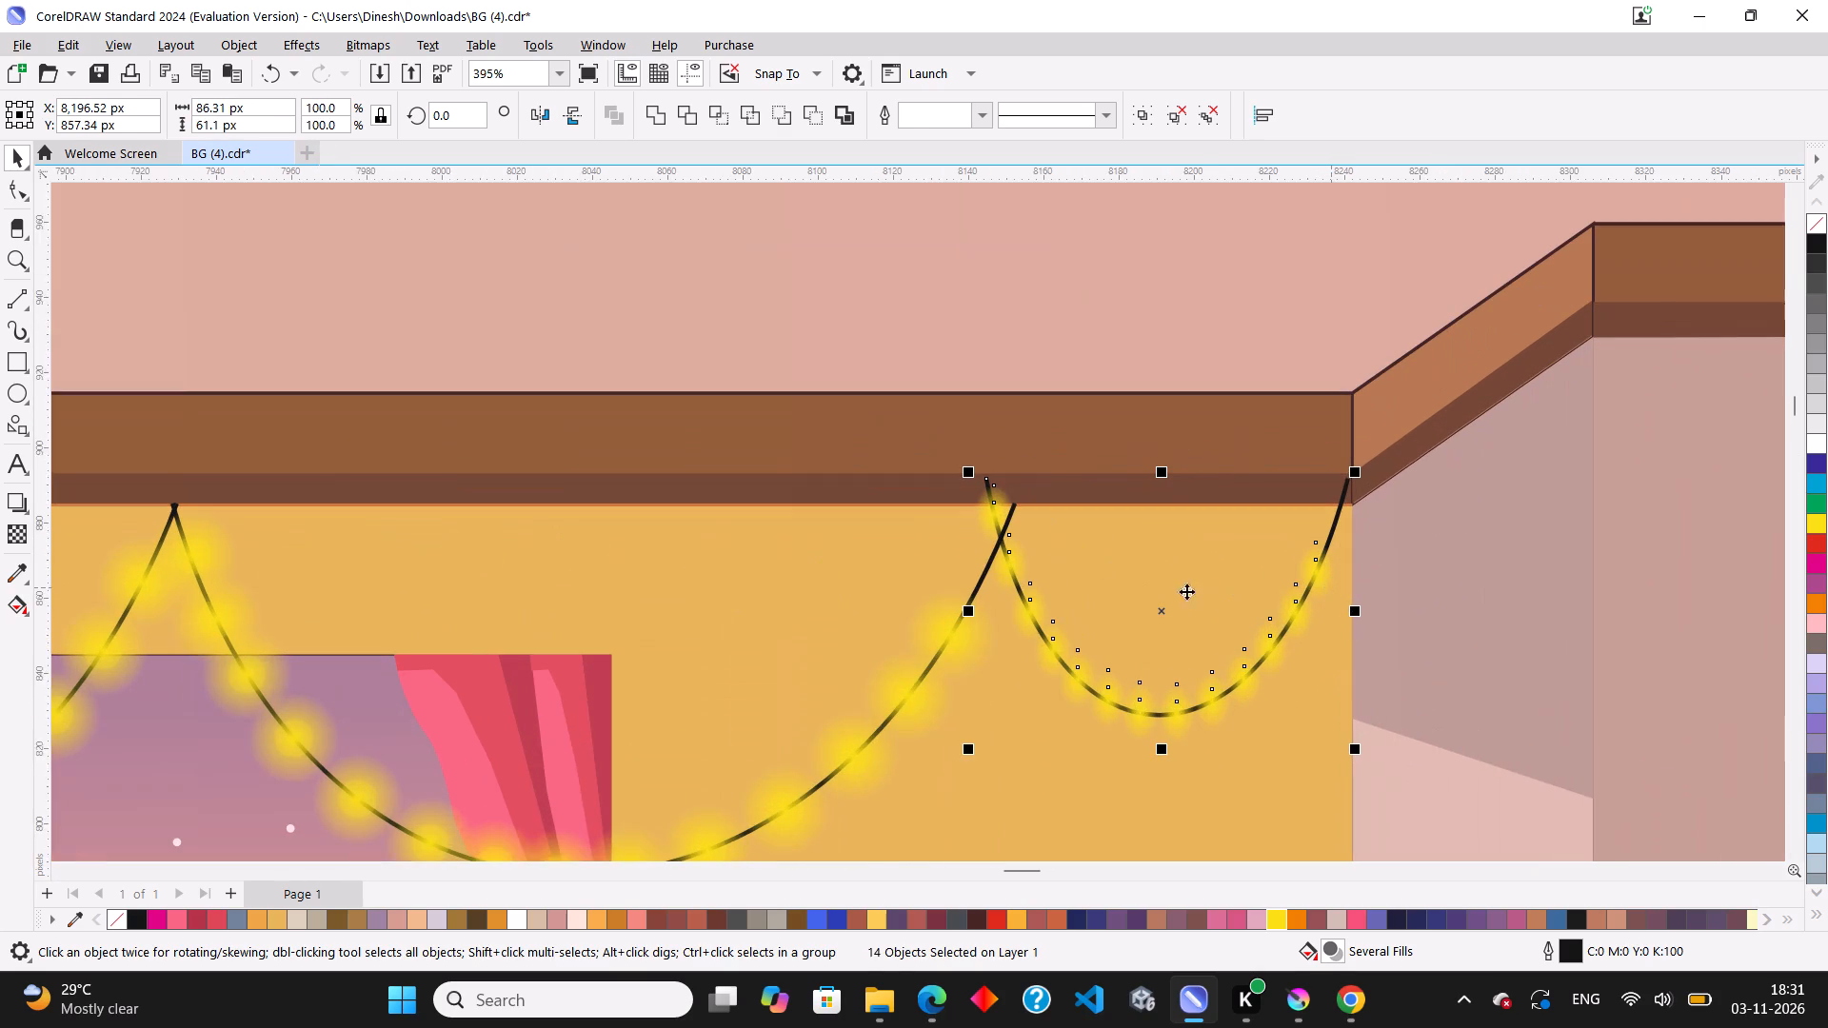
{"action": "left_click_drag", "start_coordinate": [1163, 612], "coordinate": [1174, 636]}
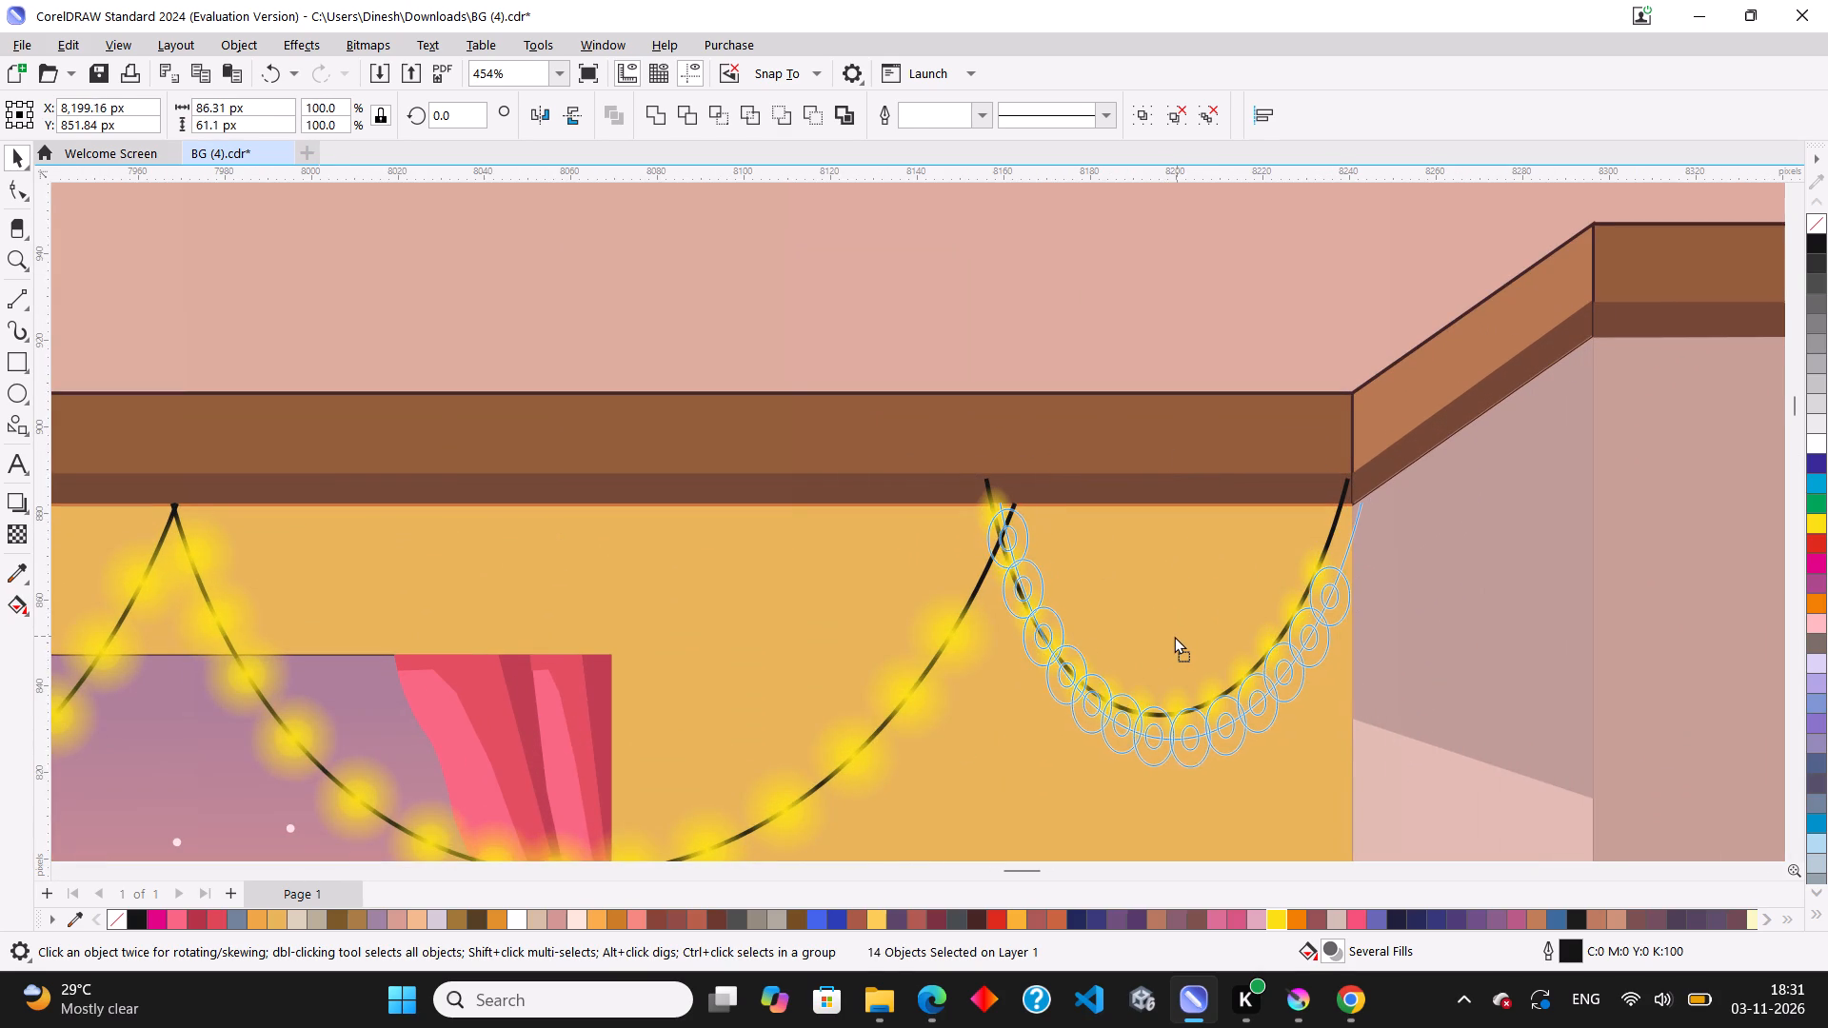
{"action": "left_click_drag", "start_coordinate": [1174, 636], "coordinate": [1170, 636]}
{"action": "scroll", "coordinate": [1168, 634], "scroll_direction": "down", "scroll_amount": 12}
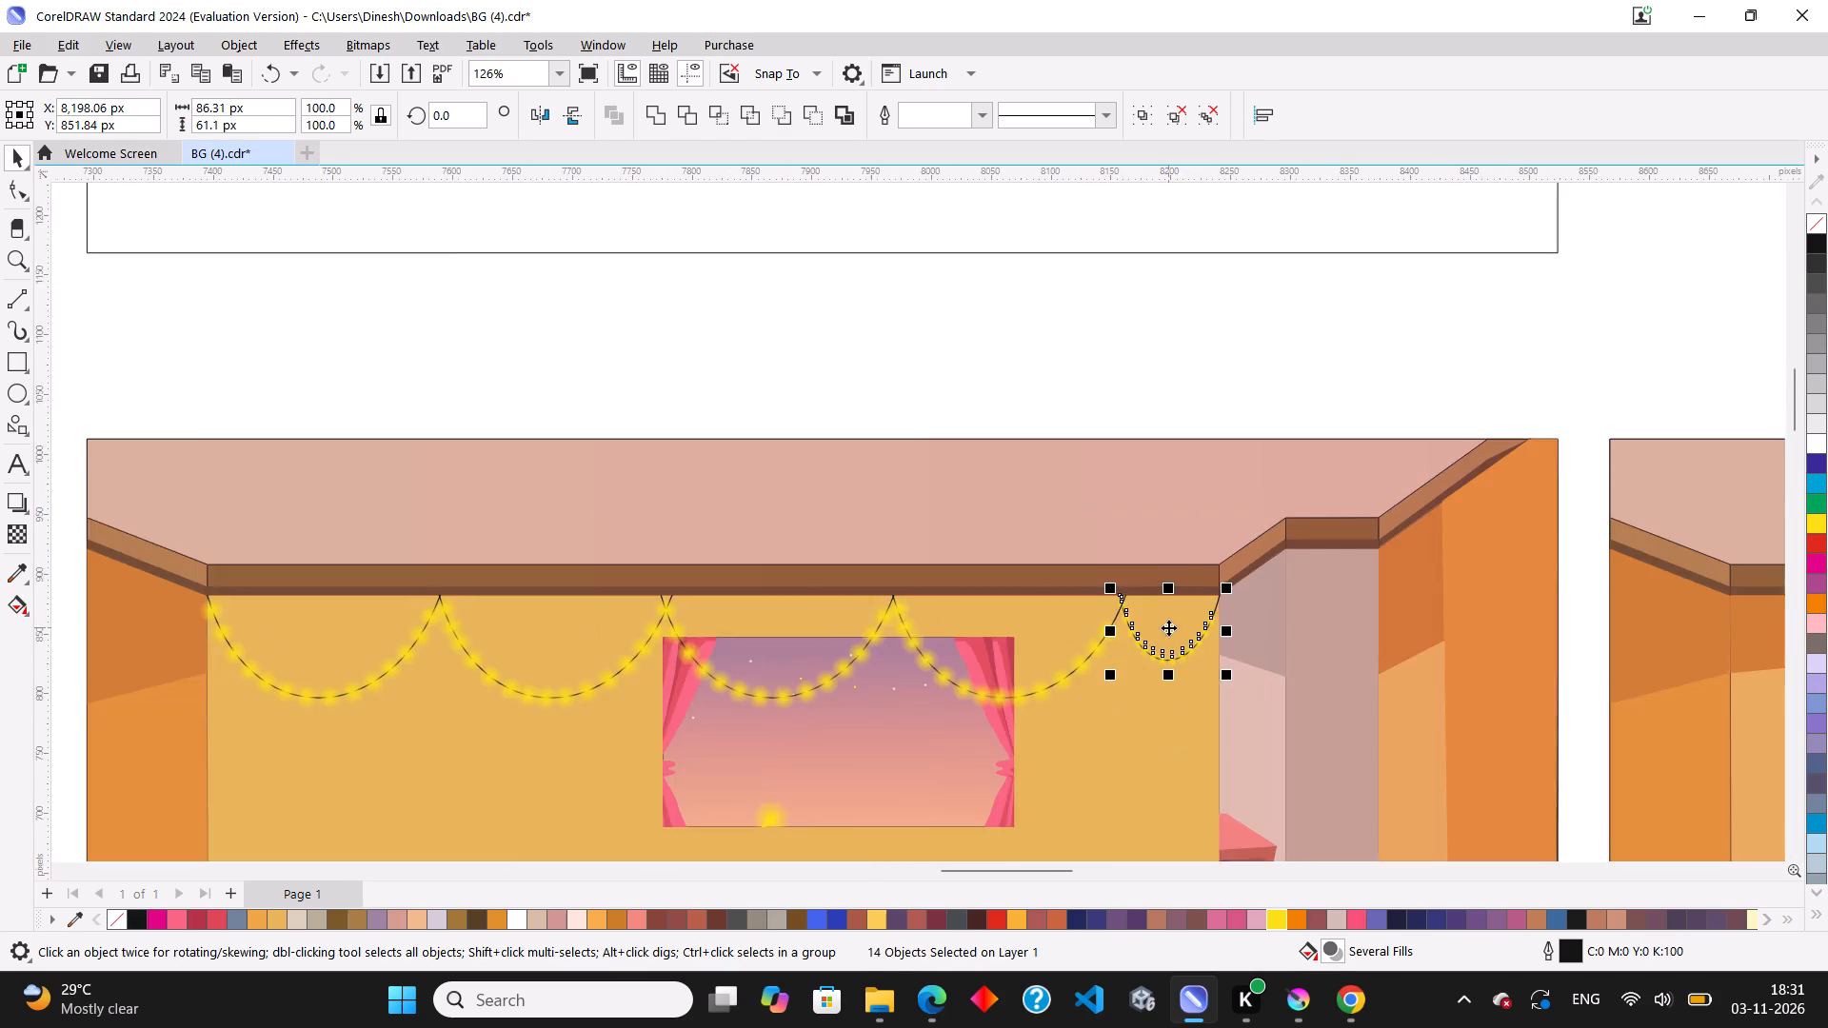
{"action": "scroll", "coordinate": [1168, 627], "scroll_direction": "down", "scroll_amount": 3}
{"action": "left_click", "coordinate": [1078, 494]}
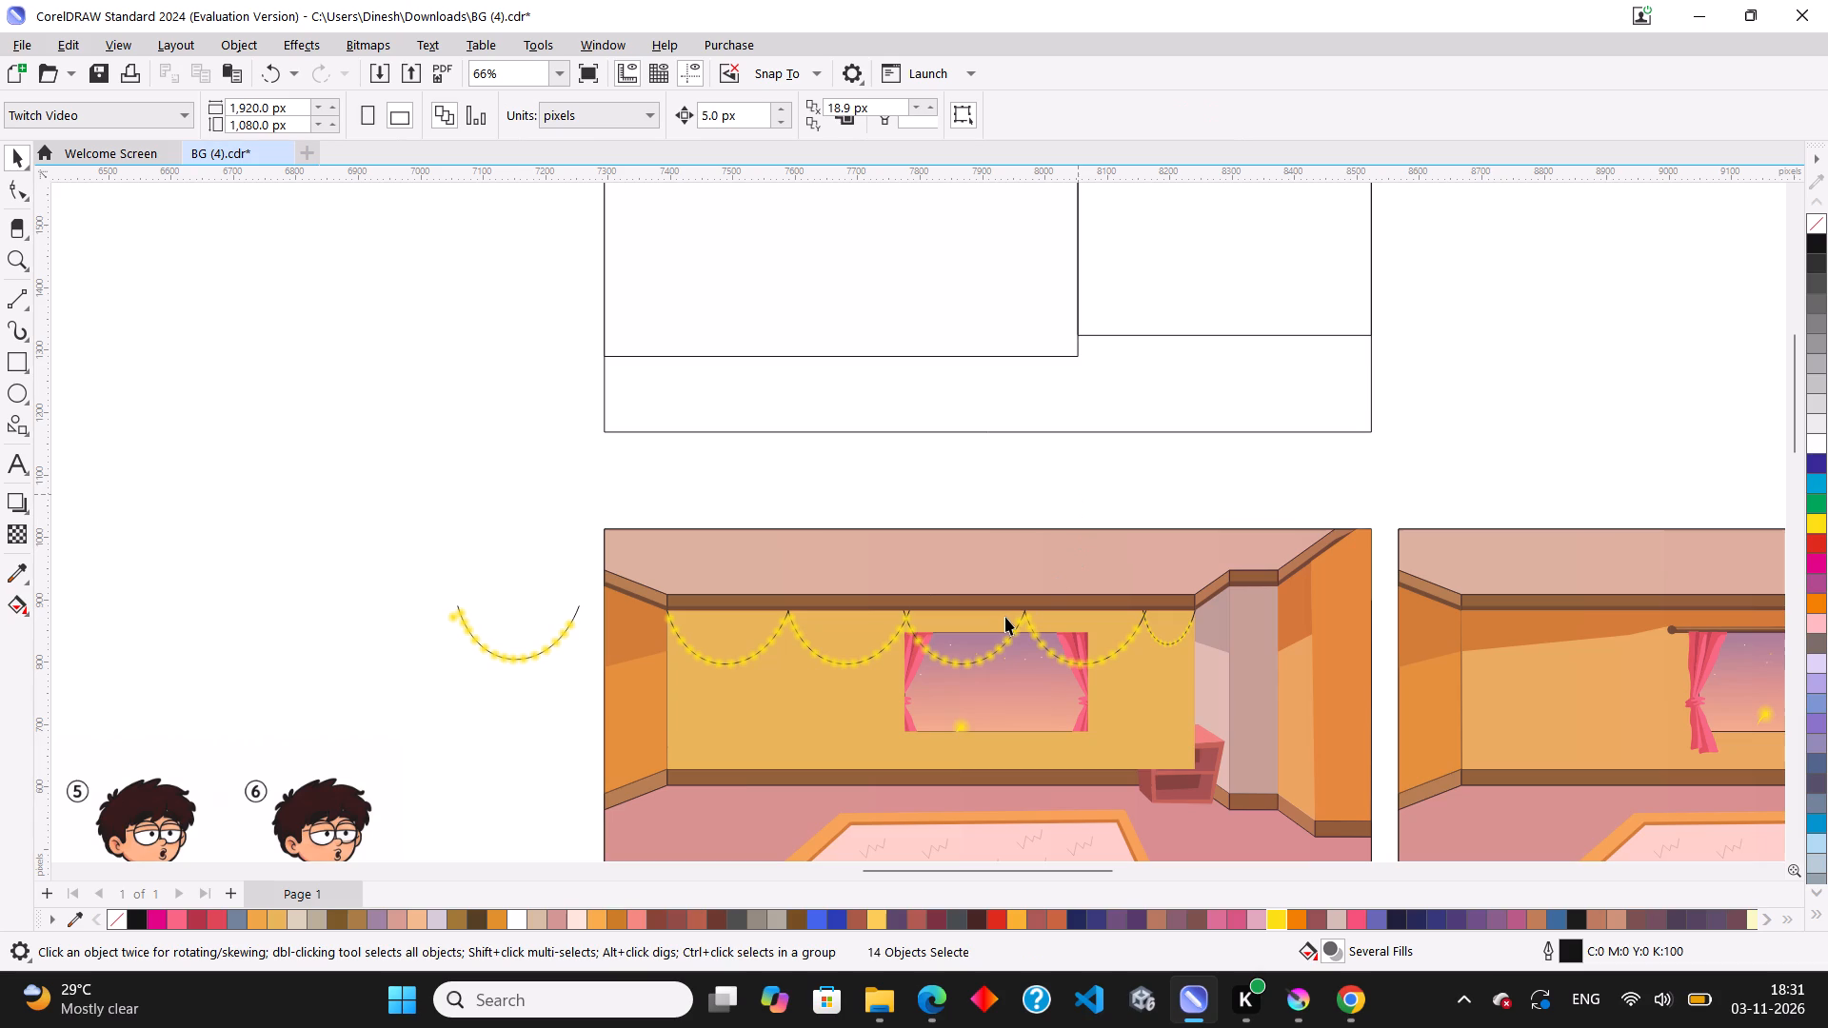
{"action": "left_click", "coordinate": [1198, 524]}
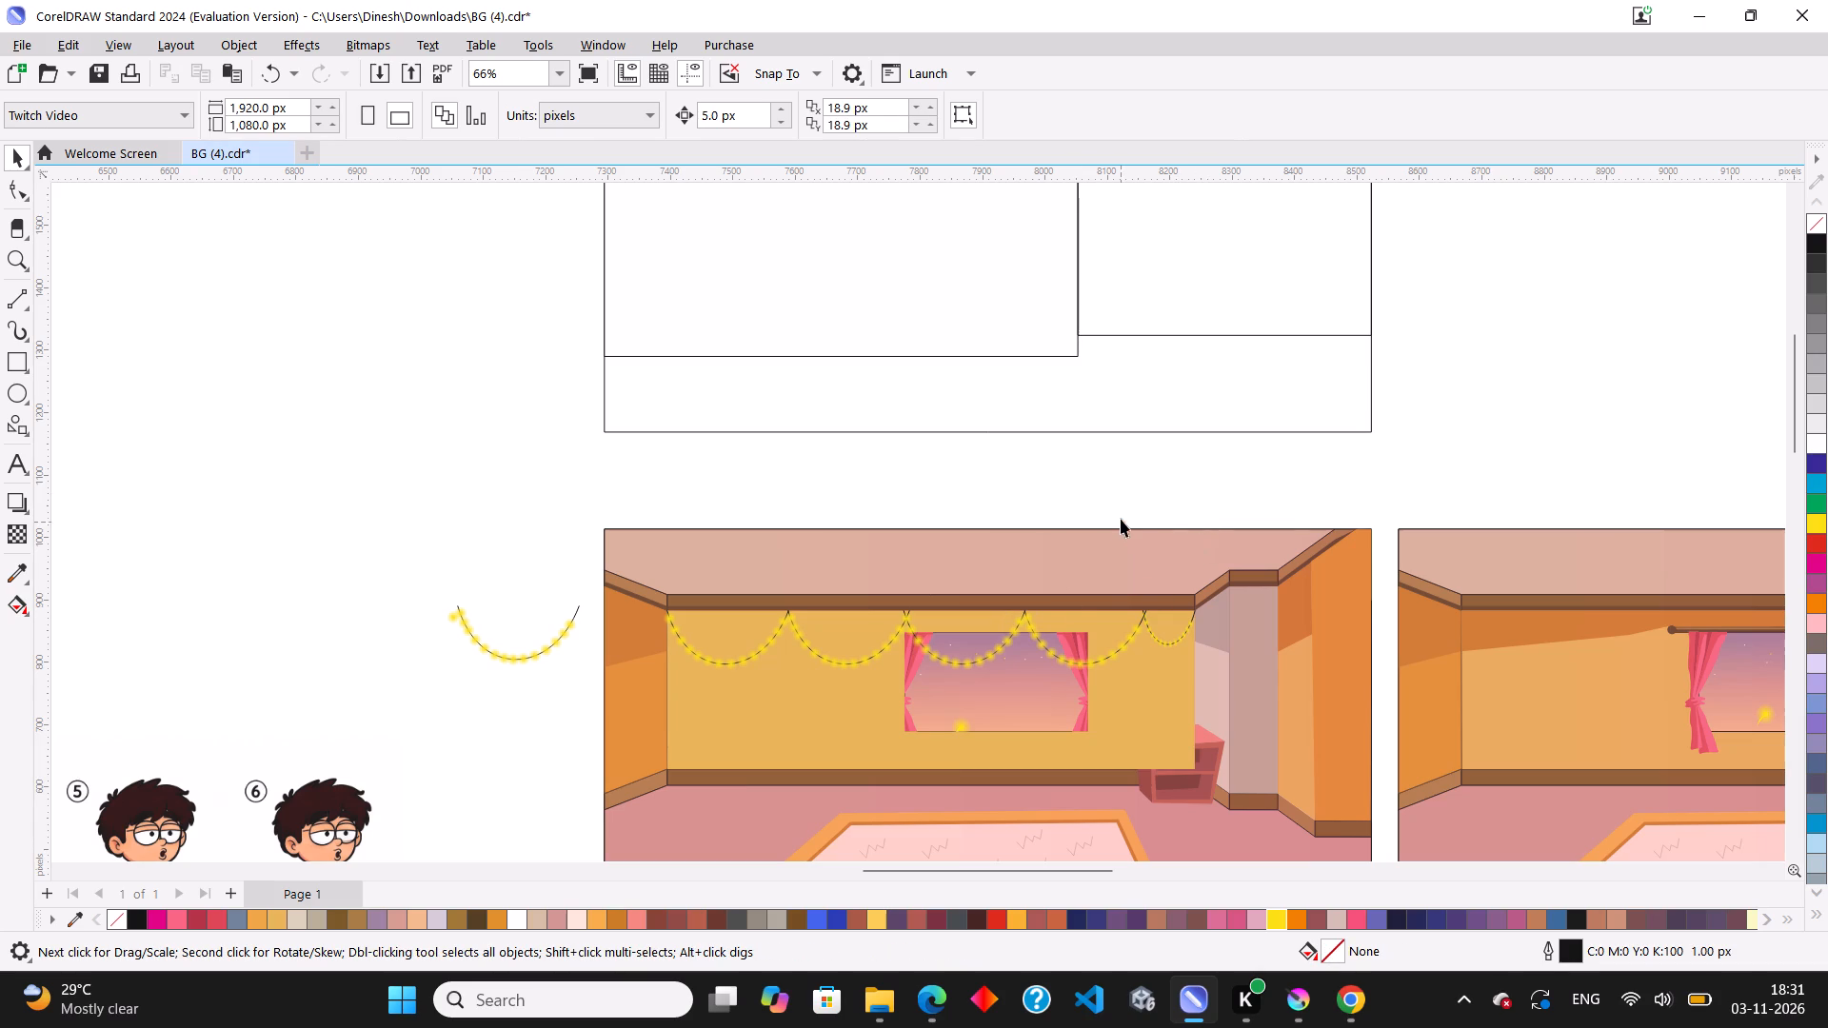
Select the complete small swag between the last garland and the back wall's corner in the first room and delete it.
{"action": "left_click_drag", "start_coordinate": [1119, 498], "coordinate": [1177, 670]}
{"action": "scroll", "coordinate": [1166, 628], "scroll_direction": "up", "scroll_amount": 4}
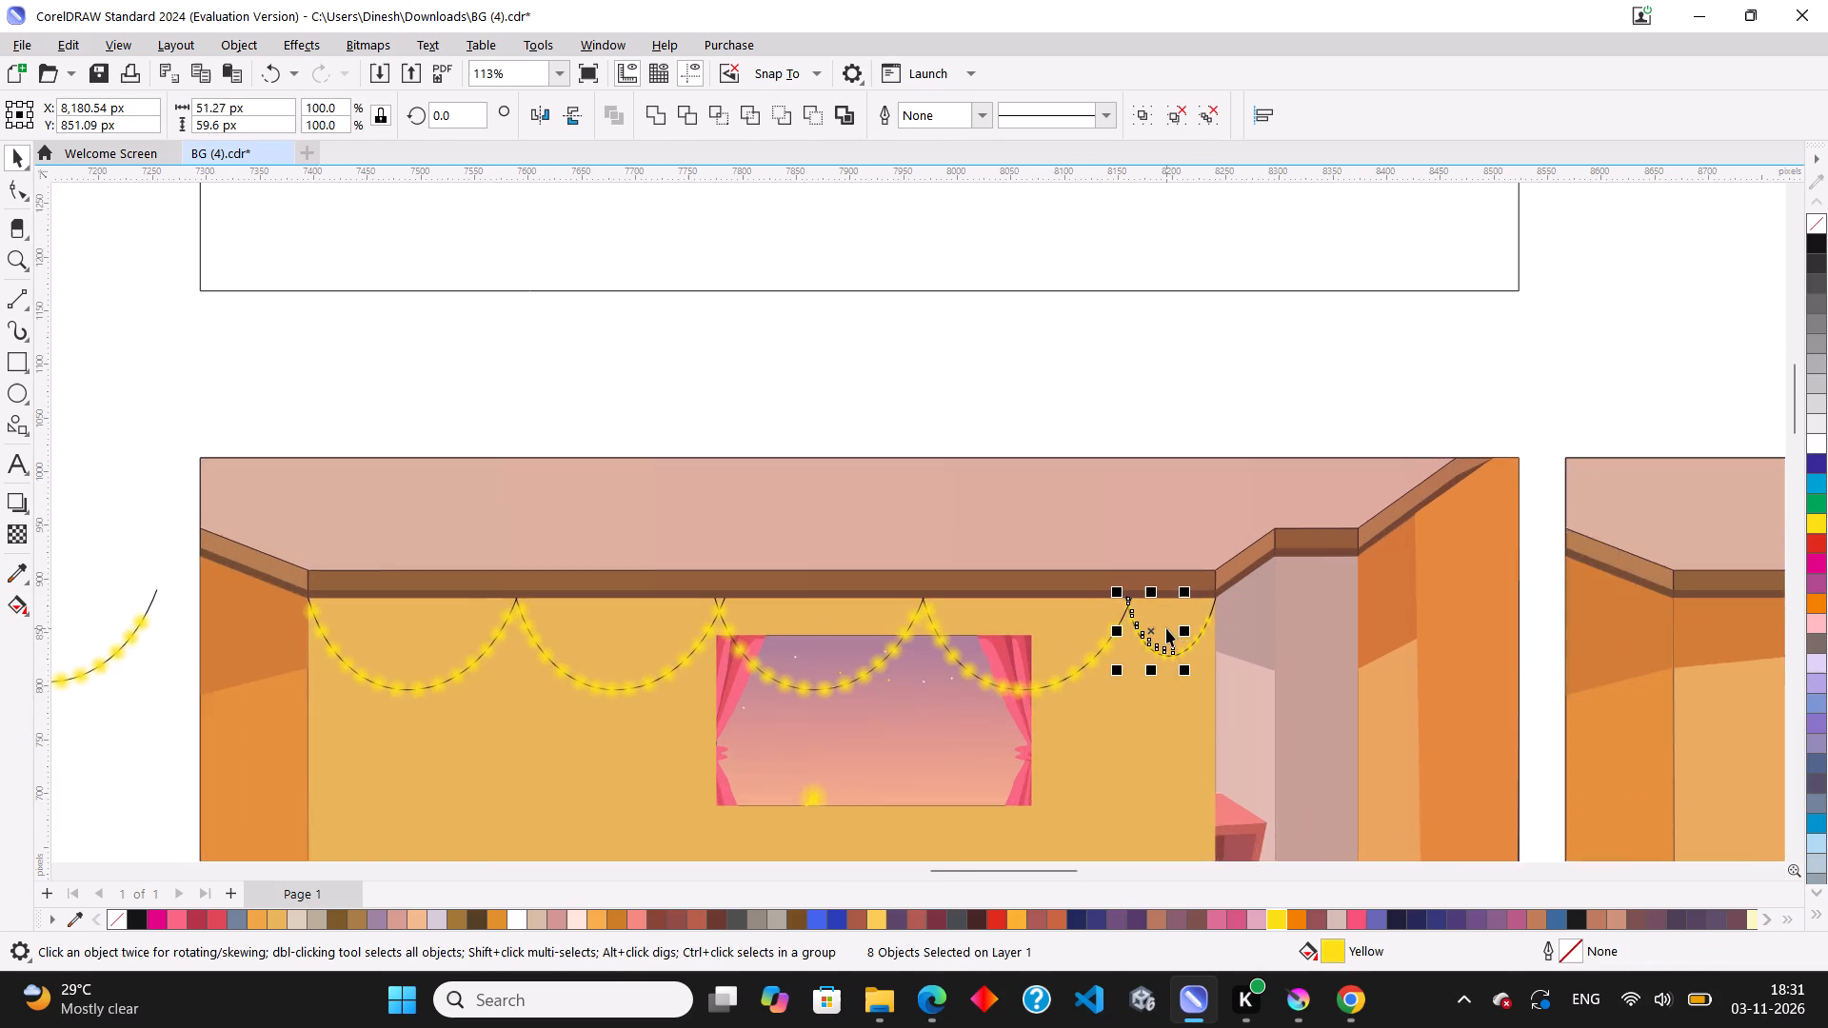
{"action": "scroll", "coordinate": [1166, 628], "scroll_direction": "up", "scroll_amount": 3}
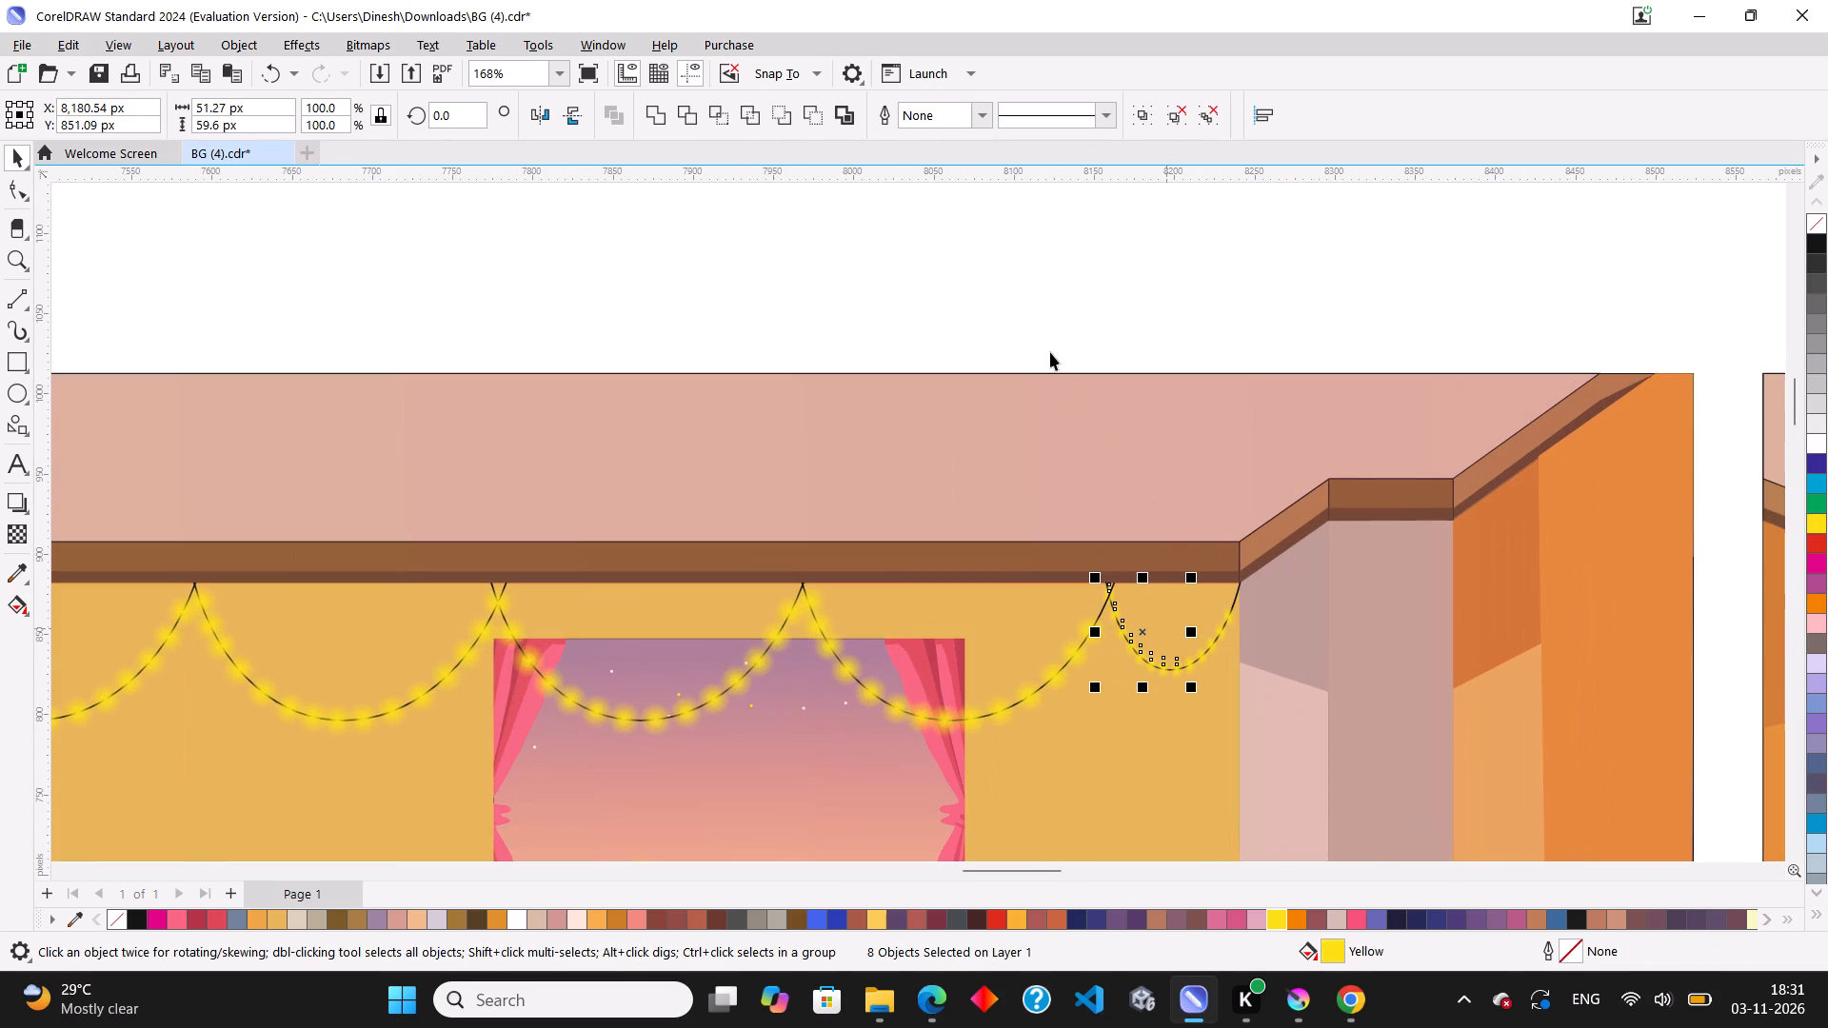
{"action": "left_click", "coordinate": [1040, 319]}
{"action": "left_click_drag", "start_coordinate": [1040, 317], "coordinate": [1275, 726]}
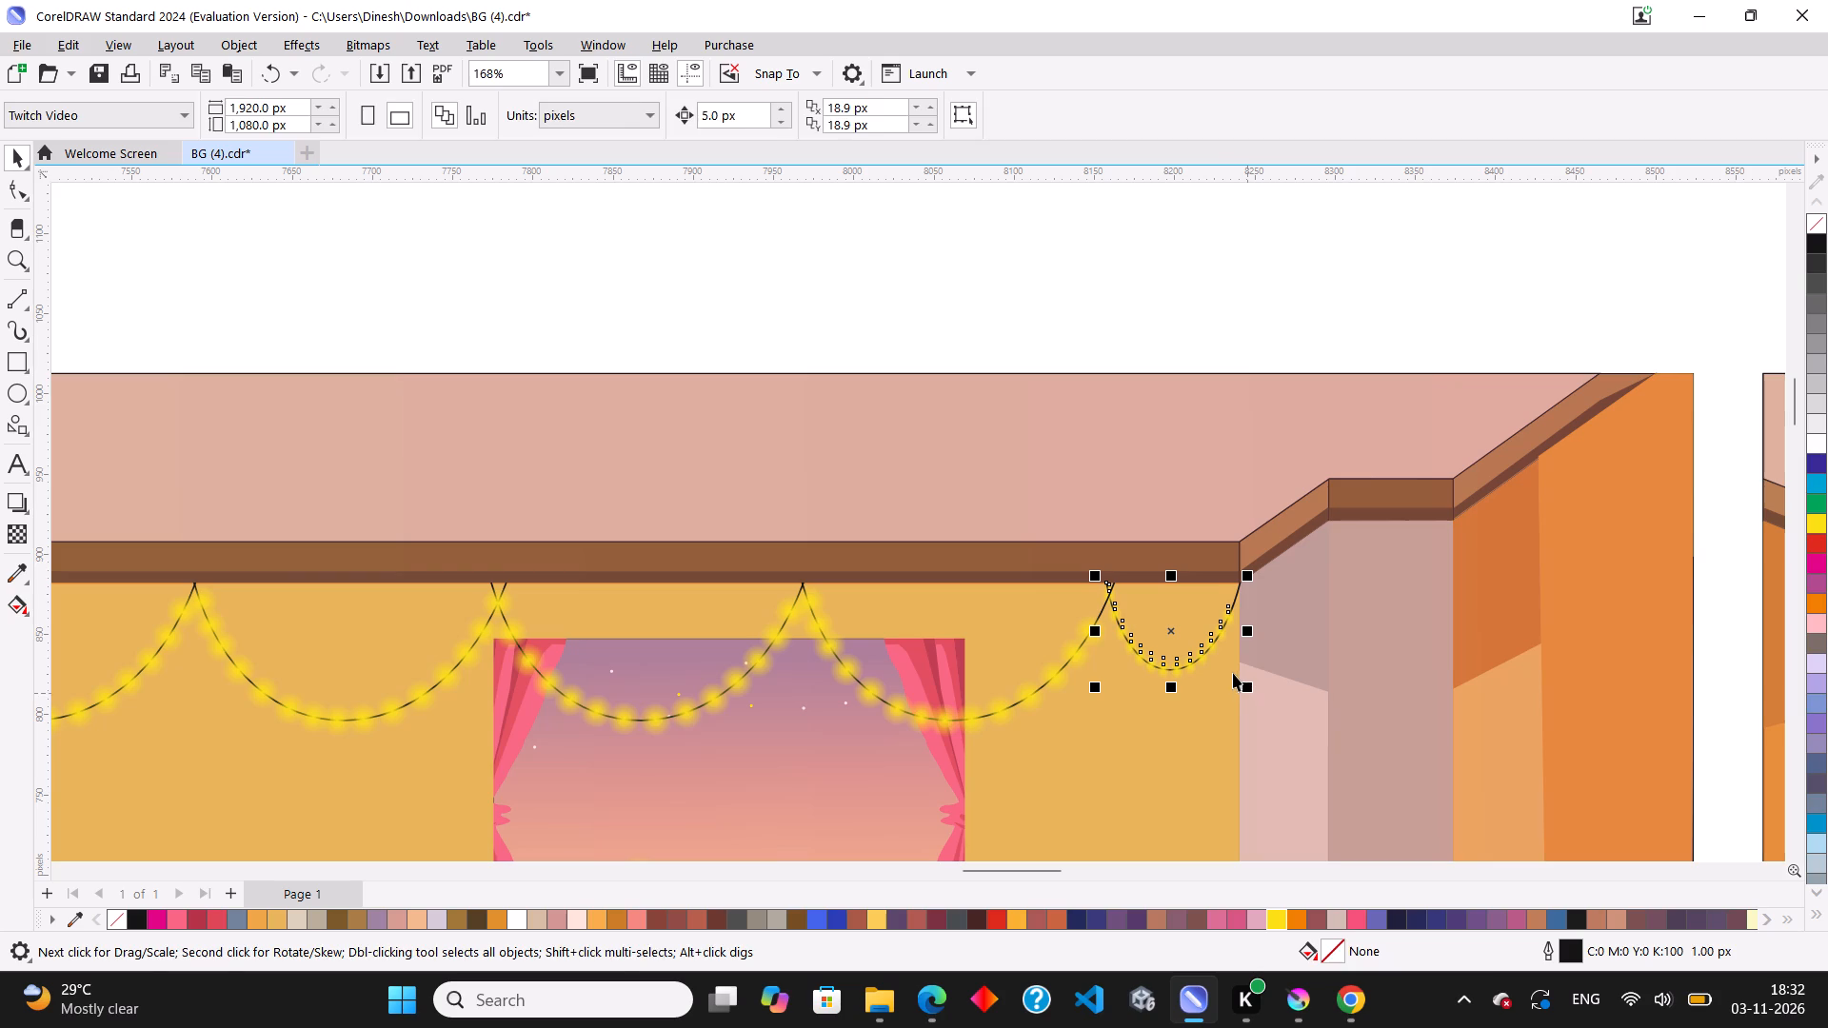
{"action": "key", "text": "Delete"}
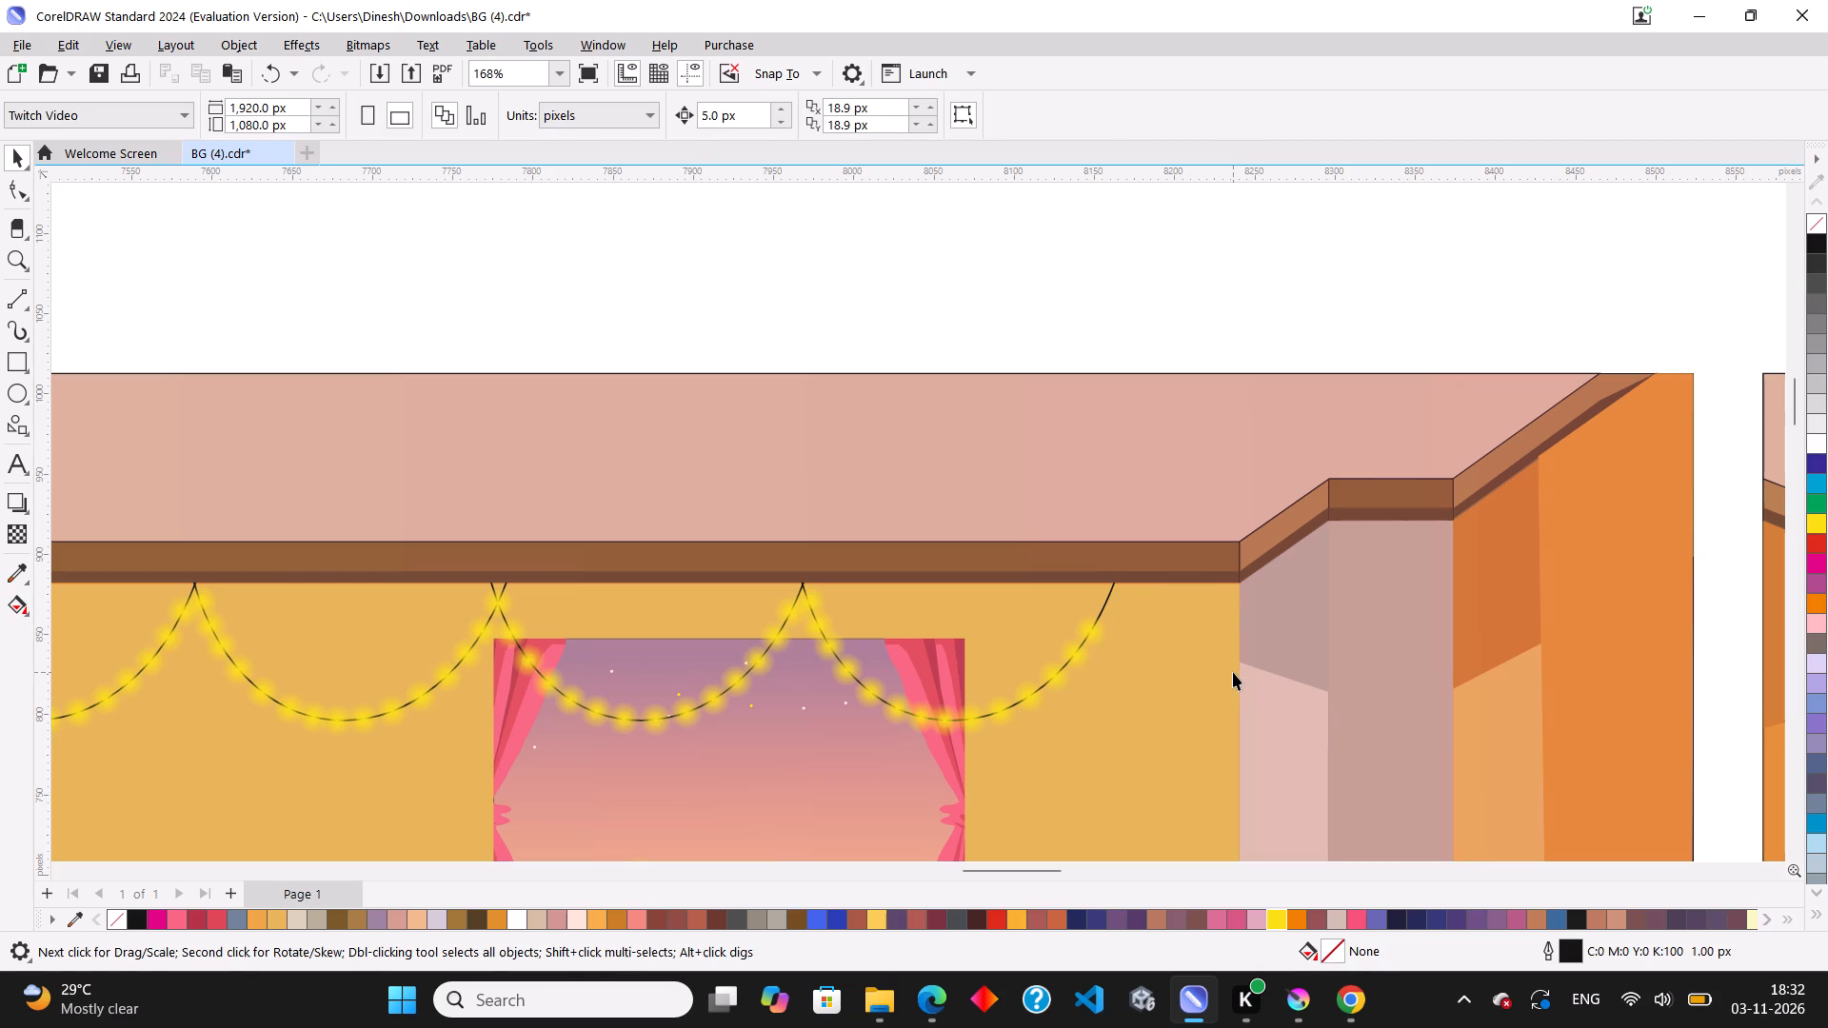
Delete the spare garland swag lying outside the first orange room.
{"action": "scroll", "coordinate": [1171, 661], "scroll_direction": "down", "scroll_amount": 8}
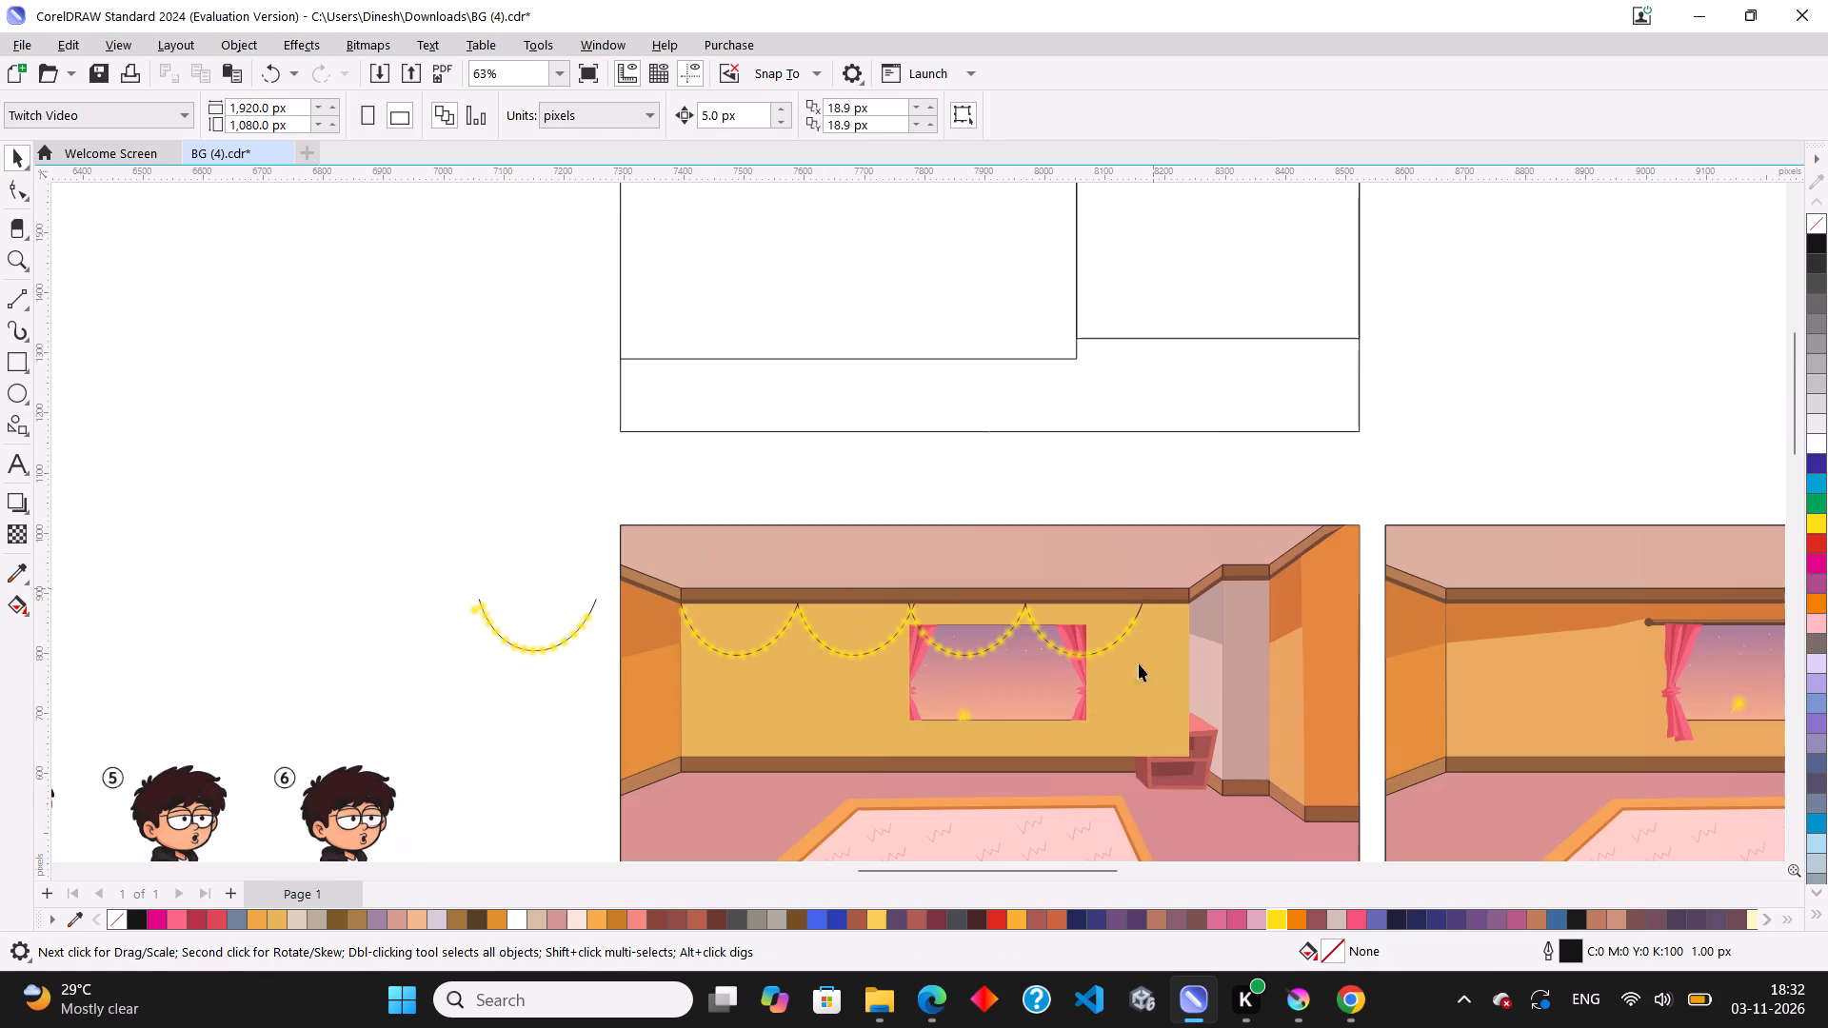
{"action": "left_click_drag", "start_coordinate": [362, 551], "coordinate": [613, 751]}
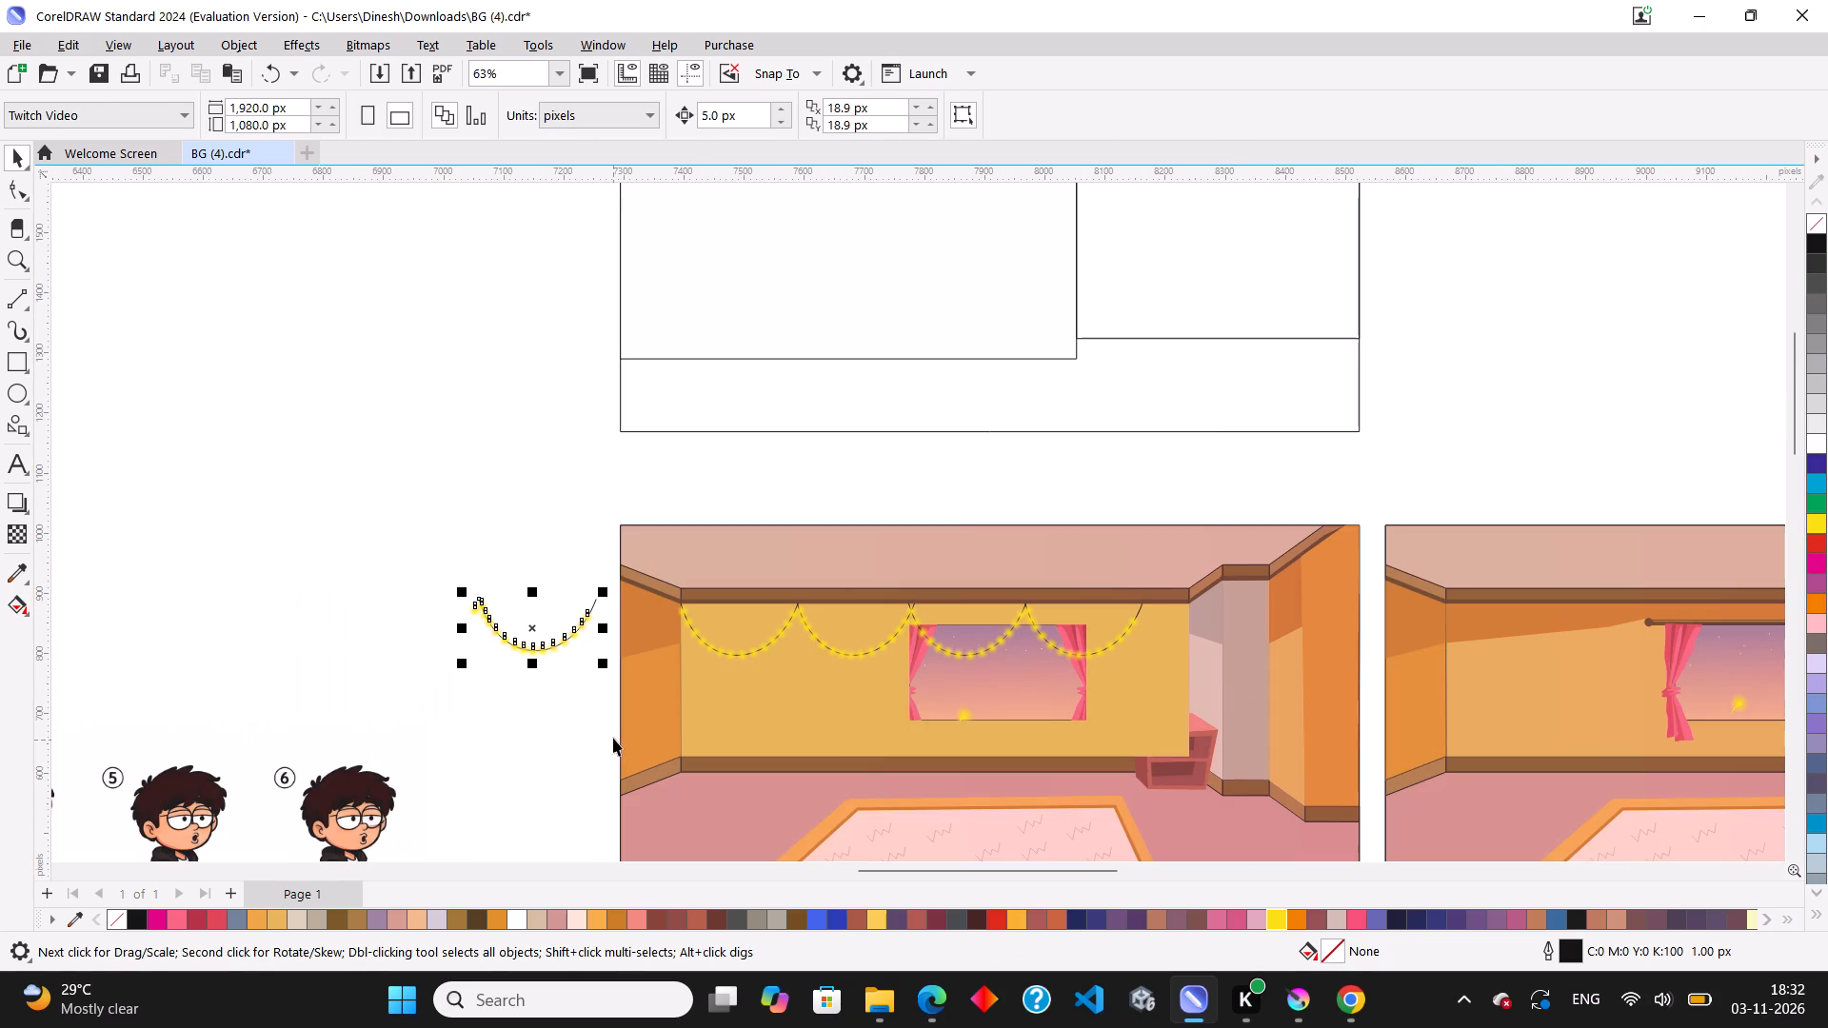
{"action": "key", "text": "Delete"}
Group the two light garlands on the first room's back wall.
{"action": "left_click", "coordinate": [838, 648]}
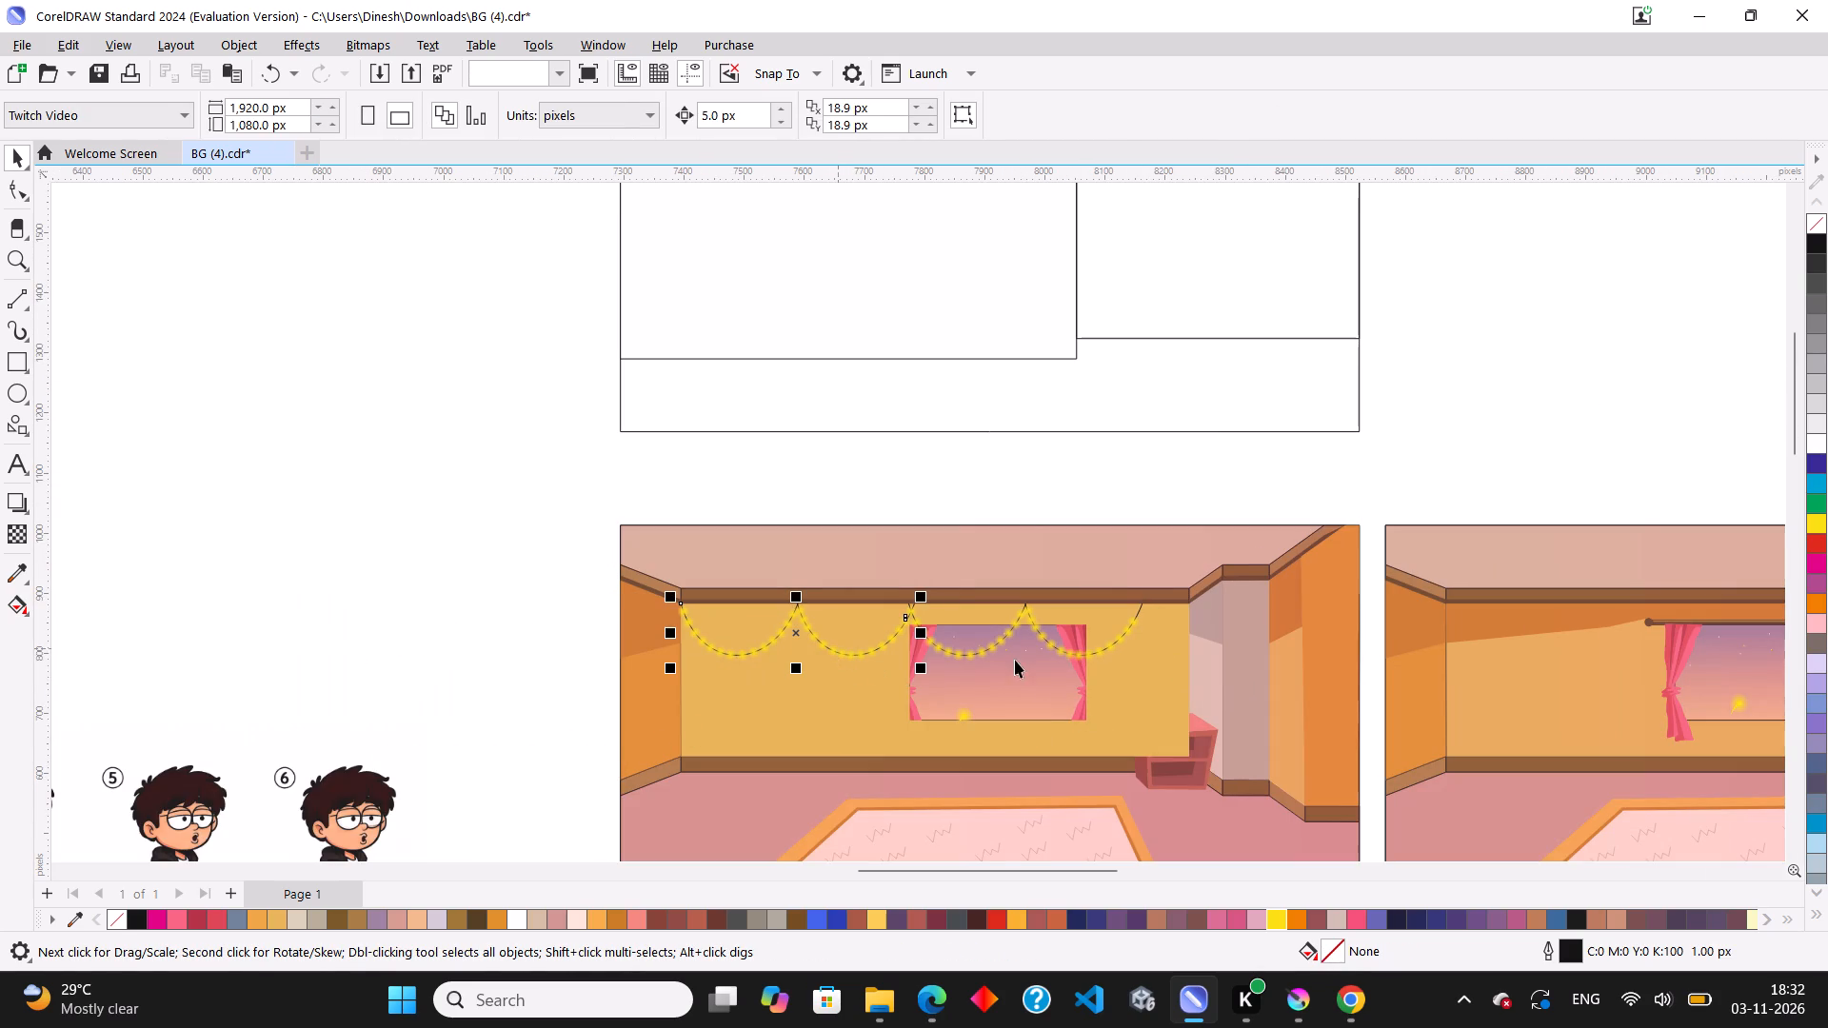
{"action": "left_click", "coordinate": [993, 650], "text": "shift"}
{"action": "scroll", "coordinate": [653, 580], "scroll_direction": "down", "scroll_amount": 5}
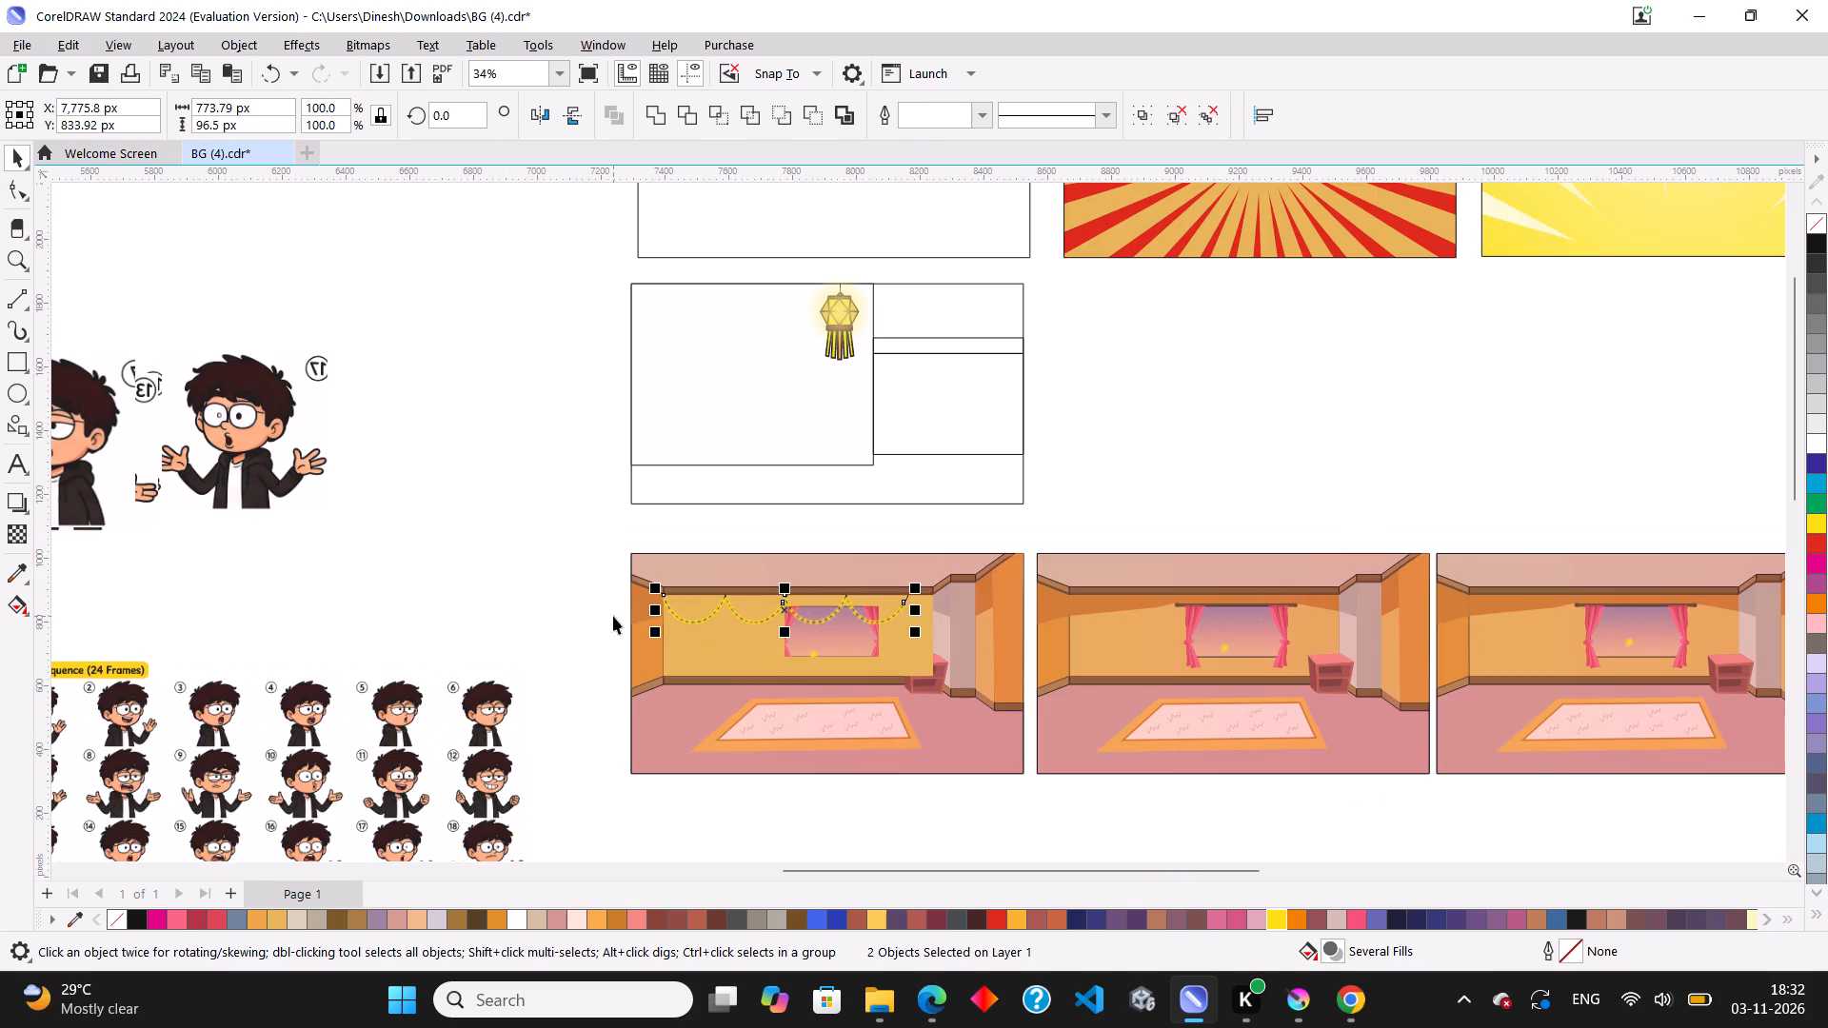
{"action": "key", "text": "ctrl+g"}
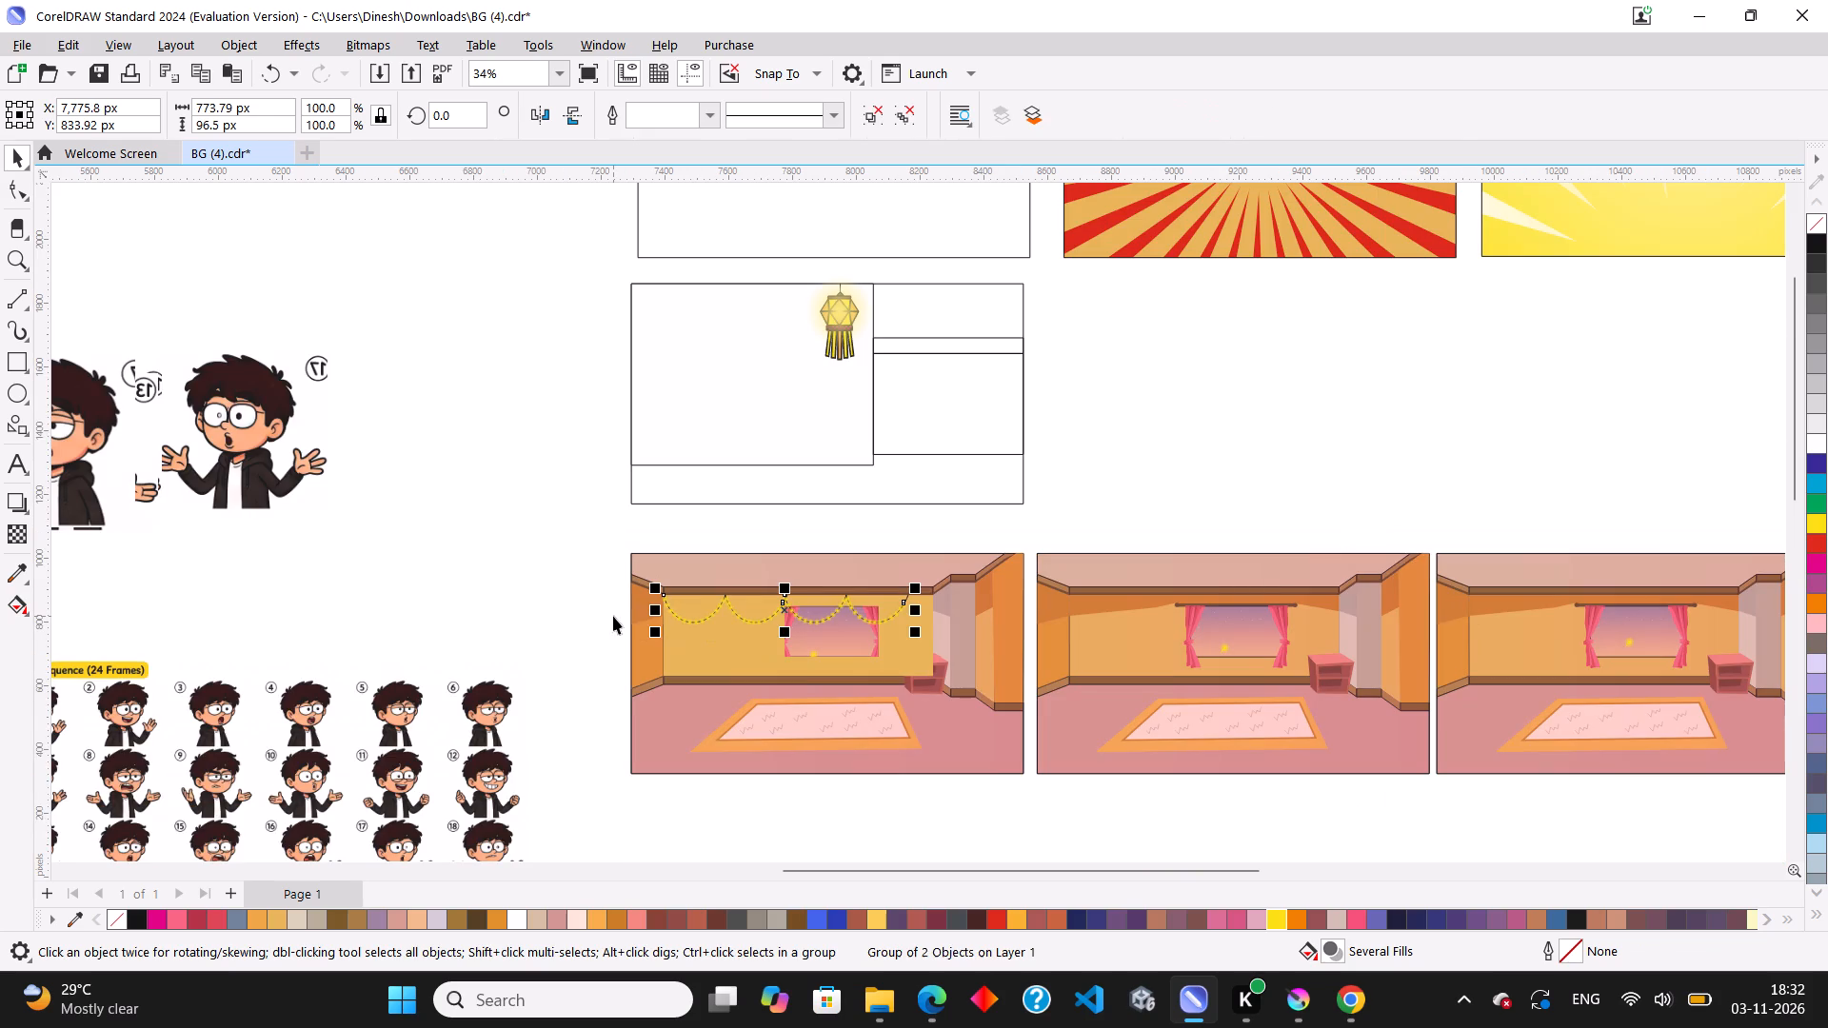
Copy the grouped garland into the second orange room and align its starting end with the back wall's corner just below the trim.
{"action": "scroll", "coordinate": [1279, 690], "scroll_direction": "up", "scroll_amount": 3}
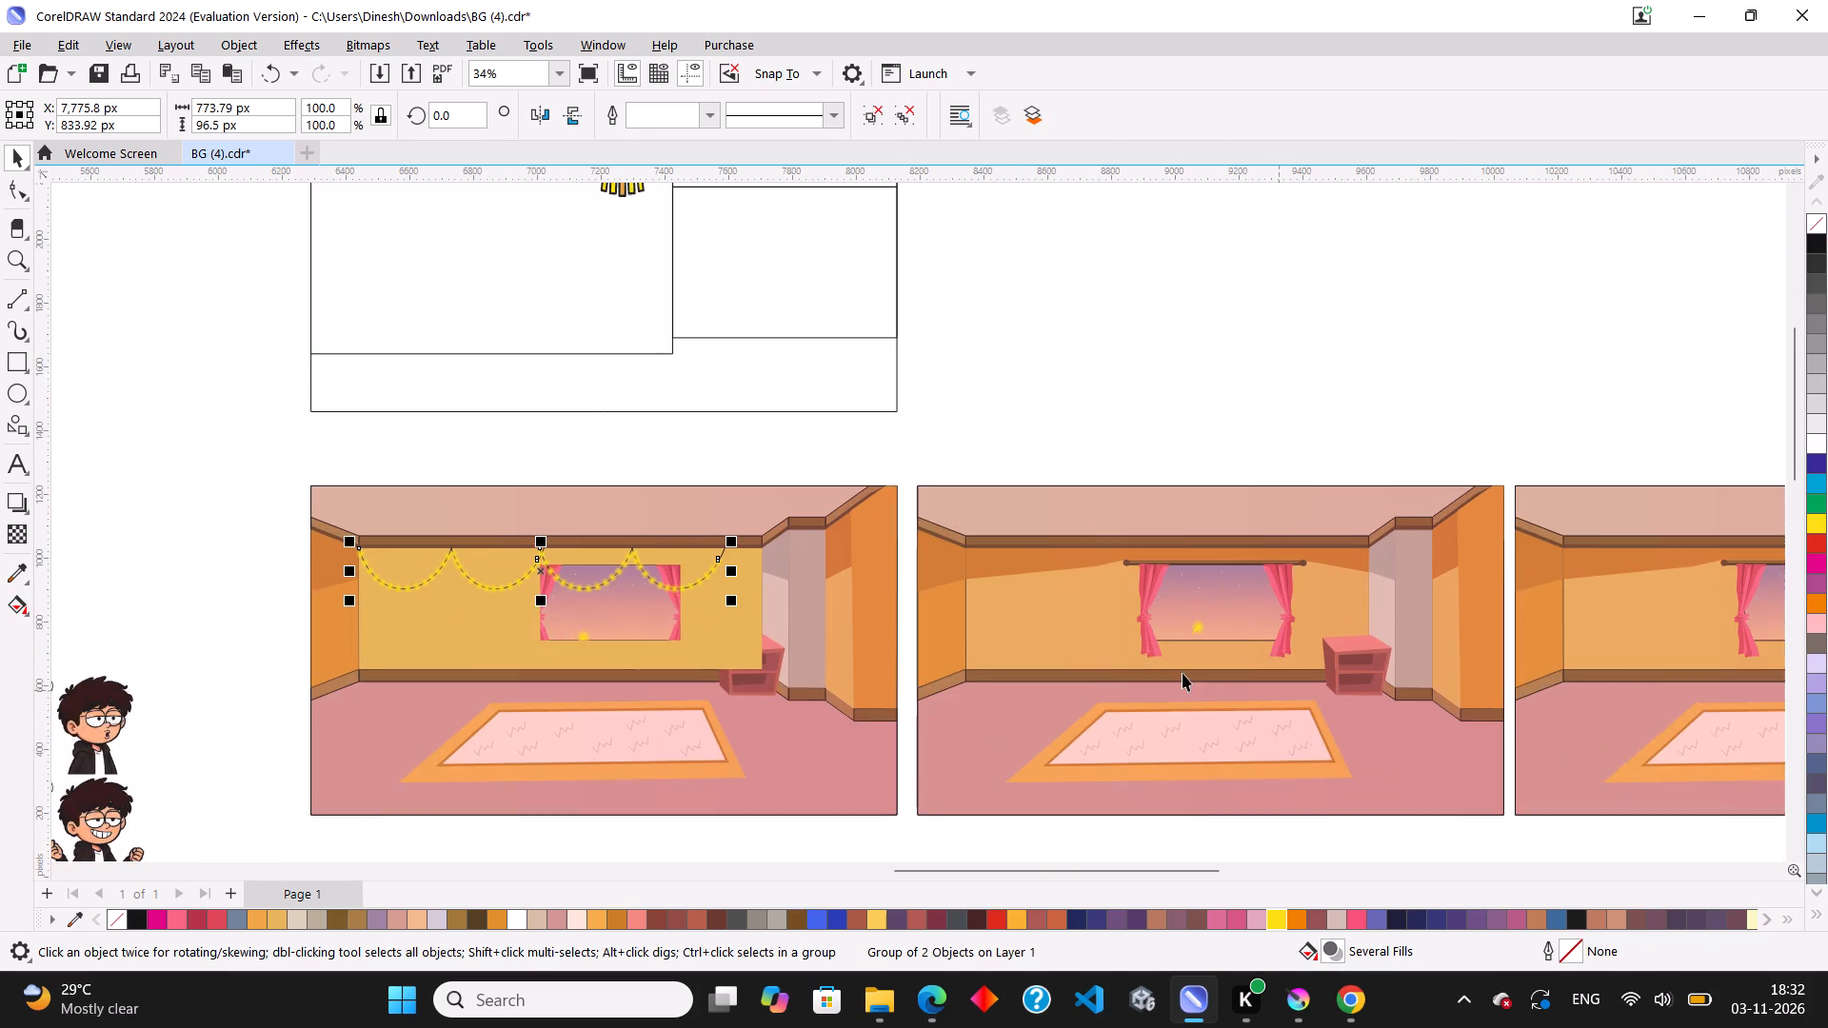
{"action": "scroll", "coordinate": [1181, 673], "scroll_direction": "up", "scroll_amount": 1}
{"action": "left_click_drag", "start_coordinate": [448, 559], "coordinate": [720, 592]}
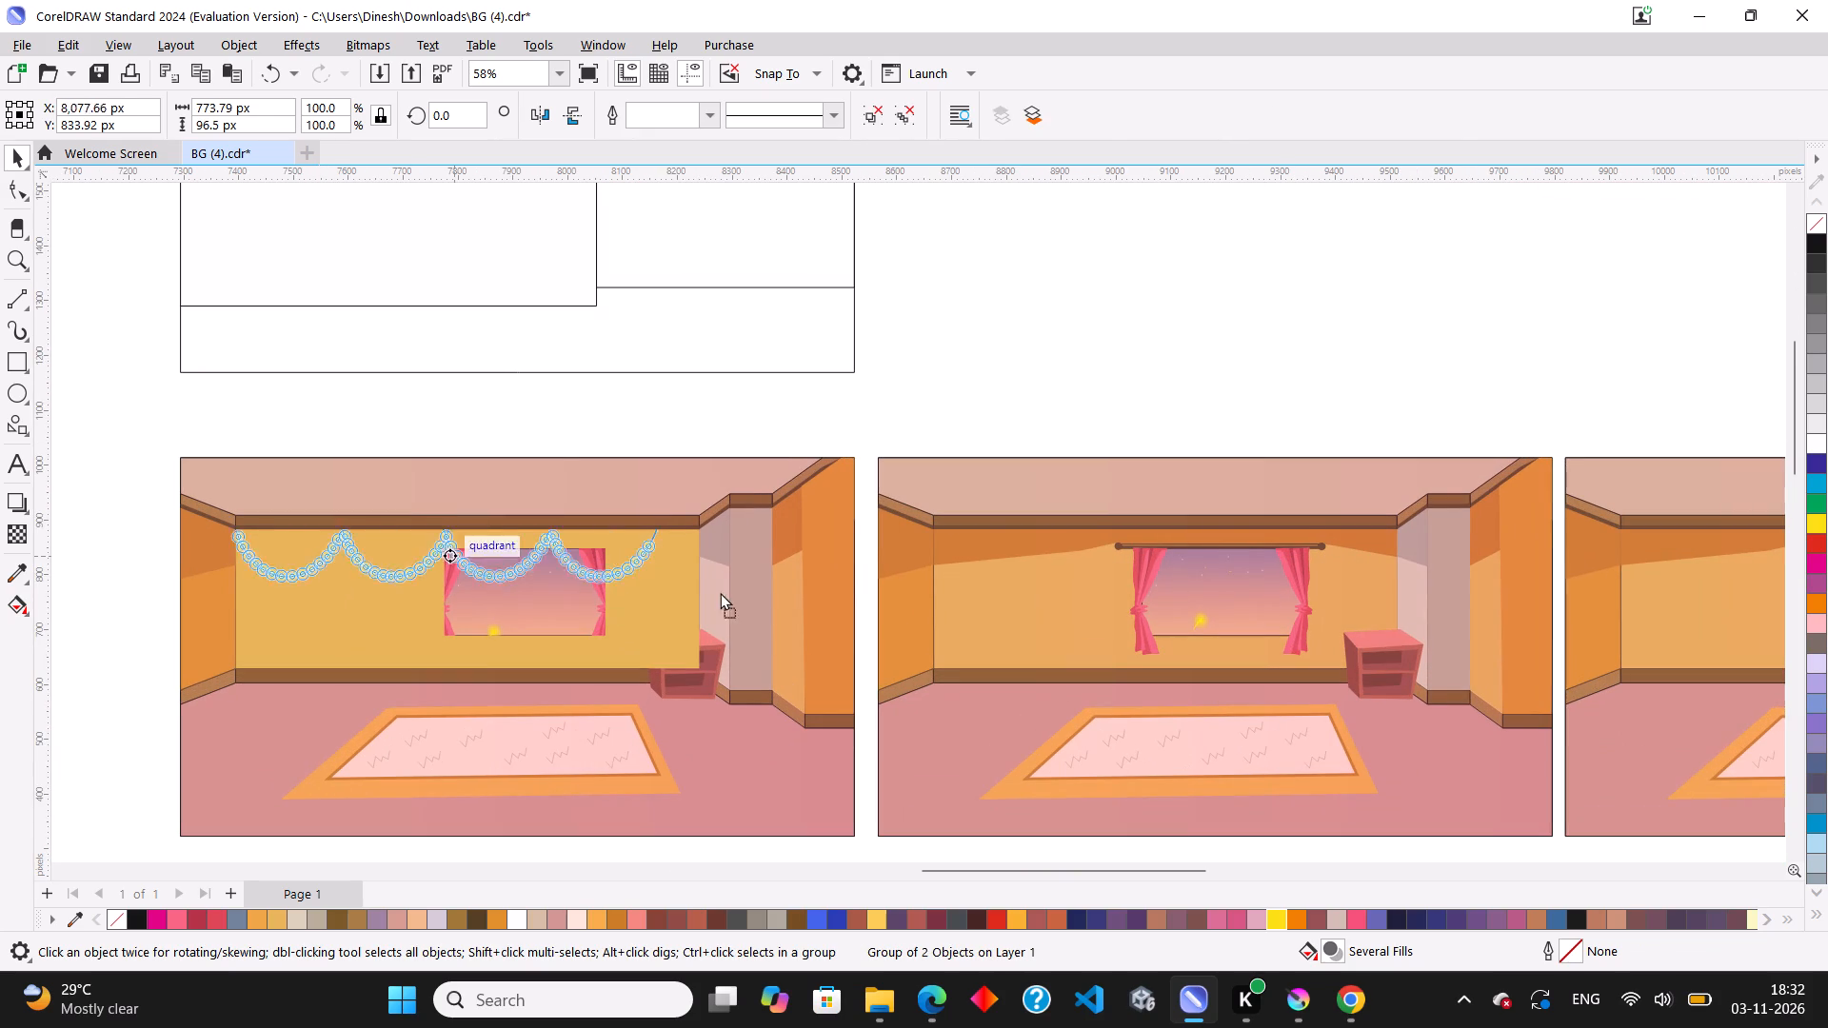
{"action": "left_click_drag", "start_coordinate": [720, 592], "coordinate": [1174, 591]}
{"action": "right_click", "coordinate": [1174, 591], "text": "ctrl"}
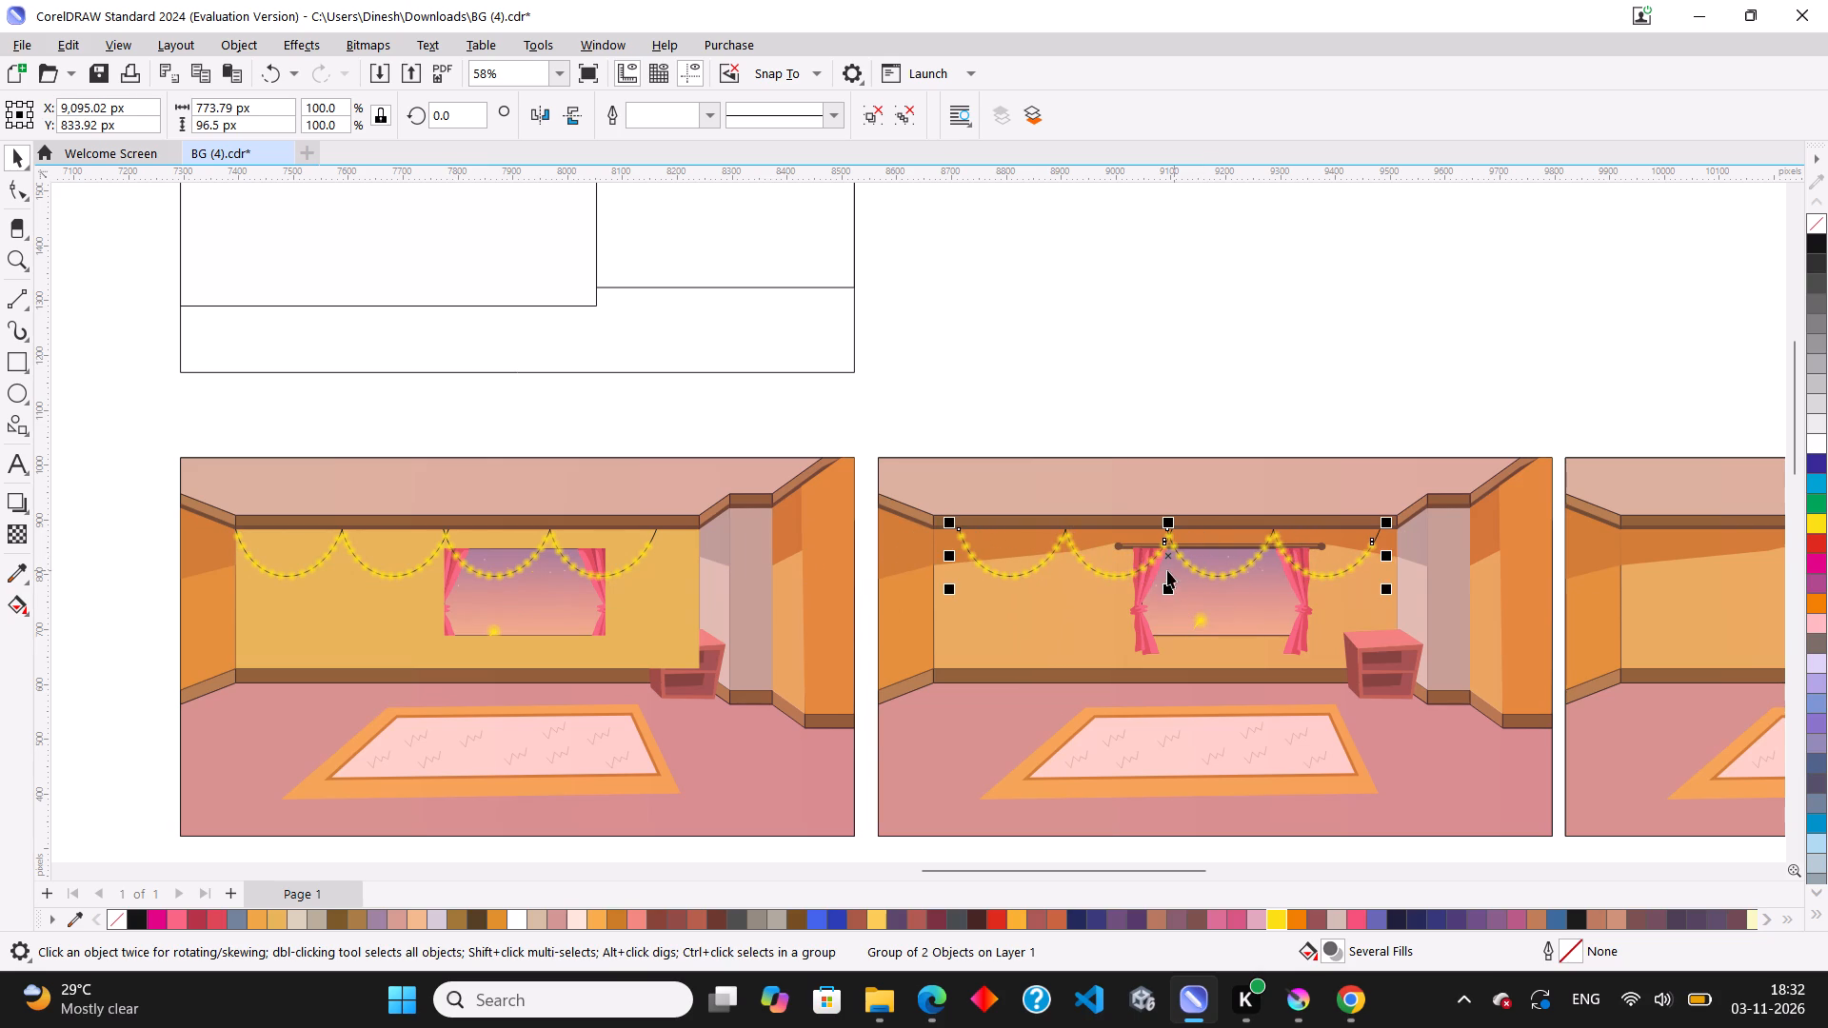
{"action": "scroll", "coordinate": [1057, 541], "scroll_direction": "up", "scroll_amount": 3}
{"action": "scroll", "coordinate": [967, 524], "scroll_direction": "up", "scroll_amount": 7}
{"action": "scroll", "coordinate": [1021, 609], "scroll_direction": "up", "scroll_amount": 2}
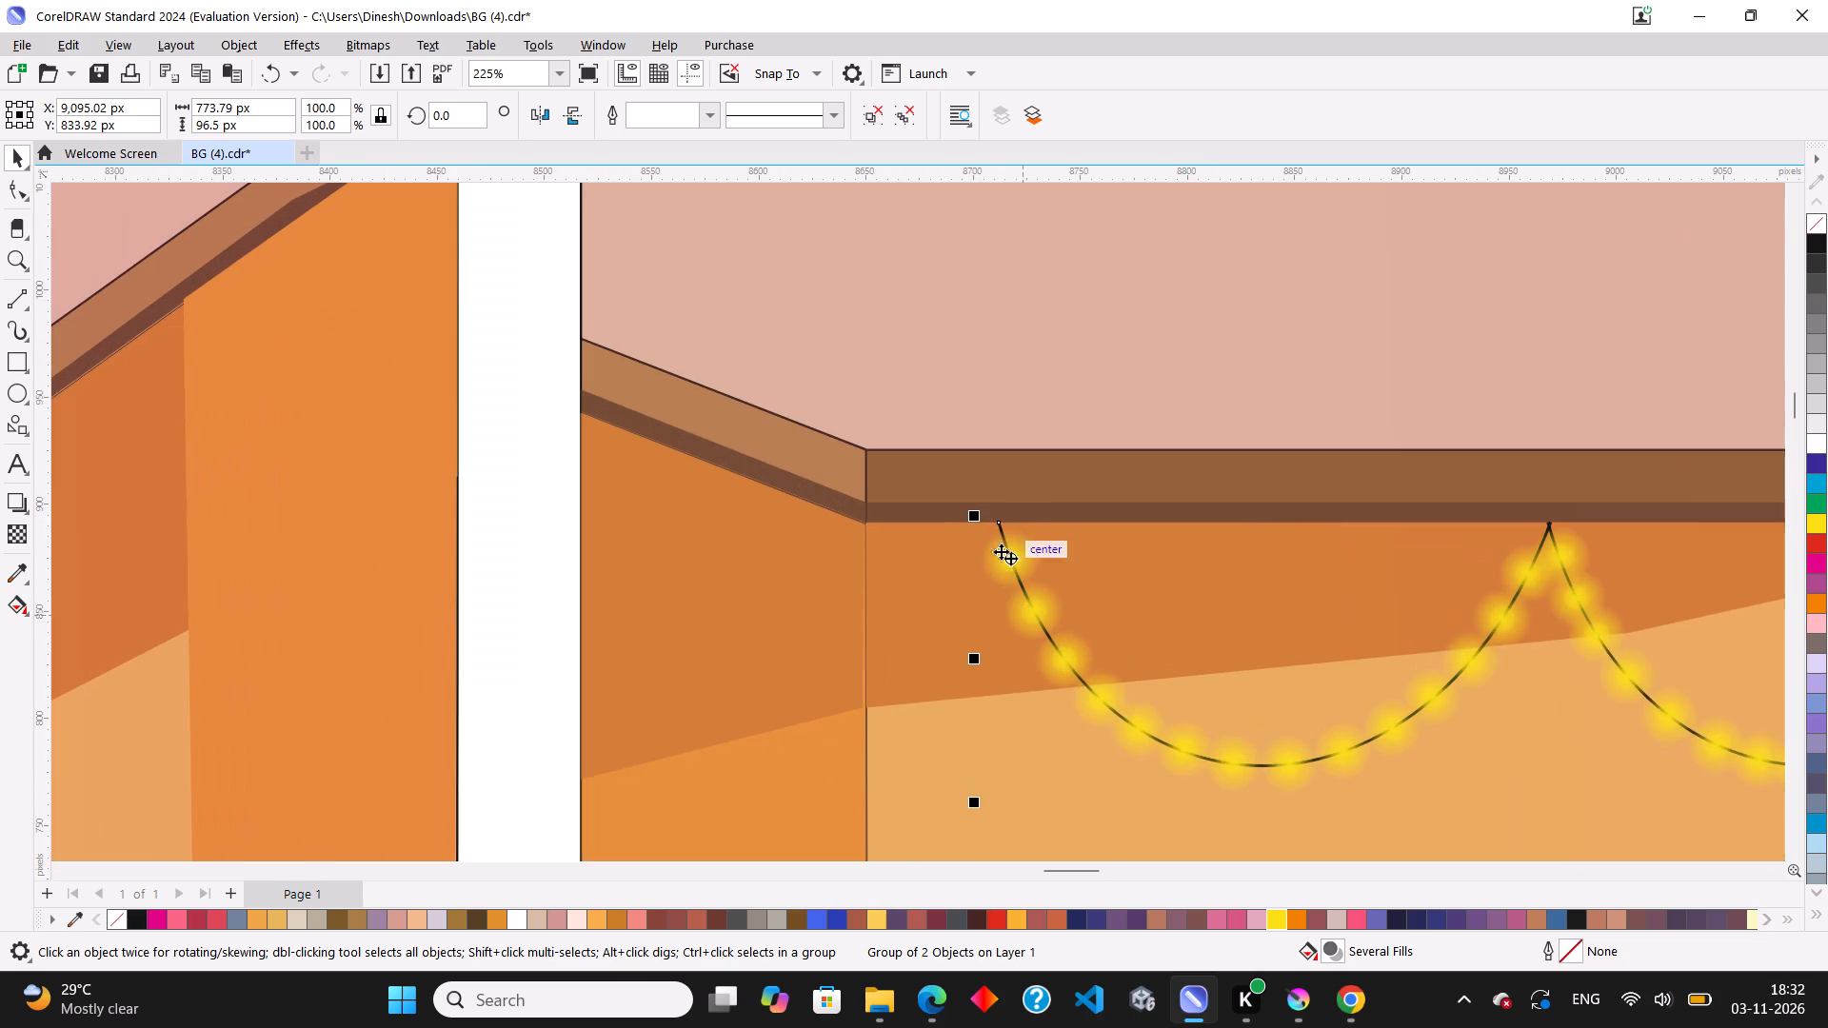
{"action": "scroll", "coordinate": [987, 537], "scroll_direction": "up", "scroll_amount": 7}
{"action": "left_click_drag", "start_coordinate": [1020, 524], "coordinate": [1019, 524]}
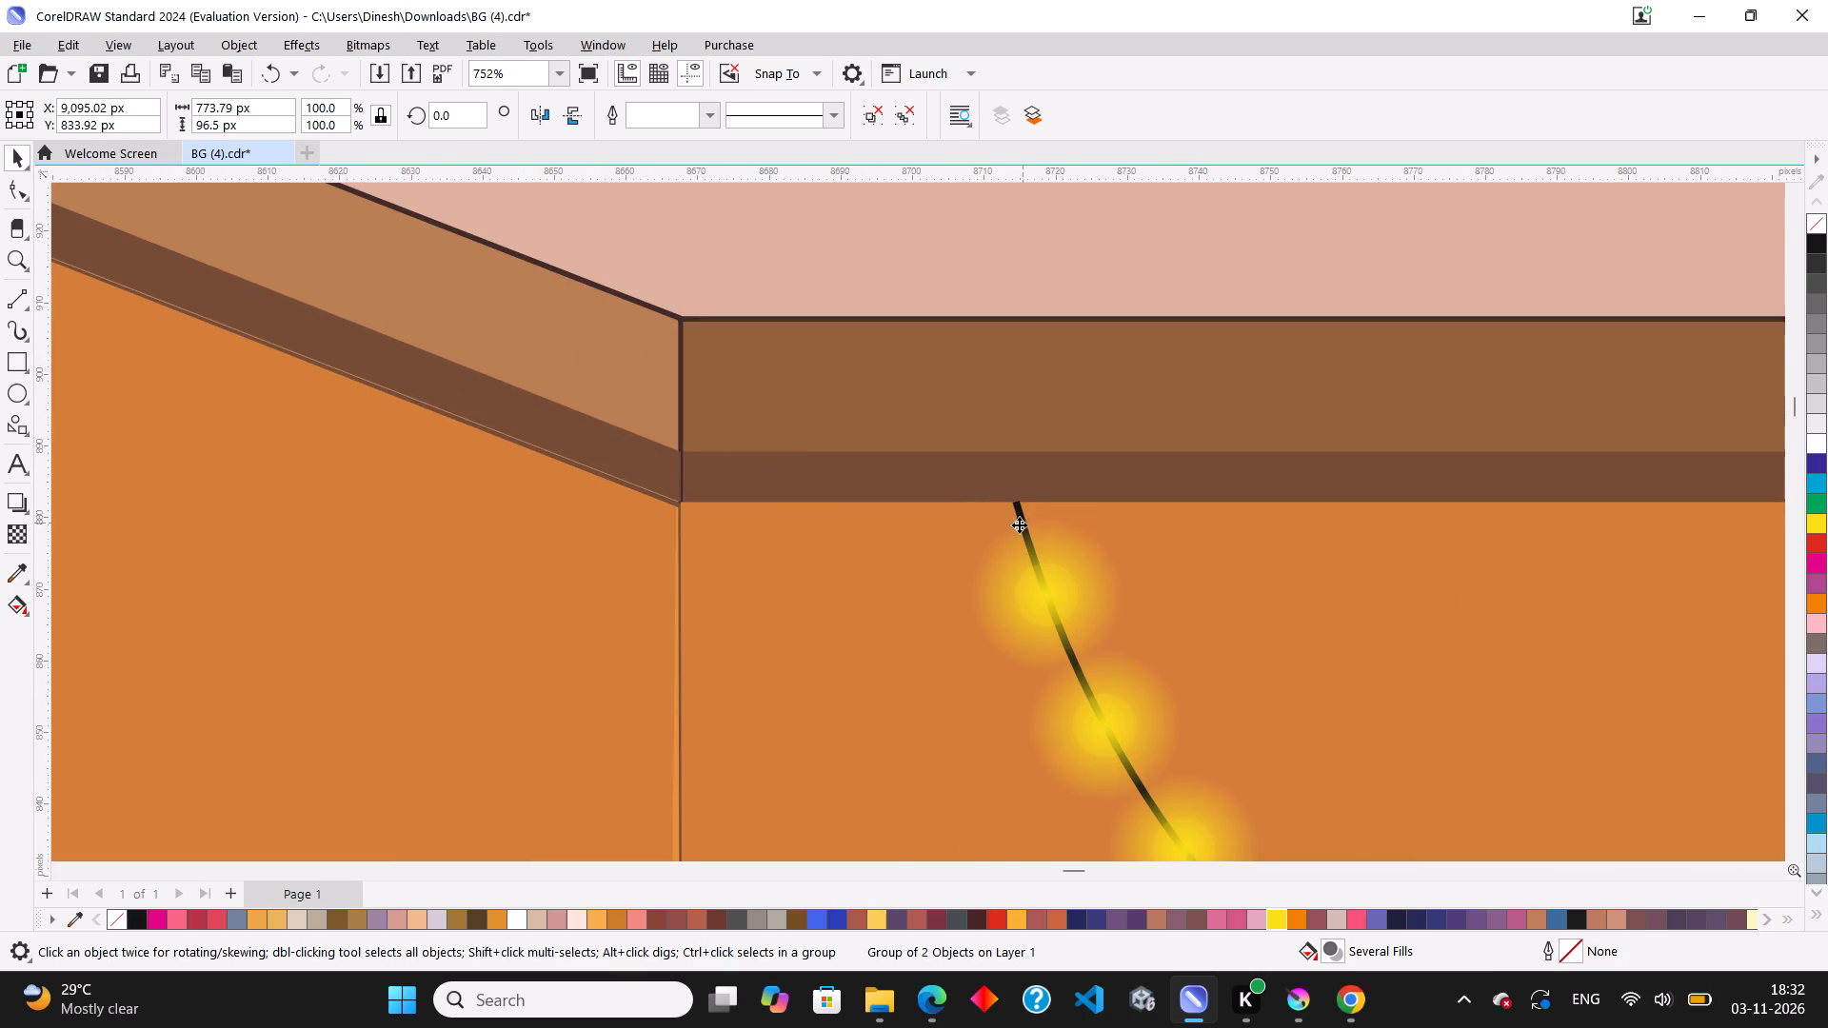
{"action": "left_click_drag", "start_coordinate": [1019, 524], "coordinate": [693, 520]}
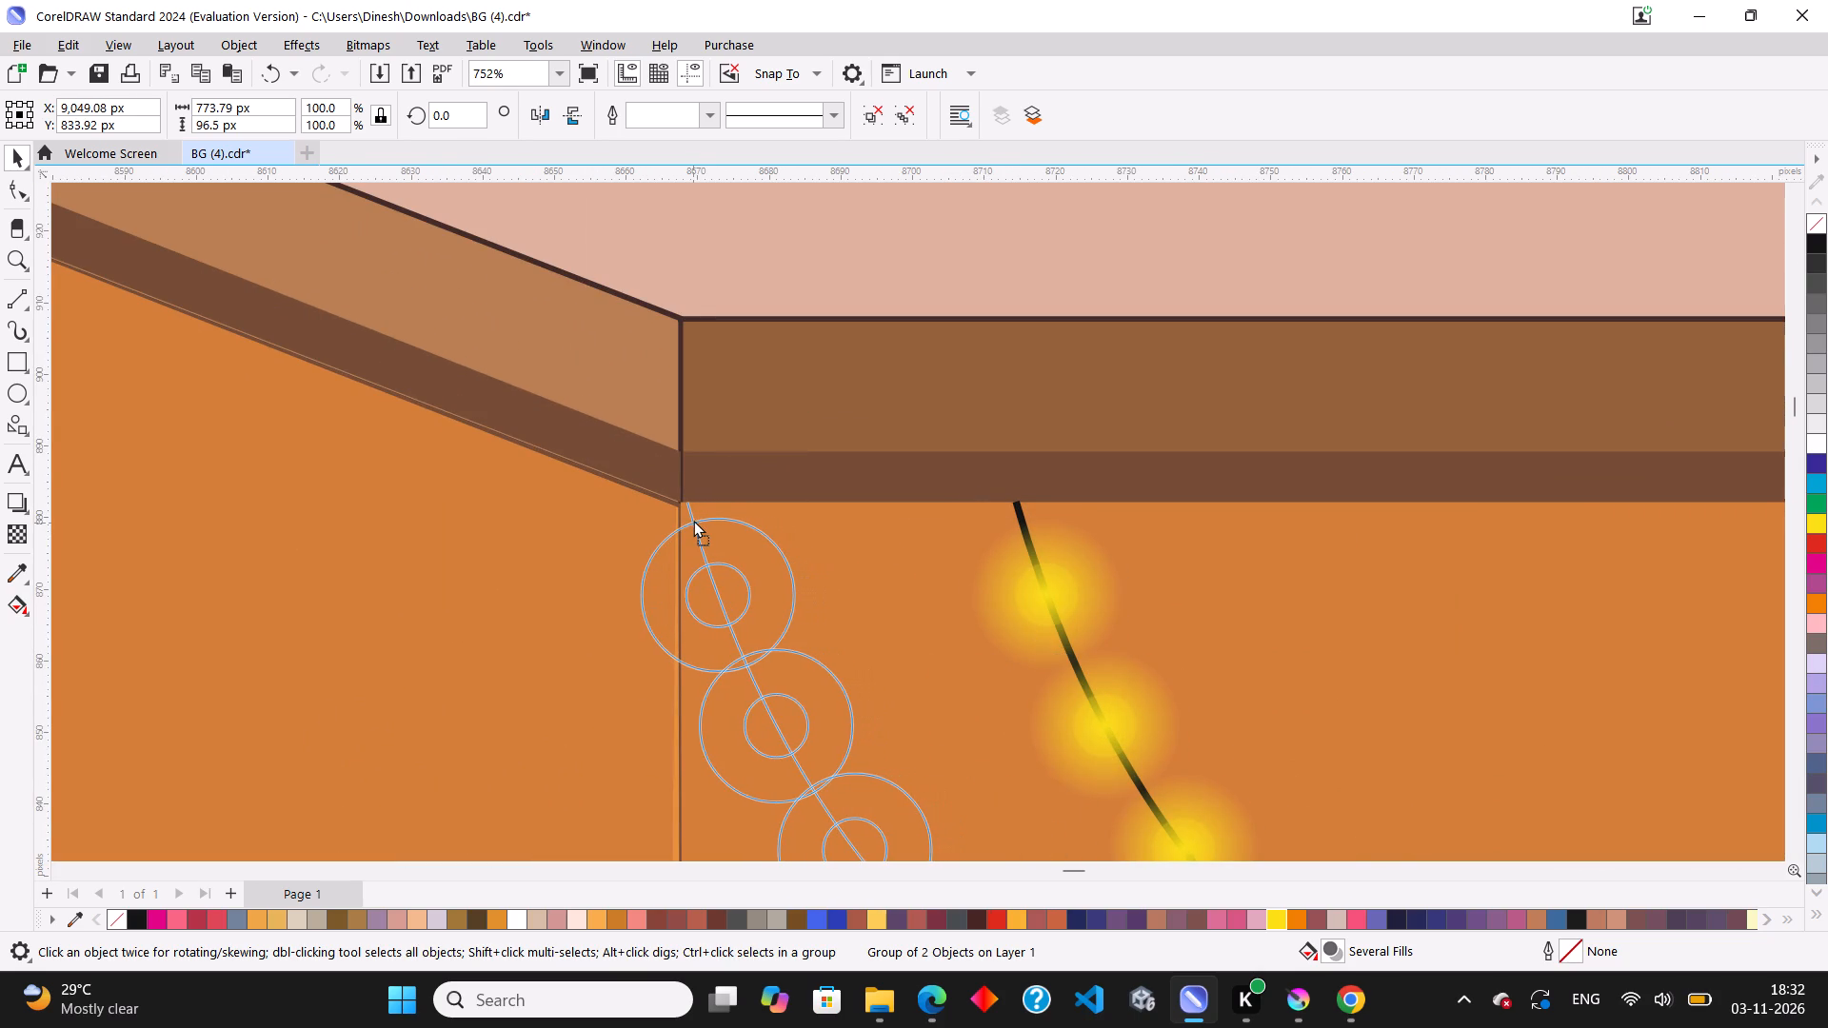
{"action": "left_click_drag", "start_coordinate": [693, 520], "coordinate": [688, 520]}
Copy the second room's garland into the third orange room and fit its starting end to the wall corner just below the trim.
{"action": "scroll", "coordinate": [668, 526], "scroll_direction": "down", "scroll_amount": 8}
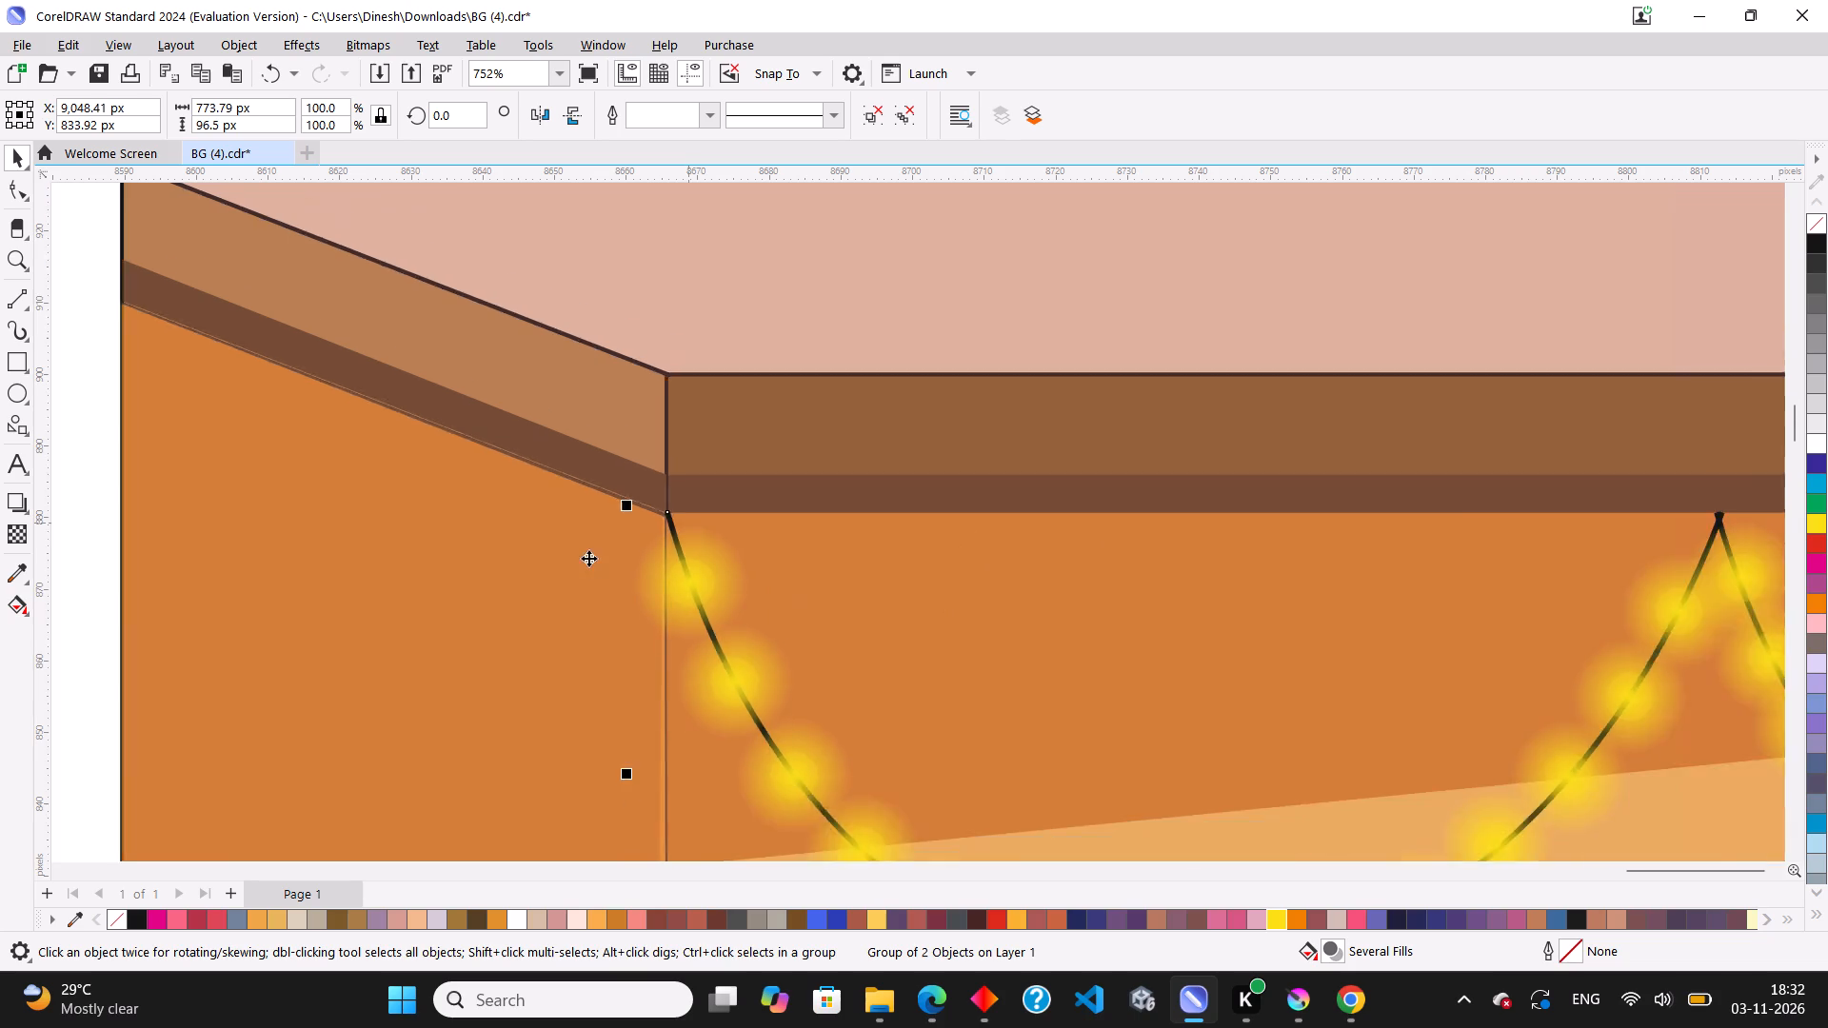
{"action": "scroll", "coordinate": [588, 558], "scroll_direction": "down", "scroll_amount": 16}
{"action": "scroll", "coordinate": [1241, 599], "scroll_direction": "up", "scroll_amount": 2}
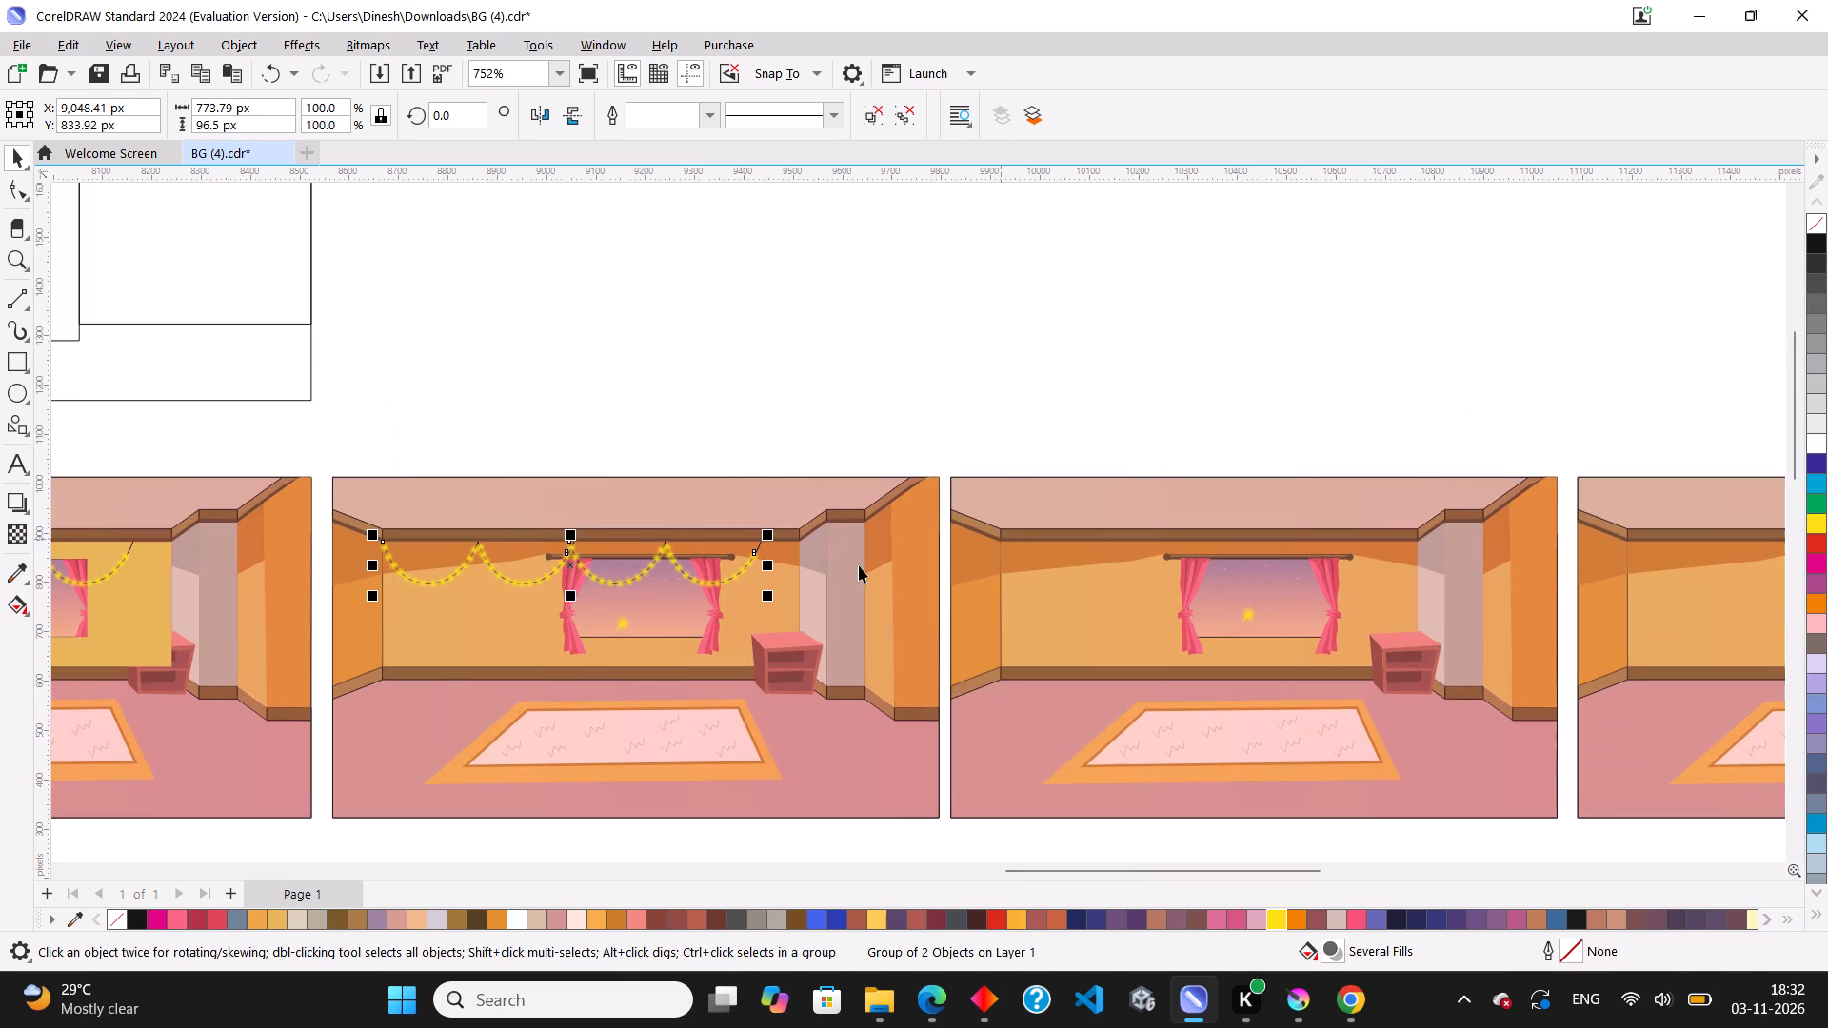
{"action": "left_click_drag", "start_coordinate": [571, 569], "coordinate": [1222, 584]}
{"action": "right_click", "coordinate": [1222, 584], "text": "ctrl"}
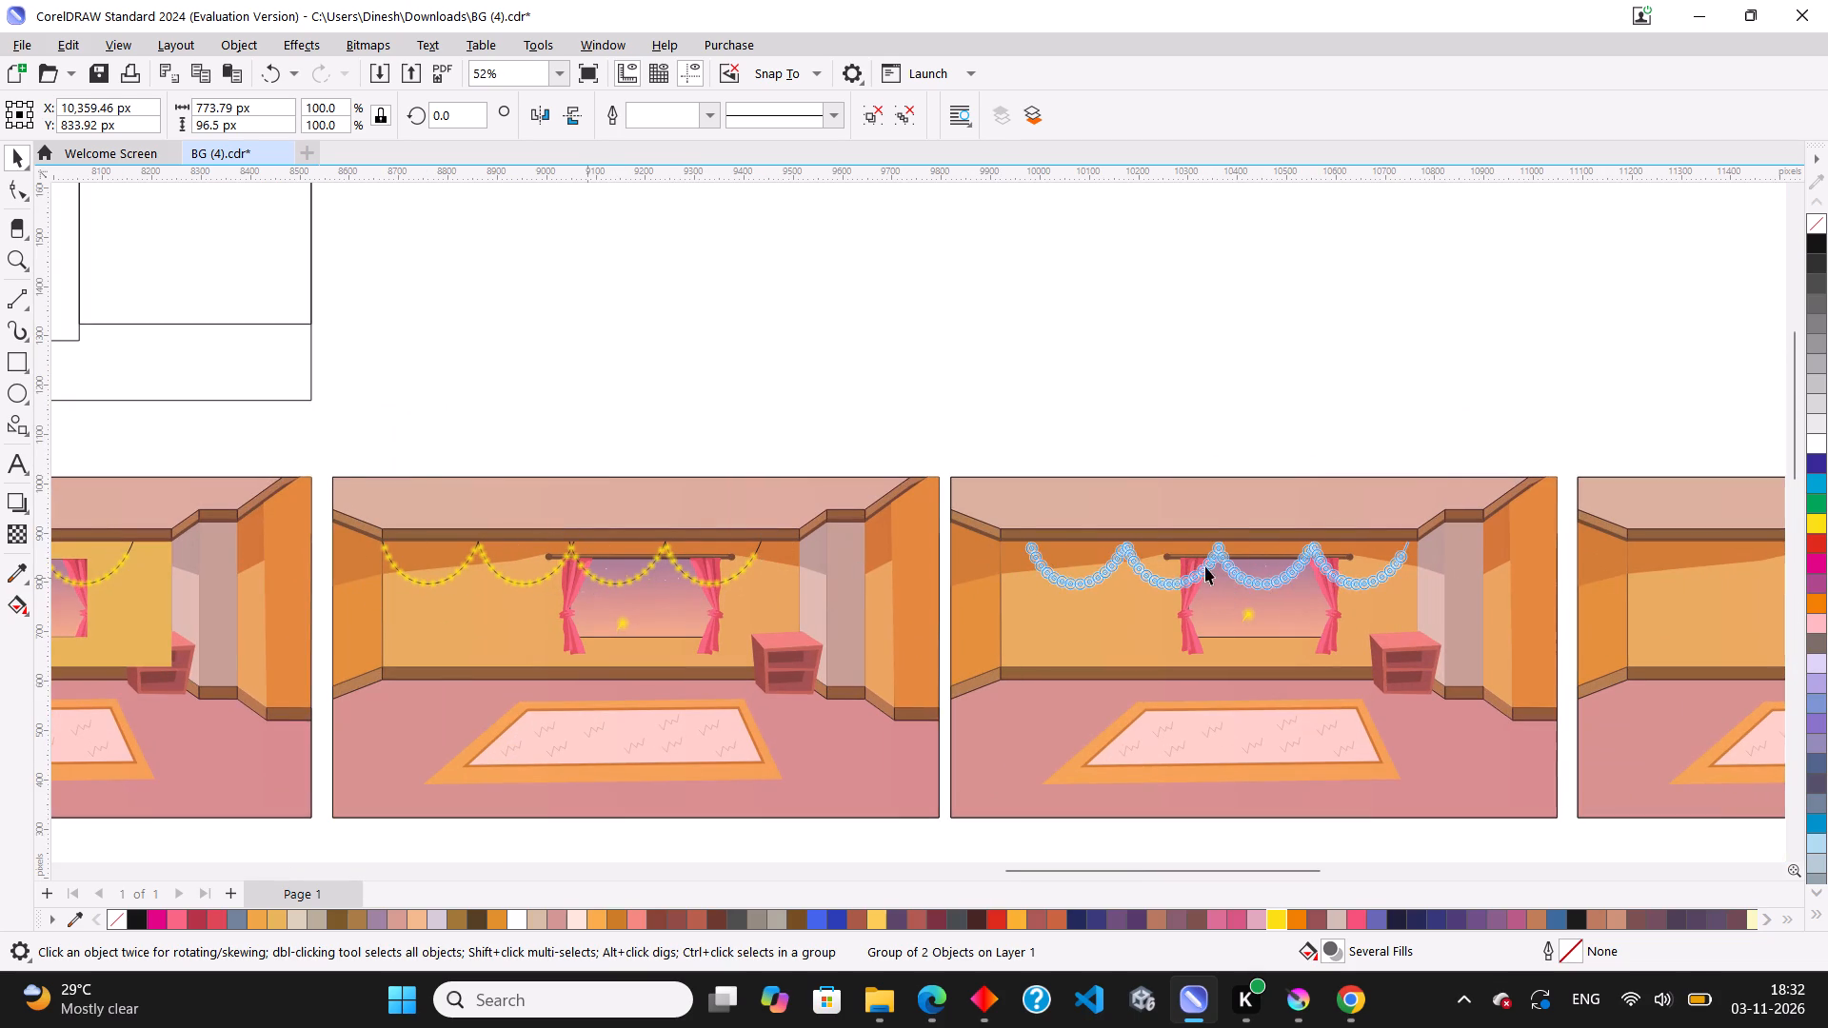
{"action": "scroll", "coordinate": [1012, 520], "scroll_direction": "up", "scroll_amount": 18}
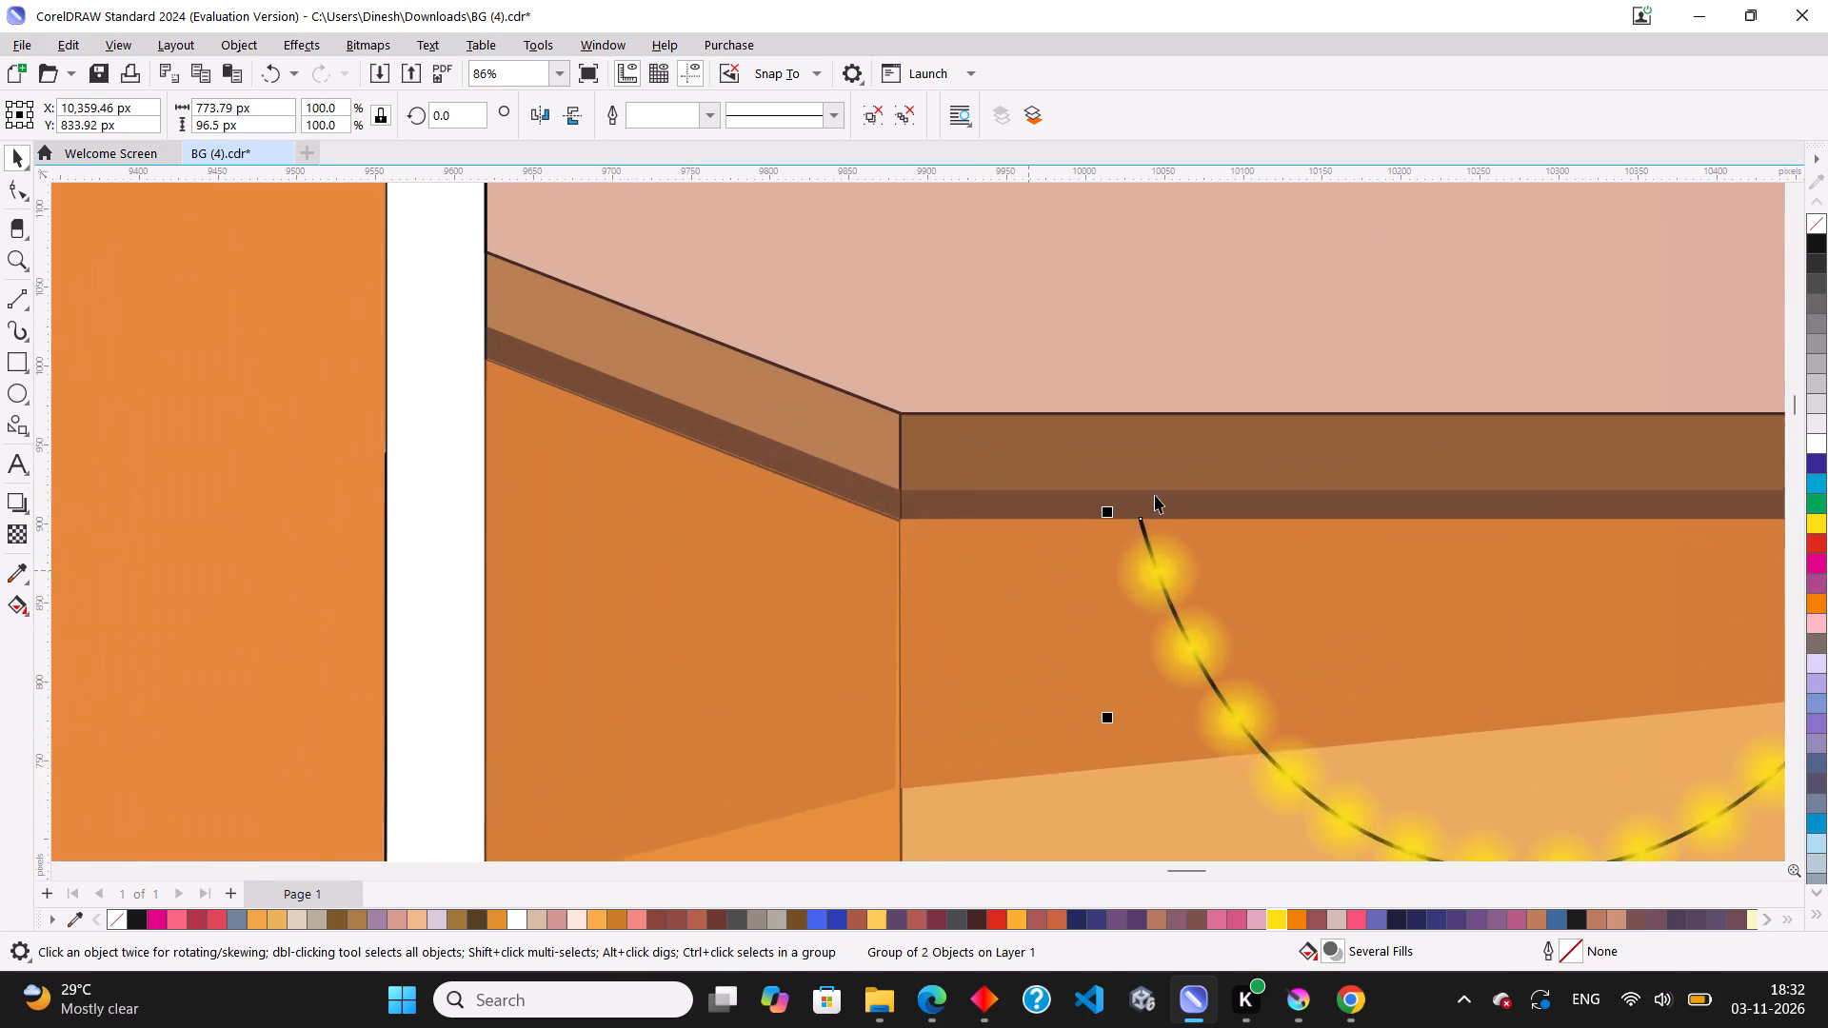
{"action": "left_click_drag", "start_coordinate": [1175, 531], "coordinate": [854, 539]}
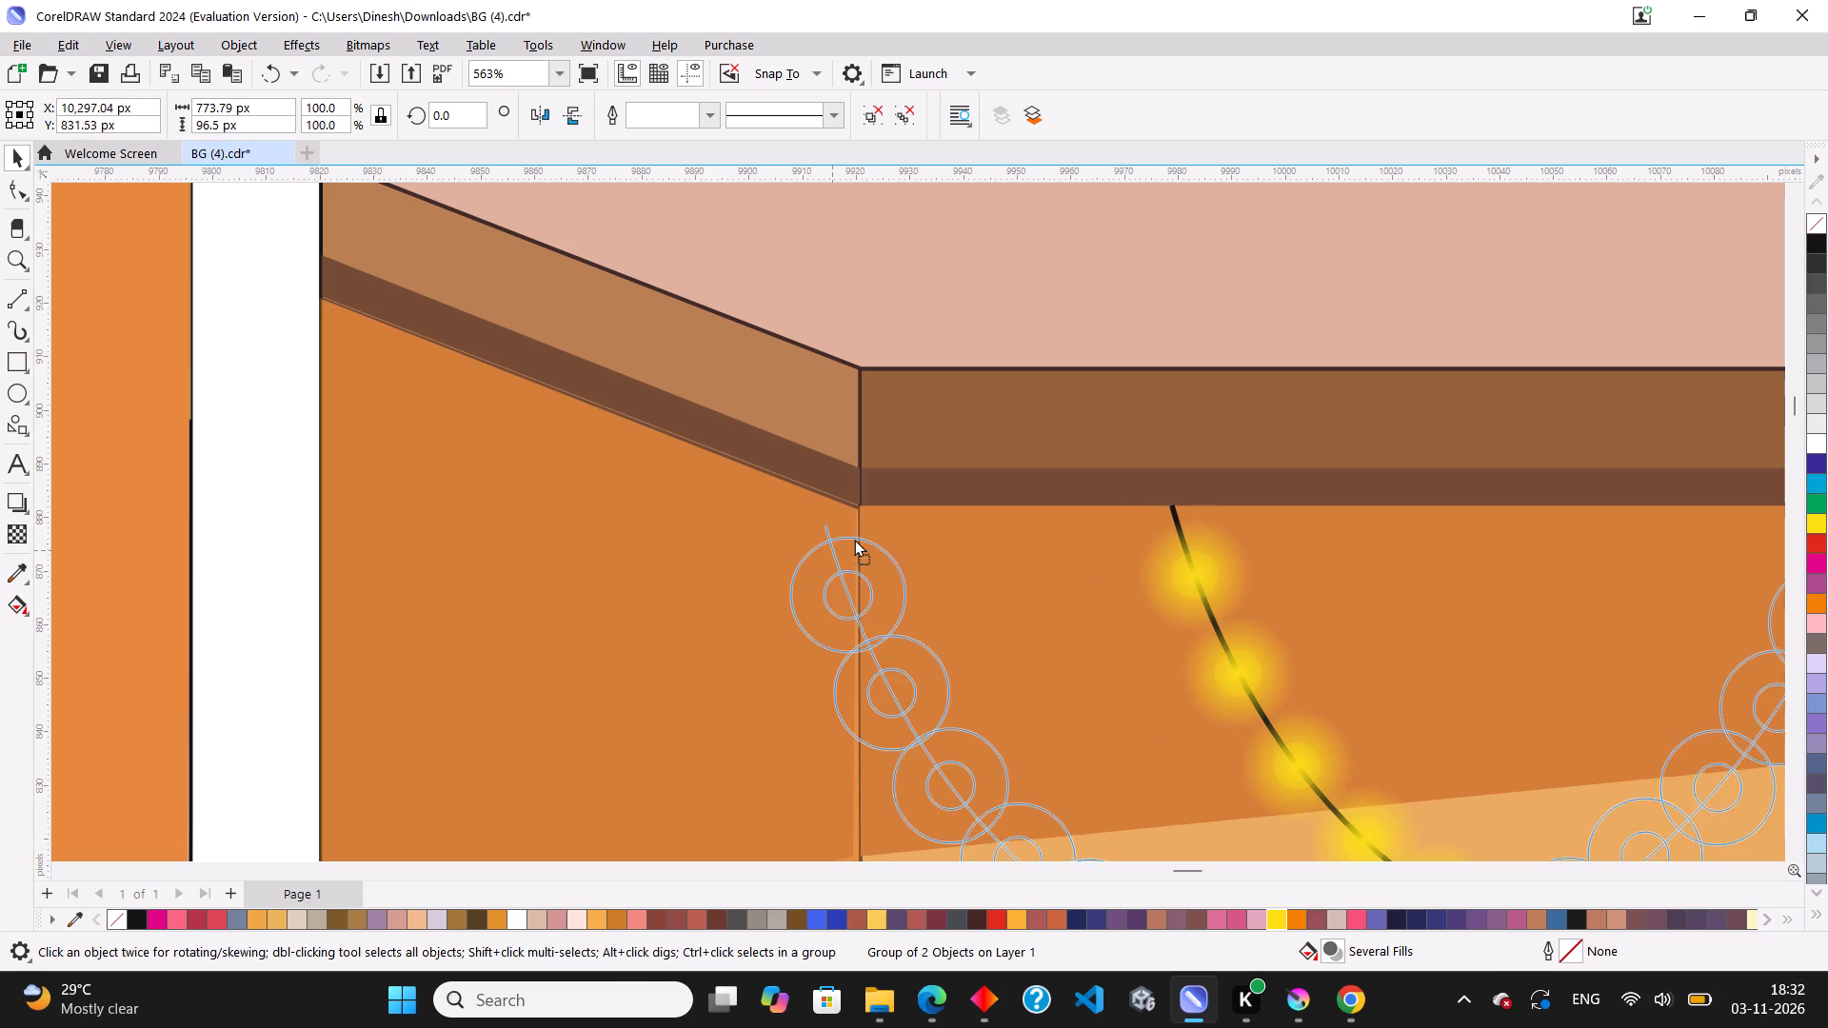
{"action": "left_click_drag", "start_coordinate": [854, 539], "coordinate": [868, 529]}
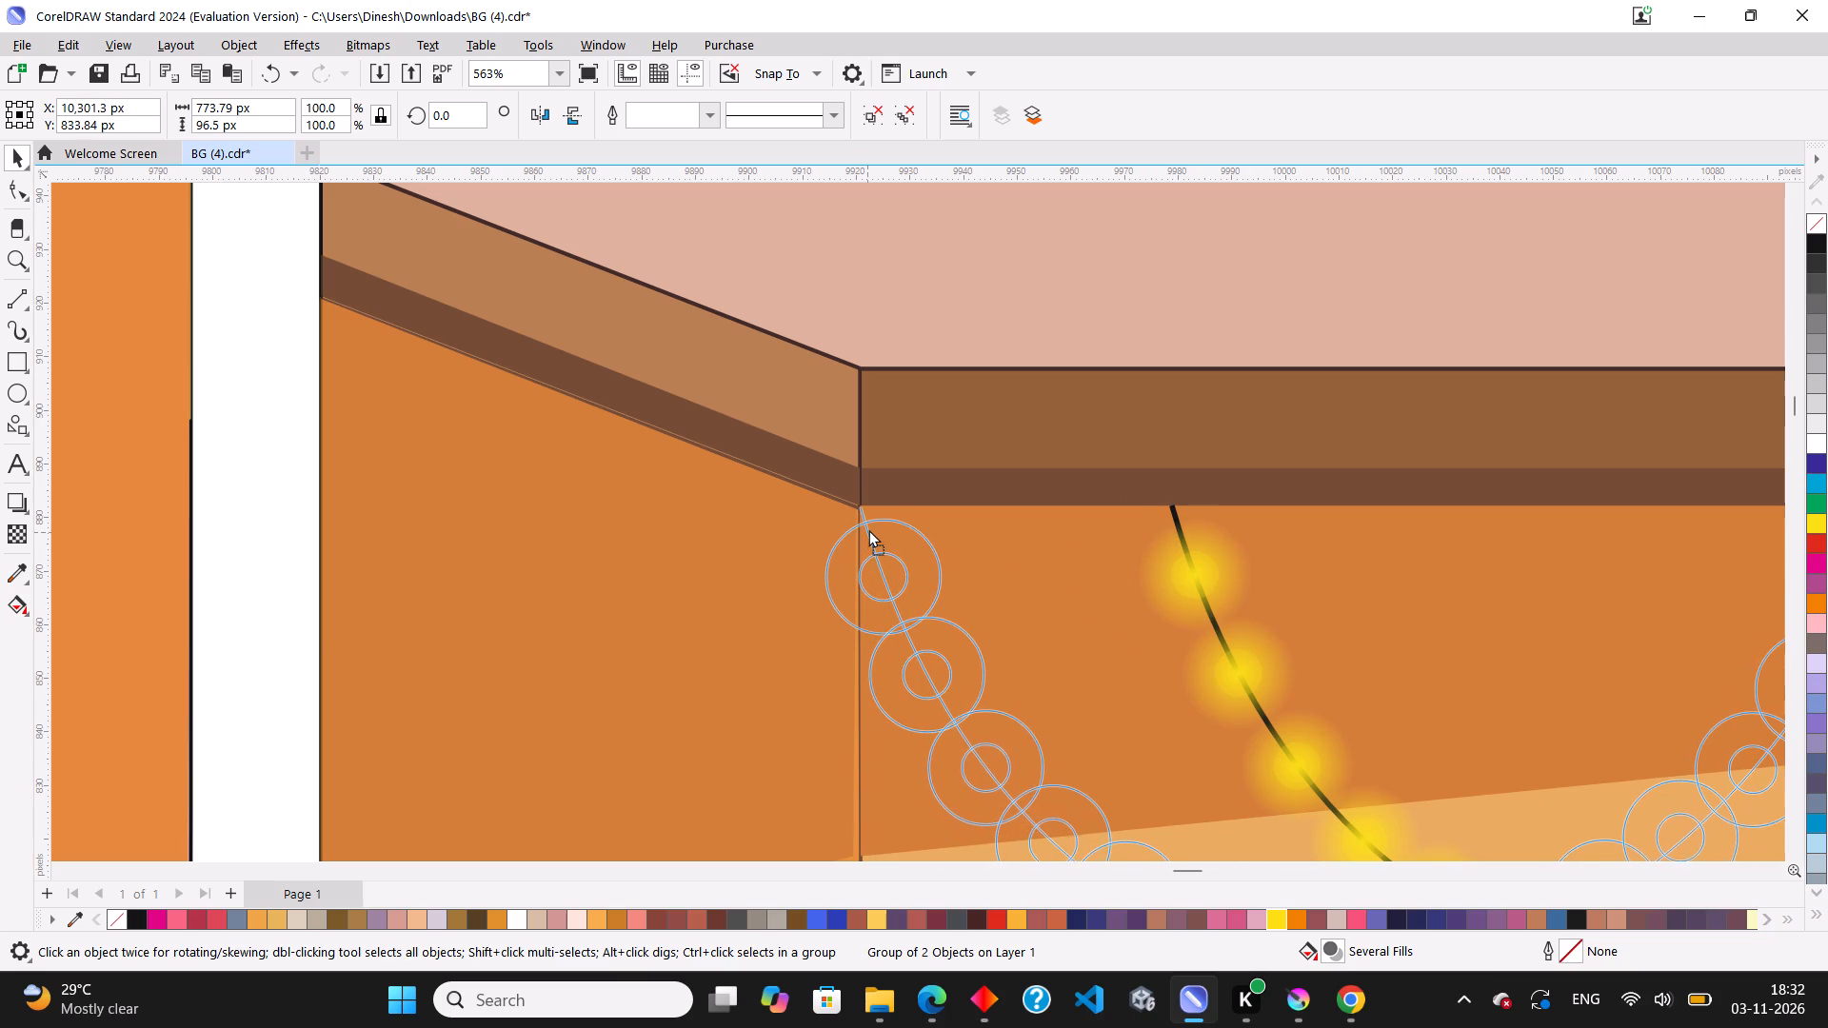
{"action": "left_click_drag", "start_coordinate": [868, 529], "coordinate": [868, 528]}
Copy the third room's garland into the fourth orange room and fit its starting end to the wall corner below the trim.
{"action": "scroll", "coordinate": [837, 529], "scroll_direction": "down", "scroll_amount": 11}
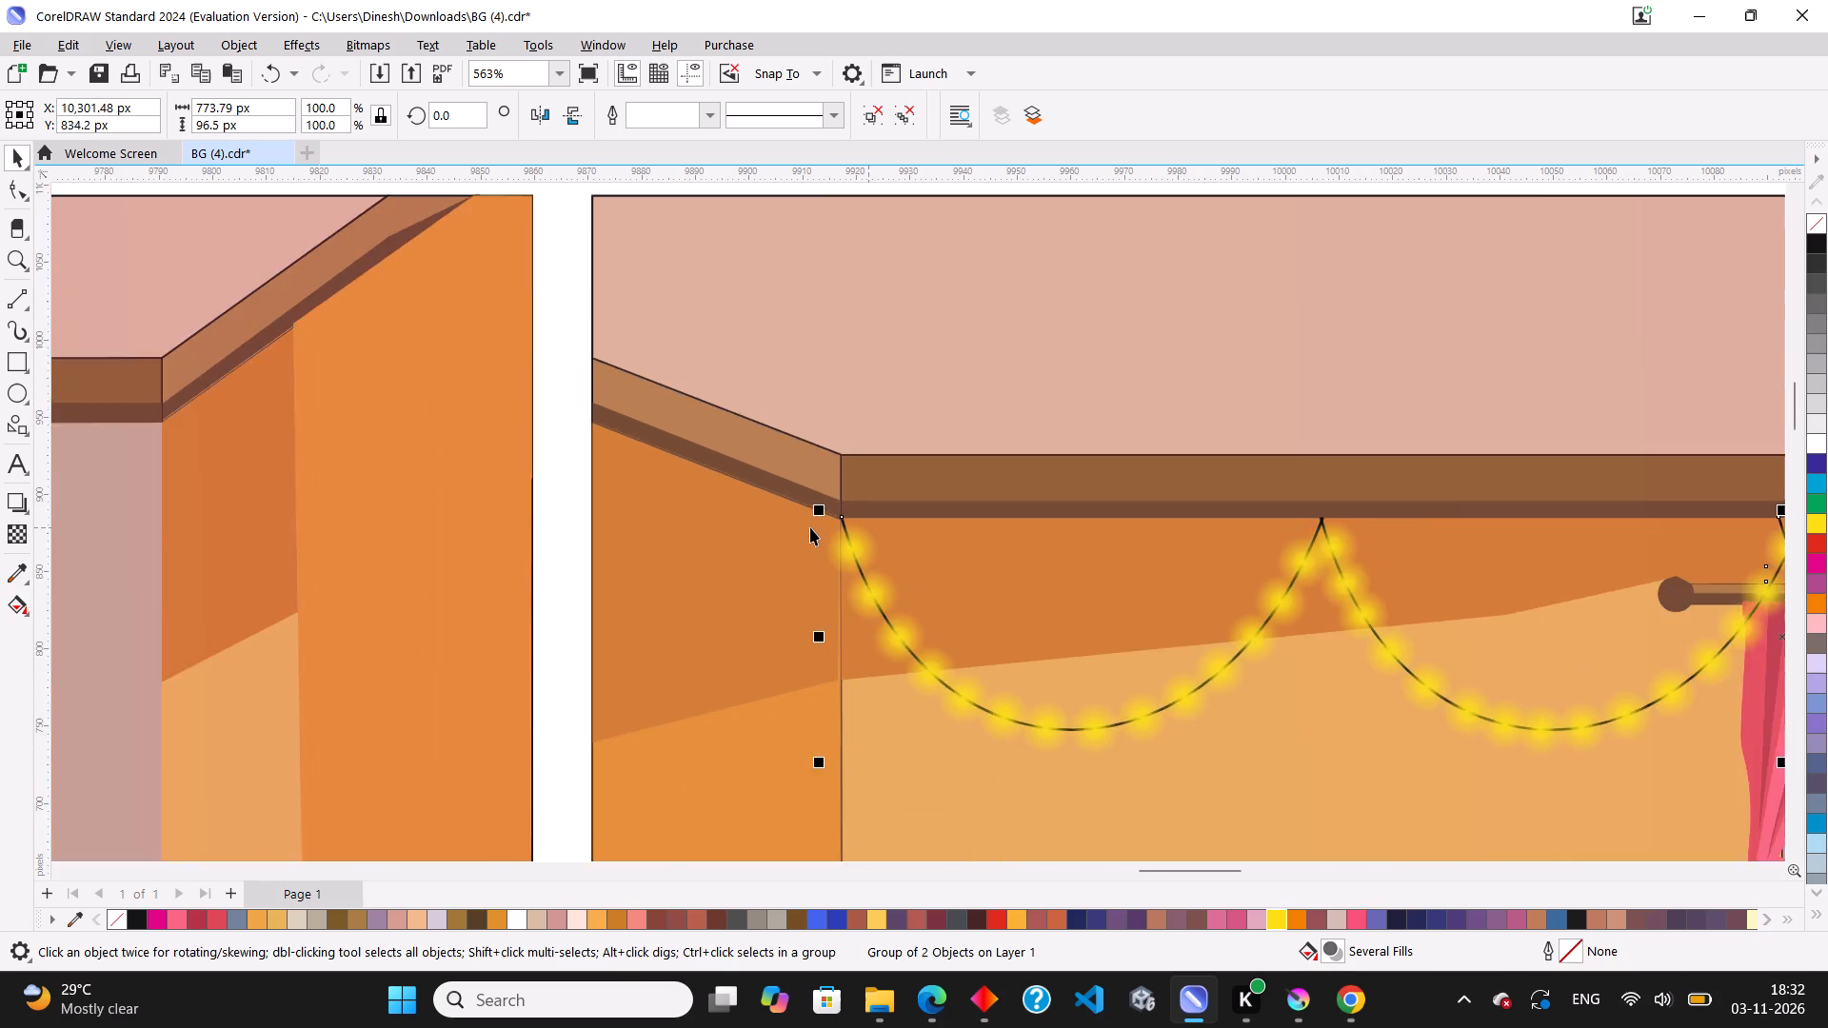
{"action": "scroll", "coordinate": [810, 527], "scroll_direction": "down", "scroll_amount": 9}
{"action": "scroll", "coordinate": [1053, 536], "scroll_direction": "down", "scroll_amount": 8}
{"action": "scroll", "coordinate": [1403, 575], "scroll_direction": "up", "scroll_amount": 4}
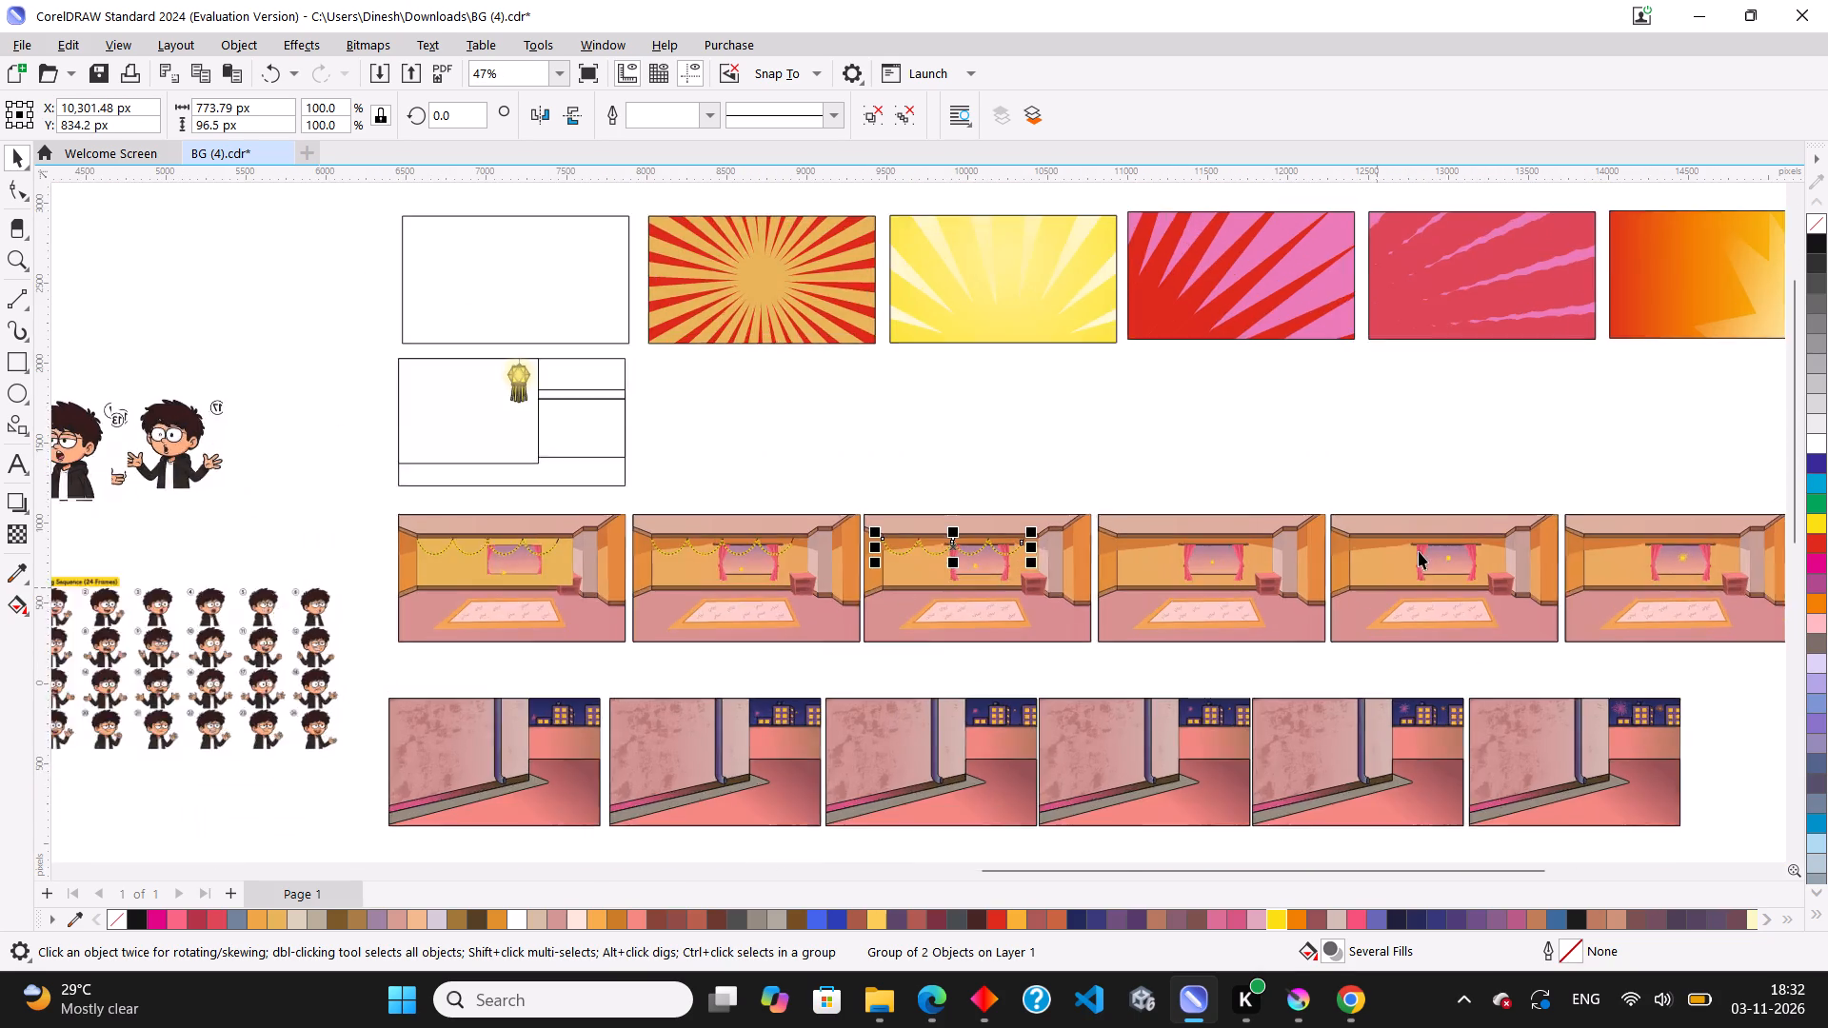
{"action": "scroll", "coordinate": [1386, 544], "scroll_direction": "up", "scroll_amount": 3}
{"action": "scroll", "coordinate": [1361, 553], "scroll_direction": "down", "scroll_amount": 1}
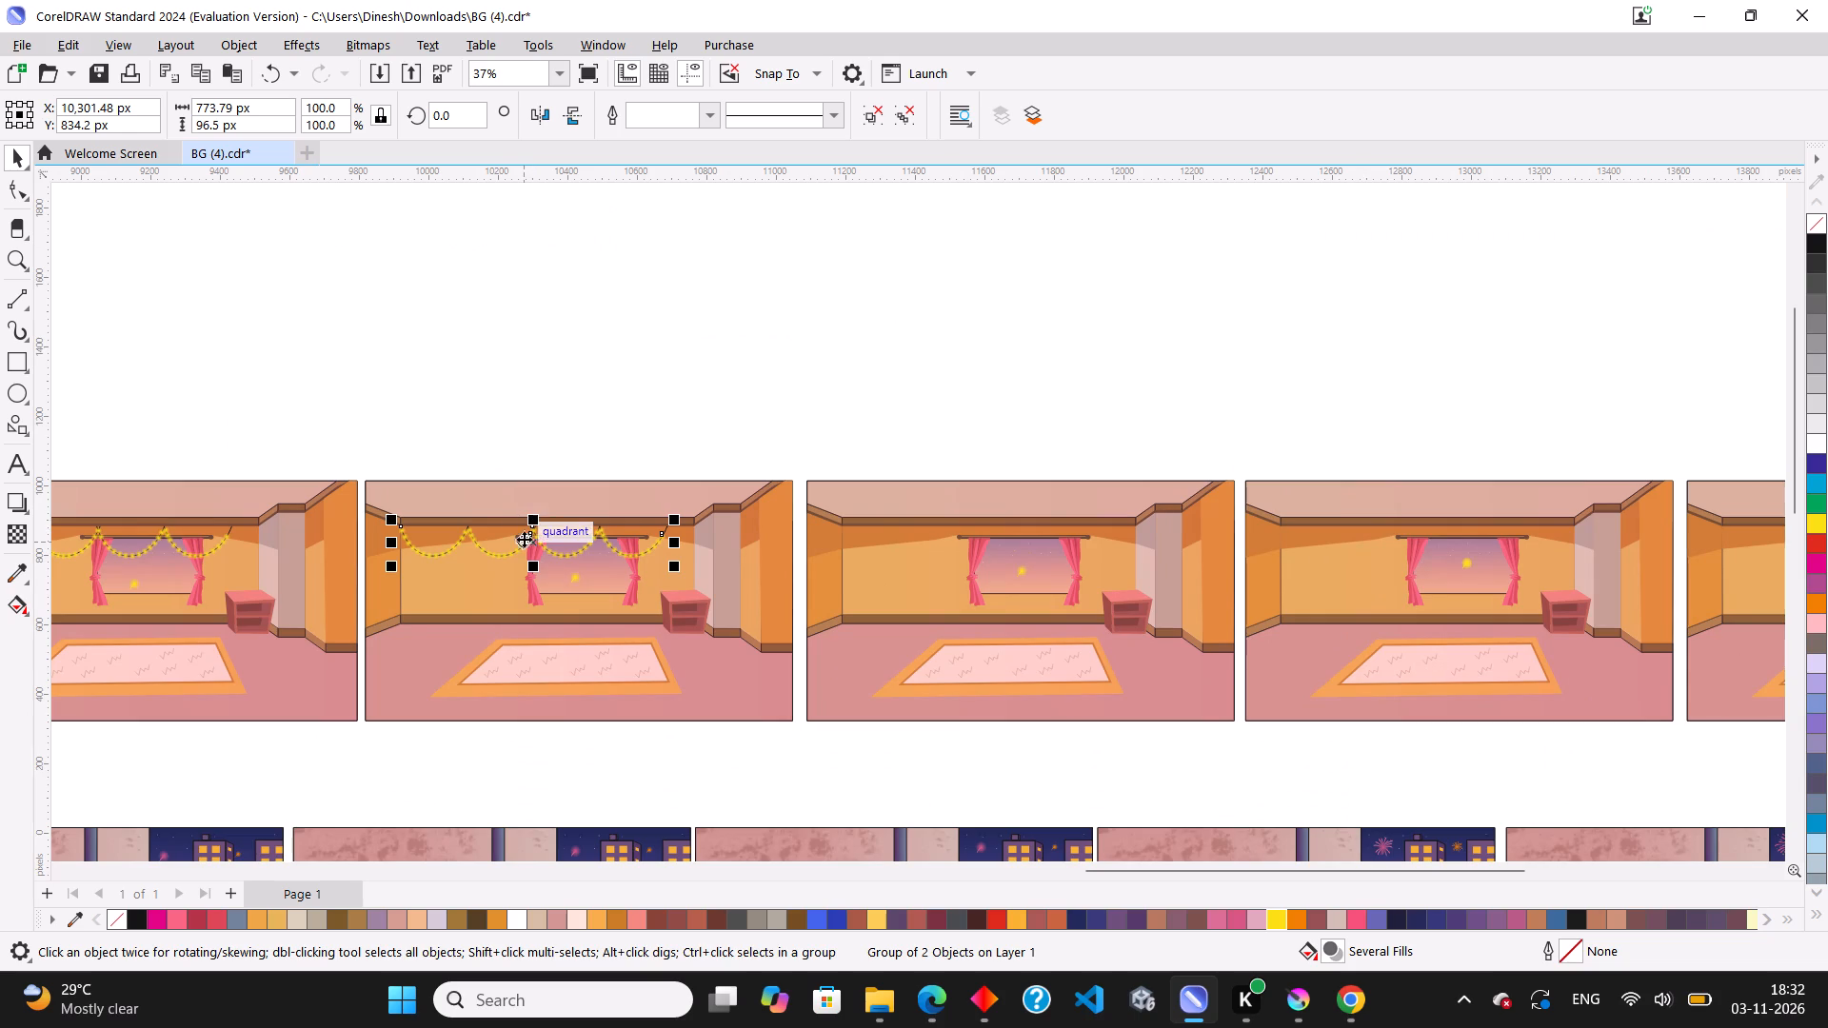
{"action": "left_click_drag", "start_coordinate": [527, 541], "coordinate": [970, 557]}
{"action": "right_click", "coordinate": [970, 557], "text": "ctrl"}
{"action": "scroll", "coordinate": [830, 514], "scroll_direction": "up", "scroll_amount": 14}
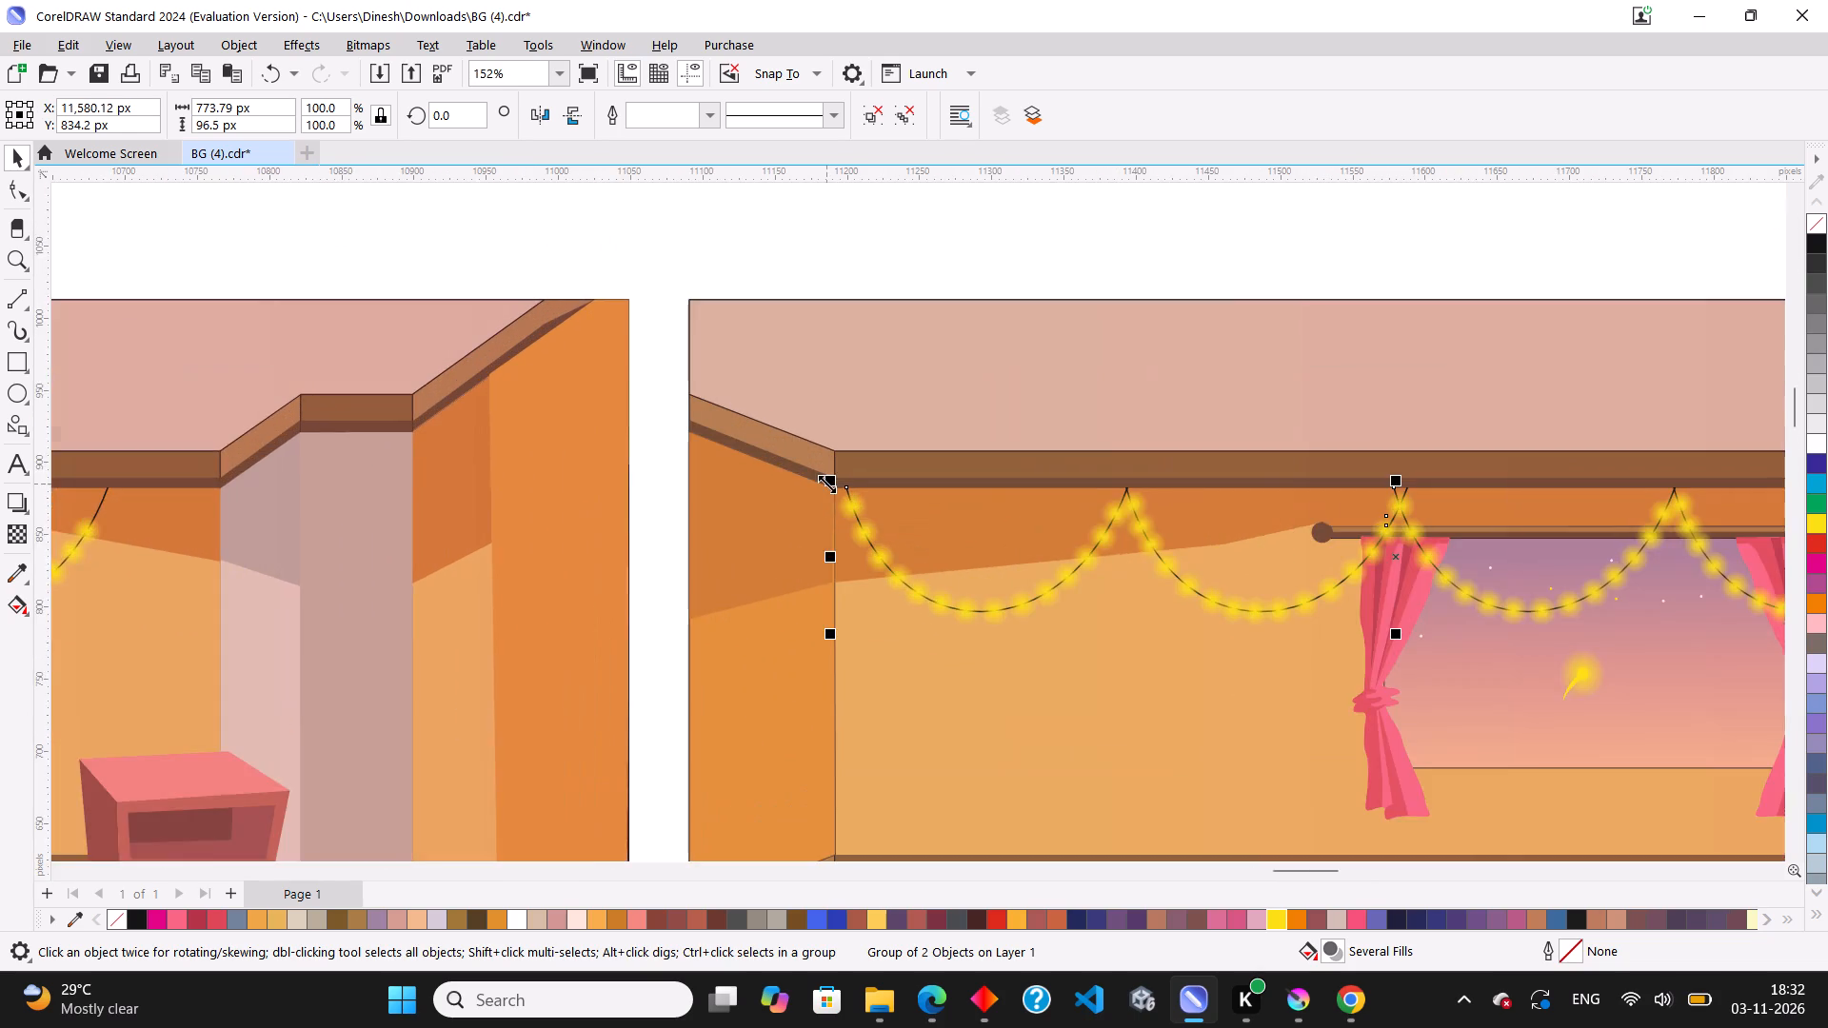
{"action": "scroll", "coordinate": [826, 484], "scroll_direction": "up", "scroll_amount": 12}
{"action": "left_click_drag", "start_coordinate": [881, 523], "coordinate": [806, 530]}
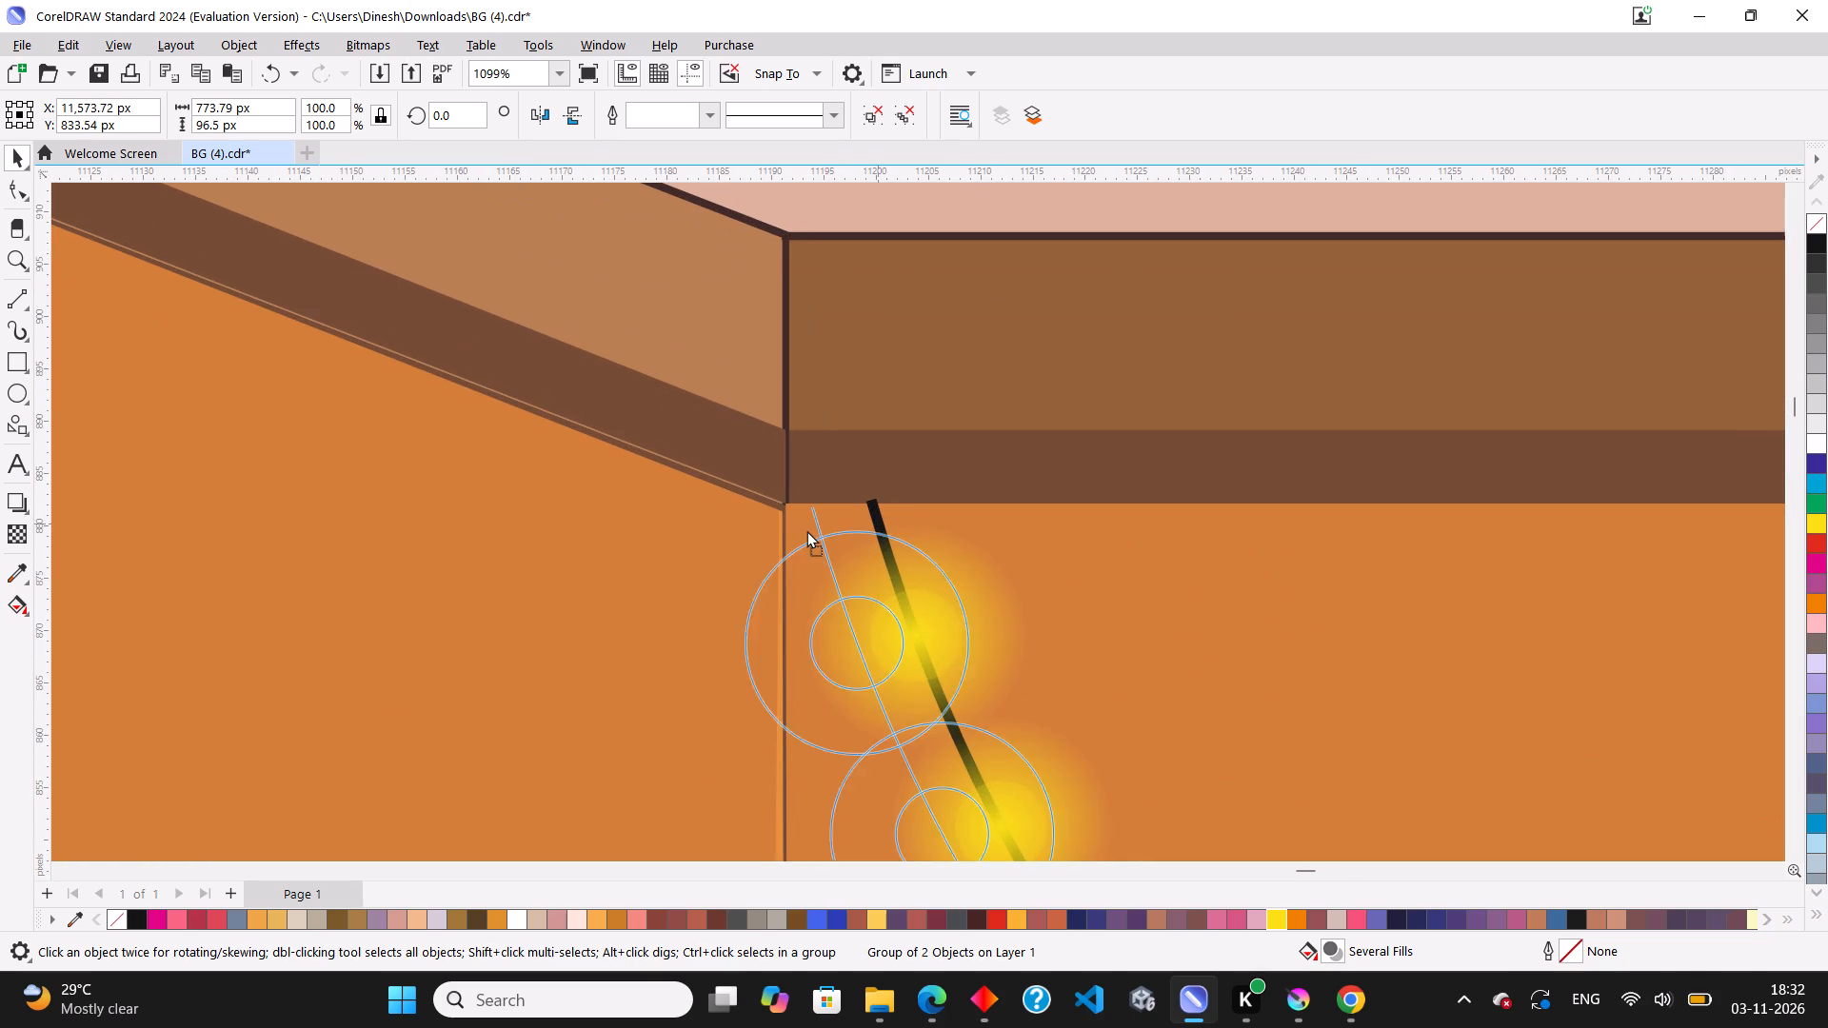
{"action": "left_click_drag", "start_coordinate": [806, 530], "coordinate": [792, 525]}
Copy the fourth room's garland into the fifth orange room and fit its starting end to the wall corner below the trim.
{"action": "scroll", "coordinate": [793, 525], "scroll_direction": "down", "scroll_amount": 20}
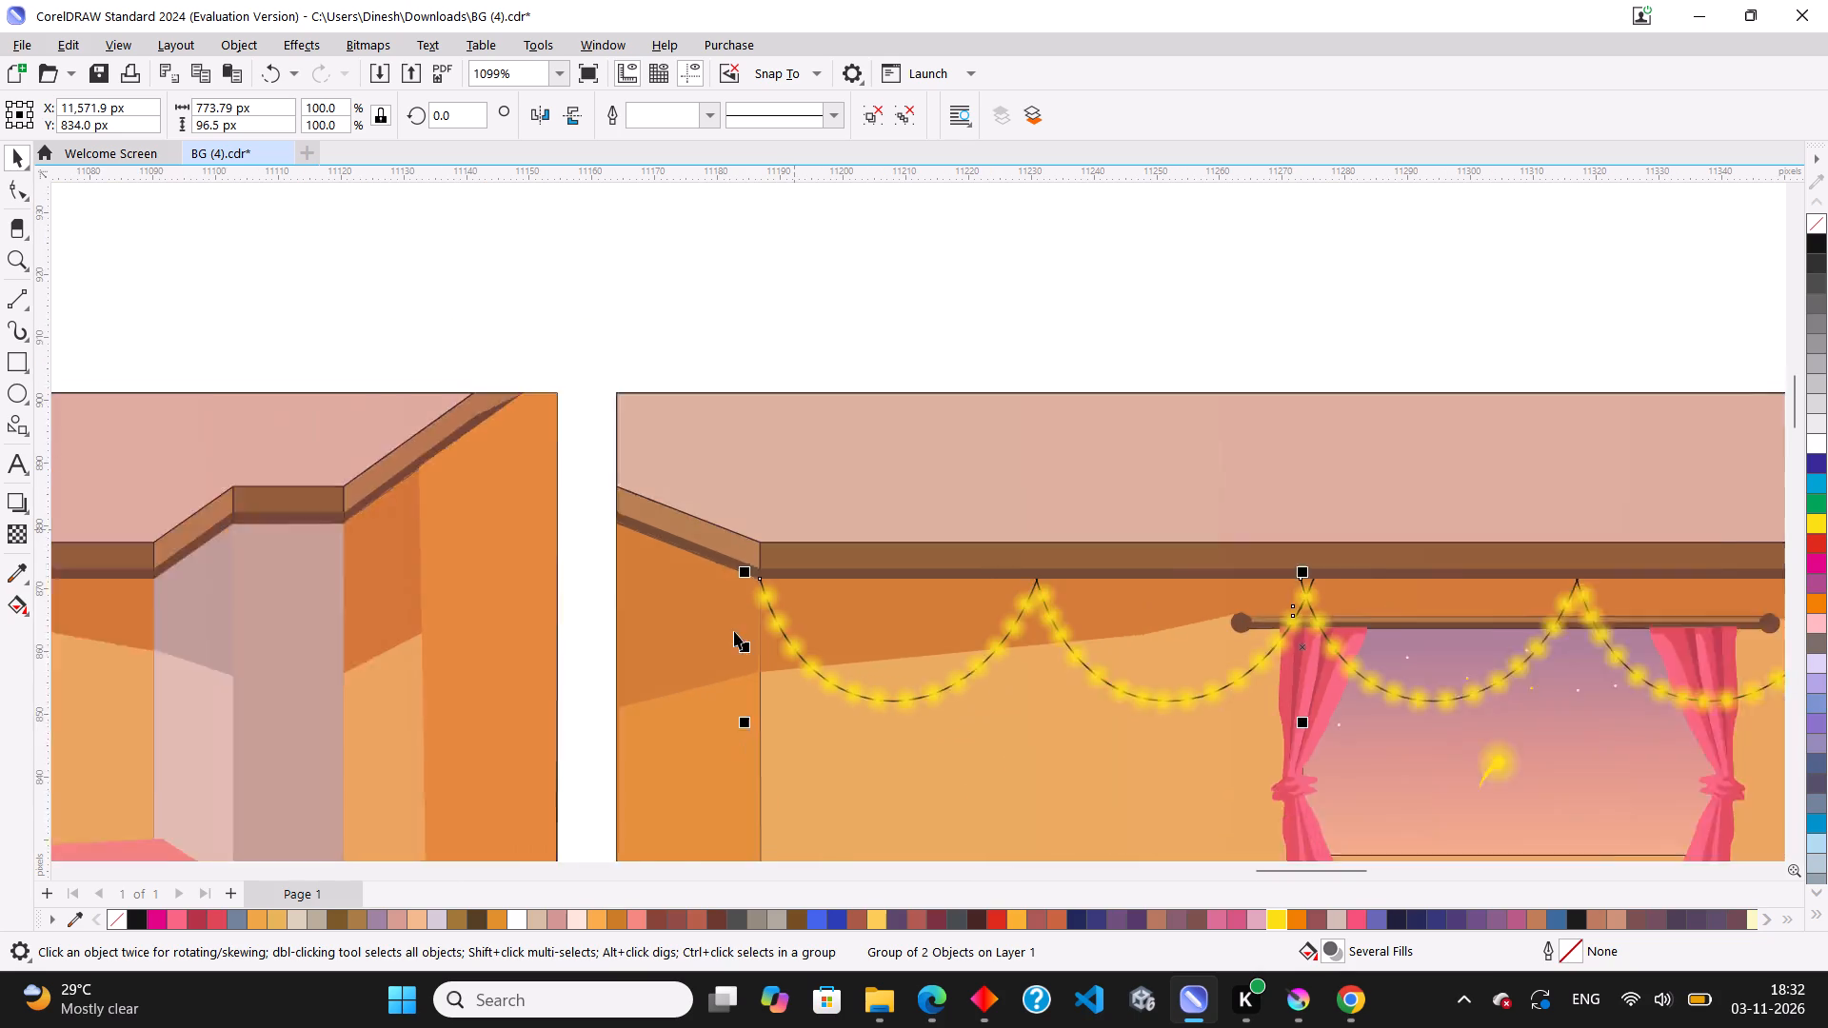
{"action": "scroll", "coordinate": [734, 631], "scroll_direction": "down", "scroll_amount": 8}
{"action": "scroll", "coordinate": [1387, 745], "scroll_direction": "up", "scroll_amount": 4}
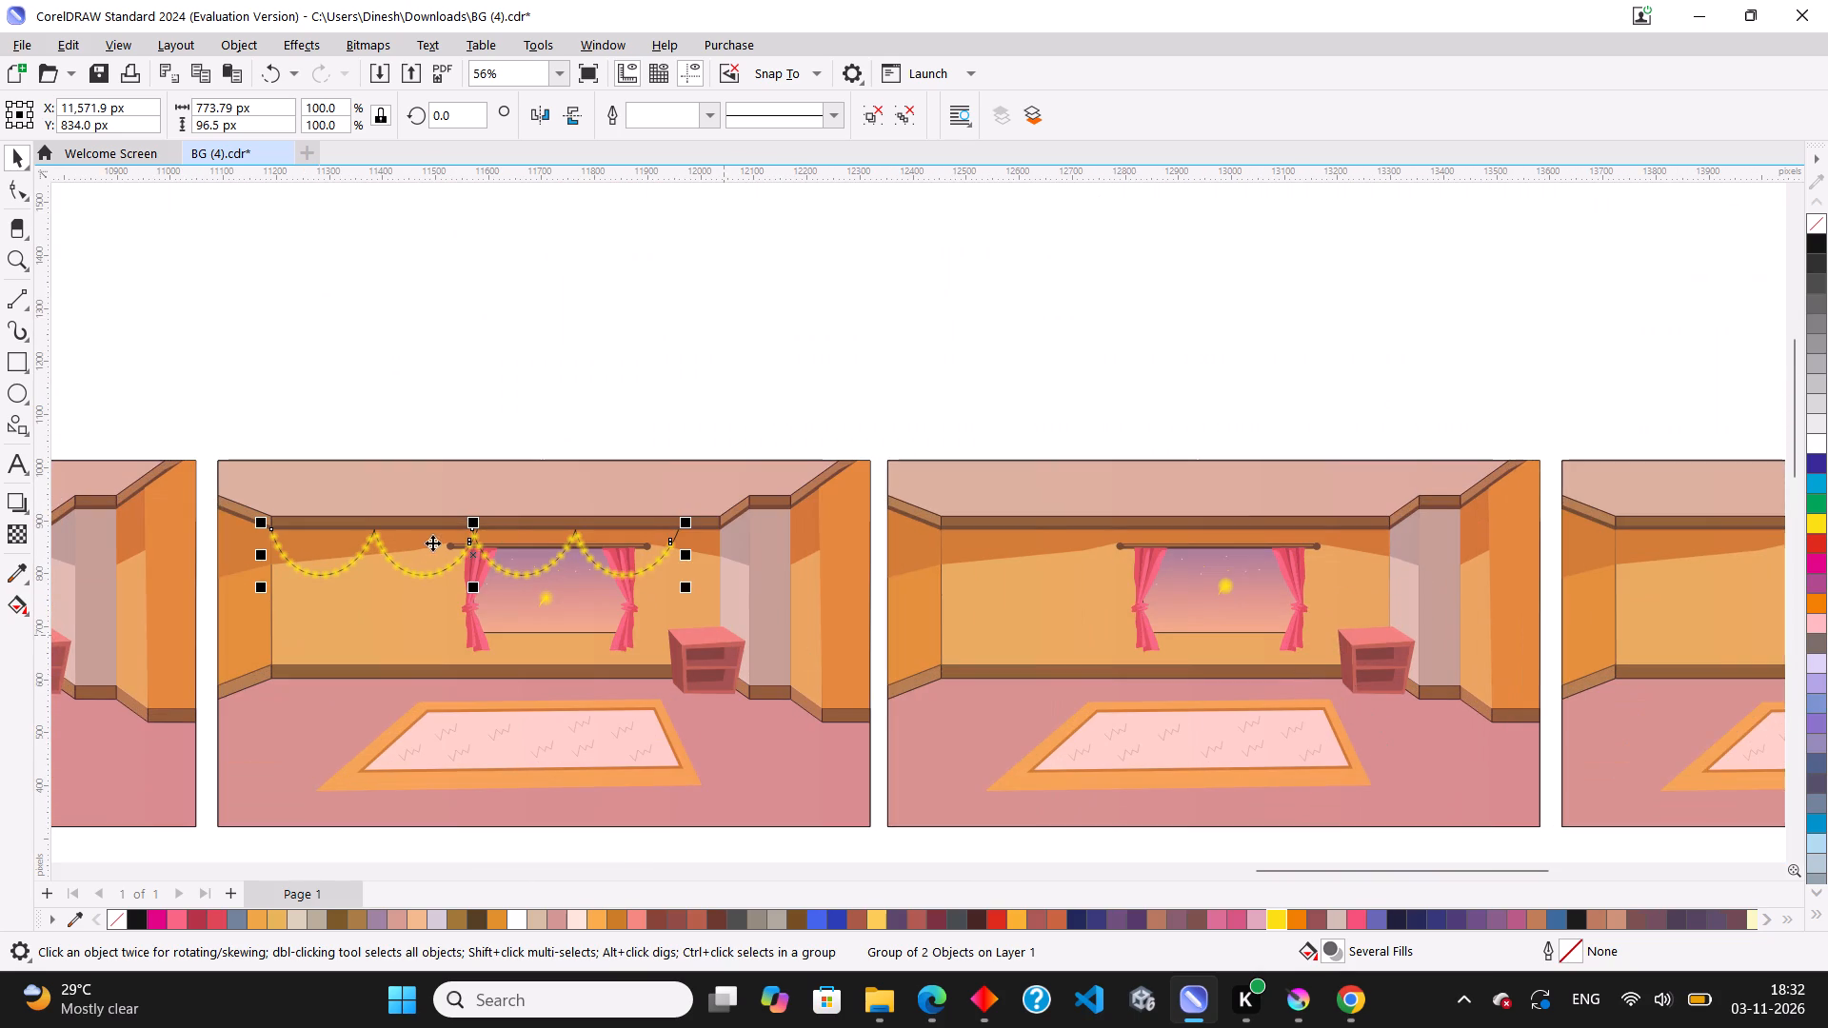
{"action": "left_click_drag", "start_coordinate": [476, 554], "coordinate": [1157, 557]}
{"action": "right_click", "coordinate": [1157, 557], "text": "ctrl"}
{"action": "scroll", "coordinate": [943, 527], "scroll_direction": "up", "scroll_amount": 13}
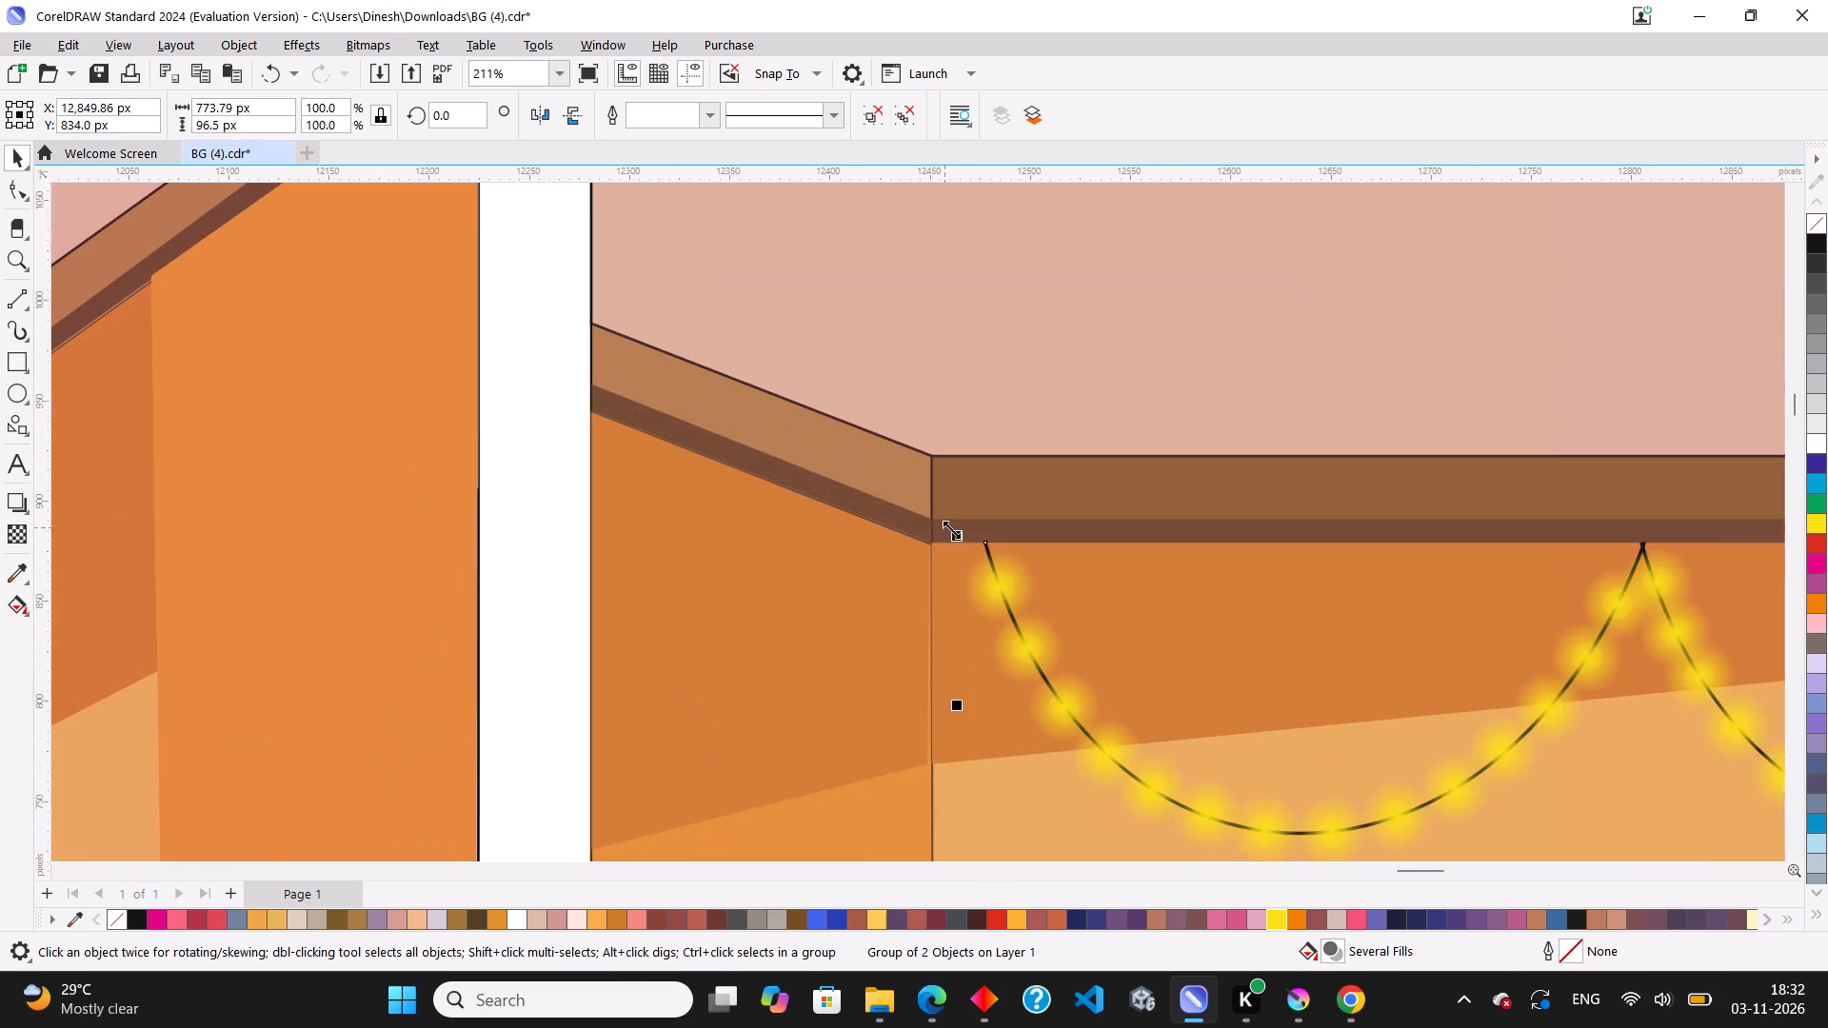
{"action": "scroll", "coordinate": [951, 529], "scroll_direction": "up", "scroll_amount": 12}
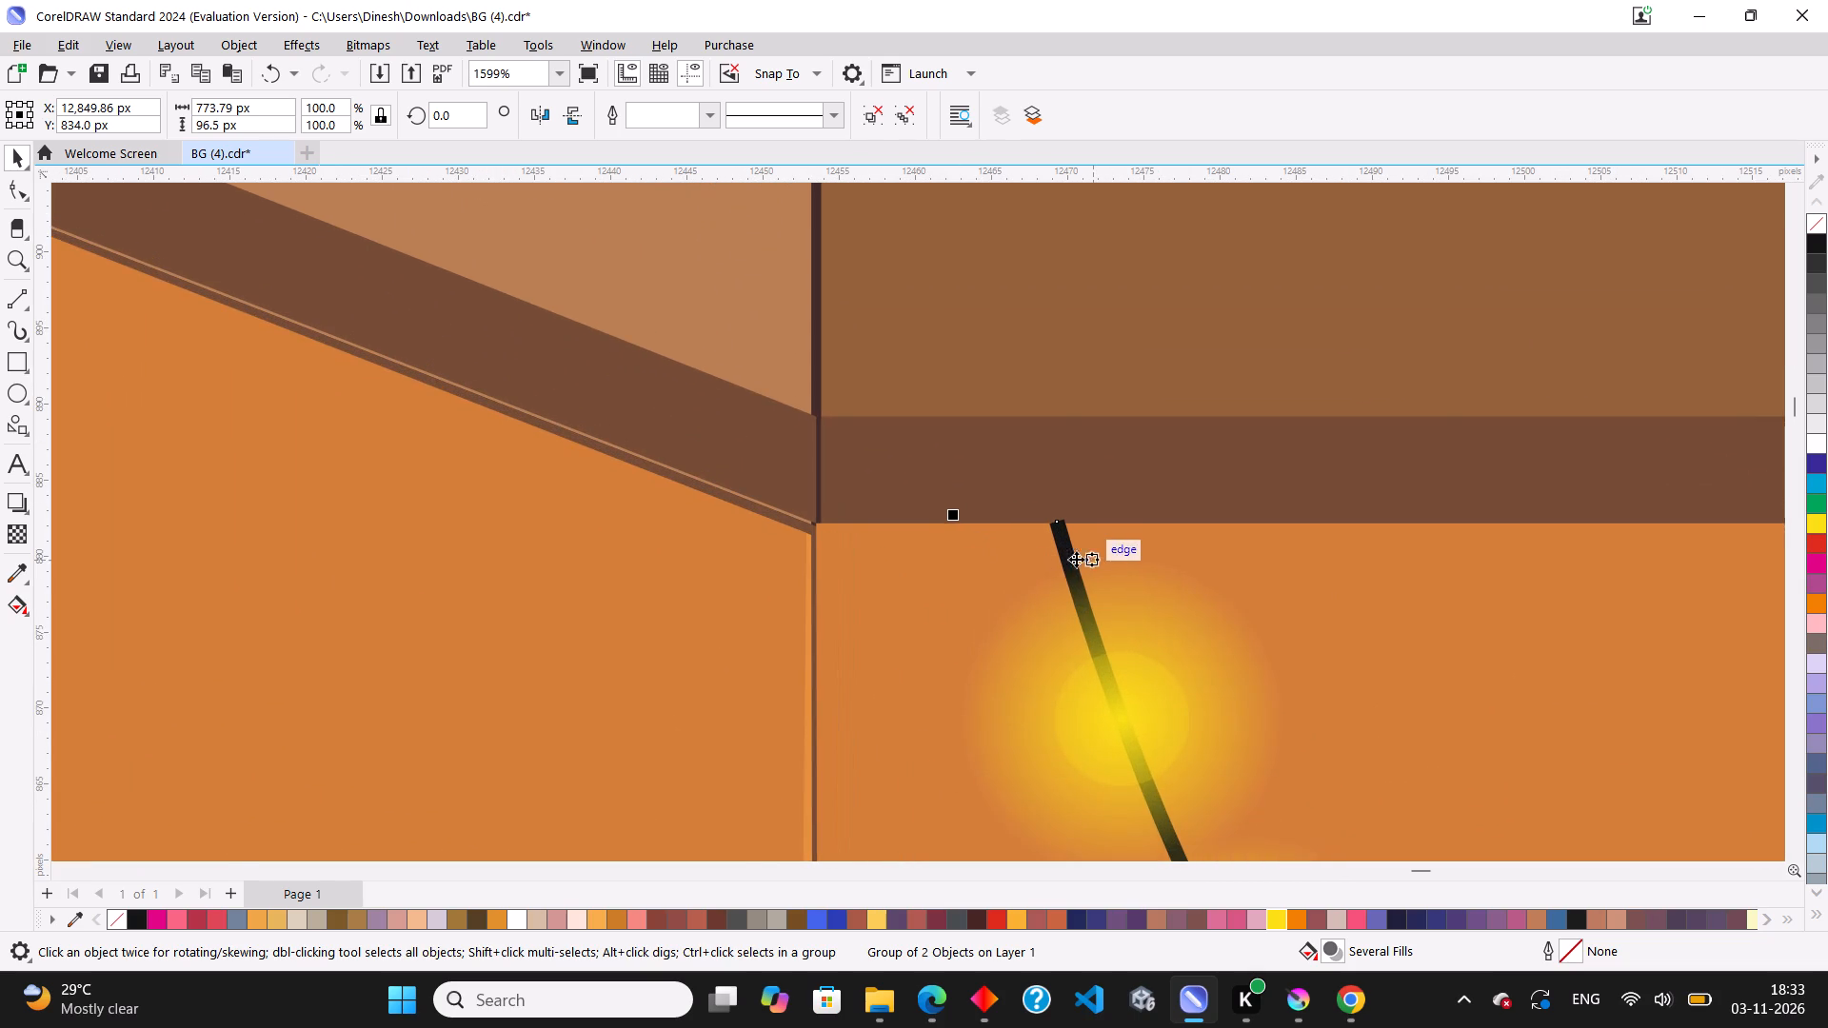
{"action": "left_click_drag", "start_coordinate": [1067, 564], "coordinate": [822, 563]}
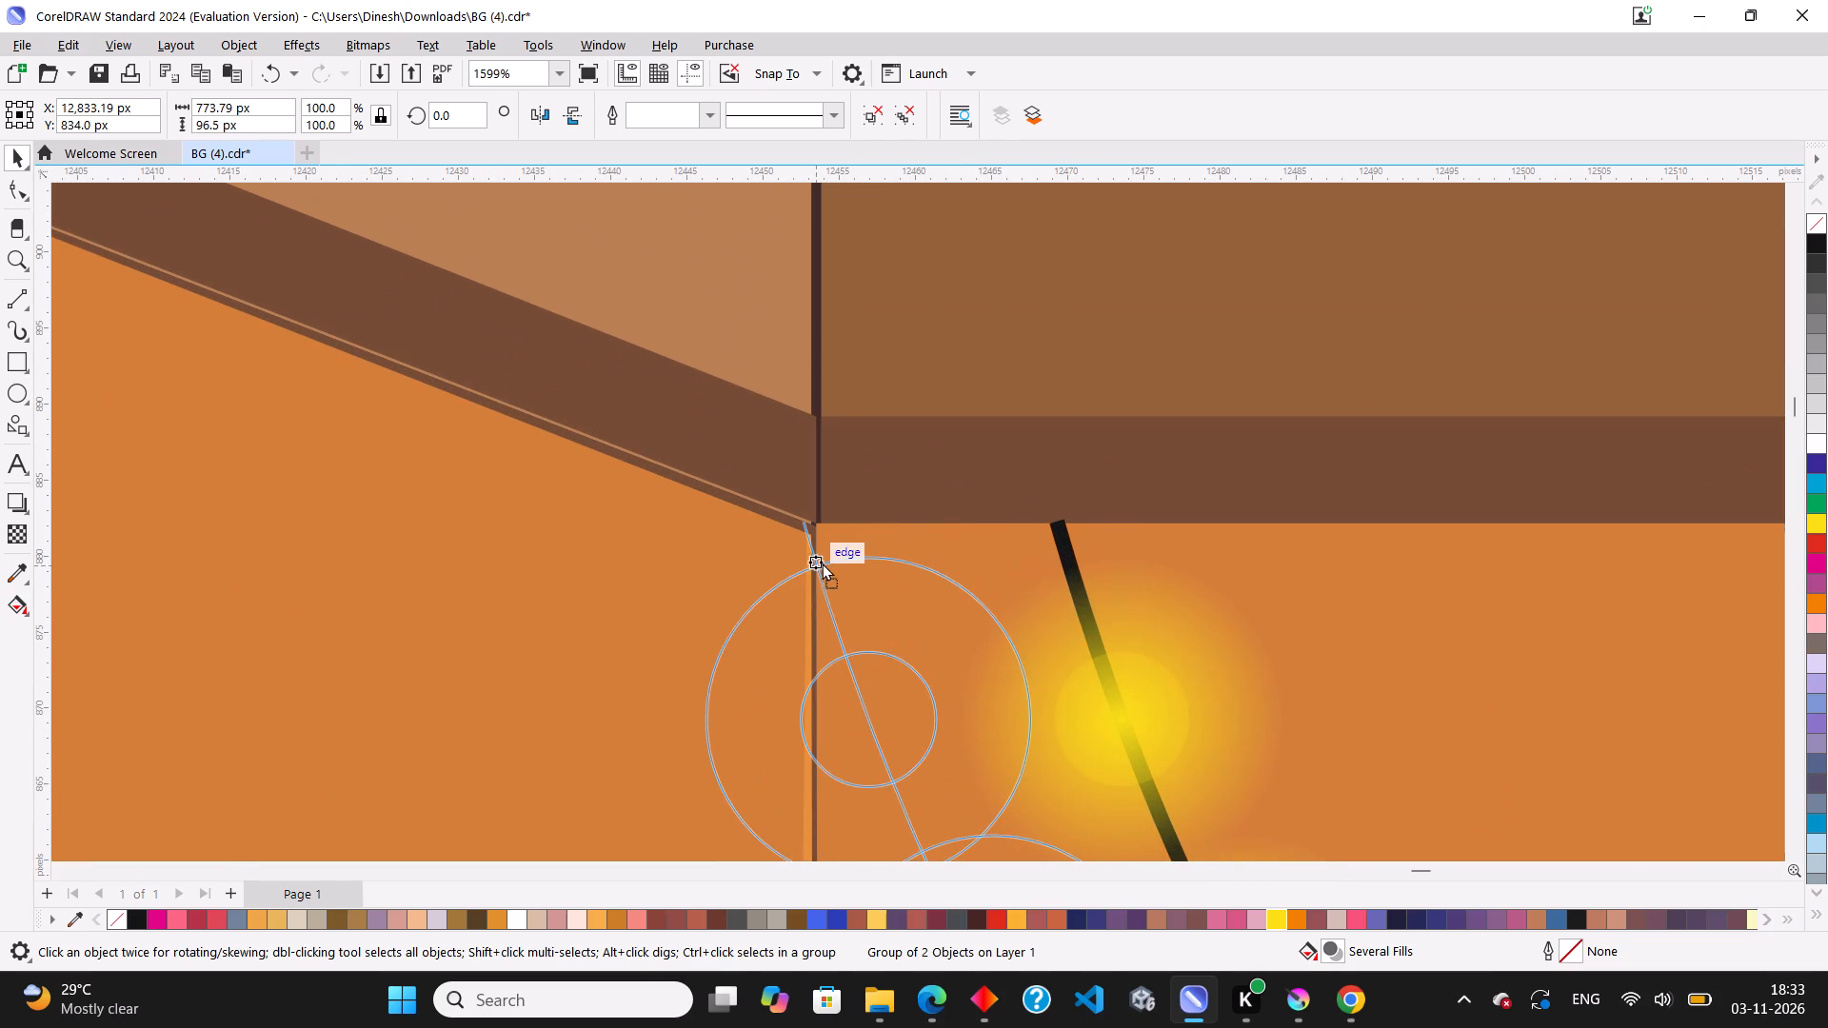
{"action": "left_click_drag", "start_coordinate": [822, 563], "coordinate": [831, 563]}
Copy the fifth room's garland into the sixth orange room and fit its starting end to the wall corner below the trim.
{"action": "scroll", "coordinate": [831, 563], "scroll_direction": "down", "scroll_amount": 12}
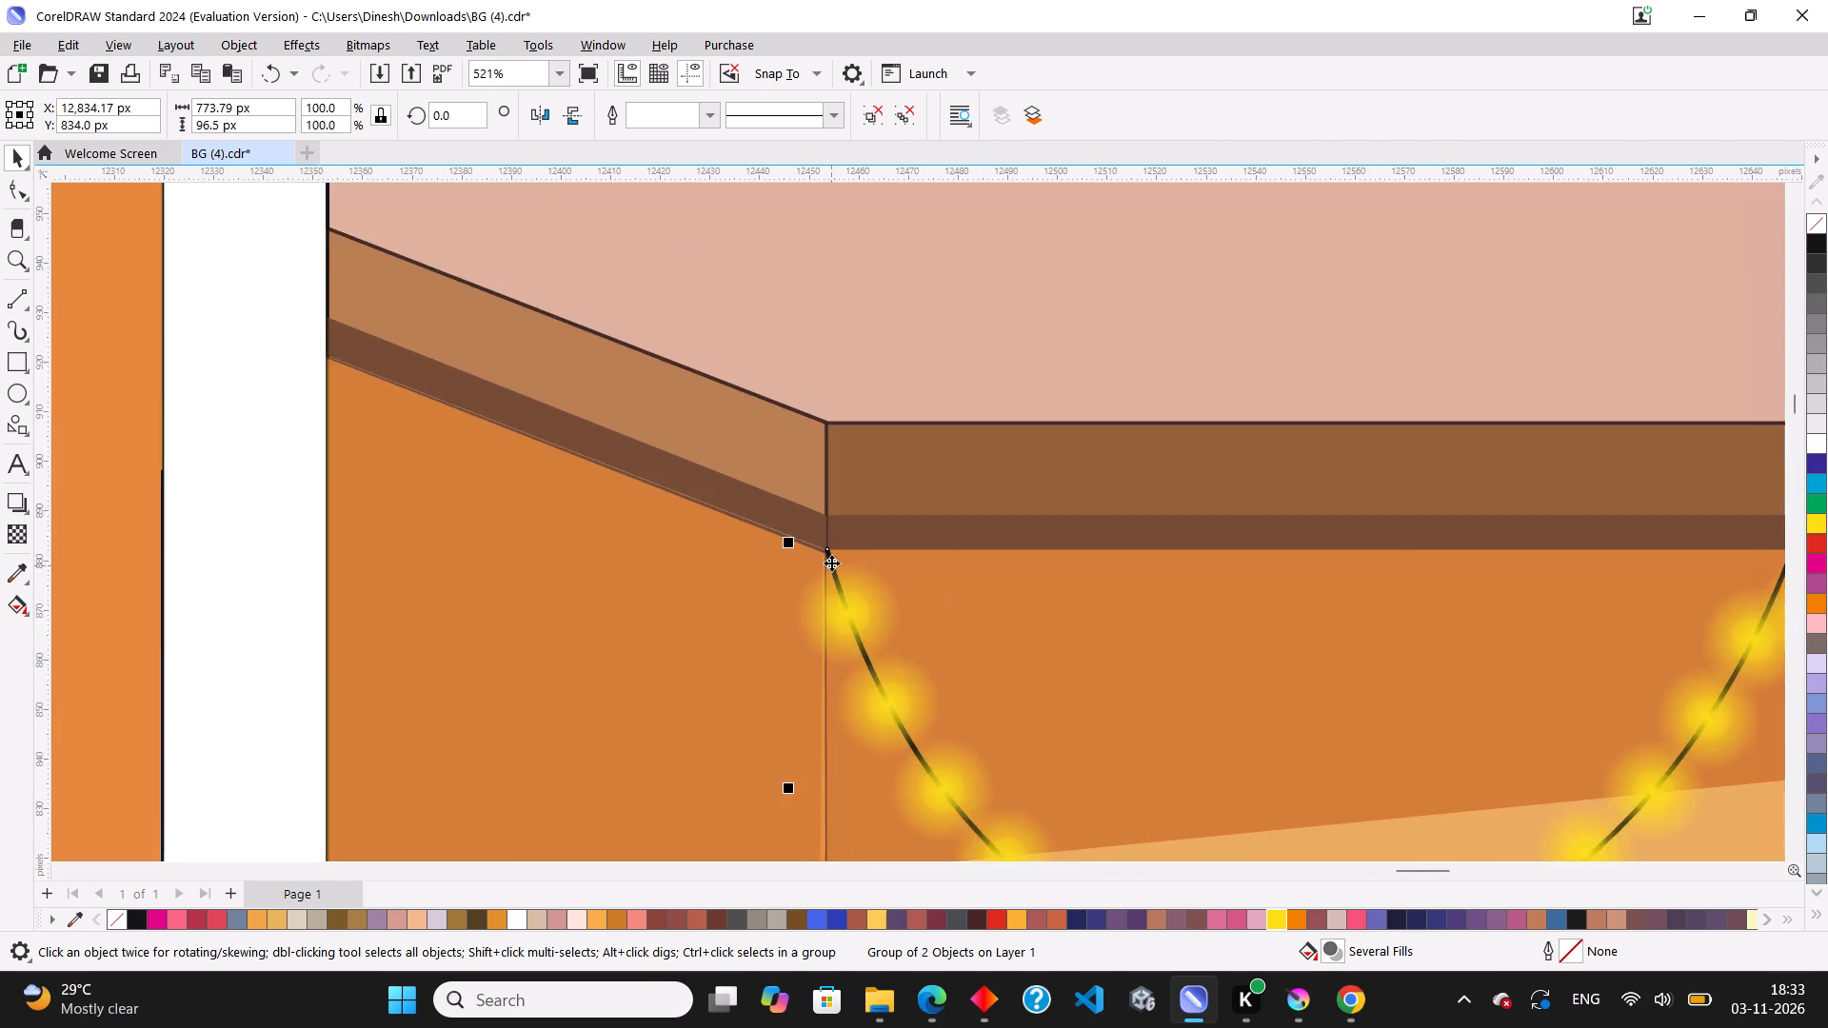
{"action": "scroll", "coordinate": [831, 563], "scroll_direction": "down", "scroll_amount": 19}
{"action": "scroll", "coordinate": [1377, 599], "scroll_direction": "up", "scroll_amount": 5}
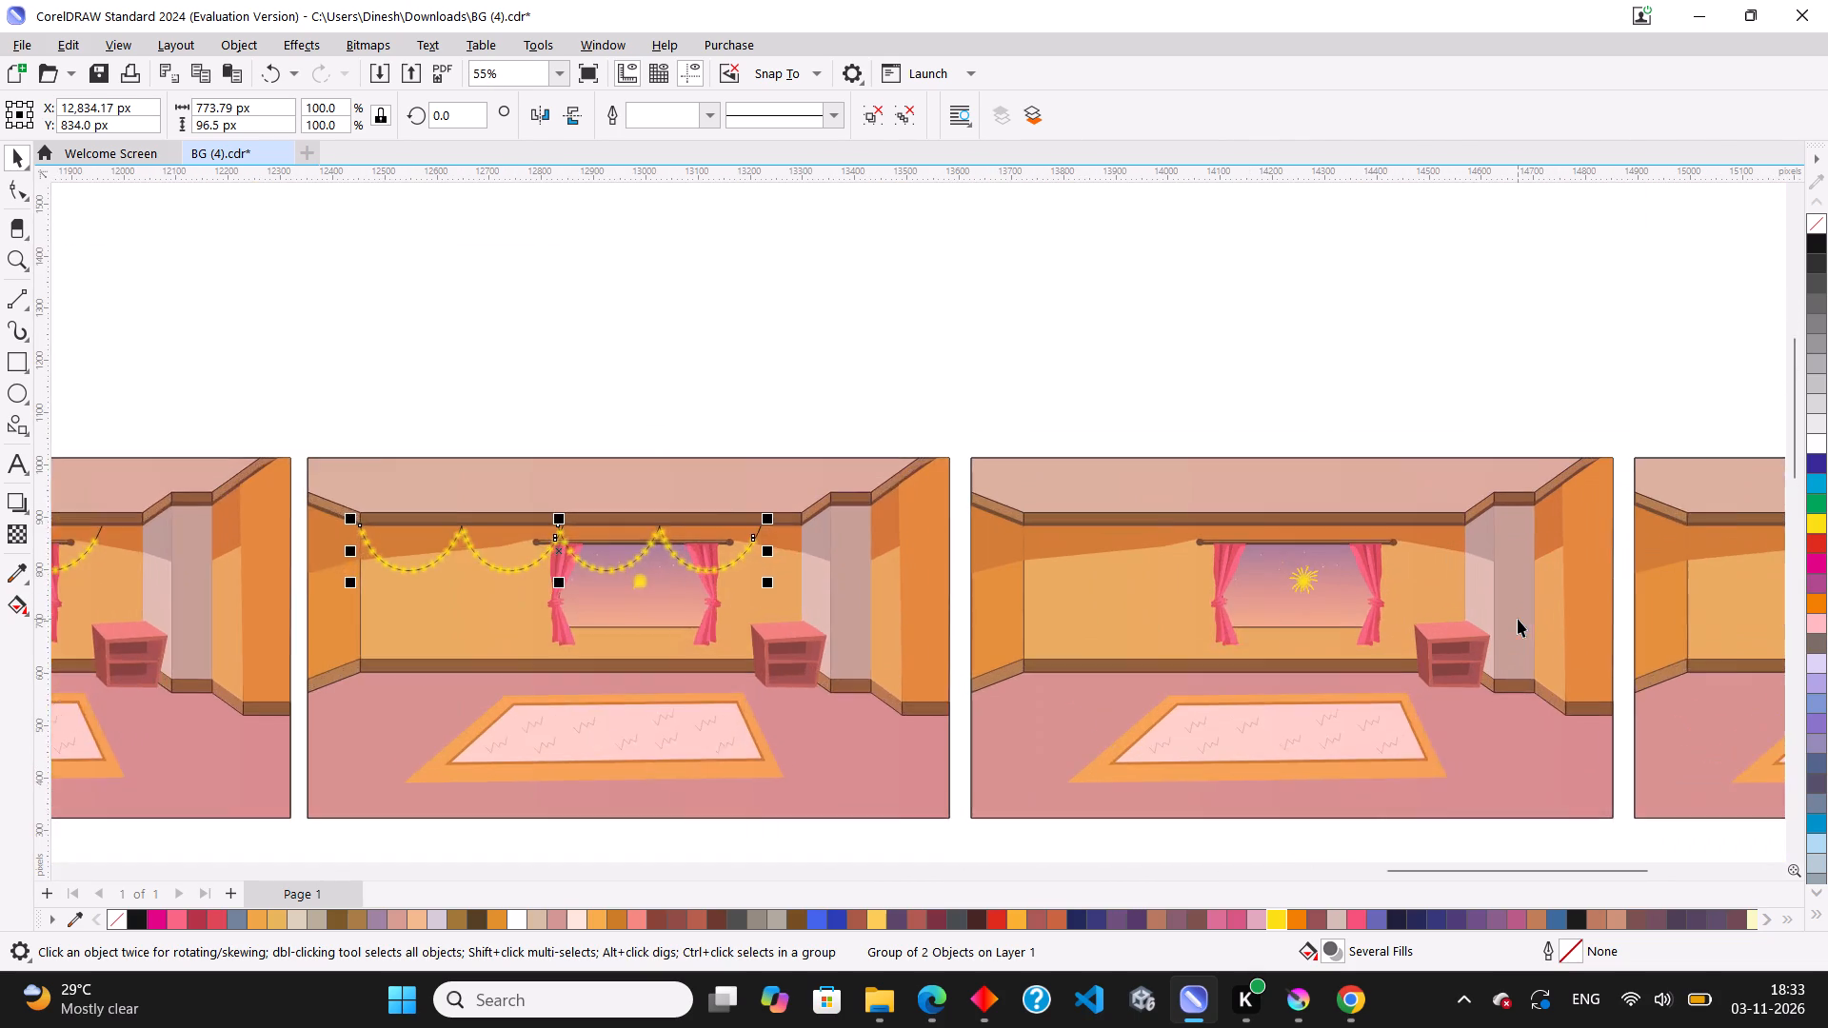
{"action": "scroll", "coordinate": [1518, 619], "scroll_direction": "up", "scroll_amount": 1}
{"action": "left_click_drag", "start_coordinate": [247, 535], "coordinate": [411, 544]}
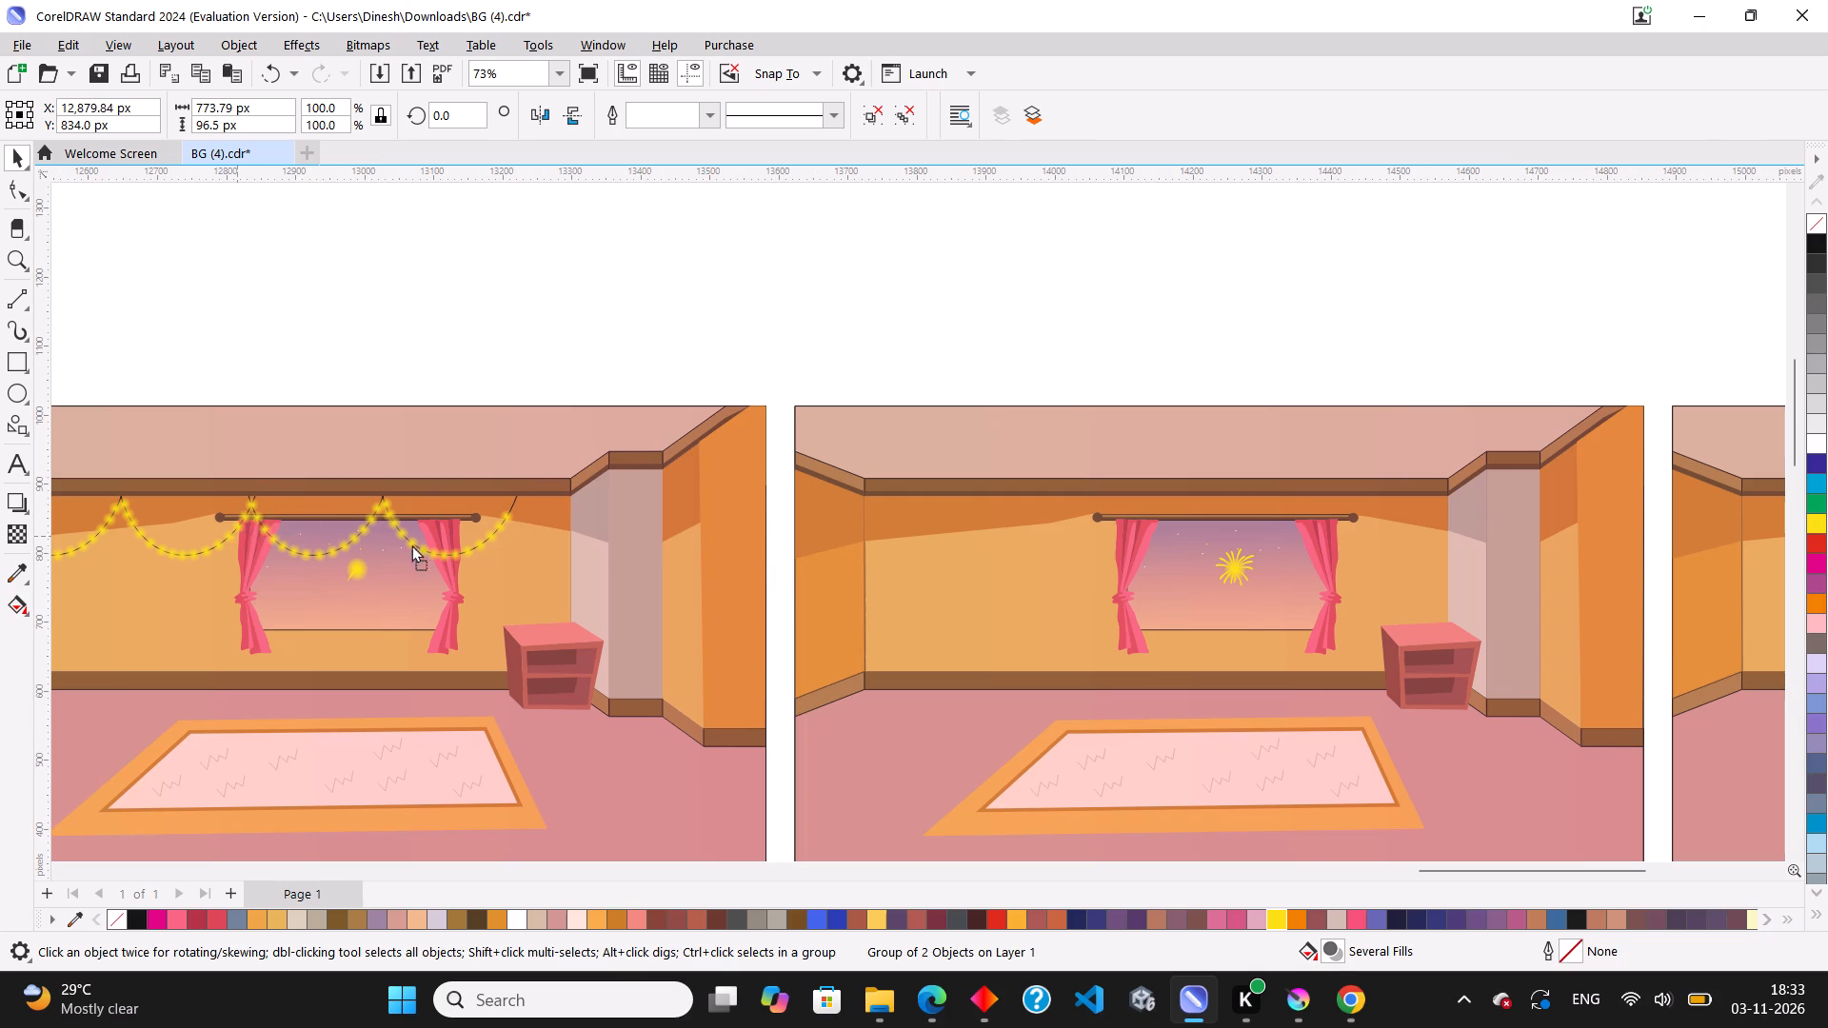
{"action": "left_click_drag", "start_coordinate": [411, 544], "coordinate": [1124, 544]}
{"action": "right_click", "coordinate": [1124, 544], "text": "ctrl"}
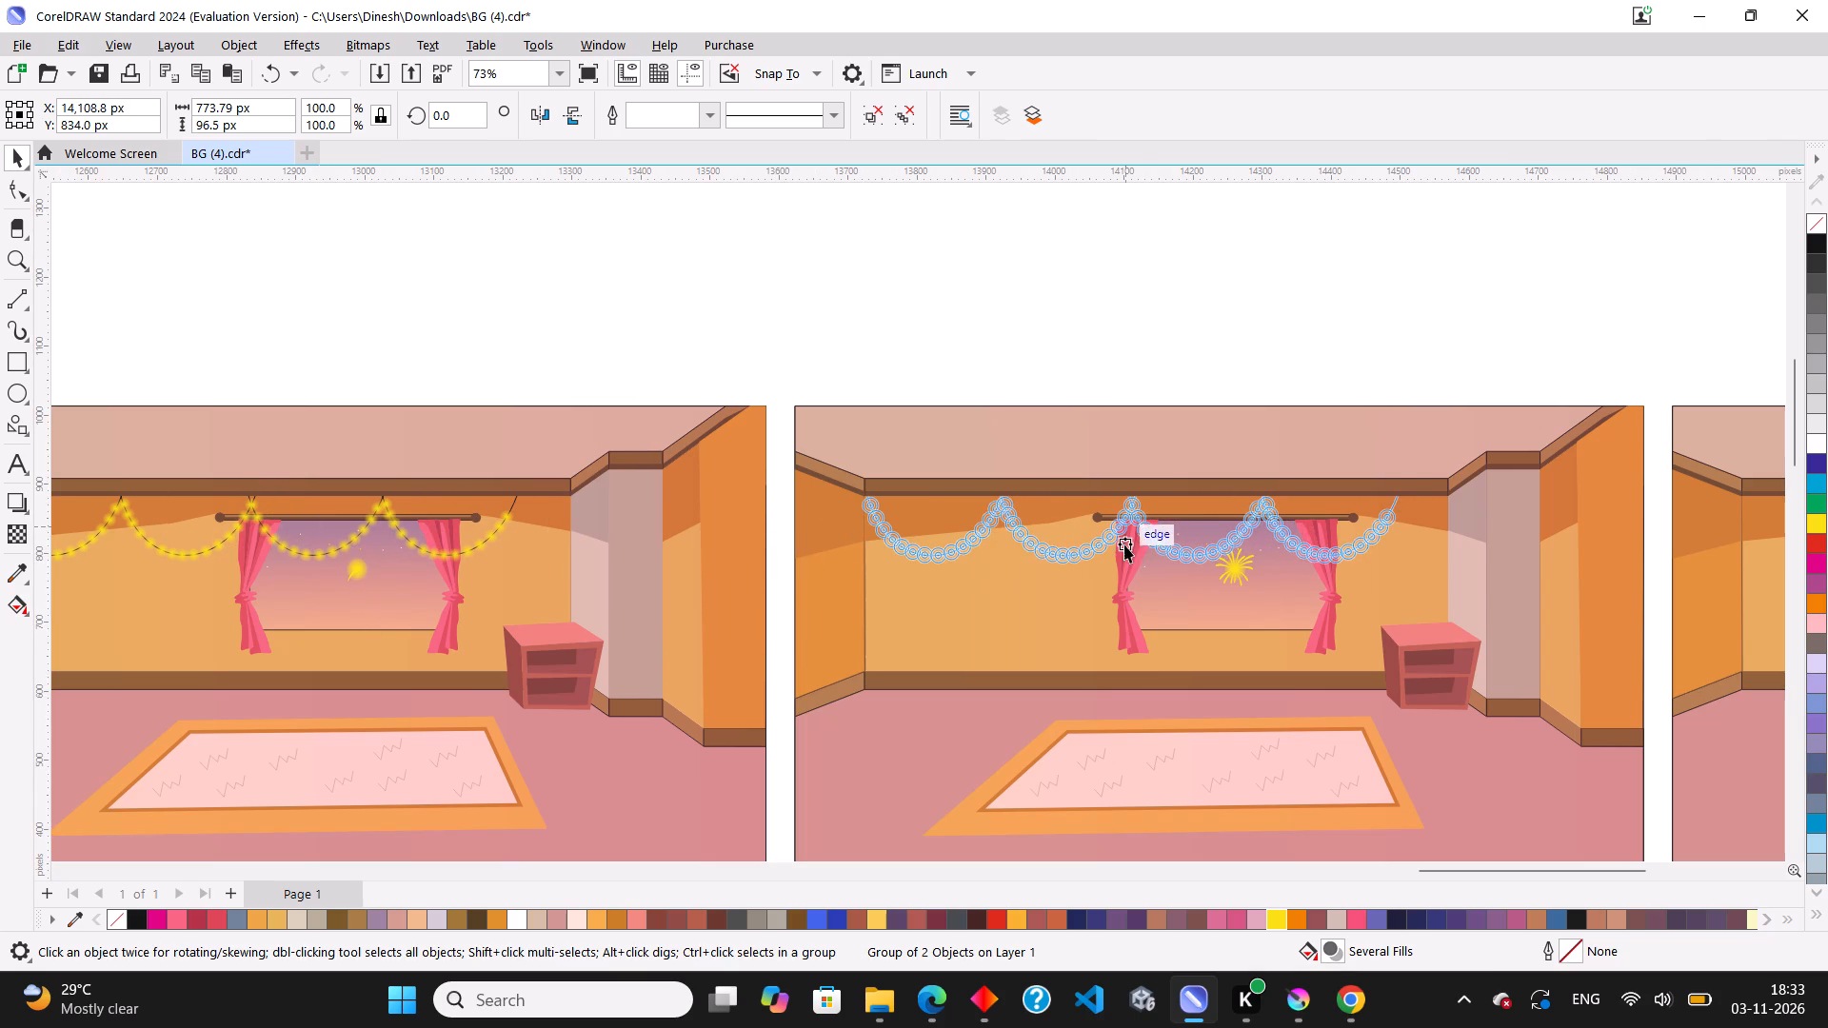
{"action": "scroll", "coordinate": [880, 491], "scroll_direction": "up", "scroll_amount": 15}
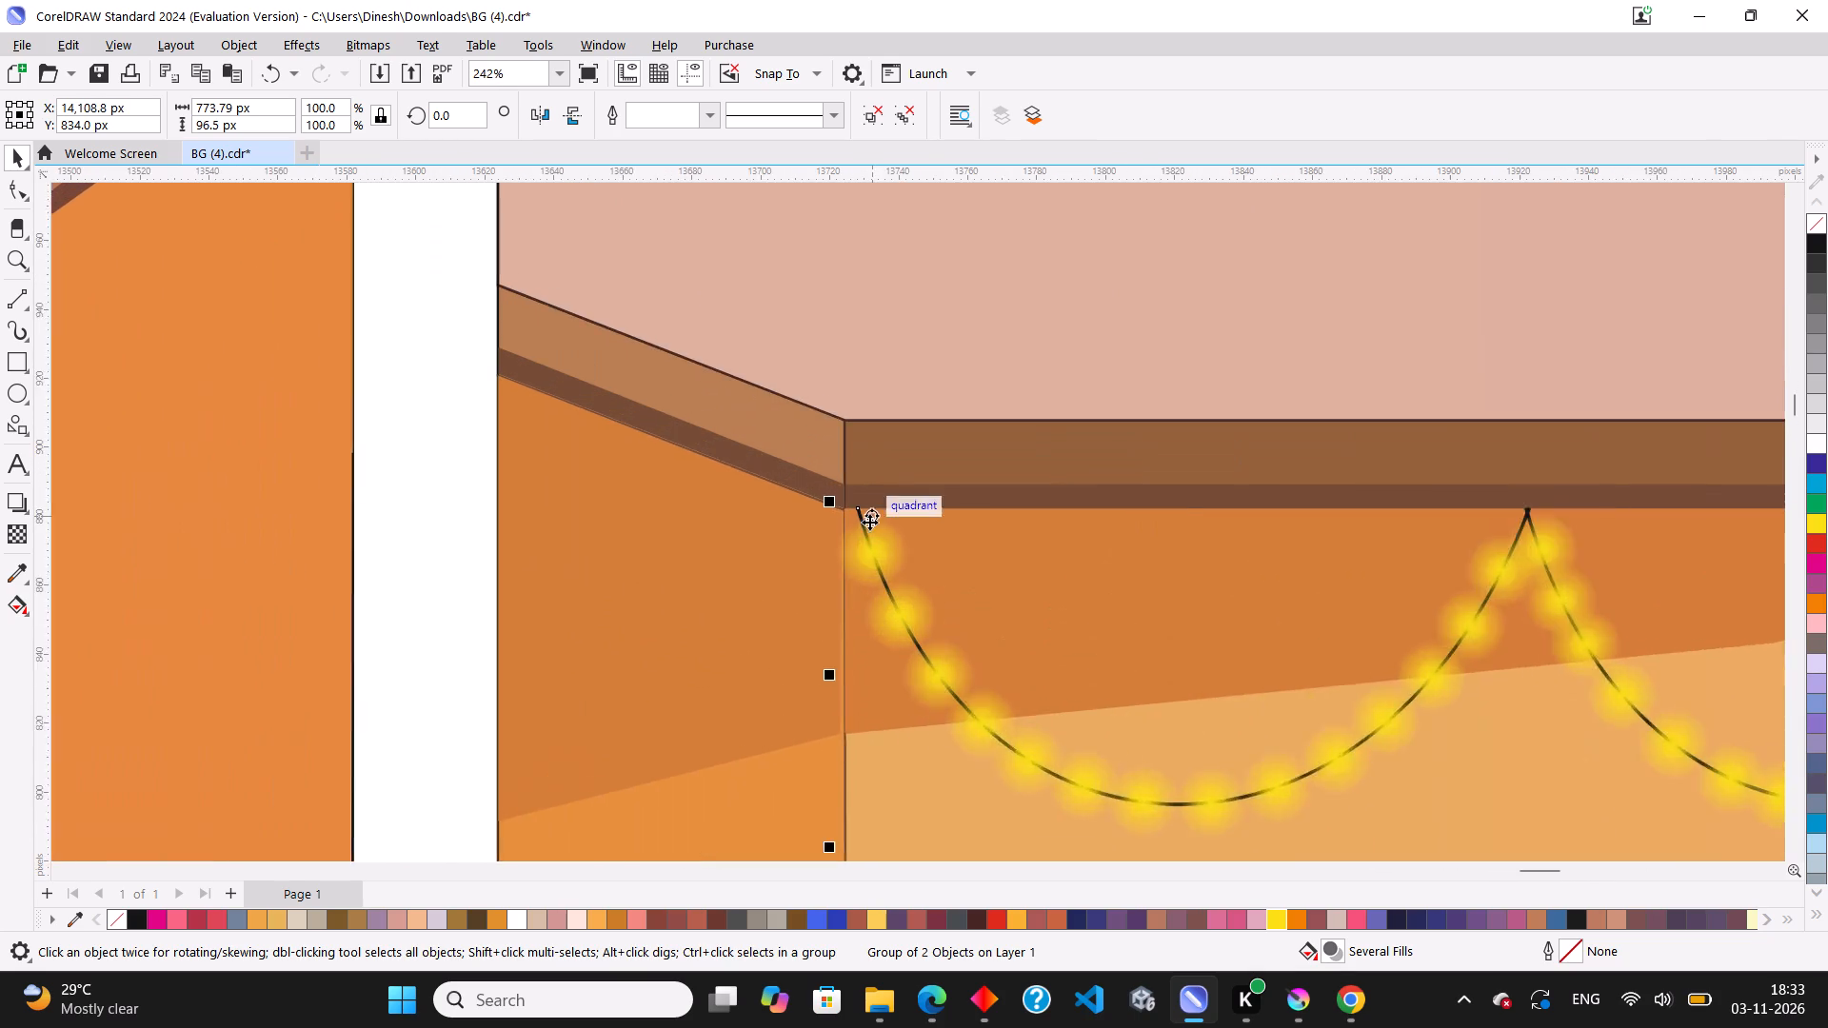
{"action": "scroll", "coordinate": [839, 527], "scroll_direction": "up", "scroll_amount": 7}
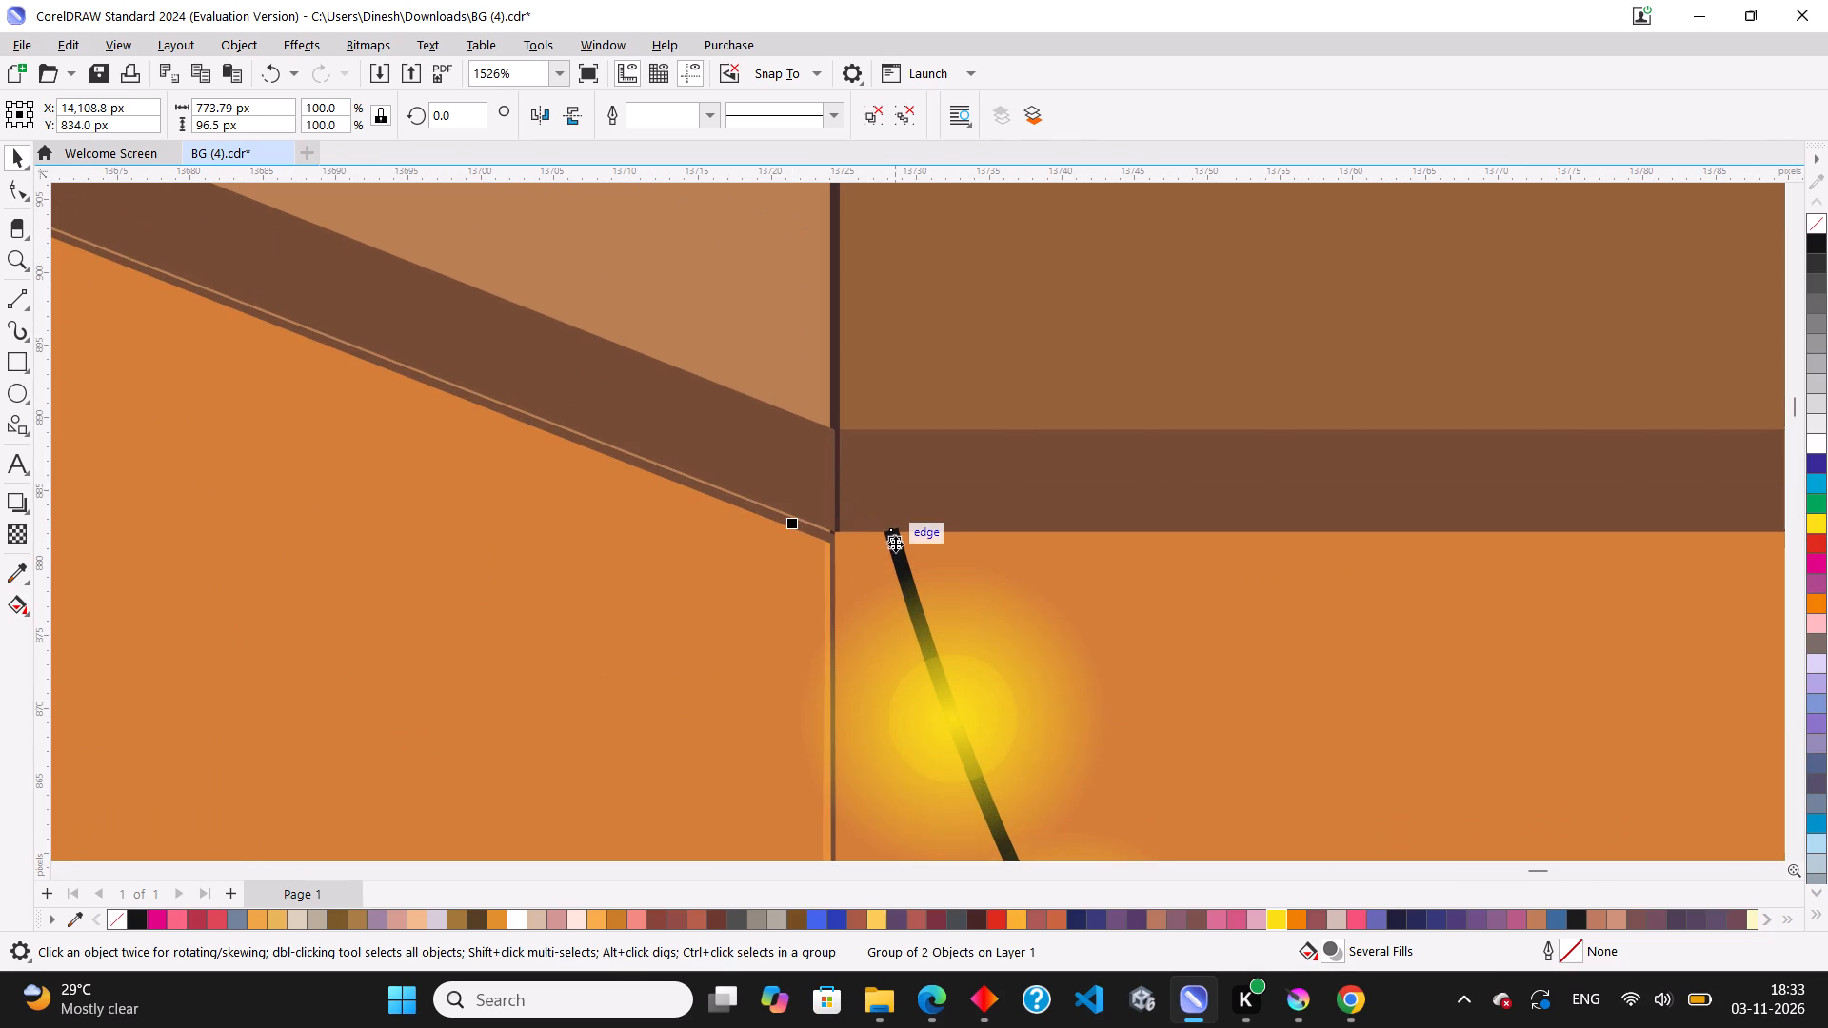
{"action": "left_click_drag", "start_coordinate": [895, 544], "coordinate": [842, 536]}
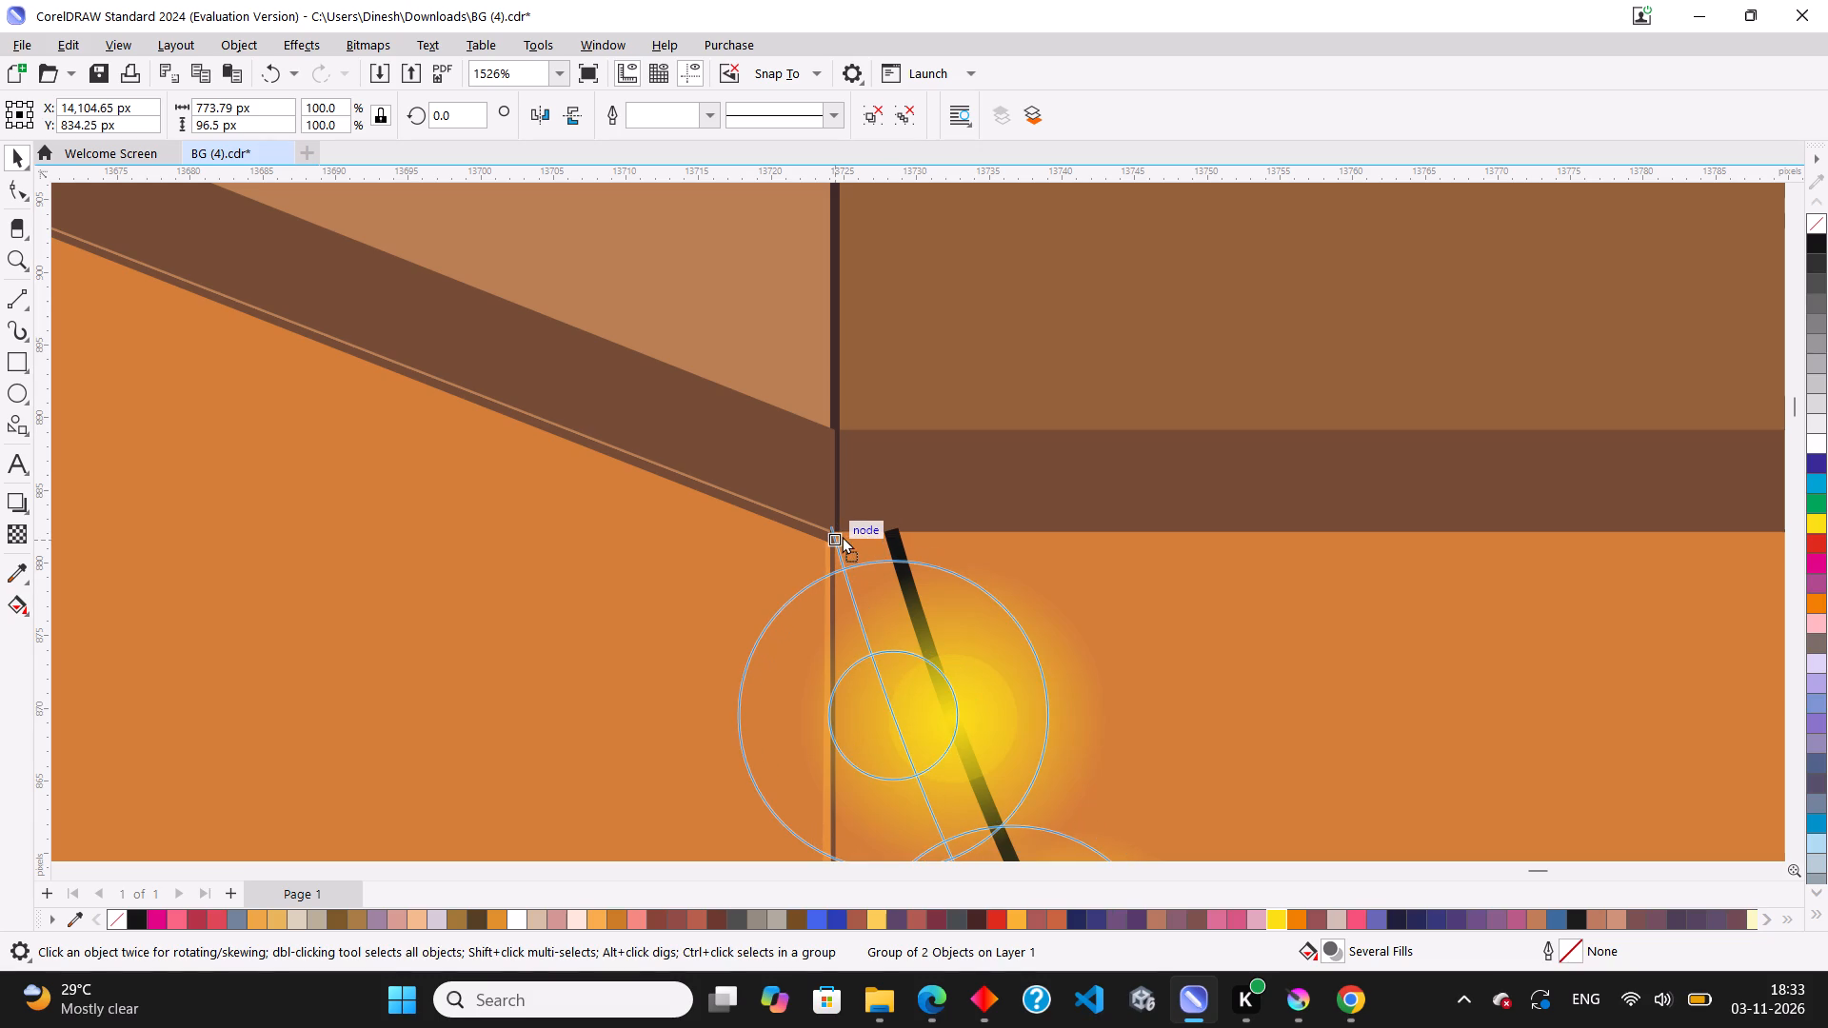
{"action": "left_click_drag", "start_coordinate": [842, 536], "coordinate": [842, 540]}
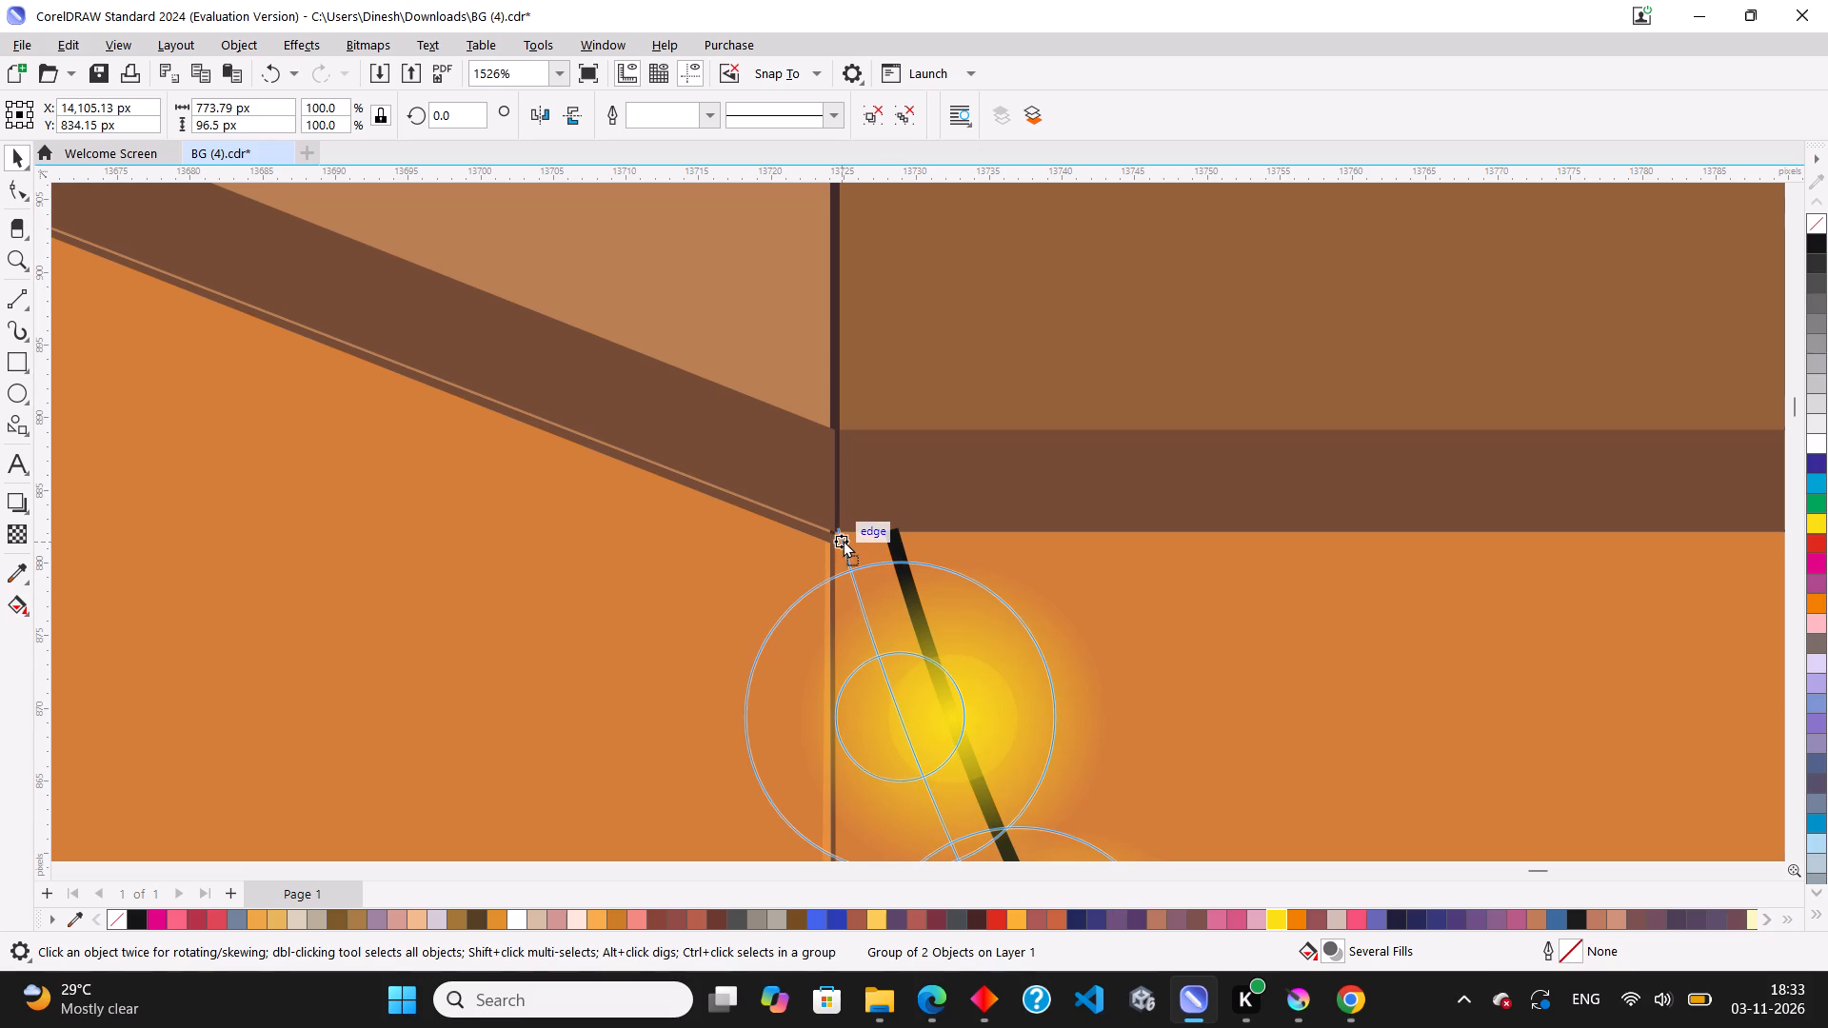
Copy the sixth room's garland into the last orange room, fit its starting end to the wall corner below the trim, and deselect it.
{"action": "scroll", "coordinate": [843, 539], "scroll_direction": "down", "scroll_amount": 20}
{"action": "scroll", "coordinate": [843, 539], "scroll_direction": "down", "scroll_amount": 8}
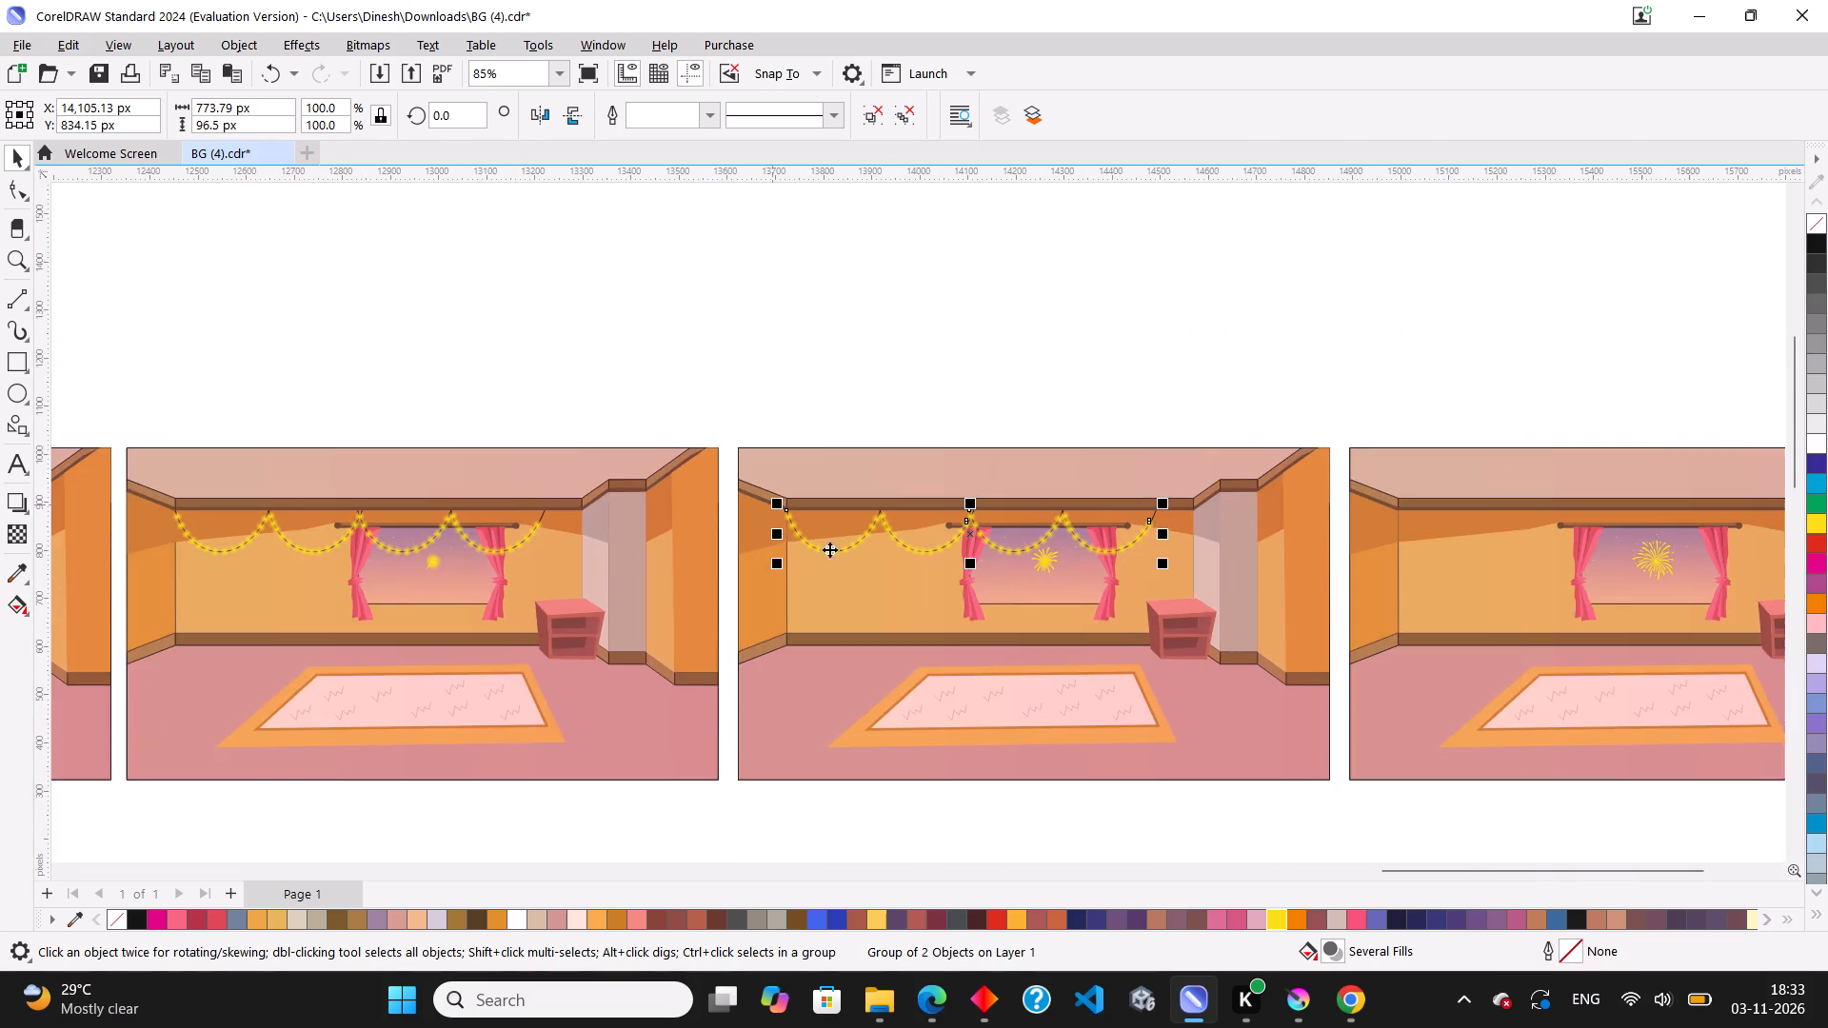
{"action": "scroll", "coordinate": [1211, 514], "scroll_direction": "up", "scroll_amount": 4}
{"action": "scroll", "coordinate": [901, 545], "scroll_direction": "down", "scroll_amount": 9}
{"action": "scroll", "coordinate": [1416, 566], "scroll_direction": "up", "scroll_amount": 7}
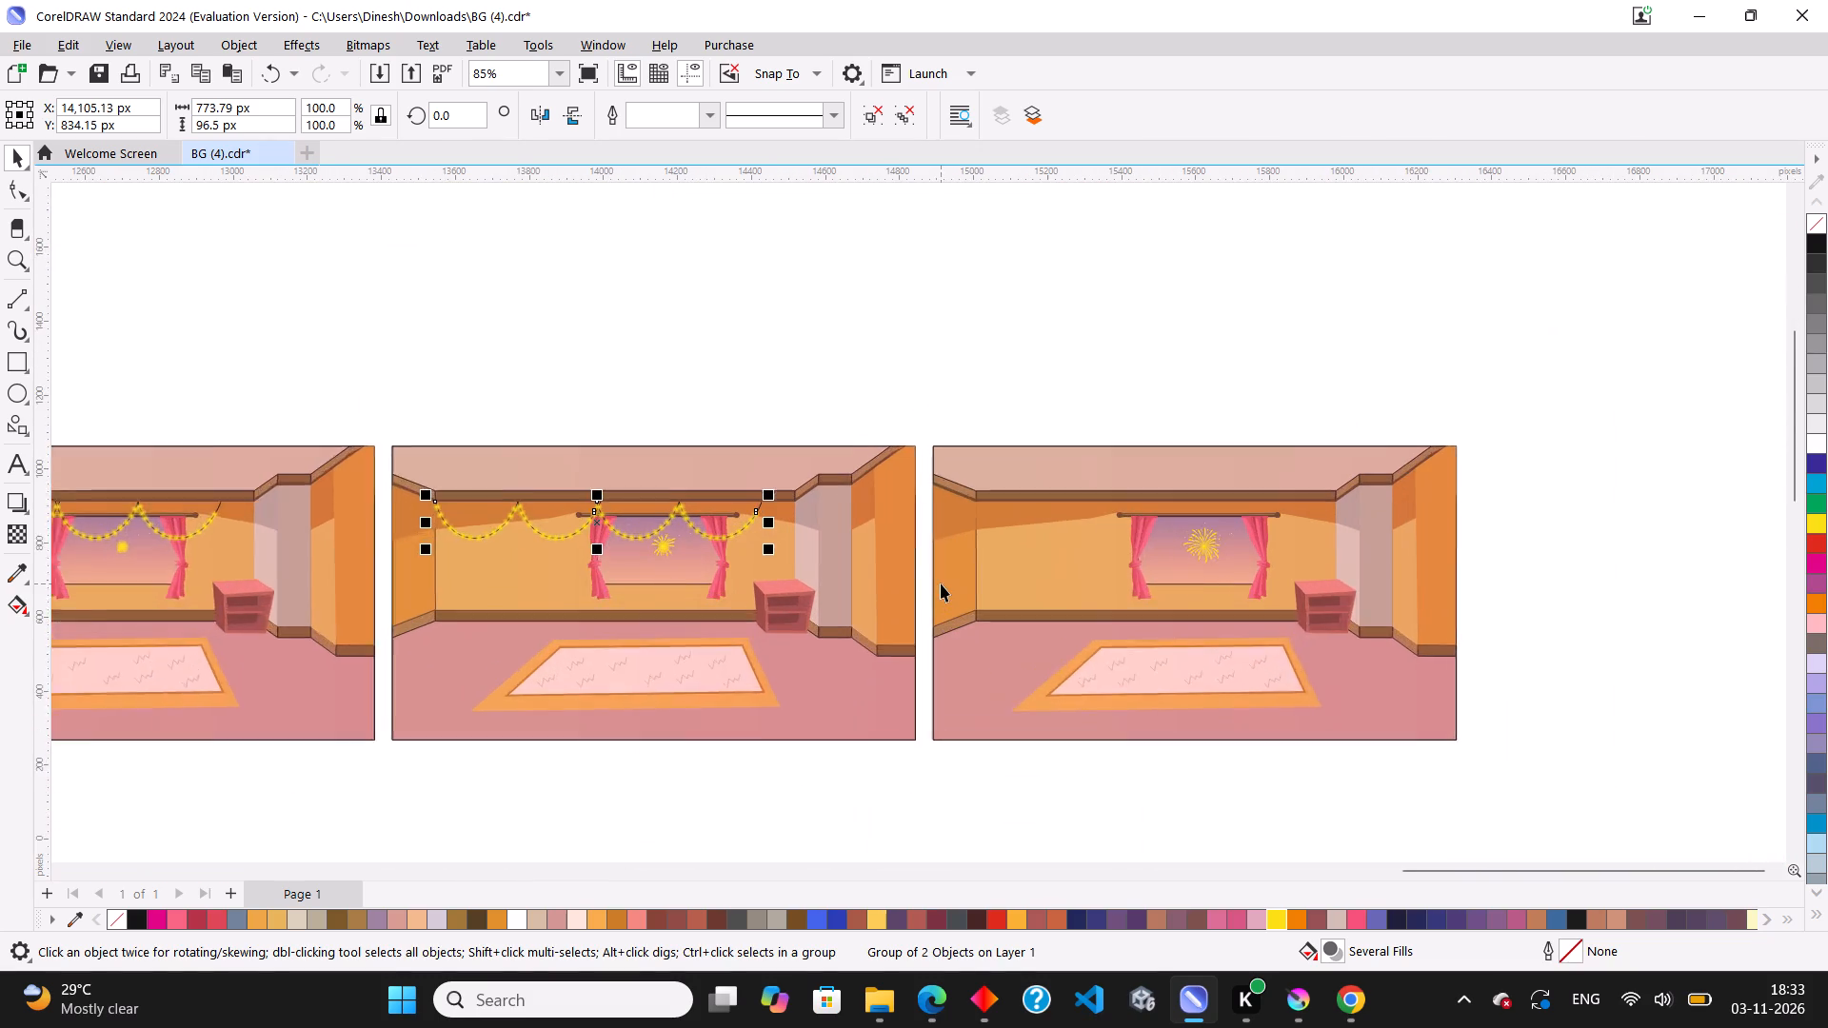
{"action": "left_click_drag", "start_coordinate": [426, 490], "coordinate": [1206, 508]}
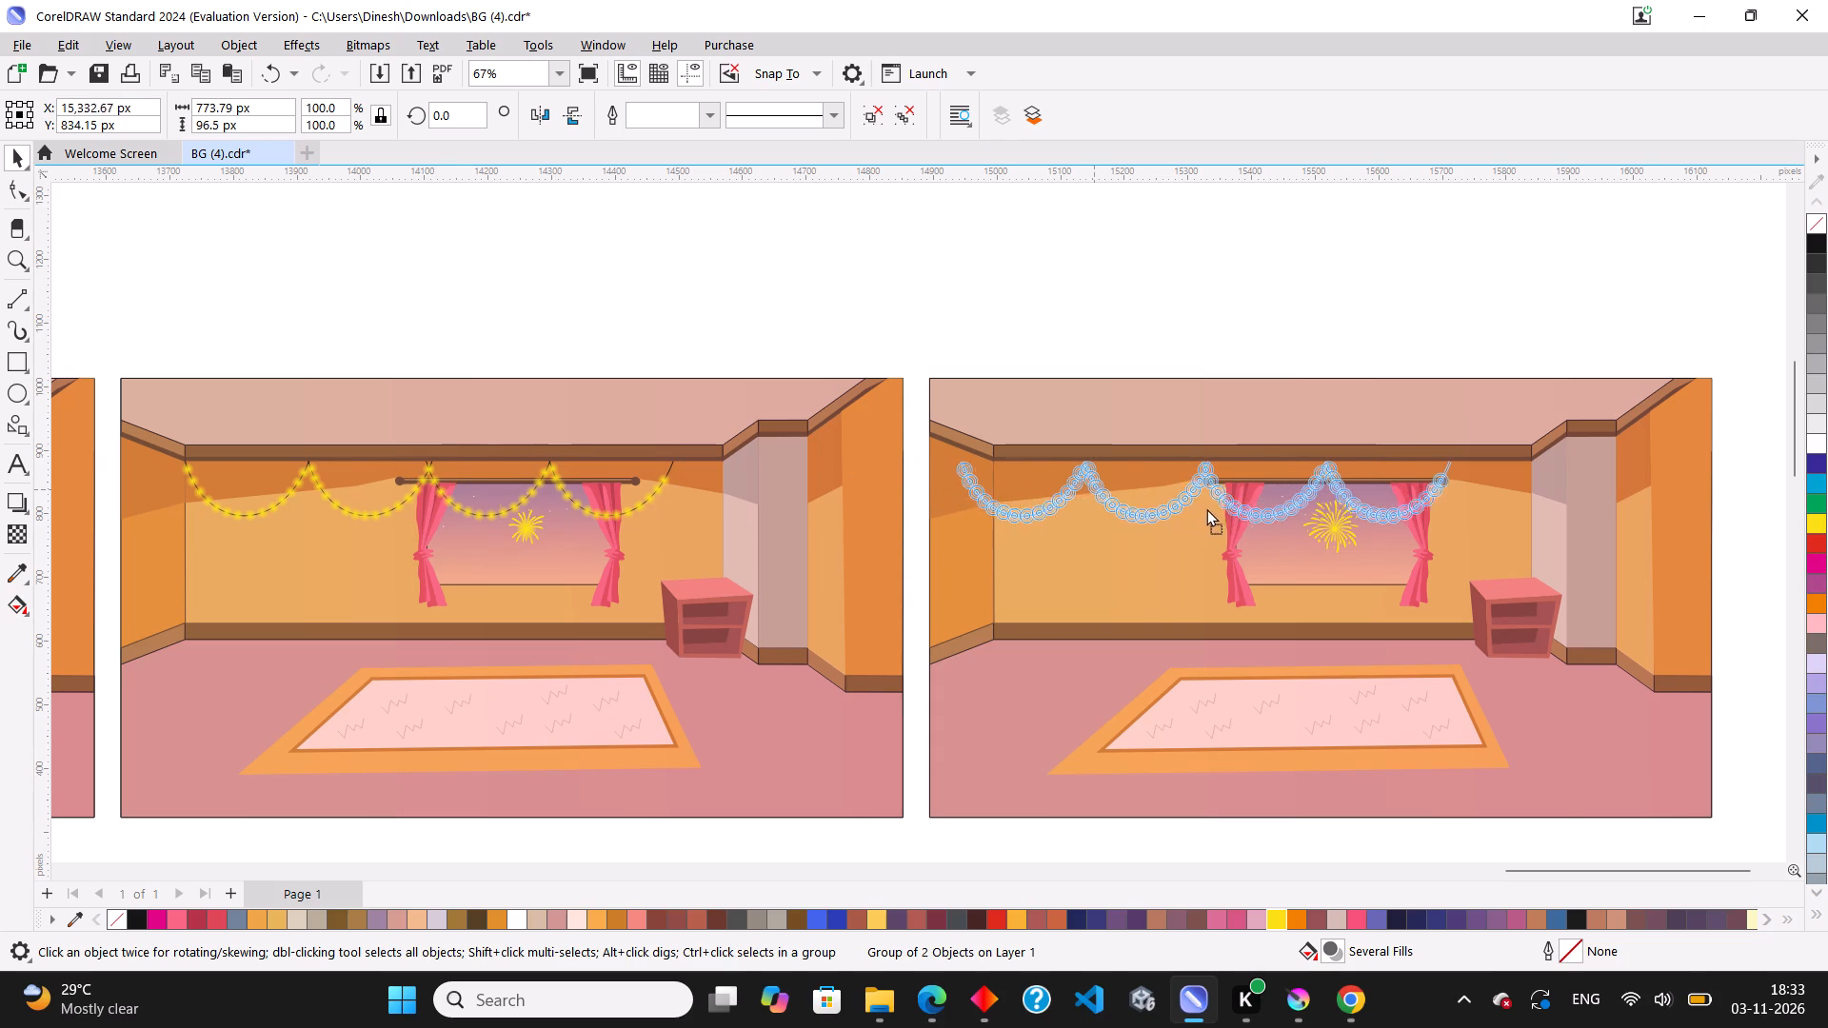
{"action": "left_click_drag", "start_coordinate": [1206, 508], "coordinate": [1230, 523]}
{"action": "right_click", "coordinate": [1230, 523], "text": "ctrl"}
{"action": "scroll", "coordinate": [995, 455], "scroll_direction": "up", "scroll_amount": 8}
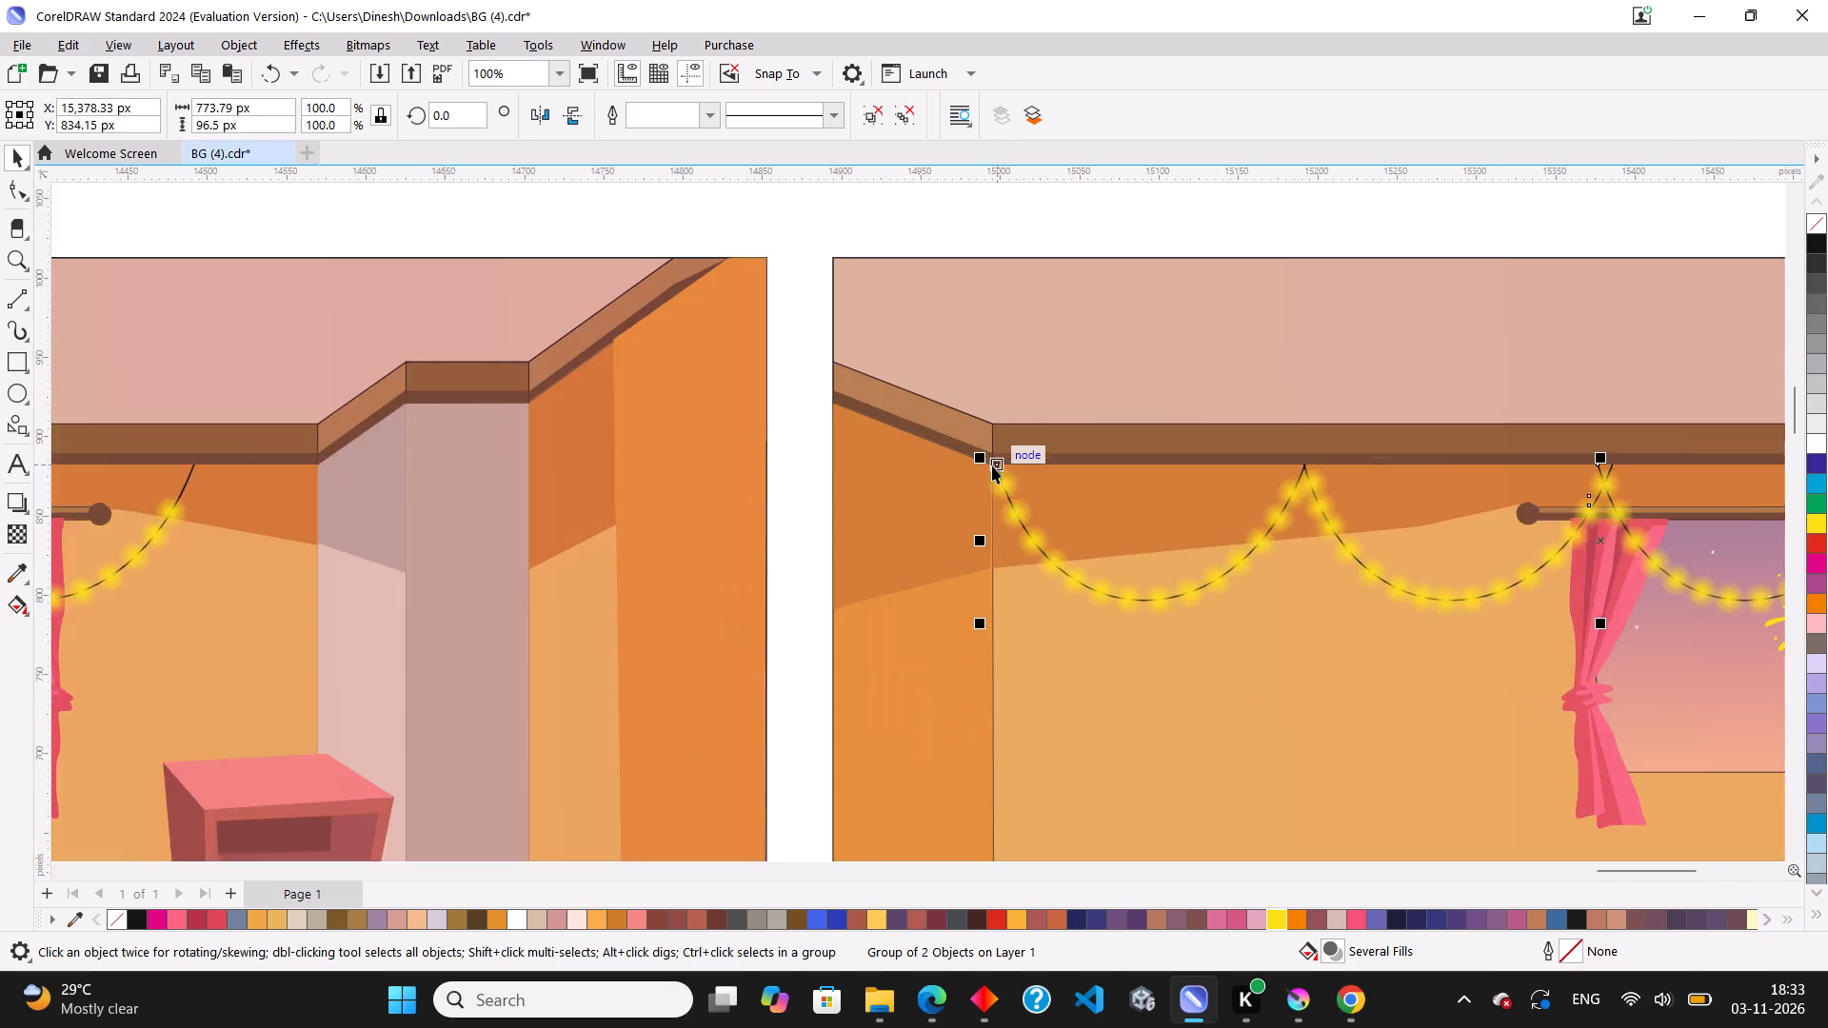
{"action": "scroll", "coordinate": [992, 465], "scroll_direction": "up", "scroll_amount": 17}
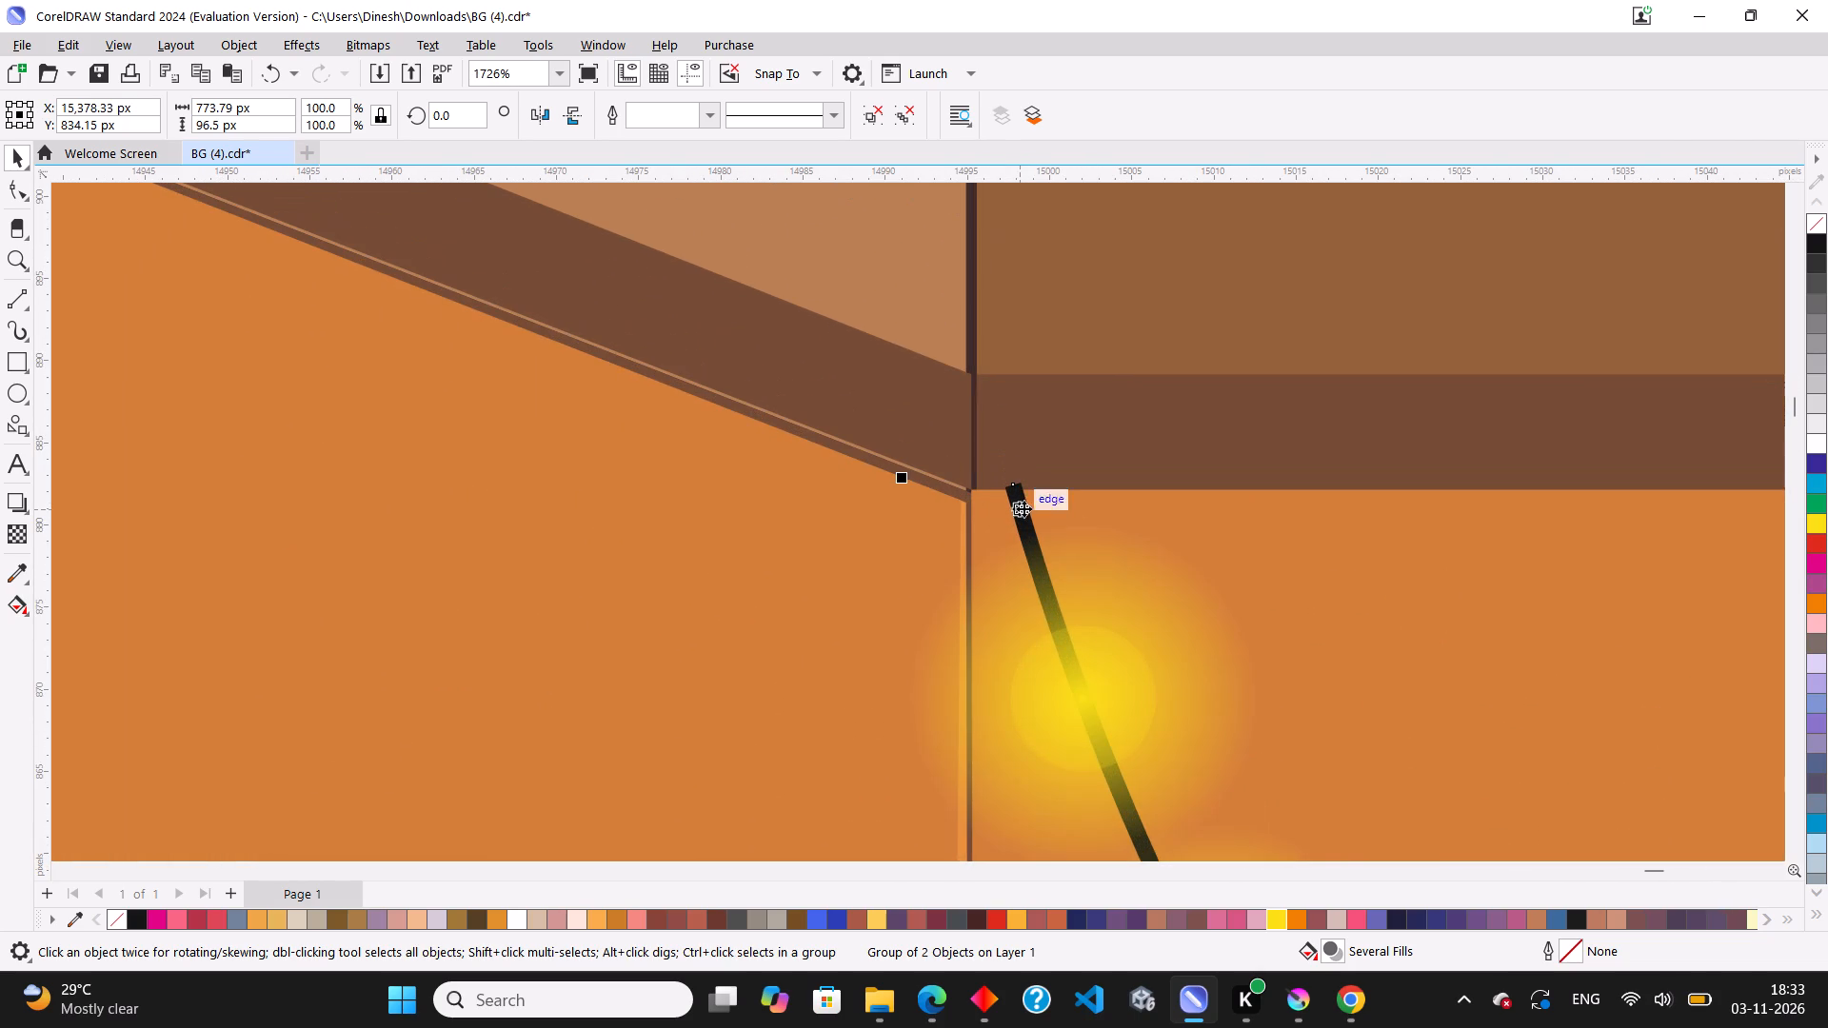
{"action": "left_click_drag", "start_coordinate": [1023, 508], "coordinate": [983, 510]}
{"action": "scroll", "coordinate": [980, 510], "scroll_direction": "down", "scroll_amount": 20}
{"action": "scroll", "coordinate": [980, 510], "scroll_direction": "down", "scroll_amount": 13}
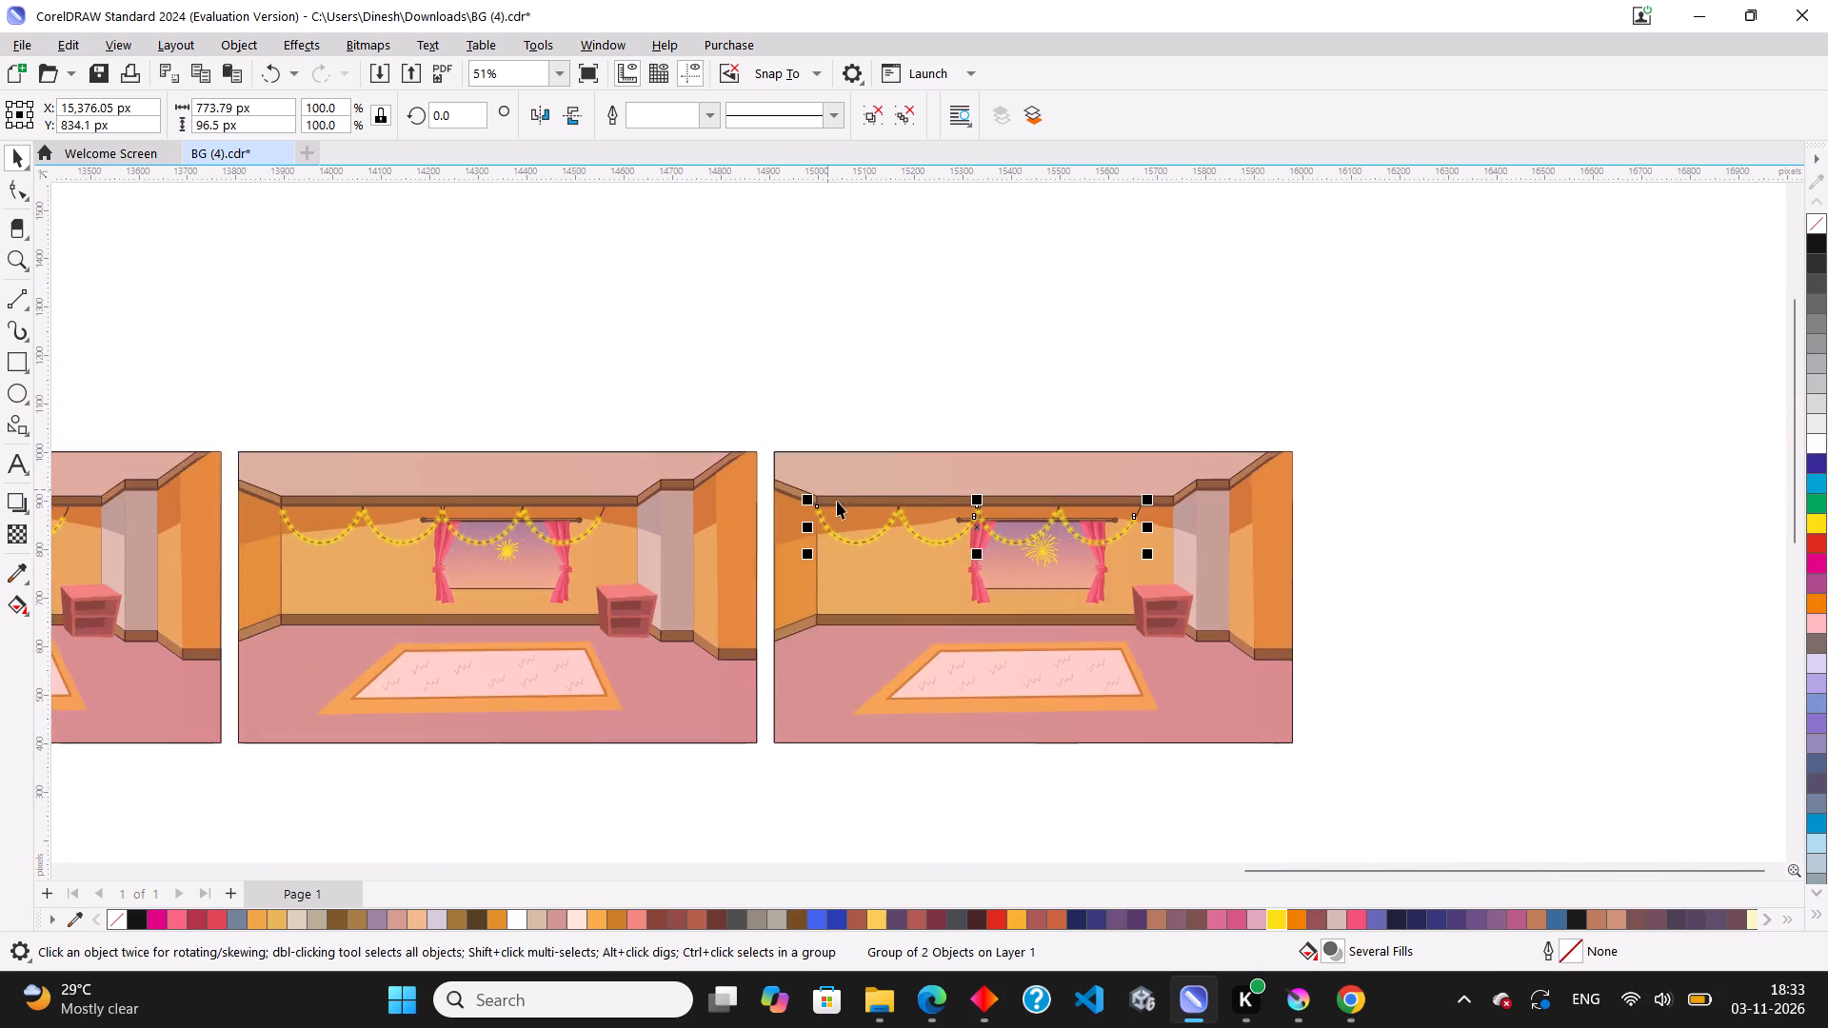
{"action": "left_click", "coordinate": [1285, 563]}
{"action": "scroll", "coordinate": [1273, 563], "scroll_direction": "down", "scroll_amount": 4}
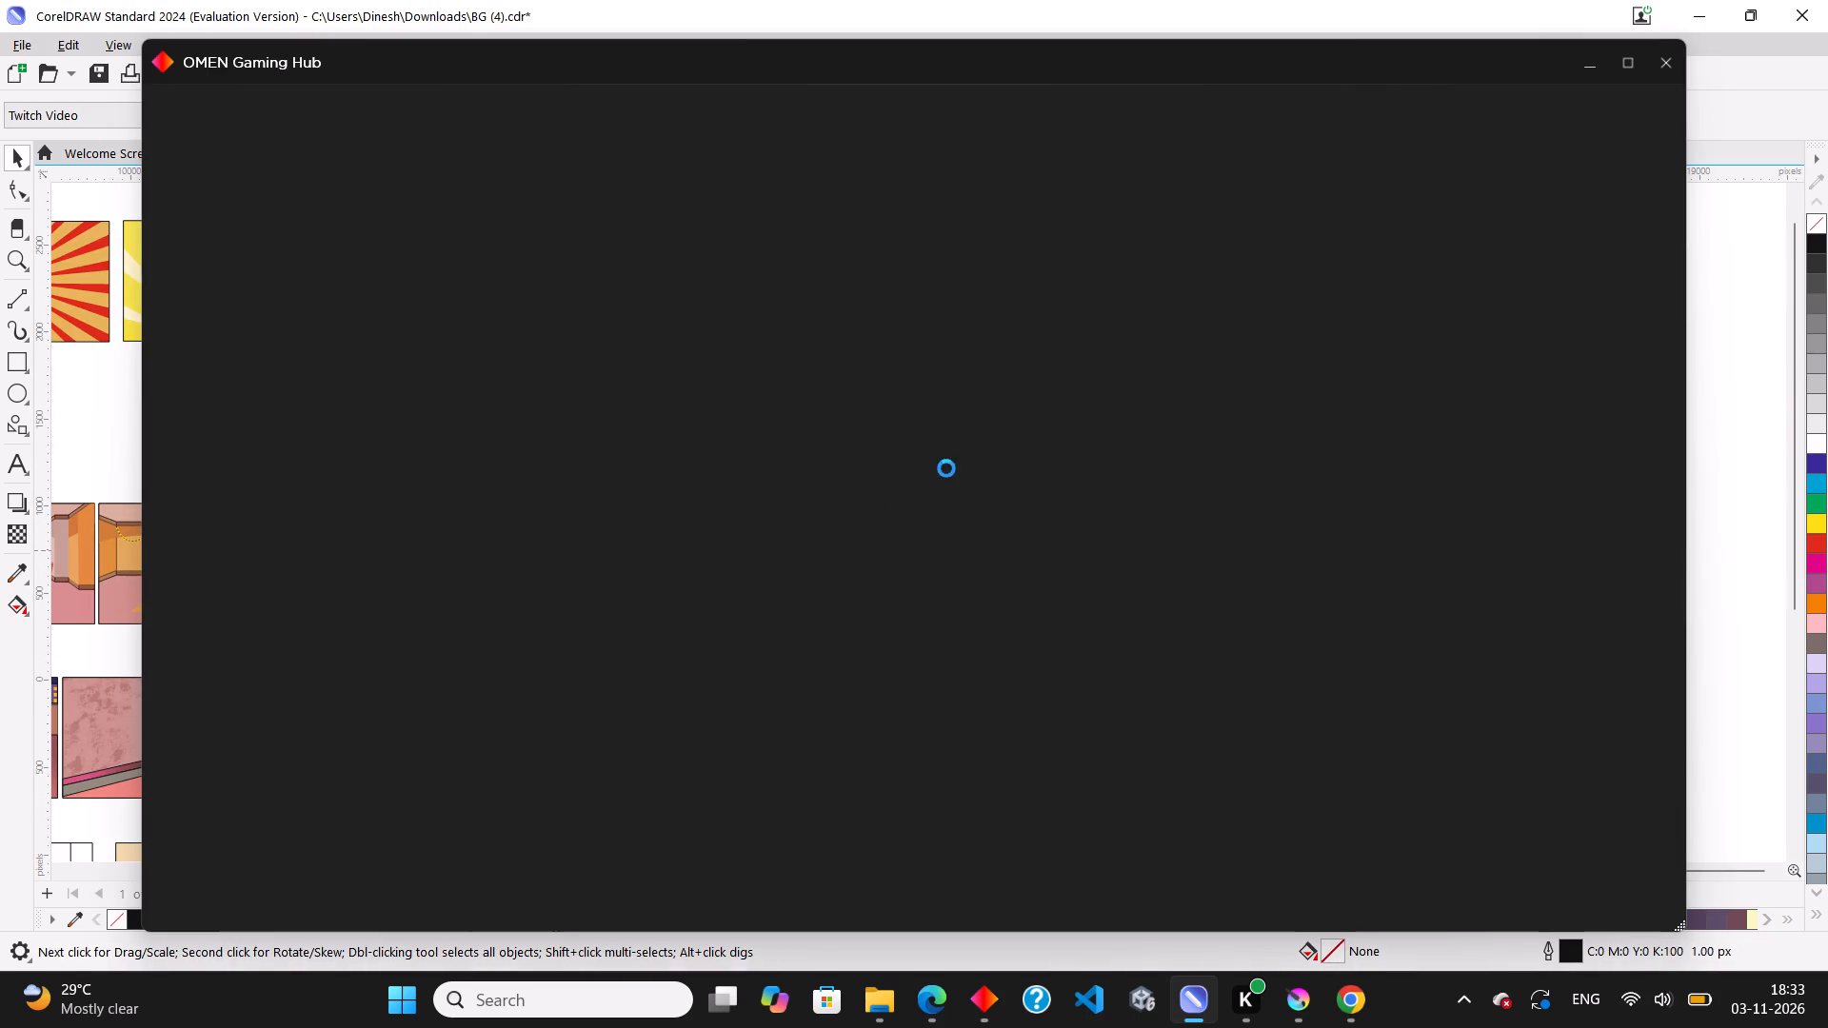
Dismiss the OMEN Gaming Hub window covering the drawing.
{"action": "left_click", "coordinate": [1672, 65]}
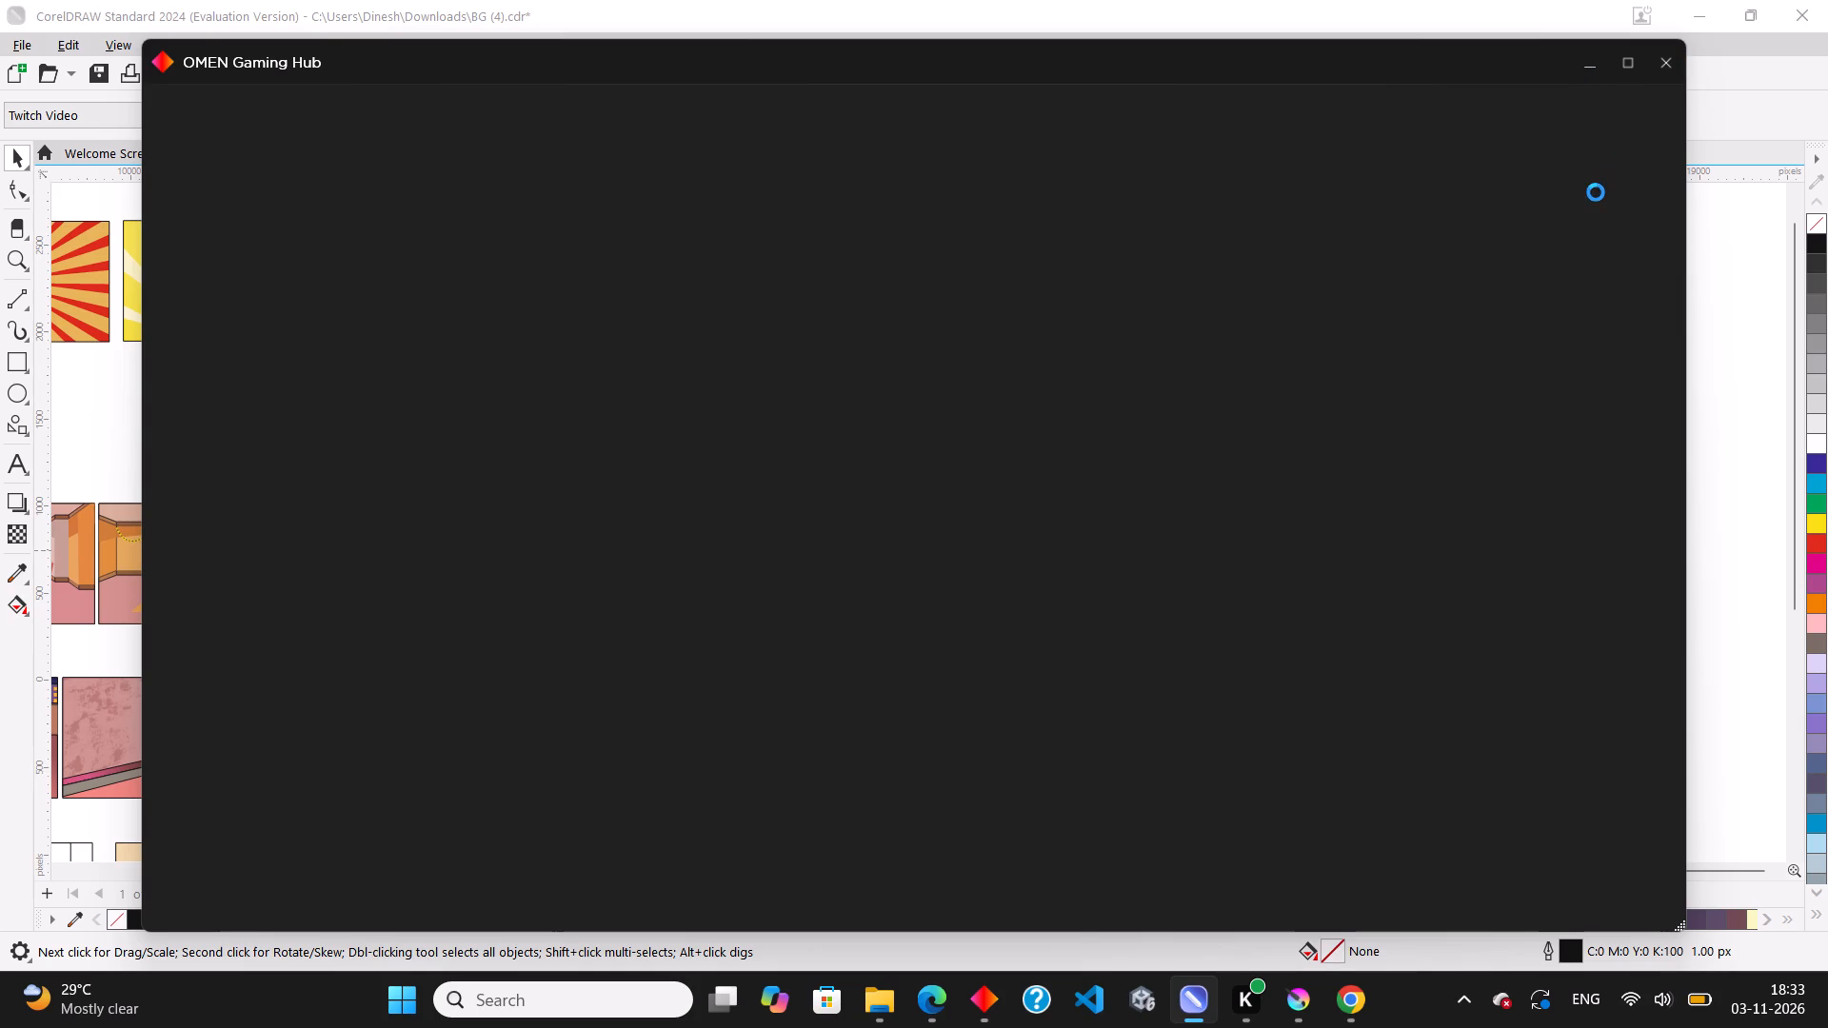
{"action": "left_click", "coordinate": [1588, 69]}
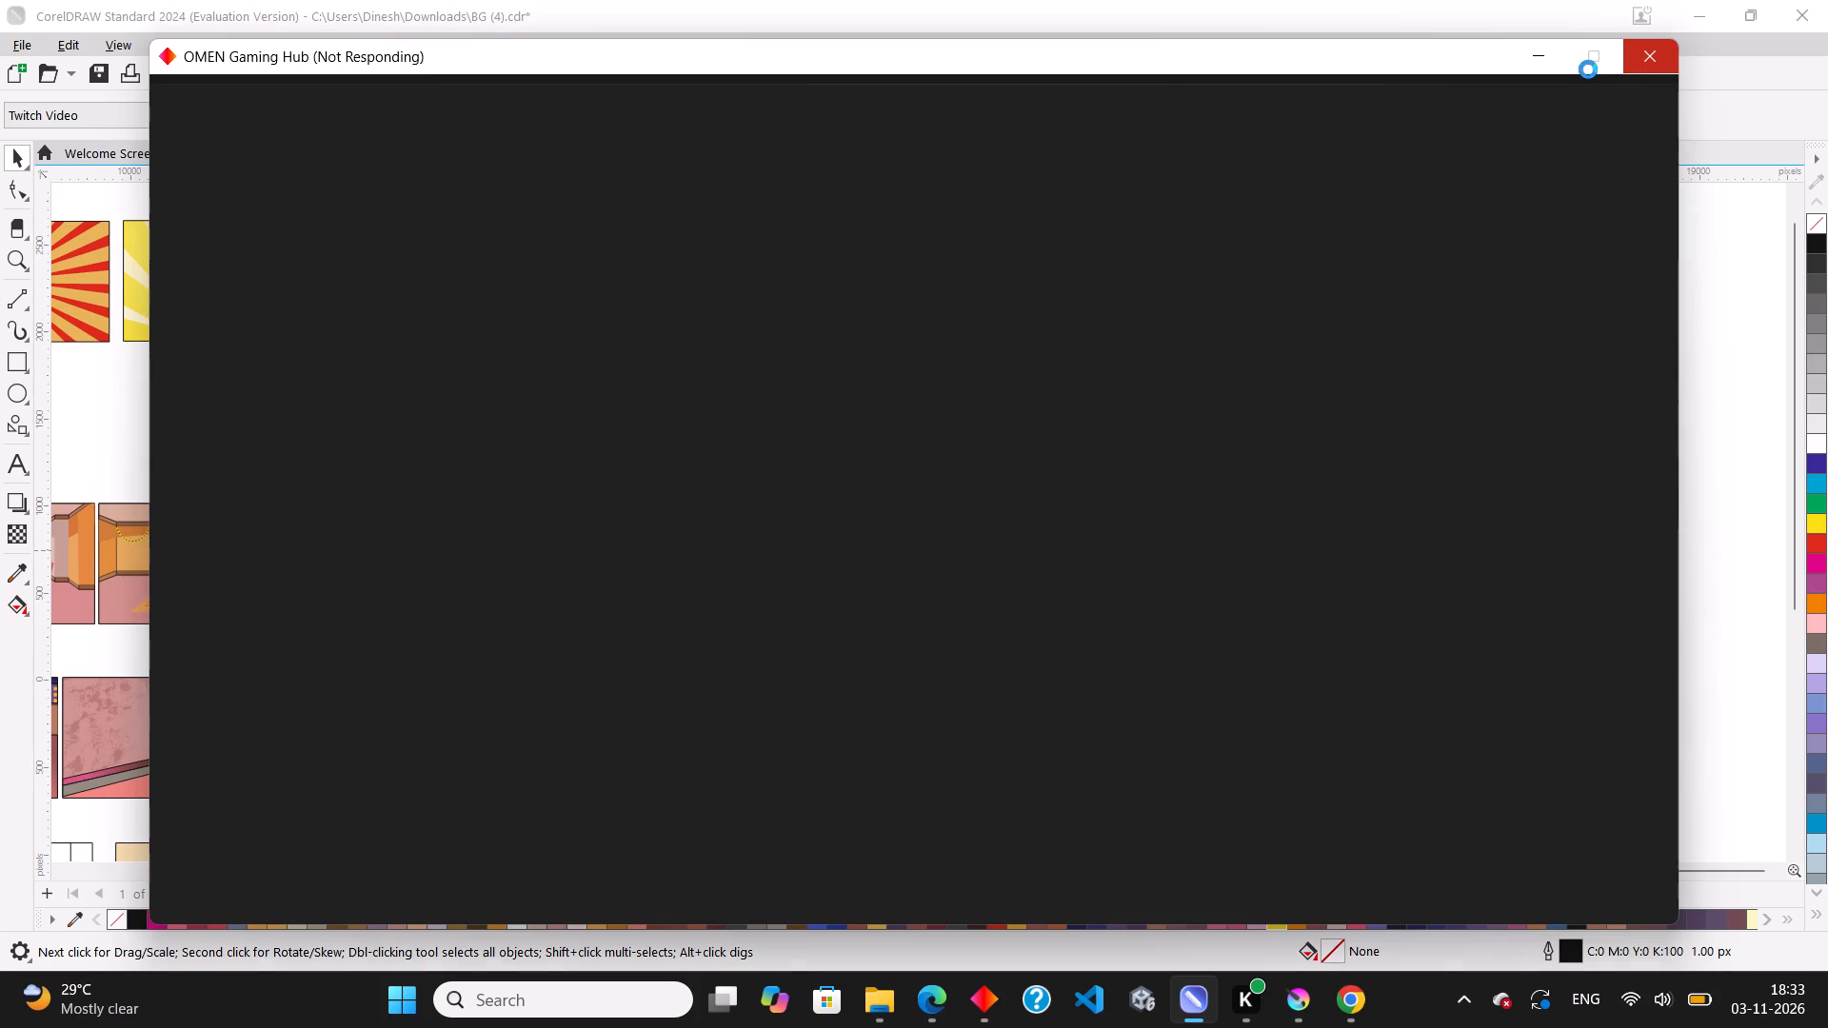
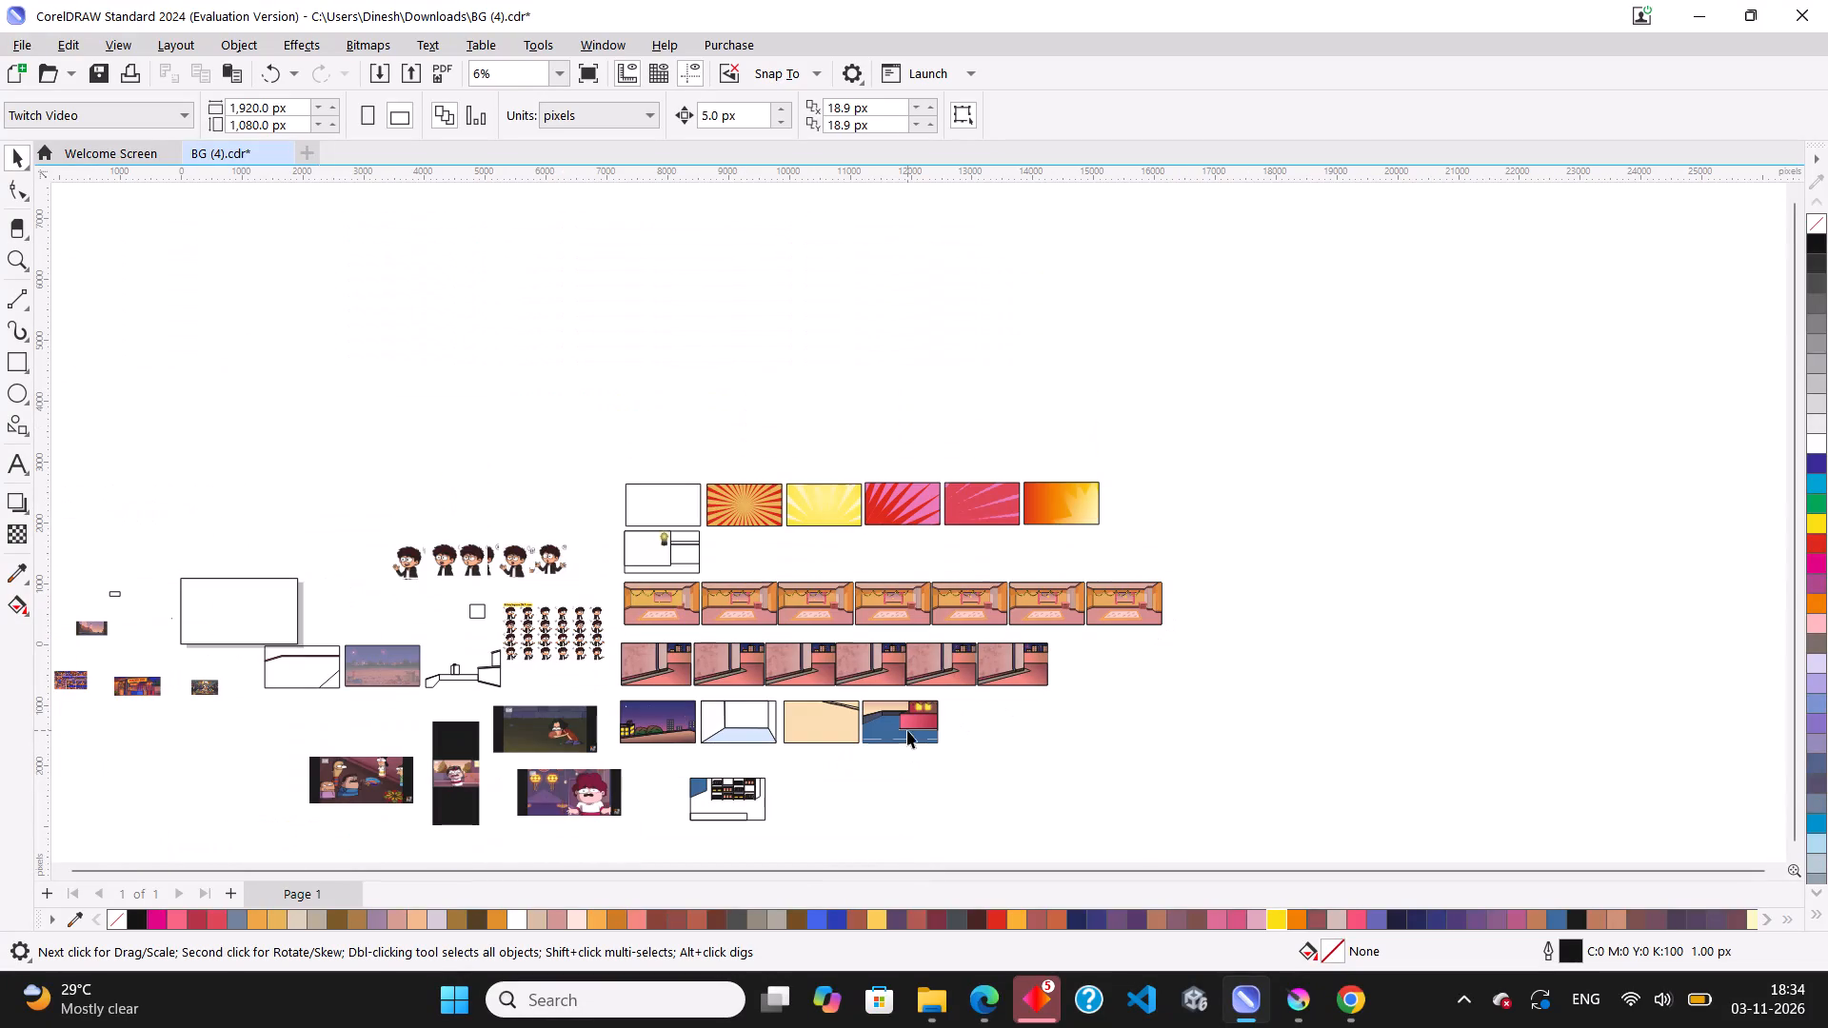
Recolour the blue wall panel beside the firecracker shelves with the dark purple (#514465) sampled from the reference image's lantern wall.
{"action": "scroll", "coordinate": [653, 839], "scroll_direction": "up", "scroll_amount": 6}
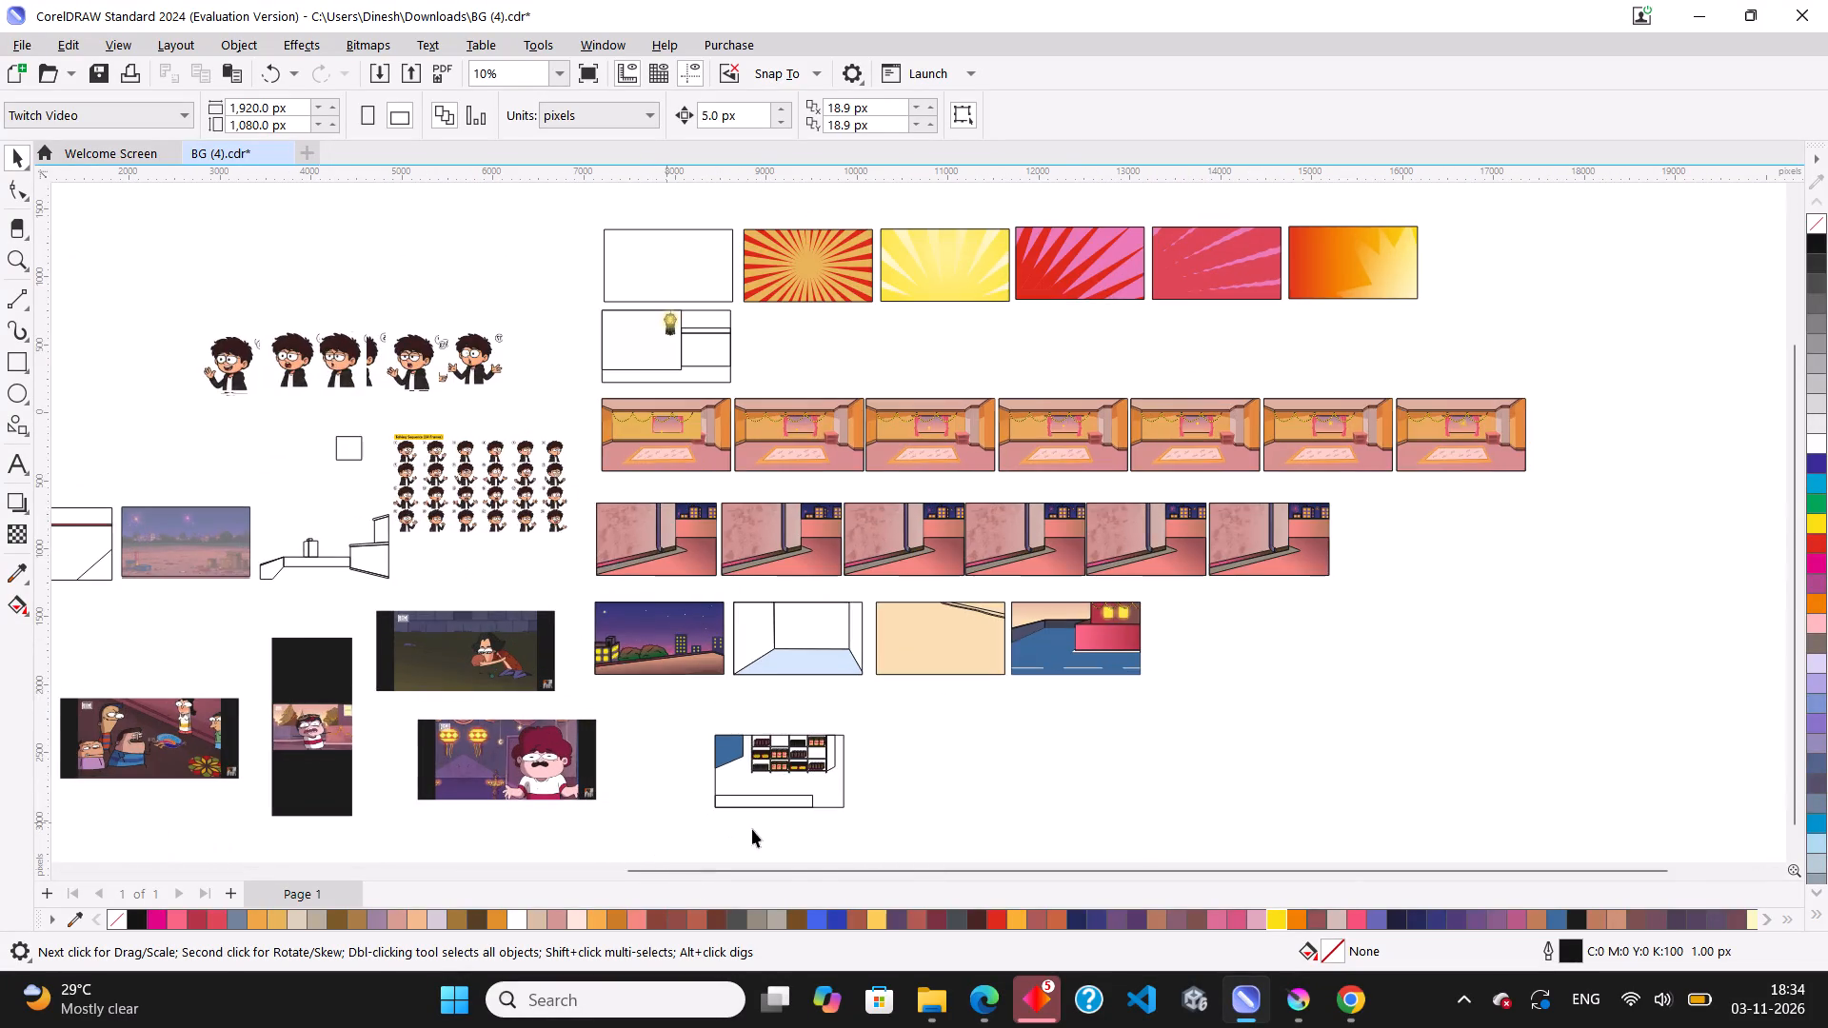
{"action": "scroll", "coordinate": [752, 829], "scroll_direction": "up", "scroll_amount": 5}
{"action": "left_click_drag", "start_coordinate": [340, 644], "coordinate": [528, 624]}
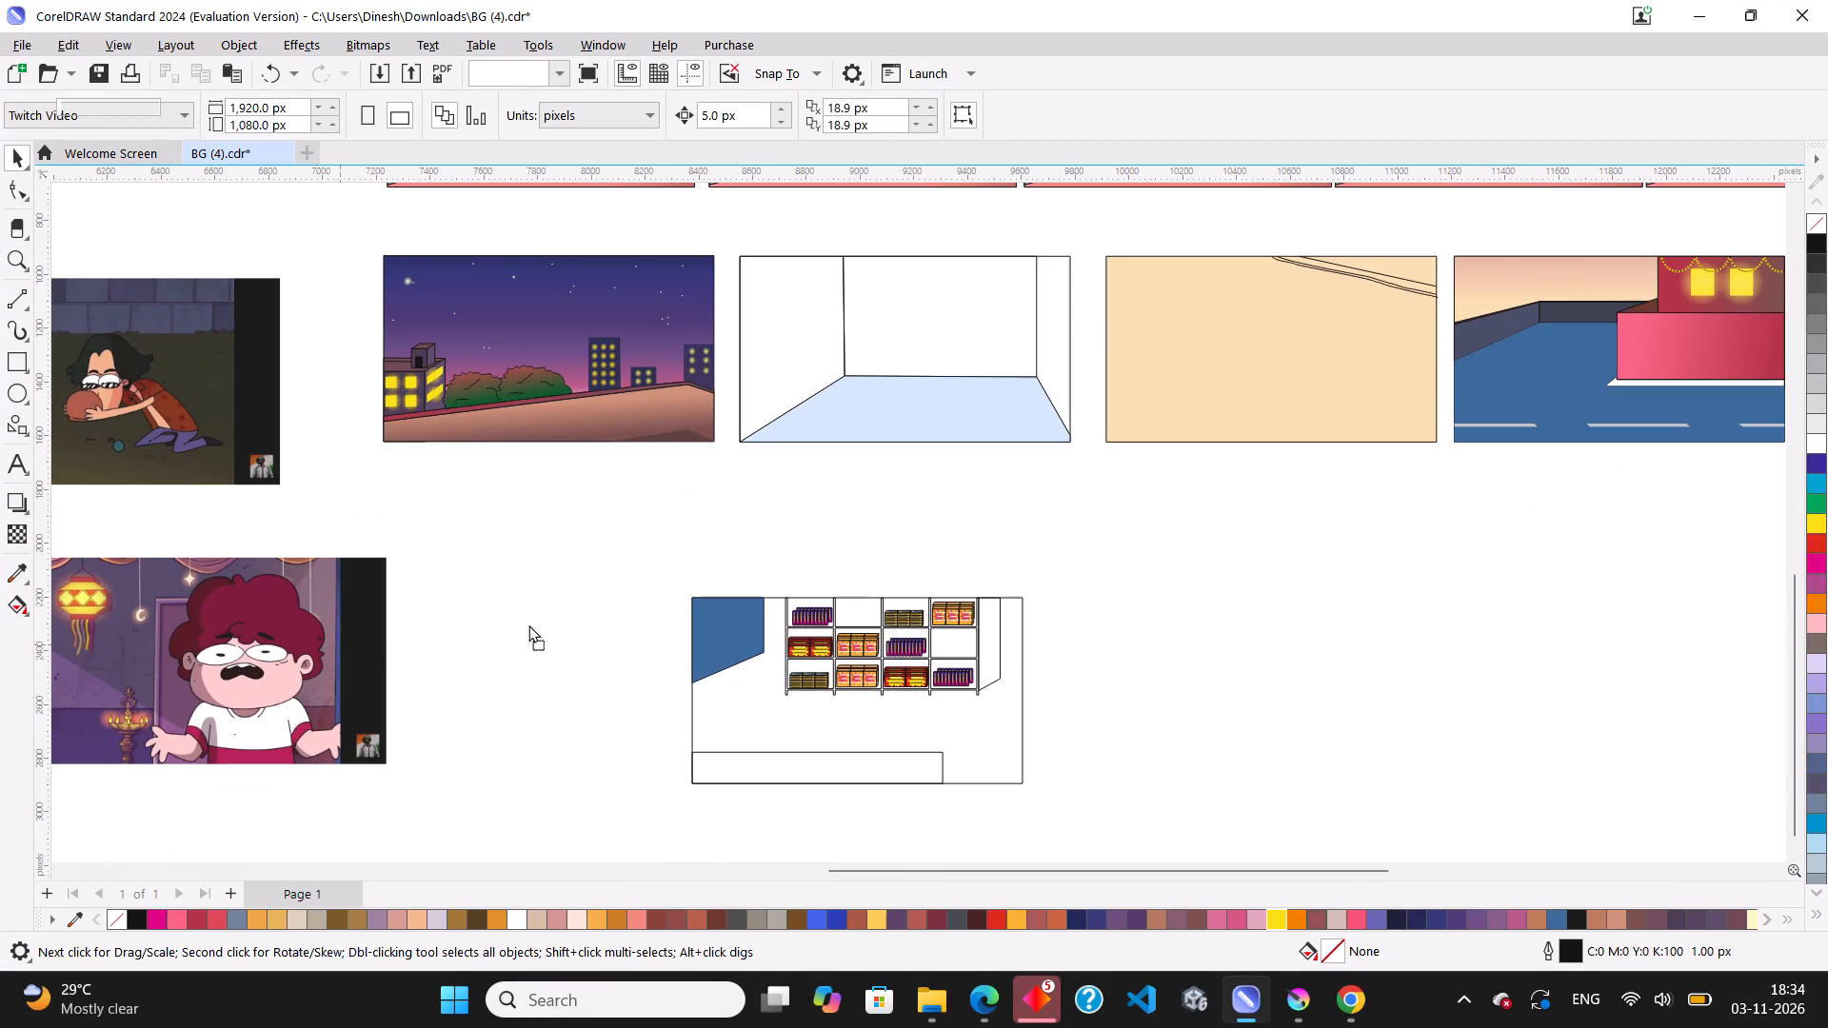
{"action": "left_click_drag", "start_coordinate": [528, 624], "coordinate": [546, 624]}
{"action": "left_click_drag", "start_coordinate": [418, 650], "coordinate": [495, 655]}
{"action": "scroll", "coordinate": [414, 671], "scroll_direction": "up", "scroll_amount": 4}
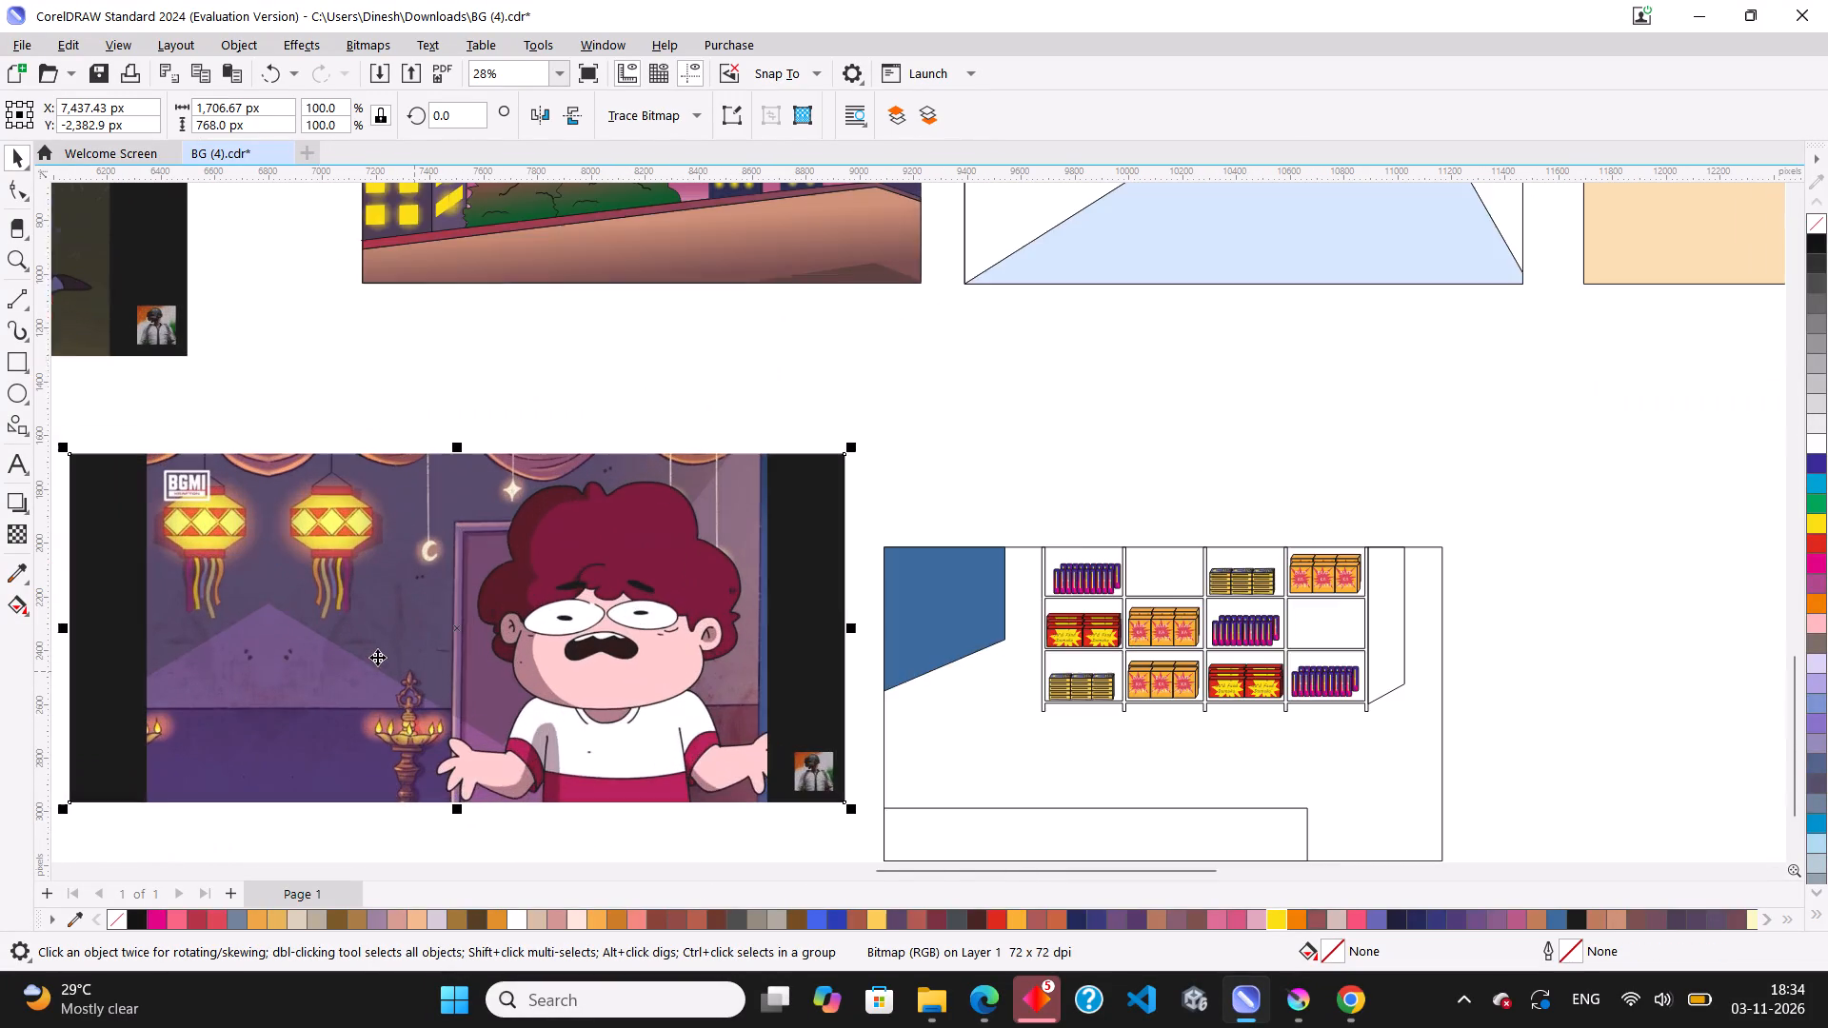
{"action": "scroll", "coordinate": [377, 657], "scroll_direction": "up", "scroll_amount": 2}
{"action": "left_click", "coordinate": [18, 563]}
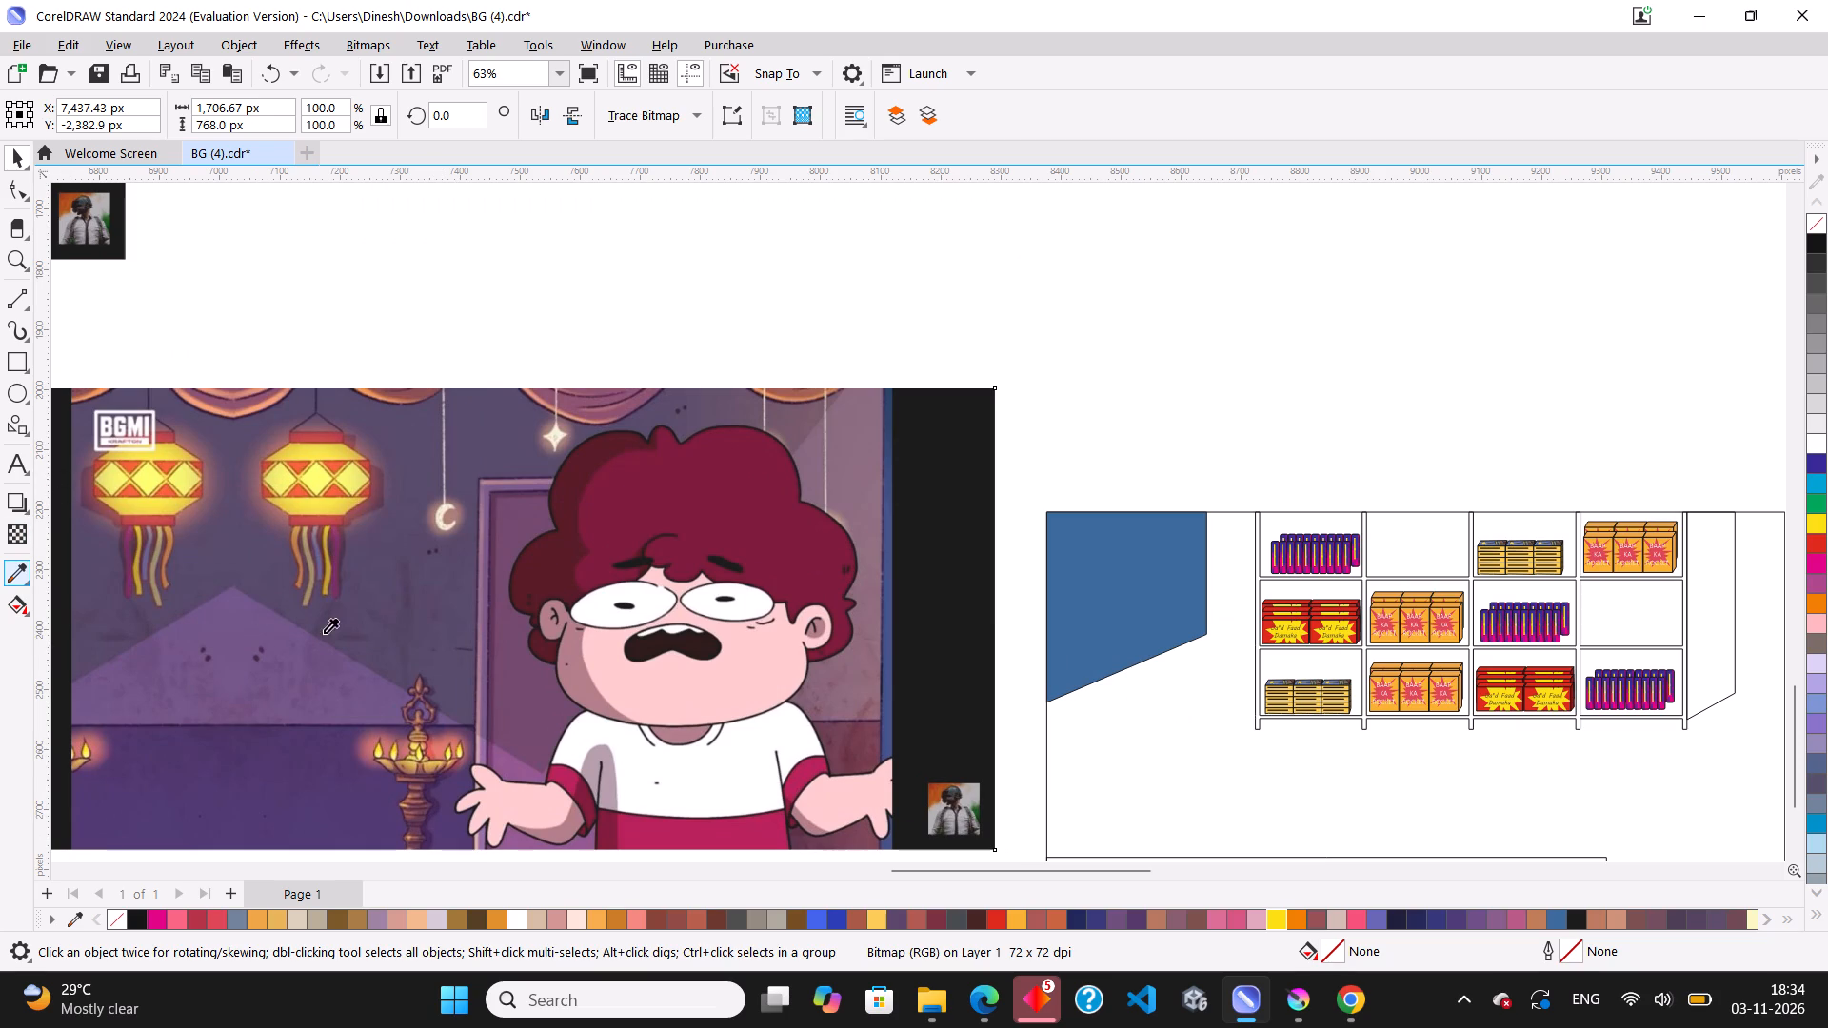
{"action": "left_click", "coordinate": [383, 591]}
{"action": "left_click", "coordinate": [1120, 597]}
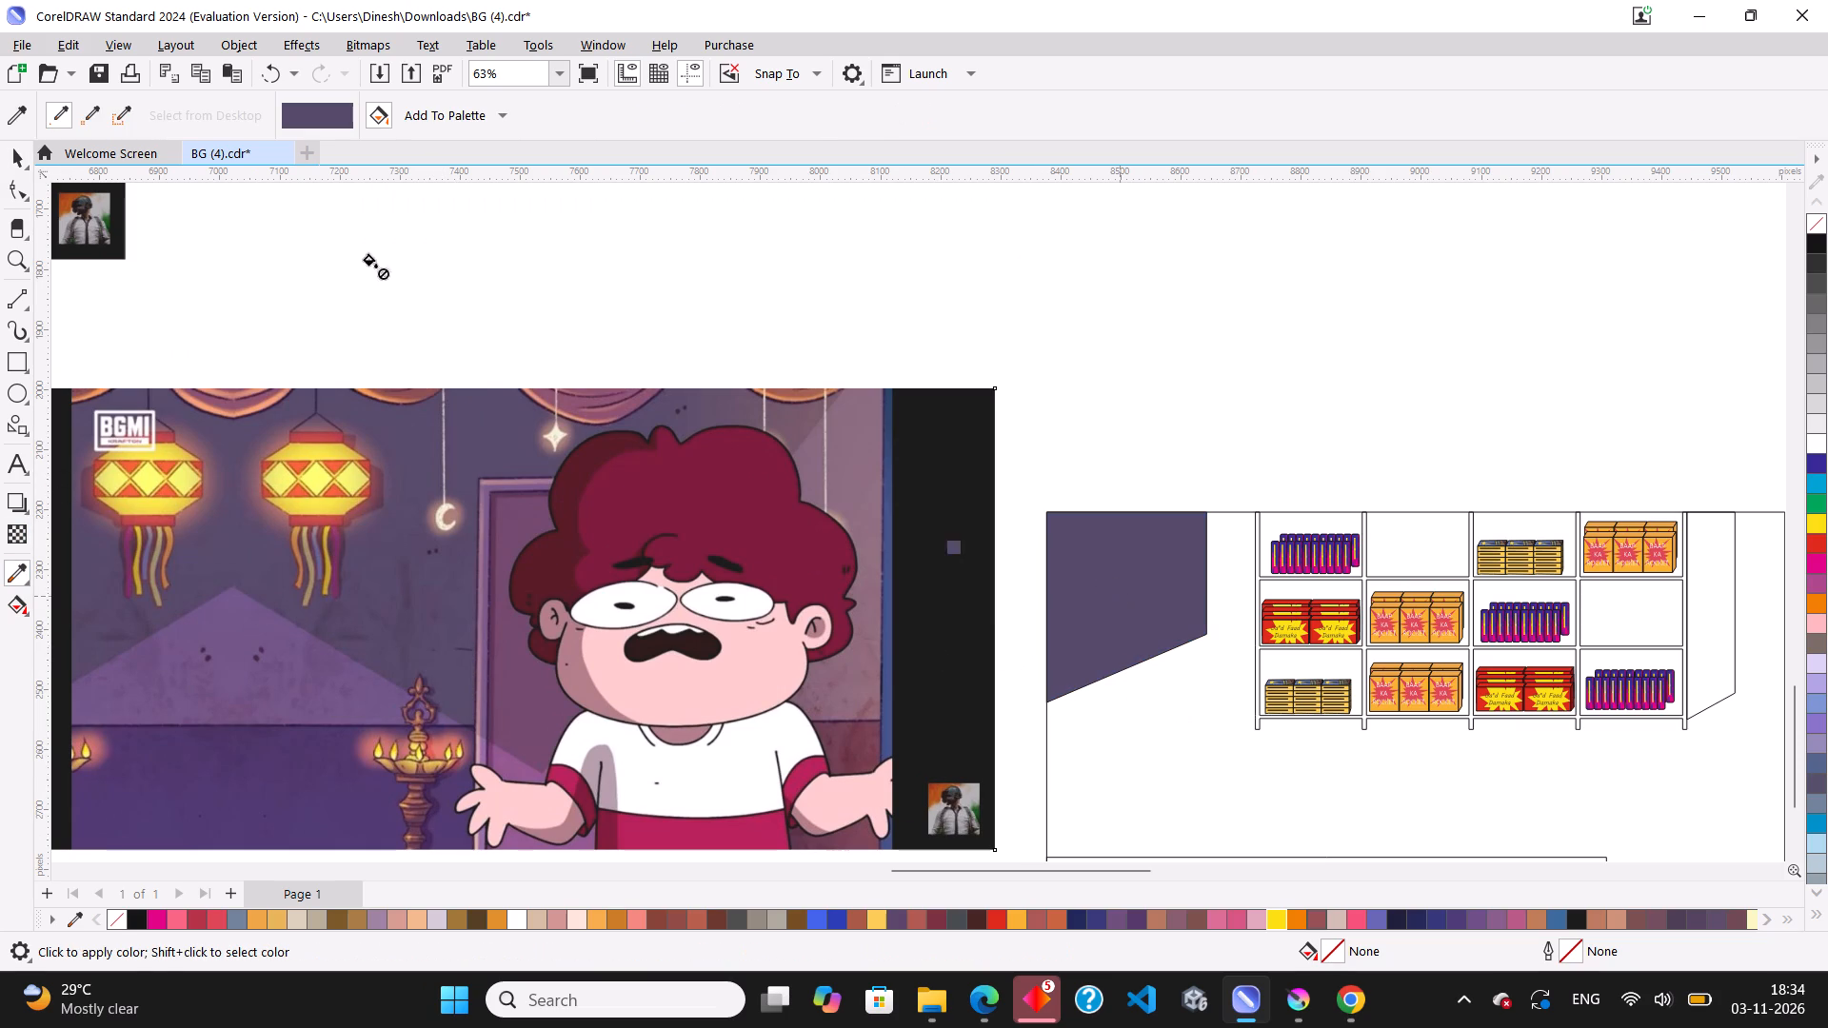
{"action": "left_click", "coordinate": [23, 166]}
{"action": "left_click", "coordinate": [469, 290]}
Draw a diagonal line about 184 px by 225 px across the dark purple panel, from its top edge to its slanted lower edge.
{"action": "scroll", "coordinate": [504, 526], "scroll_direction": "down", "scroll_amount": 1}
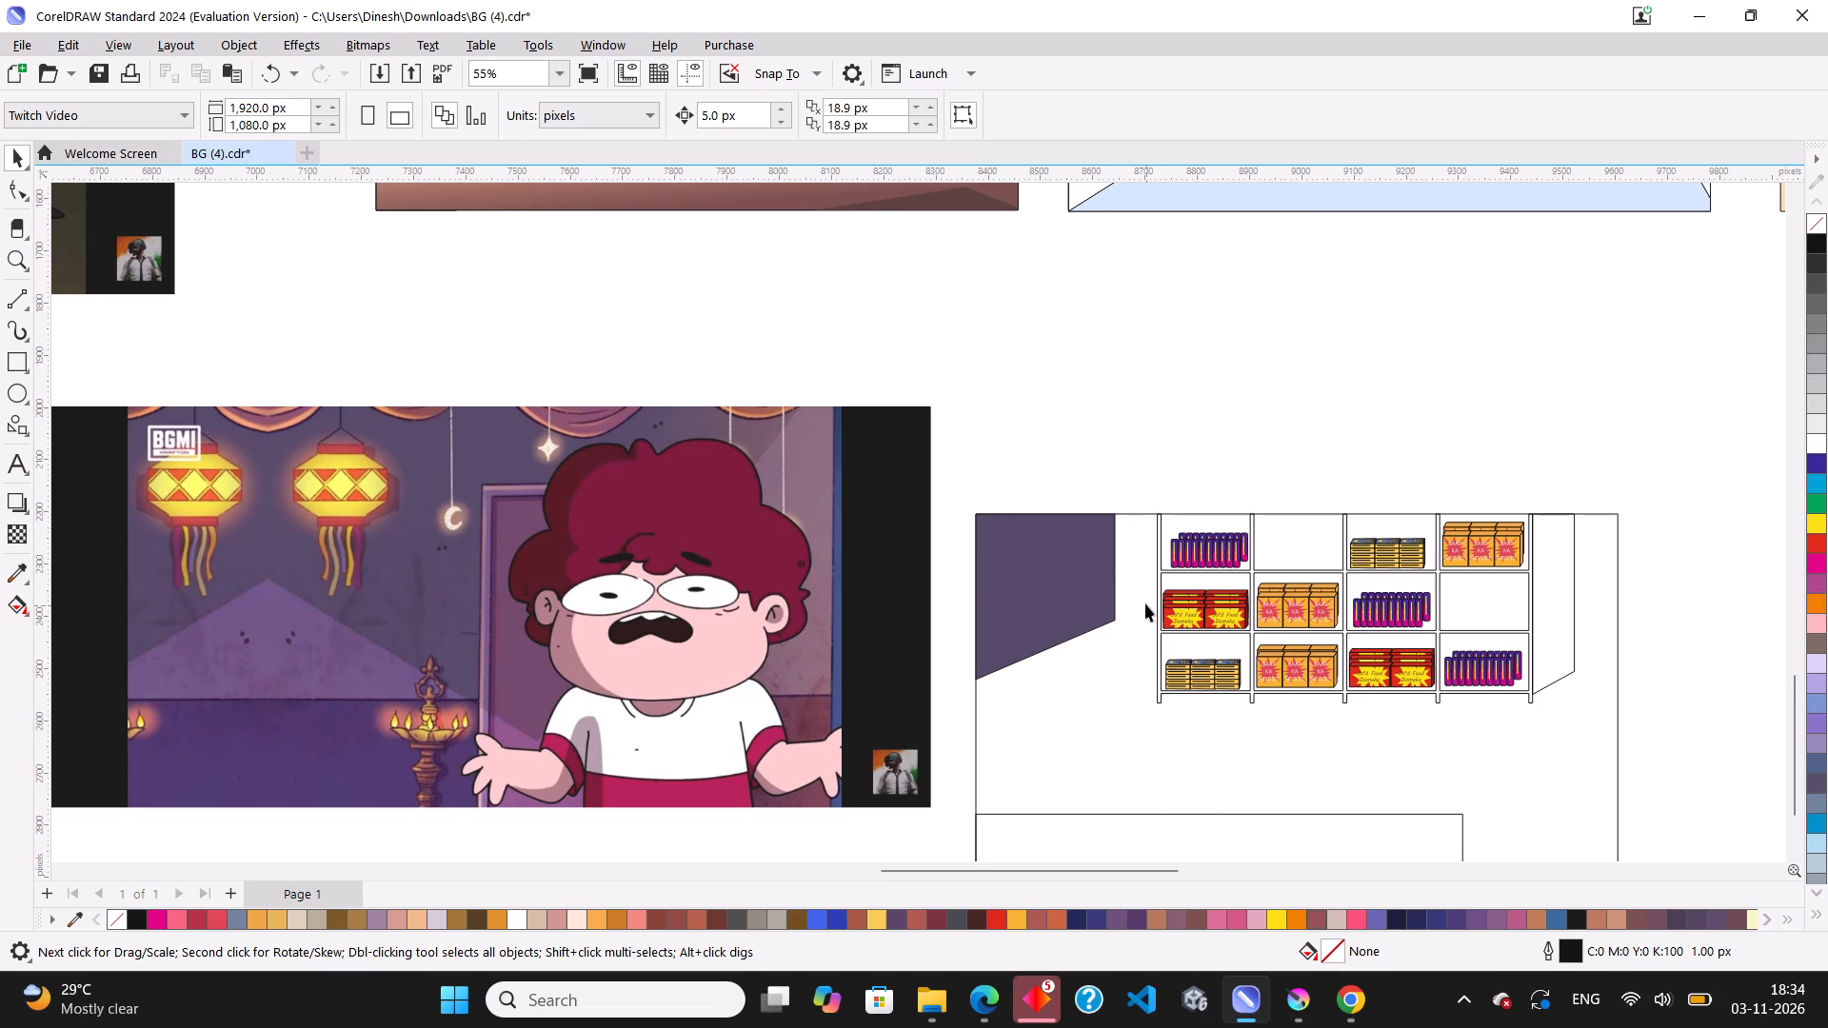
{"action": "scroll", "coordinate": [1145, 603], "scroll_direction": "up", "scroll_amount": 3}
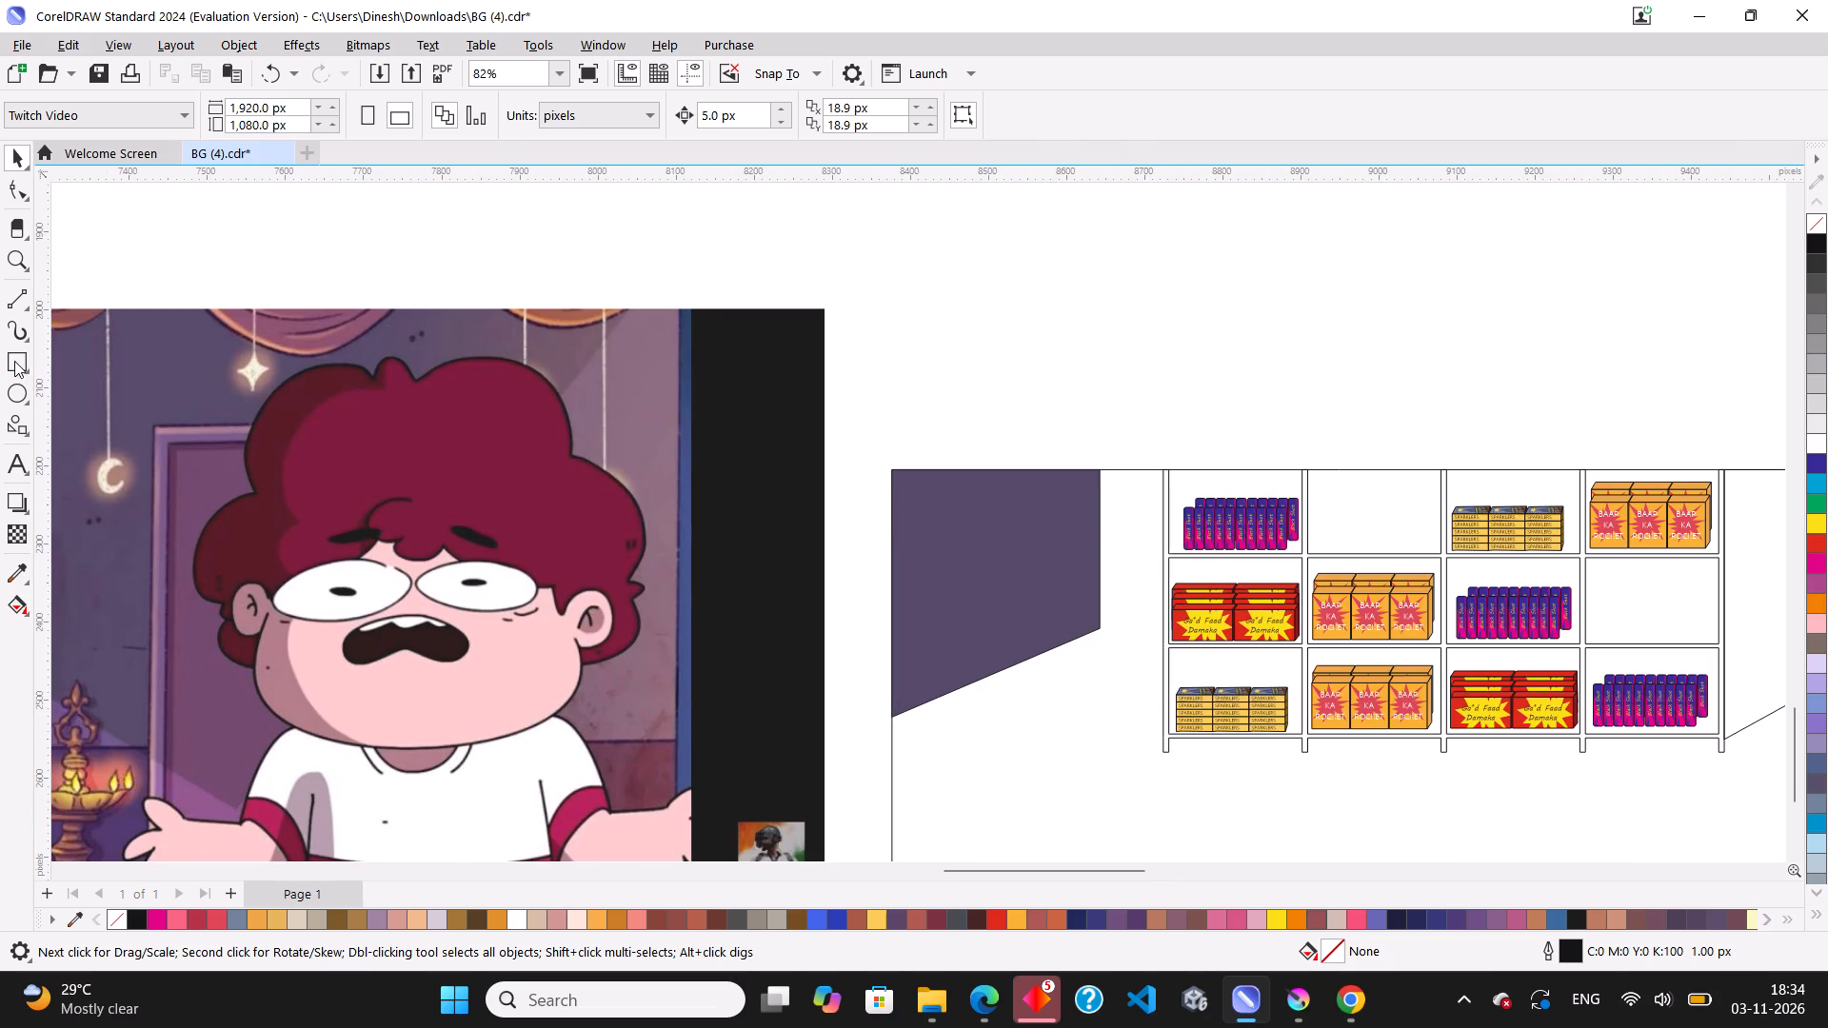
{"action": "left_click", "coordinate": [18, 297]}
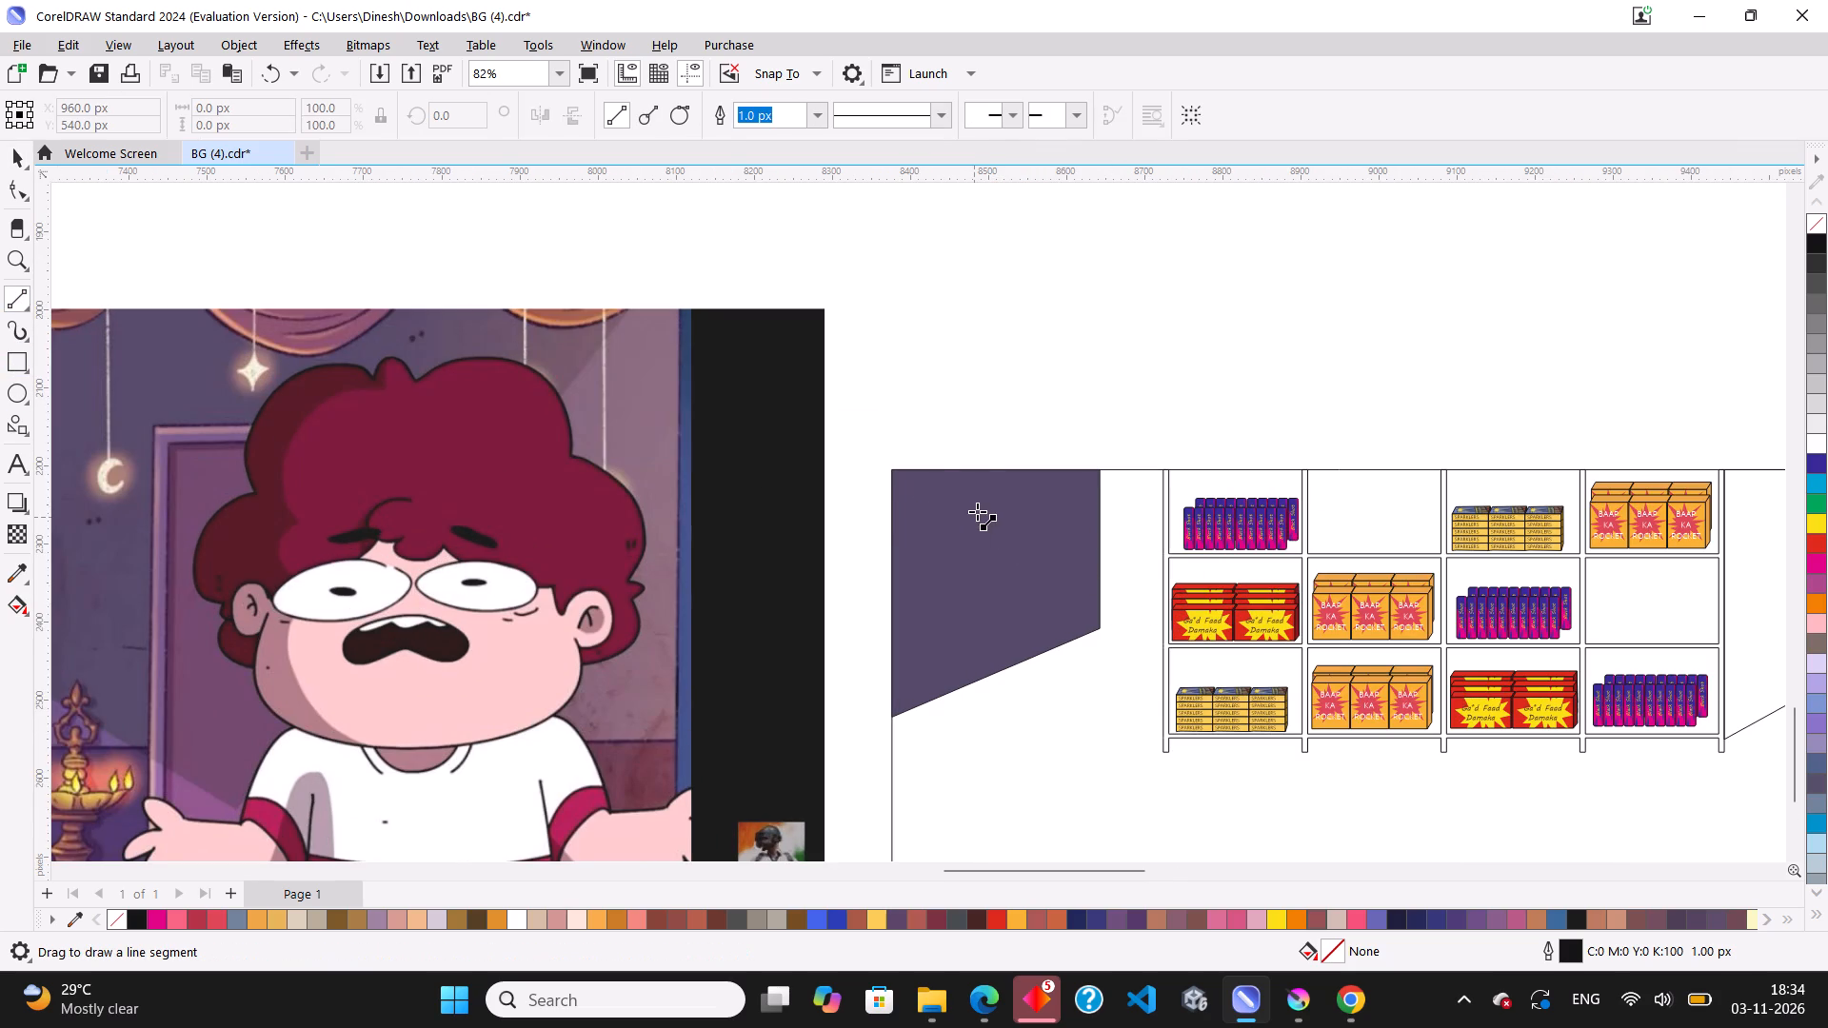
{"action": "left_click", "coordinate": [900, 470]}
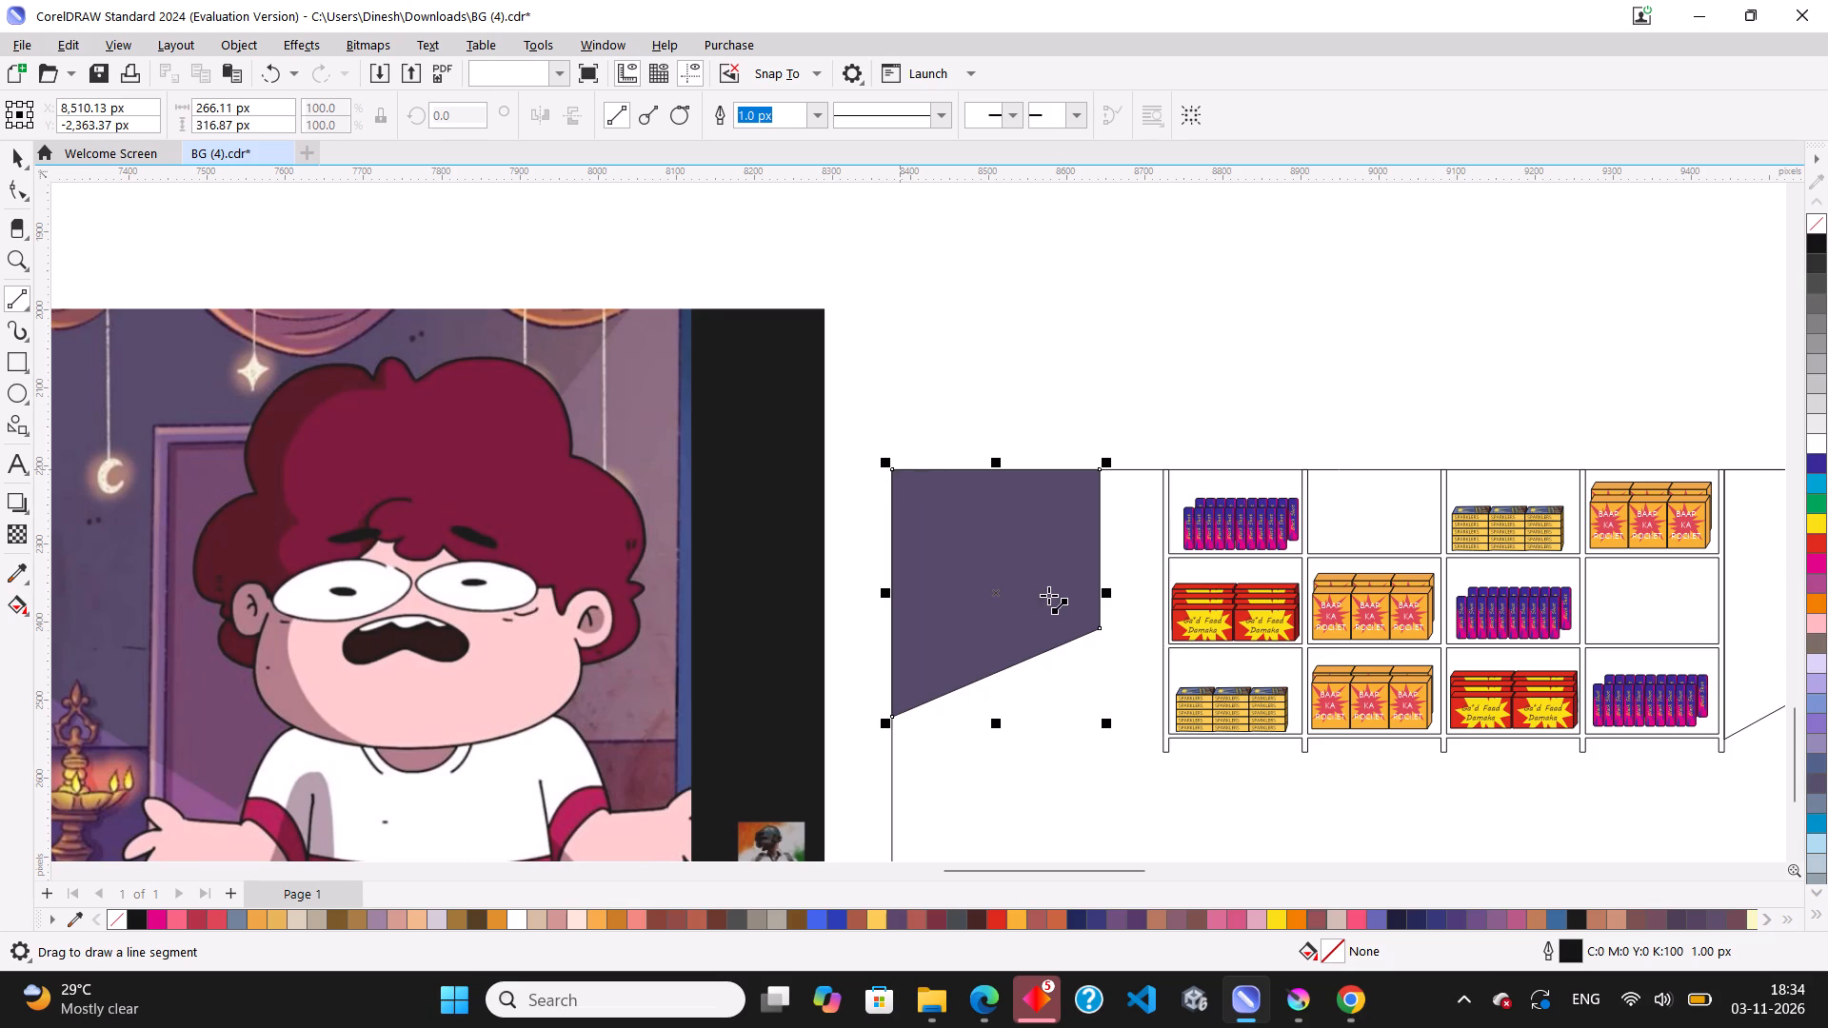
{"action": "scroll", "coordinate": [978, 530], "scroll_direction": "up", "scroll_amount": 3}
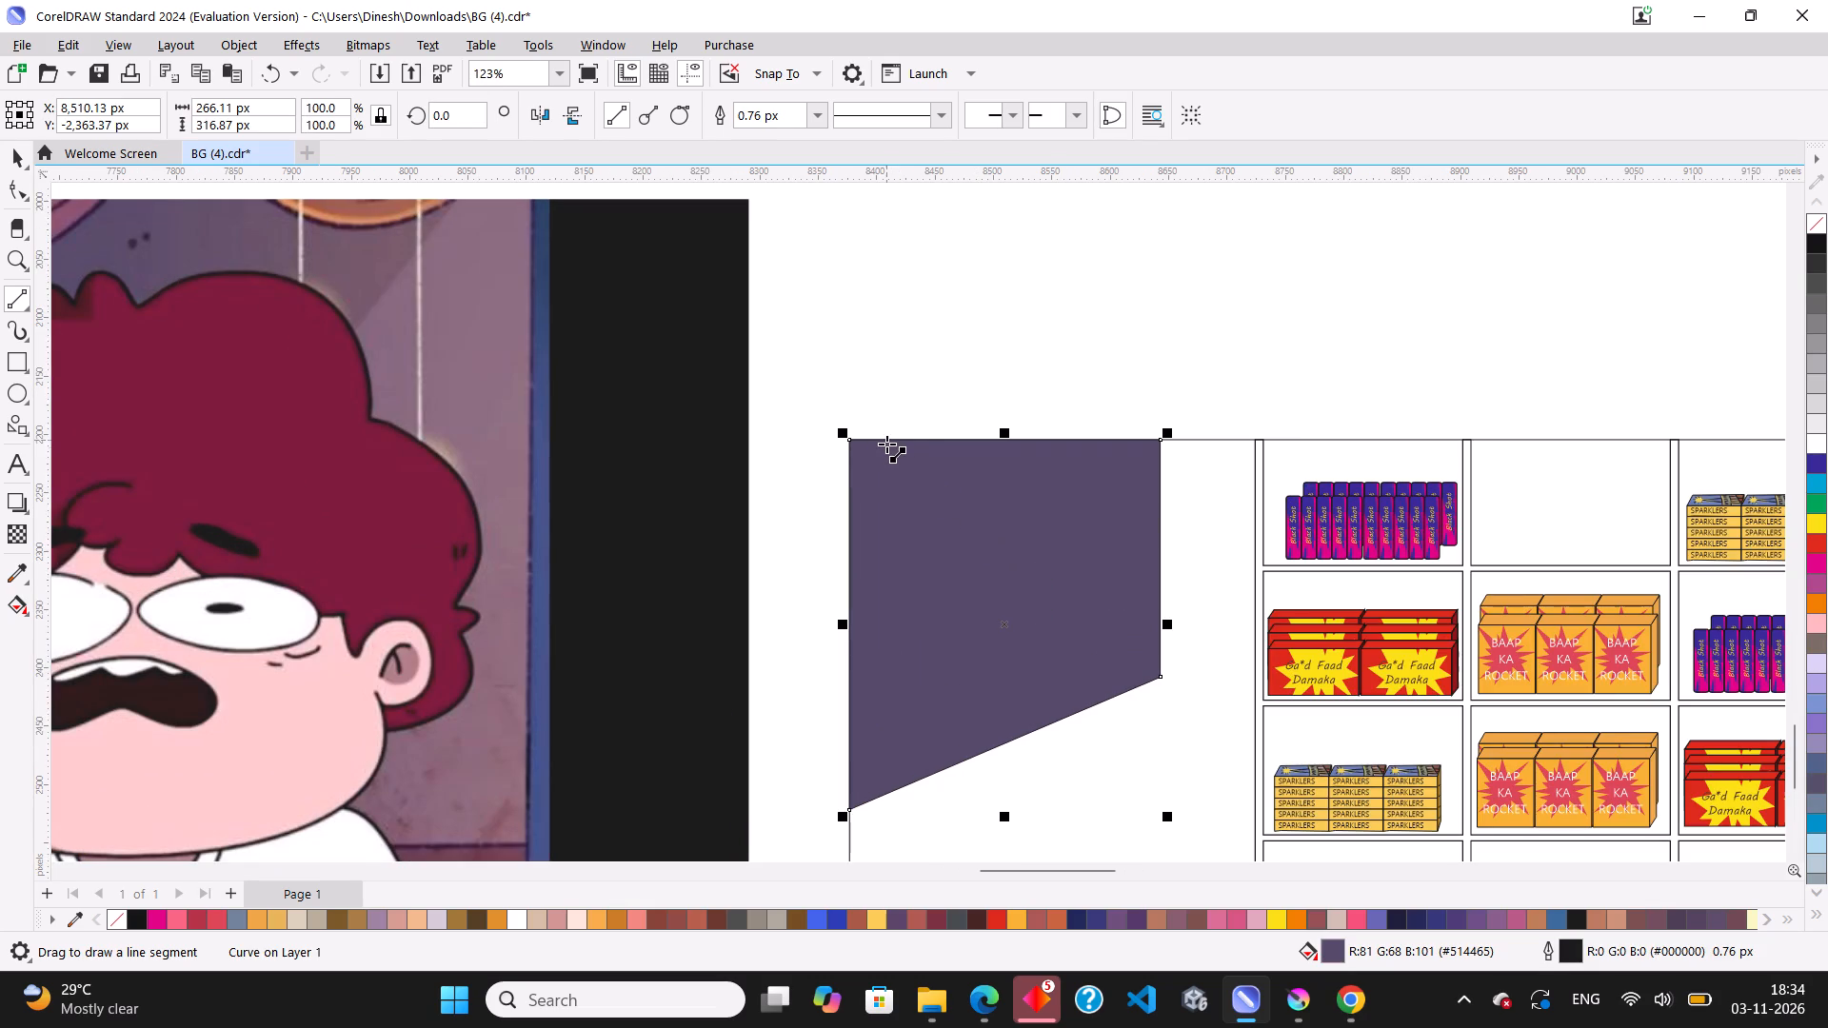
{"action": "left_click_drag", "start_coordinate": [886, 444], "coordinate": [1100, 698]}
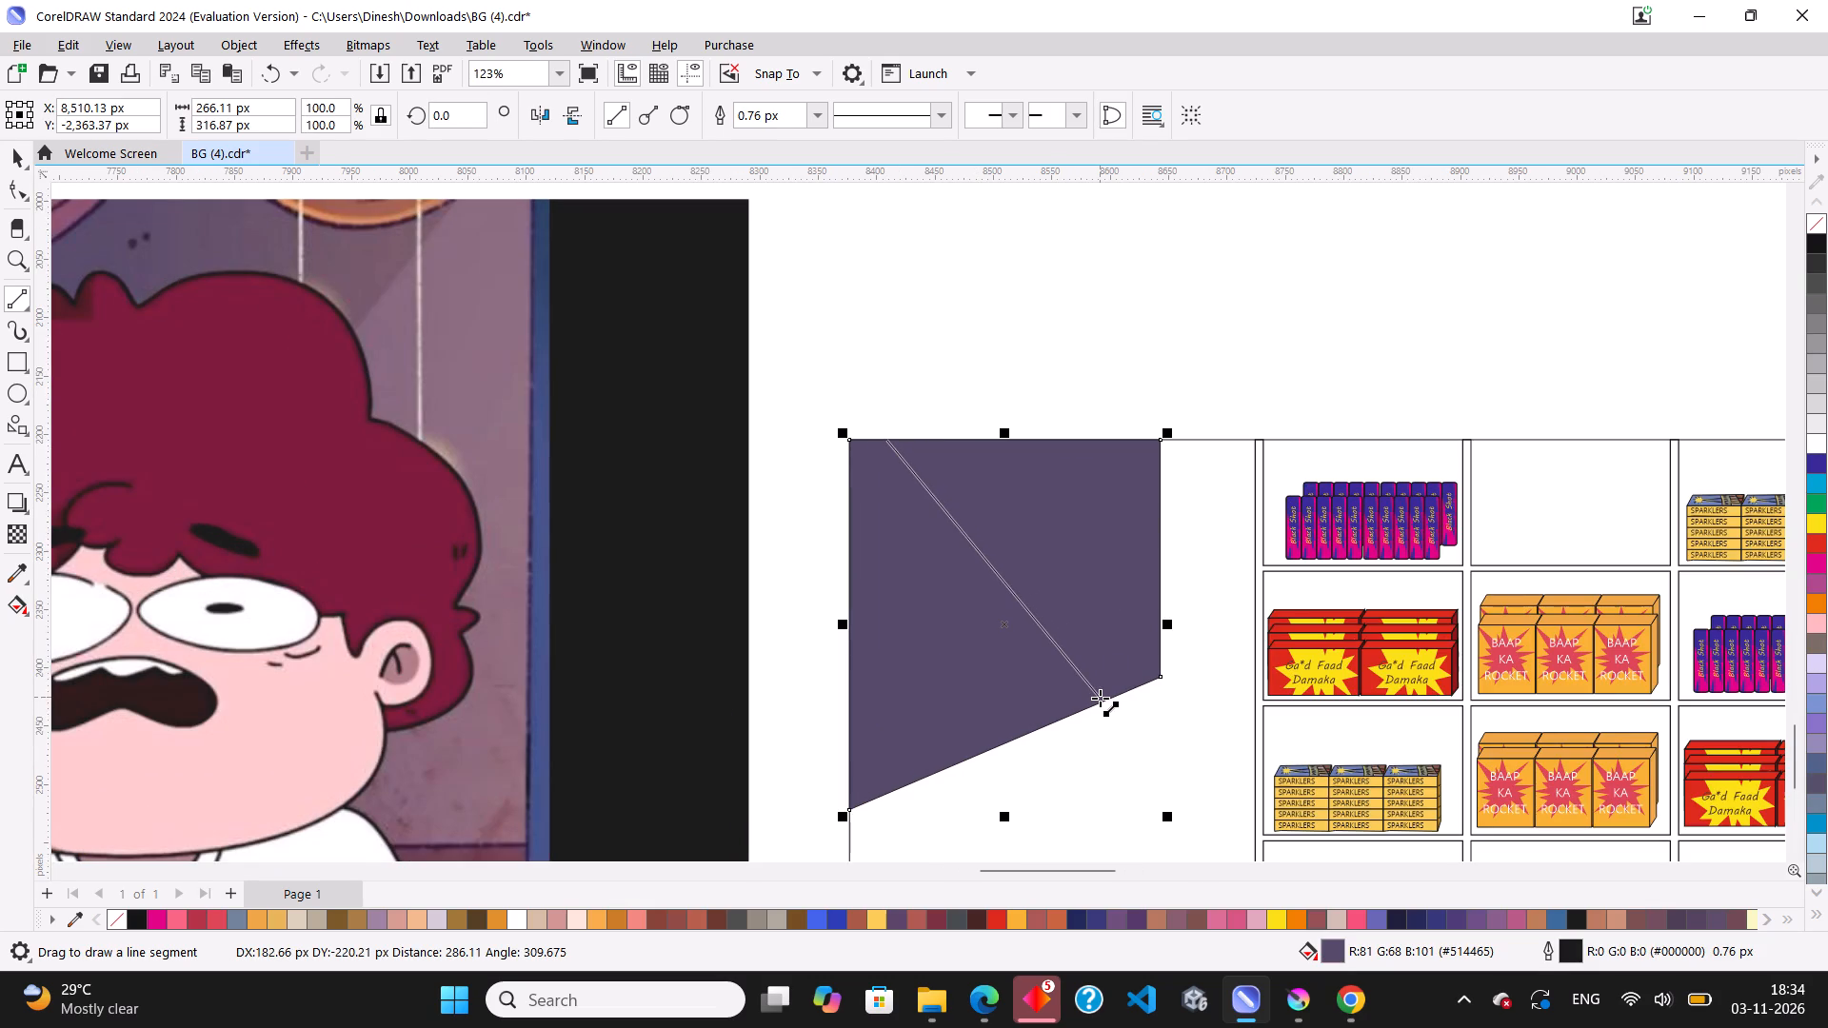
{"action": "left_click_drag", "start_coordinate": [1100, 698], "coordinate": [1100, 700]}
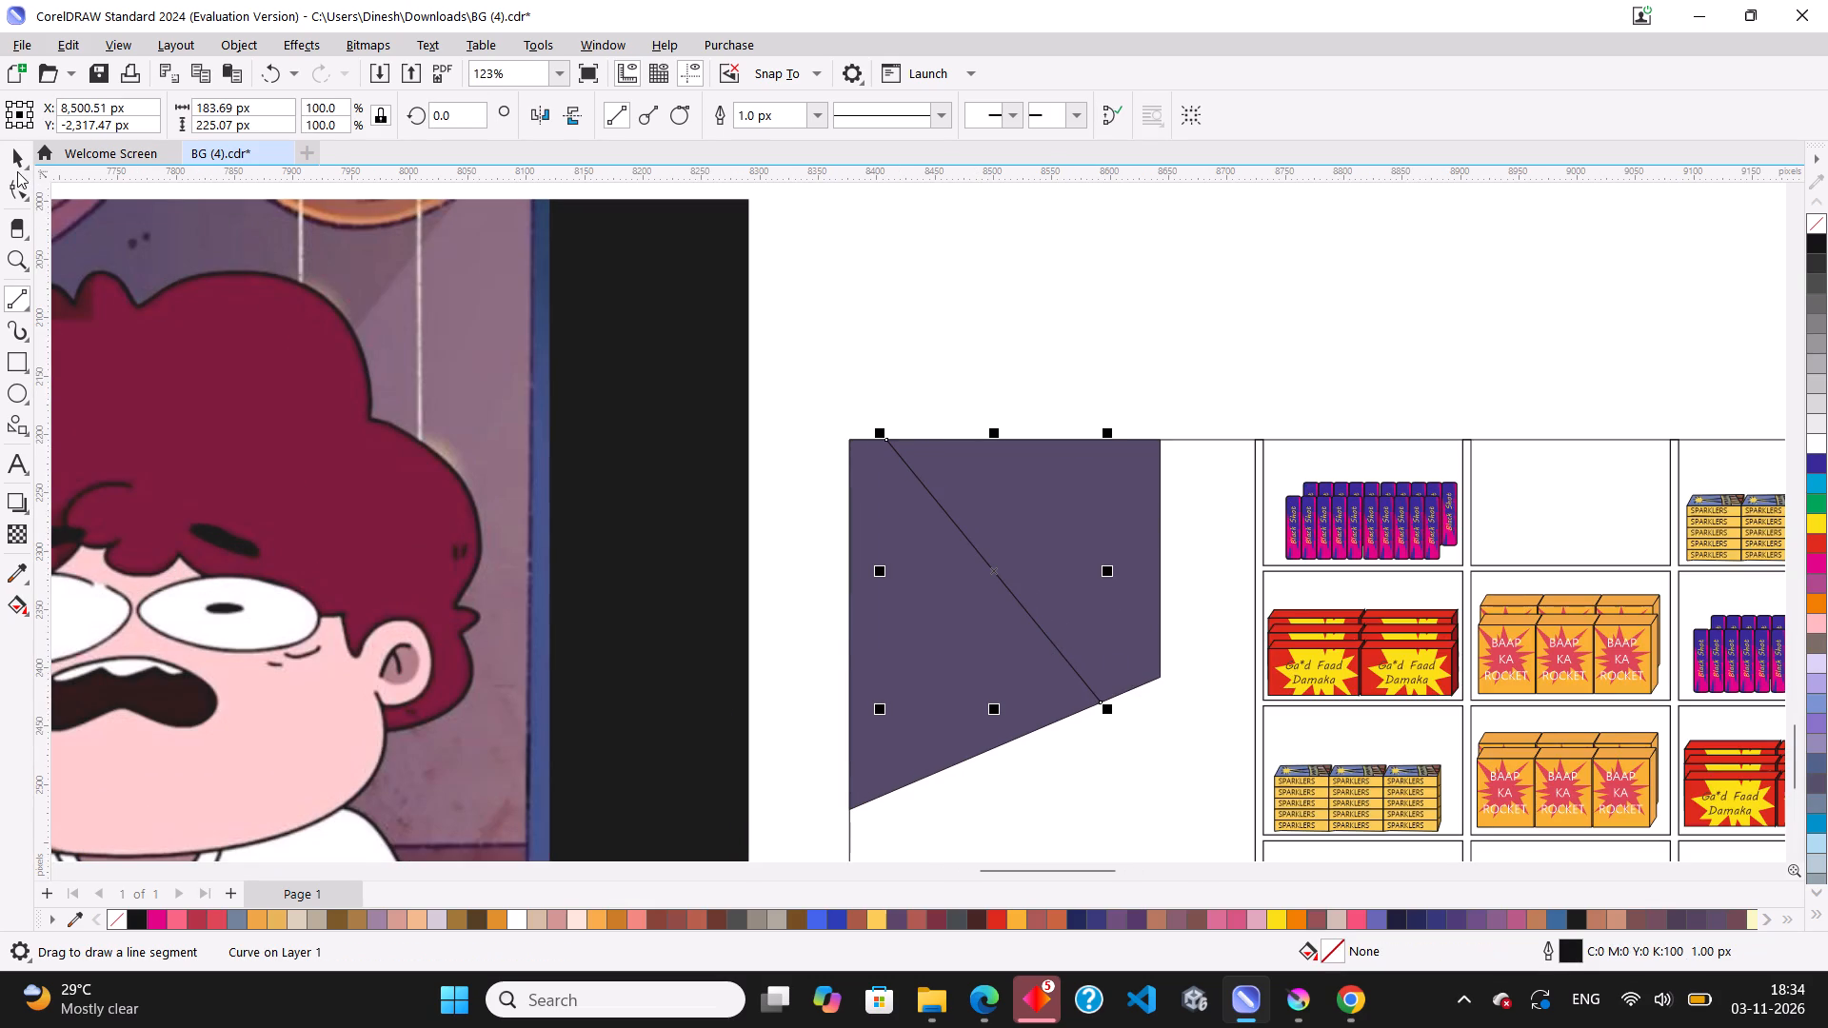
{"action": "left_click", "coordinate": [16, 154]}
Smart Fill the part of the panel left of the diagonal line with blue (#336699) and remove the new shape's outline.
{"action": "scroll", "coordinate": [512, 689], "scroll_direction": "down", "scroll_amount": 3}
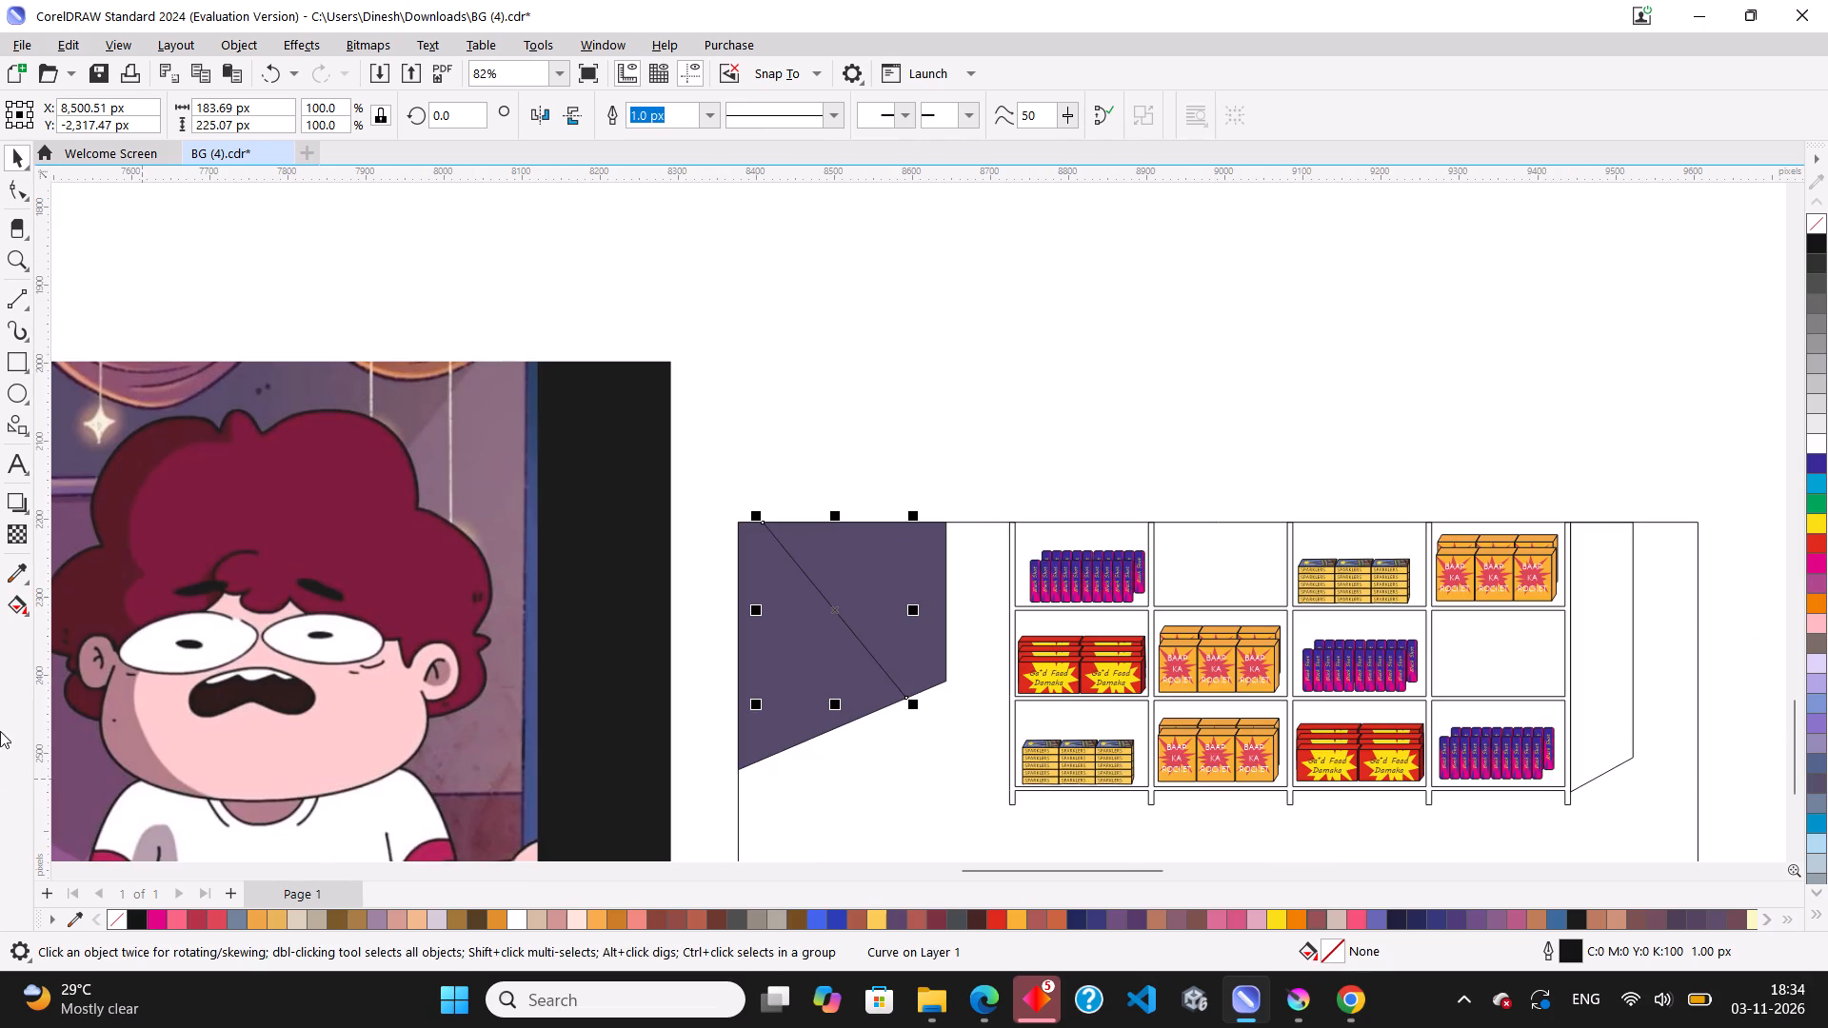
{"action": "left_click", "coordinate": [29, 617]}
{"action": "left_click", "coordinate": [88, 640]}
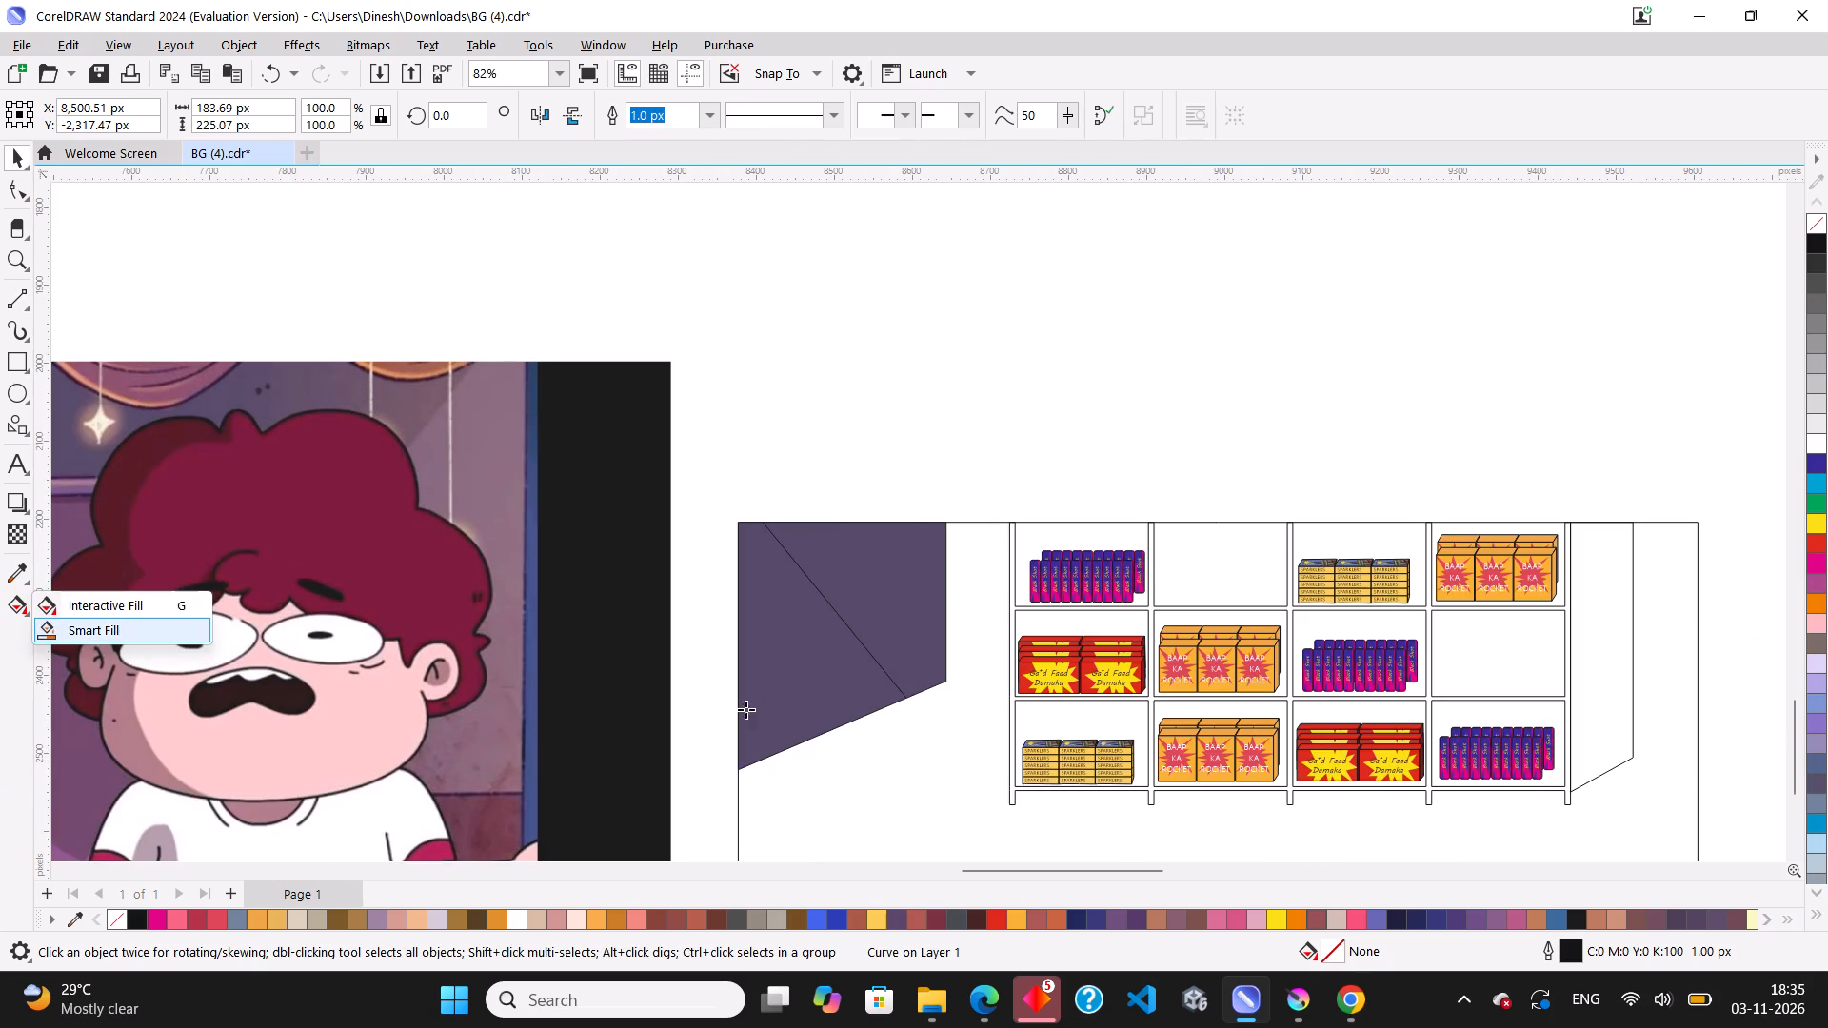
{"action": "left_click", "coordinate": [814, 663]}
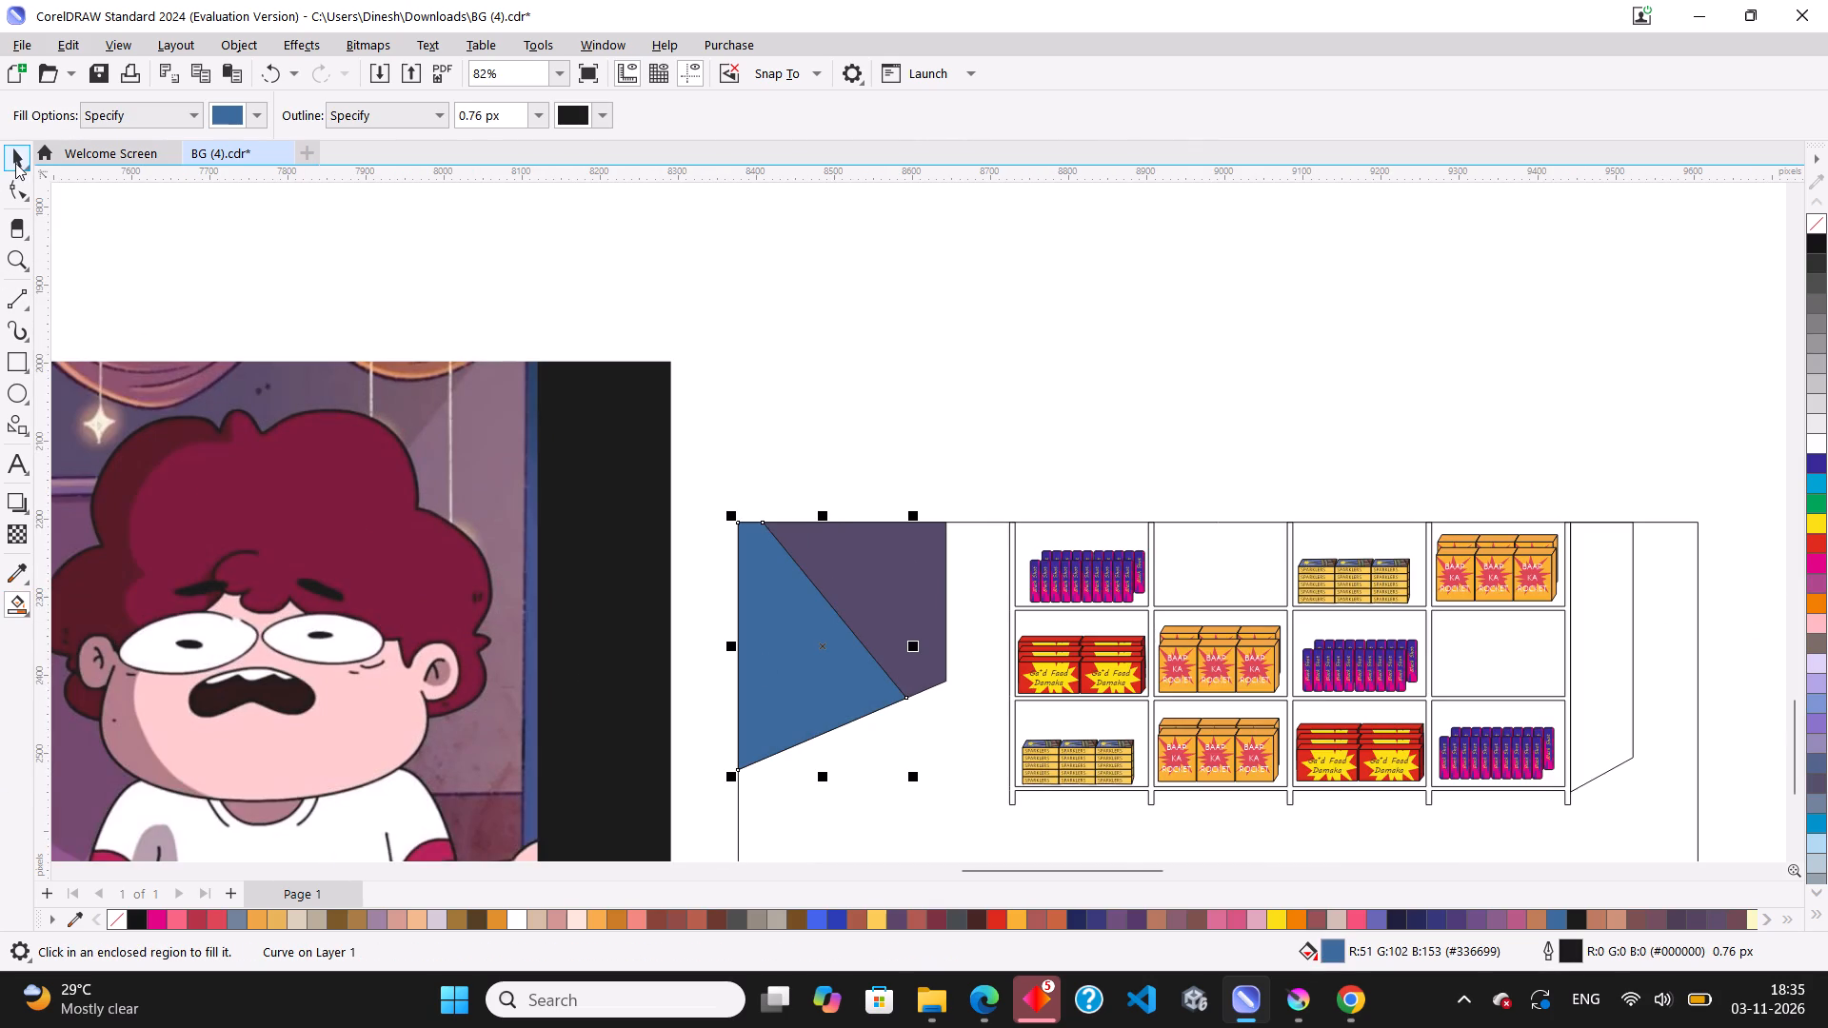
{"action": "left_click", "coordinate": [15, 163]}
{"action": "right_click", "coordinate": [111, 914]}
{"action": "left_click", "coordinate": [657, 427]}
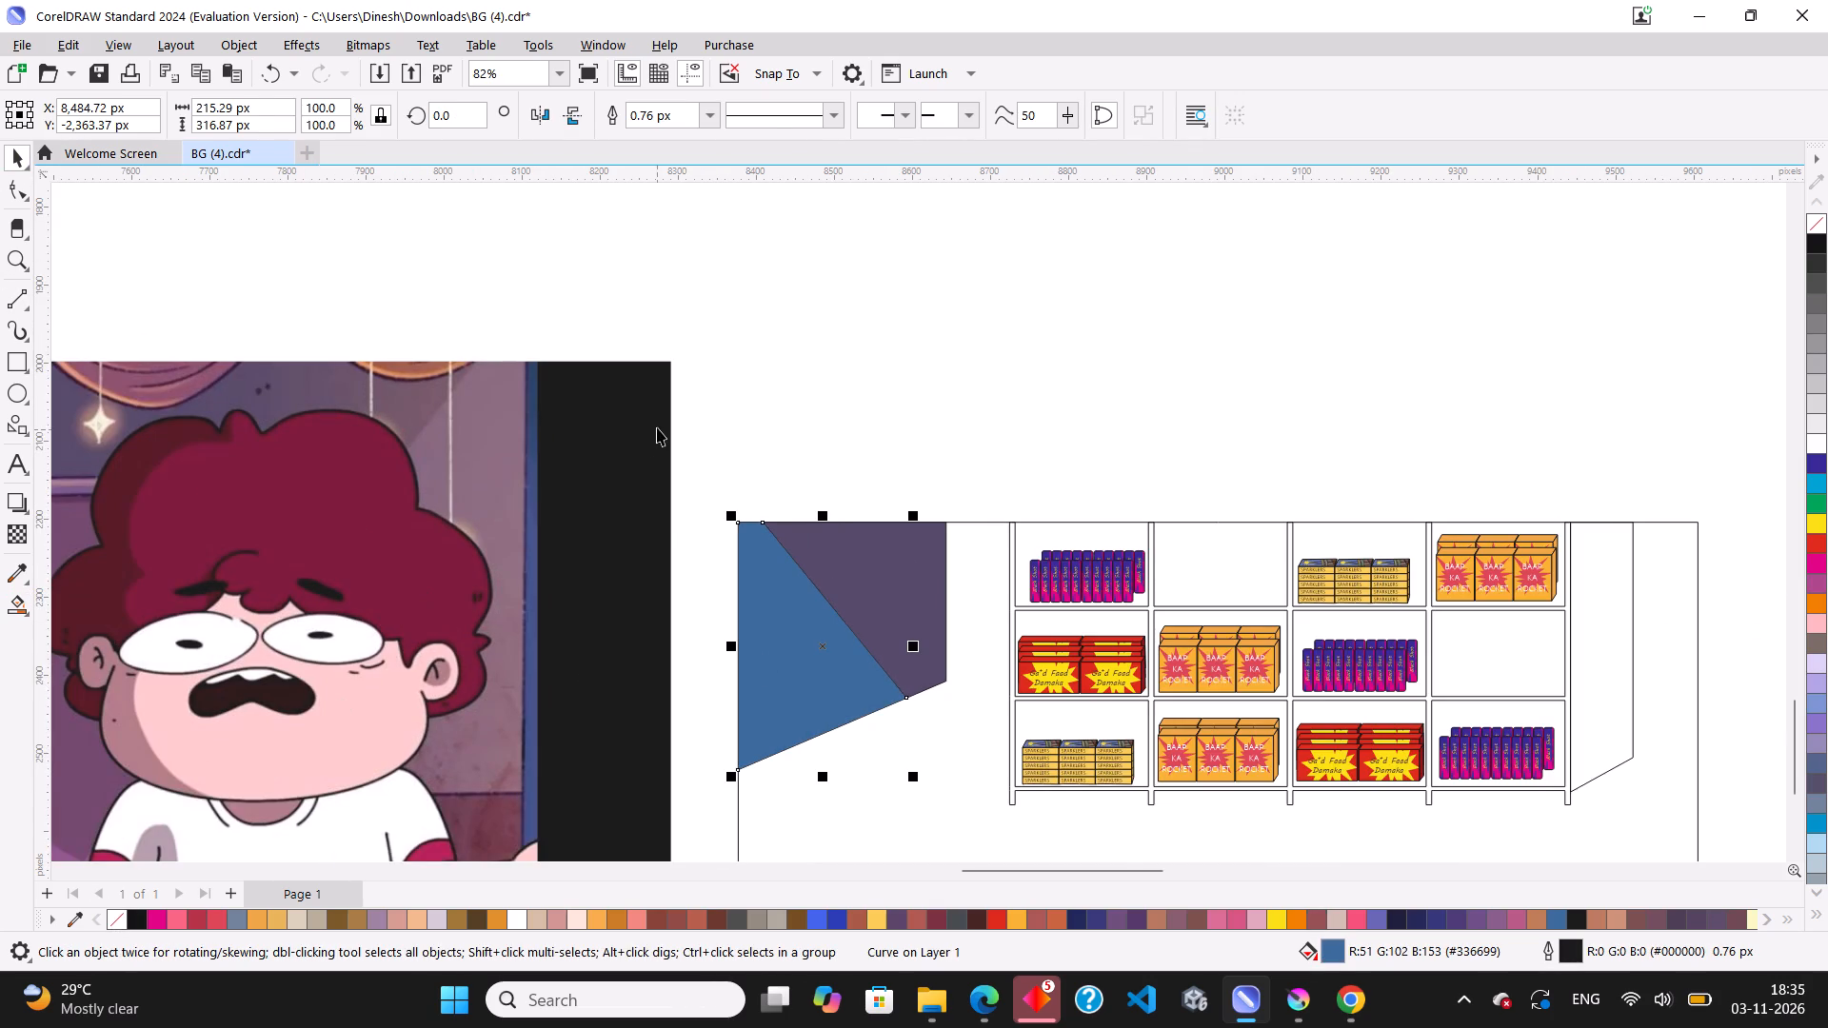
Recolour the blue part of the wall panel with the lighter purple (#6E4E81) sampled from the reference image's wall.
{"action": "scroll", "coordinate": [679, 516], "scroll_direction": "down", "scroll_amount": 3}
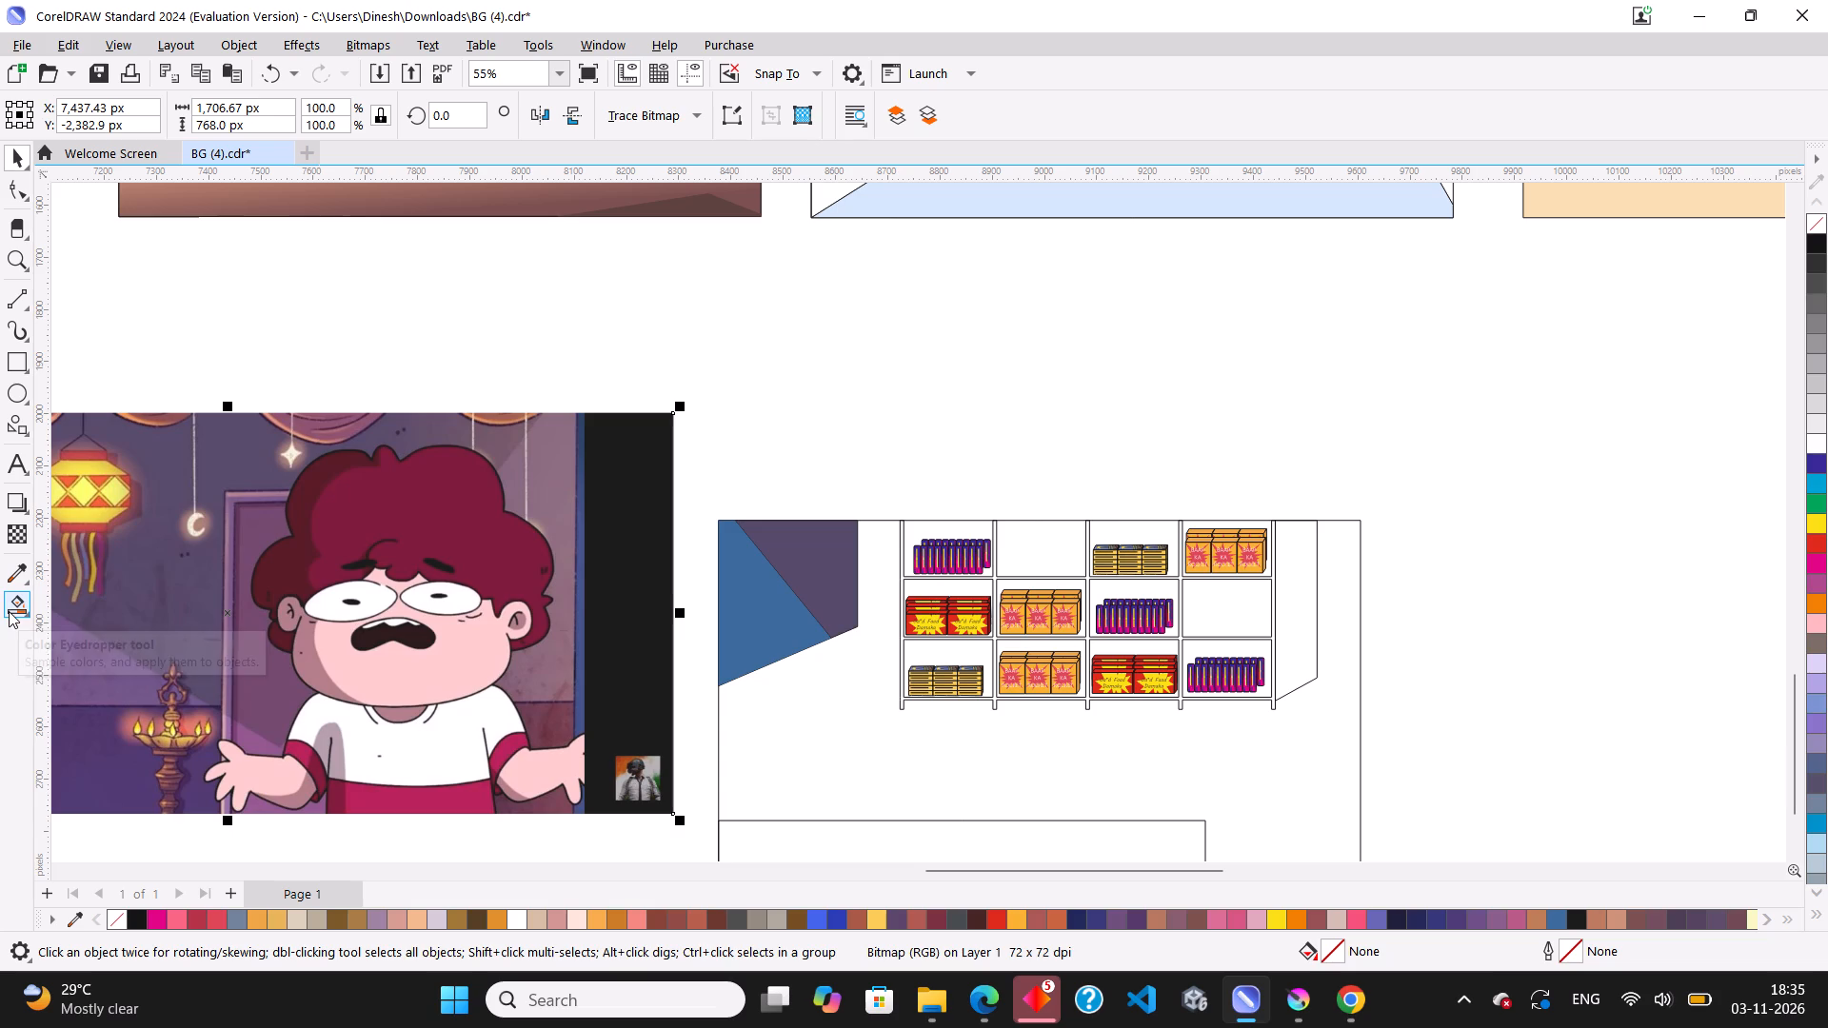
{"action": "left_click", "coordinate": [22, 575]}
{"action": "left_click", "coordinate": [89, 674]}
{"action": "scroll", "coordinate": [596, 682], "scroll_direction": "up", "scroll_amount": 2}
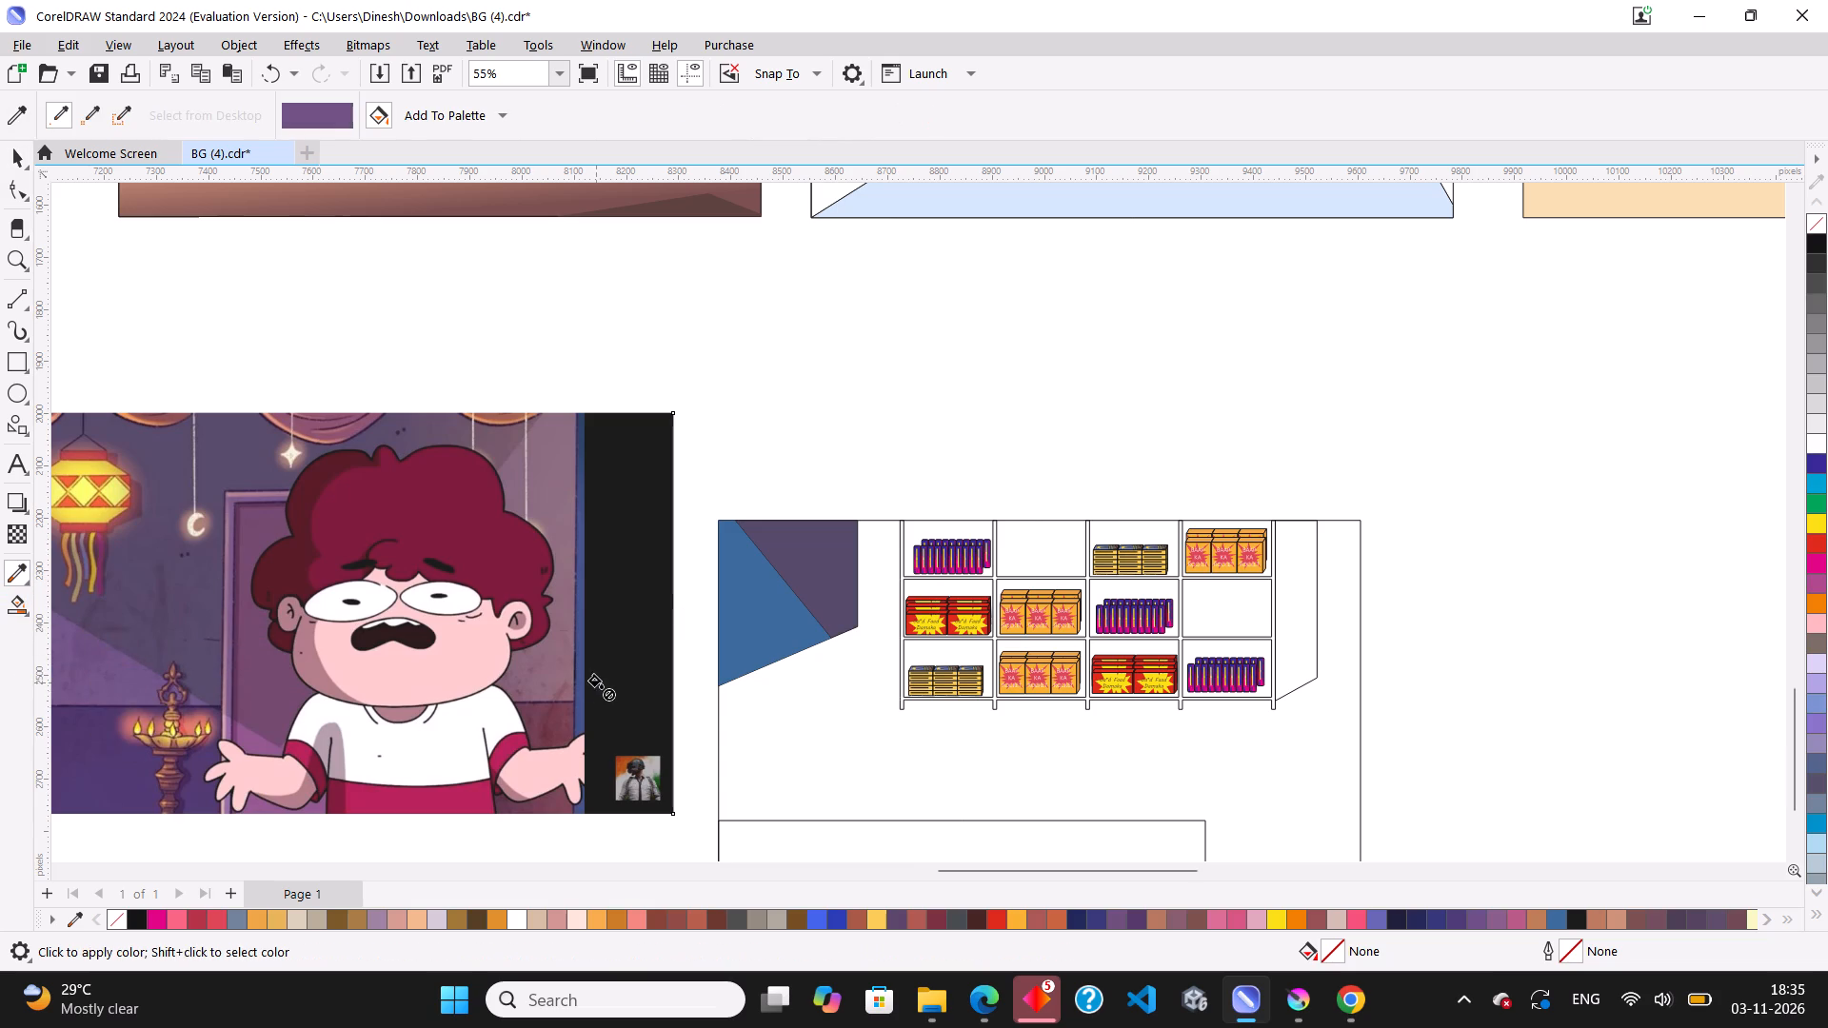
{"action": "scroll", "coordinate": [596, 682], "scroll_direction": "up", "scroll_amount": 2}
{"action": "left_click", "coordinate": [830, 613]}
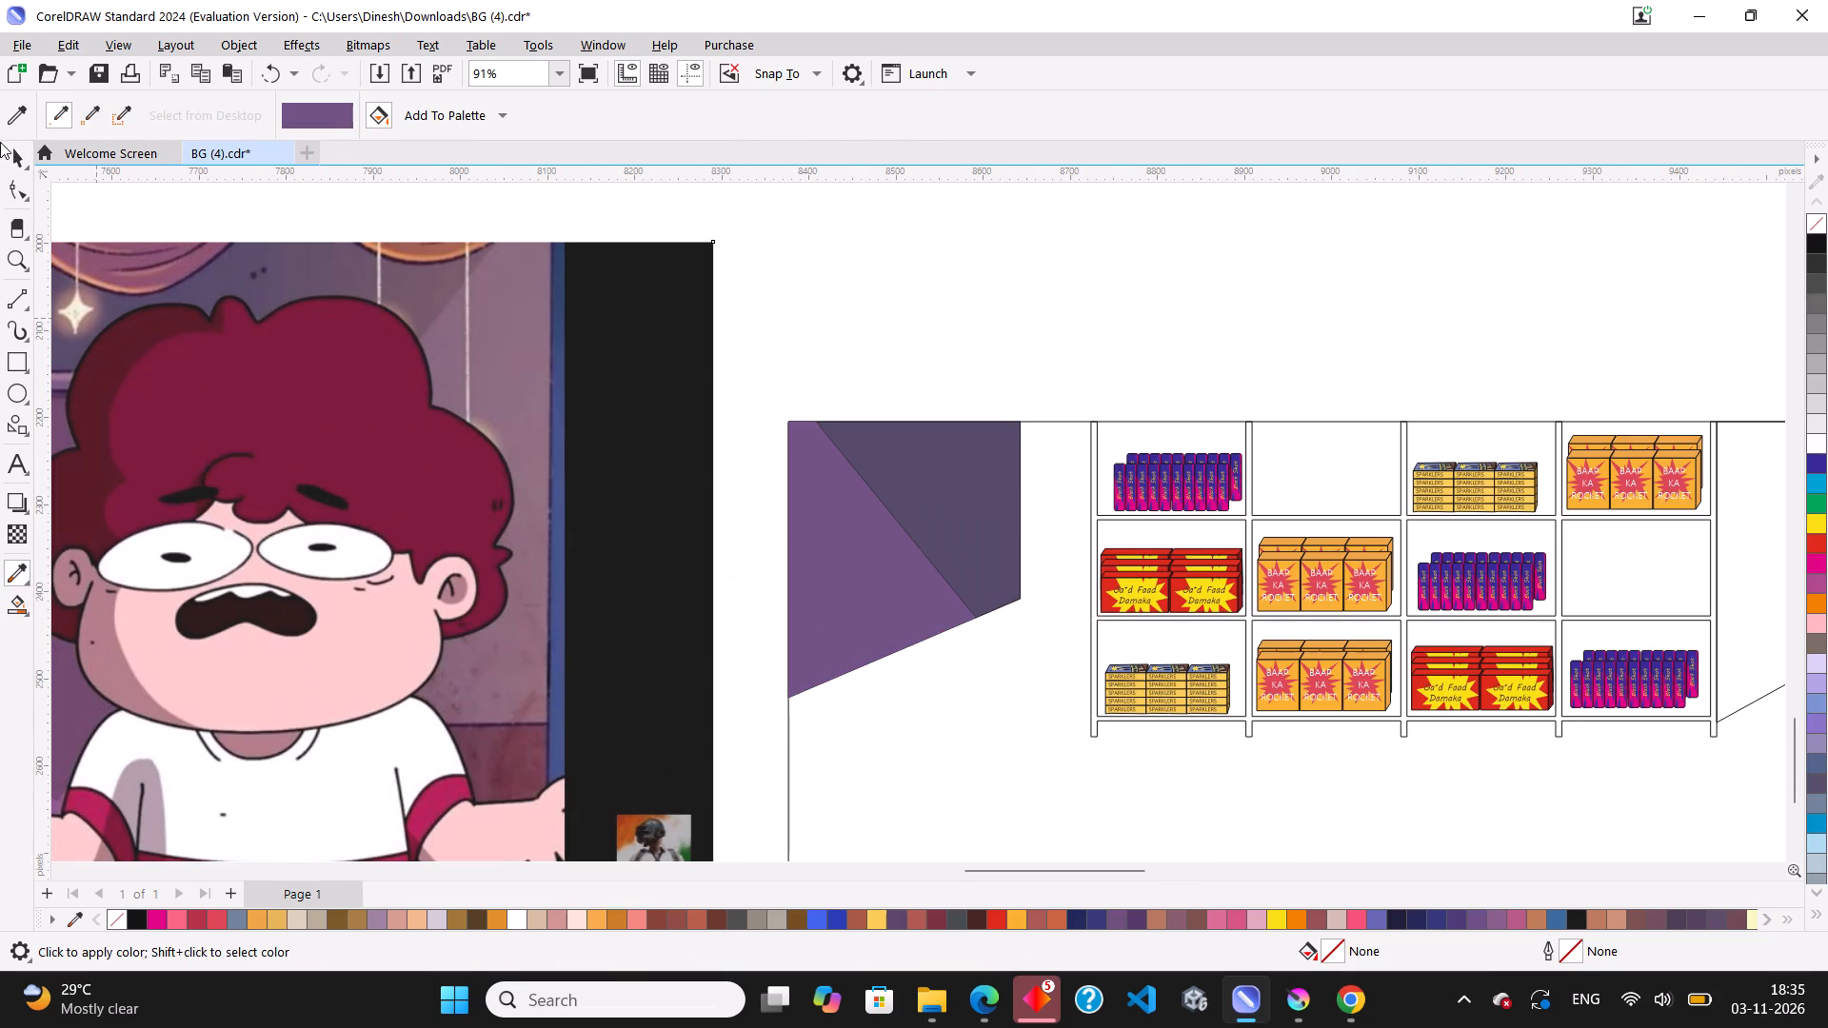
{"action": "left_click", "coordinate": [15, 159]}
{"action": "right_click", "coordinate": [113, 918]}
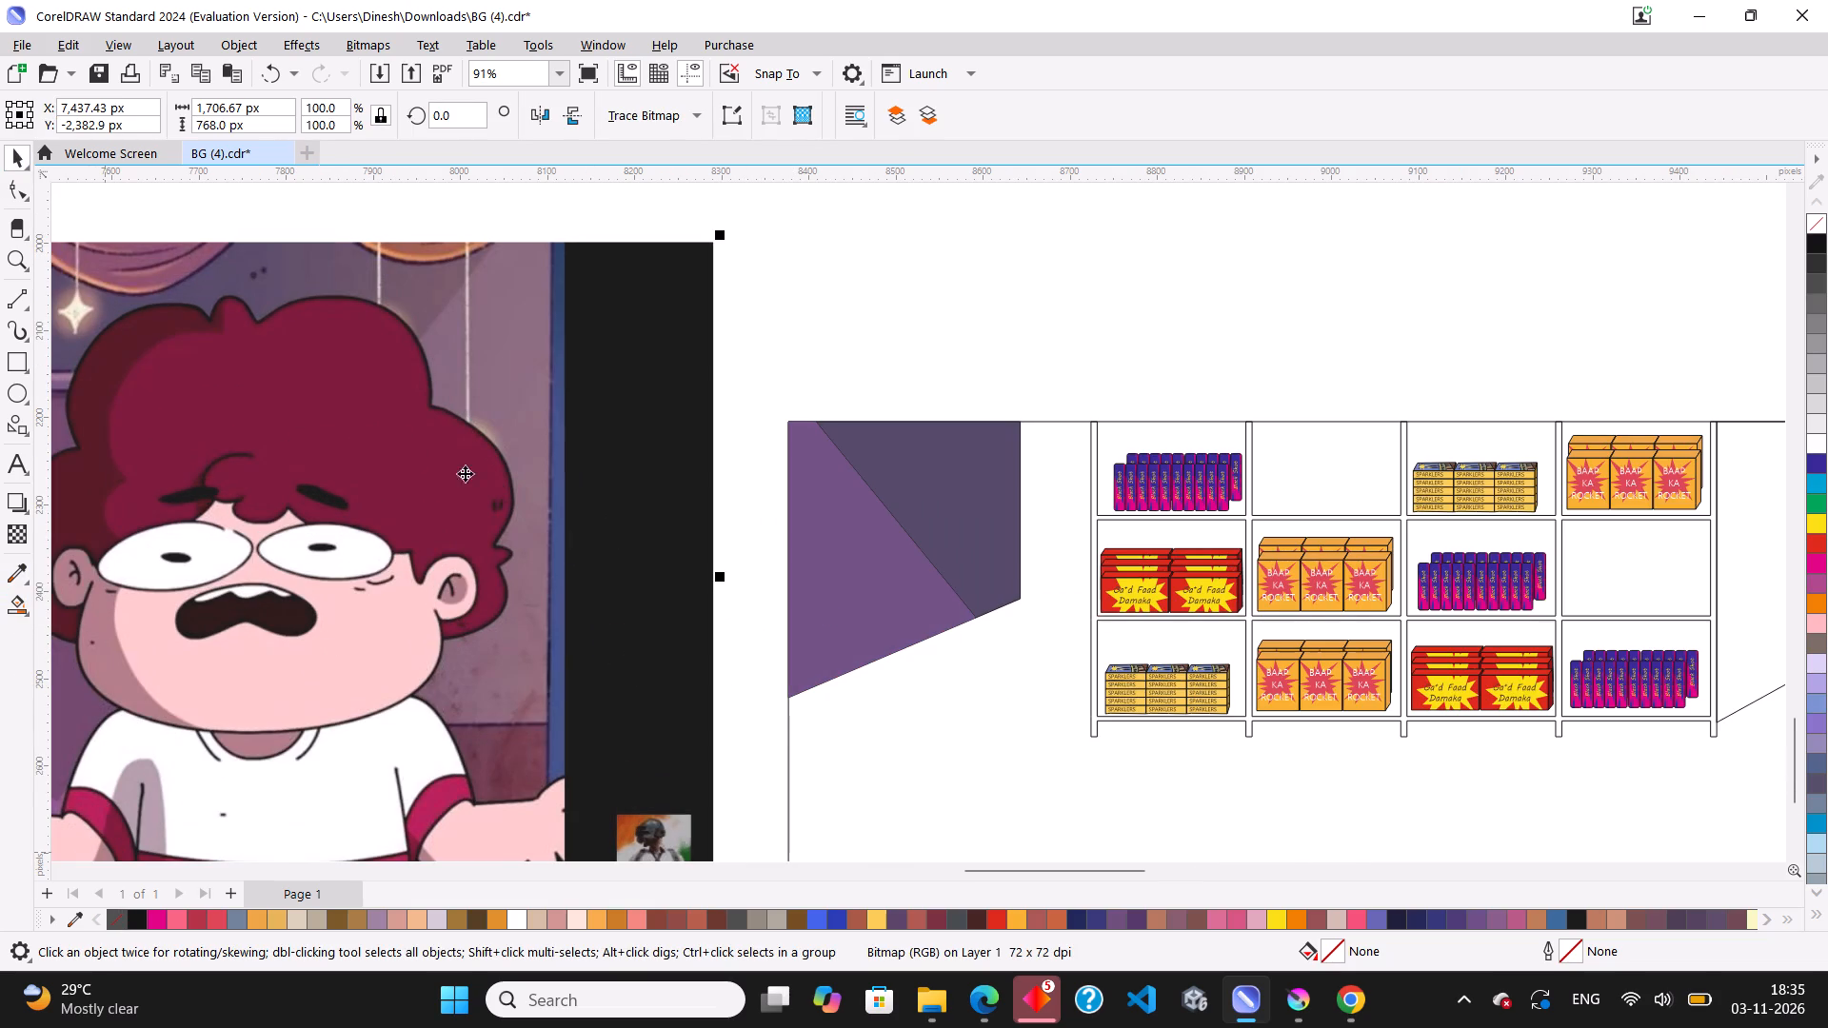
{"action": "left_click", "coordinate": [899, 339]}
Select the diagonal line between the two purple areas, remove its outline colour, and deselect it.
{"action": "left_click", "coordinate": [858, 533]}
{"action": "left_click_drag", "start_coordinate": [858, 542], "coordinate": [940, 705]}
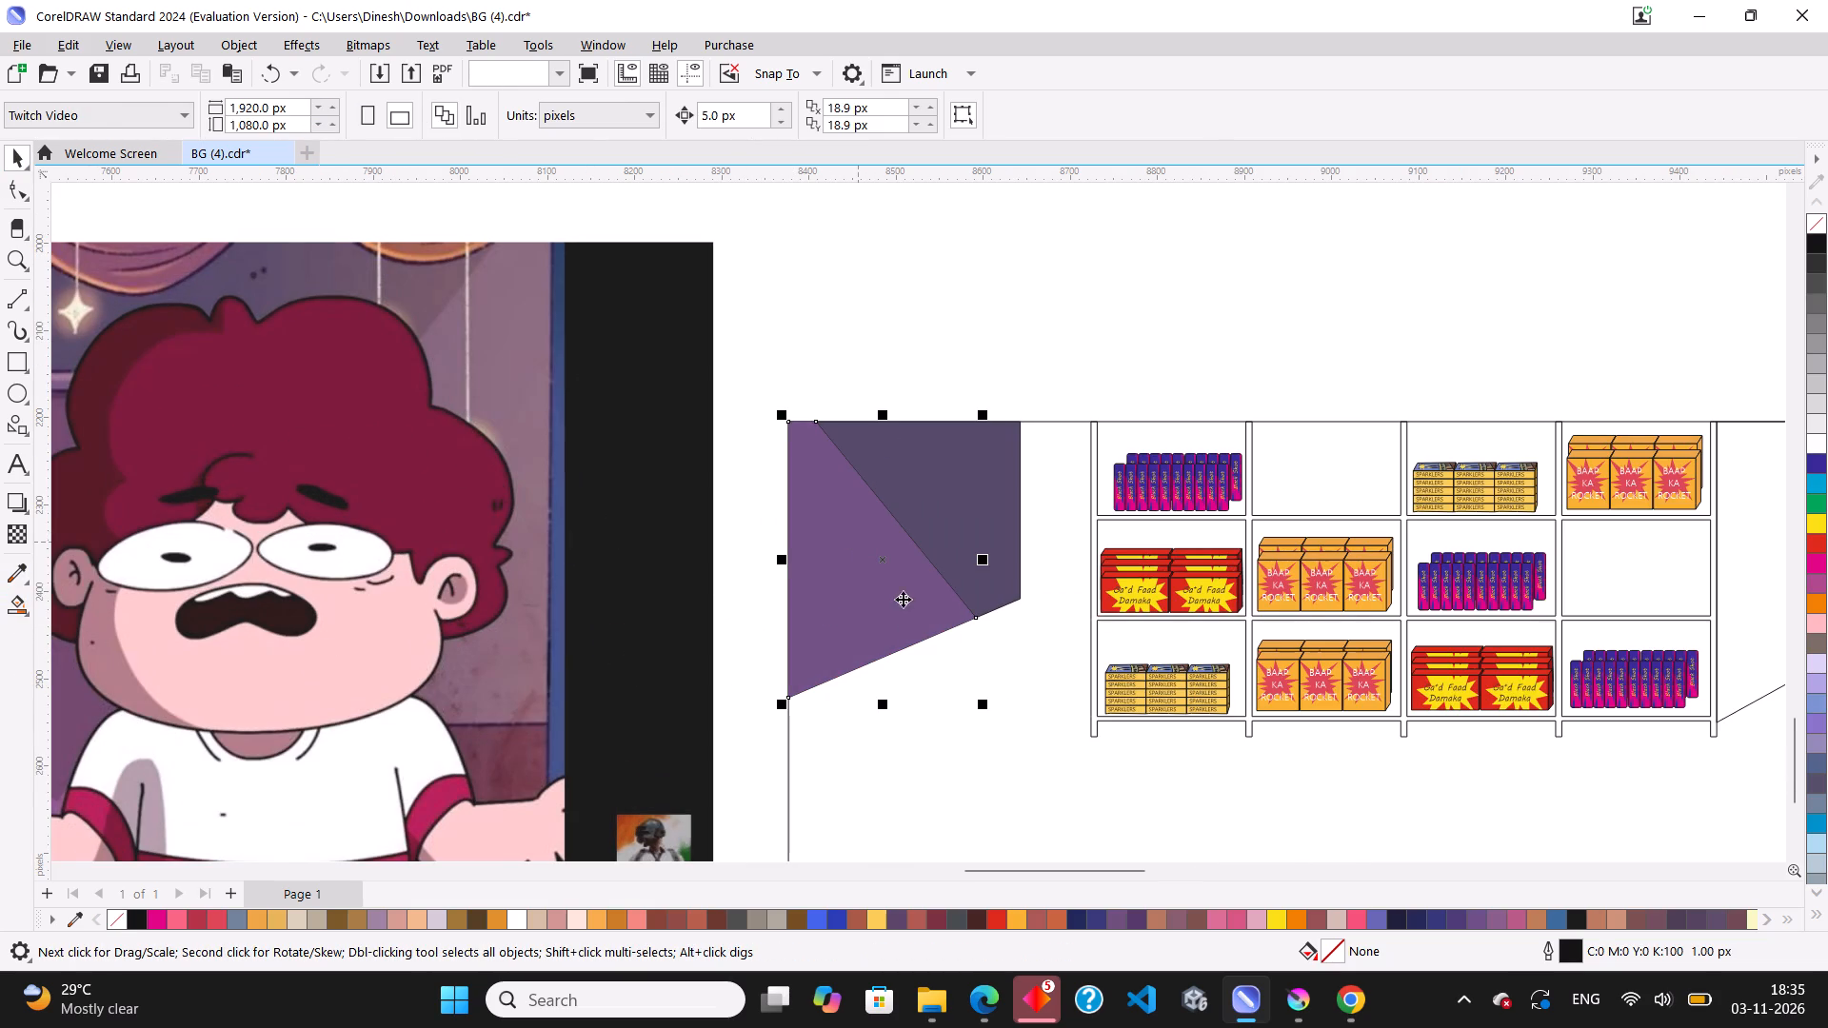
{"action": "left_click", "coordinate": [808, 359]}
{"action": "left_click", "coordinate": [915, 518]}
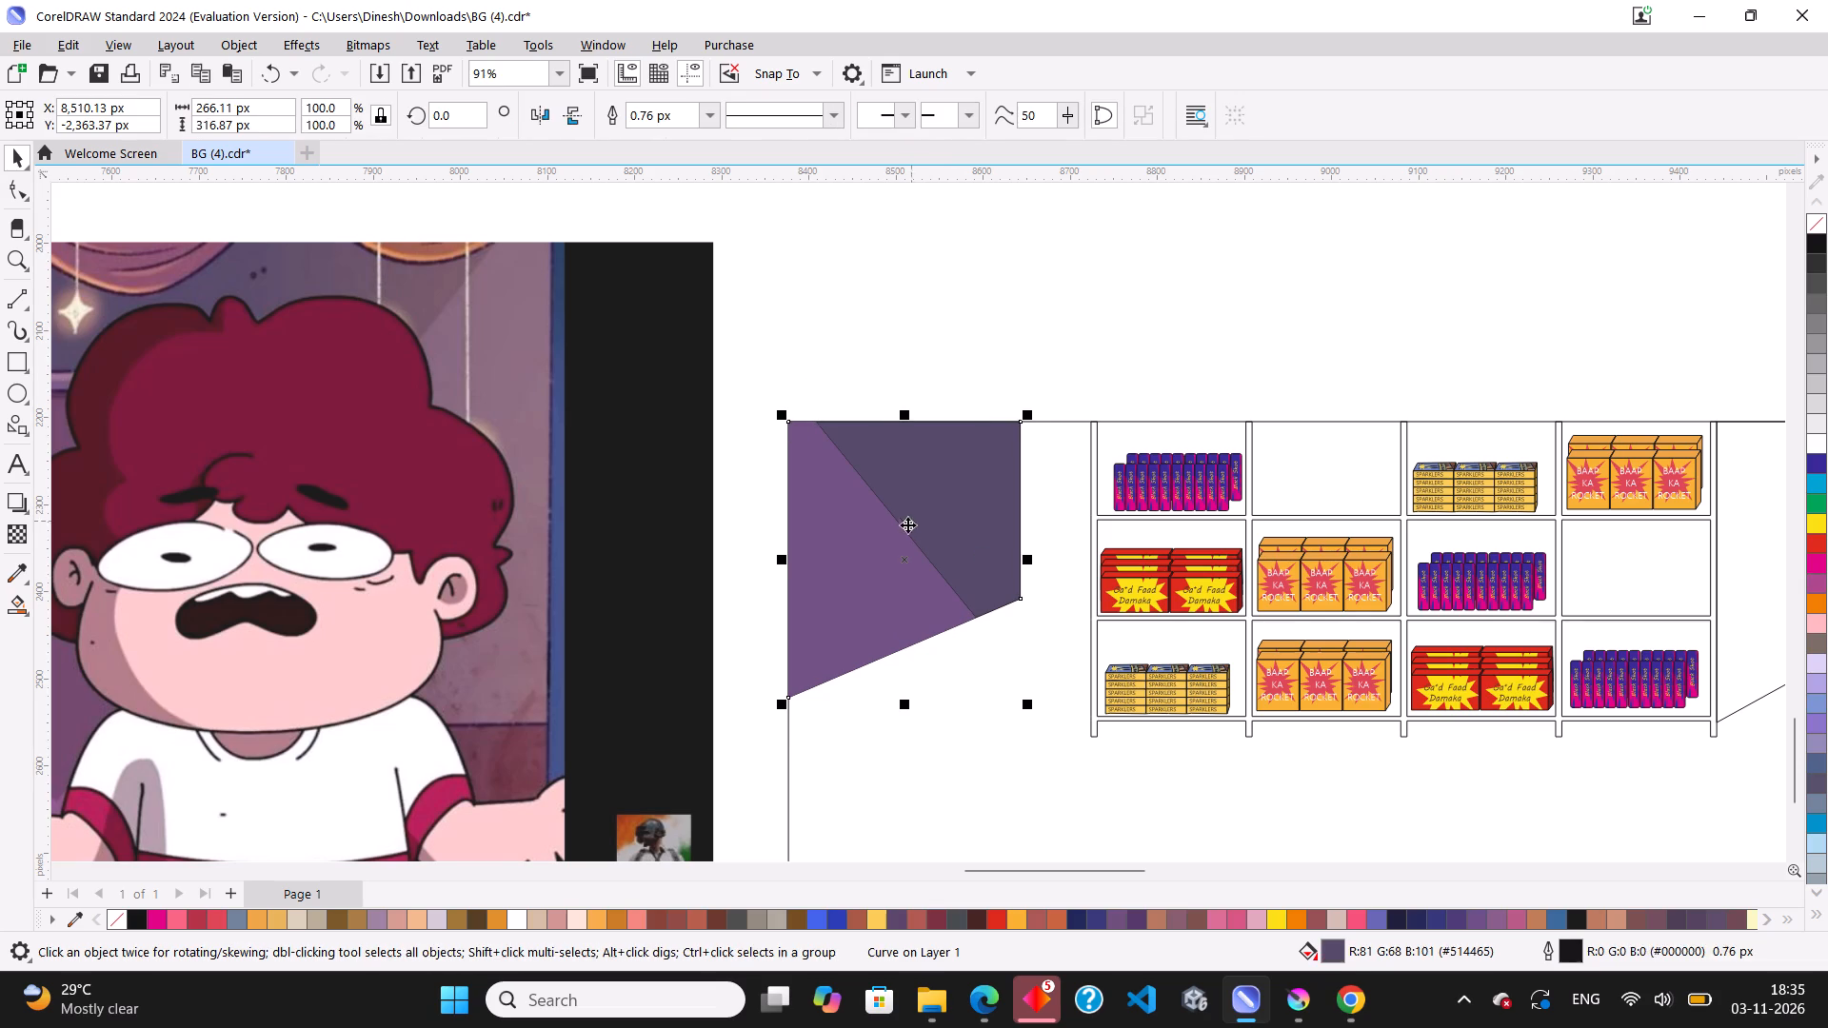
{"action": "left_click", "coordinate": [904, 531]}
{"action": "scroll", "coordinate": [904, 531], "scroll_direction": "up", "scroll_amount": 3}
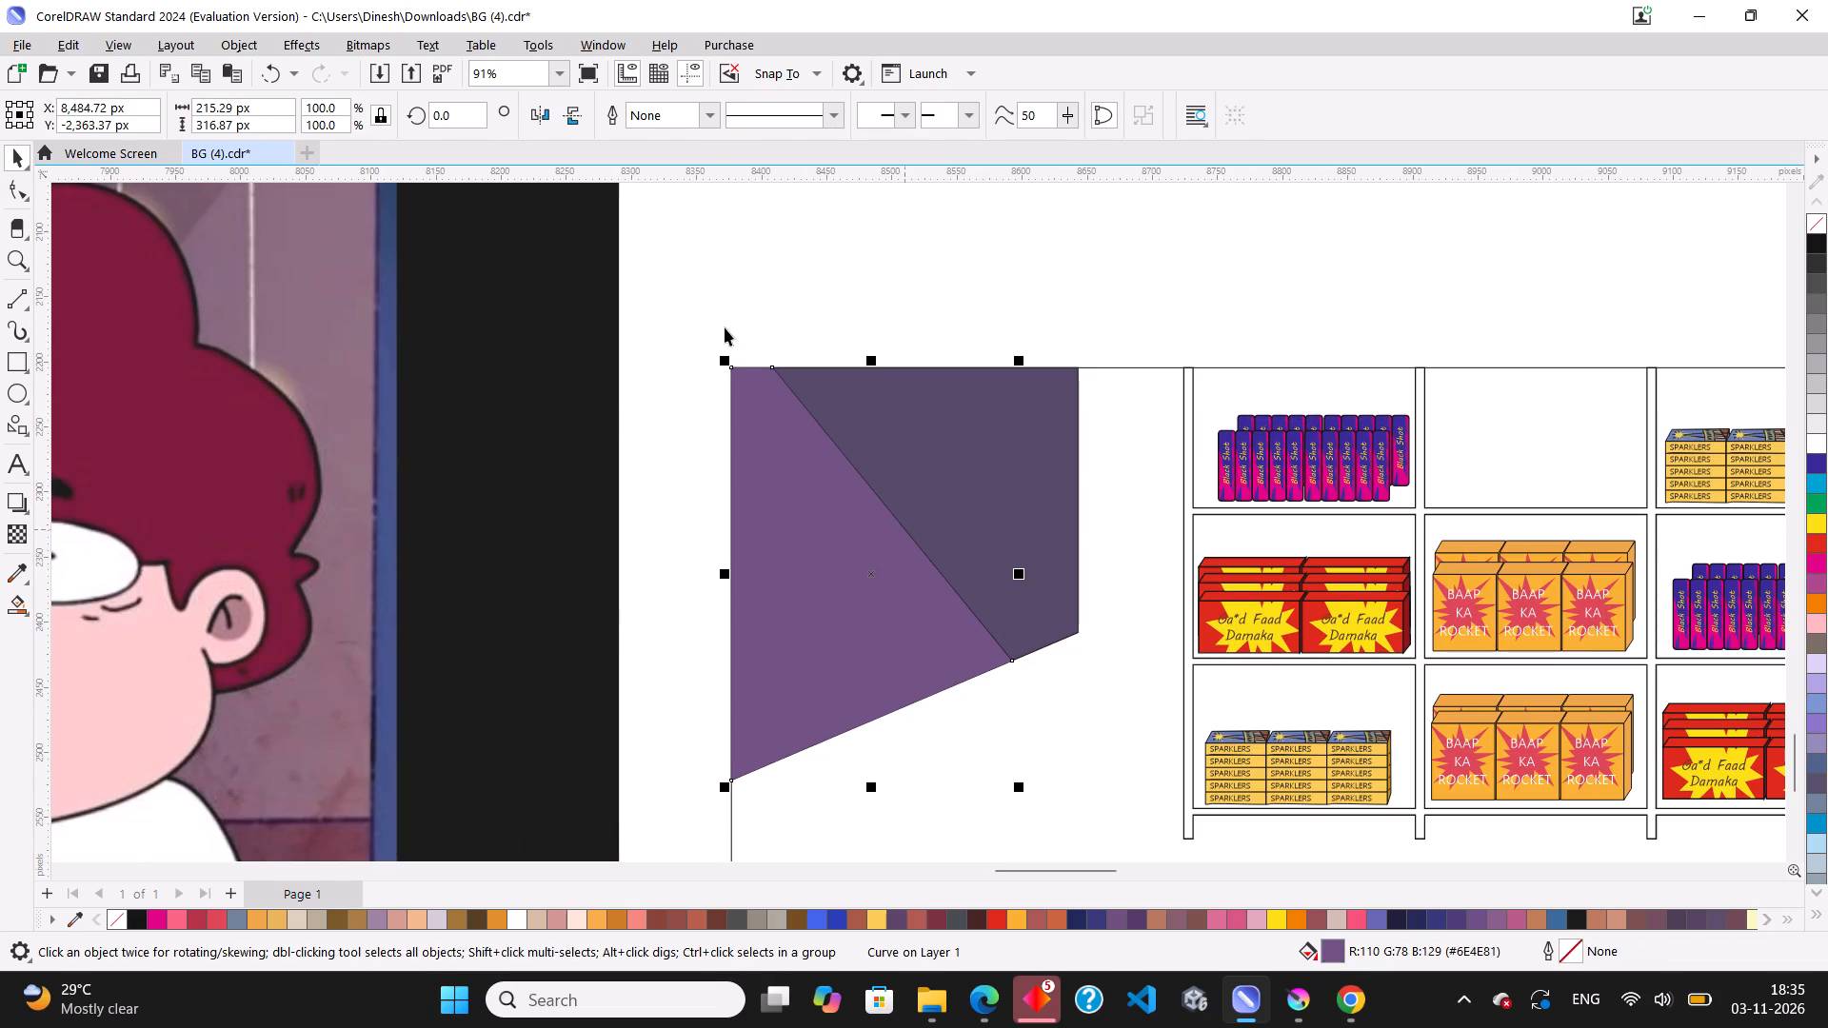
{"action": "left_click", "coordinate": [725, 327]}
{"action": "left_click_drag", "start_coordinate": [754, 326], "coordinate": [1040, 694]}
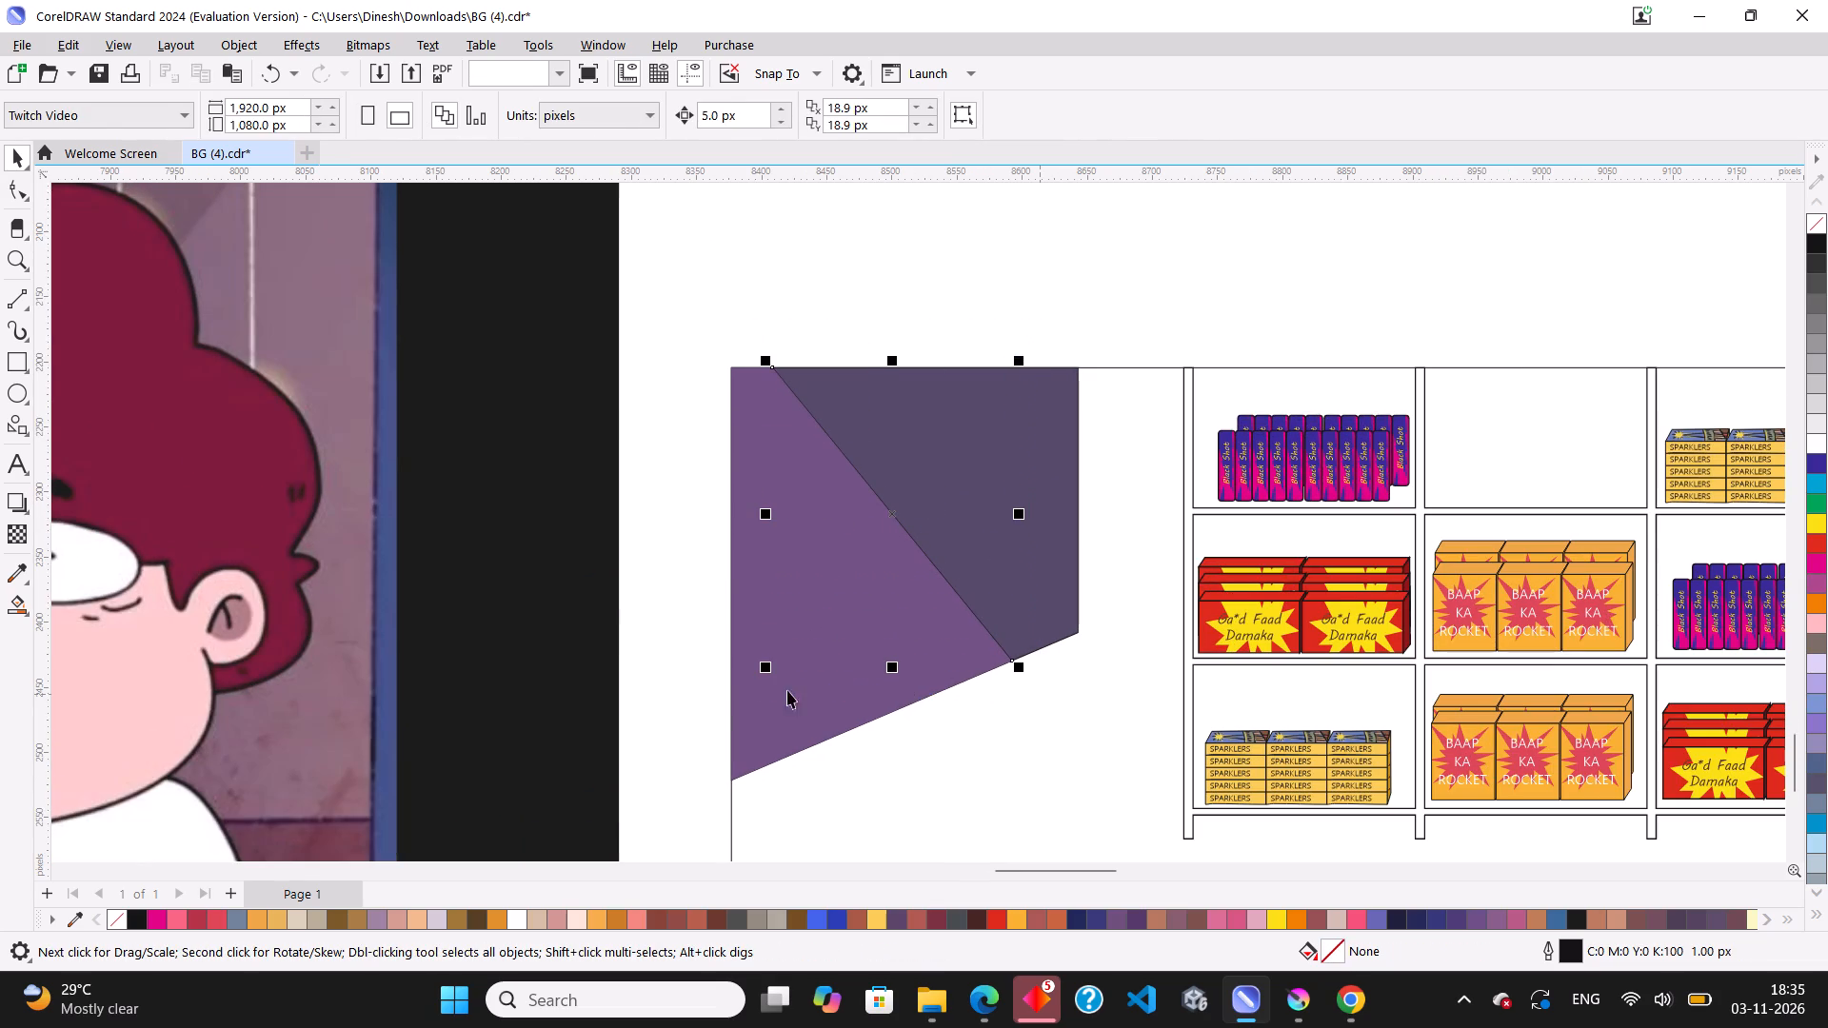
{"action": "right_click", "coordinate": [117, 913]}
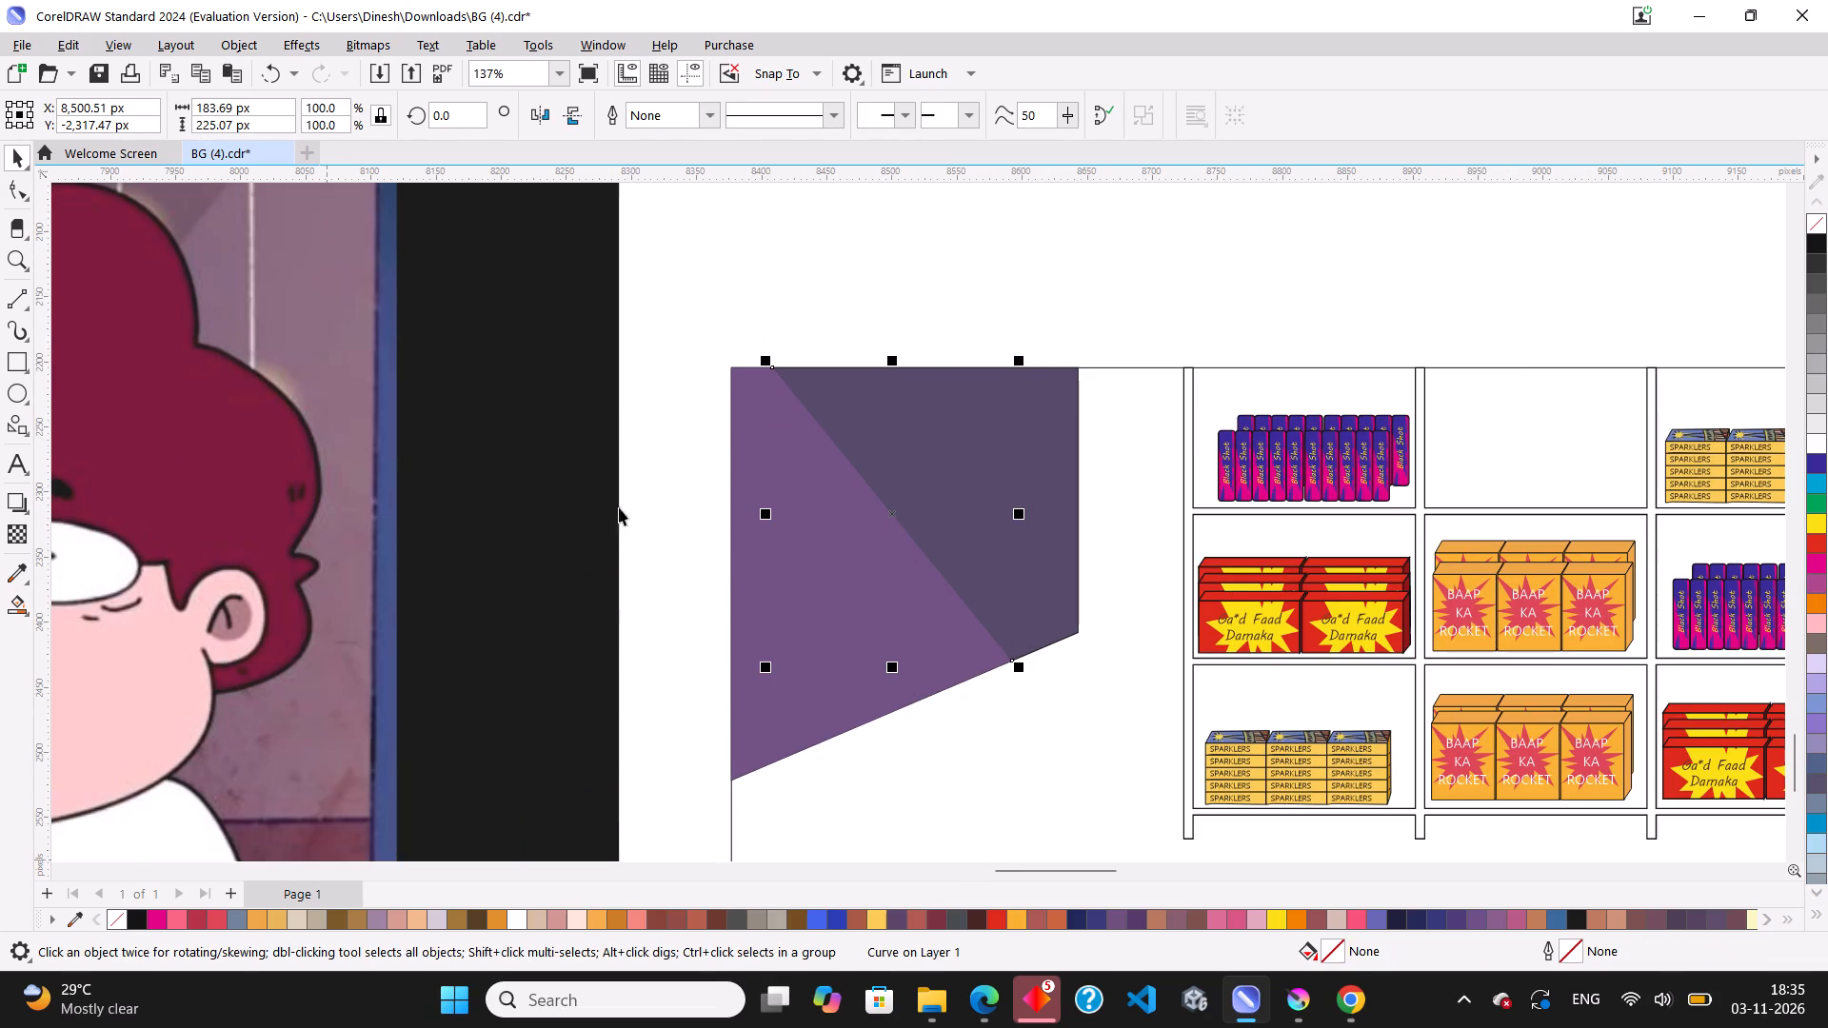
{"action": "left_click", "coordinate": [674, 508]}
Draw a horizontal line about 132 px long from the diagonal's lower end on the purple panel to the shelf's nearest upright.
{"action": "scroll", "coordinate": [674, 508], "scroll_direction": "down", "scroll_amount": 6}
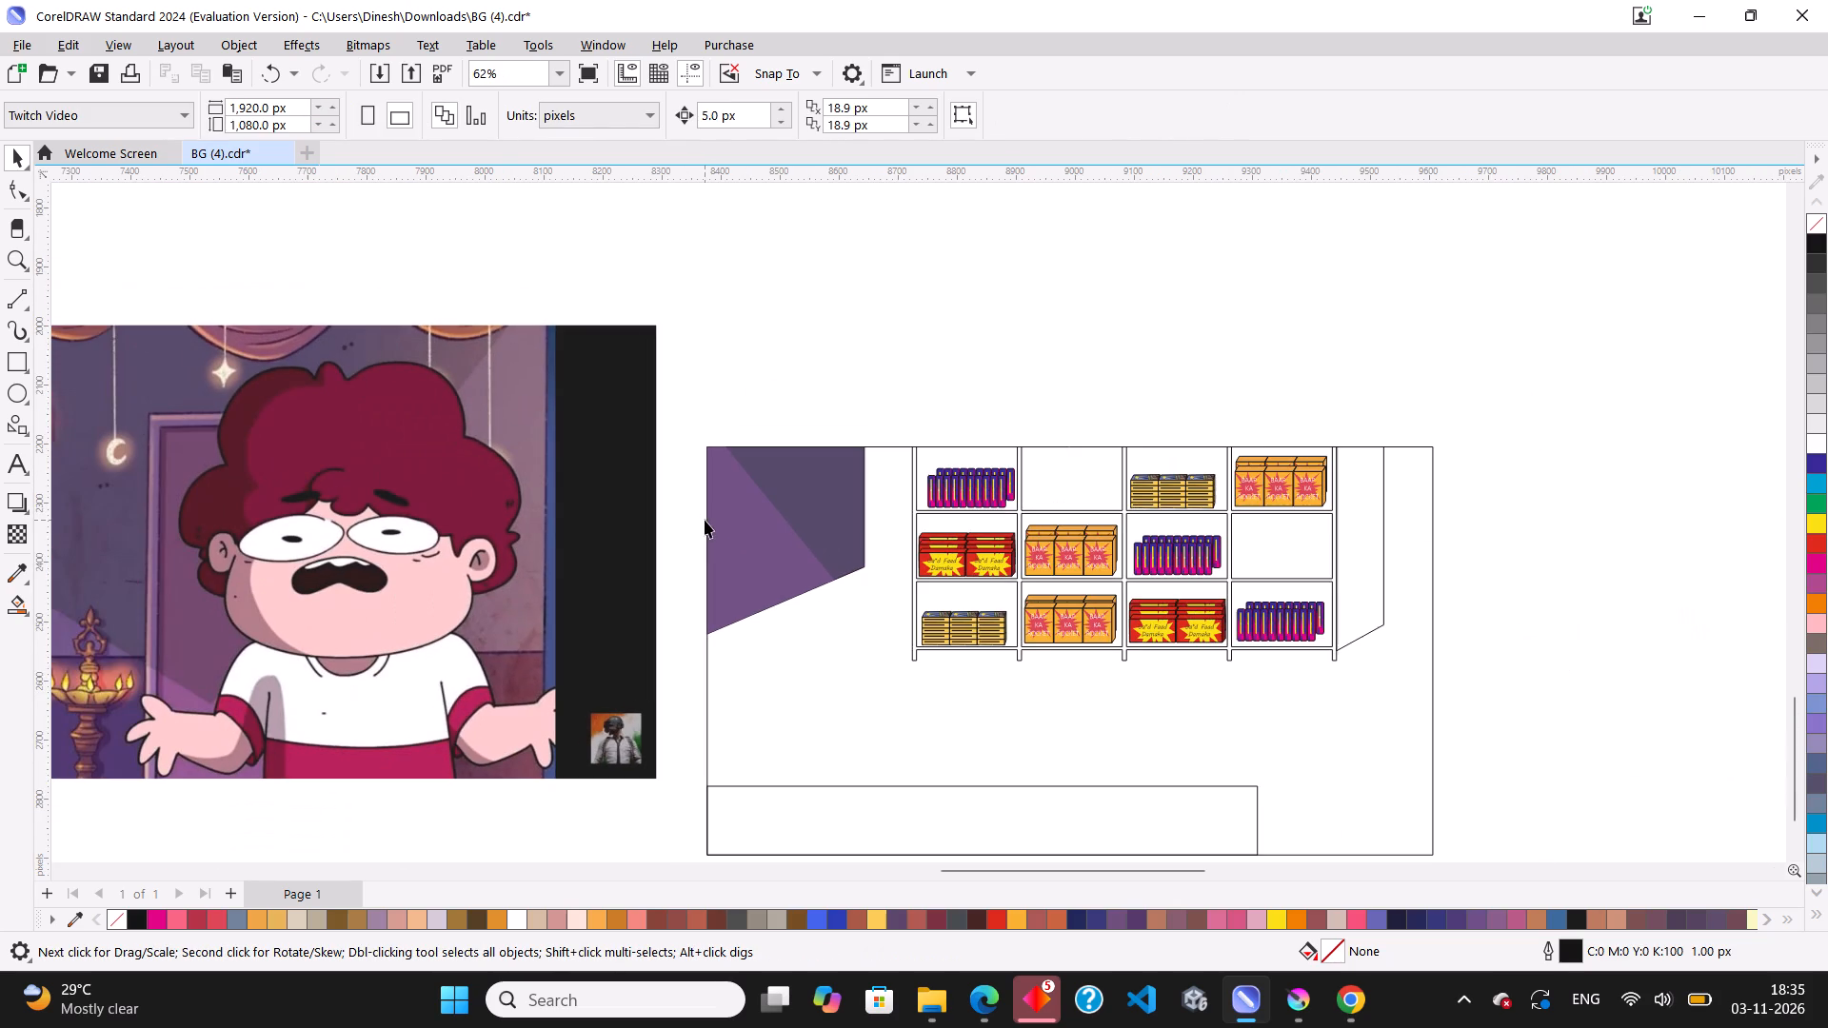
{"action": "scroll", "coordinate": [705, 520], "scroll_direction": "up", "scroll_amount": 2}
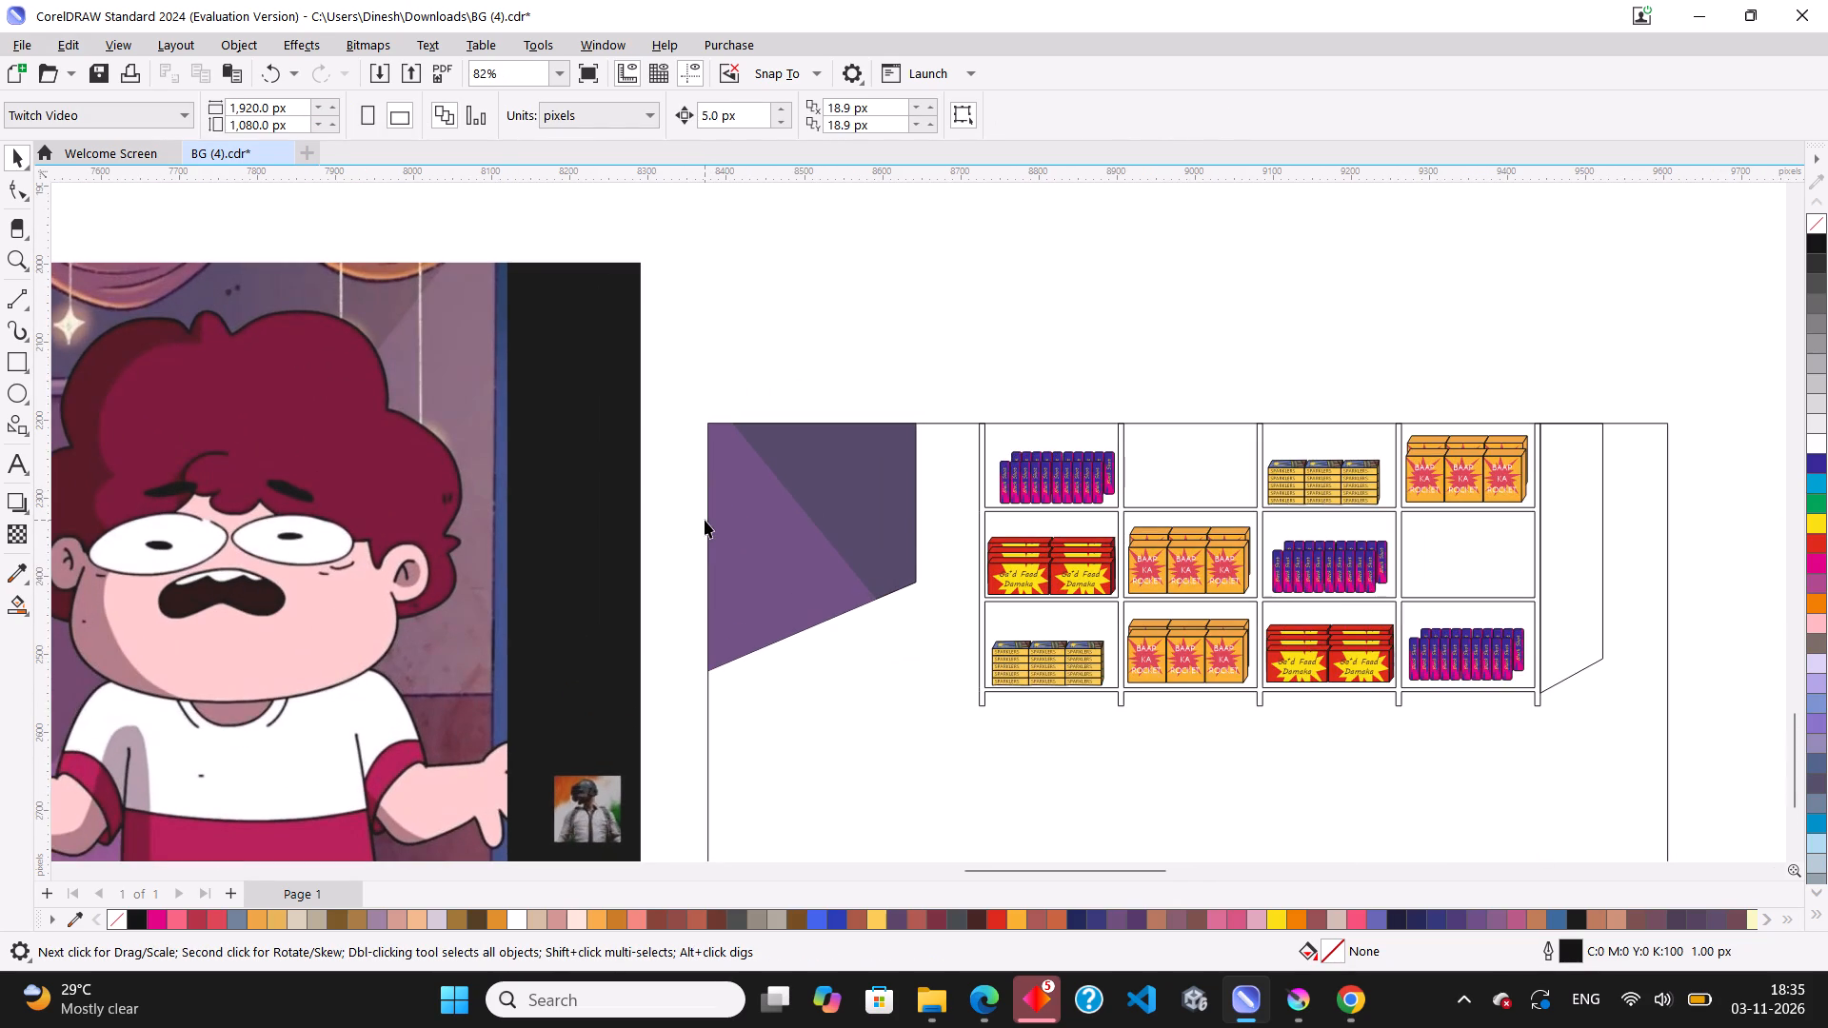
{"action": "scroll", "coordinate": [911, 543], "scroll_direction": "down", "scroll_amount": 4}
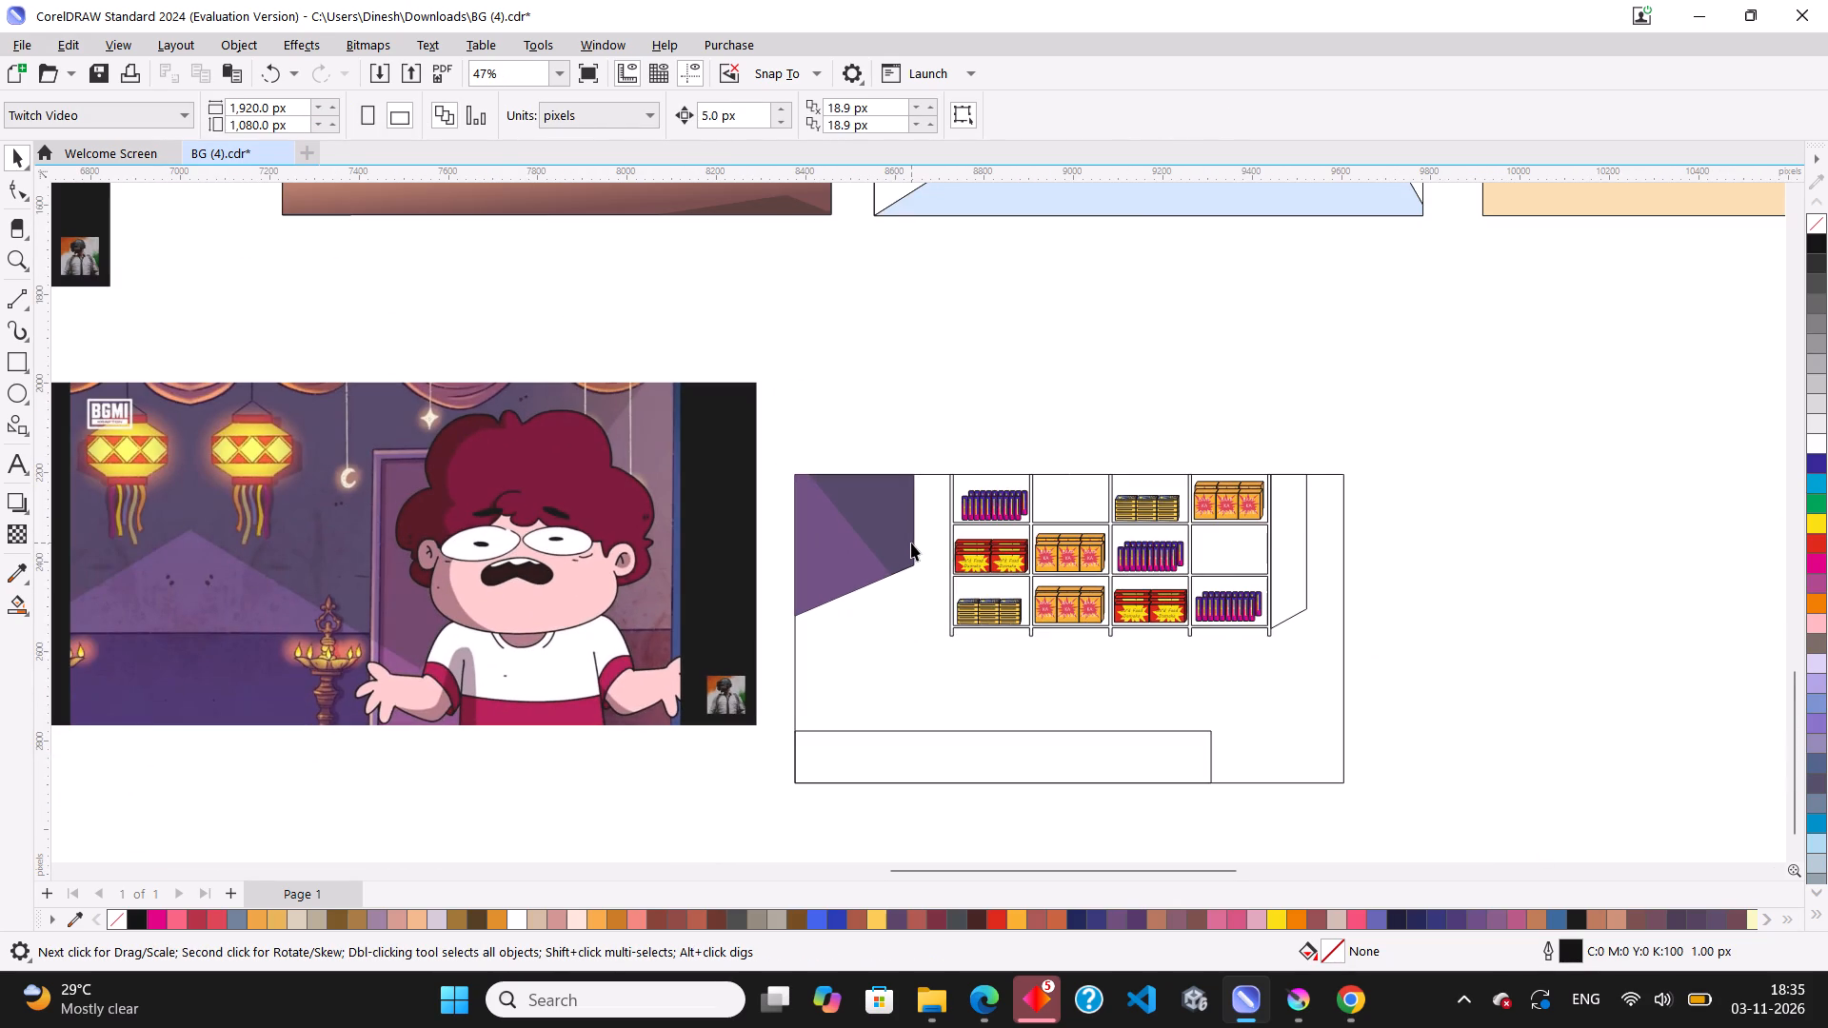
{"action": "scroll", "coordinate": [918, 571], "scroll_direction": "up", "scroll_amount": 9}
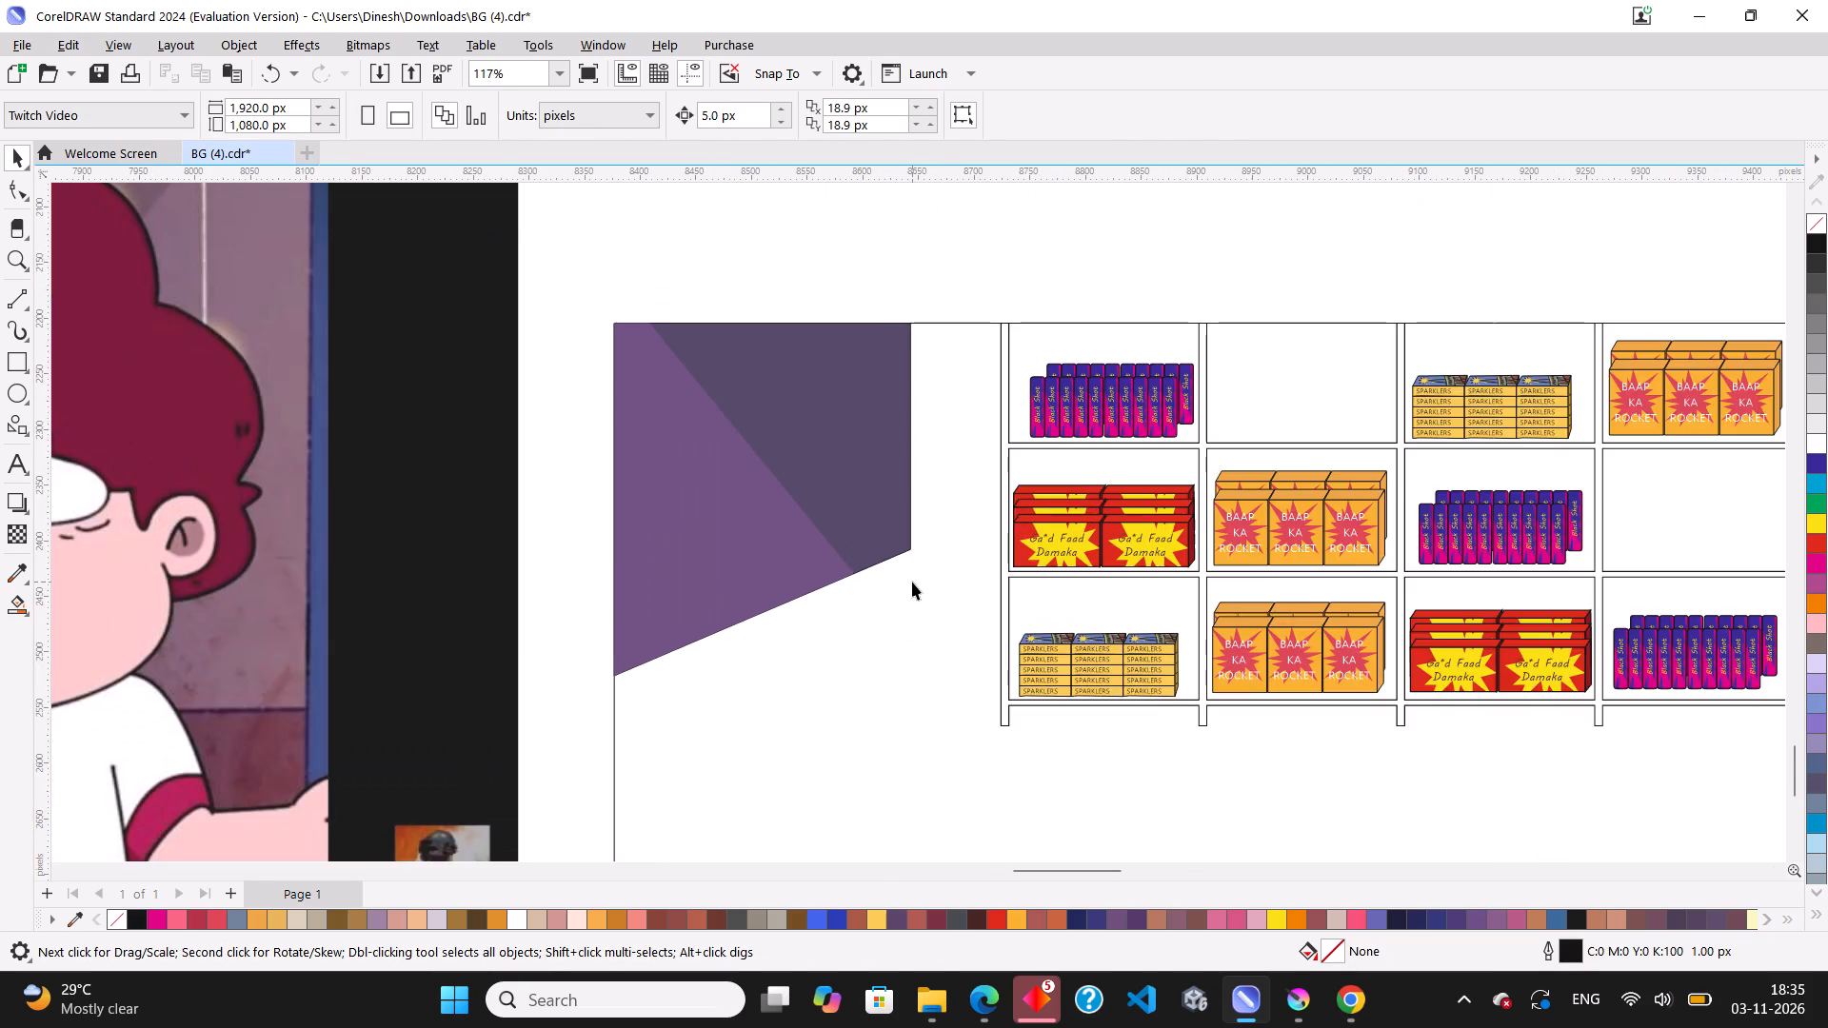
{"action": "scroll", "coordinate": [966, 571], "scroll_direction": "up", "scroll_amount": 4}
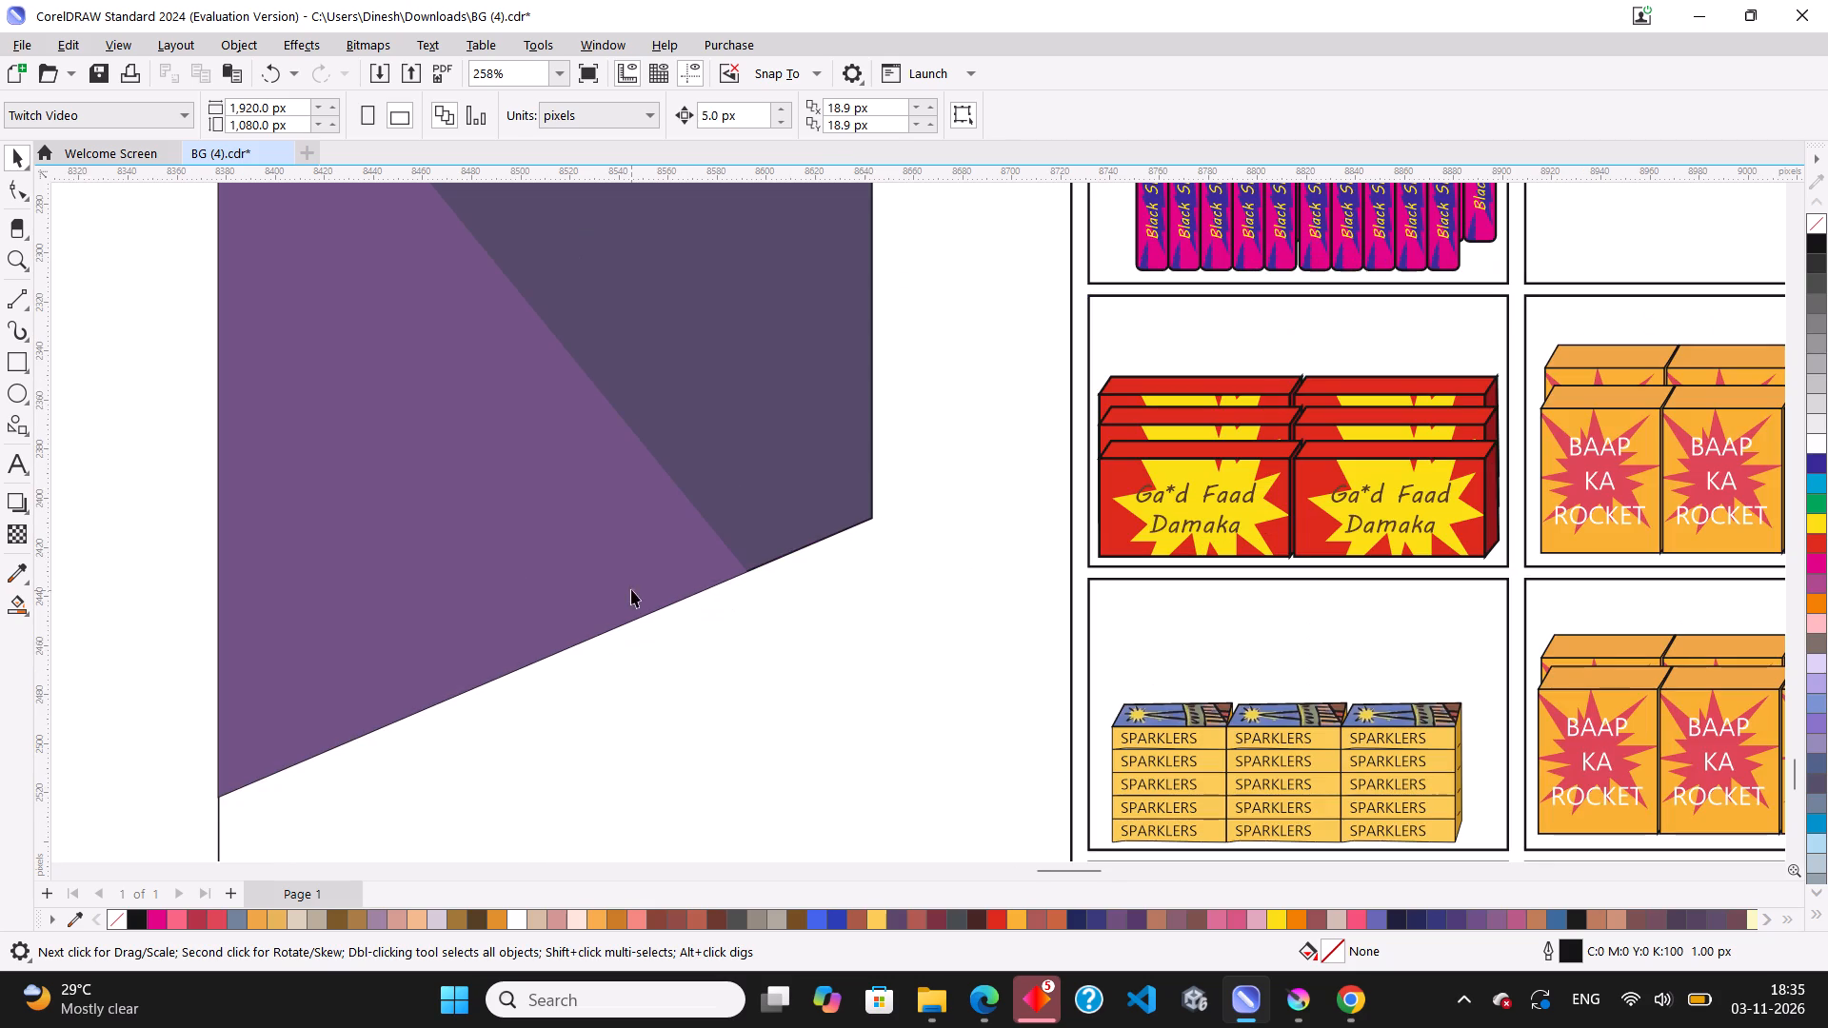
{"action": "left_click", "coordinate": [16, 297]}
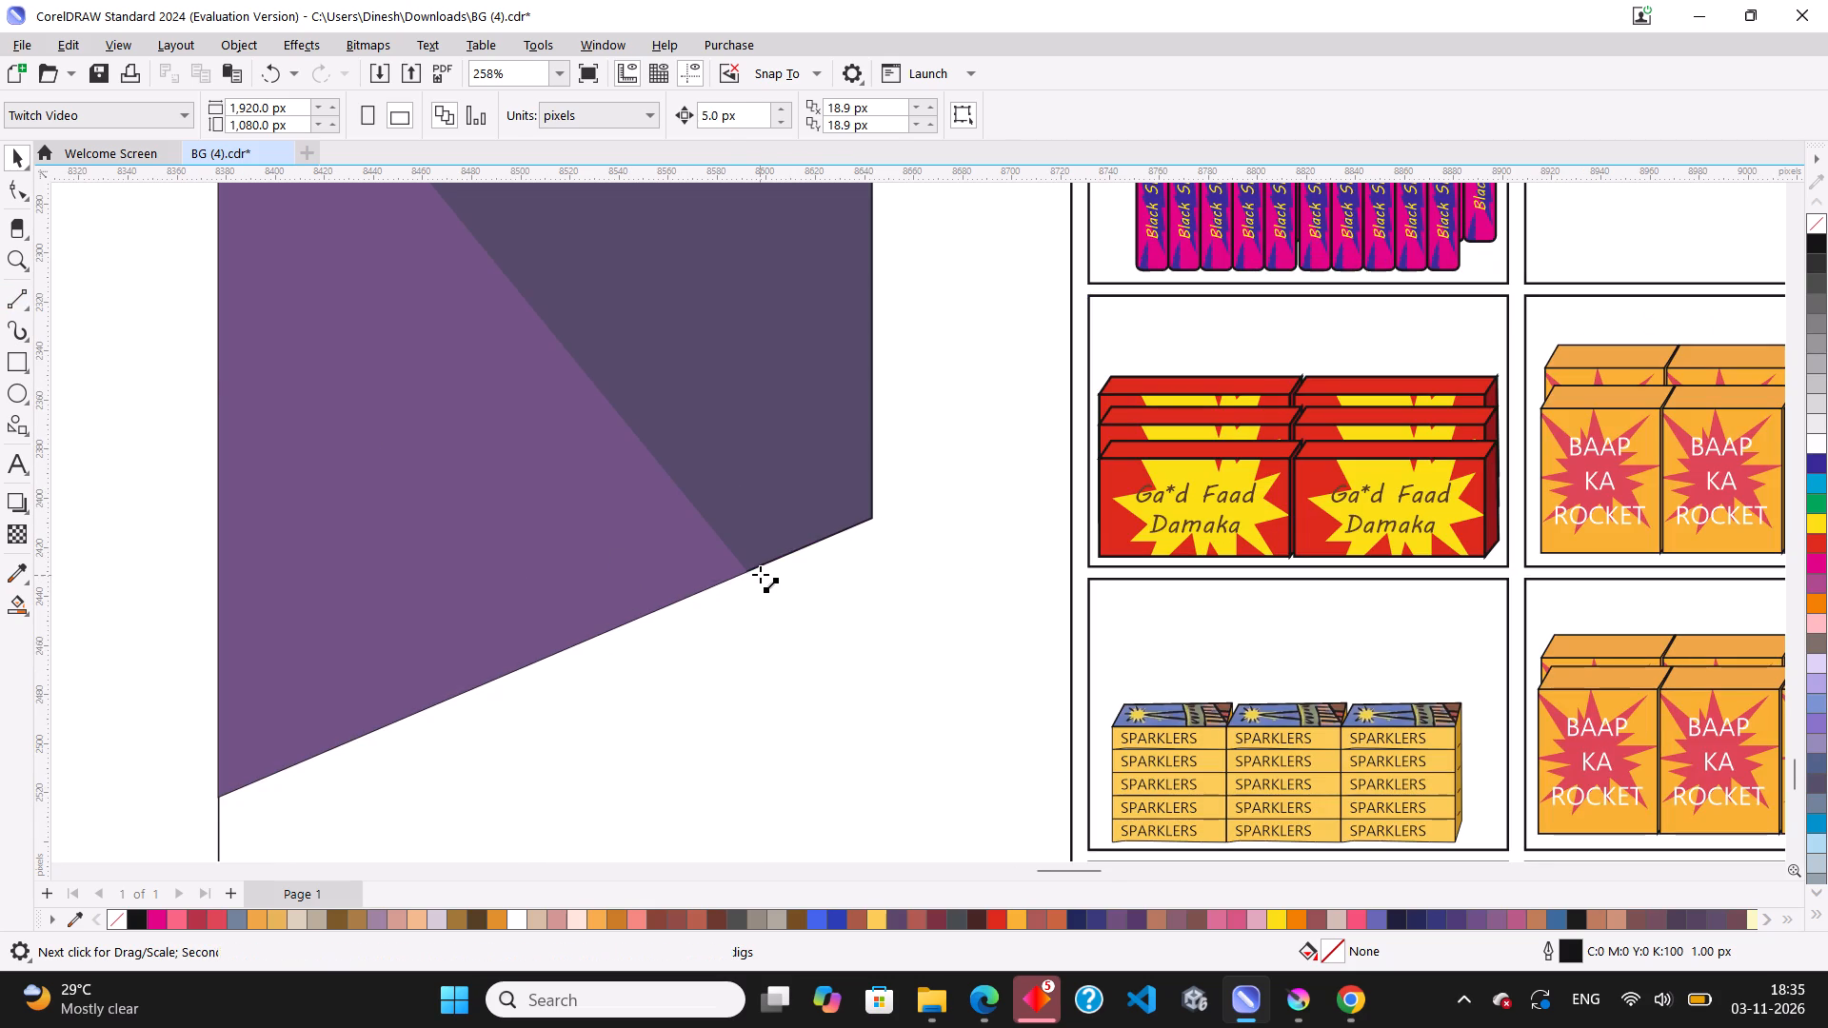
{"action": "left_click", "coordinate": [750, 574]}
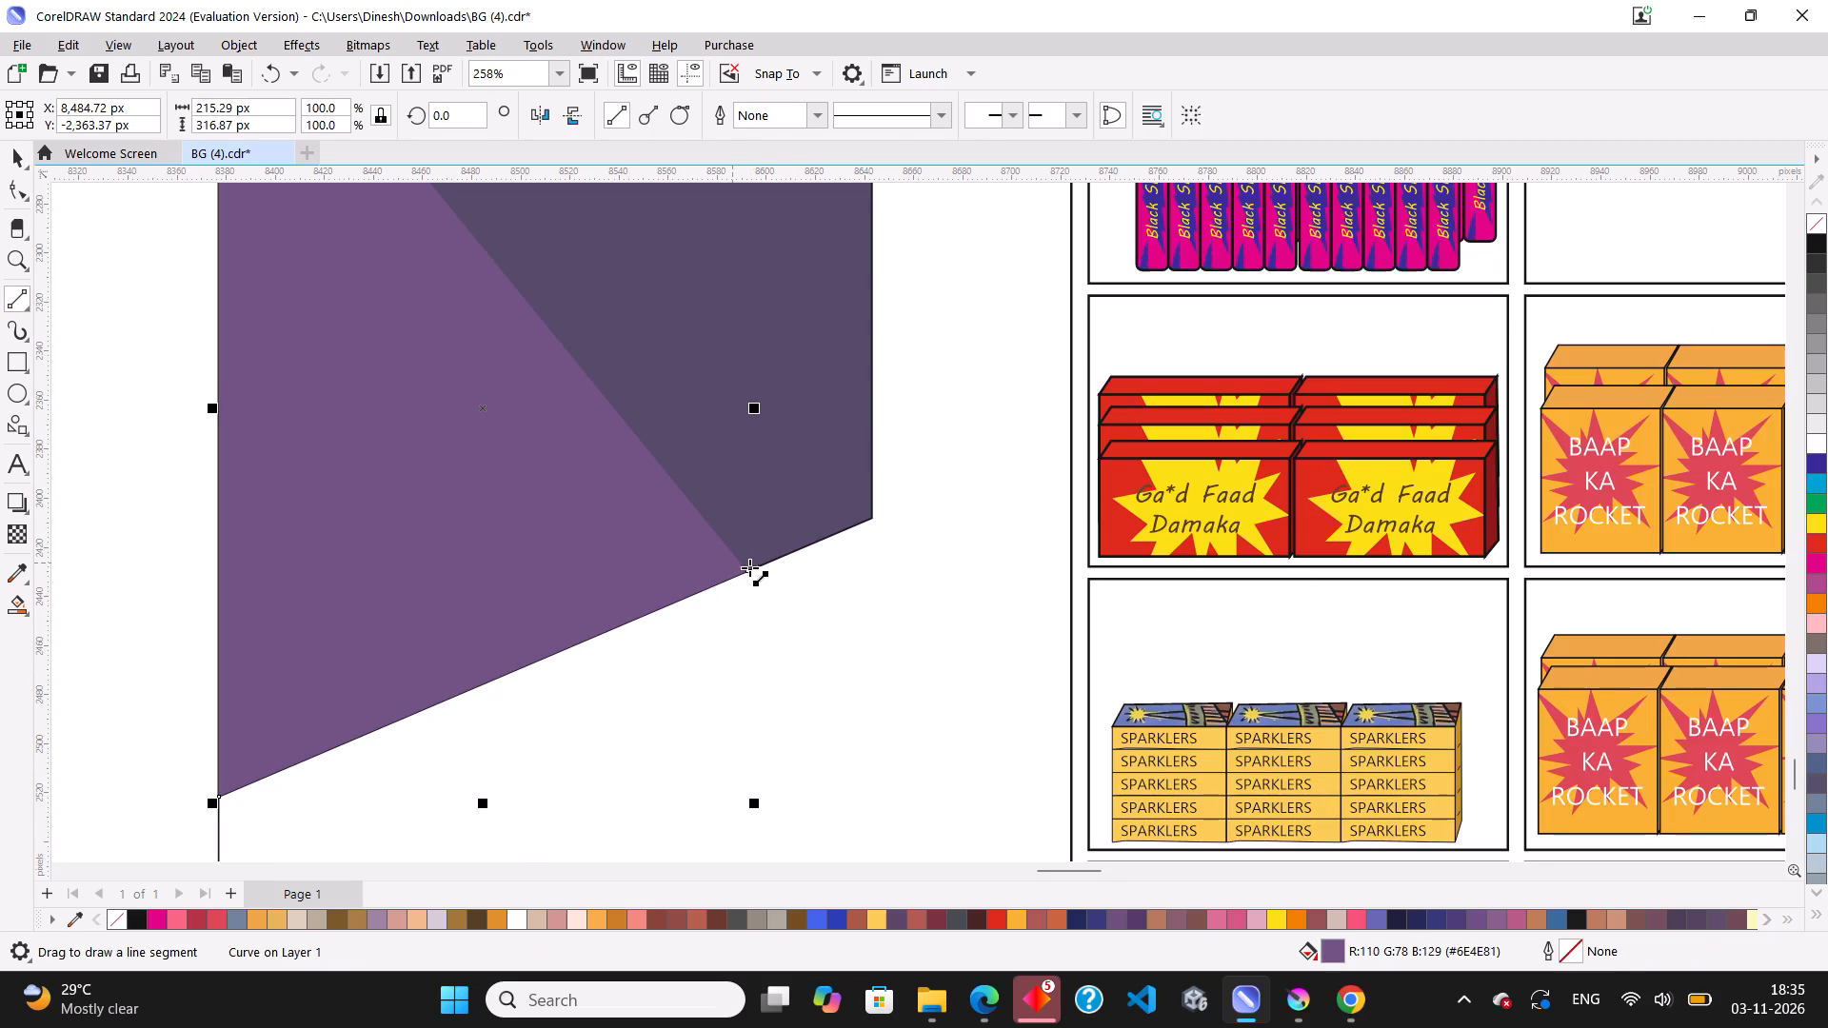
{"action": "left_click_drag", "start_coordinate": [749, 572], "coordinate": [1063, 569]}
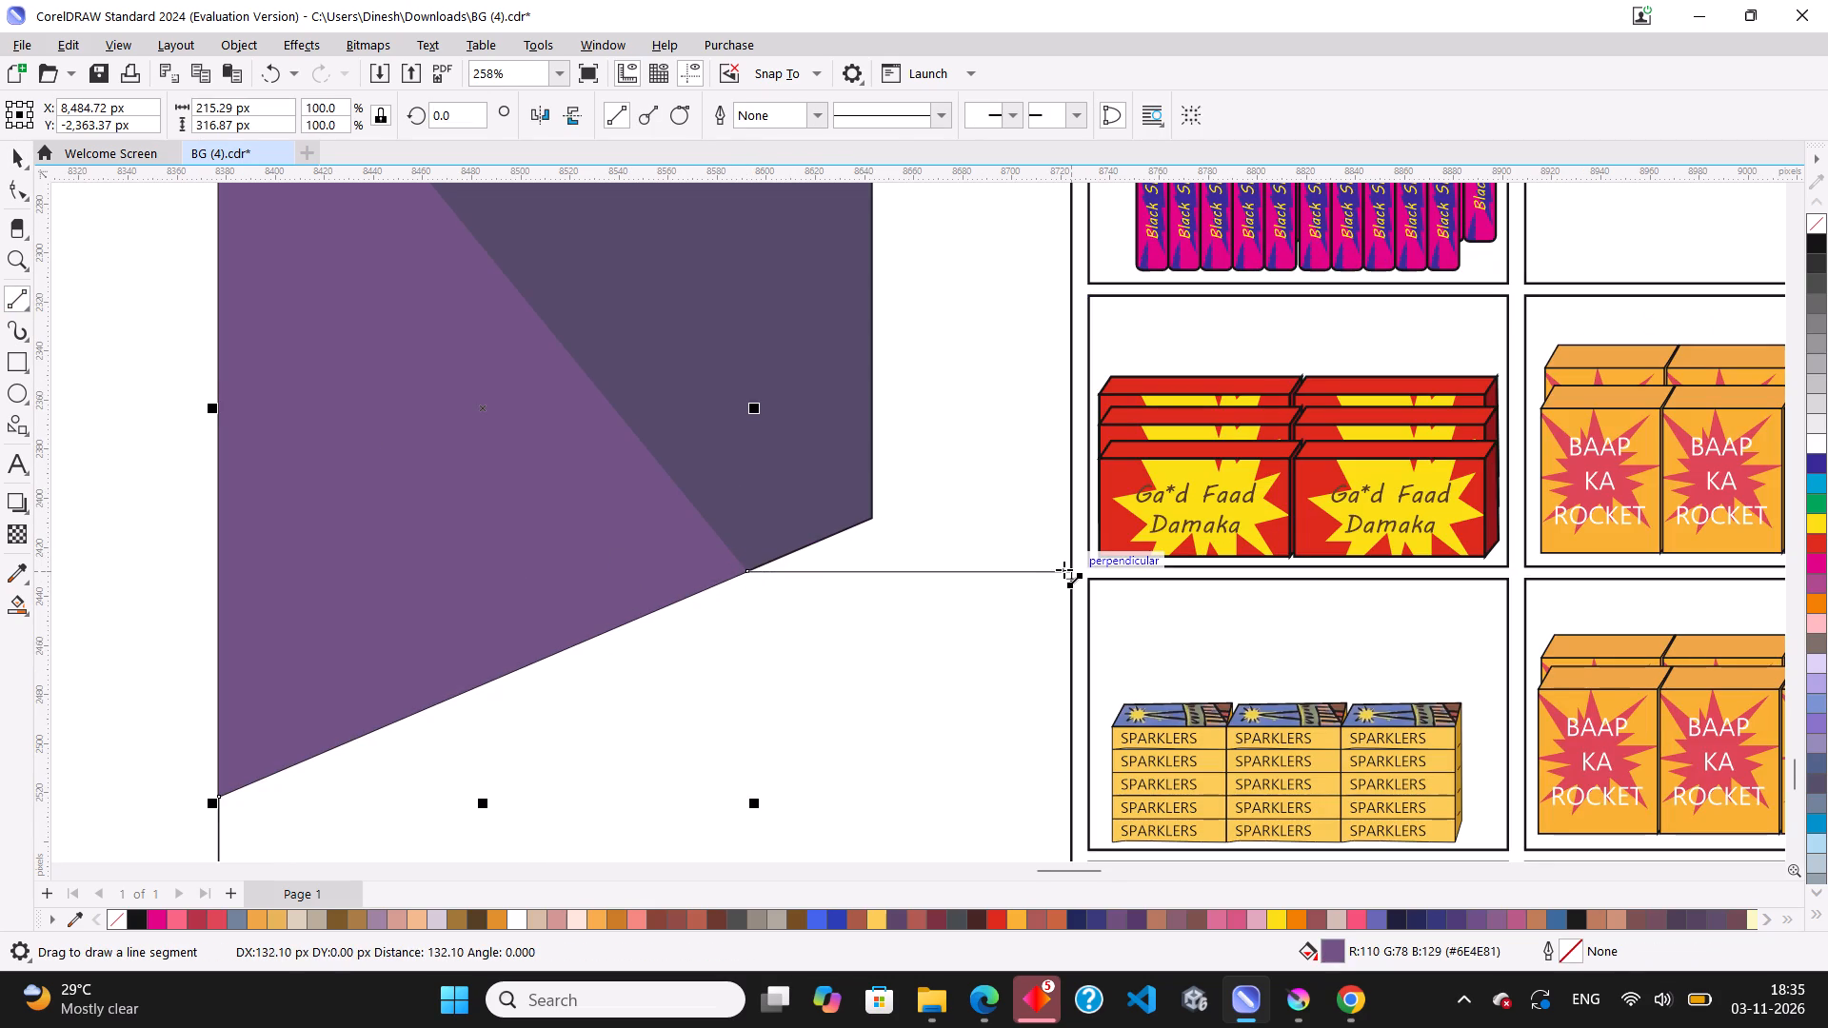
{"action": "left_click_drag", "start_coordinate": [1063, 569], "coordinate": [1073, 569]}
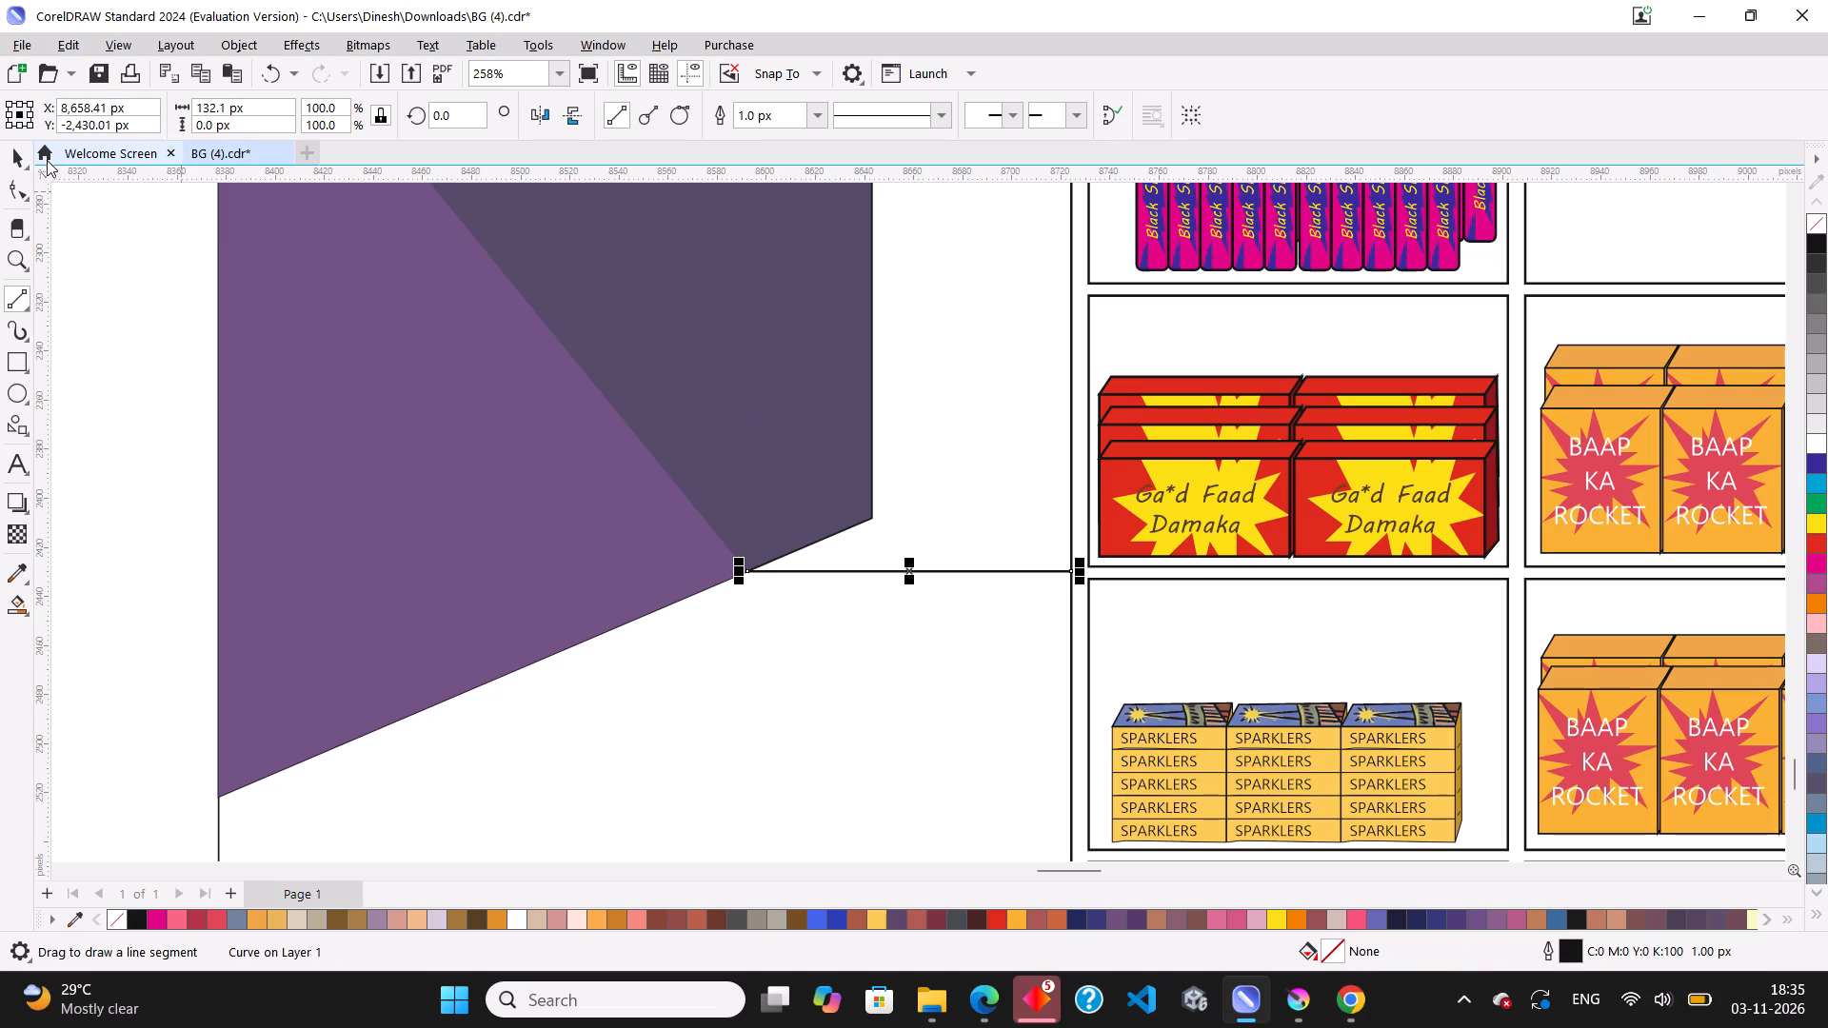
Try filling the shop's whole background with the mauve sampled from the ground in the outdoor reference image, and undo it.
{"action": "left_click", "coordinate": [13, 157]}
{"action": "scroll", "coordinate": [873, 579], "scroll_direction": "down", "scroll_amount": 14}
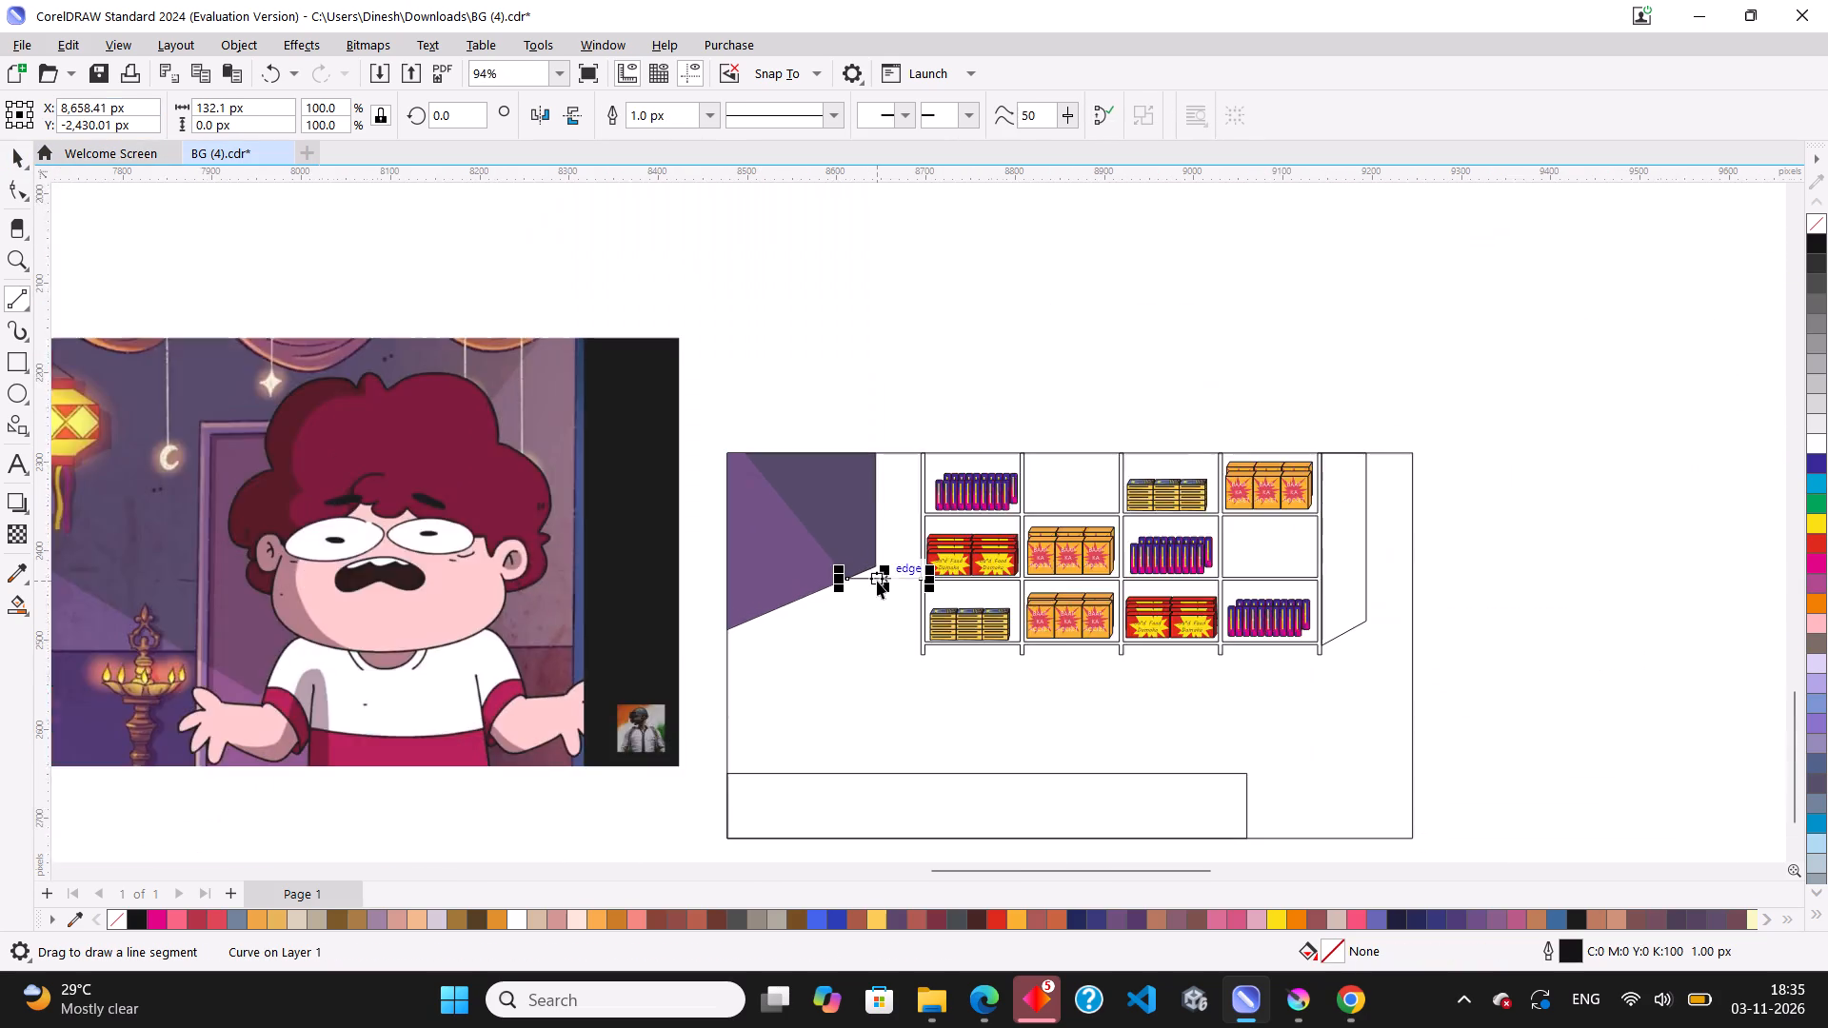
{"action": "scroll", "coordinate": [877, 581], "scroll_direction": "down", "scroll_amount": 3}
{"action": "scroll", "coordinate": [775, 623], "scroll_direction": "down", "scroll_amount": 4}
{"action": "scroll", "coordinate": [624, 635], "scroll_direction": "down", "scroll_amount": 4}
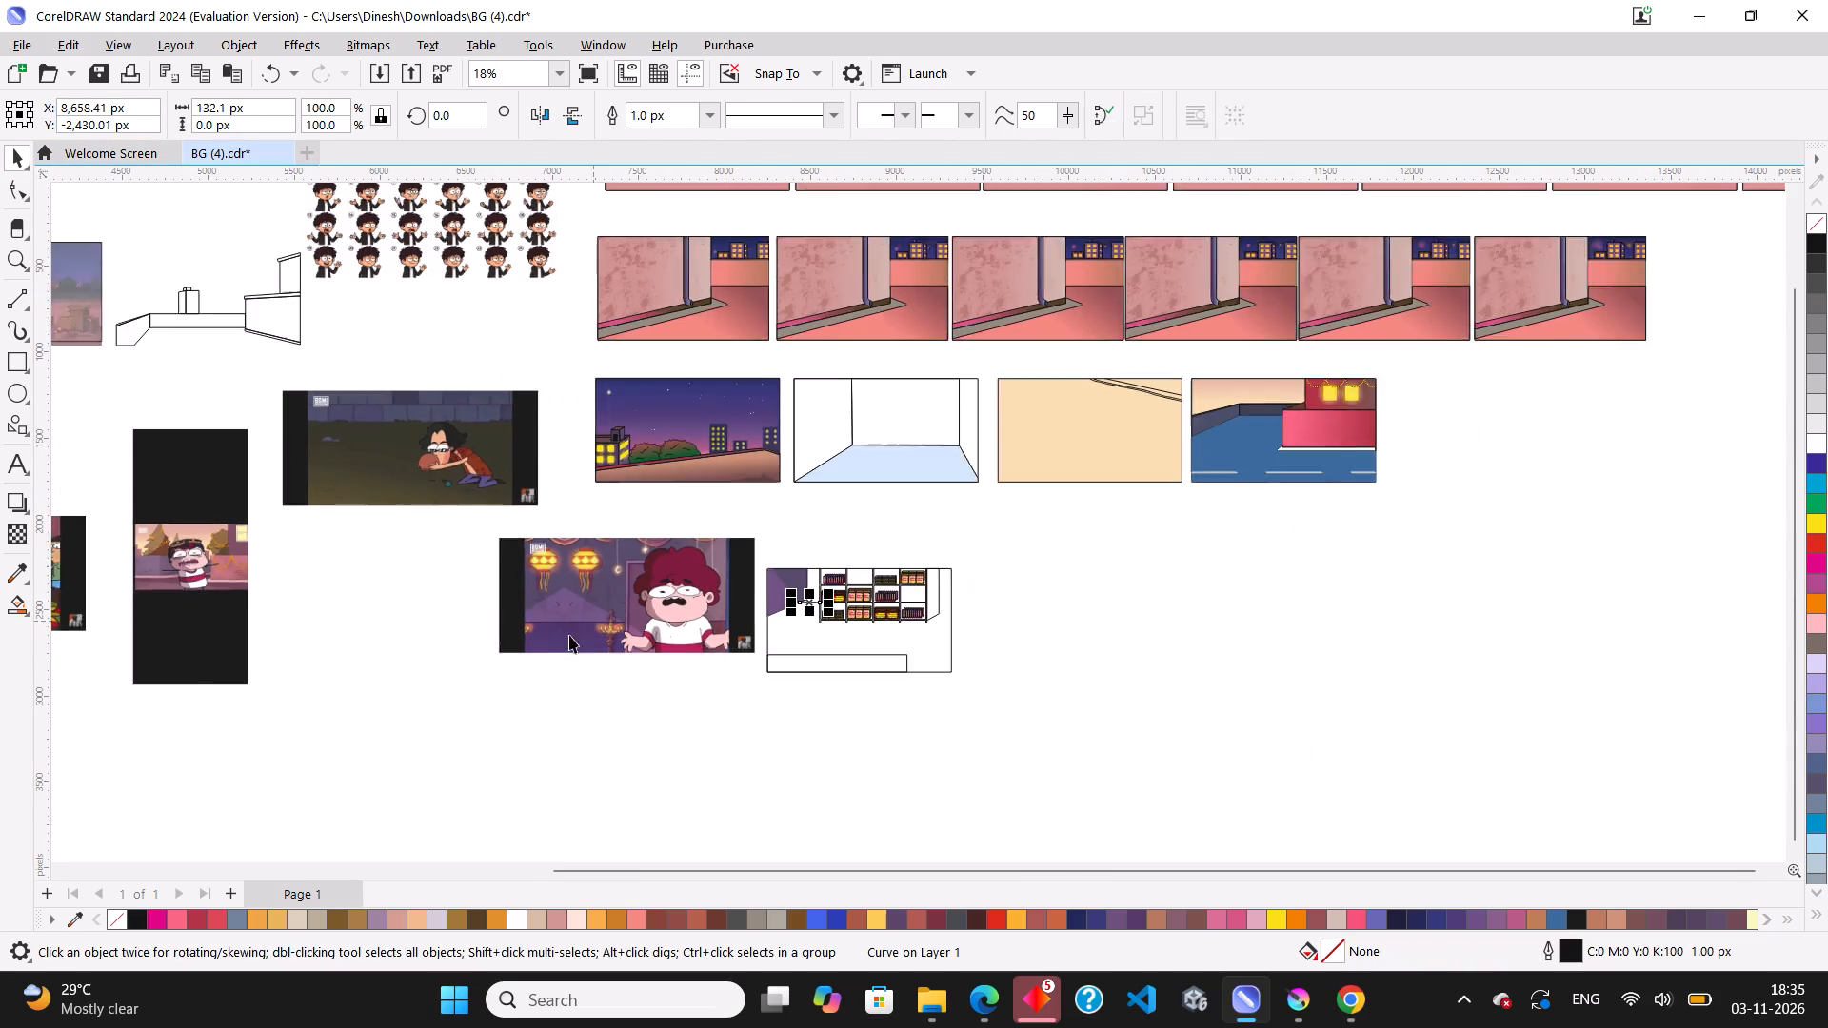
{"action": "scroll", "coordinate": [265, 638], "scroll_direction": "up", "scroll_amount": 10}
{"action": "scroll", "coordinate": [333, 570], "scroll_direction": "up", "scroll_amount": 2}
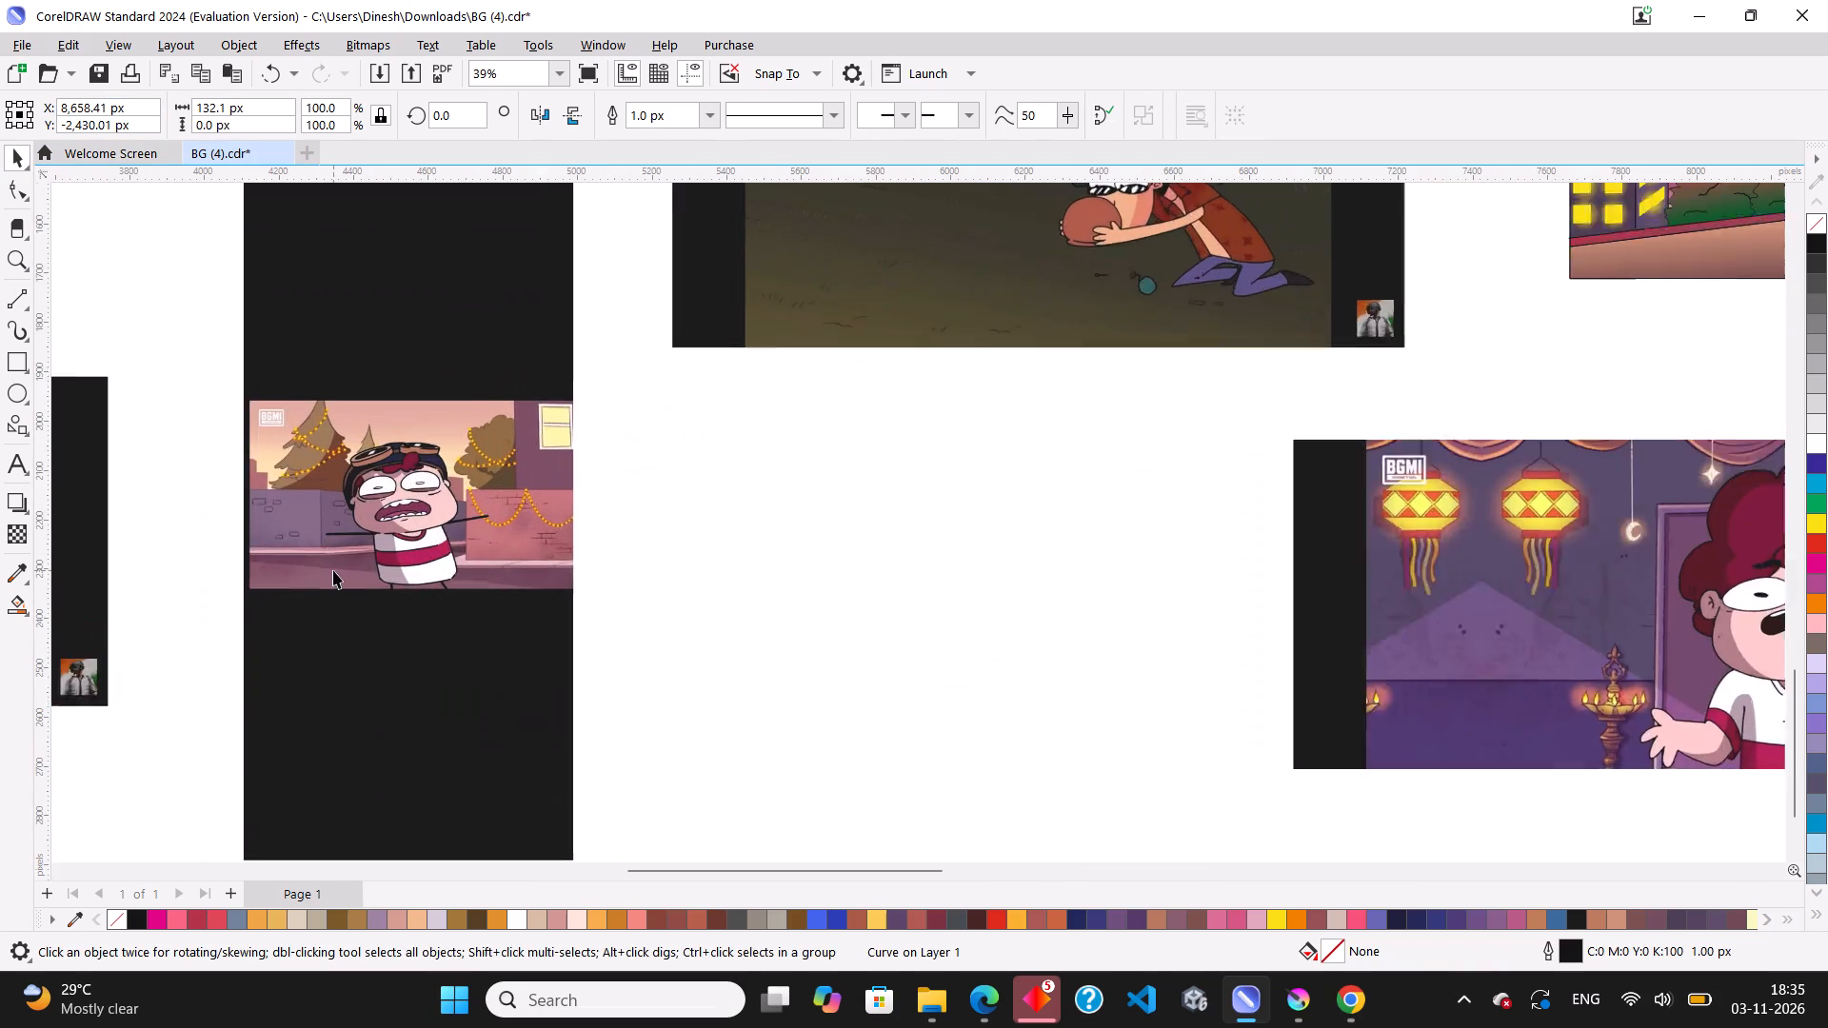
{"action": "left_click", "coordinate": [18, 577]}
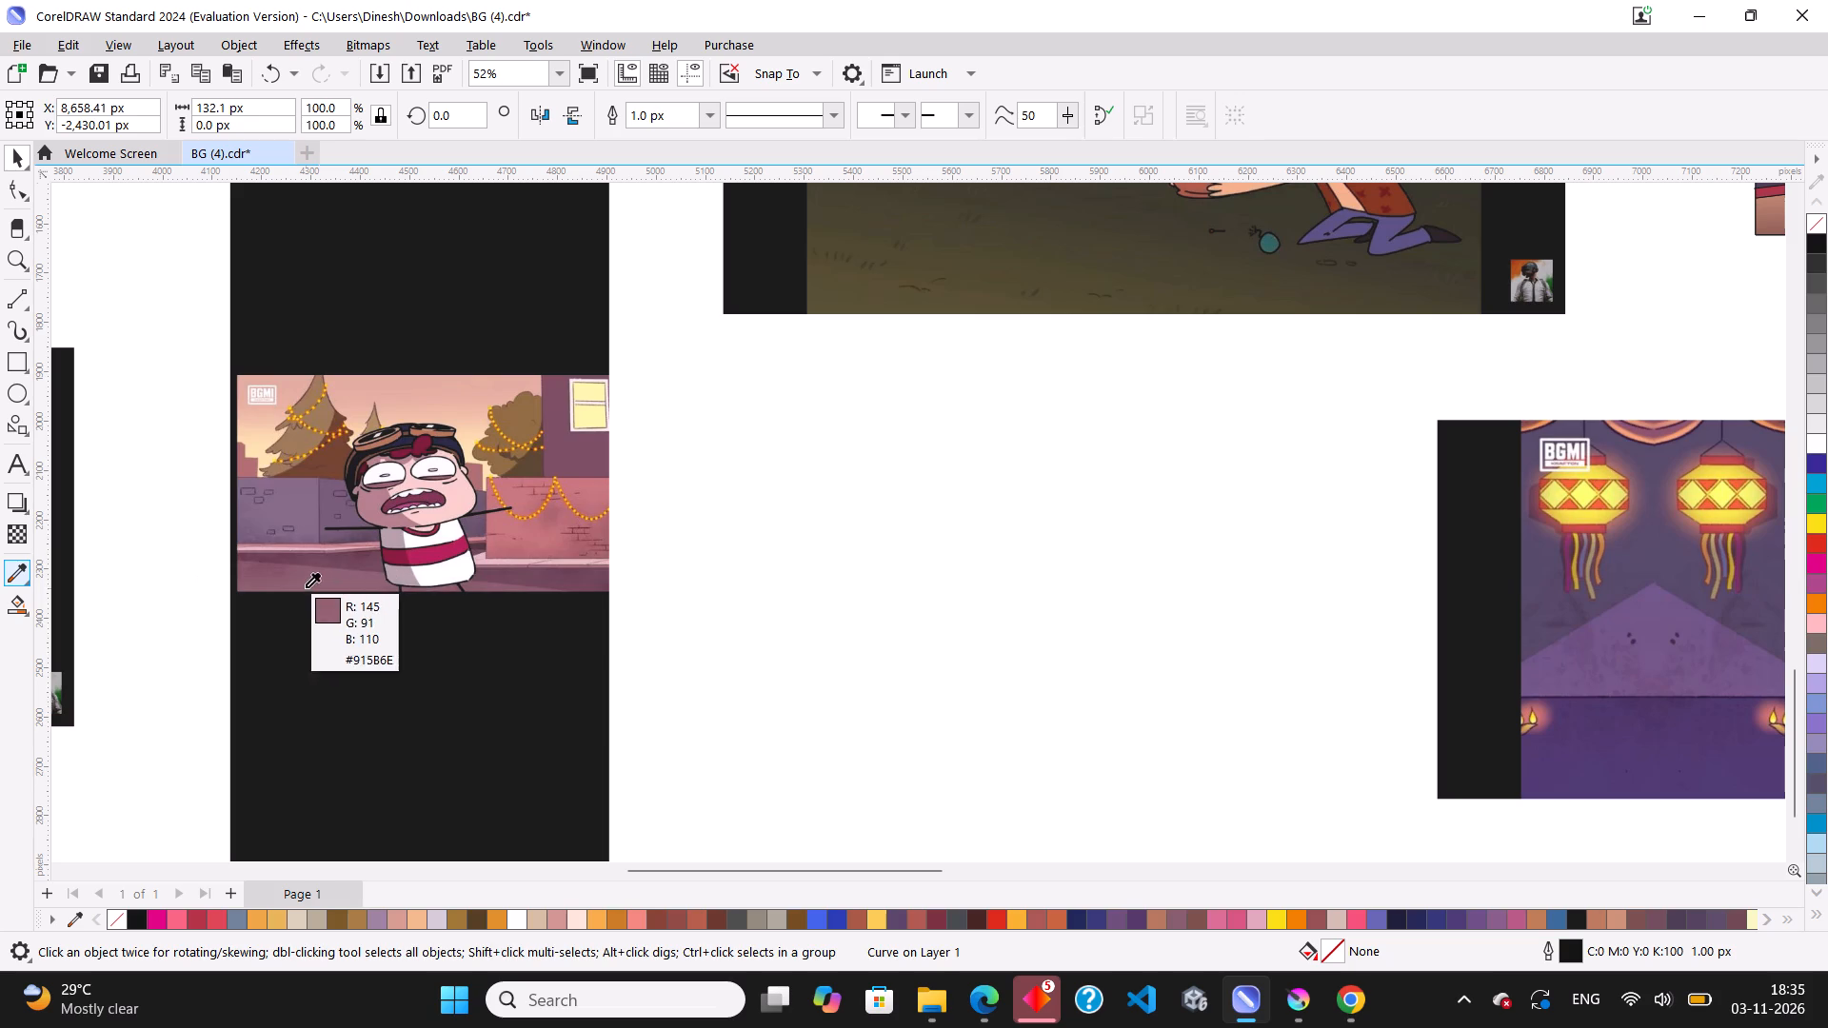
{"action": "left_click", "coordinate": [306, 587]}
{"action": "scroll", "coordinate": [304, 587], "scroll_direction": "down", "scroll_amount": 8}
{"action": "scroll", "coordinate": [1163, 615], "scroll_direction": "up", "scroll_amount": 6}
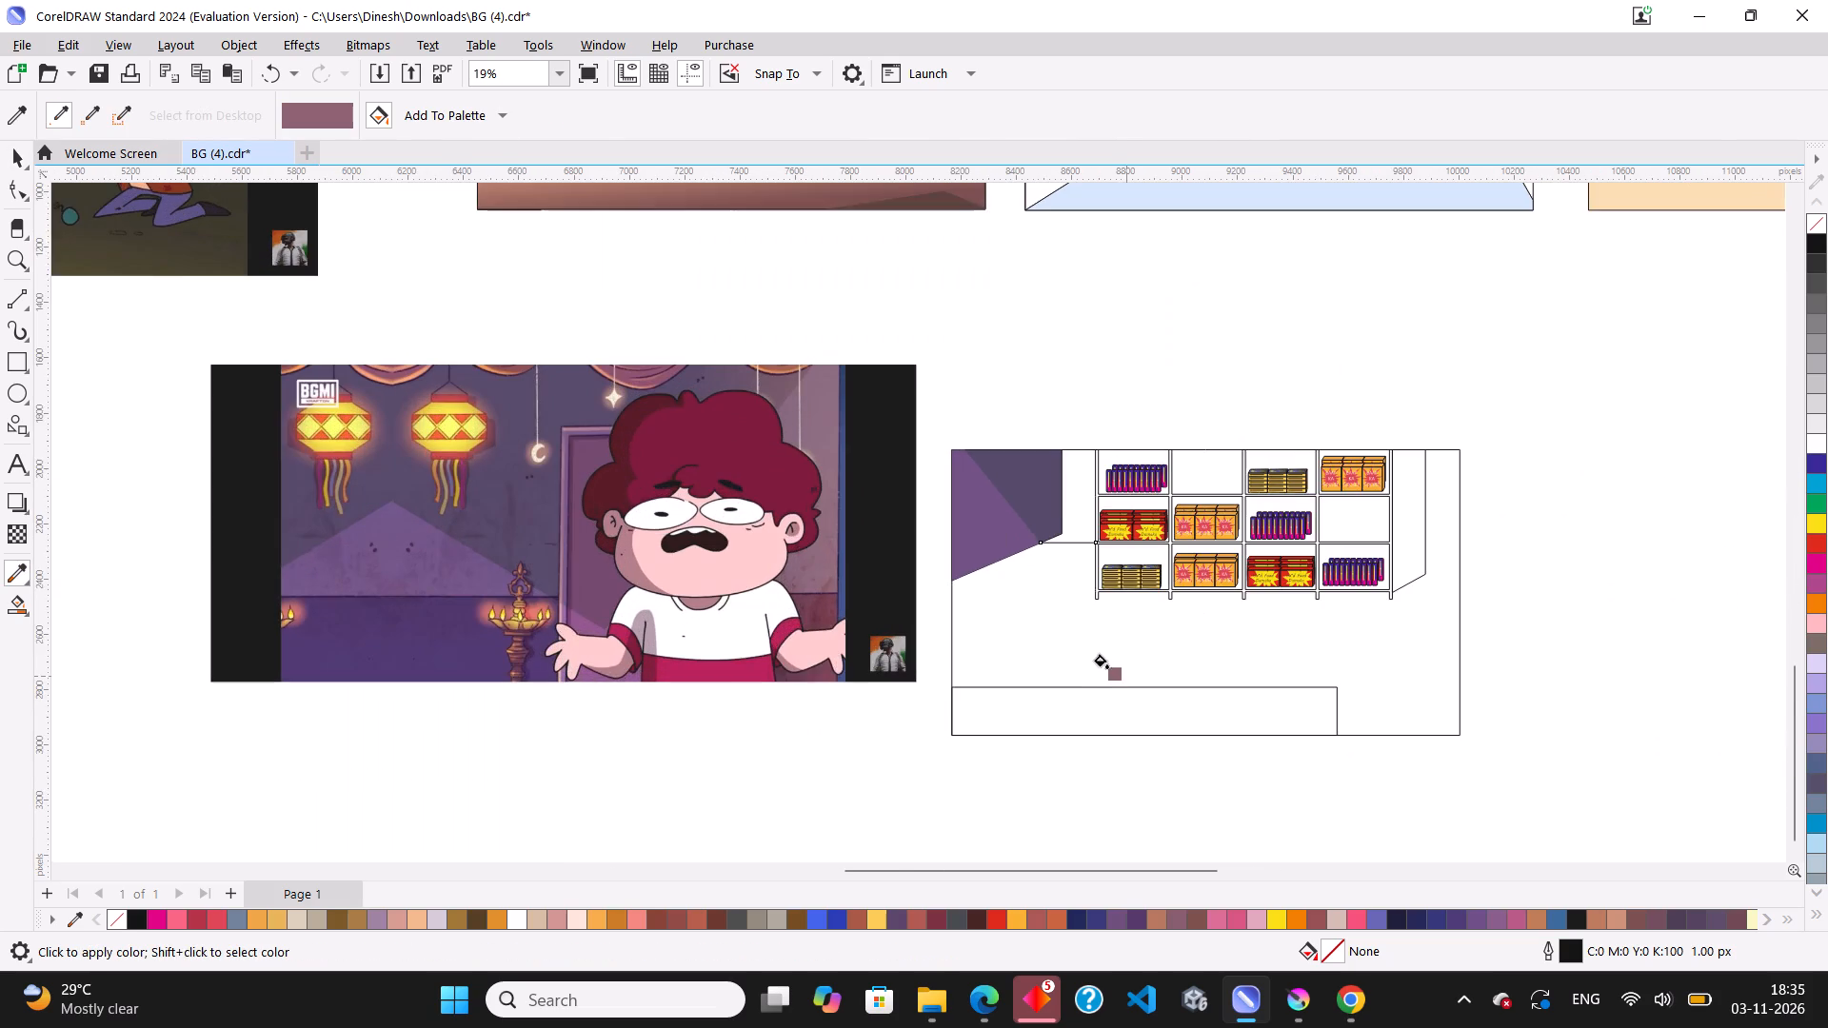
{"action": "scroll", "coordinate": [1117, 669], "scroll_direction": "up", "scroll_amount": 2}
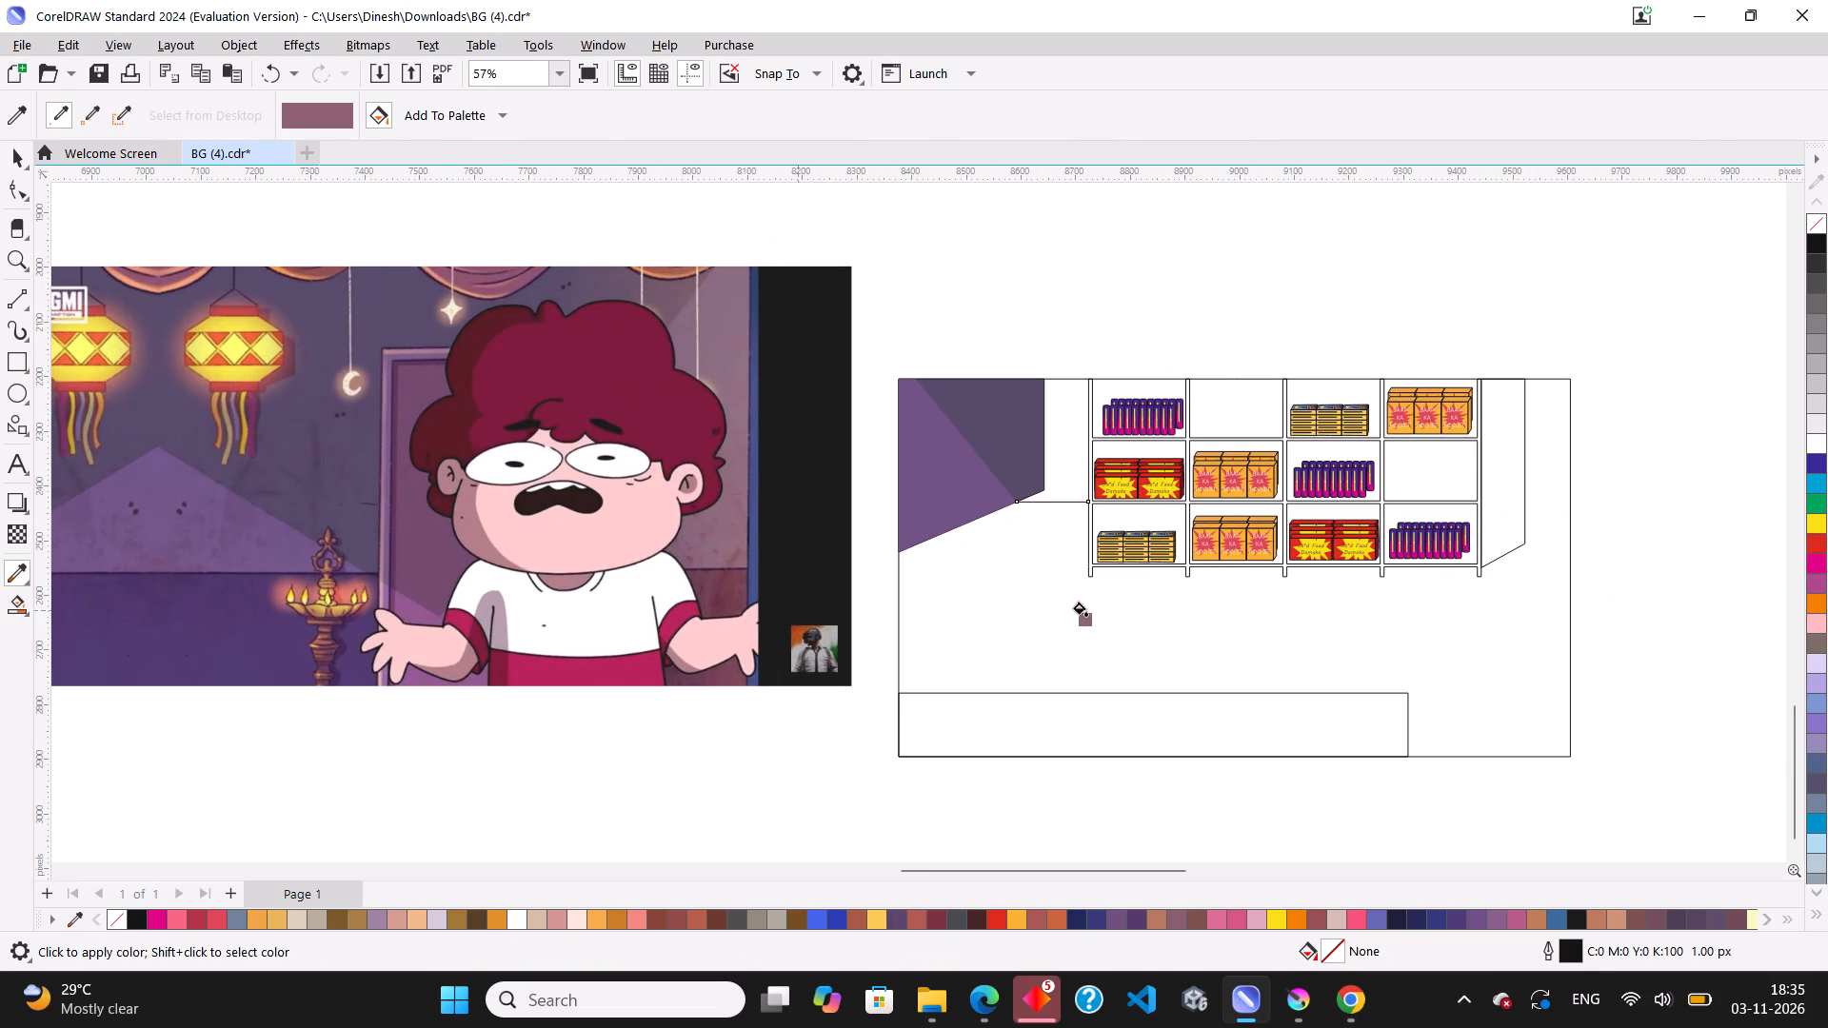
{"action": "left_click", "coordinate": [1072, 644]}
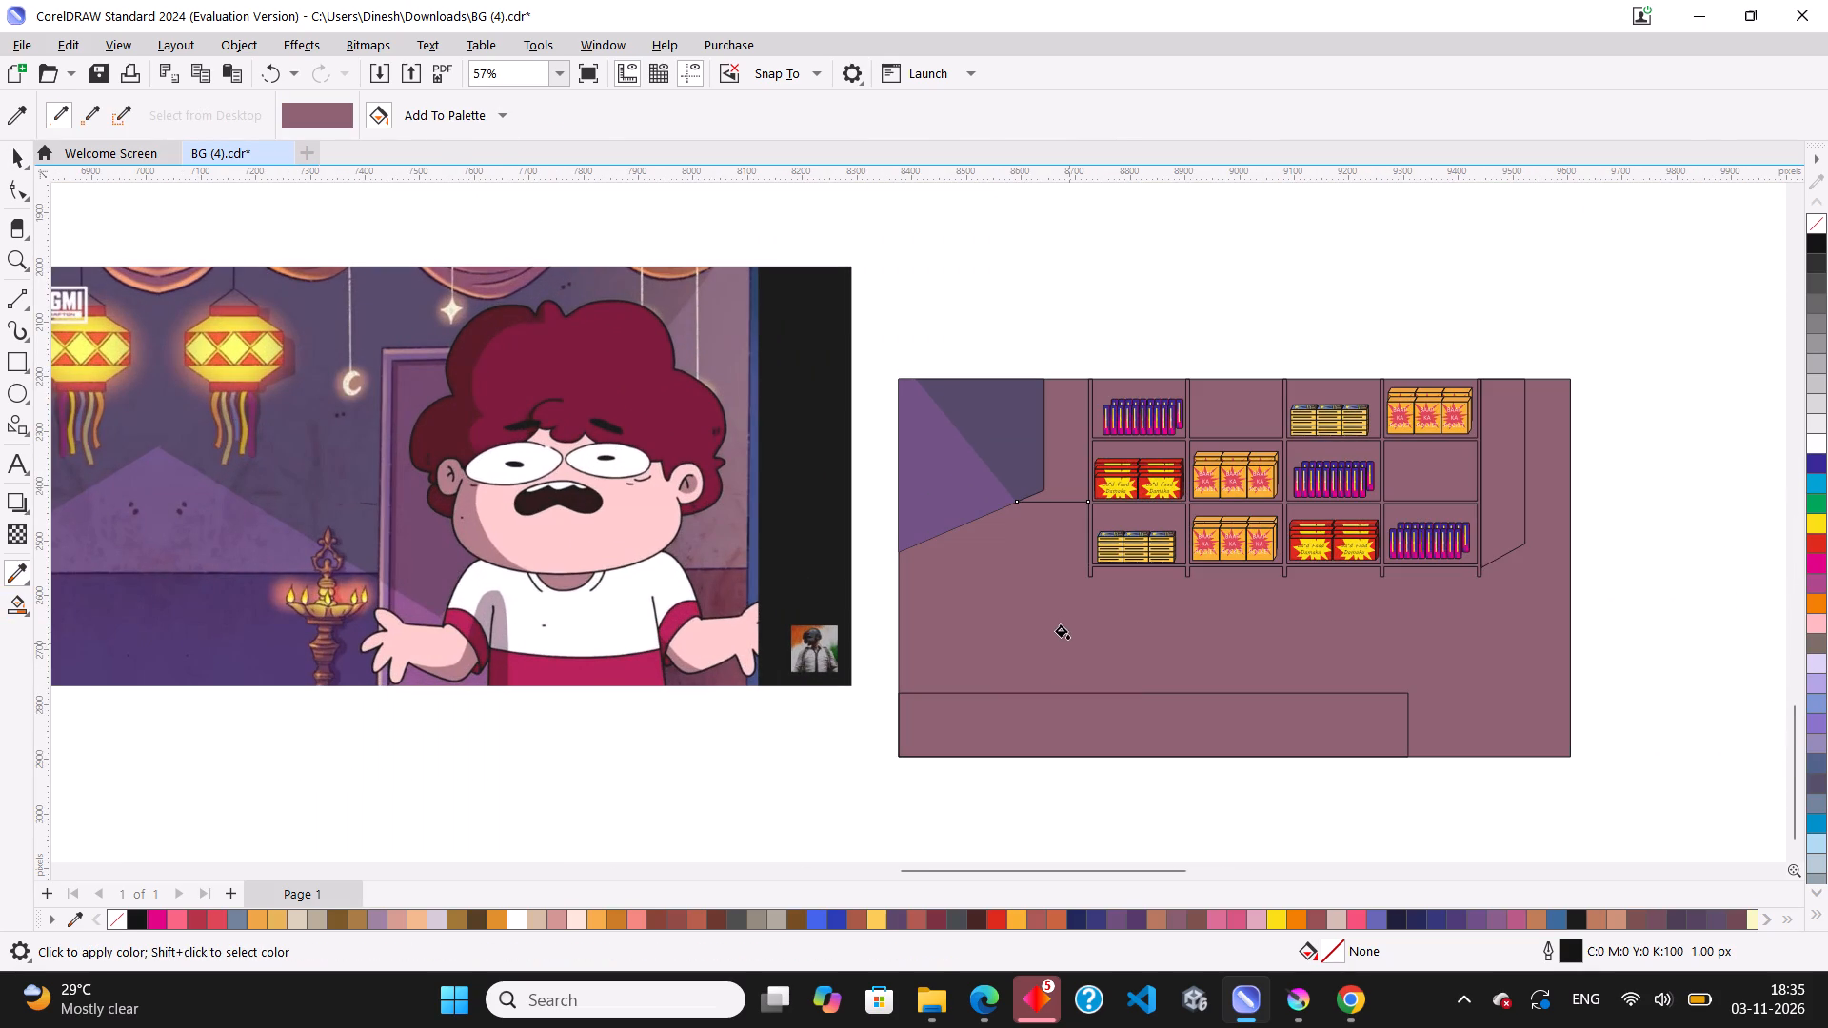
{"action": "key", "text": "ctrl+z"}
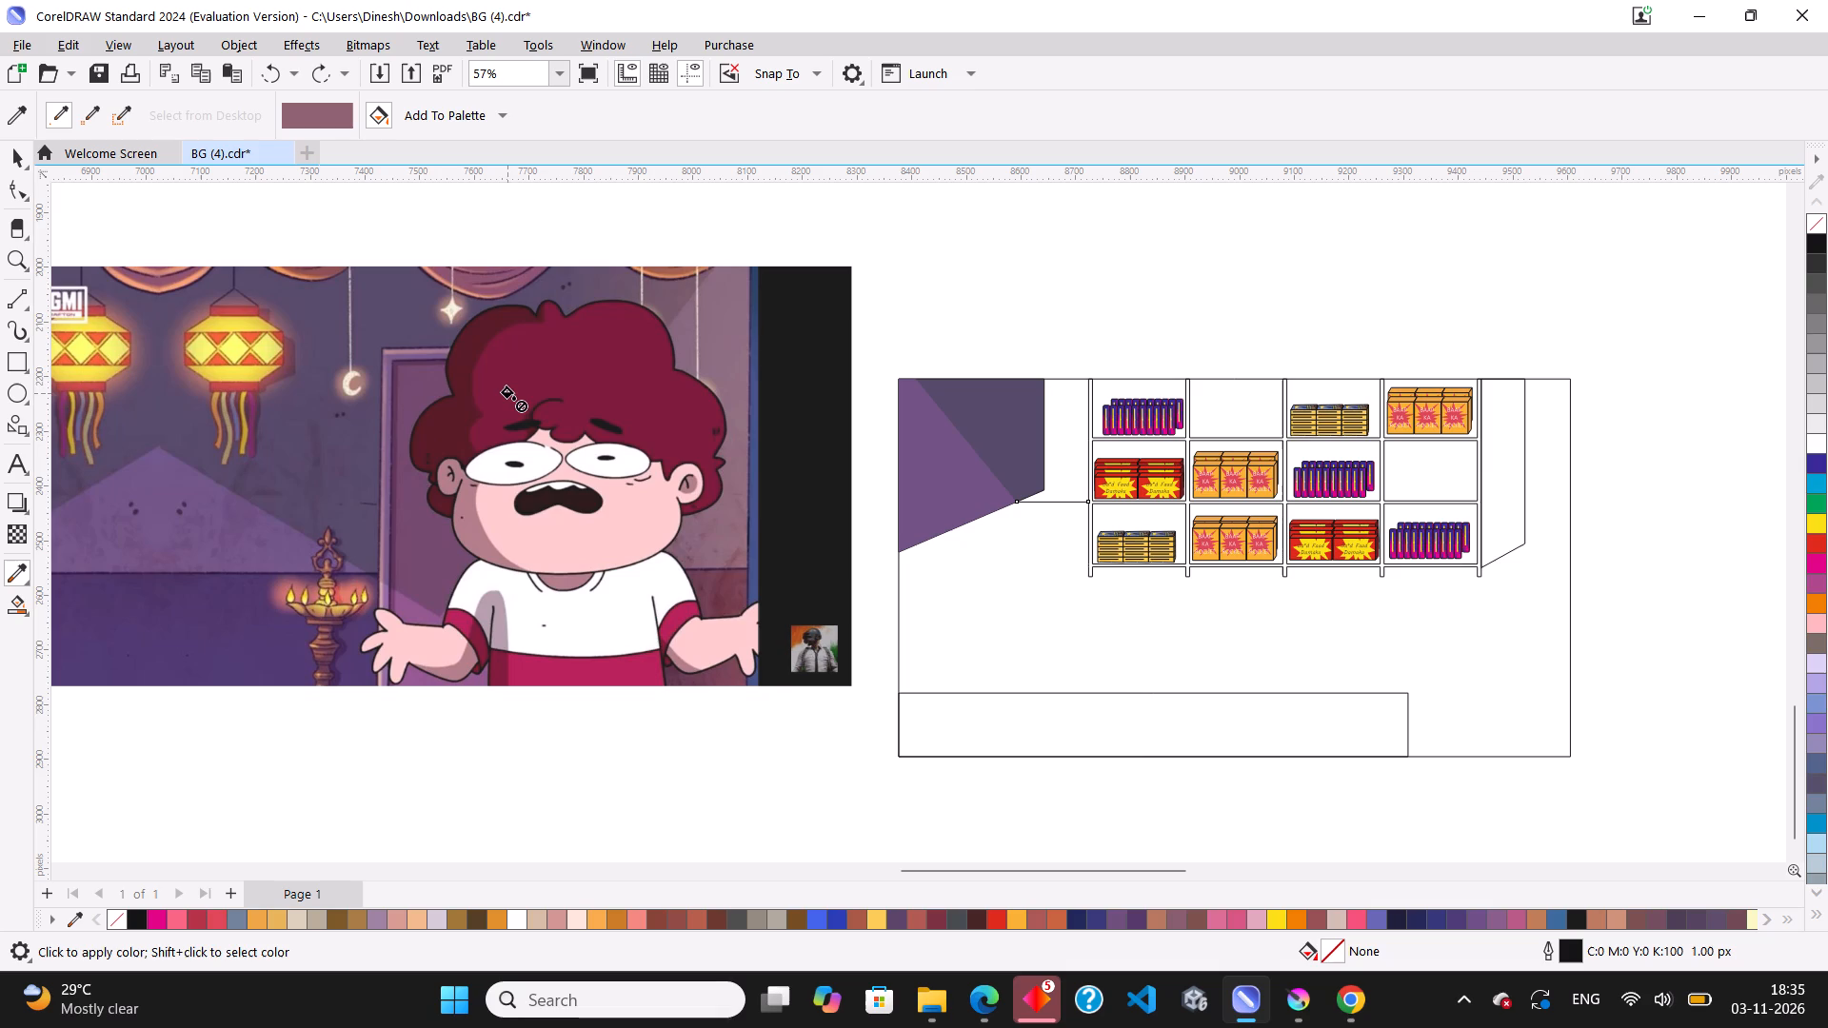
Smart Fill the open floor area below the purple panel and shelves with blue (#336699).
{"action": "left_click", "coordinate": [16, 154]}
{"action": "scroll", "coordinate": [1205, 600], "scroll_direction": "up", "scroll_amount": 2}
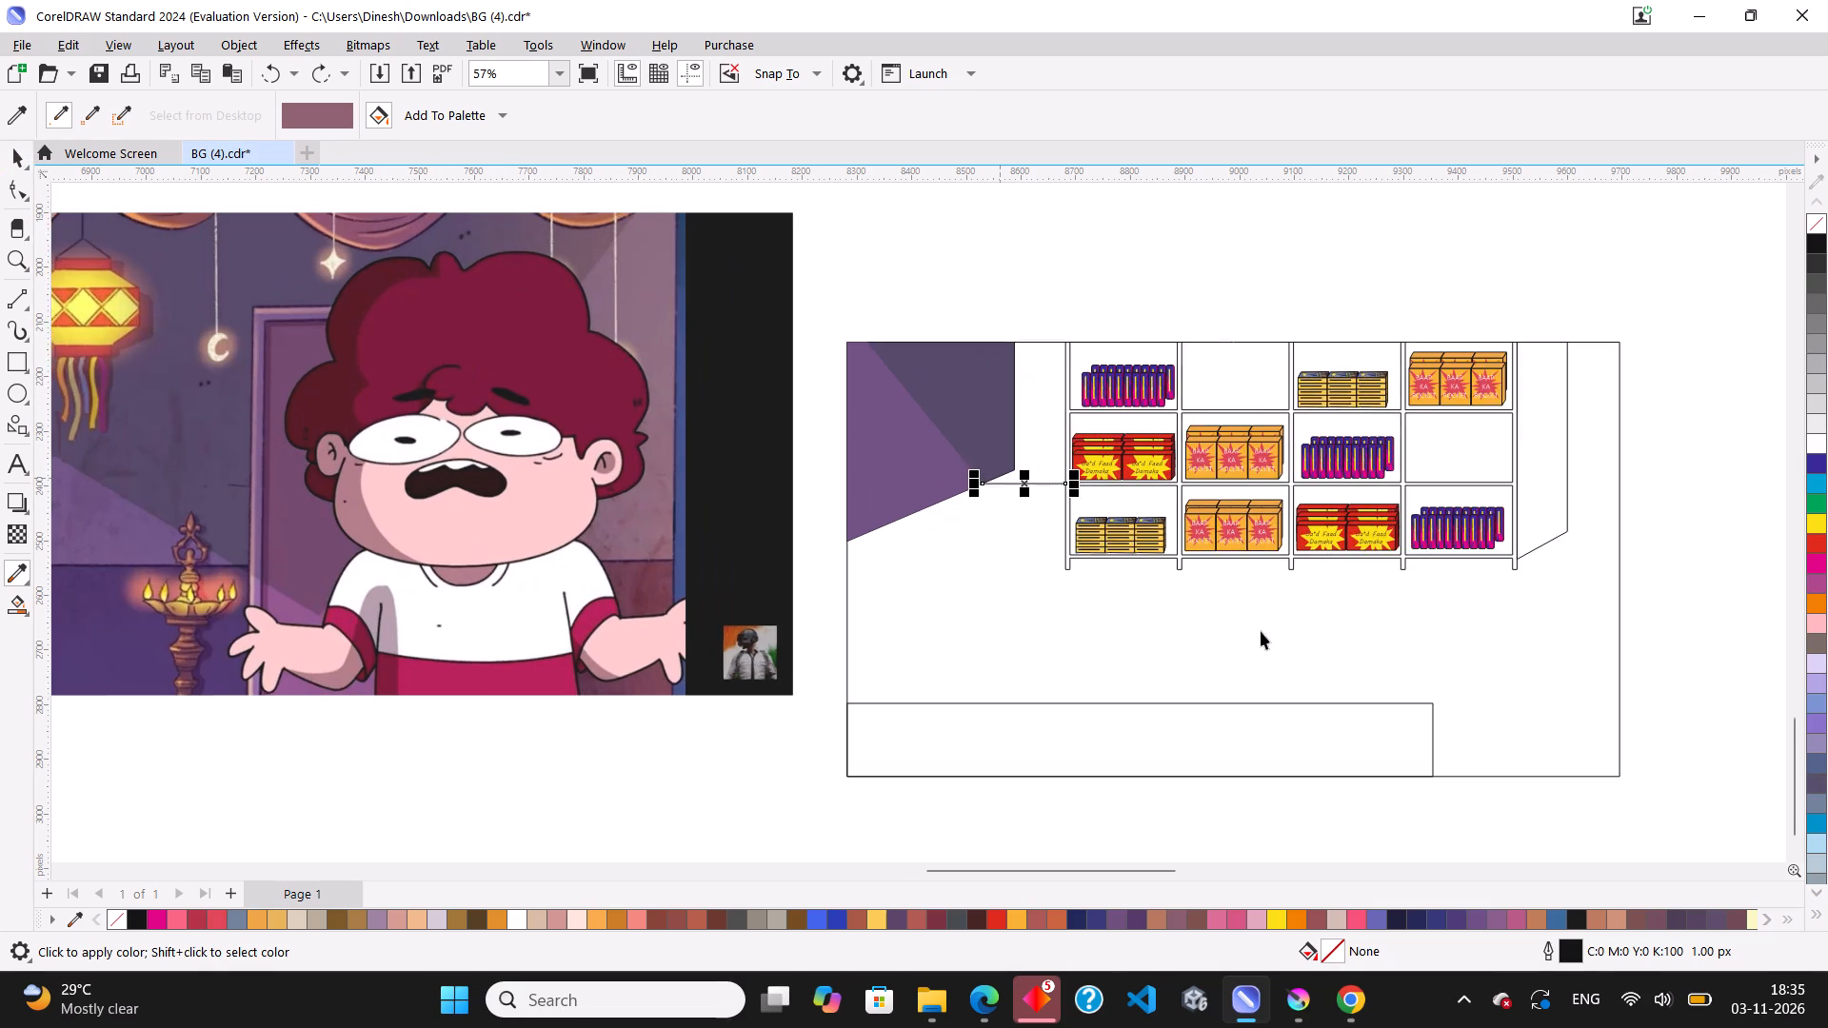
{"action": "left_click", "coordinate": [19, 606]}
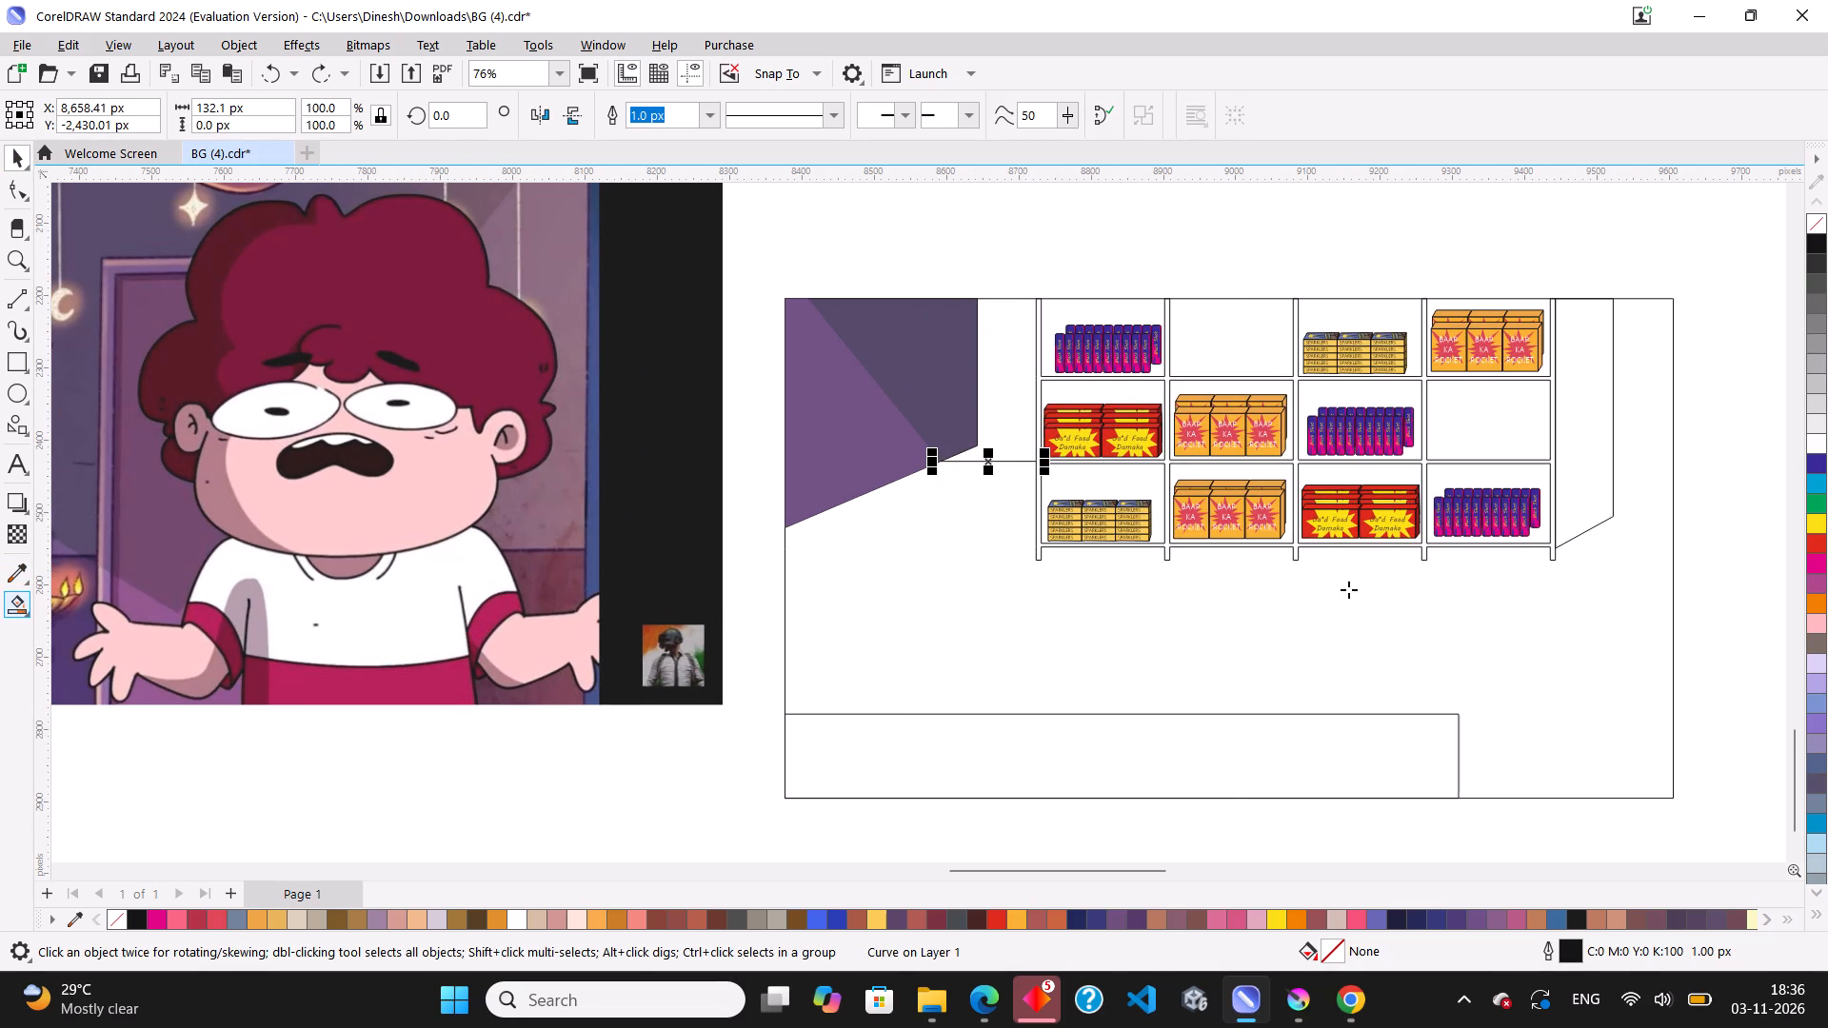
{"action": "left_click", "coordinate": [1147, 623]}
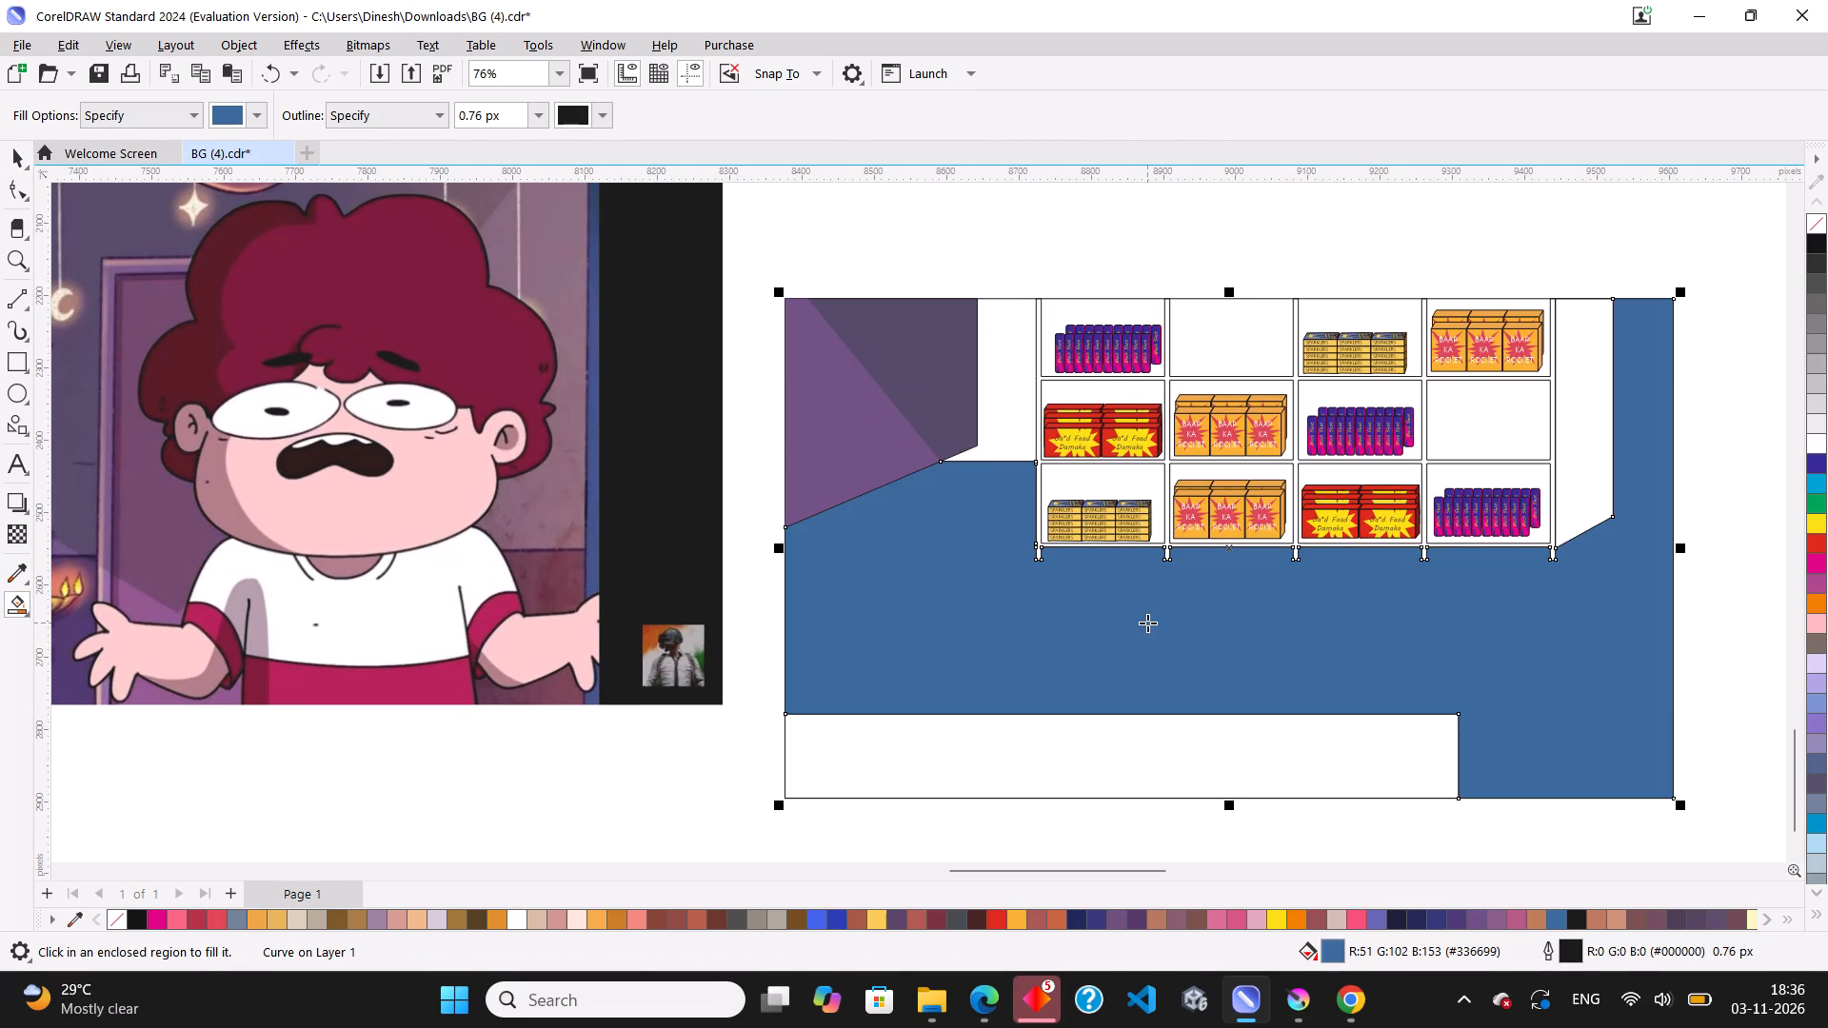
Place a copy of the blue floor shape horizontally across so its upper edge crosses the wall strip beyond the shelves, and deselect it.
{"action": "left_click", "coordinate": [11, 161]}
{"action": "scroll", "coordinate": [756, 710], "scroll_direction": "down", "scroll_amount": 2}
{"action": "scroll", "coordinate": [1604, 610], "scroll_direction": "up", "scroll_amount": 3}
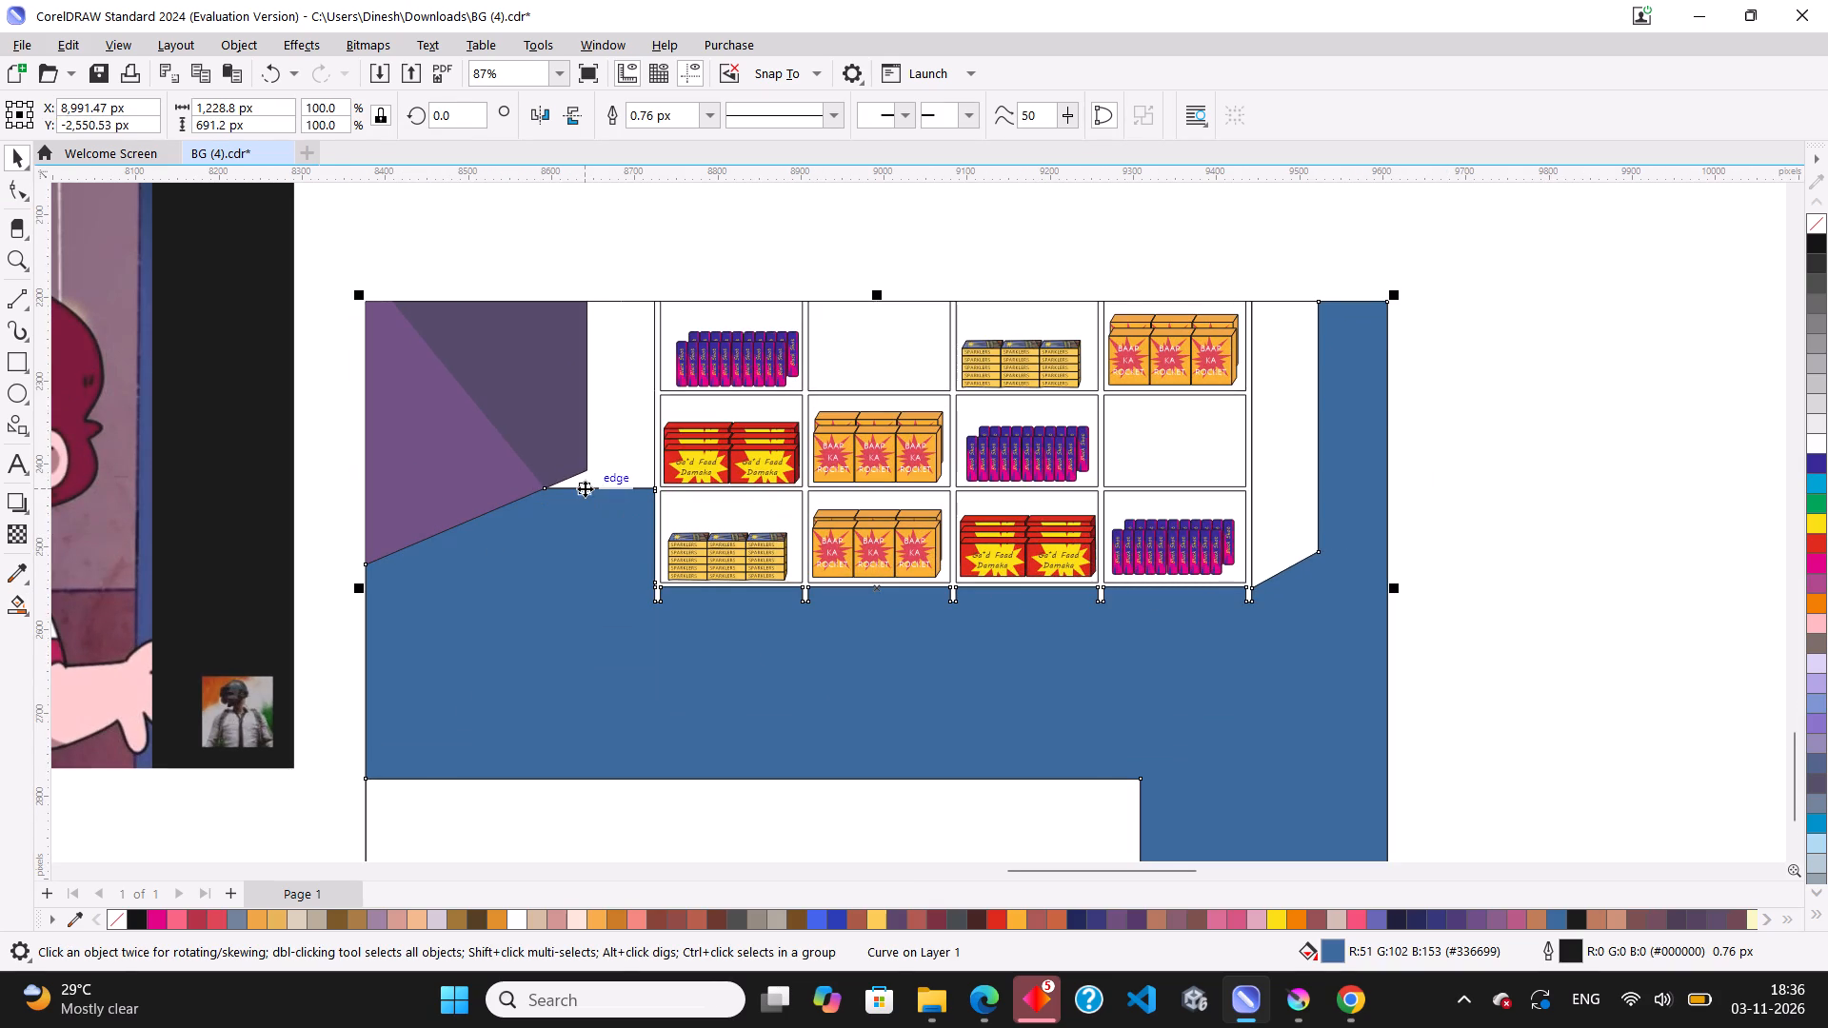
{"action": "scroll", "coordinate": [1330, 512], "scroll_direction": "up", "scroll_amount": 3}
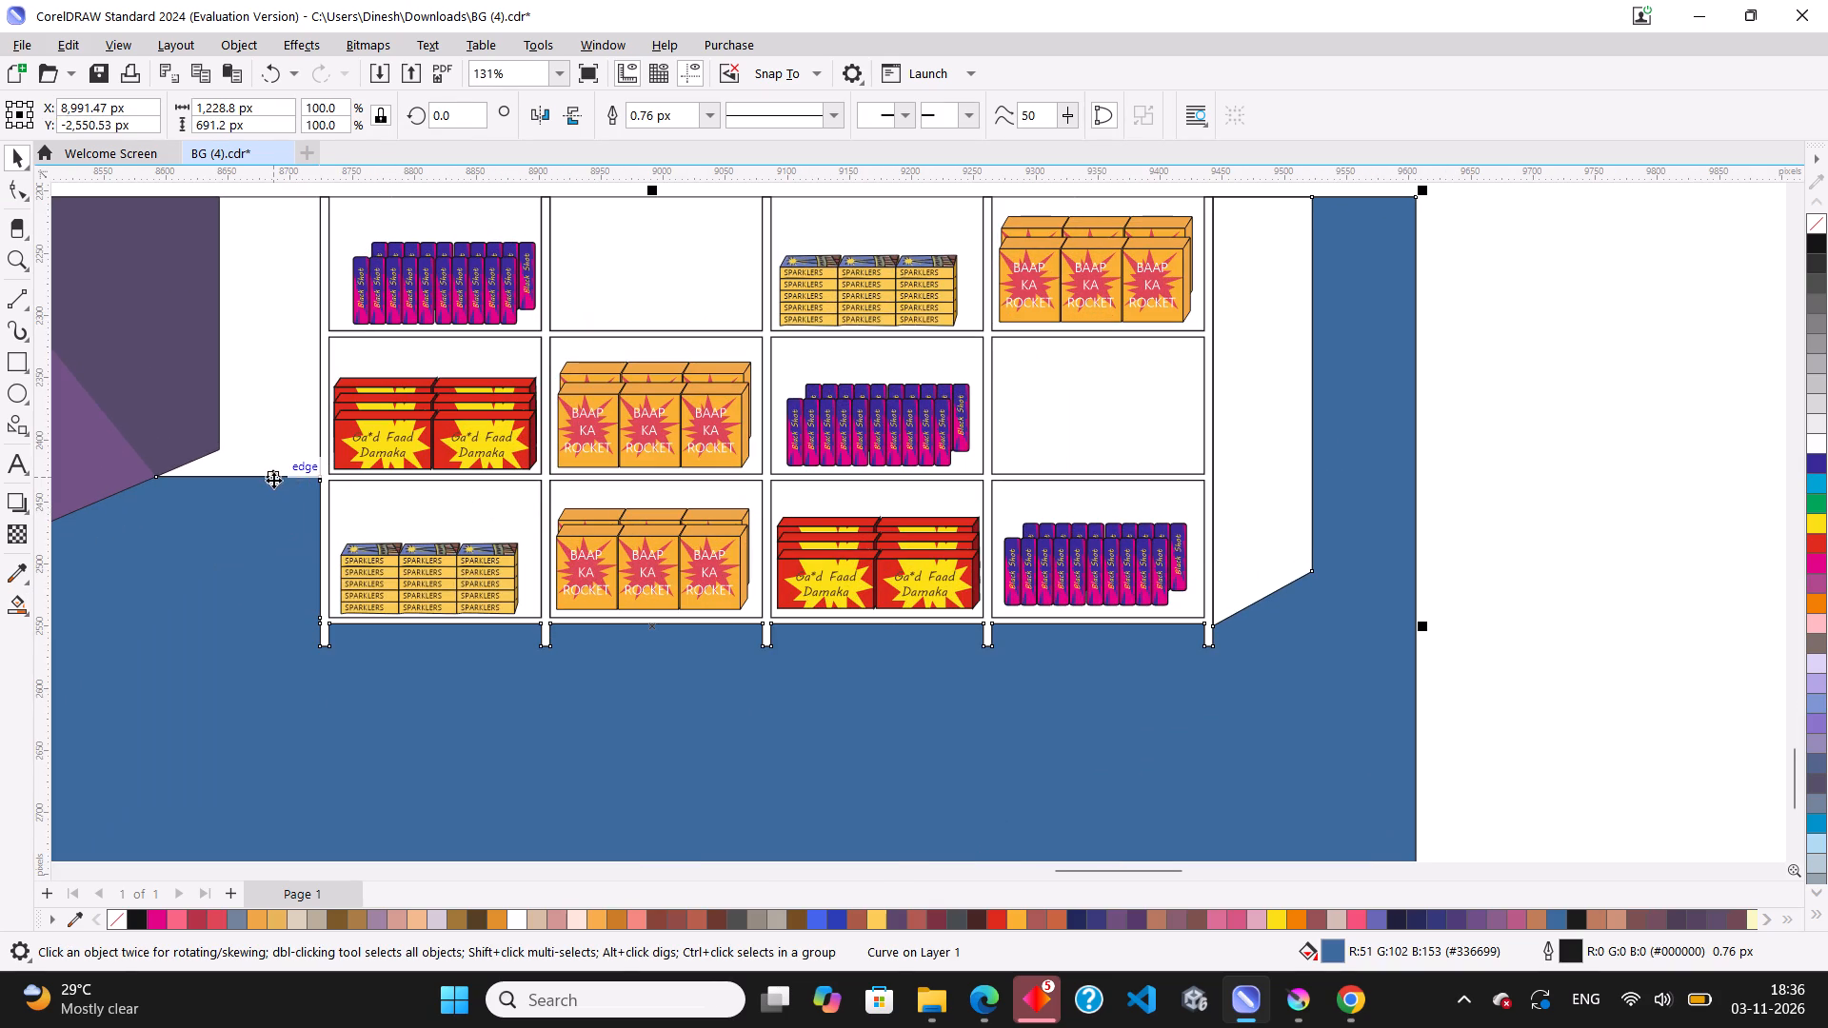
{"action": "left_click_drag", "start_coordinate": [273, 480], "coordinate": [1318, 478], "text": "ctrl"}
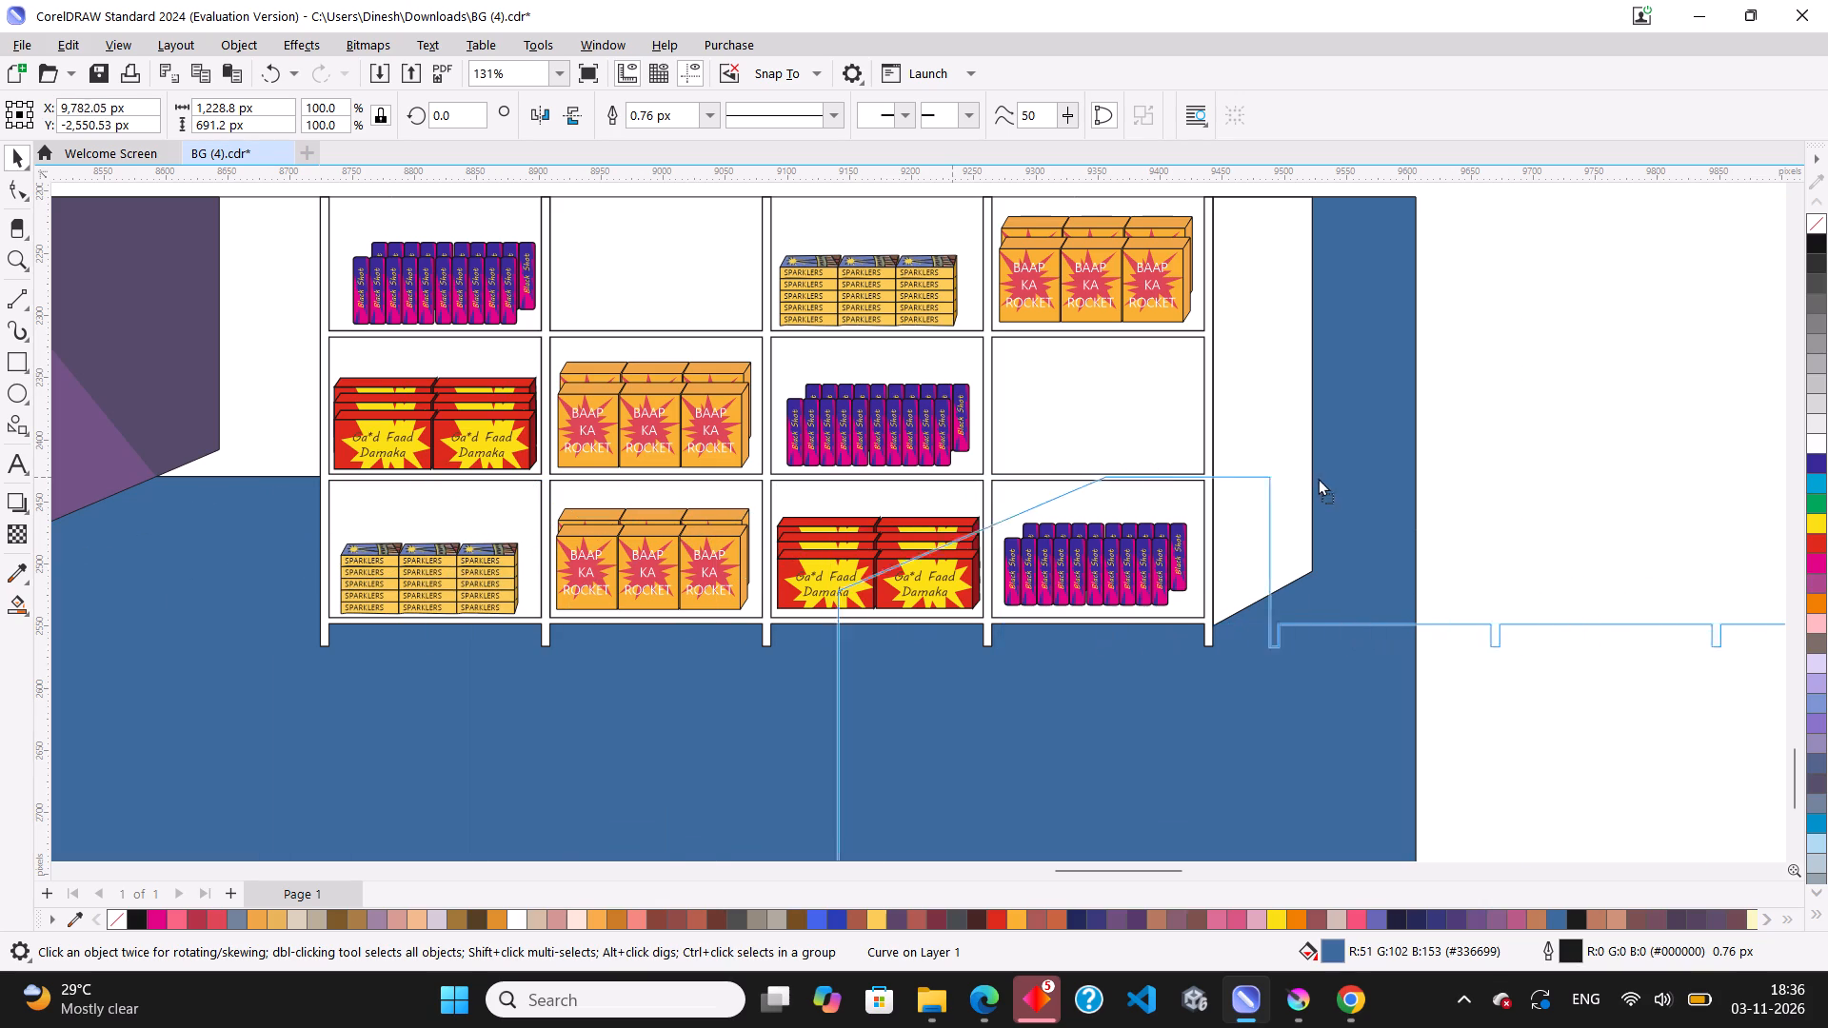
{"action": "left_click_drag", "start_coordinate": [1318, 478], "coordinate": [1424, 490], "text": "ctrl"}
{"action": "right_click", "coordinate": [1424, 490], "text": "ctrl"}
{"action": "left_click", "coordinate": [1452, 376]}
Draw a horizontal line about 83 px long along the copy's upper edge, across the blue strip to the room's outer edge.
{"action": "scroll", "coordinate": [1565, 491], "scroll_direction": "up", "scroll_amount": 4}
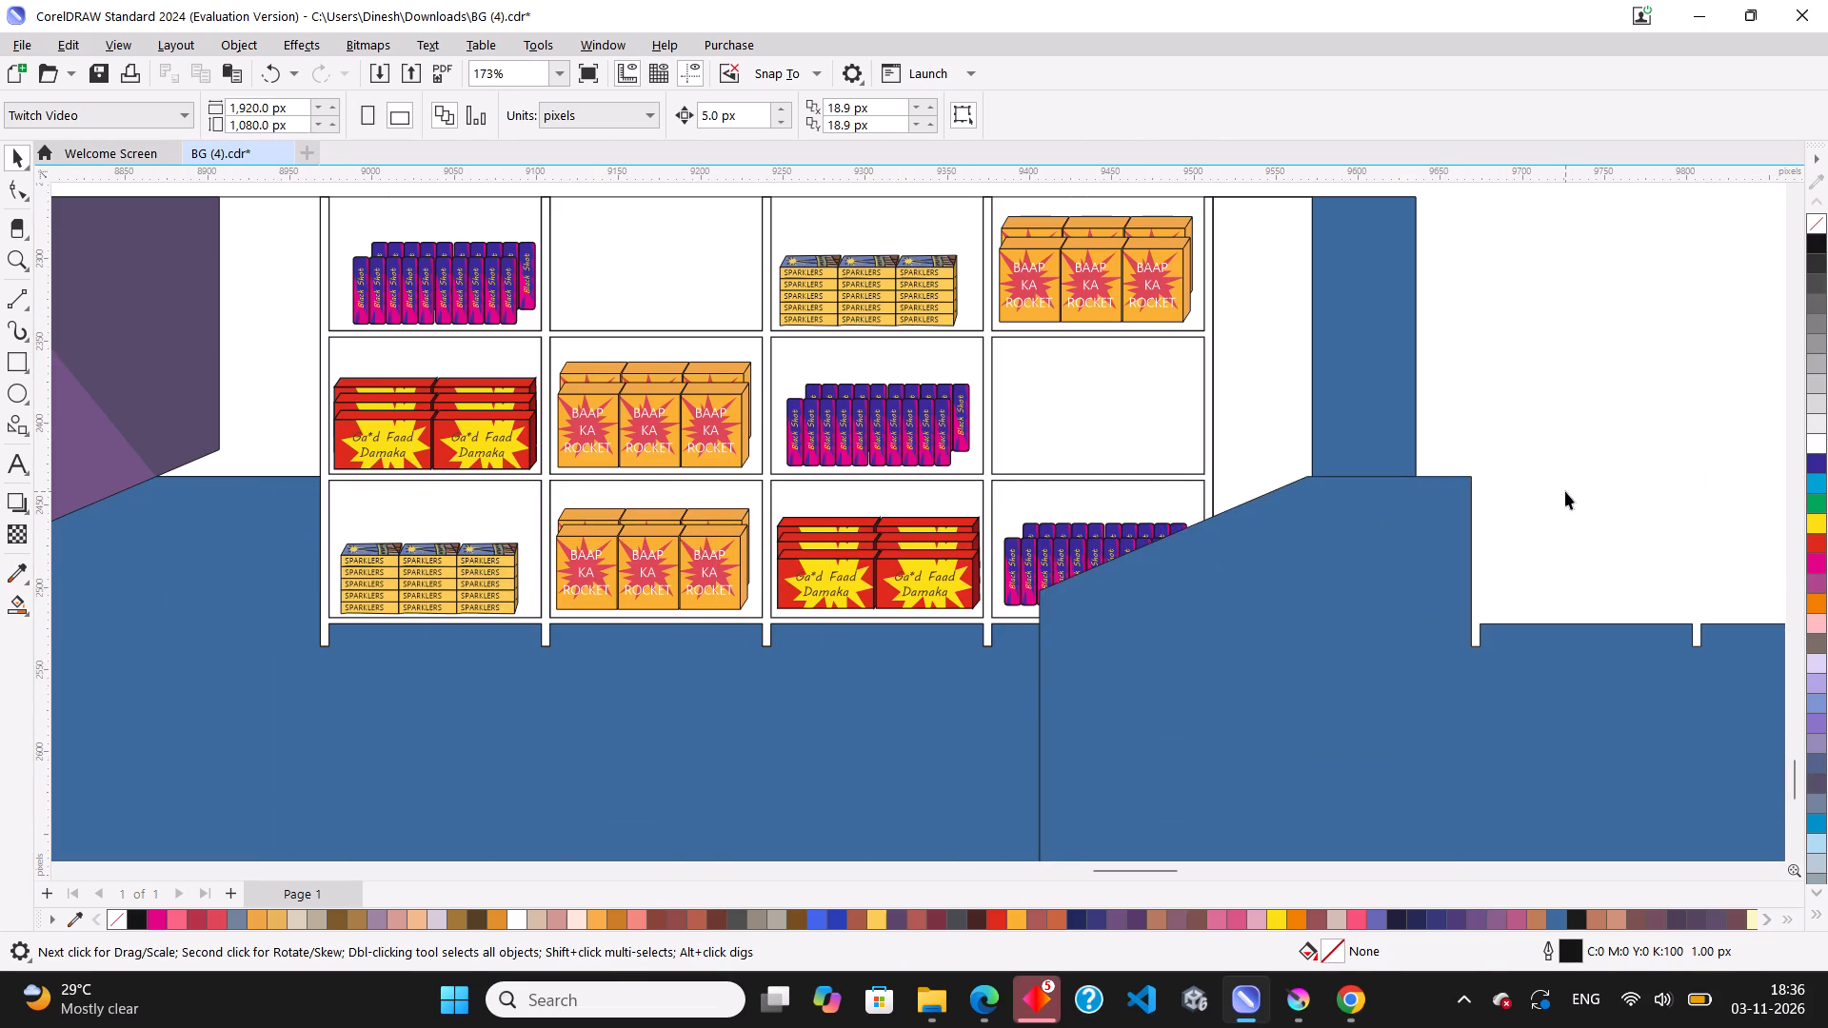
{"action": "scroll", "coordinate": [1559, 488], "scroll_direction": "up", "scroll_amount": 2}
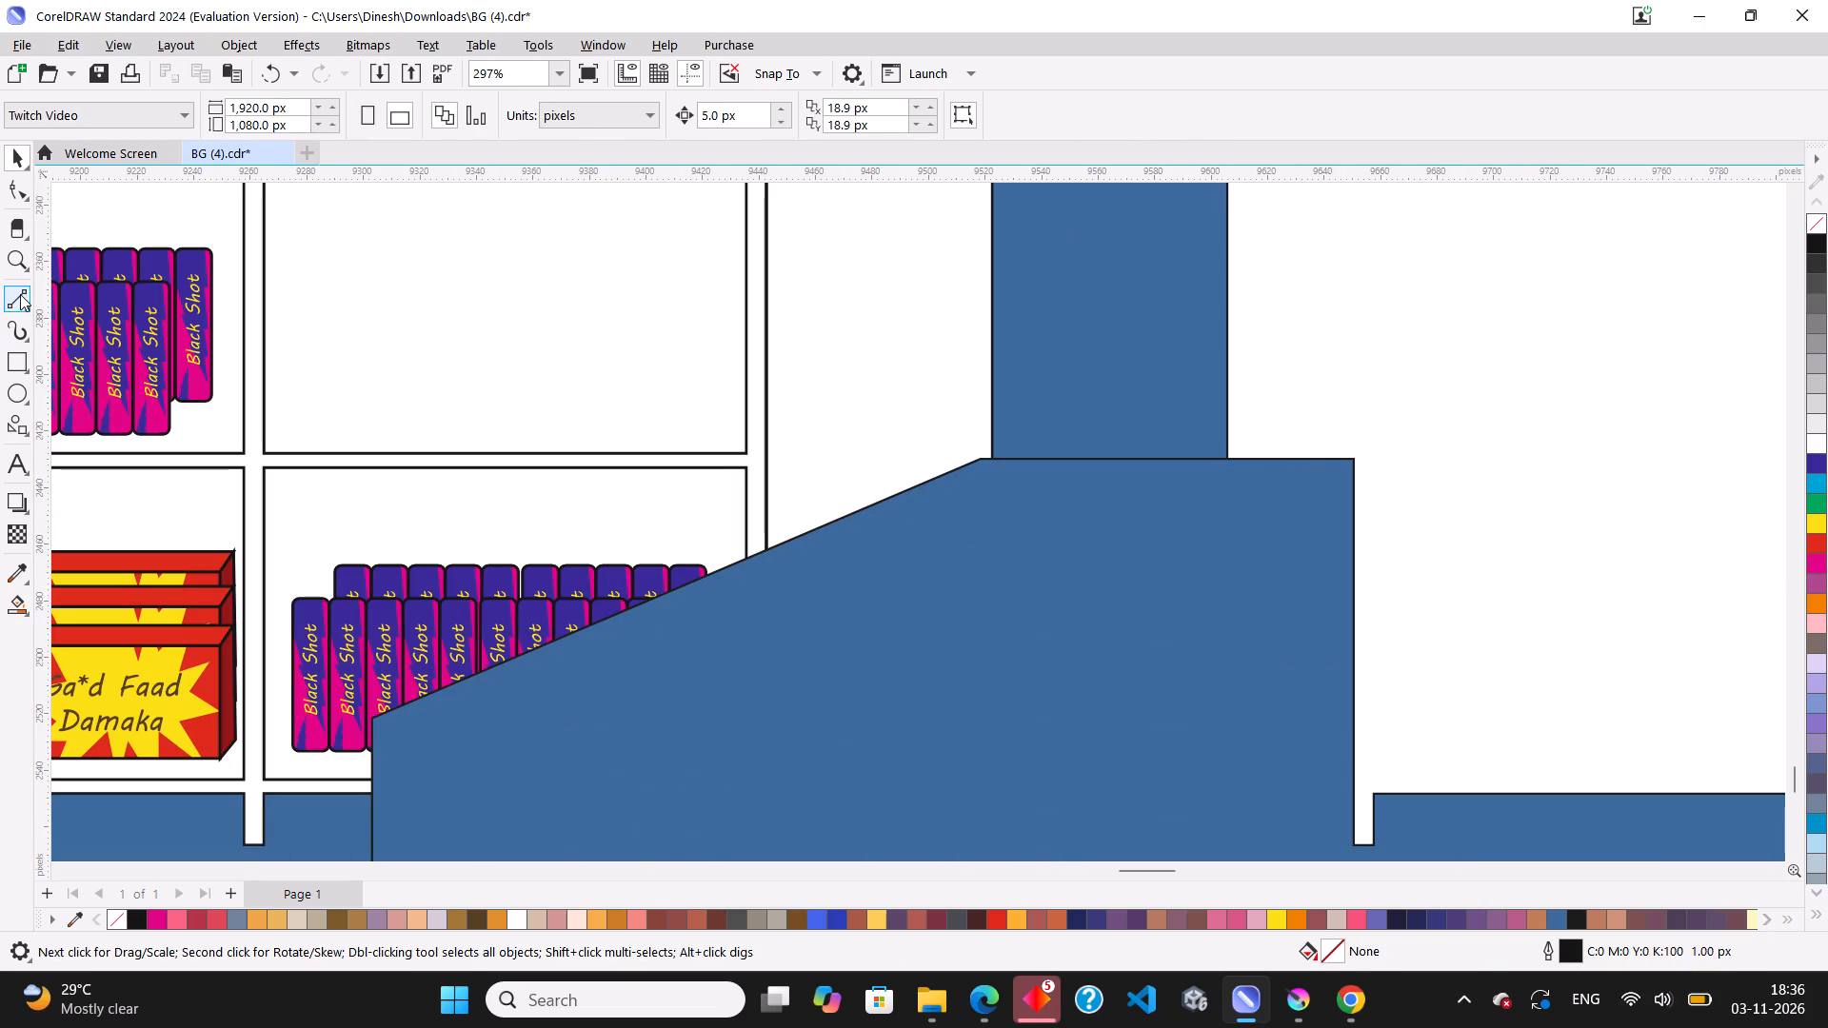
{"action": "left_click", "coordinate": [20, 294]}
{"action": "scroll", "coordinate": [1177, 458], "scroll_direction": "up", "scroll_amount": 1}
{"action": "scroll", "coordinate": [1013, 451], "scroll_direction": "up", "scroll_amount": 1}
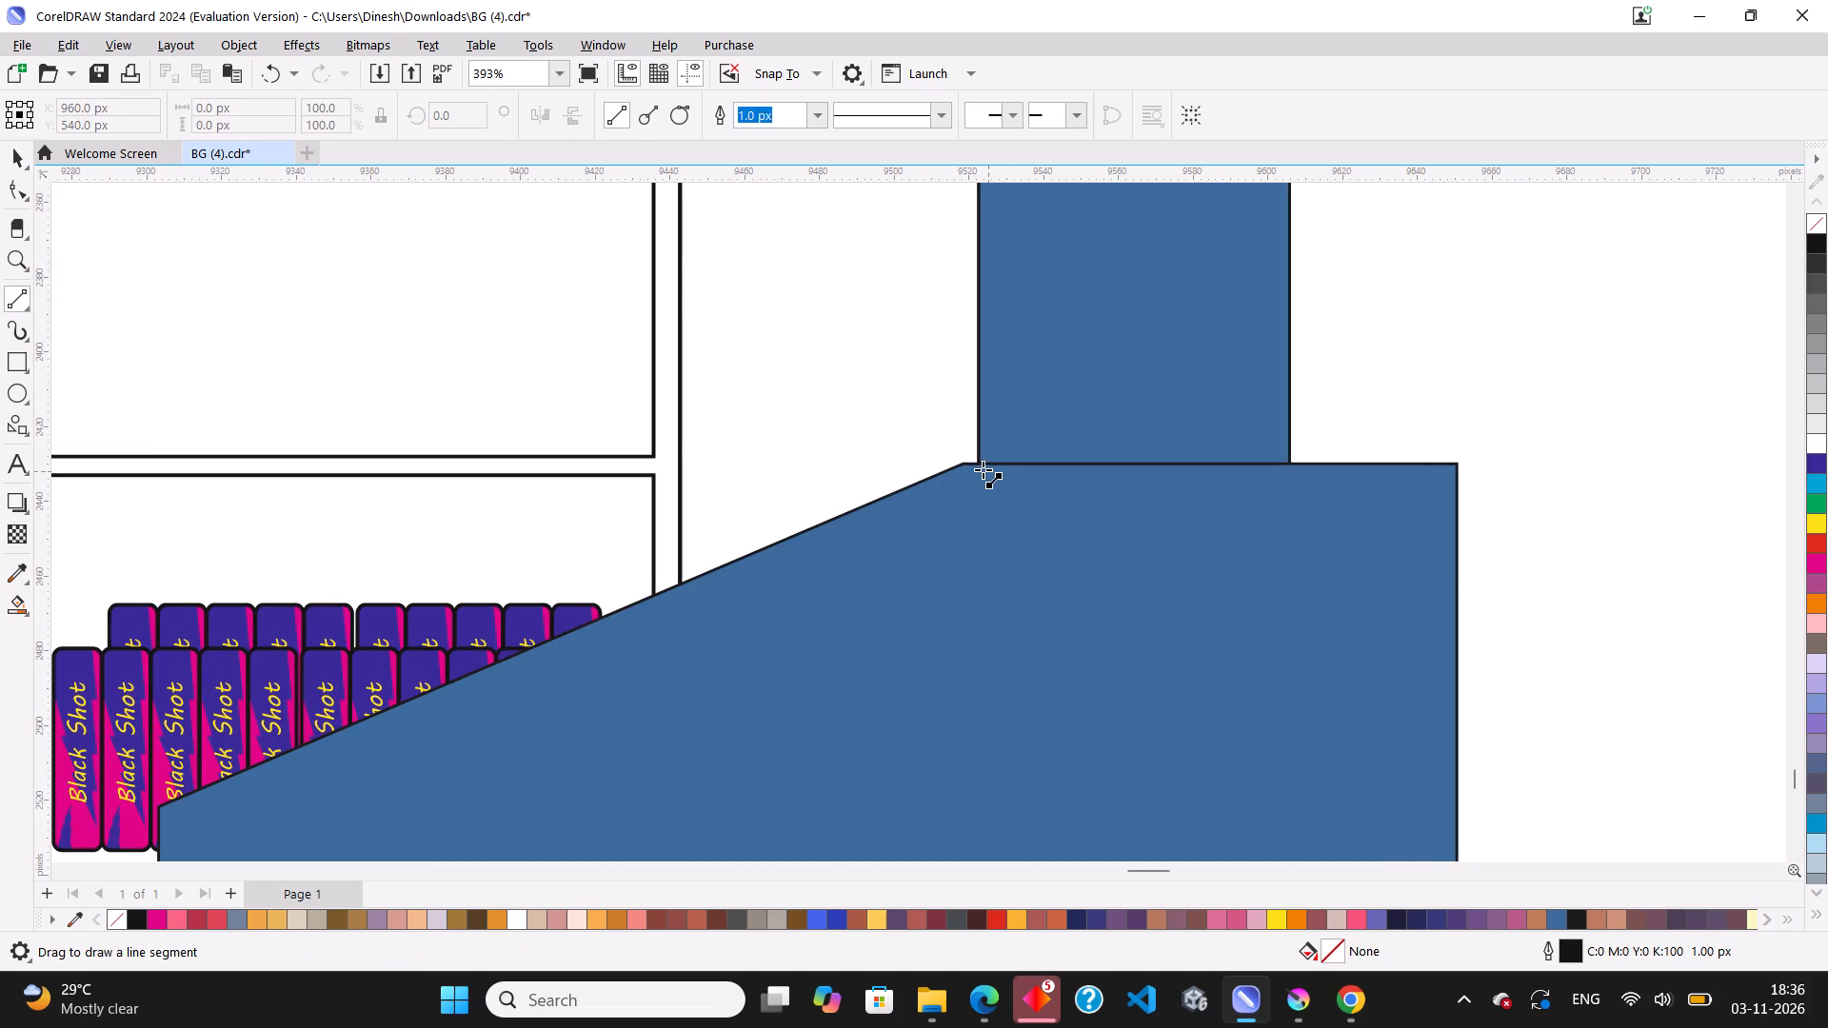
{"action": "left_click", "coordinate": [982, 466]}
{"action": "left_click_drag", "start_coordinate": [982, 466], "coordinate": [1265, 466]}
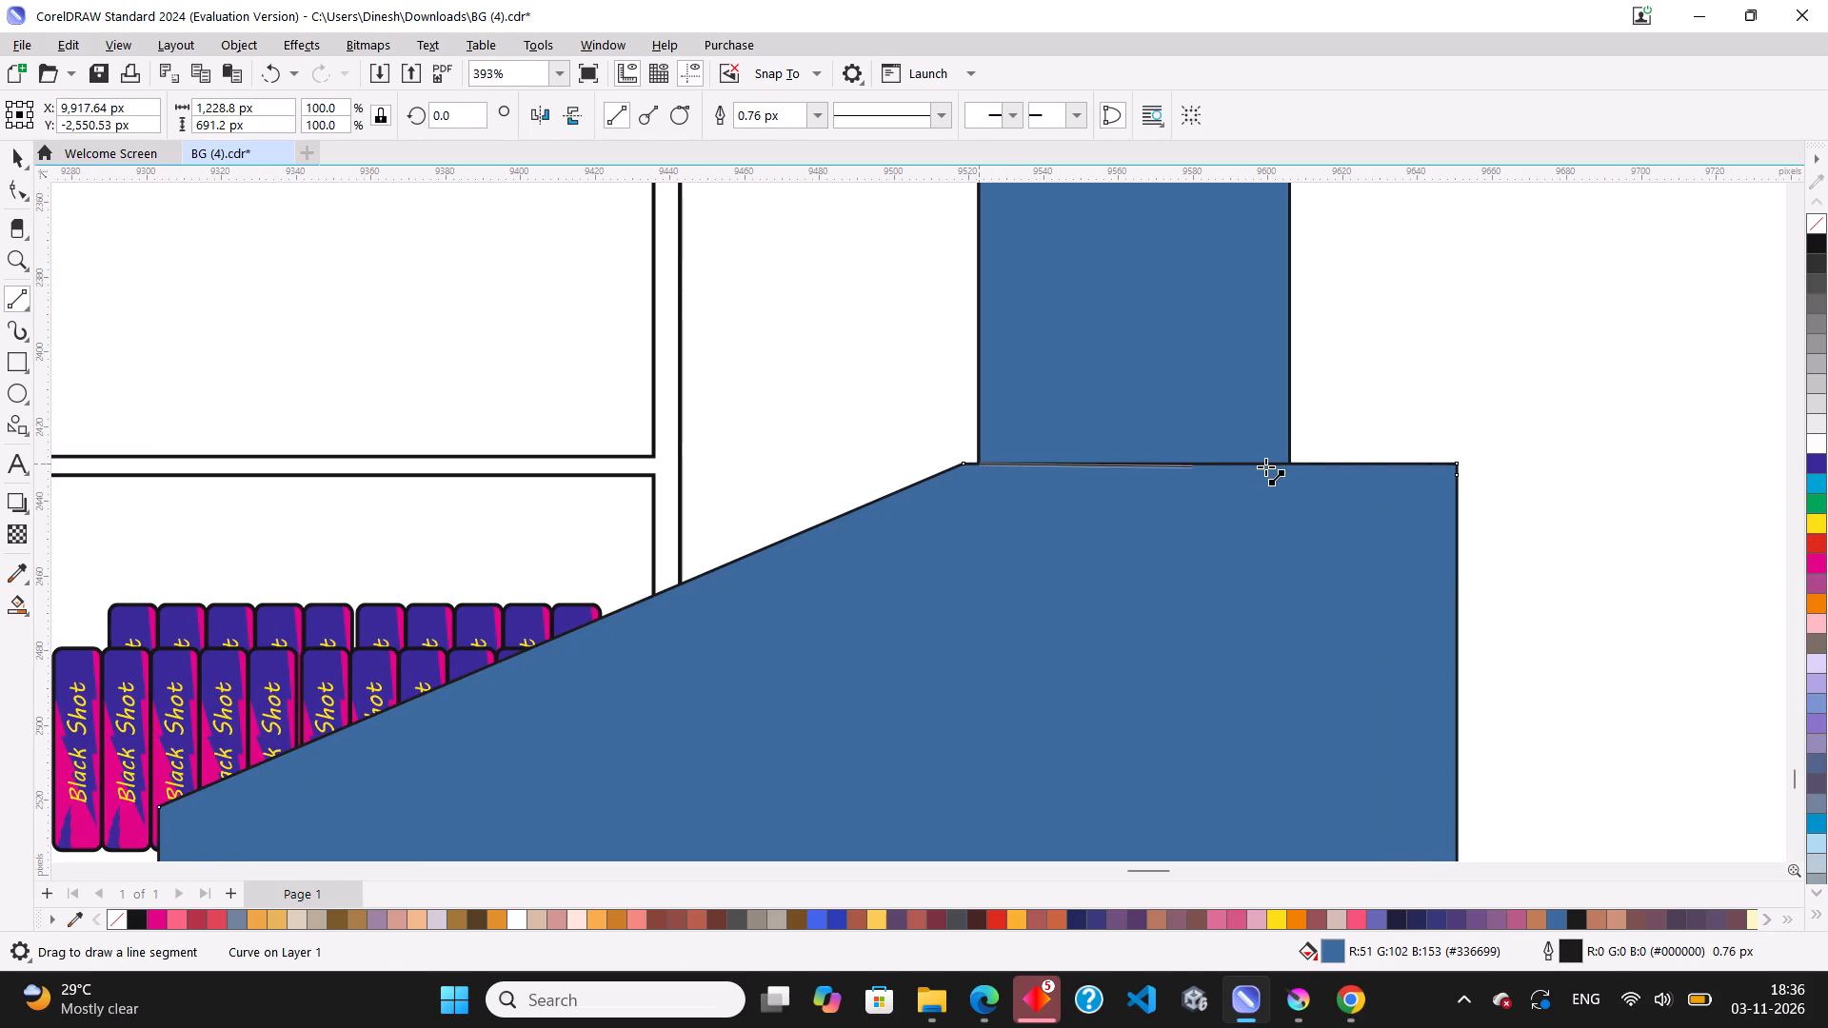
{"action": "left_click_drag", "start_coordinate": [1265, 466], "coordinate": [1289, 465]}
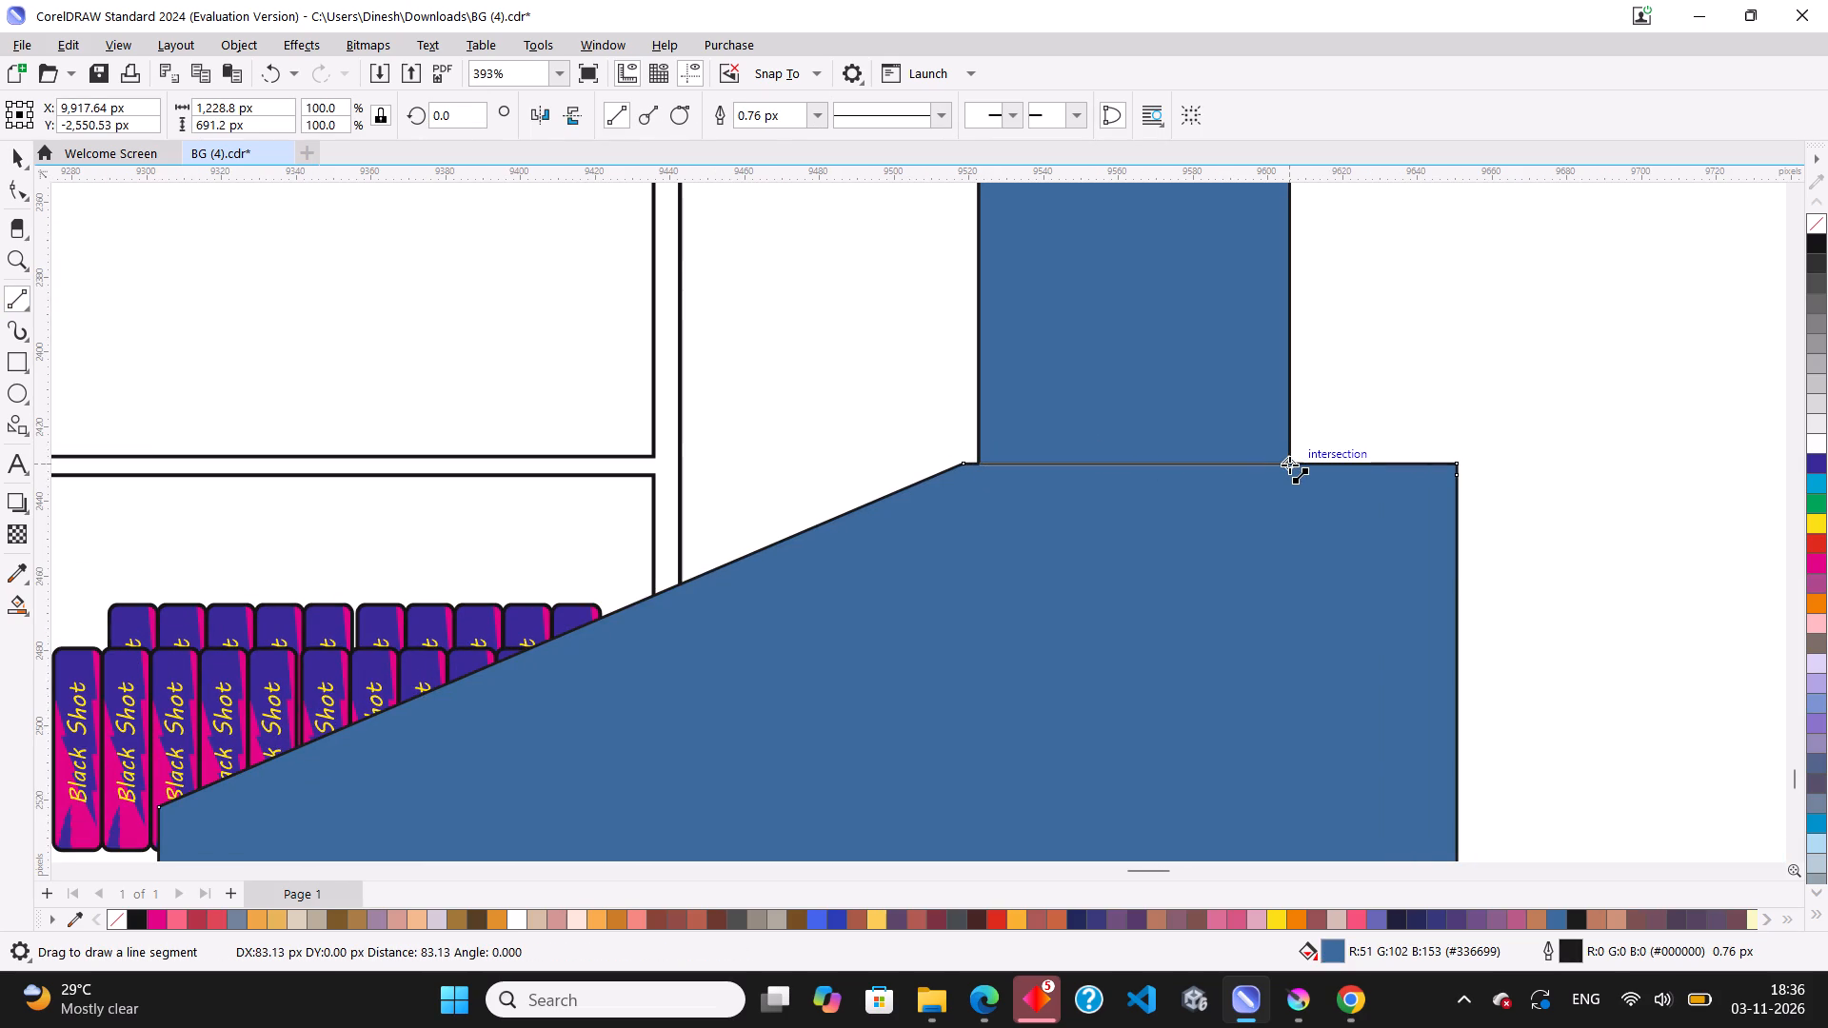
{"action": "left_click_drag", "start_coordinate": [1289, 465], "coordinate": [1290, 463]}
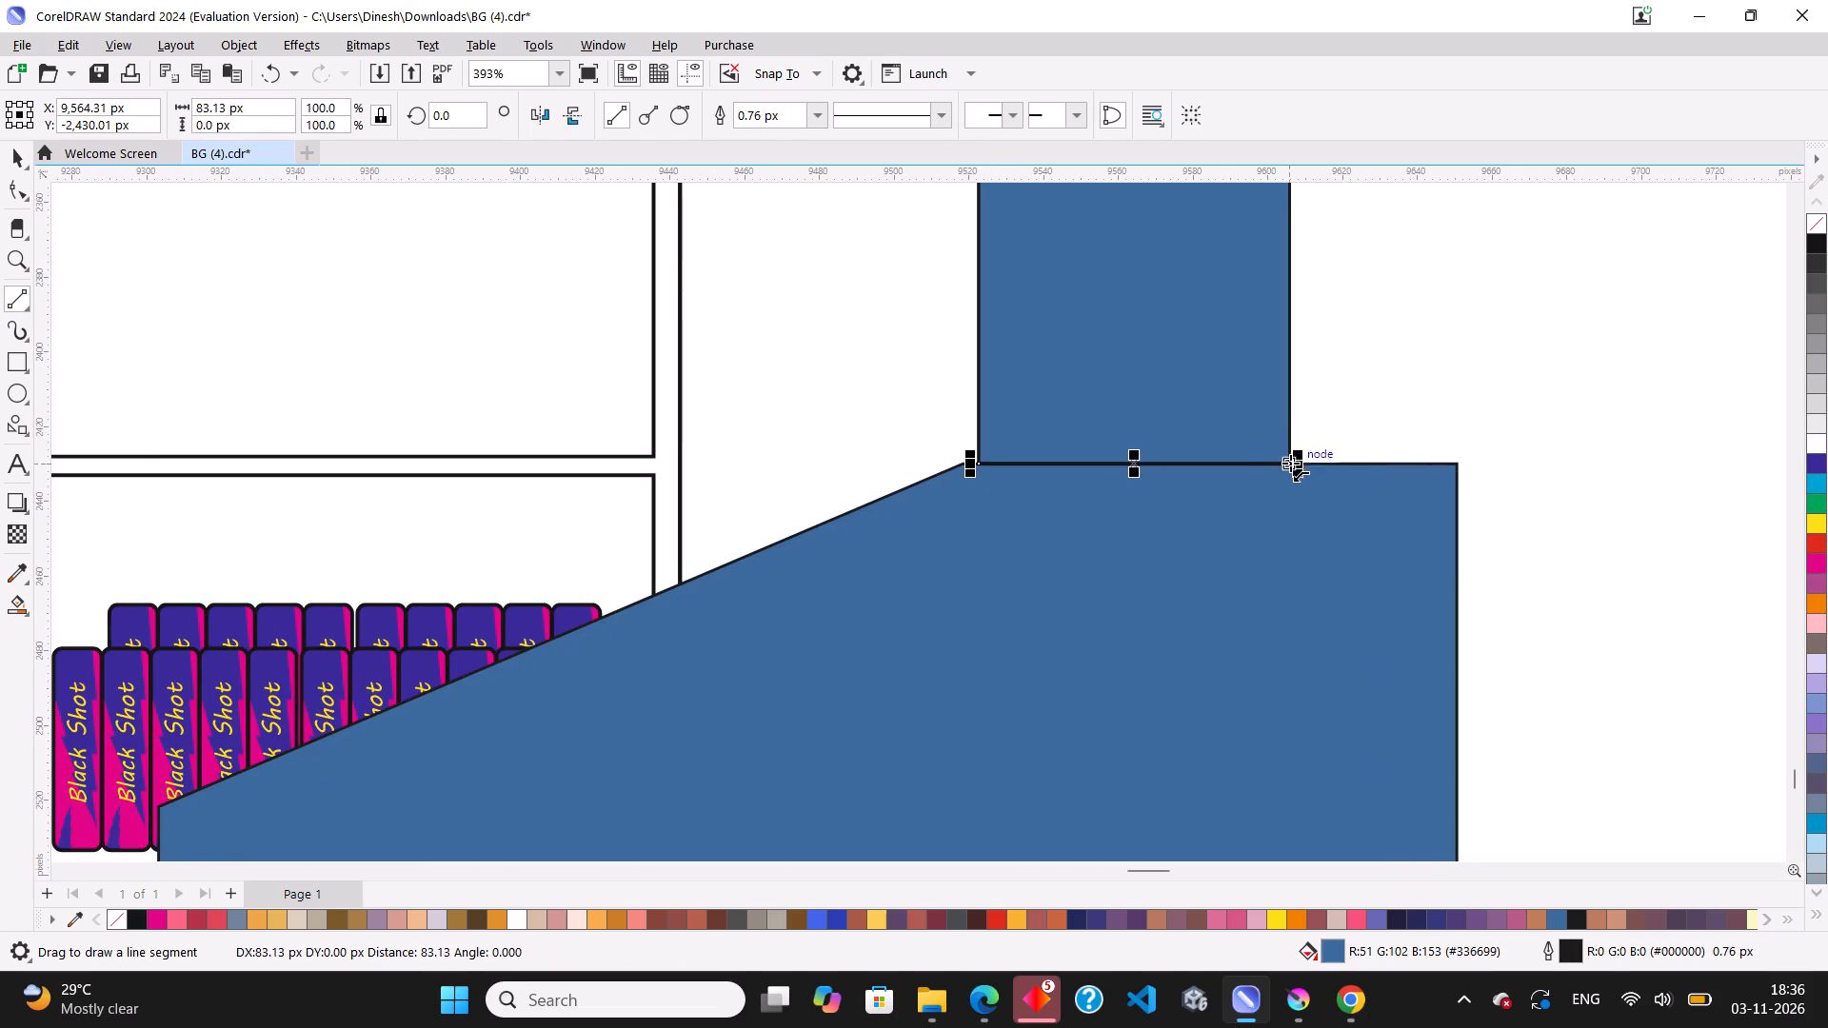
Delete the duplicate blue floor shape, keeping the new horizontal line.
{"action": "left_click", "coordinate": [13, 157]}
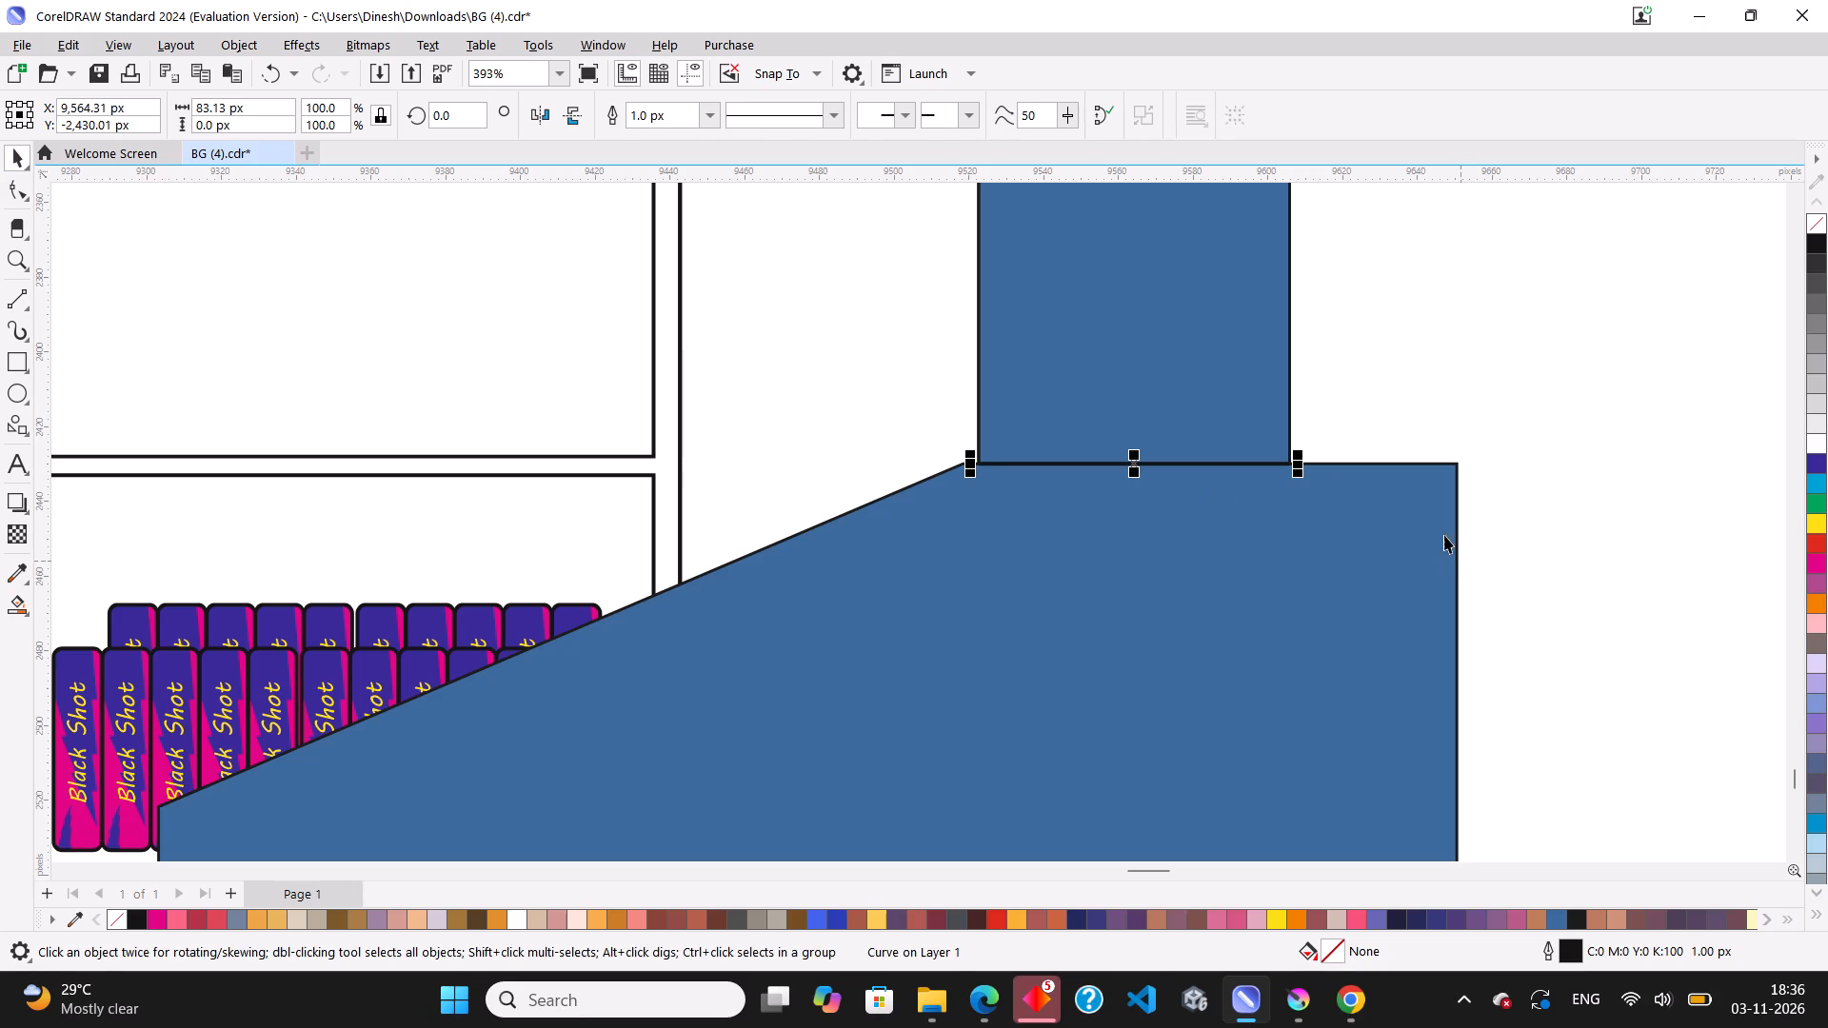
{"action": "left_click", "coordinate": [1457, 546]}
{"action": "key", "text": "Delete"}
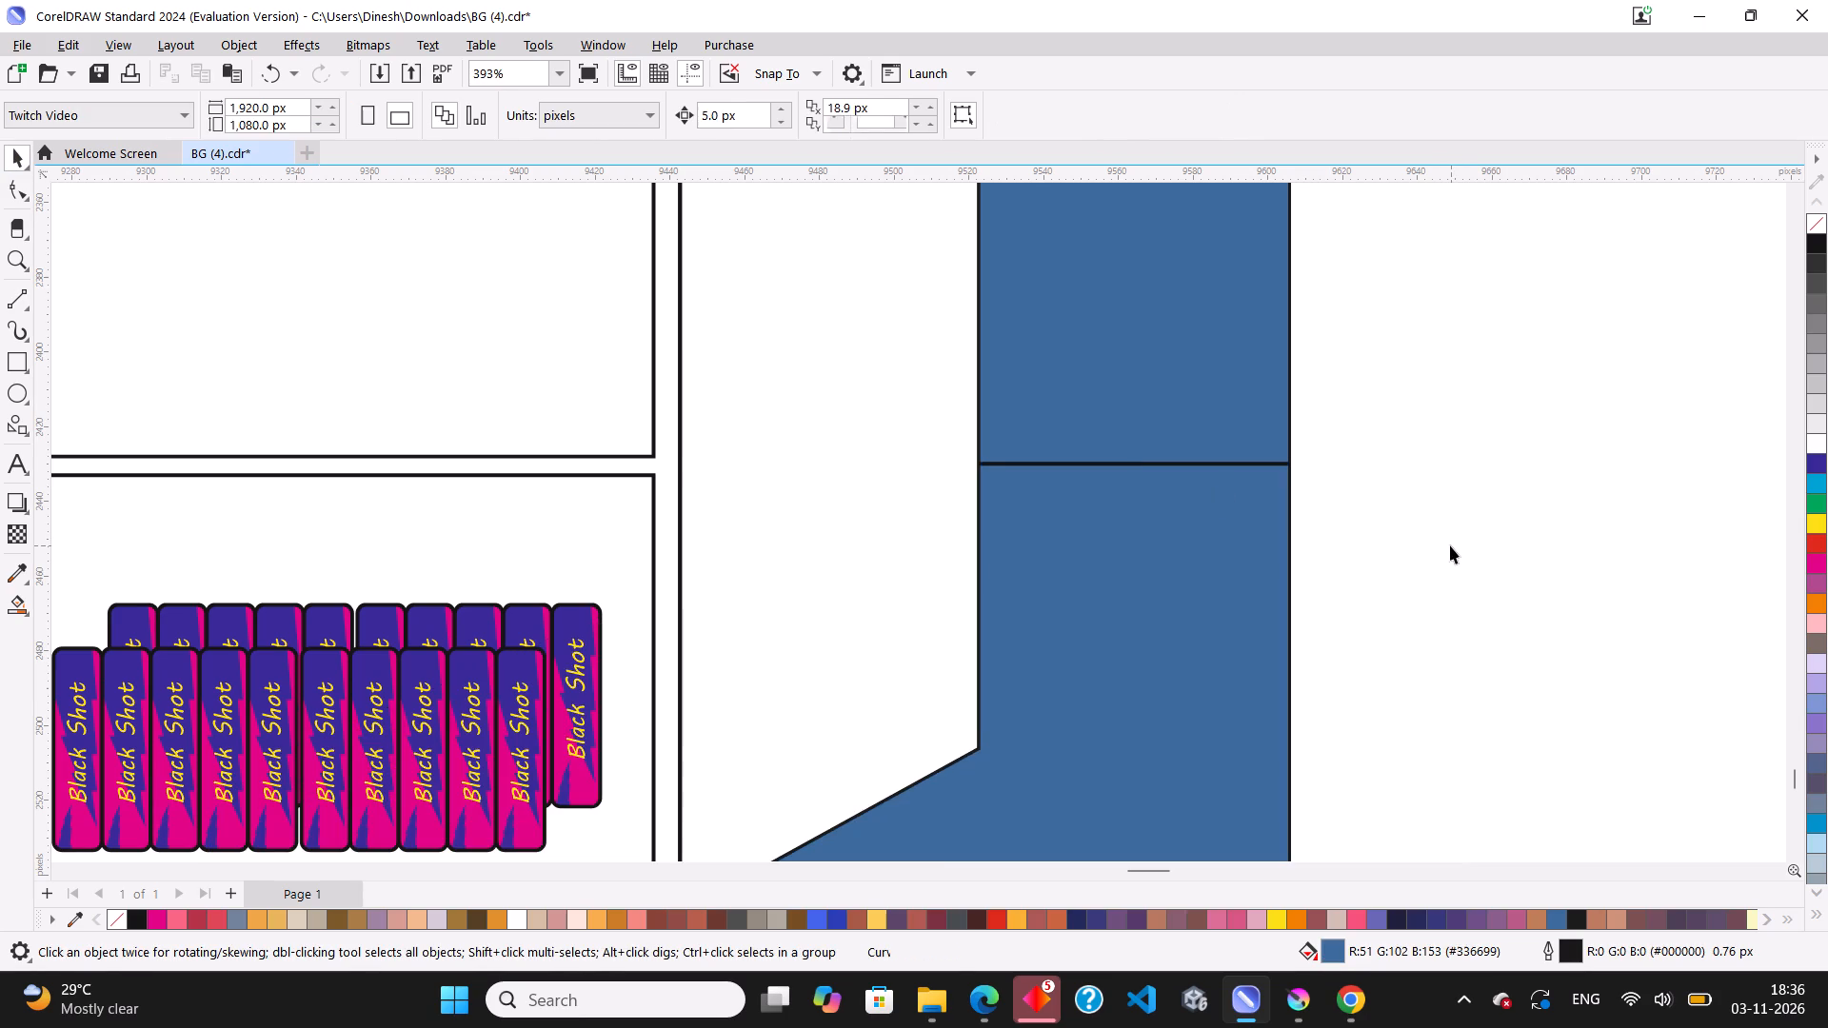
Smart Fill the wall strip above the new horizontal line with blue (#336699) as a separate shape.
{"action": "scroll", "coordinate": [1449, 545], "scroll_direction": "down", "scroll_amount": 11}
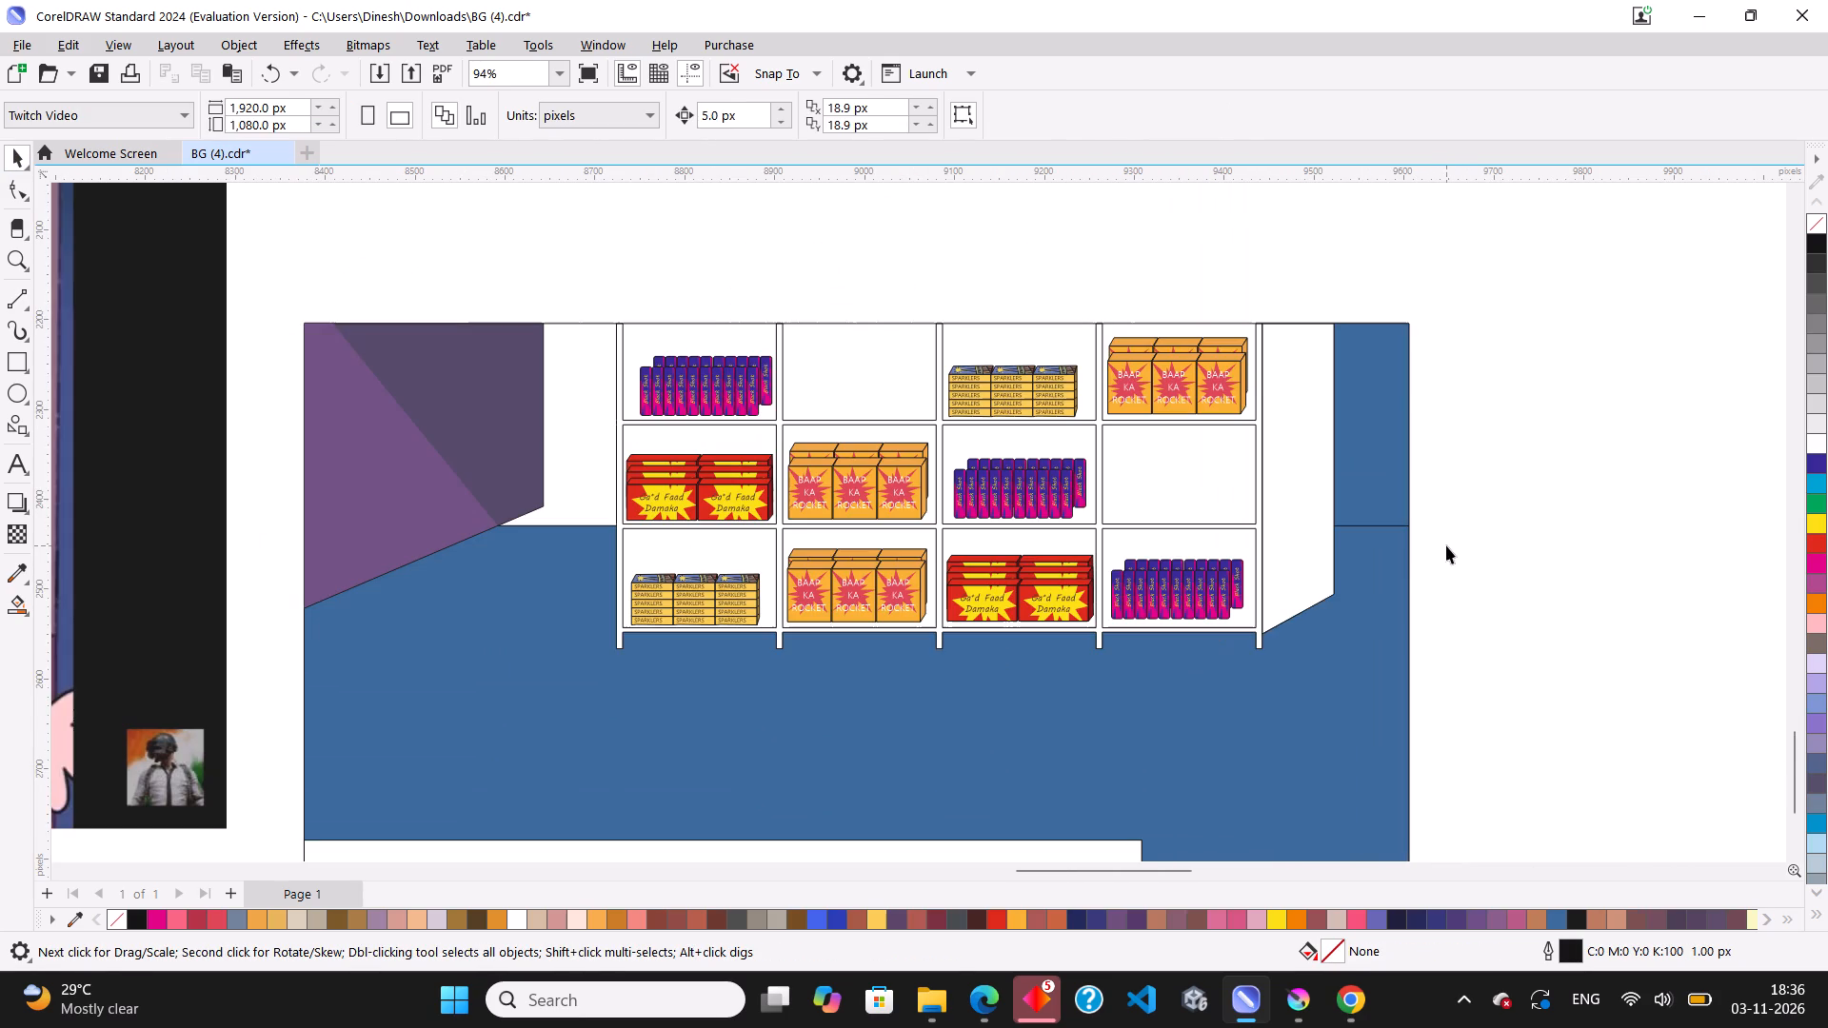
{"action": "left_click", "coordinate": [1400, 447]}
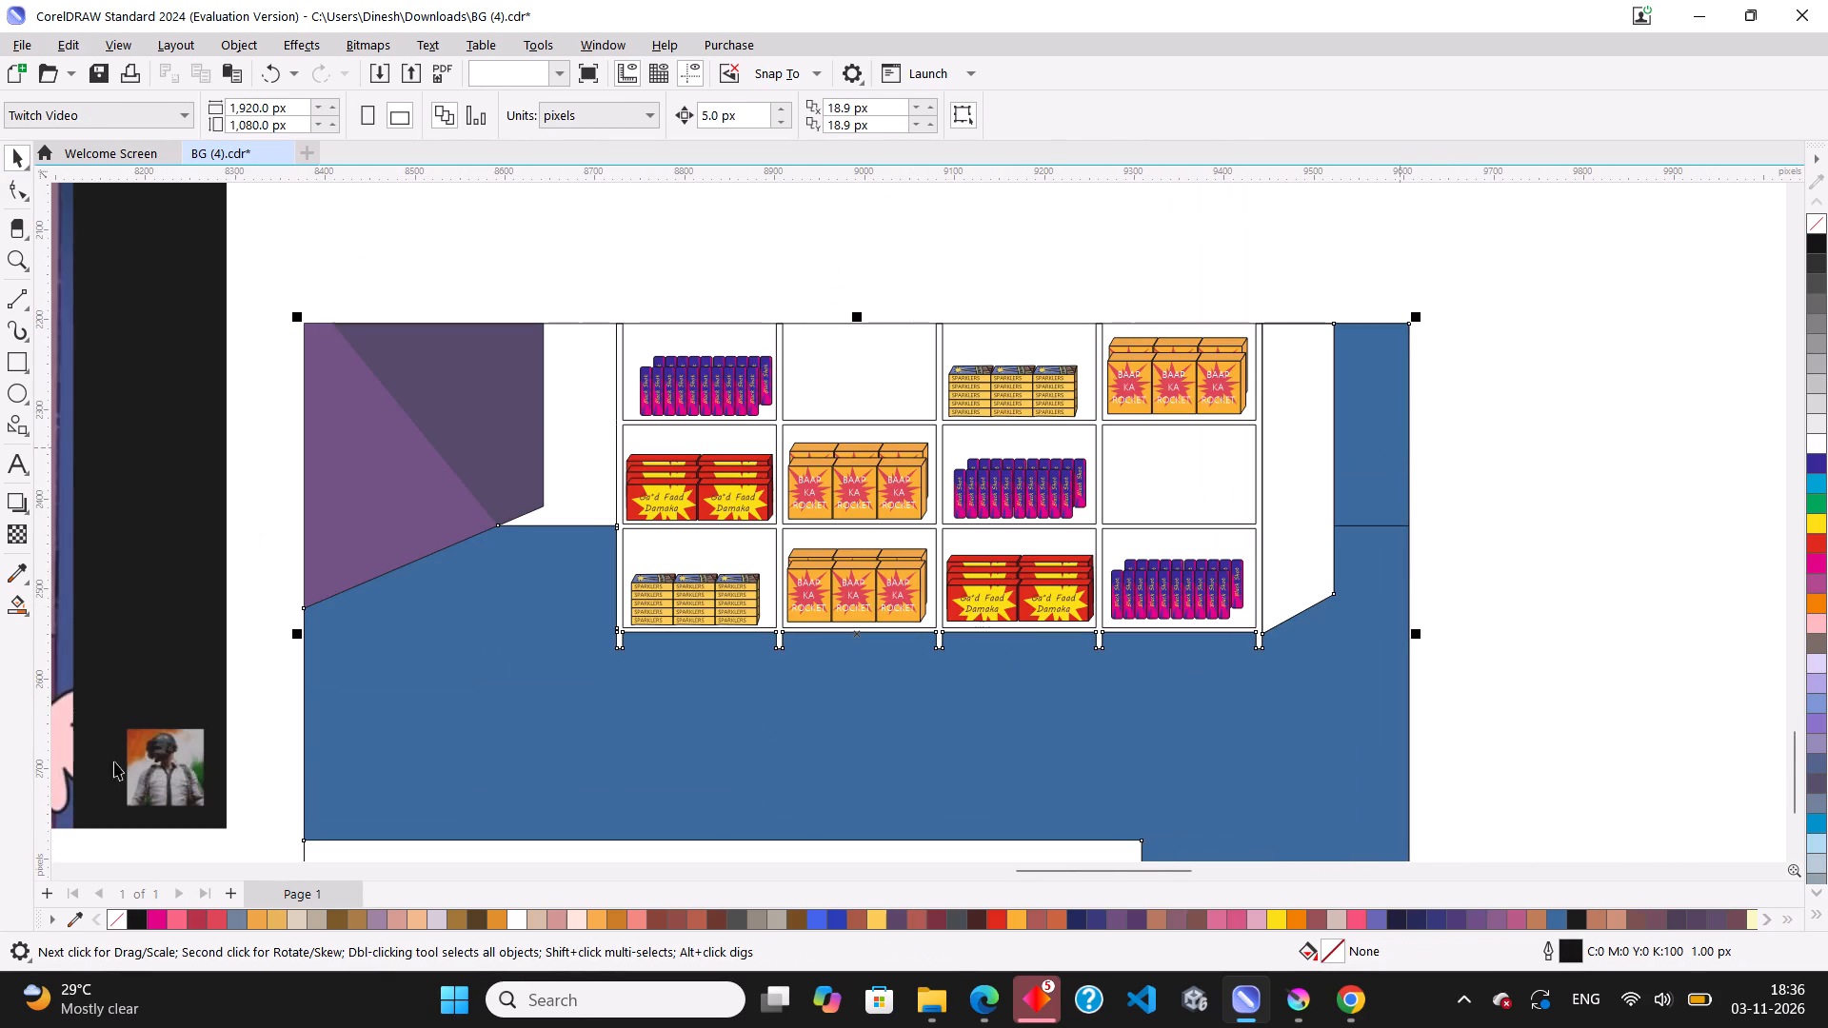
{"action": "left_click", "coordinate": [15, 604]}
{"action": "left_click", "coordinate": [1376, 460]}
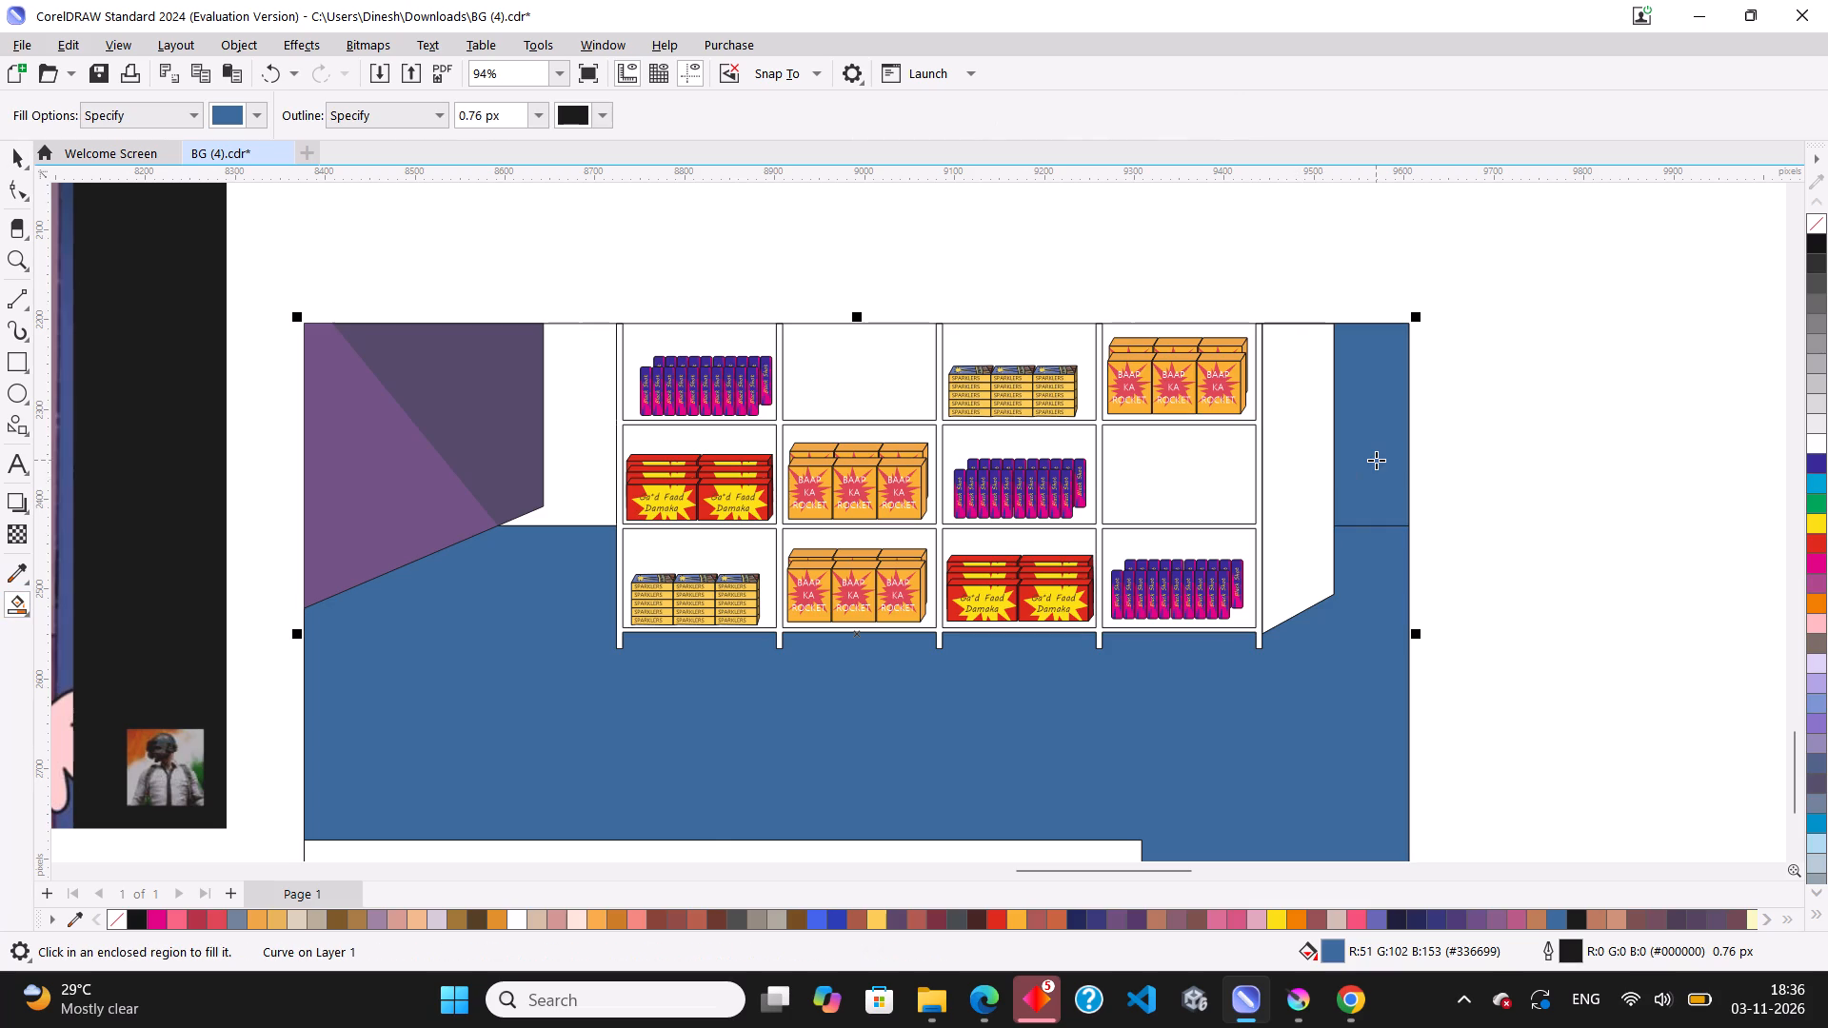
{"action": "left_click", "coordinate": [12, 156]}
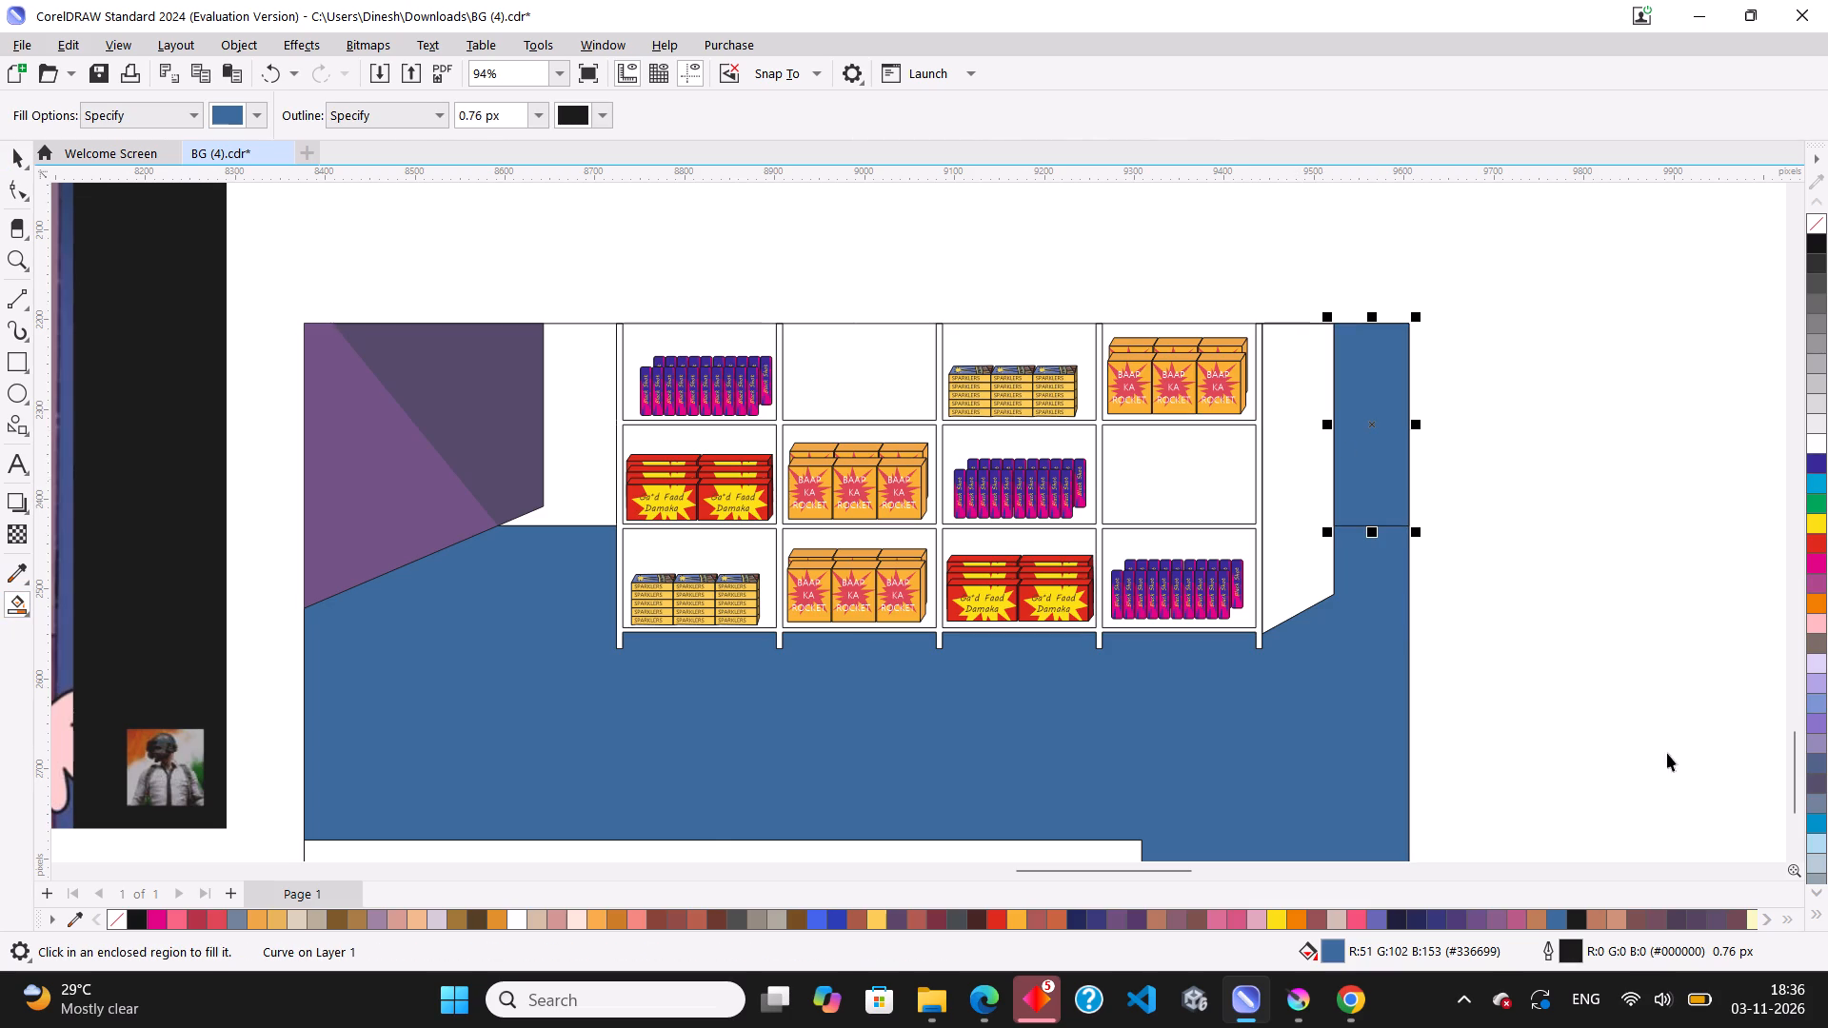
Recolour the blue floor shape with mauve (#8C5E6E) sampled from the ground in the outdoor reference image.
{"action": "left_click", "coordinate": [1362, 726]}
{"action": "scroll", "coordinate": [1335, 676], "scroll_direction": "down", "scroll_amount": 6}
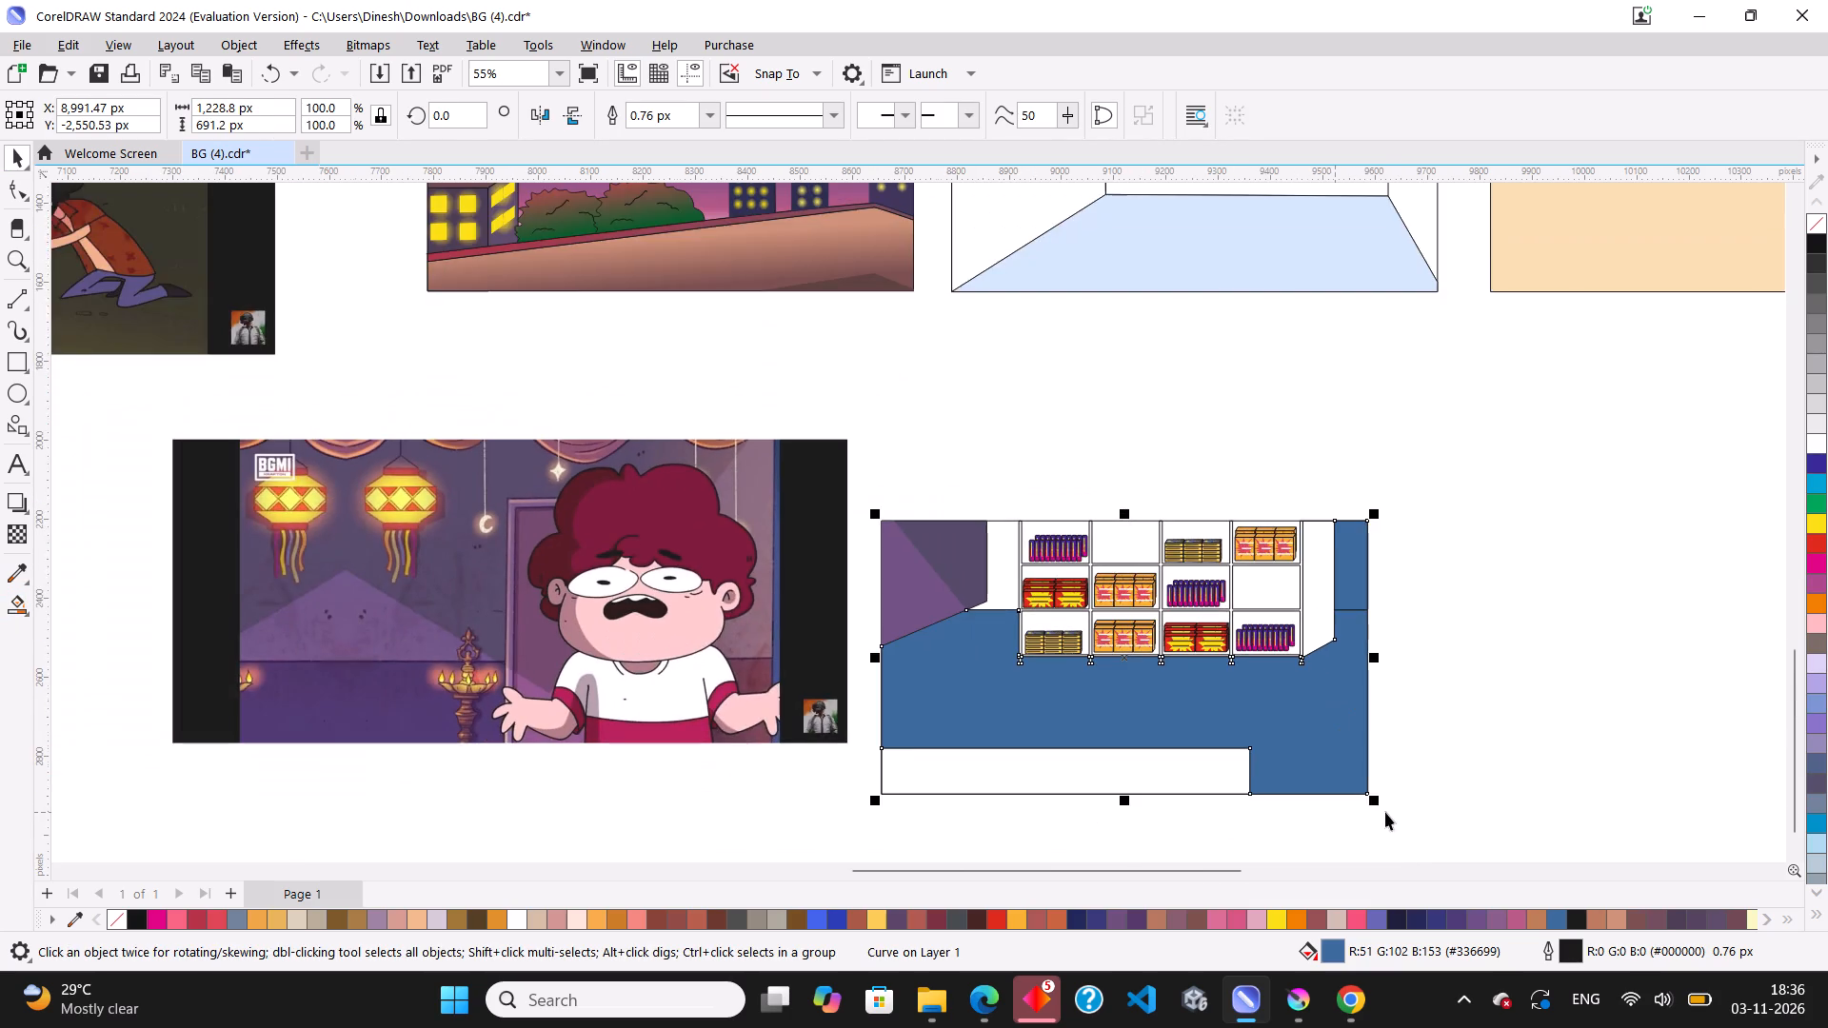
{"action": "scroll", "coordinate": [1385, 812], "scroll_direction": "up", "scroll_amount": 2}
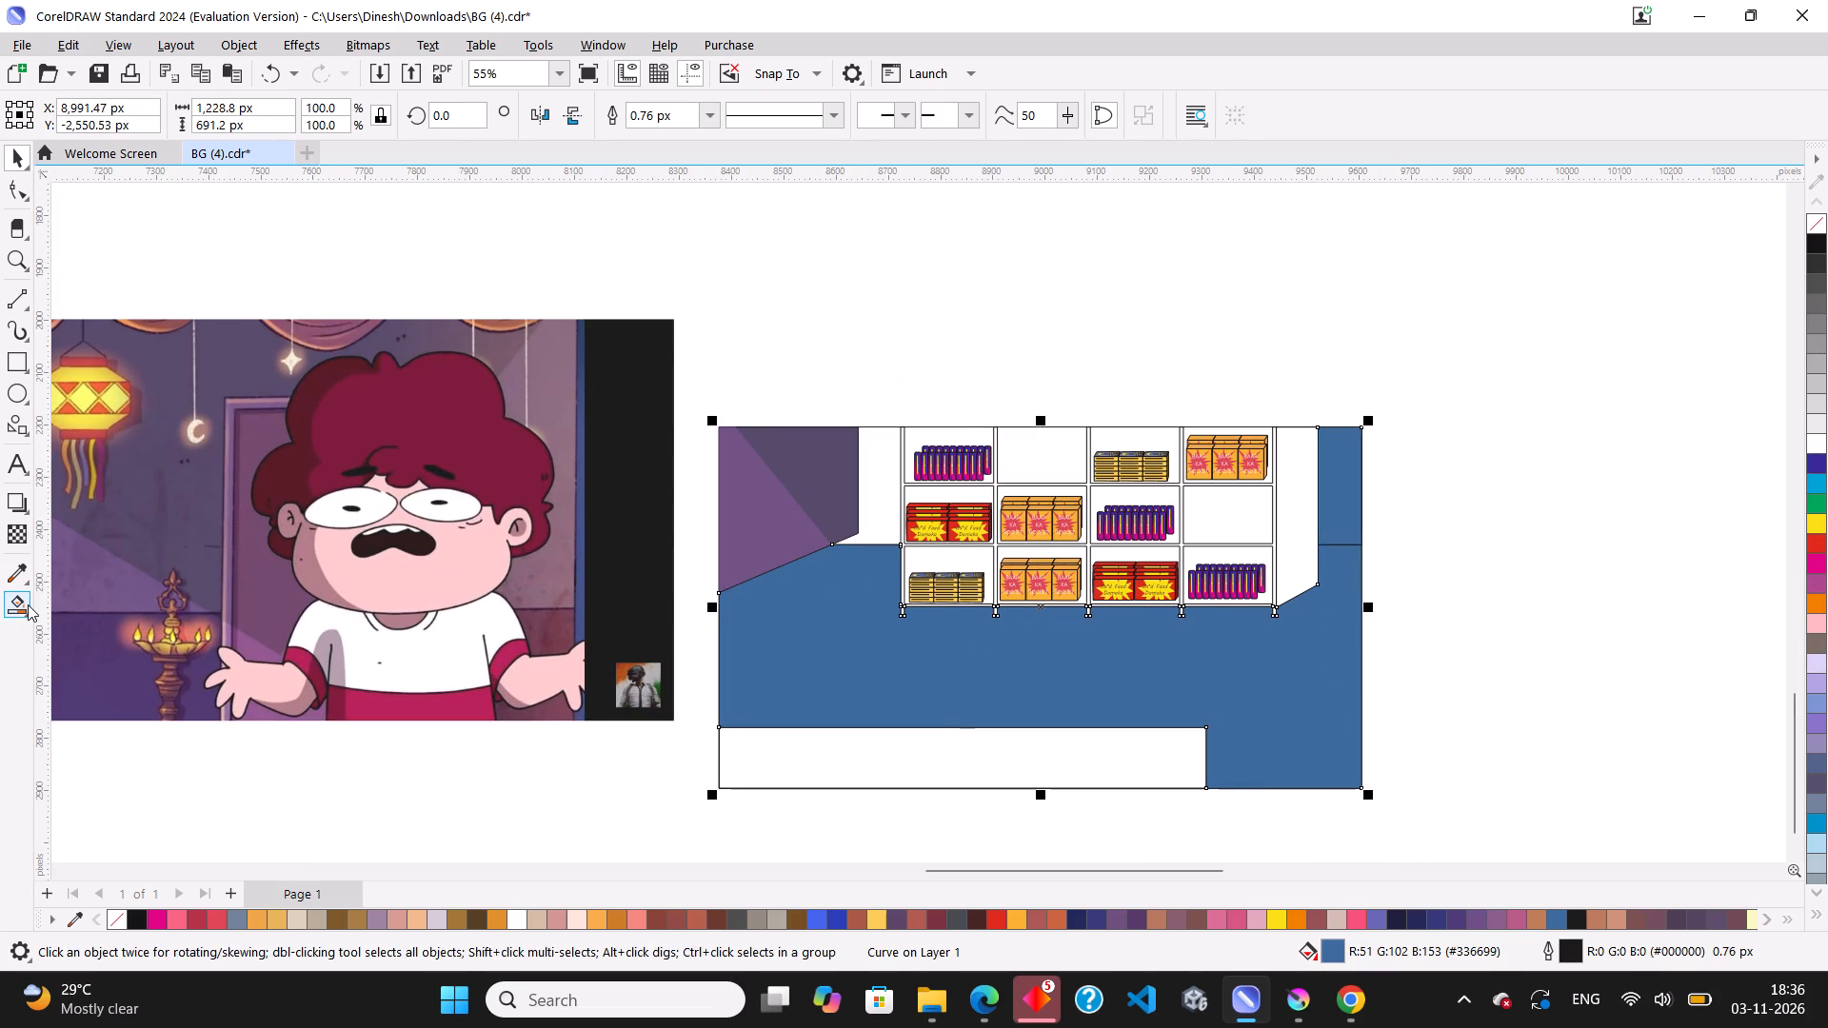
{"action": "left_click", "coordinate": [28, 609]}
{"action": "left_click", "coordinate": [28, 617]}
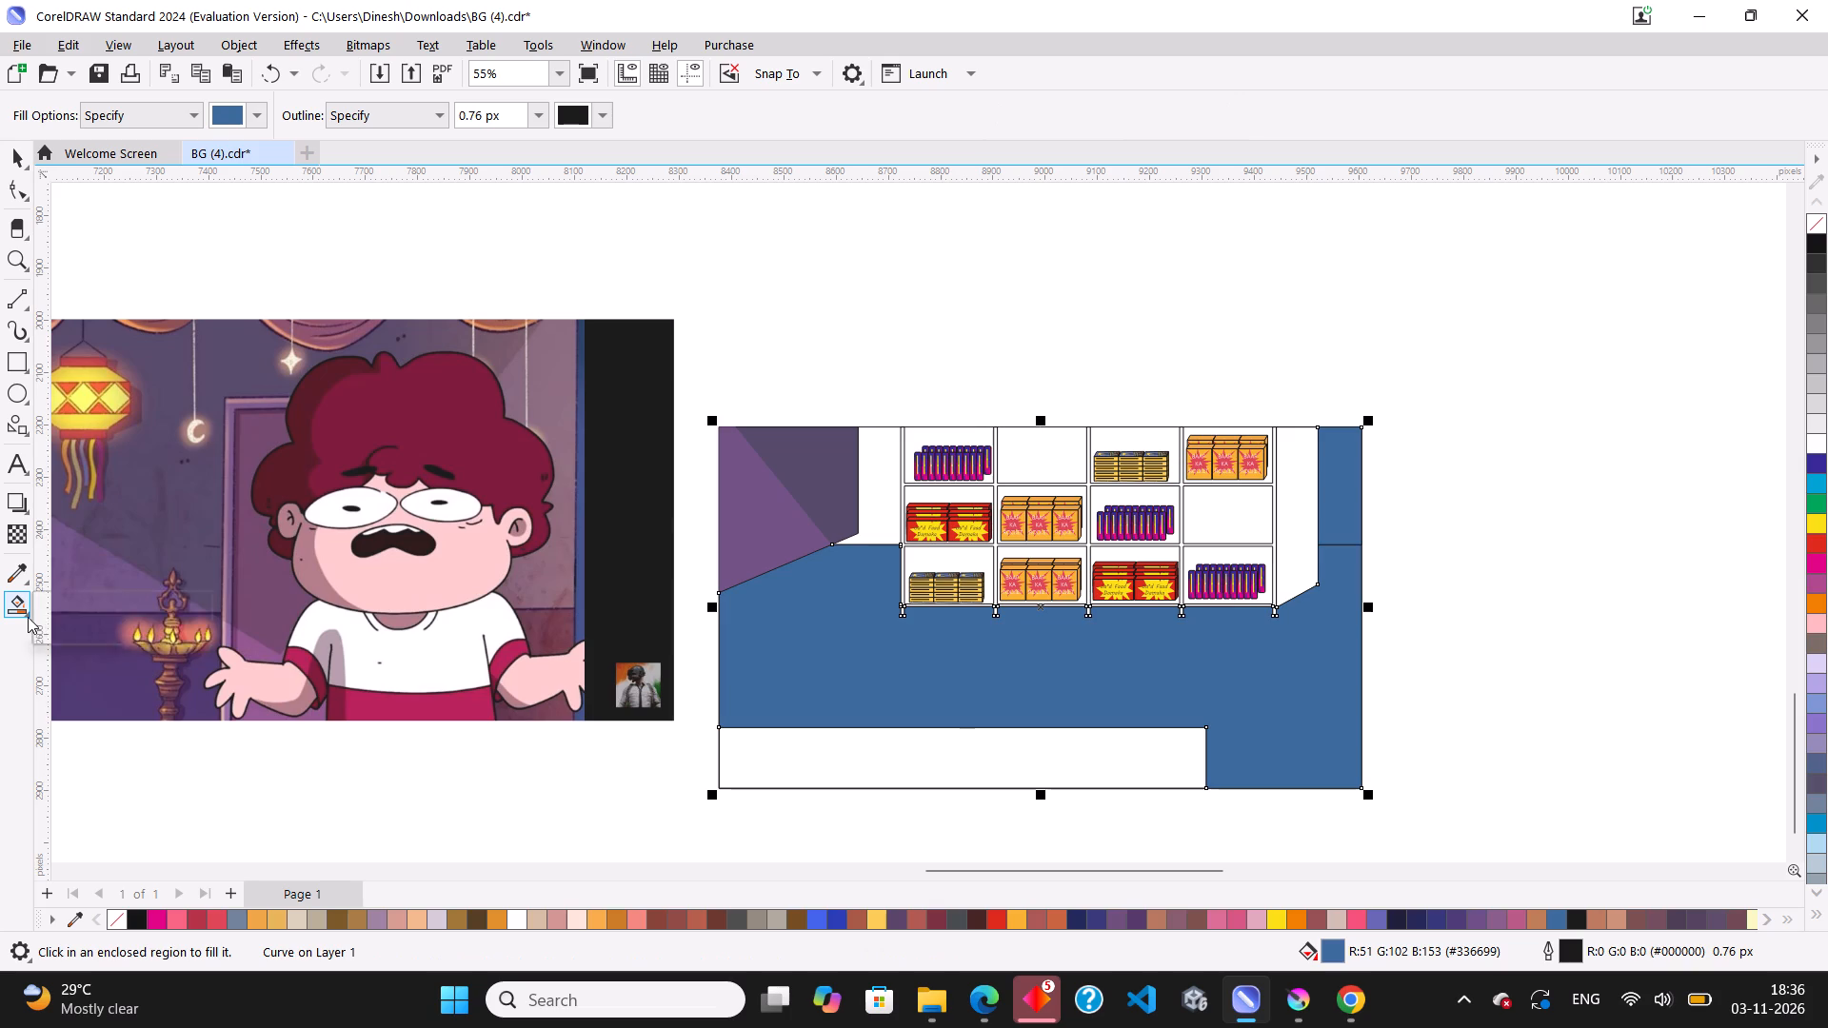
{"action": "left_click", "coordinate": [54, 610]}
{"action": "left_click", "coordinate": [19, 578]}
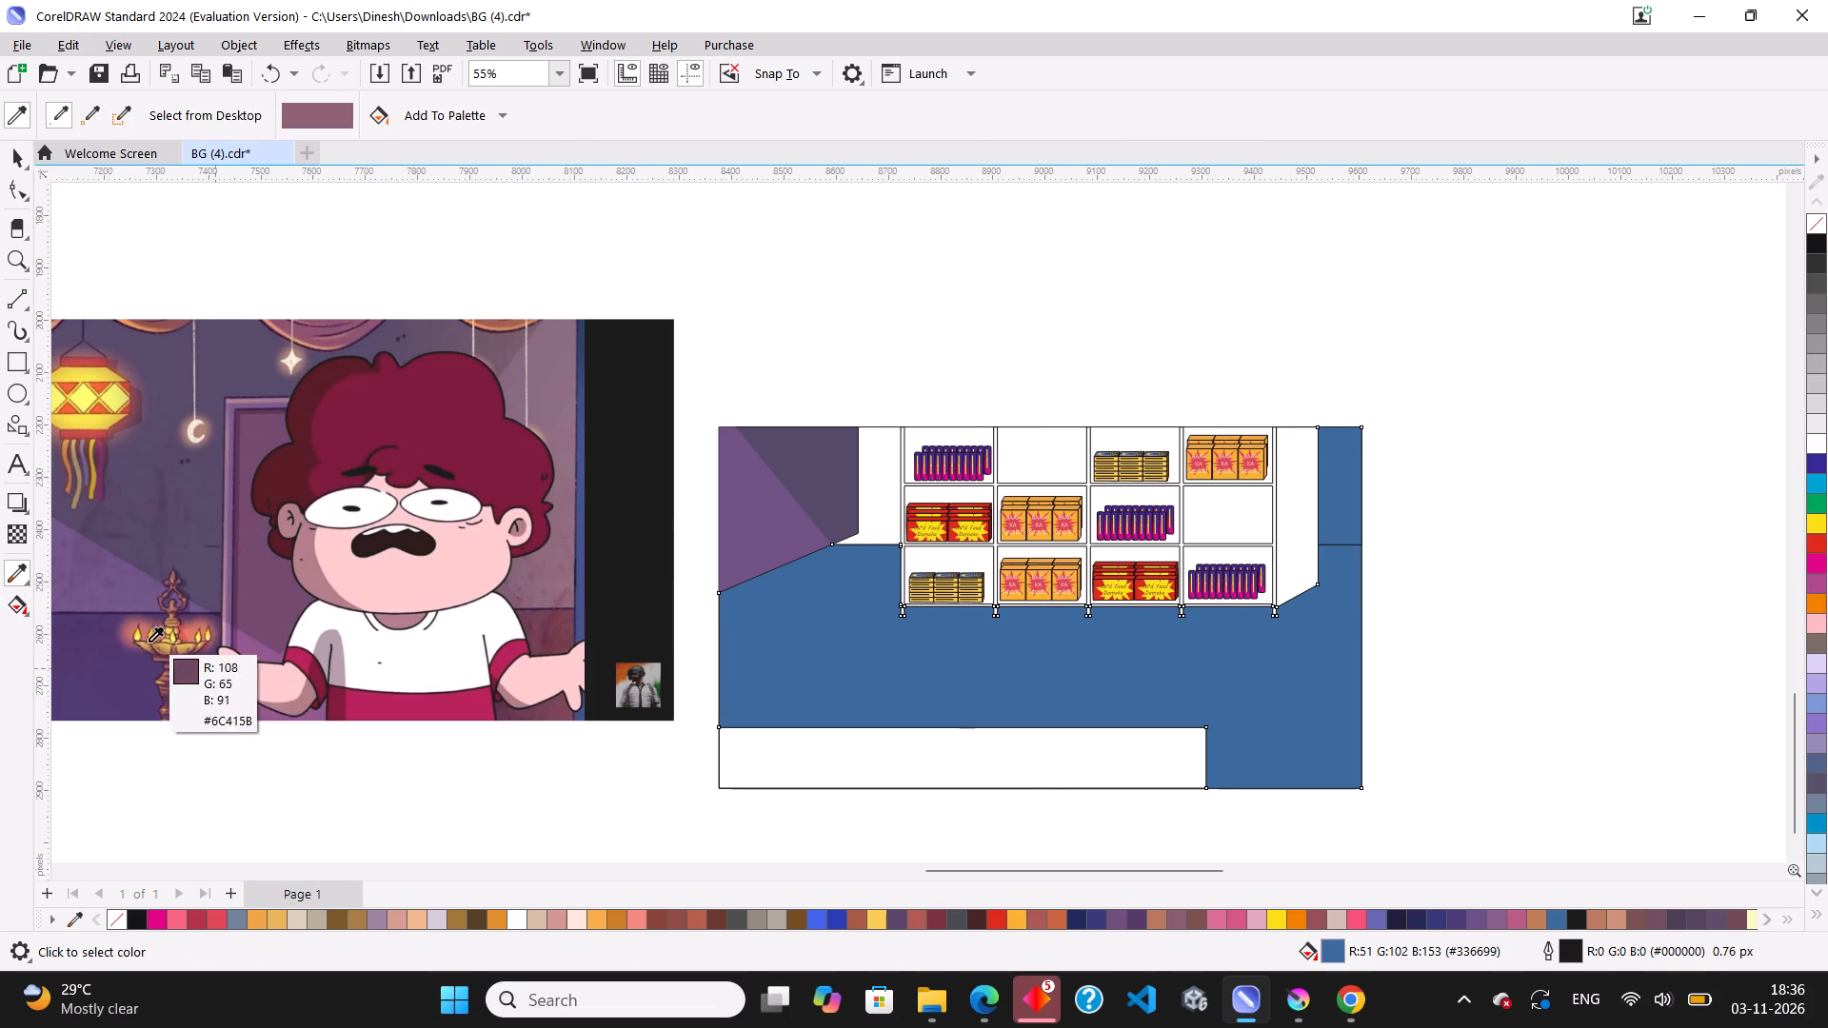
{"action": "scroll", "coordinate": [1178, 724], "scroll_direction": "down", "scroll_amount": 8}
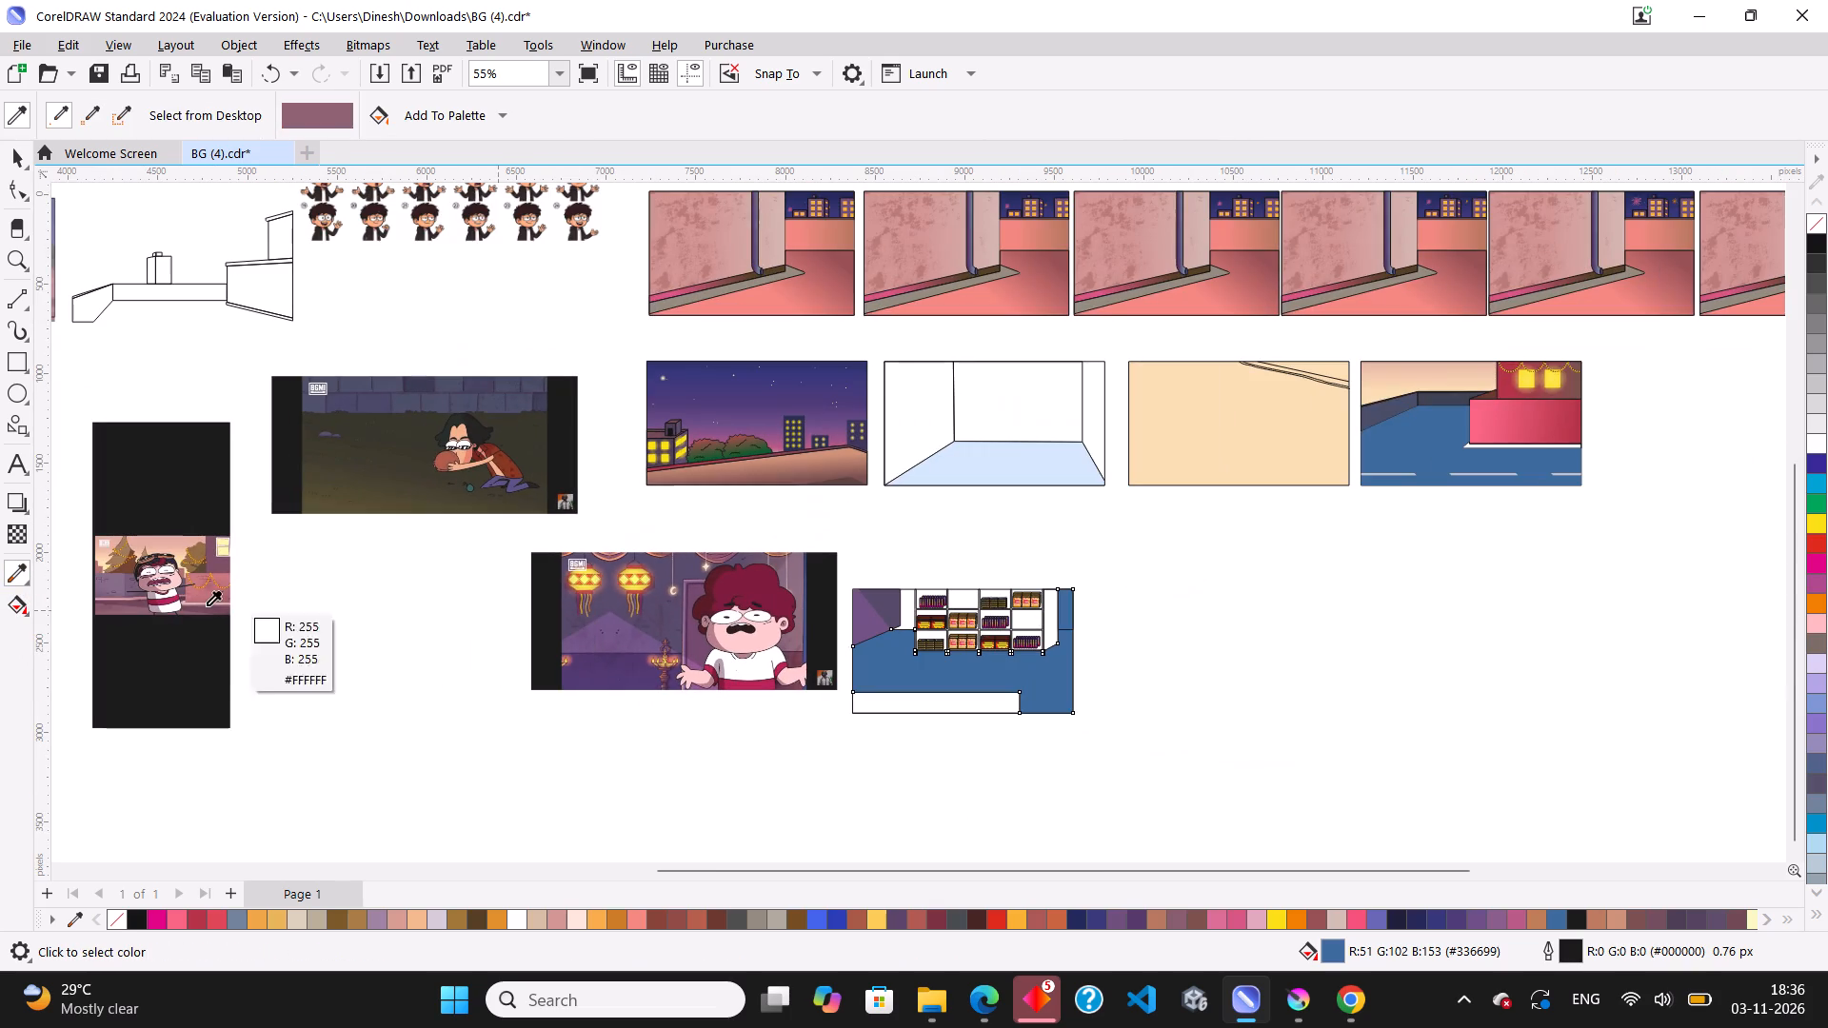
{"action": "scroll", "coordinate": [150, 609], "scroll_direction": "up", "scroll_amount": 2}
{"action": "left_click", "coordinate": [128, 609]}
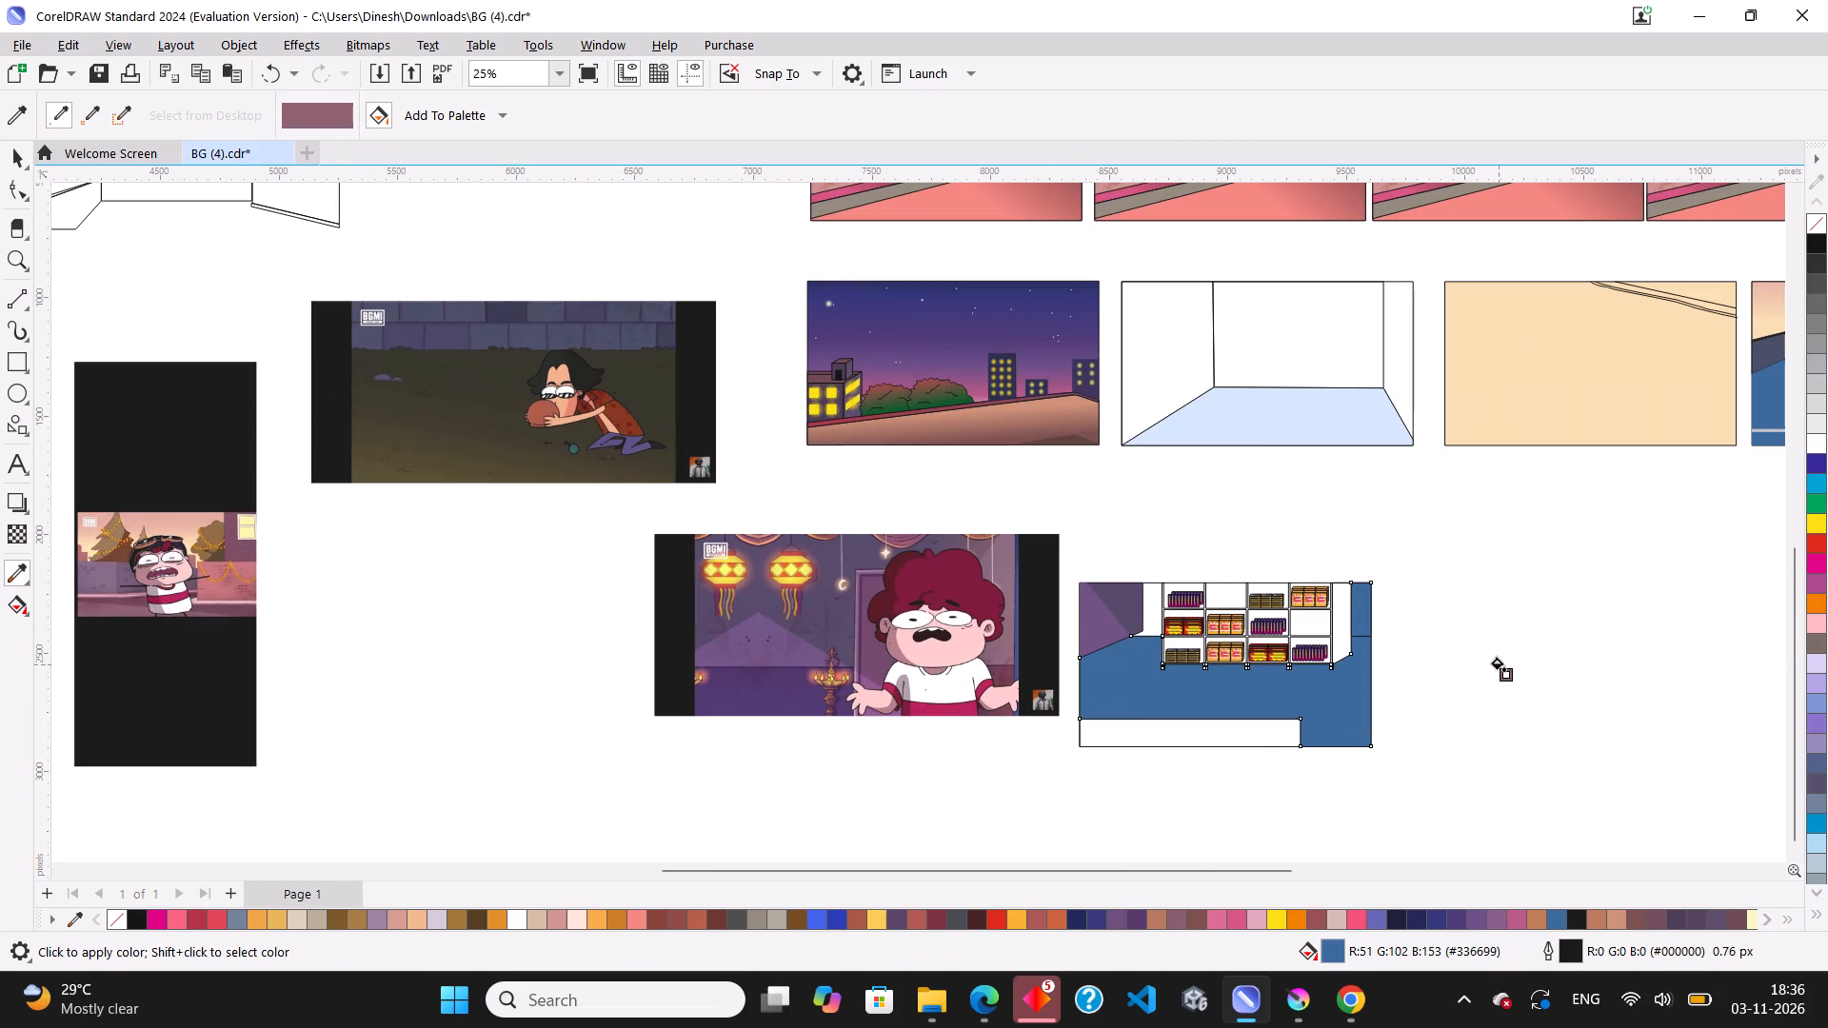
{"action": "scroll", "coordinate": [1500, 664], "scroll_direction": "up", "scroll_amount": 3}
{"action": "left_click", "coordinate": [1290, 674]}
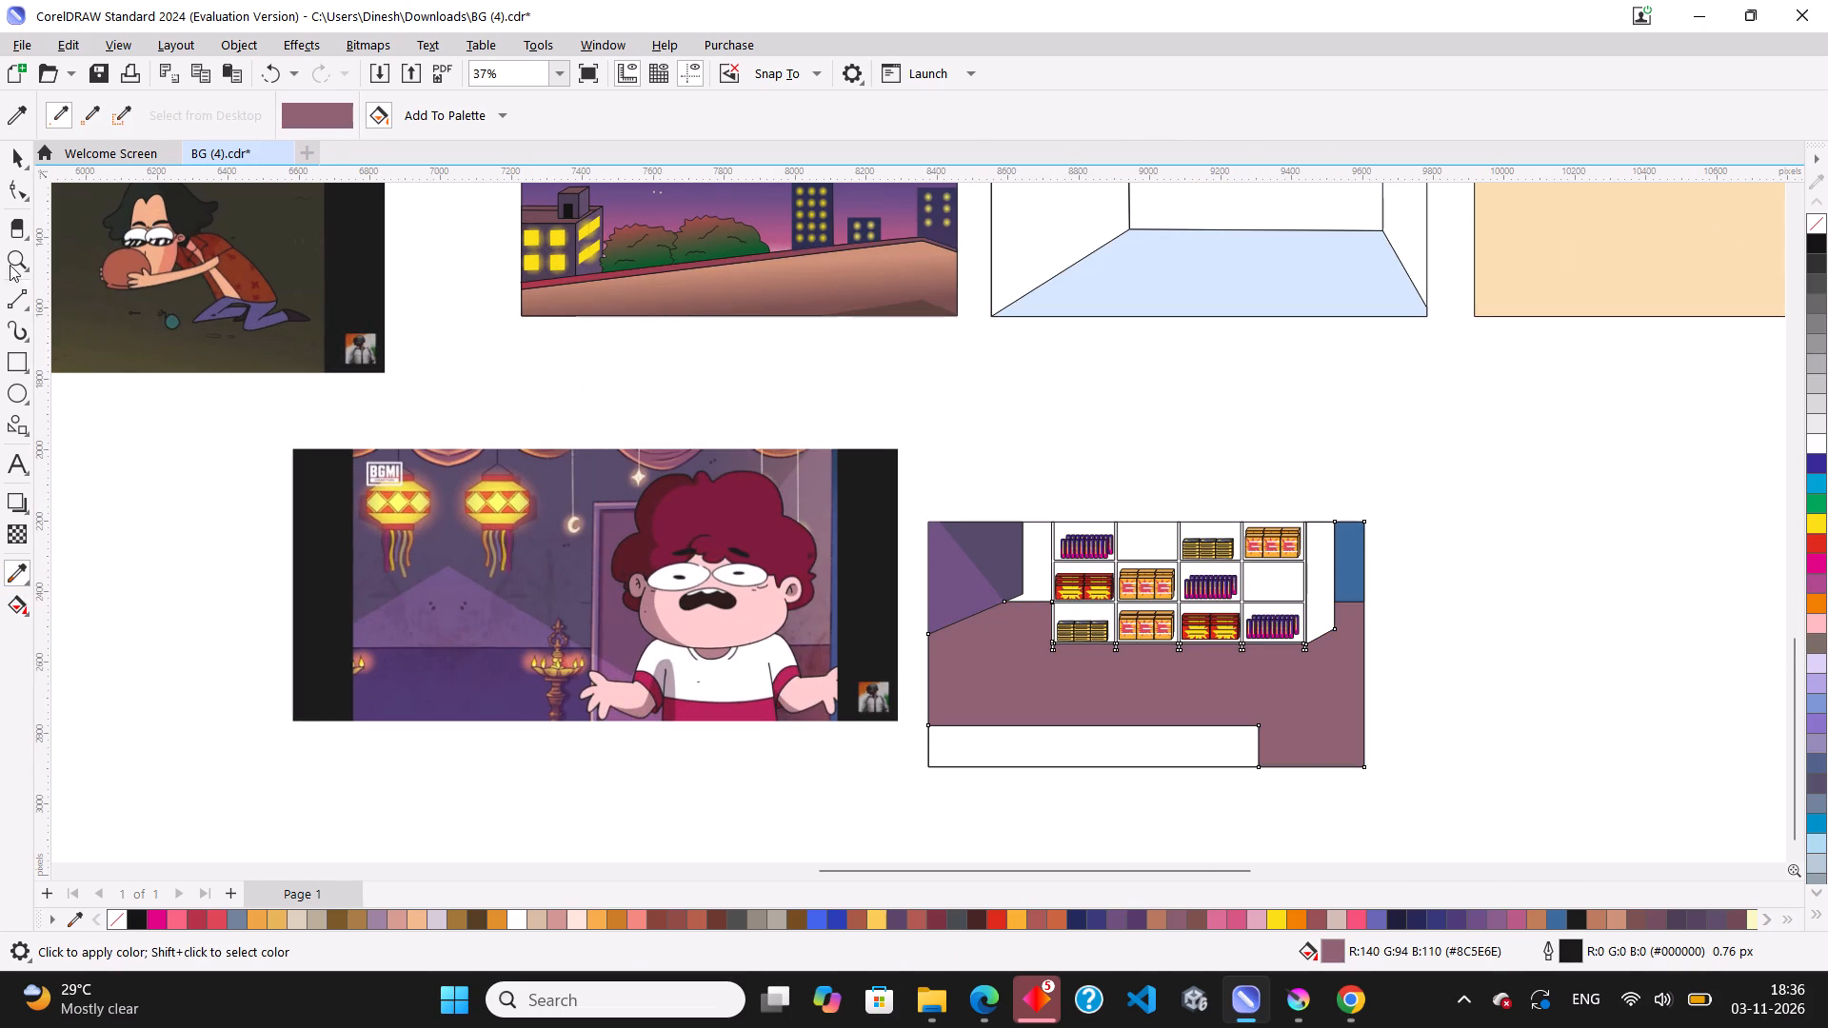
{"action": "left_click", "coordinate": [19, 158]}
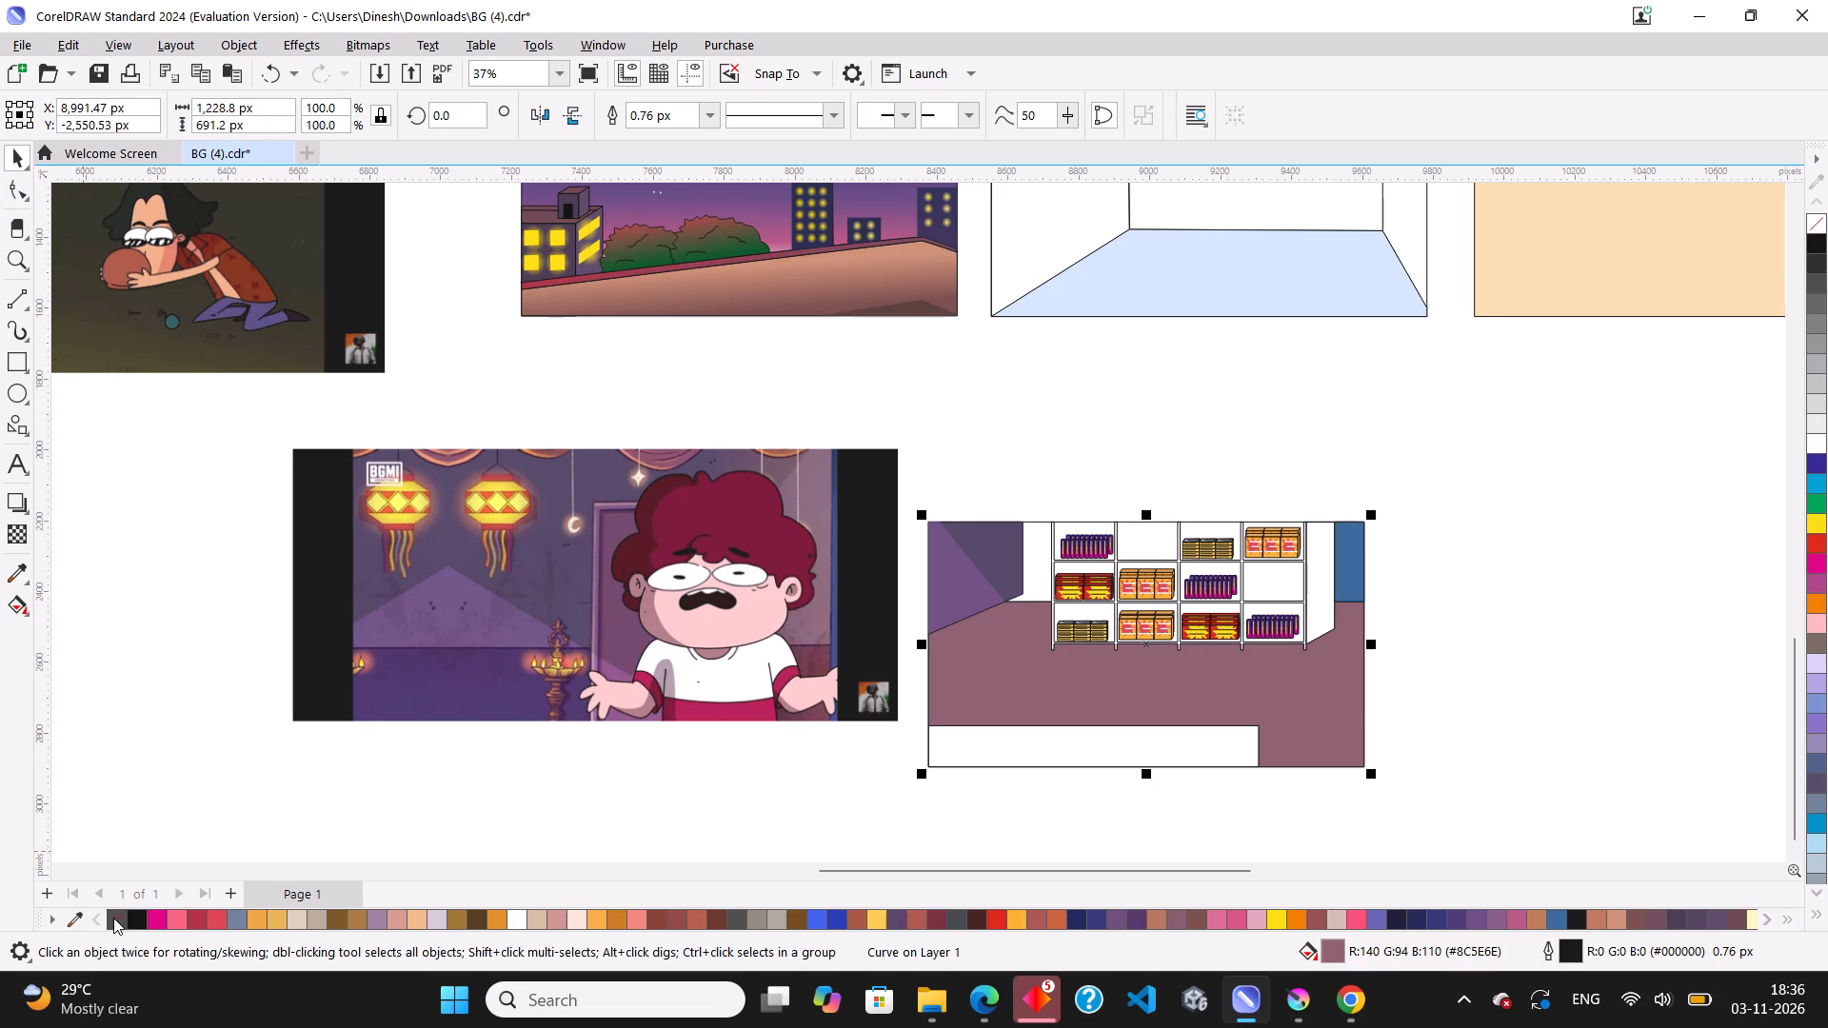
Remove the outline from the mauve floor shape.
{"action": "right_click", "coordinate": [113, 918]}
{"action": "left_click", "coordinate": [168, 753]}
Sample dark mauve (#66394D) from the outdoor character reference image with the colour eyedropper.
{"action": "scroll", "coordinate": [717, 788], "scroll_direction": "down", "scroll_amount": 3}
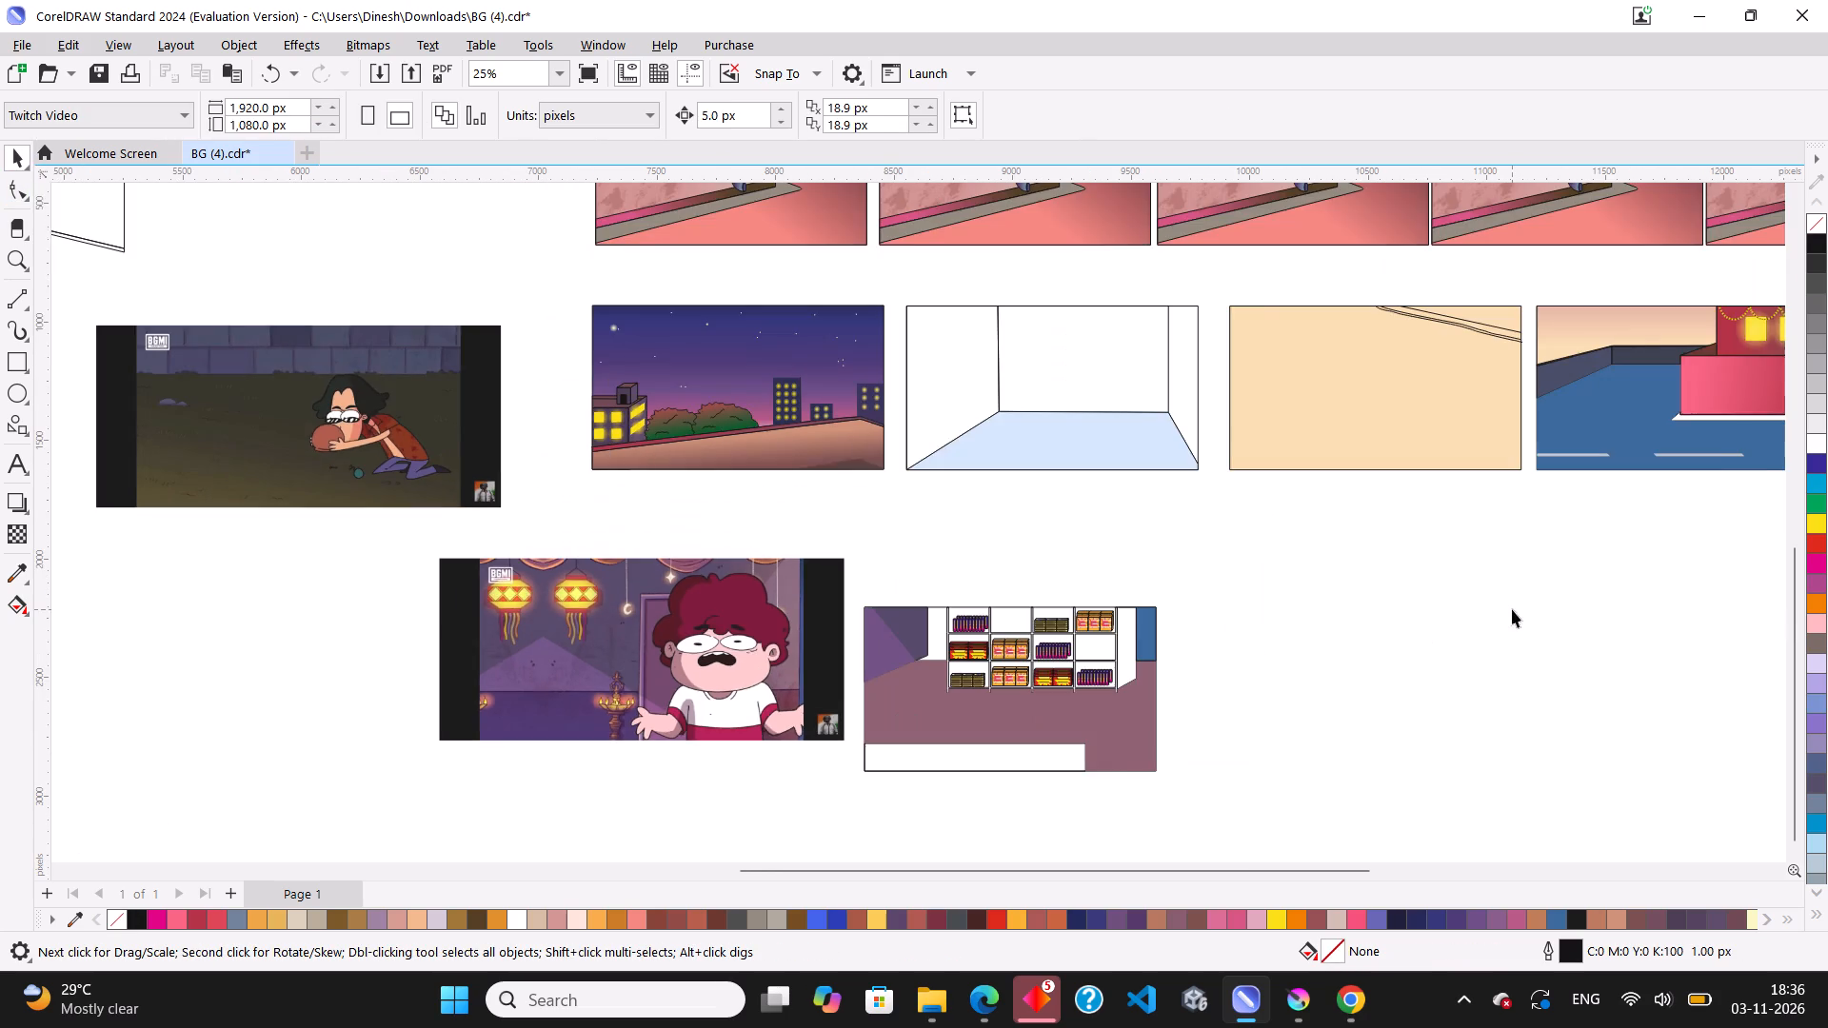
{"action": "scroll", "coordinate": [1301, 669], "scroll_direction": "down", "scroll_amount": 3}
{"action": "scroll", "coordinate": [225, 685], "scroll_direction": "up", "scroll_amount": 5}
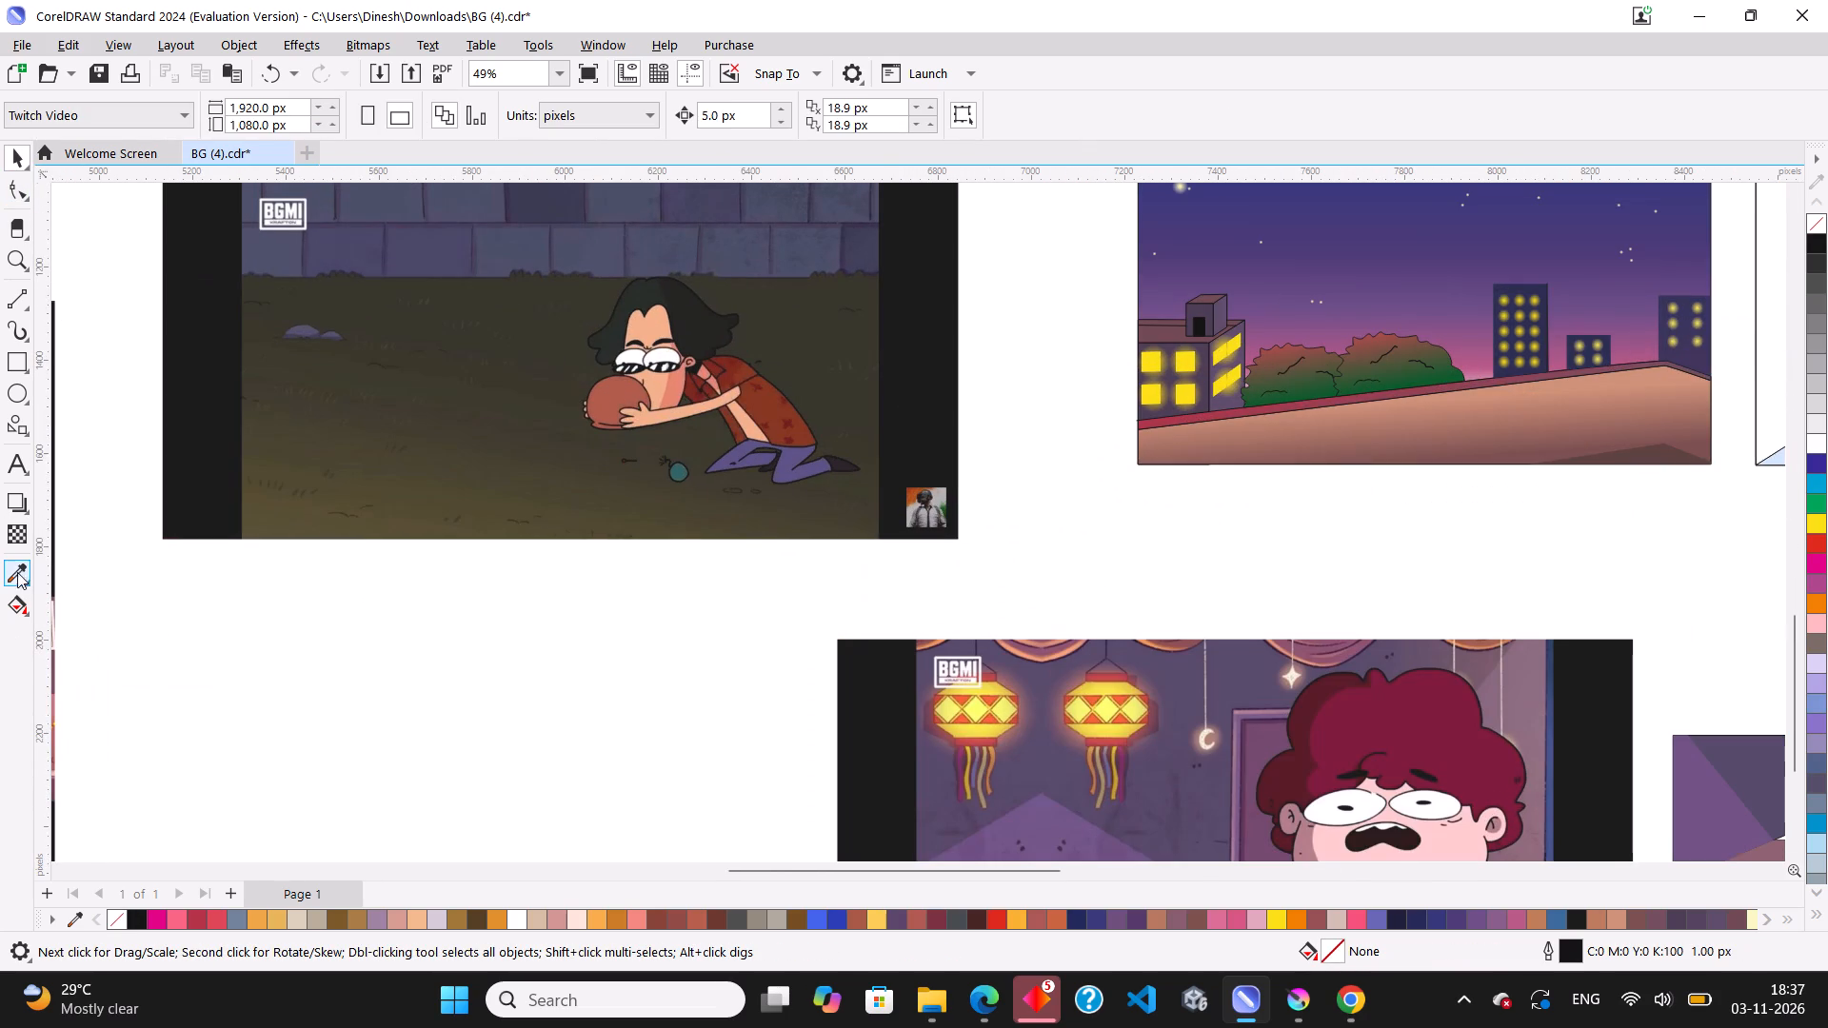
{"action": "left_click", "coordinate": [17, 580]}
{"action": "scroll", "coordinate": [708, 471], "scroll_direction": "down", "scroll_amount": 6}
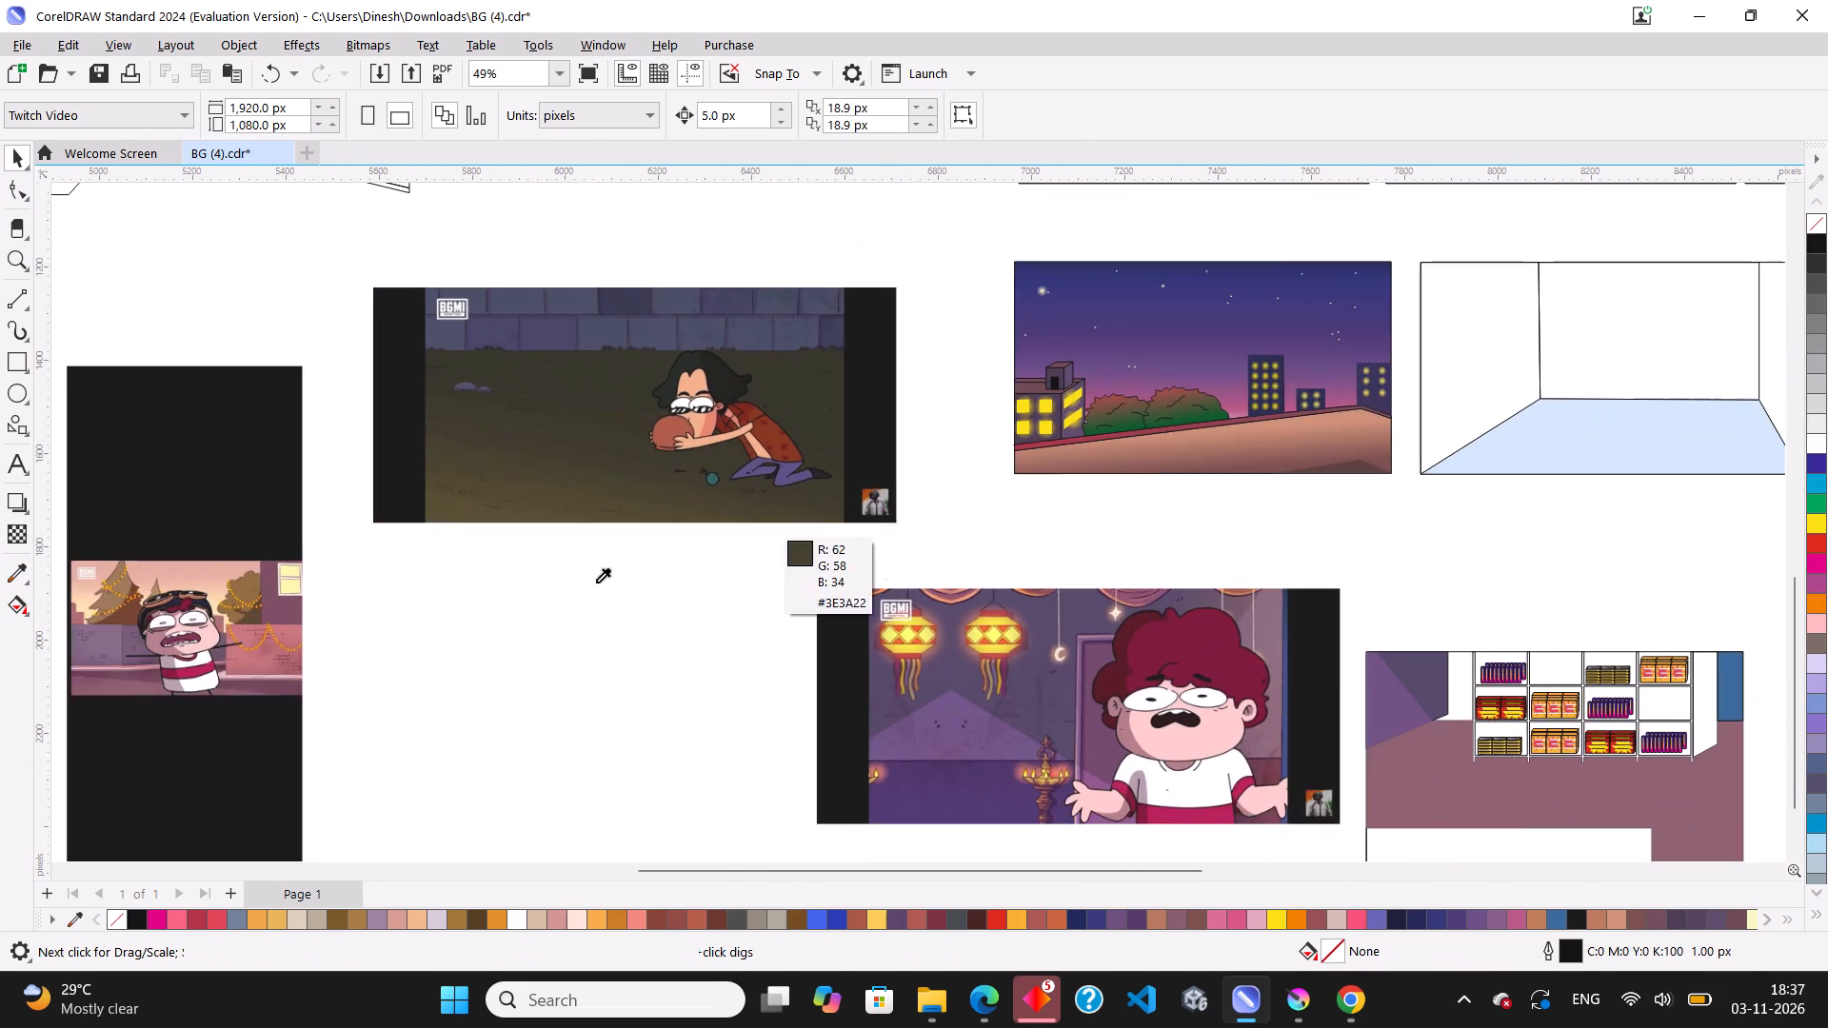
{"action": "scroll", "coordinate": [190, 659], "scroll_direction": "up", "scroll_amount": 3}
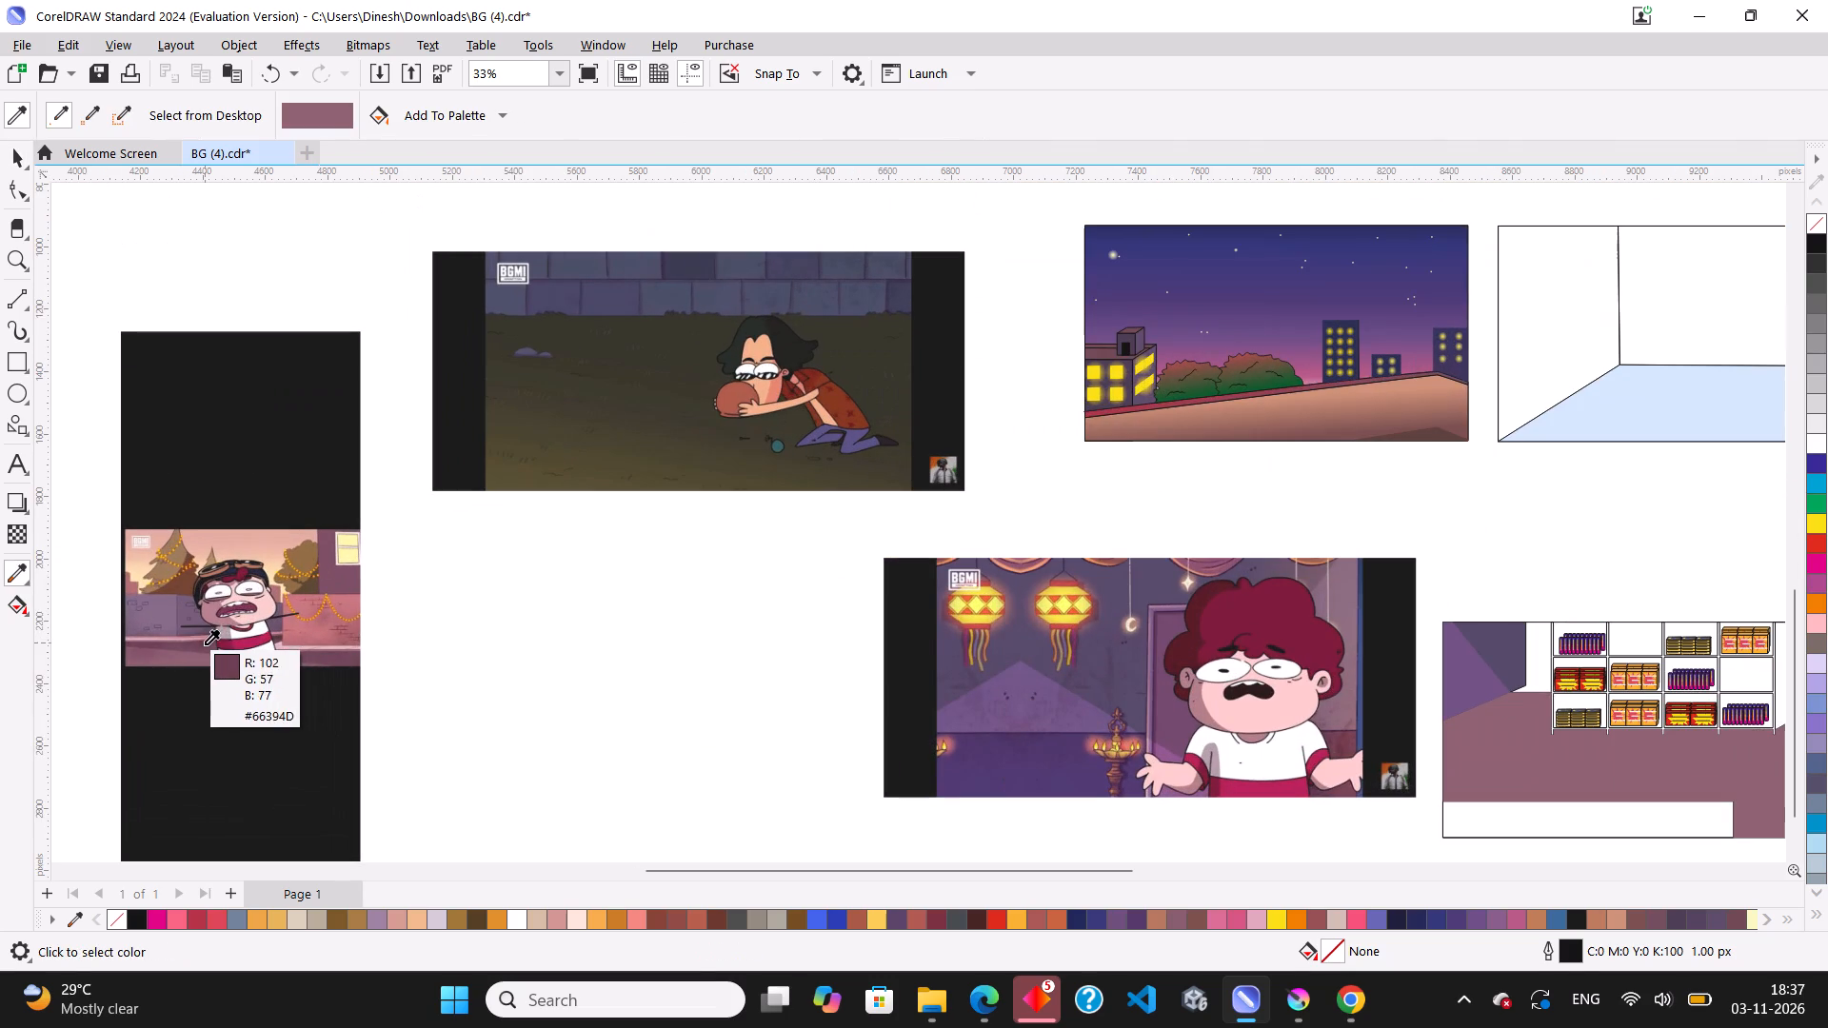
{"action": "left_click", "coordinate": [205, 644]}
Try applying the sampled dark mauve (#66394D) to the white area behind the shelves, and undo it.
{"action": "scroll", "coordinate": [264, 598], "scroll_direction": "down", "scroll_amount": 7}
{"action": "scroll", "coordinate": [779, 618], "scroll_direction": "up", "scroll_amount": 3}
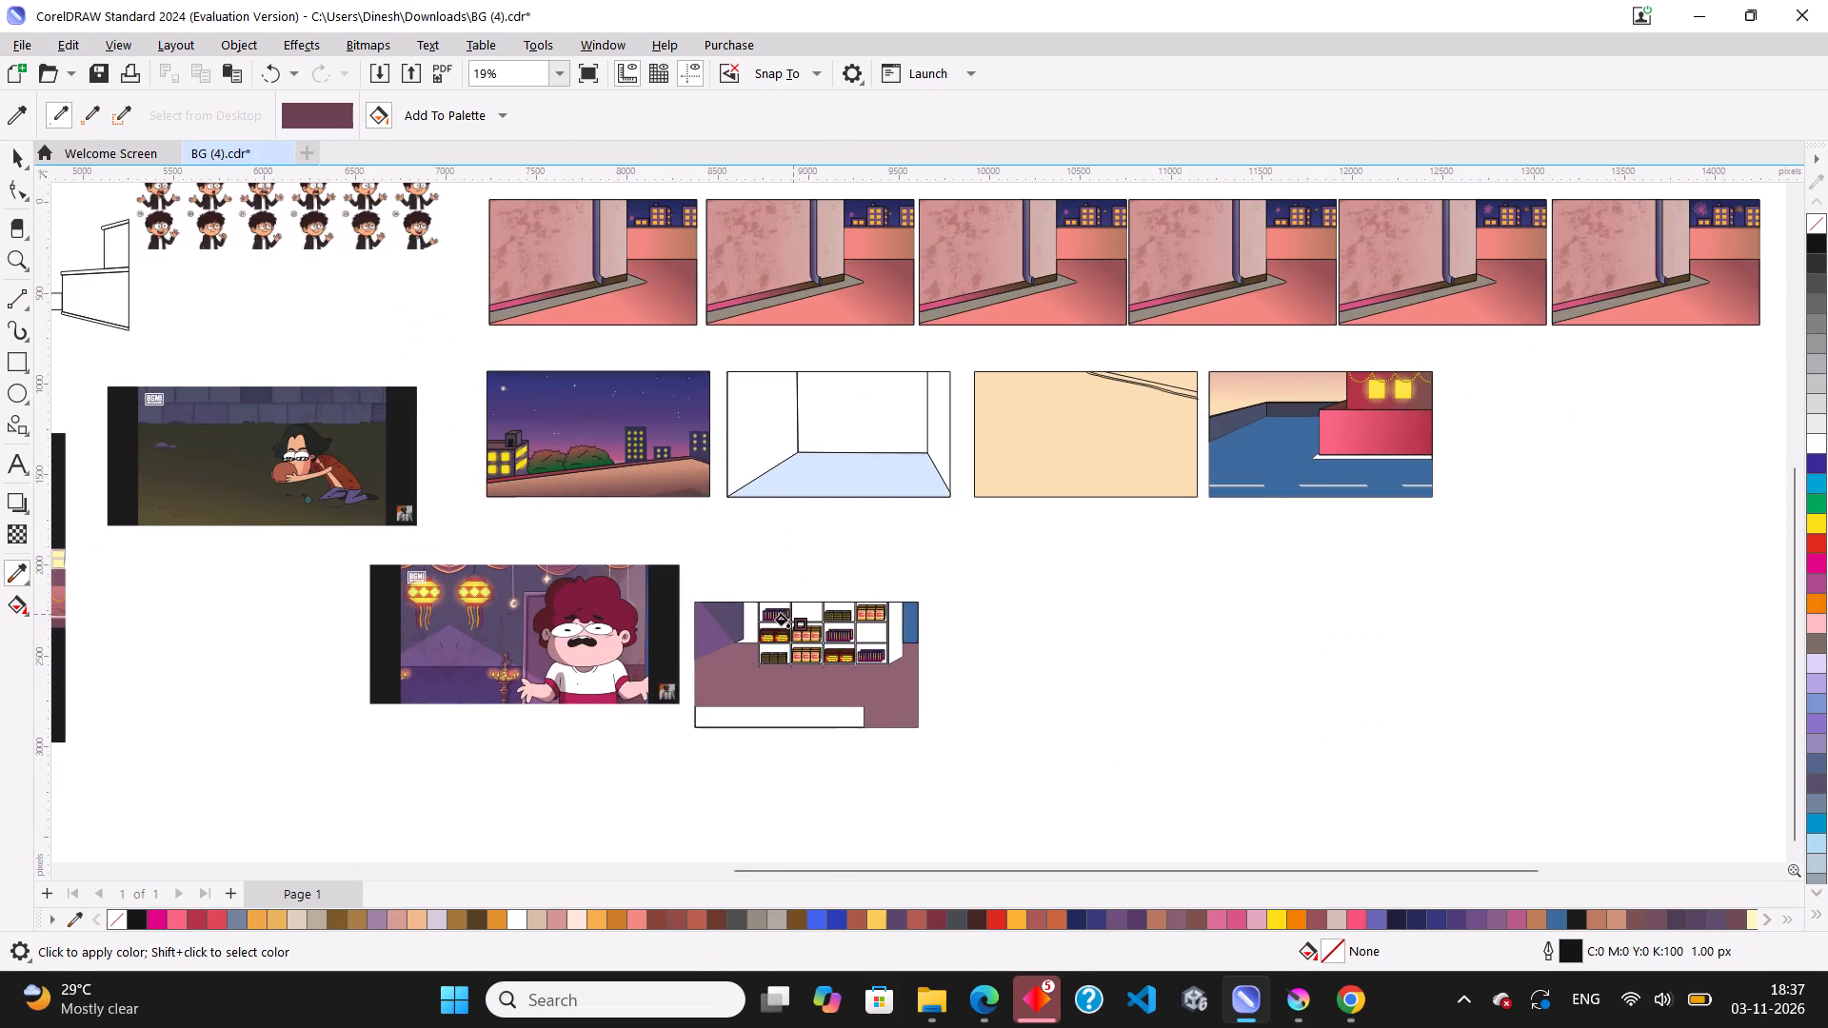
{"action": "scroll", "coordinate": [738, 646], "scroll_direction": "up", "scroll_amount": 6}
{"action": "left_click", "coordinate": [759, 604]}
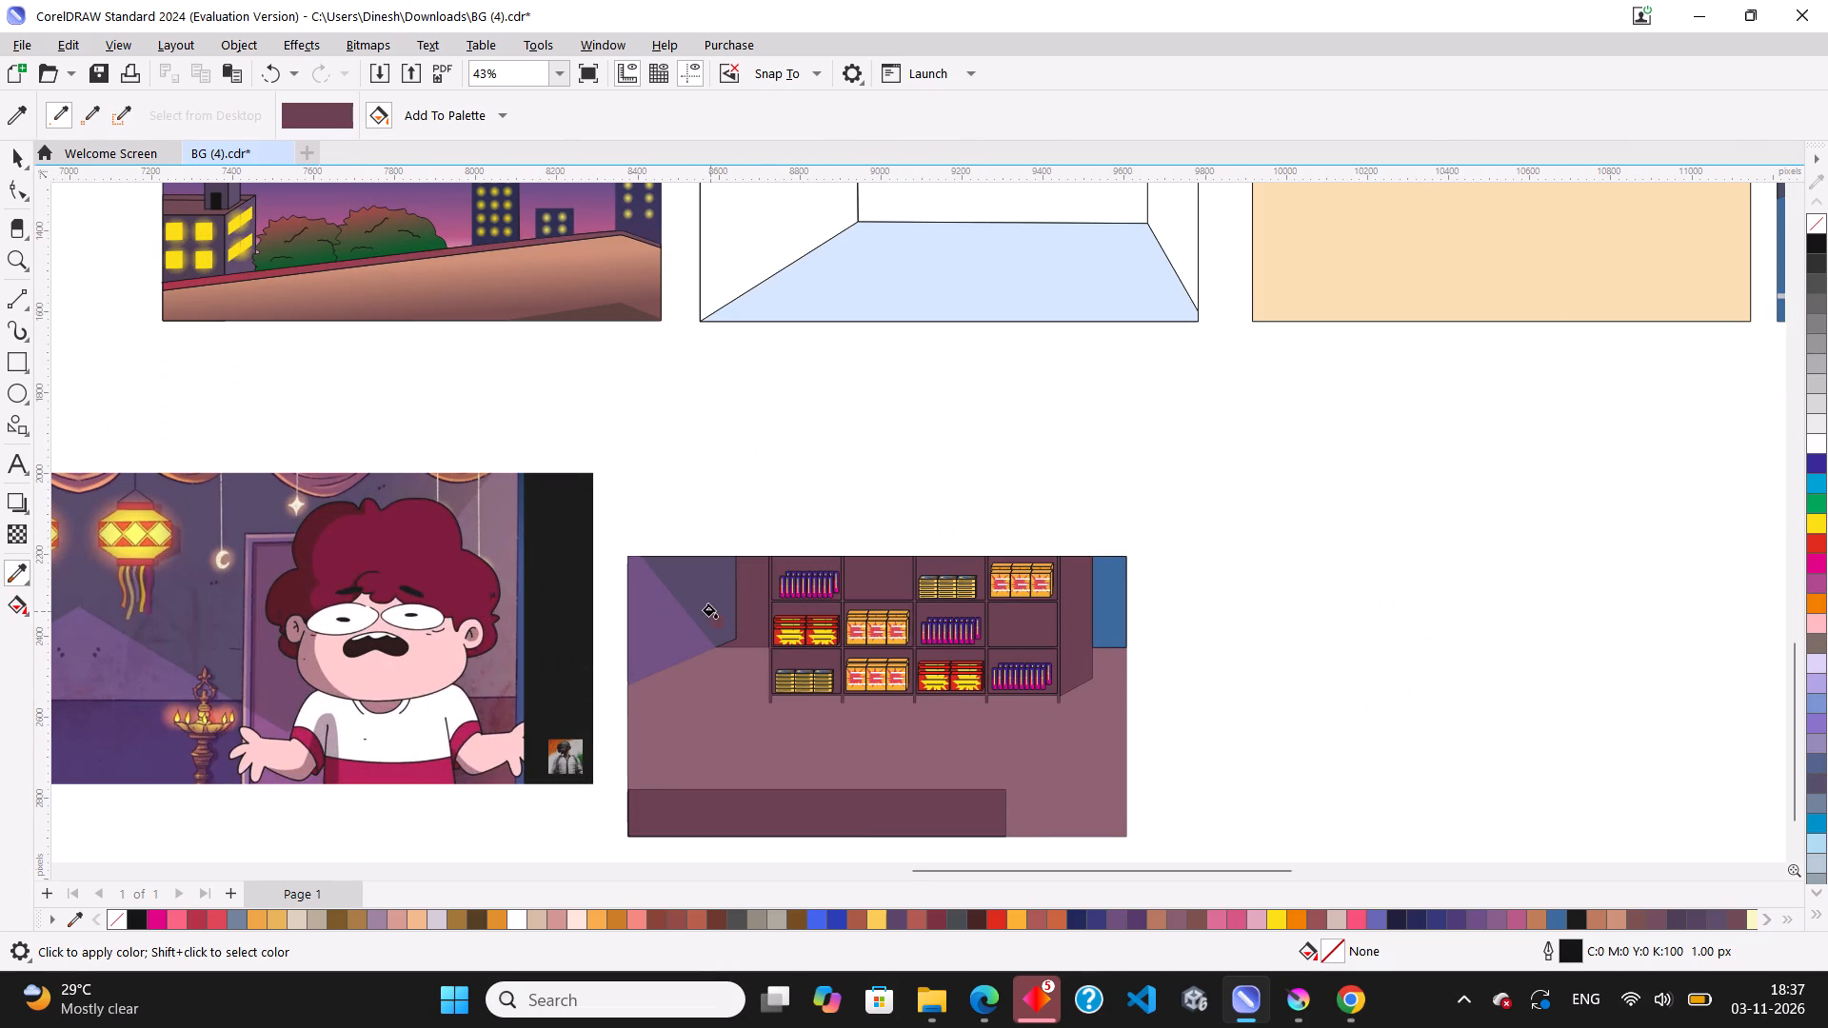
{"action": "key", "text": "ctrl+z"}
Smart Fill the back wall strip between the purple side wall and the shelf unit with blue (#336699) as a separate shape.
{"action": "scroll", "coordinate": [766, 622], "scroll_direction": "up", "scroll_amount": 4}
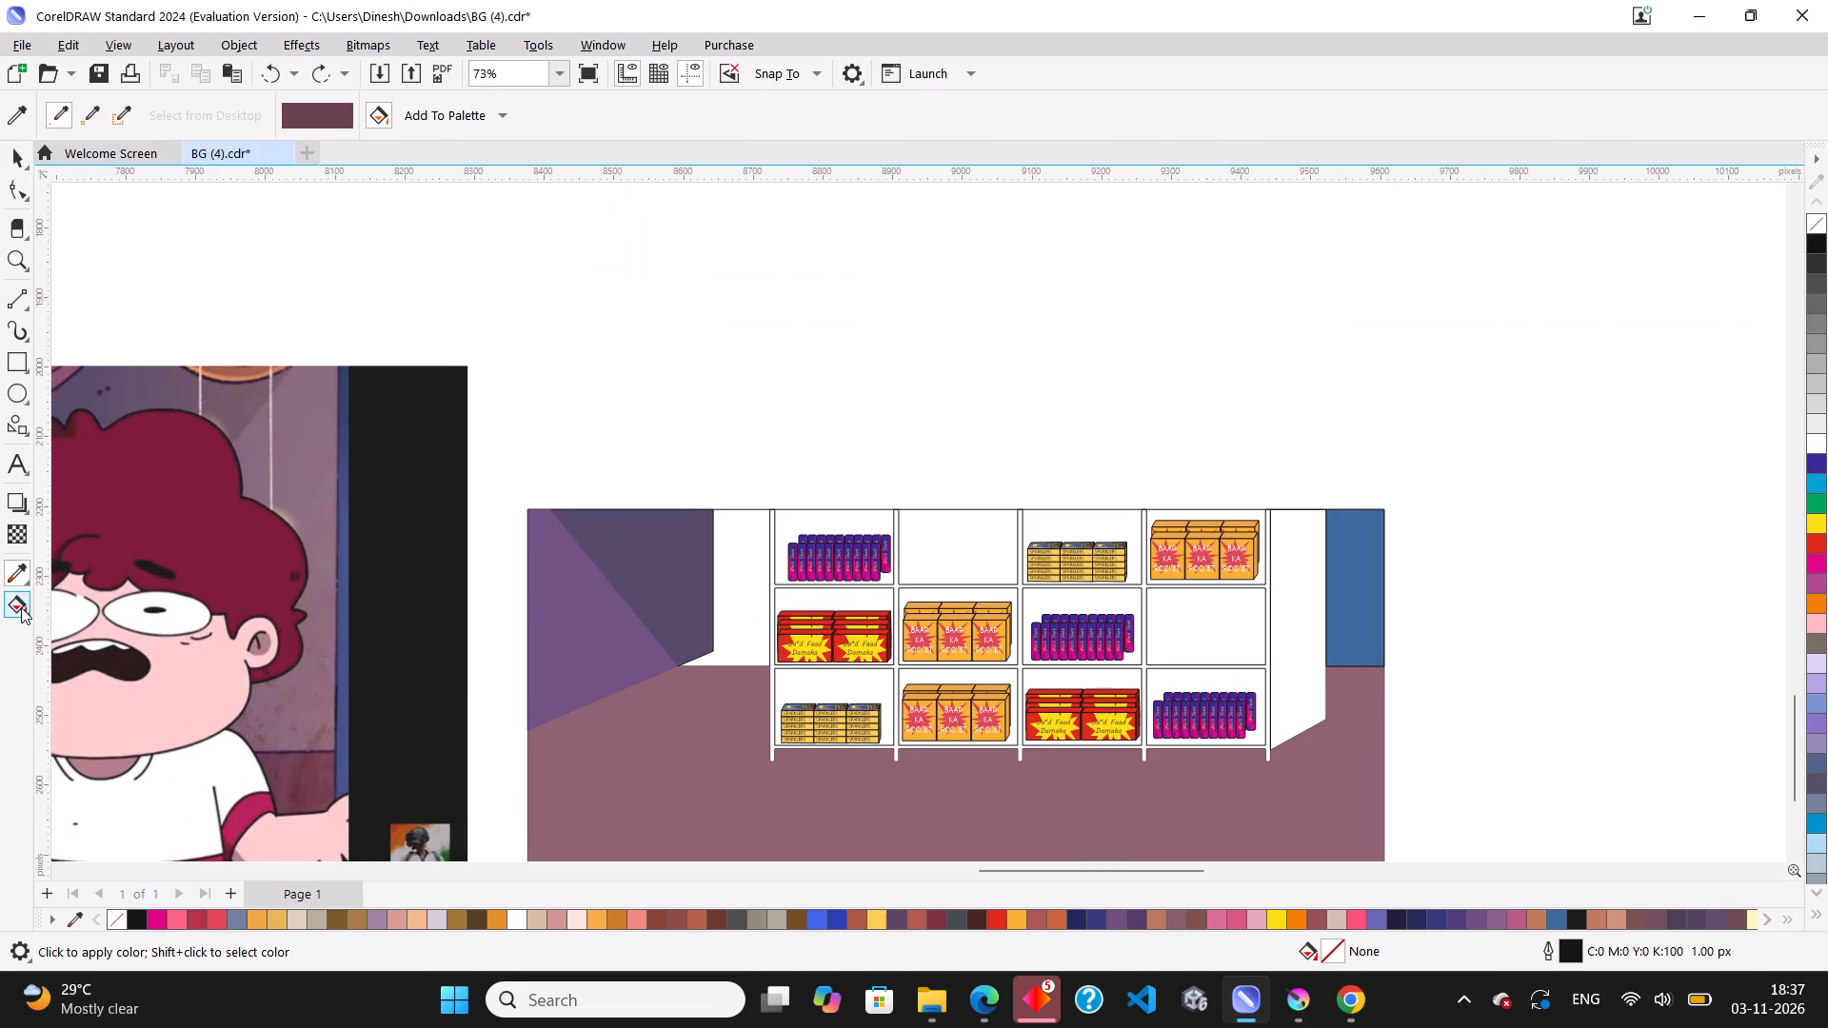
{"action": "left_click", "coordinate": [28, 615]}
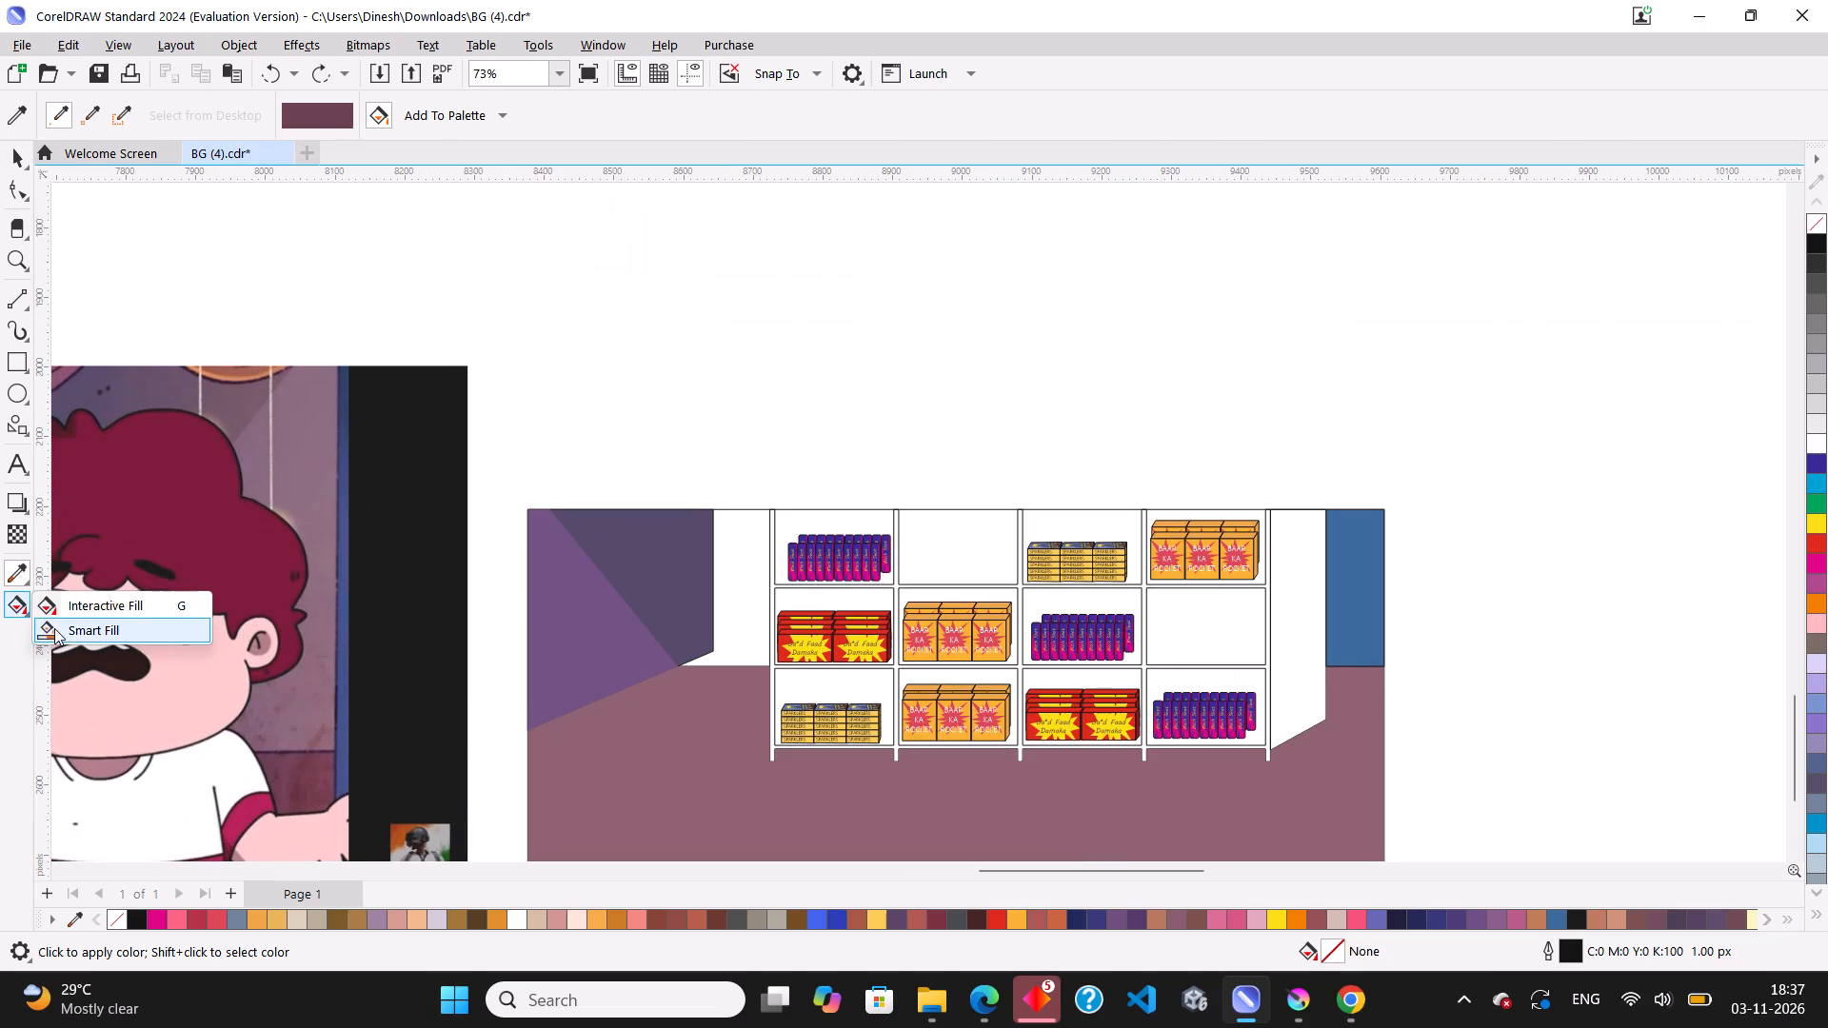
{"action": "left_click", "coordinate": [62, 635]}
{"action": "left_click", "coordinate": [735, 608]}
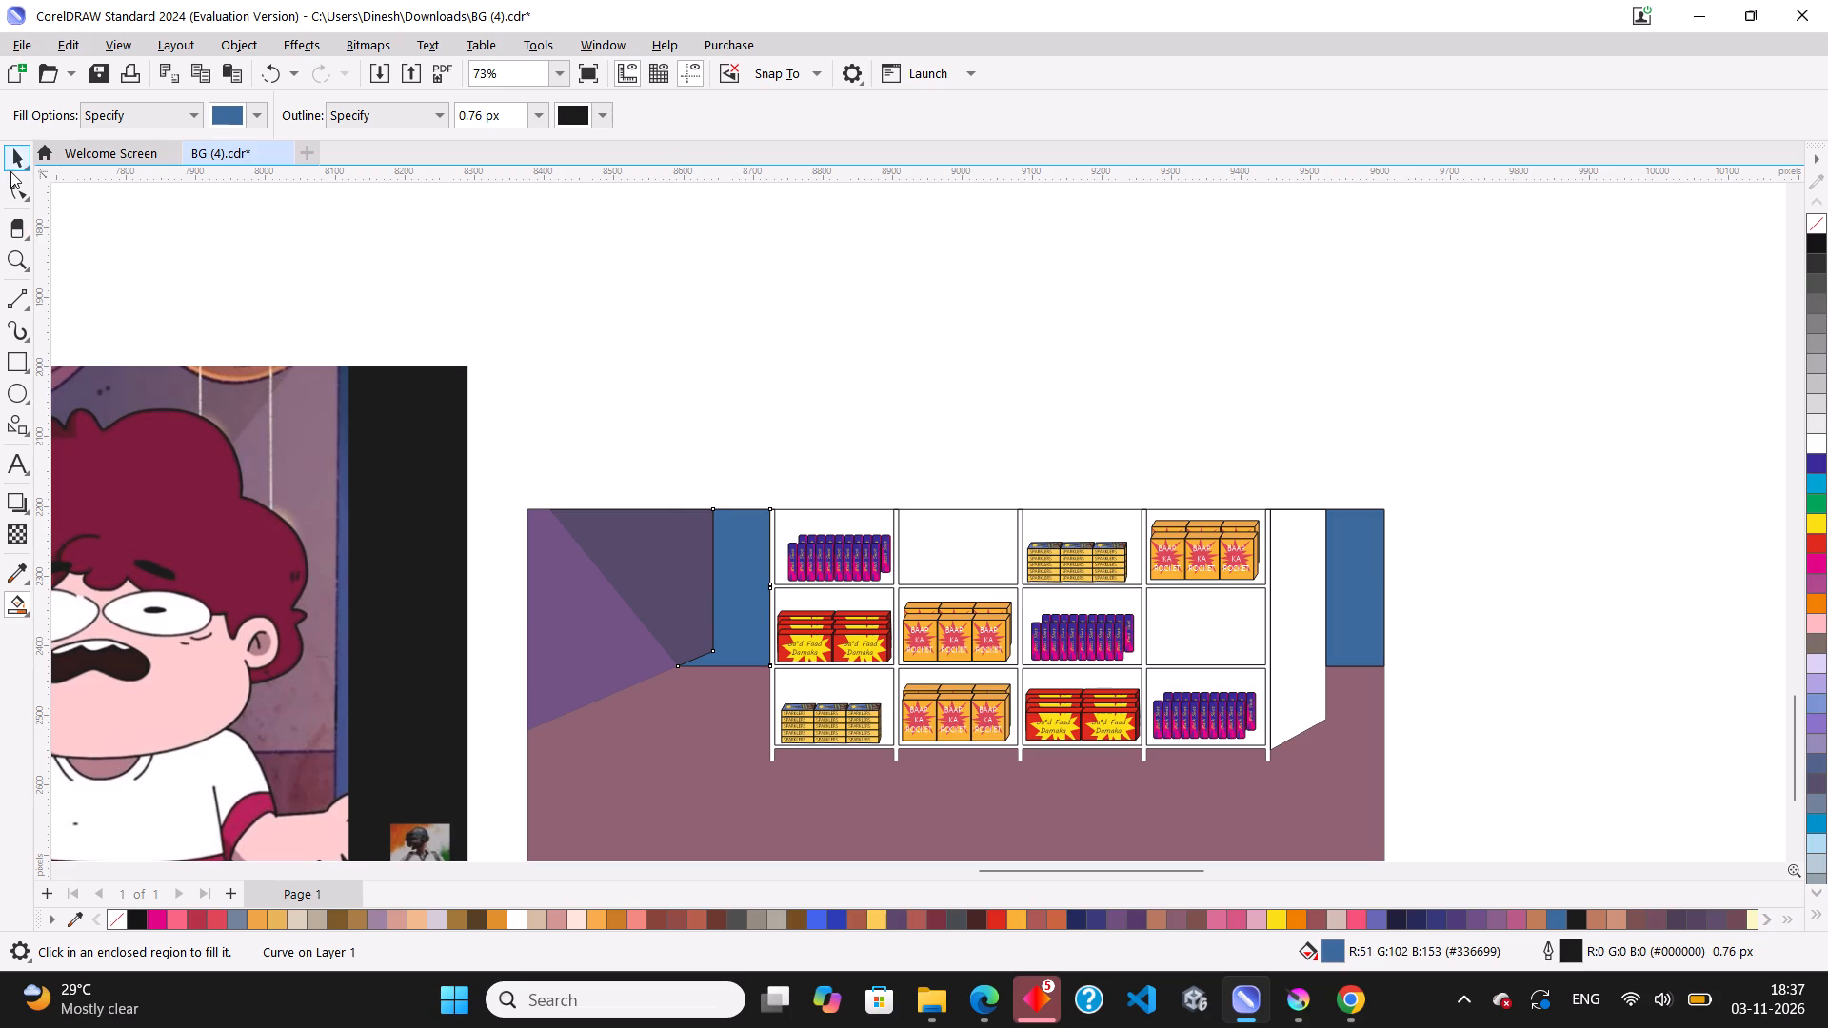
{"action": "left_click", "coordinate": [14, 165]}
{"action": "left_click", "coordinate": [680, 457]}
Recolour the blue wall strip beside the purple side wall with dark mauve (#66394D) and remove its outline.
{"action": "left_click", "coordinate": [742, 572]}
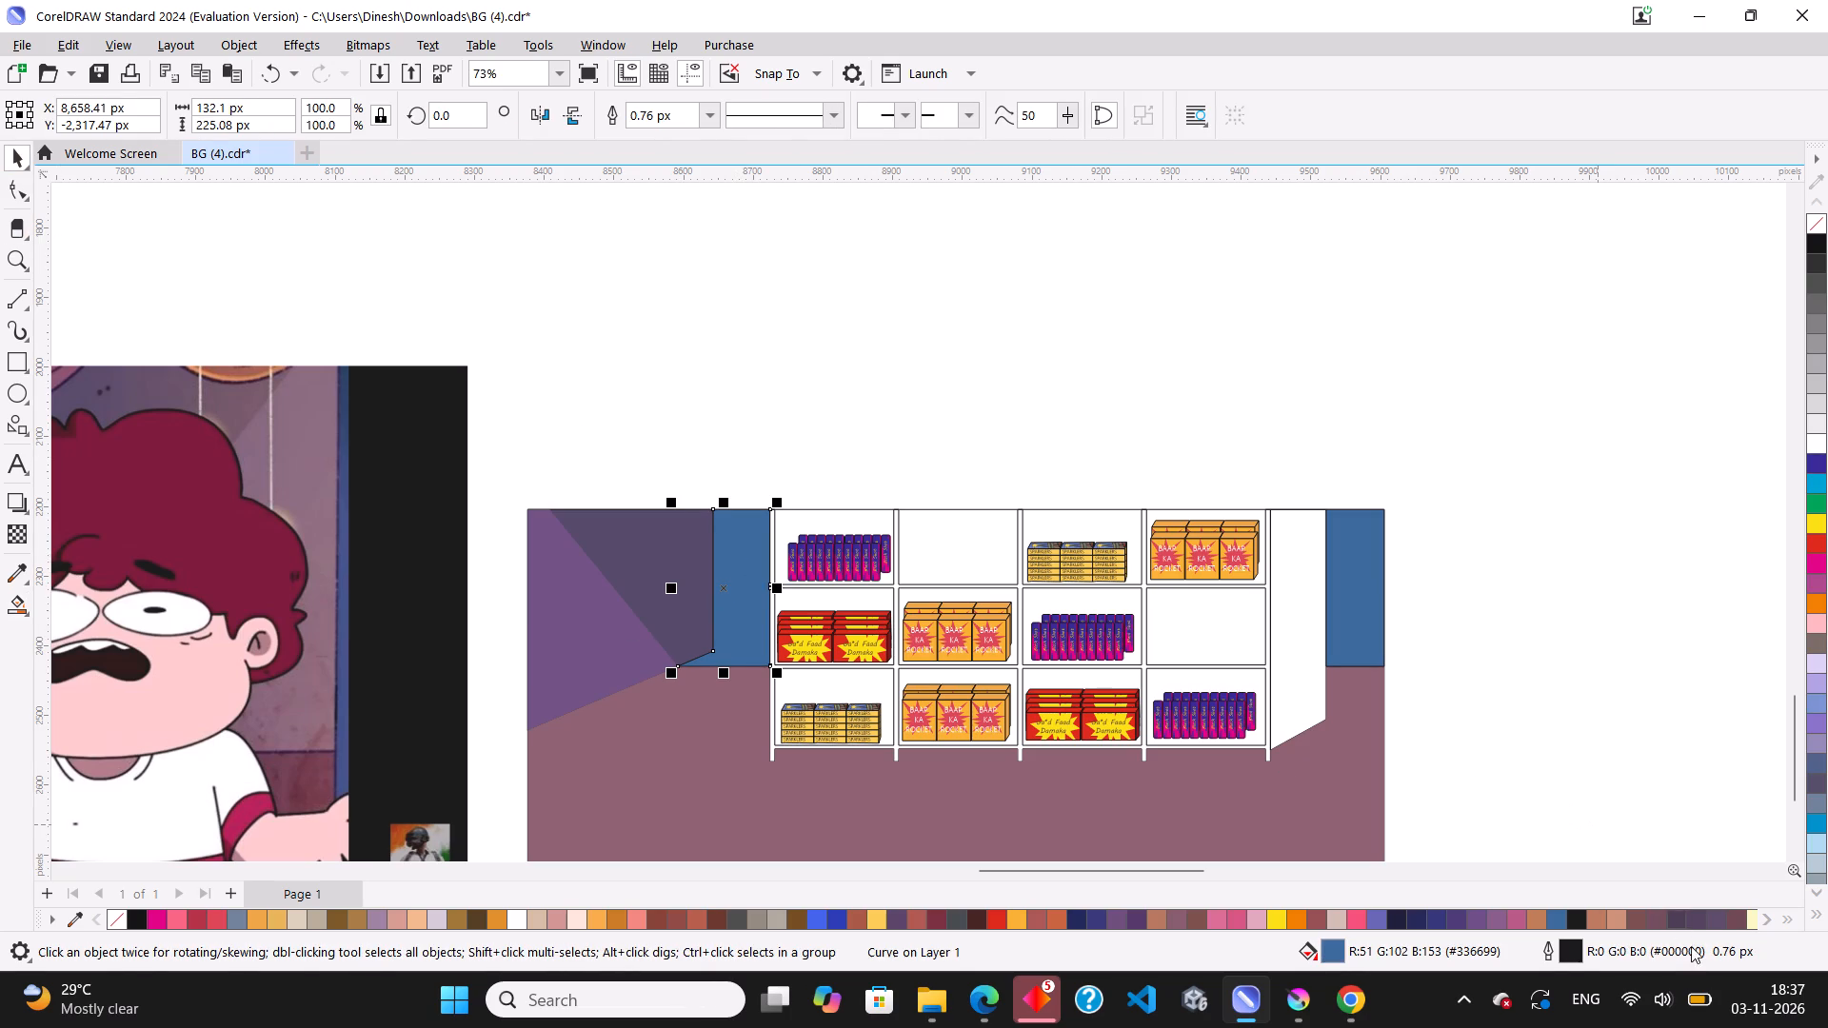
{"action": "left_click", "coordinate": [1785, 919]}
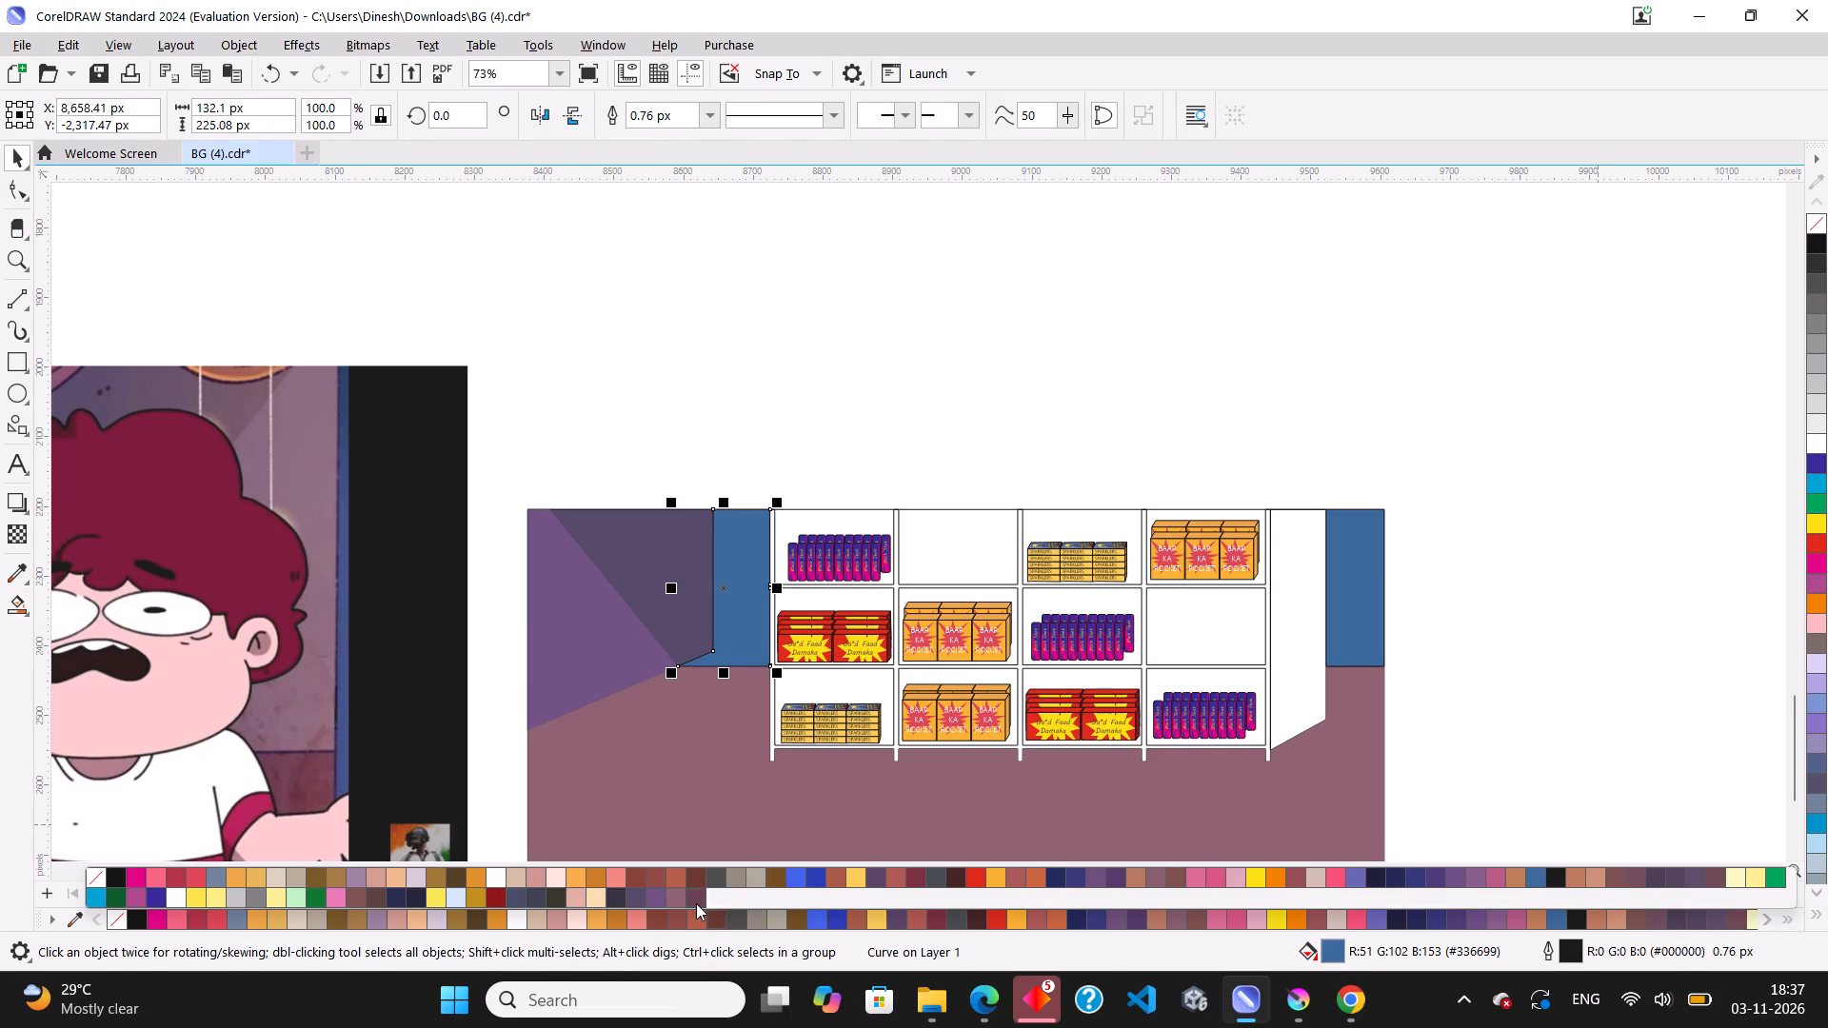
{"action": "left_click", "coordinate": [696, 901]}
{"action": "left_click", "coordinate": [743, 425]}
{"action": "left_click", "coordinate": [735, 609]}
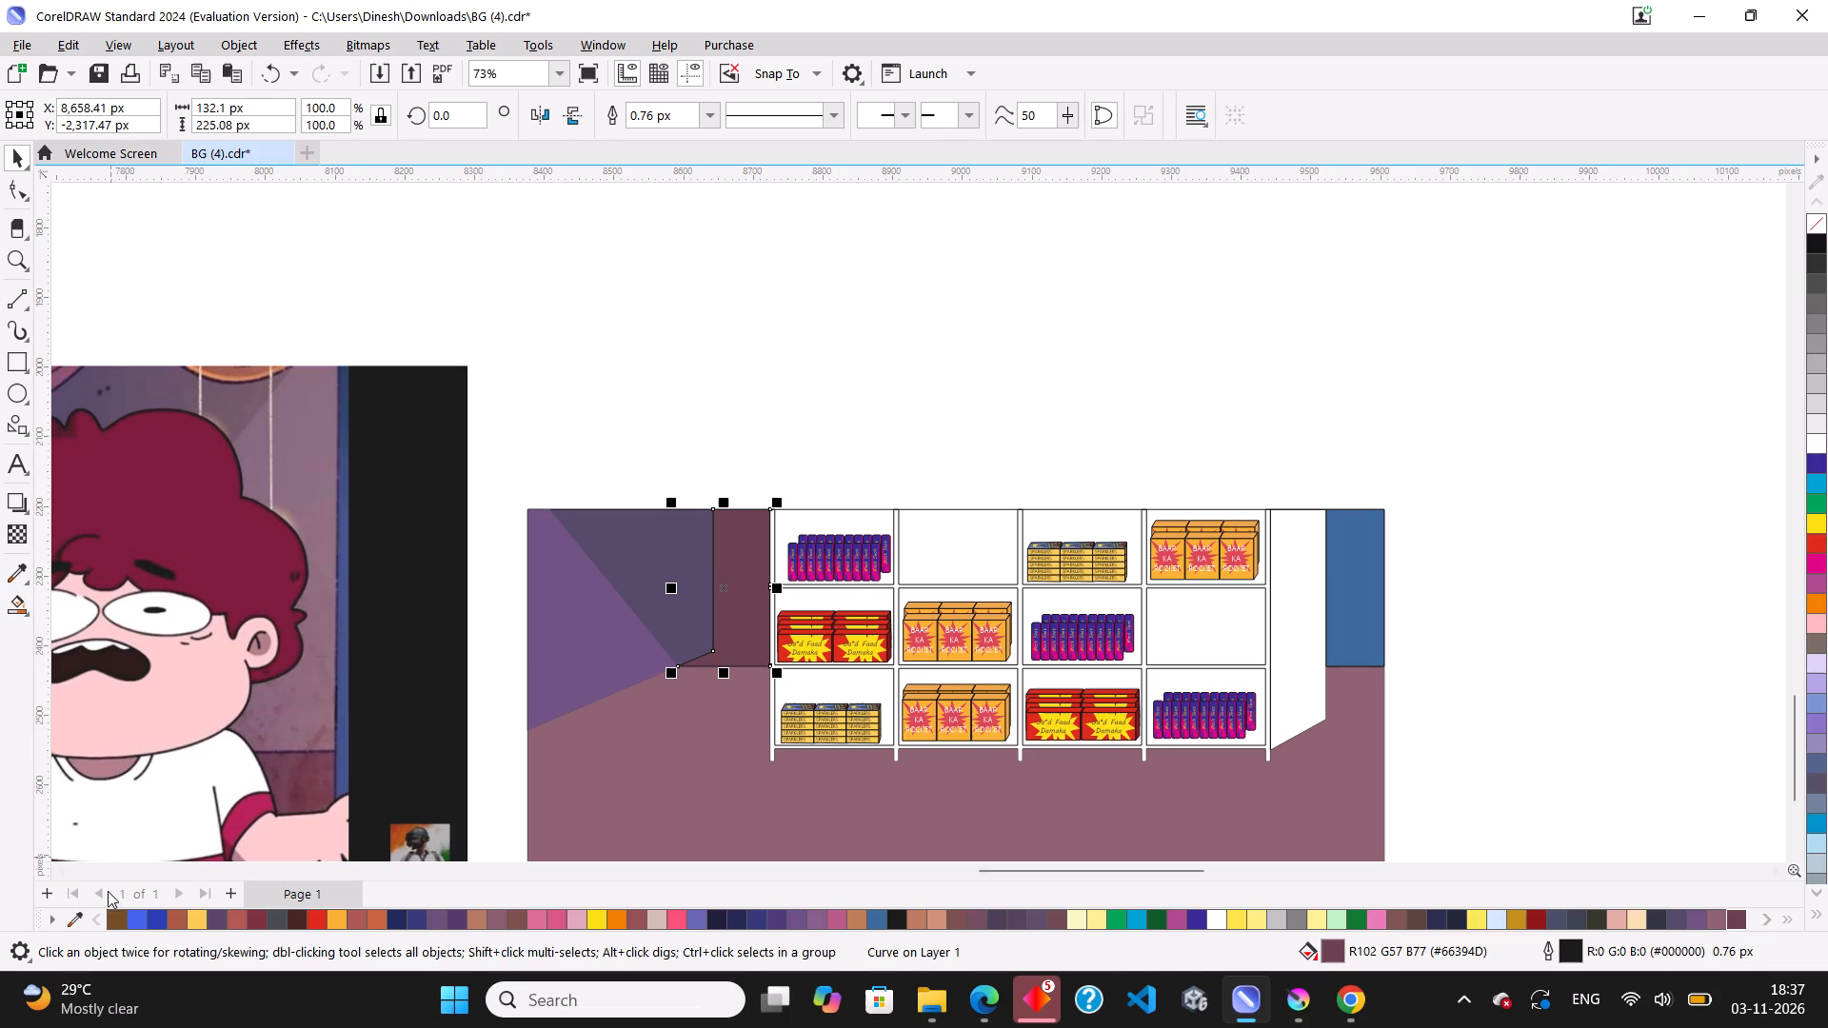
{"action": "right_click", "coordinate": [1818, 222]}
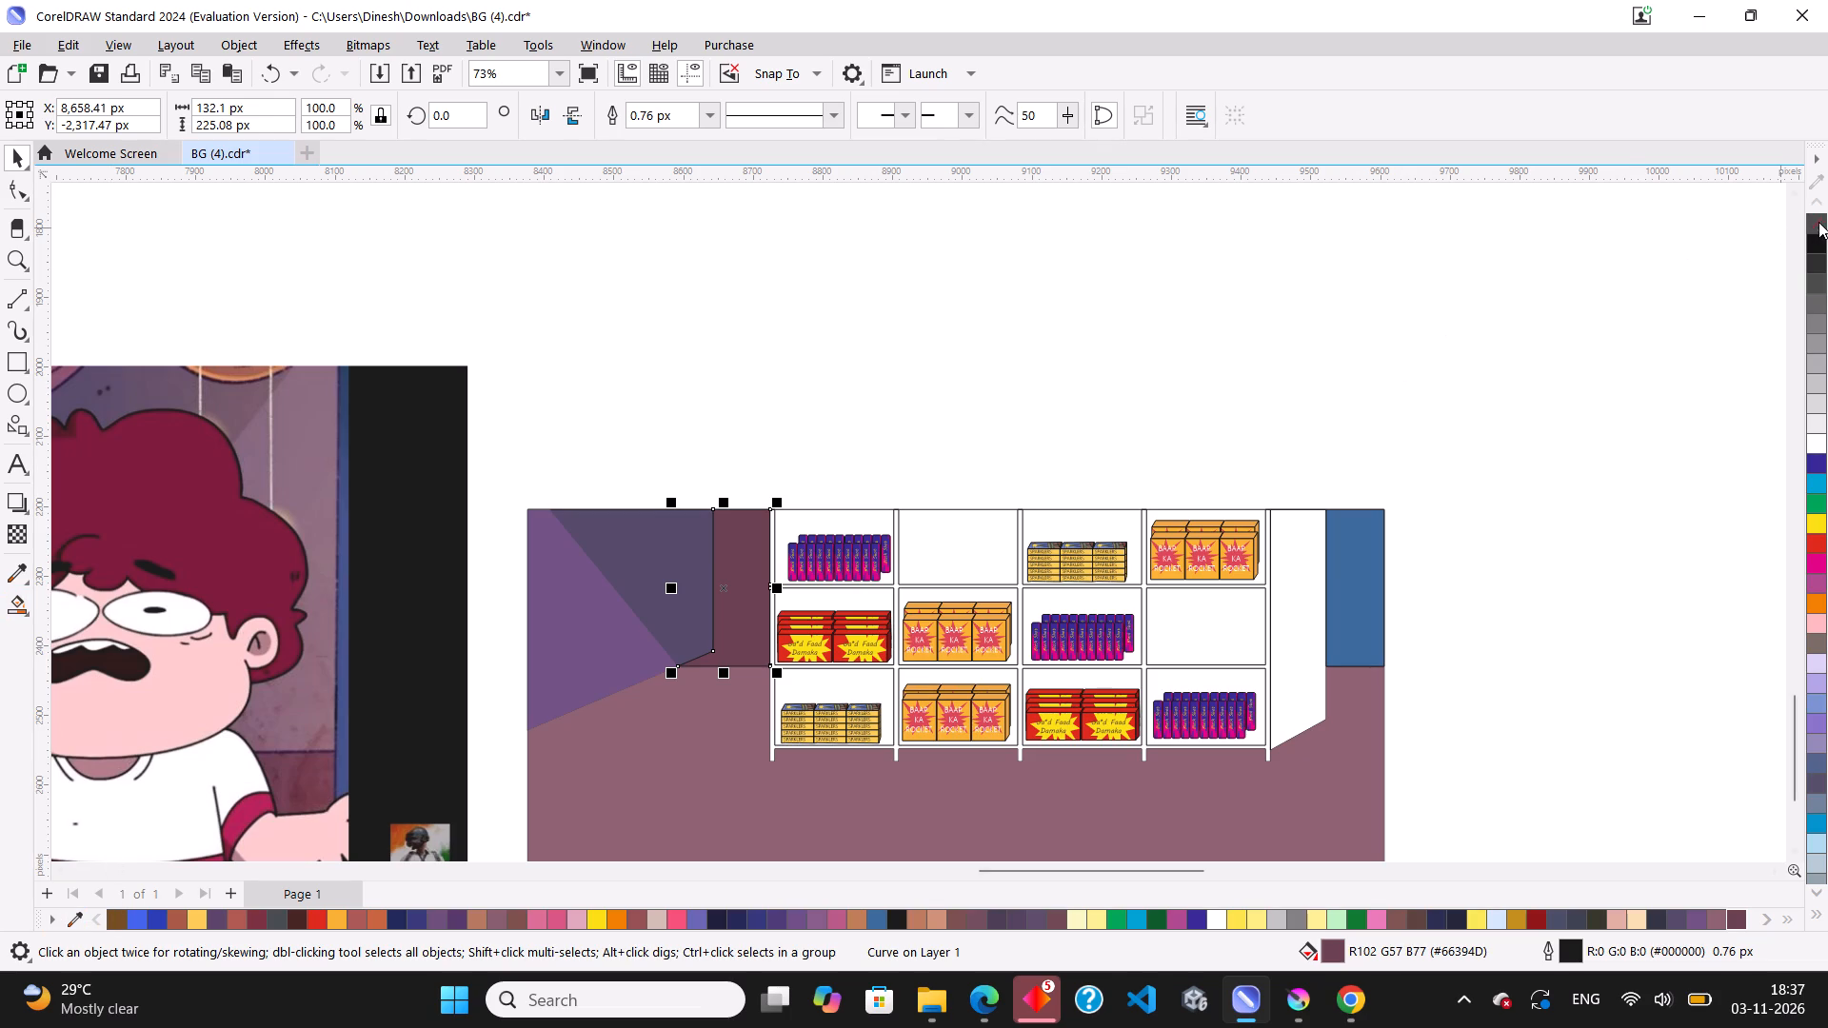
{"action": "right_click", "coordinate": [1814, 223]}
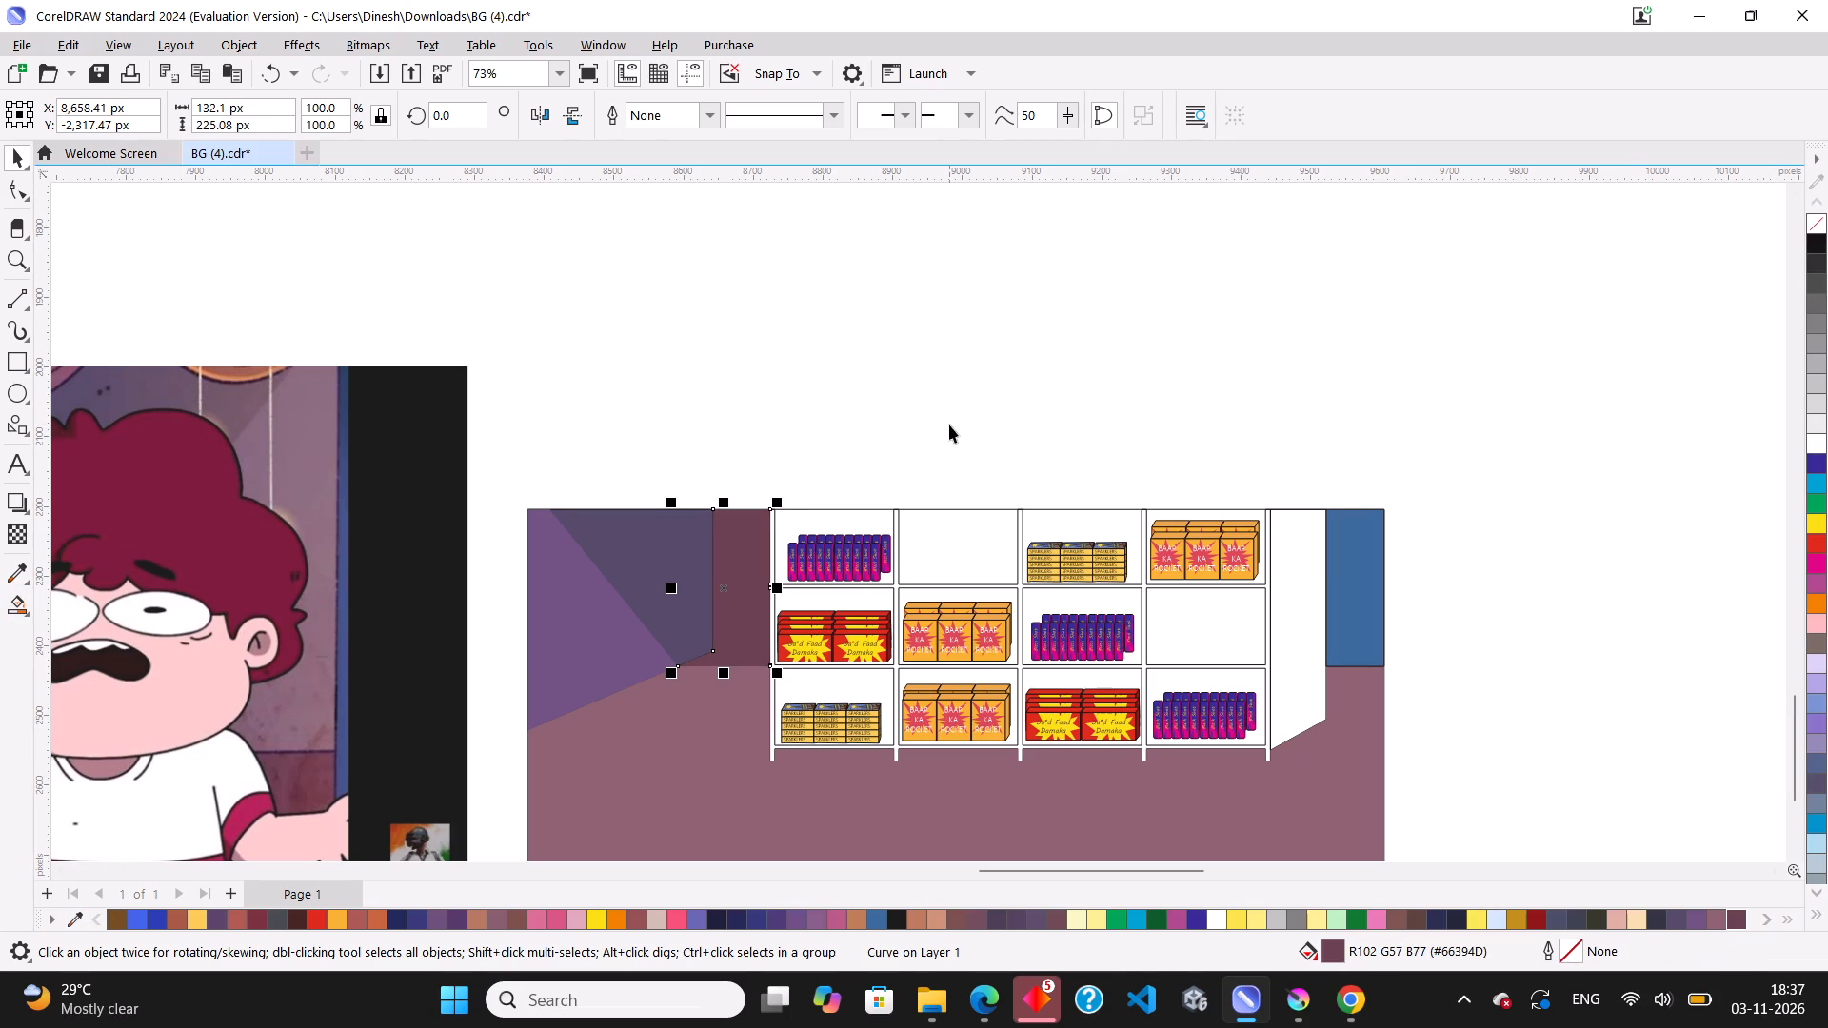
{"action": "left_click", "coordinate": [949, 425]}
Remove the outline from the dark purple (#514465) side wall shape.
{"action": "scroll", "coordinate": [665, 574], "scroll_direction": "up", "scroll_amount": 6}
{"action": "left_click", "coordinate": [700, 603]}
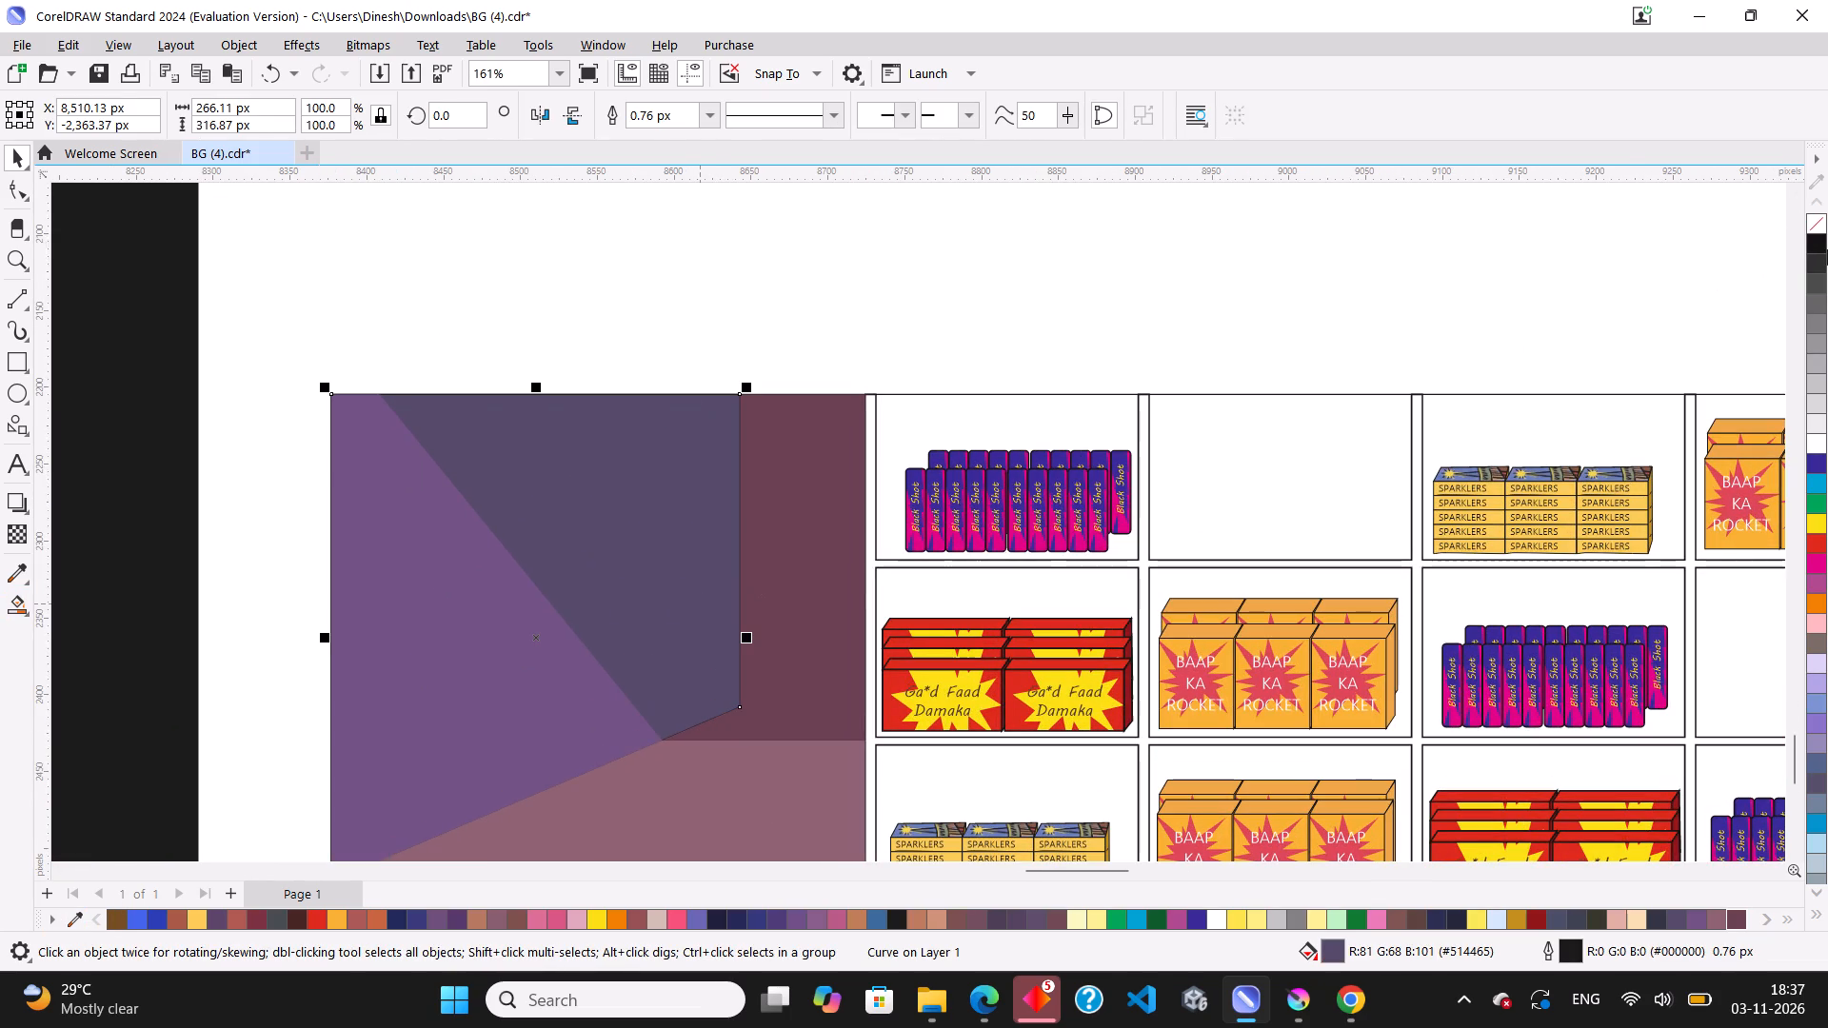
{"action": "right_click", "coordinate": [1811, 229]}
{"action": "right_click", "coordinate": [865, 326]}
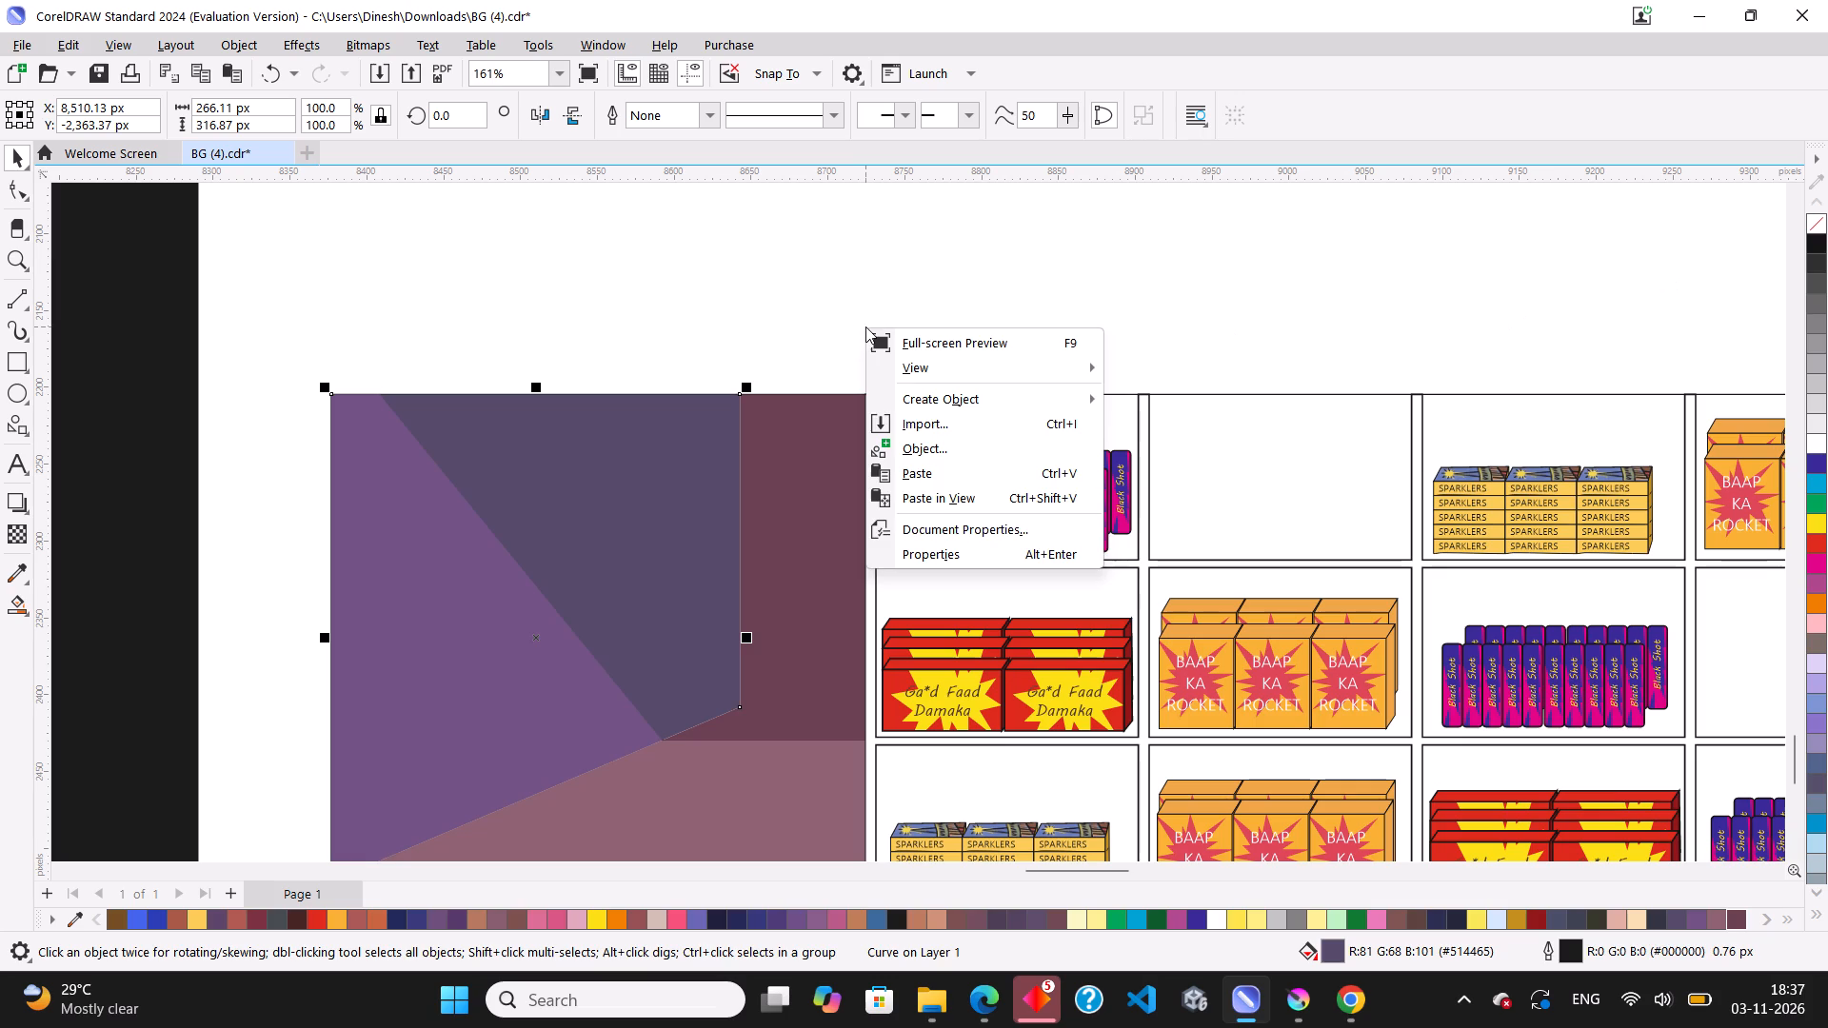
{"action": "left_click", "coordinate": [714, 284]}
Recolour the remaining blue wall strip beyond the shelf unit with dark mauve (#66394D) and remove its outline.
{"action": "scroll", "coordinate": [731, 374], "scroll_direction": "down", "scroll_amount": 9}
{"action": "scroll", "coordinate": [1100, 420], "scroll_direction": "up", "scroll_amount": 2}
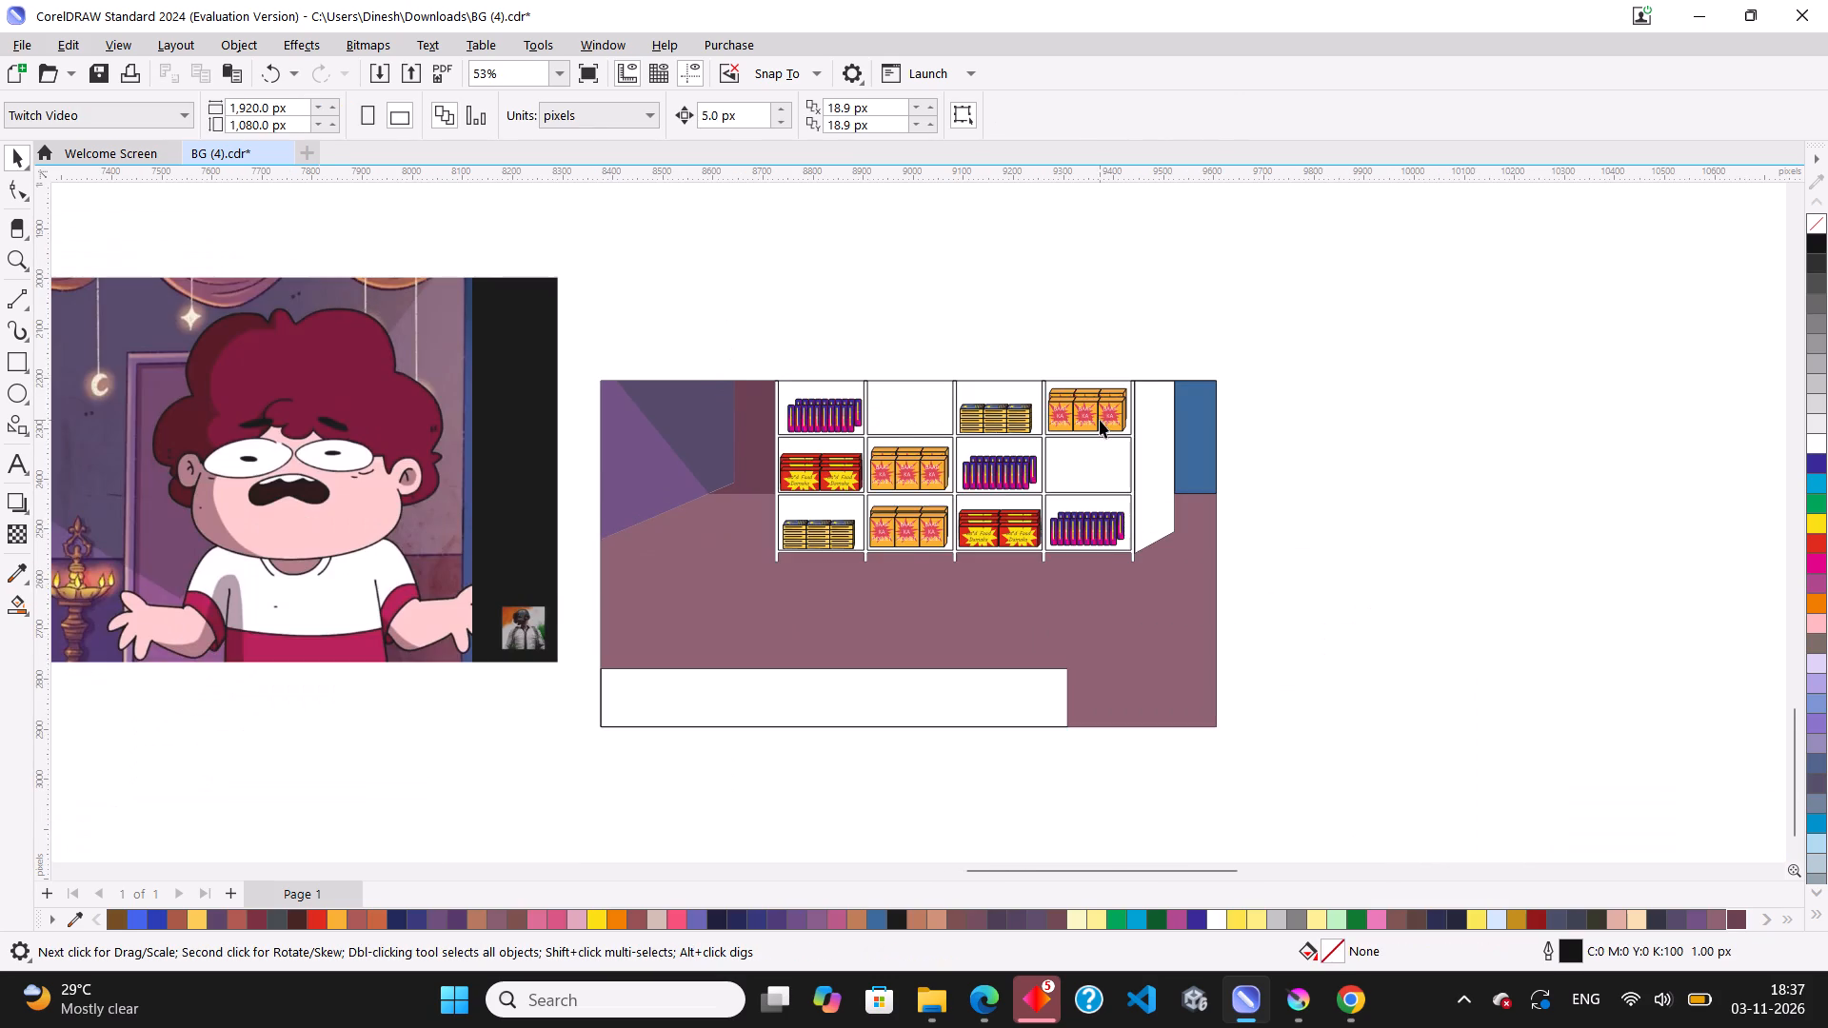
{"action": "scroll", "coordinate": [1234, 412], "scroll_direction": "up", "scroll_amount": 2}
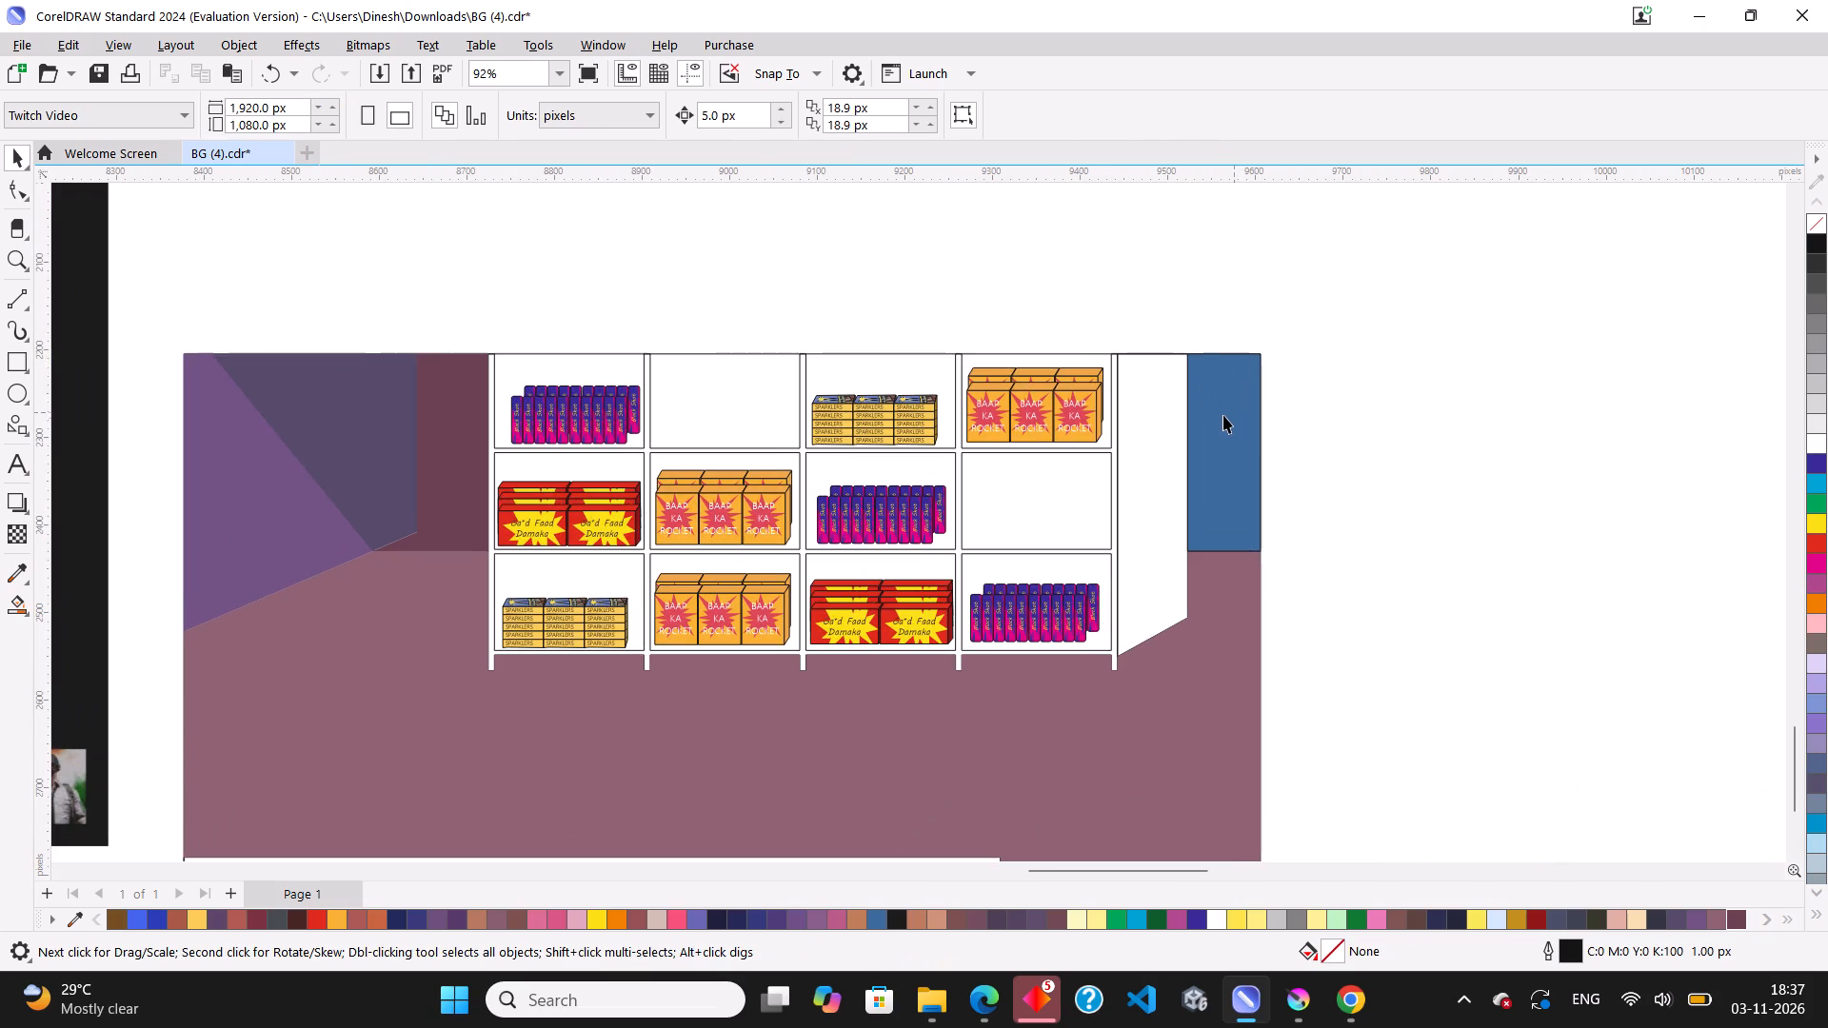
{"action": "left_click", "coordinate": [1214, 423]}
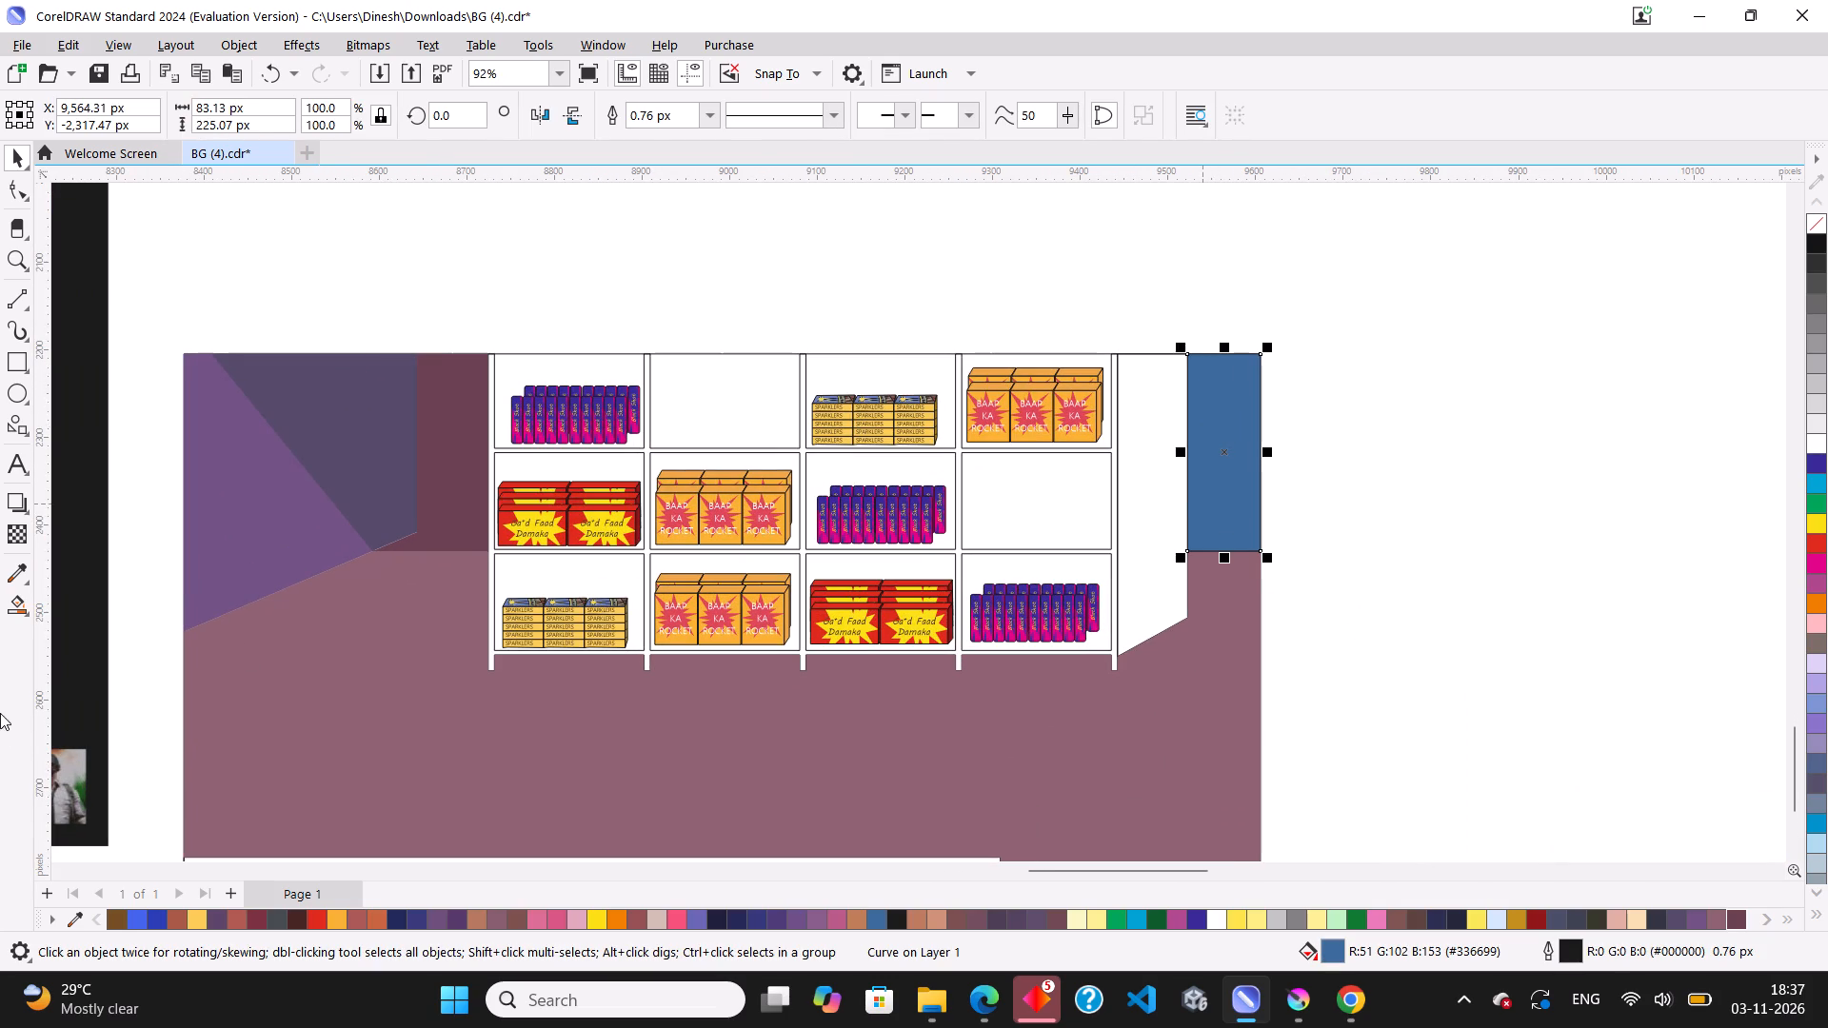
{"action": "left_click", "coordinate": [1786, 918]}
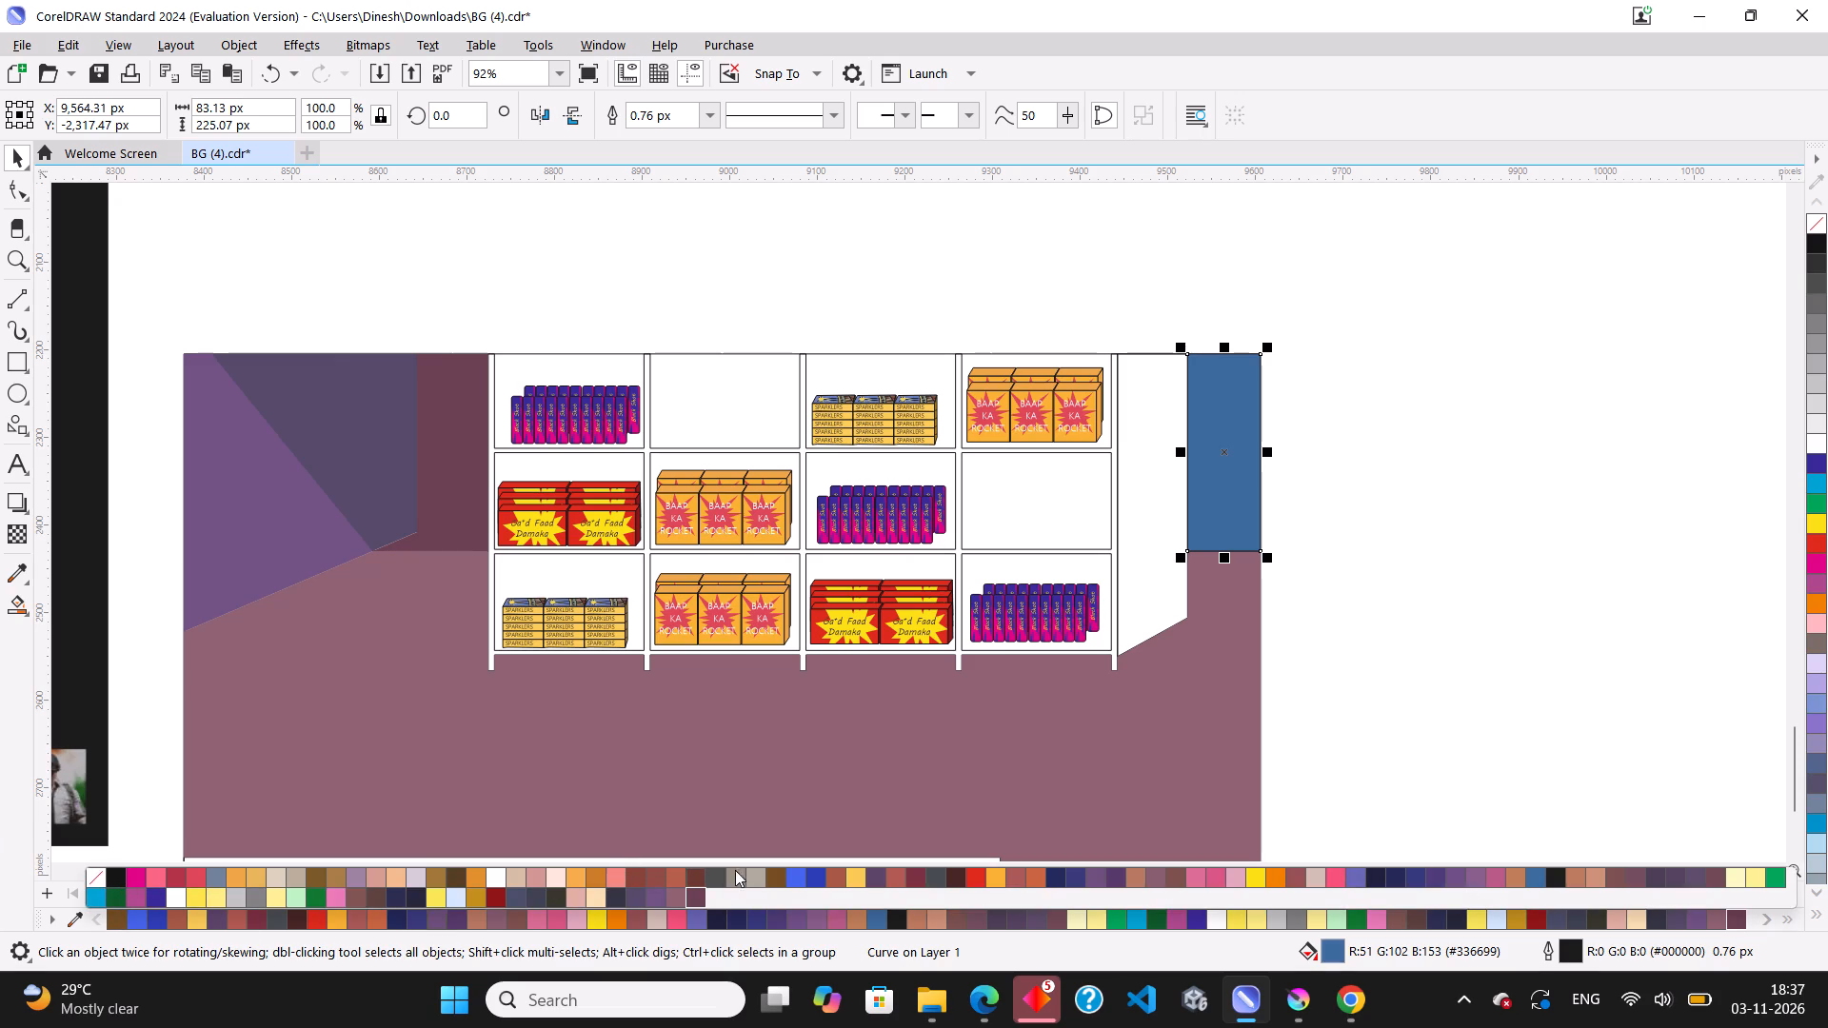
{"action": "left_click", "coordinate": [693, 897]}
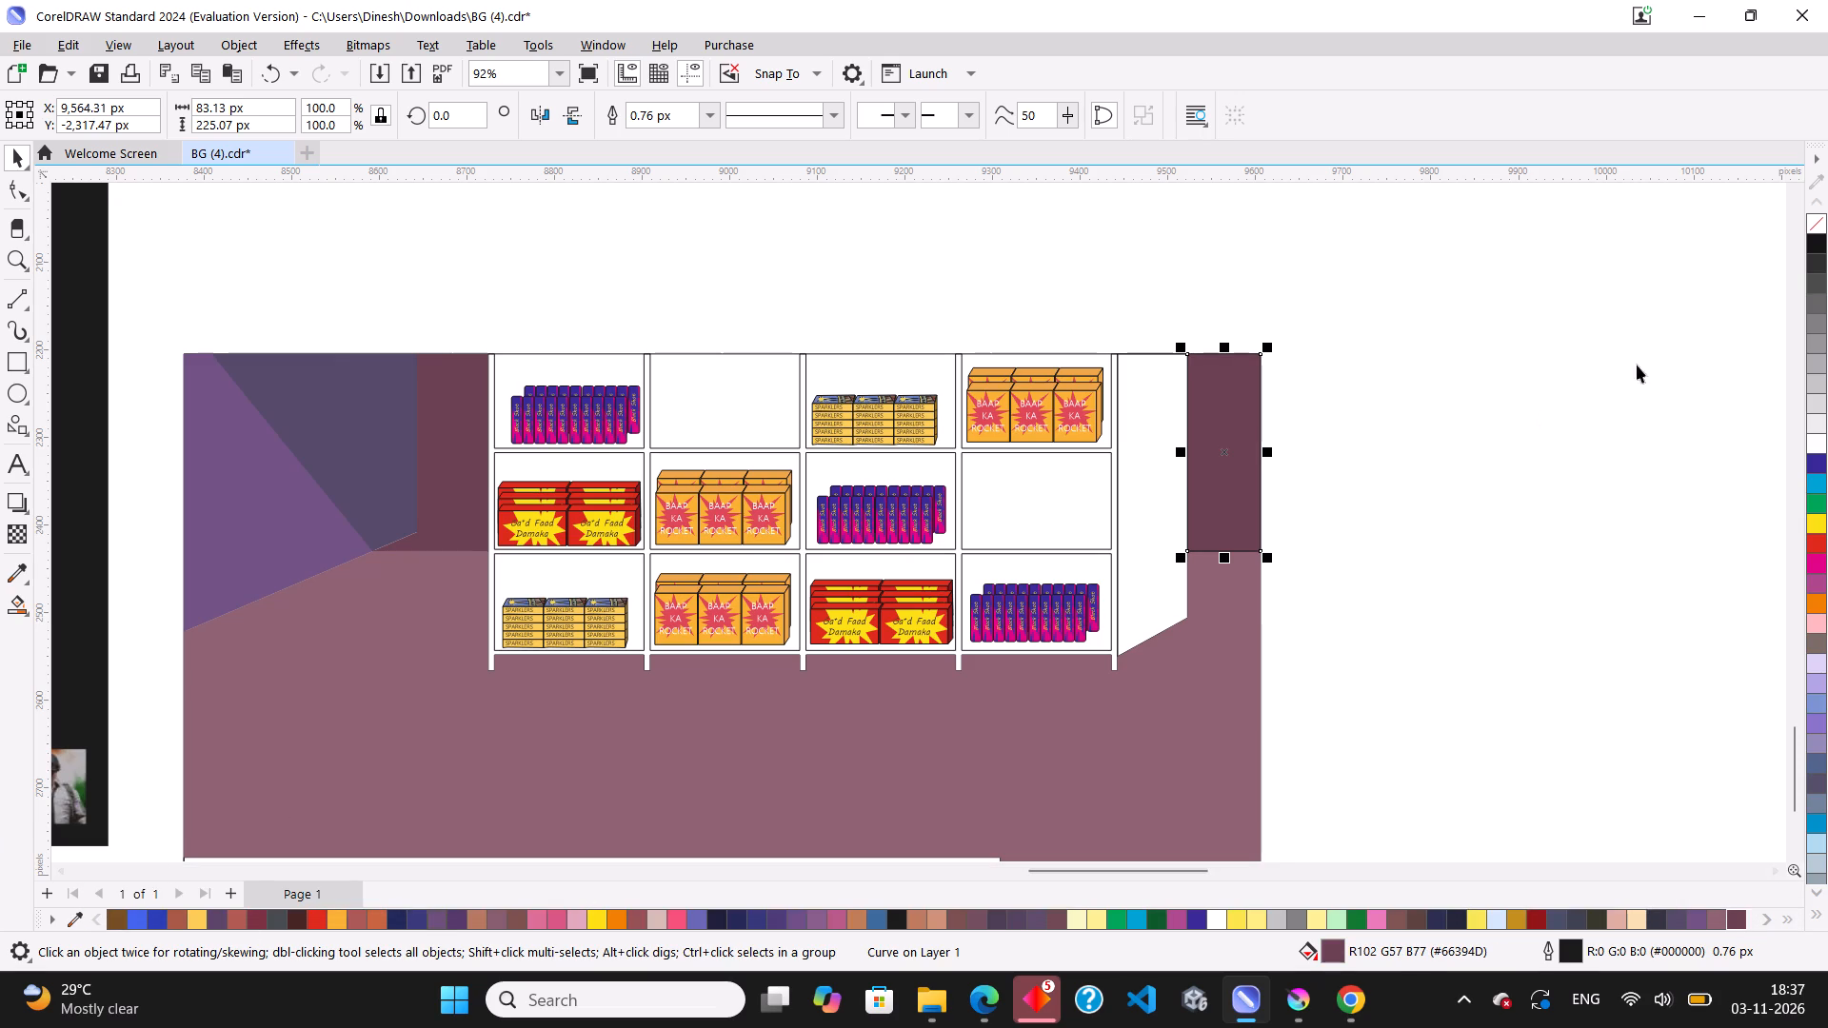
{"action": "right_click", "coordinate": [1819, 225]}
{"action": "left_click", "coordinate": [1445, 307]}
Fill the shelf unit's white side panel with purple (#70446A) sampled from the door in the indoor lantern reference image.
{"action": "scroll", "coordinate": [1381, 396], "scroll_direction": "down", "scroll_amount": 2}
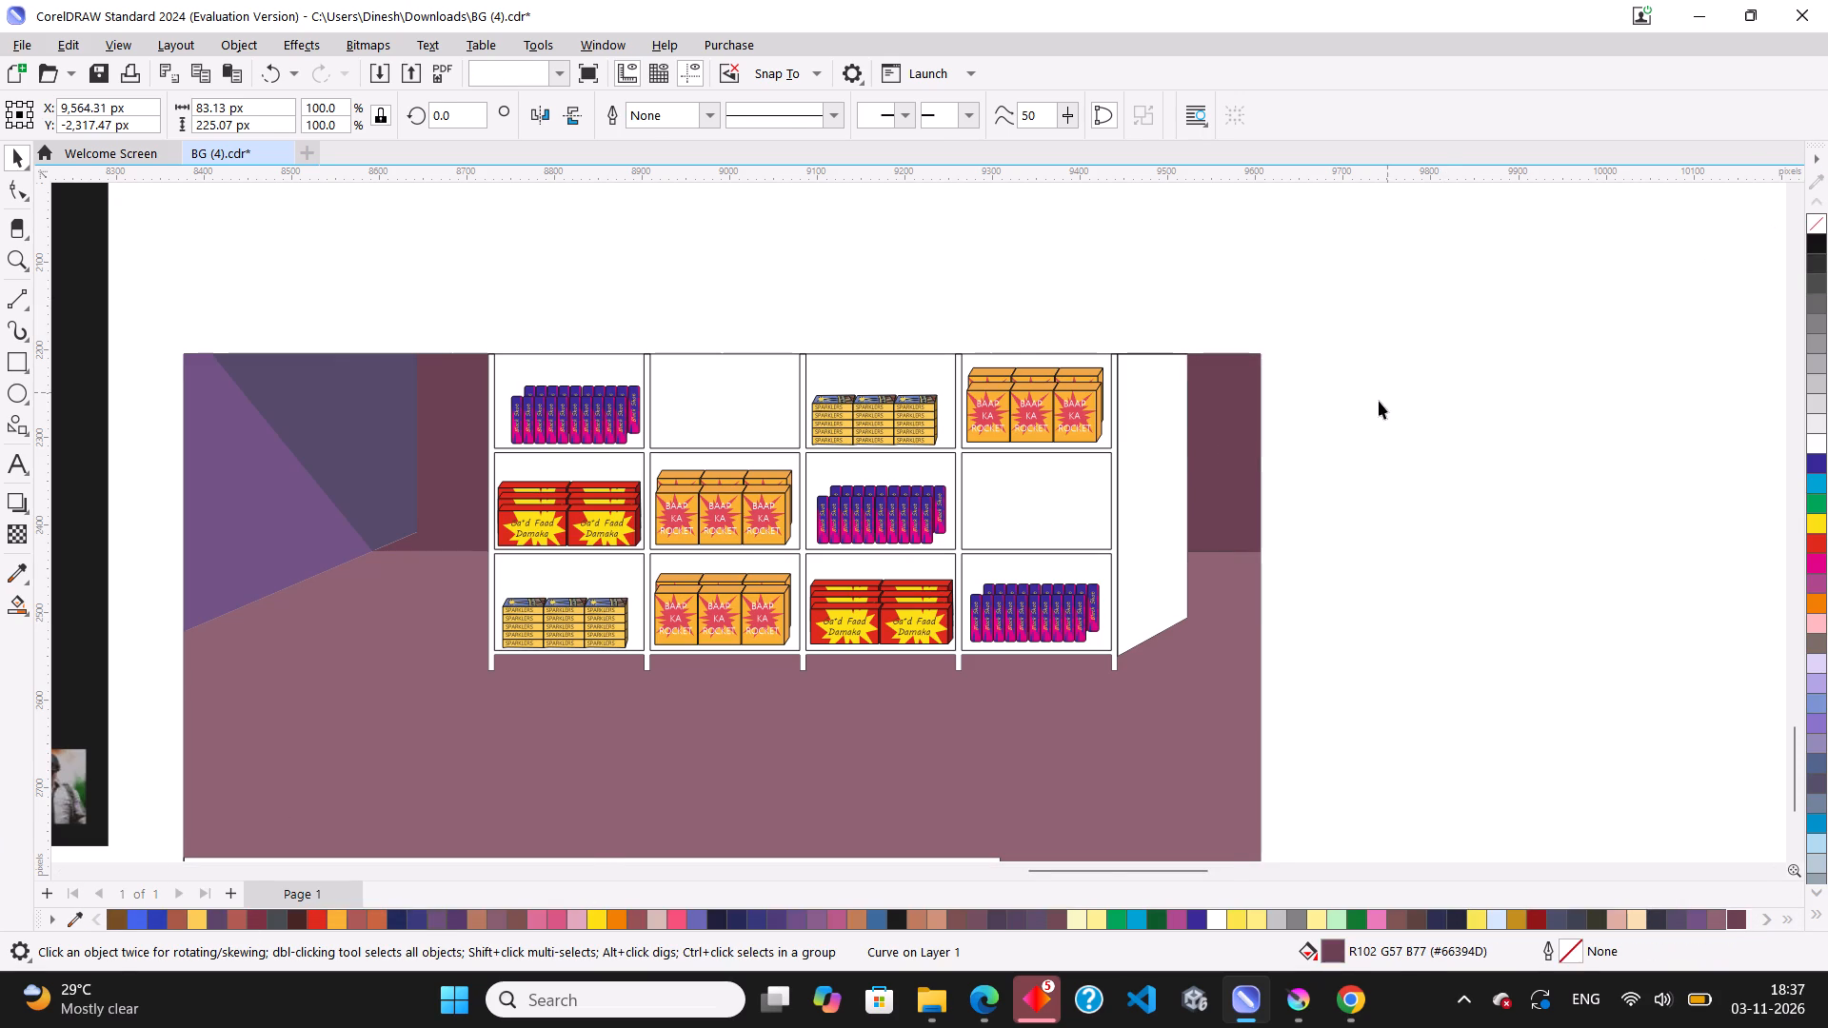
{"action": "scroll", "coordinate": [1379, 401], "scroll_direction": "down", "scroll_amount": 3}
{"action": "scroll", "coordinate": [1349, 524], "scroll_direction": "up", "scroll_amount": 2}
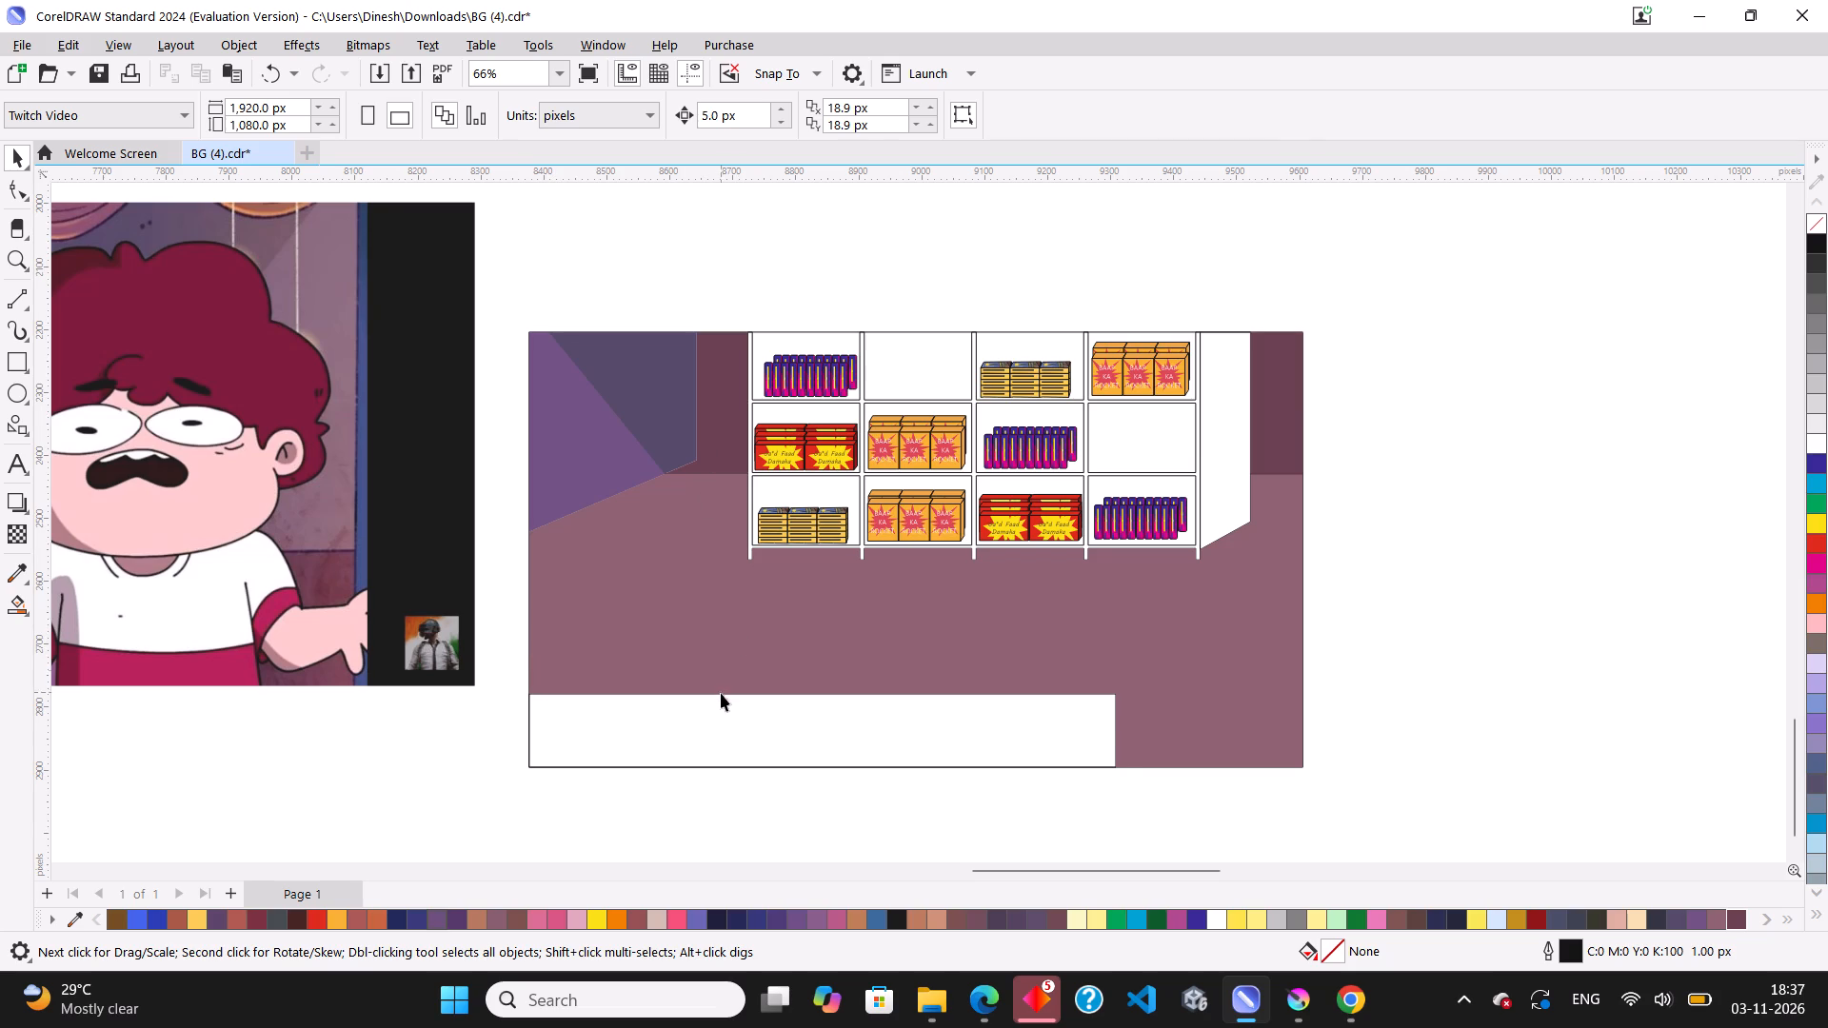
{"action": "left_click", "coordinate": [705, 745]}
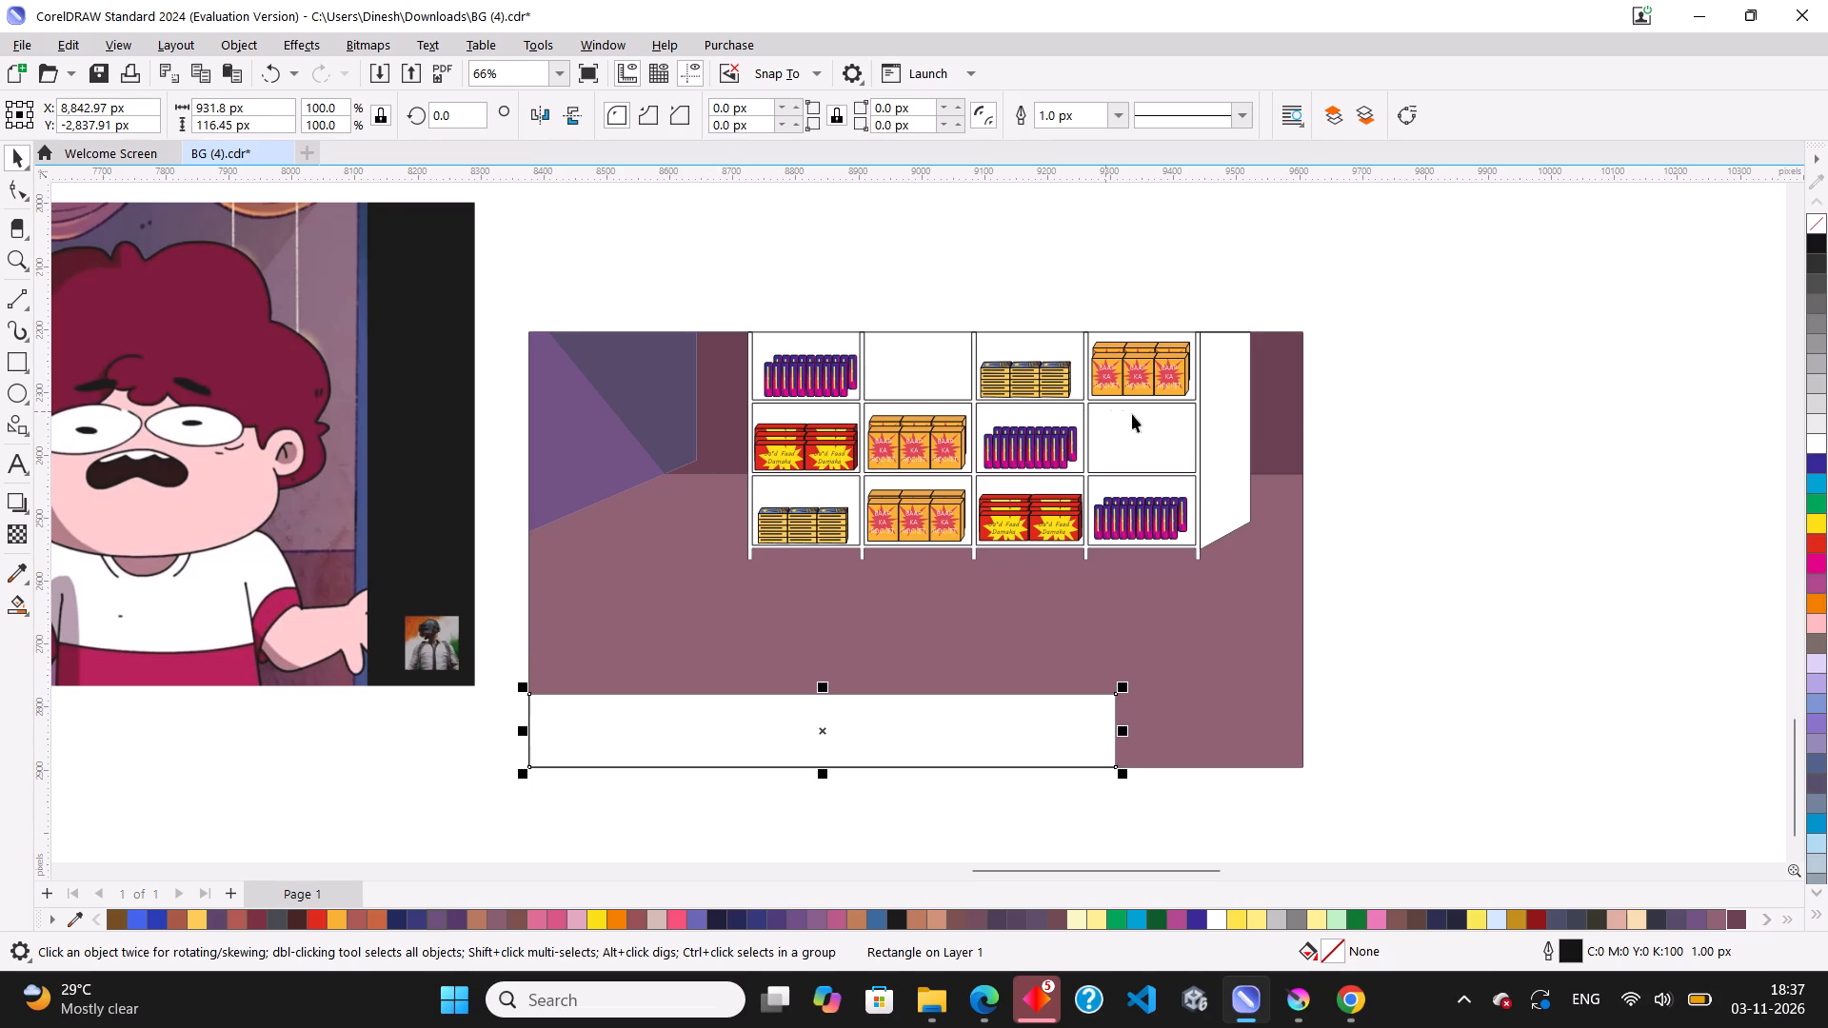
{"action": "left_click", "coordinate": [1207, 486]}
{"action": "scroll", "coordinate": [1206, 485], "scroll_direction": "down", "scroll_amount": 6}
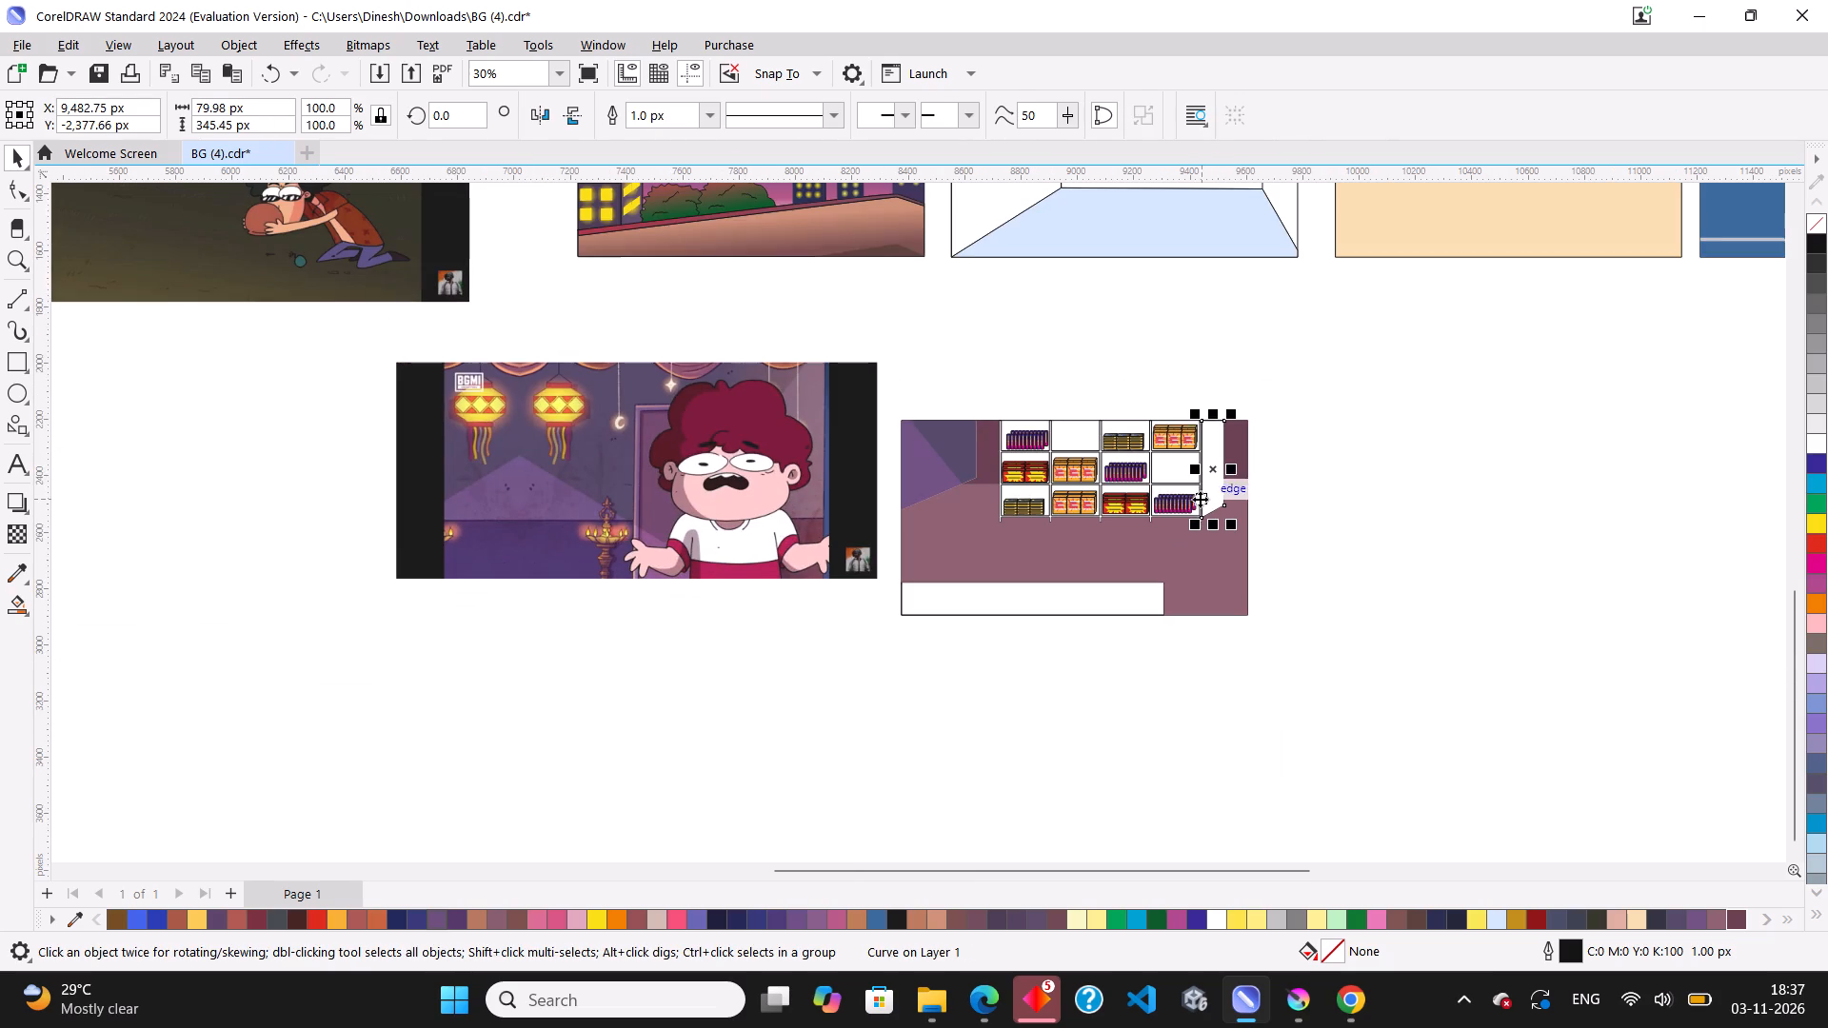
{"action": "scroll", "coordinate": [421, 546], "scroll_direction": "down", "scroll_amount": 4}
{"action": "scroll", "coordinate": [589, 476], "scroll_direction": "up", "scroll_amount": 3}
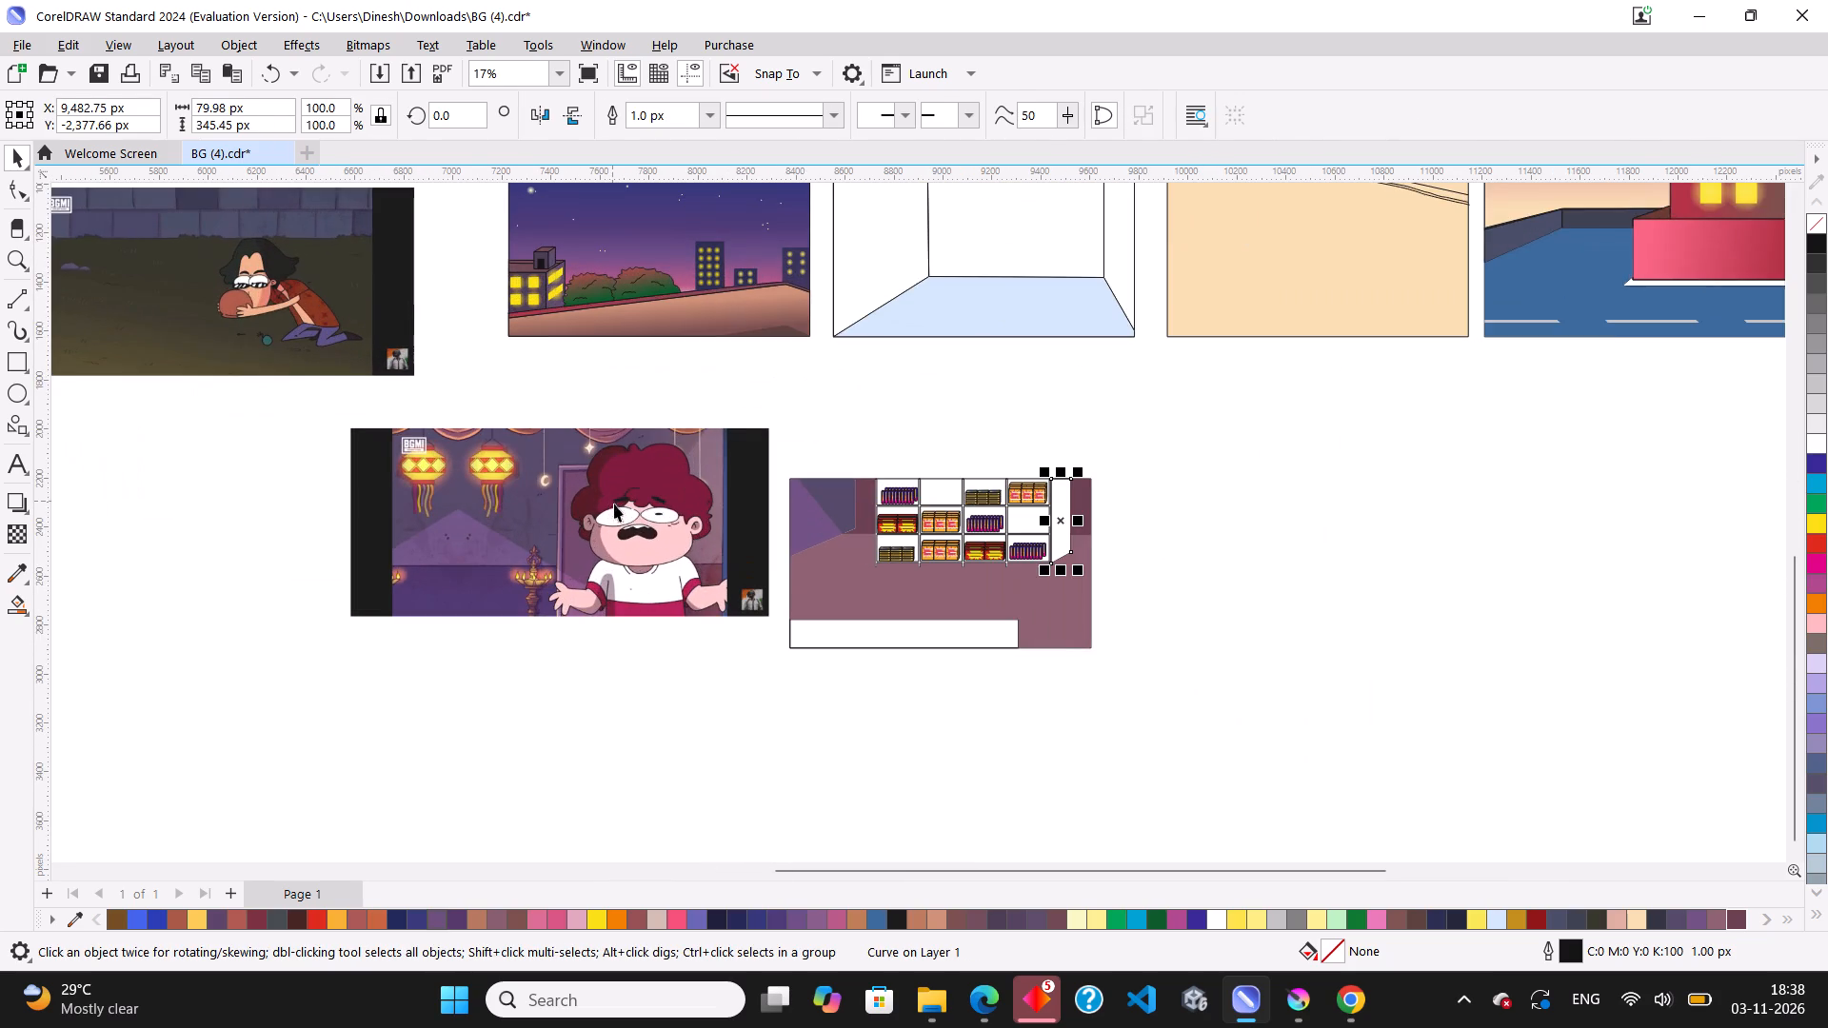
{"action": "scroll", "coordinate": [617, 511], "scroll_direction": "up", "scroll_amount": 5}
{"action": "scroll", "coordinate": [538, 513], "scroll_direction": "up", "scroll_amount": 3}
{"action": "scroll", "coordinate": [417, 524], "scroll_direction": "up", "scroll_amount": 3}
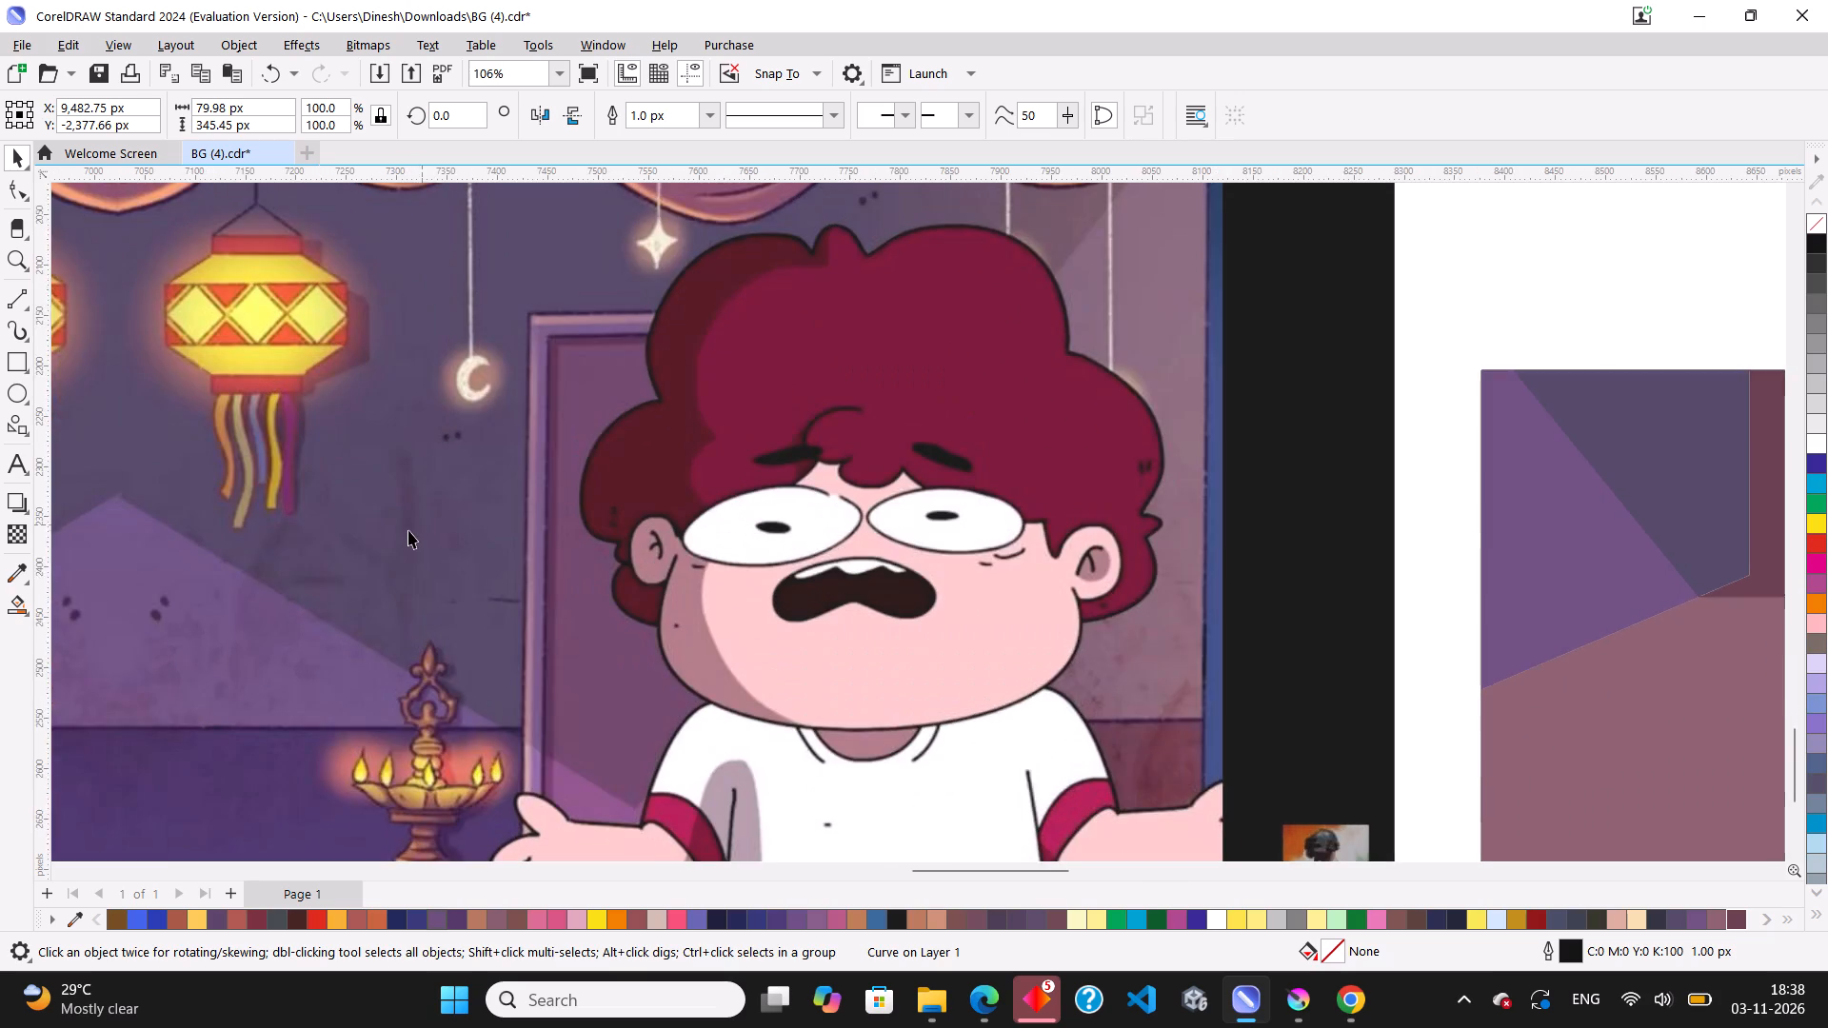
{"action": "scroll", "coordinate": [408, 530], "scroll_direction": "up", "scroll_amount": 3}
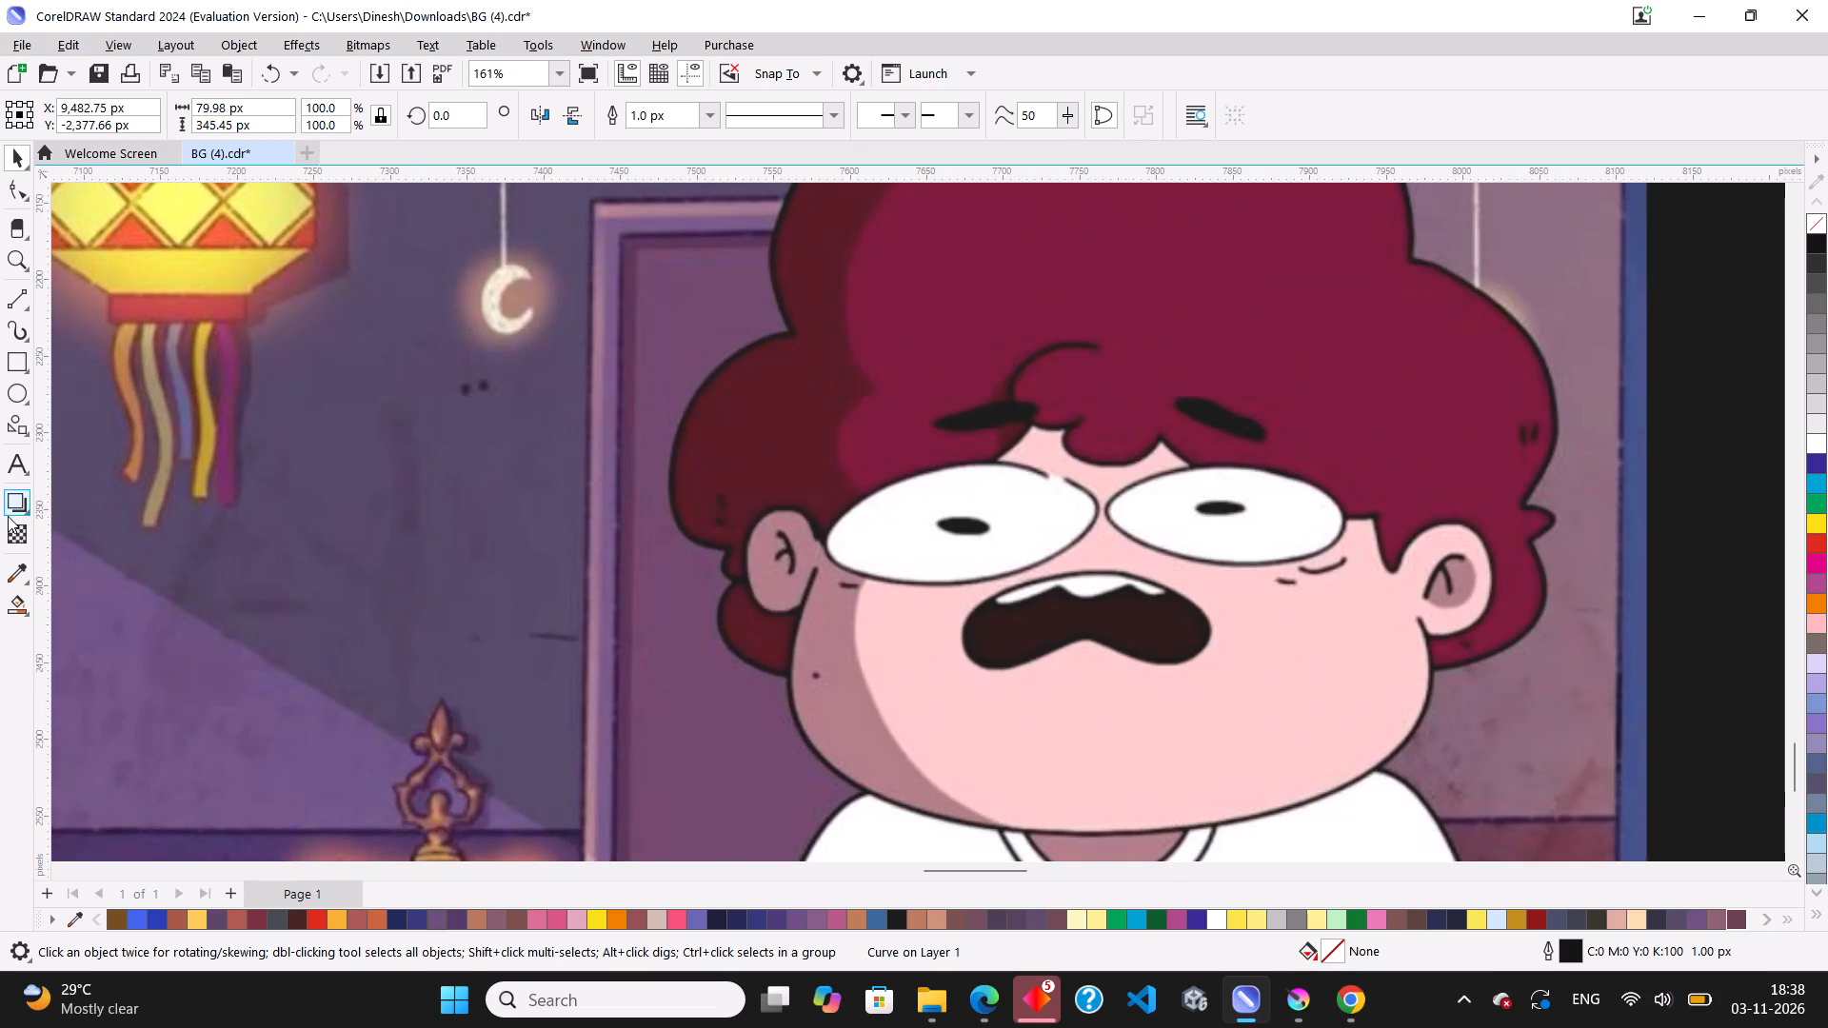
{"action": "left_click", "coordinate": [17, 575]}
{"action": "left_click", "coordinate": [693, 671]}
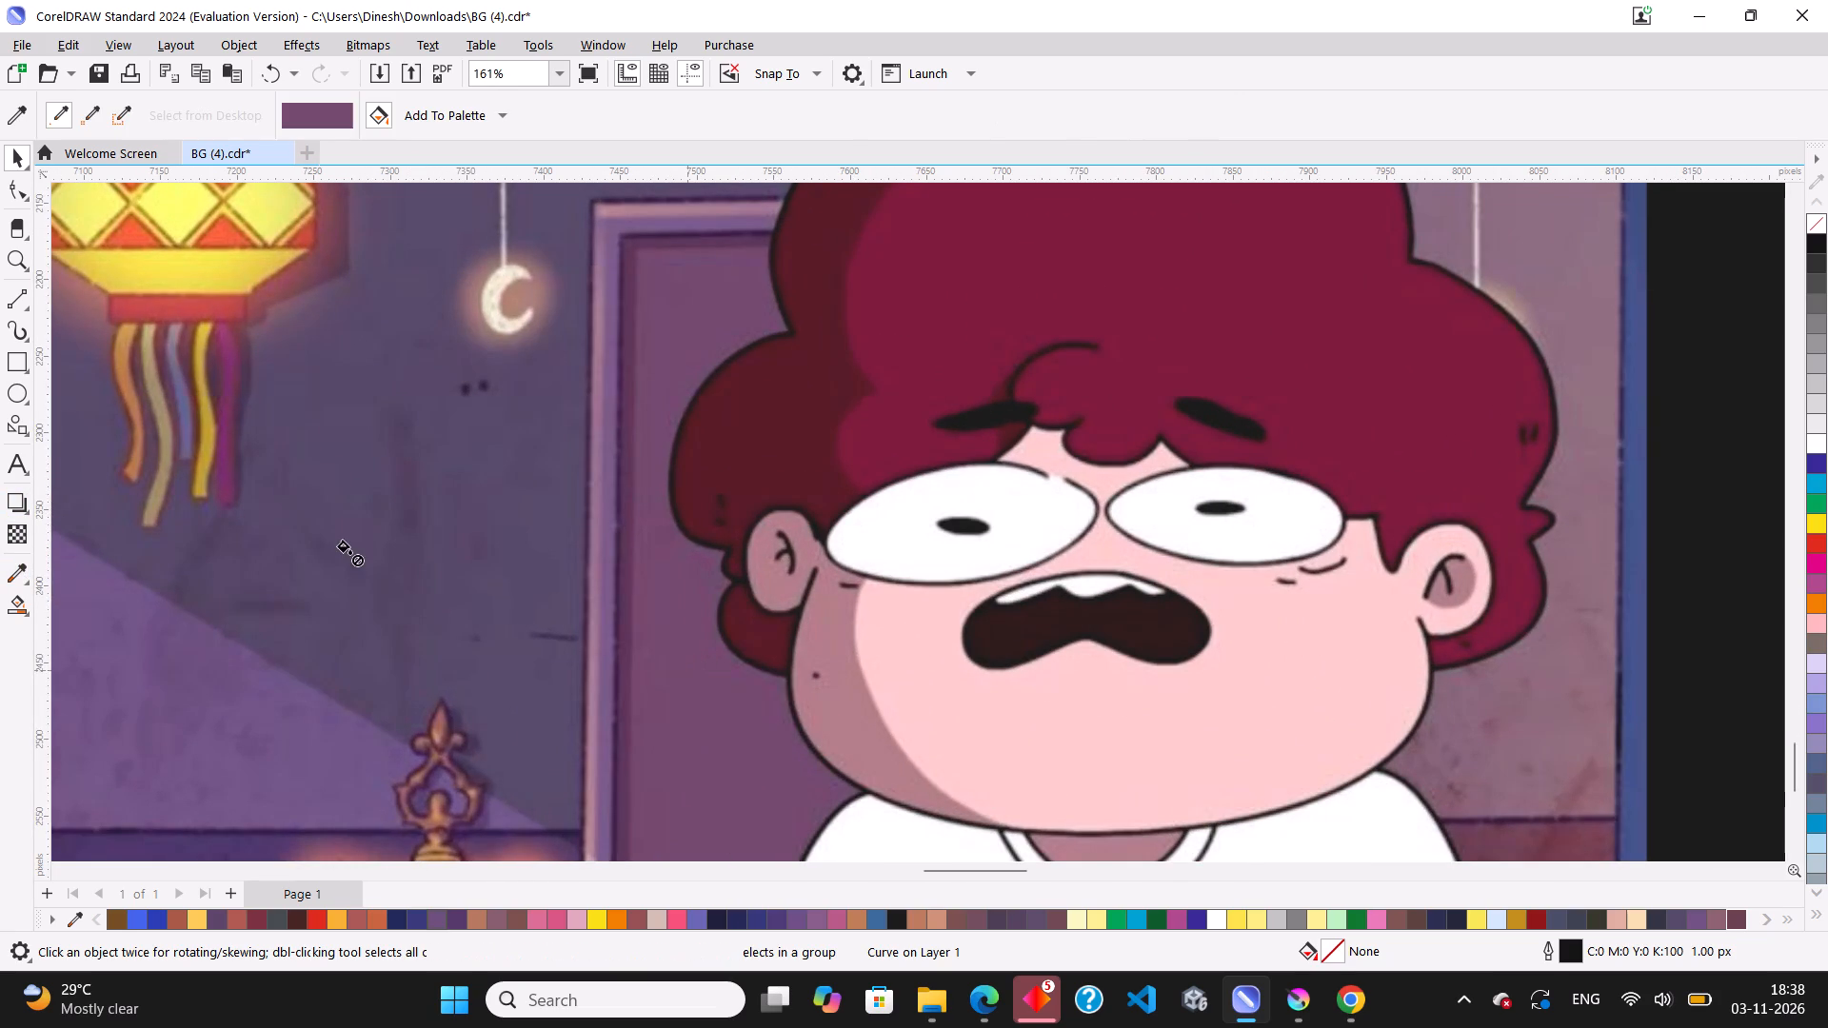
{"action": "scroll", "coordinate": [345, 547], "scroll_direction": "down", "scroll_amount": 9}
{"action": "scroll", "coordinate": [1814, 516], "scroll_direction": "up", "scroll_amount": 3}
{"action": "scroll", "coordinate": [1524, 493], "scroll_direction": "up", "scroll_amount": 4}
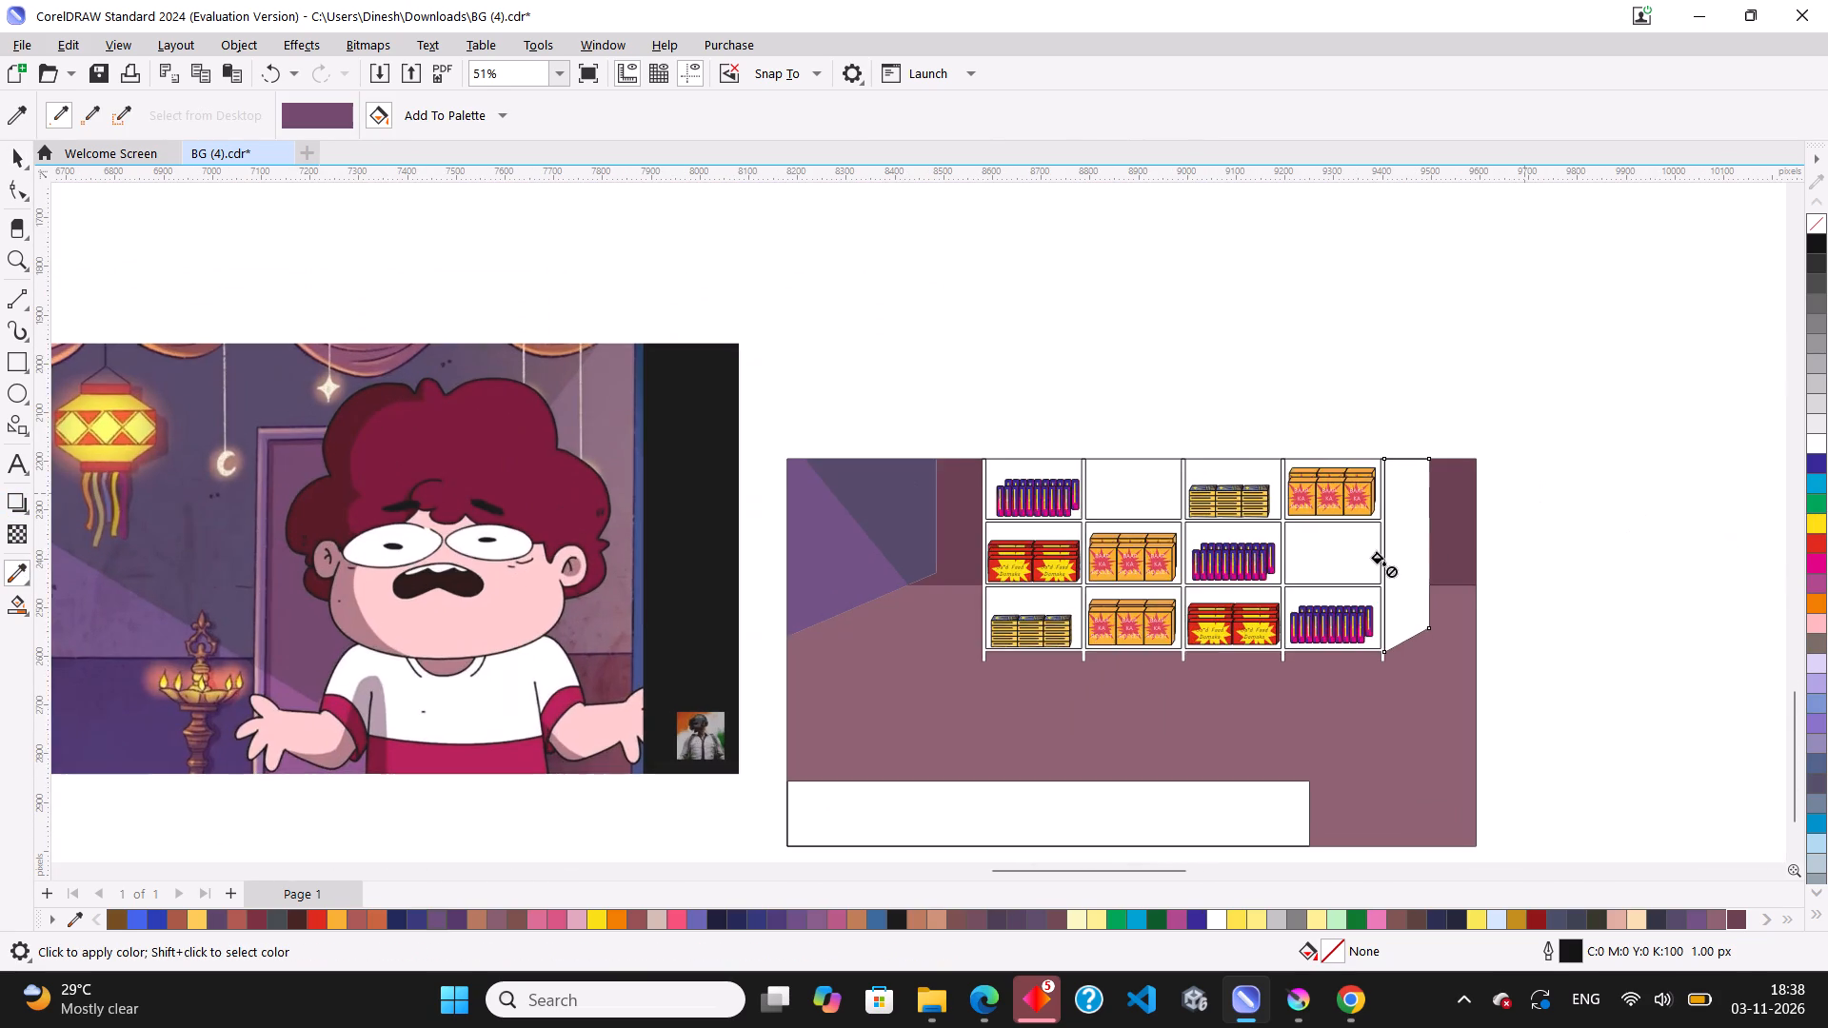
{"action": "scroll", "coordinate": [1379, 559], "scroll_direction": "up", "scroll_amount": 3}
{"action": "left_click", "coordinate": [1387, 559]}
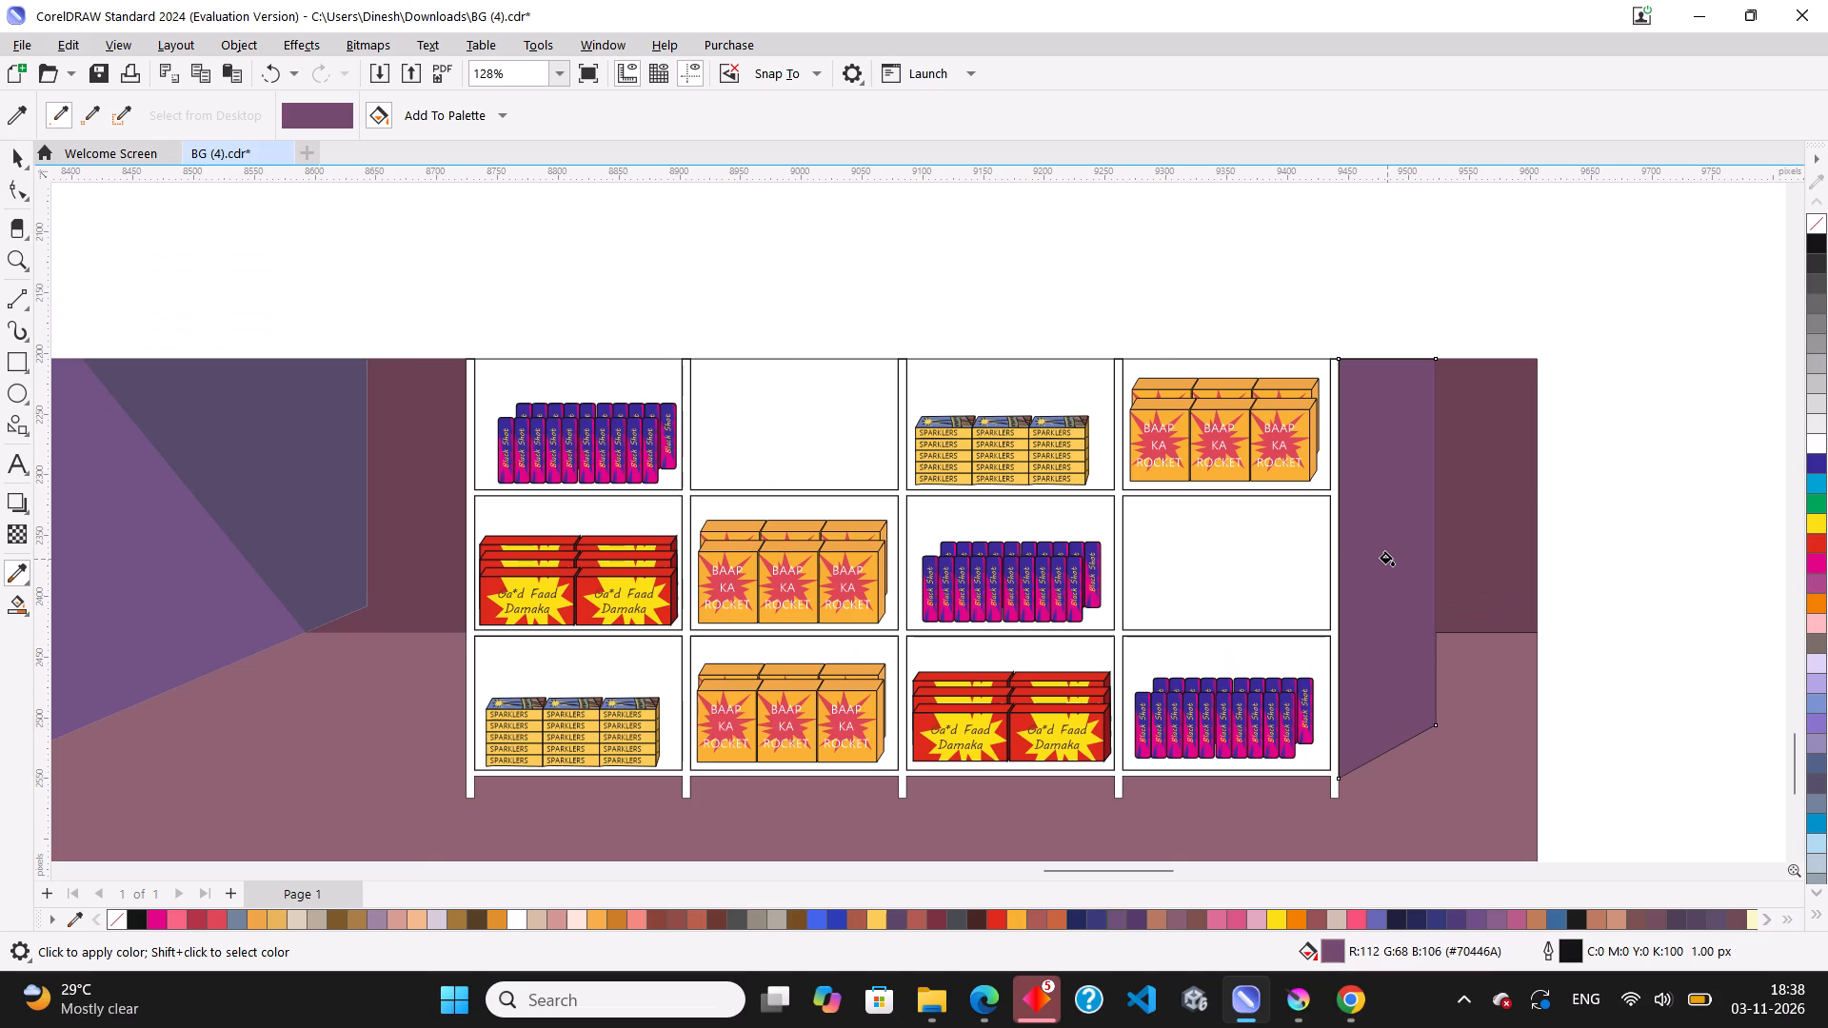
Fill the shelf unit's front frame with the same sampled purple (#70446A).
{"action": "scroll", "coordinate": [1194, 510], "scroll_direction": "down", "scroll_amount": 3}
{"action": "scroll", "coordinate": [1301, 571], "scroll_direction": "up", "scroll_amount": 2}
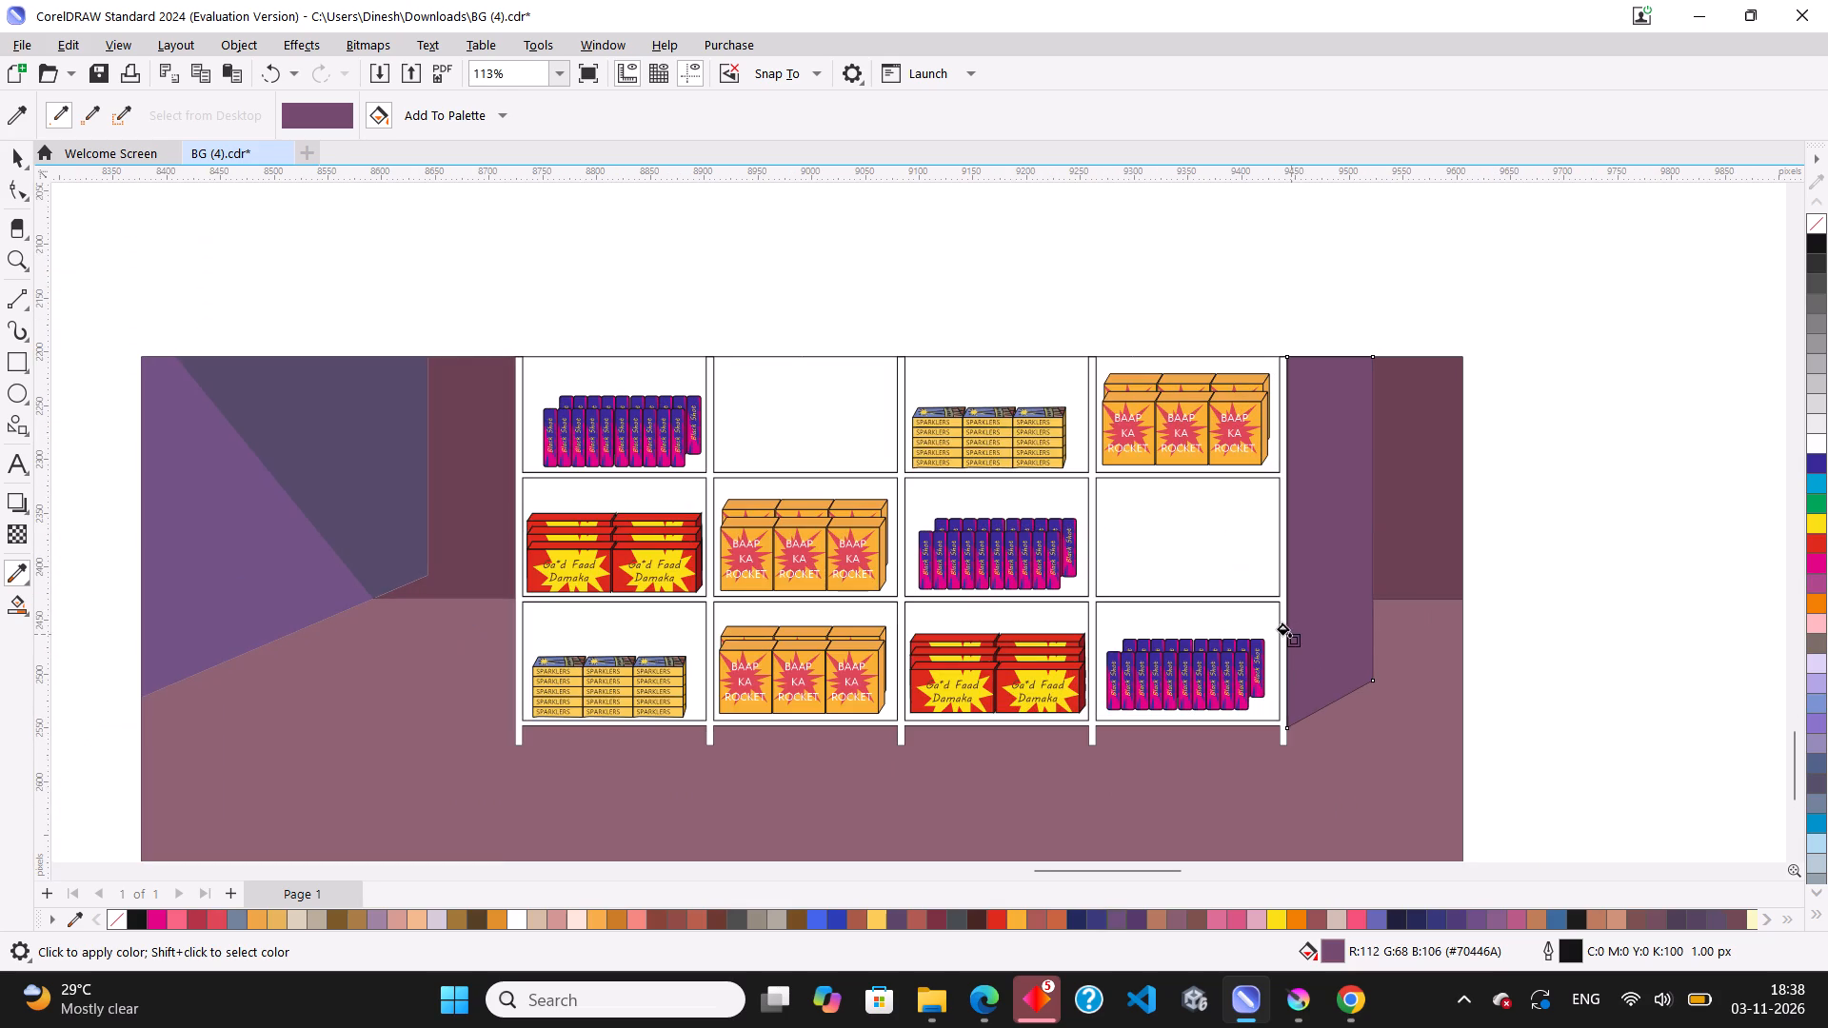
{"action": "scroll", "coordinate": [1032, 604], "scroll_direction": "up", "scroll_amount": 3}
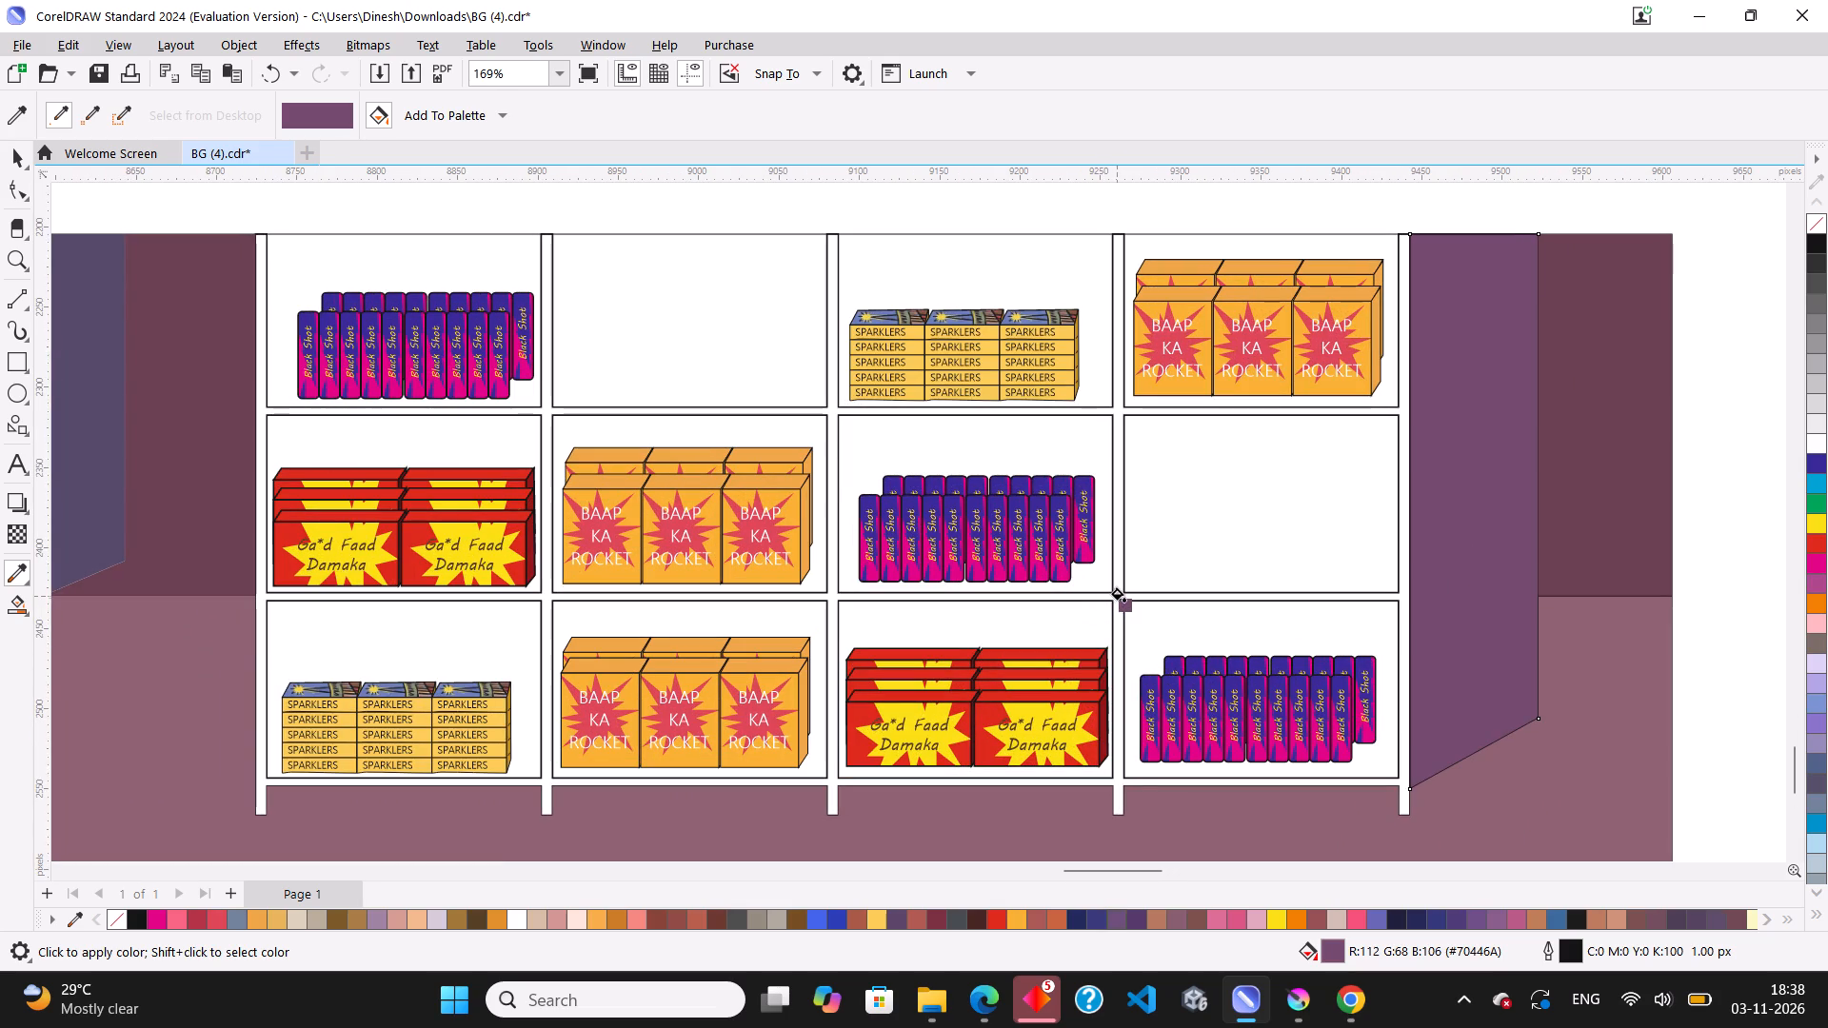
{"action": "left_click", "coordinate": [1119, 594]}
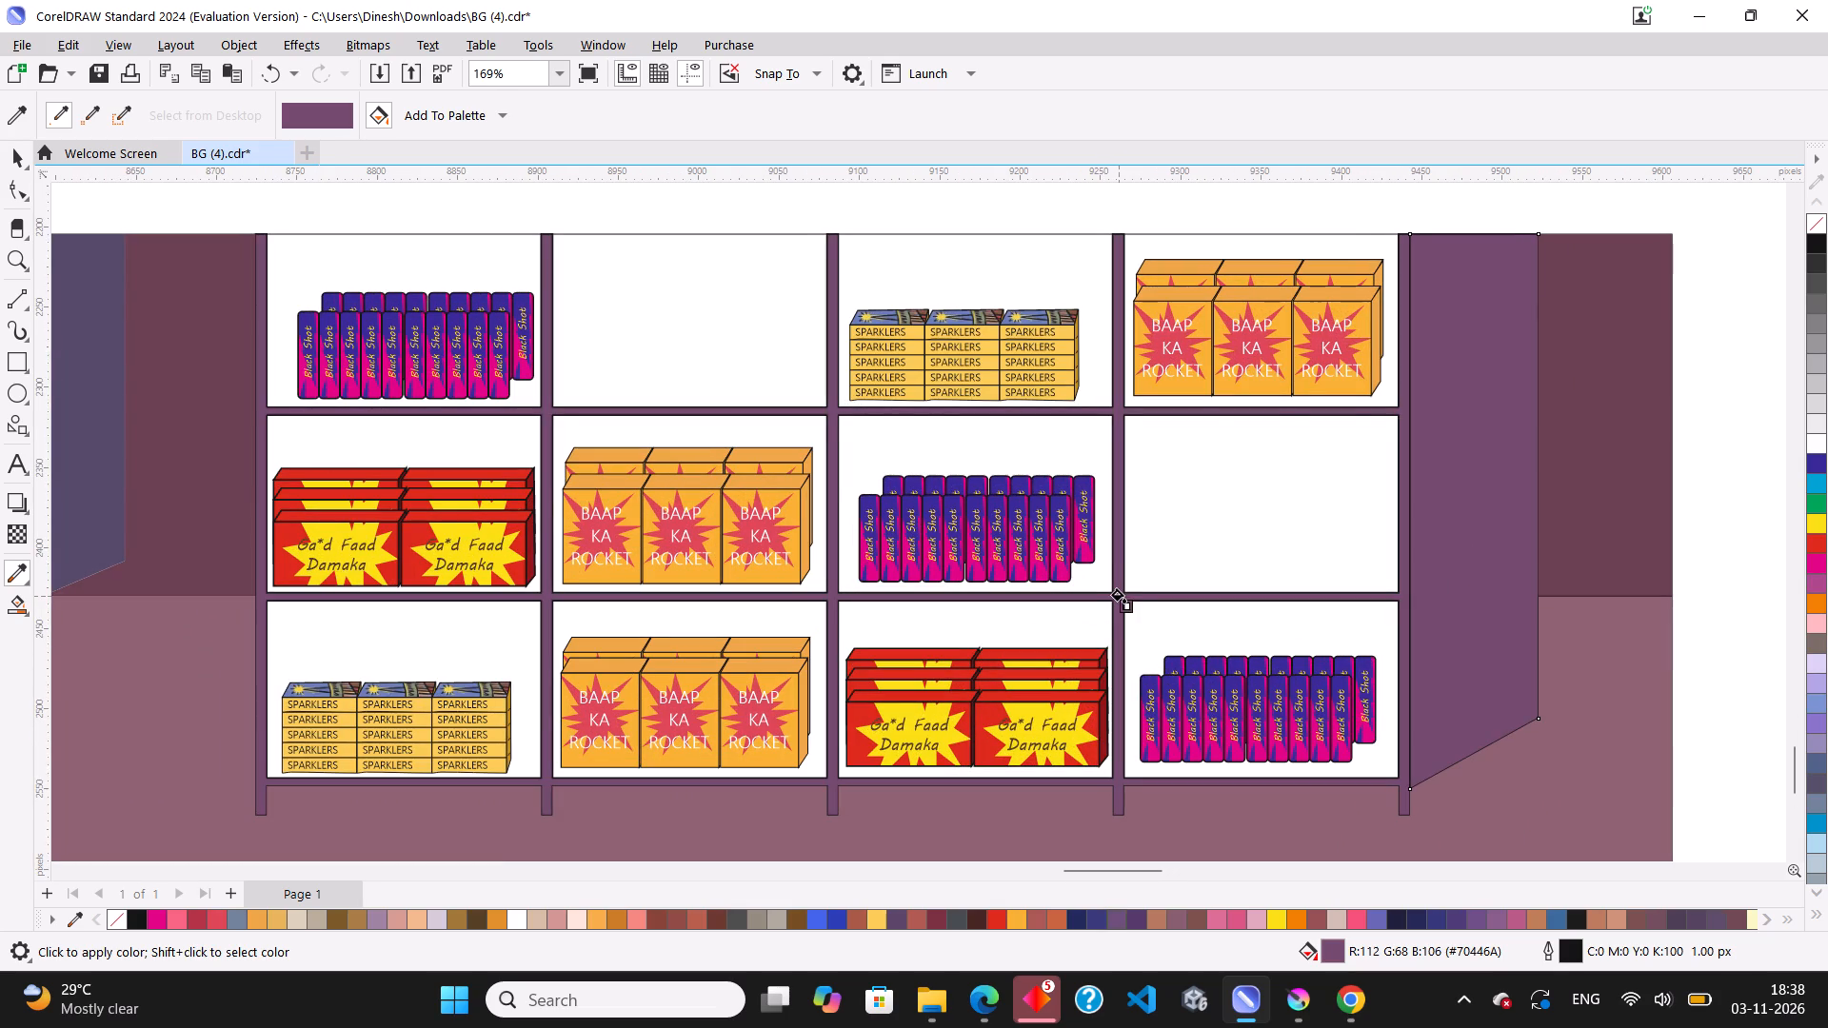
{"action": "left_click", "coordinate": [22, 161]}
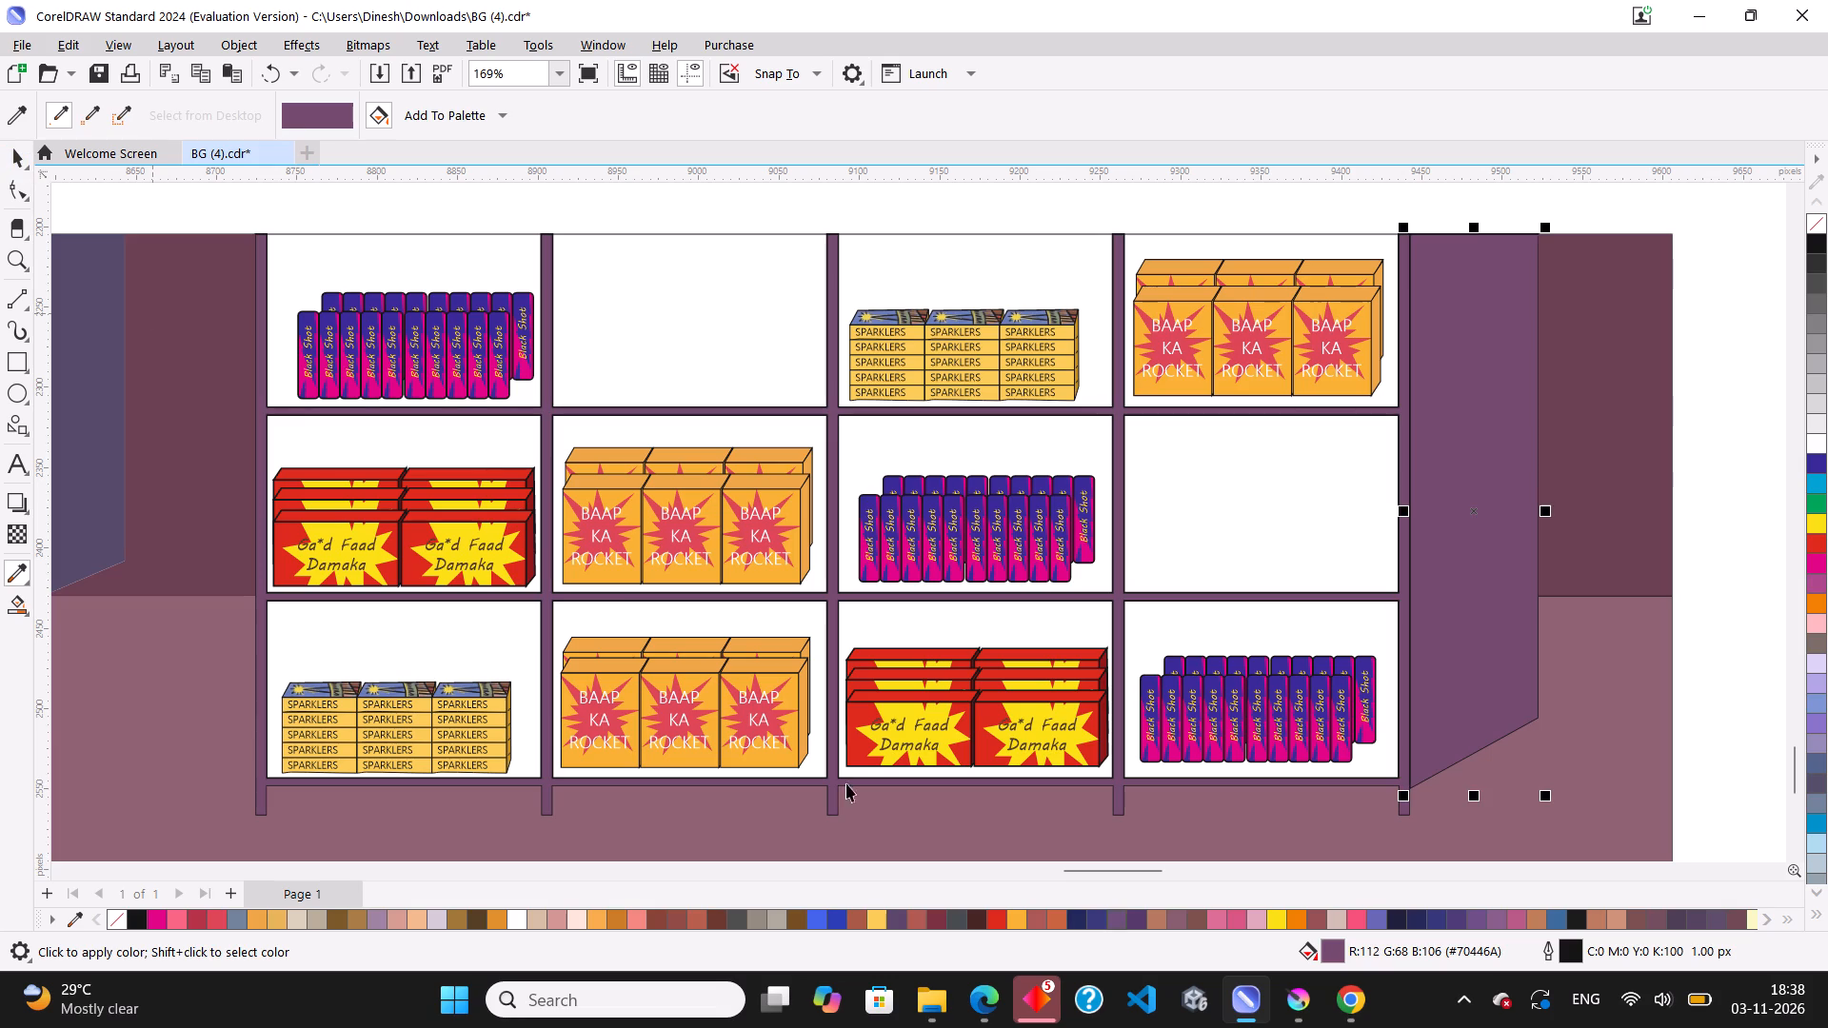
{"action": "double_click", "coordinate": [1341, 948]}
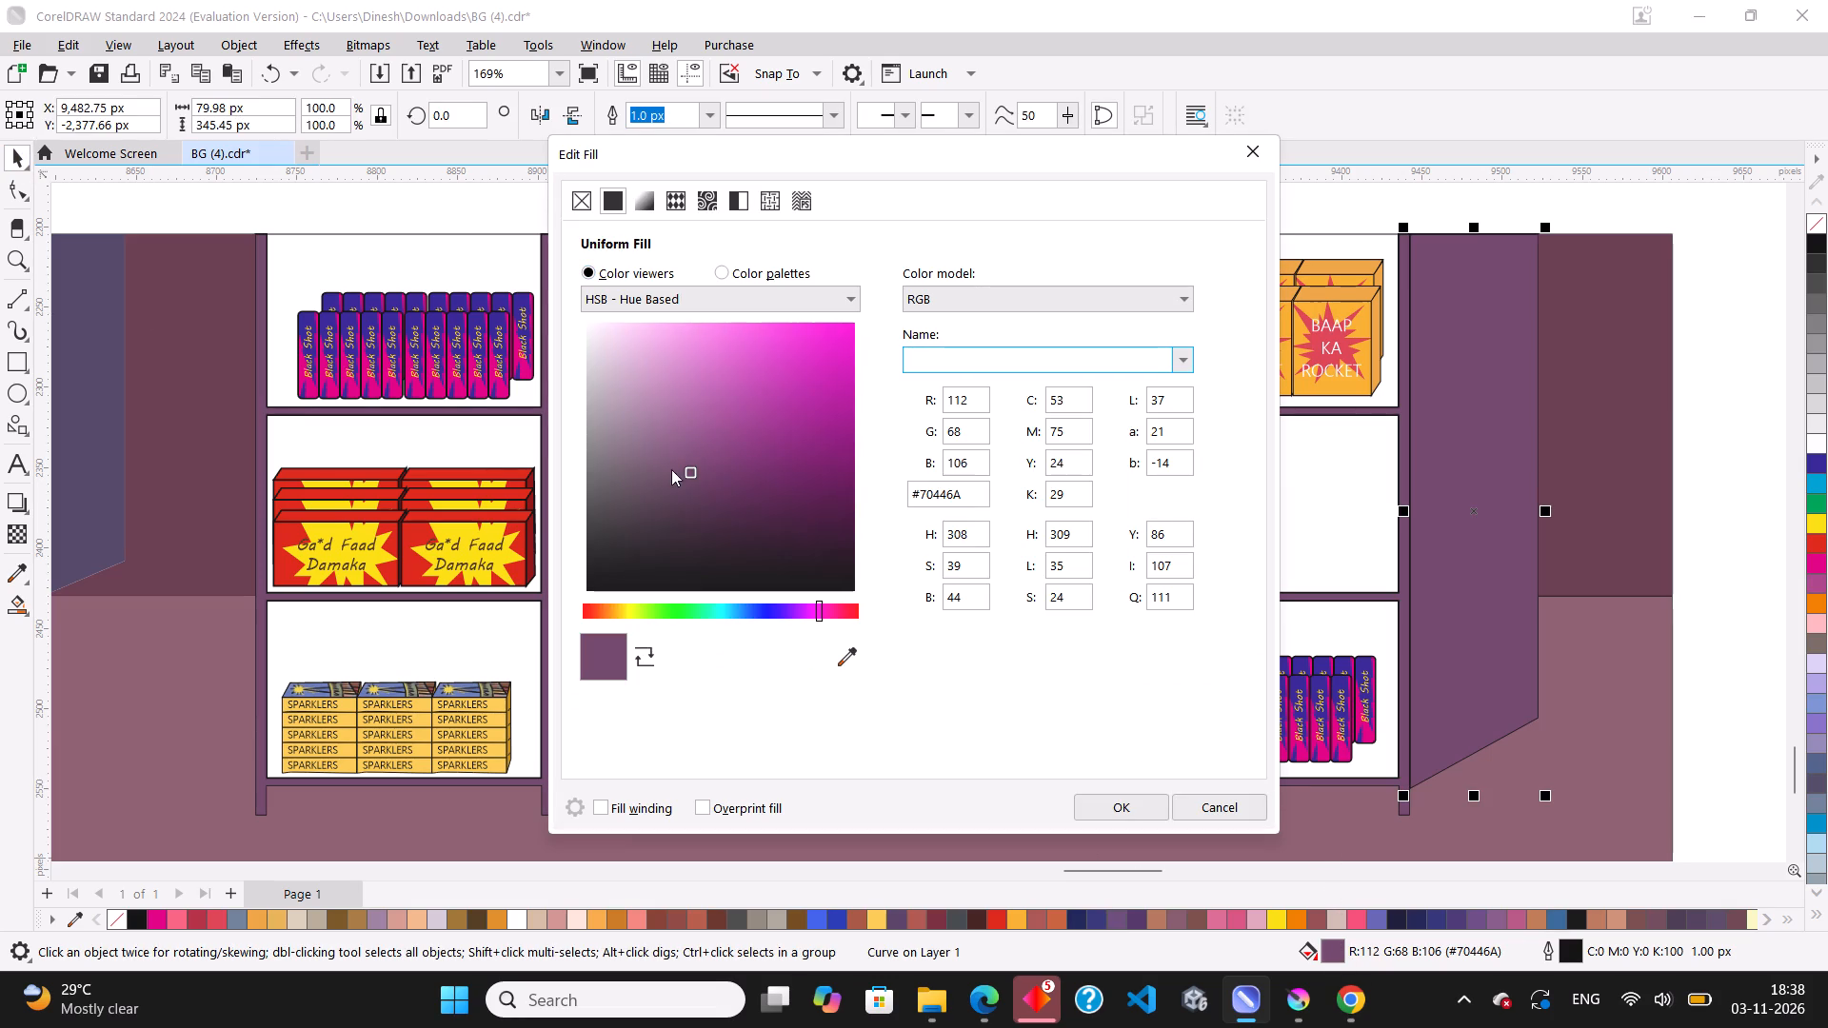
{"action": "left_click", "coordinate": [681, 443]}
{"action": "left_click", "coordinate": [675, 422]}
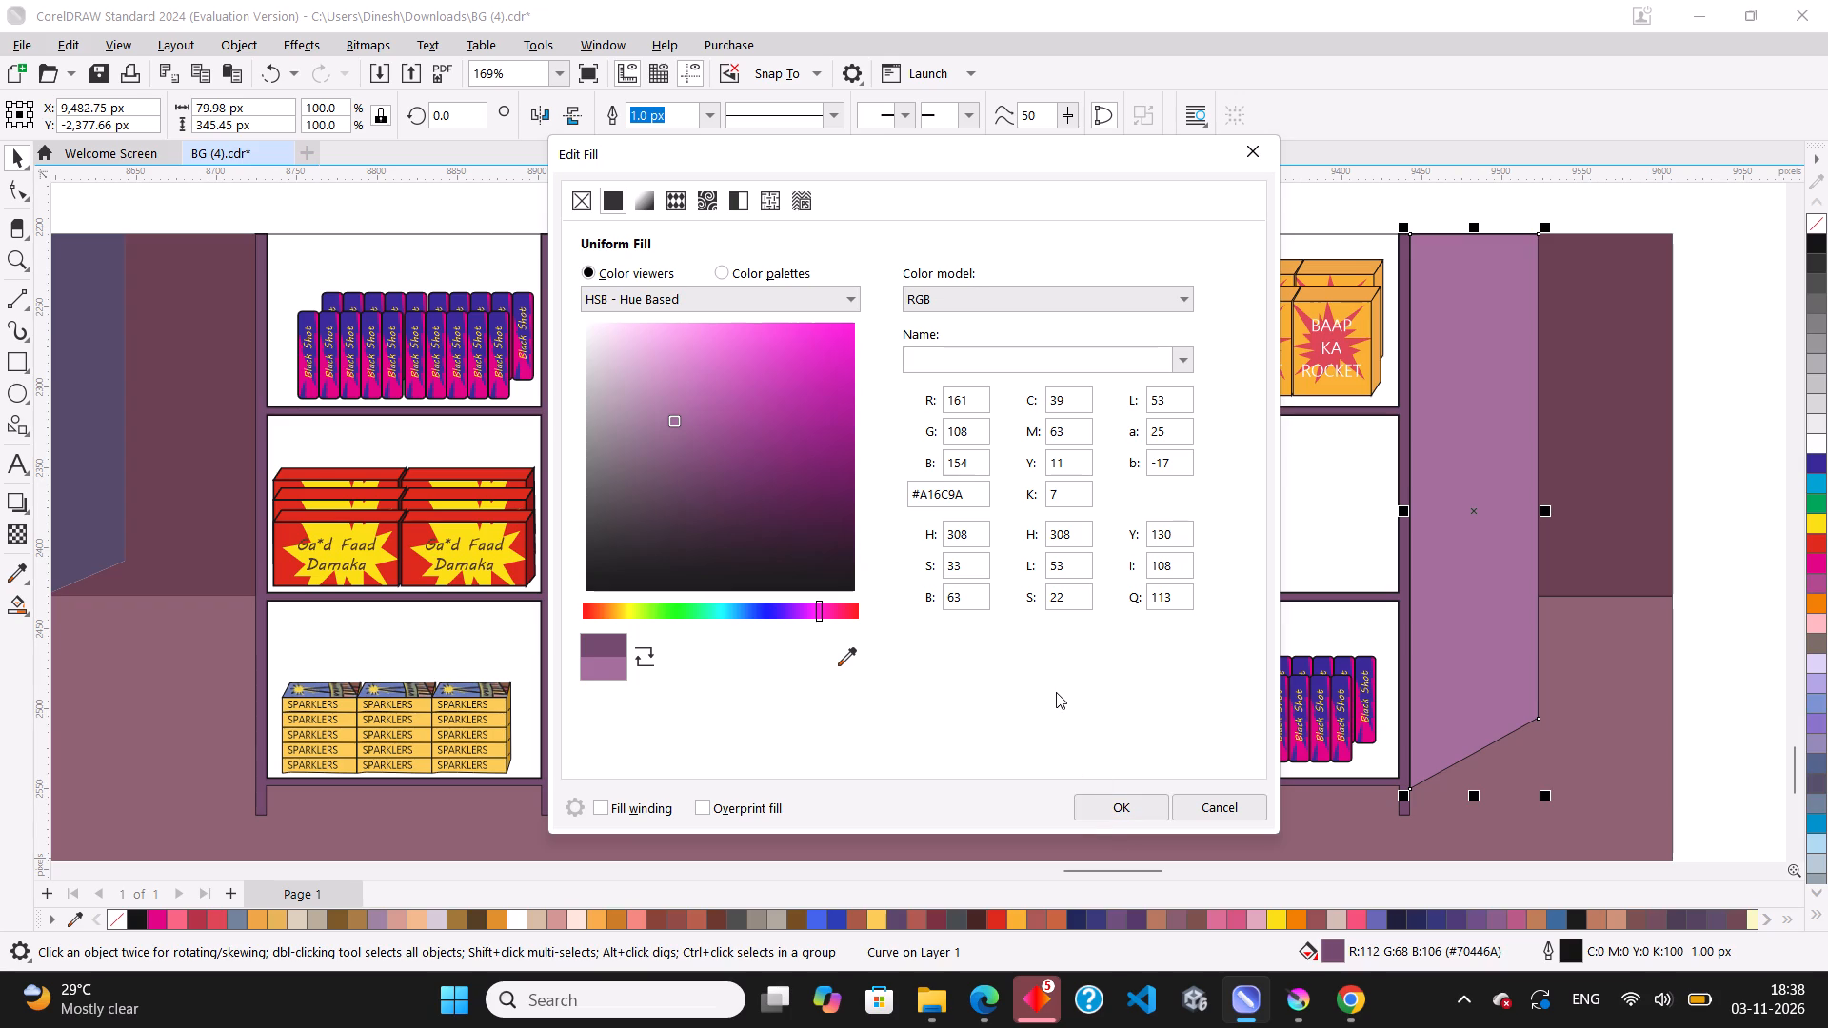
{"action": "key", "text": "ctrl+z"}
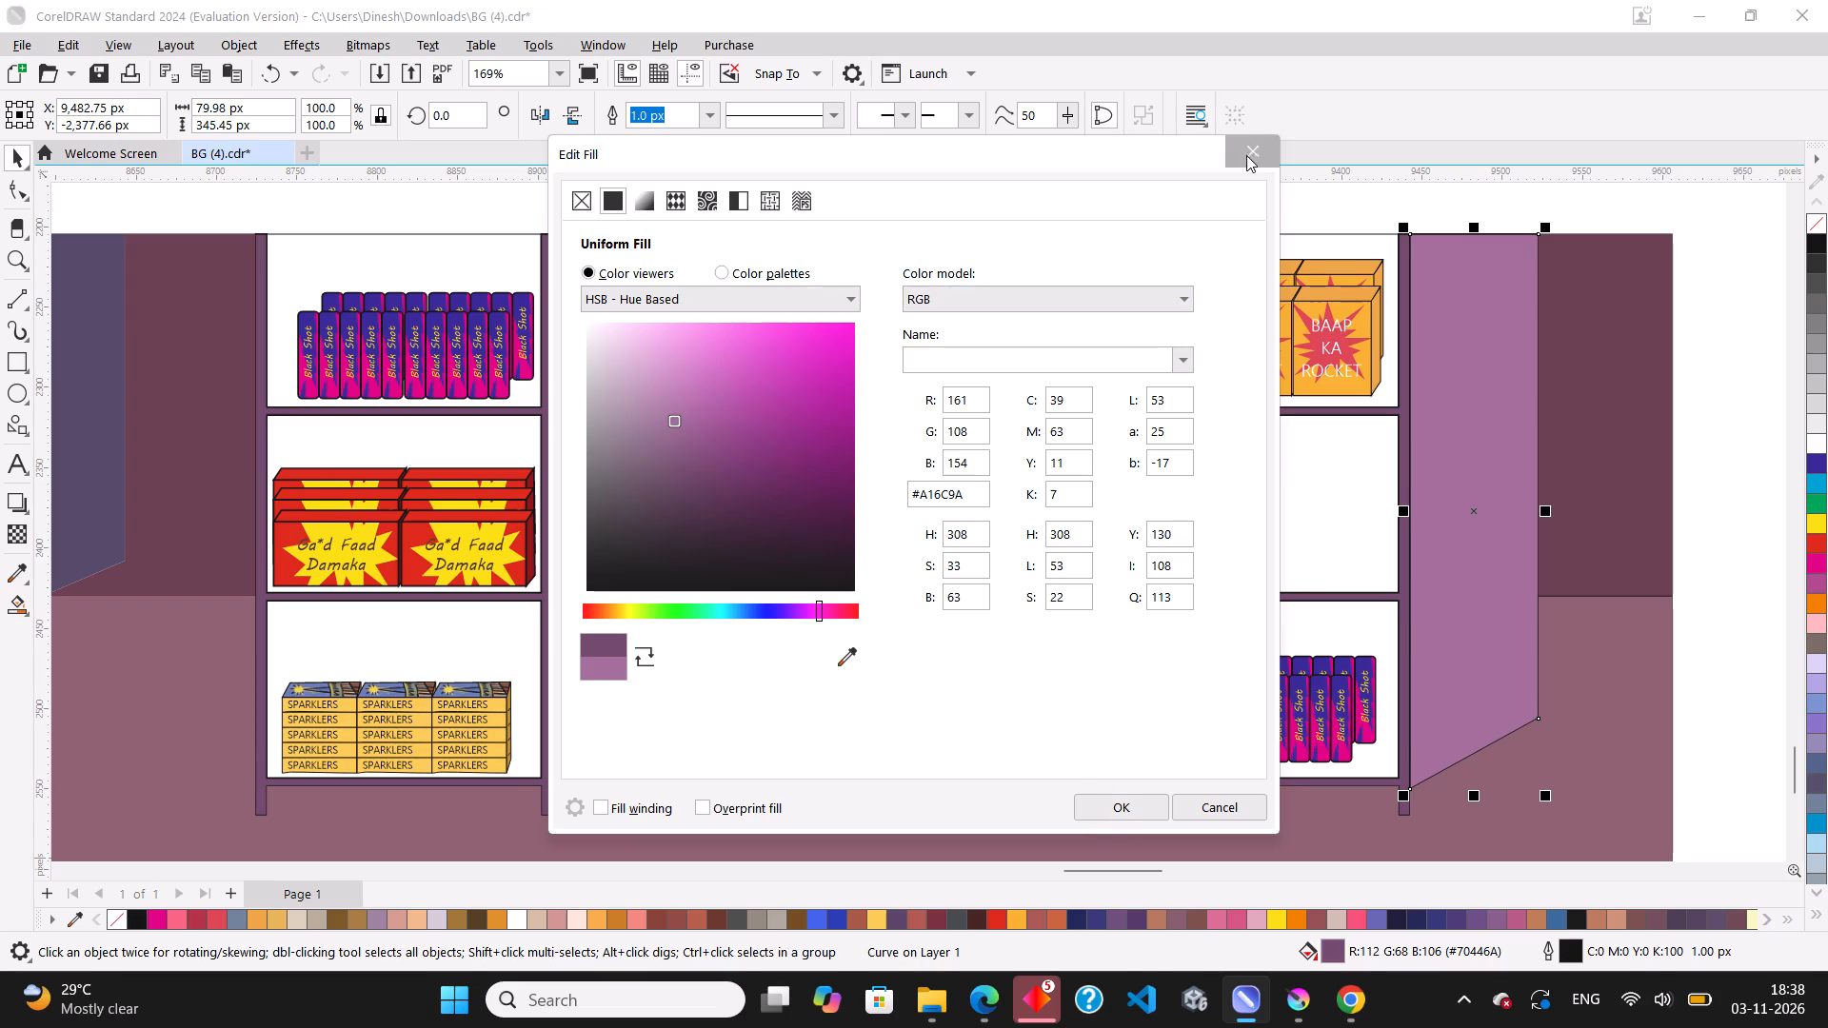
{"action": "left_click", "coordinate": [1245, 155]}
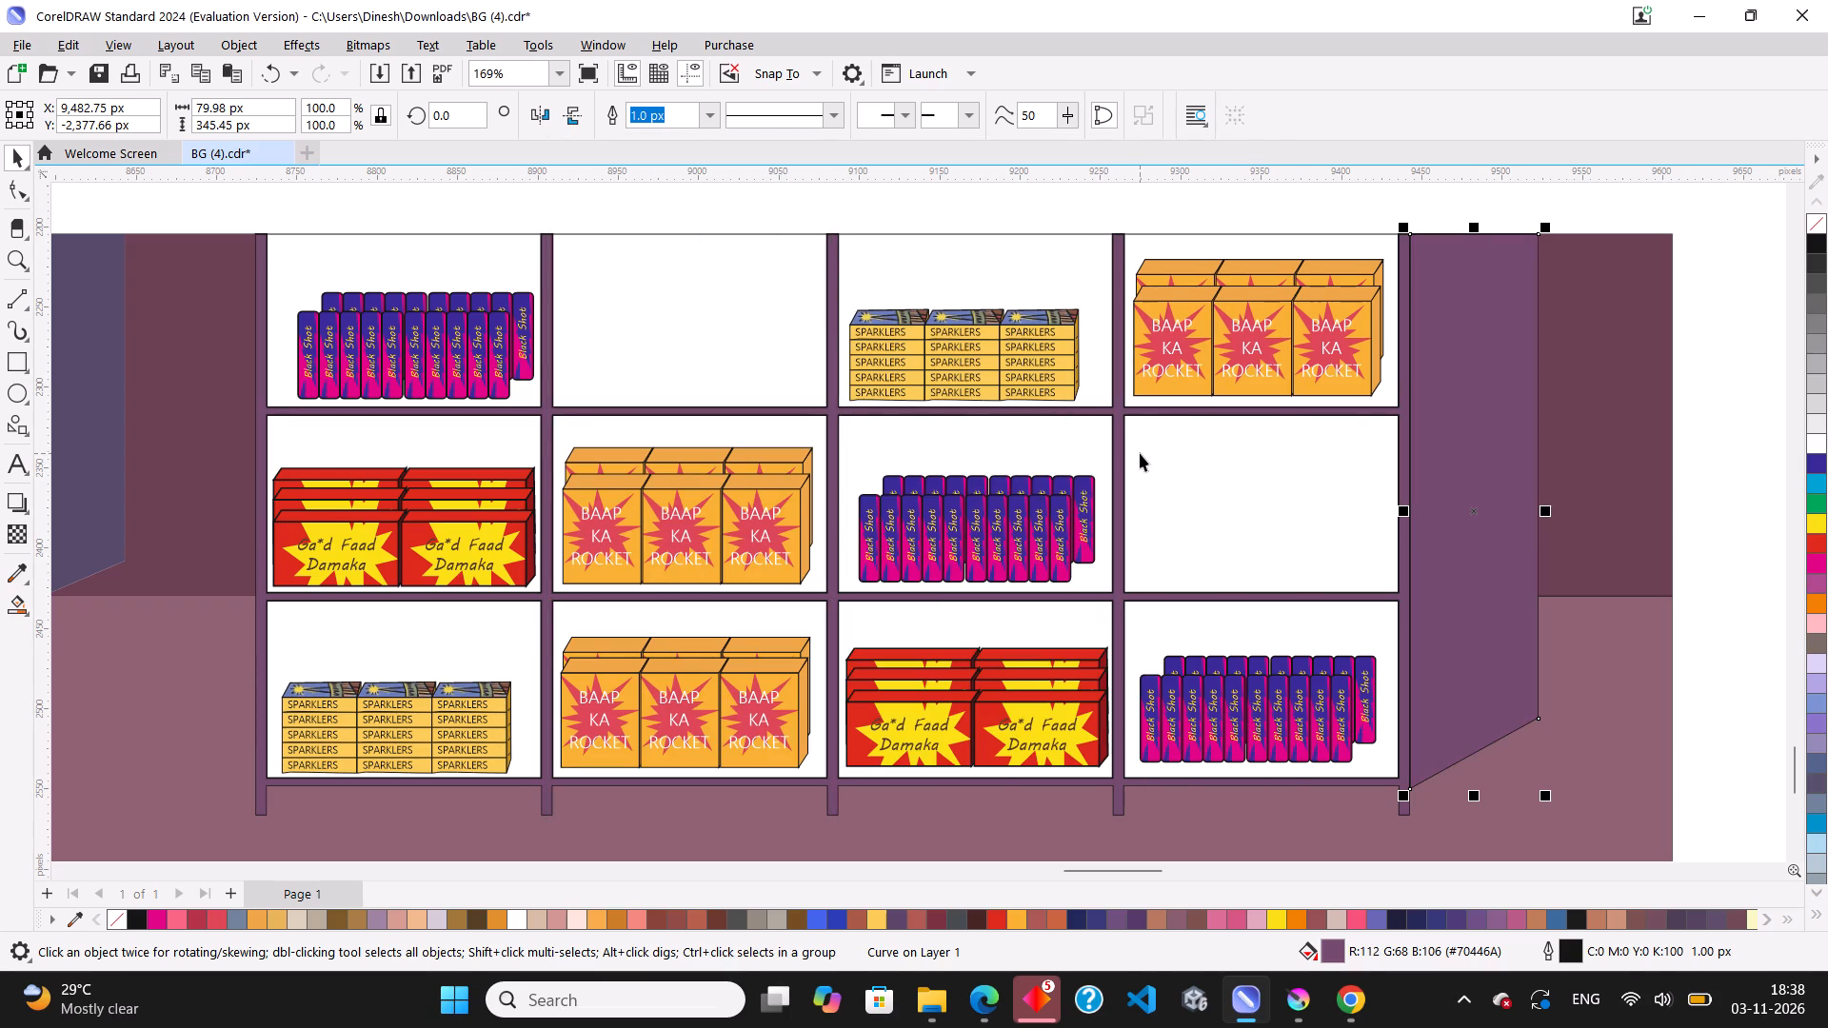
Recolour the shelf unit's front frame with a lighter mauve-purple (#91618B).
{"action": "left_click", "coordinate": [1216, 781]}
{"action": "double_click", "coordinate": [1325, 950]}
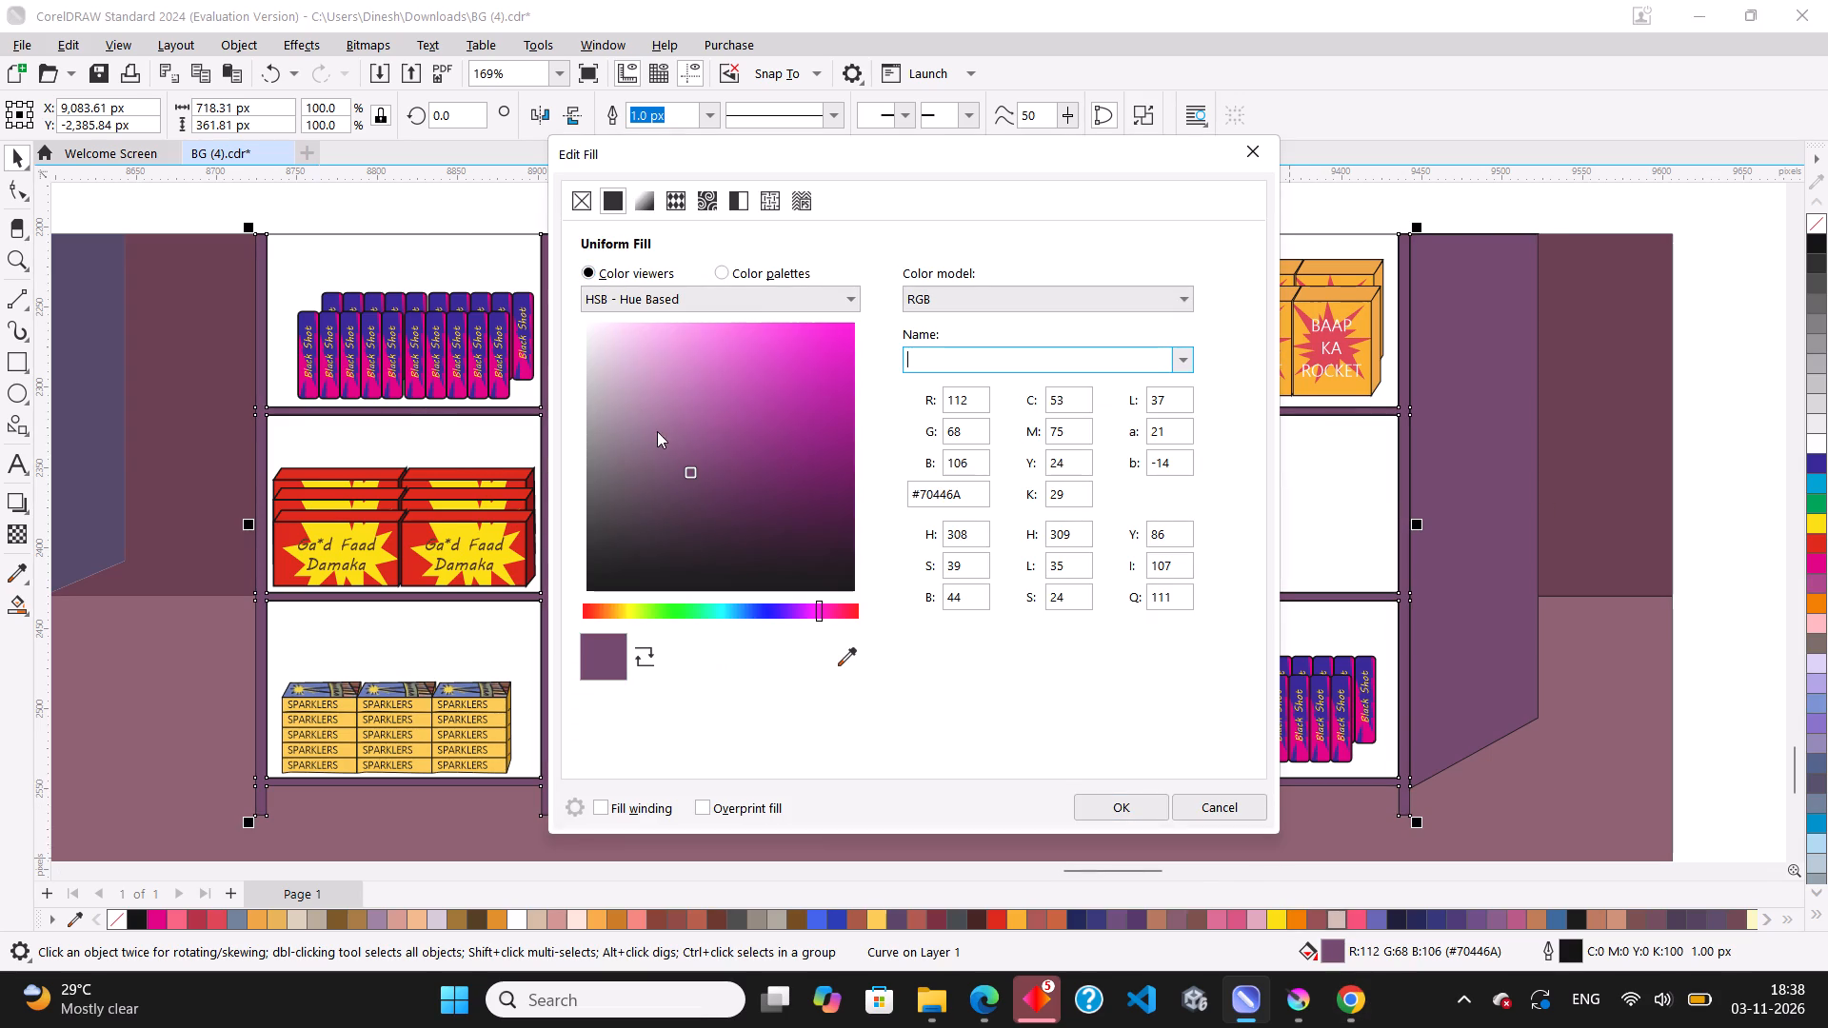
{"action": "left_click", "coordinate": [674, 439]}
{"action": "left_click", "coordinate": [1139, 804]}
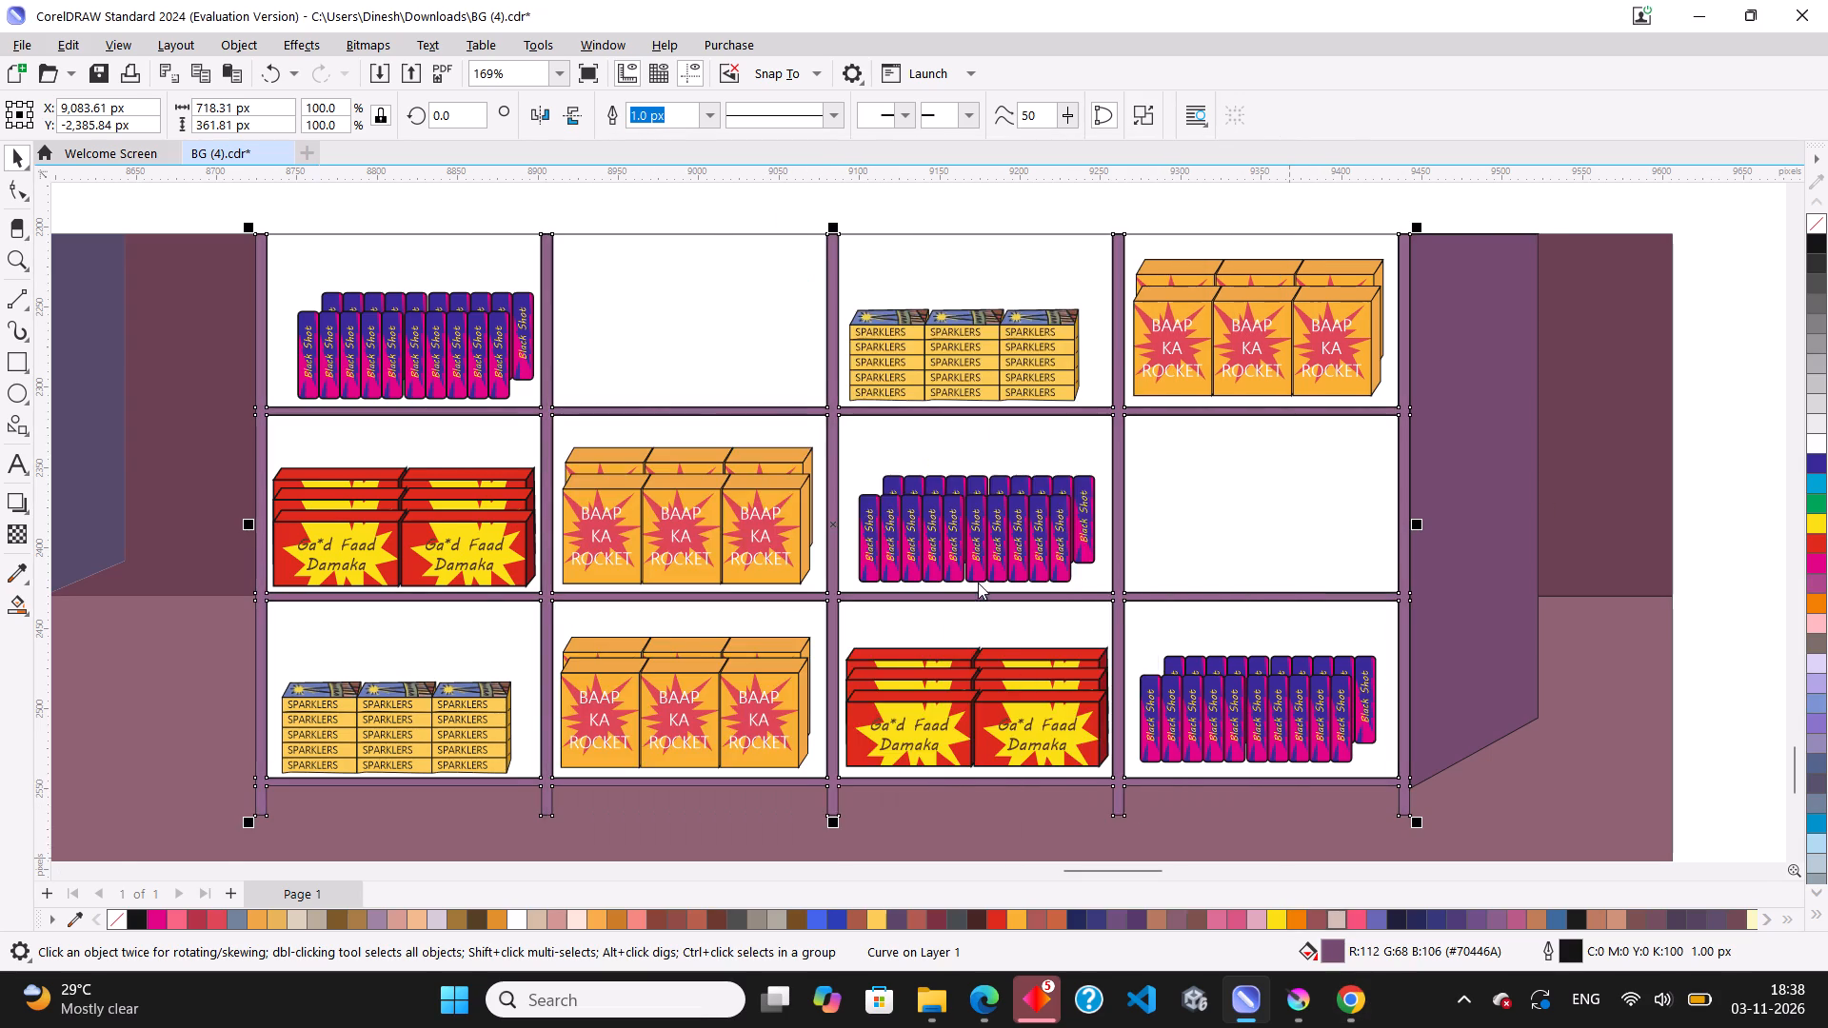
Remove the outline from the shelf unit's front frame.
{"action": "scroll", "coordinate": [978, 583], "scroll_direction": "down", "scroll_amount": 4}
{"action": "left_click", "coordinate": [1480, 584]}
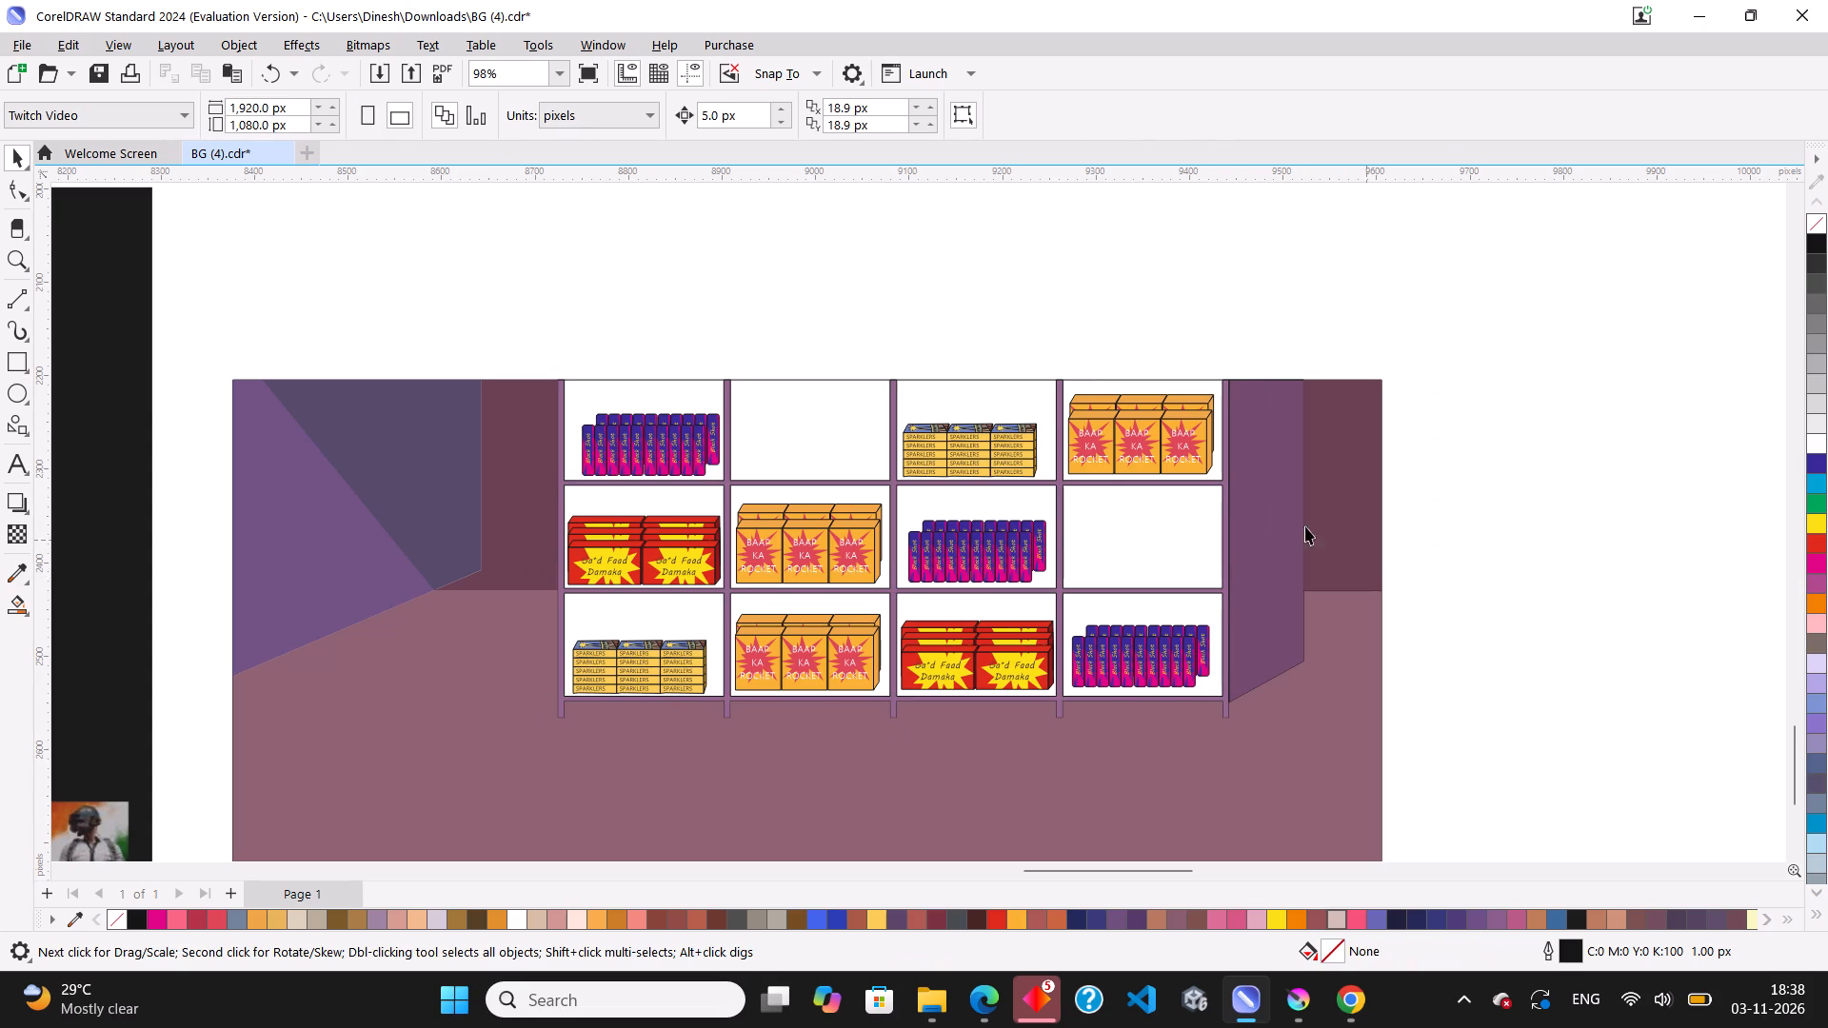
{"action": "scroll", "coordinate": [1003, 496], "scroll_direction": "up", "scroll_amount": 3}
{"action": "left_click", "coordinate": [989, 483]}
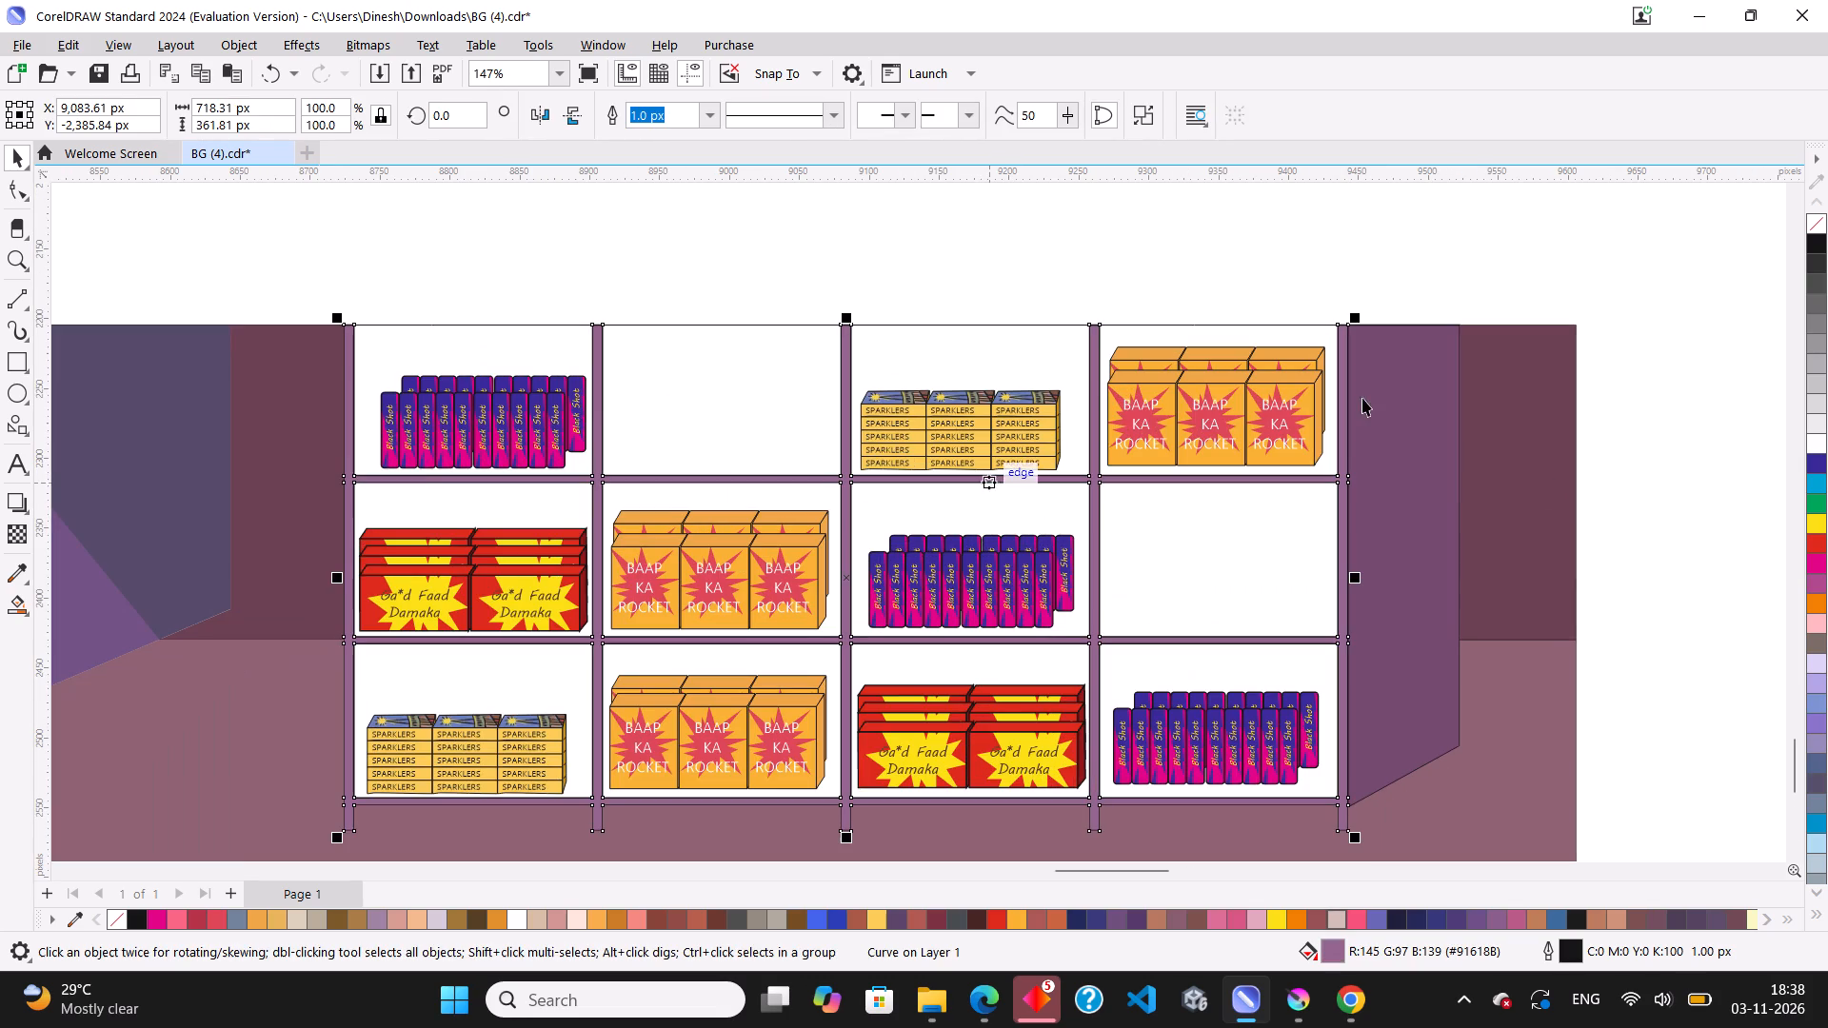
{"action": "right_click", "coordinate": [1810, 224]}
{"action": "left_click", "coordinate": [1689, 324]}
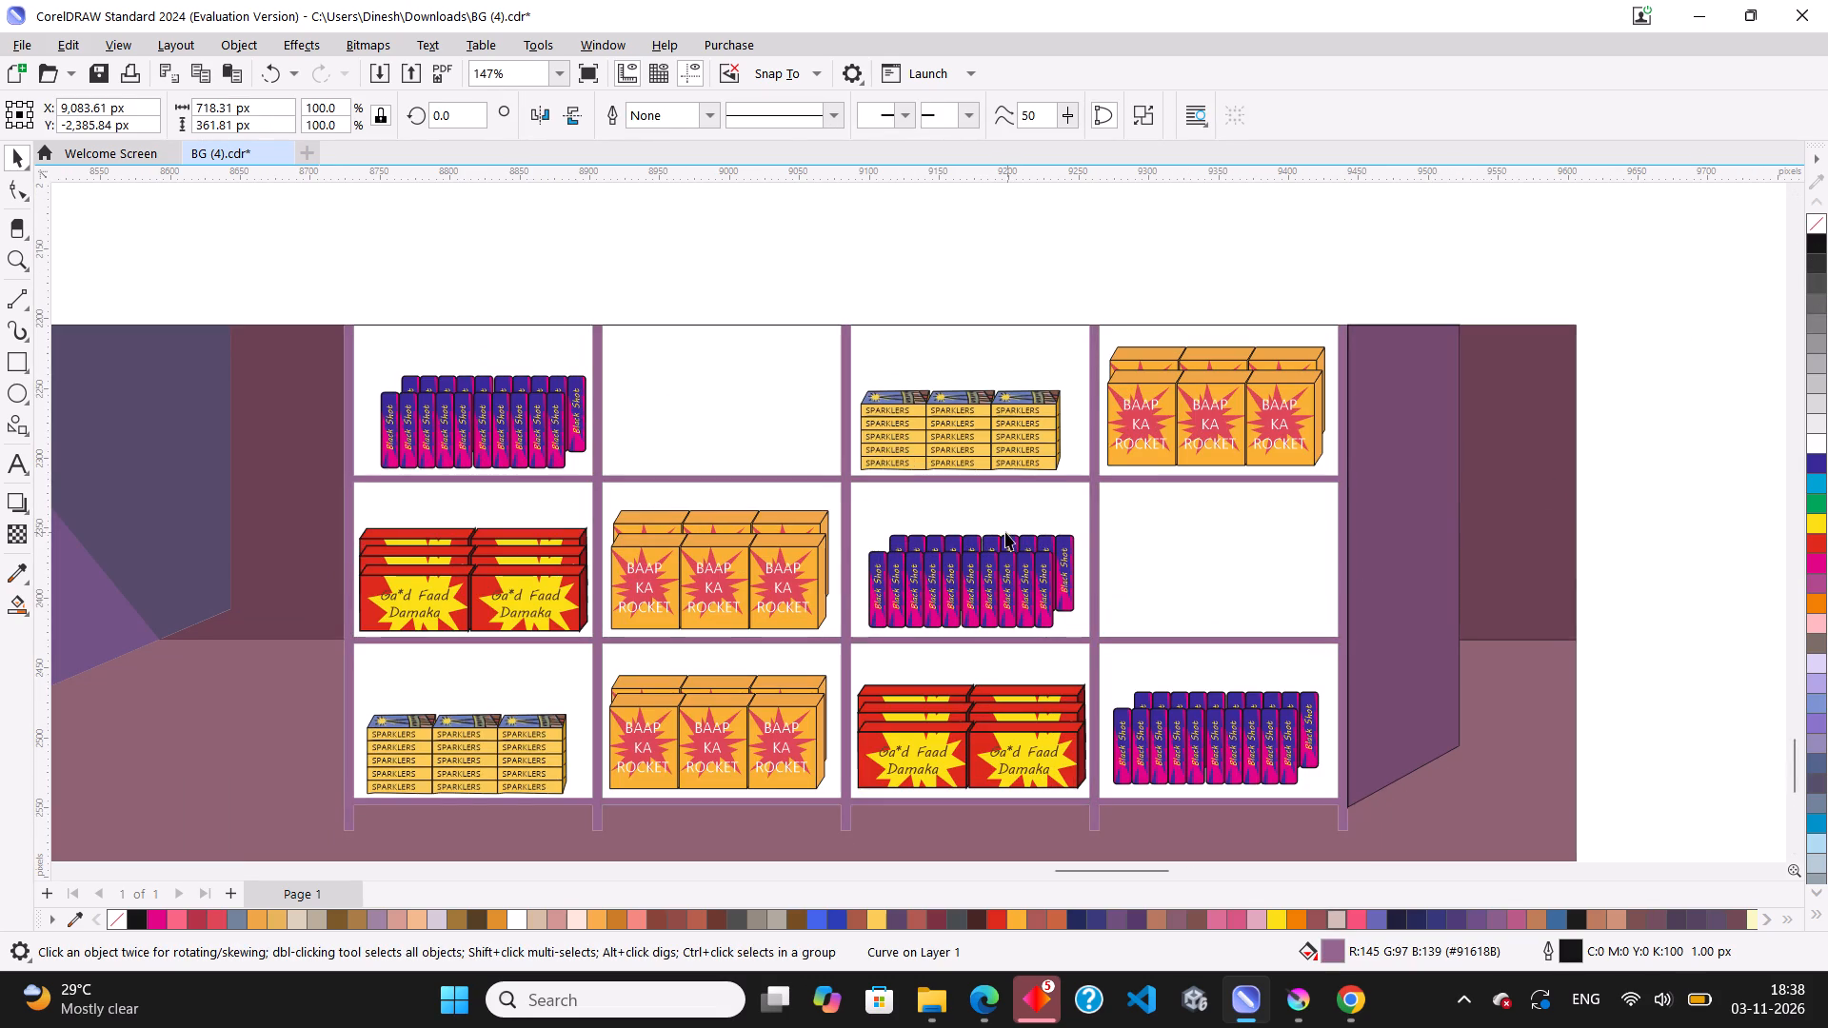
Draw a diagonal depth line about 6 px long from the first column's middle compartment corner to the red Damaka boxes.
{"action": "left_click", "coordinate": [813, 424]}
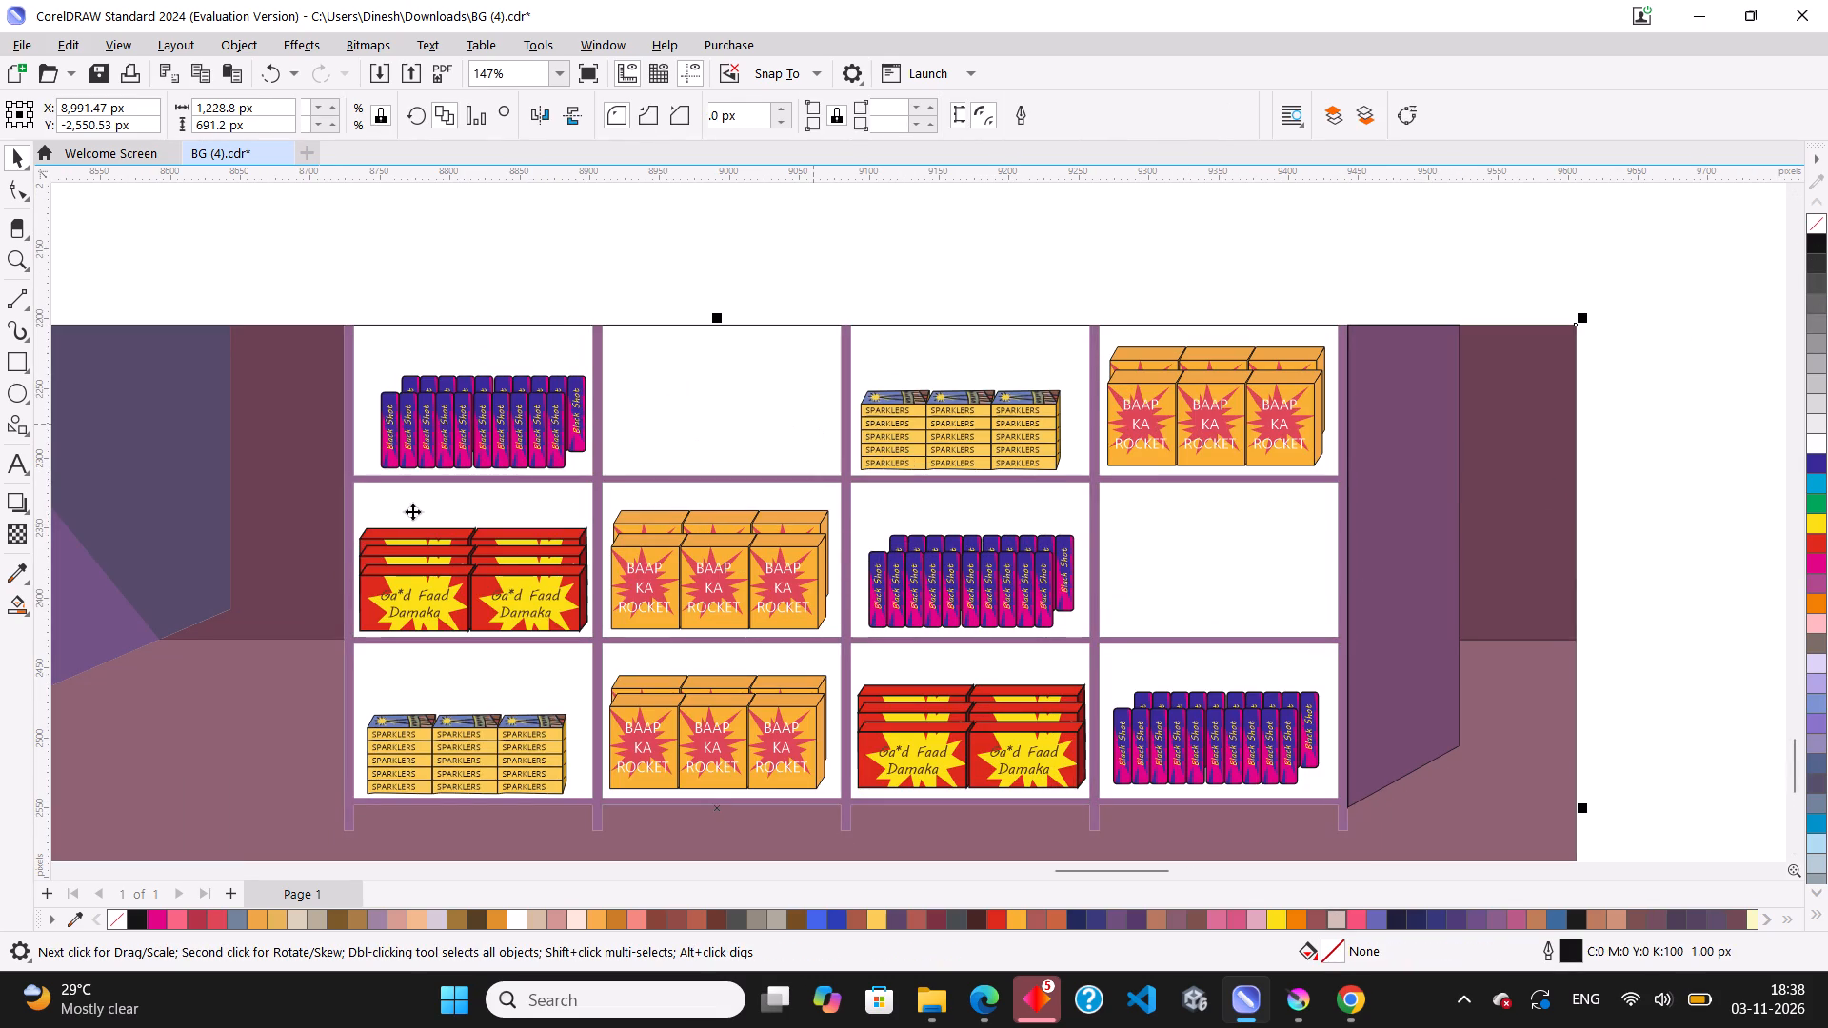
{"action": "left_click", "coordinate": [14, 294]}
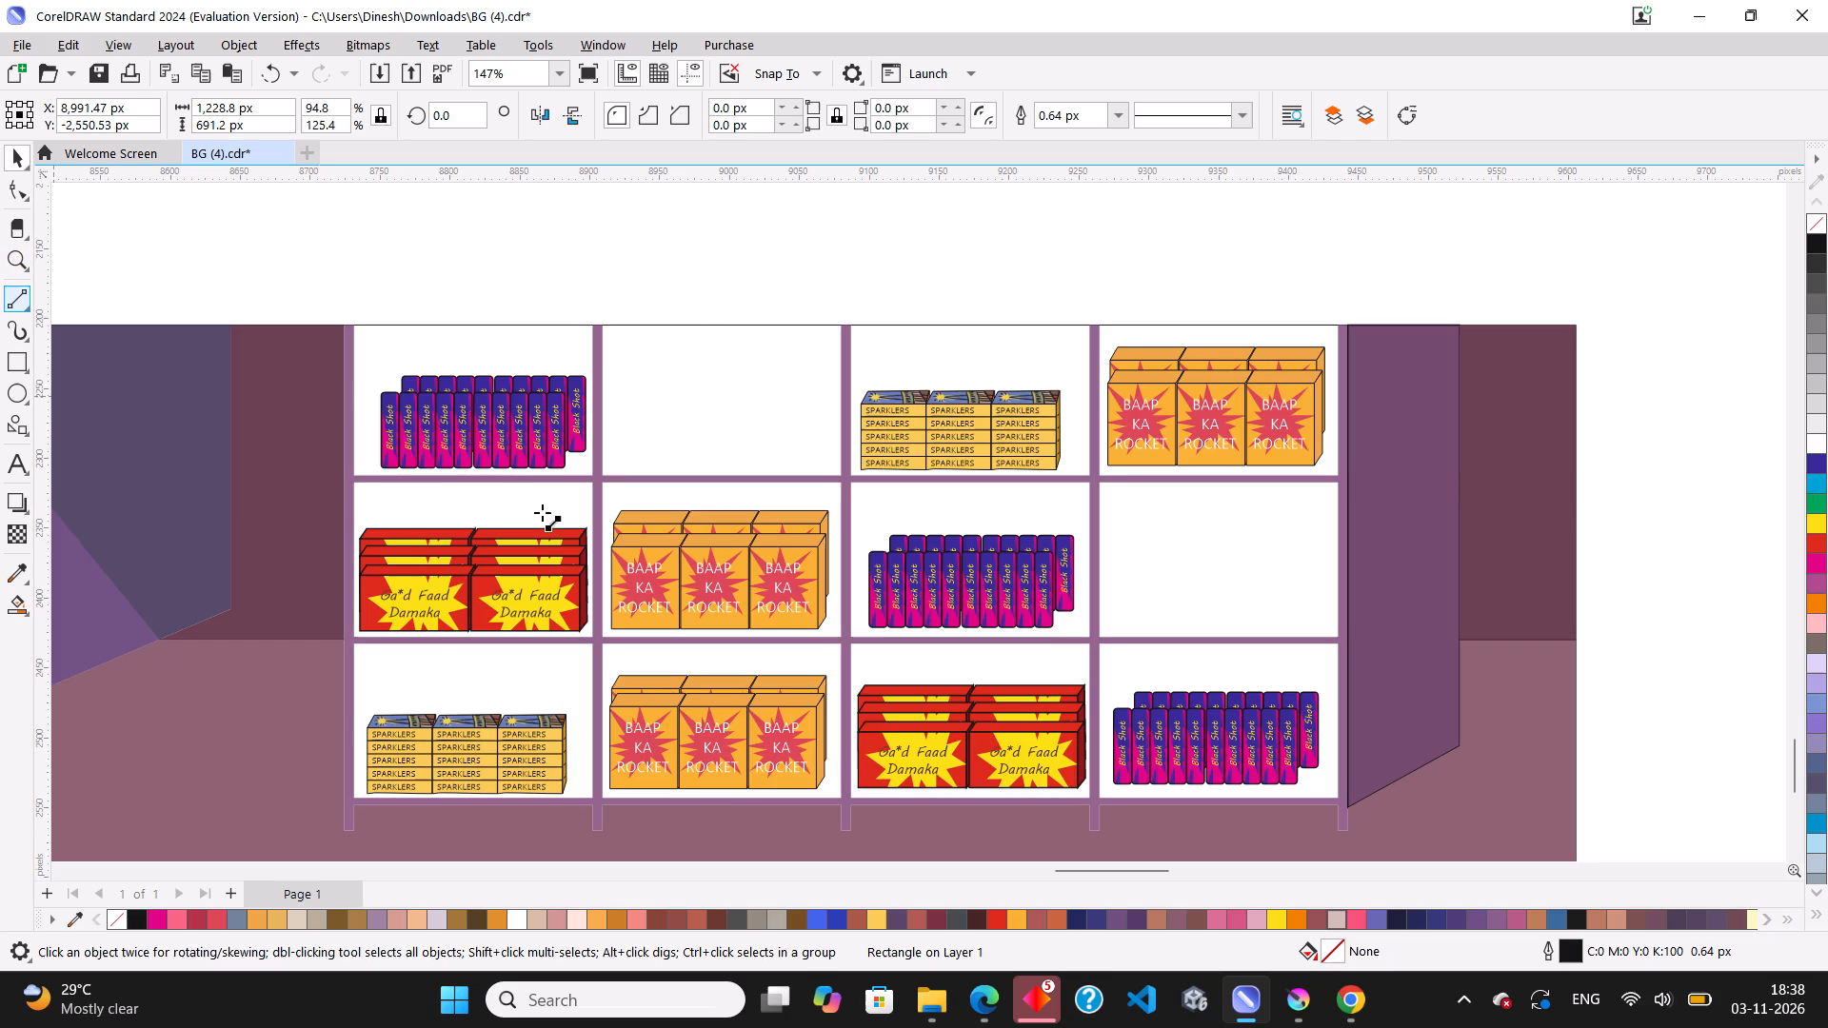
{"action": "scroll", "coordinate": [346, 627], "scroll_direction": "up", "scroll_amount": 12}
{"action": "left_click_drag", "start_coordinate": [358, 648], "coordinate": [391, 625]}
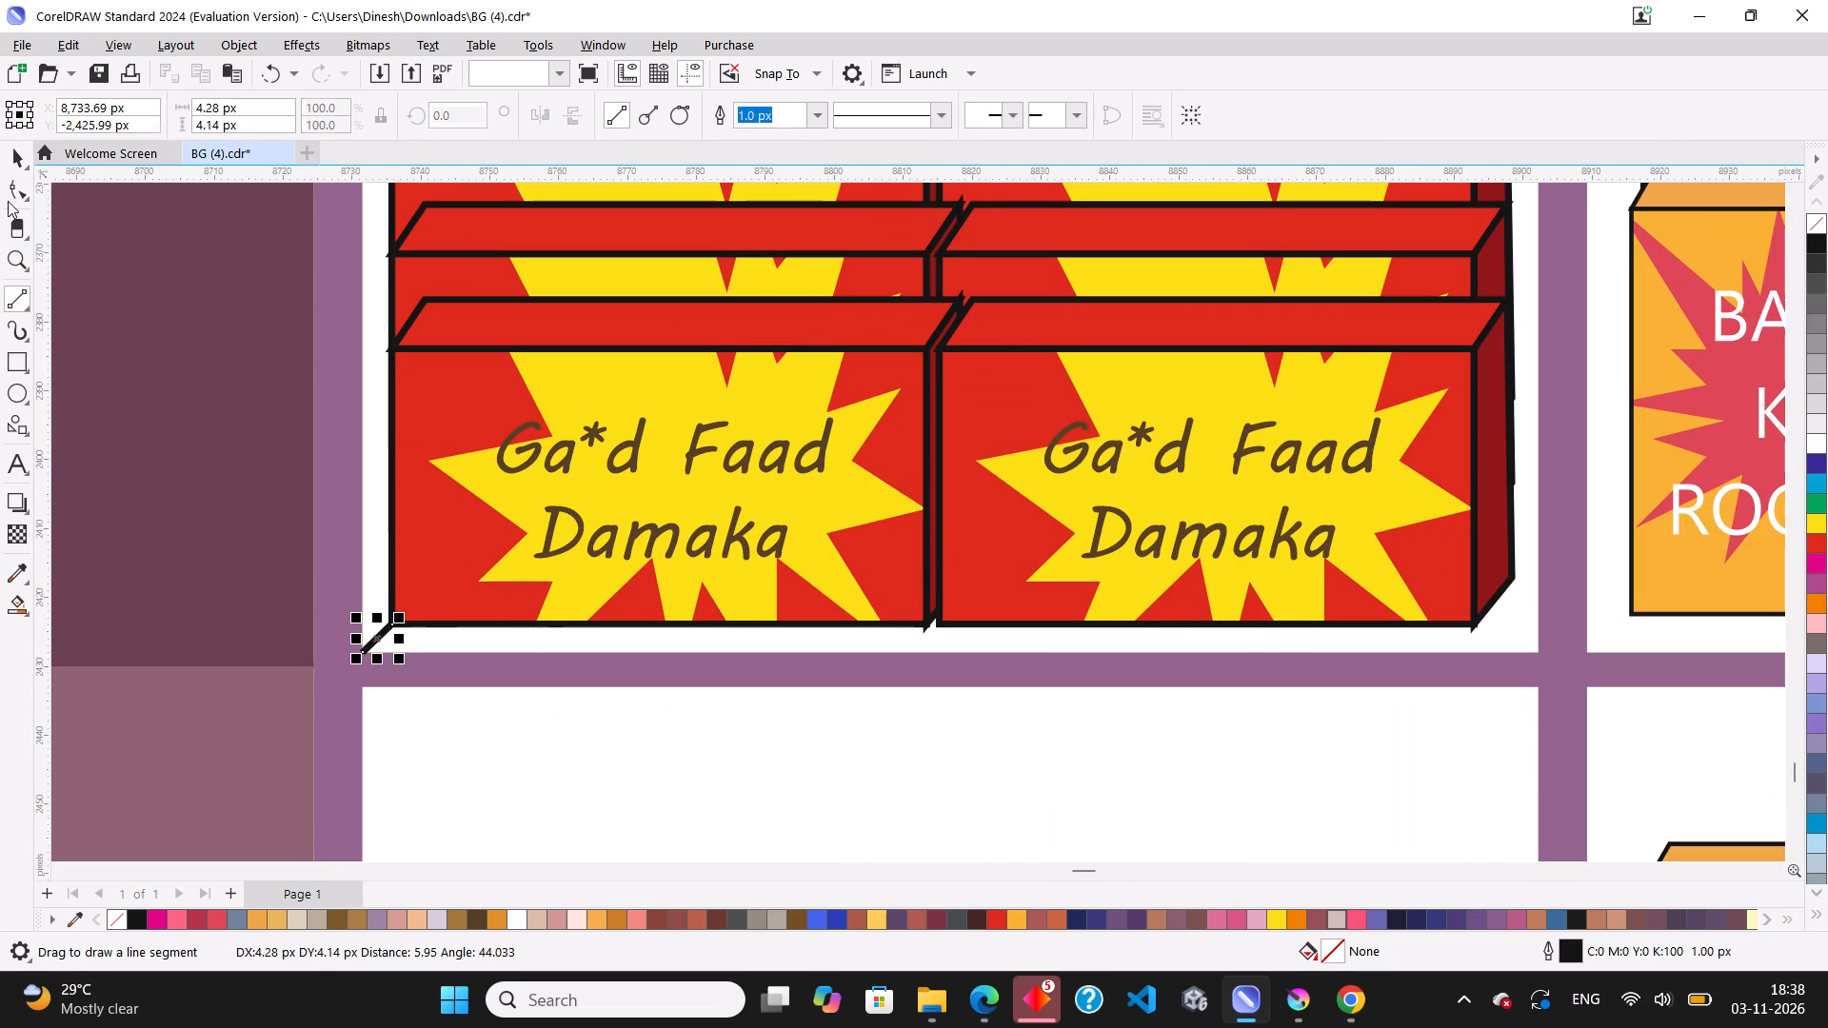
{"action": "left_click", "coordinate": [21, 148]}
Draw a diagonal depth line about 22 px long from the first column's top compartment corner to the Black Shot packs.
{"action": "scroll", "coordinate": [685, 685], "scroll_direction": "down", "scroll_amount": 6}
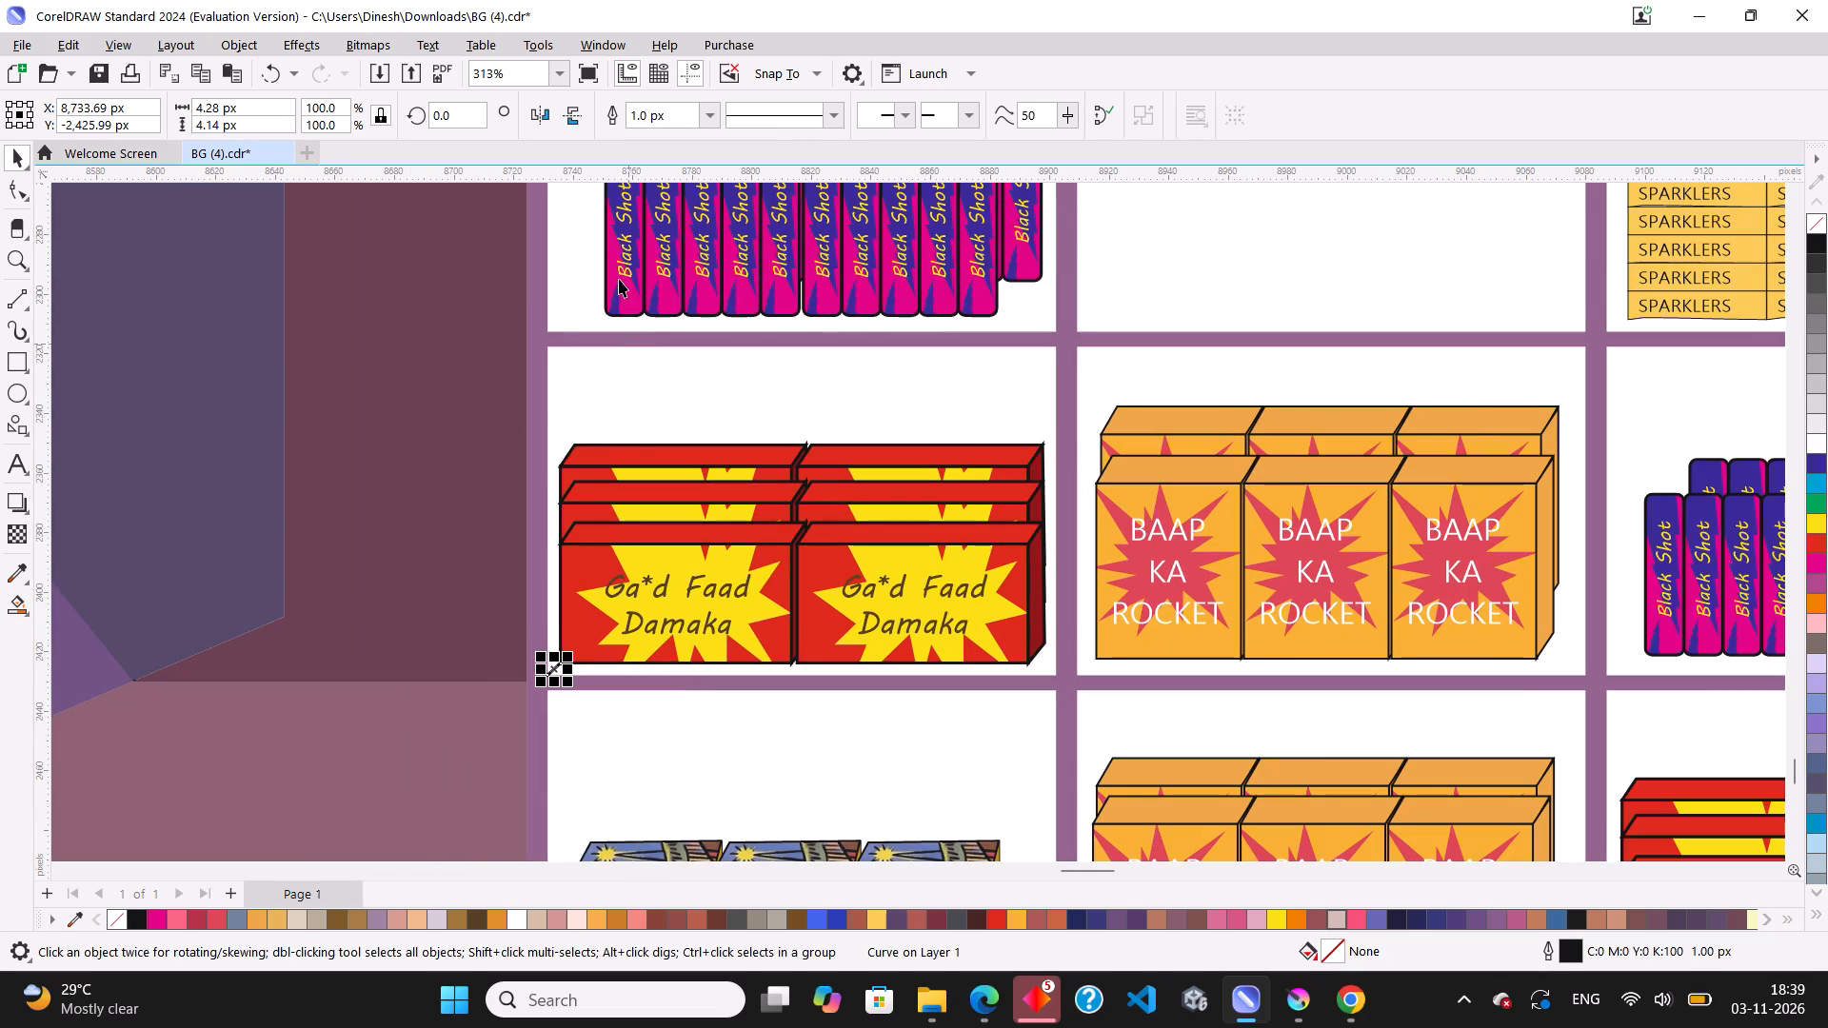
{"action": "scroll", "coordinate": [632, 461], "scroll_direction": "down", "scroll_amount": 4}
{"action": "scroll", "coordinate": [602, 370], "scroll_direction": "down", "scroll_amount": 3}
{"action": "scroll", "coordinate": [585, 251], "scroll_direction": "up", "scroll_amount": 3}
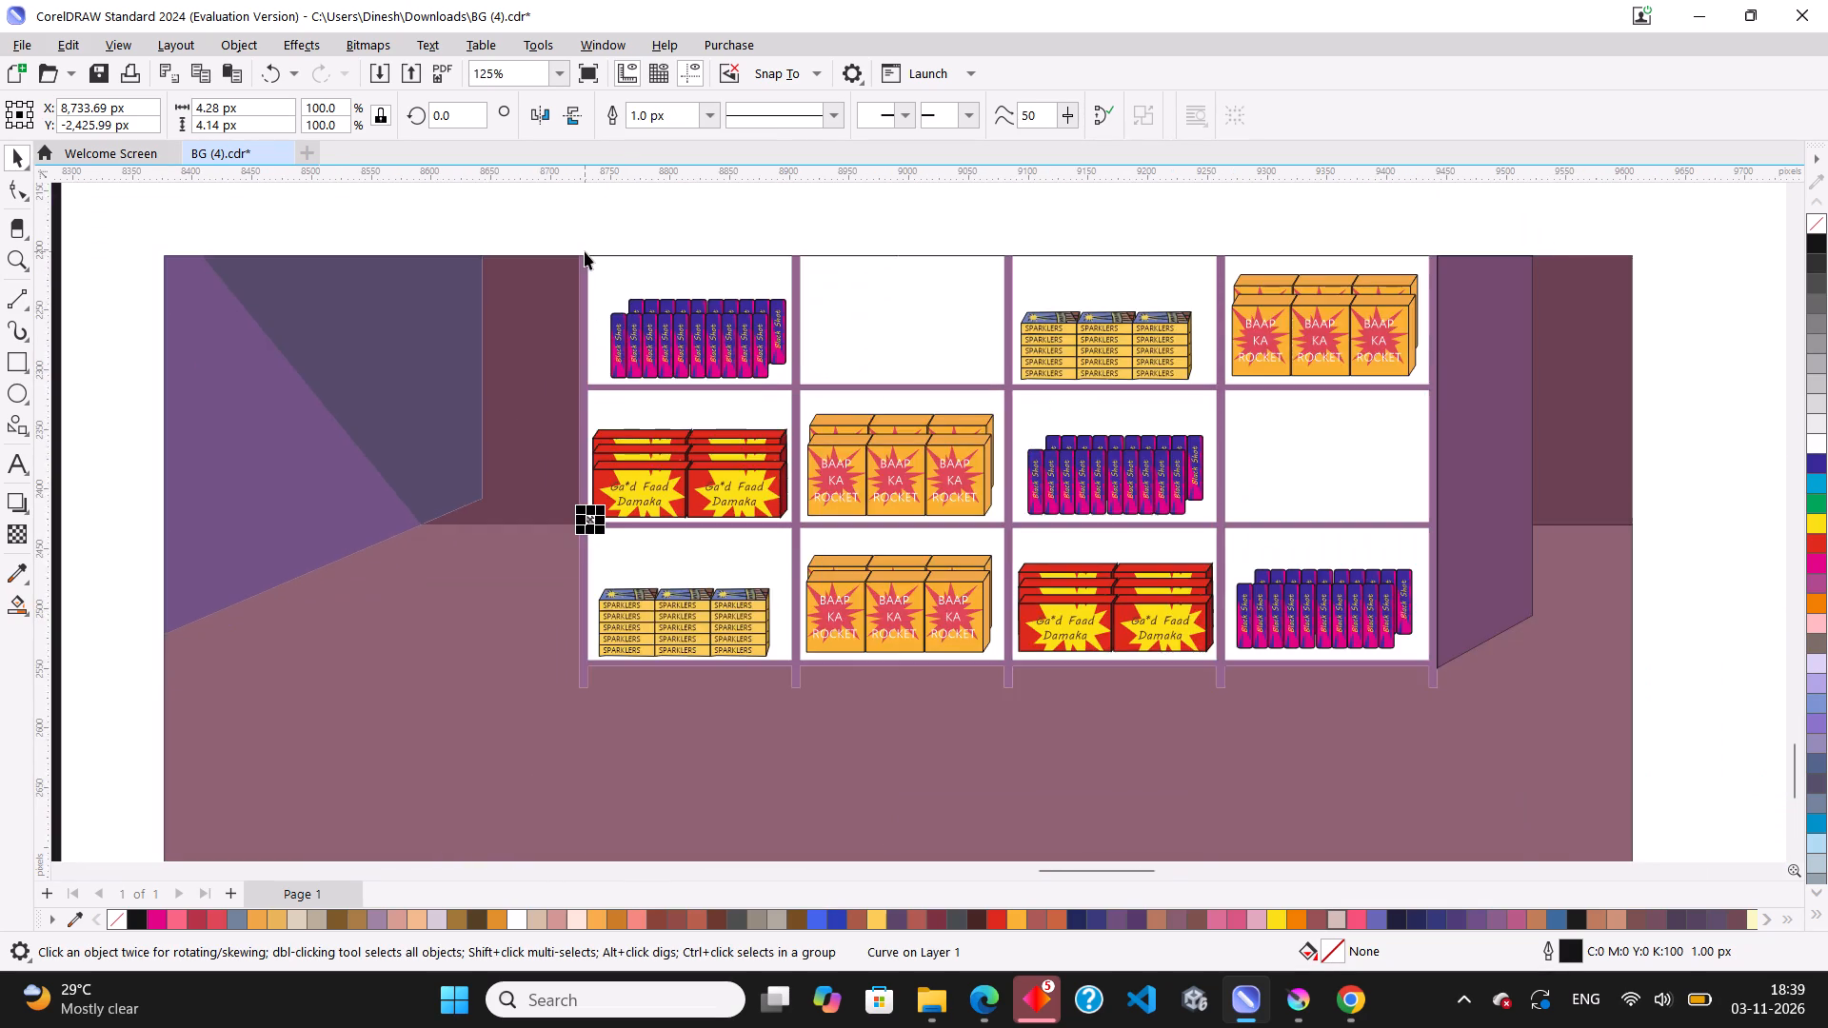
{"action": "scroll", "coordinate": [594, 314], "scroll_direction": "up", "scroll_amount": 3}
{"action": "scroll", "coordinate": [610, 417], "scroll_direction": "up", "scroll_amount": 3}
{"action": "left_click", "coordinate": [13, 304]}
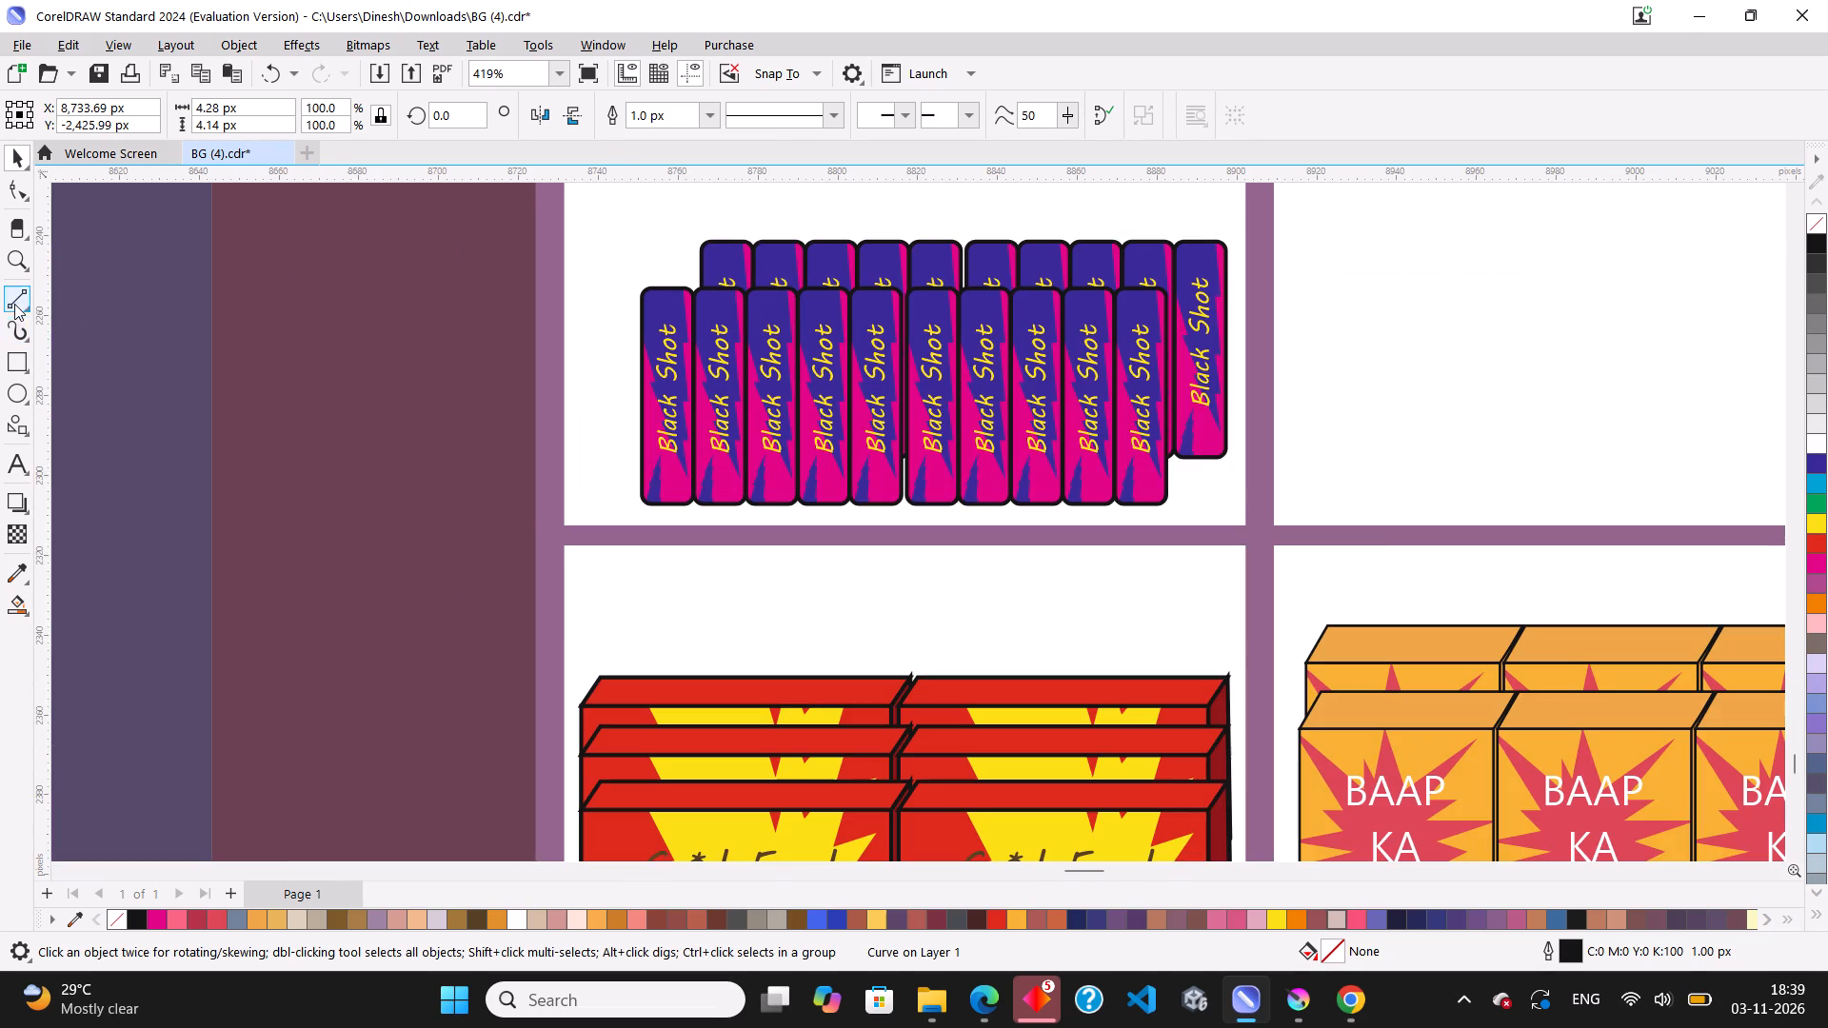
{"action": "scroll", "coordinate": [560, 499], "scroll_direction": "up", "scroll_amount": 4}
{"action": "left_click_drag", "start_coordinate": [560, 543], "coordinate": [690, 478]}
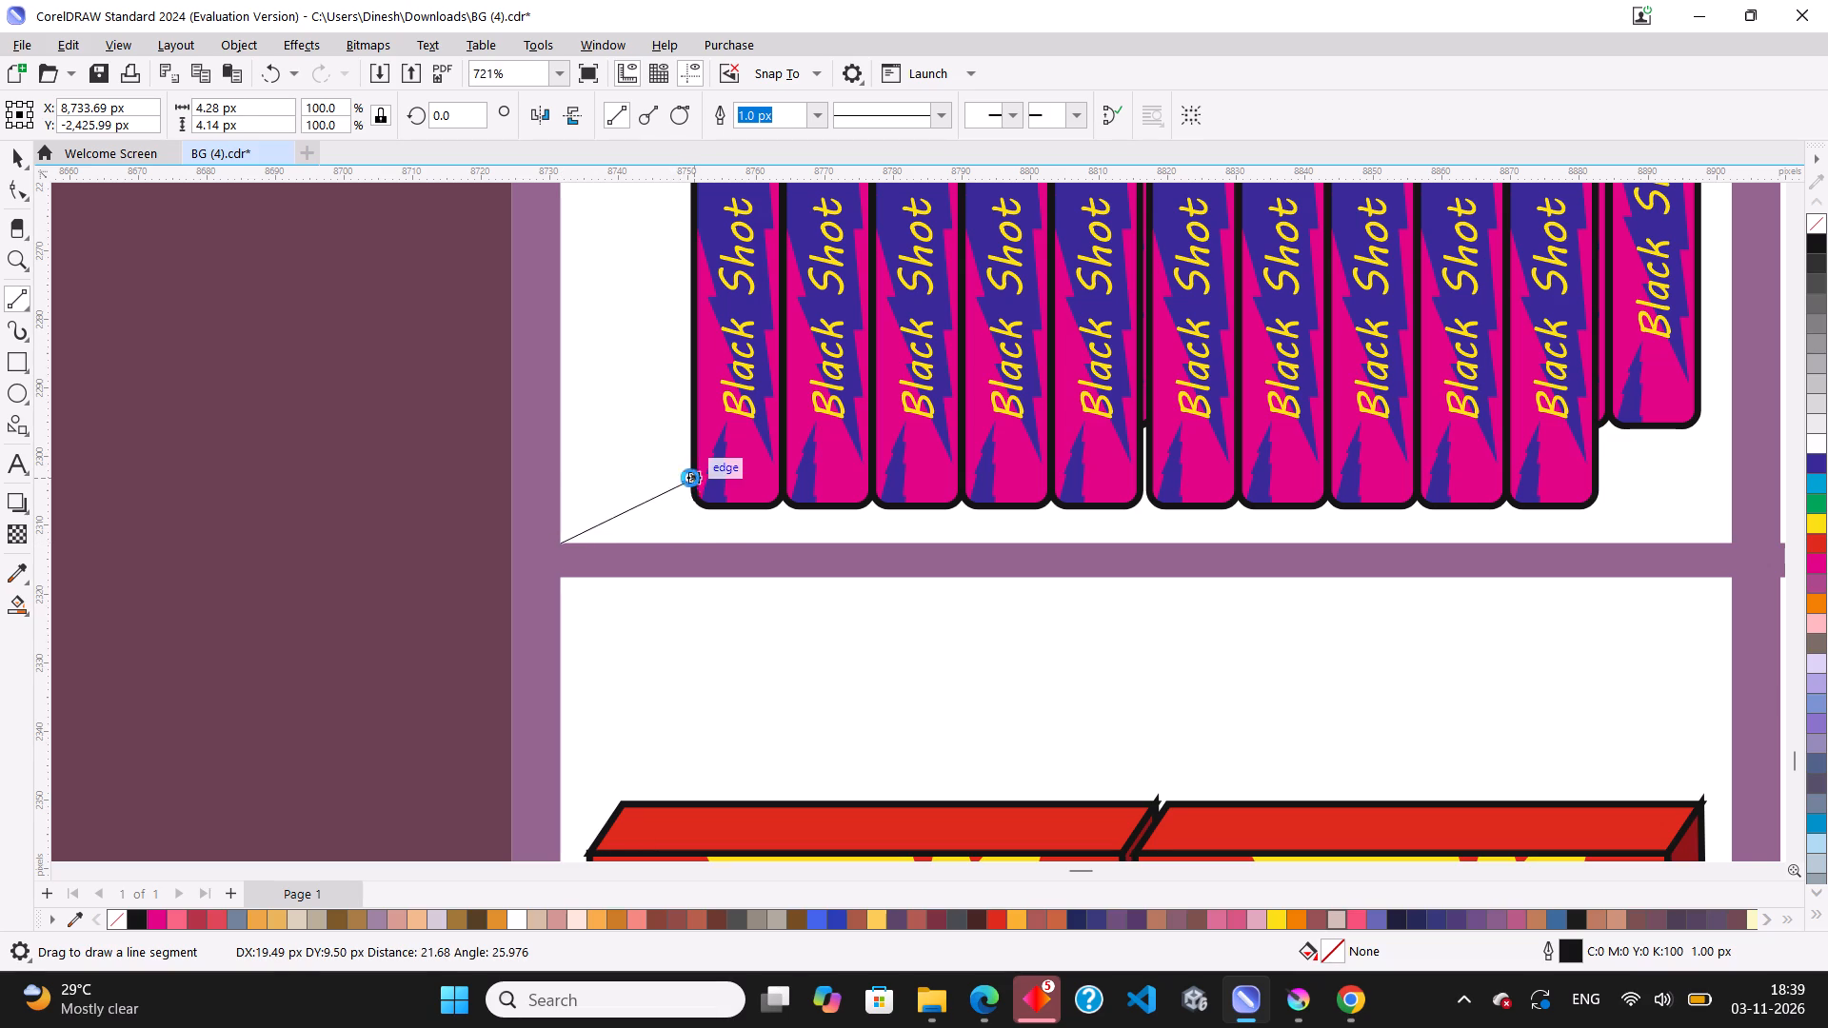
Draw a diagonal depth line about 9.6 px wide and 6.4 px high from the first column's bottom compartment corner to the sparkler boxes.
{"action": "scroll", "coordinate": [683, 476], "scroll_direction": "down", "scroll_amount": 8}
{"action": "scroll", "coordinate": [662, 687], "scroll_direction": "down", "scroll_amount": 3}
{"action": "scroll", "coordinate": [698, 569], "scroll_direction": "down", "scroll_amount": 1}
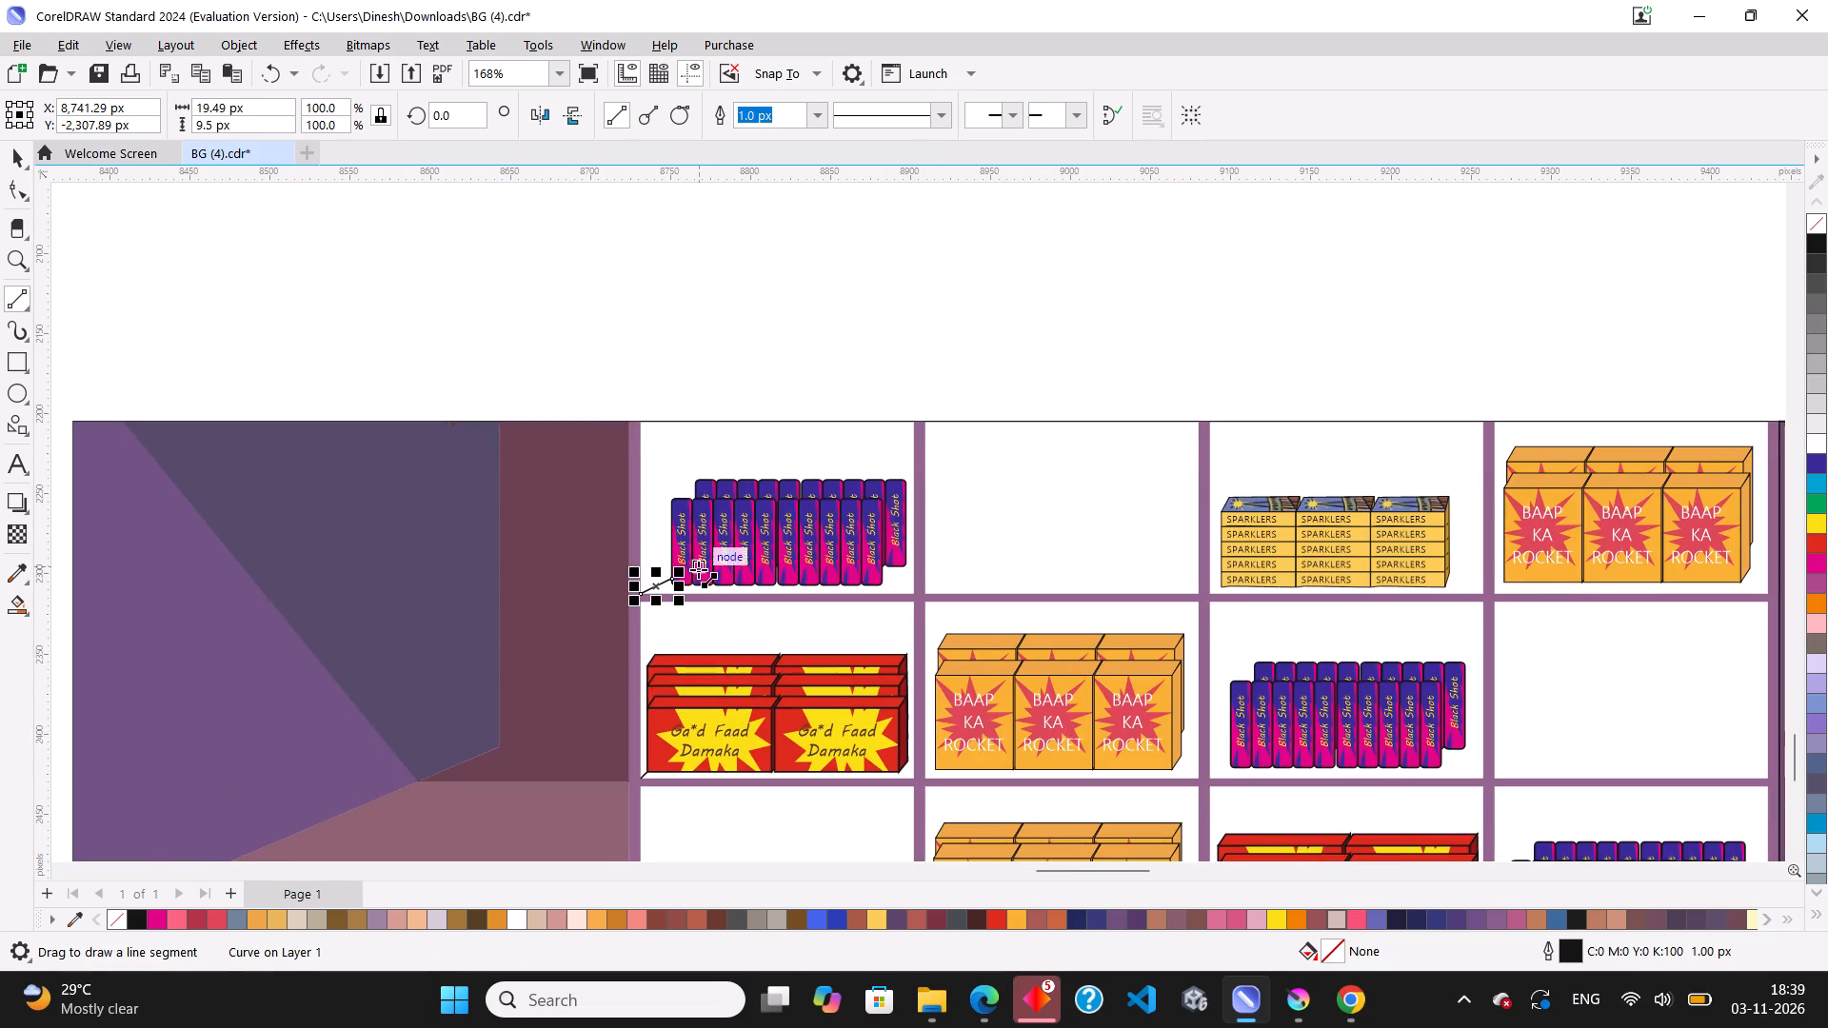
{"action": "scroll", "coordinate": [698, 569], "scroll_direction": "down", "scroll_amount": 2}
{"action": "scroll", "coordinate": [683, 805], "scroll_direction": "up", "scroll_amount": 3}
{"action": "scroll", "coordinate": [651, 881], "scroll_direction": "up", "scroll_amount": 10}
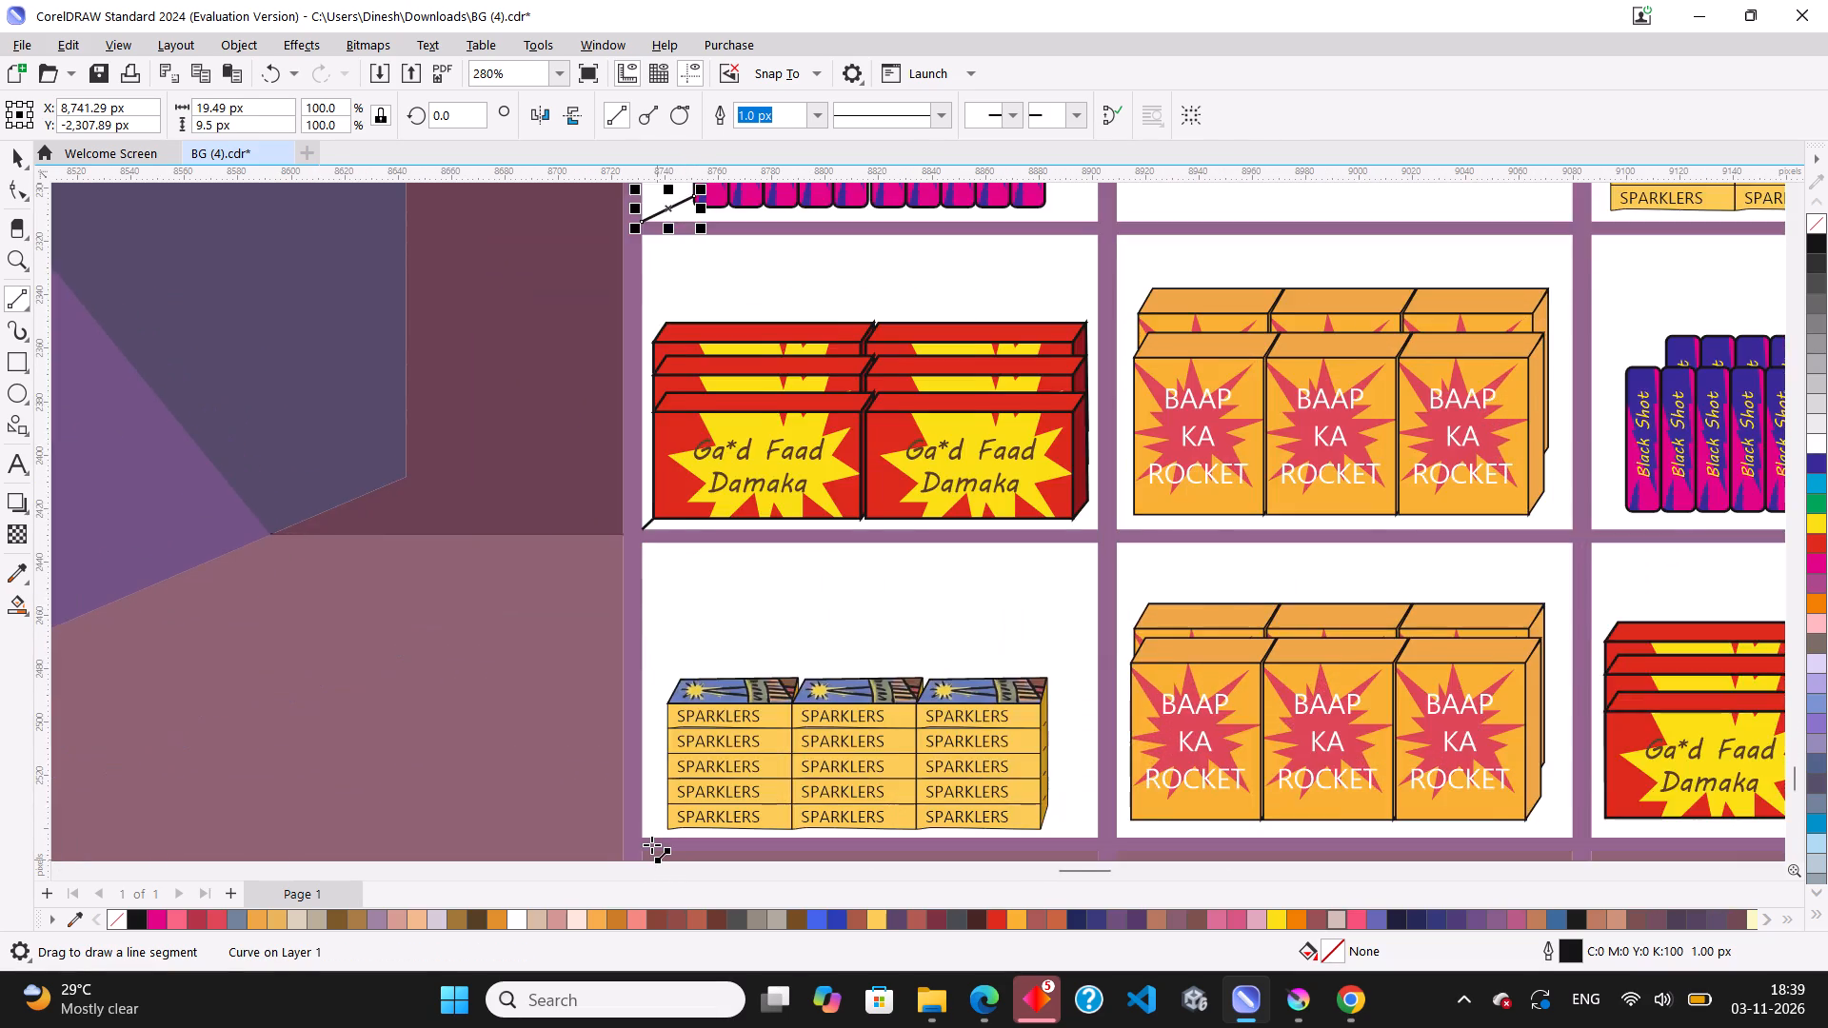
{"action": "scroll", "coordinate": [651, 844], "scroll_direction": "up", "scroll_amount": 4}
{"action": "left_click_drag", "start_coordinate": [627, 827], "coordinate": [681, 784]}
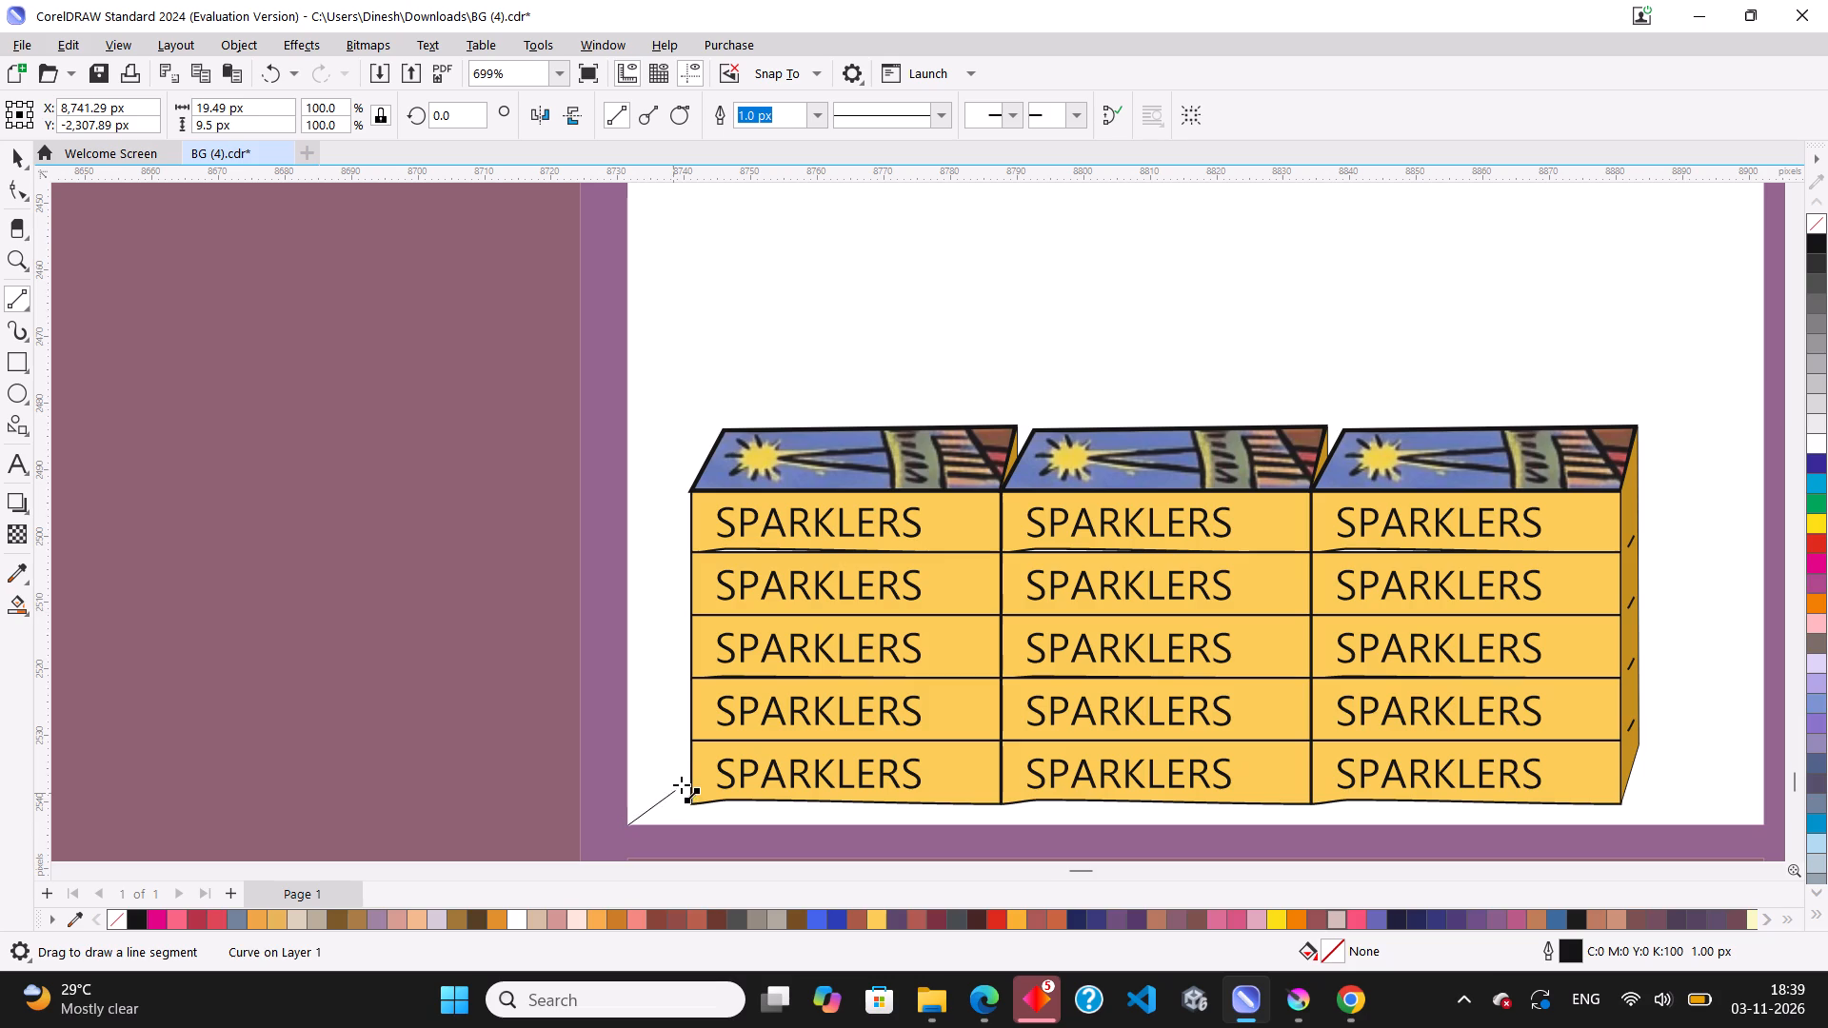
{"action": "left_click_drag", "start_coordinate": [681, 784], "coordinate": [688, 782]}
Draw a near-vertical line about 51 px long from the shelf above down to the first column's sparkler boxes.
{"action": "scroll", "coordinate": [691, 763], "scroll_direction": "down", "scroll_amount": 7}
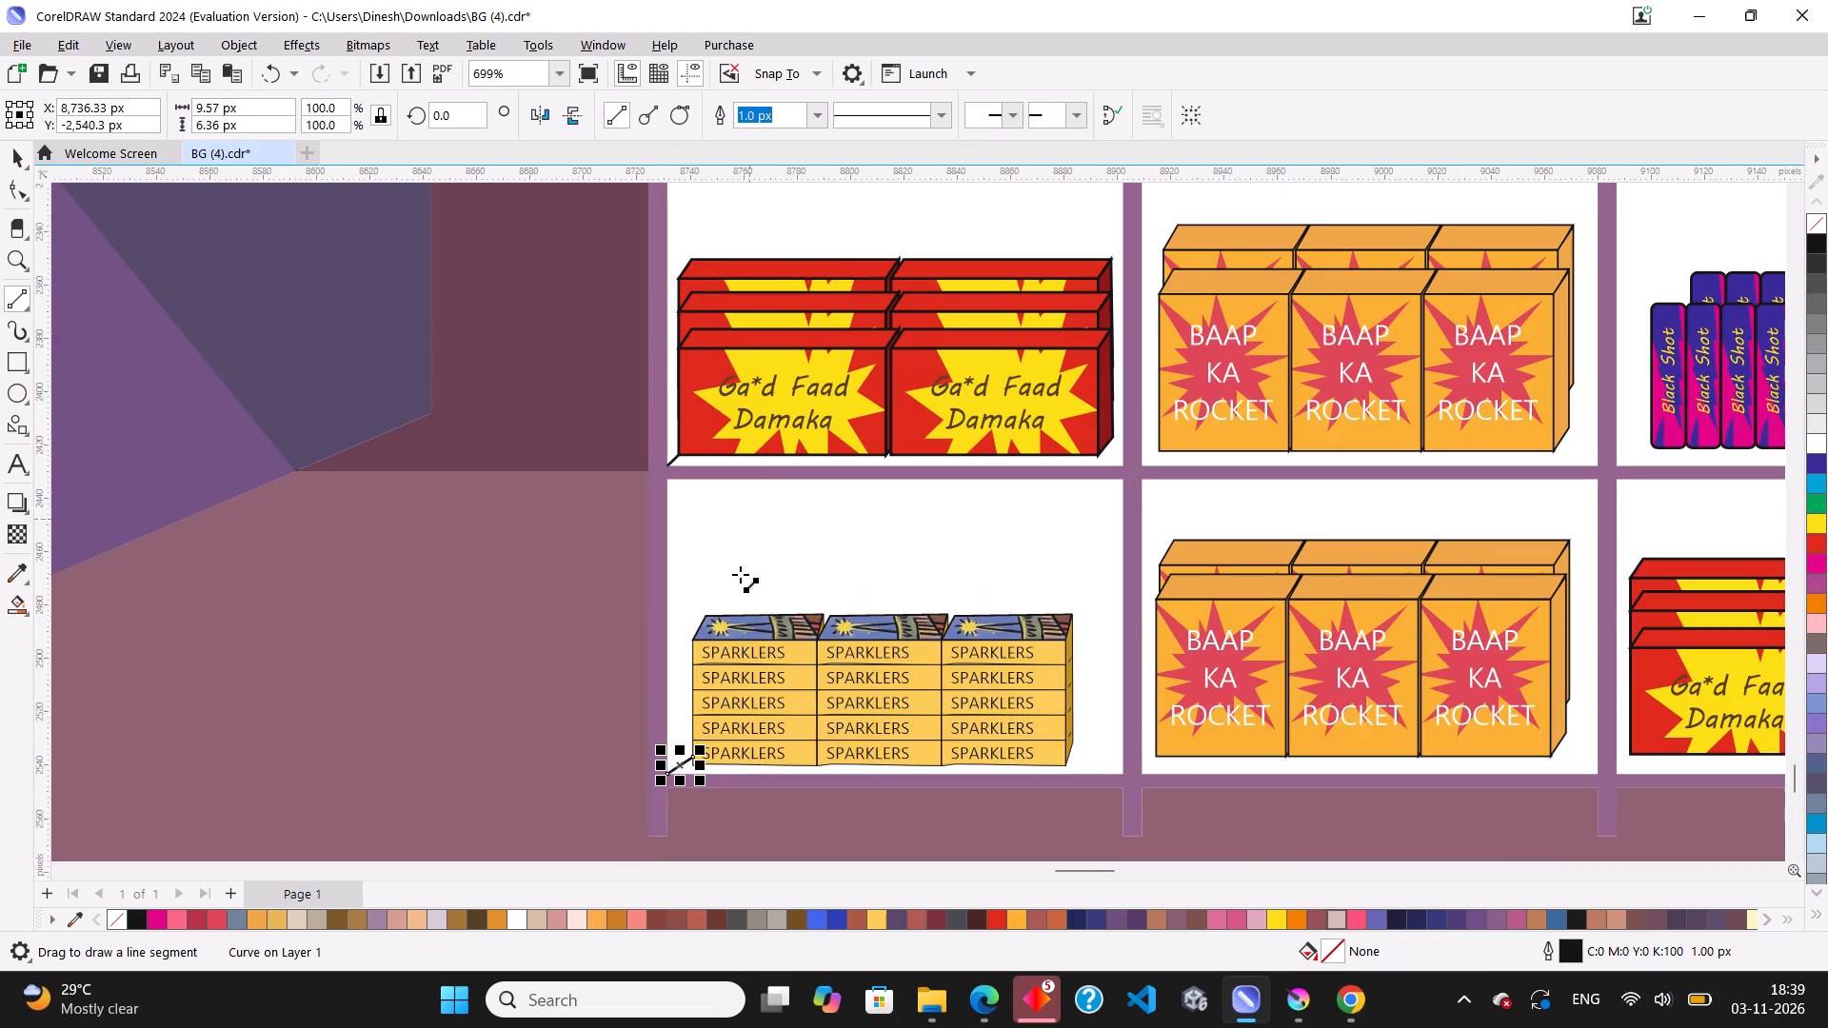
{"action": "left_click_drag", "start_coordinate": [730, 484], "coordinate": [732, 592]}
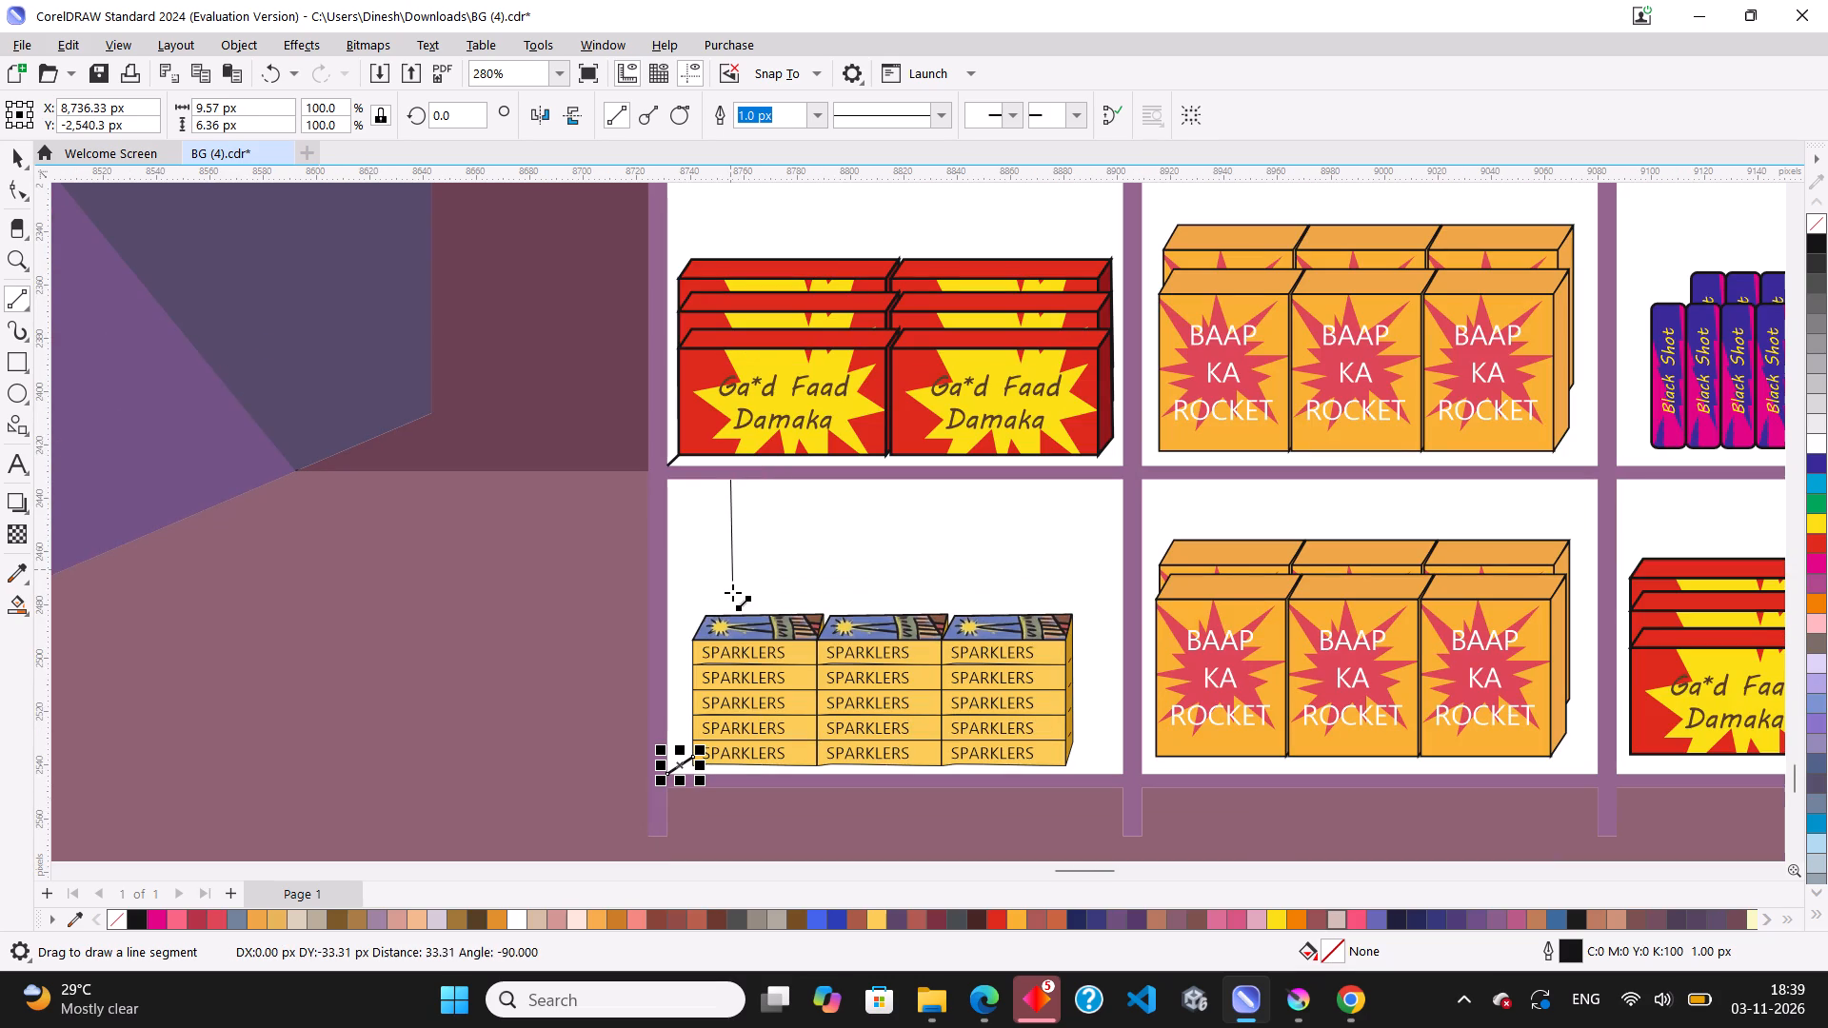
{"action": "left_click_drag", "start_coordinate": [732, 592], "coordinate": [732, 610]}
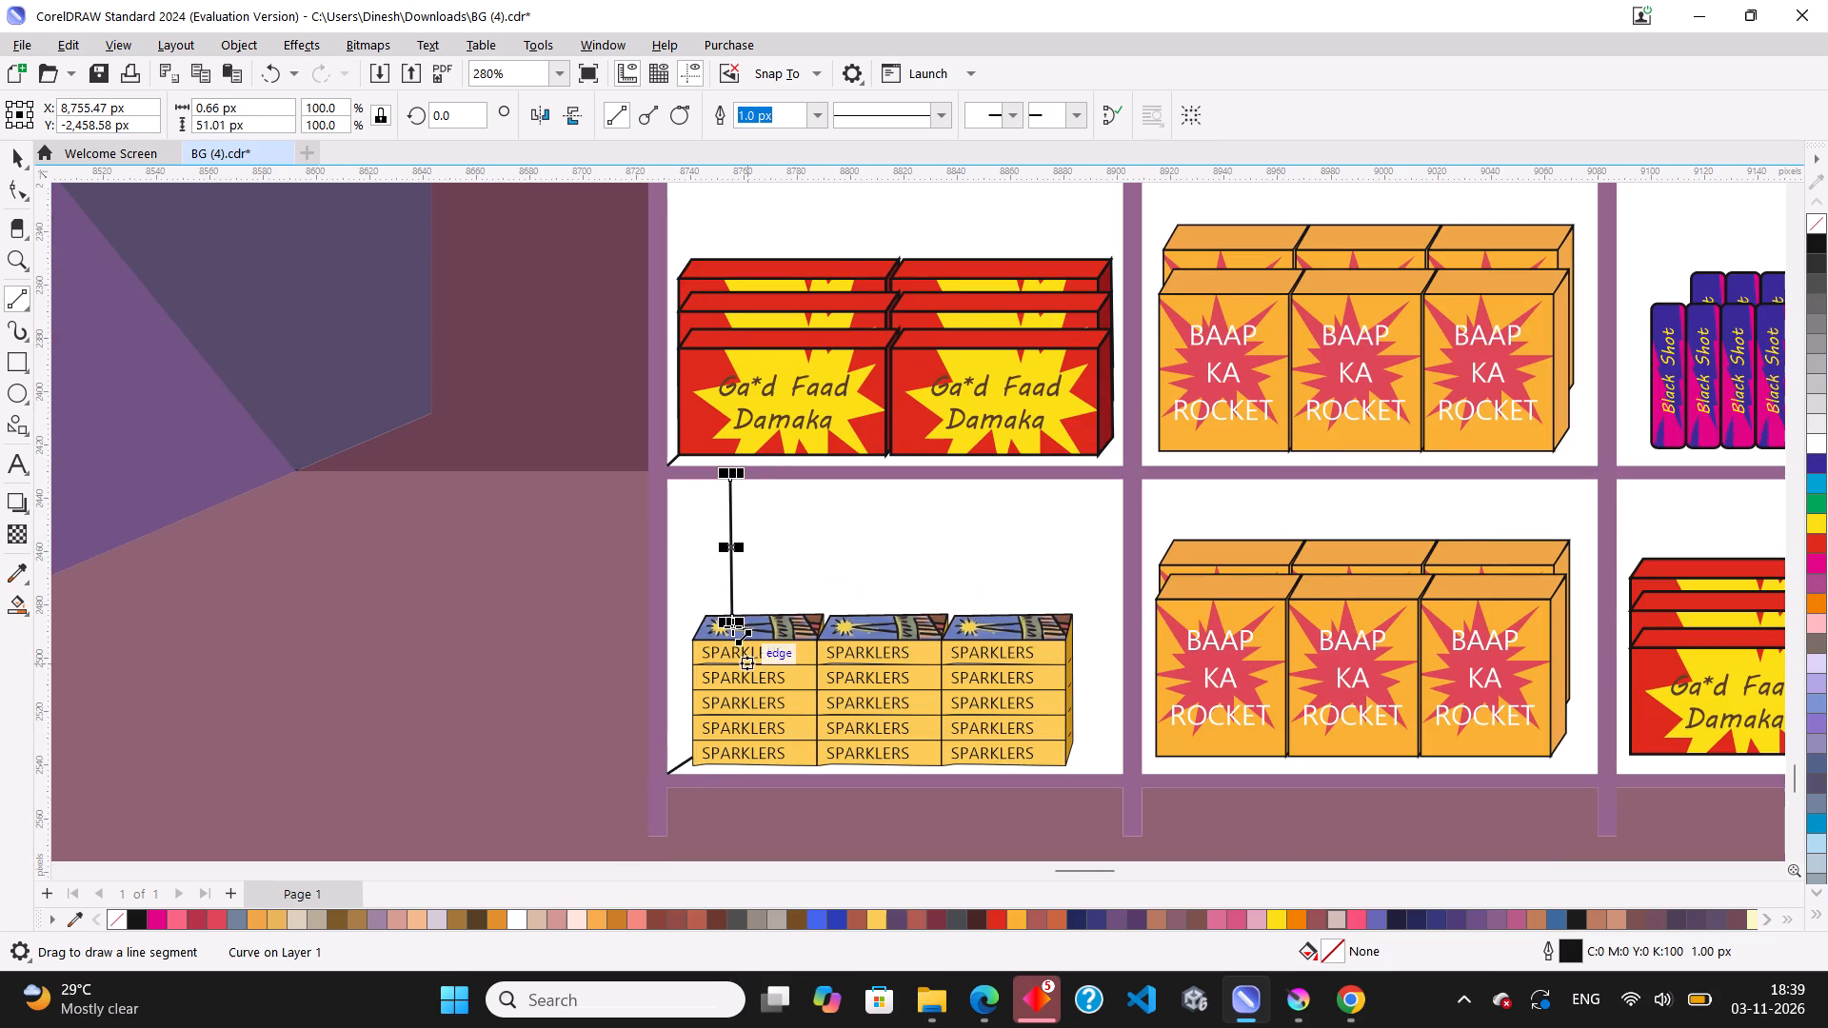
{"action": "scroll", "coordinate": [732, 626], "scroll_direction": "up", "scroll_amount": 8}
{"action": "scroll", "coordinate": [603, 606], "scroll_direction": "down", "scroll_amount": 10}
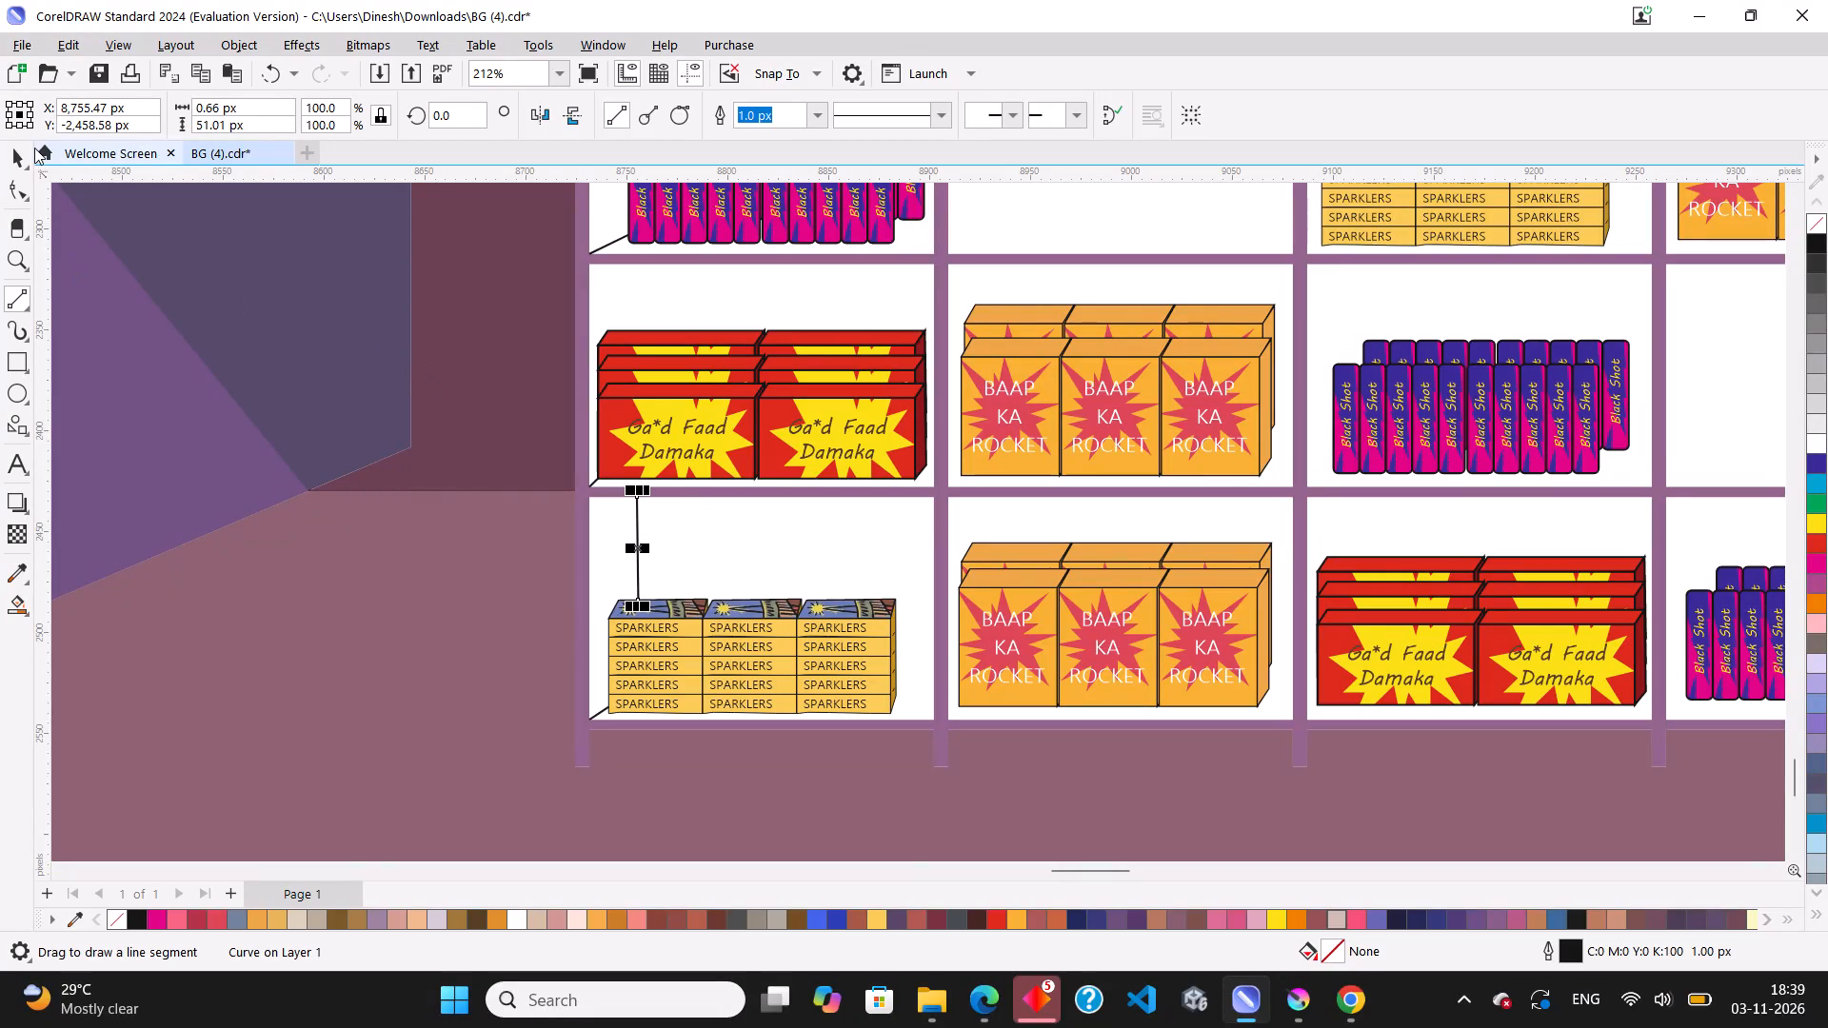
{"action": "left_click", "coordinate": [17, 157]}
Copy the near-vertical line up to the compartment with the red Damaka boxes in the first column.
{"action": "scroll", "coordinate": [758, 564], "scroll_direction": "down", "scroll_amount": 4}
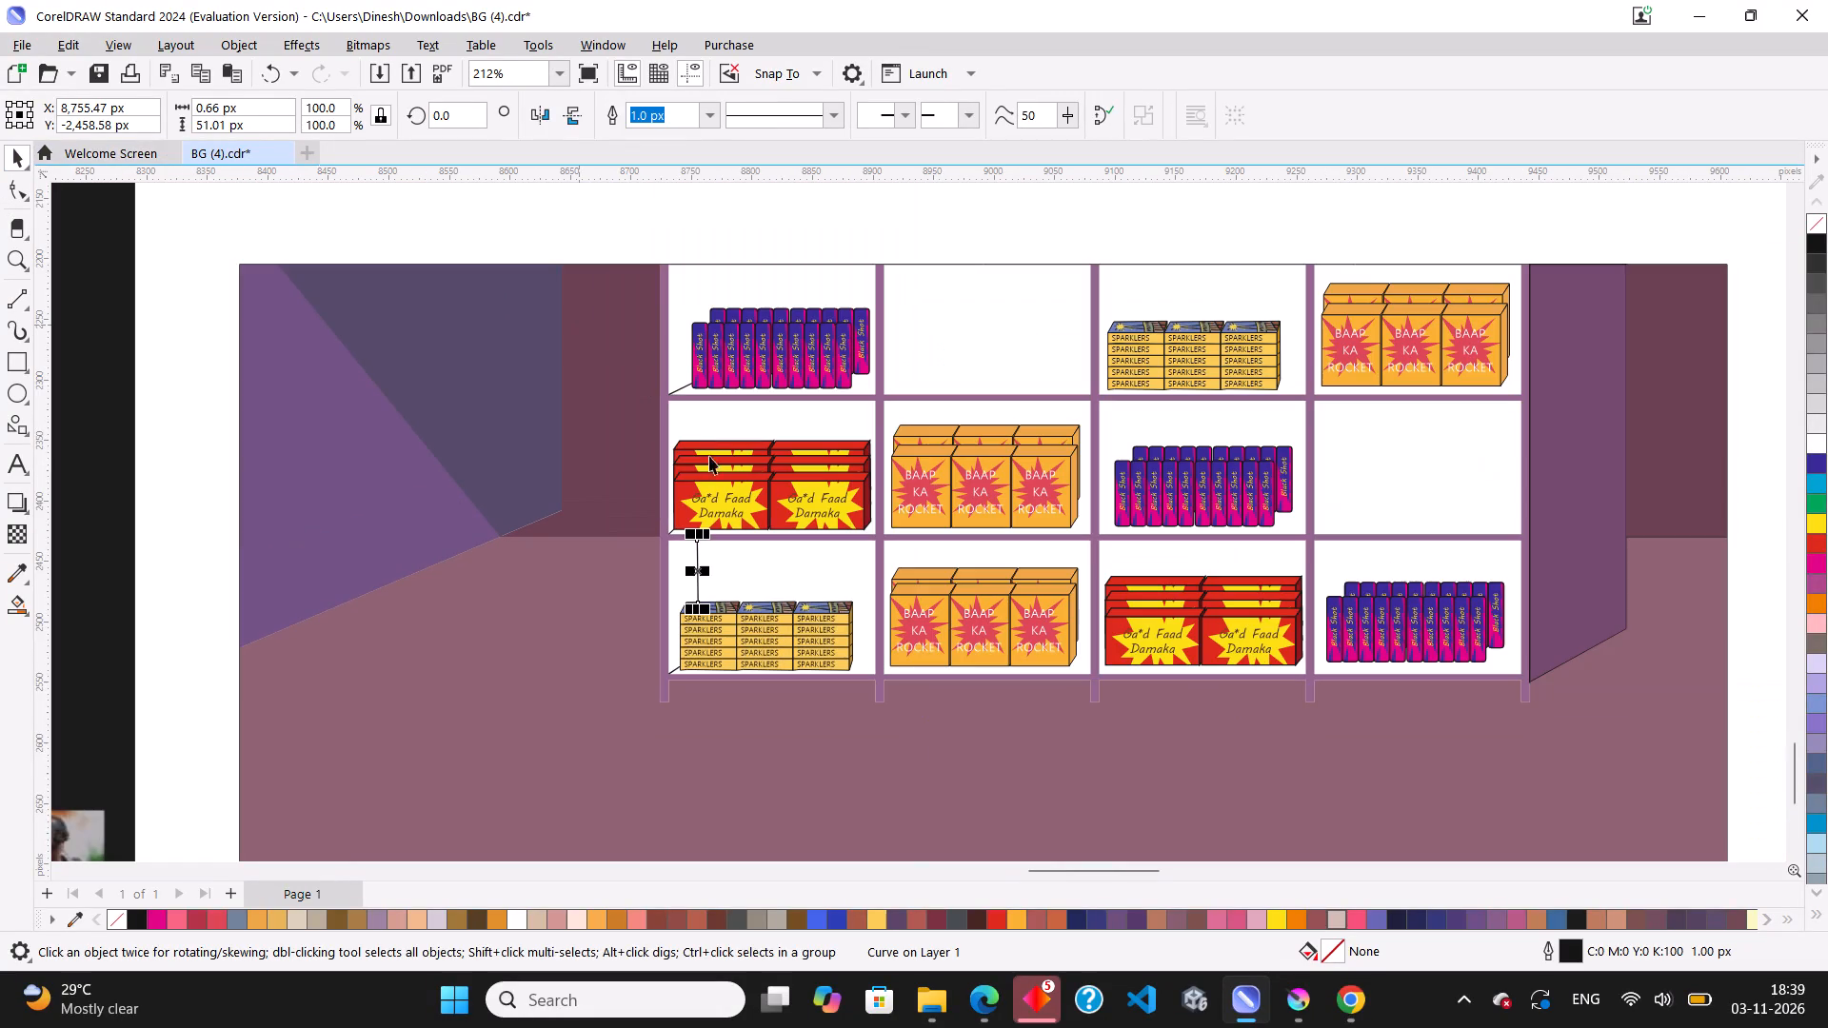
{"action": "scroll", "coordinate": [667, 304], "scroll_direction": "up", "scroll_amount": 2}
{"action": "scroll", "coordinate": [705, 401], "scroll_direction": "up", "scroll_amount": 2}
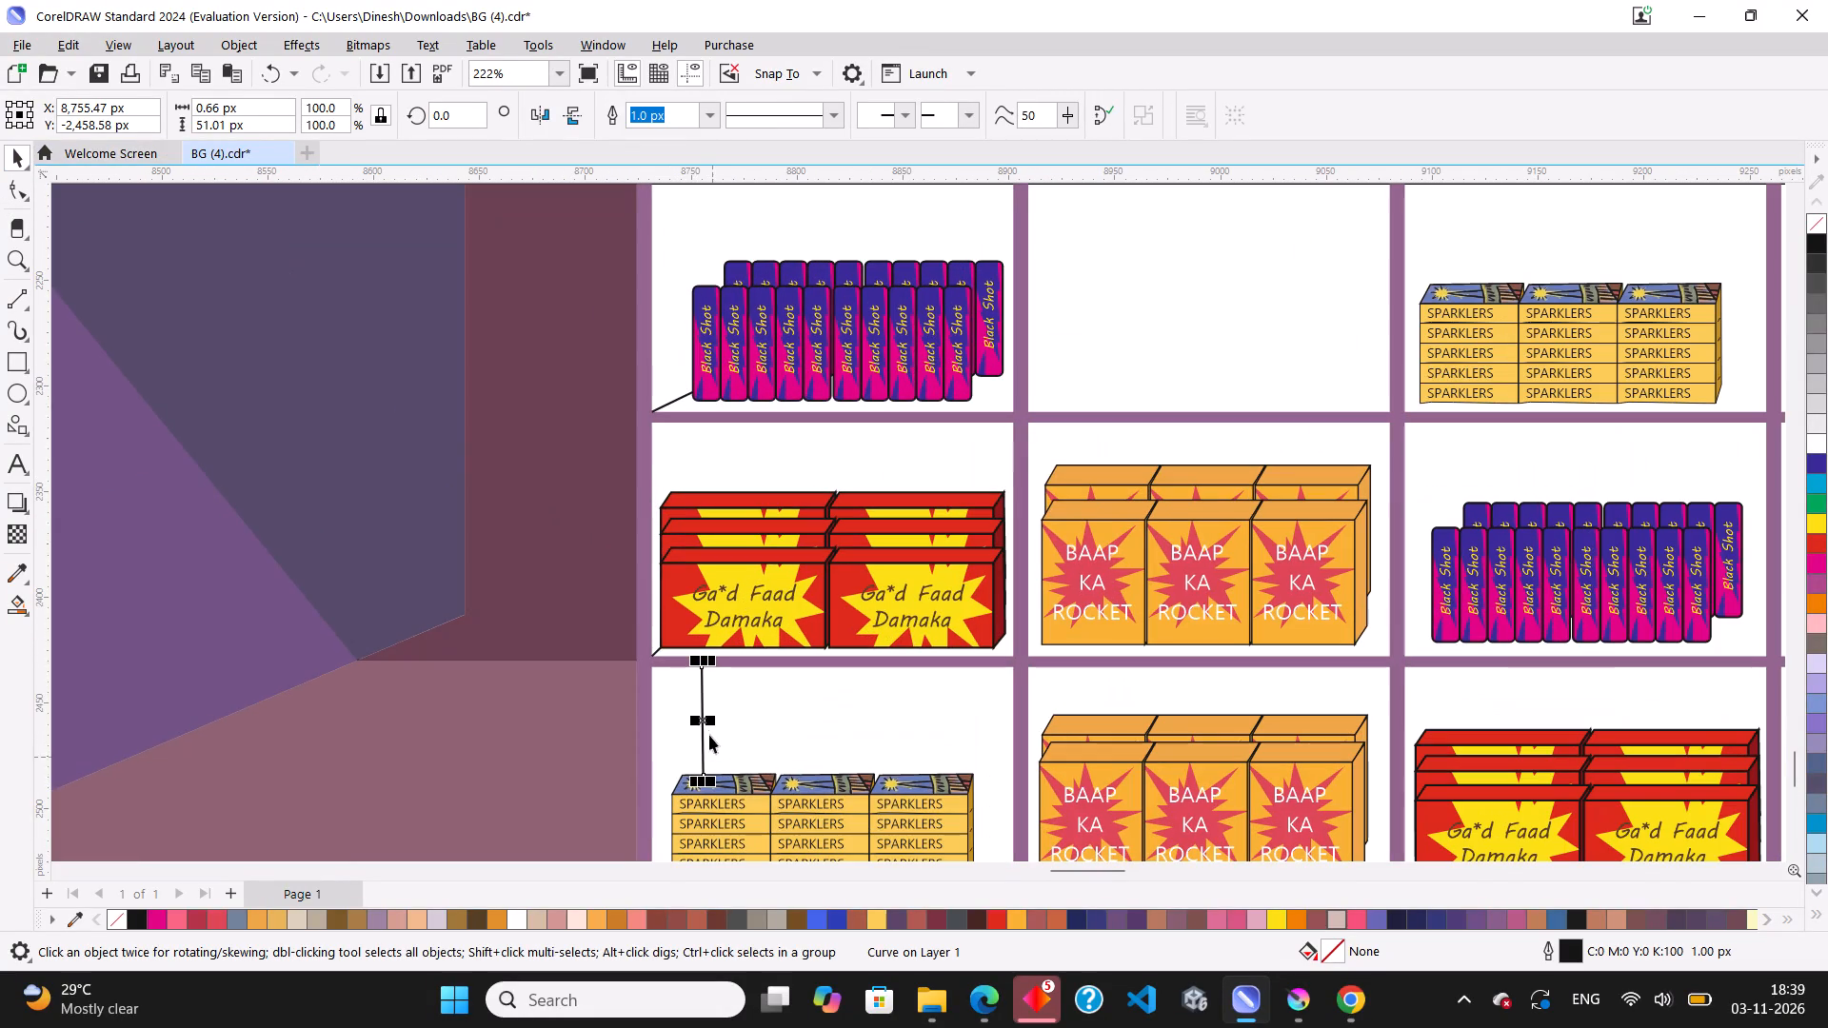
{"action": "left_click_drag", "start_coordinate": [702, 724], "coordinate": [703, 448]}
{"action": "right_click", "coordinate": [703, 448], "text": "ctrl"}
{"action": "scroll", "coordinate": [701, 354], "scroll_direction": "up", "scroll_amount": 7}
{"action": "scroll", "coordinate": [700, 508], "scroll_direction": "up", "scroll_amount": 2}
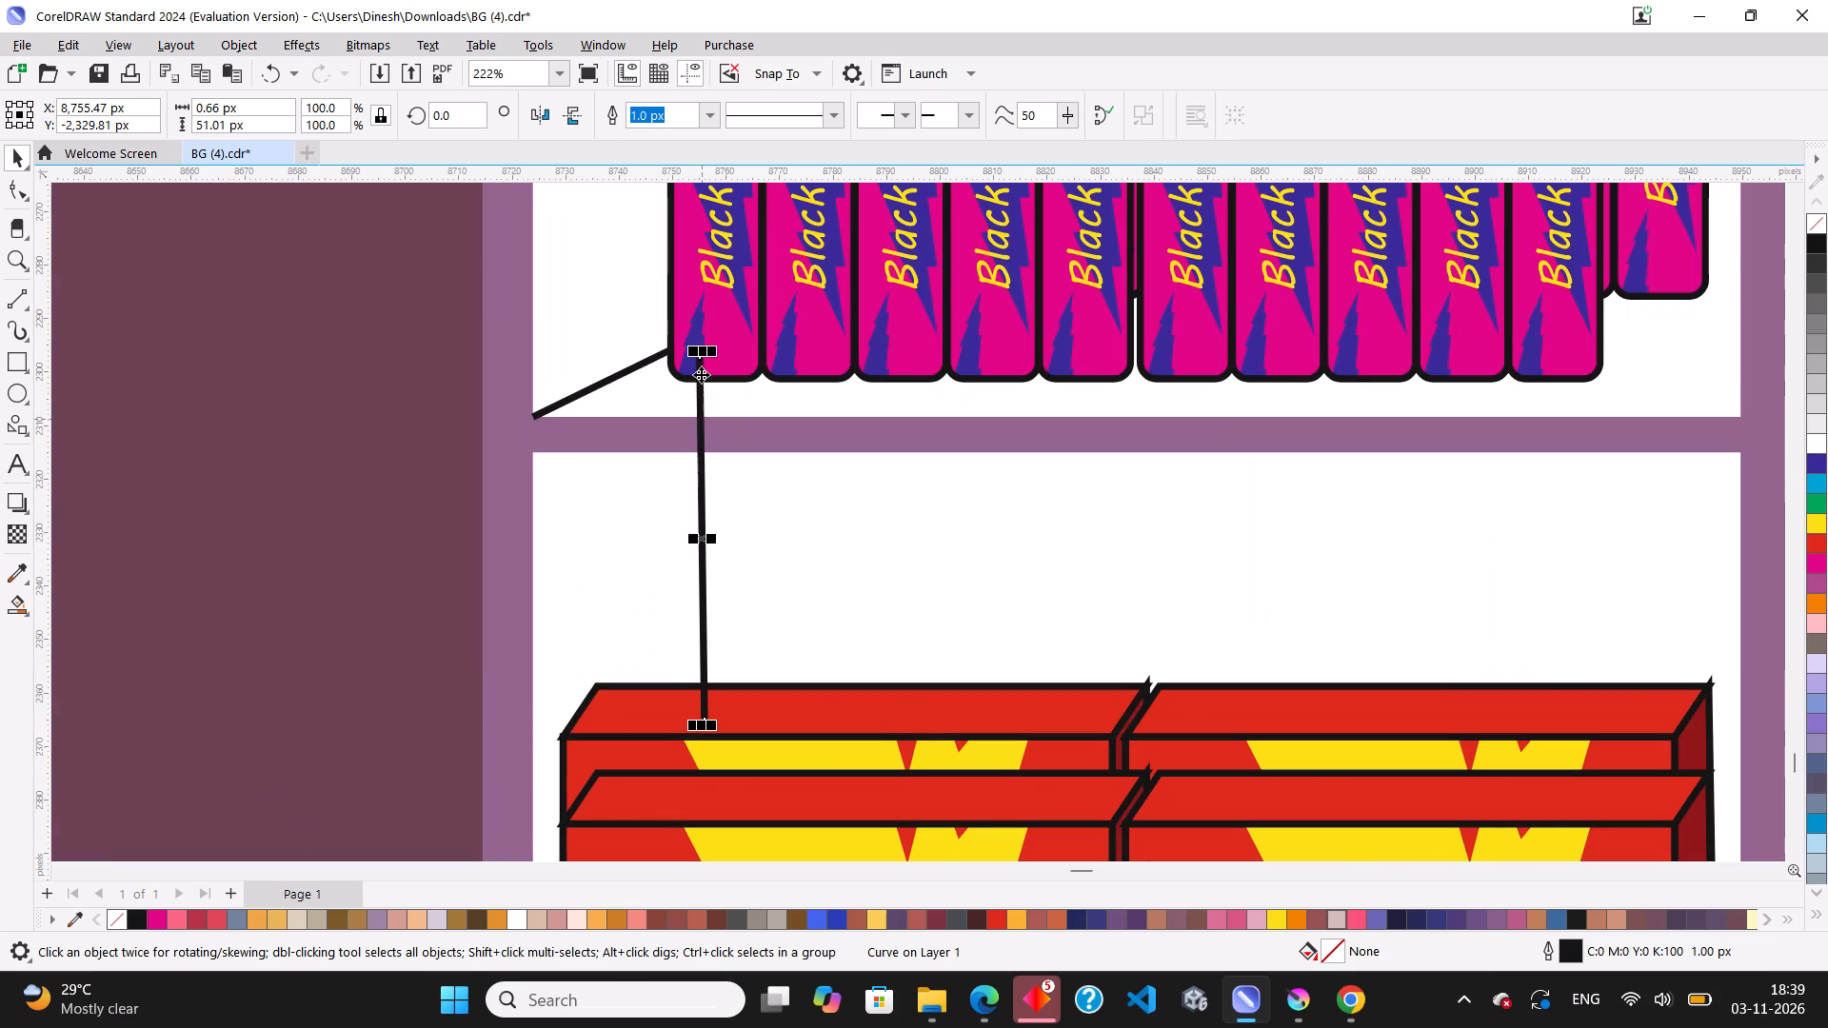
Resize the copied line to about 34 px high and fit it between the shelf and the top of the red Damaka boxes.
{"action": "left_click_drag", "start_coordinate": [705, 348], "coordinate": [705, 439], "text": "shift"}
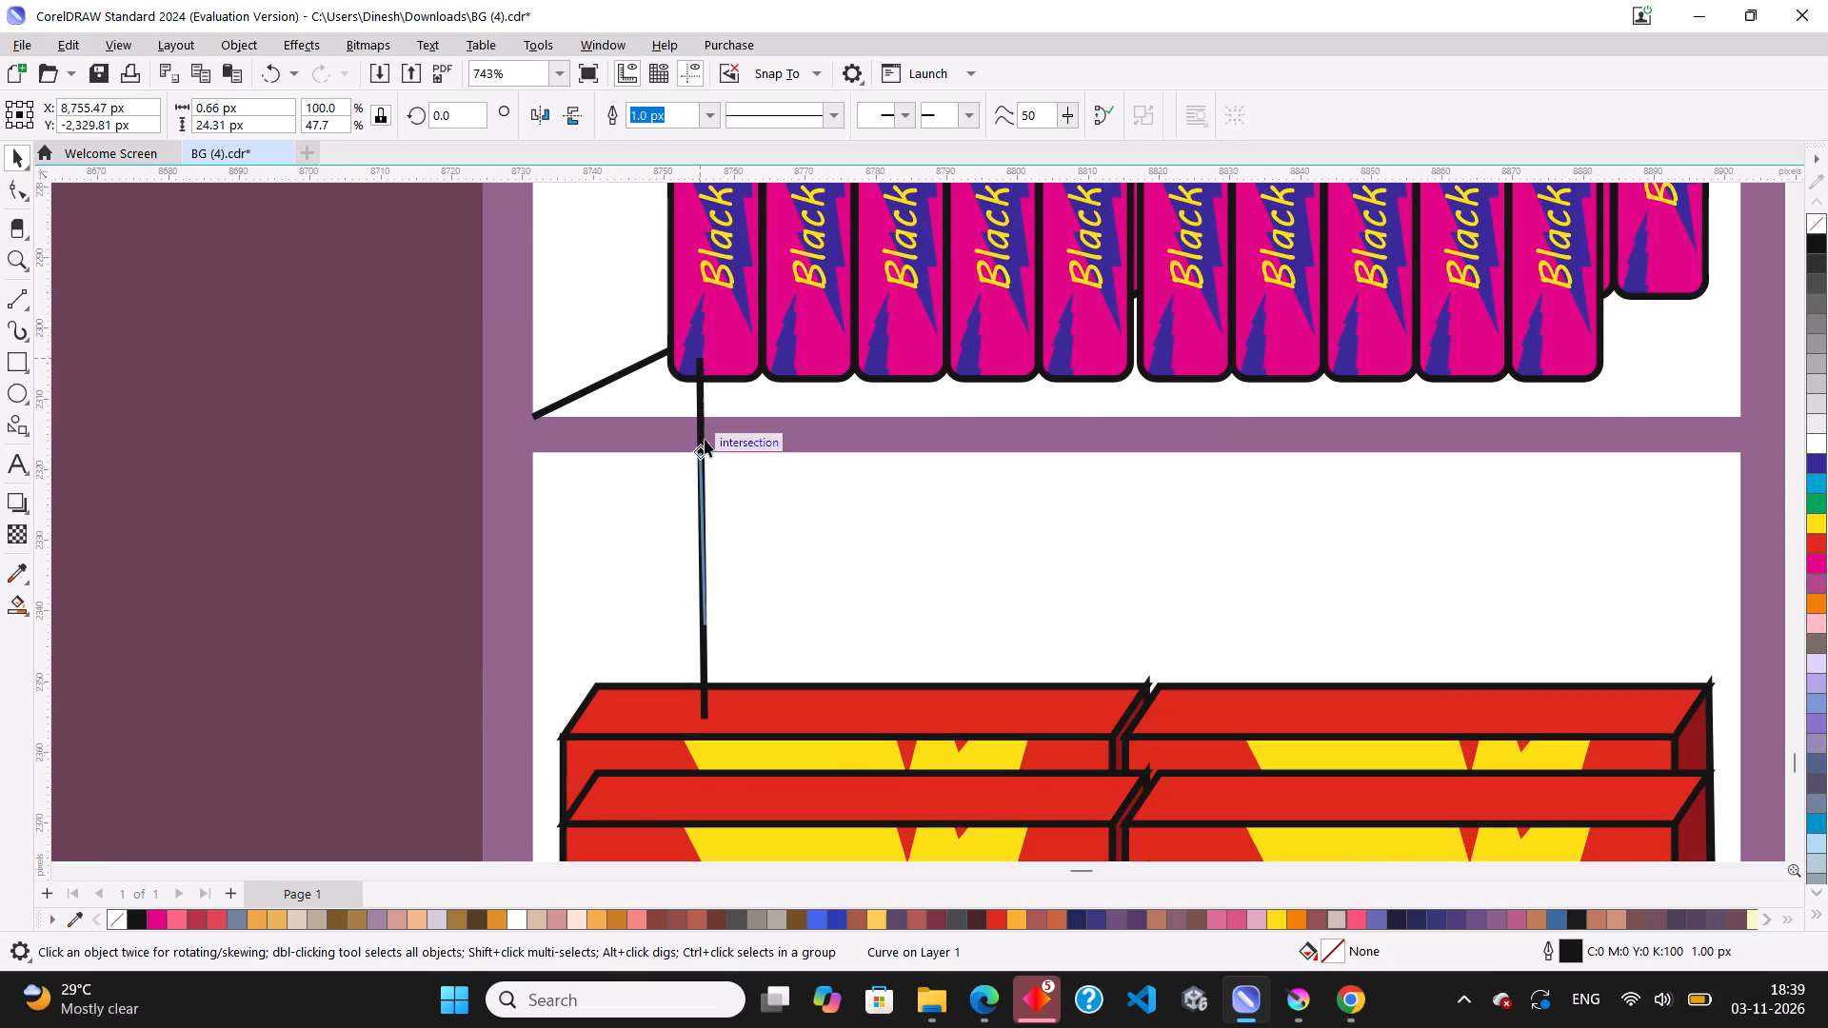
{"action": "scroll", "coordinate": [705, 509], "scroll_direction": "up", "scroll_amount": 3}
{"action": "left_click_drag", "start_coordinate": [699, 477], "coordinate": [701, 526]}
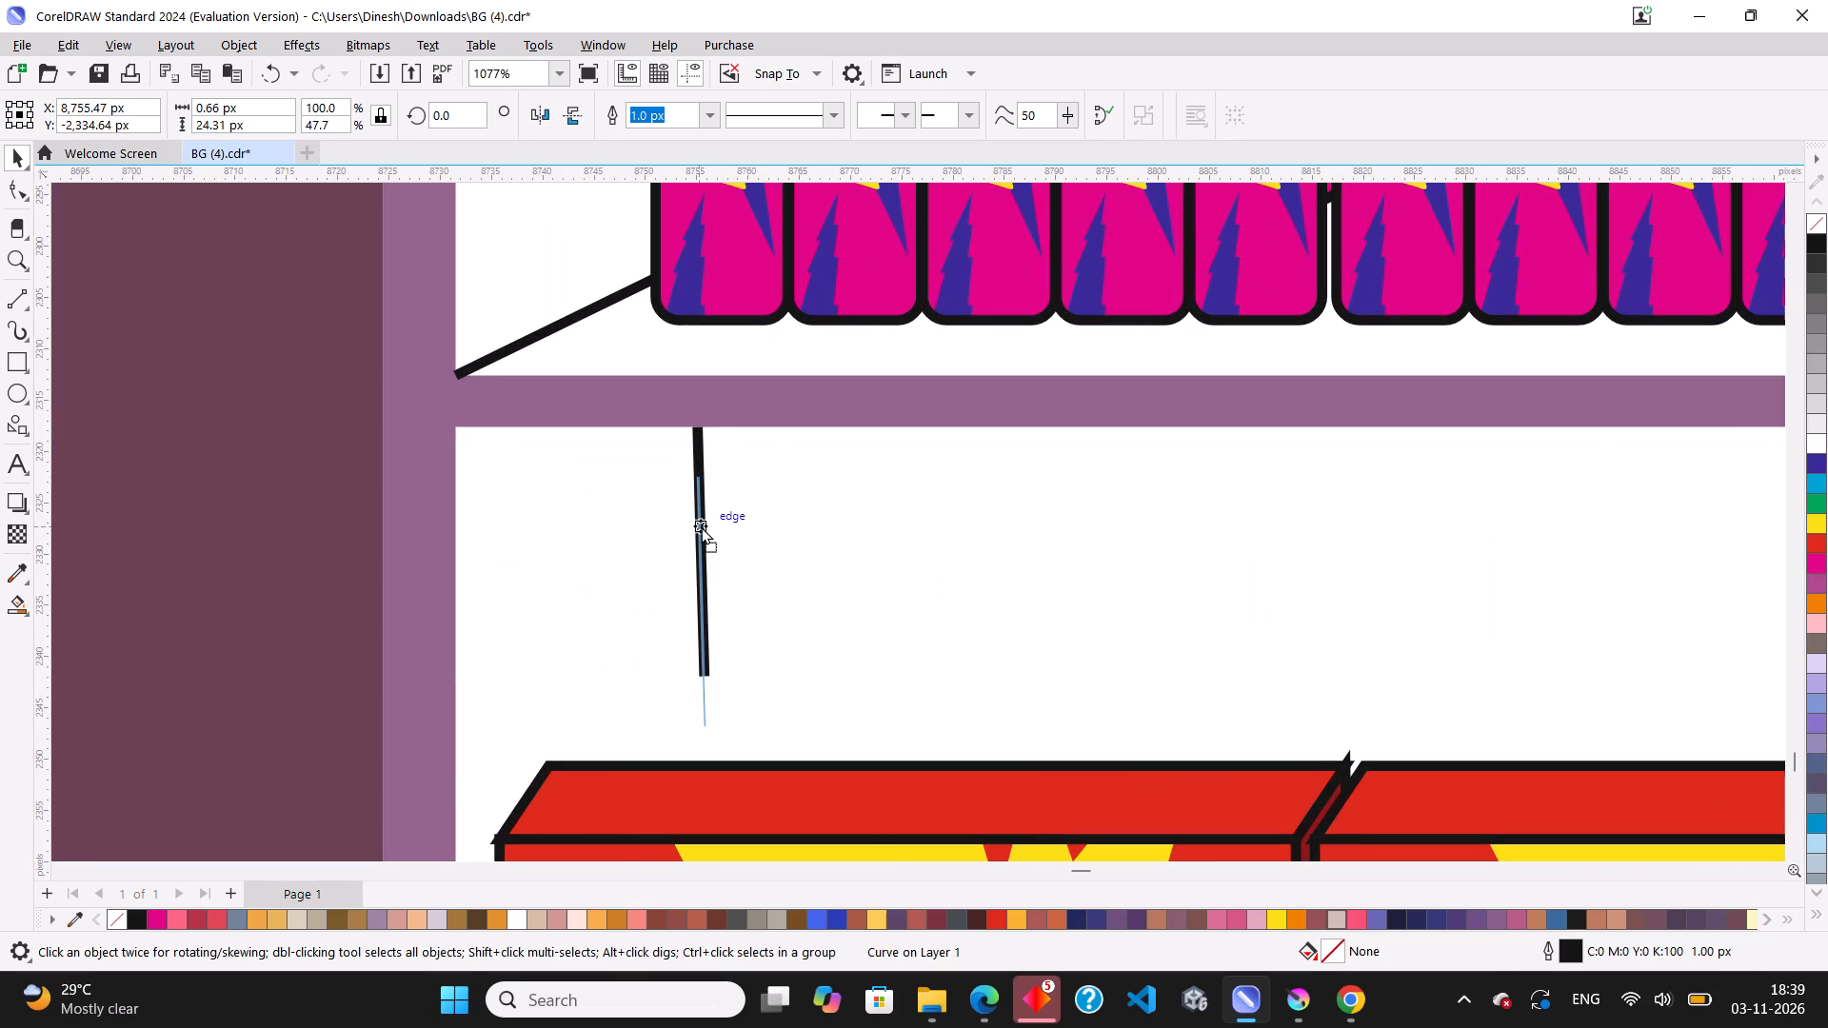
{"action": "left_click_drag", "start_coordinate": [701, 526], "coordinate": [701, 523]}
{"action": "left_click_drag", "start_coordinate": [696, 471], "coordinate": [696, 419]}
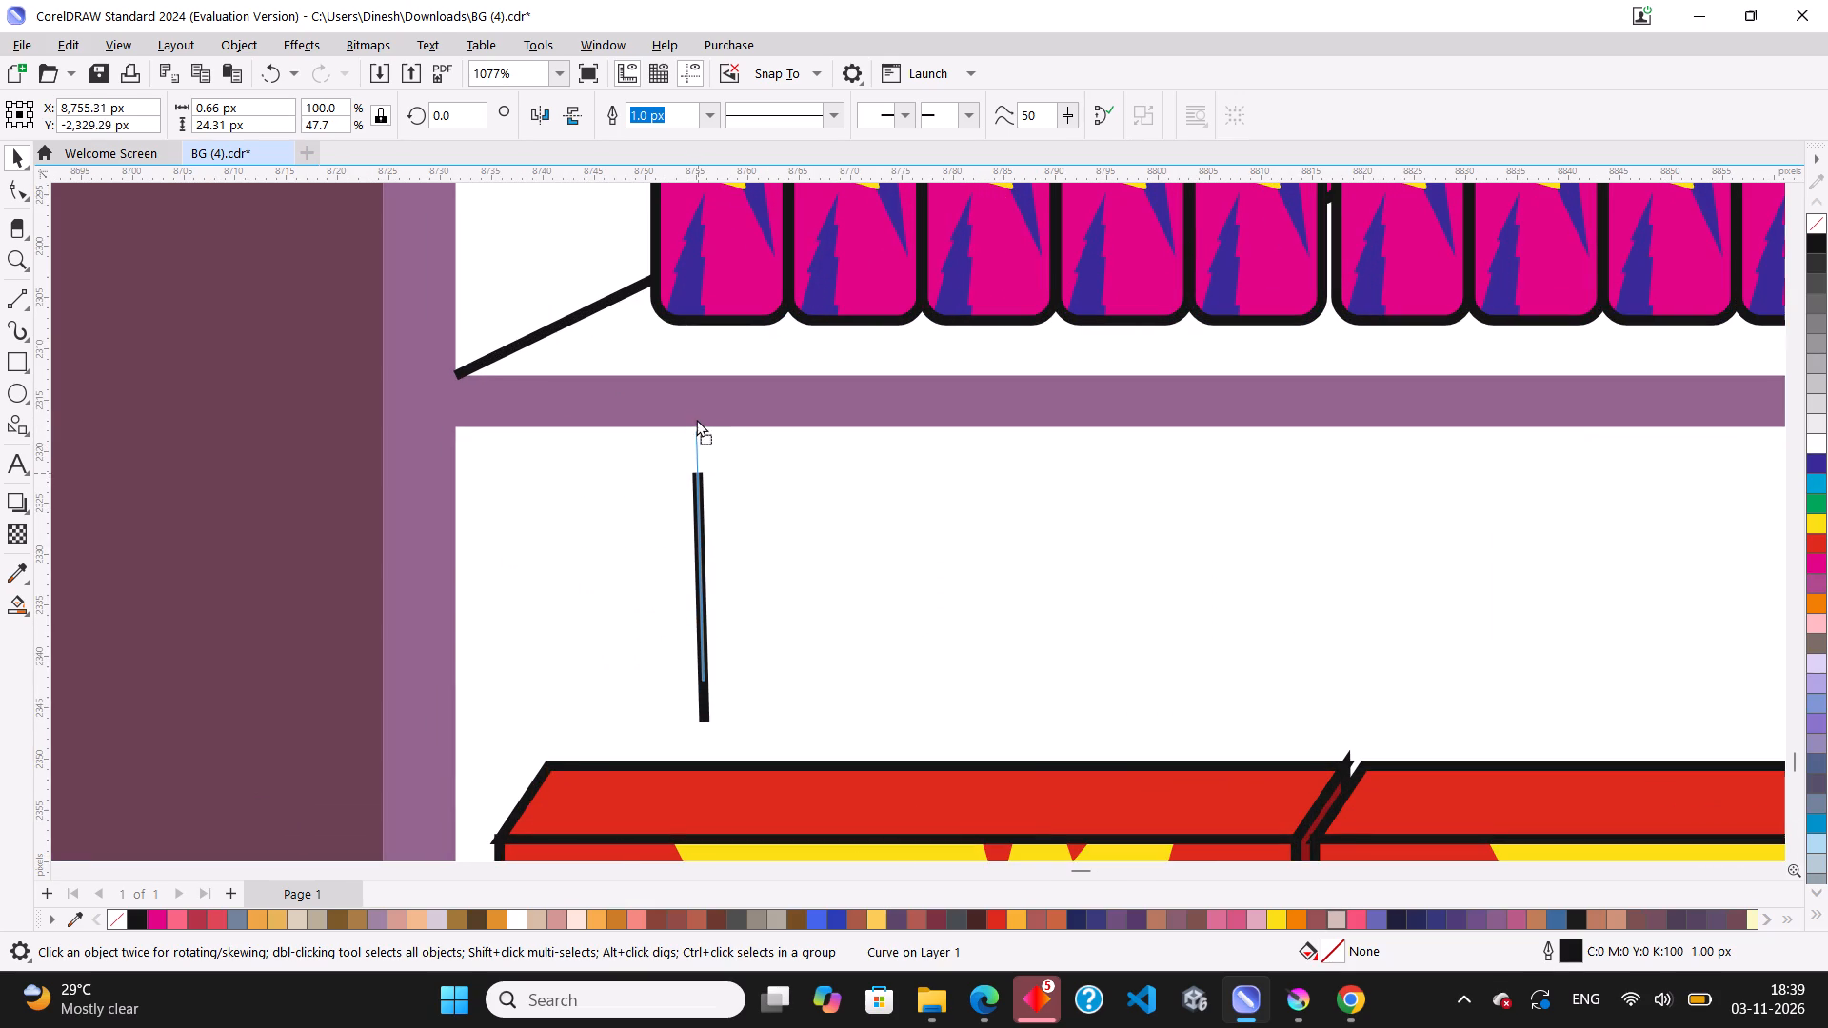
{"action": "left_click_drag", "start_coordinate": [696, 419], "coordinate": [696, 415]}
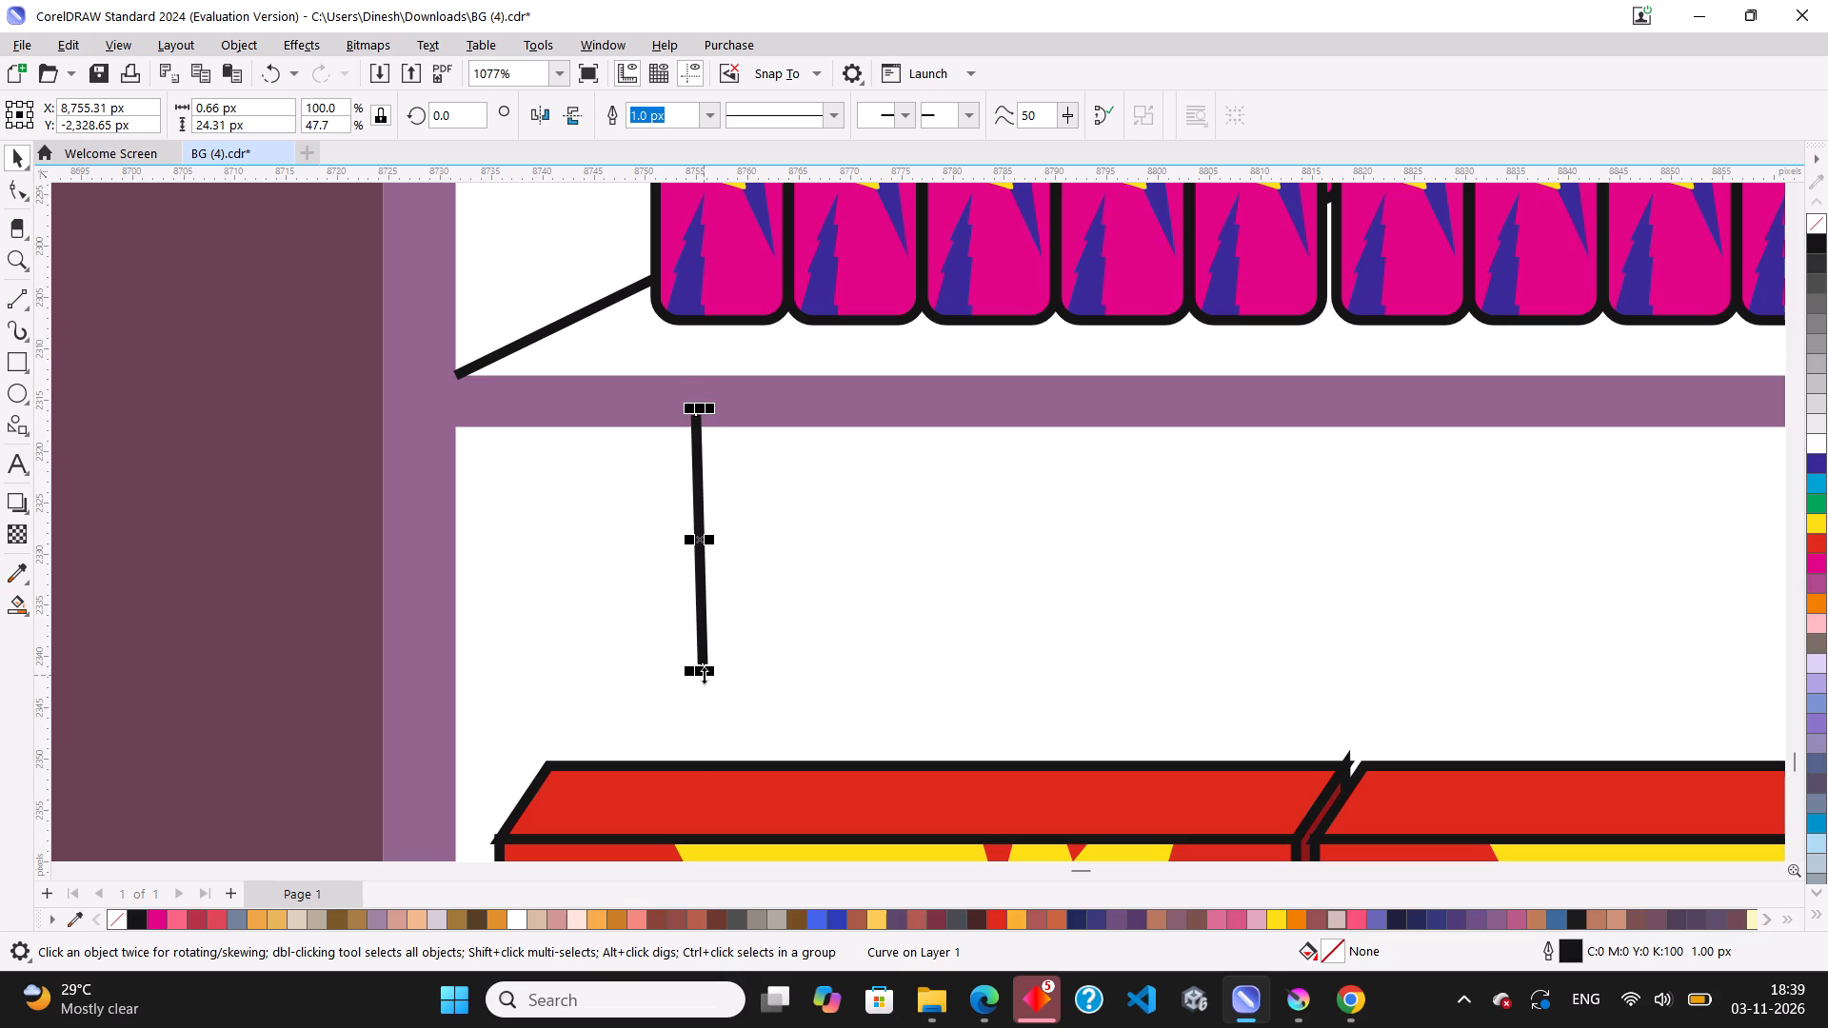
{"action": "left_click_drag", "start_coordinate": [699, 674], "coordinate": [707, 767]}
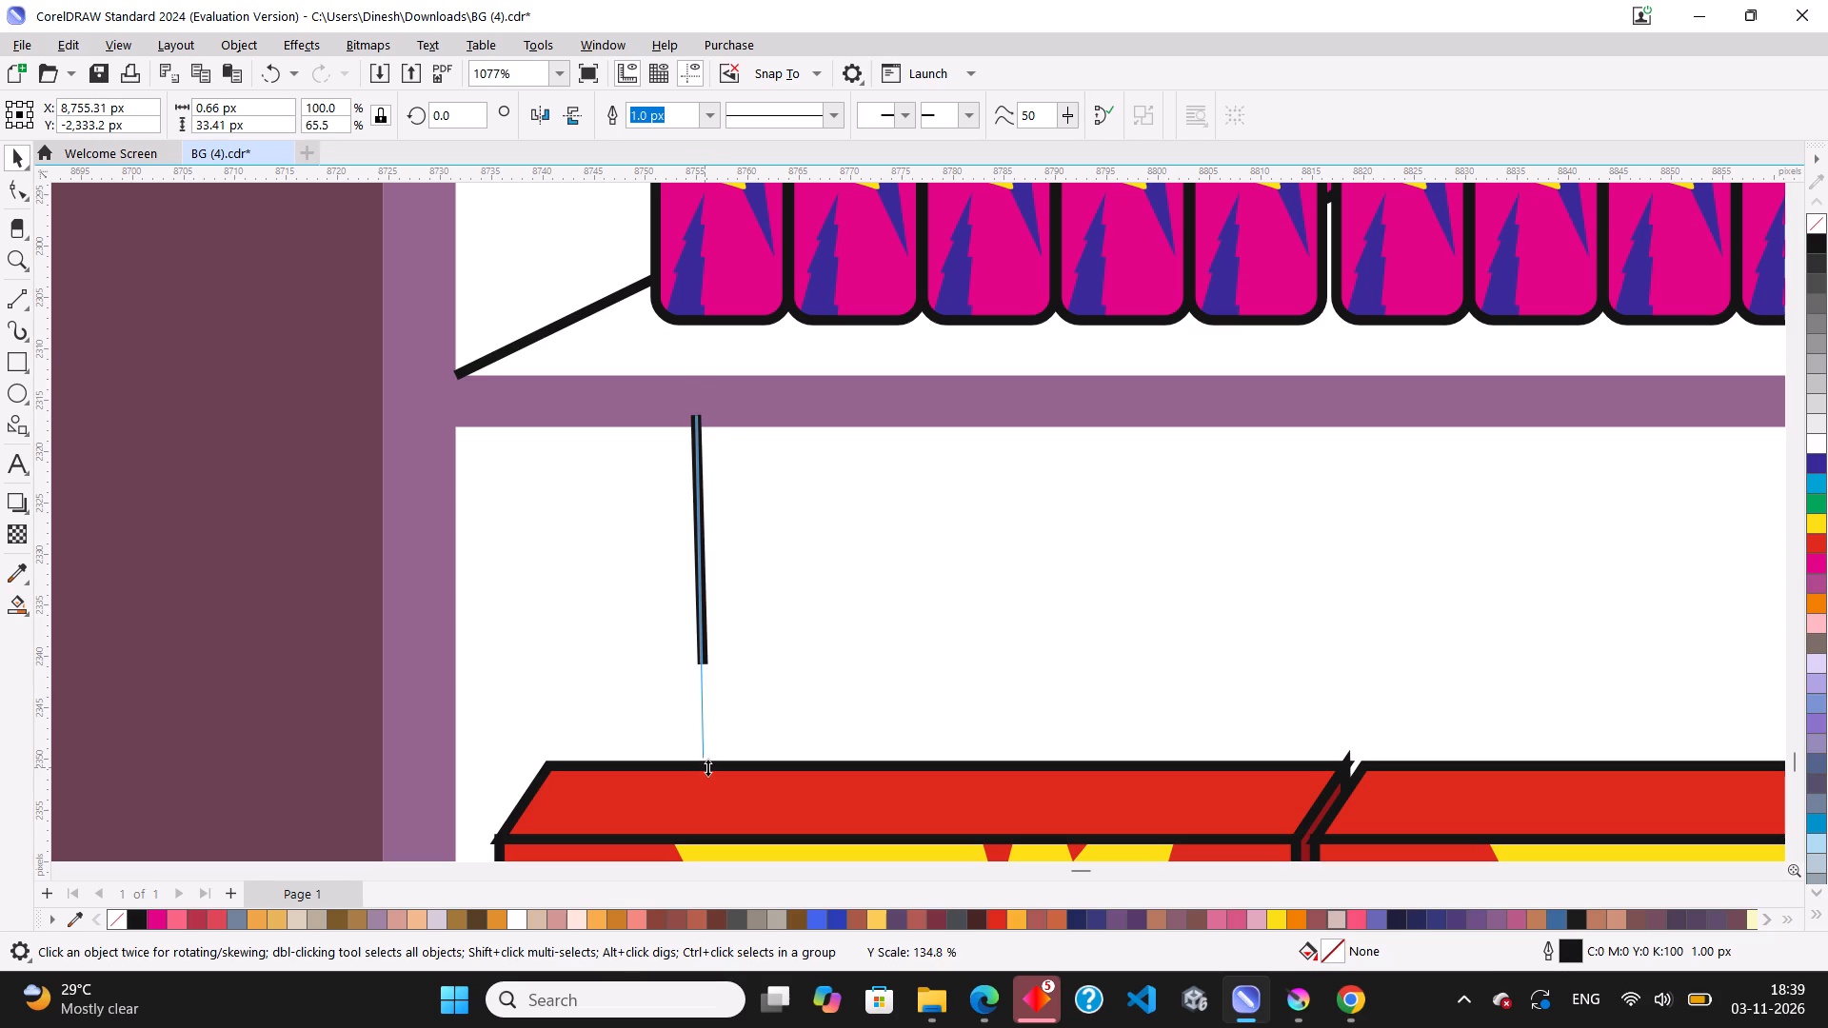
{"action": "left_click_drag", "start_coordinate": [707, 767], "coordinate": [707, 775]}
{"action": "scroll", "coordinate": [742, 632], "scroll_direction": "down", "scroll_amount": 3}
{"action": "scroll", "coordinate": [701, 542], "scroll_direction": "down", "scroll_amount": 5}
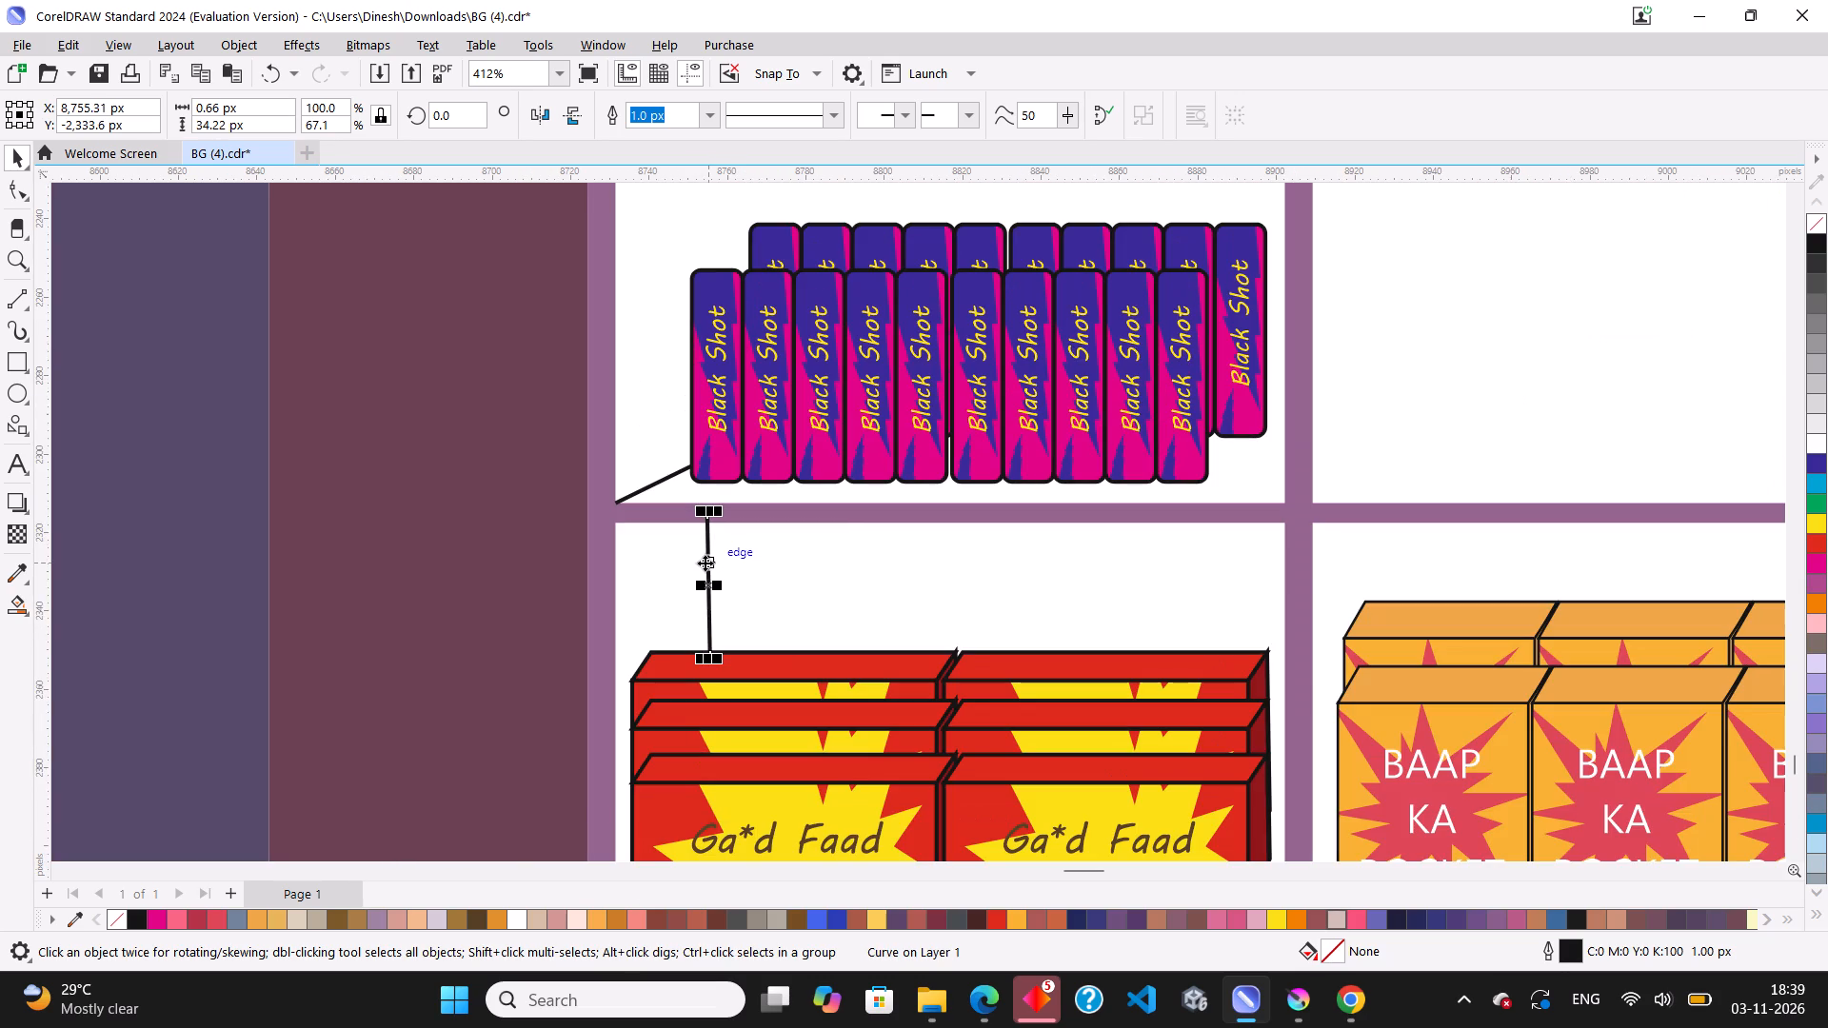
{"action": "scroll", "coordinate": [705, 563], "scroll_direction": "down", "scroll_amount": 9}
{"action": "left_click", "coordinate": [711, 322]}
{"action": "scroll", "coordinate": [704, 558], "scroll_direction": "up", "scroll_amount": 2}
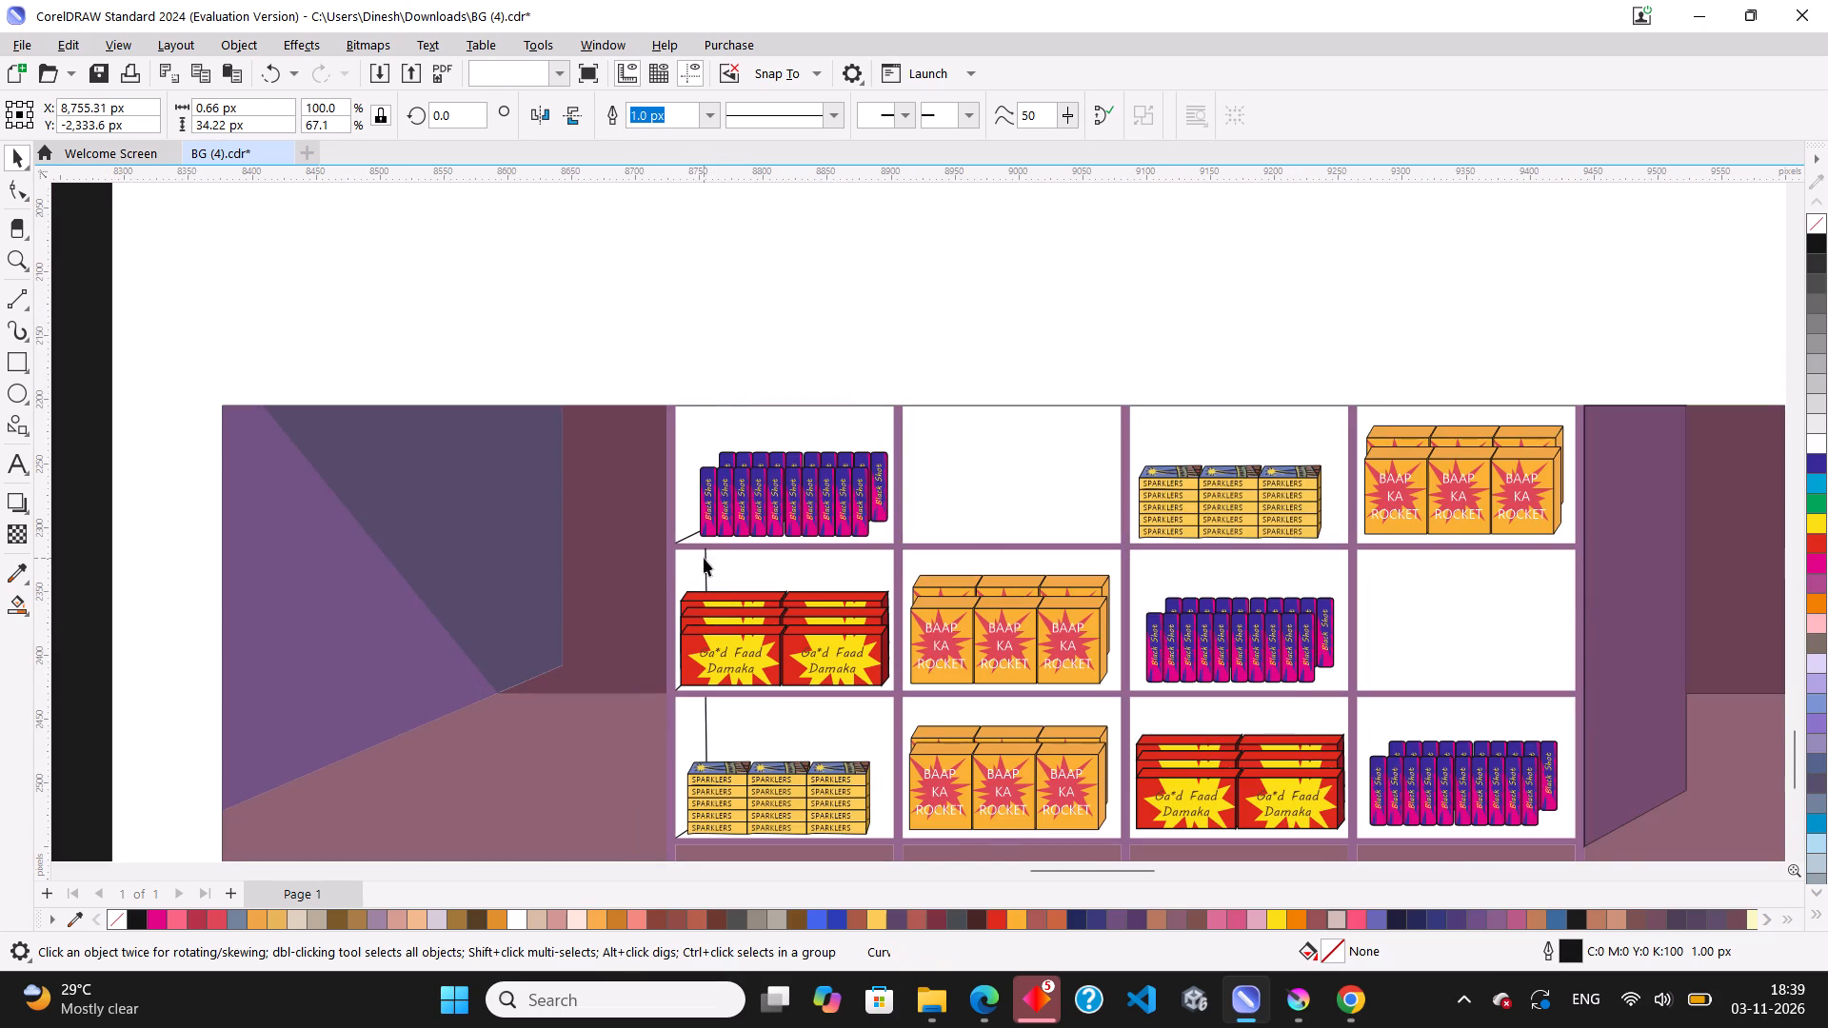
{"action": "scroll", "coordinate": [704, 558], "scroll_direction": "up", "scroll_amount": 6}
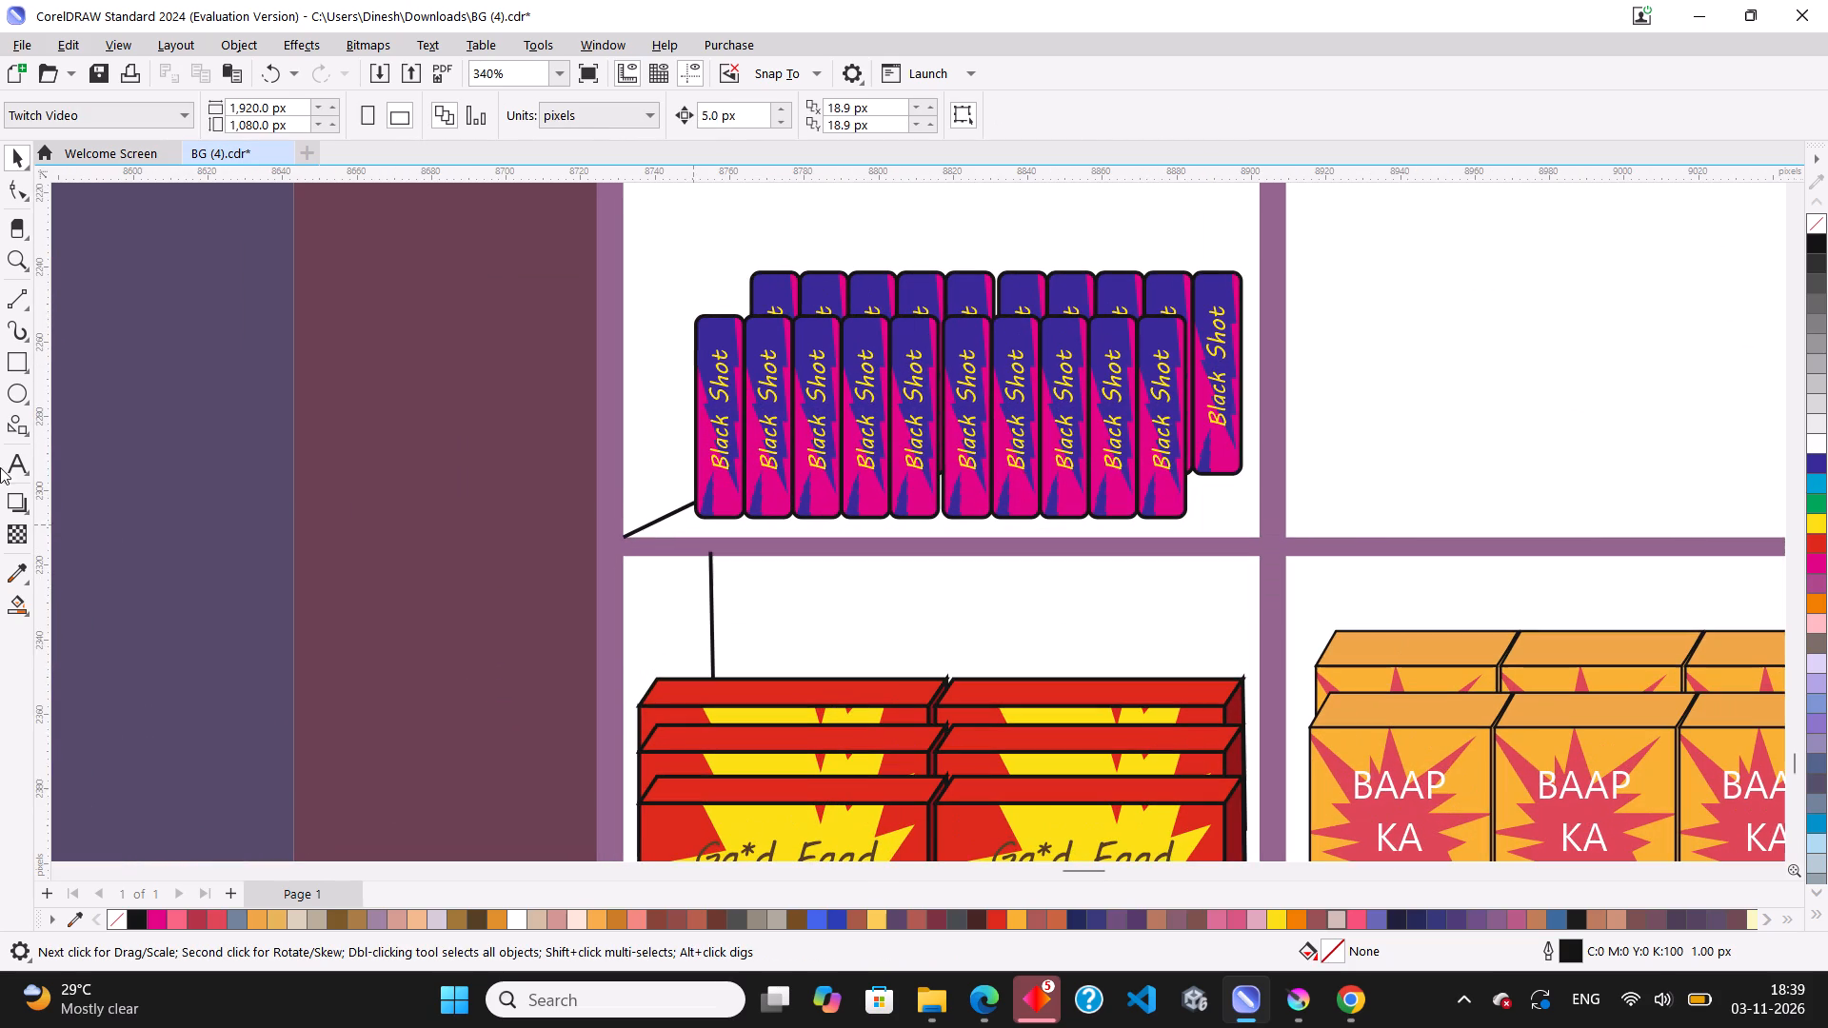
Add a vertical guideline at about X 8,755 px, aligned with the near-vertical line above the first column's red Damaka boxes.
{"action": "left_click_drag", "start_coordinate": [50, 507], "coordinate": [541, 547]}
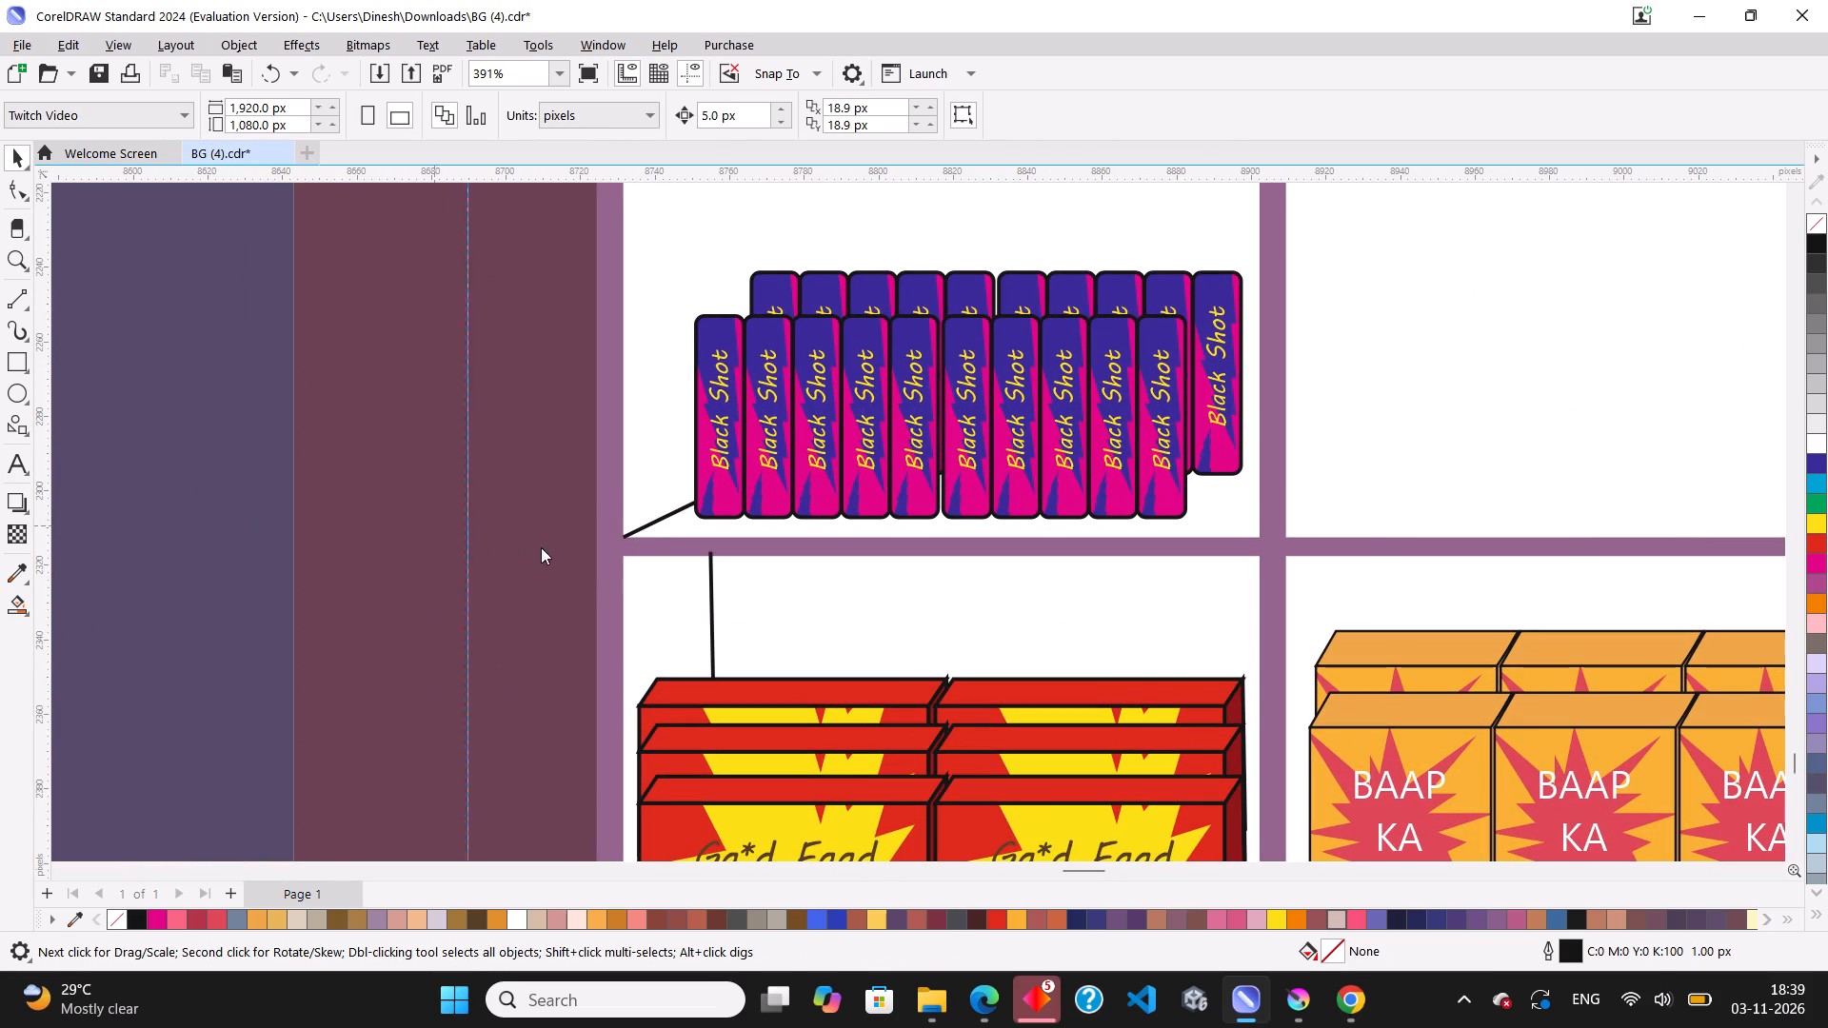
{"action": "left_click_drag", "start_coordinate": [541, 547], "coordinate": [697, 606]}
{"action": "left_click", "coordinate": [716, 608]}
{"action": "left_click_drag", "start_coordinate": [693, 625], "coordinate": [704, 627]}
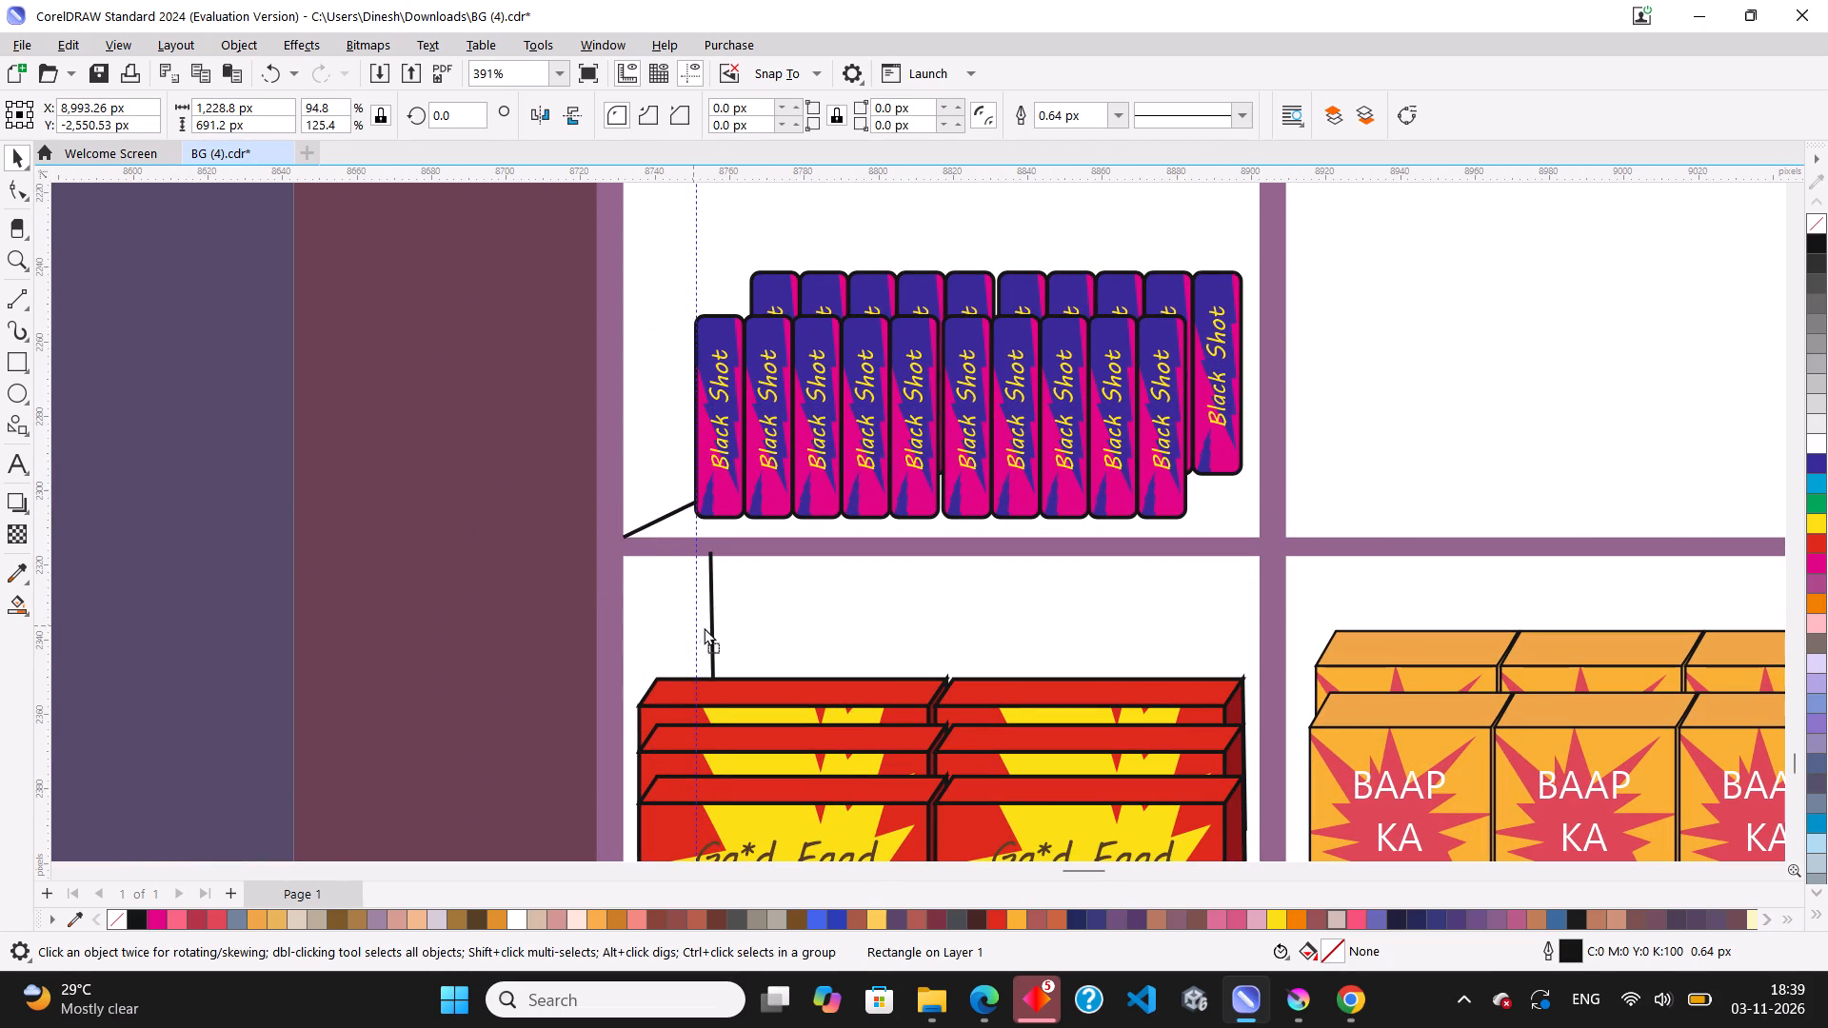
{"action": "left_click_drag", "start_coordinate": [704, 627], "coordinate": [708, 627]}
{"action": "left_click_drag", "start_coordinate": [695, 631], "coordinate": [705, 632]}
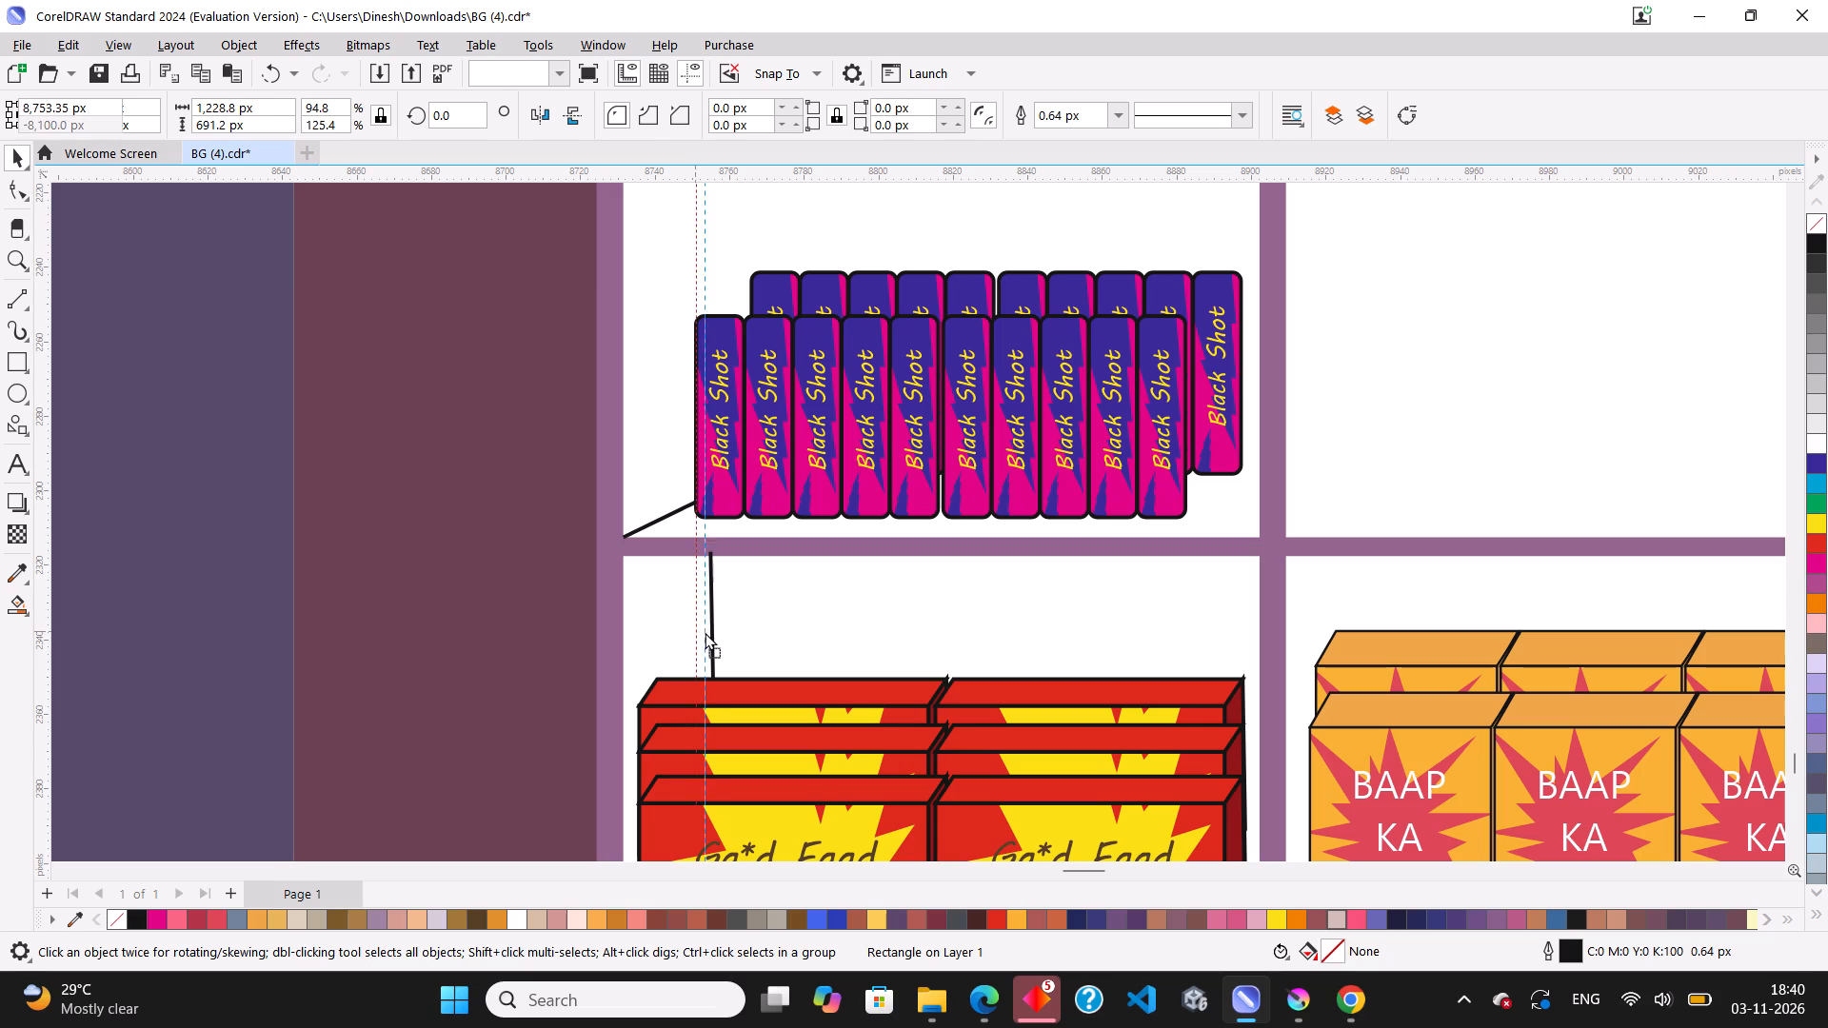
{"action": "left_click_drag", "start_coordinate": [705, 632], "coordinate": [708, 632]}
Draw a vertical line about 48 px long along the guideline from the shelf unit's top edge to the first column's Black Shot boxes.
{"action": "scroll", "coordinate": [702, 596], "scroll_direction": "down", "scroll_amount": 4}
{"action": "scroll", "coordinate": [705, 318], "scroll_direction": "up", "scroll_amount": 2}
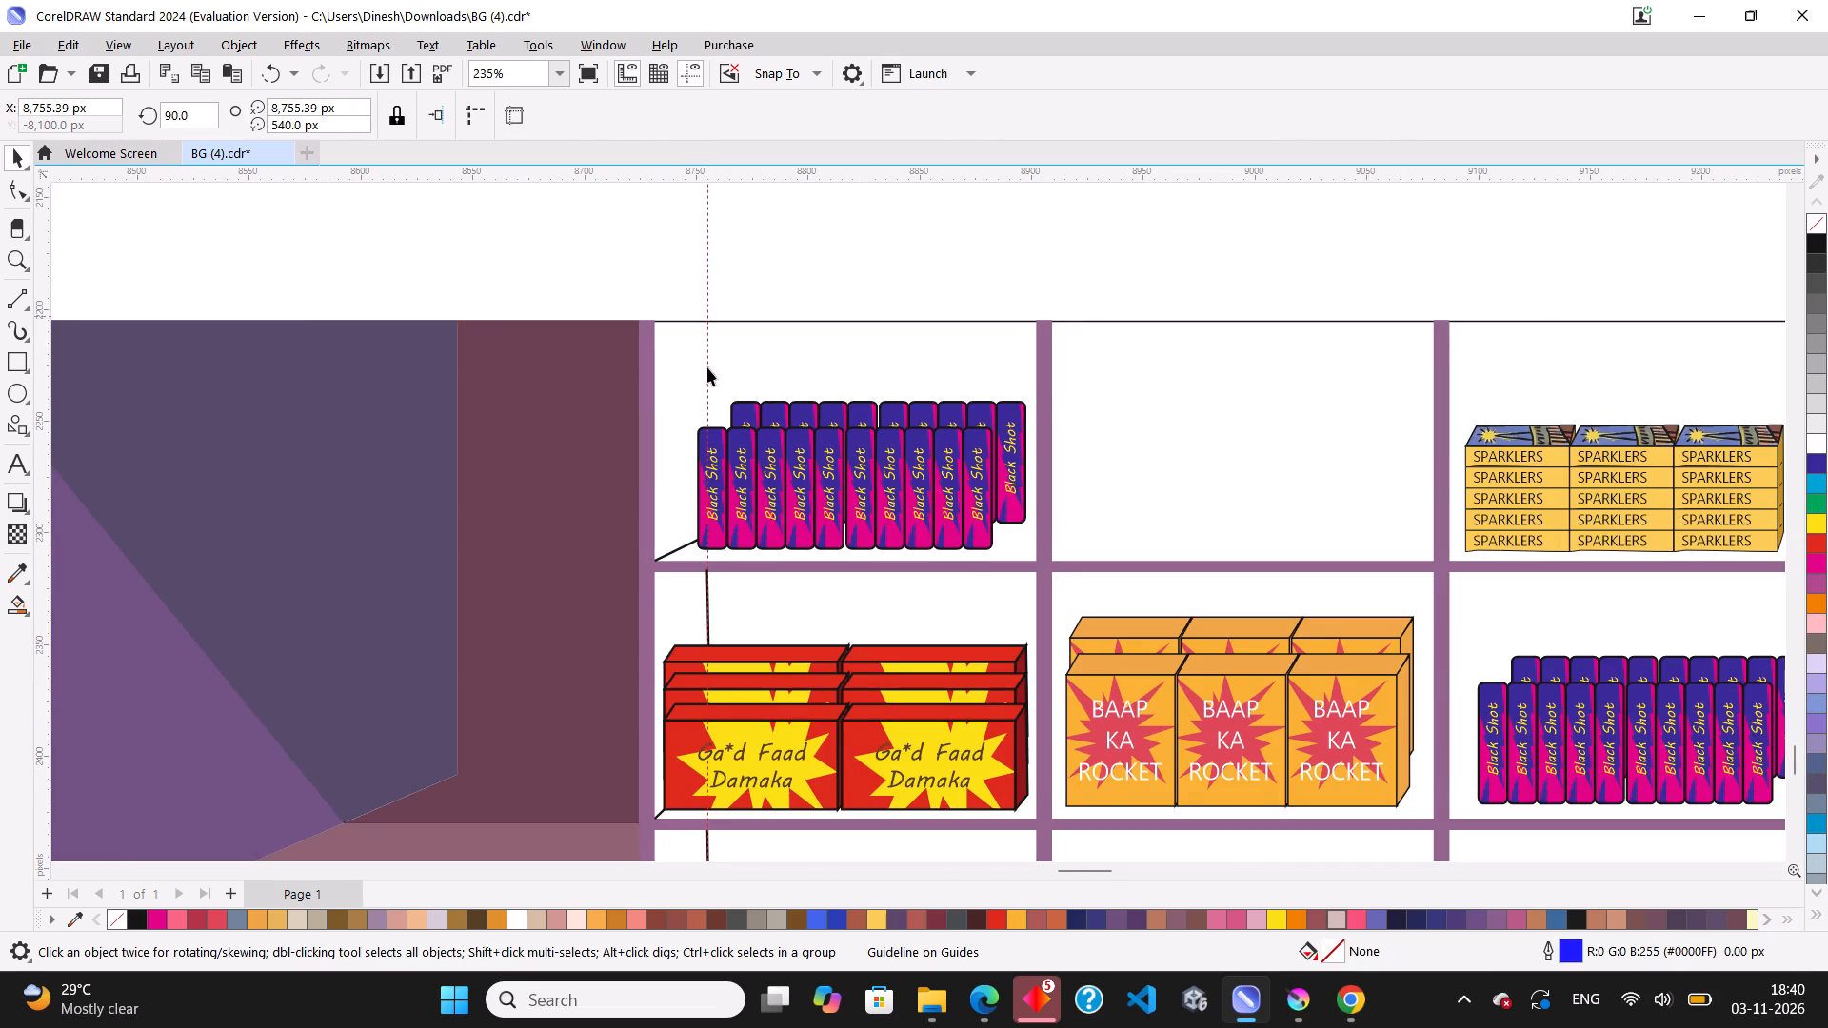
{"action": "scroll", "coordinate": [707, 363], "scroll_direction": "up", "scroll_amount": 2}
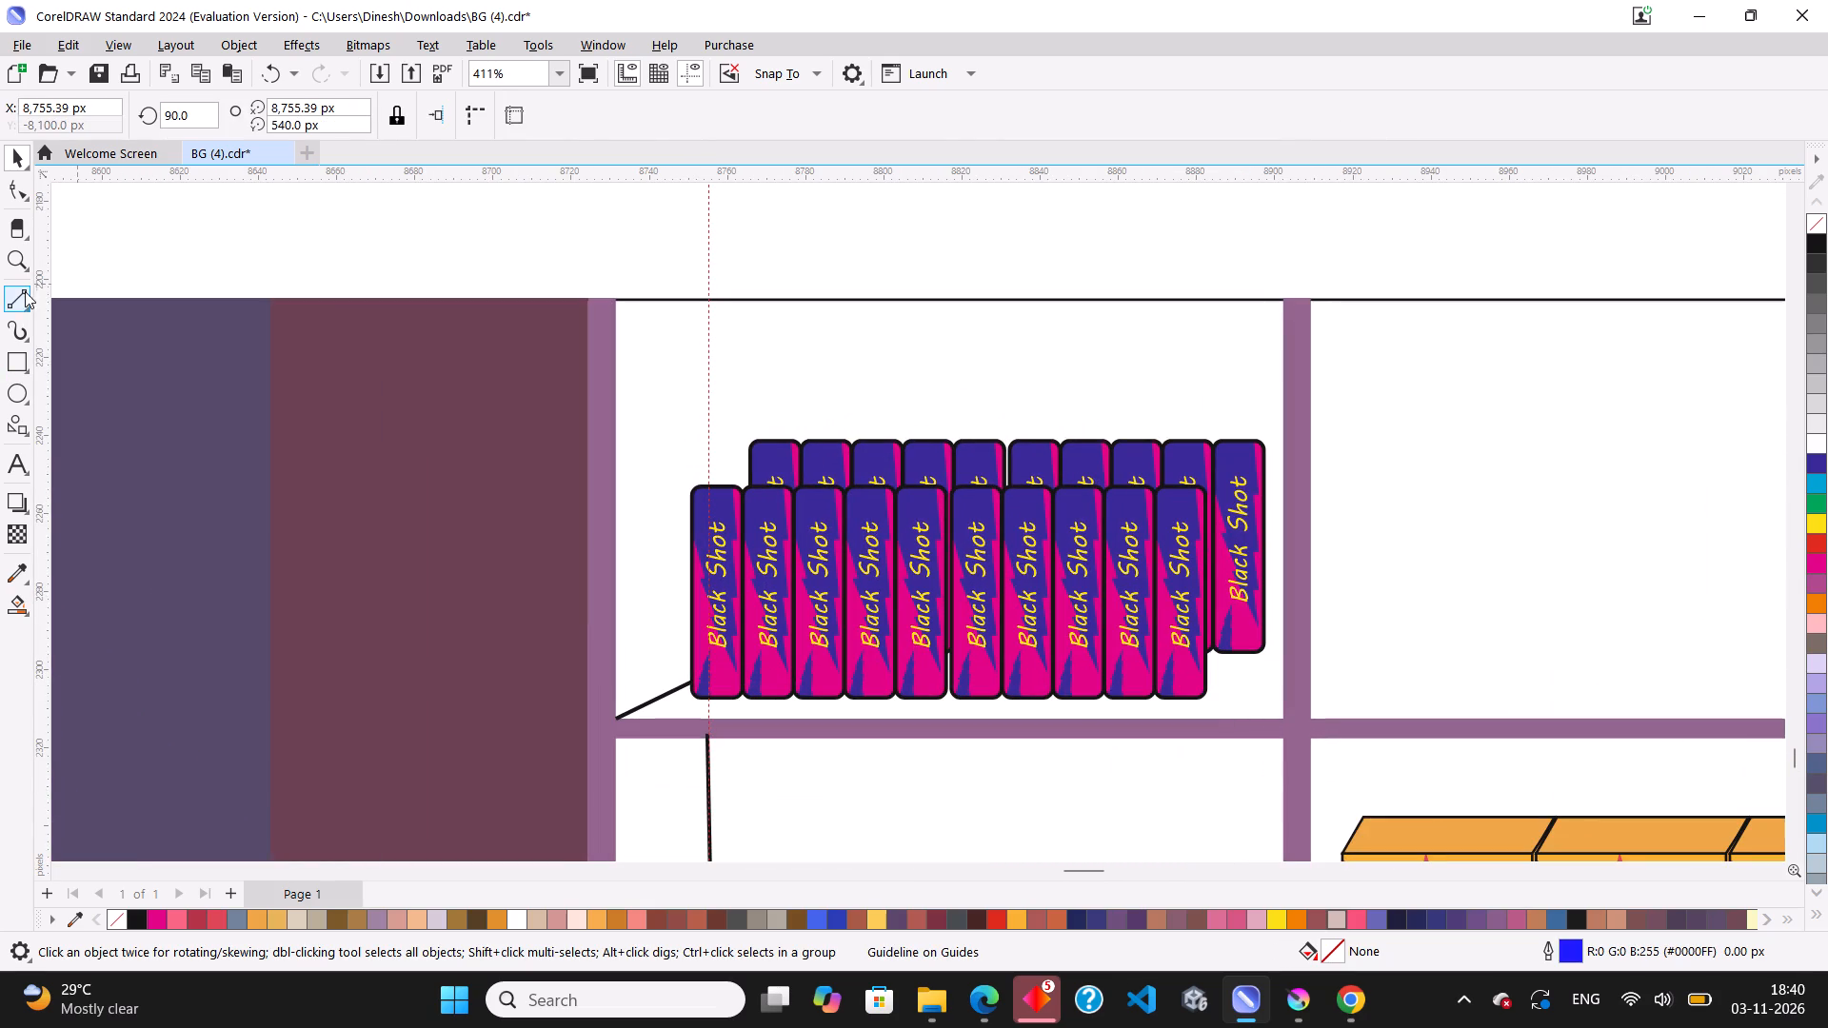
{"action": "left_click", "coordinate": [24, 306]}
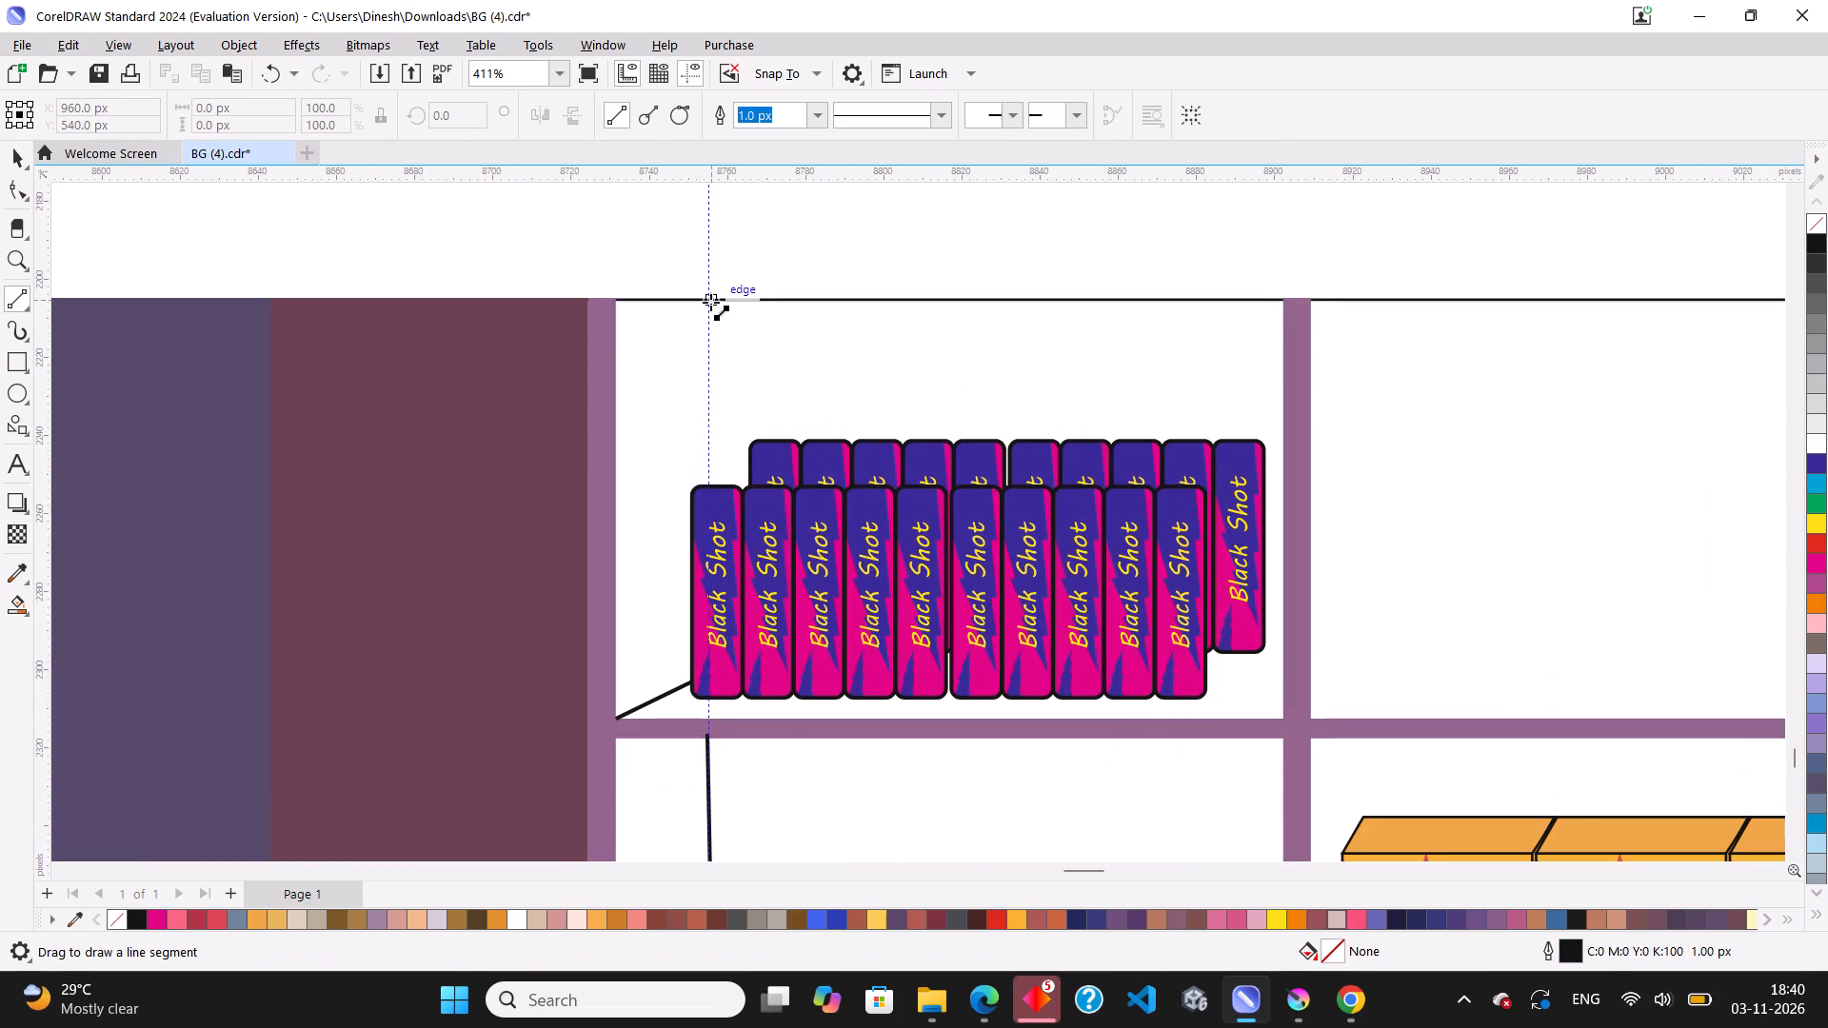
{"action": "left_click_drag", "start_coordinate": [710, 302], "coordinate": [713, 478]}
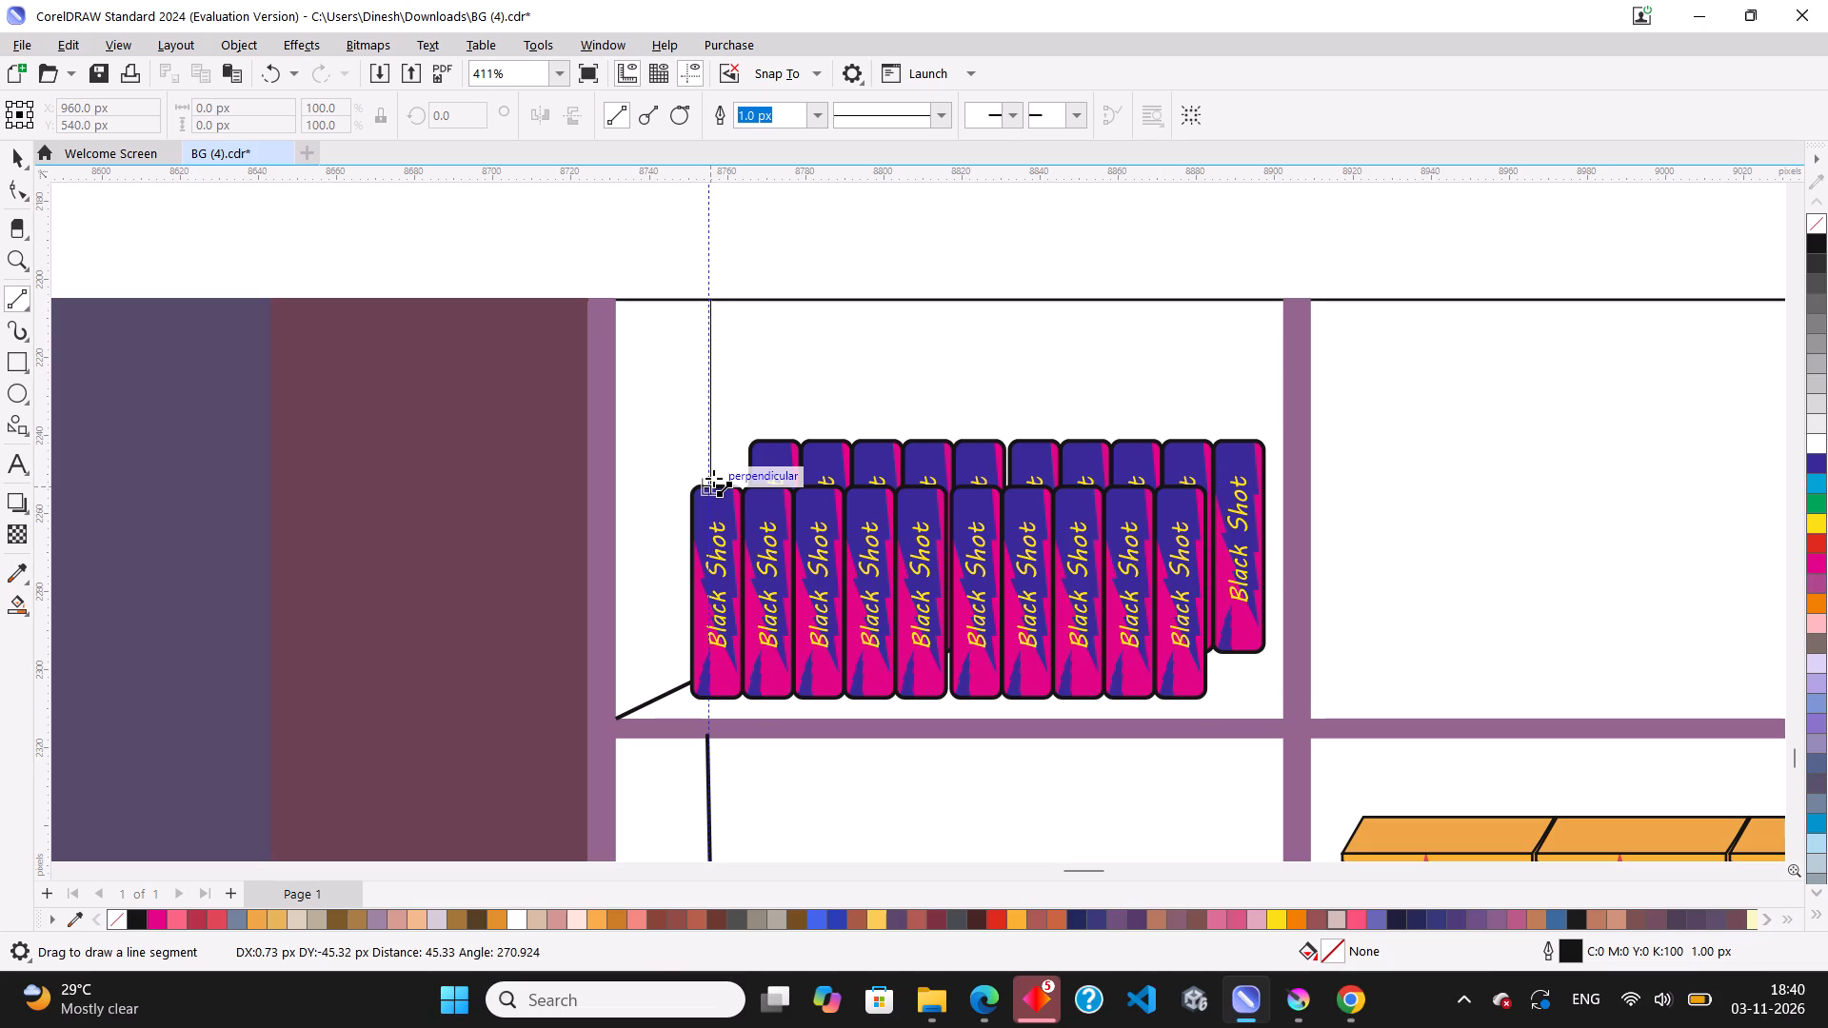
{"action": "left_click_drag", "start_coordinate": [713, 478], "coordinate": [709, 486]}
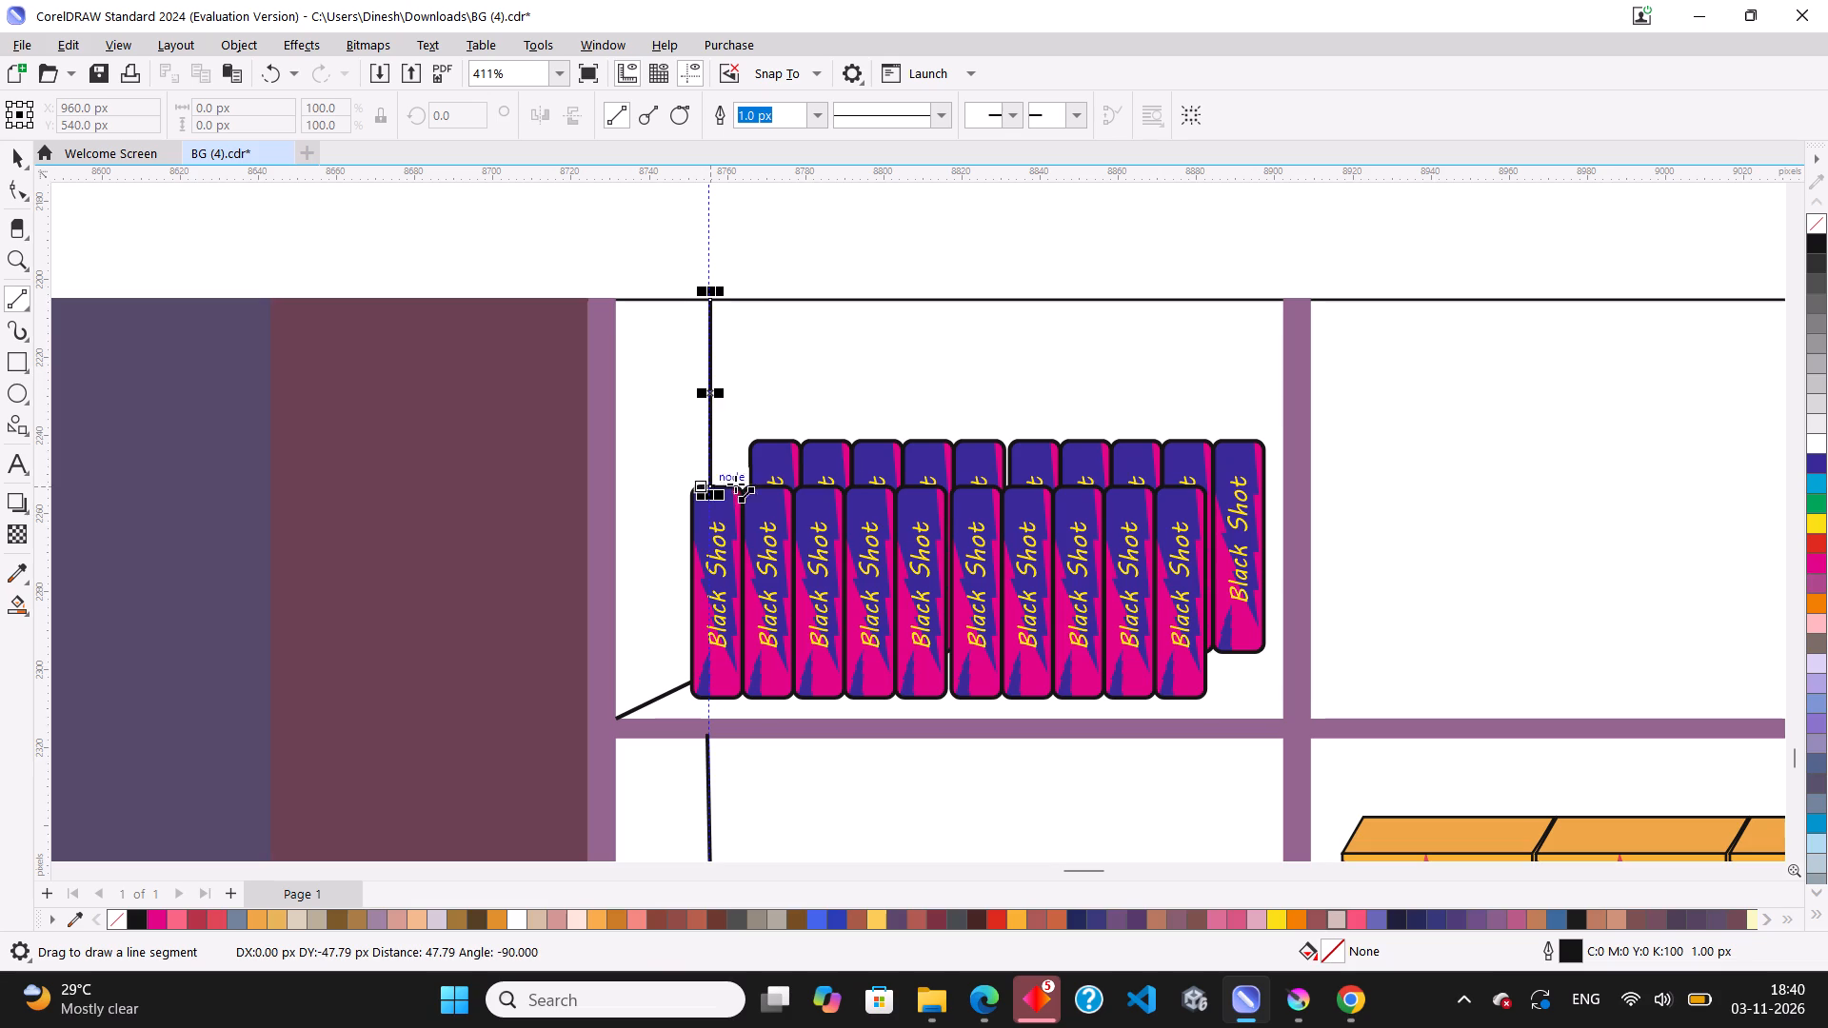
{"action": "left_click", "coordinate": [10, 157]}
Shorten the near-vertical line above the red Damaka boxes to about 33 px so it starts at the shelf's lower edge.
{"action": "scroll", "coordinate": [657, 414], "scroll_direction": "down", "scroll_amount": 8}
{"action": "scroll", "coordinate": [669, 554], "scroll_direction": "up", "scroll_amount": 7}
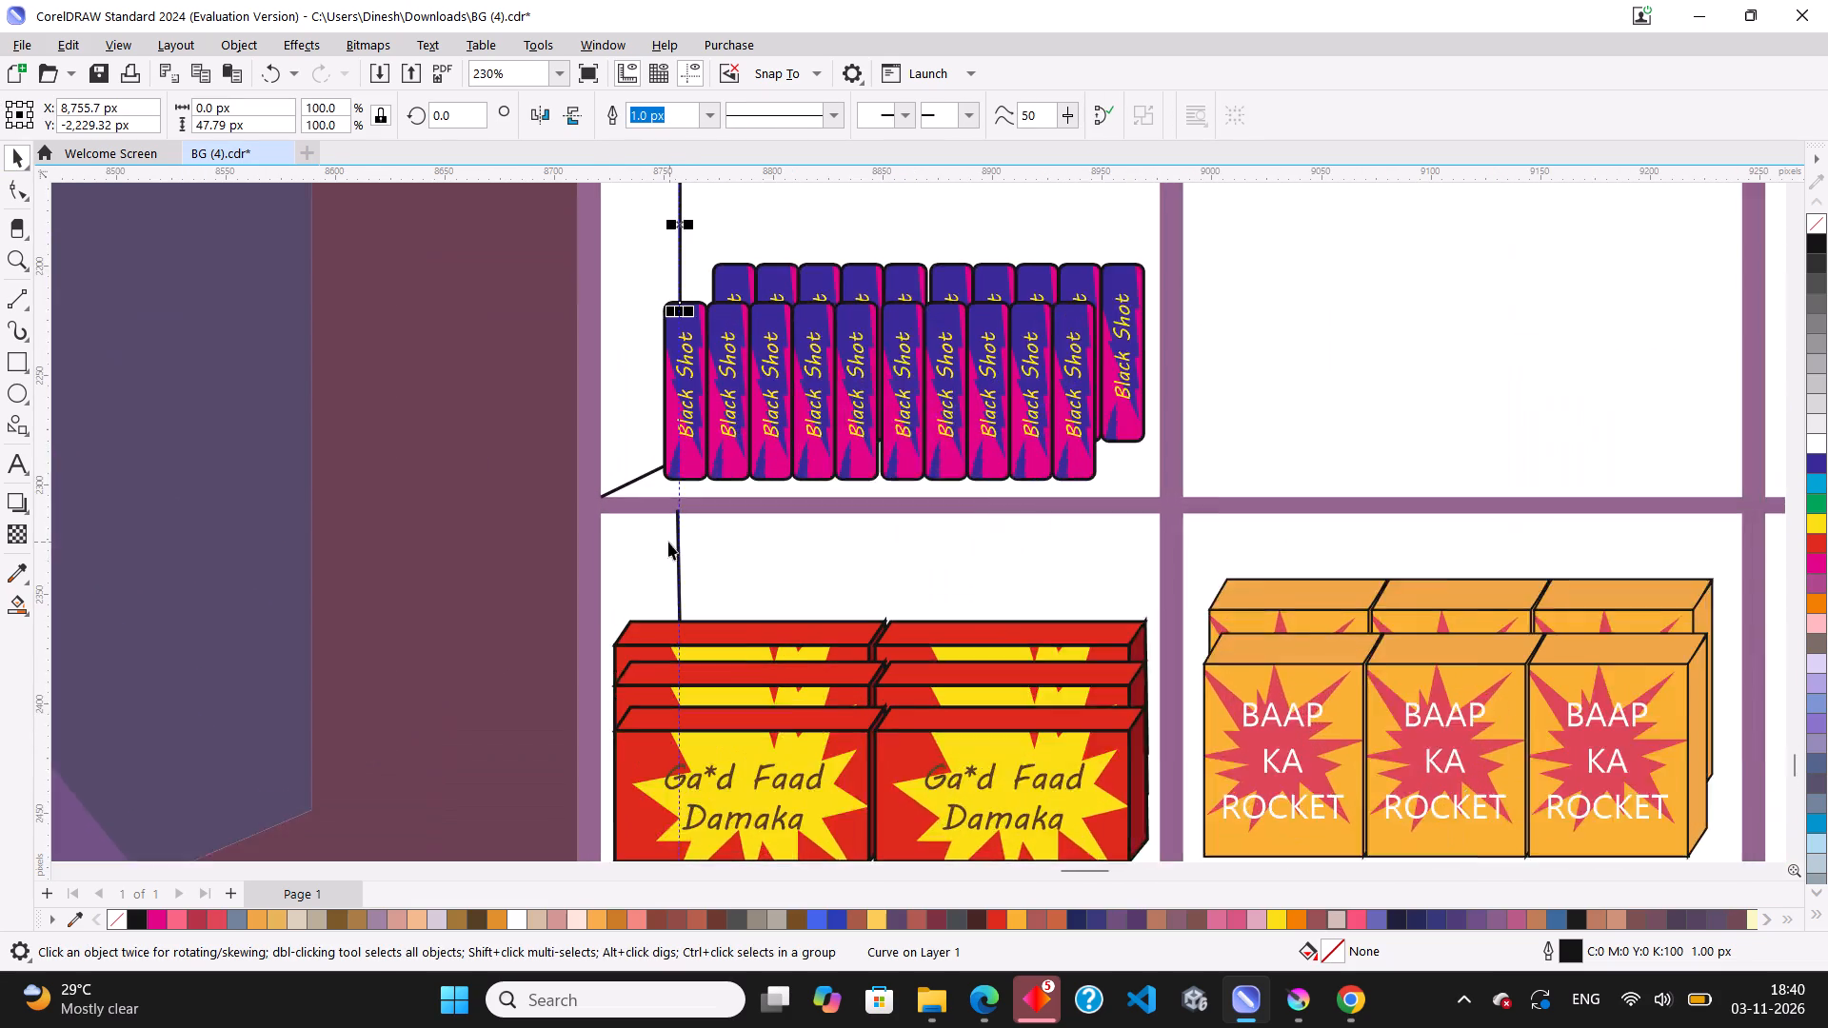
{"action": "scroll", "coordinate": [687, 597], "scroll_direction": "down", "scroll_amount": 1}
{"action": "scroll", "coordinate": [660, 487], "scroll_direction": "up", "scroll_amount": 8}
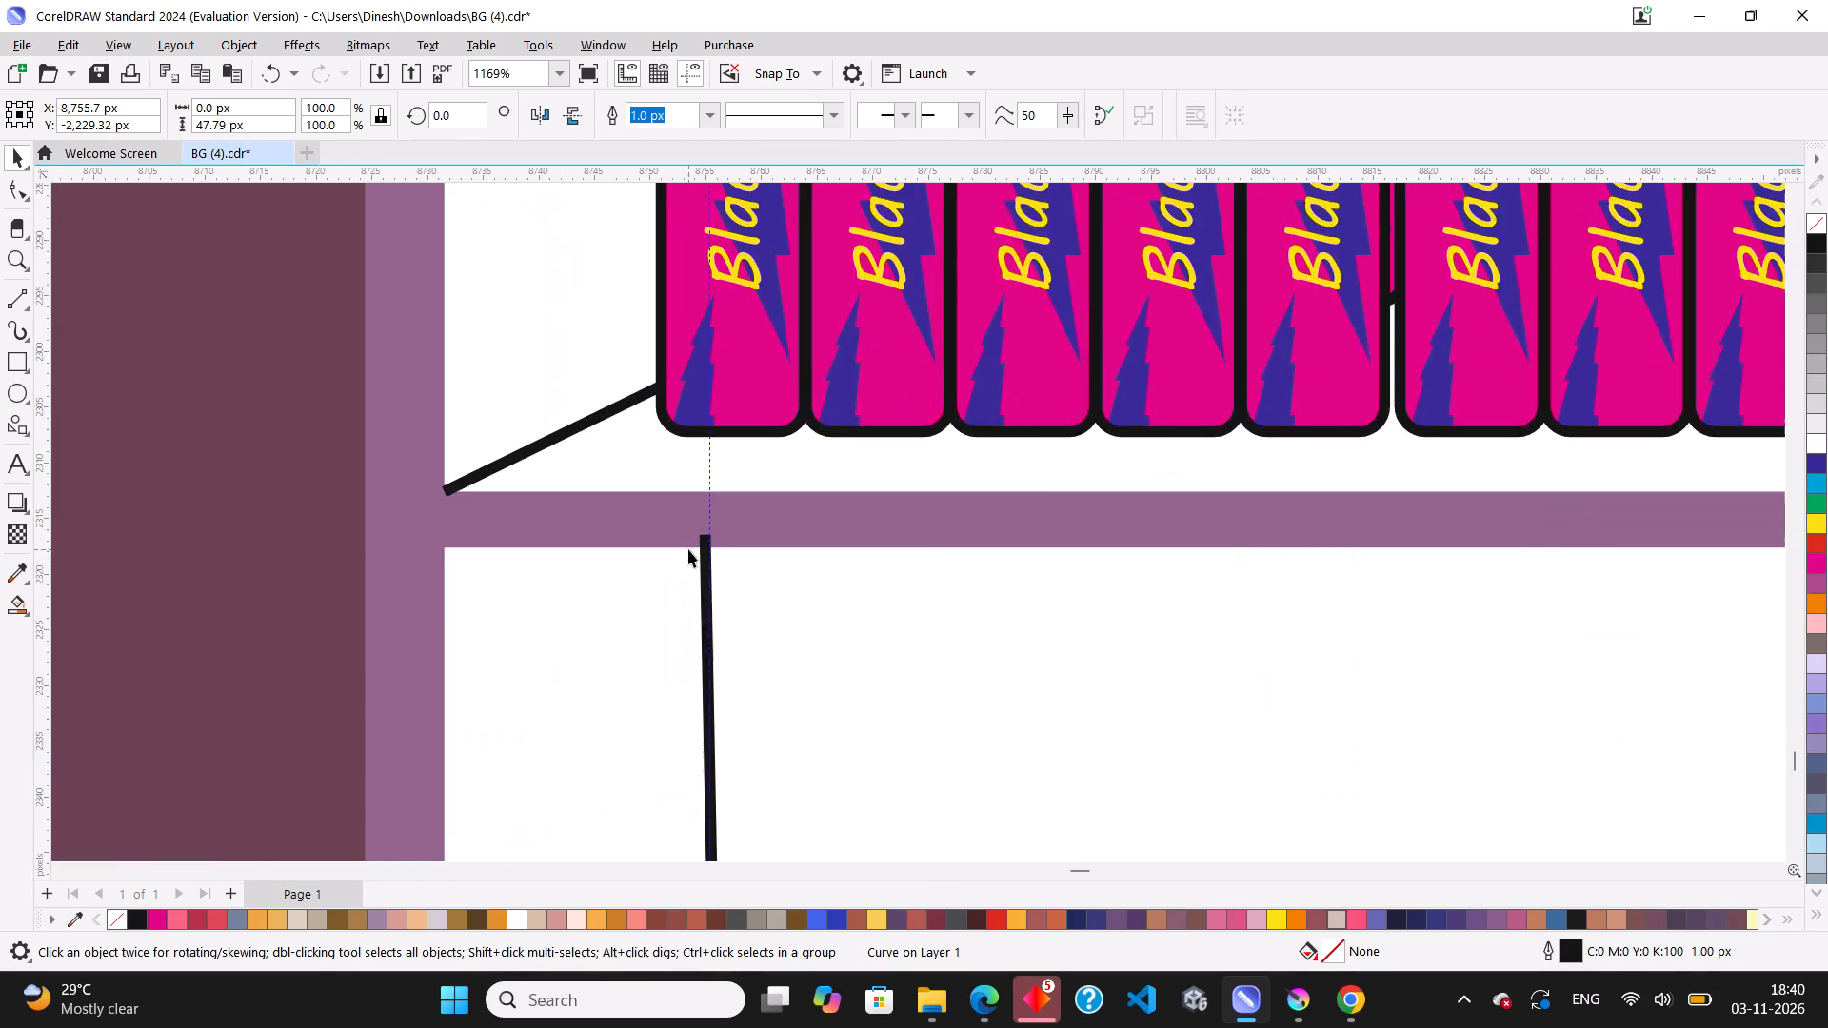
{"action": "scroll", "coordinate": [688, 549], "scroll_direction": "up", "scroll_amount": 2}
{"action": "left_click", "coordinate": [697, 536]}
{"action": "left_click", "coordinate": [706, 539]}
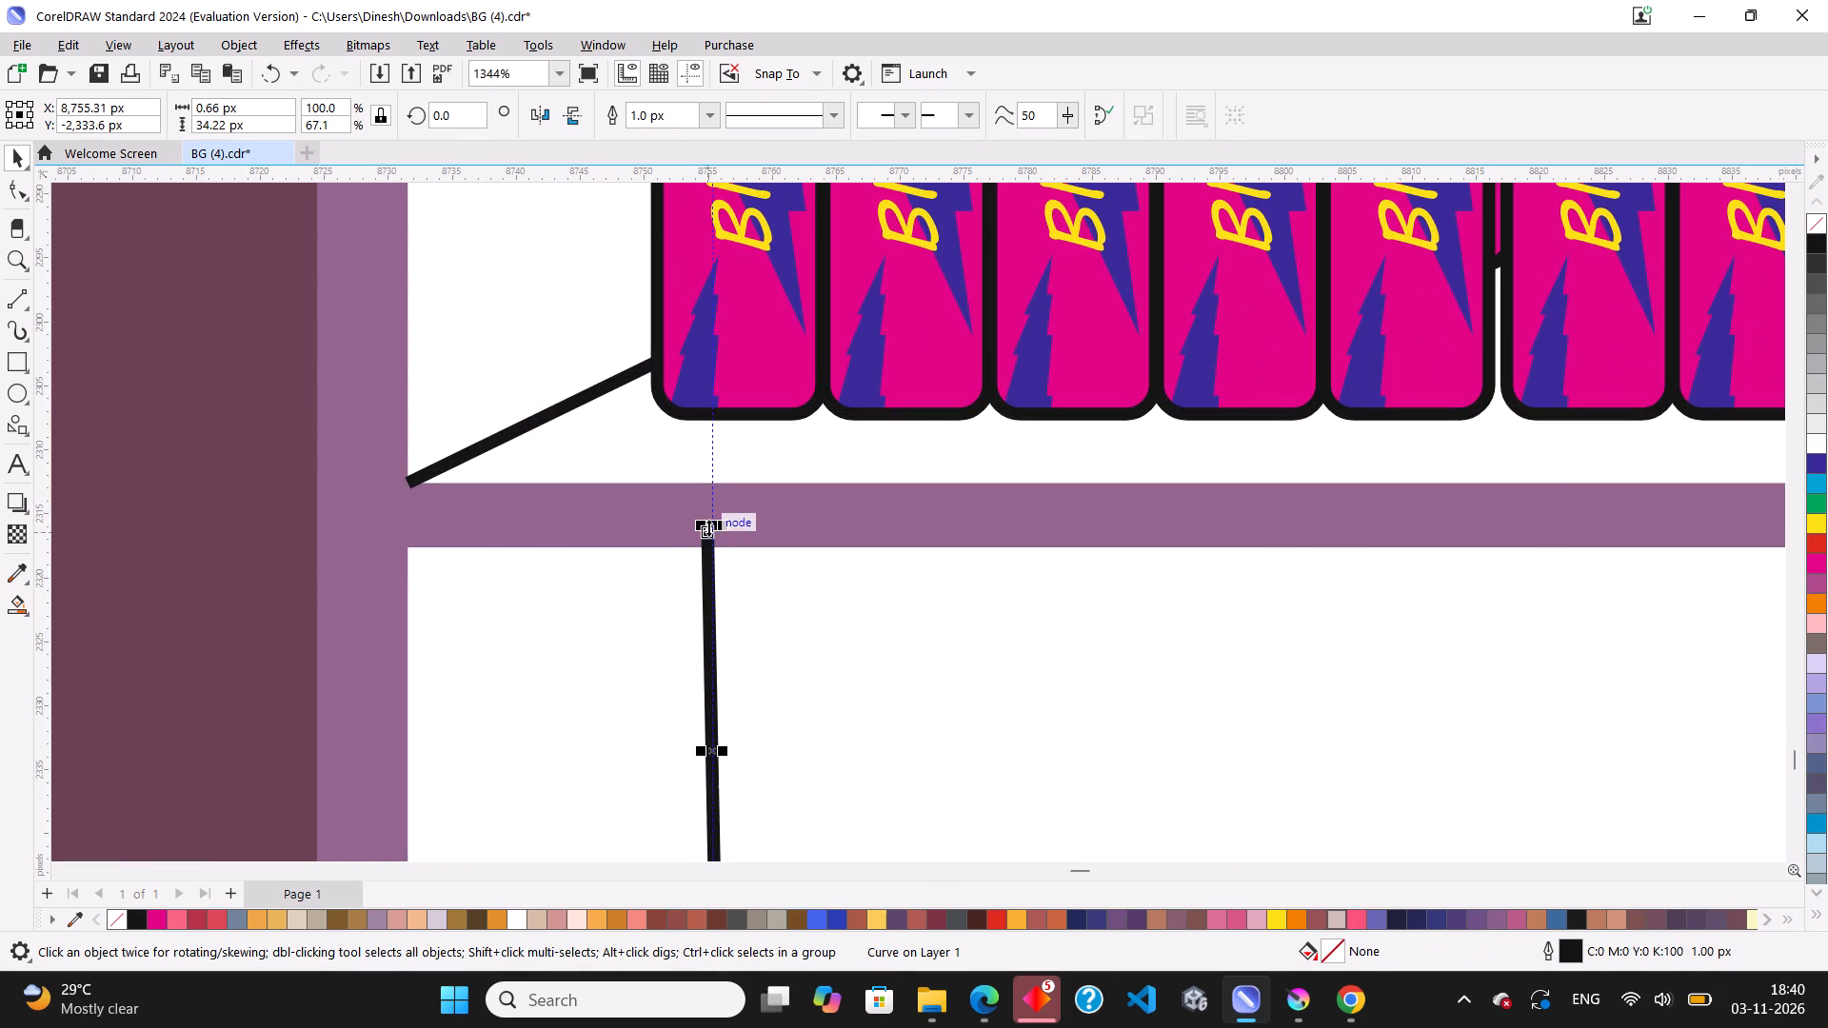
{"action": "left_click_drag", "start_coordinate": [708, 527], "coordinate": [708, 551]}
{"action": "left_click", "coordinate": [708, 551]}
{"action": "left_click", "coordinate": [712, 552]}
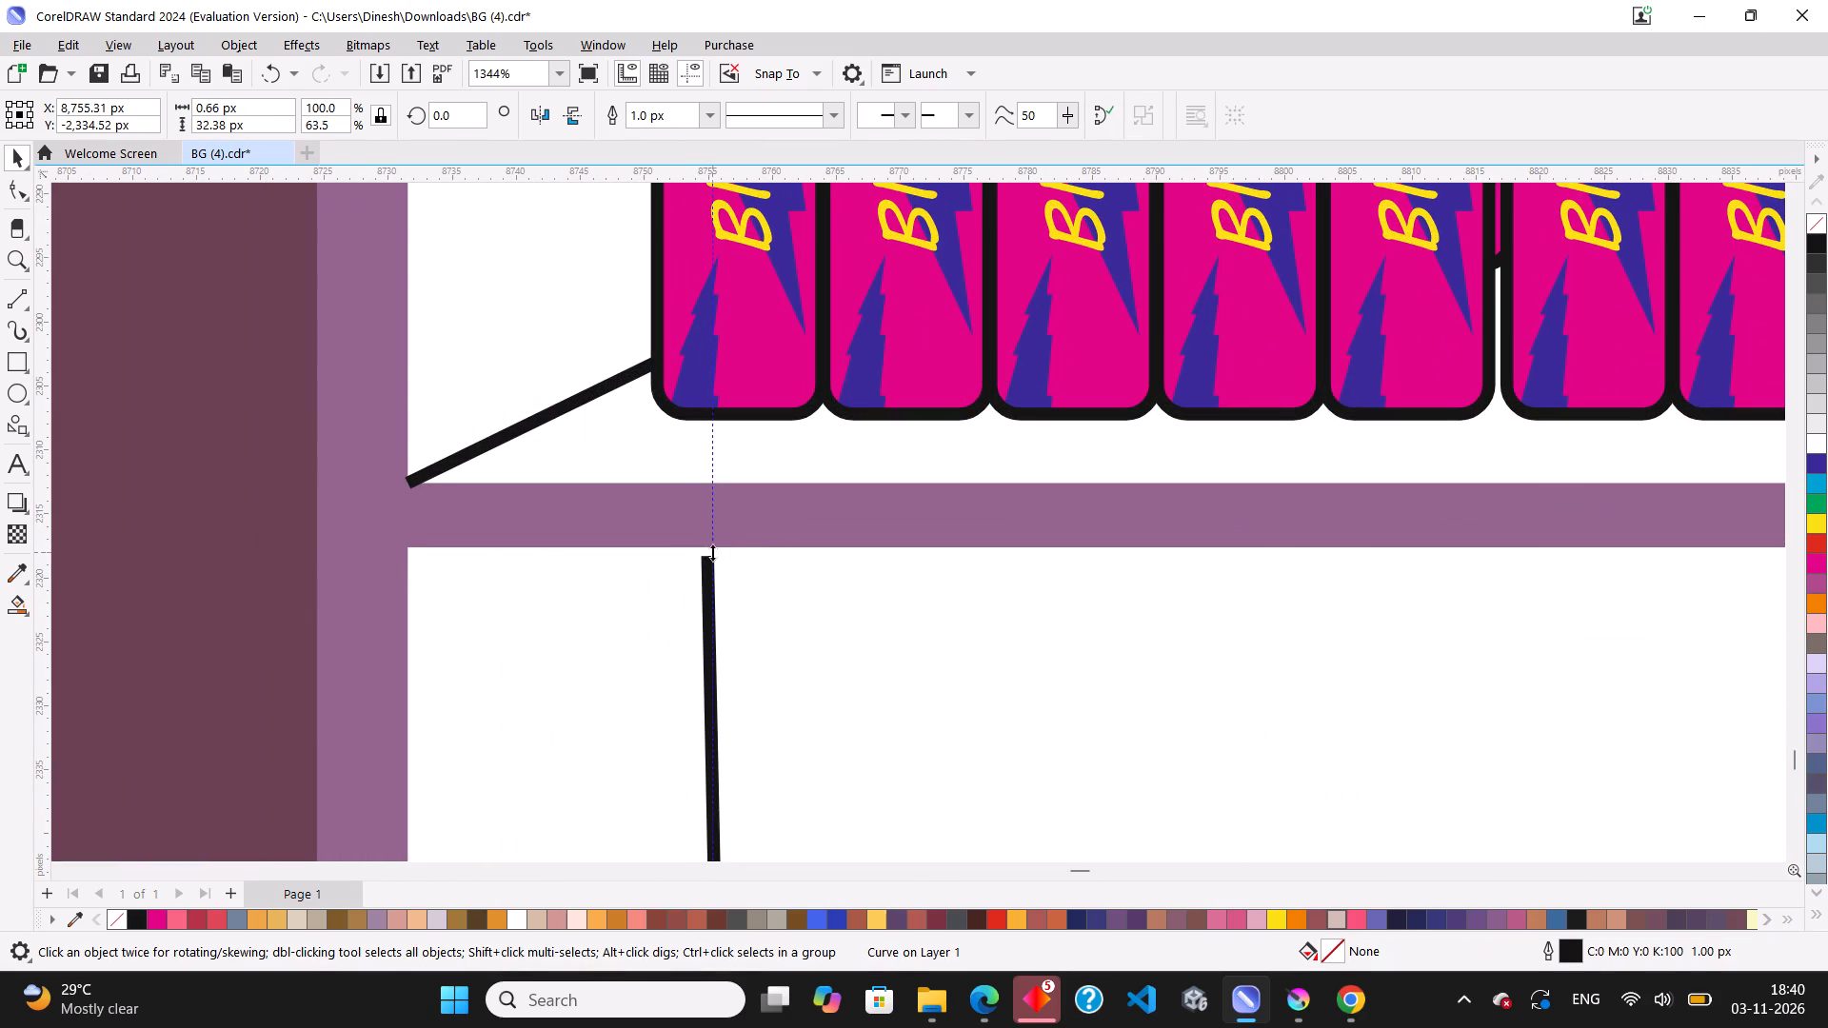
{"action": "scroll", "coordinate": [710, 544], "scroll_direction": "down", "scroll_amount": 9}
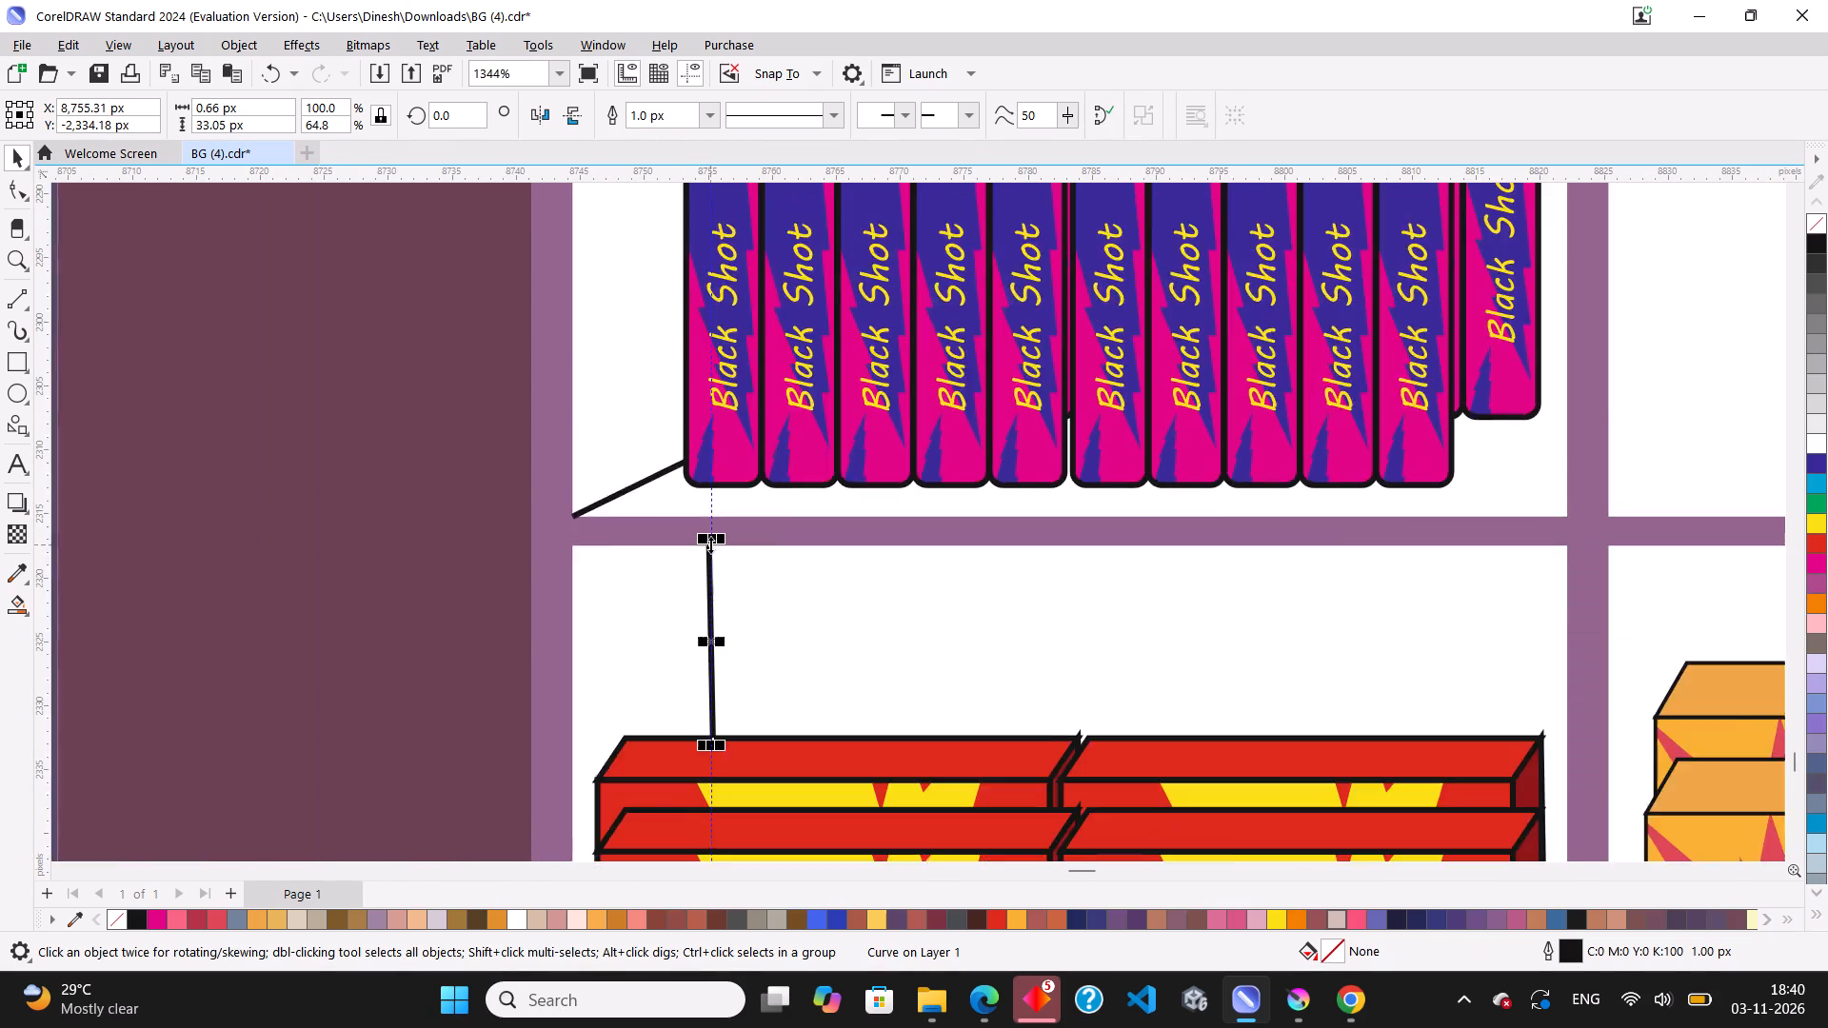
{"action": "scroll", "coordinate": [710, 544], "scroll_direction": "down", "scroll_amount": 8}
Move the vertical guideline into the second column, to about X 8,931 px.
{"action": "left_click", "coordinate": [10, 160]}
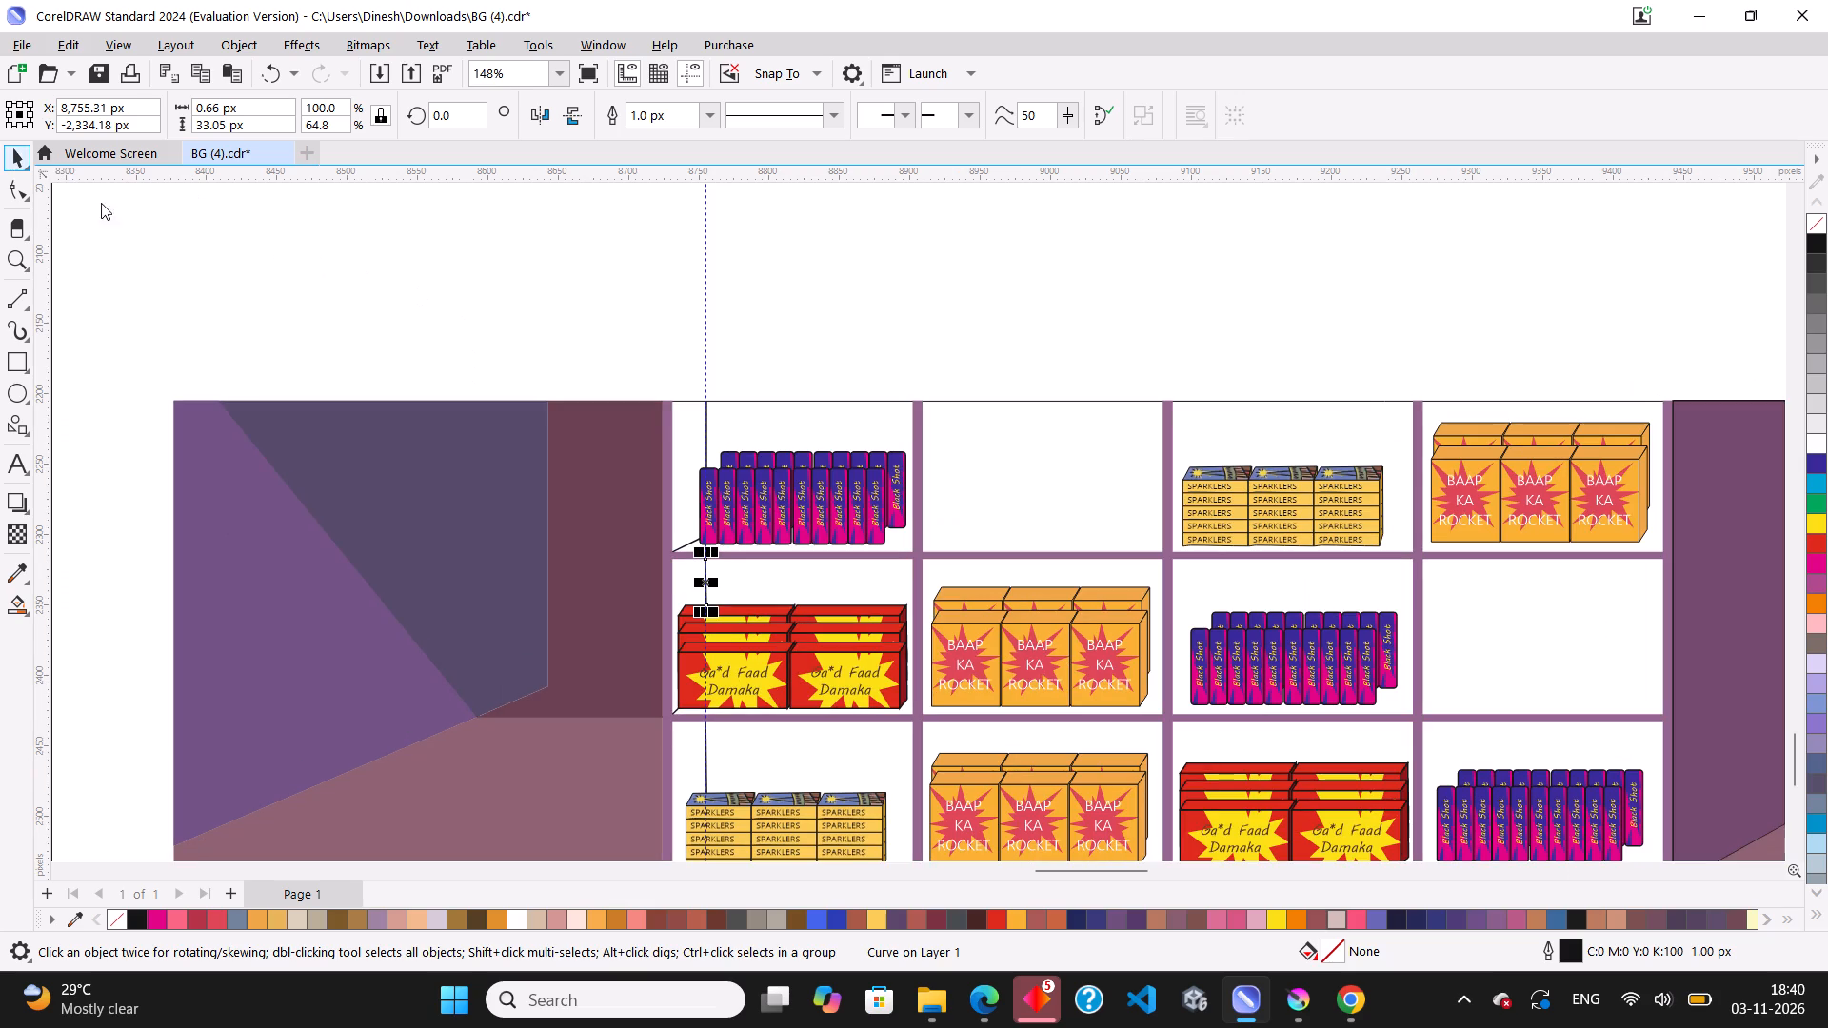
{"action": "left_click", "coordinate": [703, 289]}
{"action": "scroll", "coordinate": [792, 343], "scroll_direction": "up", "scroll_amount": 2}
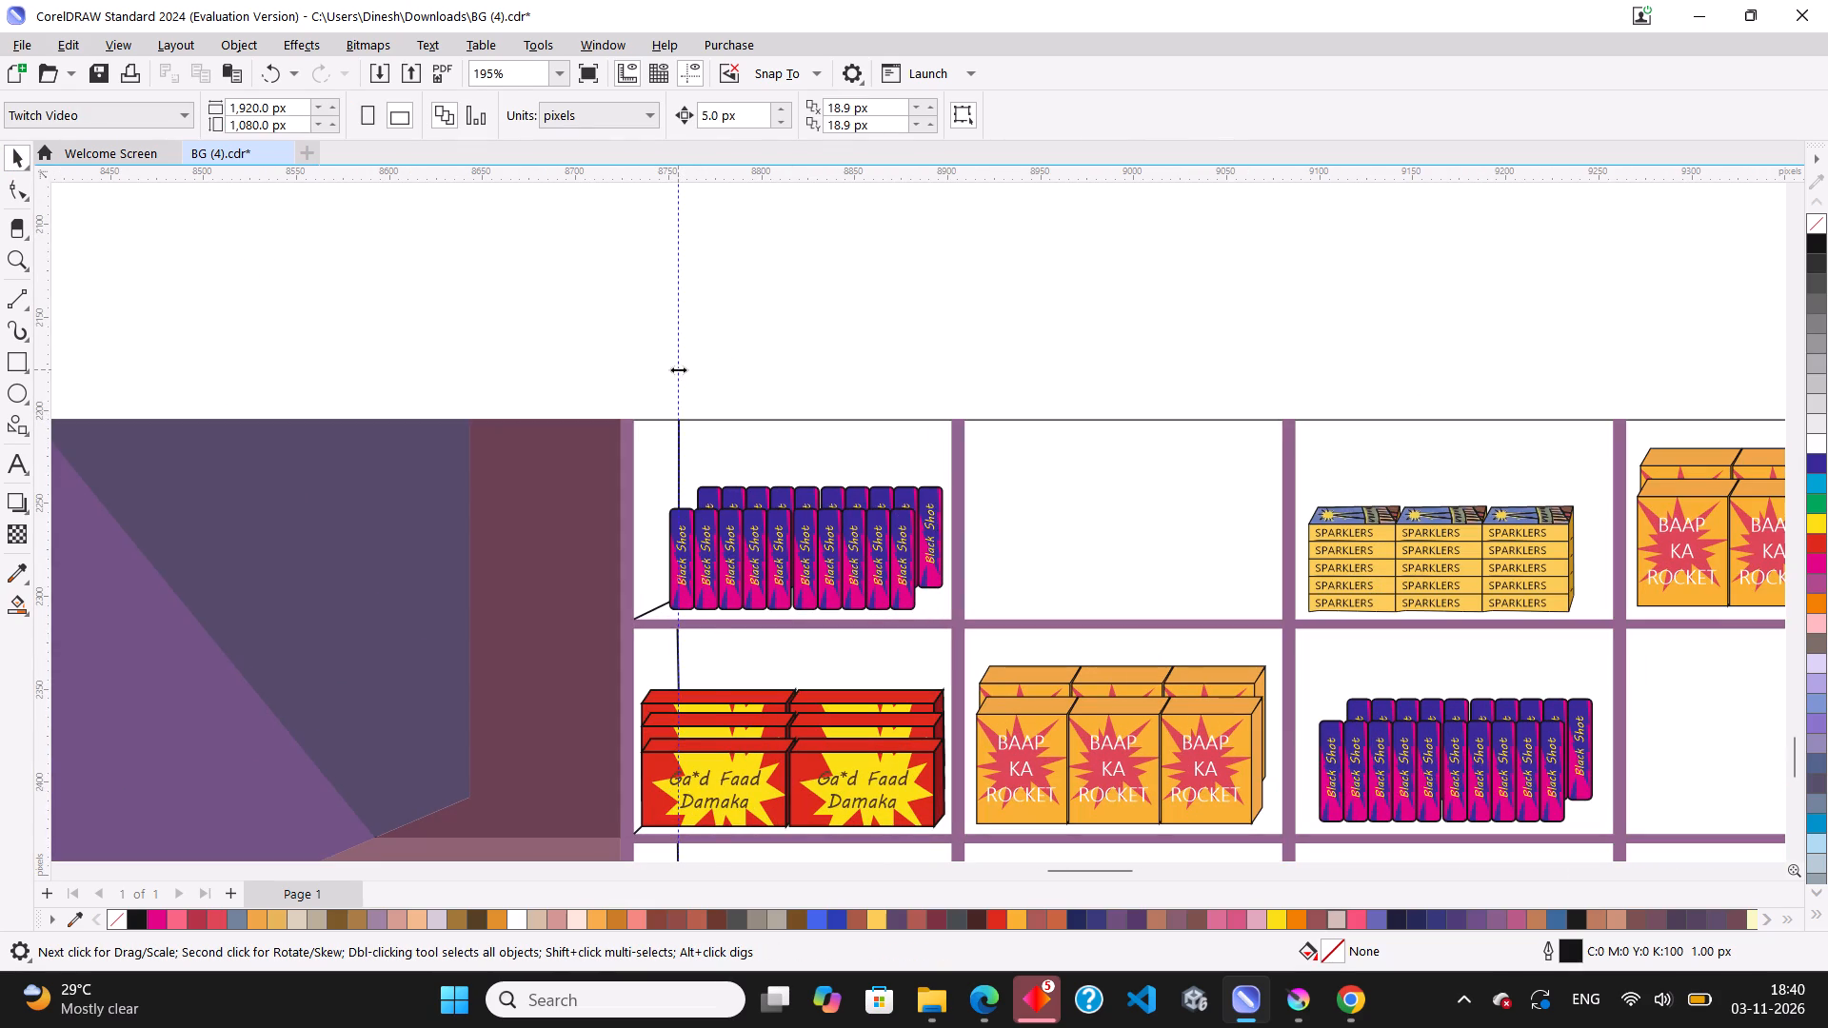
{"action": "left_click_drag", "start_coordinate": [678, 369], "coordinate": [993, 387]}
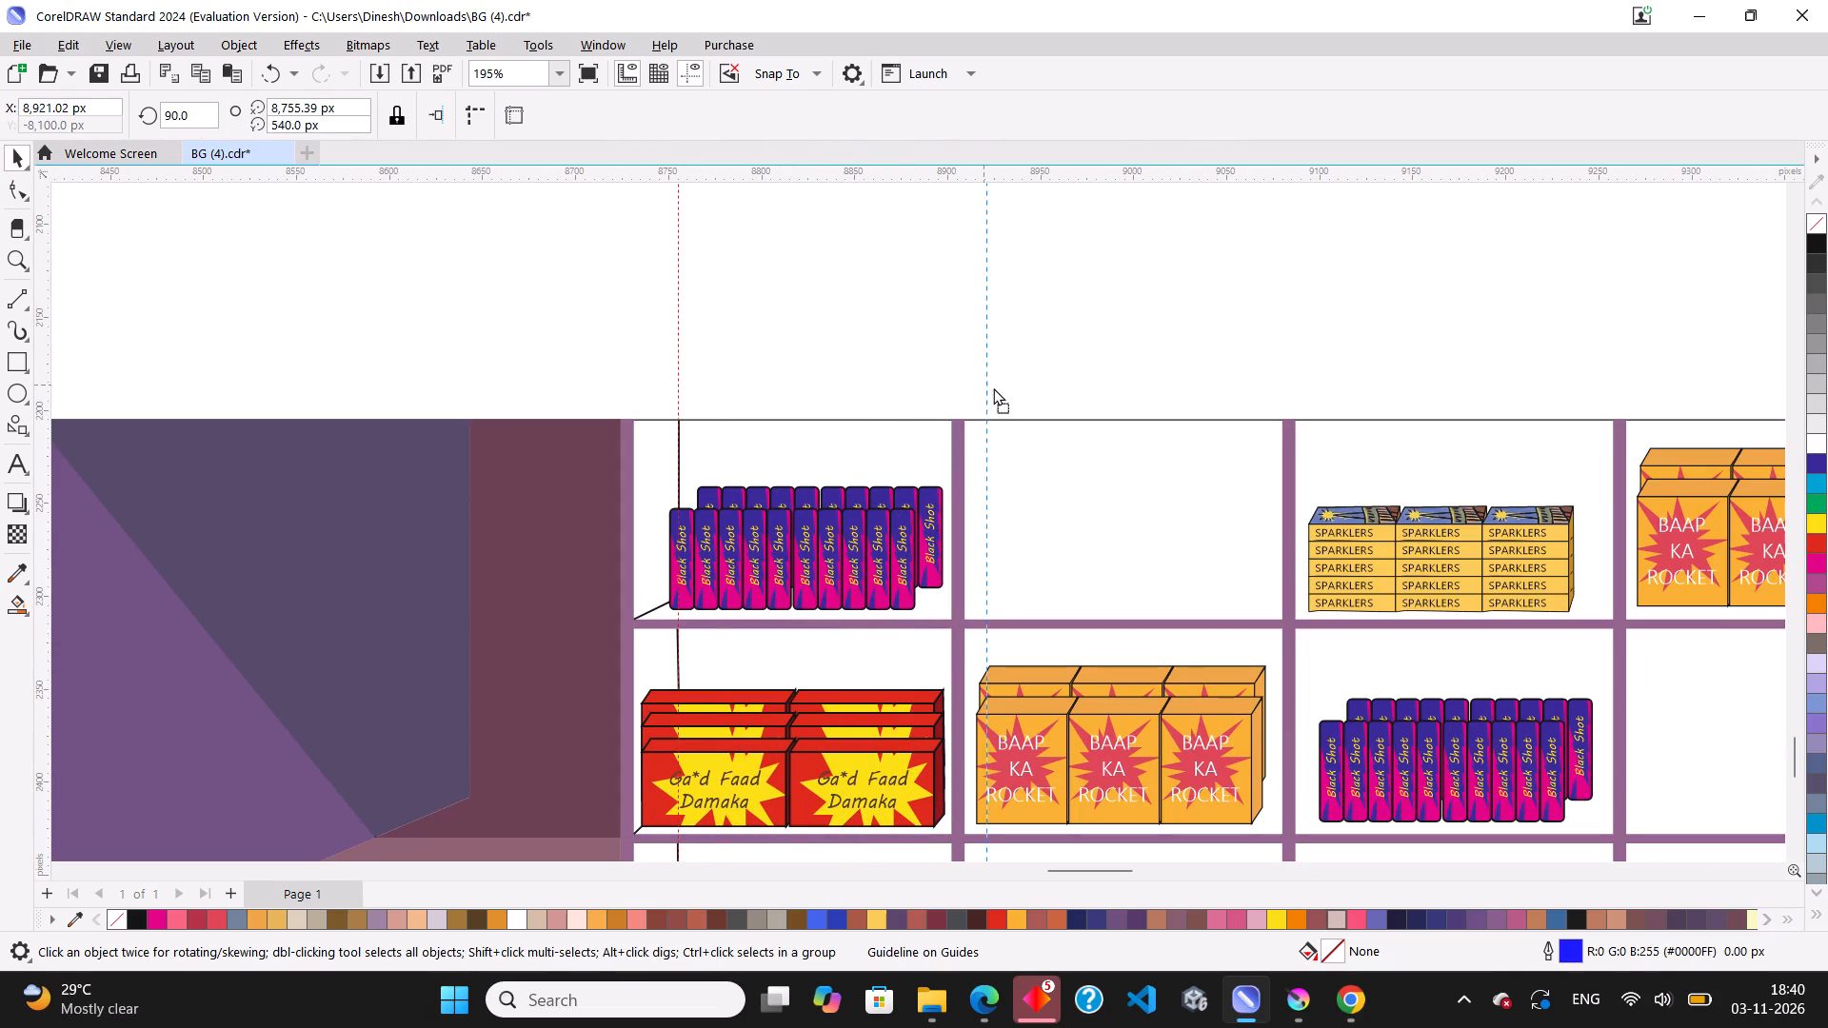
{"action": "left_click_drag", "start_coordinate": [993, 387], "coordinate": [1004, 391]}
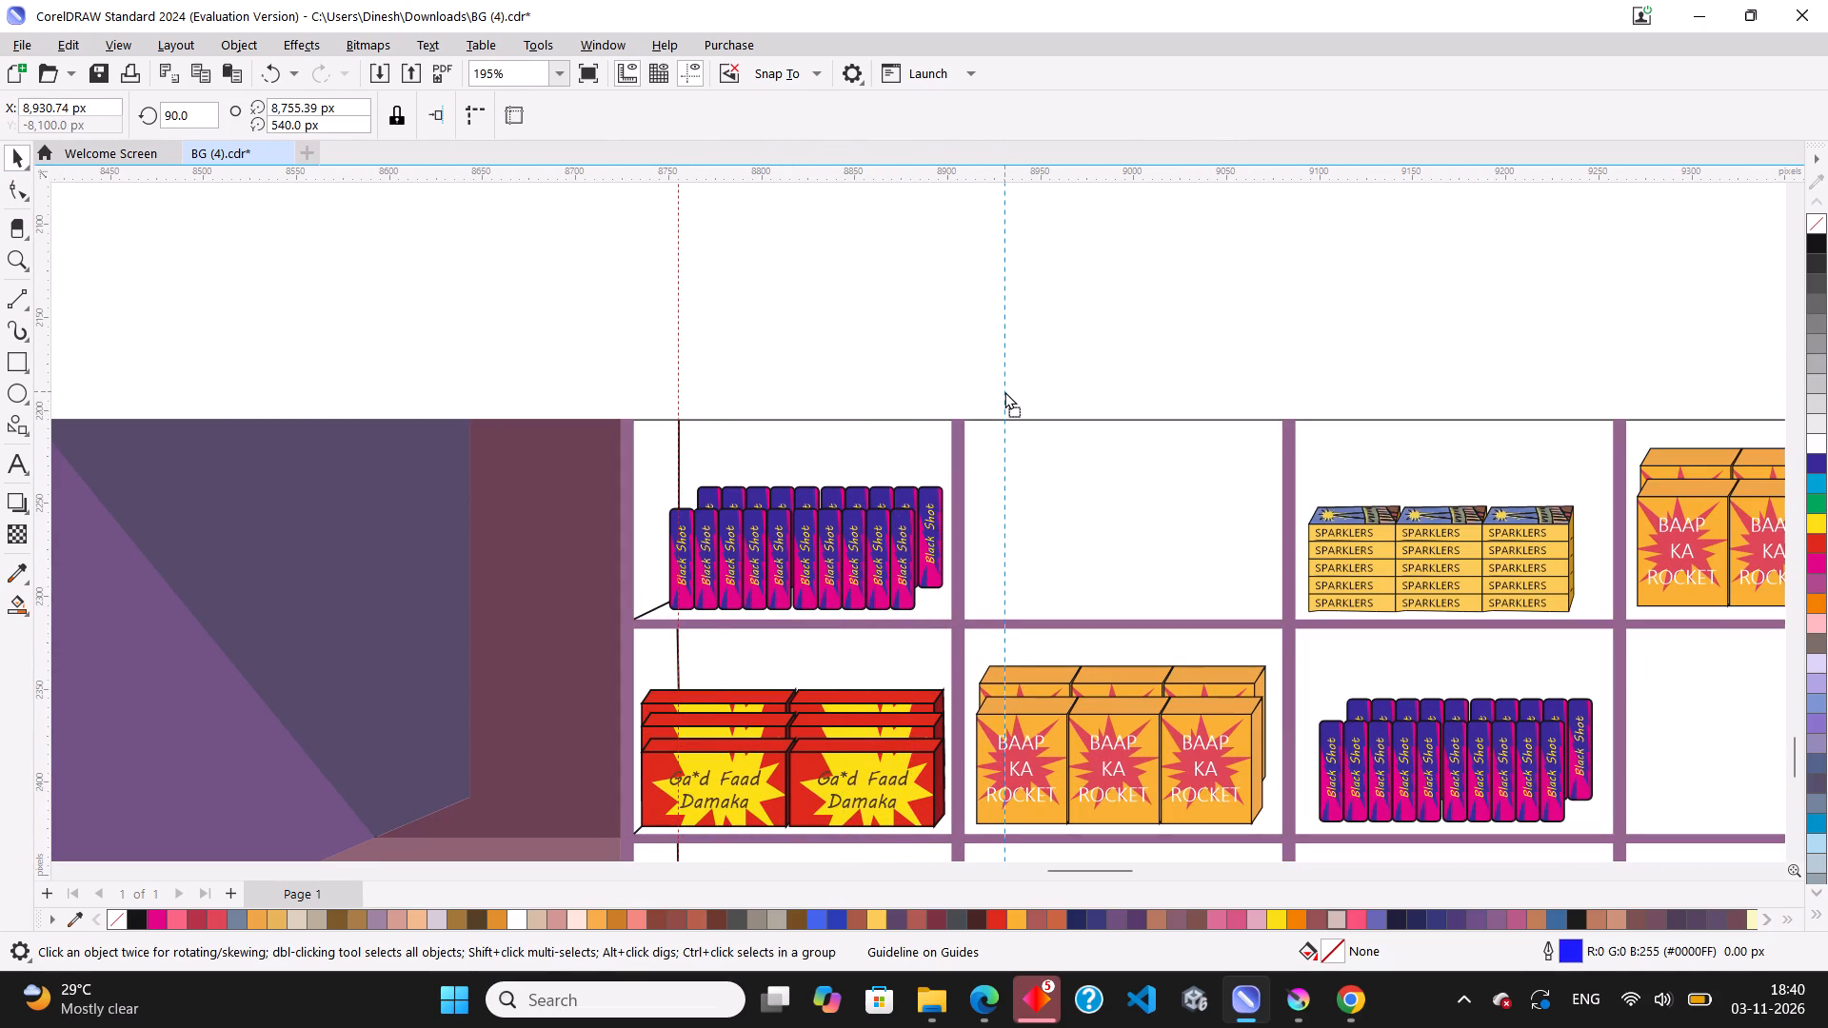
{"action": "left_click_drag", "start_coordinate": [1004, 391], "coordinate": [1005, 393]}
{"action": "left_click", "coordinate": [907, 358]}
Draw a diagonal depth line about 21 px wide and 15 px high from the second column's top compartment corner to the guideline.
{"action": "scroll", "coordinate": [1043, 461], "scroll_direction": "up", "scroll_amount": 2}
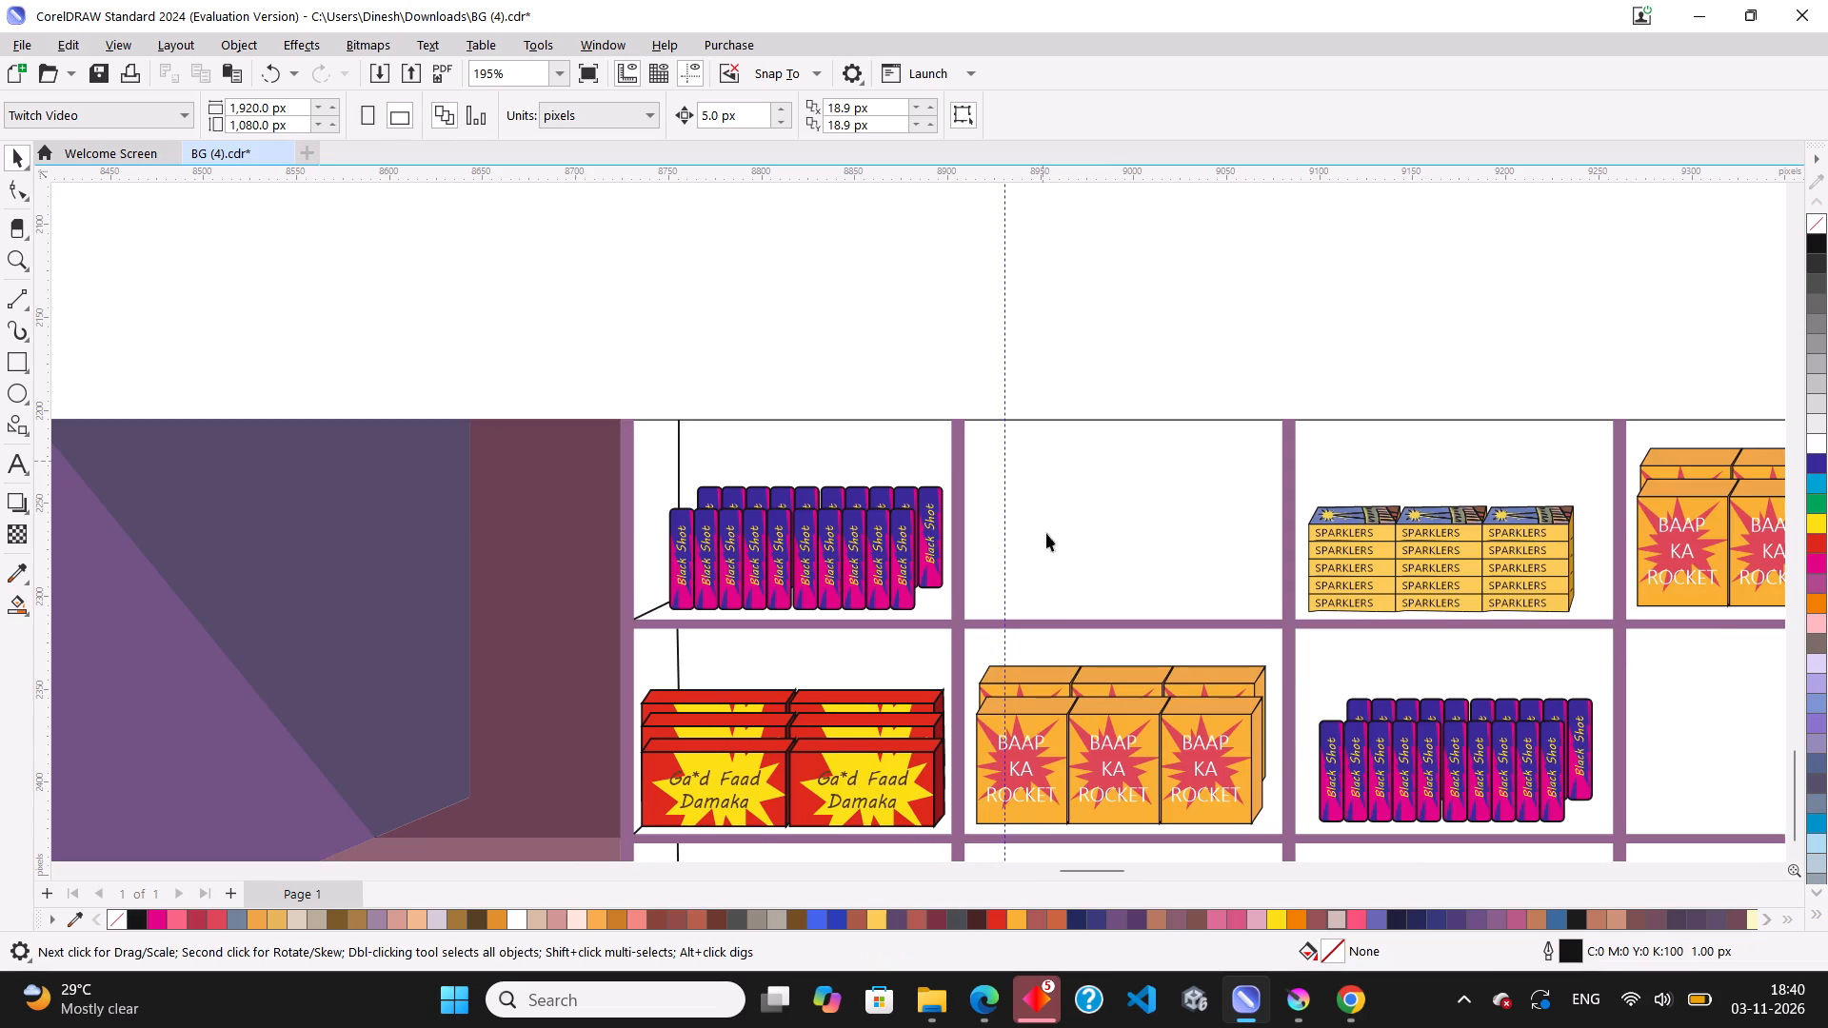
{"action": "scroll", "coordinate": [1046, 533], "scroll_direction": "up", "scroll_amount": 1}
{"action": "scroll", "coordinate": [1067, 618], "scroll_direction": "up", "scroll_amount": 2}
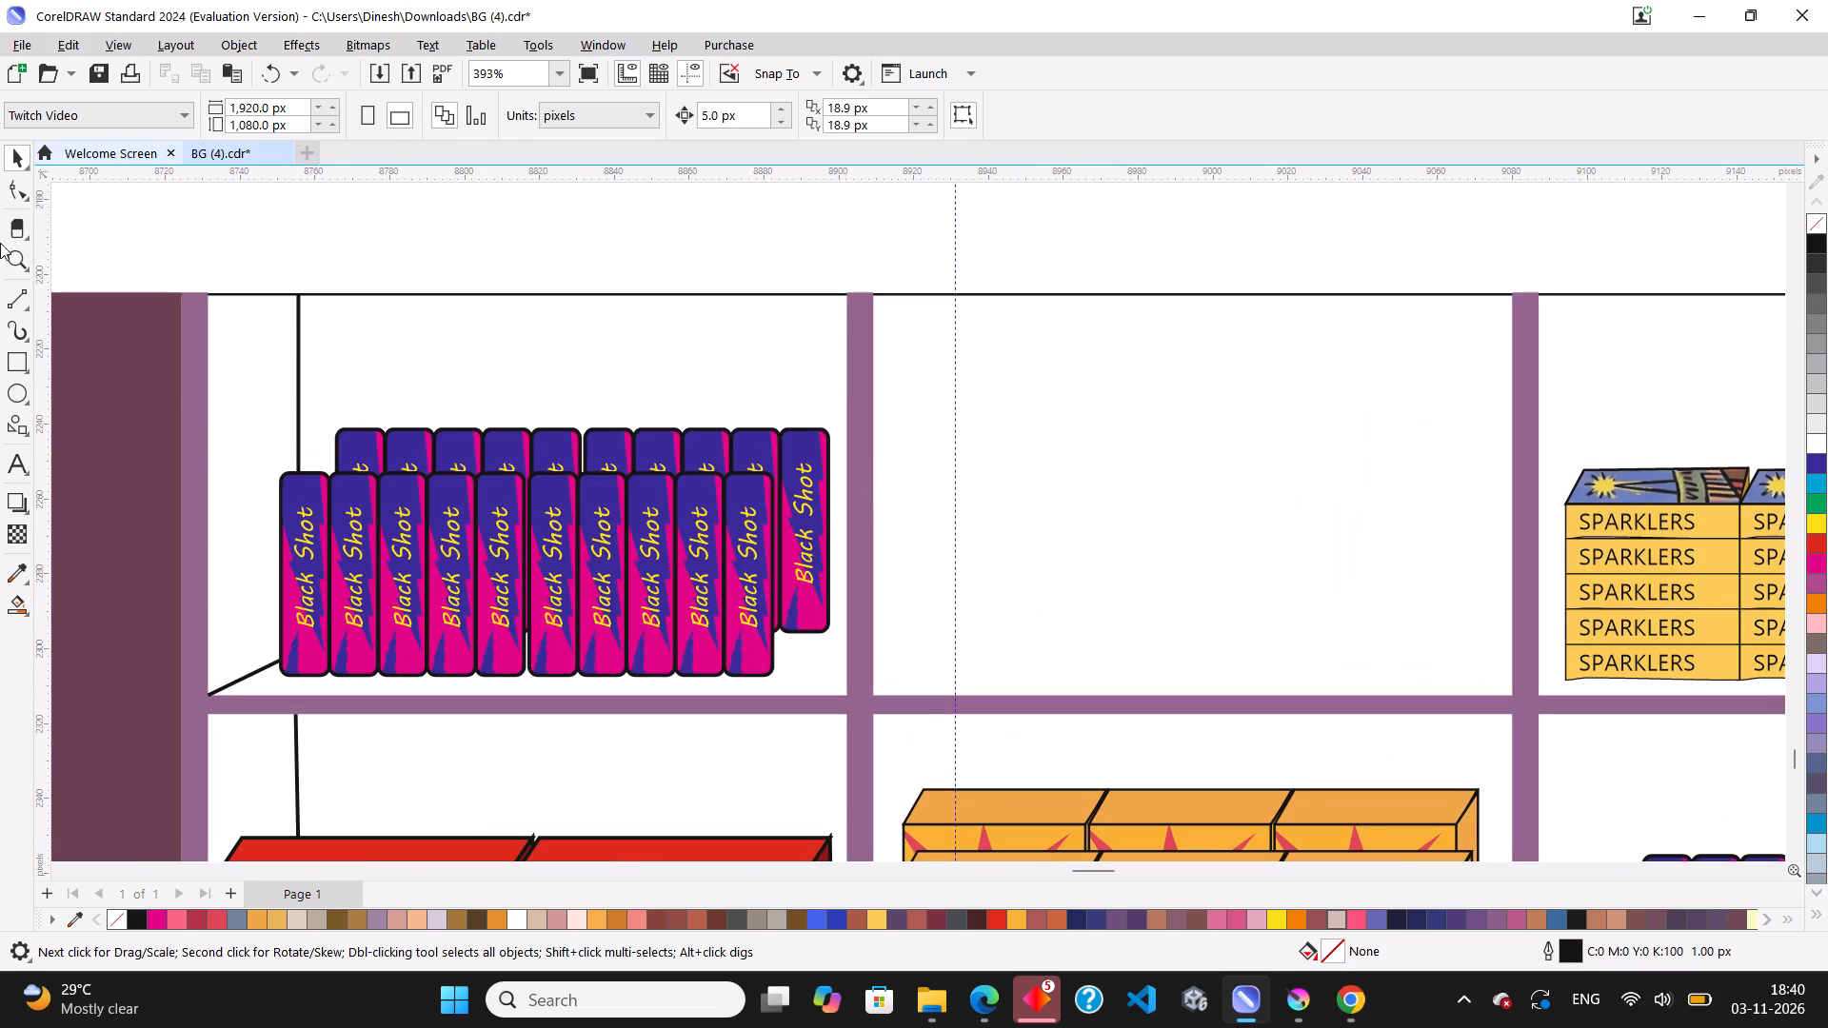
{"action": "left_click", "coordinate": [12, 296]}
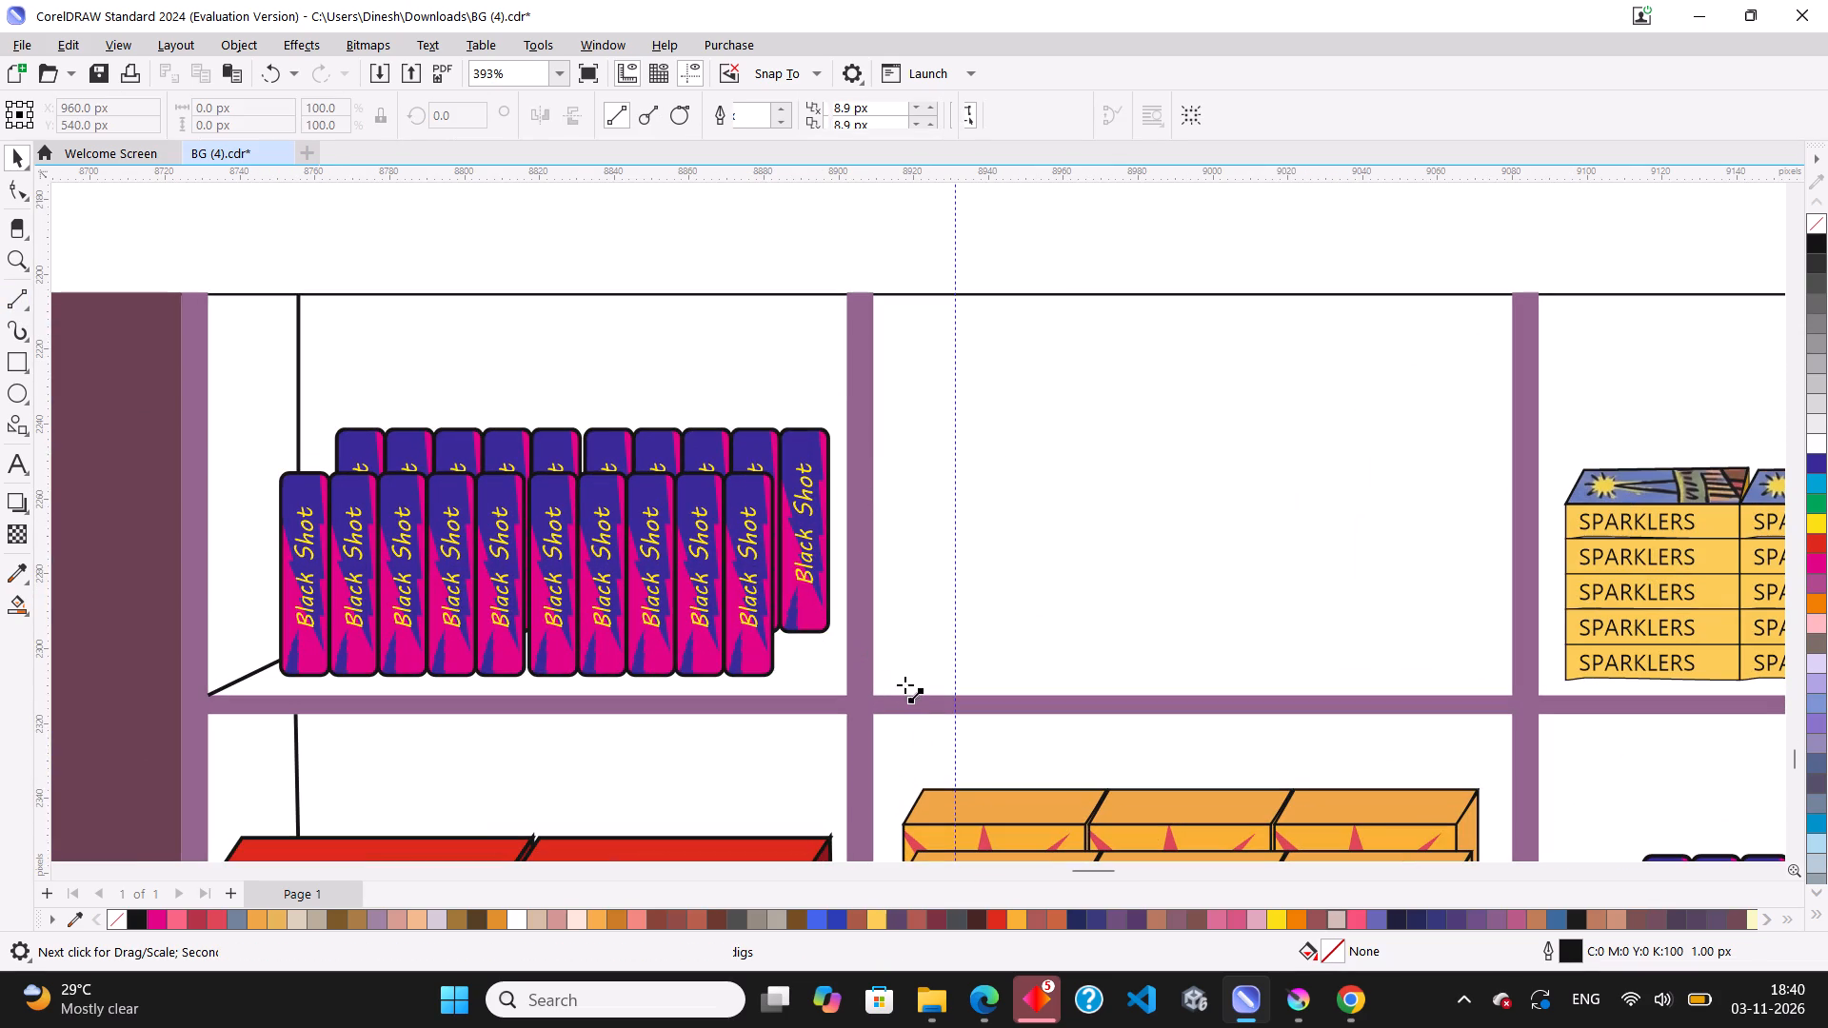
{"action": "left_click_drag", "start_coordinate": [874, 696], "coordinate": [952, 651]}
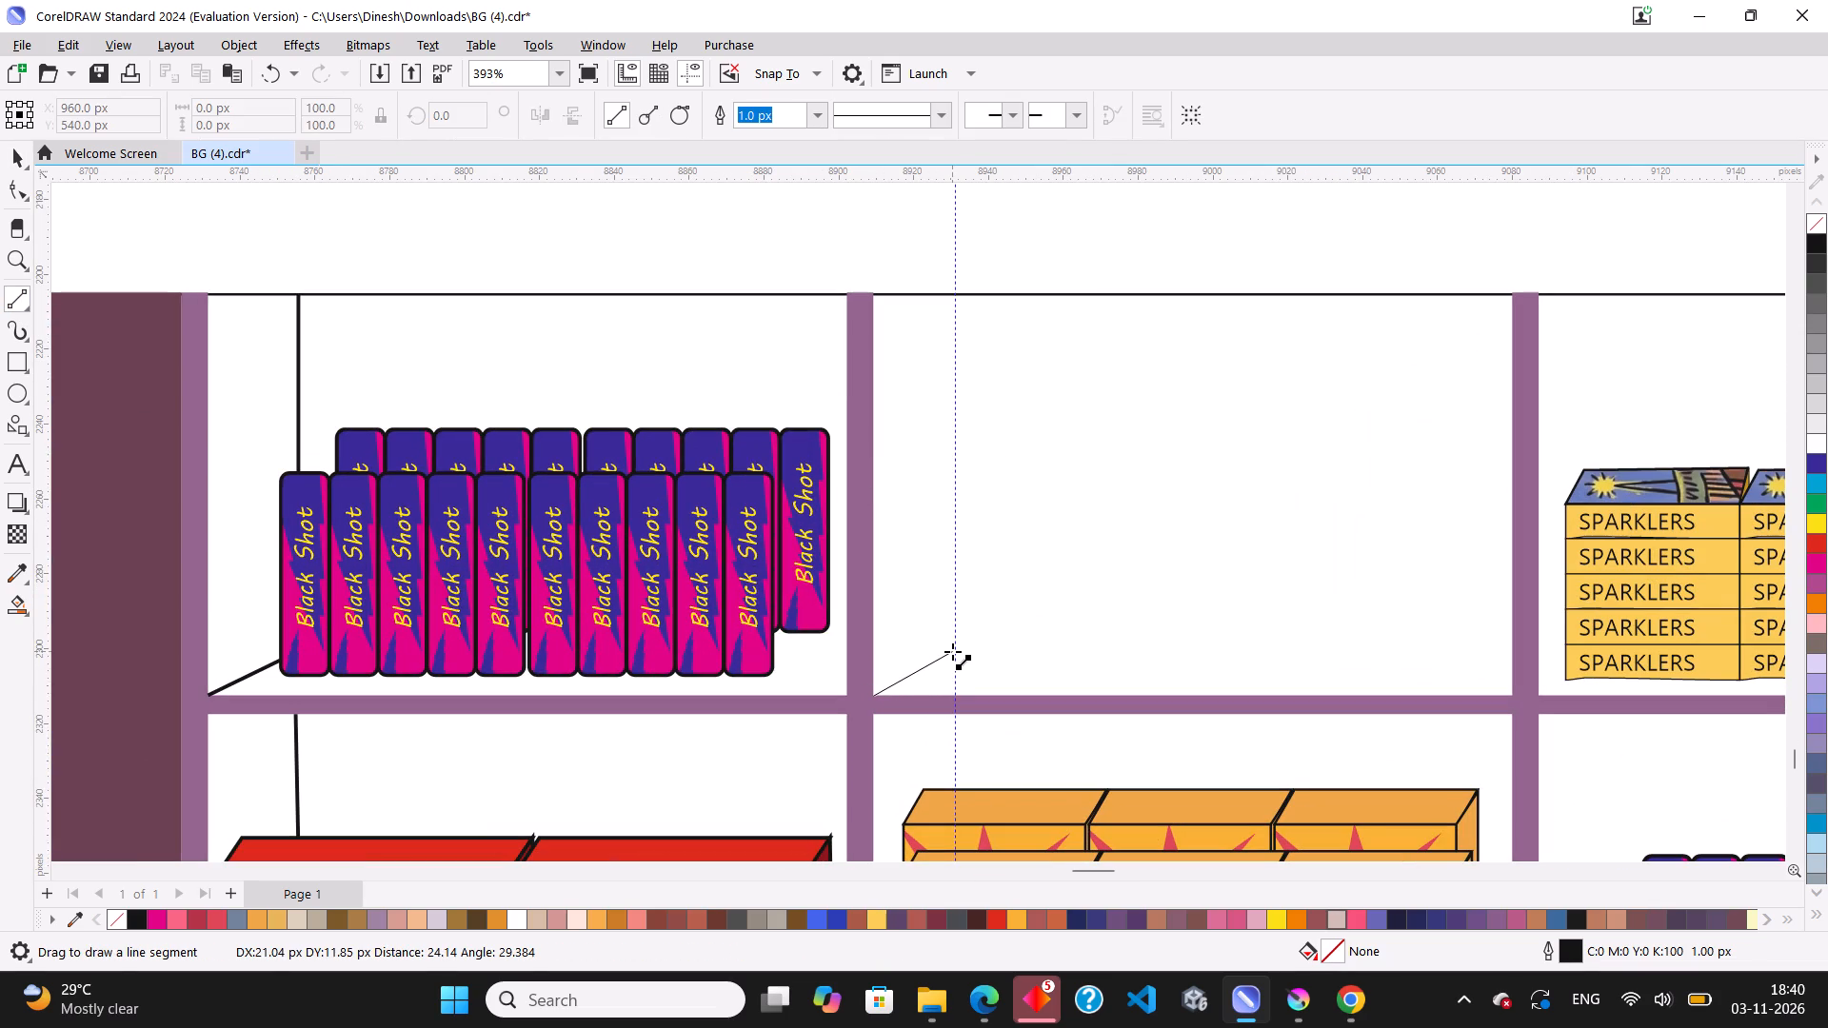
{"action": "left_click_drag", "start_coordinate": [952, 651], "coordinate": [954, 637]}
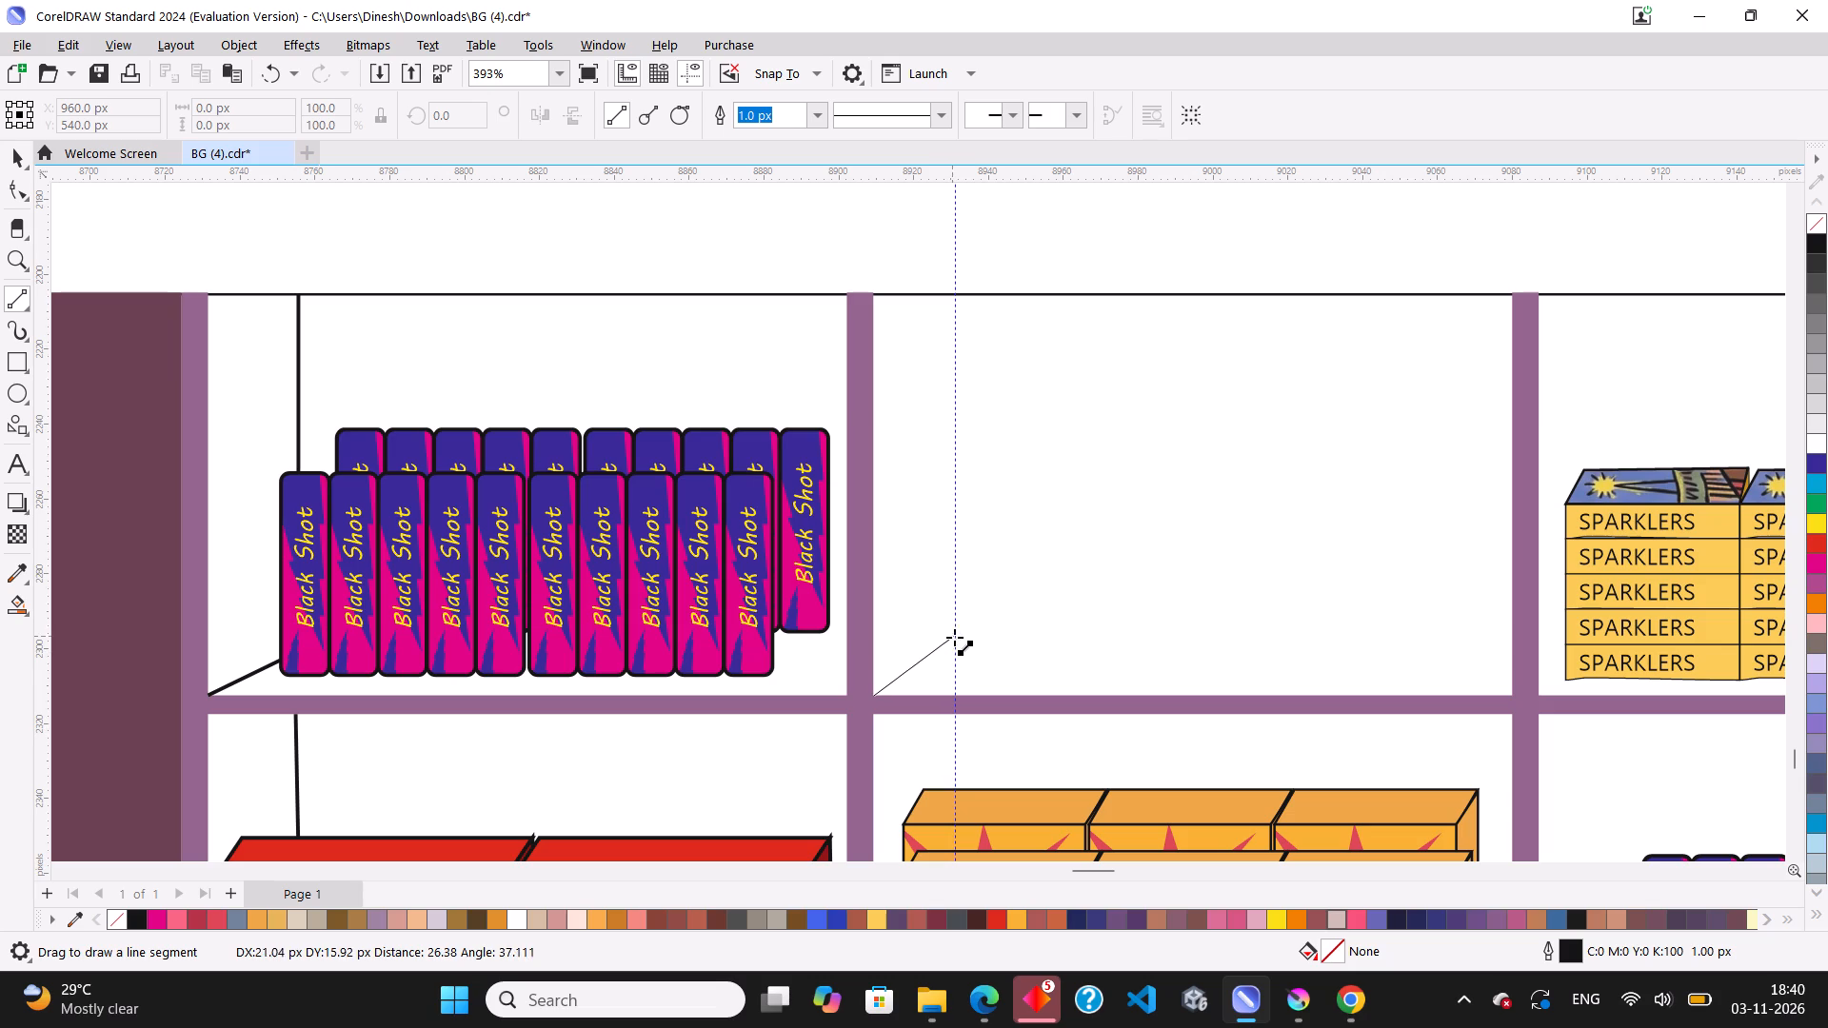
{"action": "left_click_drag", "start_coordinate": [954, 637], "coordinate": [957, 638]}
{"action": "left_click_drag", "start_coordinate": [957, 638], "coordinate": [953, 640]}
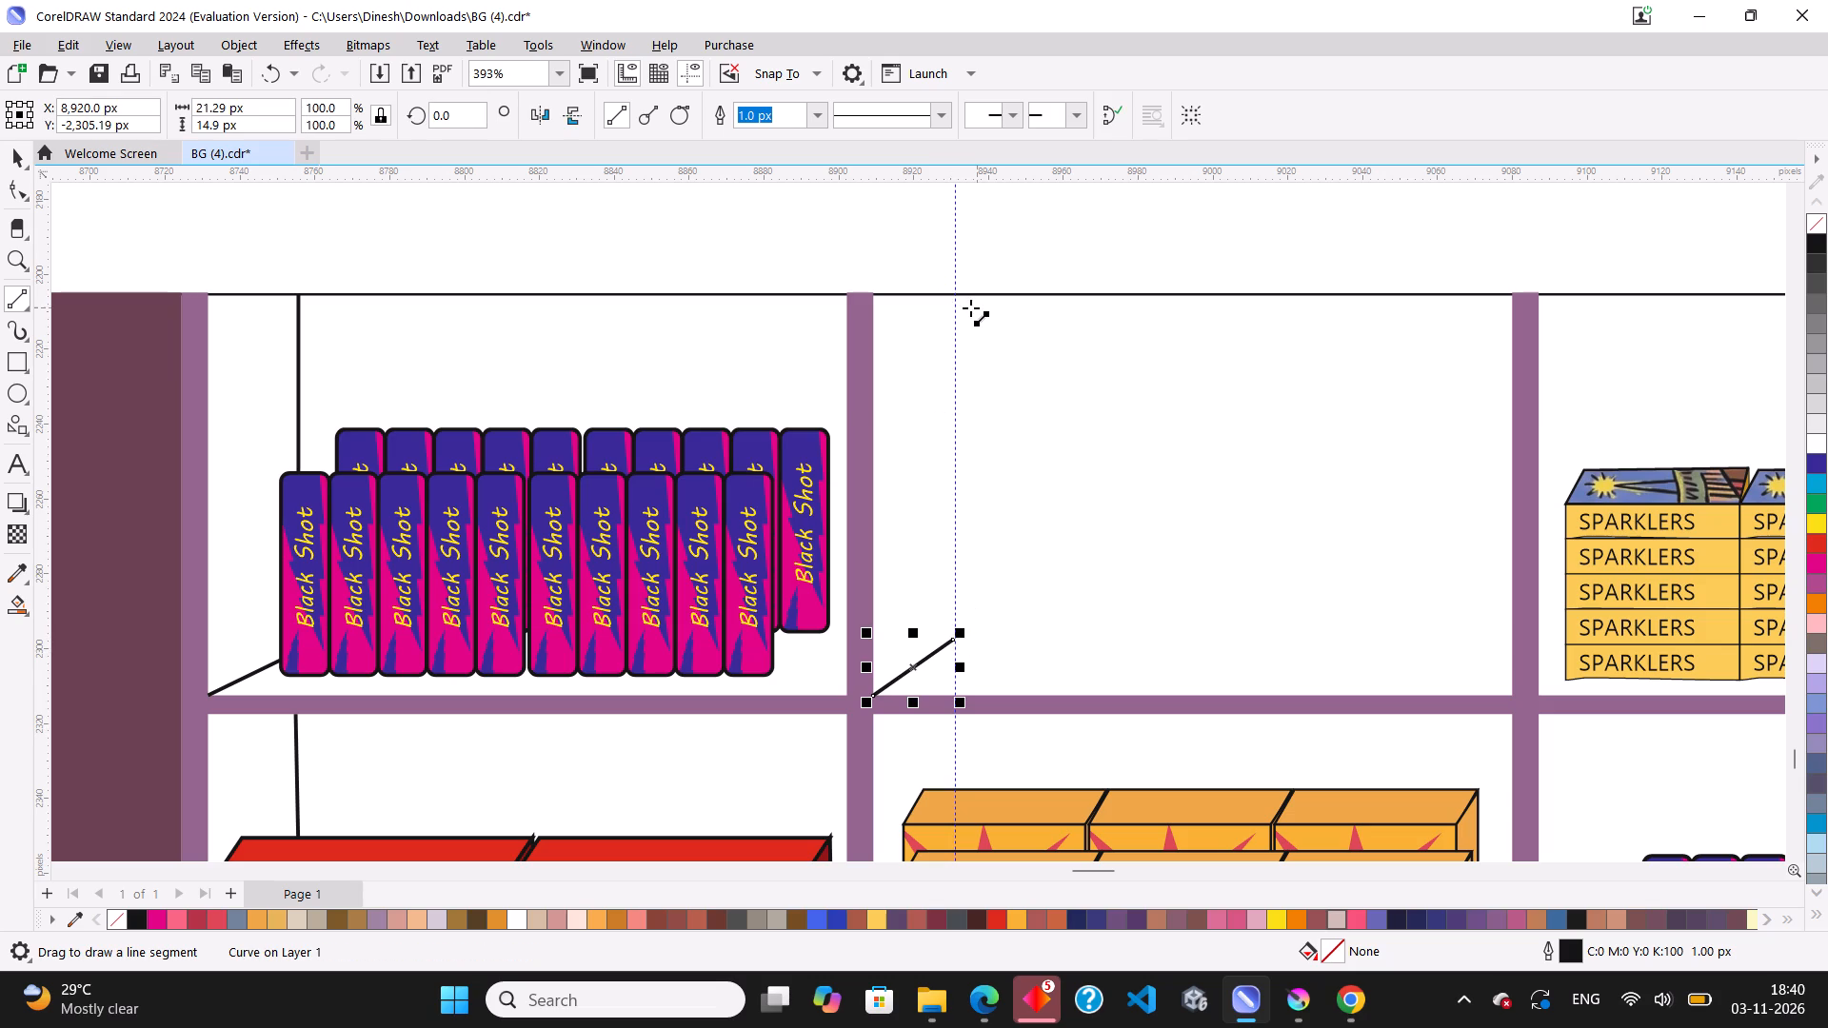
Draw a vertical line about 92 px long from the second column's top edge down to the upper end of the diagonal.
{"action": "left_click_drag", "start_coordinate": [954, 294], "coordinate": [963, 600]}
{"action": "left_click_drag", "start_coordinate": [963, 600], "coordinate": [952, 639]}
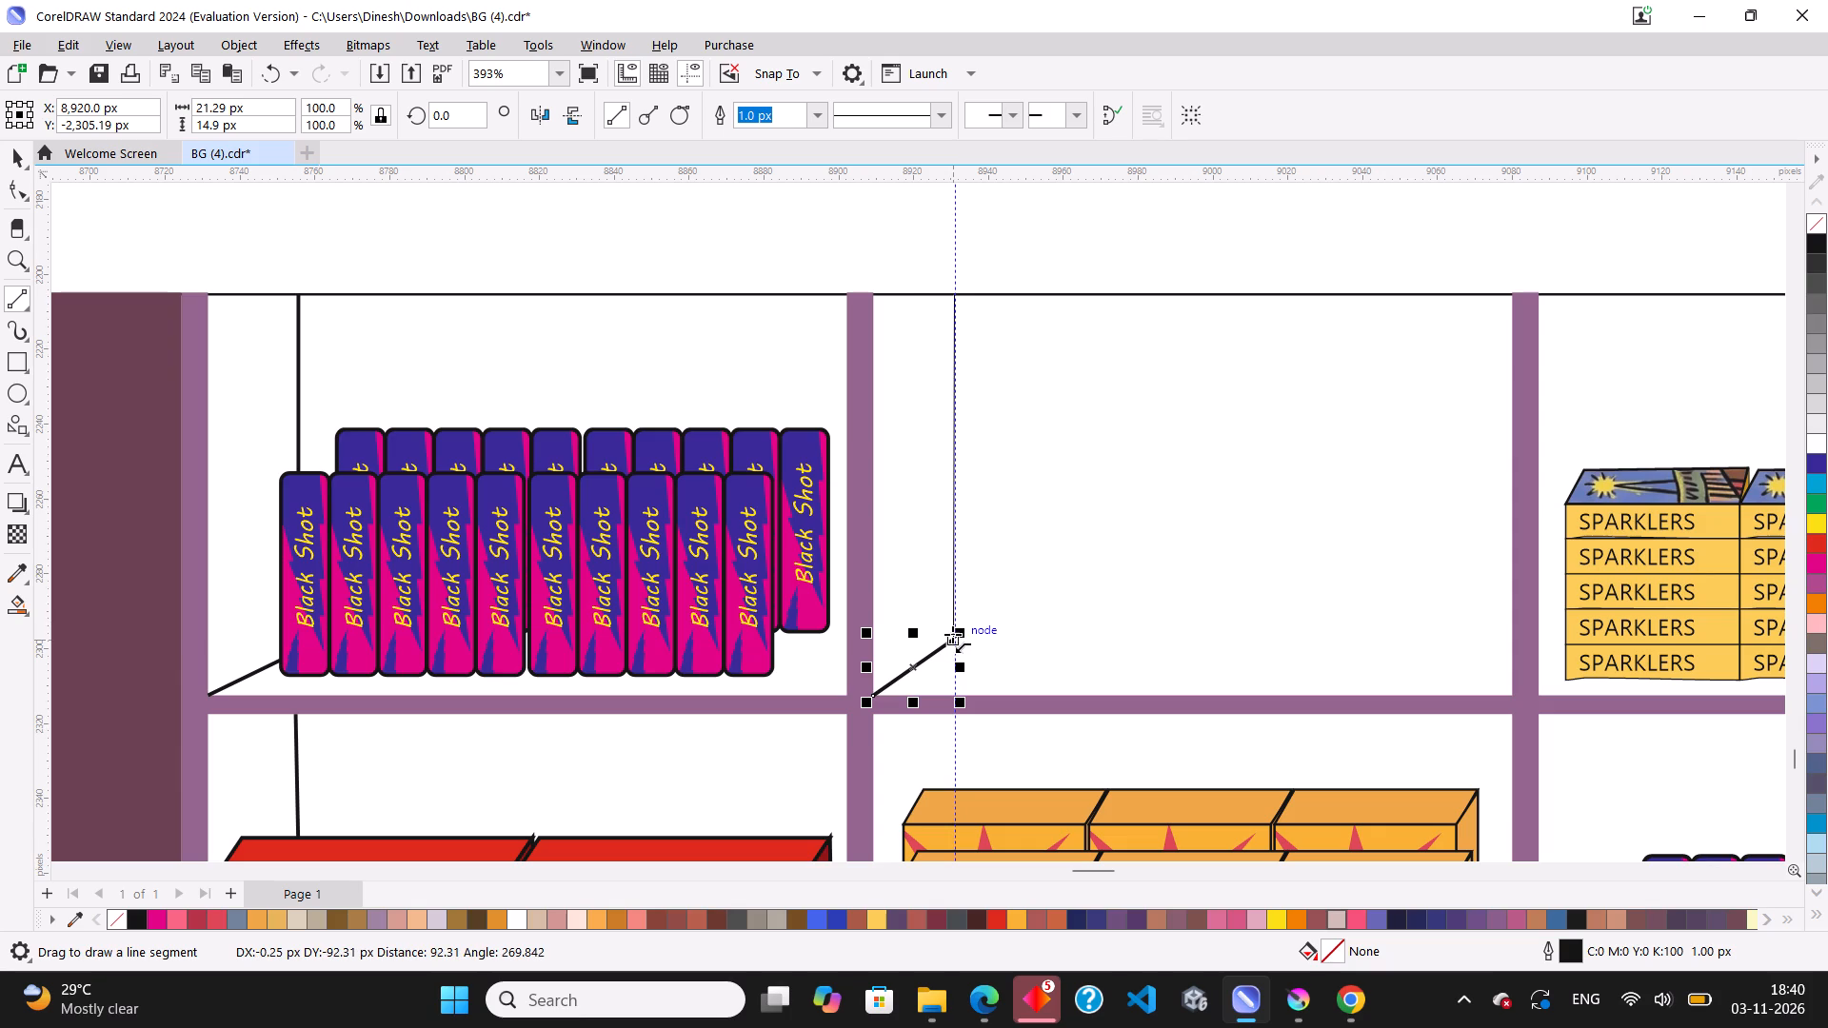
{"action": "scroll", "coordinate": [889, 580], "scroll_direction": "down", "scroll_amount": 3}
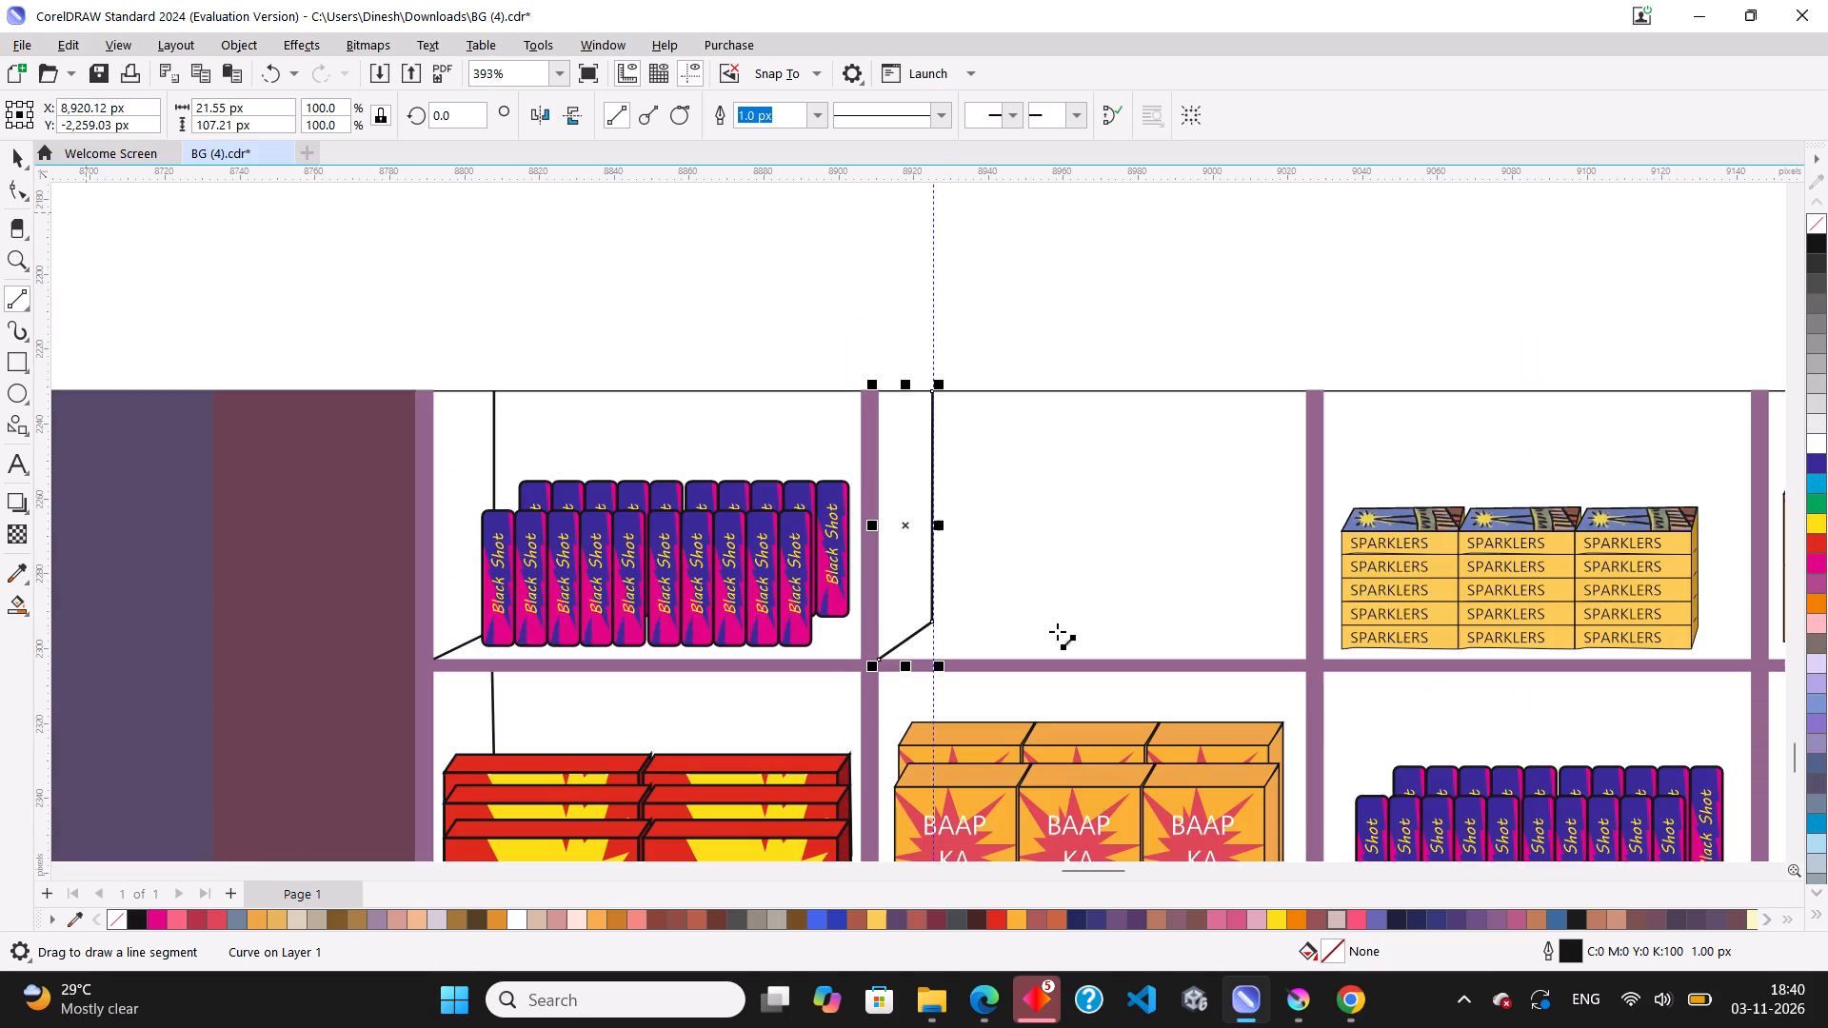
Draw a horizontal back-edge line about 149 px long from the diagonal's upper end to the divider between the second and third columns.
{"action": "scroll", "coordinate": [1125, 636], "scroll_direction": "up", "scroll_amount": 4}
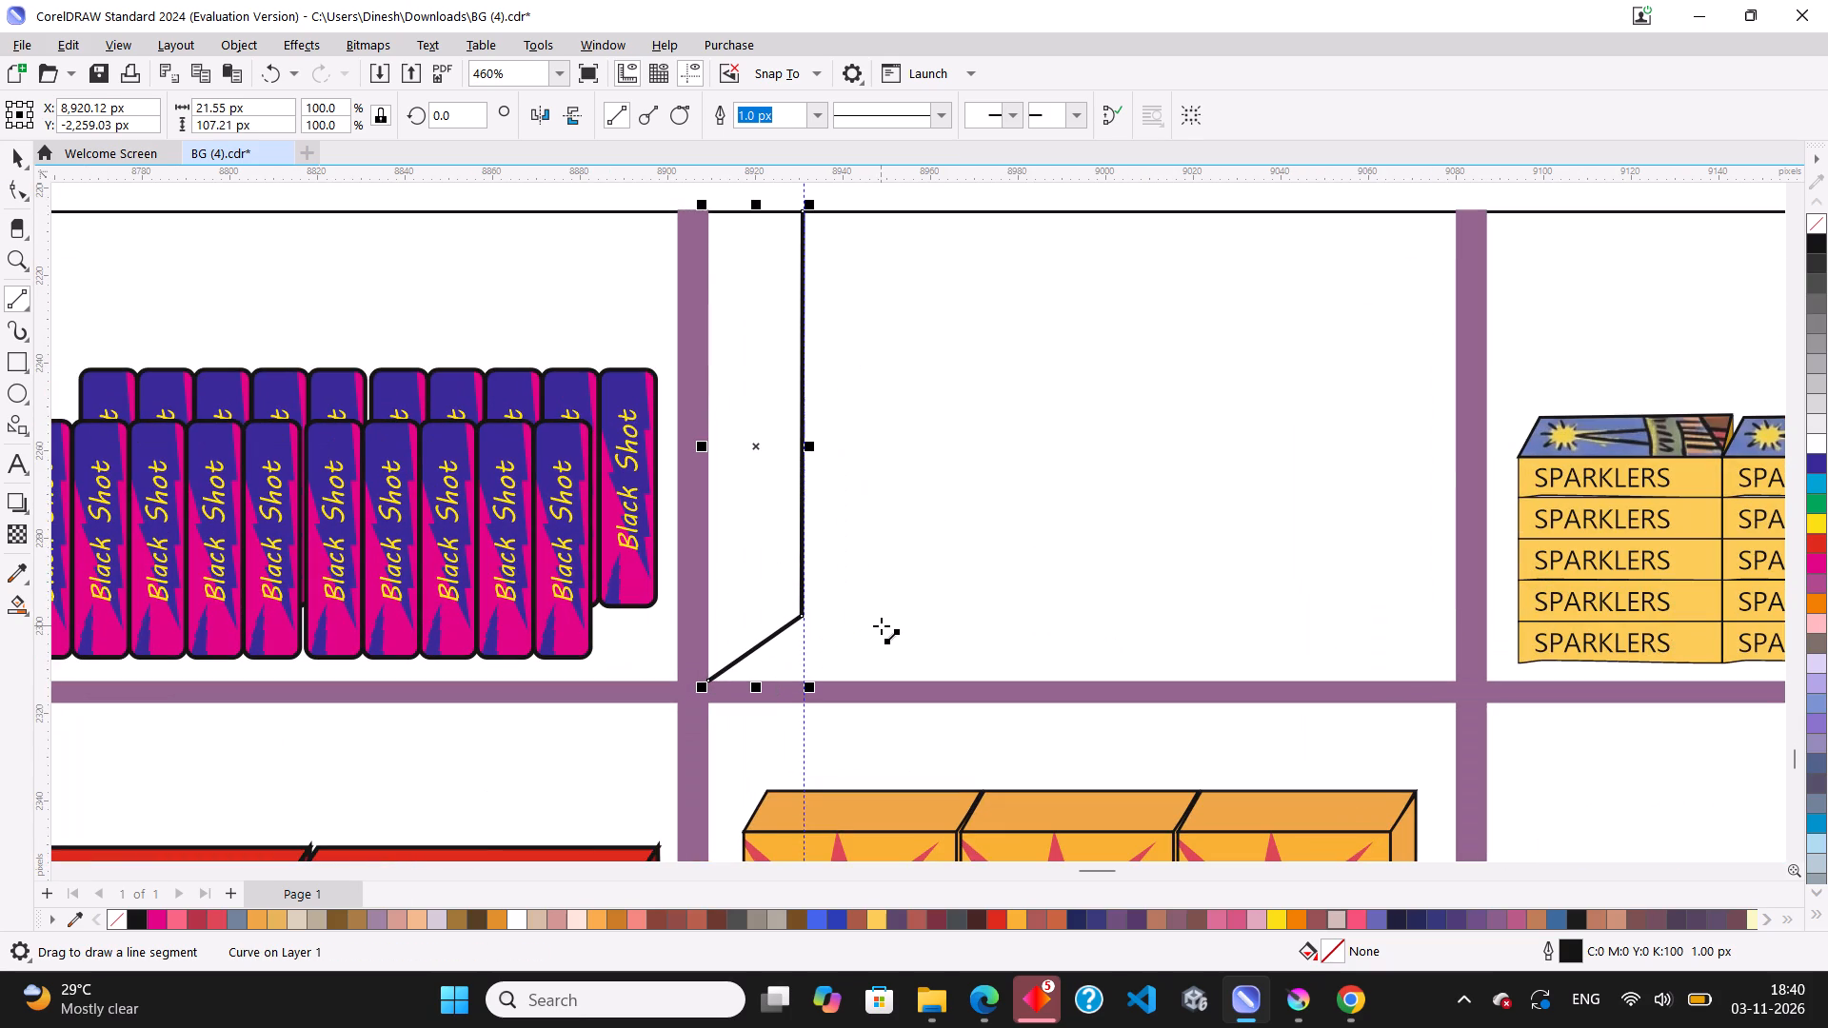
{"action": "left_click_drag", "start_coordinate": [805, 615], "coordinate": [1418, 603]}
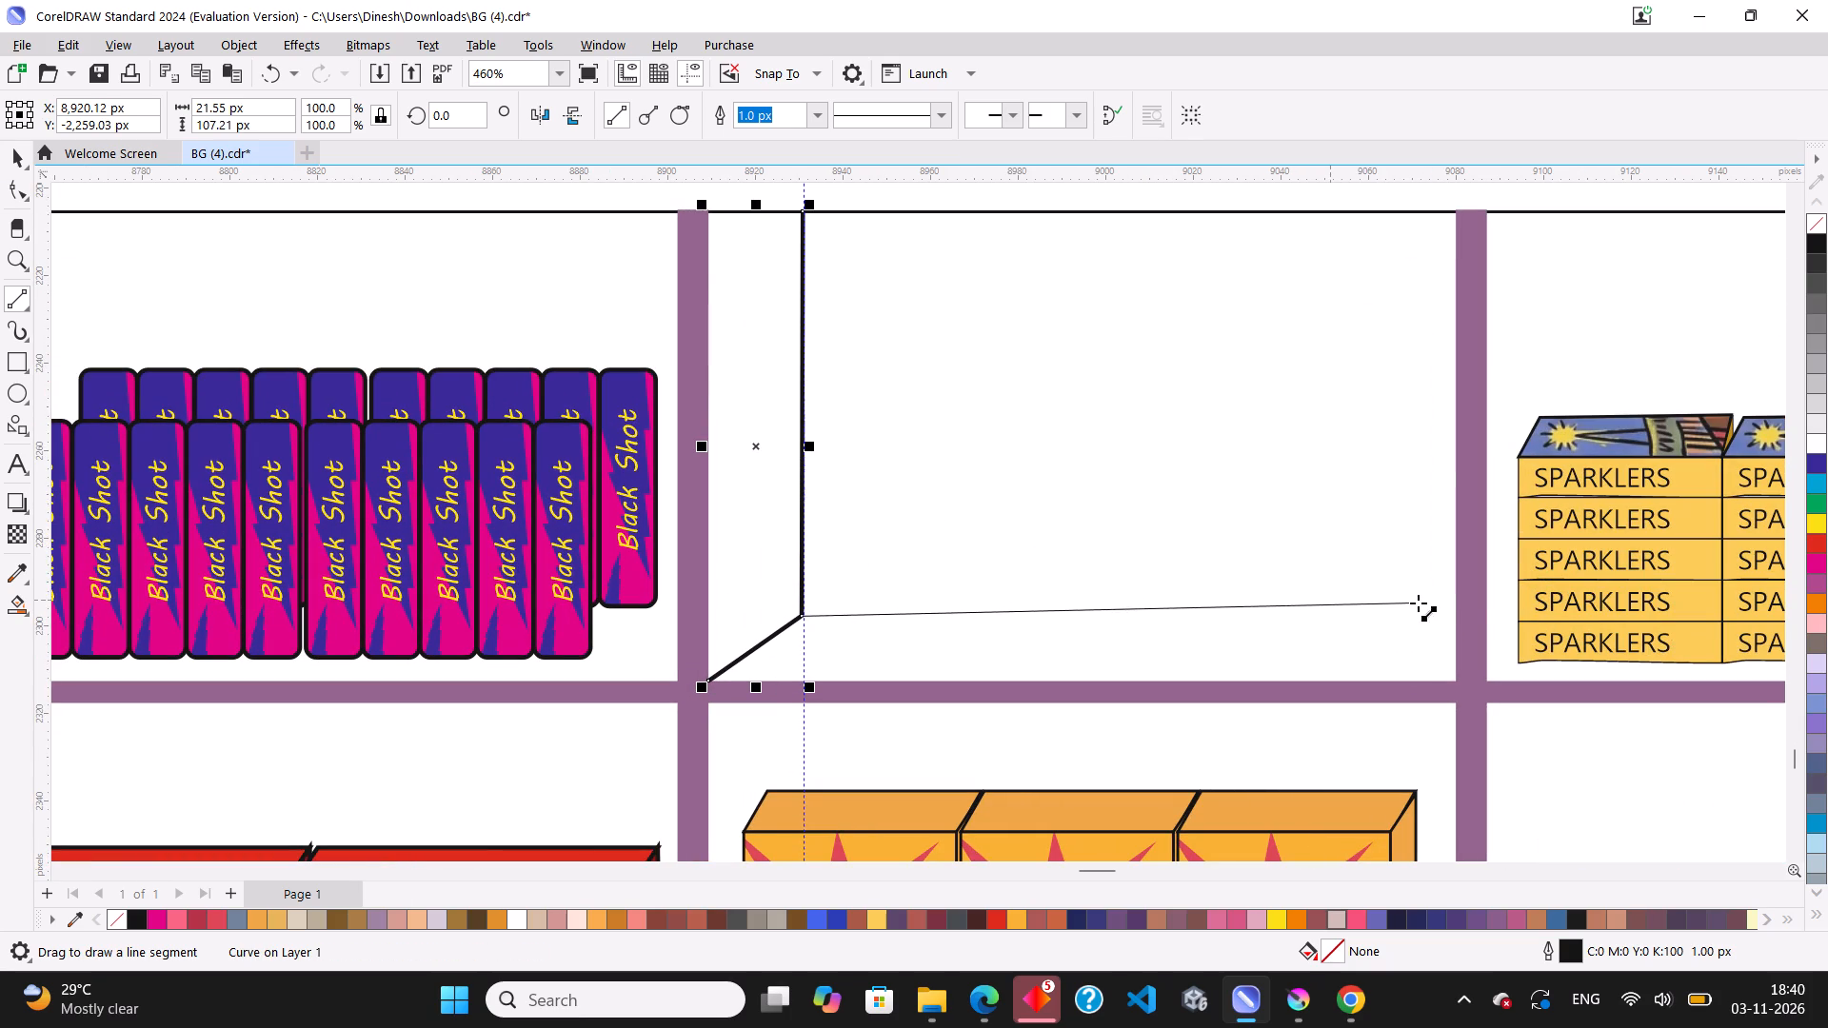
{"action": "left_click_drag", "start_coordinate": [1418, 603], "coordinate": [1454, 620]}
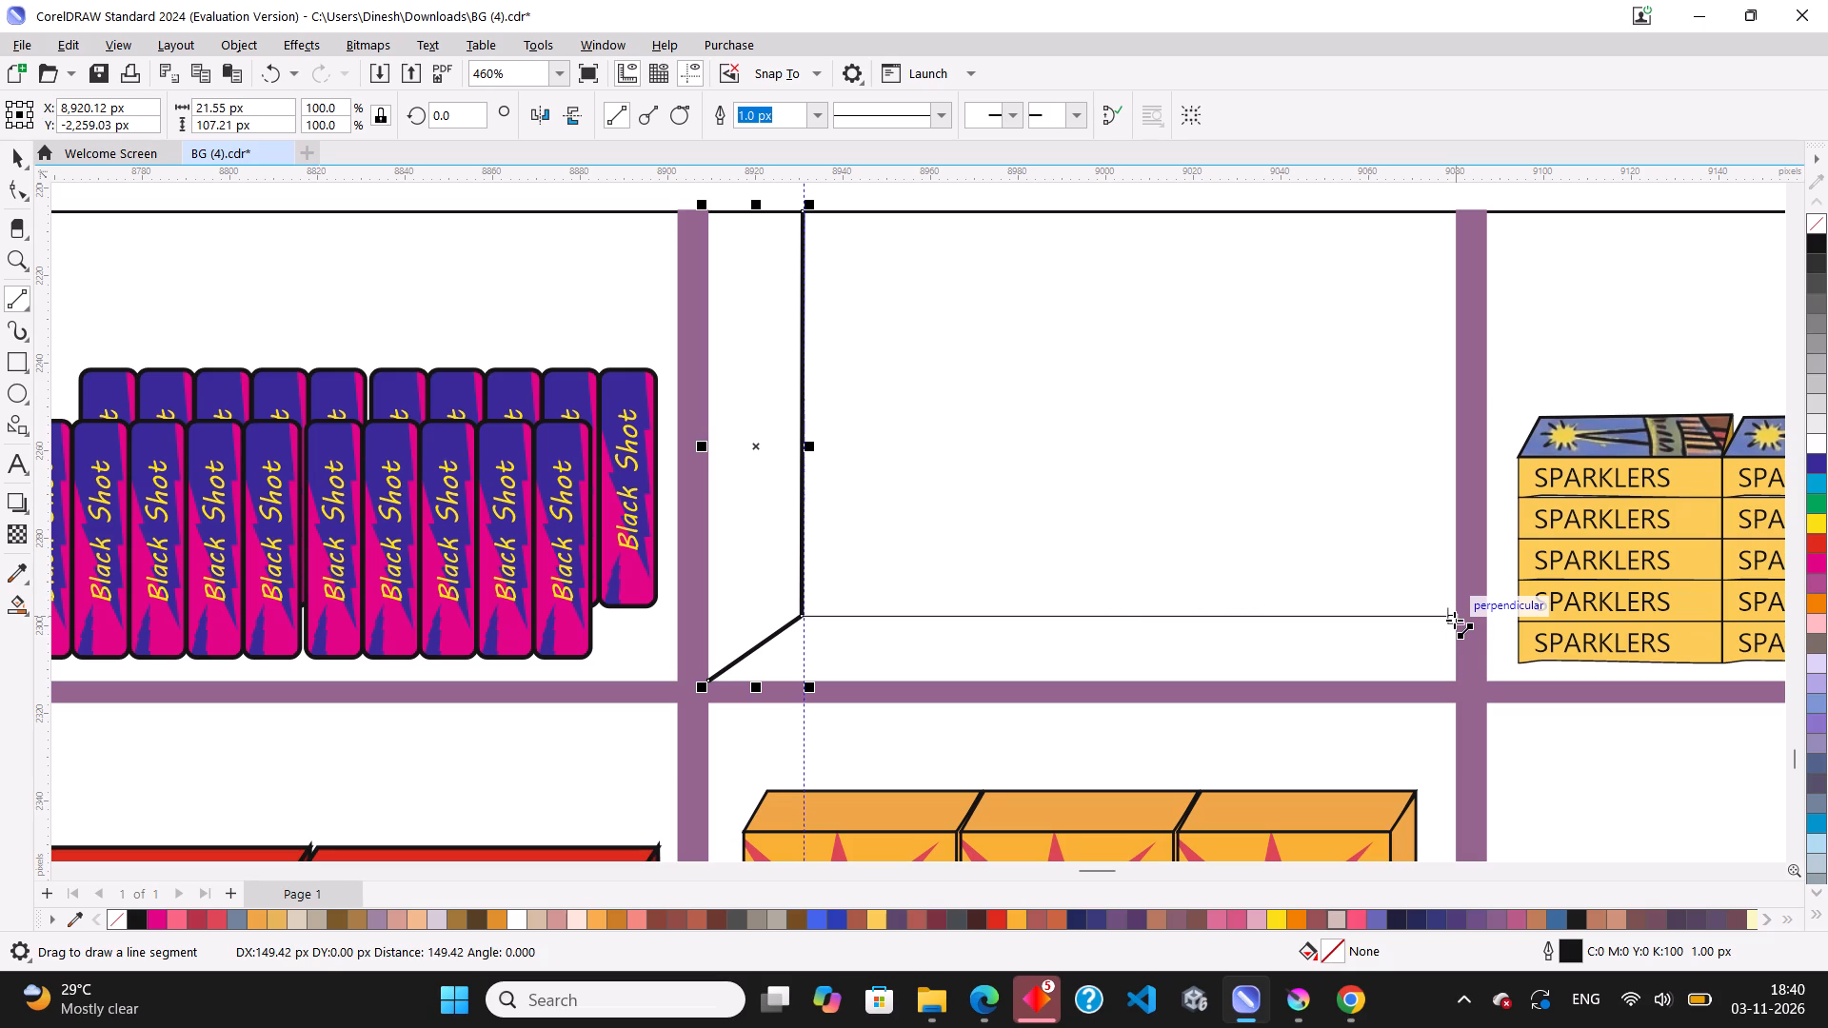
{"action": "left_click_drag", "start_coordinate": [1454, 620], "coordinate": [1456, 620]}
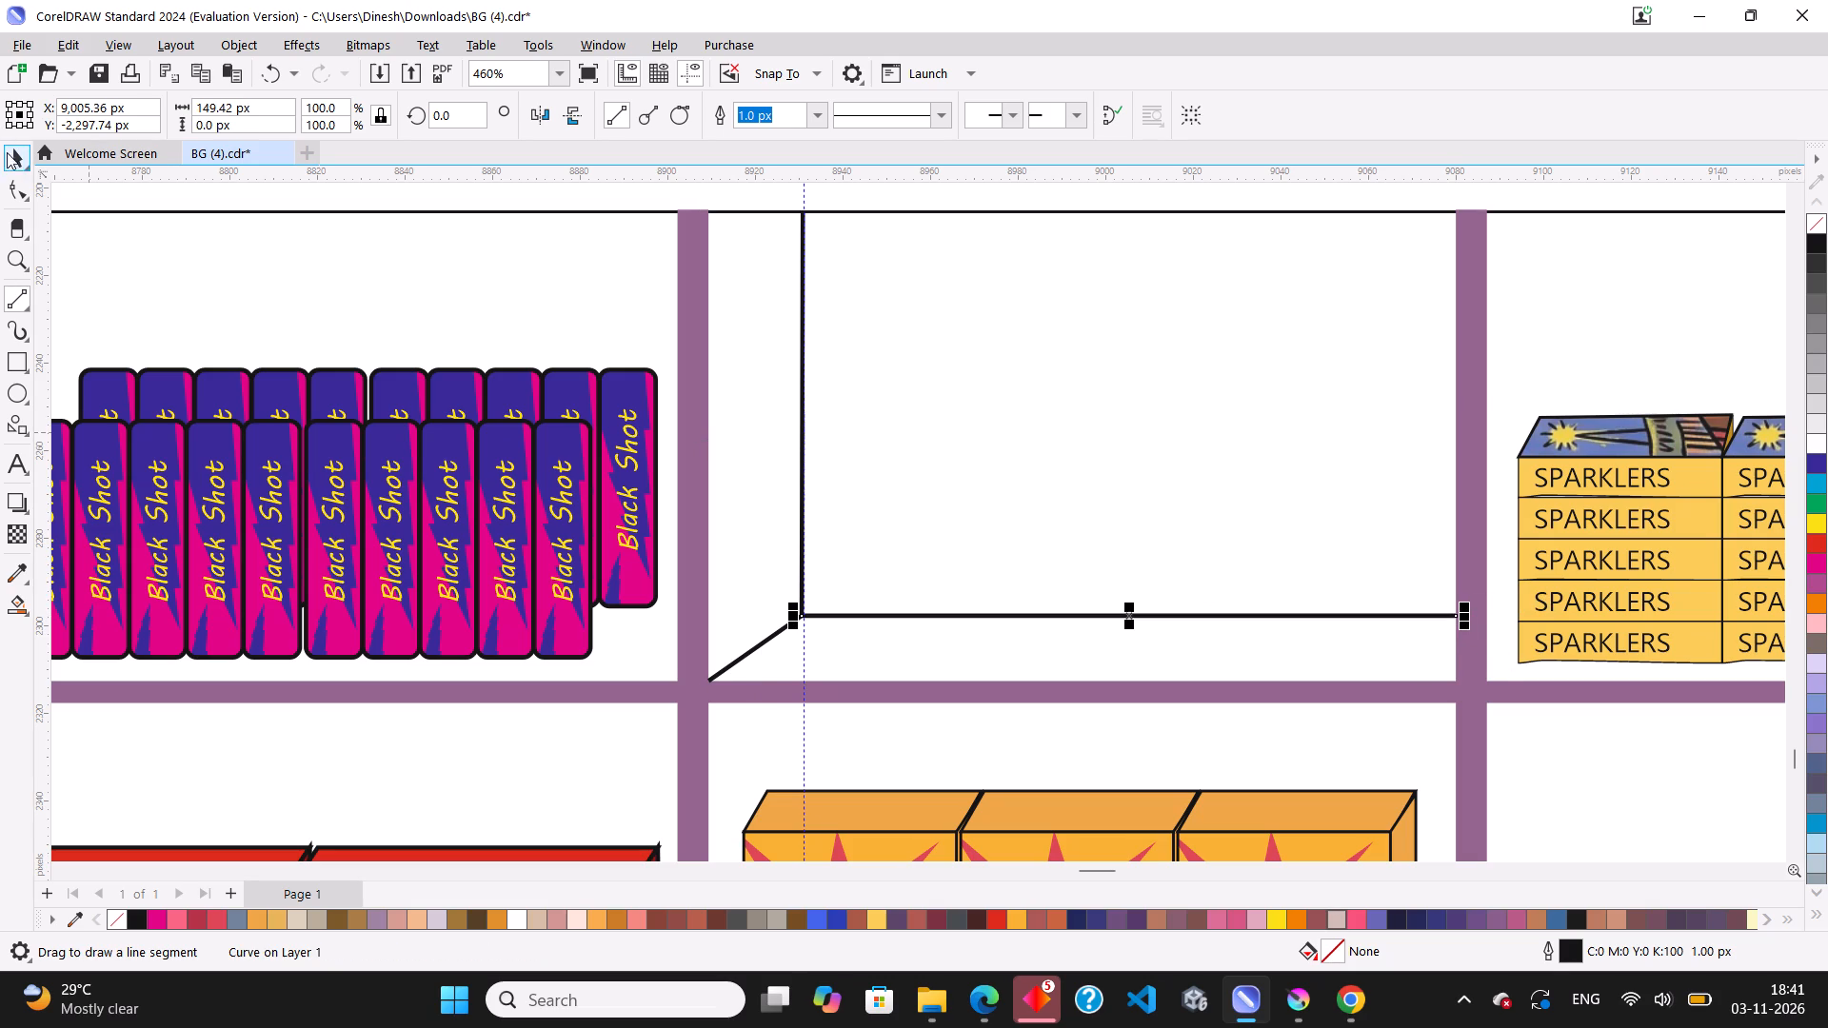
{"action": "left_click", "coordinate": [12, 166]}
{"action": "scroll", "coordinate": [630, 479], "scroll_direction": "down", "scroll_amount": 9}
{"action": "left_click", "coordinate": [878, 310]}
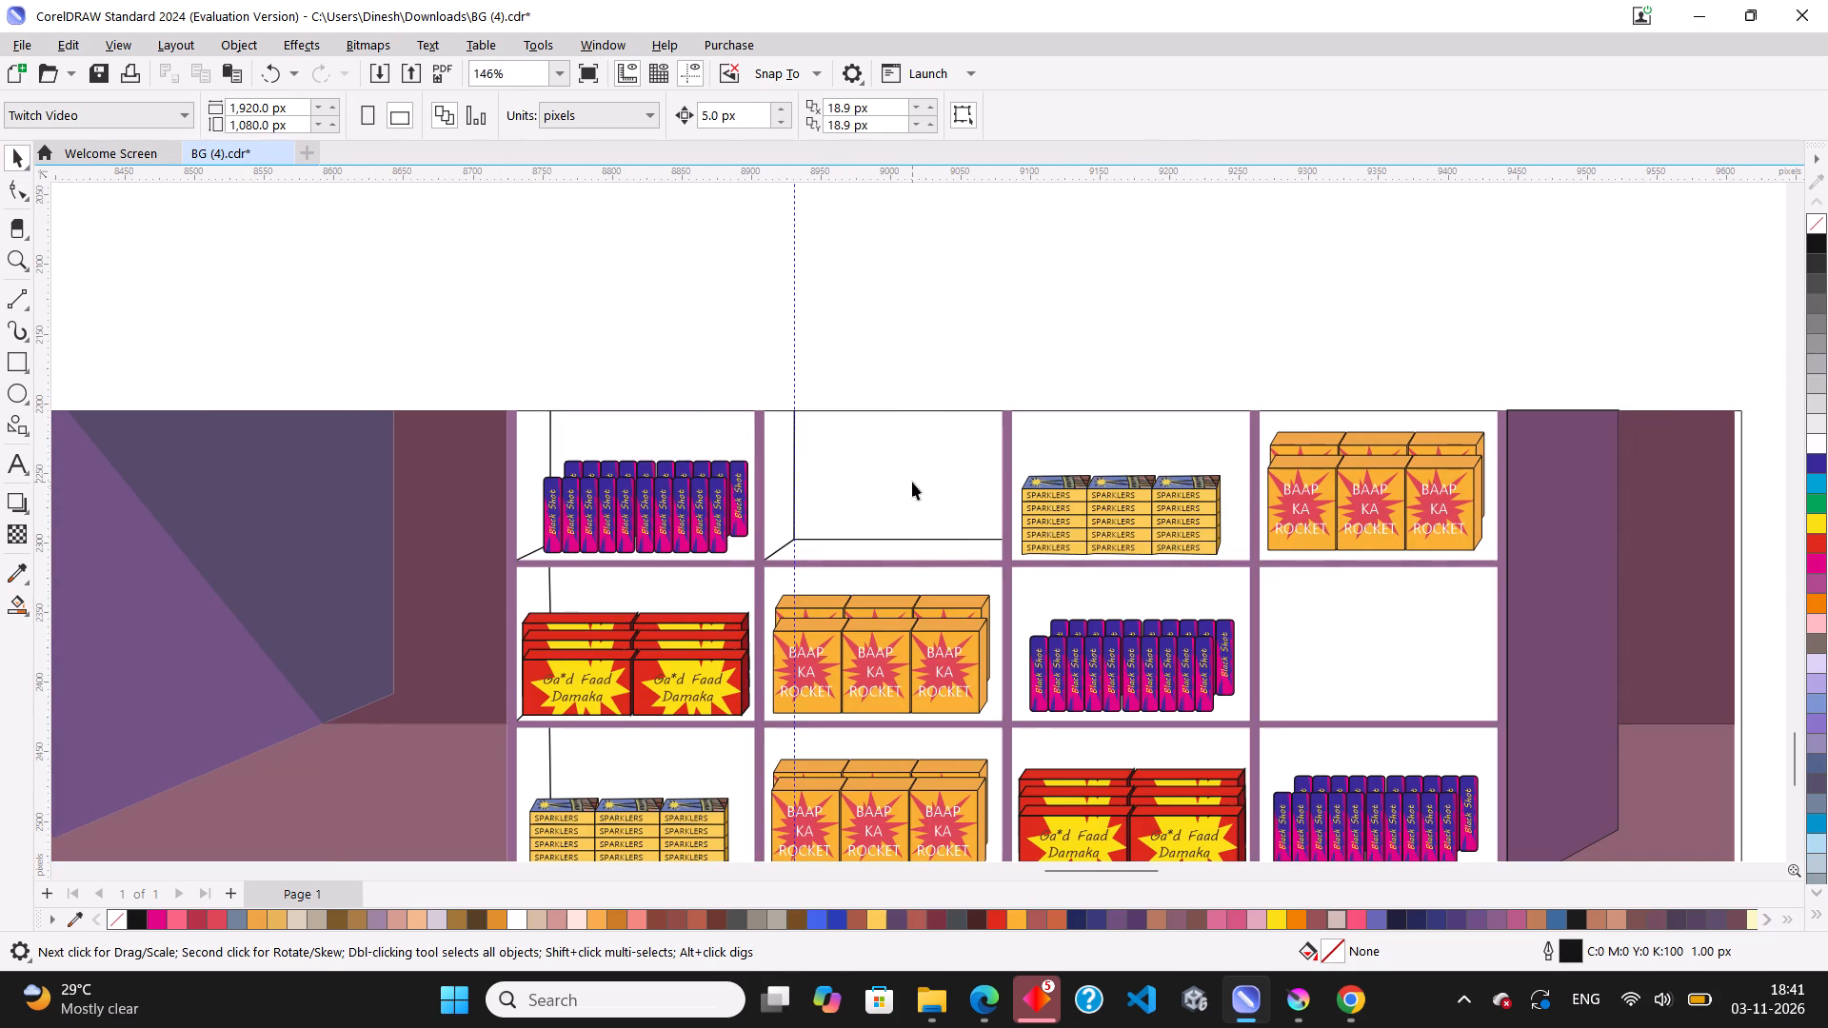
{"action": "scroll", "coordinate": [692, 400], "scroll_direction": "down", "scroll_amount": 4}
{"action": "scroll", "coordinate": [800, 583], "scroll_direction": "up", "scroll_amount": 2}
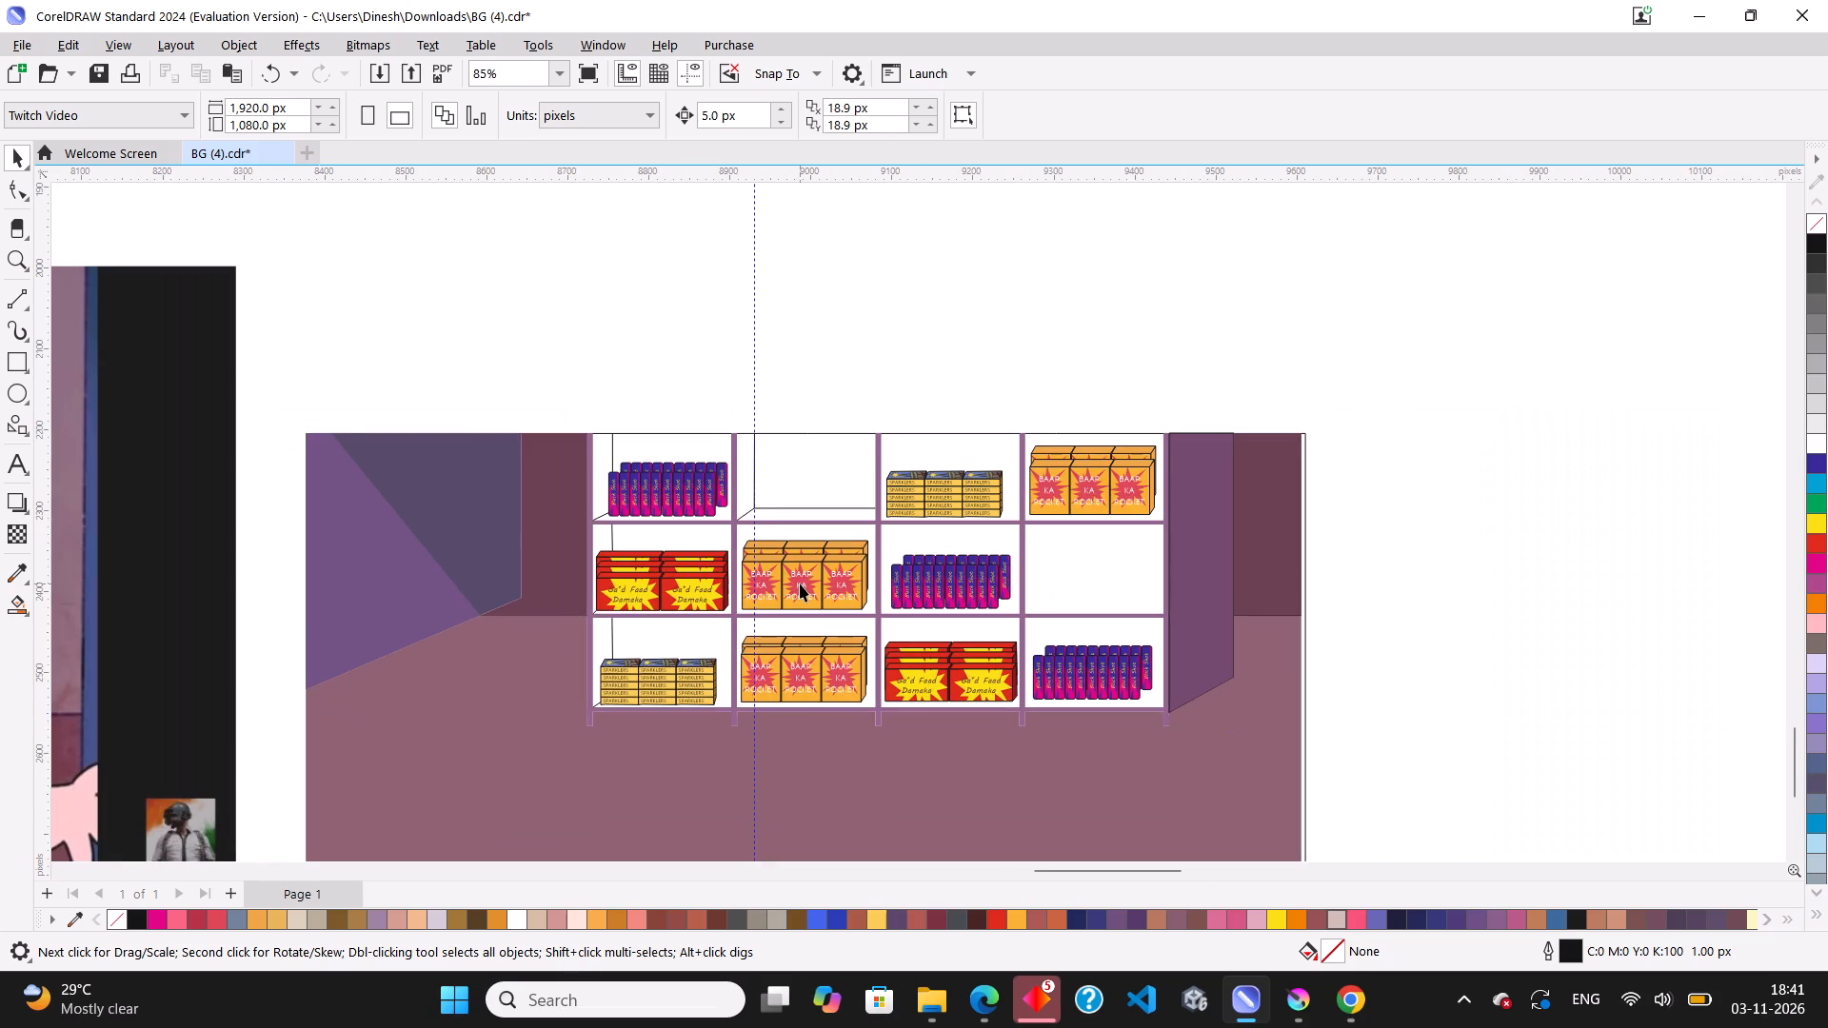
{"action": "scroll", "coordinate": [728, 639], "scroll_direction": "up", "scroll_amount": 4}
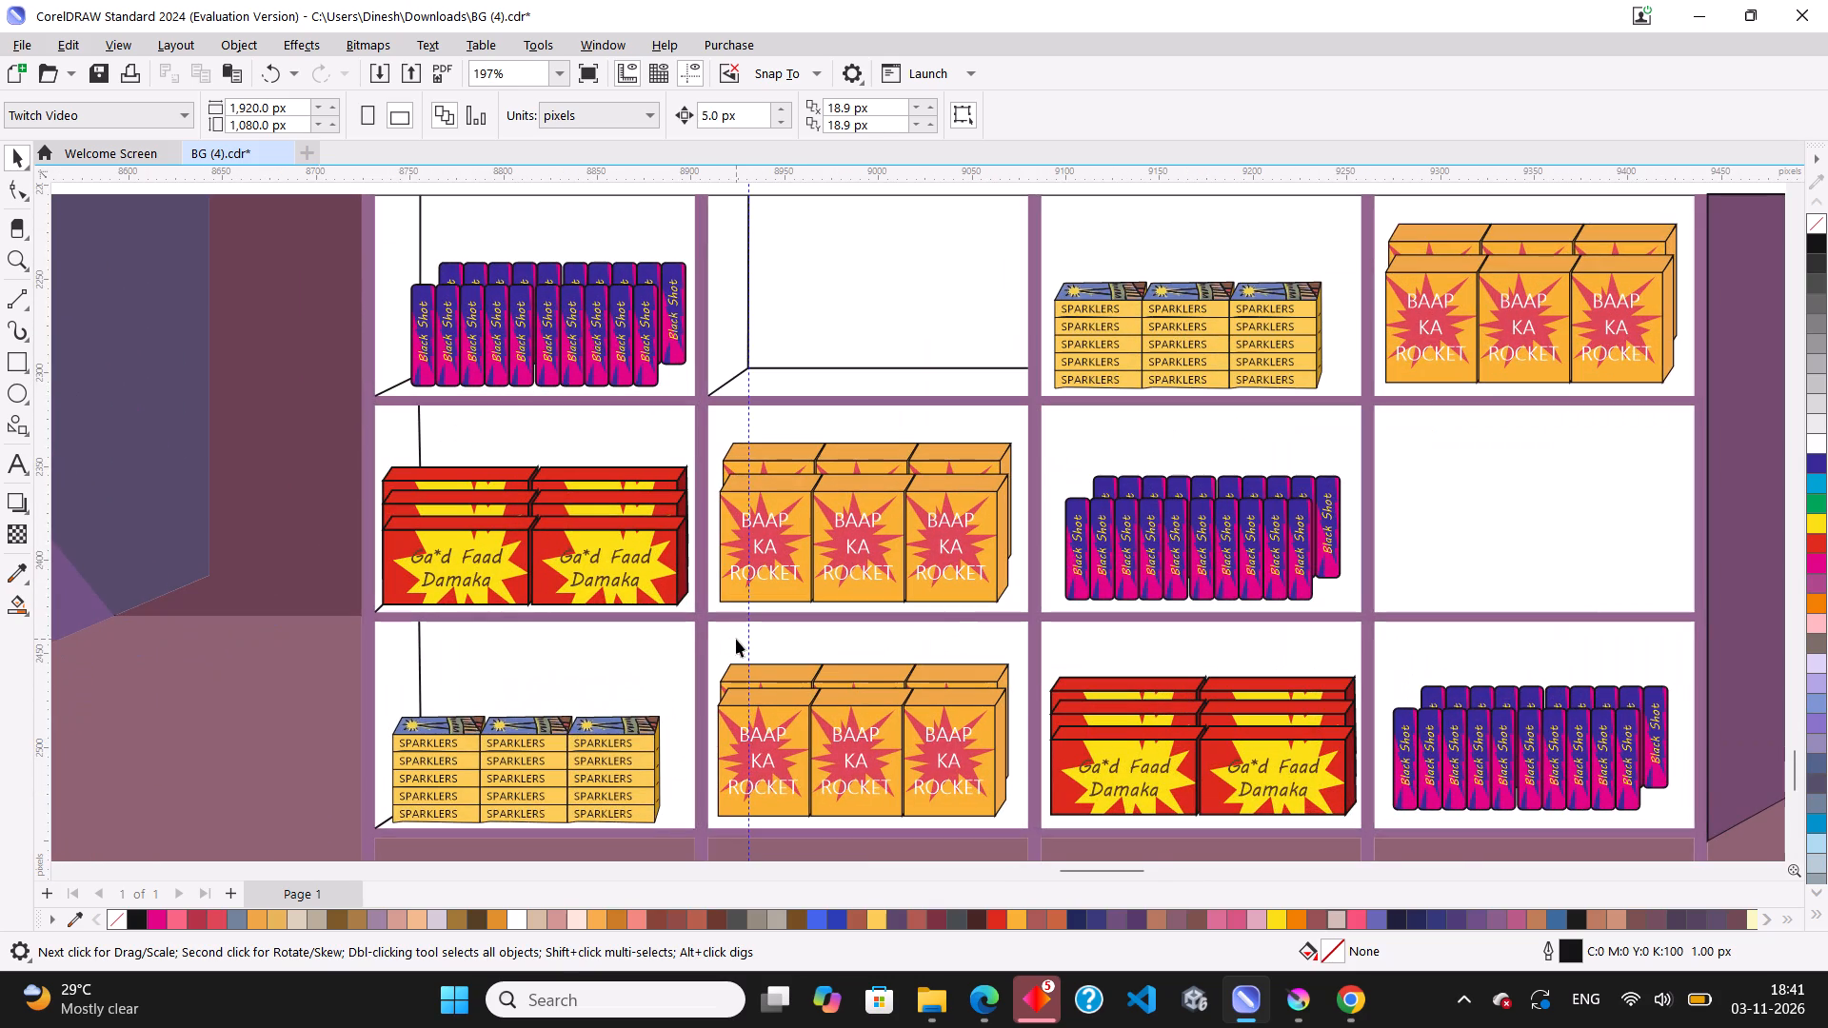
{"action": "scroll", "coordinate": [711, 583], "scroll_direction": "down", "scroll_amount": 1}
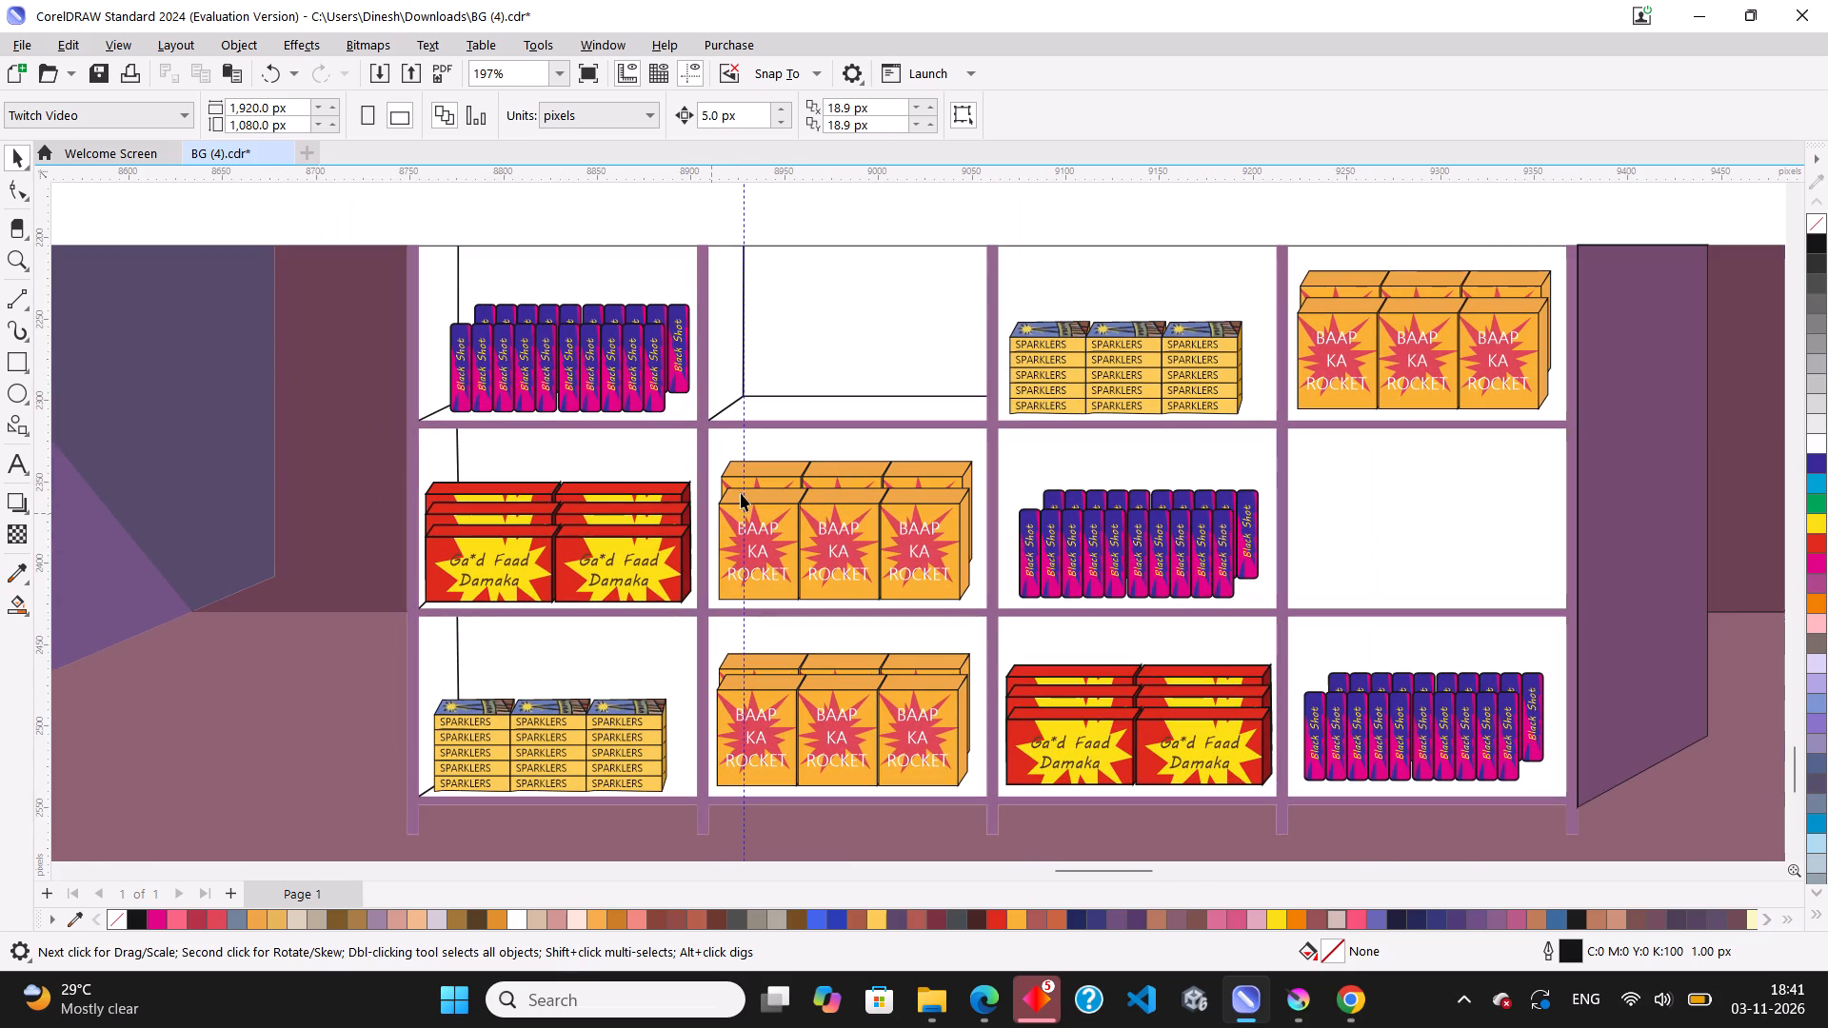
Draw a vertical line about 23 px long on the guideline in the second column's bottom compartment, from the shelf down to the rocket boxes.
{"action": "scroll", "coordinate": [732, 708], "scroll_direction": "up", "scroll_amount": 8}
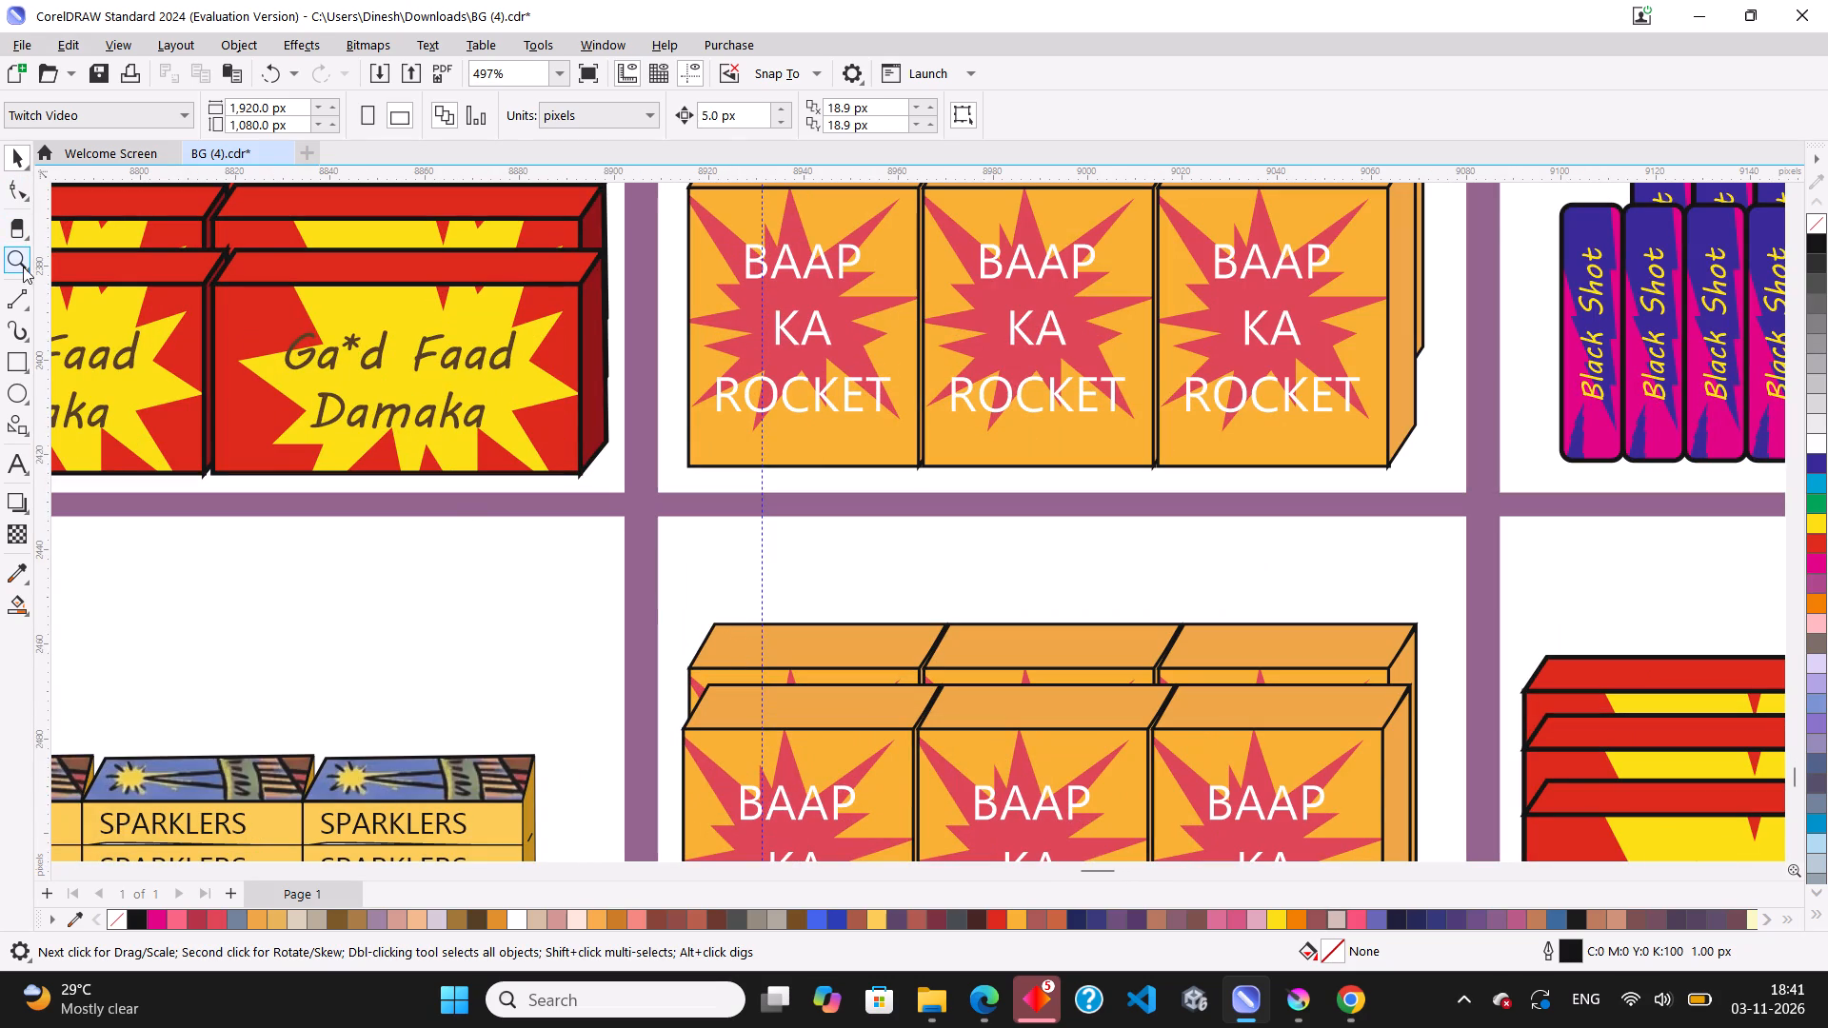
{"action": "left_click", "coordinate": [20, 301]}
{"action": "scroll", "coordinate": [774, 546], "scroll_direction": "up", "scroll_amount": 3}
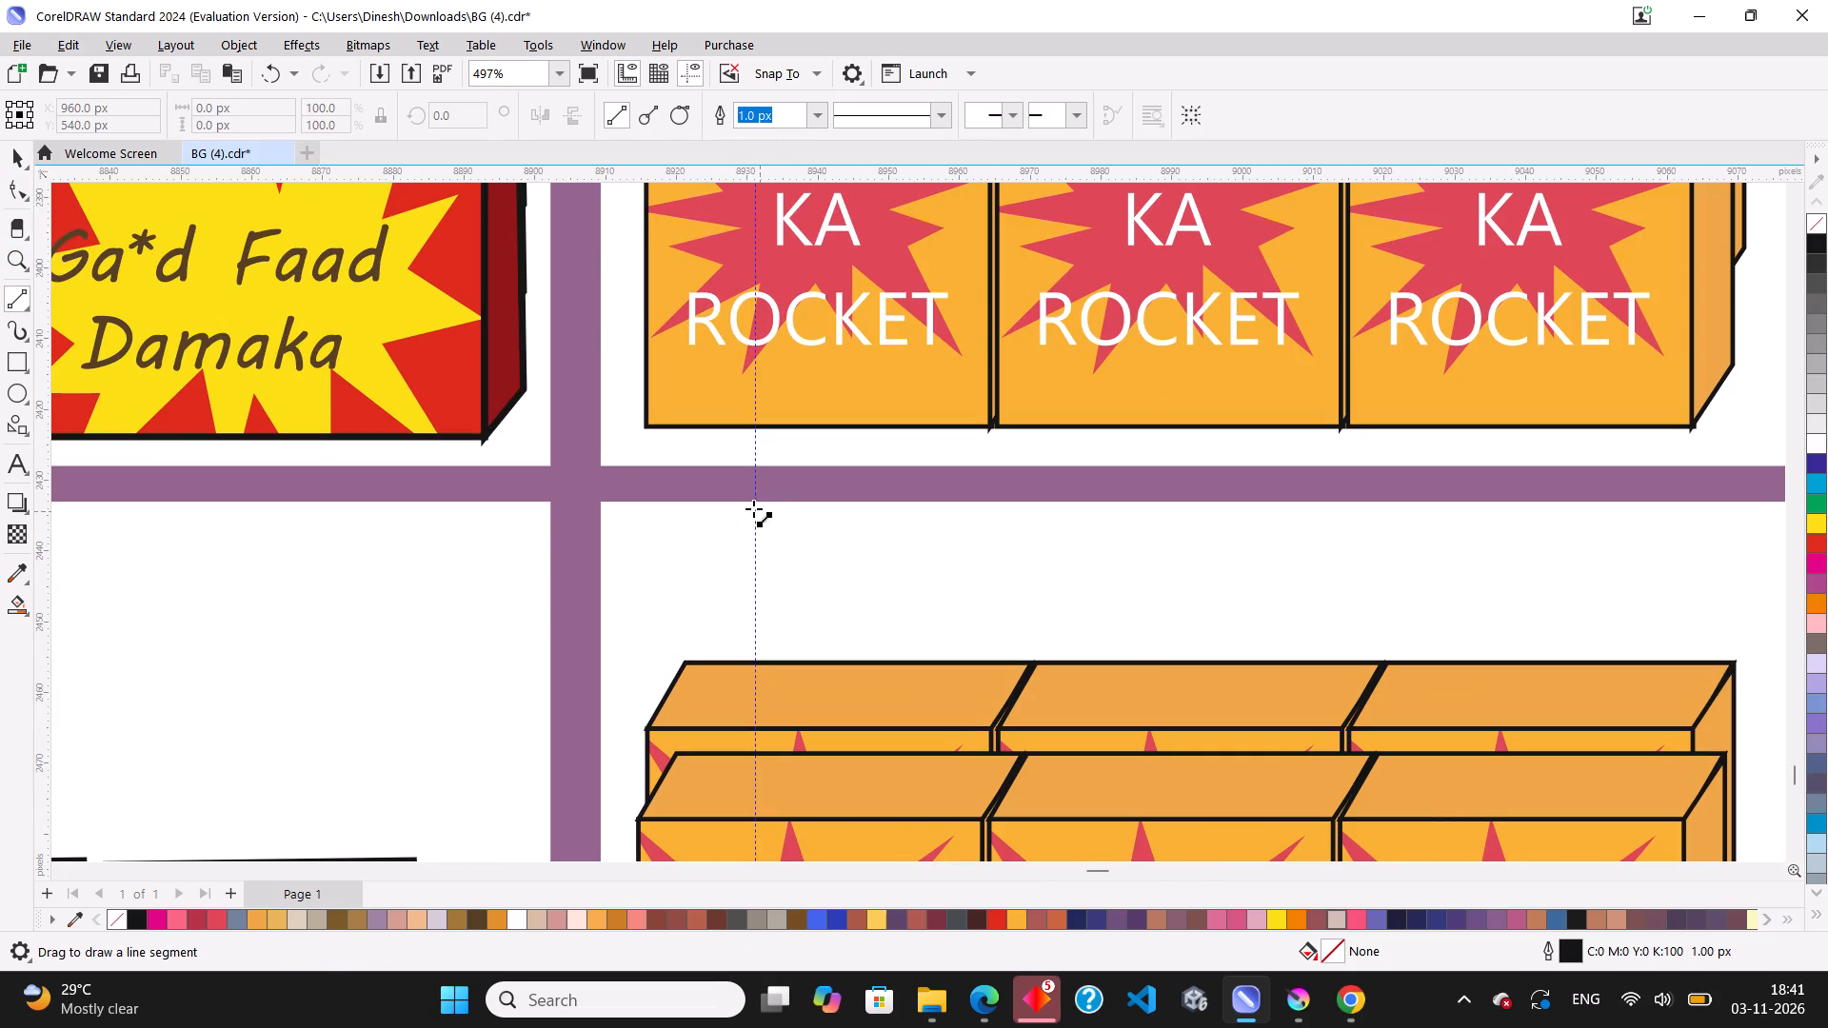
{"action": "left_click_drag", "start_coordinate": [756, 501], "coordinate": [753, 665]}
Draw a diagonal depth line about 5 px wide and 10 px high from the second column's bottom compartment corner to the rocket box edge.
{"action": "scroll", "coordinate": [776, 524], "scroll_direction": "down", "scroll_amount": 9}
{"action": "scroll", "coordinate": [713, 832], "scroll_direction": "up", "scroll_amount": 3}
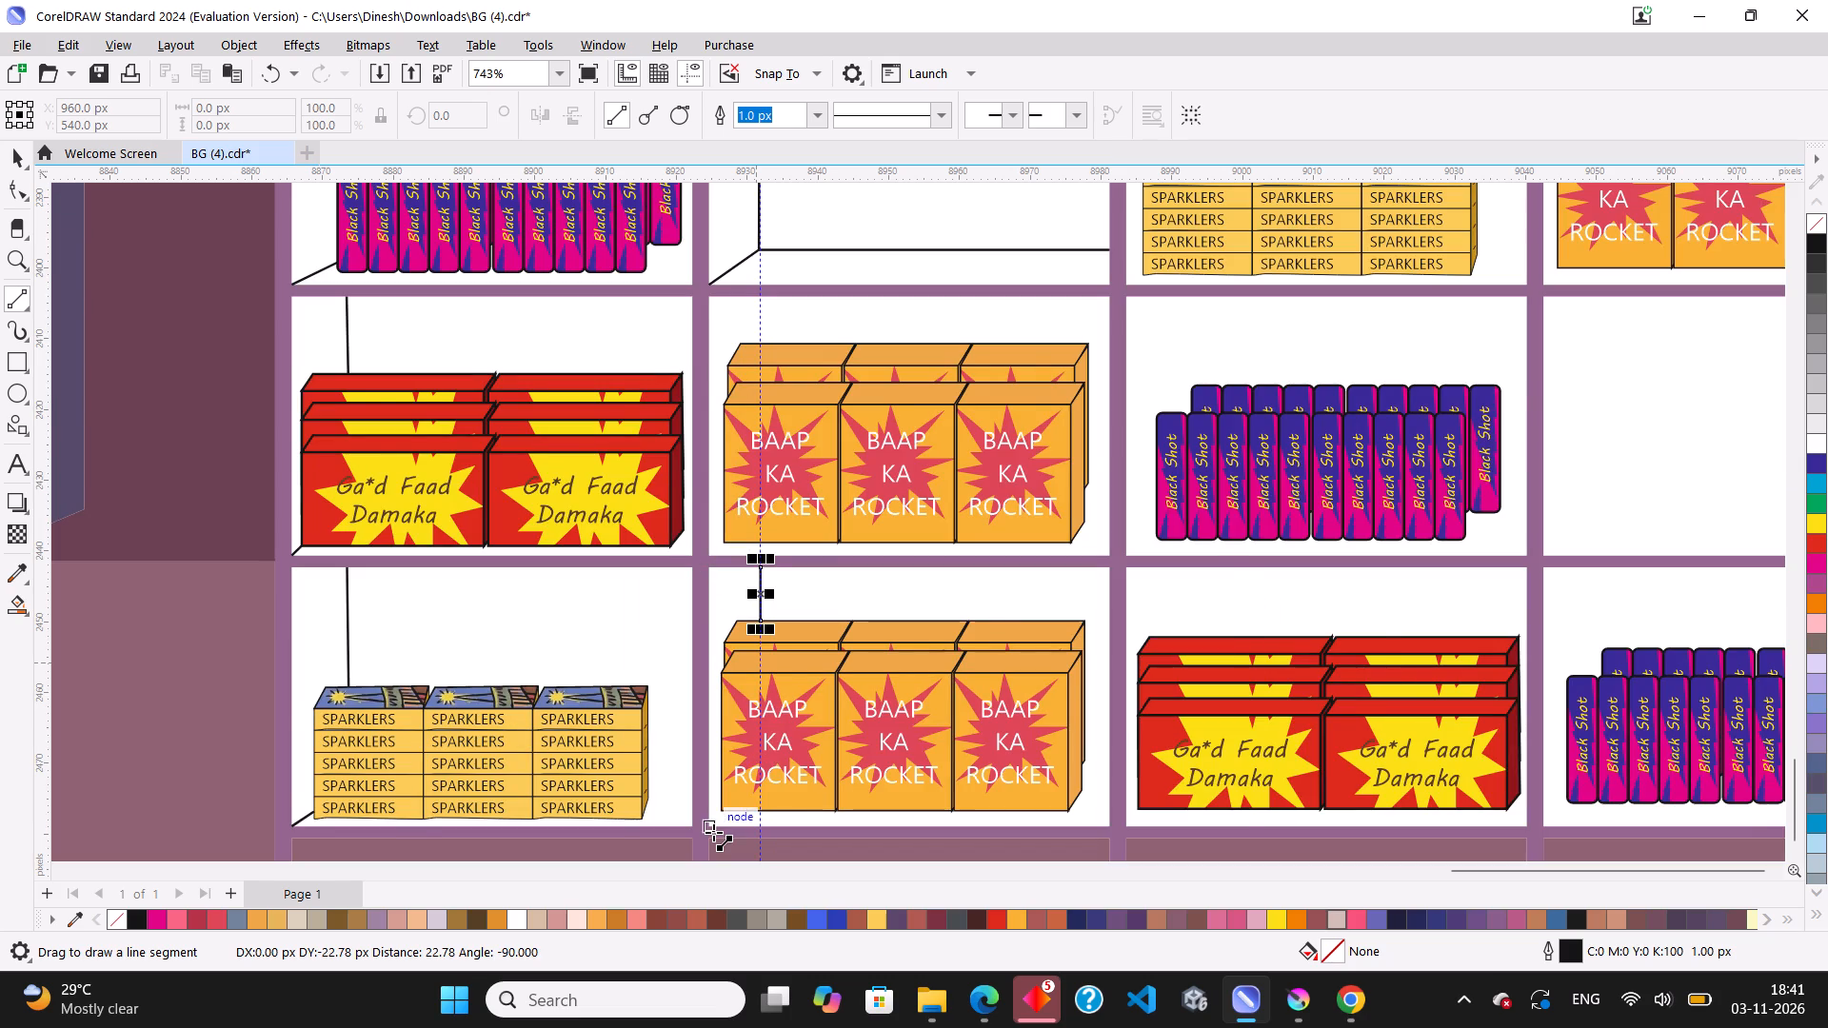
{"action": "scroll", "coordinate": [713, 832], "scroll_direction": "up", "scroll_amount": 5}
{"action": "left_click_drag", "start_coordinate": [698, 814], "coordinate": [698, 813]}
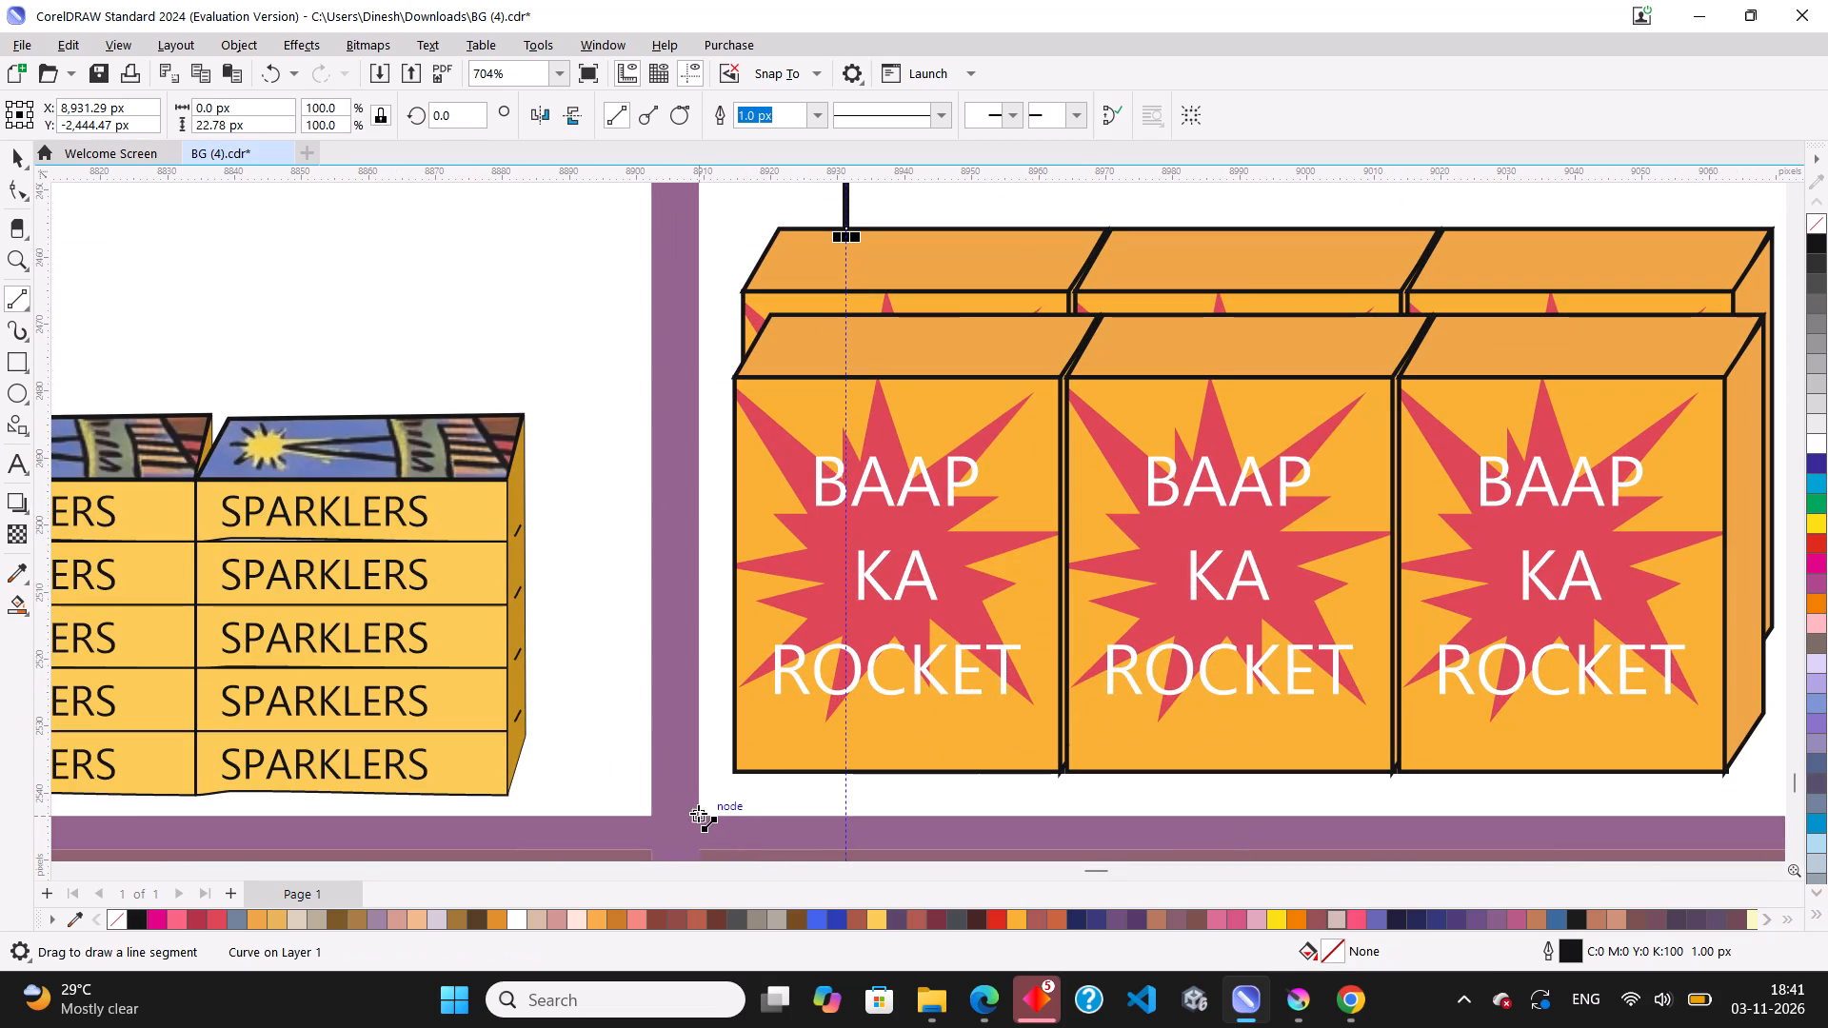
{"action": "left_click_drag", "start_coordinate": [698, 813], "coordinate": [730, 753]}
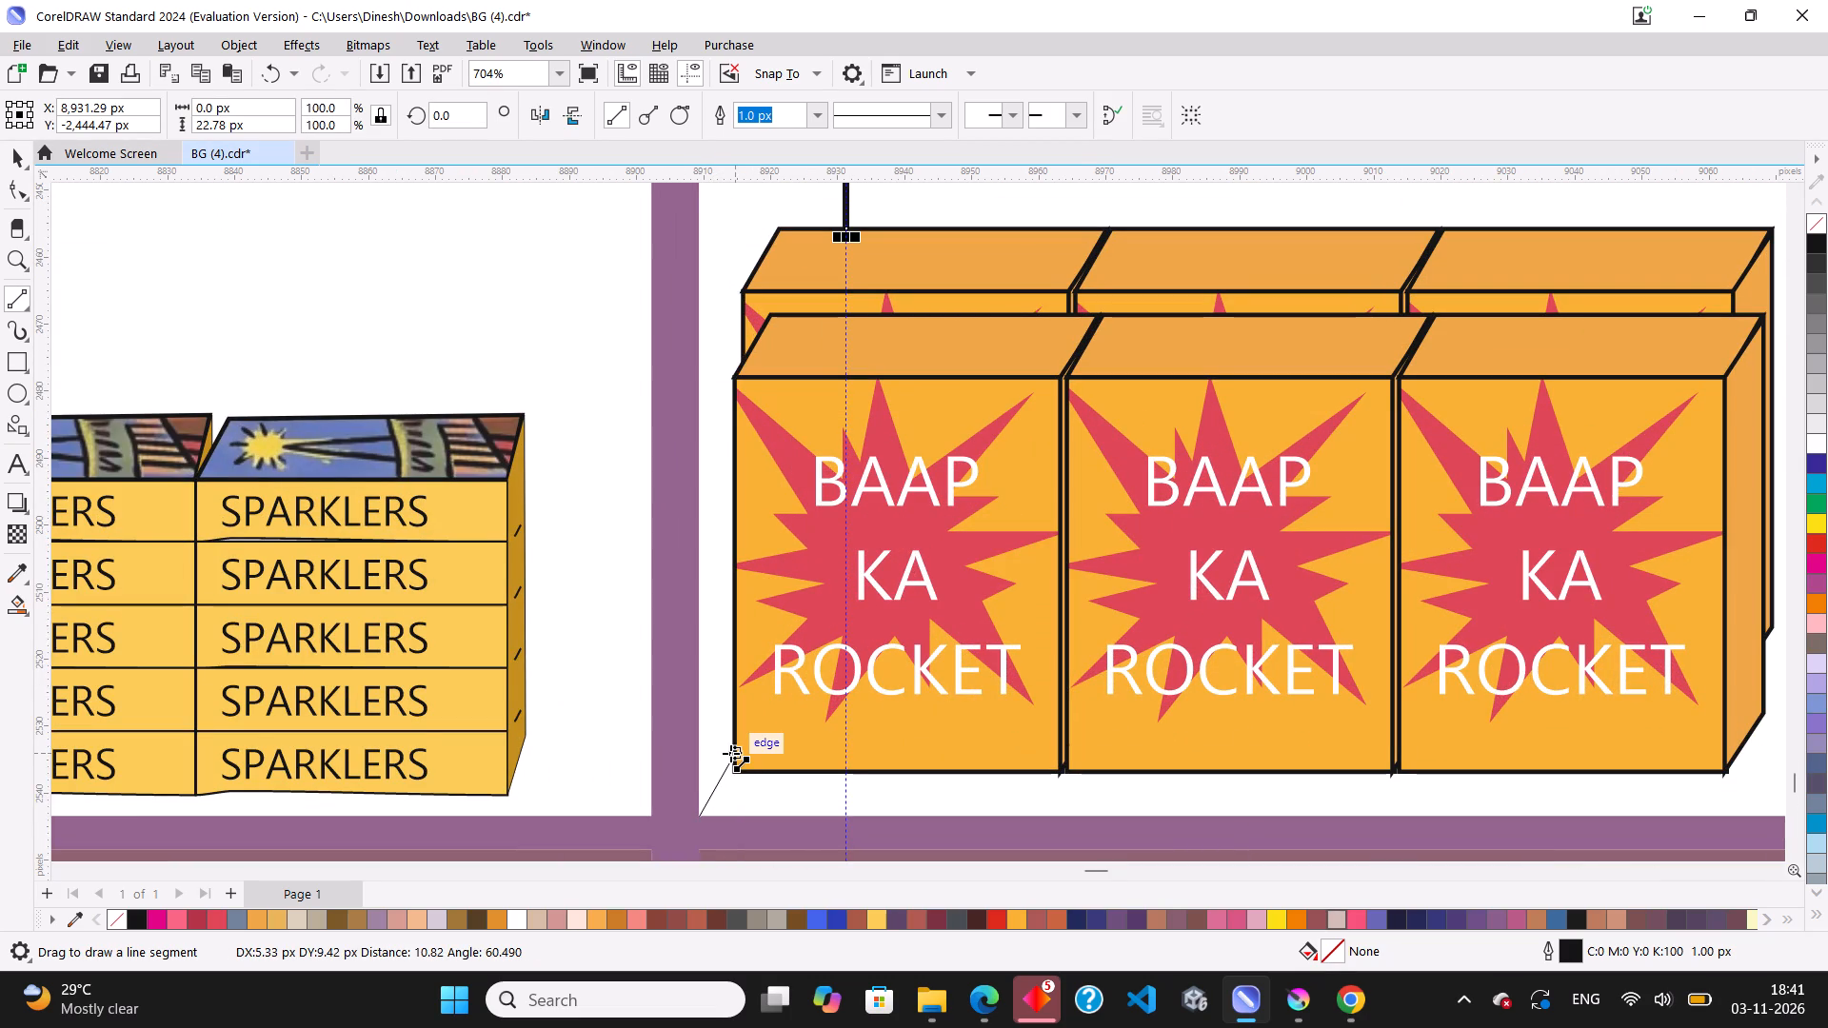
{"action": "left_click_drag", "start_coordinate": [730, 753], "coordinate": [765, 775]}
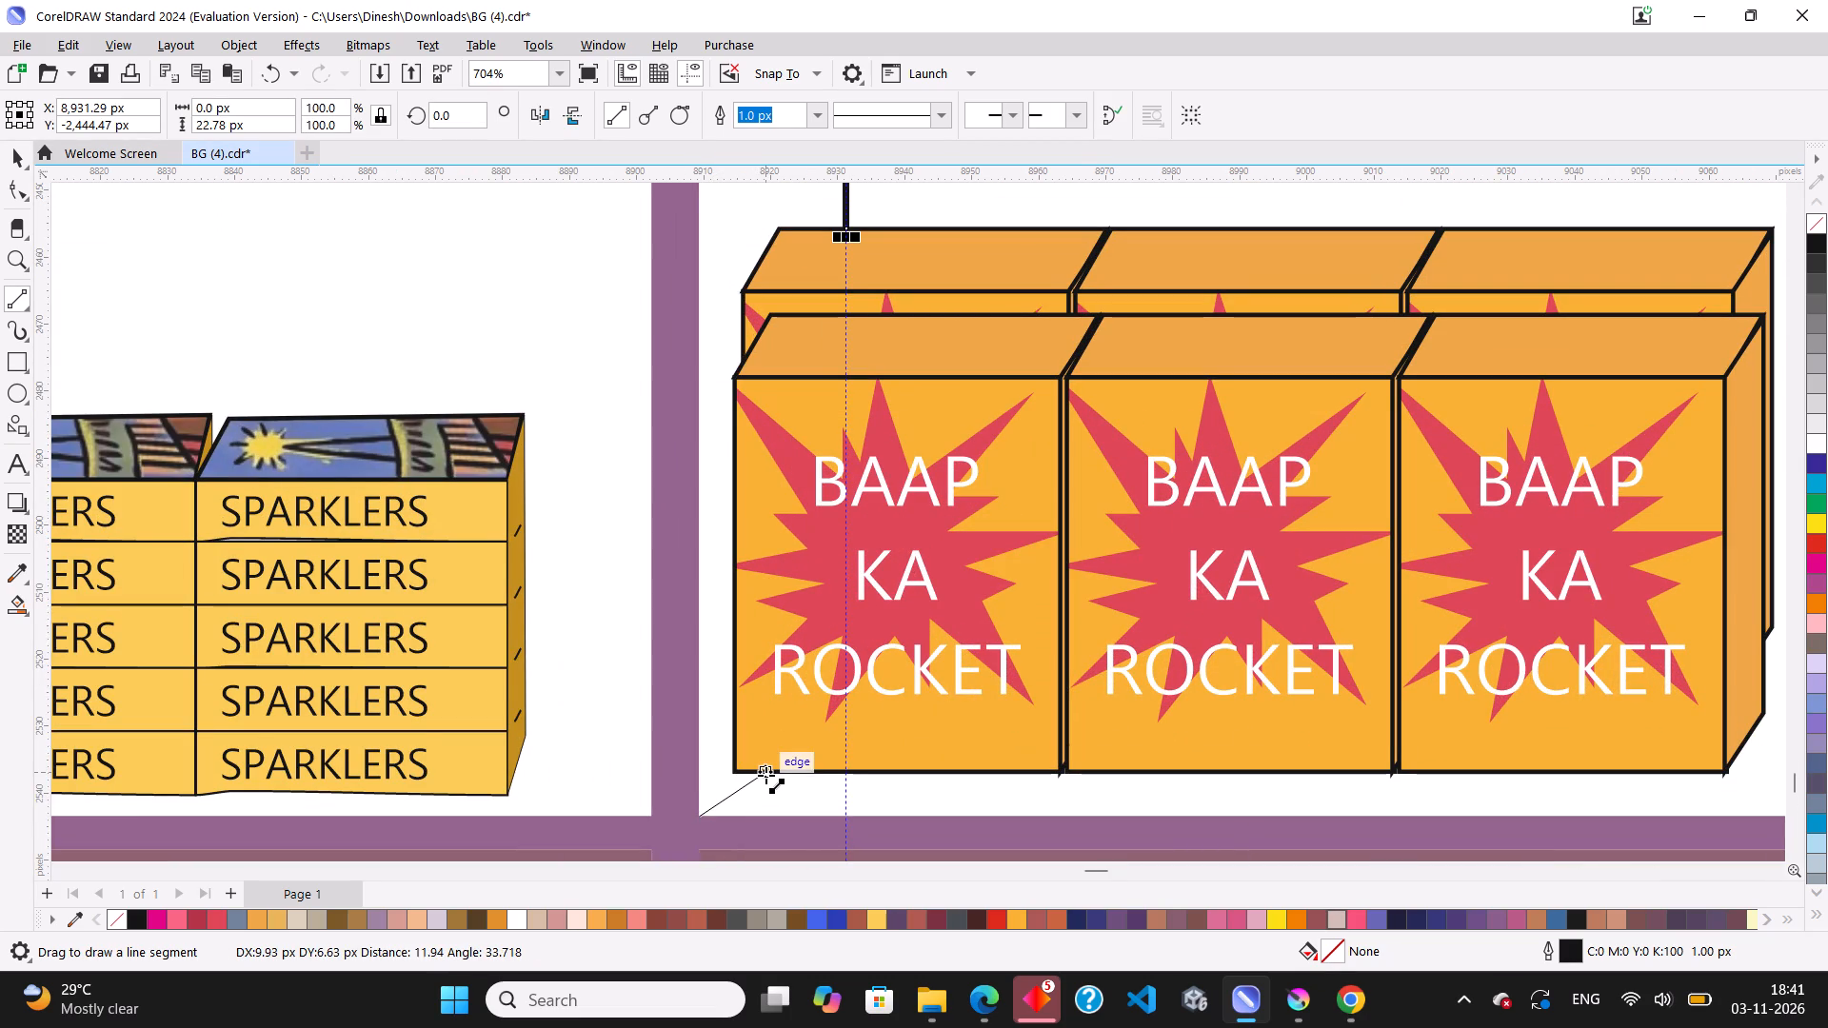
{"action": "left_click_drag", "start_coordinate": [765, 775], "coordinate": [733, 748]}
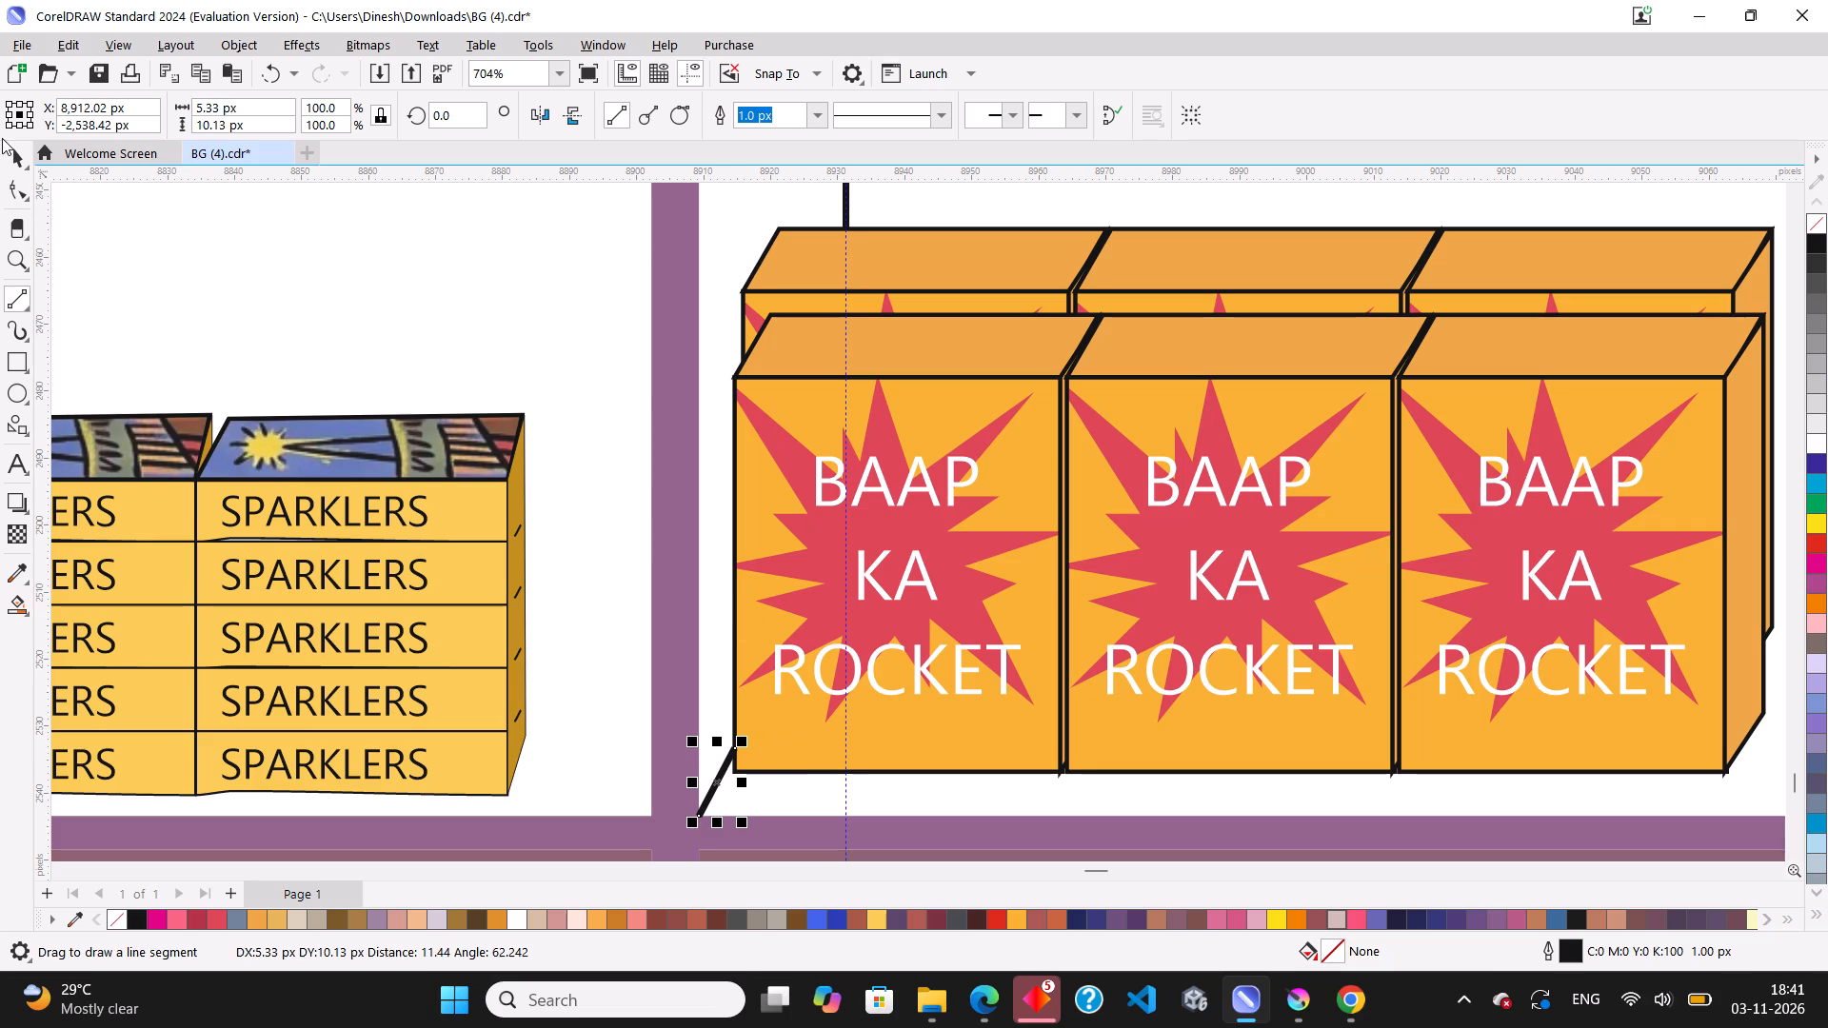
{"action": "left_click", "coordinate": [15, 148]}
Draw a diagonal depth line about 6 px wide and 10 px high from the second column's middle compartment corner to the rocket box edge.
{"action": "scroll", "coordinate": [844, 637], "scroll_direction": "down", "scroll_amount": 6}
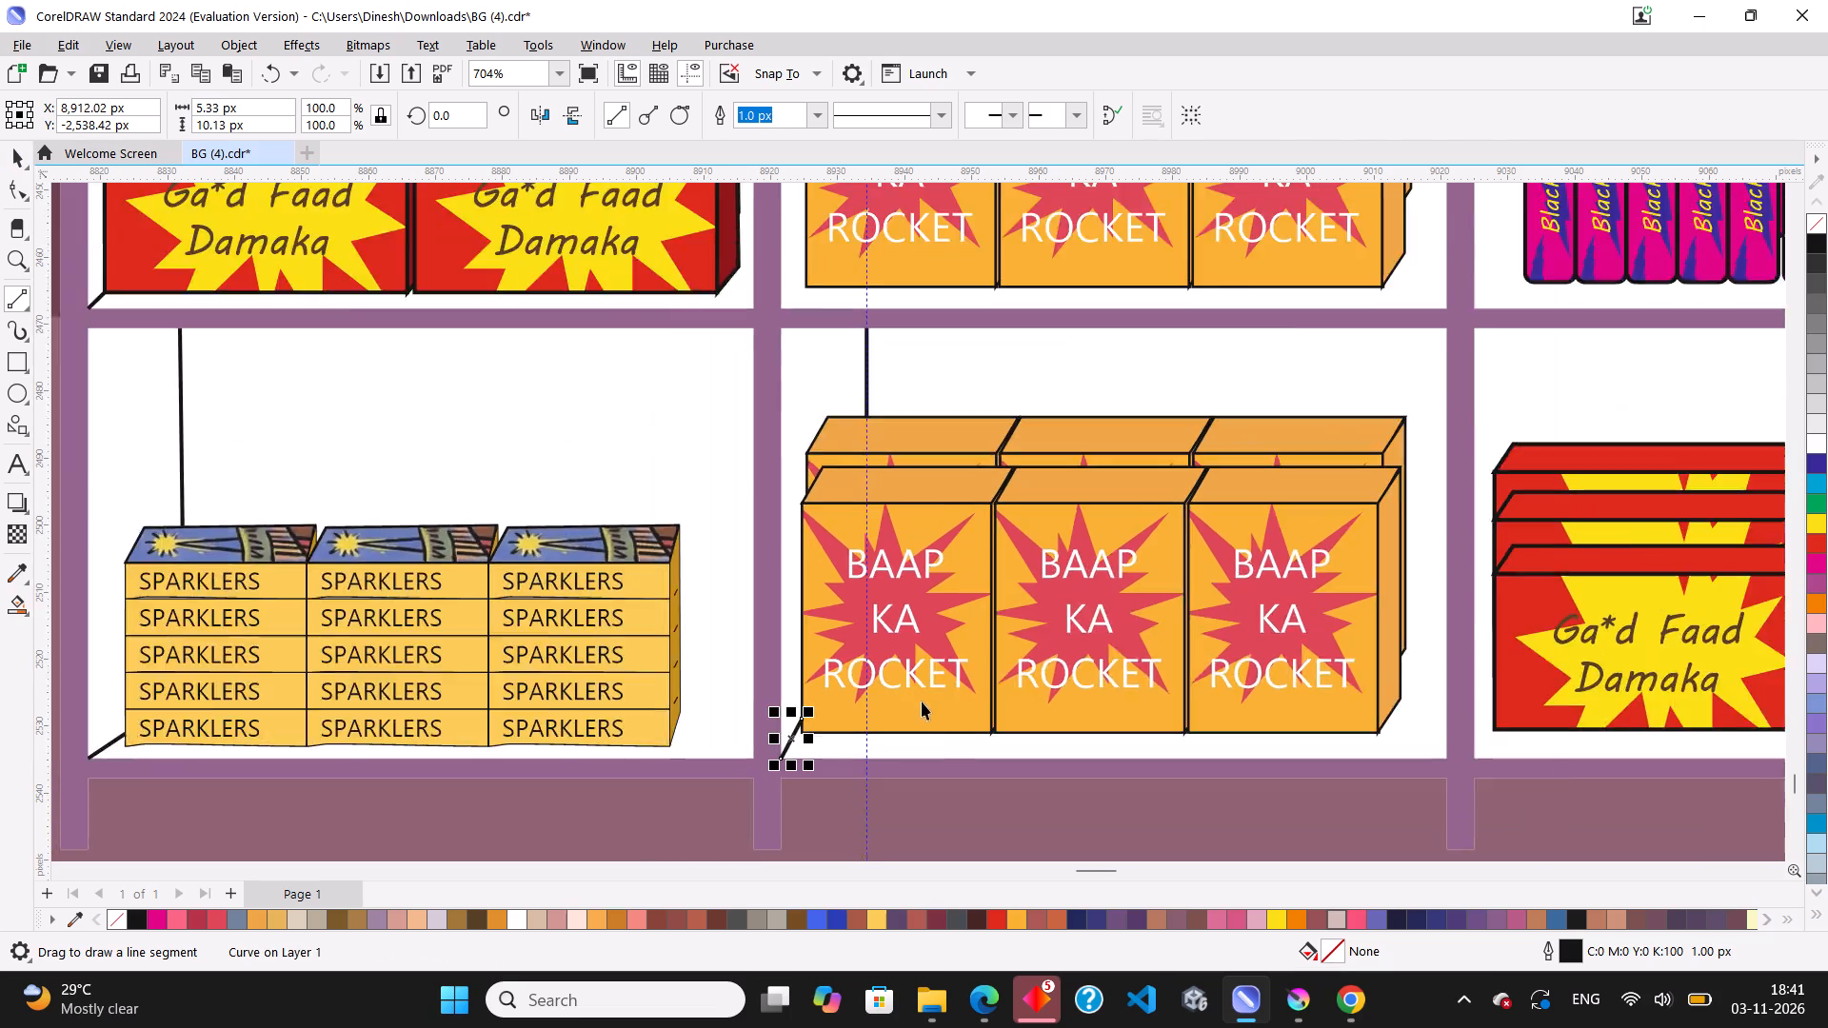
{"action": "scroll", "coordinate": [922, 702], "scroll_direction": "down", "scroll_amount": 2}
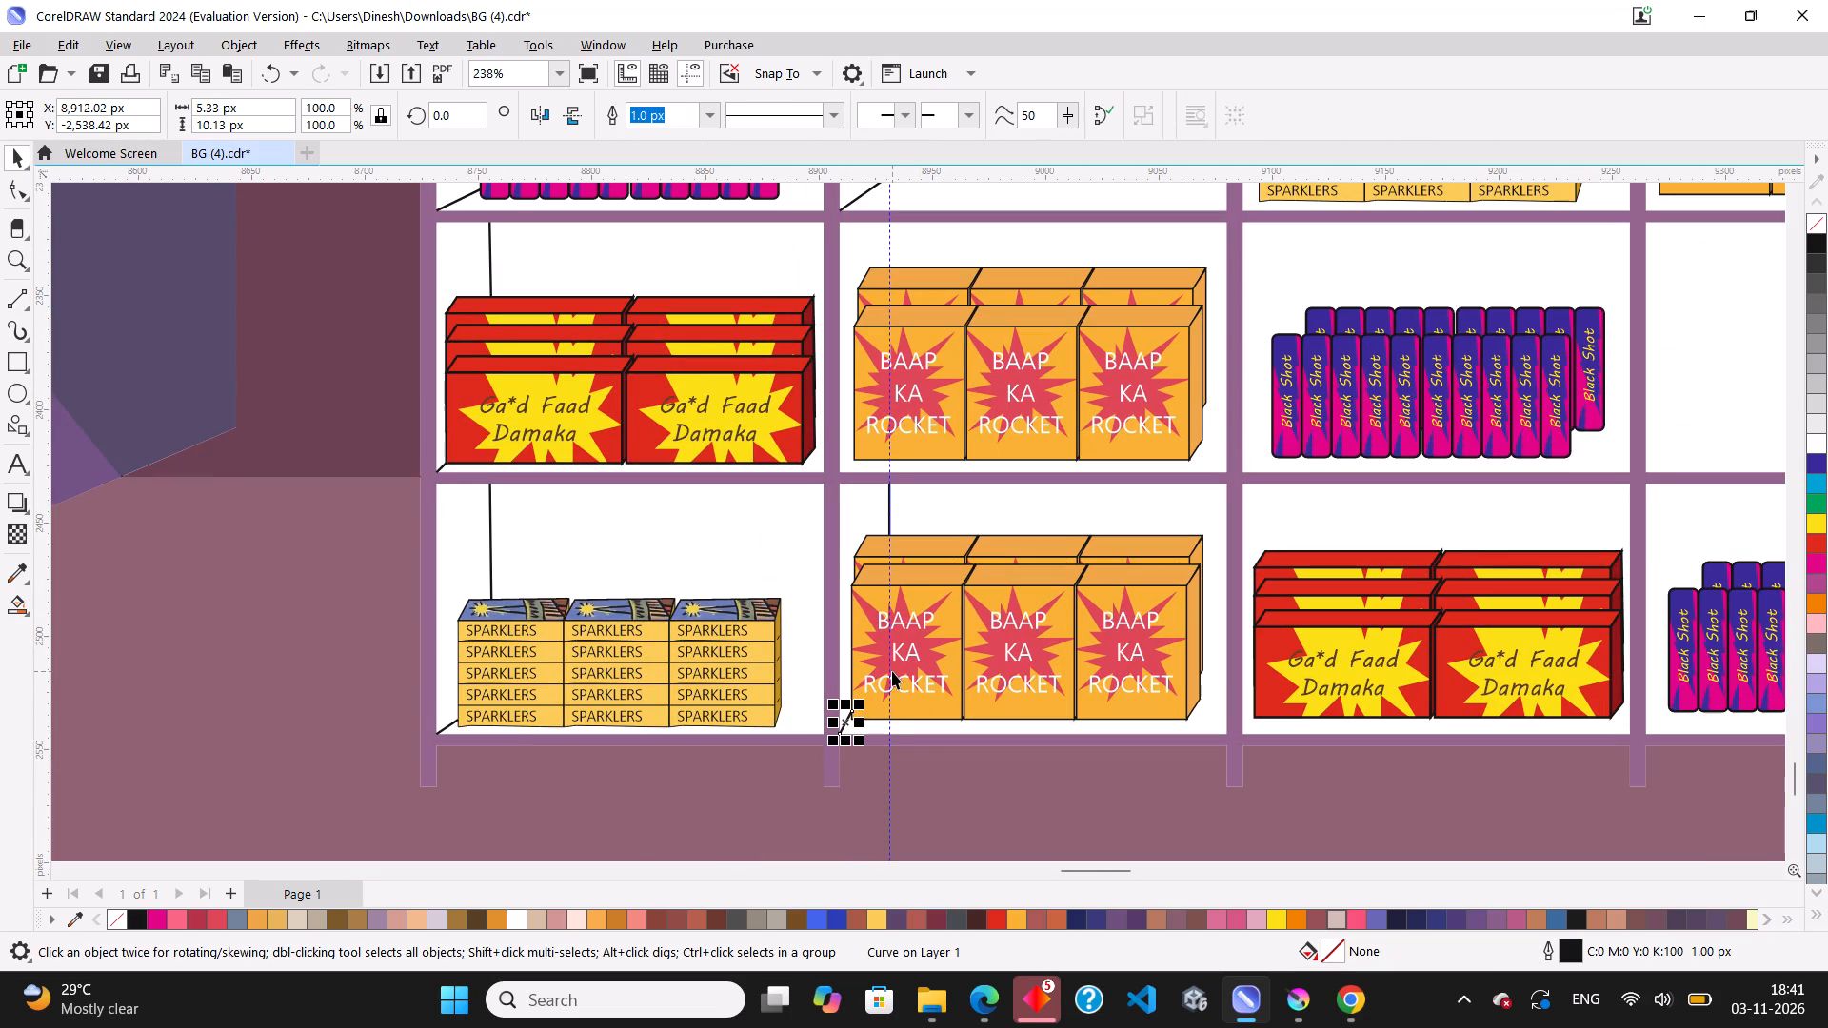
{"action": "scroll", "coordinate": [890, 671], "scroll_direction": "down", "scroll_amount": 4}
{"action": "scroll", "coordinate": [924, 306], "scroll_direction": "up", "scroll_amount": 2}
{"action": "scroll", "coordinate": [870, 593], "scroll_direction": "up", "scroll_amount": 10}
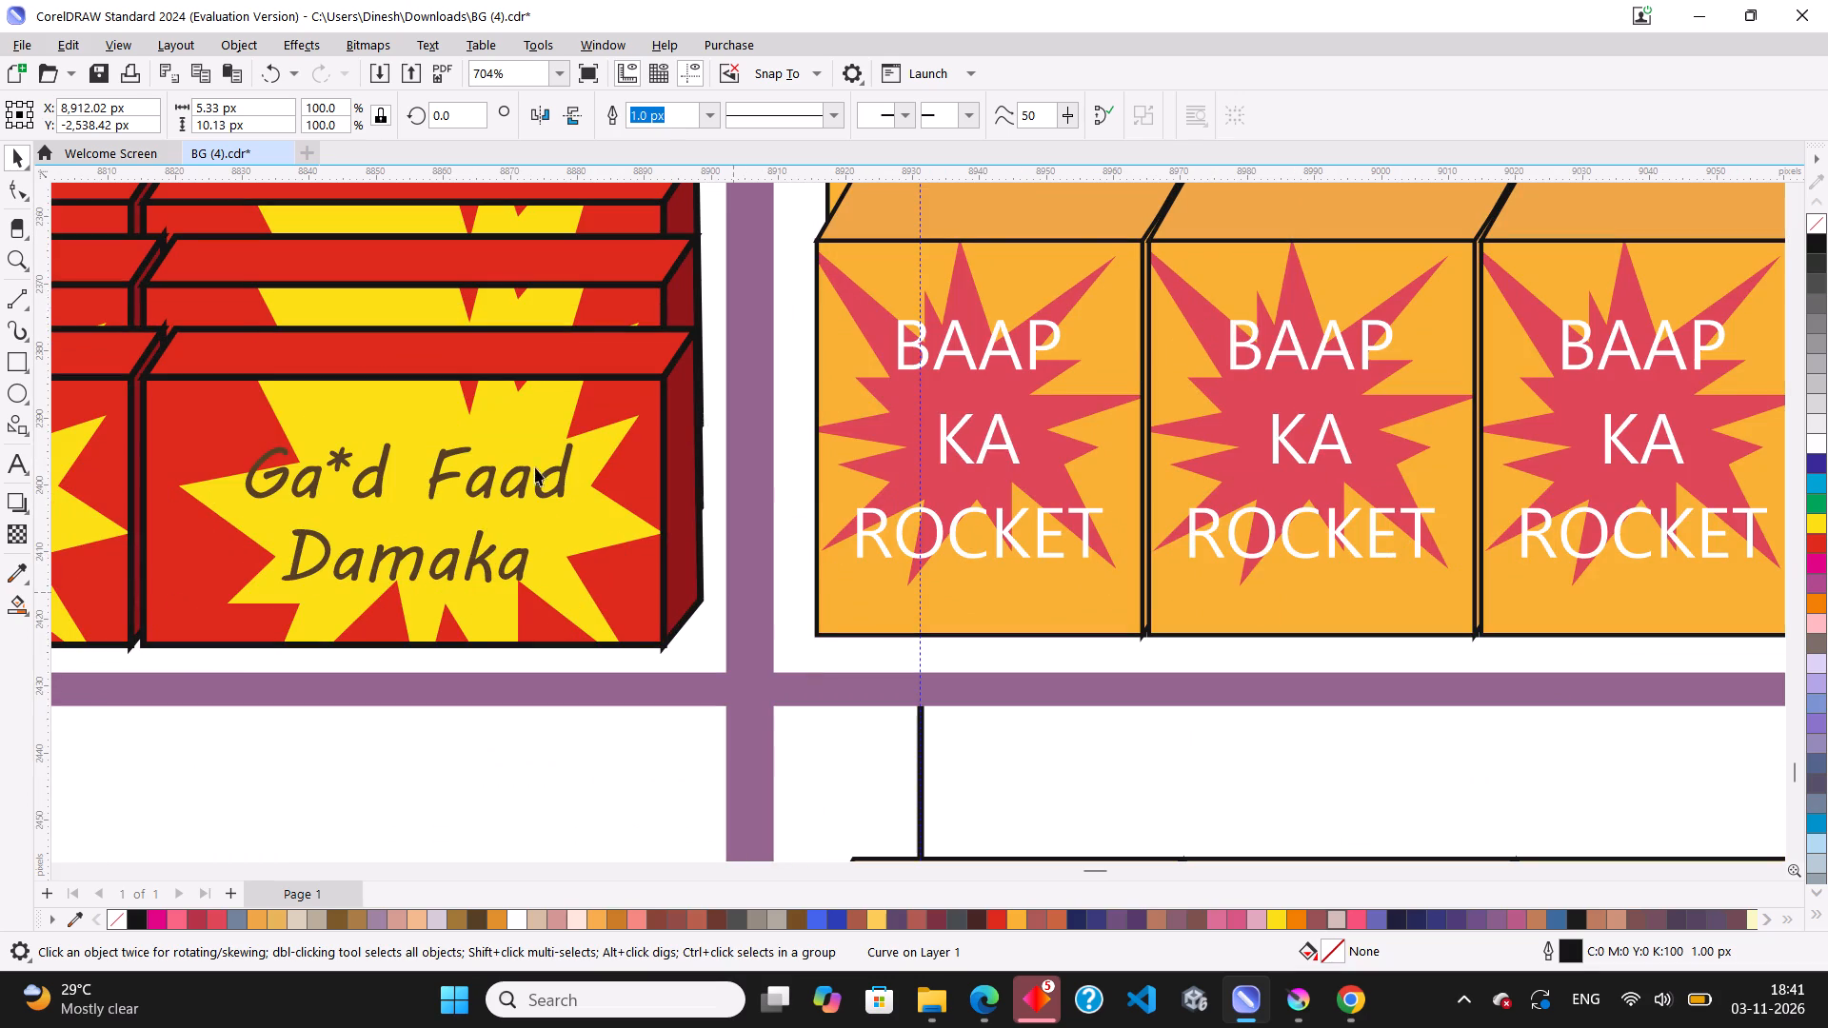
{"action": "left_click", "coordinate": [10, 305]}
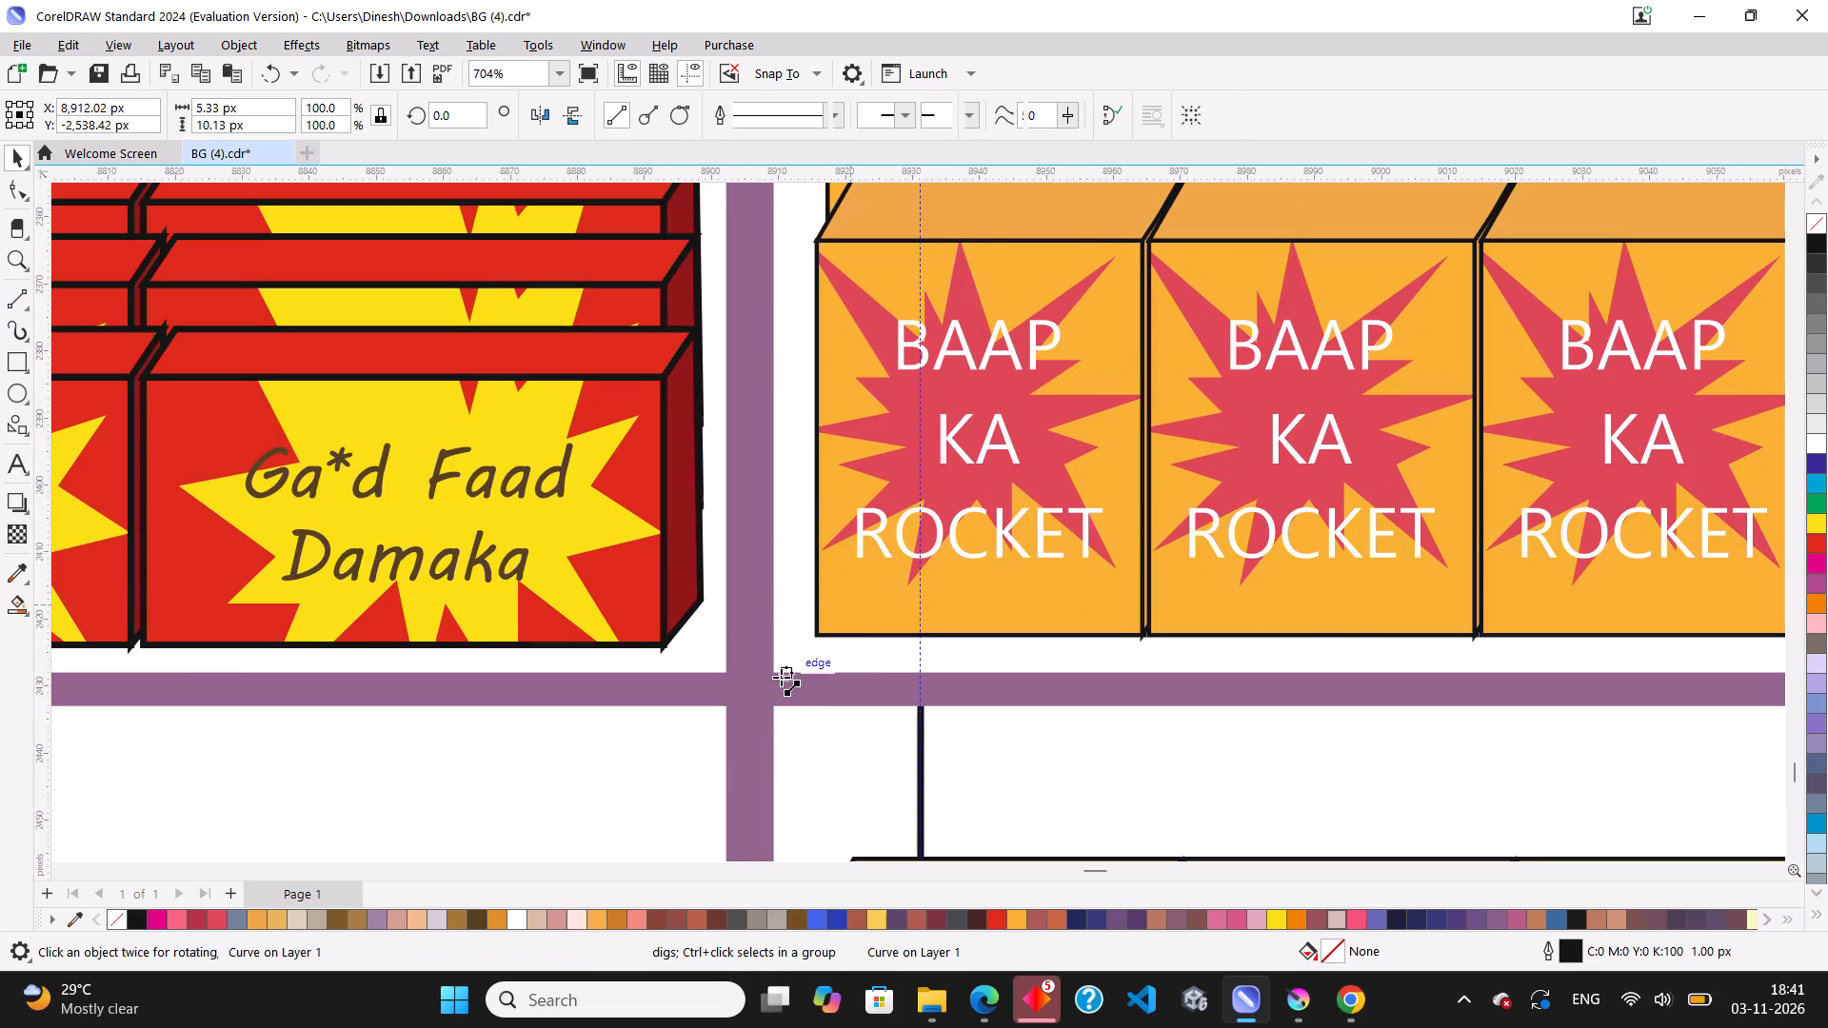
{"action": "left_click_drag", "start_coordinate": [772, 672], "coordinate": [817, 608]}
Draw a vertical line about 20 px long on the guideline in the second column's middle compartment, from the shelf down to the rocket boxes.
{"action": "scroll", "coordinate": [850, 719], "scroll_direction": "down", "scroll_amount": 4}
{"action": "scroll", "coordinate": [893, 232], "scroll_direction": "up", "scroll_amount": 6}
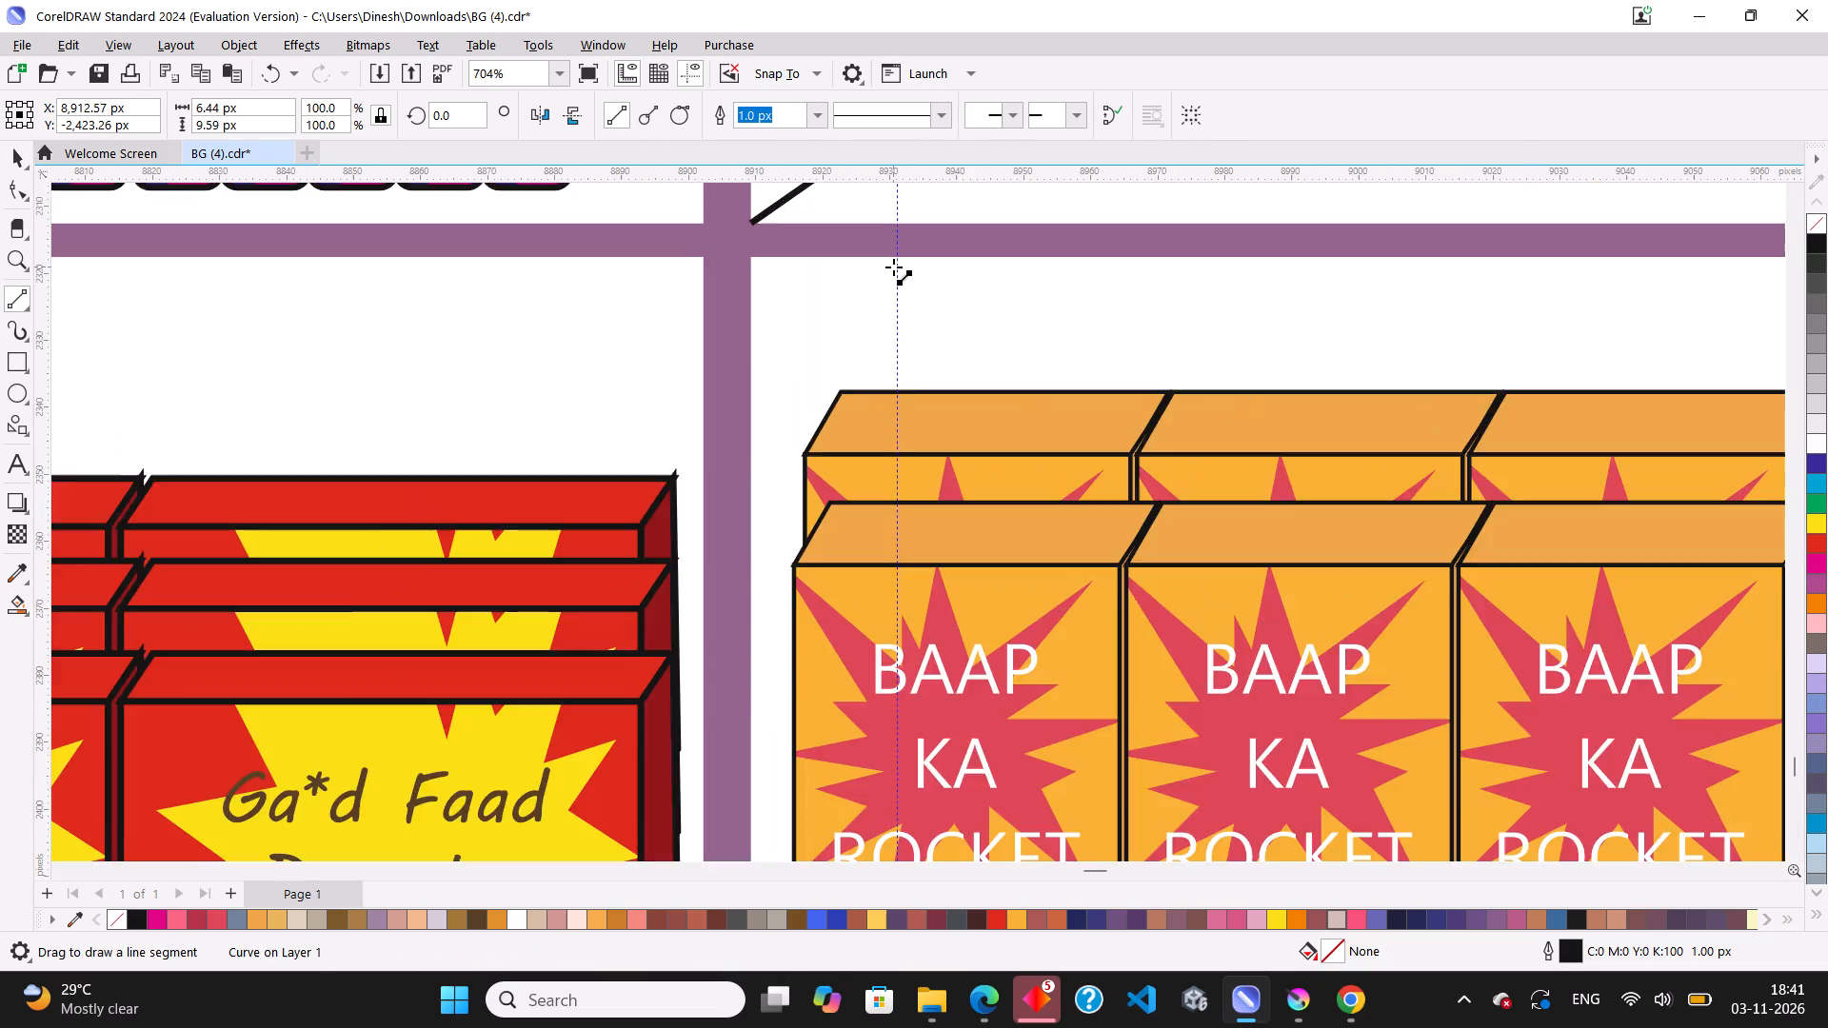
{"action": "scroll", "coordinate": [893, 267], "scroll_direction": "up", "scroll_amount": 1}
{"action": "left_click_drag", "start_coordinate": [899, 253], "coordinate": [893, 450]}
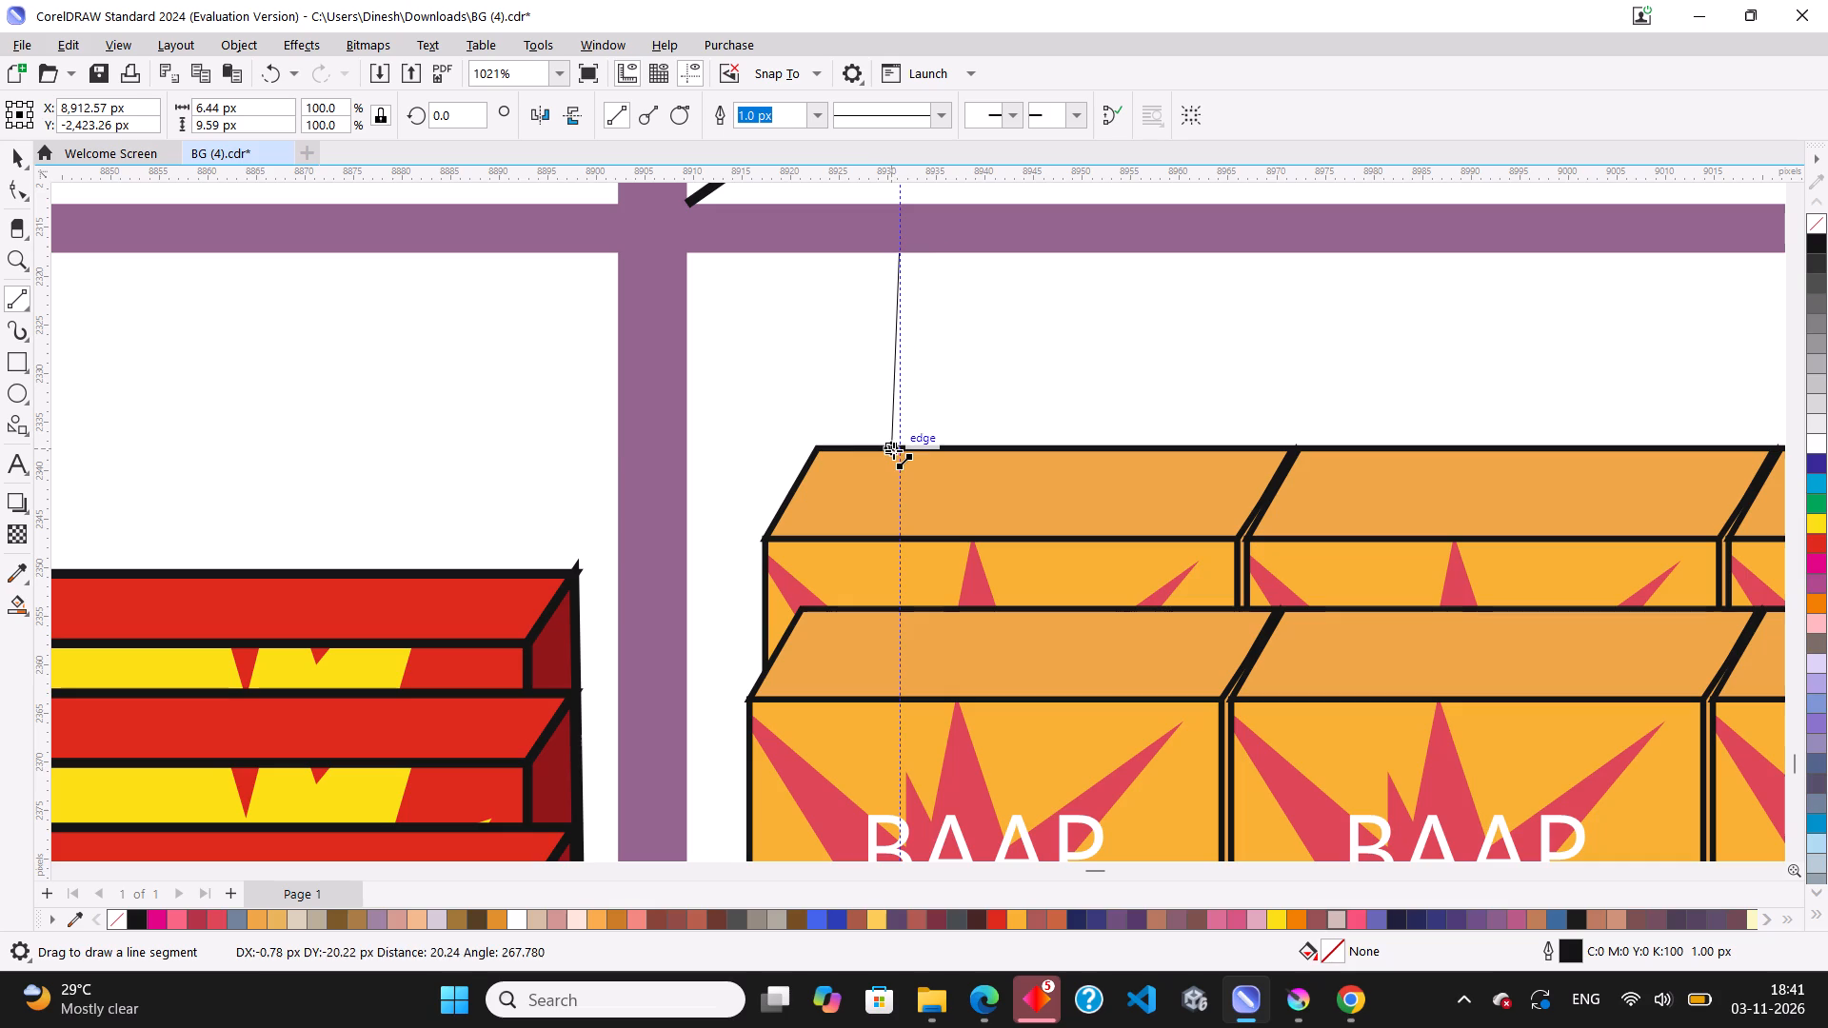
{"action": "left_click_drag", "start_coordinate": [893, 450], "coordinate": [904, 450]}
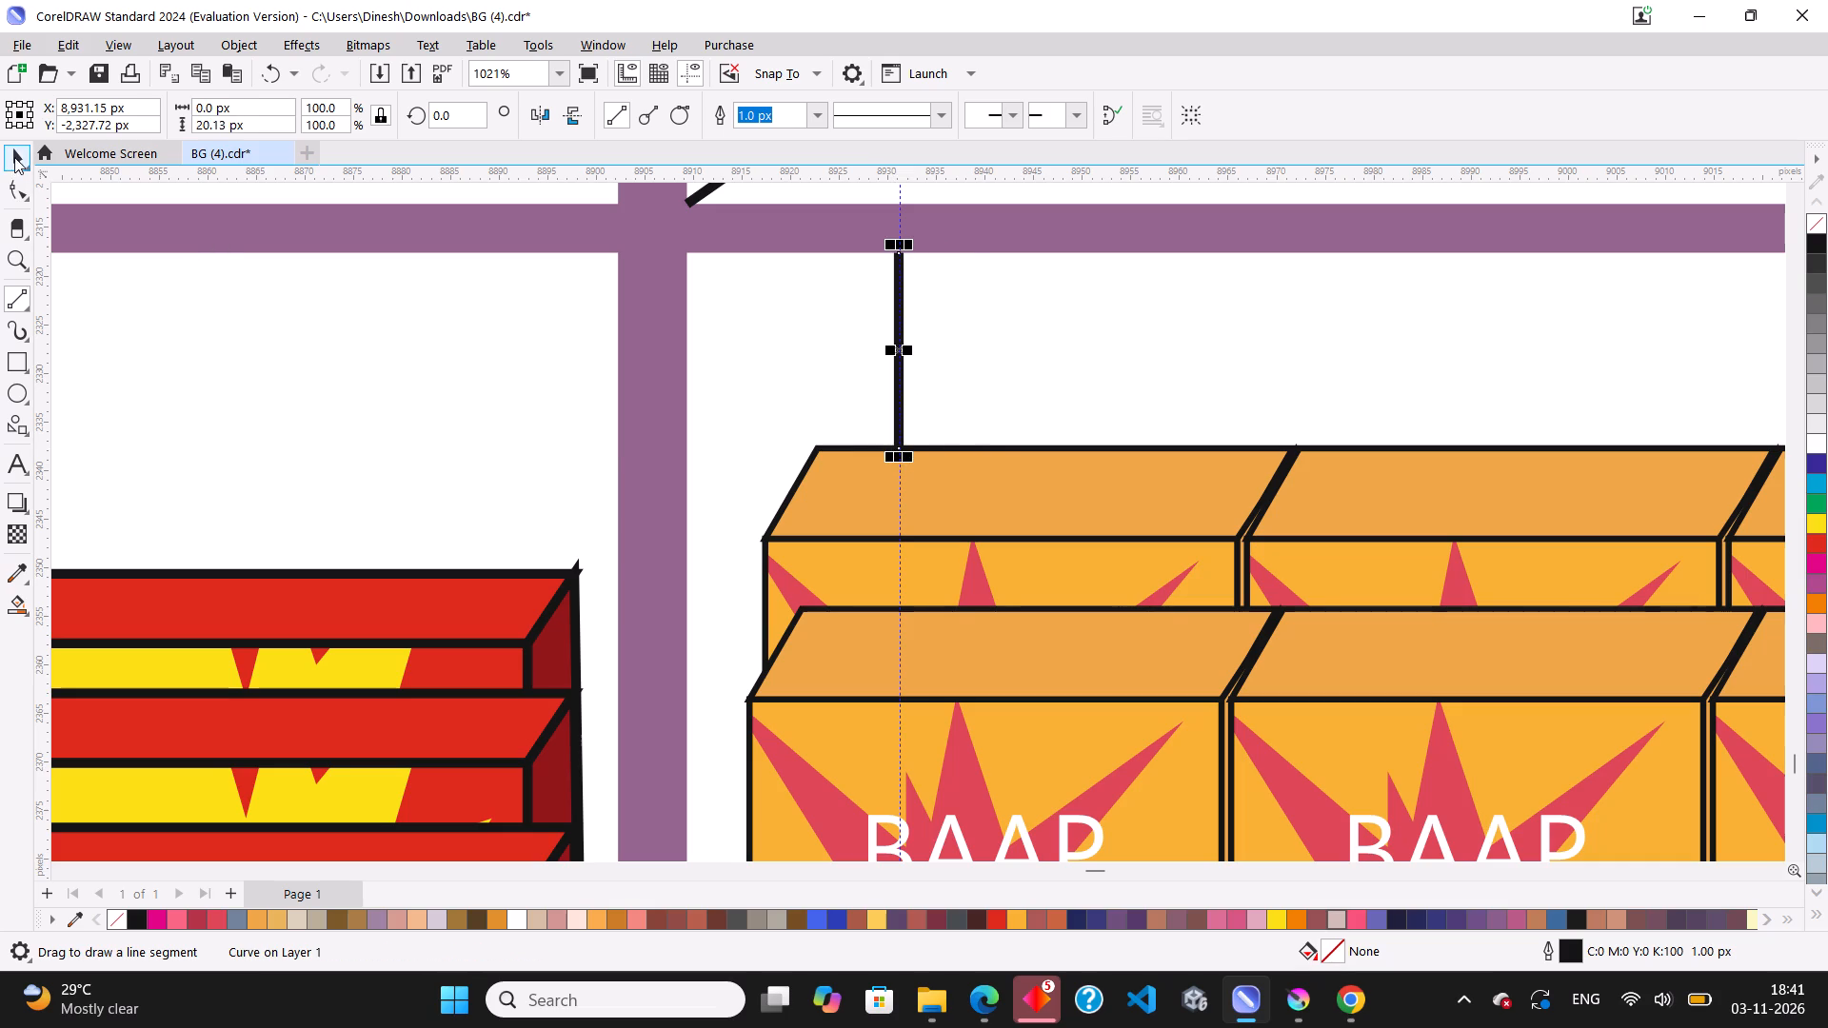
{"action": "left_click", "coordinate": [14, 157]}
Move the vertical guideline into the third column, to about X 9,110 px.
{"action": "scroll", "coordinate": [746, 387], "scroll_direction": "down", "scroll_amount": 19}
{"action": "scroll", "coordinate": [761, 438], "scroll_direction": "down", "scroll_amount": 4}
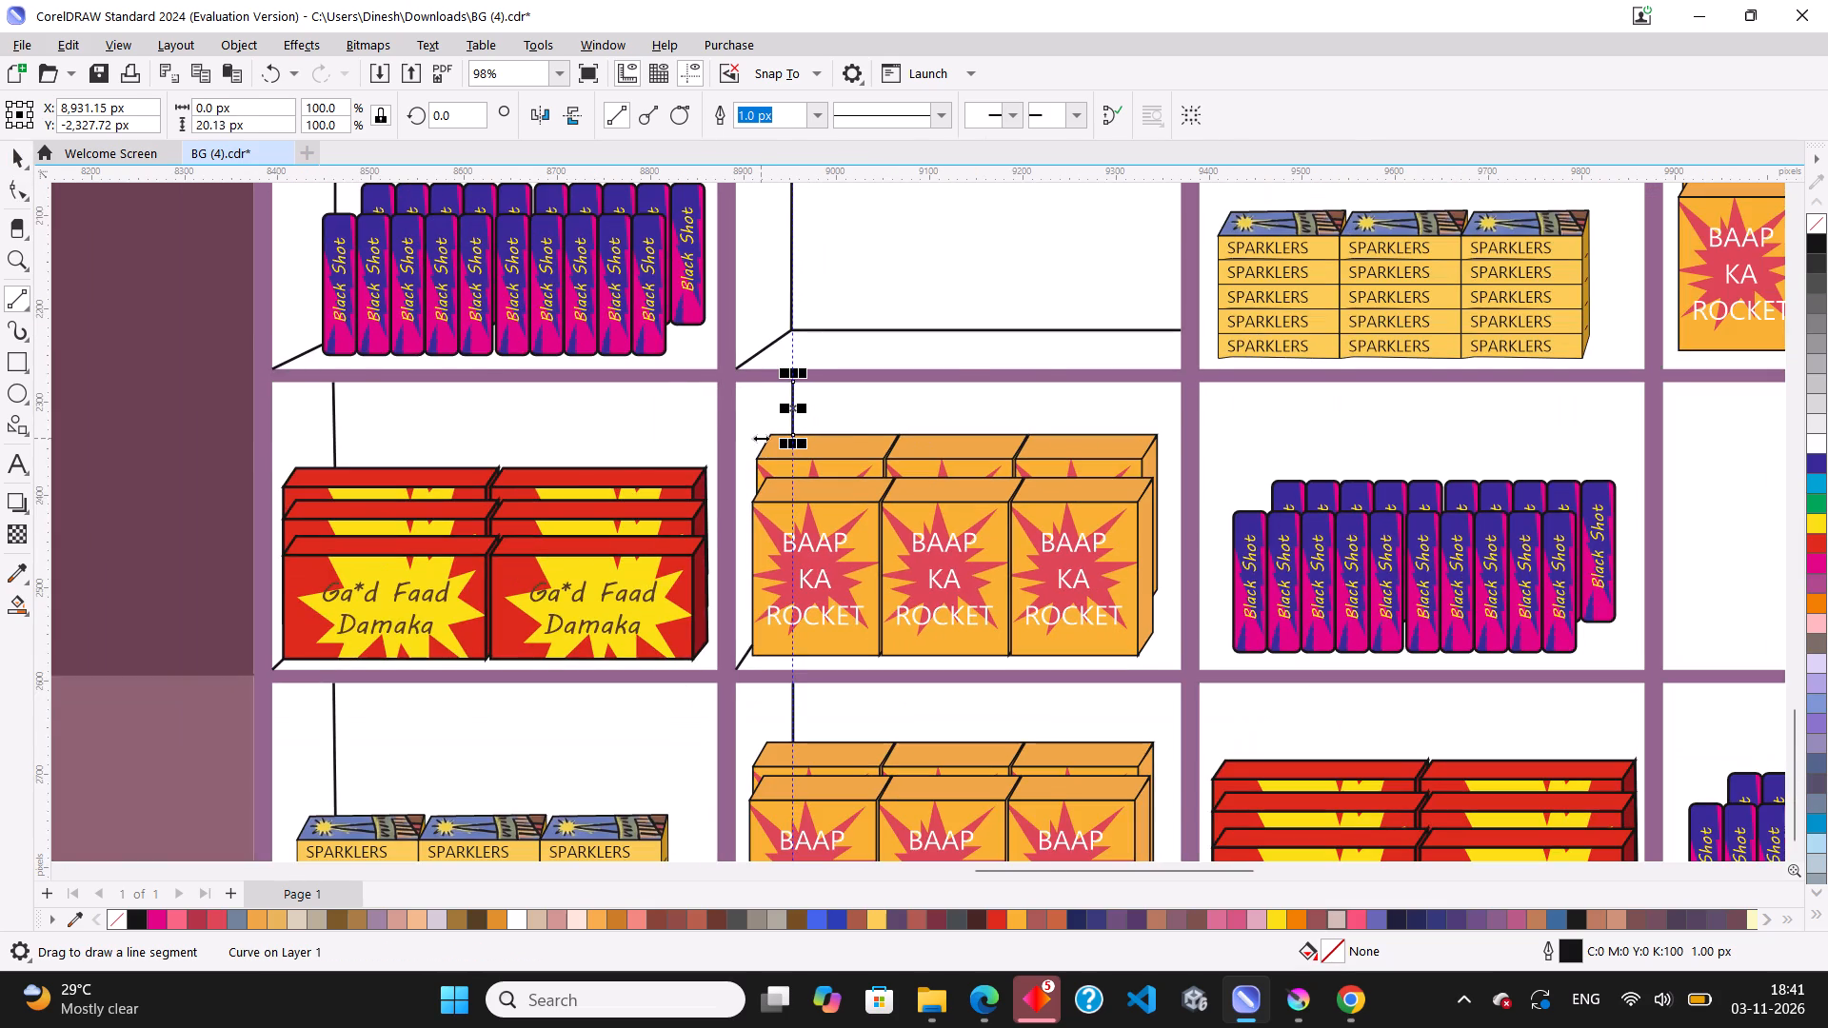
{"action": "scroll", "coordinate": [883, 376], "scroll_direction": "up", "scroll_amount": 3}
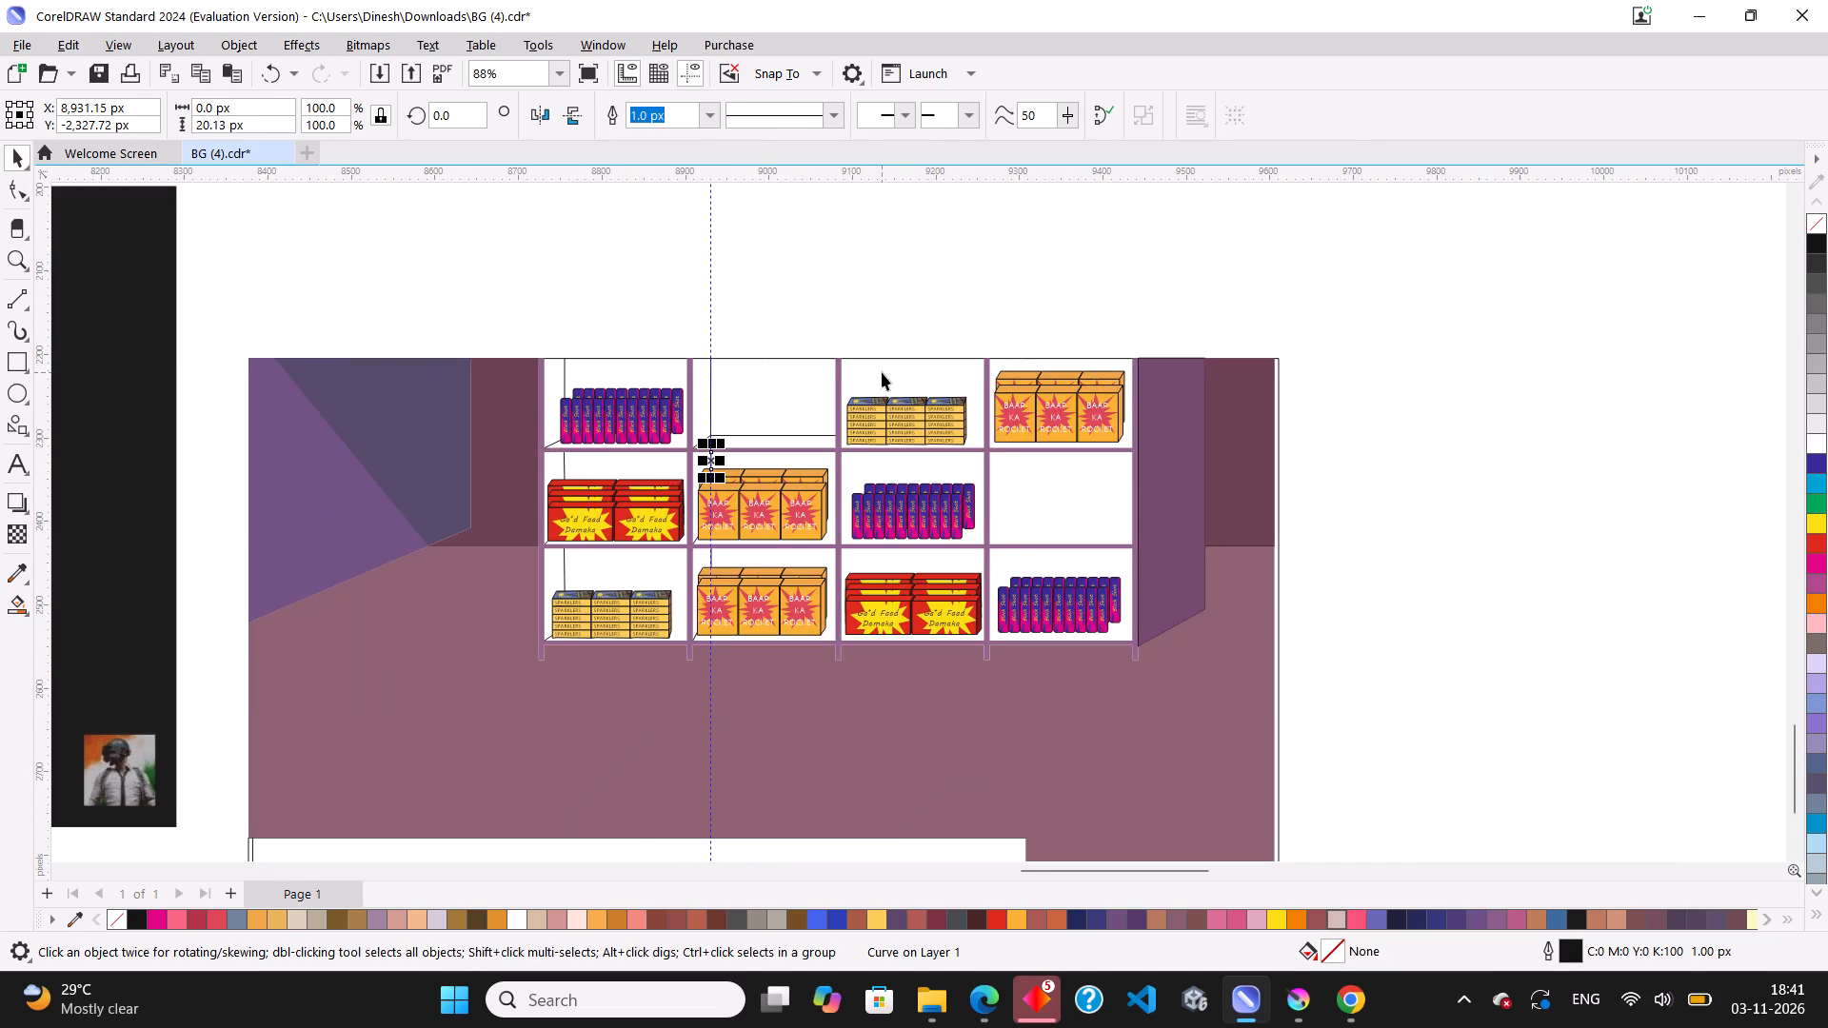
{"action": "scroll", "coordinate": [882, 404], "scroll_direction": "up", "scroll_amount": 3}
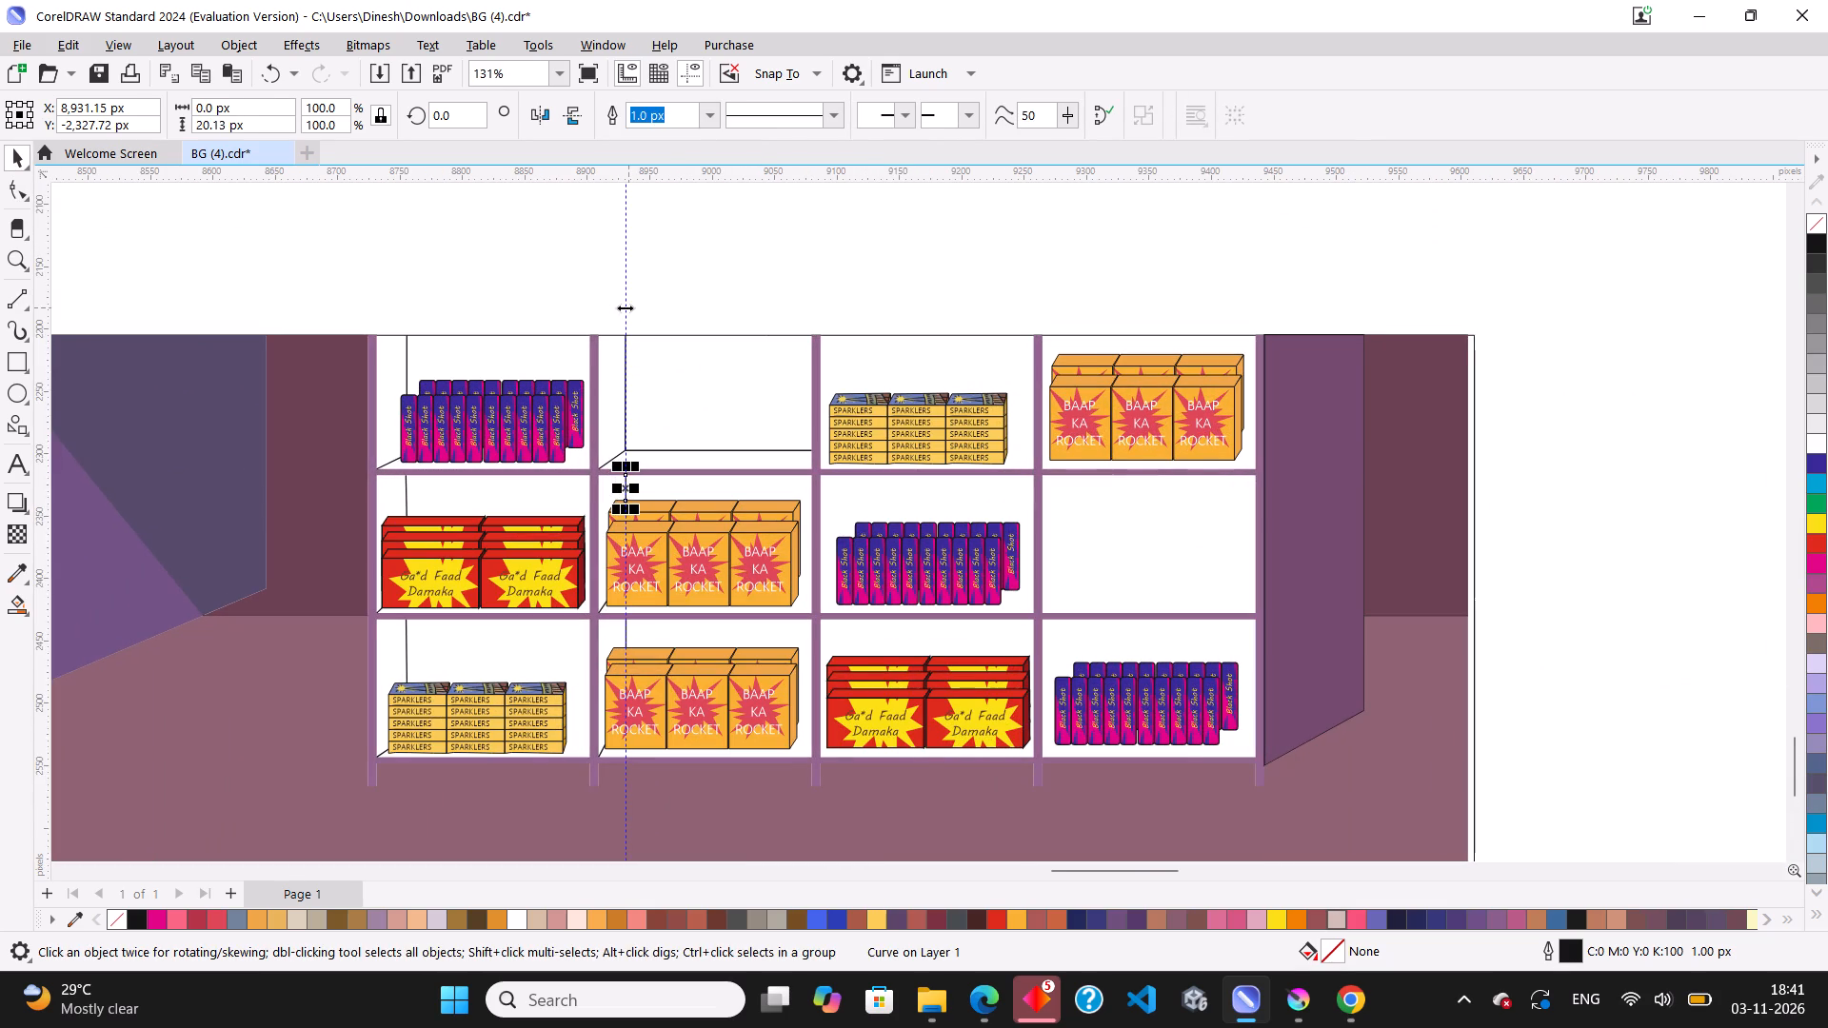
{"action": "left_click_drag", "start_coordinate": [625, 307], "coordinate": [847, 322]}
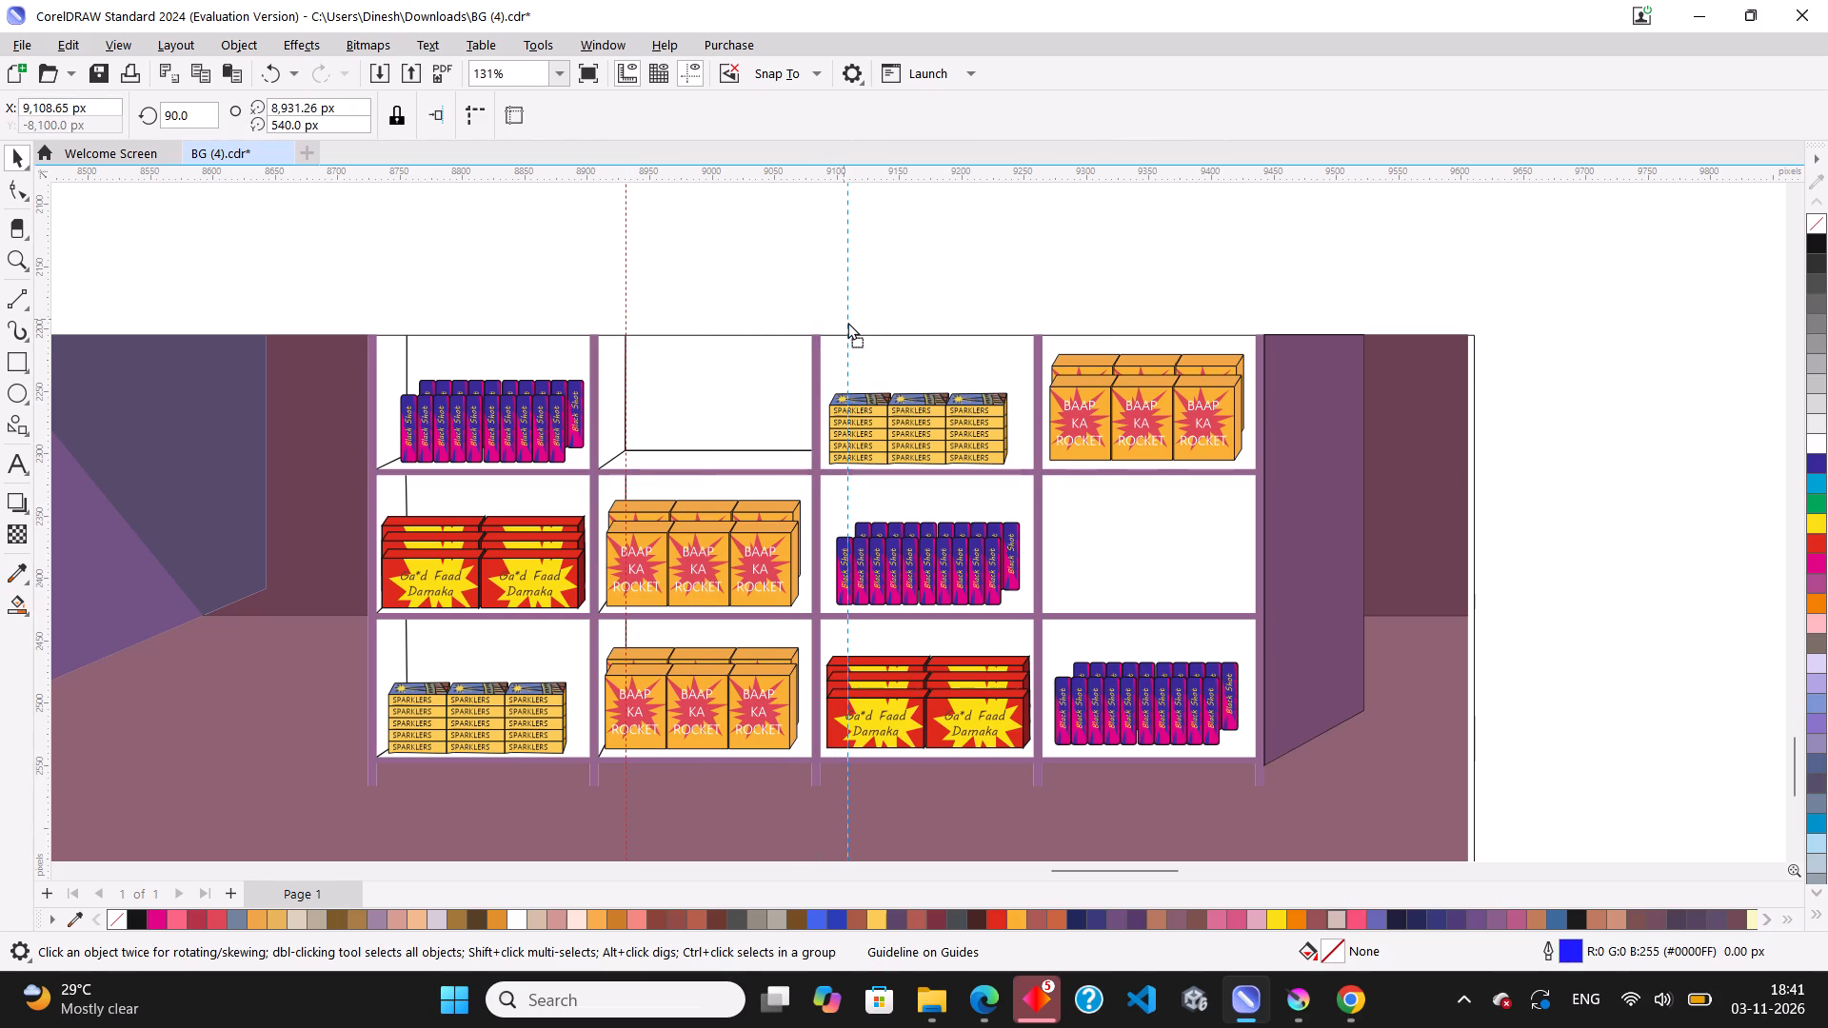
{"action": "left_click_drag", "start_coordinate": [847, 322], "coordinate": [849, 324]}
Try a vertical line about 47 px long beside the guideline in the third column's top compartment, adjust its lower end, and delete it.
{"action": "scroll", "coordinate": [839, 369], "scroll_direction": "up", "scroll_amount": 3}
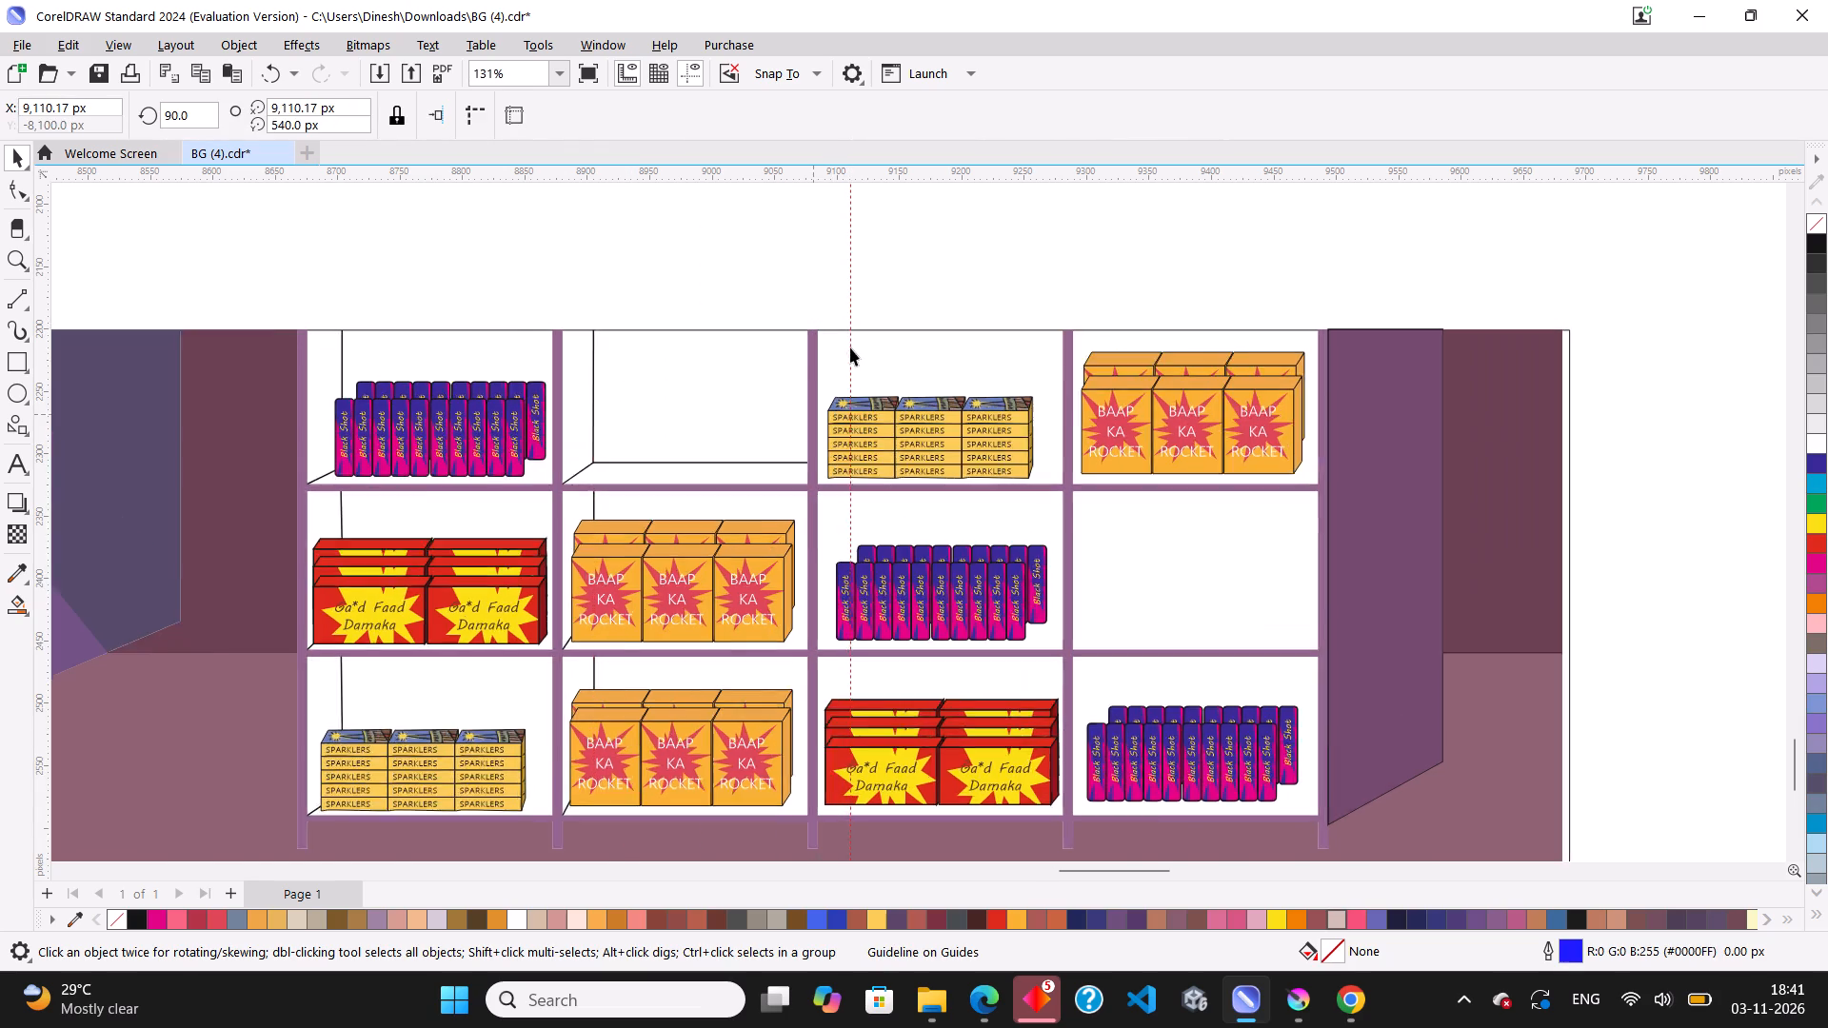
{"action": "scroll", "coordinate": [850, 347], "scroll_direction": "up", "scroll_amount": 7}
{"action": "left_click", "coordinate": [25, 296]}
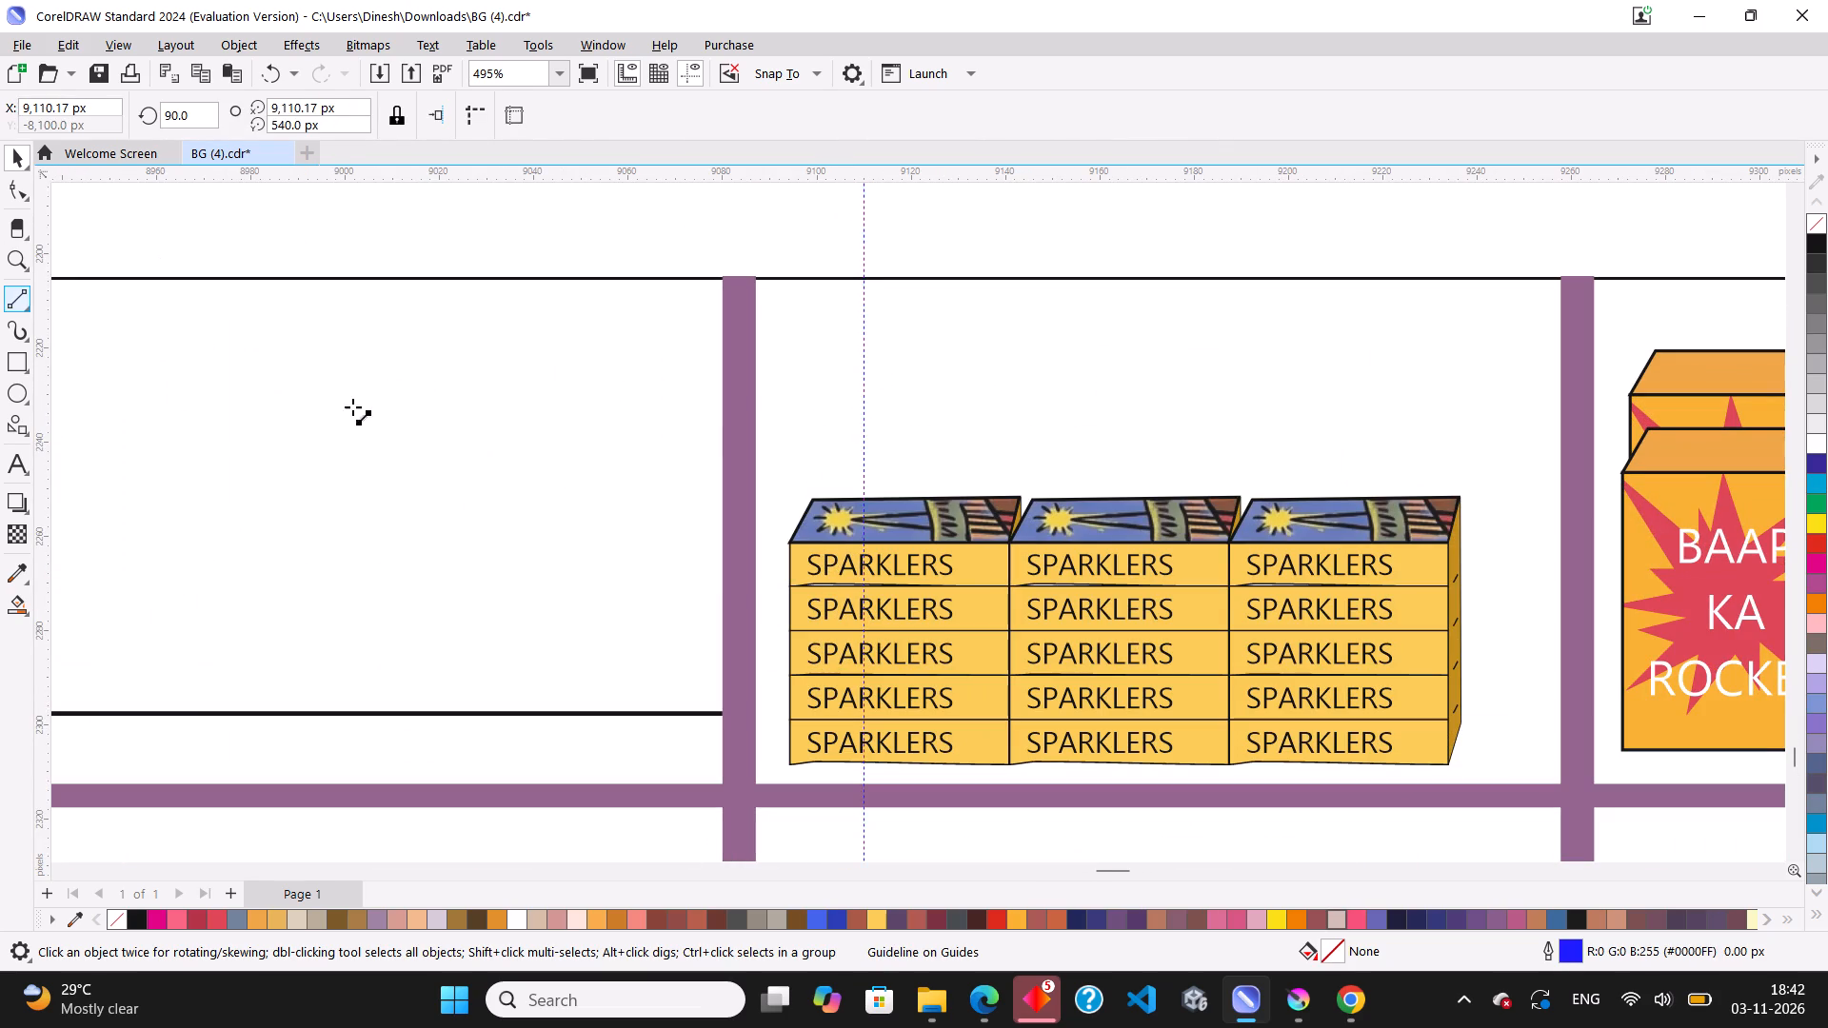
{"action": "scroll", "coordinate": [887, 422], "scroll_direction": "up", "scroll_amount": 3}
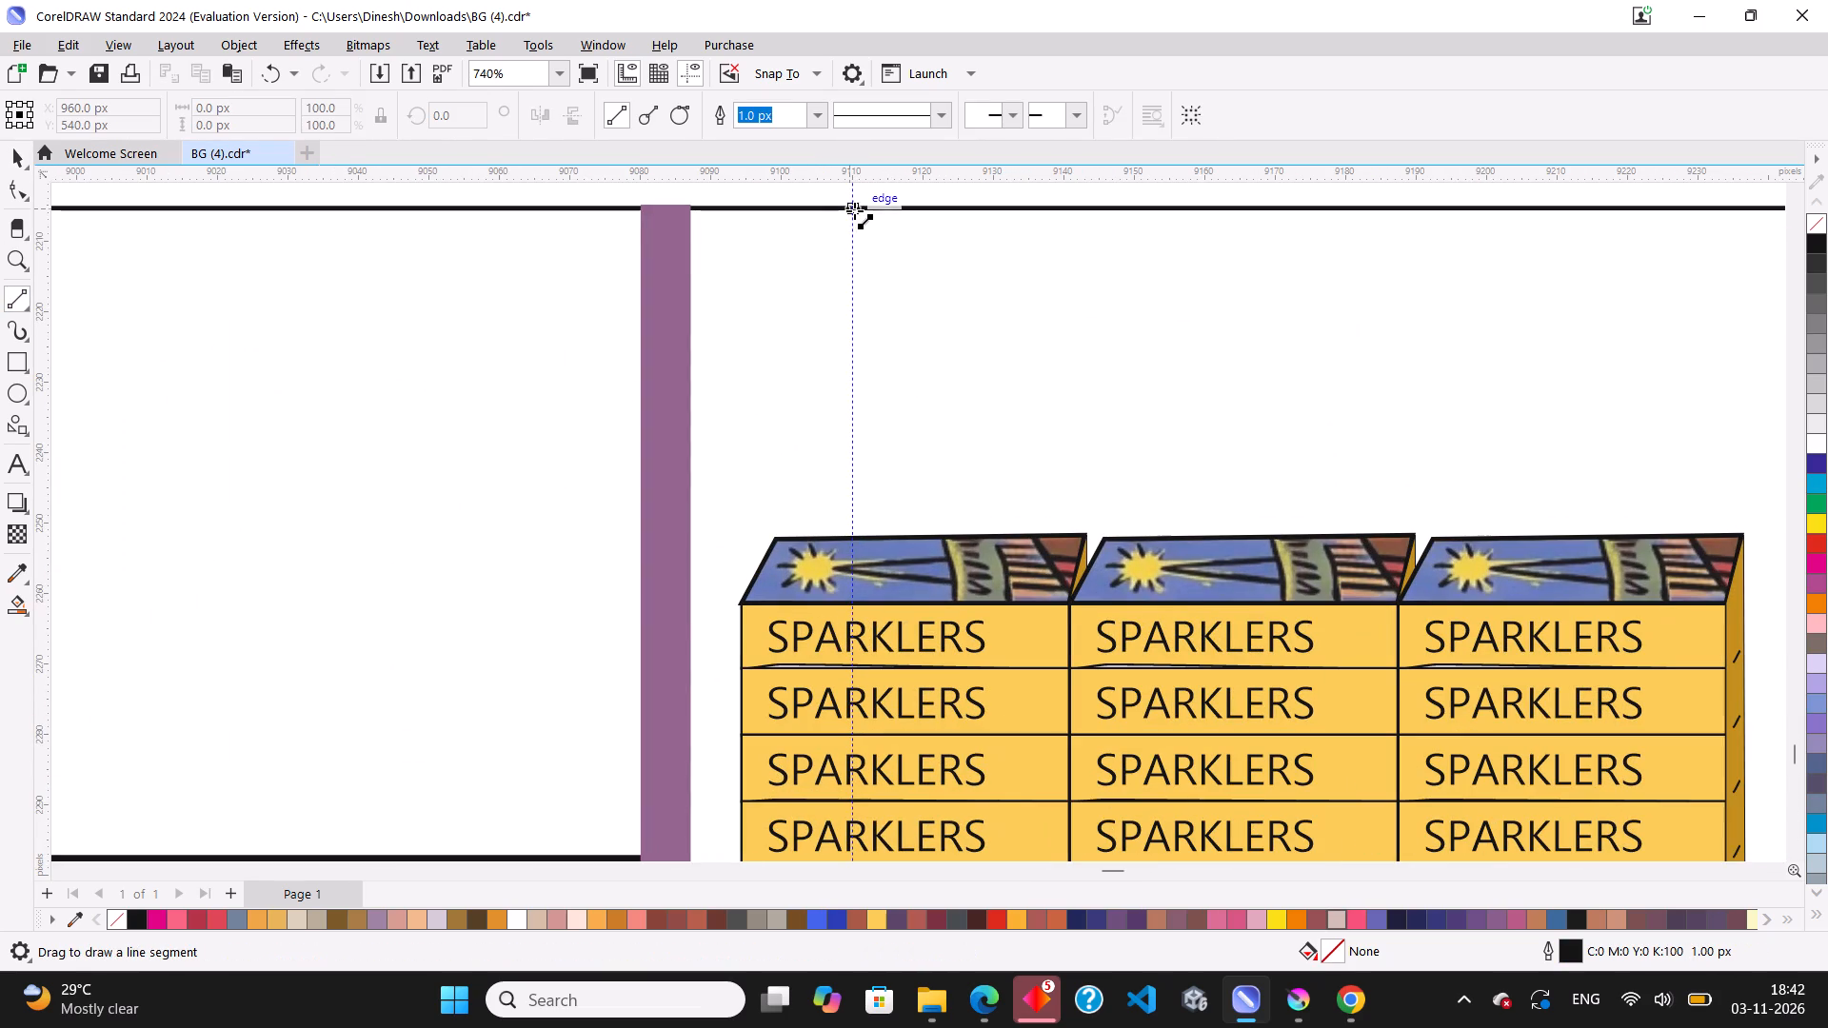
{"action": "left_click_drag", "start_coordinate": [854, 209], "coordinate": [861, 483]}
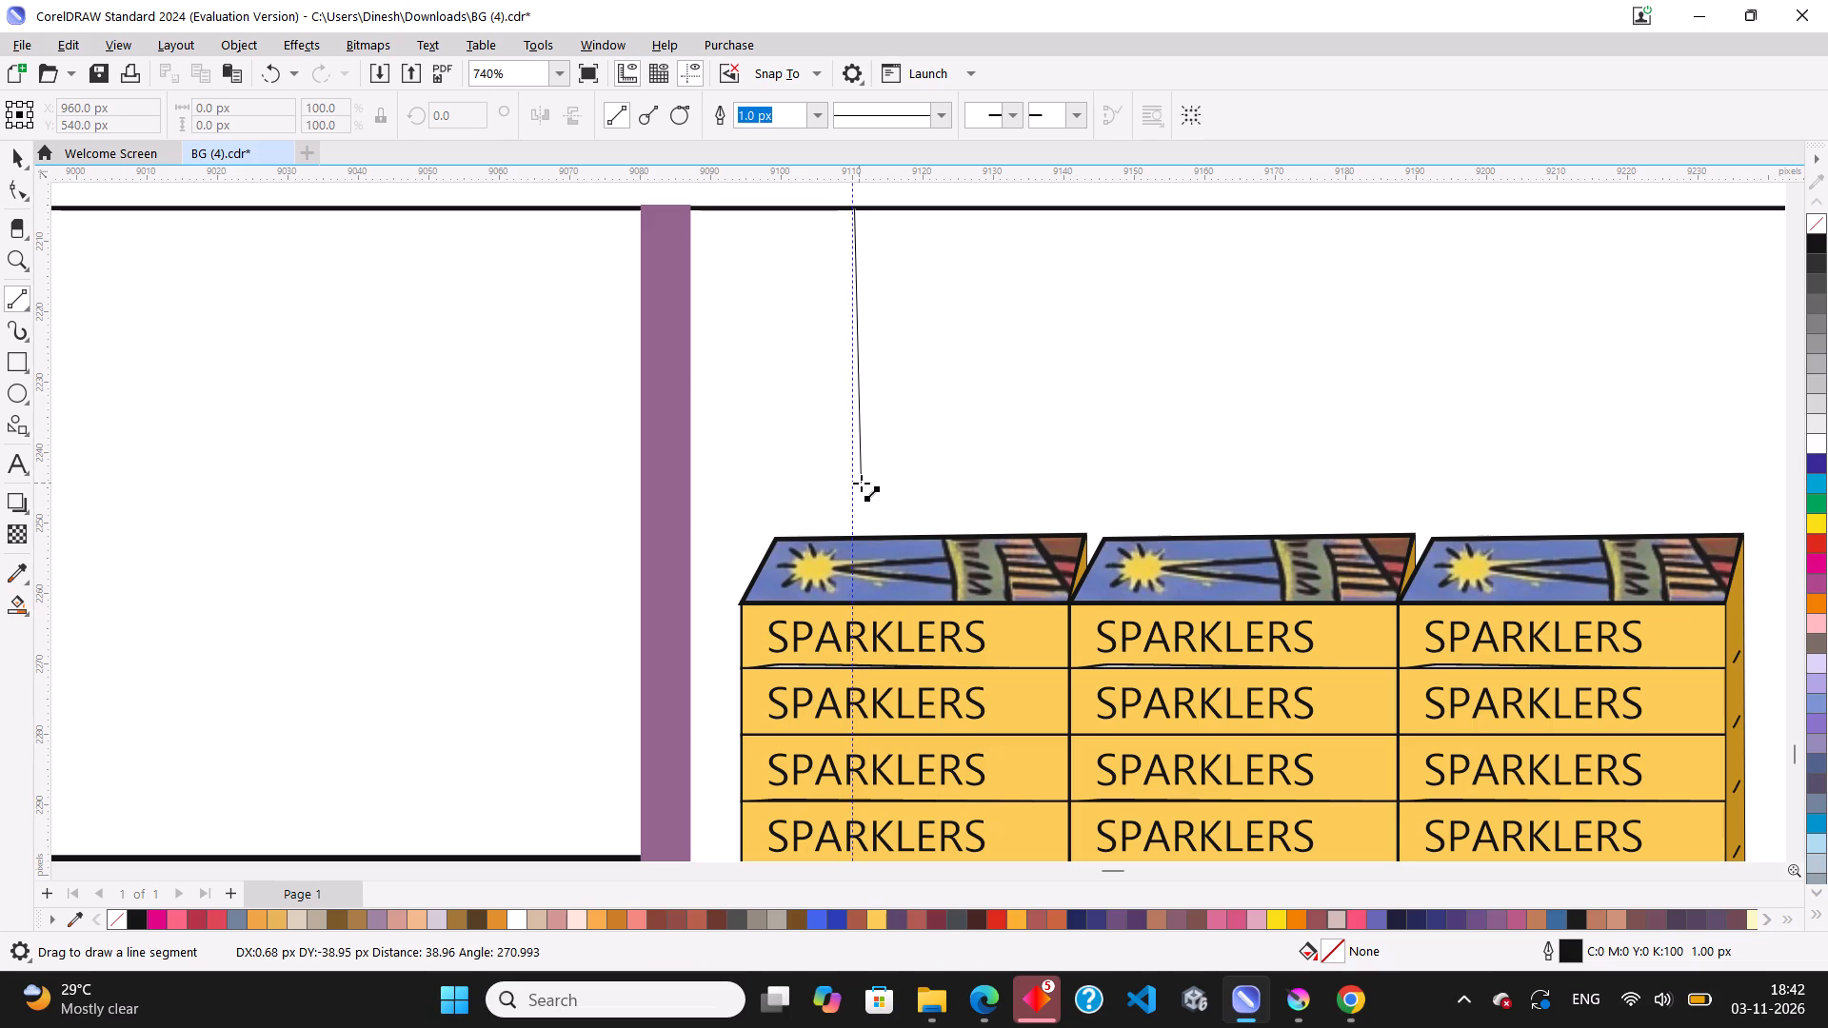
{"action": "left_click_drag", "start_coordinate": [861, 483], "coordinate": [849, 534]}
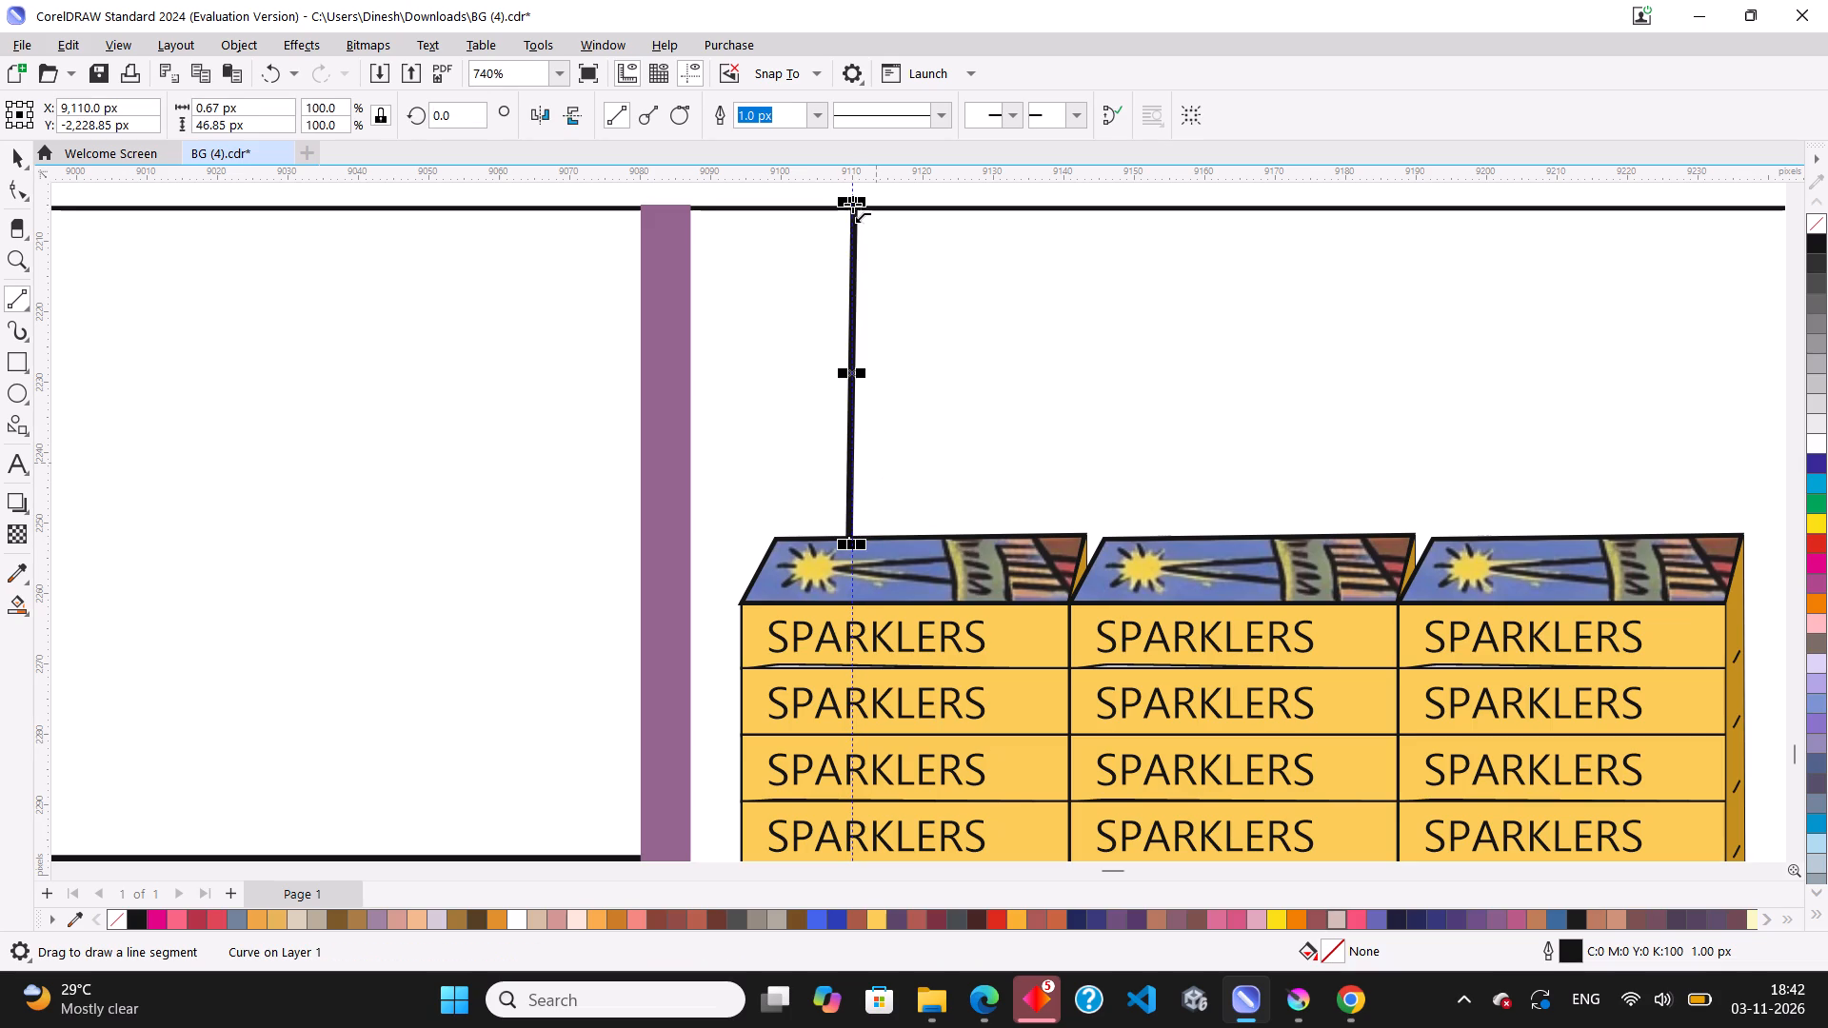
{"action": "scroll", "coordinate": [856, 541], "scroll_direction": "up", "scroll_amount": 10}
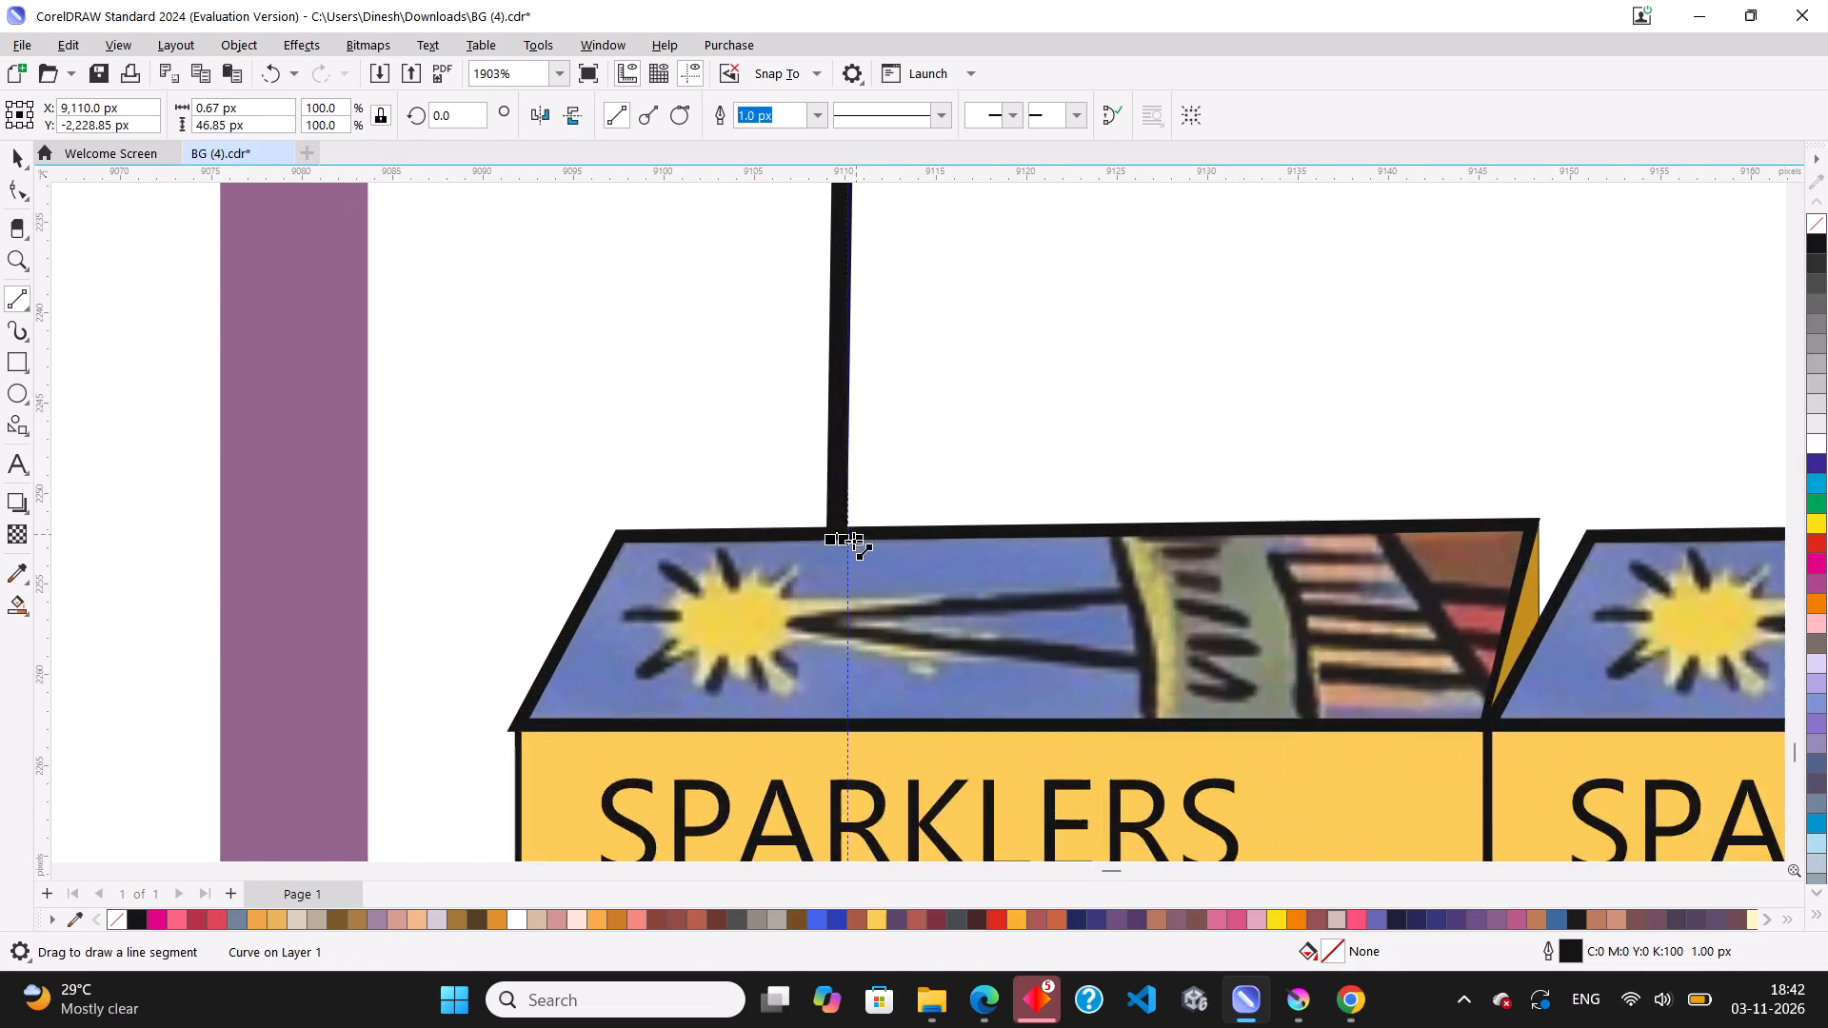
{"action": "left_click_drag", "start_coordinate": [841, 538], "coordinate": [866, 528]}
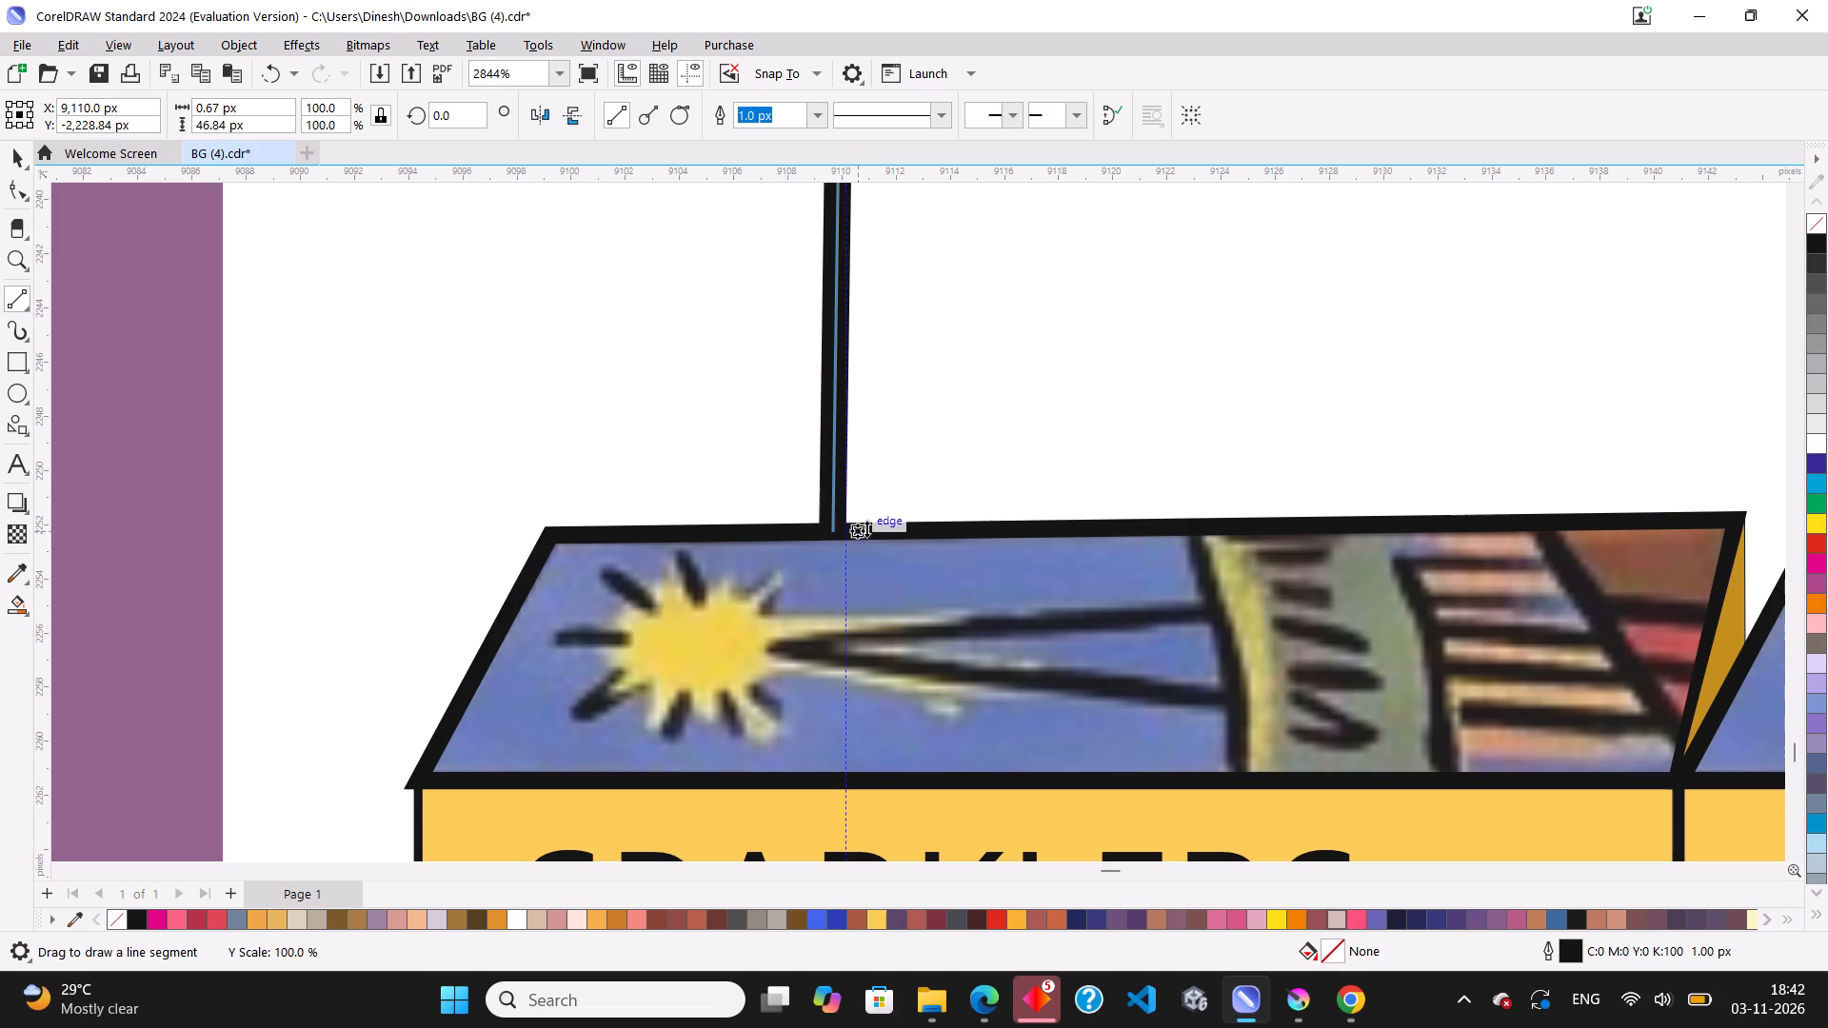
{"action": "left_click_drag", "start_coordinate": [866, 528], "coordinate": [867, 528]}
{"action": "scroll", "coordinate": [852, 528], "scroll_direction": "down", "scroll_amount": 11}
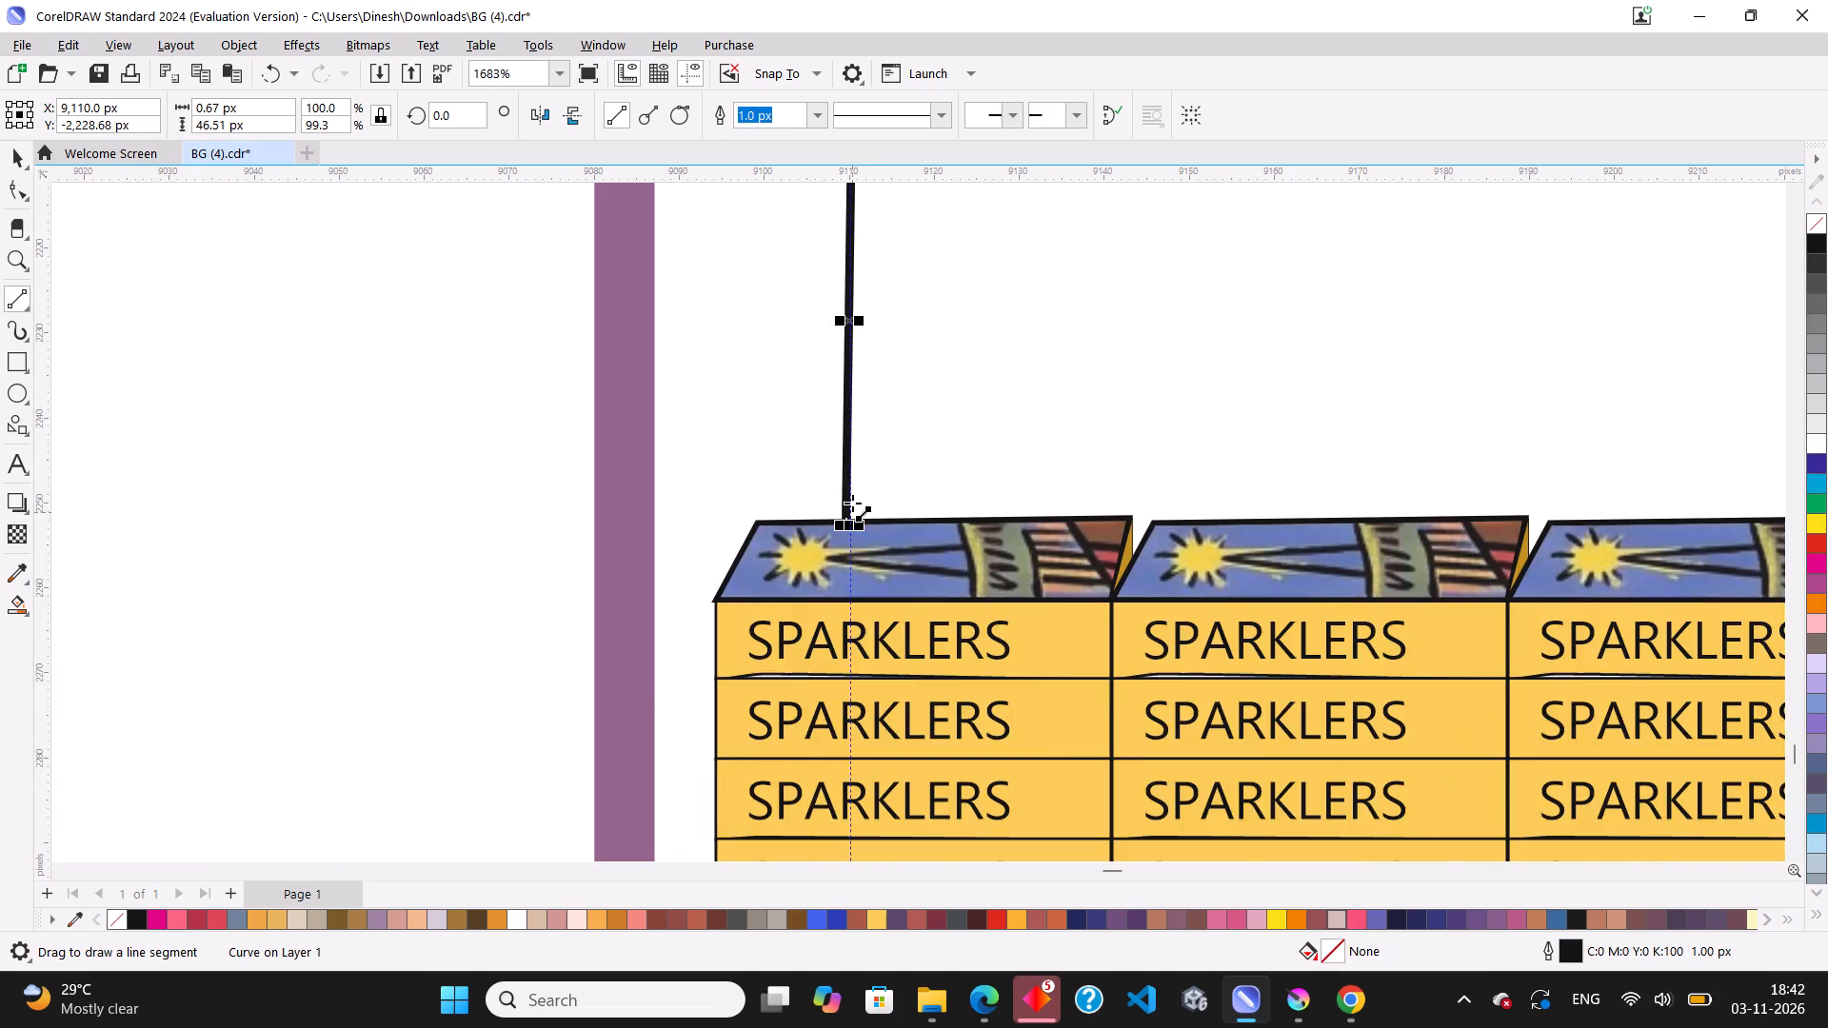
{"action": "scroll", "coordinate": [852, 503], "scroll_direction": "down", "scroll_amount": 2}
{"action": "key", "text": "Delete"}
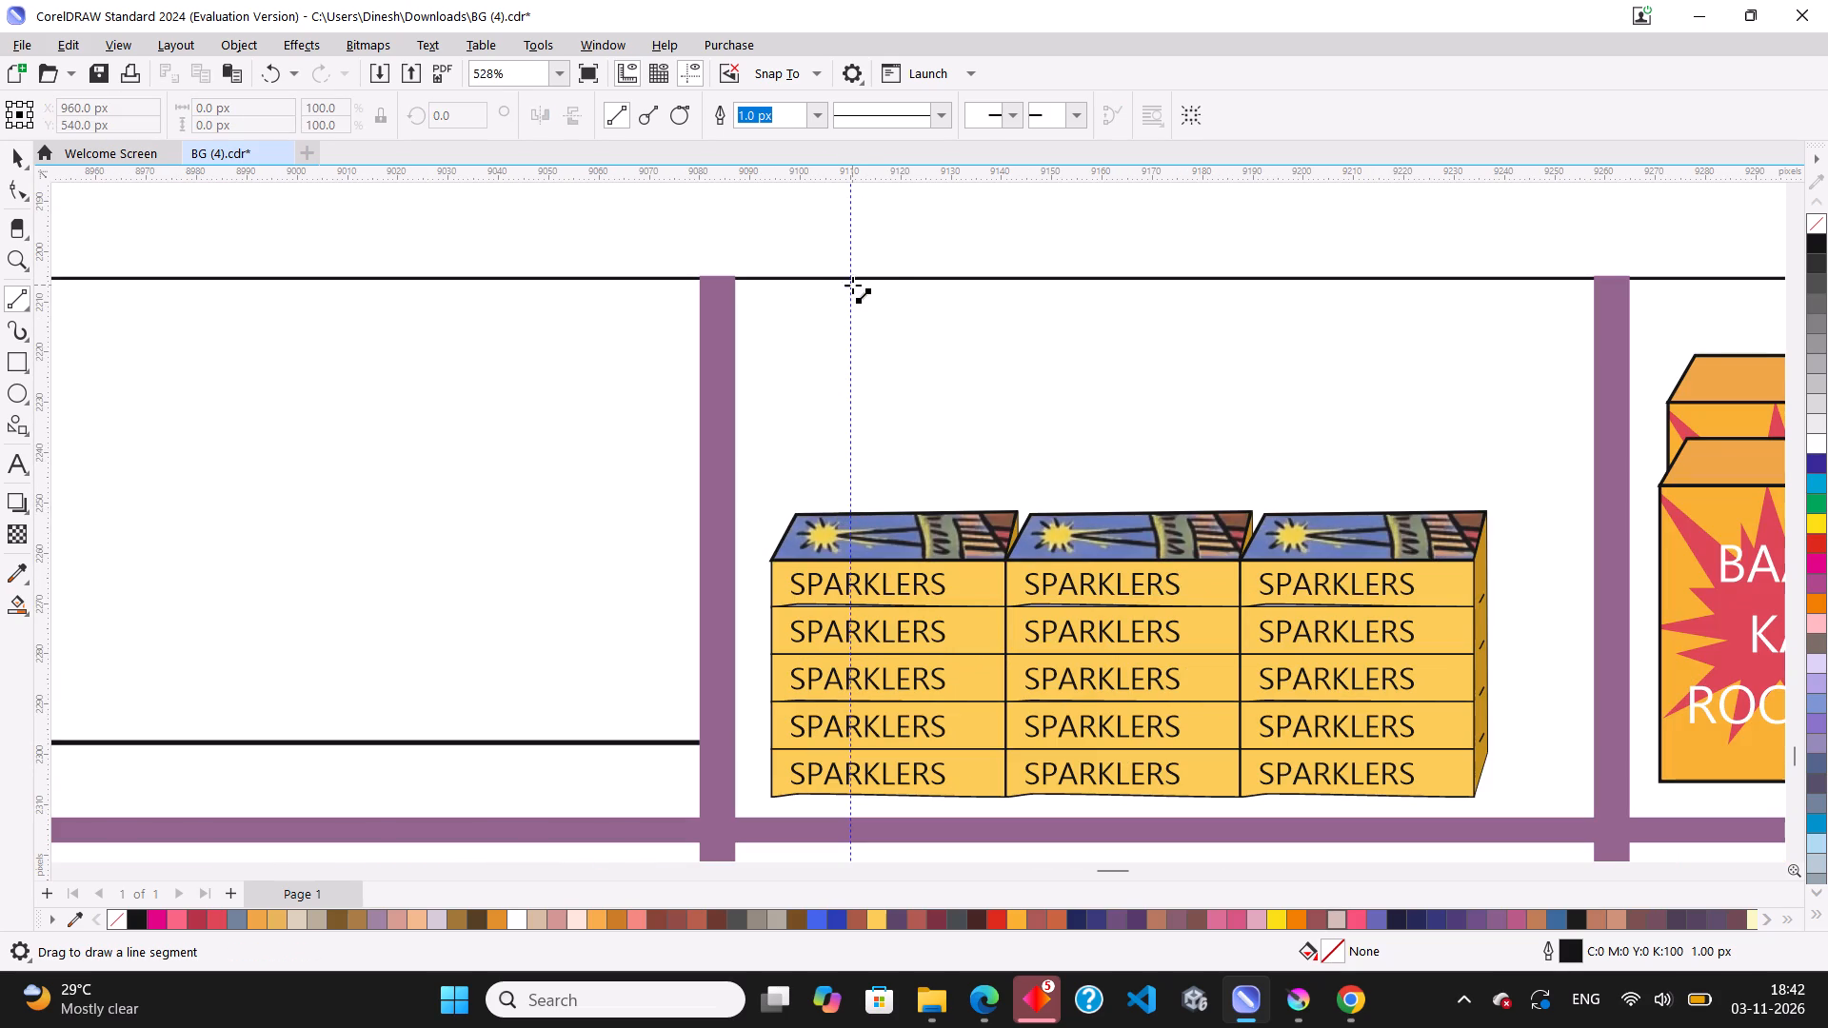
Draw a vertical line about 47 px long along the guideline from the third column's top edge down to the sparkler boxes.
{"action": "left_click_drag", "start_coordinate": [851, 281], "coordinate": [849, 506]}
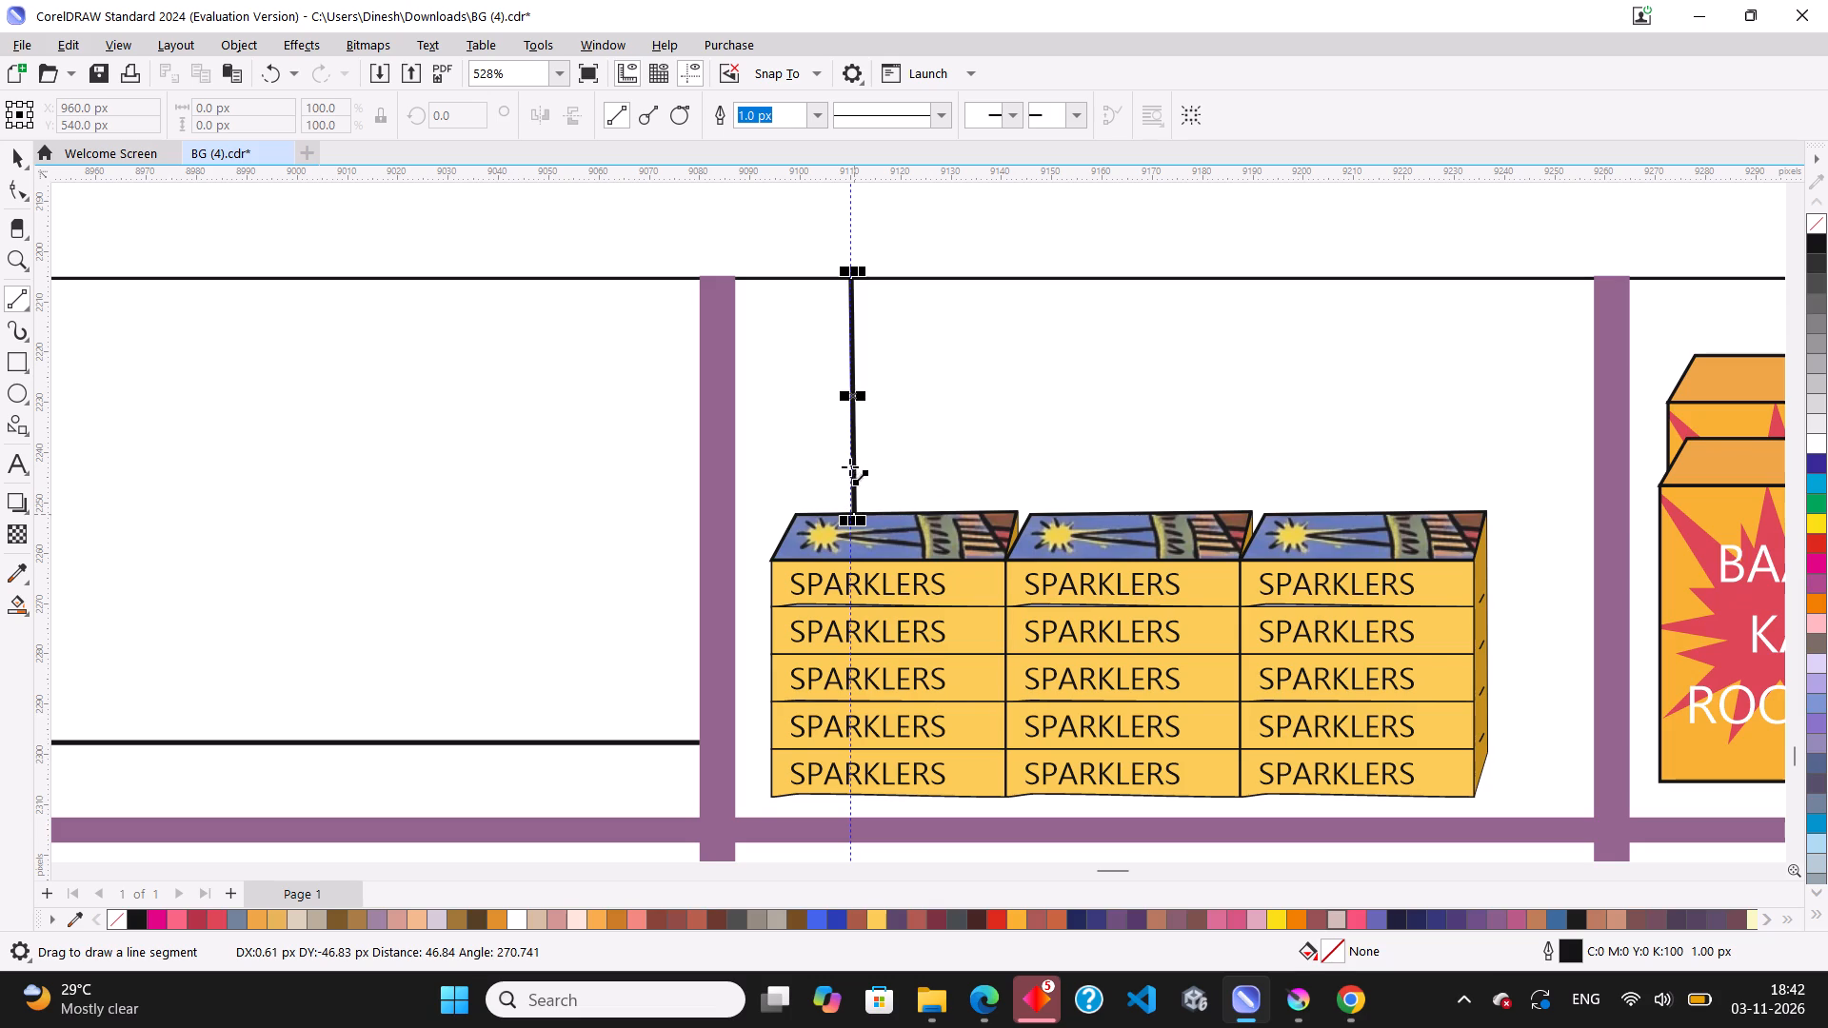
Draw a diagonal depth line about 7 px wide and 8 px high from the third column's top compartment corner to the sparkler box edge.
{"action": "scroll", "coordinate": [765, 825], "scroll_direction": "up", "scroll_amount": 8}
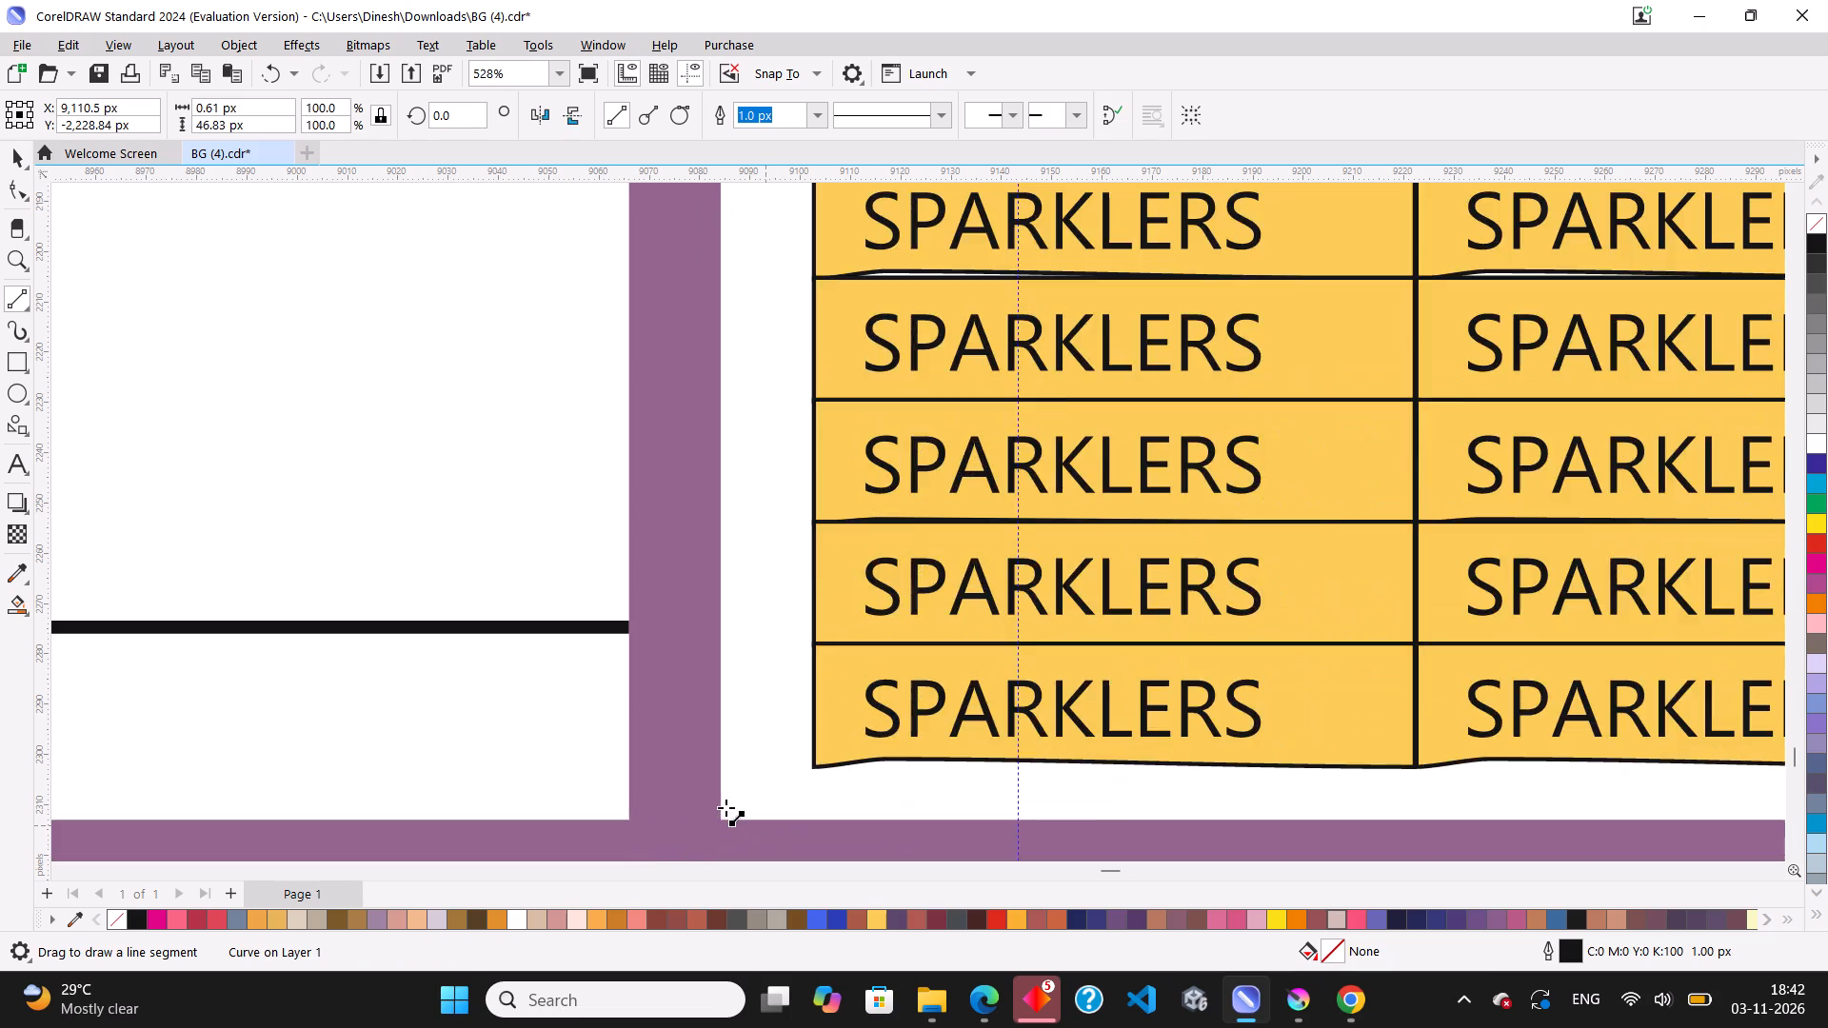
{"action": "scroll", "coordinate": [725, 807], "scroll_direction": "up", "scroll_amount": 1}
{"action": "left_click_drag", "start_coordinate": [723, 823], "coordinate": [826, 704]}
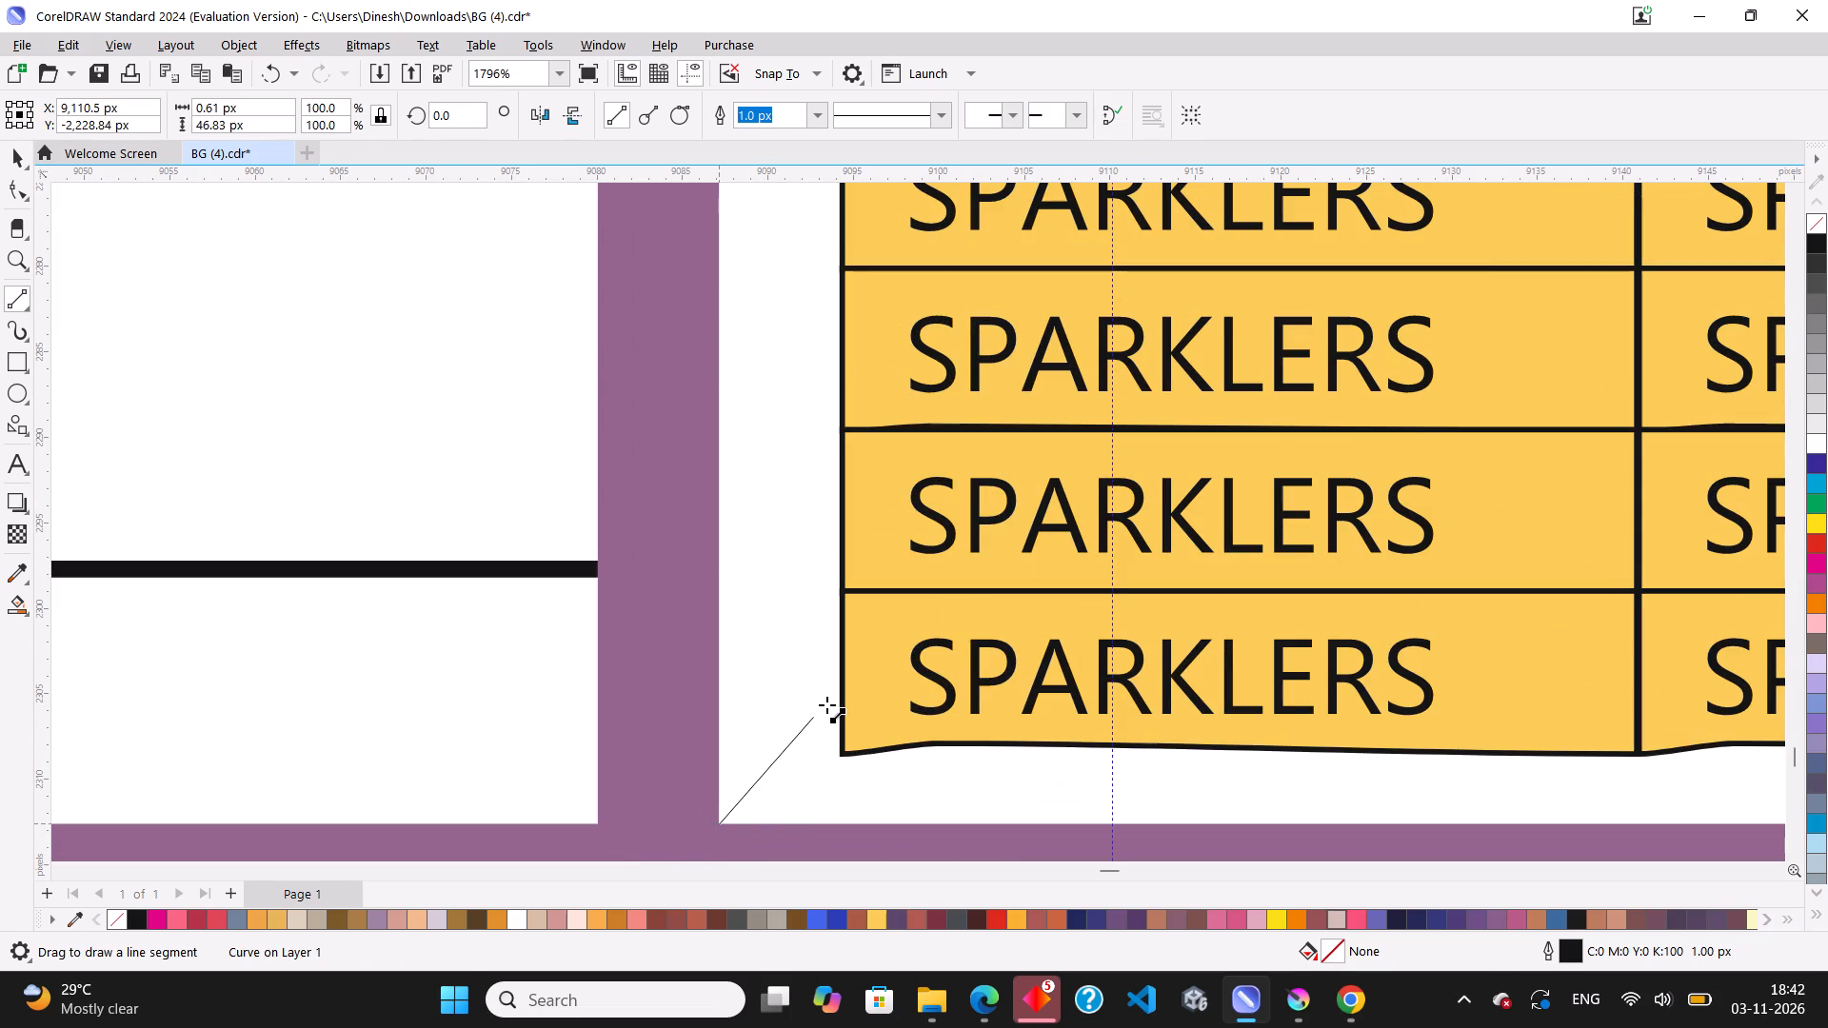
{"action": "left_click_drag", "start_coordinate": [826, 704], "coordinate": [839, 694]}
Draw a vertical line about 50 px long along the guideline from the third column's middle compartment top to the Black Shot boxes.
{"action": "scroll", "coordinate": [752, 615], "scroll_direction": "down", "scroll_amount": 7}
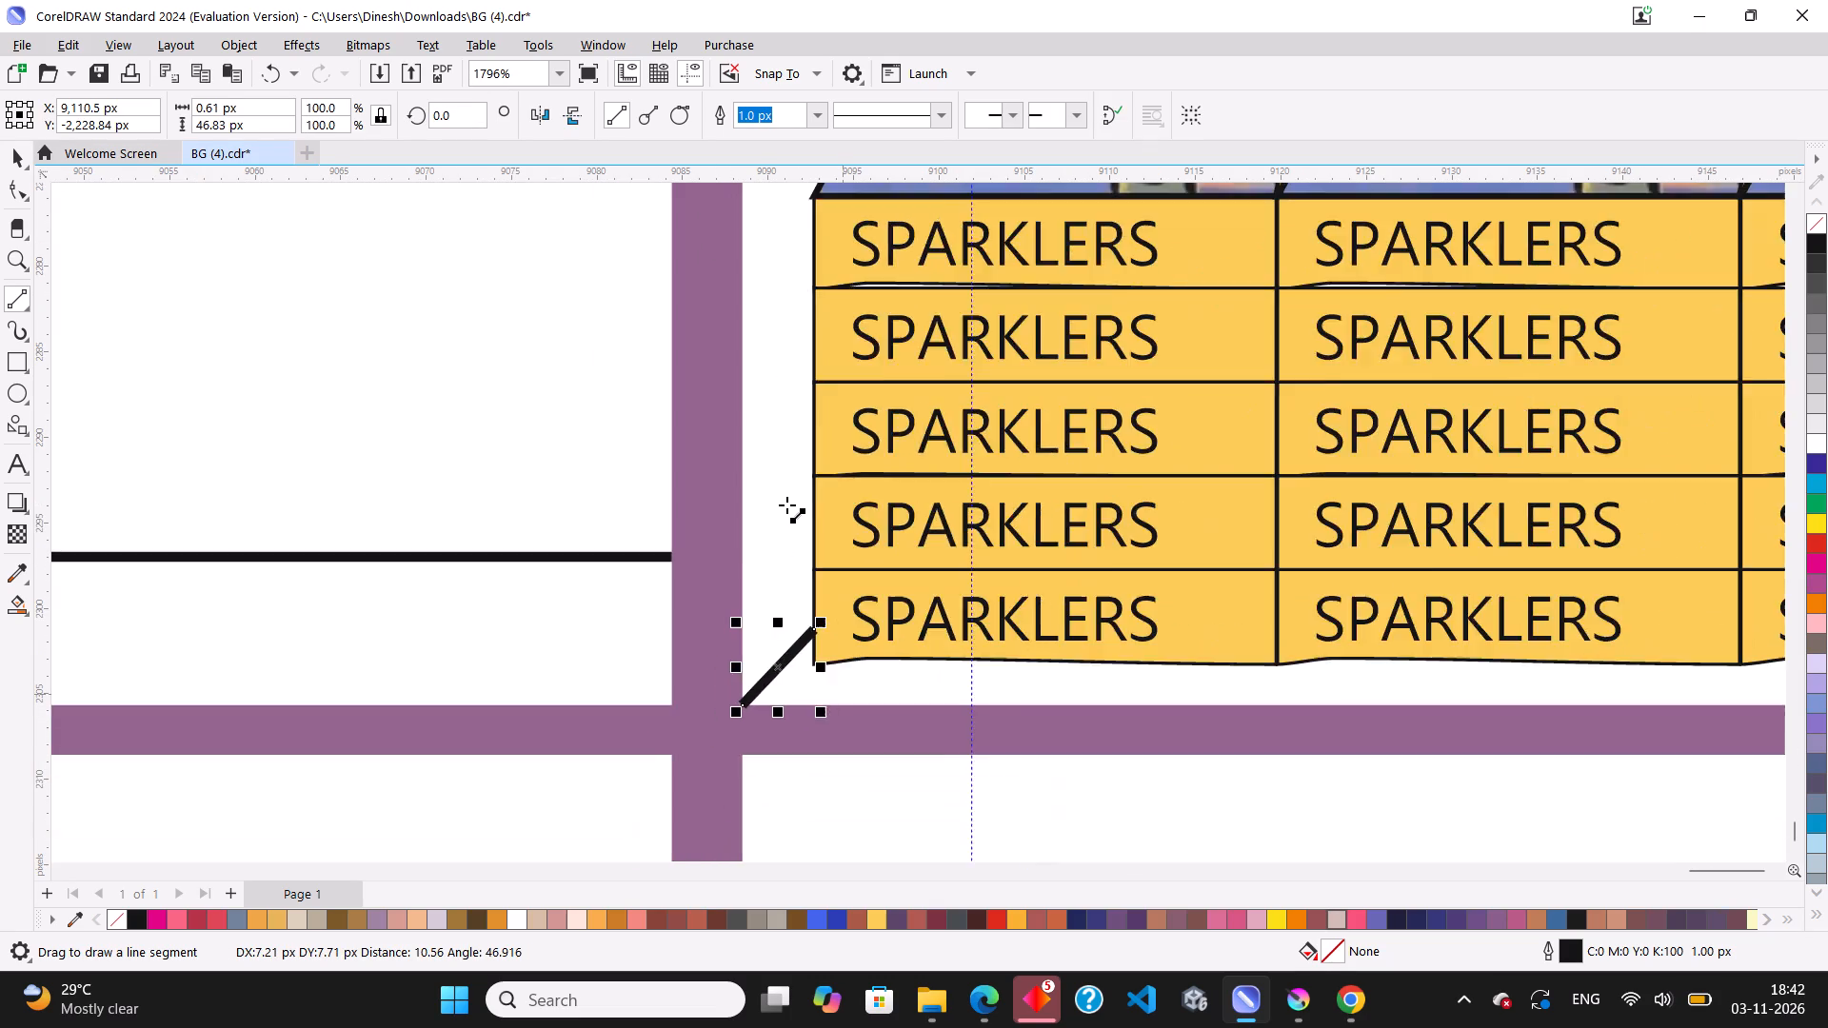
{"action": "scroll", "coordinate": [786, 504], "scroll_direction": "down", "scroll_amount": 11}
{"action": "scroll", "coordinate": [857, 795], "scroll_direction": "up", "scroll_amount": 4}
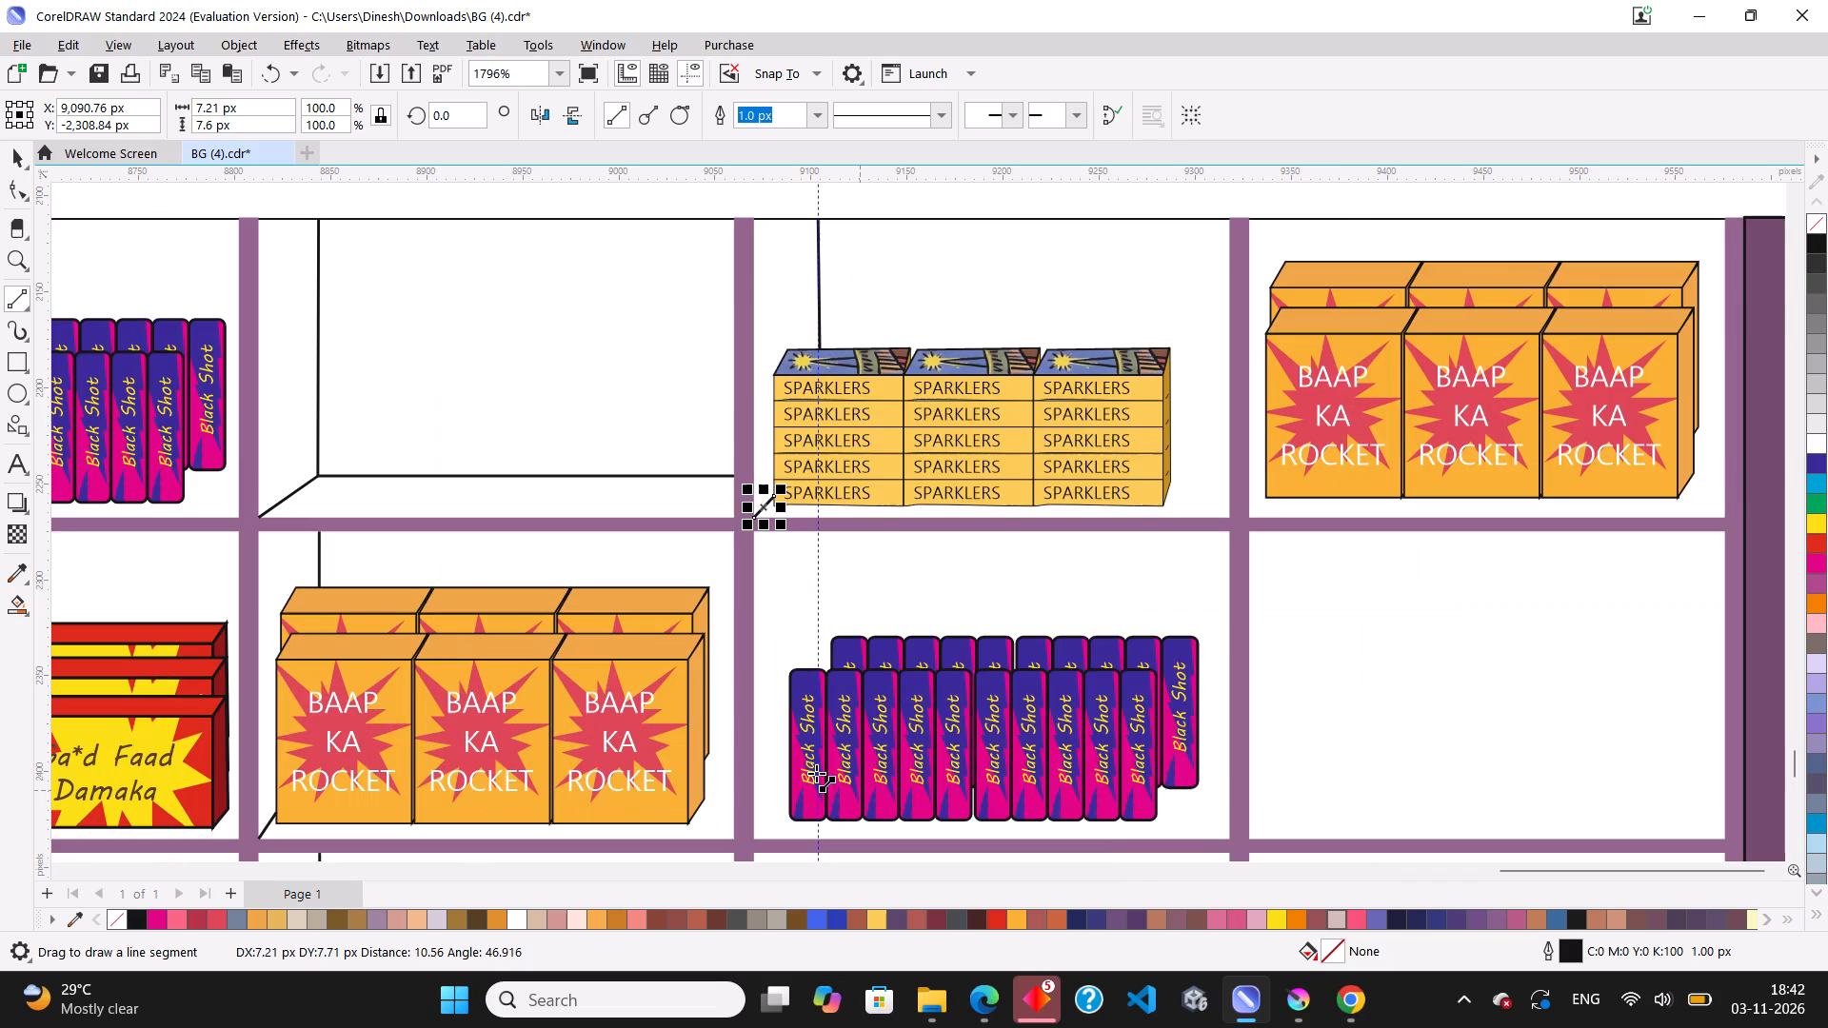
{"action": "scroll", "coordinate": [816, 773], "scroll_direction": "up", "scroll_amount": 5}
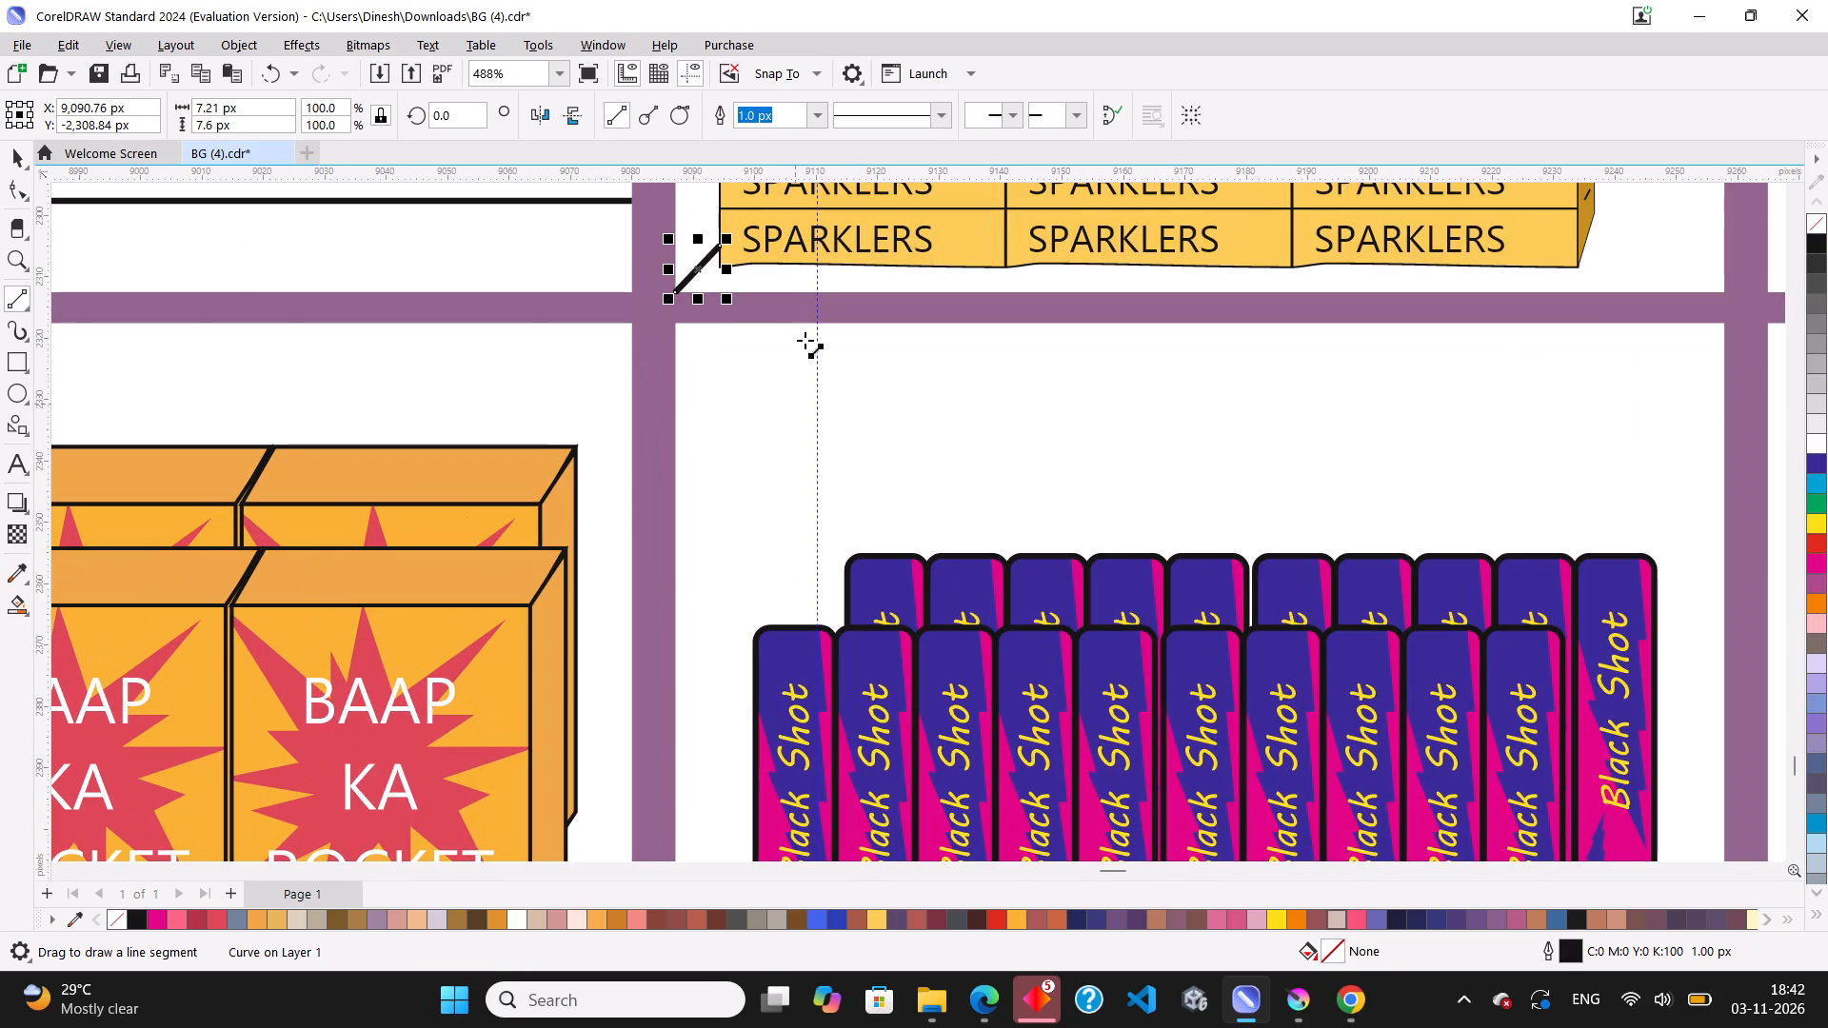
{"action": "left_click_drag", "start_coordinate": [815, 321], "coordinate": [837, 618]}
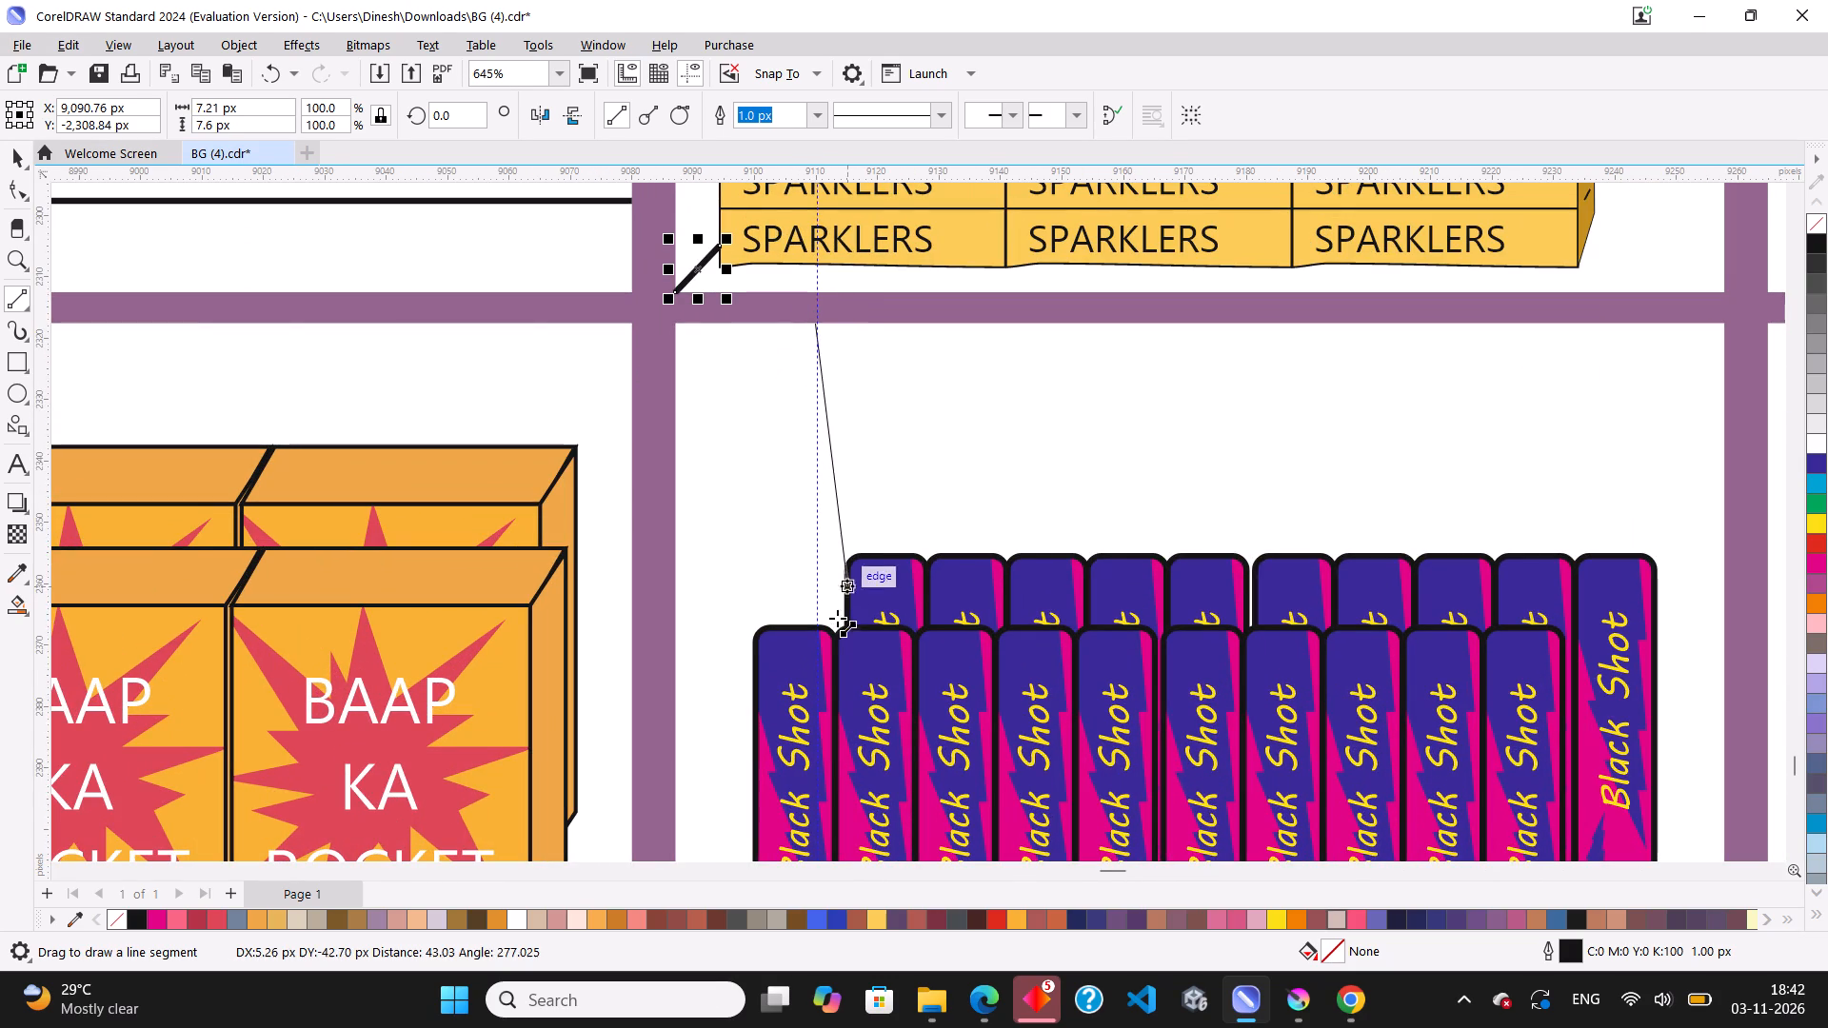
{"action": "left_click_drag", "start_coordinate": [837, 618], "coordinate": [817, 623]}
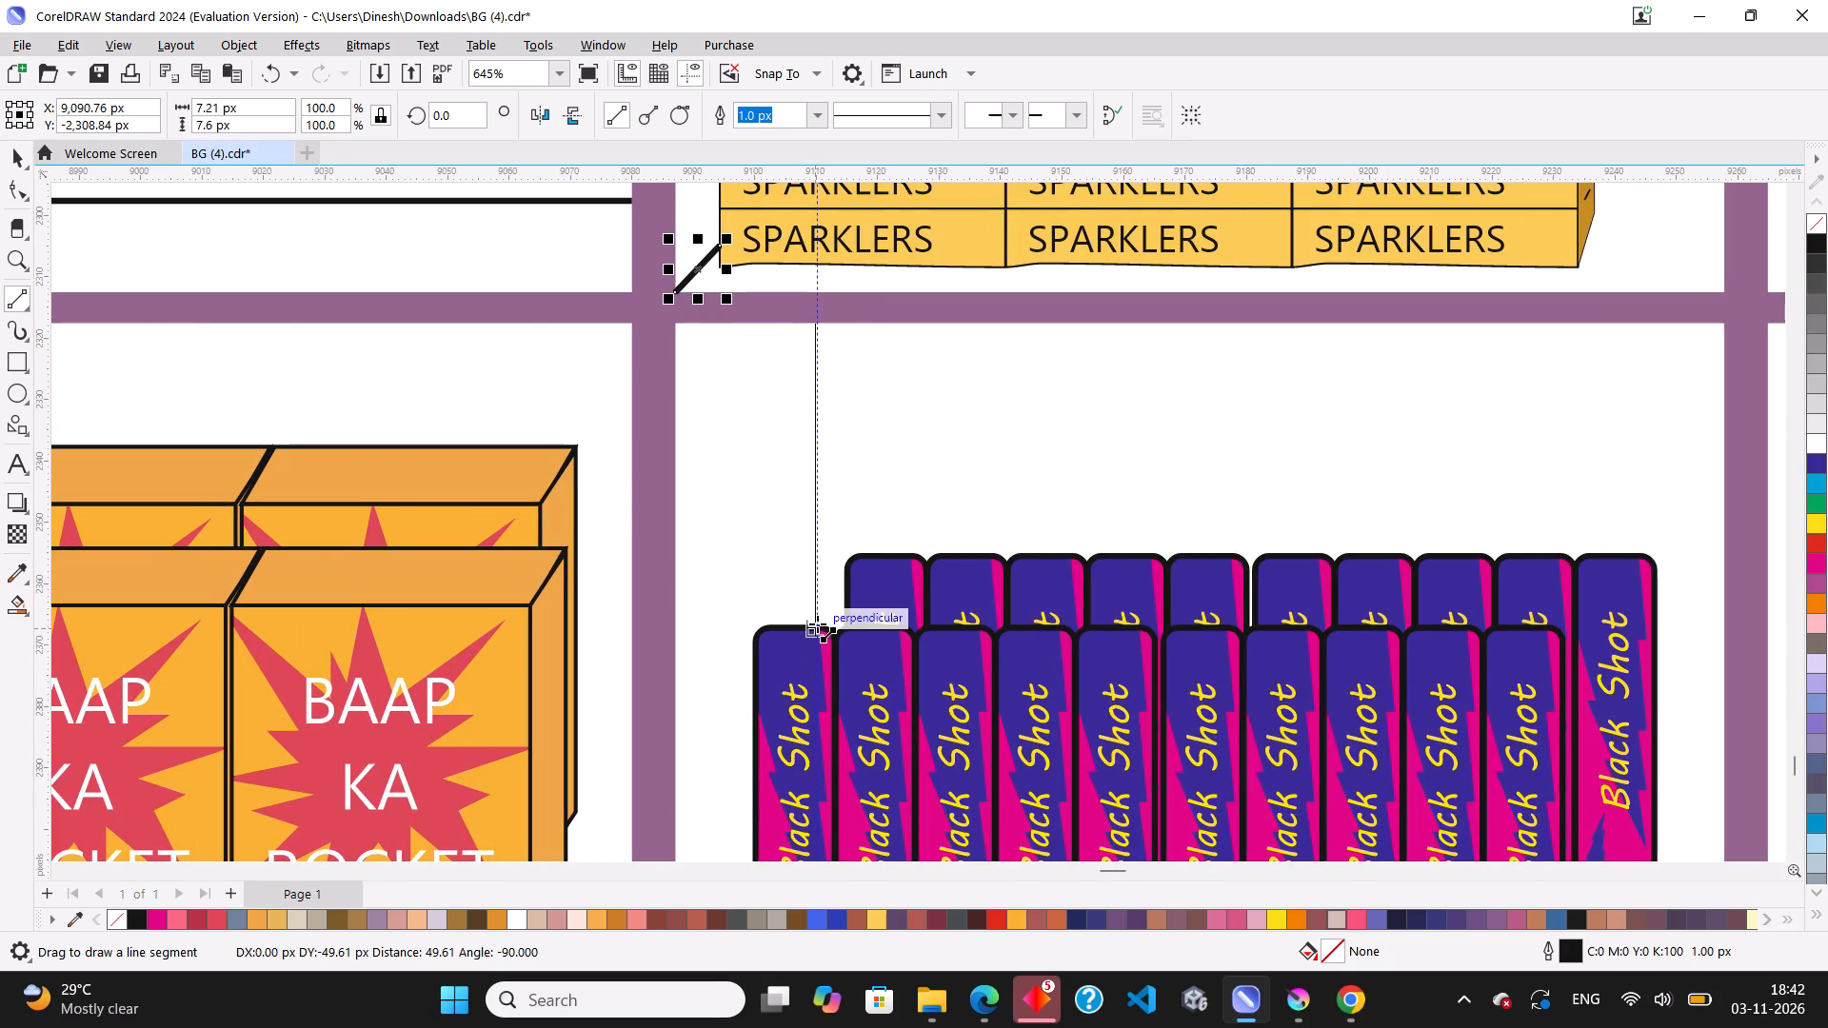
{"action": "left_click_drag", "start_coordinate": [817, 623], "coordinate": [822, 624]}
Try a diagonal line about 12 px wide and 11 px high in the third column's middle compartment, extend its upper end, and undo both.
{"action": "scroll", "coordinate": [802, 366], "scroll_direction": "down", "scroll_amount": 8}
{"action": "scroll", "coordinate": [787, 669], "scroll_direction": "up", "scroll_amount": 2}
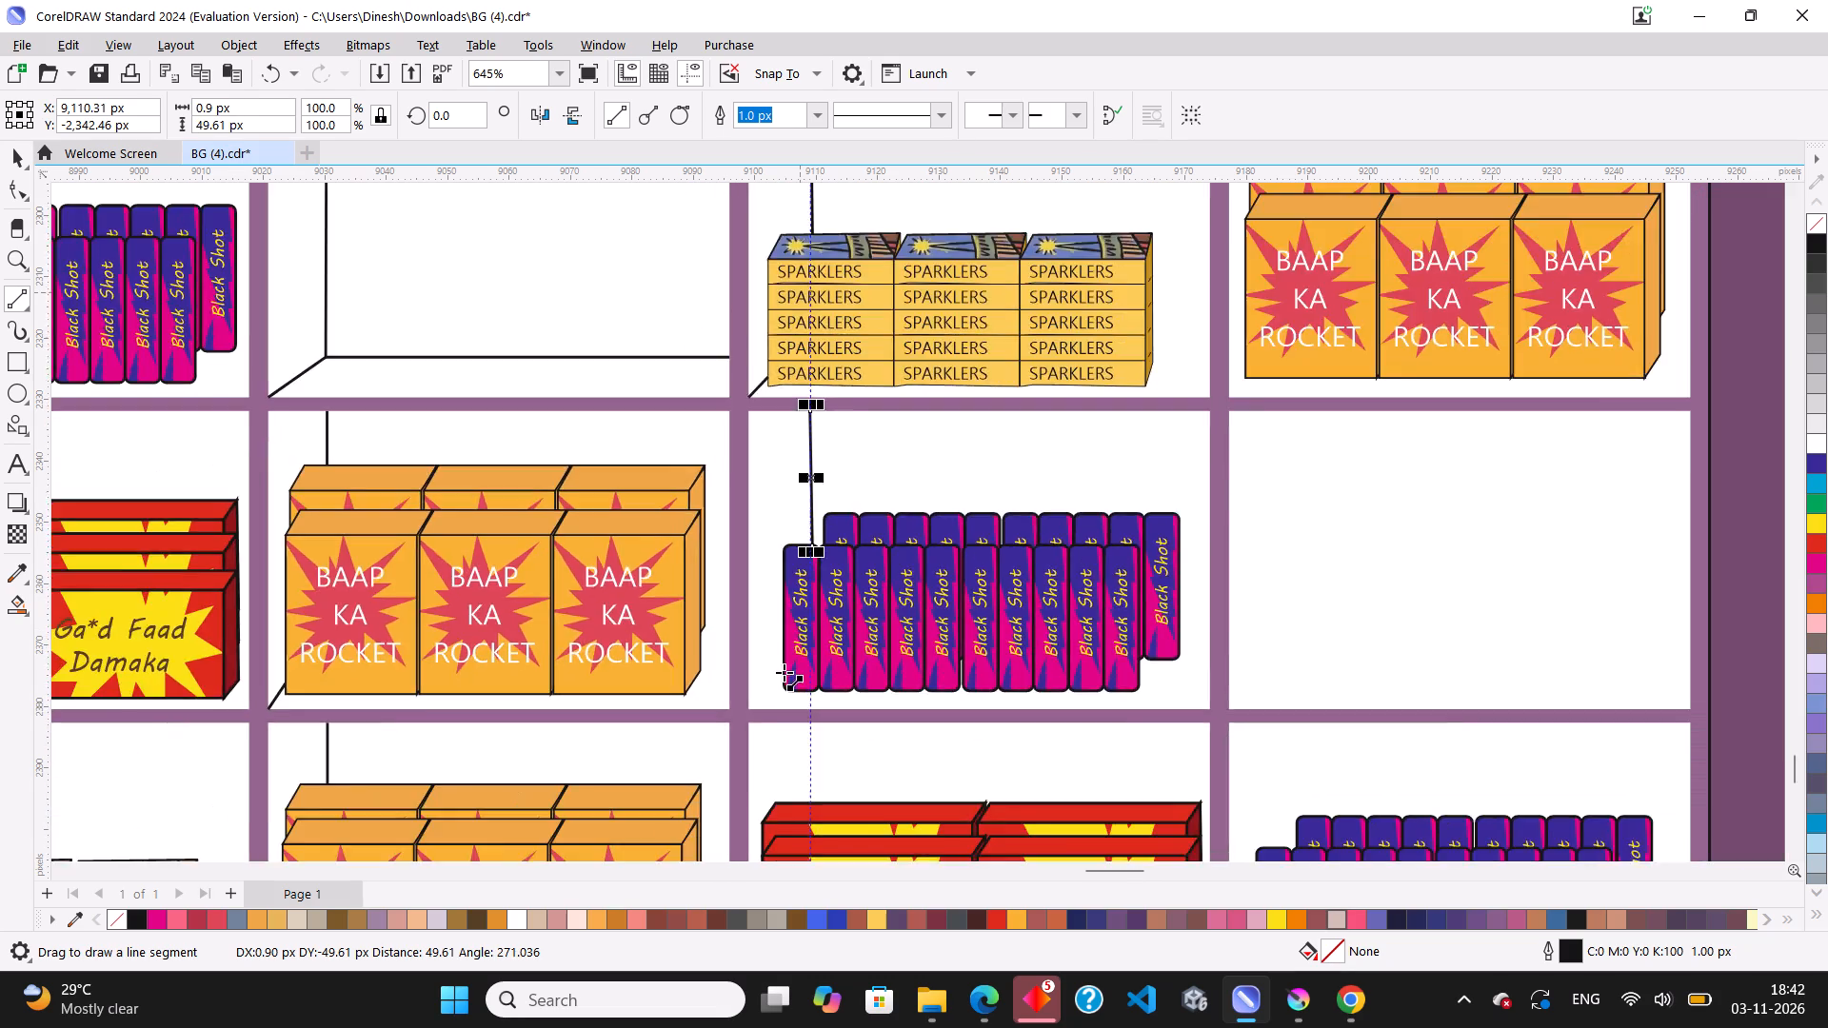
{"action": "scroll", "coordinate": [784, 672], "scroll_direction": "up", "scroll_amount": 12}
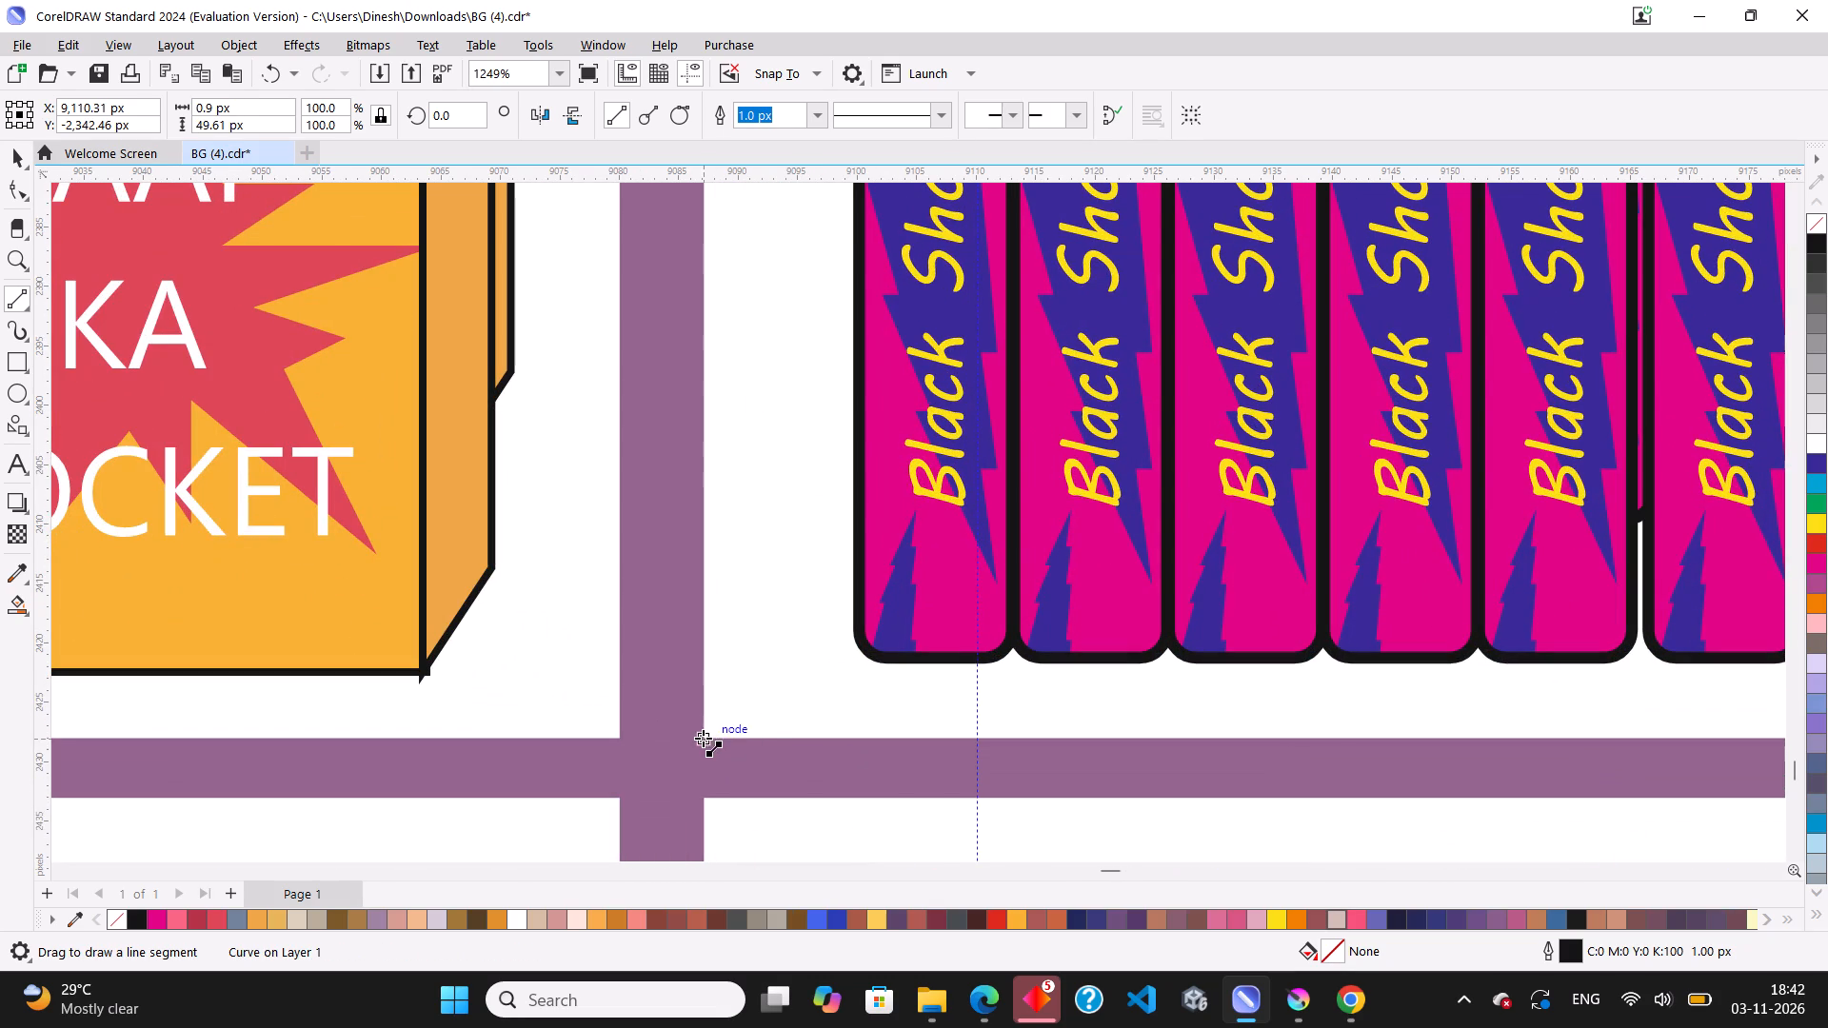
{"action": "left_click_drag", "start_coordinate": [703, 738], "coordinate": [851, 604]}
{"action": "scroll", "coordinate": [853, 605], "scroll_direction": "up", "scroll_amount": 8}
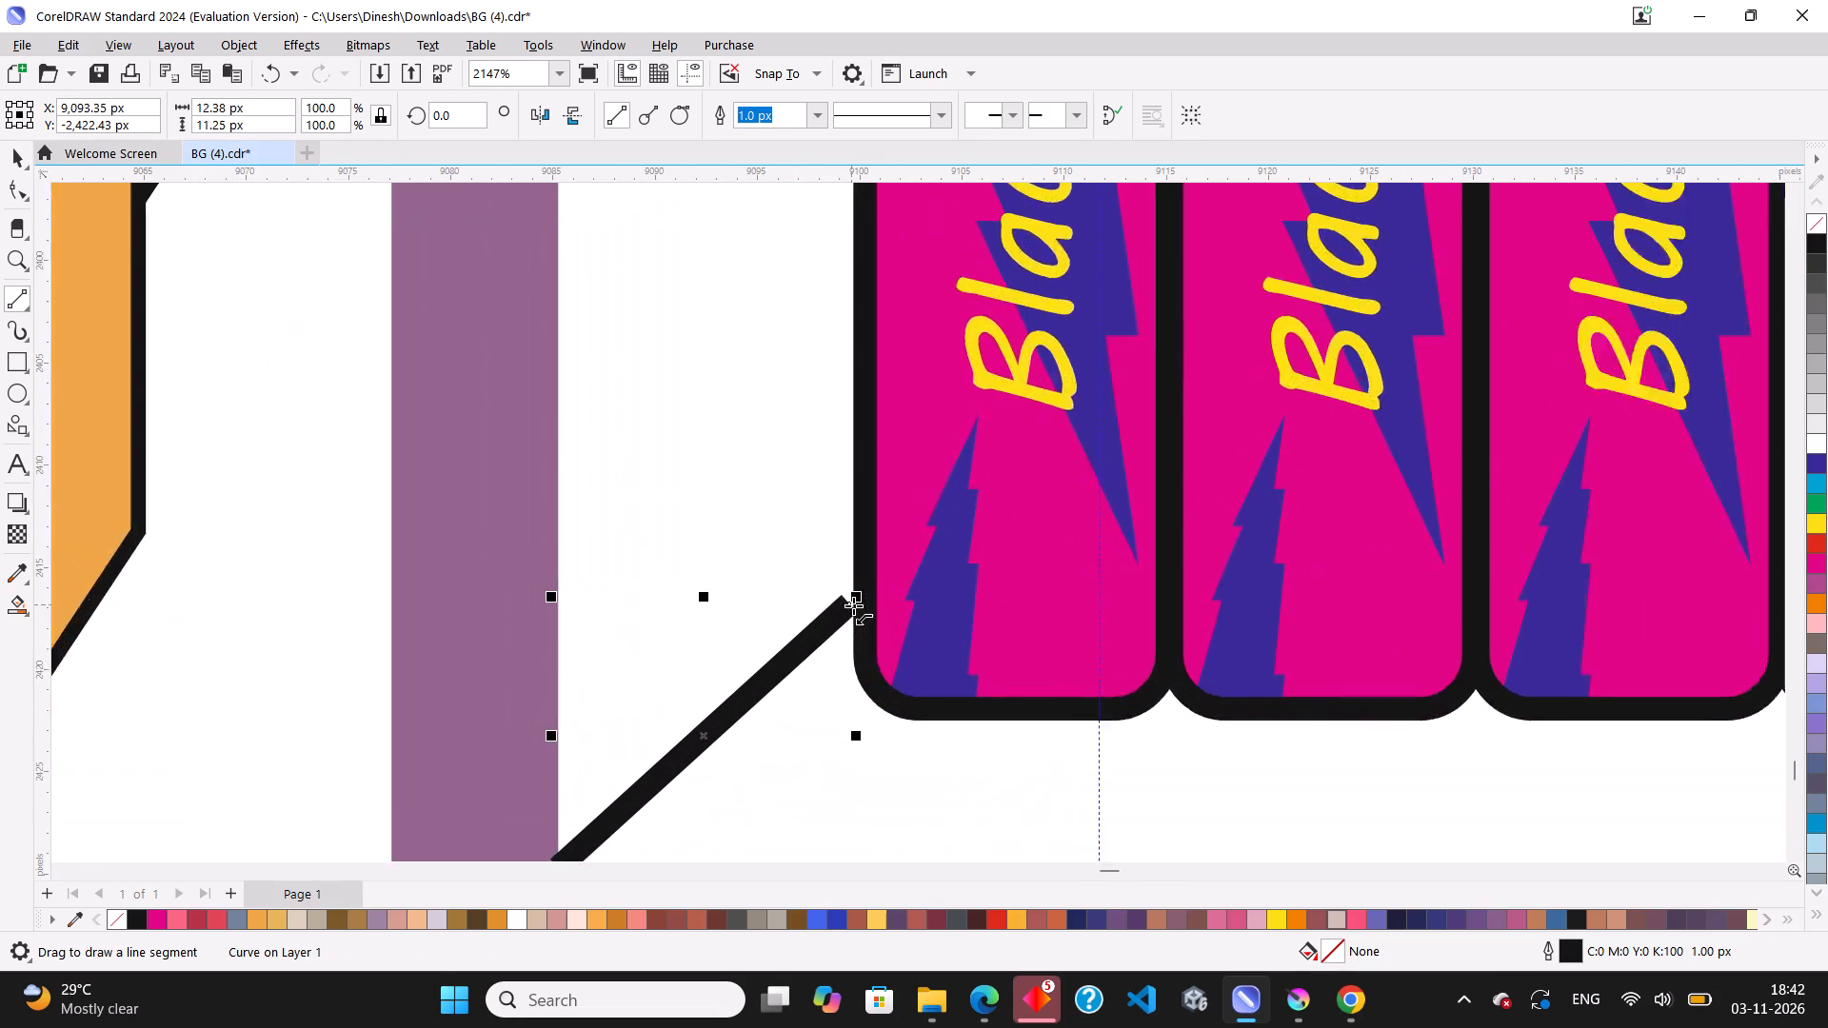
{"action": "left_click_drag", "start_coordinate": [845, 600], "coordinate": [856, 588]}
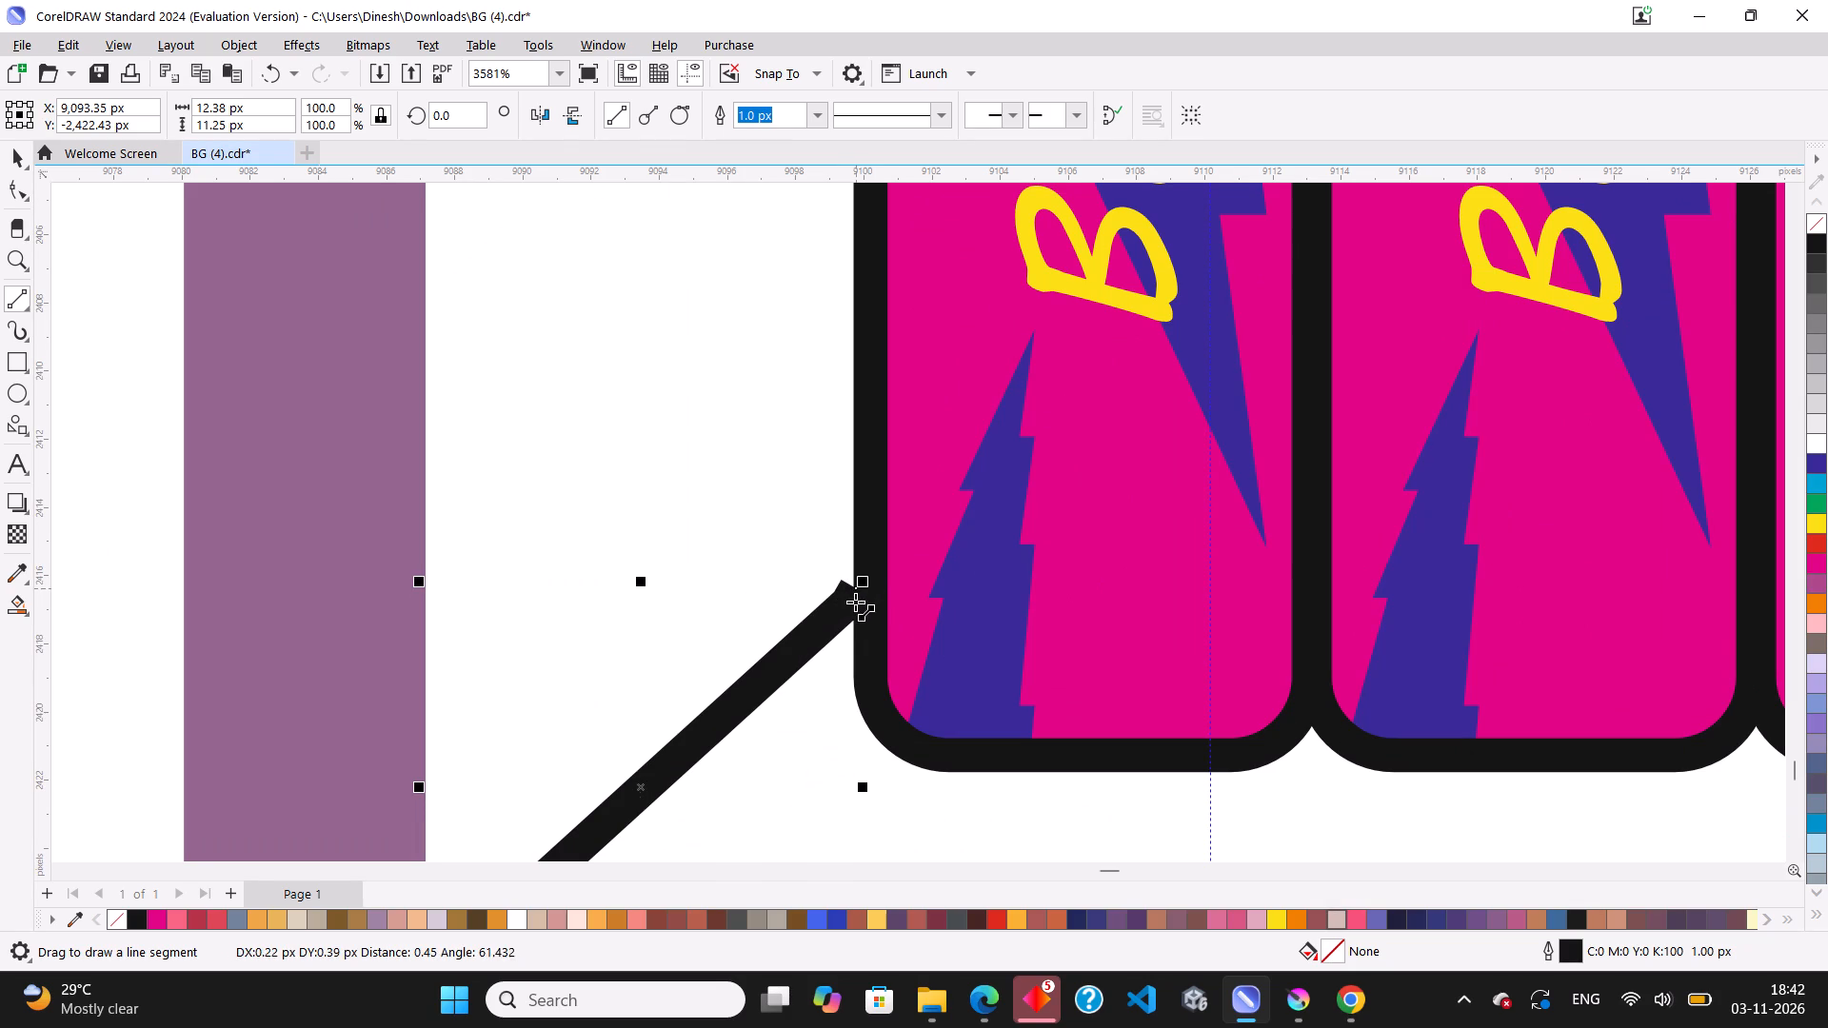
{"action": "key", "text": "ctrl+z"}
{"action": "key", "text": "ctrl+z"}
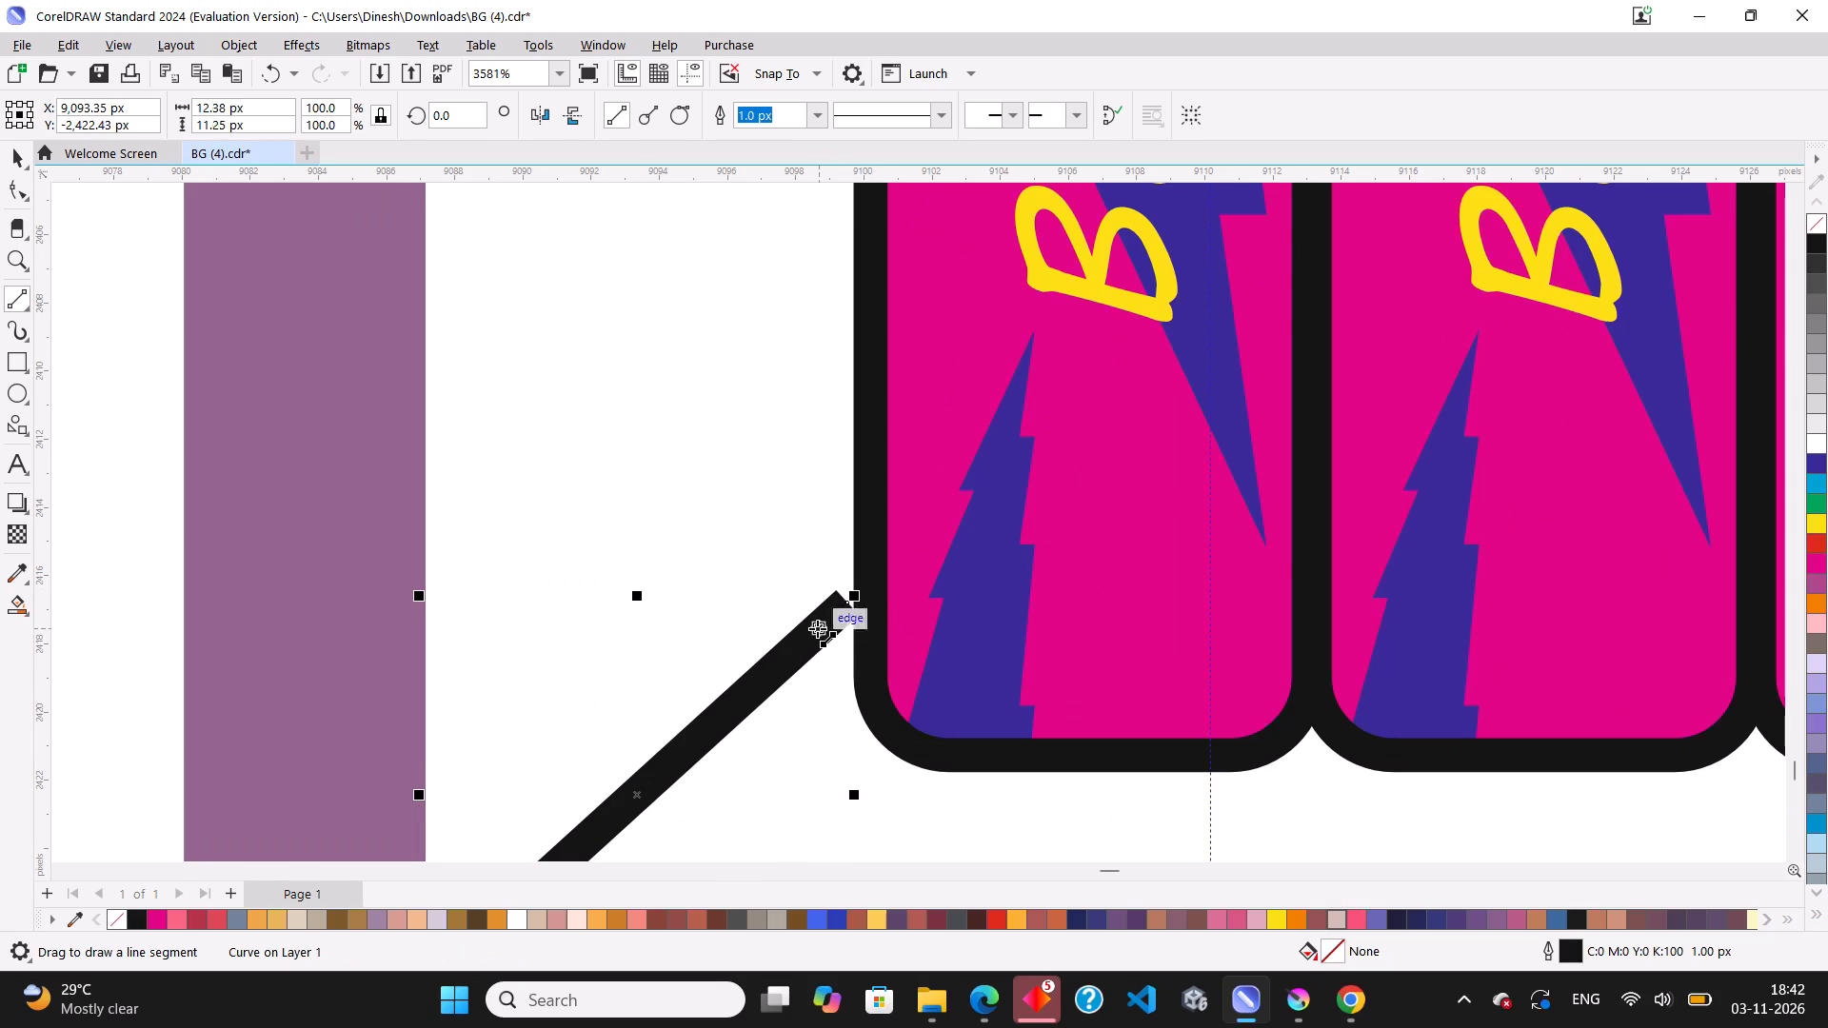
Draw a diagonal depth line about 13 px wide and 13 px high from the third column's middle compartment corner to the Black Shot boxes.
{"action": "scroll", "coordinate": [825, 600], "scroll_direction": "down", "scroll_amount": 4}
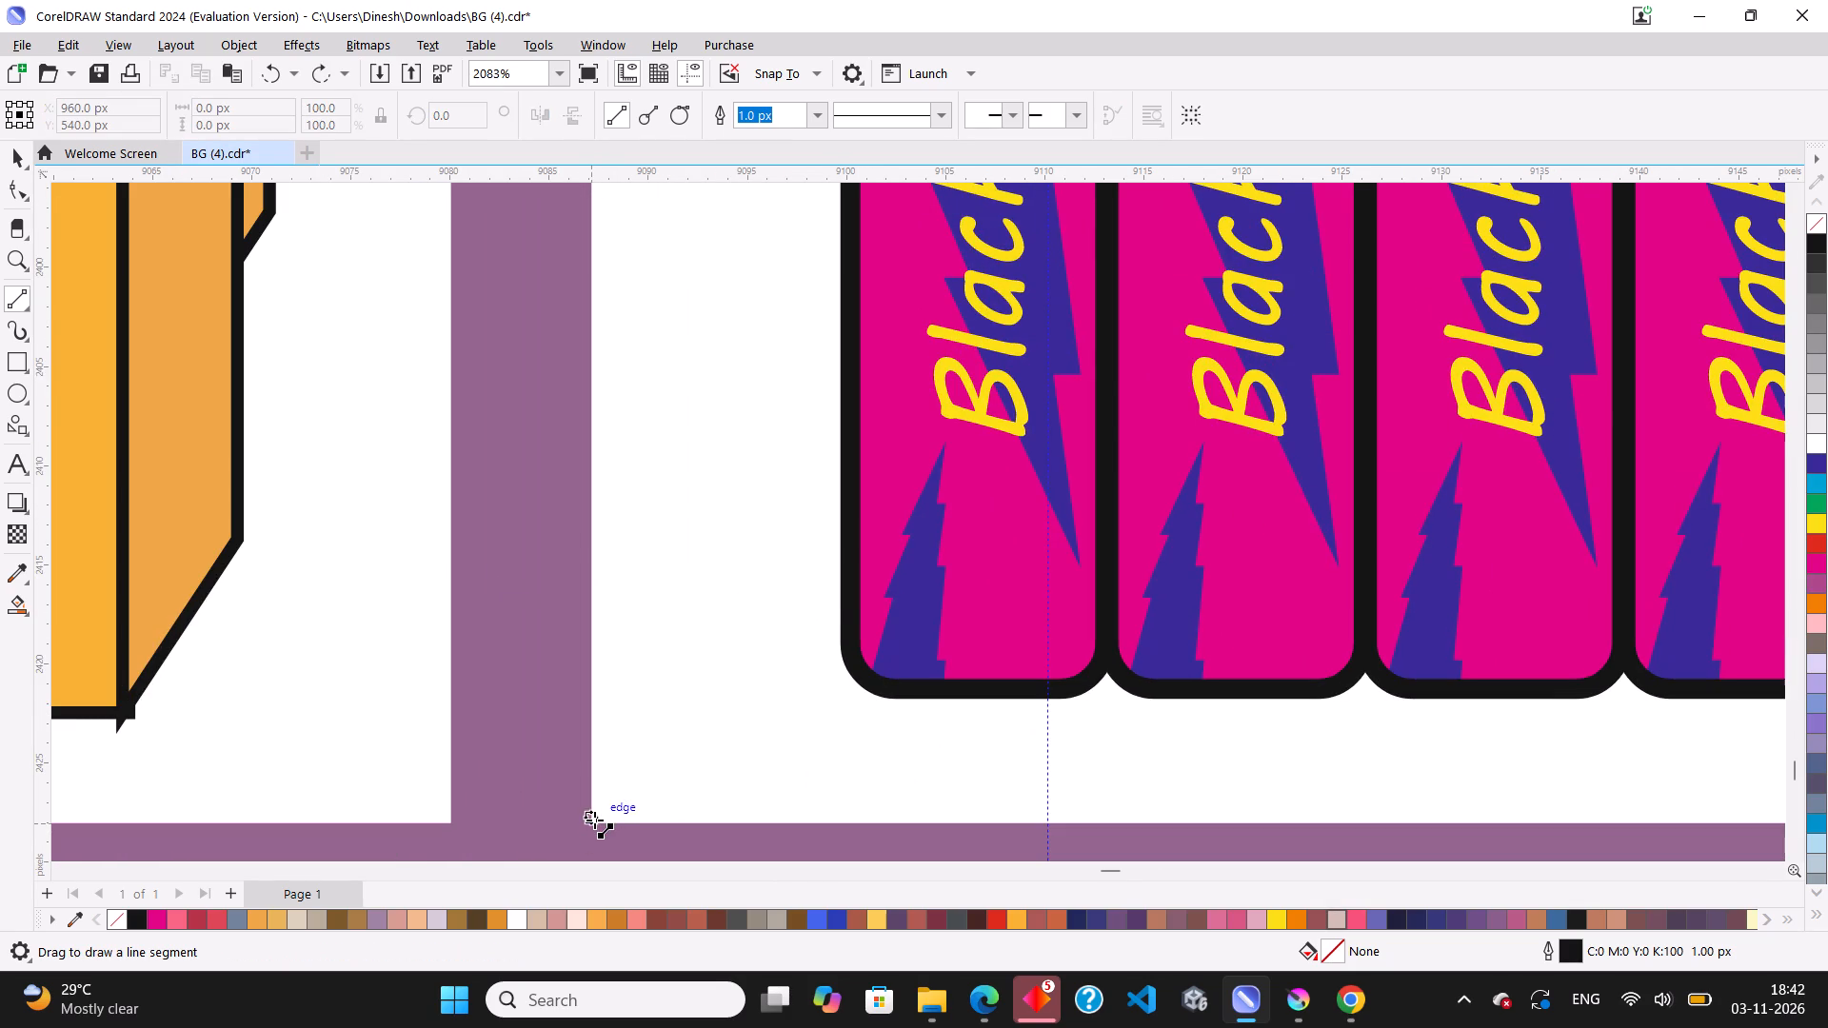
{"action": "left_click_drag", "start_coordinate": [594, 820], "coordinate": [847, 575]}
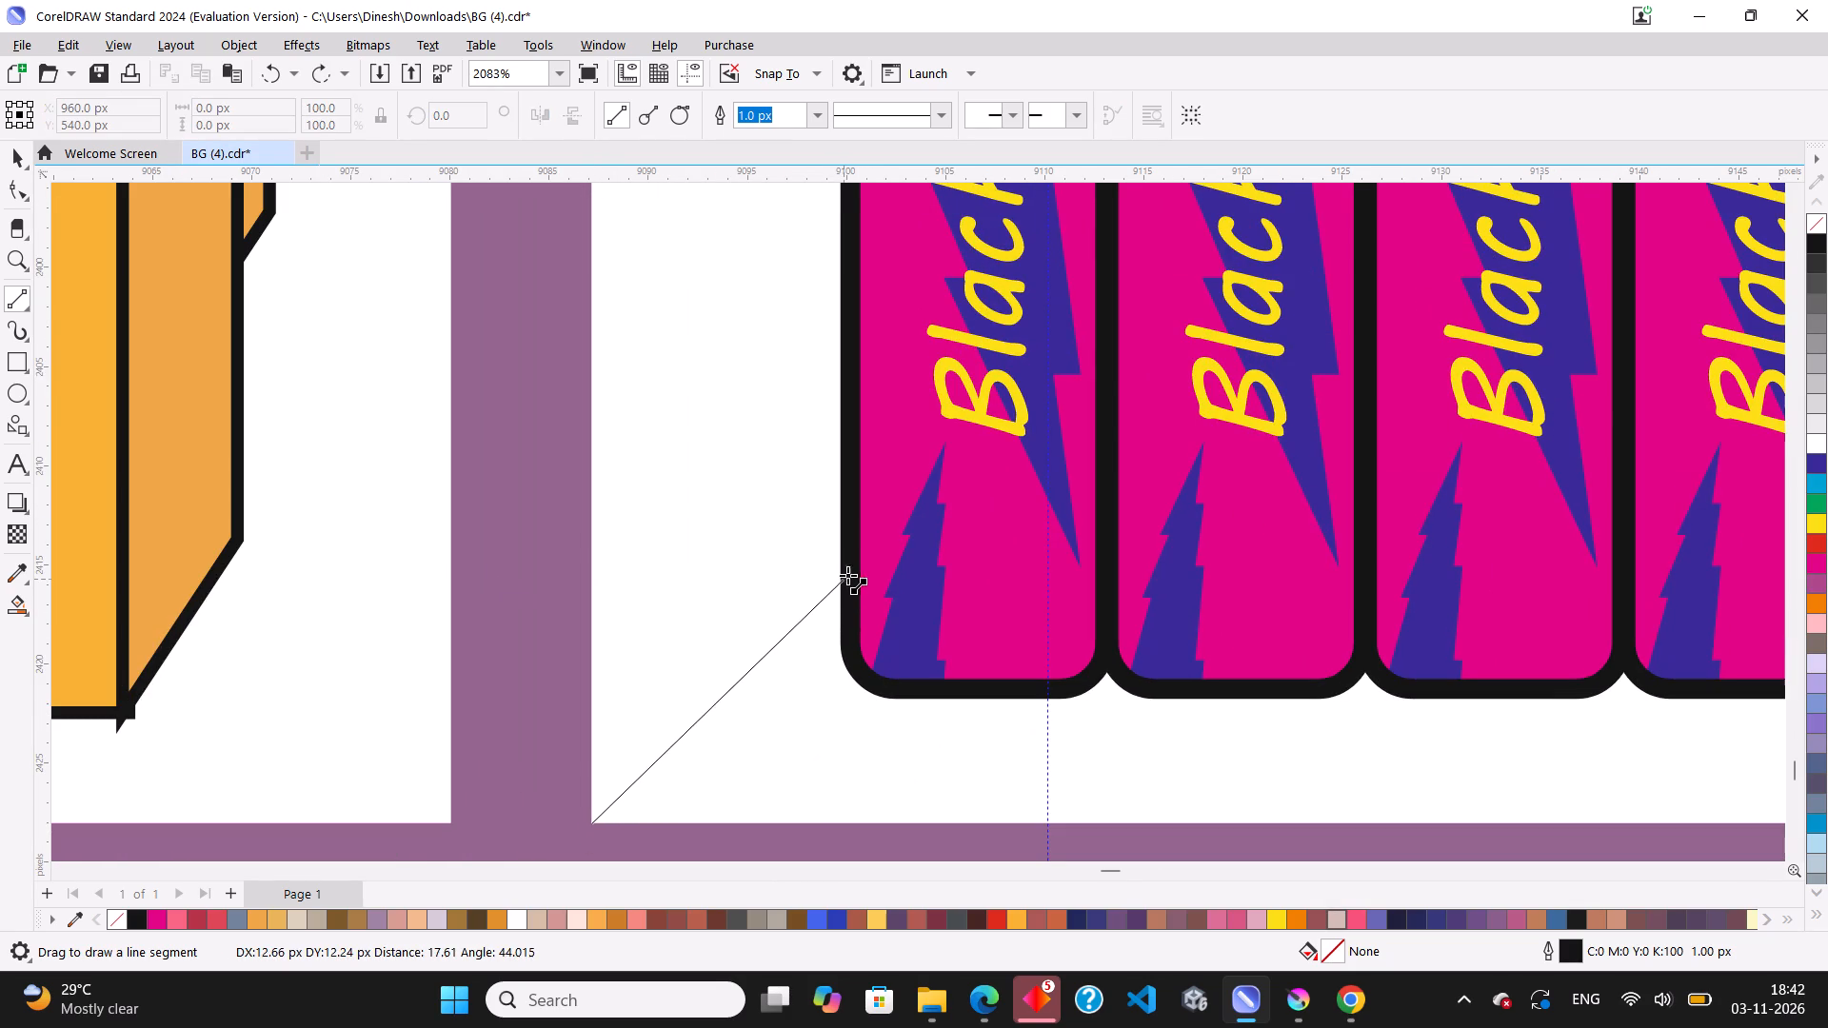
{"action": "left_click_drag", "start_coordinate": [847, 575], "coordinate": [849, 570]}
Draw a diagonal depth line about 4 px wide and 11 px high from the third column's bottom compartment corner to the red boxes.
{"action": "scroll", "coordinate": [830, 568], "scroll_direction": "down", "scroll_amount": 10}
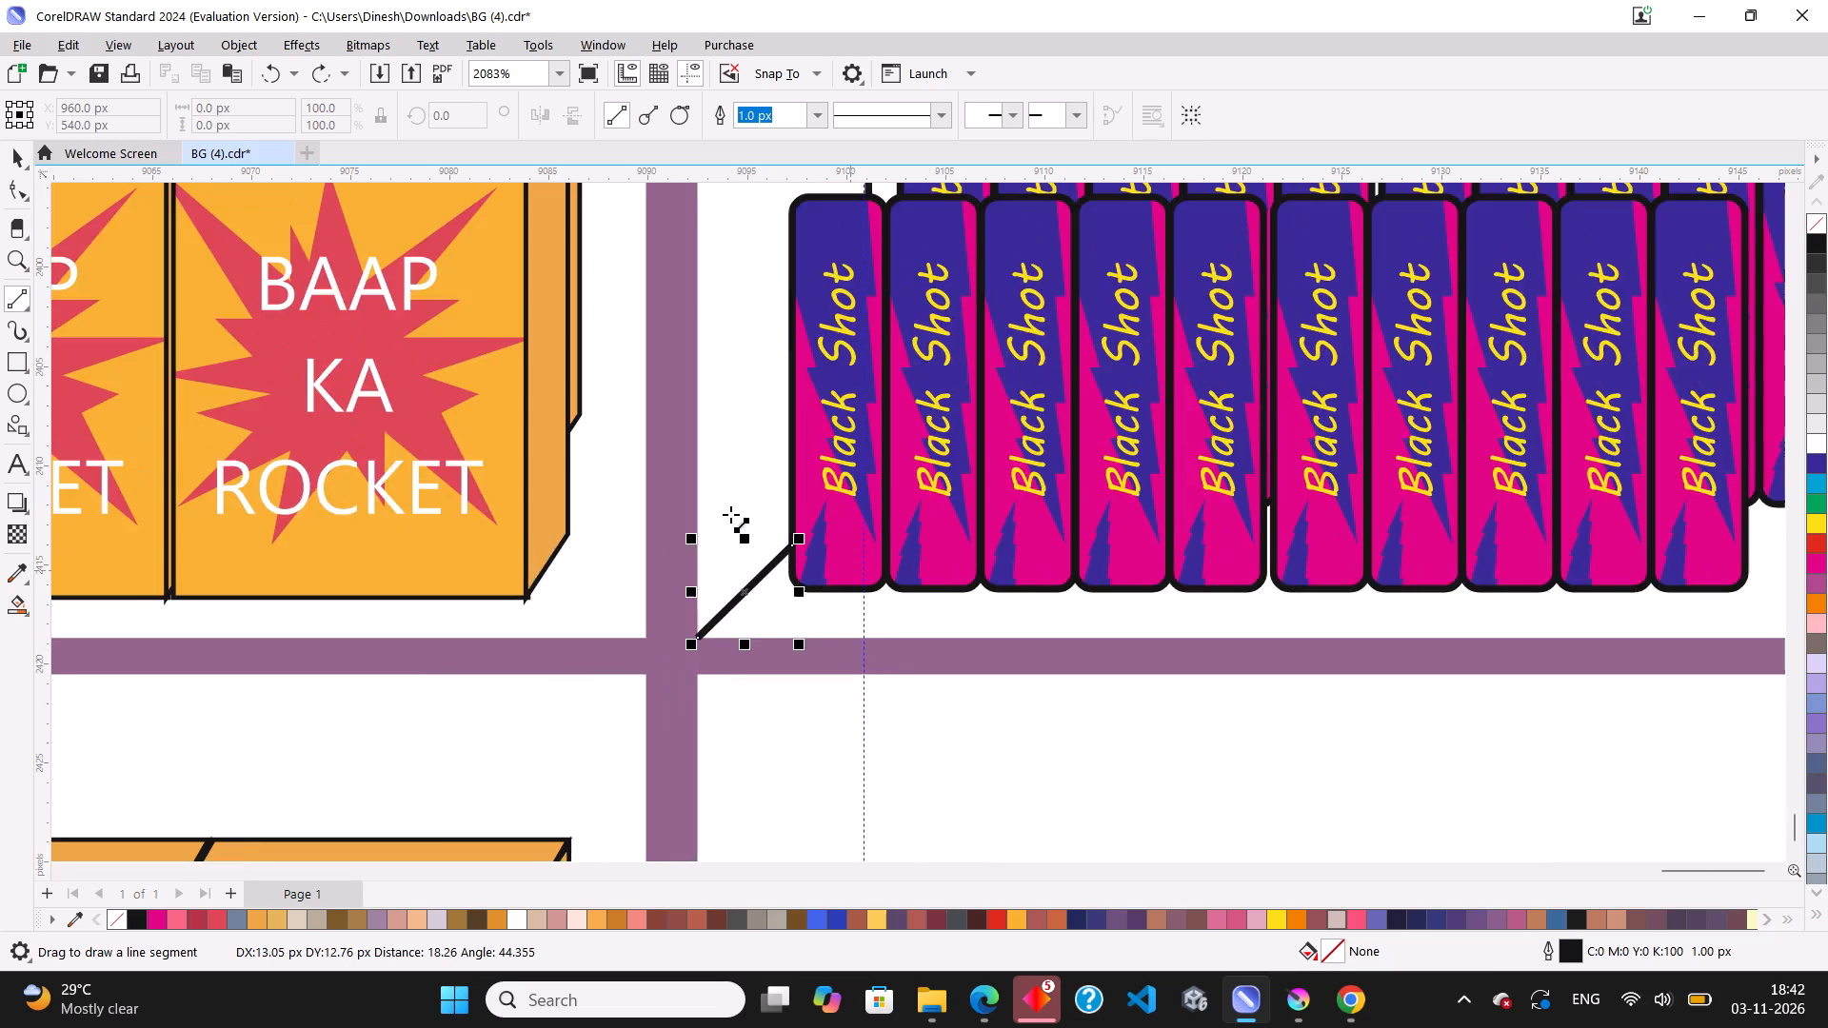
{"action": "scroll", "coordinate": [730, 514], "scroll_direction": "down", "scroll_amount": 8}
{"action": "scroll", "coordinate": [785, 801], "scroll_direction": "up", "scroll_amount": 4}
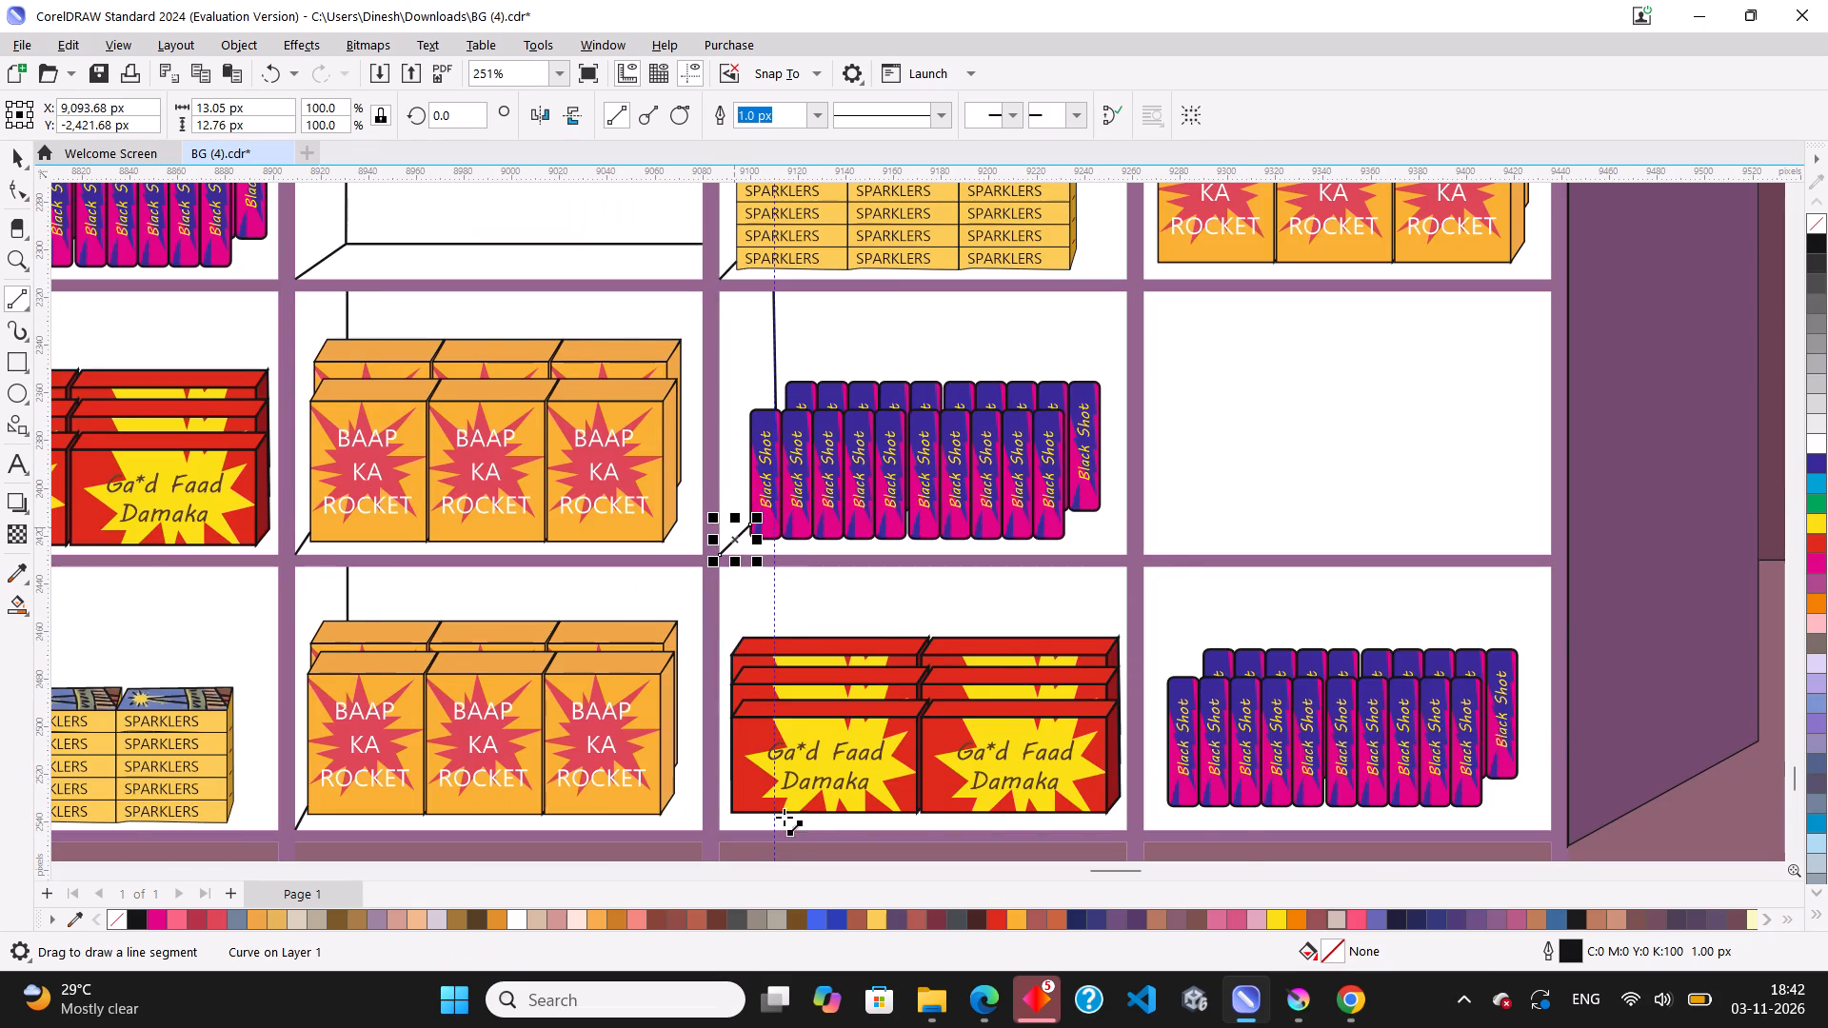
{"action": "scroll", "coordinate": [762, 809], "scroll_direction": "up", "scroll_amount": 7}
{"action": "scroll", "coordinate": [614, 813], "scroll_direction": "up", "scroll_amount": 2}
{"action": "scroll", "coordinate": [595, 748], "scroll_direction": "down", "scroll_amount": 3}
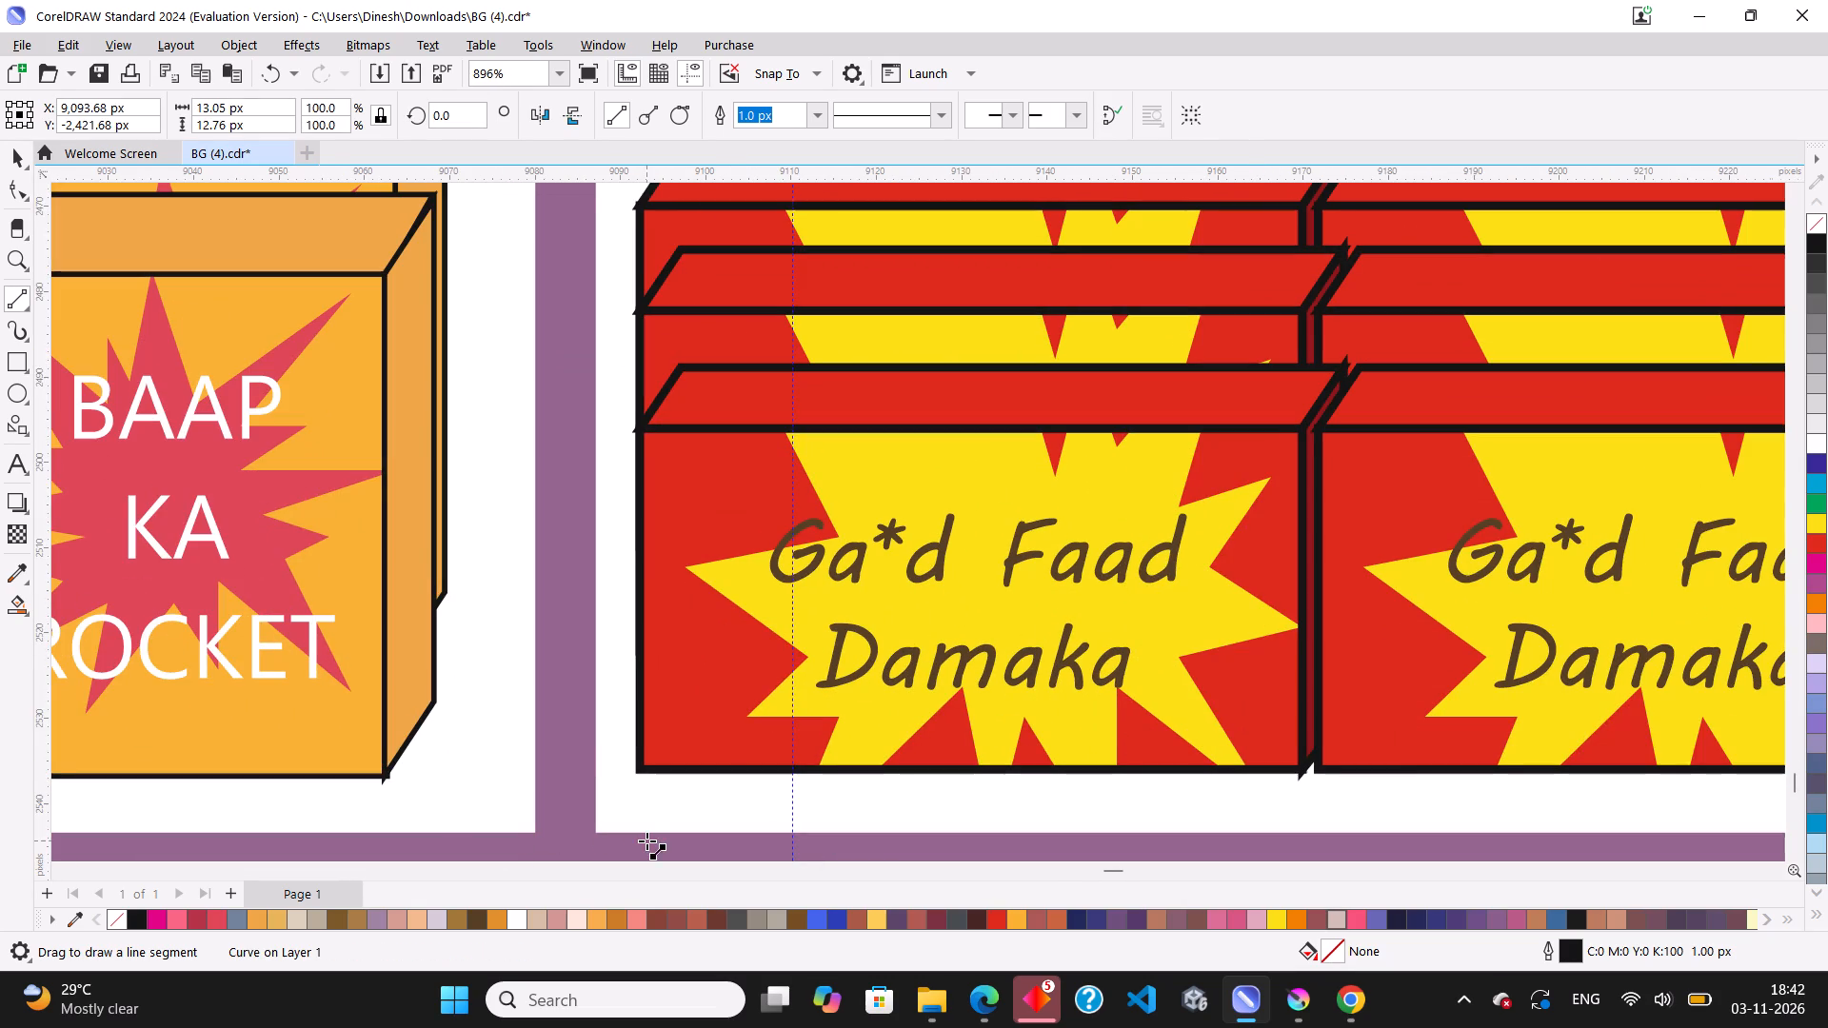
{"action": "left_click_drag", "start_coordinate": [597, 828], "coordinate": [634, 733]}
Draw a vertical line about 30 px long along the guideline from the third column's bottom compartment top to the red boxes.
{"action": "scroll", "coordinate": [663, 778], "scroll_direction": "down", "scroll_amount": 8}
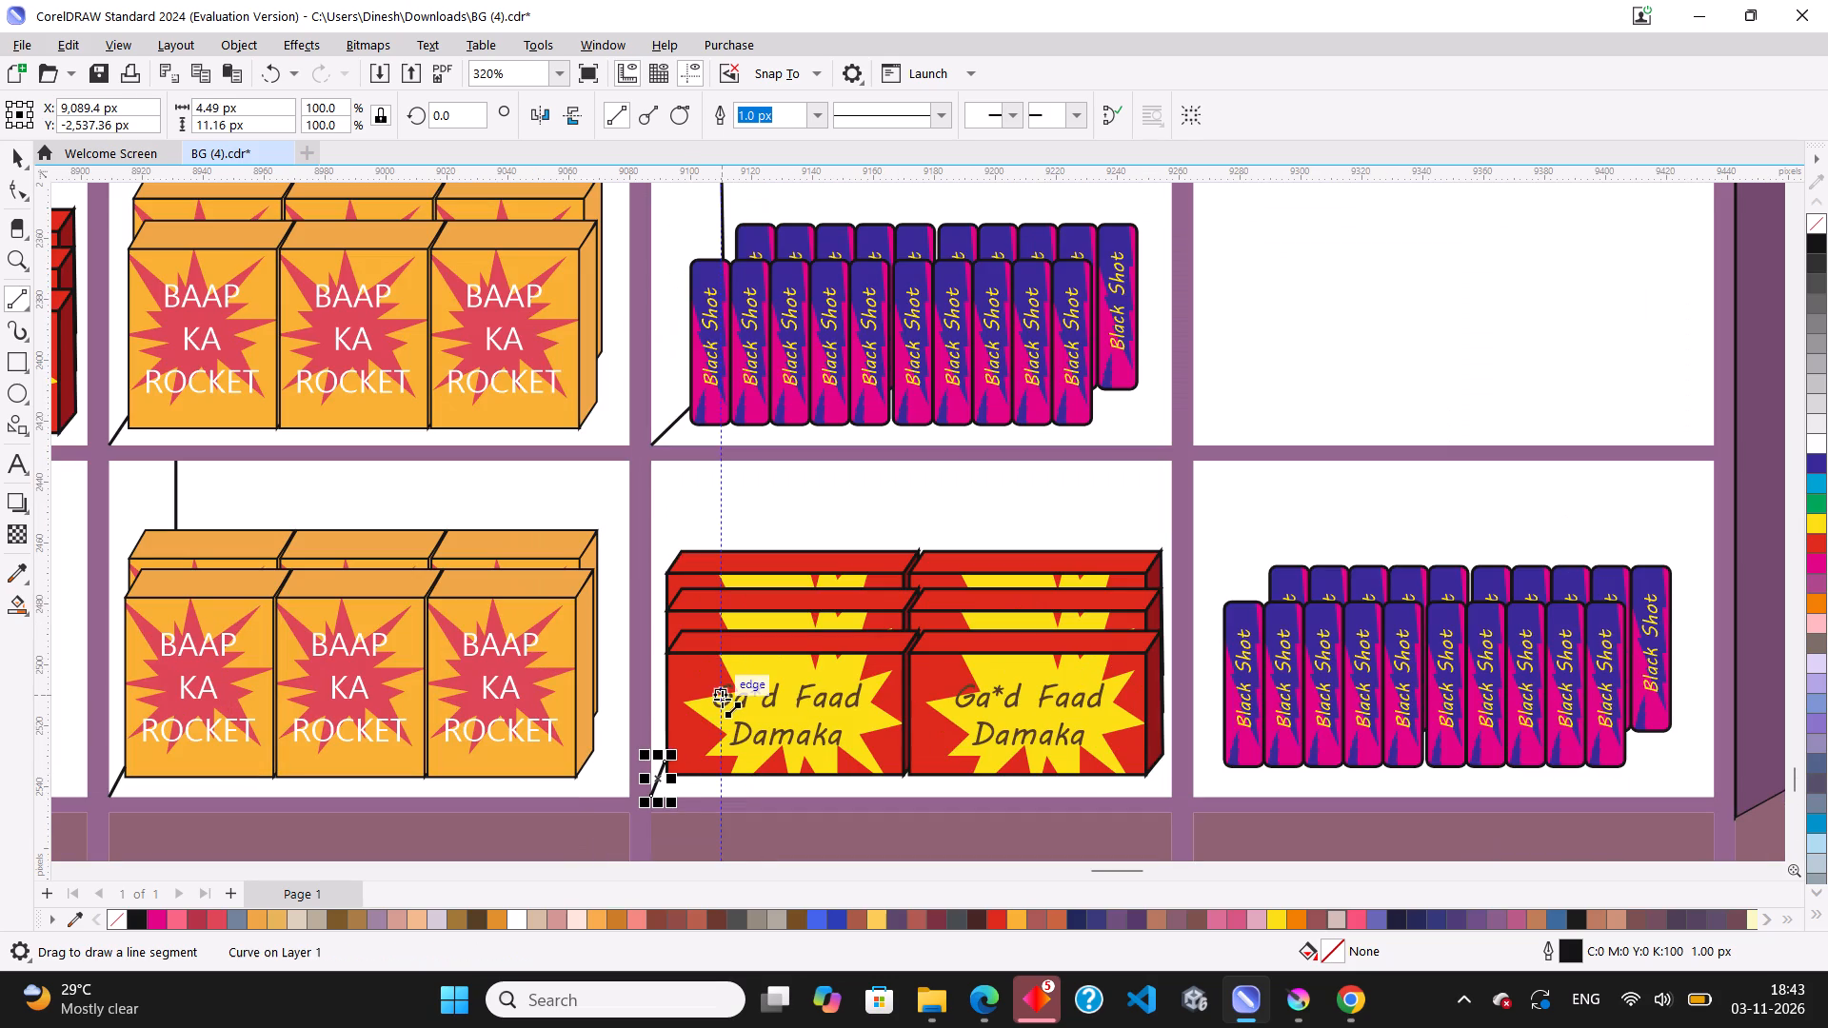
{"action": "scroll", "coordinate": [727, 710], "scroll_direction": "up", "scroll_amount": 1}
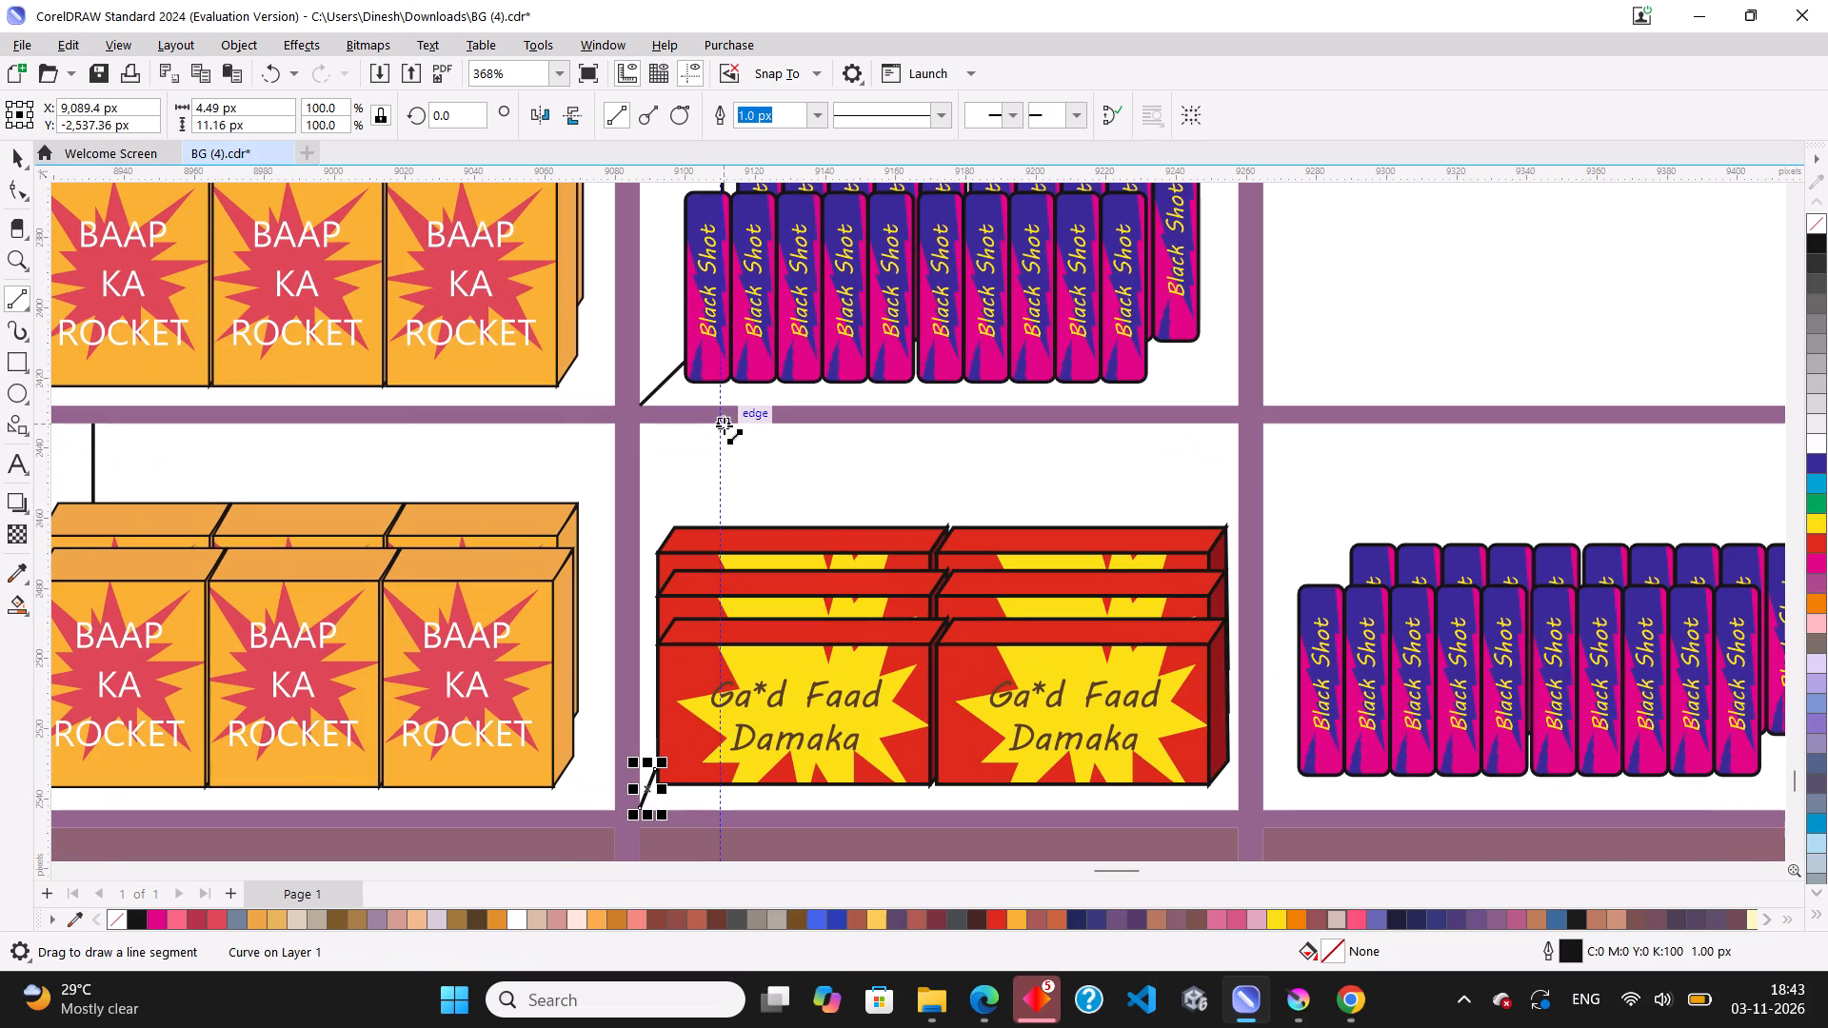
{"action": "left_click_drag", "start_coordinate": [721, 425], "coordinate": [721, 521]}
Move the vertical guideline into the fourth column, to about X 9,290 px.
{"action": "scroll", "coordinate": [725, 526], "scroll_direction": "up", "scroll_amount": 3}
{"action": "scroll", "coordinate": [725, 524], "scroll_direction": "down", "scroll_amount": 6}
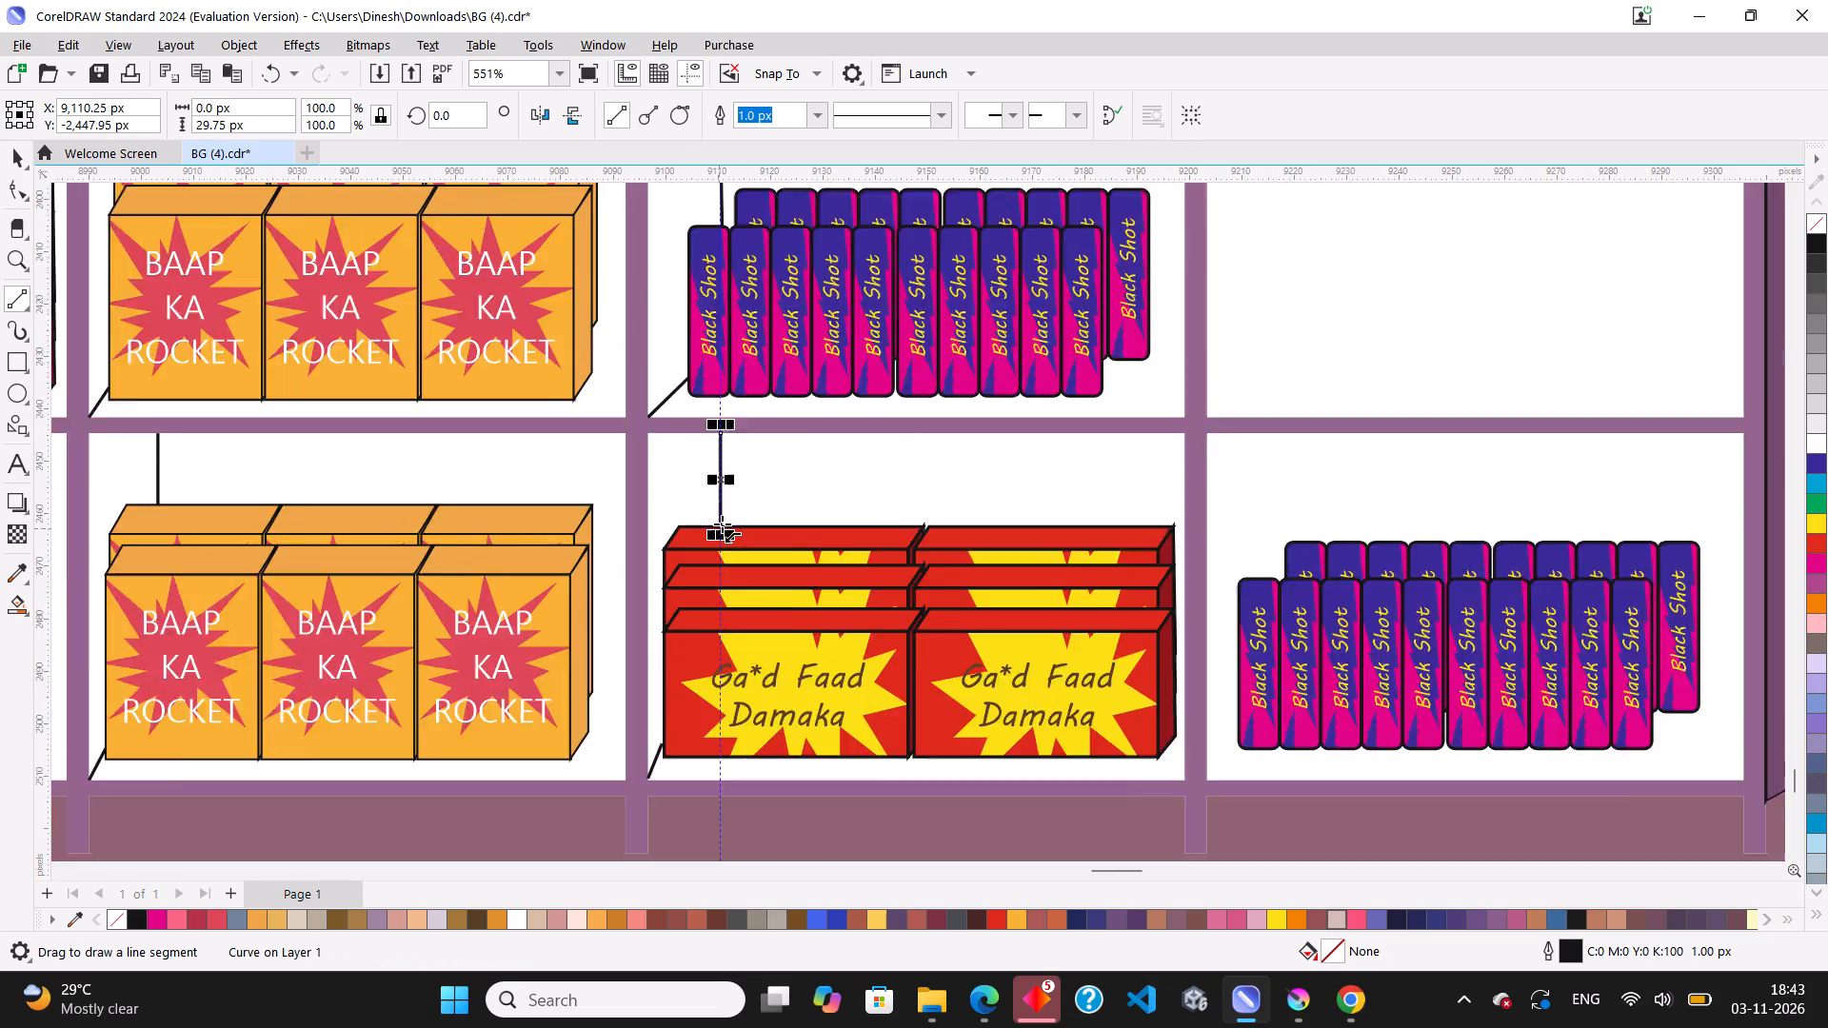
{"action": "scroll", "coordinate": [722, 524], "scroll_direction": "down", "scroll_amount": 2}
{"action": "scroll", "coordinate": [765, 587], "scroll_direction": "down", "scroll_amount": 1}
{"action": "left_click", "coordinate": [16, 152]}
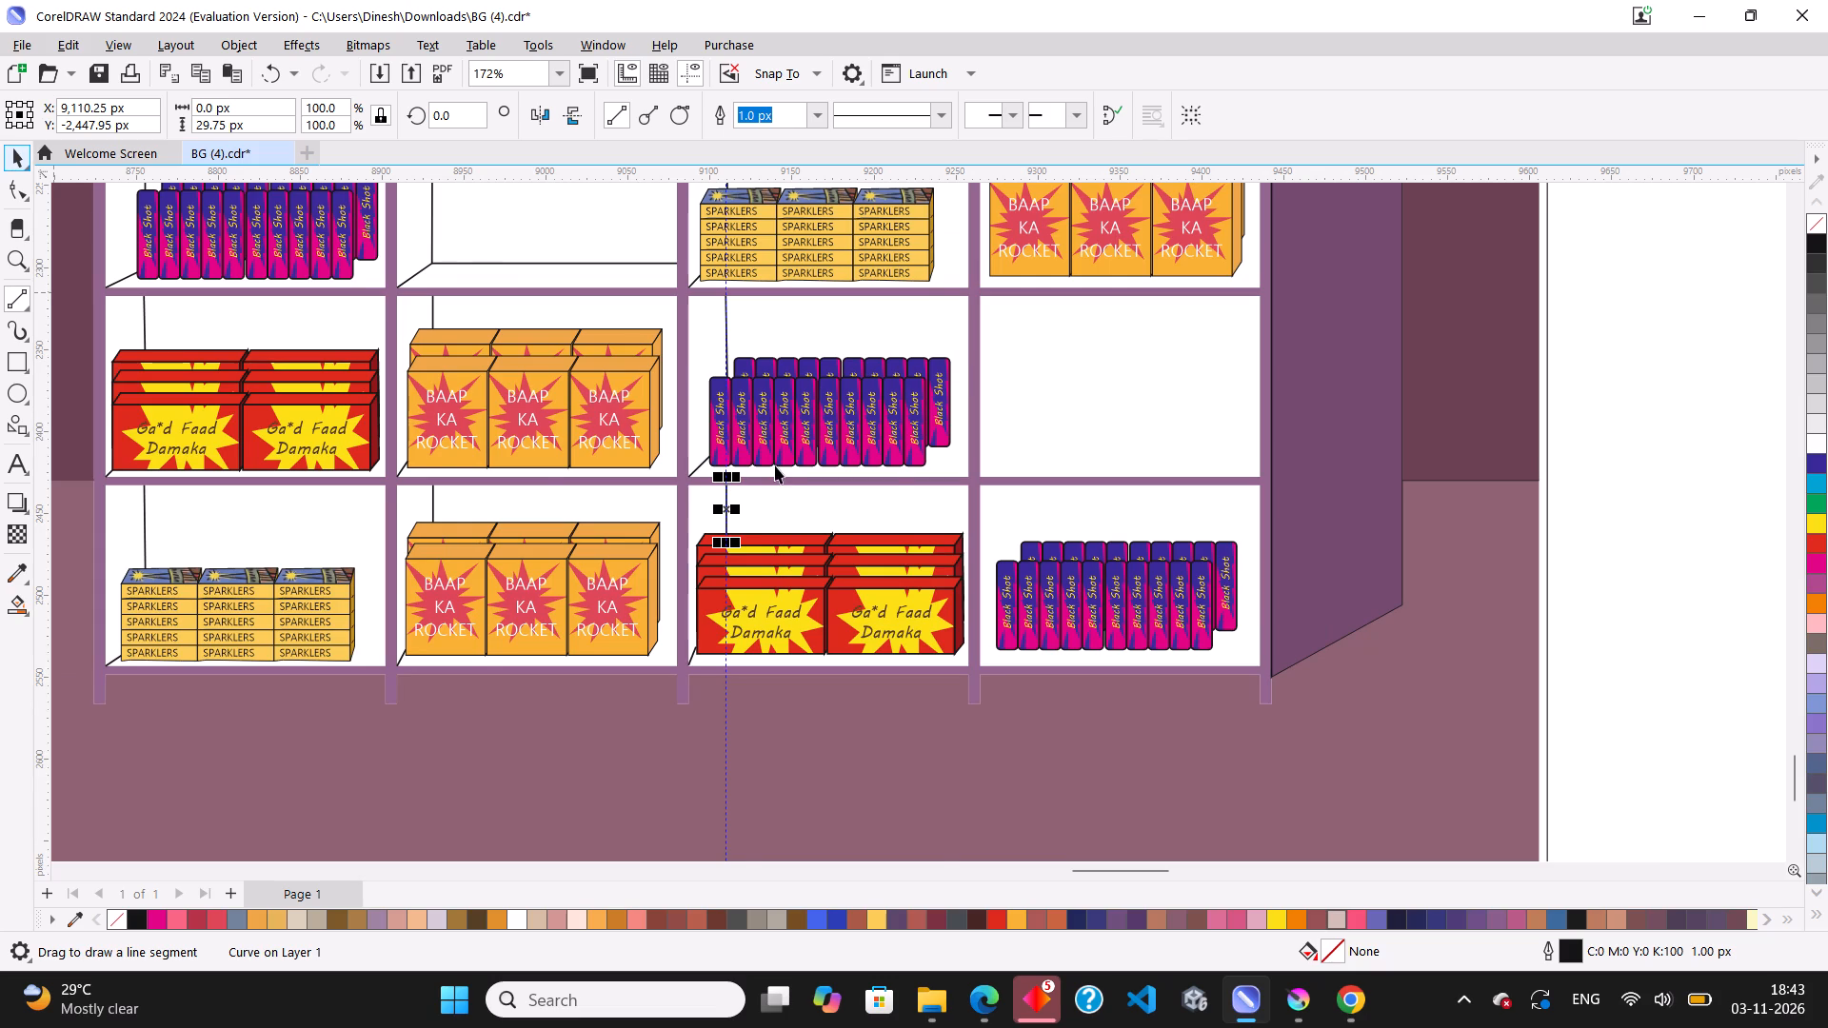
{"action": "scroll", "coordinate": [775, 465], "scroll_direction": "down", "scroll_amount": 5}
{"action": "left_click", "coordinate": [1438, 463]}
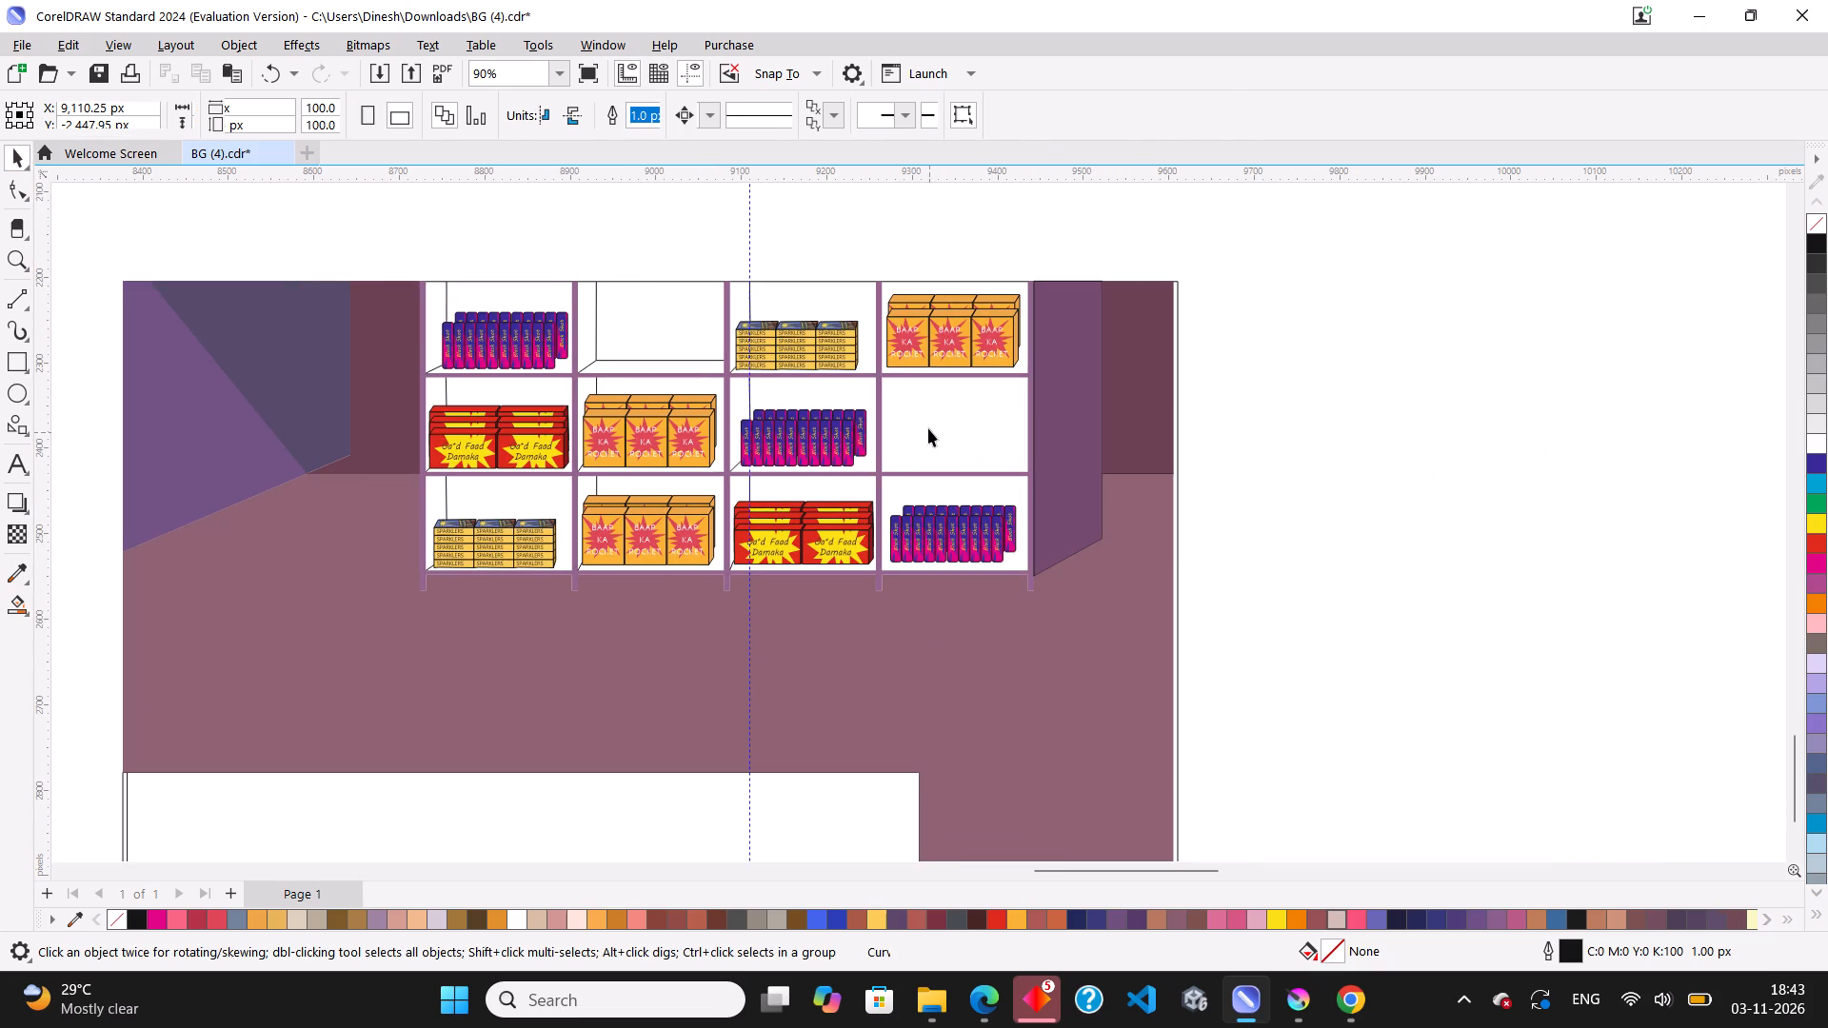
{"action": "scroll", "coordinate": [890, 346], "scroll_direction": "up", "scroll_amount": 6}
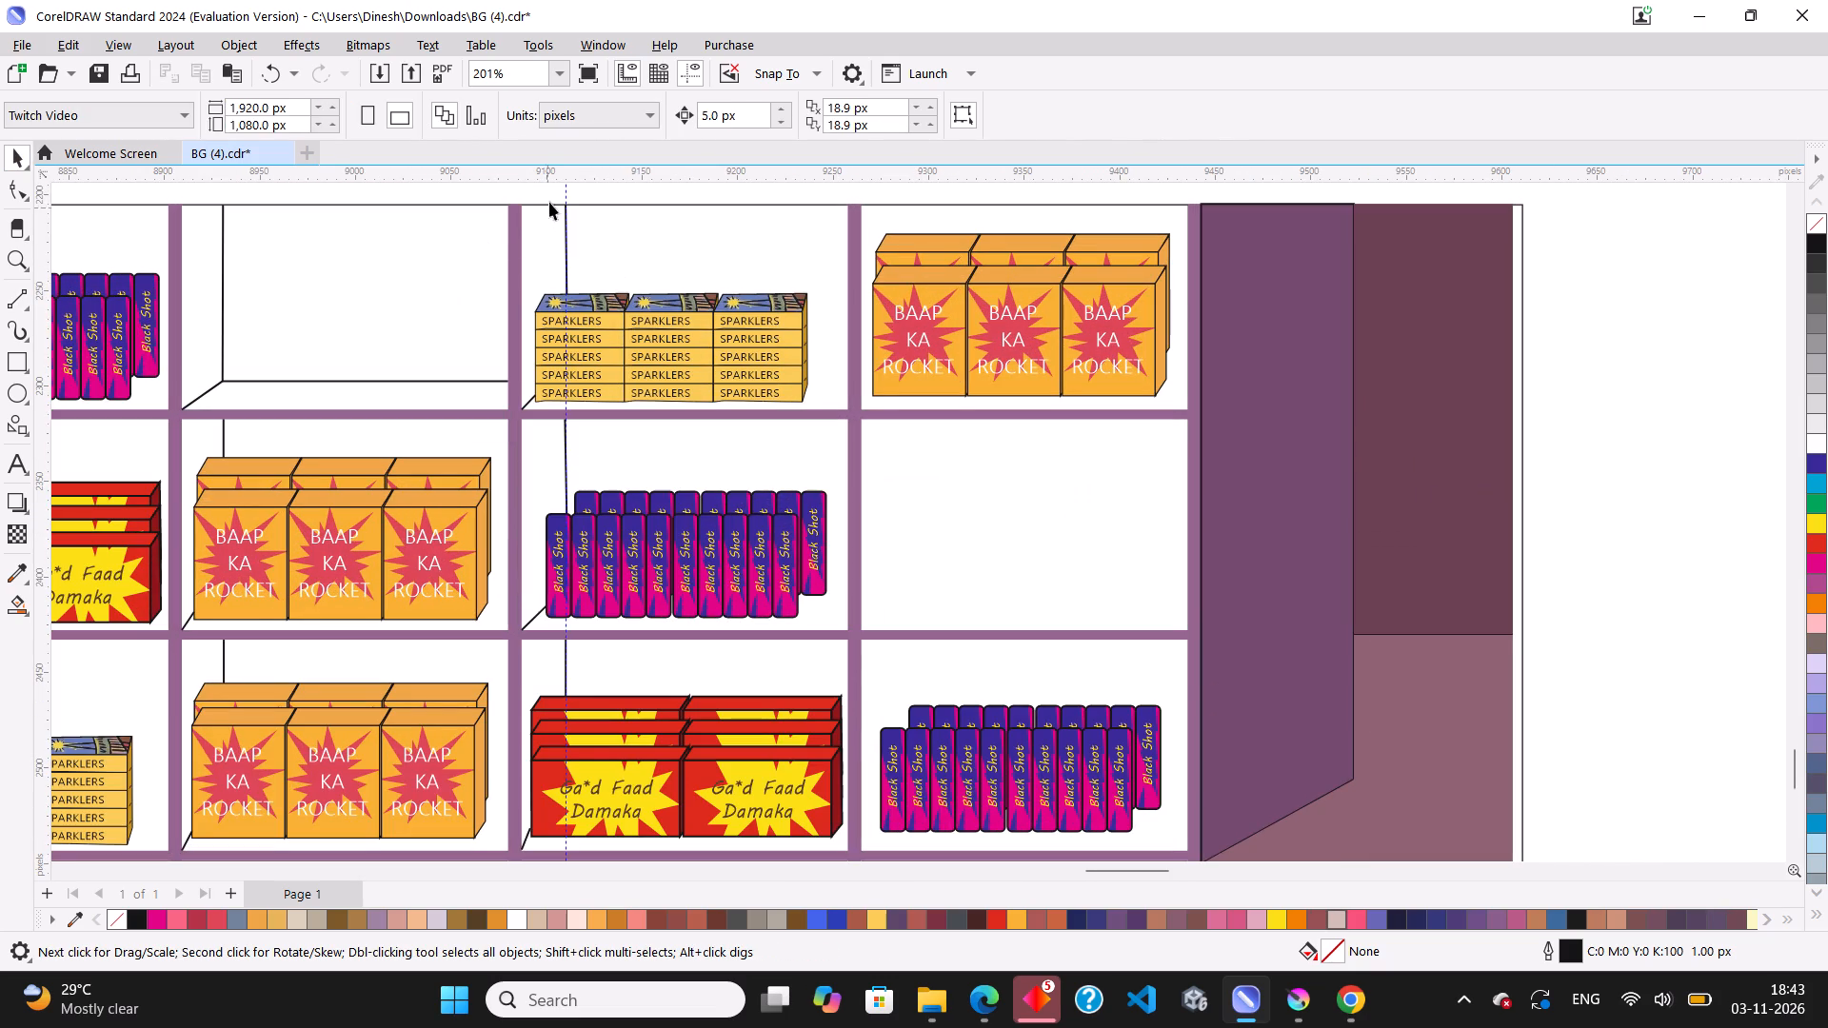
{"action": "scroll", "coordinate": [598, 329], "scroll_direction": "down", "scroll_amount": 3}
{"action": "scroll", "coordinate": [580, 235], "scroll_direction": "up", "scroll_amount": 2}
{"action": "left_click_drag", "start_coordinate": [567, 208], "coordinate": [650, 208]}
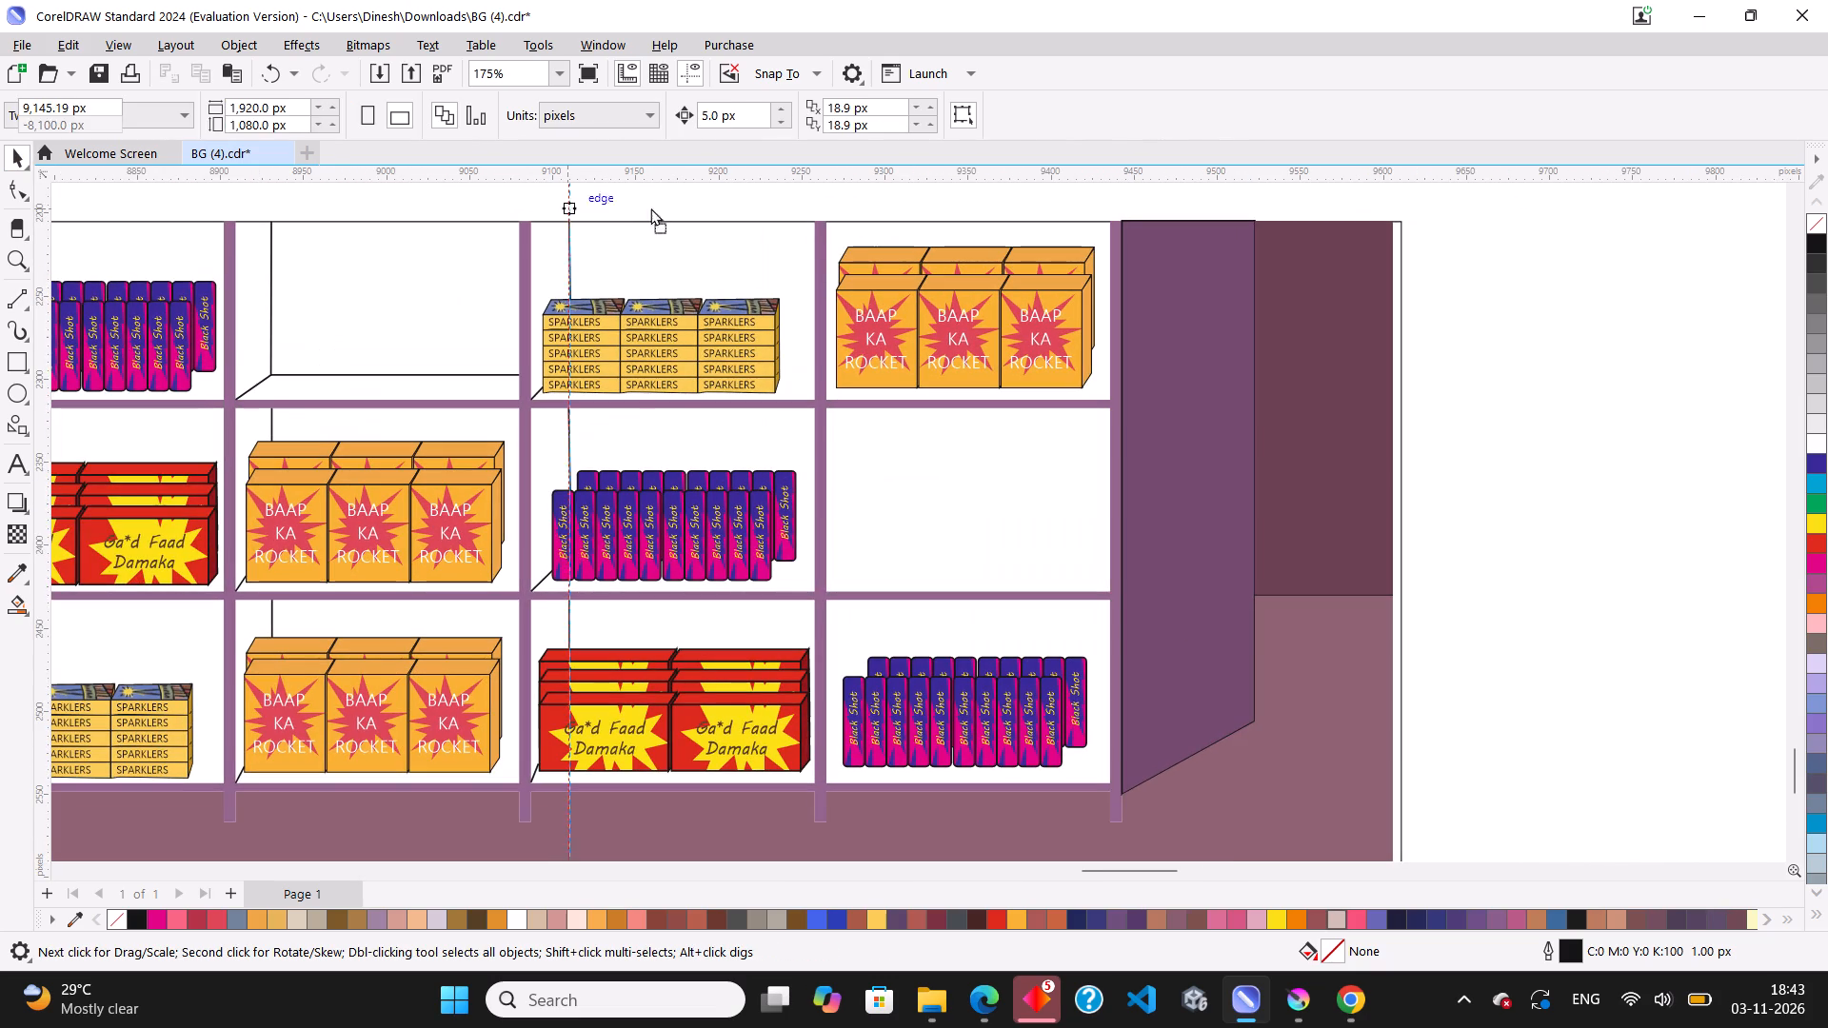
{"action": "left_click_drag", "start_coordinate": [650, 208], "coordinate": [867, 229]}
Draw a vertical line about 15 px long along the guideline from the fourth column's top edge down to the rocket boxes.
{"action": "scroll", "coordinate": [861, 212], "scroll_direction": "up", "scroll_amount": 3}
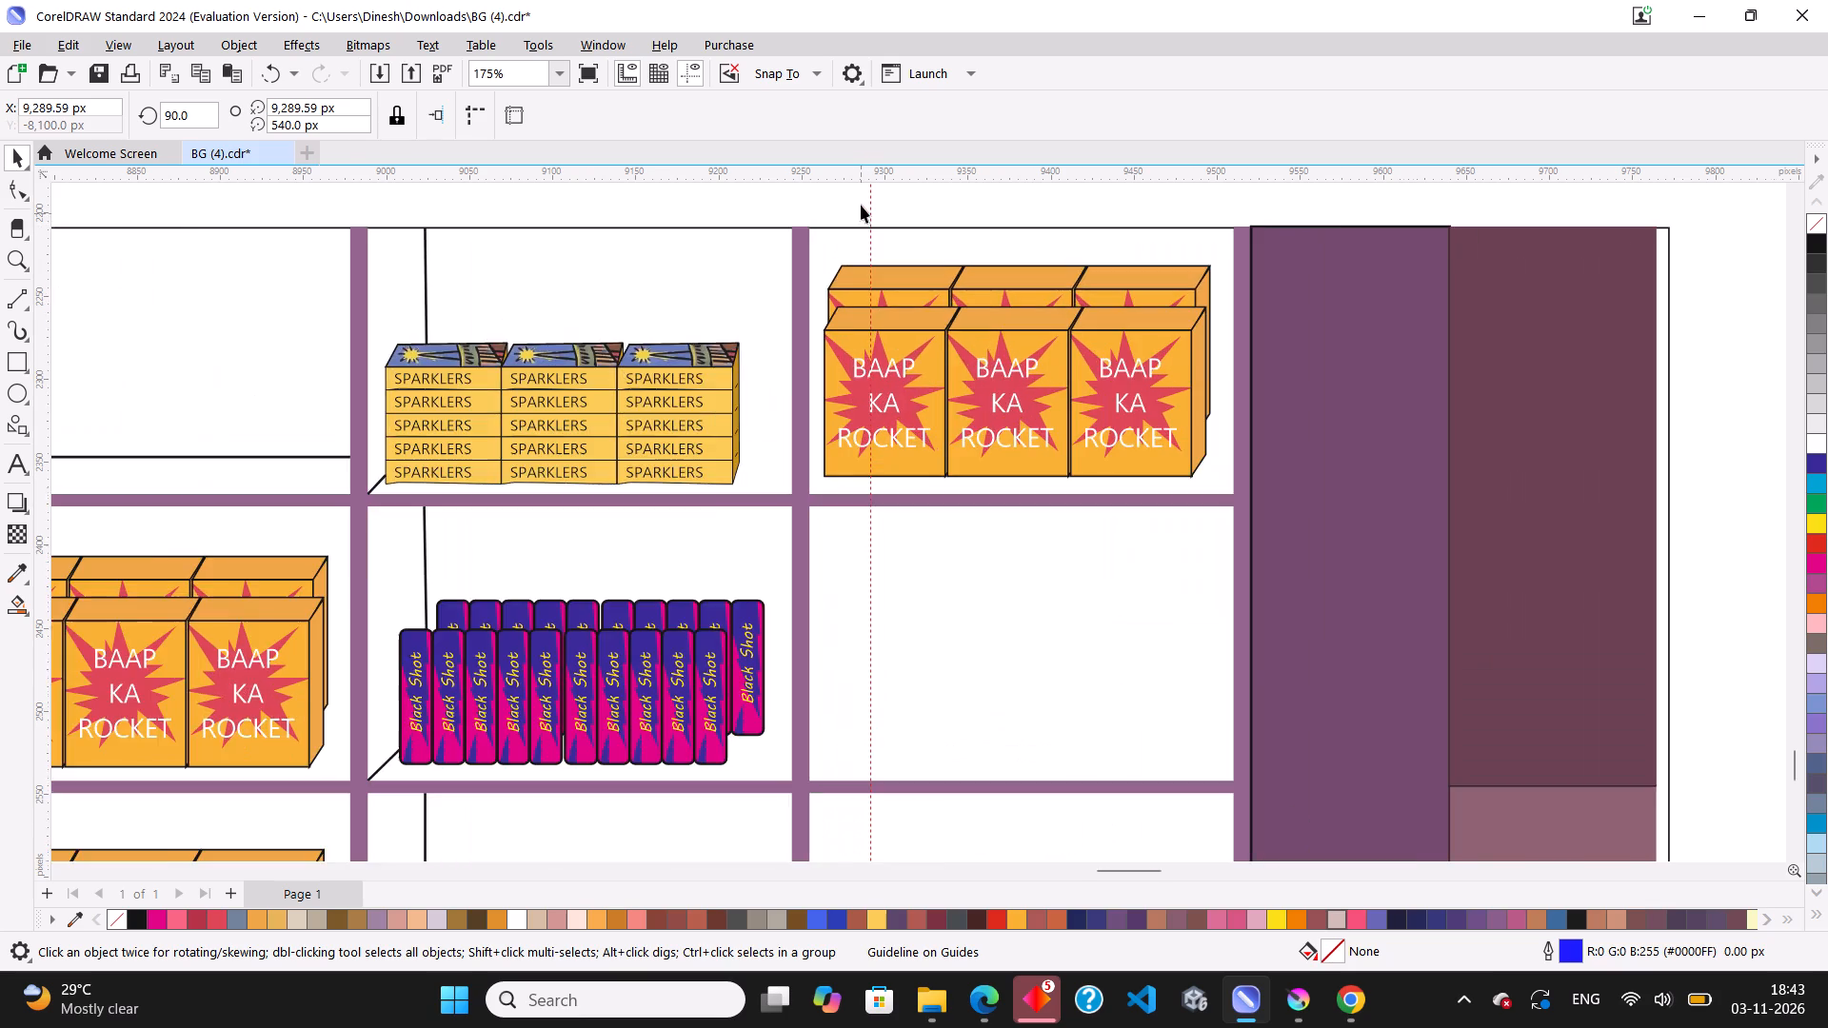
{"action": "scroll", "coordinate": [861, 205], "scroll_direction": "up", "scroll_amount": 3}
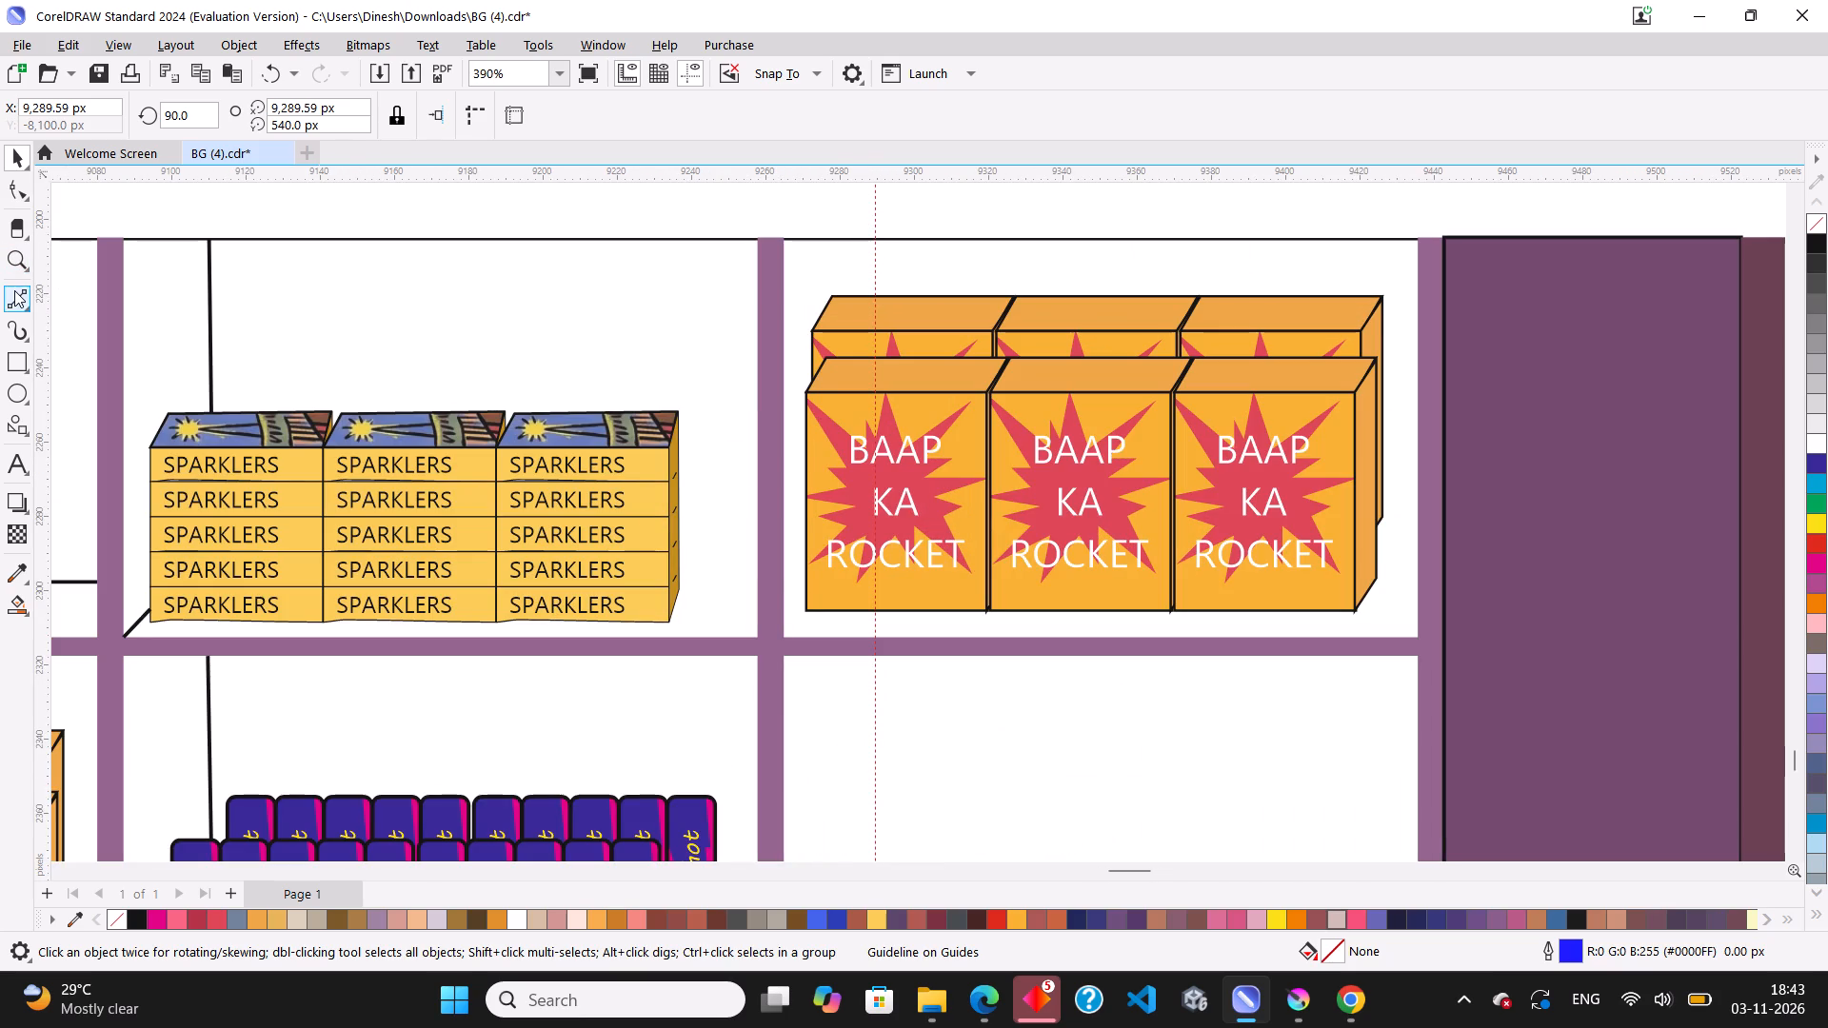
{"action": "left_click", "coordinate": [14, 290]}
{"action": "scroll", "coordinate": [846, 255], "scroll_direction": "up", "scroll_amount": 4}
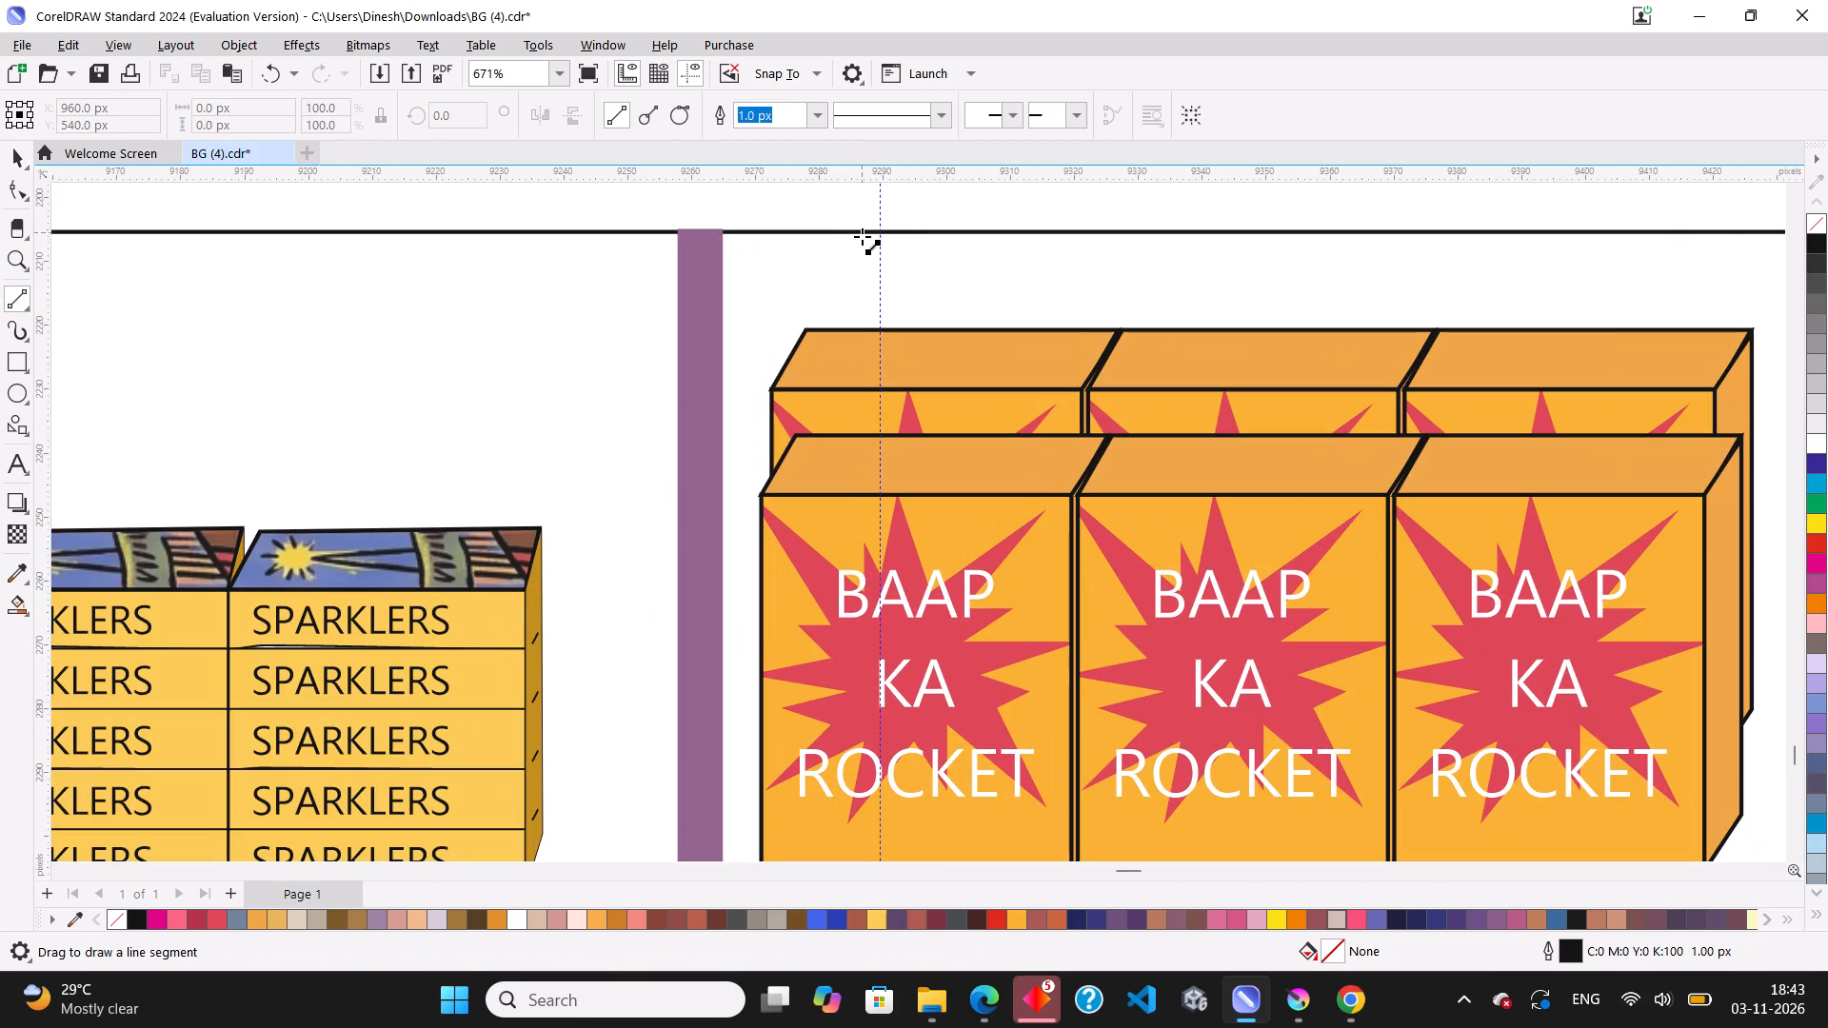
{"action": "left_click_drag", "start_coordinate": [882, 230], "coordinate": [880, 324]}
Draw a diagonal depth line about 6 px wide and 10 px high from the fourth column's top compartment corner to the rocket box edge.
{"action": "scroll", "coordinate": [840, 292], "scroll_direction": "down", "scroll_amount": 4}
{"action": "scroll", "coordinate": [784, 687], "scroll_direction": "up", "scroll_amount": 7}
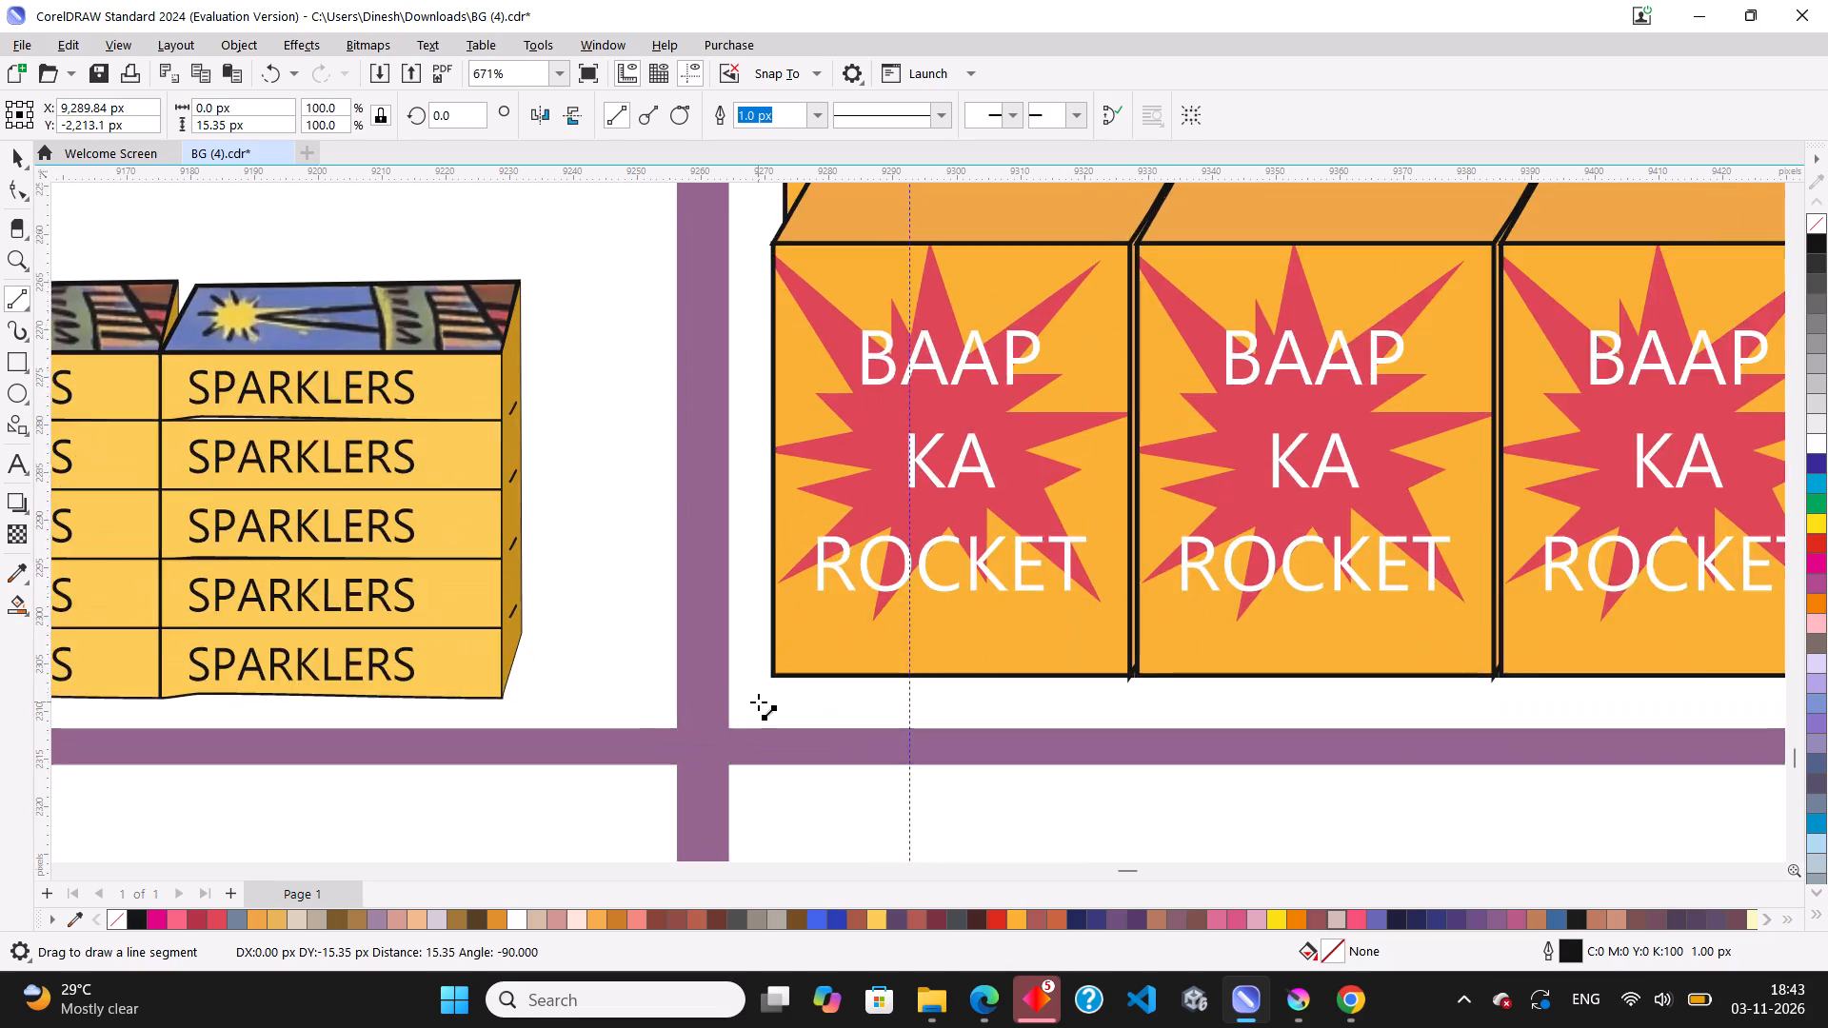
{"action": "left_click_drag", "start_coordinate": [720, 737], "coordinate": [755, 659]}
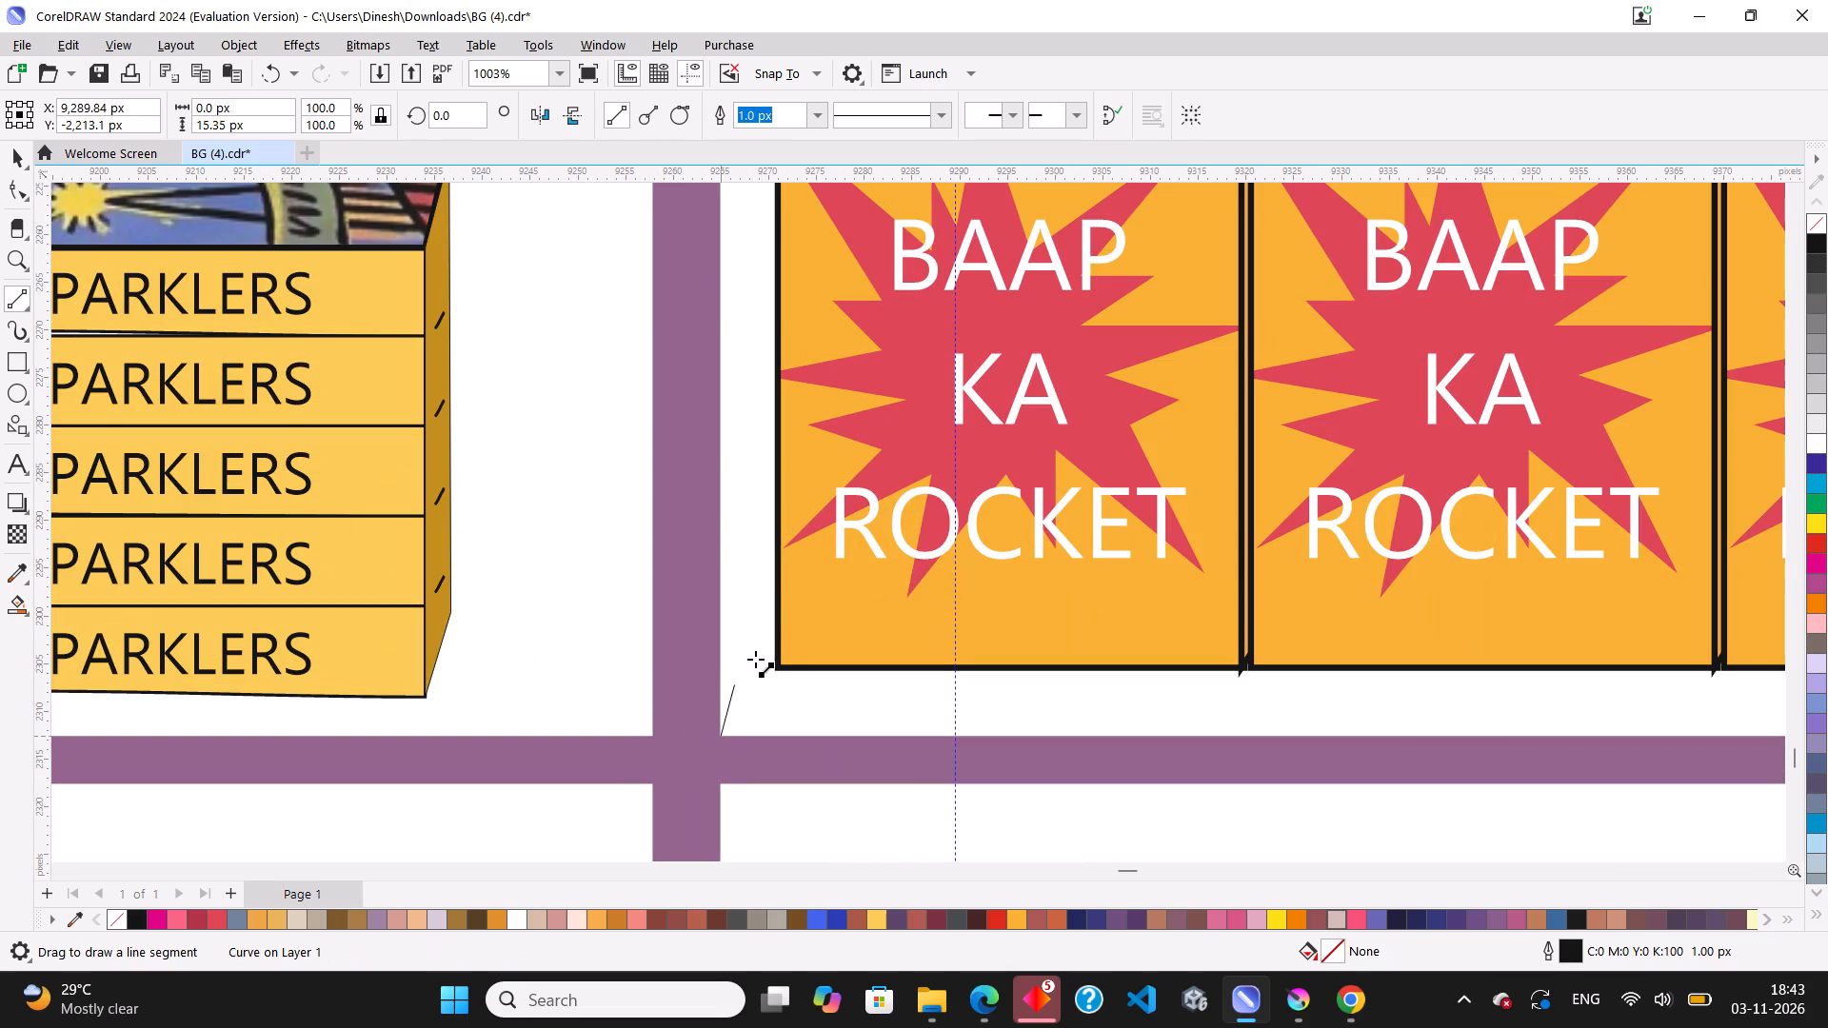
{"action": "left_click_drag", "start_coordinate": [755, 659], "coordinate": [777, 640]}
Draw a diagonal depth line about 24 px wide and 23 px high from the fourth column's empty middle compartment corner to the guideline.
{"action": "scroll", "coordinate": [752, 544], "scroll_direction": "down", "scroll_amount": 15}
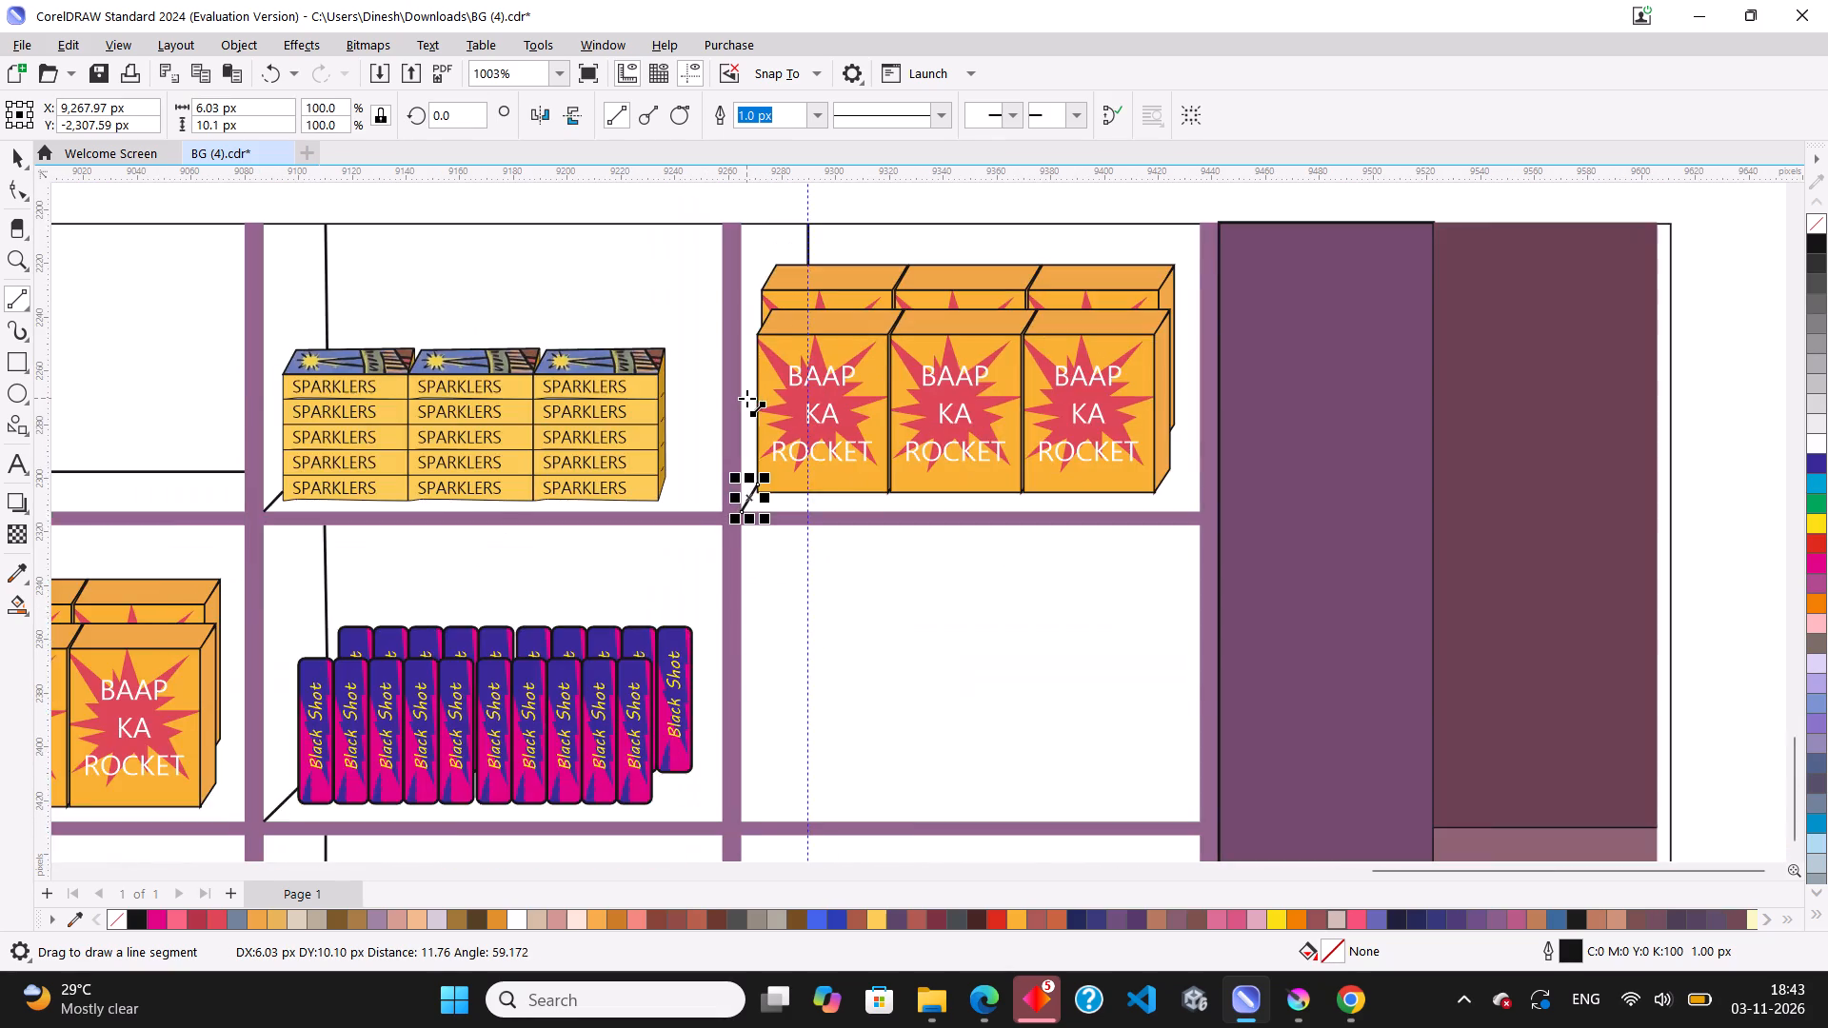
{"action": "scroll", "coordinate": [807, 723], "scroll_direction": "up", "scroll_amount": 4}
{"action": "scroll", "coordinate": [775, 644], "scroll_direction": "up", "scroll_amount": 3}
{"action": "scroll", "coordinate": [756, 610], "scroll_direction": "down", "scroll_amount": 2}
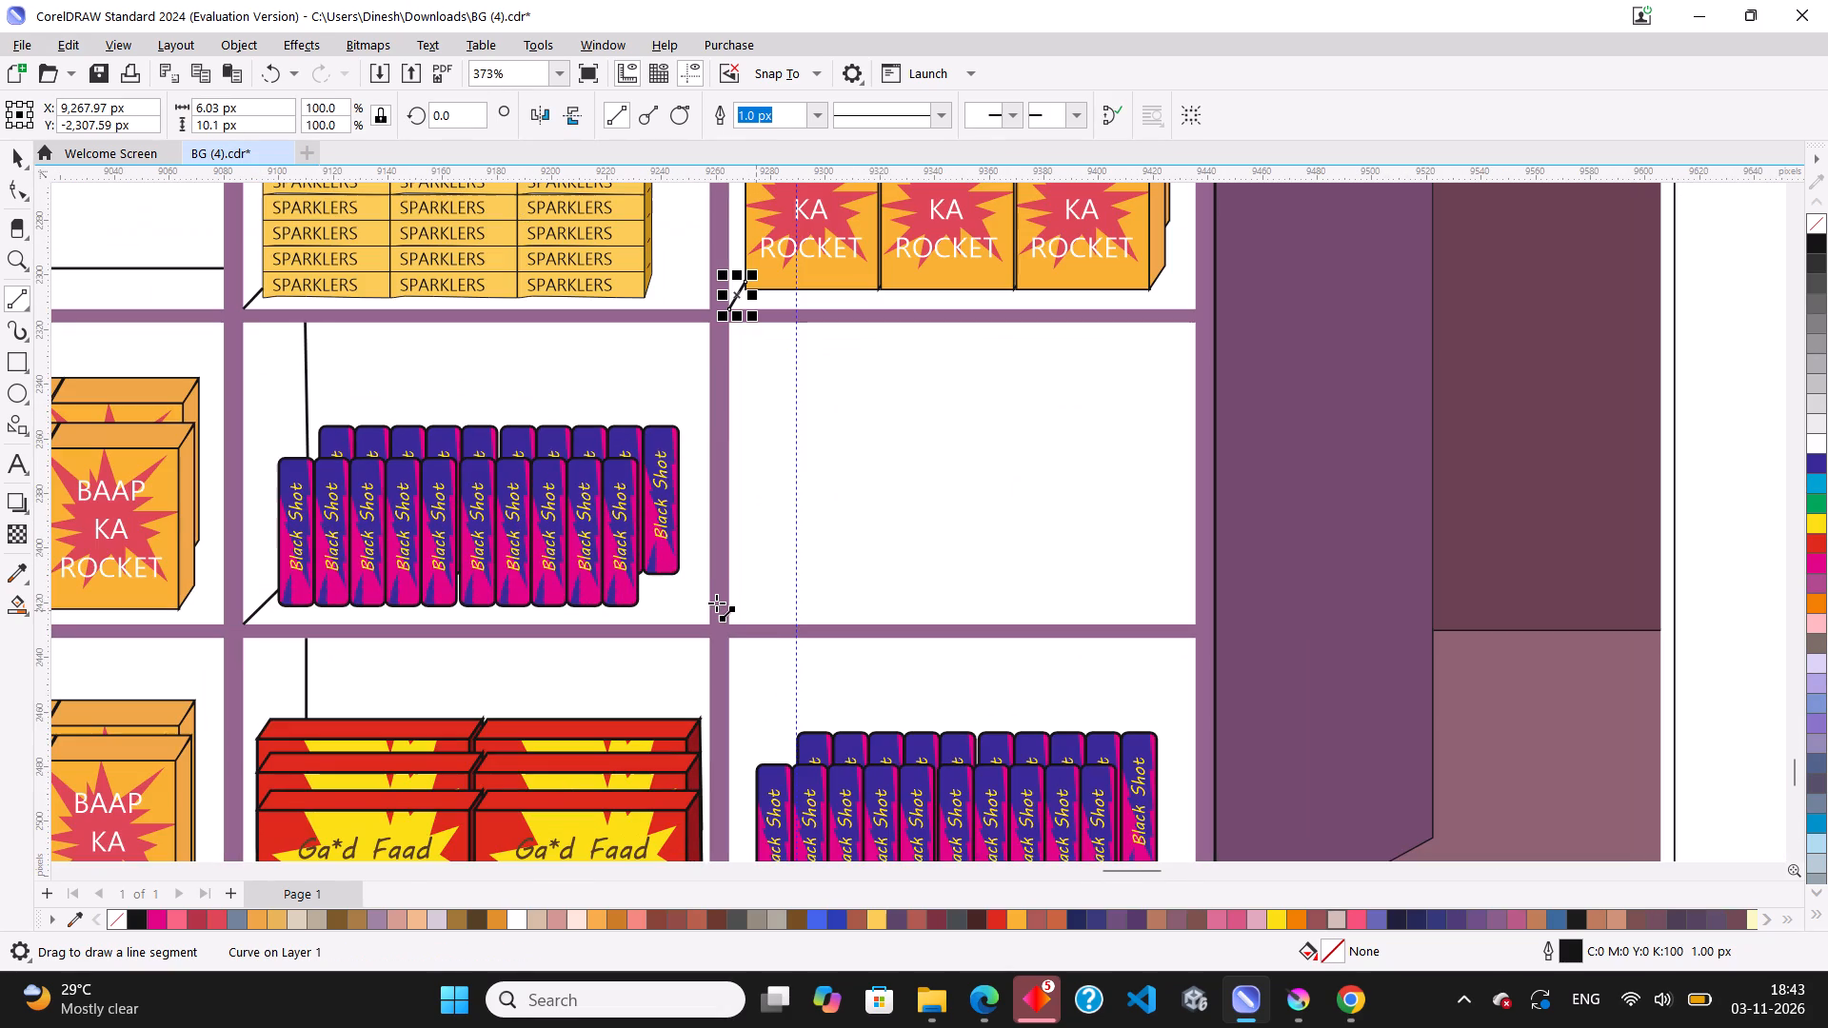
{"action": "left_click_drag", "start_coordinate": [731, 626], "coordinate": [773, 586]}
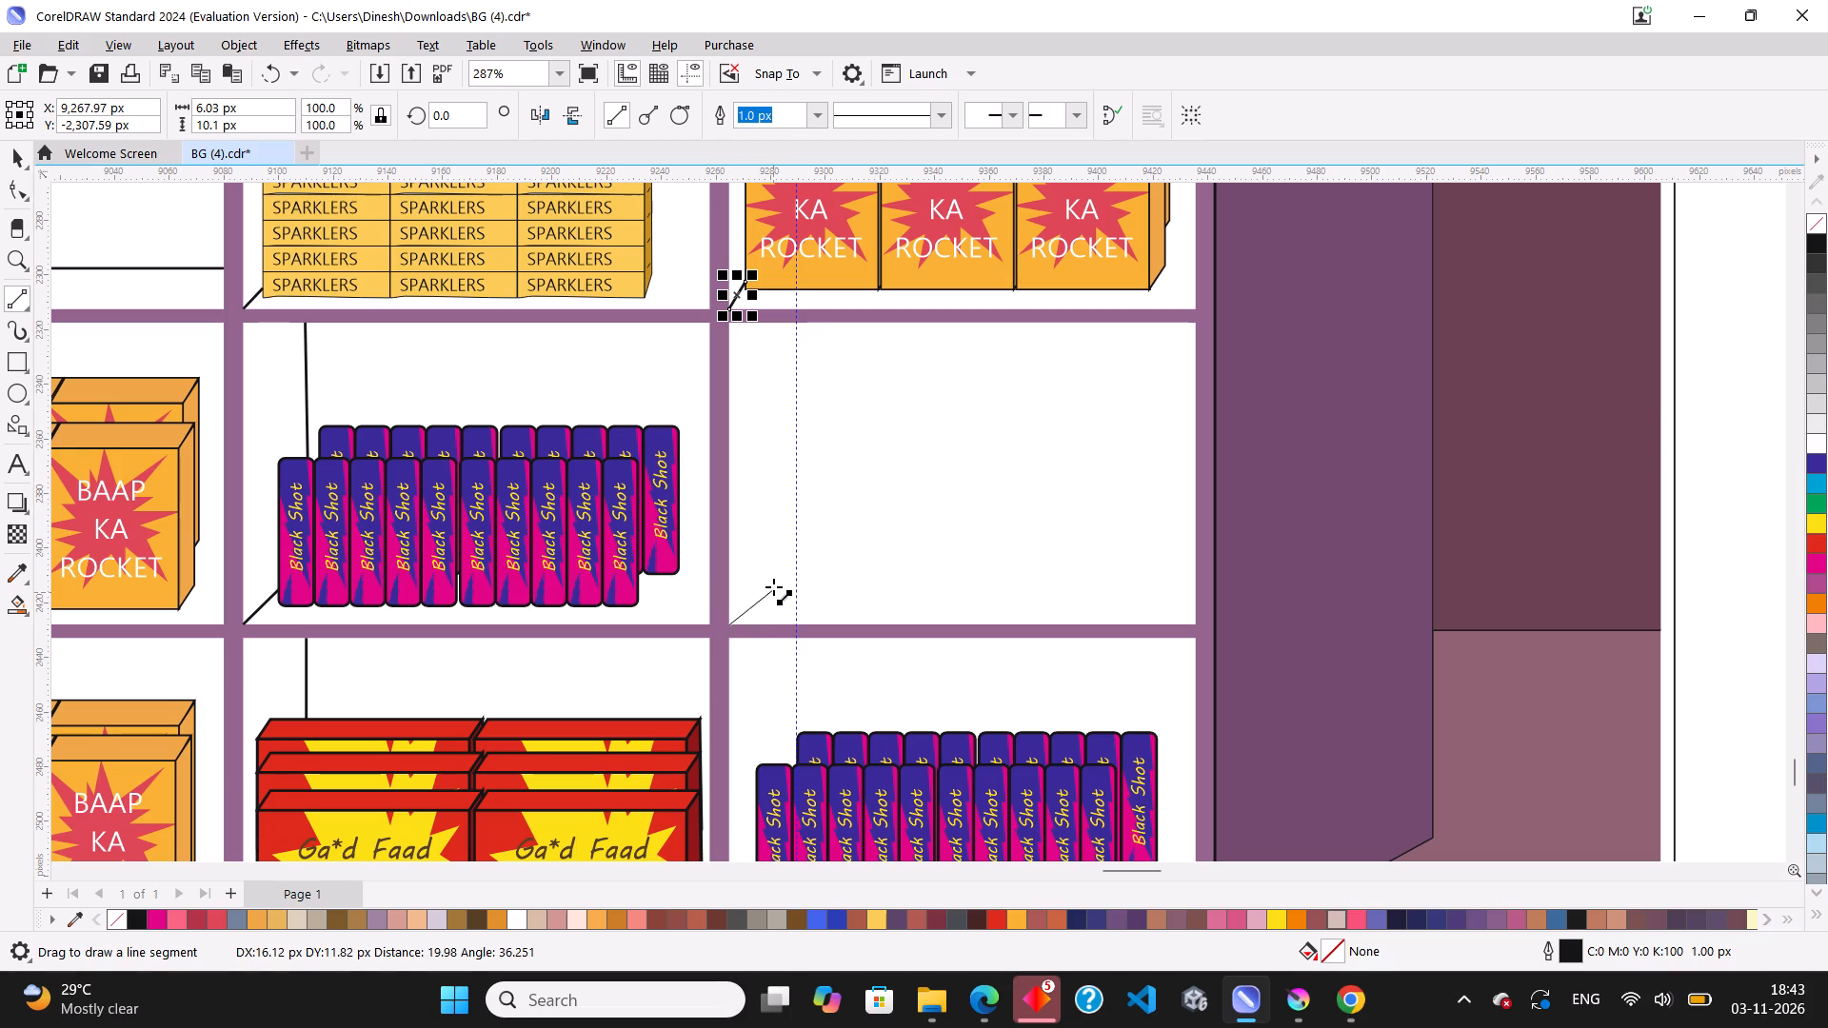
{"action": "left_click_drag", "start_coordinate": [773, 586], "coordinate": [791, 553]}
{"action": "left_click_drag", "start_coordinate": [791, 553], "coordinate": [794, 563]}
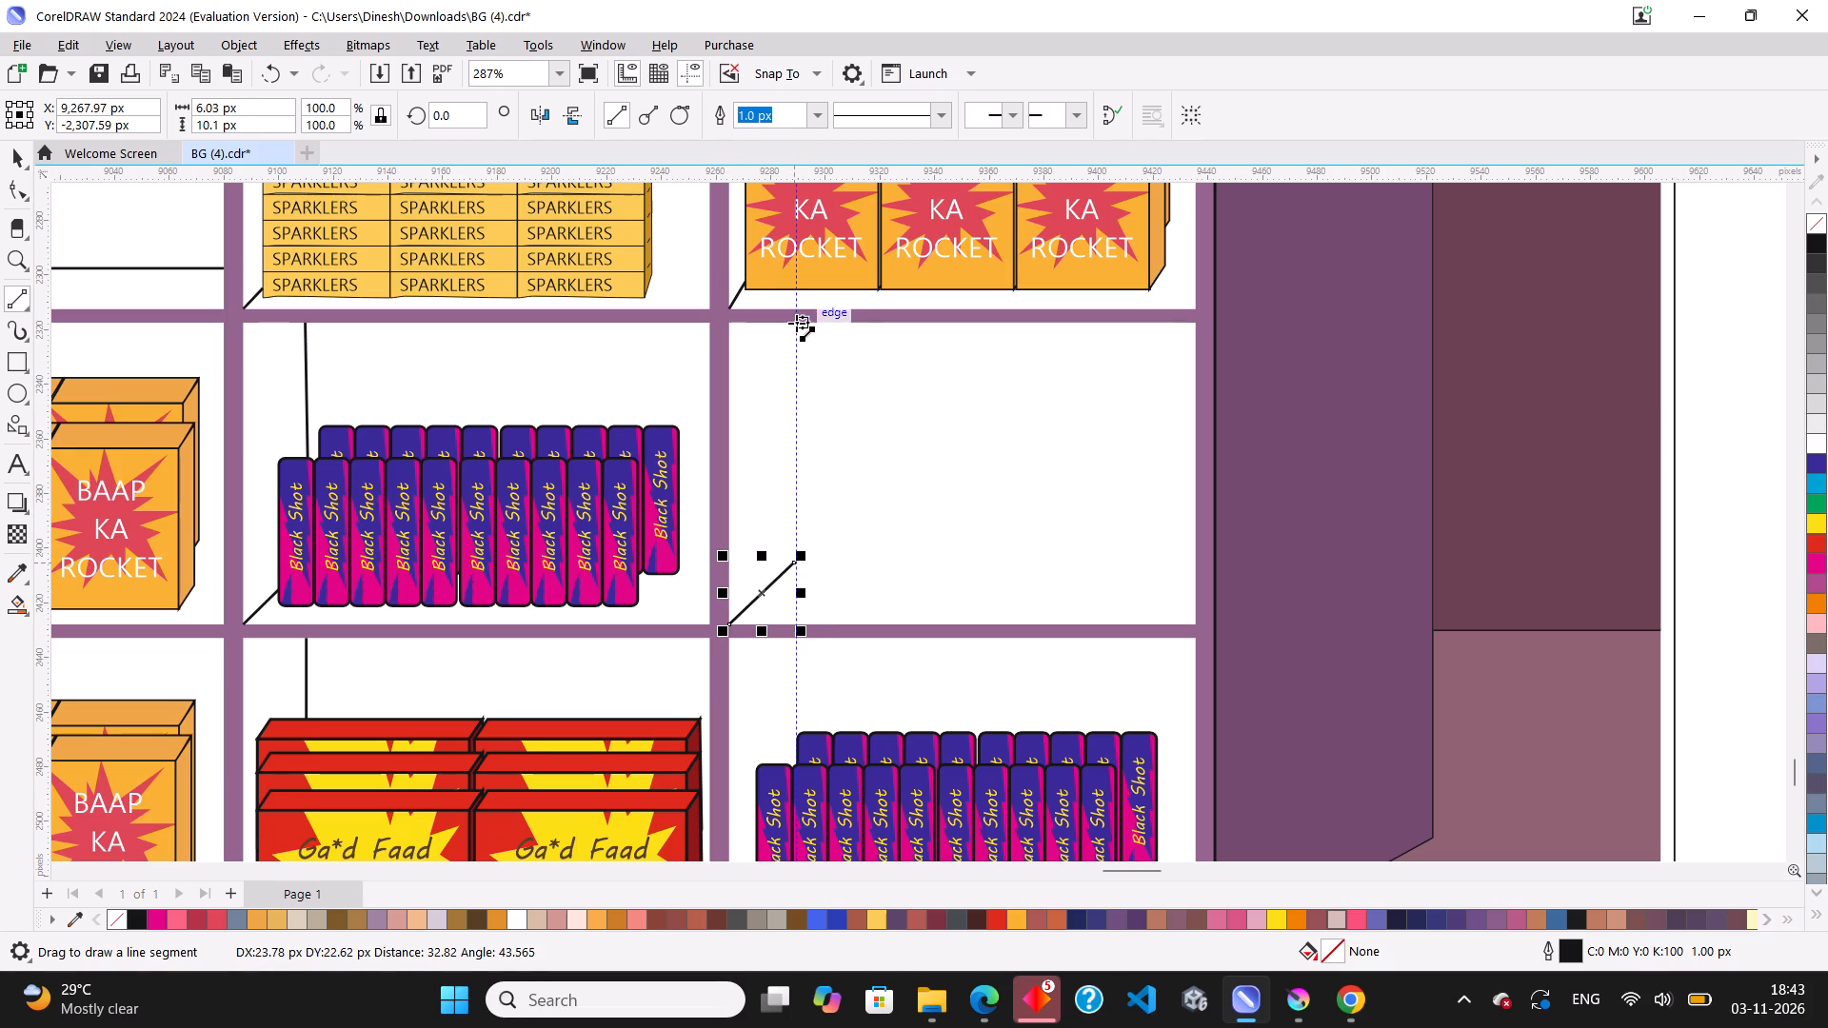
In the fourth column's middle compartment, draw a vertical line down to the diagonal's upper end and a horizontal back line about 147 px long.
{"action": "left_click_drag", "start_coordinate": [796, 323], "coordinate": [799, 558]}
{"action": "scroll", "coordinate": [811, 565], "scroll_direction": "up", "scroll_amount": 6}
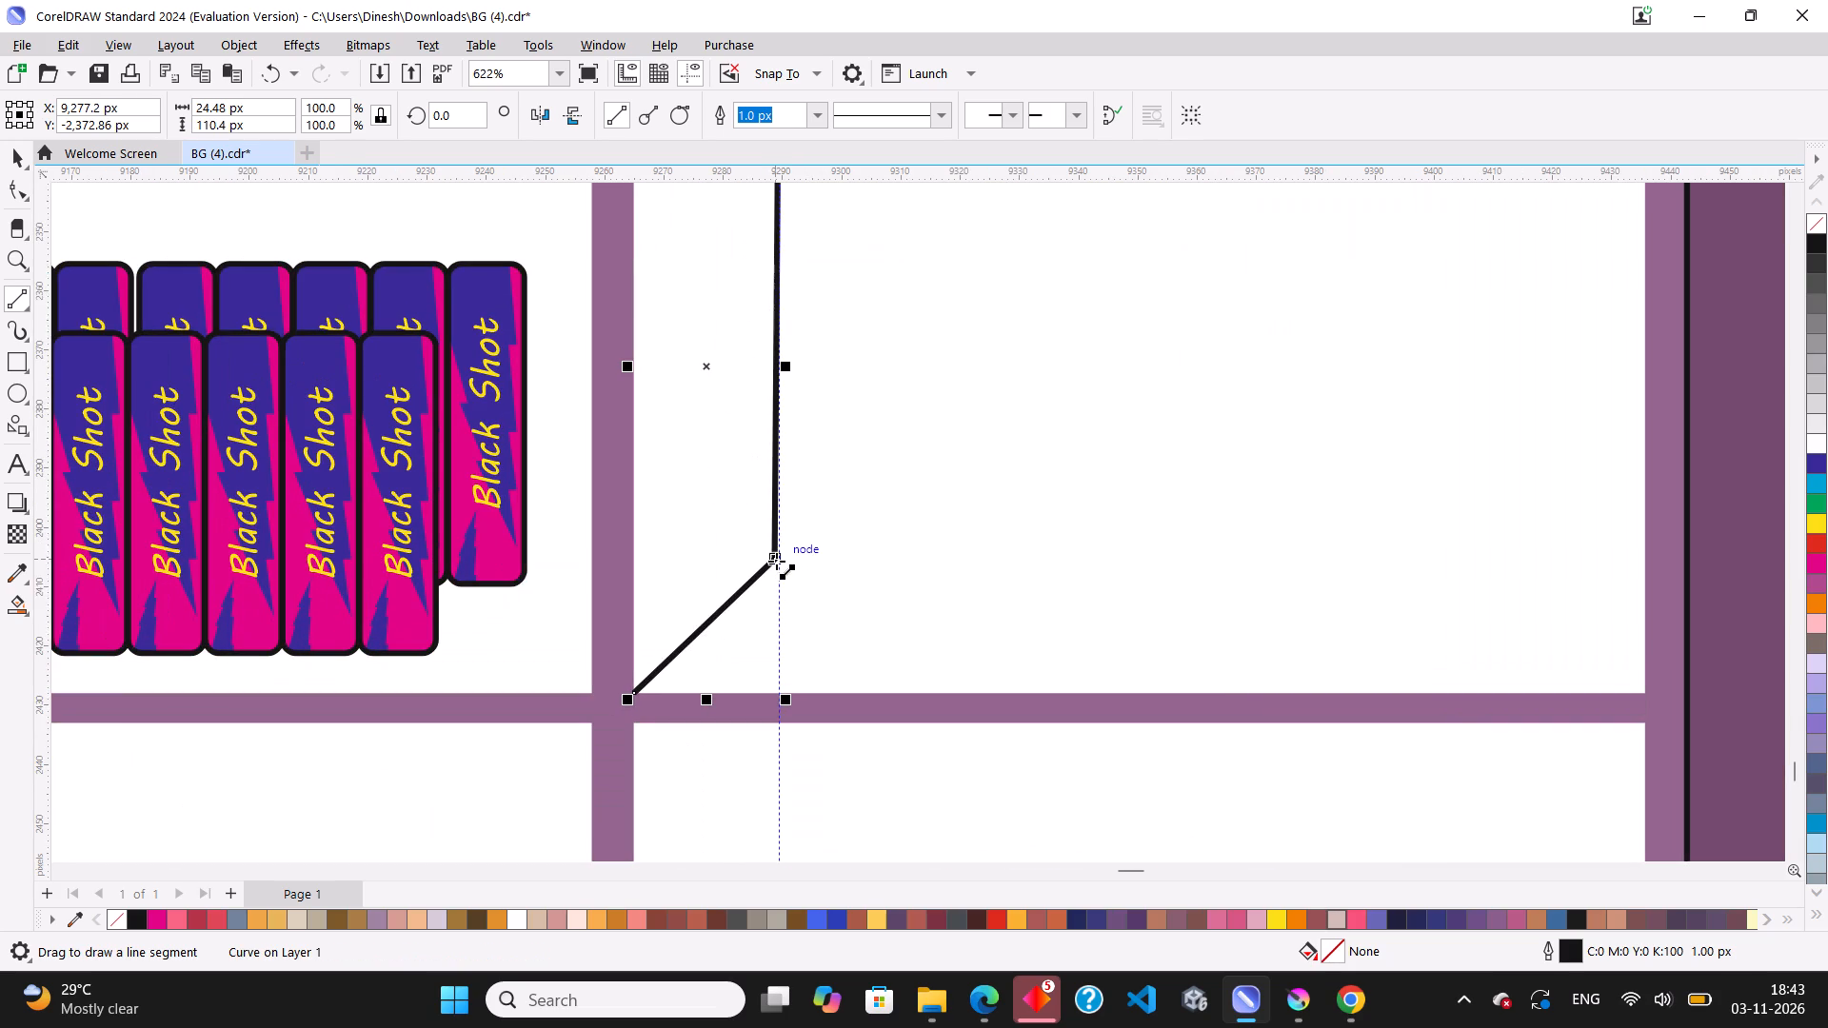
{"action": "left_click_drag", "start_coordinate": [776, 561], "coordinate": [1639, 562]}
Draw a diagonal depth line about 10 px wide and 17 px high from the fourth column's bottom compartment corner to the Black Shot box edge.
{"action": "scroll", "coordinate": [1055, 563], "scroll_direction": "down", "scroll_amount": 13}
{"action": "scroll", "coordinate": [812, 718], "scroll_direction": "up", "scroll_amount": 4}
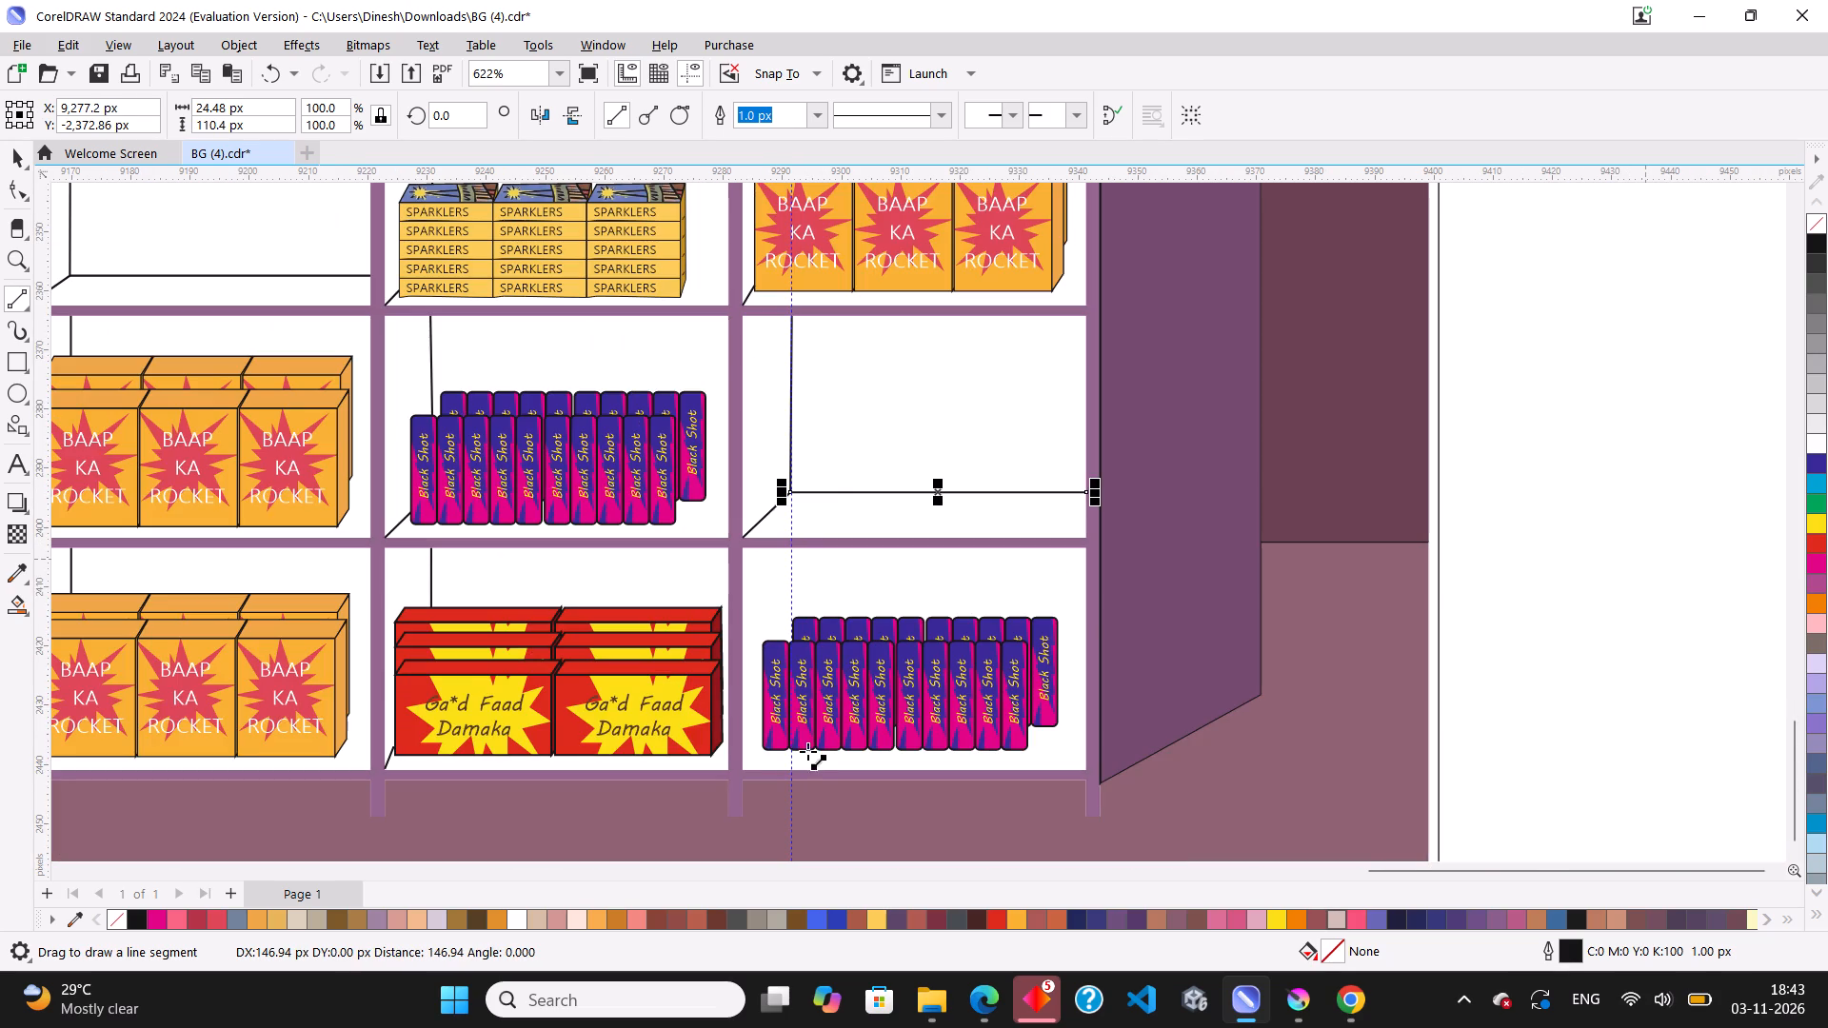
{"action": "scroll", "coordinate": [792, 752], "scroll_direction": "up", "scroll_amount": 7}
{"action": "scroll", "coordinate": [749, 682], "scroll_direction": "down", "scroll_amount": 4}
{"action": "scroll", "coordinate": [770, 347], "scroll_direction": "up", "scroll_amount": 3}
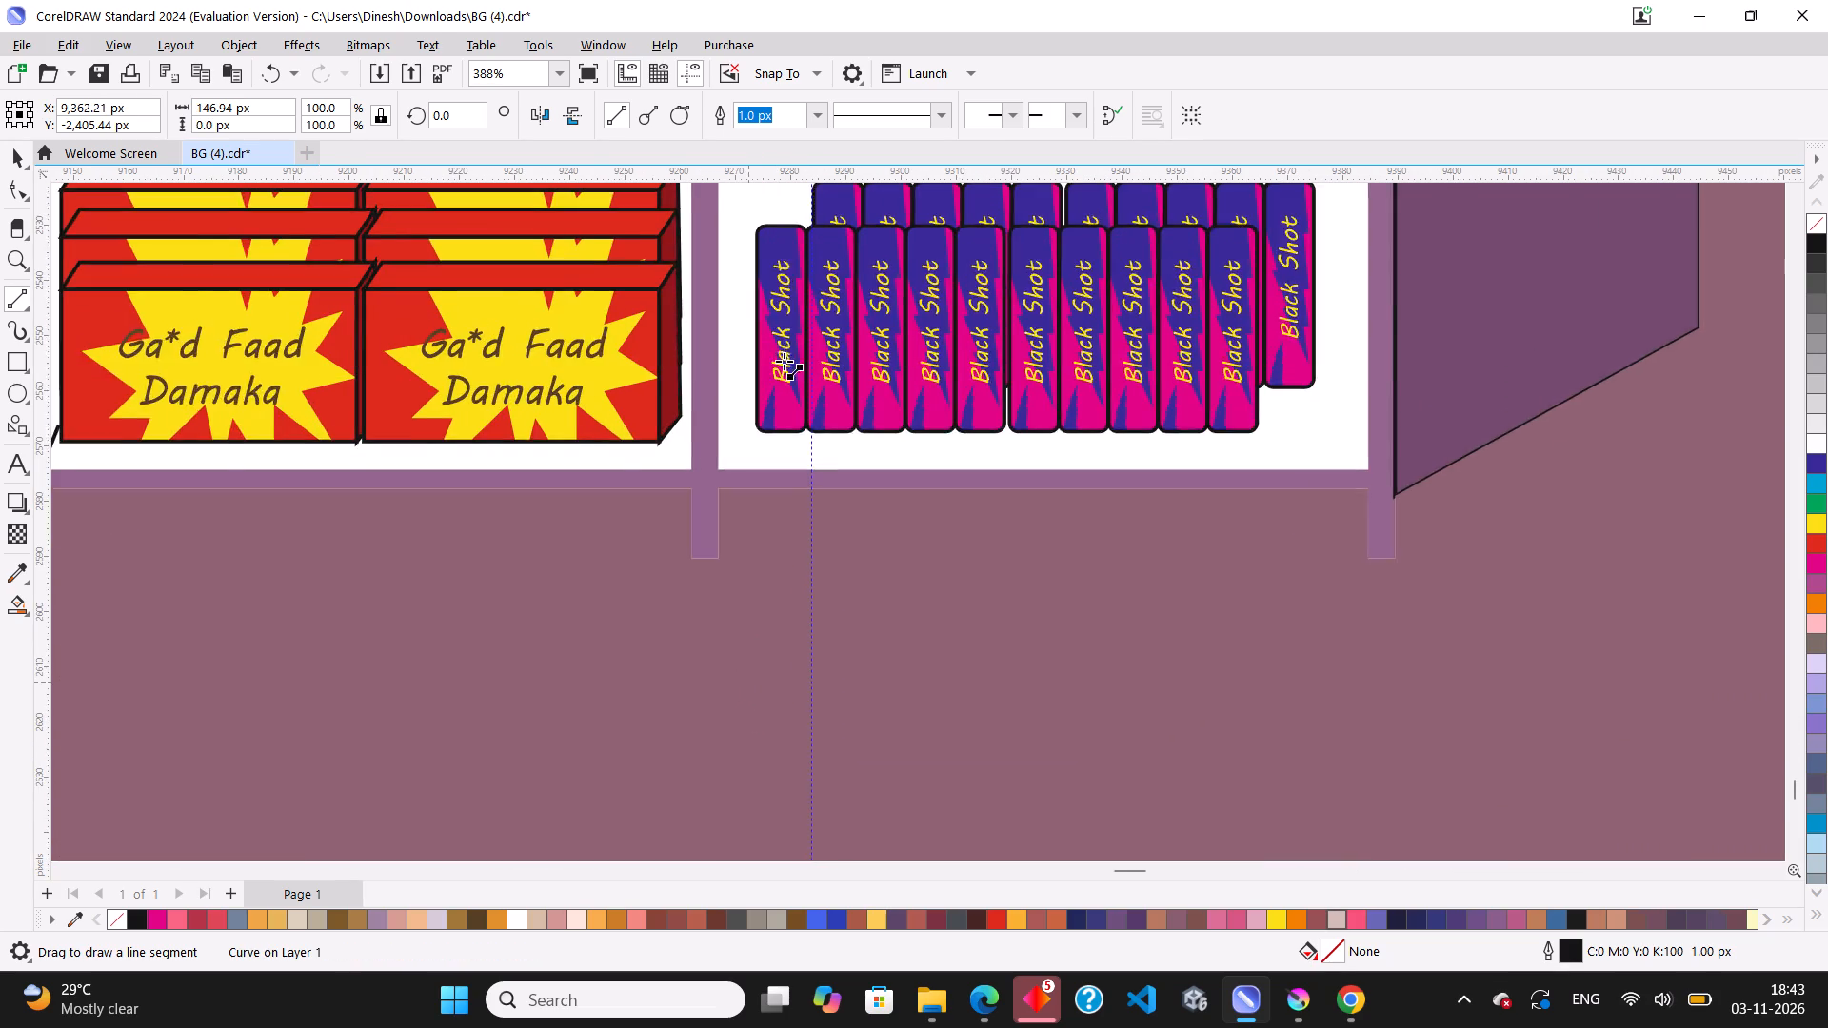
{"action": "scroll", "coordinate": [784, 361], "scroll_direction": "up", "scroll_amount": 3}
{"action": "left_click_drag", "start_coordinate": [670, 567], "coordinate": [731, 464]}
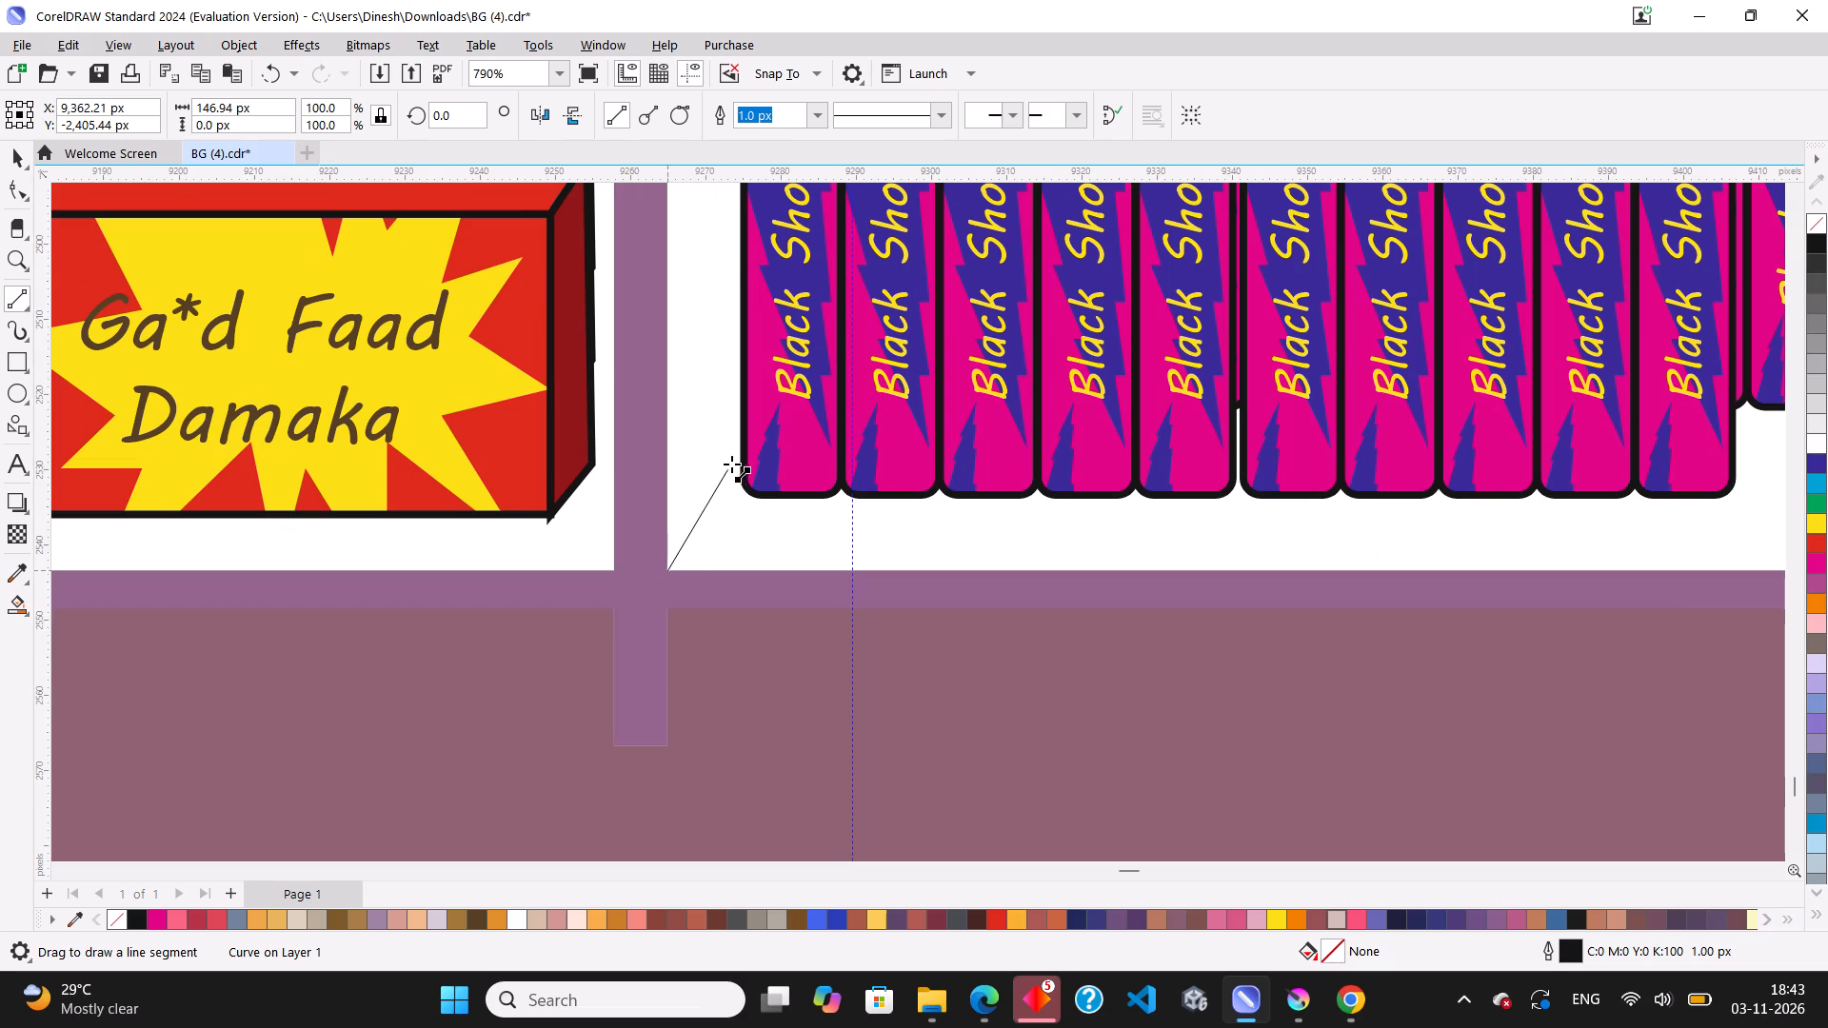
{"action": "left_click_drag", "start_coordinate": [731, 464], "coordinate": [745, 445]}
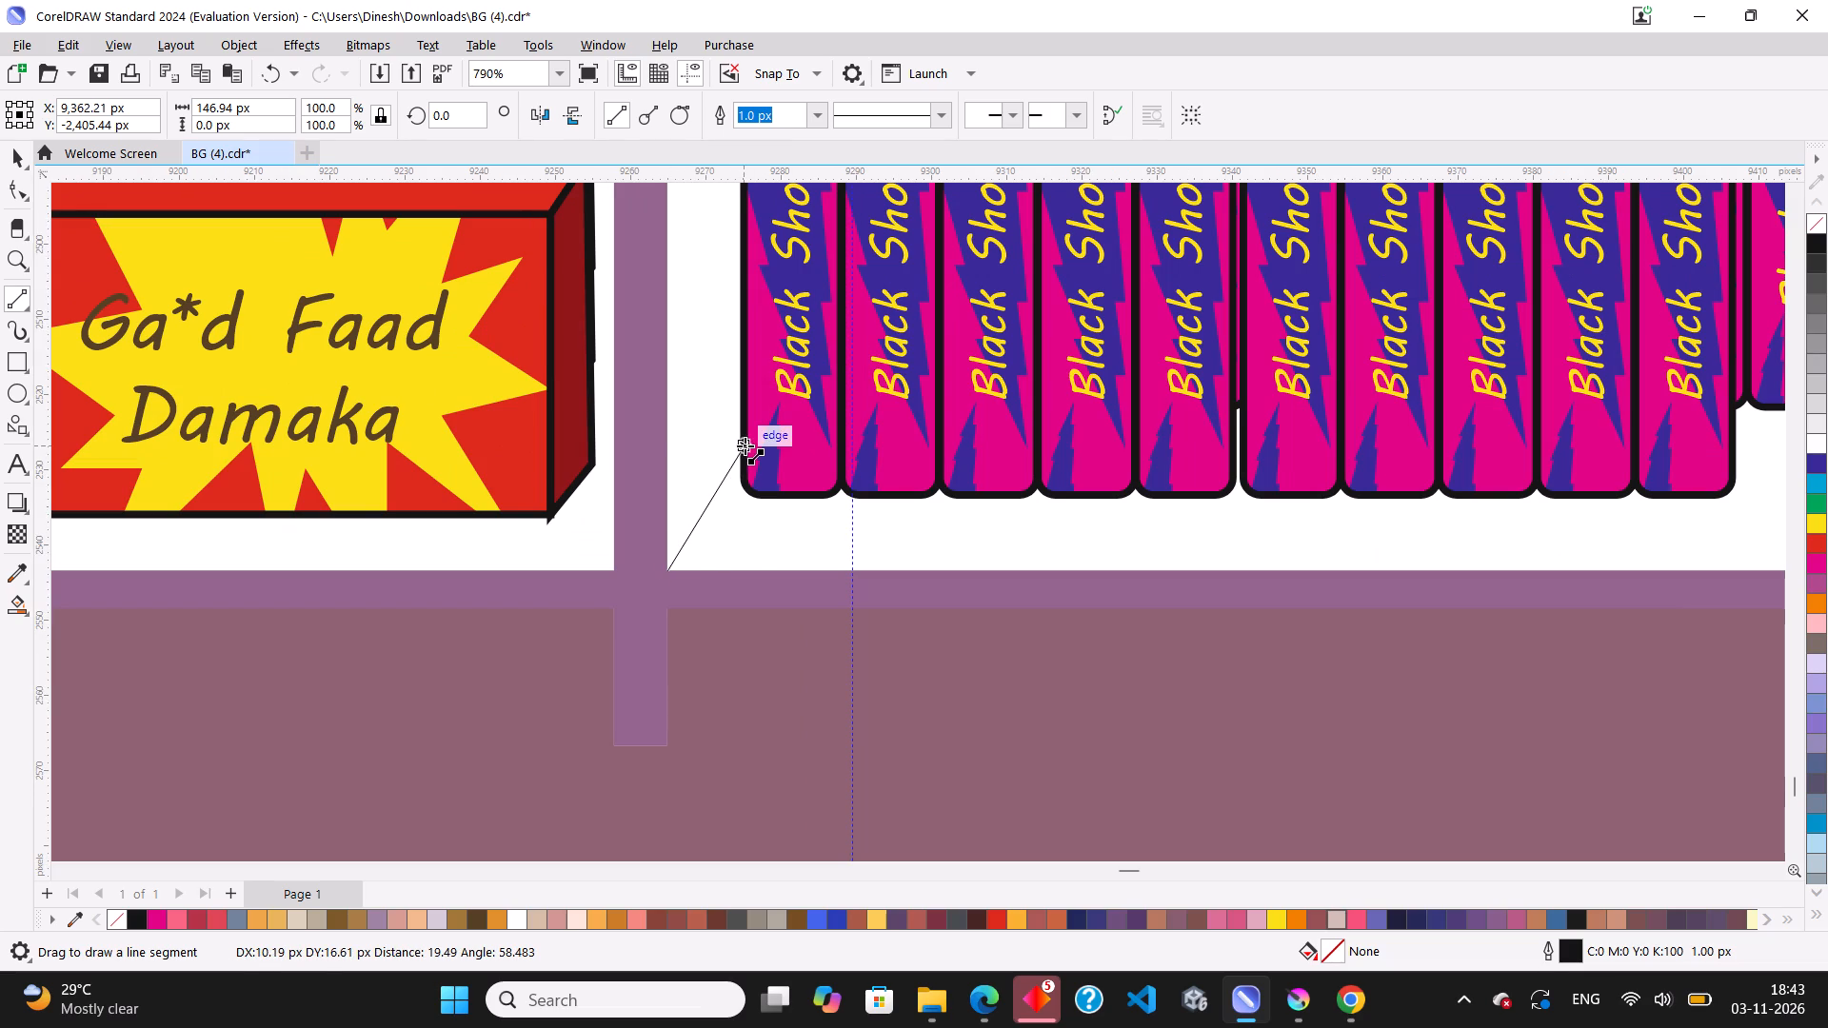
Draw a vertical line about 37 px long along the guideline from the fourth column's bottom compartment top edge to the rear Black Shot boxes.
{"action": "scroll", "coordinate": [788, 529], "scroll_direction": "down", "scroll_amount": 12}
{"action": "scroll", "coordinate": [840, 281], "scroll_direction": "up", "scroll_amount": 3}
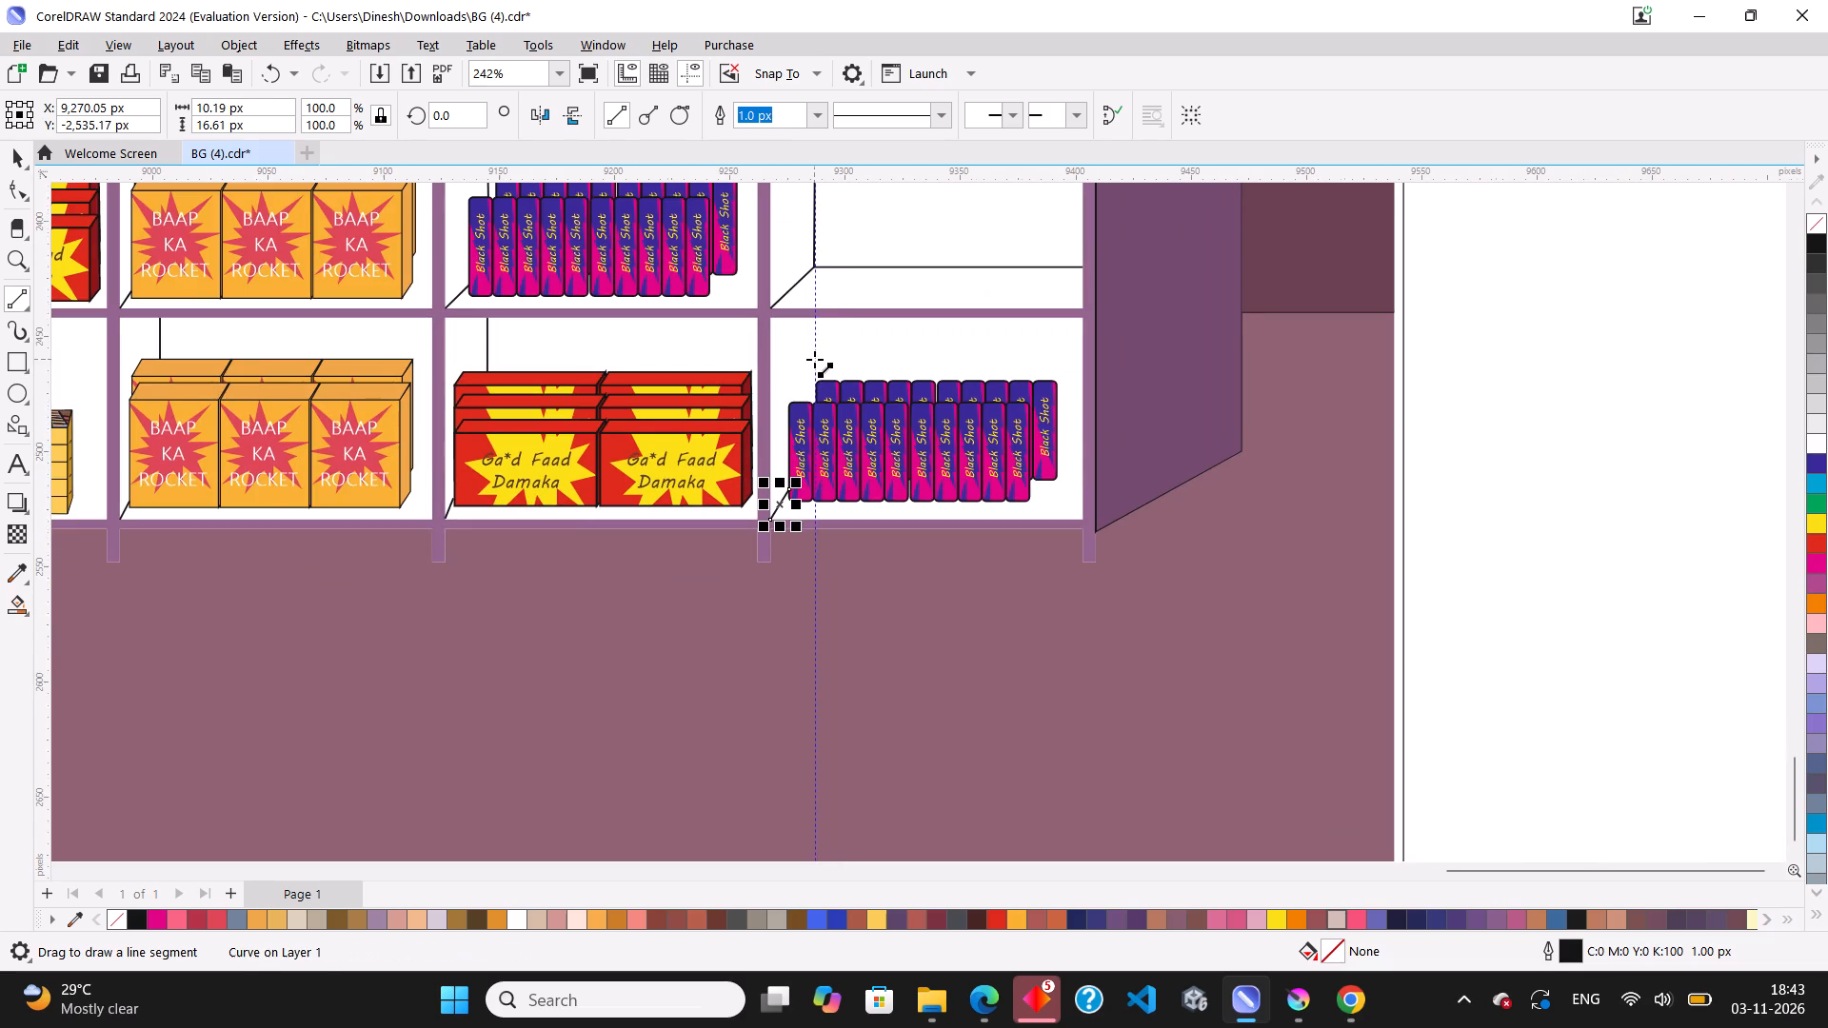
{"action": "scroll", "coordinate": [818, 340], "scroll_direction": "up", "scroll_amount": 3}
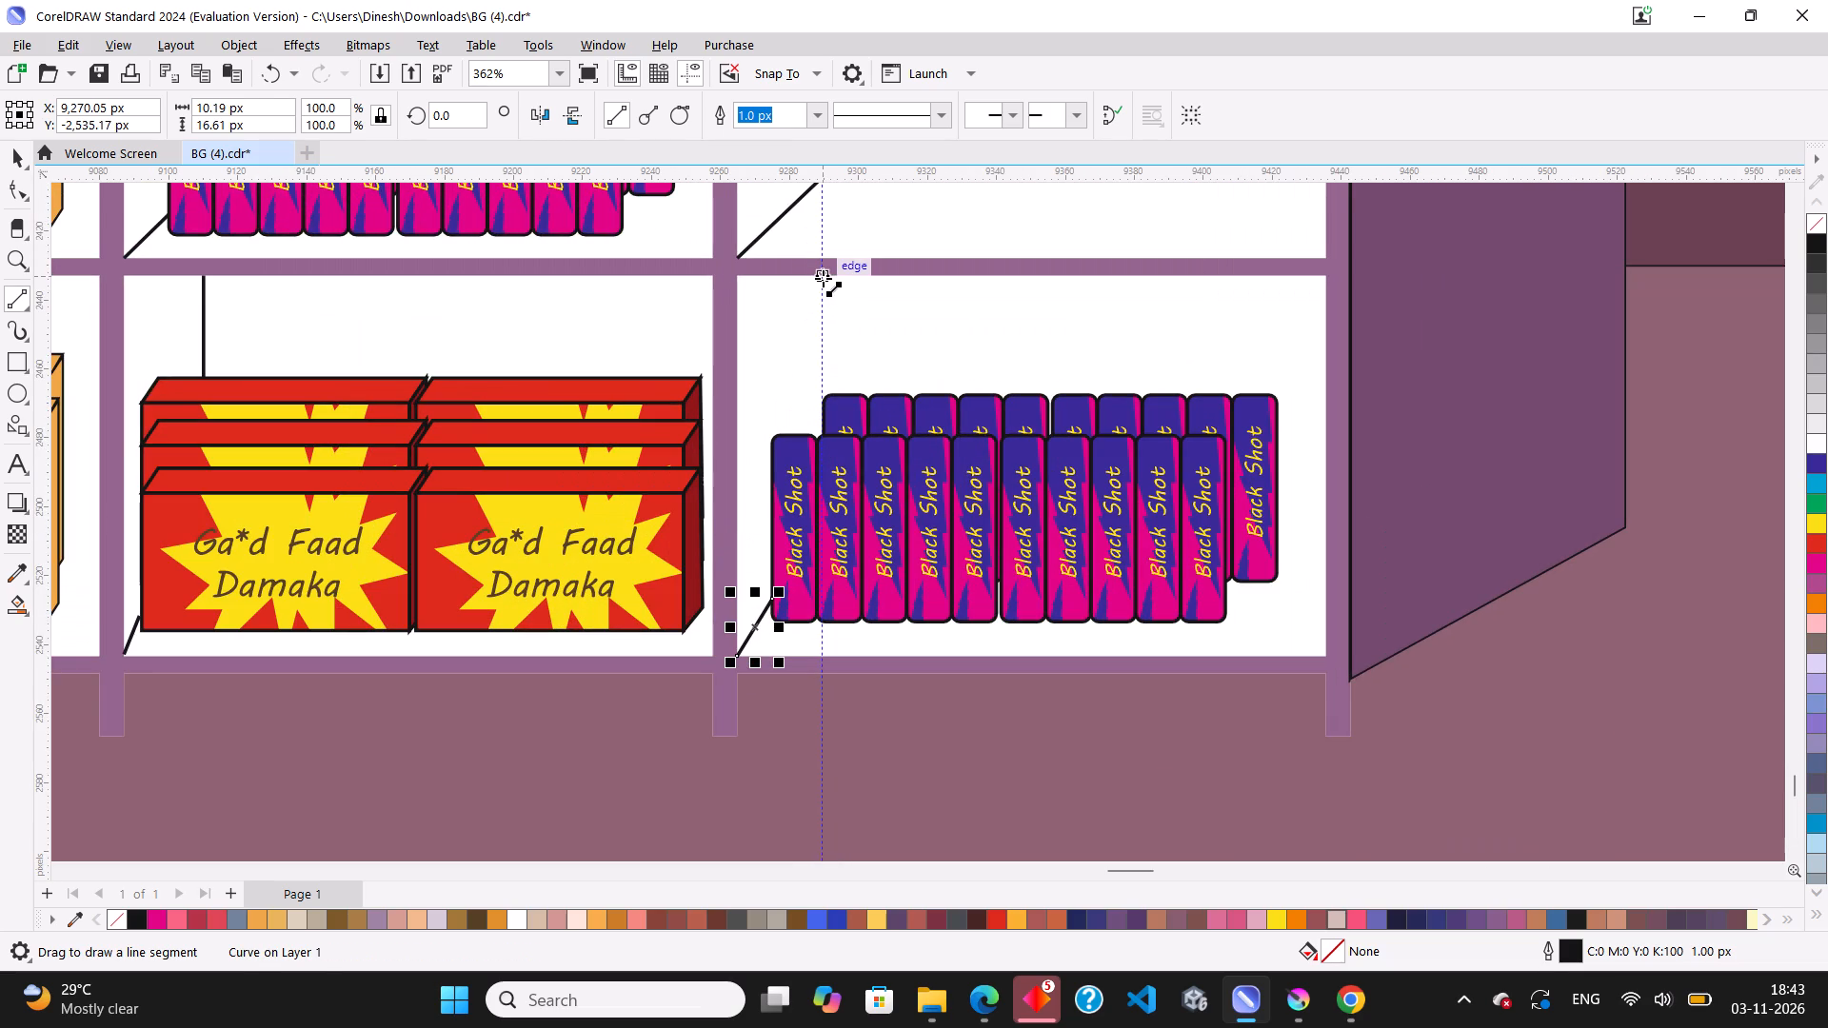
{"action": "left_click_drag", "start_coordinate": [823, 278], "coordinate": [822, 401]}
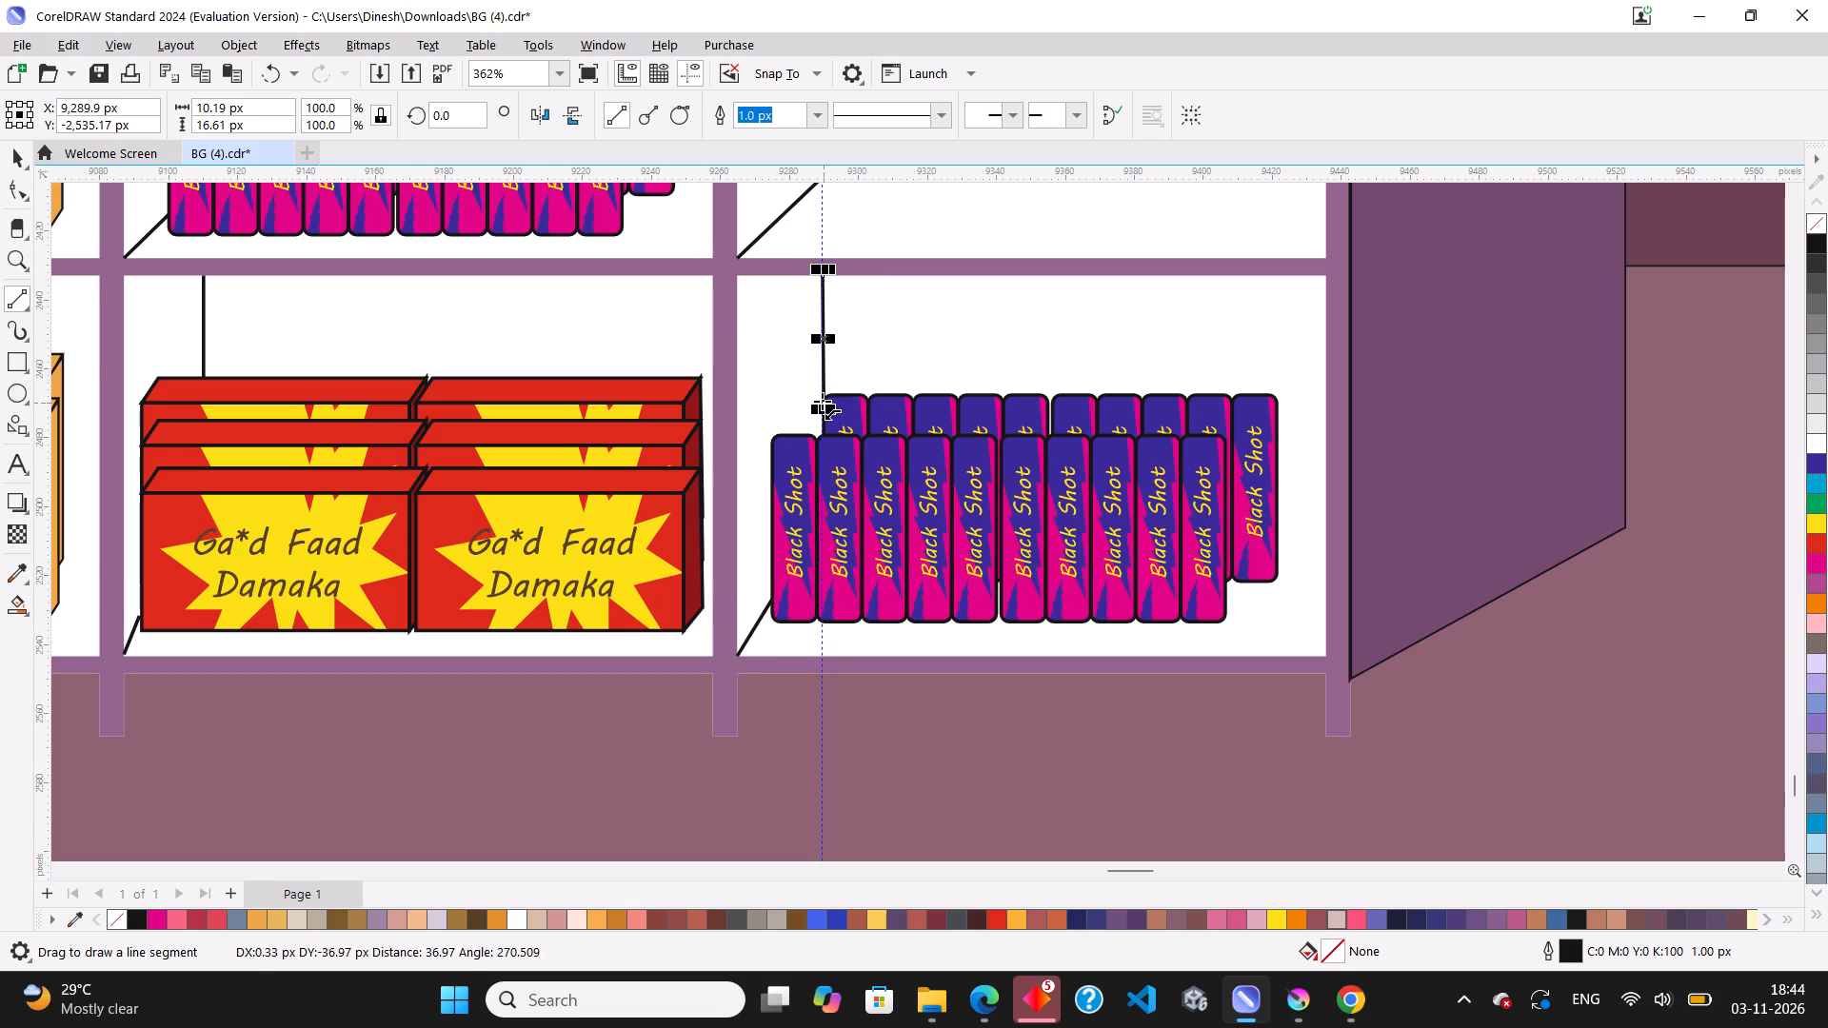
Move the vertical guideline off the artwork to about X 9,986 px and deselect it.
{"action": "scroll", "coordinate": [822, 401], "scroll_direction": "down", "scroll_amount": 12}
{"action": "scroll", "coordinate": [1019, 493], "scroll_direction": "up", "scroll_amount": 3}
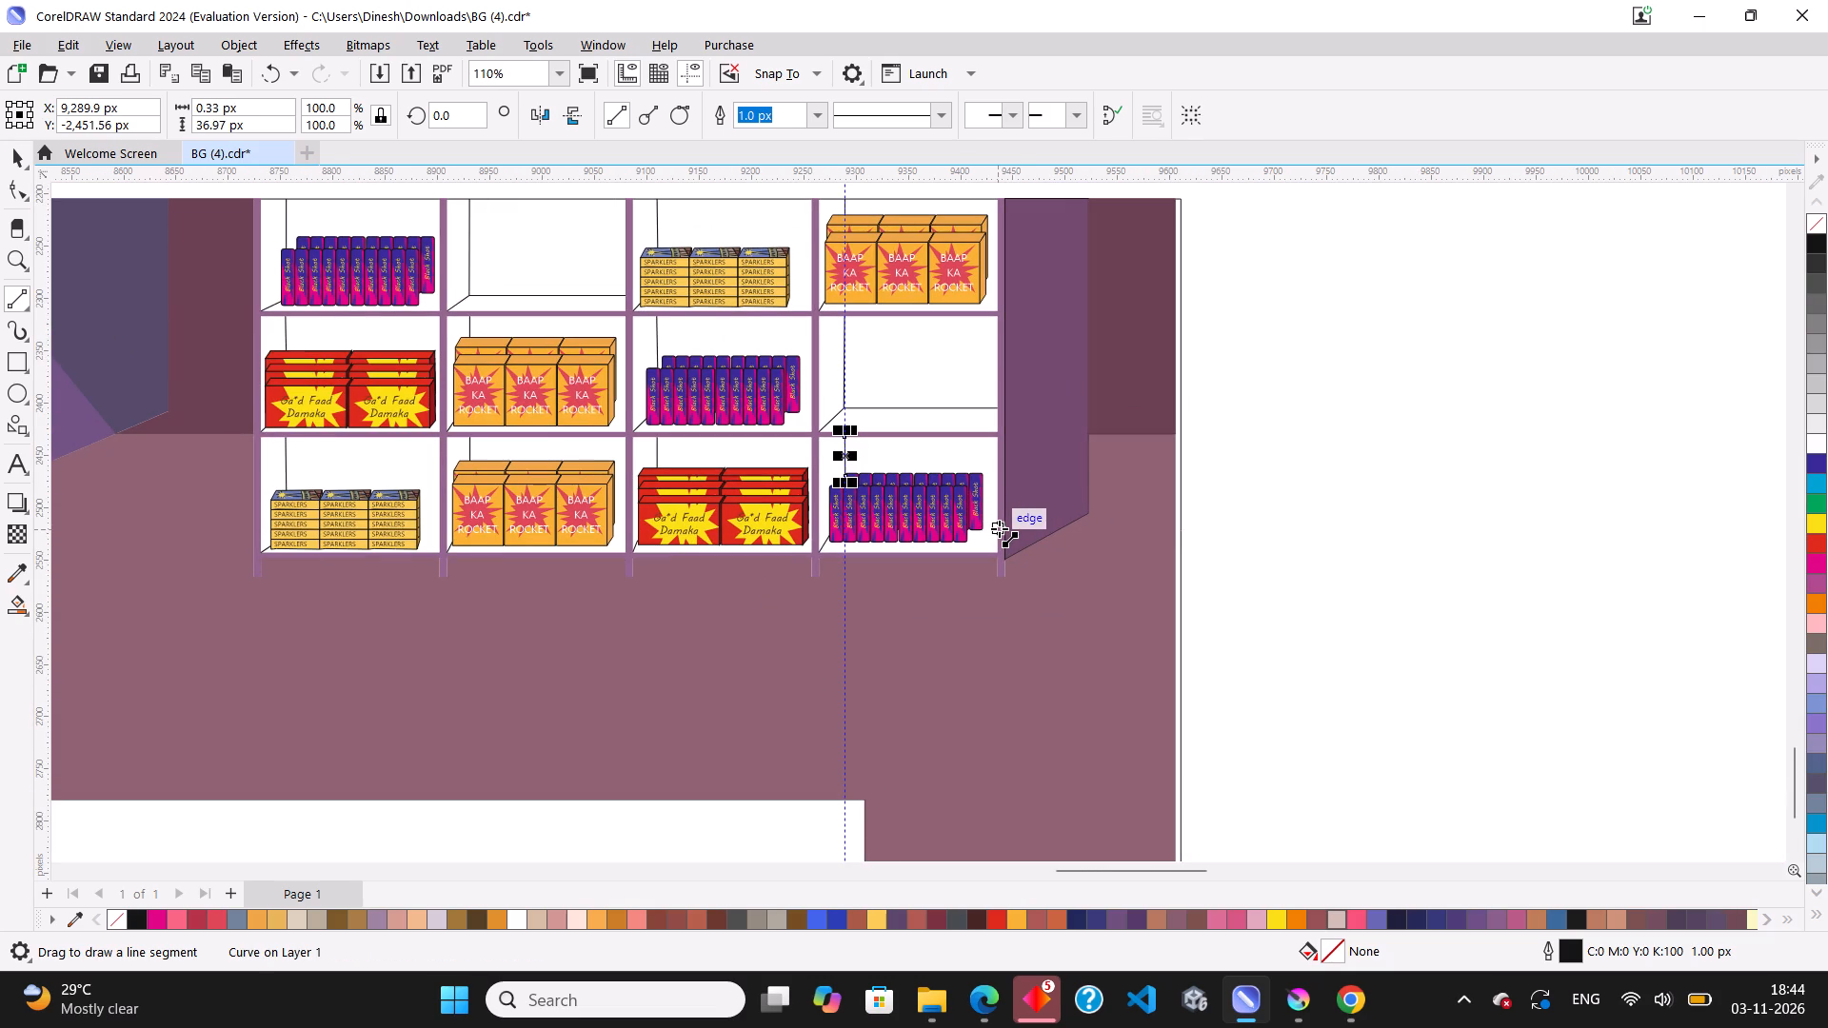
{"action": "left_click", "coordinate": [20, 153]}
{"action": "scroll", "coordinate": [758, 507], "scroll_direction": "down", "scroll_amount": 7}
{"action": "left_click", "coordinate": [1166, 546]}
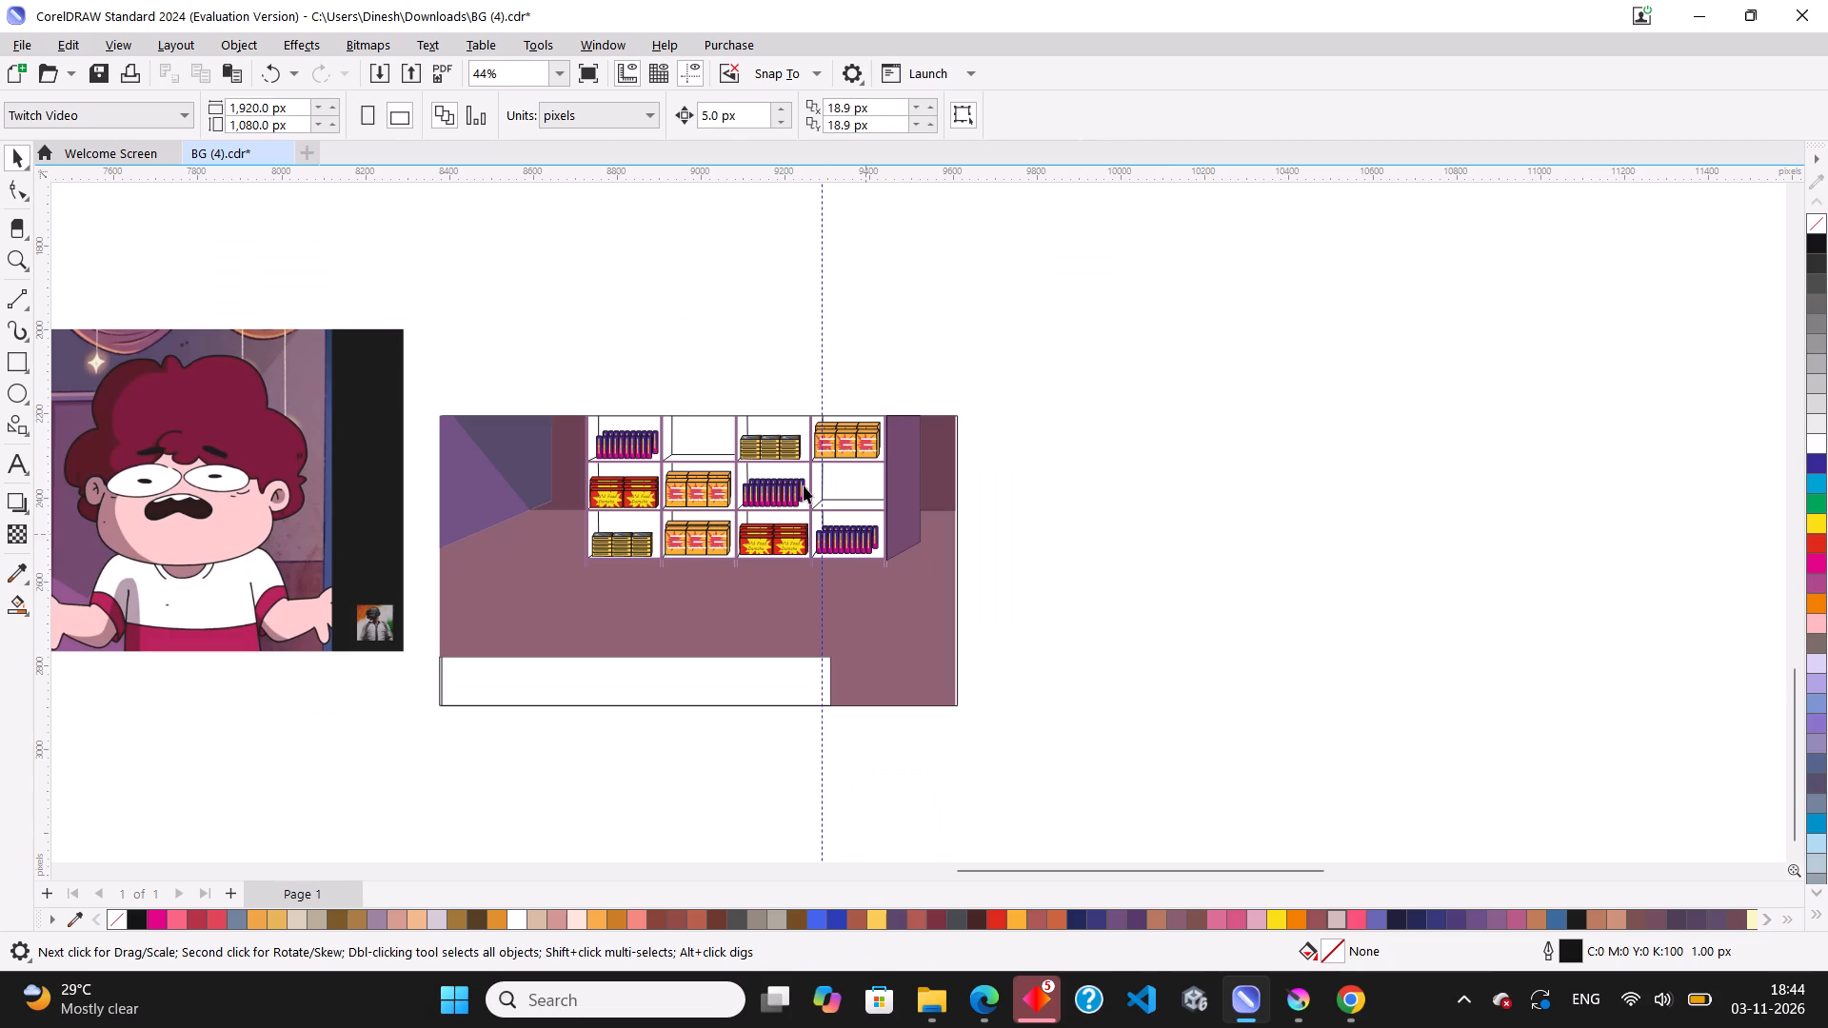
{"action": "left_click_drag", "start_coordinate": [820, 347], "coordinate": [974, 347]}
{"action": "left_click_drag", "start_coordinate": [824, 363], "coordinate": [1115, 370]}
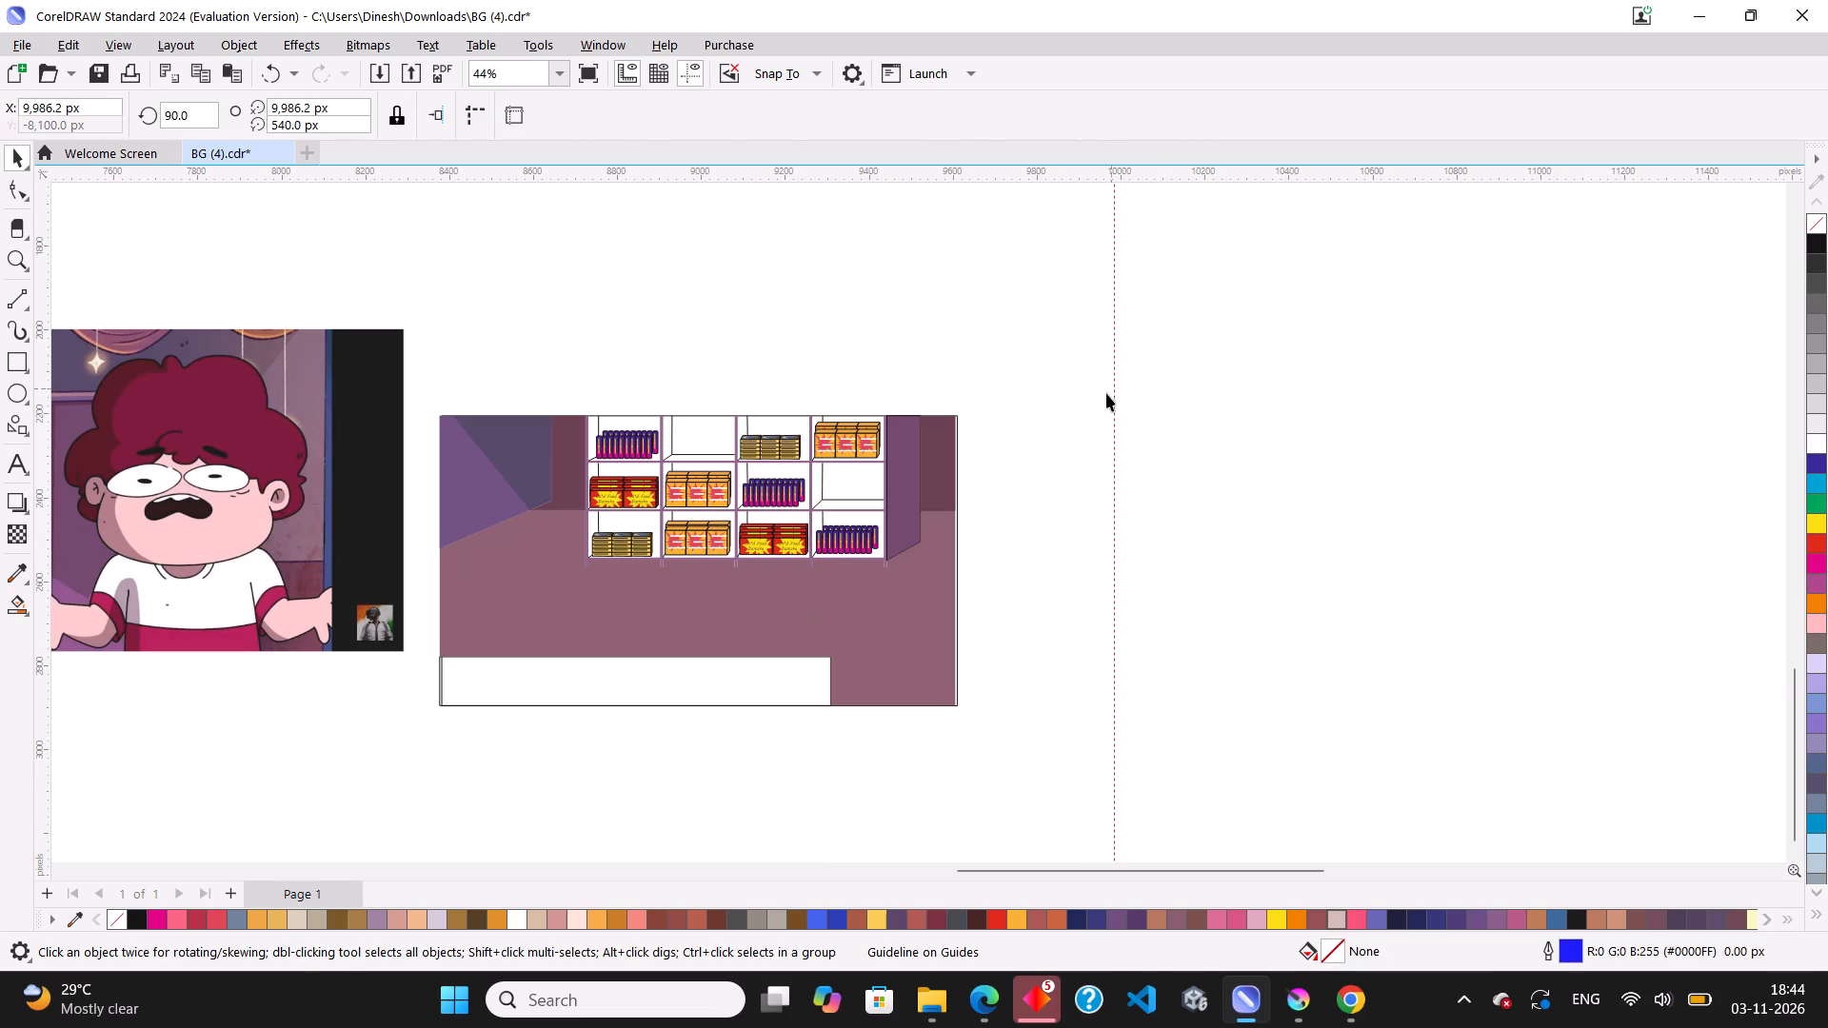
{"action": "left_click", "coordinate": [952, 368]}
Set black as the document's default fill for new graphic objects.
{"action": "scroll", "coordinate": [867, 496], "scroll_direction": "up", "scroll_amount": 3}
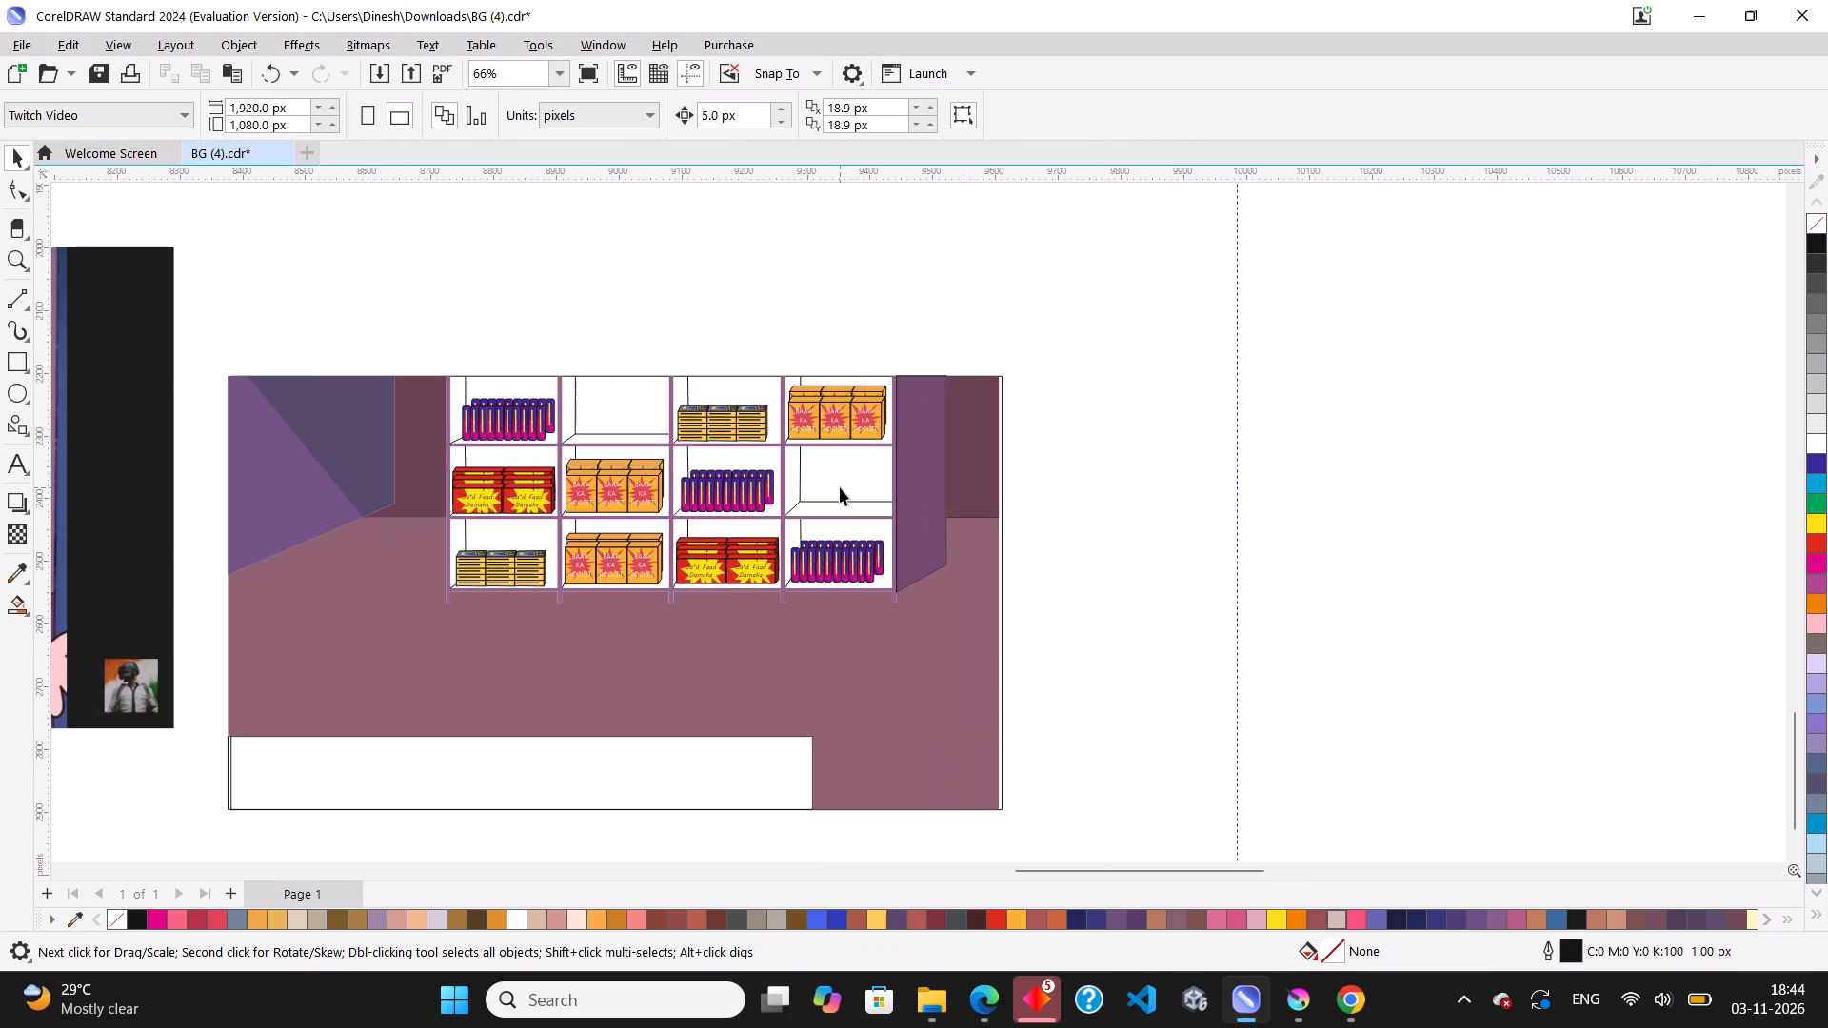
{"action": "scroll", "coordinate": [840, 487], "scroll_direction": "up", "scroll_amount": 6}
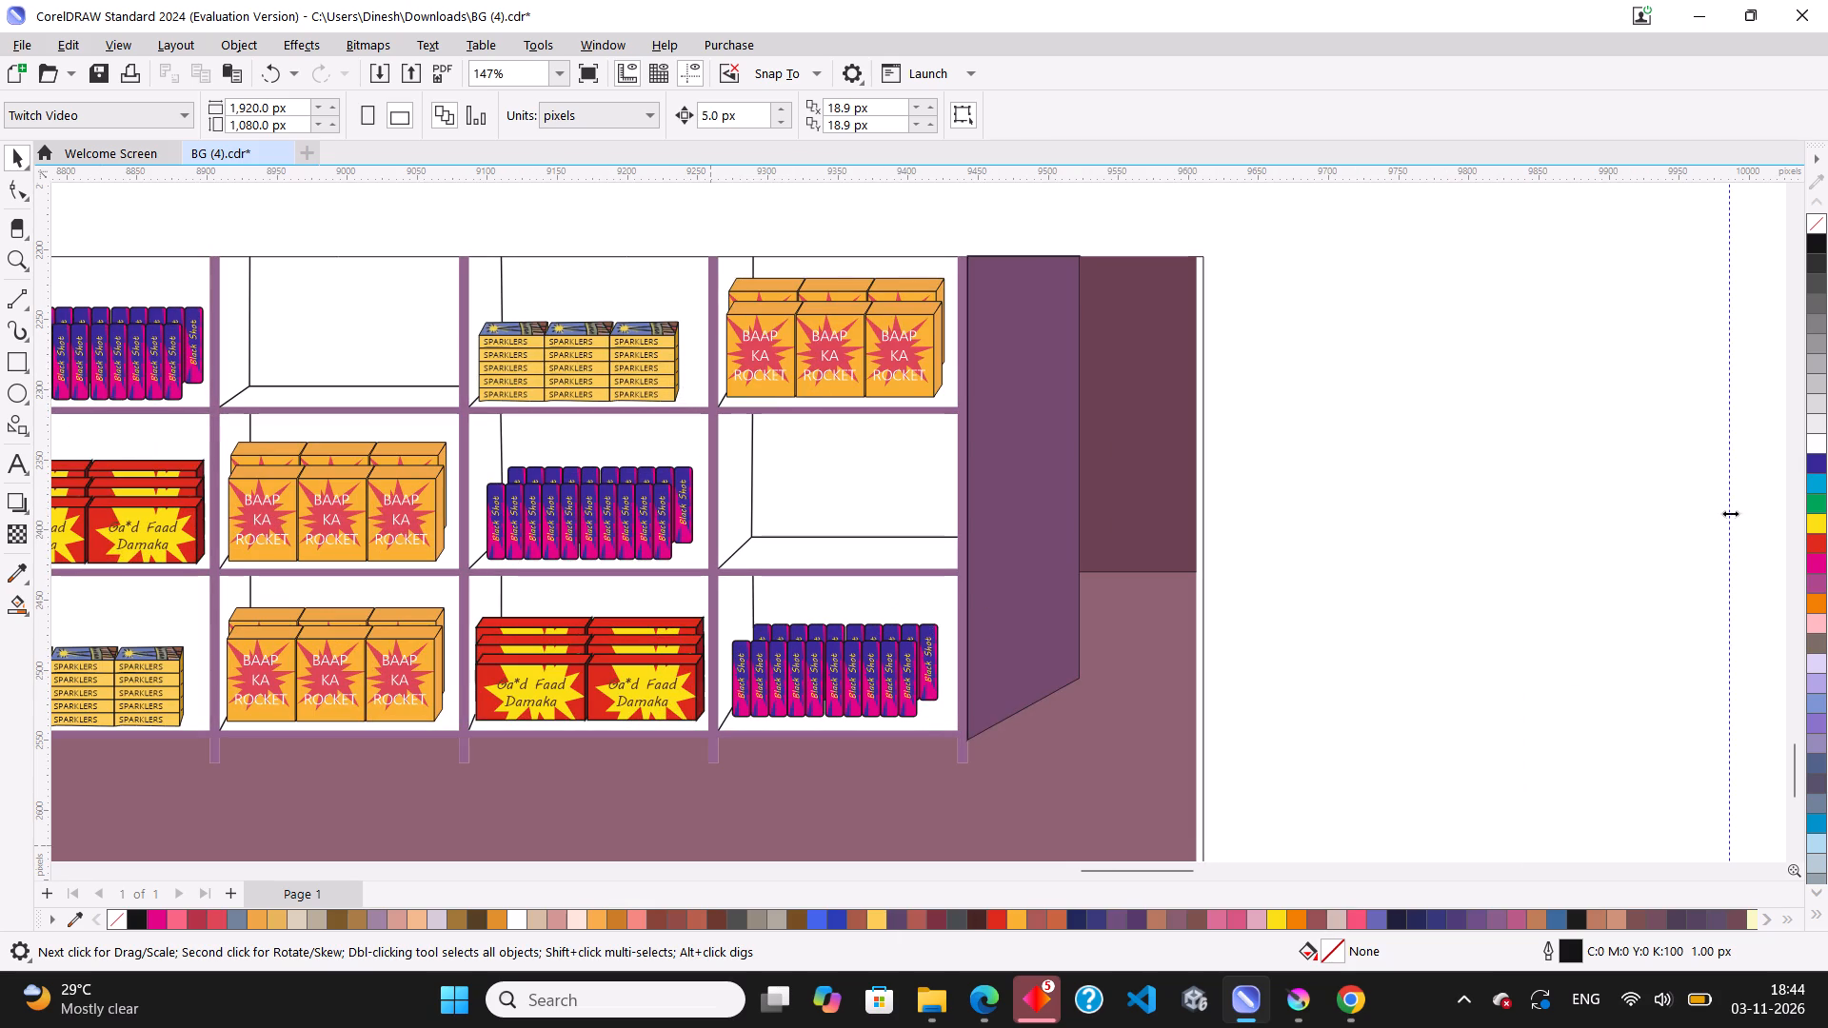
{"action": "left_click", "coordinate": [1815, 238]}
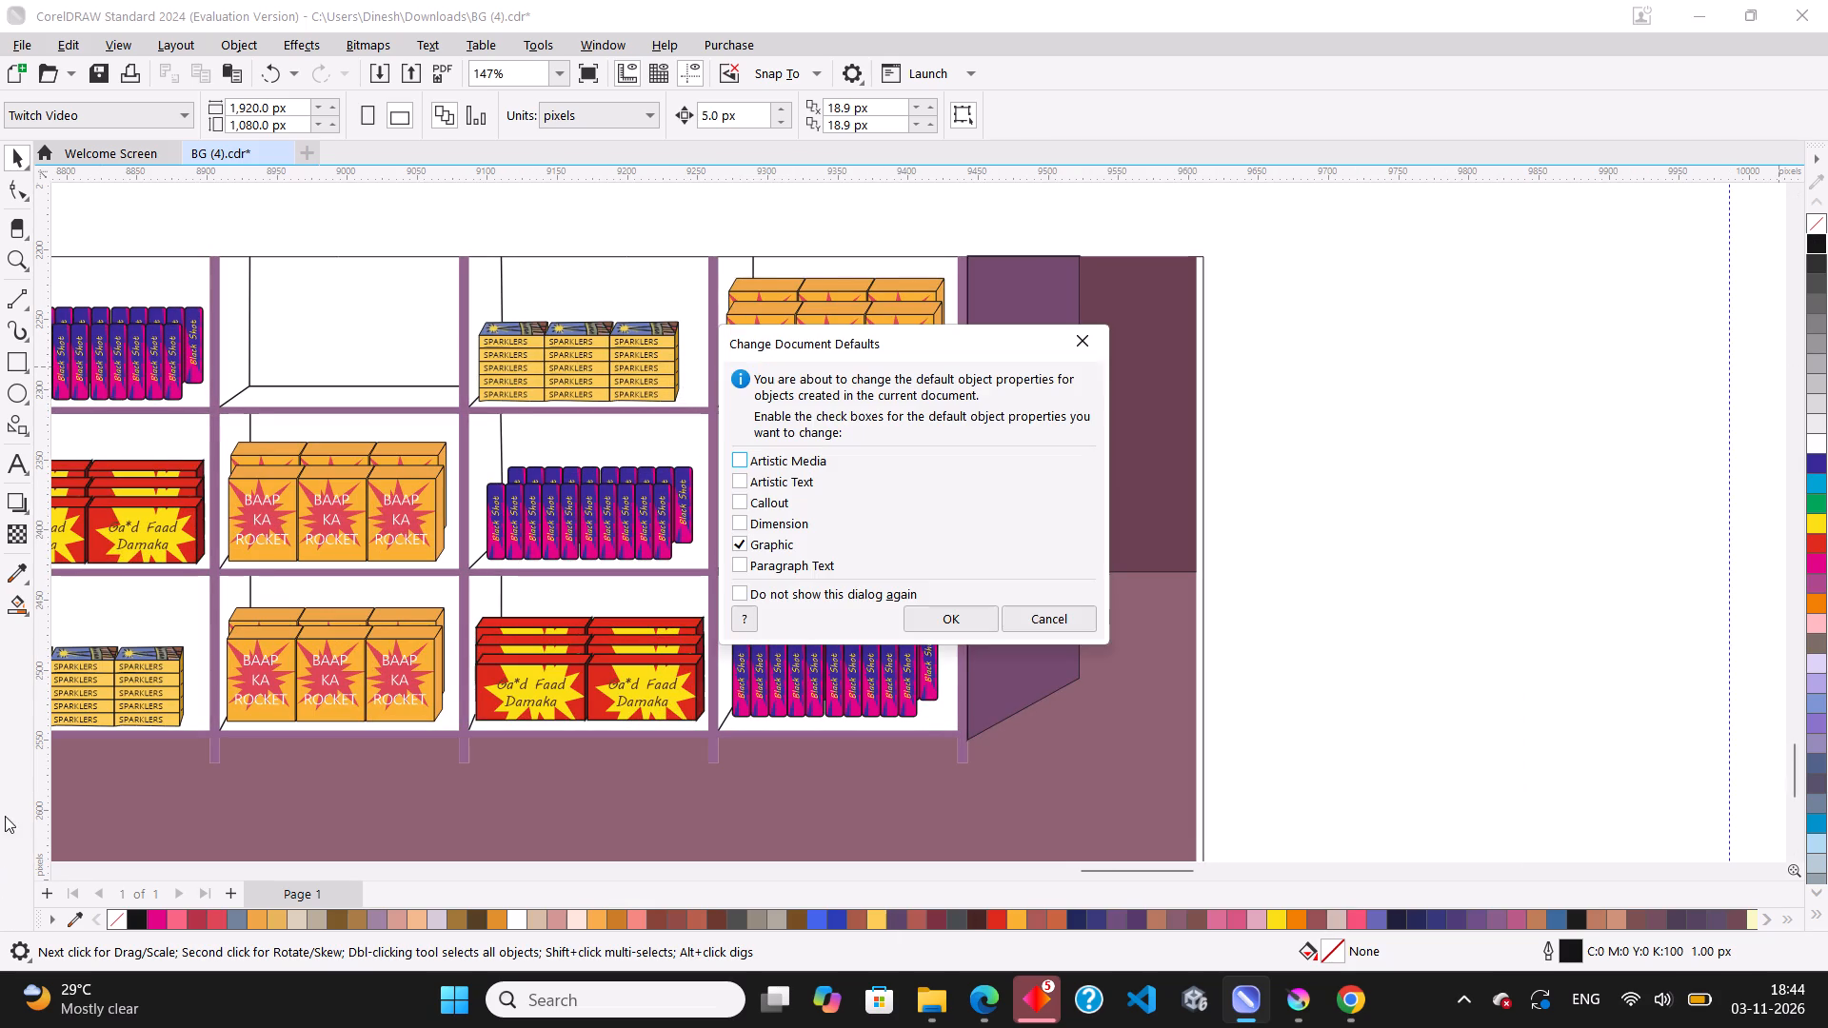
{"action": "left_click", "coordinate": [4, 603]}
{"action": "left_click", "coordinate": [934, 621]}
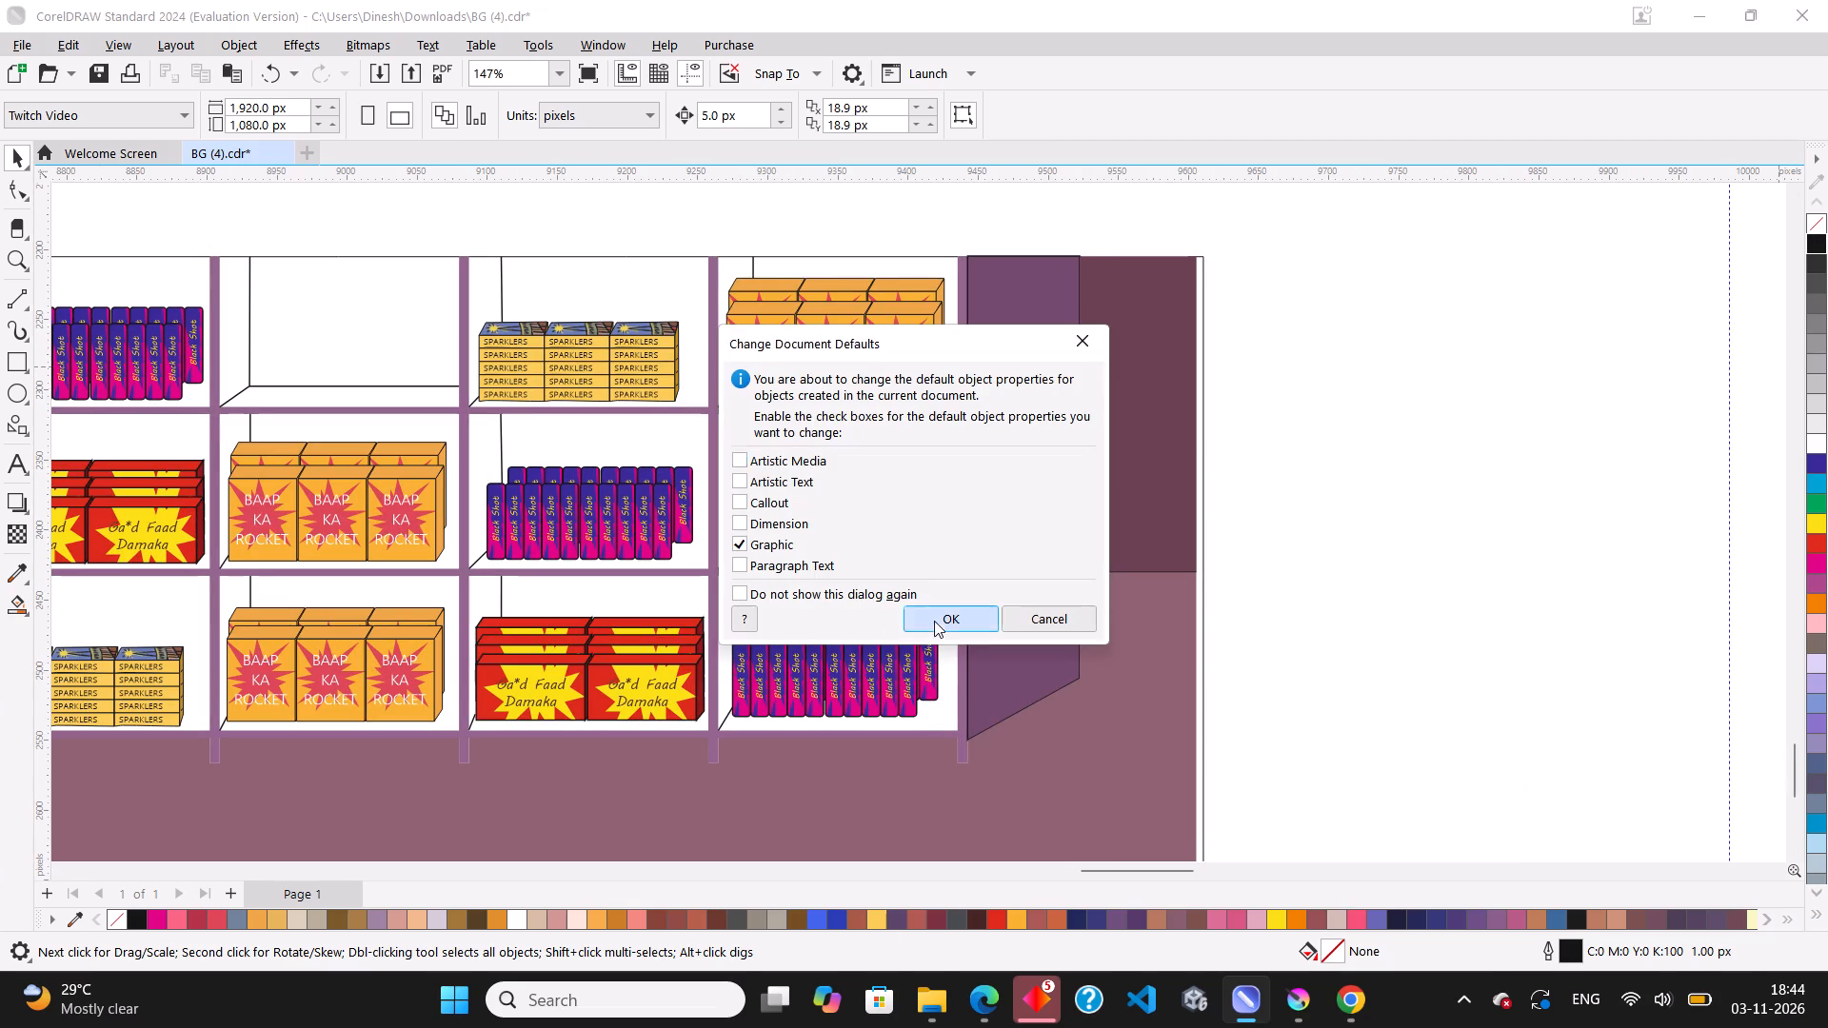
Smart-fill the back panels of the first three top-row compartments with blue #336699 and a 0.76 px black outline.
{"action": "left_click", "coordinate": [14, 607]}
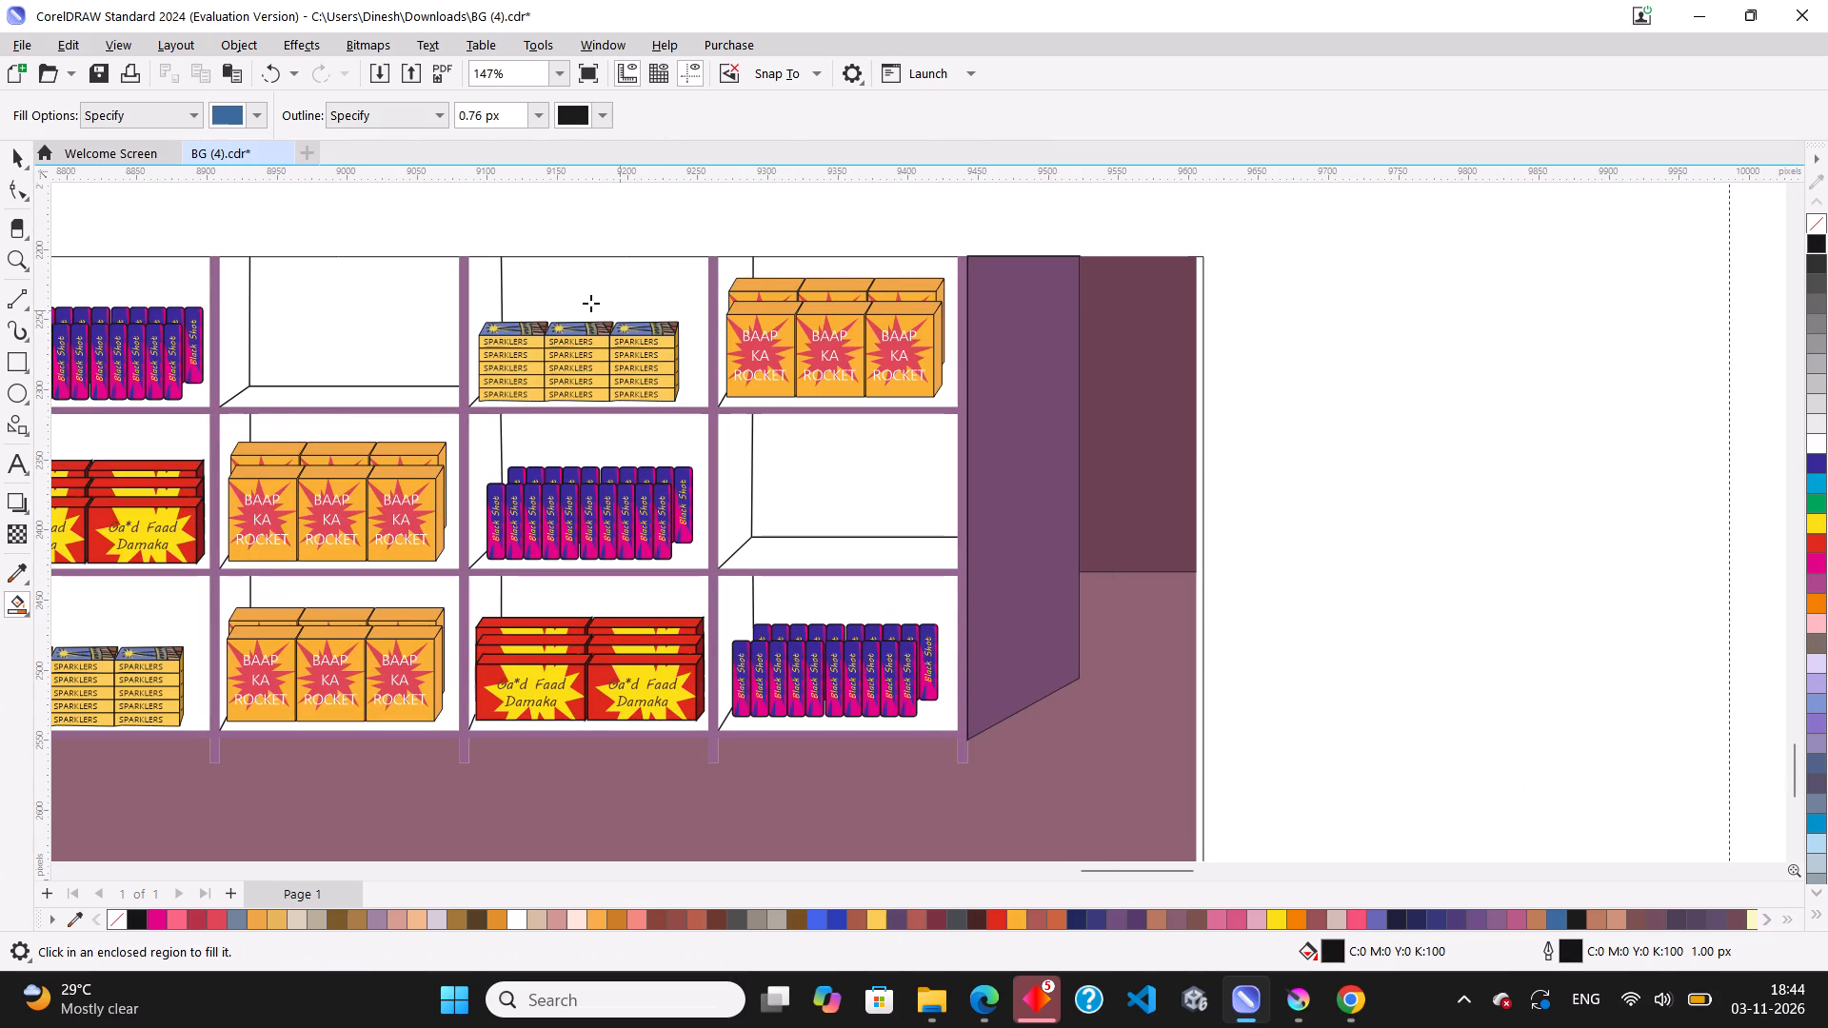
{"action": "left_click", "coordinate": [586, 278]}
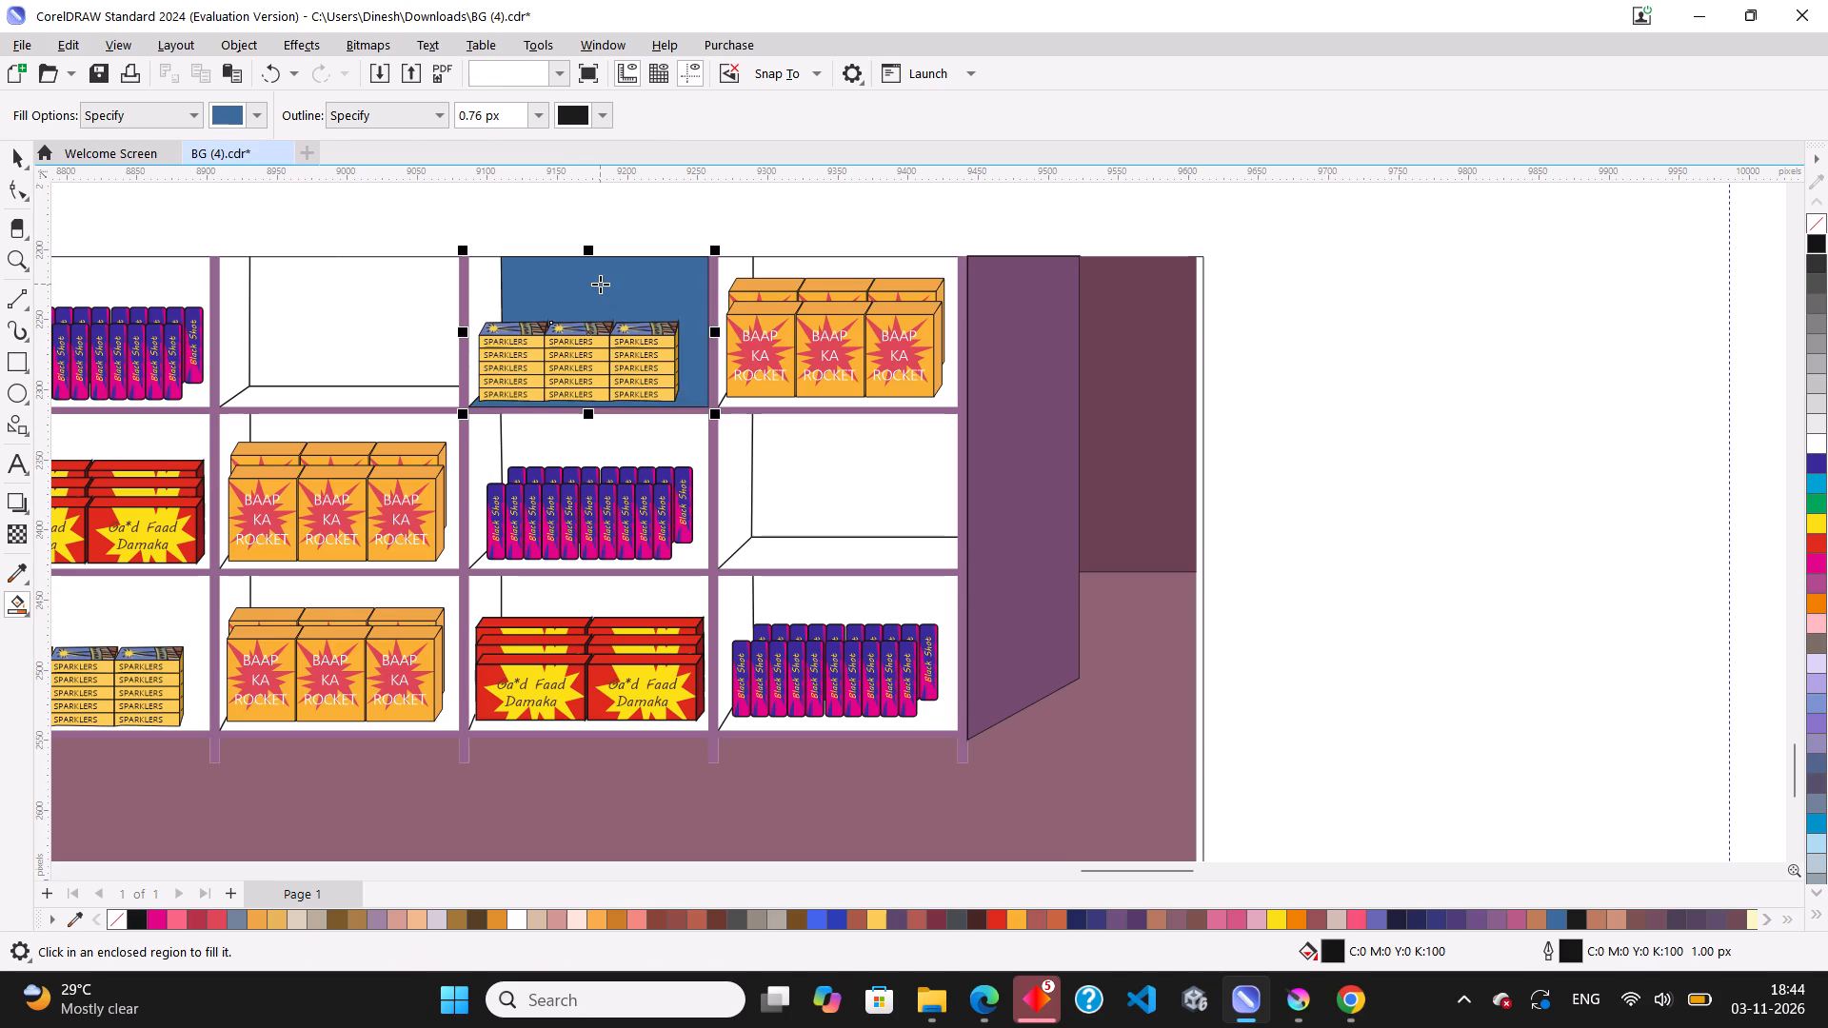
{"action": "left_click", "coordinate": [275, 309]}
{"action": "scroll", "coordinate": [686, 401], "scroll_direction": "down", "scroll_amount": 3}
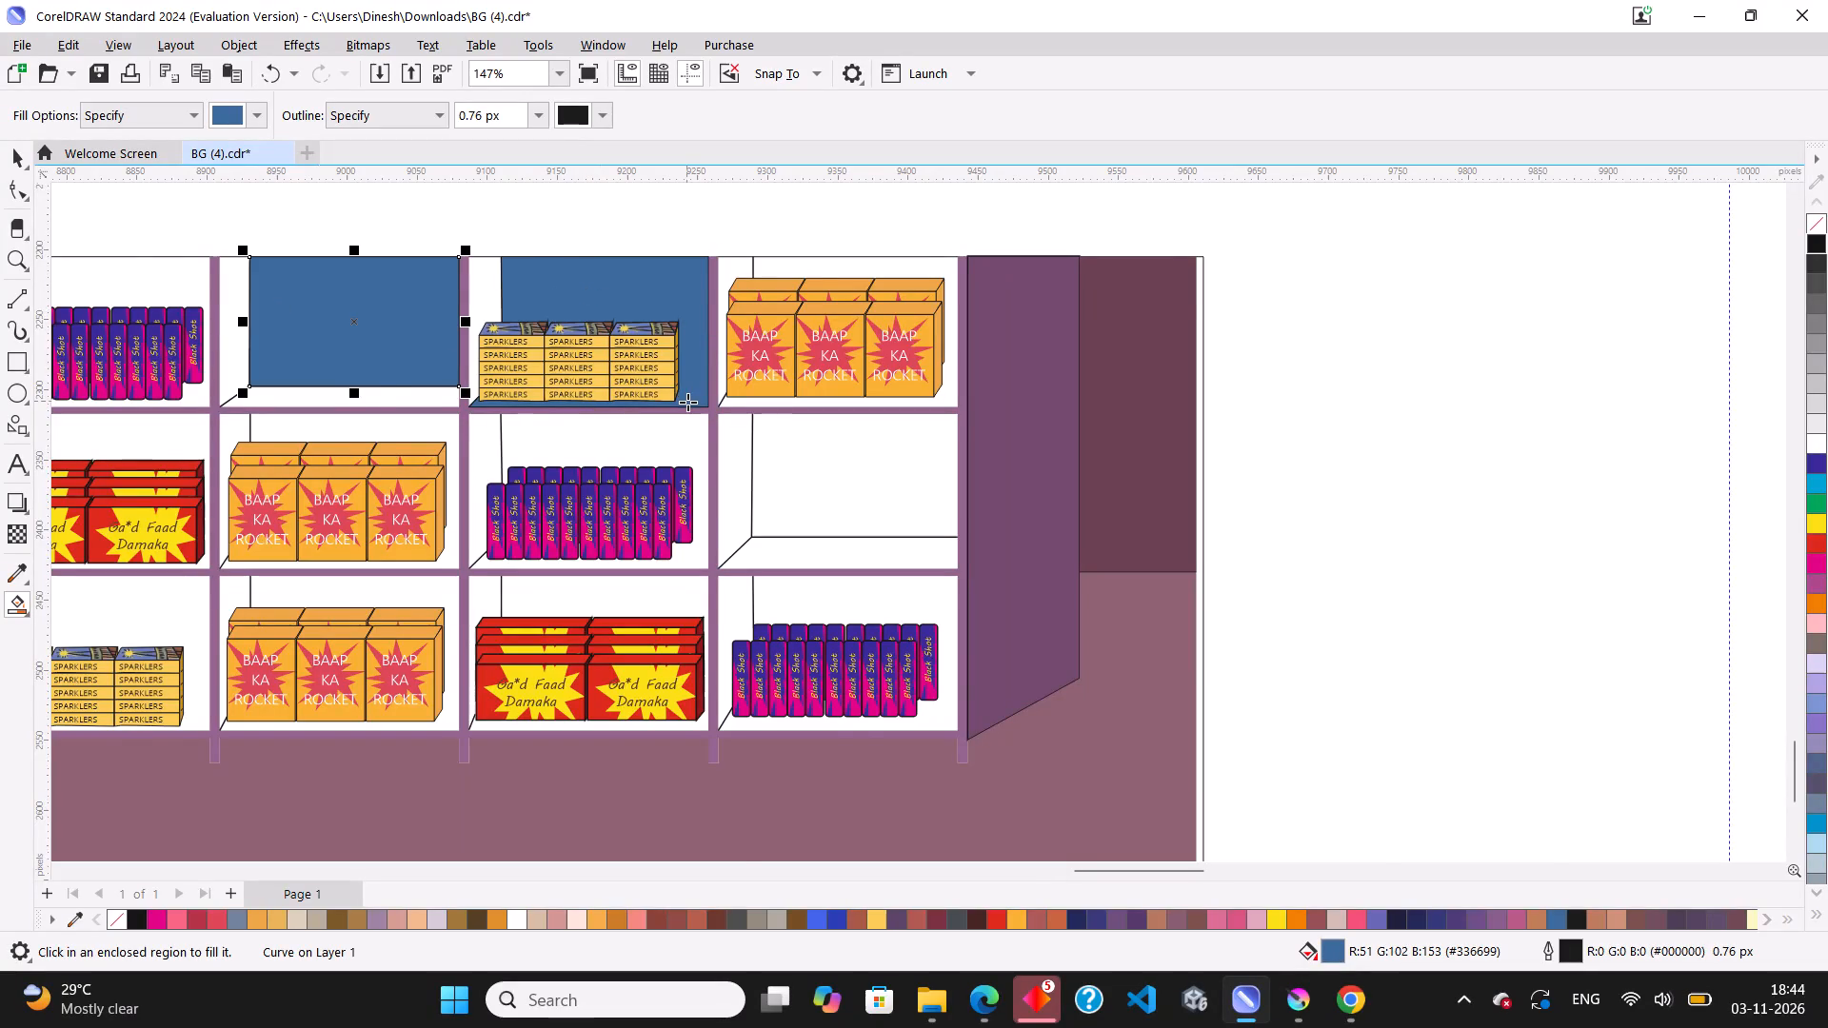
{"action": "scroll", "coordinate": [264, 365], "scroll_direction": "up", "scroll_amount": 2}
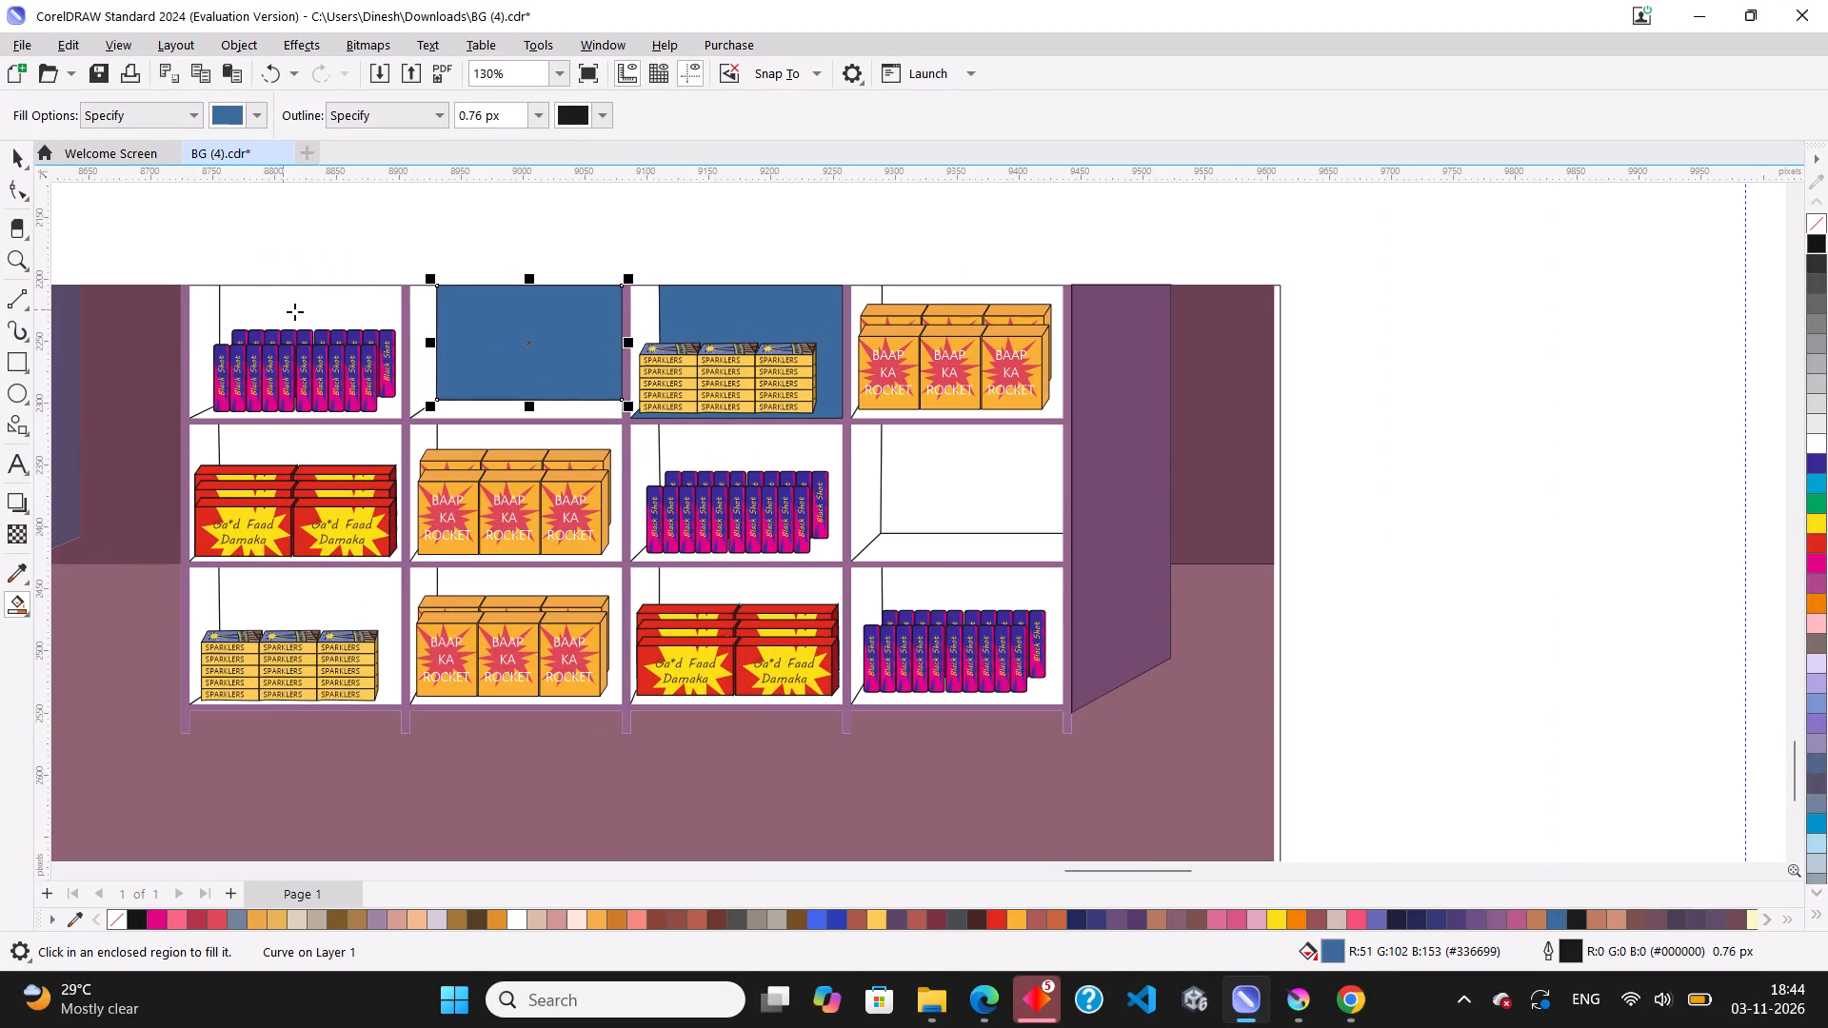
{"action": "left_click", "coordinate": [294, 311]}
Smart-fill the back panels of all four middle-row compartments and the first three bottom-row compartments with blue #336699.
{"action": "left_click", "coordinate": [369, 446]}
{"action": "left_click", "coordinate": [332, 591]}
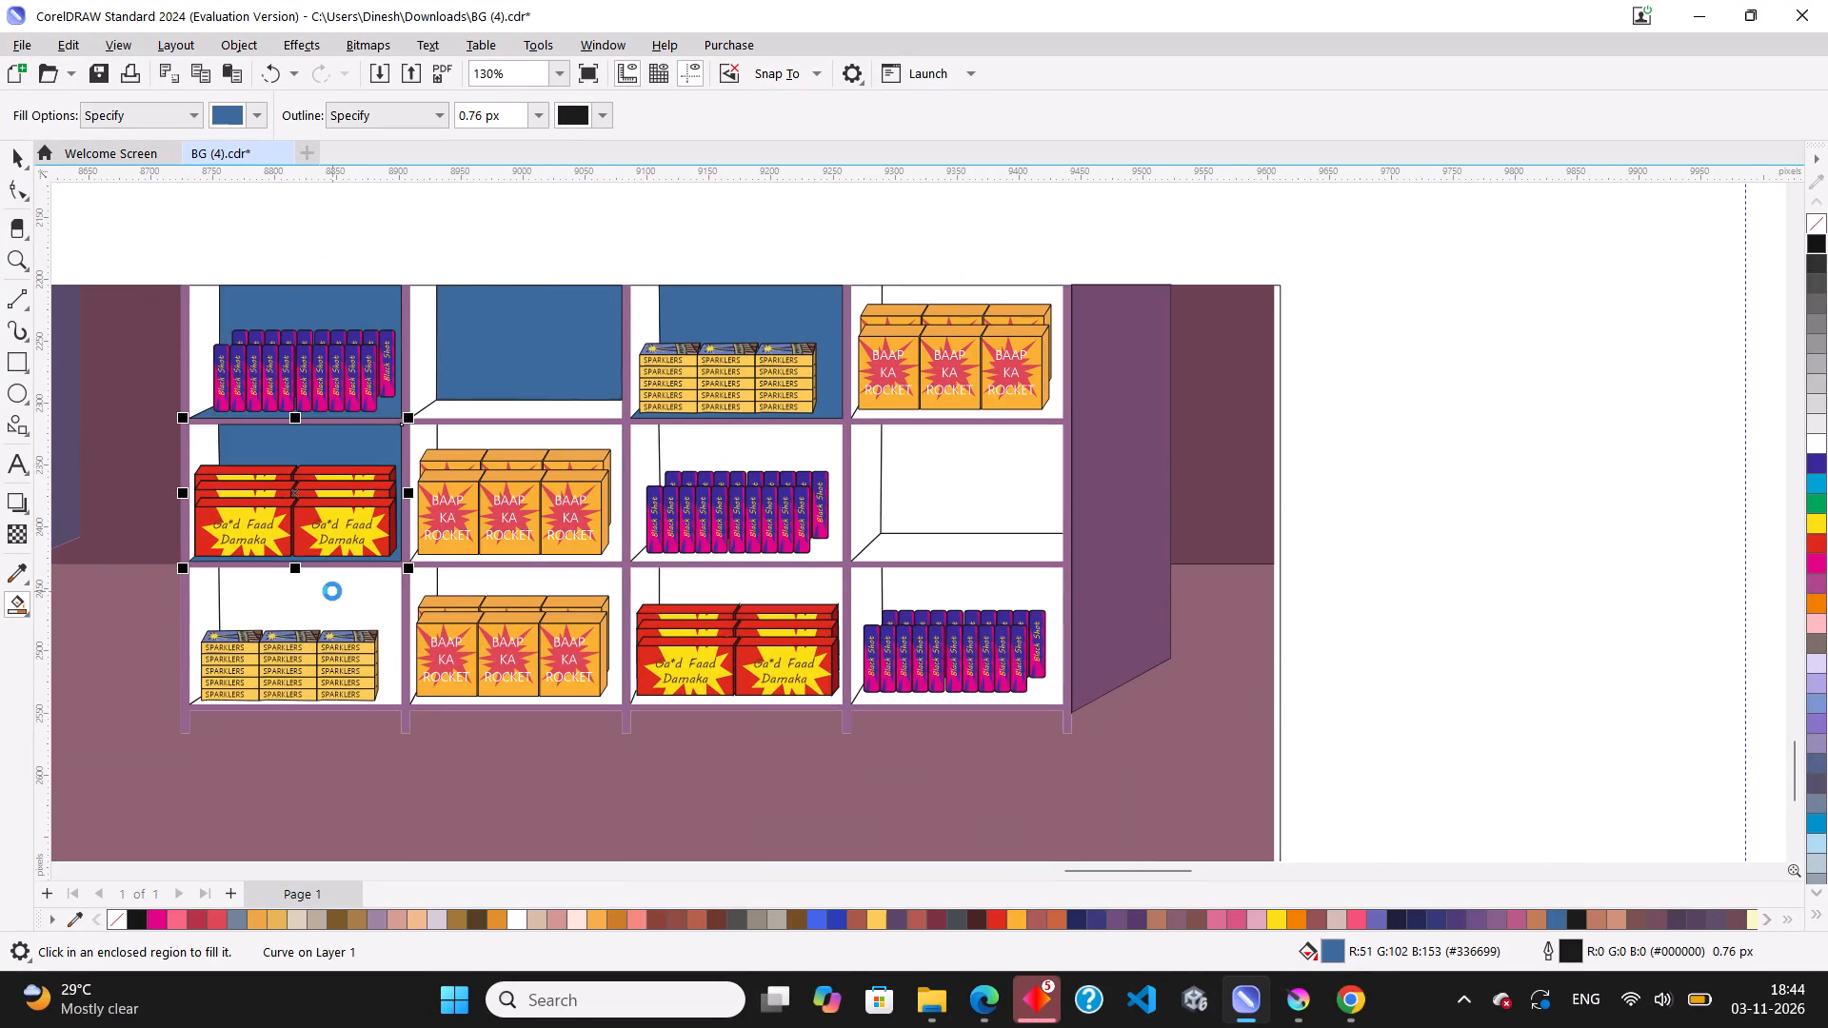
{"action": "left_click", "coordinate": [560, 435]}
{"action": "left_click", "coordinate": [713, 445]}
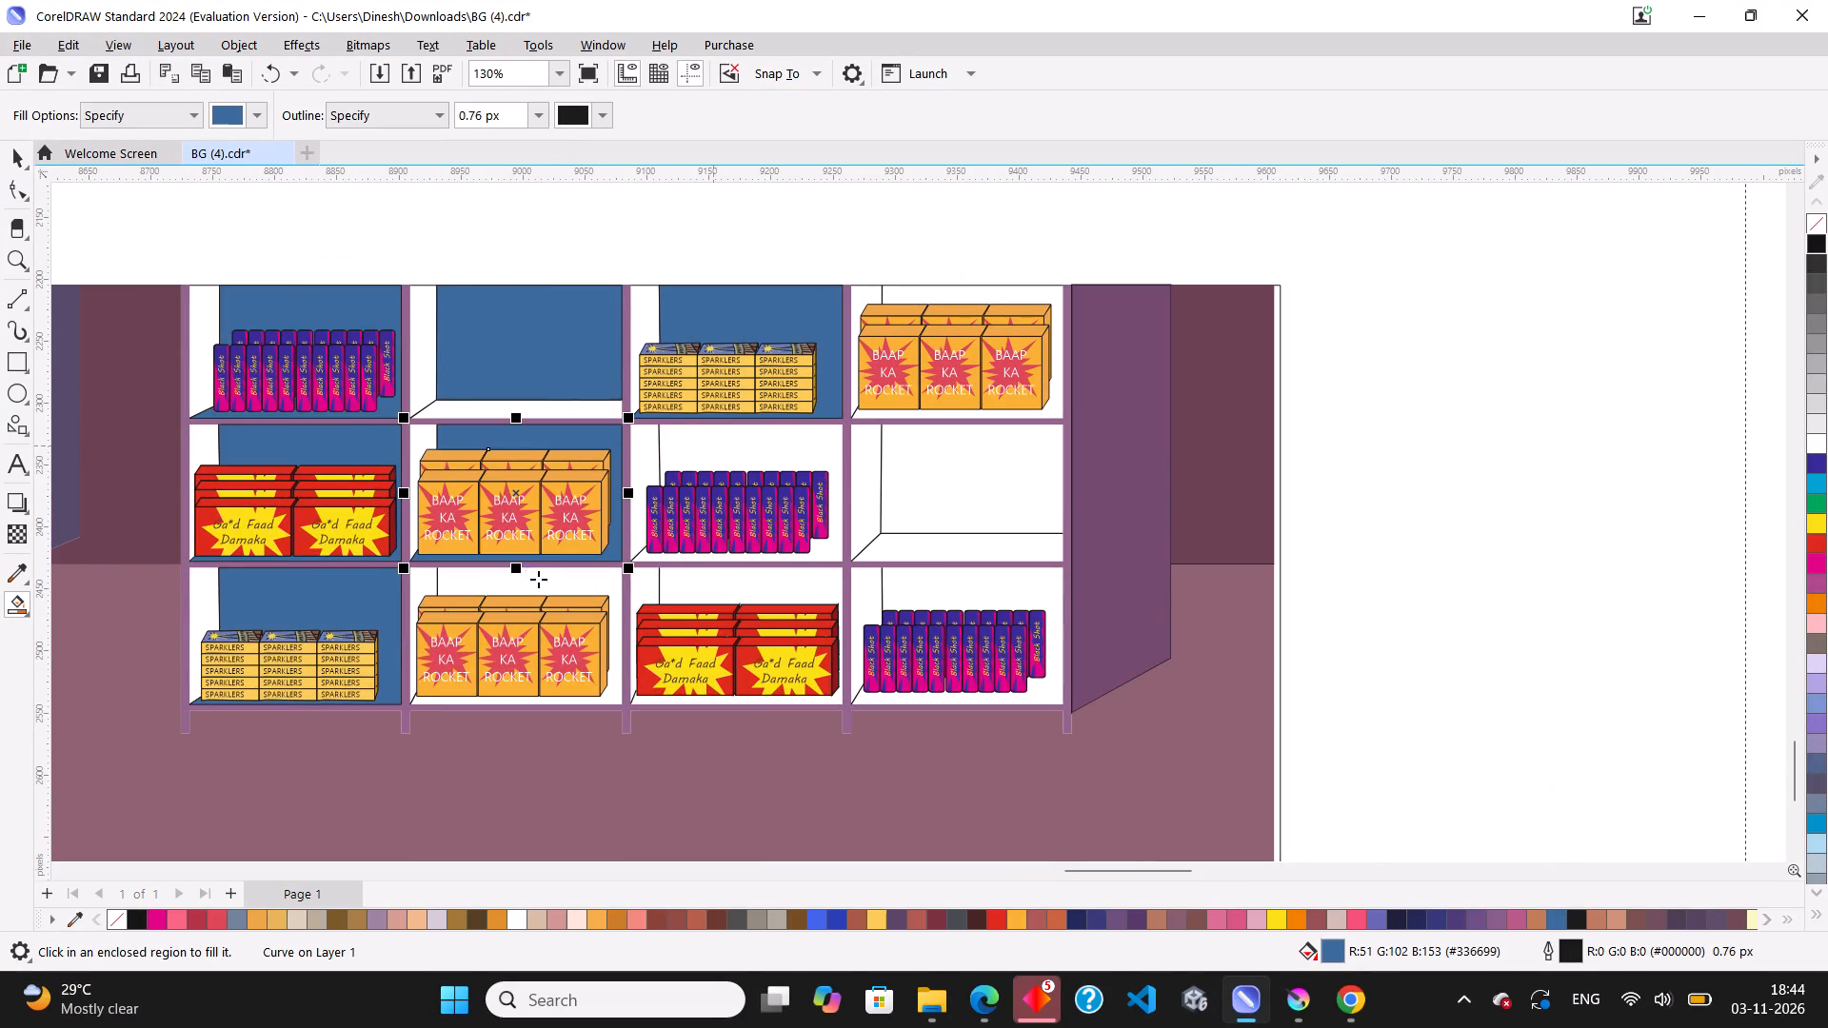
{"action": "left_click", "coordinate": [546, 580]}
{"action": "left_click", "coordinate": [770, 577]}
{"action": "left_click", "coordinate": [973, 482]}
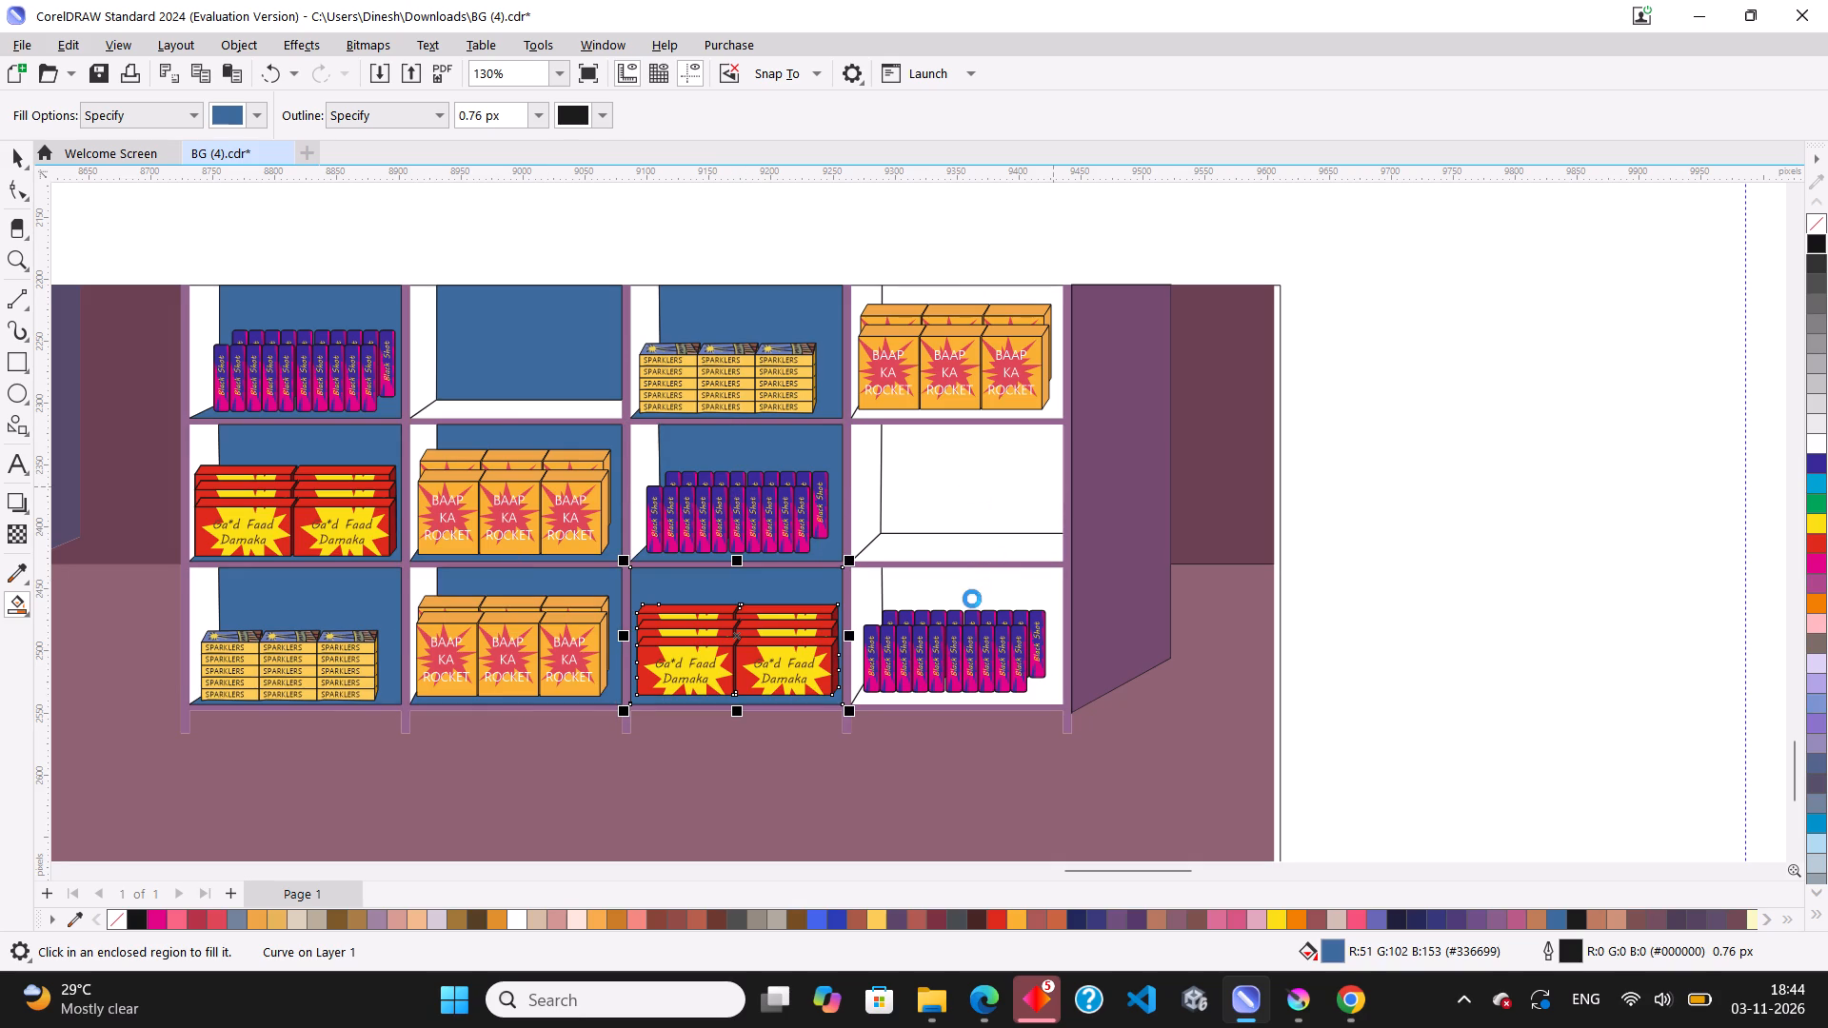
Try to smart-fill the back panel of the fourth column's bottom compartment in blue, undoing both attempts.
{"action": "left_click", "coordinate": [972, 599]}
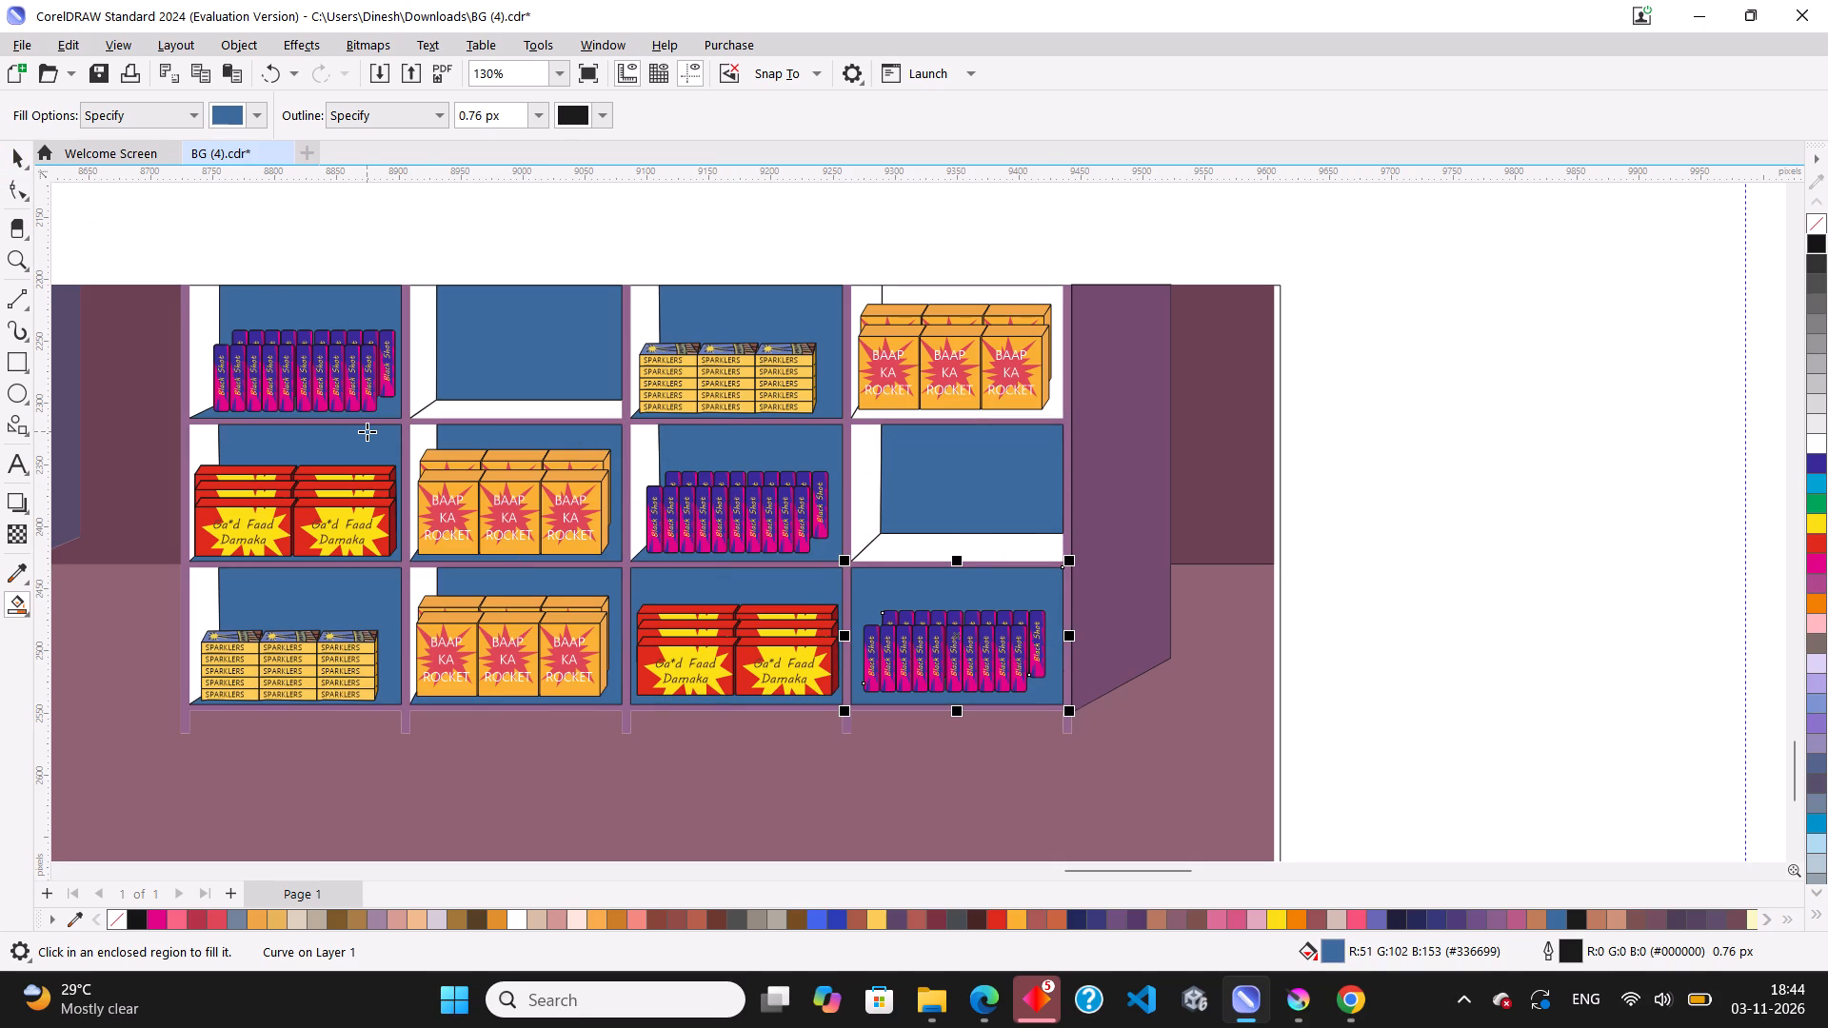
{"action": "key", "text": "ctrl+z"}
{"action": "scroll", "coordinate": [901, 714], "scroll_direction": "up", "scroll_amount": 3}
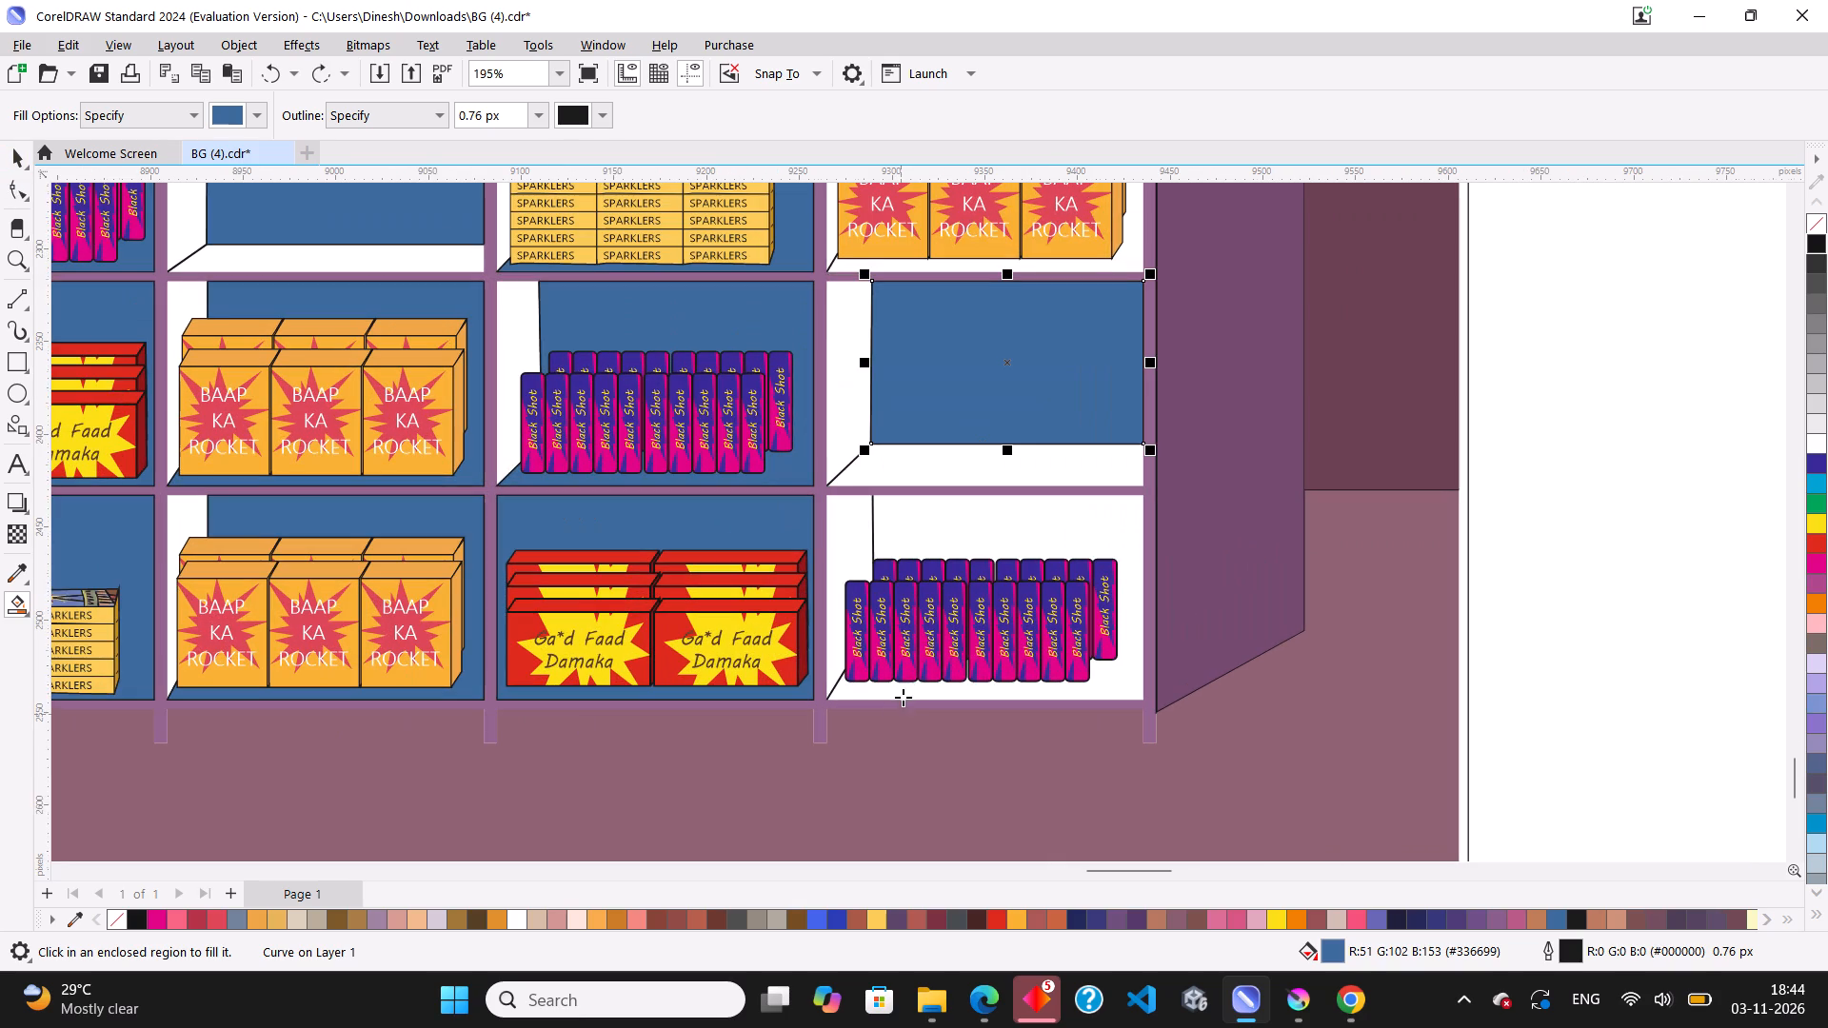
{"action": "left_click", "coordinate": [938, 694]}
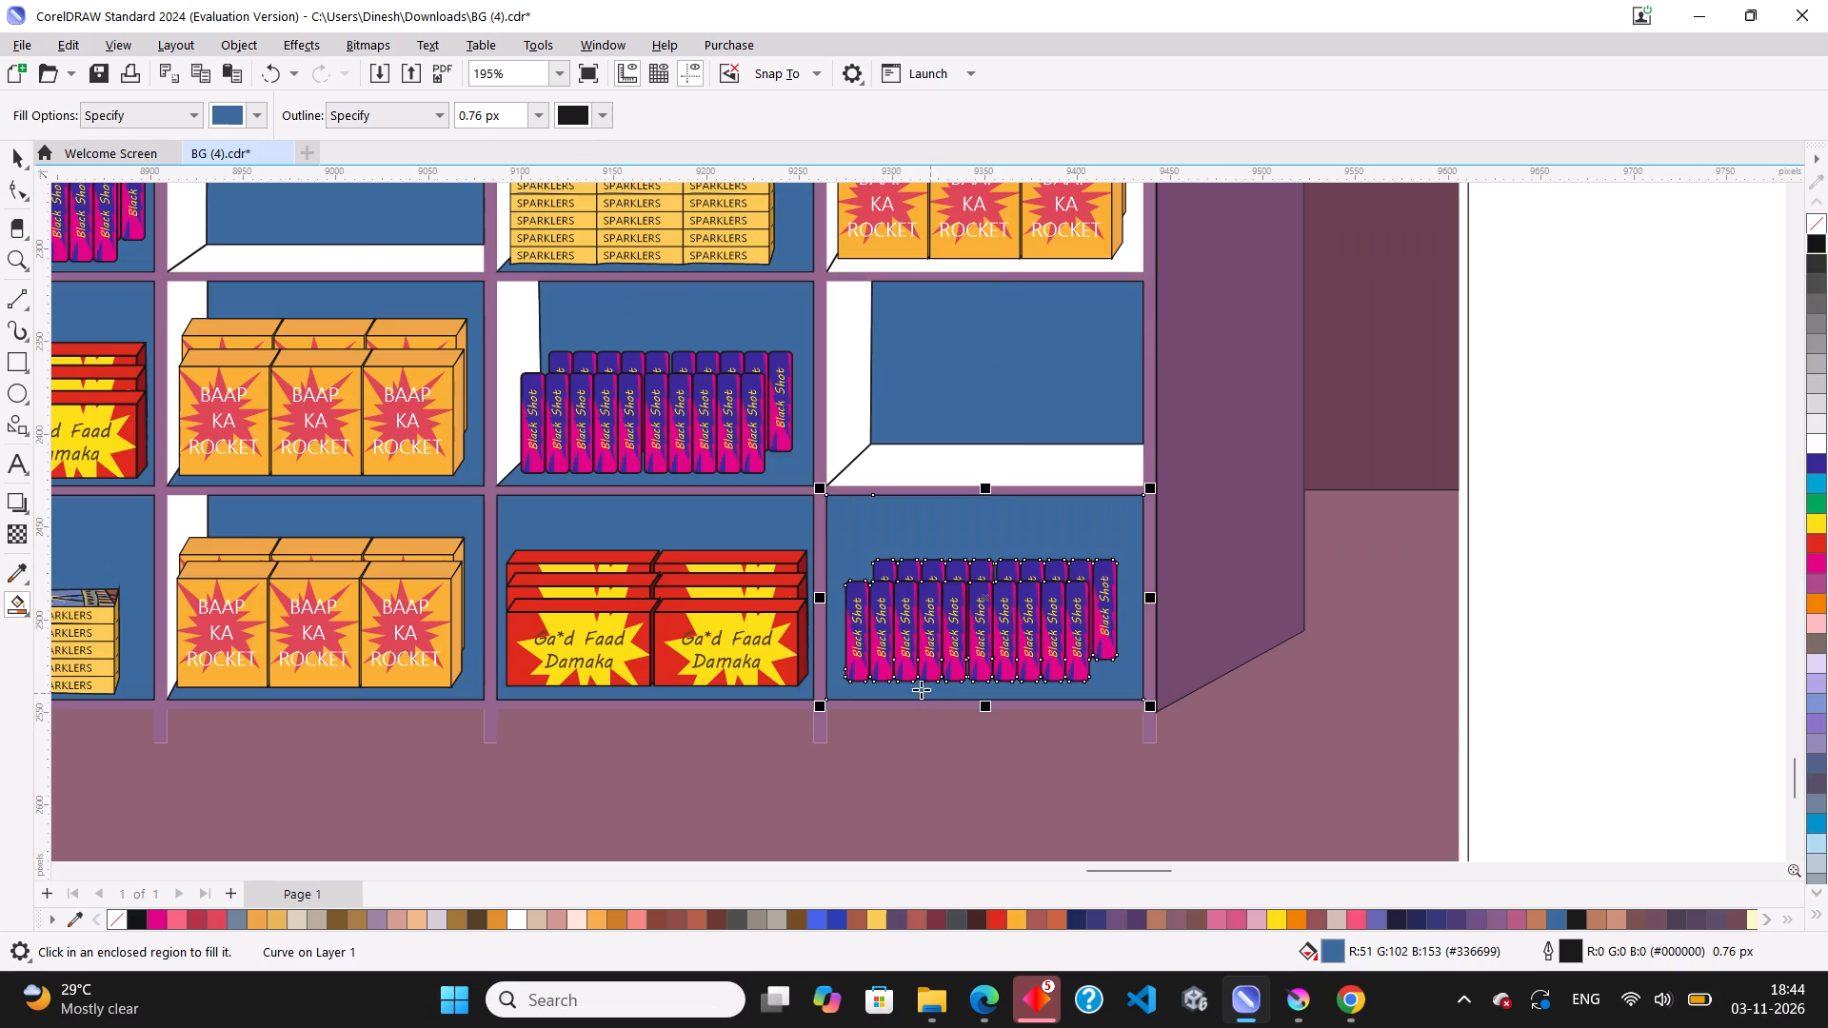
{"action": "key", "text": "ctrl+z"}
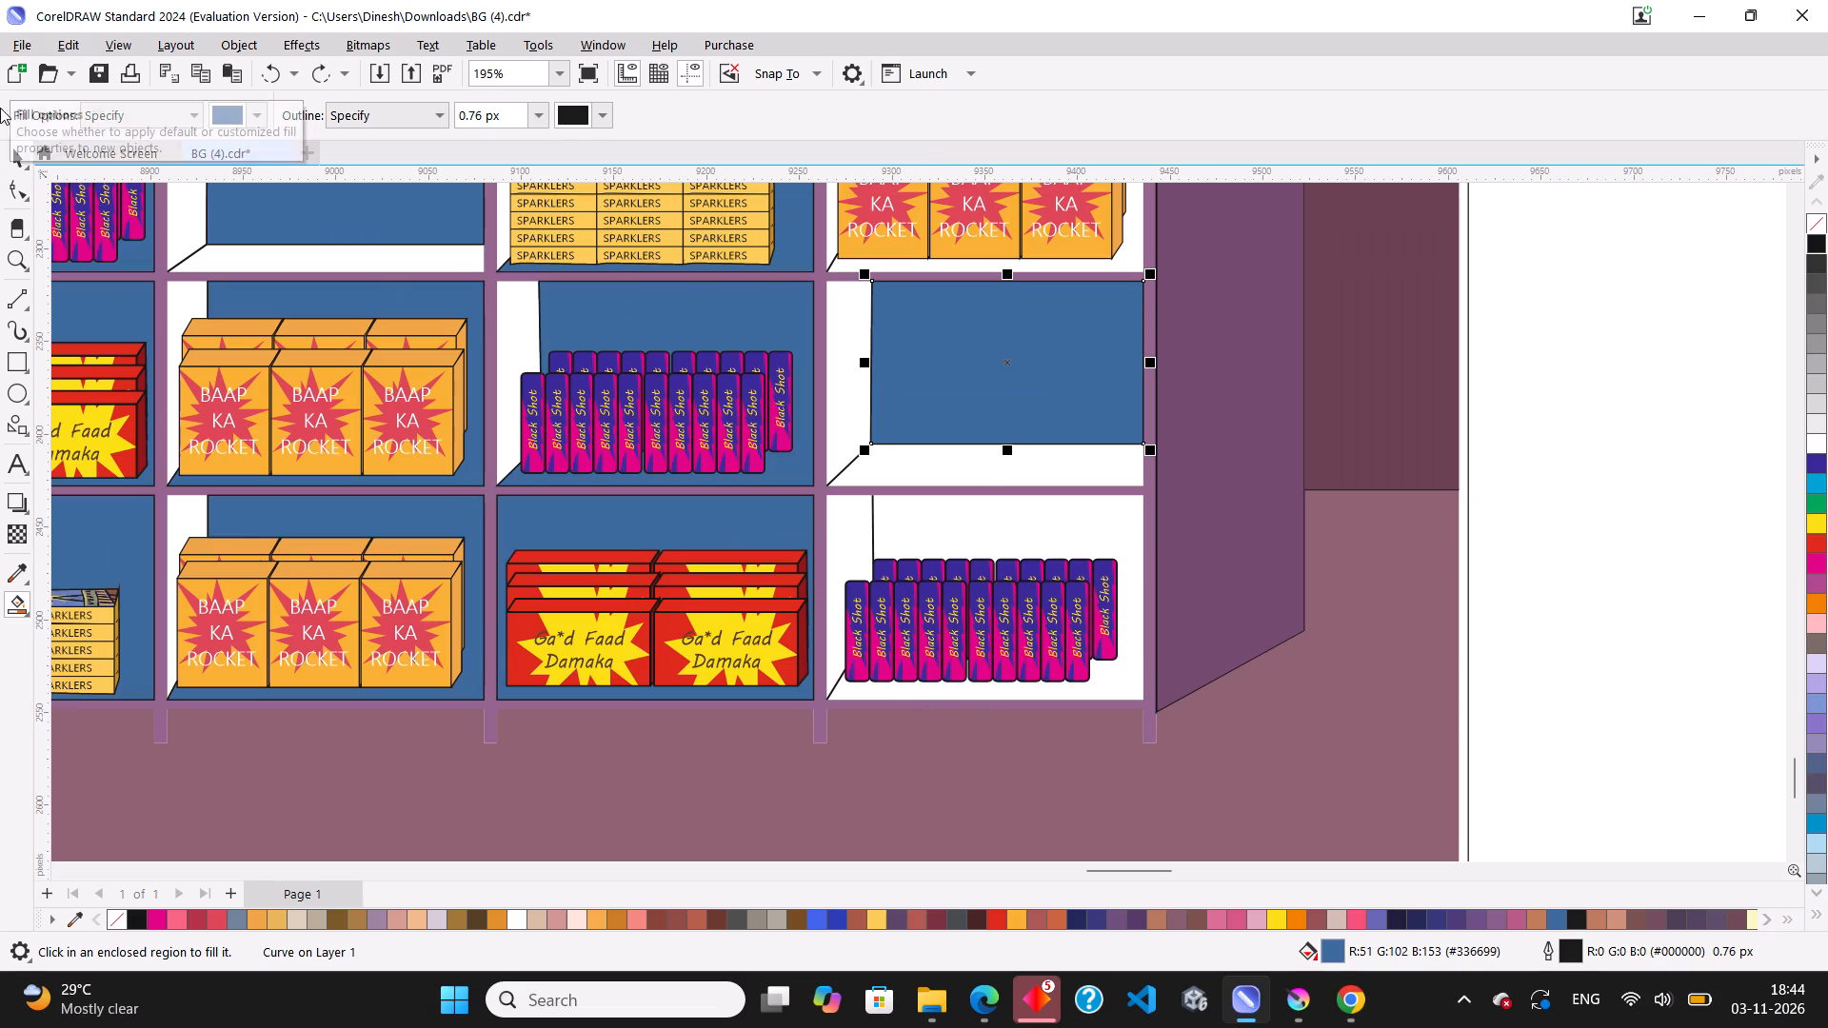
Move the upper node of the fourth column's bottom diagonal line up about 0.7 px along the front Black Shot box edge.
{"action": "left_click", "coordinate": [9, 159]}
{"action": "left_click", "coordinate": [18, 184]}
{"action": "scroll", "coordinate": [918, 591], "scroll_direction": "up", "scroll_amount": 3}
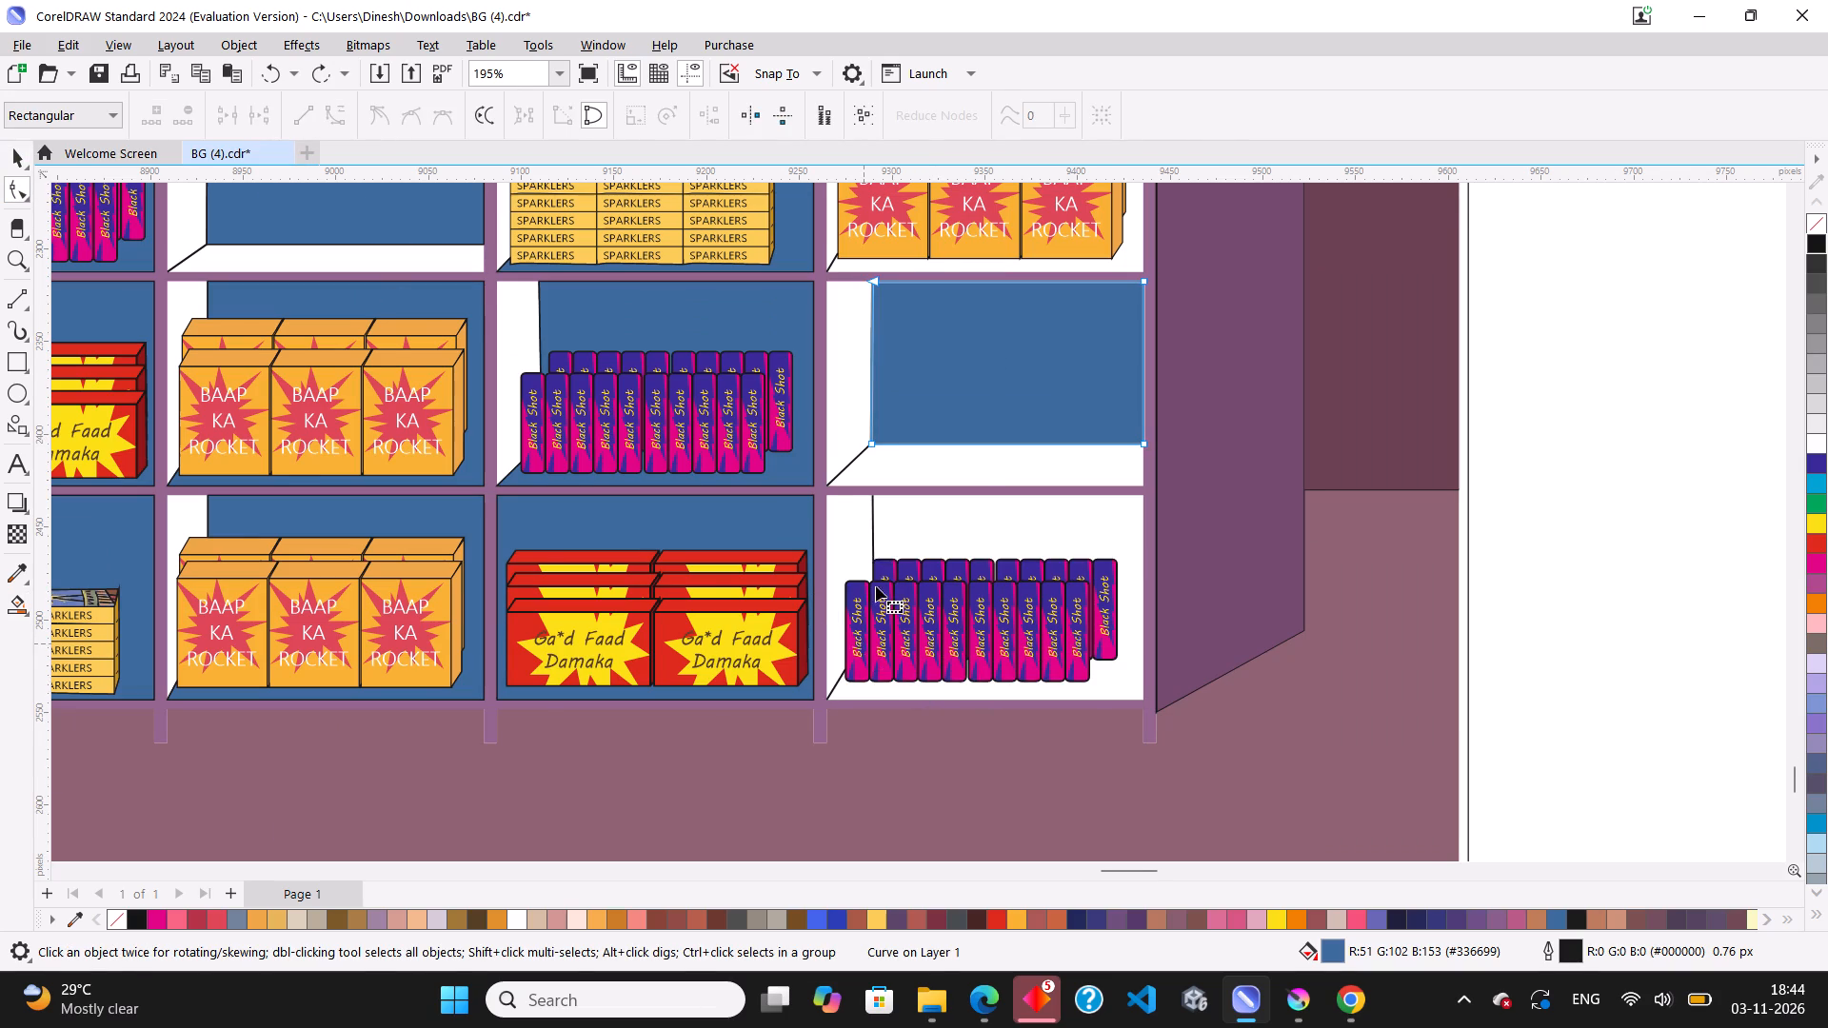
{"action": "scroll", "coordinate": [876, 586], "scroll_direction": "up", "scroll_amount": 2}
{"action": "left_click", "coordinate": [865, 545]}
{"action": "scroll", "coordinate": [854, 574], "scroll_direction": "up", "scroll_amount": 4}
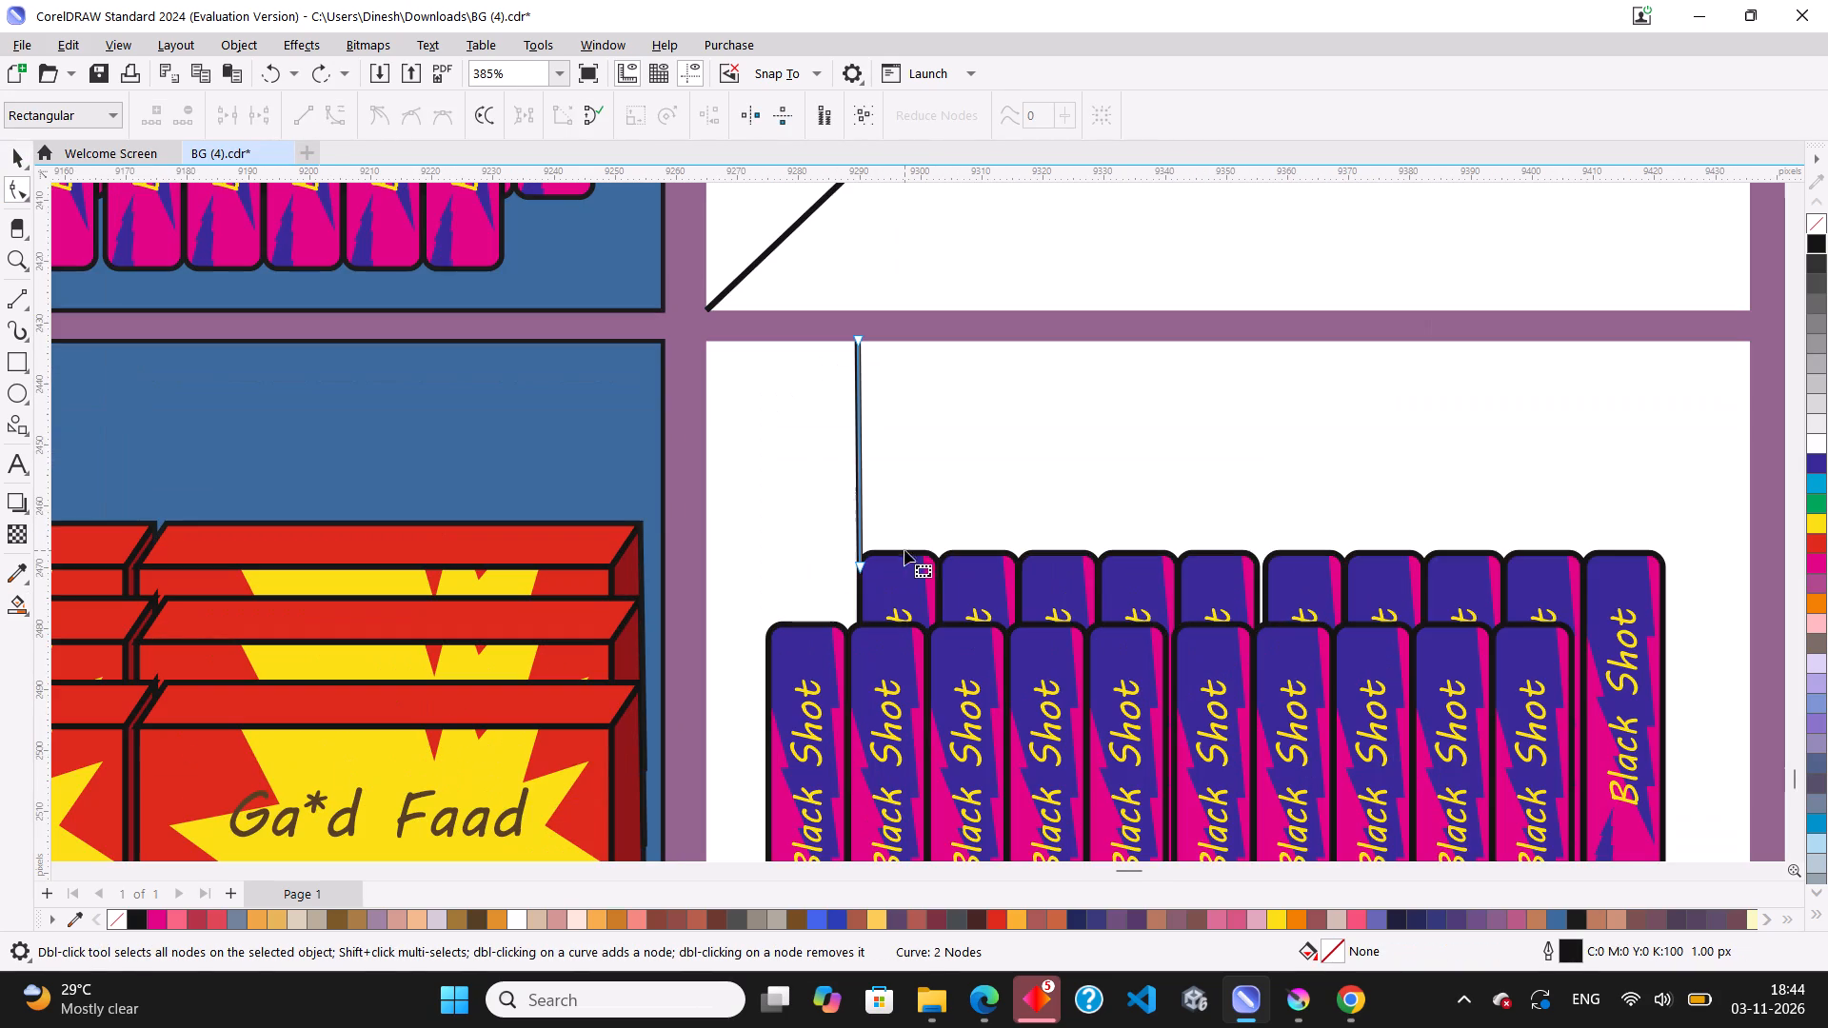
{"action": "scroll", "coordinate": [858, 392], "scroll_direction": "down", "scroll_amount": 4}
{"action": "scroll", "coordinate": [805, 788], "scroll_direction": "up", "scroll_amount": 2}
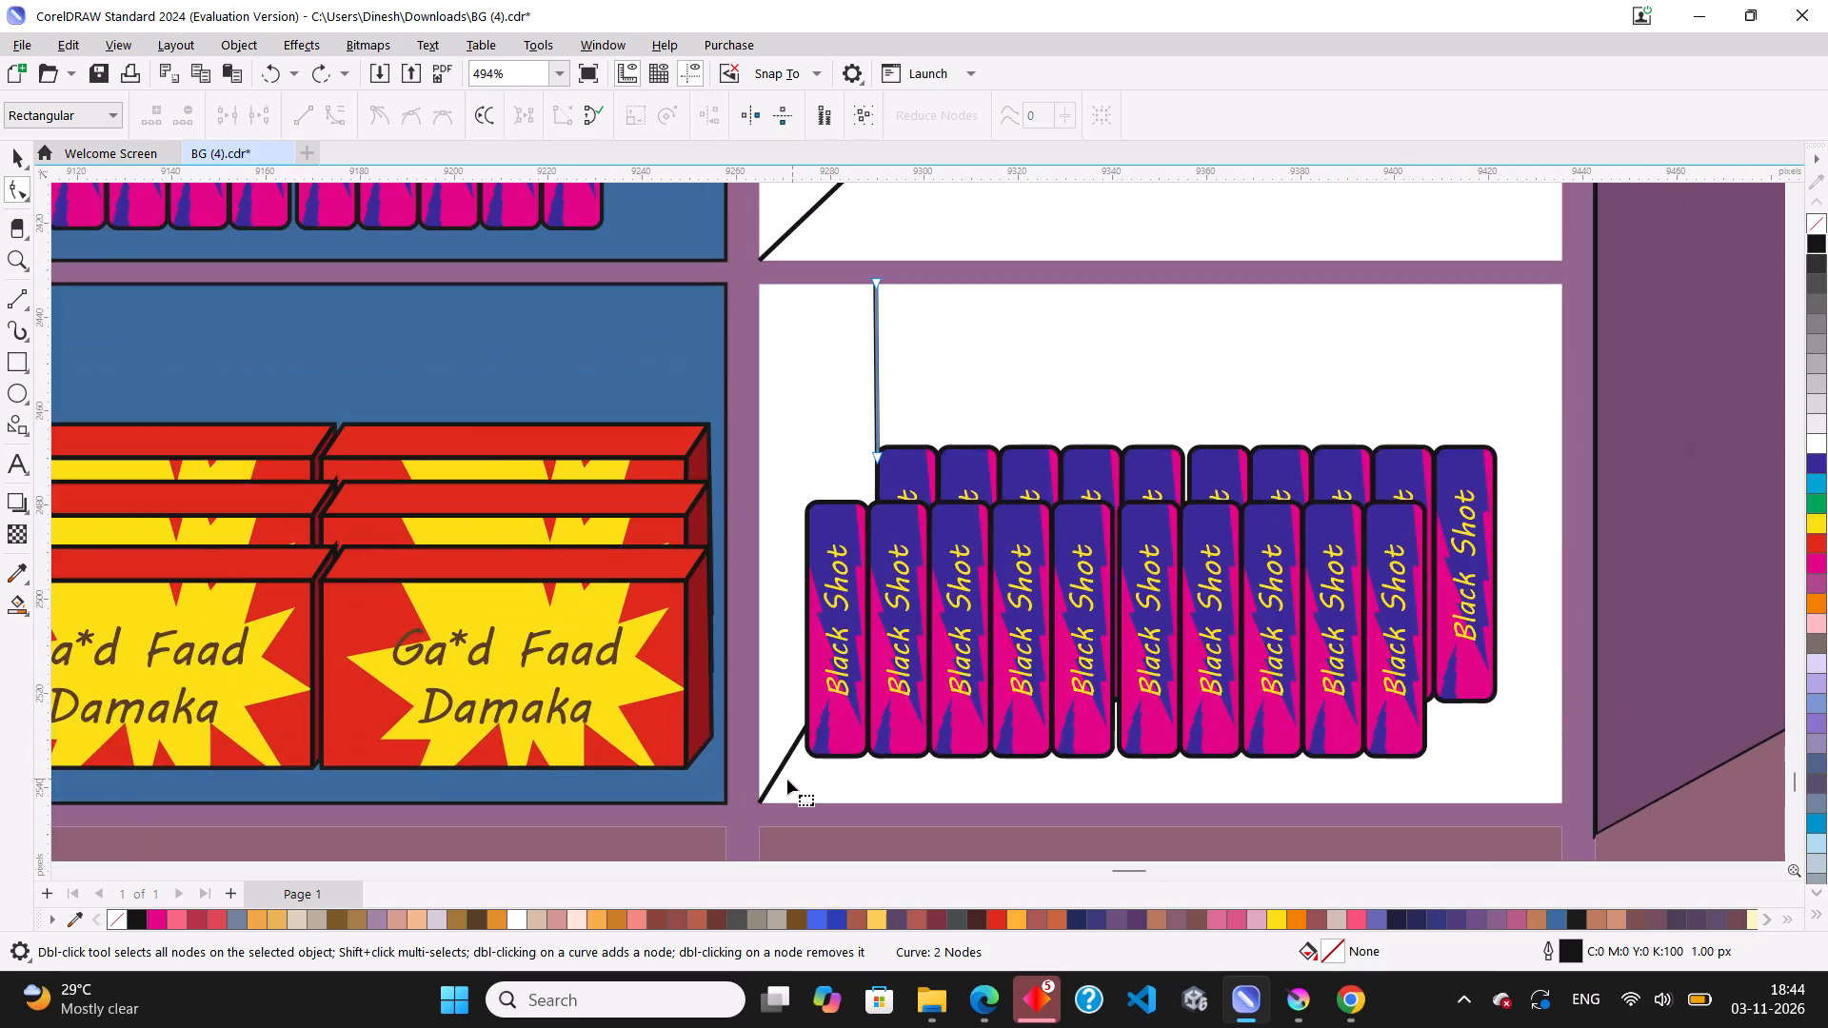
{"action": "scroll", "coordinate": [786, 781], "scroll_direction": "up", "scroll_amount": 6}
{"action": "left_click", "coordinate": [762, 773]}
{"action": "scroll", "coordinate": [800, 584], "scroll_direction": "down", "scroll_amount": 2}
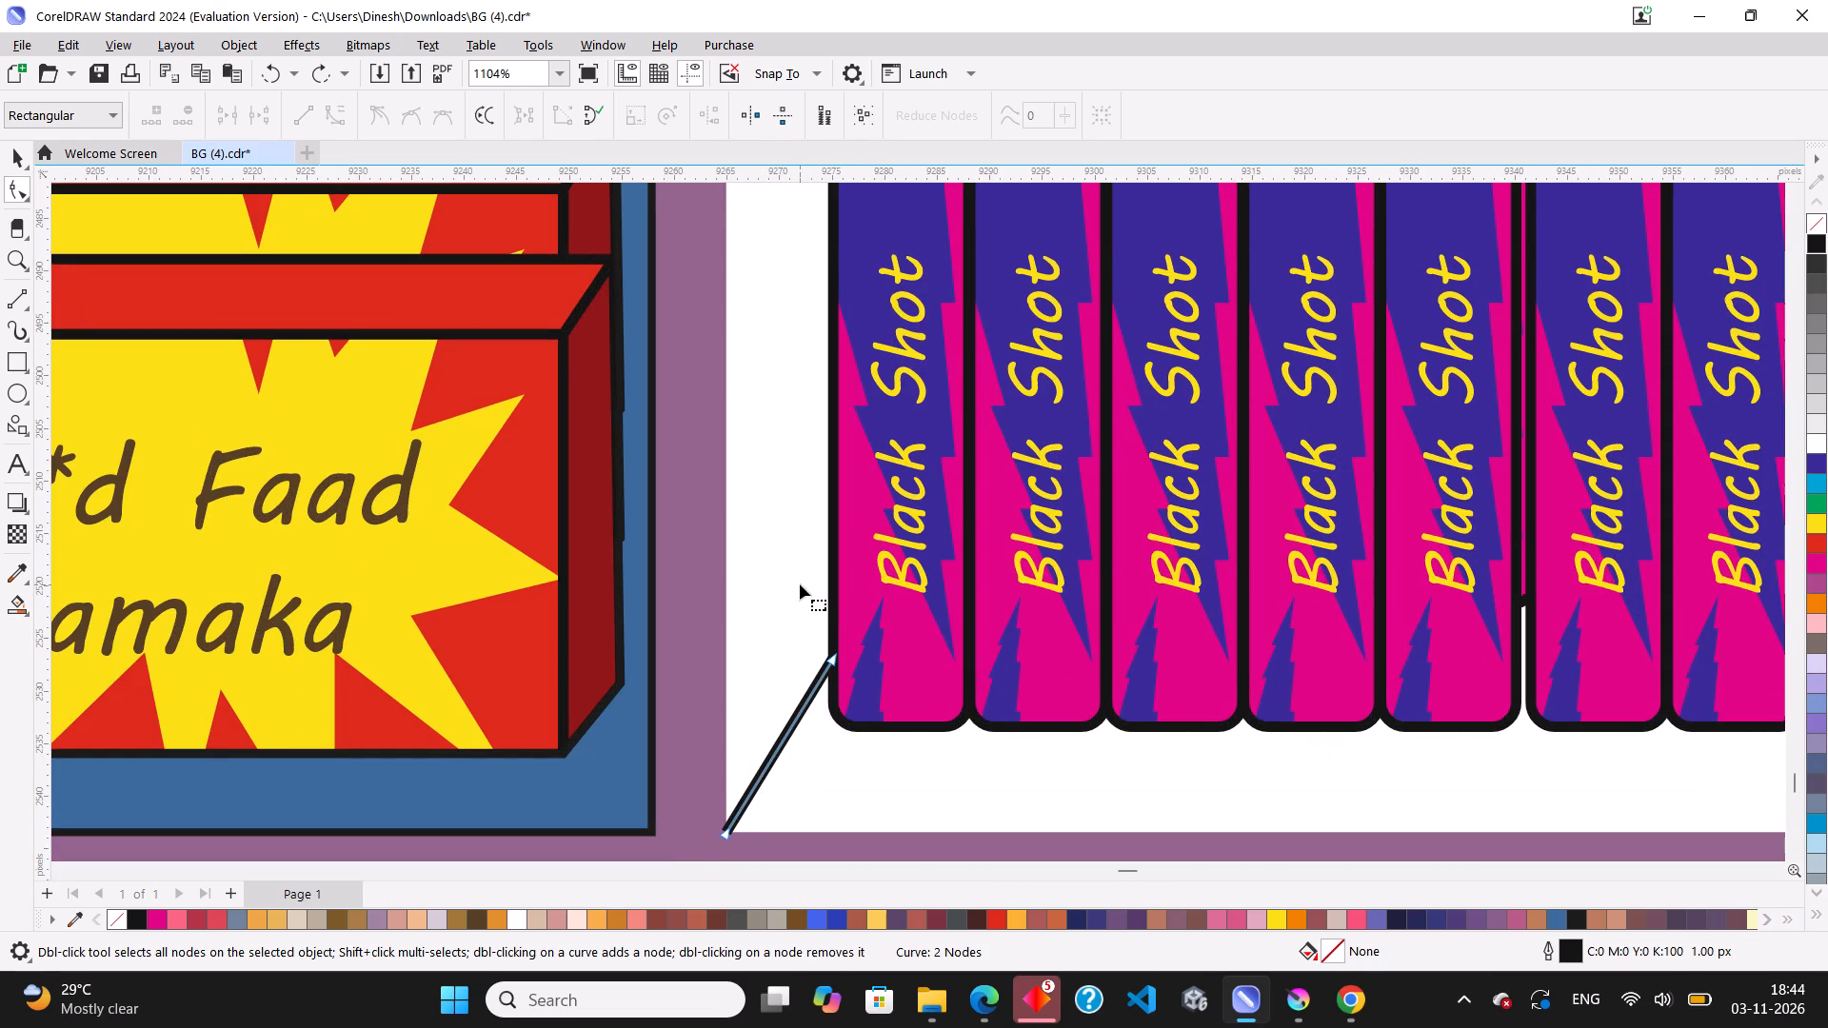
{"action": "scroll", "coordinate": [800, 584], "scroll_direction": "down", "scroll_amount": 2}
{"action": "scroll", "coordinate": [760, 742], "scroll_direction": "up", "scroll_amount": 2}
{"action": "left_click", "coordinate": [746, 771]}
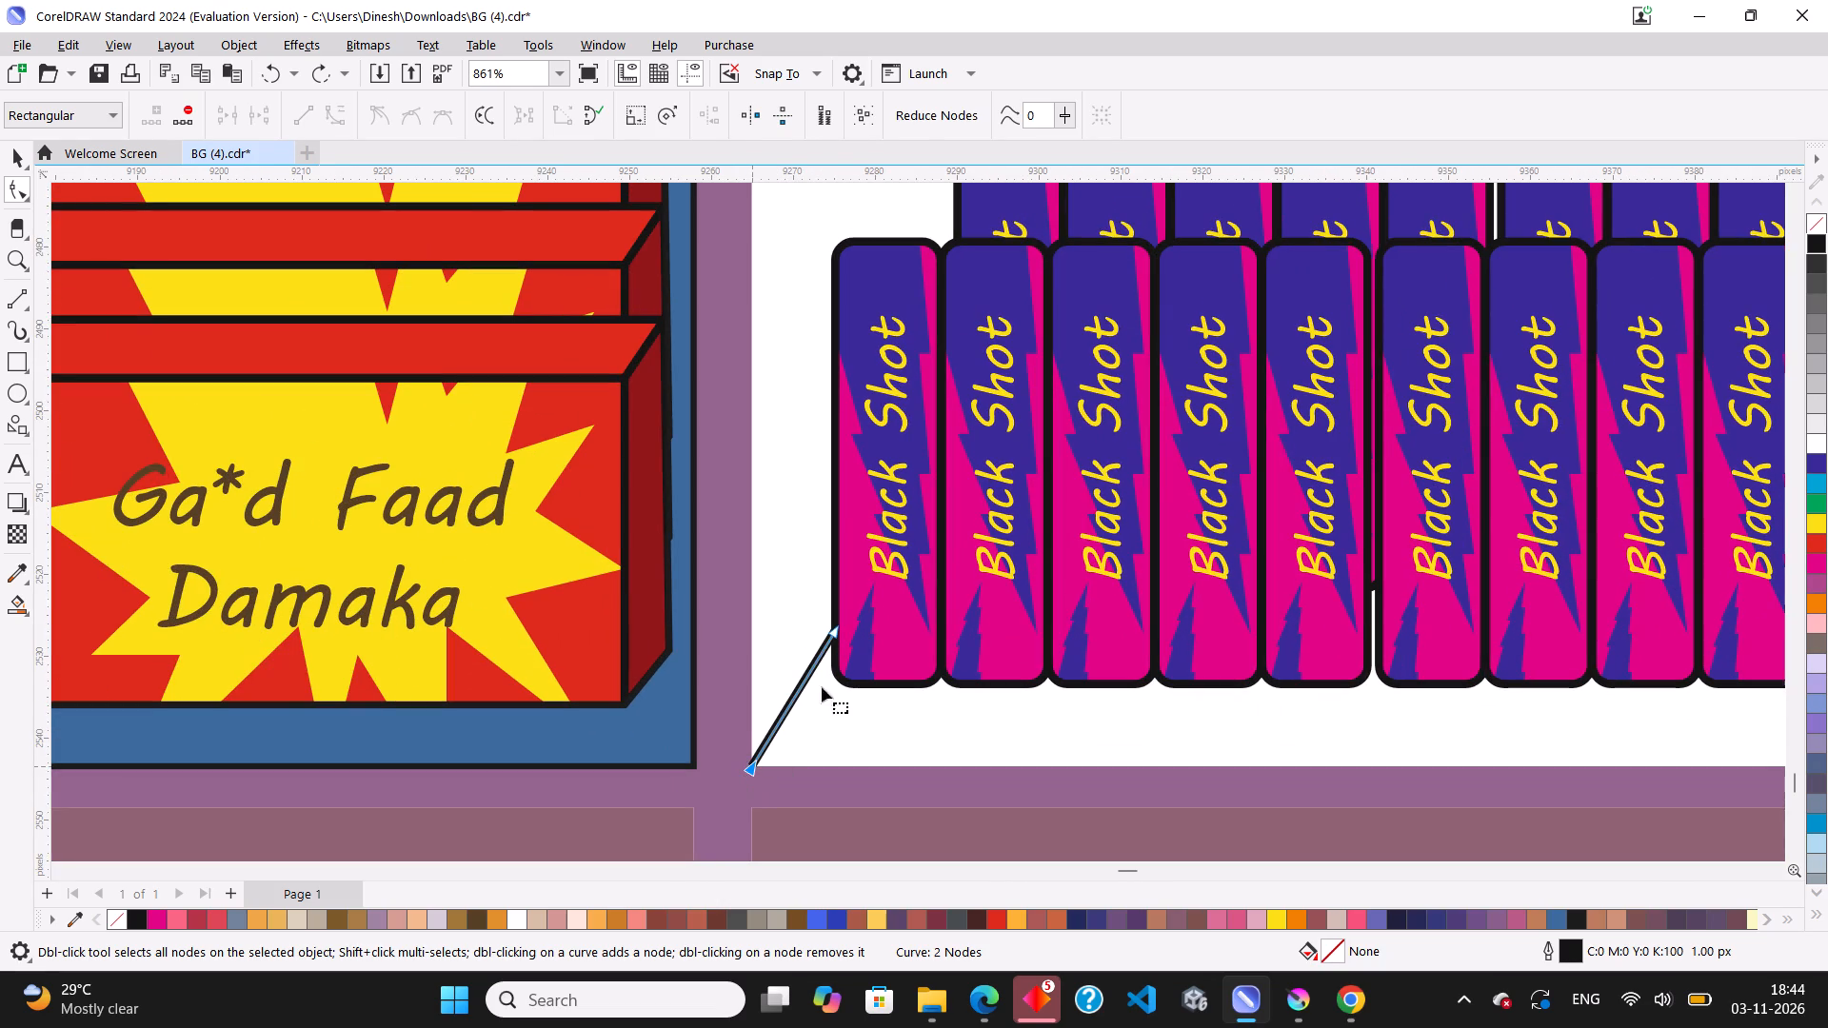
{"action": "left_click", "coordinate": [831, 634]}
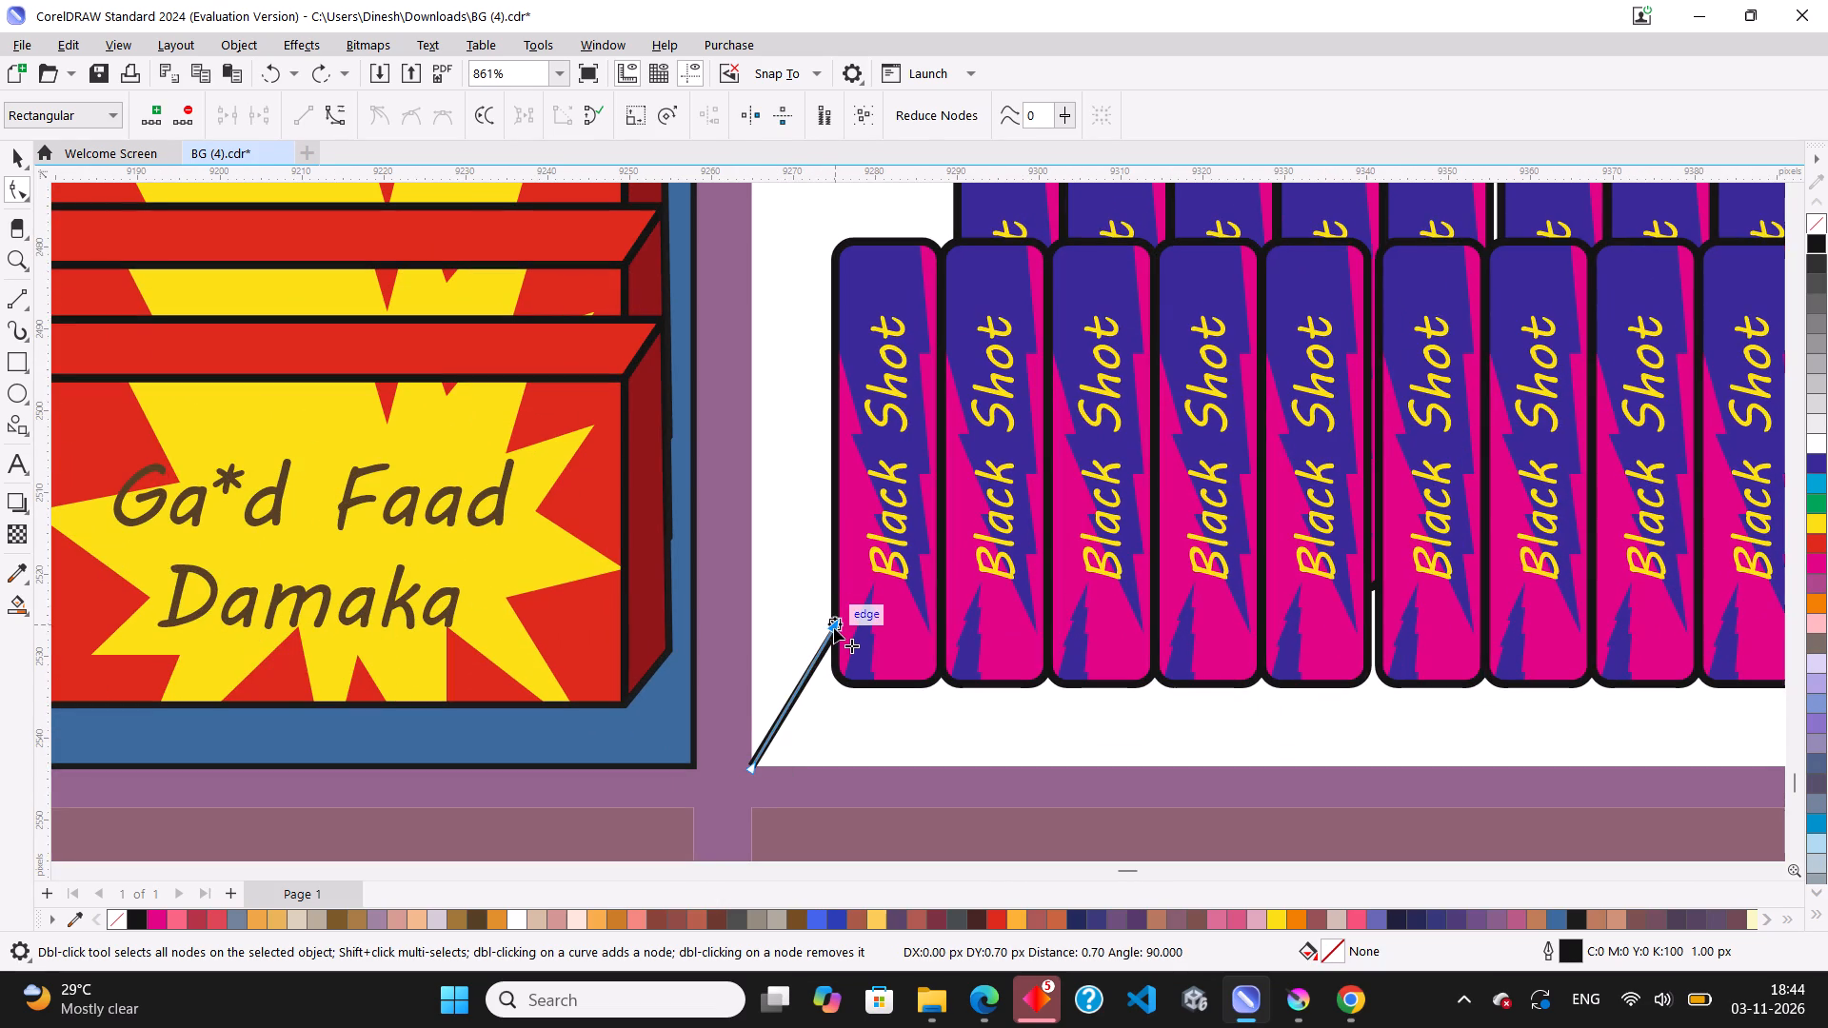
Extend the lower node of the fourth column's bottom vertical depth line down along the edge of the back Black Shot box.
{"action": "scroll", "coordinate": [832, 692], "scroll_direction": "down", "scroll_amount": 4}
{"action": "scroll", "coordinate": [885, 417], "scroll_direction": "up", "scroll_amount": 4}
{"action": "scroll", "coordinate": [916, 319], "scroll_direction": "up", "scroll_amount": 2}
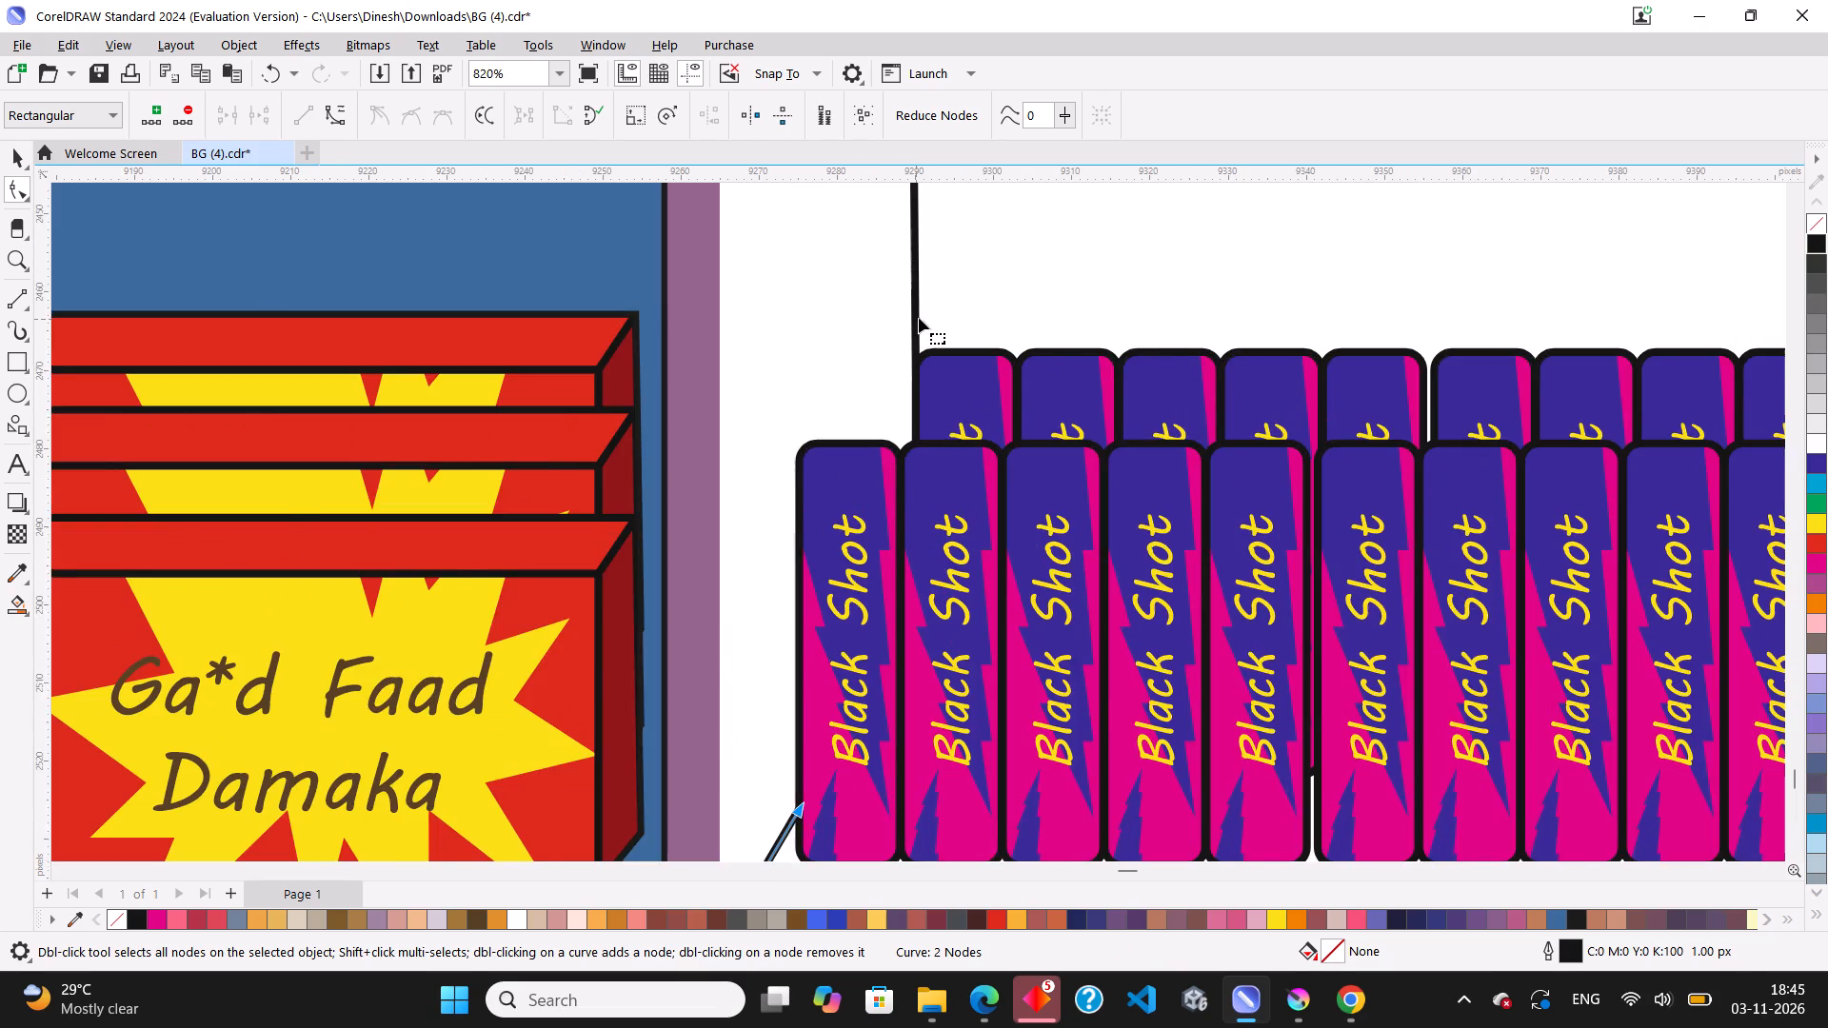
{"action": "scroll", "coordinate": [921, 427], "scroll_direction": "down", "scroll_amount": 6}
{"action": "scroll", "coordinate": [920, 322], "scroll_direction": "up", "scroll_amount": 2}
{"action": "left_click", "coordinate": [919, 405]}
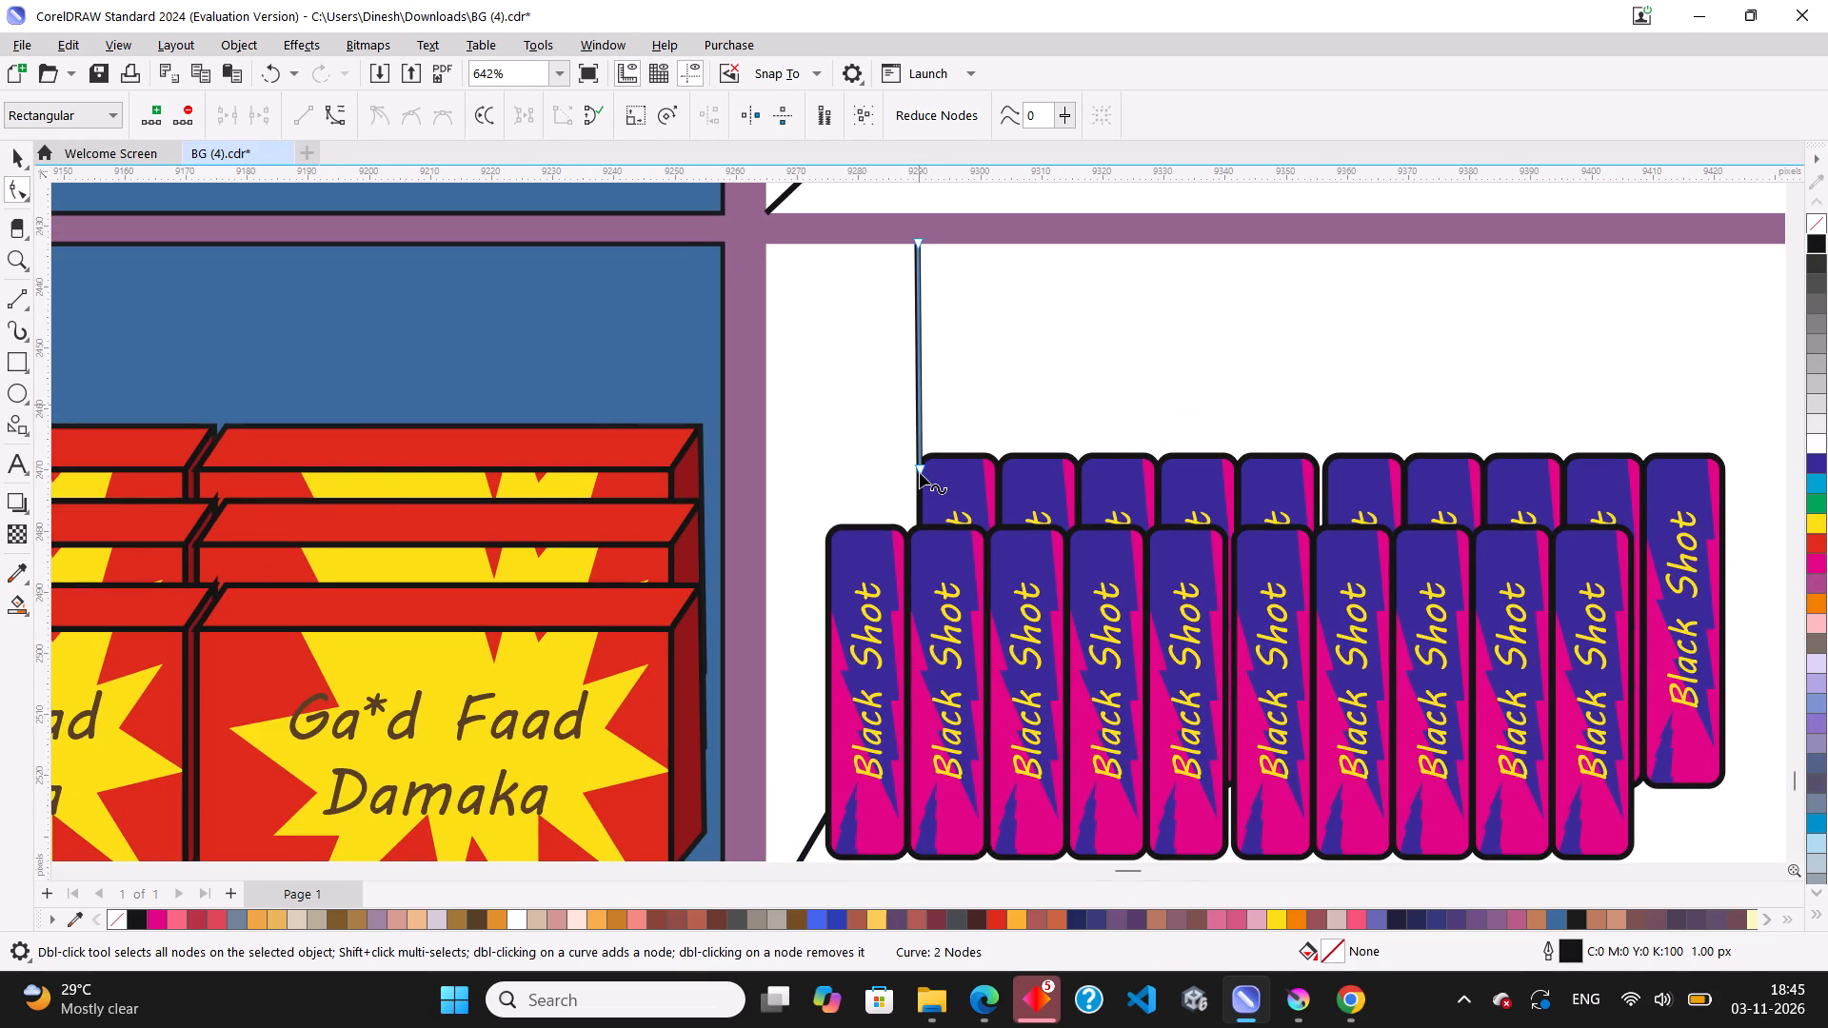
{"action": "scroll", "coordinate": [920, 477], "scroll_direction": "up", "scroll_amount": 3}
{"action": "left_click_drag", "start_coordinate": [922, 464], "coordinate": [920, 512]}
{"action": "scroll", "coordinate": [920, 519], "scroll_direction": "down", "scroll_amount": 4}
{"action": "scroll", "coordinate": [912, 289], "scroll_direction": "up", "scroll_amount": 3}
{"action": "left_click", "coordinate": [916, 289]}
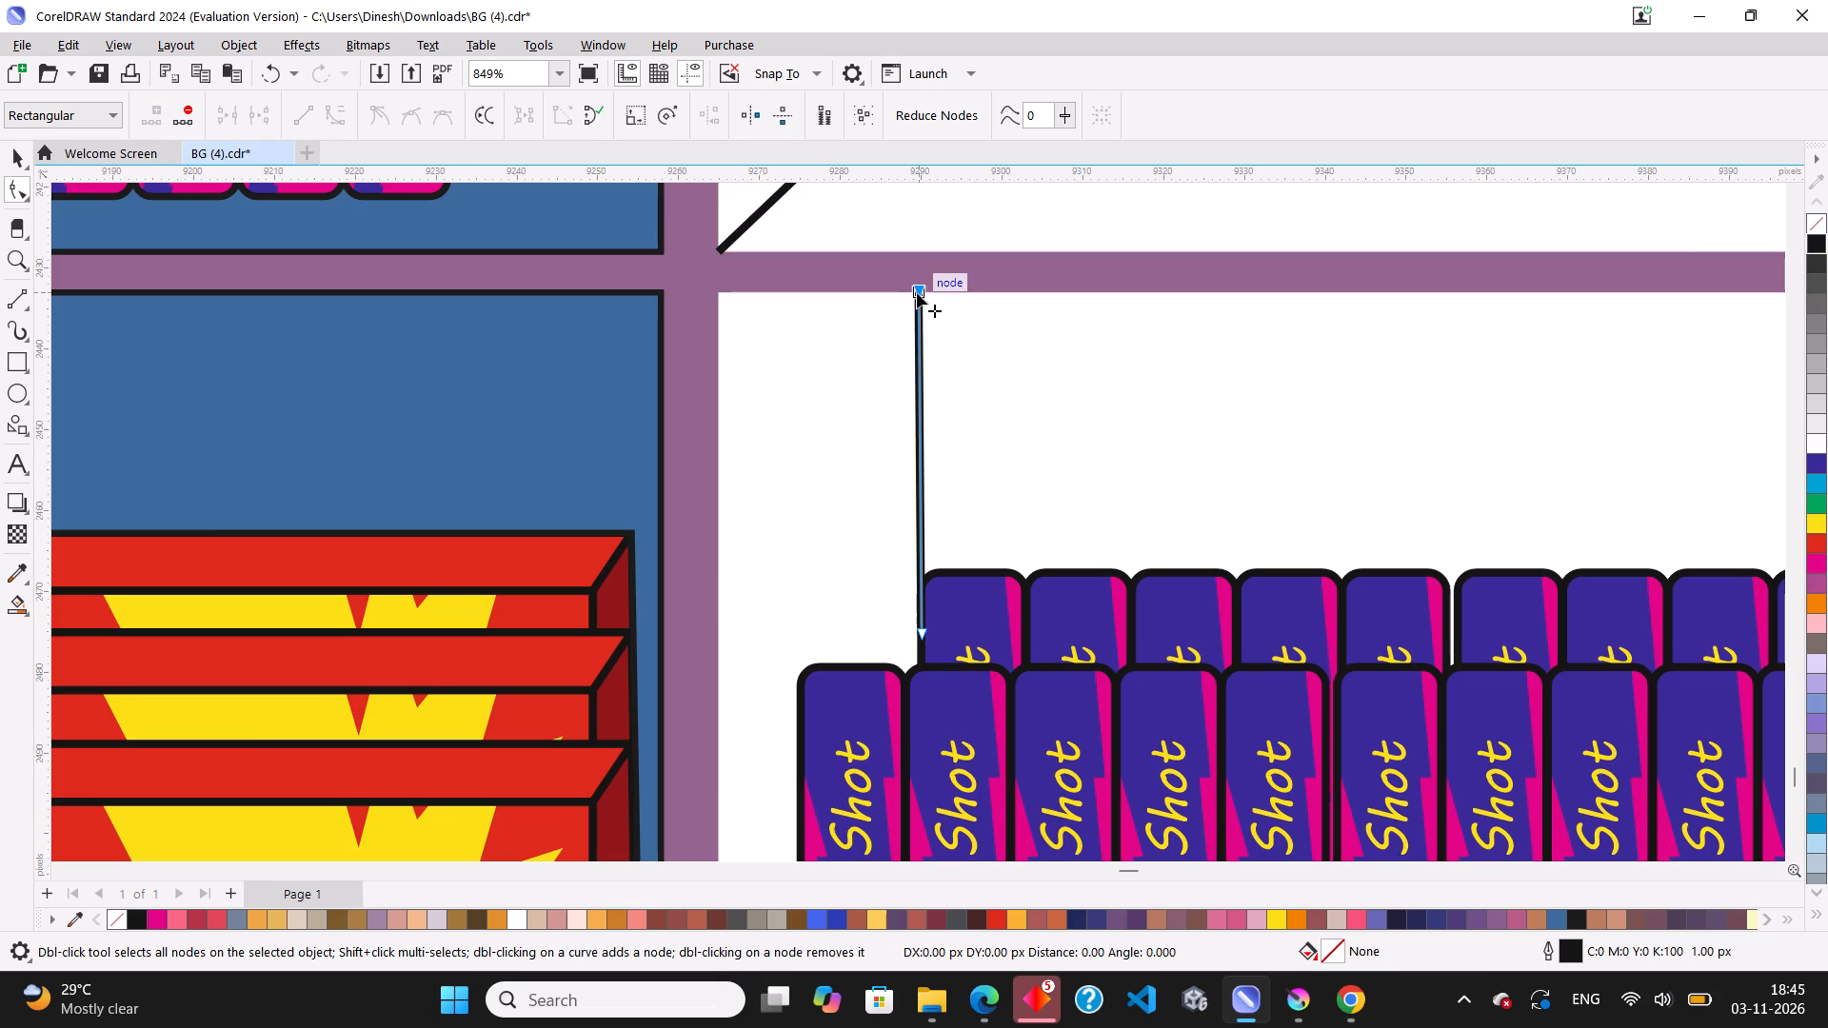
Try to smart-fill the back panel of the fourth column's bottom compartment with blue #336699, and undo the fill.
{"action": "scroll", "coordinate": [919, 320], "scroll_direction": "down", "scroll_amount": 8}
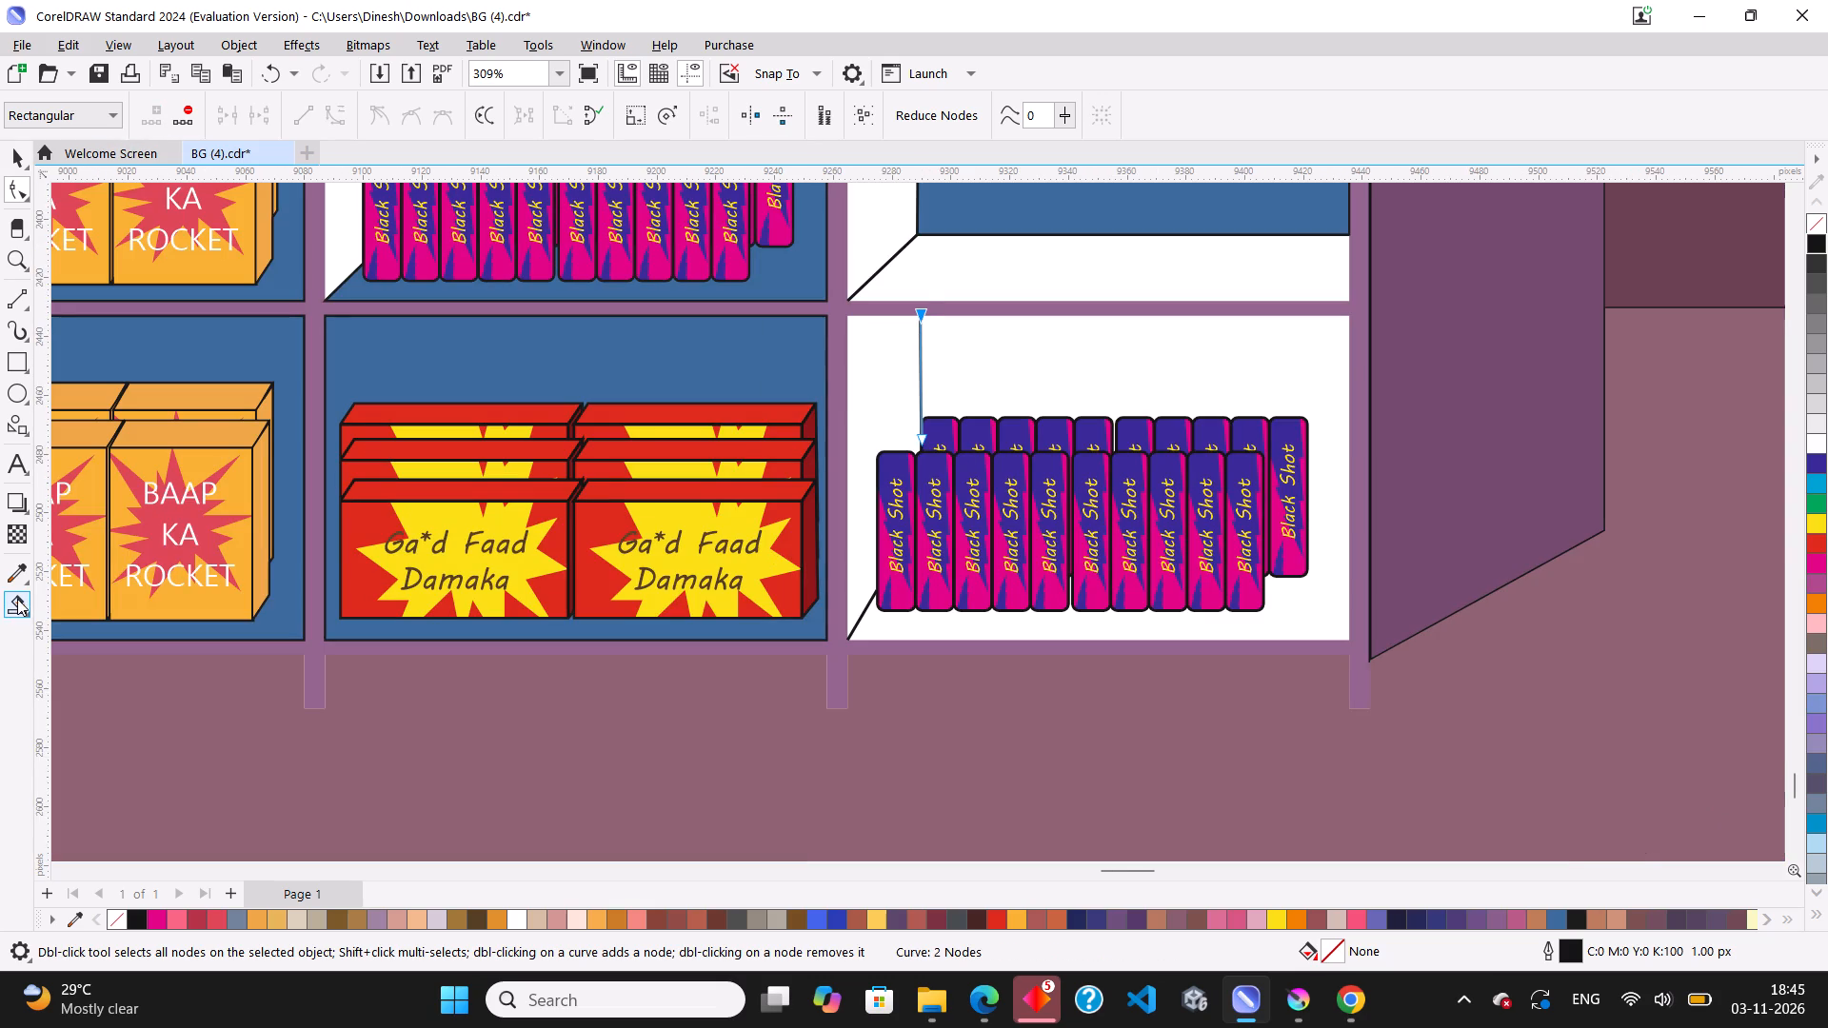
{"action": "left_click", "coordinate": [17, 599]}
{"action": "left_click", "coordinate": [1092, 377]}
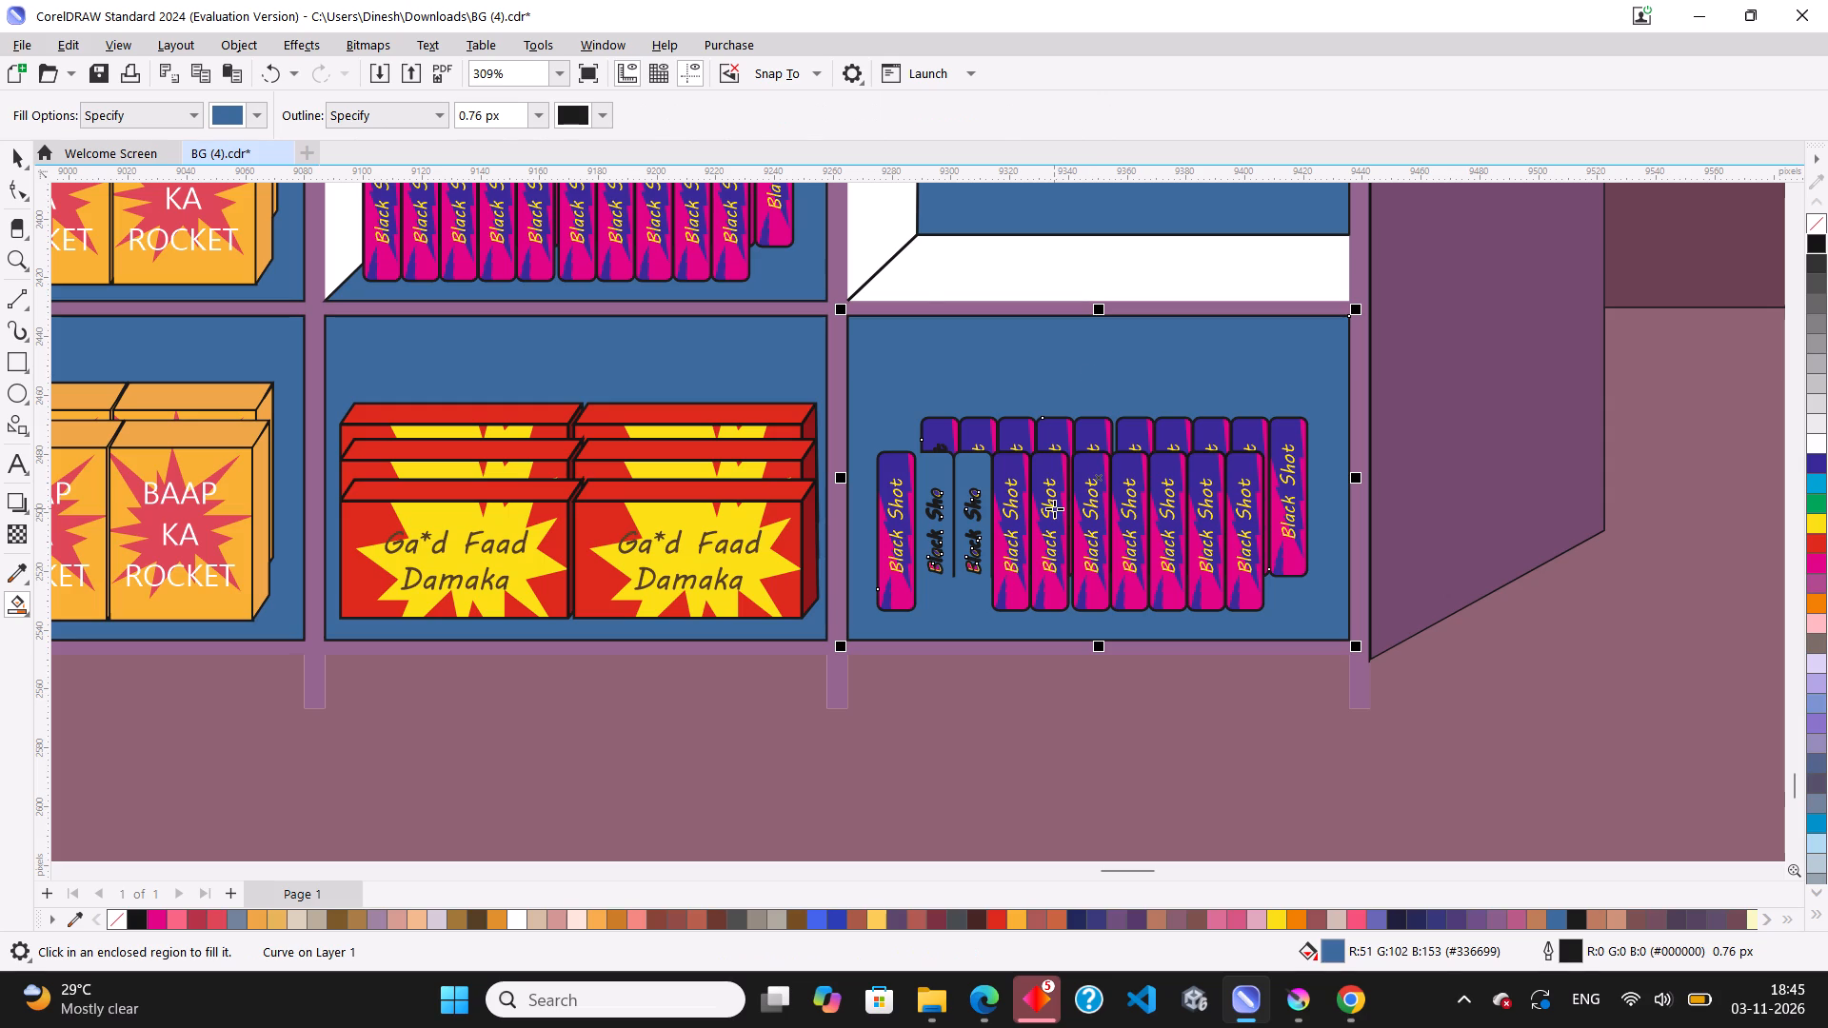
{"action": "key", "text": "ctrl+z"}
Examine where the vertical depth line meets the Black Shot boxes in the fourth column's bottom compartment.
{"action": "scroll", "coordinate": [931, 476], "scroll_direction": "up", "scroll_amount": 12}
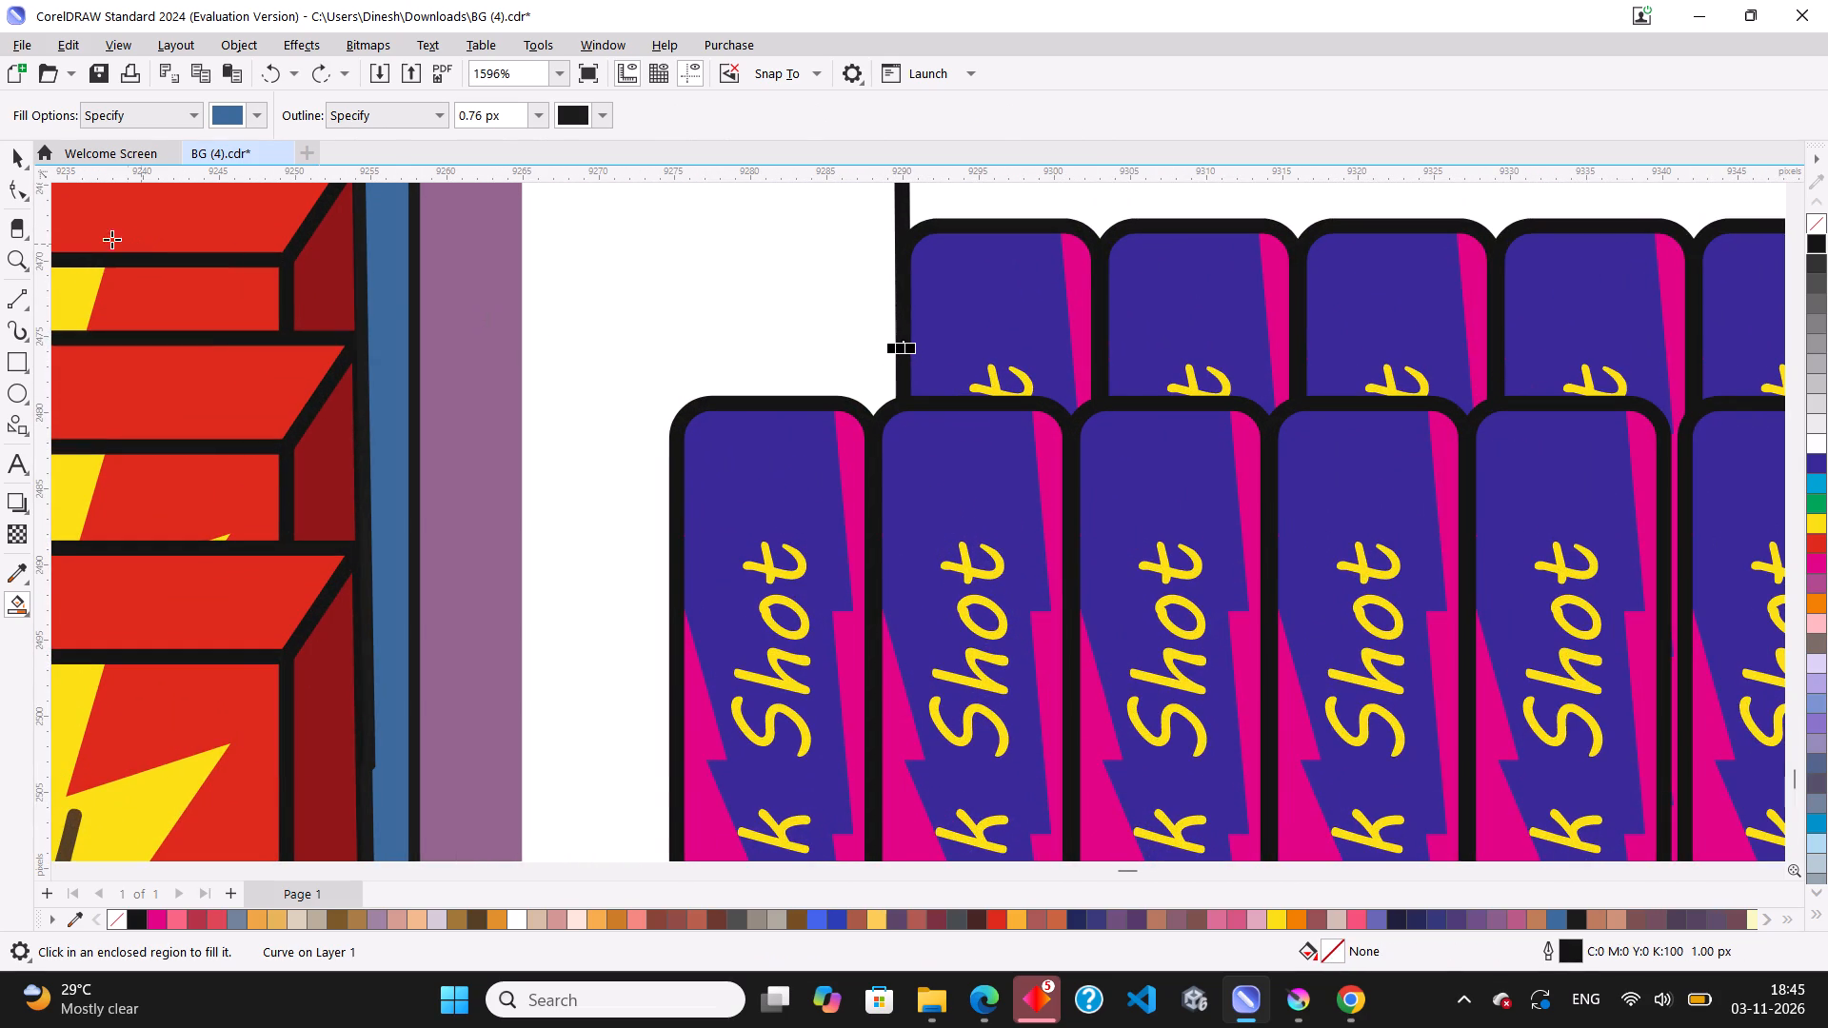
{"action": "left_click", "coordinate": [10, 156]}
{"action": "scroll", "coordinate": [569, 541], "scroll_direction": "down", "scroll_amount": 8}
{"action": "scroll", "coordinate": [672, 559], "scroll_direction": "down", "scroll_amount": 2}
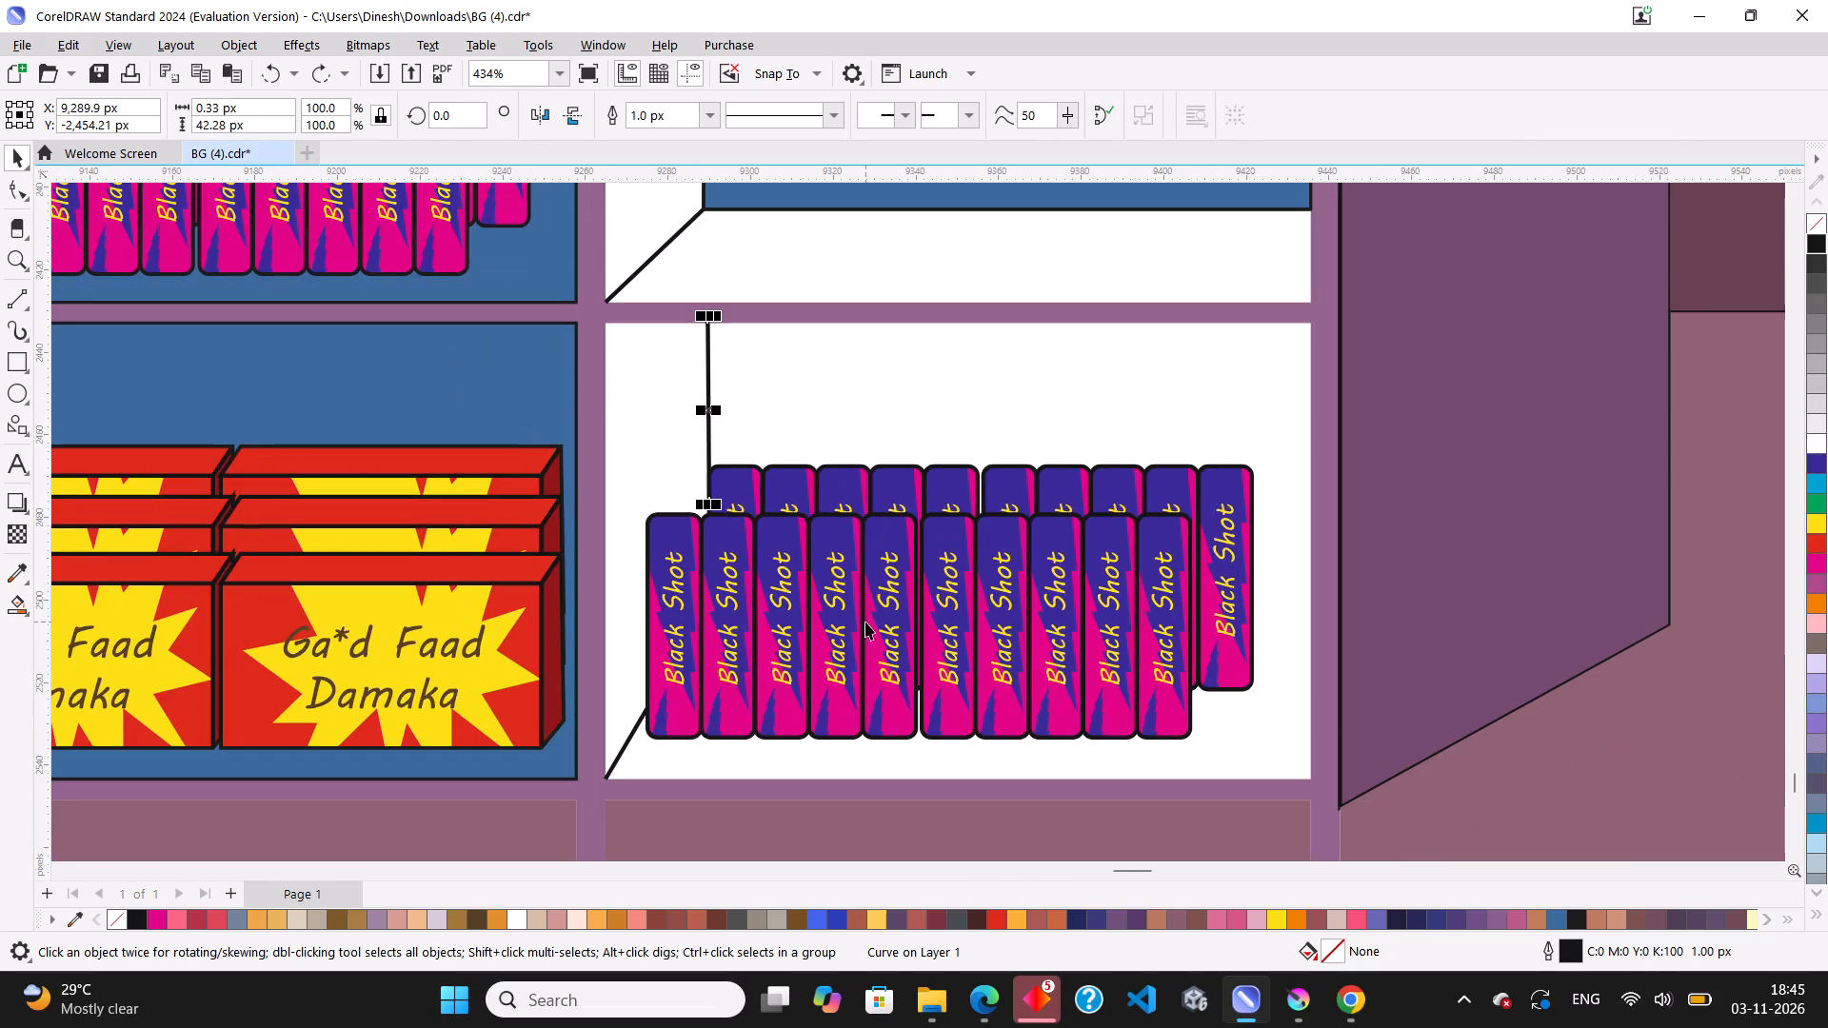
{"action": "left_click", "coordinate": [748, 597]}
{"action": "scroll", "coordinate": [728, 580], "scroll_direction": "up", "scroll_amount": 4}
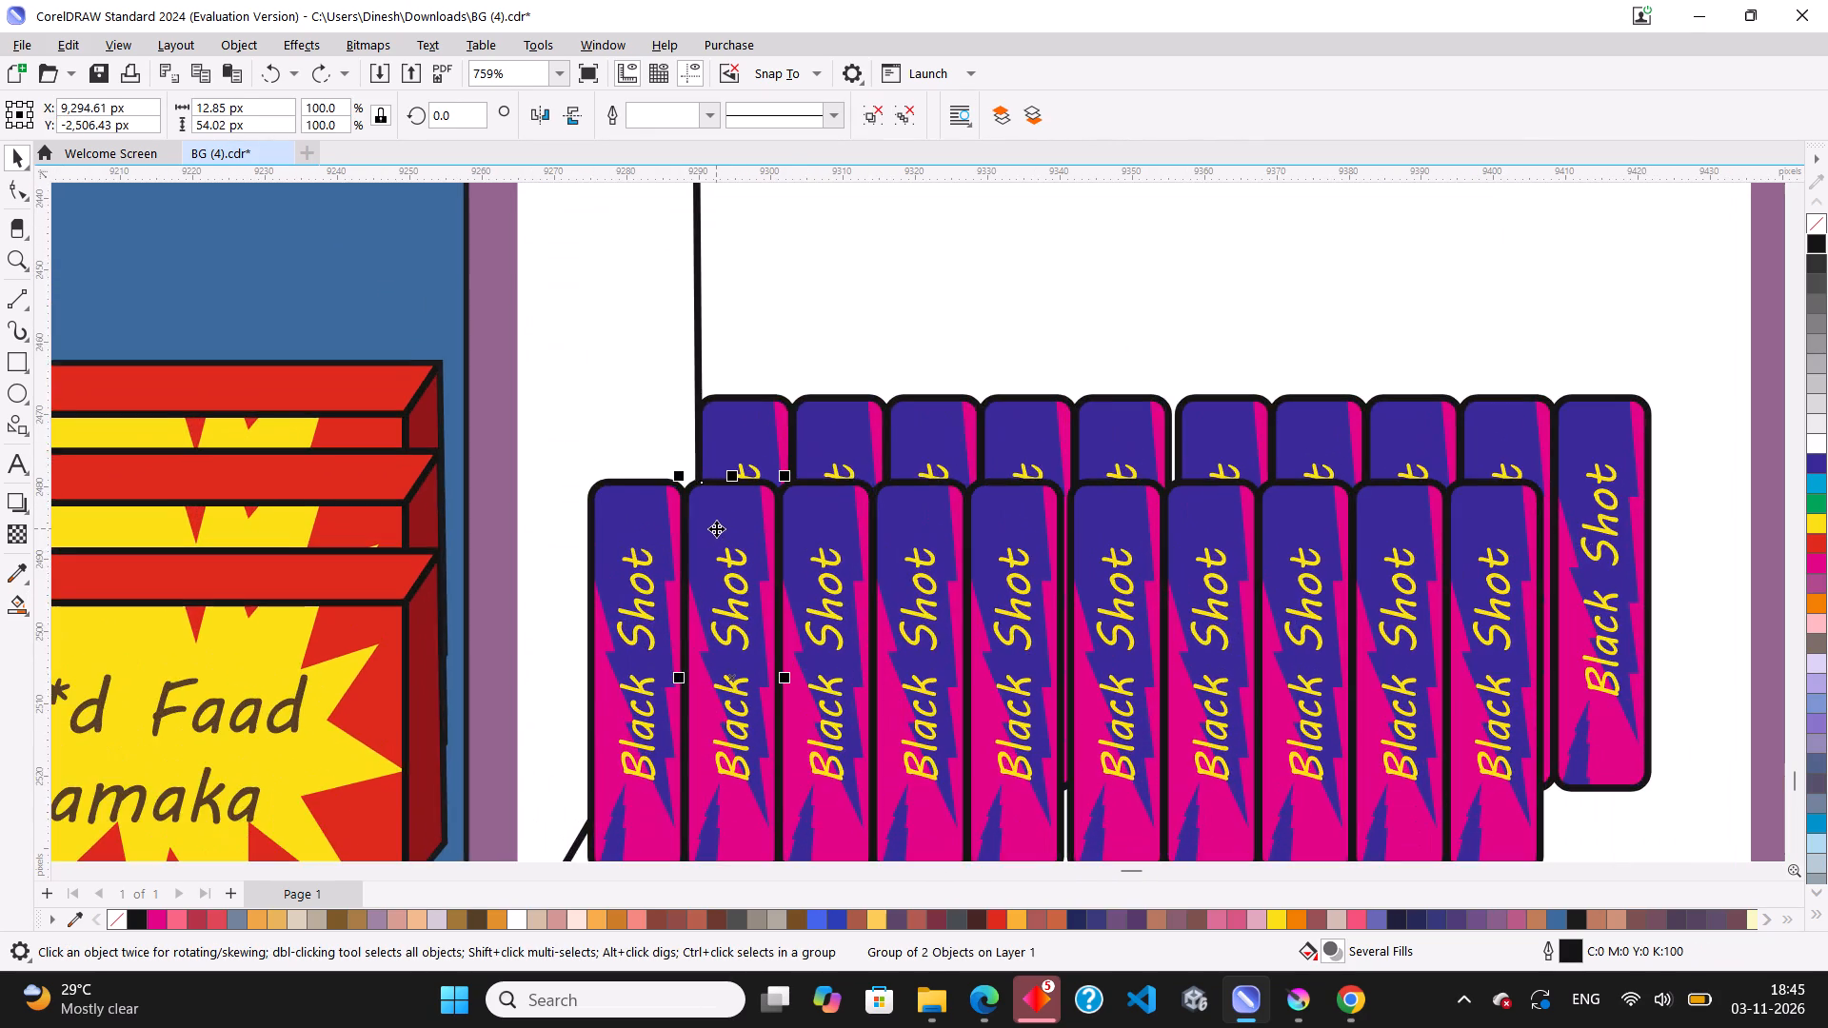
{"action": "scroll", "coordinate": [716, 528], "scroll_direction": "down", "scroll_amount": 4}
{"action": "scroll", "coordinate": [1135, 654], "scroll_direction": "down", "scroll_amount": 7}
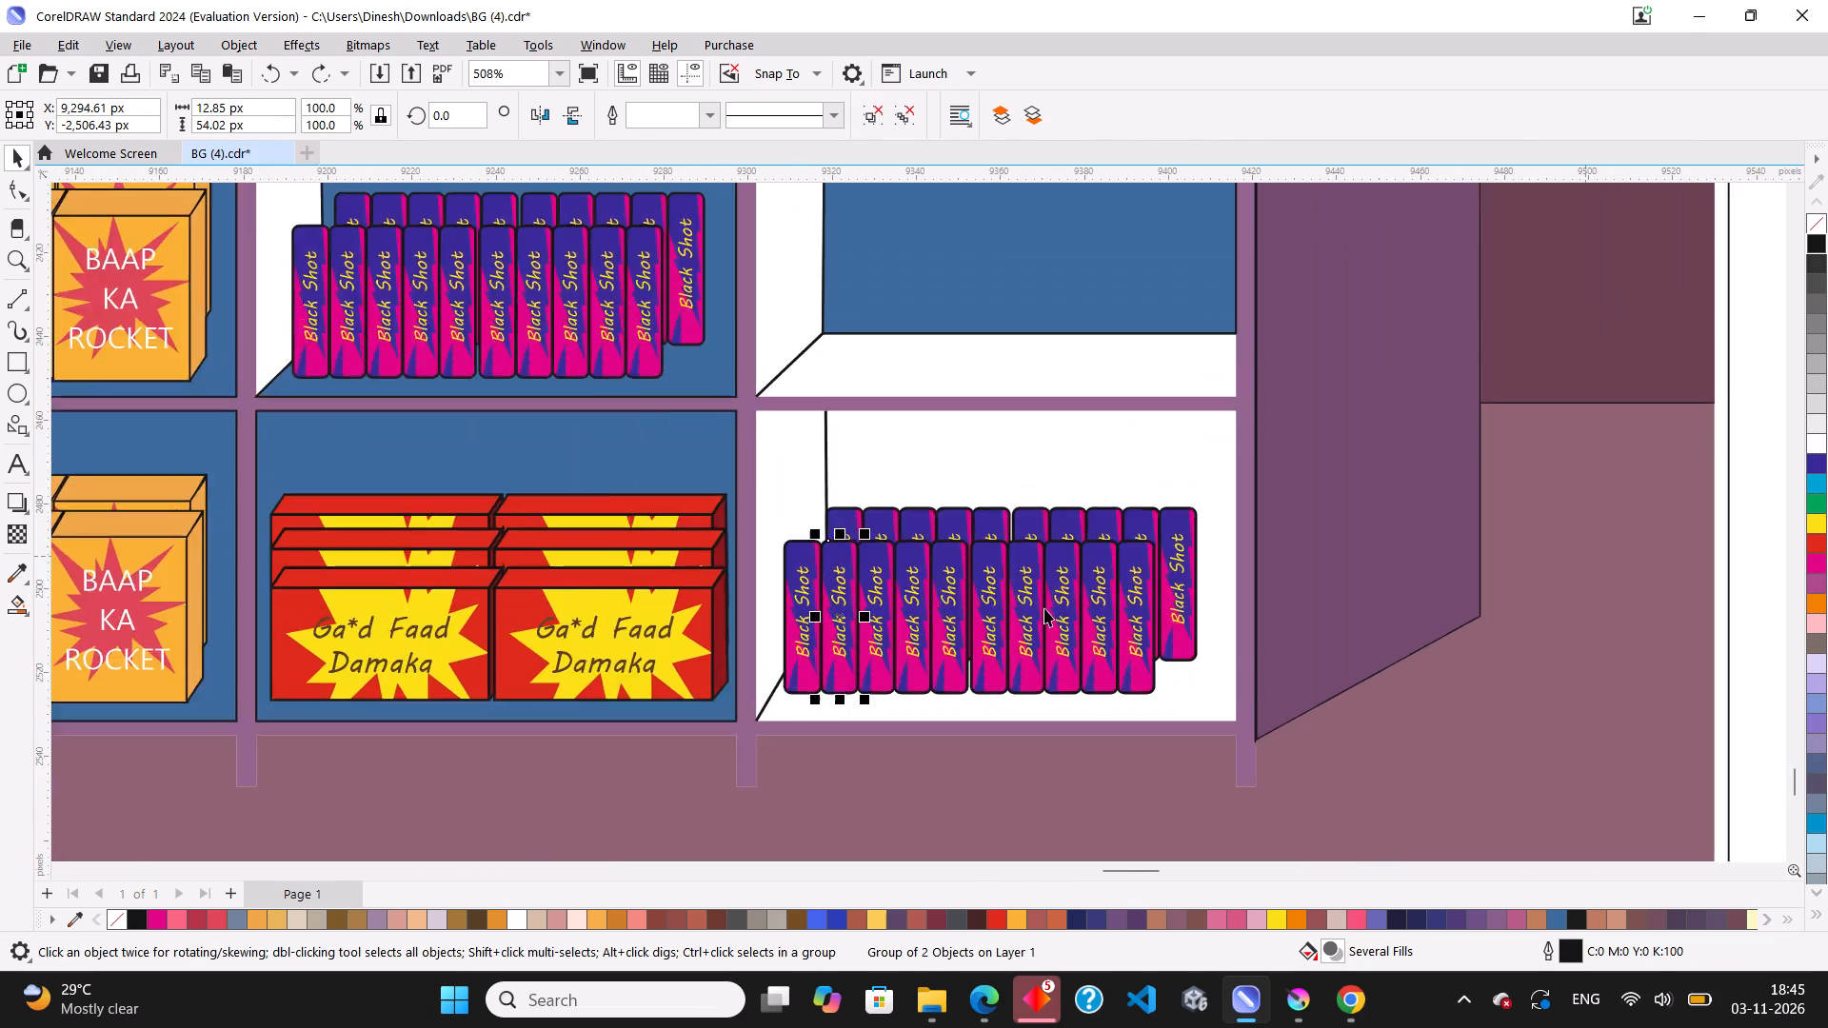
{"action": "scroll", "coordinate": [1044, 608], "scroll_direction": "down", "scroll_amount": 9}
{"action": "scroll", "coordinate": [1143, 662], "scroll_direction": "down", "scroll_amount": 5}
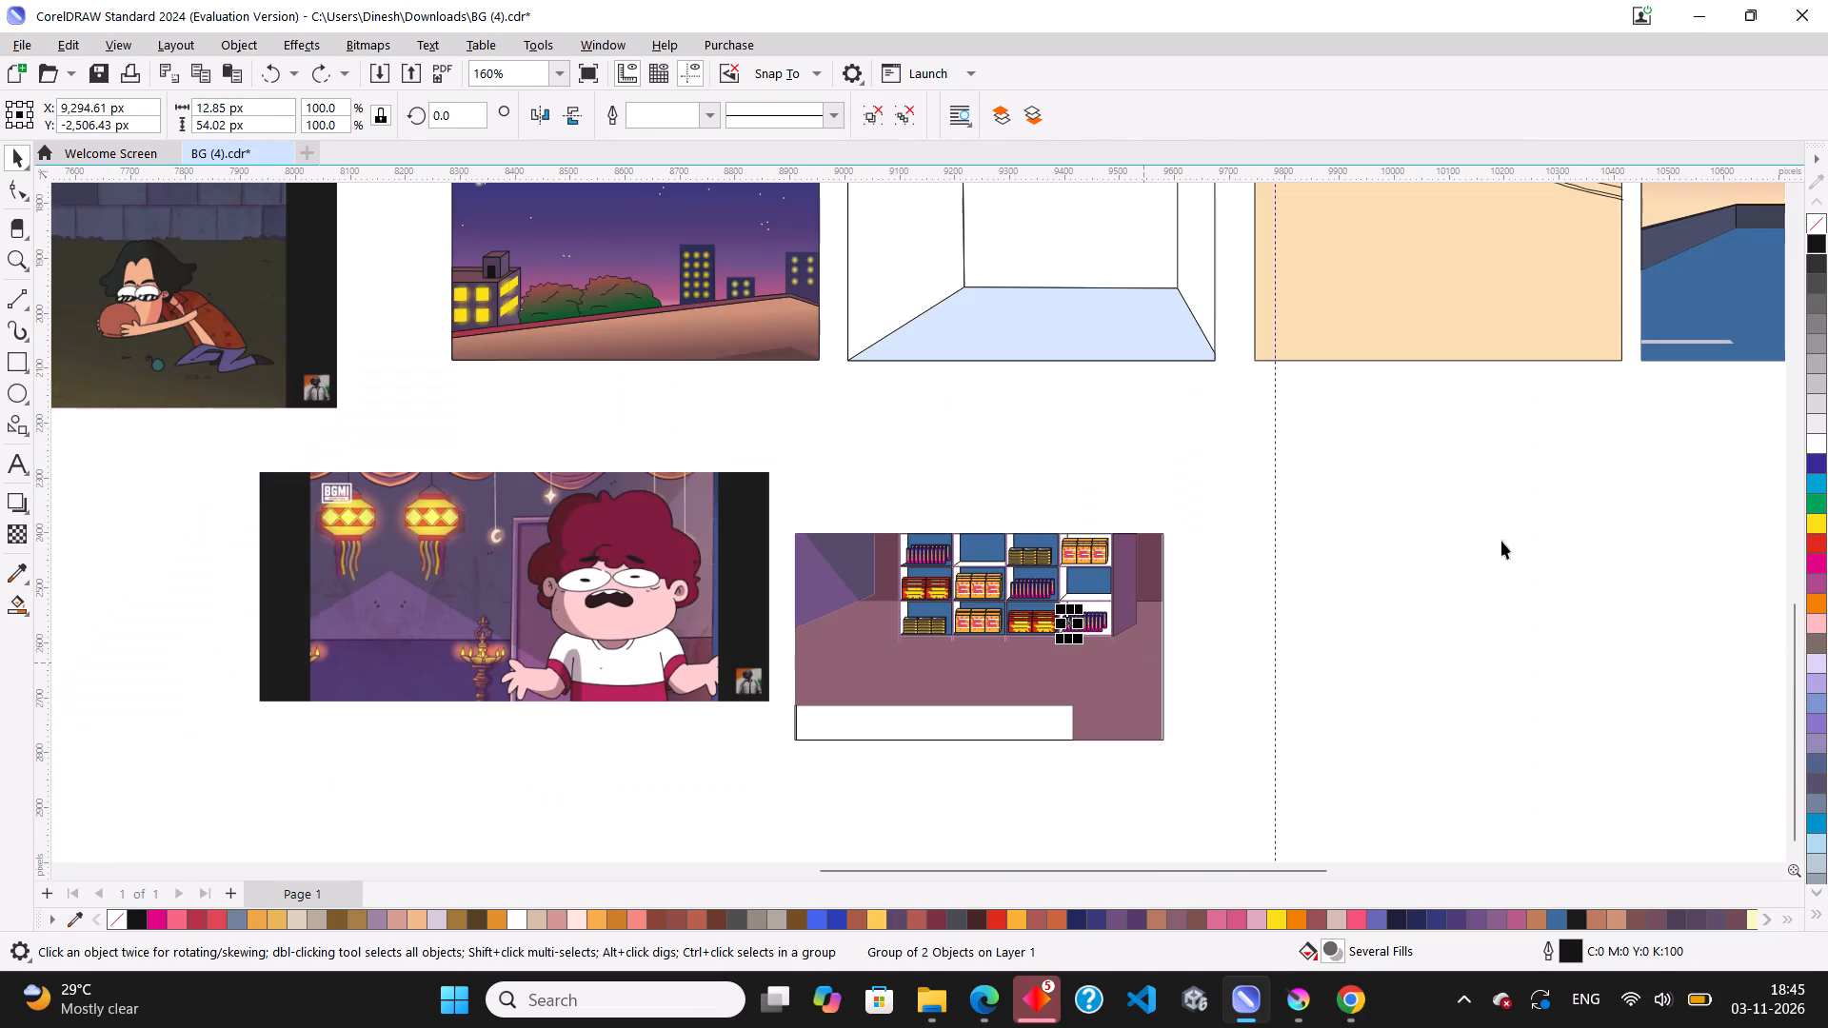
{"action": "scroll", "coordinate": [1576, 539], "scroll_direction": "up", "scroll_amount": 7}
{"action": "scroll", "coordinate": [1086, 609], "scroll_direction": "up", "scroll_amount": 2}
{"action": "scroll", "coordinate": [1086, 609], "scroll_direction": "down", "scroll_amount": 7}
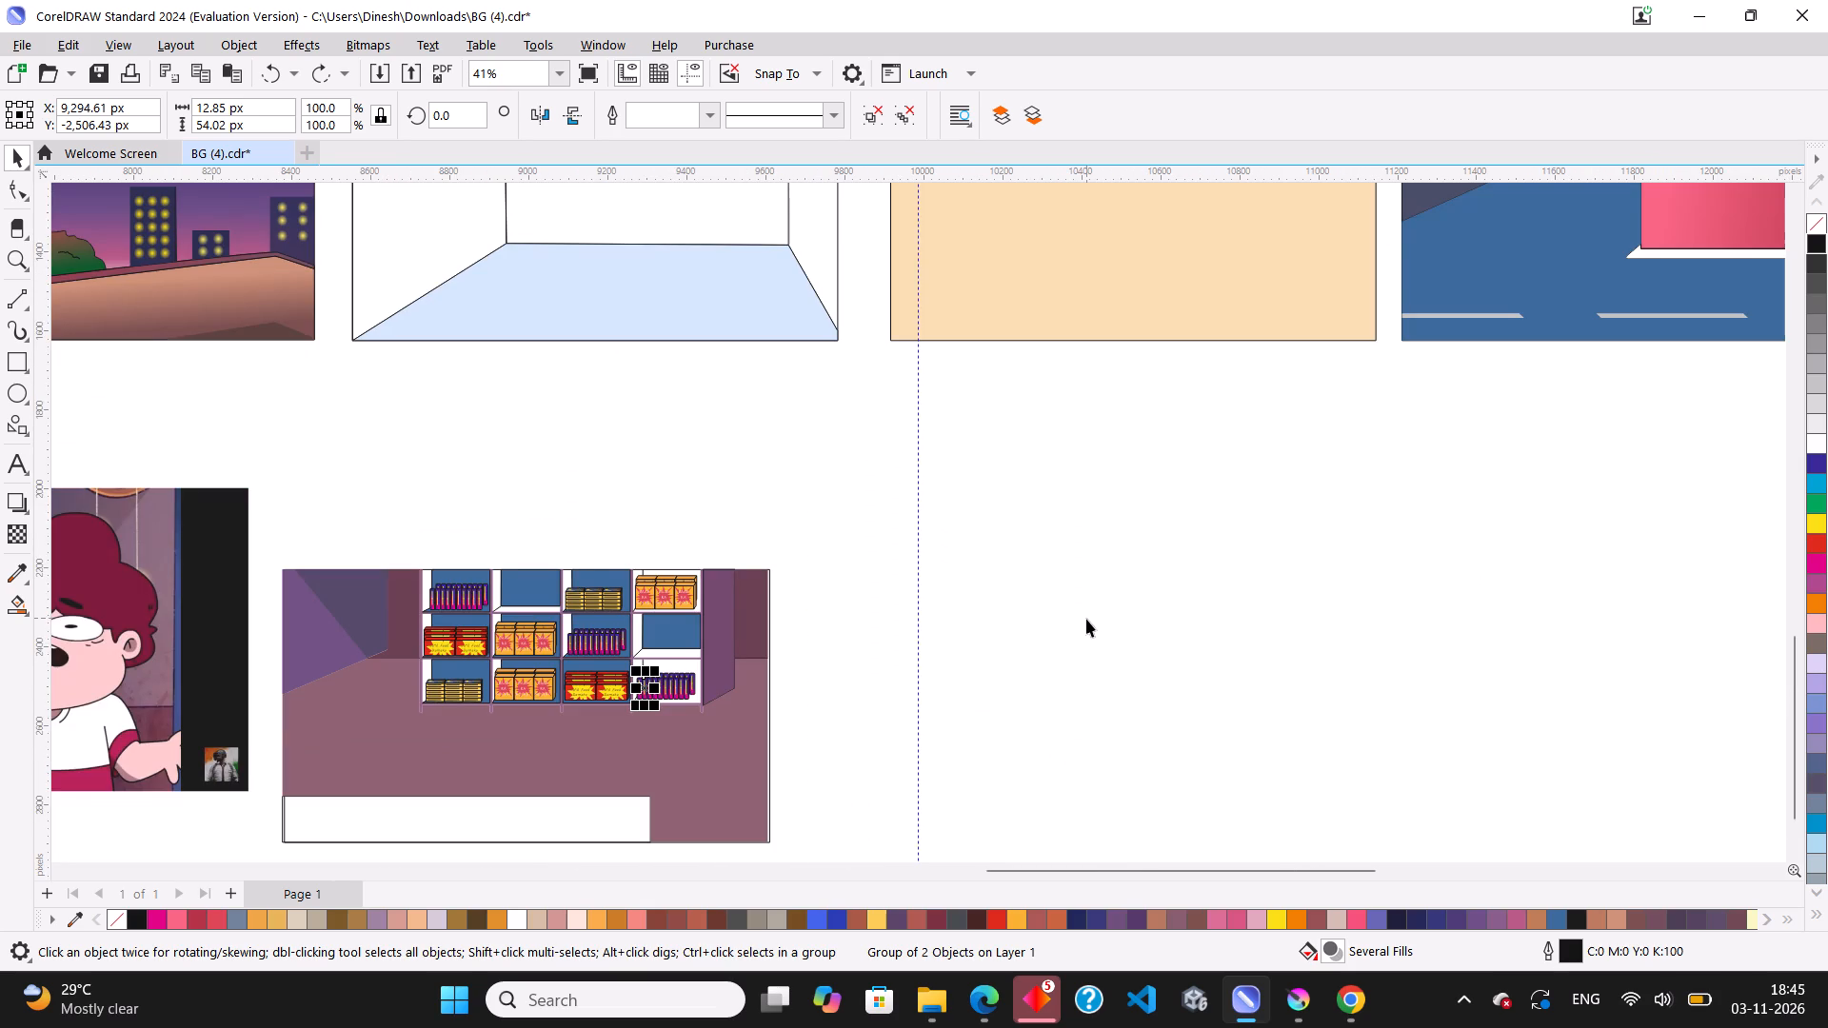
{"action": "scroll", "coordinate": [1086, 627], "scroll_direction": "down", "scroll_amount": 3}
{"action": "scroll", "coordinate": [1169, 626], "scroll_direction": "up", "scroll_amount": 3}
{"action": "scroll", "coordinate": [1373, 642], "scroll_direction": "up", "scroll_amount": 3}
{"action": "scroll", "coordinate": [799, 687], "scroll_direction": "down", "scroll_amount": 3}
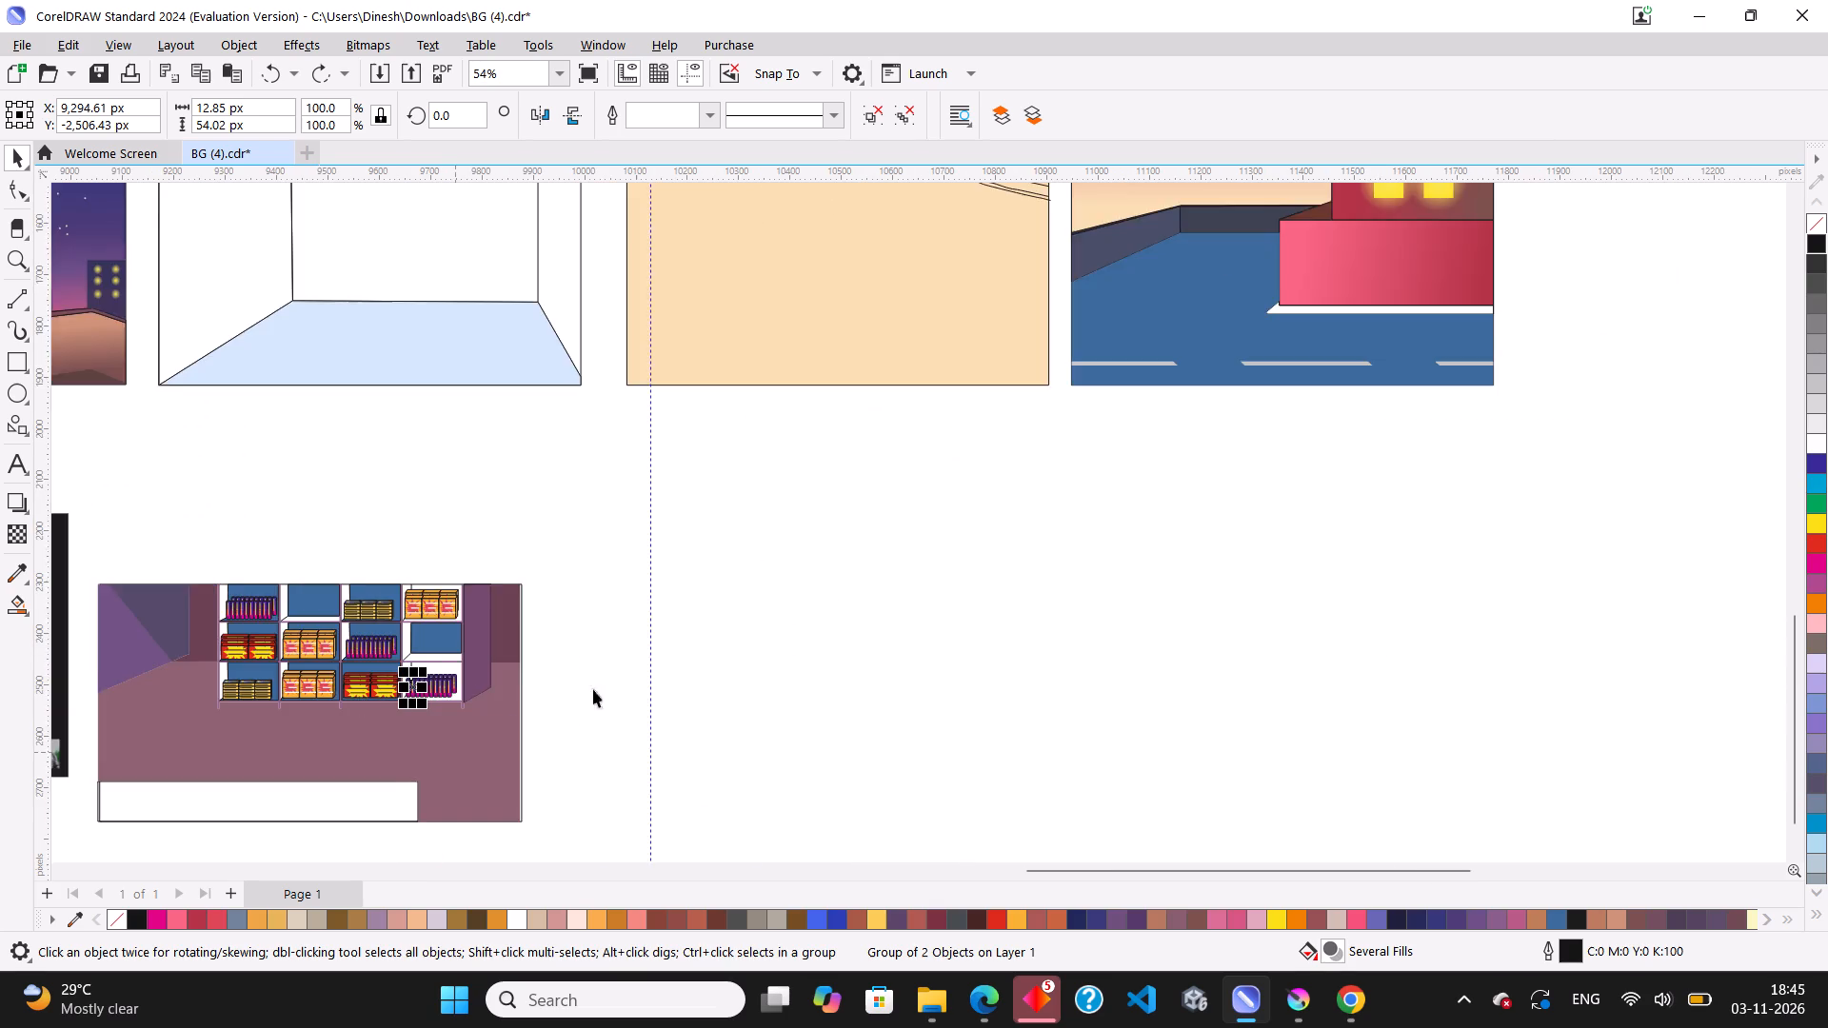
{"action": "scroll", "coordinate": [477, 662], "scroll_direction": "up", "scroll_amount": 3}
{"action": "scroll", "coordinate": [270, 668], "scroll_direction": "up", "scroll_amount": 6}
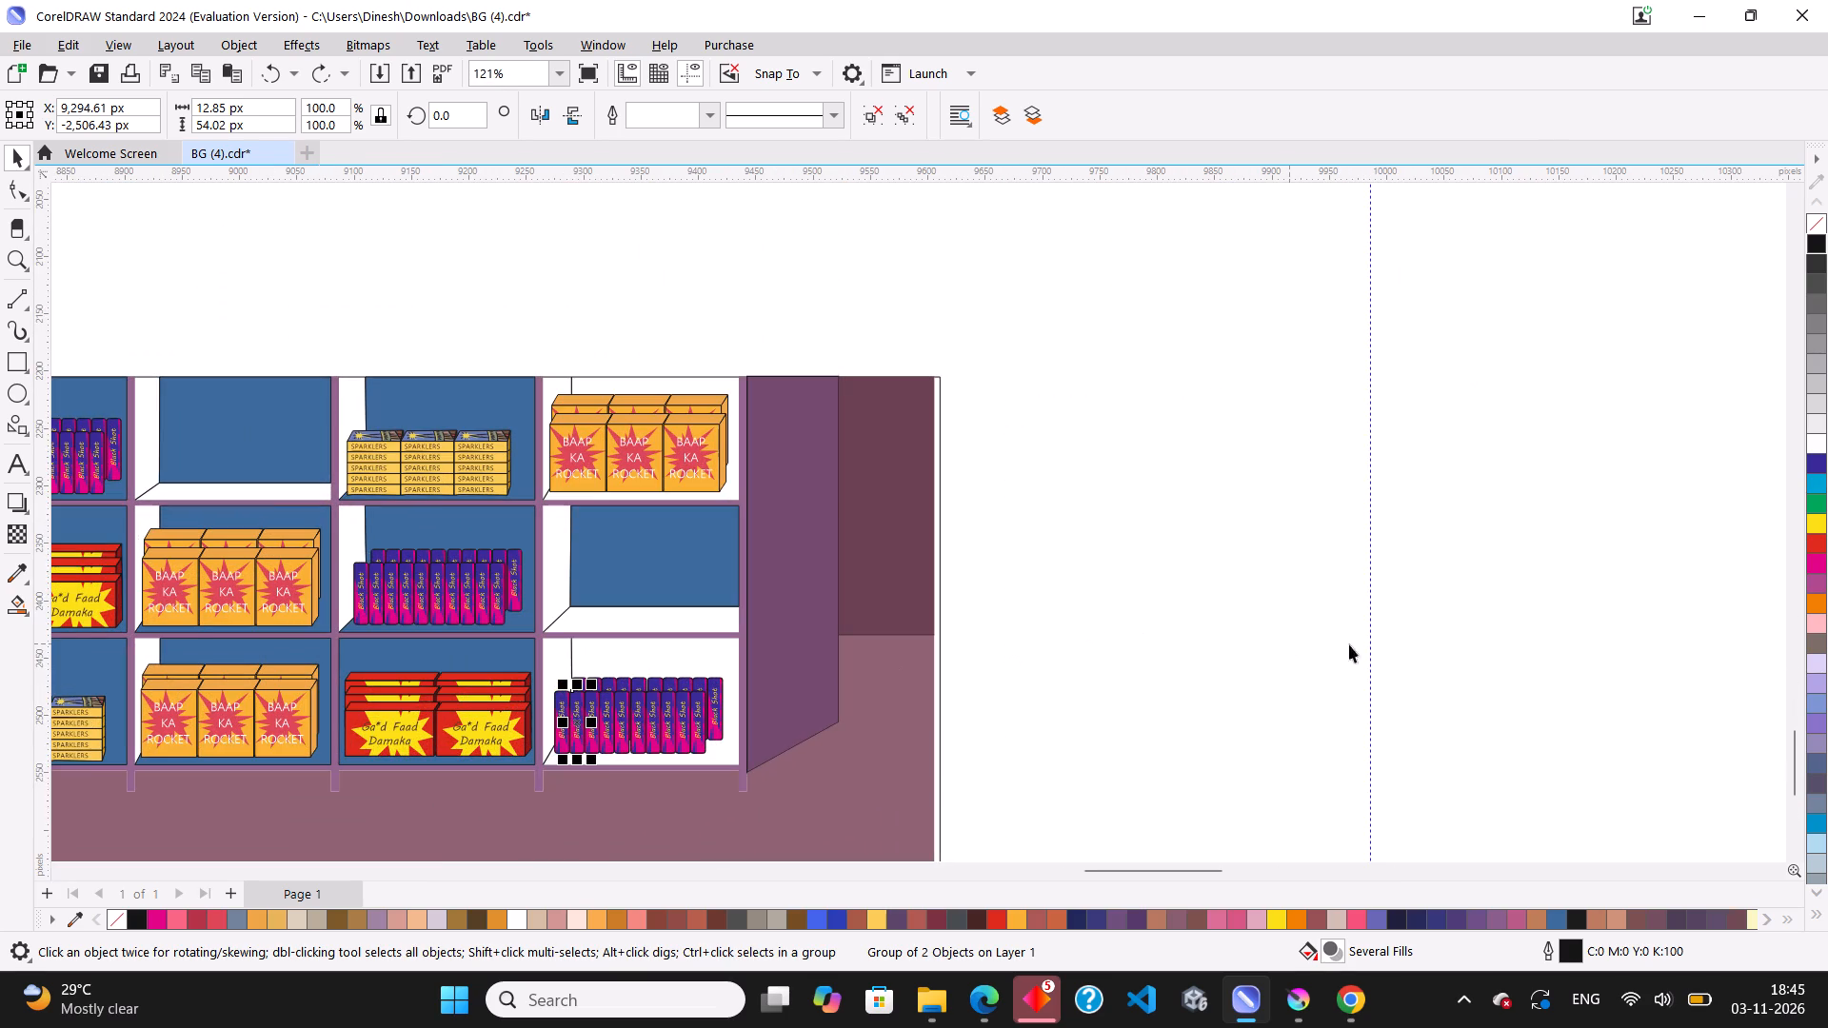
Select all the Black Shot boxes in the fourth column's bottom compartment and shift them slightly left to X 9,344.76 px, overlapping the depth lines.
{"action": "left_click", "coordinate": [1393, 637]}
{"action": "left_click_drag", "start_coordinate": [1449, 614], "coordinate": [554, 828]}
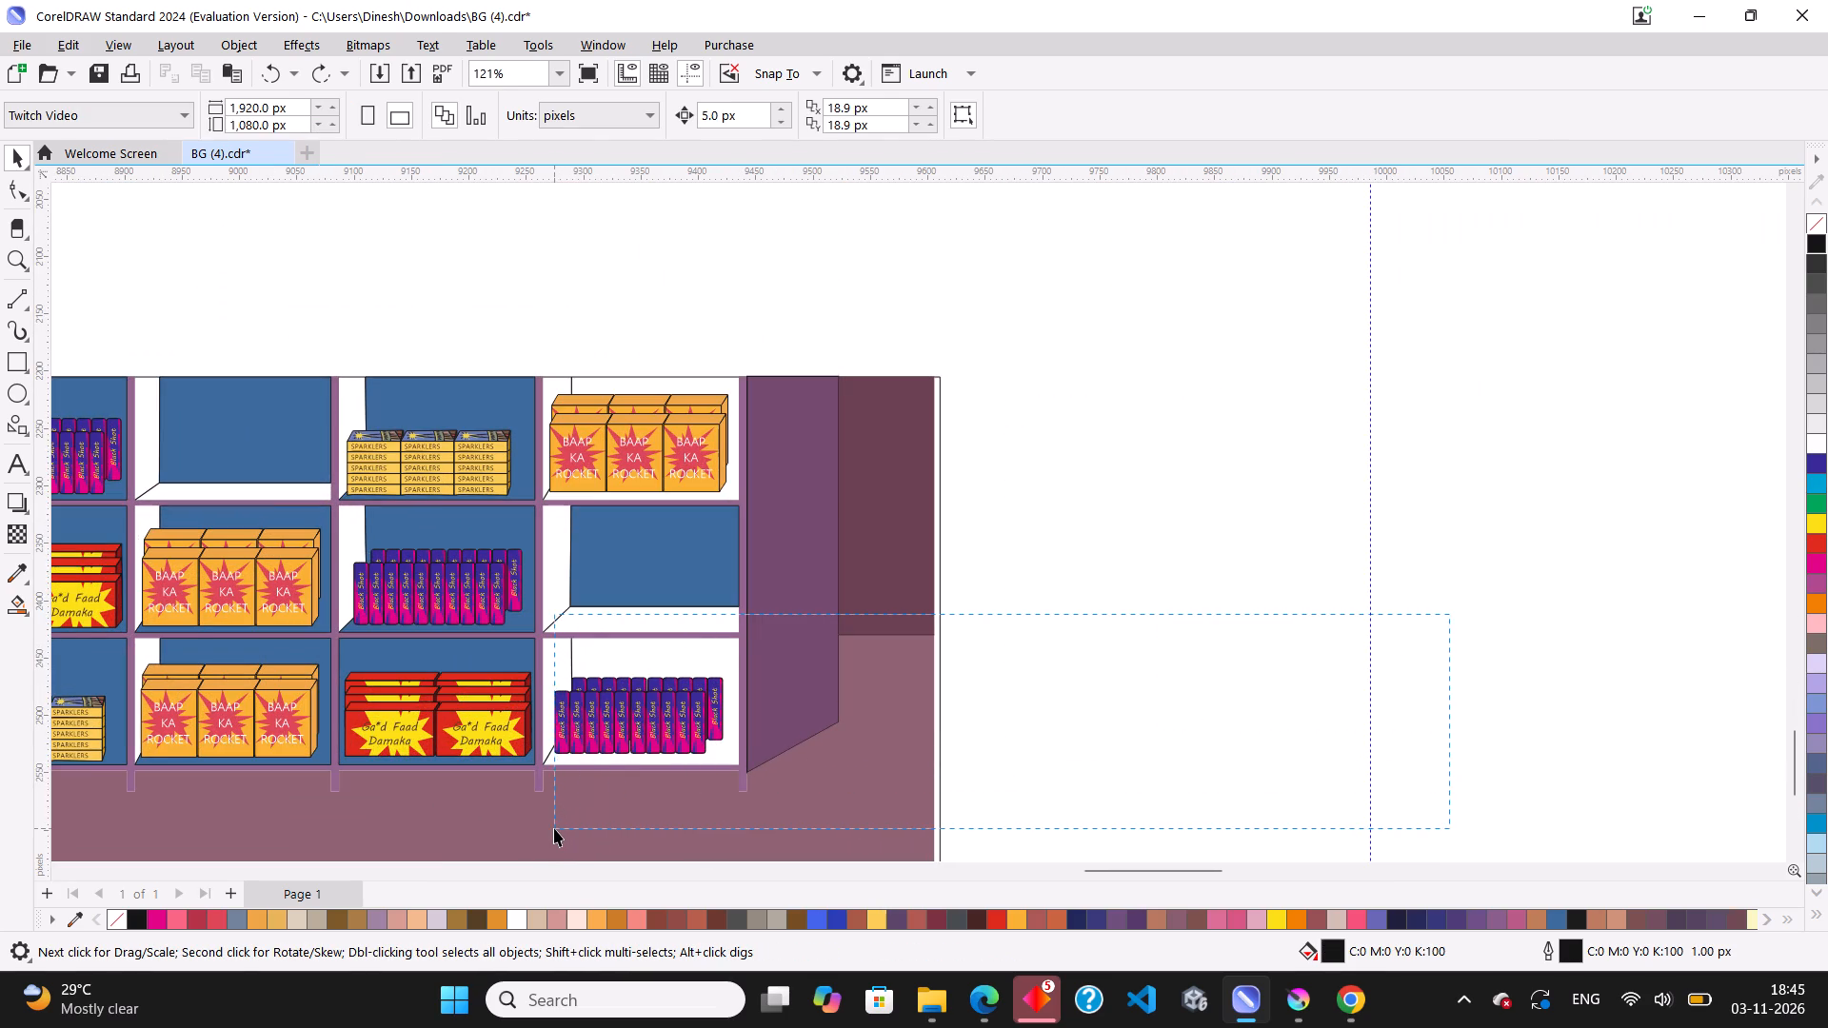
{"action": "left_click_drag", "start_coordinate": [554, 828], "coordinate": [548, 830]}
{"action": "scroll", "coordinate": [610, 749], "scroll_direction": "up", "scroll_amount": 6}
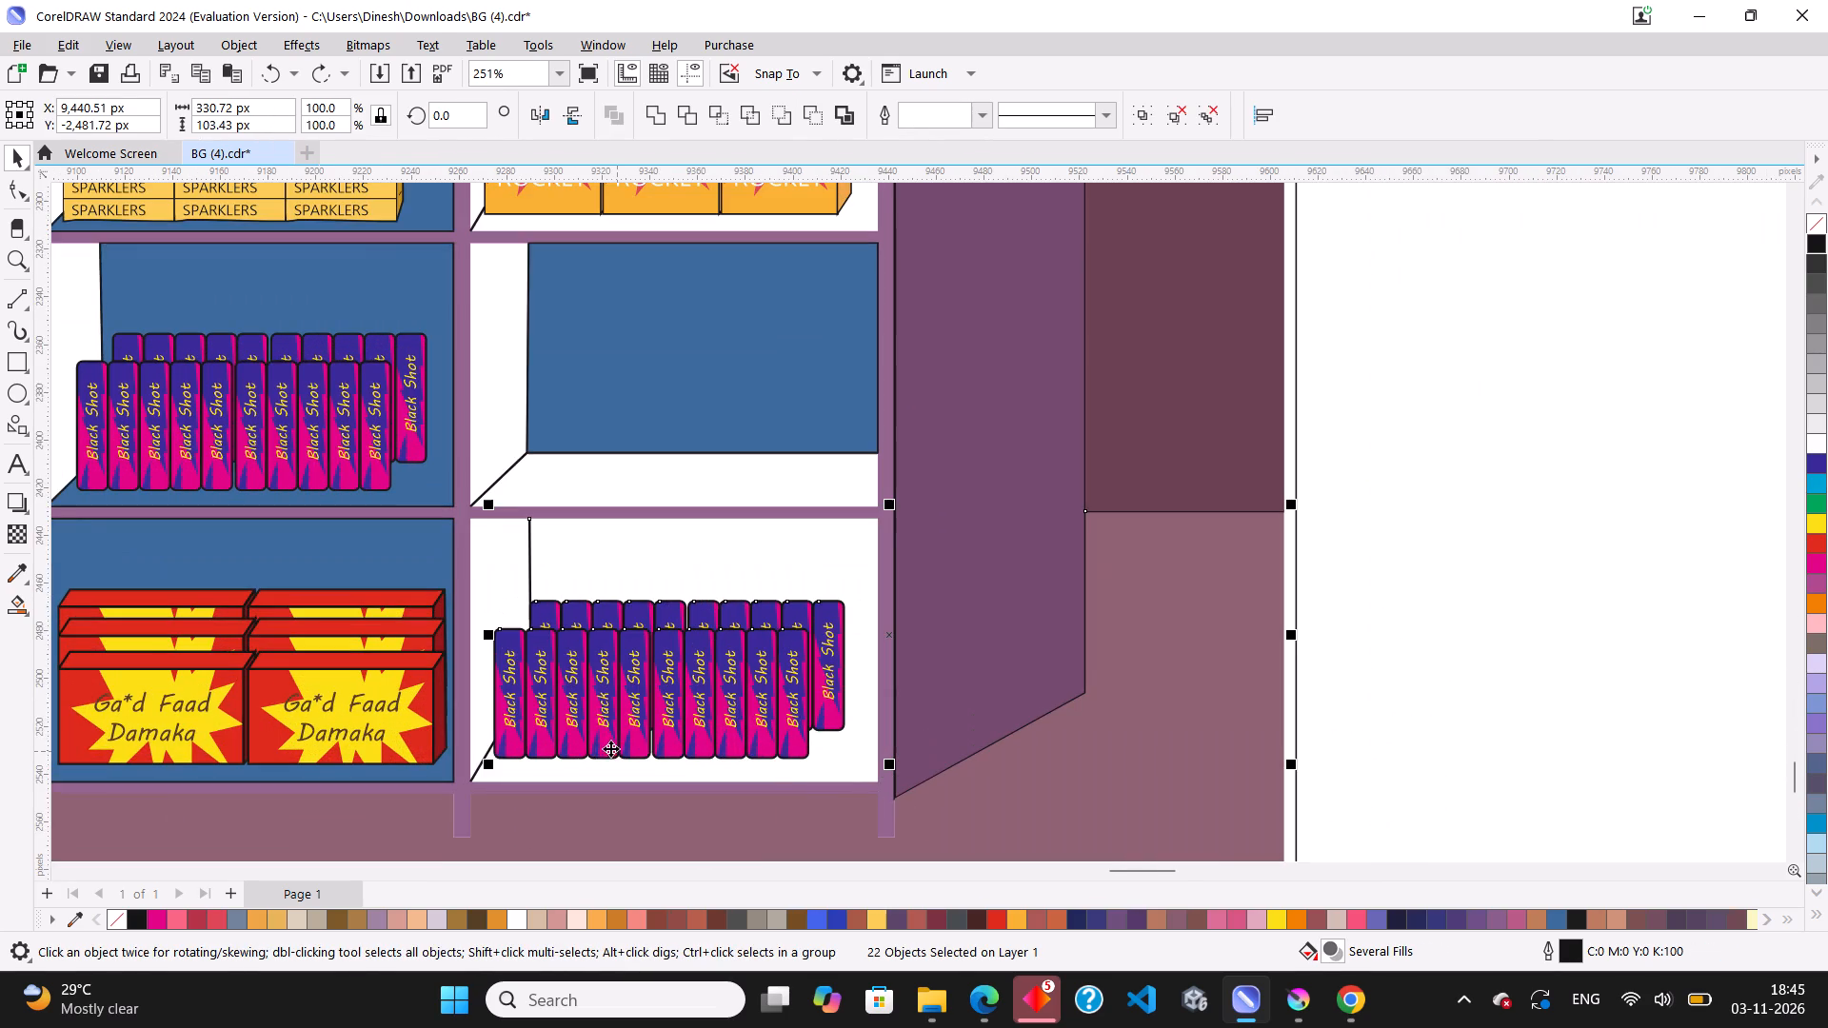
{"action": "scroll", "coordinate": [772, 682], "scroll_direction": "down", "scroll_amount": 1}
{"action": "left_click", "coordinate": [1390, 629]}
{"action": "left_click_drag", "start_coordinate": [1358, 591], "coordinate": [568, 844]}
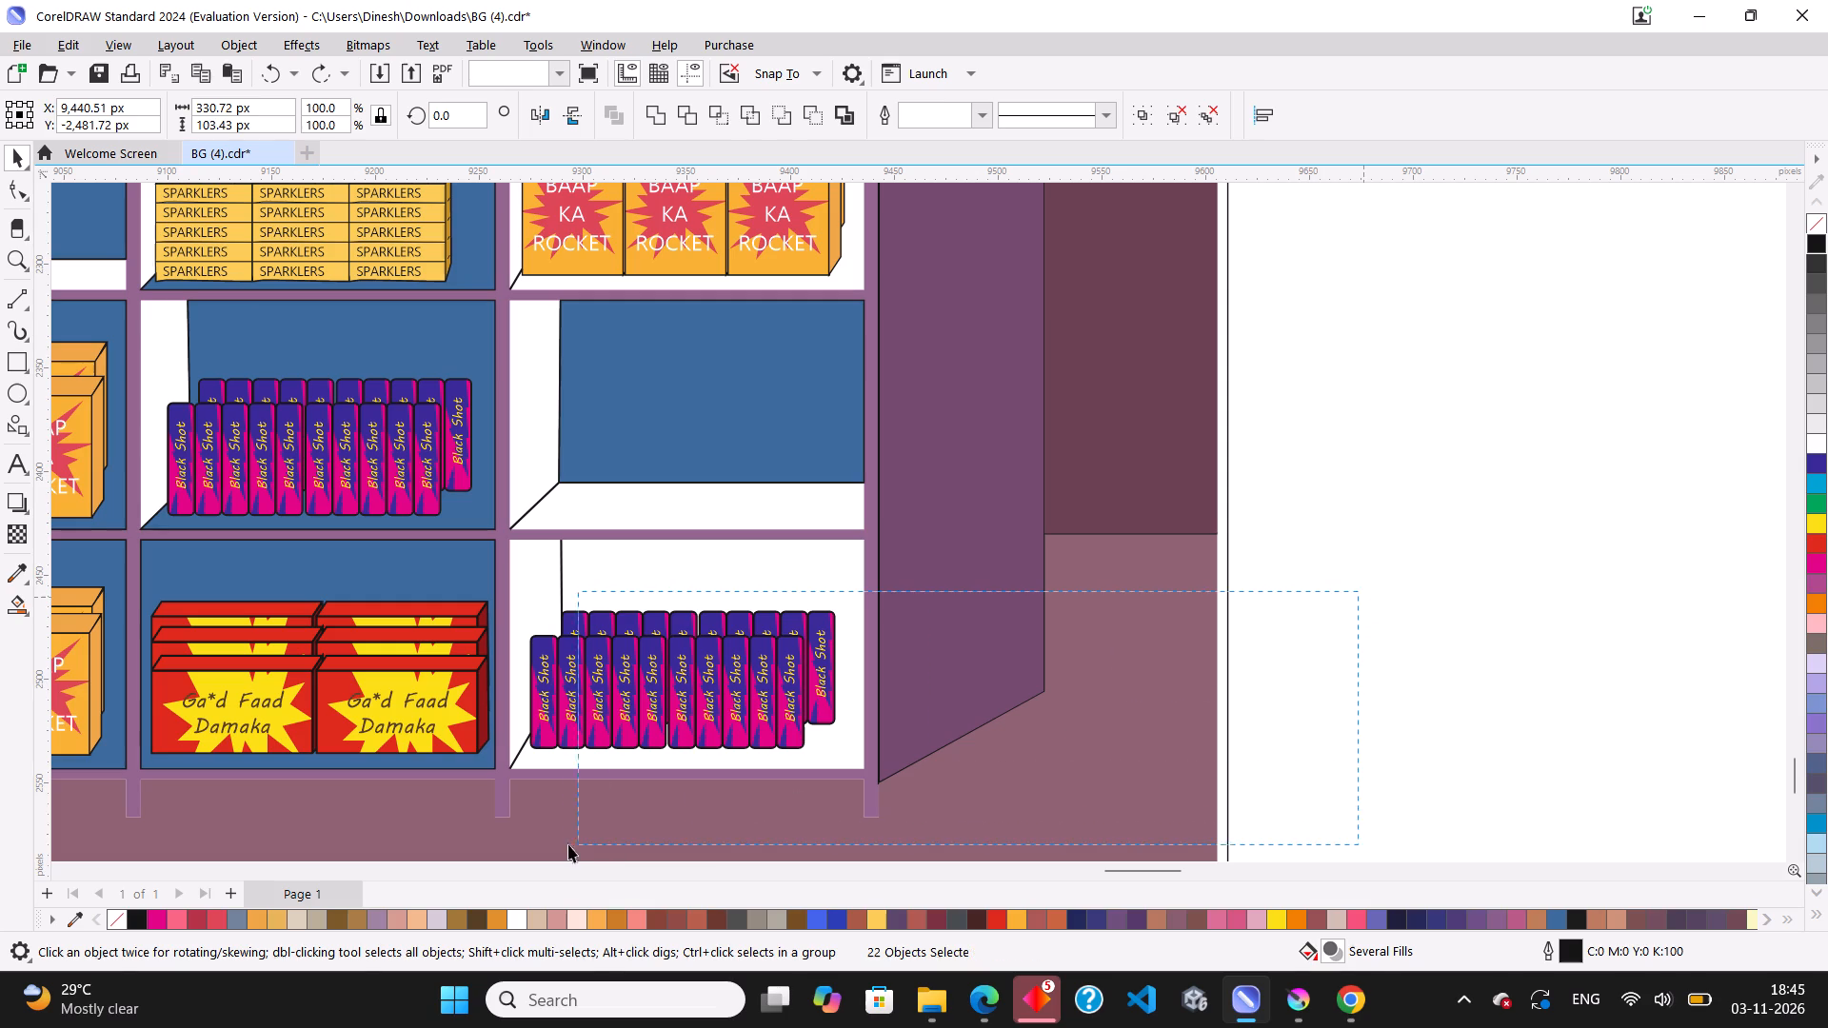
{"action": "left_click_drag", "start_coordinate": [568, 844], "coordinate": [517, 835]}
{"action": "scroll", "coordinate": [596, 738], "scroll_direction": "up", "scroll_amount": 2}
{"action": "scroll", "coordinate": [644, 661], "scroll_direction": "up", "scroll_amount": 3}
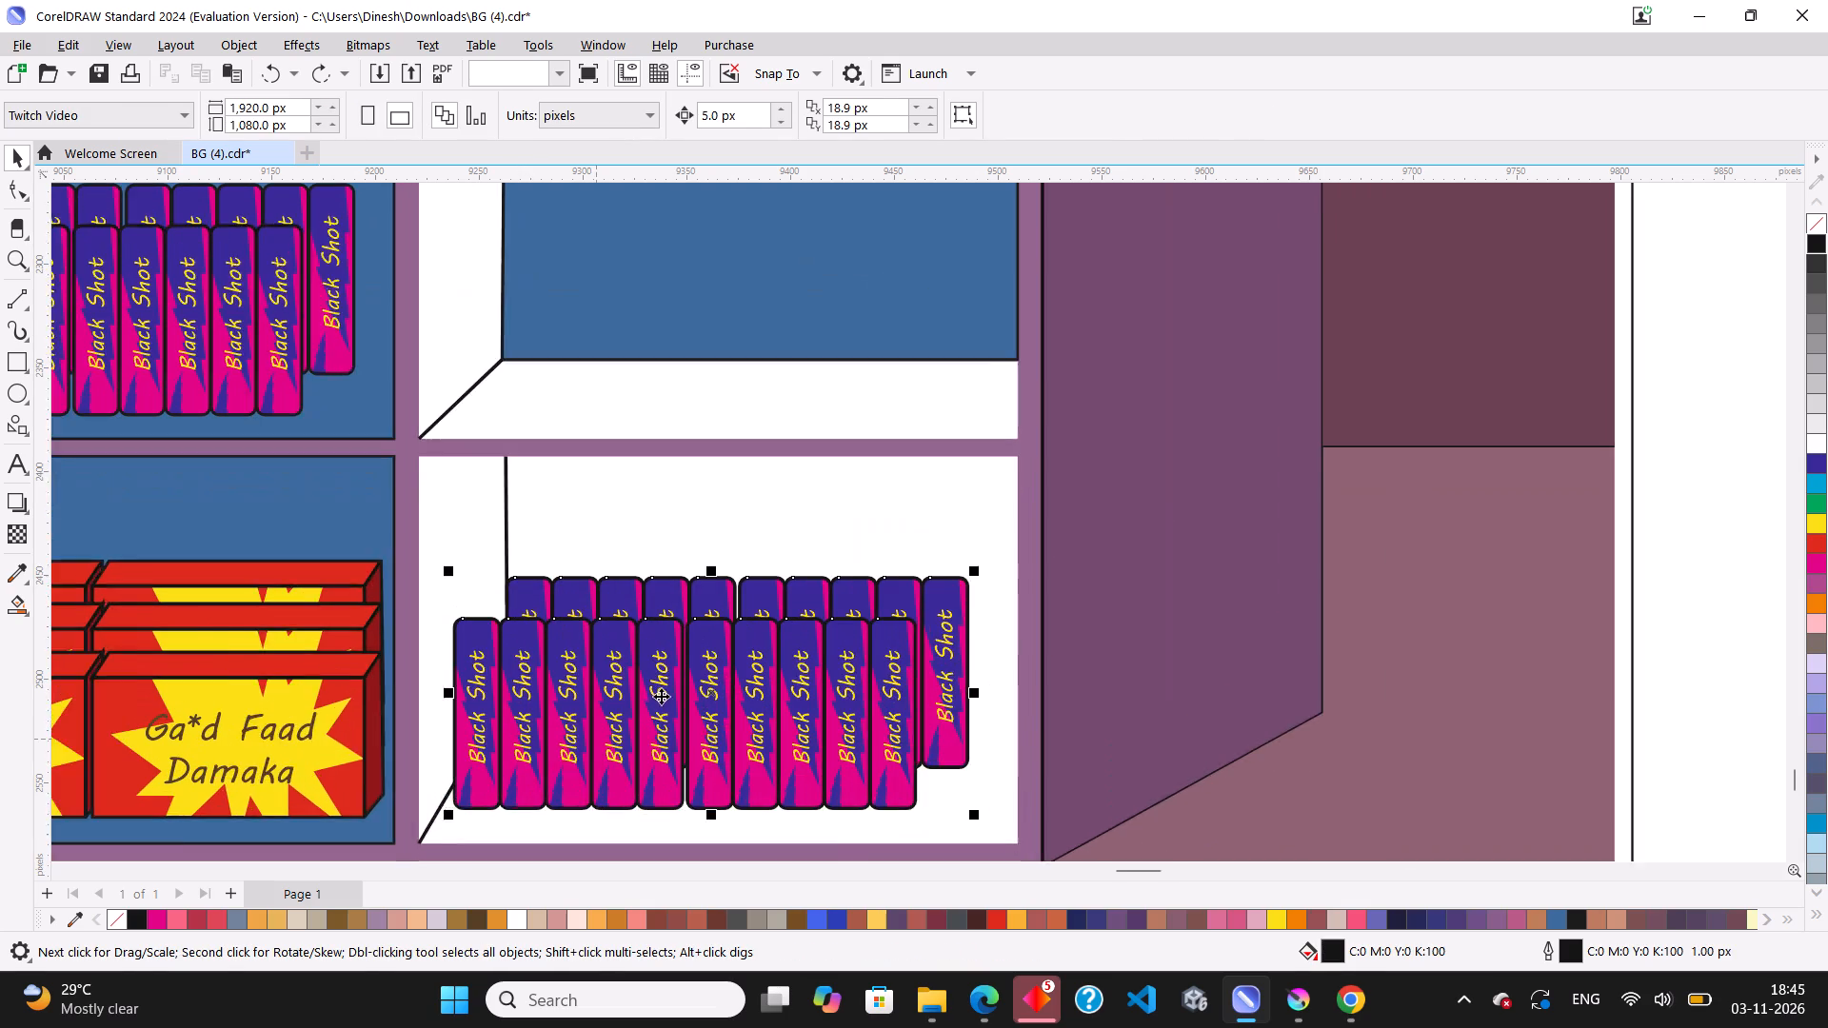
{"action": "left_click_drag", "start_coordinate": [662, 697], "coordinate": [697, 699]}
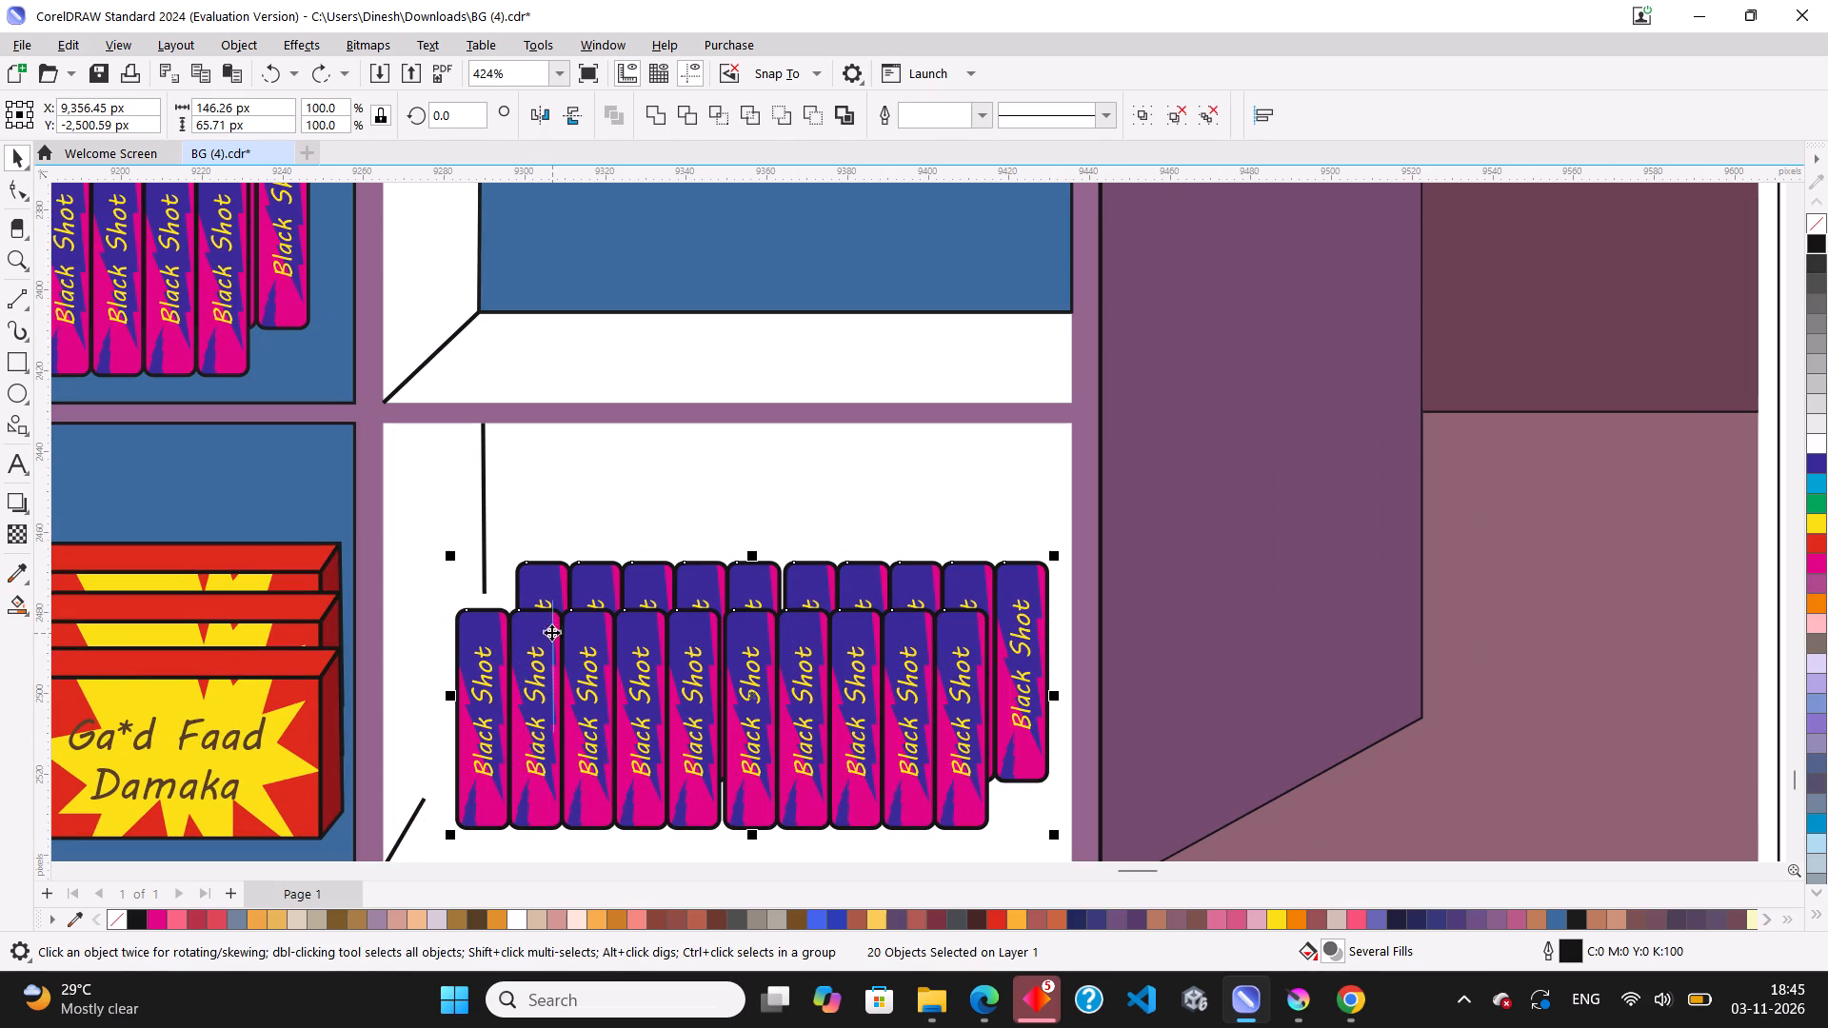
{"action": "scroll", "coordinate": [487, 696], "scroll_direction": "up", "scroll_amount": 3}
{"action": "left_click_drag", "start_coordinate": [485, 697], "coordinate": [431, 704]}
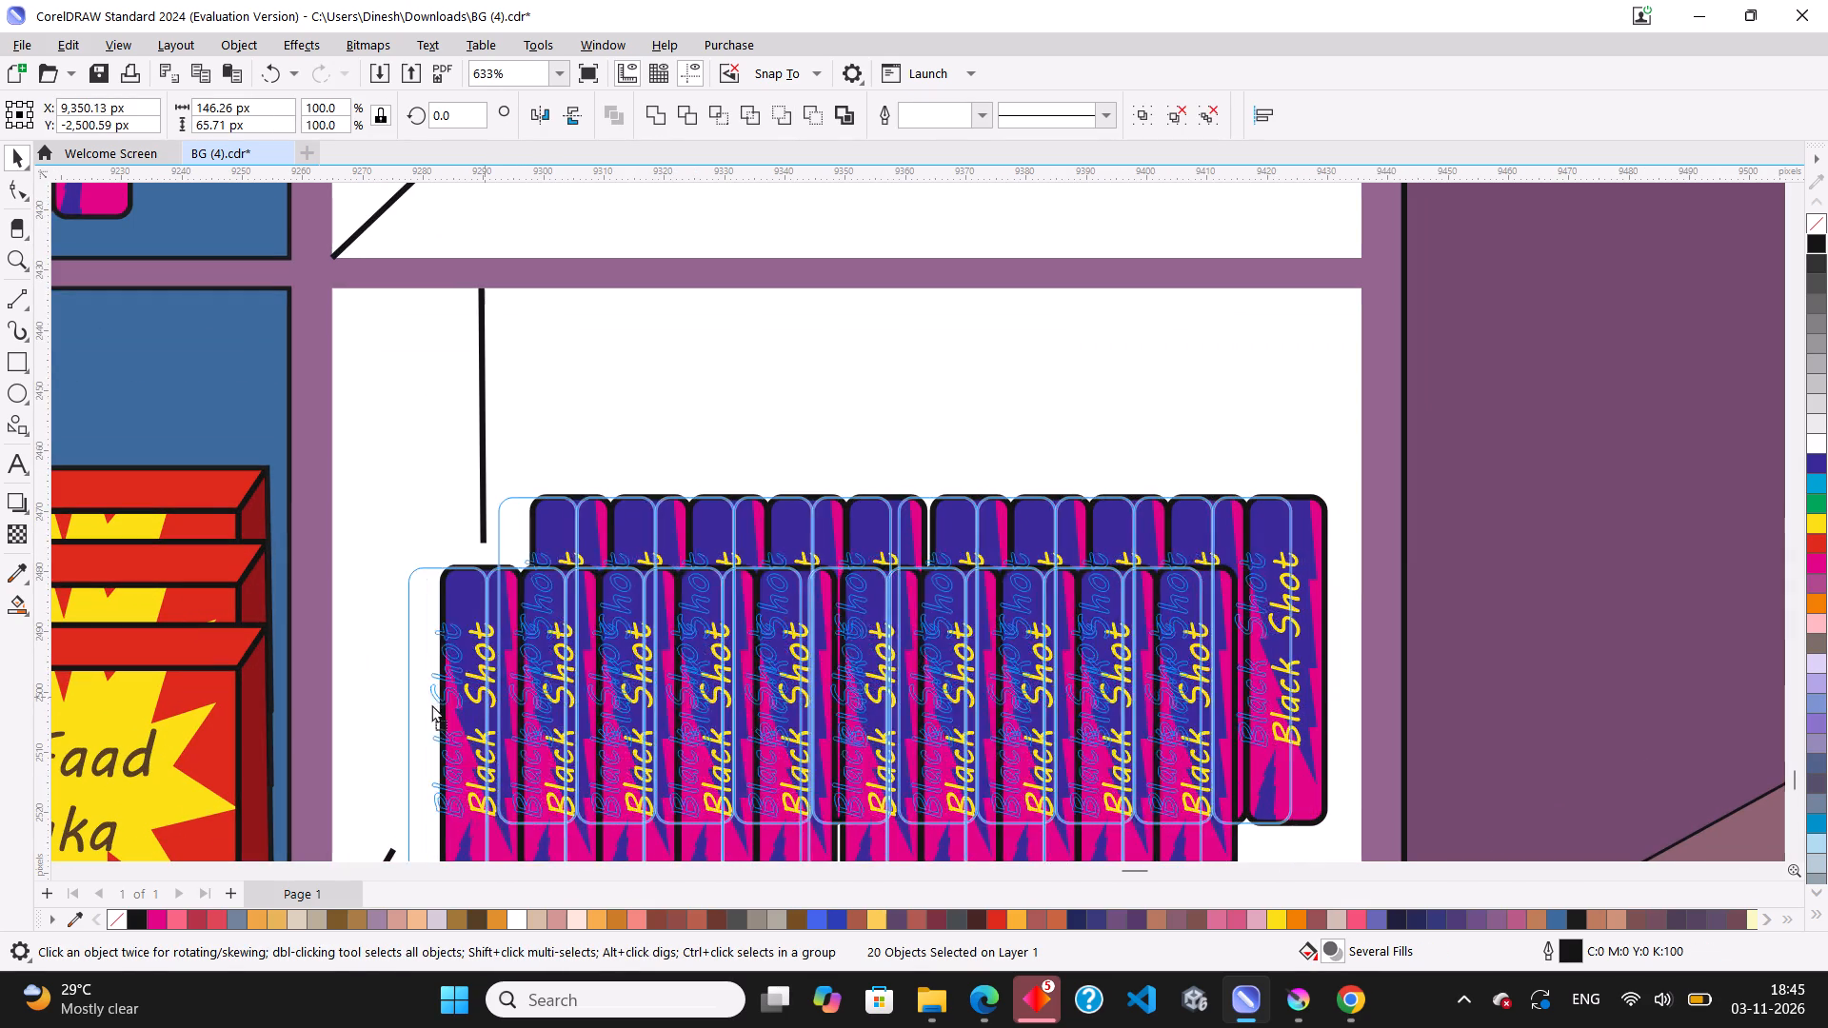
{"action": "left_click_drag", "start_coordinate": [431, 704], "coordinate": [414, 706]}
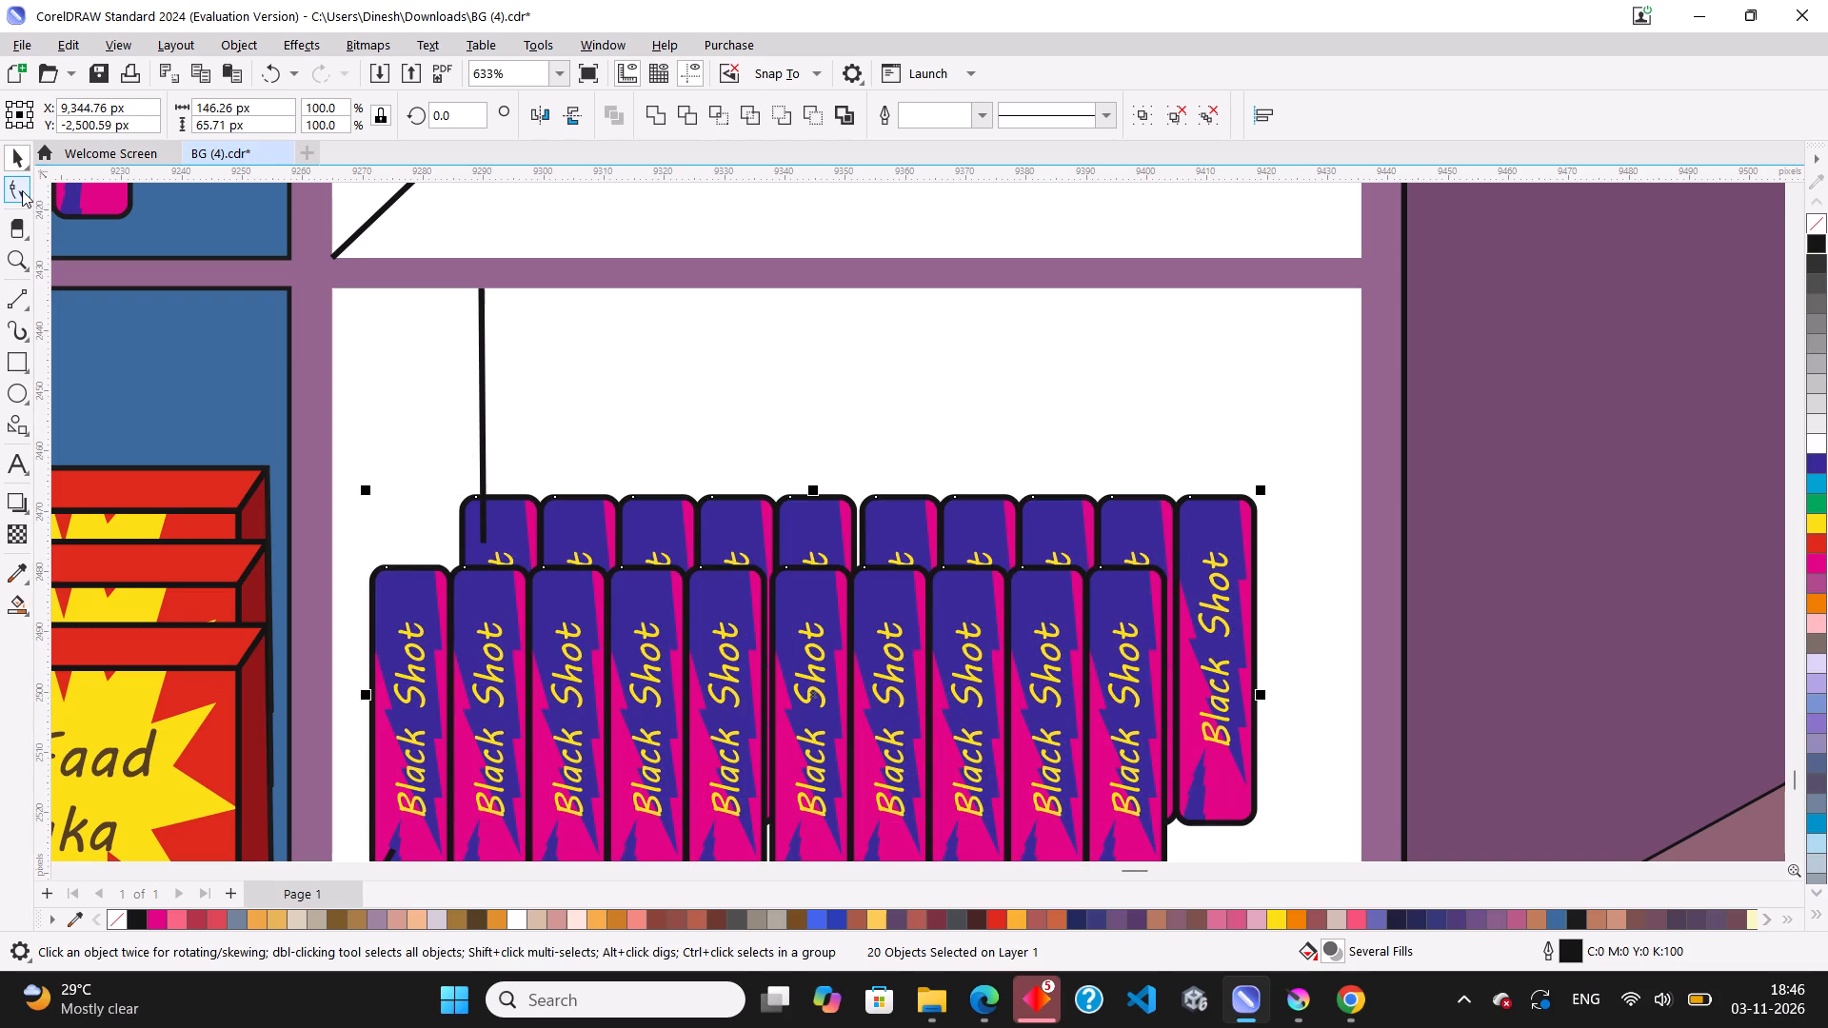
Move the lower node of the compartment's vertical depth line up about 7 px onto the top edge of the first back-row Black Shot box.
{"action": "left_click", "coordinate": [22, 189]}
{"action": "scroll", "coordinate": [349, 419], "scroll_direction": "up", "scroll_amount": 3}
{"action": "scroll", "coordinate": [467, 529], "scroll_direction": "up", "scroll_amount": 3}
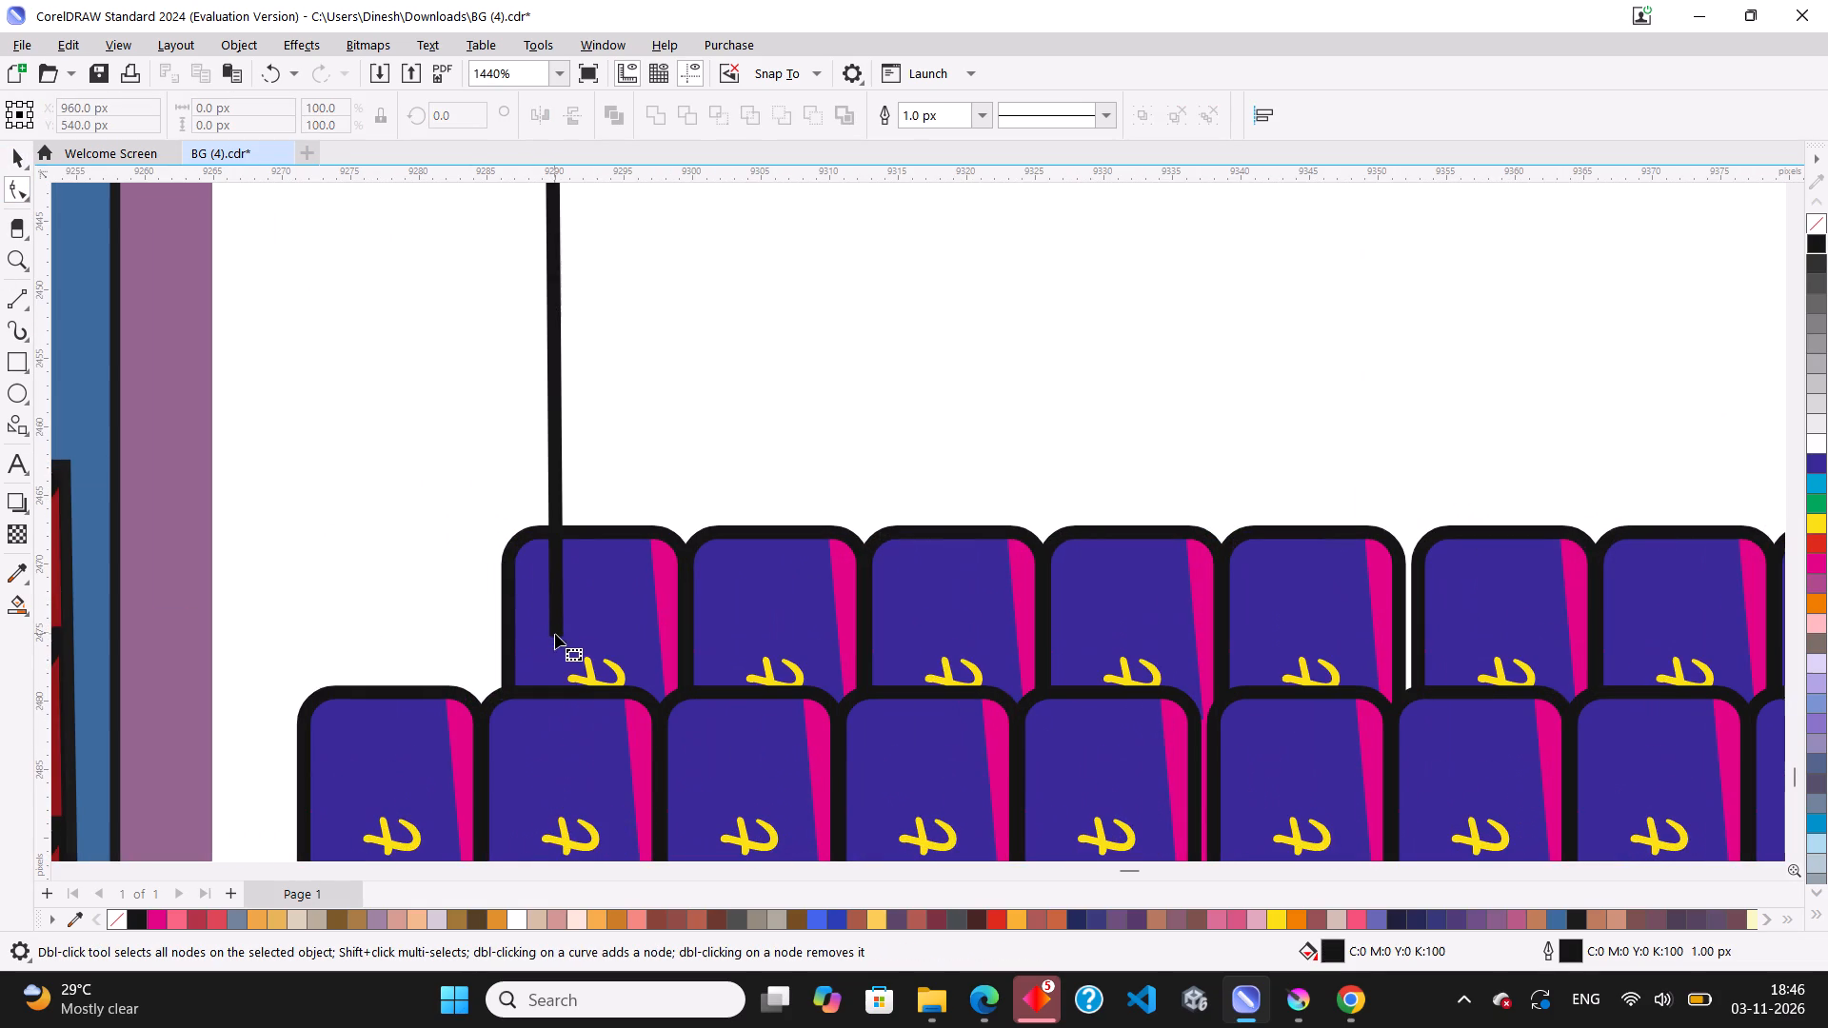
{"action": "left_click", "coordinate": [557, 634]}
{"action": "left_click_drag", "start_coordinate": [555, 640], "coordinate": [557, 534]}
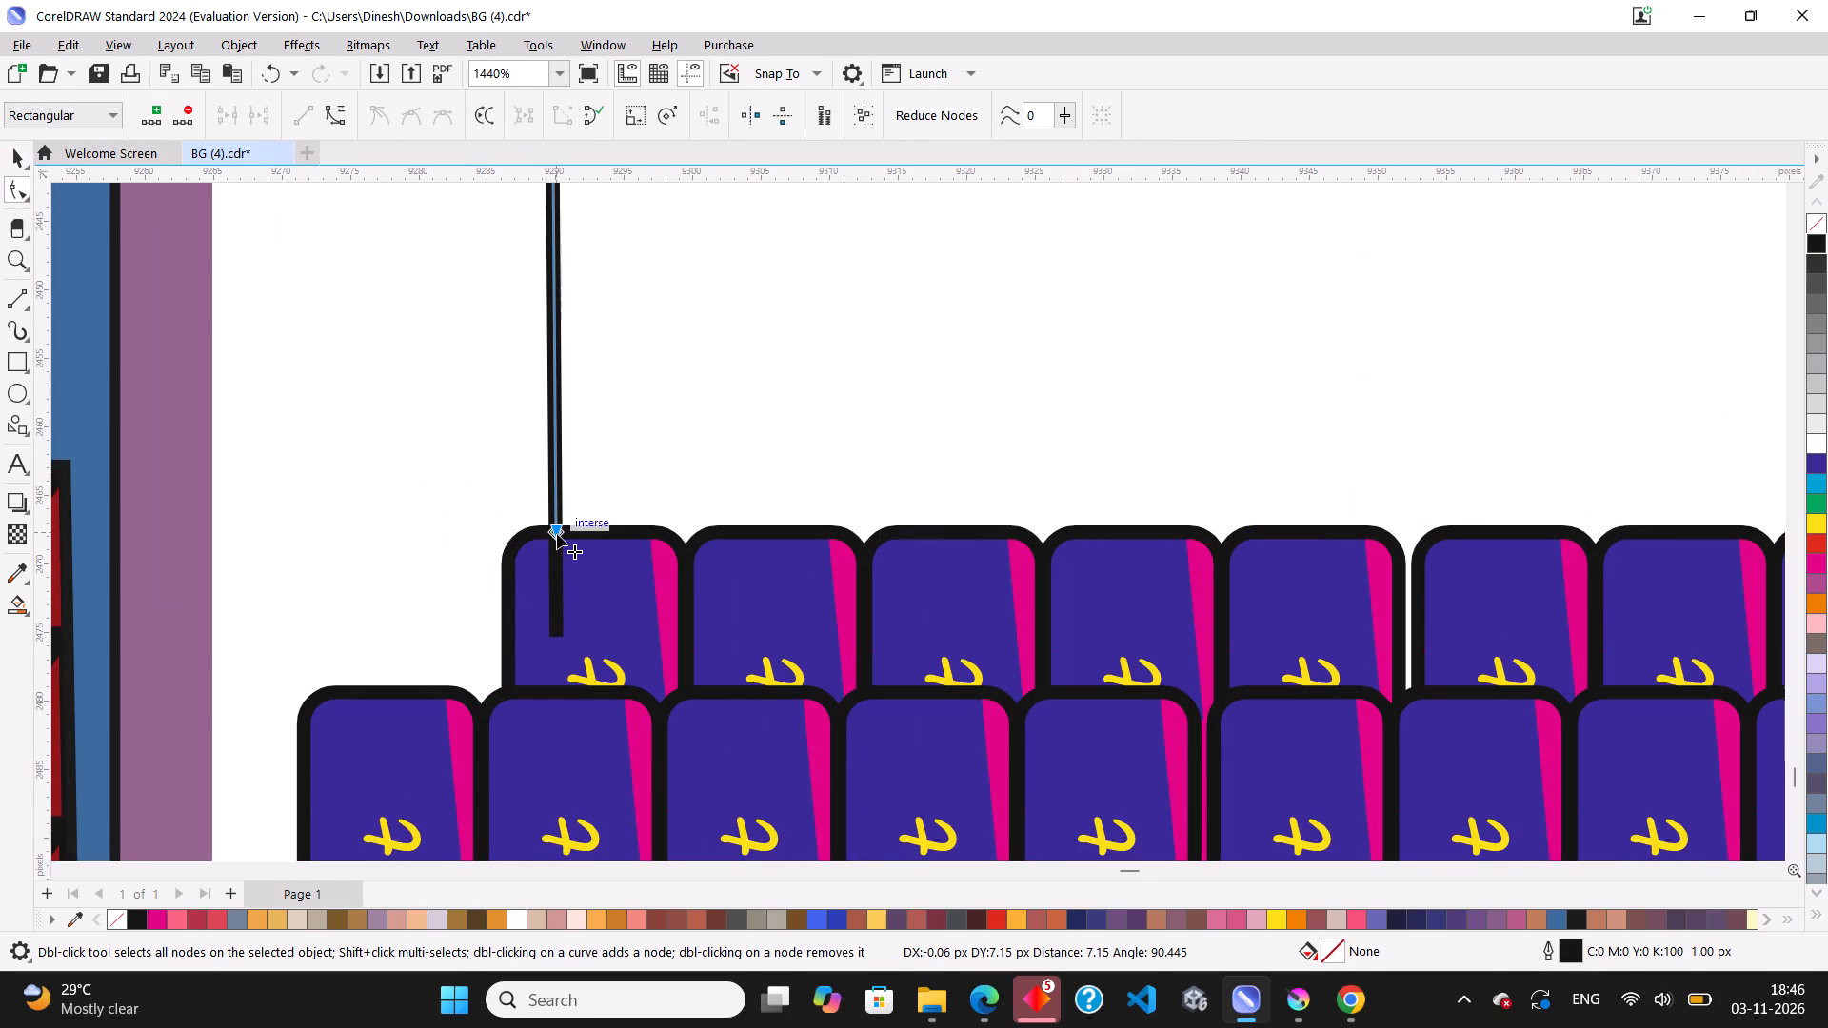
{"action": "left_click_drag", "start_coordinate": [557, 534], "coordinate": [559, 538]}
{"action": "scroll", "coordinate": [661, 479], "scroll_direction": "down", "scroll_amount": 9}
{"action": "scroll", "coordinate": [606, 564], "scroll_direction": "down", "scroll_amount": 3}
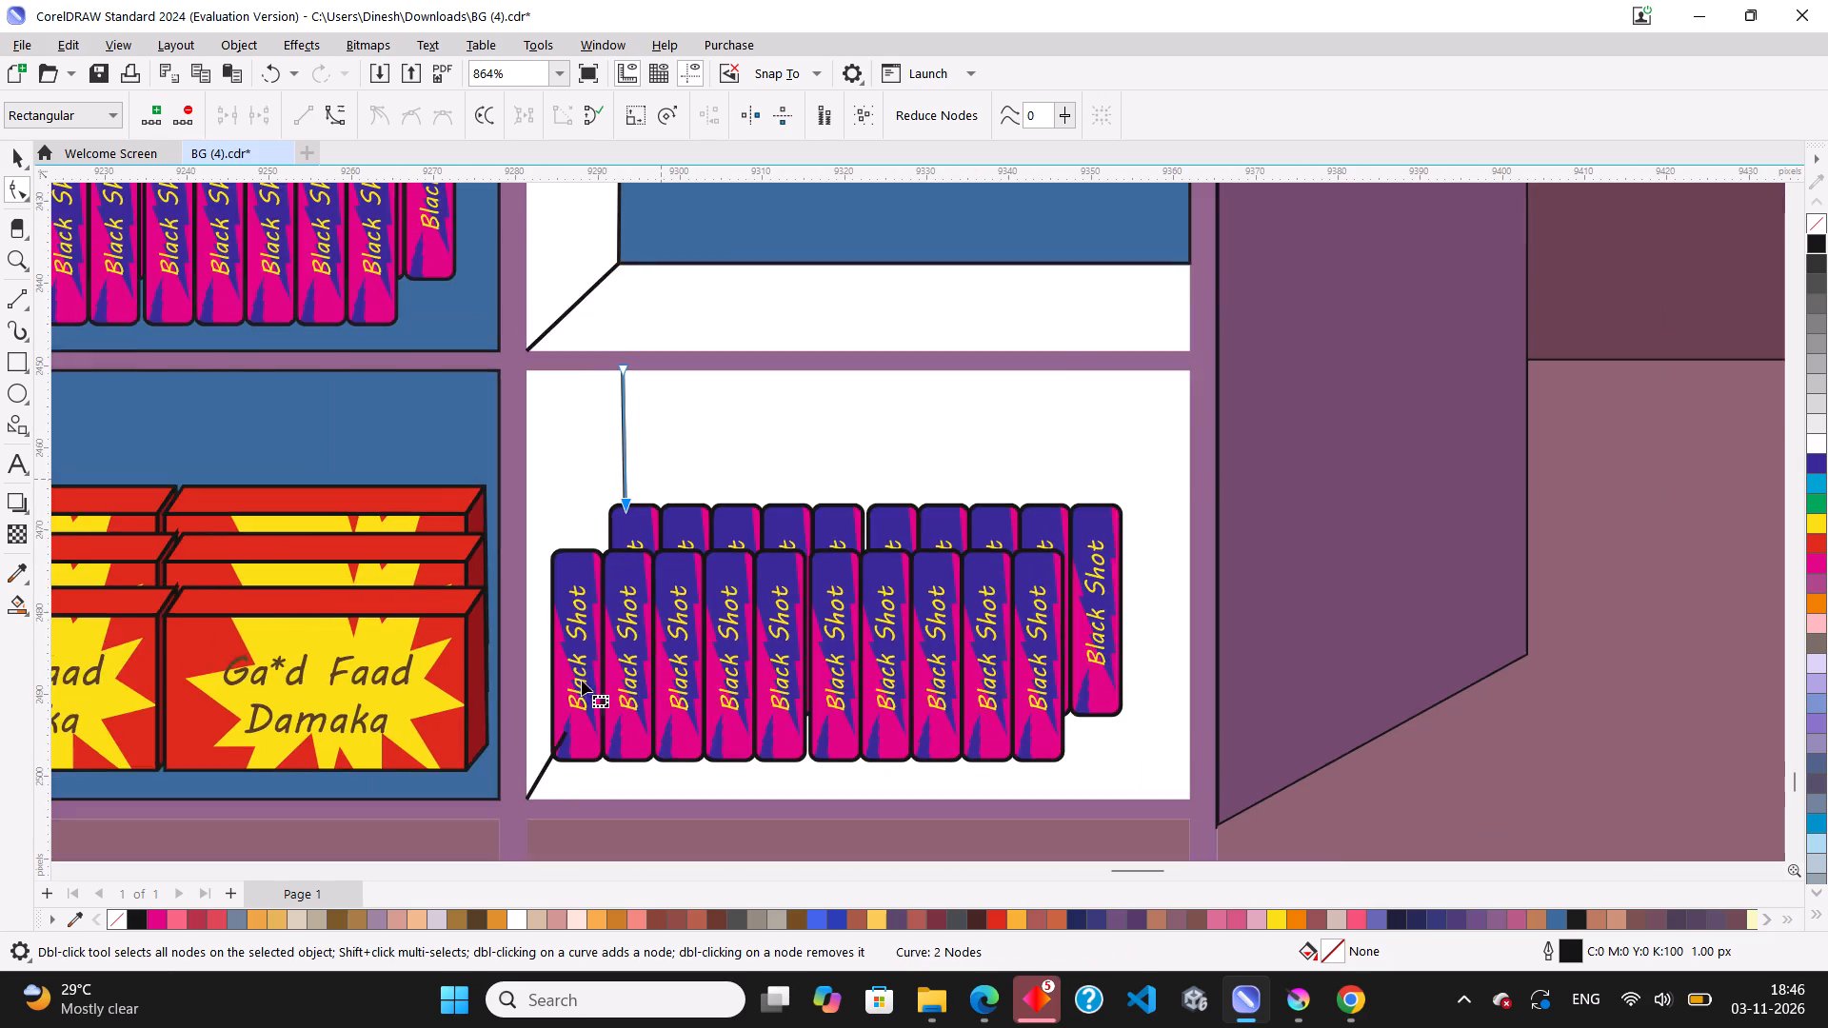
Move the upper node of the compartment's bottom diagonal line onto the left edge of the first front-row Black Shot box.
{"action": "scroll", "coordinate": [576, 718], "scroll_direction": "up", "scroll_amount": 12}
{"action": "left_click", "coordinate": [577, 691]}
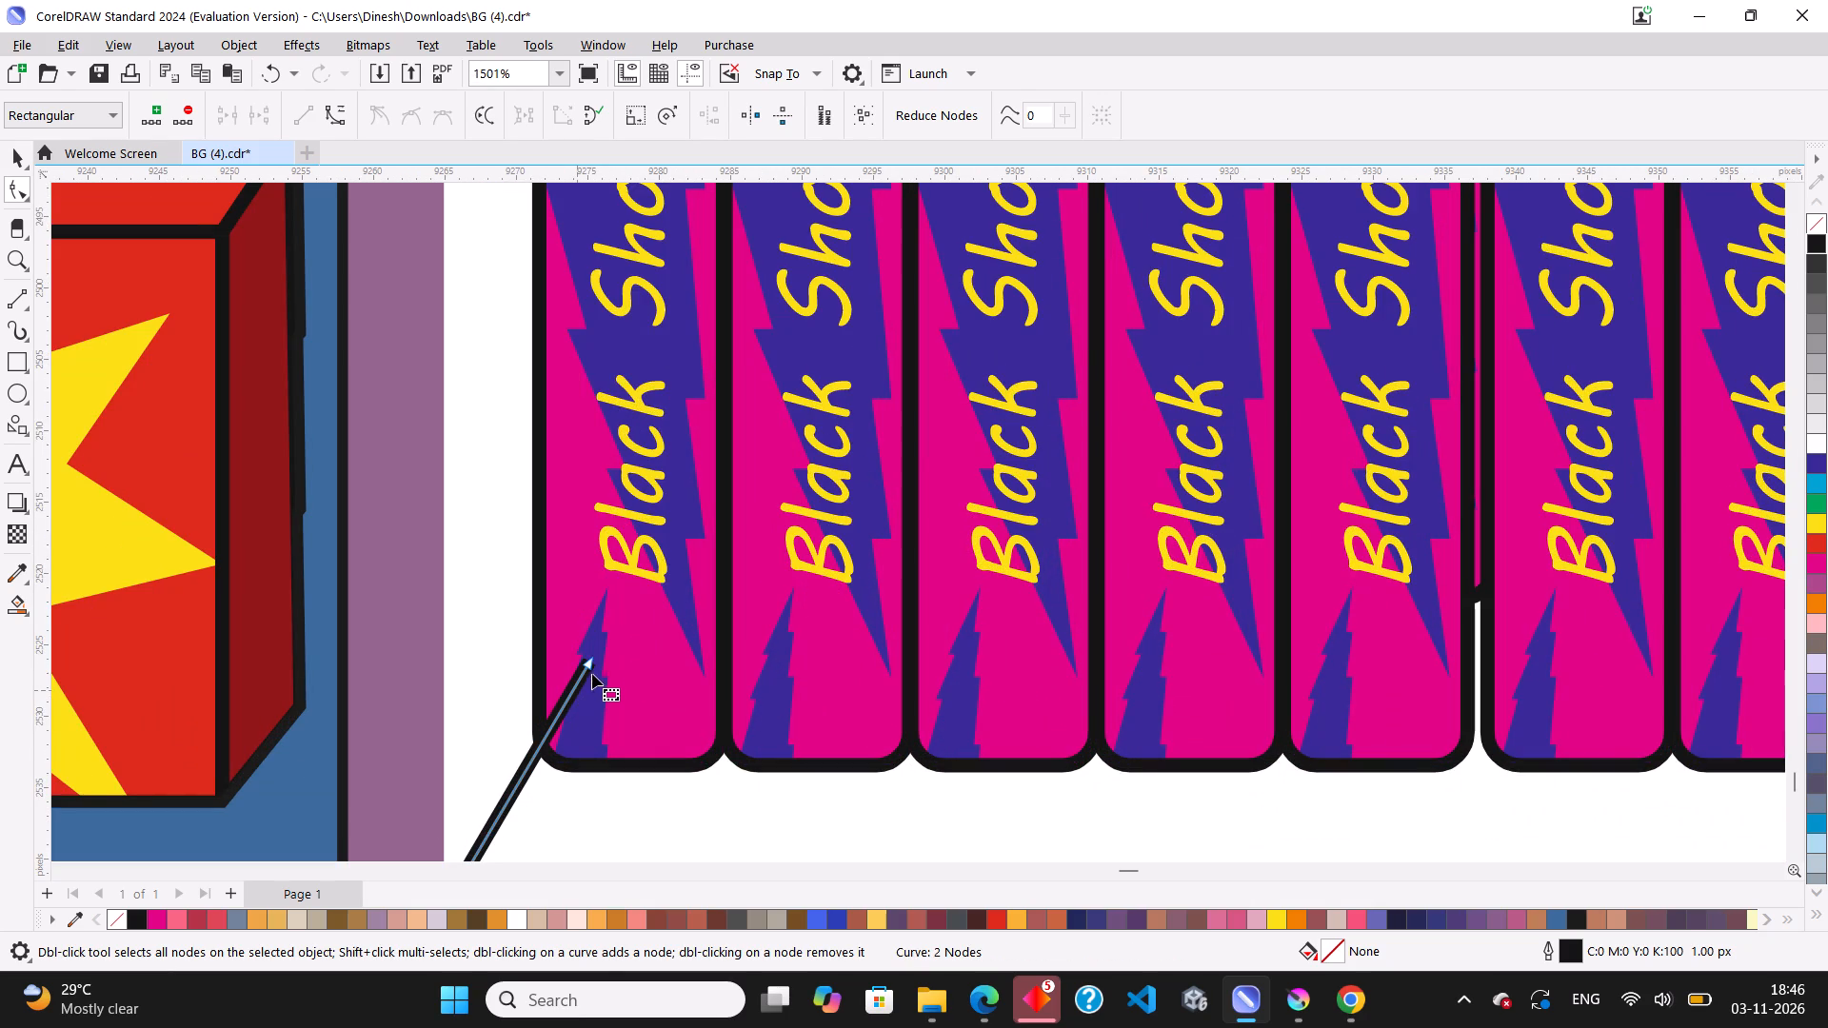
{"action": "left_click_drag", "start_coordinate": [593, 654], "coordinate": [585, 657]}
{"action": "left_click_drag", "start_coordinate": [591, 661], "coordinate": [545, 704]}
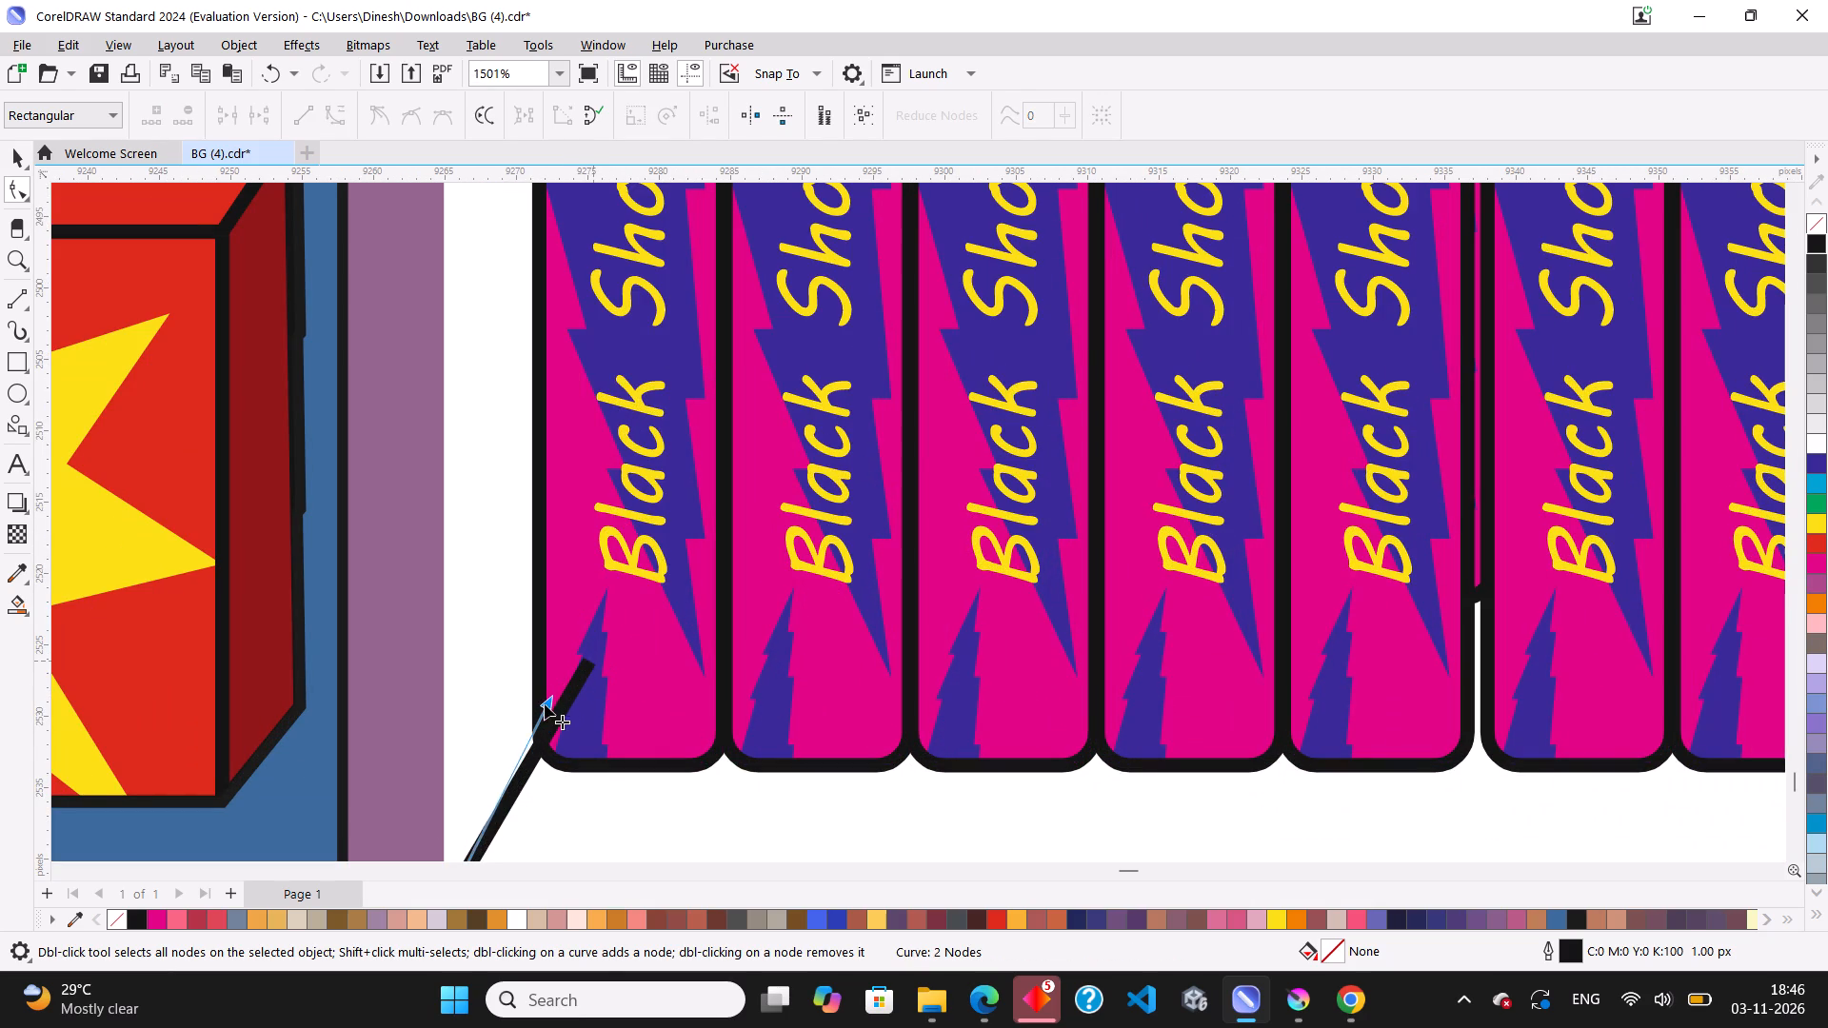
{"action": "left_click_drag", "start_coordinate": [545, 704], "coordinate": [537, 711]}
{"action": "scroll", "coordinate": [541, 710], "scroll_direction": "down", "scroll_amount": 12}
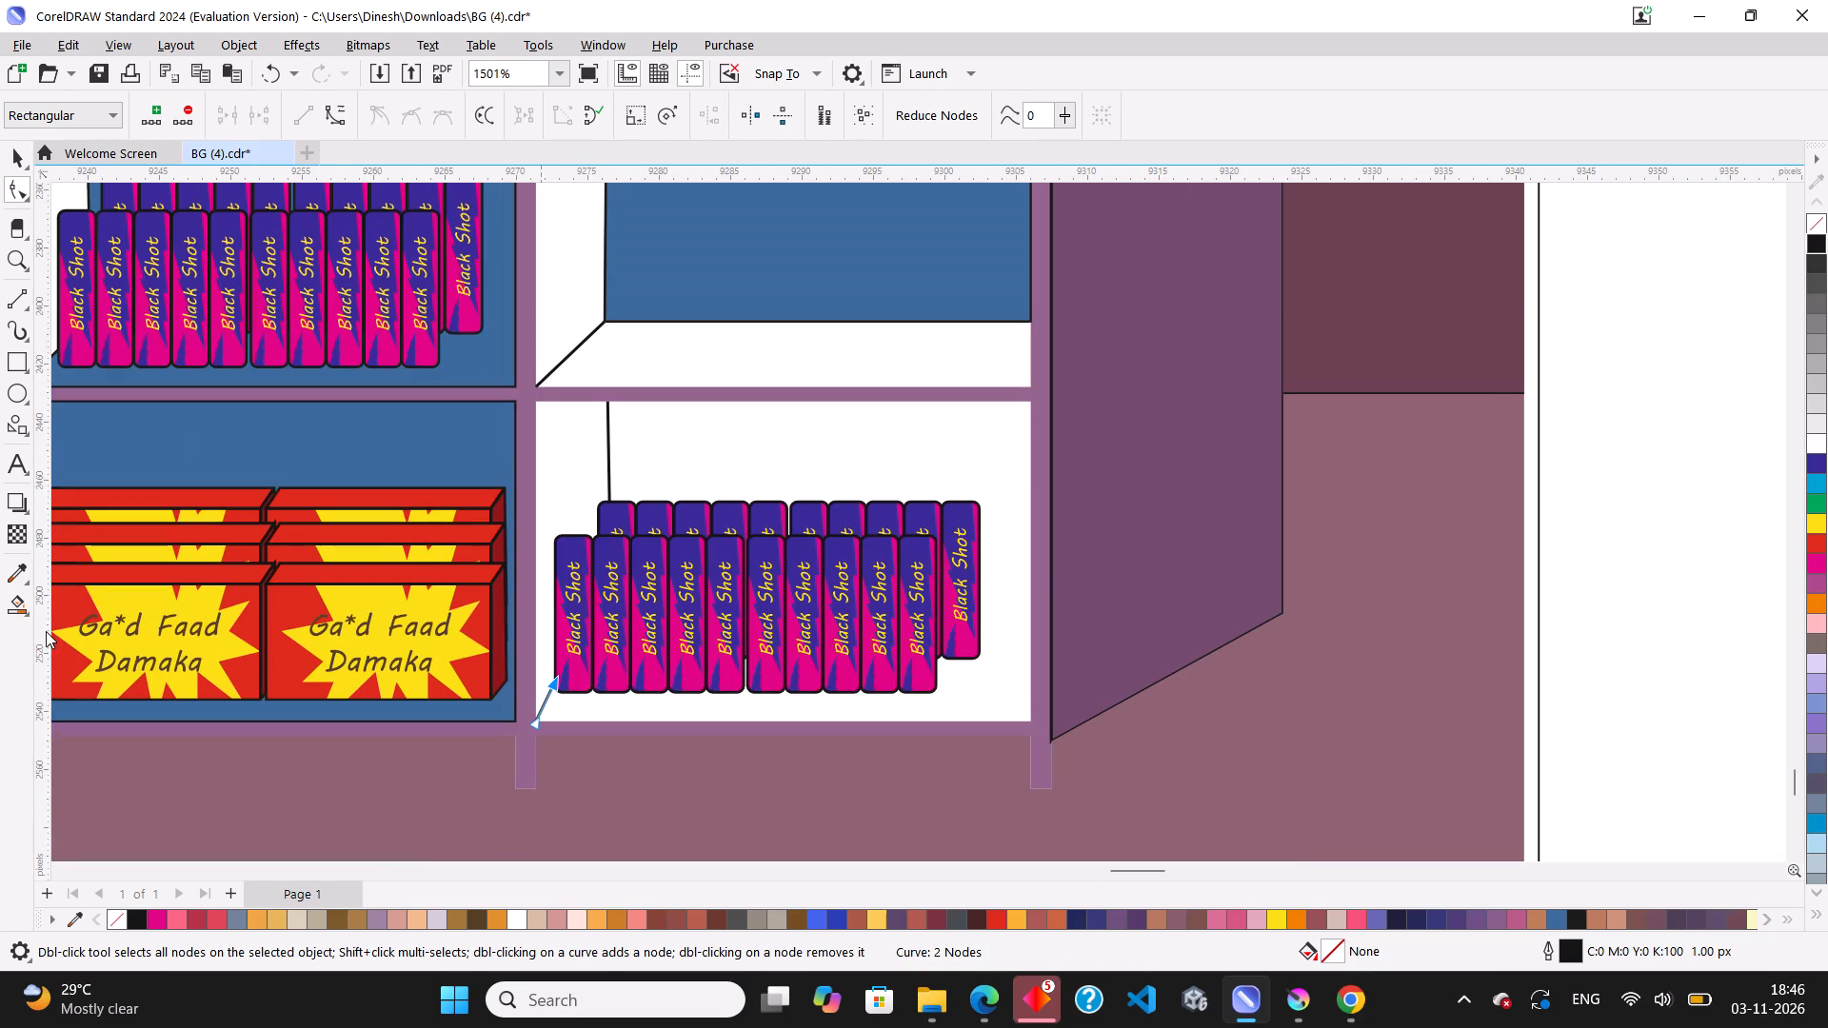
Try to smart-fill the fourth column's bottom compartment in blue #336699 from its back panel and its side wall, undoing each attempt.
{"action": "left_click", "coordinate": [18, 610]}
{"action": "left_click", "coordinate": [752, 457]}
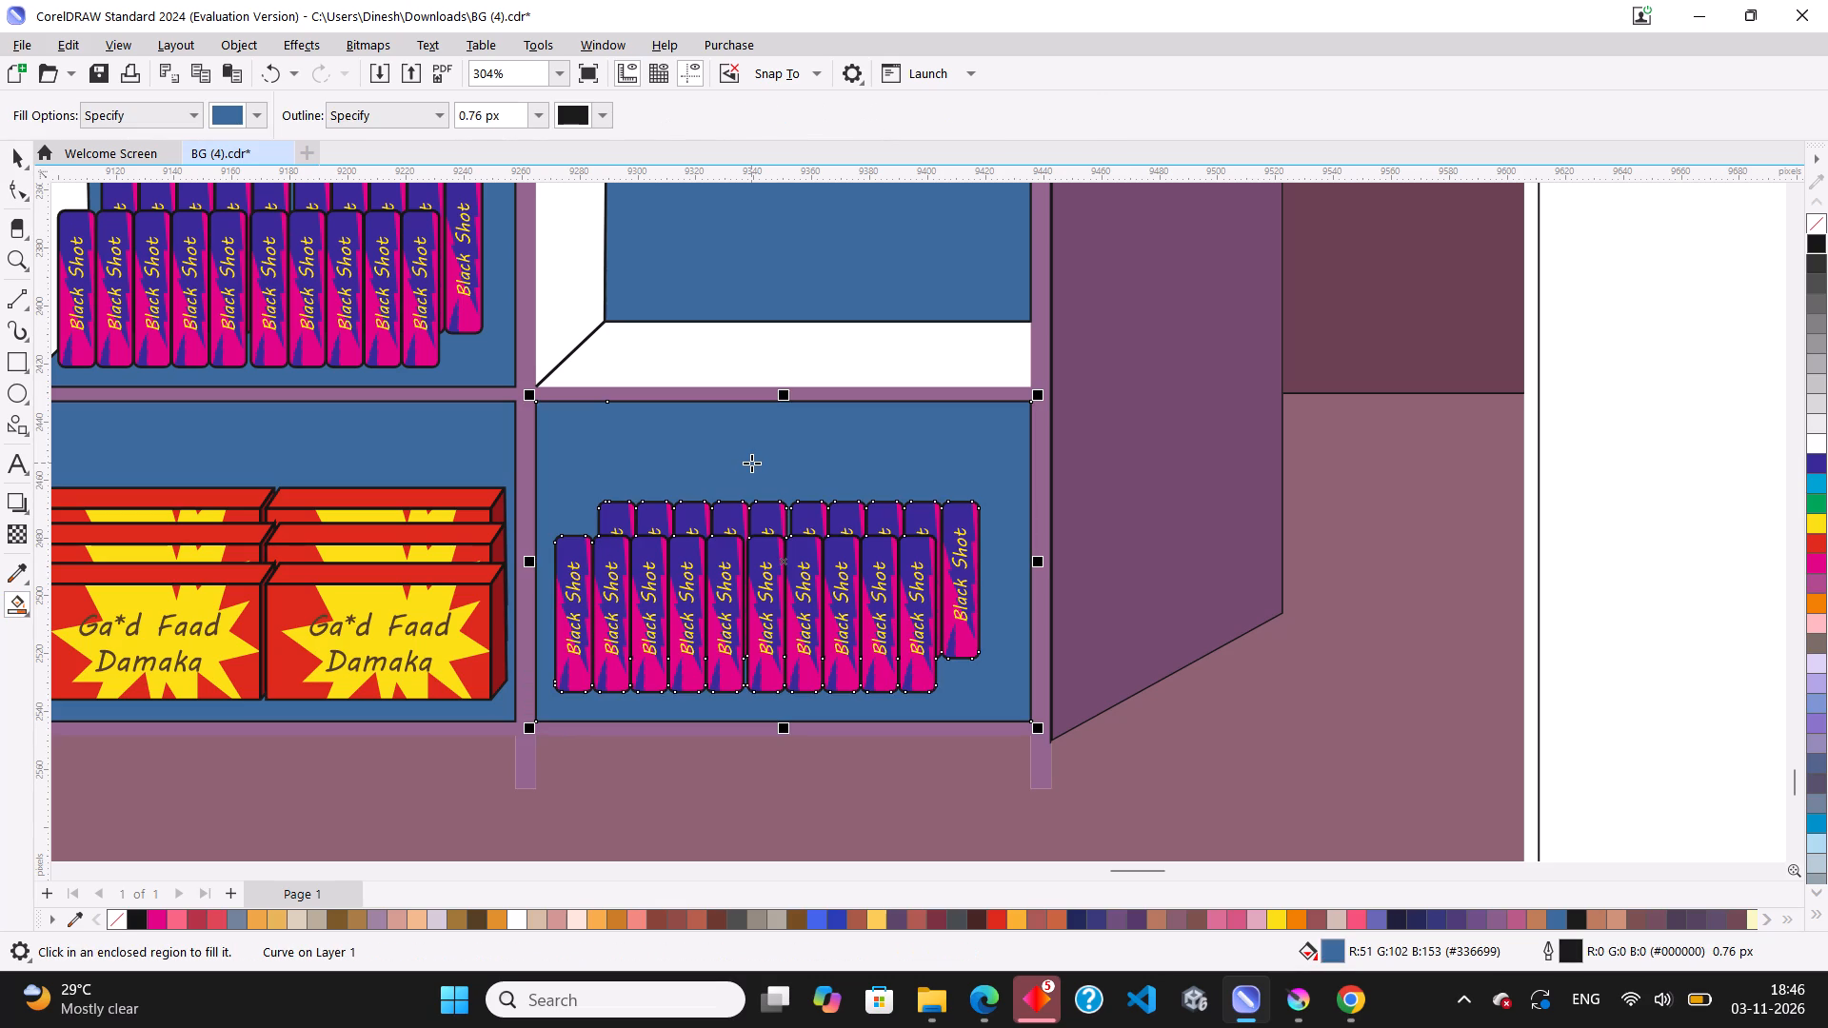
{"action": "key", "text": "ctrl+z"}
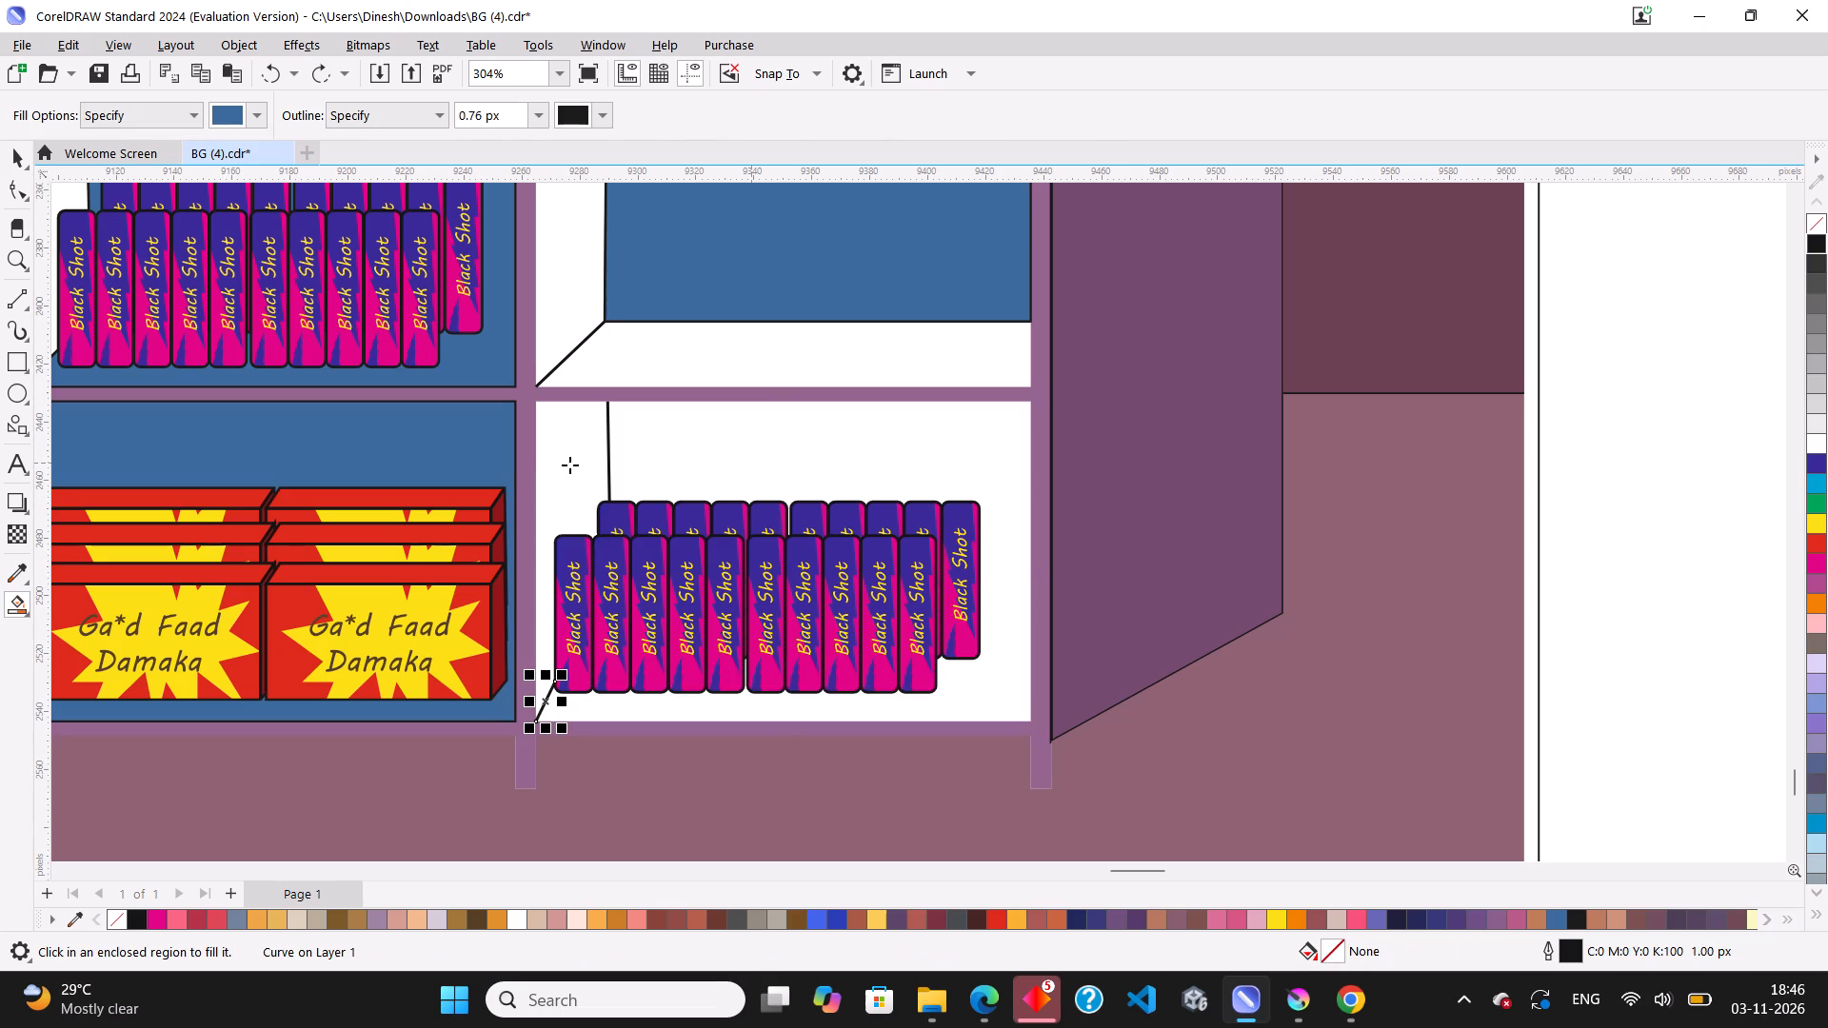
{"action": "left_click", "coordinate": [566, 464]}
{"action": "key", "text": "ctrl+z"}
Examine the depth lines around the Black Shot boxes in the fourth column's bottom compartment and the neighbouring filled compartments.
{"action": "scroll", "coordinate": [596, 530], "scroll_direction": "up", "scroll_amount": 4}
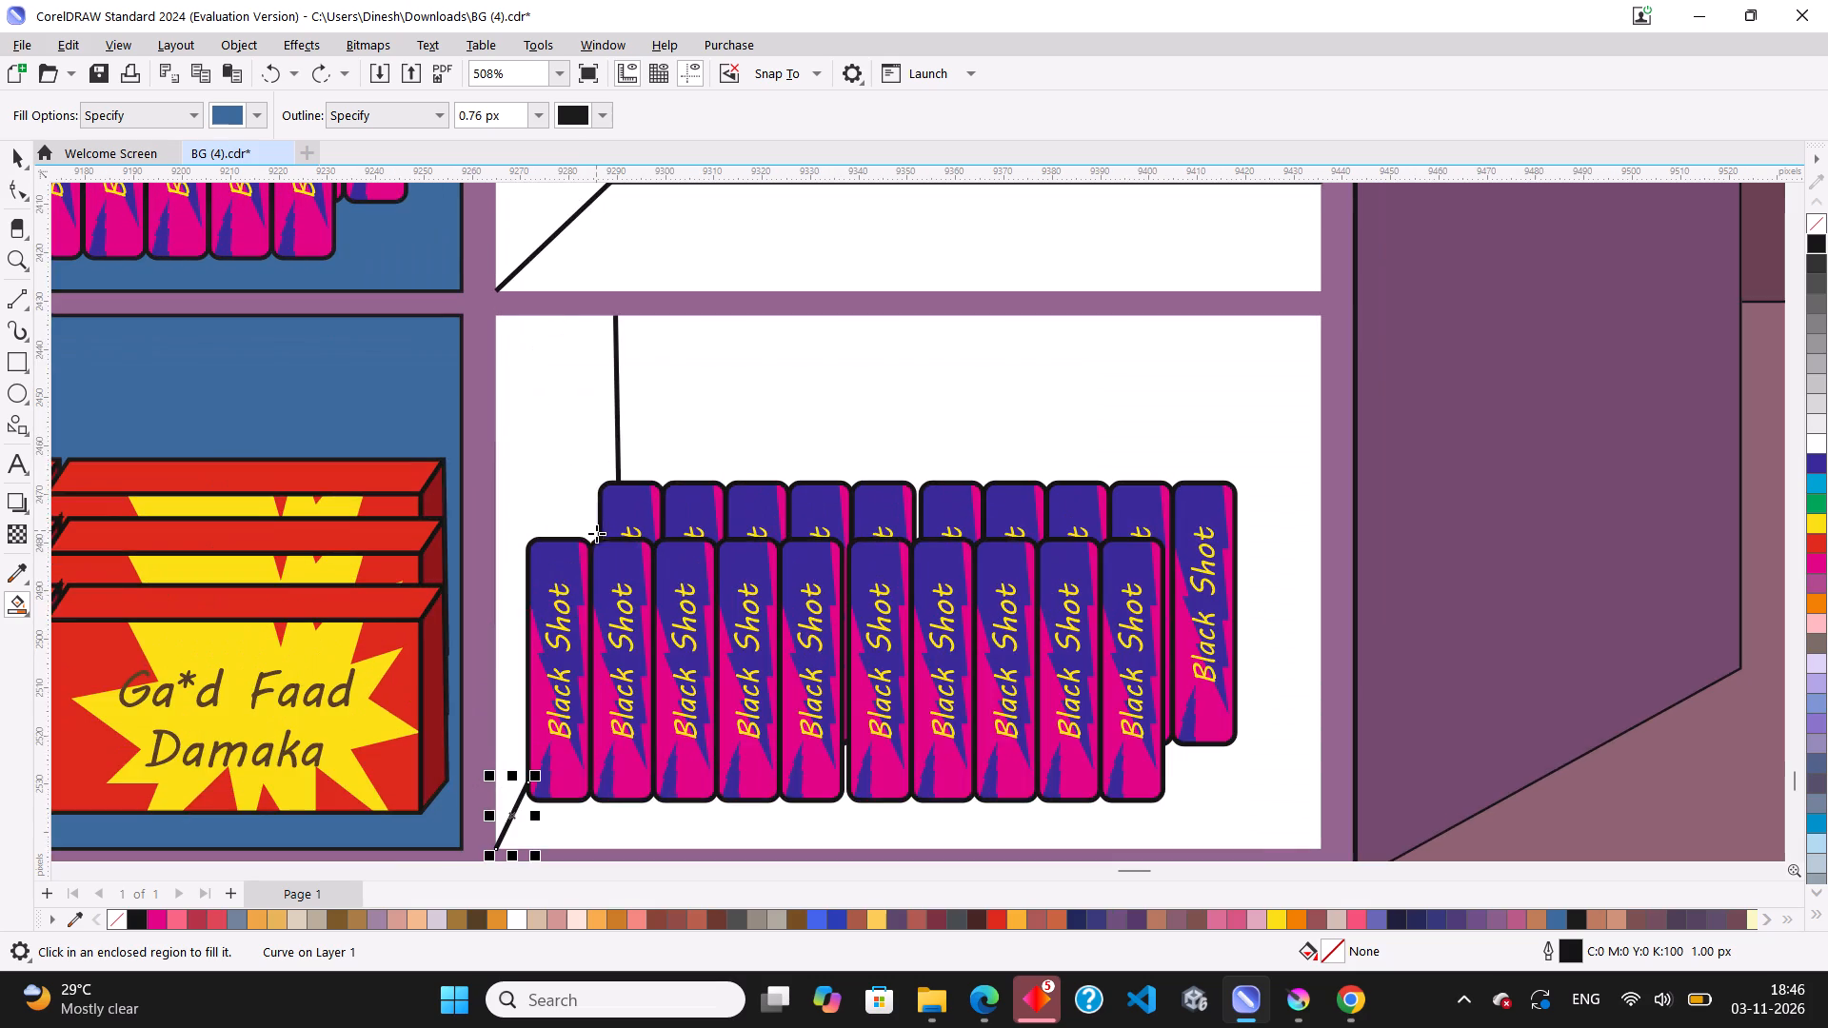
{"action": "scroll", "coordinate": [596, 556], "scroll_direction": "up", "scroll_amount": 3}
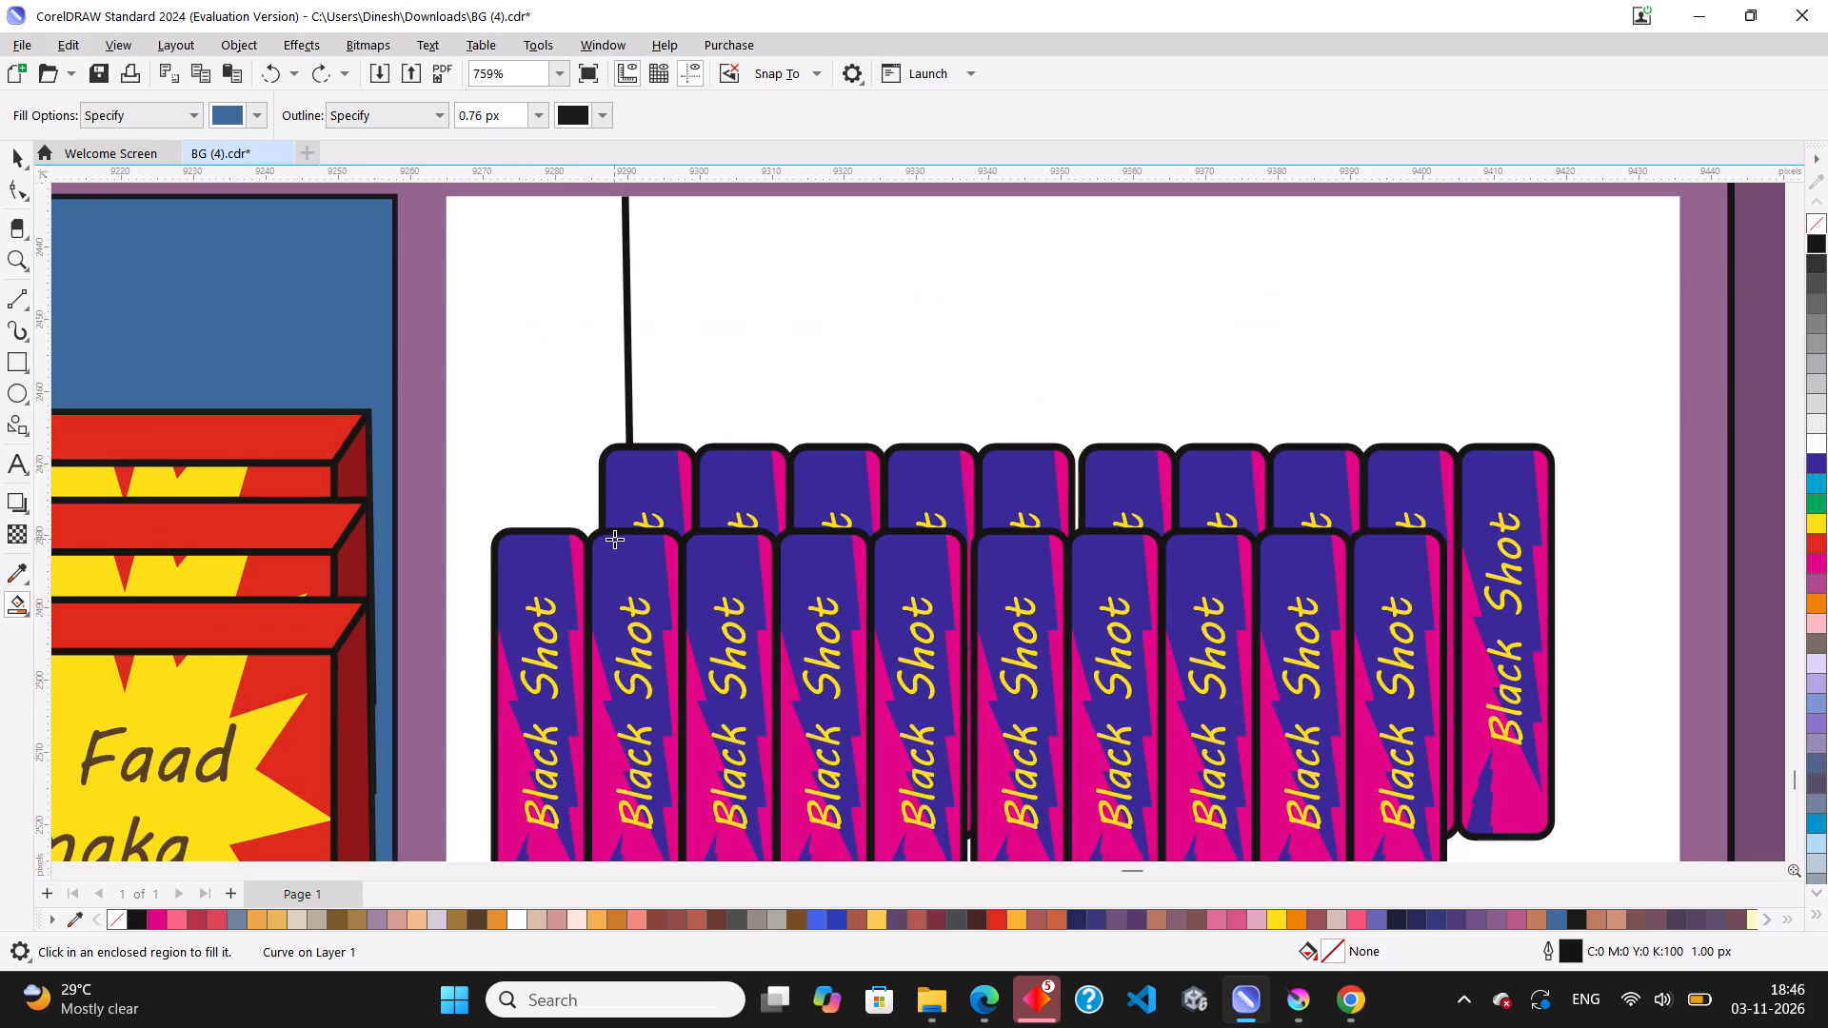
{"action": "scroll", "coordinate": [827, 662], "scroll_direction": "down", "scroll_amount": 10}
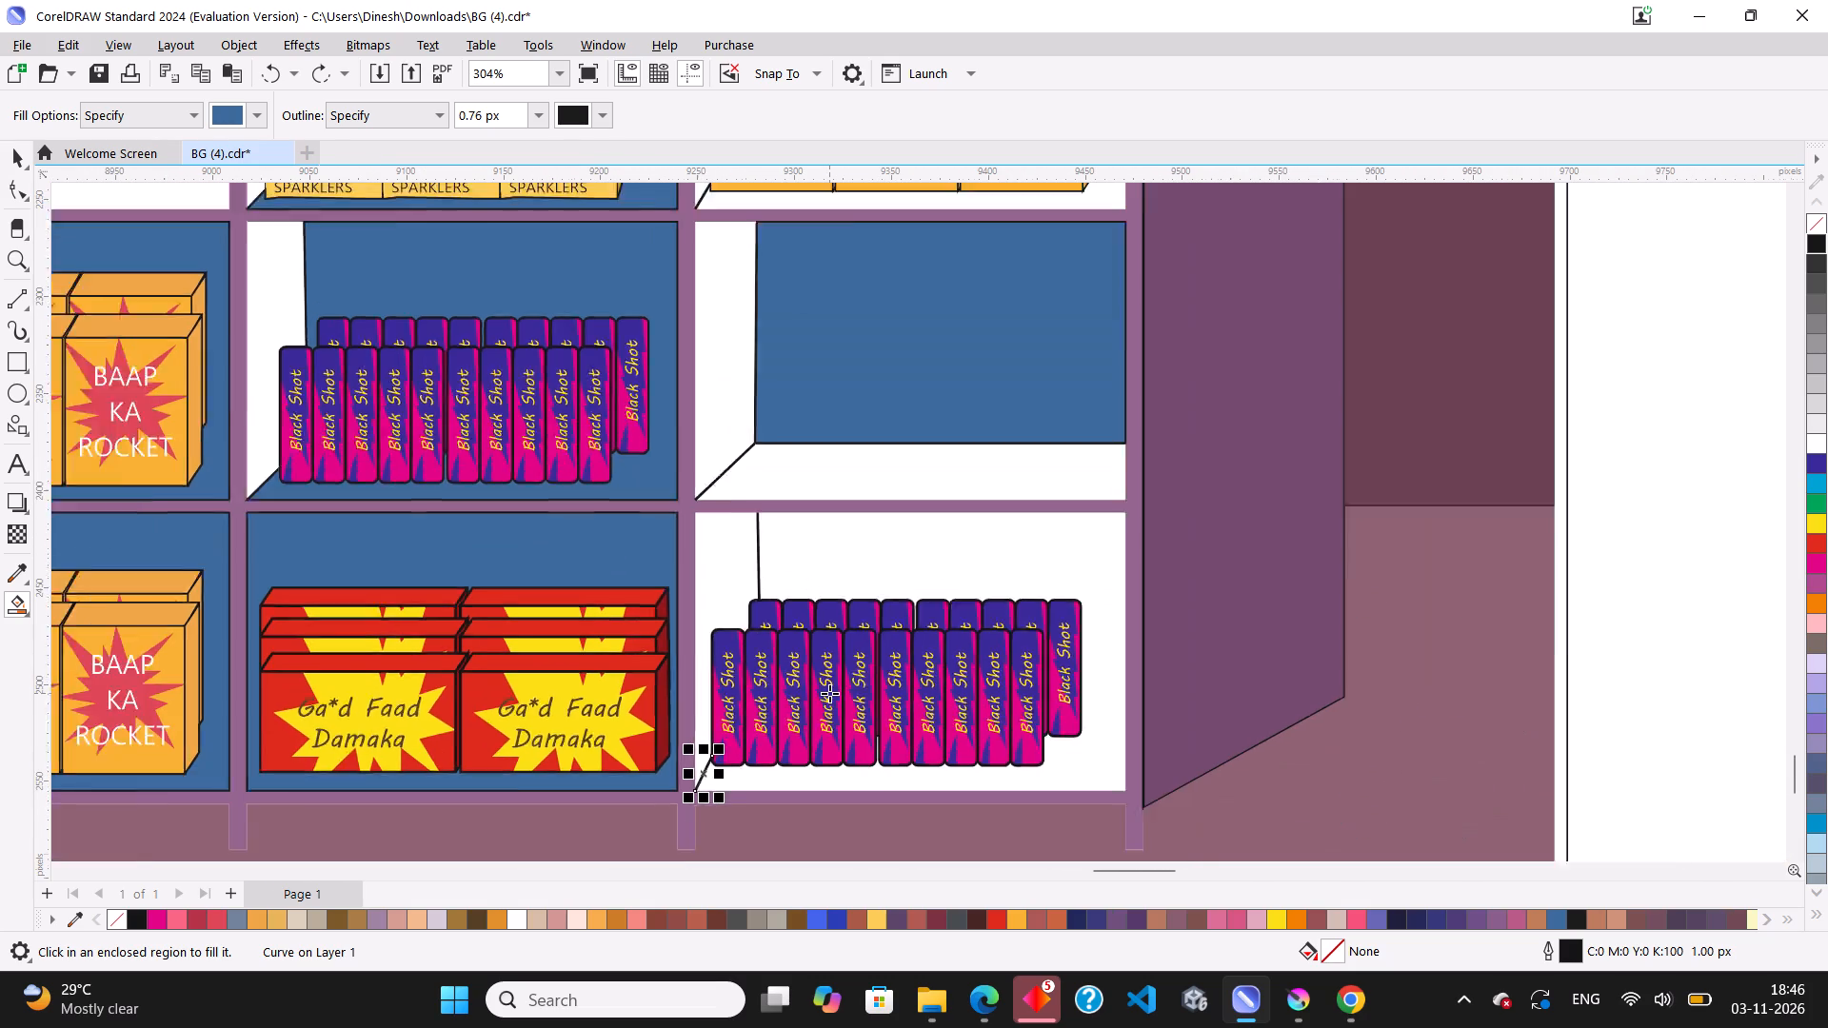
{"action": "scroll", "coordinate": [829, 693], "scroll_direction": "down", "scroll_amount": 2}
{"action": "scroll", "coordinate": [492, 667], "scroll_direction": "up", "scroll_amount": 3}
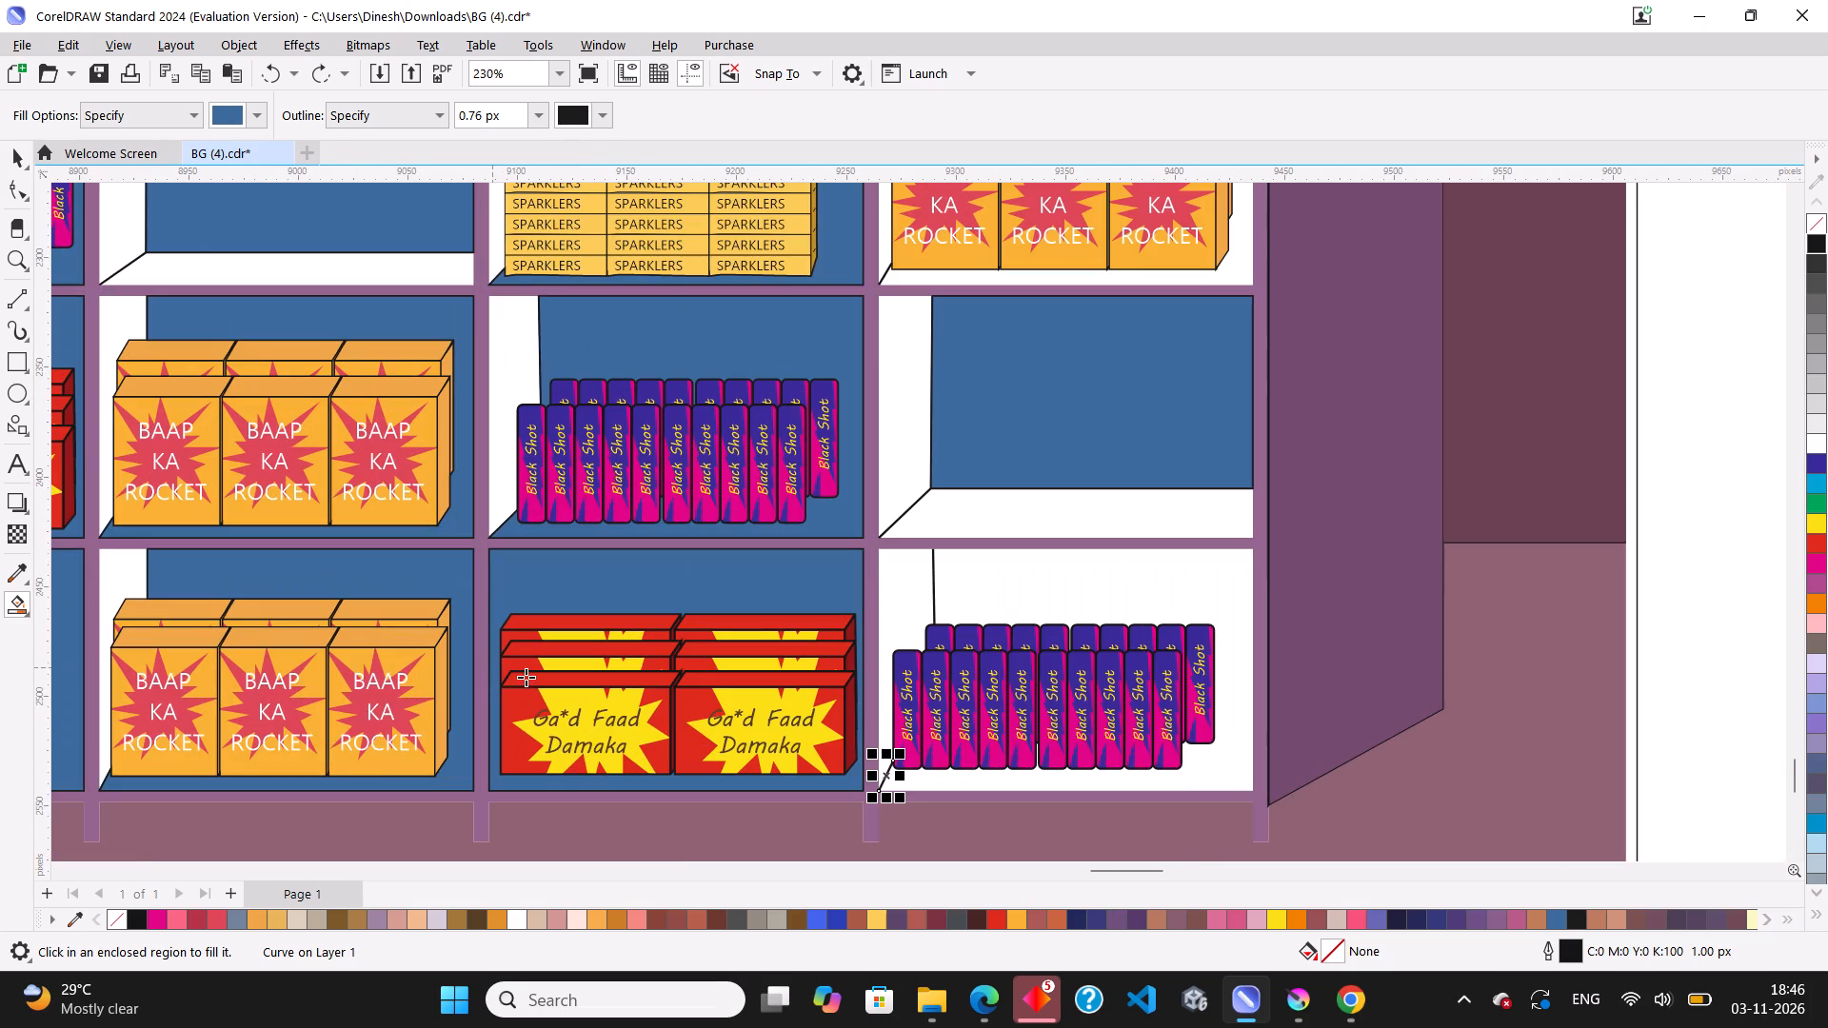
{"action": "scroll", "coordinate": [677, 723], "scroll_direction": "down", "scroll_amount": 1}
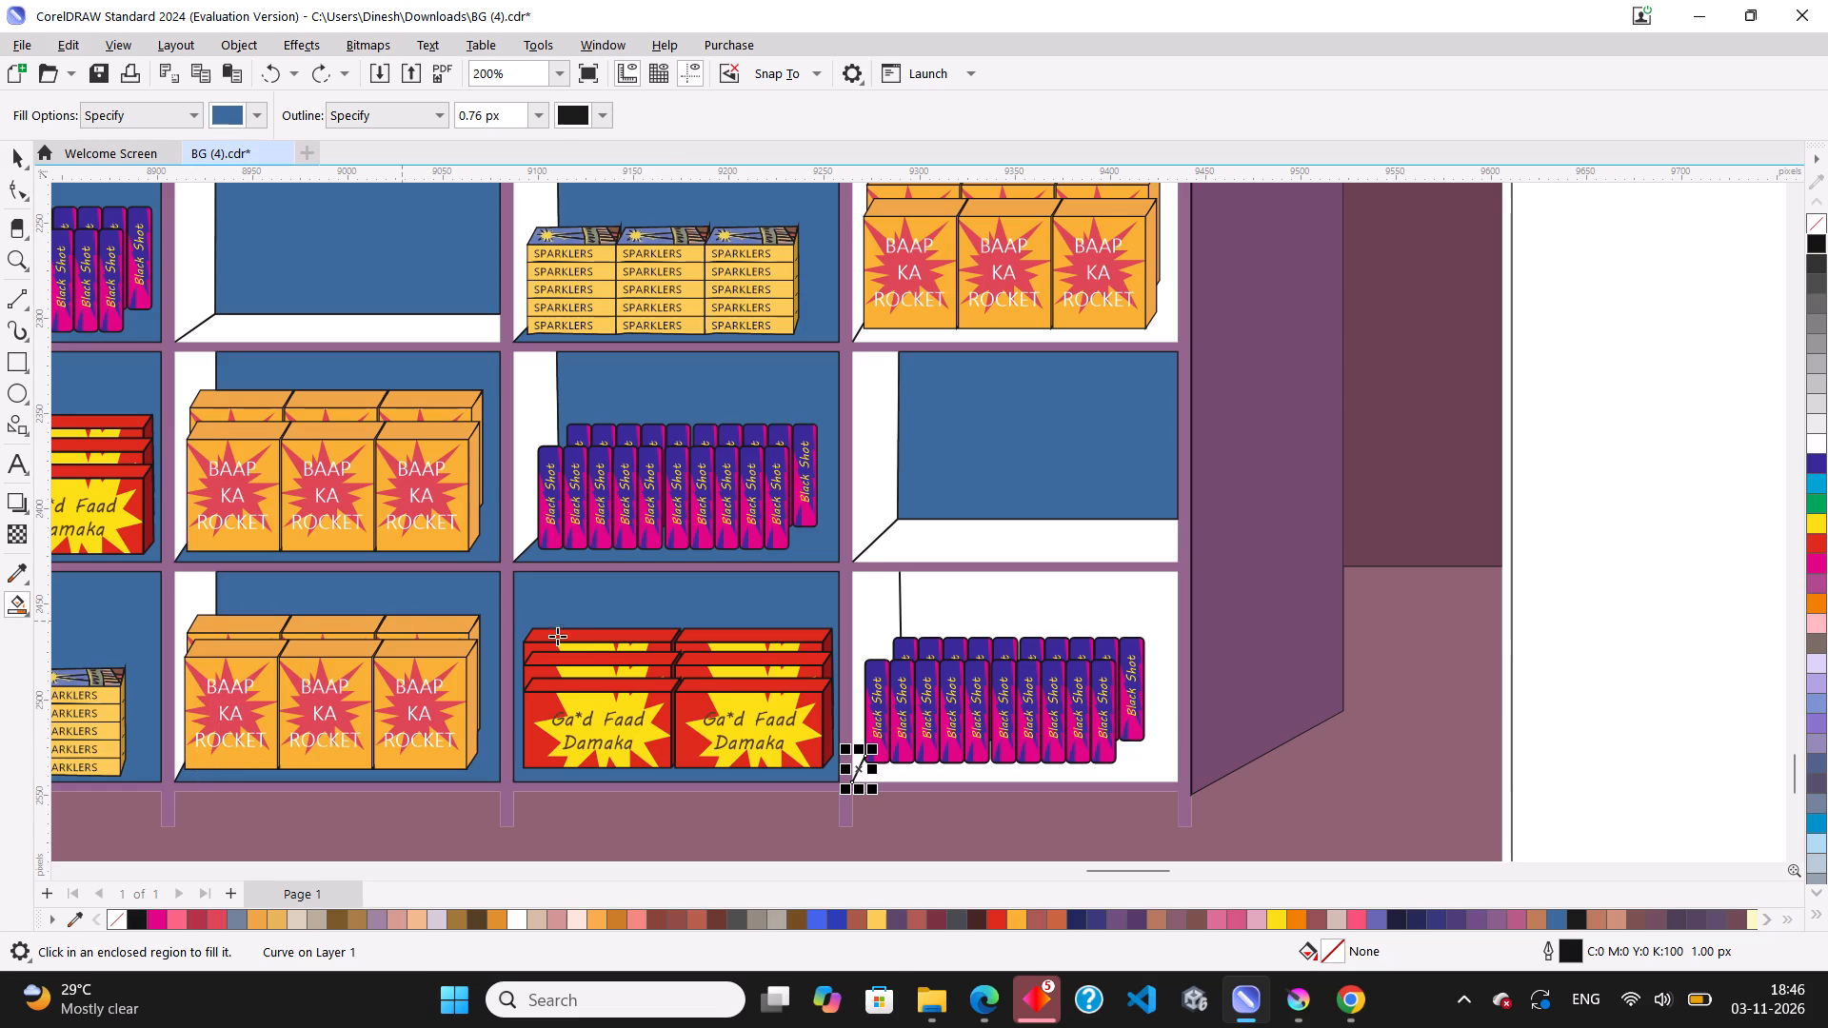
Remove the blue fill from the shape covering the back of the third column's bottom compartment.
{"action": "scroll", "coordinate": [561, 671], "scroll_direction": "up", "scroll_amount": 2}
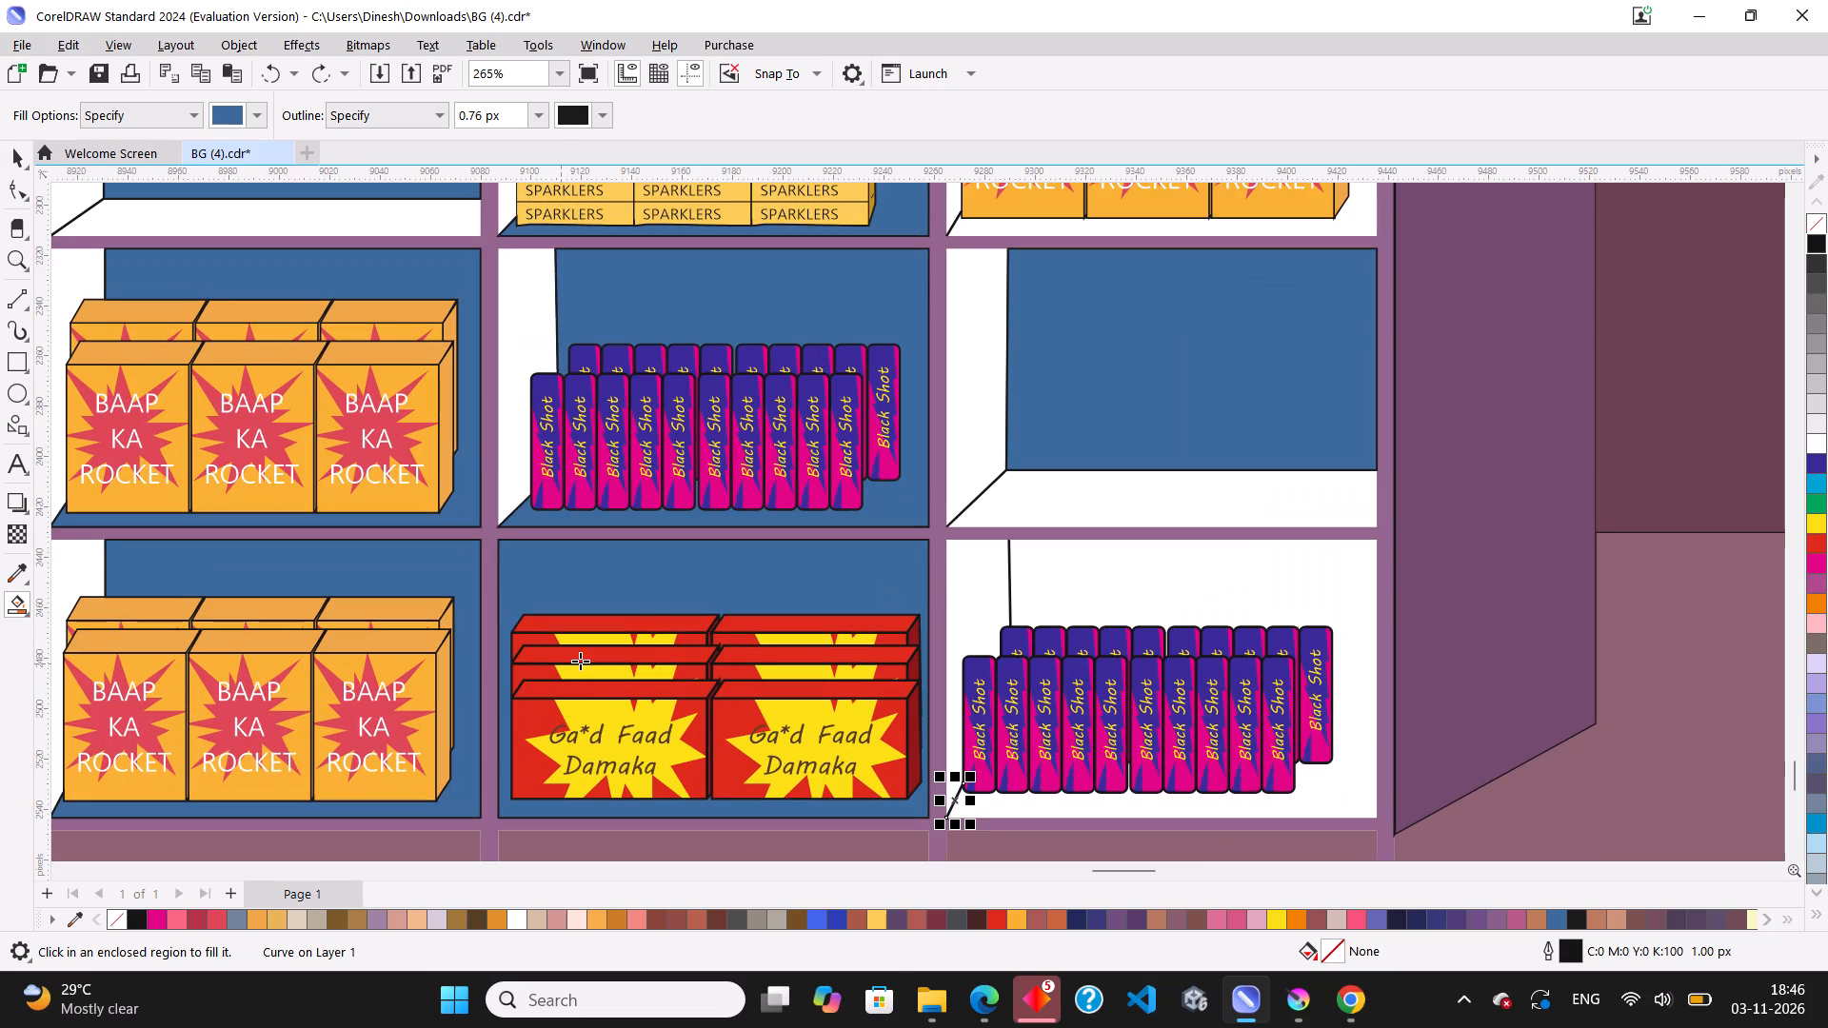
{"action": "left_click", "coordinate": [19, 154]}
{"action": "left_click", "coordinate": [859, 567]}
{"action": "left_click", "coordinate": [1817, 231]}
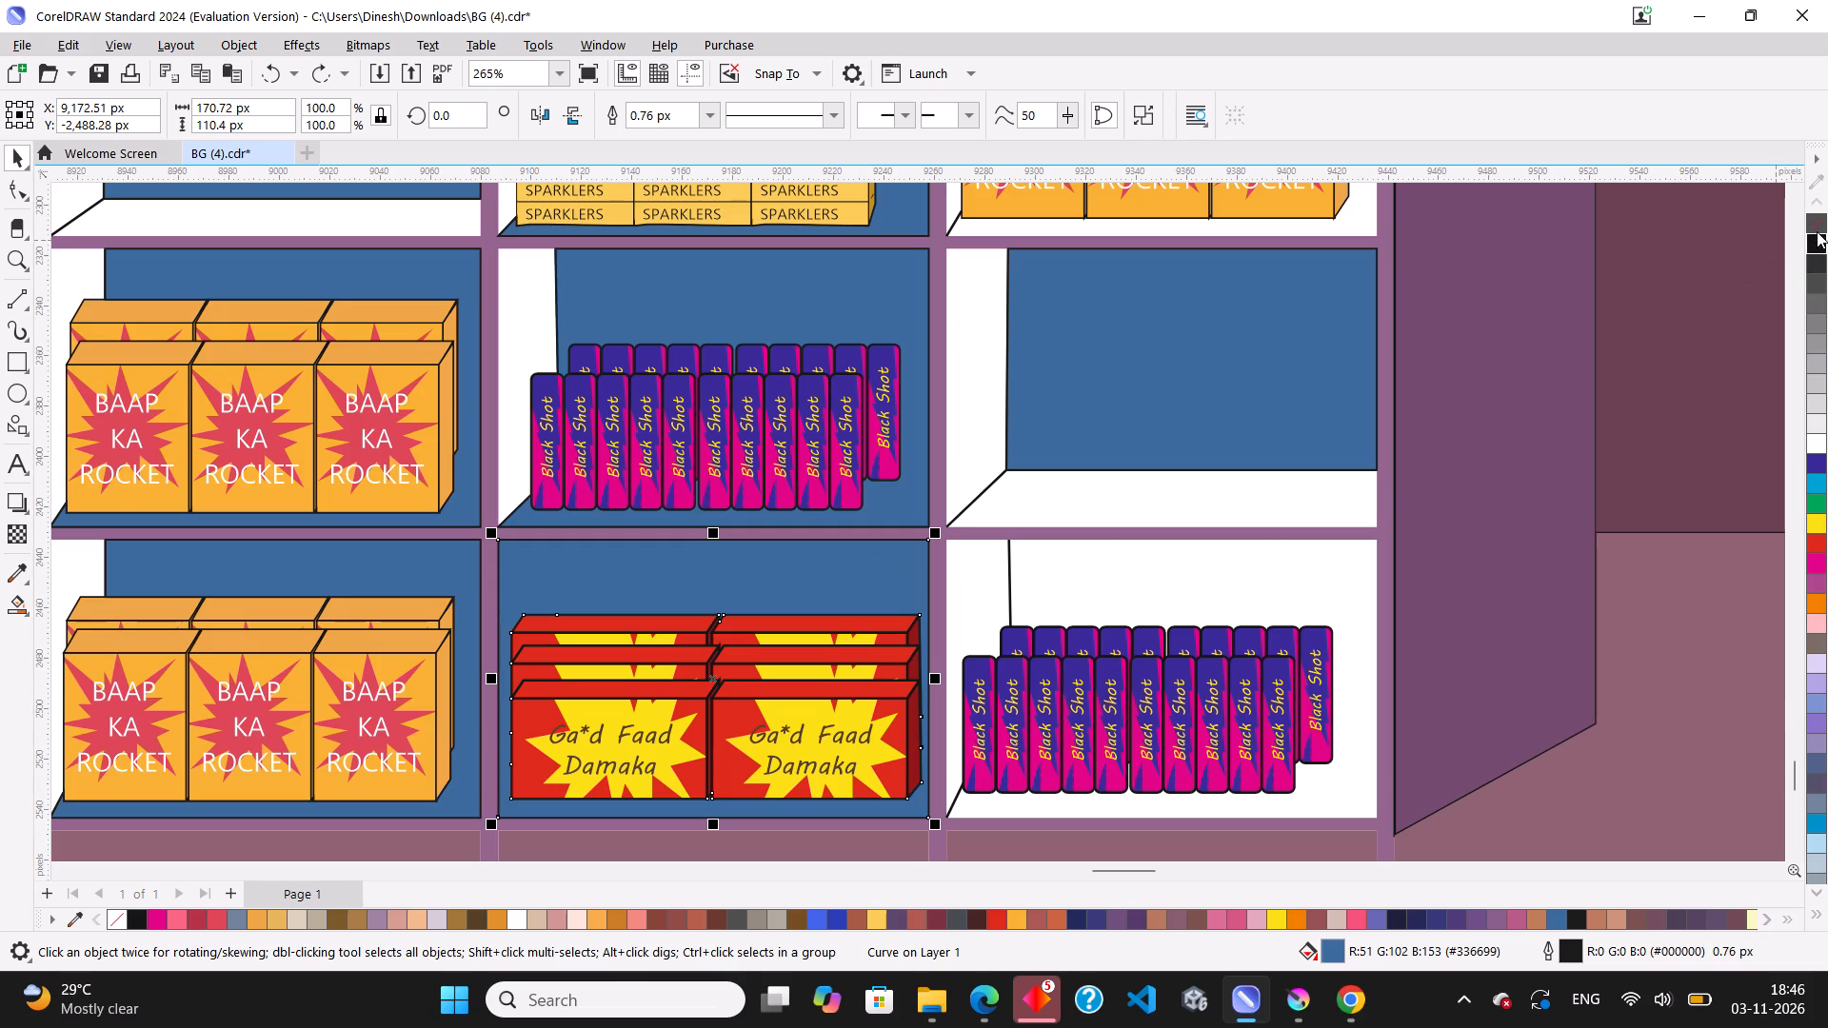
{"action": "scroll", "coordinate": [876, 617], "scroll_direction": "down", "scroll_amount": 5}
{"action": "left_click", "coordinate": [1543, 597]}
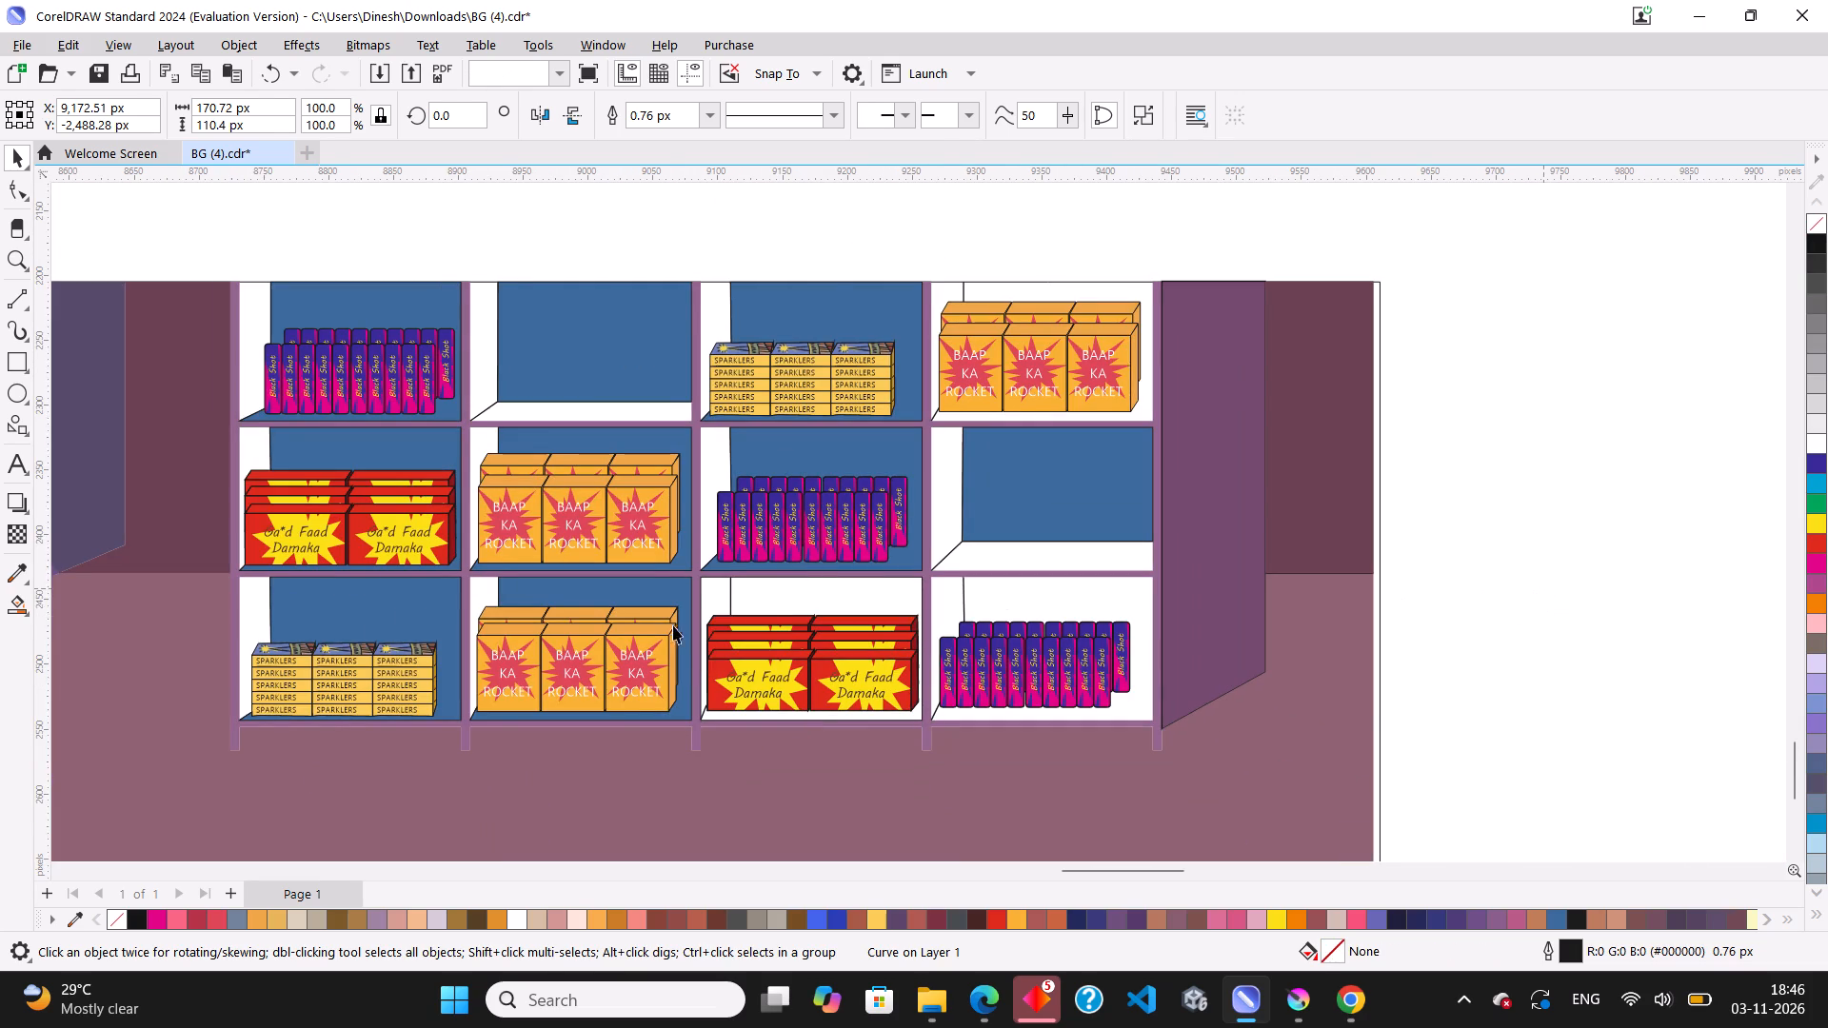
Move the upper node of the third column's bottom diagonal depth line onto the left edge of the front Ga*d Faad Damaka box.
{"action": "scroll", "coordinate": [707, 642], "scroll_direction": "up", "scroll_amount": 11}
{"action": "scroll", "coordinate": [743, 821], "scroll_direction": "up", "scroll_amount": 3}
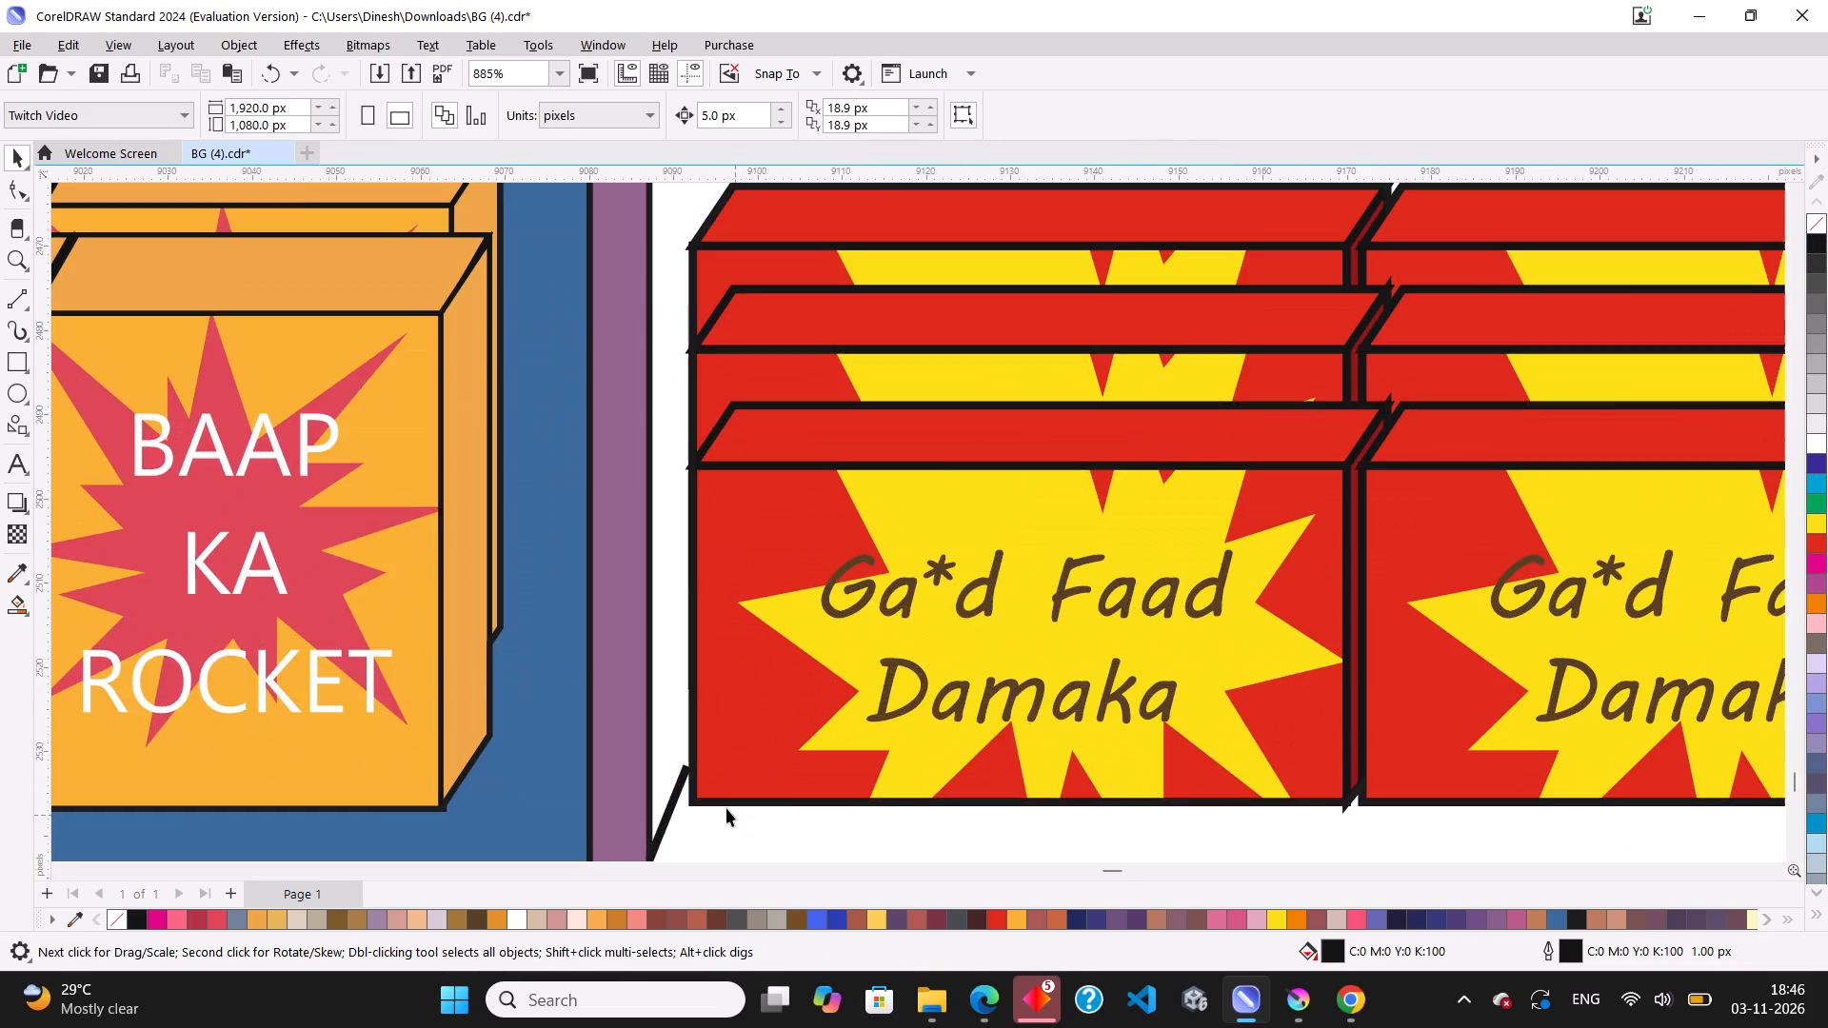
{"action": "scroll", "coordinate": [721, 805], "scroll_direction": "up", "scroll_amount": 4}
{"action": "left_click", "coordinate": [651, 794]}
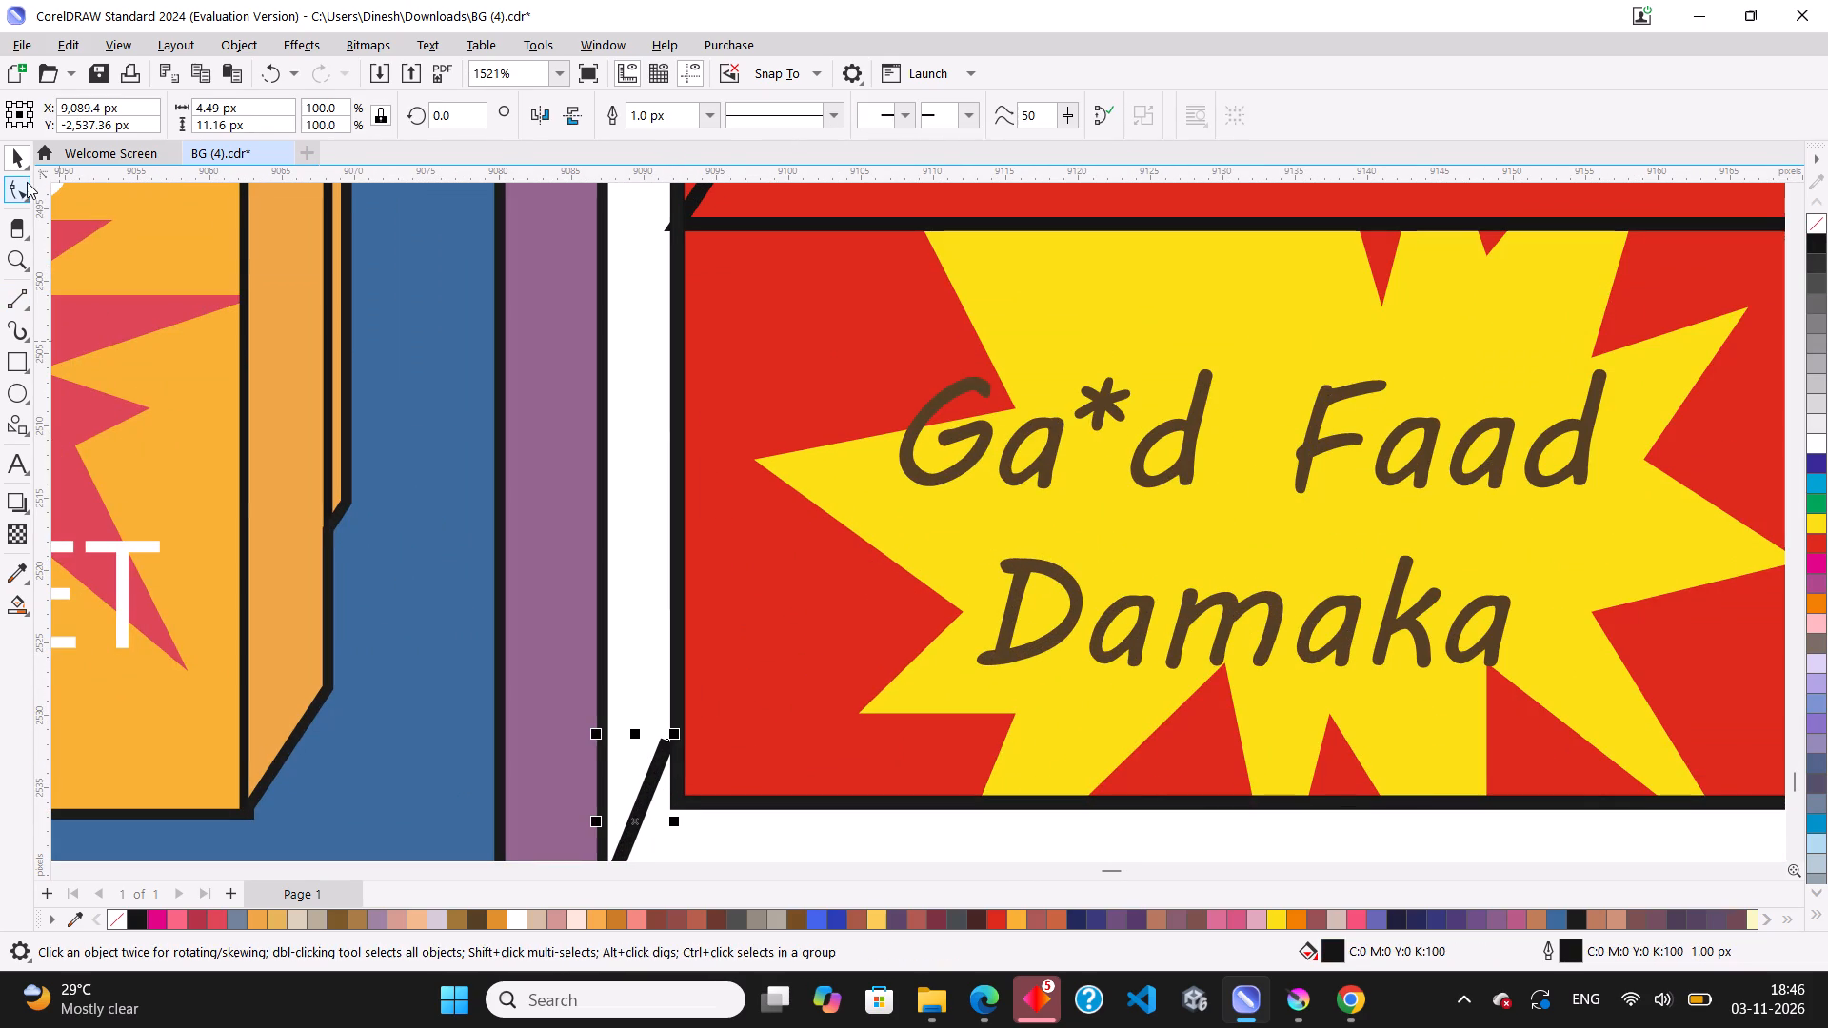
{"action": "left_click", "coordinate": [19, 191]}
{"action": "scroll", "coordinate": [513, 712], "scroll_direction": "up", "scroll_amount": 3}
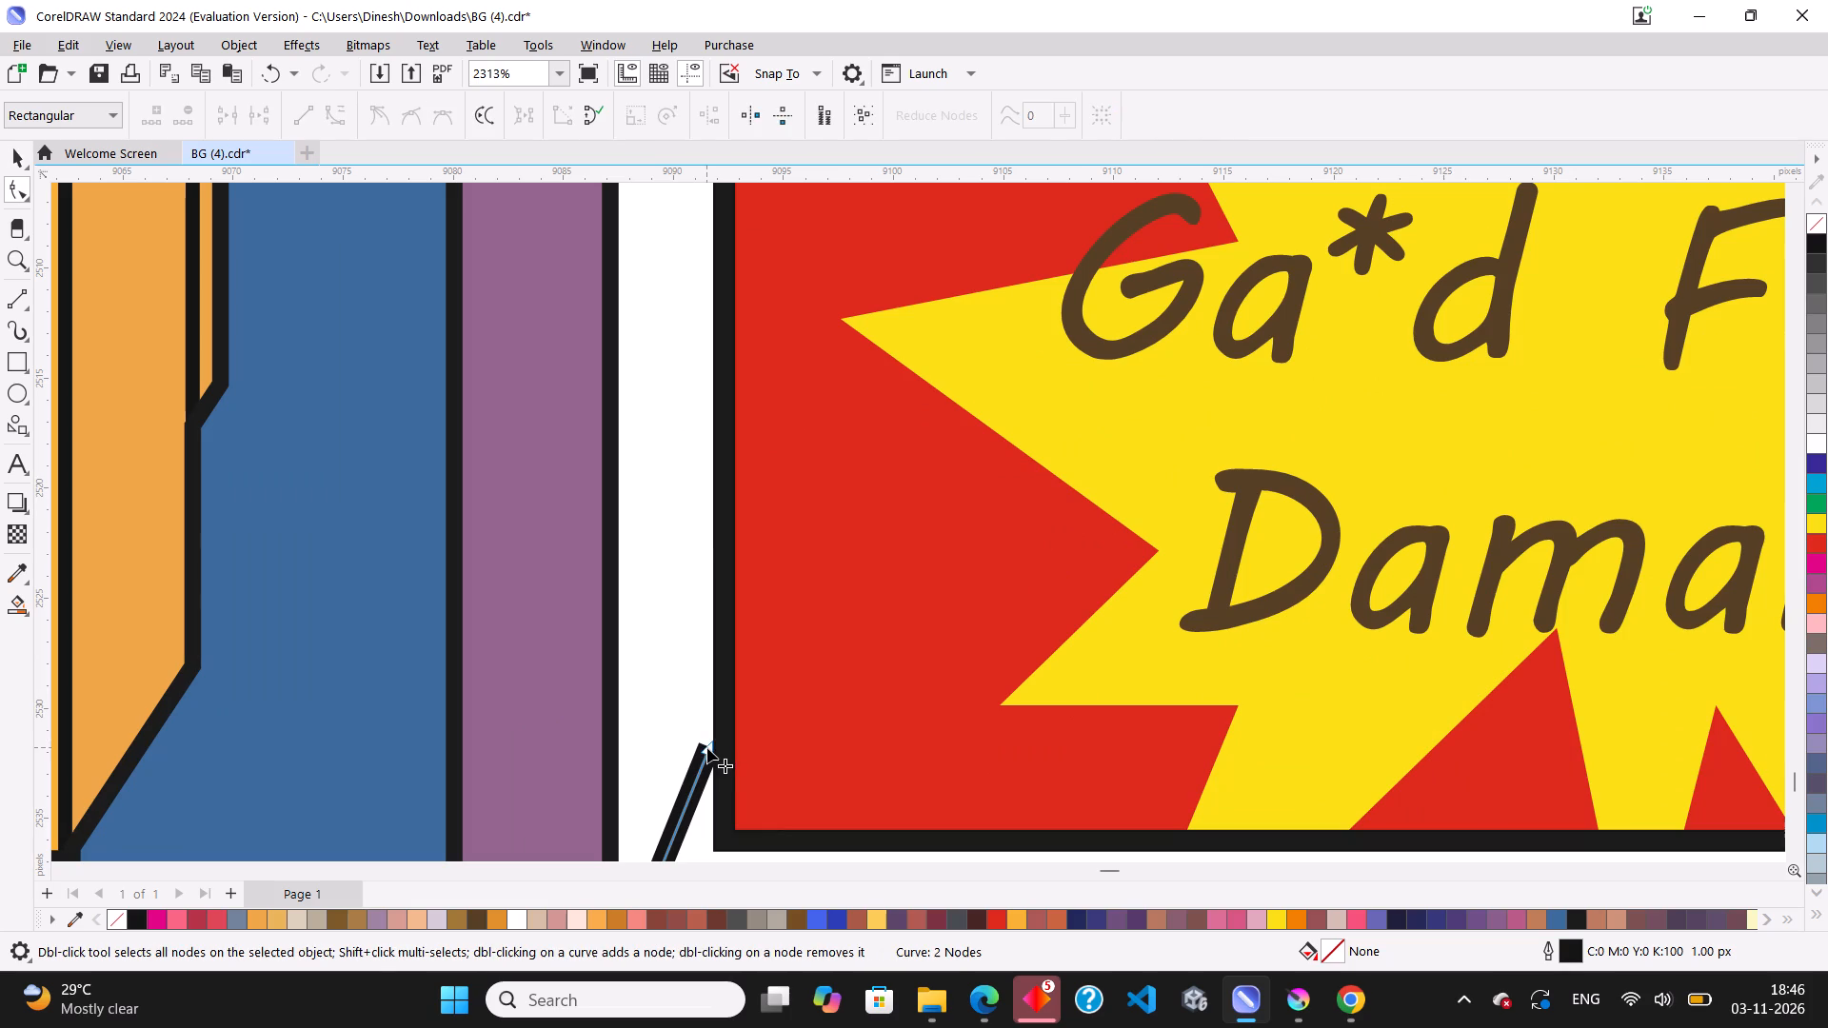
{"action": "left_click_drag", "start_coordinate": [708, 749], "coordinate": [725, 739]}
{"action": "scroll", "coordinate": [744, 525], "scroll_direction": "down", "scroll_amount": 8}
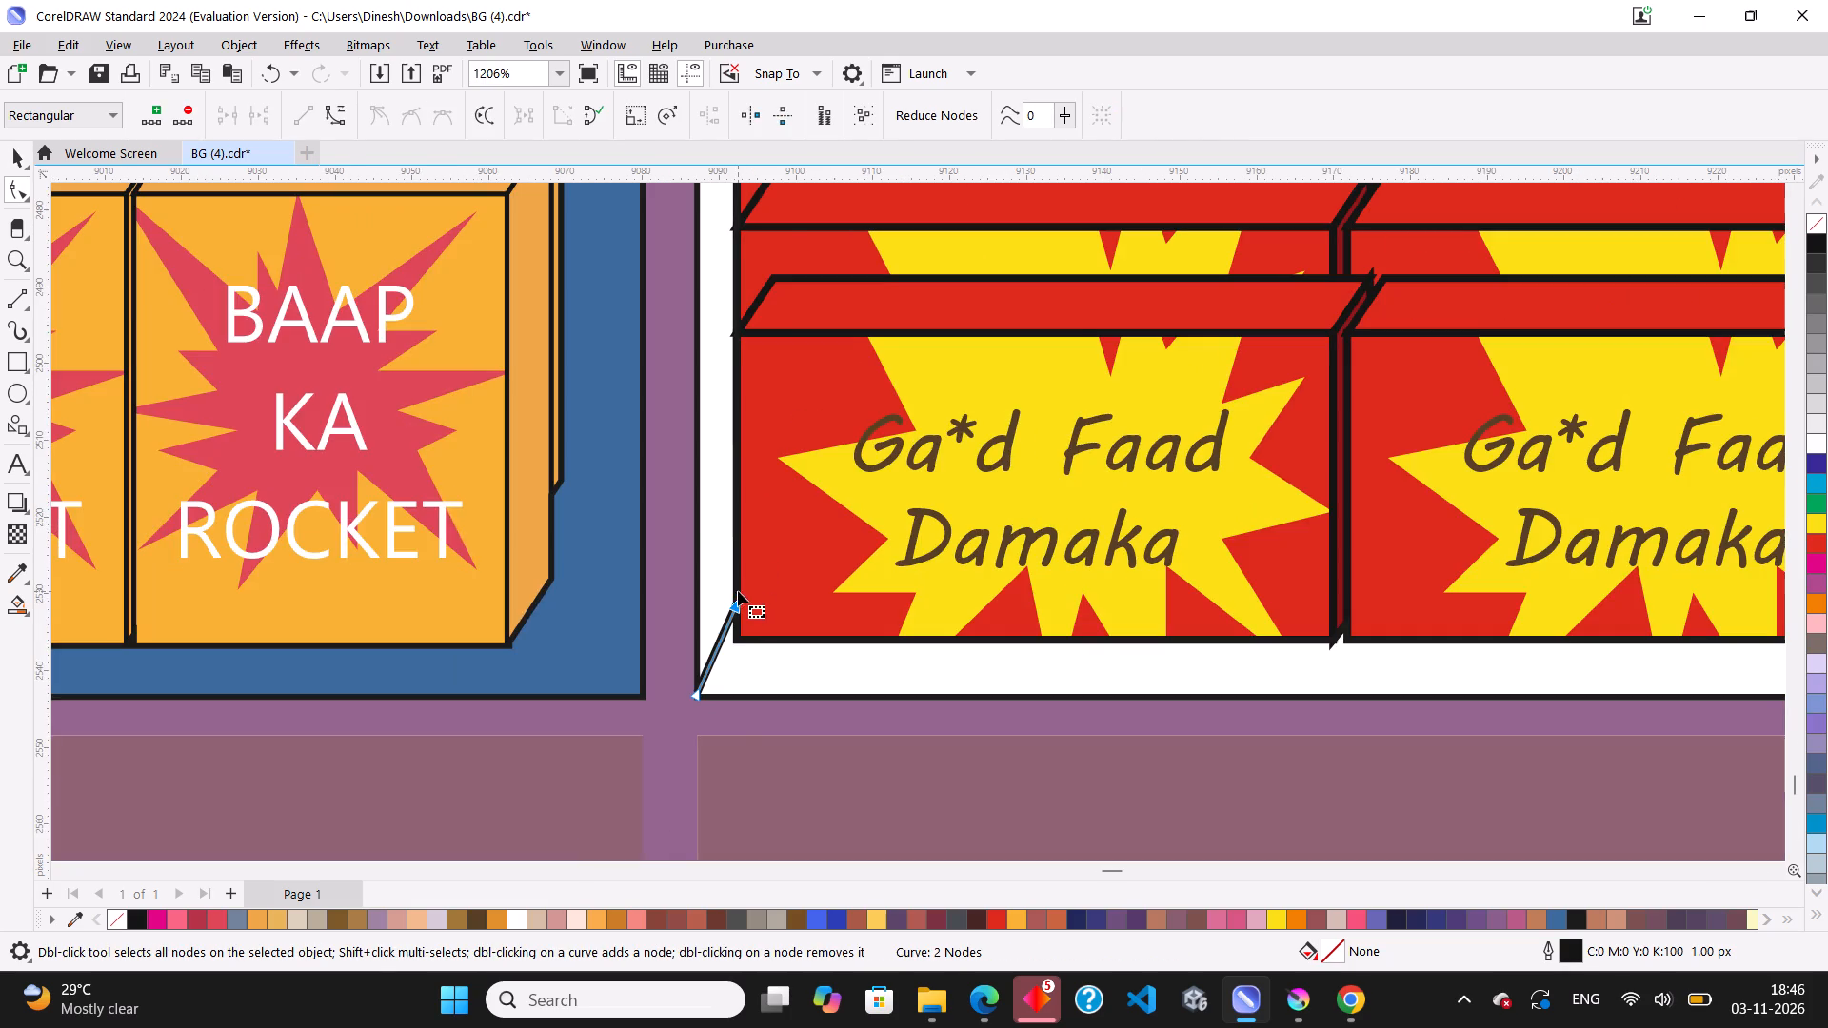
{"action": "scroll", "coordinate": [737, 603], "scroll_direction": "down", "scroll_amount": 4}
{"action": "left_click", "coordinate": [19, 160]}
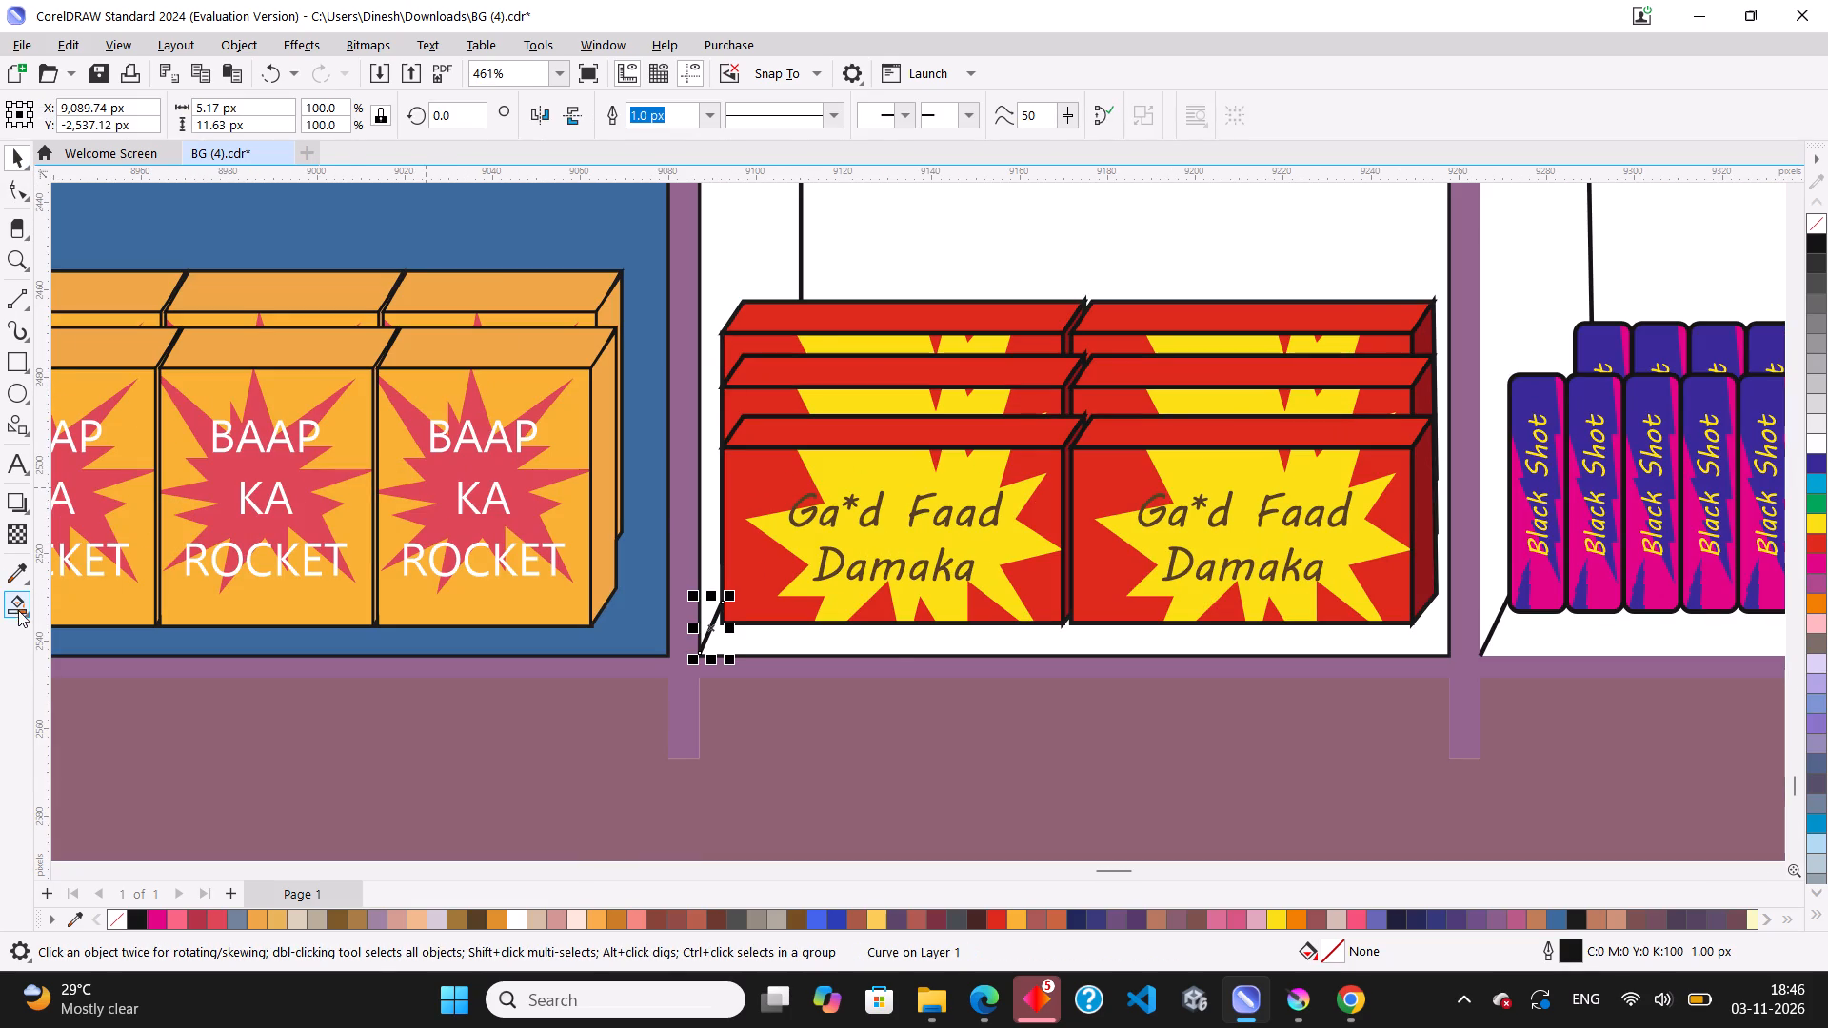
Smart-fill the back panel and floor of the third column's bottom compartment in blue #336699 with a 0.76 px black outline.
{"action": "left_click", "coordinate": [18, 610]}
{"action": "left_click", "coordinate": [922, 647]}
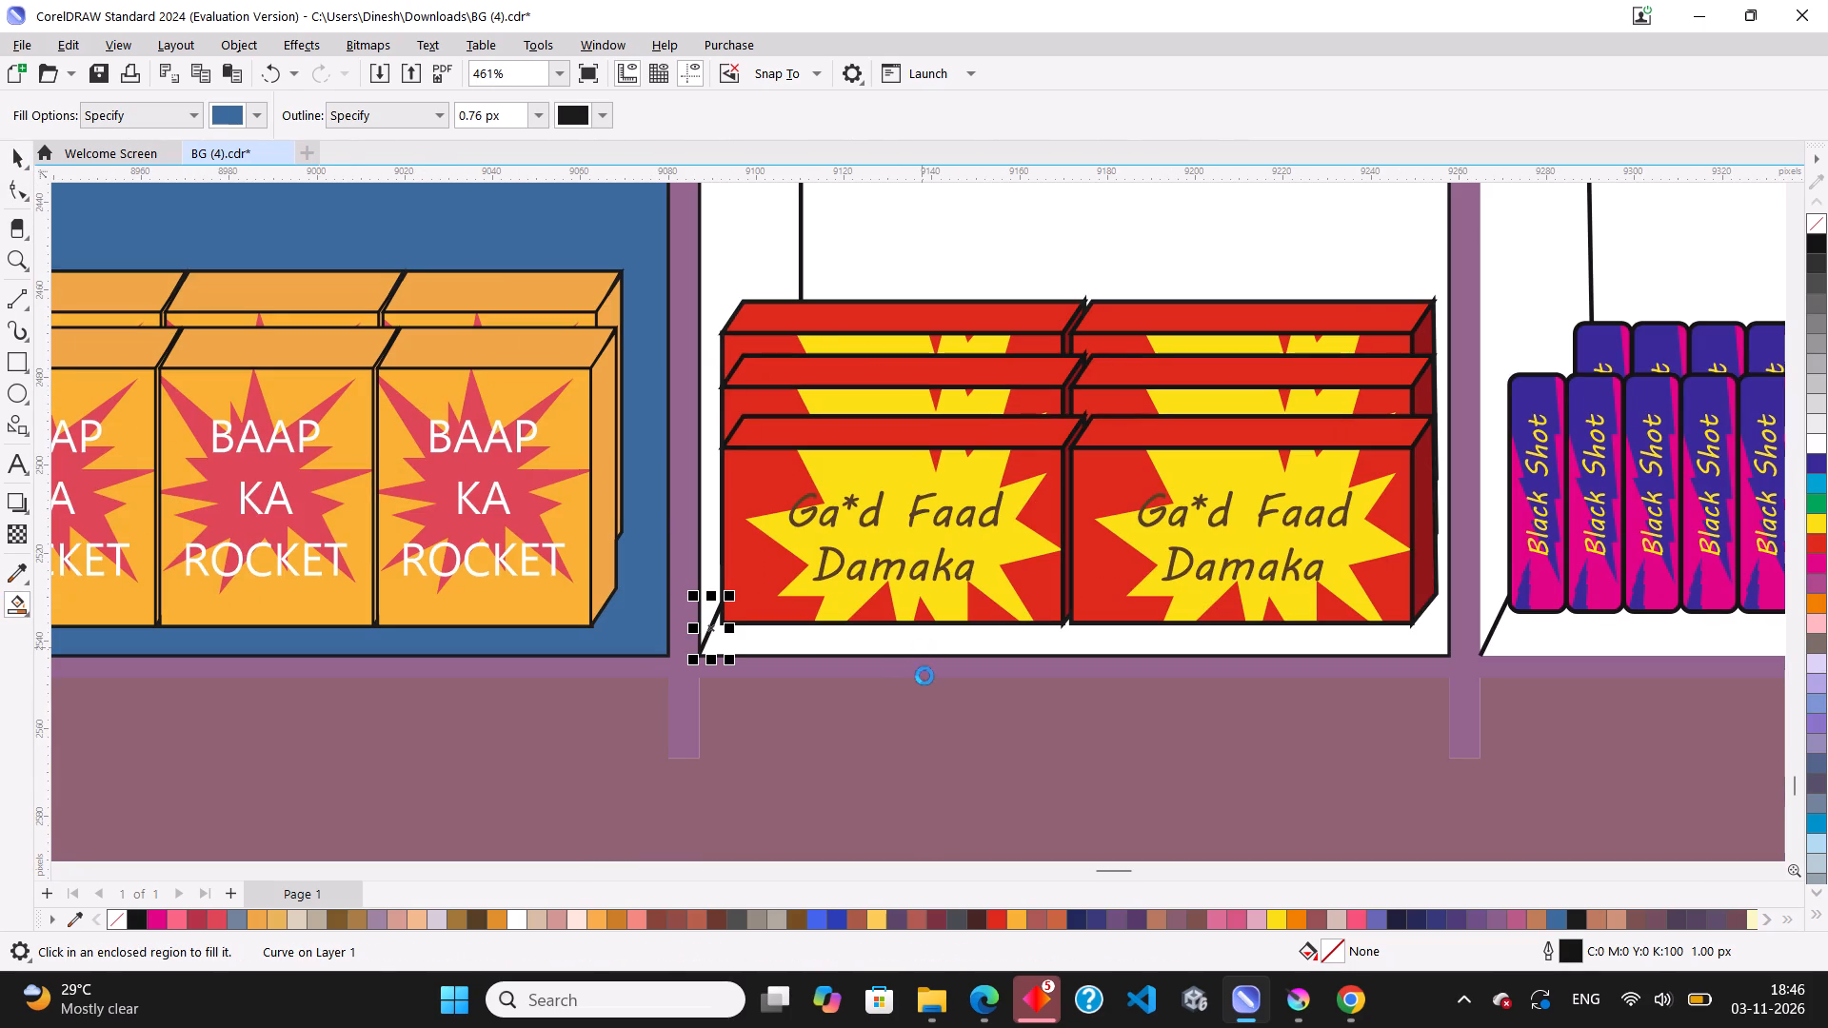
{"action": "scroll", "coordinate": [916, 627], "scroll_direction": "down", "scroll_amount": 2}
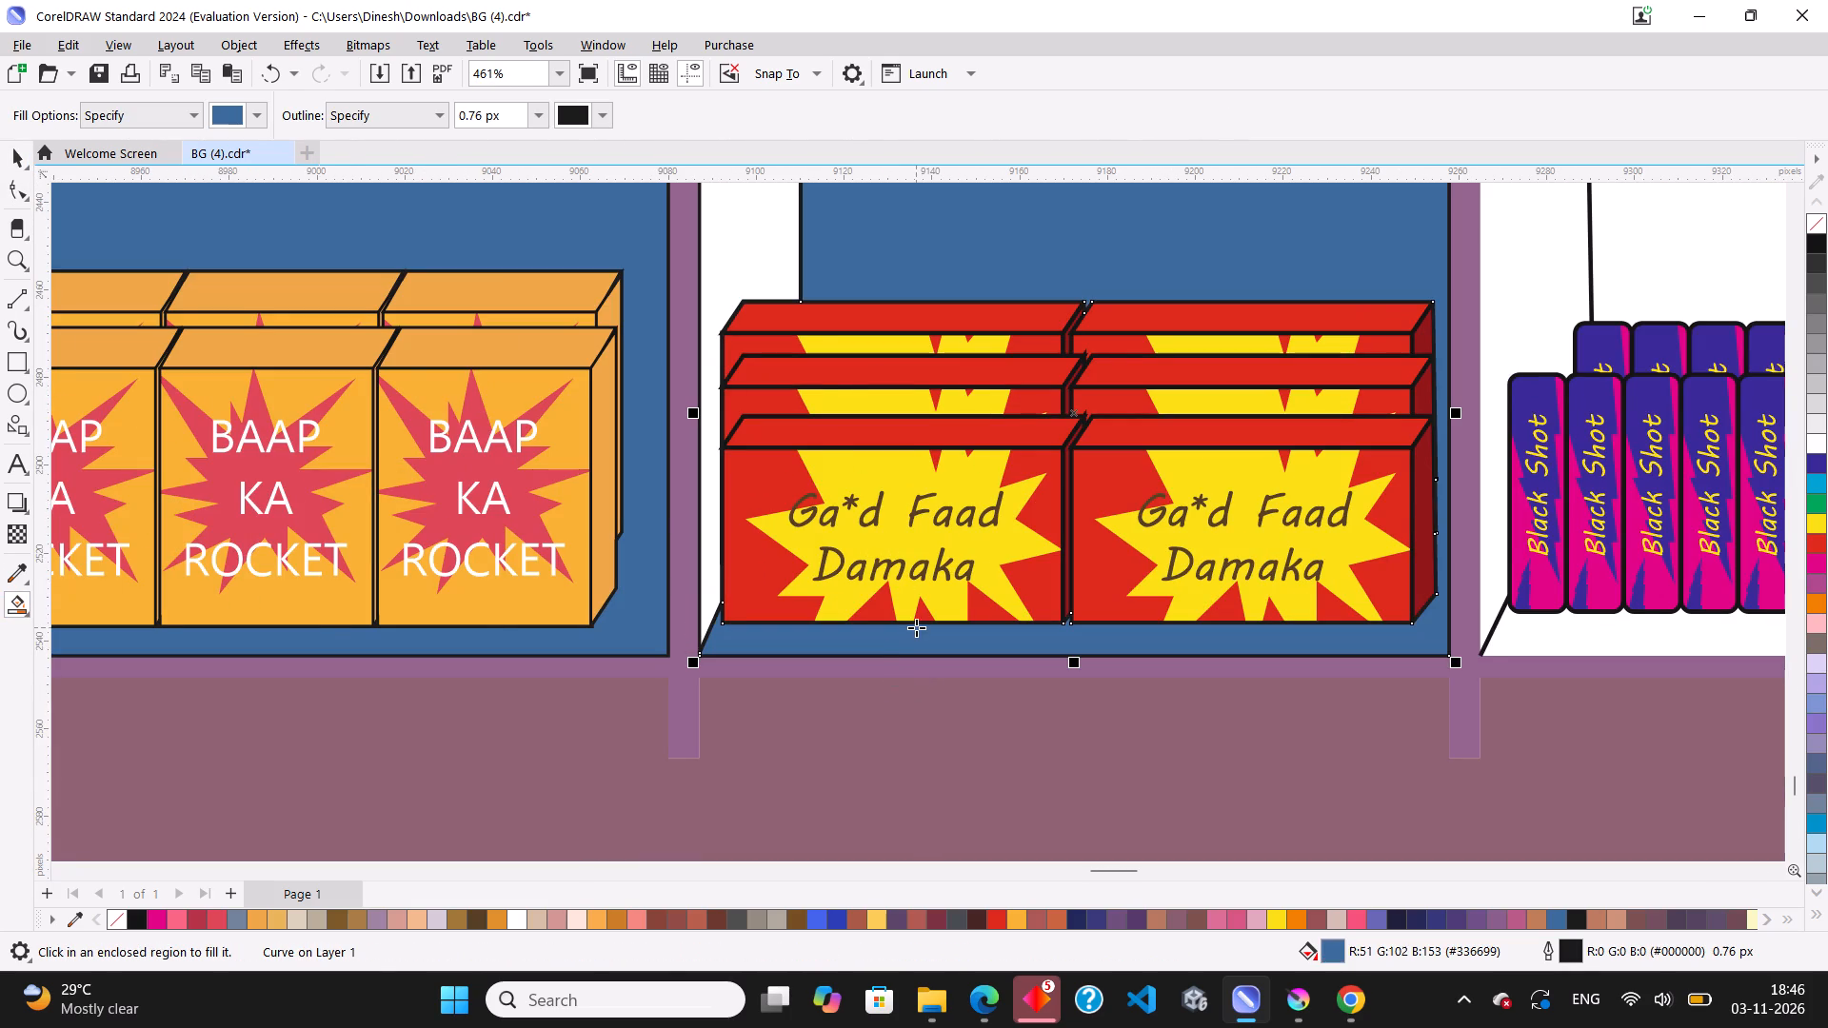
Shift the upper node of the fourth column's bottom diagonal depth line slightly down along the first front-row Black Shot box's left edge.
{"action": "scroll", "coordinate": [916, 627], "scroll_direction": "down", "scroll_amount": 5}
{"action": "scroll", "coordinate": [789, 611], "scroll_direction": "down", "scroll_amount": 2}
{"action": "scroll", "coordinate": [1160, 621], "scroll_direction": "up", "scroll_amount": 2}
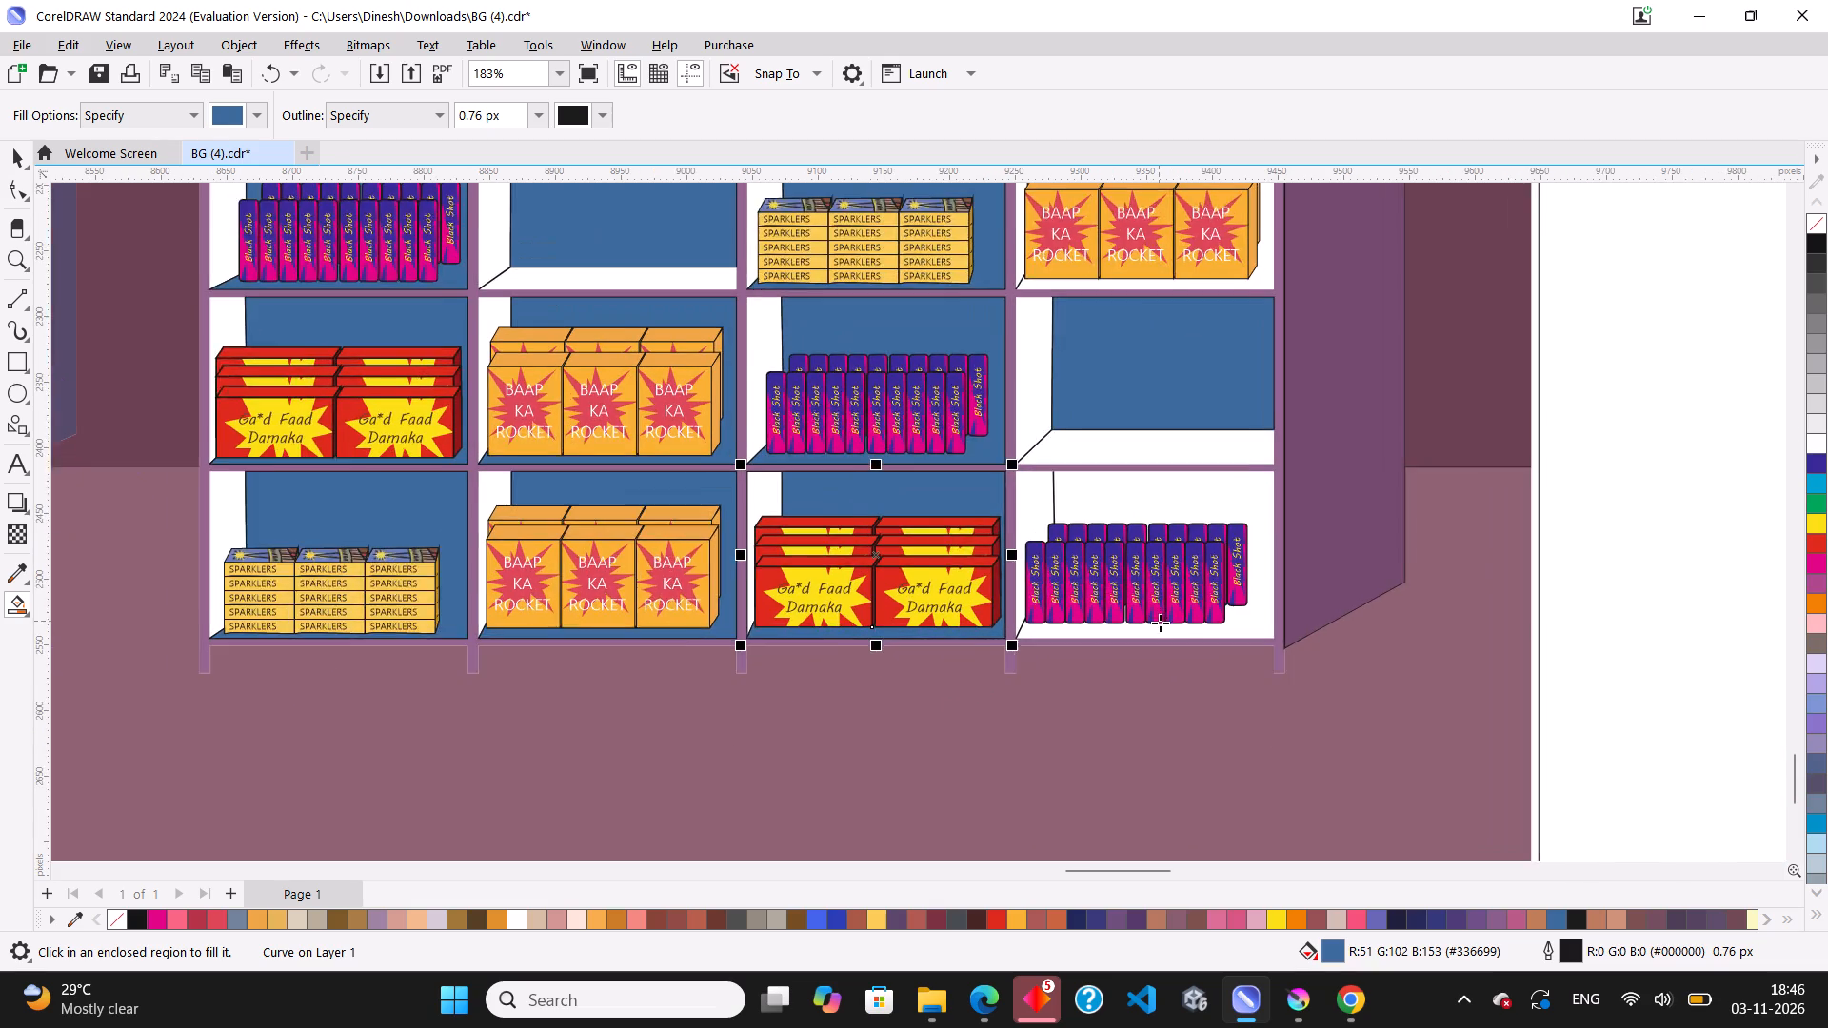
{"action": "scroll", "coordinate": [1162, 625], "scroll_direction": "up", "scroll_amount": 6}
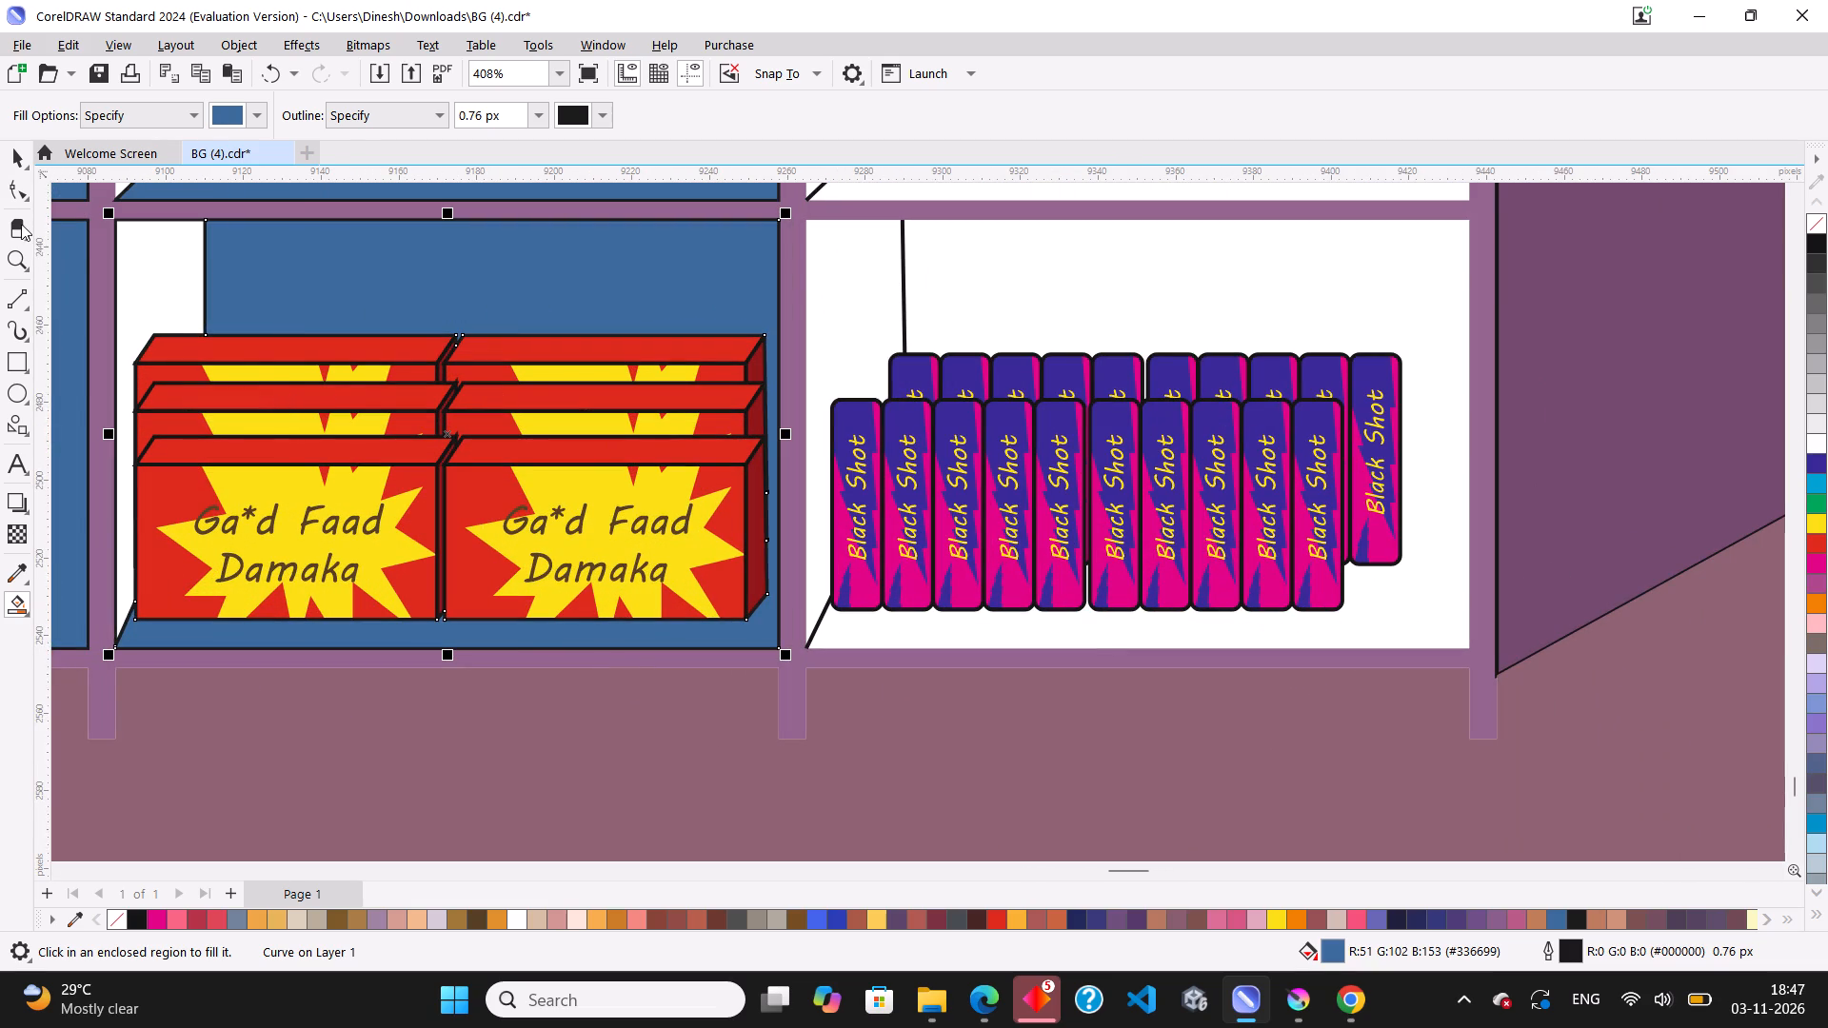
{"action": "left_click", "coordinate": [17, 200]}
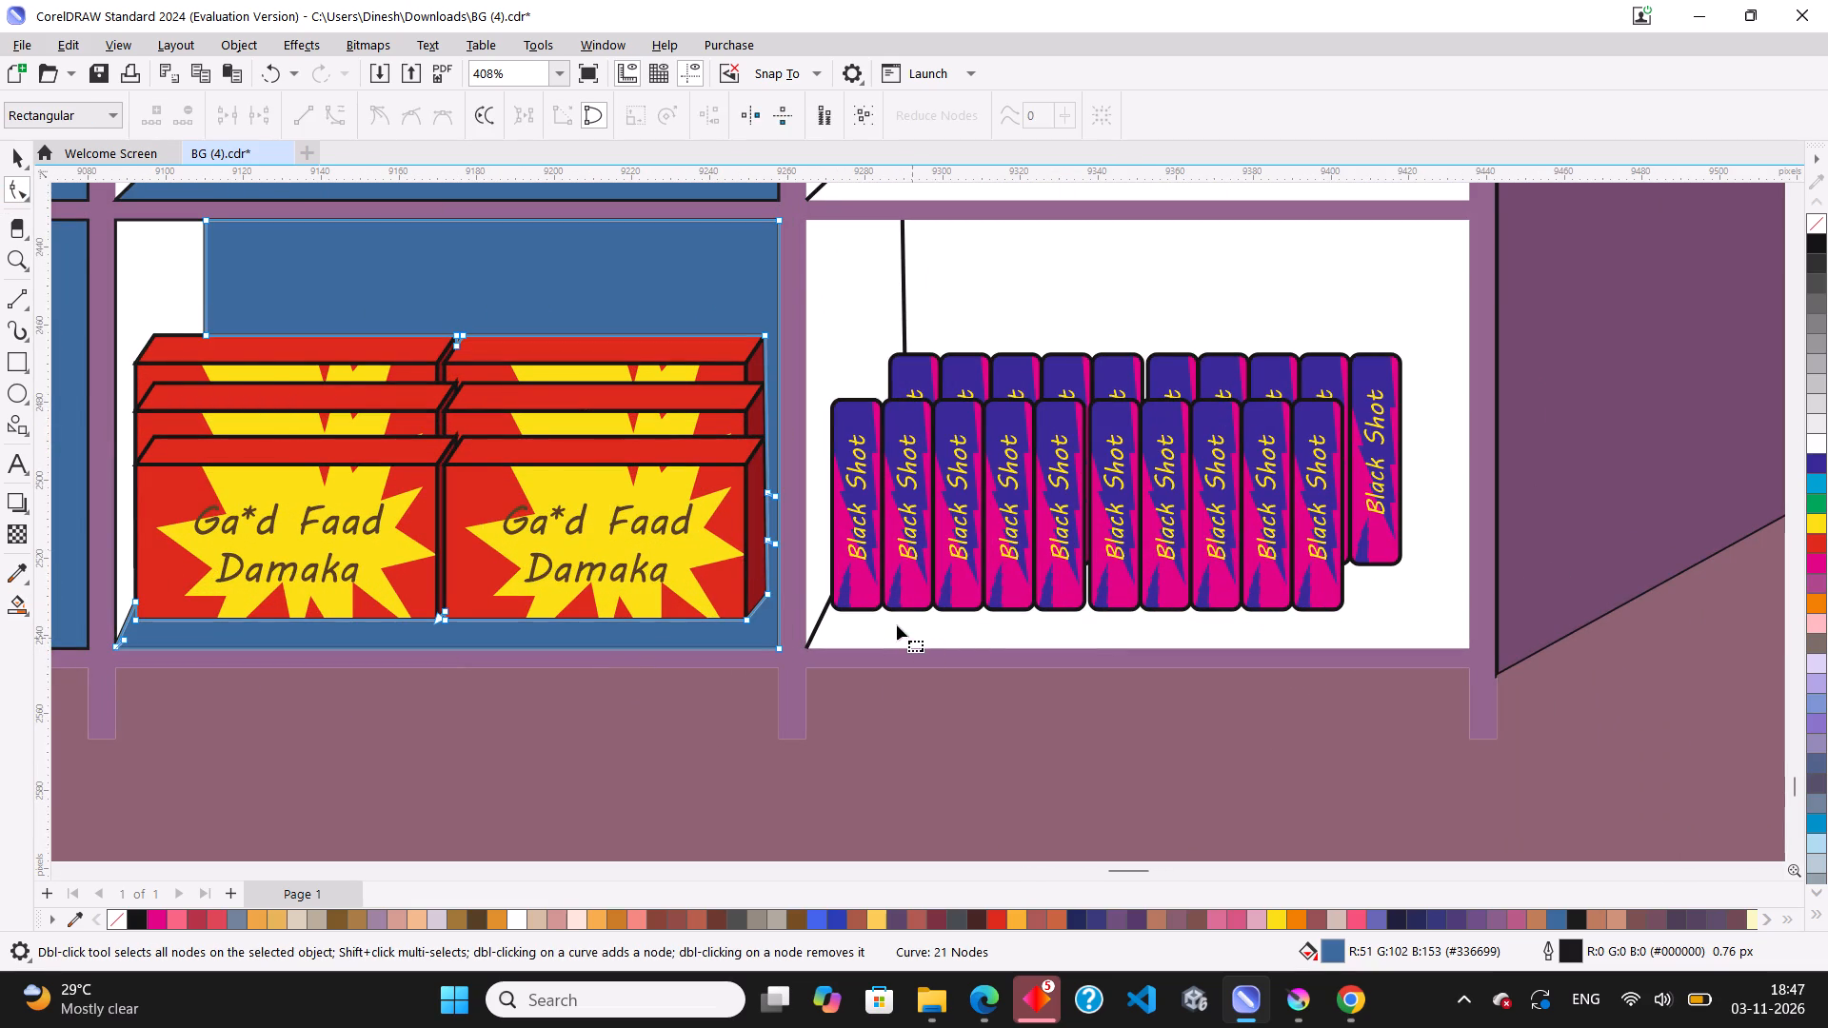
{"action": "left_click", "coordinate": [939, 616]}
{"action": "left_click", "coordinate": [936, 642]}
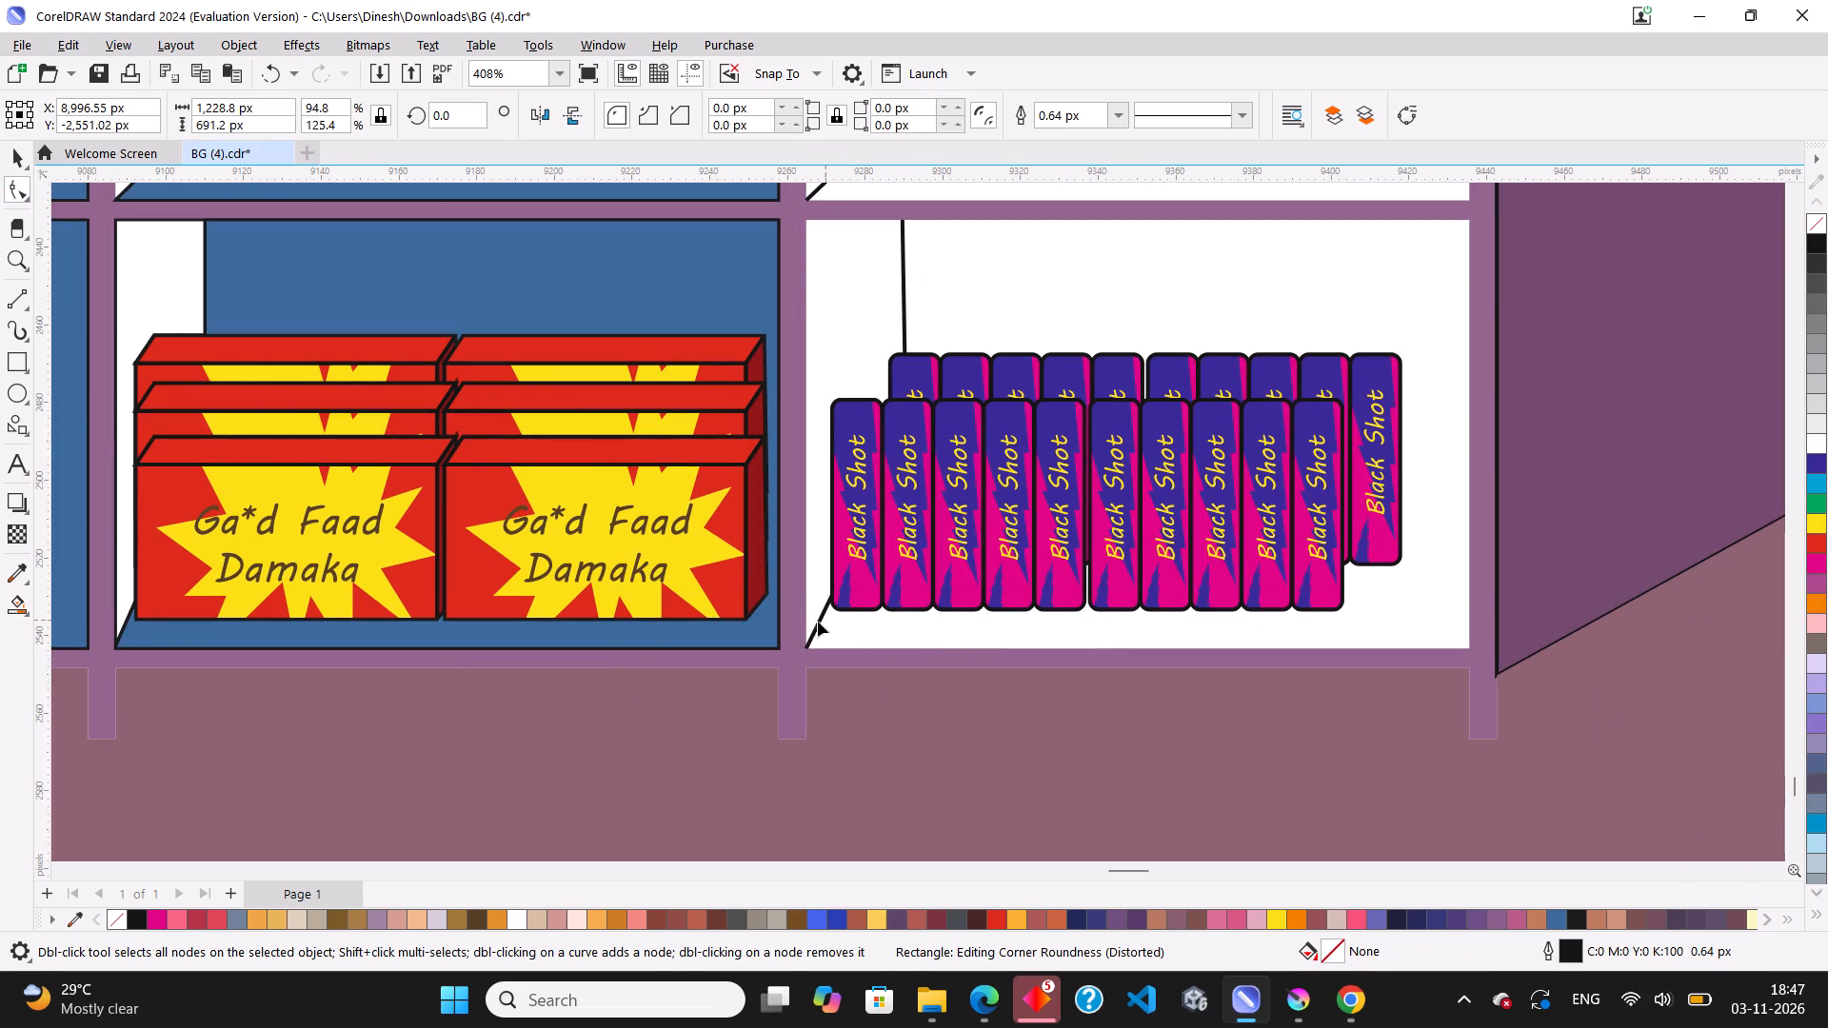
{"action": "left_click", "coordinate": [817, 622]}
{"action": "scroll", "coordinate": [822, 622], "scroll_direction": "up", "scroll_amount": 7}
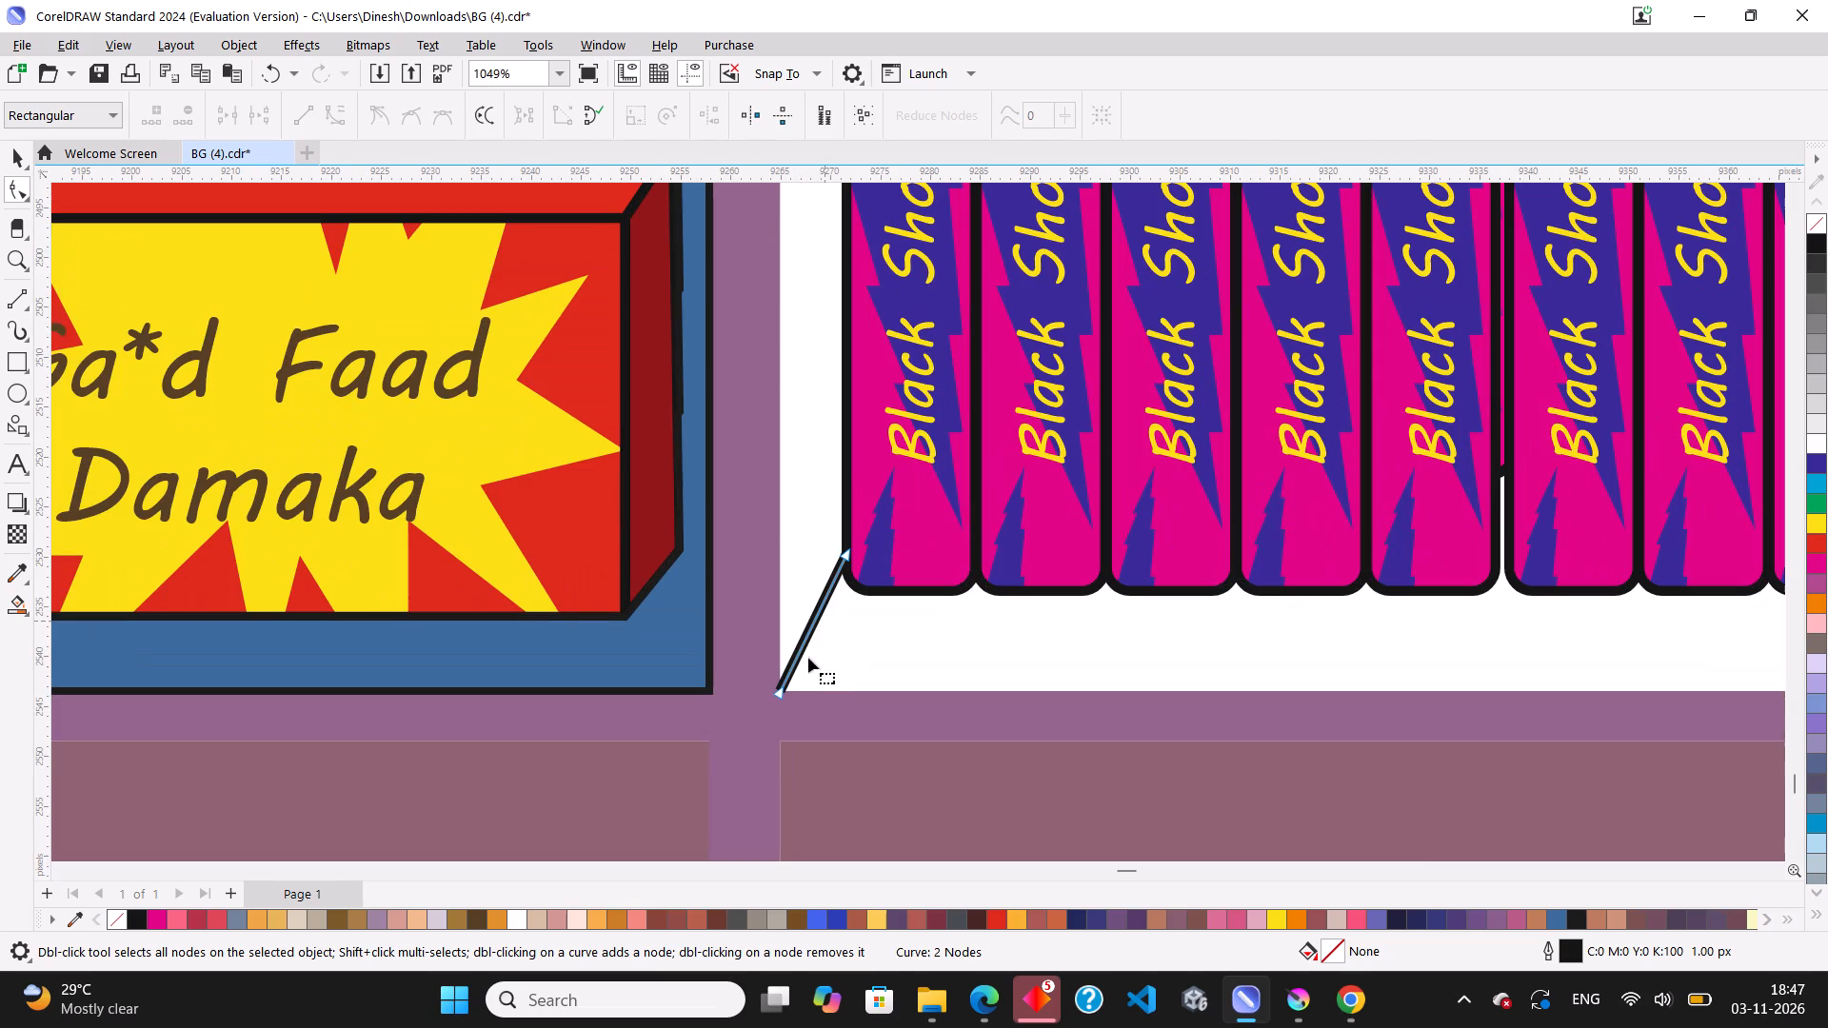
{"action": "scroll", "coordinate": [781, 688], "scroll_direction": "up", "scroll_amount": 3}
{"action": "left_click", "coordinate": [781, 689]}
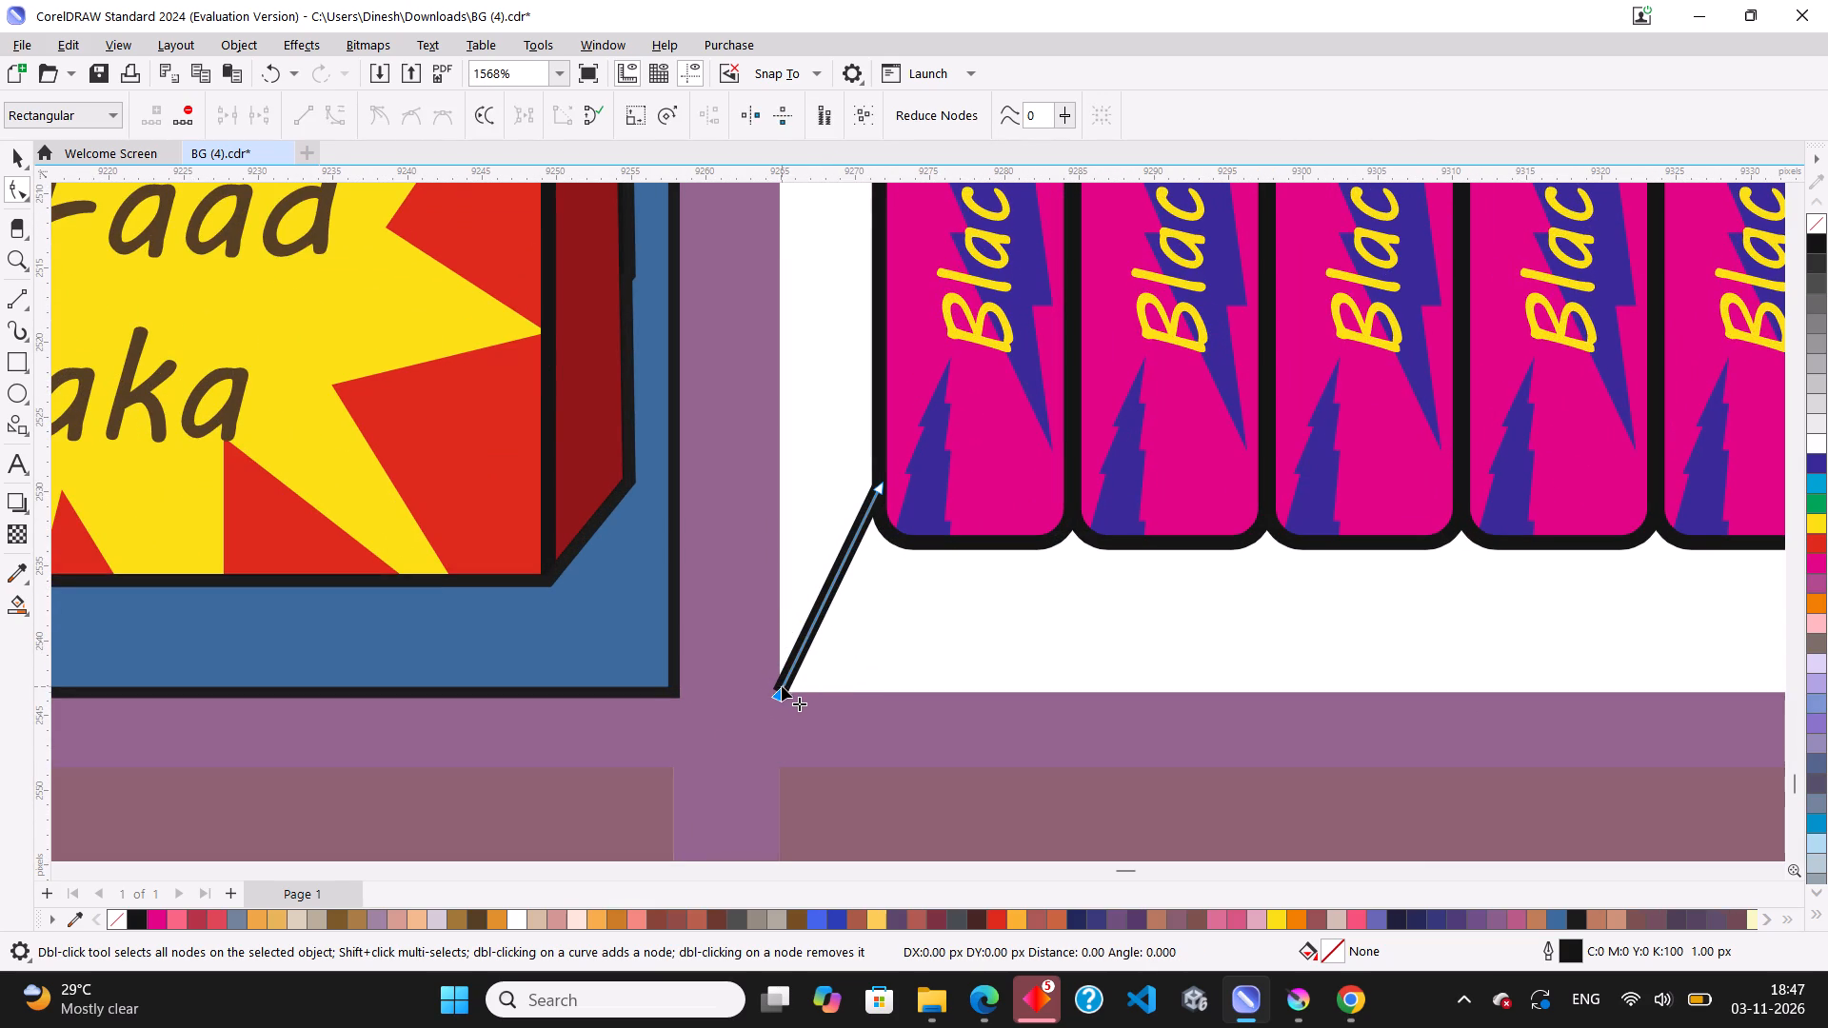
{"action": "left_click", "coordinate": [880, 490]}
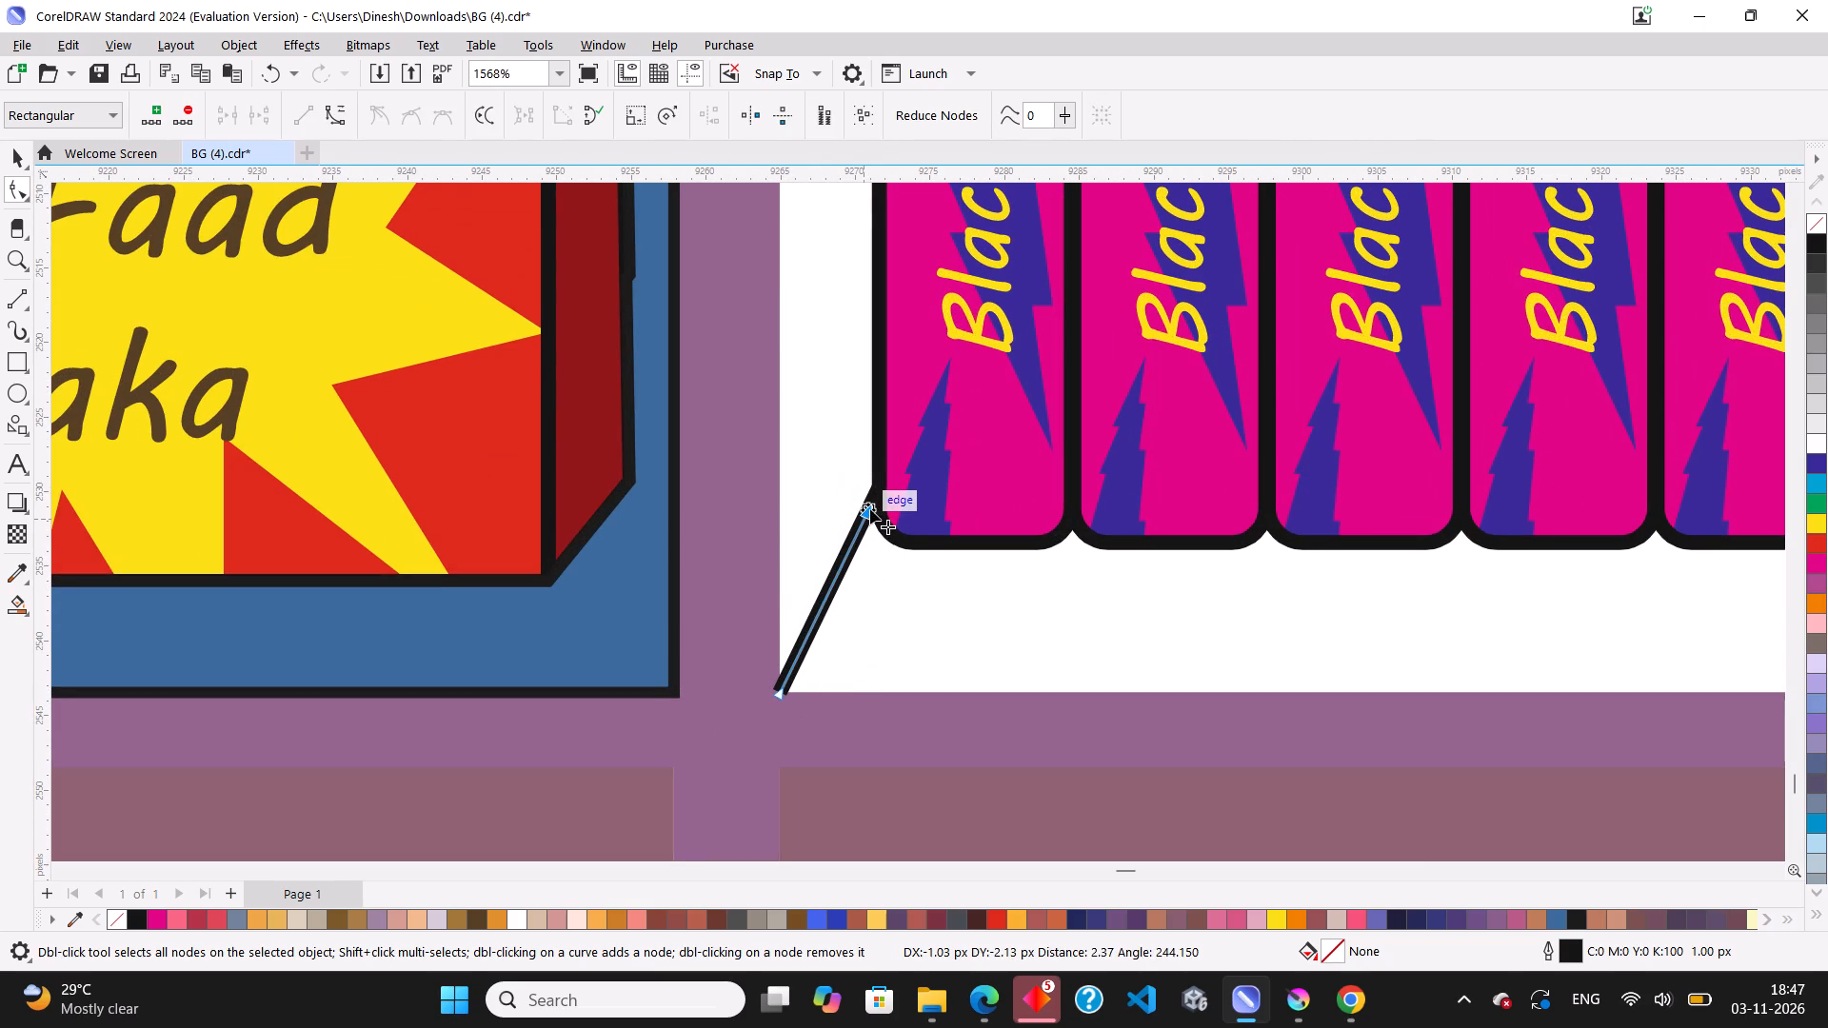
{"action": "scroll", "coordinate": [879, 625], "scroll_direction": "down", "scroll_amount": 8}
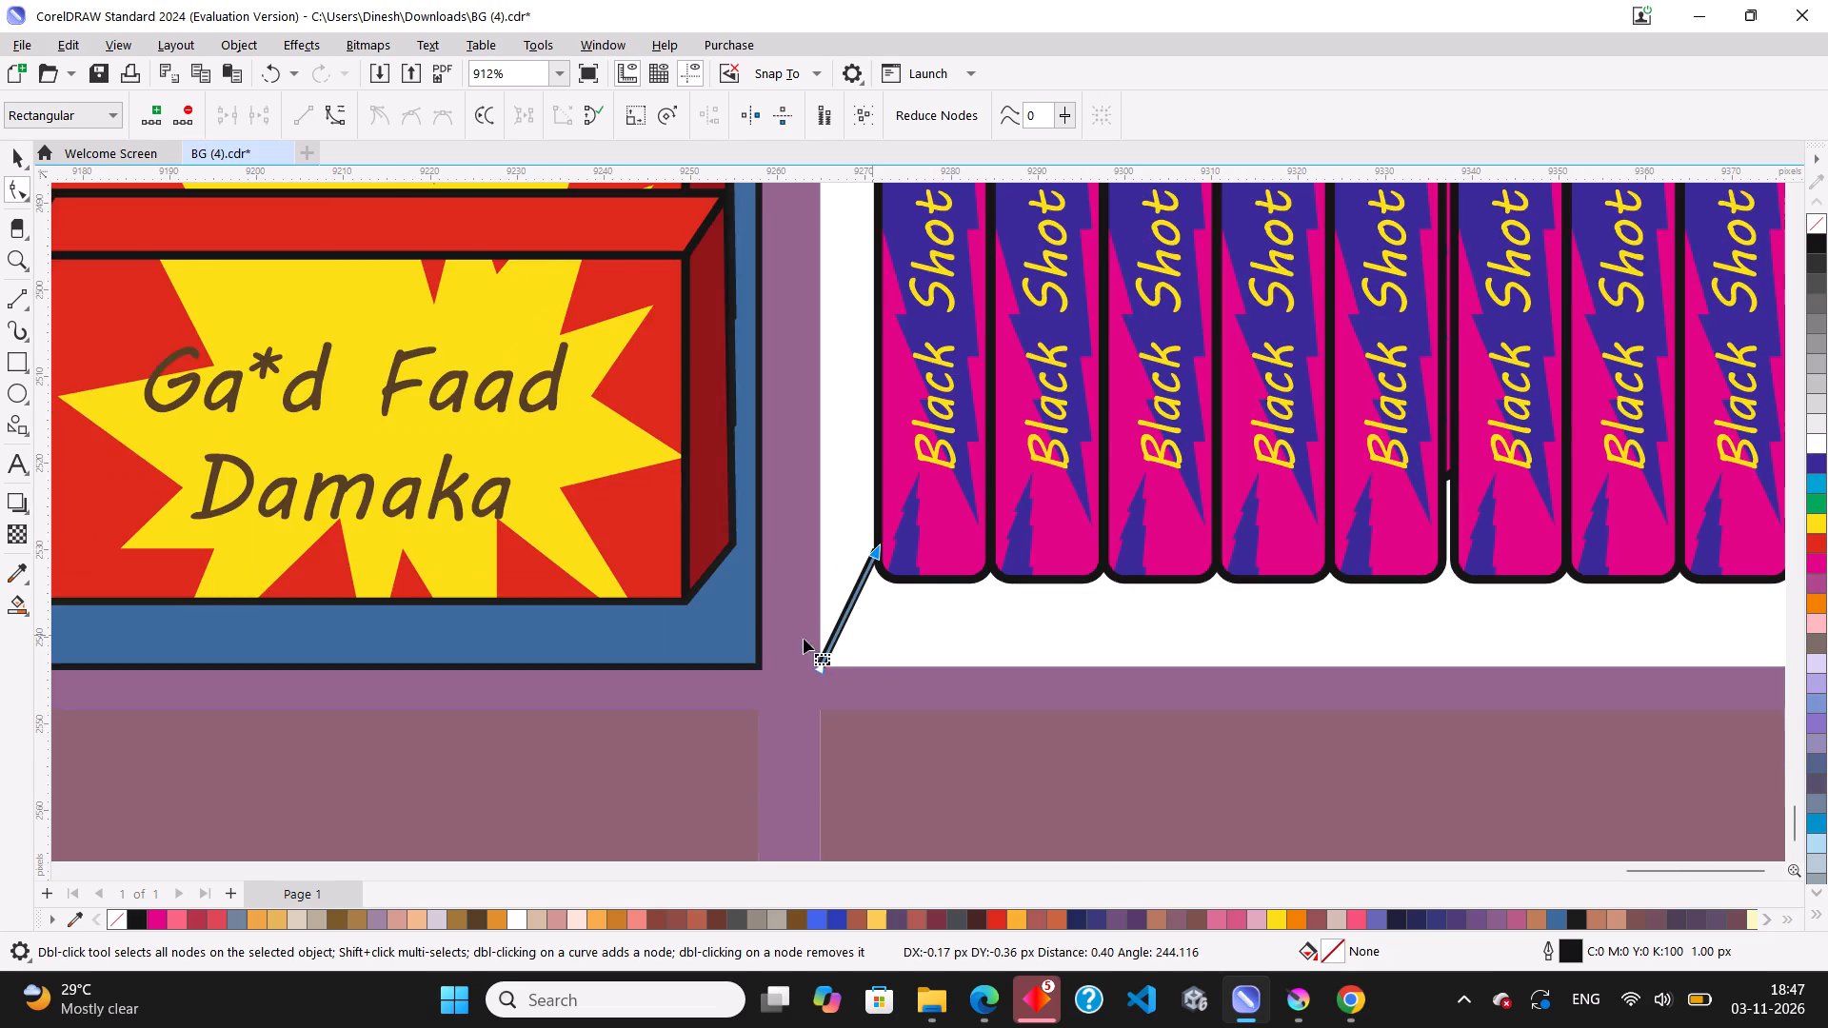
{"action": "scroll", "coordinate": [804, 639], "scroll_direction": "down", "scroll_amount": 4}
Check that the upper node of the fourth column's bottom vertical depth line meets the compartment's top edge.
{"action": "scroll", "coordinate": [877, 335], "scroll_direction": "up", "scroll_amount": 6}
{"action": "scroll", "coordinate": [895, 261], "scroll_direction": "up", "scroll_amount": 4}
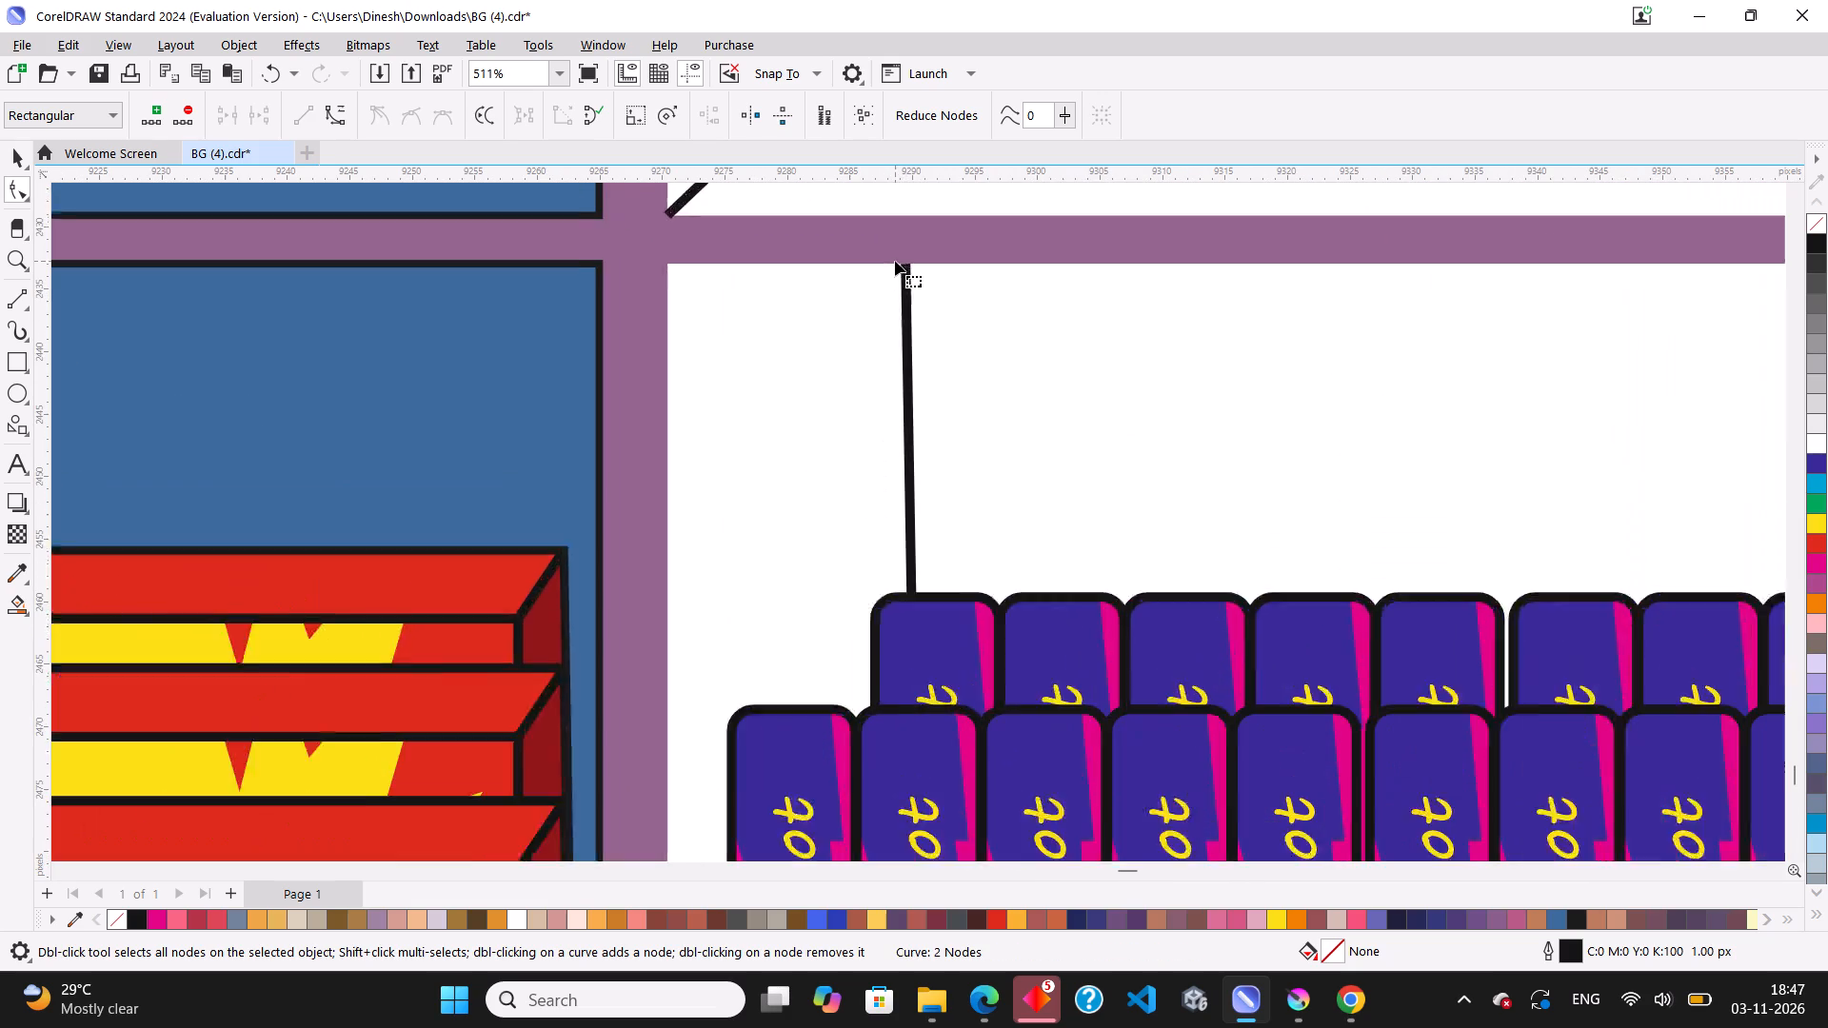
{"action": "left_click", "coordinate": [911, 271]}
{"action": "scroll", "coordinate": [909, 268], "scroll_direction": "up", "scroll_amount": 5}
{"action": "left_click", "coordinate": [907, 261]}
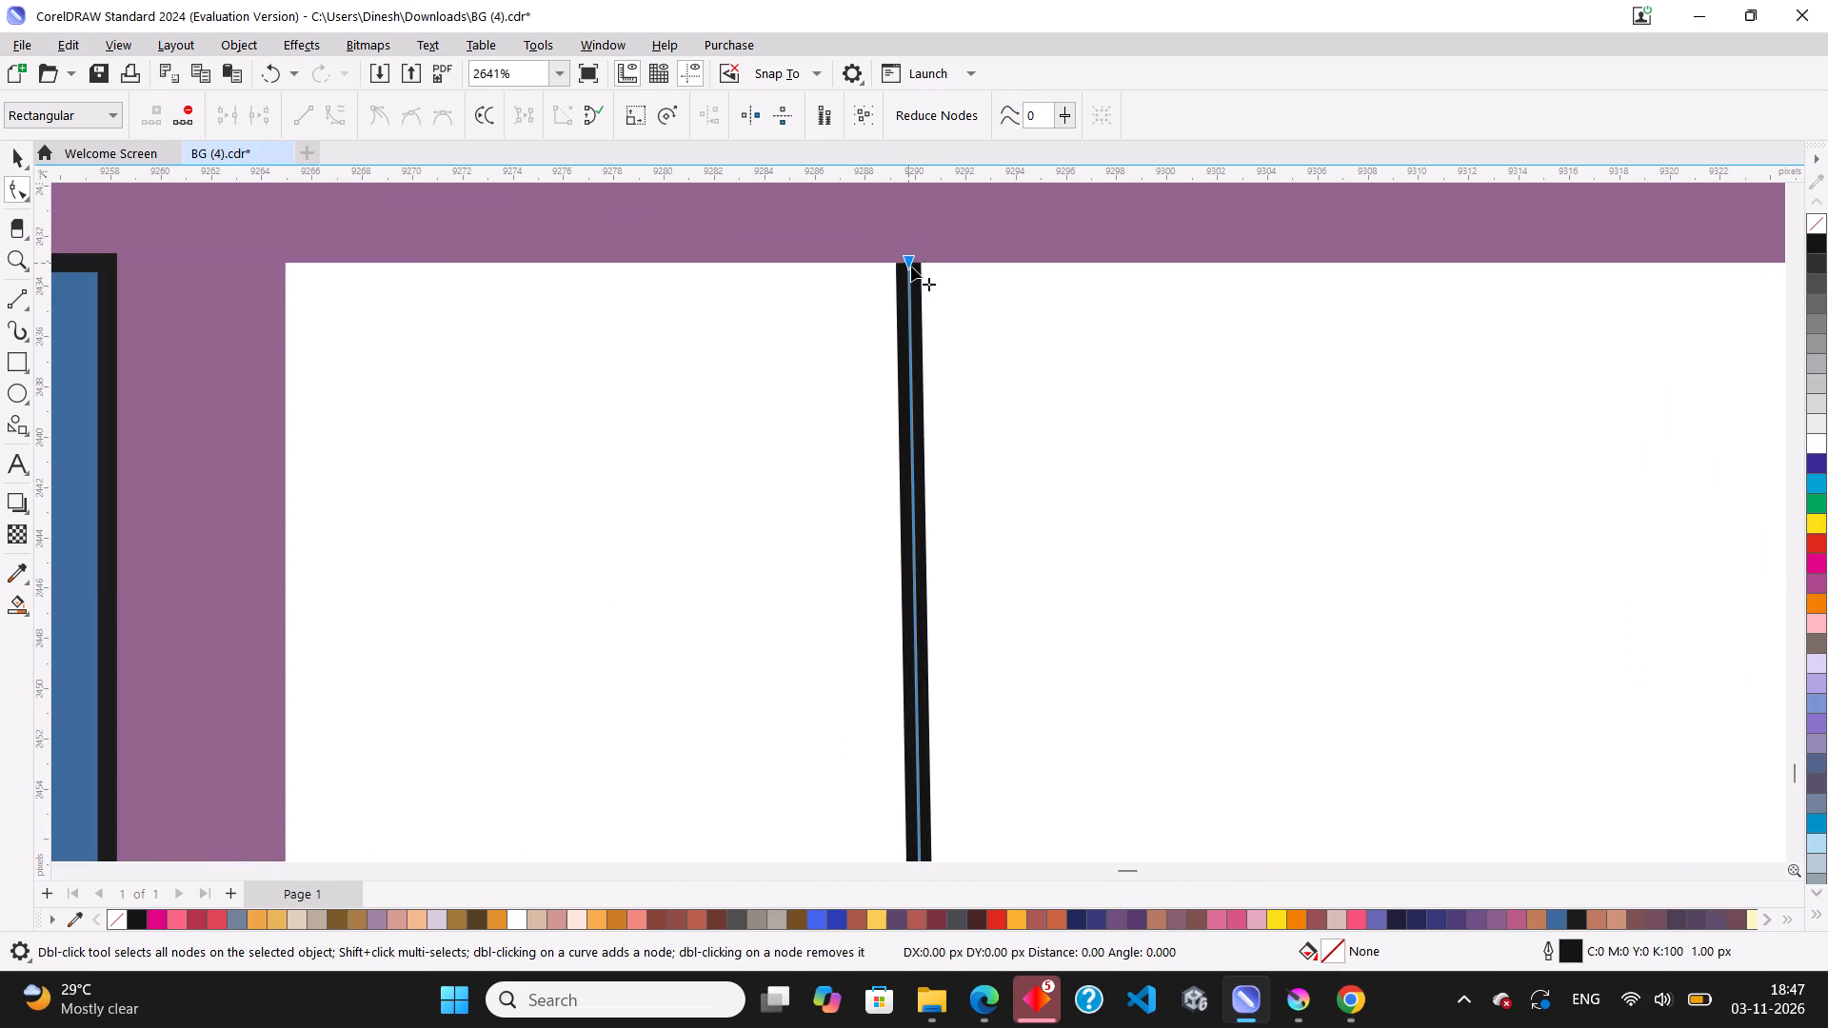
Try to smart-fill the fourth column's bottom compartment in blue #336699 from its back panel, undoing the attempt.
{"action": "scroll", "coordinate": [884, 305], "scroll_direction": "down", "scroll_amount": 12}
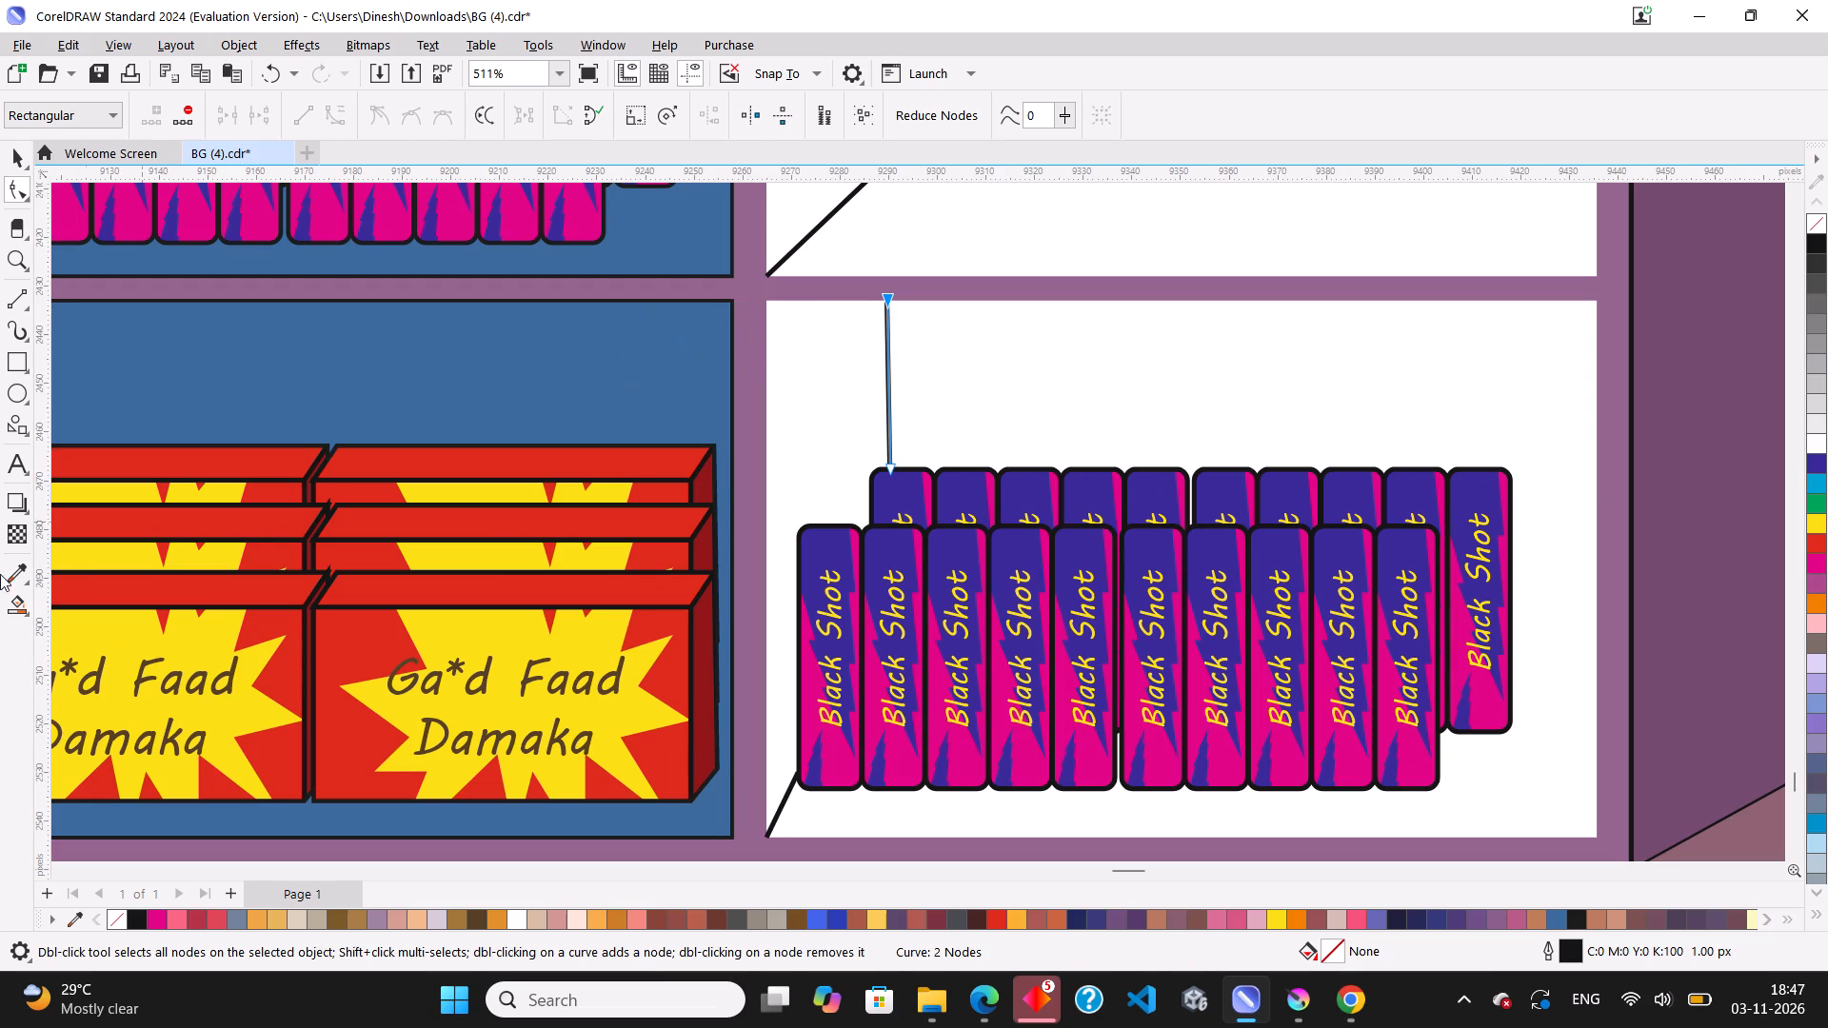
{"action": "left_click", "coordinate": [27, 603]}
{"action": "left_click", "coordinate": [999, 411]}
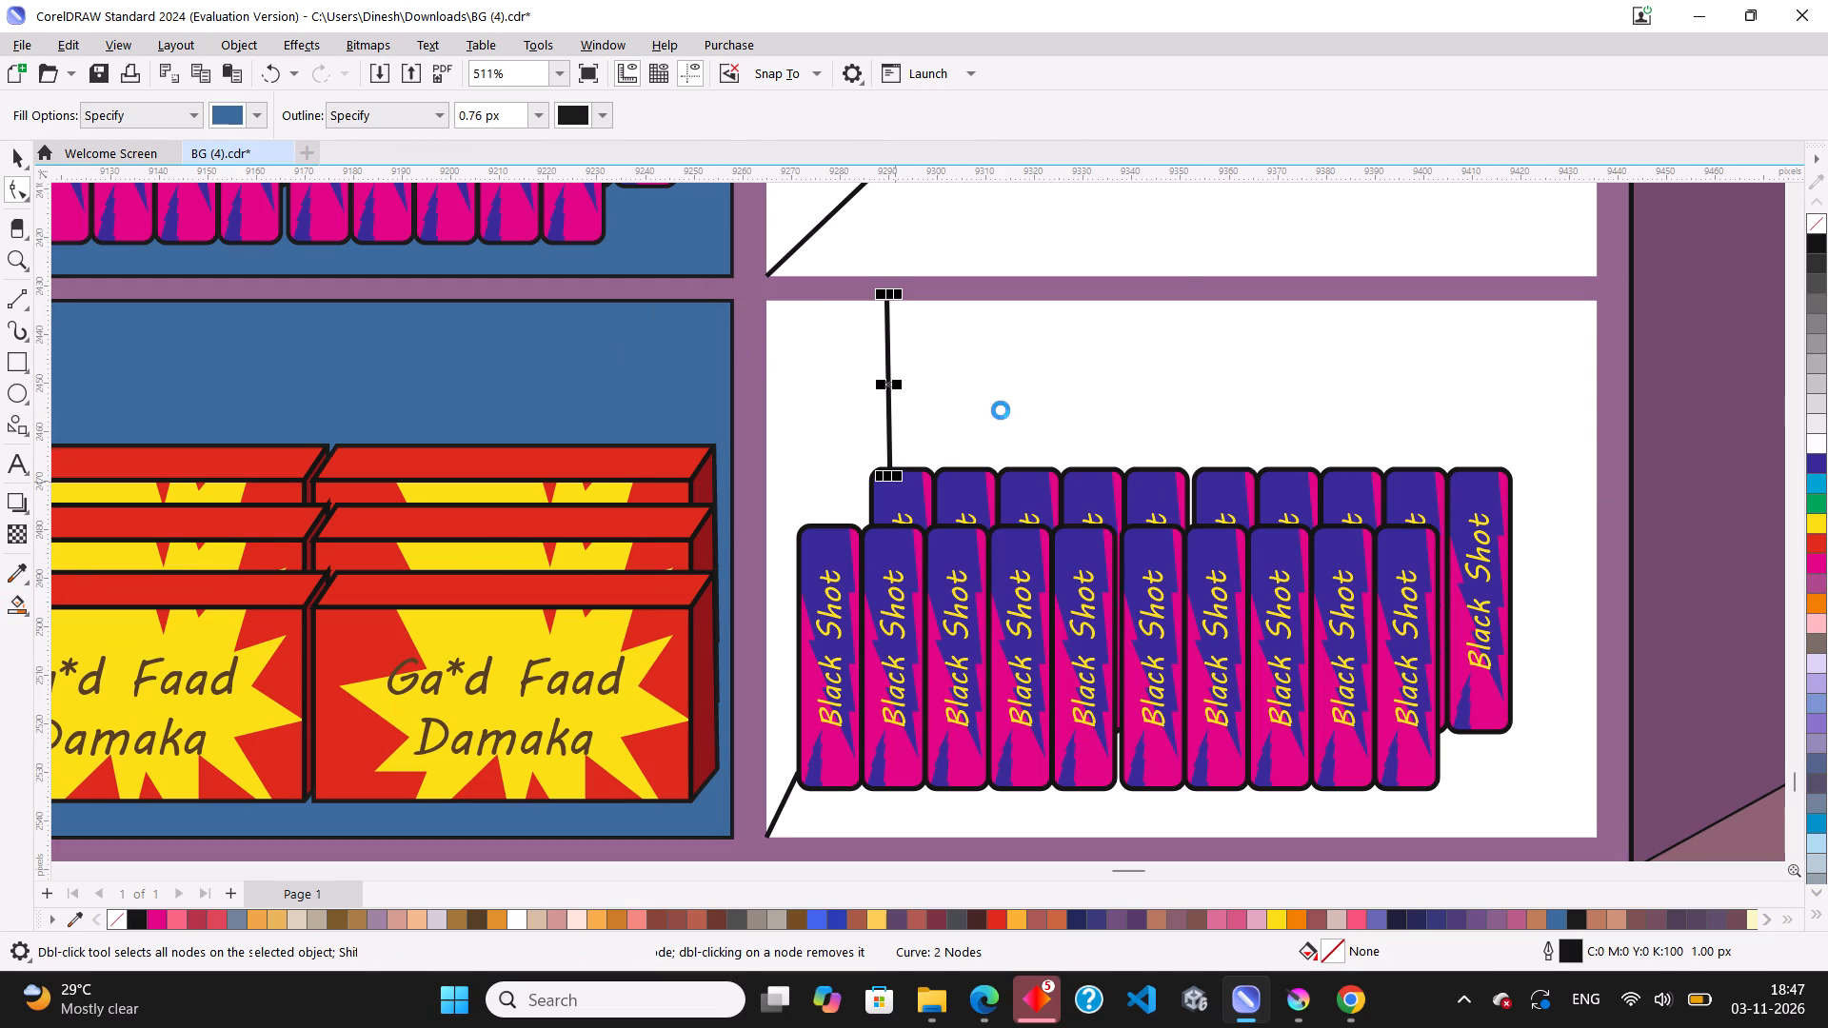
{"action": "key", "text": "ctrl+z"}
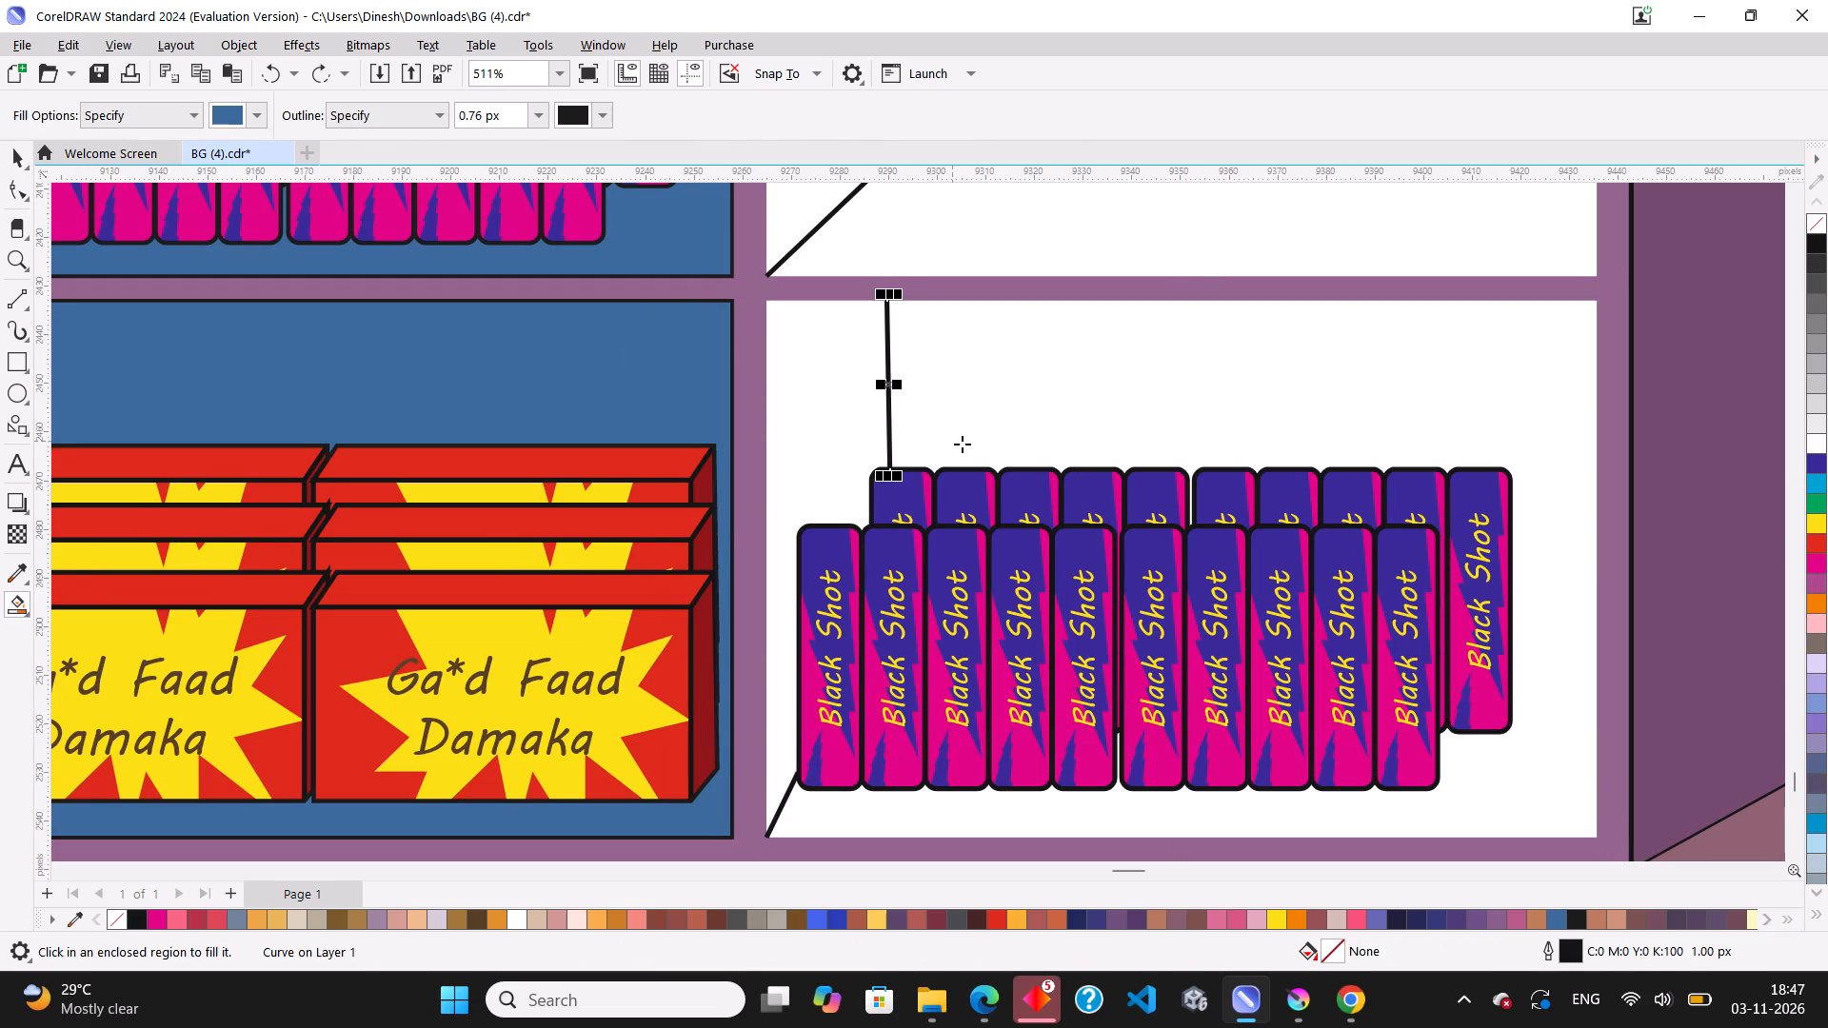
Move all the Black Shot boxes out of the fourth column's bottom compartment into the empty white area beside the shop scene.
{"action": "left_click", "coordinate": [7, 166]}
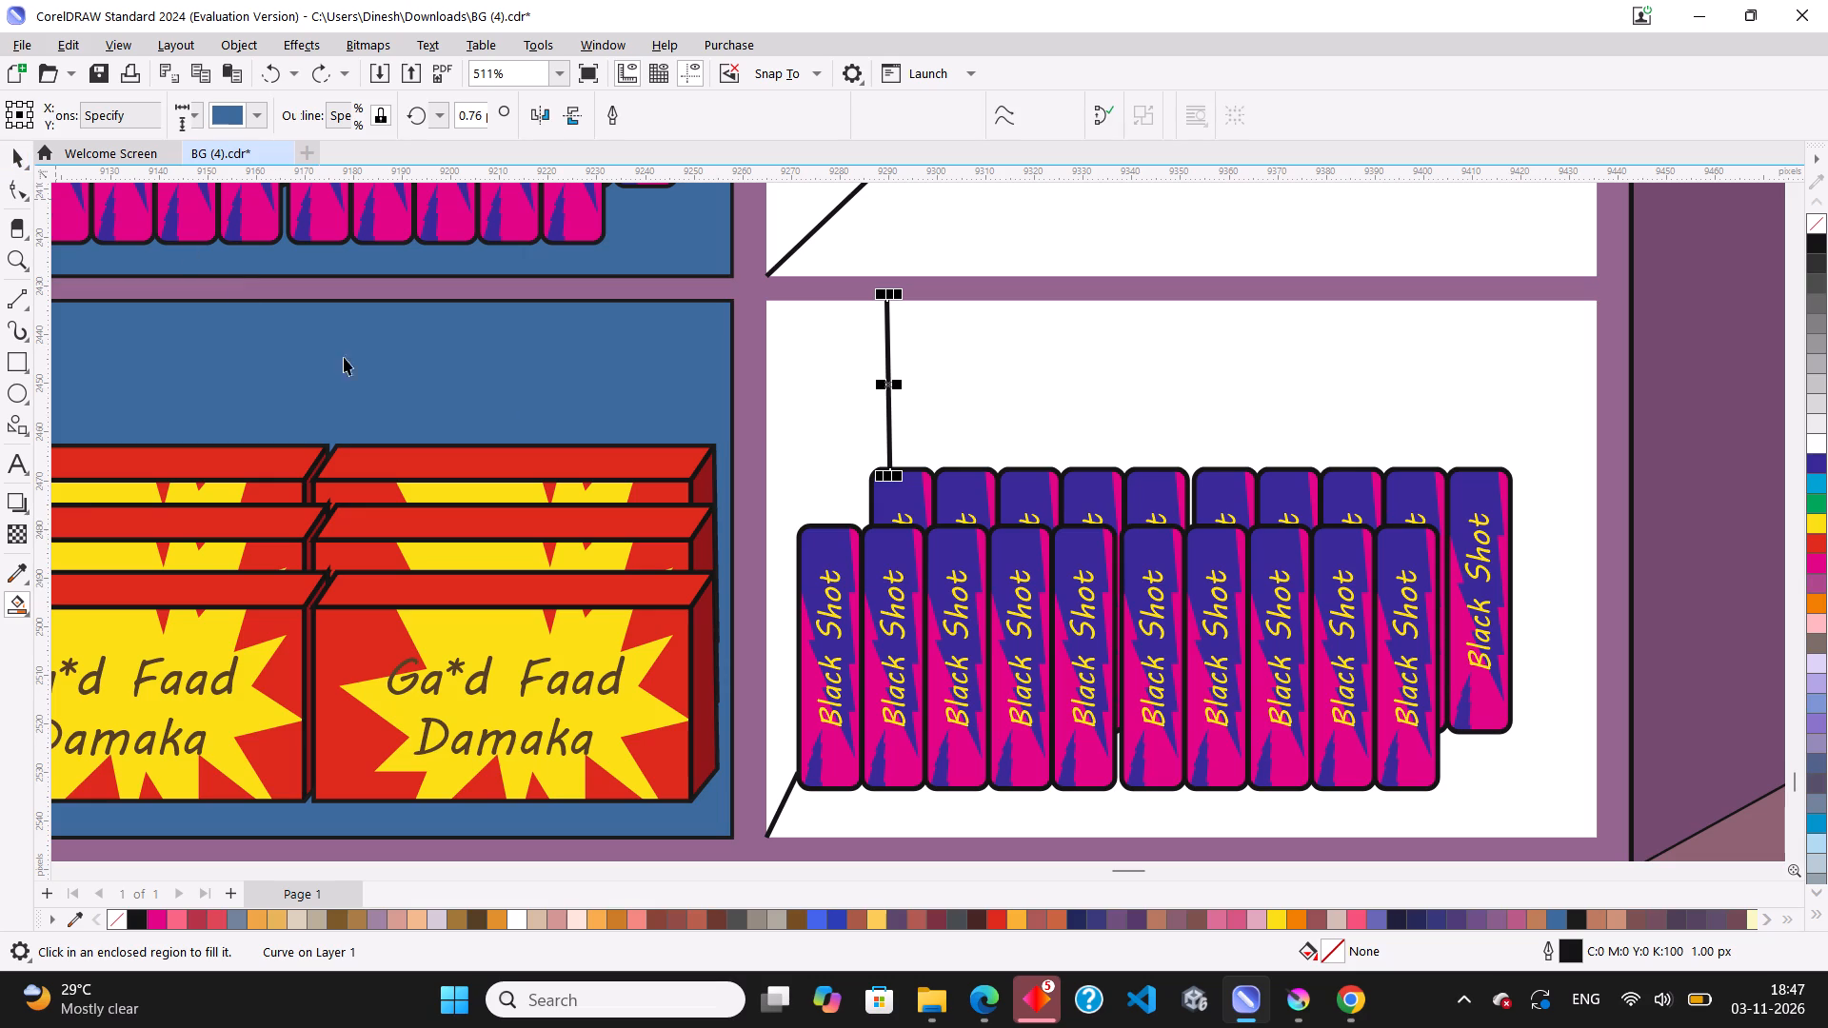
{"action": "scroll", "coordinate": [588, 436], "scroll_direction": "down", "scroll_amount": 4}
{"action": "left_click", "coordinate": [976, 510]}
{"action": "scroll", "coordinate": [968, 524], "scroll_direction": "down", "scroll_amount": 5}
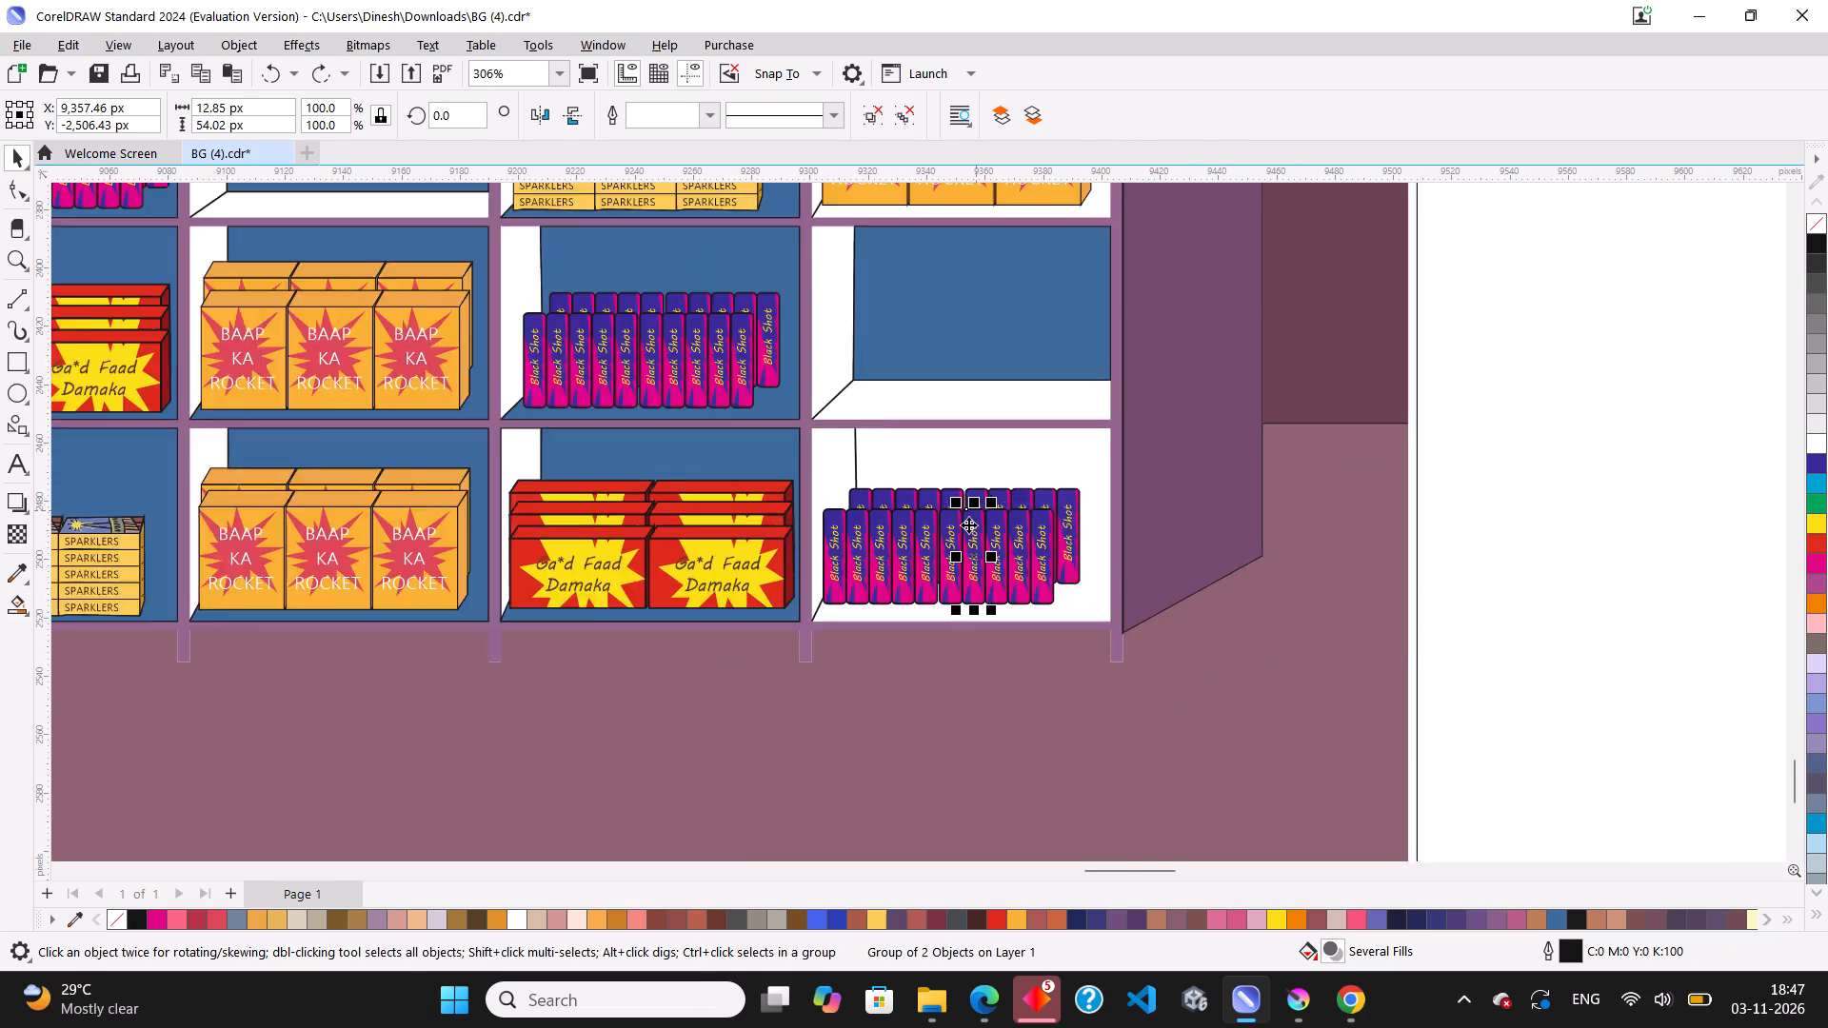
{"action": "scroll", "coordinate": [968, 524], "scroll_direction": "down", "scroll_amount": 1}
{"action": "left_click", "coordinate": [1486, 477]}
{"action": "left_click_drag", "start_coordinate": [1480, 469], "coordinate": [876, 624]}
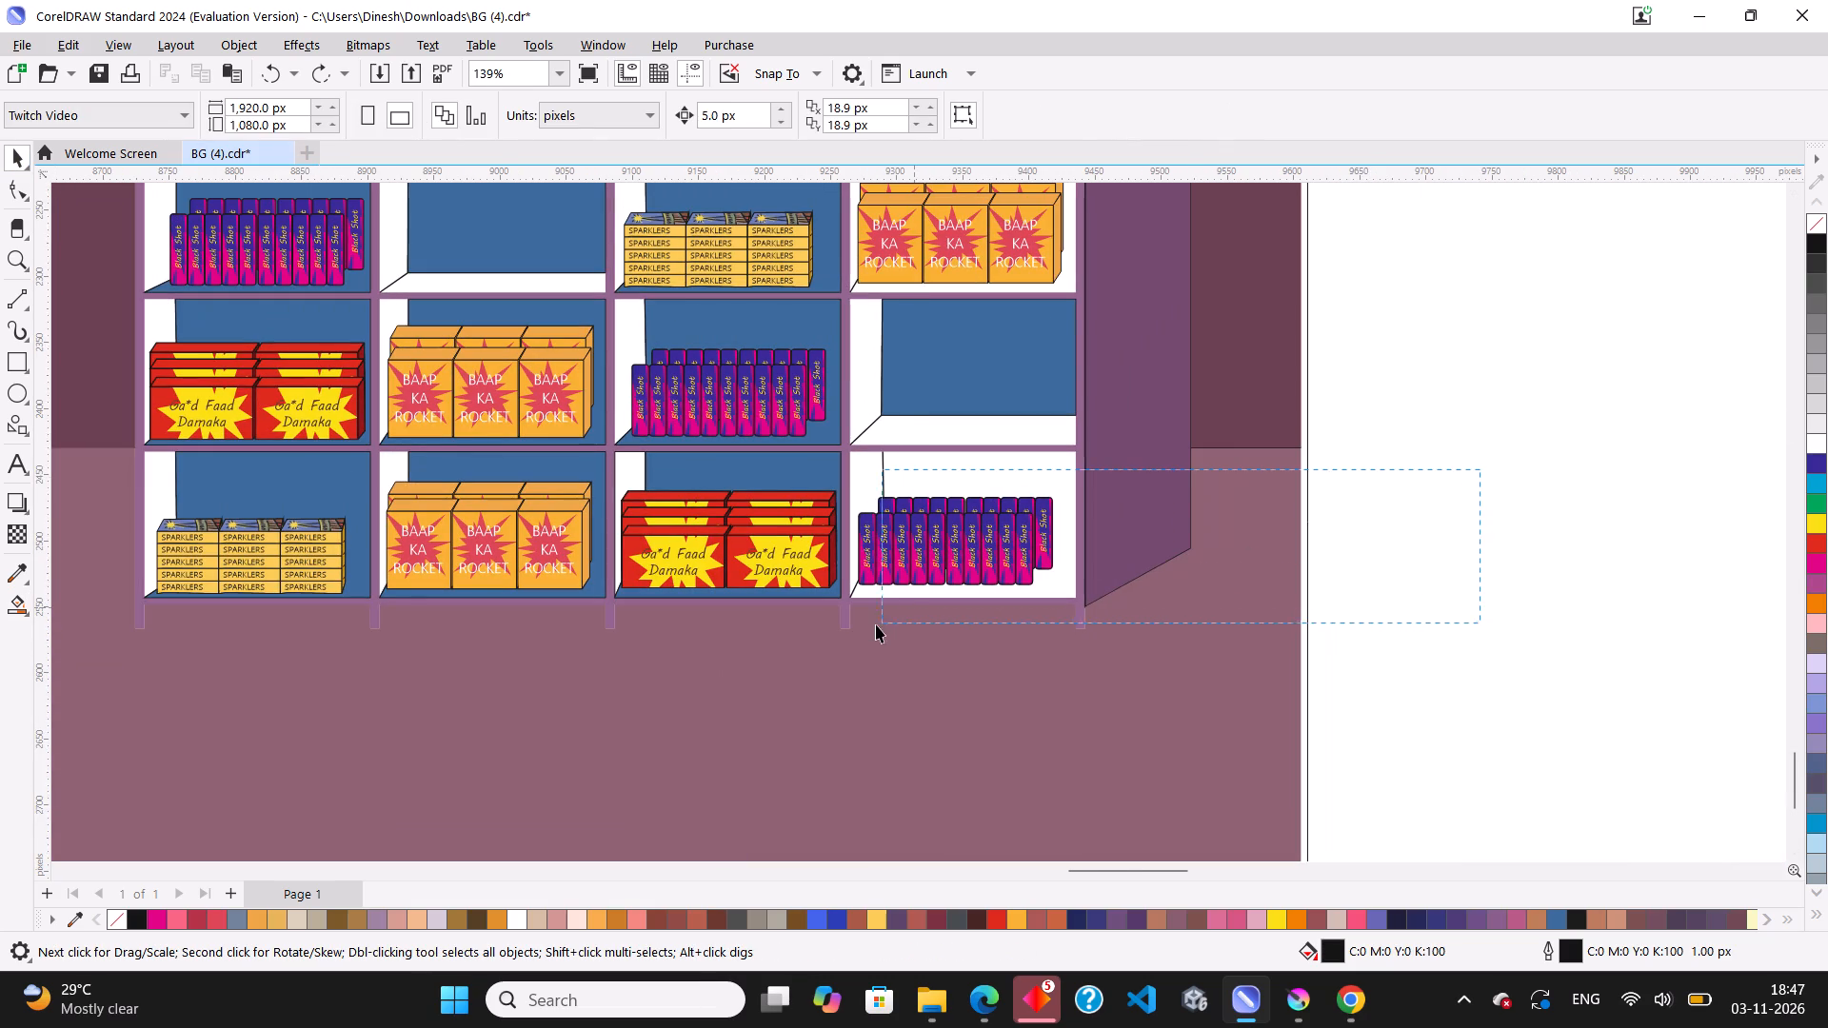
{"action": "left_click_drag", "start_coordinate": [876, 624], "coordinate": [857, 642]}
{"action": "left_click_drag", "start_coordinate": [915, 556], "coordinate": [1526, 439]}
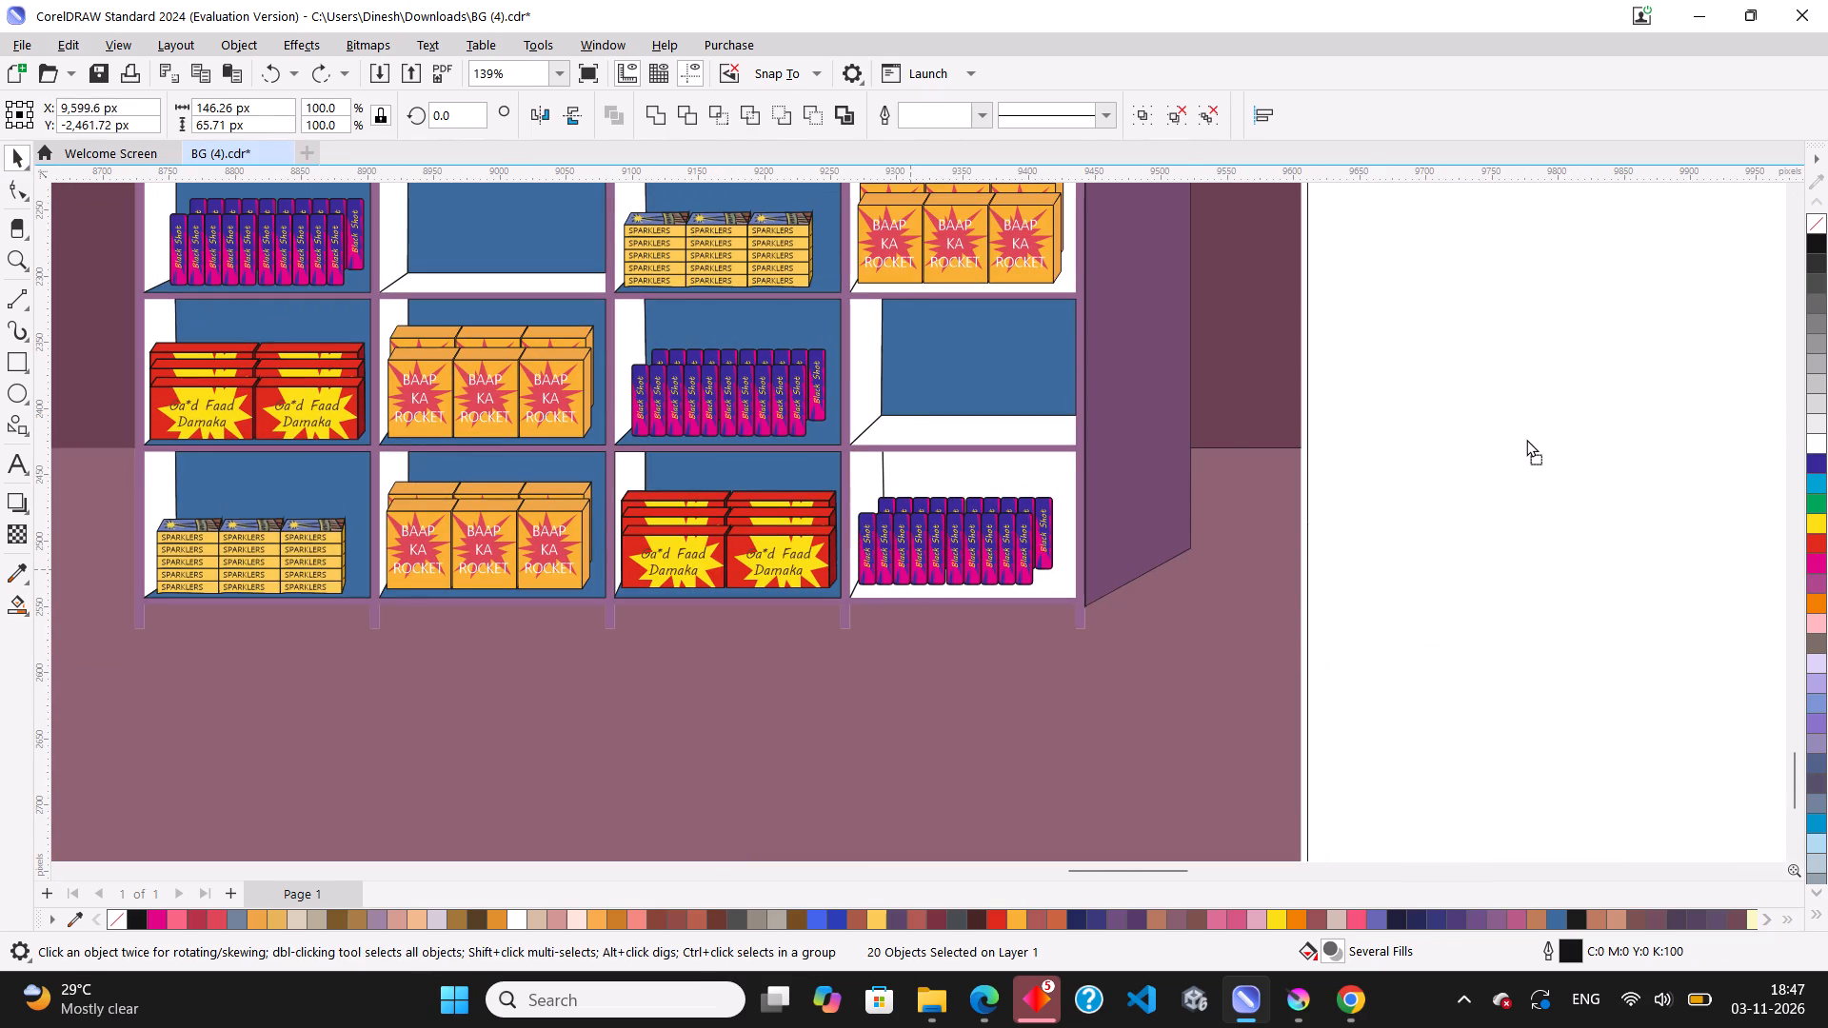
{"action": "left_click_drag", "start_coordinate": [1526, 439], "coordinate": [1525, 460]}
Stretch the emptied compartment's vertical depth line downward to about 83 px high, keeping its top end in place.
{"action": "scroll", "coordinate": [996, 507], "scroll_direction": "up", "scroll_amount": 2}
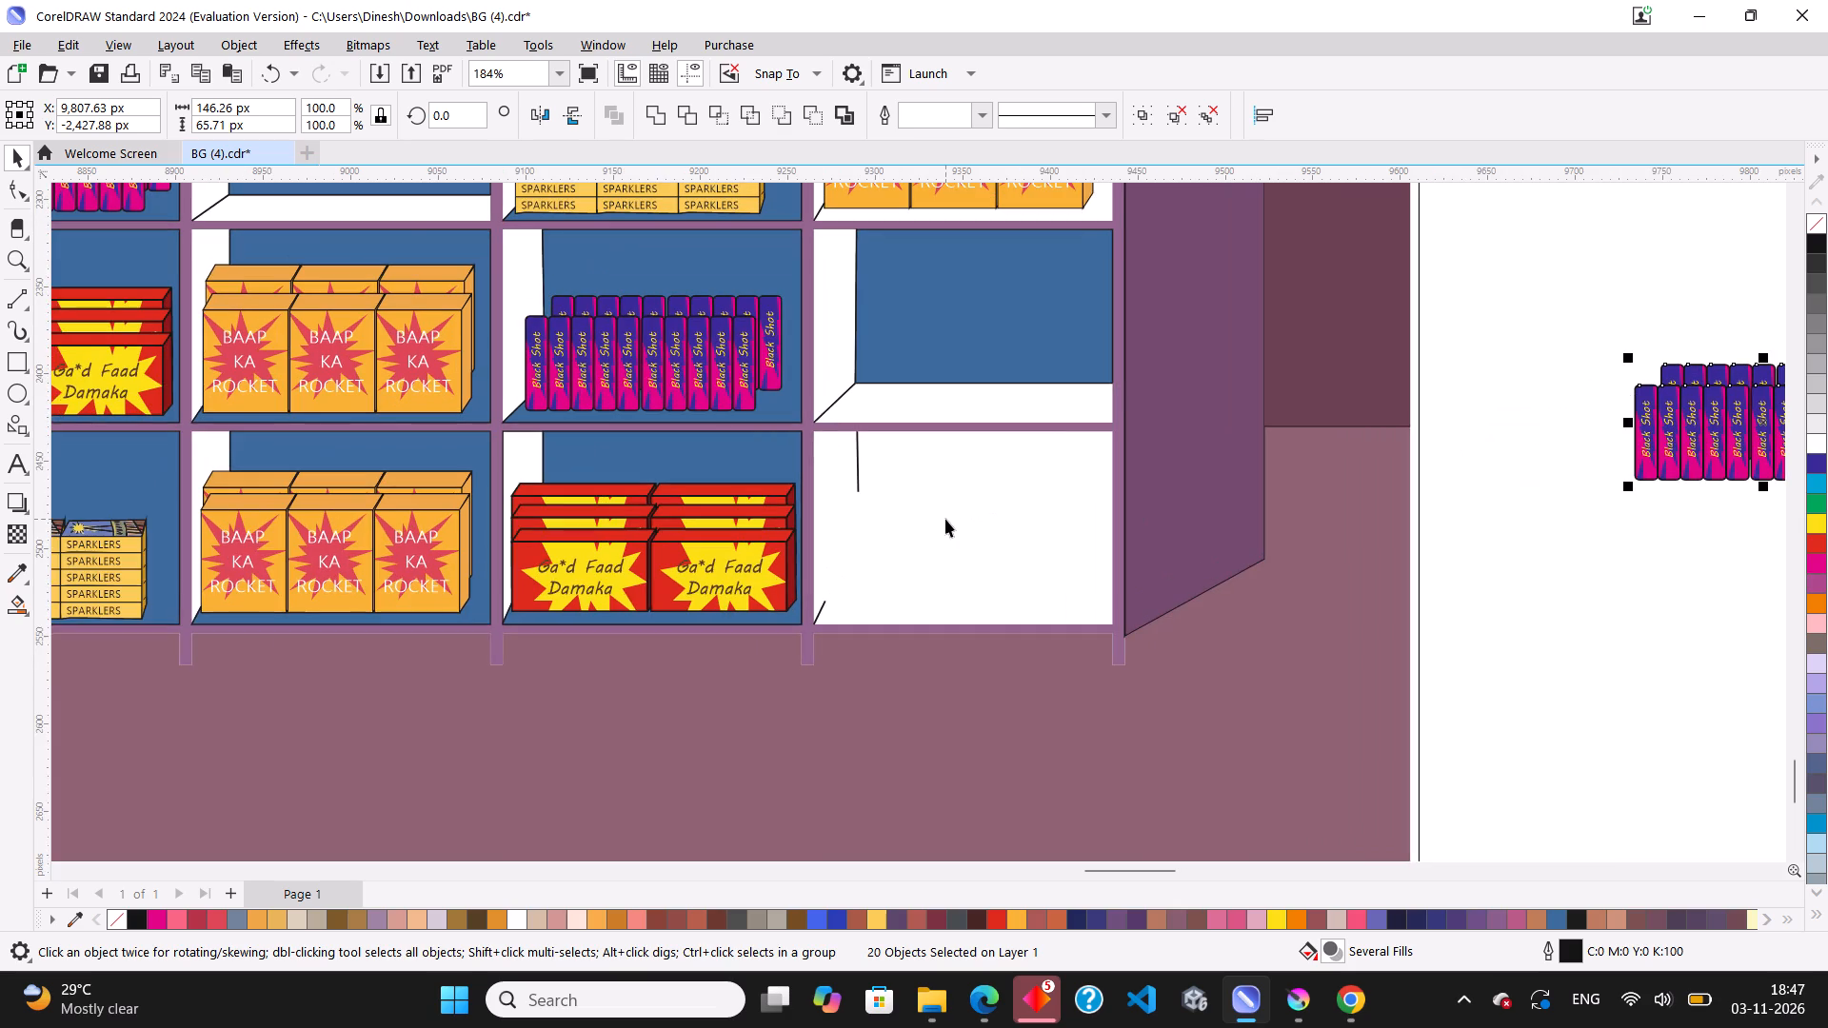
{"action": "scroll", "coordinate": [809, 535], "scroll_direction": "down", "scroll_amount": 3}
{"action": "scroll", "coordinate": [1512, 587], "scroll_direction": "up", "scroll_amount": 5}
{"action": "scroll", "coordinate": [1474, 623], "scroll_direction": "down", "scroll_amount": 1}
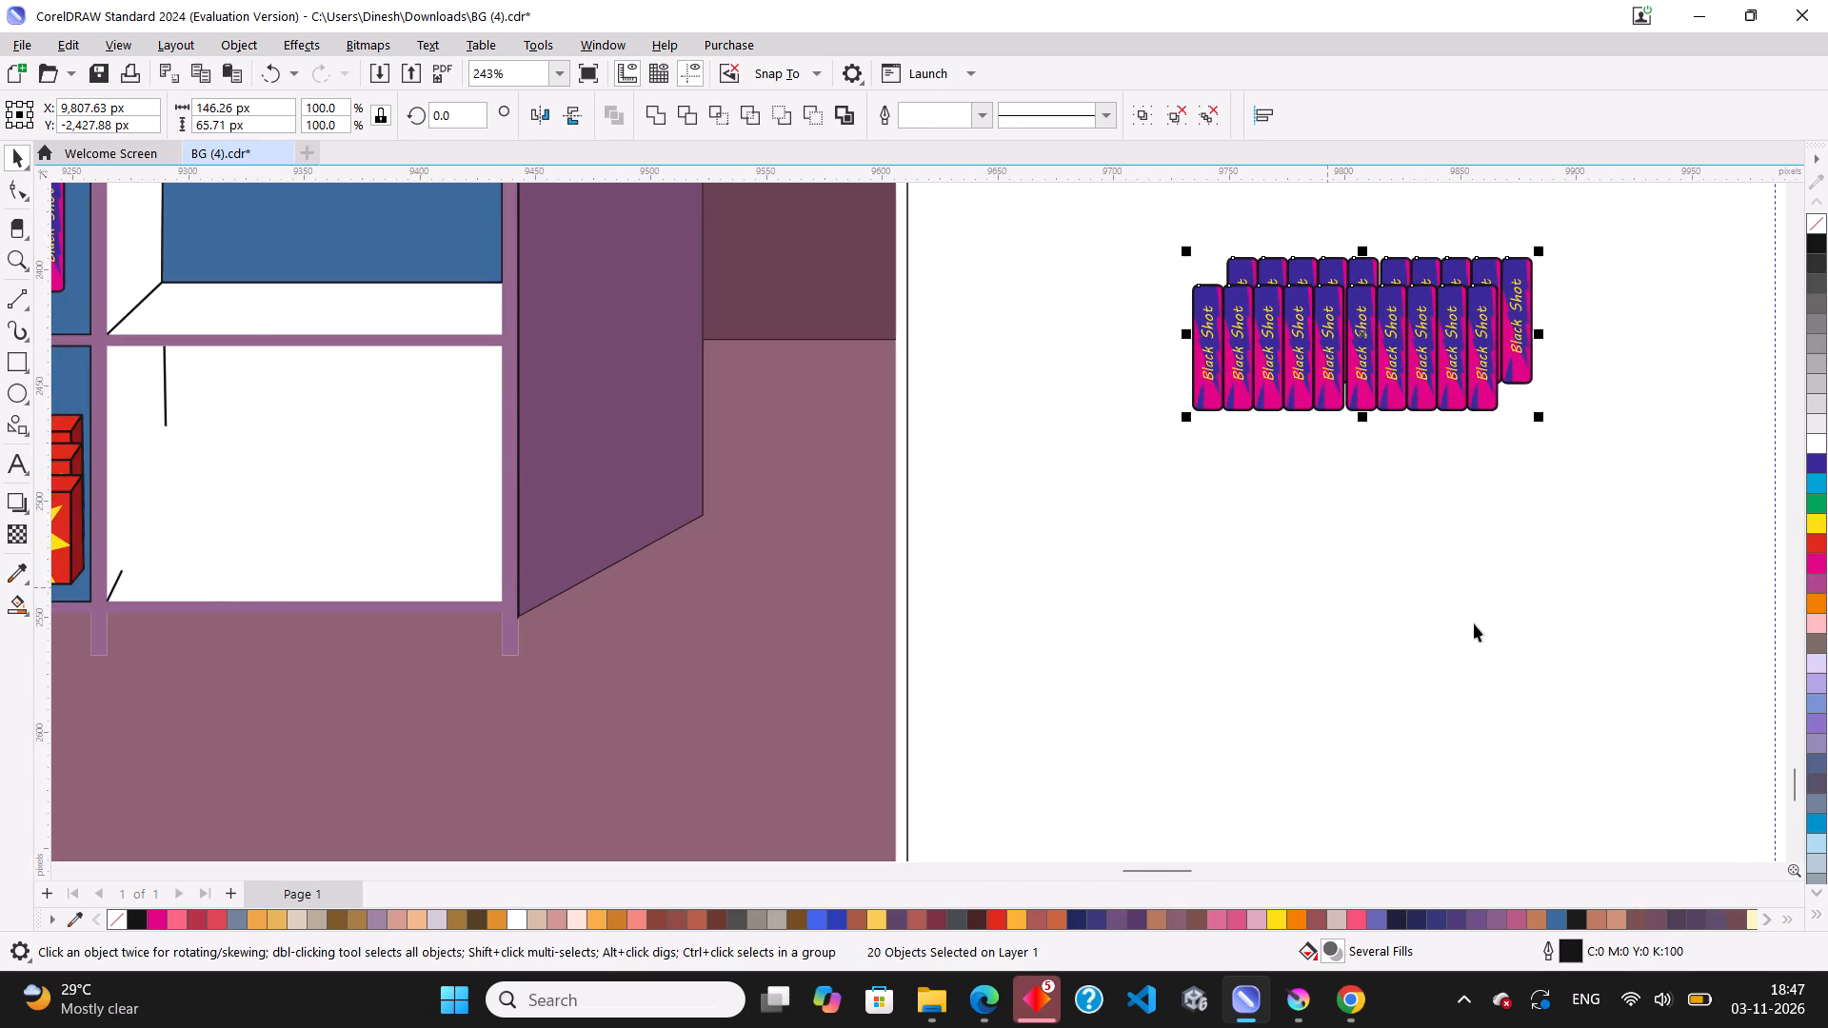
{"action": "scroll", "coordinate": [1474, 623], "scroll_direction": "down", "scroll_amount": 1}
{"action": "scroll", "coordinate": [741, 623], "scroll_direction": "up", "scroll_amount": 2}
{"action": "scroll", "coordinate": [455, 575], "scroll_direction": "up", "scroll_amount": 3}
{"action": "scroll", "coordinate": [399, 432], "scroll_direction": "up", "scroll_amount": 6}
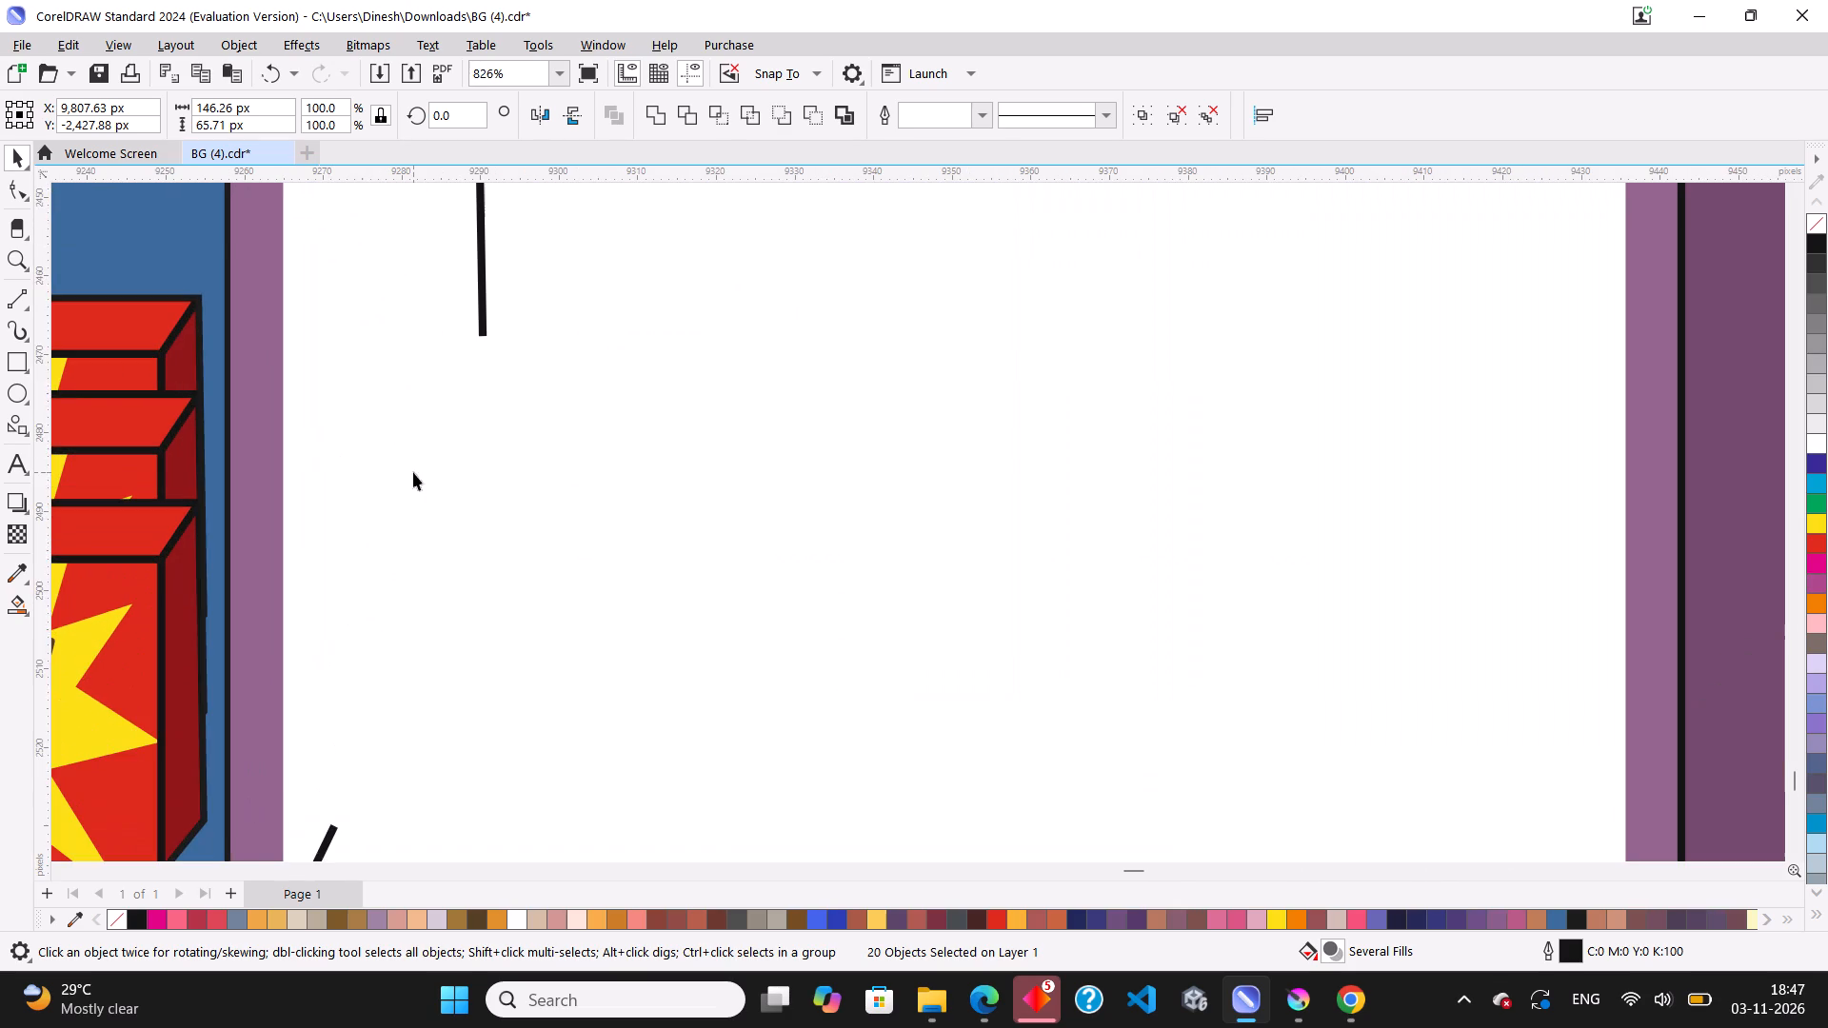
{"action": "left_click", "coordinate": [482, 326]}
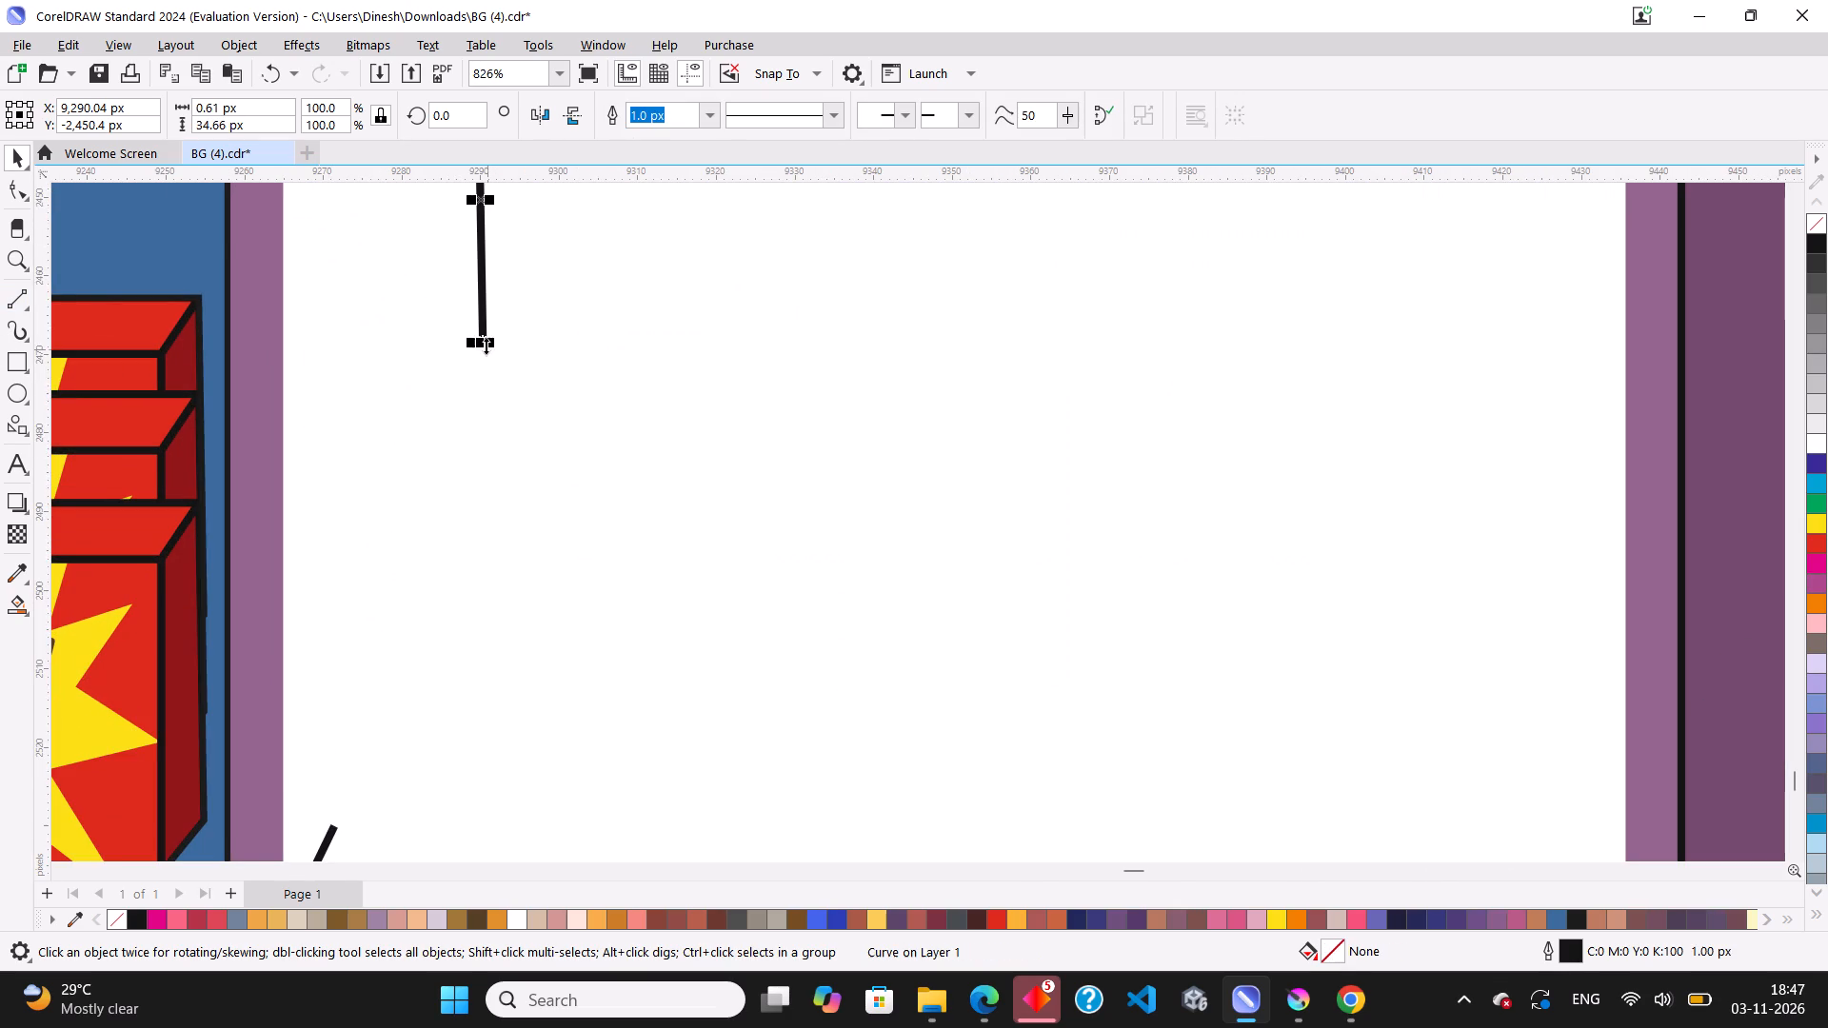
{"action": "left_click_drag", "start_coordinate": [486, 346], "coordinate": [491, 704]}
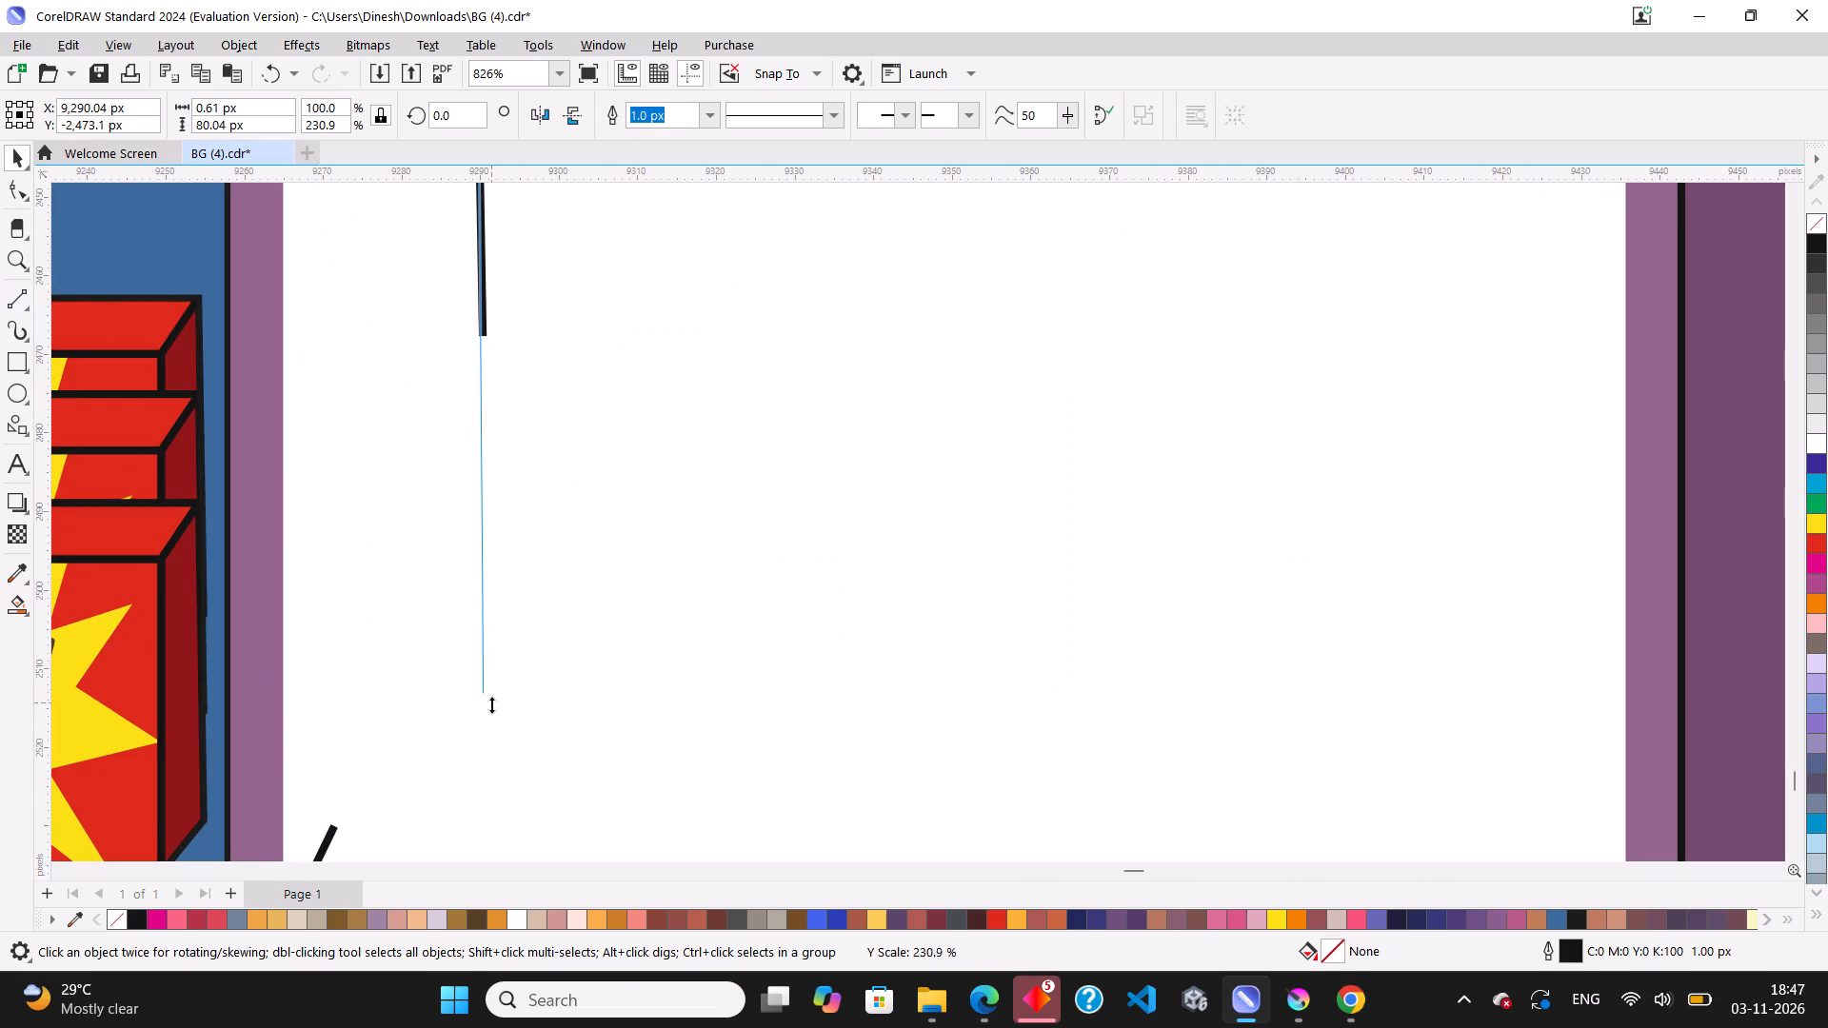
{"action": "left_click_drag", "start_coordinate": [491, 704], "coordinate": [491, 724]}
Extend the upper end of the diagonal depth line in the fourth column's bottom compartment up to the vertical depth line.
{"action": "scroll", "coordinate": [393, 554], "scroll_direction": "down", "scroll_amount": 4}
{"action": "scroll", "coordinate": [404, 718], "scroll_direction": "up", "scroll_amount": 4}
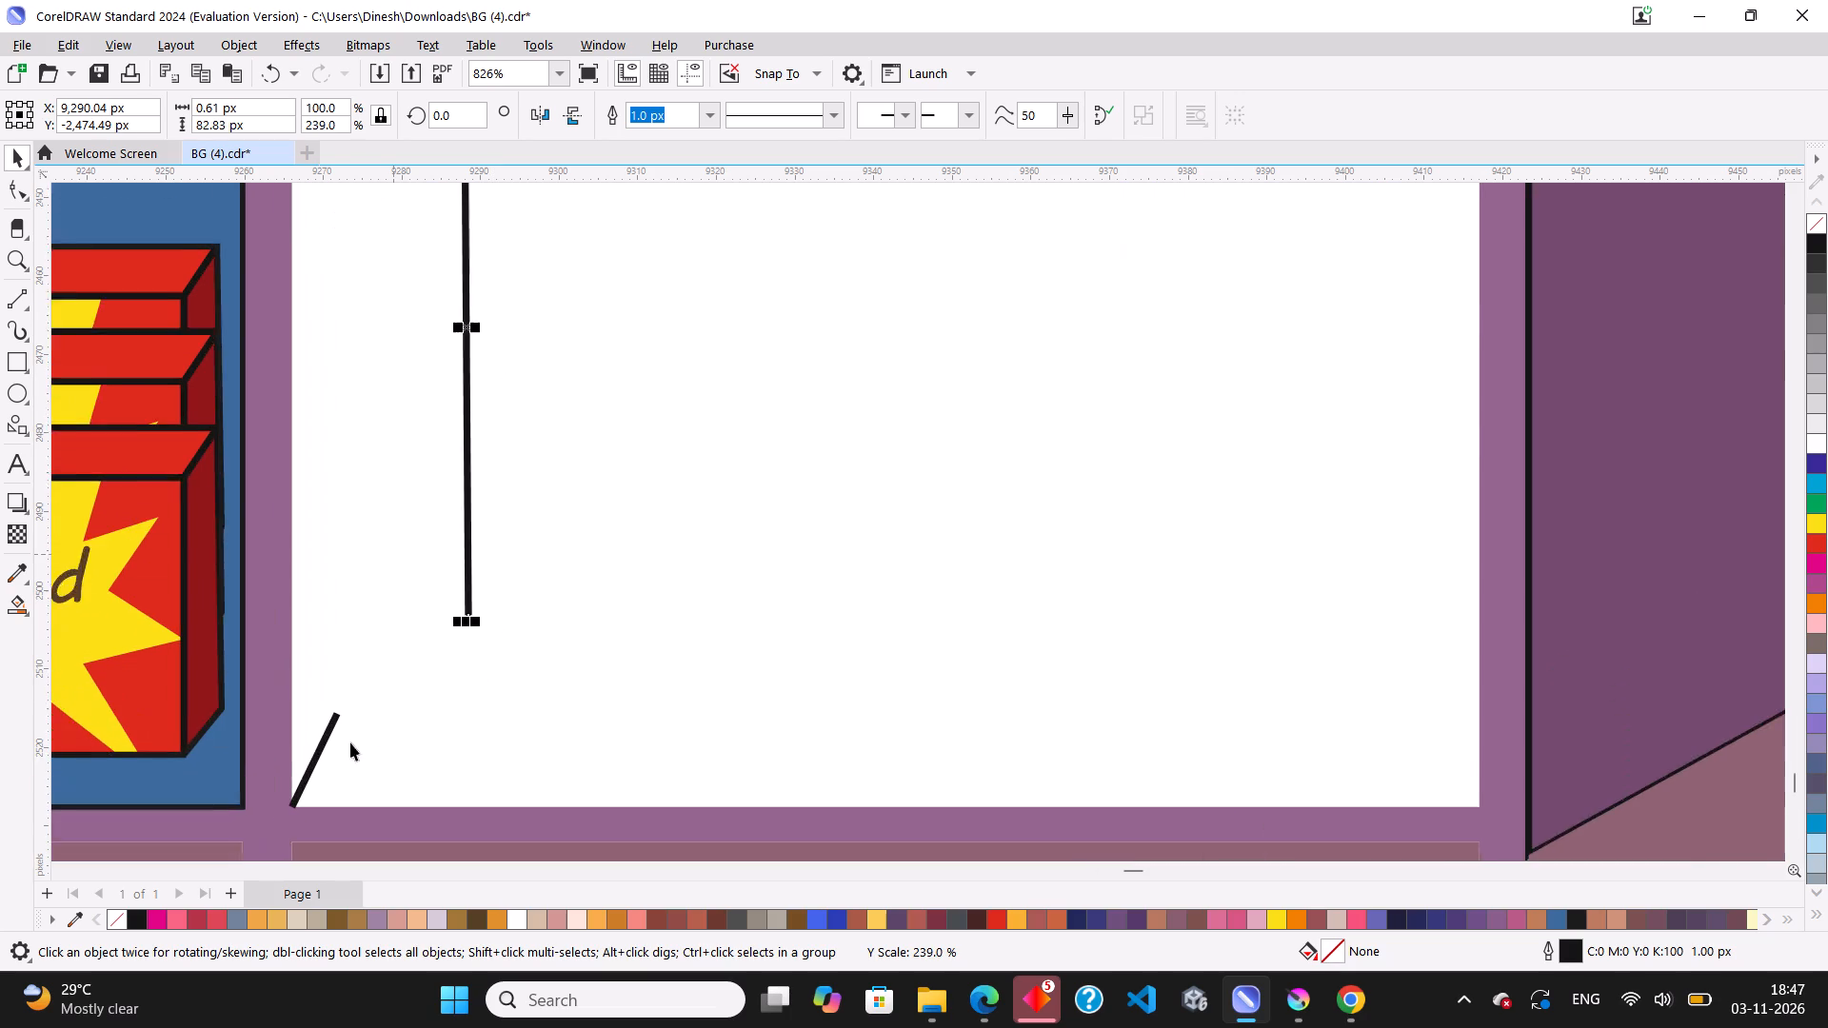
{"action": "left_click", "coordinate": [328, 731]}
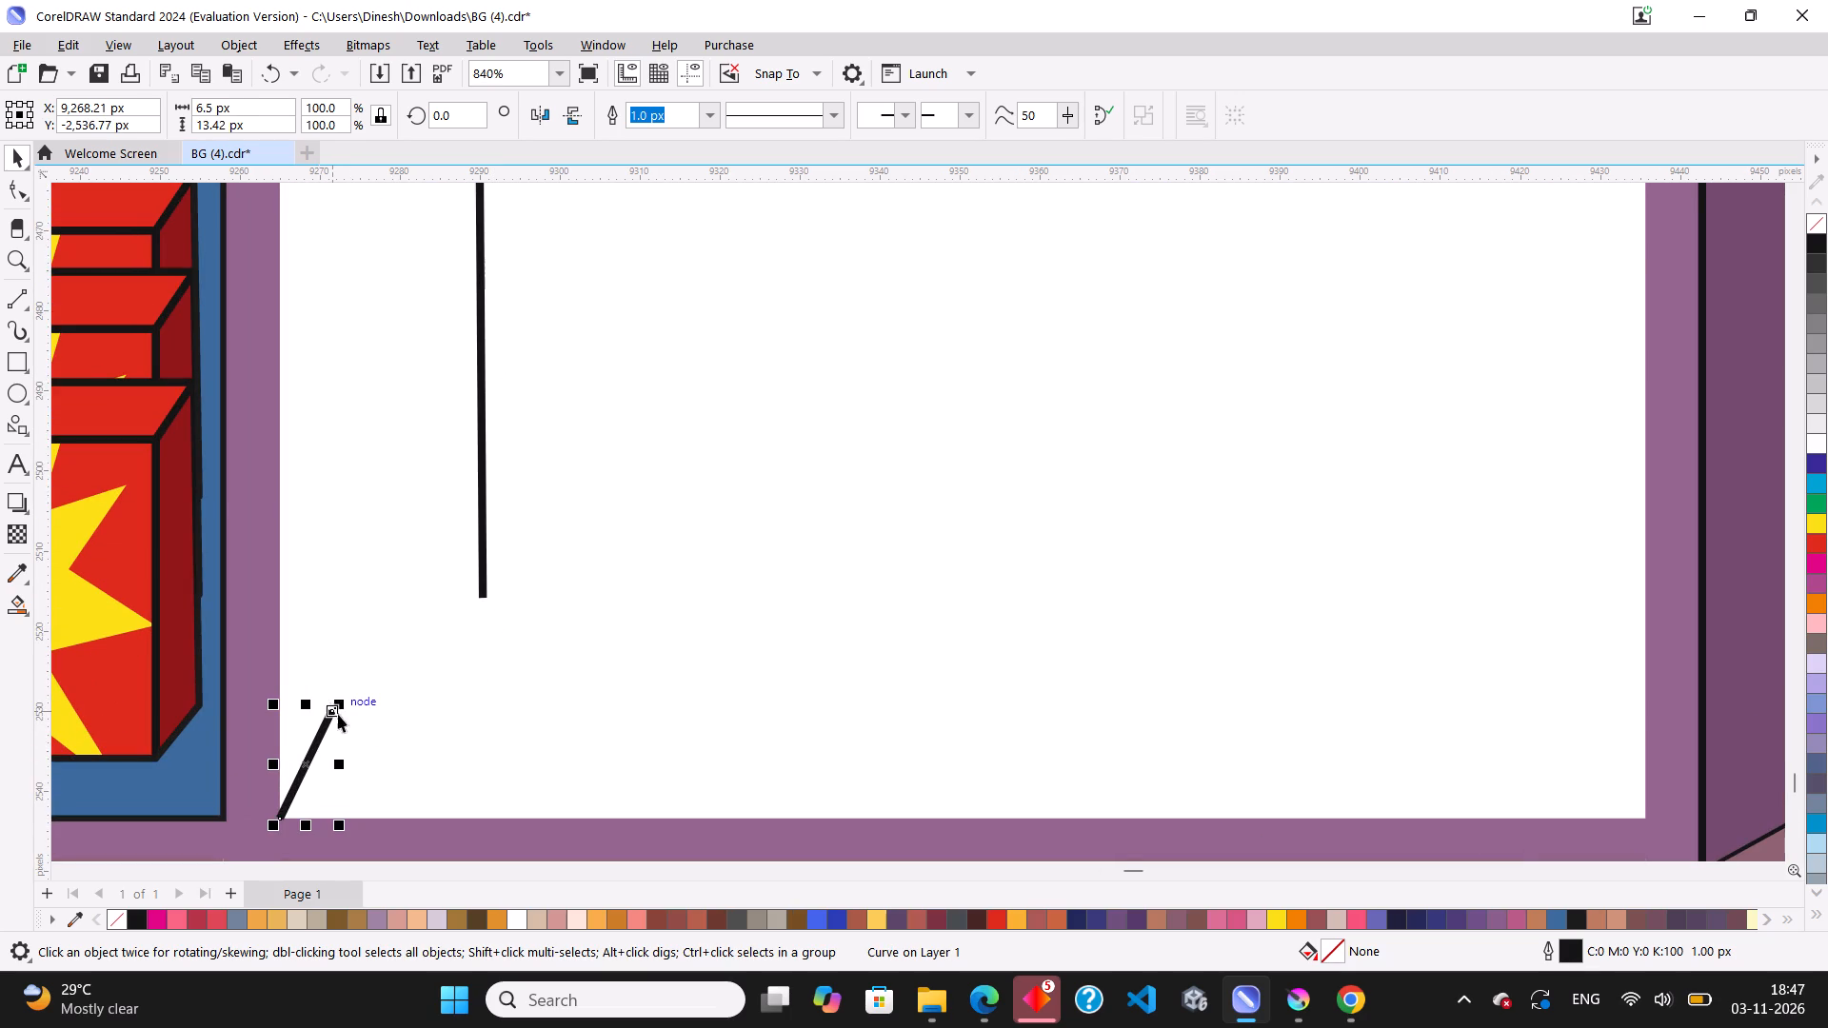
{"action": "left_click", "coordinate": [19, 193]}
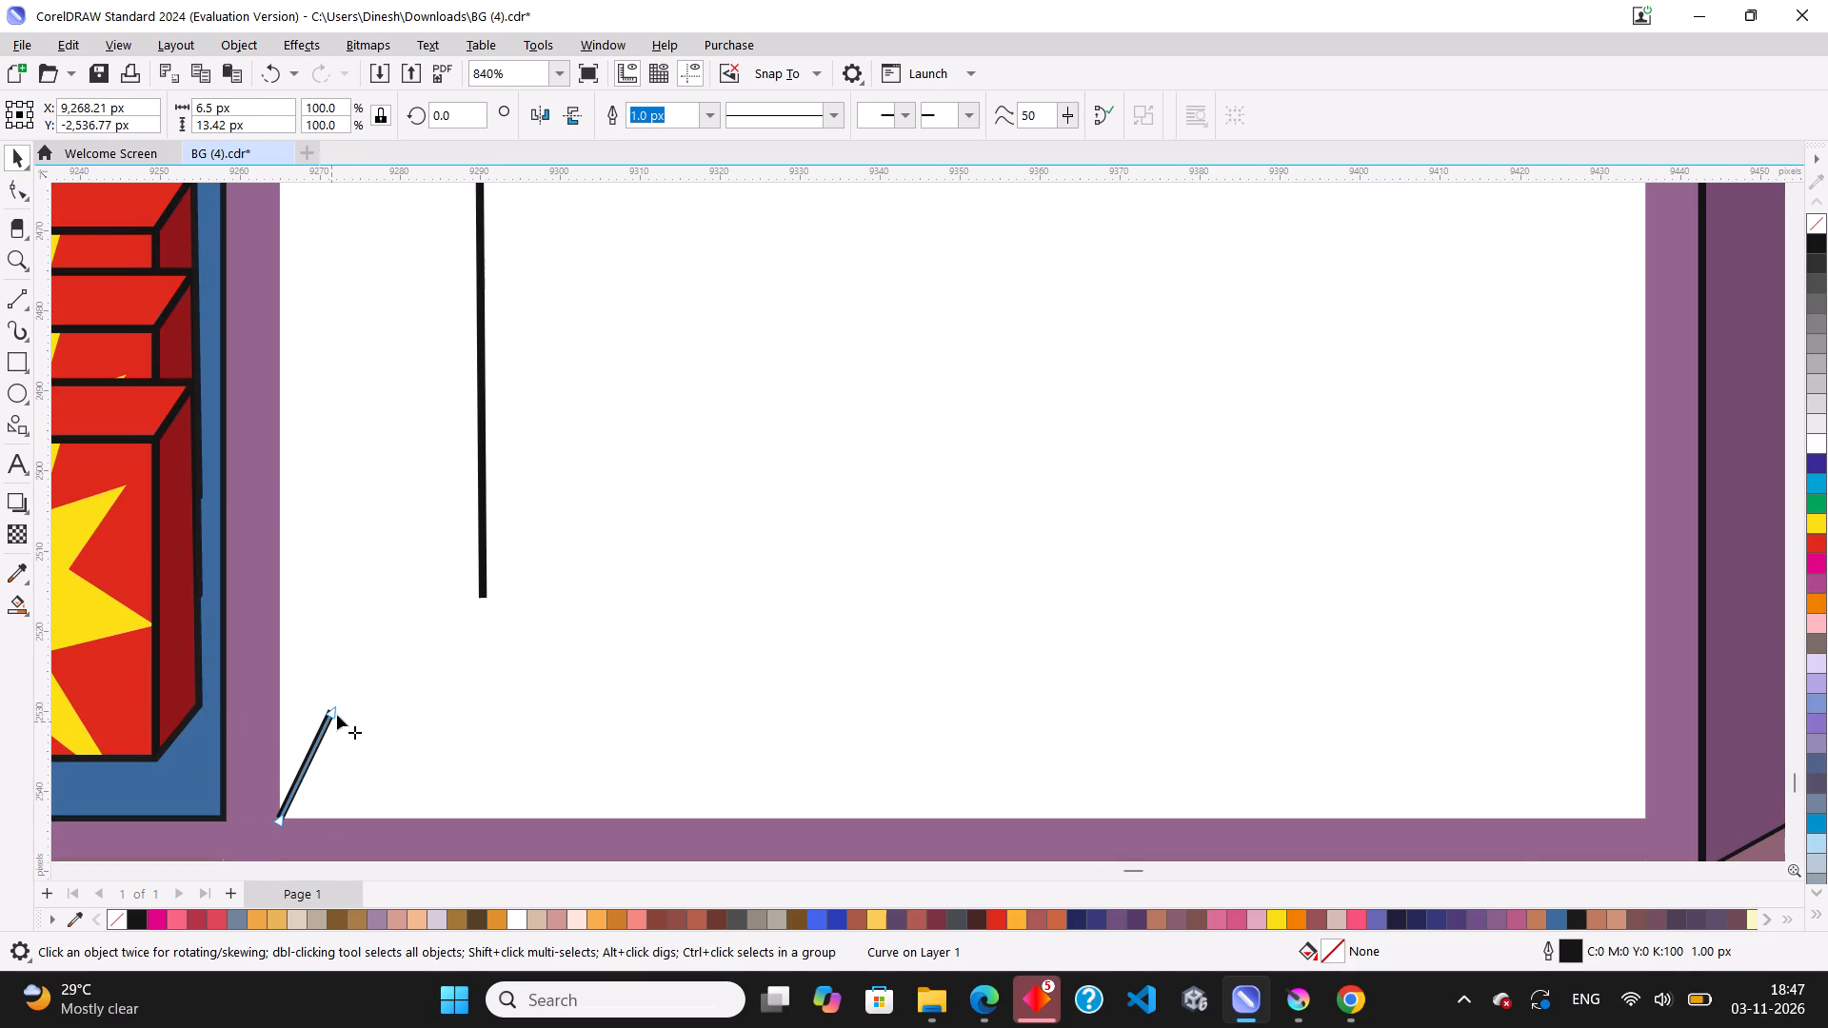
{"action": "left_click_drag", "start_coordinate": [332, 713], "coordinate": [440, 538]}
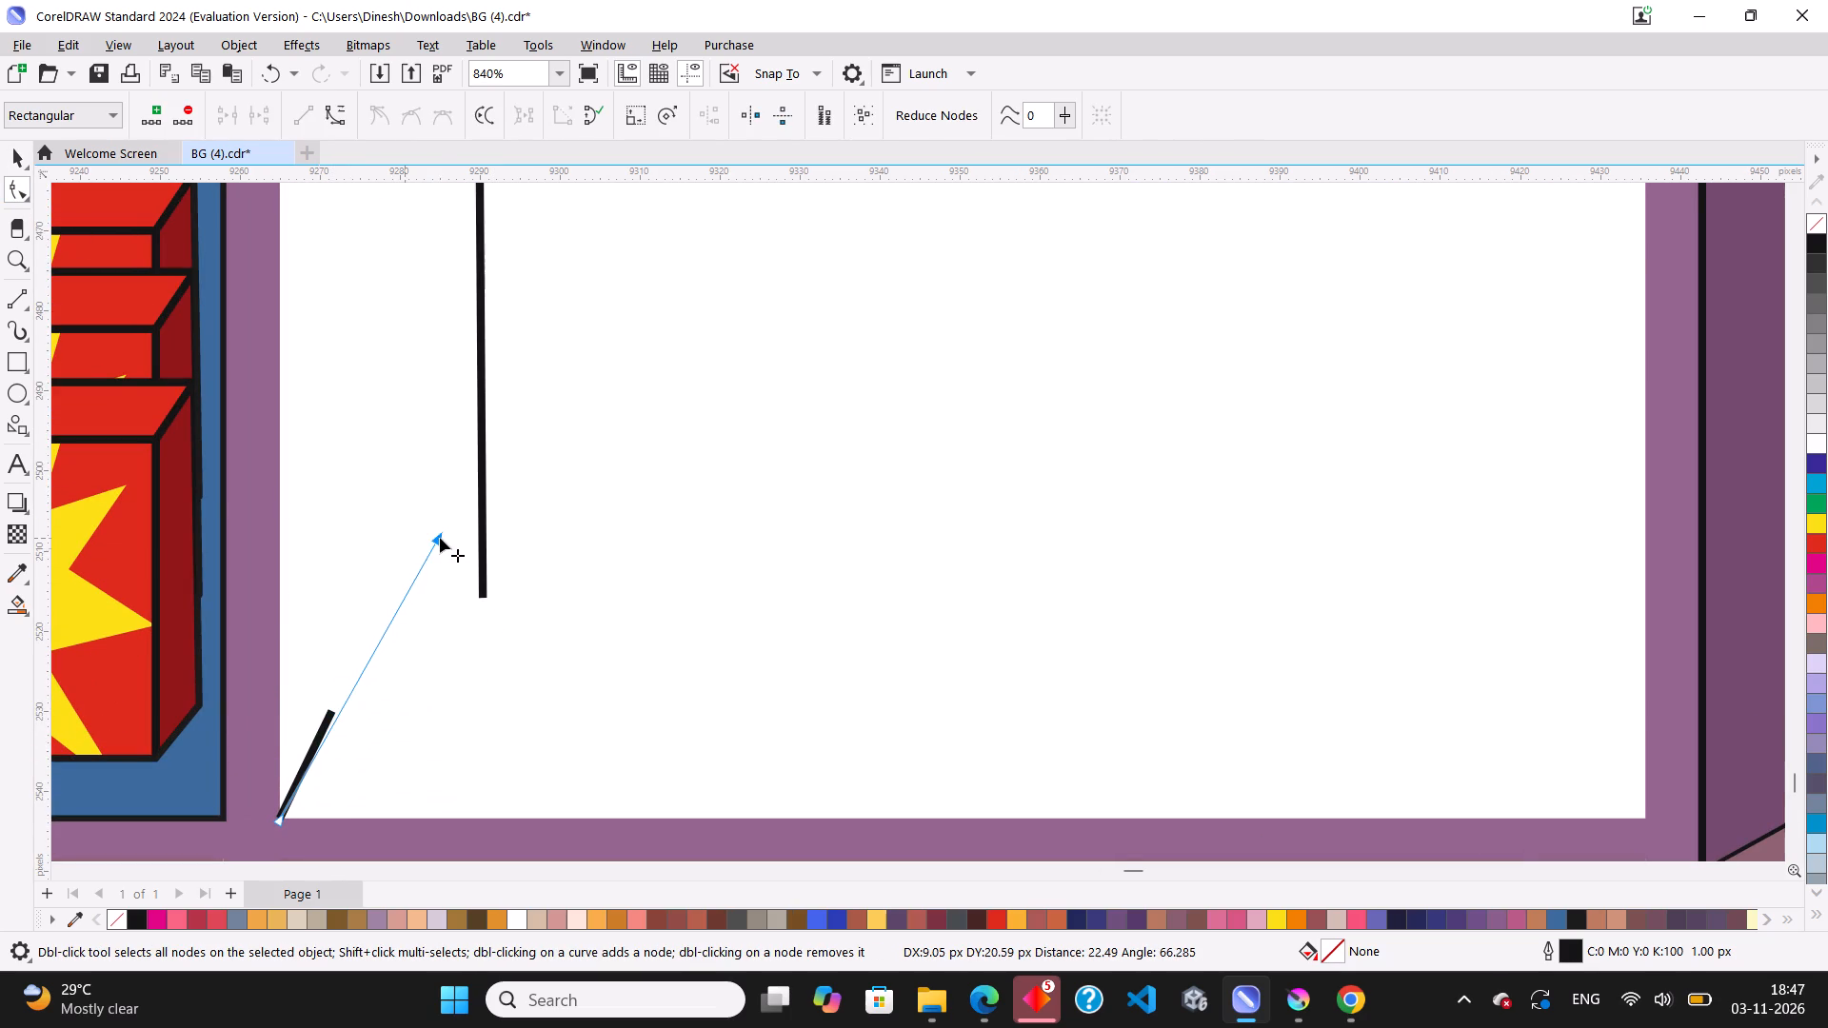
{"action": "left_click_drag", "start_coordinate": [440, 538], "coordinate": [429, 529]}
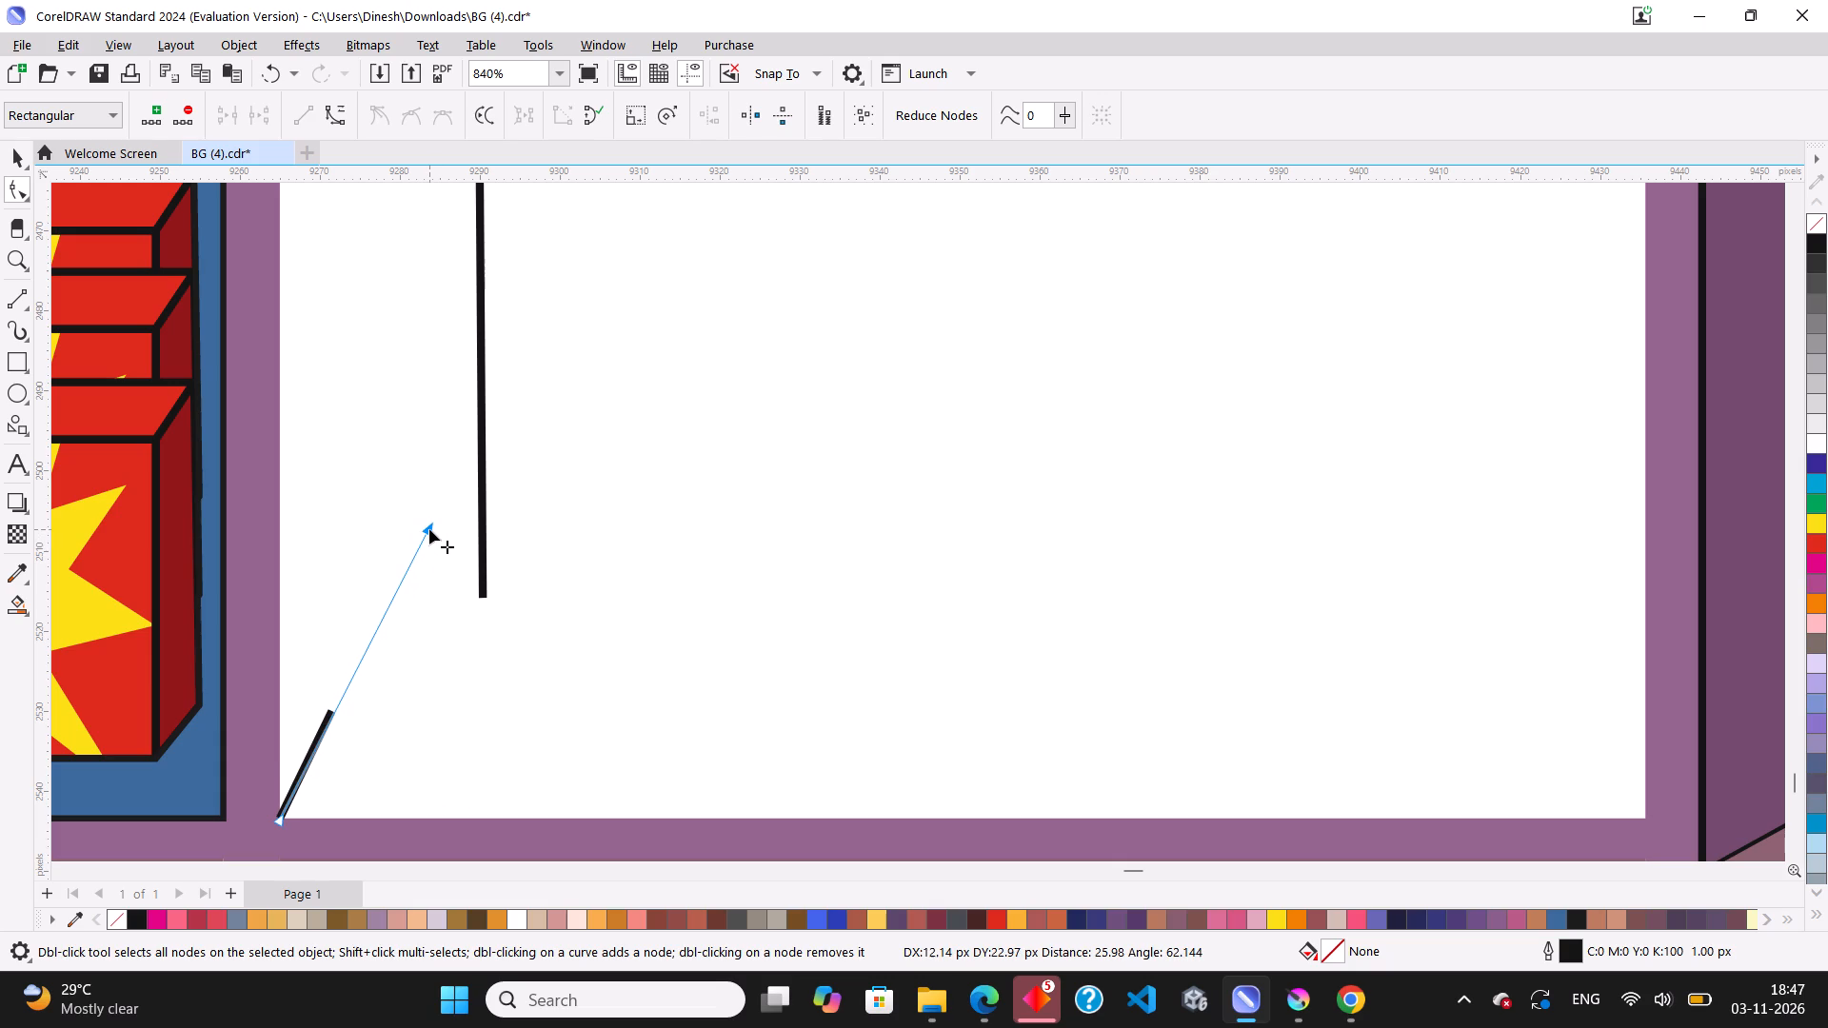
{"action": "left_click_drag", "start_coordinate": [429, 529], "coordinate": [469, 481]}
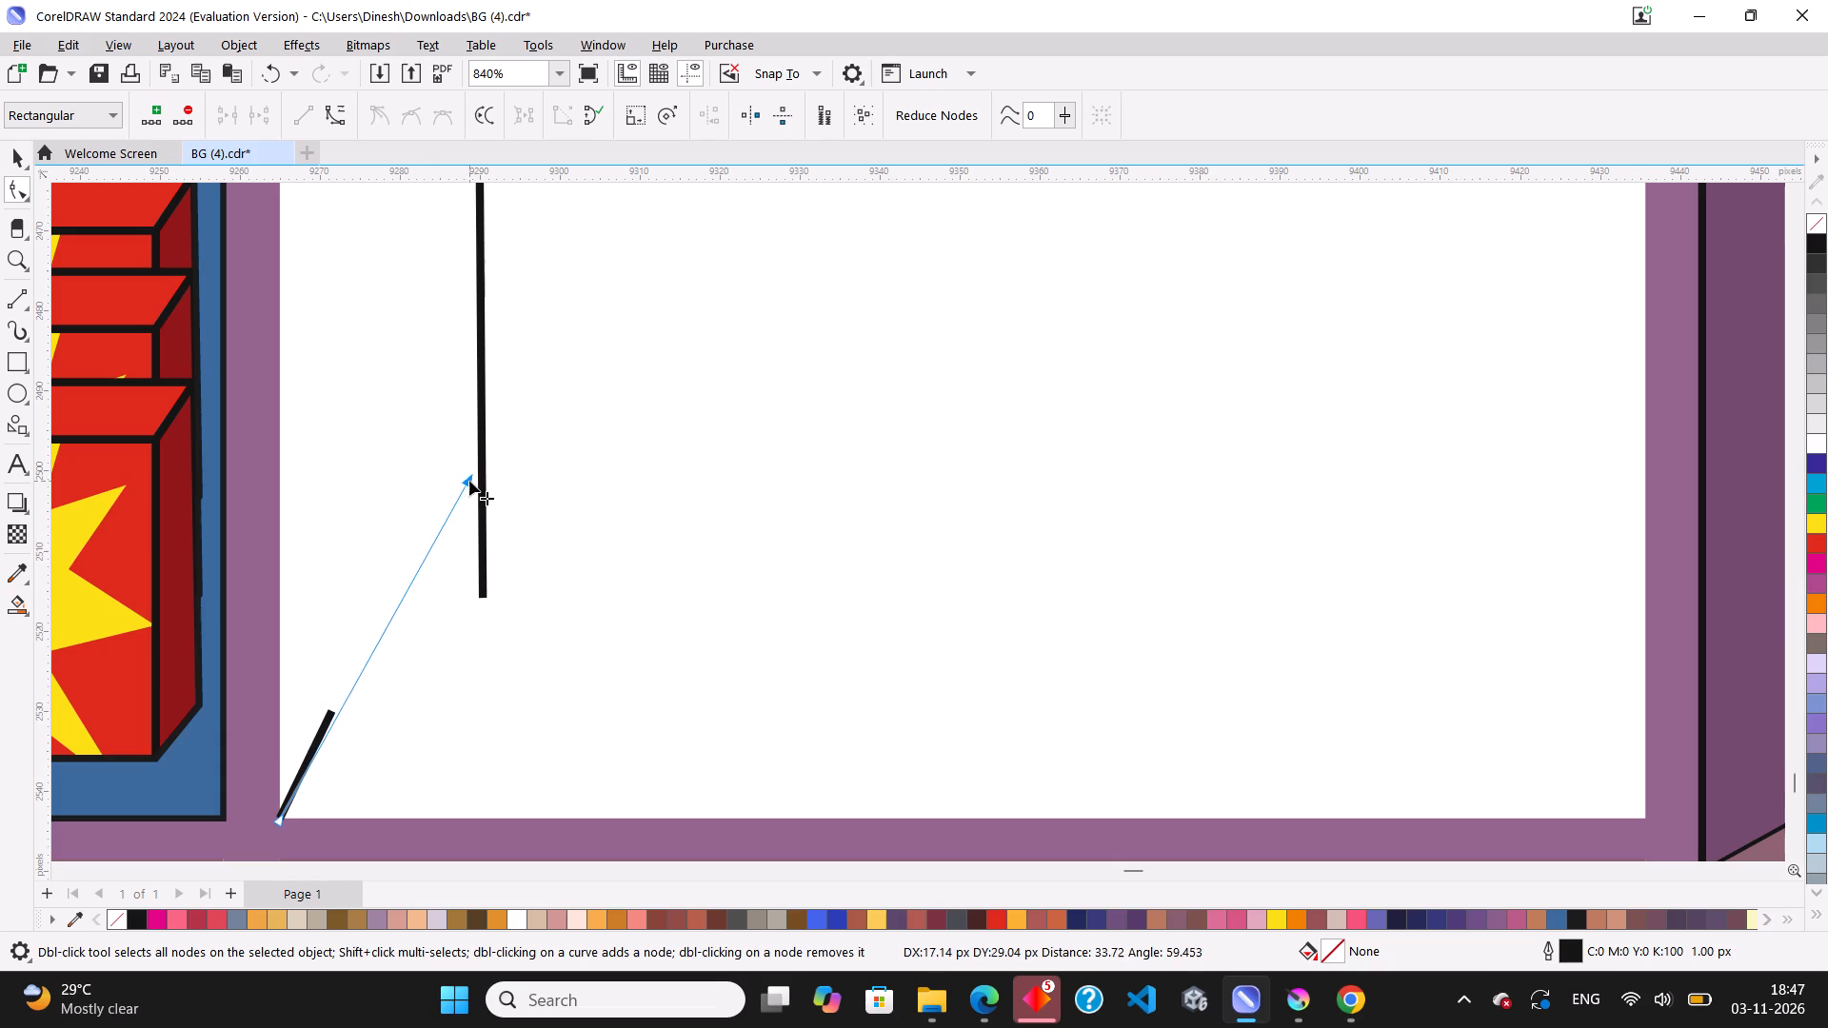
{"action": "left_click_drag", "start_coordinate": [469, 481], "coordinate": [478, 484]}
Shorten the vertical depth line by moving its lower node onto the diagonal depth line's upper end.
{"action": "scroll", "coordinate": [436, 512], "scroll_direction": "up", "scroll_amount": 2}
{"action": "left_click", "coordinate": [494, 614]}
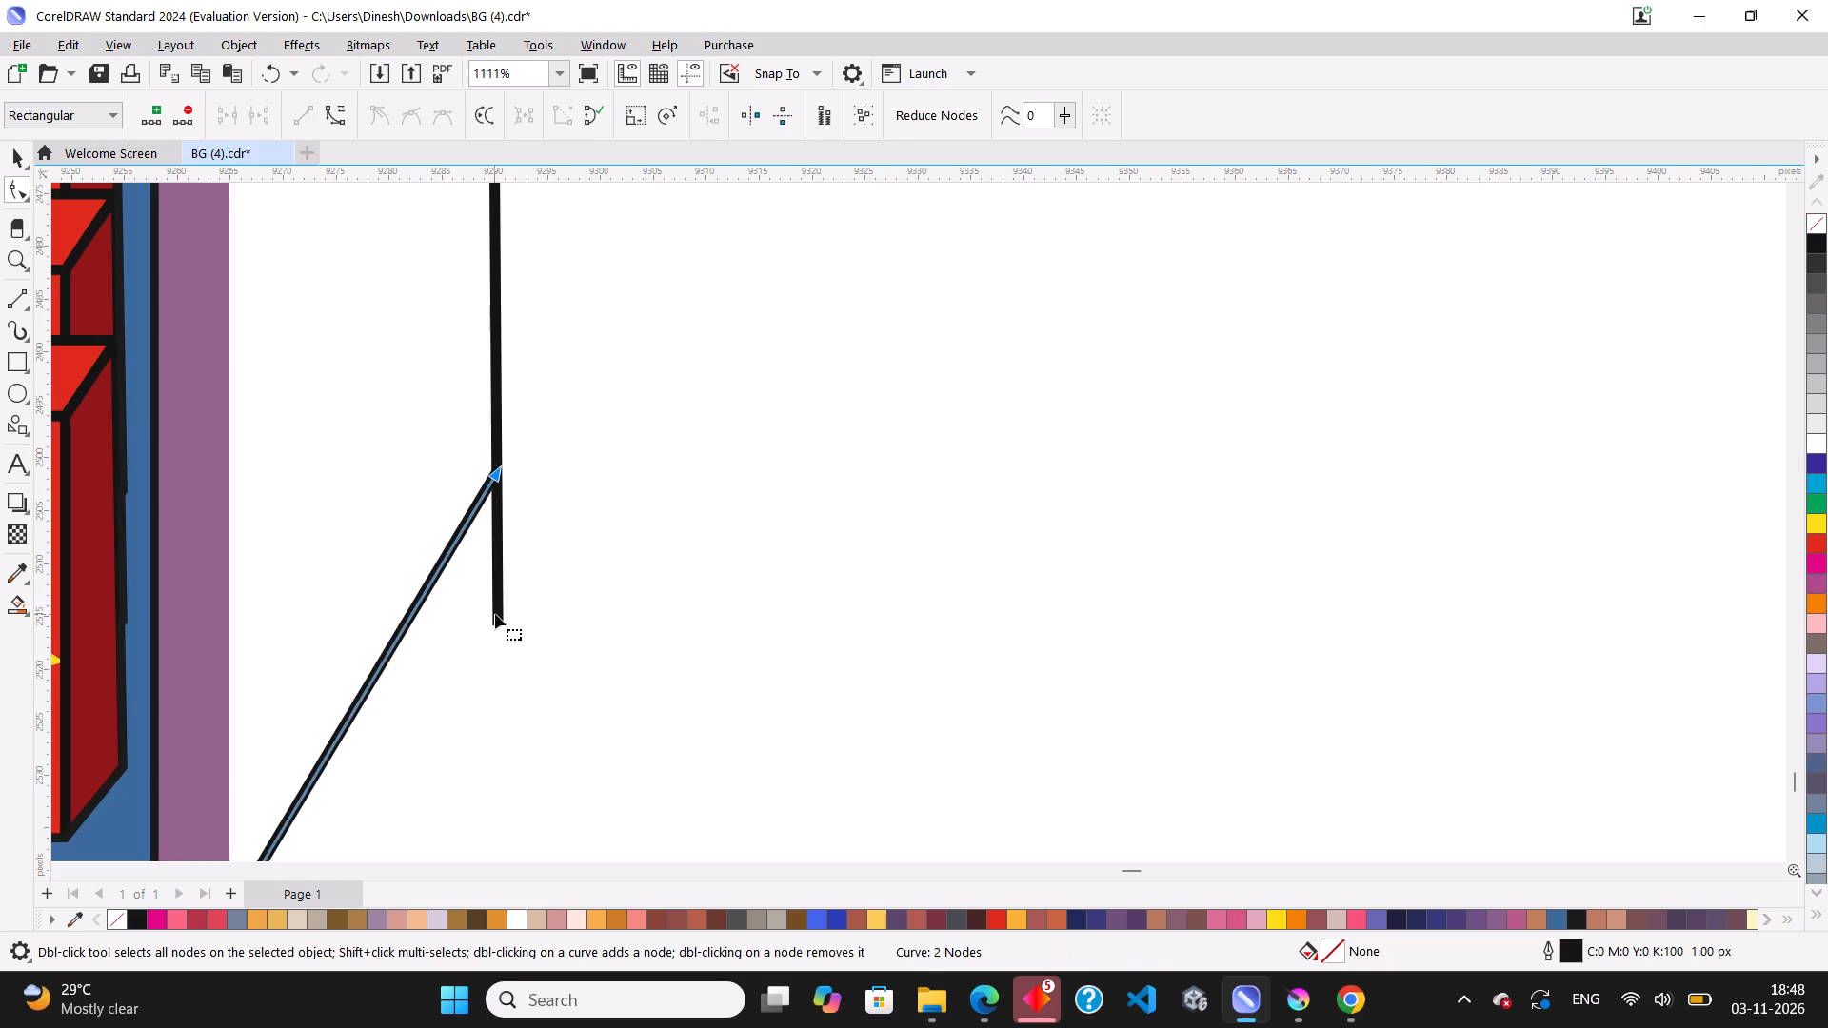
{"action": "left_click_drag", "start_coordinate": [501, 622], "coordinate": [496, 474]}
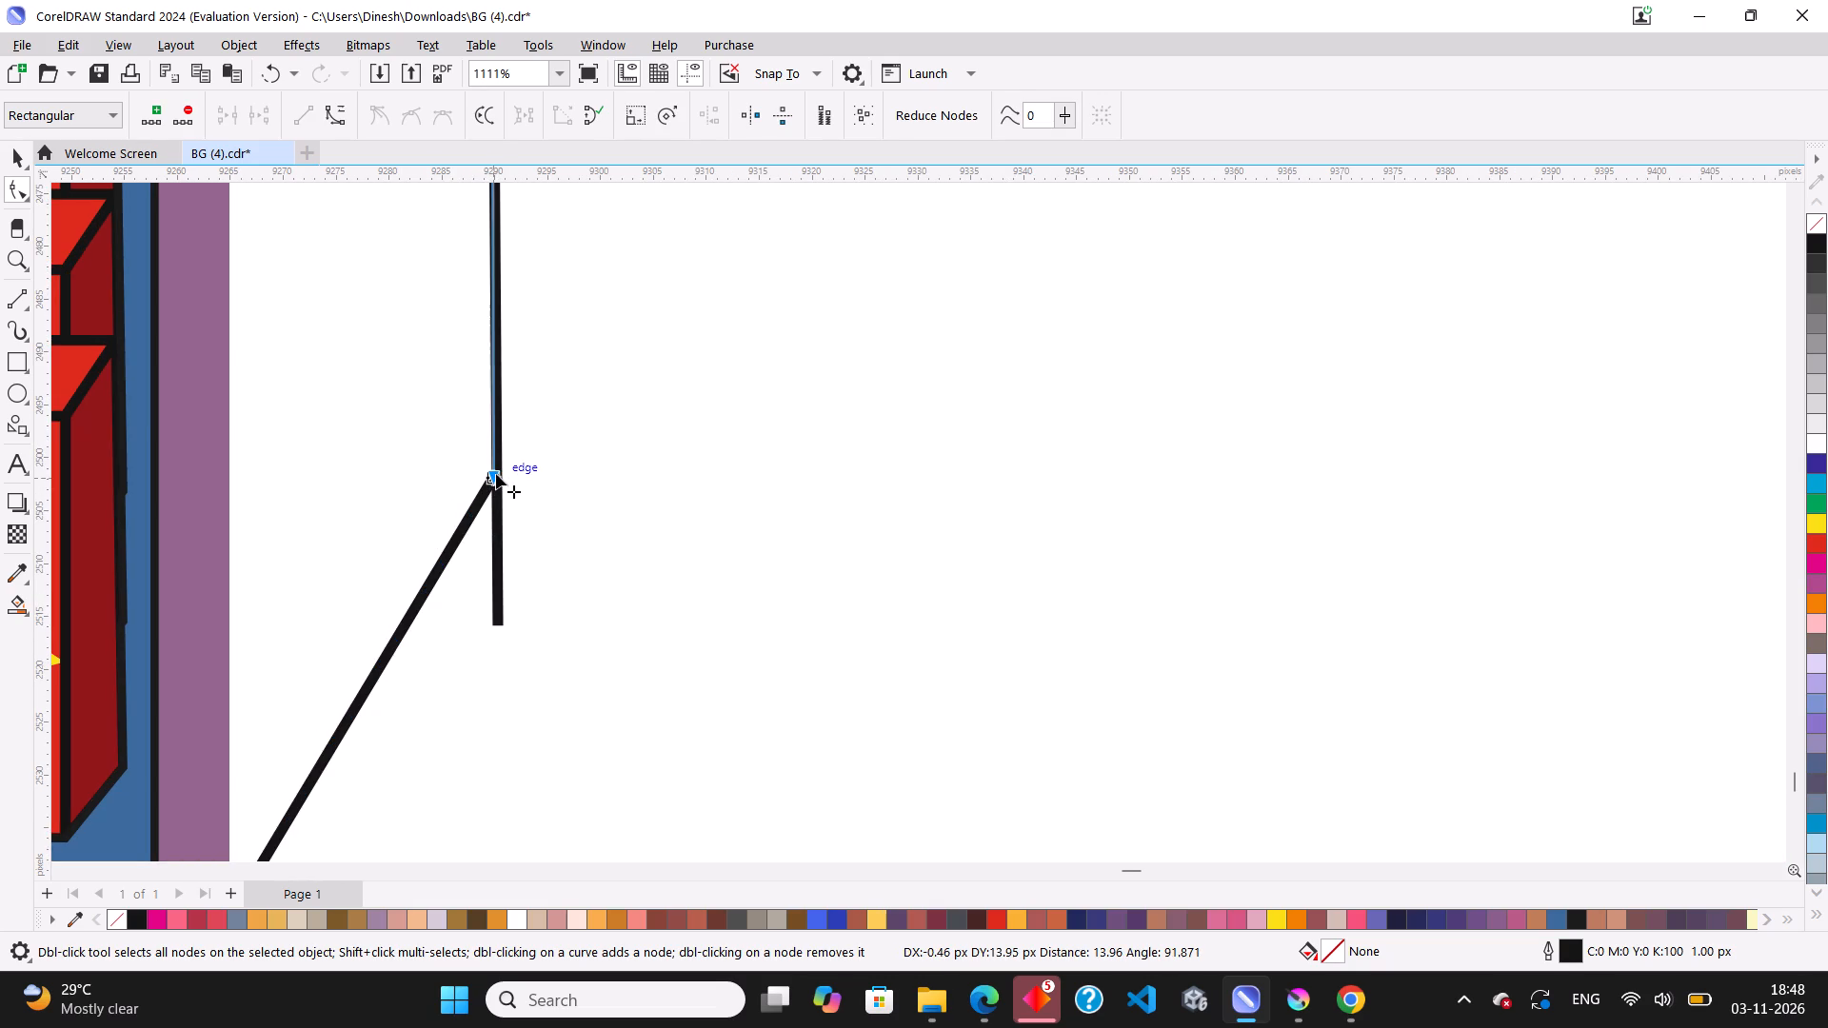
{"action": "left_click_drag", "start_coordinate": [496, 474], "coordinate": [508, 453]}
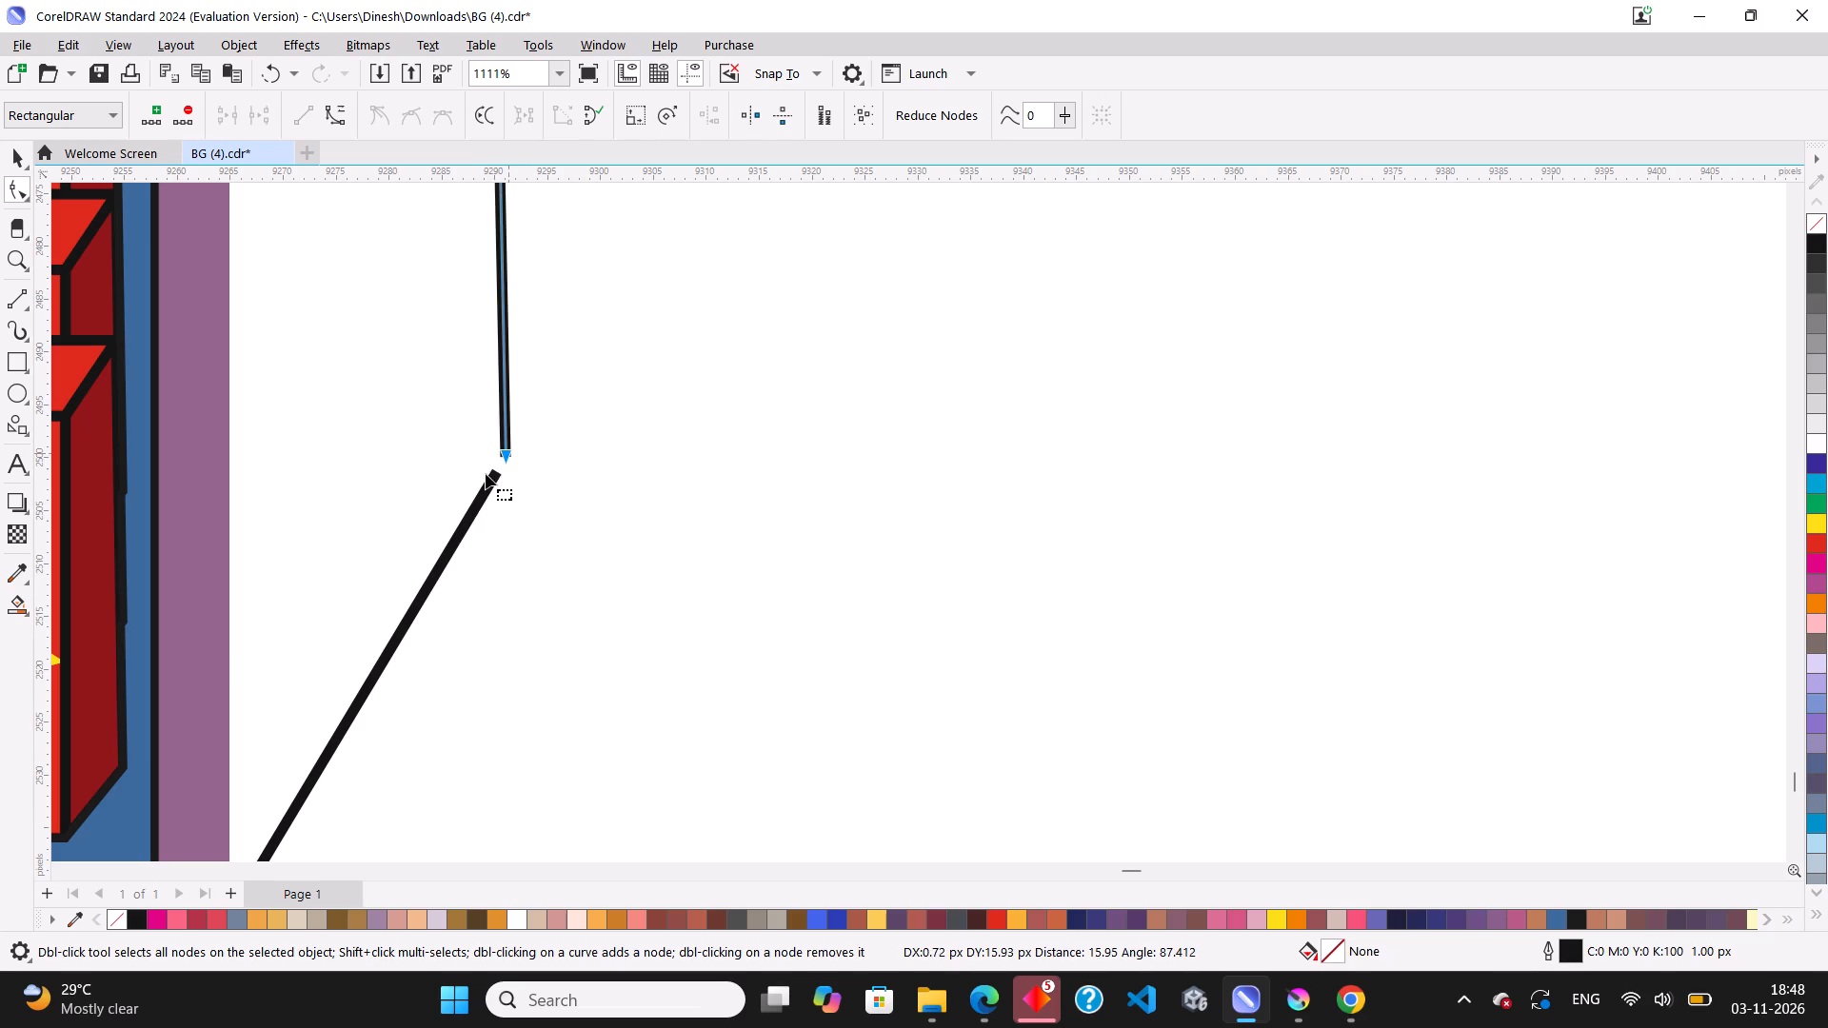
{"action": "scroll", "coordinate": [486, 472], "scroll_direction": "up", "scroll_amount": 5}
{"action": "left_click_drag", "start_coordinate": [520, 447], "coordinate": [508, 471]}
{"action": "scroll", "coordinate": [511, 546], "scroll_direction": "down", "scroll_amount": 11}
{"action": "scroll", "coordinate": [514, 569], "scroll_direction": "up", "scroll_amount": 7}
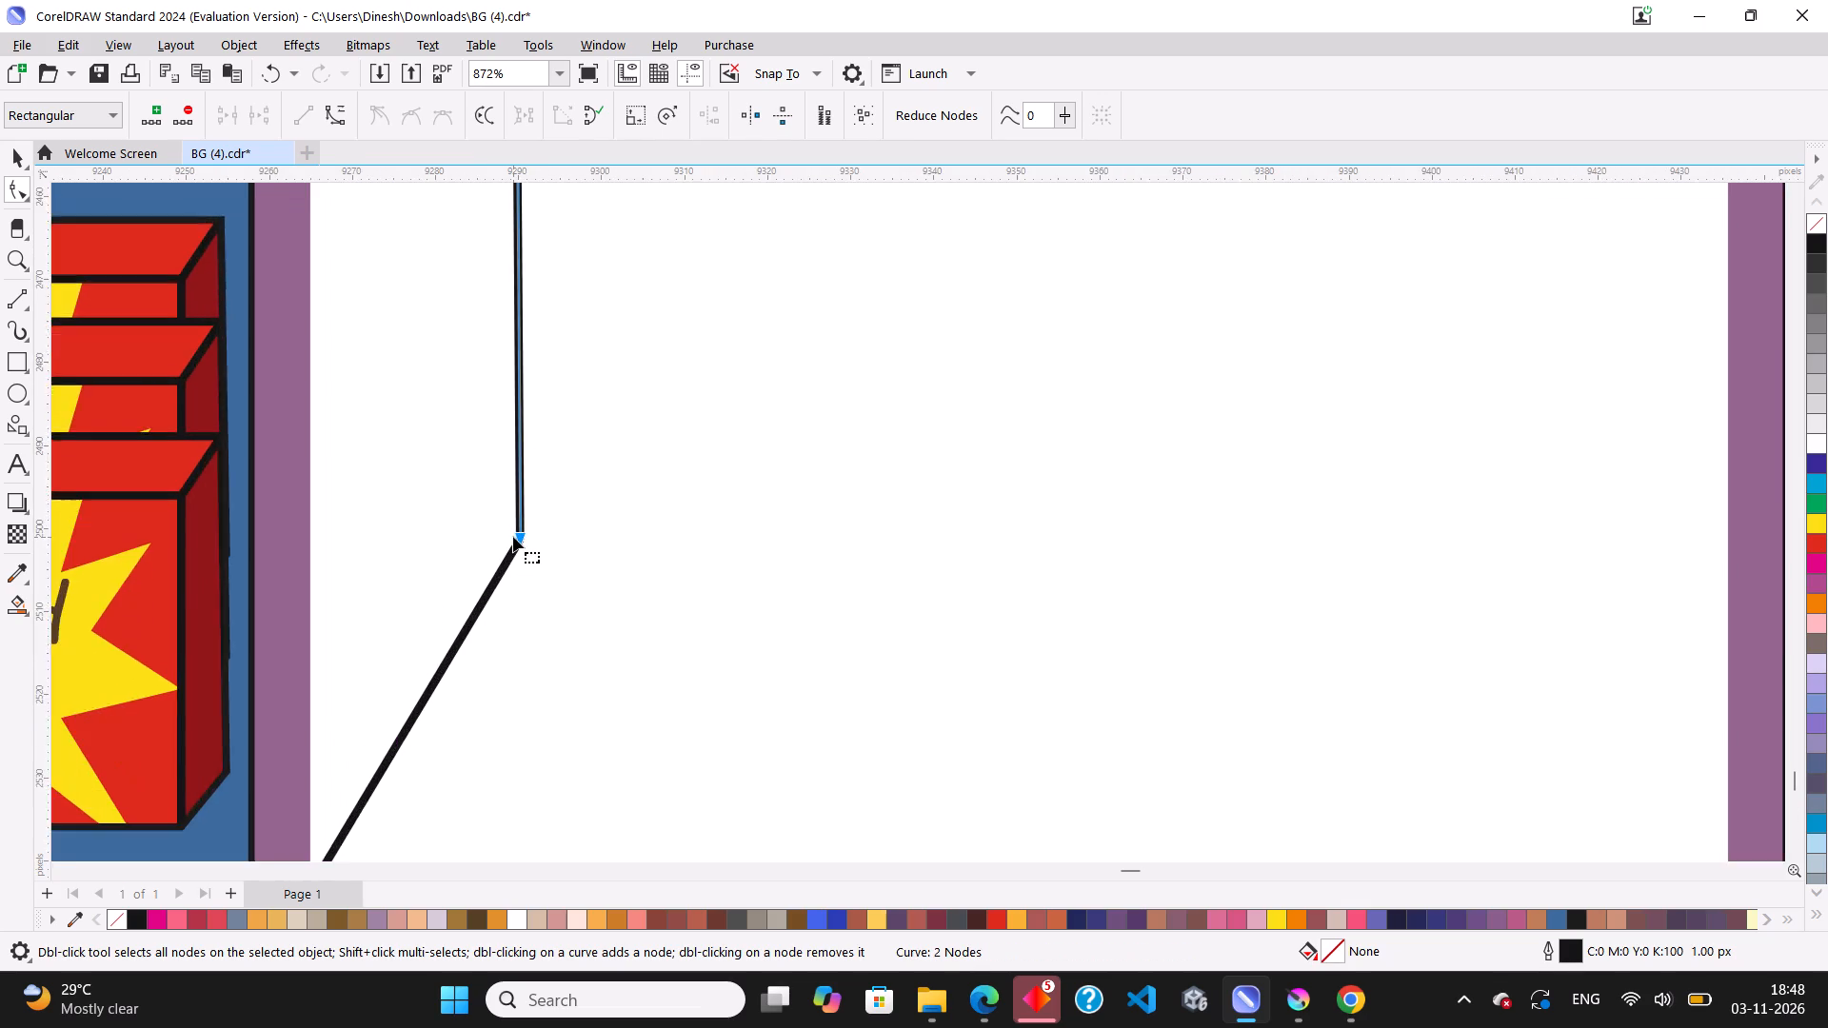
{"action": "scroll", "coordinate": [513, 537], "scroll_direction": "up", "scroll_amount": 12}
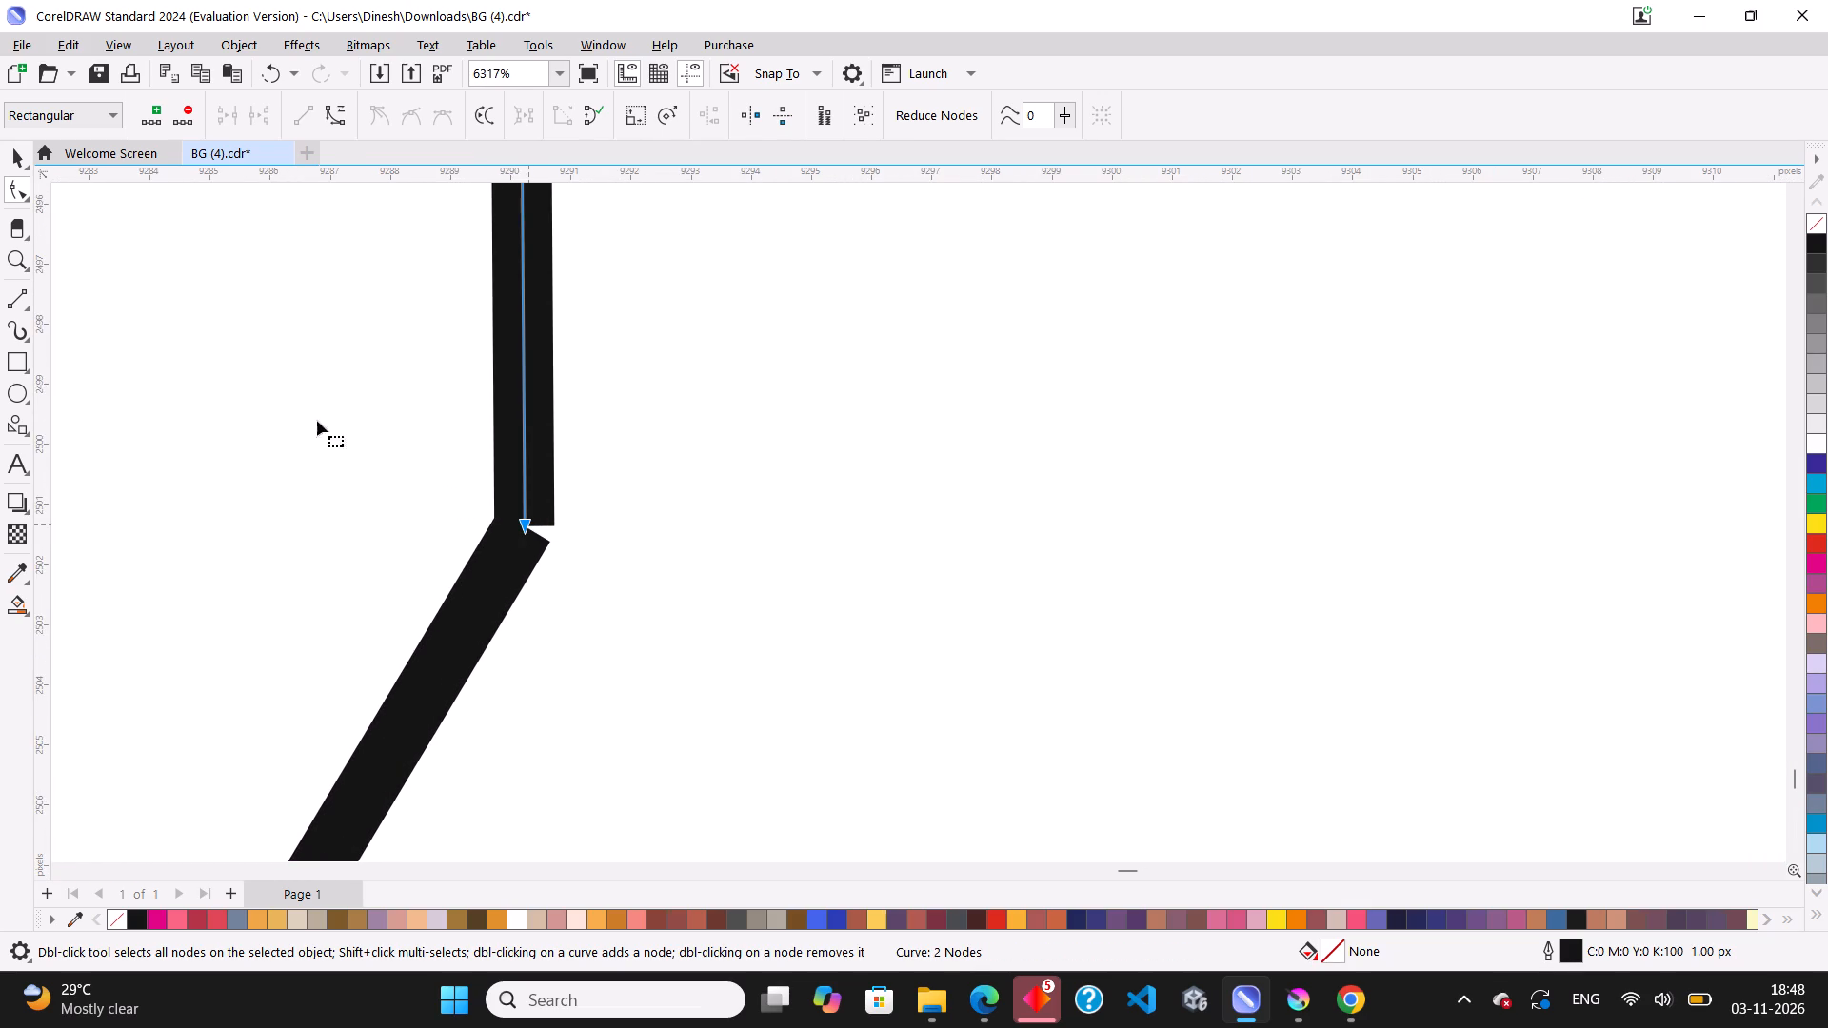
Smart-fill the back panel of the fourth column's bottom compartment in blue #336699 with a 0.76 px black outline.
{"action": "left_click", "coordinate": [22, 604]}
{"action": "left_click", "coordinate": [626, 596]}
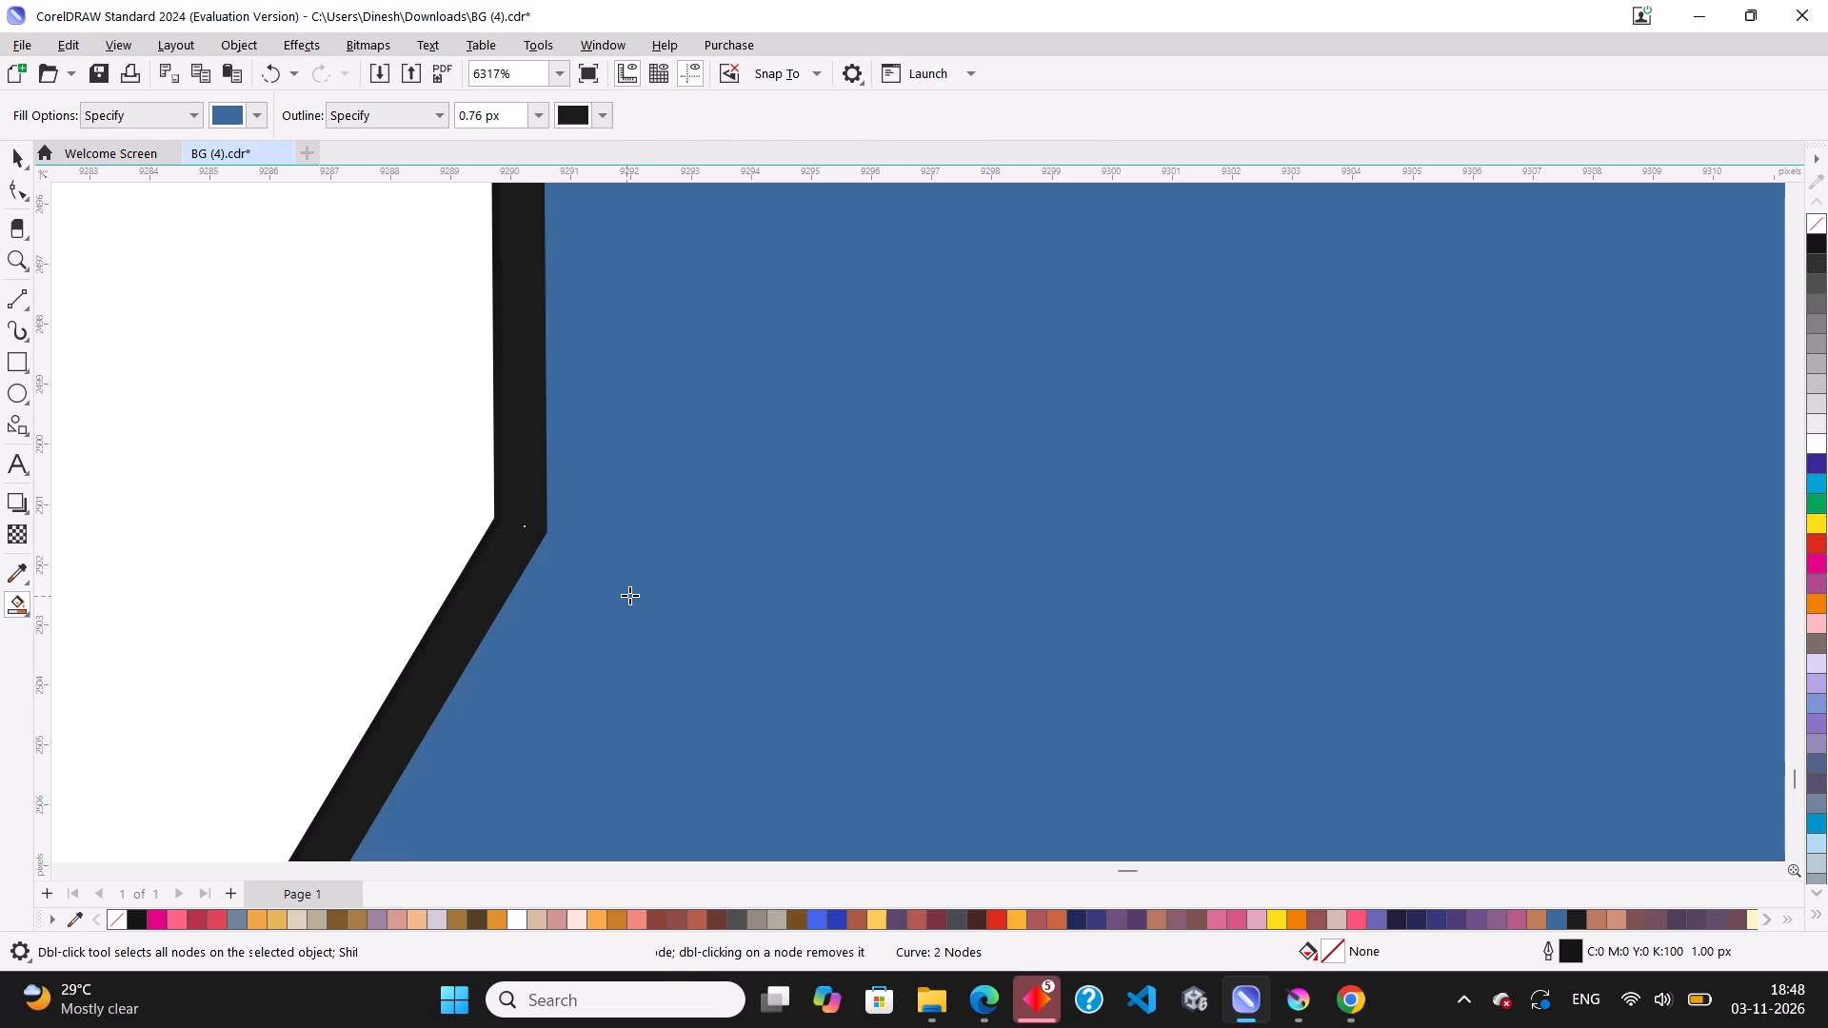
{"action": "scroll", "coordinate": [638, 590], "scroll_direction": "down", "scroll_amount": 20}
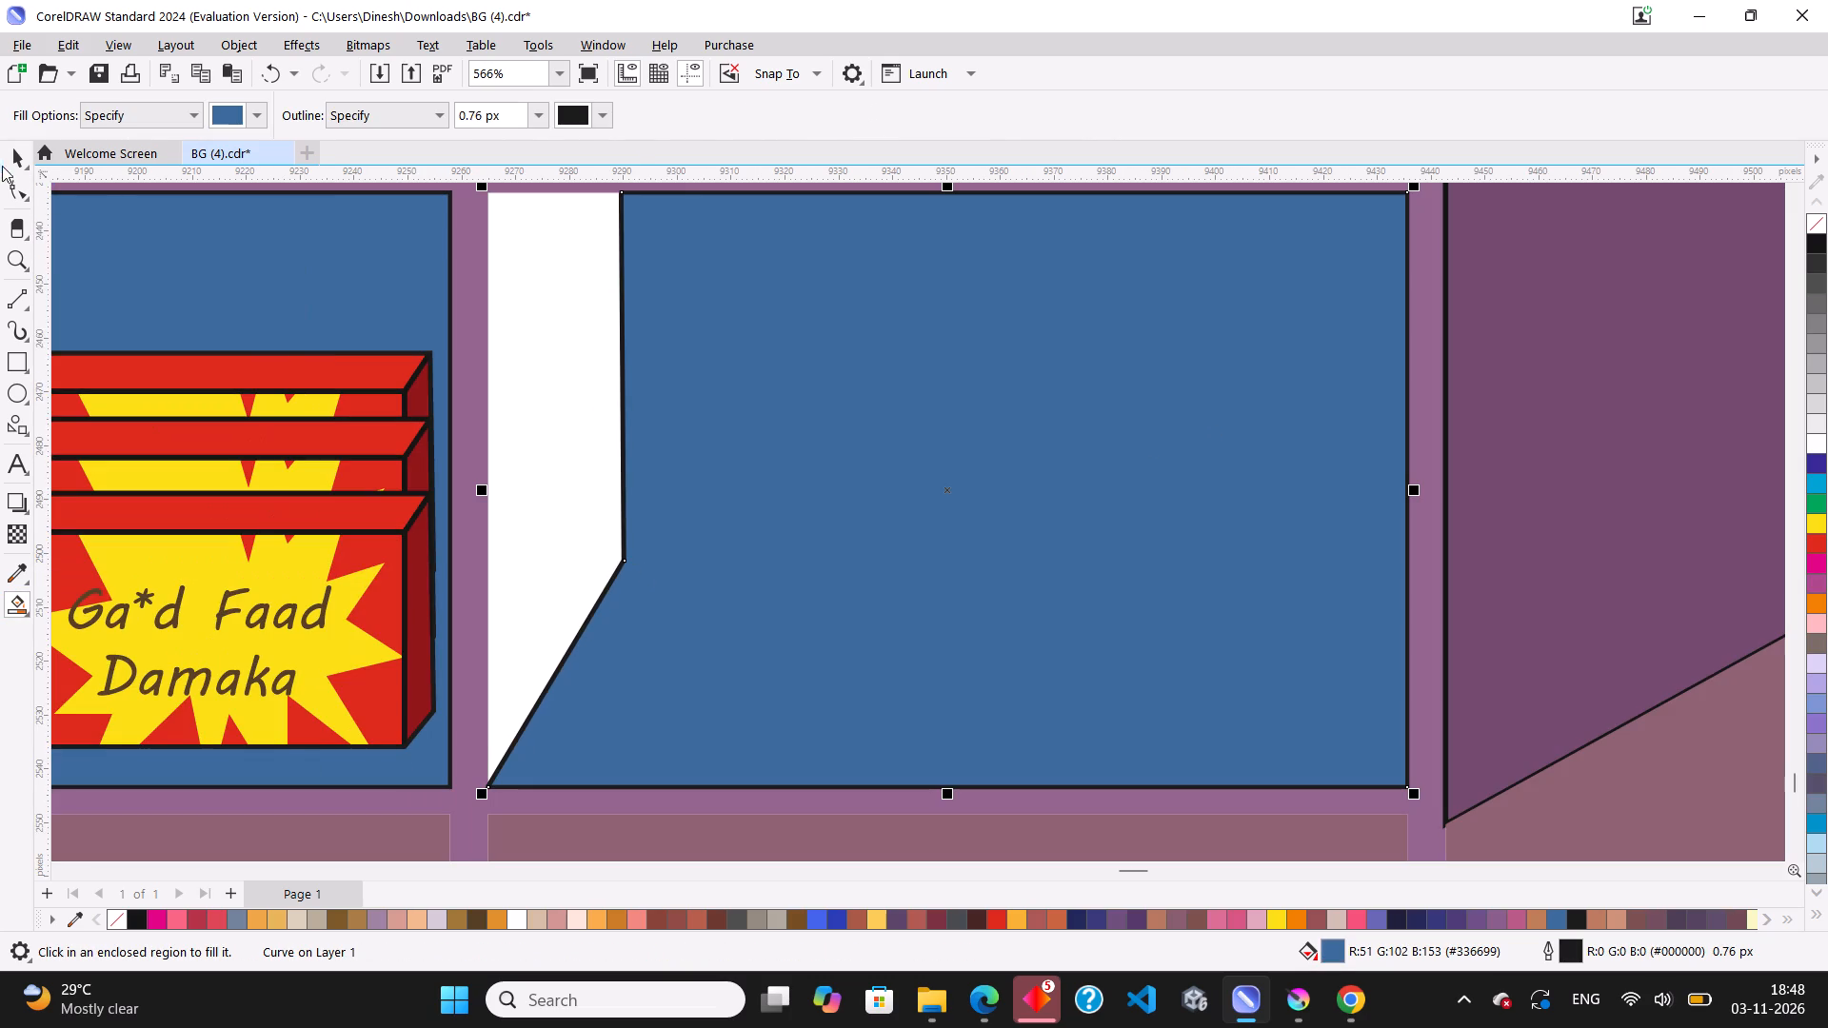
{"action": "left_click", "coordinate": [13, 162]}
Move all the Black Shot boxes back into the fourth column's bottom compartment and bring them to the front.
{"action": "scroll", "coordinate": [426, 544], "scroll_direction": "down", "scroll_amount": 6}
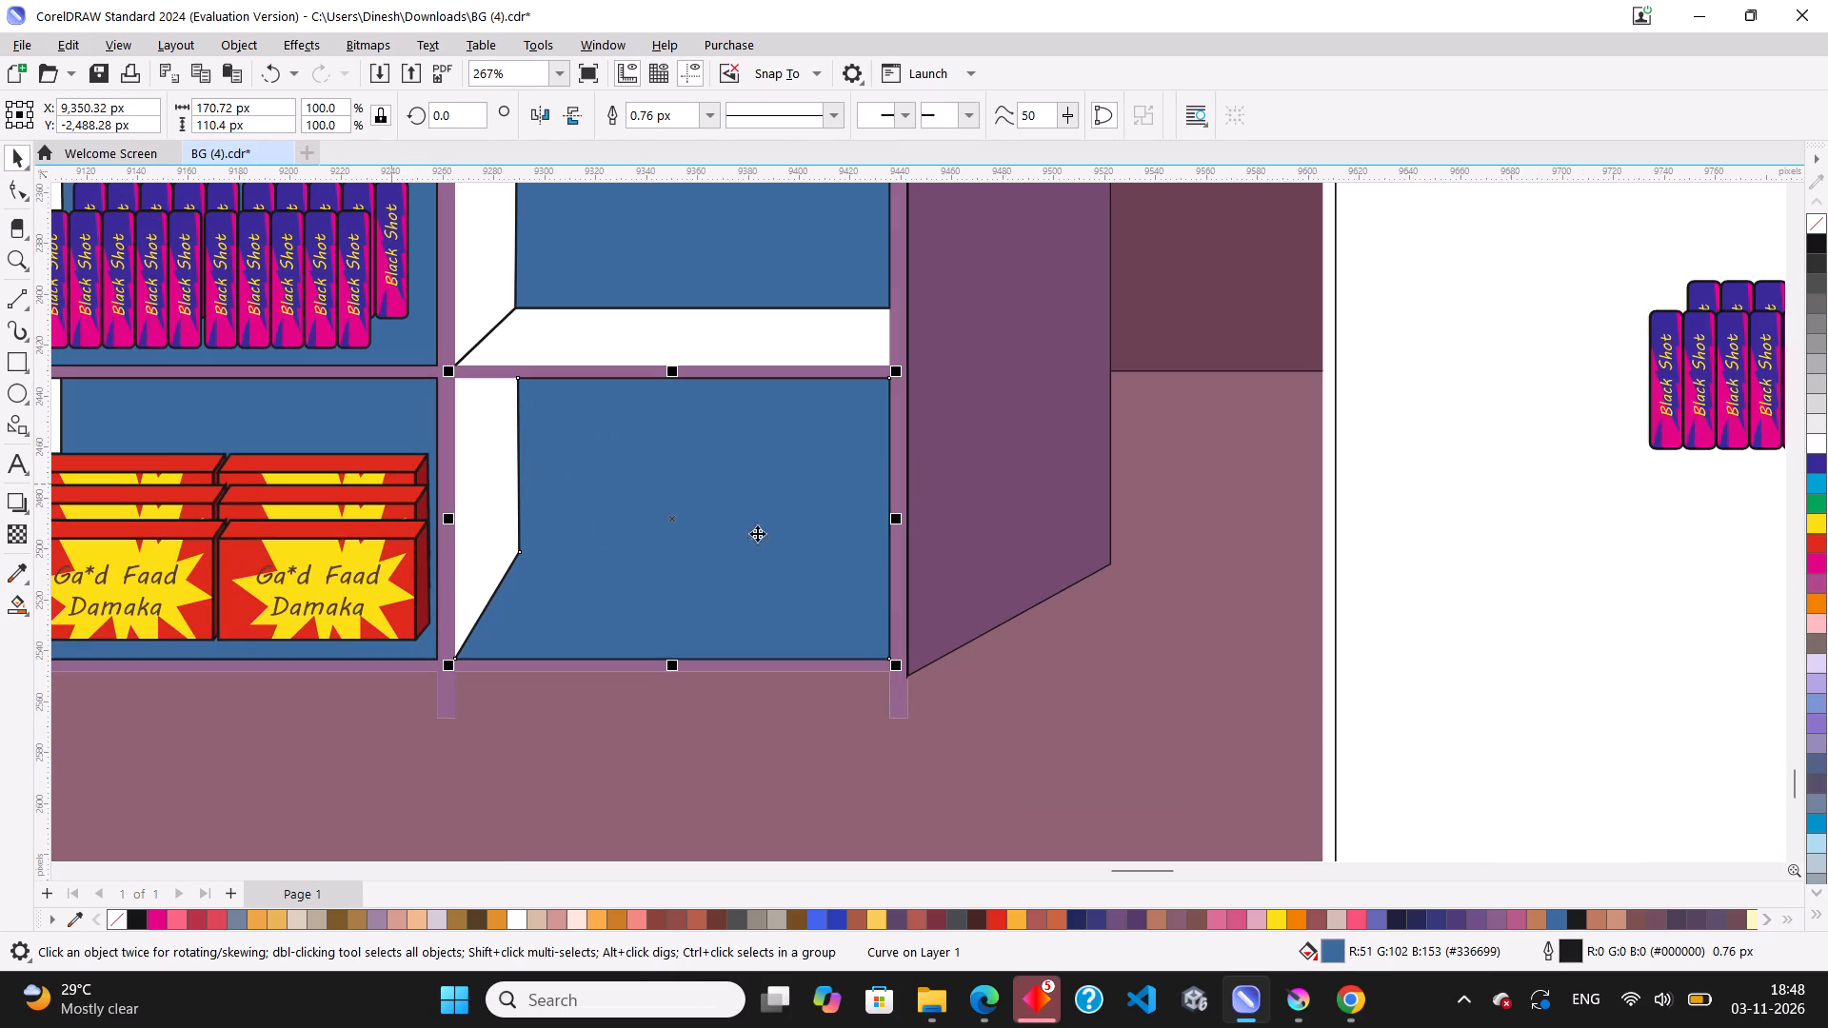
{"action": "left_click", "coordinate": [1541, 509]}
{"action": "scroll", "coordinate": [1522, 502], "scroll_direction": "down", "scroll_amount": 4}
{"action": "scroll", "coordinate": [1529, 504], "scroll_direction": "up", "scroll_amount": 2}
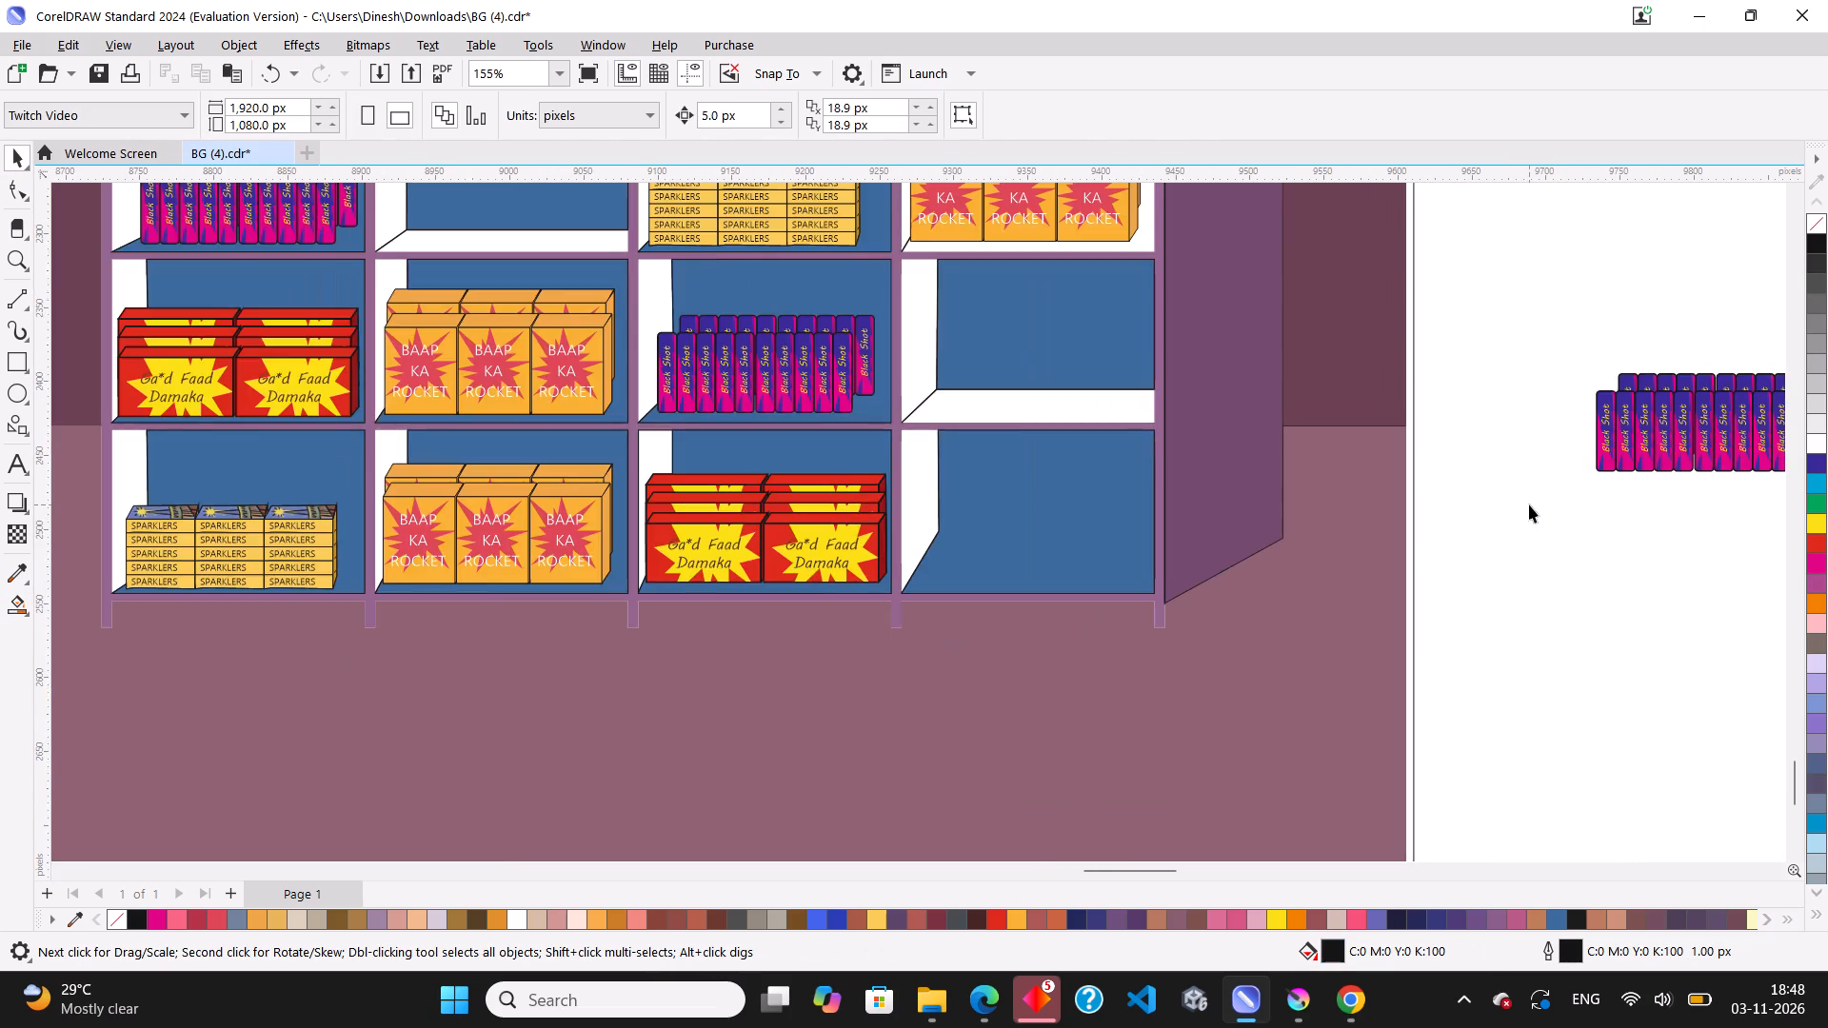
{"action": "scroll", "coordinate": [1449, 539], "scroll_direction": "down", "scroll_amount": 4}
{"action": "scroll", "coordinate": [1535, 555], "scroll_direction": "down", "scroll_amount": 2}
{"action": "scroll", "coordinate": [1658, 532], "scroll_direction": "up", "scroll_amount": 2}
{"action": "left_click_drag", "start_coordinate": [1718, 403], "coordinate": [1453, 536]}
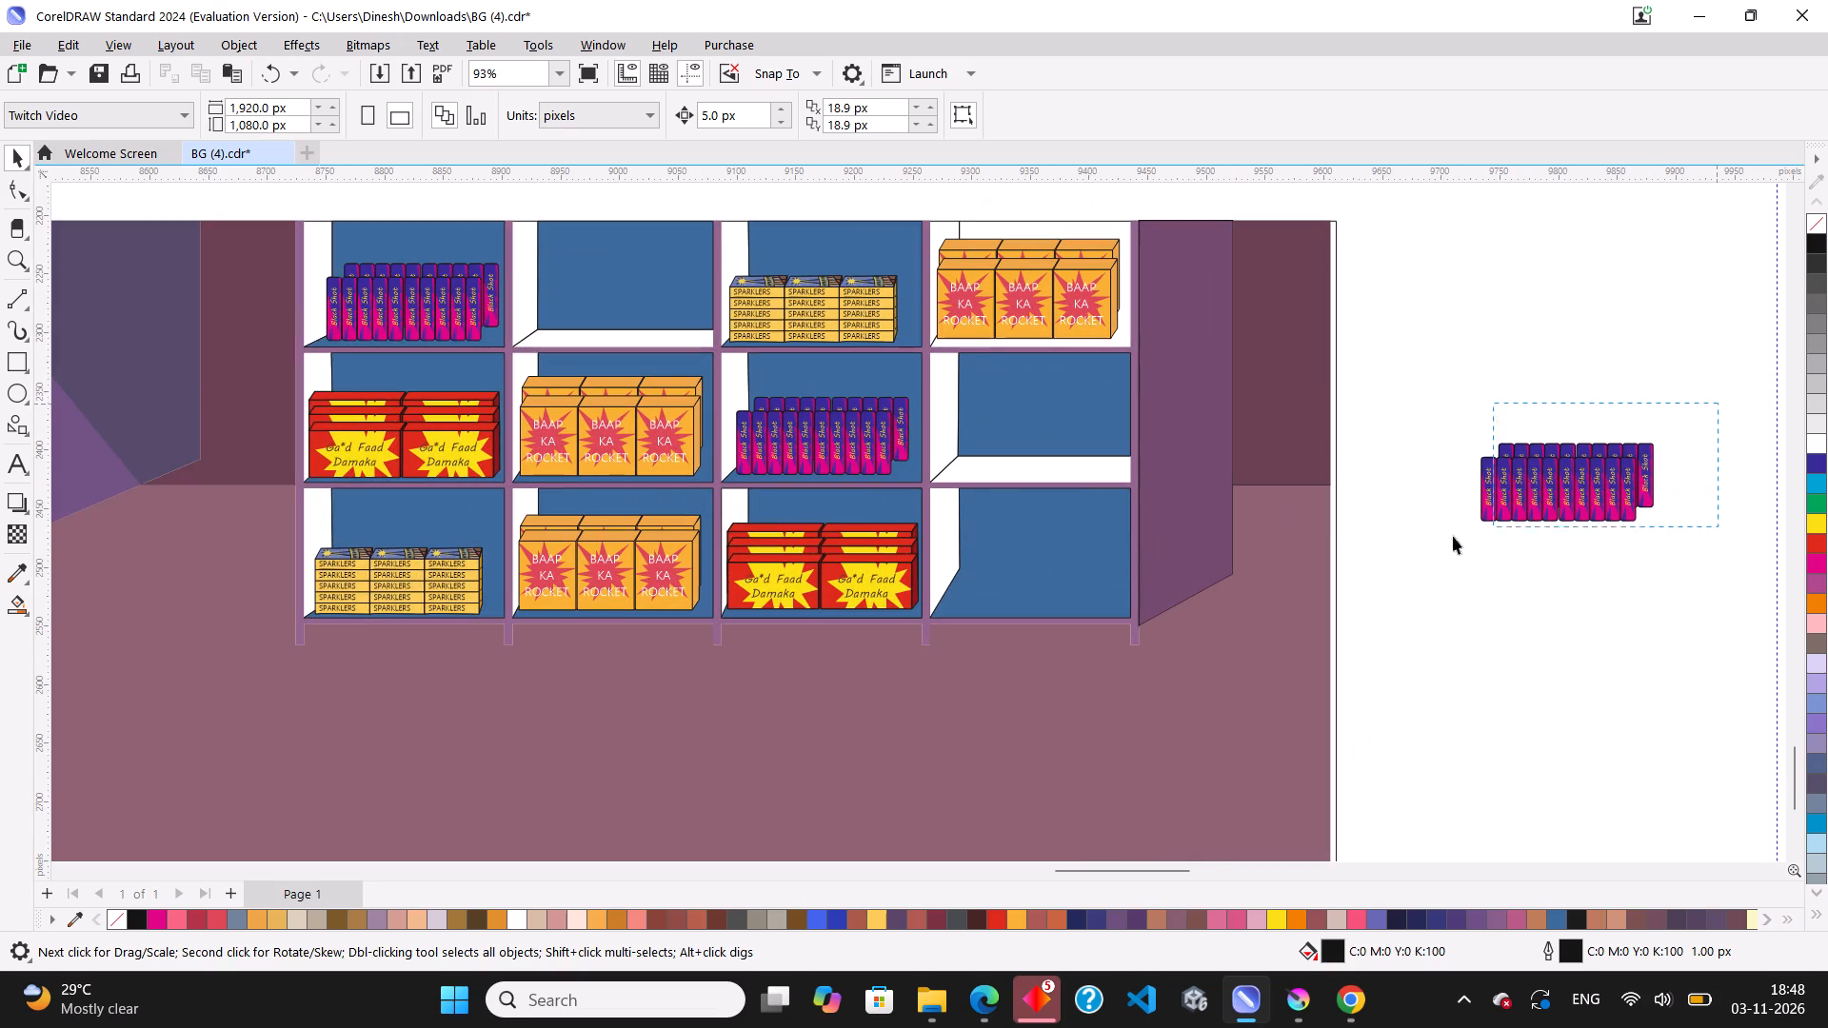
{"action": "left_click_drag", "start_coordinate": [1453, 536], "coordinate": [1398, 568]}
{"action": "scroll", "coordinate": [1482, 533], "scroll_direction": "up", "scroll_amount": 3}
{"action": "left_click_drag", "start_coordinate": [1583, 479], "coordinate": [910, 584]}
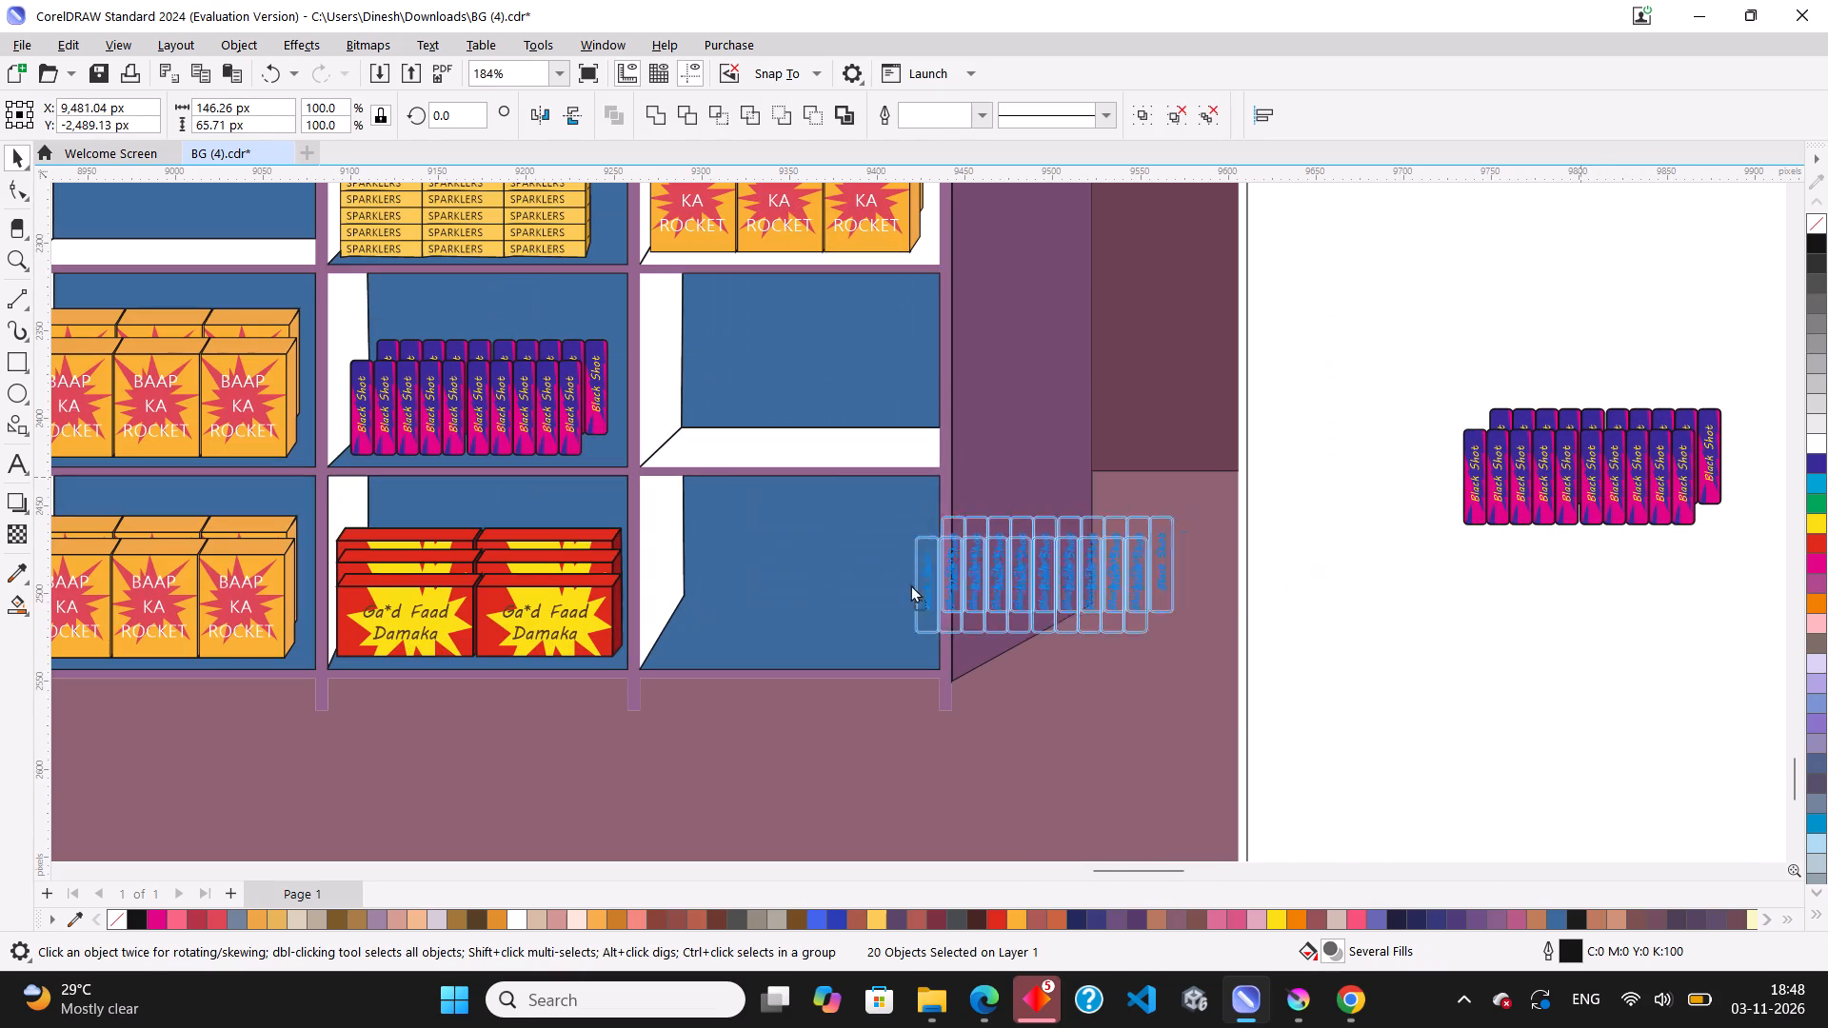
{"action": "left_click_drag", "start_coordinate": [910, 584], "coordinate": [776, 596]}
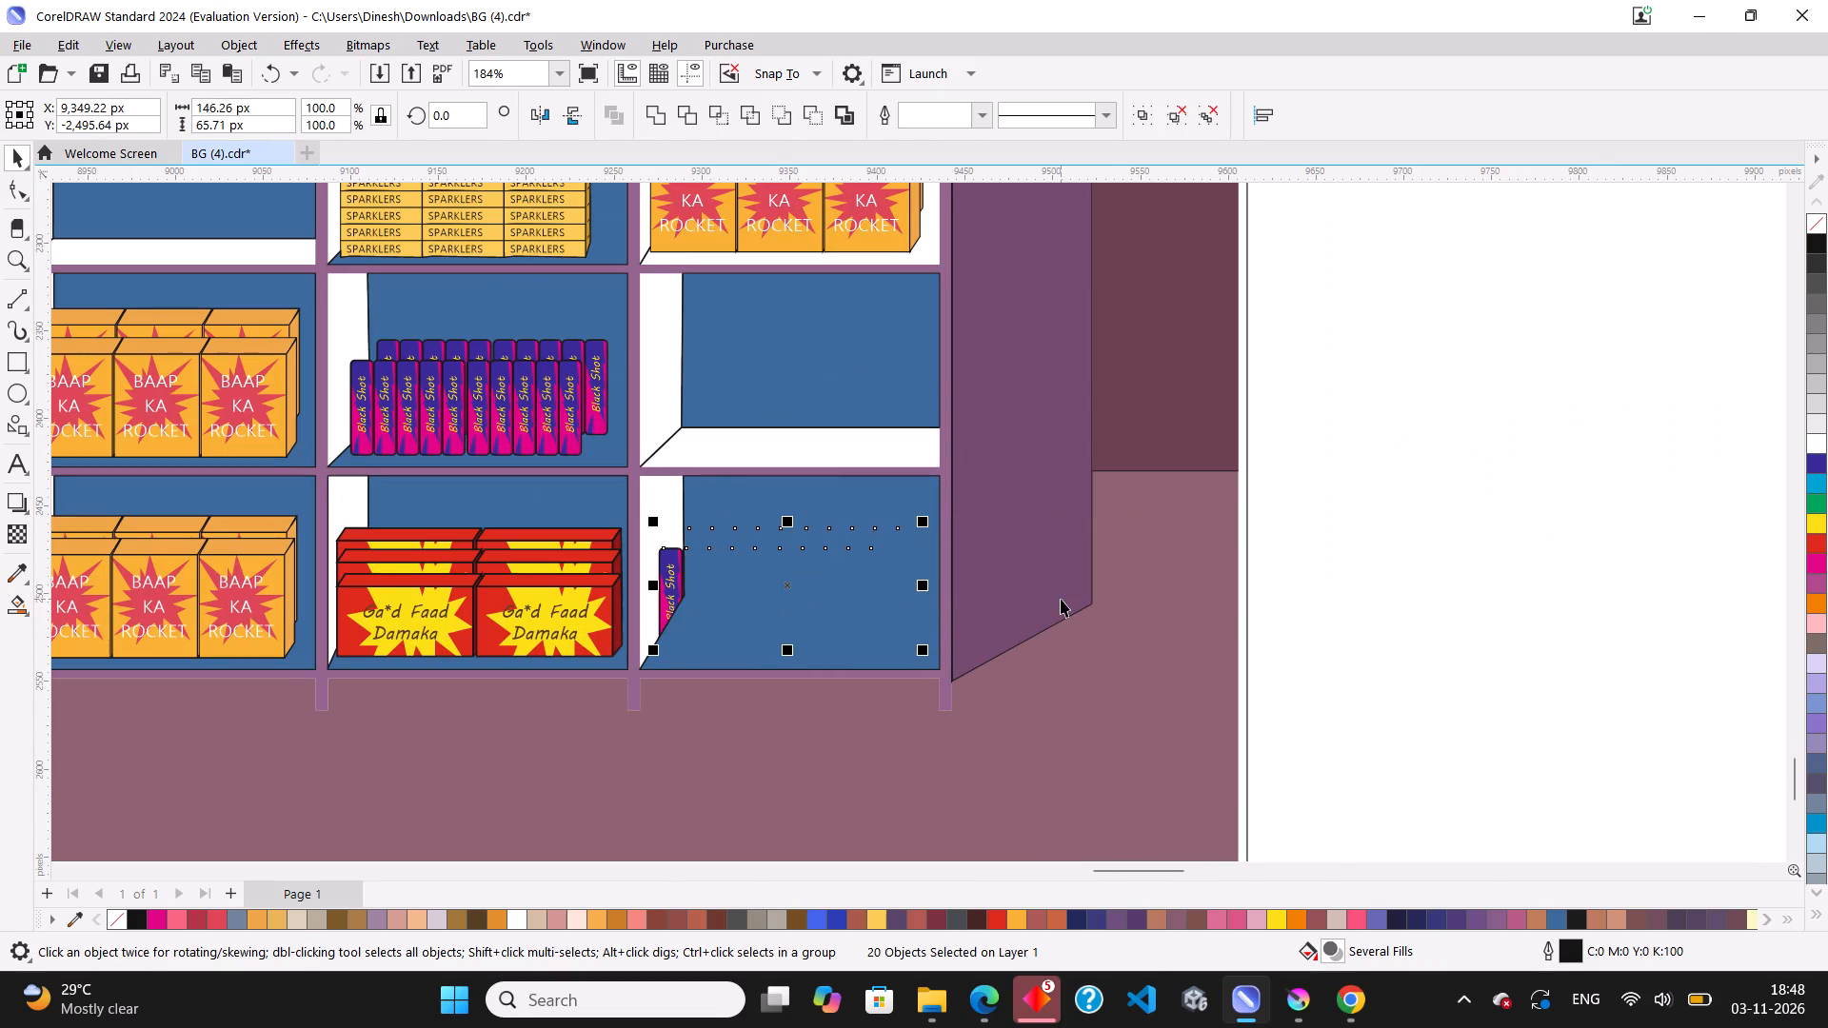
{"action": "key", "text": "shift+Page_Up"}
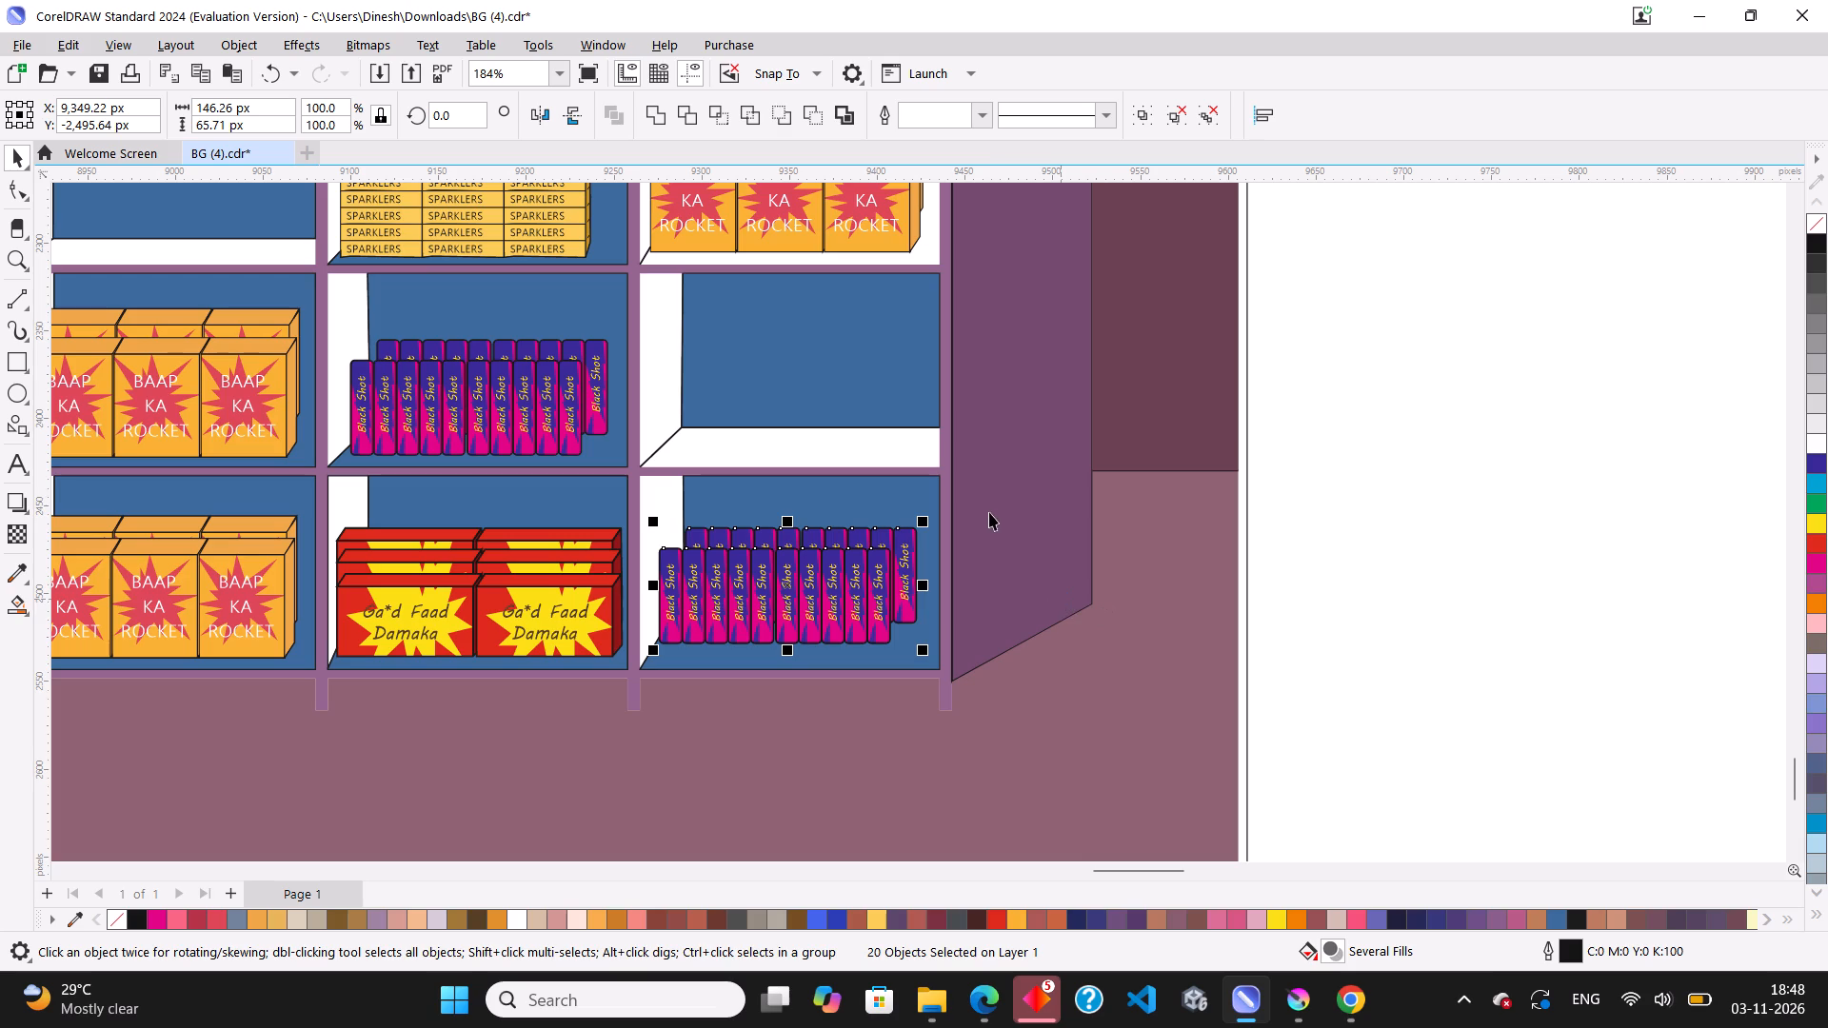
Shift the Black Shot boxes down about 3 px so they sit lower in the fourth column's bottom compartment.
{"action": "scroll", "coordinate": [744, 622], "scroll_direction": "up", "scroll_amount": 3}
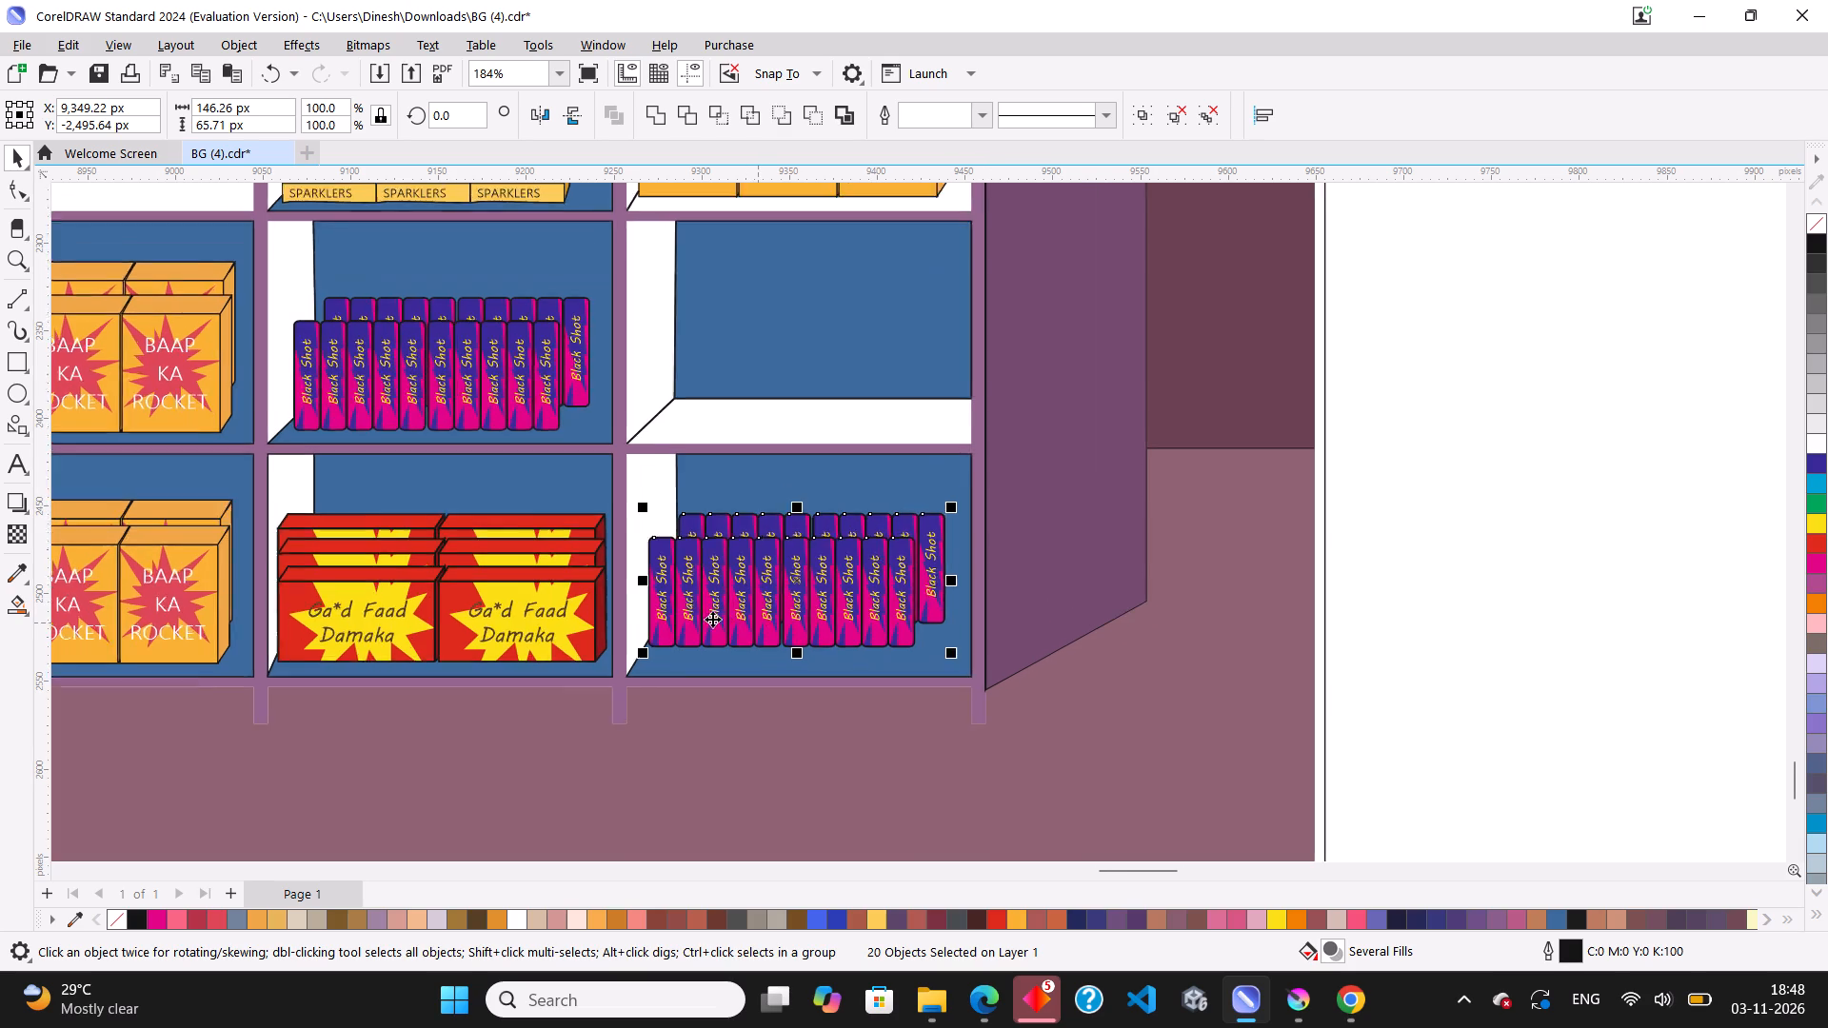
{"action": "scroll", "coordinate": [727, 623], "scroll_direction": "up", "scroll_amount": 4}
{"action": "left_click_drag", "start_coordinate": [749, 613], "coordinate": [748, 627]}
{"action": "scroll", "coordinate": [745, 607], "scroll_direction": "down", "scroll_amount": 7}
{"action": "left_click", "coordinate": [1468, 580]}
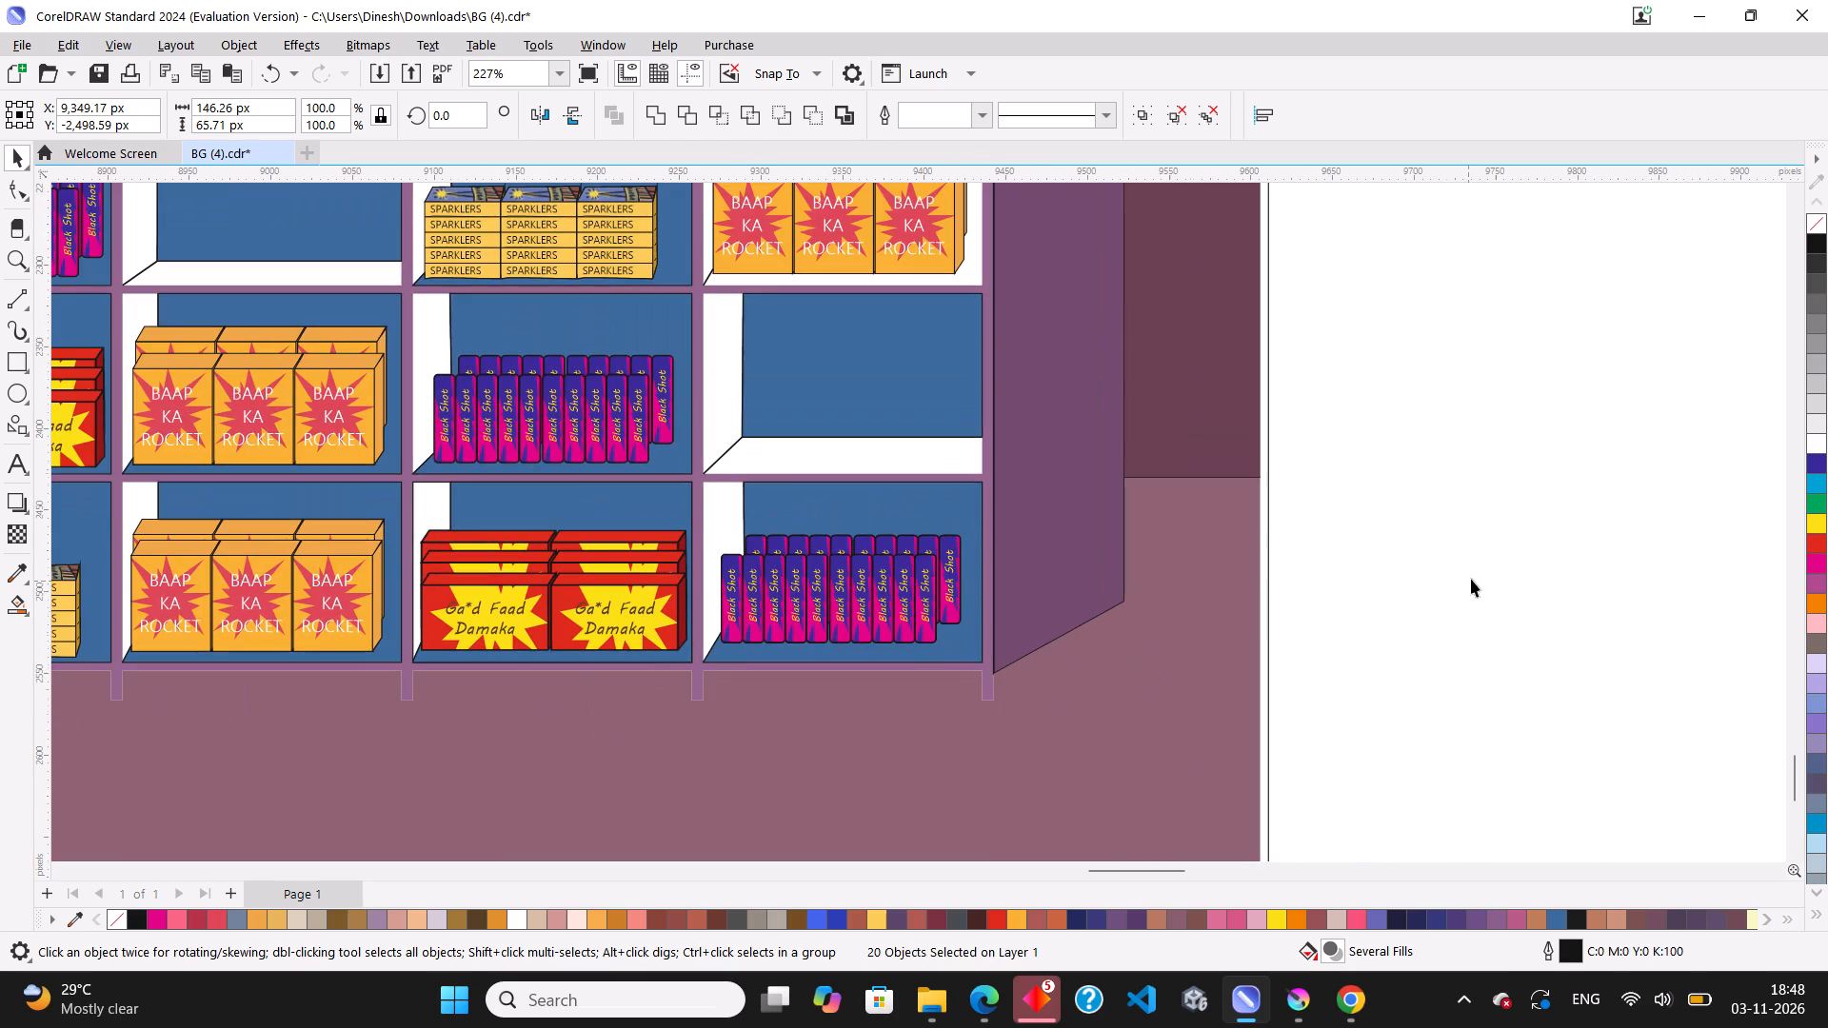
Review the whole shelf in the shop scene alongside the red-haired character reference image.
{"action": "scroll", "coordinate": [1464, 567], "scroll_direction": "down", "scroll_amount": 3}
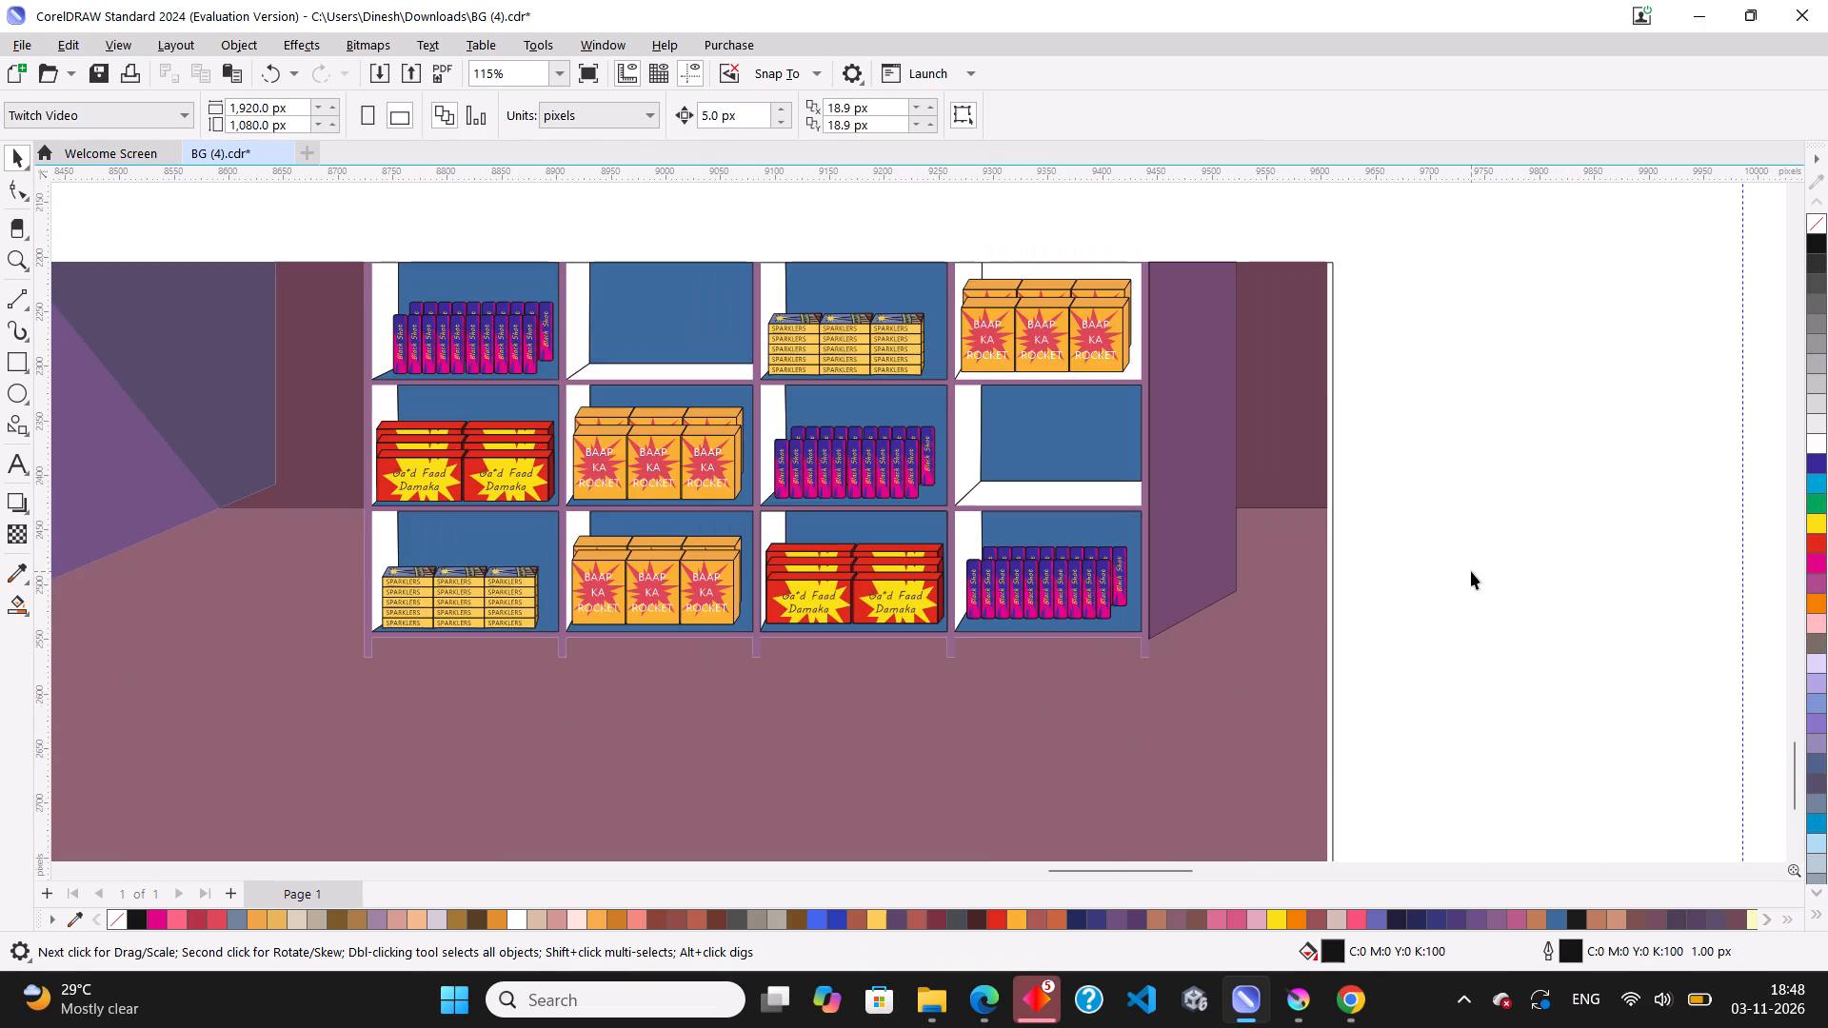
{"action": "scroll", "coordinate": [989, 484], "scroll_direction": "down", "scroll_amount": 2}
{"action": "scroll", "coordinate": [986, 550], "scroll_direction": "up", "scroll_amount": 2}
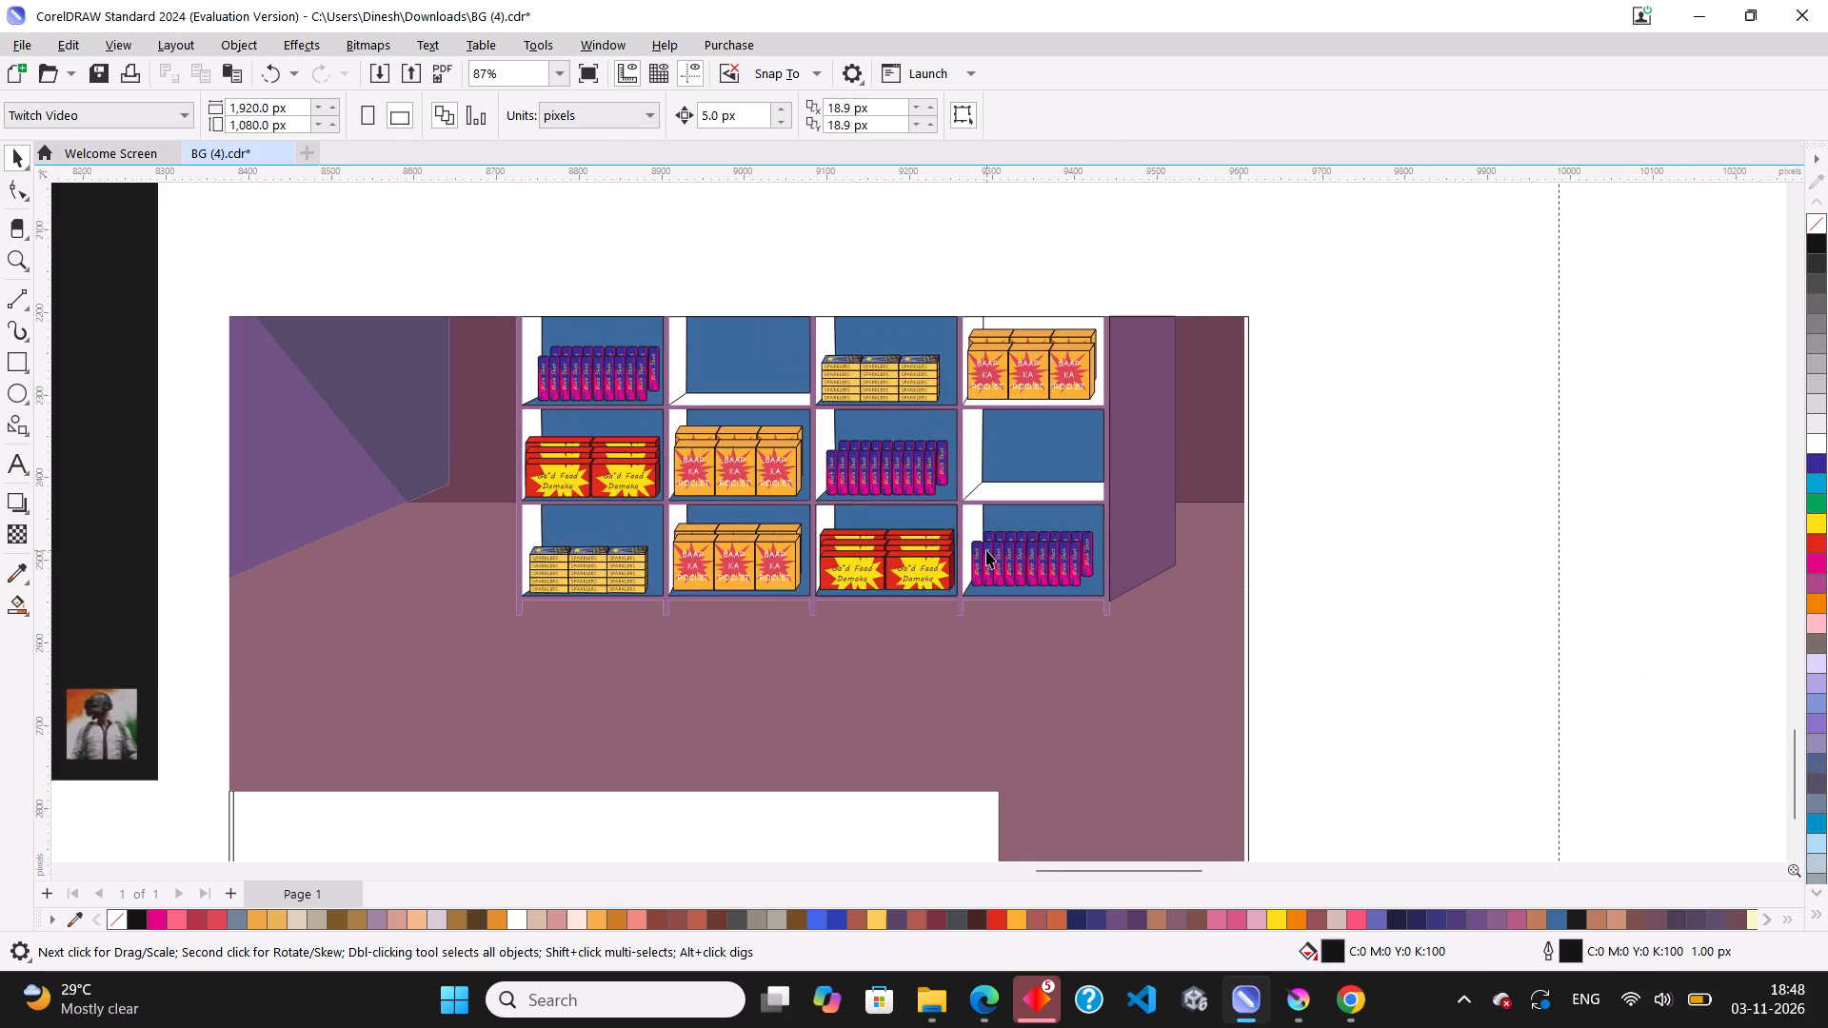
{"action": "scroll", "coordinate": [519, 460], "scroll_direction": "up", "scroll_amount": 3}
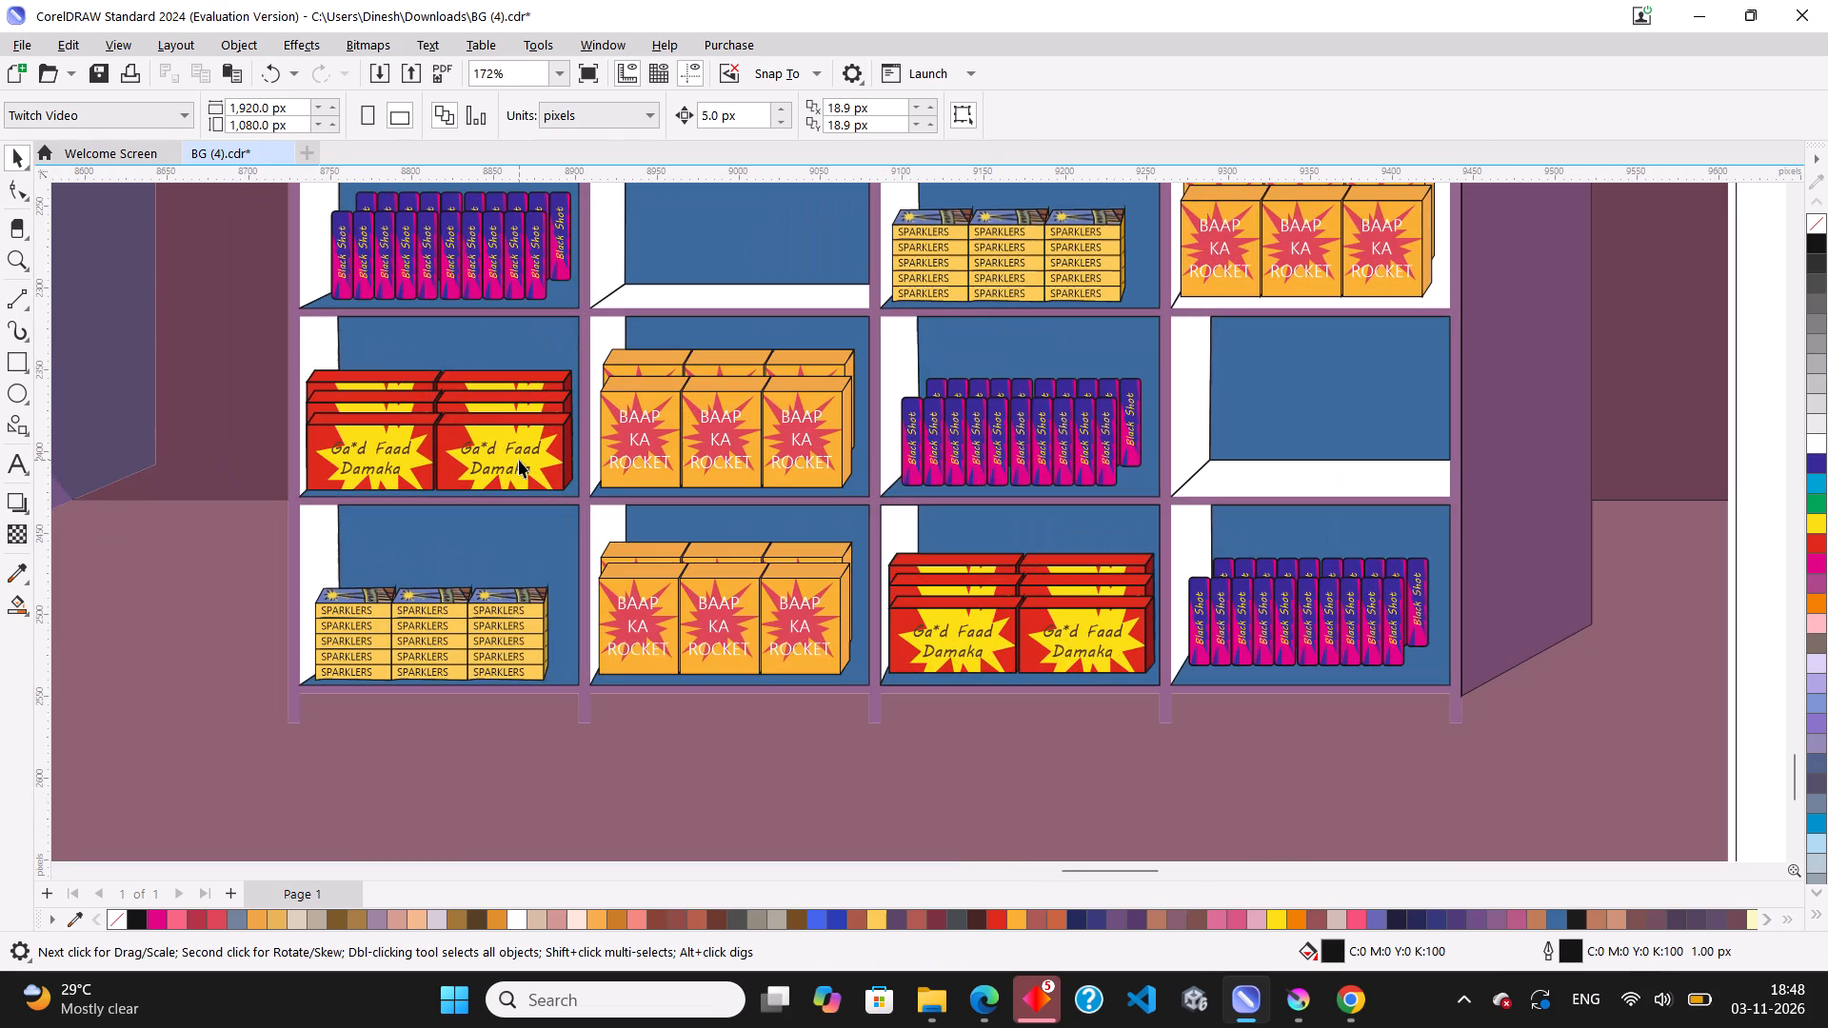
{"action": "scroll", "coordinate": [522, 460], "scroll_direction": "down", "scroll_amount": 4}
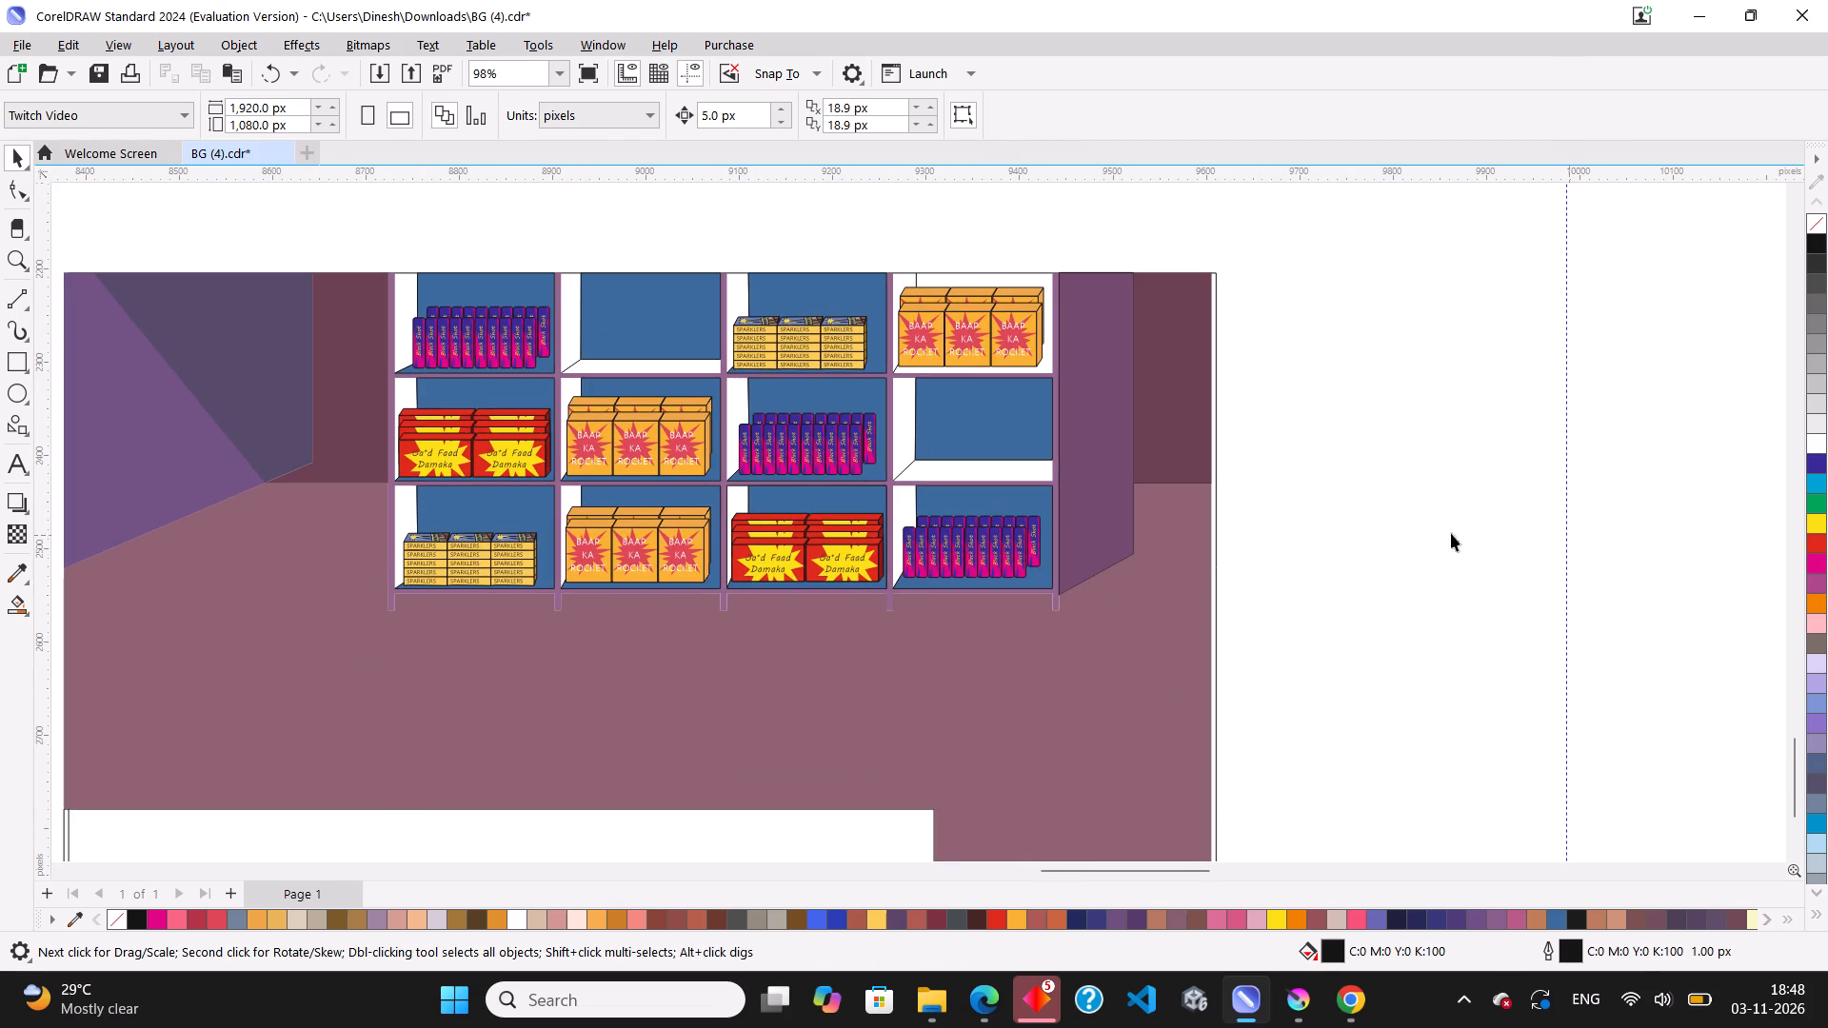
{"action": "left_click", "coordinate": [1421, 527]}
{"action": "scroll", "coordinate": [1436, 546], "scroll_direction": "down", "scroll_amount": 2}
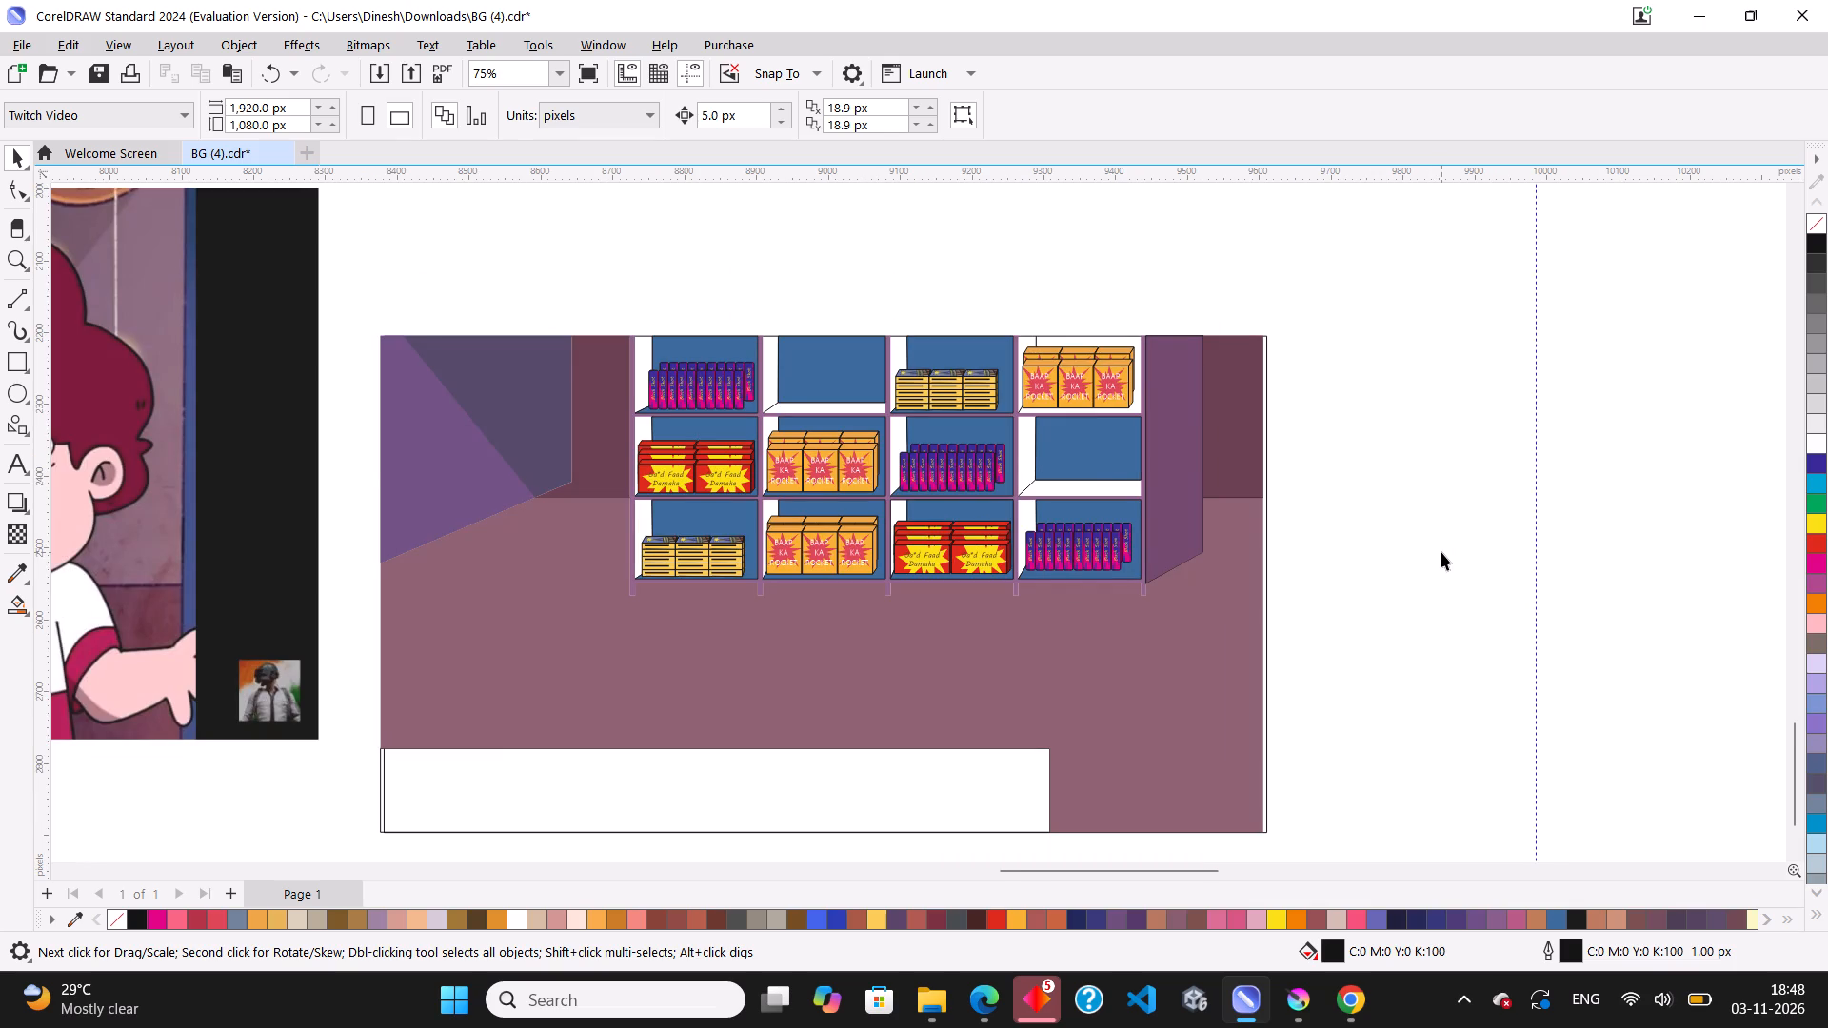
{"action": "scroll", "coordinate": [1434, 551], "scroll_direction": "down", "scroll_amount": 7}
{"action": "scroll", "coordinate": [811, 654], "scroll_direction": "up", "scroll_amount": 3}
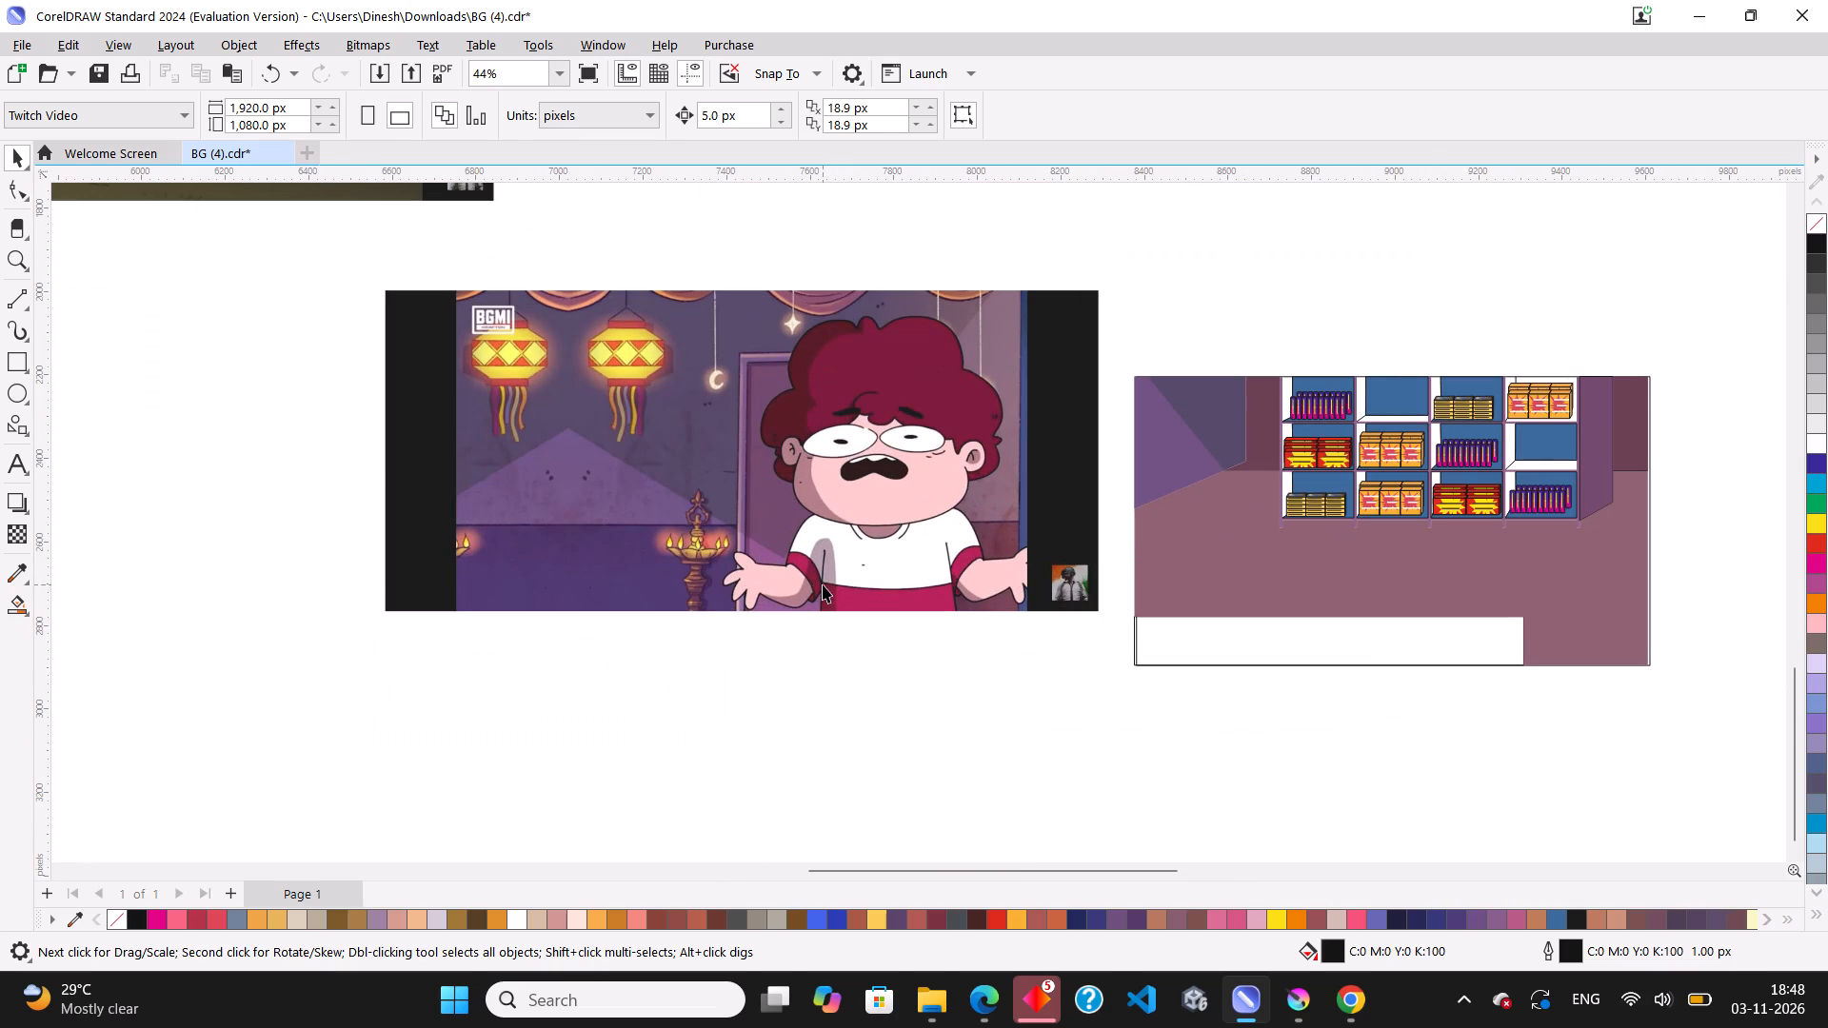
Reposition the red-haired character reference image slightly lower and farther left beside the shop scene.
{"action": "left_click_drag", "start_coordinate": [823, 584], "coordinate": [685, 607]}
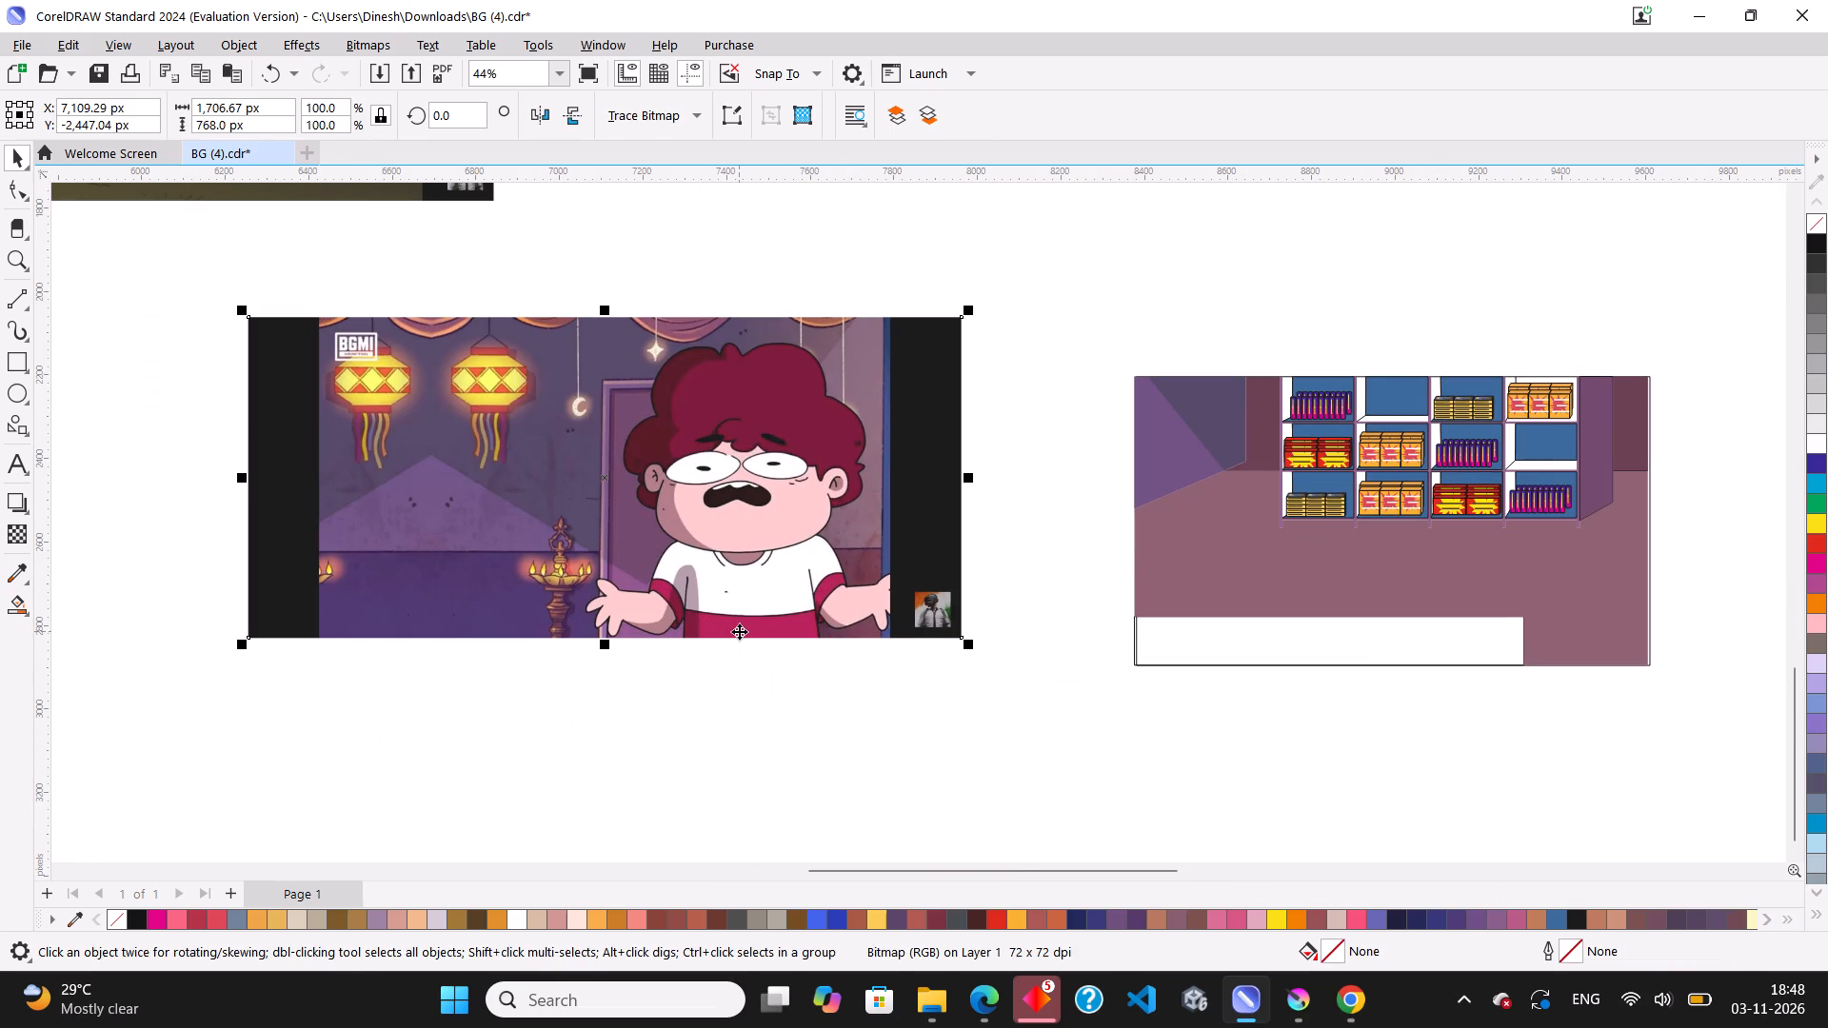
{"action": "left_click", "coordinate": [767, 692]}
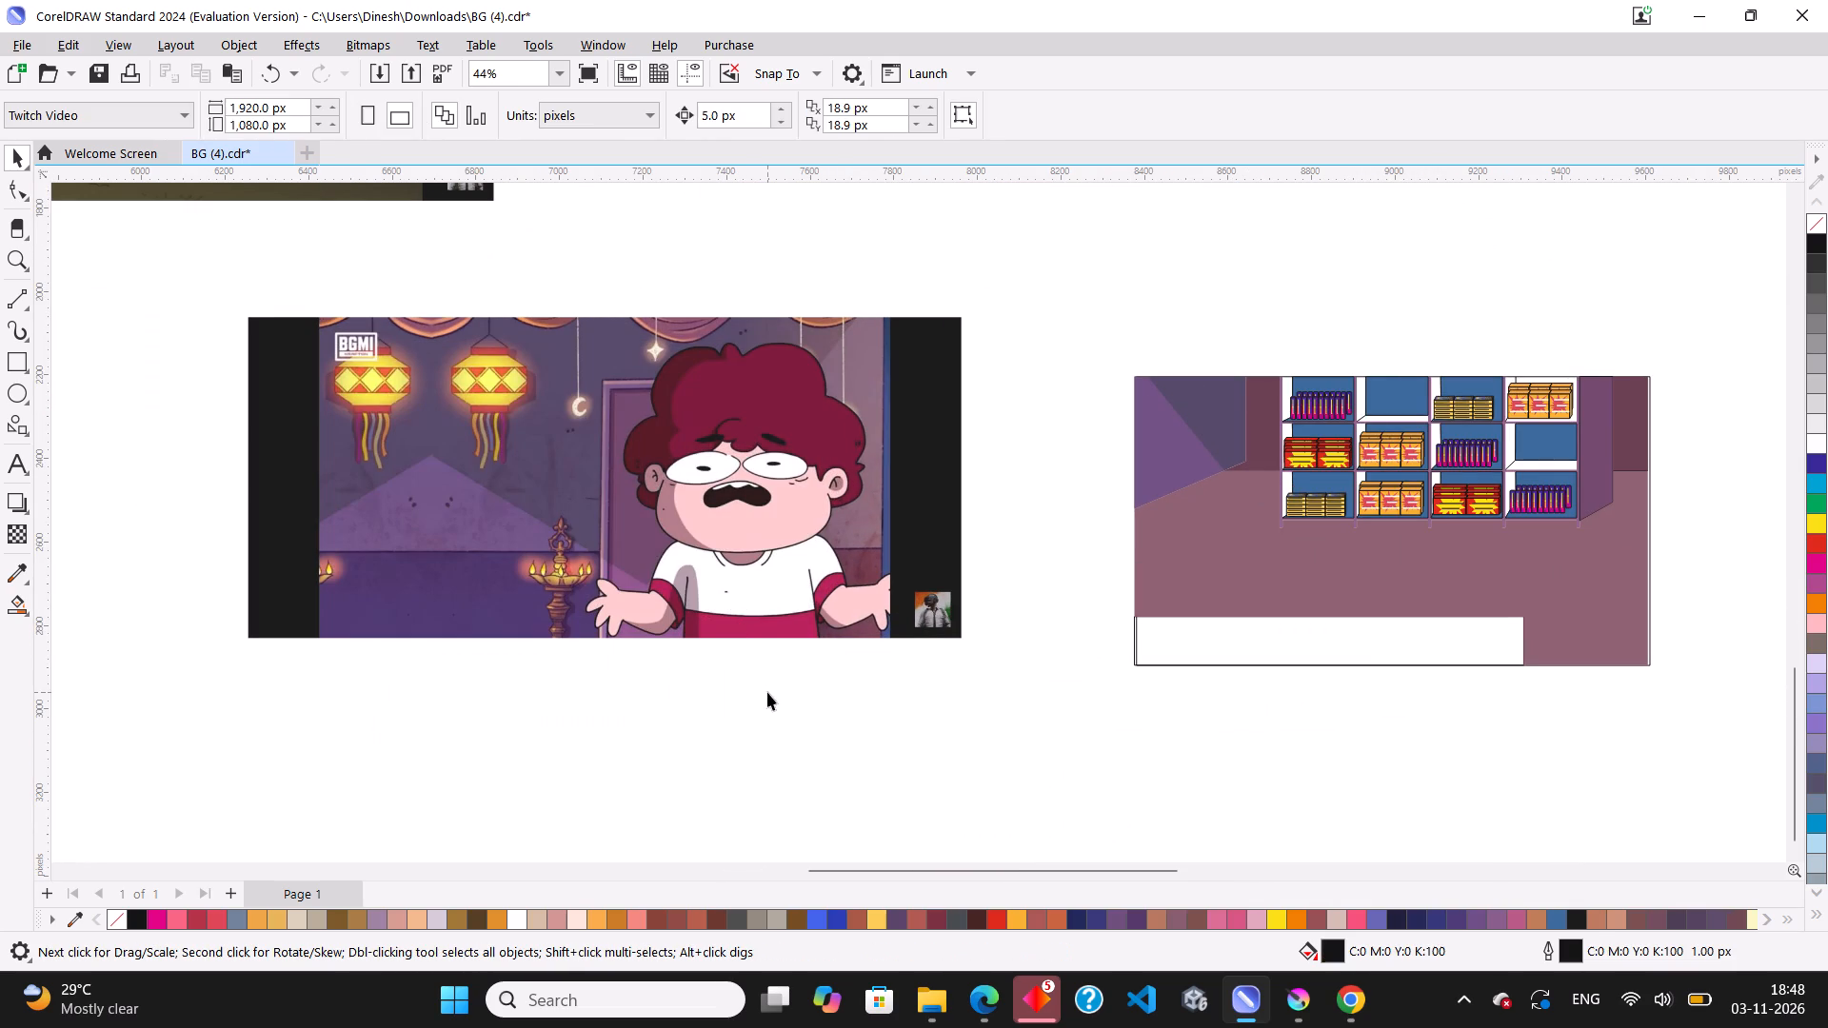
{"action": "left_click_drag", "start_coordinate": [745, 611], "coordinate": [855, 632]}
{"action": "left_click", "coordinate": [846, 708]}
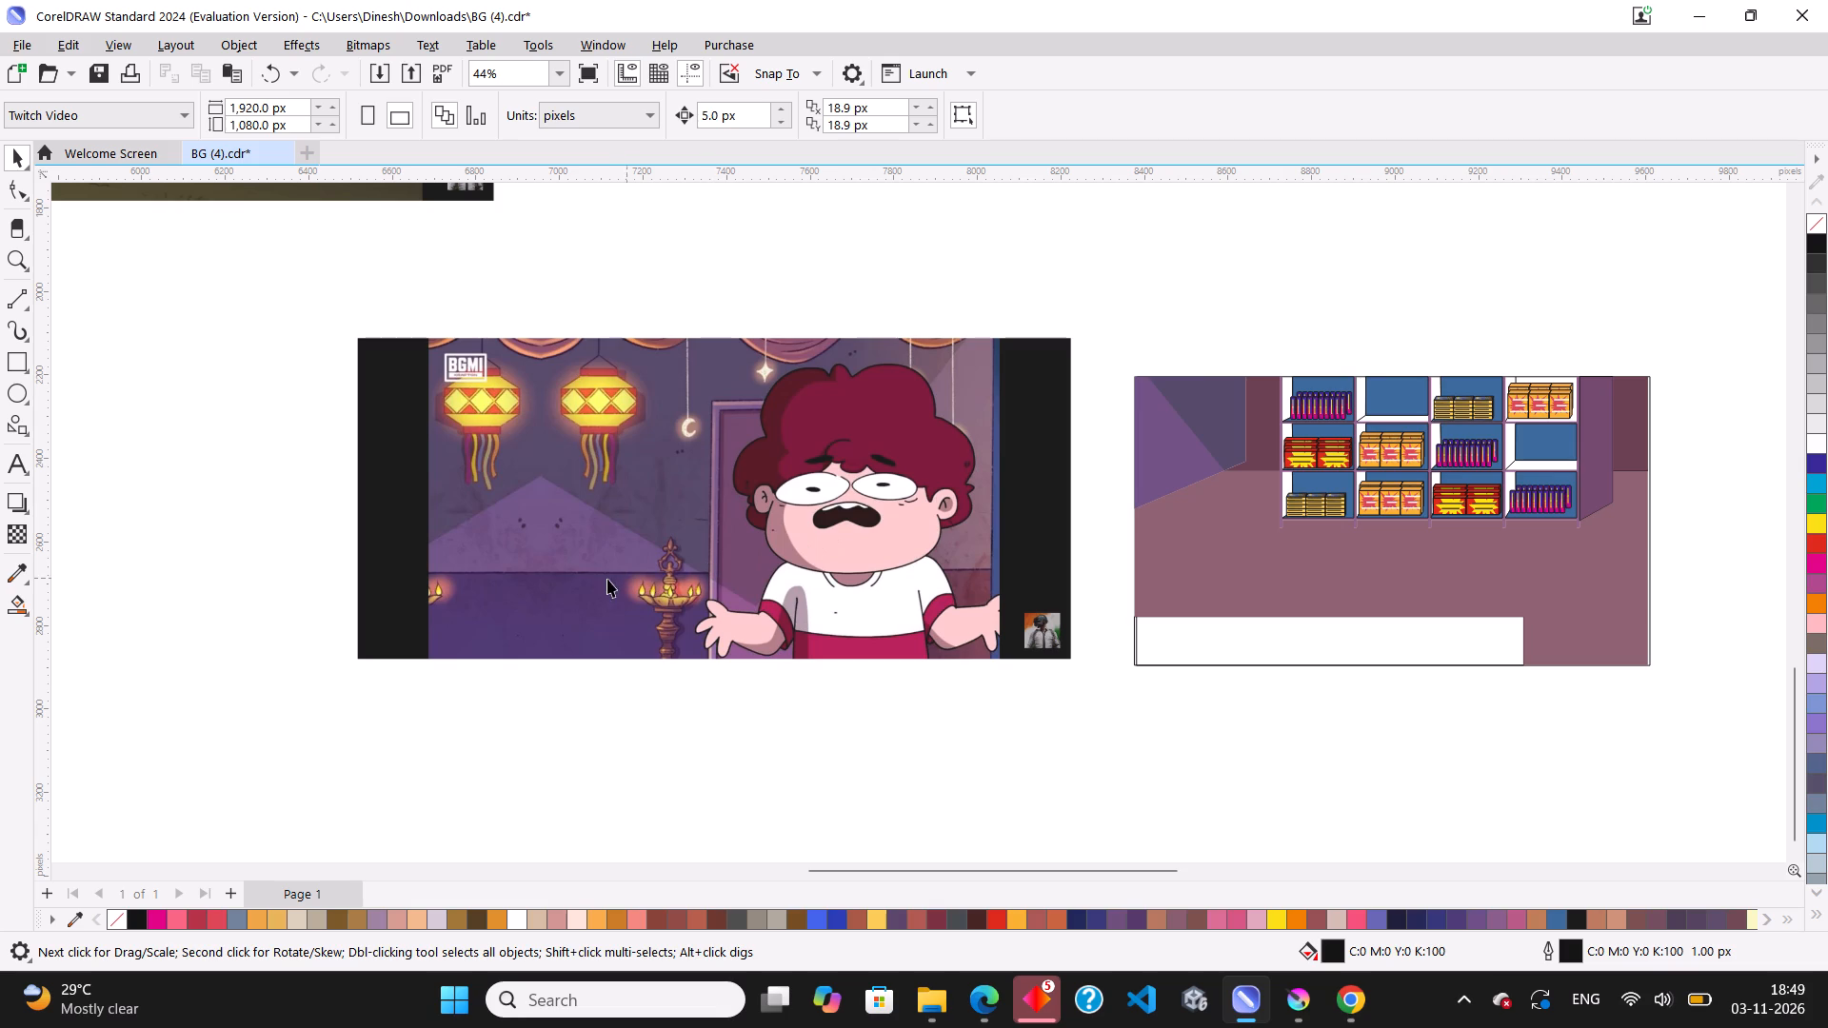
Remove the outlines from all the firecracker boxes, depth lines and other objects making up the shop's shelf.
{"action": "scroll", "coordinate": [607, 579], "scroll_direction": "down", "scroll_amount": 9}
{"action": "scroll", "coordinate": [812, 621], "scroll_direction": "up", "scroll_amount": 2}
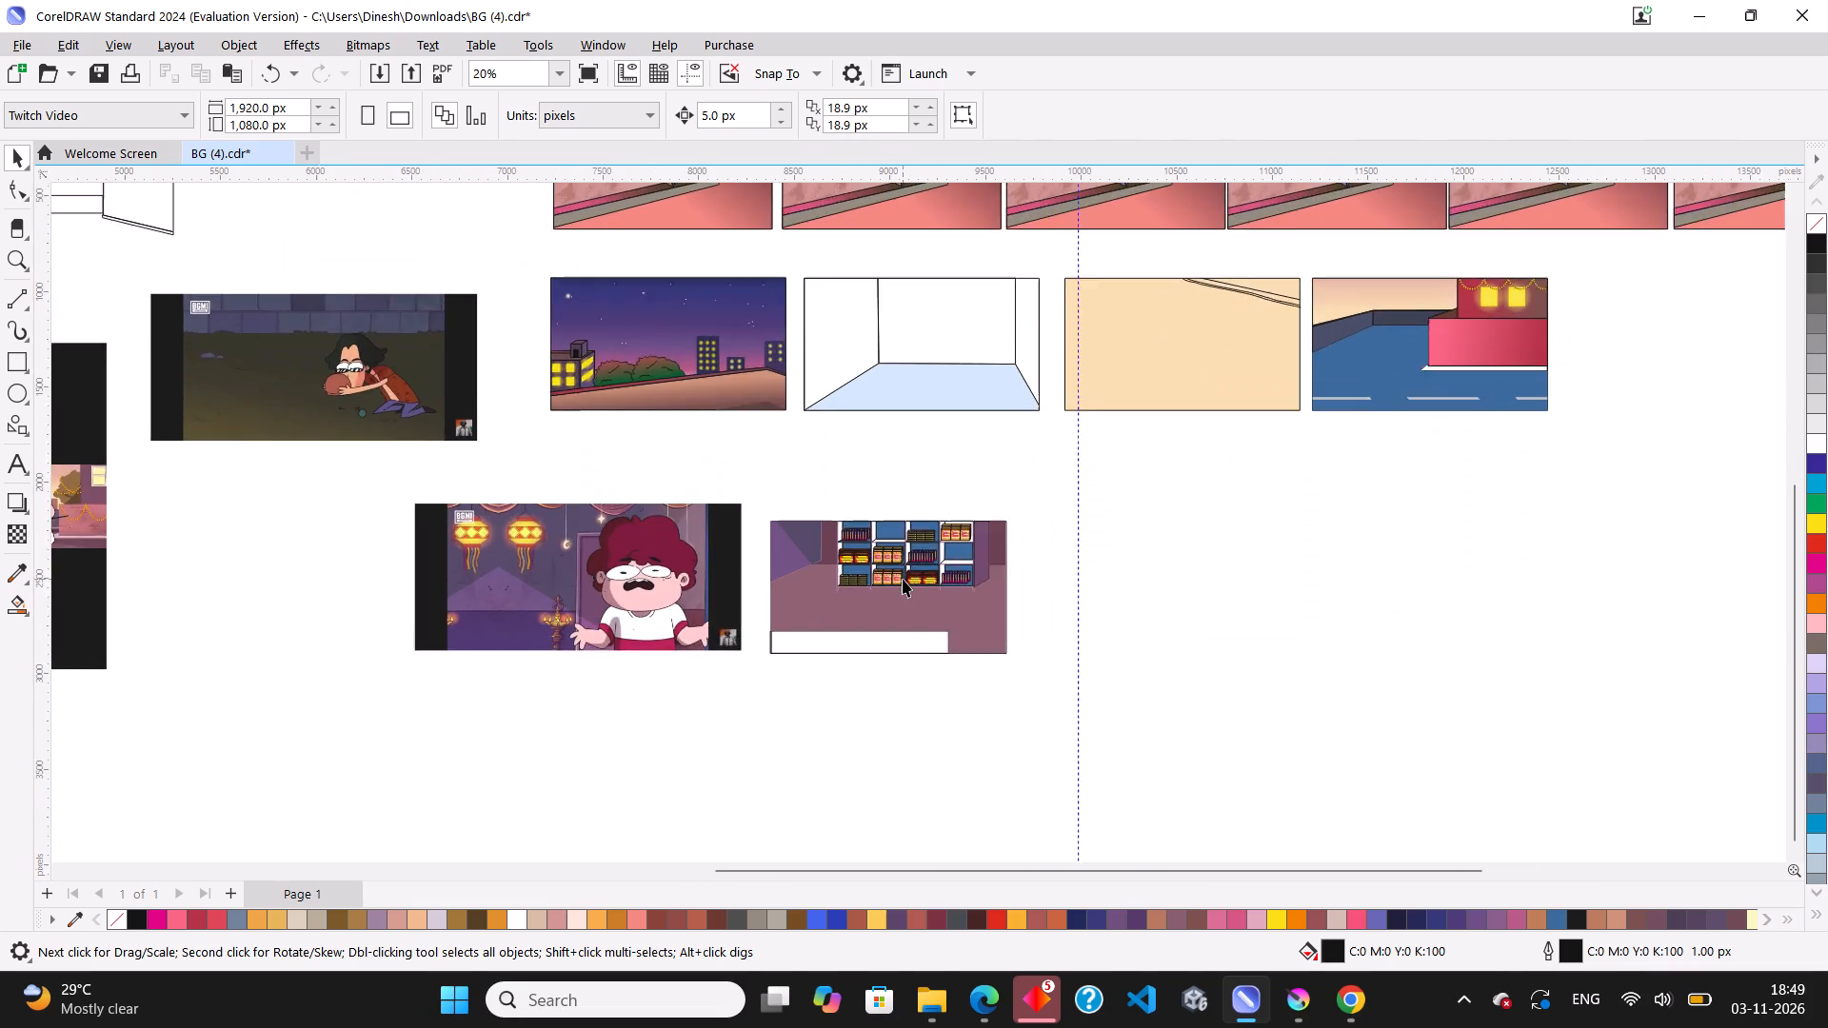
{"action": "scroll", "coordinate": [903, 579], "scroll_direction": "up", "scroll_amount": 10}
{"action": "left_click_drag", "start_coordinate": [1439, 290], "coordinate": [527, 642]}
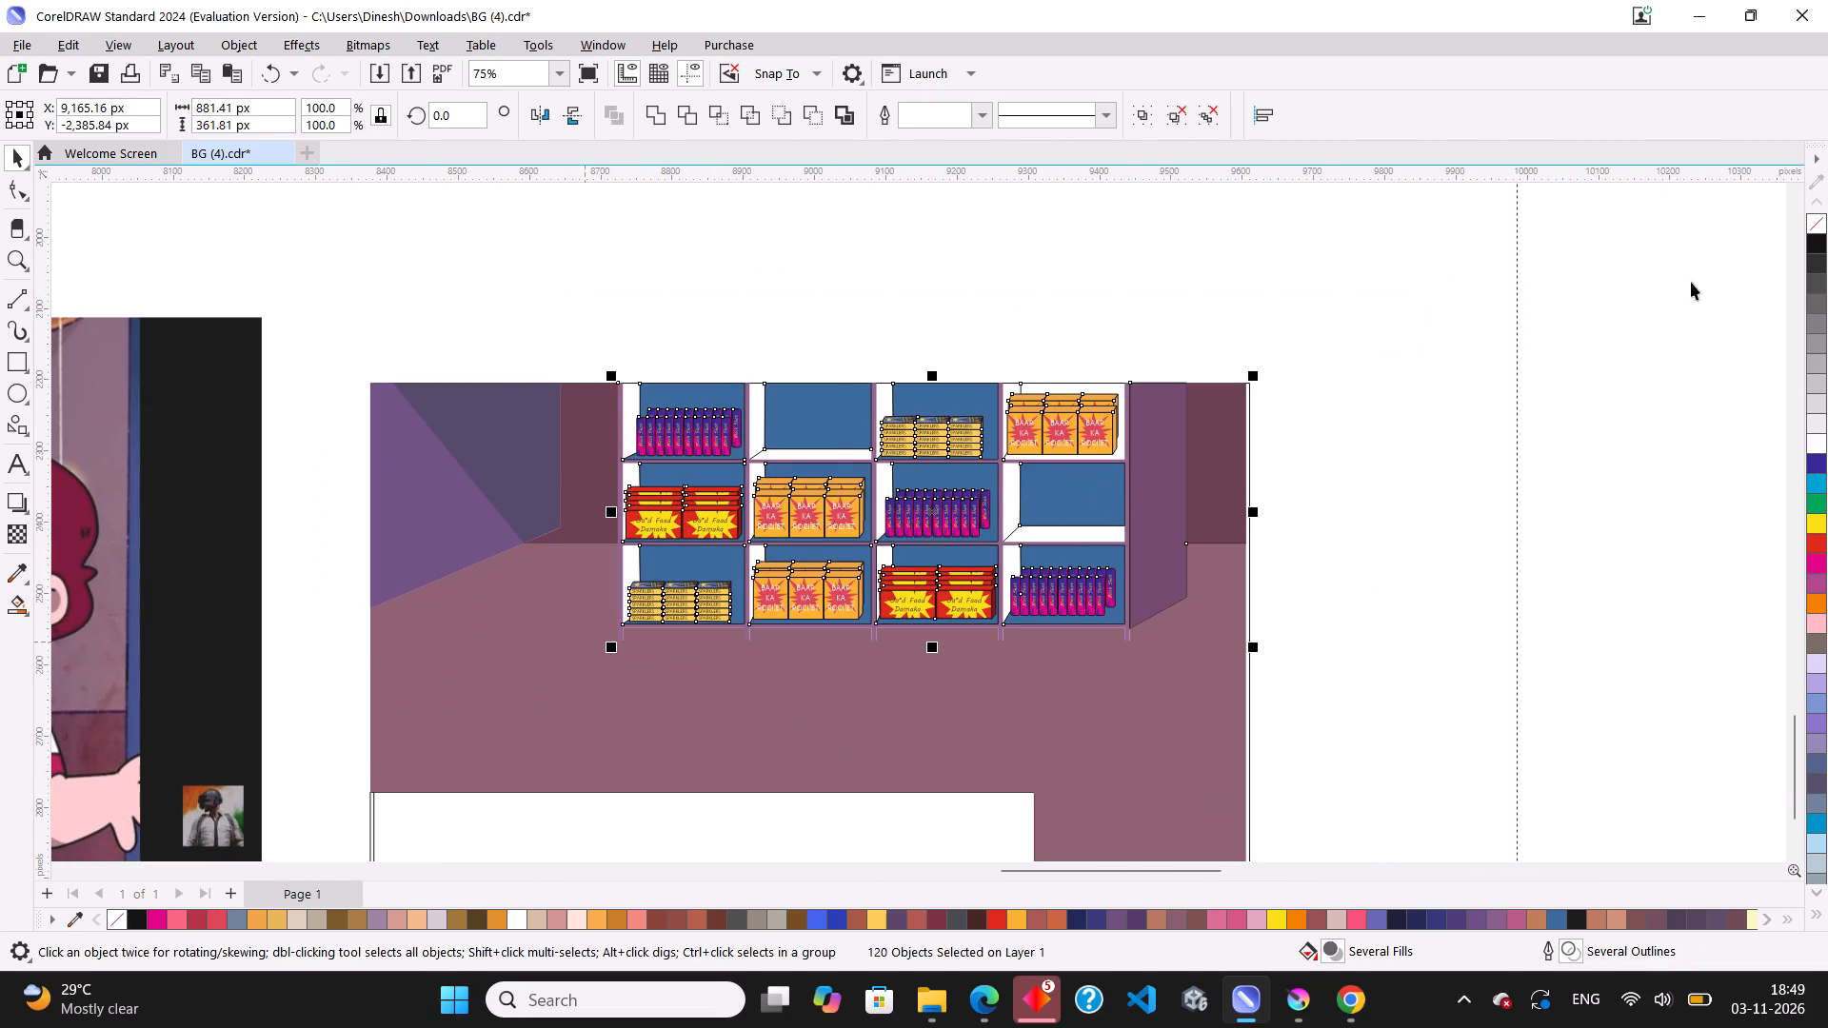
{"action": "right_click", "coordinate": [1815, 227]}
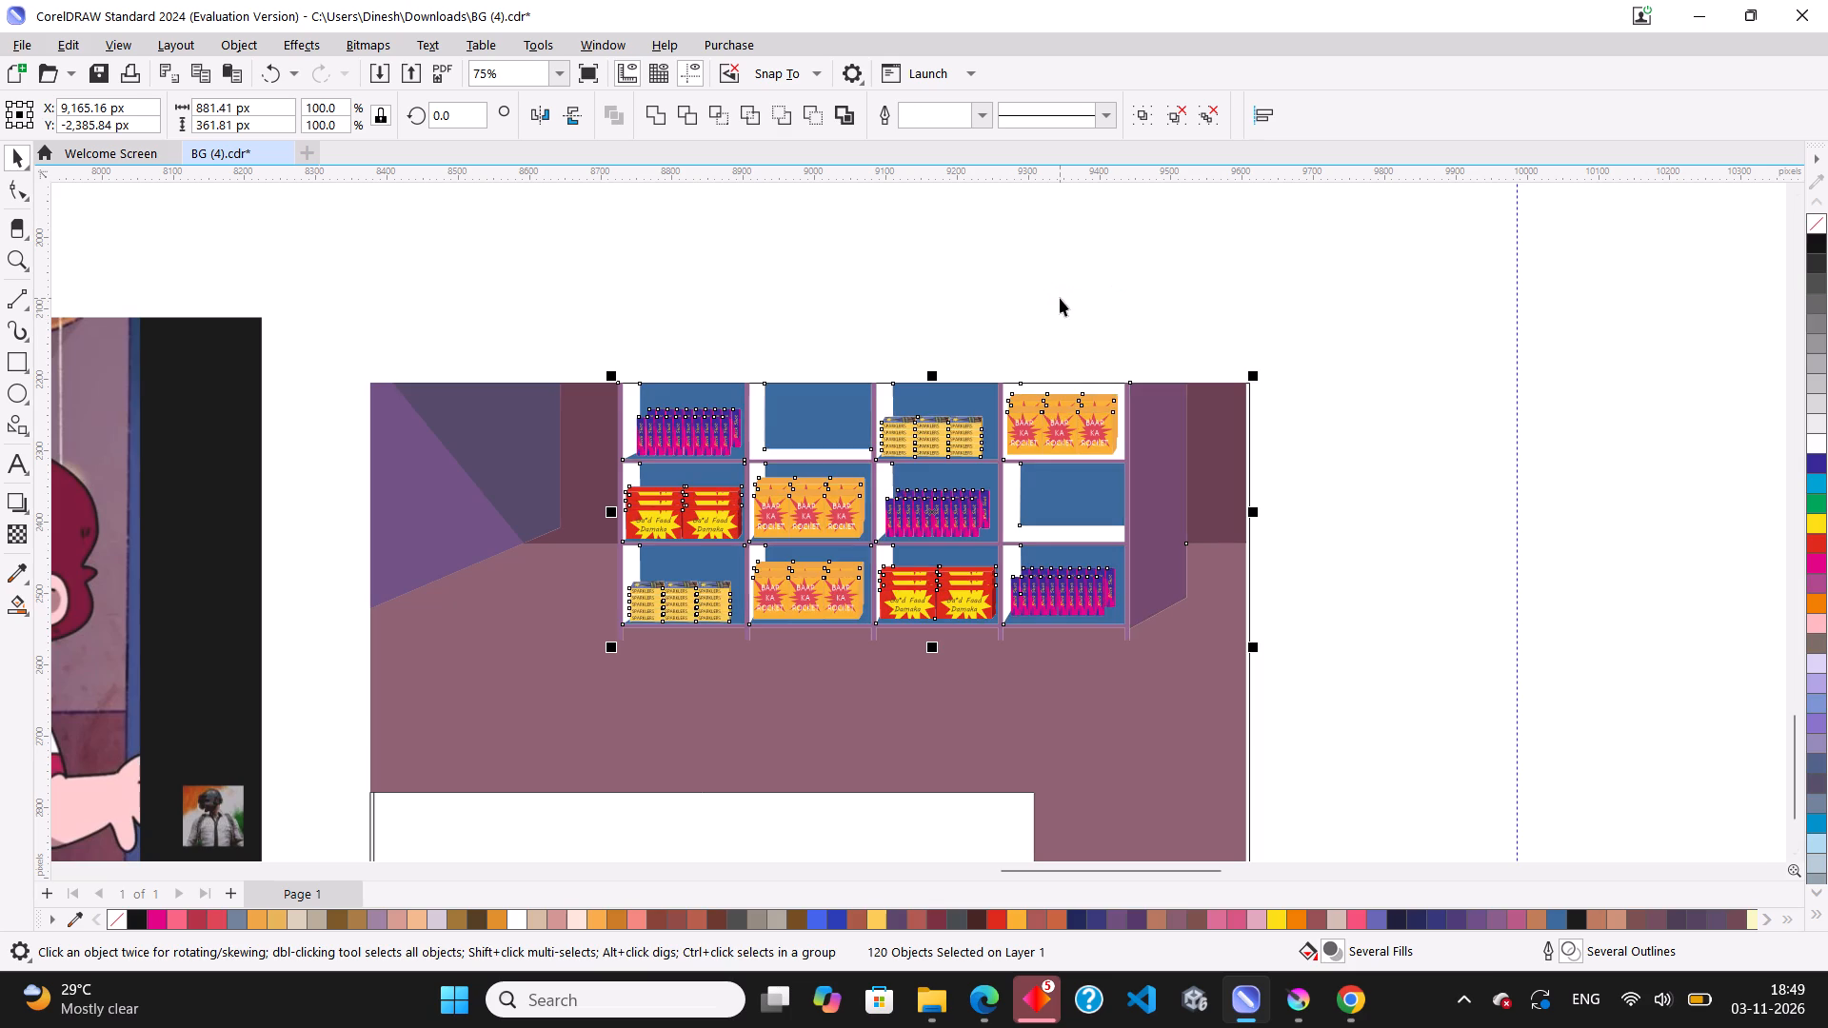
{"action": "left_click", "coordinate": [1060, 298]}
{"action": "scroll", "coordinate": [725, 501], "scroll_direction": "up", "scroll_amount": 3}
{"action": "scroll", "coordinate": [806, 541], "scroll_direction": "up", "scroll_amount": 3}
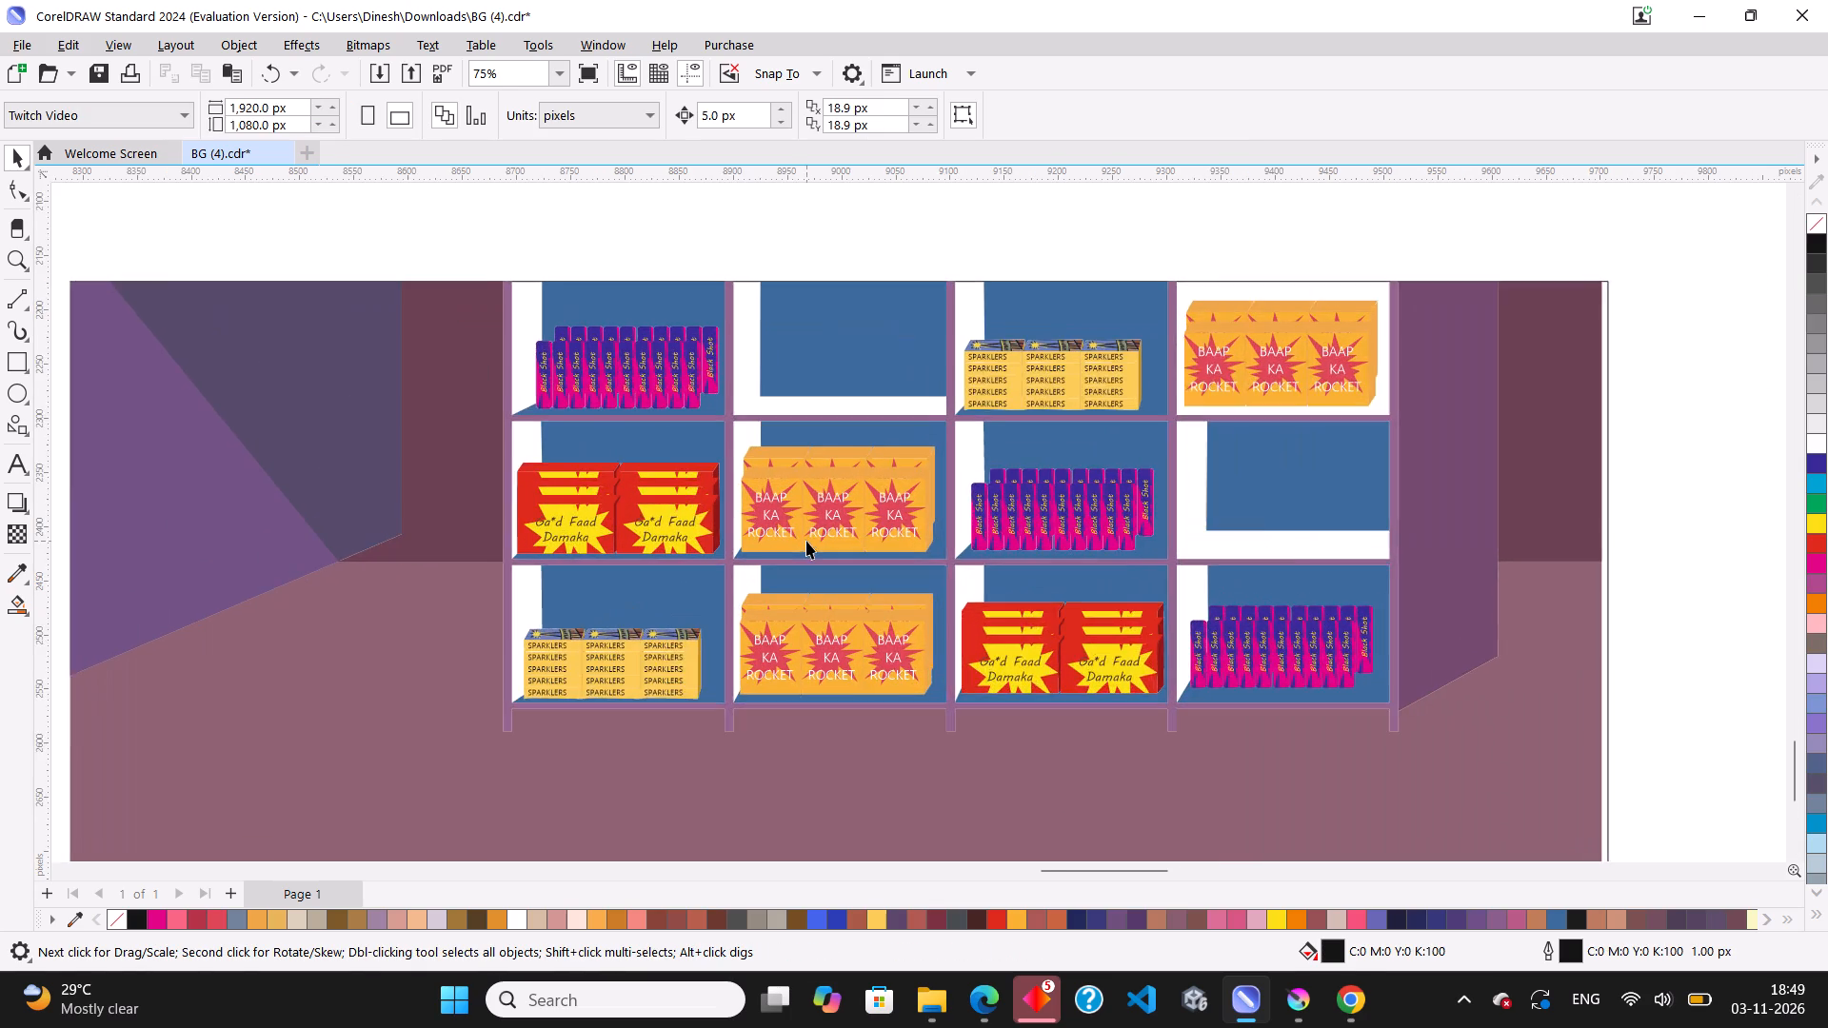
{"action": "scroll", "coordinate": [856, 532], "scroll_direction": "up", "scroll_amount": 3}
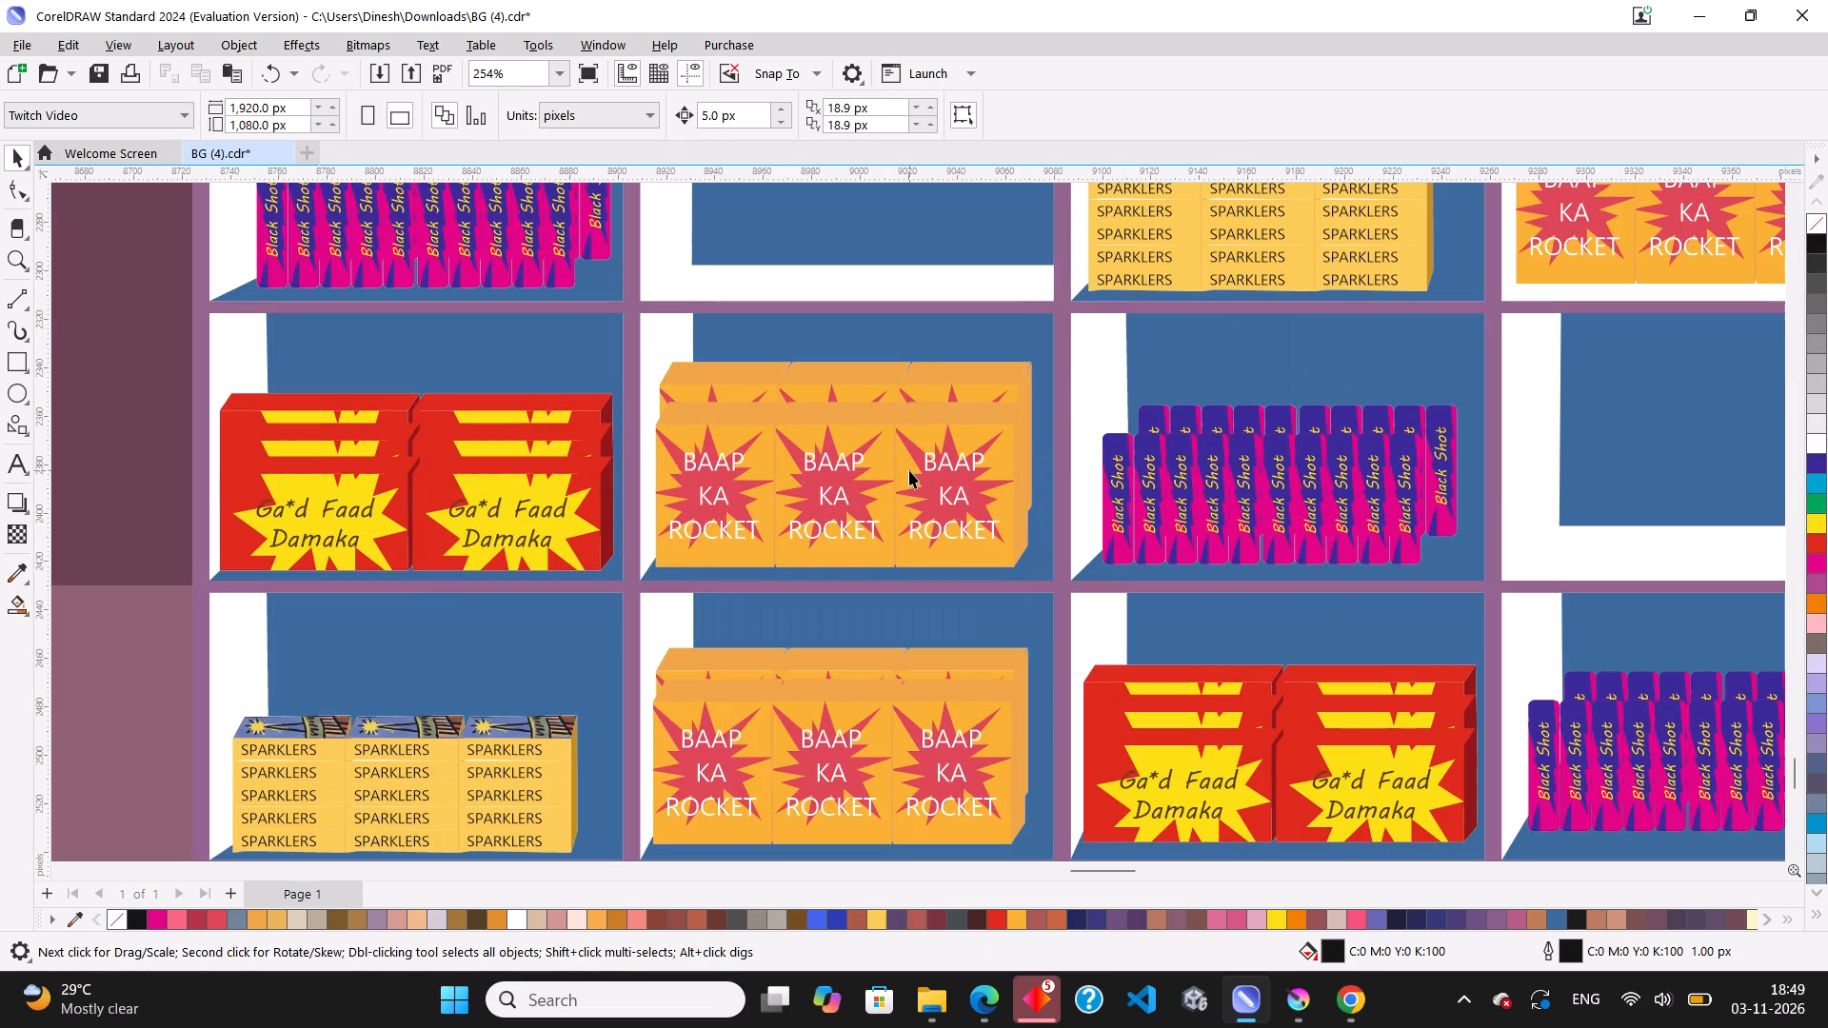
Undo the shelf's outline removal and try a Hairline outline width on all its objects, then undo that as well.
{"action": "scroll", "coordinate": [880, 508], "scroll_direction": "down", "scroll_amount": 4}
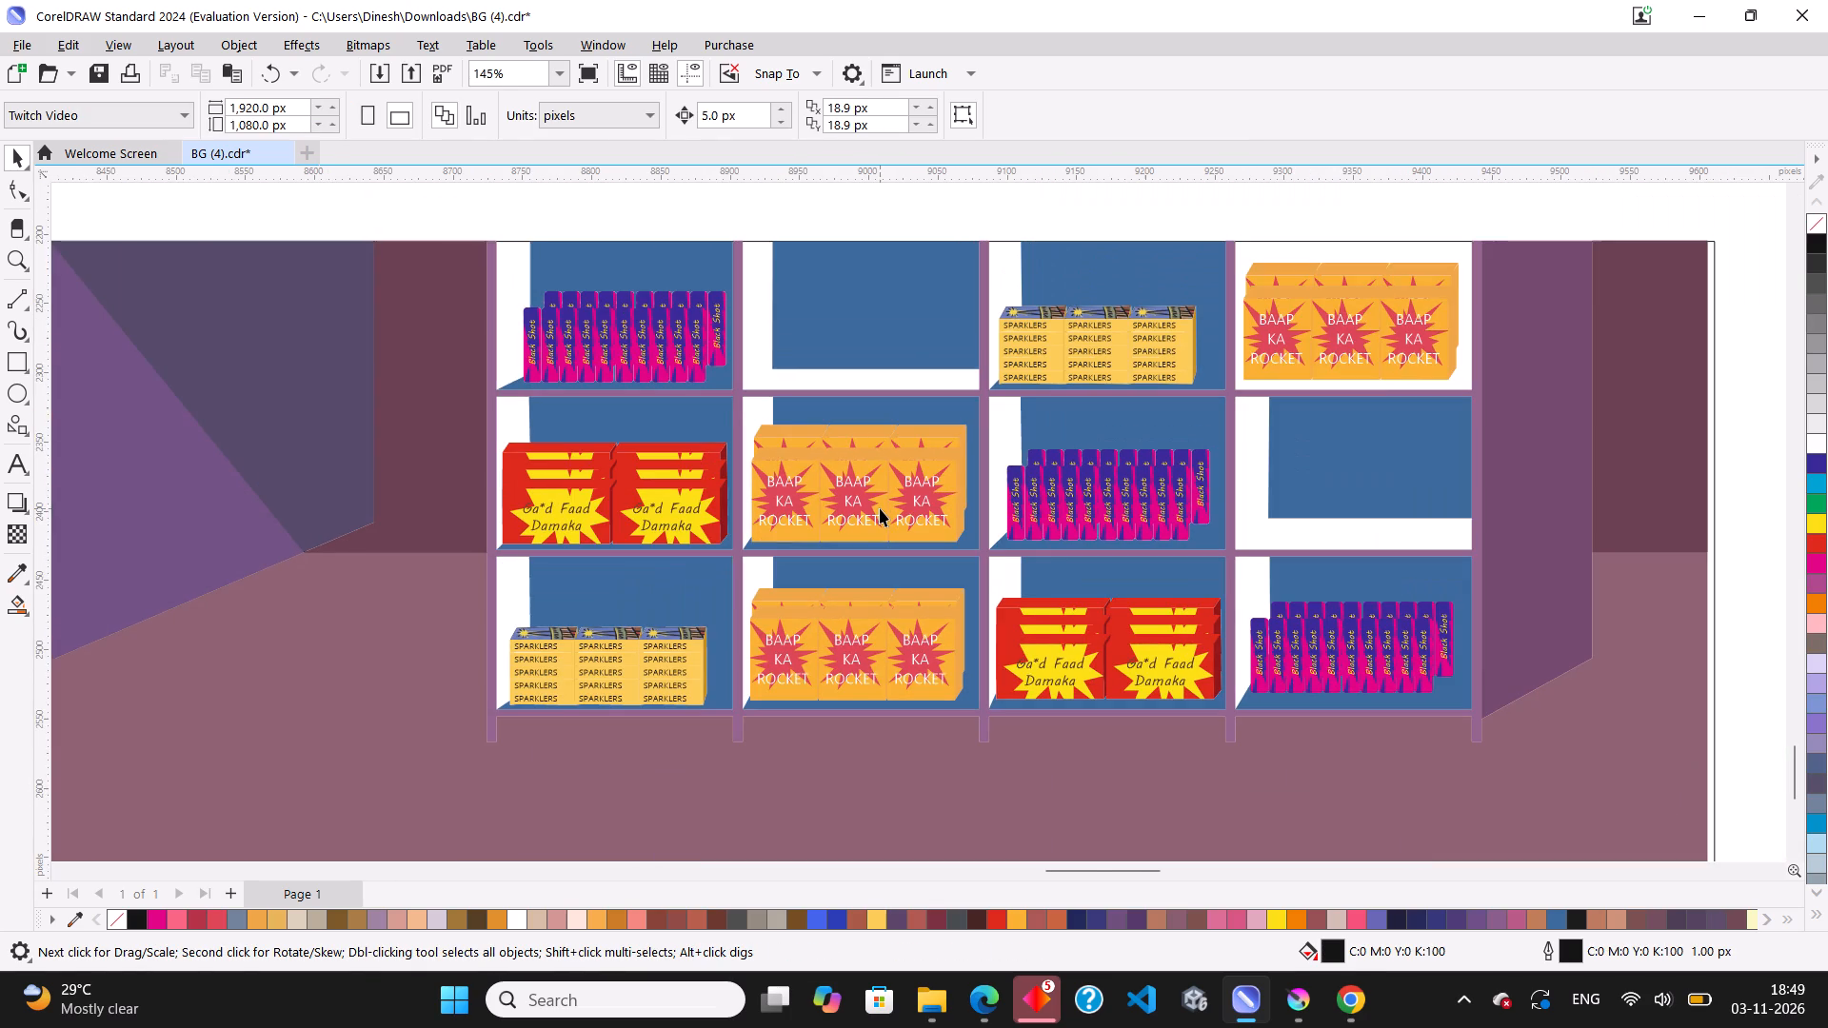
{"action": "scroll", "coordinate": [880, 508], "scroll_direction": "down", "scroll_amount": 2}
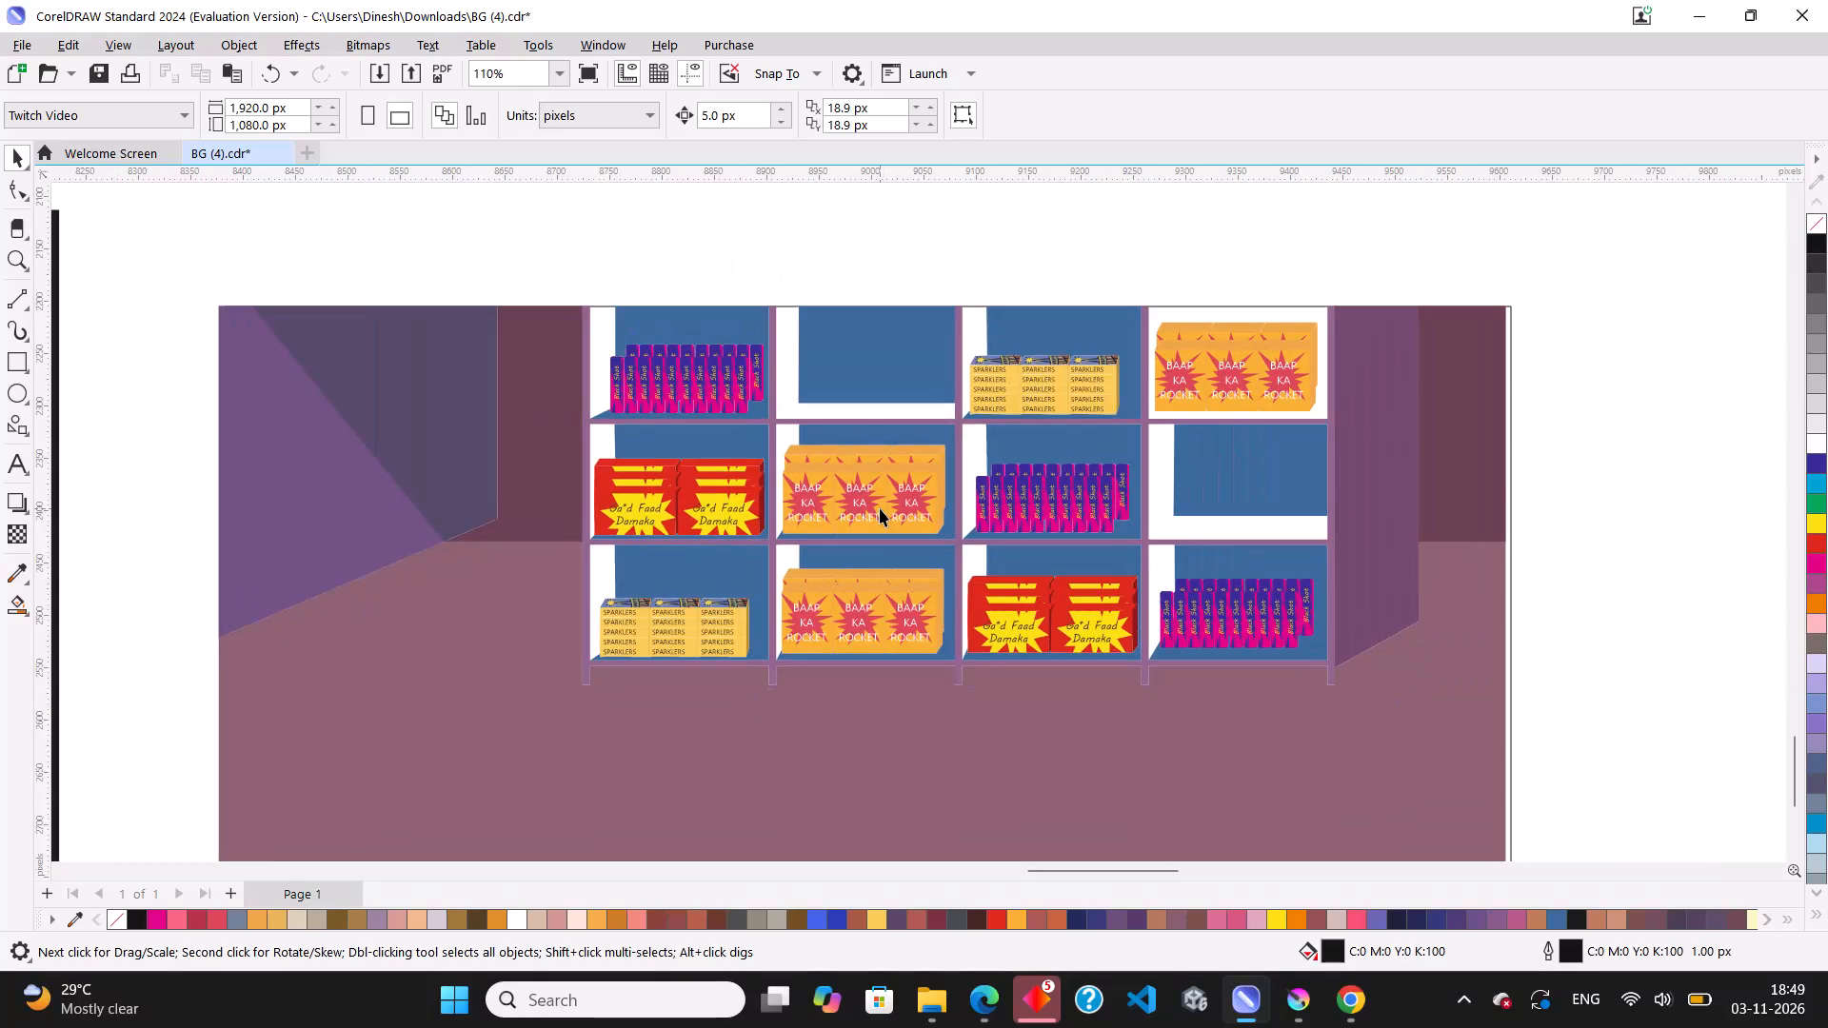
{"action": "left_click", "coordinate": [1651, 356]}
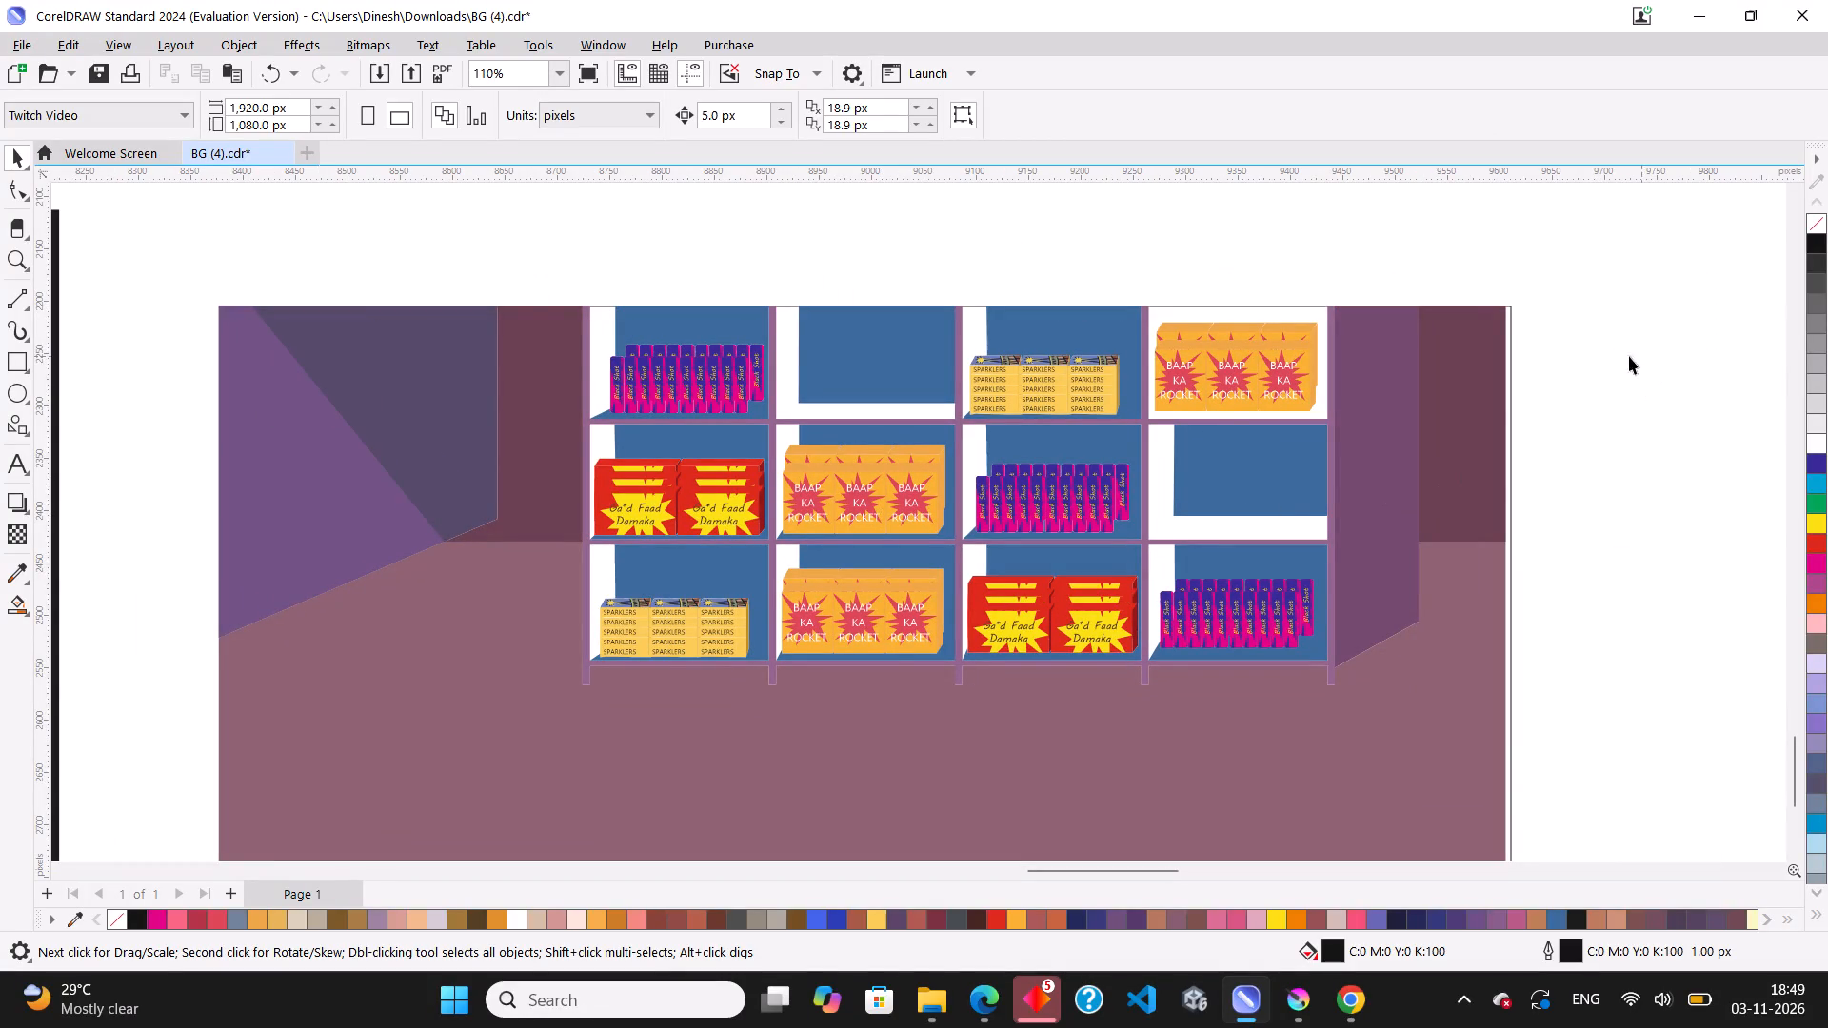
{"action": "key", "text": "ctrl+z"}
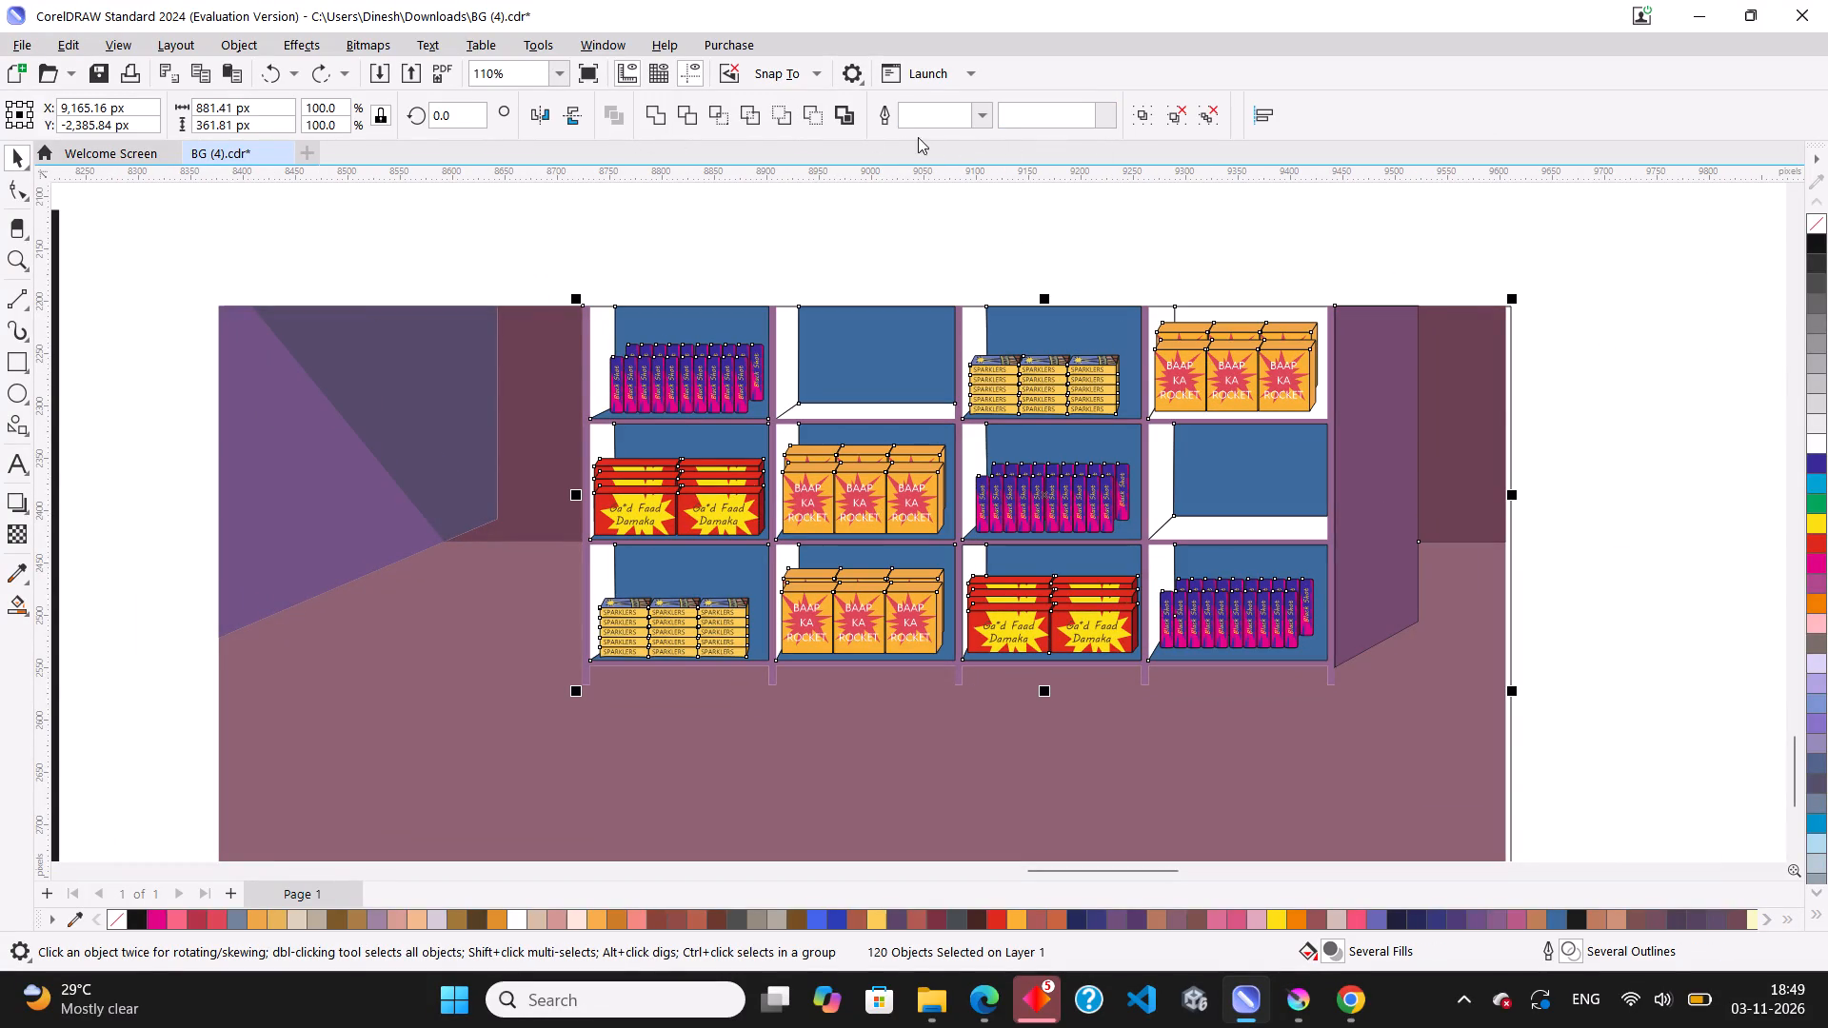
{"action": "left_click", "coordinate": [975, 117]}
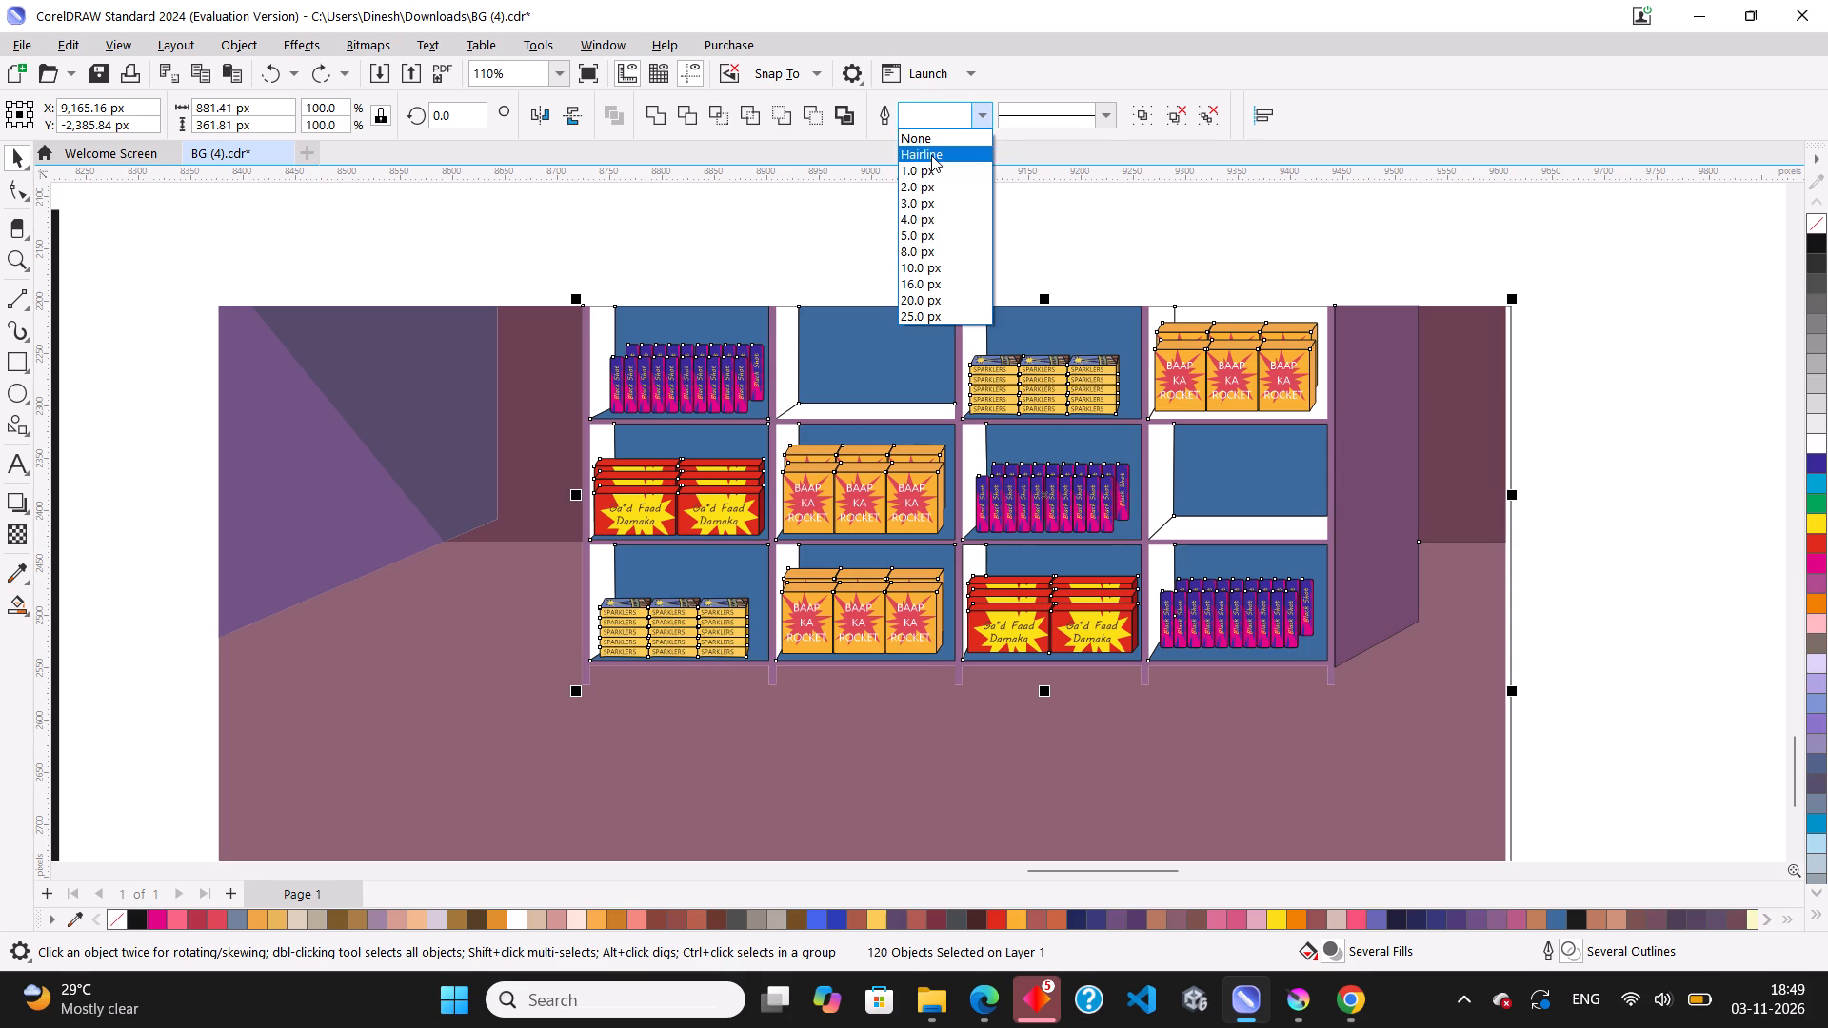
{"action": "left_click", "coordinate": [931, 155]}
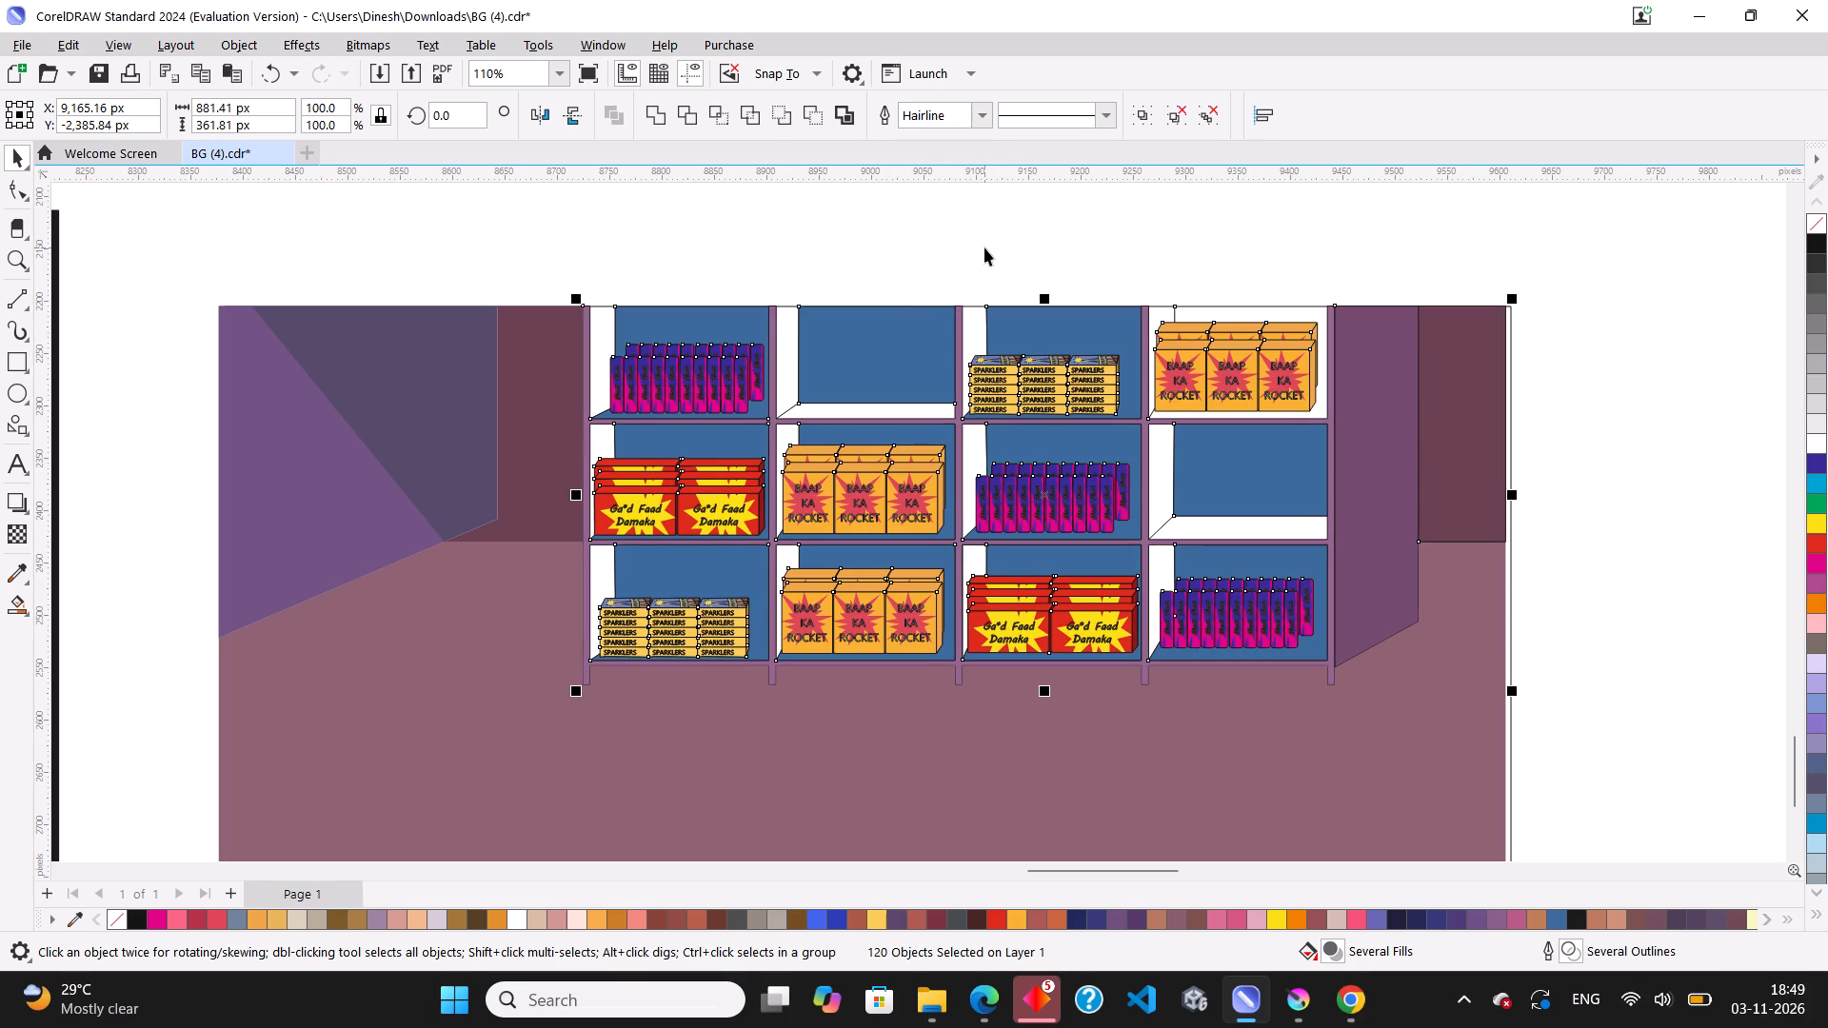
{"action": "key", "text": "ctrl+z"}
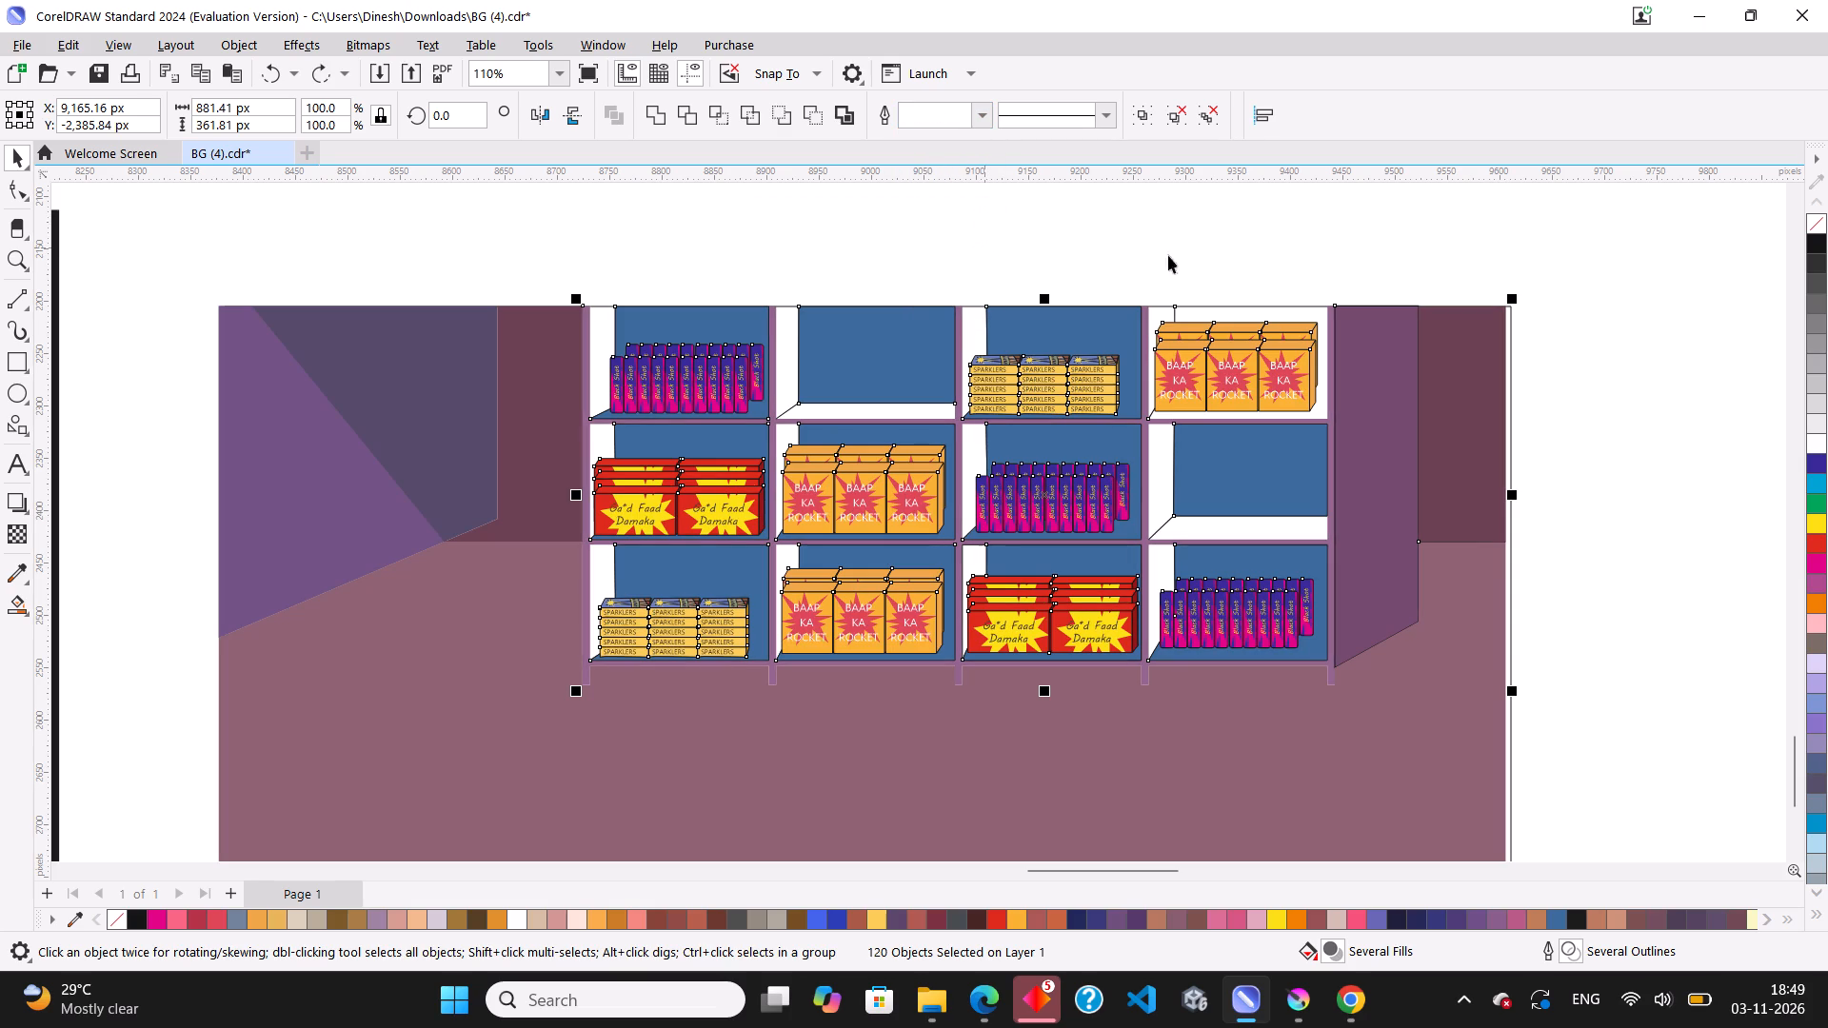
Remove the outlines from all the selected shelf and firecracker box objects.
{"action": "right_click", "coordinate": [1817, 220]}
{"action": "left_click", "coordinate": [1003, 264]}
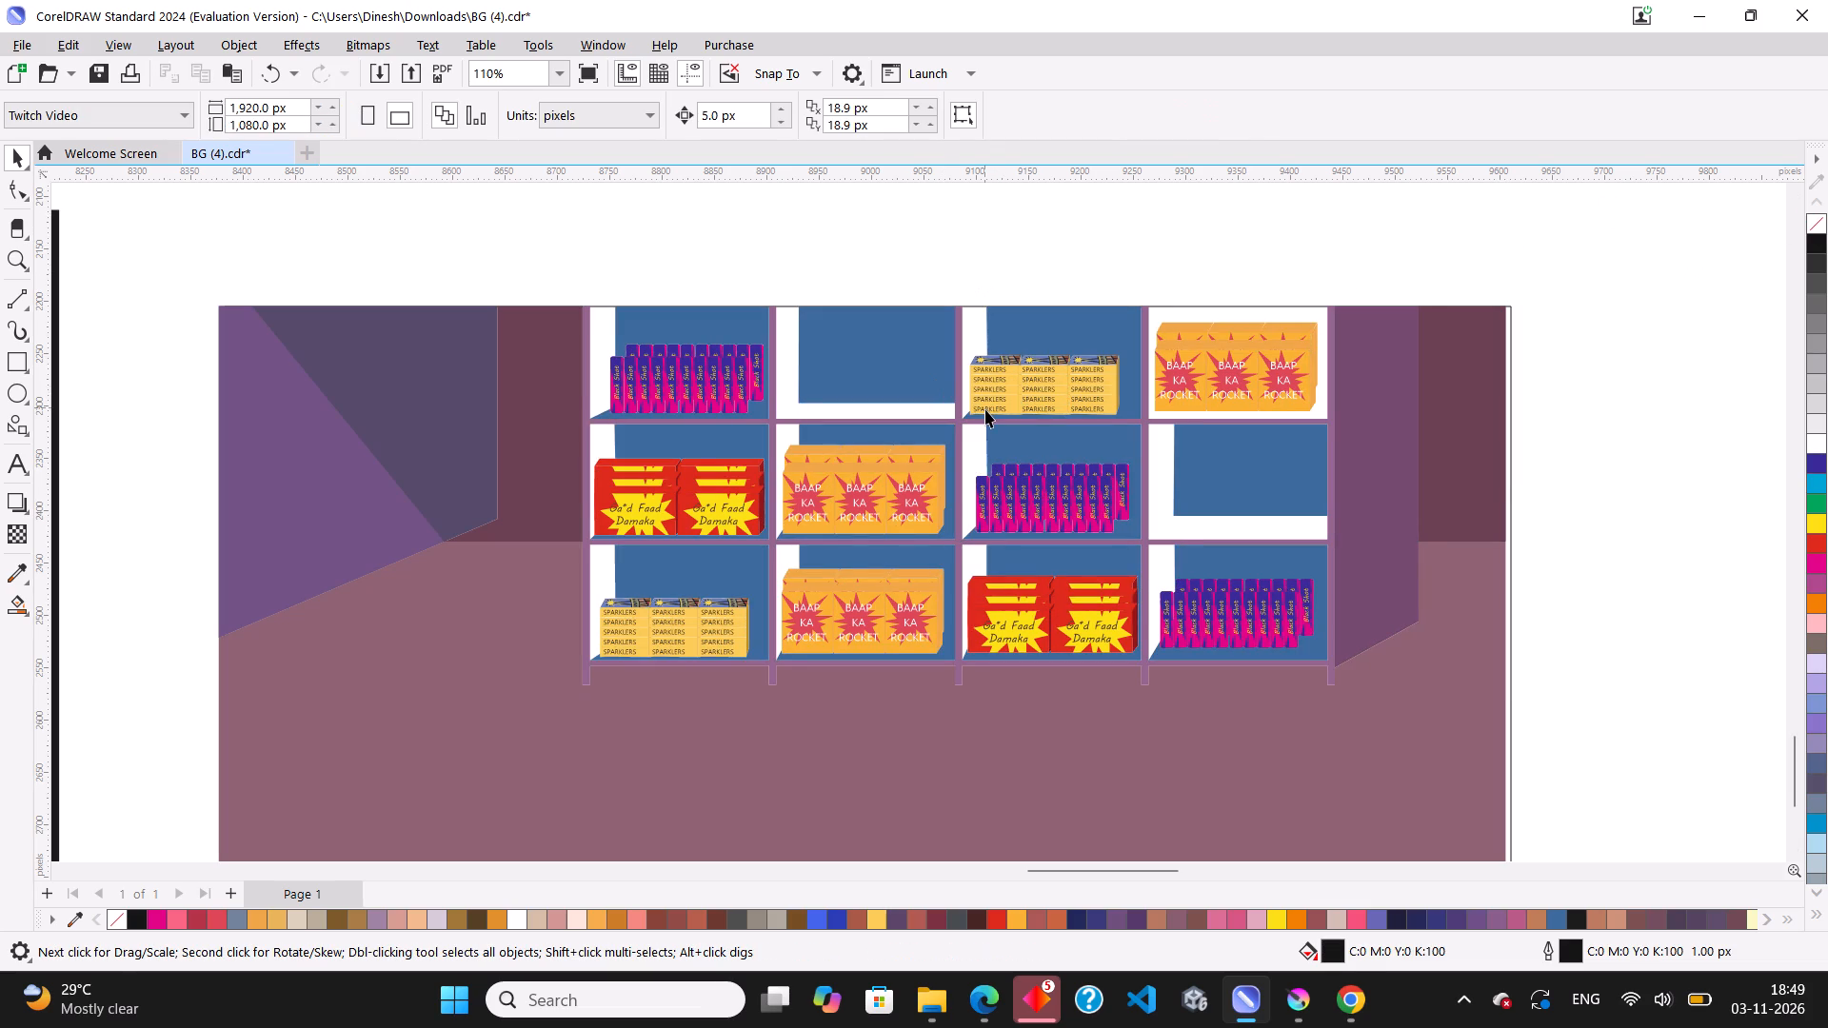
Convert the white rectangle along the shop scene's bottom edge to a curve and slant its right end inward toward the base.
{"action": "scroll", "coordinate": [984, 434], "scroll_direction": "down", "scroll_amount": 7}
{"action": "left_click", "coordinate": [1254, 482]}
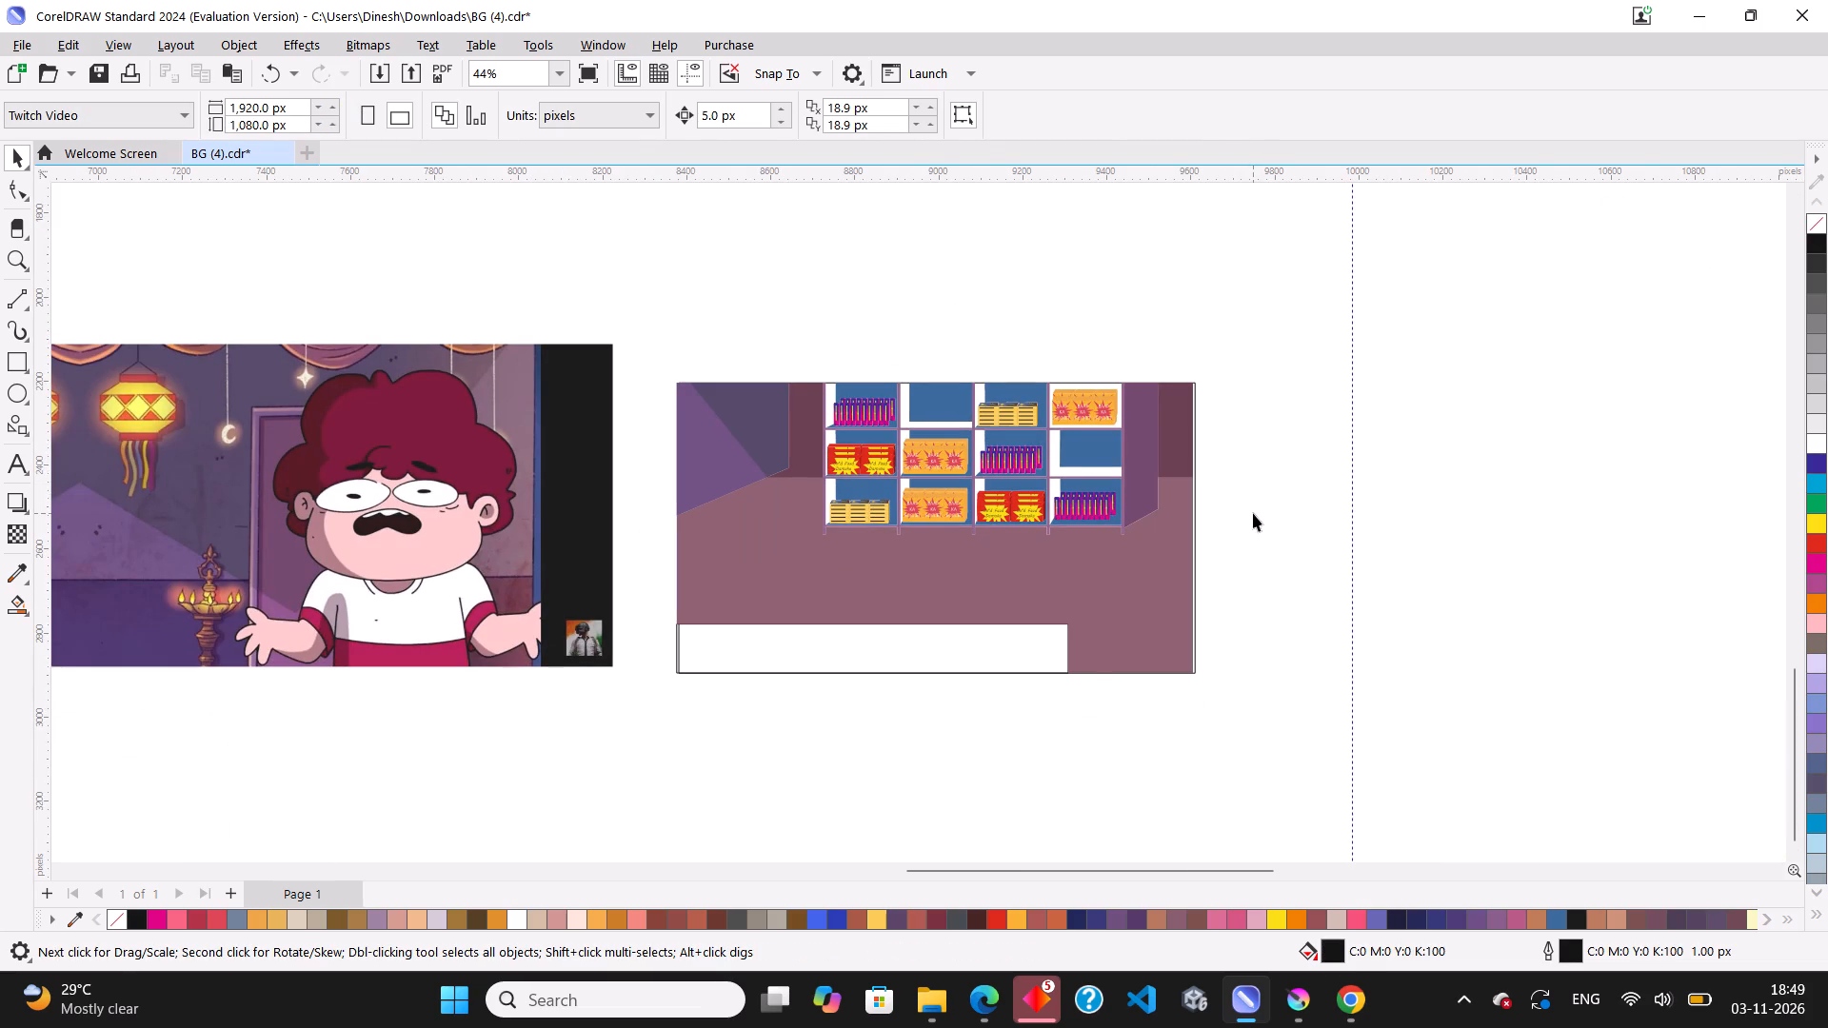
{"action": "scroll", "coordinate": [1121, 501], "scroll_direction": "up", "scroll_amount": 6}
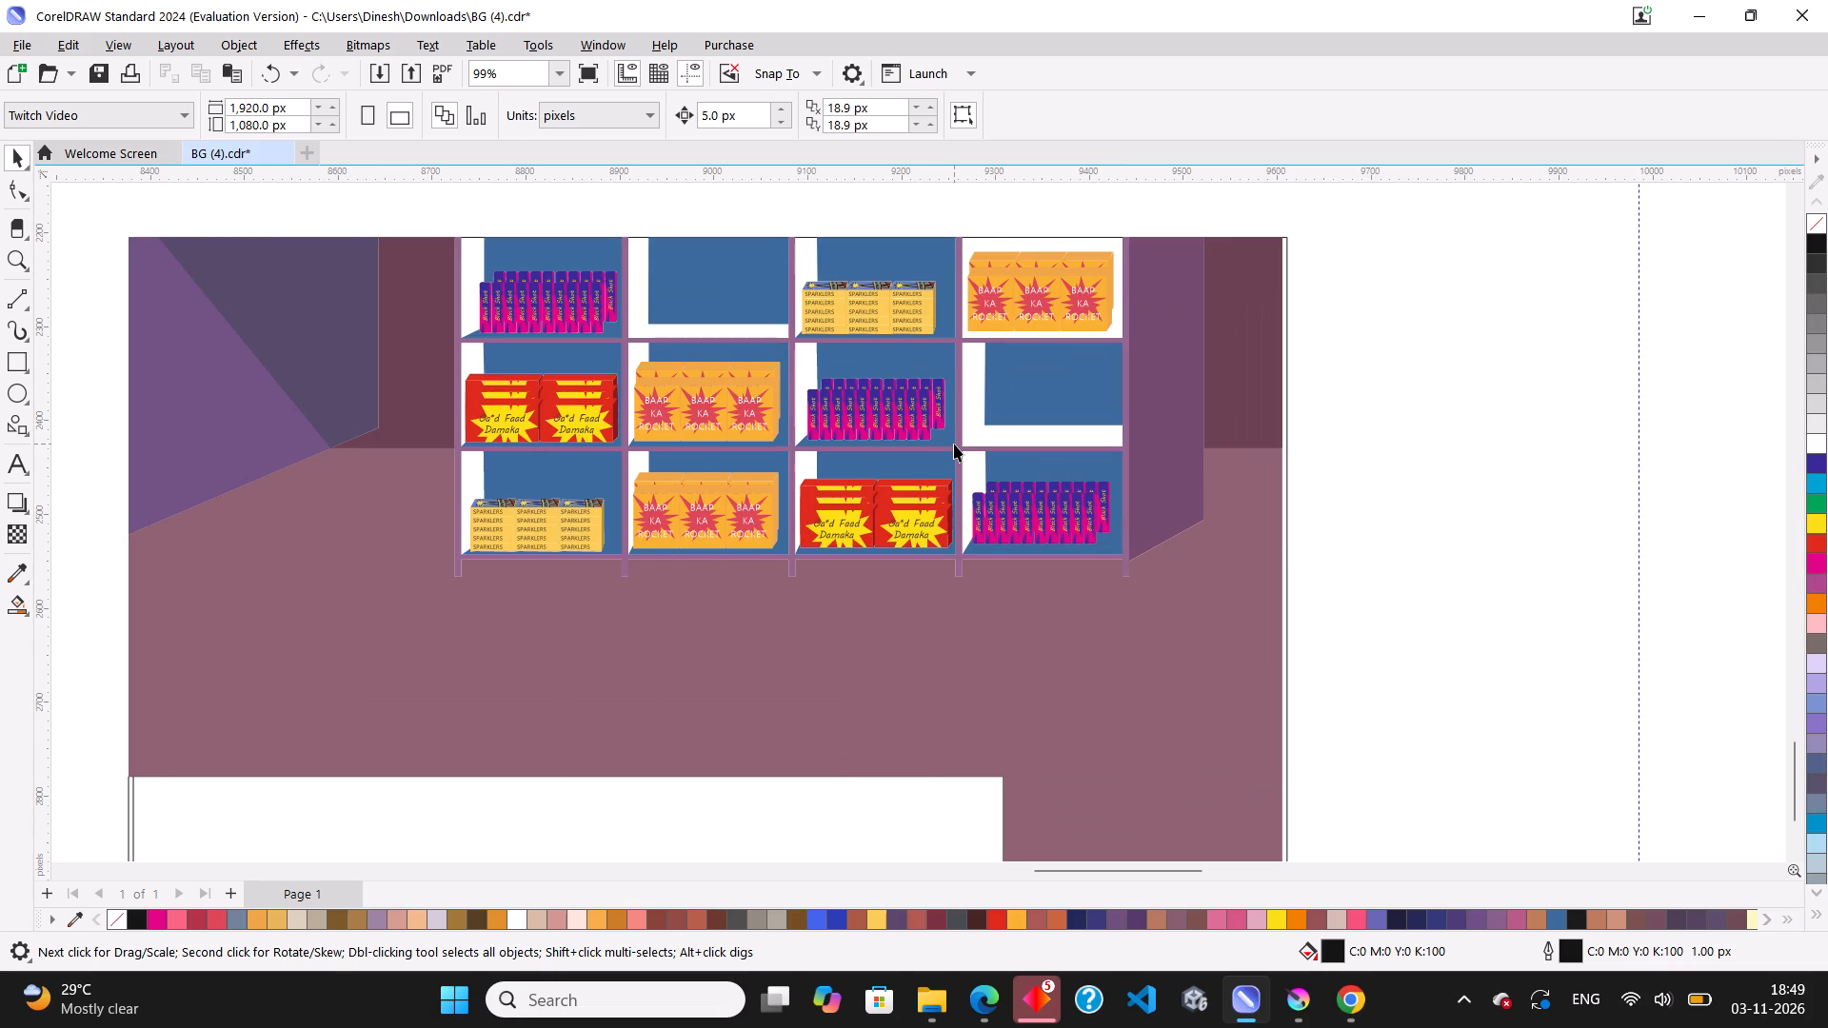
{"action": "scroll", "coordinate": [930, 483], "scroll_direction": "down", "scroll_amount": 2}
{"action": "scroll", "coordinate": [831, 729], "scroll_direction": "up", "scroll_amount": 2}
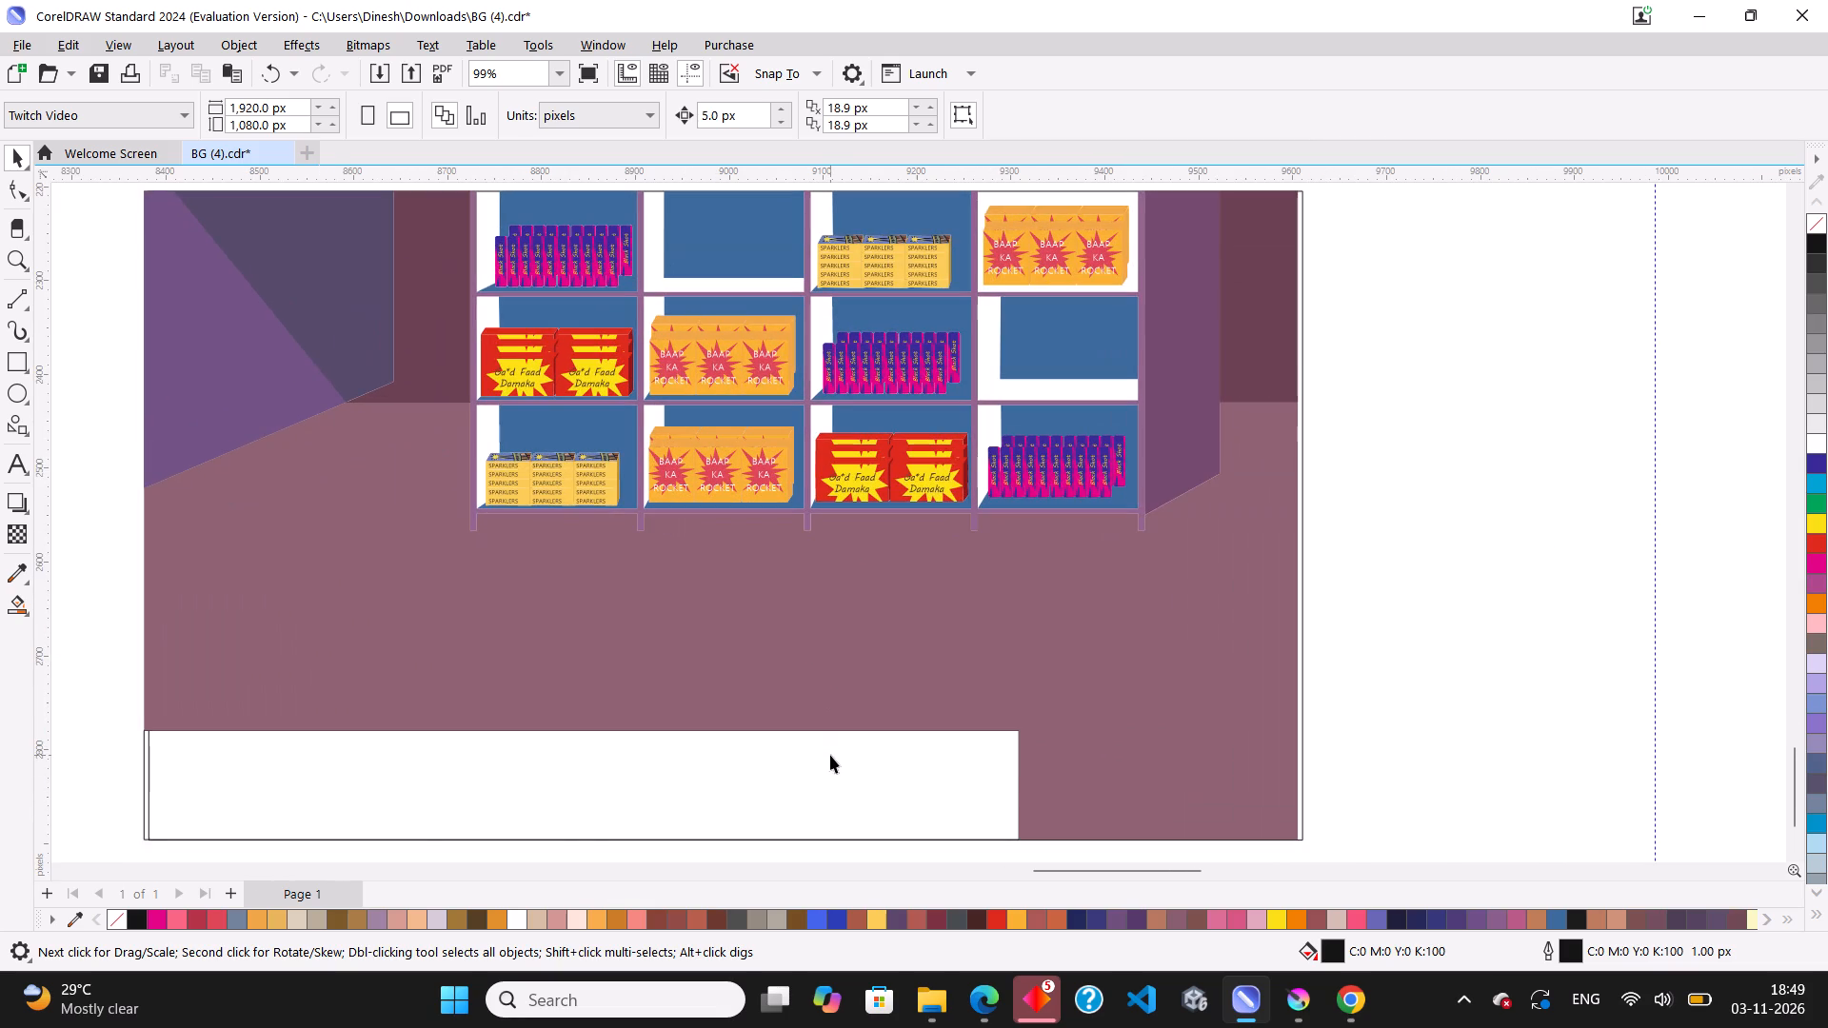
{"action": "left_click", "coordinate": [830, 755]}
{"action": "scroll", "coordinate": [842, 686], "scroll_direction": "down", "scroll_amount": 4}
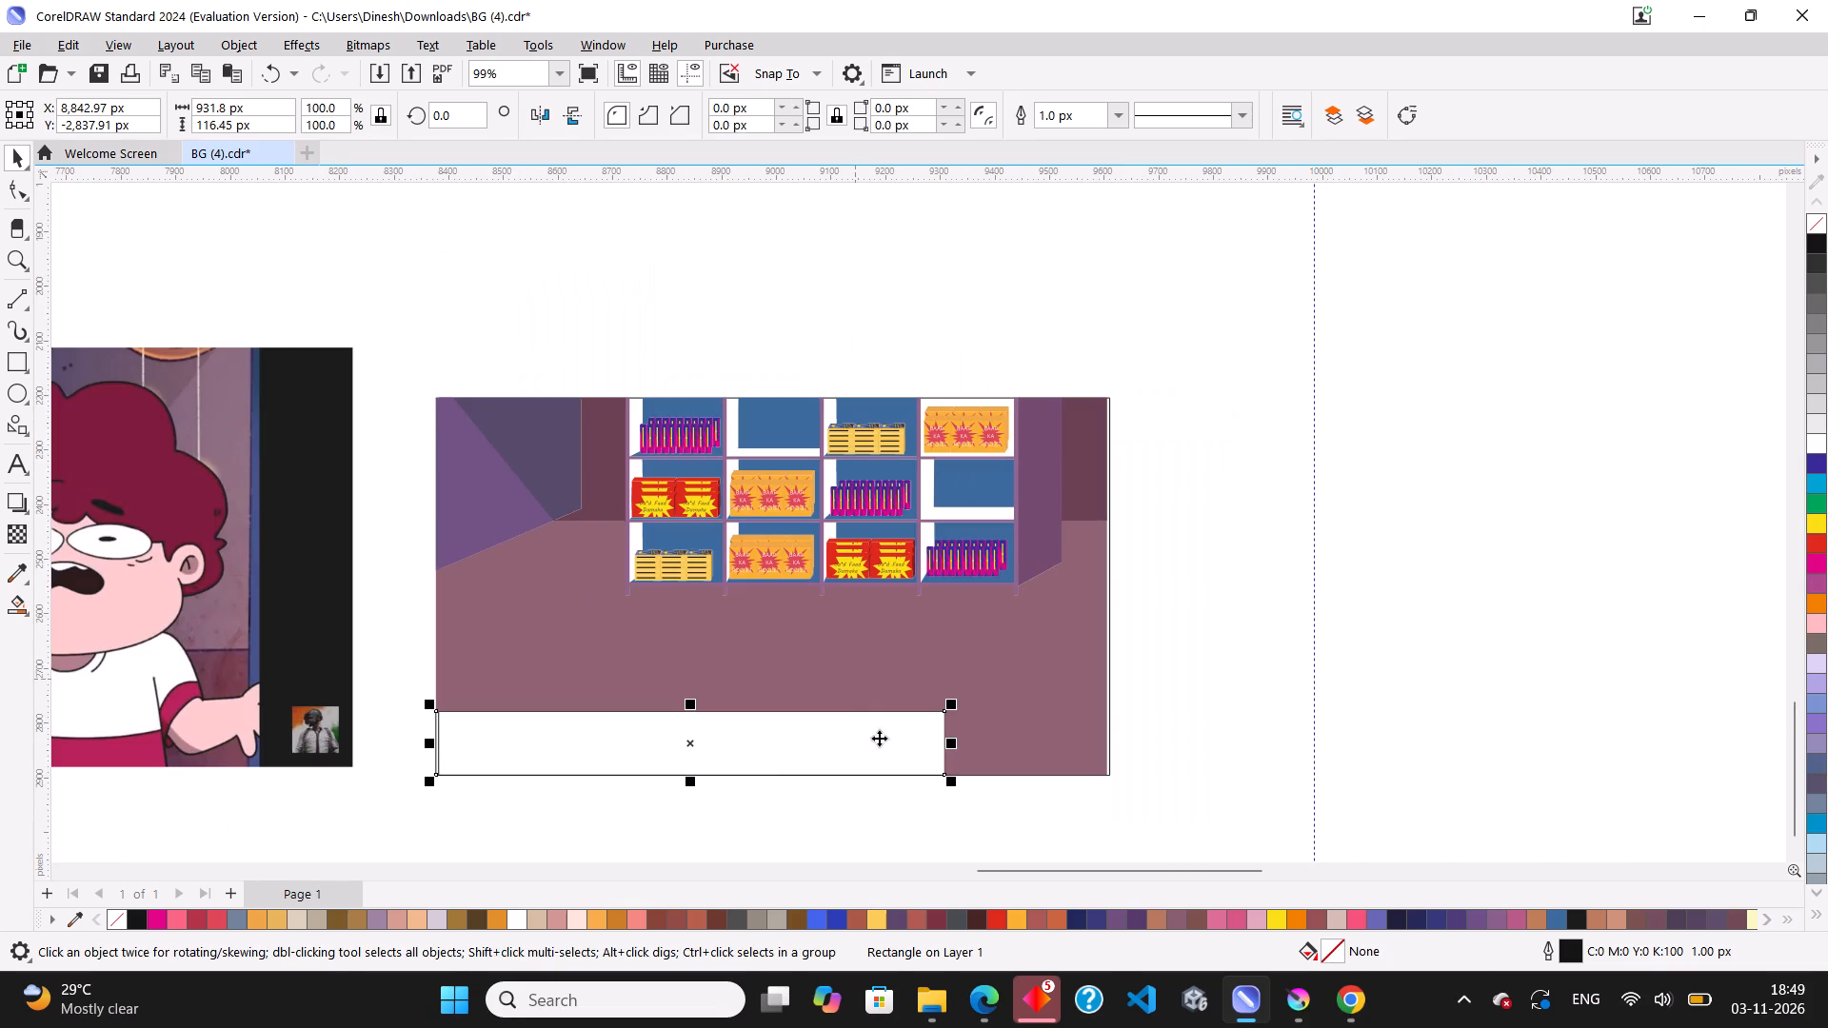
{"action": "scroll", "coordinate": [900, 784], "scroll_direction": "up", "scroll_amount": 8}
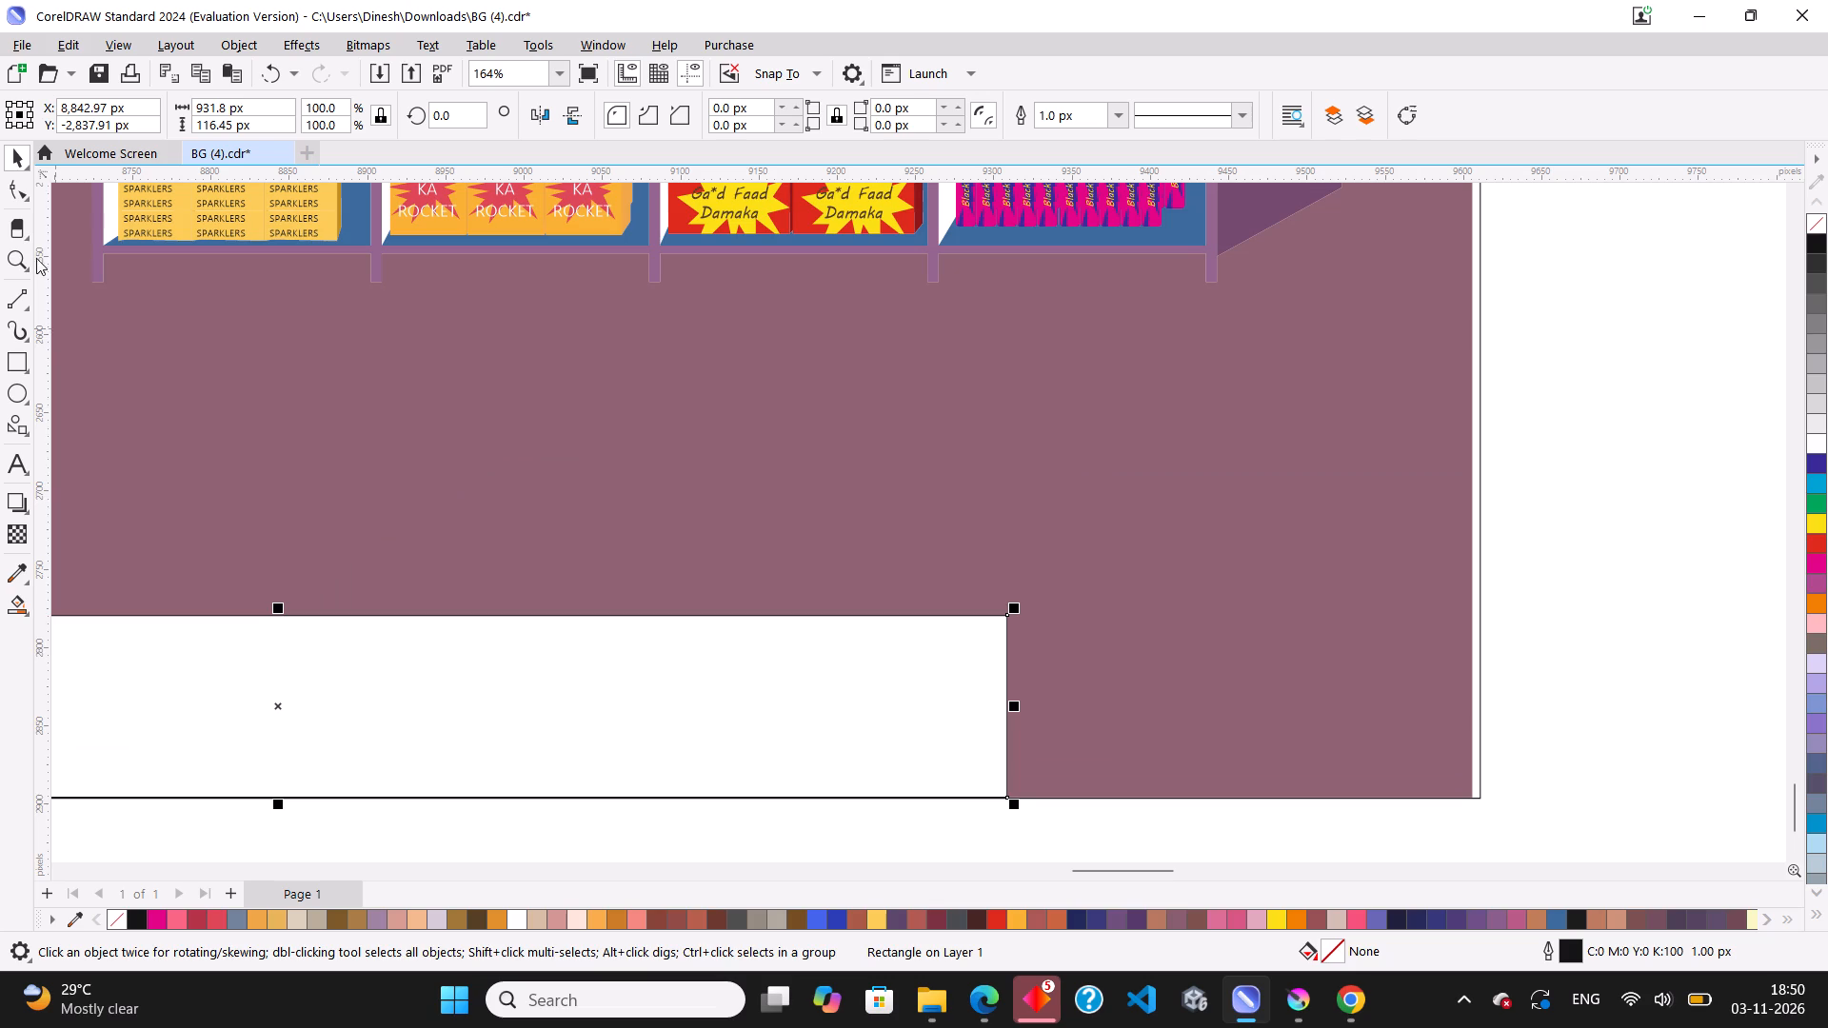
{"action": "left_click", "coordinate": [10, 193]}
{"action": "key", "text": "ctrl+q"}
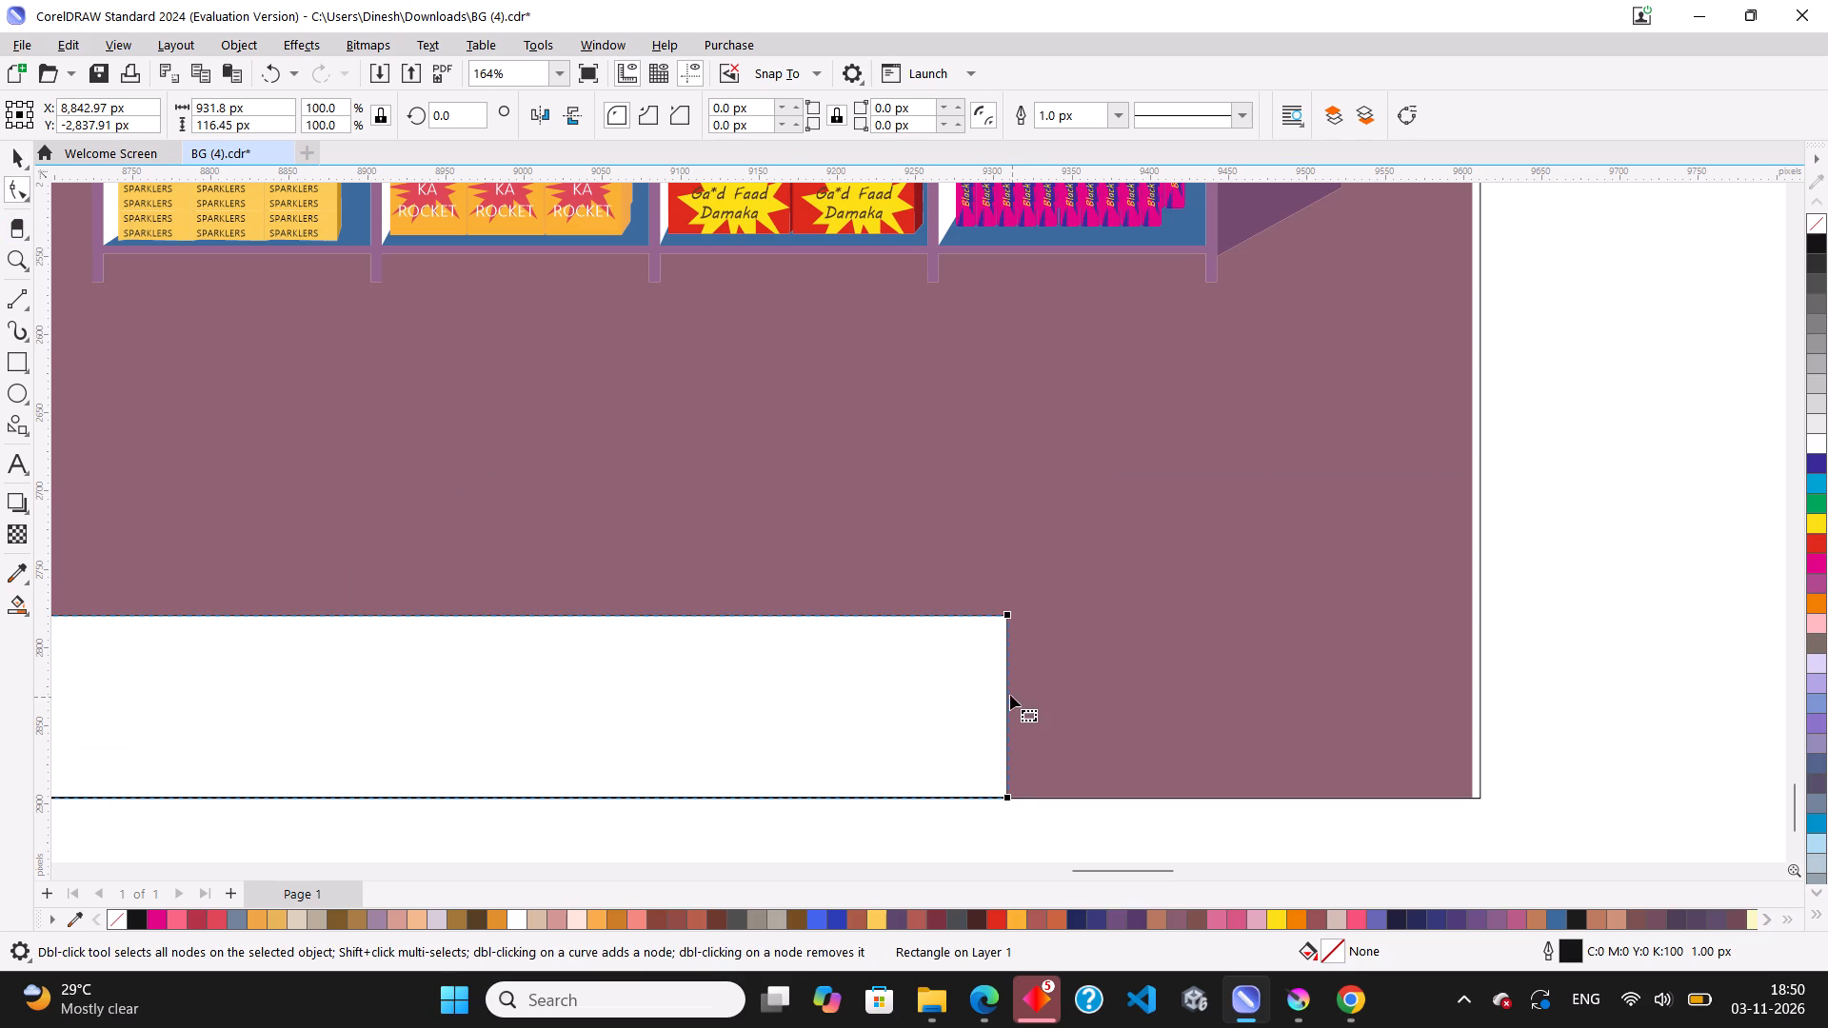
{"action": "double_click", "coordinate": [938, 797]}
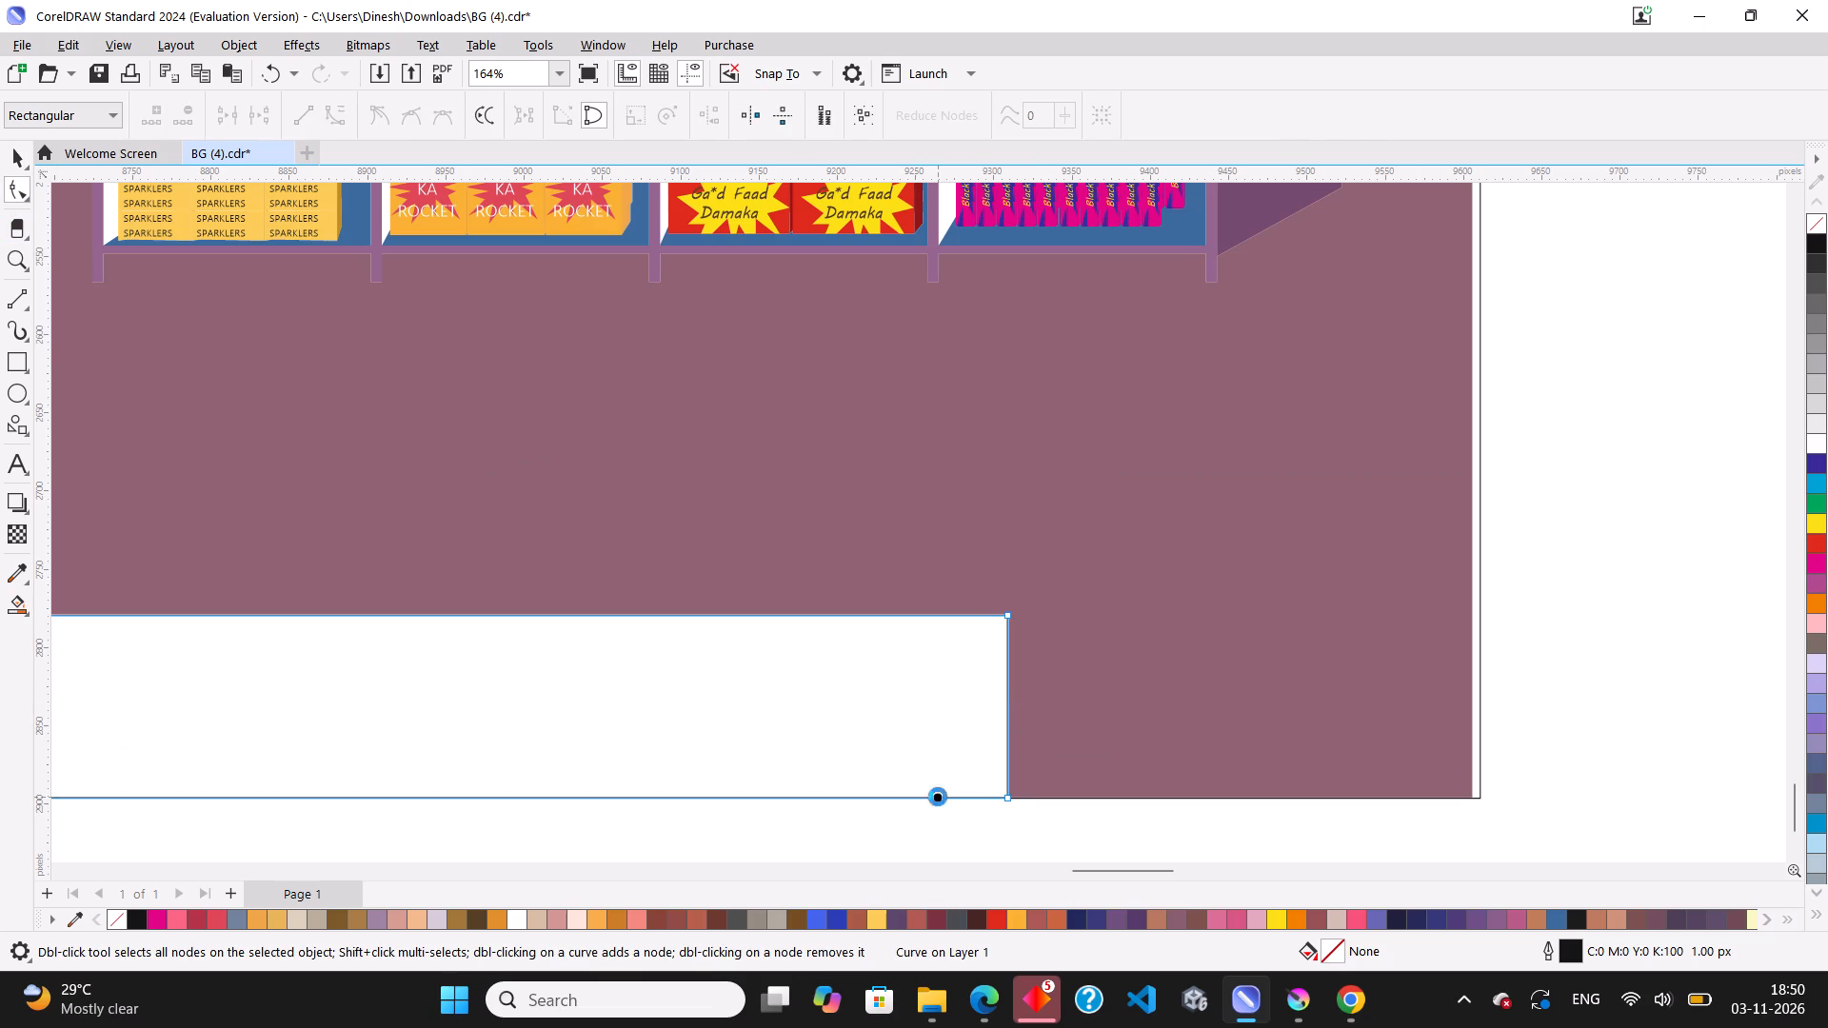
{"action": "double_click", "coordinate": [1008, 795]}
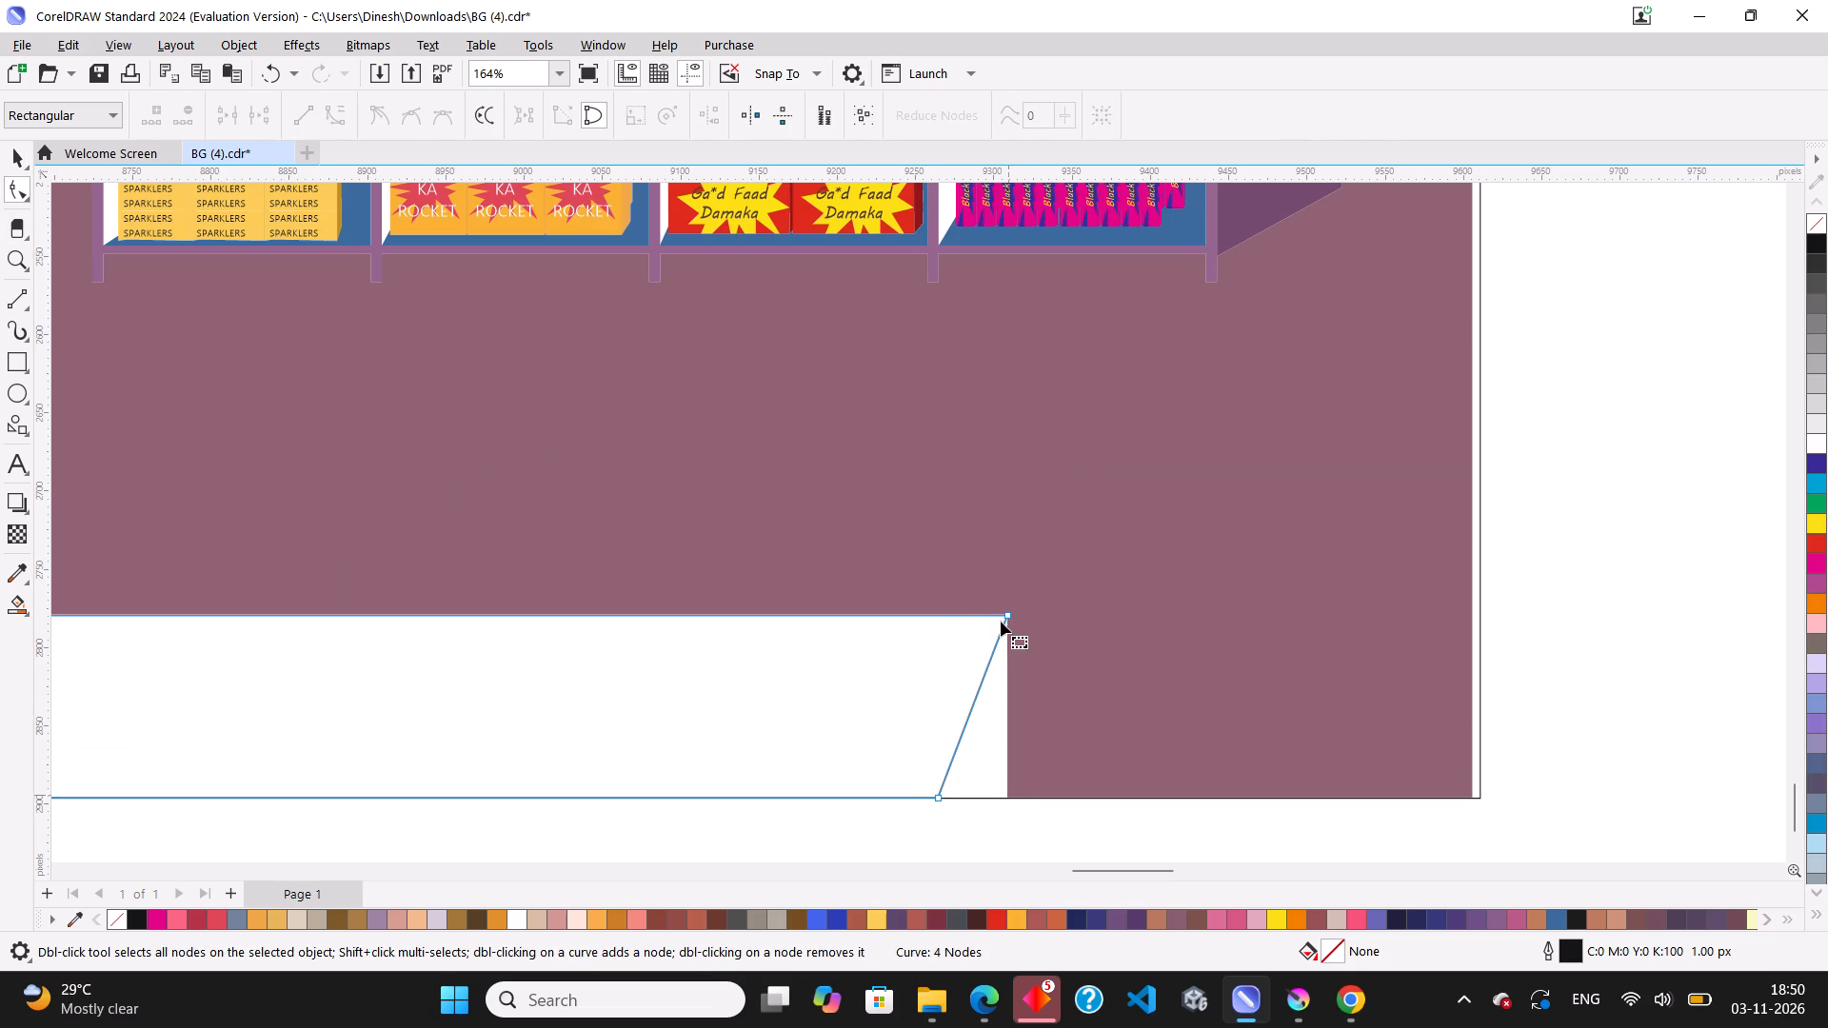
{"action": "left_click", "coordinate": [13, 152]}
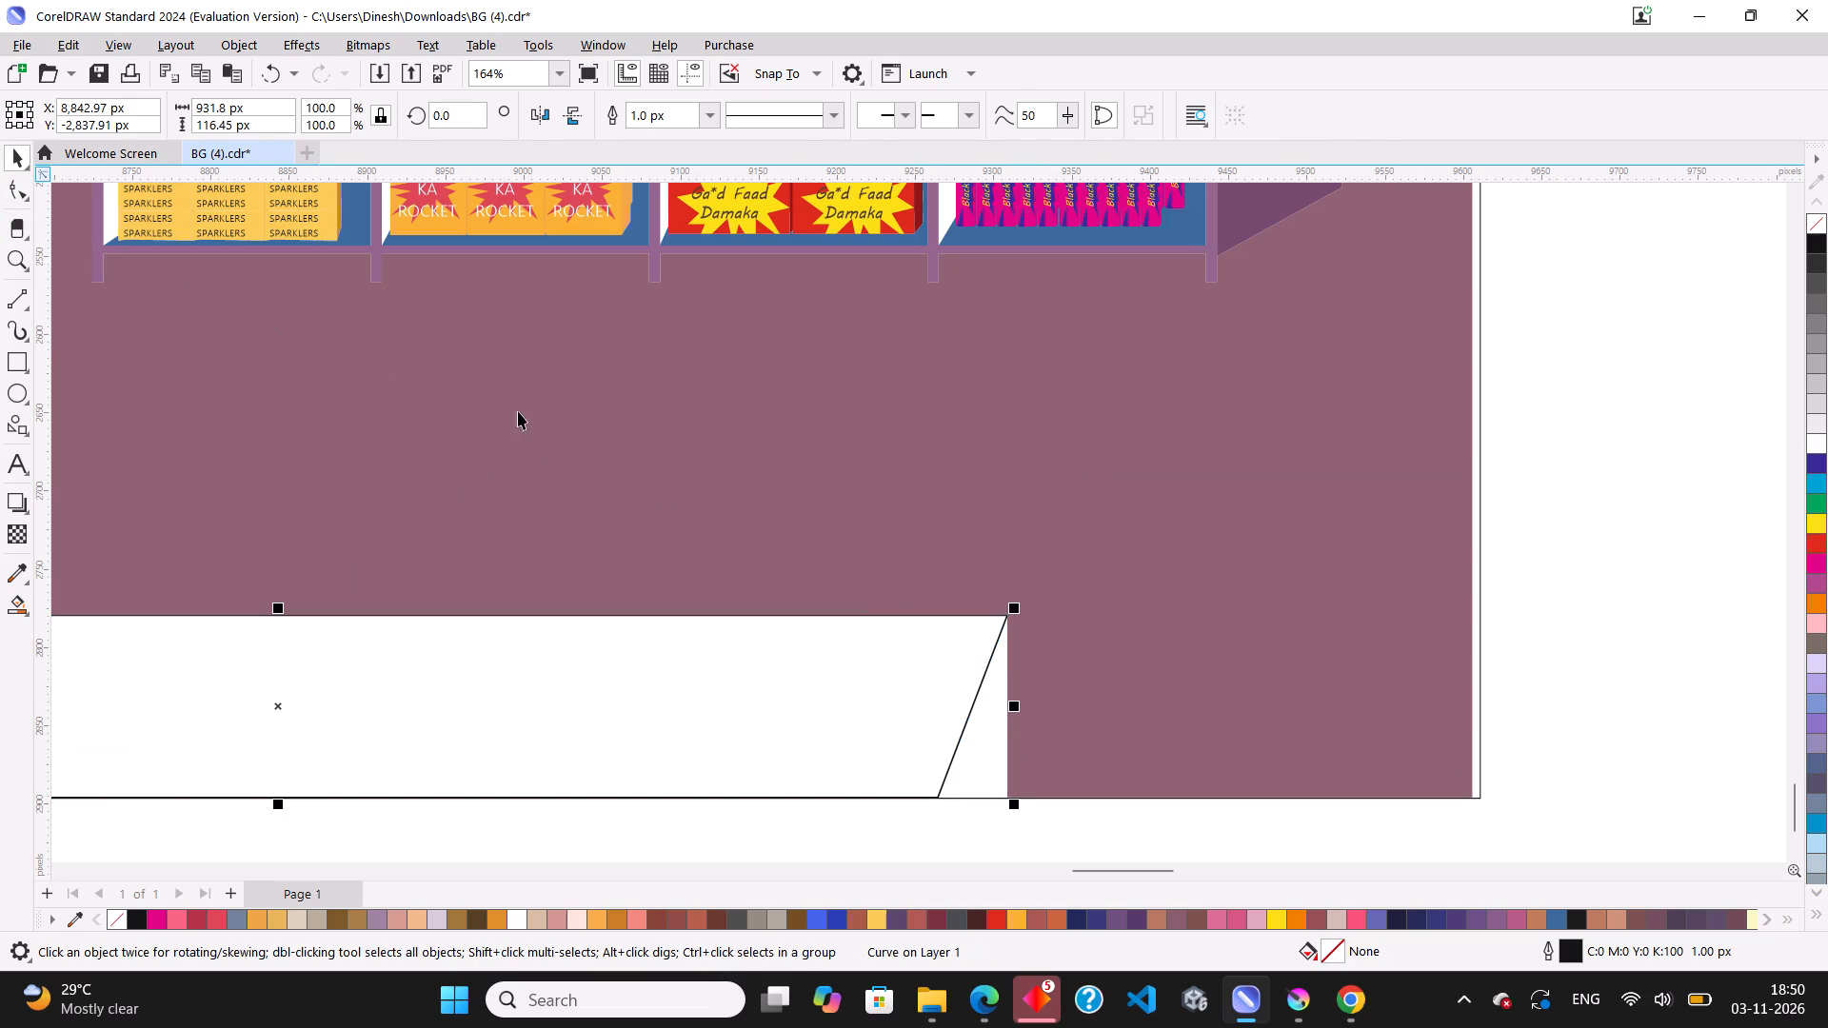
Smart-fill the triangular gap beside the counter's slanted end with blue #336699 and a 0.76 px black outline.
{"action": "scroll", "coordinate": [906, 559], "scroll_direction": "down", "scroll_amount": 4}
{"action": "scroll", "coordinate": [980, 711], "scroll_direction": "up", "scroll_amount": 7}
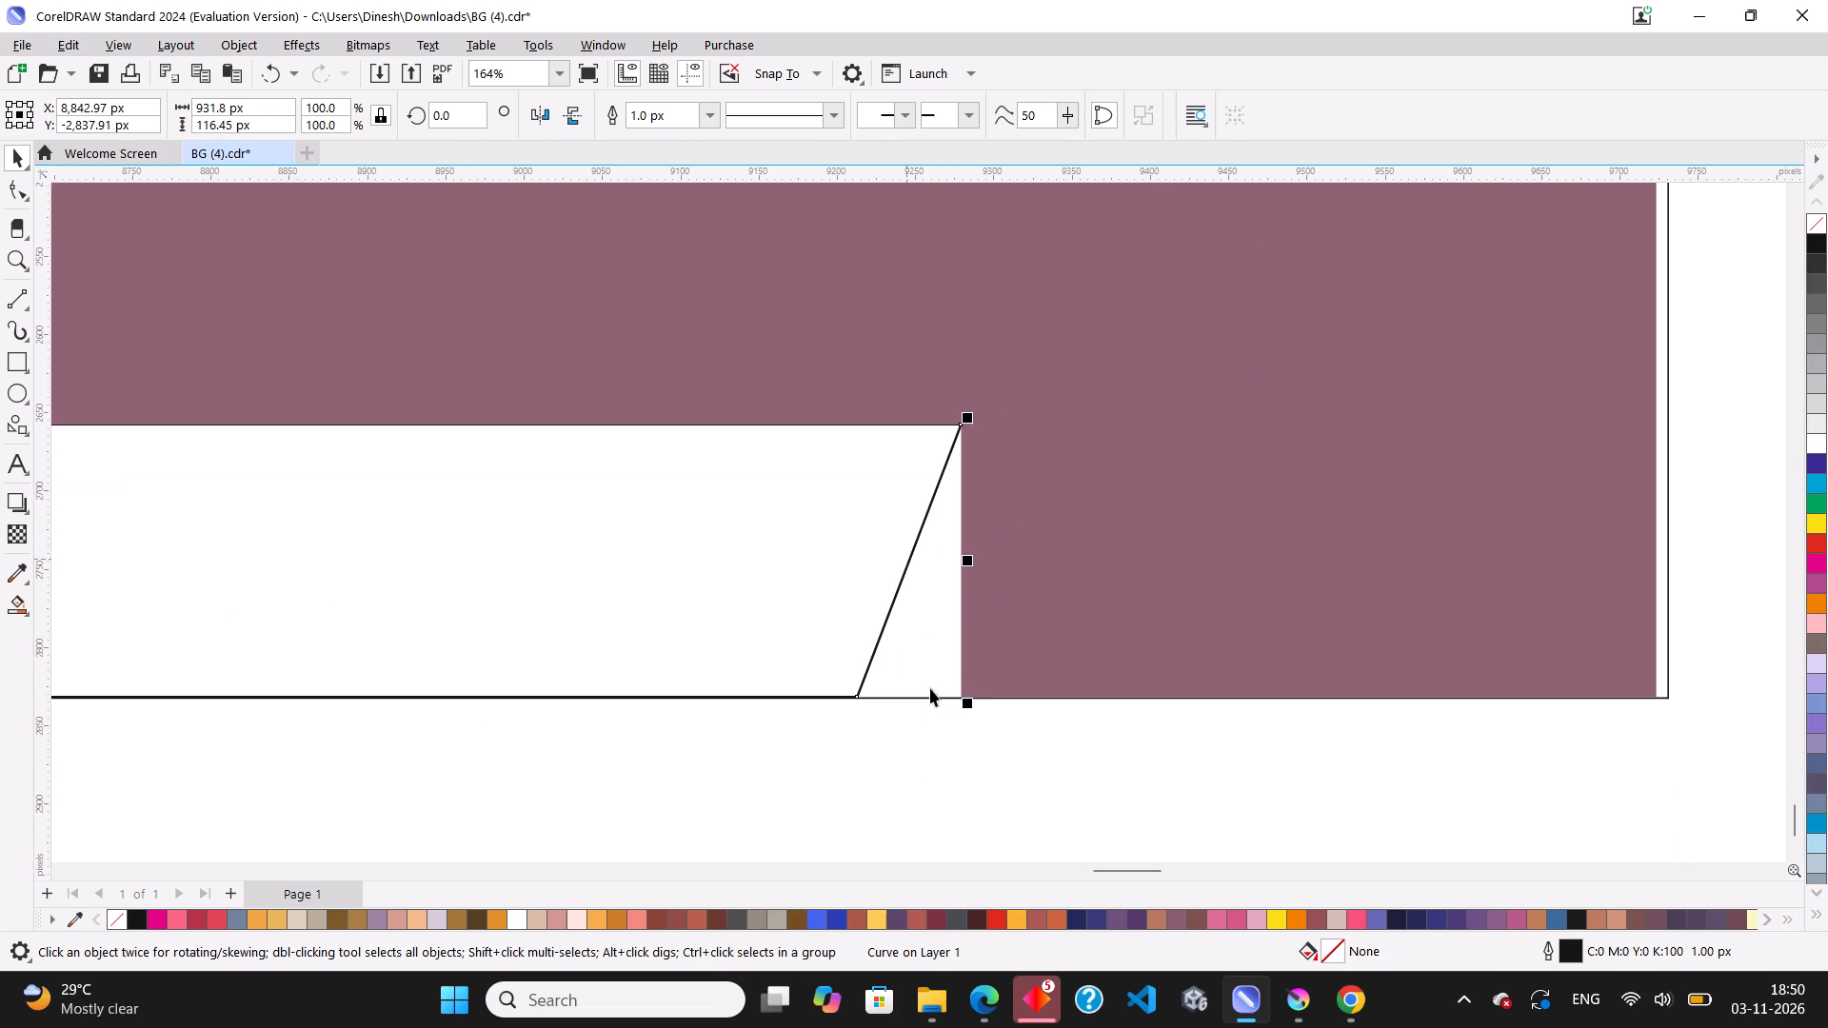
{"action": "left_click", "coordinate": [919, 653]}
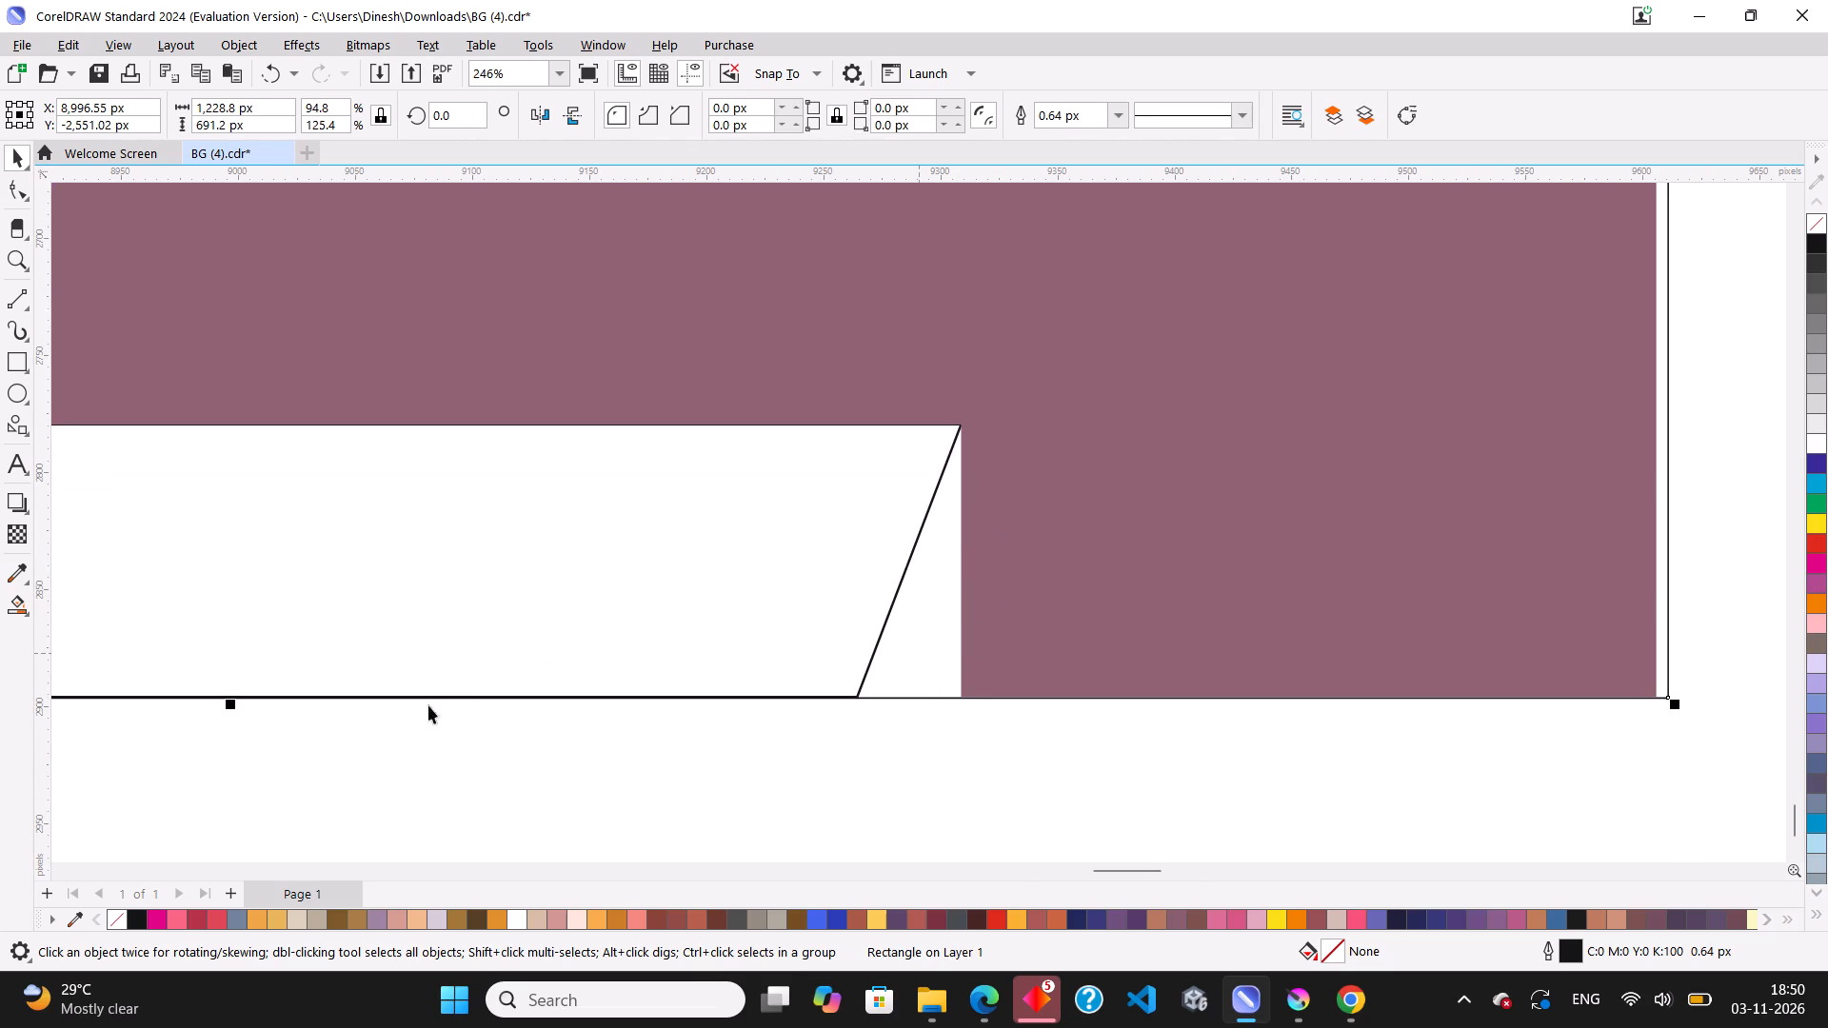
{"action": "left_click", "coordinate": [7, 586]}
{"action": "left_click", "coordinate": [20, 605]}
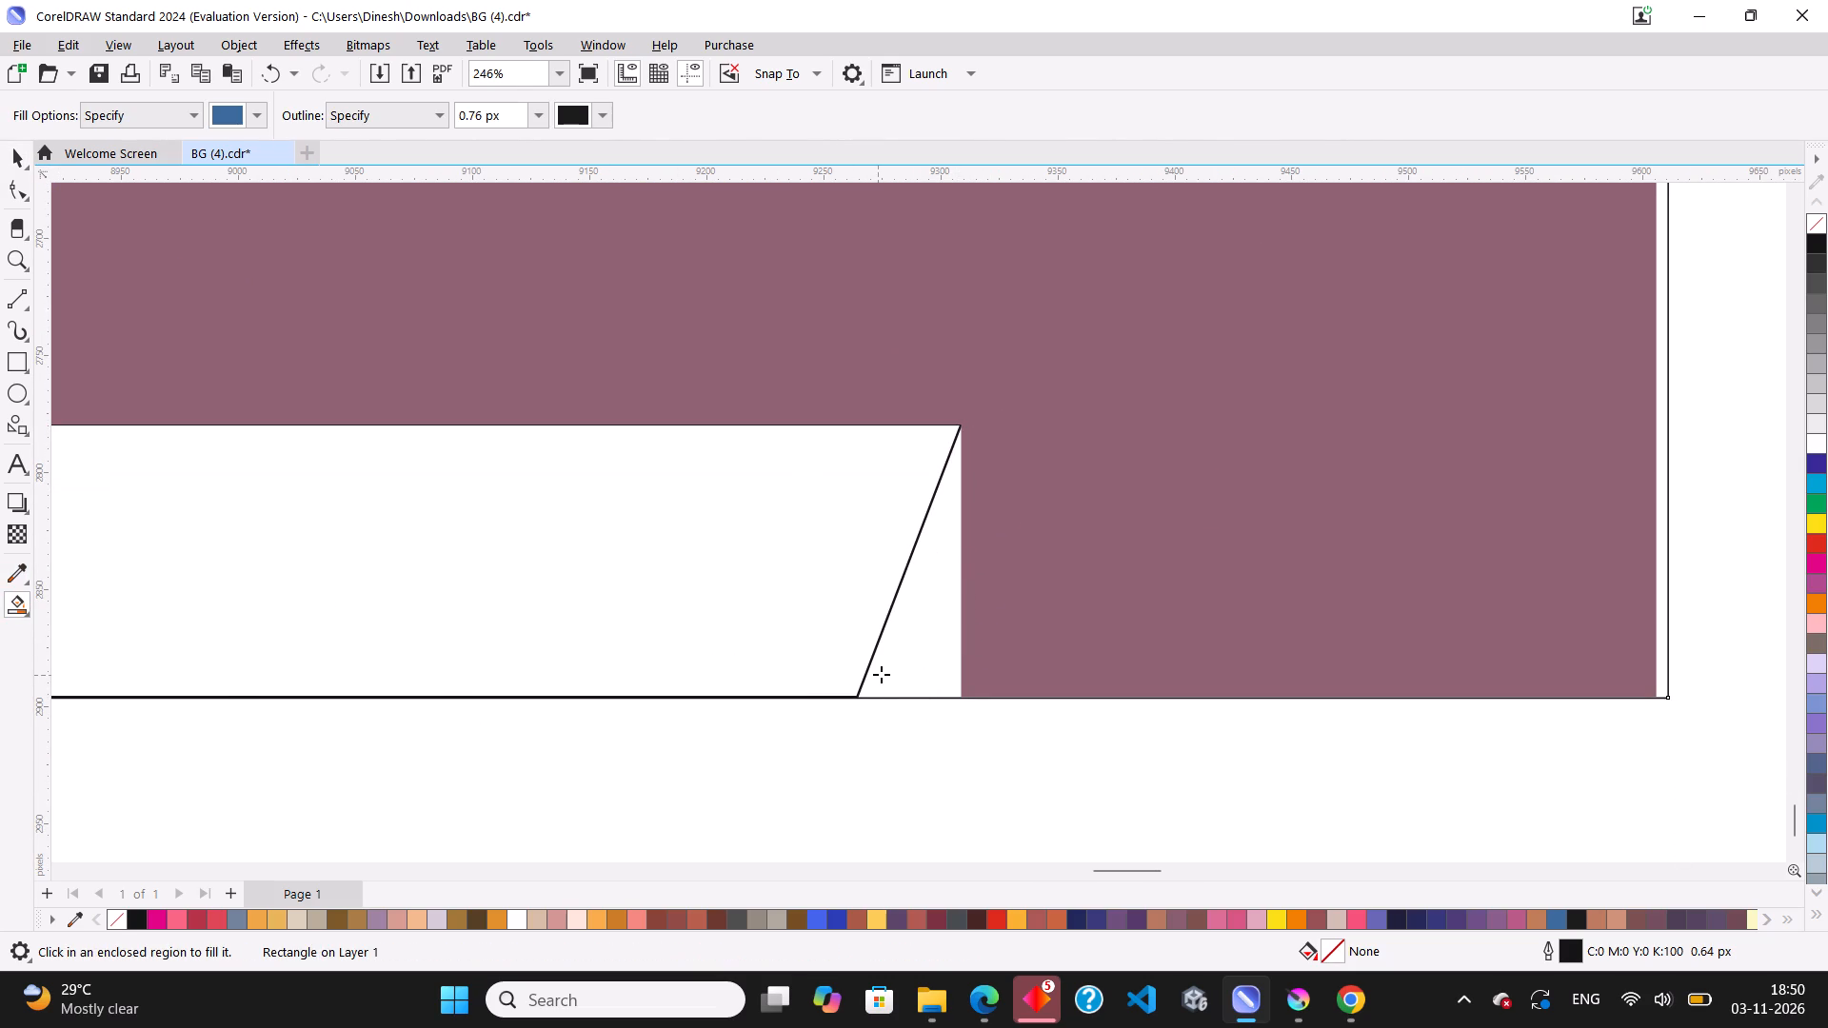
{"action": "left_click", "coordinate": [896, 669]}
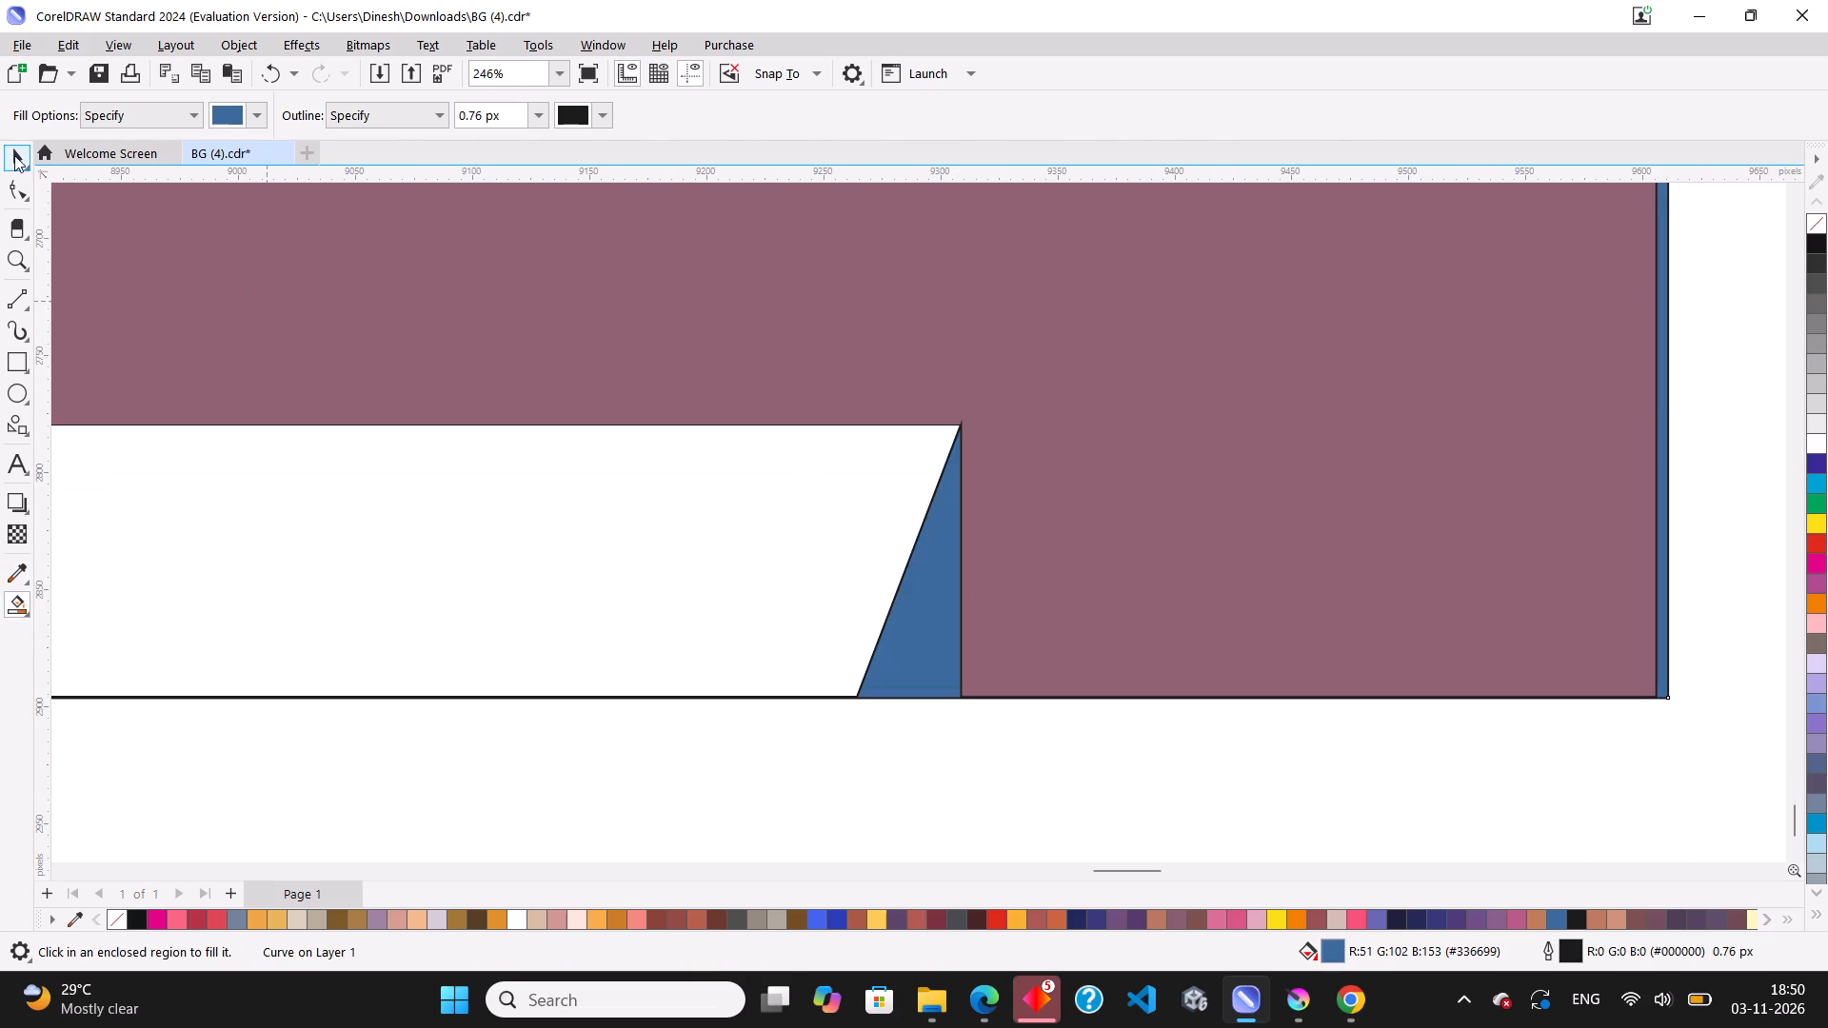
{"action": "left_click", "coordinate": [14, 155]}
{"action": "scroll", "coordinate": [742, 683], "scroll_direction": "down", "scroll_amount": 3}
{"action": "left_click", "coordinate": [601, 747]}
Fill the white counter shape with the lighter purple sampled from the shop's left wall.
{"action": "scroll", "coordinate": [693, 765], "scroll_direction": "down", "scroll_amount": 7}
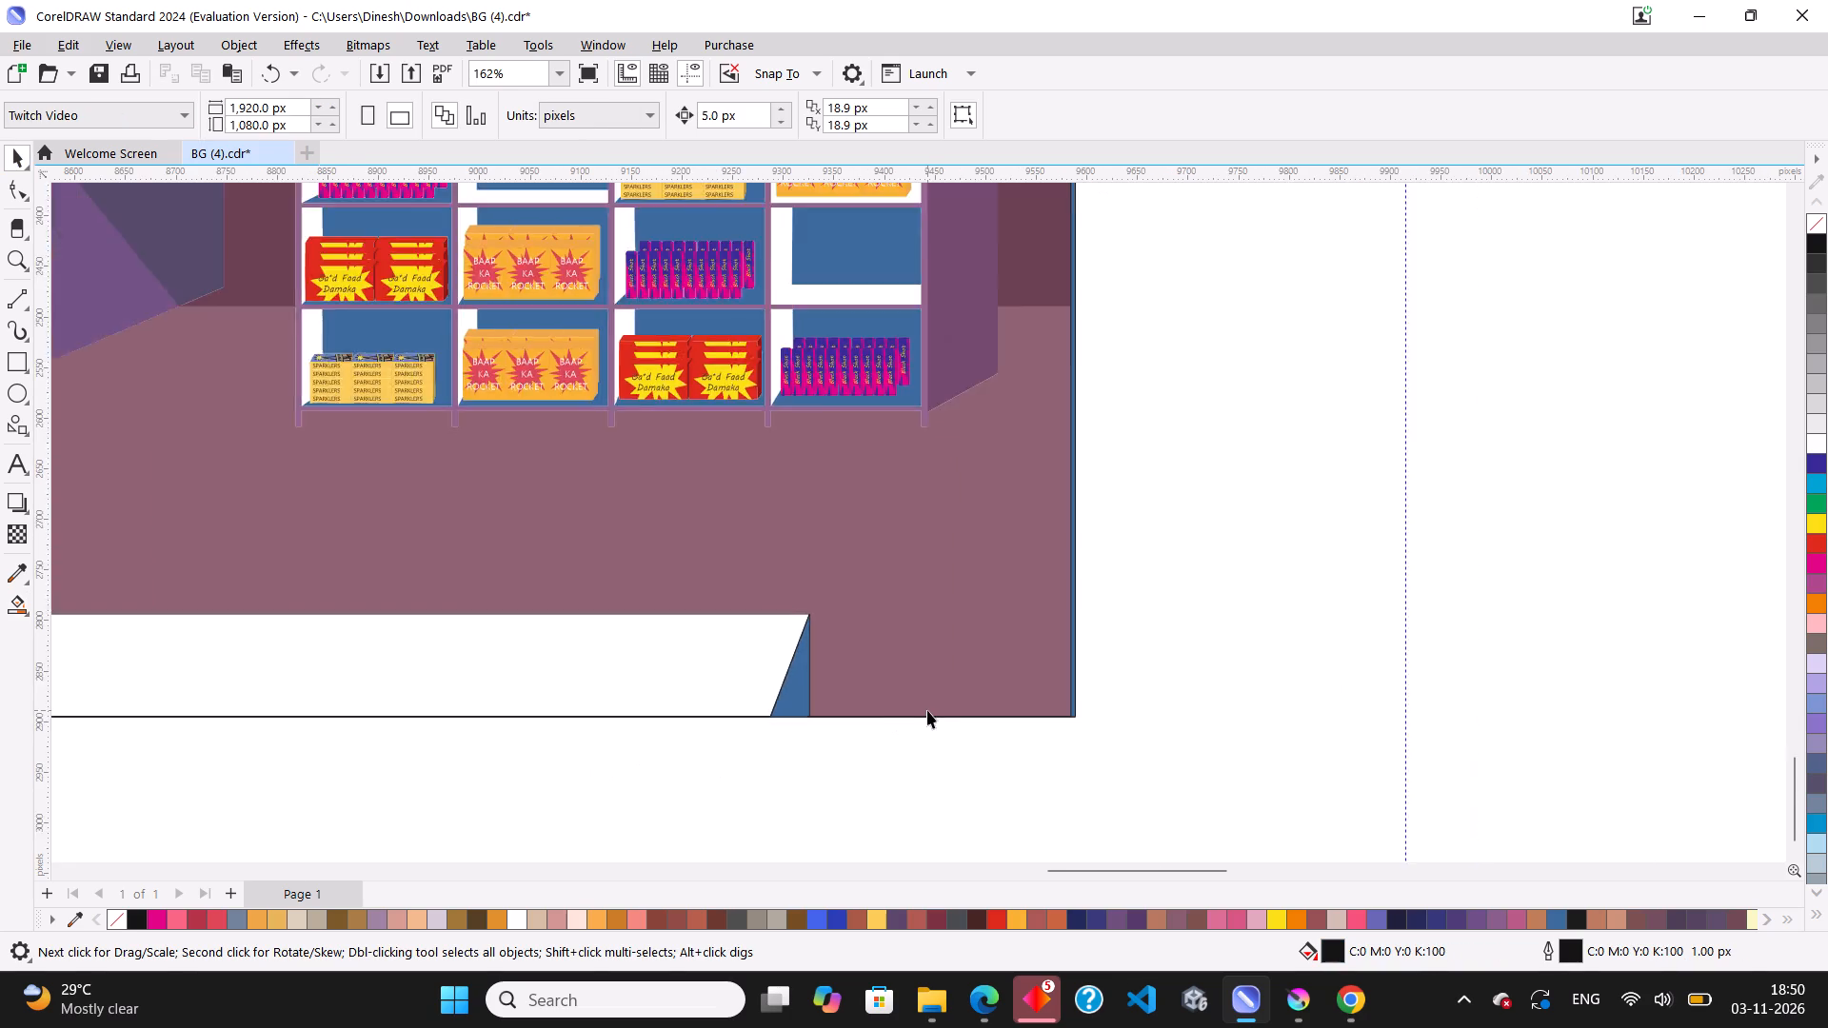
{"action": "scroll", "coordinate": [923, 708], "scroll_direction": "down", "scroll_amount": 4}
{"action": "scroll", "coordinate": [359, 757], "scroll_direction": "up", "scroll_amount": 3}
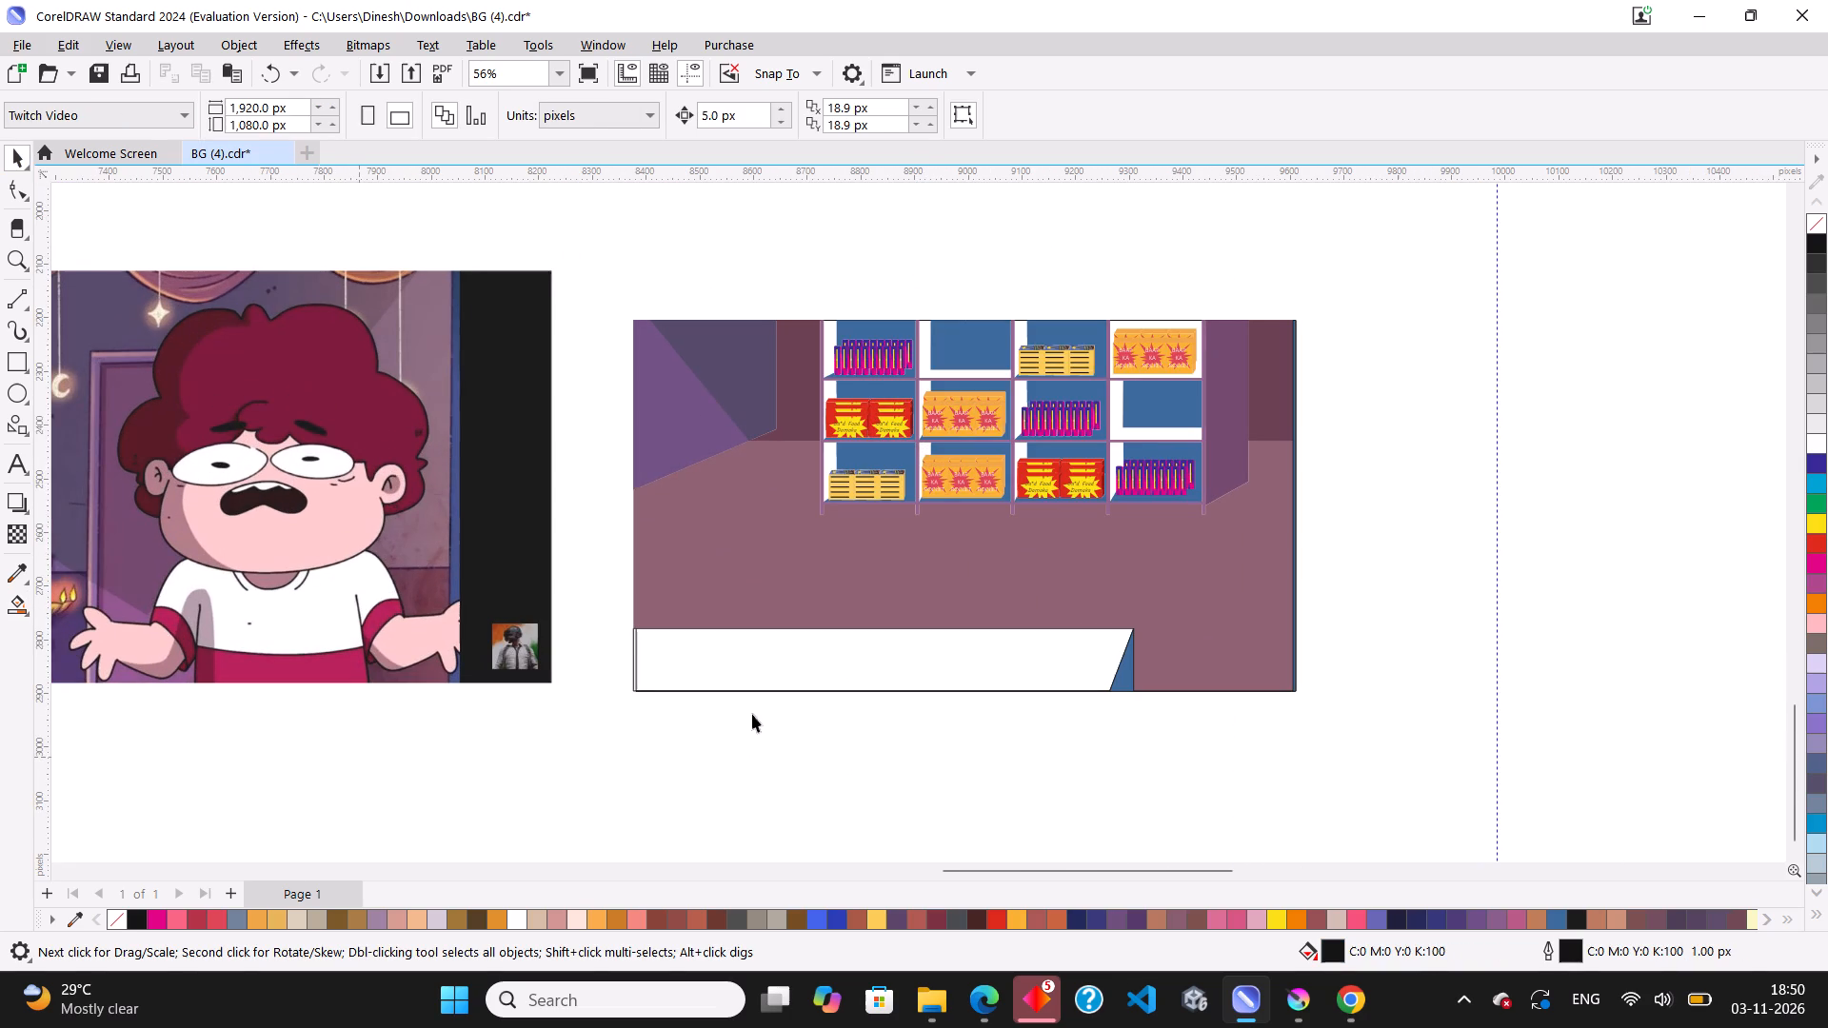
{"action": "scroll", "coordinate": [877, 732], "scroll_direction": "up", "scroll_amount": 1}
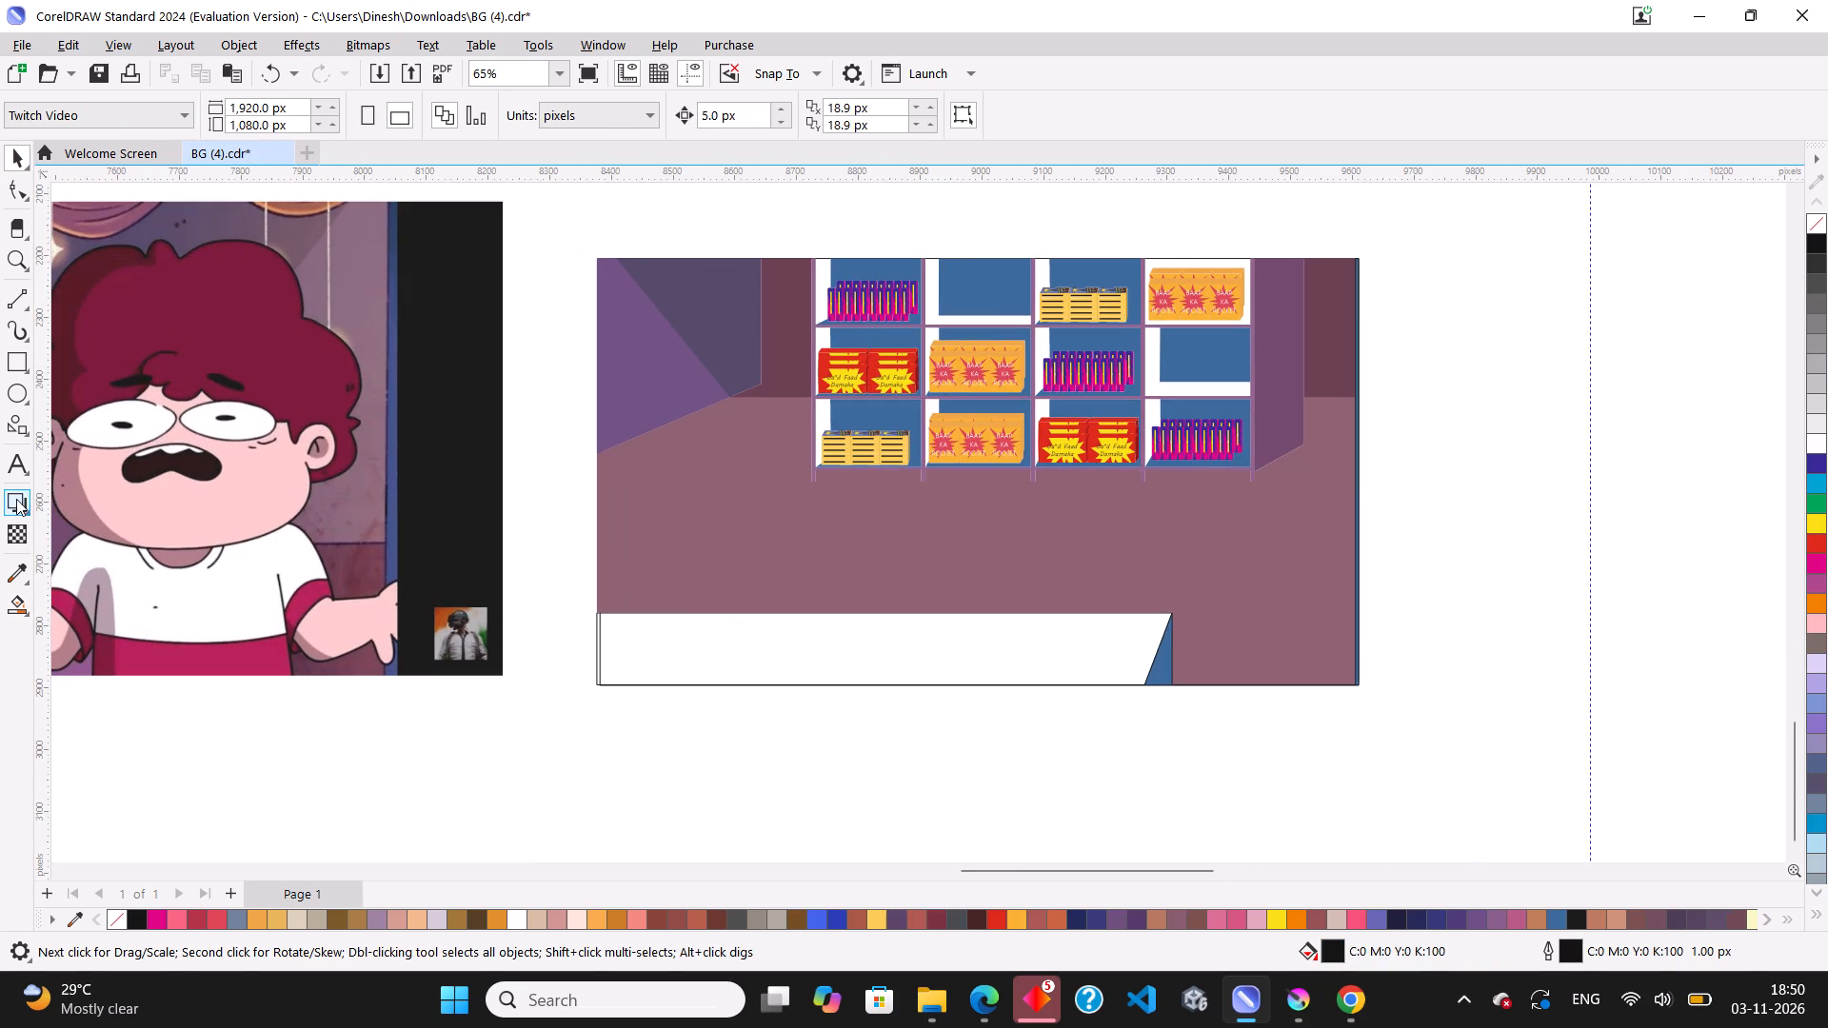
{"action": "left_click", "coordinate": [10, 569]}
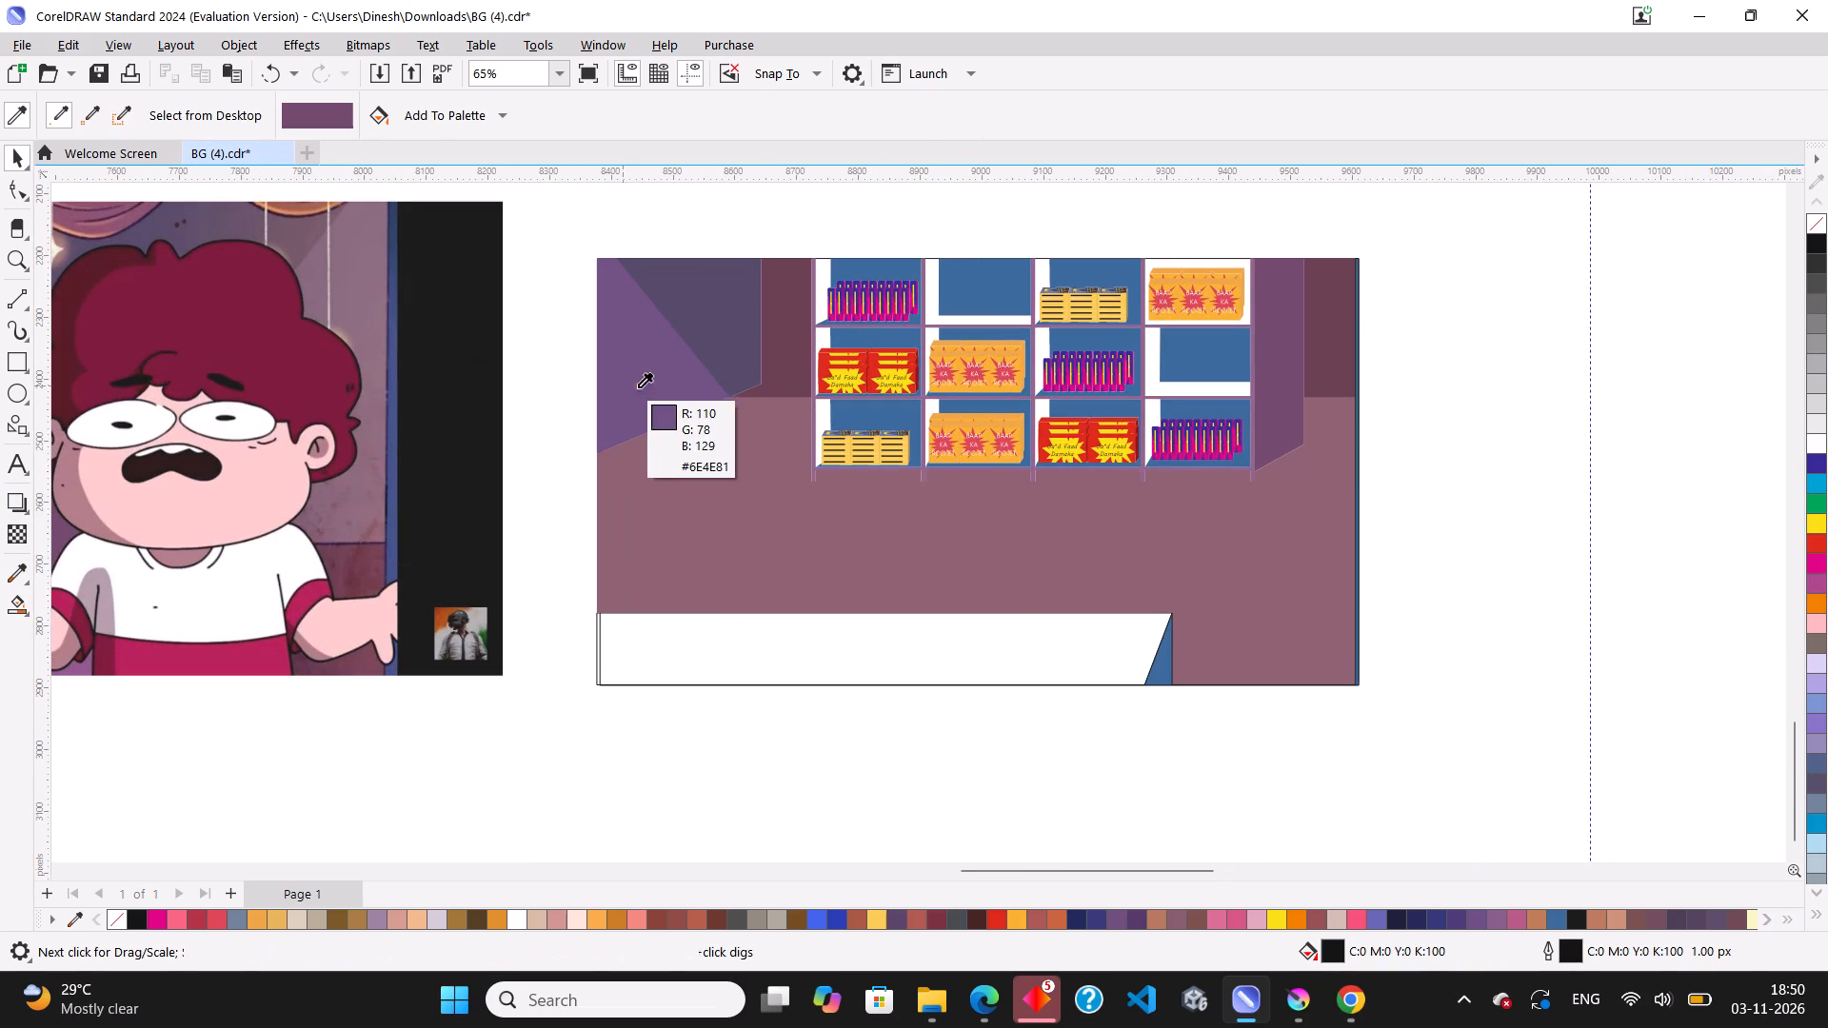
{"action": "left_click", "coordinate": [633, 365]}
{"action": "left_click", "coordinate": [737, 642]}
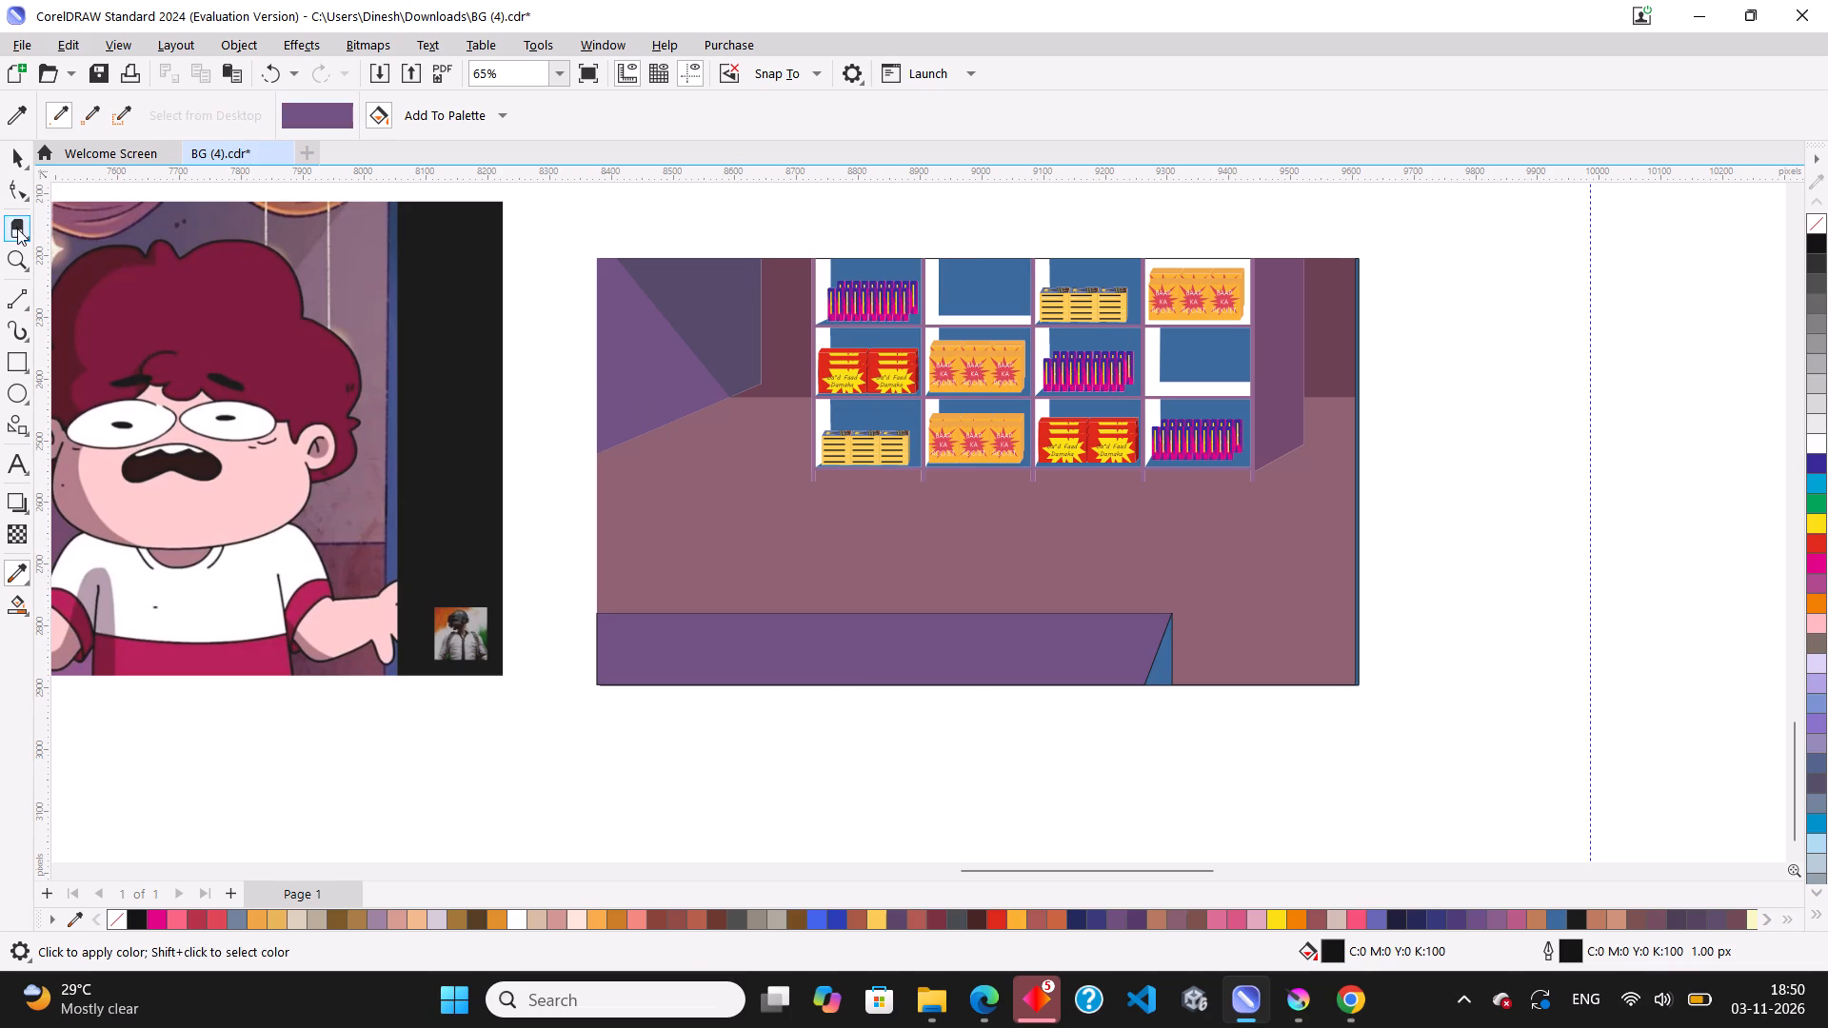
{"action": "left_click", "coordinate": [15, 164]}
Recolour the blue triangle at the counter's end with the dark purple sampled from the left wall's shaded area.
{"action": "left_click", "coordinate": [14, 571]}
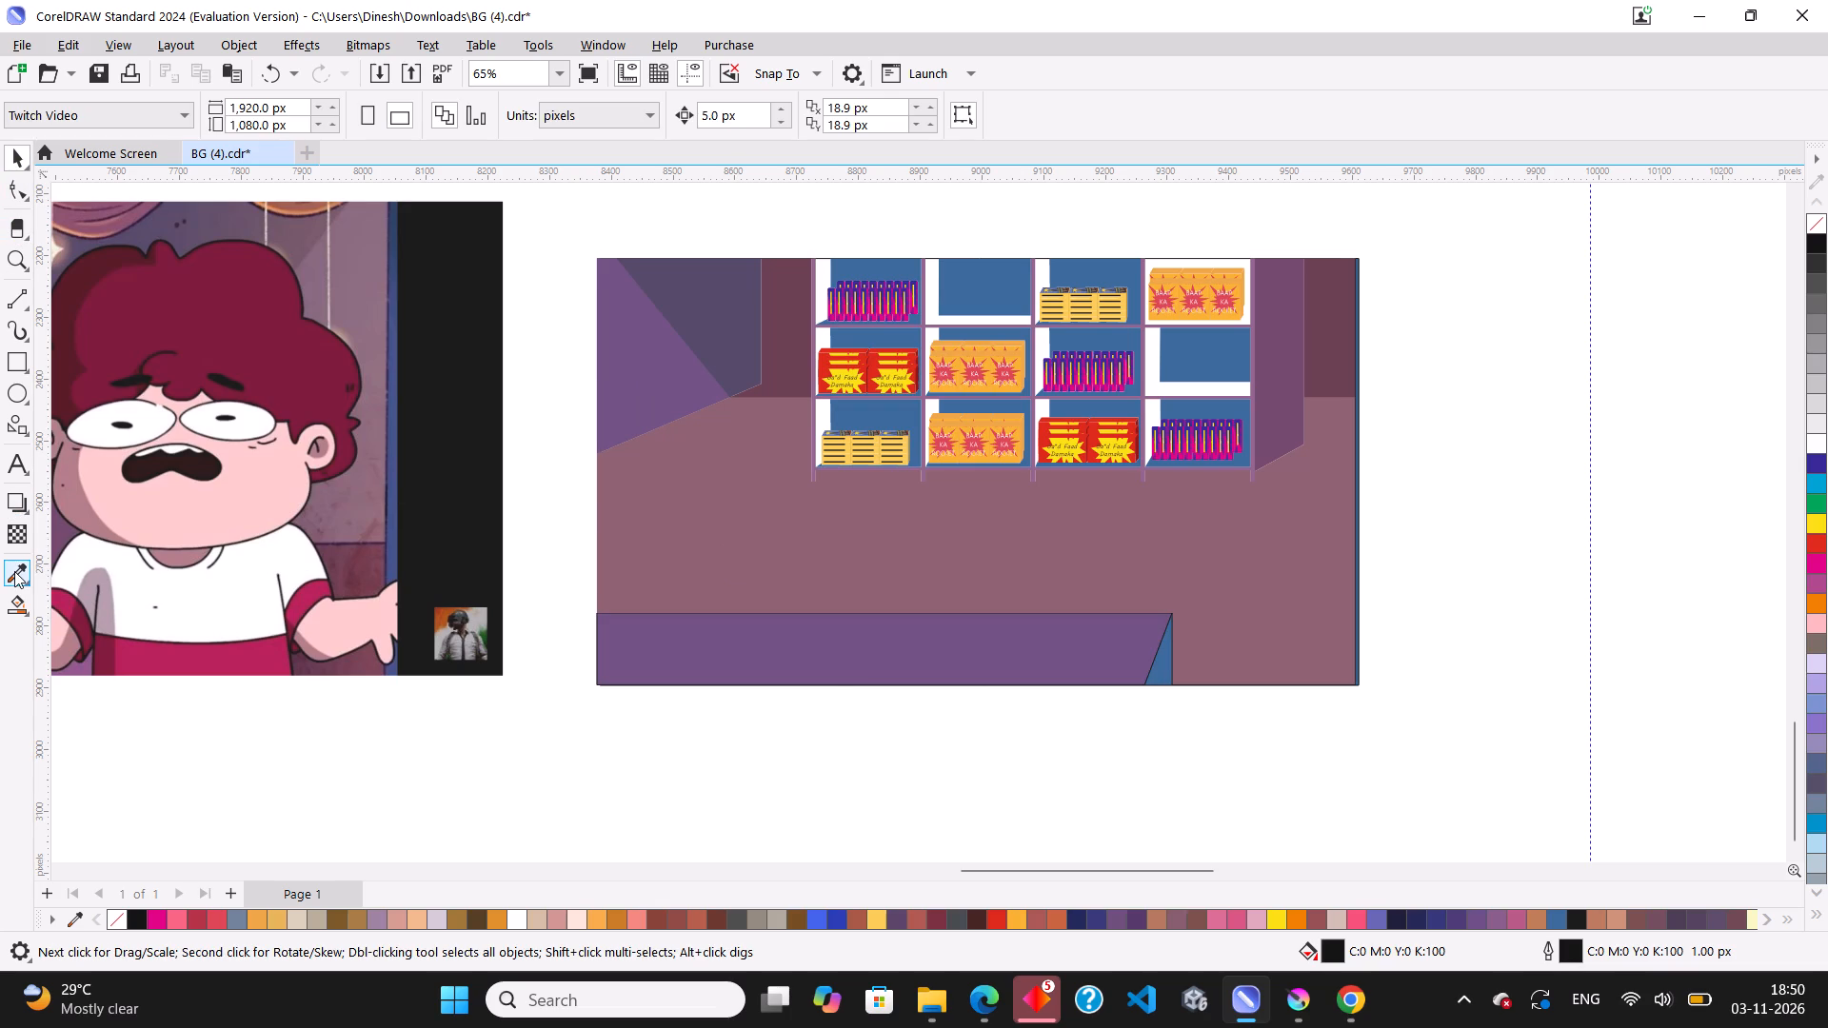
{"action": "left_click", "coordinate": [708, 317]}
{"action": "scroll", "coordinate": [1143, 673], "scroll_direction": "up", "scroll_amount": 9}
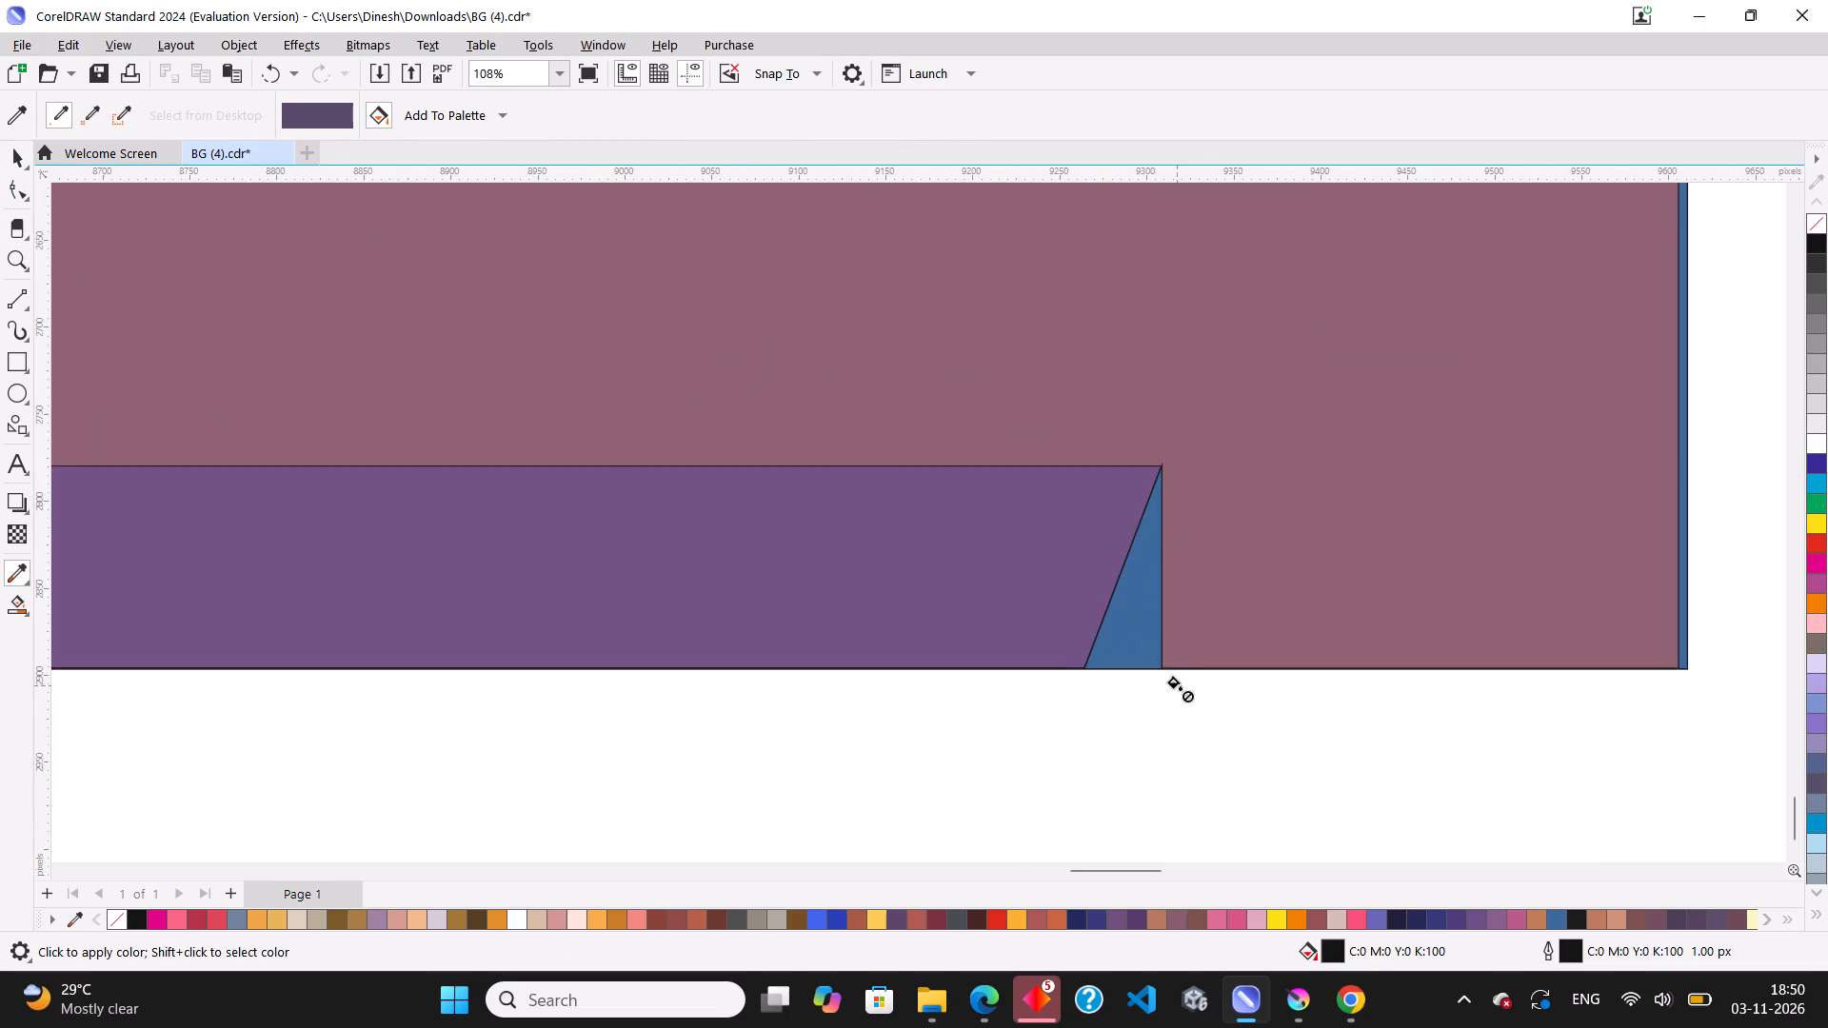
{"action": "scroll", "coordinate": [1175, 683], "scroll_direction": "up", "scroll_amount": 2}
{"action": "left_click", "coordinate": [1145, 624]}
{"action": "scroll", "coordinate": [986, 640], "scroll_direction": "down", "scroll_amount": 16}
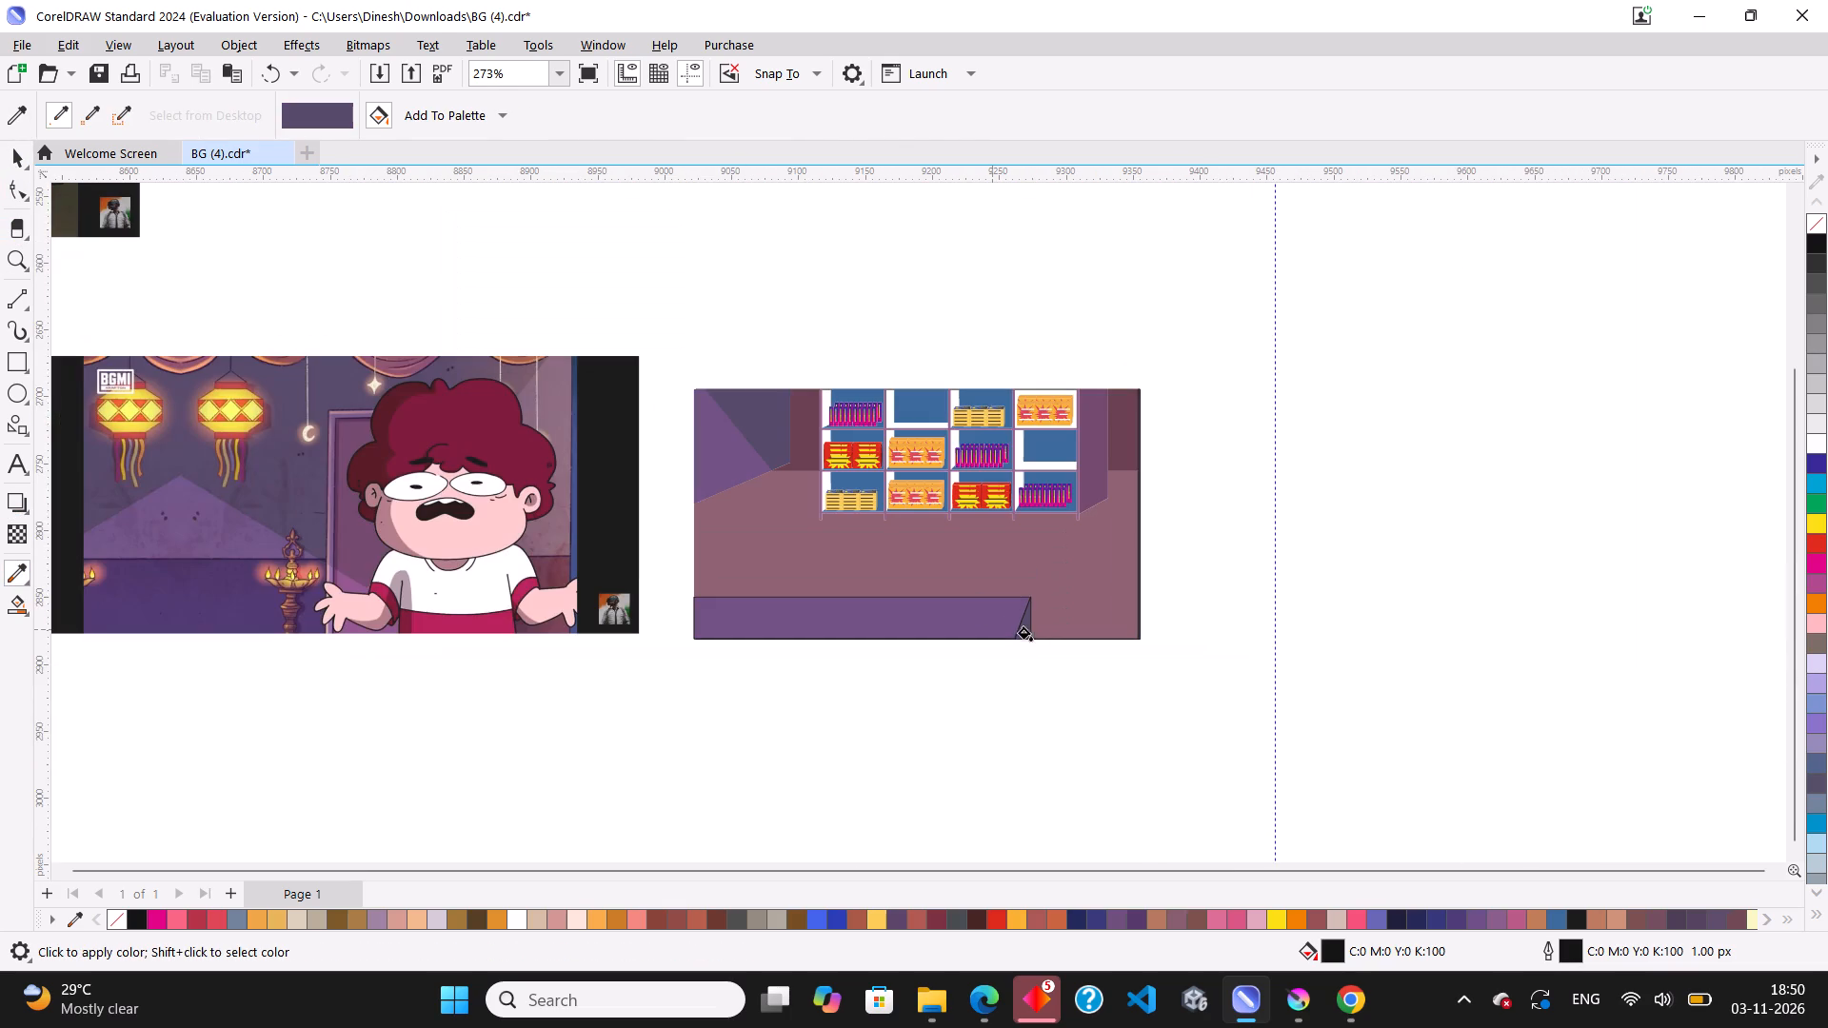
{"action": "left_click", "coordinate": [13, 167]}
{"action": "left_click", "coordinate": [790, 282]}
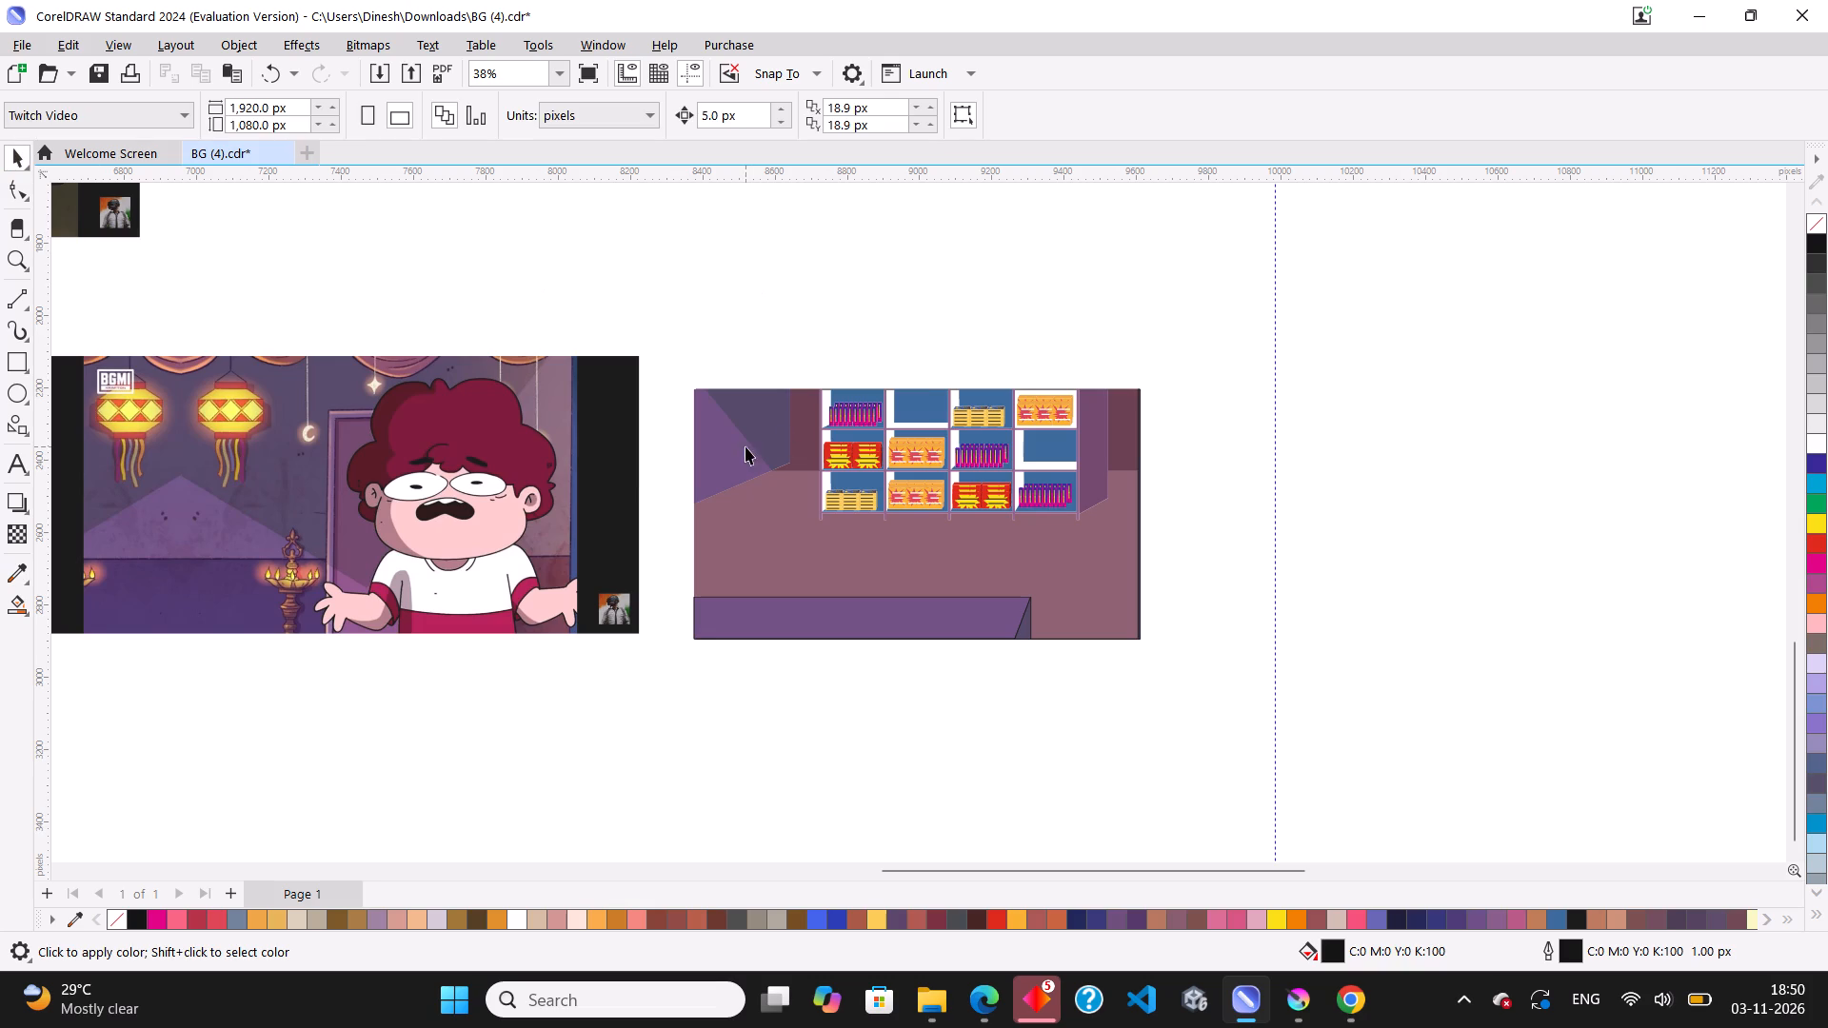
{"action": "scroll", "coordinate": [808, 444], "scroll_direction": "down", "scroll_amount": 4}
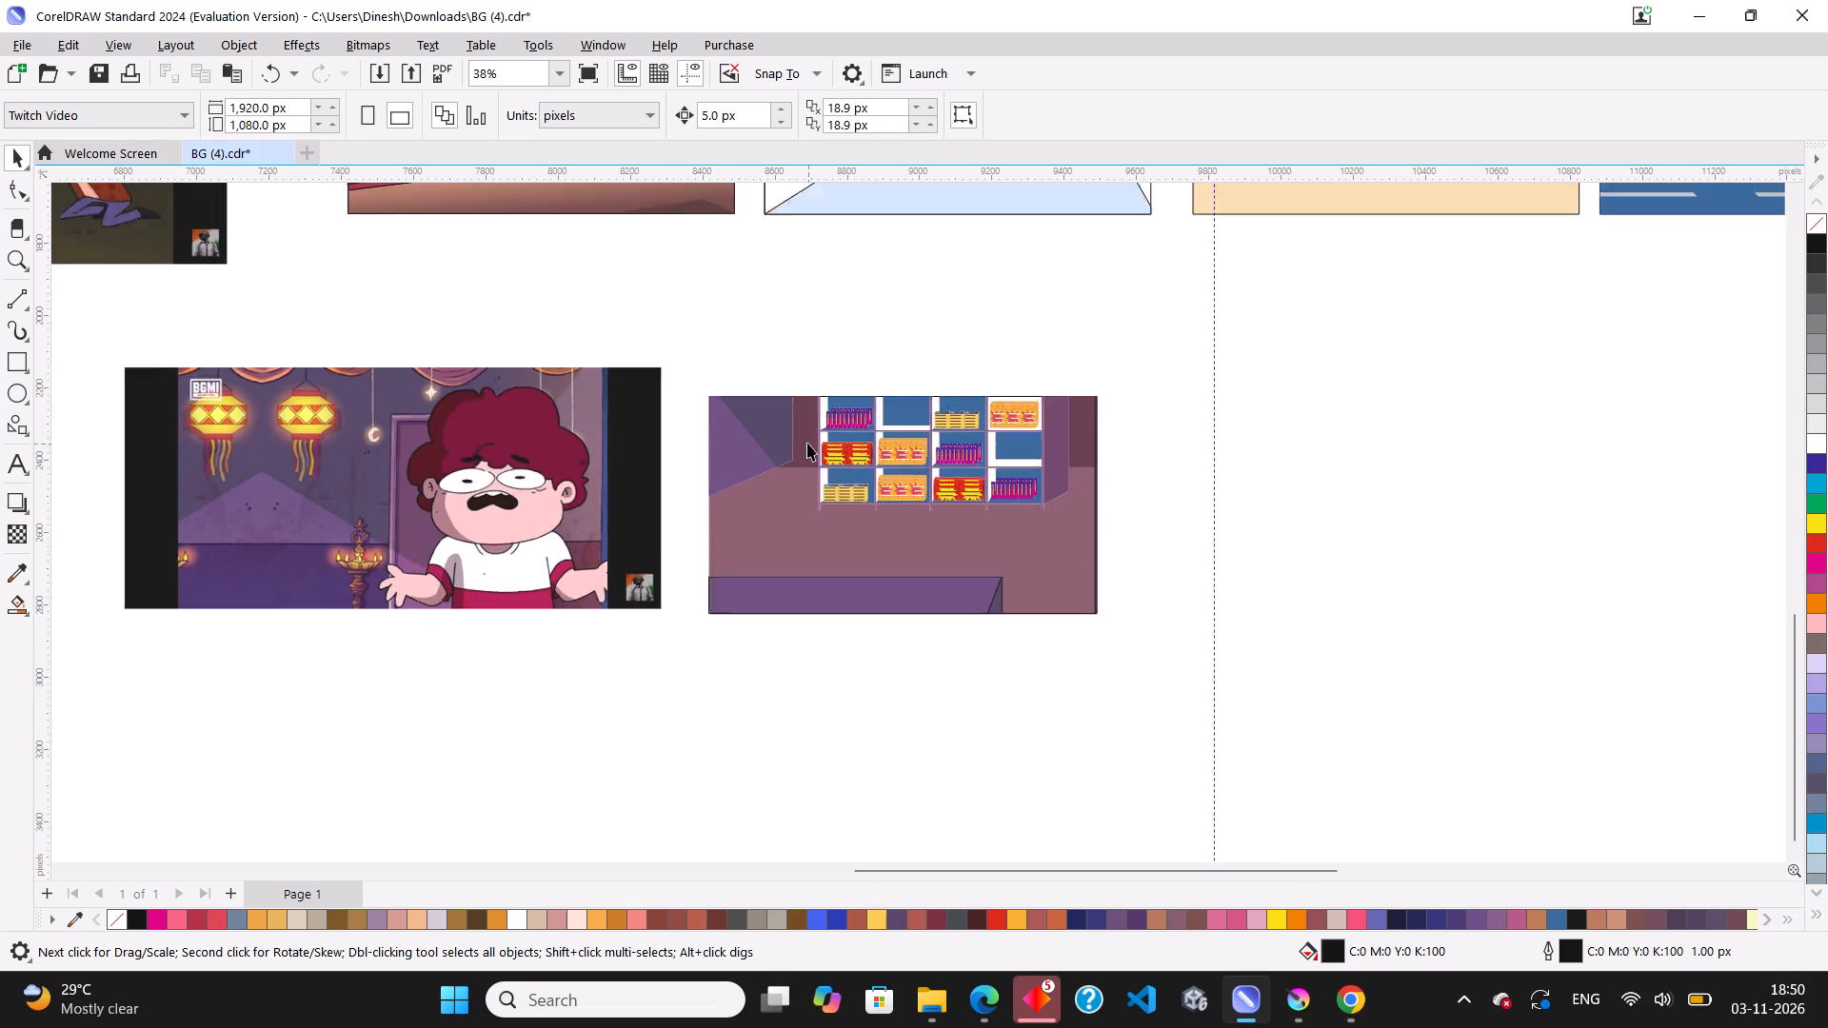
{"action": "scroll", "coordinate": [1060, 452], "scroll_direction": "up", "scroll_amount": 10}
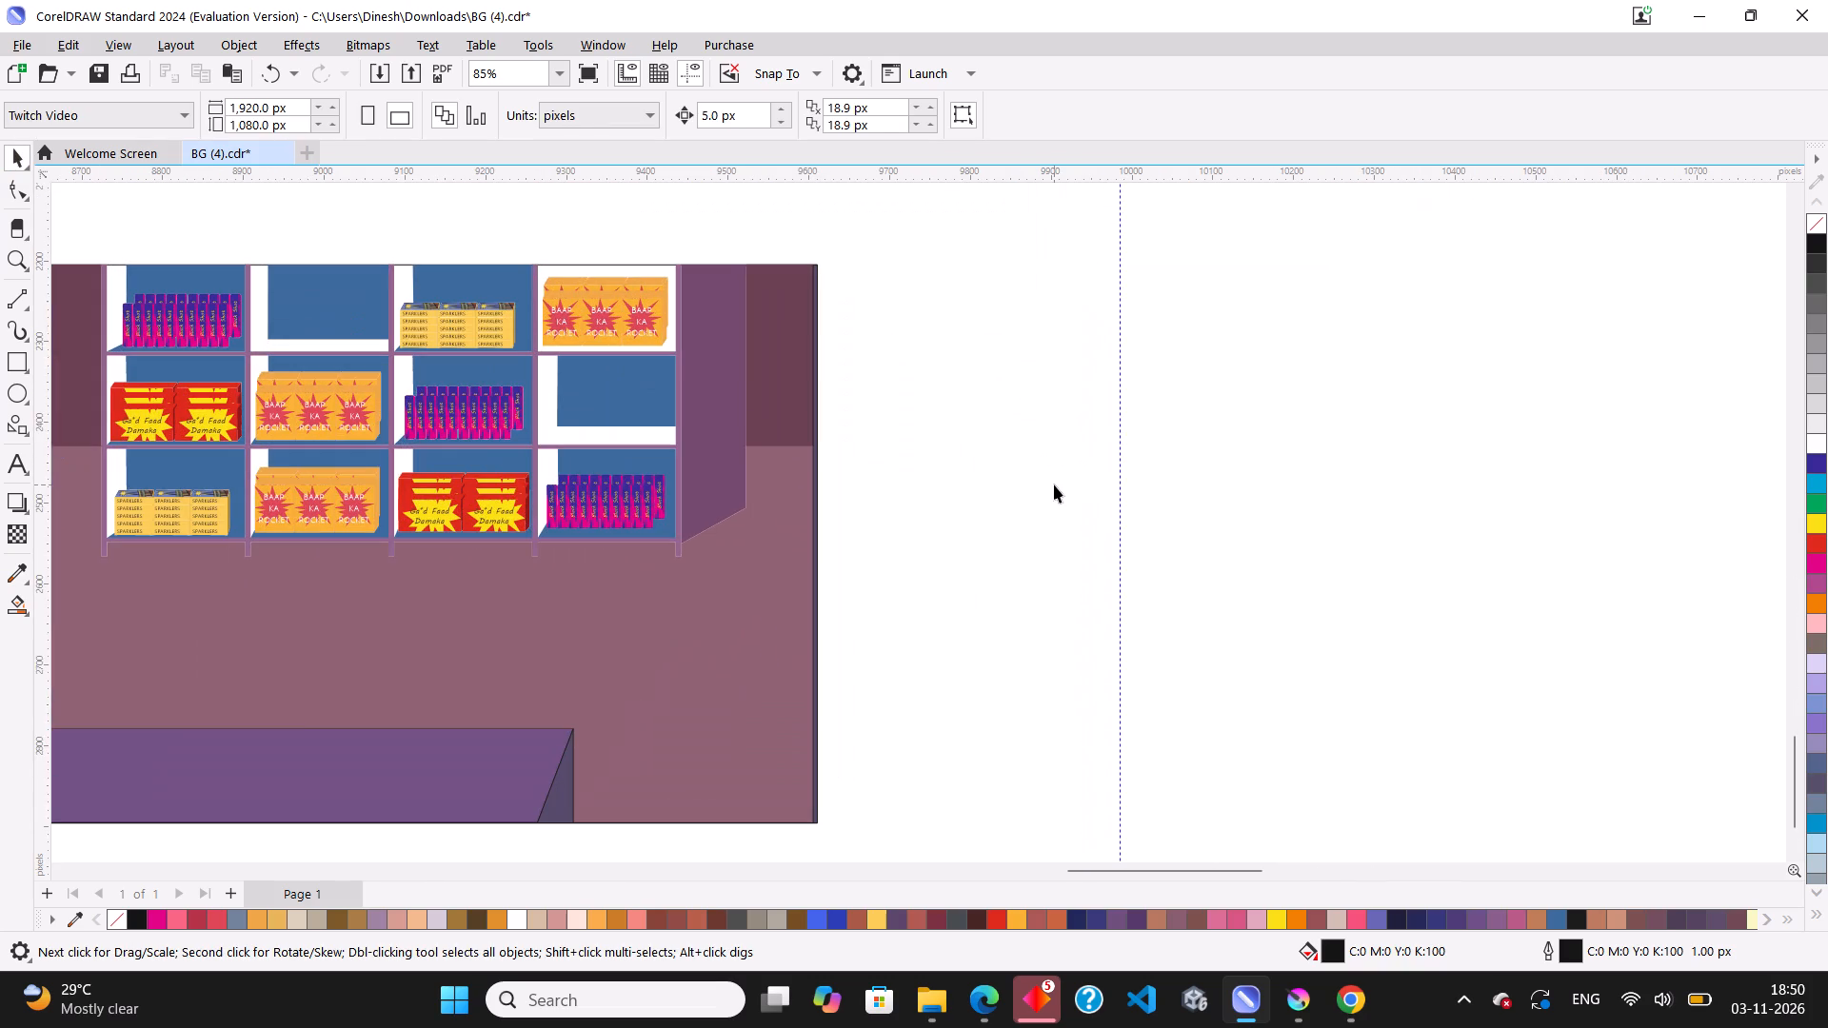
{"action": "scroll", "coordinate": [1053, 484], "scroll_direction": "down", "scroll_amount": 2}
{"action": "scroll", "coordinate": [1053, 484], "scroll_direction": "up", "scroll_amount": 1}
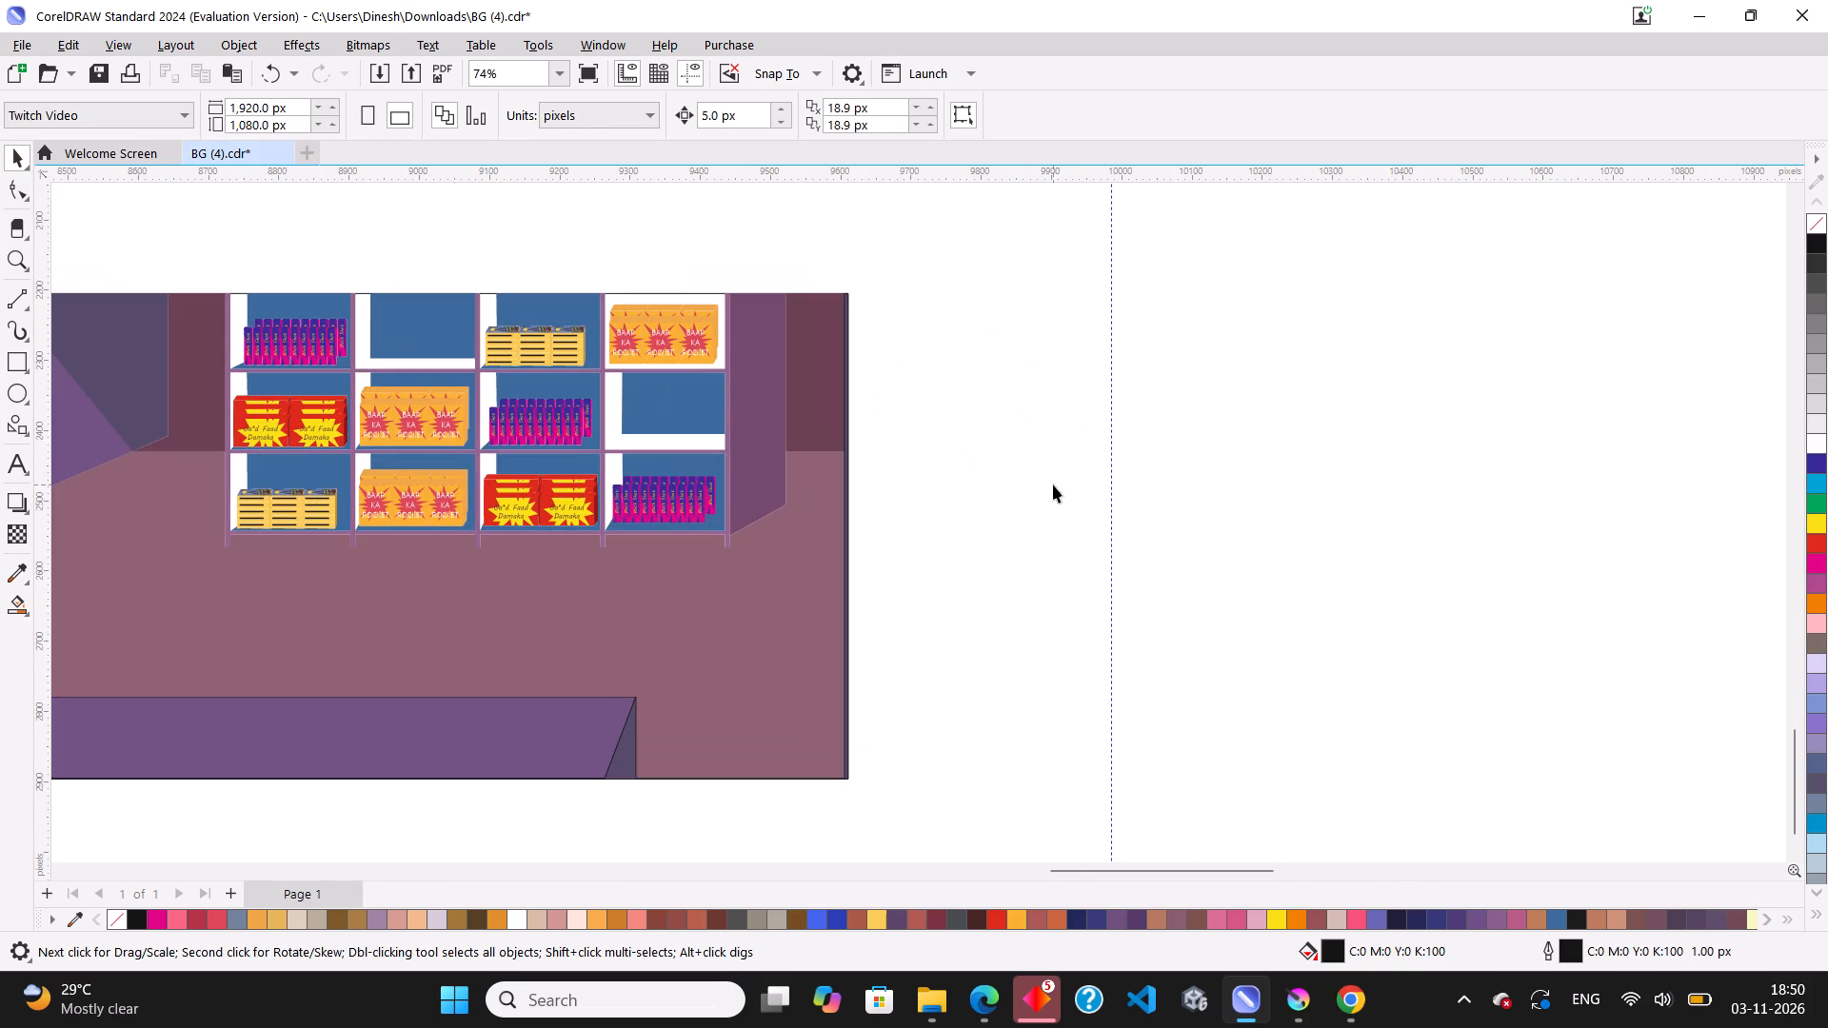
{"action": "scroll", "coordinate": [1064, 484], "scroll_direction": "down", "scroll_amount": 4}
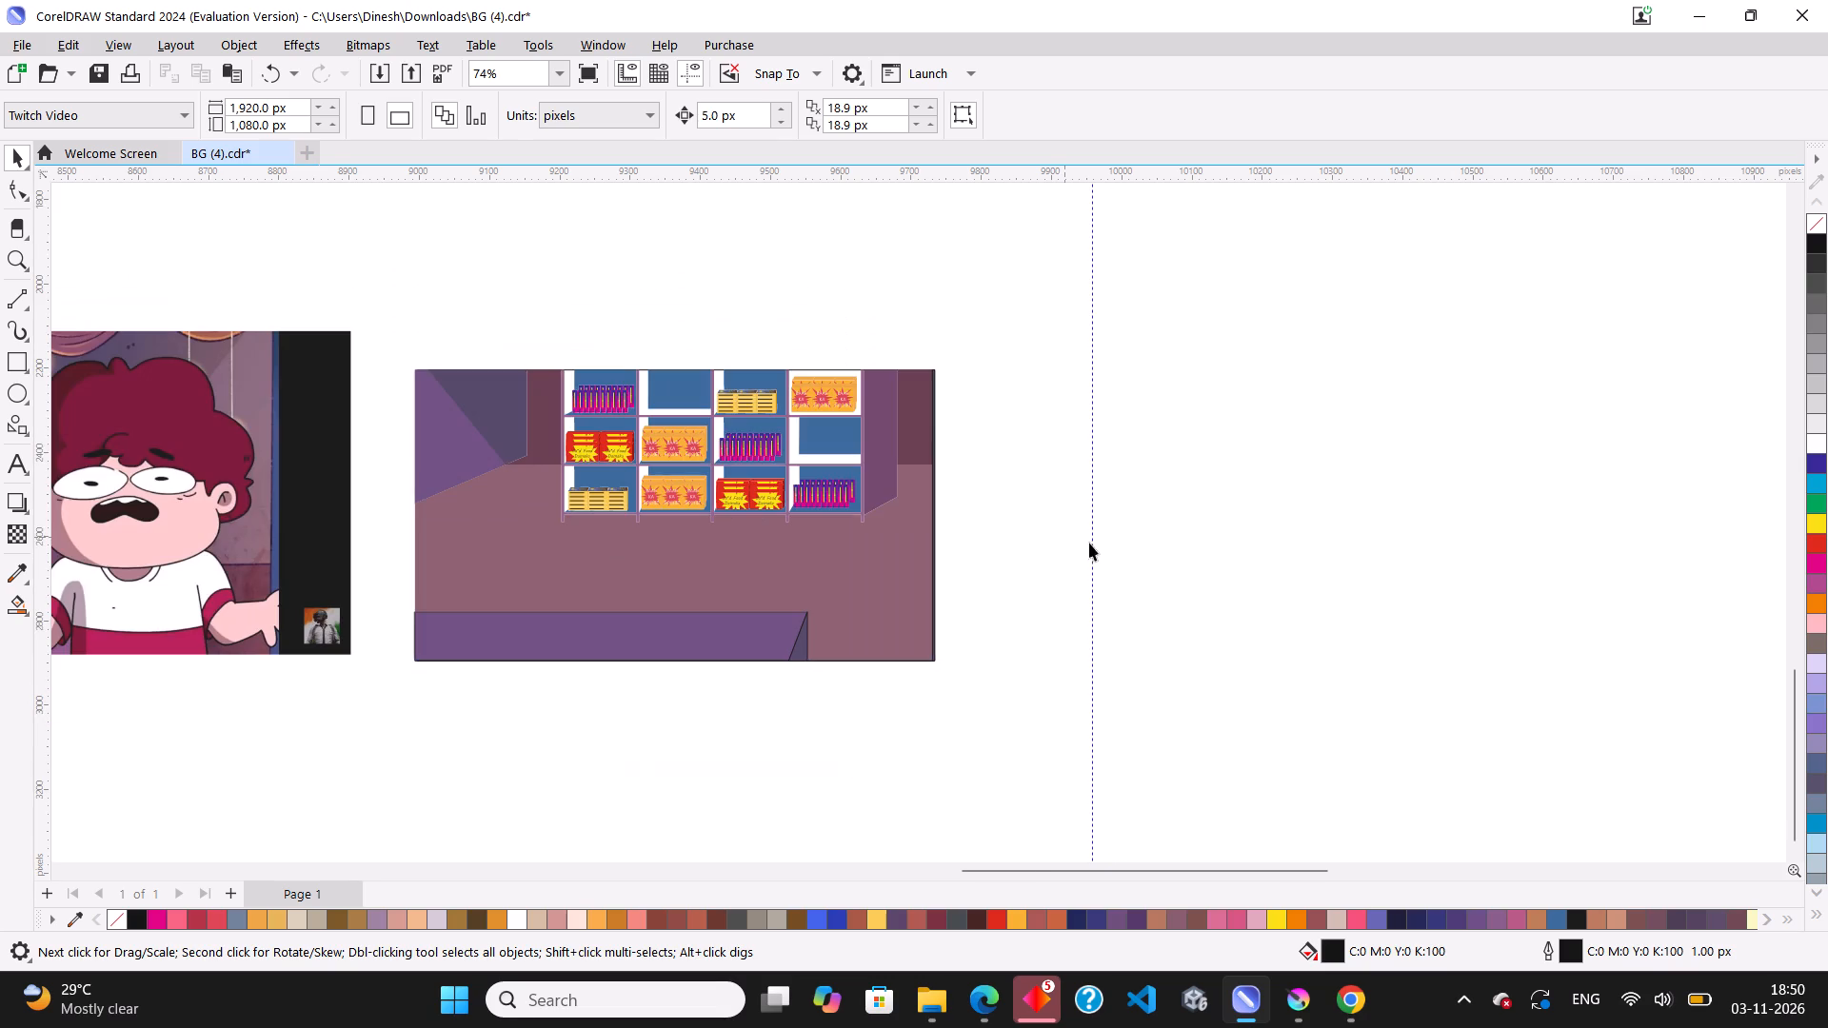
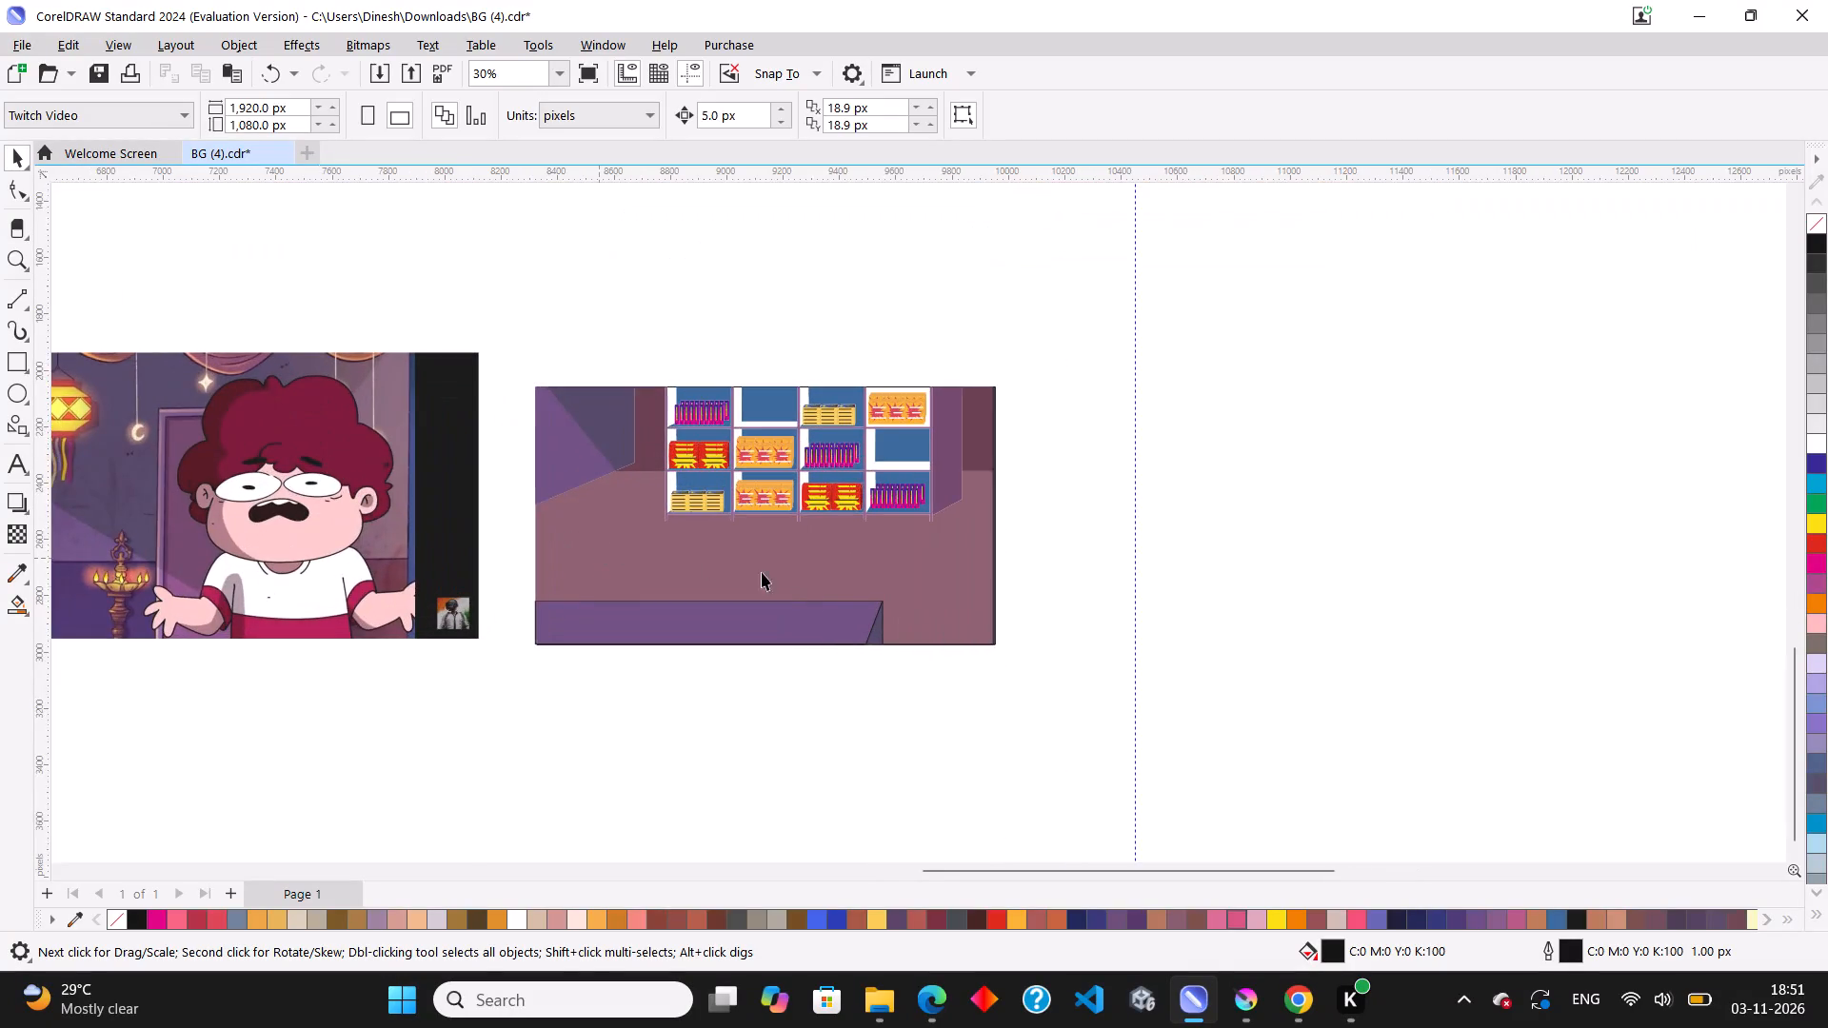
Examine the cartoon reference frames beside the background scenes, especially the street scene with light-strung trees and brick walls.
{"action": "scroll", "coordinate": [817, 597], "scroll_direction": "down", "scroll_amount": 12}
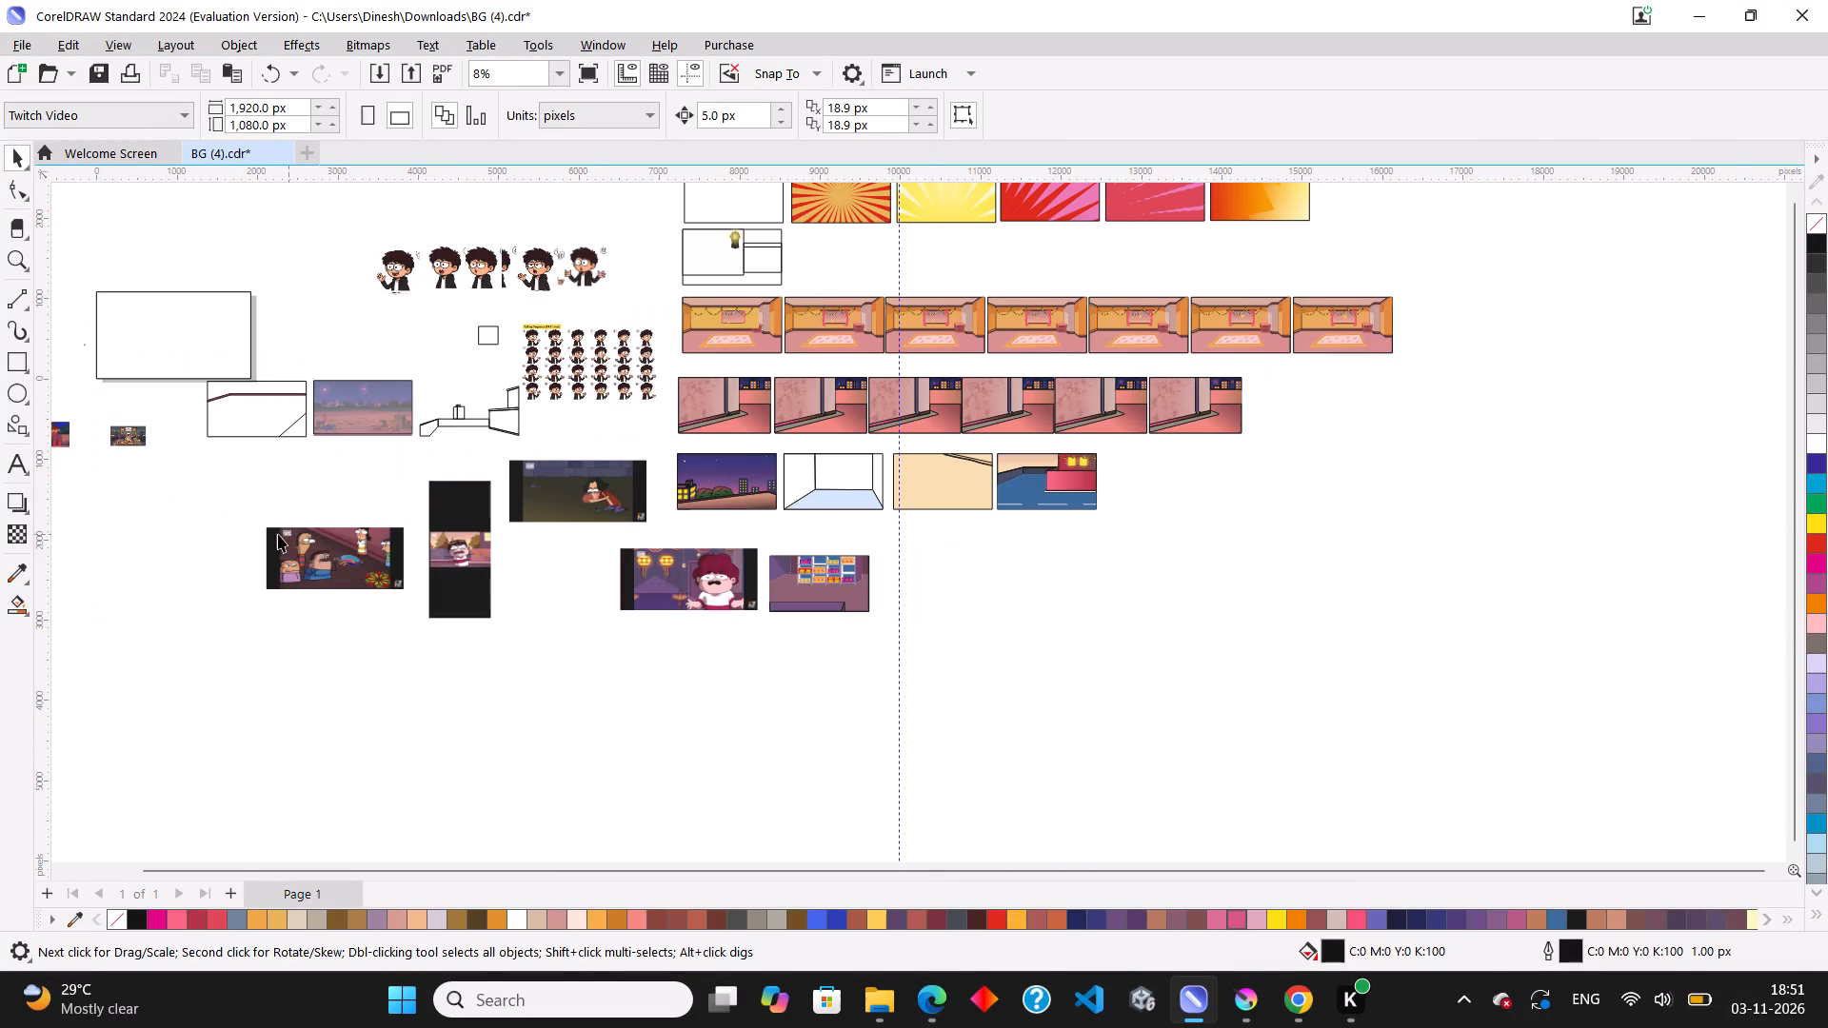
{"action": "scroll", "coordinate": [172, 460], "scroll_direction": "up", "scroll_amount": 2}
{"action": "scroll", "coordinate": [150, 612], "scroll_direction": "up", "scroll_amount": 4}
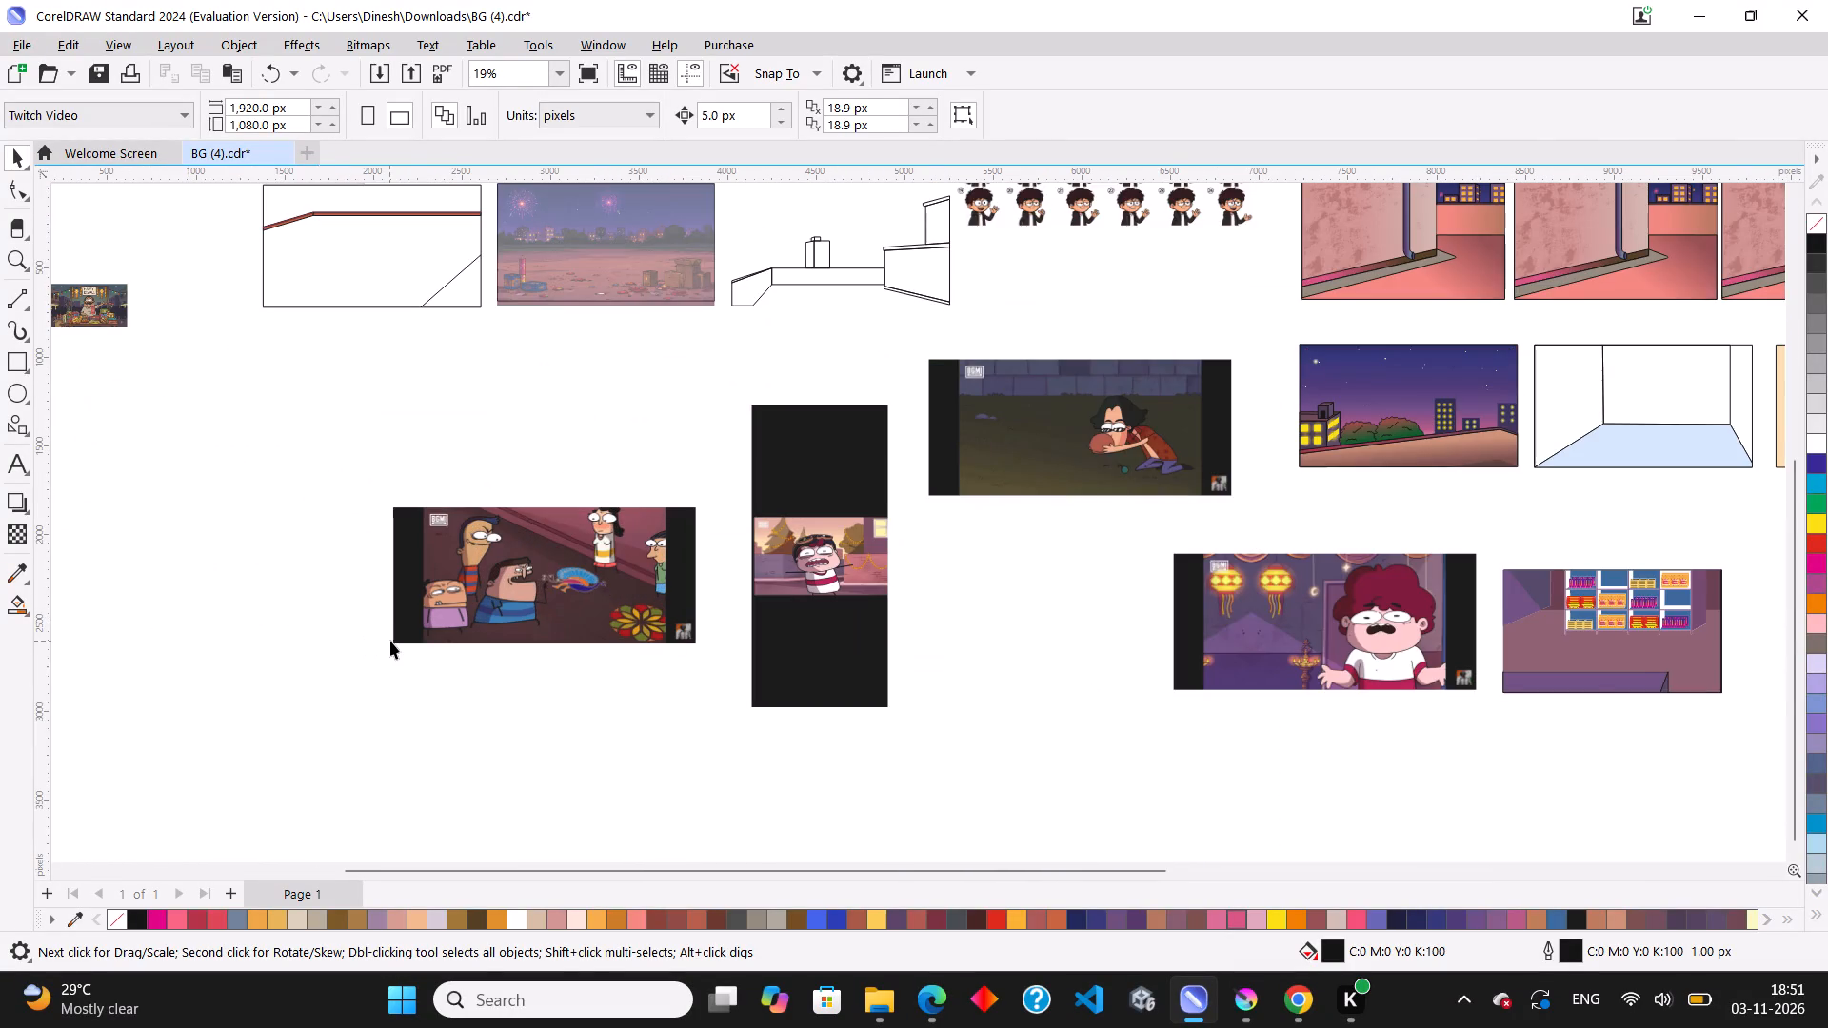
{"action": "scroll", "coordinate": [390, 641], "scroll_direction": "up", "scroll_amount": 2}
{"action": "scroll", "coordinate": [507, 560], "scroll_direction": "up", "scroll_amount": 3}
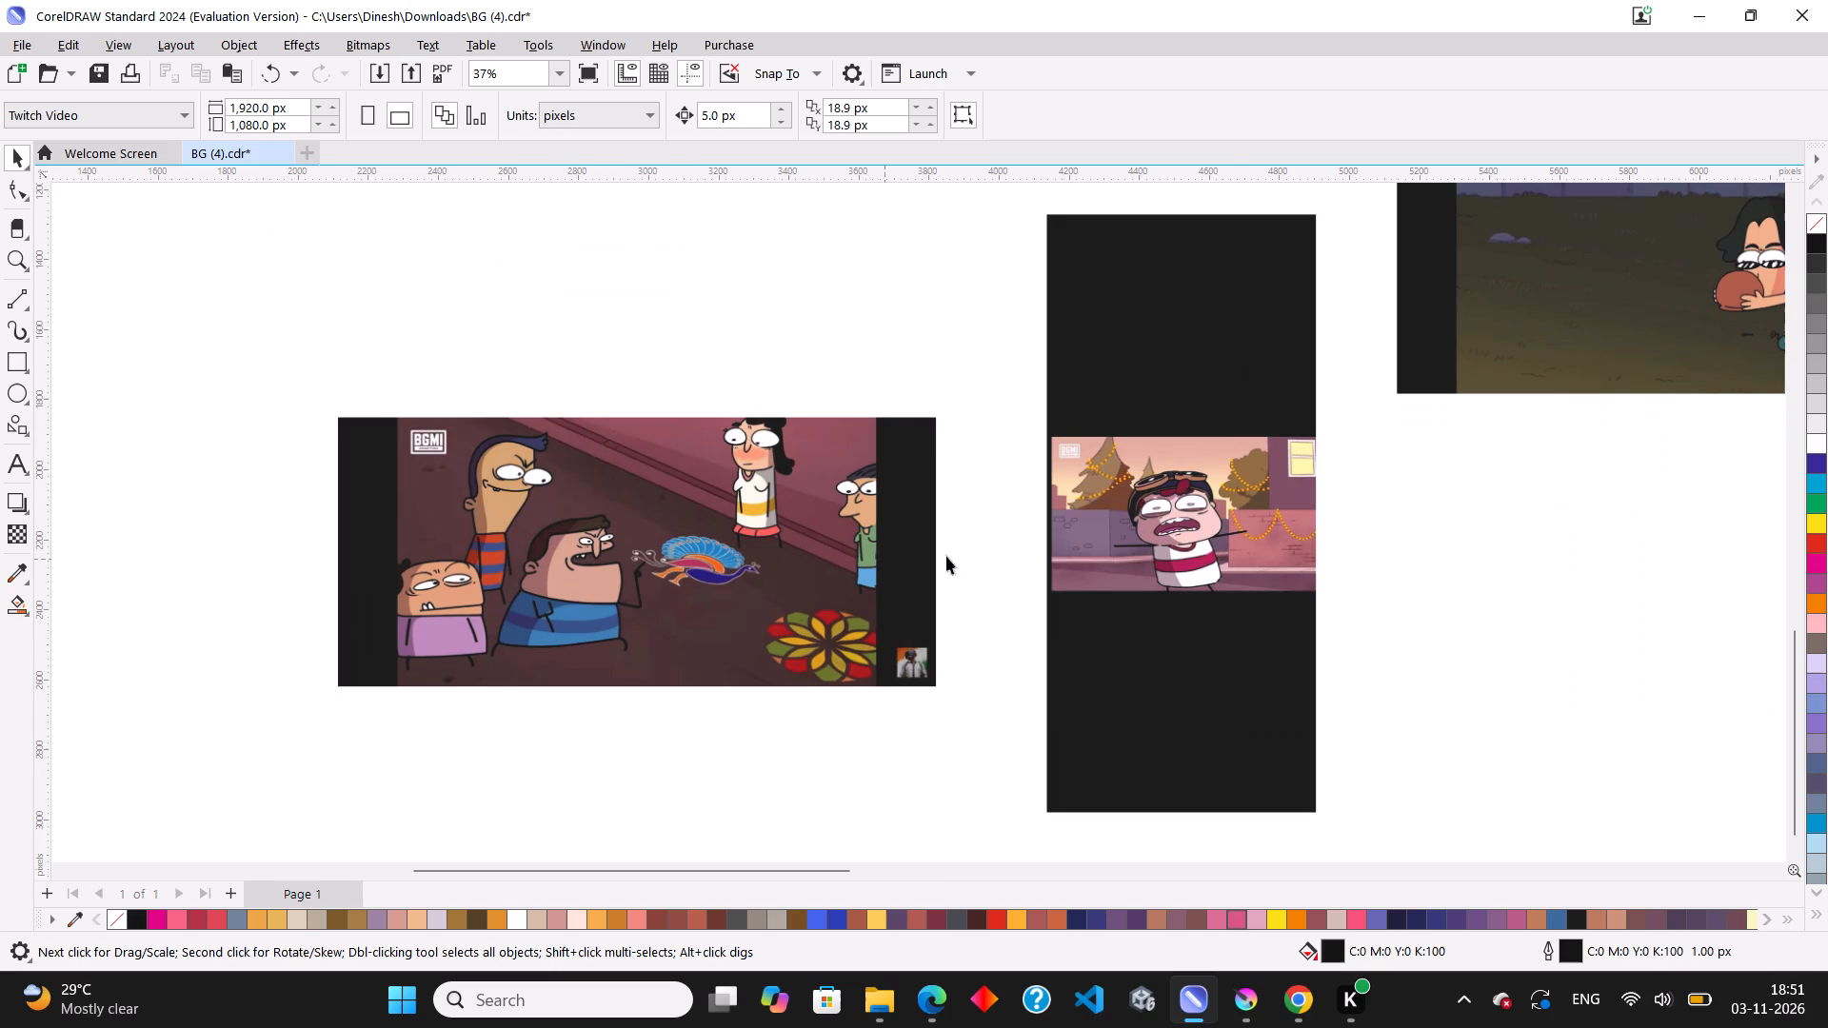
{"action": "scroll", "coordinate": [1233, 547], "scroll_direction": "up", "scroll_amount": 4}
{"action": "scroll", "coordinate": [639, 531], "scroll_direction": "down", "scroll_amount": 8}
{"action": "scroll", "coordinate": [761, 528], "scroll_direction": "up", "scroll_amount": 1}
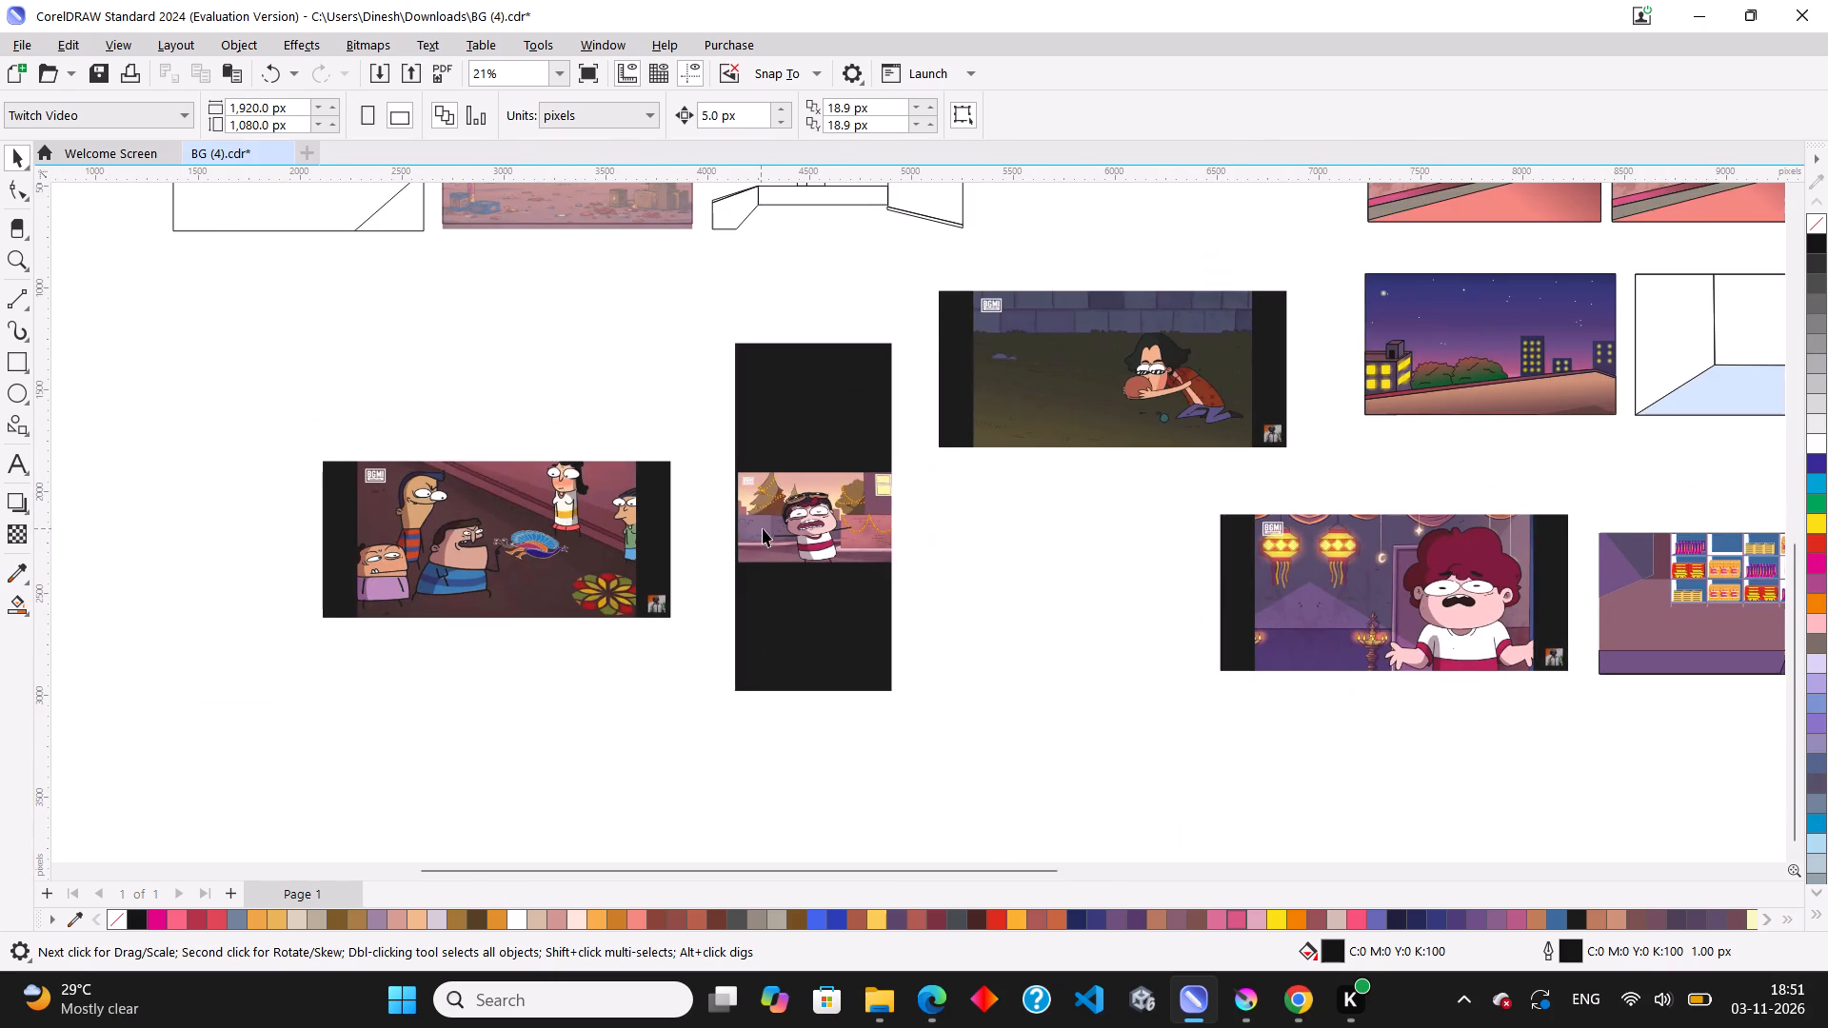
{"action": "scroll", "coordinate": [763, 528], "scroll_direction": "up", "scroll_amount": 5}
{"action": "scroll", "coordinate": [838, 504], "scroll_direction": "up", "scroll_amount": 7}
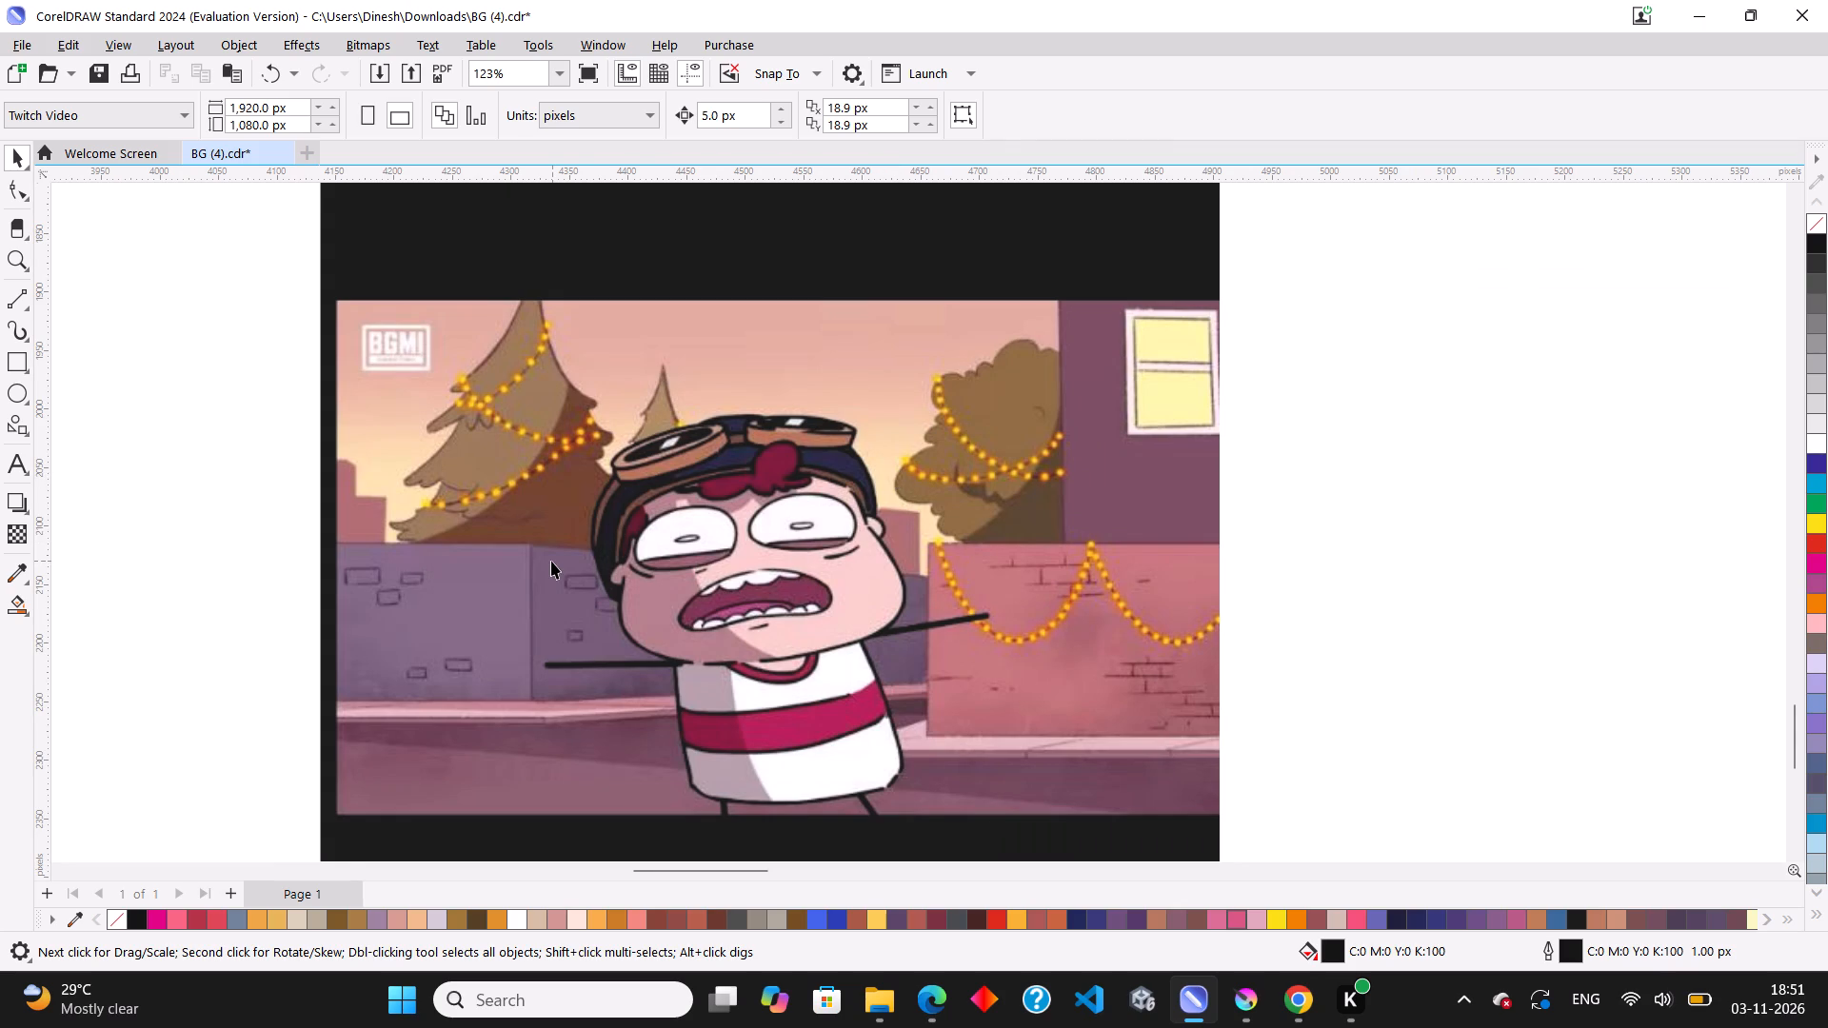
{"action": "scroll", "coordinate": [551, 561], "scroll_direction": "down", "scroll_amount": 17}
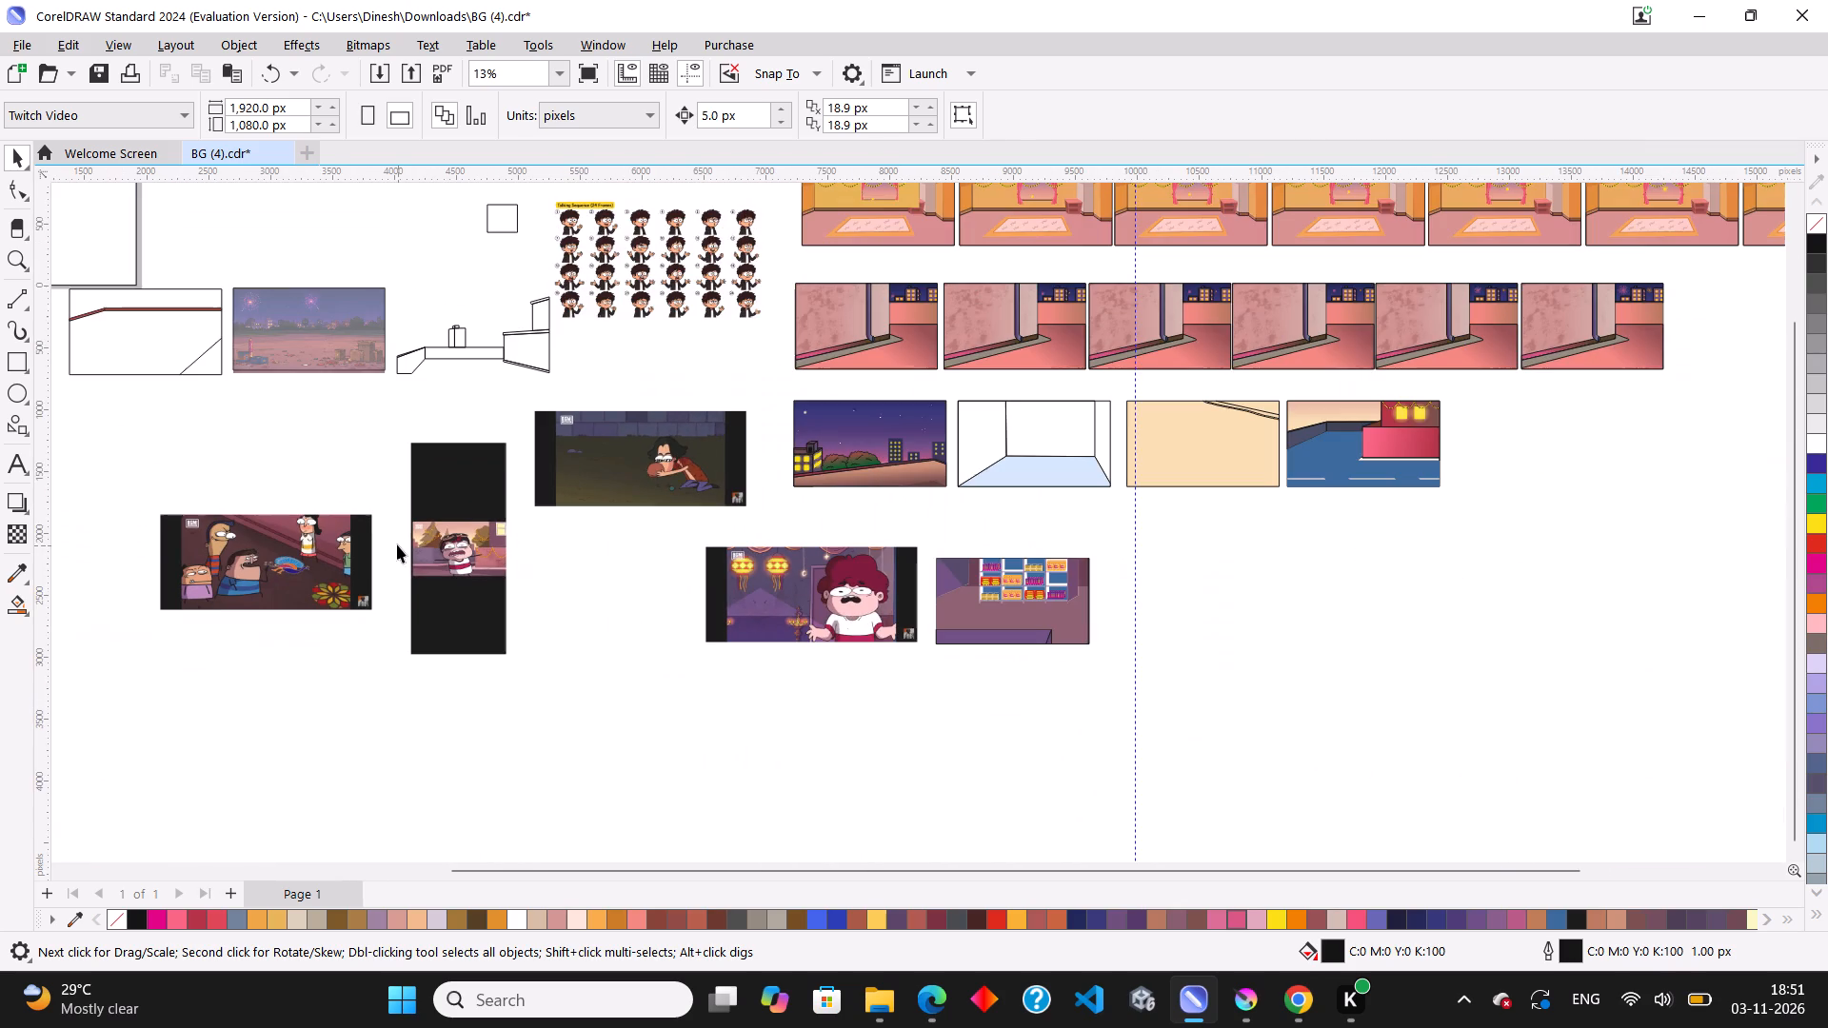
Draw a circle about 140 px across in the empty area below the blue road scene.
{"action": "left_click", "coordinate": [7, 385]}
{"action": "scroll", "coordinate": [299, 466], "scroll_direction": "down", "scroll_amount": 5}
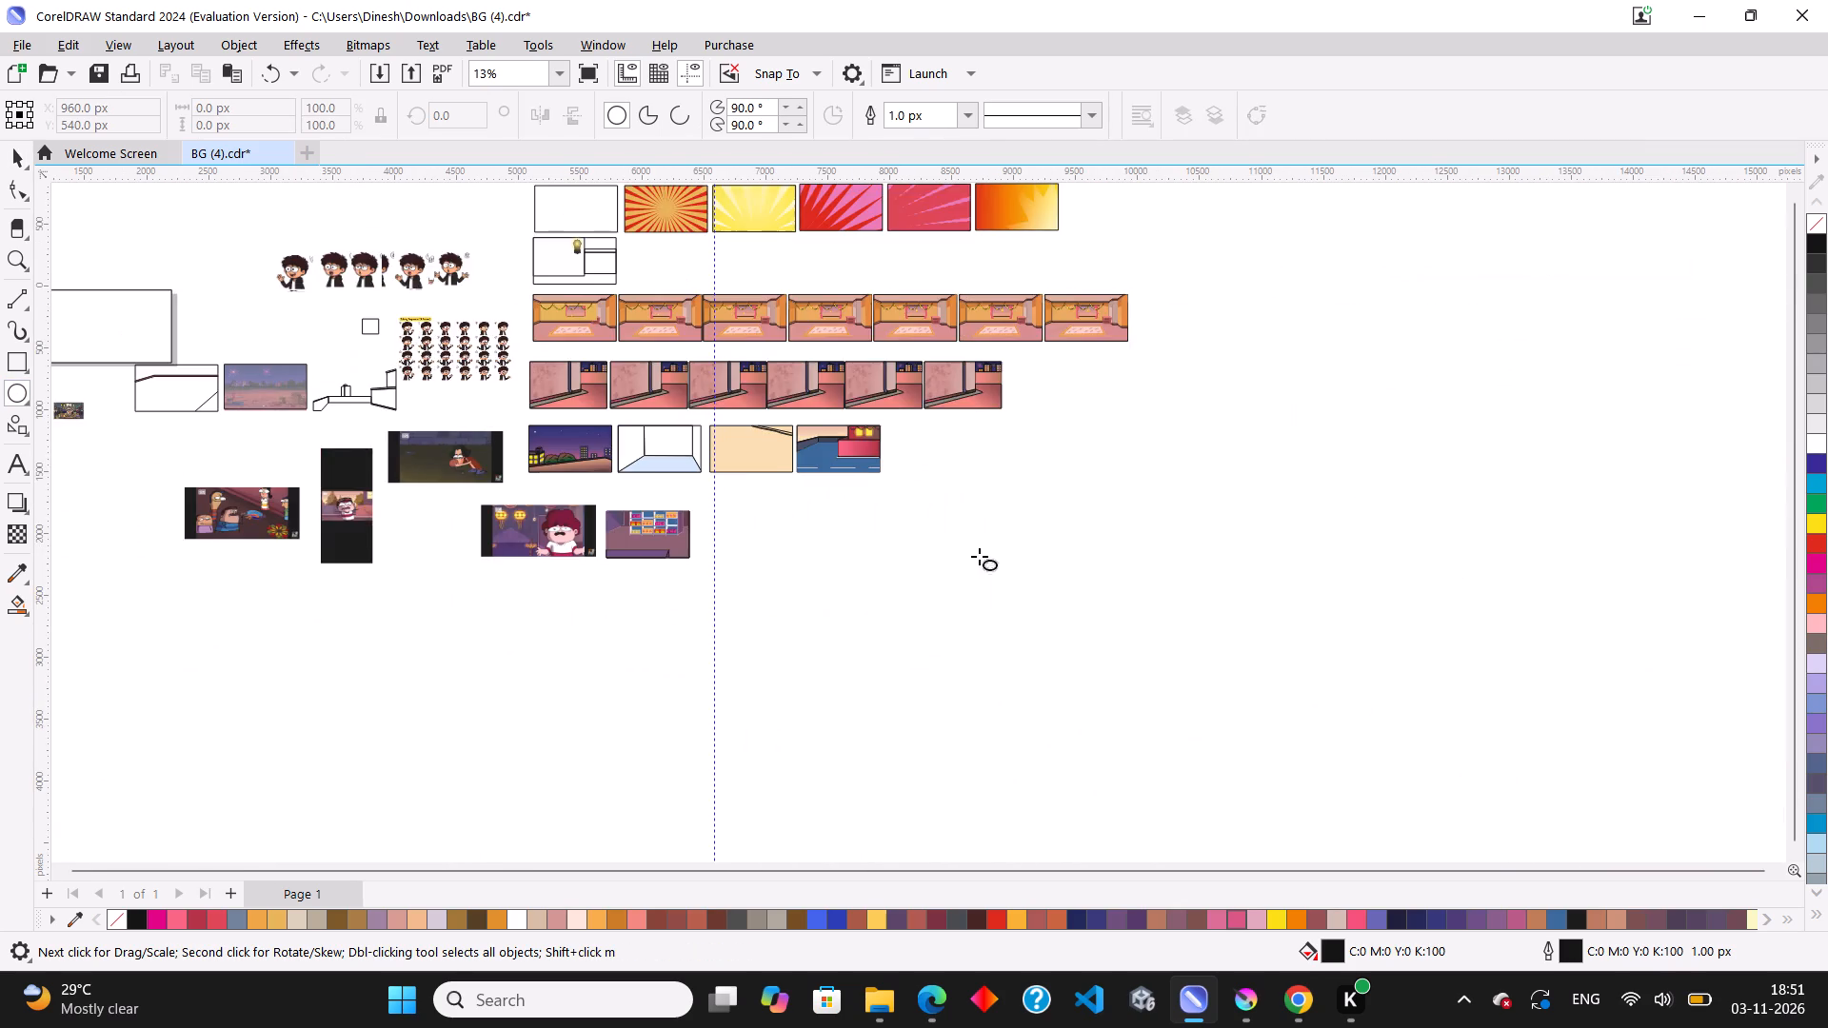
{"action": "scroll", "coordinate": [1059, 574], "scroll_direction": "up", "scroll_amount": 7}
{"action": "scroll", "coordinate": [419, 488], "scroll_direction": "up", "scroll_amount": 3}
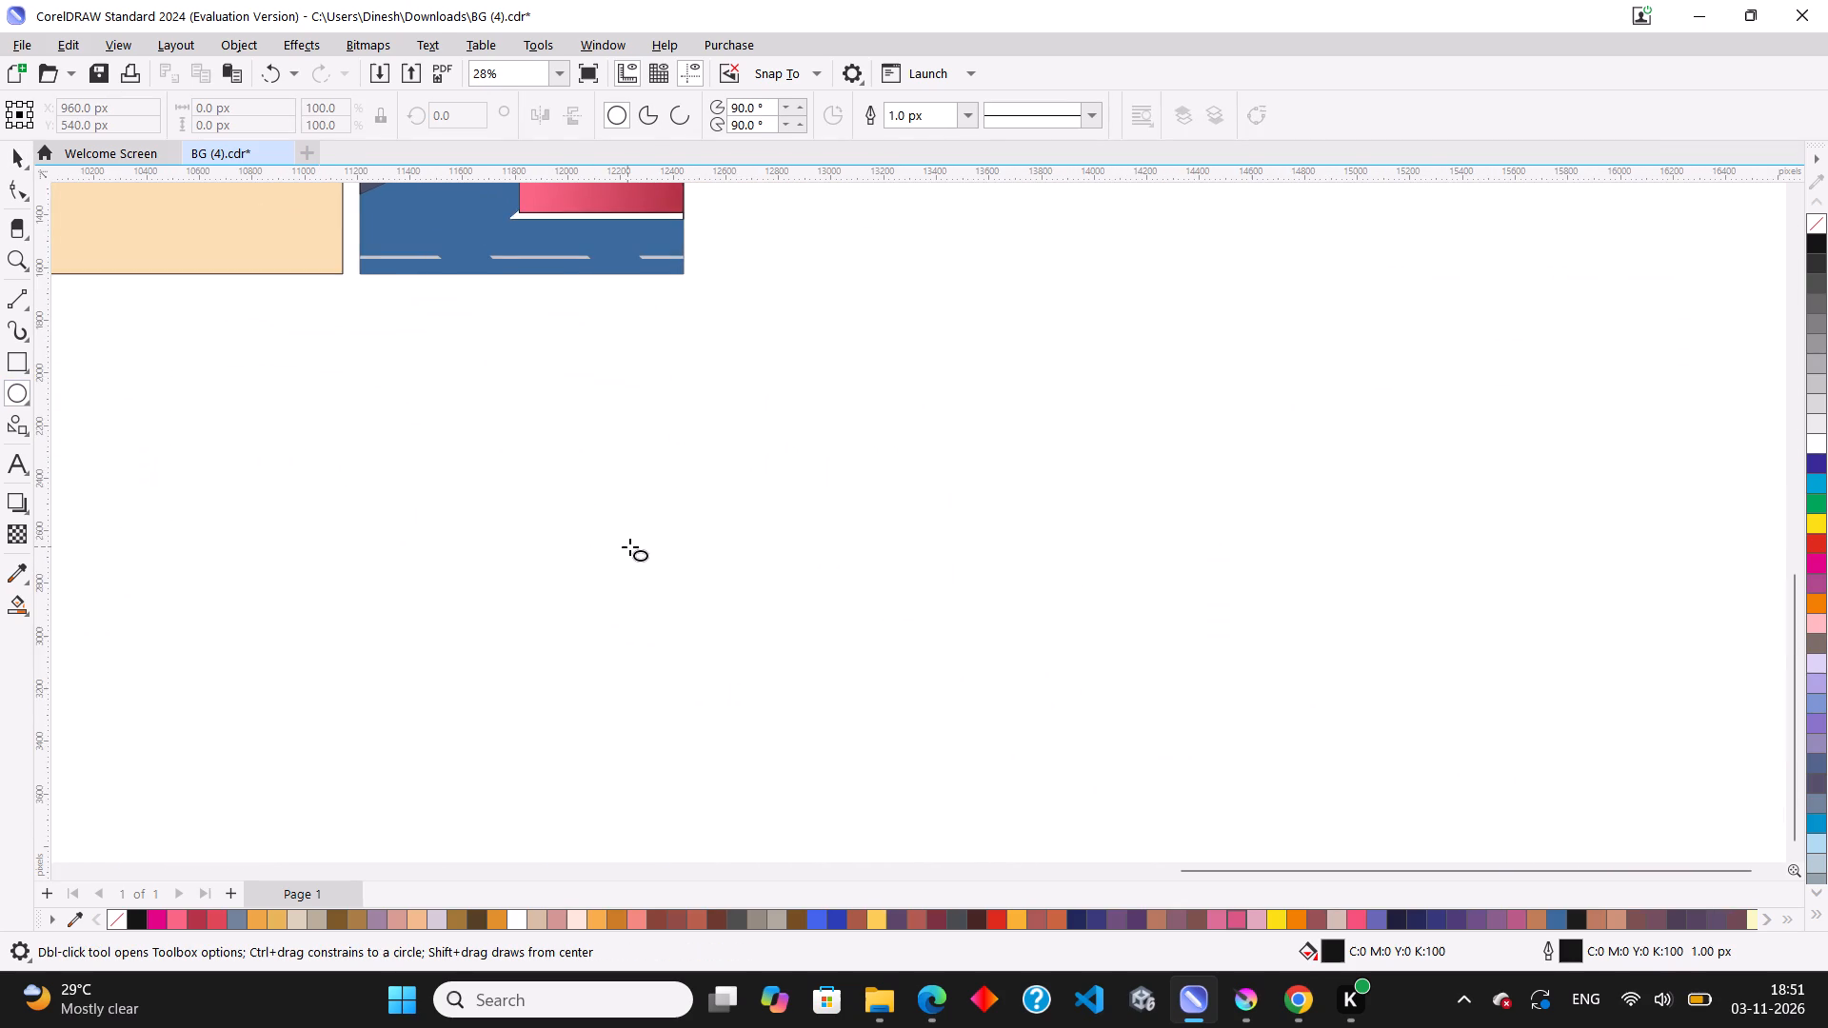
{"action": "scroll", "coordinate": [630, 546], "scroll_direction": "up", "scroll_amount": 3}
{"action": "left_click_drag", "start_coordinate": [496, 485], "coordinate": [543, 540]}
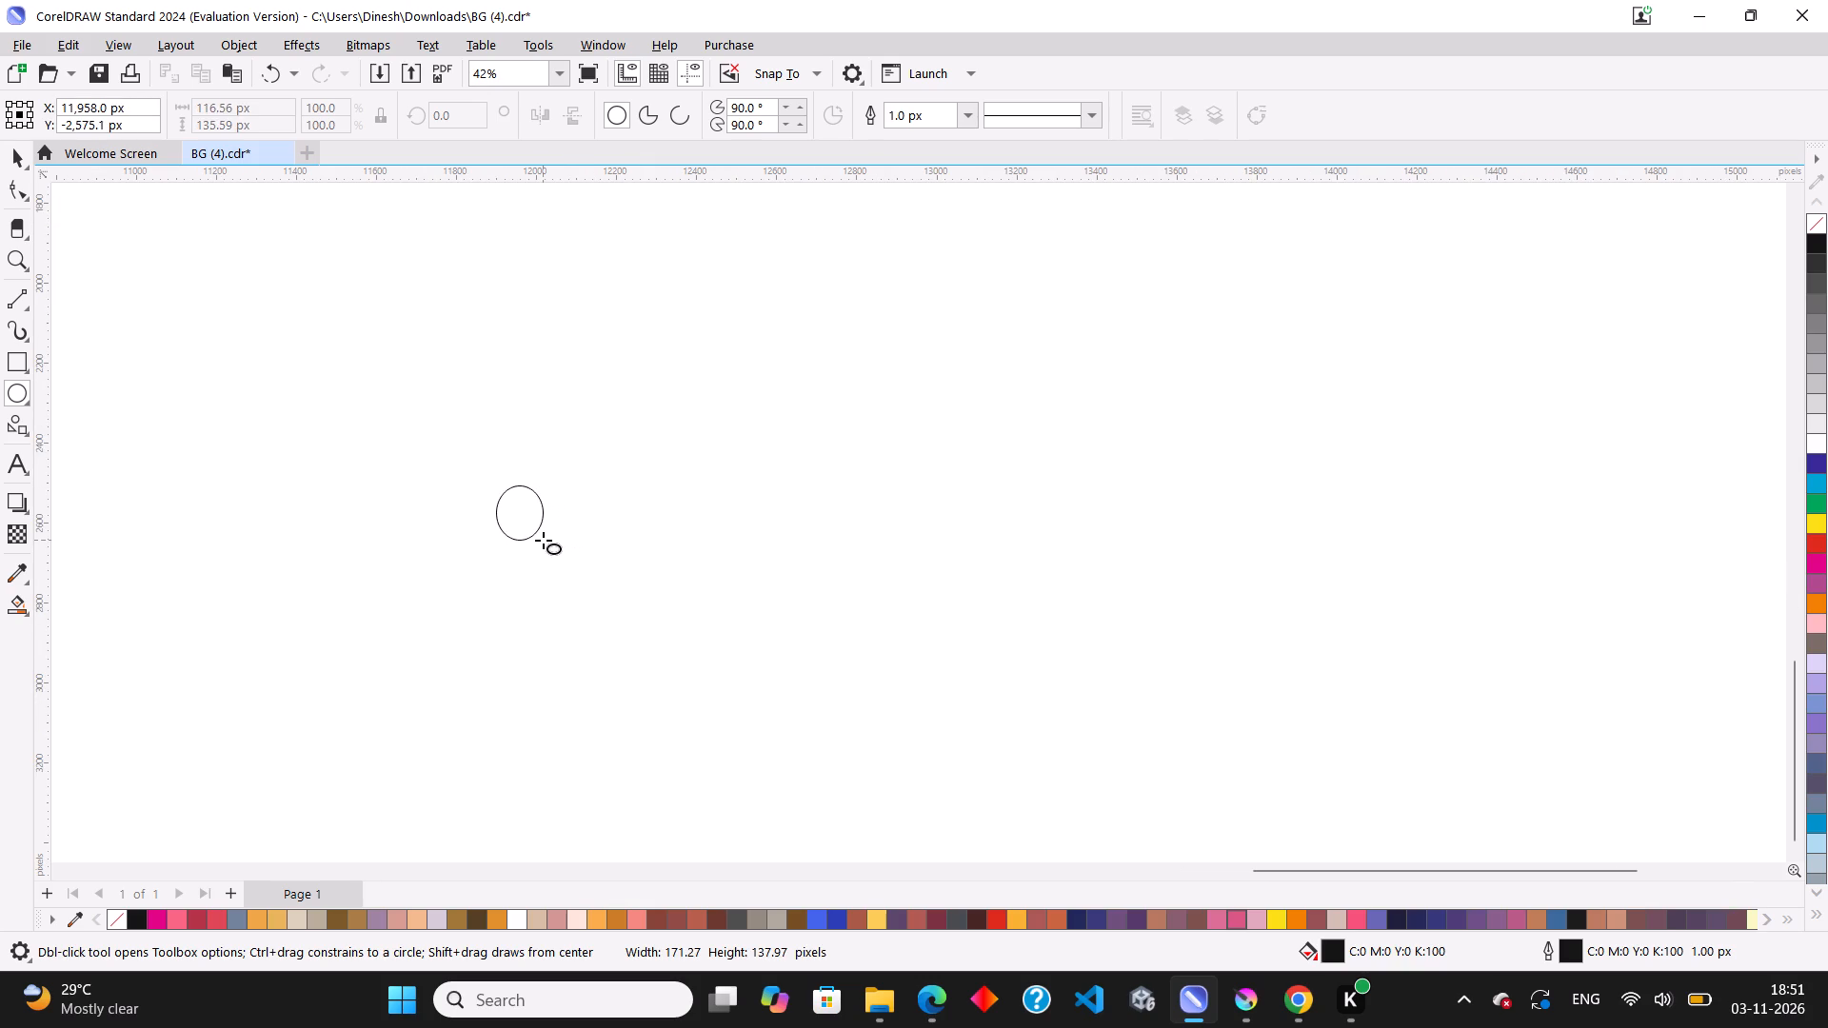
{"action": "left_click_drag", "start_coordinate": [543, 540], "coordinate": [552, 542]}
{"action": "scroll", "coordinate": [479, 492], "scroll_direction": "up", "scroll_amount": 2}
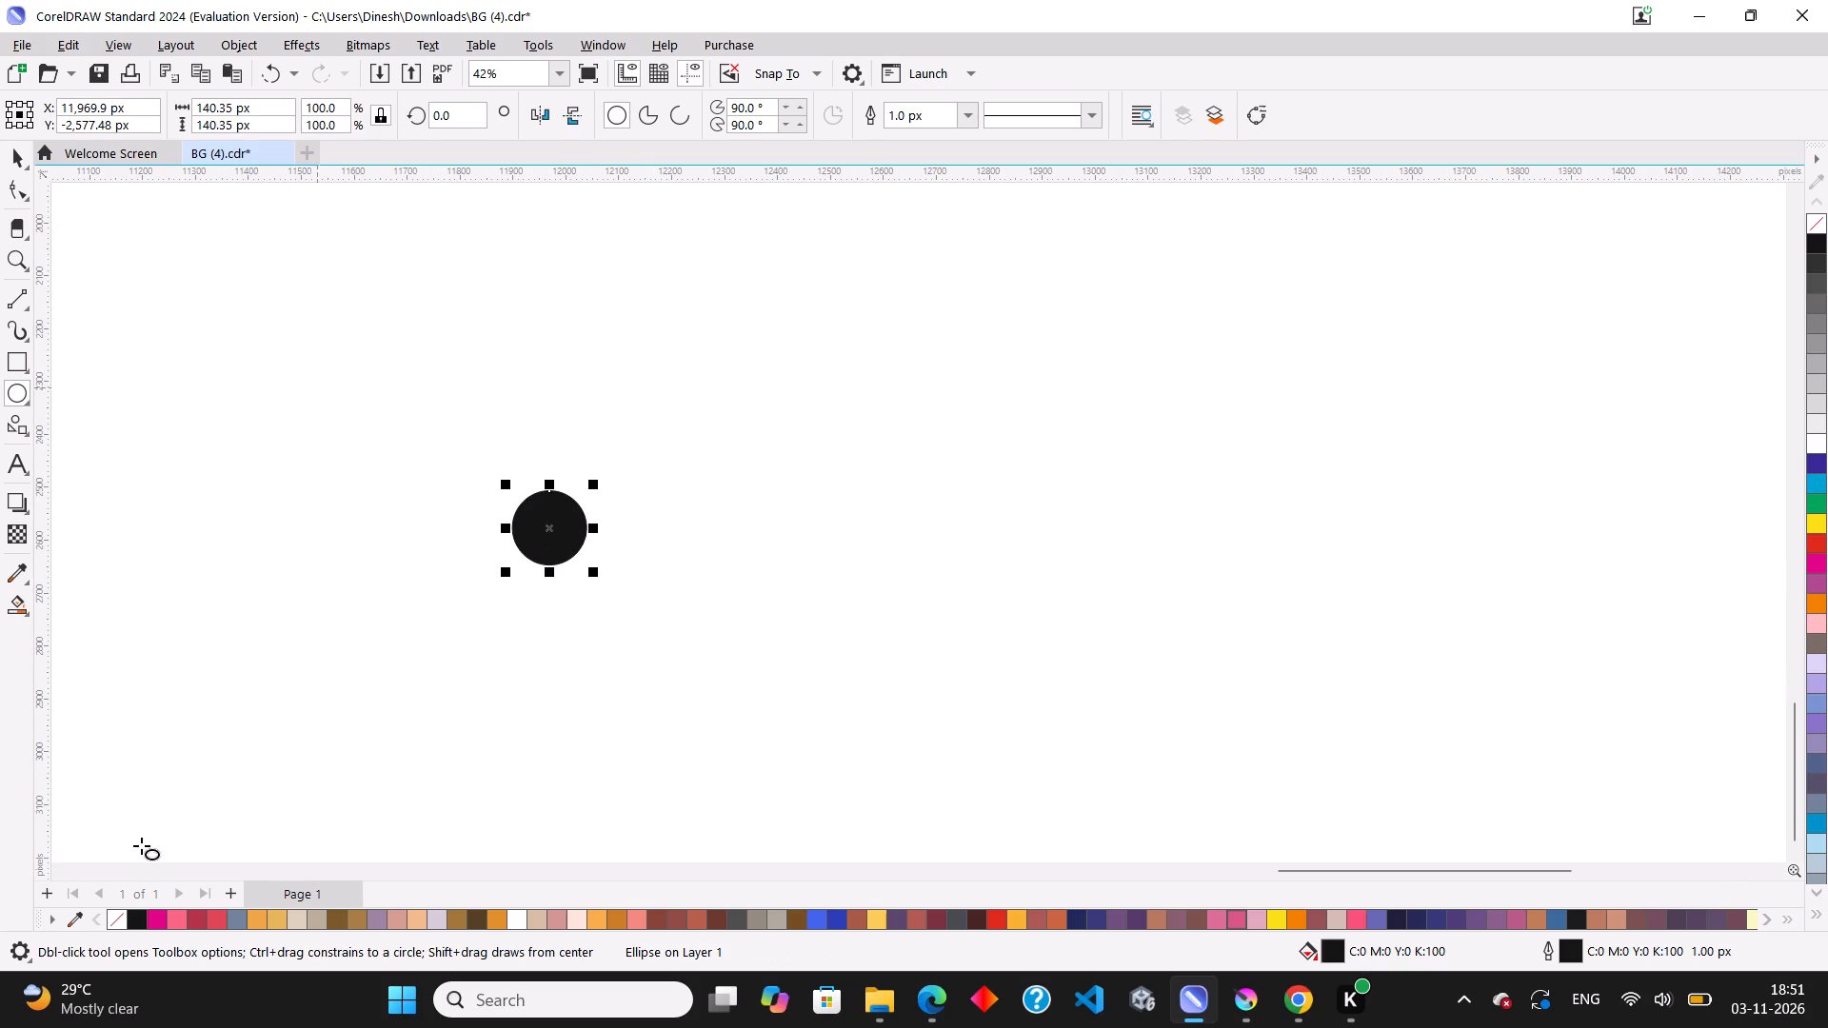
Remove the circle's fill and give it a black outline.
{"action": "right_click", "coordinate": [118, 912]}
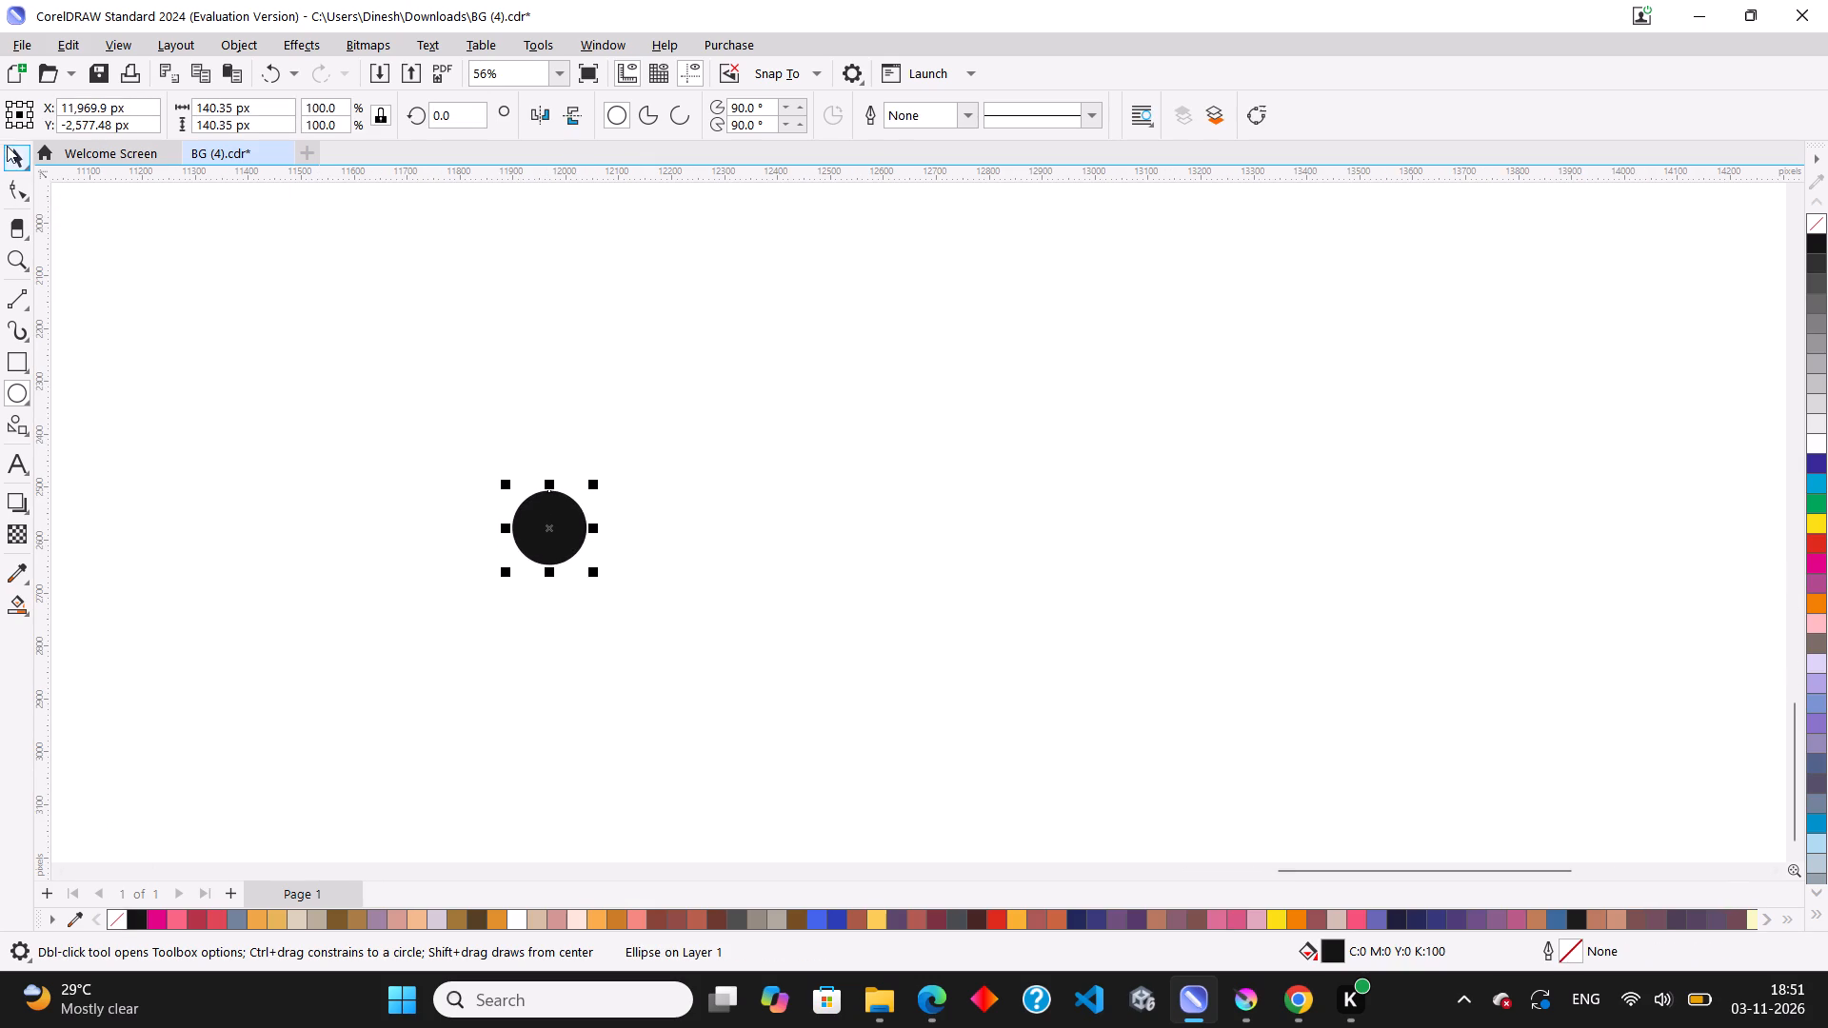
{"action": "left_click", "coordinate": [10, 148]}
{"action": "left_click", "coordinate": [112, 917]}
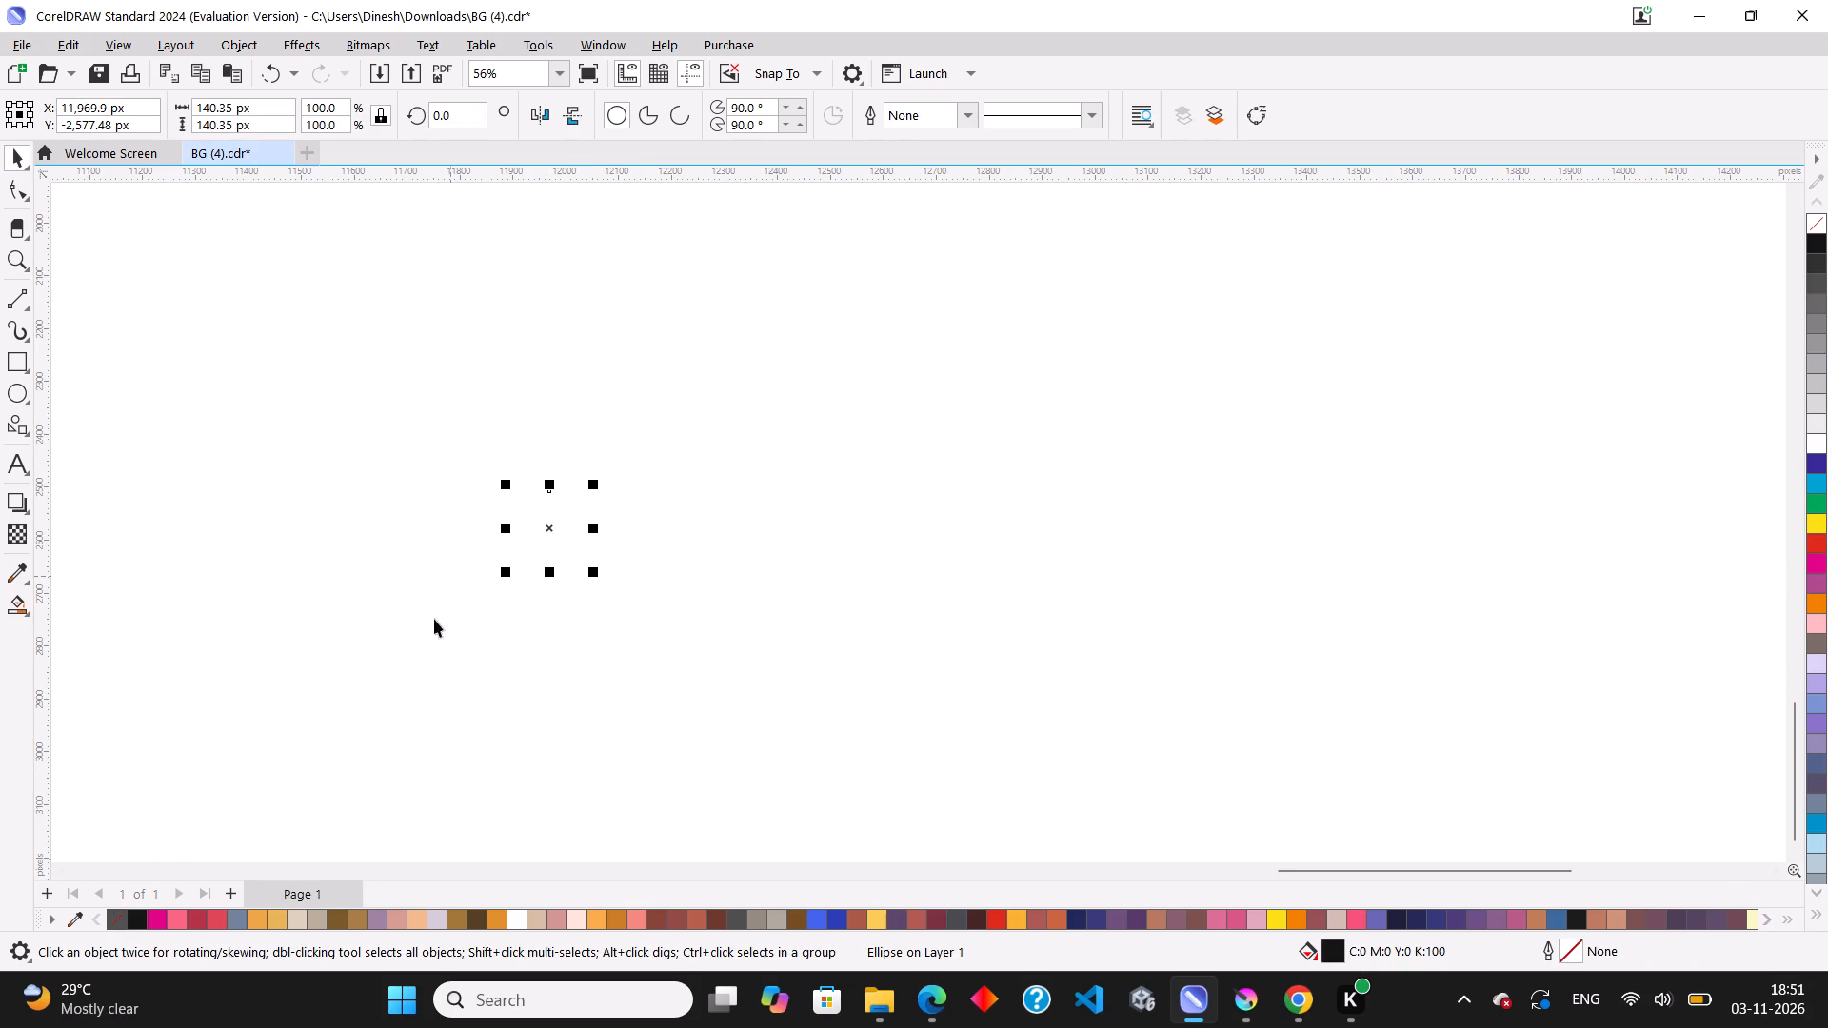
{"action": "right_click", "coordinate": [142, 916]}
Place two overlapping copies of the circle diagonally up to the right, and stretch the second copy to about 246 px wide.
{"action": "scroll", "coordinate": [574, 524], "scroll_direction": "up", "scroll_amount": 4}
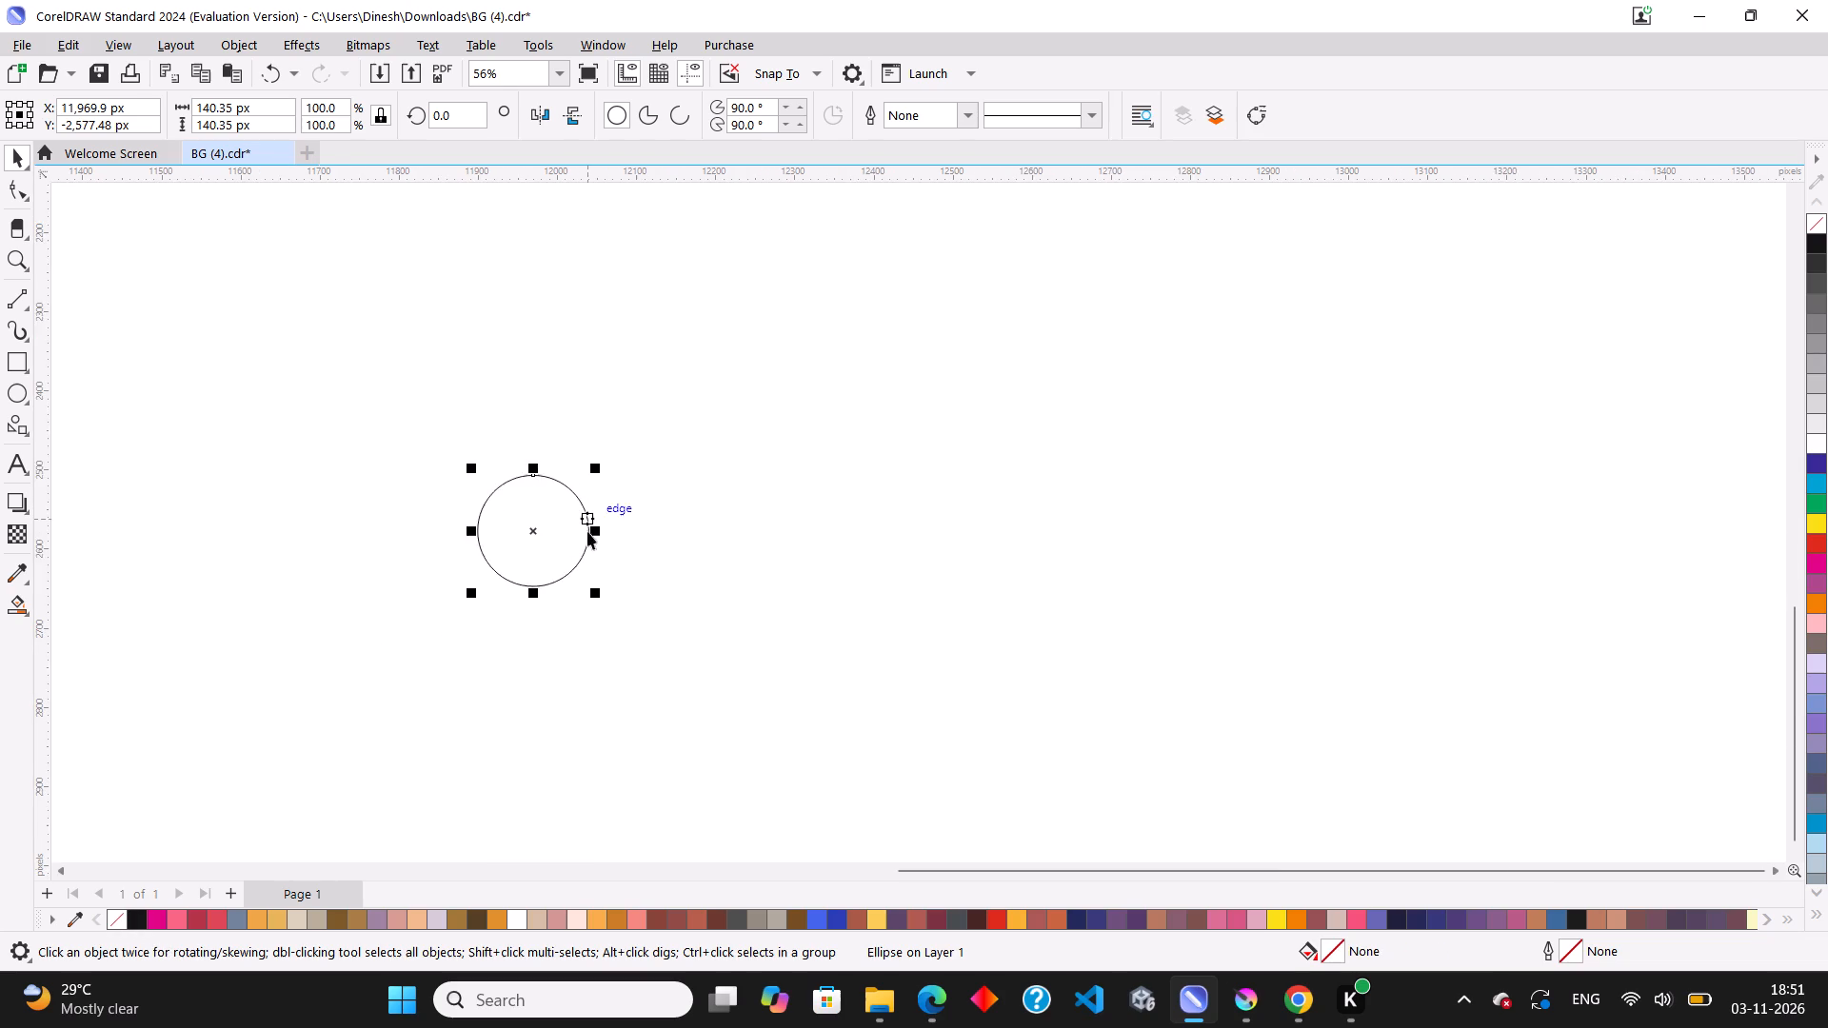
{"action": "scroll", "coordinate": [587, 531], "scroll_direction": "up", "scroll_amount": 2}
{"action": "left_click_drag", "start_coordinate": [505, 533], "coordinate": [588, 527]}
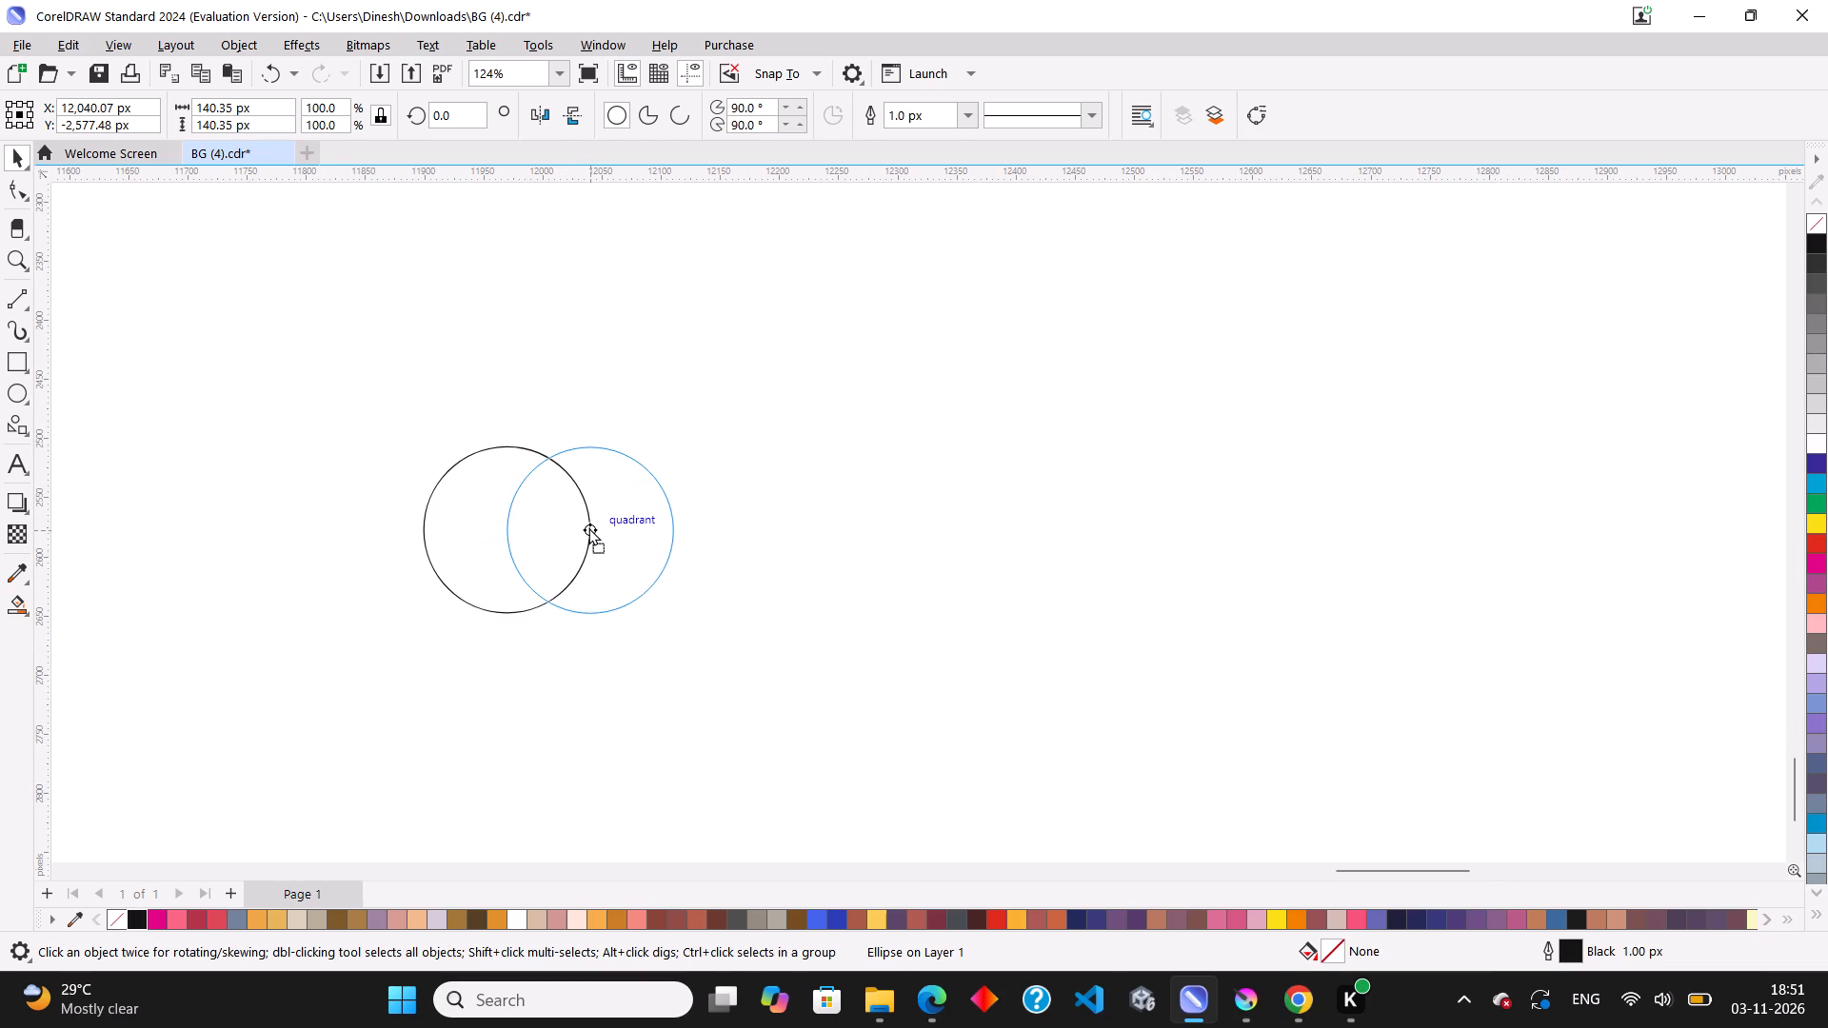
{"action": "left_click_drag", "start_coordinate": [588, 527], "coordinate": [587, 485]}
{"action": "right_click", "coordinate": [587, 485]}
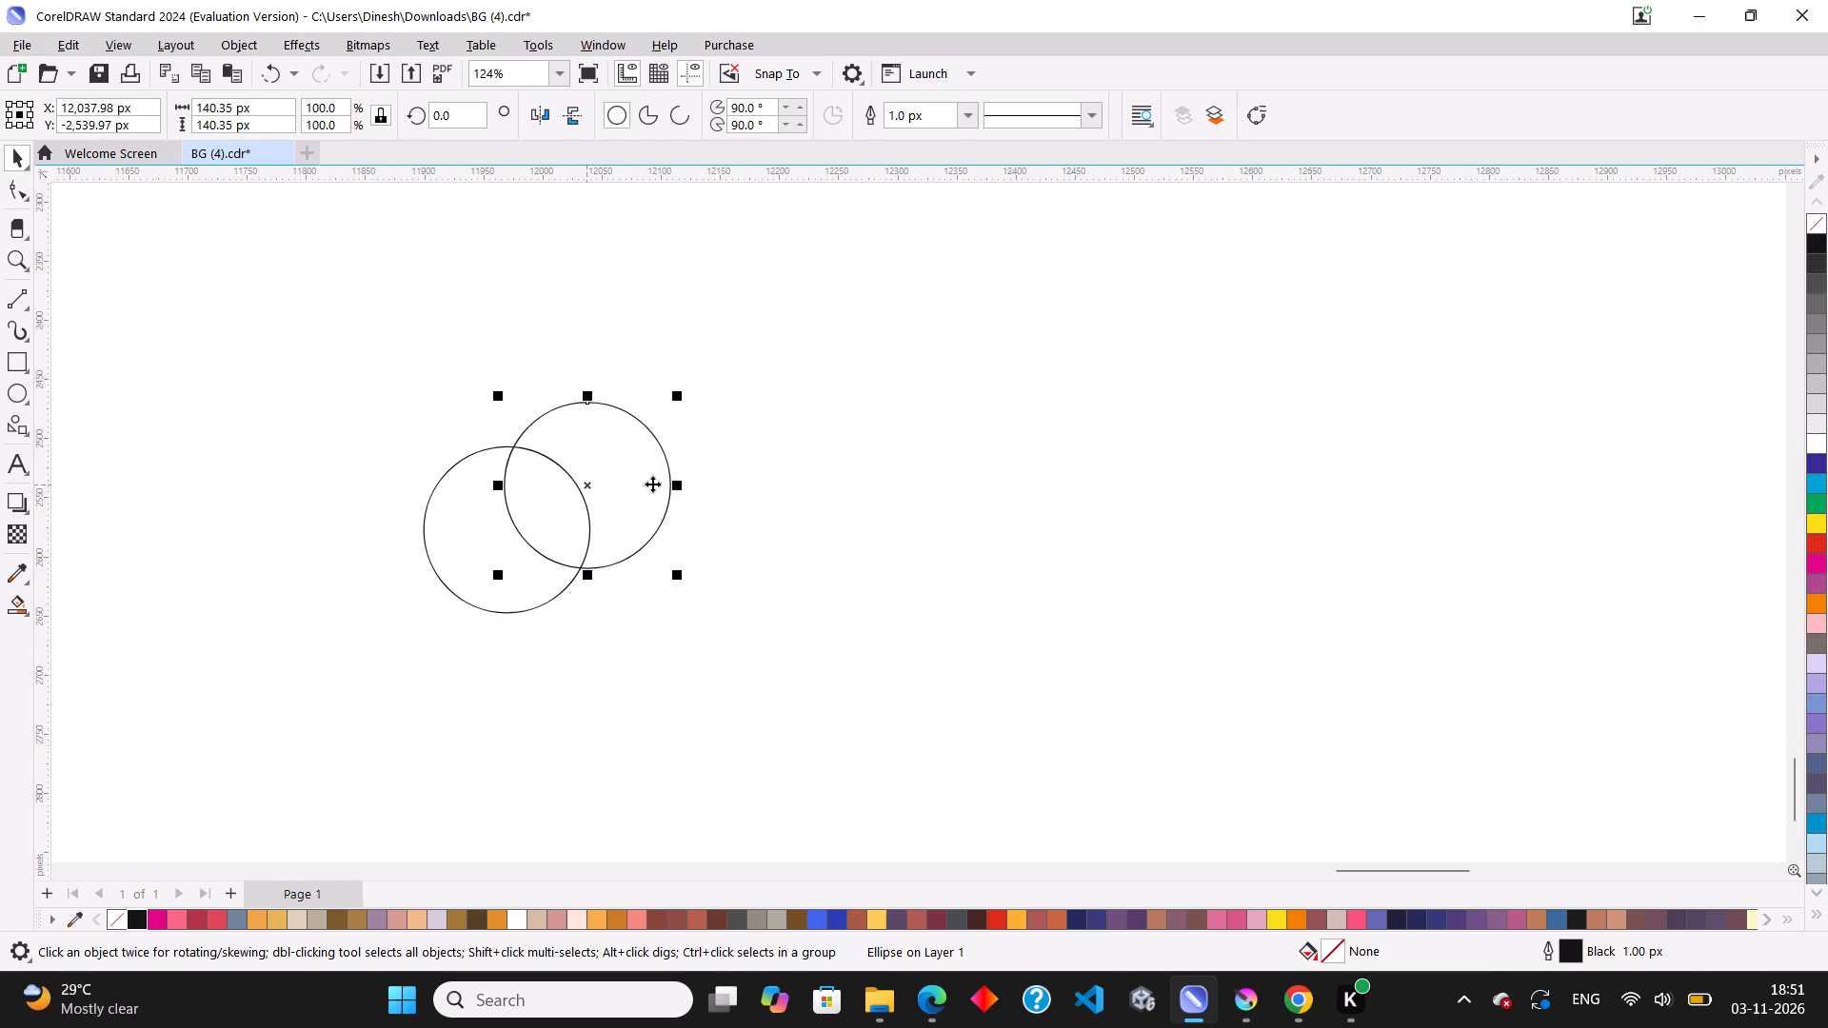
{"action": "left_click_drag", "start_coordinate": [614, 486], "coordinate": [694, 413]}
{"action": "right_click", "coordinate": [694, 413]}
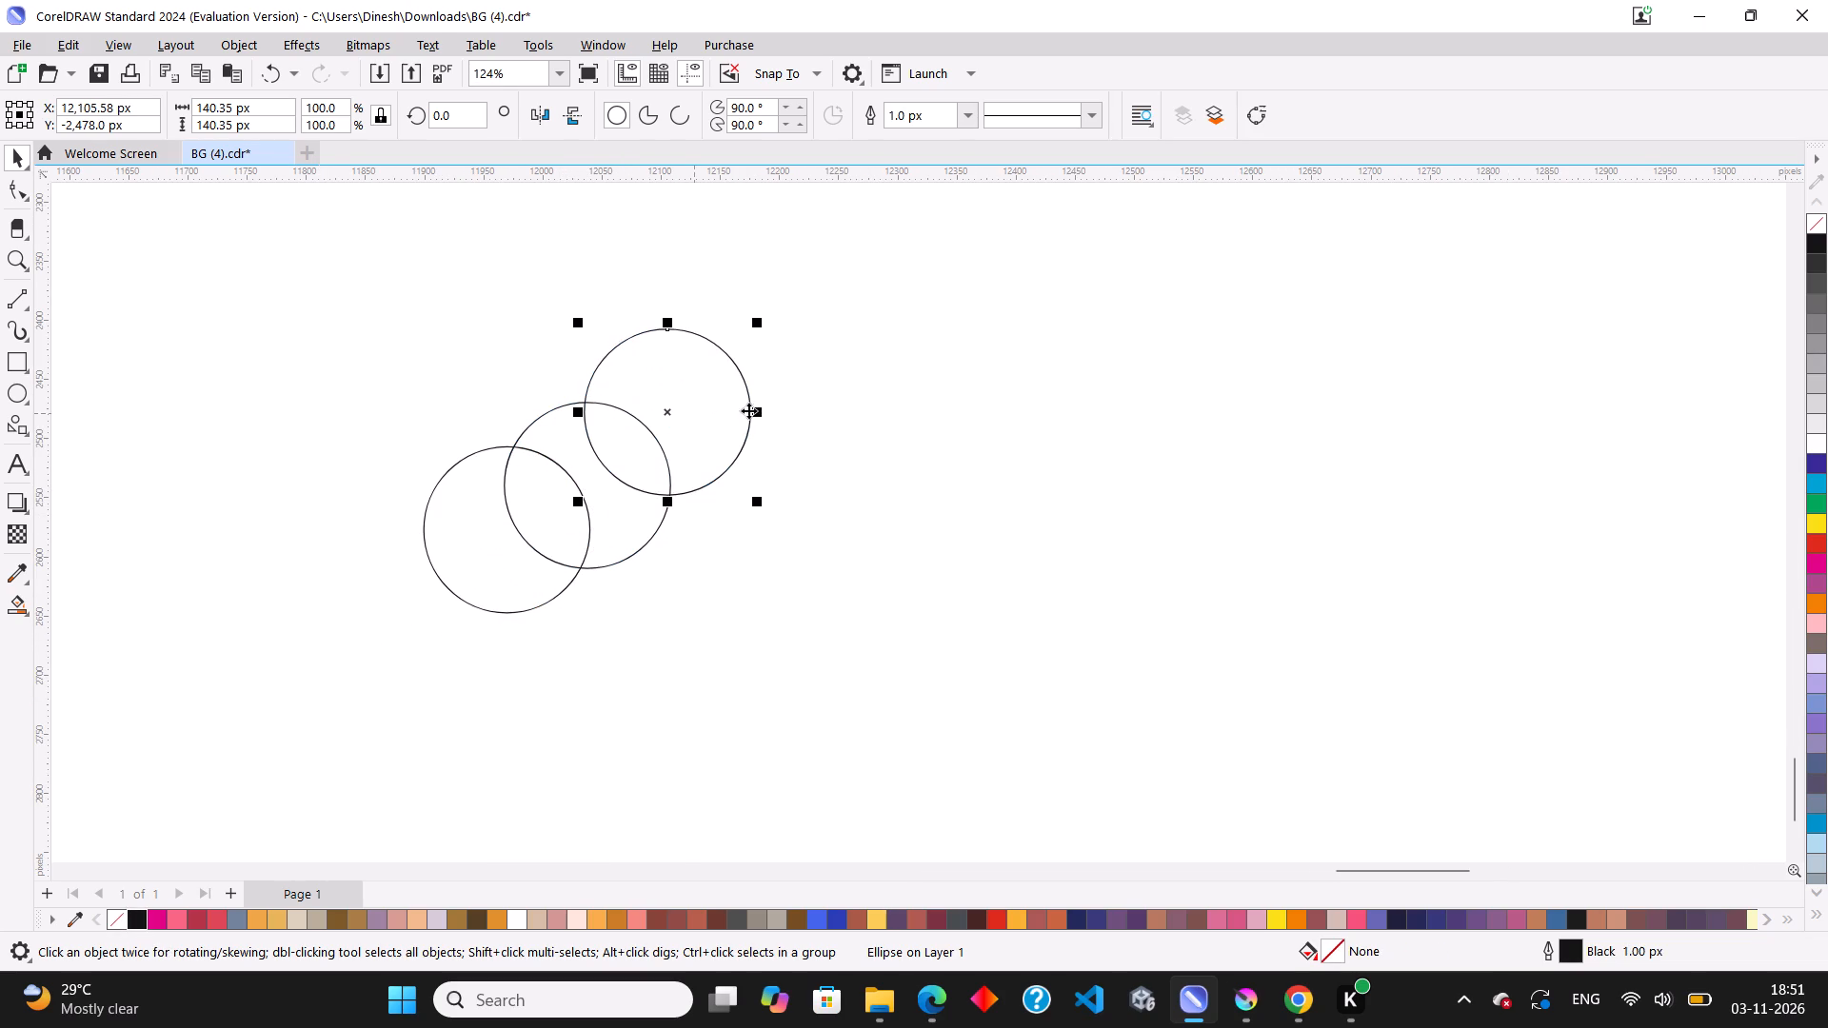
{"action": "left_click_drag", "start_coordinate": [765, 414], "coordinate": [890, 409]}
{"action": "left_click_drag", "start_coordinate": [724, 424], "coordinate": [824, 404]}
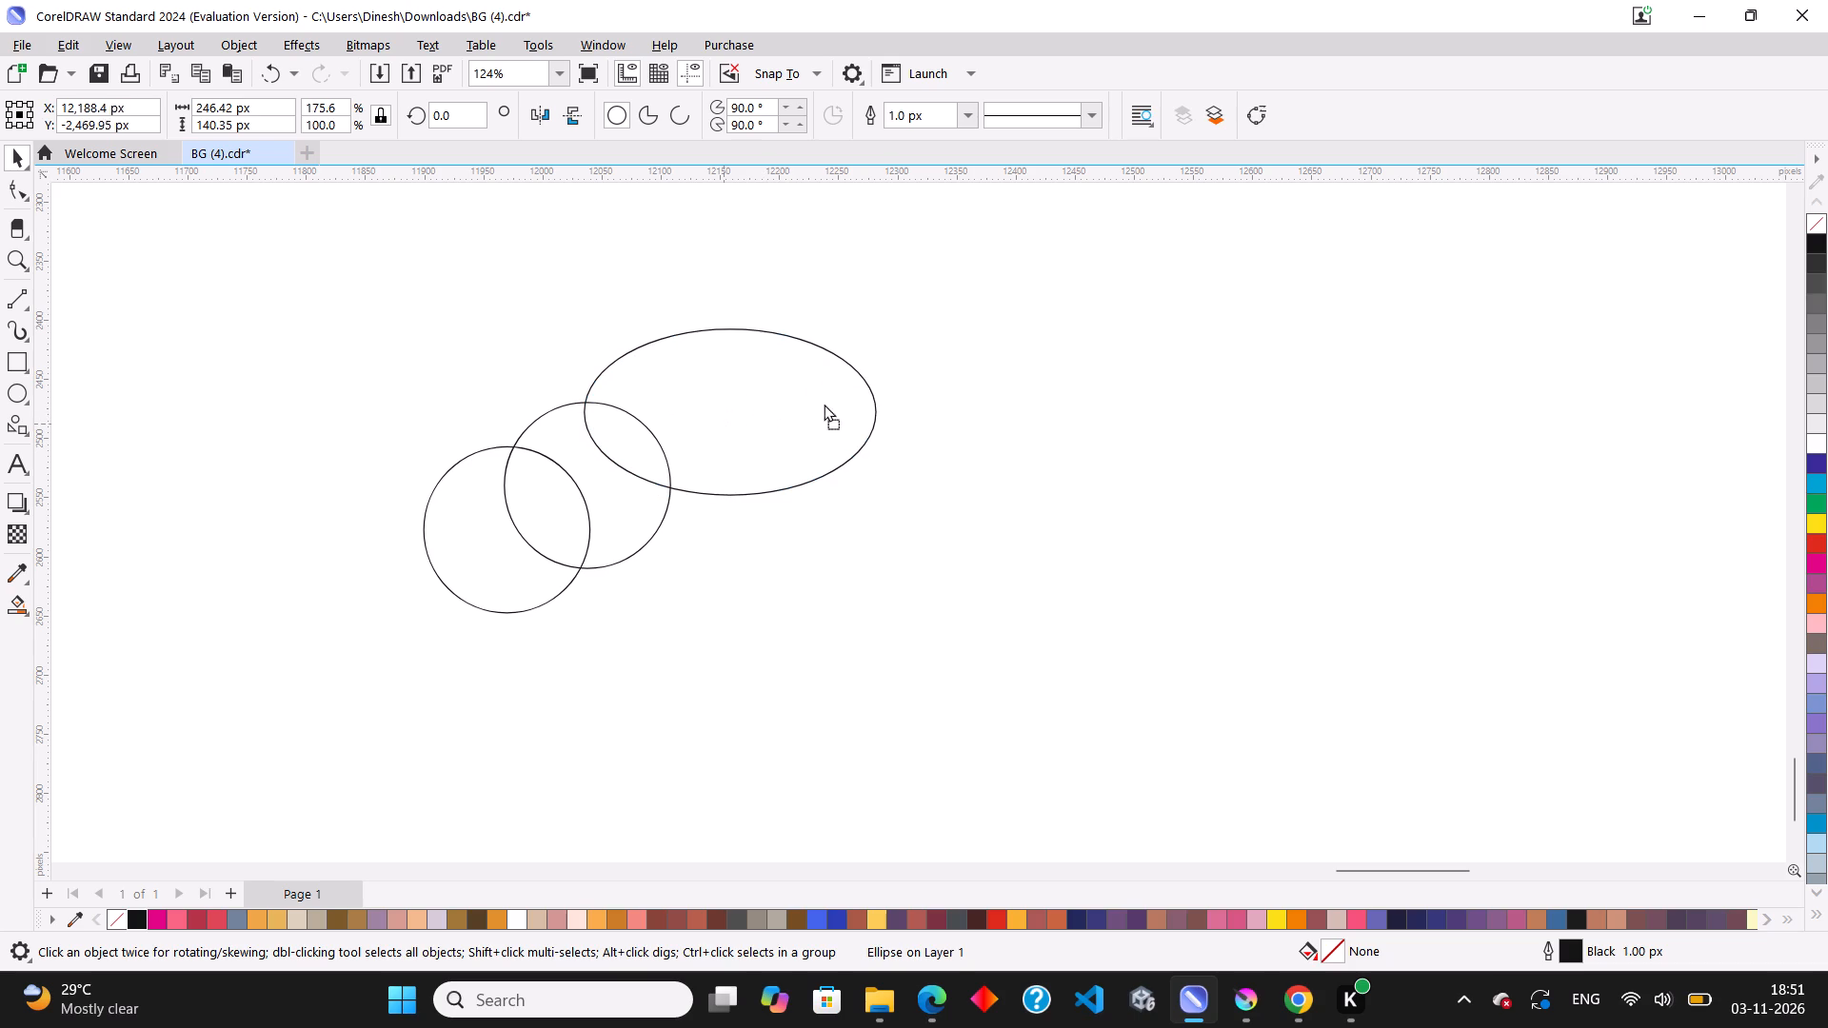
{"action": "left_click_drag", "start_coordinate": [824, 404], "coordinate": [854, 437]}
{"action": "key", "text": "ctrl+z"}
Duplicate the first circle twice beyond the wide ellipse's right end, stretching the second copy to about 173 px tall.
{"action": "left_click", "coordinate": [537, 555]}
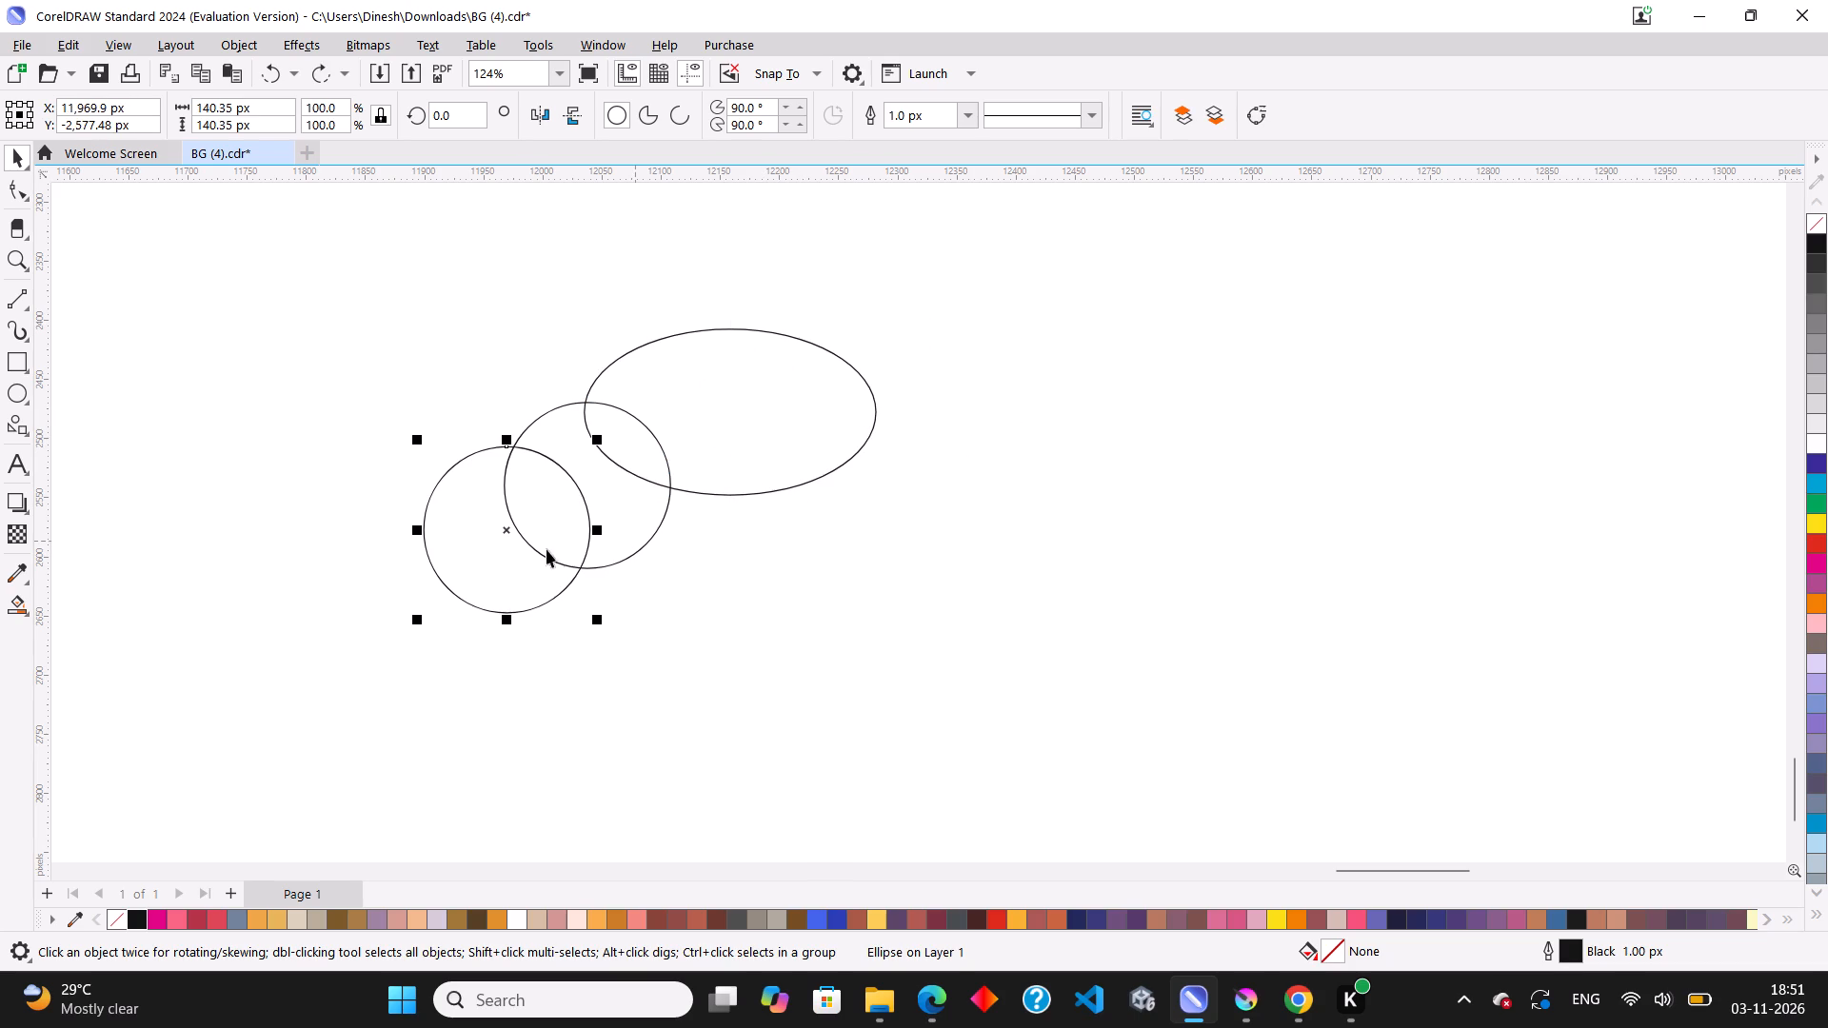
{"action": "left_click_drag", "start_coordinate": [517, 558], "coordinate": [864, 400]}
{"action": "right_click", "coordinate": [864, 400]}
{"action": "left_click_drag", "start_coordinate": [864, 364], "coordinate": [868, 363]}
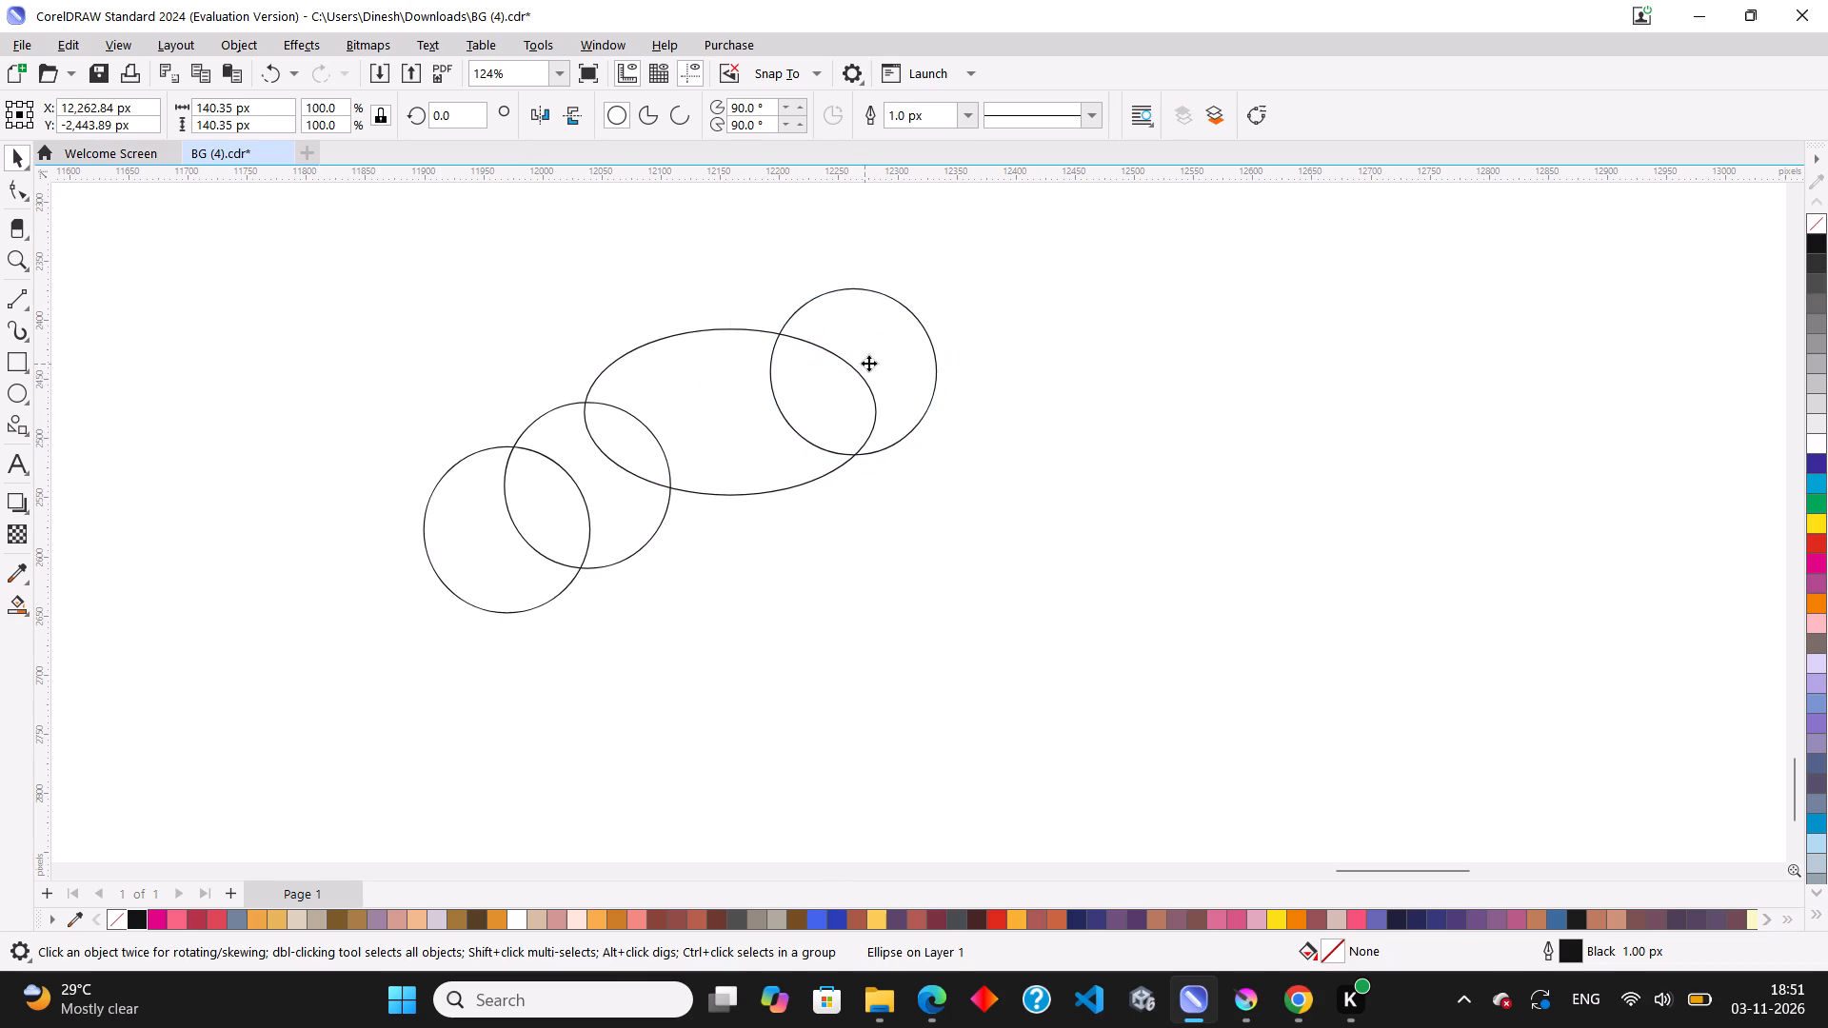
{"action": "left_click_drag", "start_coordinate": [868, 363], "coordinate": [922, 274]}
{"action": "right_click", "coordinate": [922, 274]}
{"action": "scroll", "coordinate": [903, 391], "scroll_direction": "down", "scroll_amount": 7}
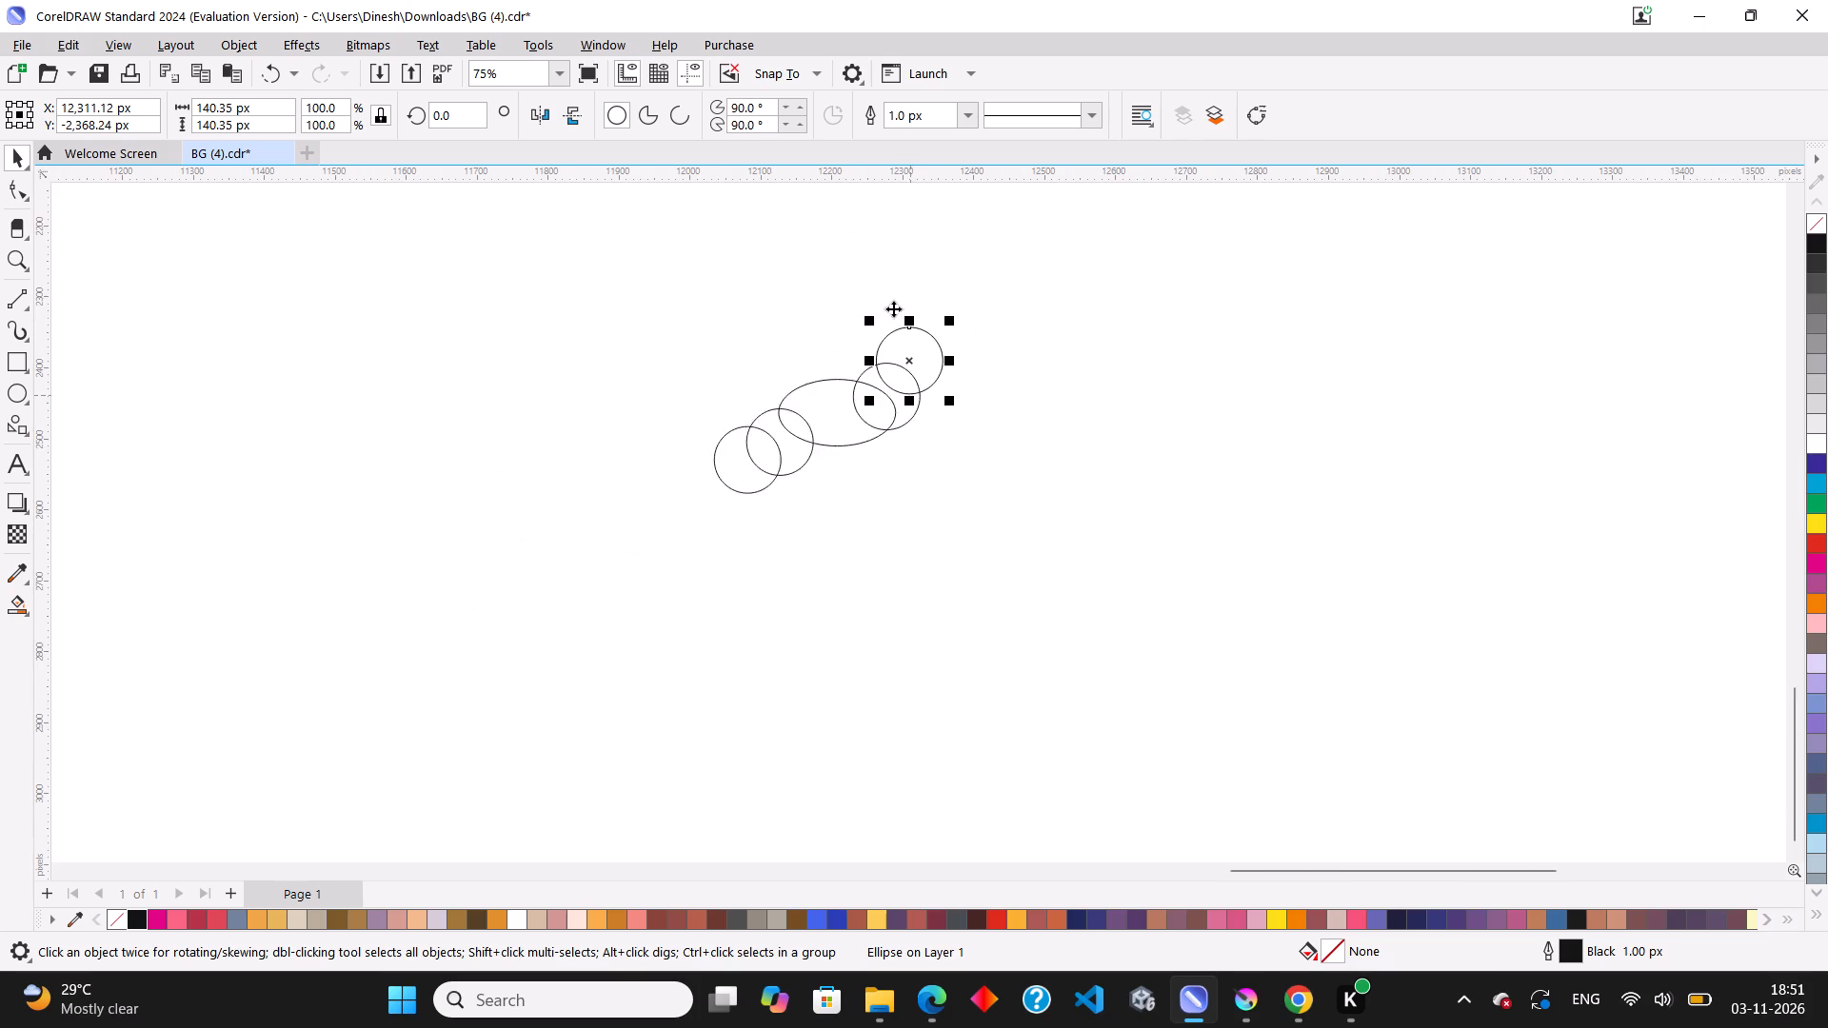
{"action": "scroll", "coordinate": [893, 282], "scroll_direction": "up", "scroll_amount": 6}
{"action": "left_click_drag", "start_coordinate": [913, 346], "coordinate": [891, 310]}
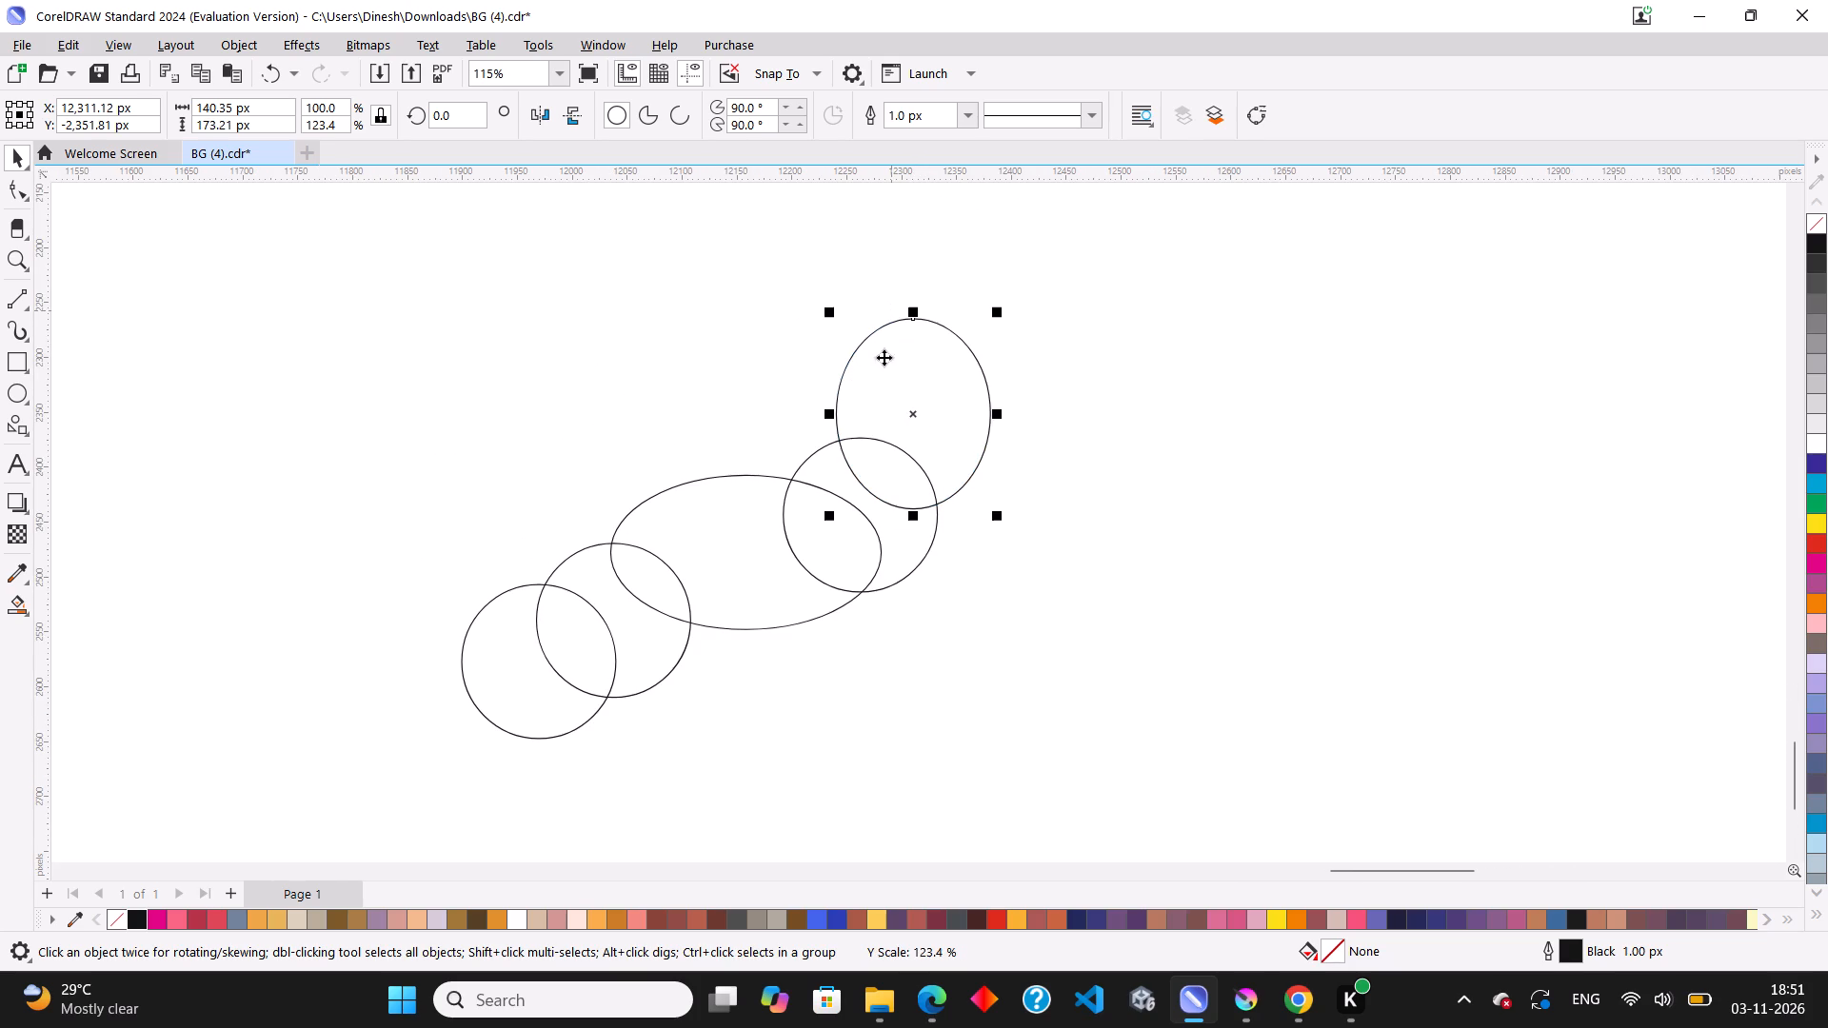
Place four overlapping copies of the tall ellipse at the chain's upper end and widen the rightmost one.
{"action": "left_click_drag", "start_coordinate": [876, 390], "coordinate": [849, 290]}
{"action": "right_click", "coordinate": [849, 290]}
{"action": "left_click_drag", "start_coordinate": [867, 313], "coordinate": [1049, 281]}
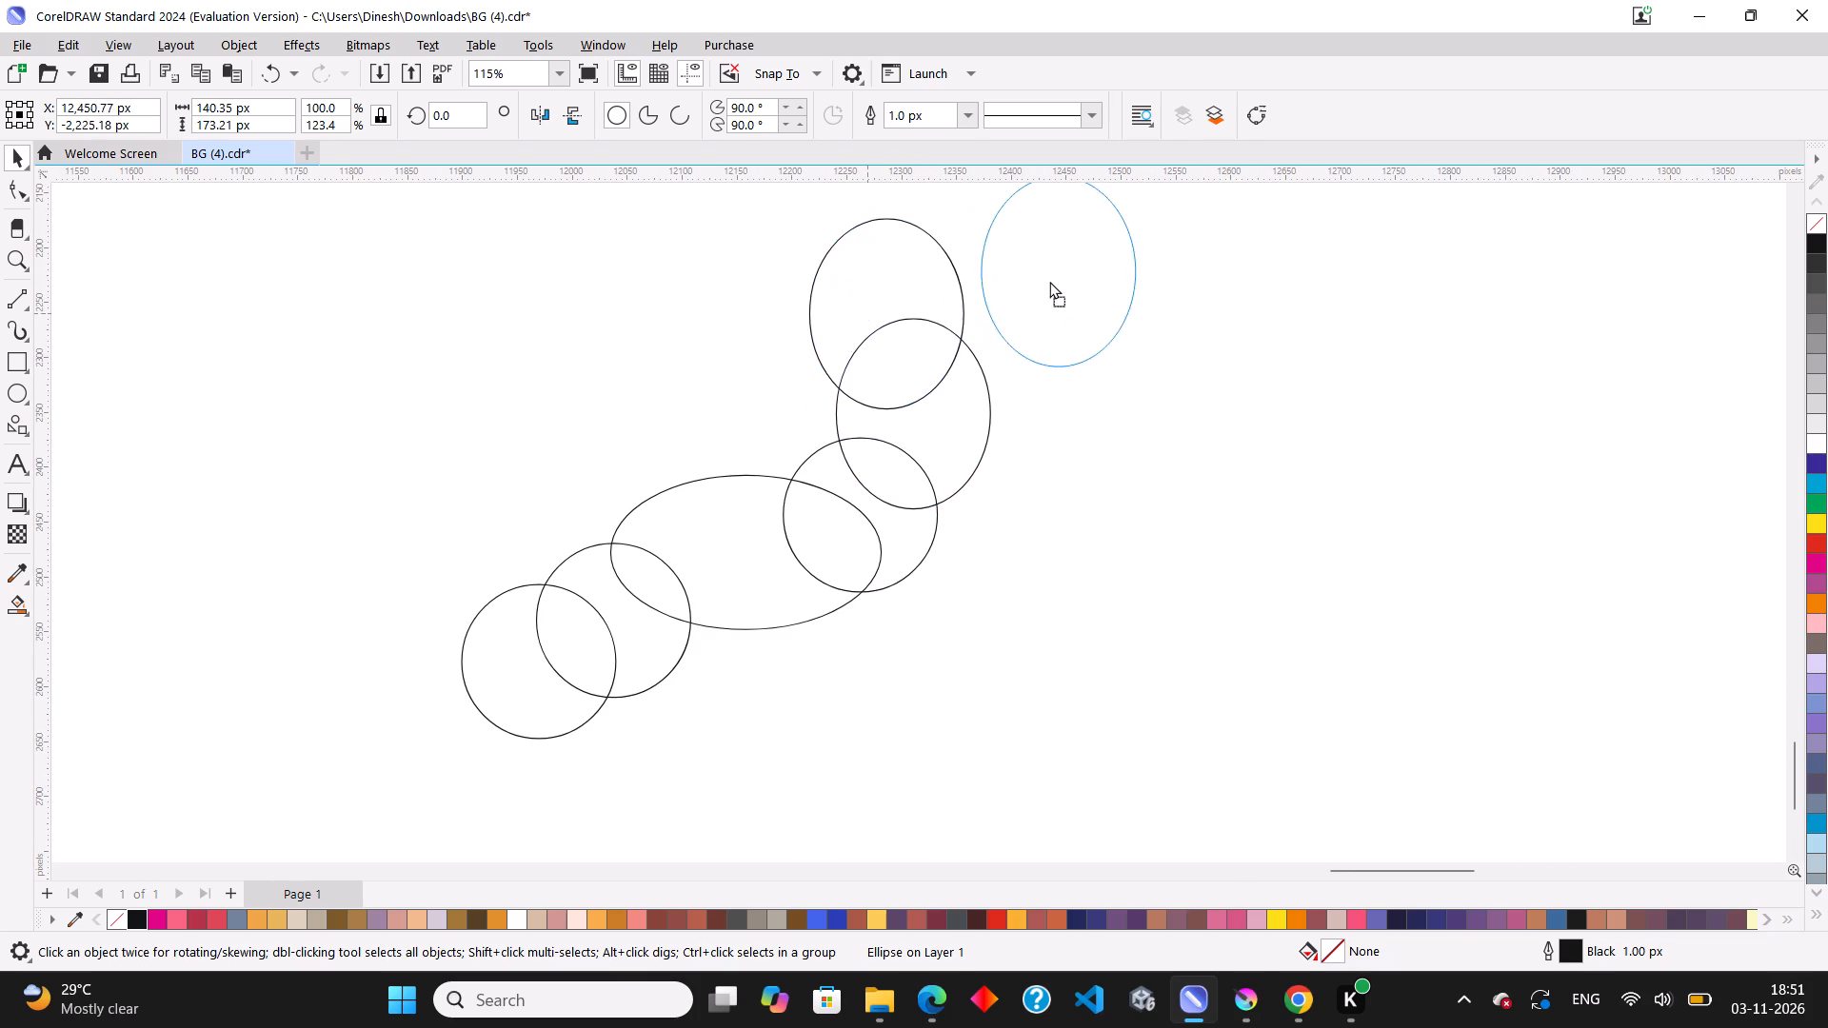
{"action": "left_click_drag", "start_coordinate": [1049, 281], "coordinate": [970, 302]}
{"action": "right_click", "coordinate": [970, 302]}
{"action": "left_click_drag", "start_coordinate": [982, 301], "coordinate": [967, 366]}
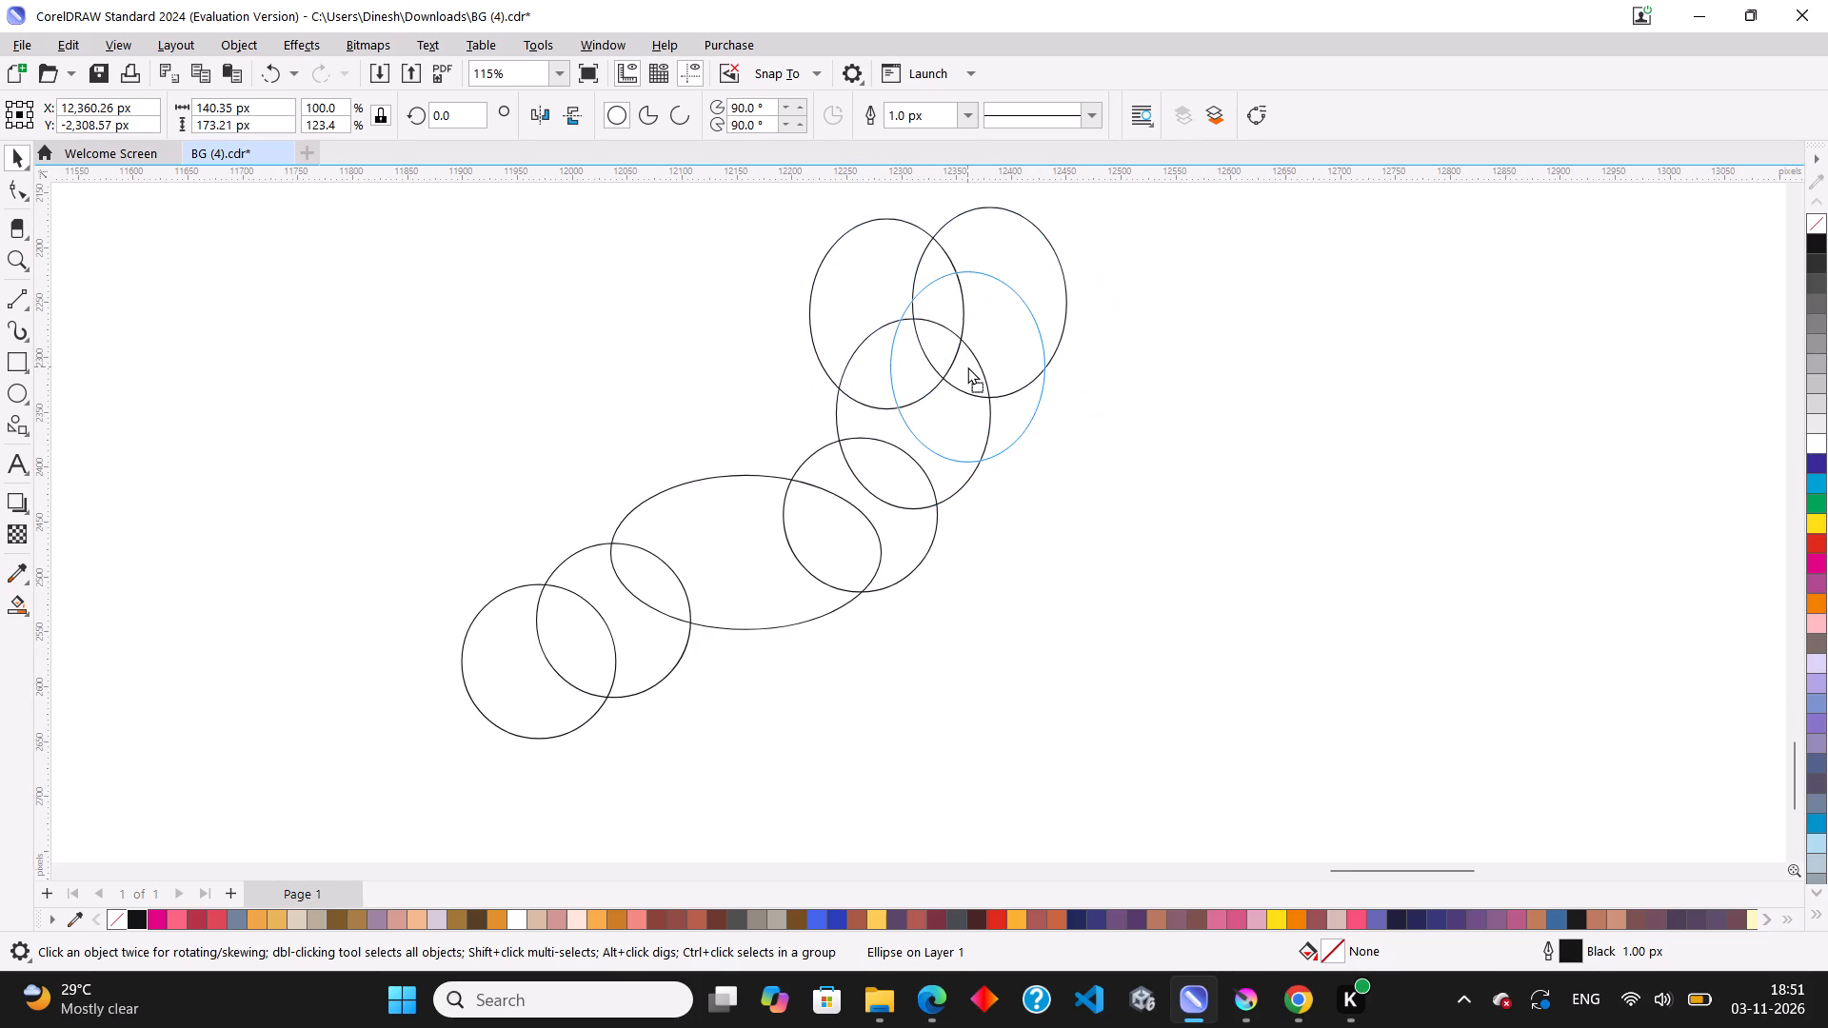
{"action": "left_click_drag", "start_coordinate": [967, 366], "coordinate": [993, 375]}
{"action": "right_click", "coordinate": [993, 375]}
{"action": "left_click_drag", "start_coordinate": [1025, 374], "coordinate": [1123, 273]}
{"action": "right_click", "coordinate": [1122, 272]}
{"action": "left_click_drag", "start_coordinate": [1182, 275], "coordinate": [1301, 294]}
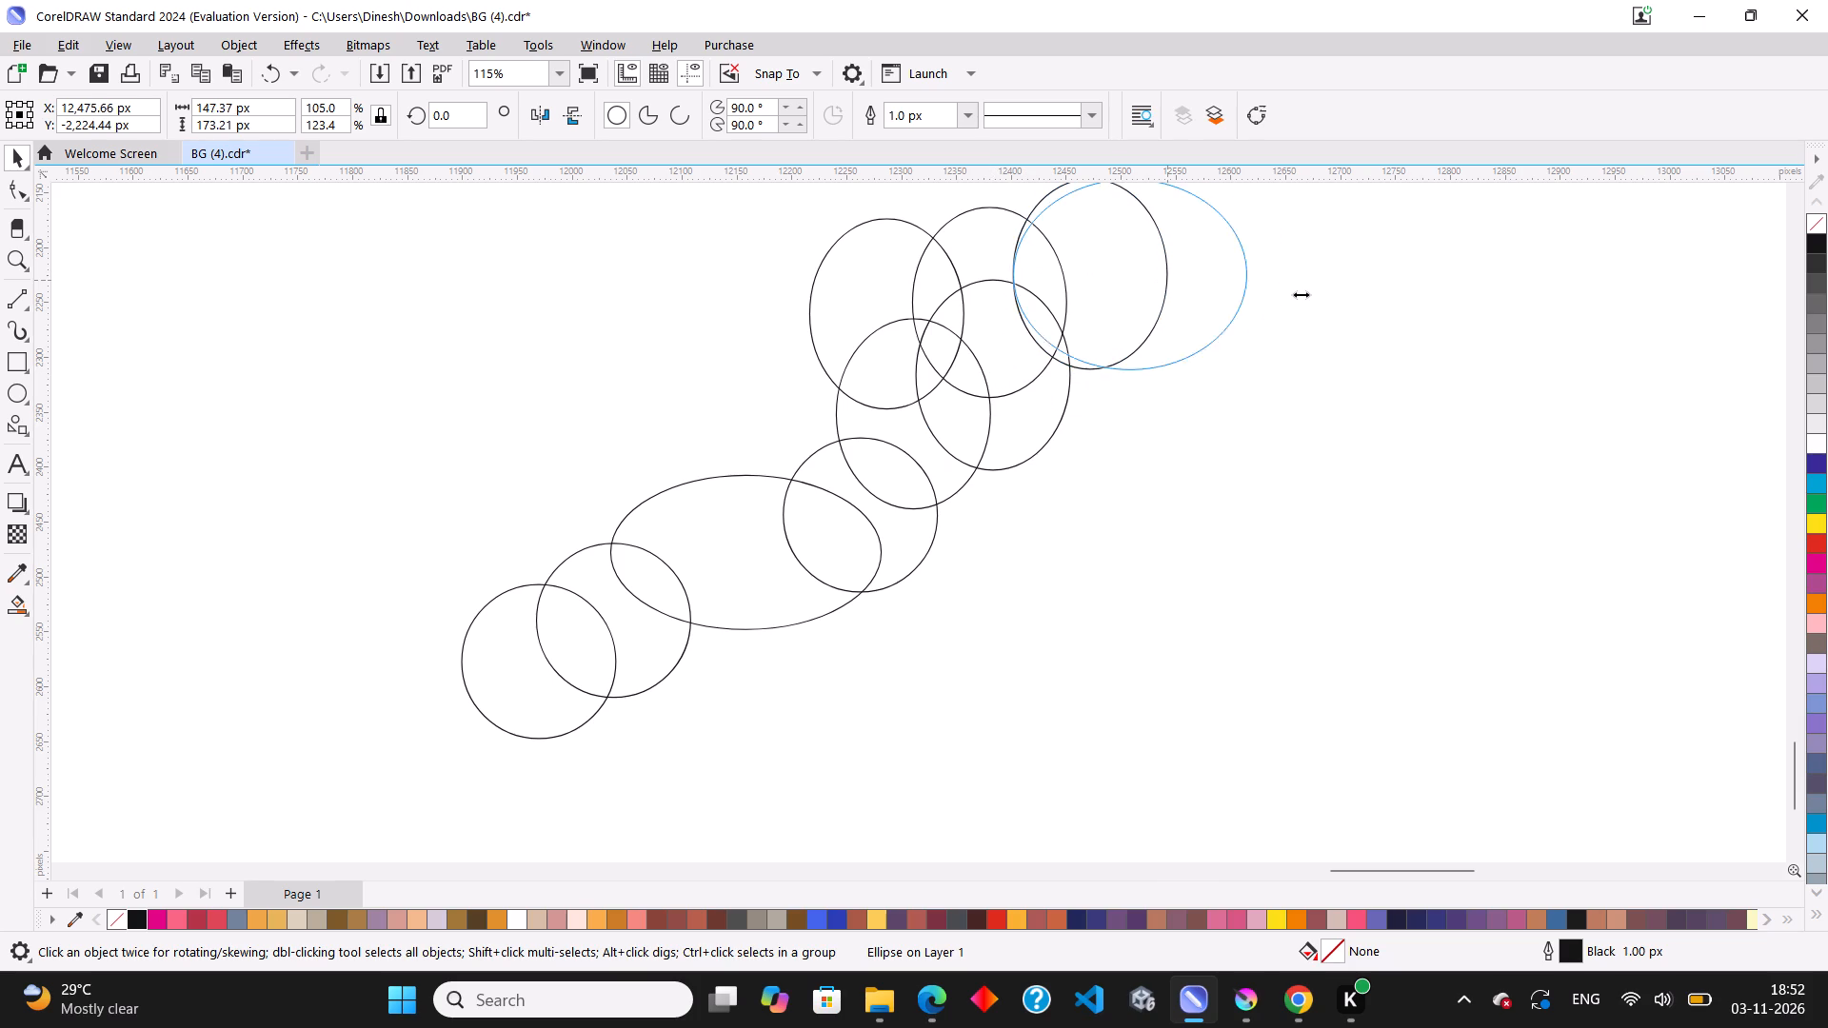
{"action": "left_click_drag", "start_coordinate": [1301, 294], "coordinate": [1287, 291]}
Weld all the overlapping circles and ellipses into one cloud-shaped outline.
{"action": "left_click", "coordinate": [1294, 489]}
{"action": "scroll", "coordinate": [1005, 489], "scroll_direction": "down", "scroll_amount": 7}
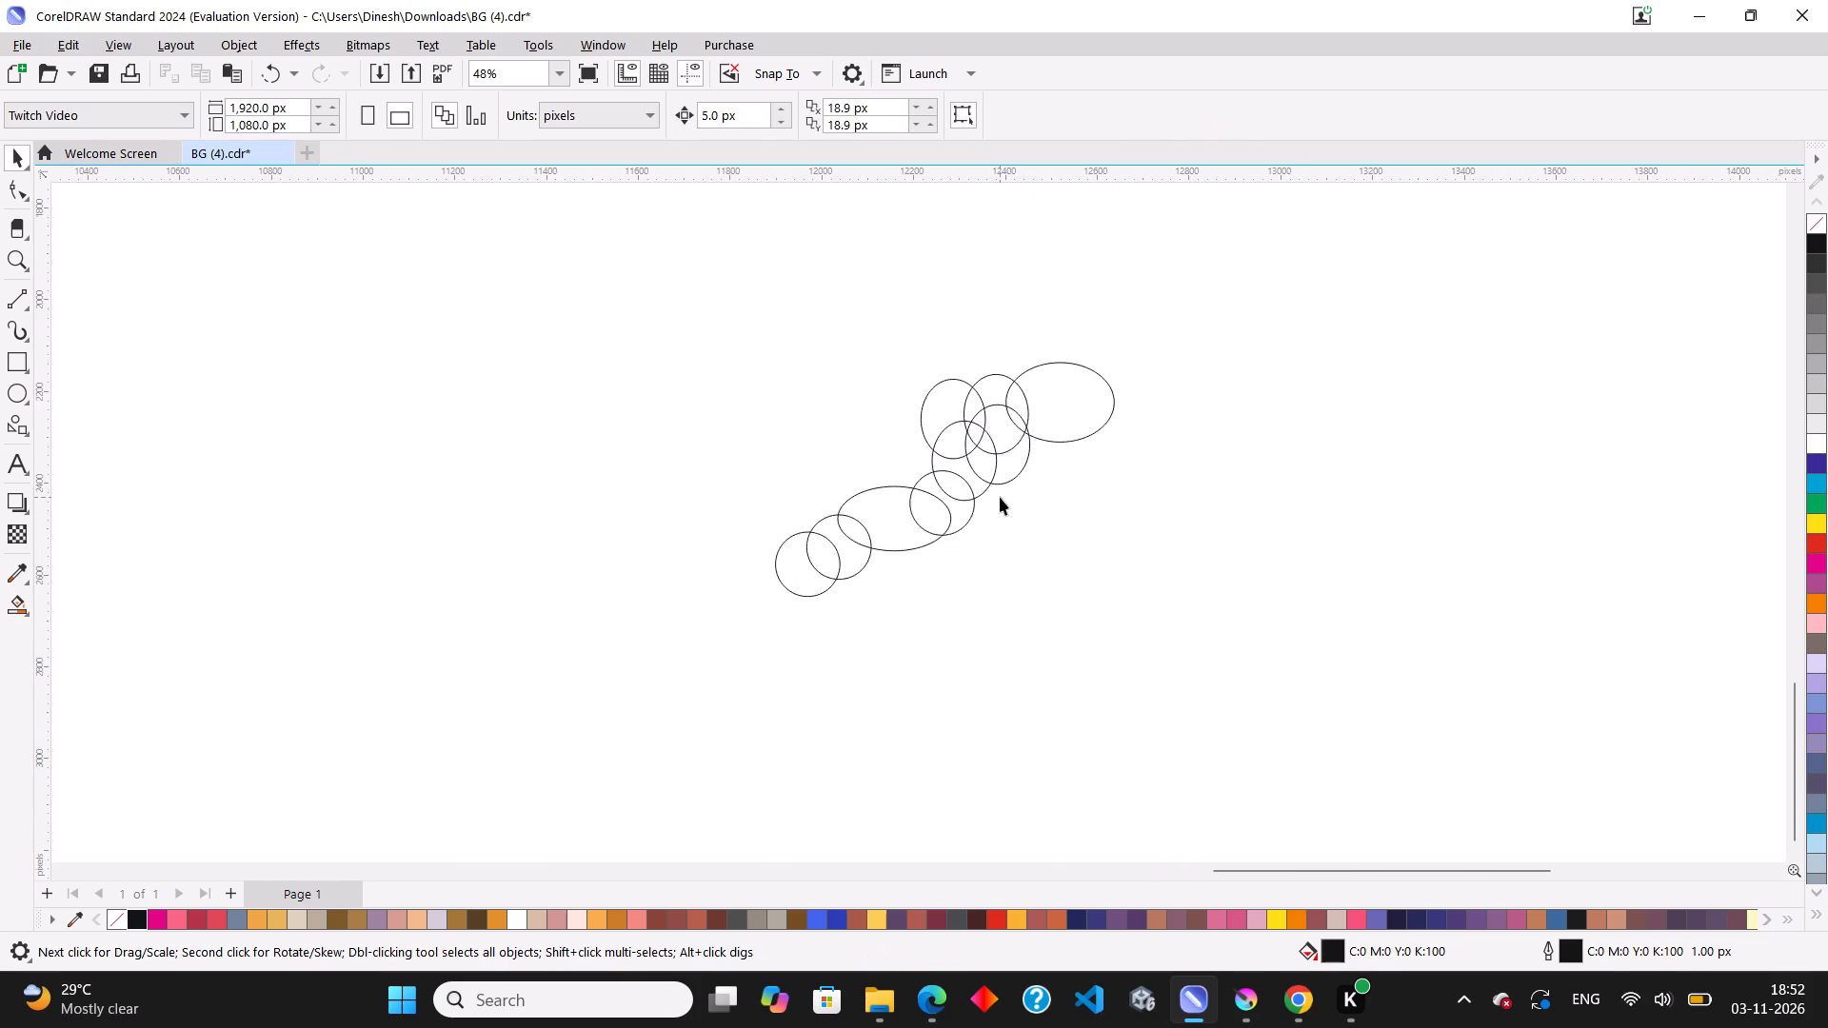
{"action": "scroll", "coordinate": [1000, 497], "scroll_direction": "down", "scroll_amount": 1}
{"action": "scroll", "coordinate": [1101, 491], "scroll_direction": "up", "scroll_amount": 4}
{"action": "left_click_drag", "start_coordinate": [1174, 264], "coordinate": [500, 603]}
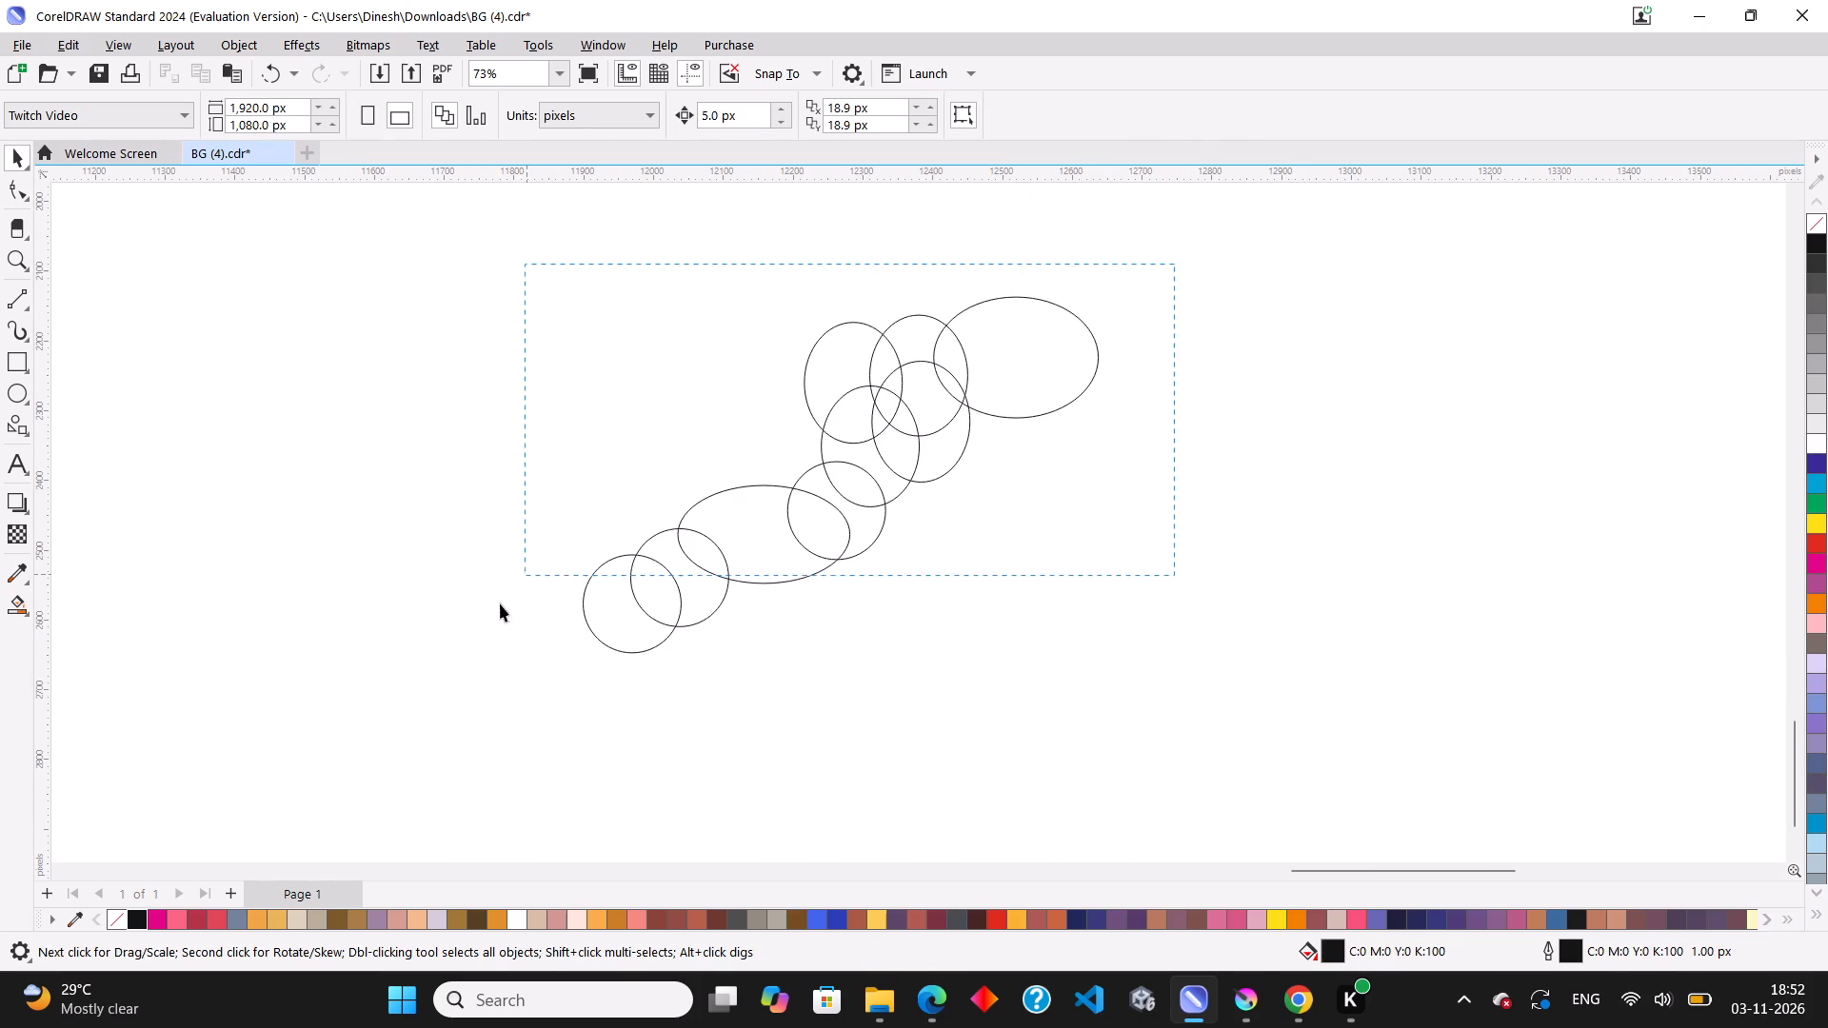
{"action": "left_click_drag", "start_coordinate": [500, 603], "coordinate": [511, 702]}
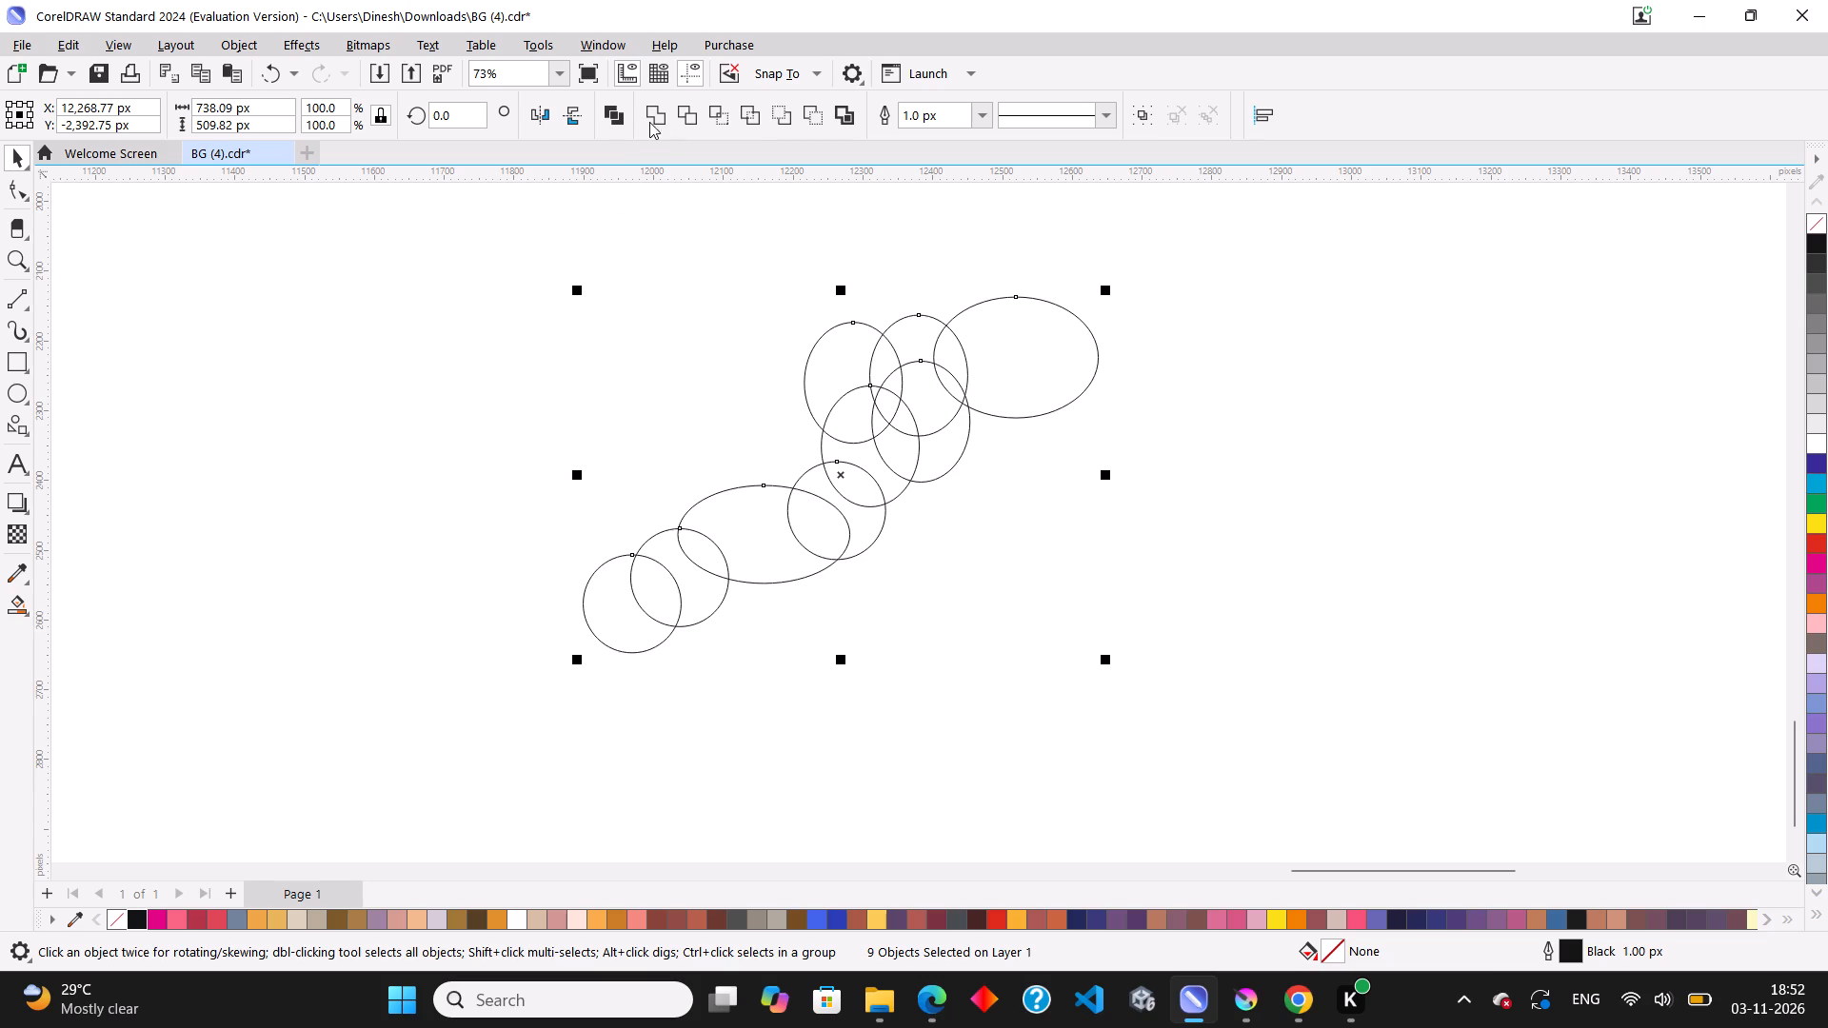
{"action": "left_click", "coordinate": [656, 114]}
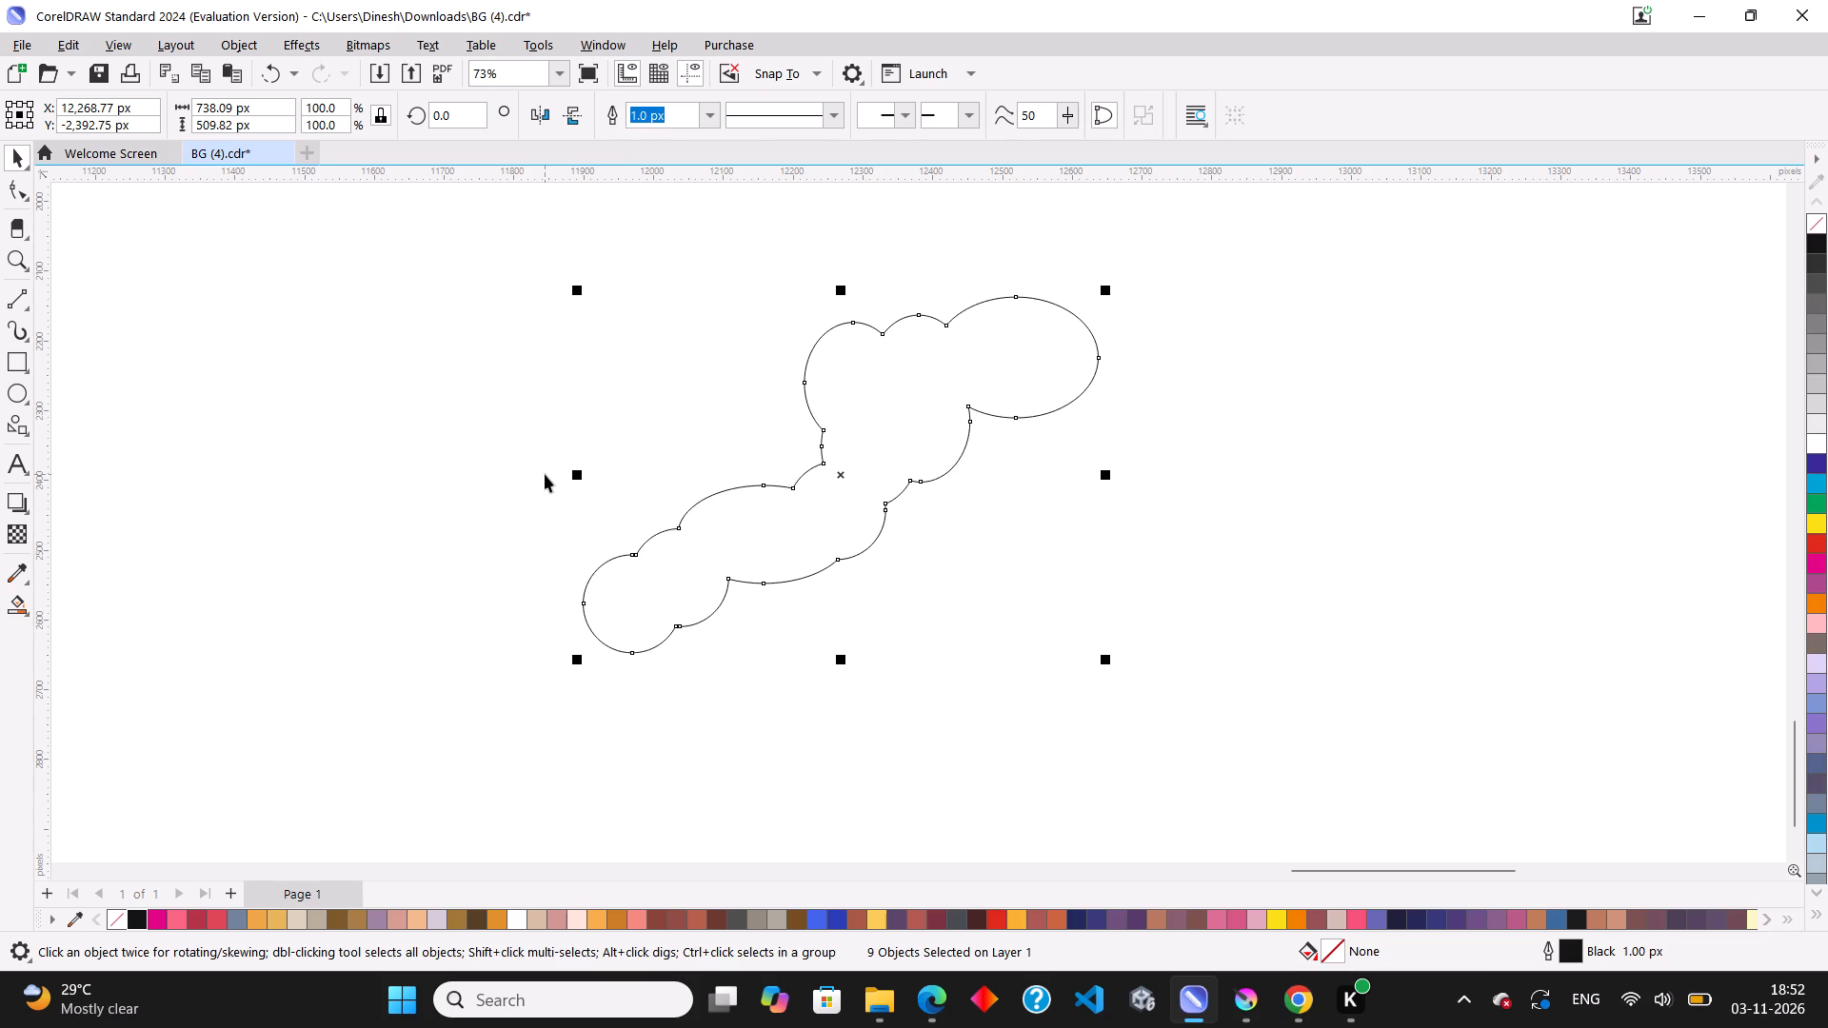
{"action": "left_click", "coordinate": [545, 474]}
Duplicate the cloud-shaped outline to its right, overlapping the original's upper end.
{"action": "scroll", "coordinate": [730, 544], "scroll_direction": "down", "scroll_amount": 7}
{"action": "scroll", "coordinate": [763, 584], "scroll_direction": "up", "scroll_amount": 1}
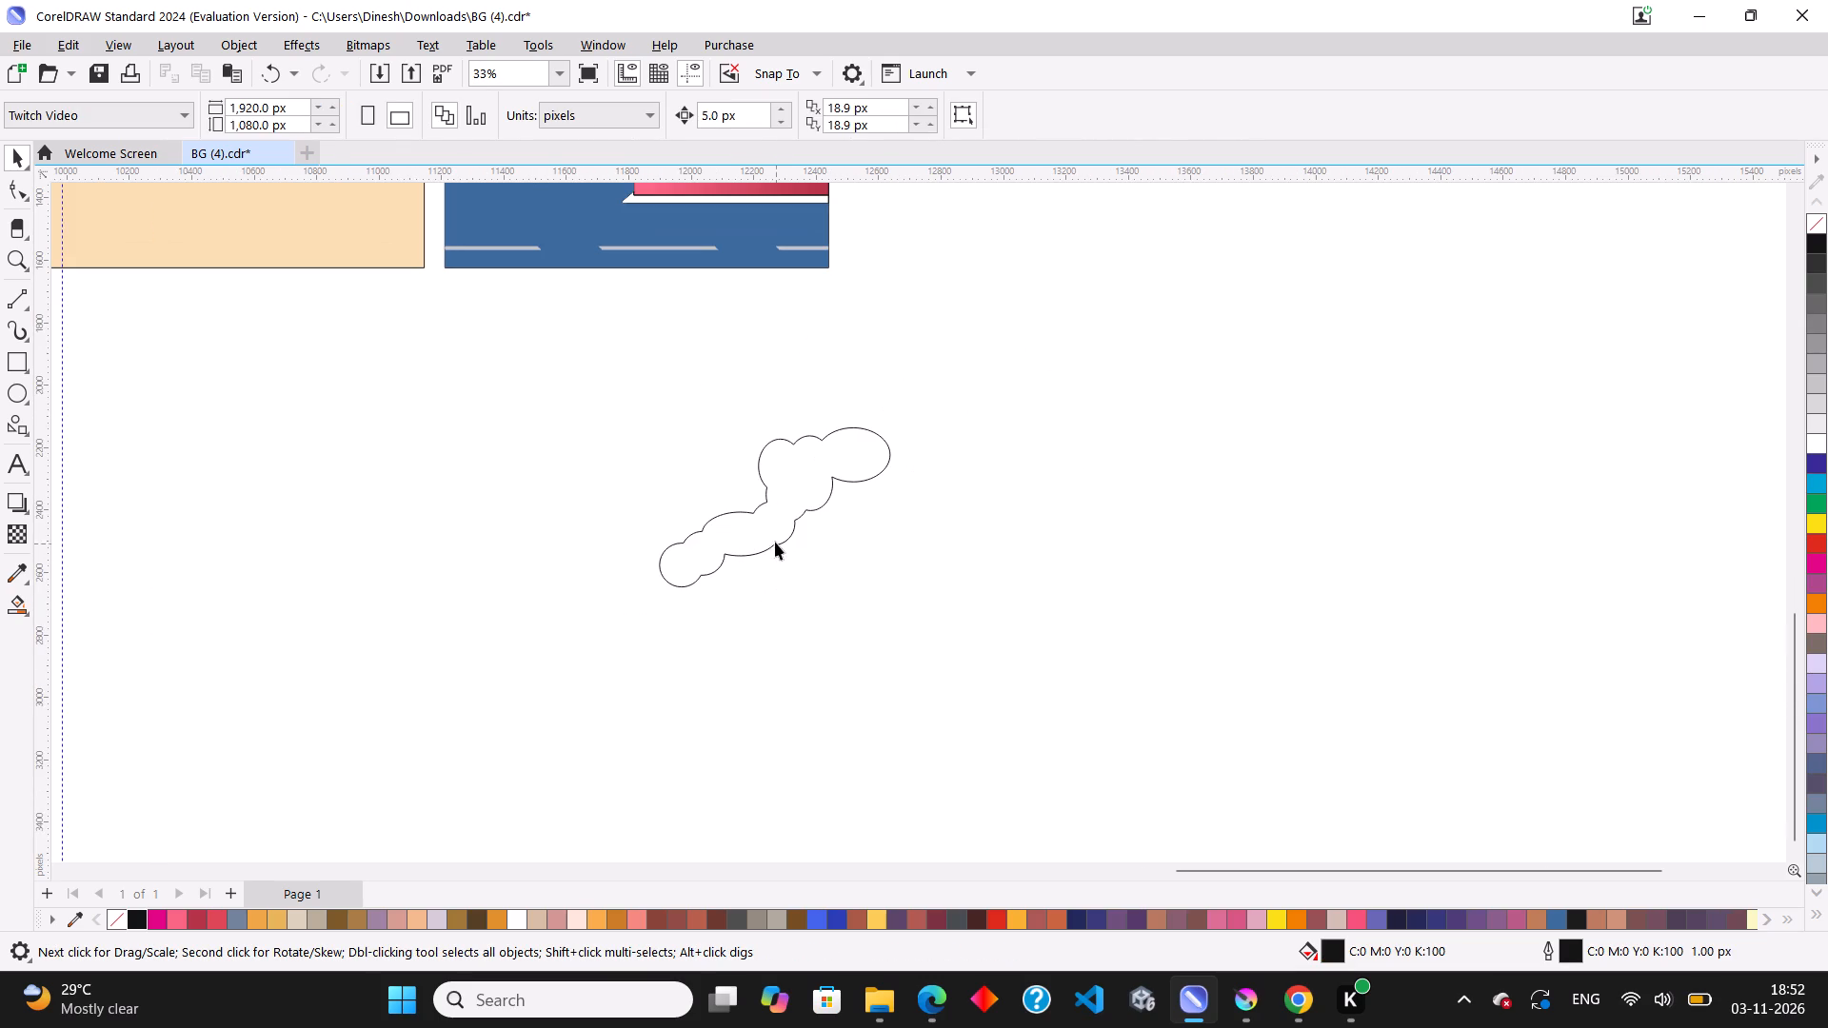
{"action": "left_click", "coordinate": [772, 539]}
{"action": "scroll", "coordinate": [822, 580], "scroll_direction": "up", "scroll_amount": 2}
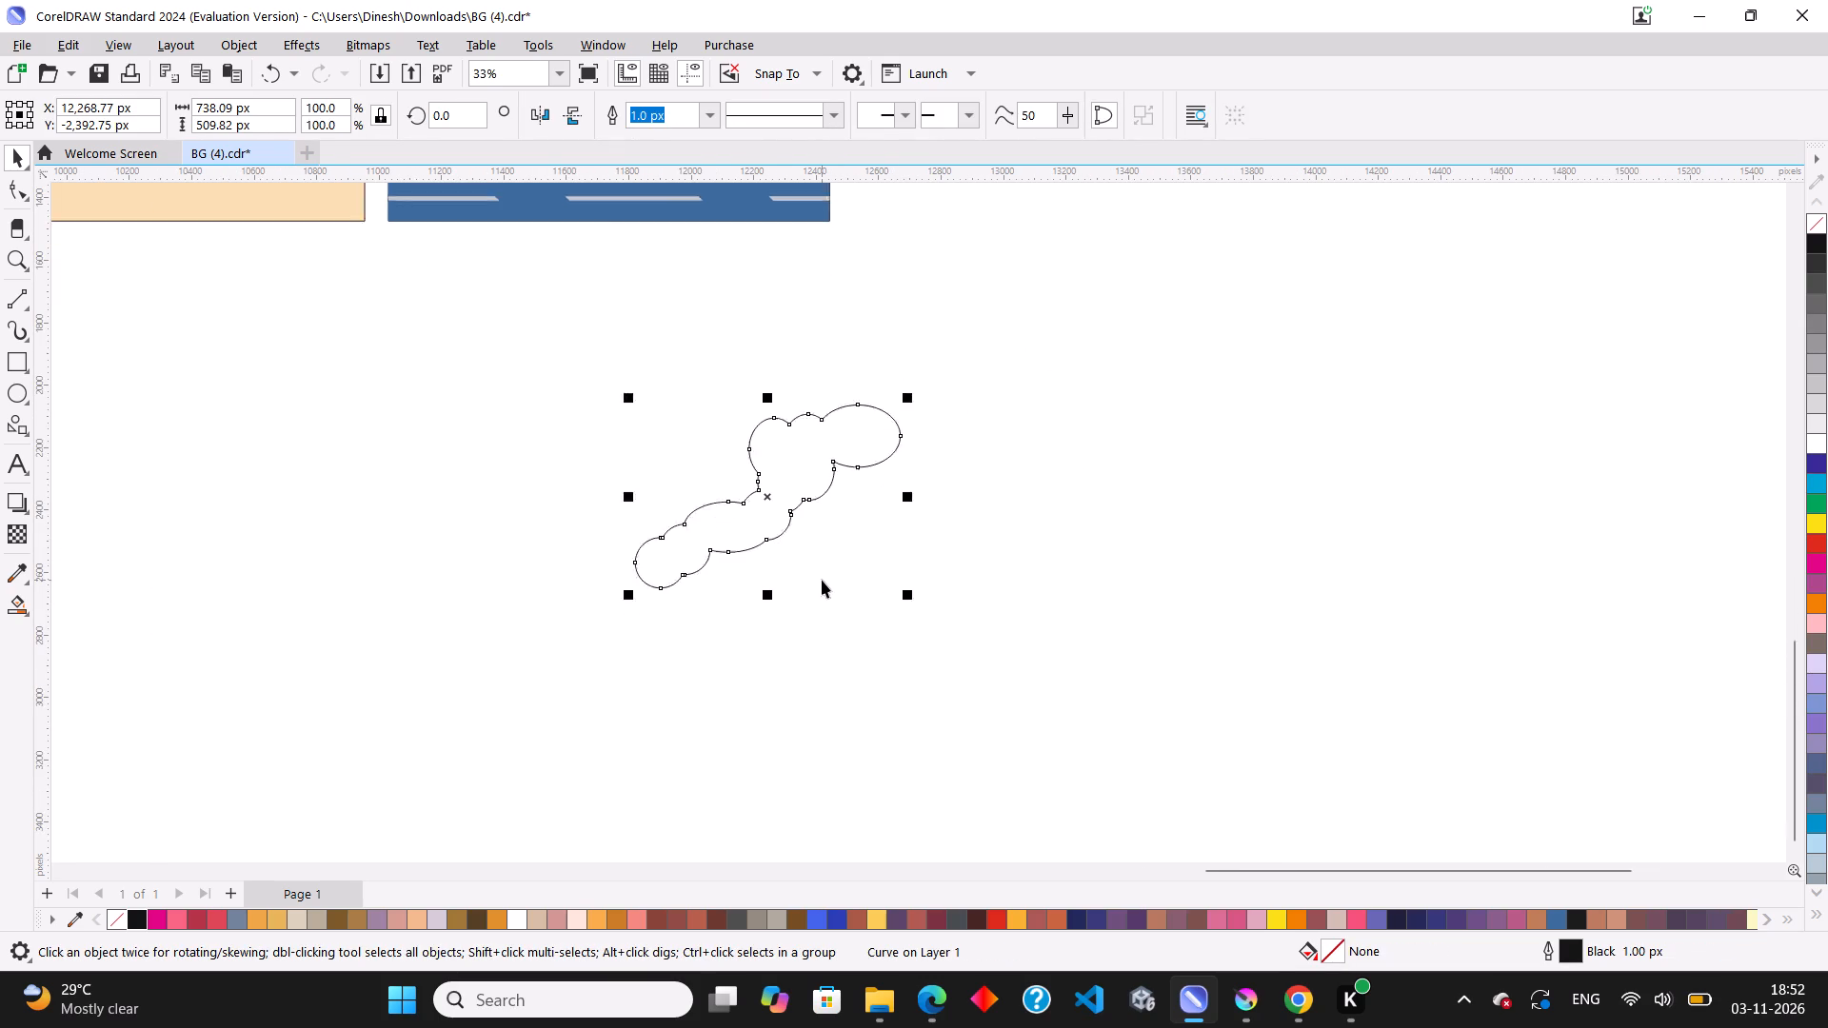
{"action": "scroll", "coordinate": [822, 580], "scroll_direction": "up", "scroll_amount": 2}
{"action": "left_click_drag", "start_coordinate": [748, 466], "coordinate": [905, 453]}
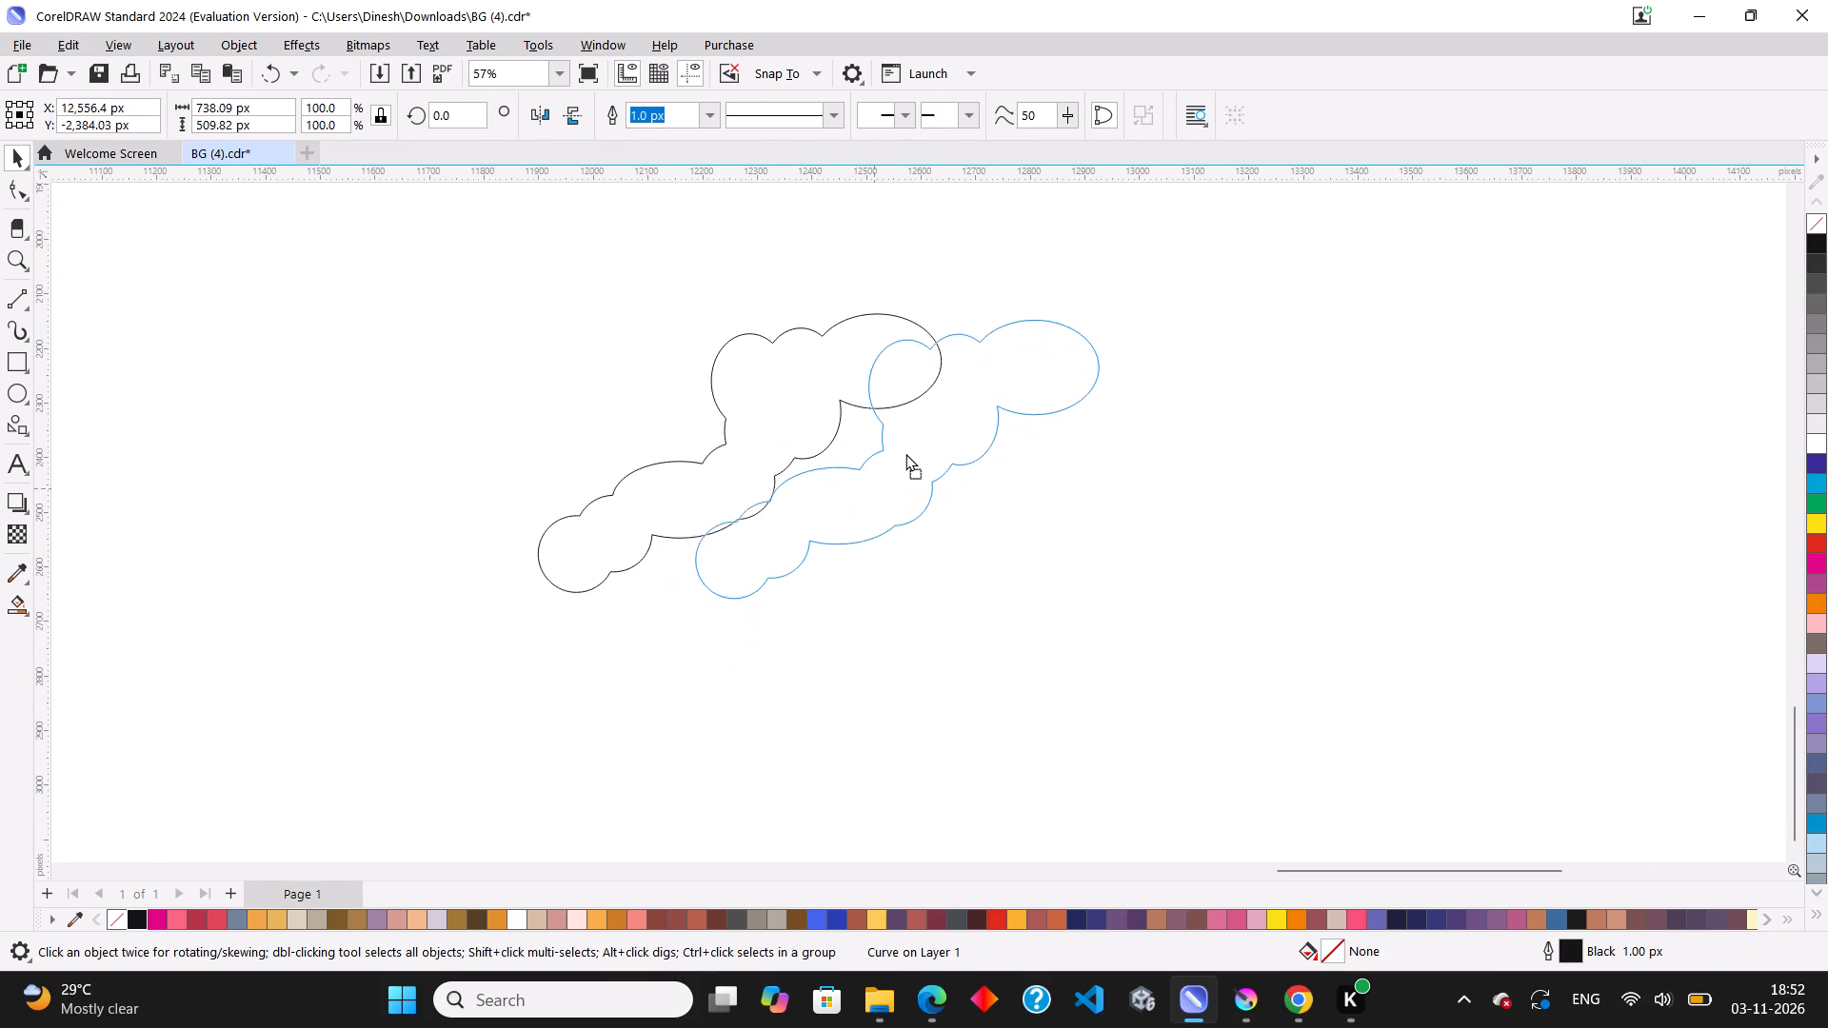
{"action": "left_click_drag", "start_coordinate": [905, 453], "coordinate": [942, 448]}
{"action": "right_click", "coordinate": [942, 447]}
Rotate the cloud copy clockwise to about 317.7° and move it so it extends rightward from the original's upper end.
{"action": "left_click", "coordinate": [978, 366]}
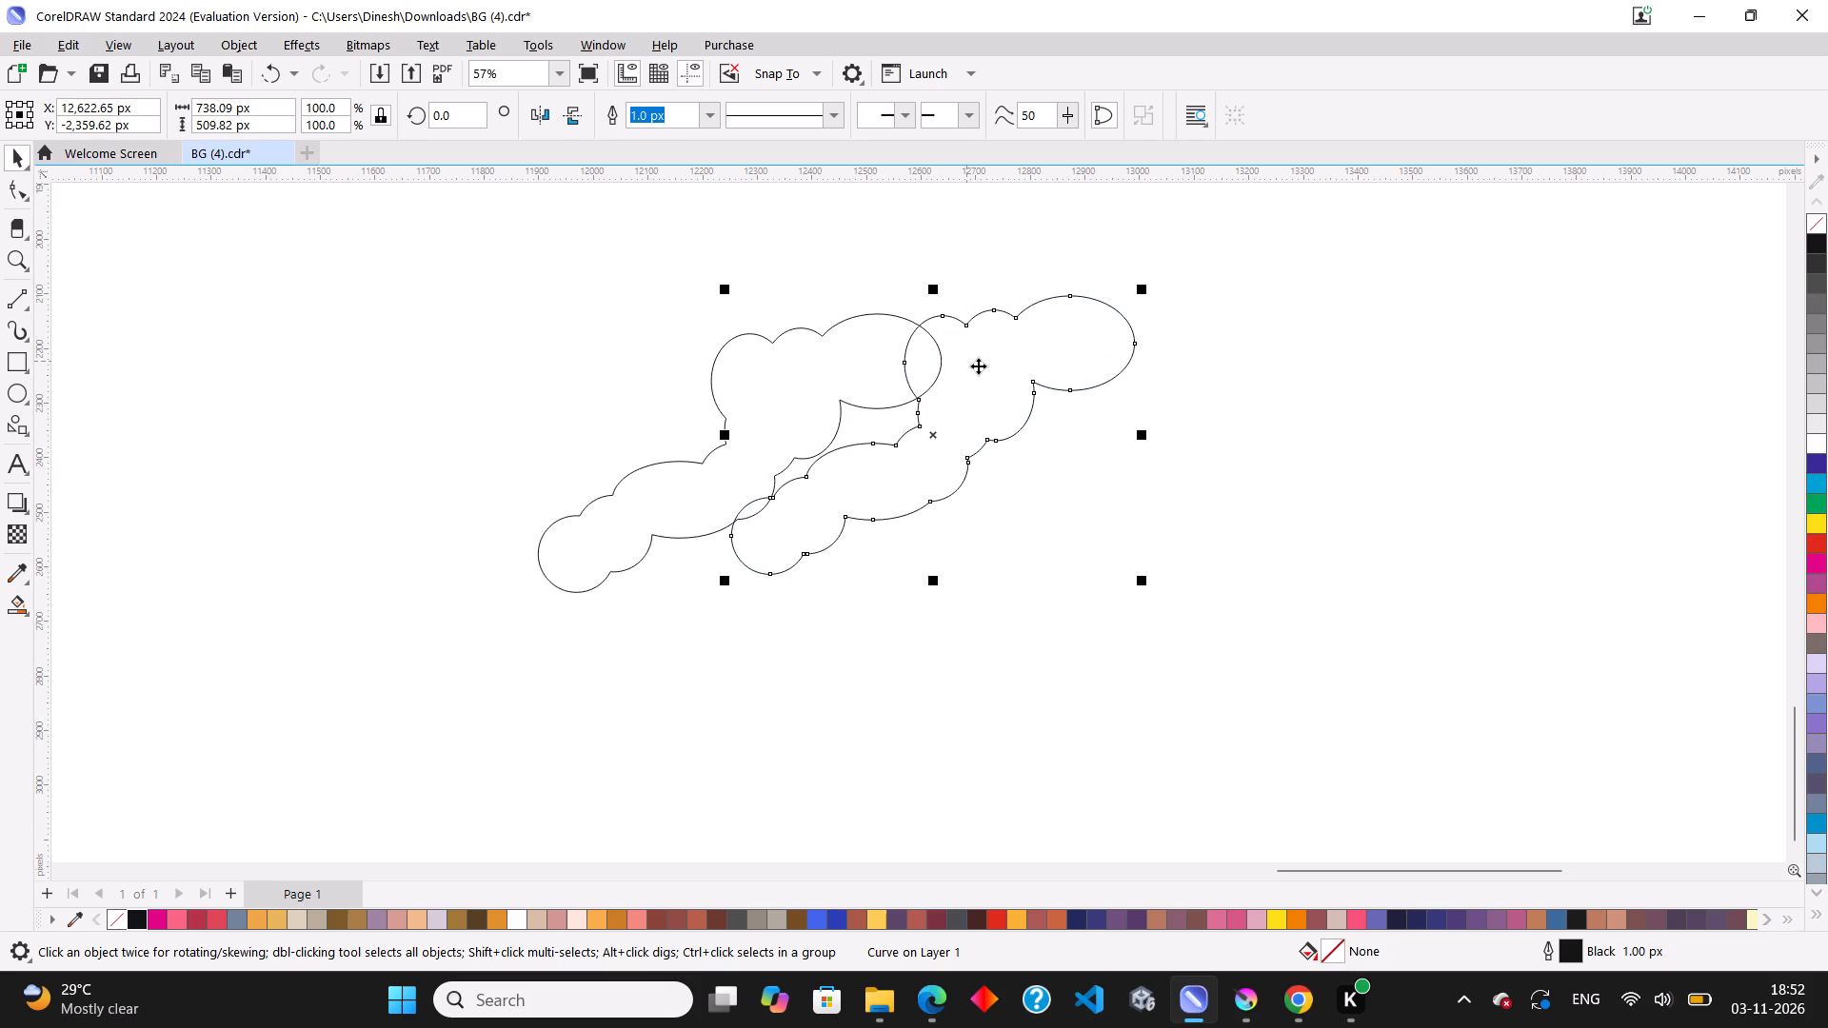
{"action": "left_click_drag", "start_coordinate": [1151, 281], "coordinate": [1298, 481]}
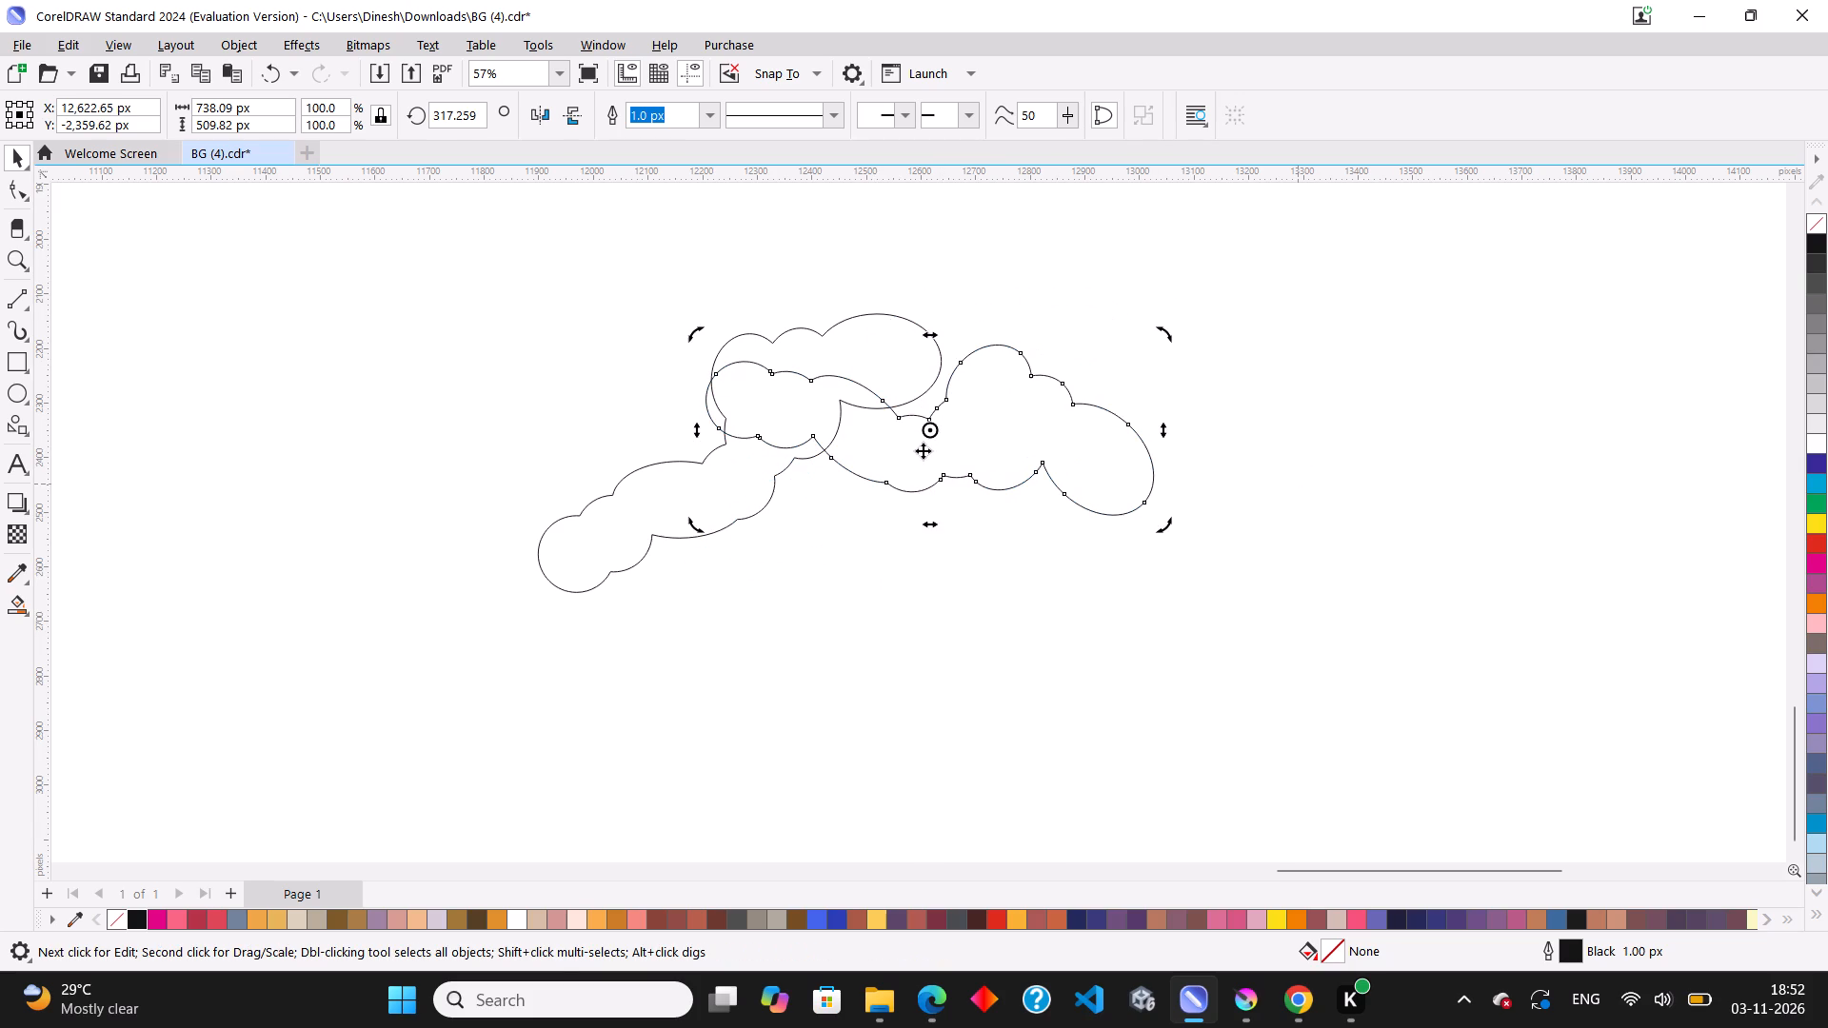
{"action": "left_click", "coordinate": [1061, 444]}
{"action": "left_click_drag", "start_coordinate": [995, 443], "coordinate": [1093, 397]}
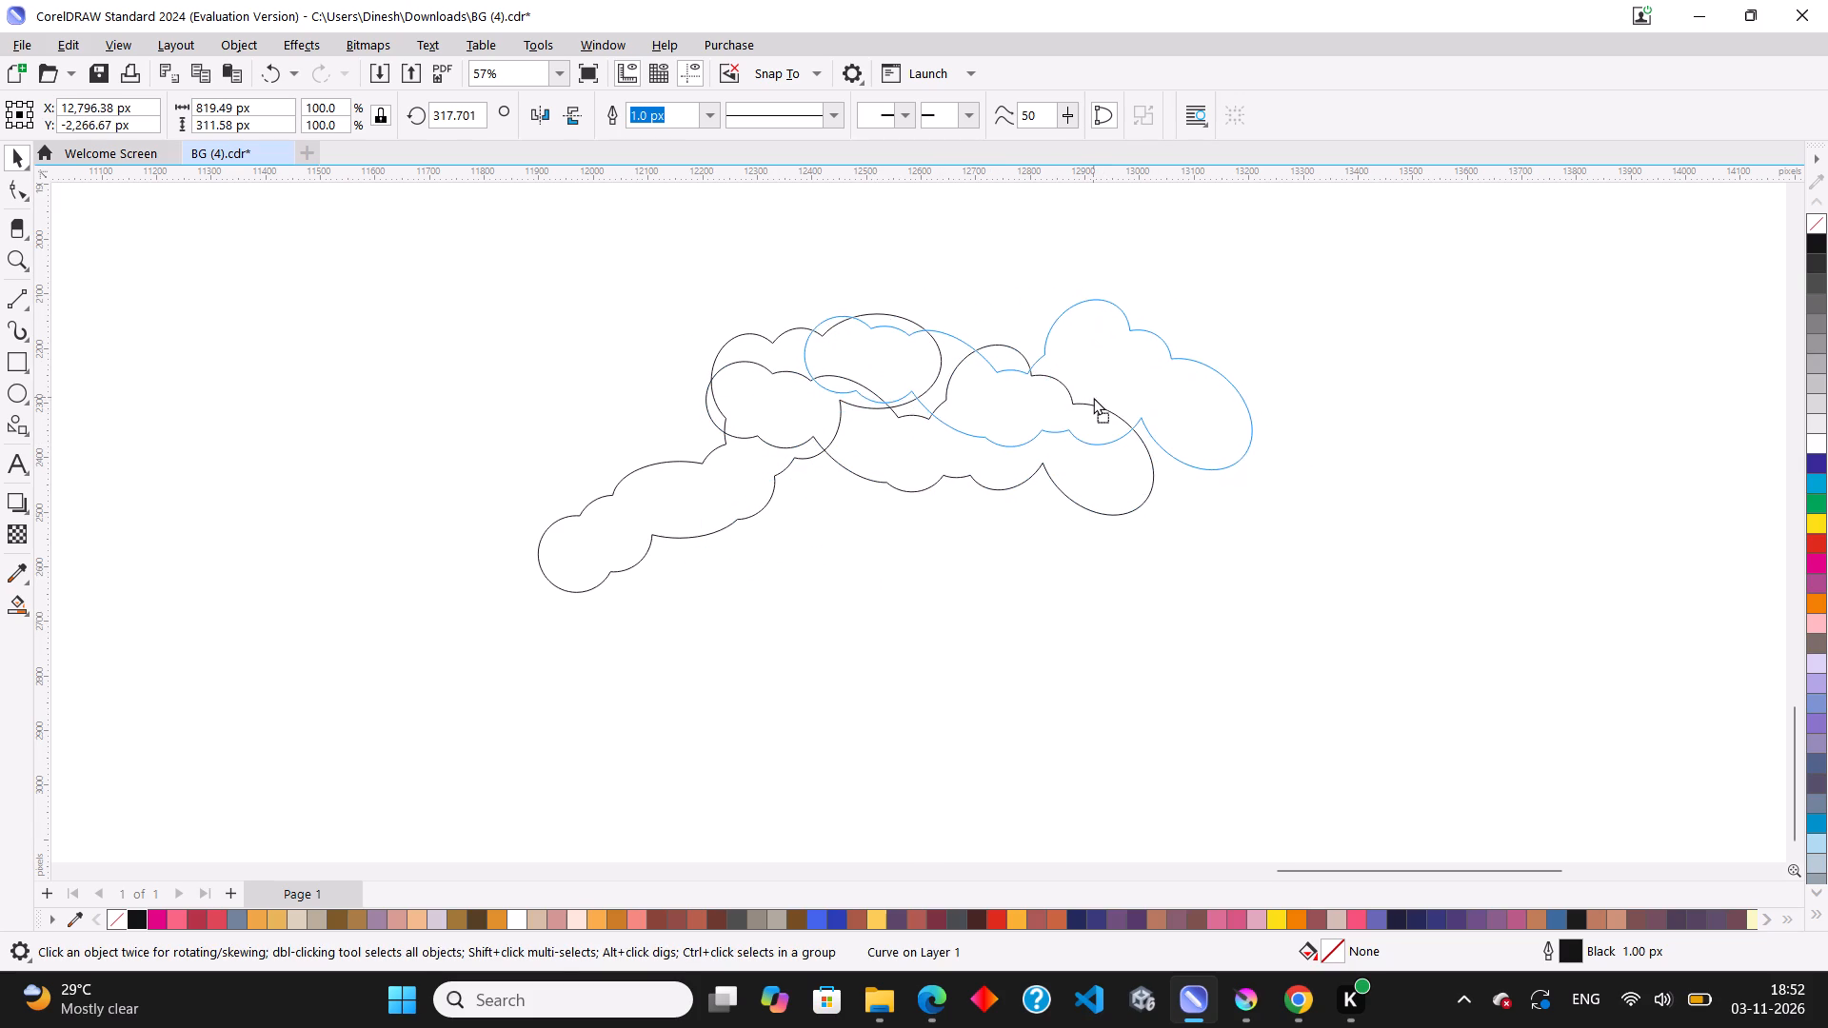
{"action": "left_click_drag", "start_coordinate": [1093, 397], "coordinate": [1109, 407]}
{"action": "scroll", "coordinate": [1061, 382], "scroll_direction": "up", "scroll_amount": 2}
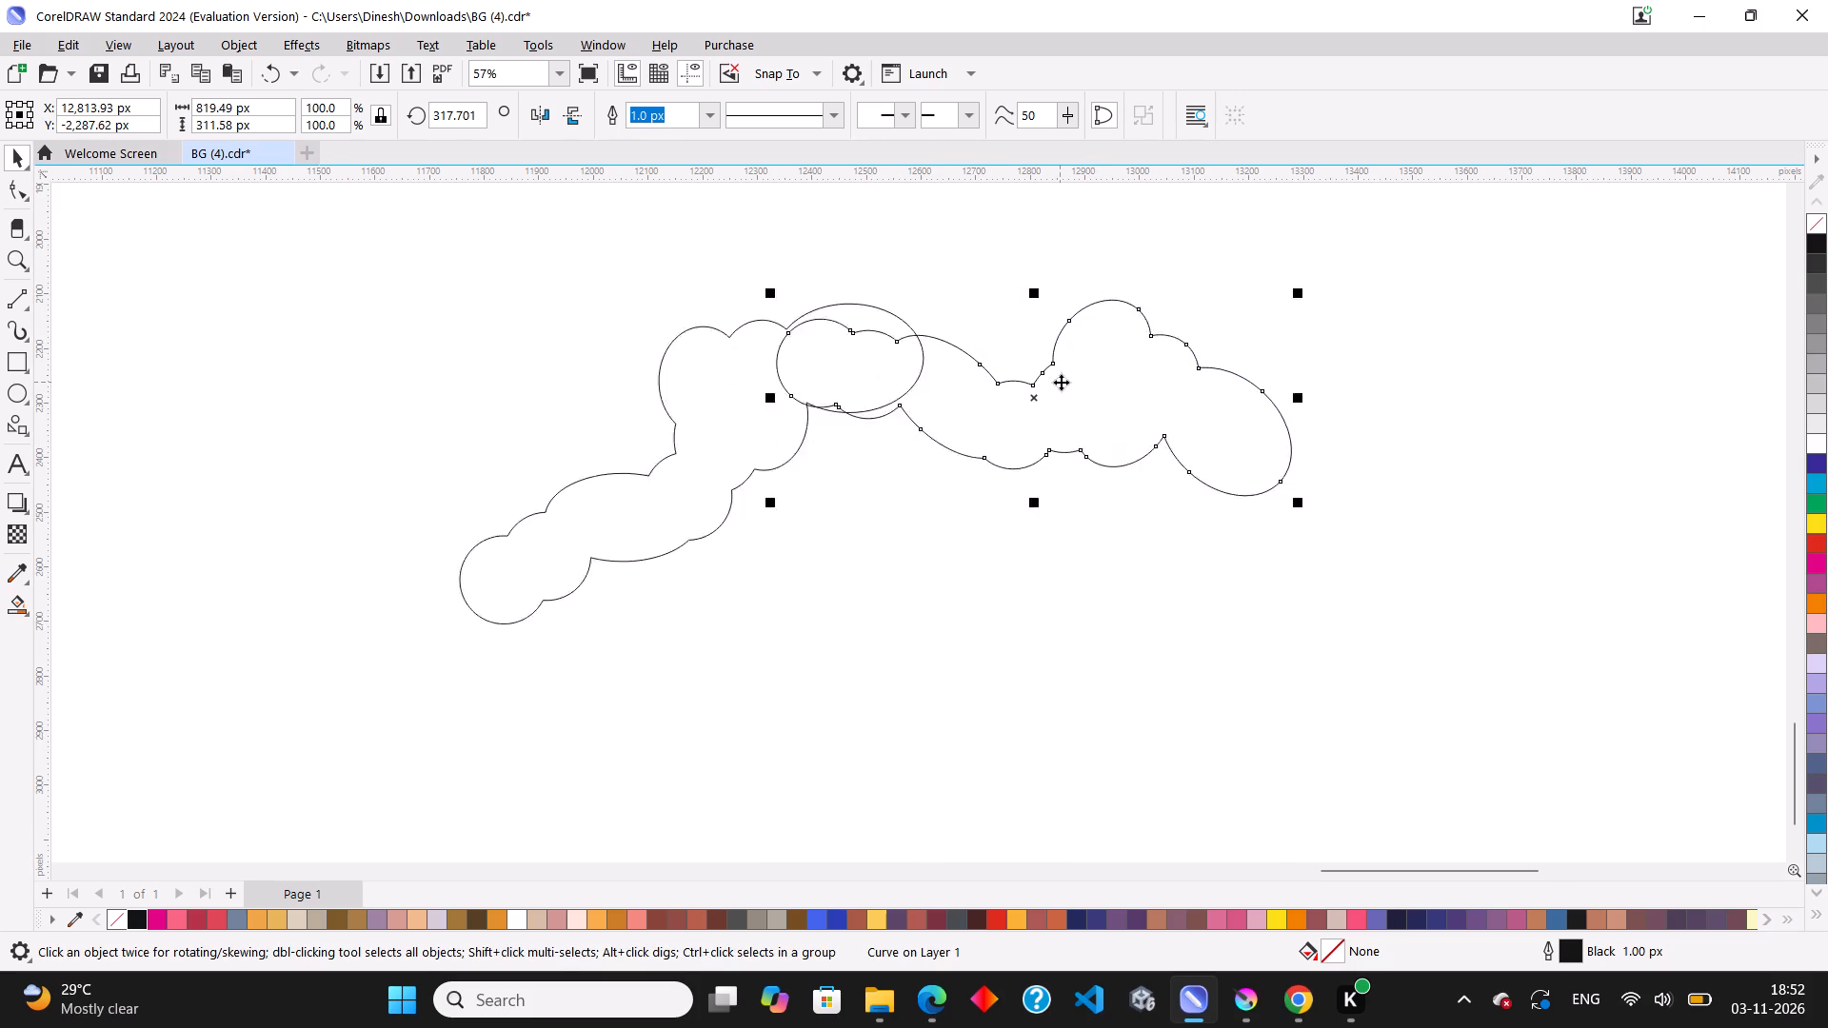
Shift the rotated cloud copy slightly up and rightward, and weld it with the original into one outline.
{"action": "left_click_drag", "start_coordinate": [1030, 404], "coordinate": [1047, 363]}
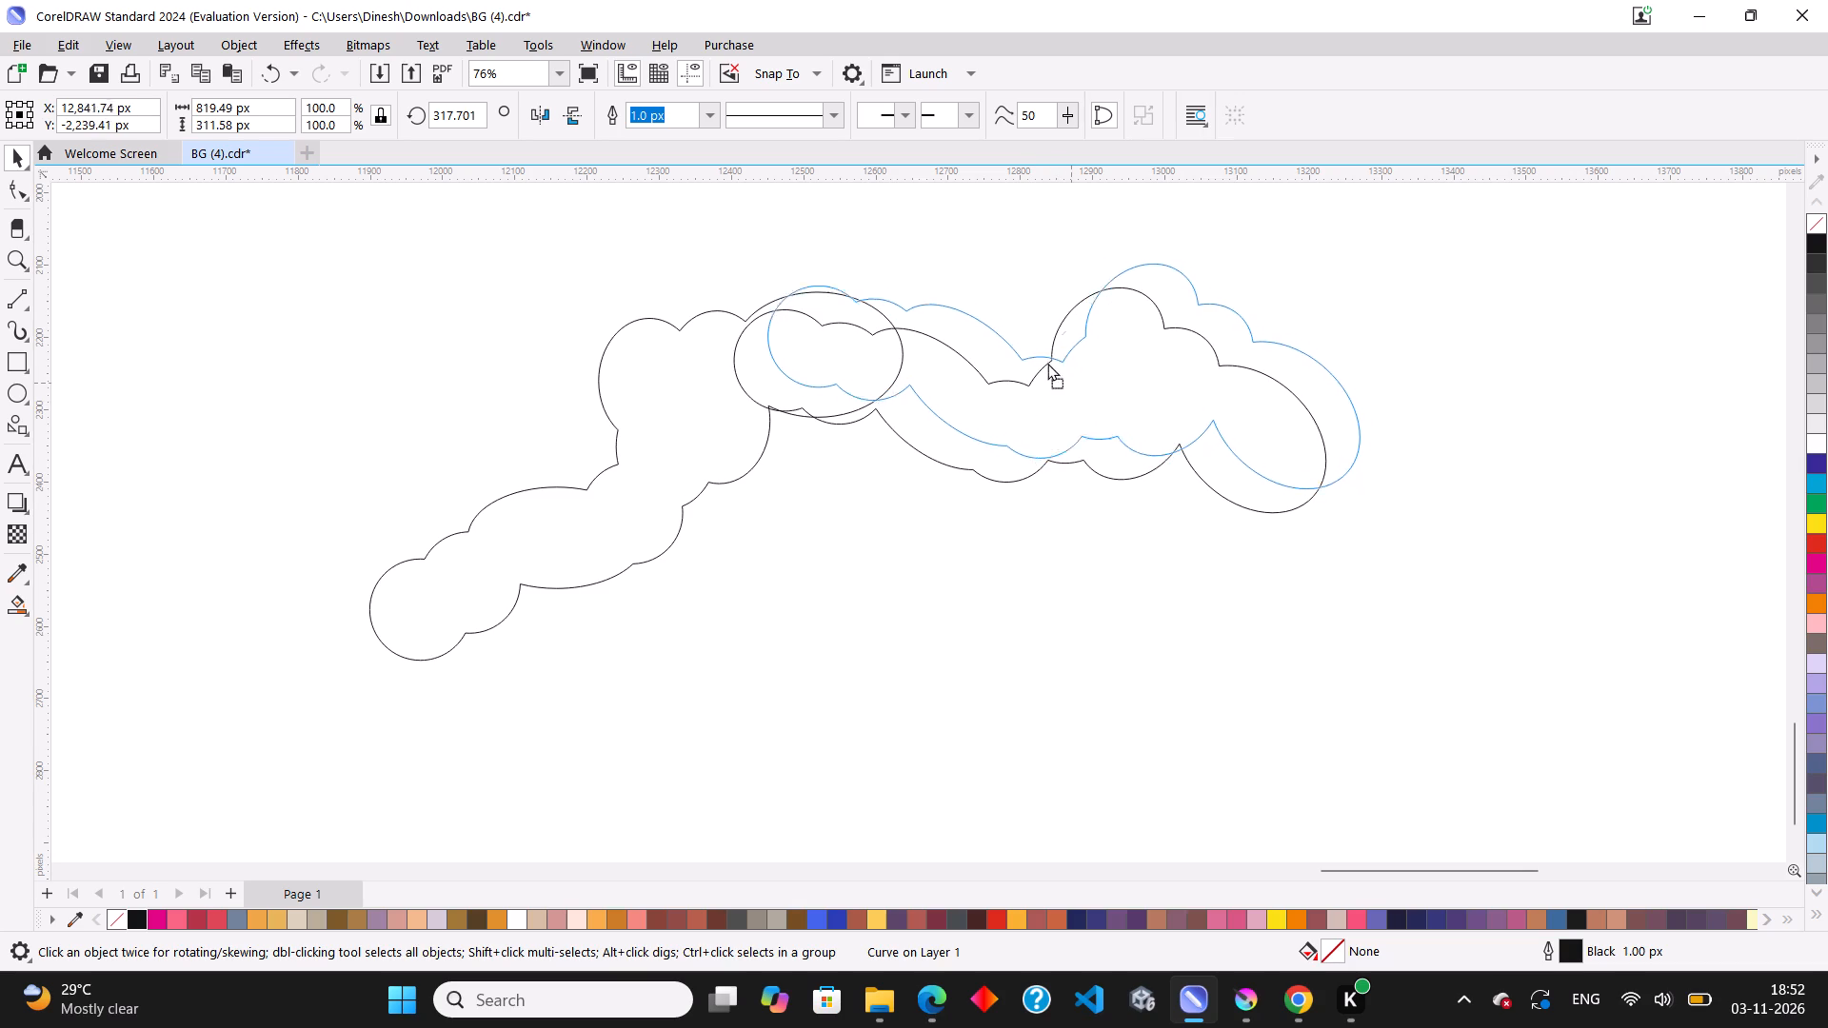
{"action": "left_click_drag", "start_coordinate": [1047, 363], "coordinate": [1053, 353]}
{"action": "scroll", "coordinate": [1021, 509], "scroll_direction": "down", "scroll_amount": 3}
{"action": "scroll", "coordinate": [1021, 355], "scroll_direction": "up", "scroll_amount": 2}
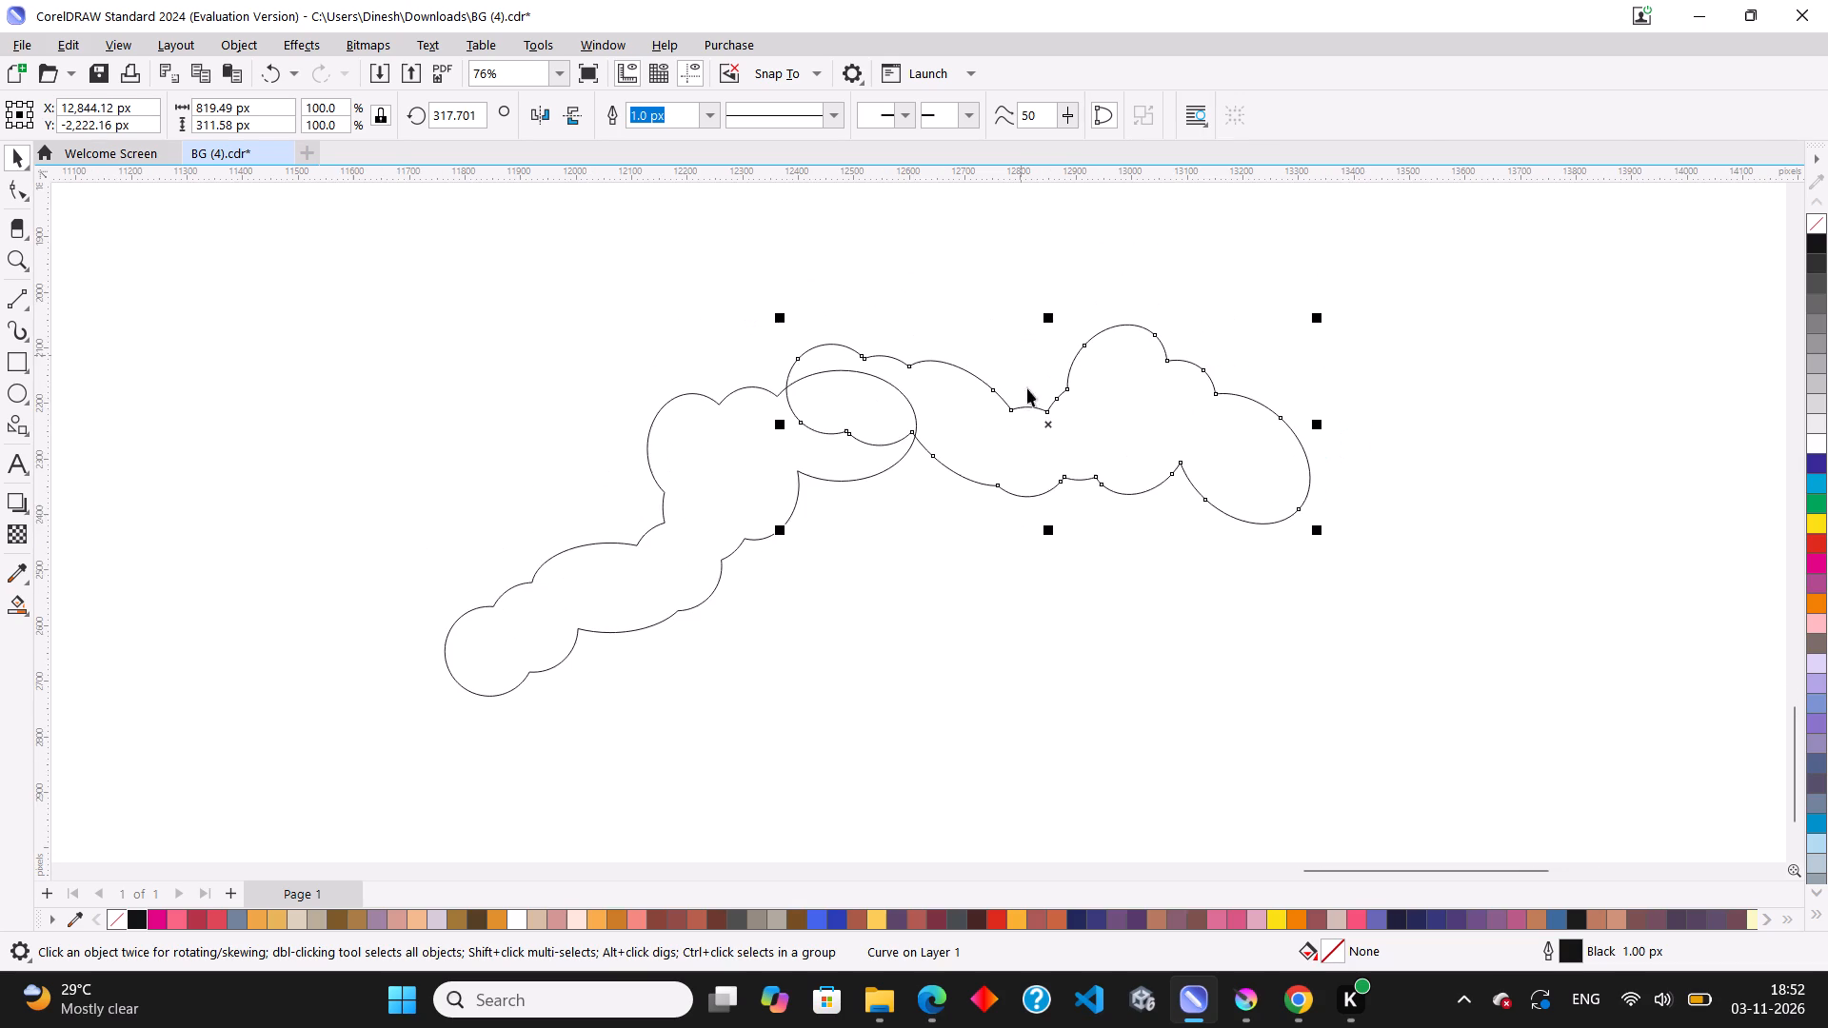
{"action": "left_click", "coordinate": [787, 474], "text": "shift"}
{"action": "left_click", "coordinate": [651, 125]}
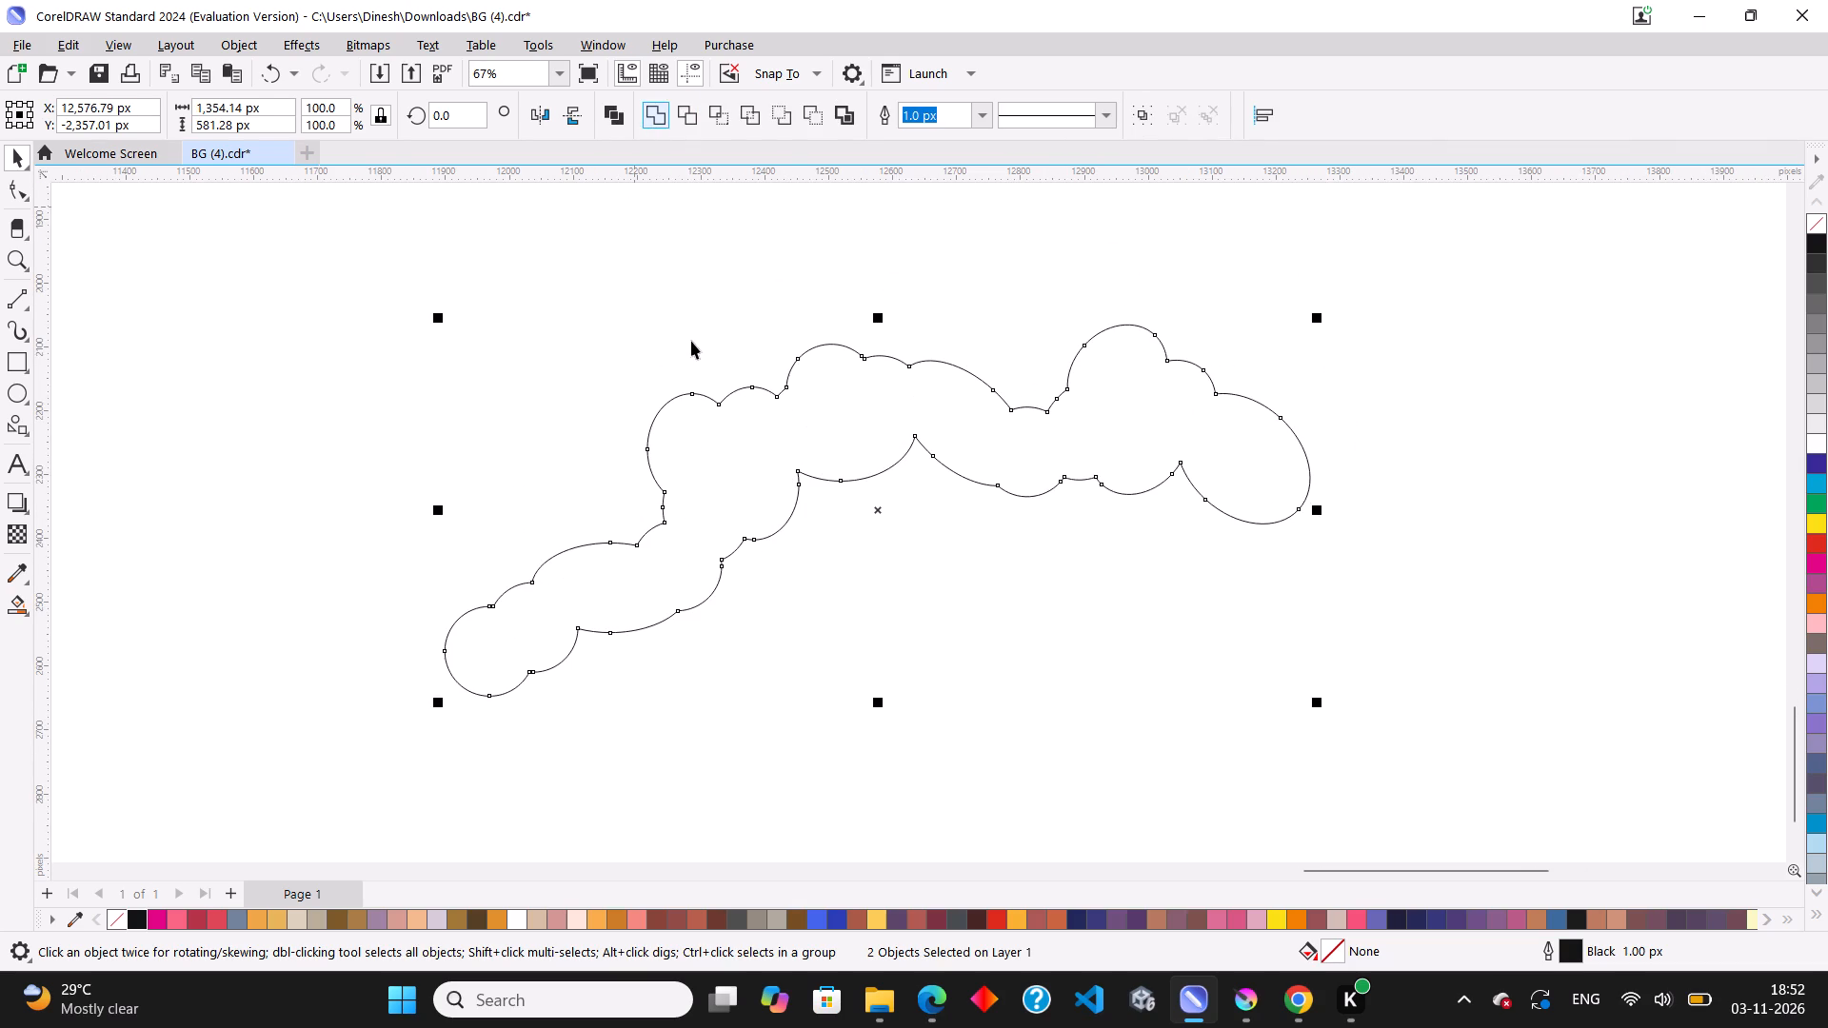
{"action": "scroll", "coordinate": [691, 353], "scroll_direction": "down", "scroll_amount": 3}
{"action": "left_click", "coordinate": [1229, 482]}
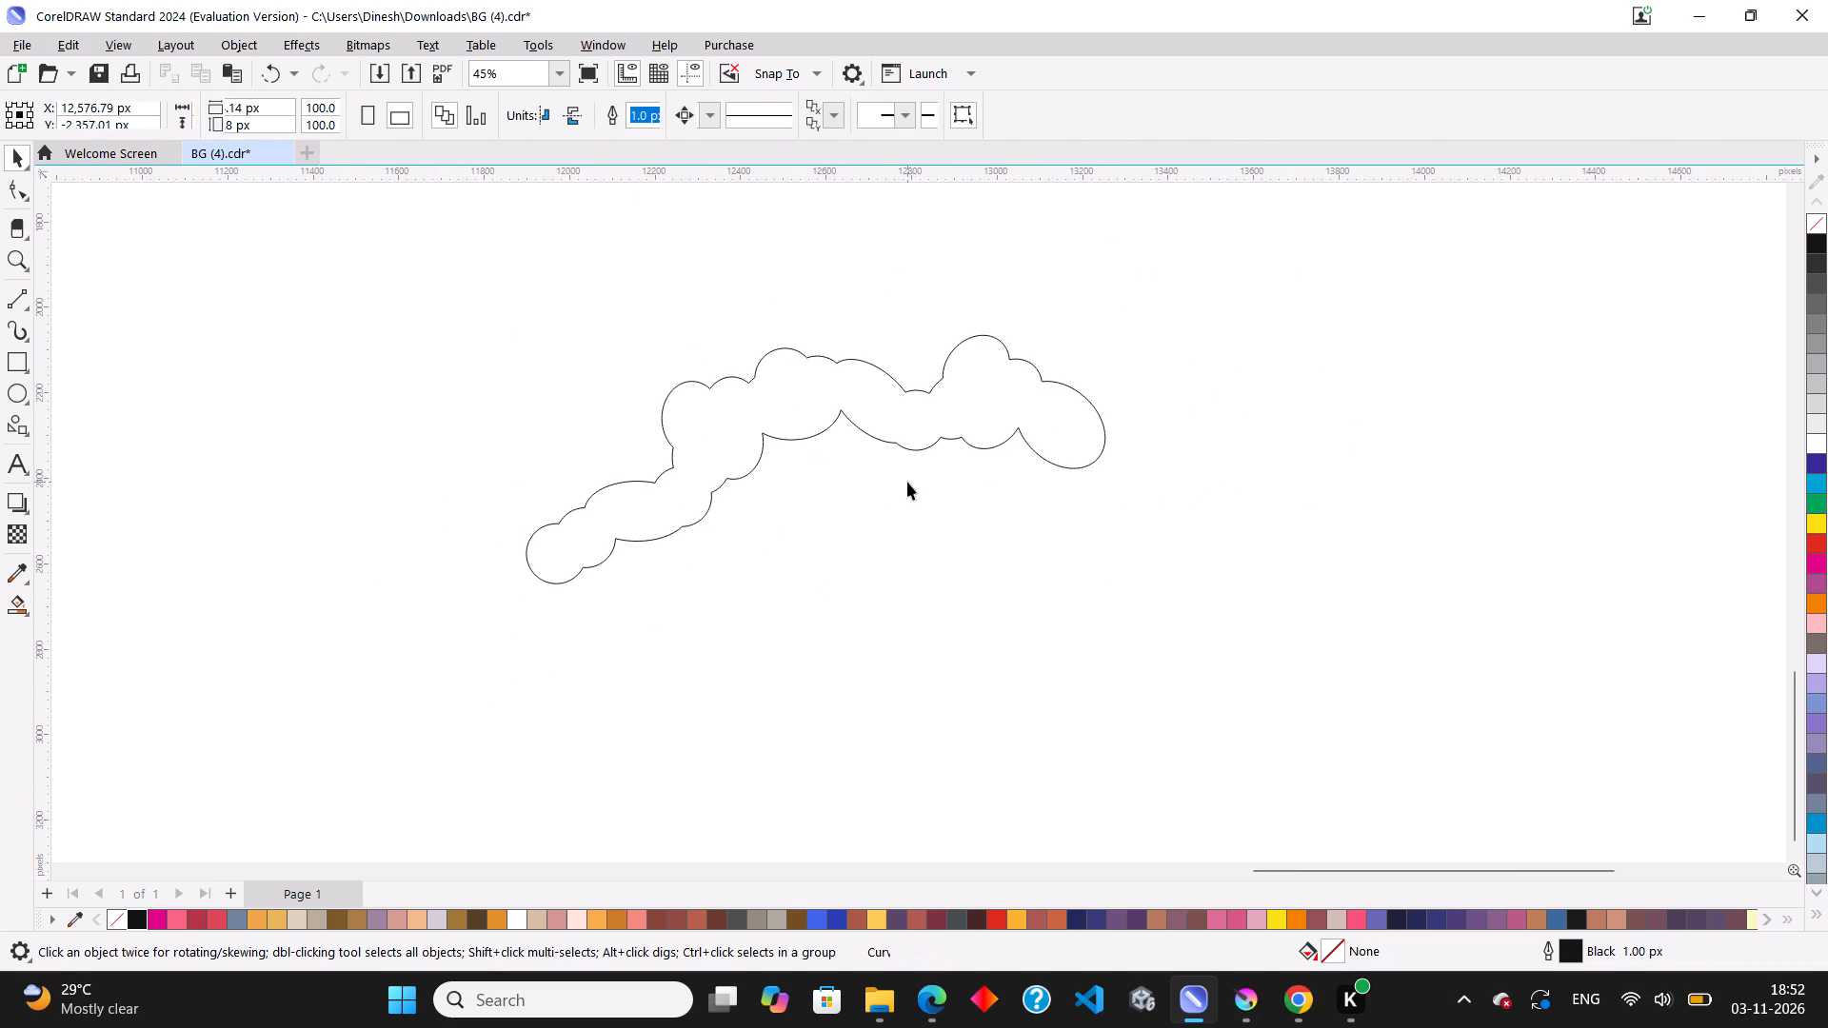
Duplicate the welded cloud outline to its right, overlapping the original's right end, and weld both into one shape.
{"action": "left_click", "coordinate": [883, 432]}
{"action": "left_click_drag", "start_coordinate": [879, 412], "coordinate": [976, 460]}
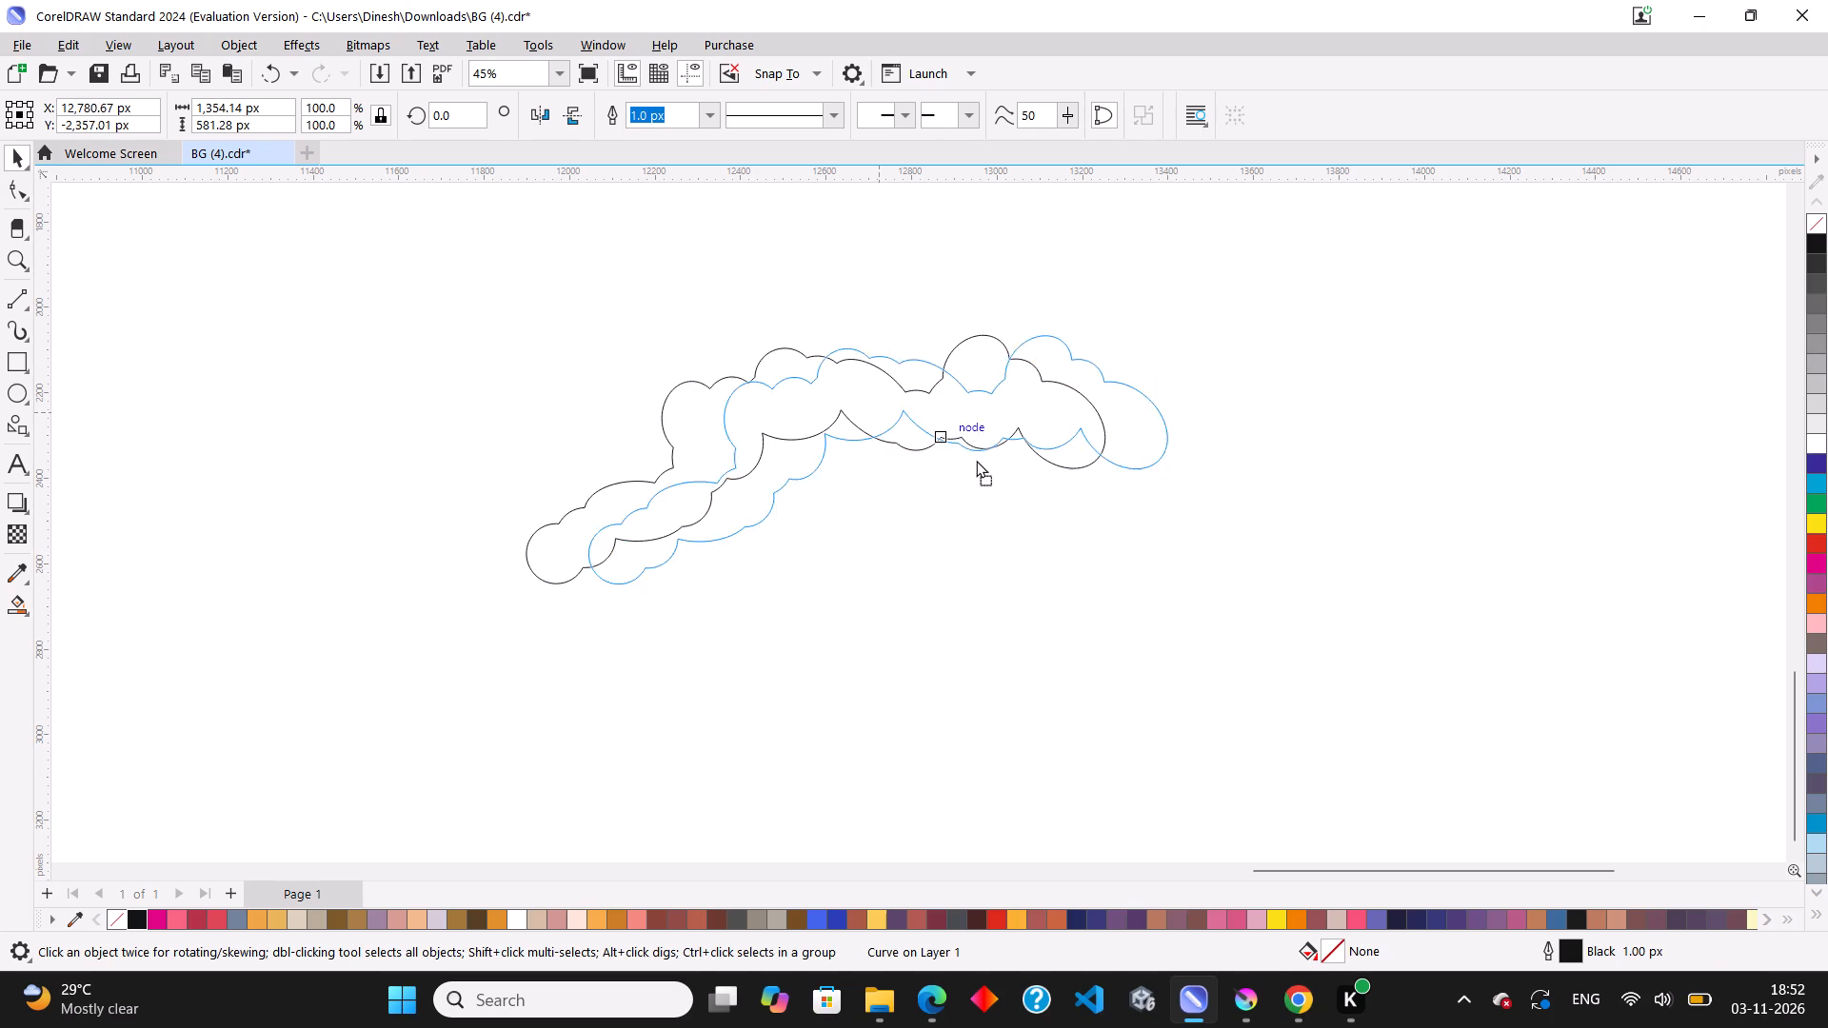
{"action": "left_click_drag", "start_coordinate": [976, 460], "coordinate": [1158, 453]}
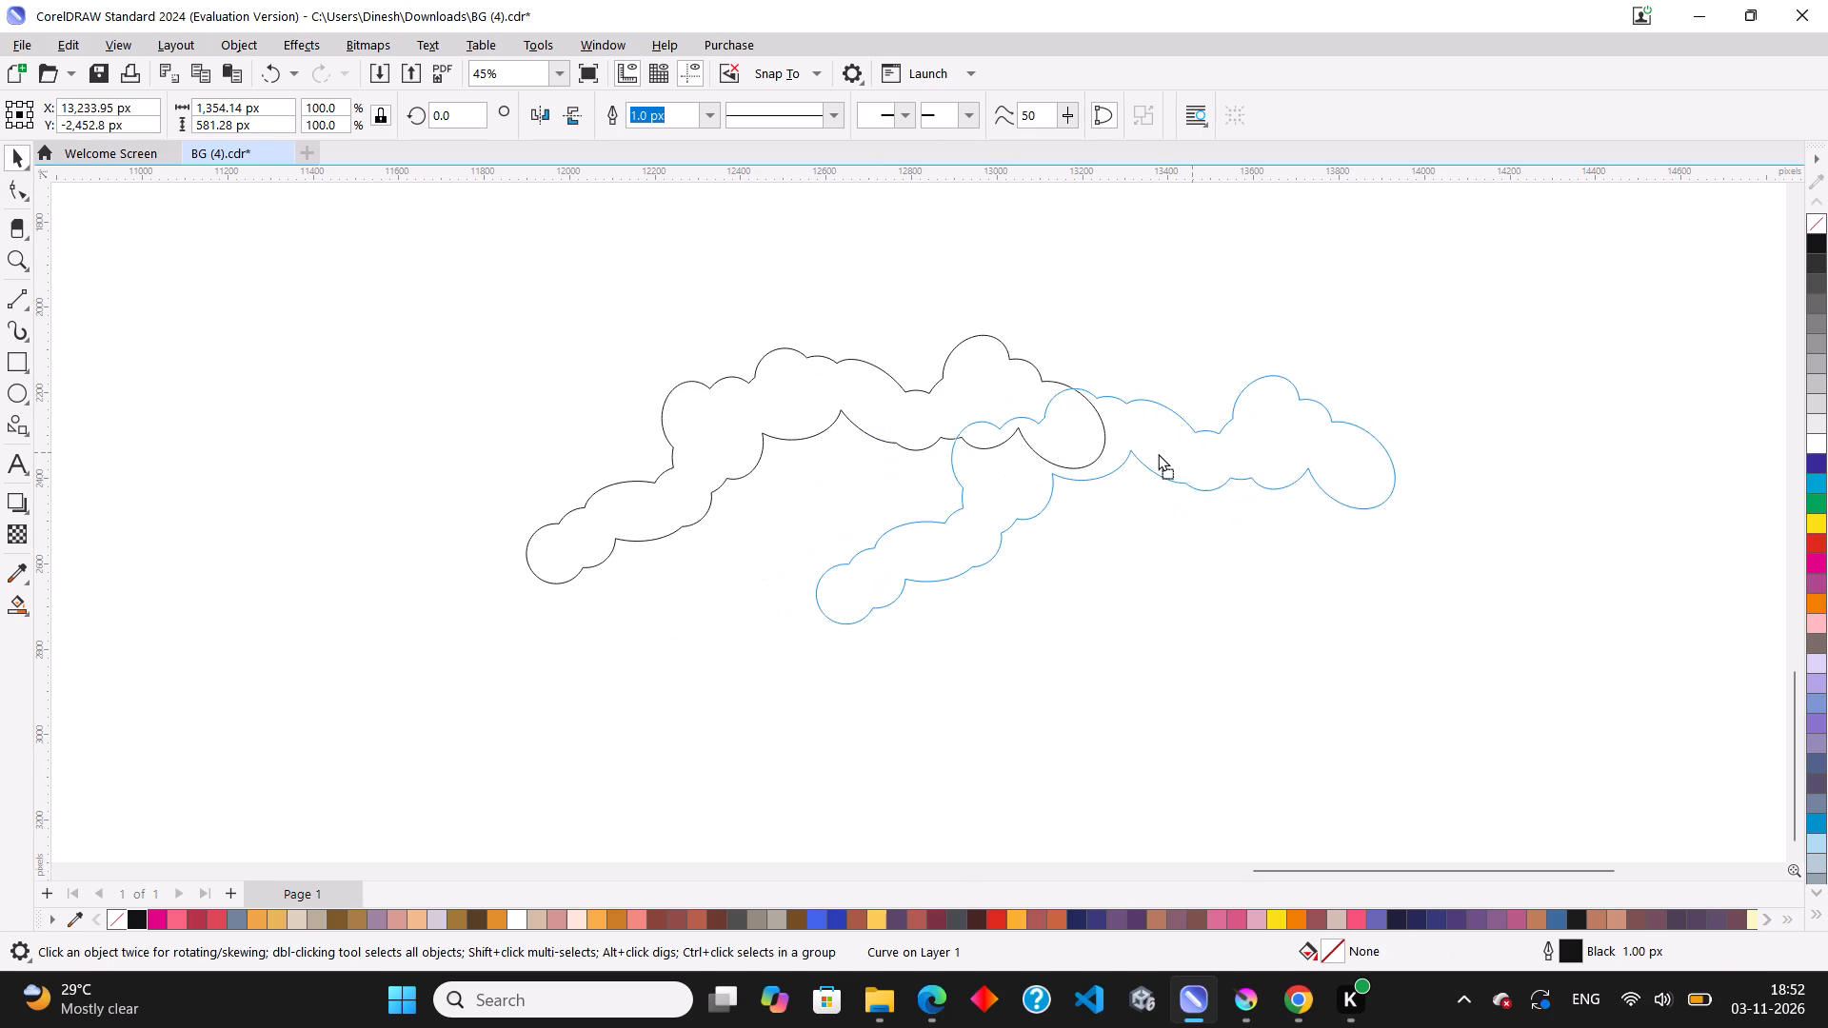
{"action": "left_click_drag", "start_coordinate": [1158, 453], "coordinate": [1162, 420]}
{"action": "right_click", "coordinate": [1162, 420]}
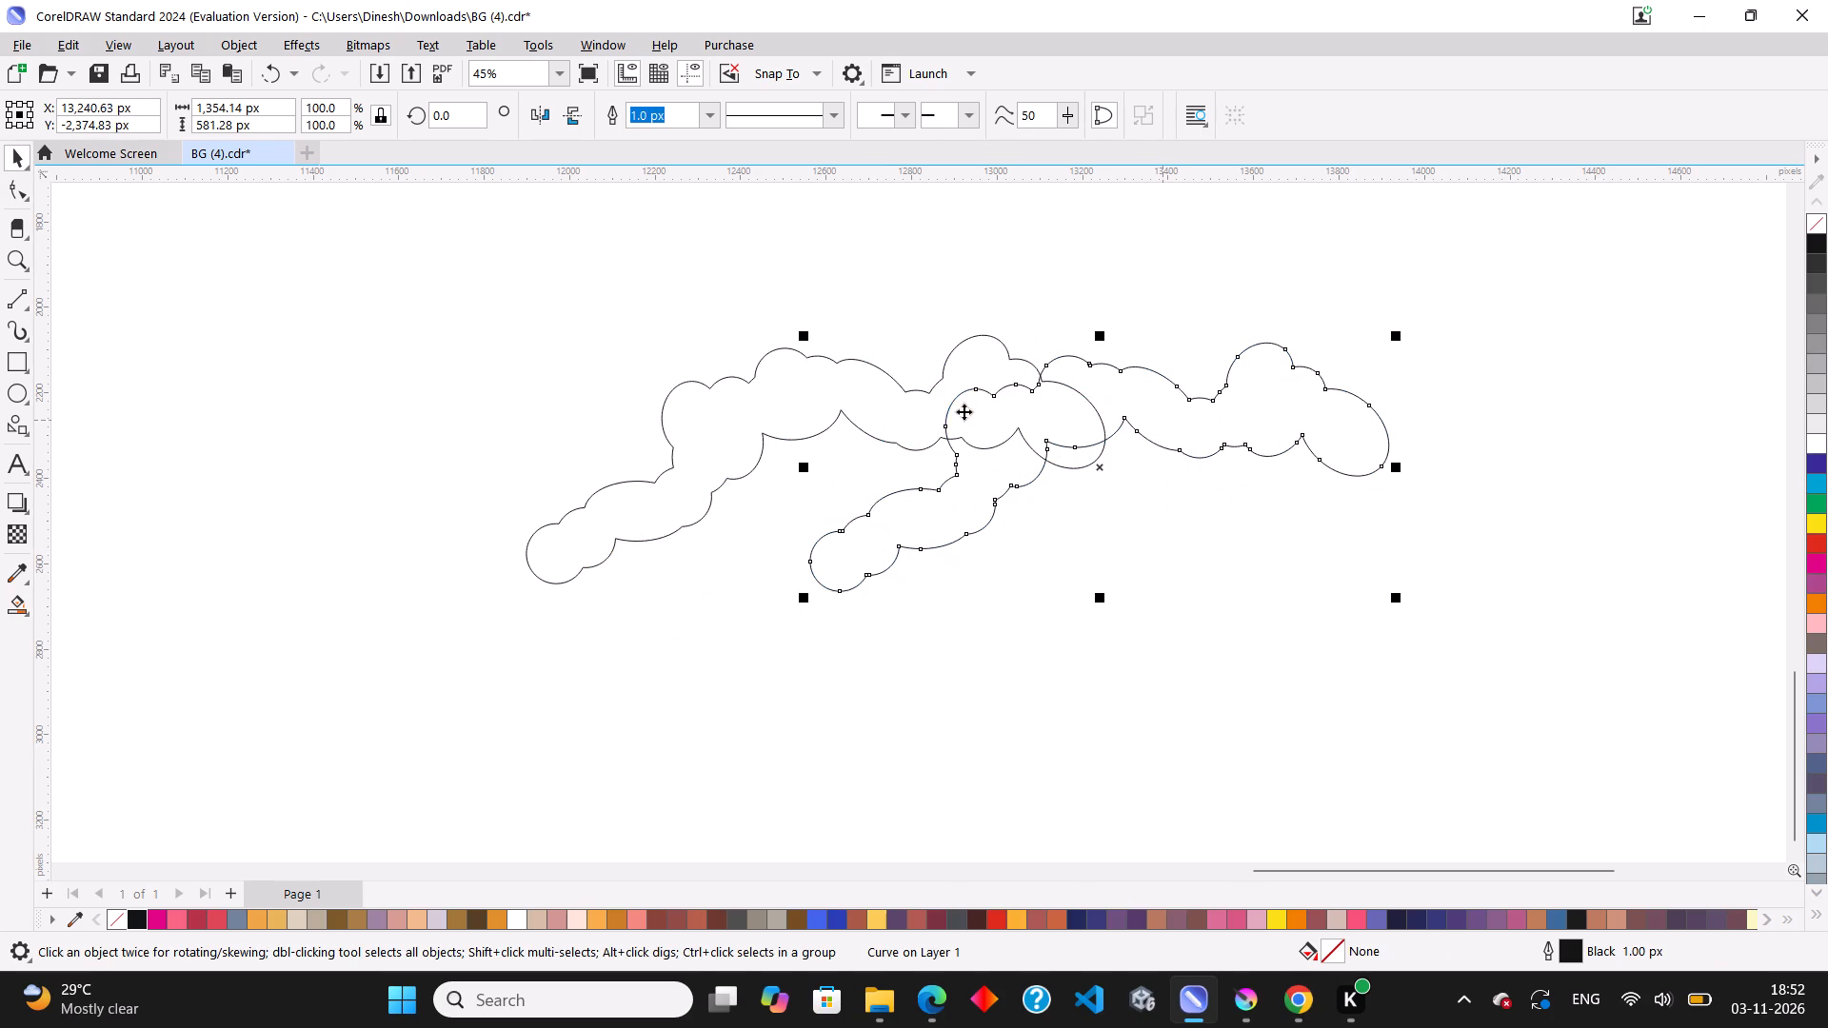
{"action": "left_click", "coordinate": [893, 409], "text": "shift"}
{"action": "left_click", "coordinate": [655, 117]}
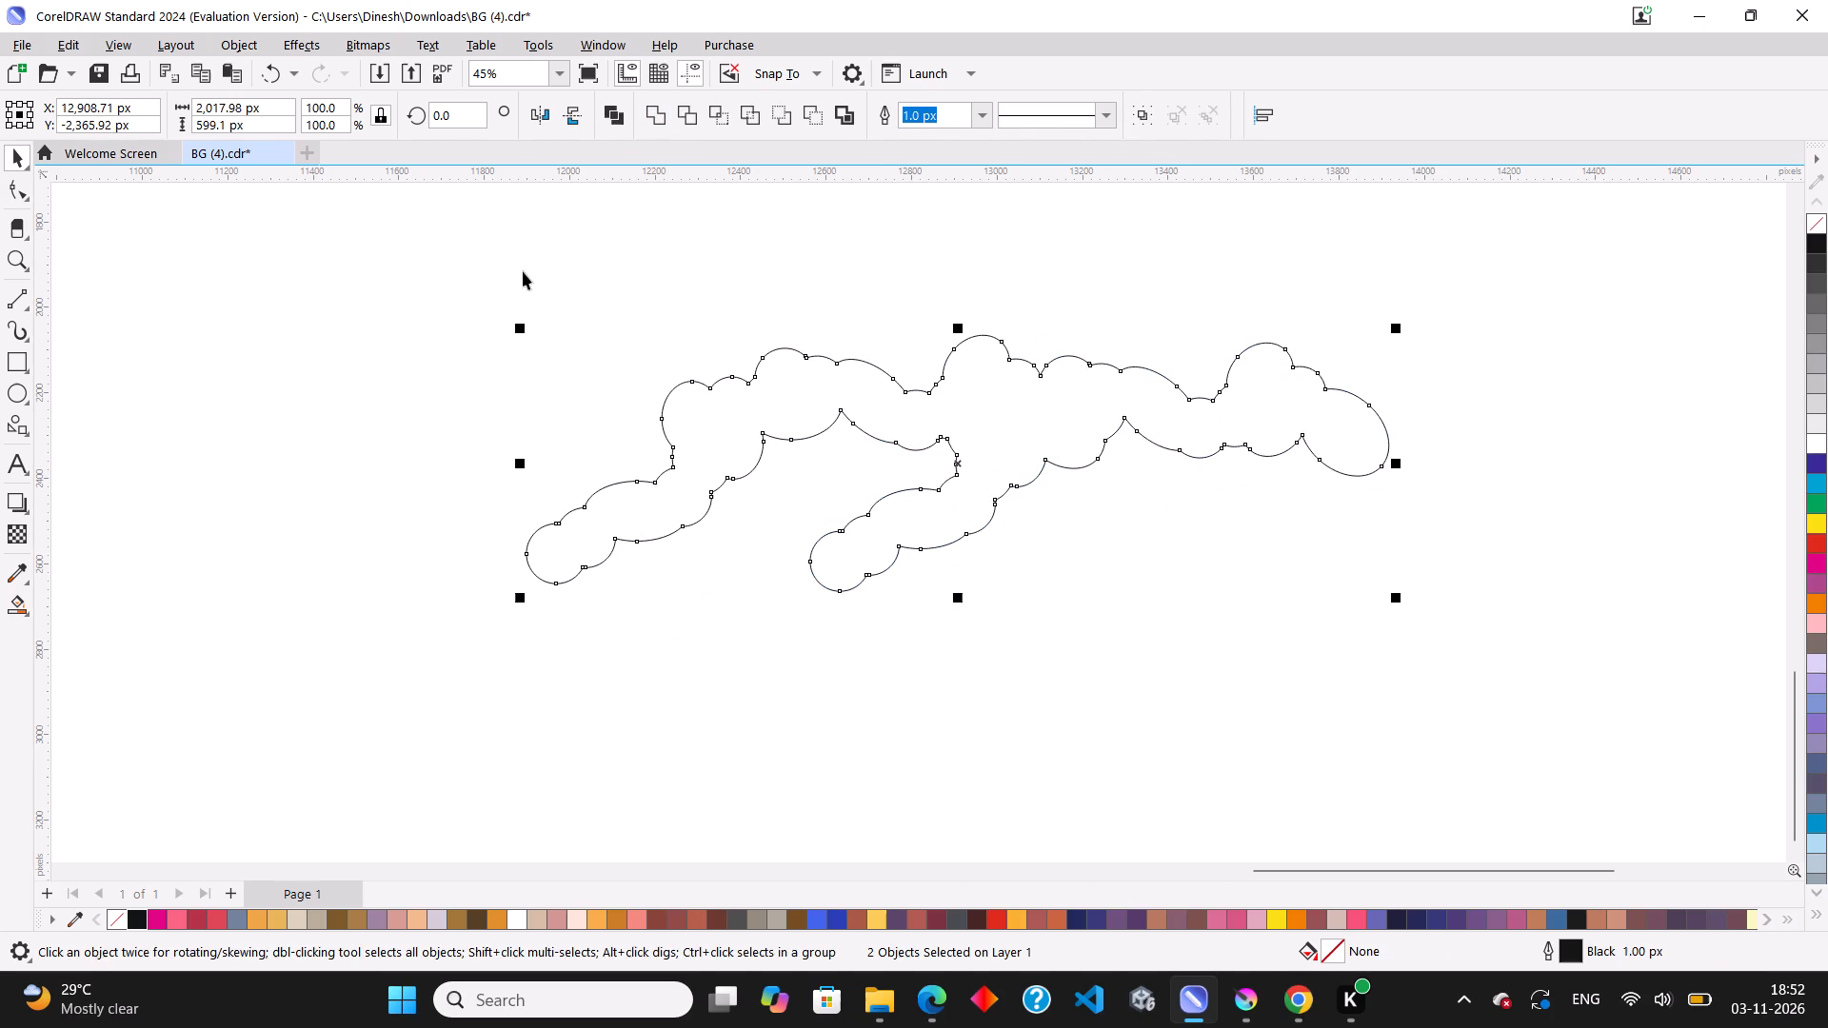
{"action": "left_click", "coordinate": [523, 271]}
Duplicate the long cloud outline below itself, mirror the copy vertically, and shift it slightly down and to the right.
{"action": "scroll", "coordinate": [713, 439], "scroll_direction": "down", "scroll_amount": 4}
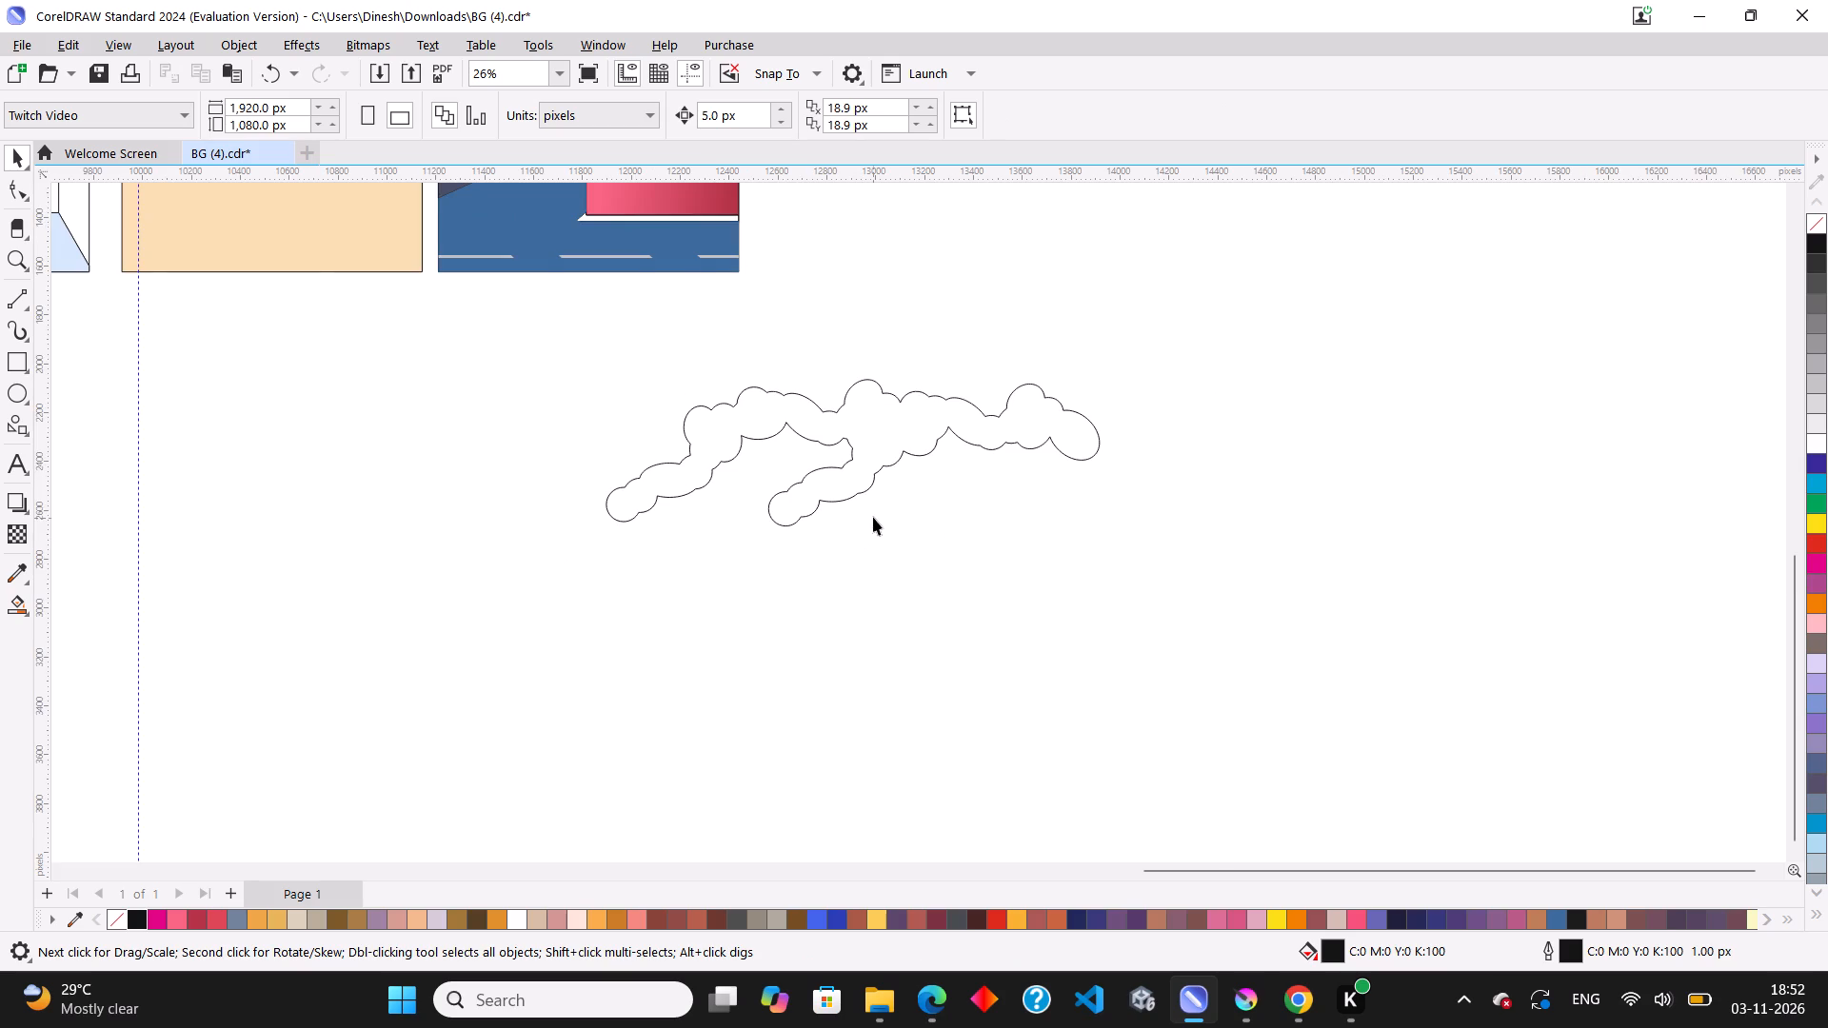
{"action": "scroll", "coordinate": [873, 517], "scroll_direction": "up", "scroll_amount": 2}
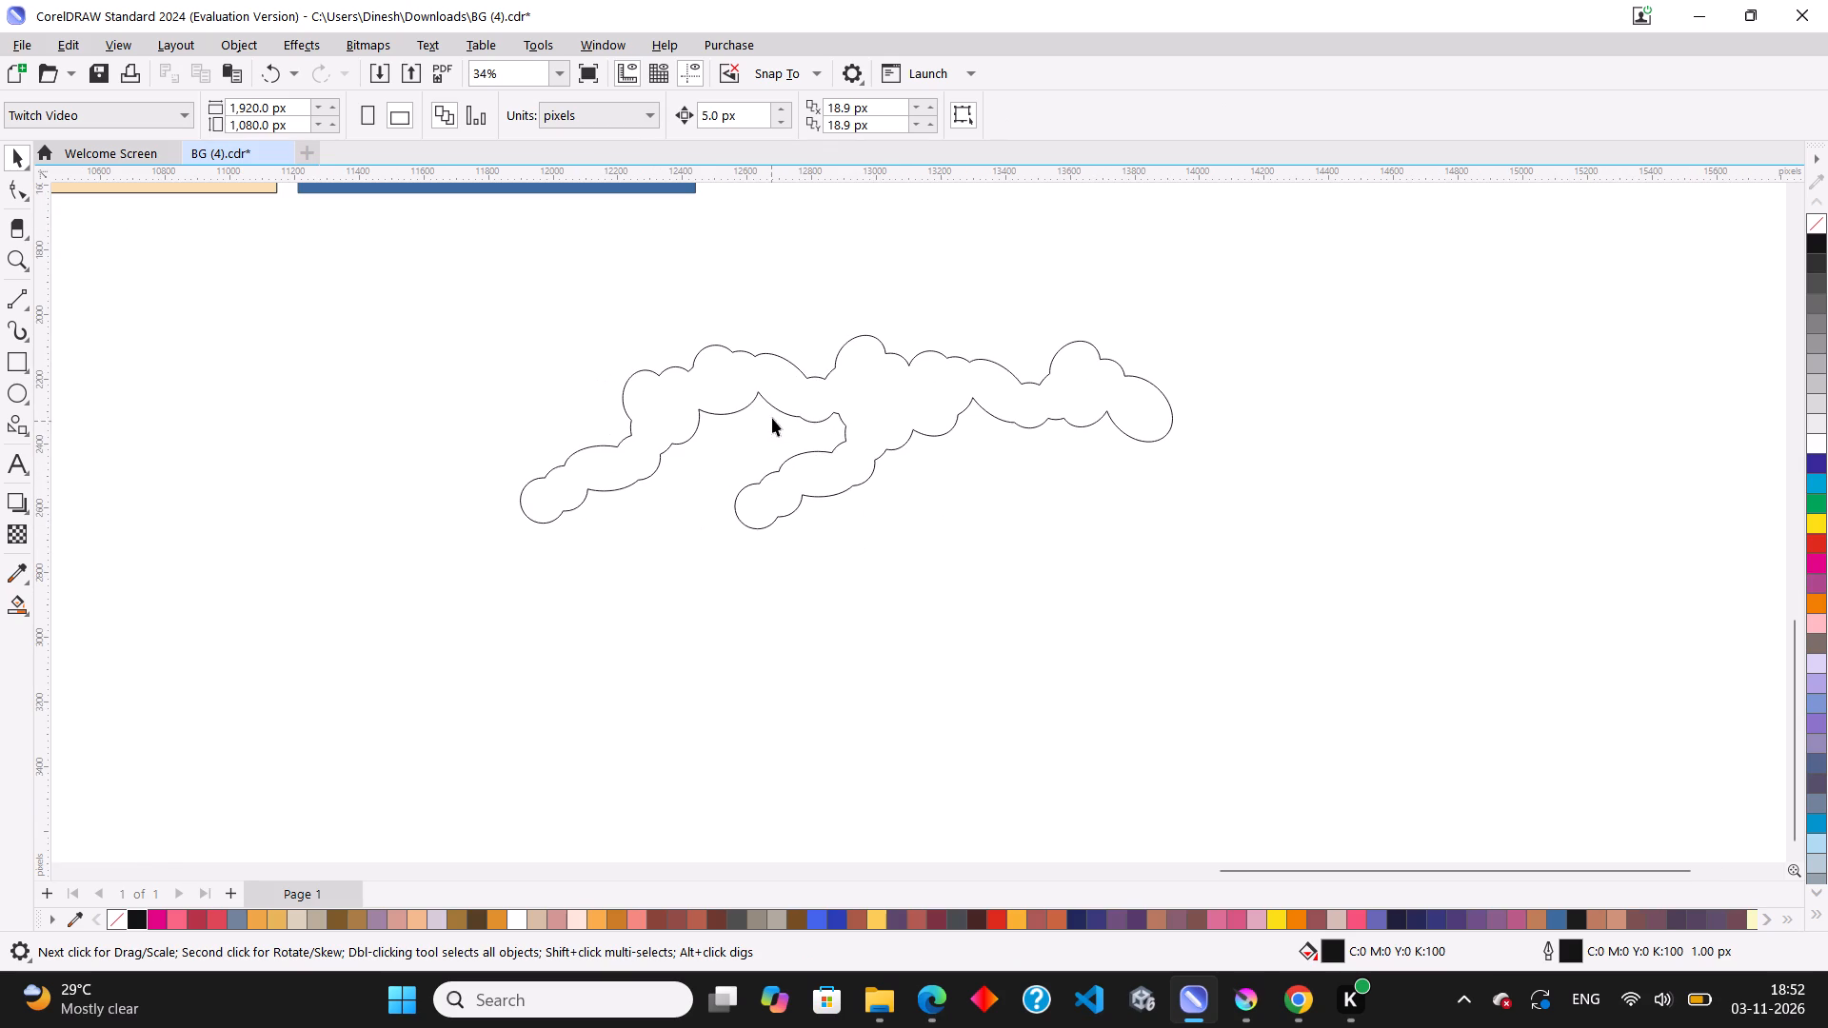
{"action": "left_click", "coordinate": [819, 400]}
{"action": "left_click_drag", "start_coordinate": [880, 404], "coordinate": [879, 535]}
{"action": "right_click", "coordinate": [879, 532], "text": "ctrl"}
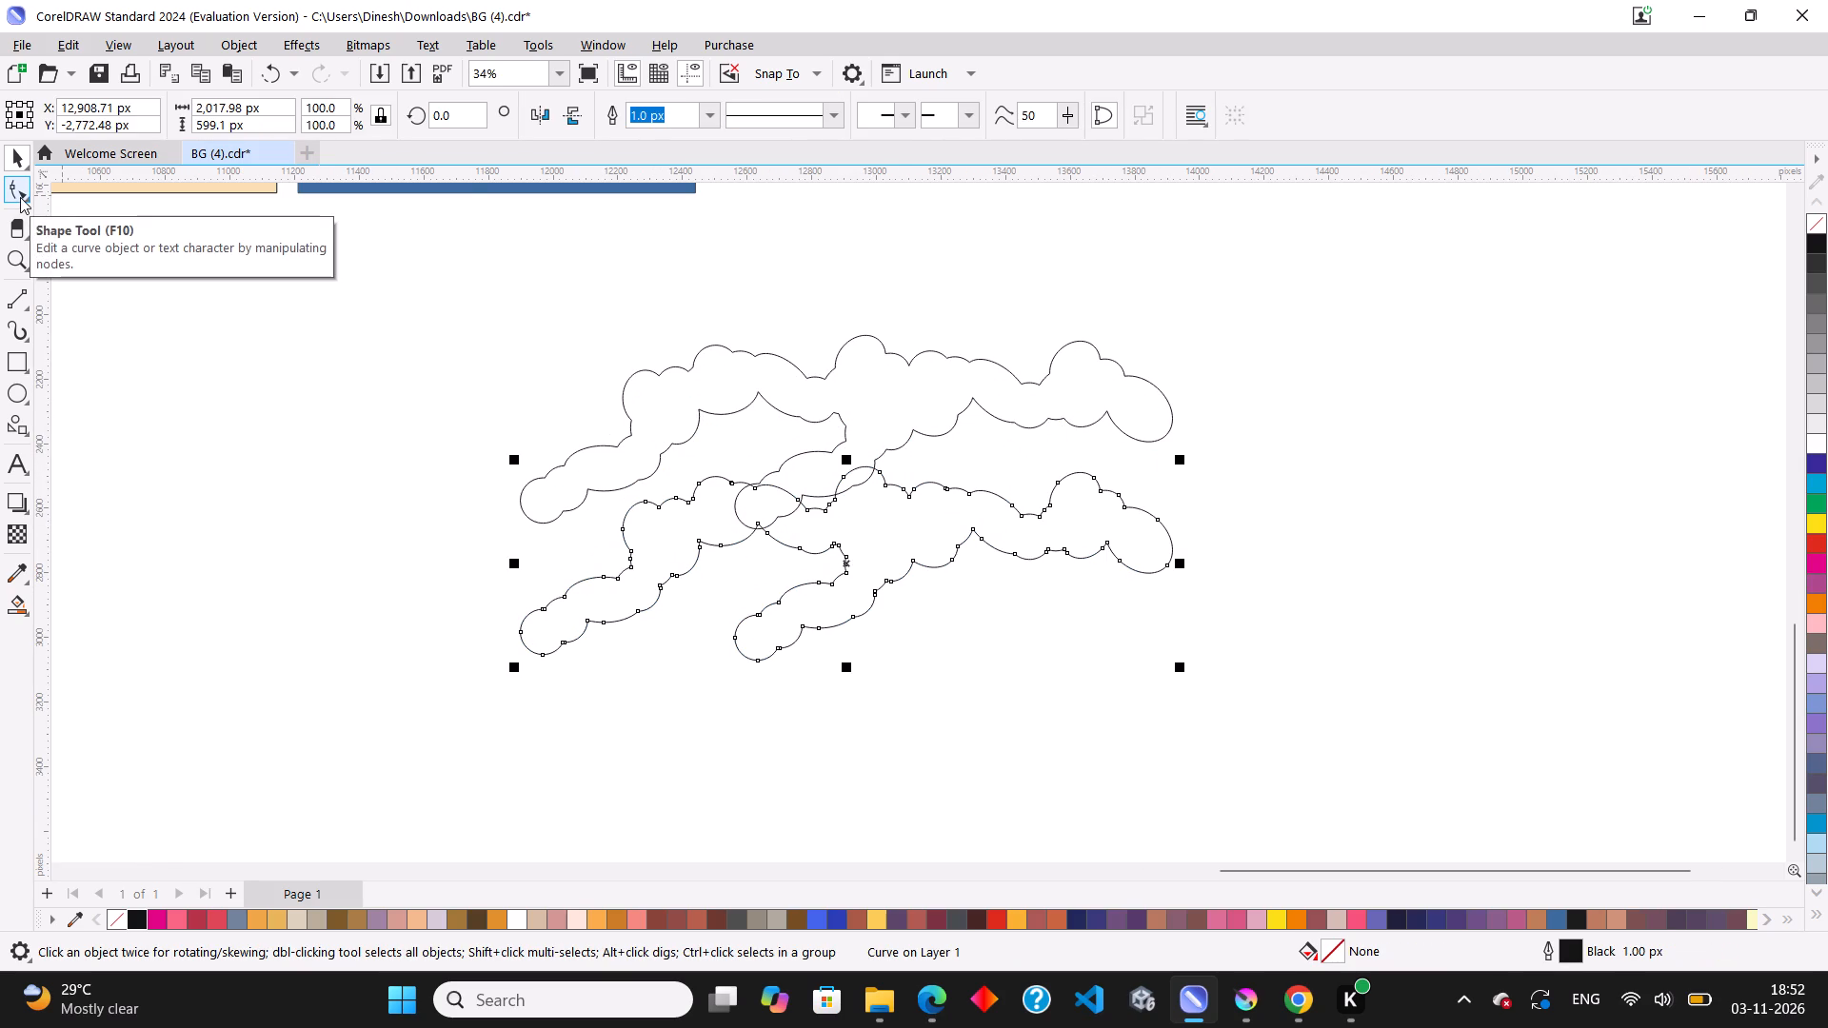
{"action": "left_click", "coordinate": [569, 120]}
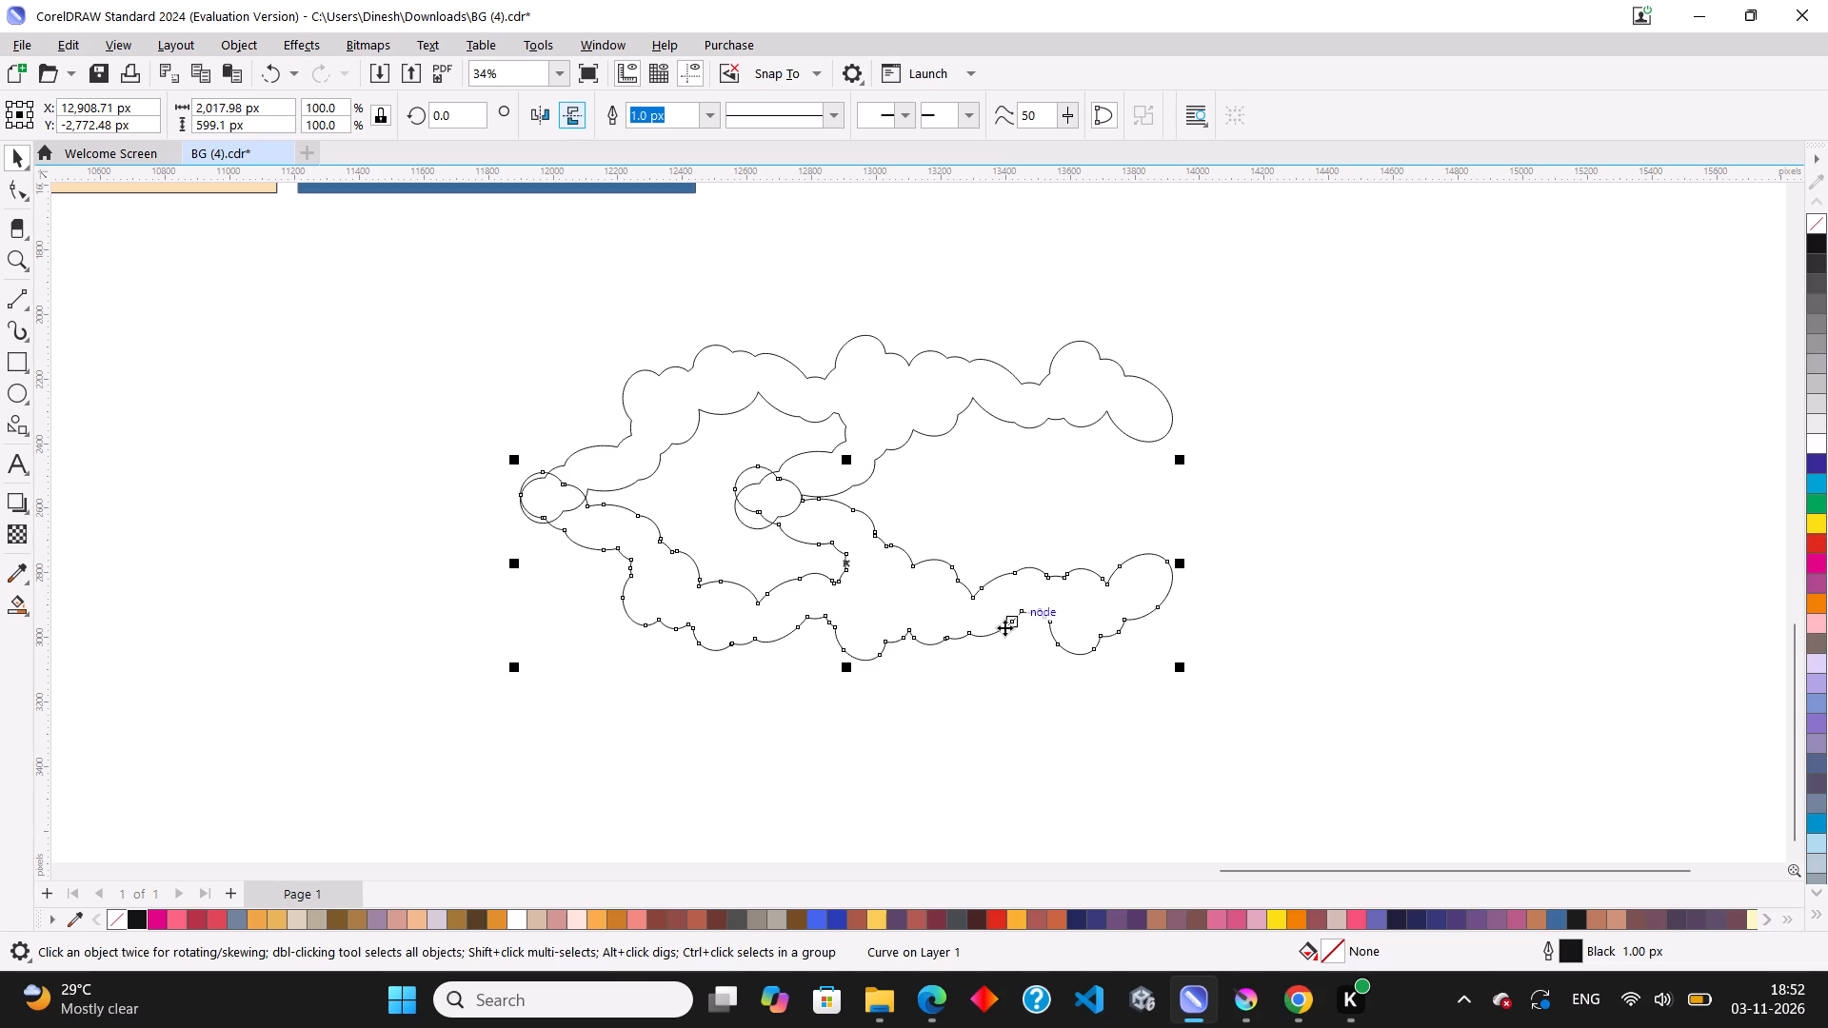
{"action": "left_click_drag", "start_coordinate": [1003, 624], "coordinate": [1021, 642]}
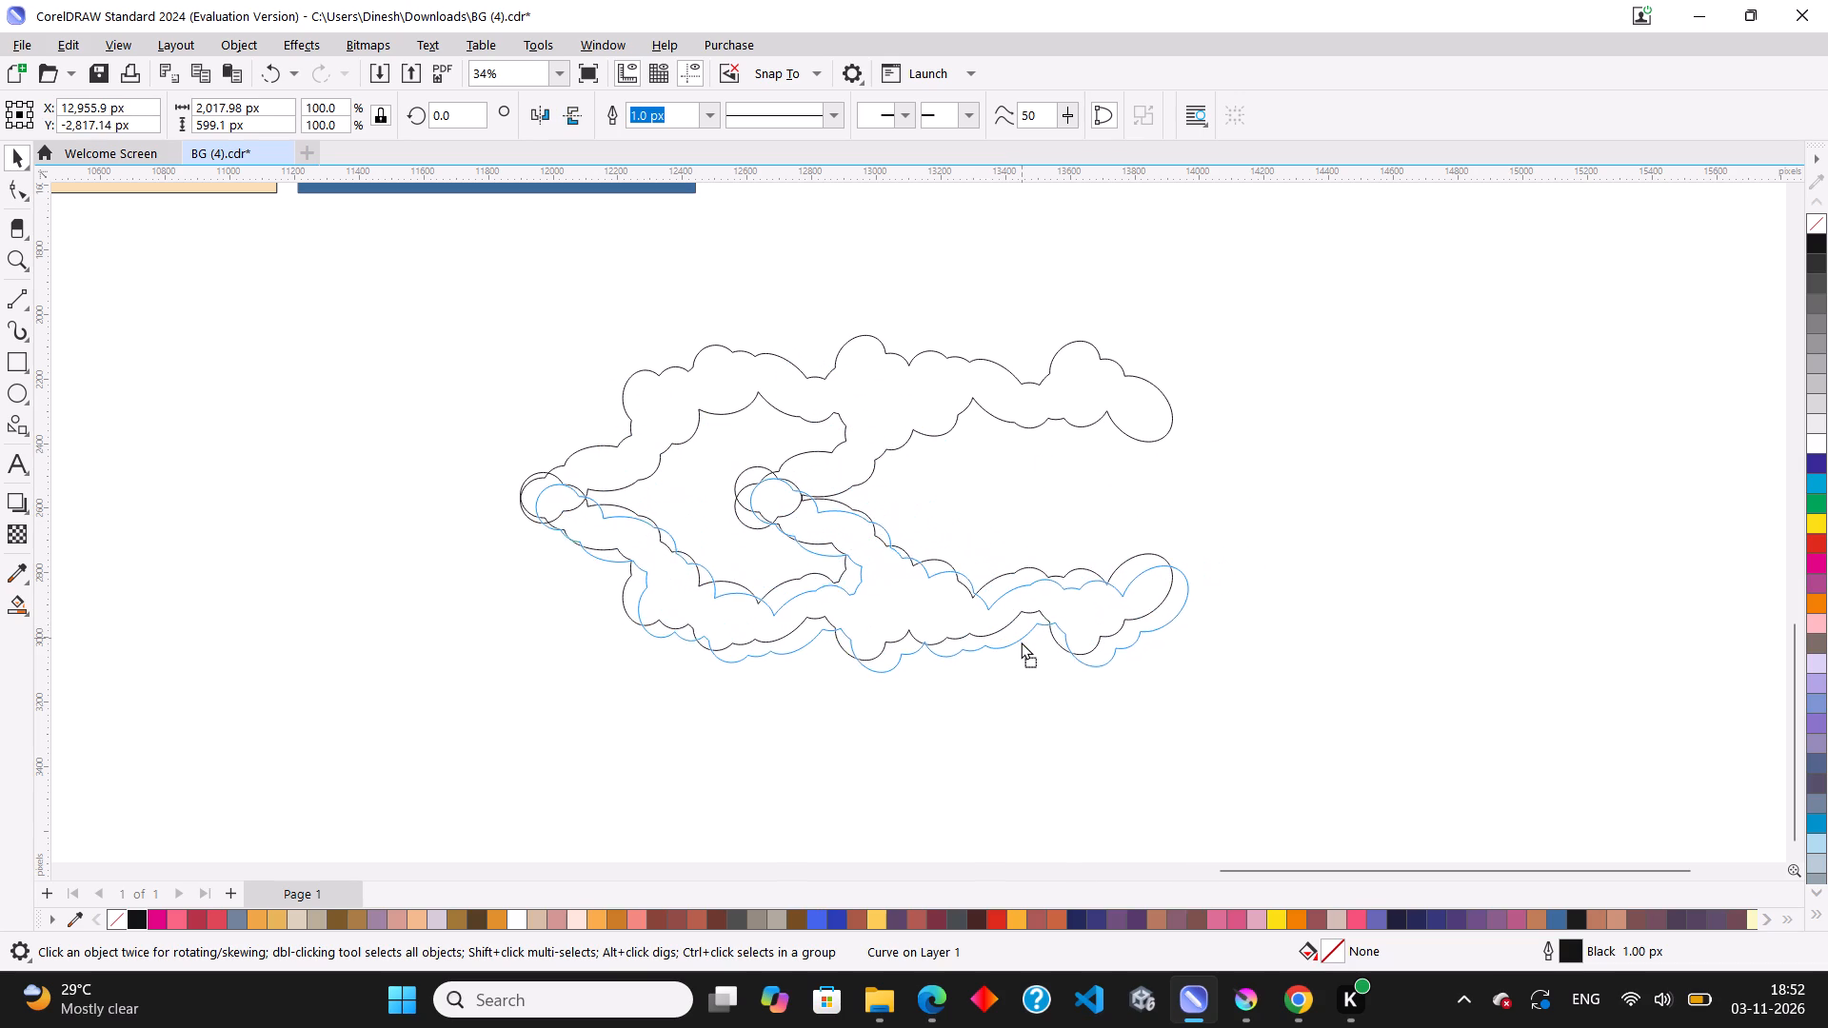
{"action": "left_click_drag", "start_coordinate": [1021, 642], "coordinate": [1017, 649]}
Rotate the mirrored copy clockwise to about 321.8° and move it so it hangs from the upper outline's left end.
{"action": "scroll", "coordinate": [777, 637], "scroll_direction": "down", "scroll_amount": 3}
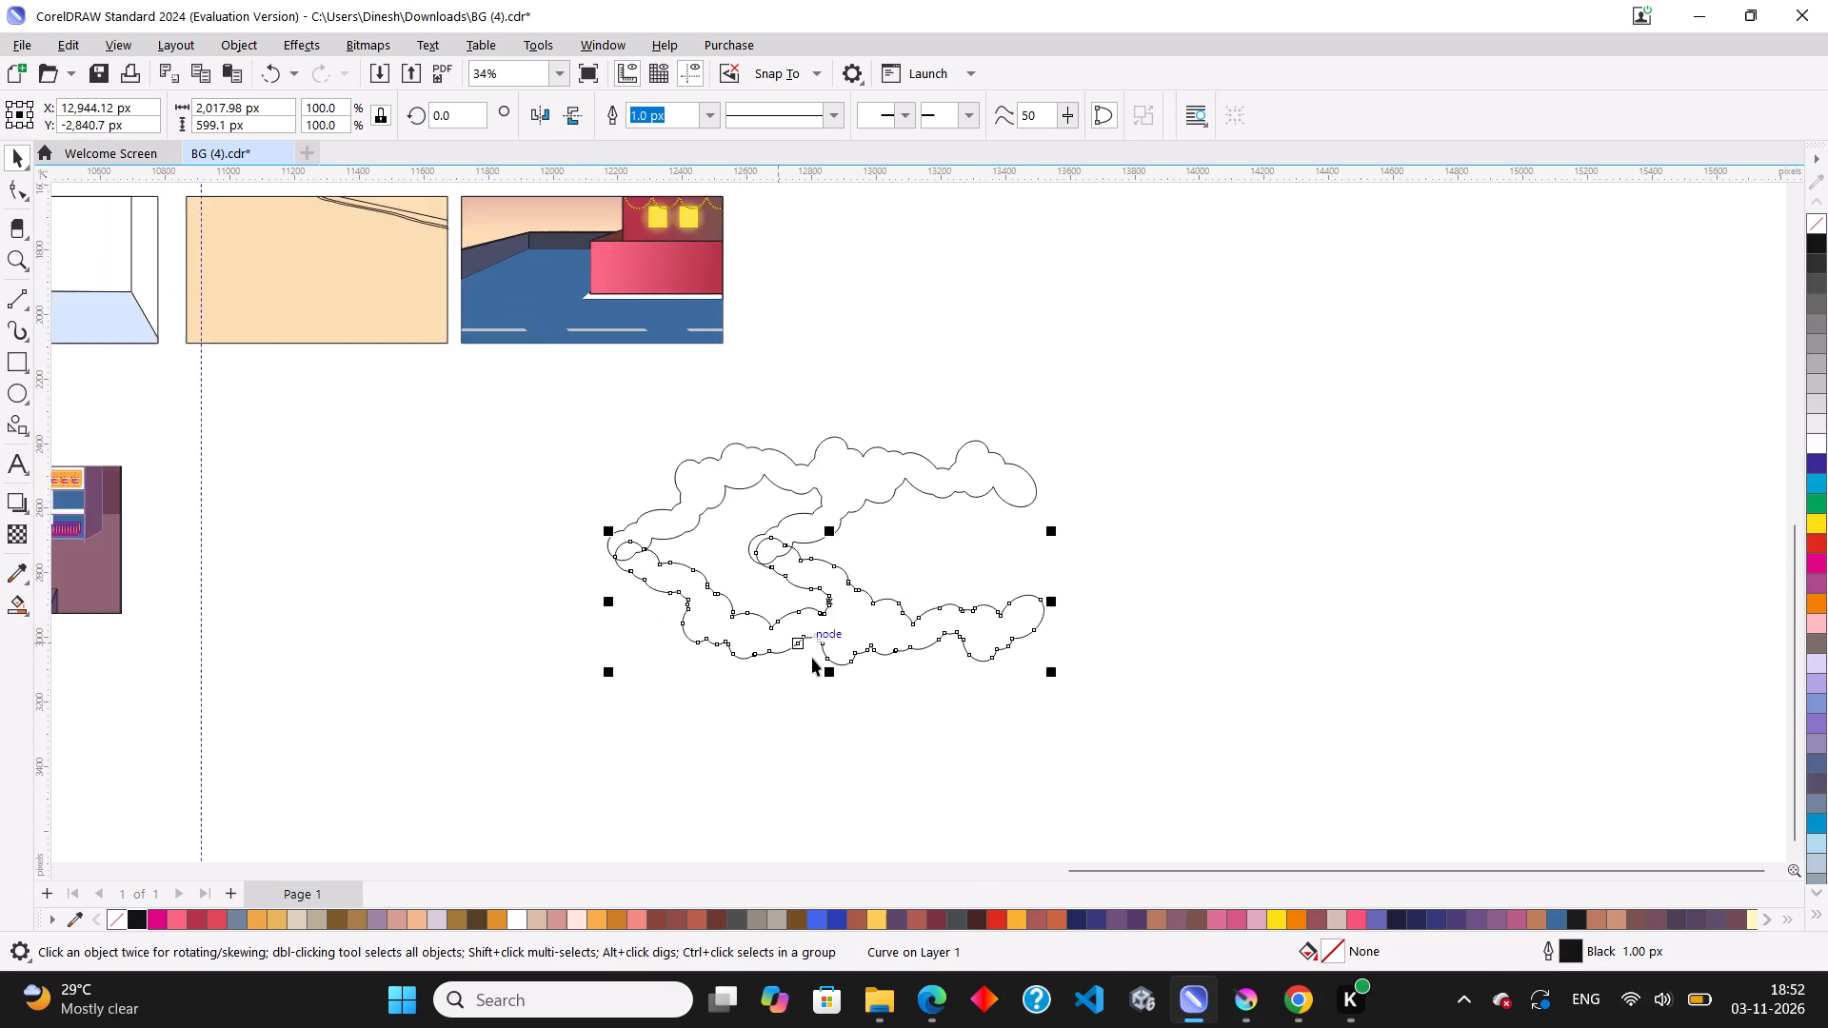
{"action": "scroll", "coordinate": [812, 658], "scroll_direction": "up", "scroll_amount": 1}
{"action": "left_click", "coordinate": [935, 630]}
{"action": "left_click_drag", "start_coordinate": [1092, 673], "coordinate": [1065, 731]}
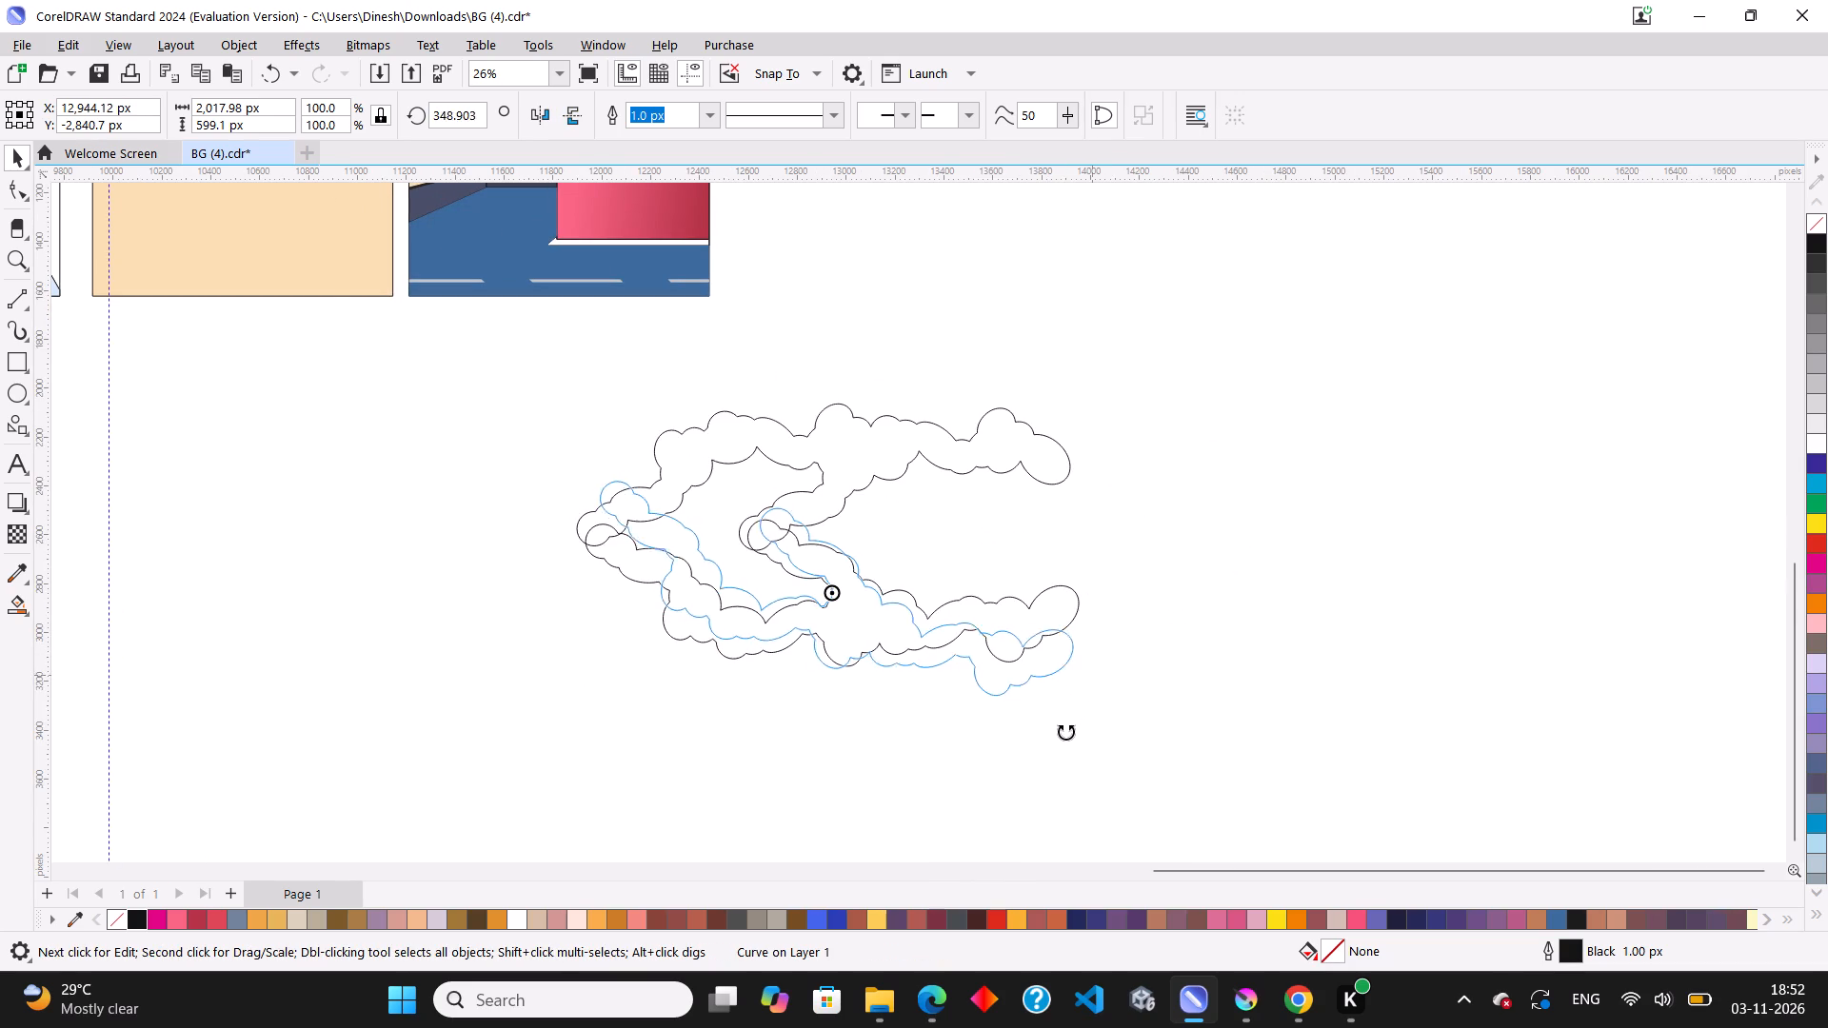
{"action": "left_click_drag", "start_coordinate": [1065, 731], "coordinate": [924, 729]}
{"action": "scroll", "coordinate": [694, 577], "scroll_direction": "down", "scroll_amount": 4}
{"action": "scroll", "coordinate": [781, 658], "scroll_direction": "up", "scroll_amount": 1}
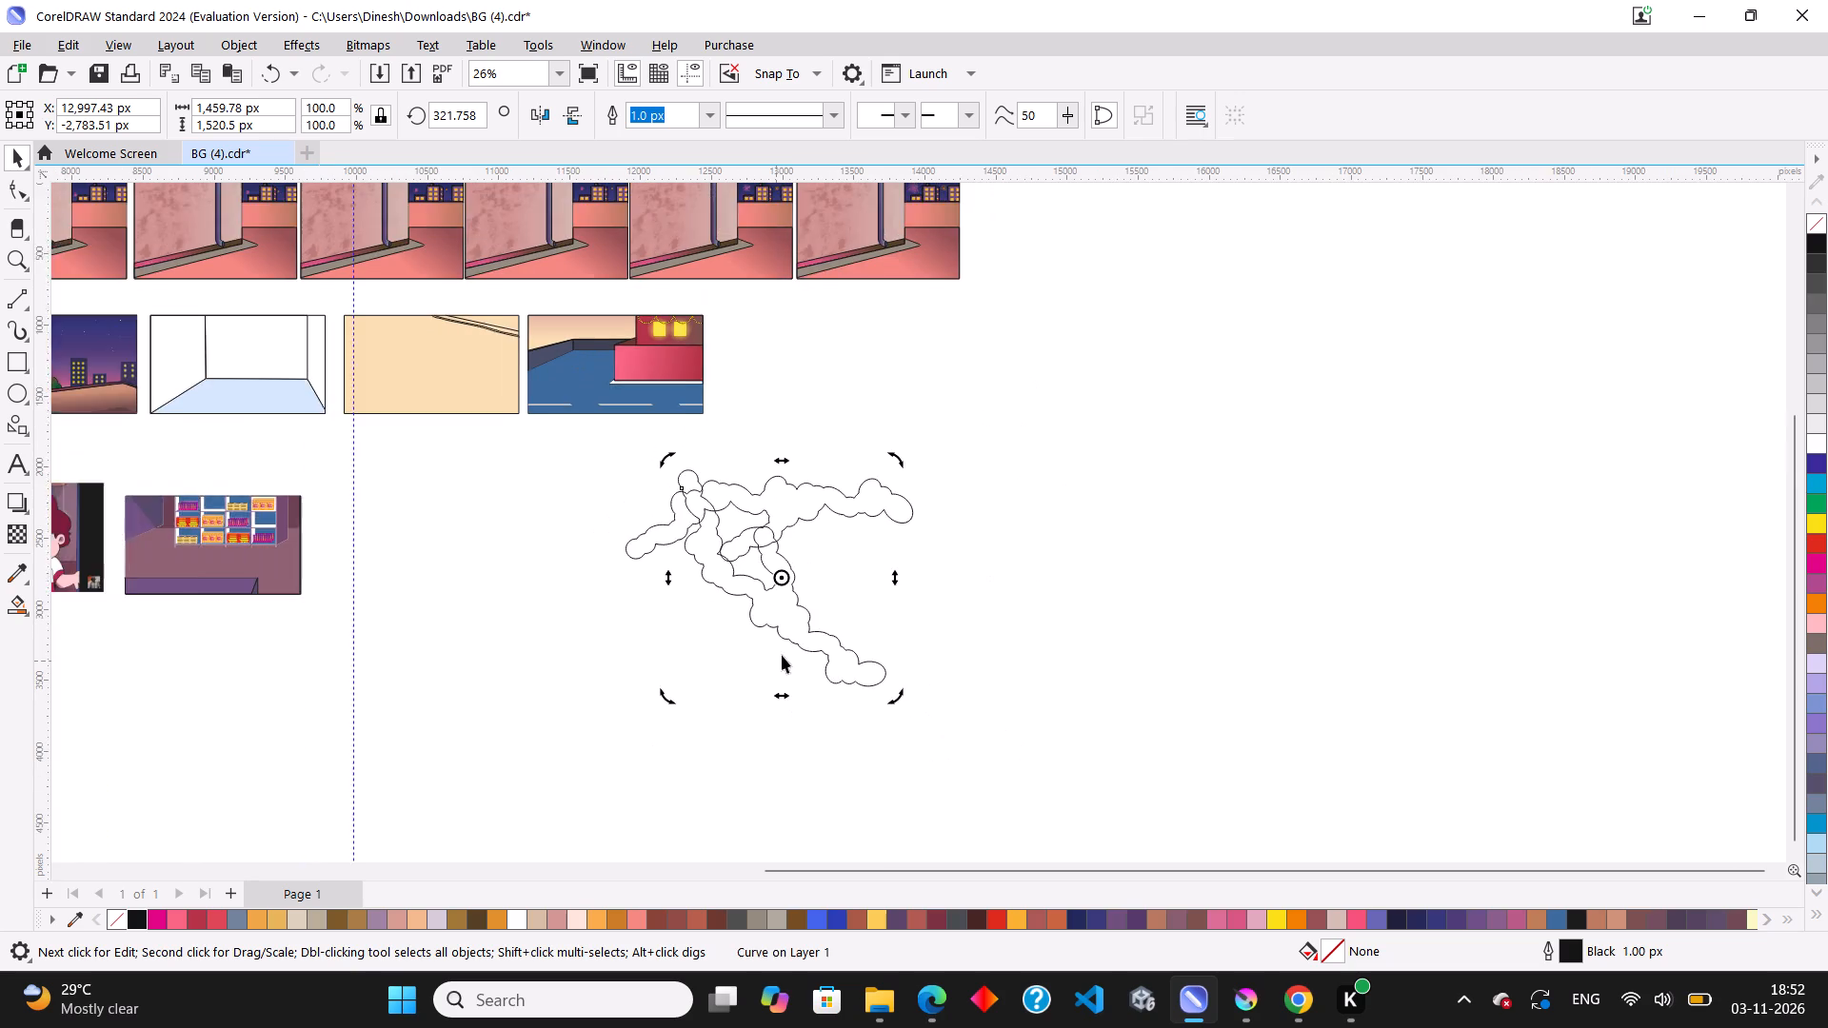
{"action": "left_click_drag", "start_coordinate": [779, 623], "coordinate": [718, 702]}
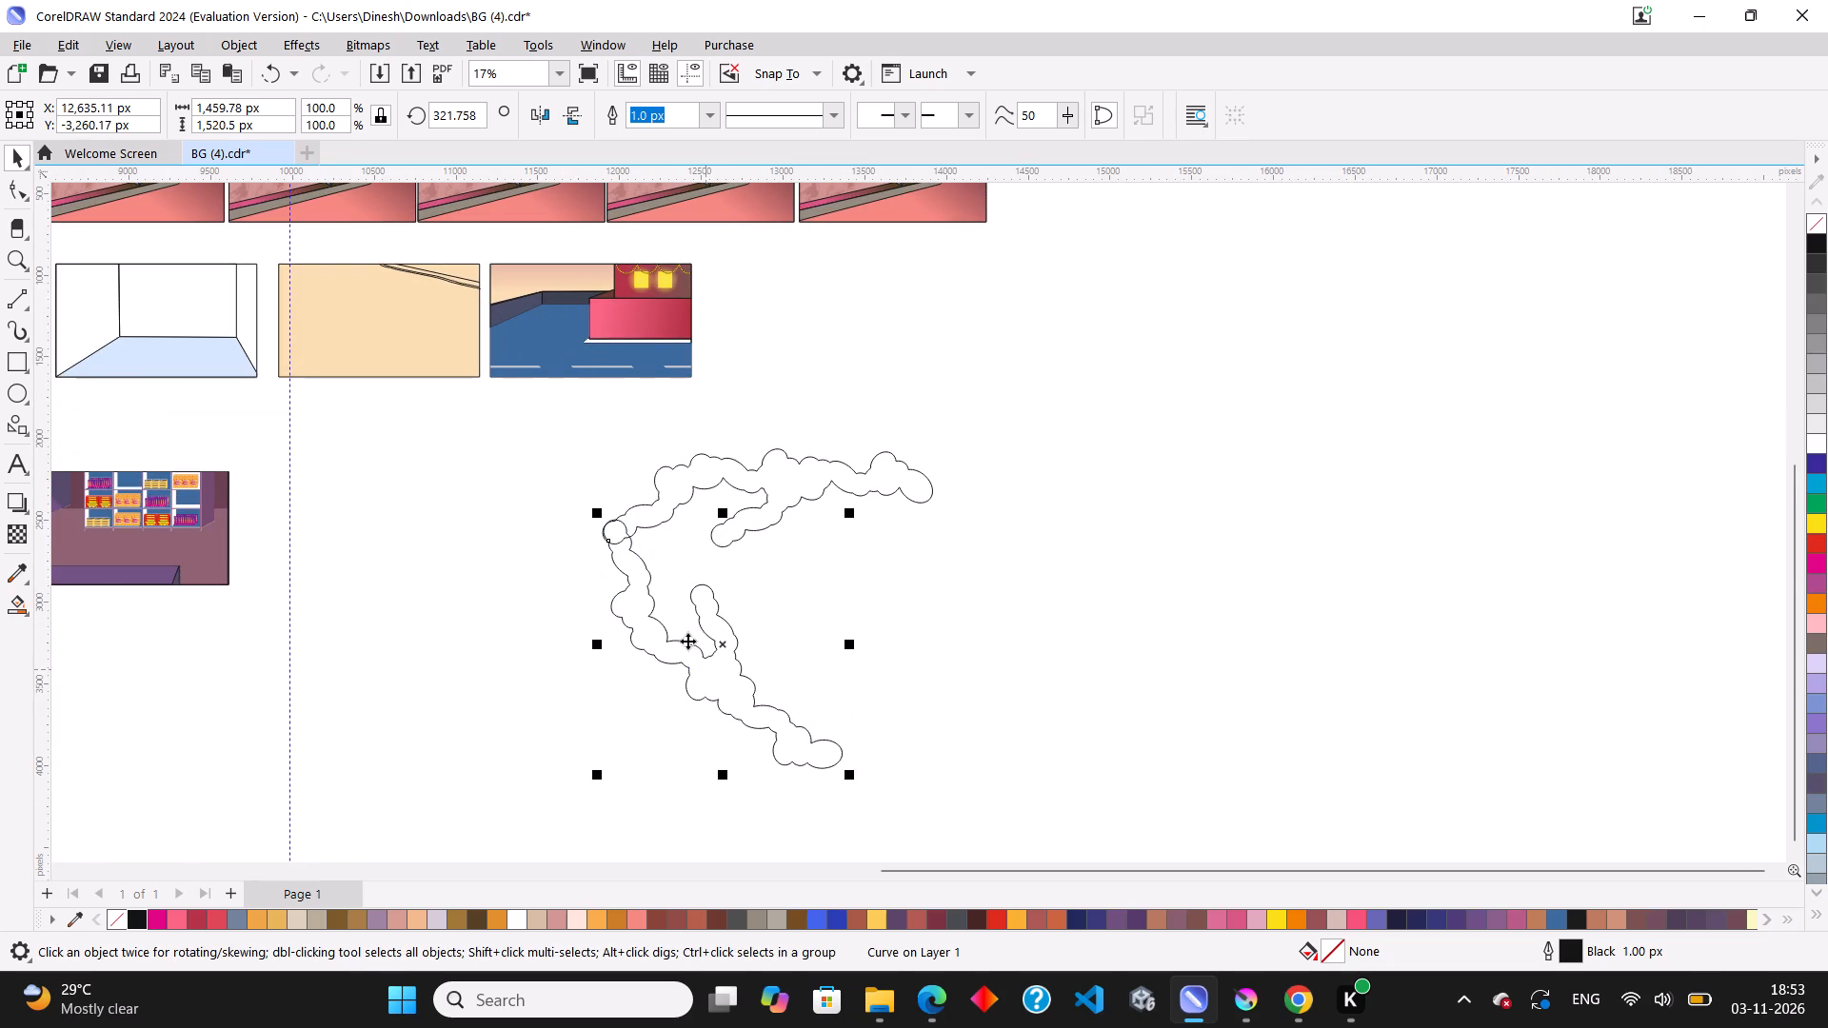
Weld the upper and lower cloud outlines into one C-shaped outline.
{"action": "scroll", "coordinate": [684, 630], "scroll_direction": "up", "scroll_amount": 3}
{"action": "left_click", "coordinate": [626, 468], "text": "shift"}
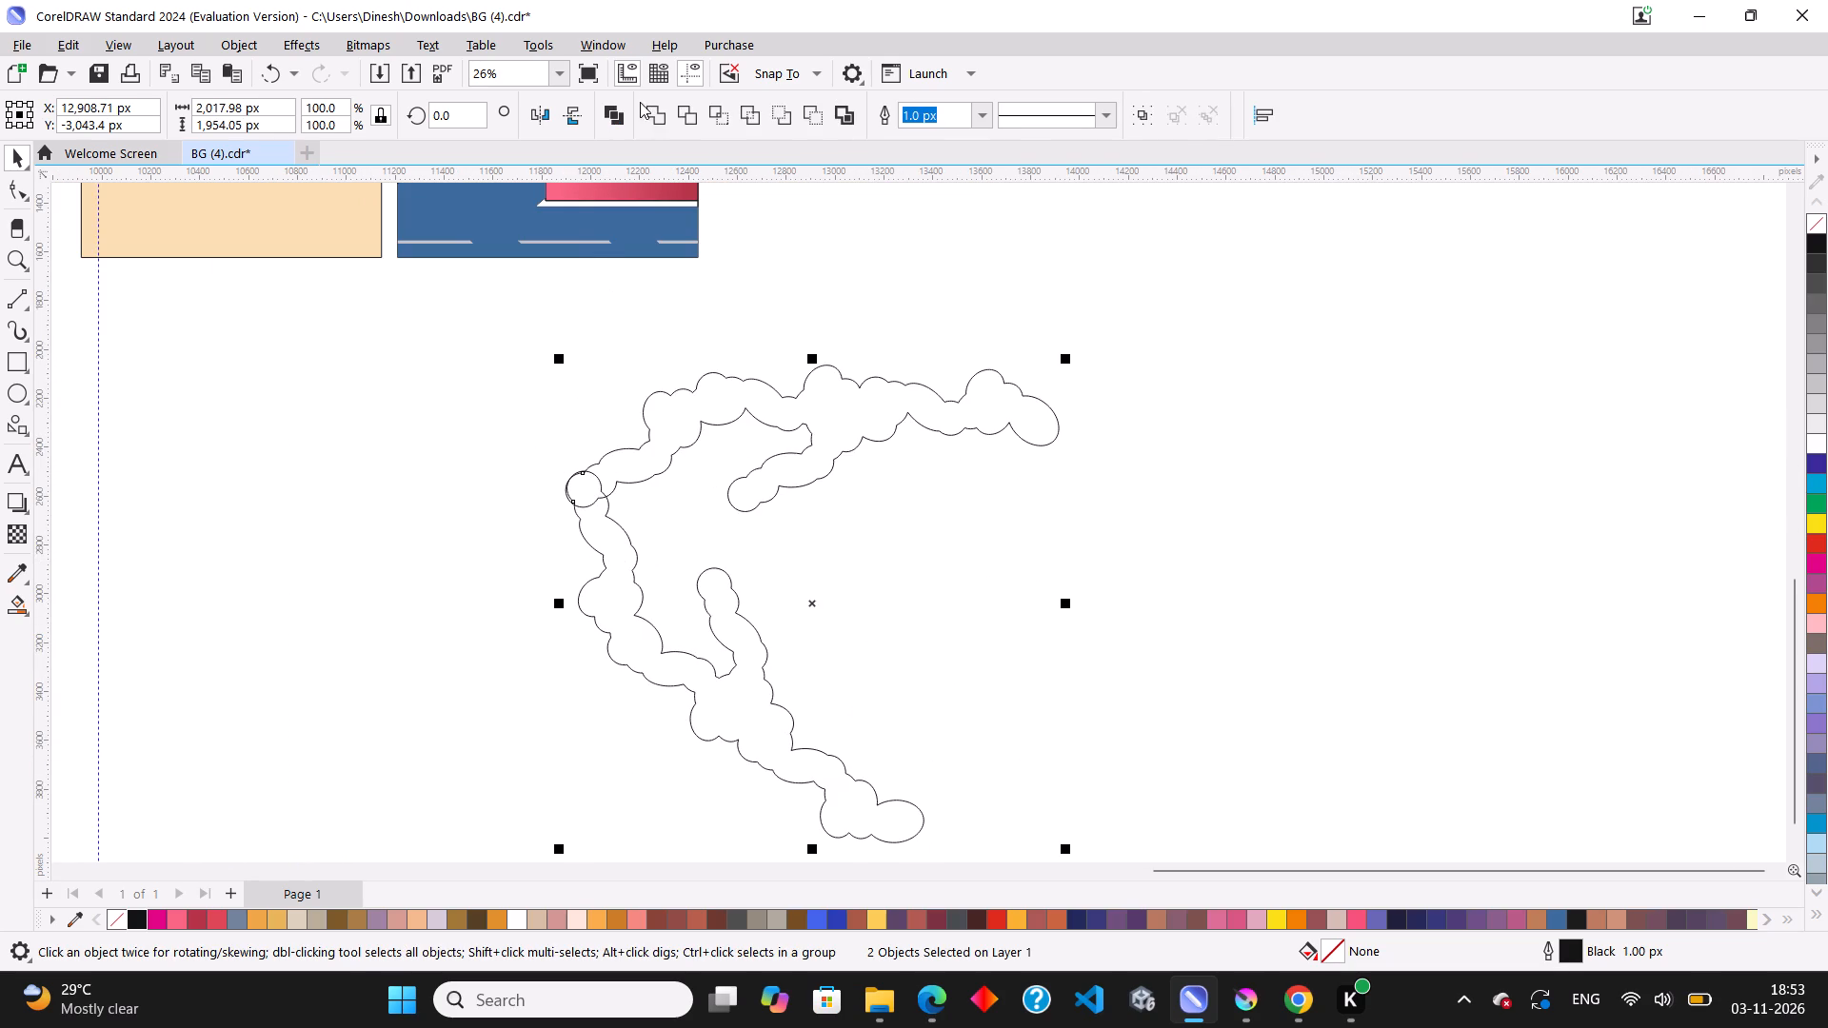
{"action": "left_click", "coordinate": [684, 118]}
{"action": "key", "text": "ctrl+z"}
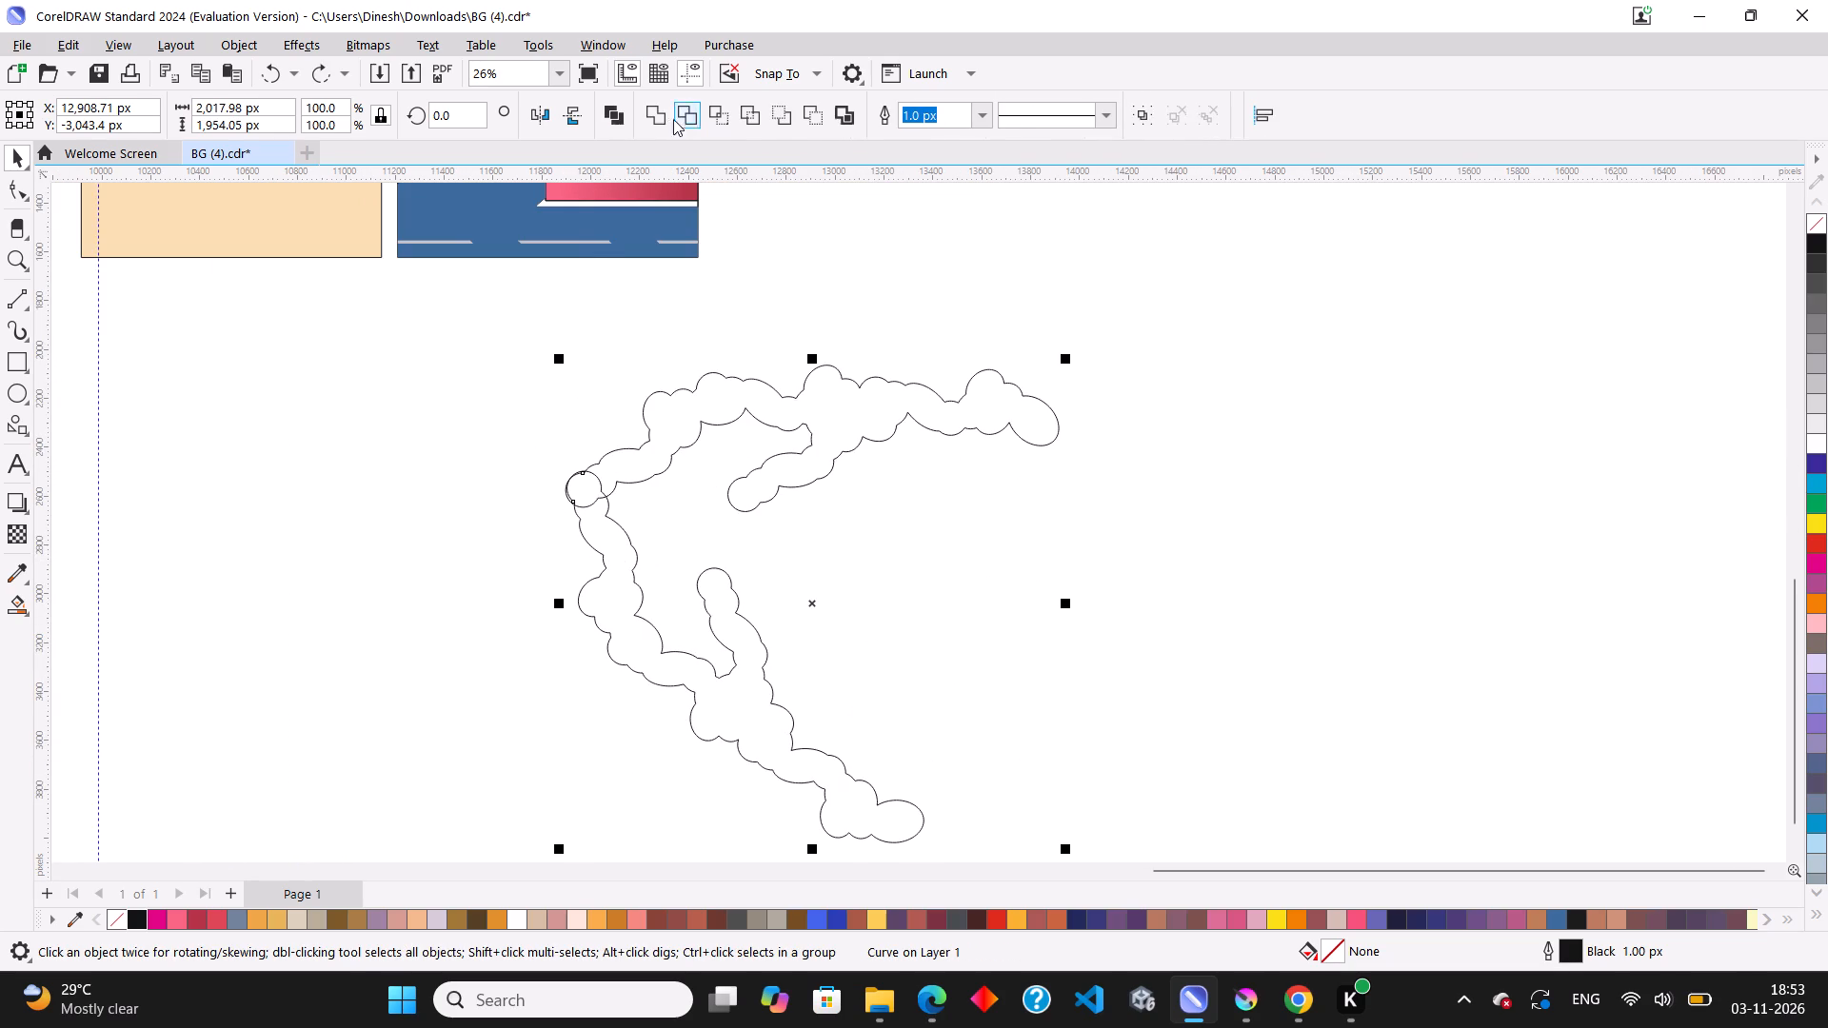
{"action": "left_click", "coordinate": [657, 119]}
{"action": "left_click", "coordinate": [417, 452]}
Duplicate the C-shaped outline just below itself, overlapping the original, and weld the two into one shape.
{"action": "scroll", "coordinate": [527, 557], "scroll_direction": "down", "scroll_amount": 3}
{"action": "scroll", "coordinate": [763, 657], "scroll_direction": "up", "scroll_amount": 1}
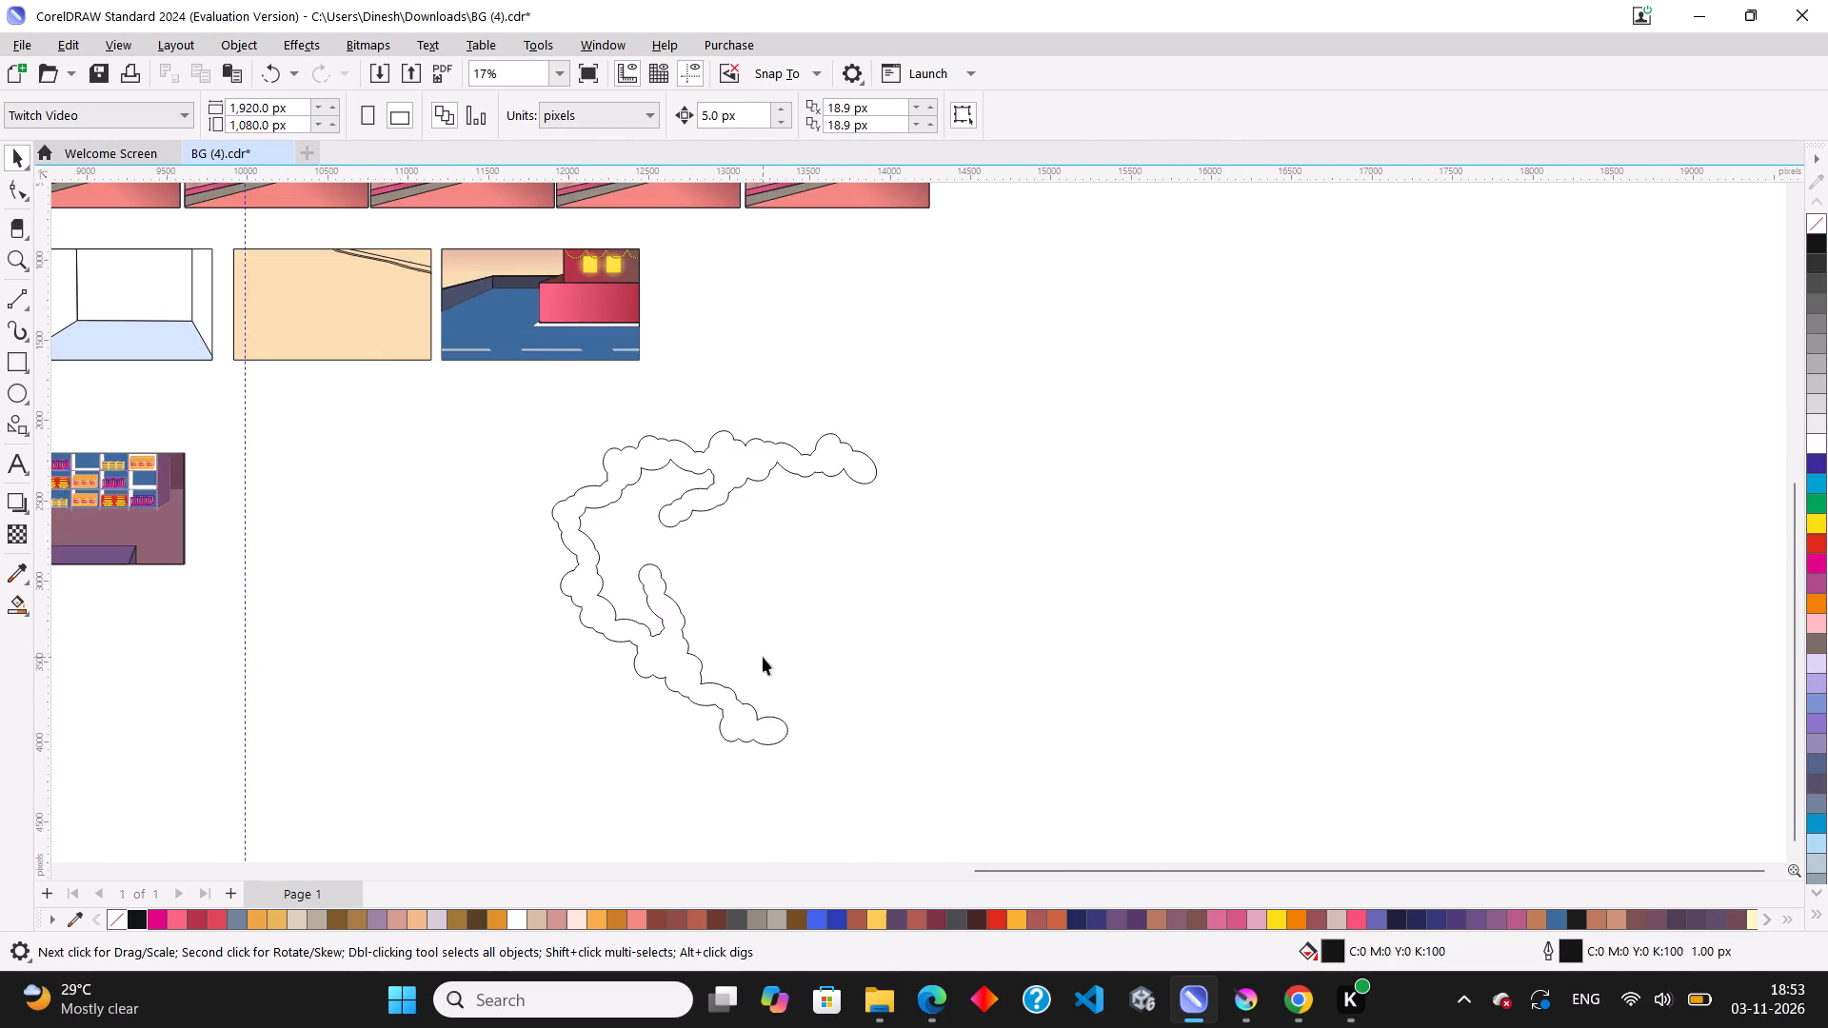
{"action": "scroll", "coordinate": [763, 657], "scroll_direction": "up", "scroll_amount": 1}
{"action": "scroll", "coordinate": [530, 520], "scroll_direction": "down", "scroll_amount": 4}
{"action": "scroll", "coordinate": [591, 642], "scroll_direction": "up", "scroll_amount": 3}
{"action": "left_click", "coordinate": [558, 547]}
{"action": "left_click_drag", "start_coordinate": [555, 568], "coordinate": [572, 644]}
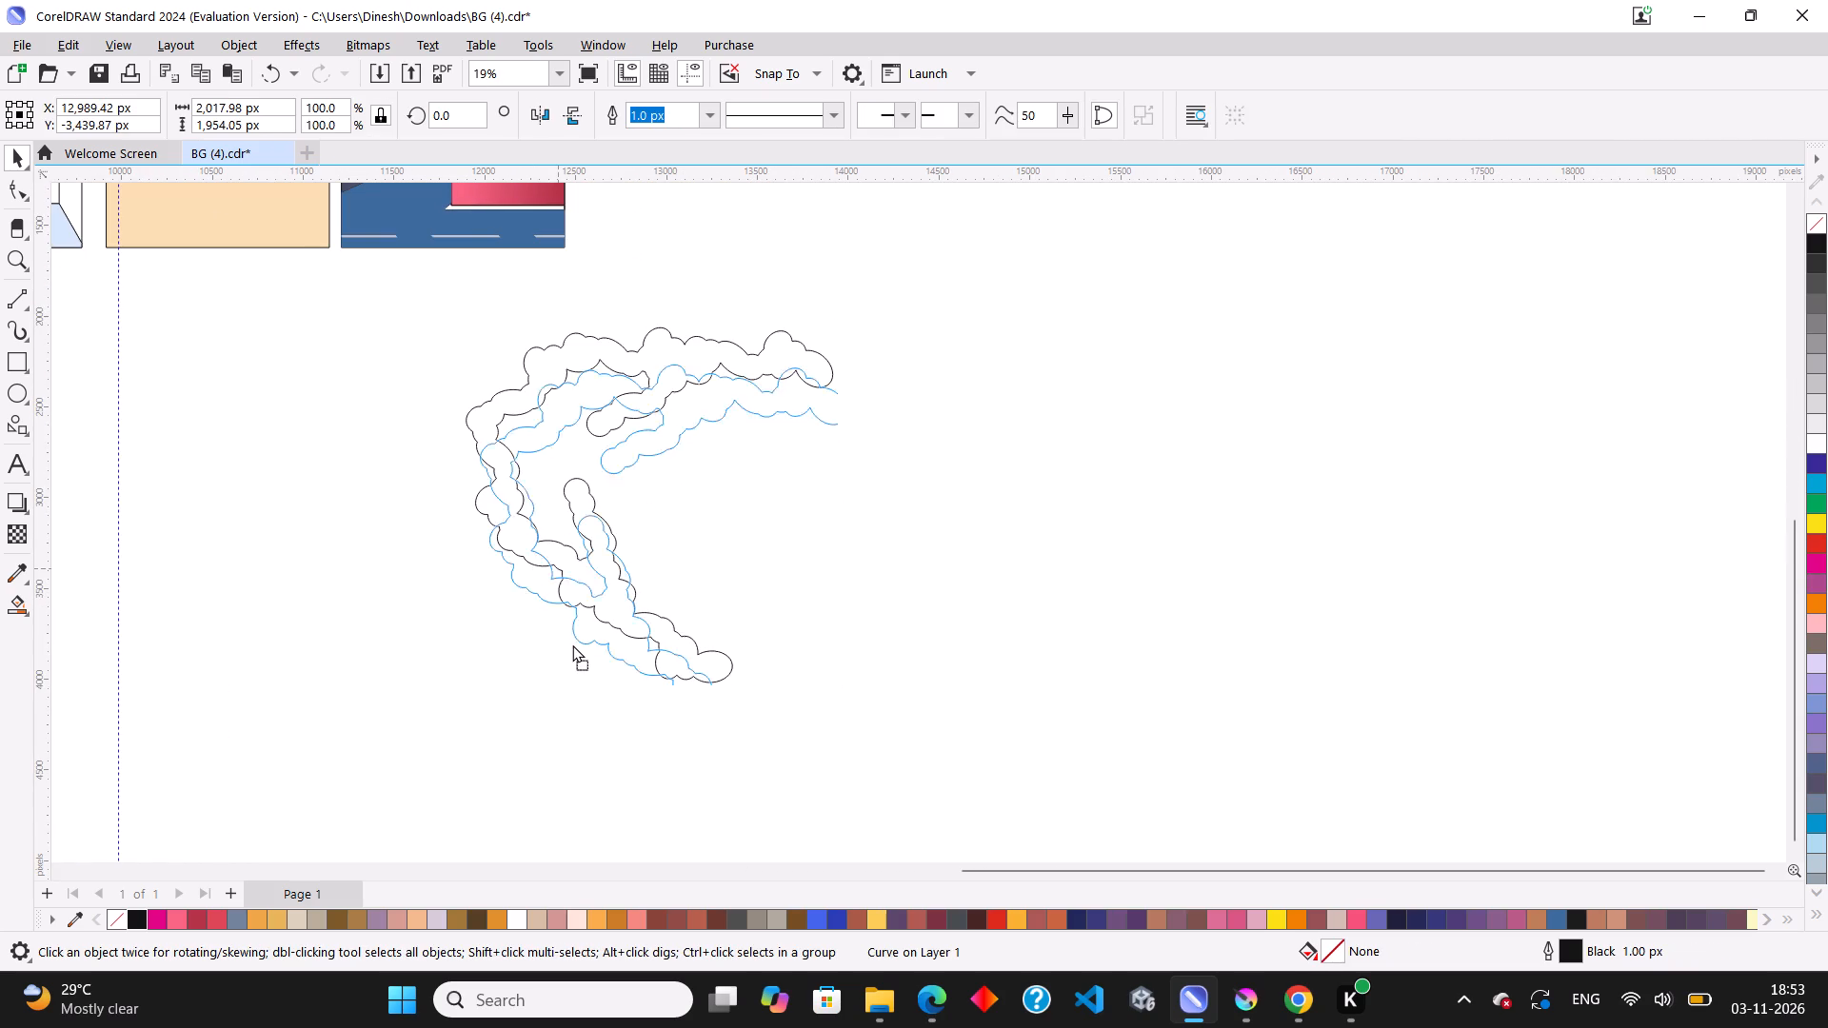
{"action": "left_click_drag", "start_coordinate": [572, 644], "coordinate": [561, 649]}
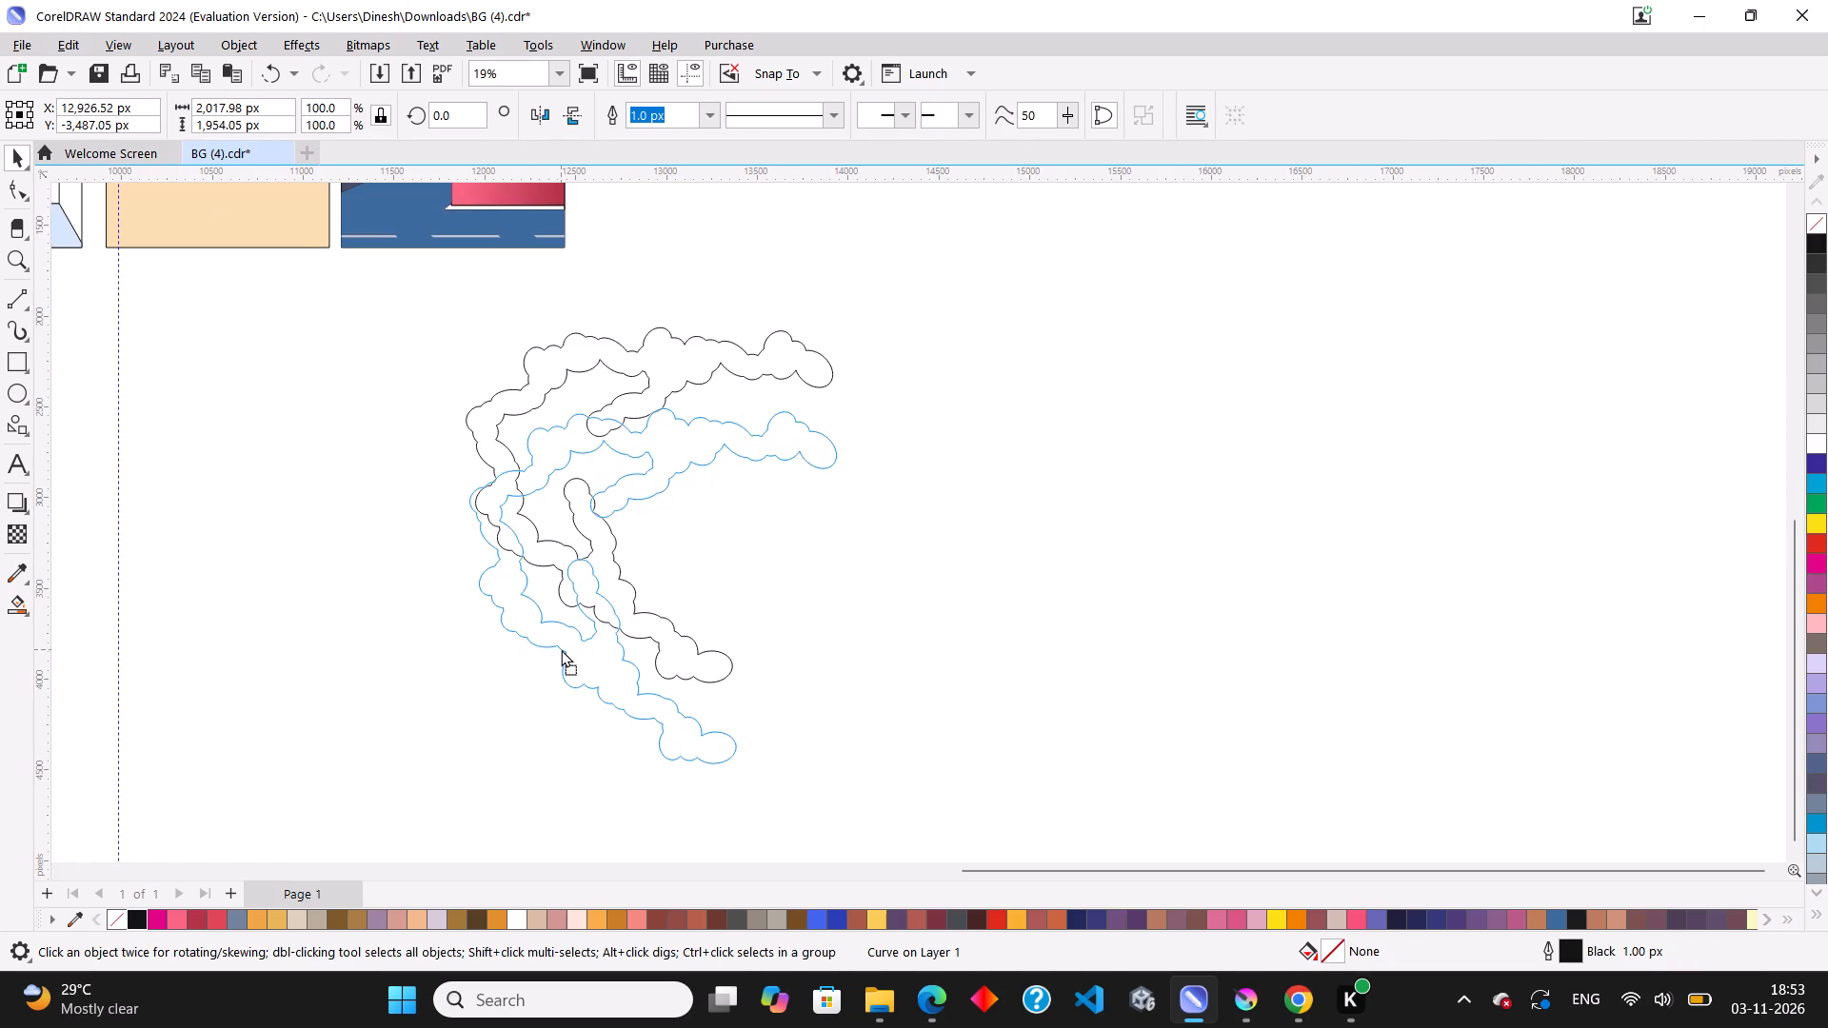
{"action": "left_click_drag", "start_coordinate": [561, 649], "coordinate": [563, 651]}
{"action": "right_click", "coordinate": [563, 649]}
{"action": "left_click", "coordinate": [608, 349], "text": "shift"}
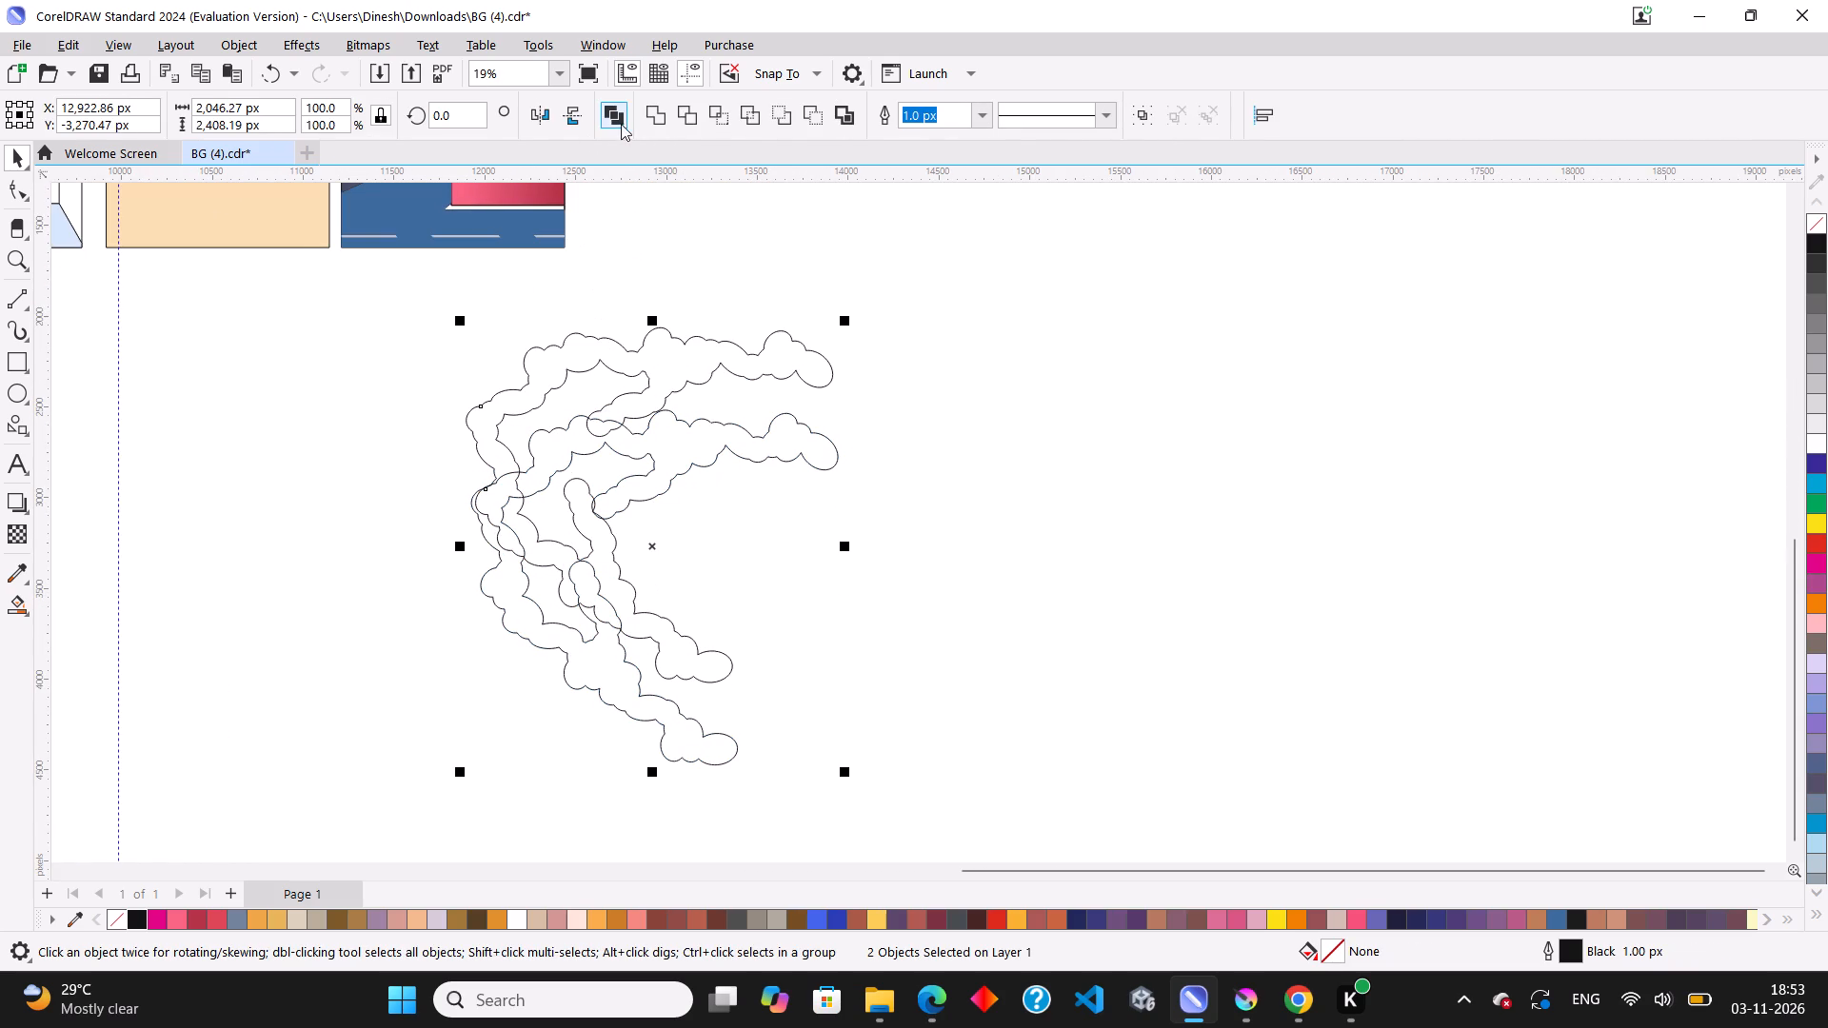
{"action": "left_click", "coordinate": [655, 113]}
{"action": "left_click", "coordinate": [976, 477]}
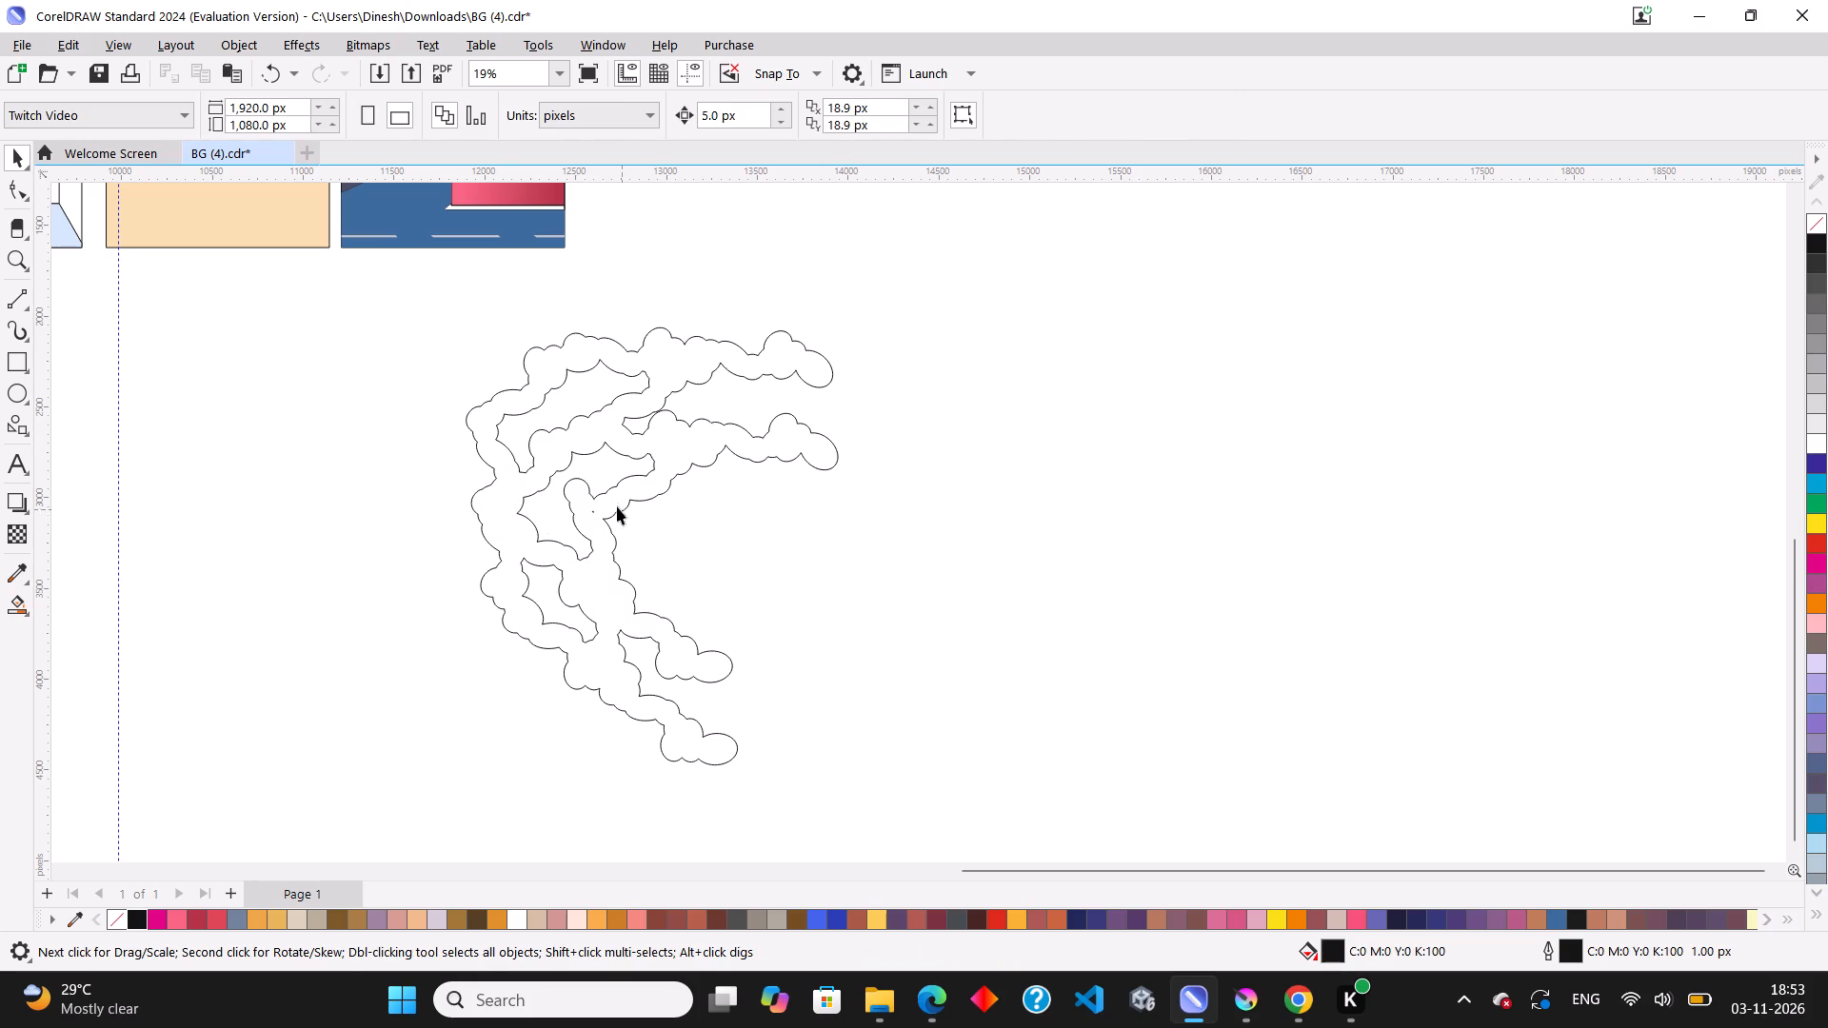
Duplicate the welded C-shape to the right, mirror the copy vertically and horizontally, and shift it right to close a ring.
{"action": "left_click", "coordinate": [603, 545]}
{"action": "left_click_drag", "start_coordinate": [592, 563], "coordinate": [748, 564]}
{"action": "right_click", "coordinate": [745, 563], "text": "ctrl"}
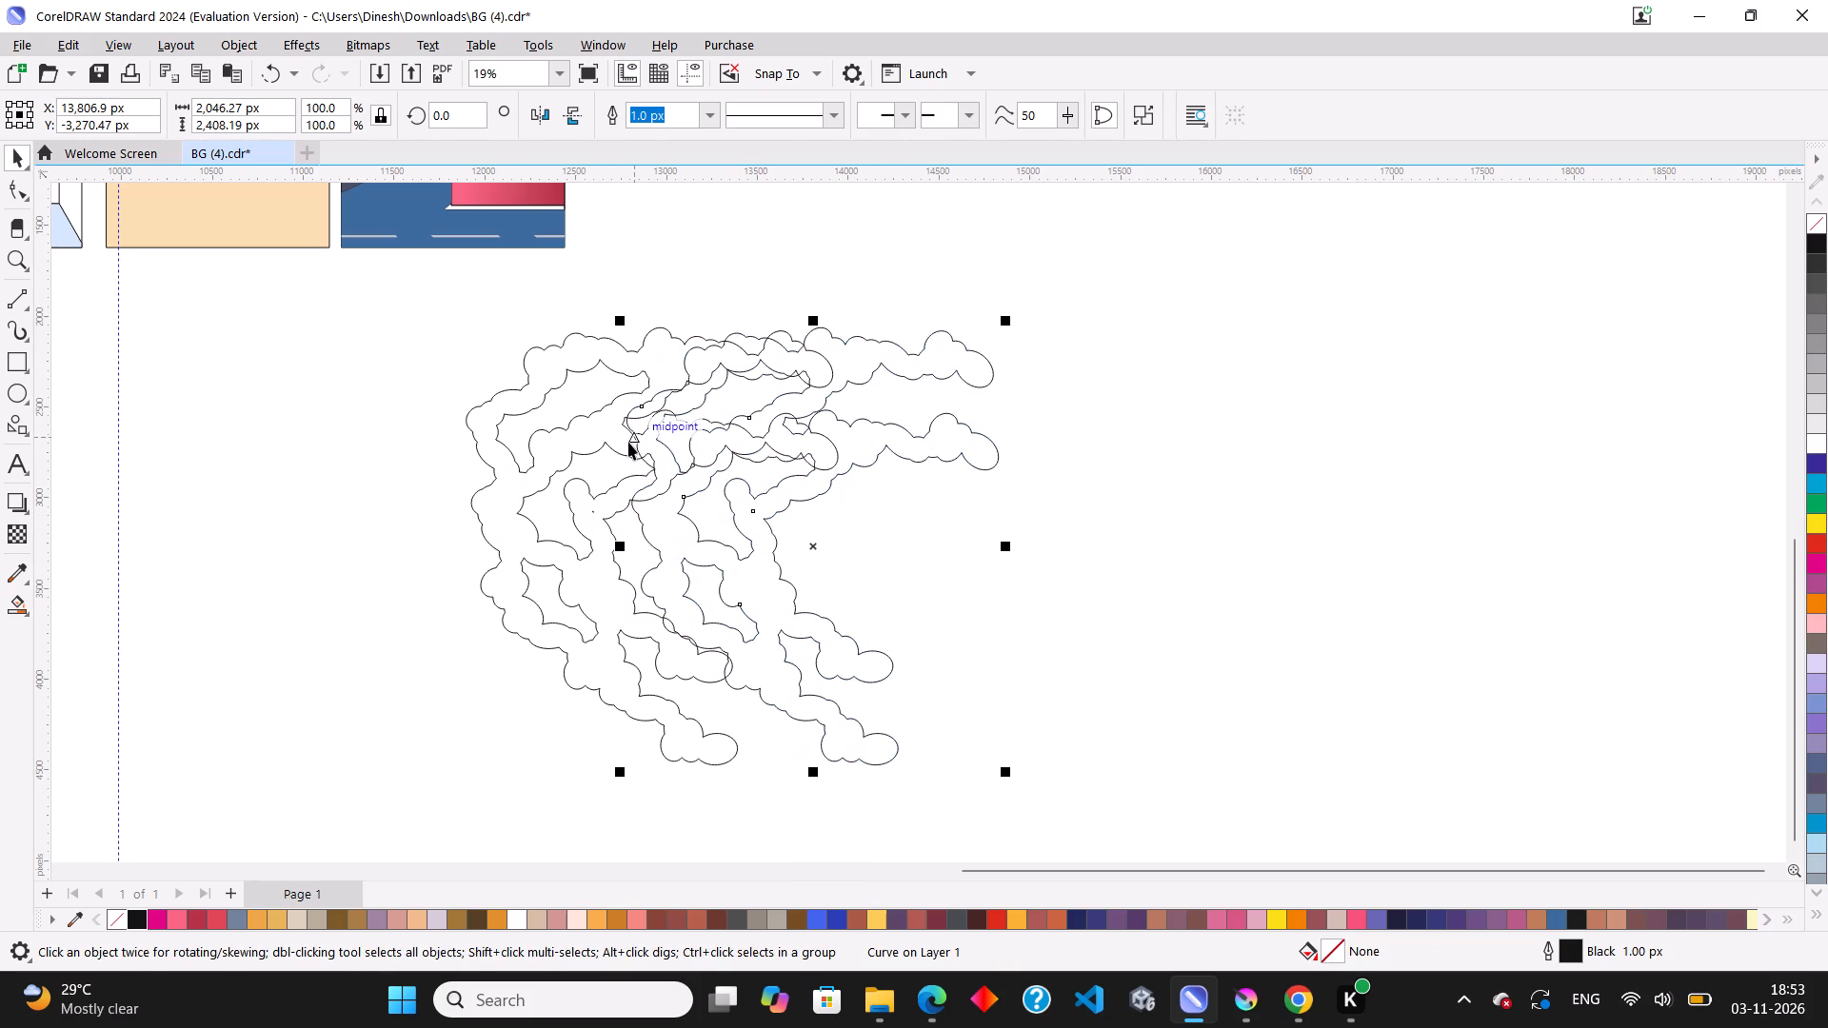
{"action": "left_click", "coordinate": [578, 131]}
{"action": "left_click", "coordinate": [569, 118]}
{"action": "left_click", "coordinate": [529, 111]}
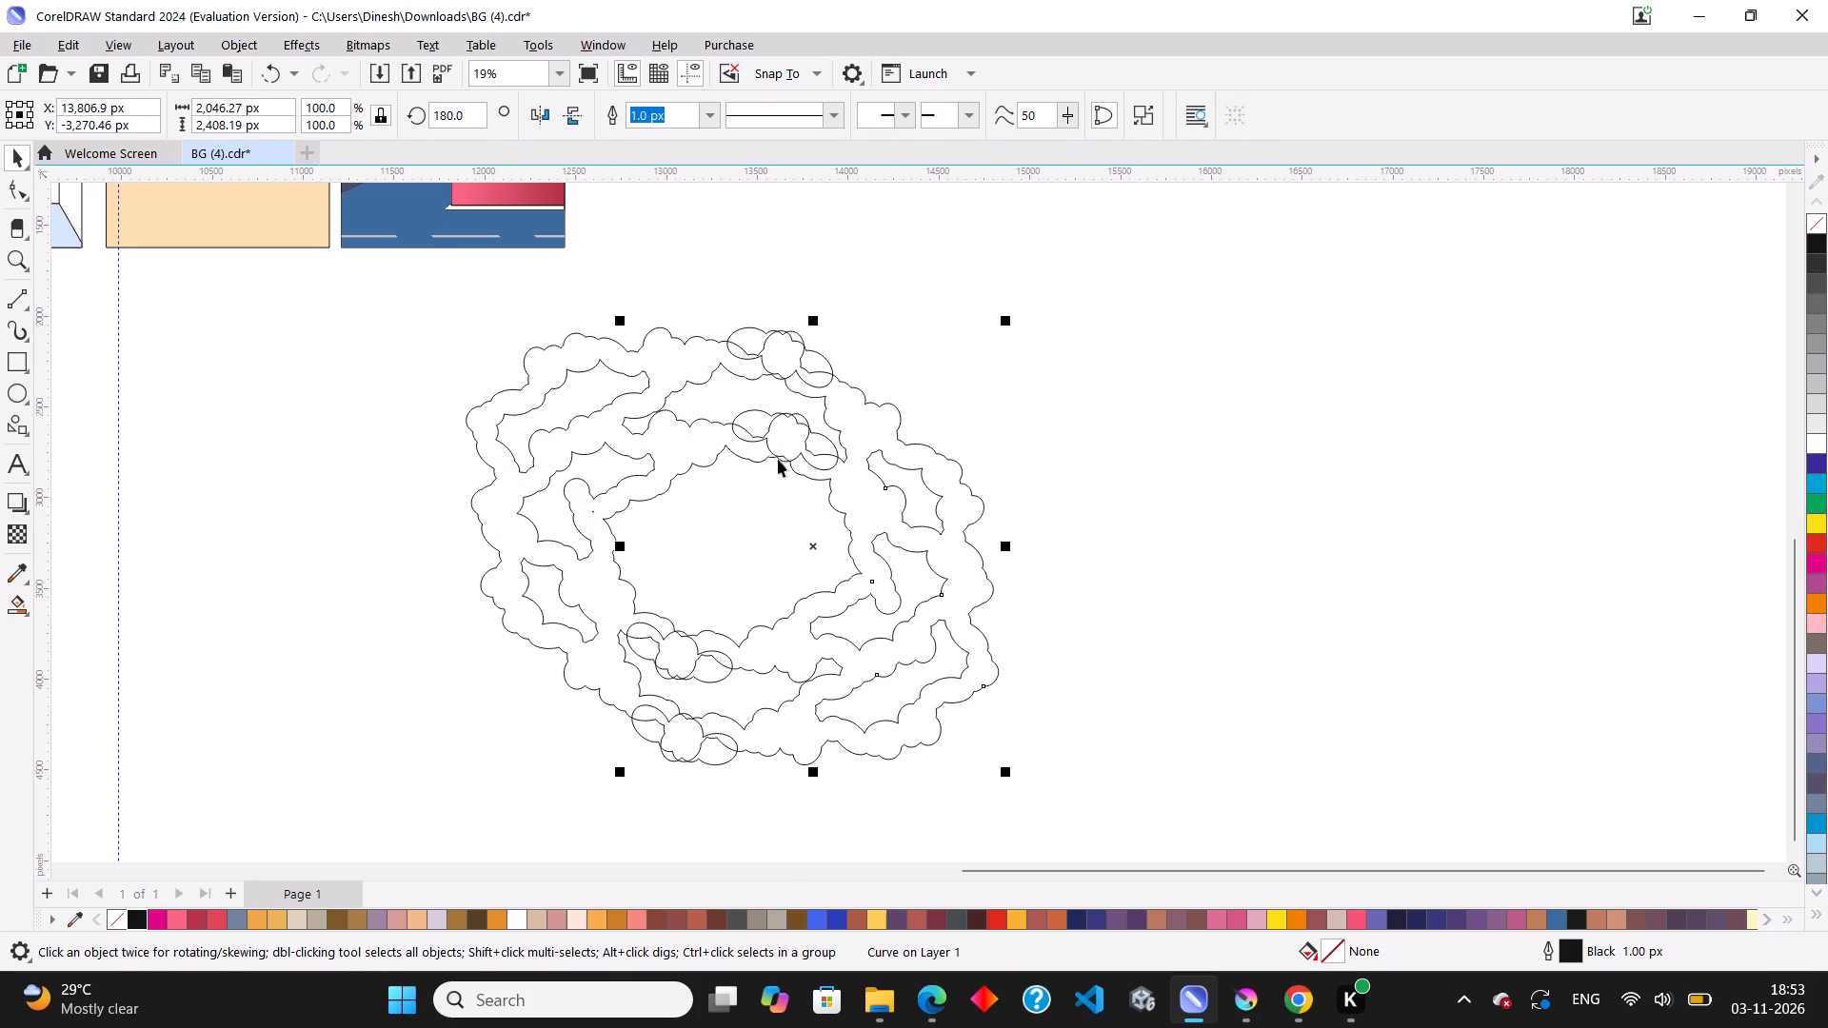
{"action": "left_click_drag", "start_coordinate": [876, 508], "coordinate": [907, 495]}
Weld the two C-shaped halves into one ring-shaped cloud outline.
{"action": "left_click", "coordinate": [624, 498], "text": "shift"}
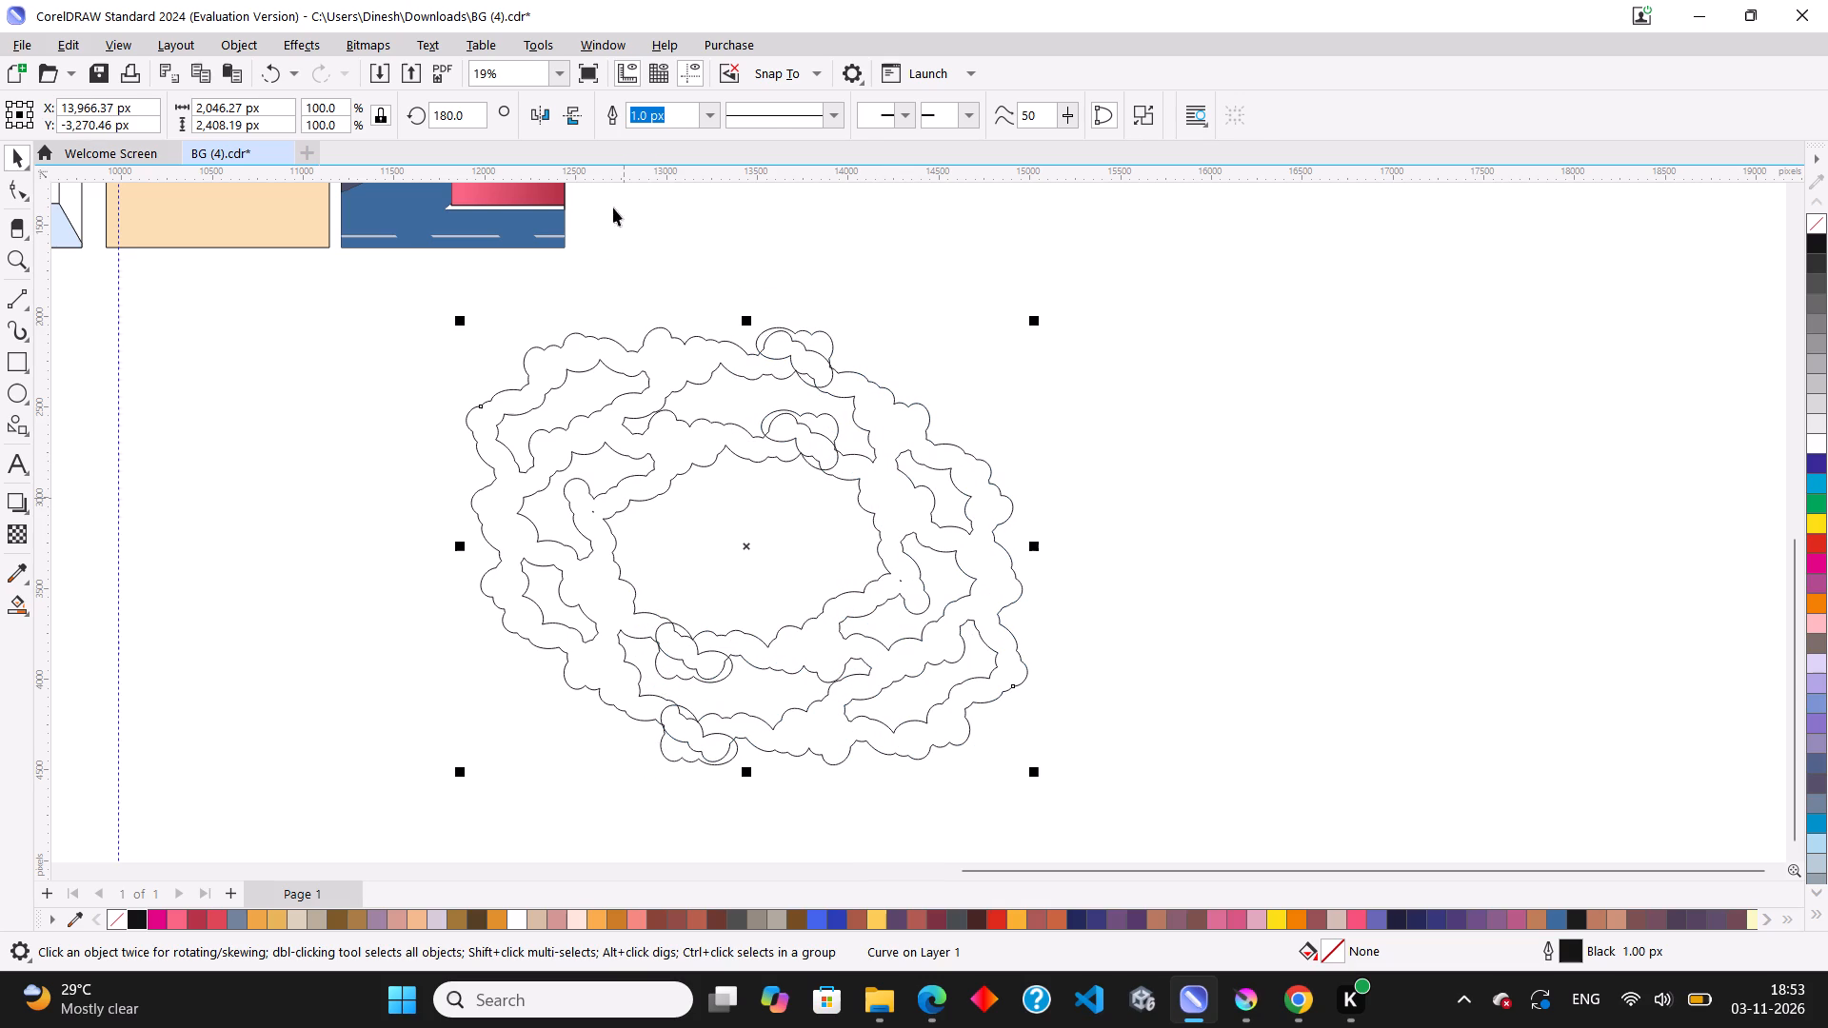
{"action": "left_click", "coordinate": [655, 115]}
{"action": "left_click", "coordinate": [1103, 287]}
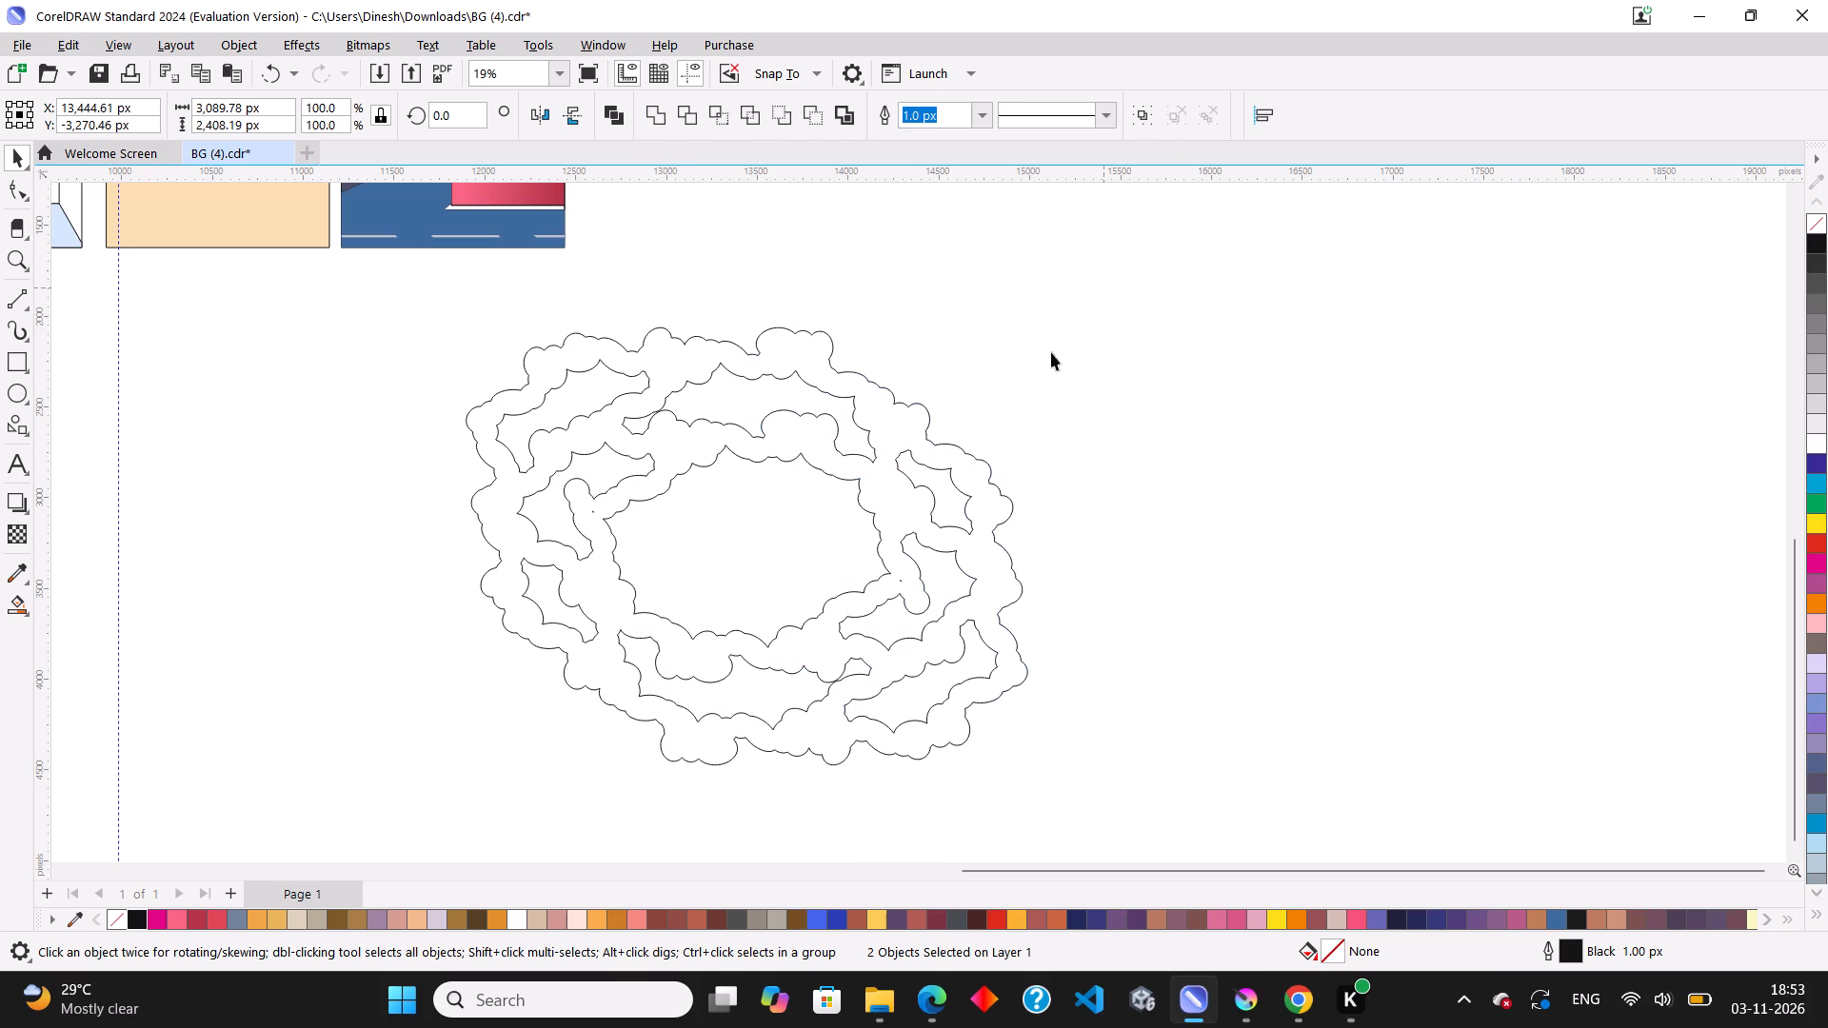
Delete the nodes around the right part of the ring's central opening and the adjoining inner outlines.
{"action": "left_click", "coordinate": [10, 188]}
{"action": "scroll", "coordinate": [675, 417], "scroll_direction": "up", "scroll_amount": 2}
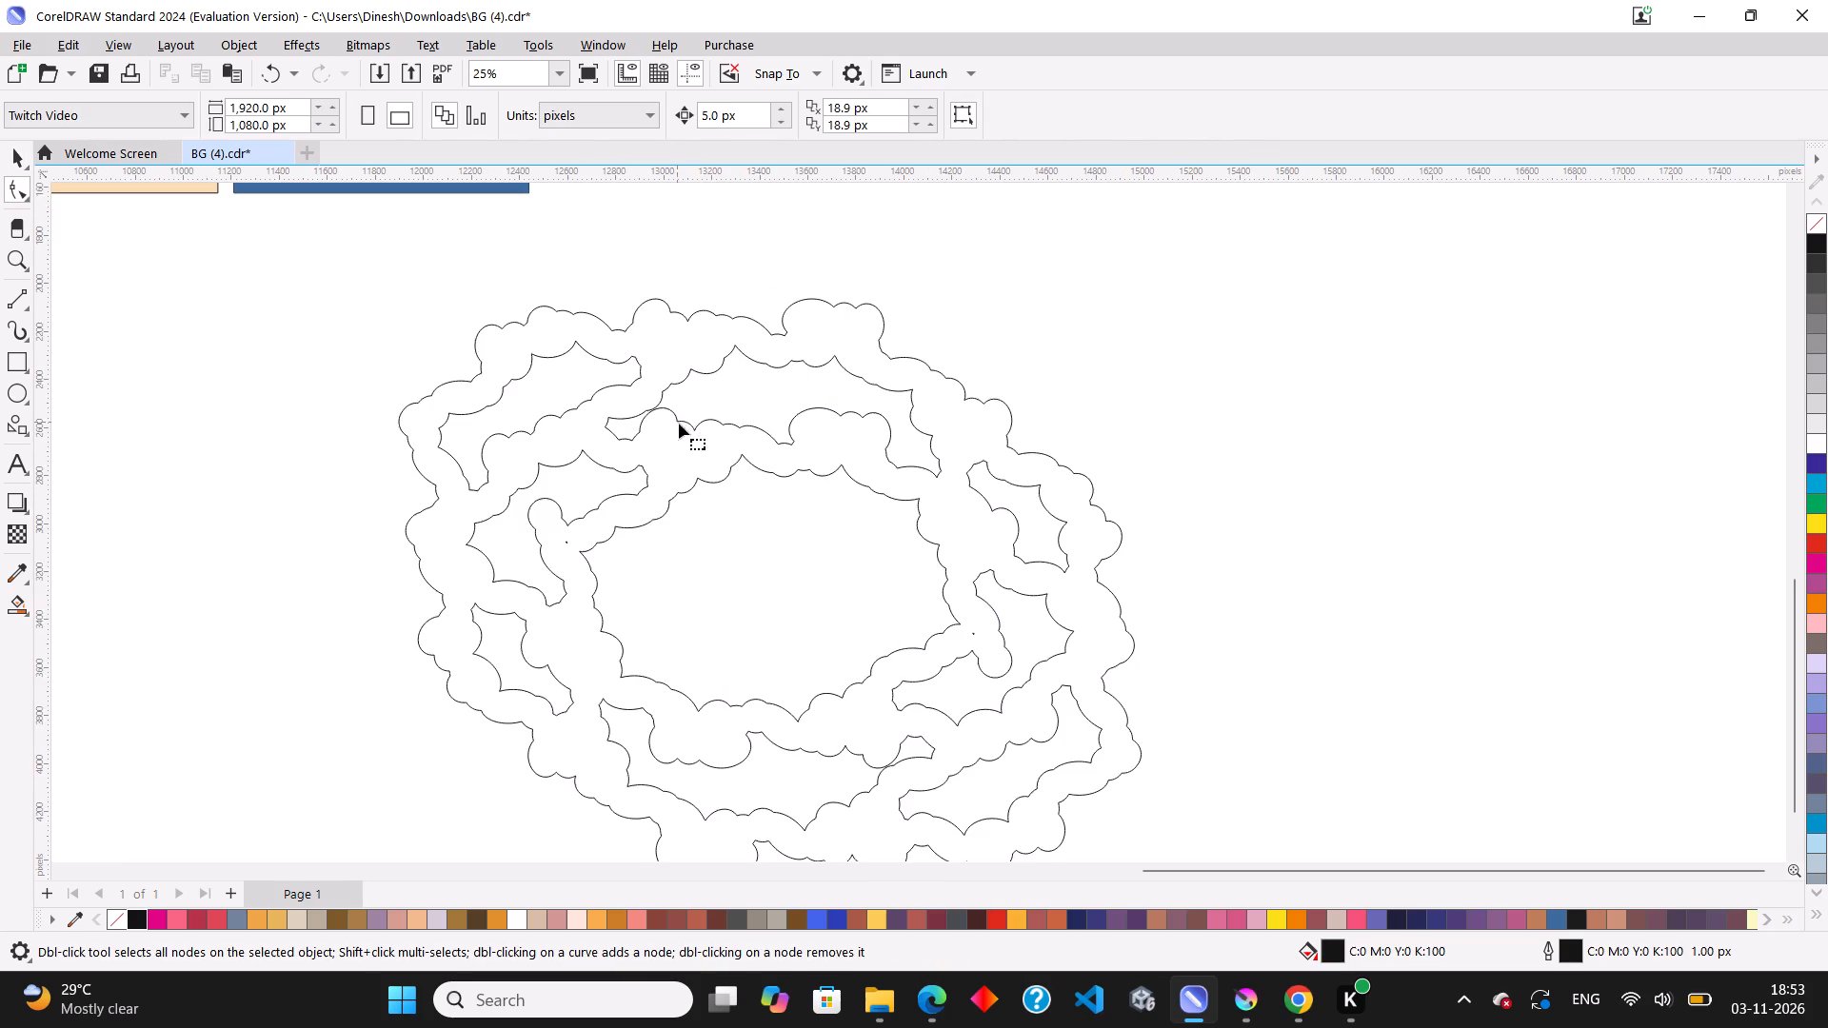
{"action": "left_click", "coordinate": [679, 424]}
{"action": "scroll", "coordinate": [792, 396], "scroll_direction": "up", "scroll_amount": 4}
{"action": "scroll", "coordinate": [518, 472], "scroll_direction": "down", "scroll_amount": 3}
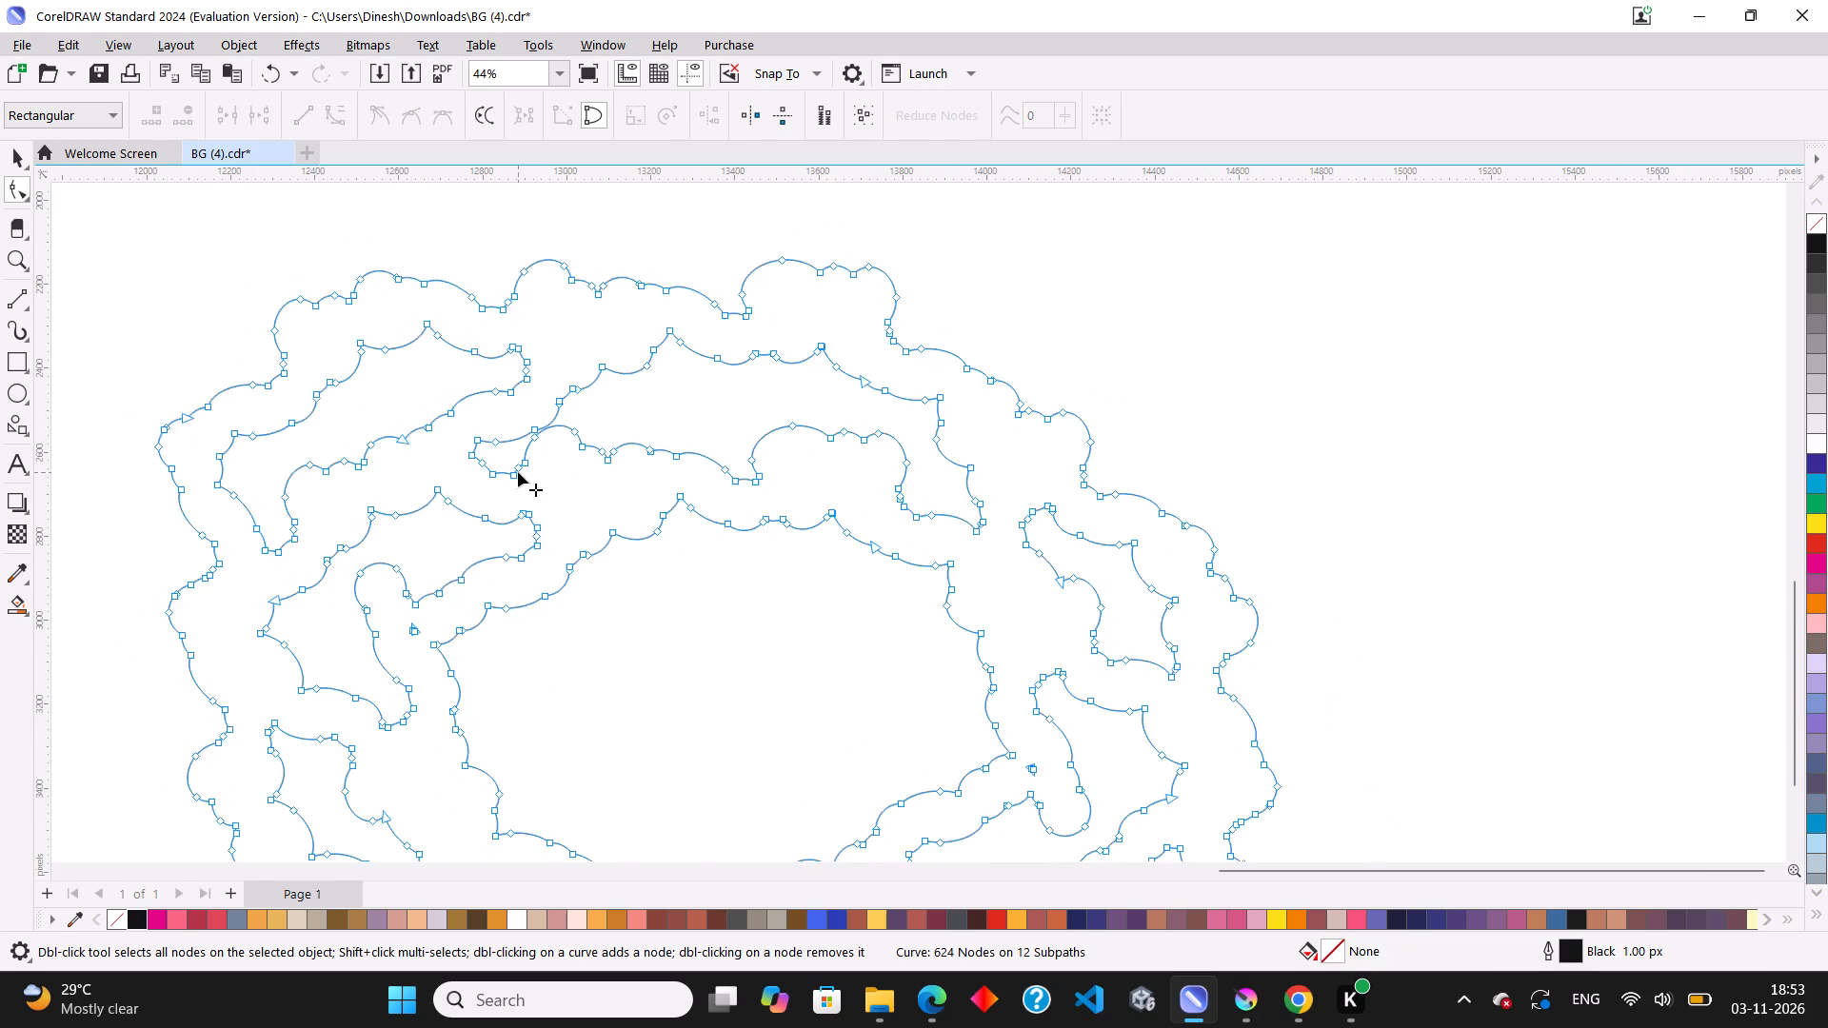
{"action": "scroll", "coordinate": [518, 472], "scroll_direction": "down", "scroll_amount": 1}
{"action": "left_click_drag", "start_coordinate": [372, 439], "coordinate": [828, 724]}
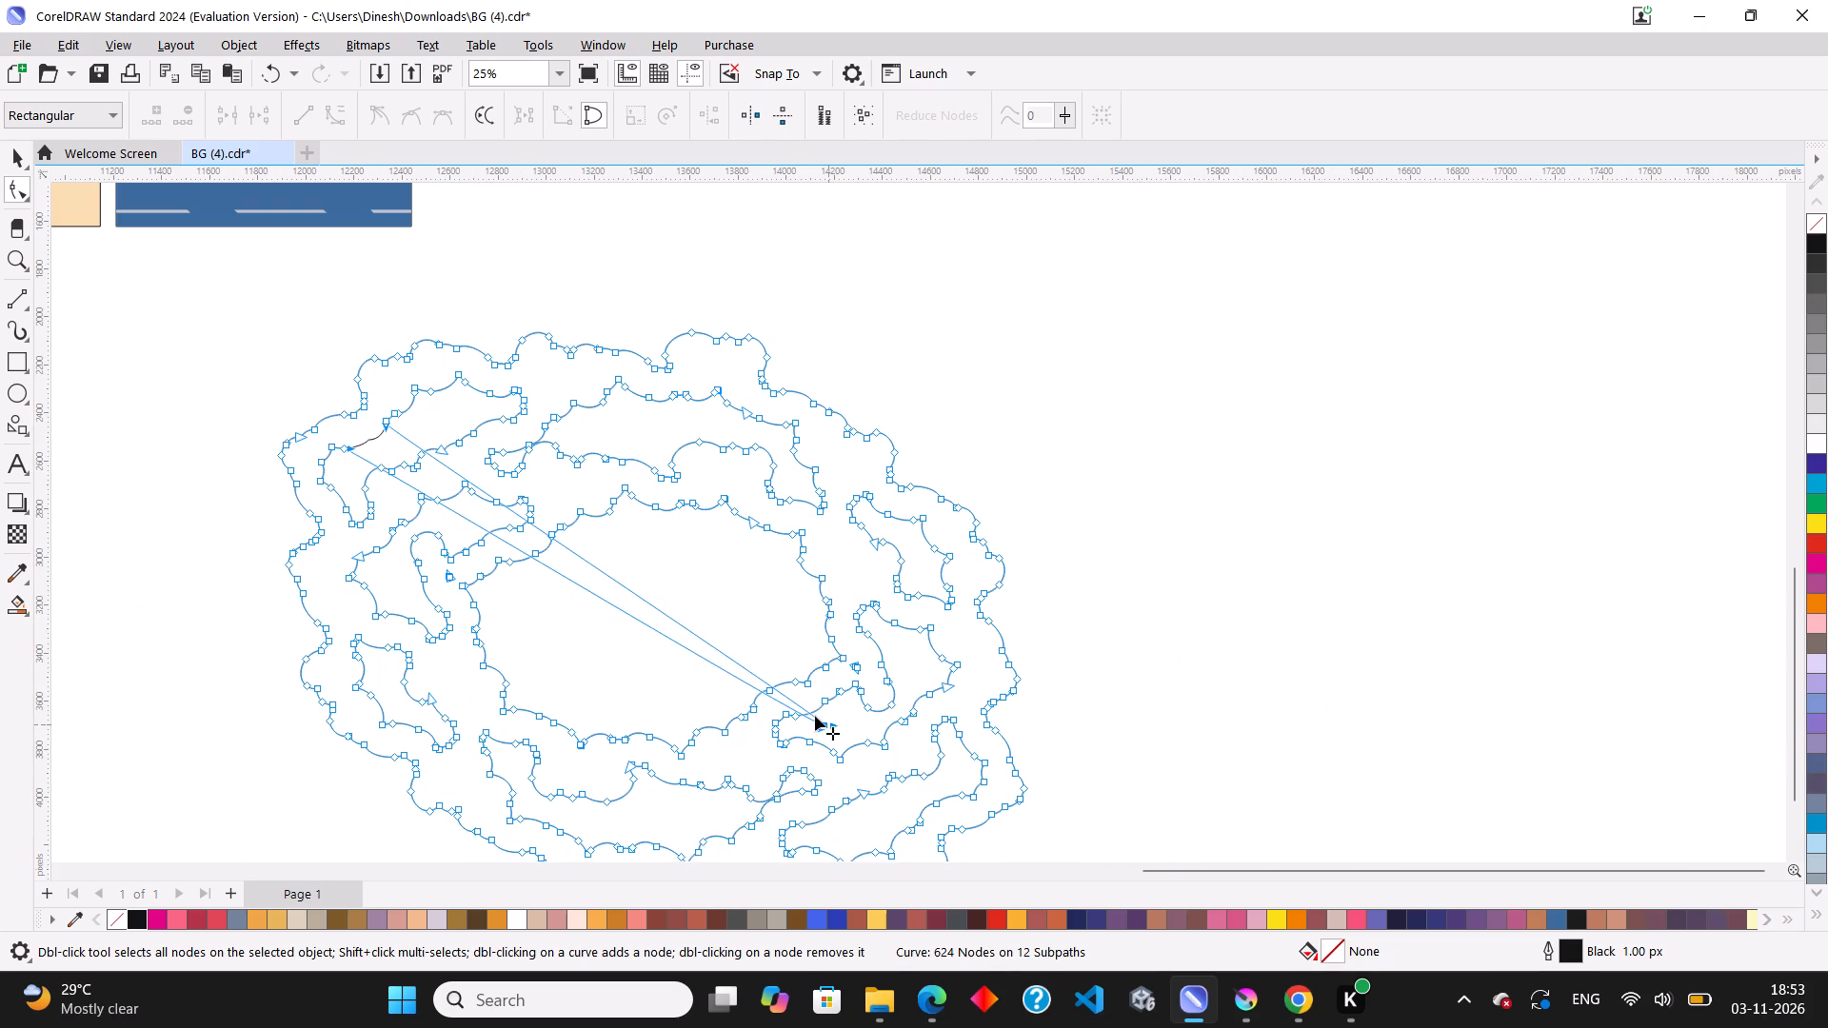
{"action": "key", "text": "ctrl+z"}
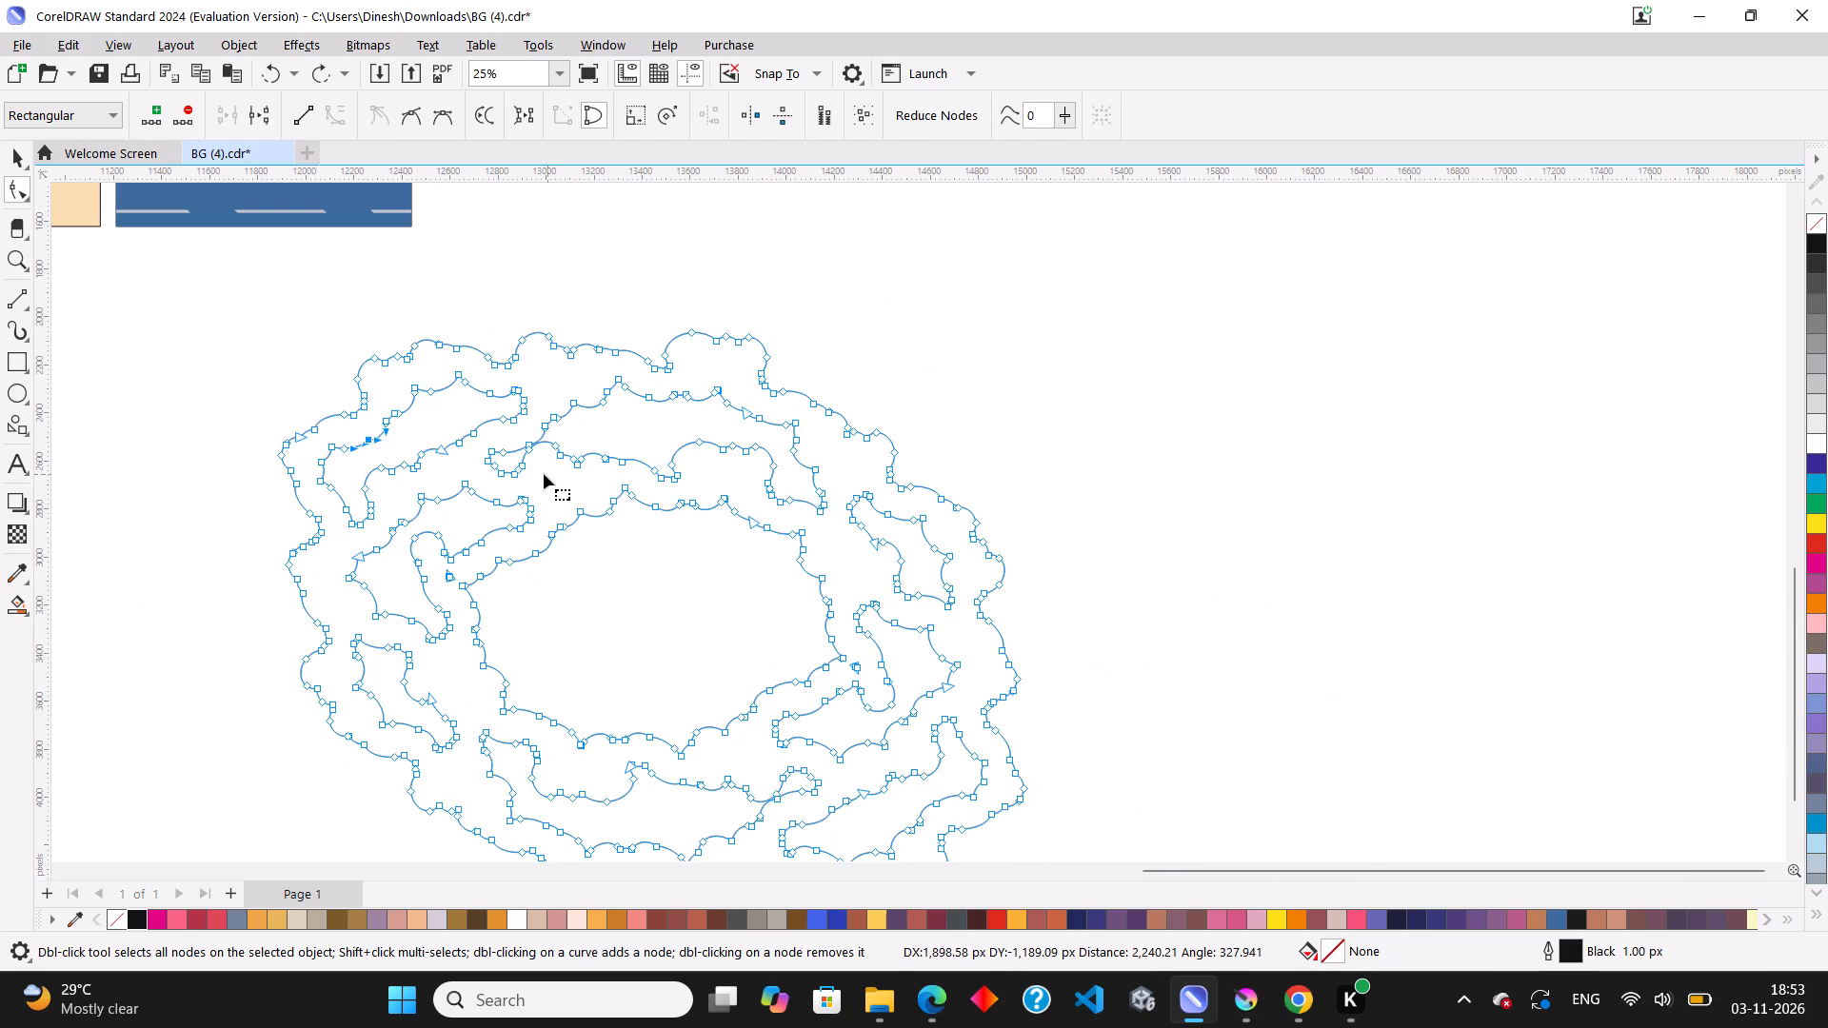
{"action": "left_click_drag", "start_coordinate": [544, 473], "coordinate": [896, 749]}
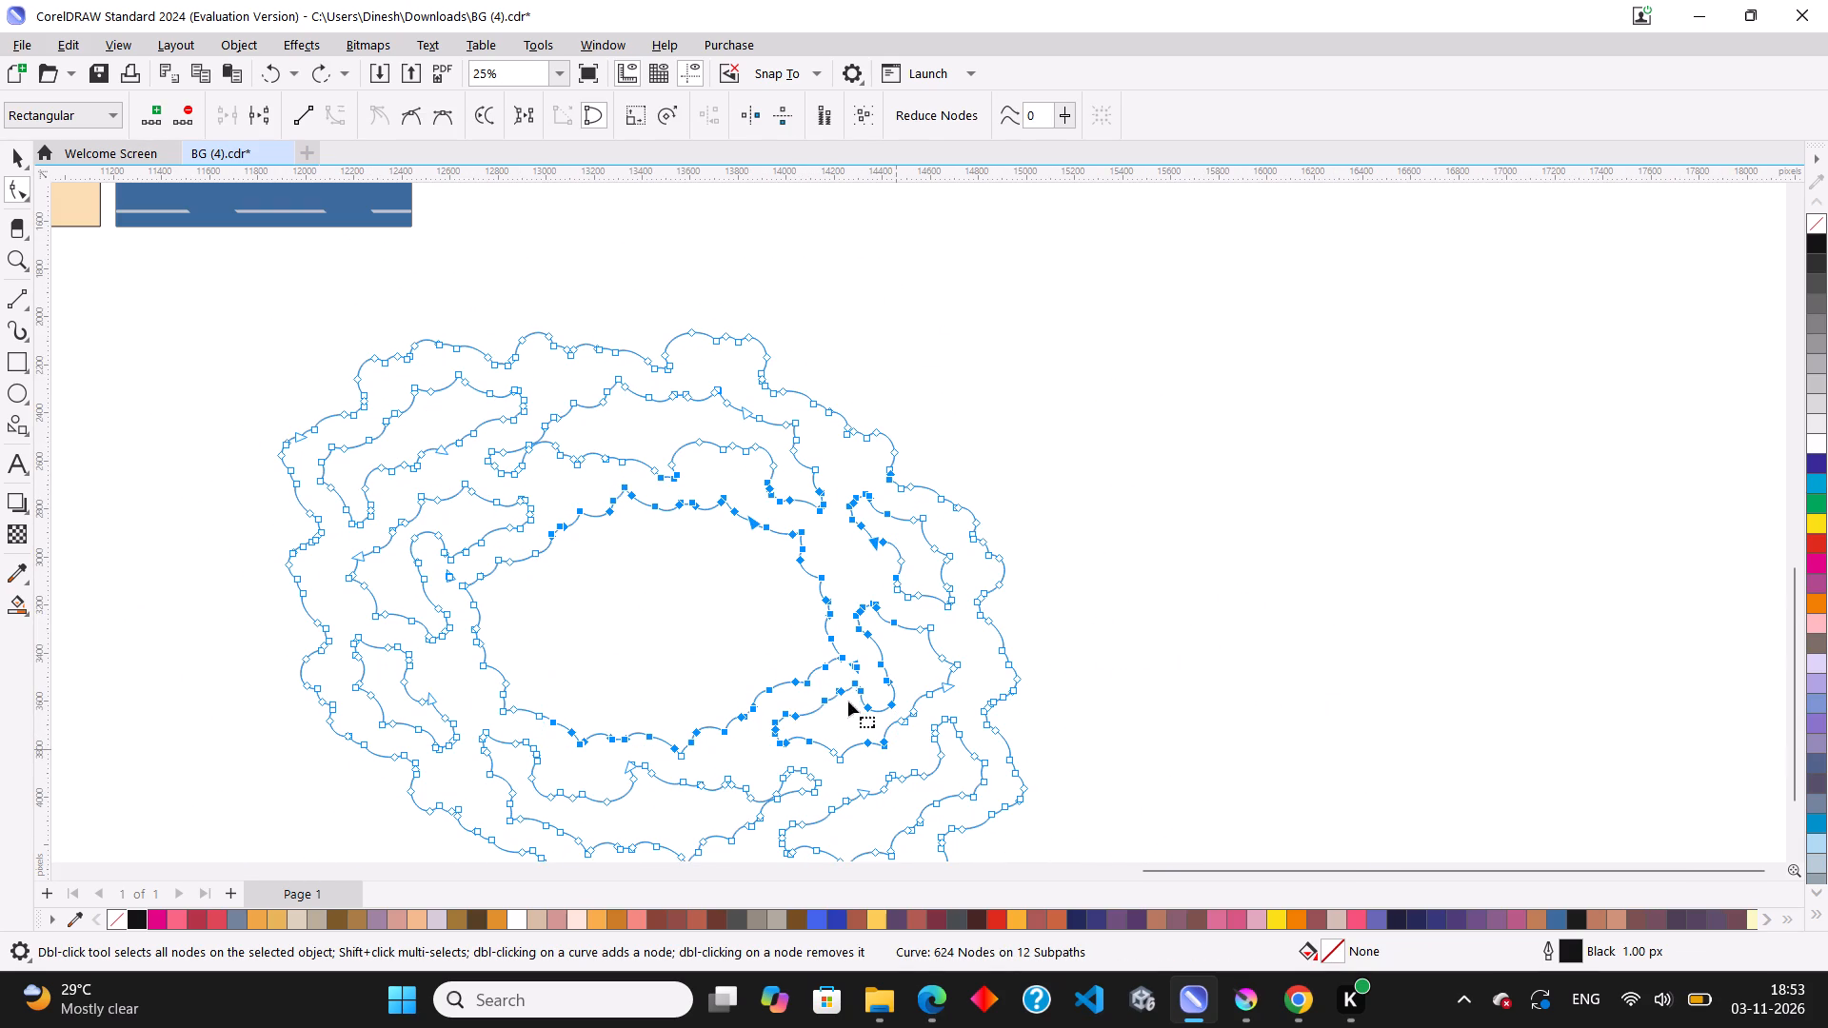
{"action": "key", "text": "Delete"}
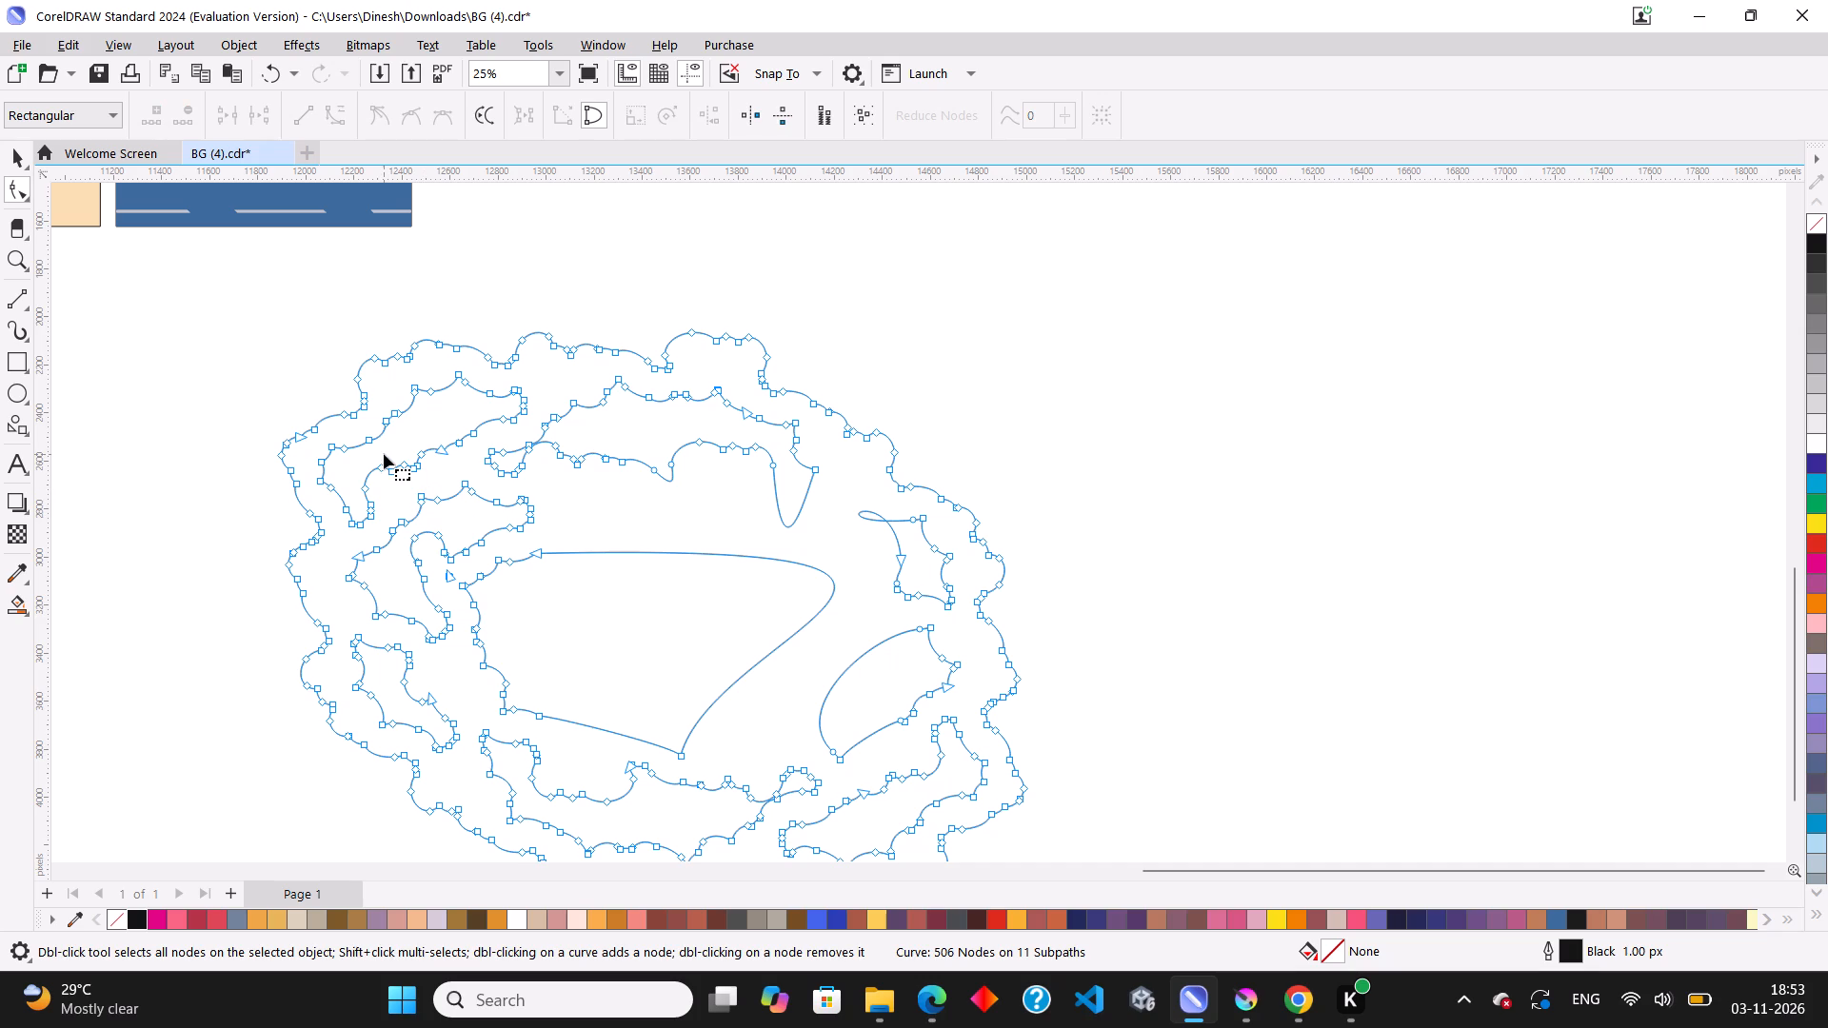
Delete the block of nodes around the left part of the ring's central opening and the adjoining inner outlines.
{"action": "left_click_drag", "start_coordinate": [384, 454], "coordinate": [742, 727]}
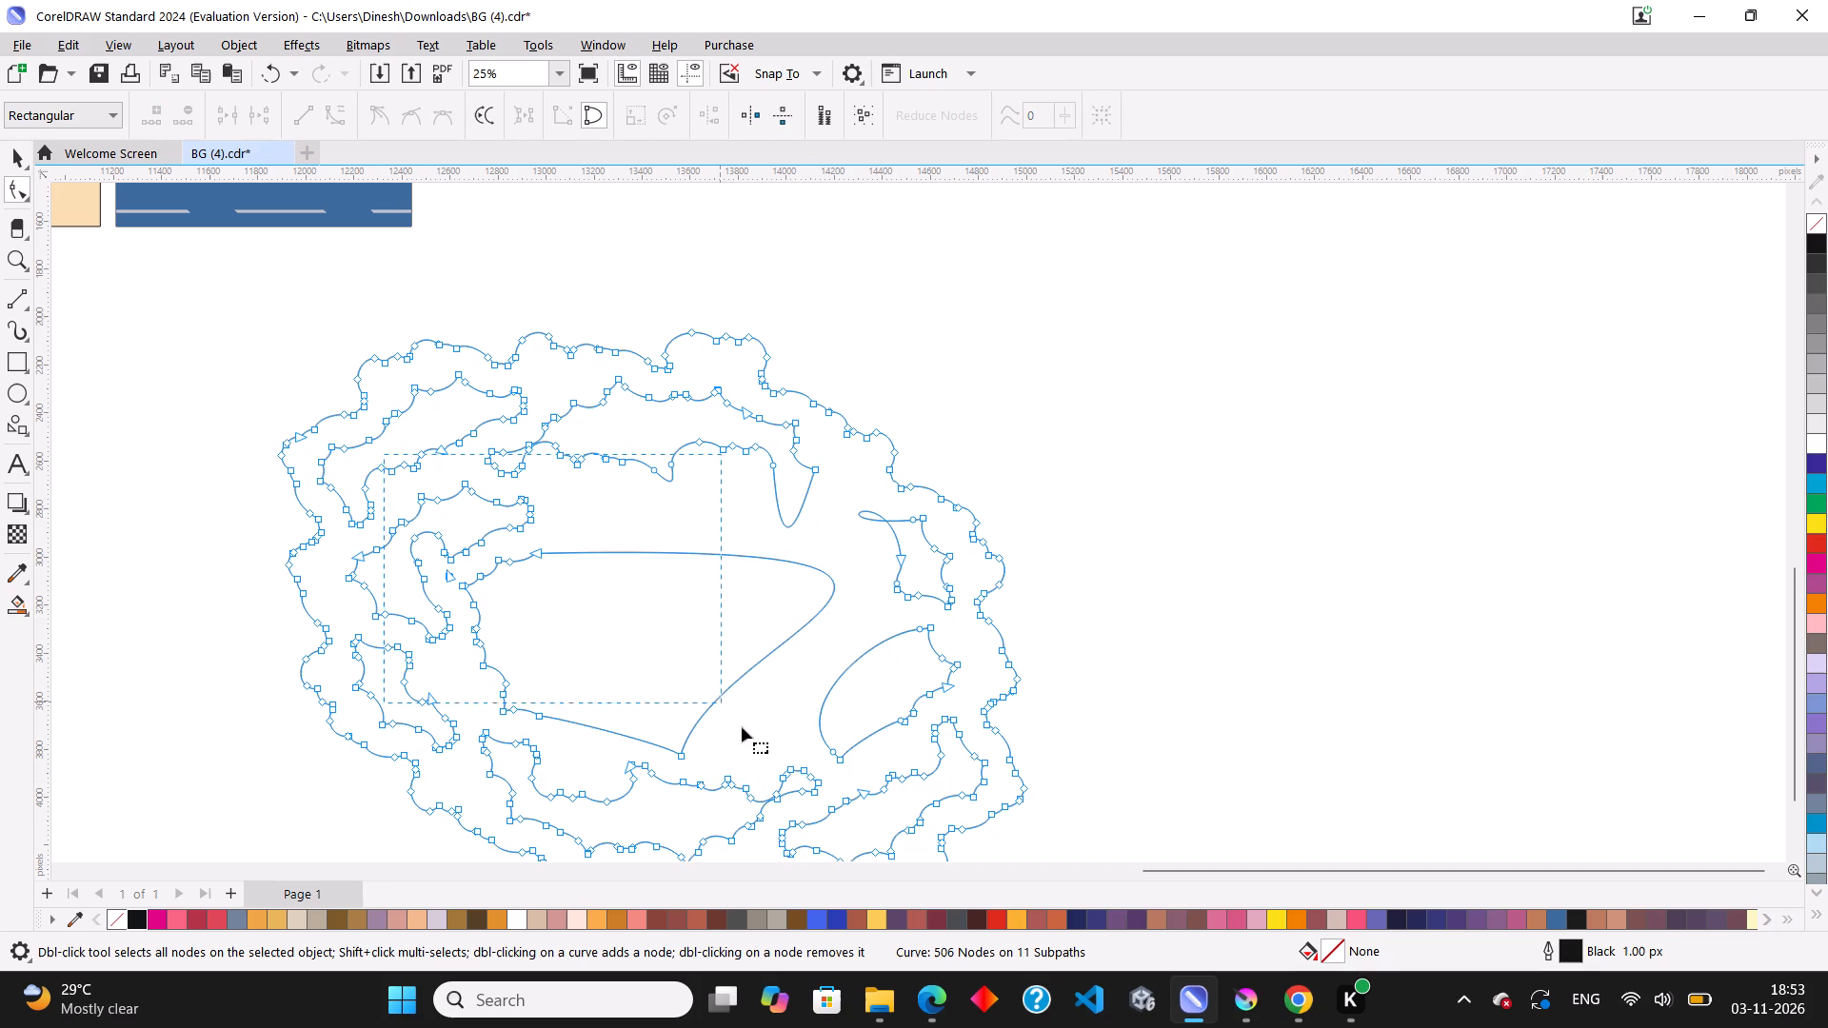
{"action": "left_click_drag", "start_coordinate": [742, 727], "coordinate": [746, 733]}
{"action": "key", "text": "Delete"}
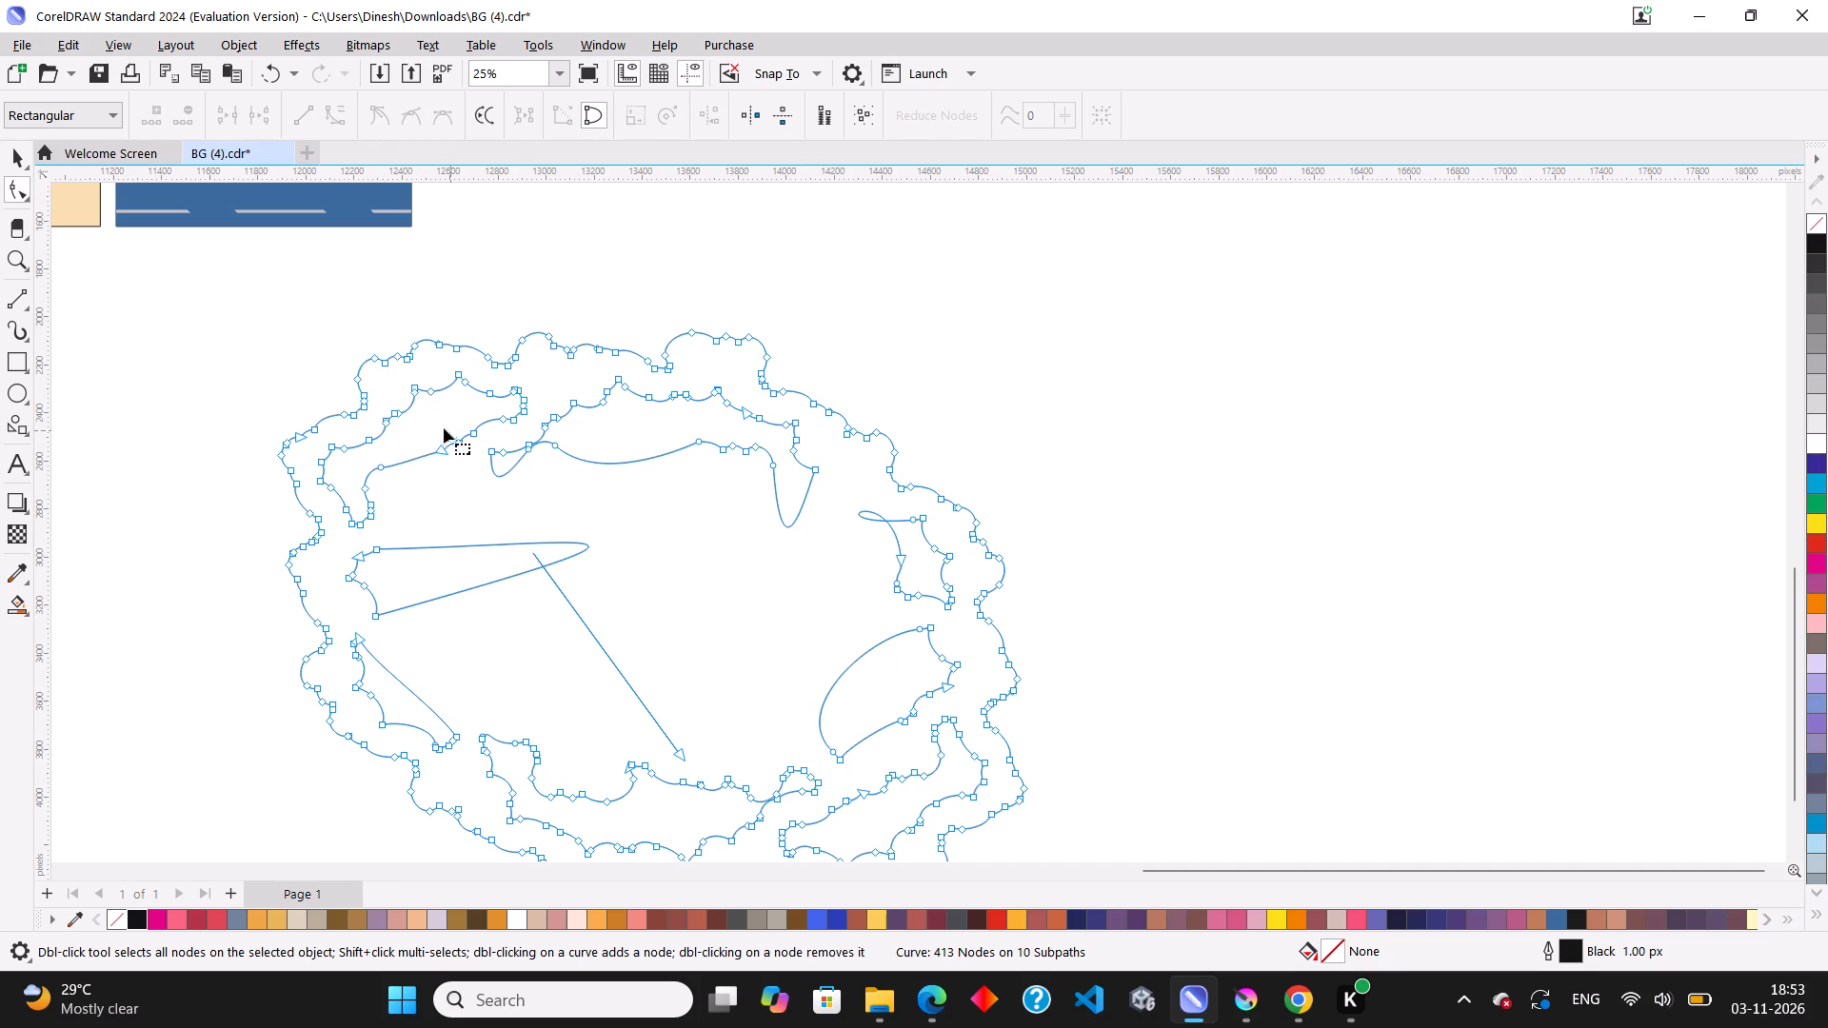
Delete all remaining nodes of the inner contour in the cloud outline's upper-left area.
{"action": "left_click_drag", "start_coordinate": [403, 381], "coordinate": [528, 470]}
{"action": "key", "text": "Delete"}
{"action": "scroll", "coordinate": [441, 418], "scroll_direction": "up", "scroll_amount": 2}
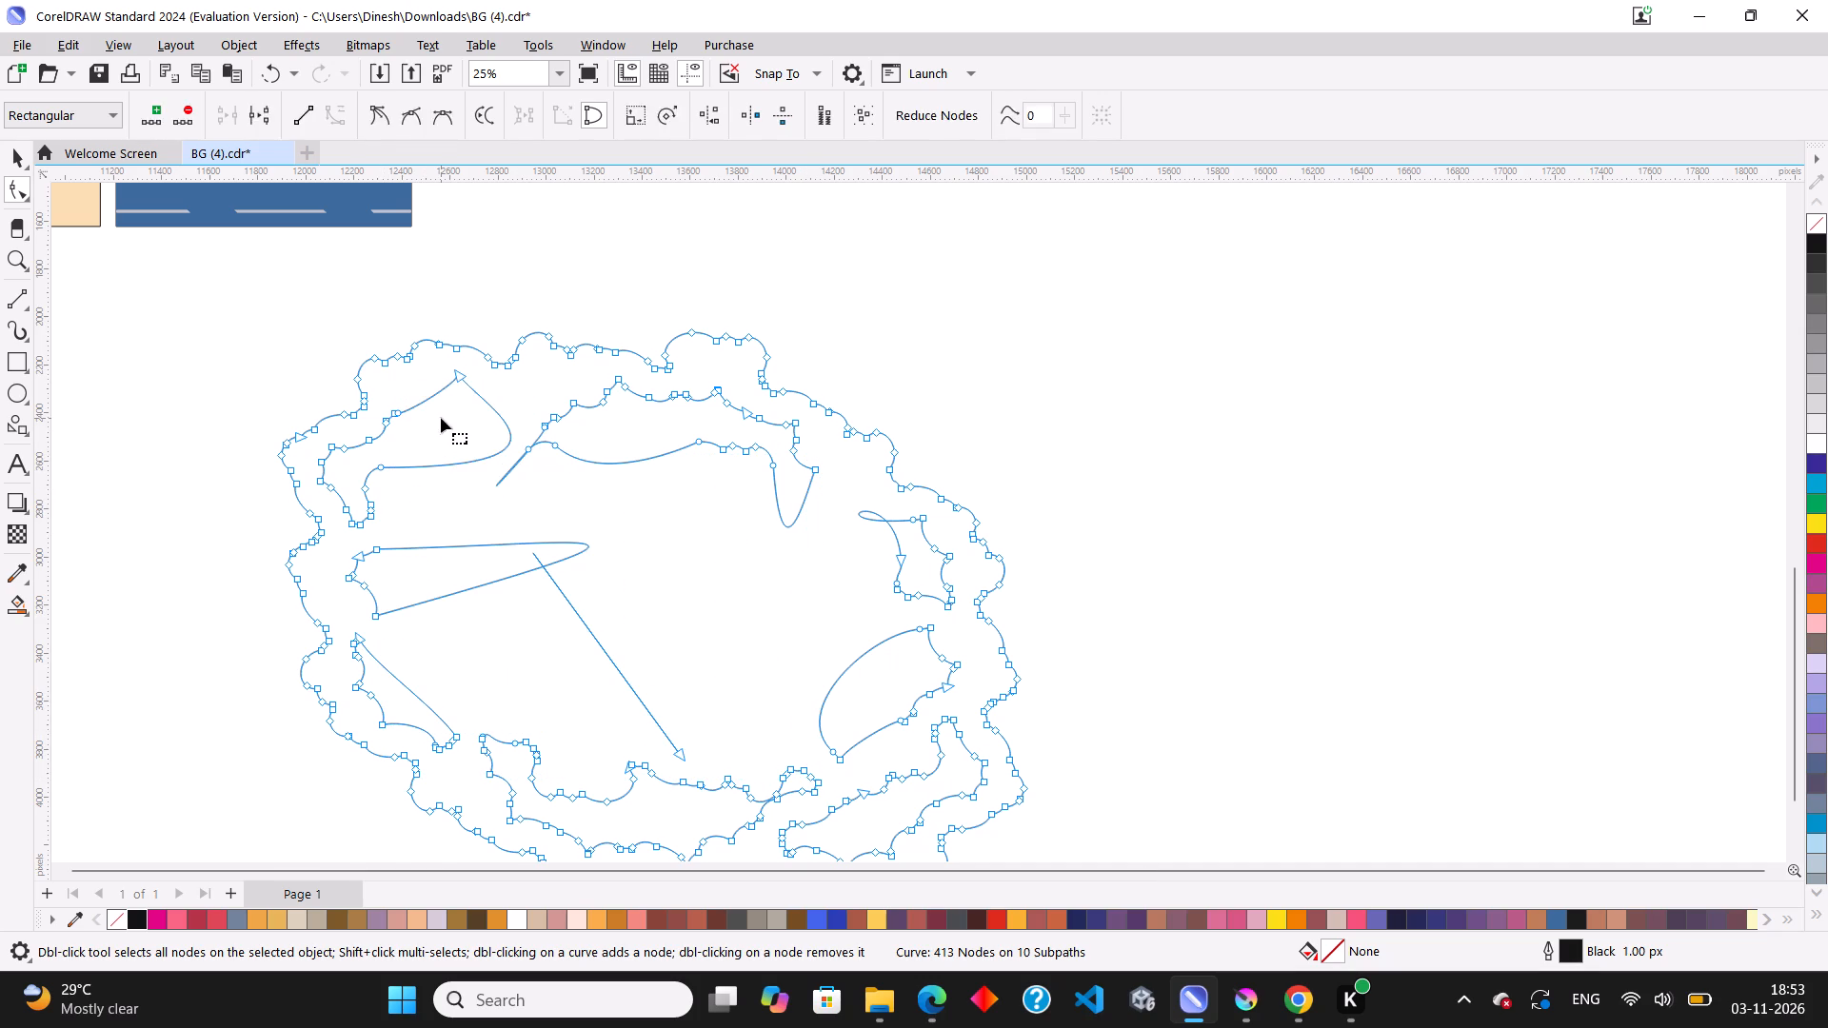
{"action": "scroll", "coordinate": [296, 458], "scroll_direction": "up", "scroll_amount": 3}
{"action": "left_click_drag", "start_coordinate": [242, 451], "coordinate": [419, 599]}
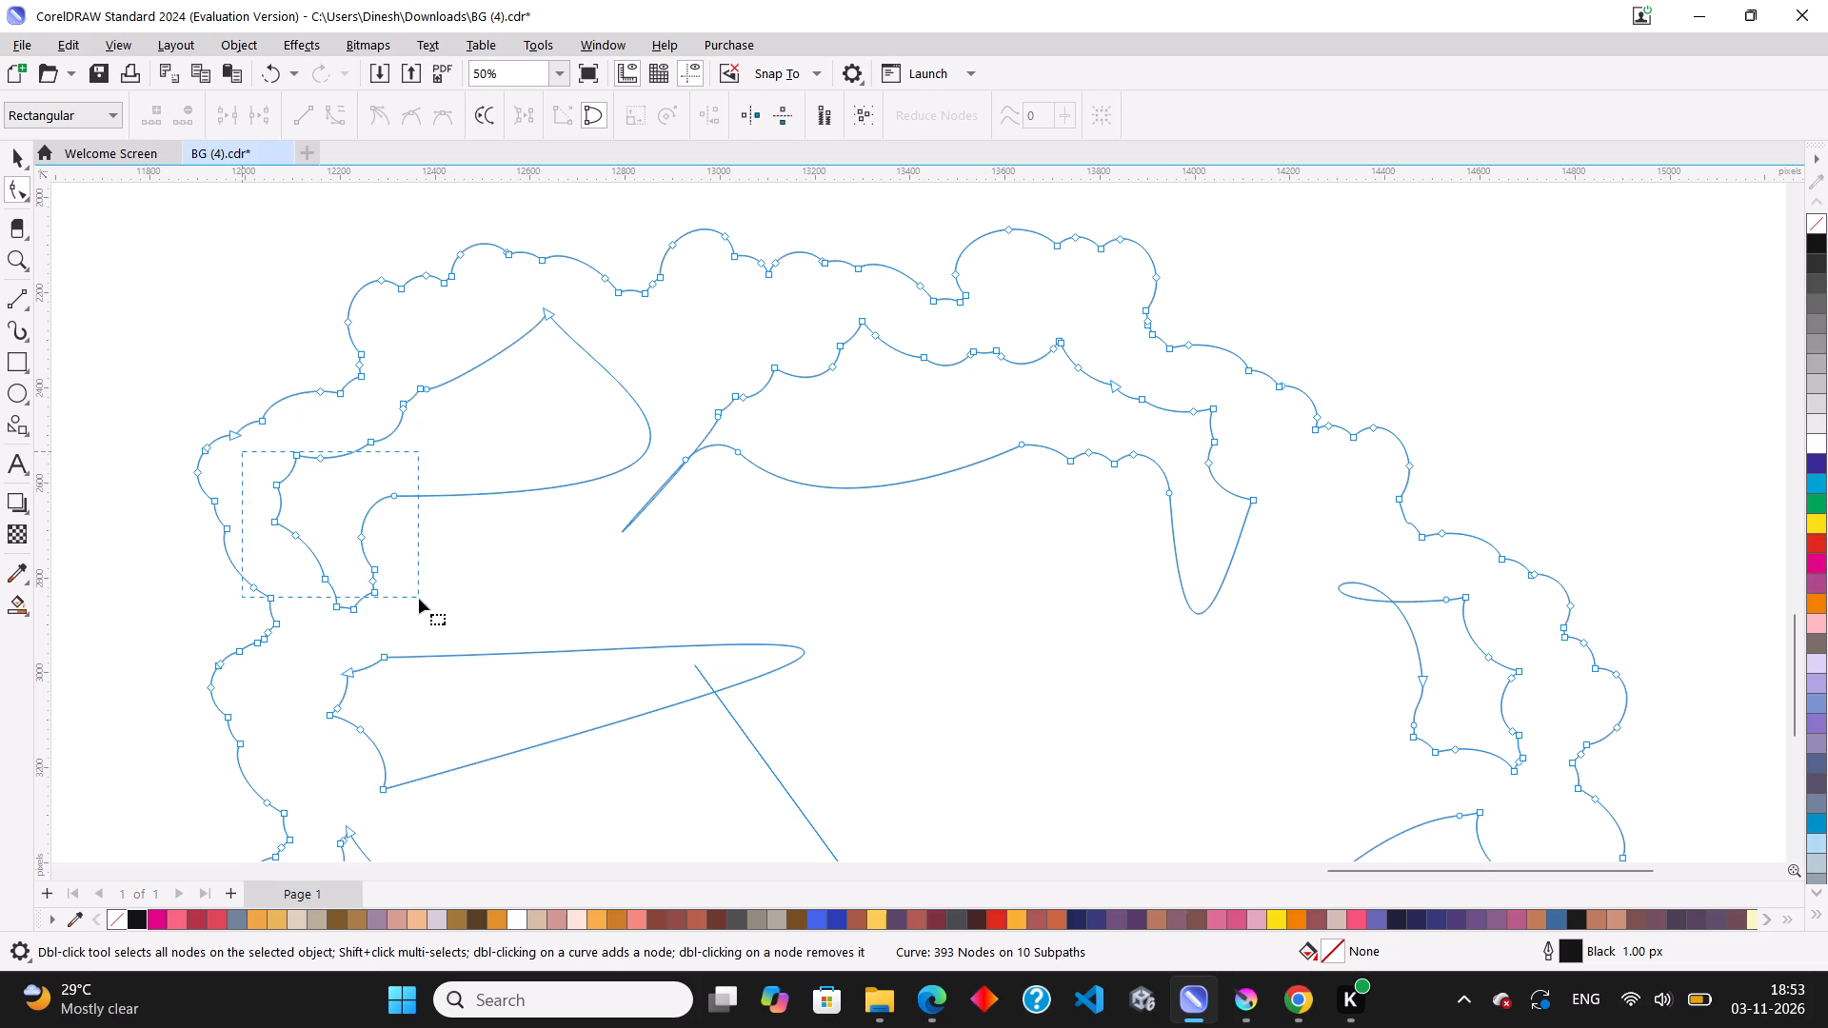
{"action": "left_click_drag", "start_coordinate": [419, 599], "coordinate": [386, 566]}
{"action": "key", "text": "Delete"}
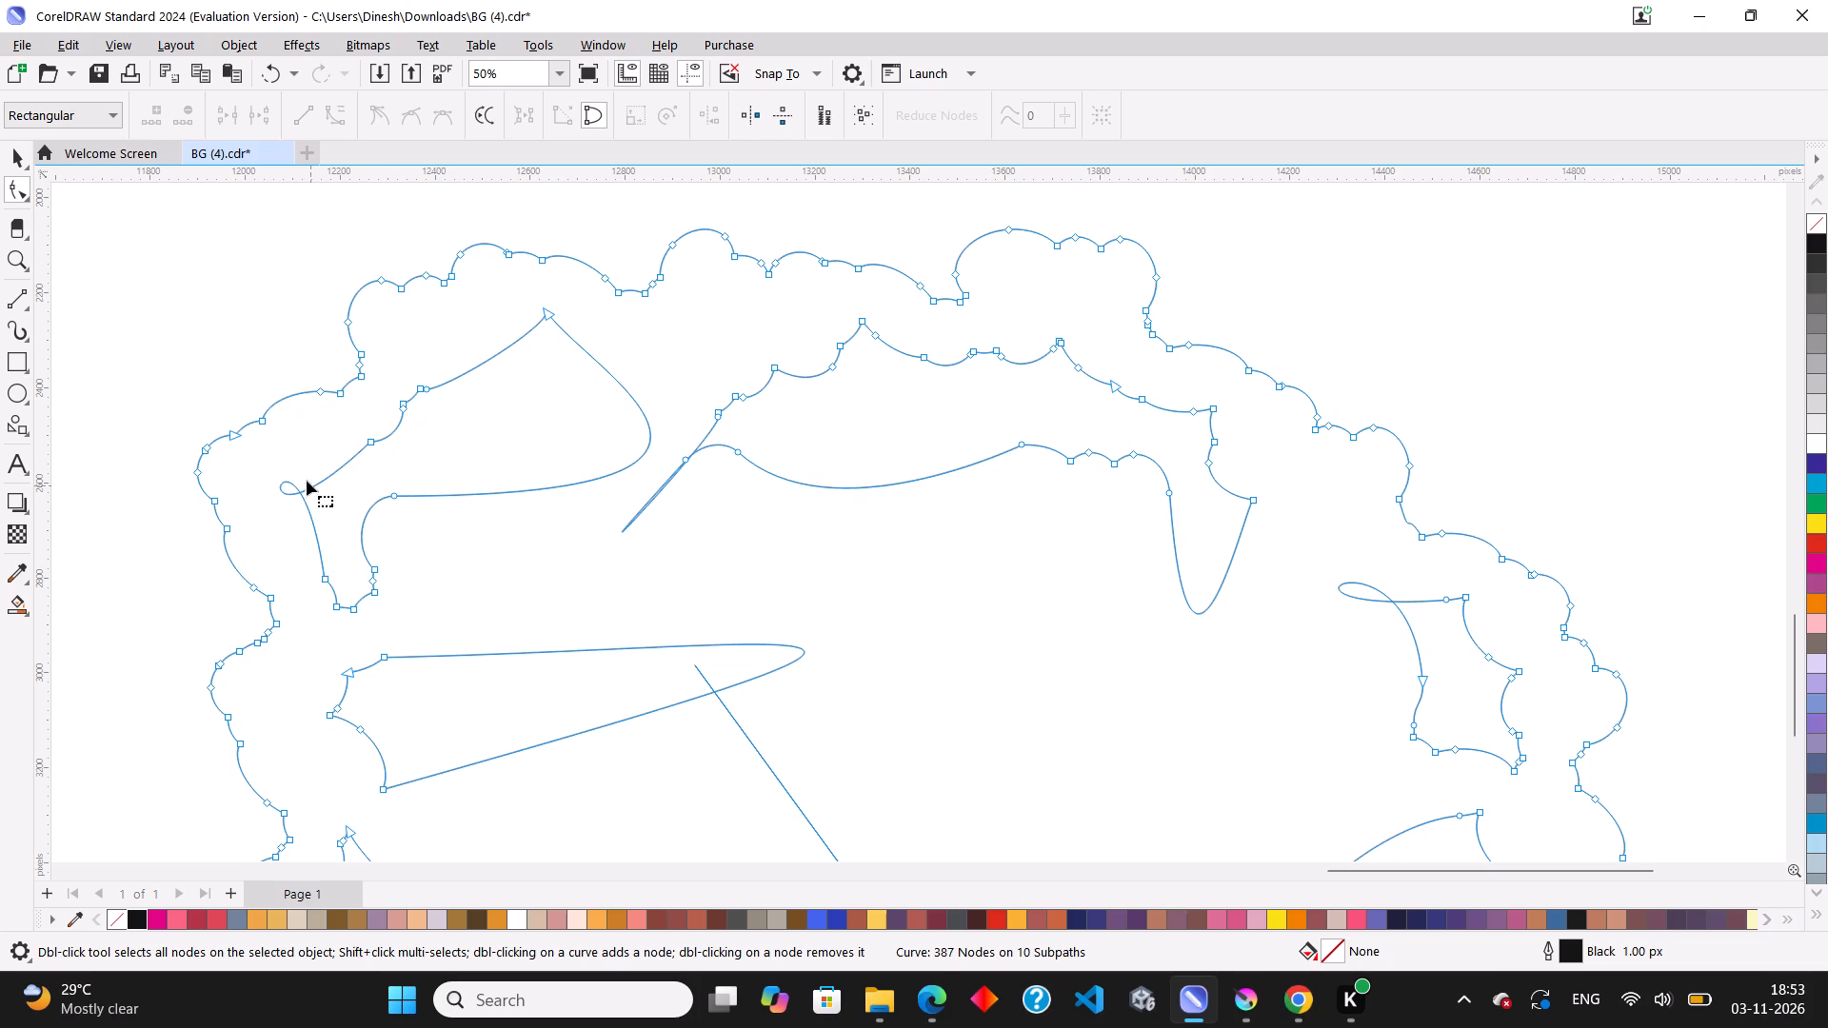
{"action": "left_click_drag", "start_coordinate": [286, 465], "coordinate": [432, 638]}
{"action": "key", "text": "Delete"}
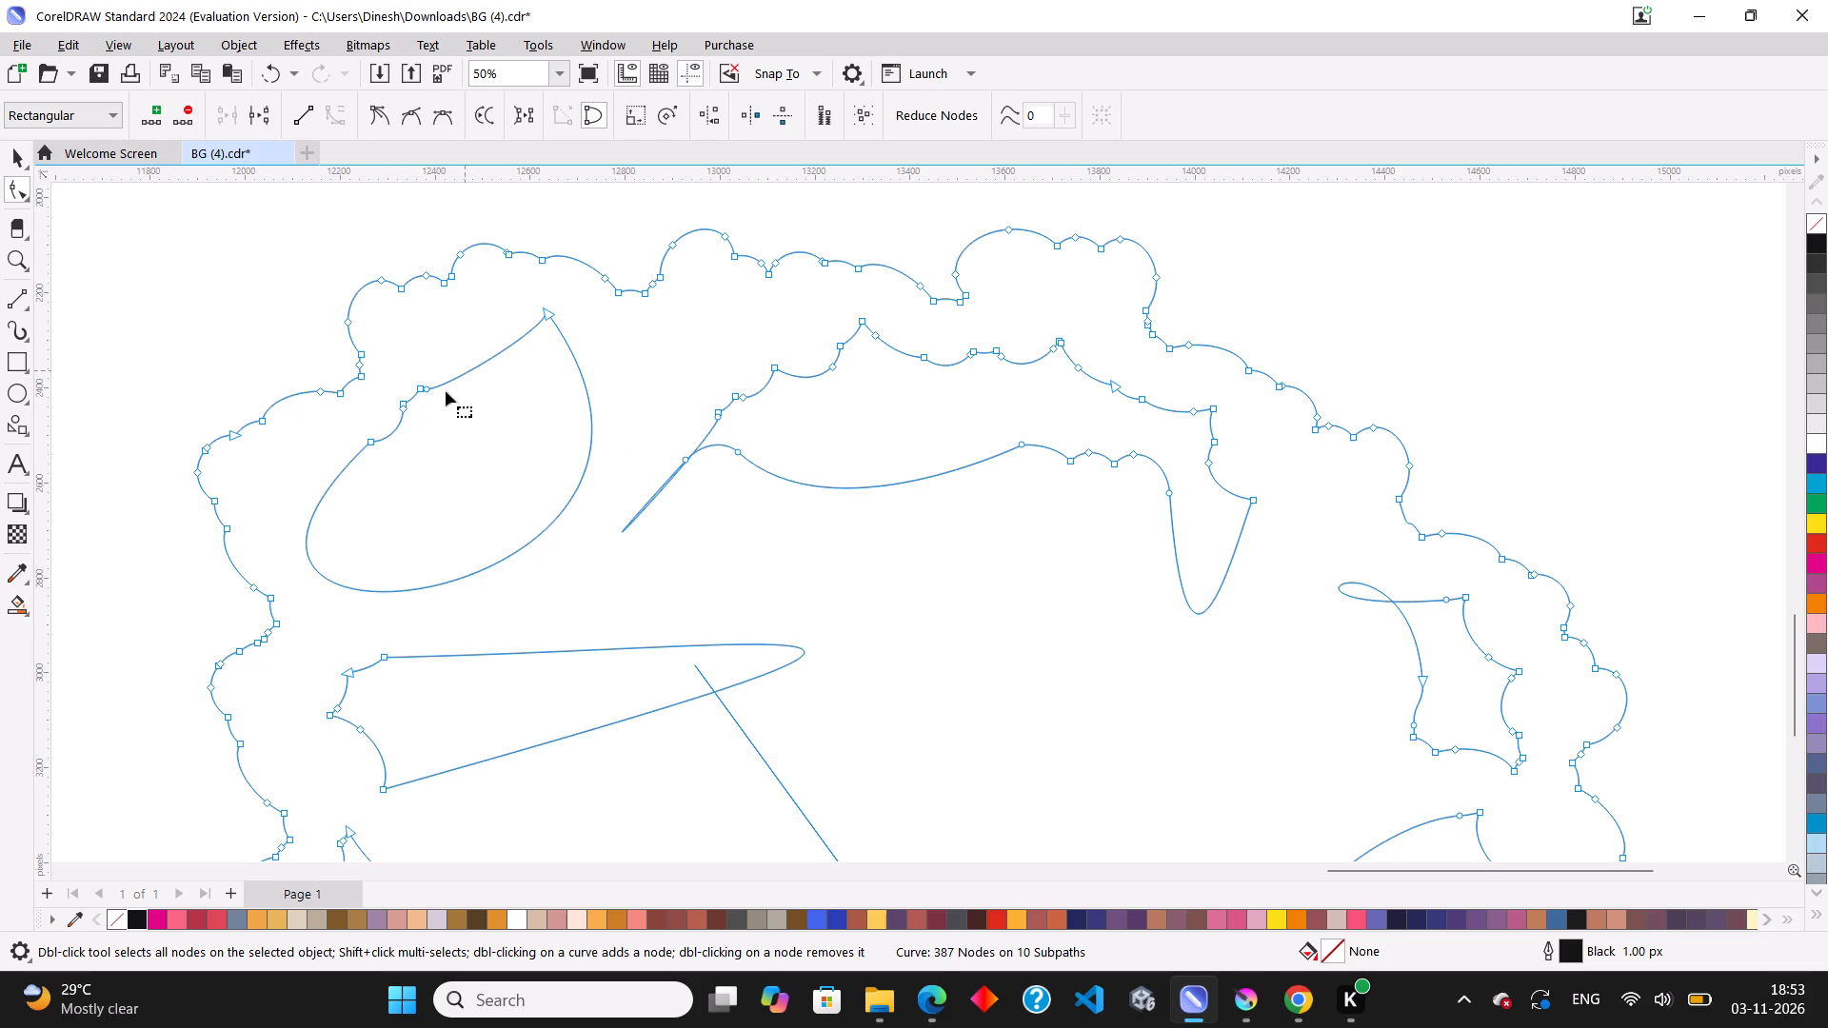
{"action": "left_click_drag", "start_coordinate": [352, 478], "coordinate": [498, 384]}
{"action": "key", "text": "Delete"}
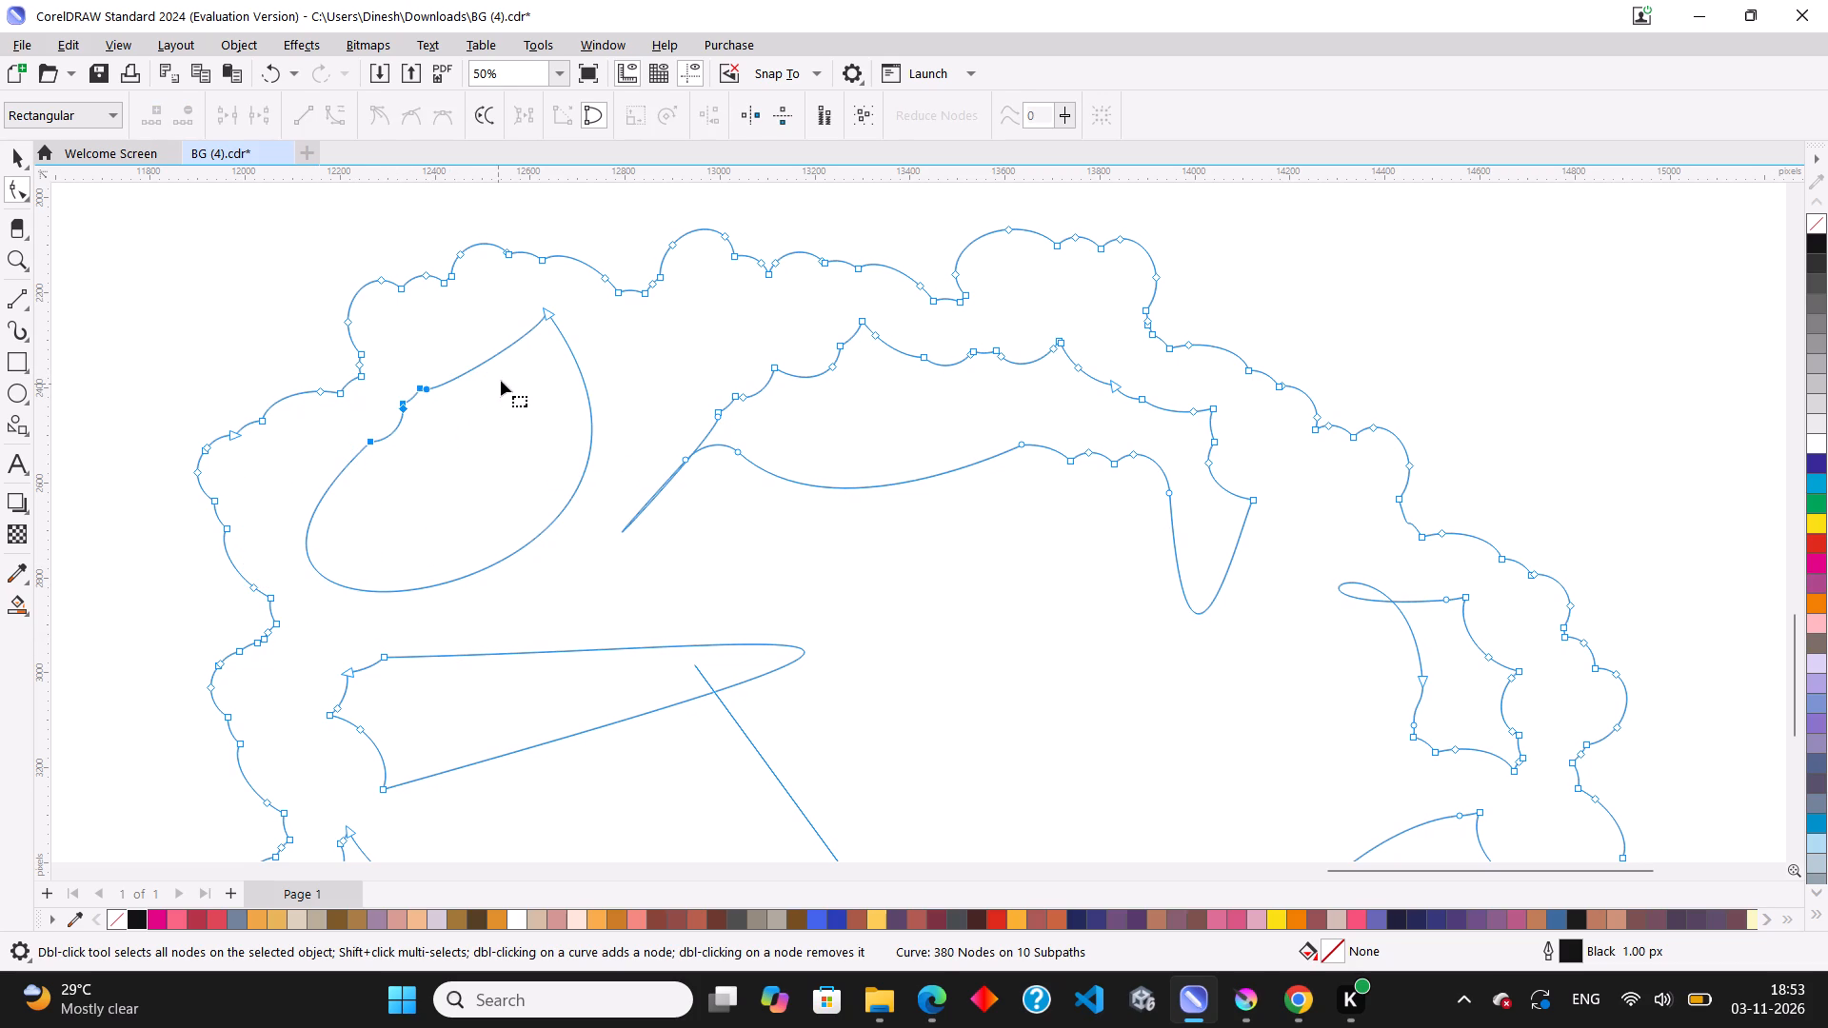
{"action": "left_click_drag", "start_coordinate": [508, 304], "coordinate": [577, 357]}
{"action": "key", "text": "Delete"}
Remove the long inner contour beneath the cloud's top edge by deleting all its nodes.
{"action": "left_click_drag", "start_coordinate": [566, 566], "coordinate": [757, 431]}
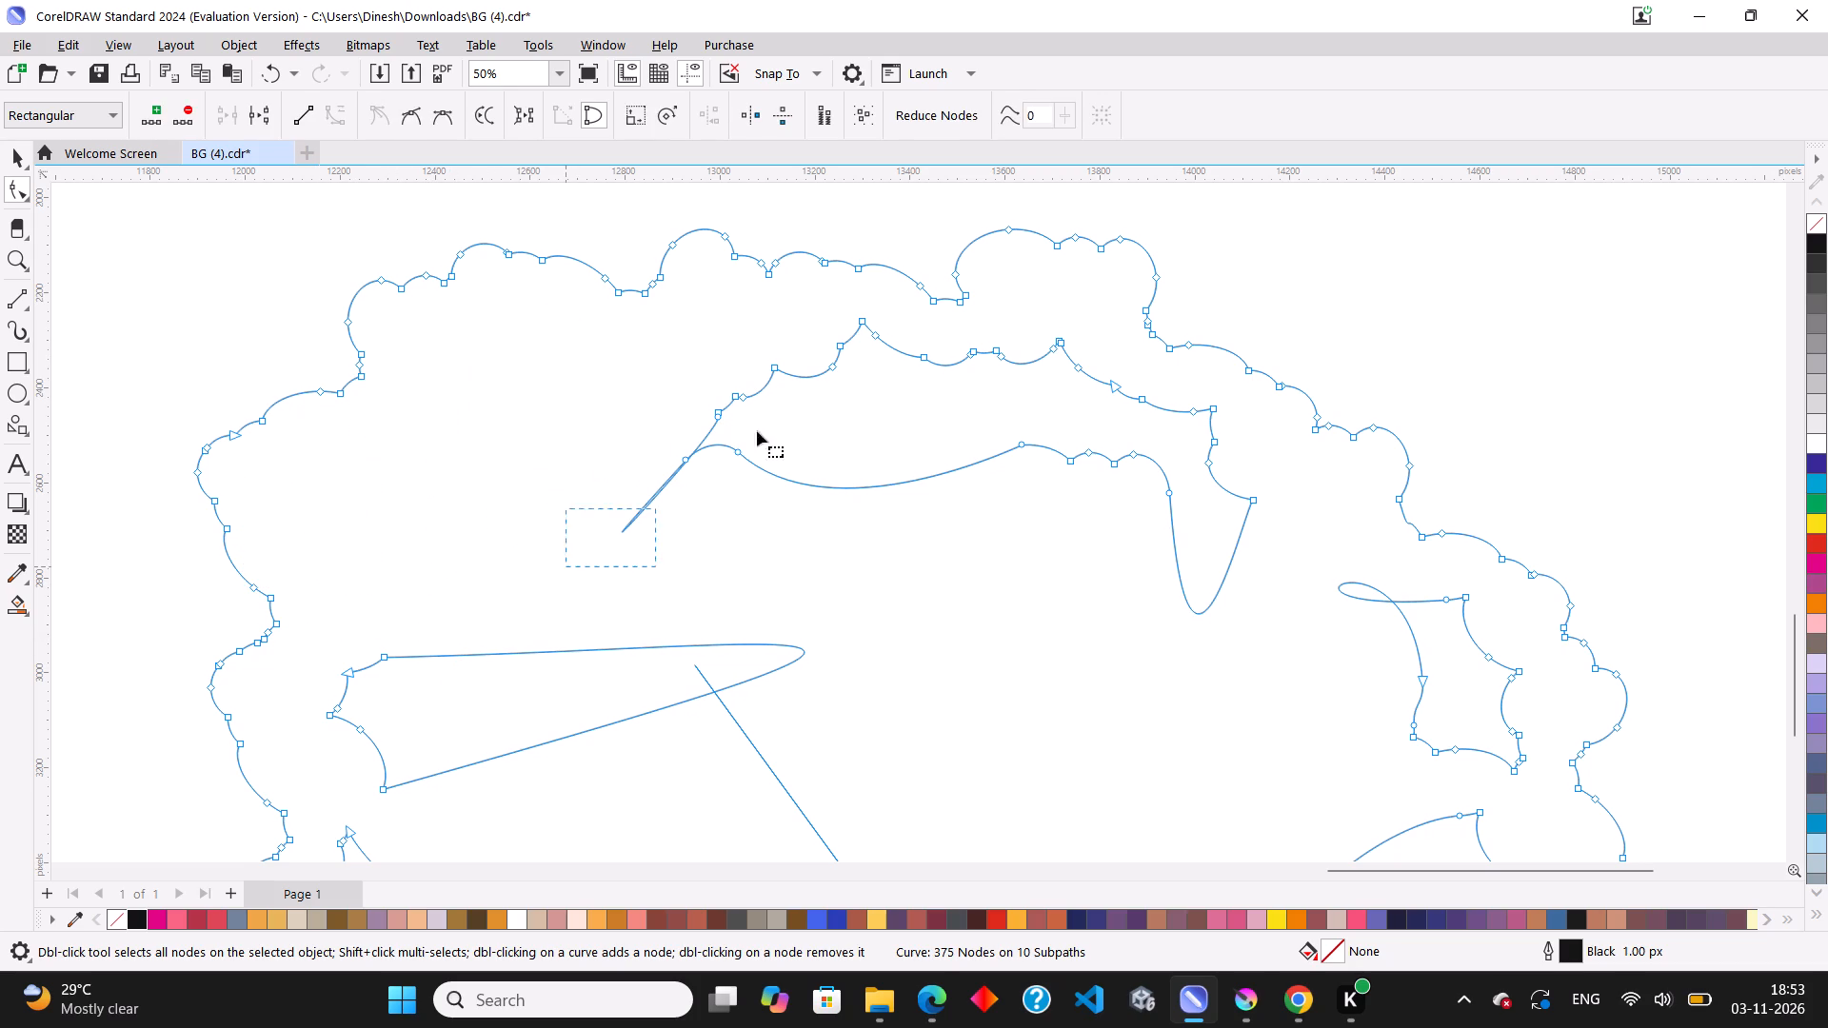
{"action": "left_click_drag", "start_coordinate": [757, 431], "coordinate": [899, 349]}
{"action": "key", "text": "Delete"}
{"action": "left_click_drag", "start_coordinate": [799, 316], "coordinate": [1123, 545]}
{"action": "key", "text": "Delete"}
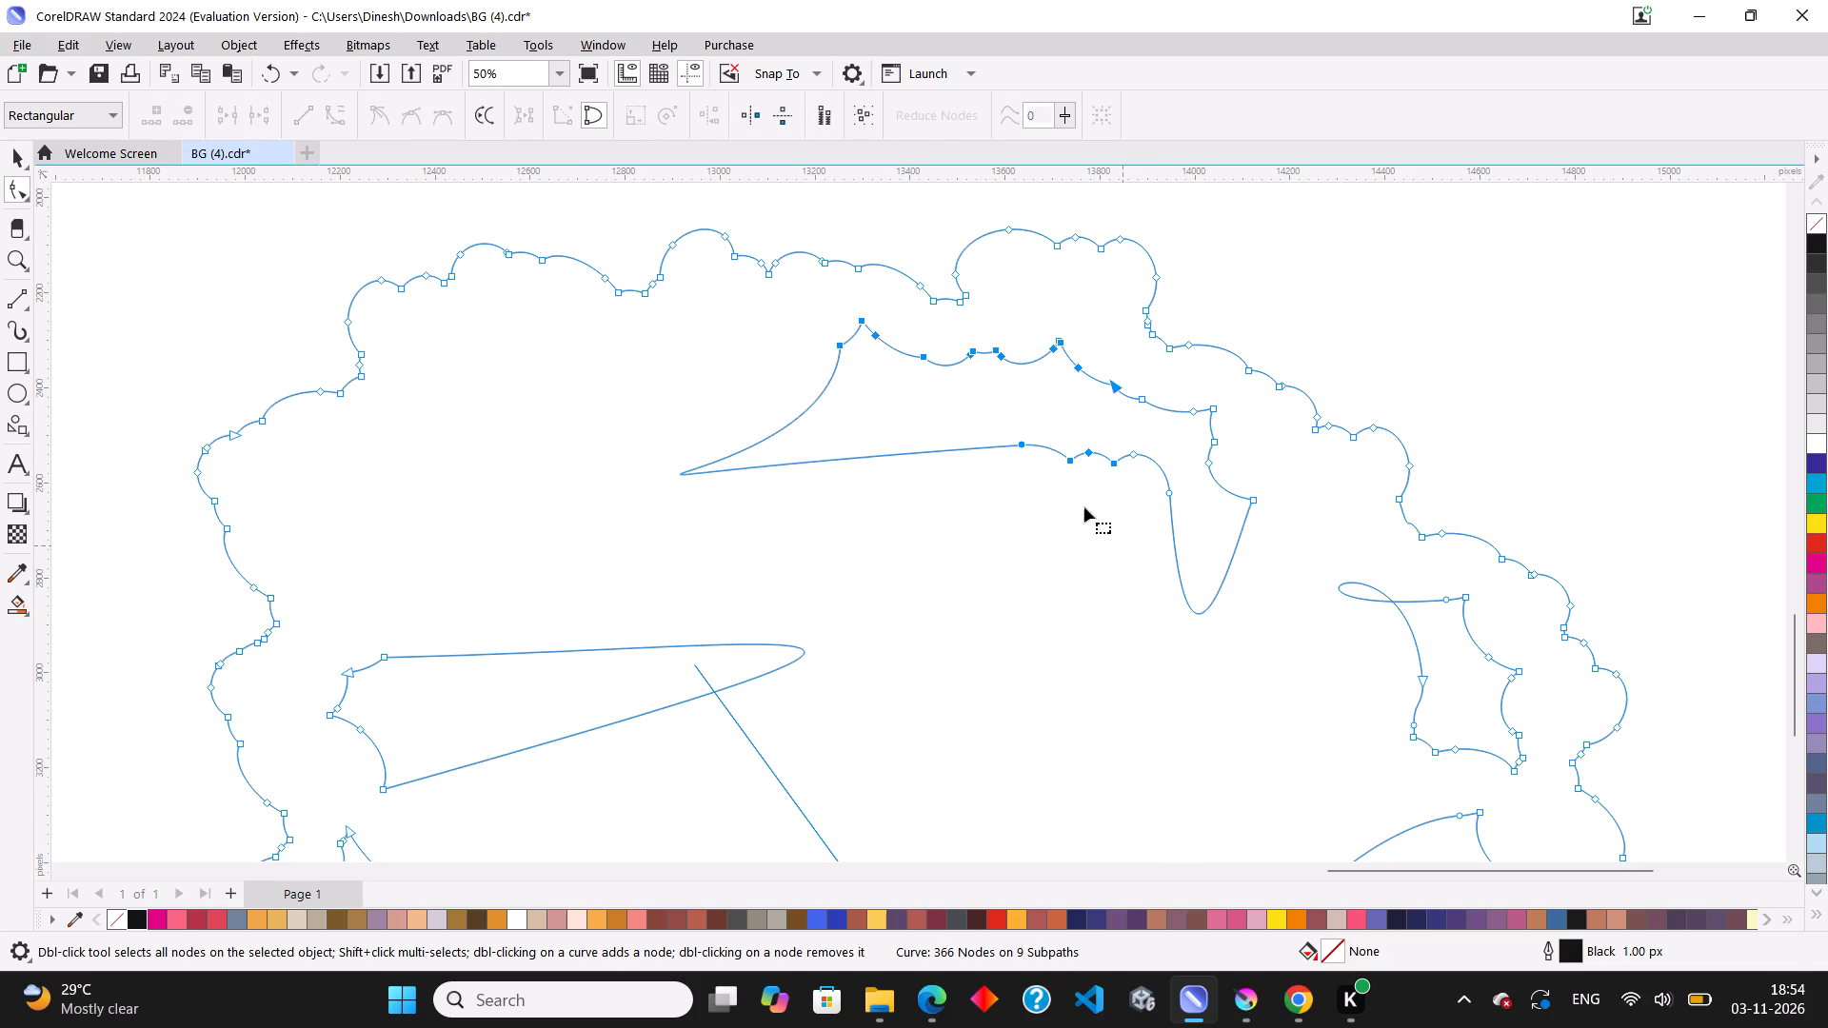
{"action": "left_click_drag", "start_coordinate": [1080, 373], "coordinate": [1247, 639]}
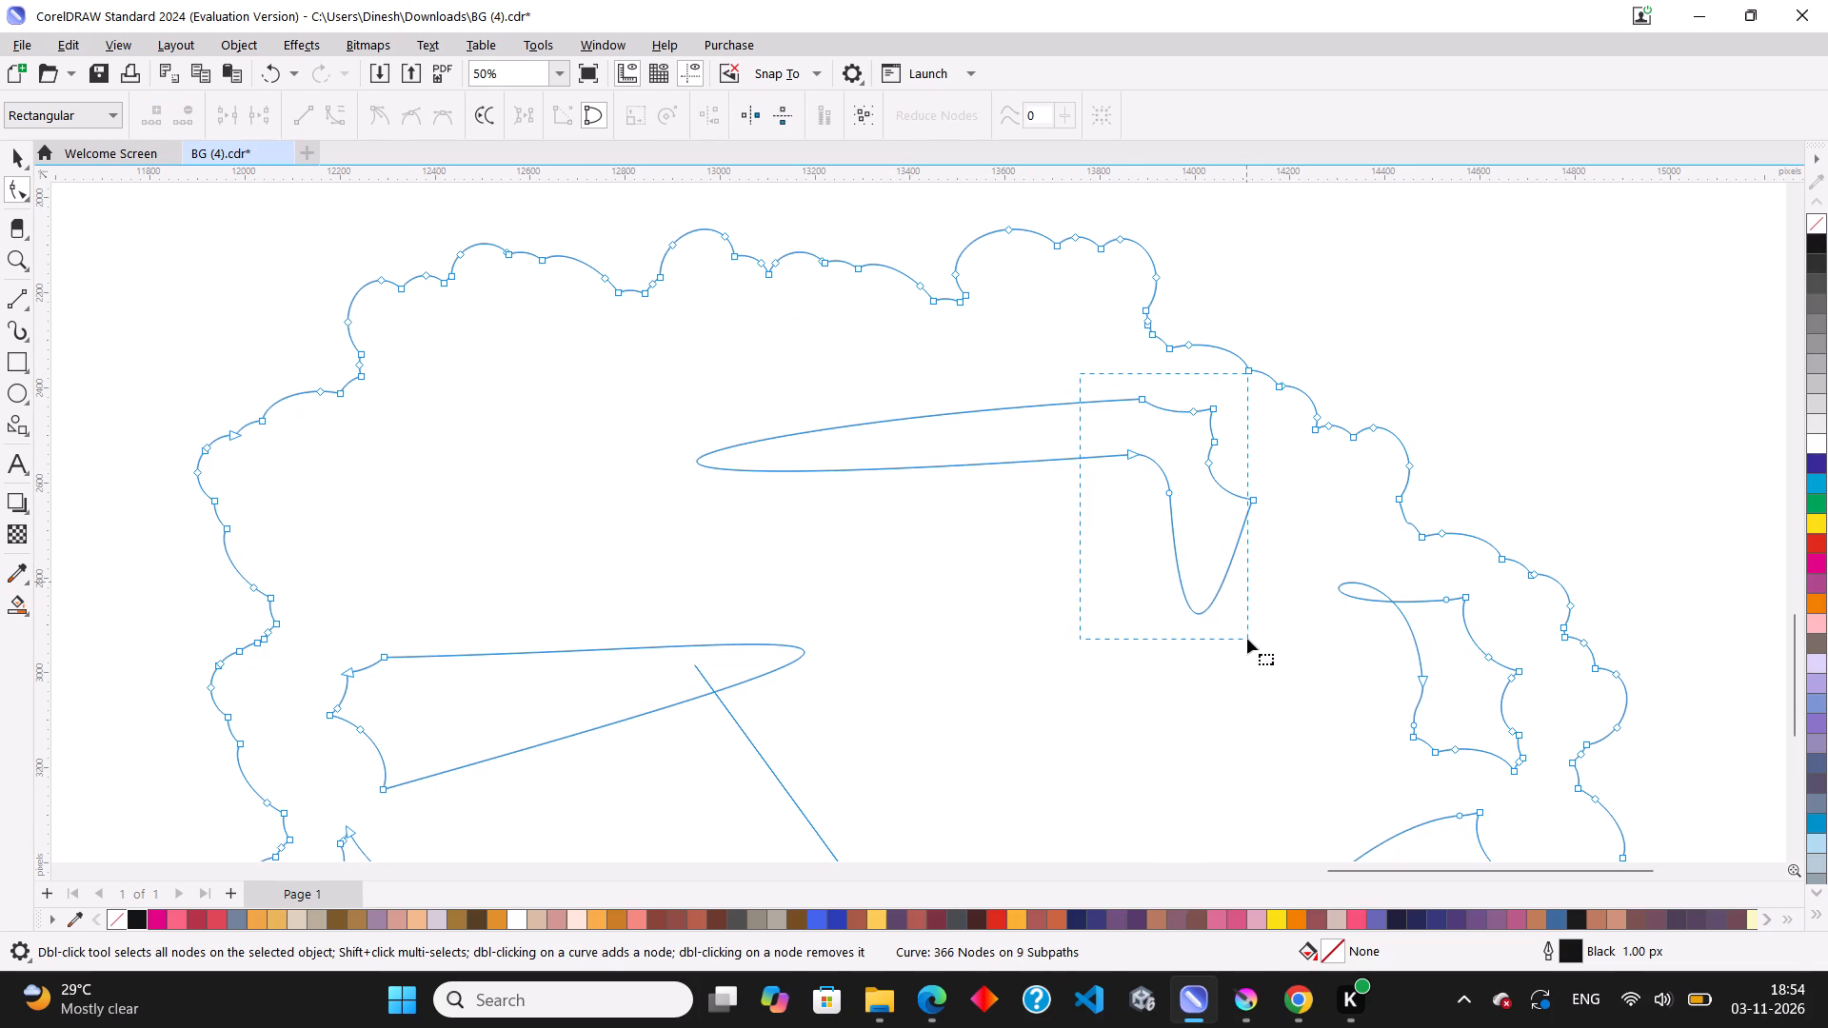
{"action": "left_click_drag", "start_coordinate": [1247, 639], "coordinate": [1259, 650]}
{"action": "key", "text": "Delete"}
Delete the nodes of the two leftover inner contours along the cloud's left side.
{"action": "scroll", "coordinate": [848, 421], "scroll_direction": "down", "scroll_amount": 4}
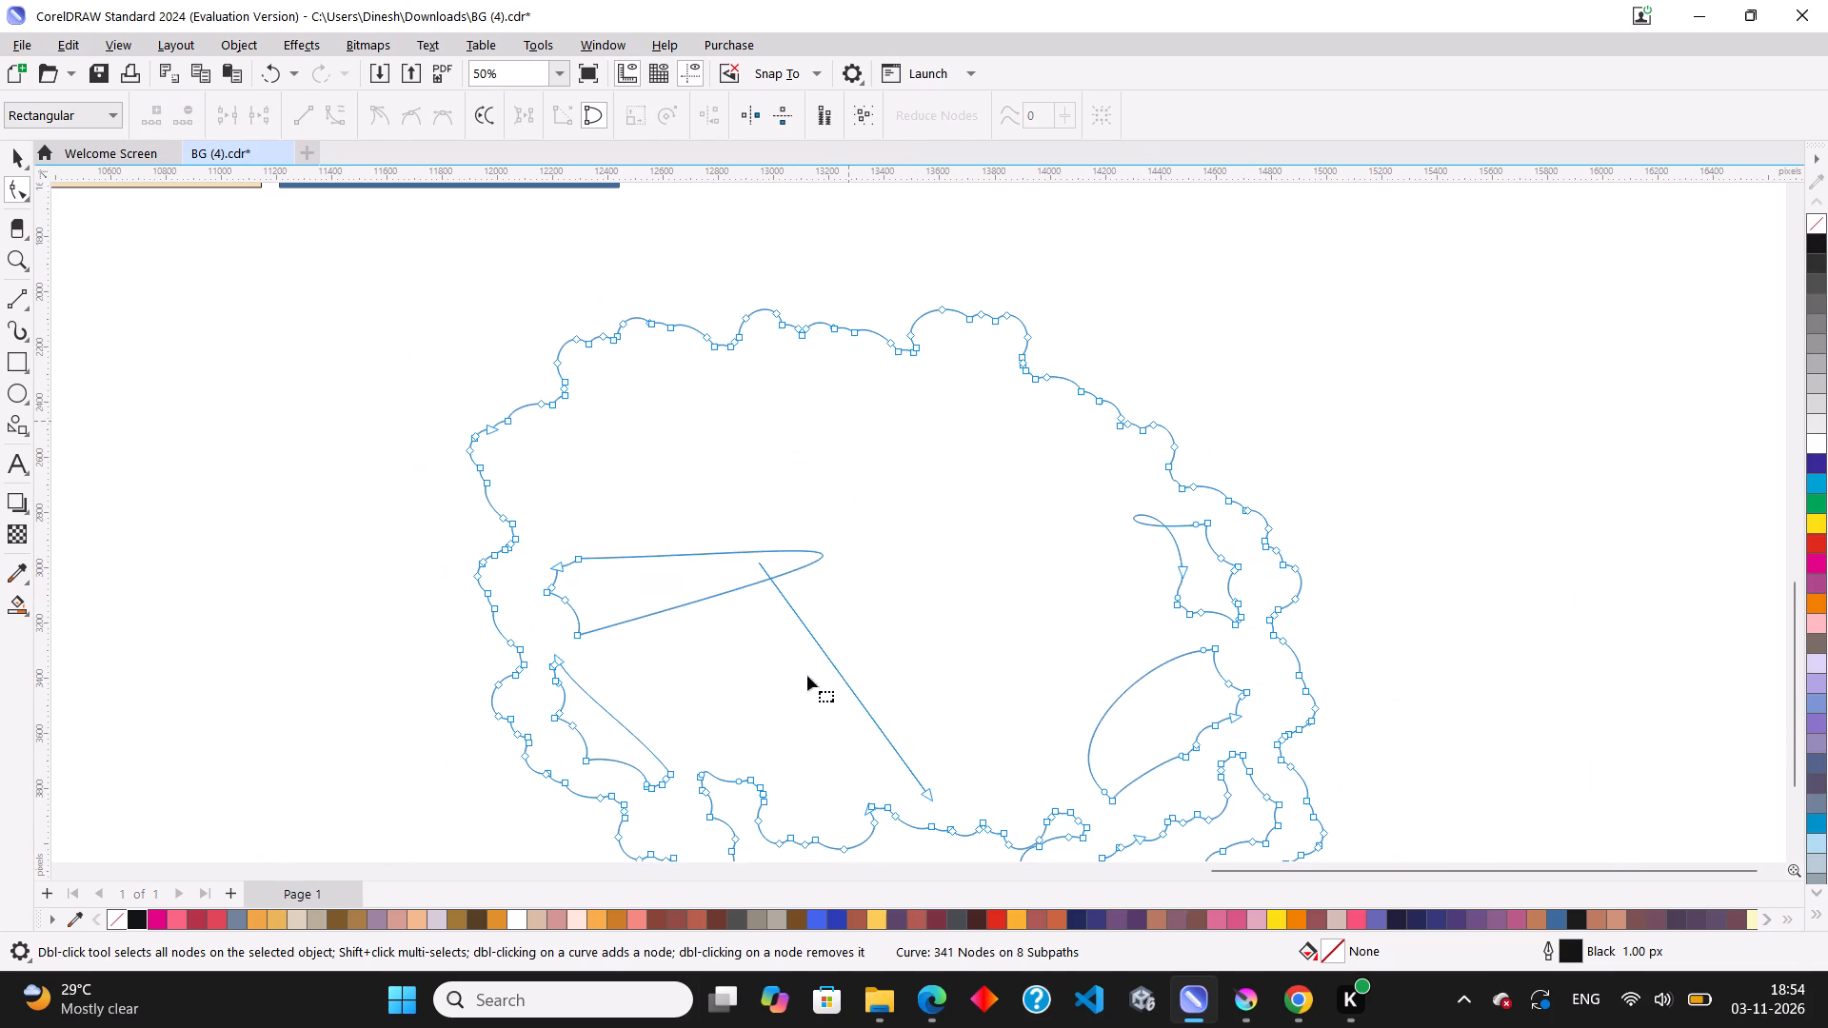
{"action": "scroll", "coordinate": [739, 687], "scroll_direction": "up", "scroll_amount": 3}
{"action": "left_click_drag", "start_coordinate": [453, 462], "coordinate": [911, 613]}
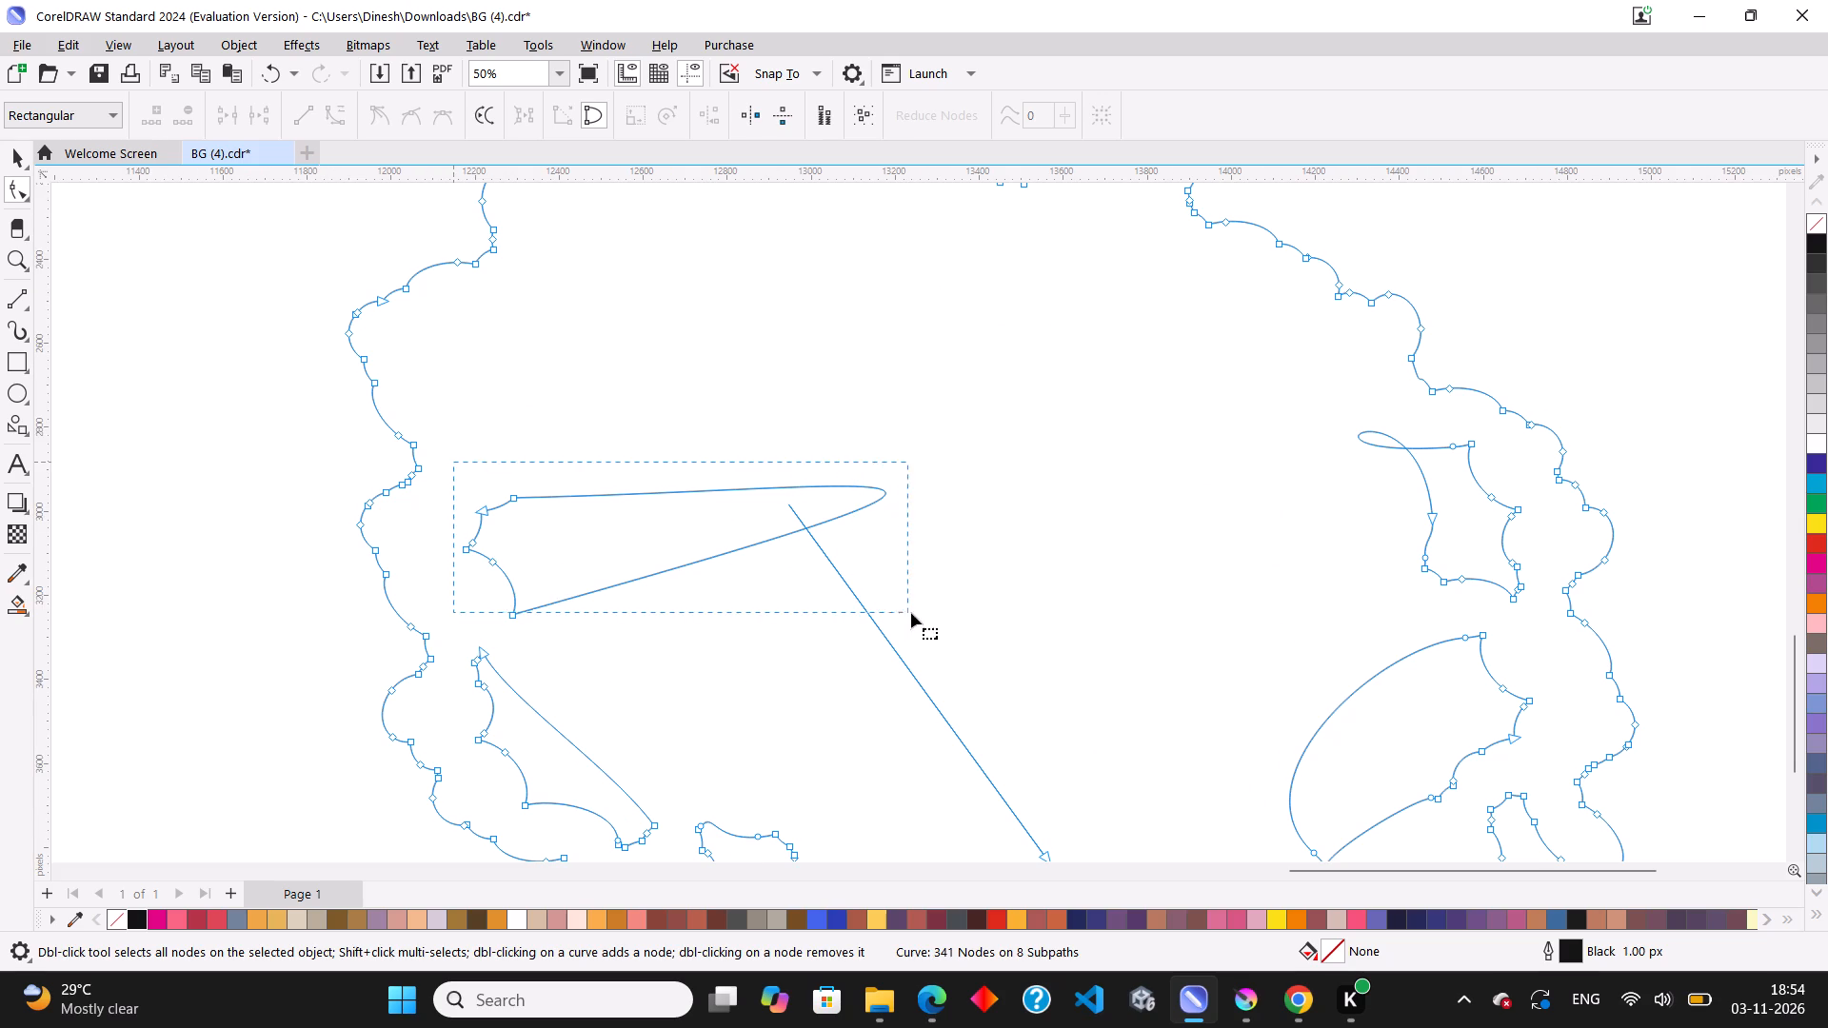
{"action": "left_click_drag", "start_coordinate": [911, 613], "coordinate": [924, 615]}
{"action": "key", "text": "Delete"}
{"action": "scroll", "coordinate": [634, 407], "scroll_direction": "down", "scroll_amount": 4}
{"action": "scroll", "coordinate": [572, 656], "scroll_direction": "up", "scroll_amount": 6}
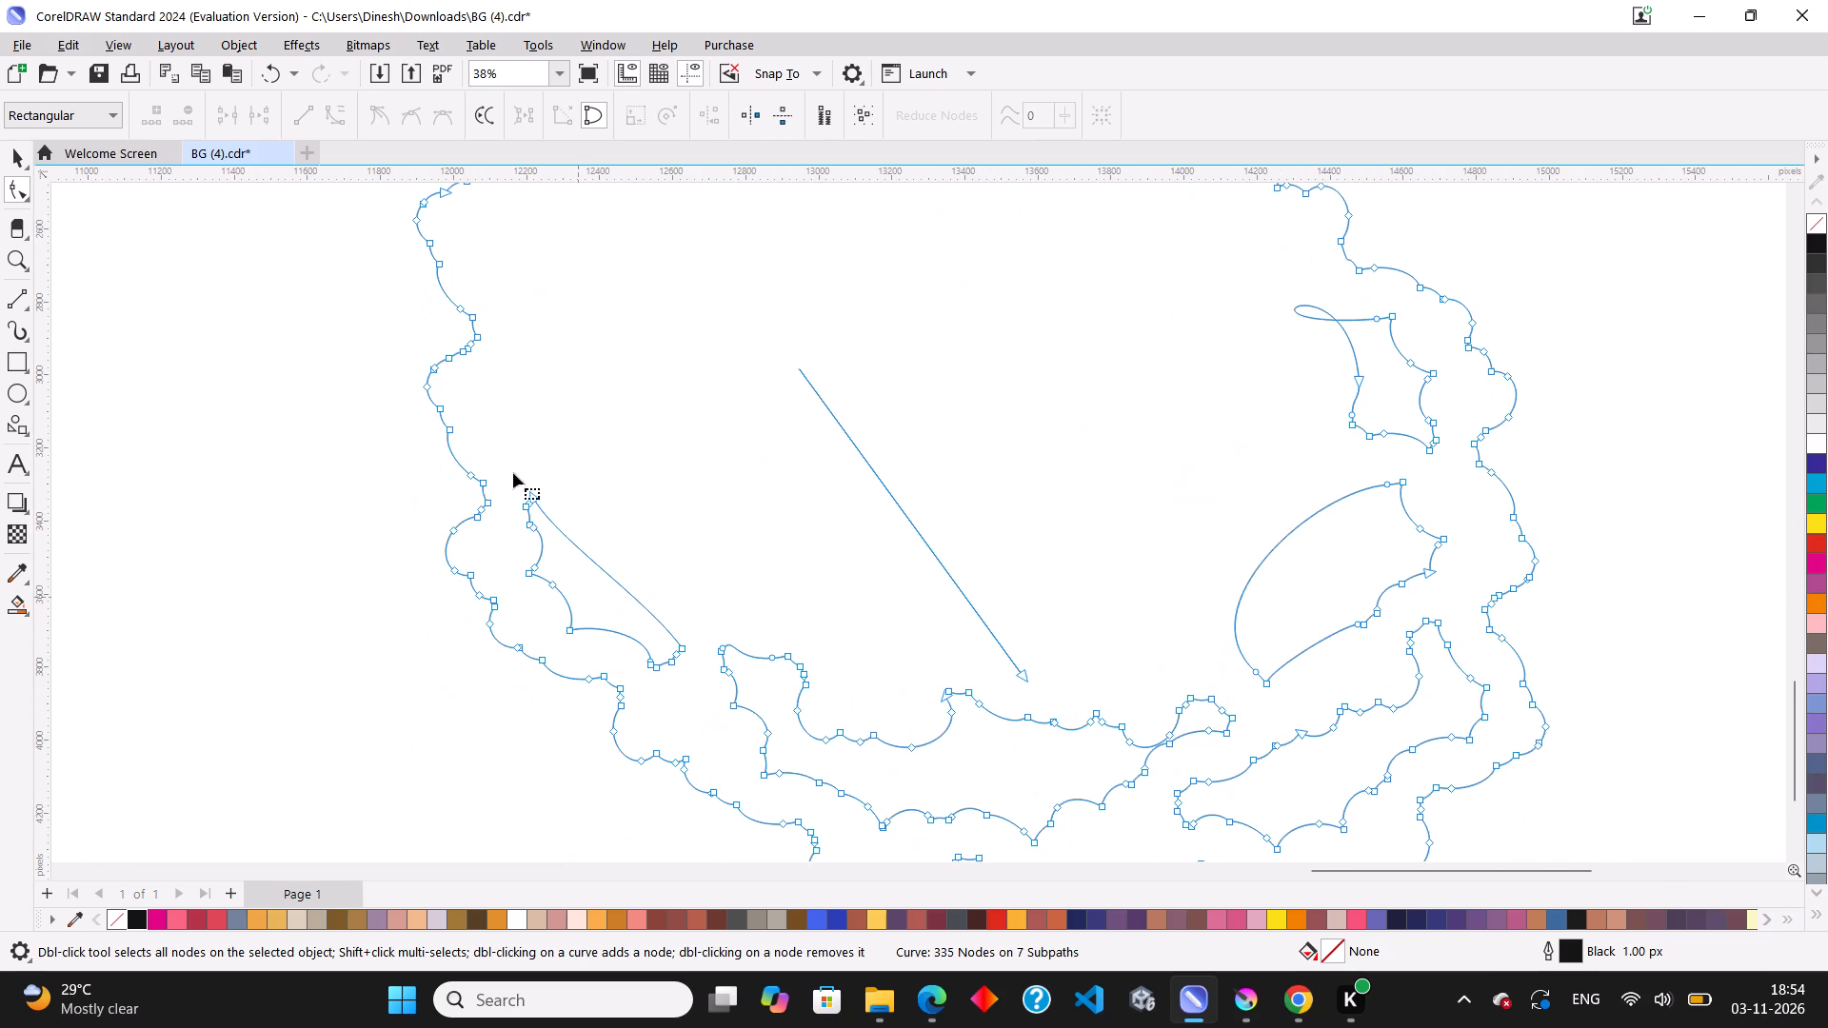
{"action": "left_click_drag", "start_coordinate": [460, 397], "coordinate": [656, 633]}
{"action": "key", "text": "Delete"}
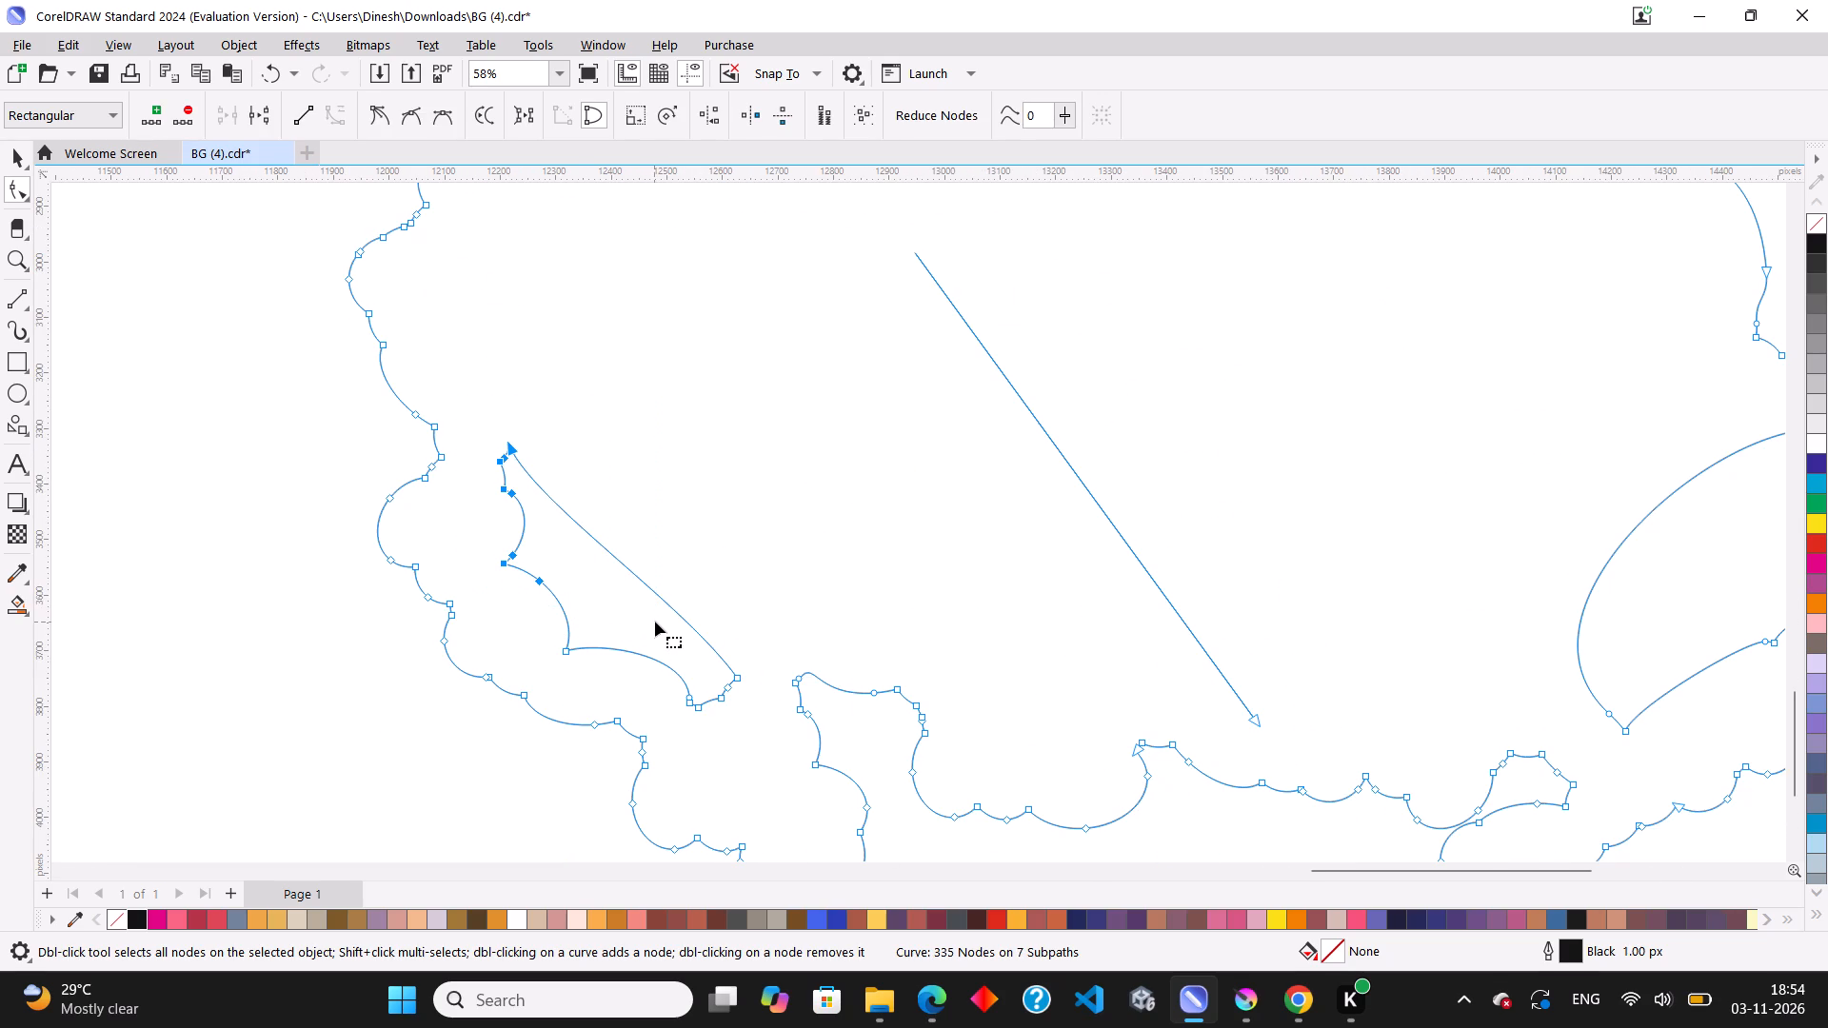
{"action": "left_click_drag", "start_coordinate": [535, 601], "coordinate": [784, 722]}
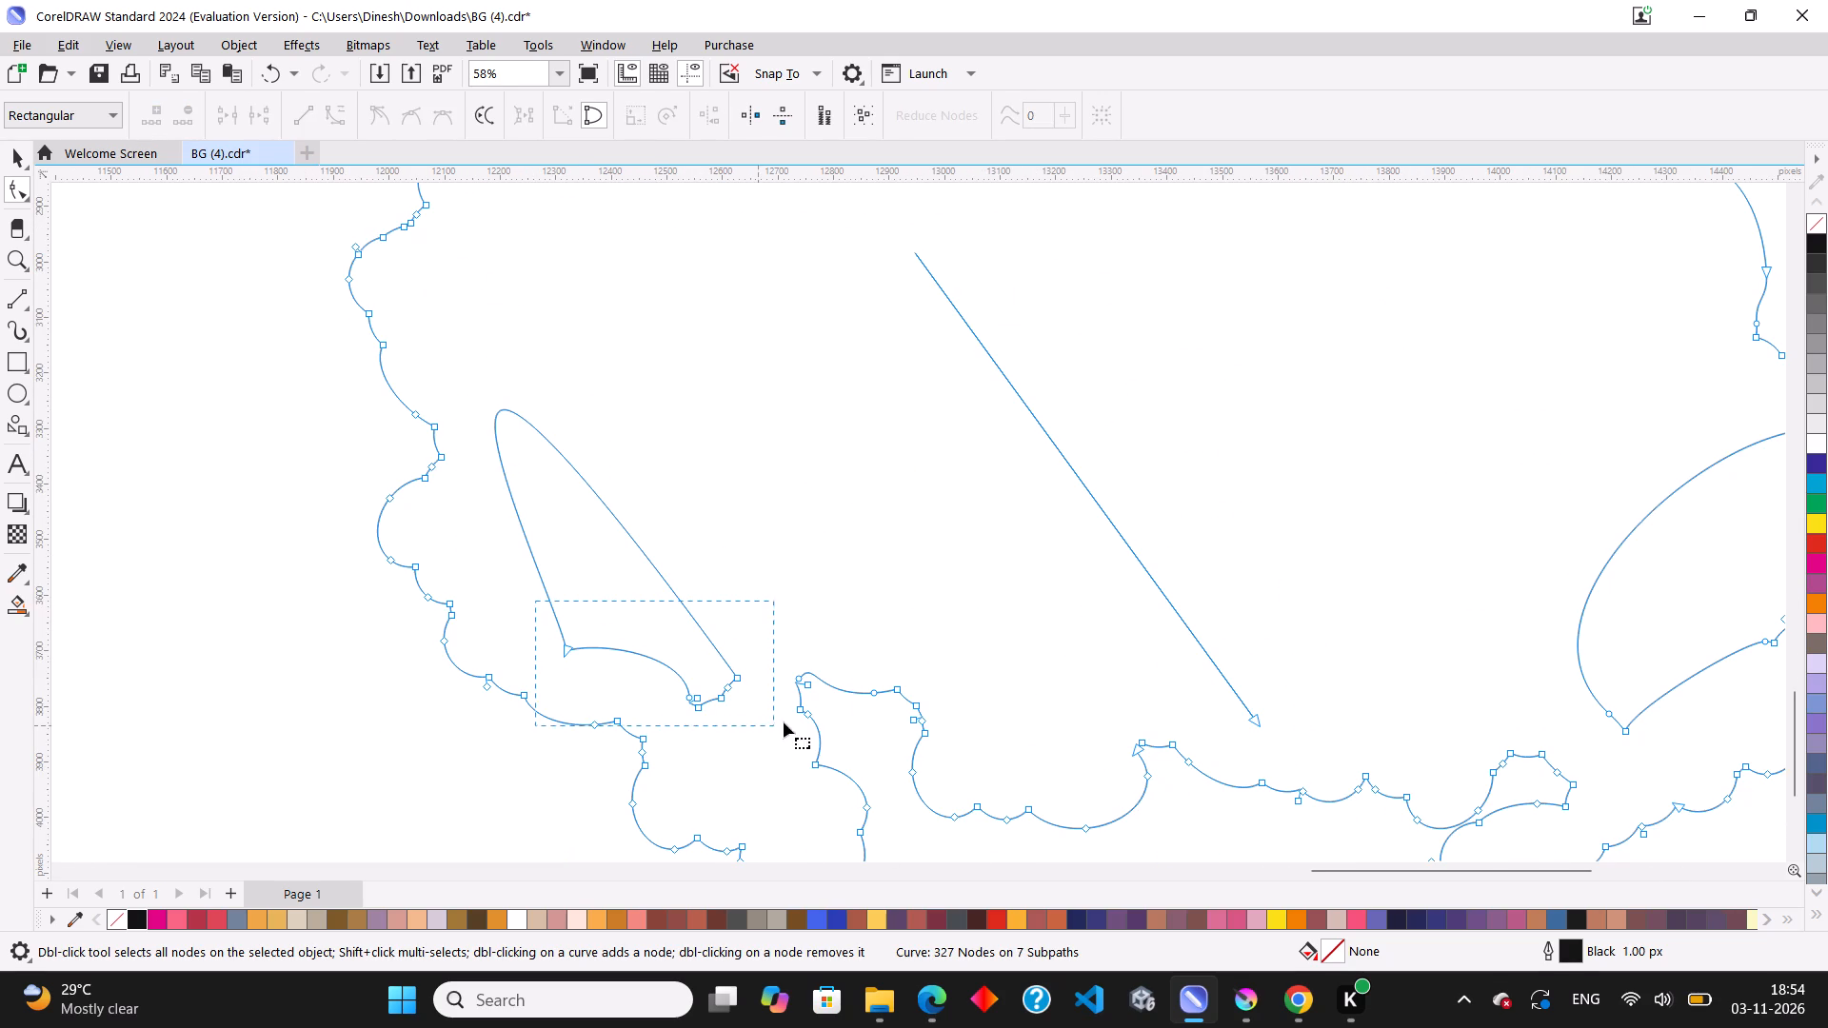
{"action": "left_click_drag", "start_coordinate": [784, 722], "coordinate": [784, 712]}
{"action": "key", "text": "Delete"}
Clear the inner contour along the bottom of the cloud by deleting its nodes in sections.
{"action": "scroll", "coordinate": [620, 537], "scroll_direction": "down", "scroll_amount": 4}
{"action": "scroll", "coordinate": [860, 735], "scroll_direction": "up", "scroll_amount": 2}
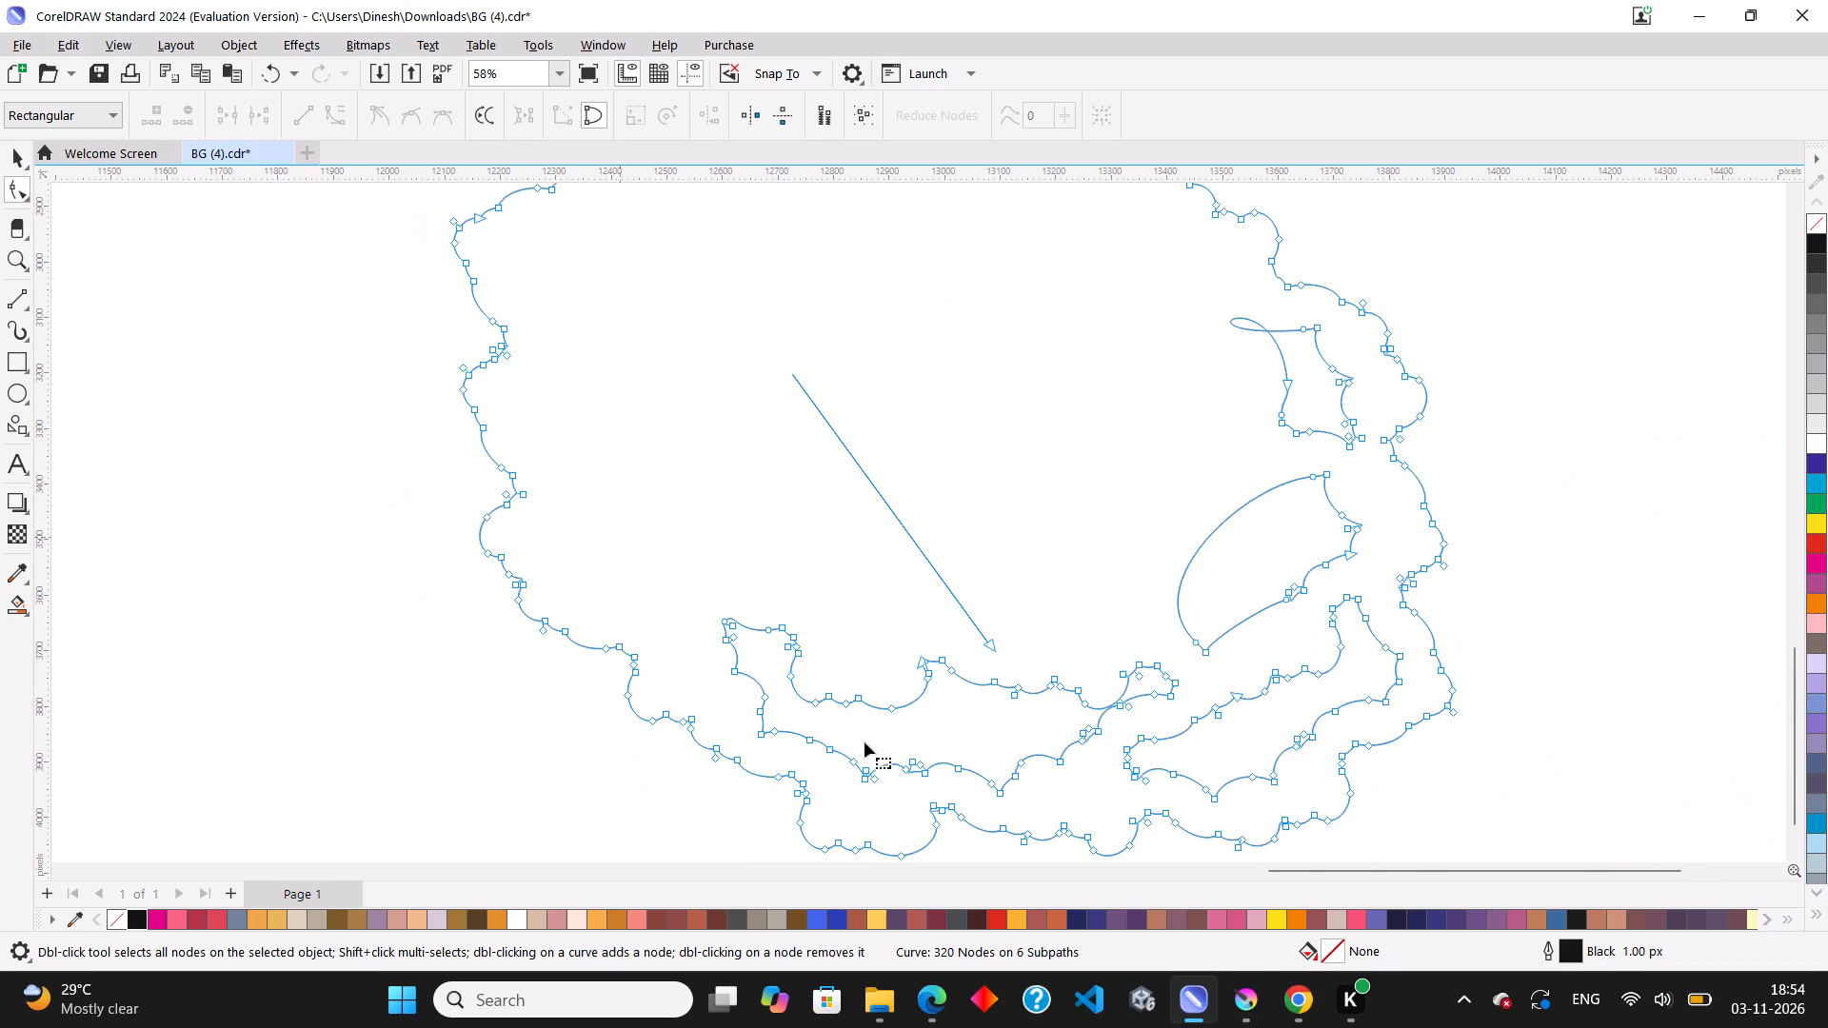
{"action": "scroll", "coordinate": [864, 742], "scroll_direction": "up", "scroll_amount": 1}
{"action": "left_click_drag", "start_coordinate": [617, 529], "coordinate": [889, 742]}
{"action": "key", "text": "Delete"}
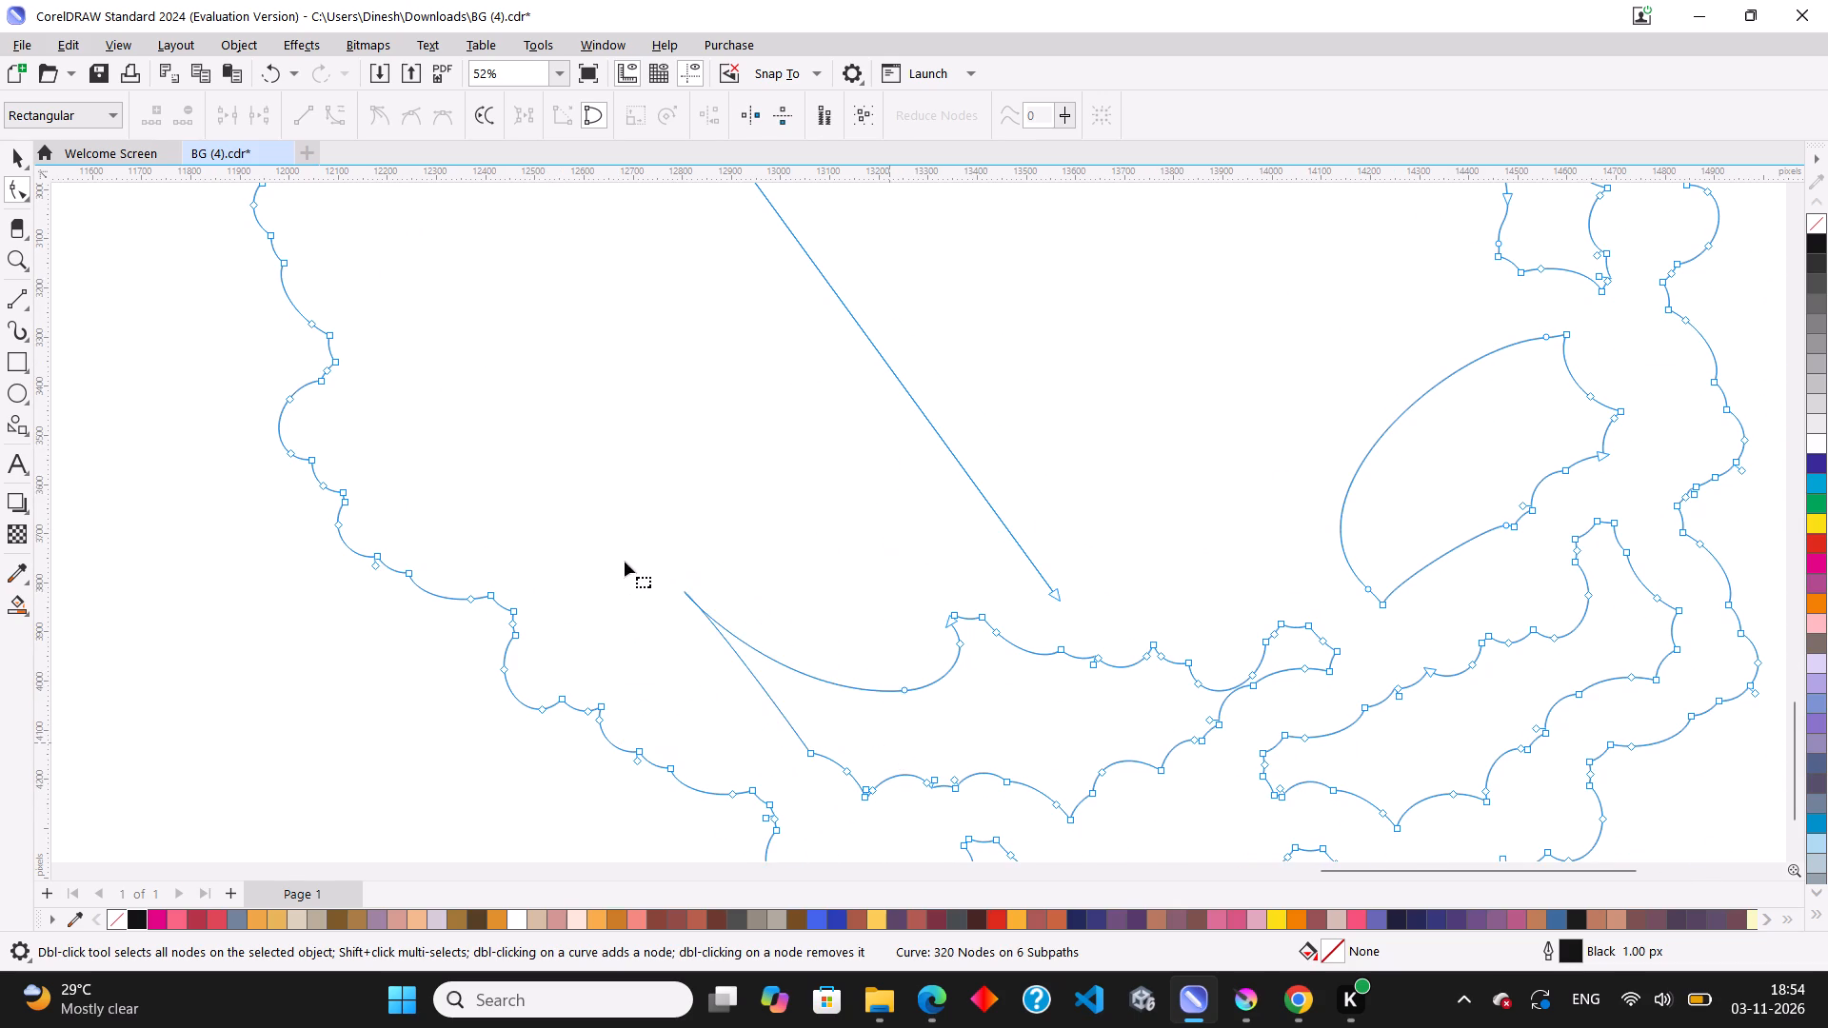
{"action": "scroll", "coordinate": [625, 562], "scroll_direction": "down", "scroll_amount": 3}
{"action": "scroll", "coordinate": [918, 727], "scroll_direction": "up", "scroll_amount": 3}
{"action": "left_click_drag", "start_coordinate": [700, 491], "coordinate": [1088, 737]}
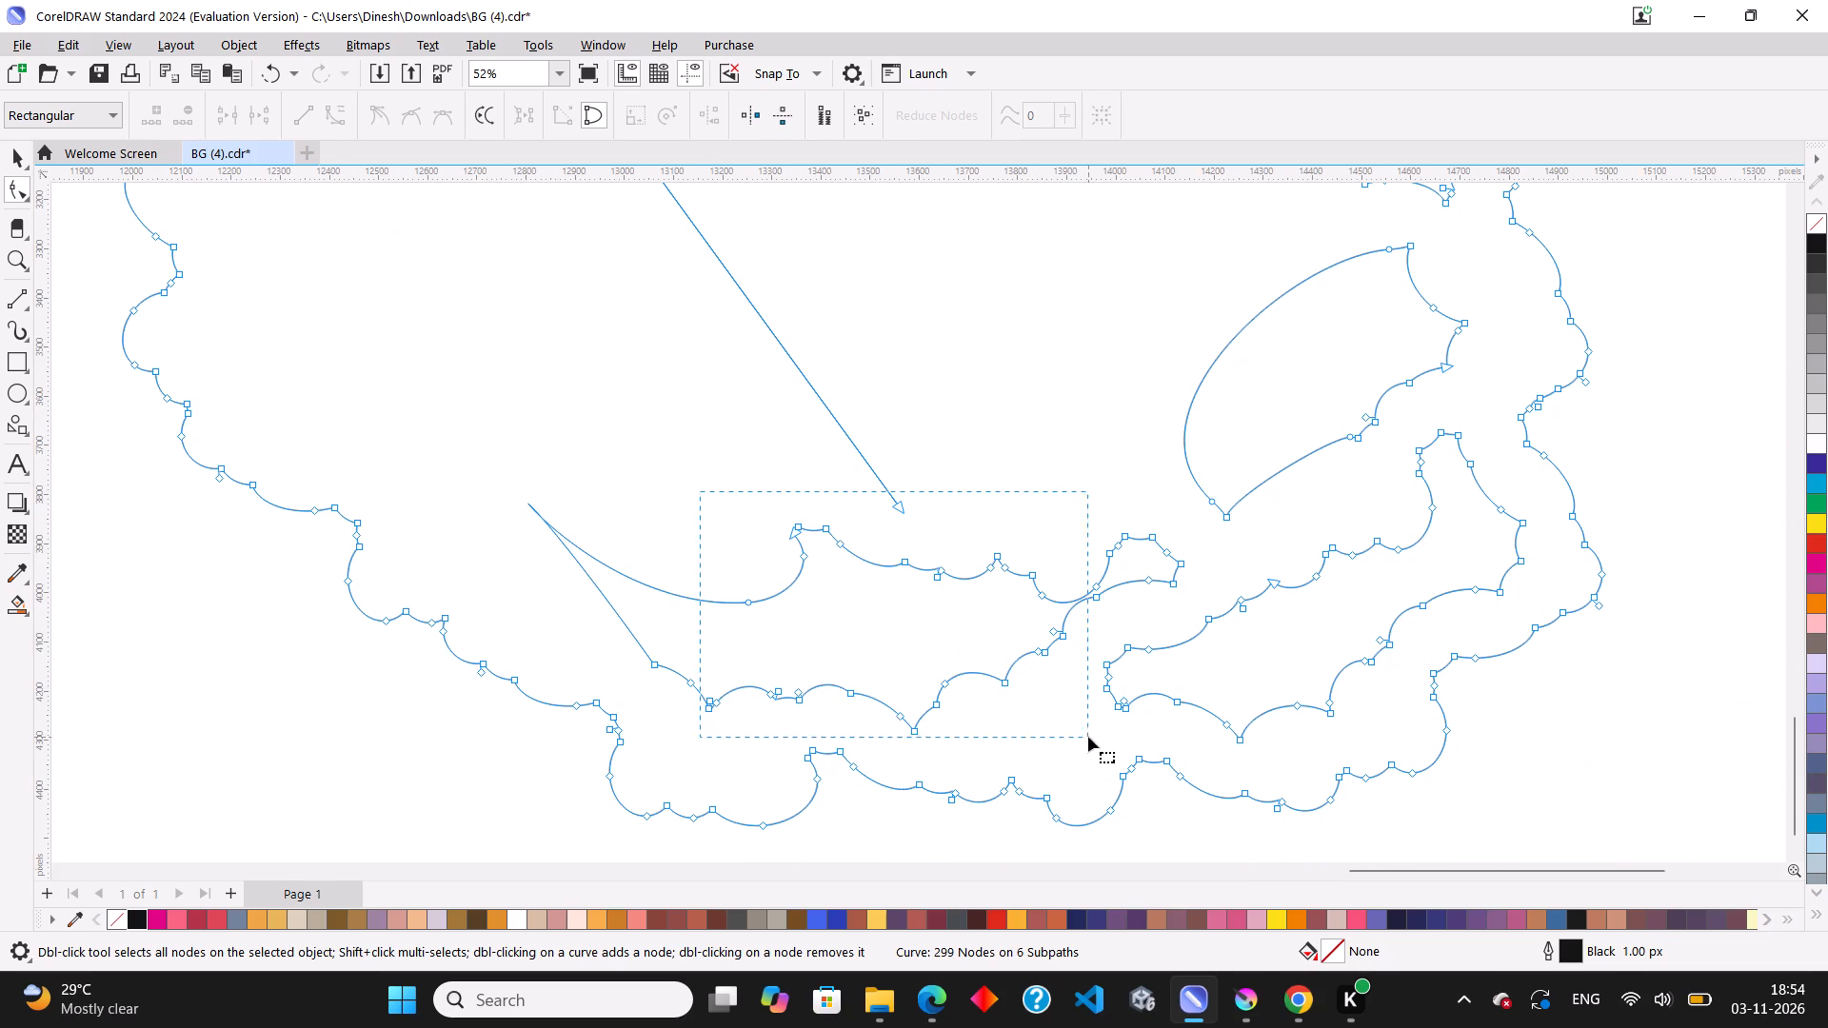
{"action": "key", "text": "Delete"}
{"action": "left_click_drag", "start_coordinate": [545, 470], "coordinate": [872, 689]}
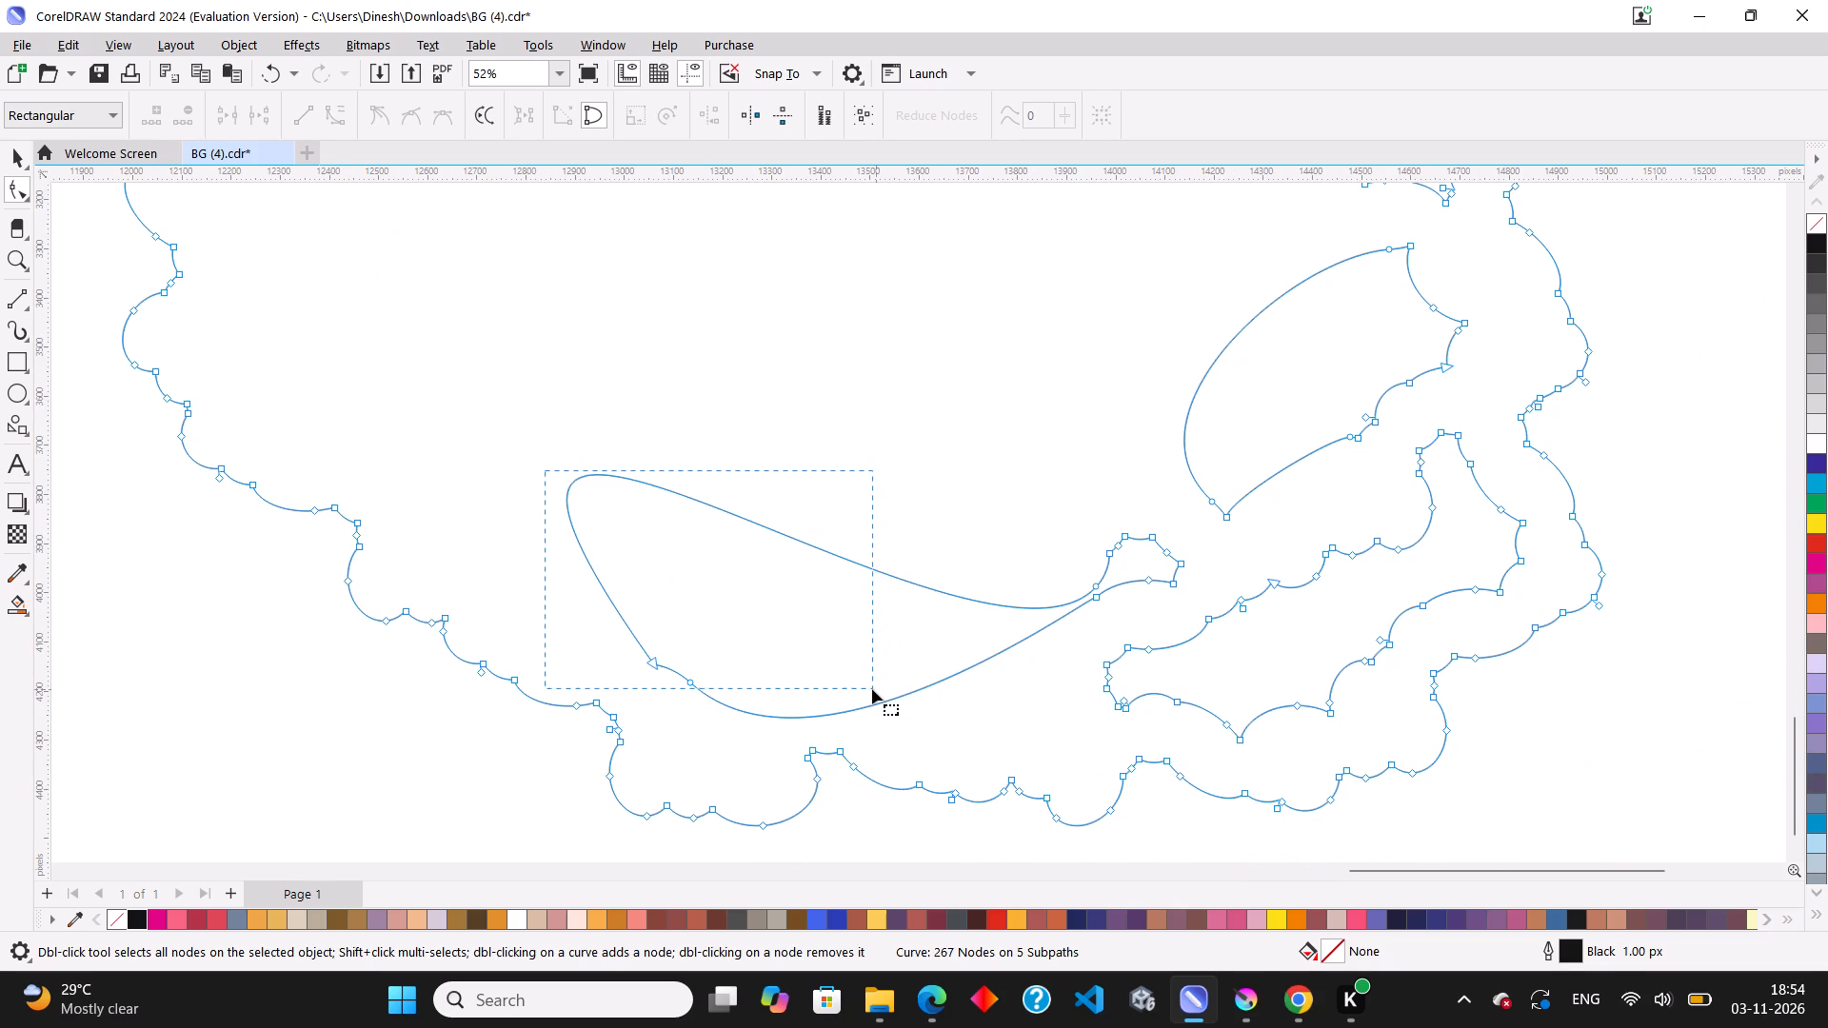
{"action": "left_click_drag", "start_coordinate": [872, 689], "coordinate": [870, 700]}
{"action": "key", "text": "Delete"}
{"action": "left_click_drag", "start_coordinate": [1017, 484], "coordinate": [1223, 658]}
{"action": "key", "text": "Delete"}
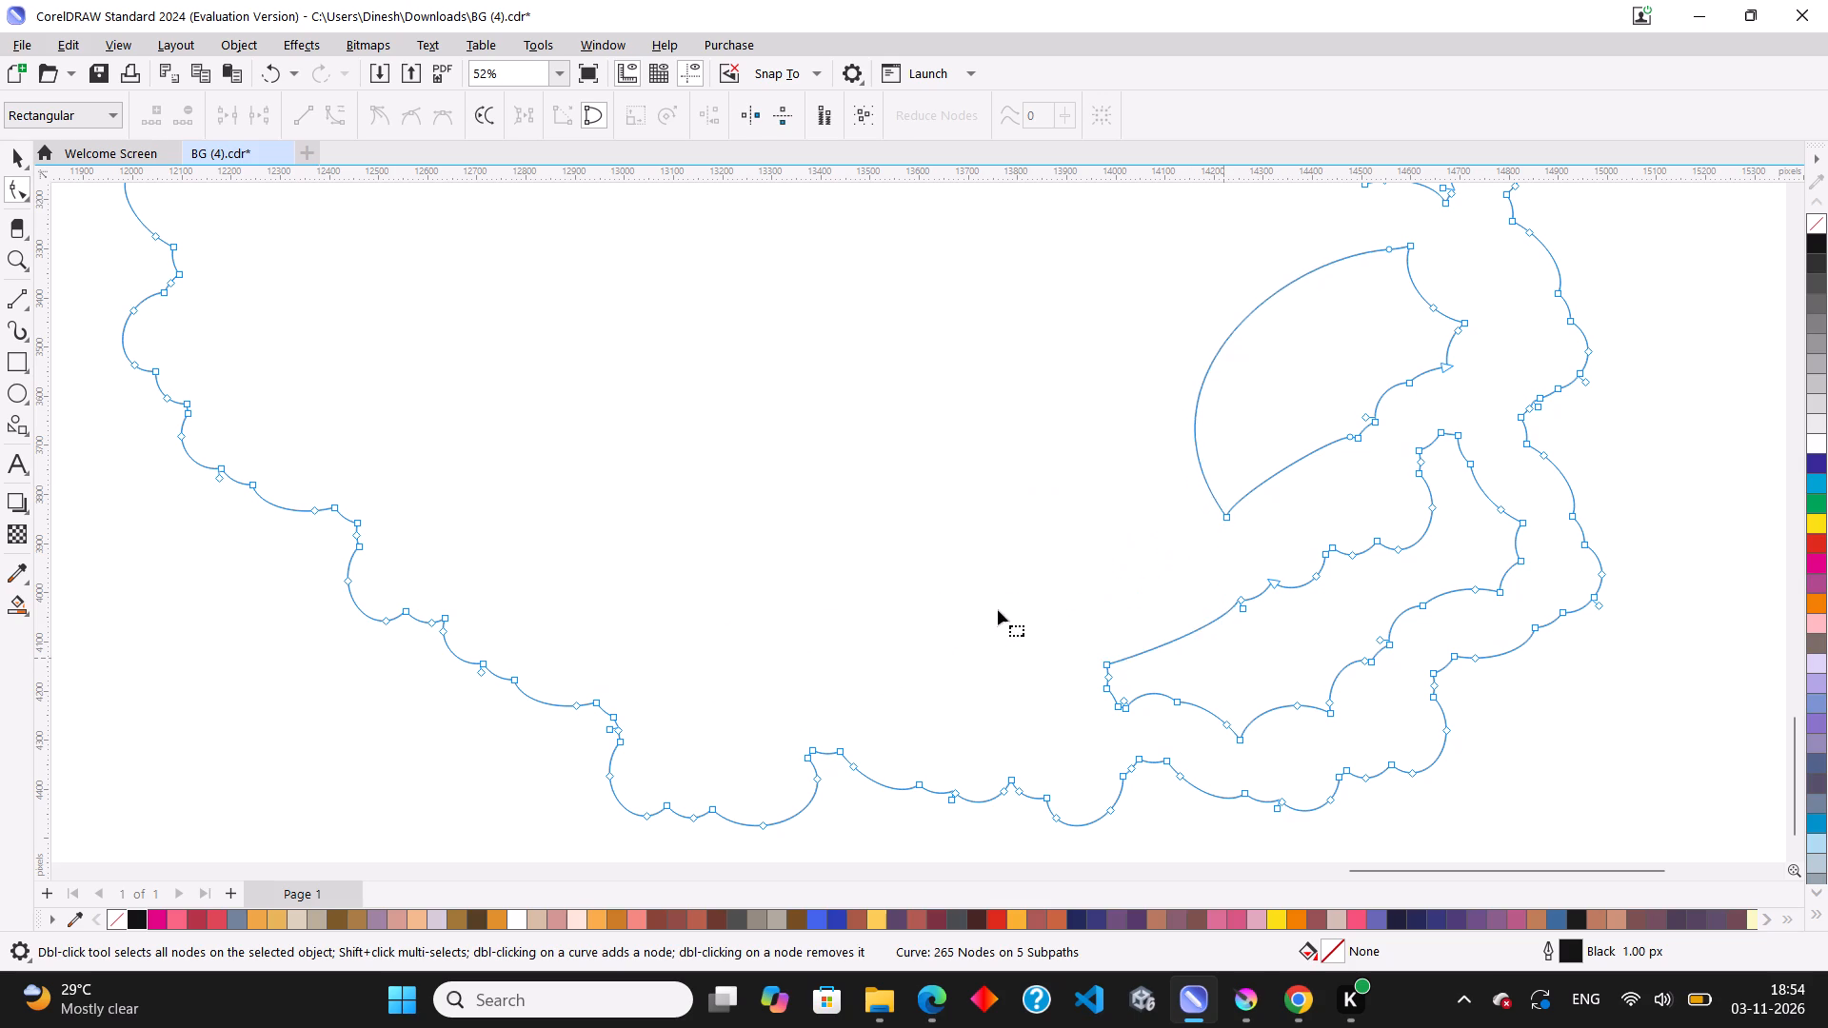
Delete the nodes of the curved inner contours in the cloud's lower-right area.
{"action": "scroll", "coordinate": [998, 610], "scroll_direction": "down", "scroll_amount": 4}
{"action": "scroll", "coordinate": [1249, 522], "scroll_direction": "up", "scroll_amount": 3}
{"action": "left_click_drag", "start_coordinate": [1007, 320], "coordinate": [1284, 544]}
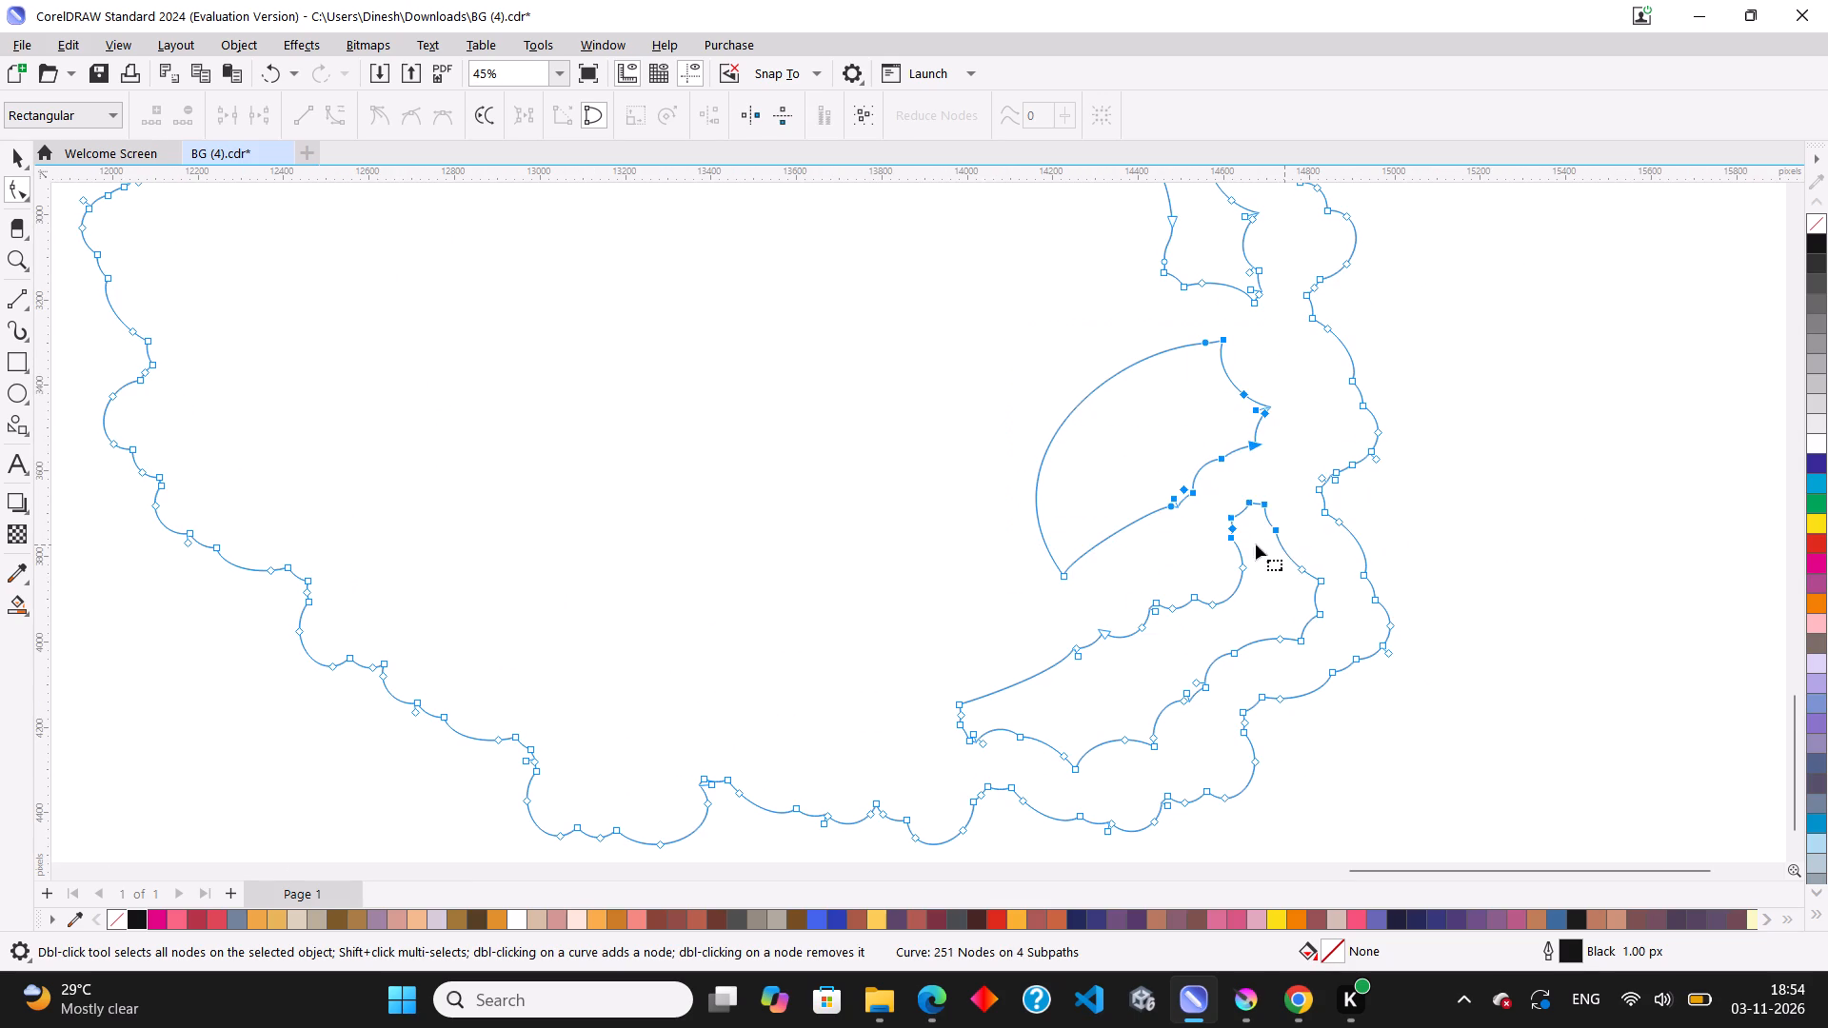
{"action": "key", "text": "Delete"}
{"action": "left_click_drag", "start_coordinate": [884, 517], "coordinate": [1149, 769]}
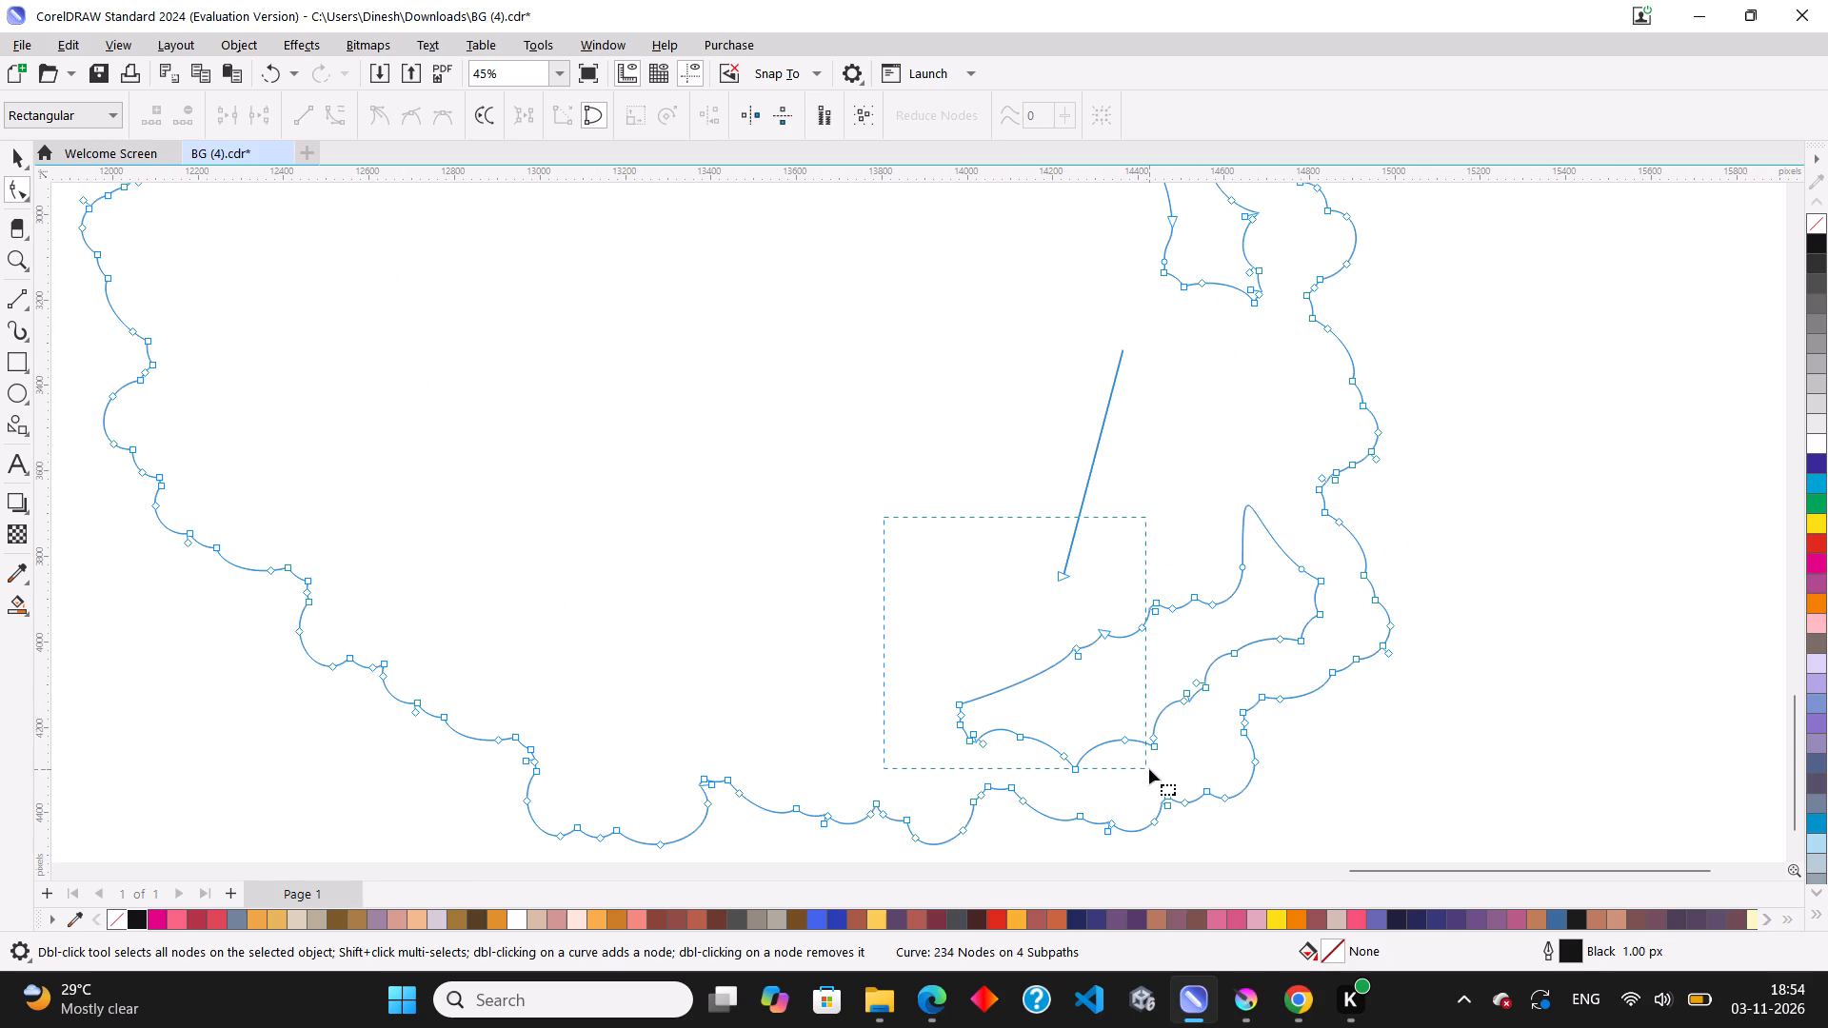
{"action": "left_click_drag", "start_coordinate": [1149, 769], "coordinate": [1158, 779]}
{"action": "key", "text": "Delete"}
{"action": "left_click_drag", "start_coordinate": [1103, 408], "coordinate": [1287, 656]}
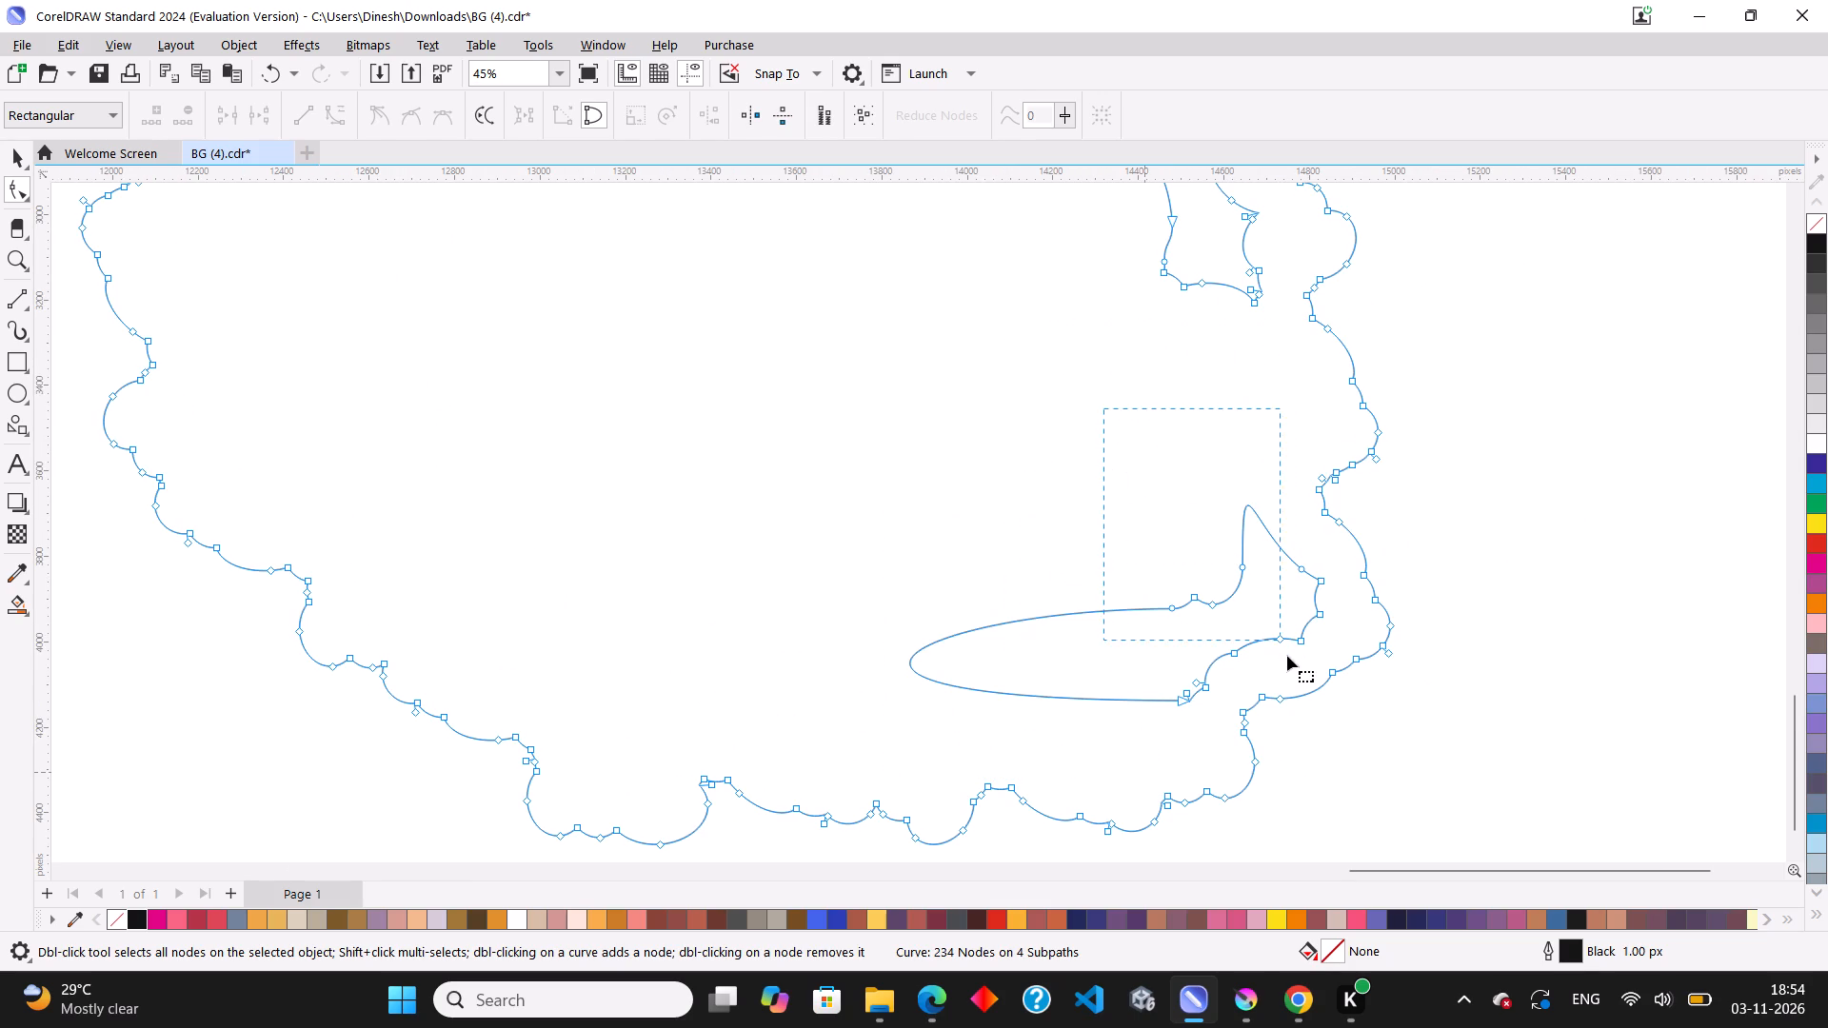
{"action": "left_click_drag", "start_coordinate": [1287, 656], "coordinate": [1289, 663]}
{"action": "key", "text": "Delete"}
{"action": "left_click_drag", "start_coordinate": [1216, 529], "coordinate": [1322, 664]}
{"action": "key", "text": "Delete"}
{"action": "left_click_drag", "start_coordinate": [1117, 616], "coordinate": [1208, 724]}
{"action": "key", "text": "Delete"}
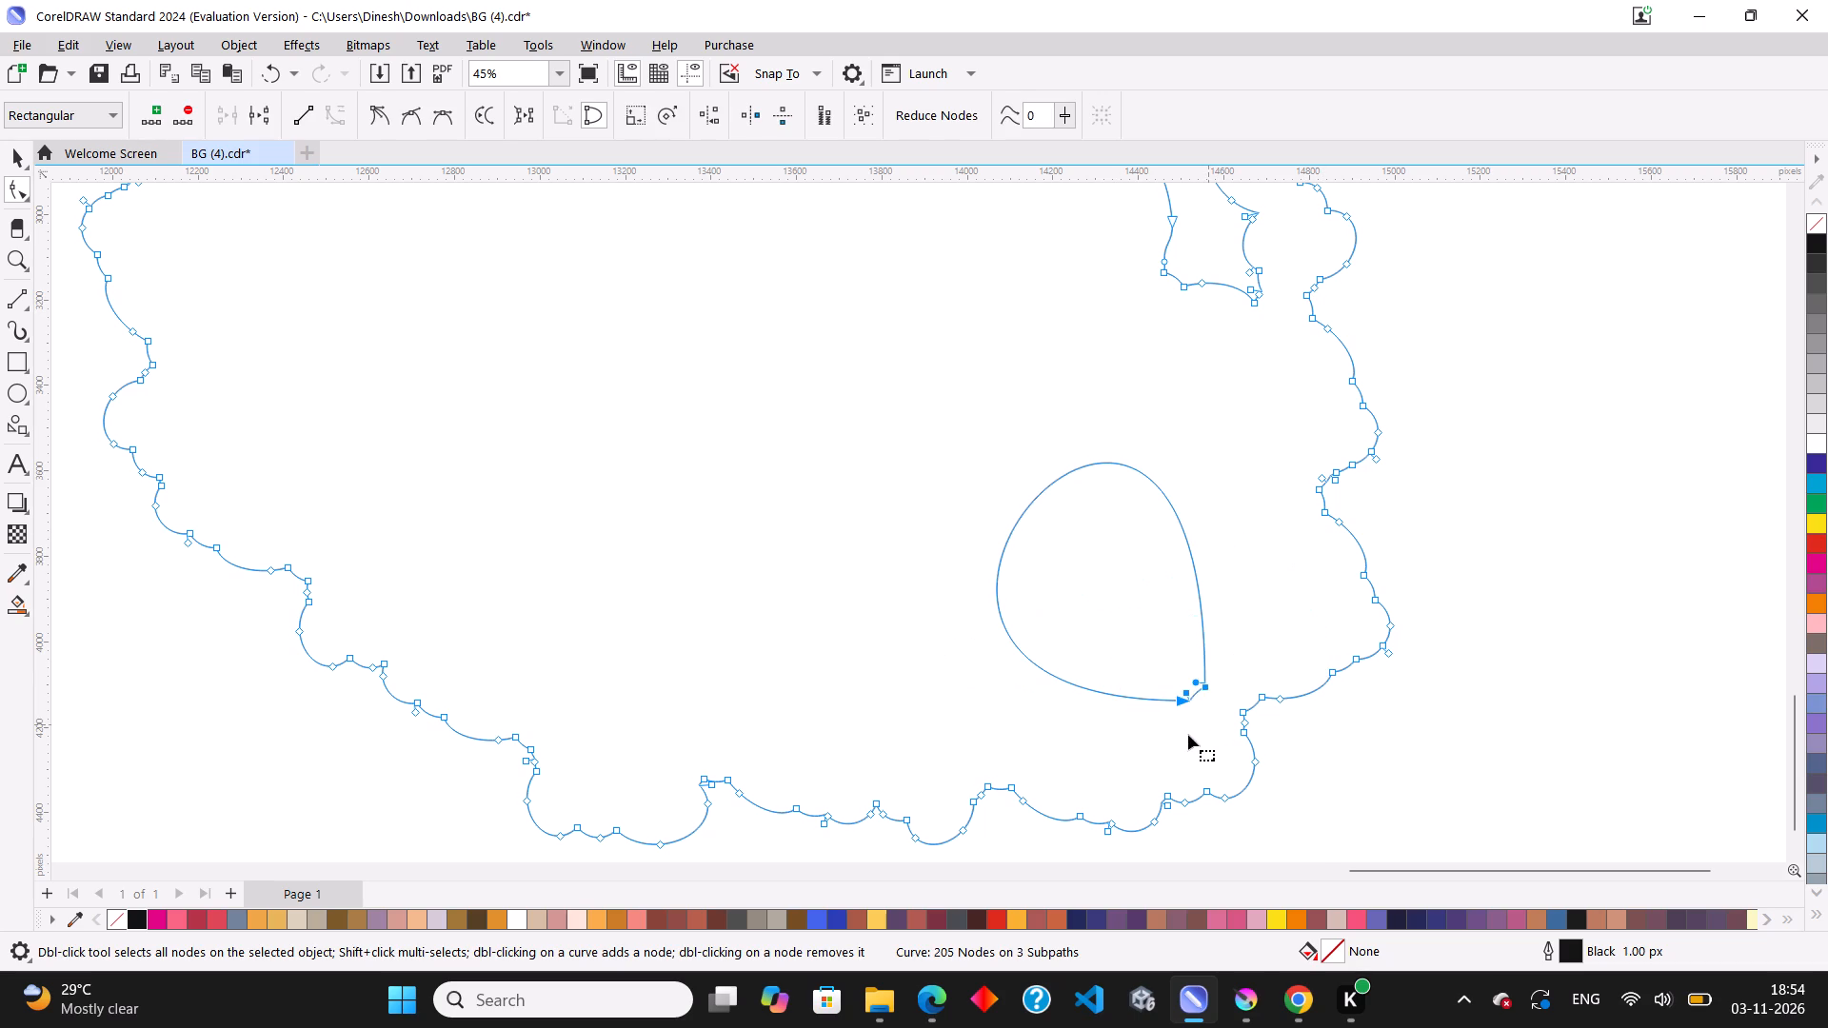
Delete the last inner contours on the cloud's right side, leaving only the outer outline.
{"action": "scroll", "coordinate": [1054, 804], "scroll_direction": "down", "scroll_amount": 4}
{"action": "scroll", "coordinate": [1154, 396], "scroll_direction": "up", "scroll_amount": 4}
{"action": "left_click_drag", "start_coordinate": [1000, 421], "coordinate": [1187, 642]}
{"action": "key", "text": "Delete"}
Scale the whole cloud outline down proportionally to about 731 × 569 px.
{"action": "scroll", "coordinate": [1175, 658], "scroll_direction": "down", "scroll_amount": 1}
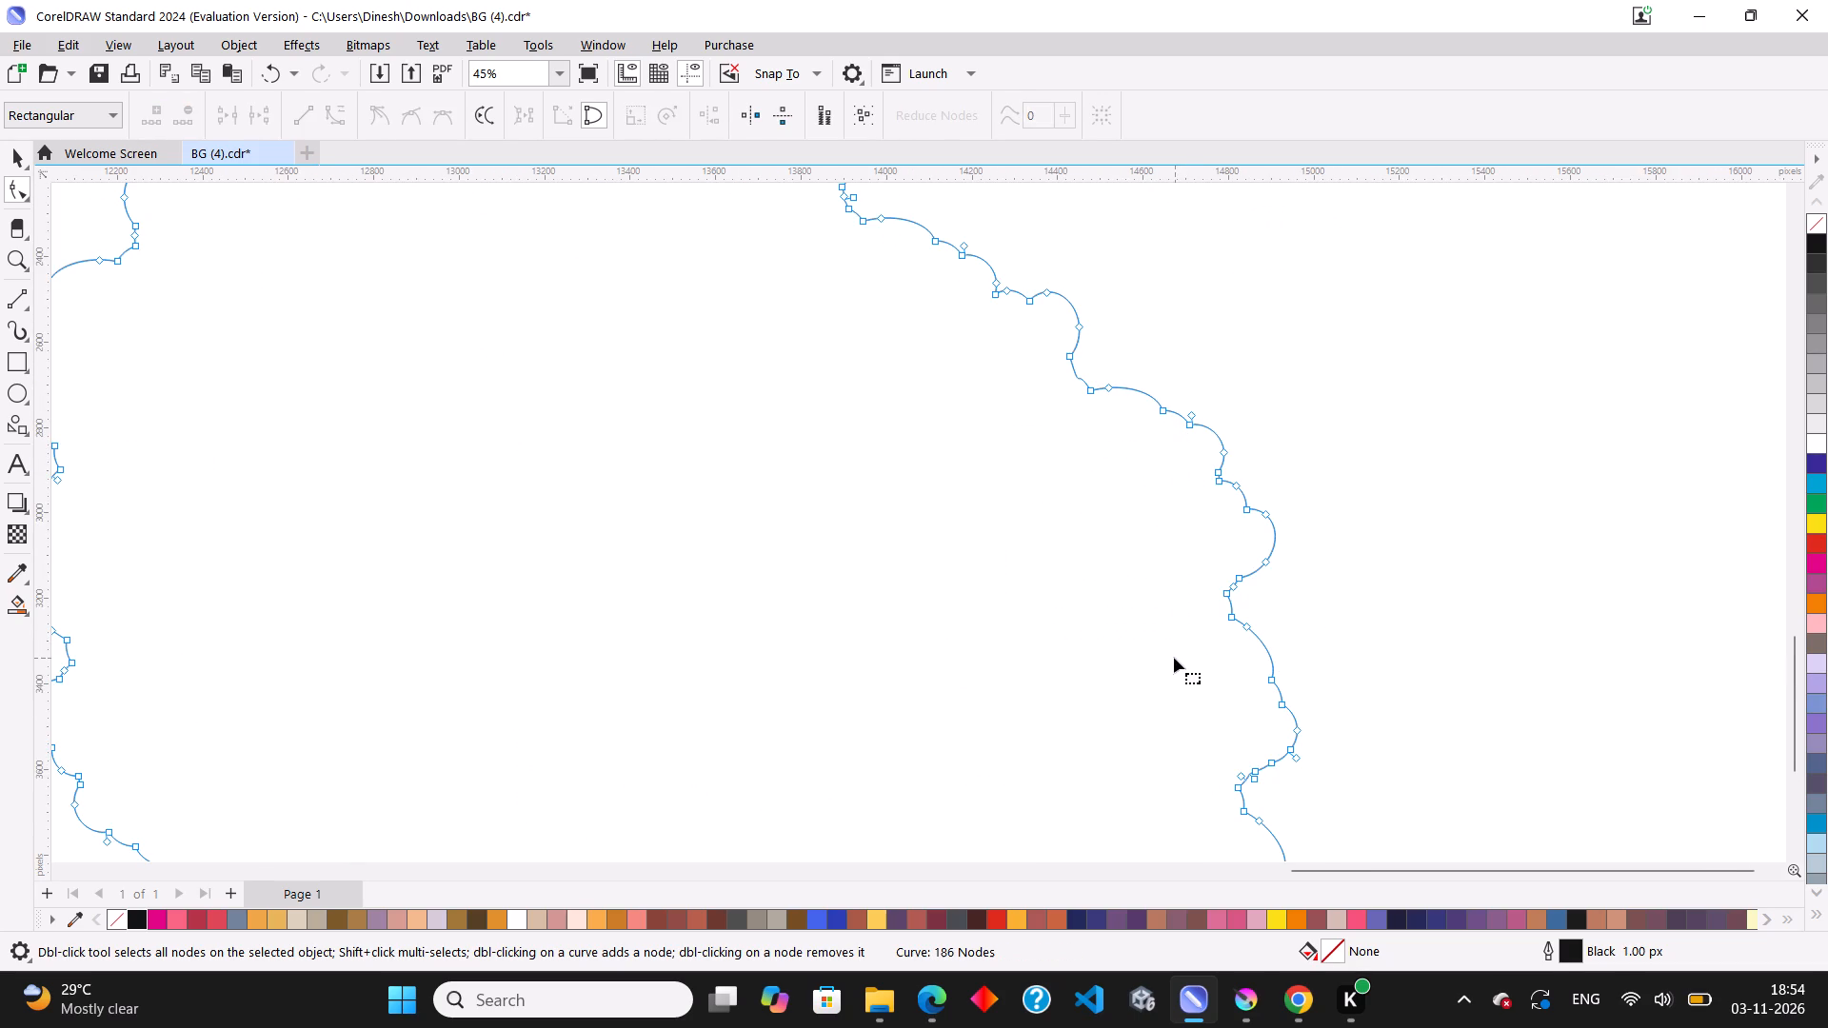
{"action": "scroll", "coordinate": [1174, 658], "scroll_direction": "down", "scroll_amount": 5}
{"action": "left_click", "coordinate": [24, 152]}
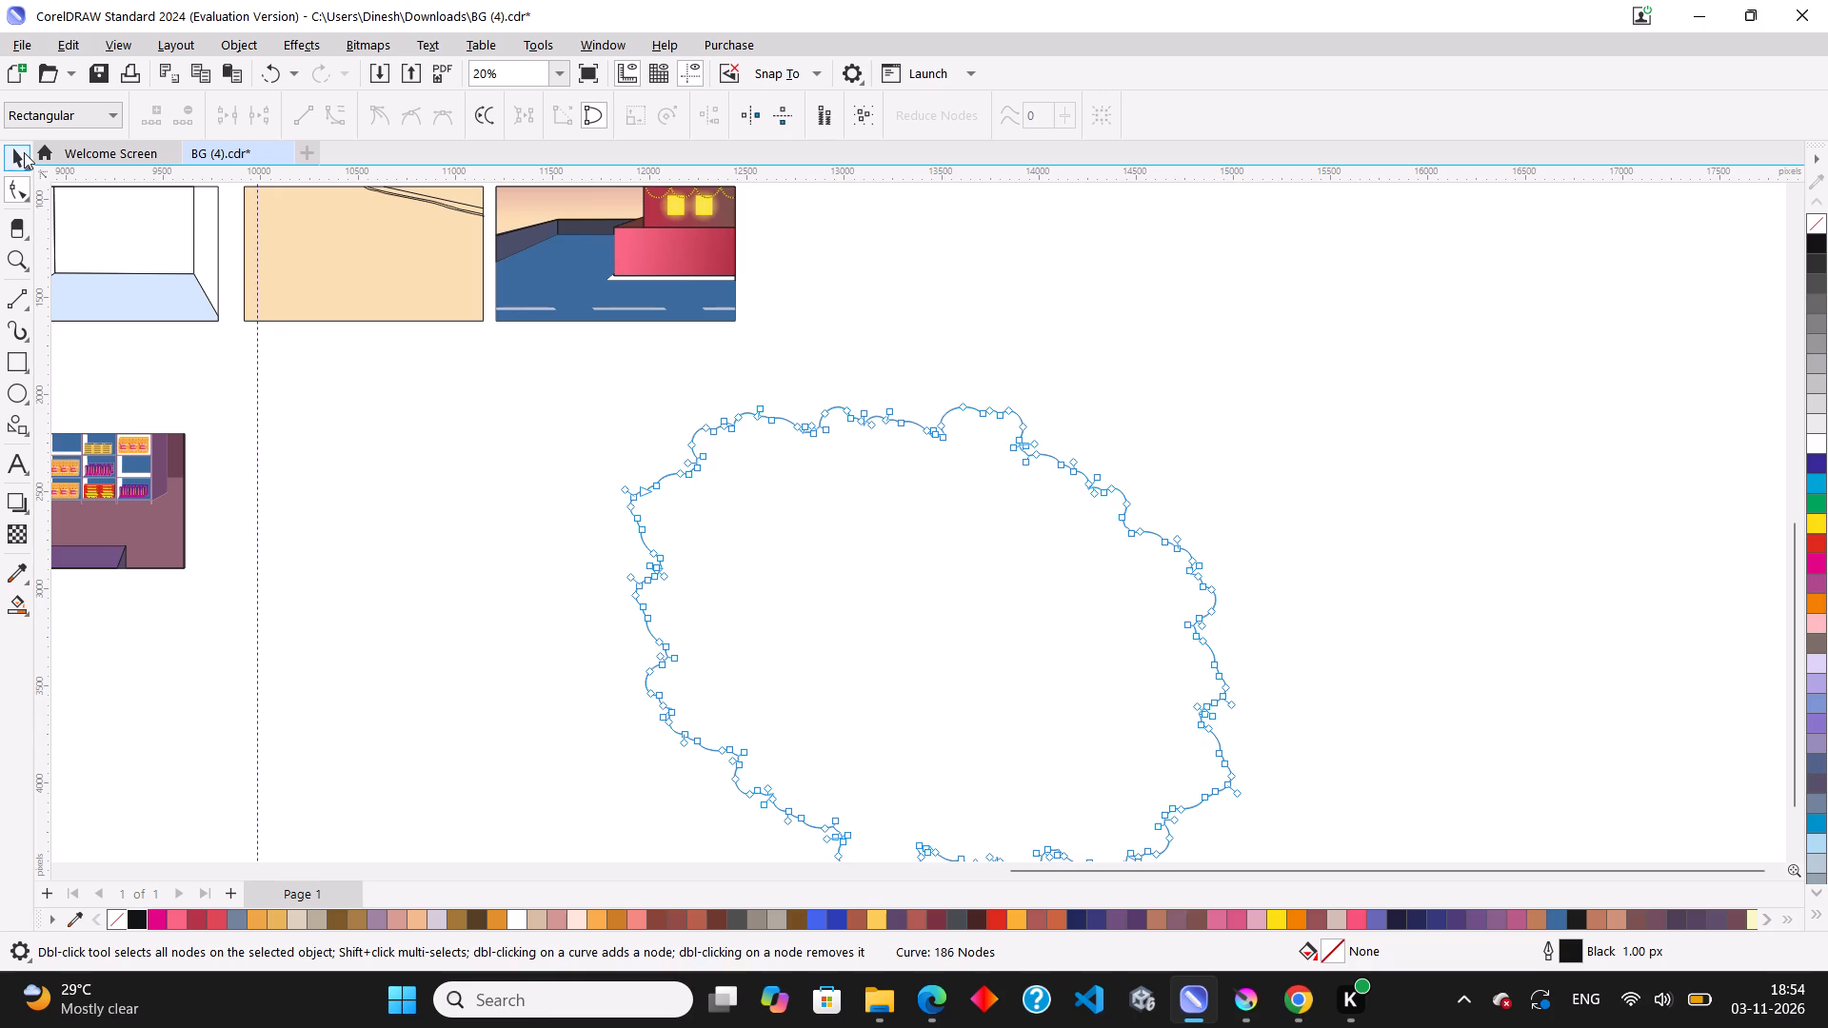
{"action": "scroll", "coordinate": [686, 390], "scroll_direction": "down", "scroll_amount": 7}
{"action": "scroll", "coordinate": [969, 528], "scroll_direction": "down", "scroll_amount": 8}
{"action": "scroll", "coordinate": [894, 526], "scroll_direction": "up", "scroll_amount": 10}
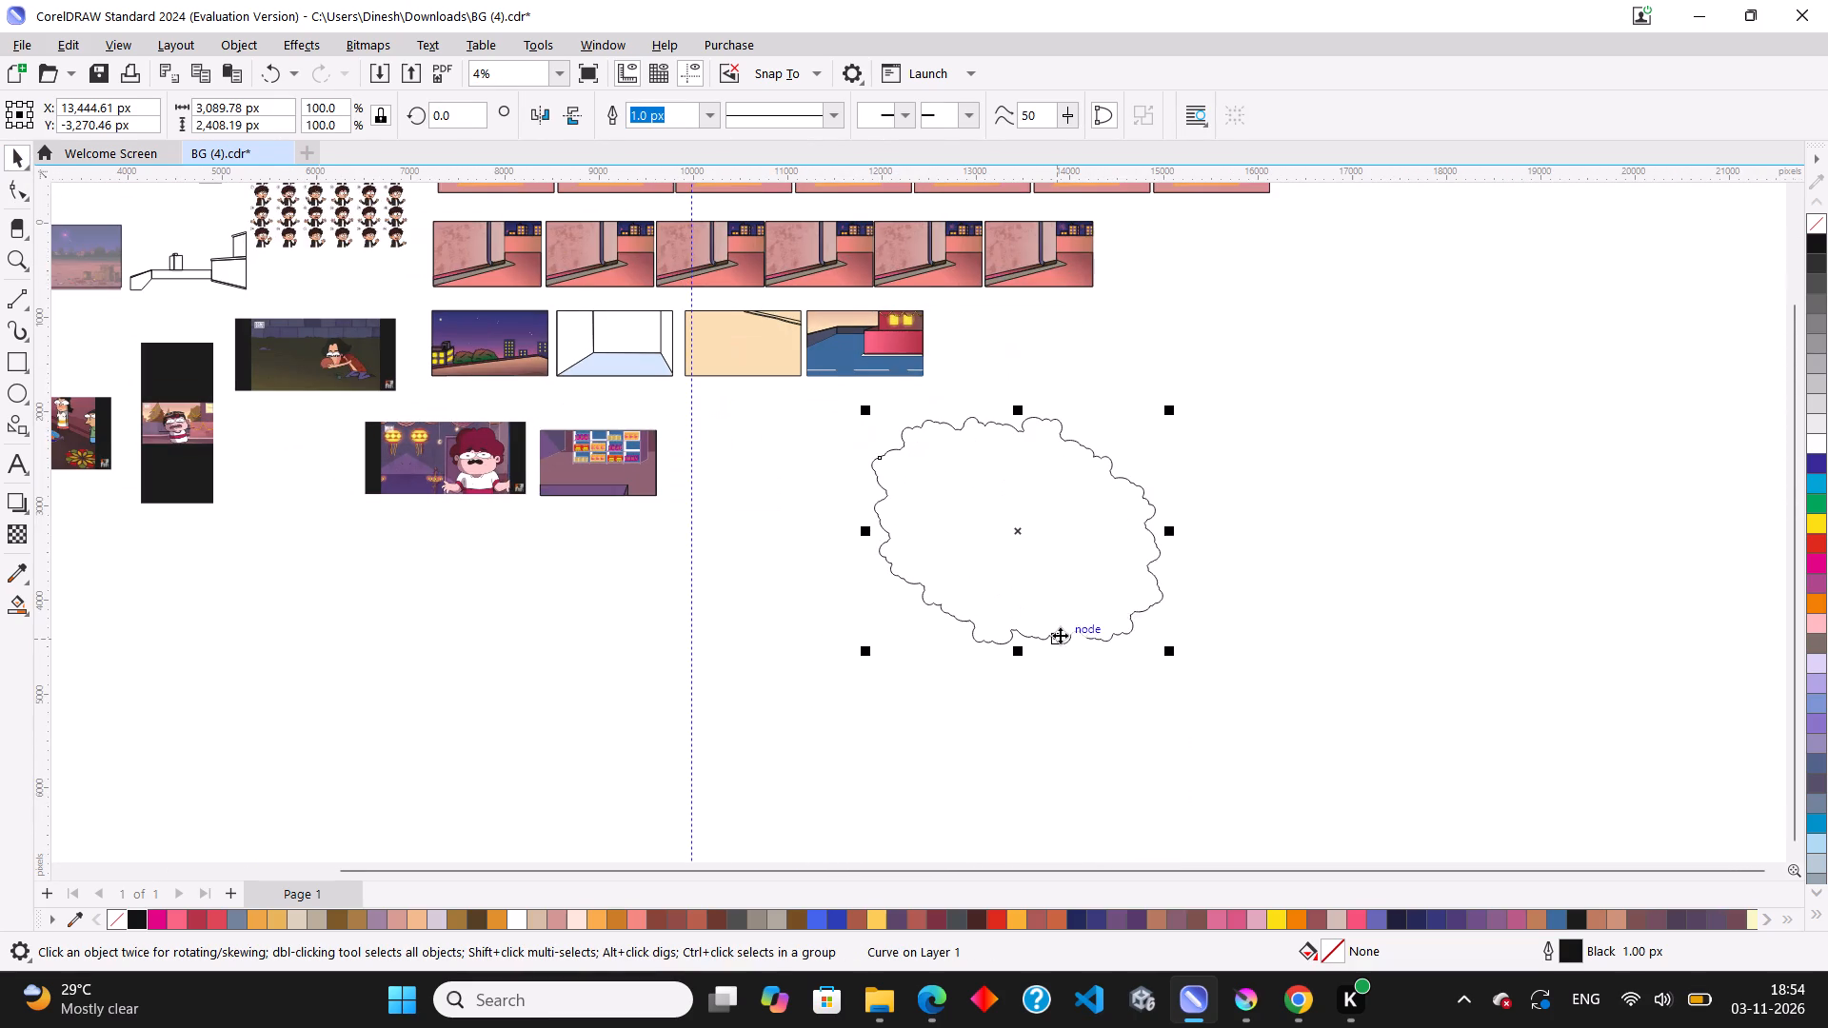
{"action": "left_click_drag", "start_coordinate": [1171, 654], "coordinate": [949, 487]}
Move the reduced cloud outline onto the upper-left part of the street scene with the blue road.
{"action": "scroll", "coordinate": [796, 423], "scroll_direction": "up", "scroll_amount": 3}
{"action": "scroll", "coordinate": [881, 456], "scroll_direction": "up", "scroll_amount": 2}
{"action": "left_click_drag", "start_coordinate": [998, 438], "coordinate": [467, 522]}
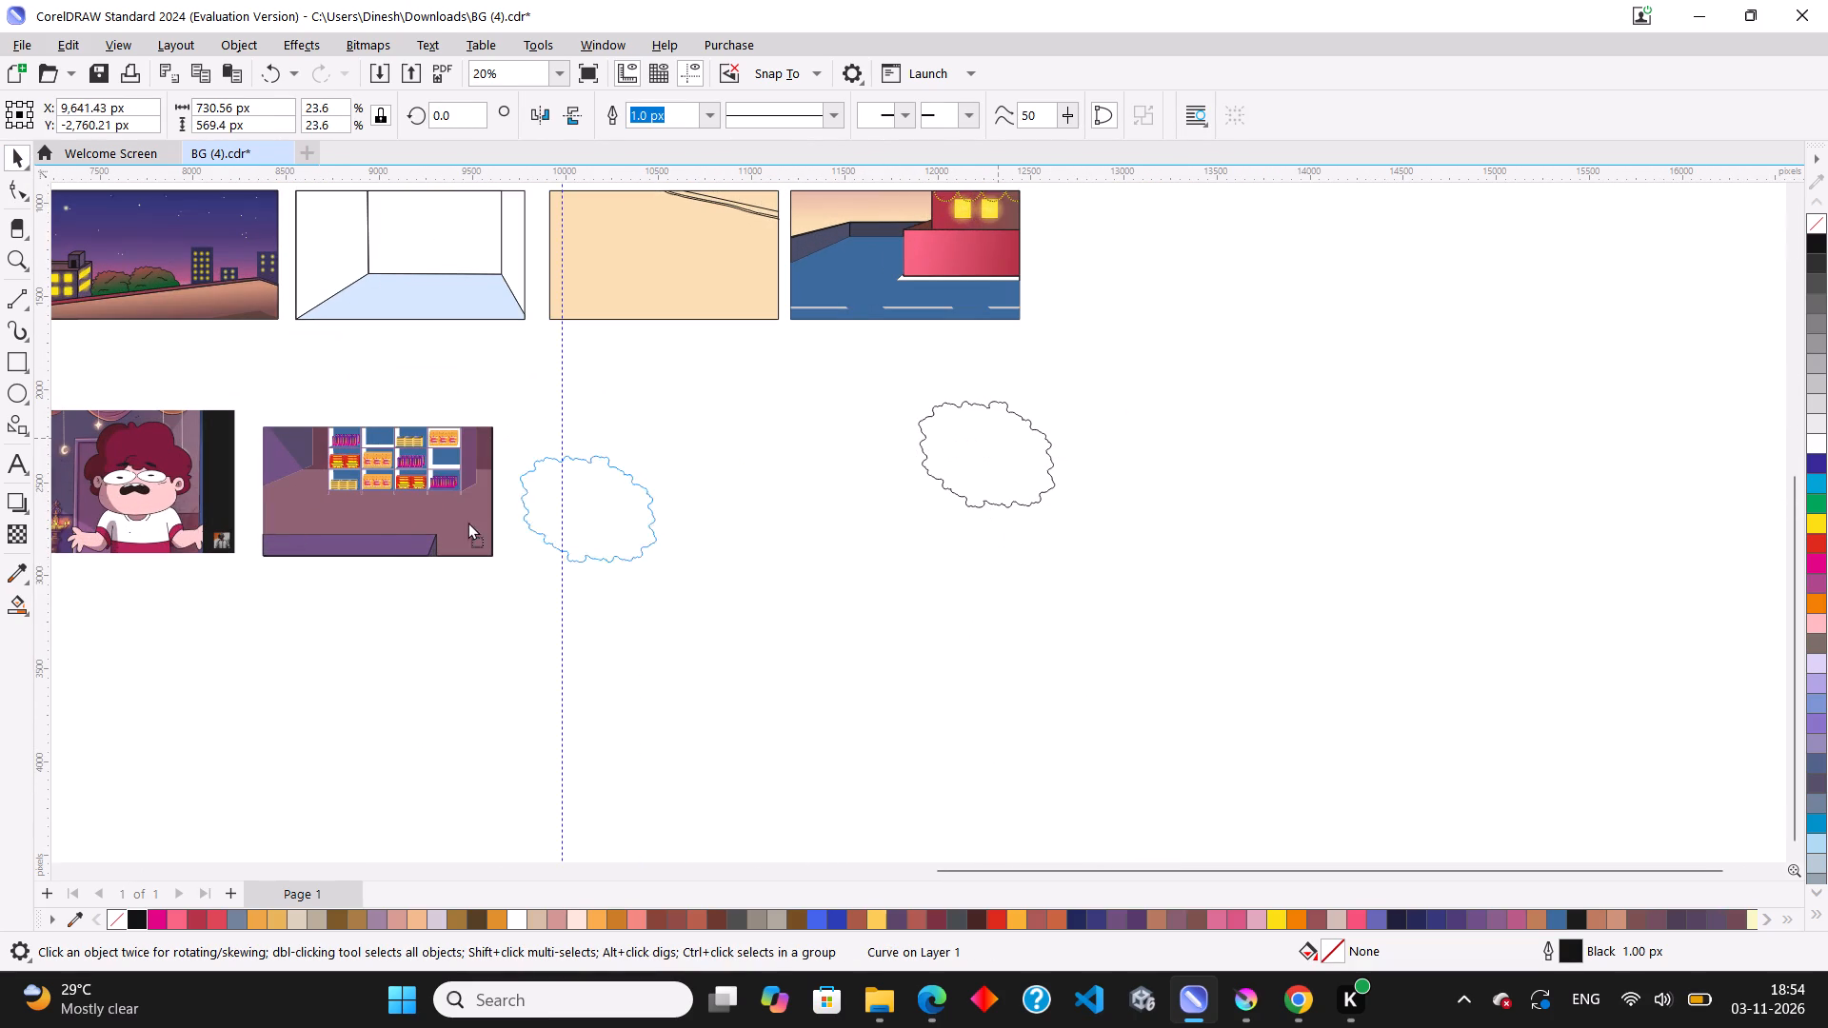
{"action": "left_click_drag", "start_coordinate": [467, 522], "coordinate": [386, 635]}
{"action": "scroll", "coordinate": [391, 636], "scroll_direction": "down", "scroll_amount": 3}
{"action": "left_click_drag", "start_coordinate": [398, 665], "coordinate": [398, 663]}
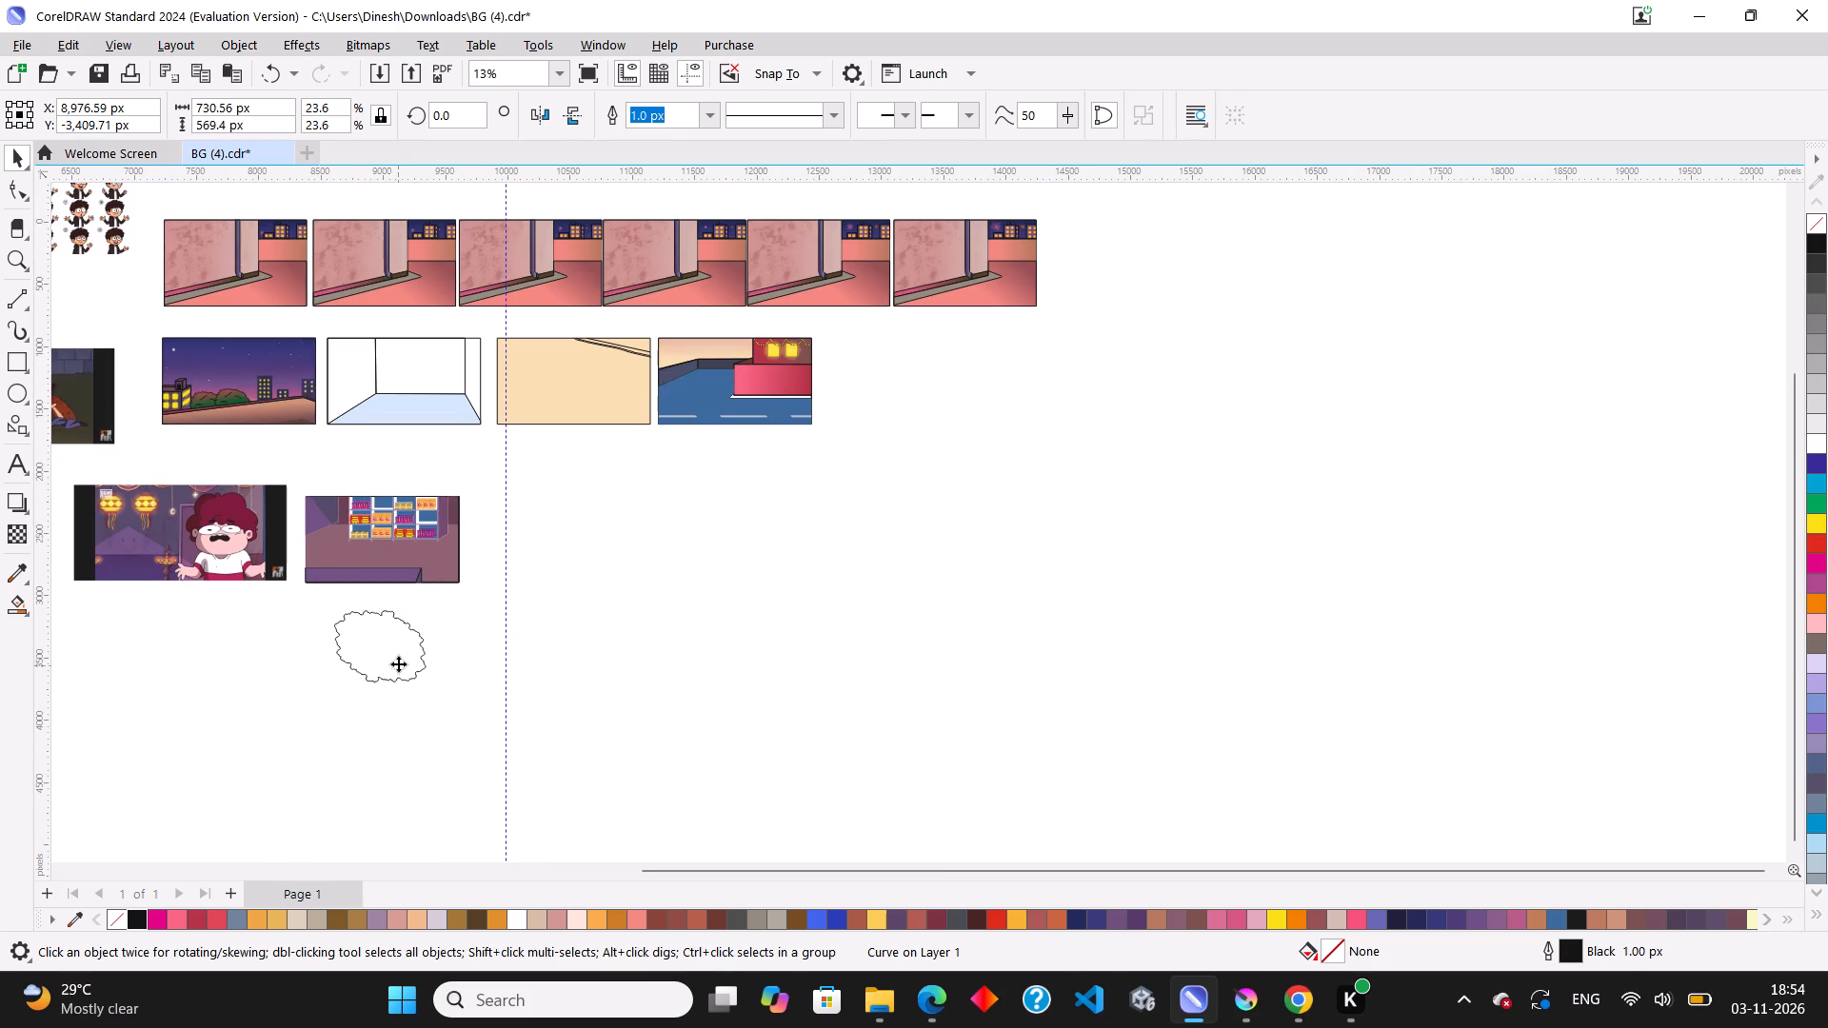
{"action": "left_click_drag", "start_coordinate": [398, 663], "coordinate": [716, 375]}
Scale the cloud outline down to about 415 × 323 px and place it over the street scene's sky and grey walls.
{"action": "scroll", "coordinate": [719, 364], "scroll_direction": "up", "scroll_amount": 8}
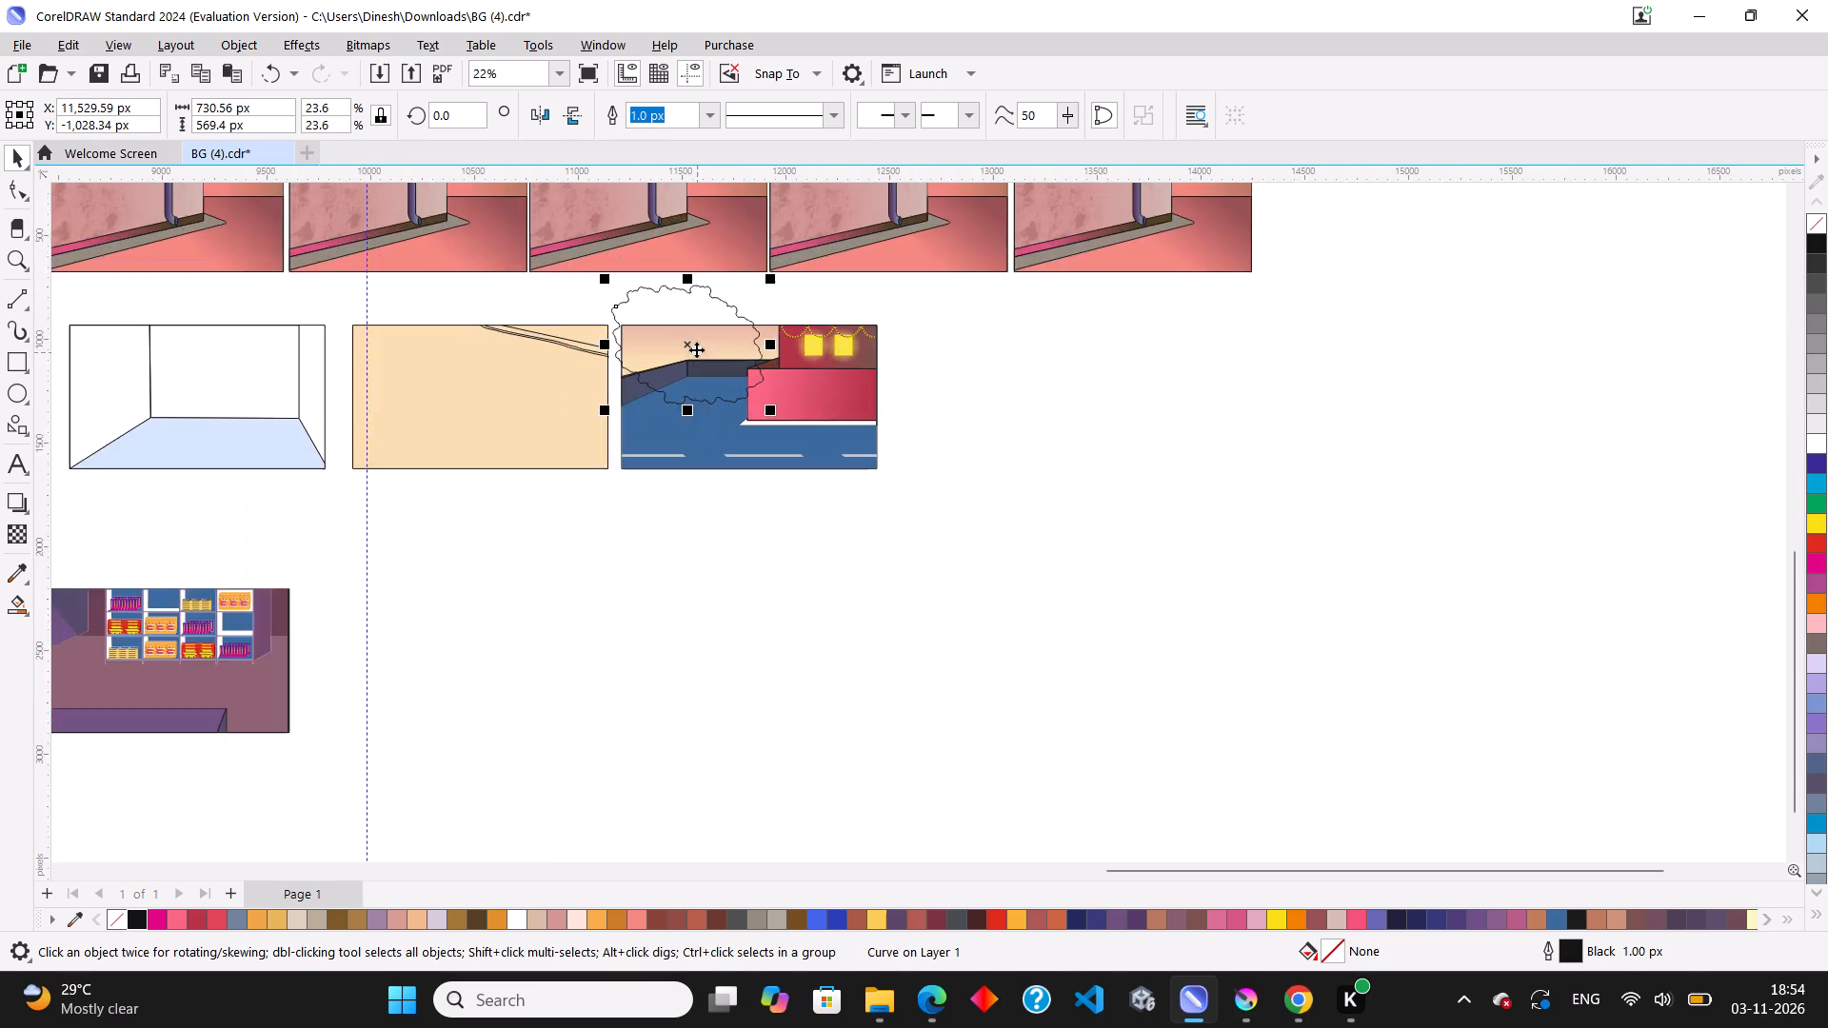
{"action": "scroll", "coordinate": [710, 348], "scroll_direction": "up", "scroll_amount": 7}
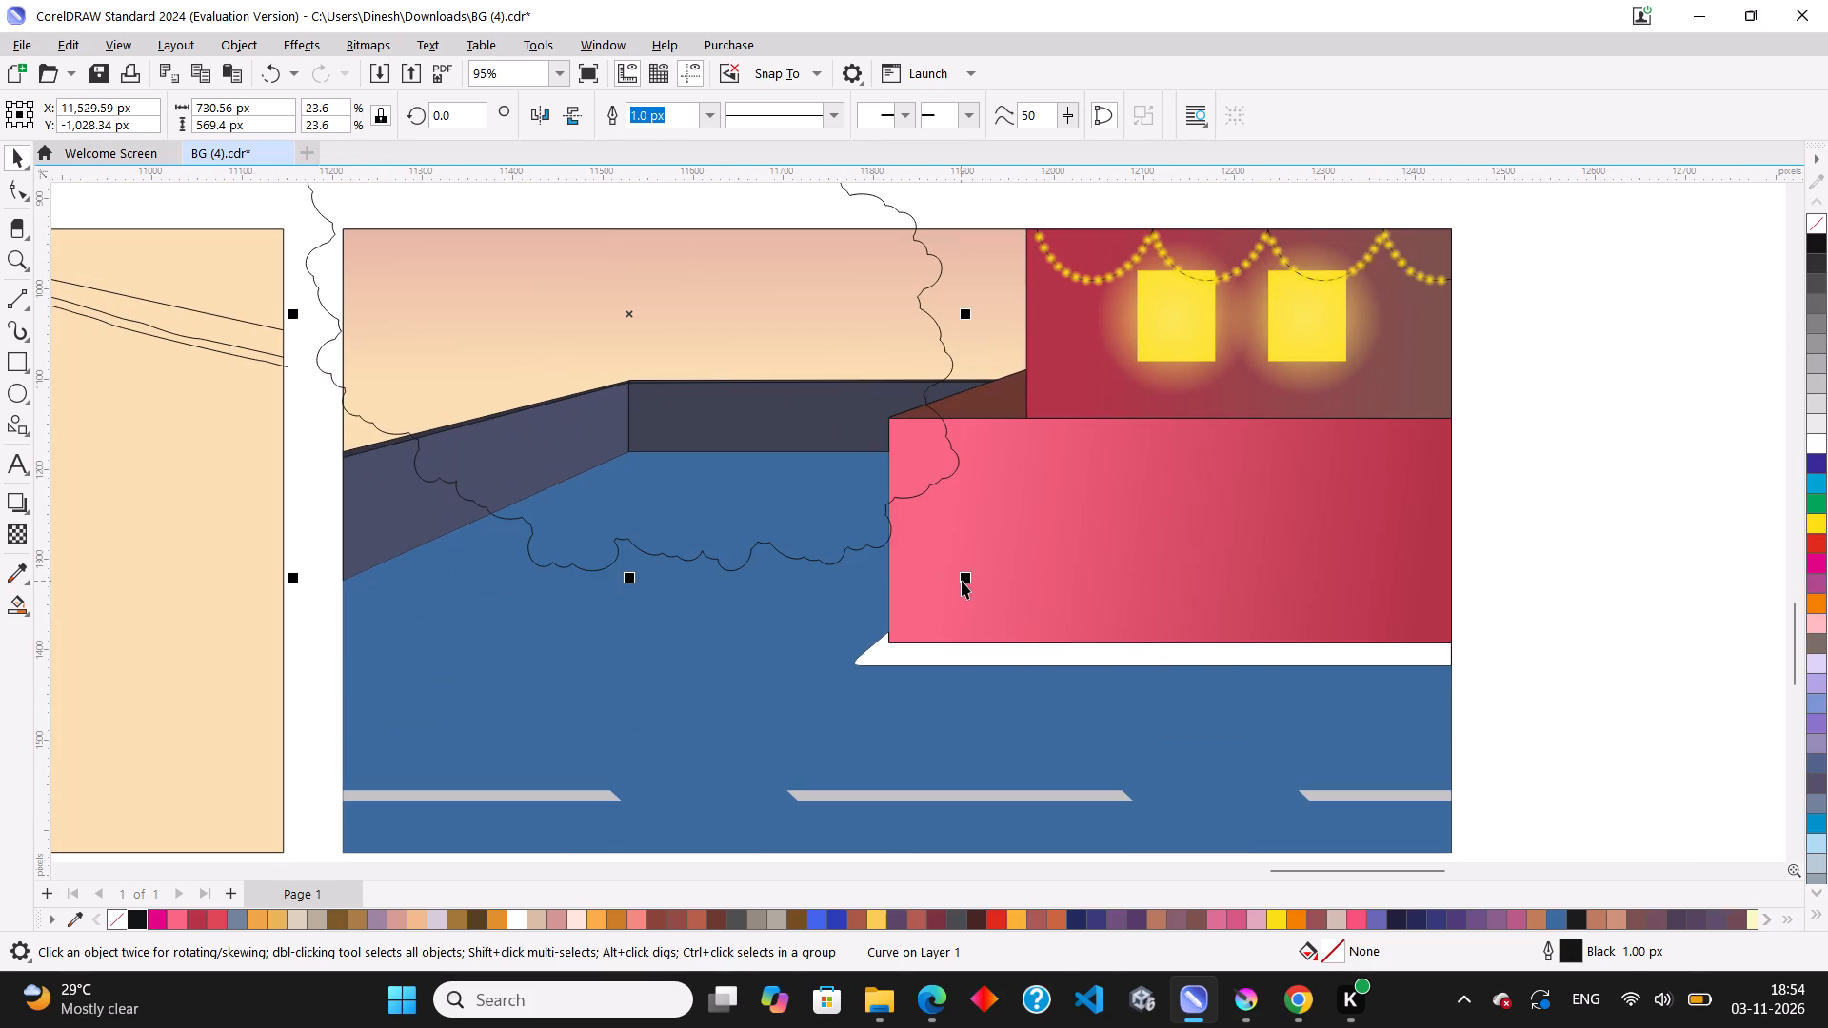
{"action": "left_click_drag", "start_coordinate": [966, 581], "coordinate": [682, 374]}
{"action": "scroll", "coordinate": [705, 479], "scroll_direction": "down", "scroll_amount": 4}
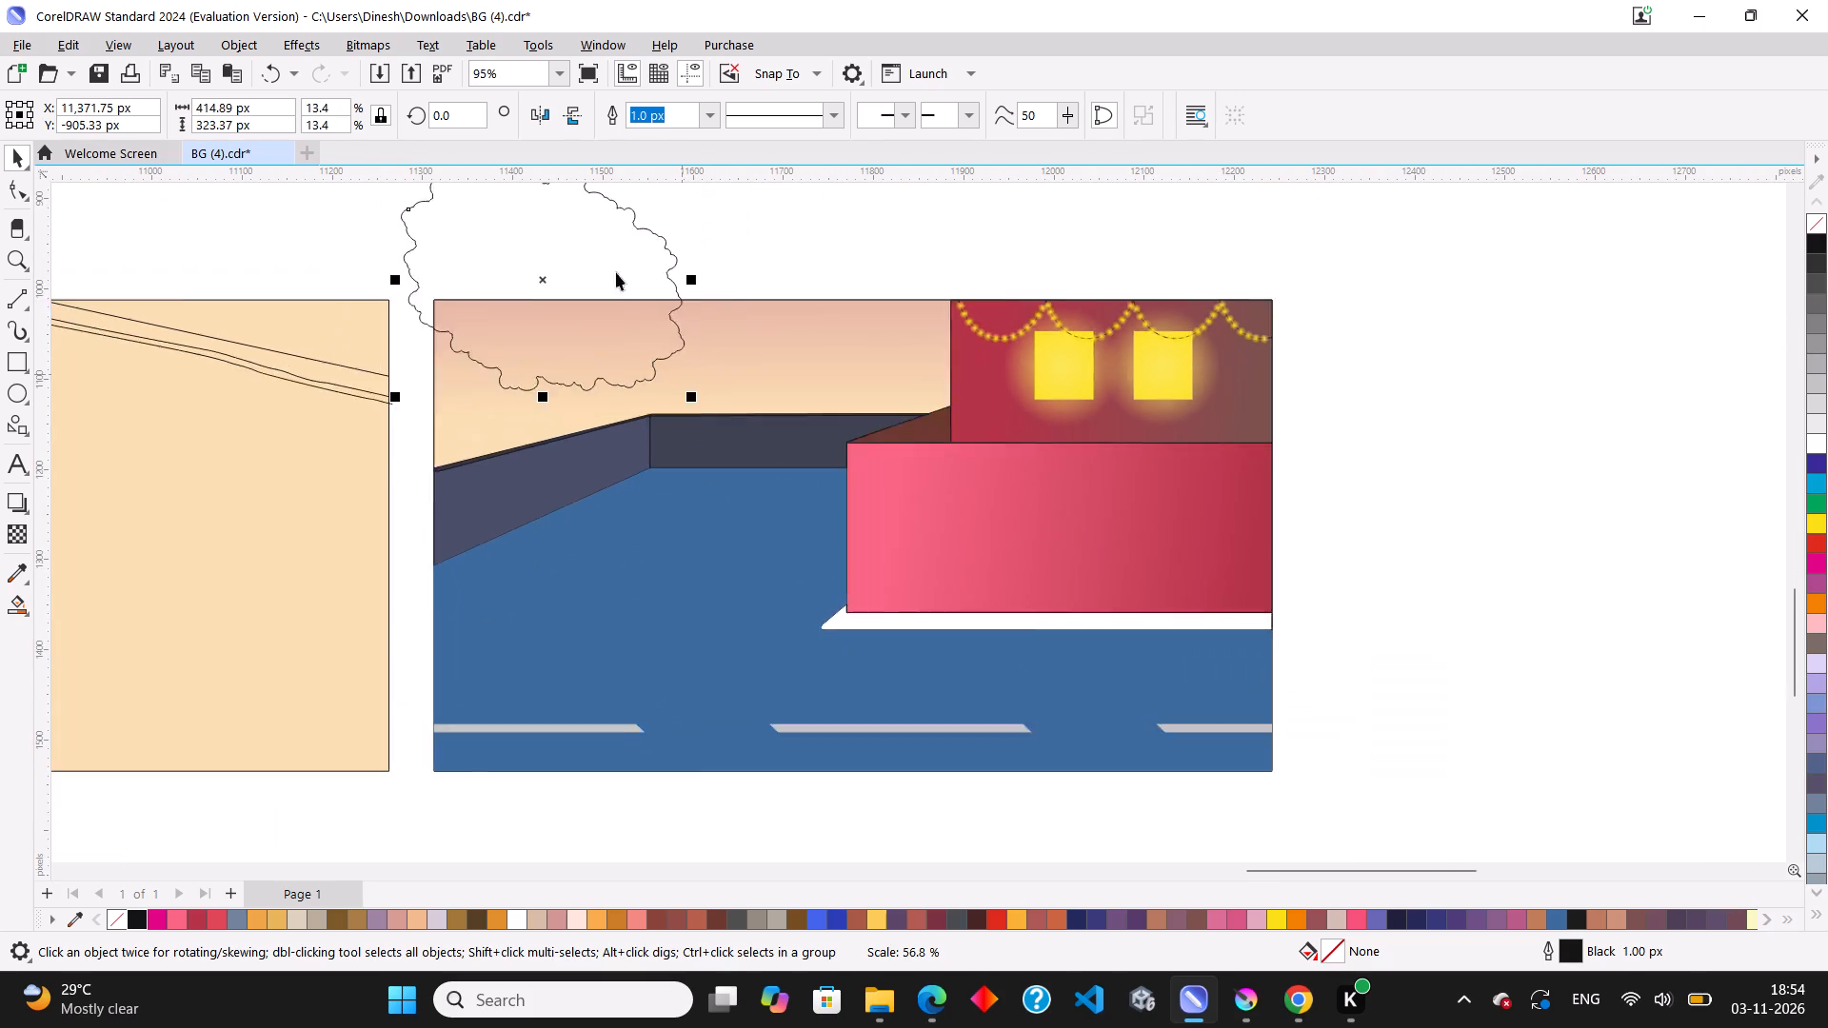
{"action": "scroll", "coordinate": [587, 209], "scroll_direction": "up", "scroll_amount": 3}
{"action": "left_click_drag", "start_coordinate": [560, 297], "coordinate": [664, 411]}
{"action": "scroll", "coordinate": [705, 400], "scroll_direction": "up", "scroll_amount": 3}
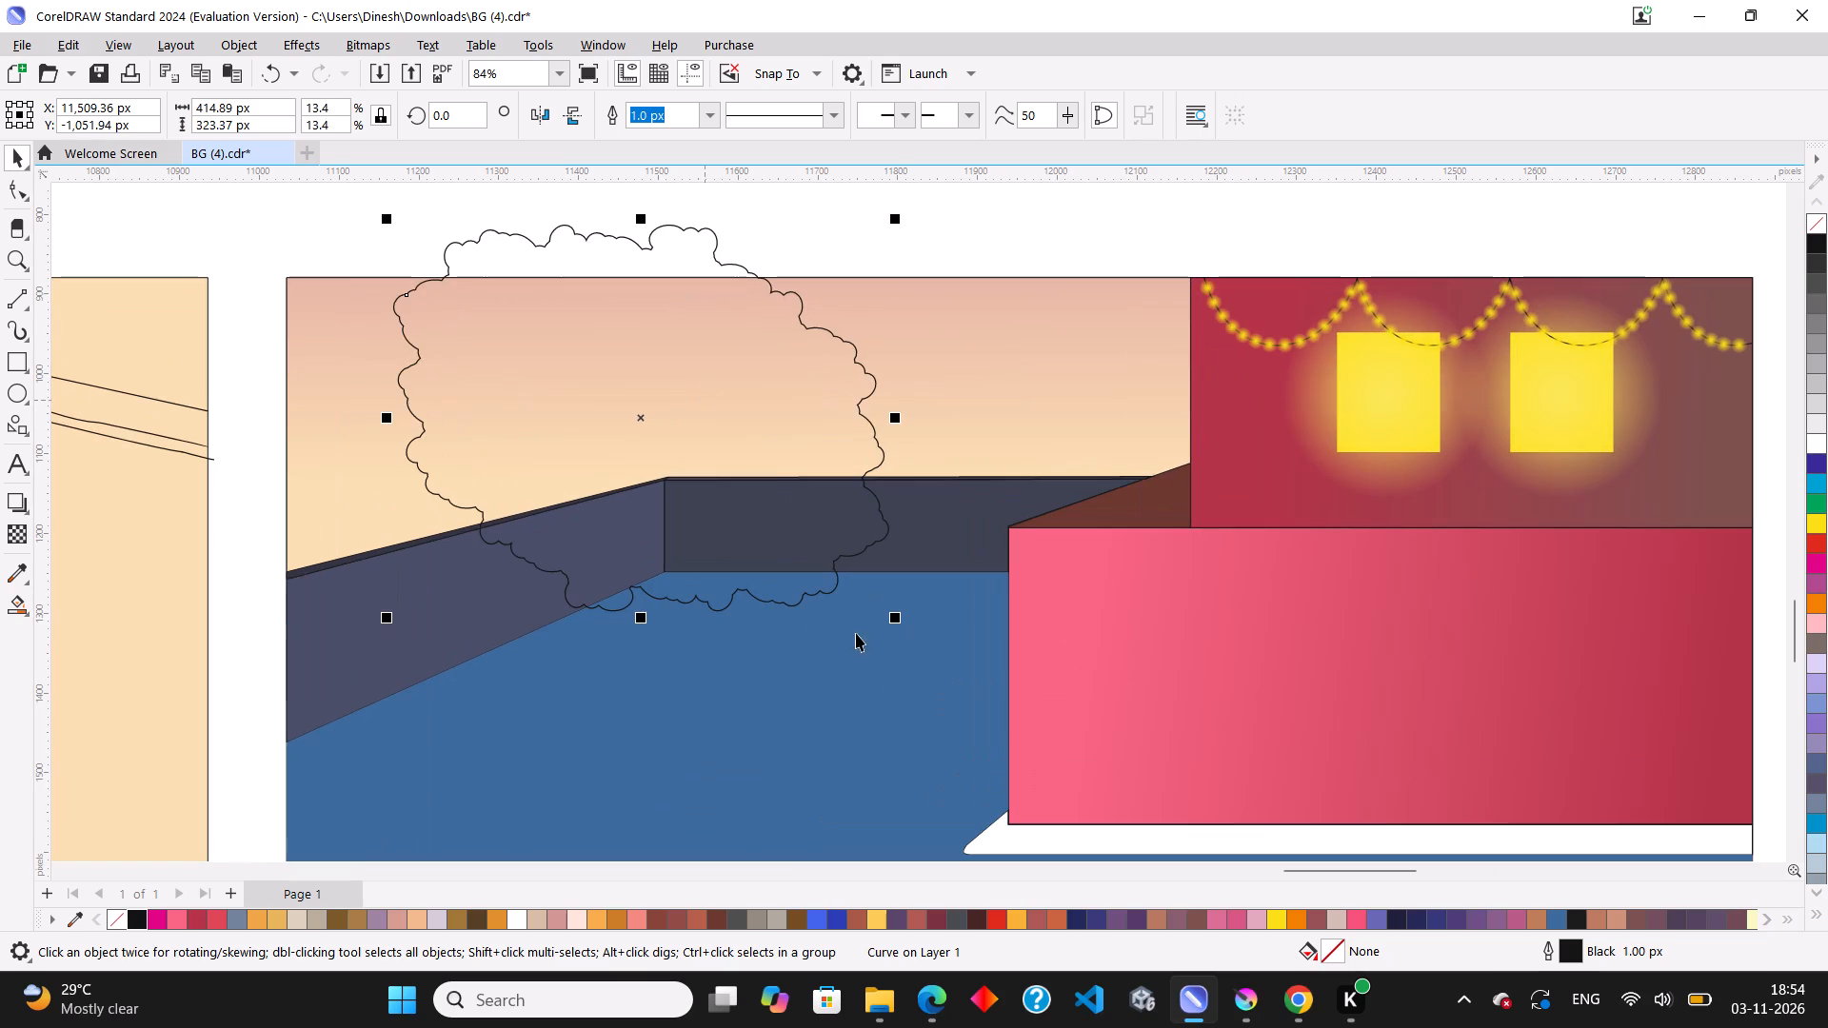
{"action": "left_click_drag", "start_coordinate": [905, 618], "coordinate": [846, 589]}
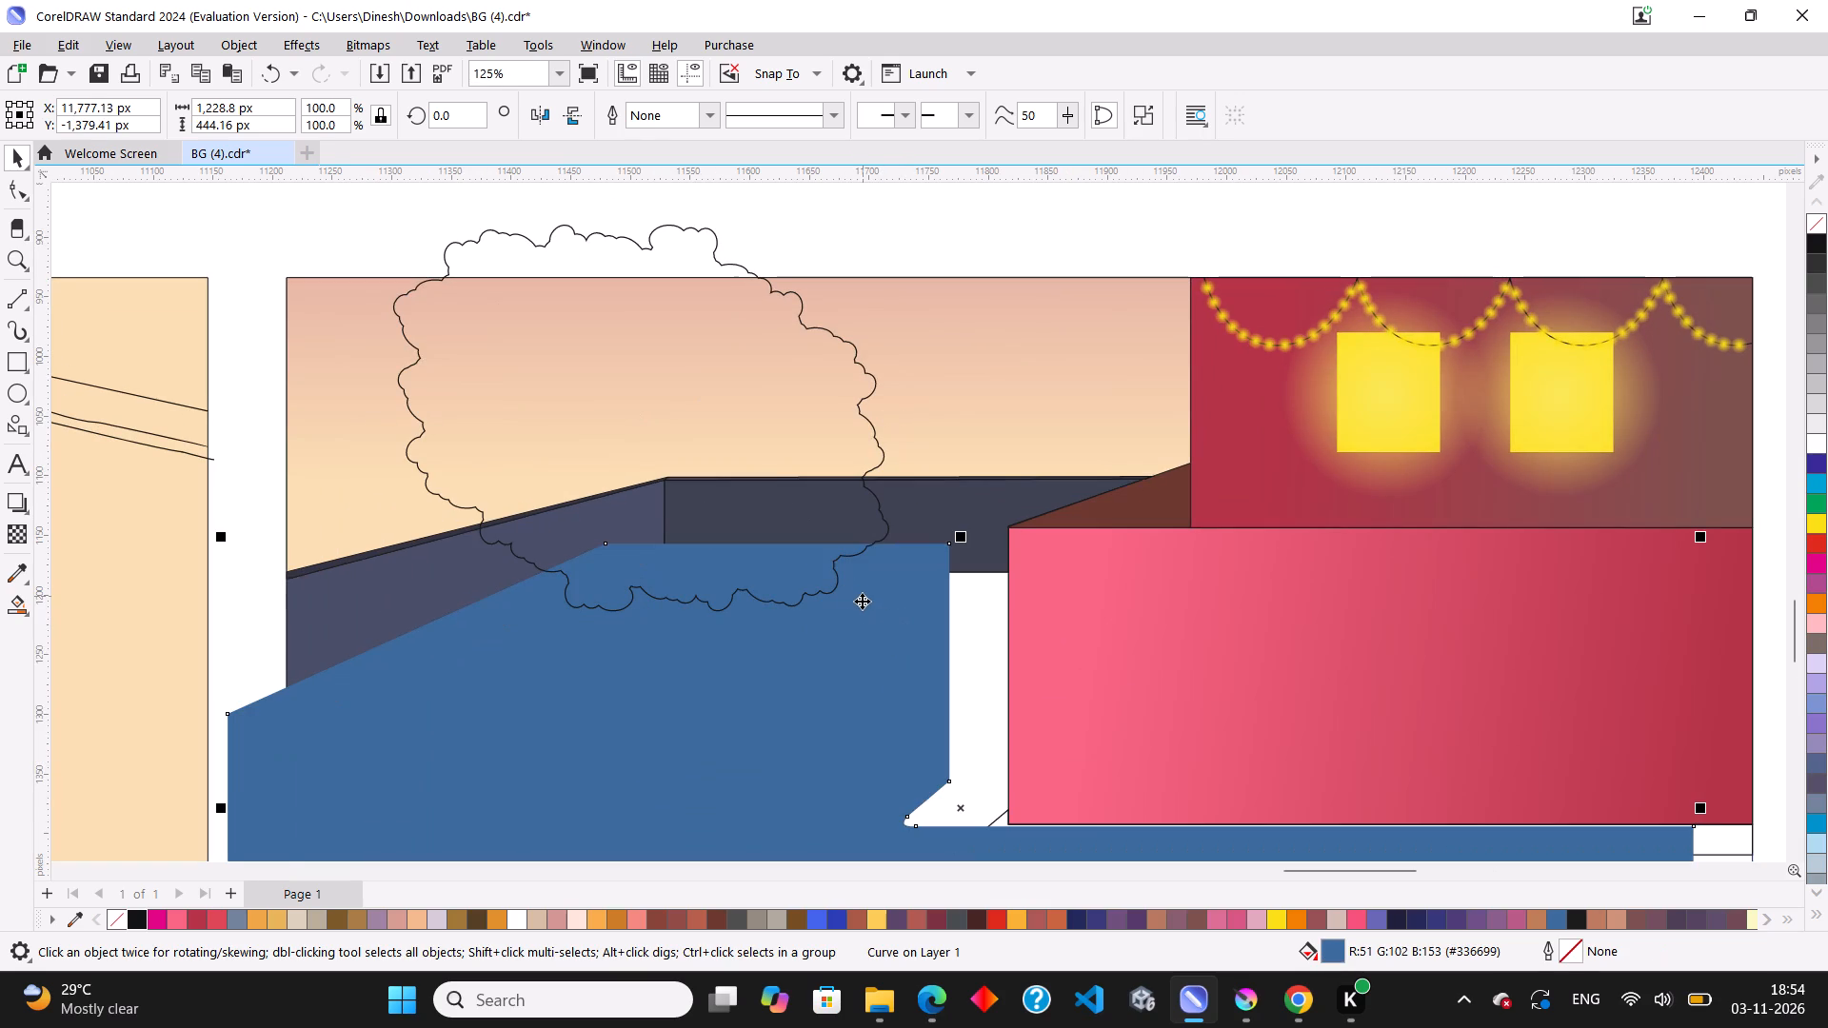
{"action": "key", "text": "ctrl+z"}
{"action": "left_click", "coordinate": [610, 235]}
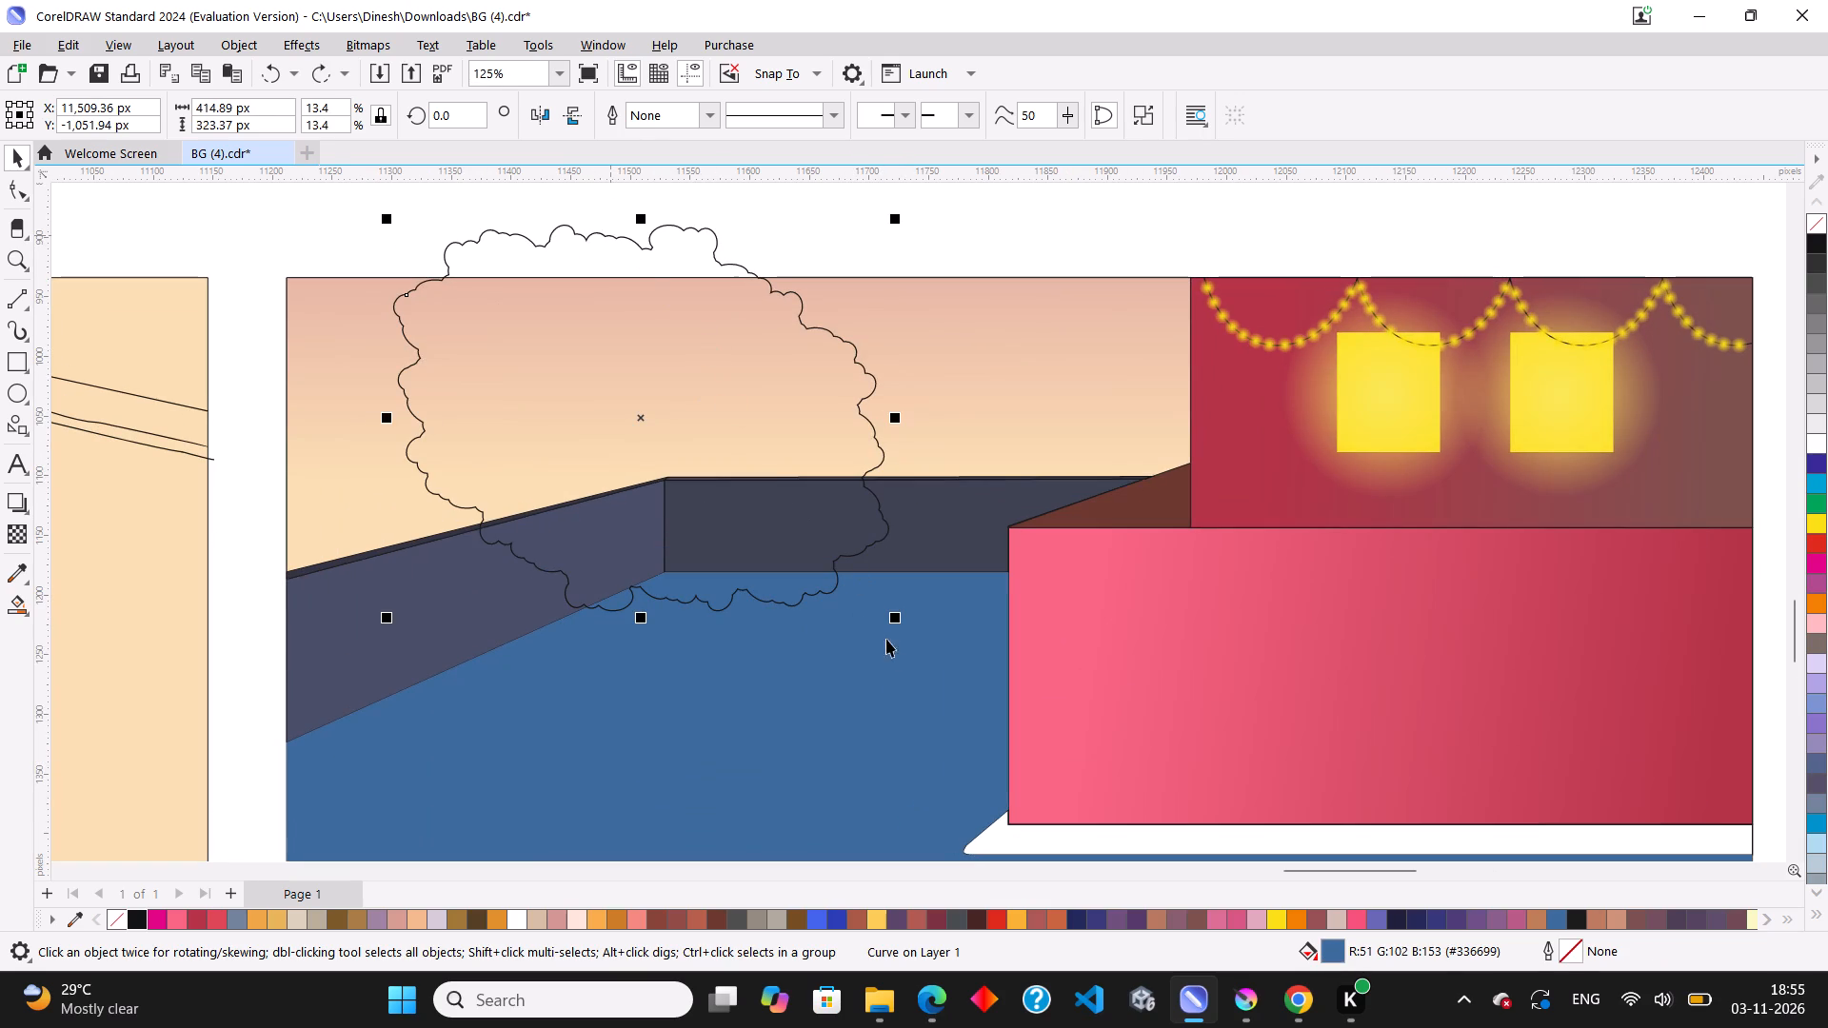
Scale the cloud outline down to about 251 × 196 px and move it over the corner where the grey walls meet.
{"action": "left_click_drag", "start_coordinate": [898, 618], "coordinate": [703, 505]}
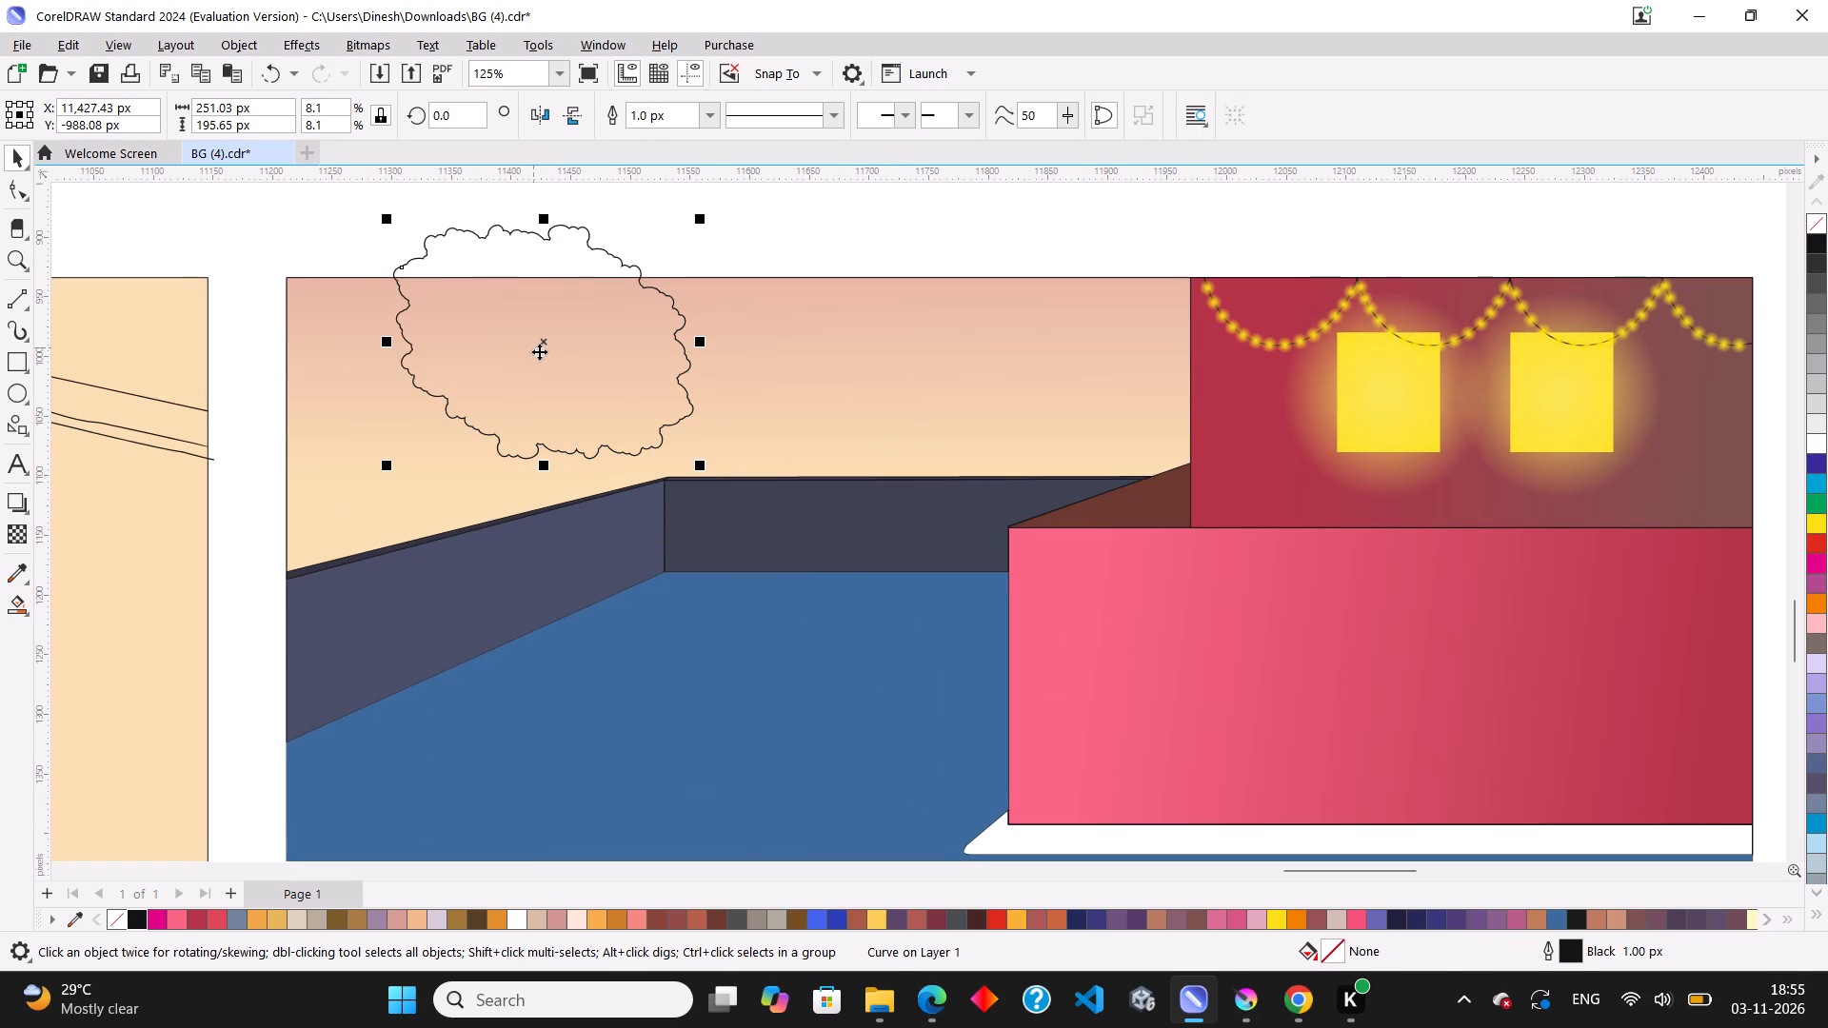
{"action": "left_click_drag", "start_coordinate": [544, 341], "coordinate": [693, 405]}
{"action": "scroll", "coordinate": [727, 406], "scroll_direction": "up", "scroll_amount": 2}
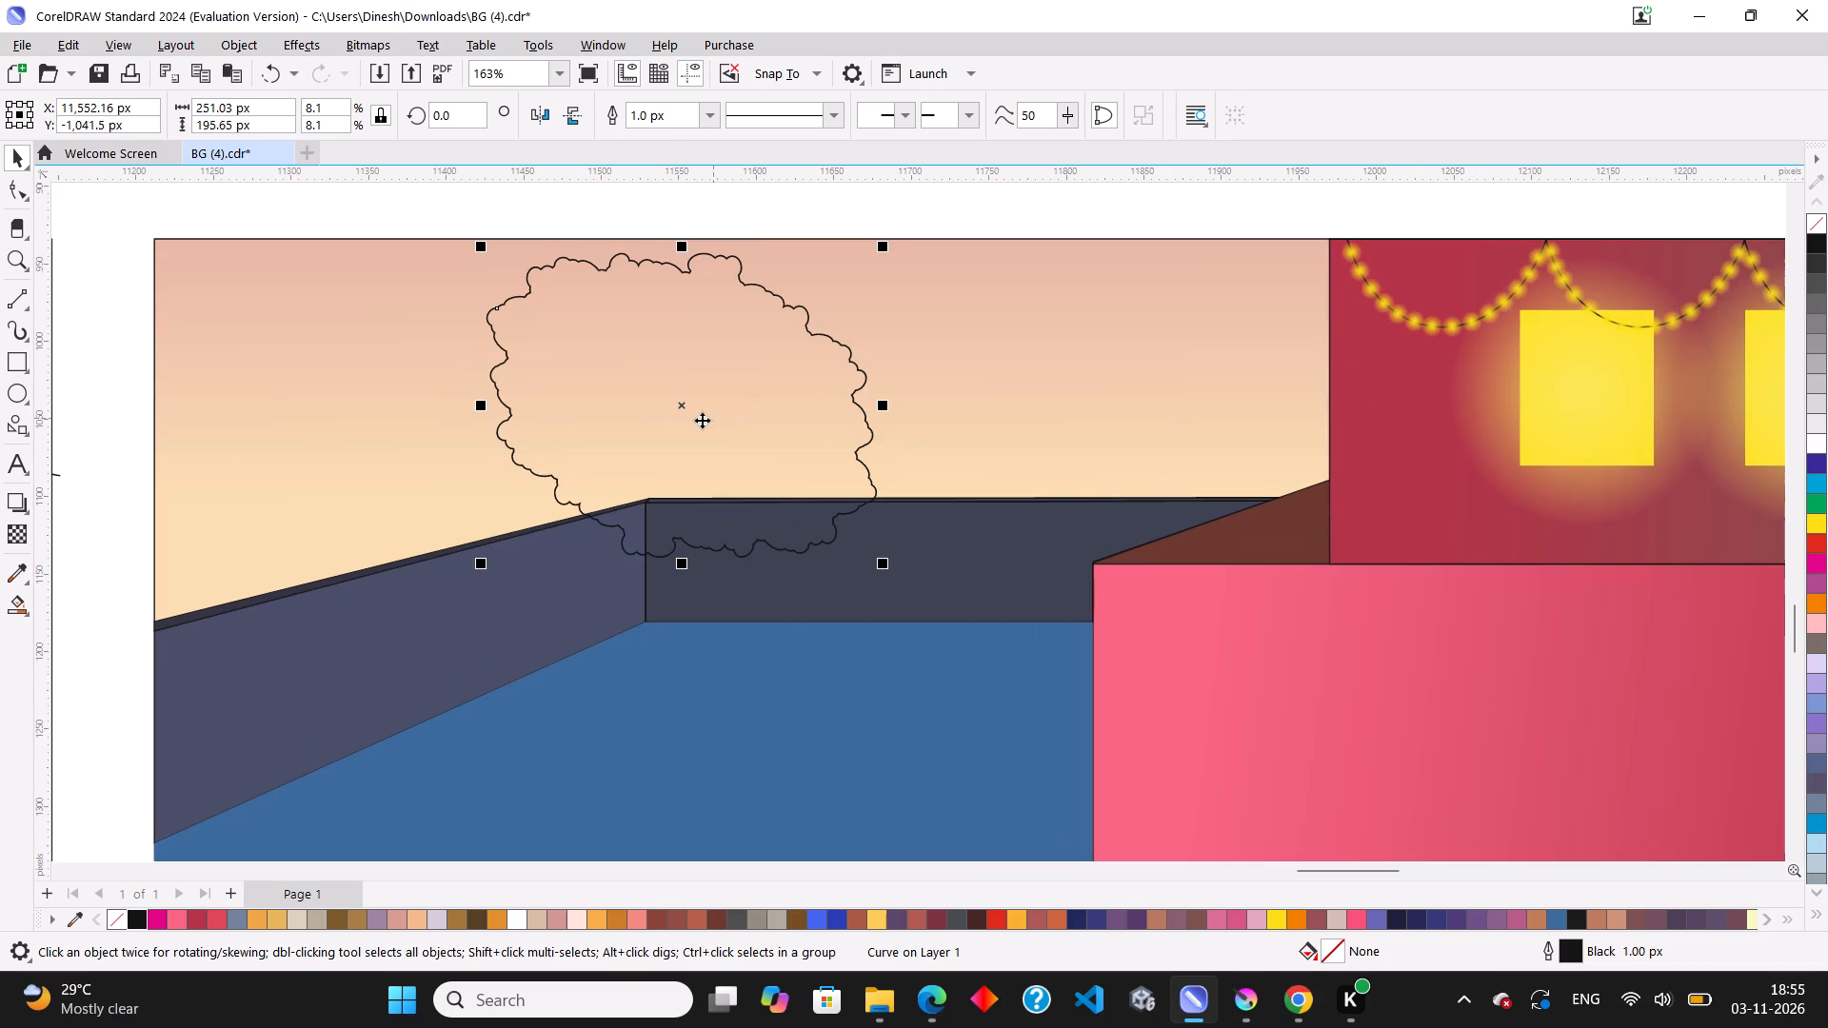
Rotate the cloud outline about 13° counter-clockwise and shift it slightly to the right above the back wall.
{"action": "left_click", "coordinate": [702, 420]}
{"action": "left_click_drag", "start_coordinate": [885, 569], "coordinate": [927, 522]}
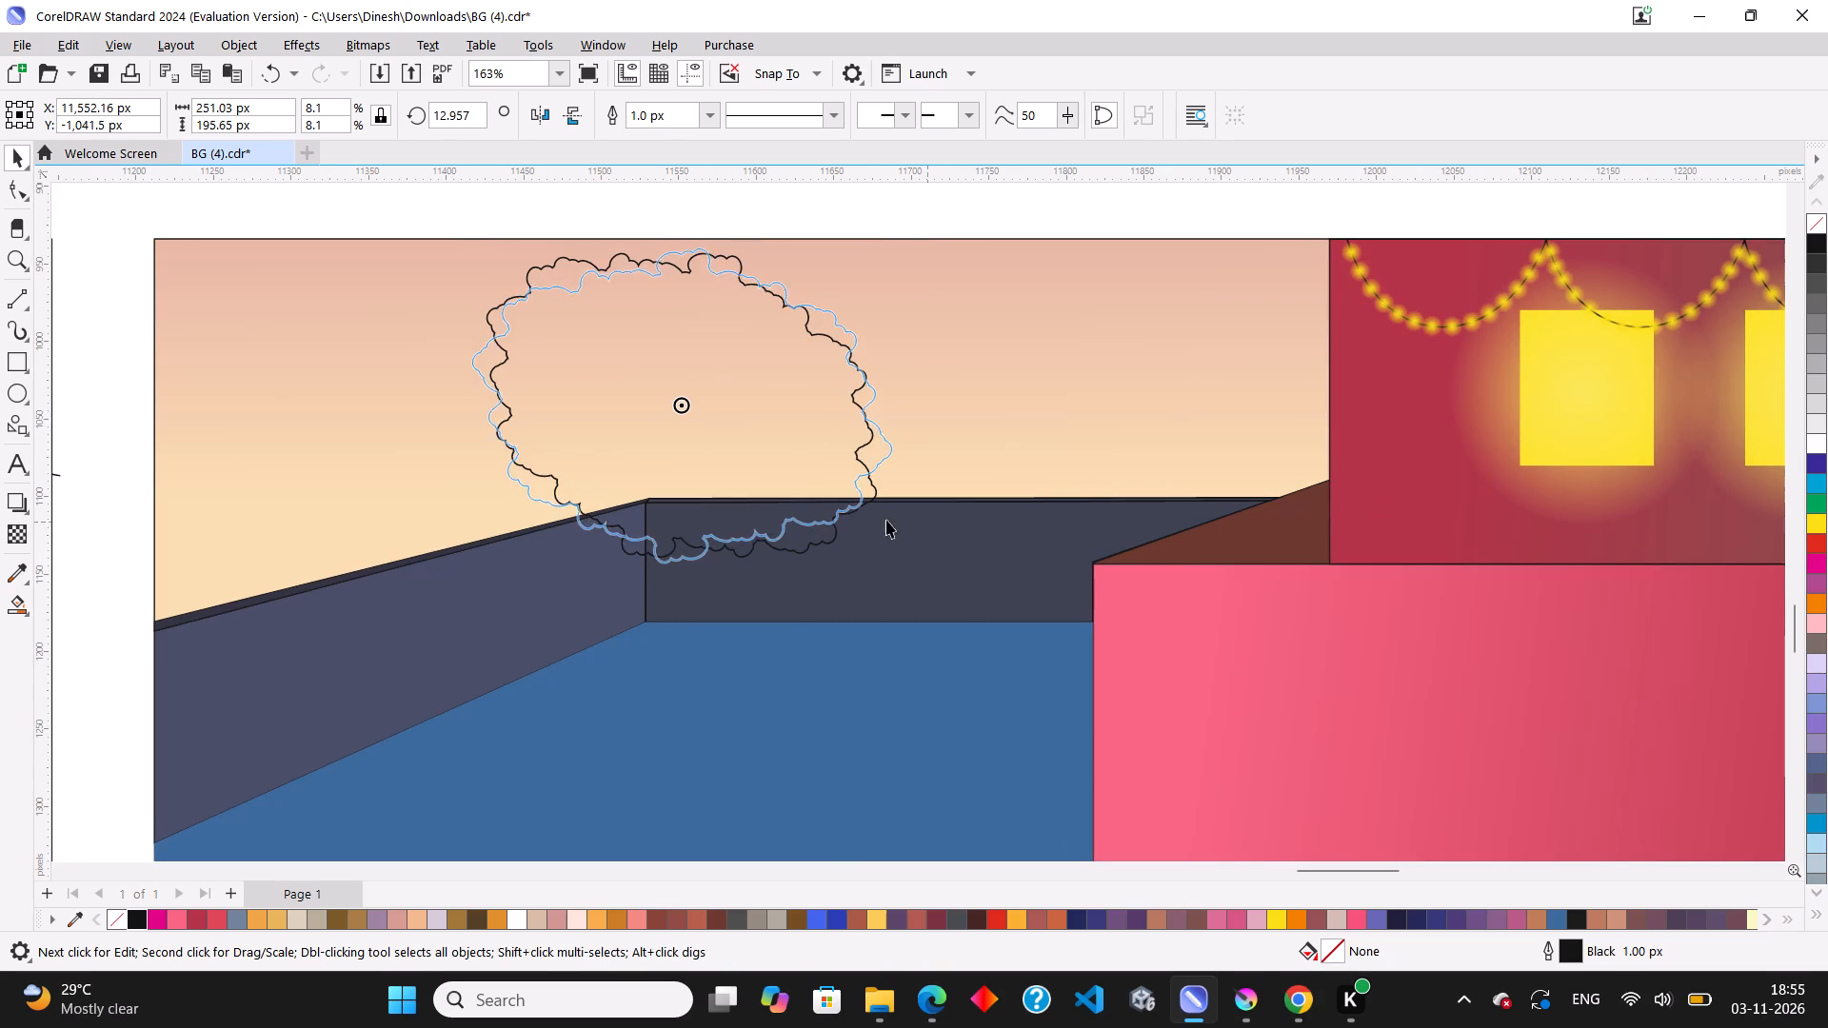
{"action": "left_click", "coordinate": [779, 458]}
{"action": "left_click_drag", "start_coordinate": [683, 410], "coordinate": [733, 409]}
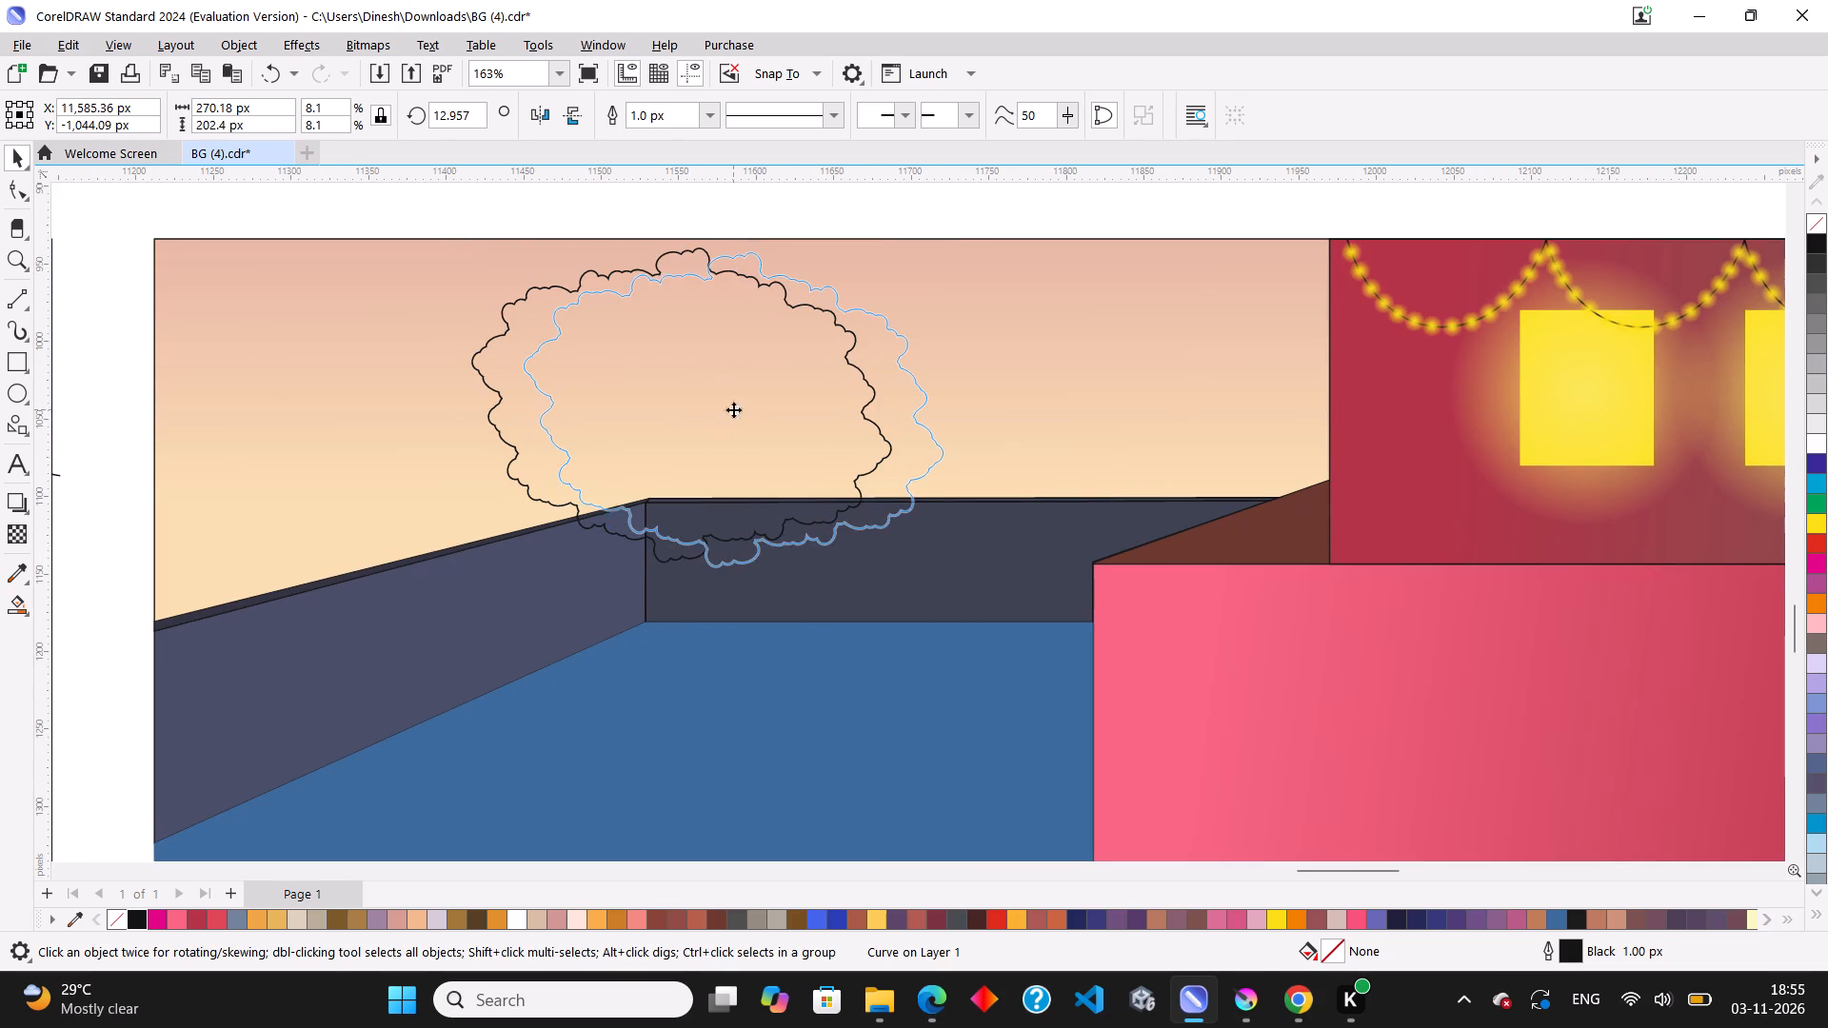
Scale the rotated outline down to about 224 × 167 px and place it in the sky just above the wall corner.
{"action": "left_click_drag", "start_coordinate": [947, 576], "coordinate": [877, 536]}
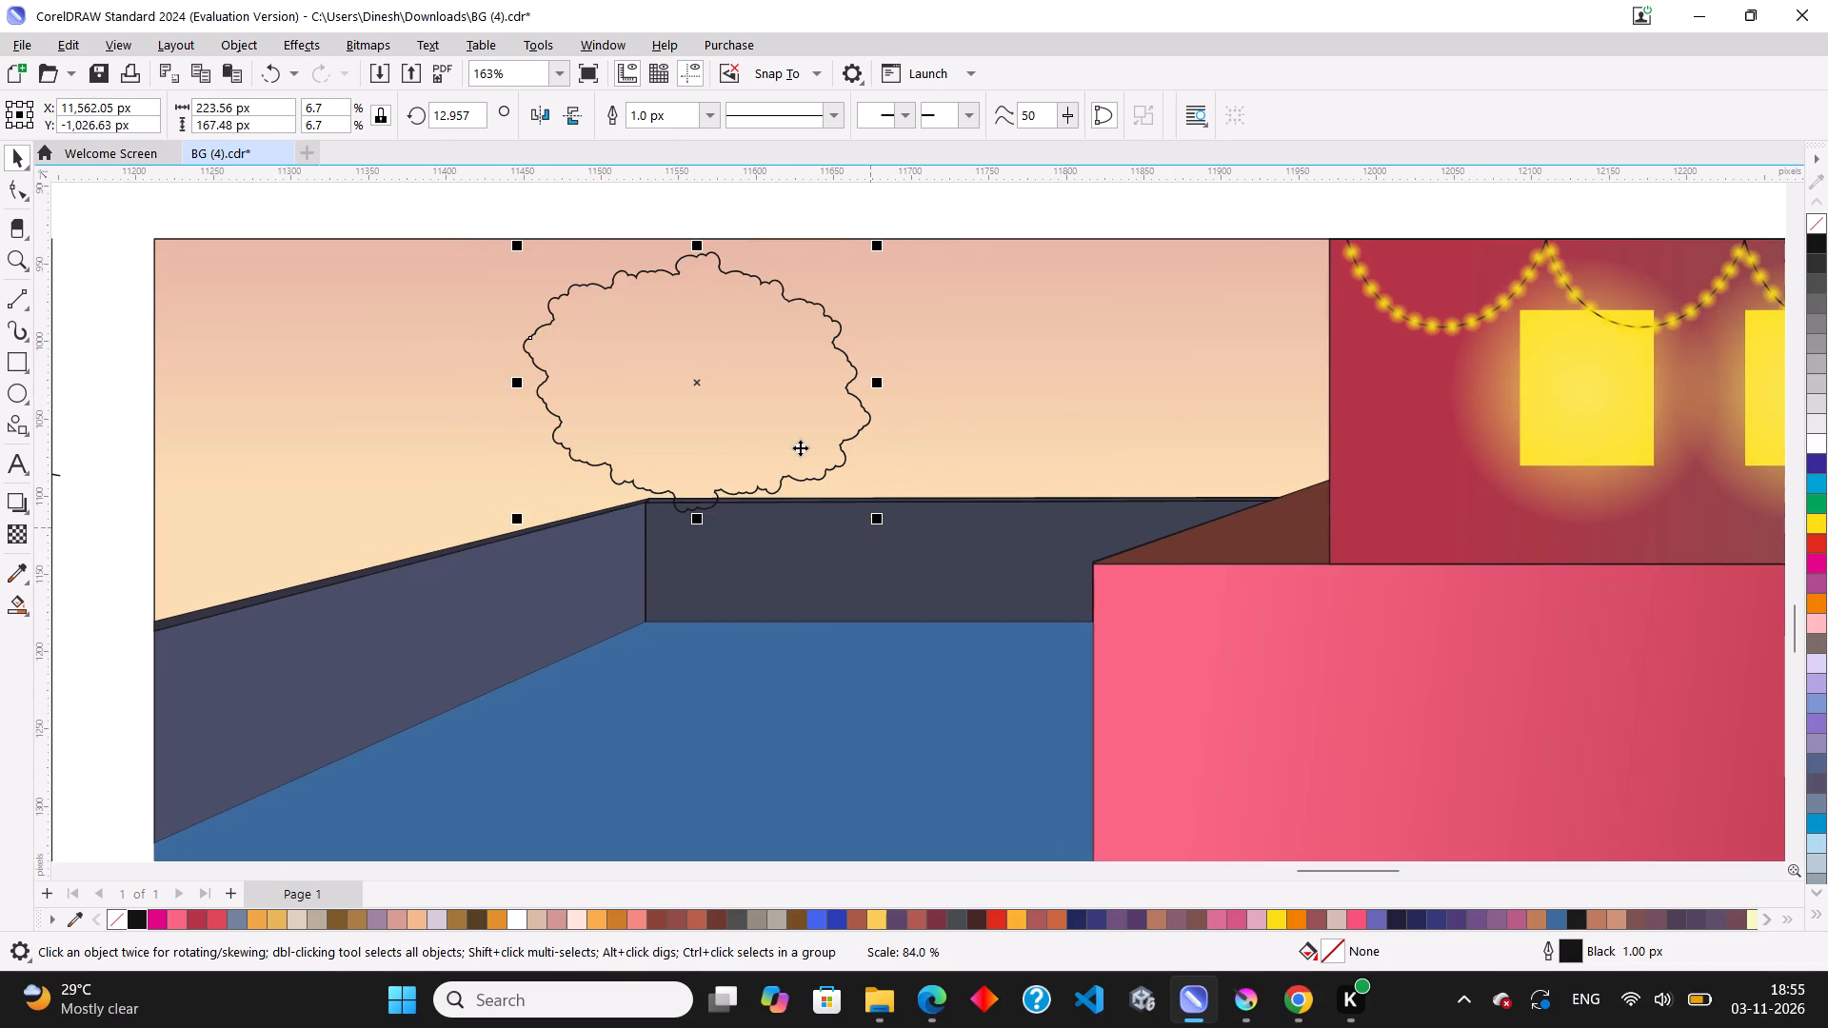
{"action": "left_click_drag", "start_coordinate": [699, 387], "coordinate": [735, 387]}
Sample the light brown of the left pine tree in the BGMI reference picture and fill the foliage outline with it (#9D7854).
{"action": "scroll", "coordinate": [789, 387], "scroll_direction": "down", "scroll_amount": 3}
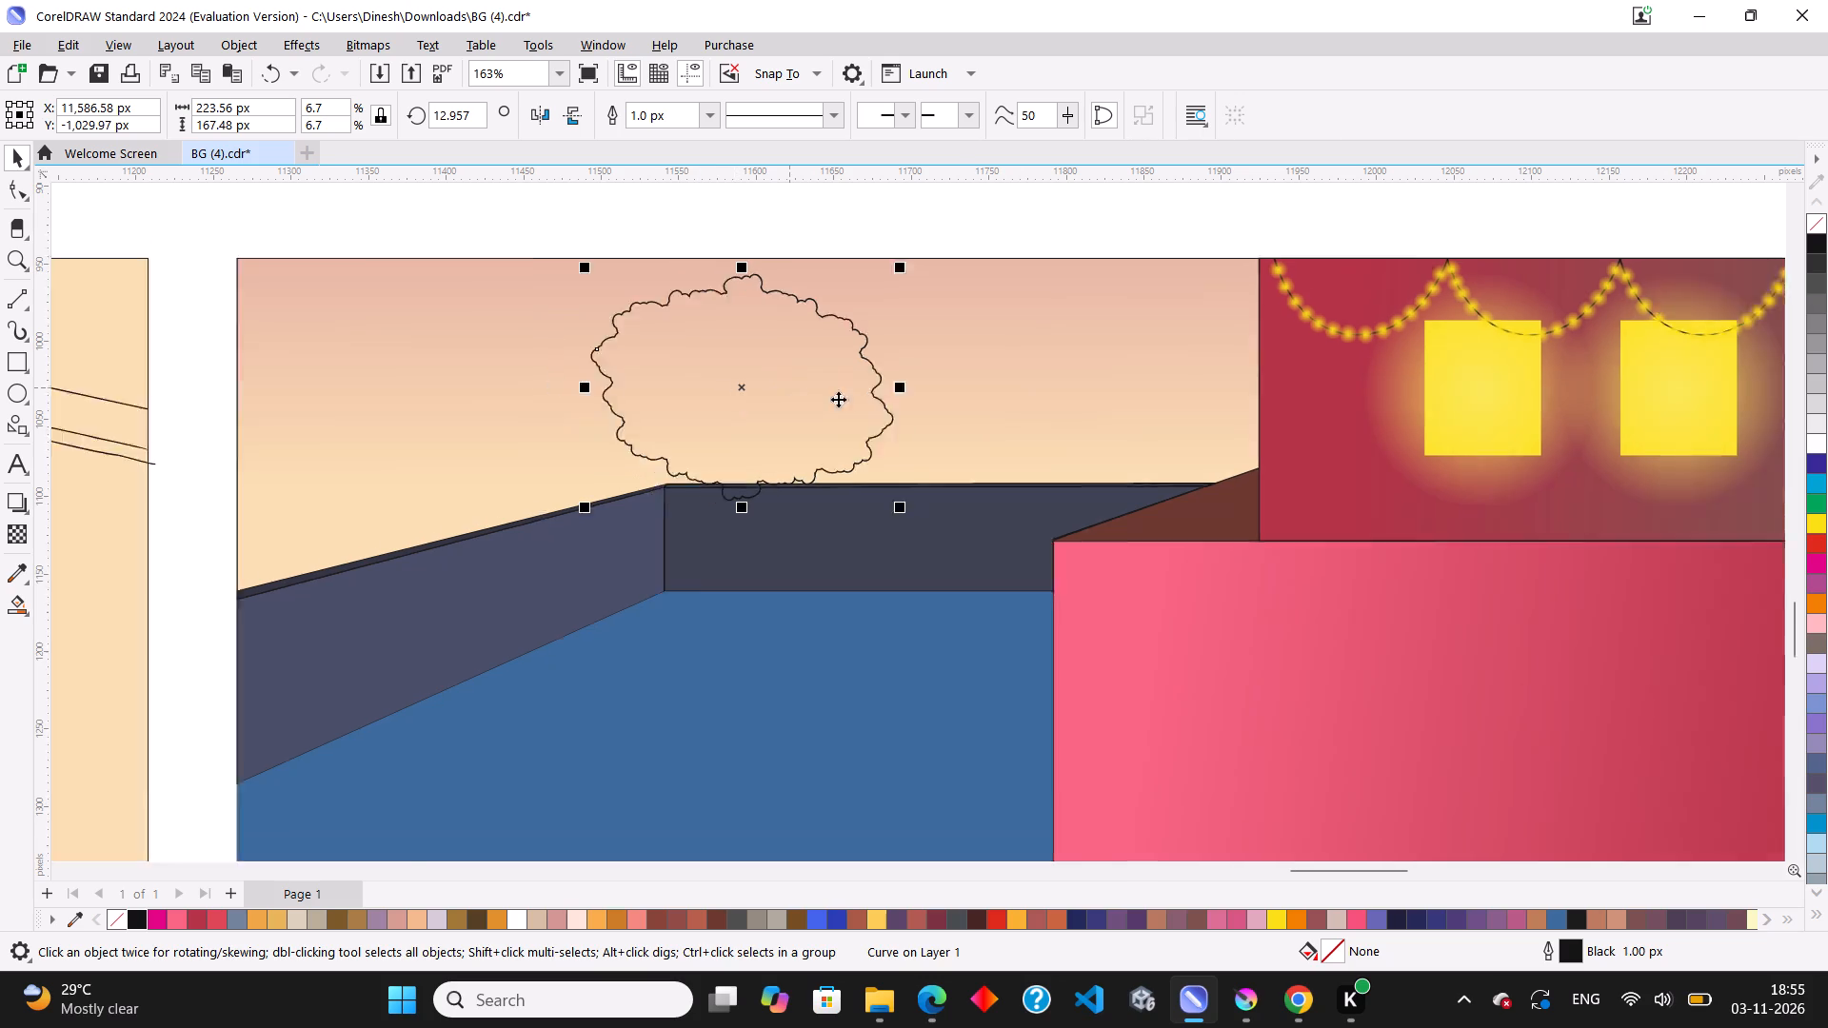
{"action": "scroll", "coordinate": [838, 399], "scroll_direction": "down", "scroll_amount": 15}
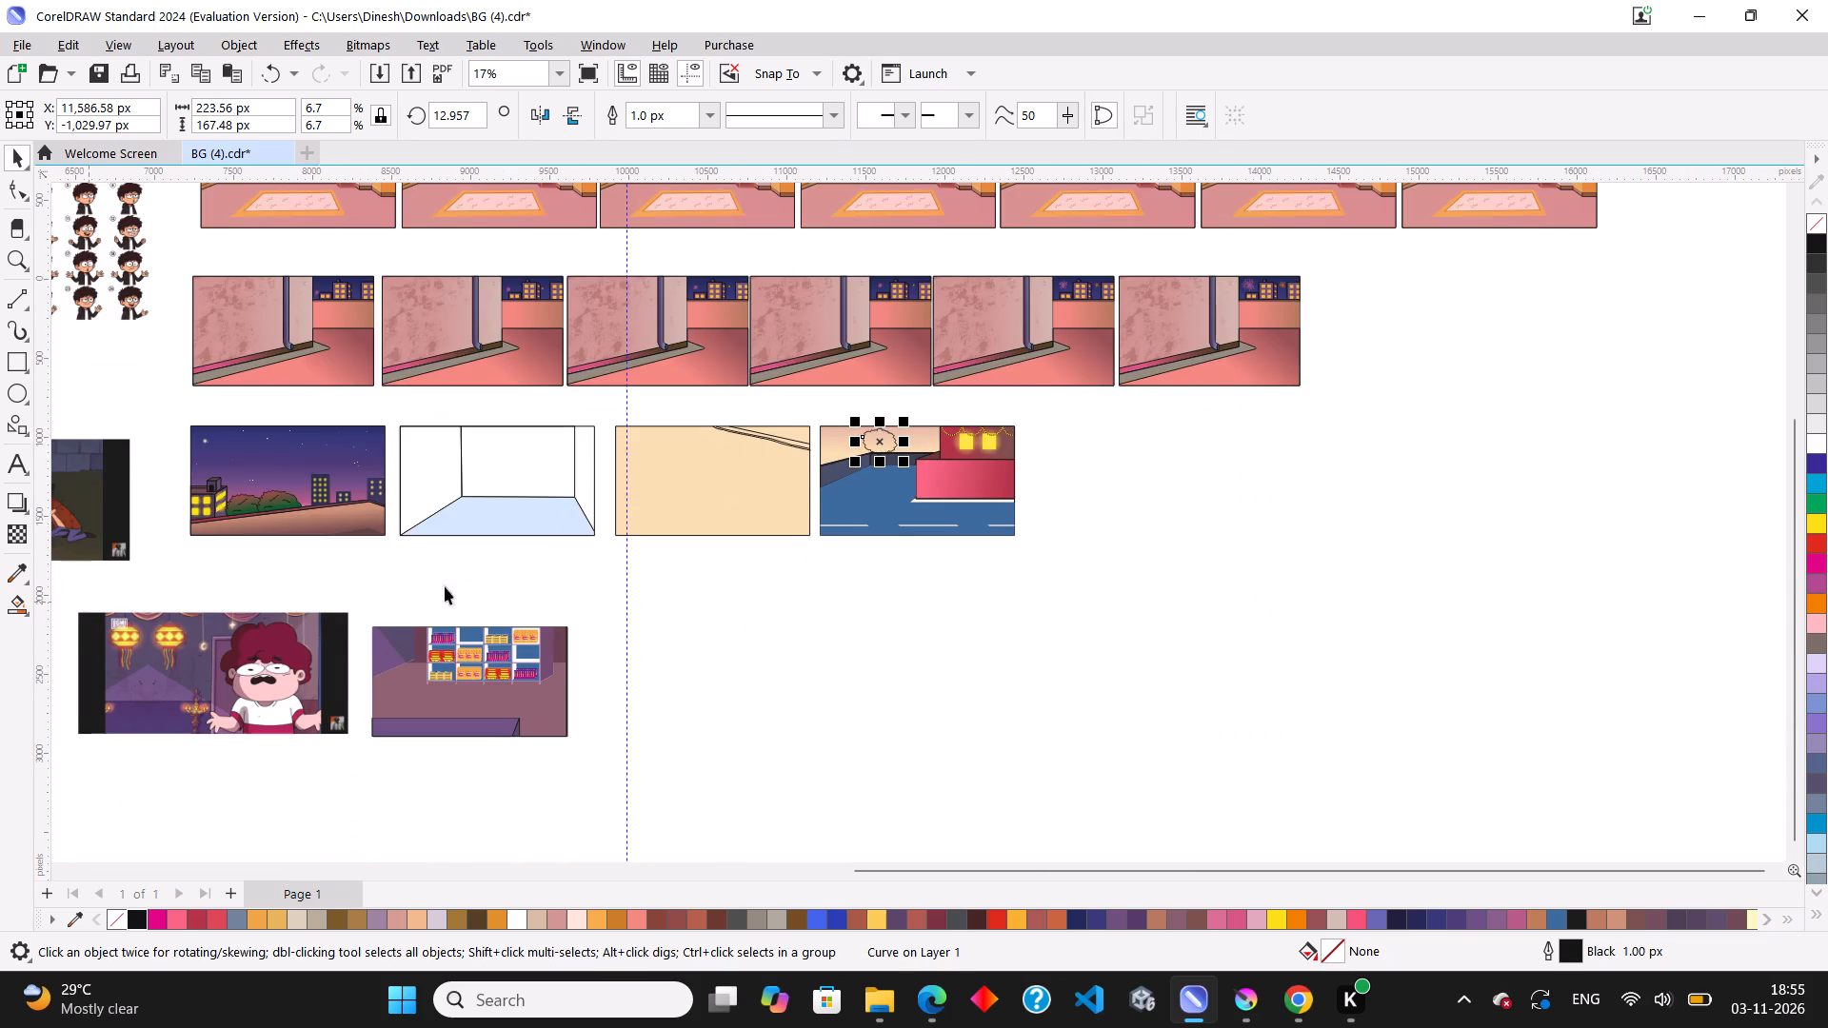
{"action": "scroll", "coordinate": [515, 582], "scroll_direction": "down", "scroll_amount": 3}
{"action": "scroll", "coordinate": [151, 639], "scroll_direction": "up", "scroll_amount": 2}
{"action": "scroll", "coordinate": [710, 585], "scroll_direction": "down", "scroll_amount": 7}
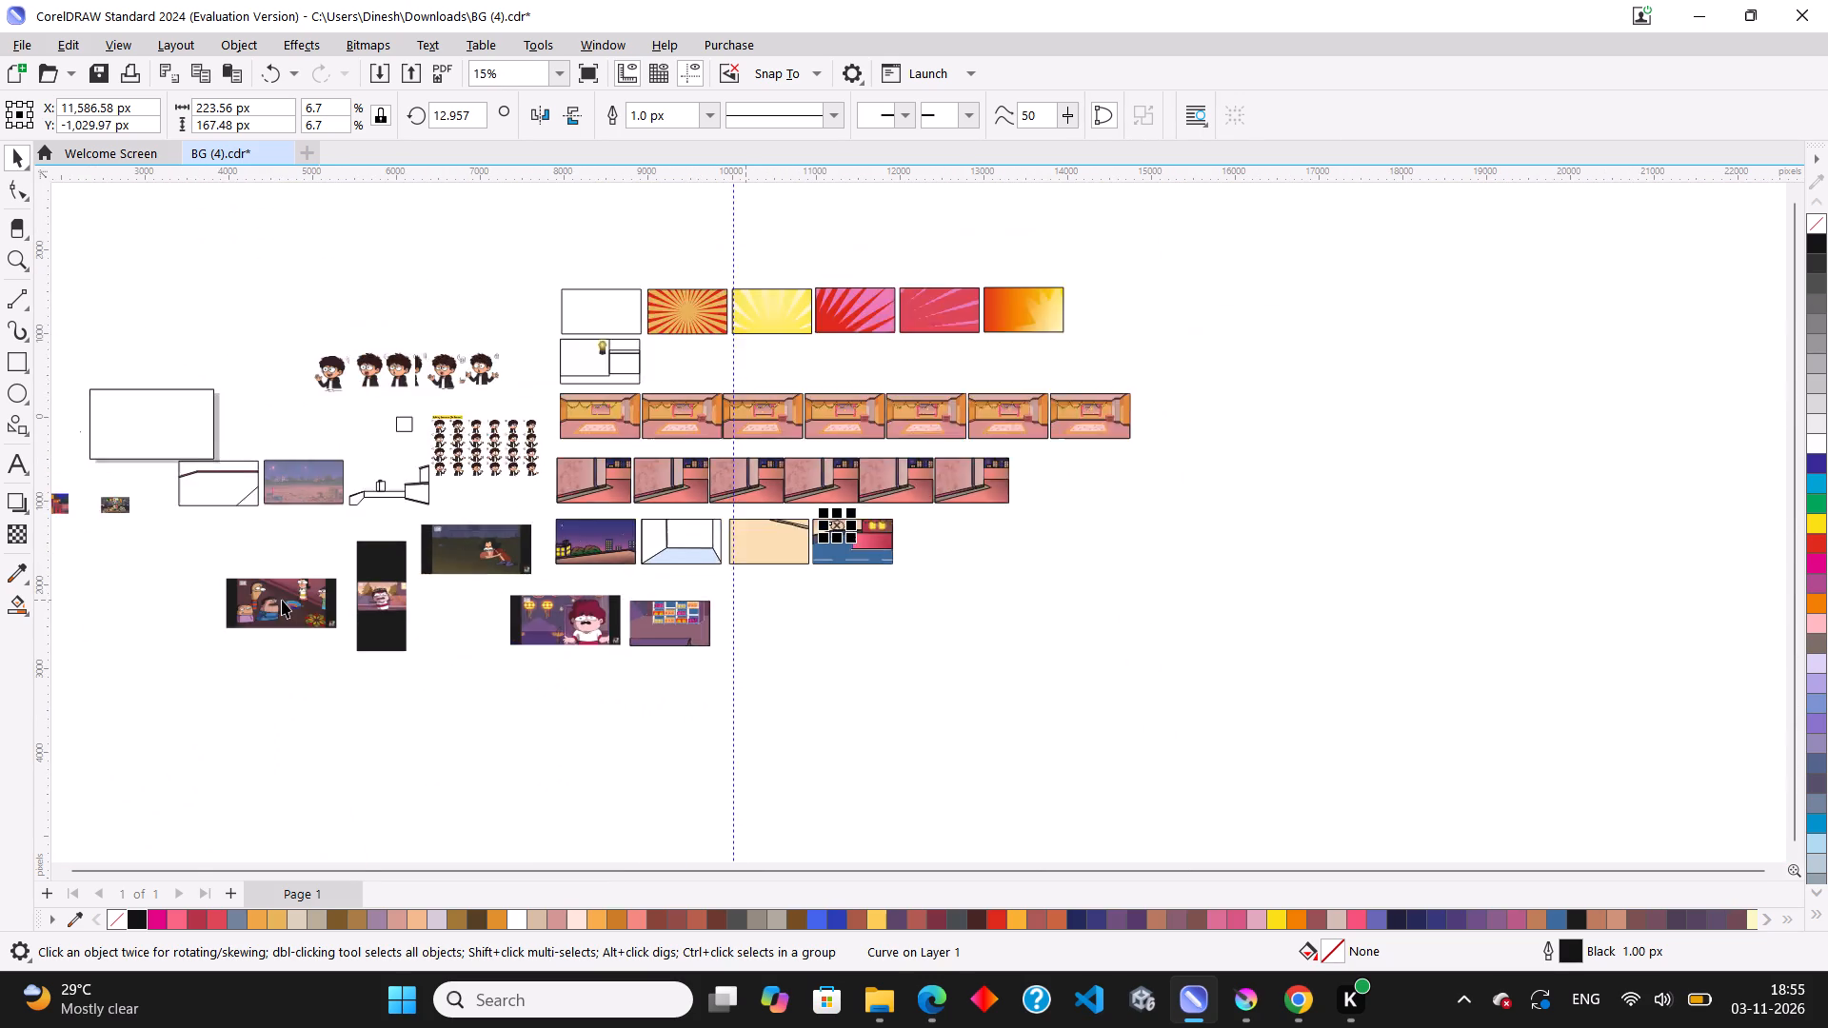
{"action": "scroll", "coordinate": [436, 614], "scroll_direction": "up", "scroll_amount": 3}
{"action": "scroll", "coordinate": [347, 606], "scroll_direction": "up", "scroll_amount": 17}
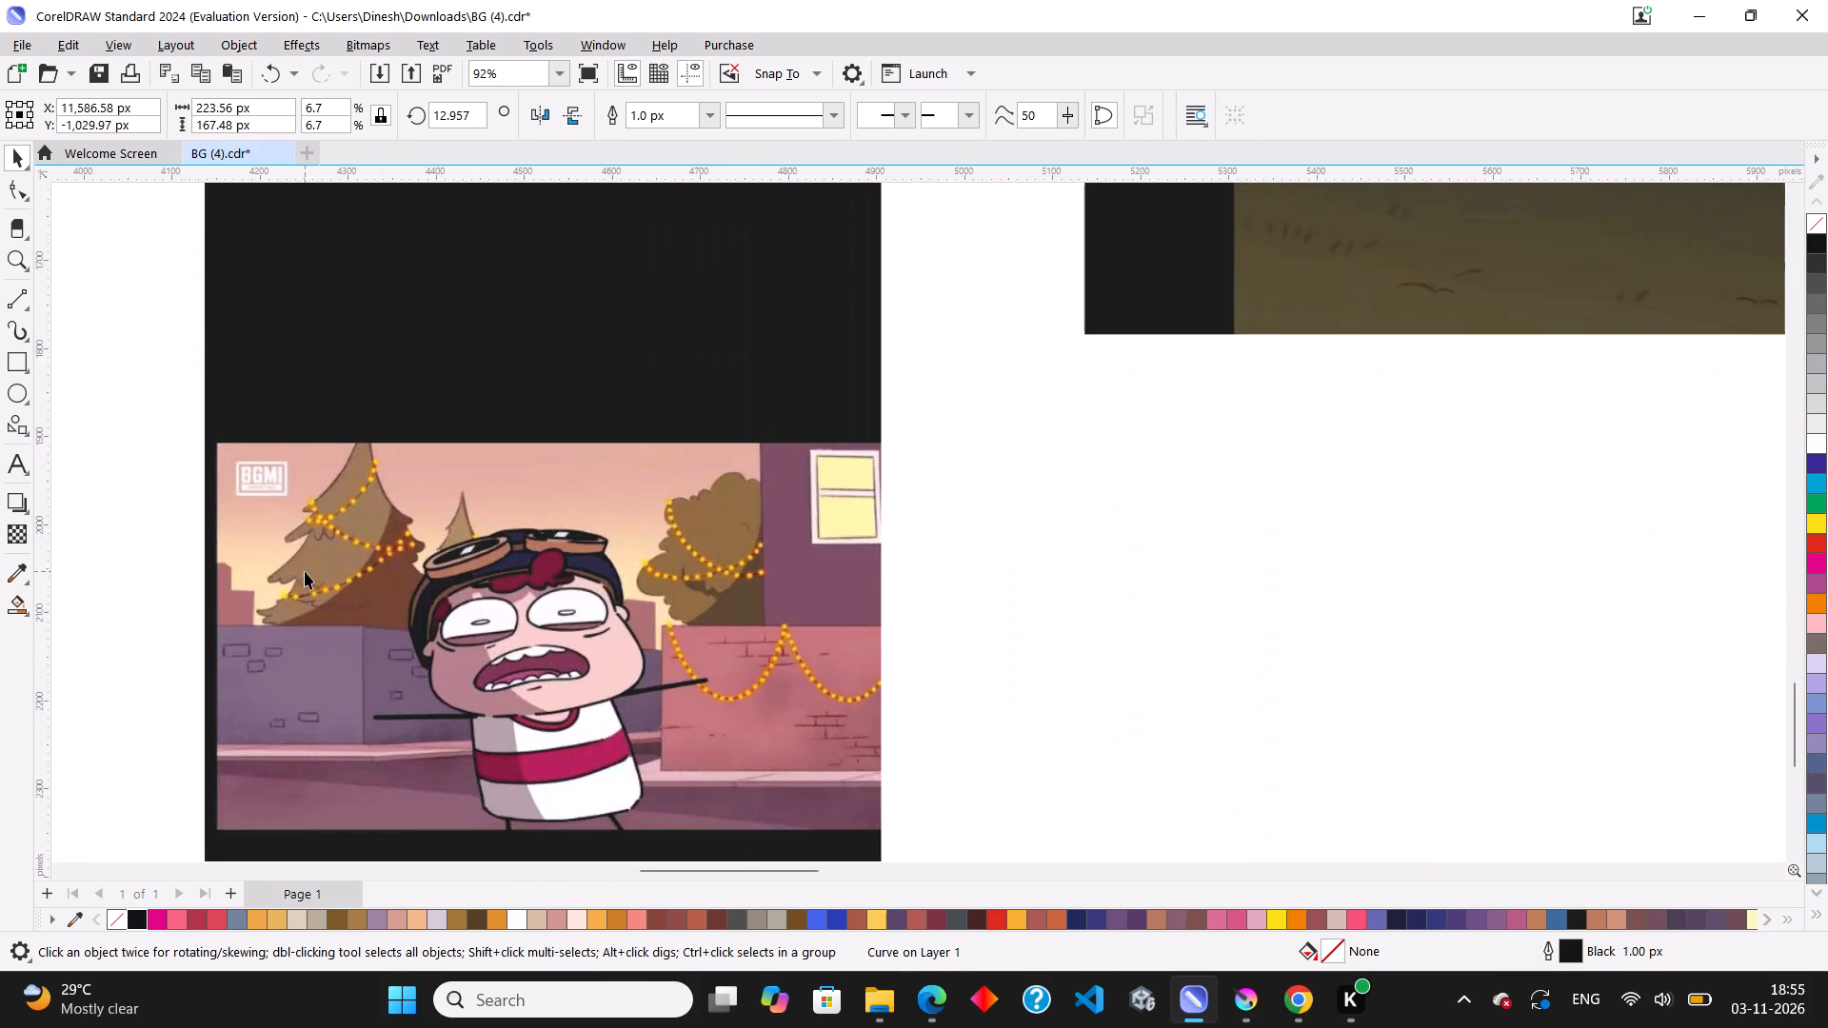
{"action": "scroll", "coordinate": [305, 571], "scroll_direction": "up", "scroll_amount": 4}
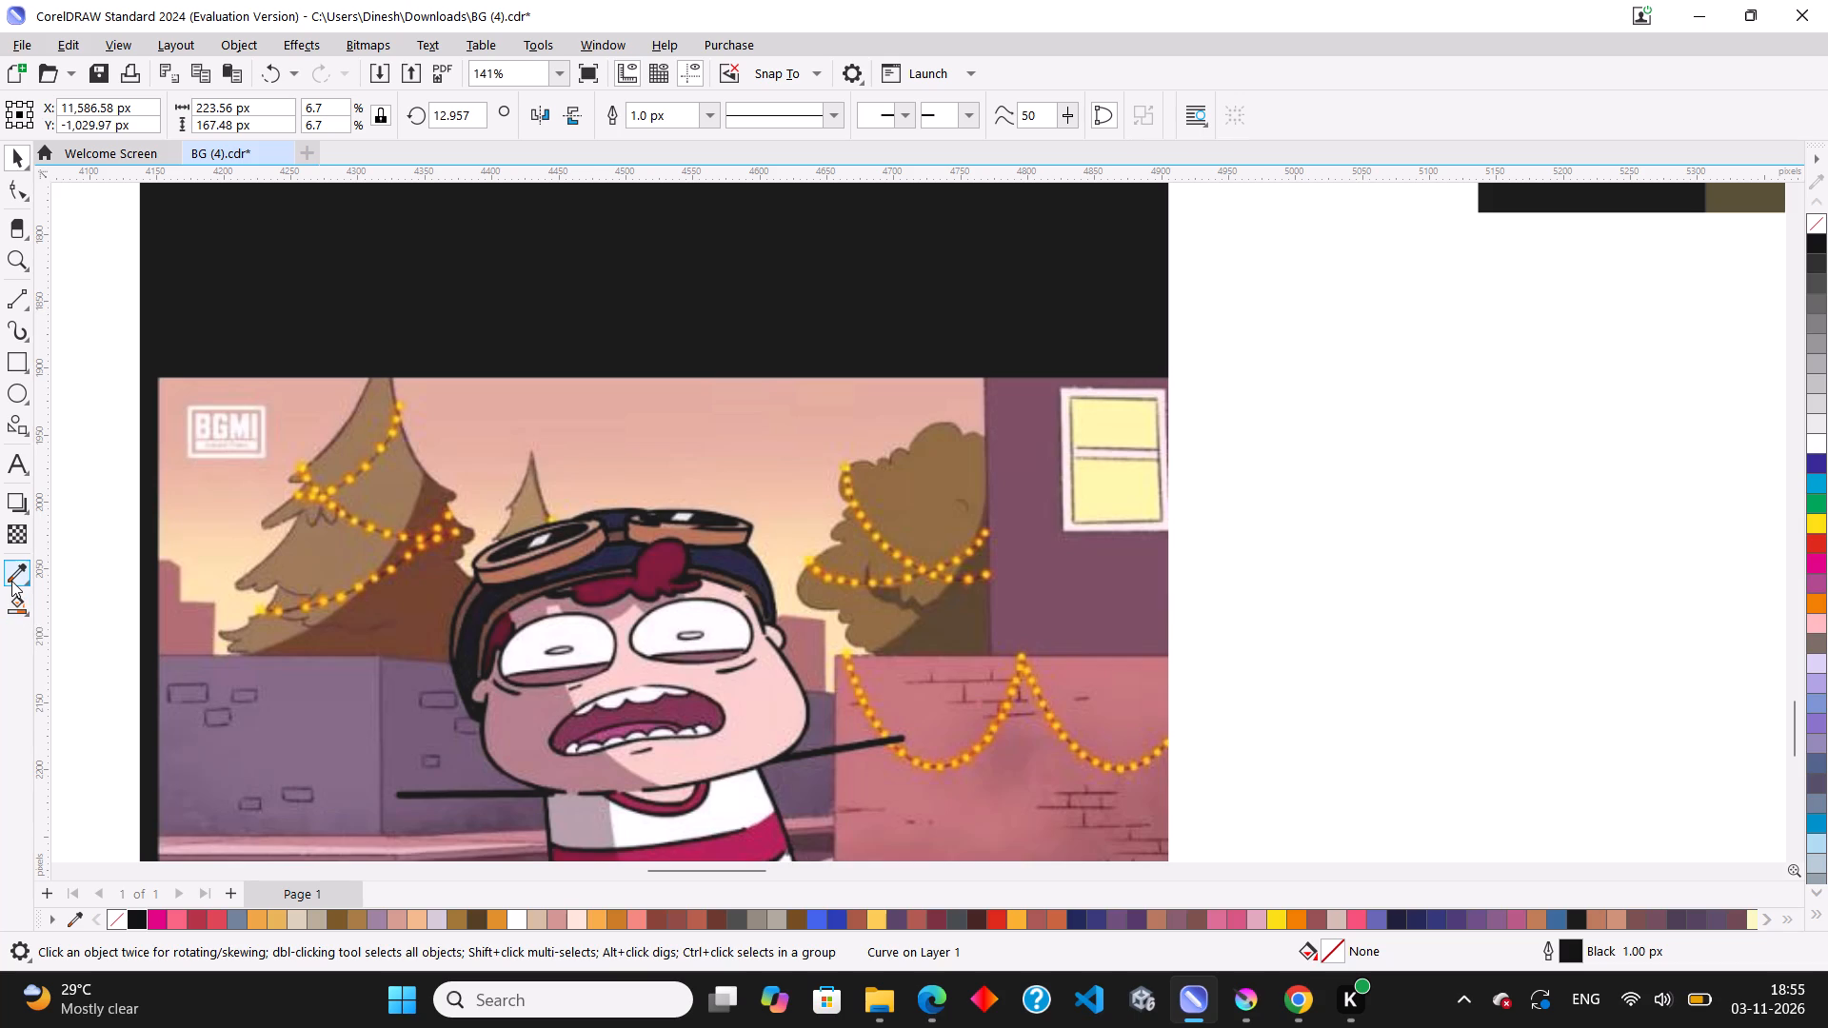
{"action": "left_click", "coordinate": [11, 581]}
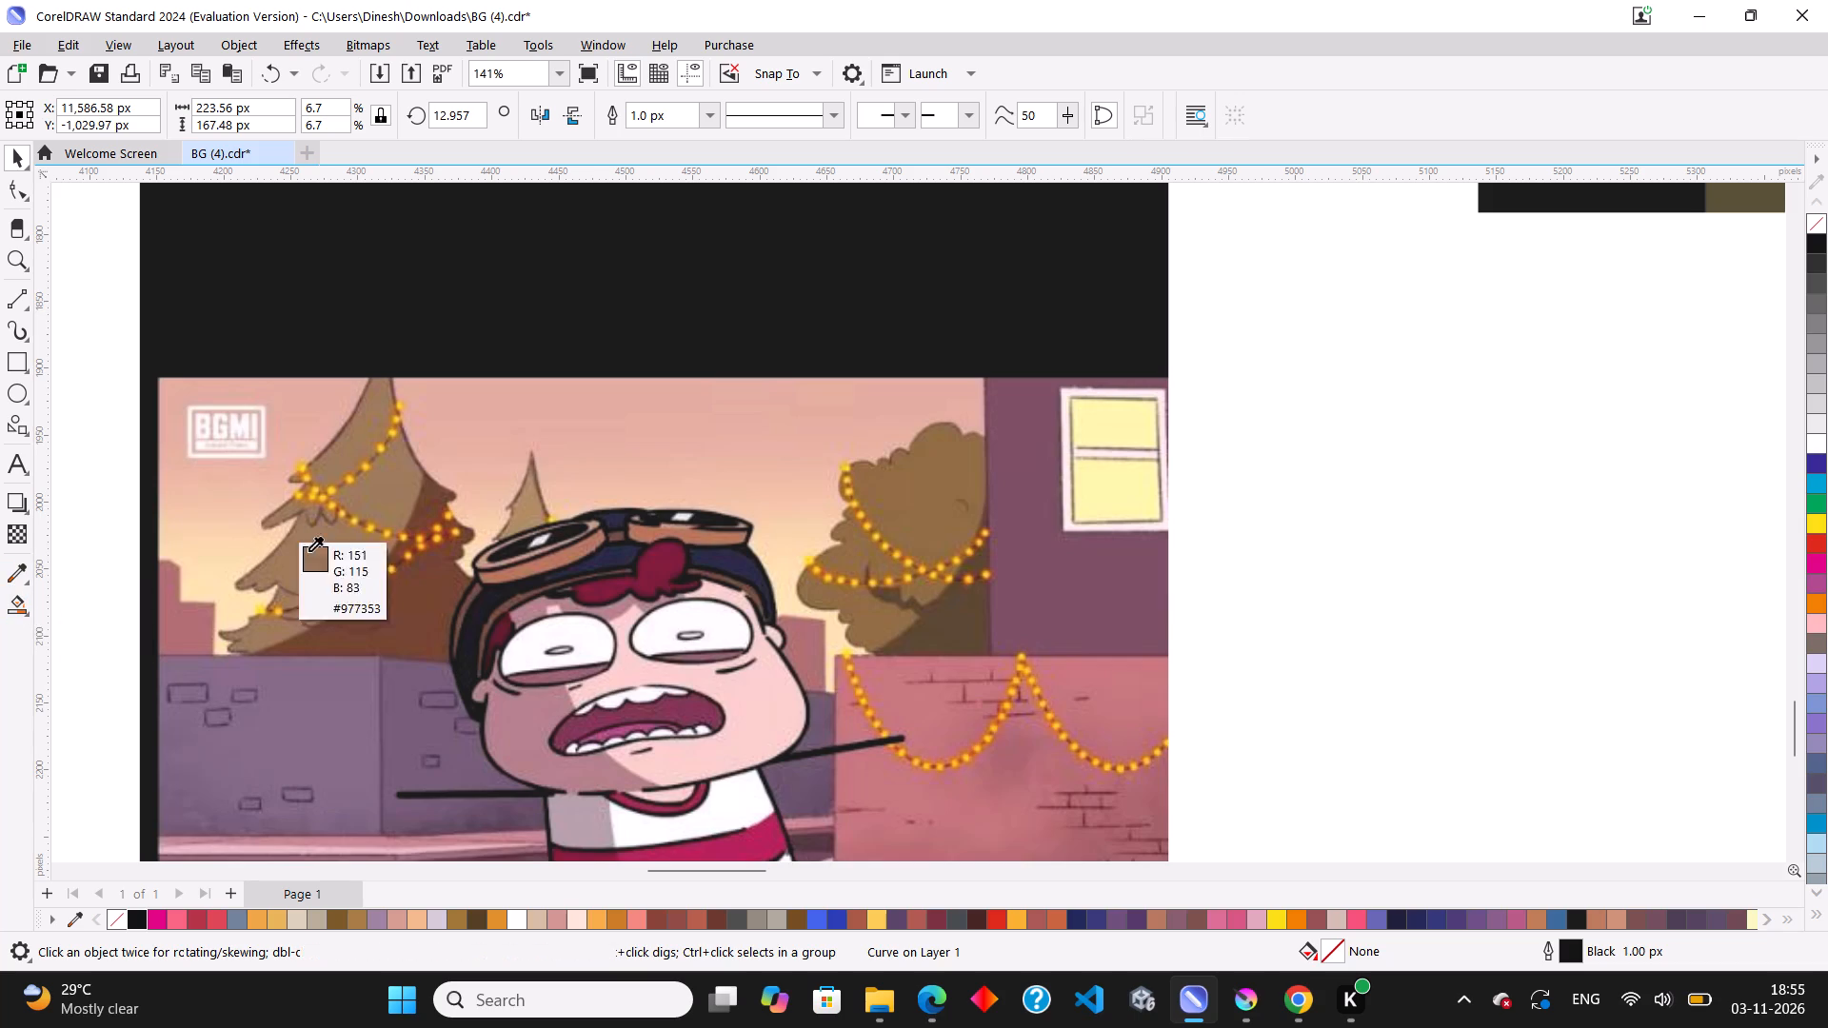
{"action": "left_click", "coordinate": [298, 563]}
{"action": "scroll", "coordinate": [282, 592], "scroll_direction": "down", "scroll_amount": 13}
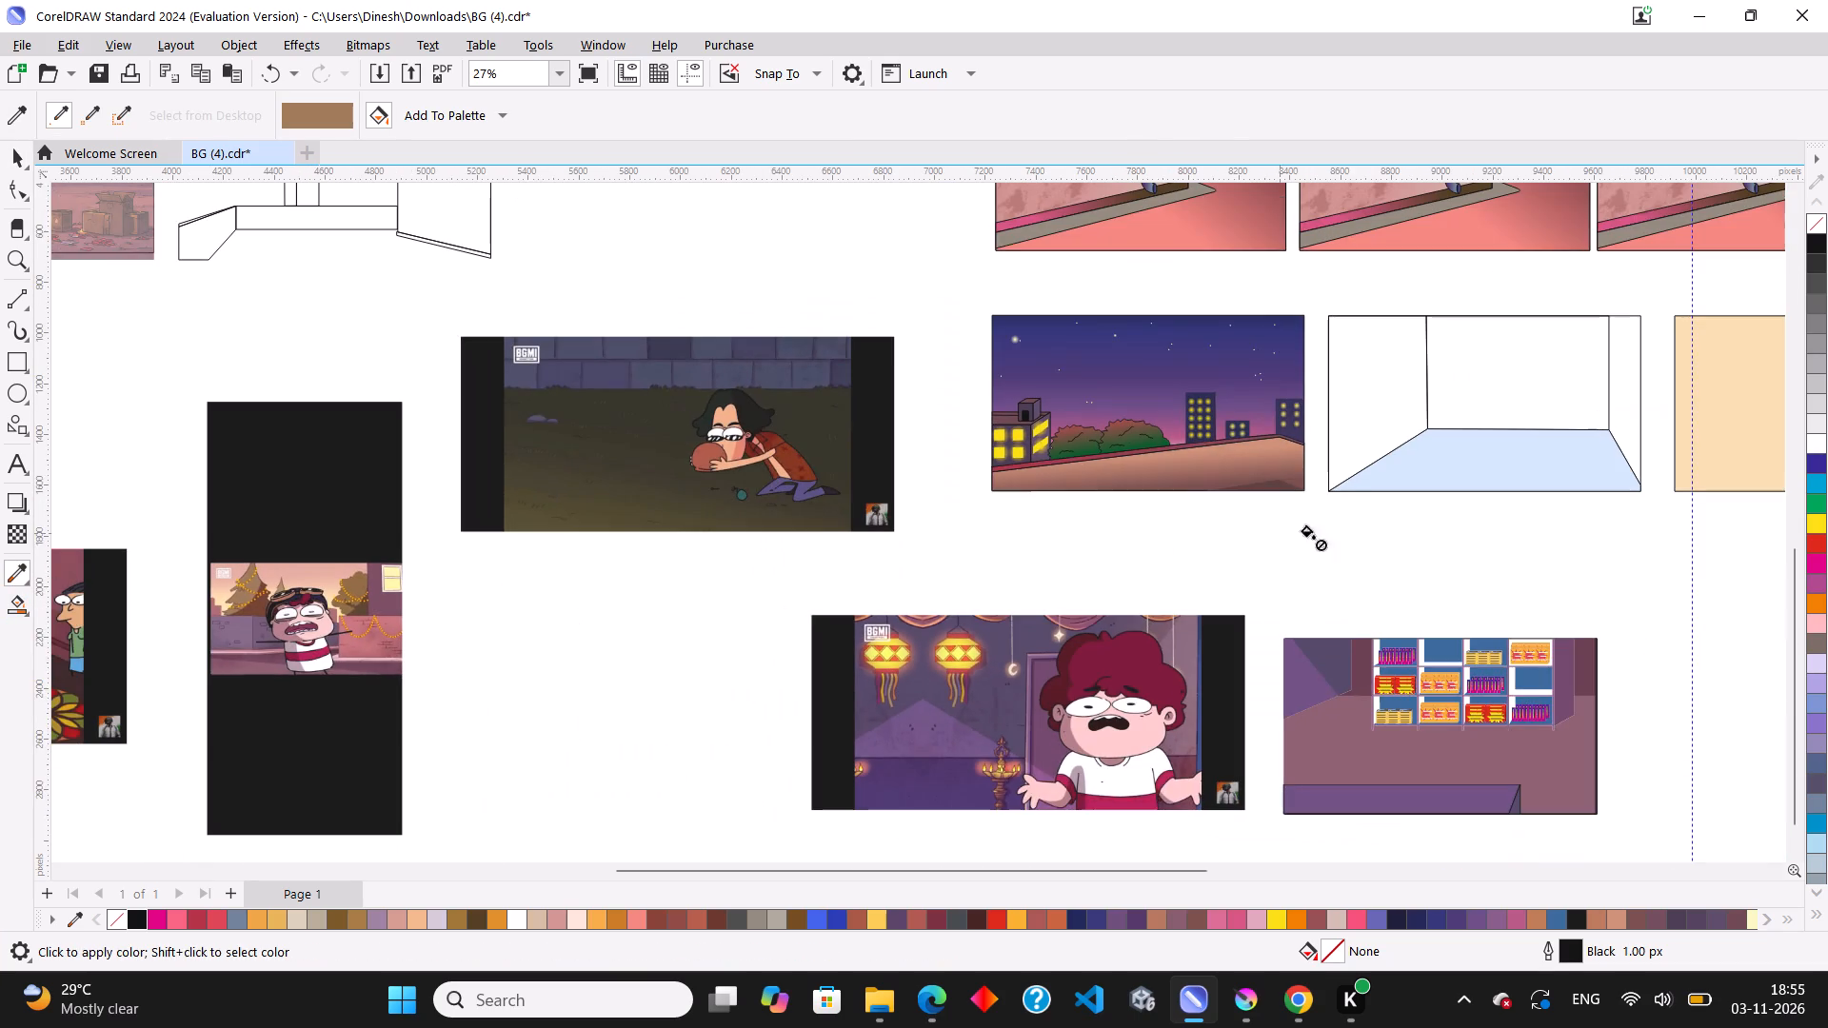
{"action": "scroll", "coordinate": [566, 555], "scroll_direction": "down", "scroll_amount": 3}
{"action": "scroll", "coordinate": [1501, 495], "scroll_direction": "up", "scroll_amount": 3}
{"action": "scroll", "coordinate": [1608, 390], "scroll_direction": "up", "scroll_amount": 9}
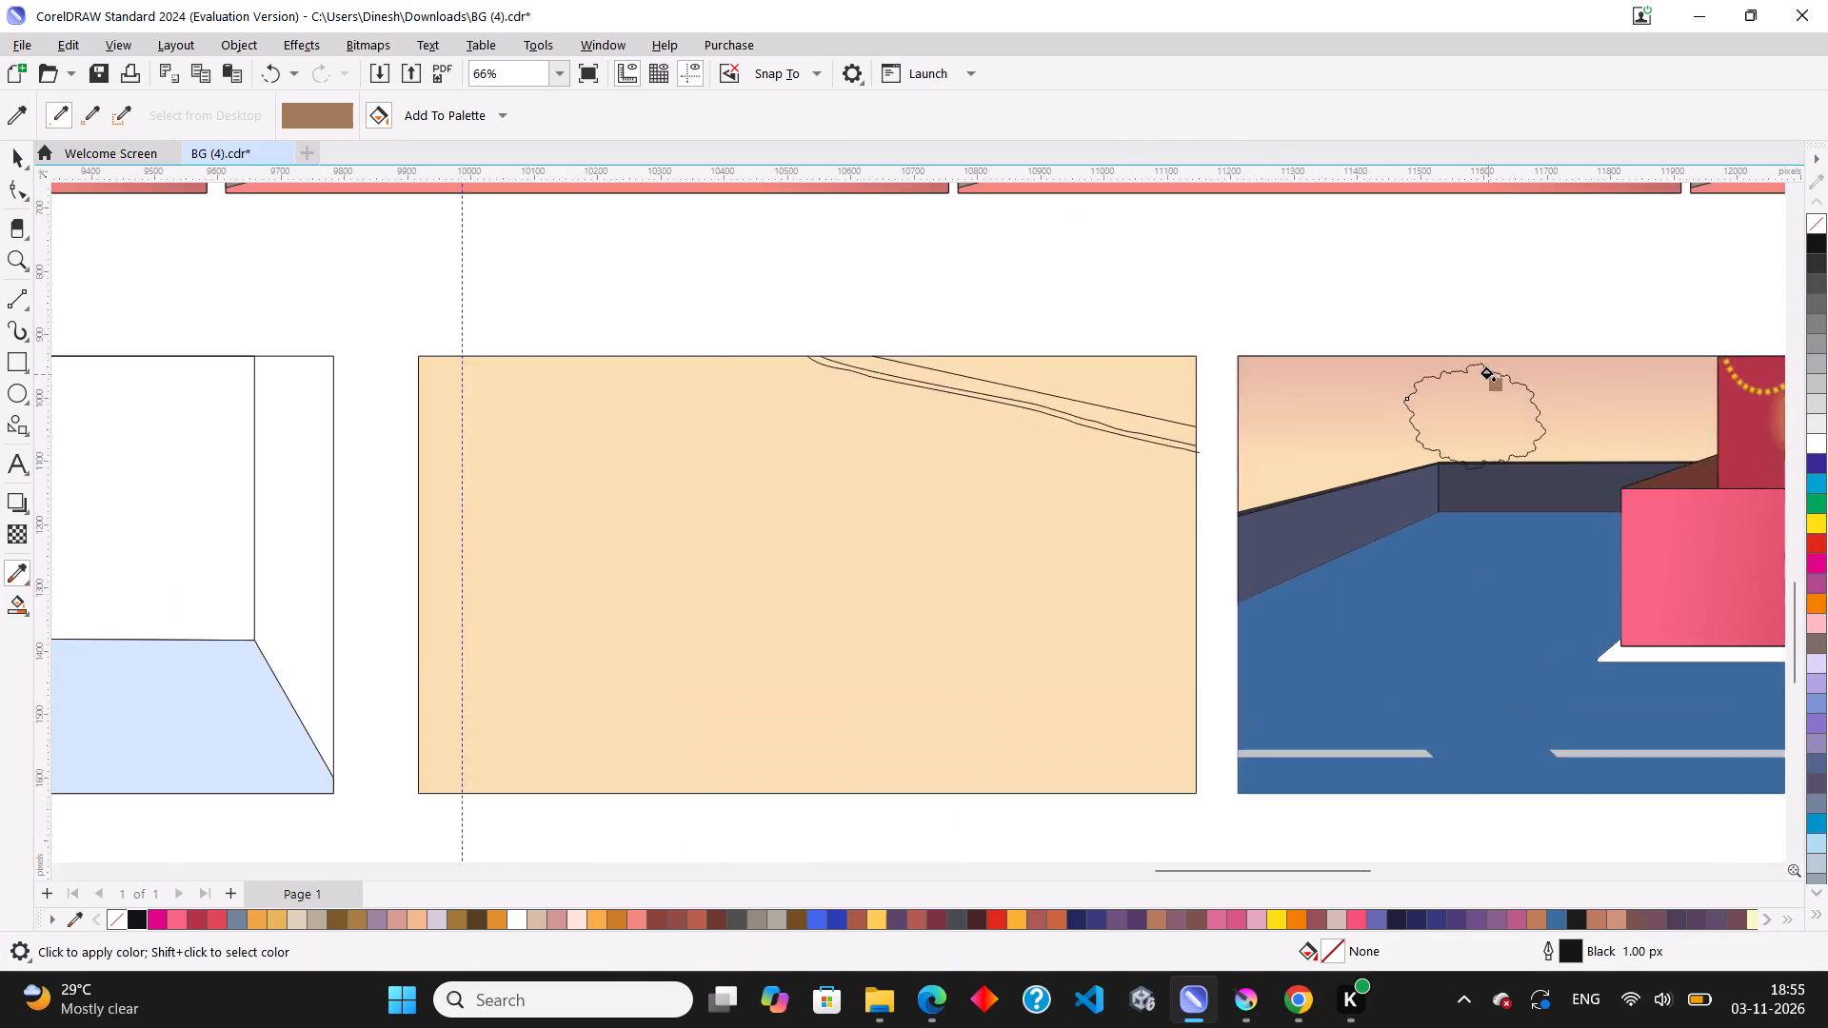
{"action": "scroll", "coordinate": [1488, 374], "scroll_direction": "up", "scroll_amount": 1}
{"action": "left_click", "coordinate": [1471, 421]}
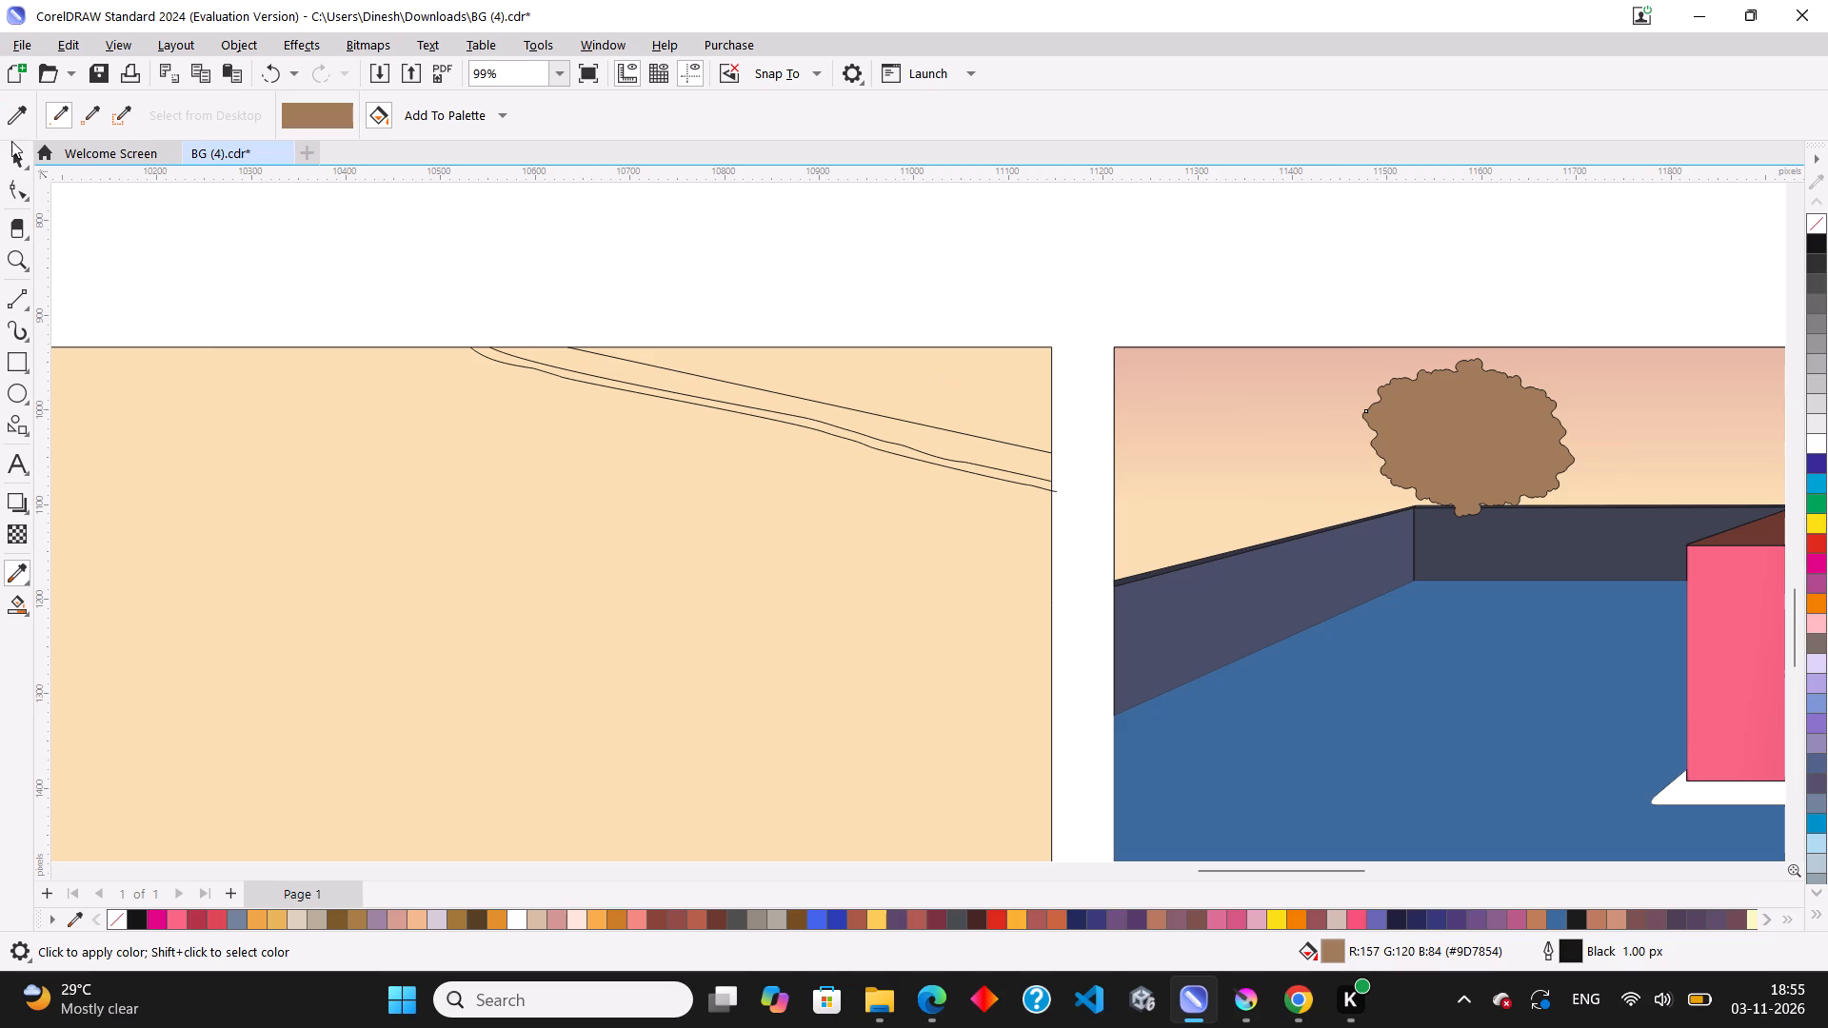
{"action": "left_click", "coordinate": [16, 151]}
Duplicate the brown foliage shape about 41 px to the left, overlapping the original.
{"action": "scroll", "coordinate": [469, 416], "scroll_direction": "down", "scroll_amount": 3}
{"action": "scroll", "coordinate": [1116, 469], "scroll_direction": "up", "scroll_amount": 7}
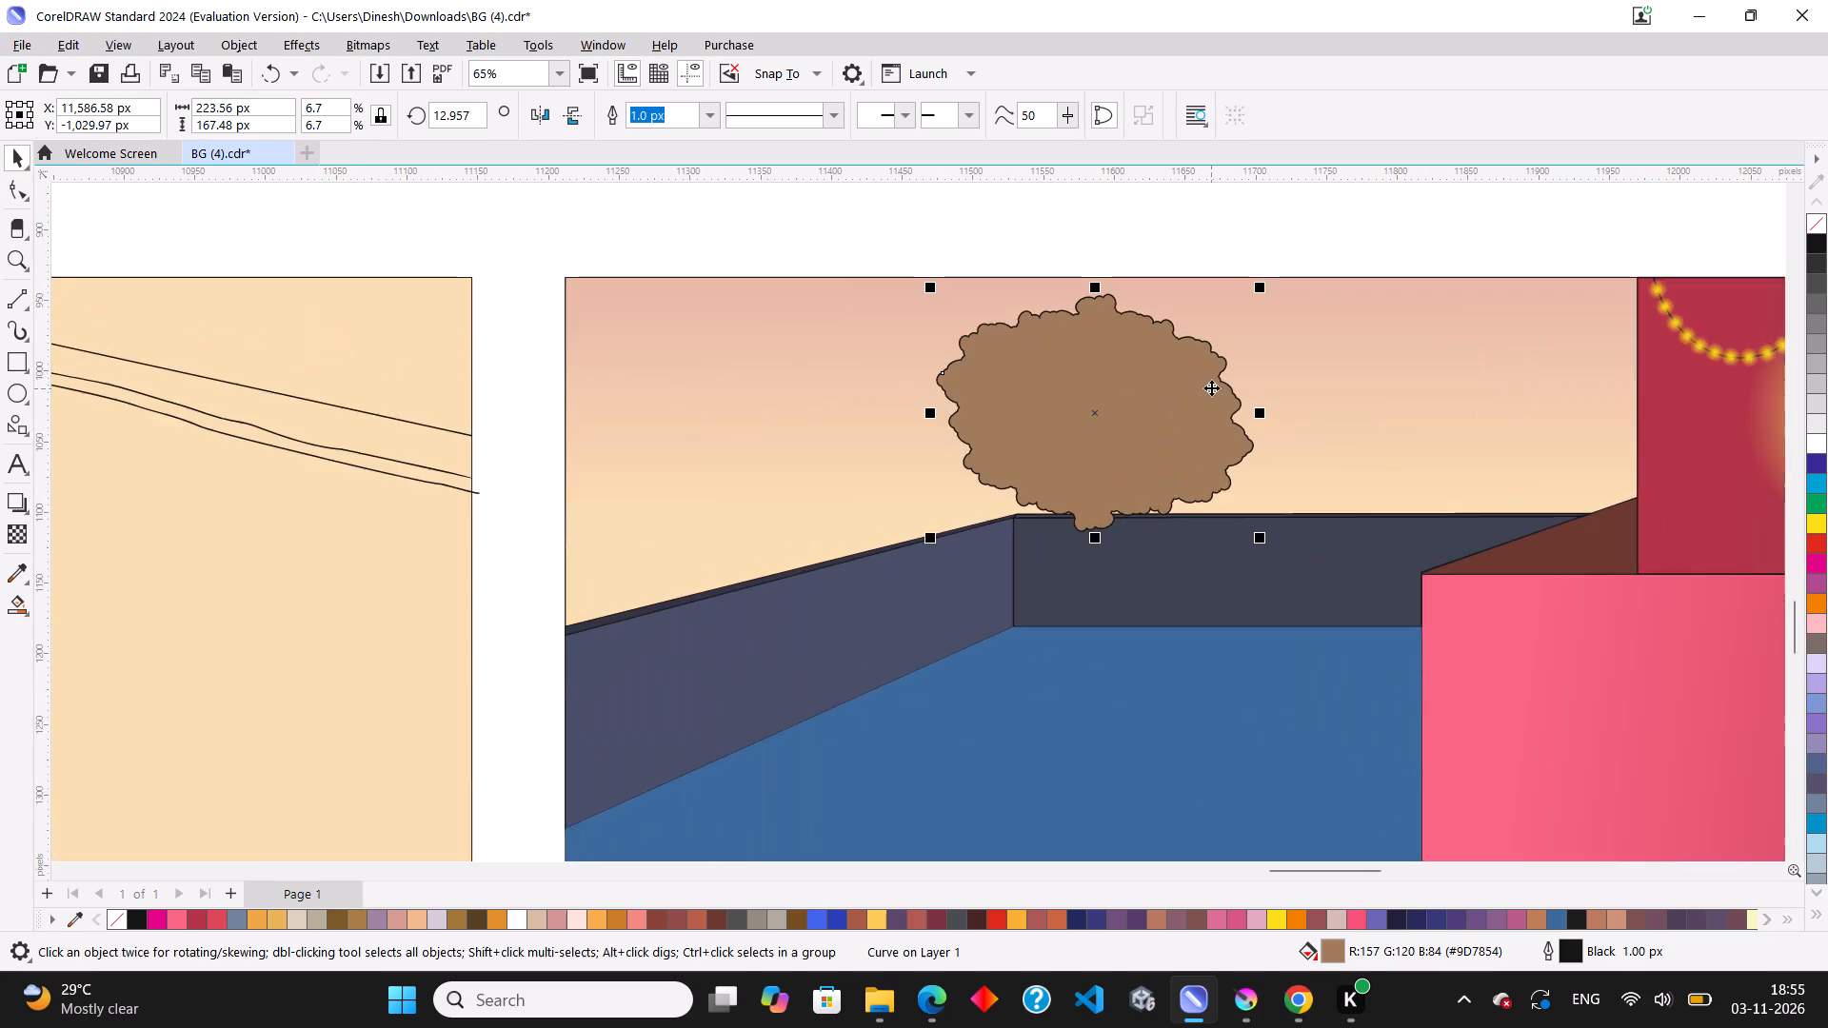
{"action": "scroll", "coordinate": [1211, 387], "scroll_direction": "up", "scroll_amount": 4}
{"action": "left_click_drag", "start_coordinate": [1205, 412], "coordinate": [1098, 405]}
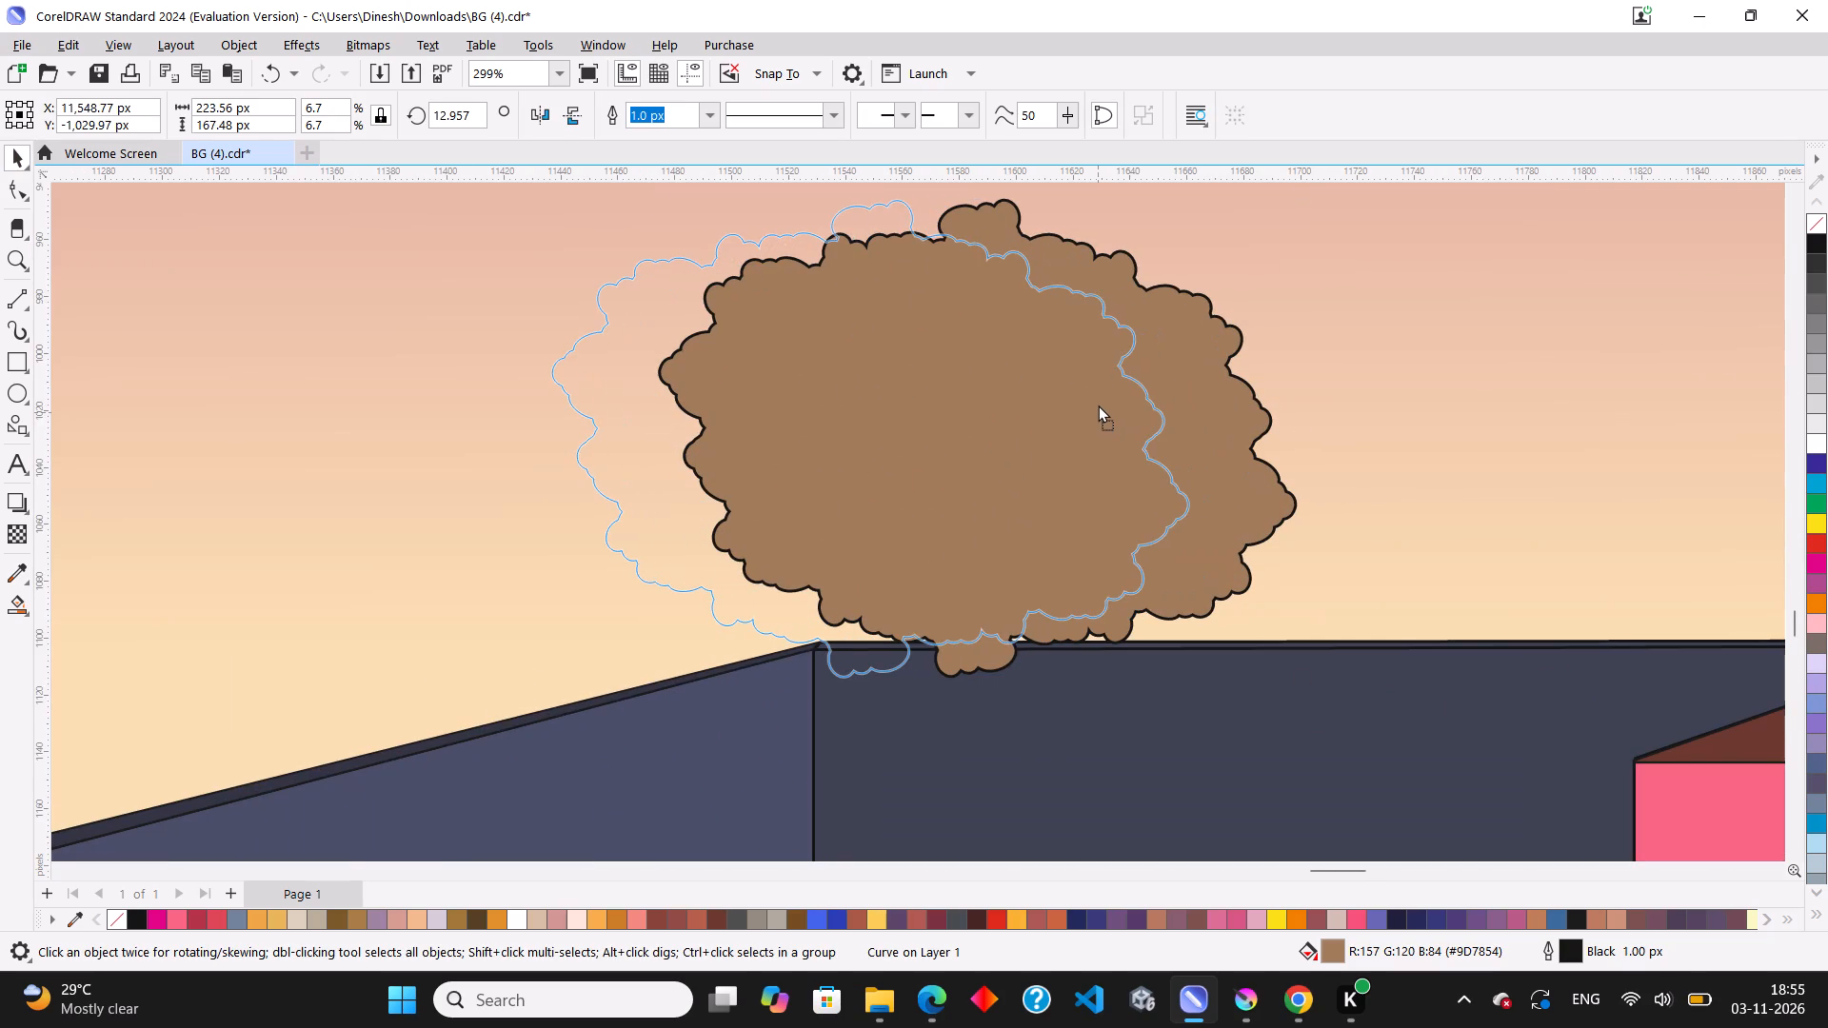
{"action": "left_click_drag", "start_coordinate": [1098, 405], "coordinate": [1089, 403]}
{"action": "right_click", "coordinate": [1089, 403], "text": "ctrl"}
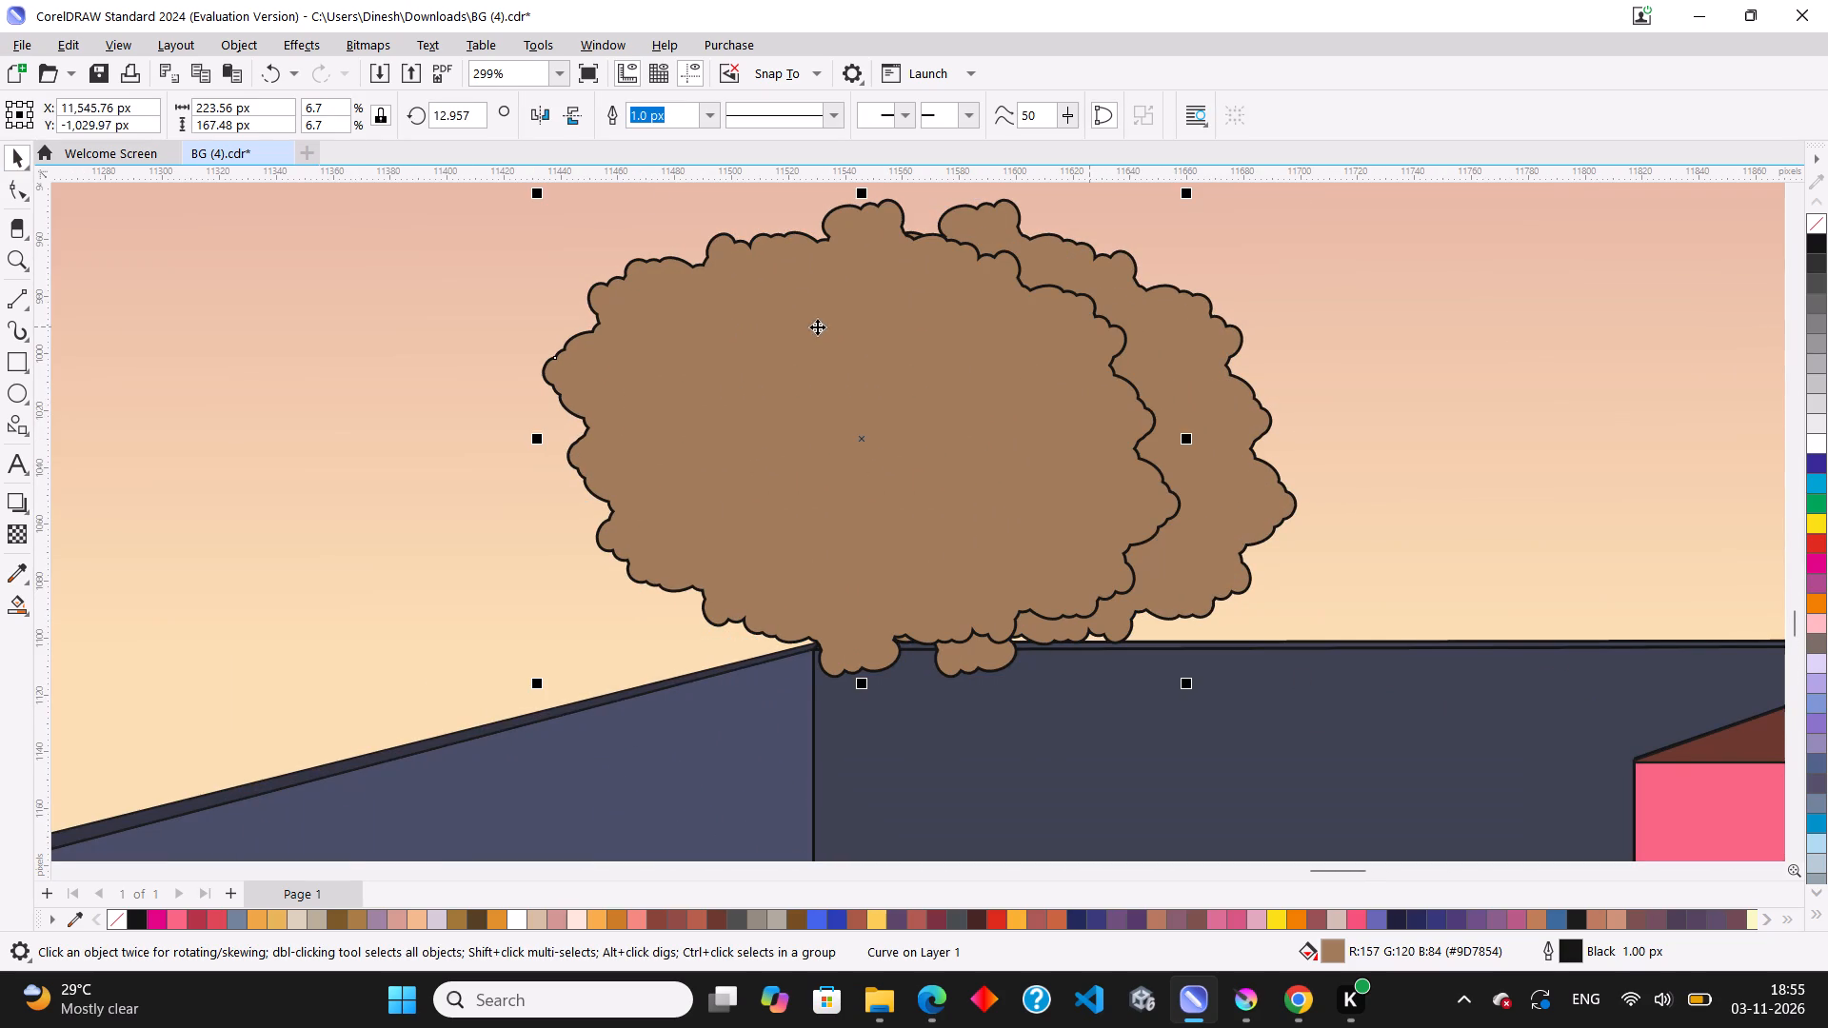
Smart-fill the exposed right crescent of the original foliage as a separate blue #336699 shape and delete the overlapping duplicate.
{"action": "left_click", "coordinate": [10, 605]}
{"action": "left_click", "coordinate": [1246, 451]}
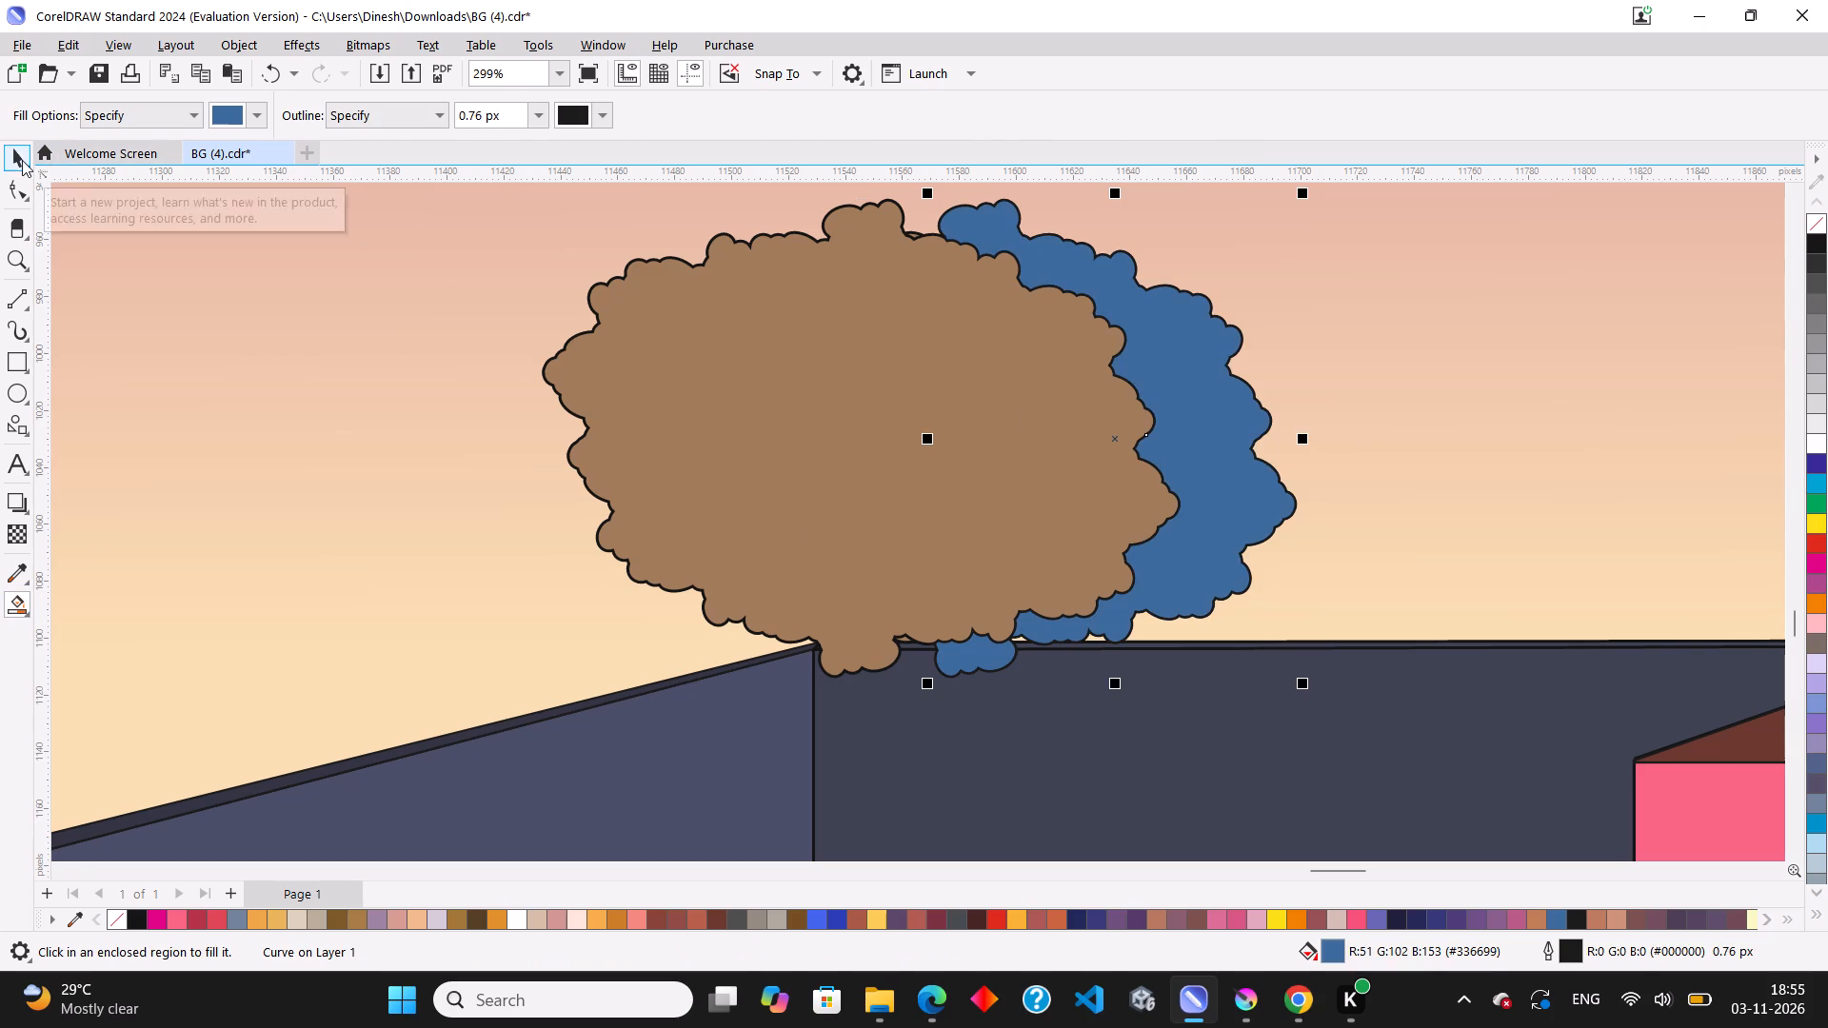
{"action": "left_click", "coordinate": [22, 160]}
{"action": "left_click", "coordinate": [725, 413]}
{"action": "key", "text": "Delete"}
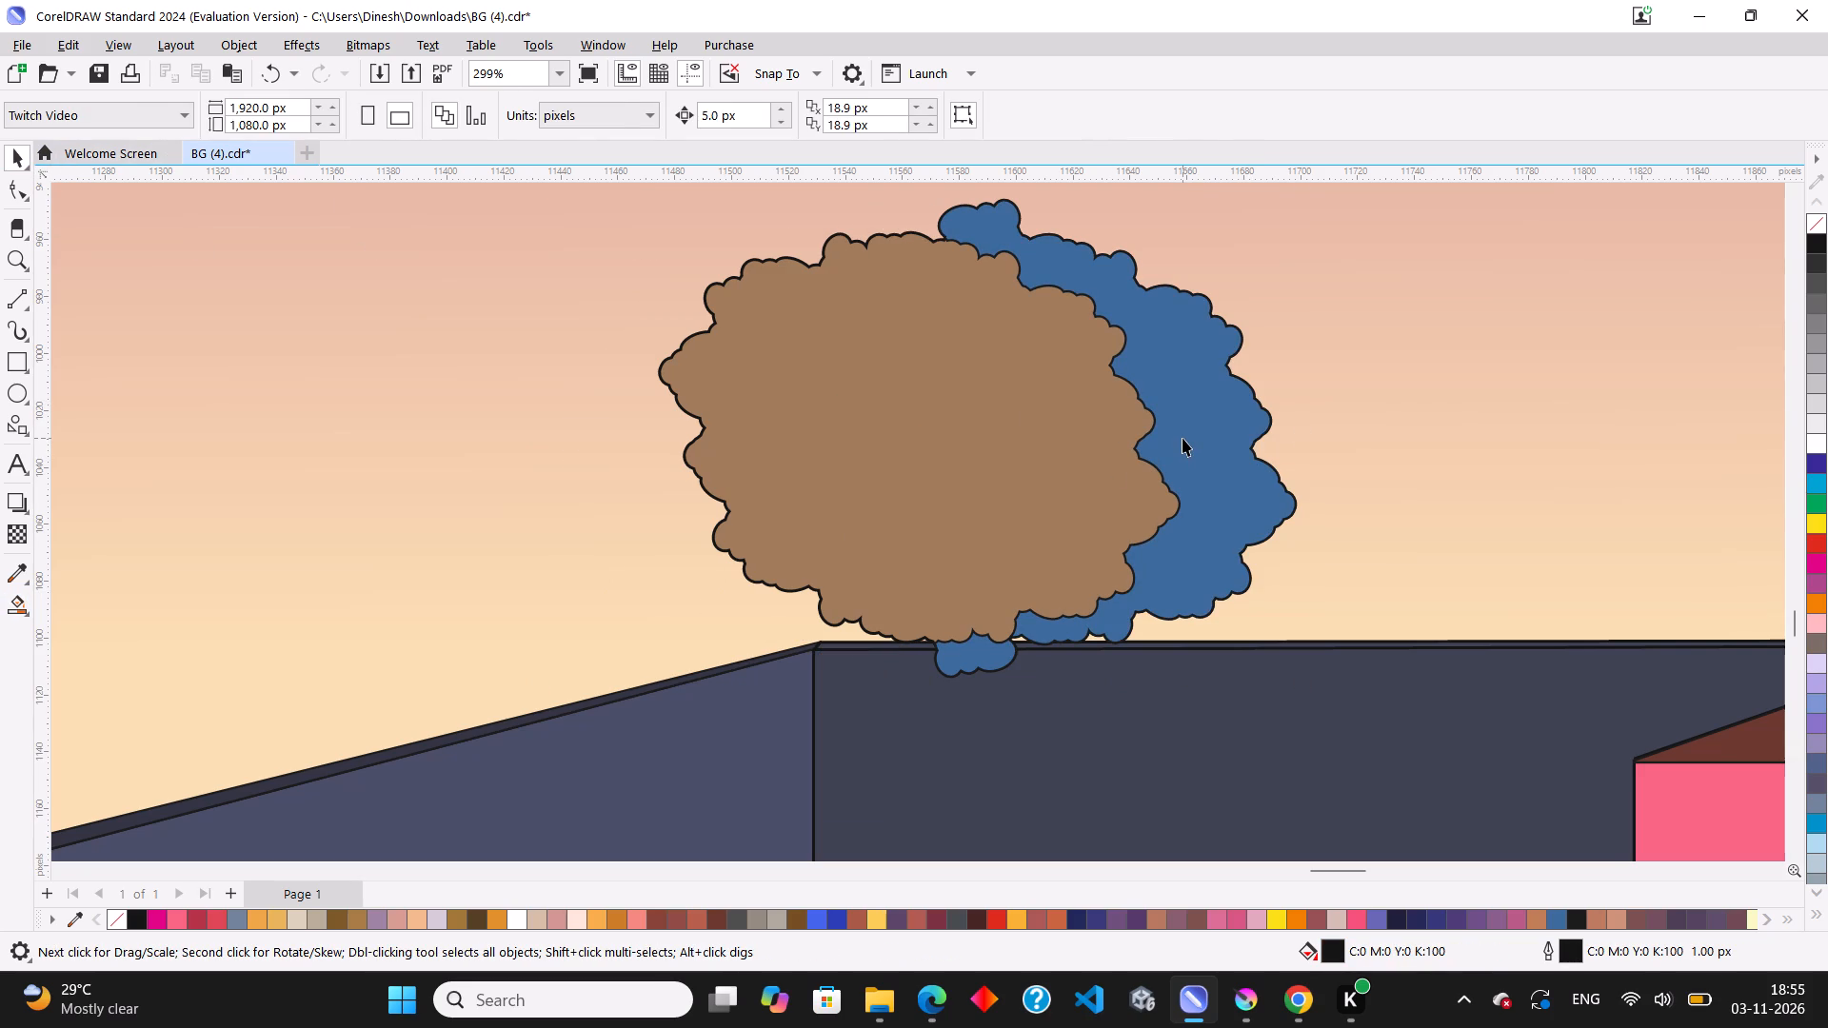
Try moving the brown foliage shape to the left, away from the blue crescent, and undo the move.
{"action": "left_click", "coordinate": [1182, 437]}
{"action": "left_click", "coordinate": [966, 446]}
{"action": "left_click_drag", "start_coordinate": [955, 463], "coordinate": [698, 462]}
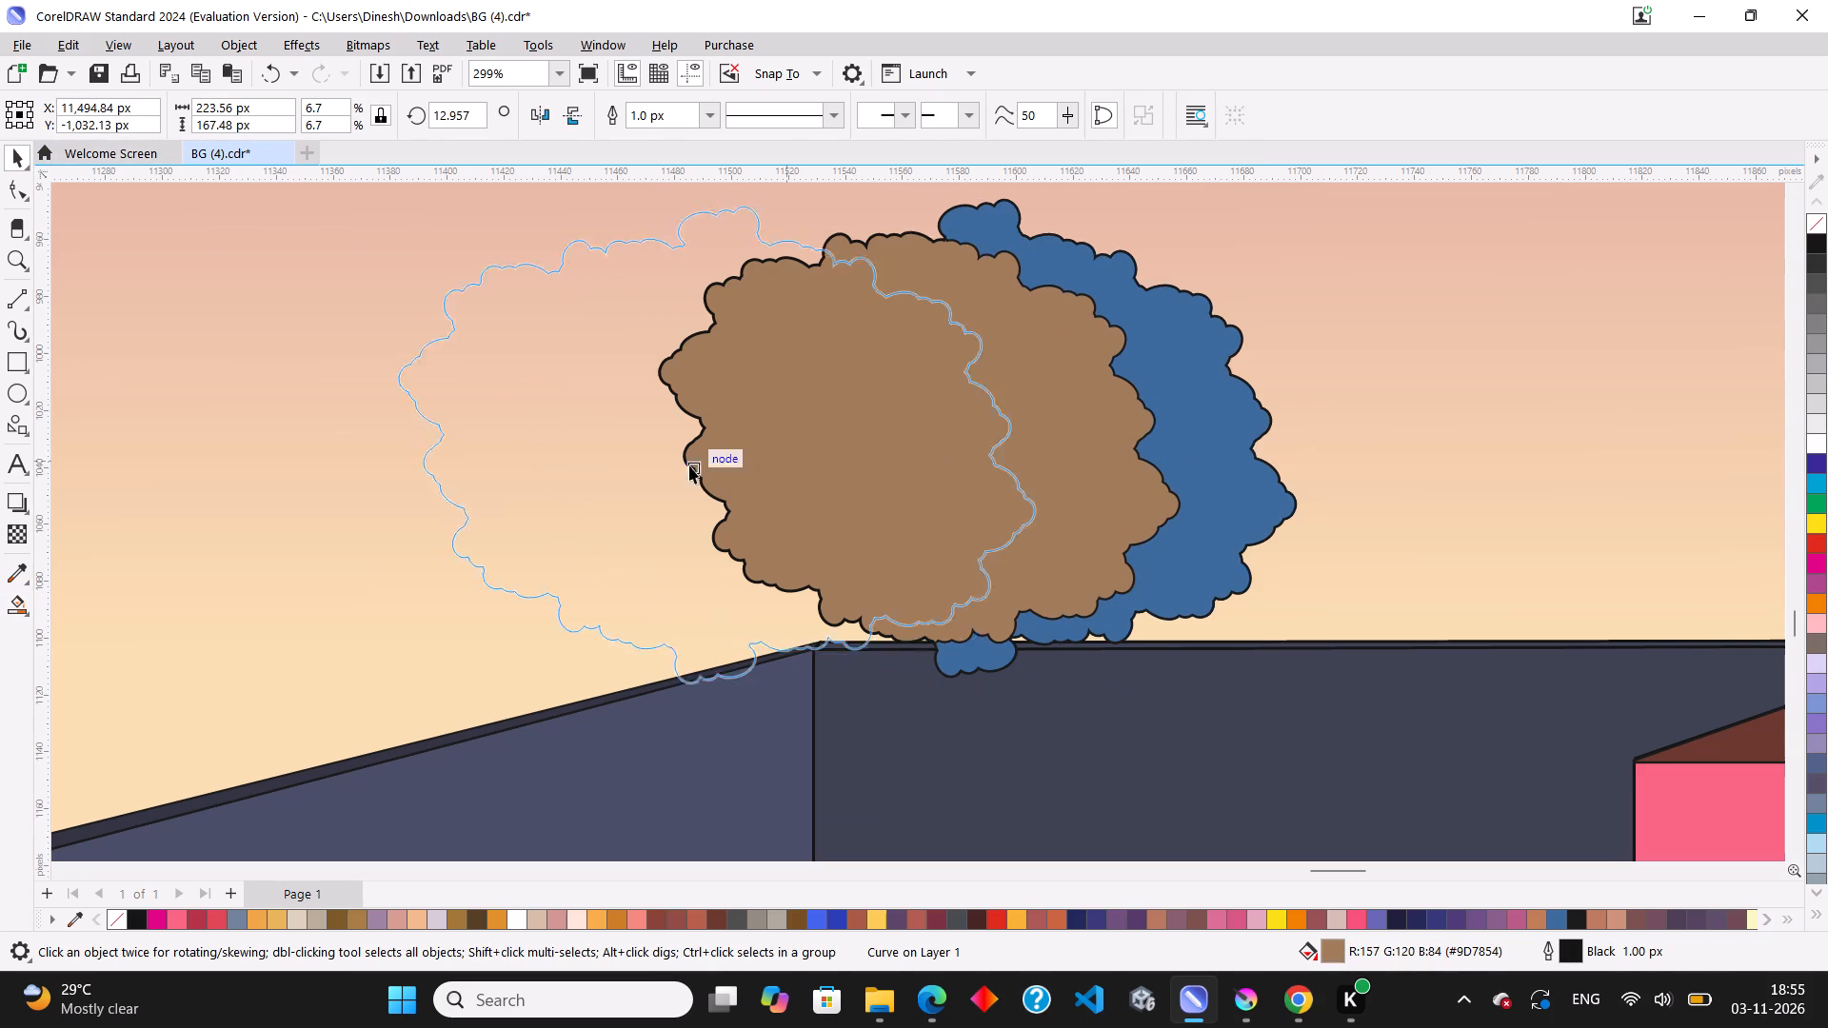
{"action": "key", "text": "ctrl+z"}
Remove the outlines from the brown foliage shape and the blue crescent.
{"action": "scroll", "coordinate": [755, 467], "scroll_direction": "down", "scroll_amount": 1}
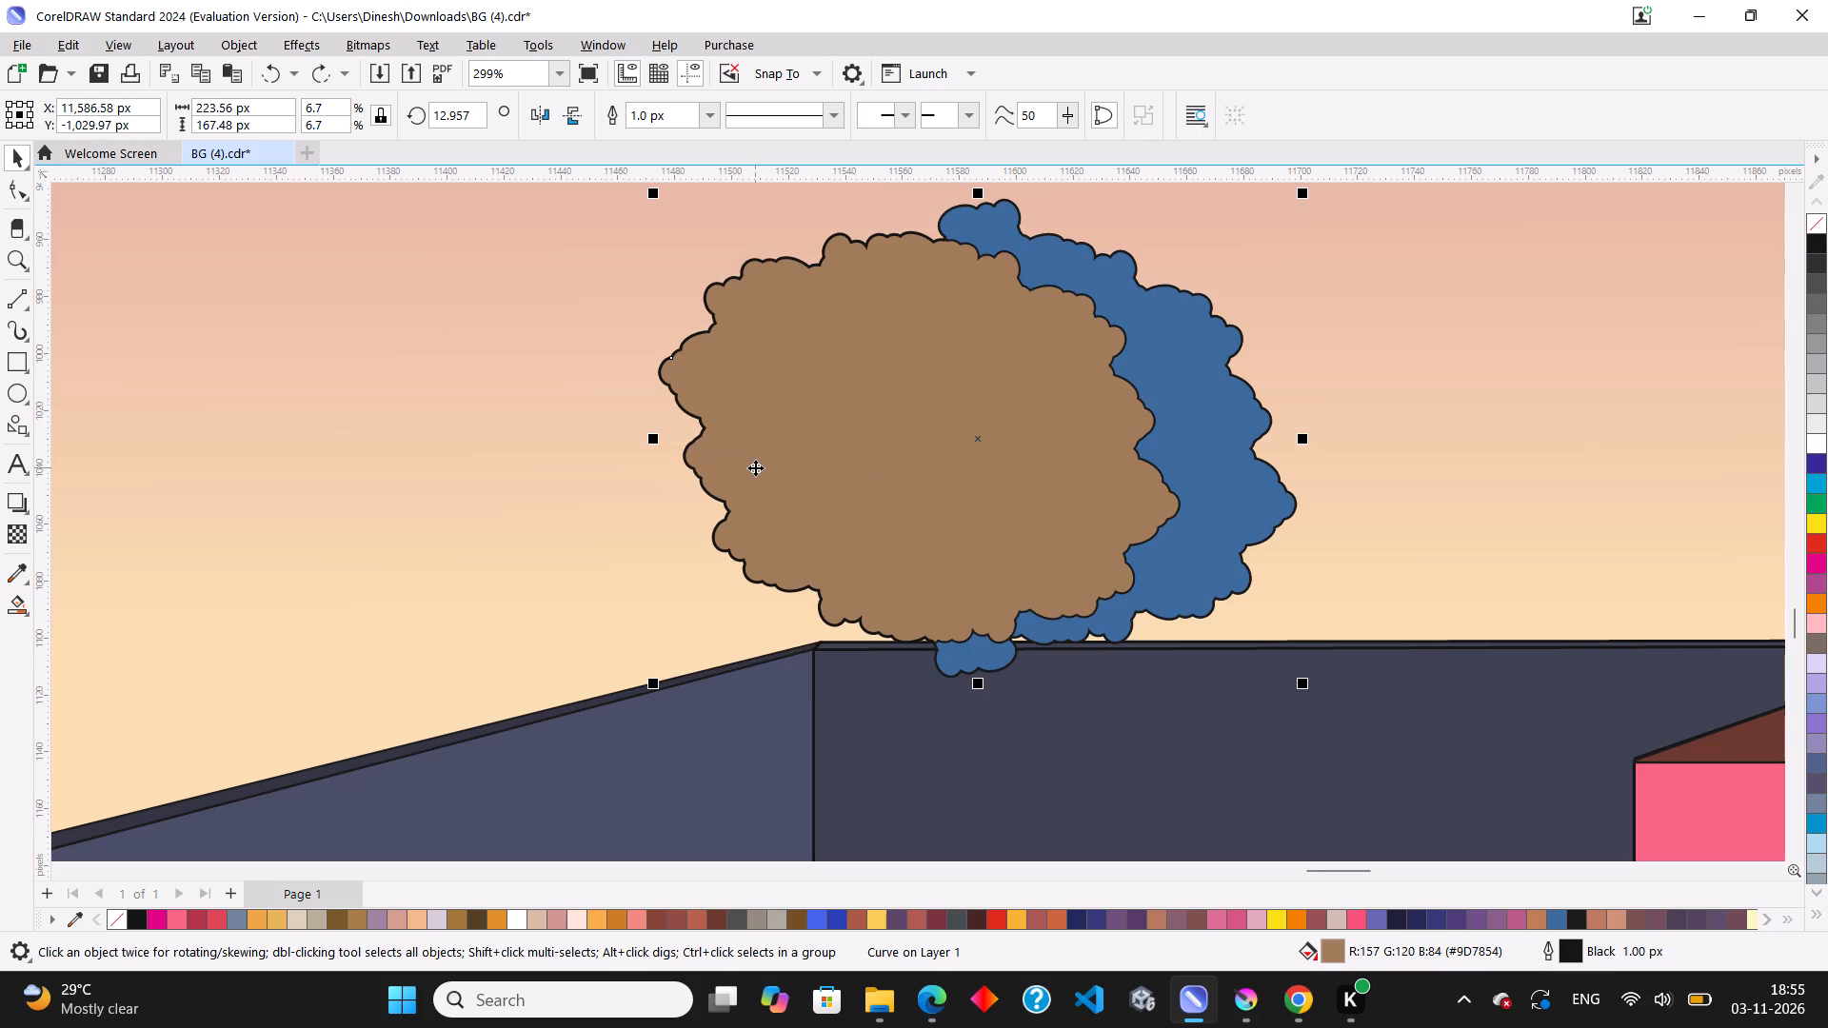
{"action": "scroll", "coordinate": [755, 467], "scroll_direction": "down", "scroll_amount": 1}
{"action": "right_click", "coordinate": [1816, 227]}
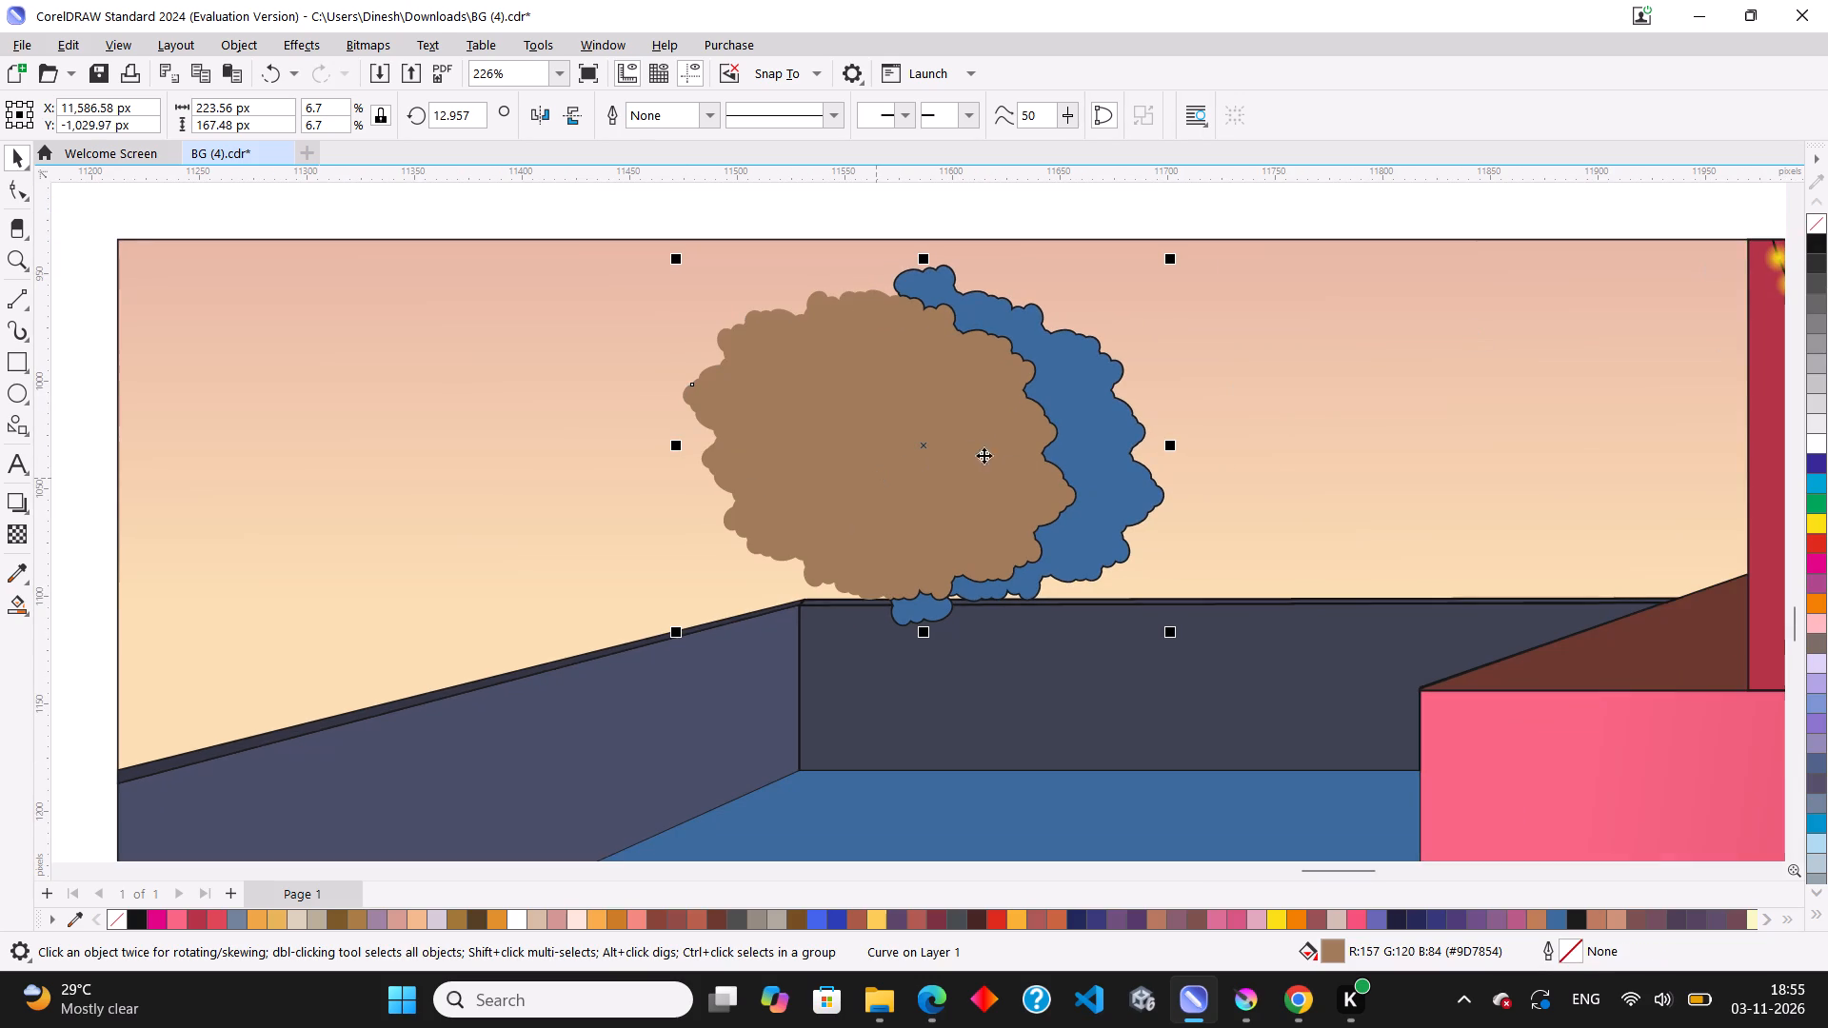
{"action": "left_click", "coordinate": [1100, 450]}
{"action": "right_click", "coordinate": [1816, 225]}
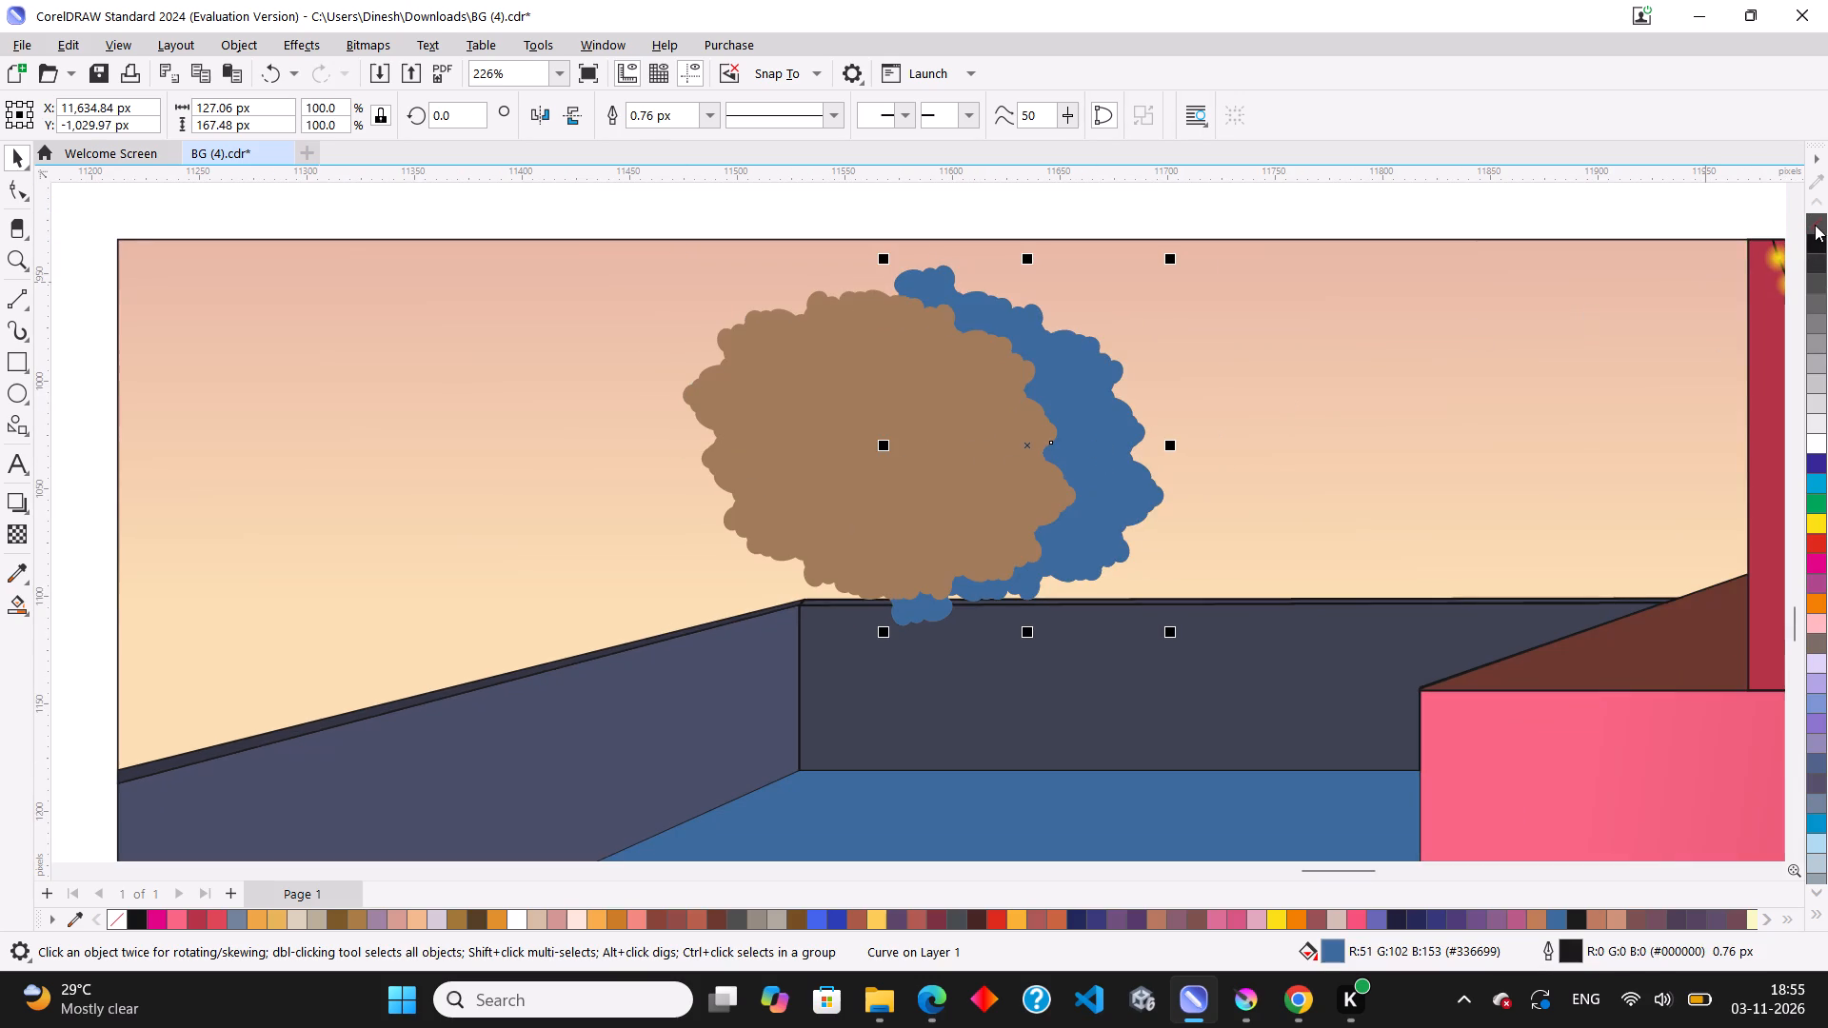
Sample the dark brown shaded side of the reference pine tree and fill the foliage's blue crescent with it (#713E25).
{"action": "scroll", "coordinate": [1000, 446], "scroll_direction": "down", "scroll_amount": 3}
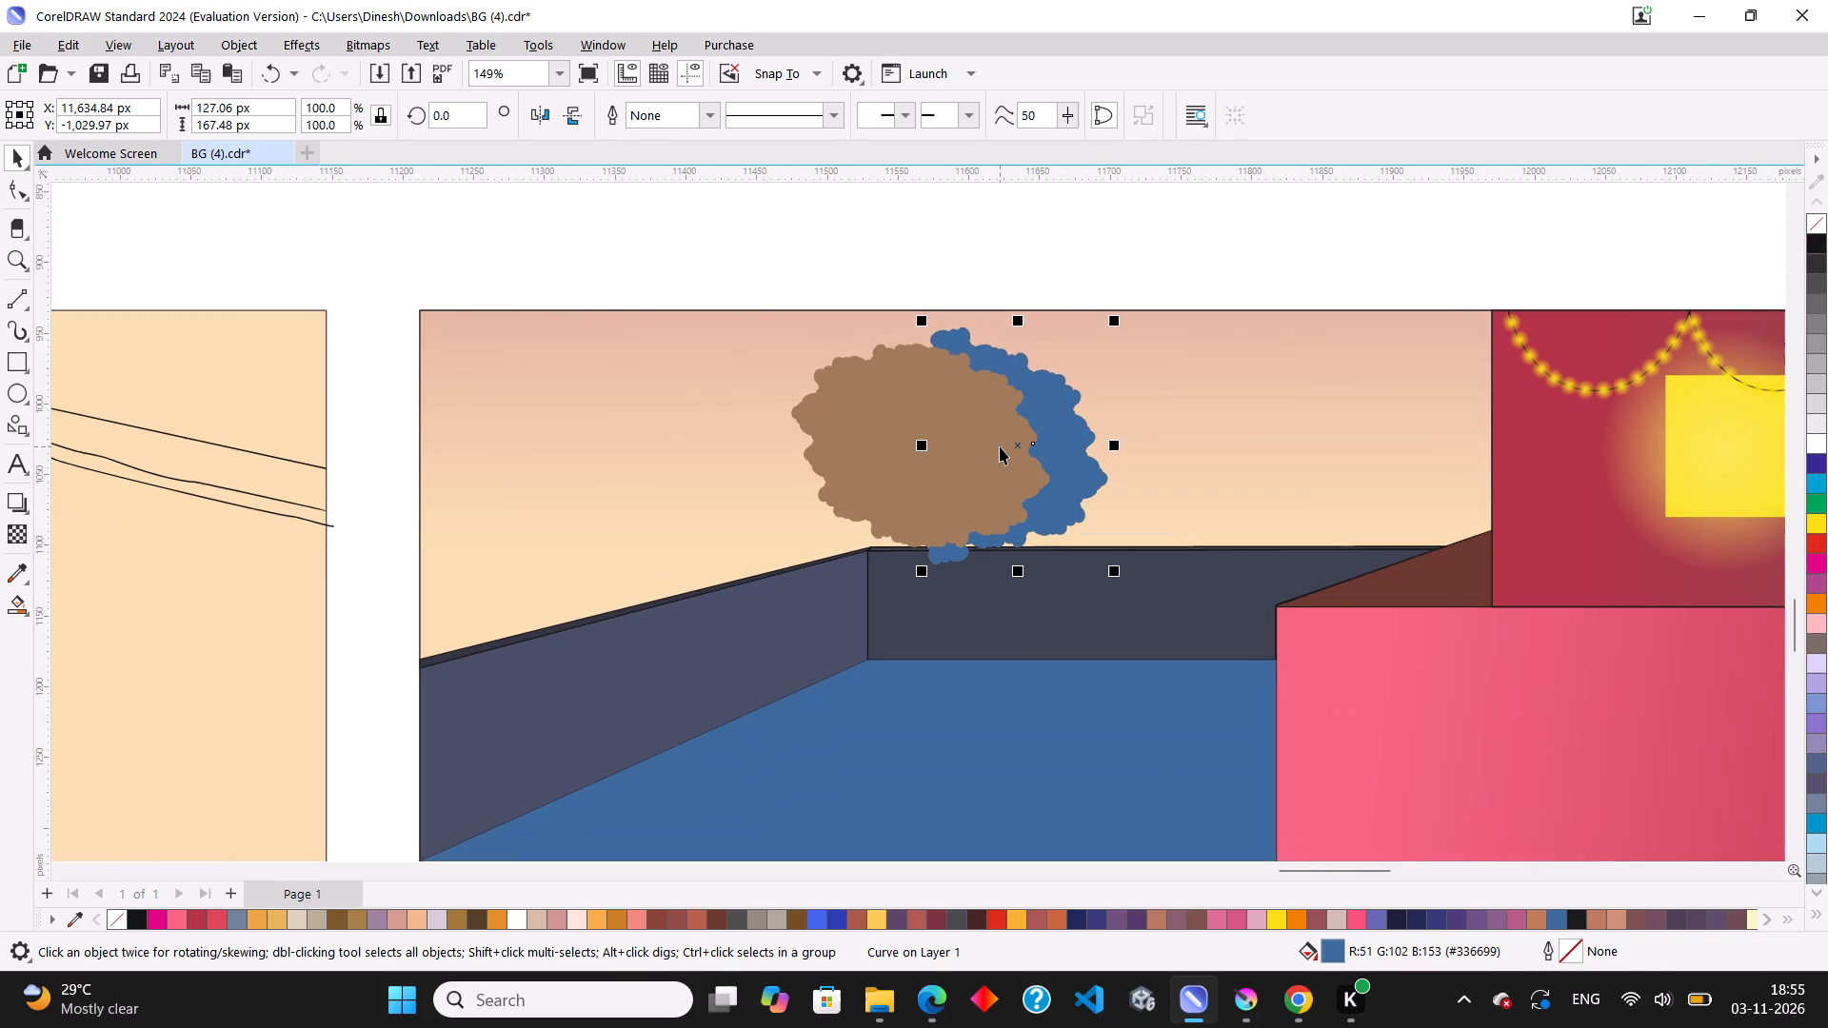
{"action": "scroll", "coordinate": [995, 447], "scroll_direction": "down", "scroll_amount": 13}
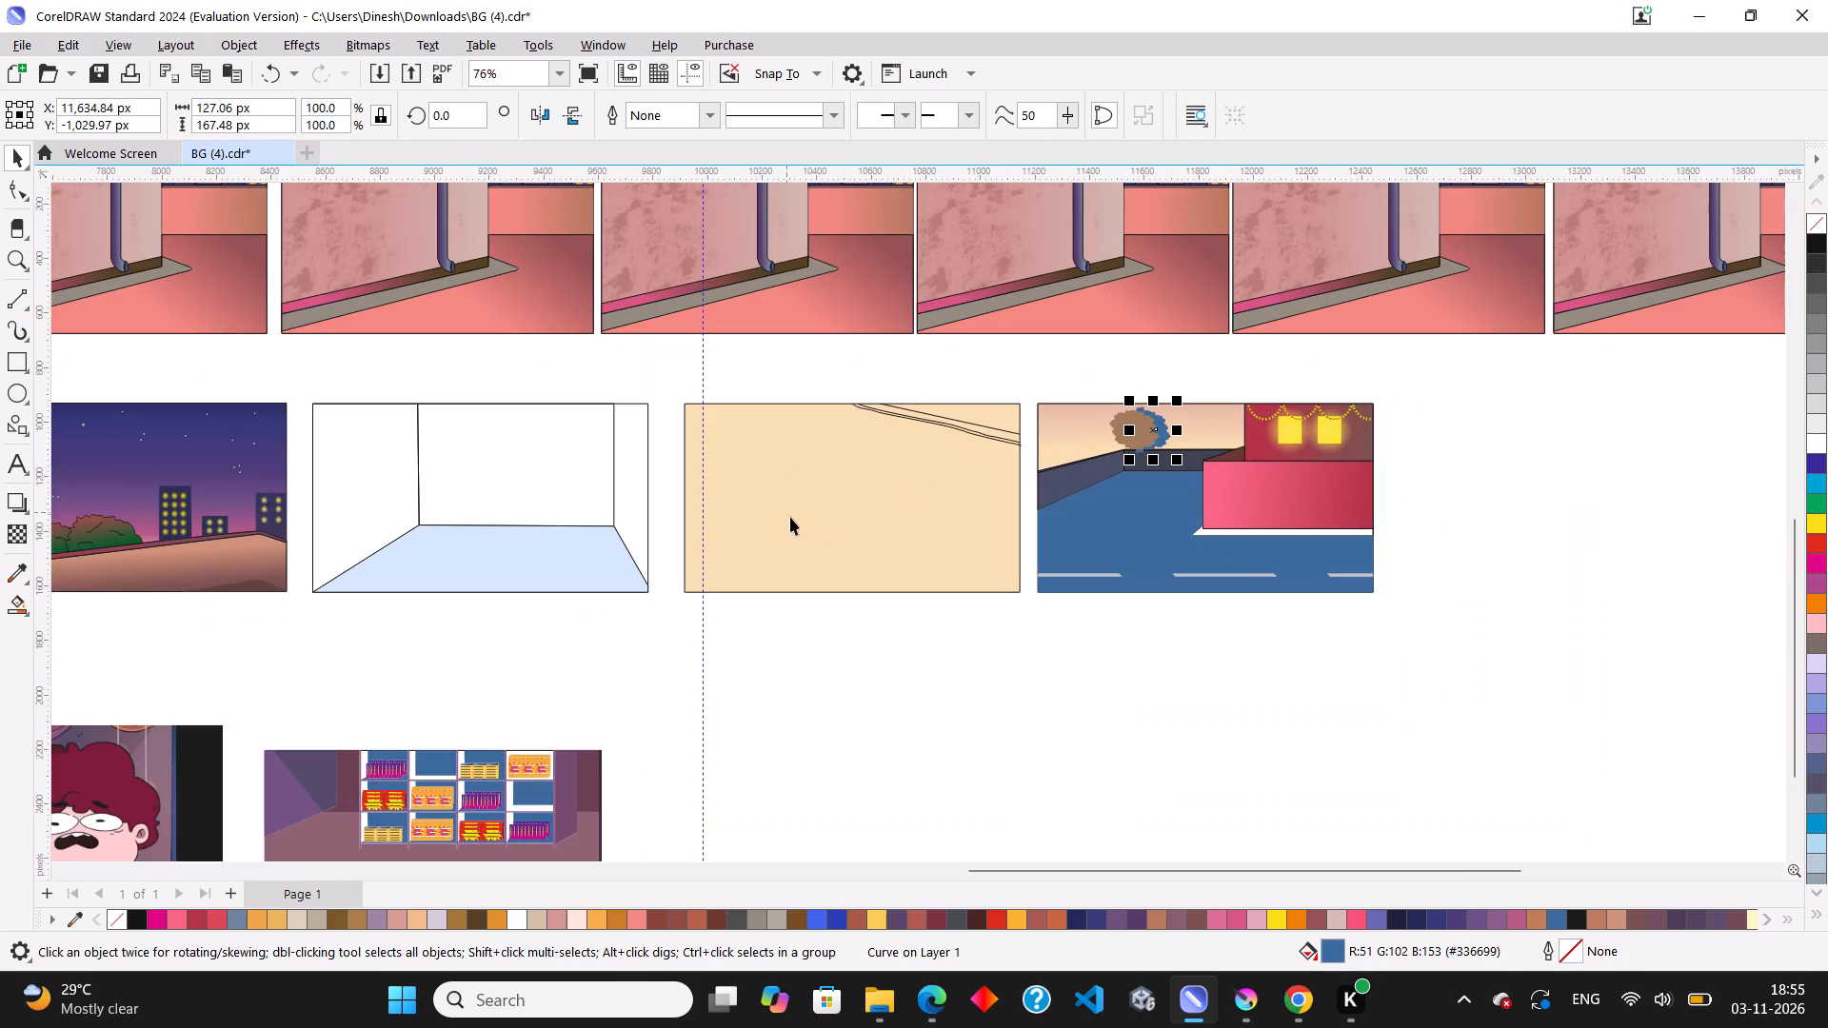
{"action": "scroll", "coordinate": [870, 533], "scroll_direction": "down", "scroll_amount": 3}
{"action": "scroll", "coordinate": [780, 562], "scroll_direction": "down", "scroll_amount": 1}
{"action": "scroll", "coordinate": [314, 584], "scroll_direction": "up", "scroll_amount": 2}
{"action": "scroll", "coordinate": [669, 609], "scroll_direction": "down", "scroll_amount": 7}
{"action": "scroll", "coordinate": [395, 610], "scroll_direction": "up", "scroll_amount": 2}
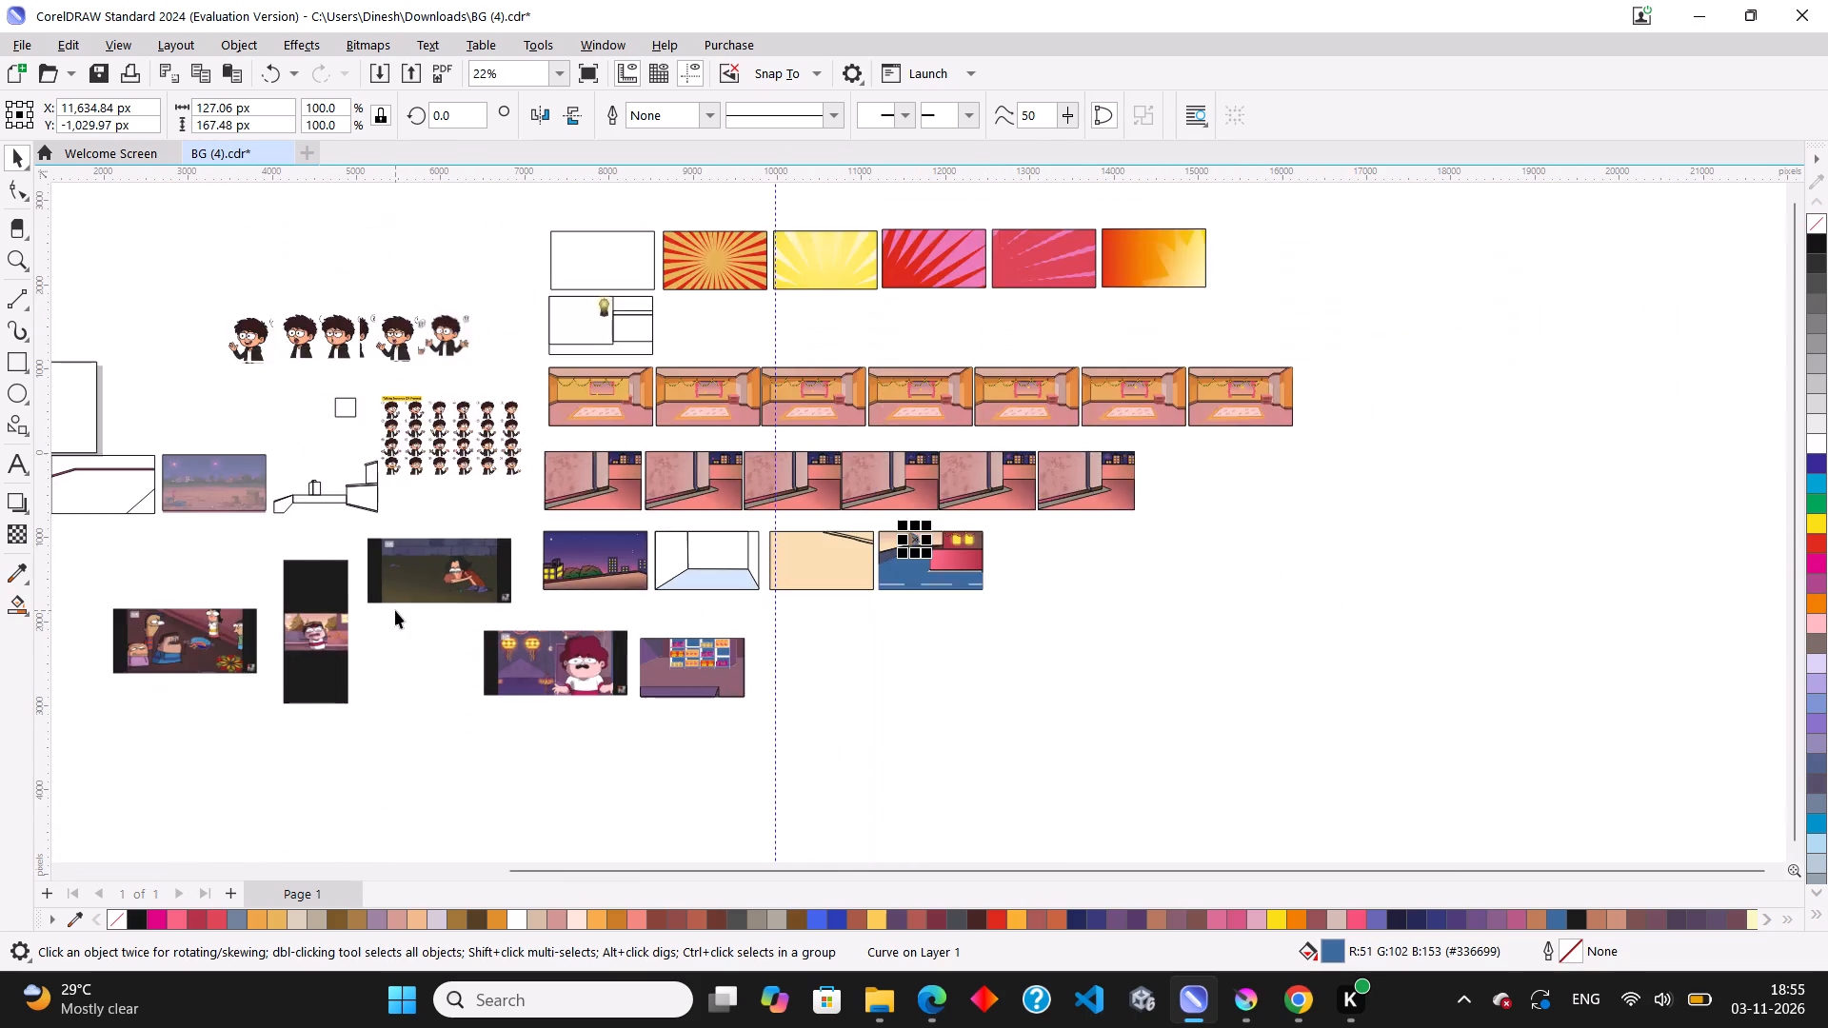
{"action": "scroll", "coordinate": [395, 610], "scroll_direction": "up", "scroll_amount": 1}
{"action": "scroll", "coordinate": [245, 635], "scroll_direction": "up", "scroll_amount": 11}
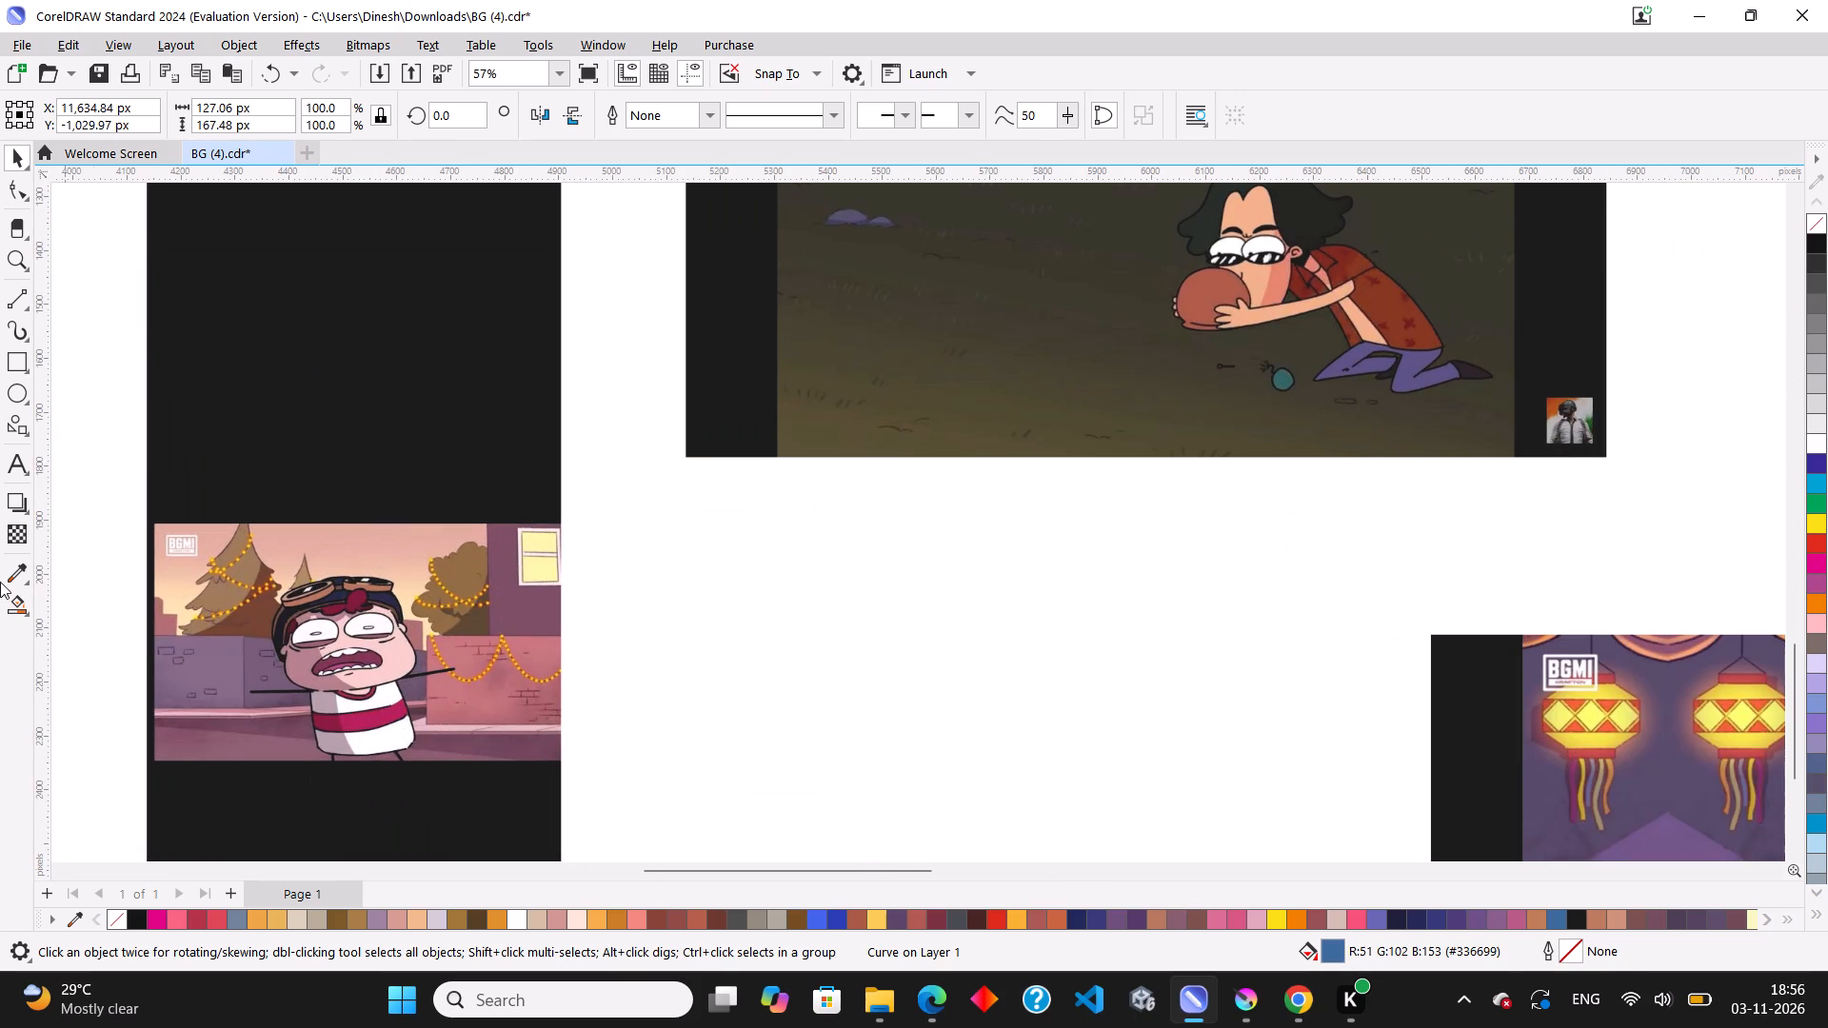
{"action": "left_click", "coordinate": [16, 577]}
{"action": "left_click", "coordinate": [251, 611]}
{"action": "scroll", "coordinate": [253, 610], "scroll_direction": "down", "scroll_amount": 9}
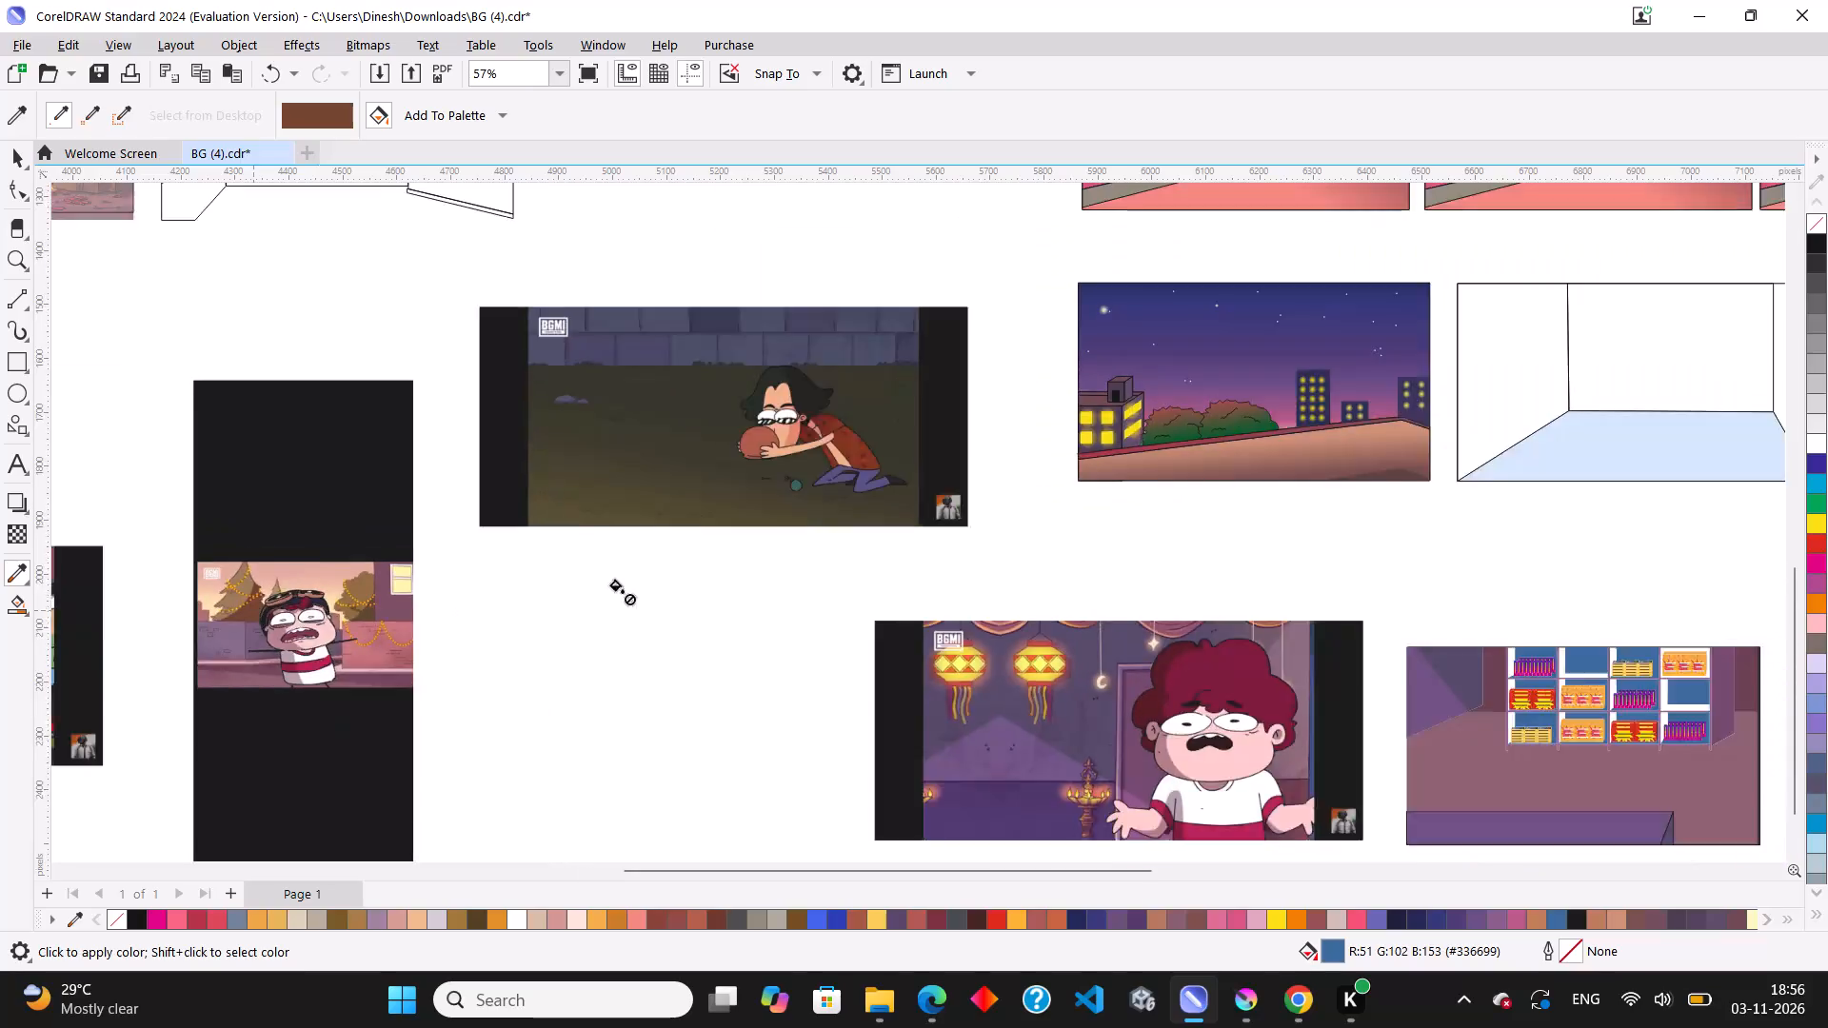
{"action": "scroll", "coordinate": [1573, 421], "scroll_direction": "up", "scroll_amount": 11}
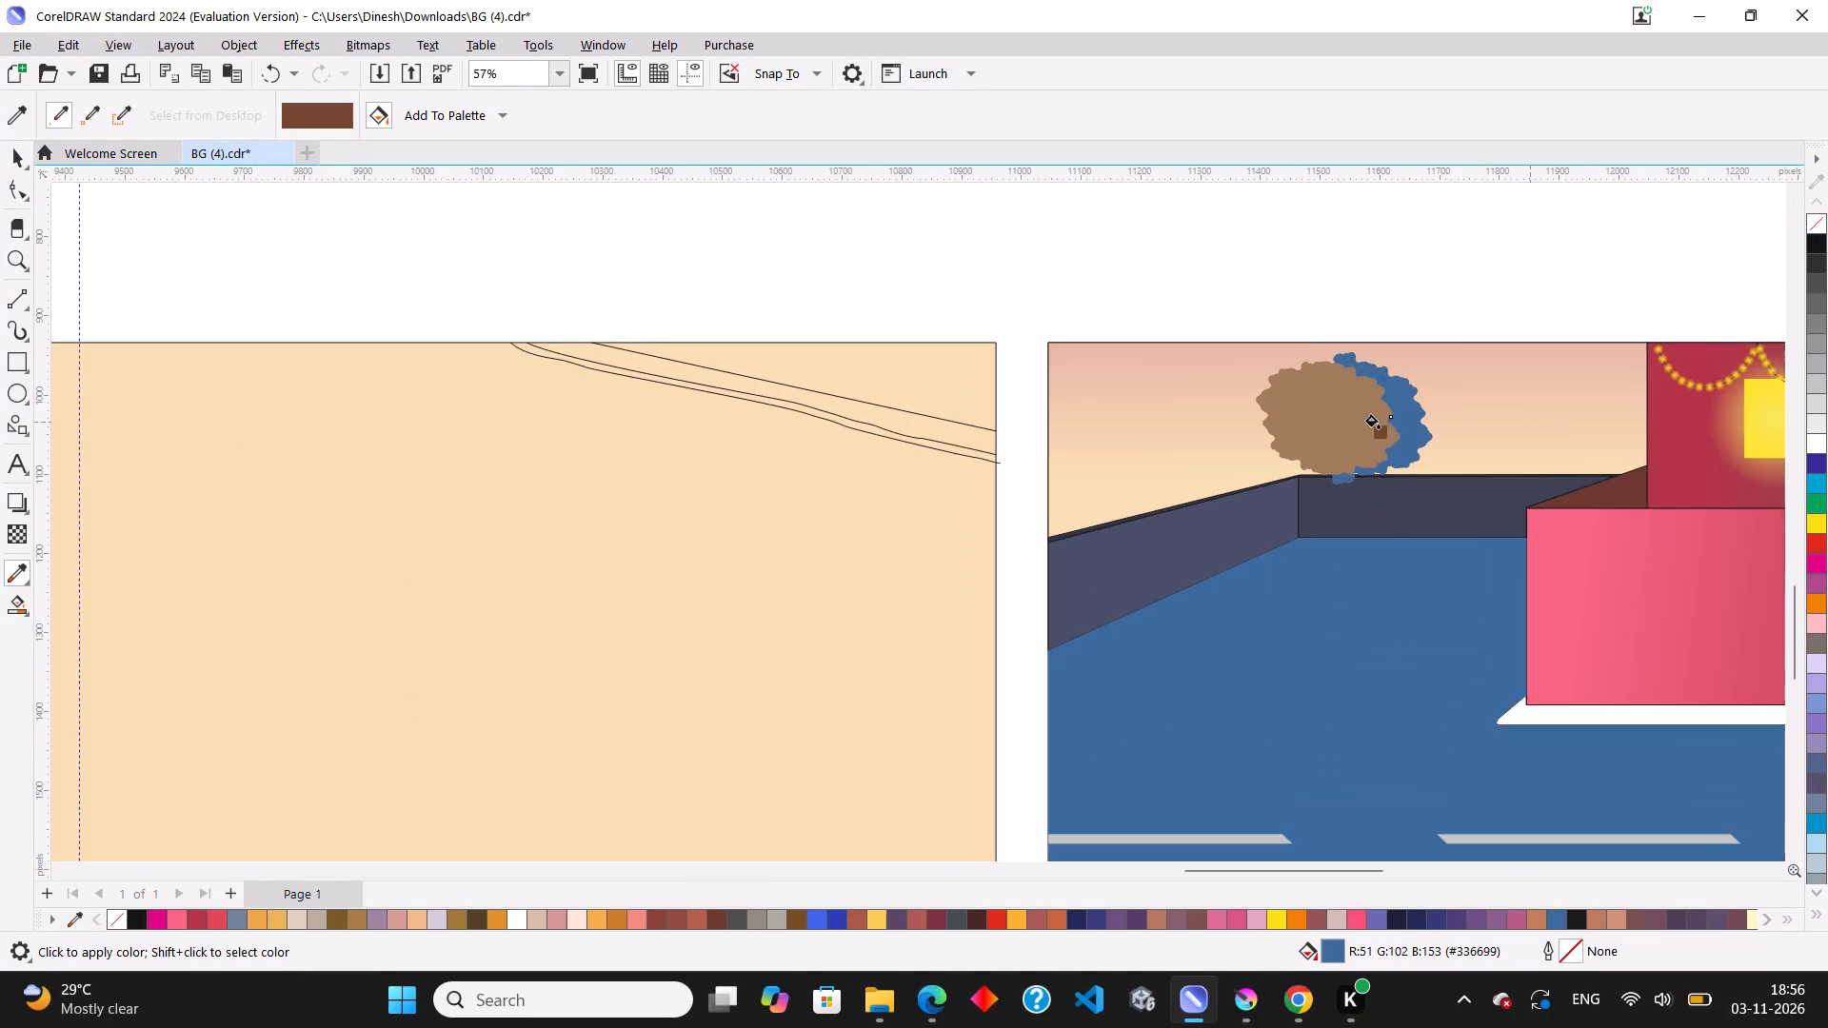
{"action": "scroll", "coordinate": [1385, 421], "scroll_direction": "up", "scroll_amount": 6}
{"action": "left_click", "coordinate": [1417, 406]}
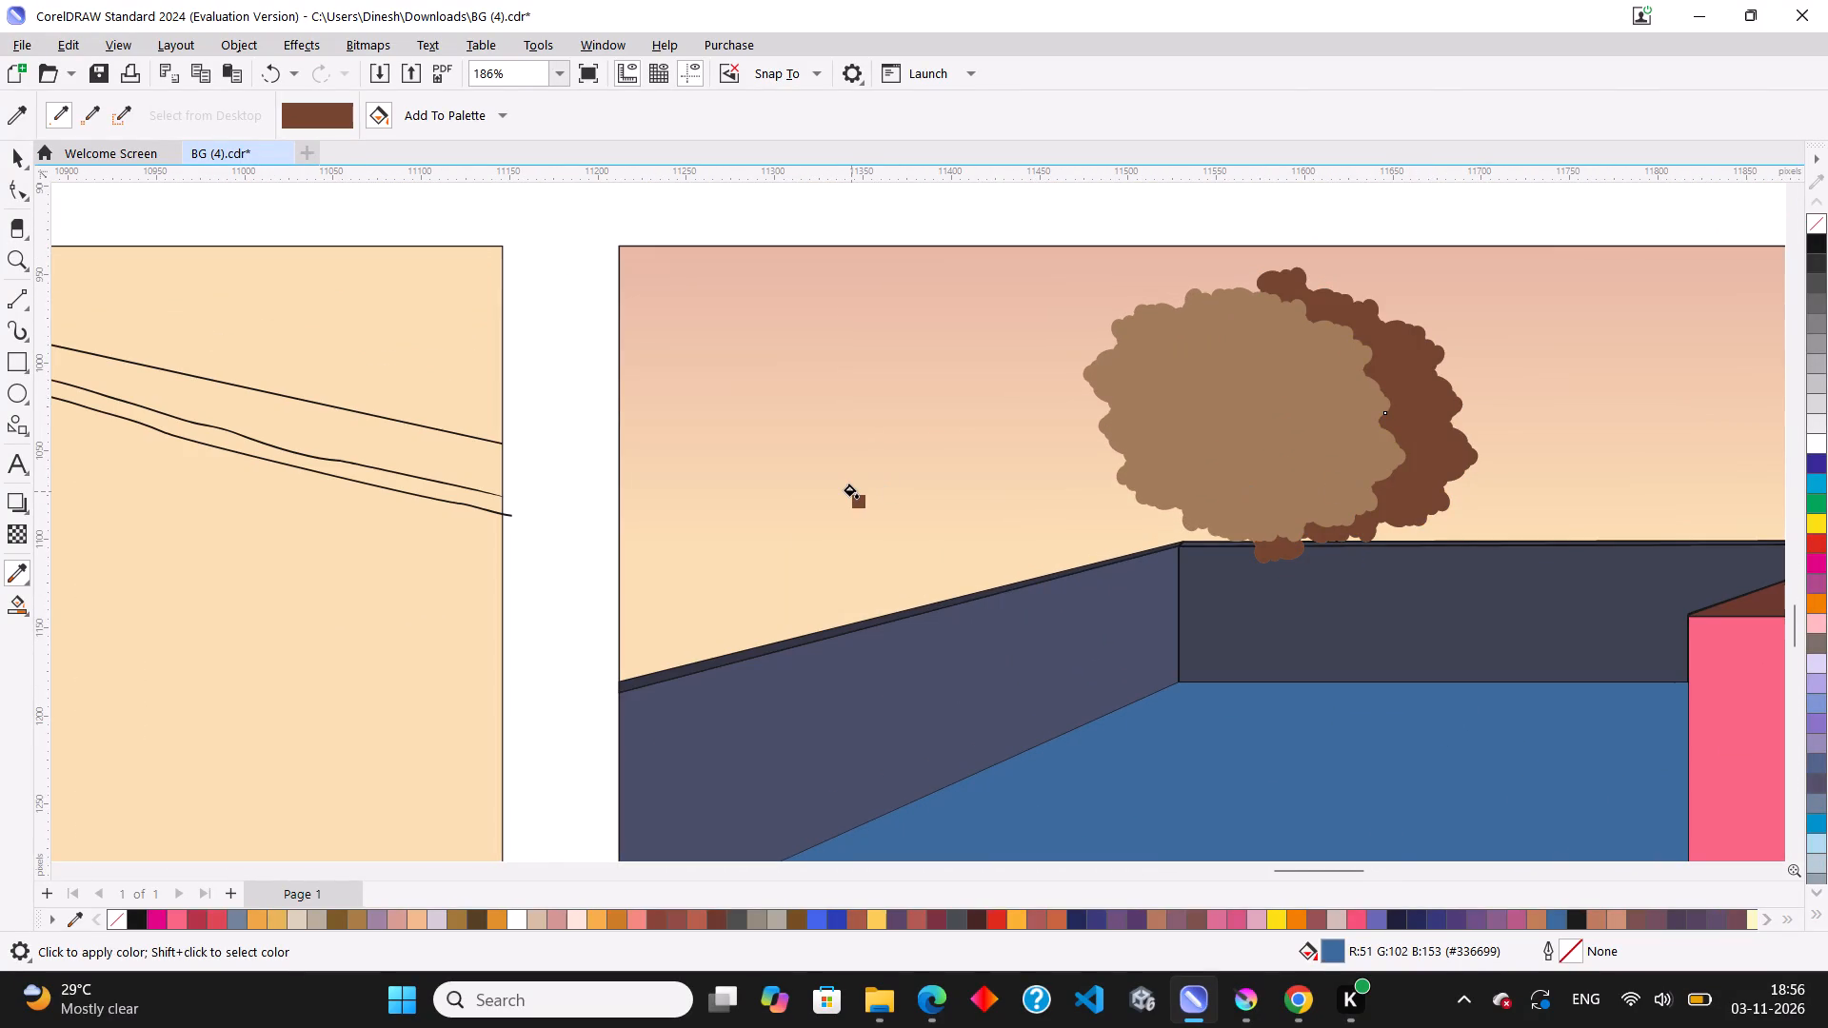
{"action": "scroll", "coordinate": [851, 491], "scroll_direction": "down", "scroll_amount": 6}
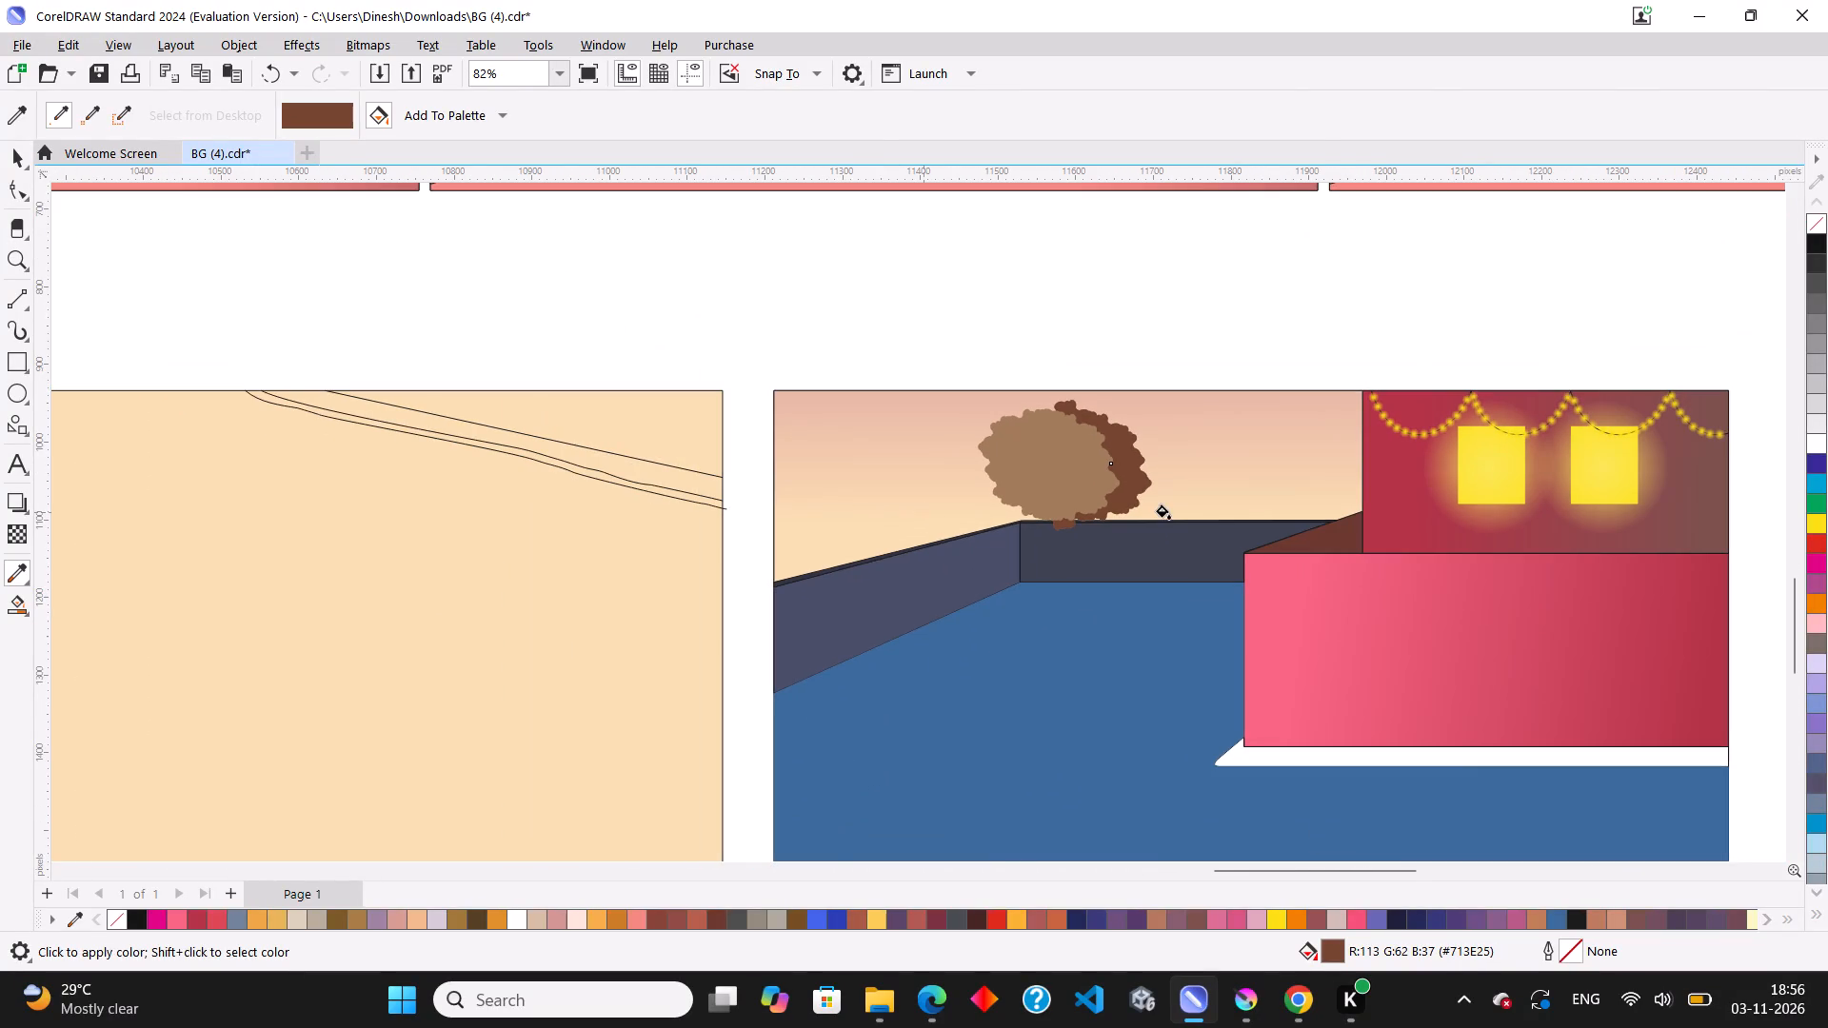
{"action": "scroll", "coordinate": [1163, 512], "scroll_direction": "up", "scroll_amount": 4}
{"action": "left_click", "coordinate": [14, 167]}
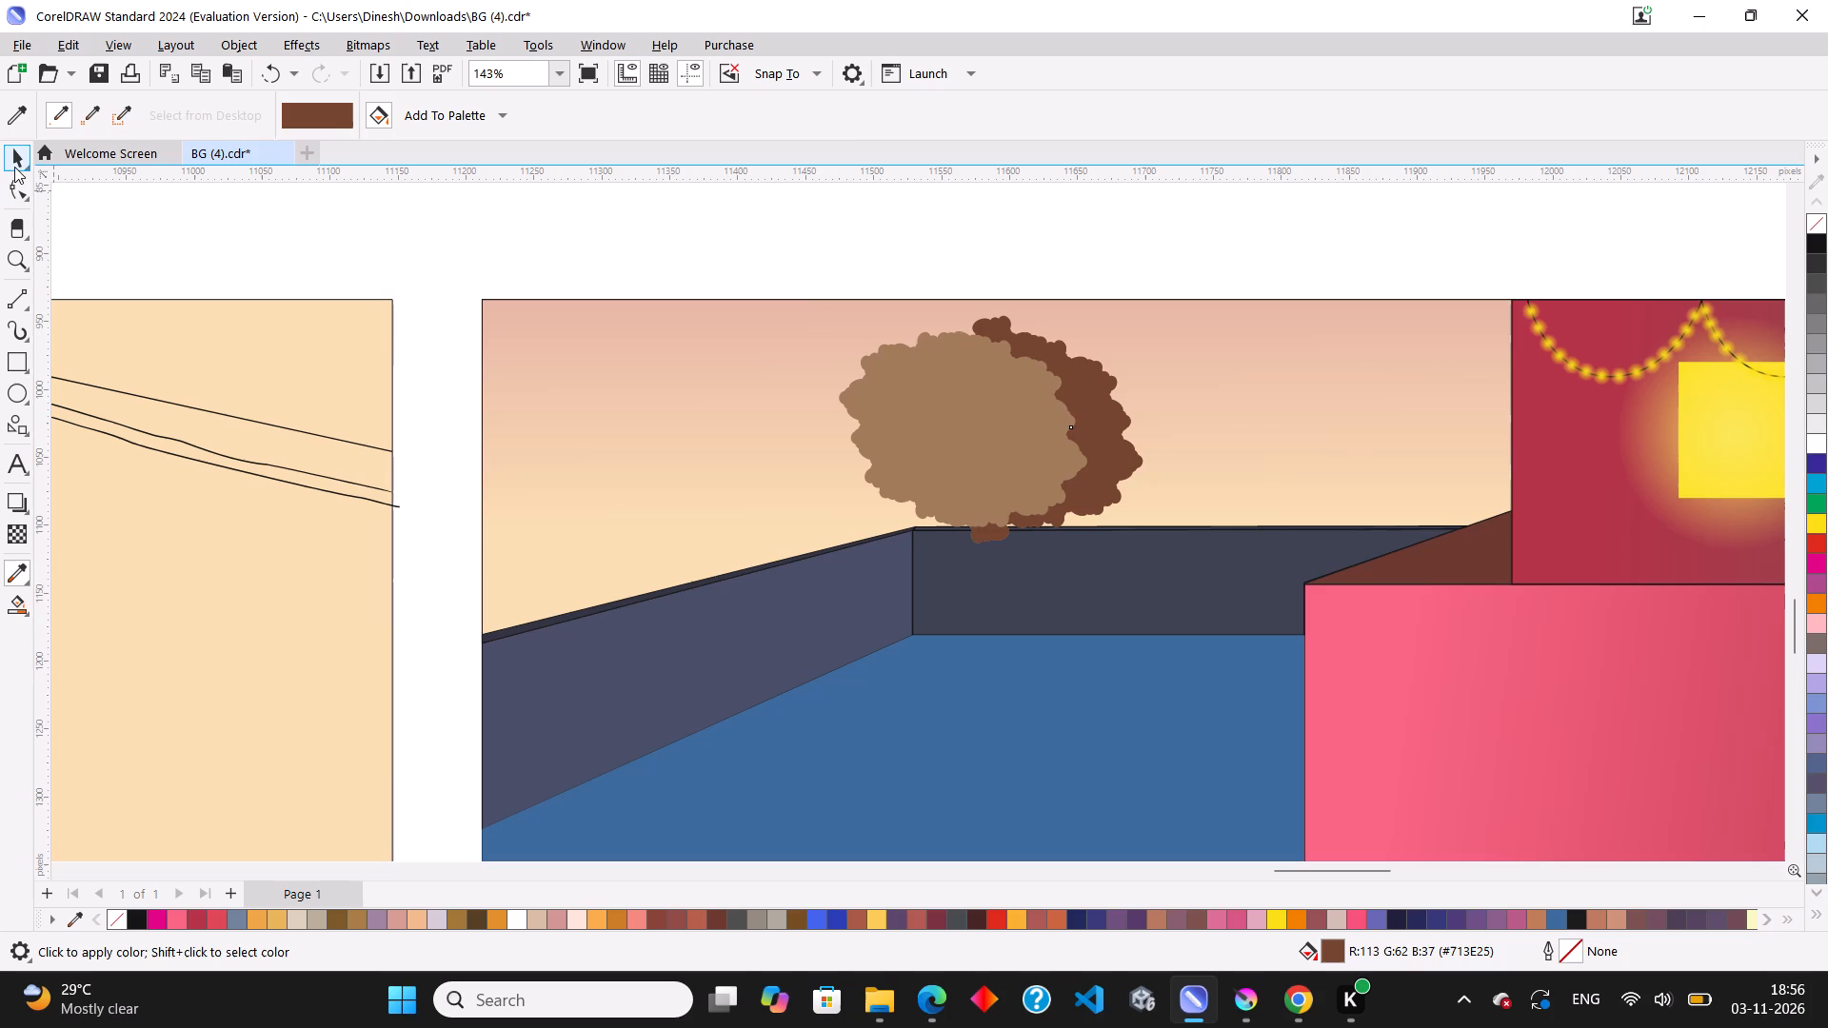
{"action": "scroll", "coordinate": [854, 431], "scroll_direction": "down", "scroll_amount": 3}
{"action": "left_click", "coordinate": [700, 273]}
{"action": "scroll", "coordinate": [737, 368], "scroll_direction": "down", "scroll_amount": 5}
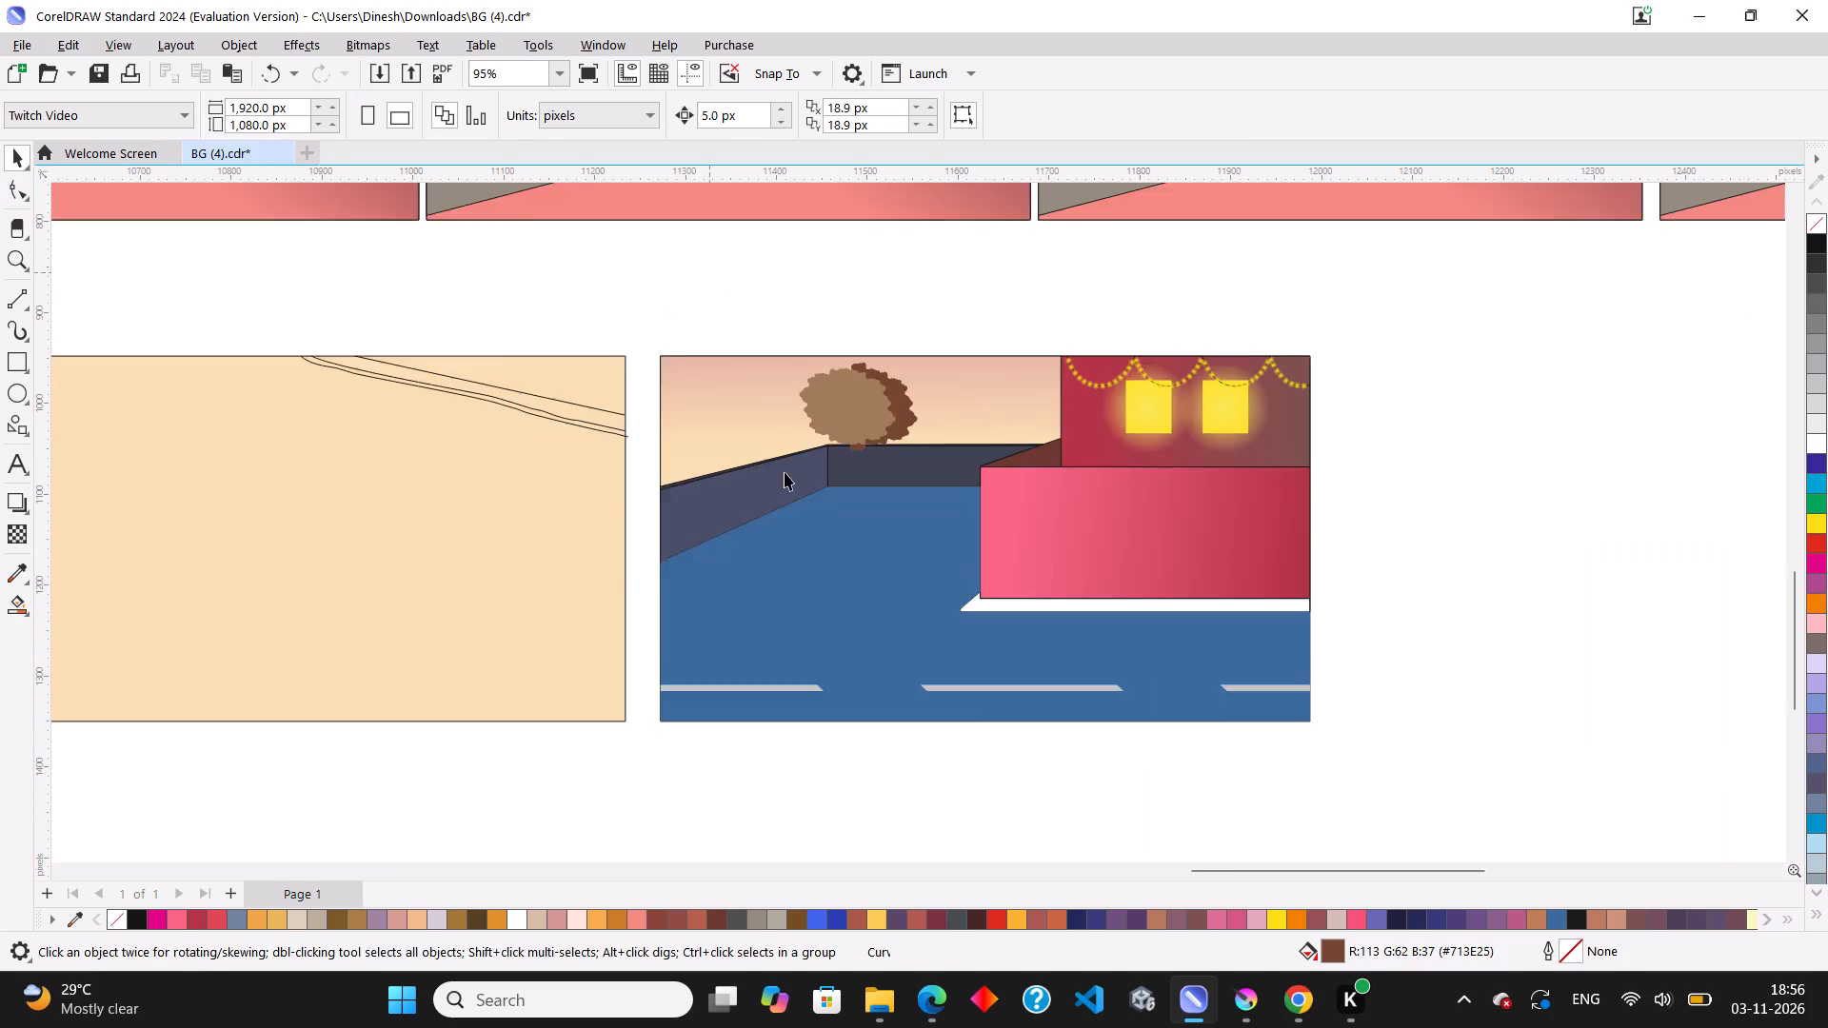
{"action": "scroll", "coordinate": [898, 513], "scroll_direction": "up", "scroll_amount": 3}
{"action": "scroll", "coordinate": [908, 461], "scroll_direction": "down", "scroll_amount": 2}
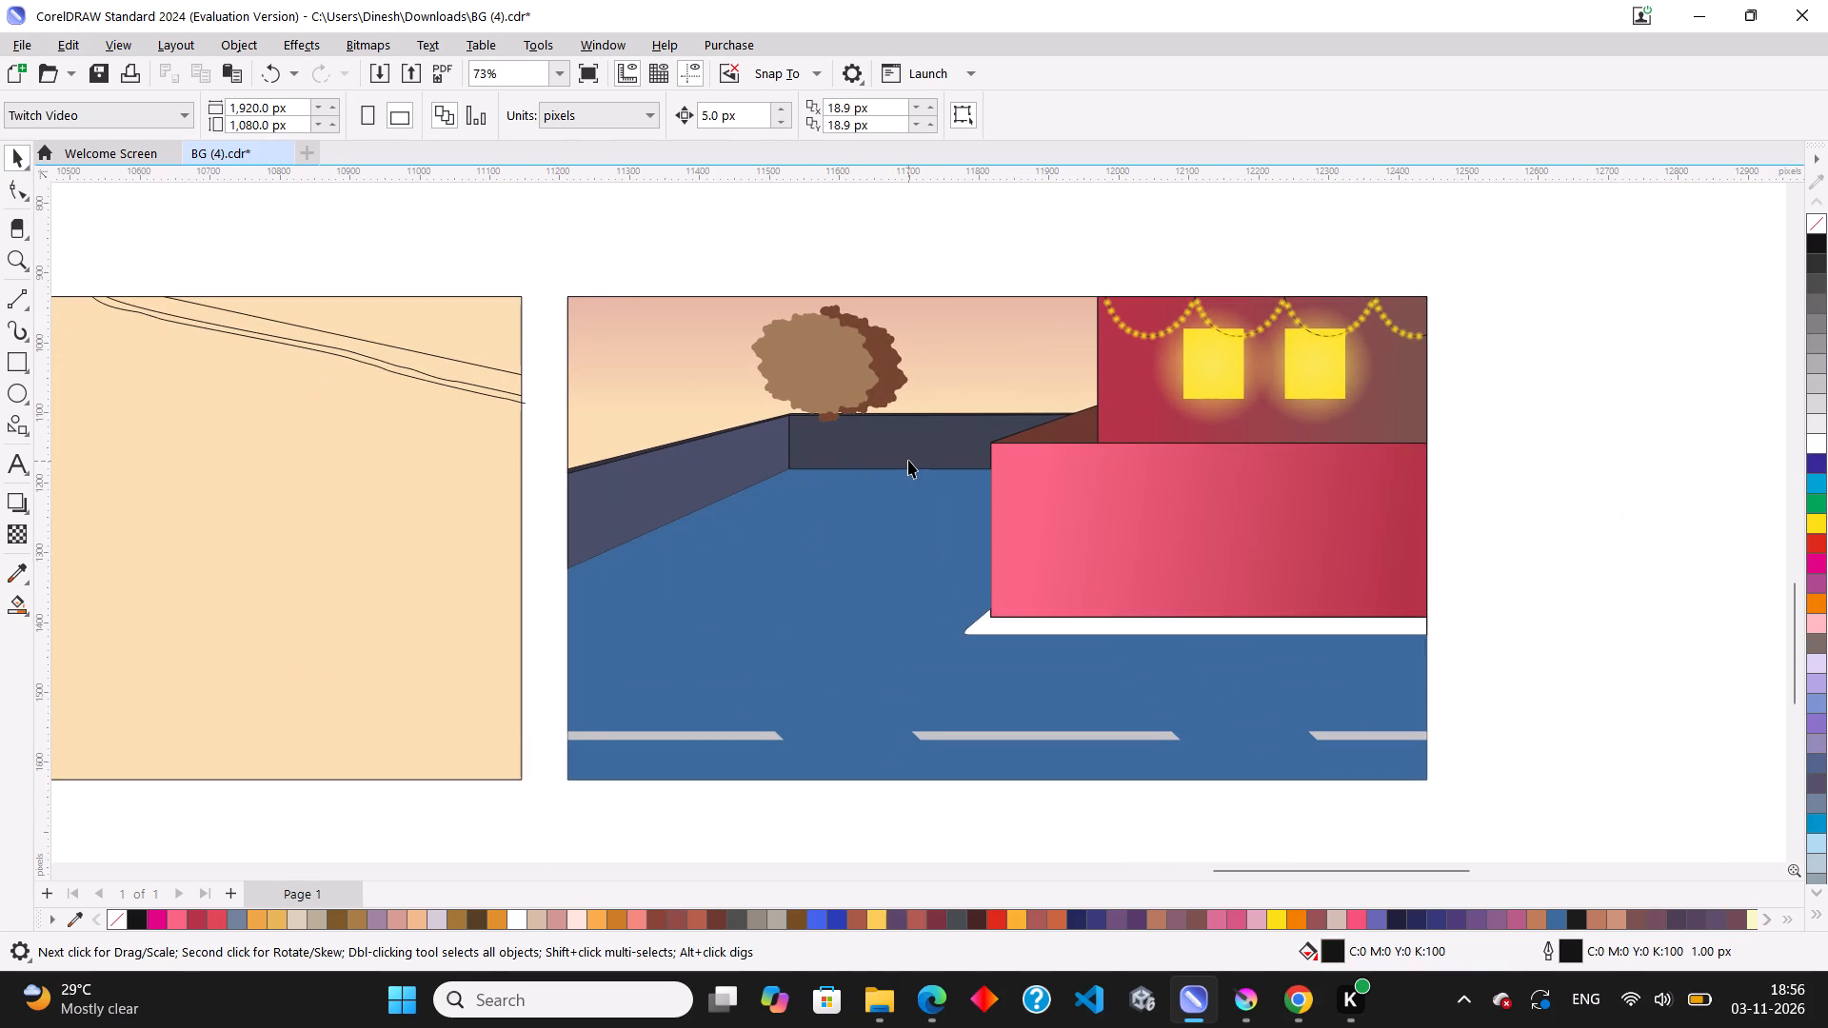
Draw a tall narrow rectangle about 54 × 244 px in the blank area beside the street scene and remove its fill.
{"action": "scroll", "coordinate": [908, 460], "scroll_direction": "down", "scroll_amount": 2}
{"action": "scroll", "coordinate": [860, 428], "scroll_direction": "up", "scroll_amount": 5}
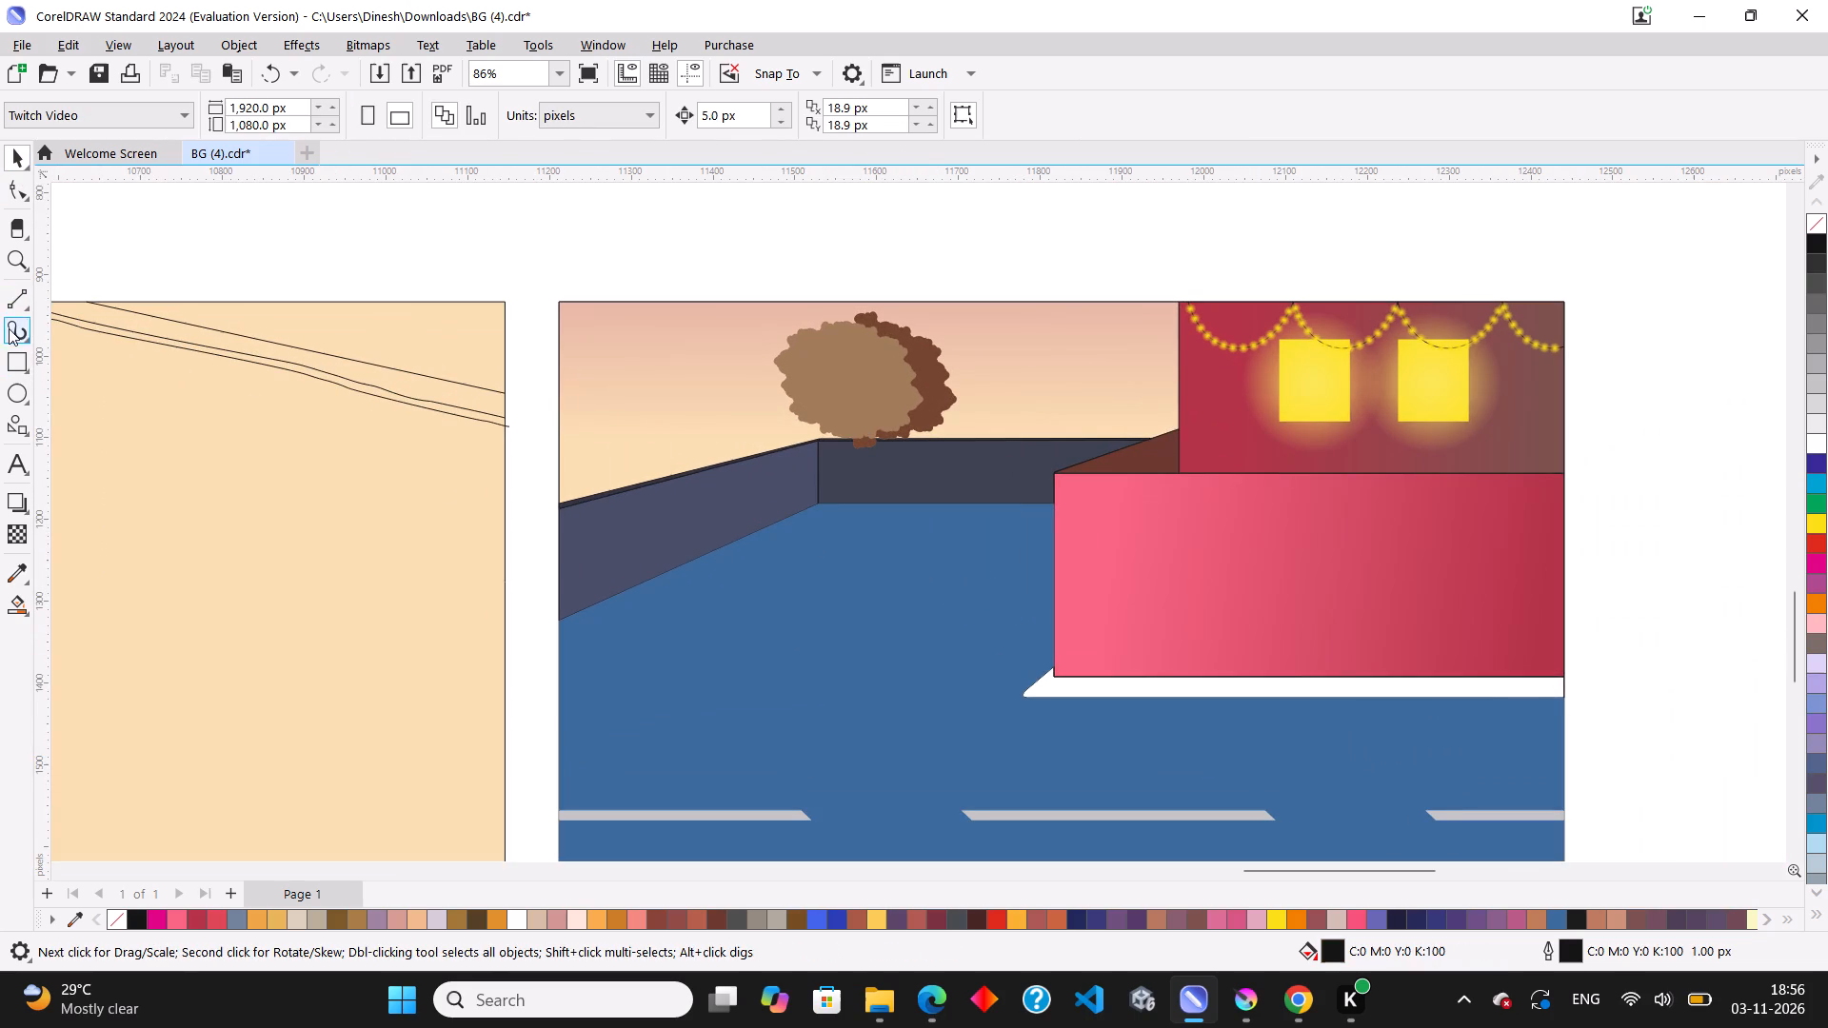
{"action": "left_click", "coordinate": [18, 361]}
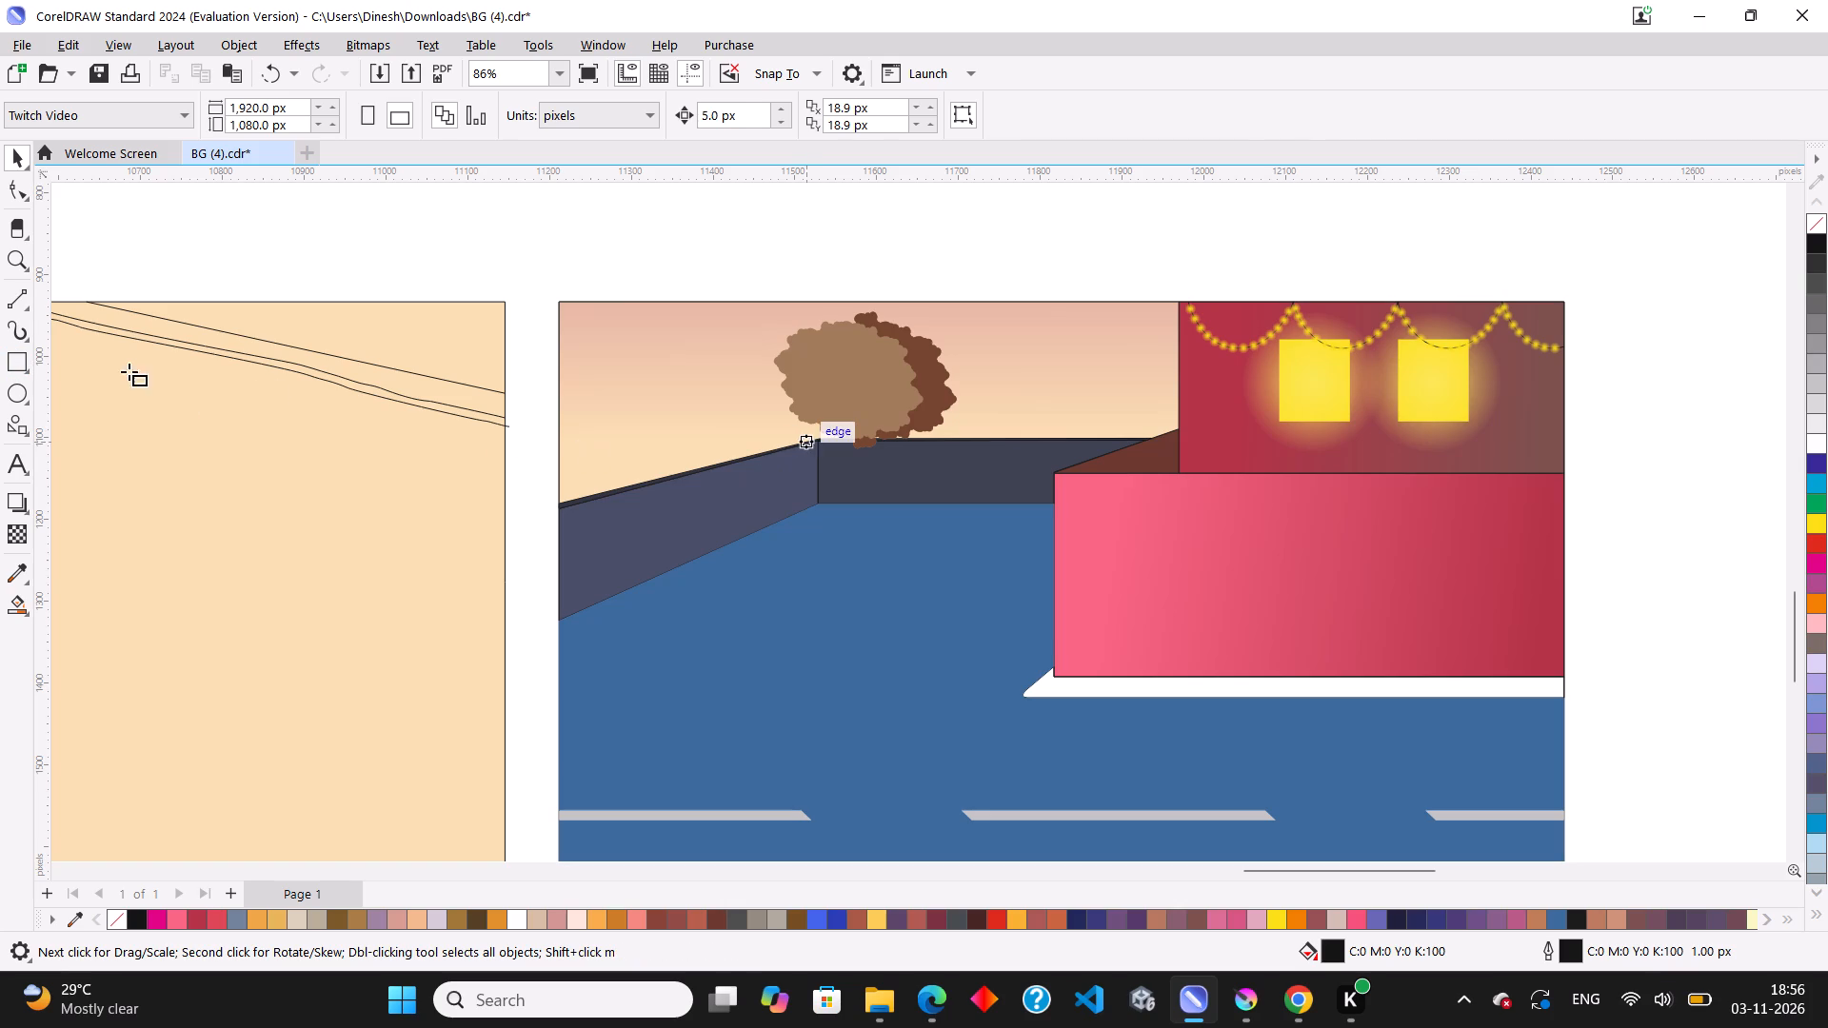
{"action": "scroll", "coordinate": [70, 459], "scroll_direction": "down", "scroll_amount": 4}
{"action": "scroll", "coordinate": [1202, 517], "scroll_direction": "up", "scroll_amount": 3}
{"action": "left_click_drag", "start_coordinate": [1095, 381], "coordinate": [1152, 542]}
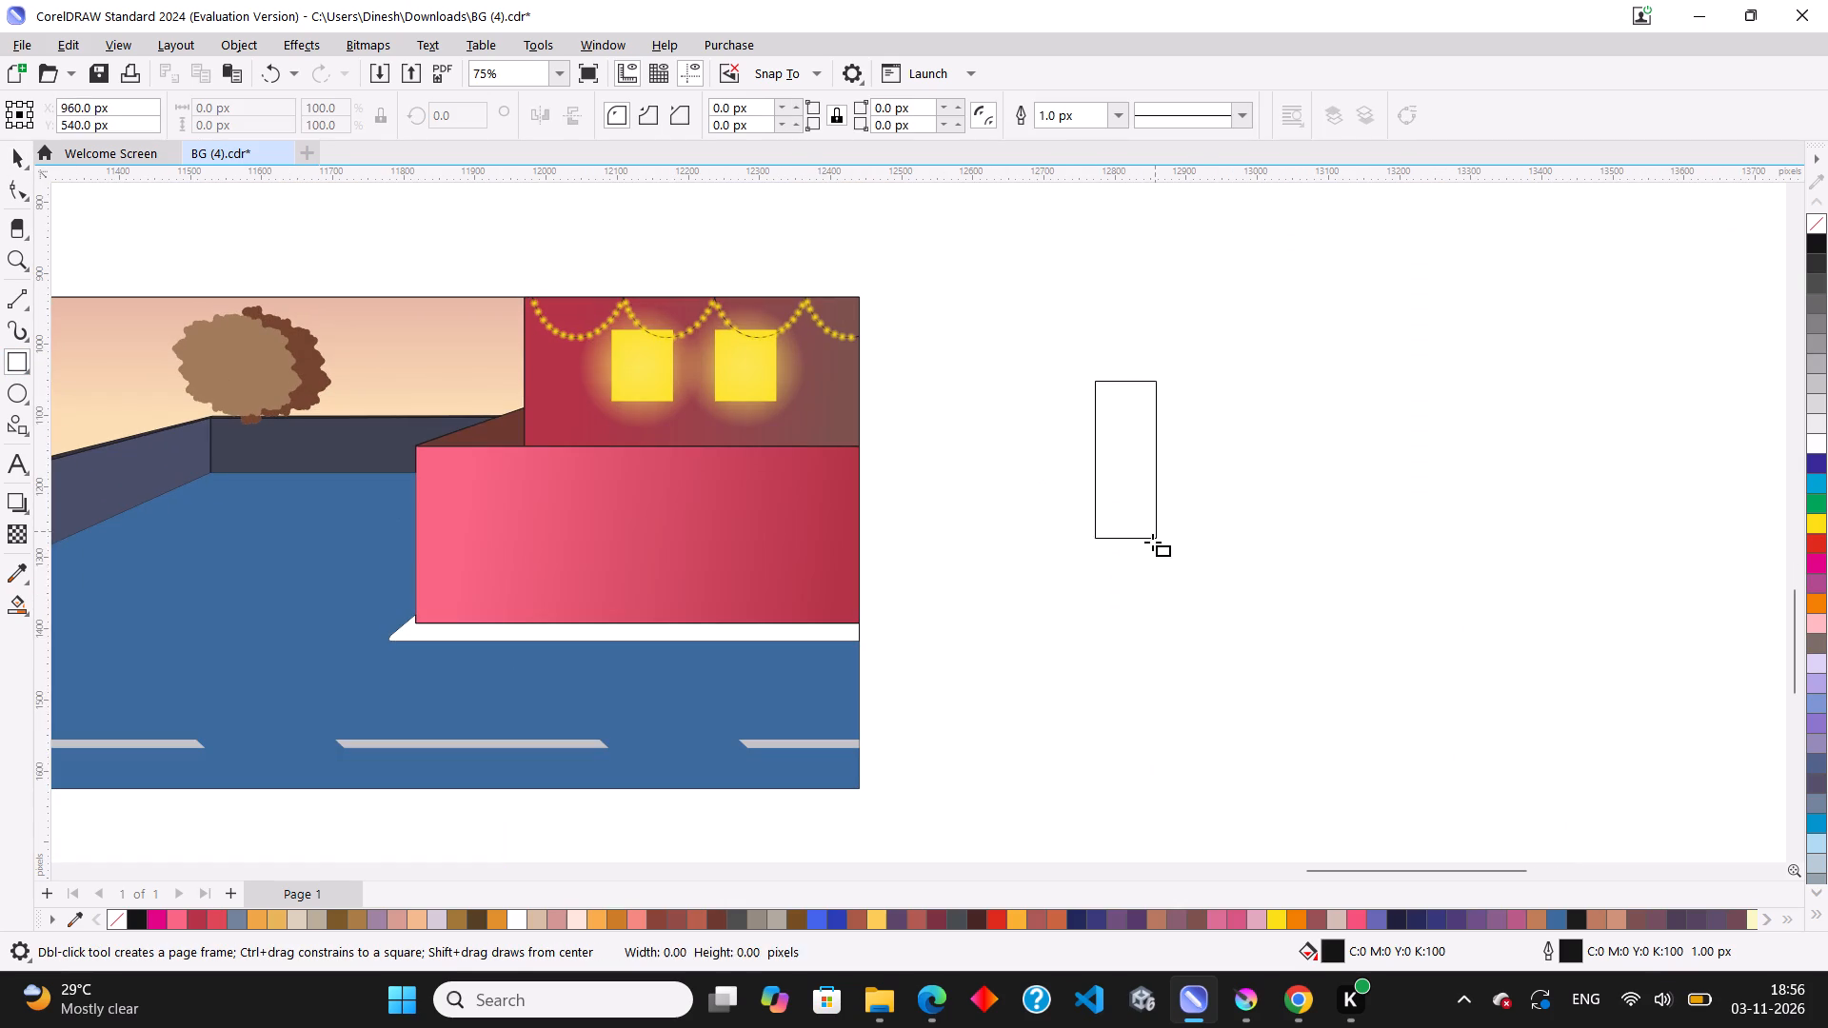
{"action": "left_click_drag", "start_coordinate": [1152, 542], "coordinate": [1133, 554]}
{"action": "left_click", "coordinate": [20, 149]}
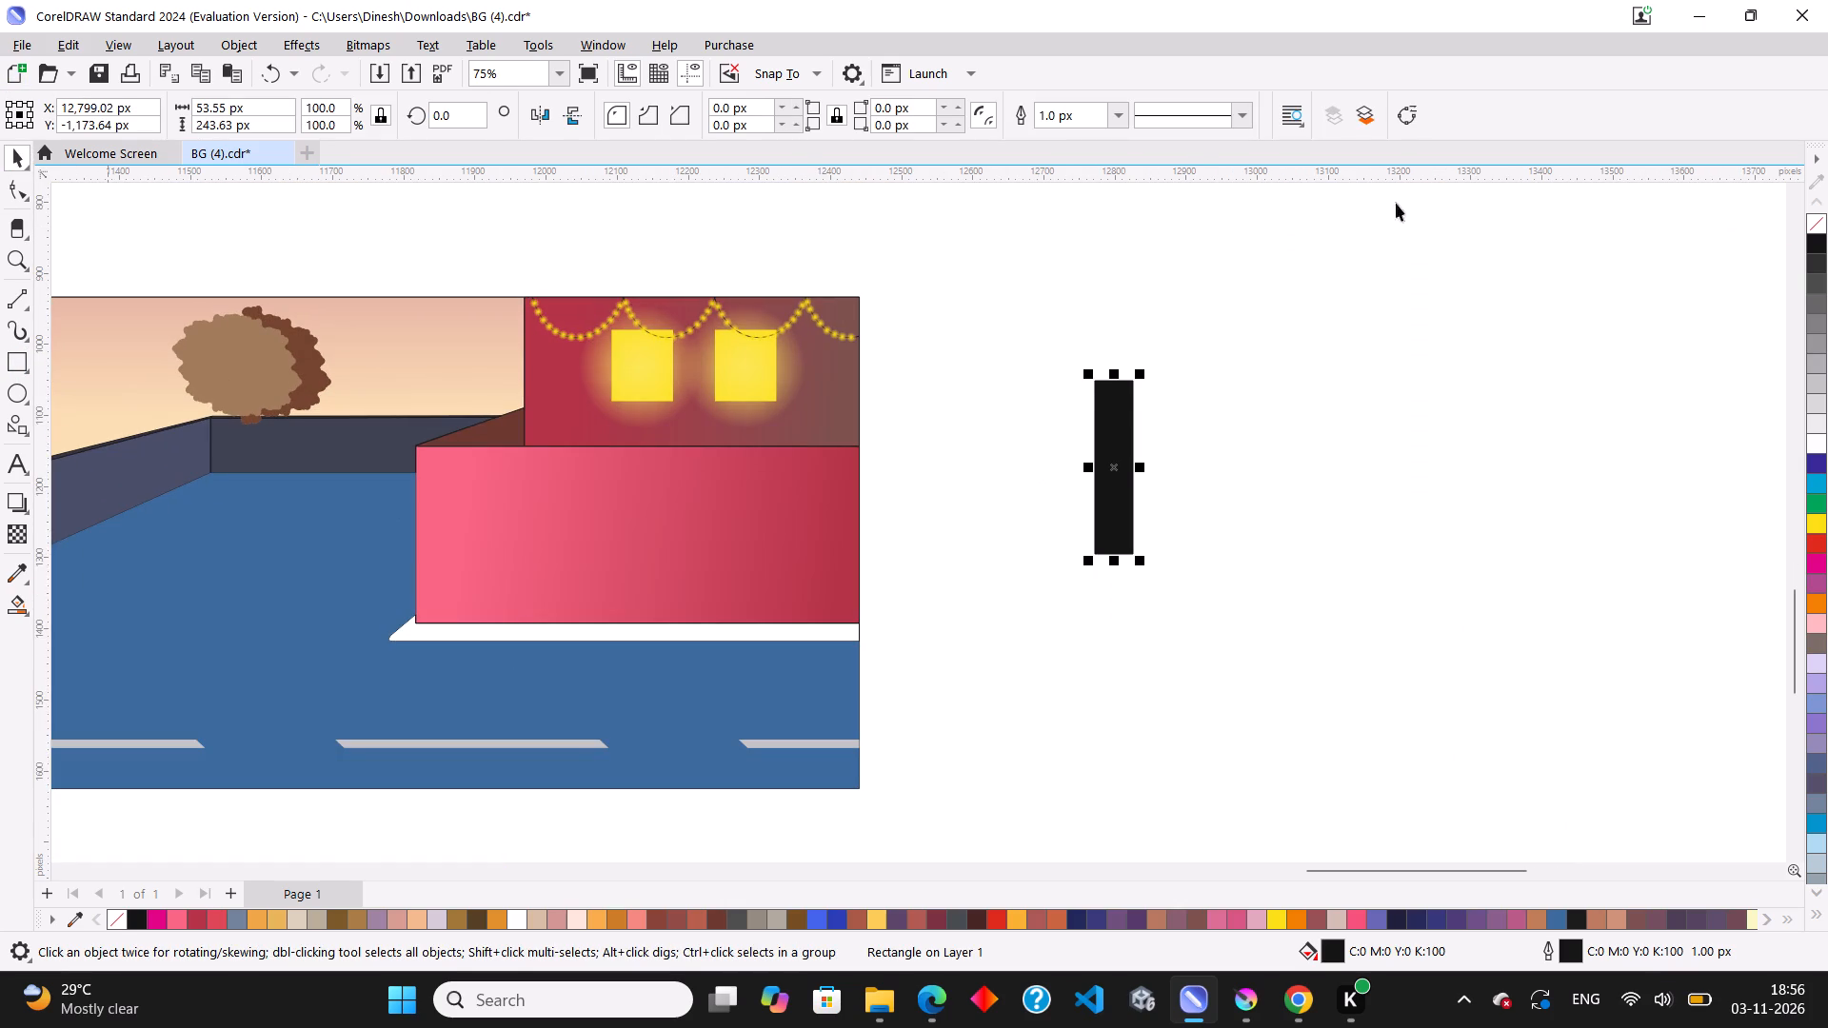
{"action": "left_click", "coordinate": [1818, 228]}
Convert the narrow rectangle to curves and turn all its sides into curve segments.
{"action": "scroll", "coordinate": [1178, 440], "scroll_direction": "up", "scroll_amount": 6}
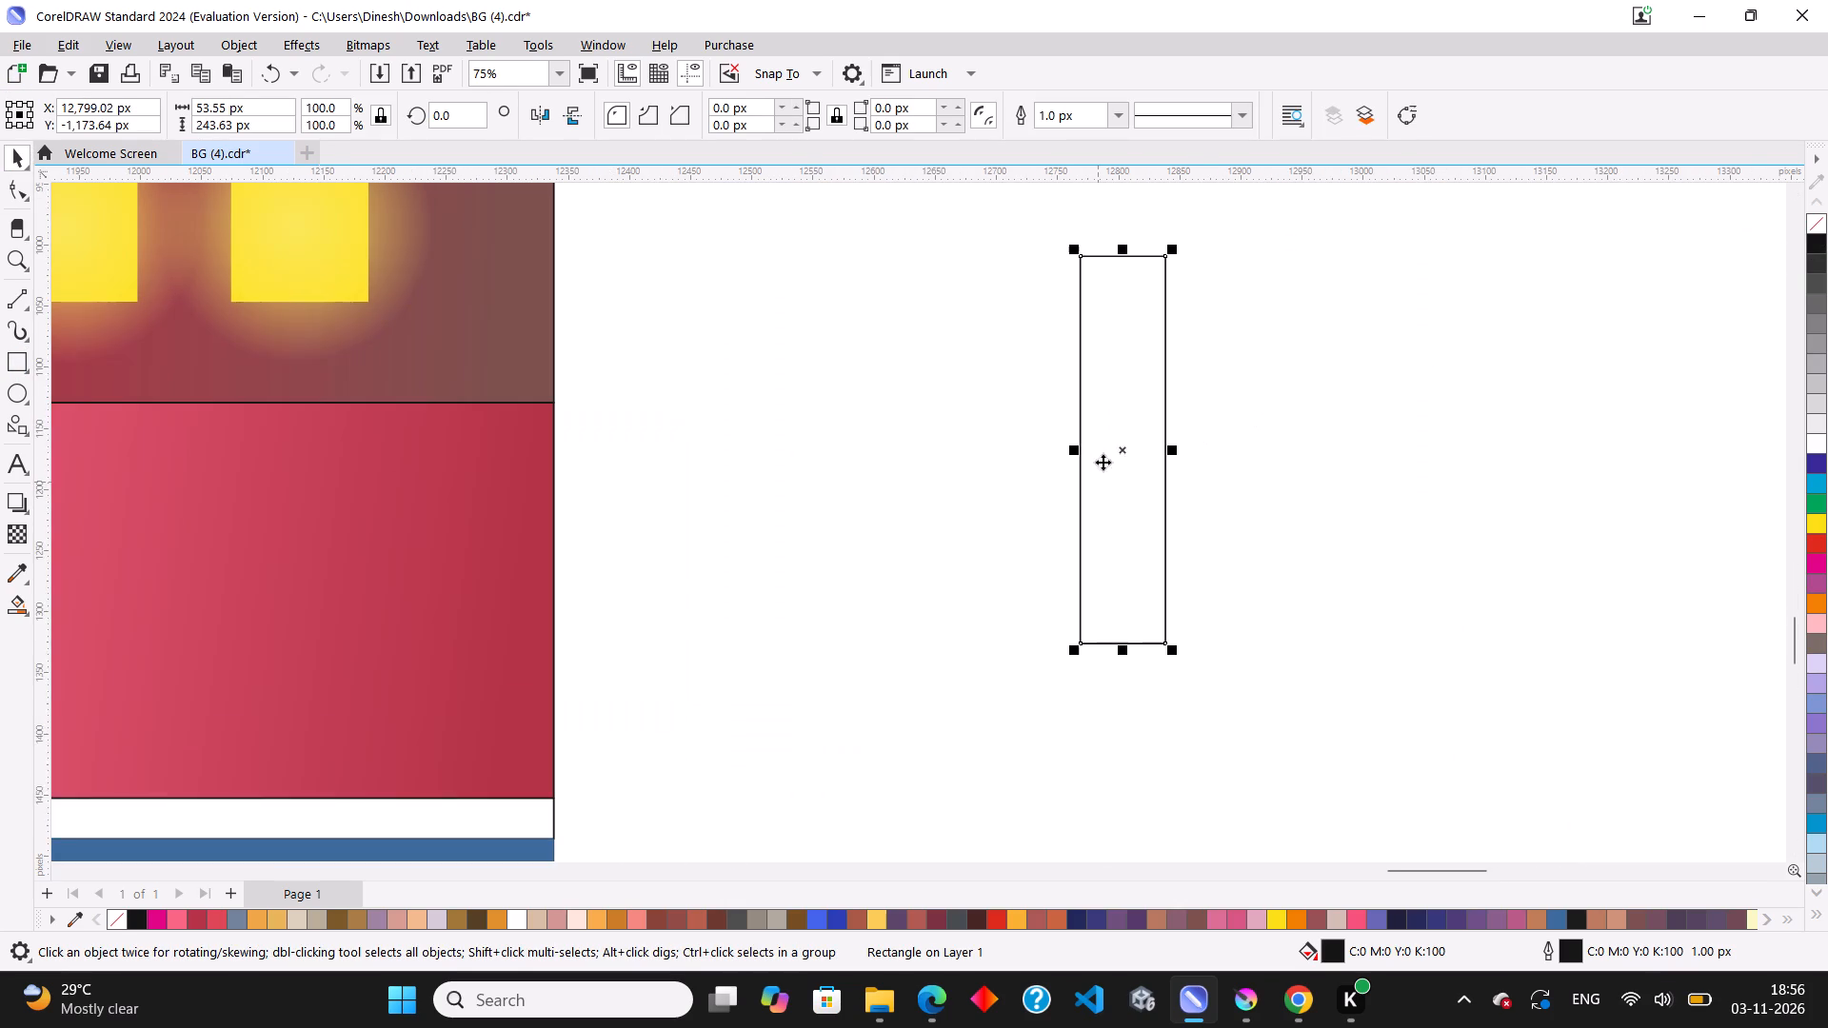
{"action": "key", "text": "ctrl+q"}
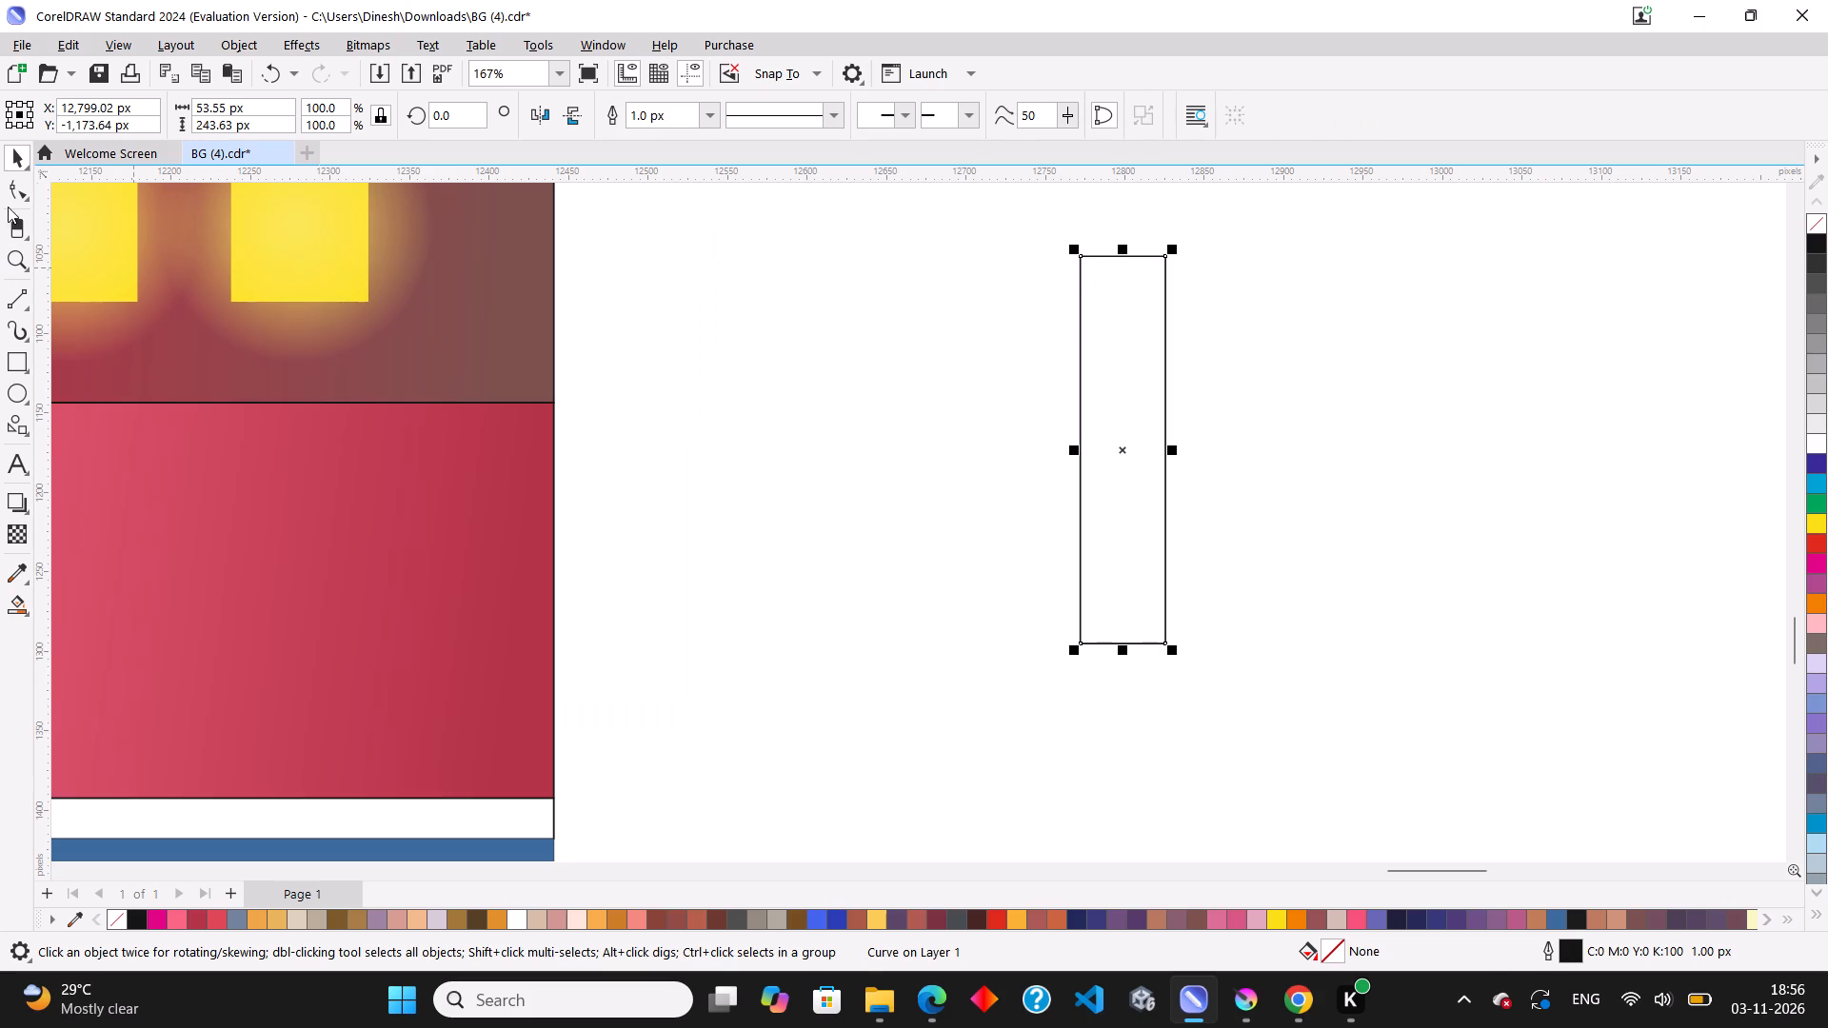
{"action": "left_click", "coordinate": [4, 192]}
{"action": "left_click_drag", "start_coordinate": [1023, 215], "coordinate": [1234, 688]}
{"action": "left_click", "coordinate": [346, 116]}
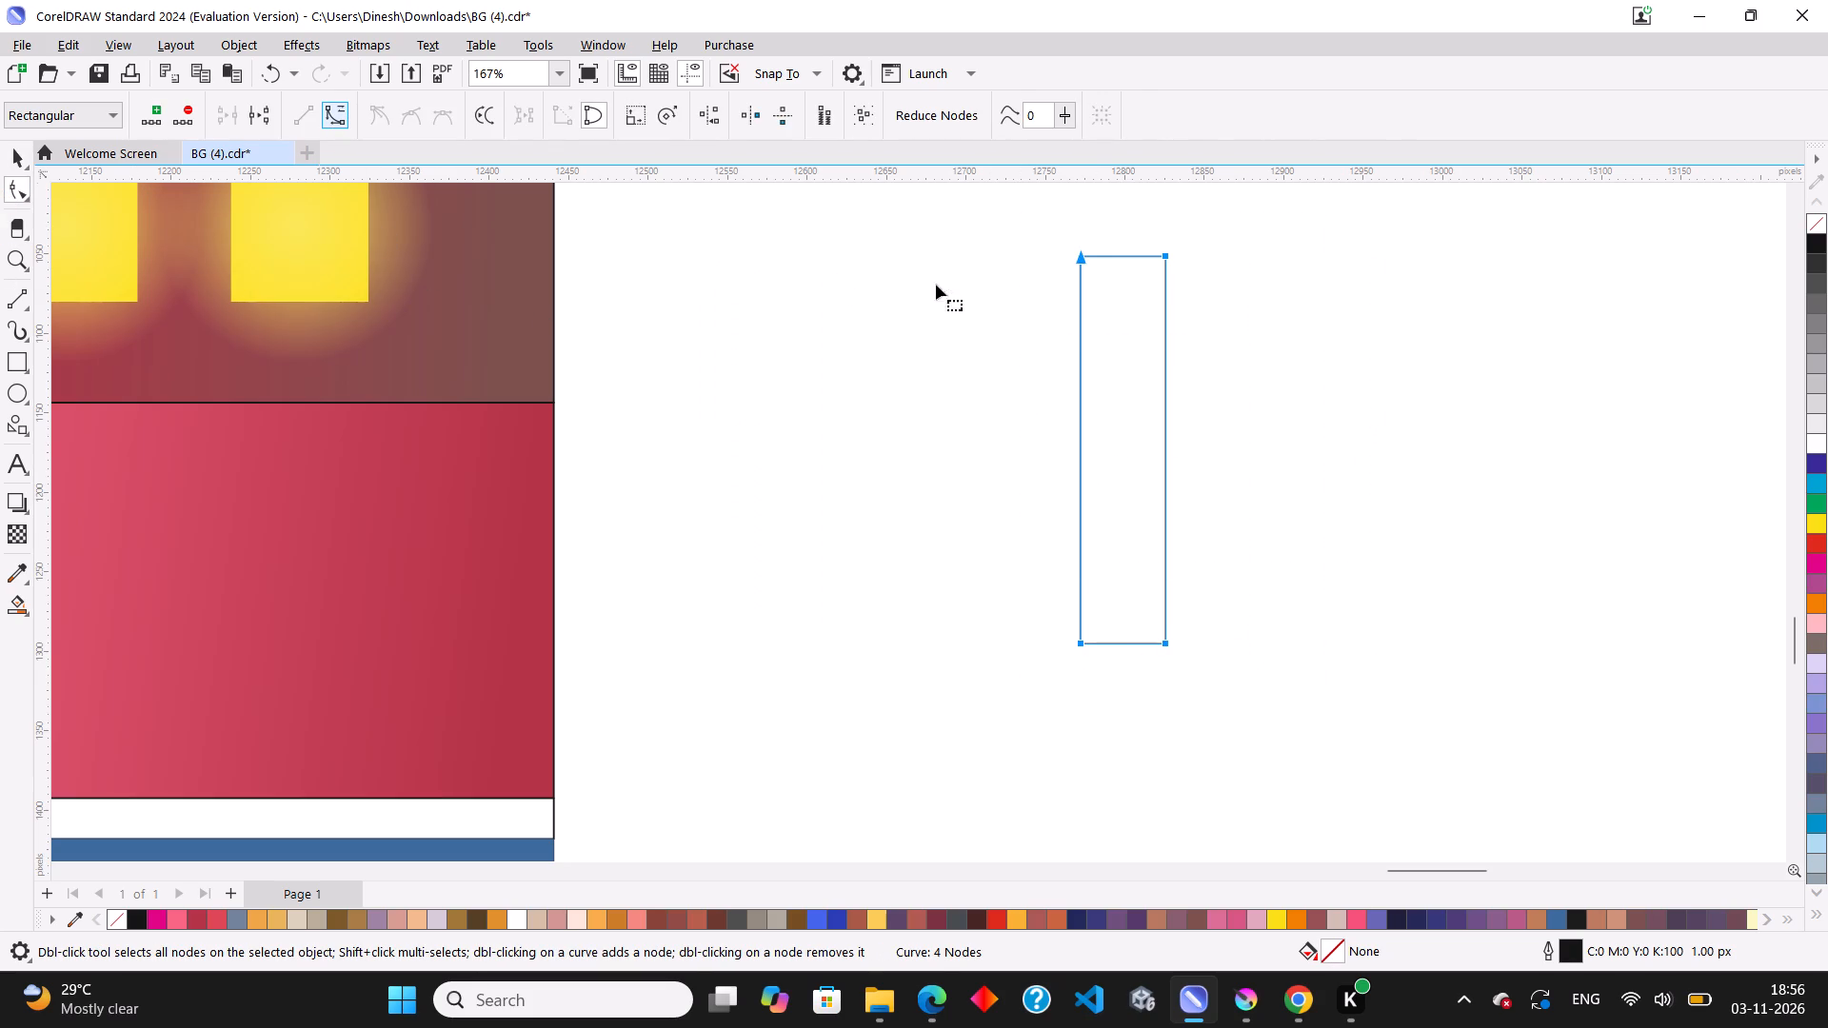
Bend both long sides of the narrow shape inward to form a tree trunk with a narrower middle.
{"action": "left_click", "coordinate": [1076, 648]}
{"action": "left_click", "coordinate": [1083, 643]}
{"action": "scroll", "coordinate": [1083, 641], "scroll_direction": "up", "scroll_amount": 2}
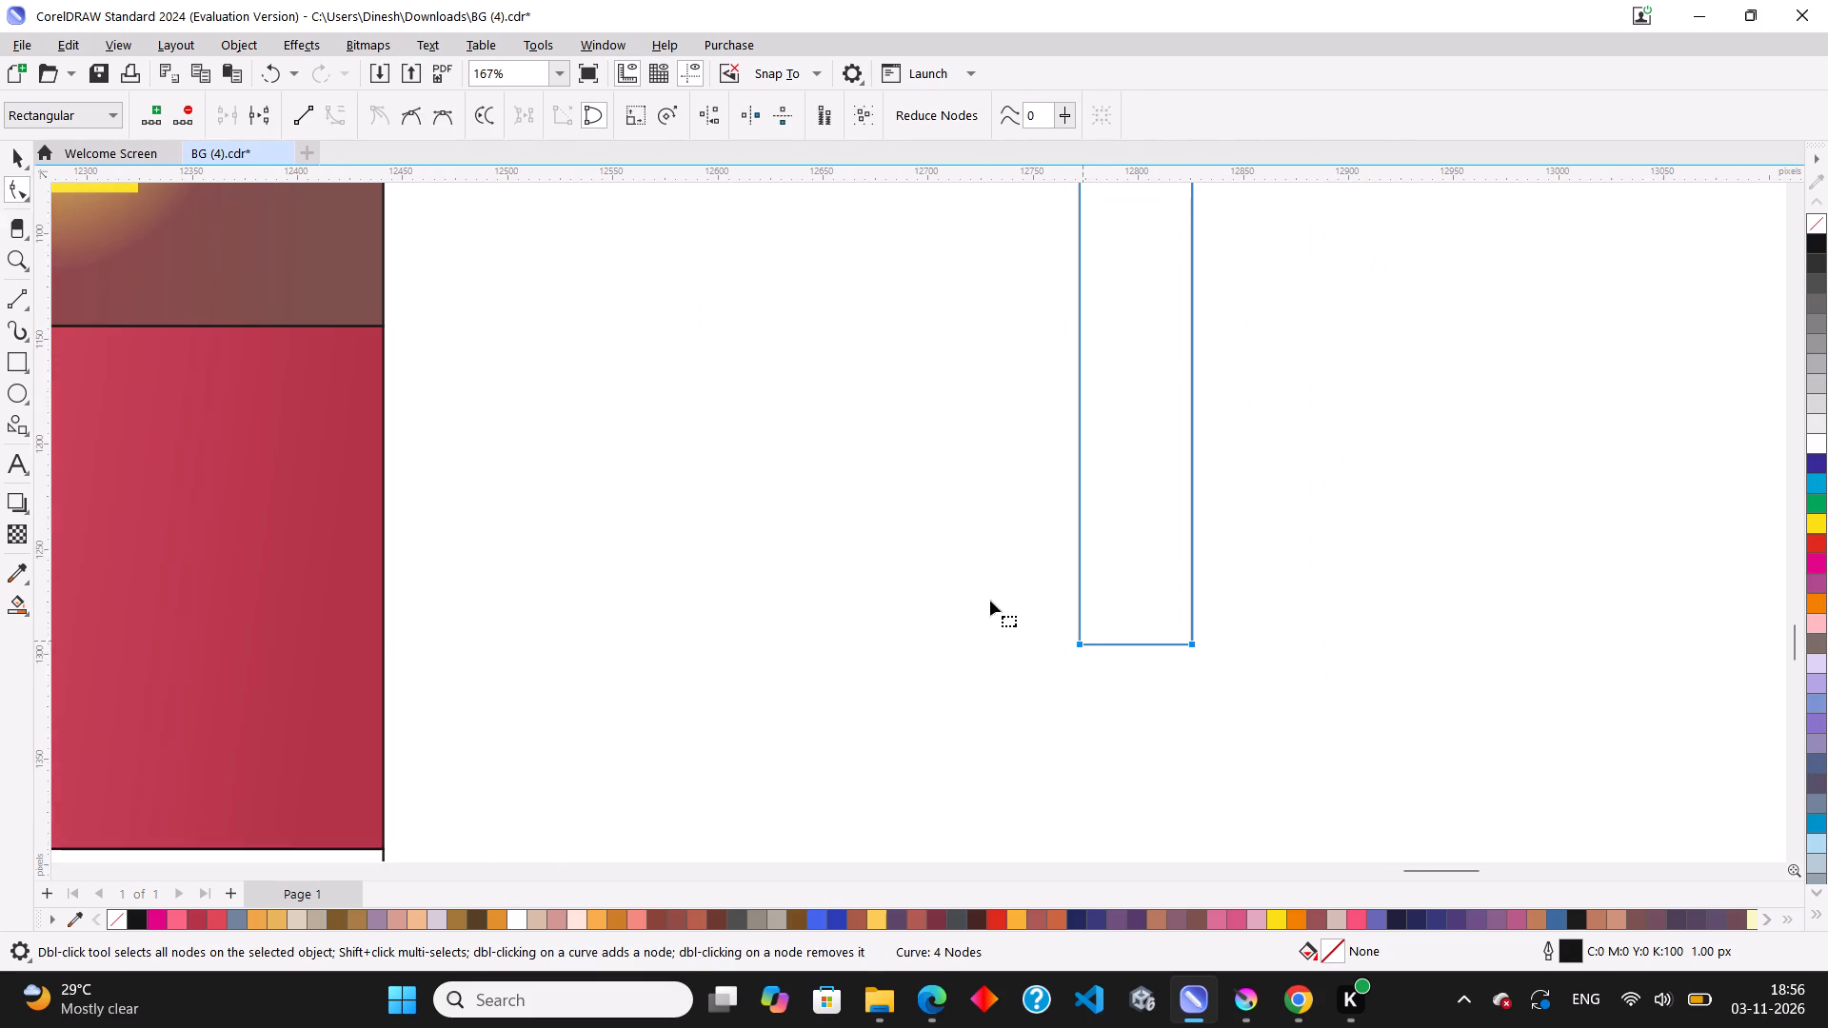
{"action": "left_click", "coordinate": [990, 601]}
{"action": "left_click", "coordinate": [1080, 643]}
{"action": "left_click_drag", "start_coordinate": [1080, 477], "coordinate": [1099, 469]}
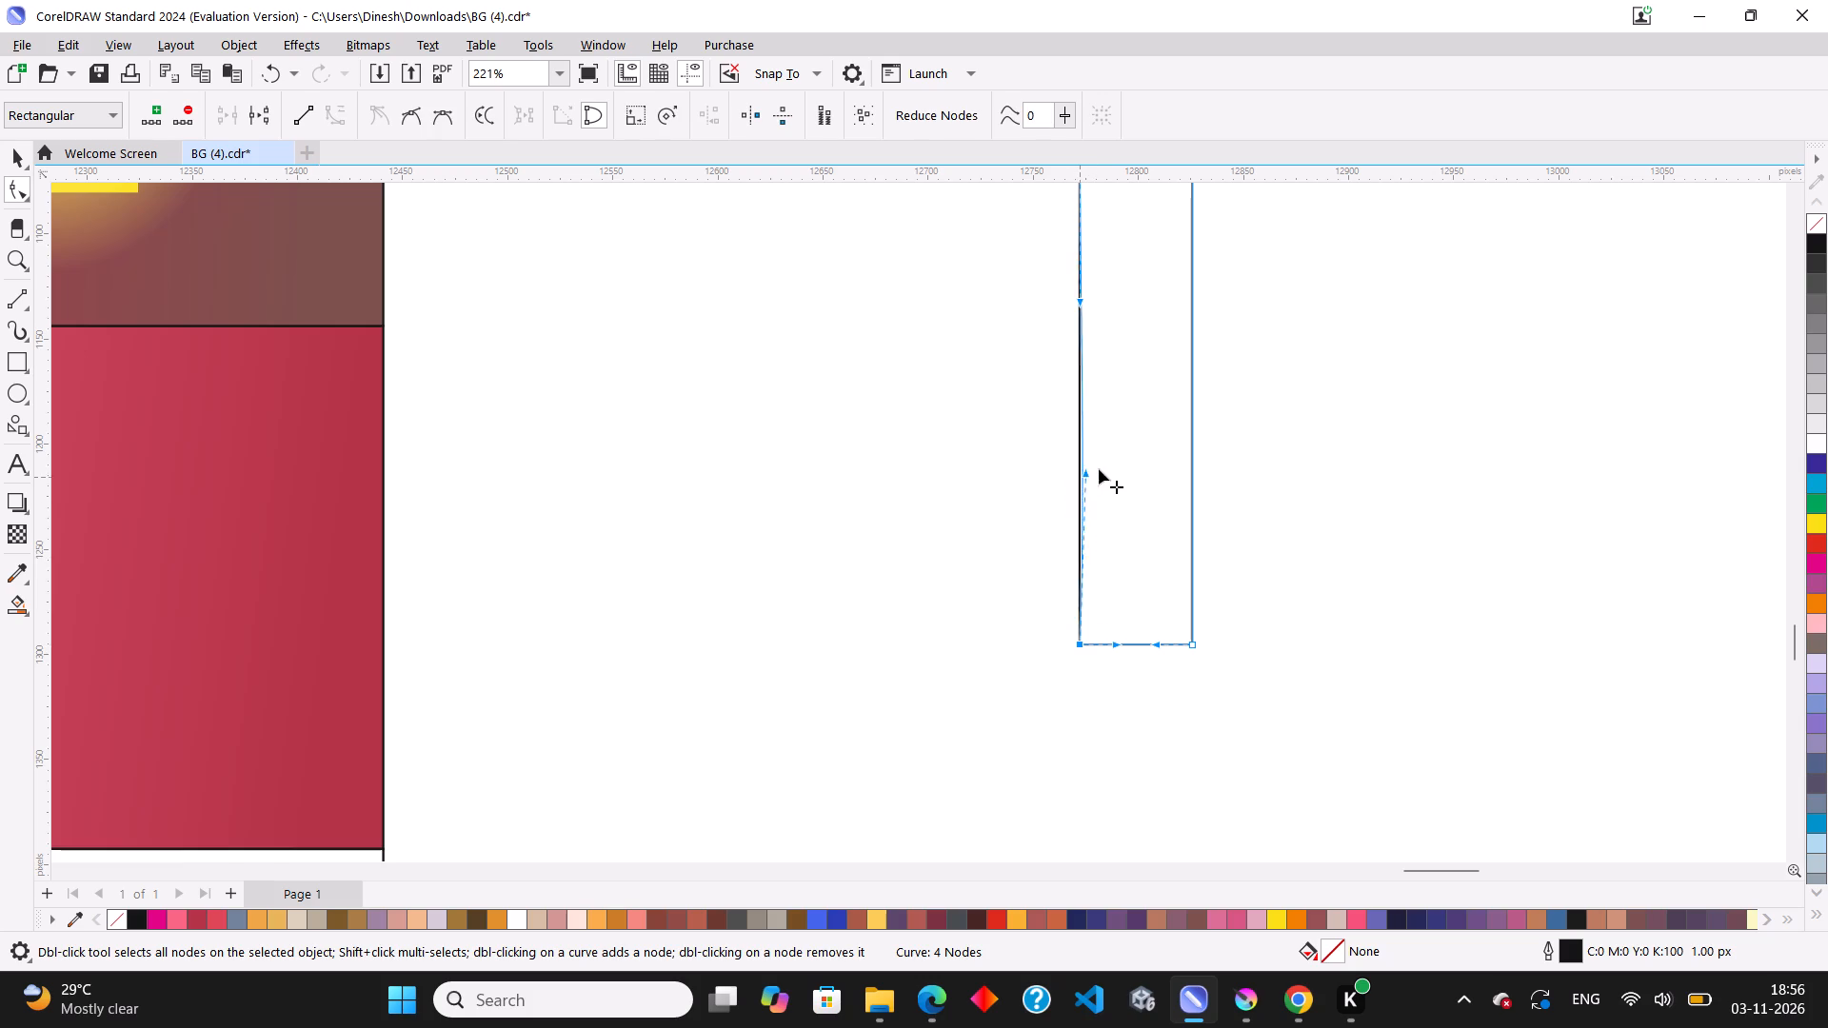
{"action": "left_click_drag", "start_coordinate": [1099, 469], "coordinate": [1114, 460]}
{"action": "scroll", "coordinate": [1102, 491], "scroll_direction": "down", "scroll_amount": 3}
{"action": "scroll", "coordinate": [1083, 307], "scroll_direction": "up", "scroll_amount": 2}
{"action": "left_click_drag", "start_coordinate": [1085, 384], "coordinate": [1108, 353]}
{"action": "left_click", "coordinate": [1188, 232]}
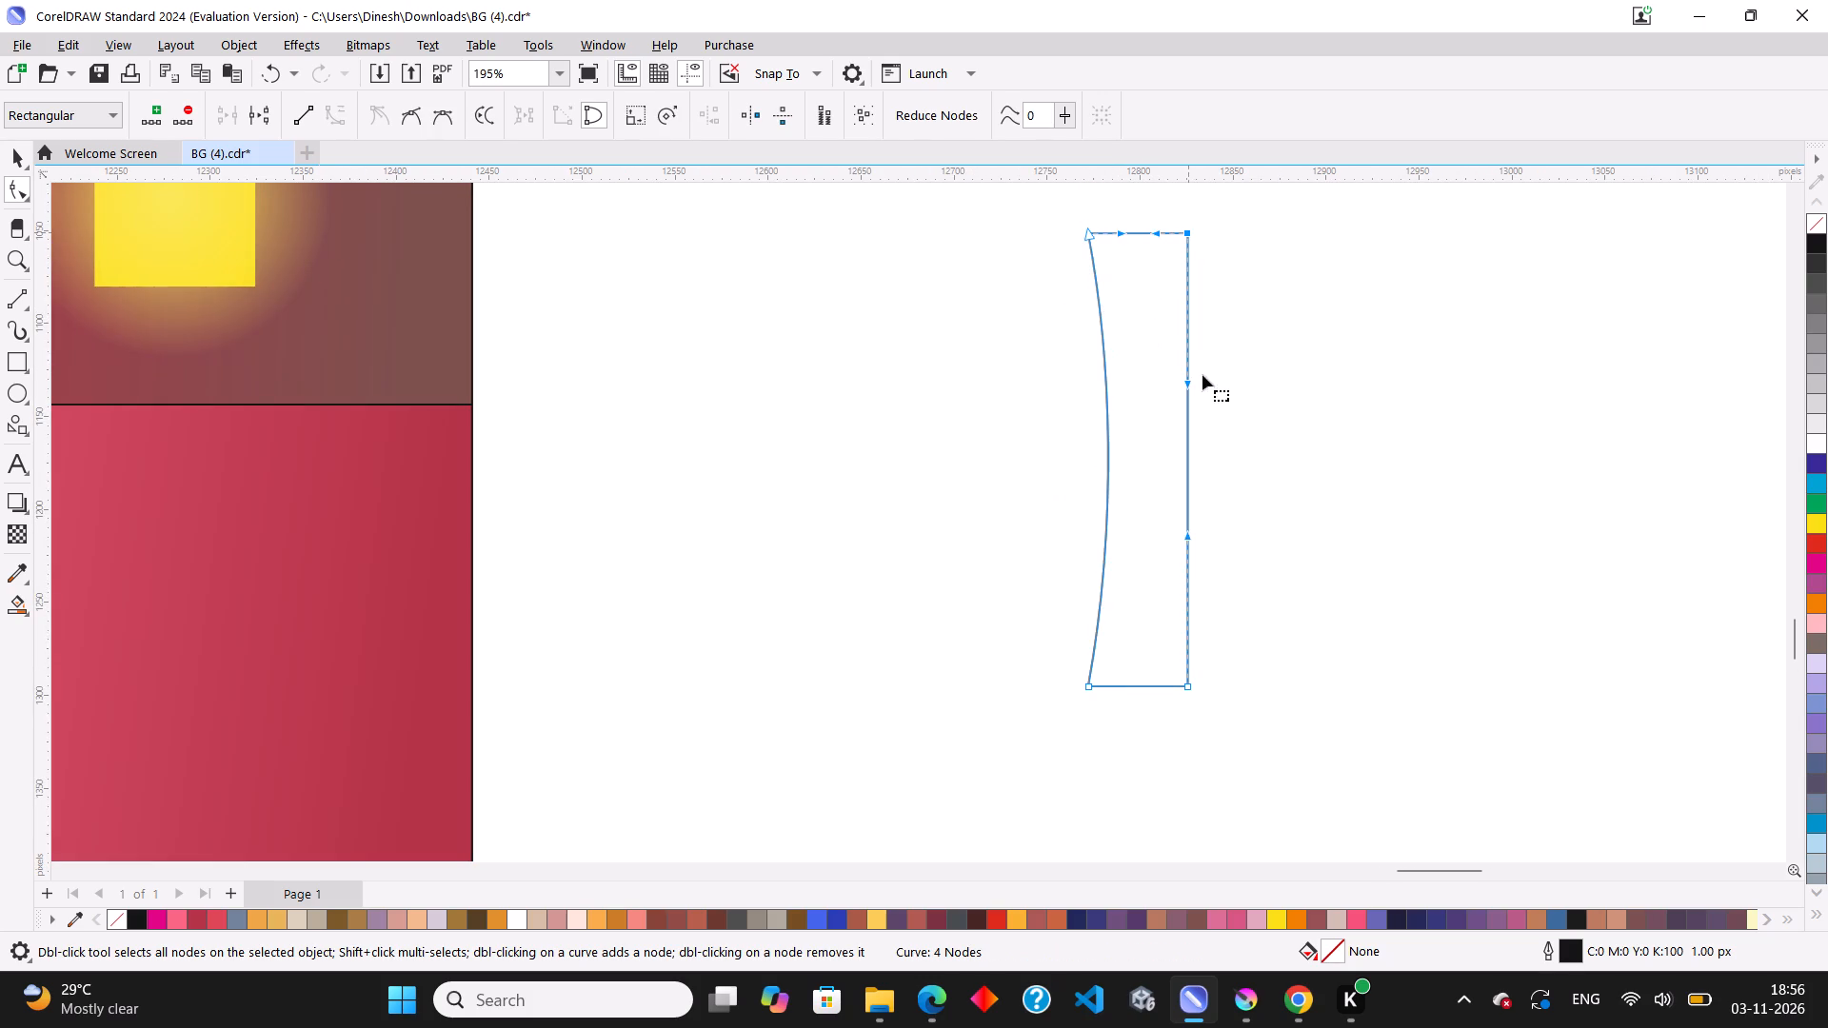
{"action": "left_click_drag", "start_coordinate": [1187, 383], "coordinate": [1159, 390]}
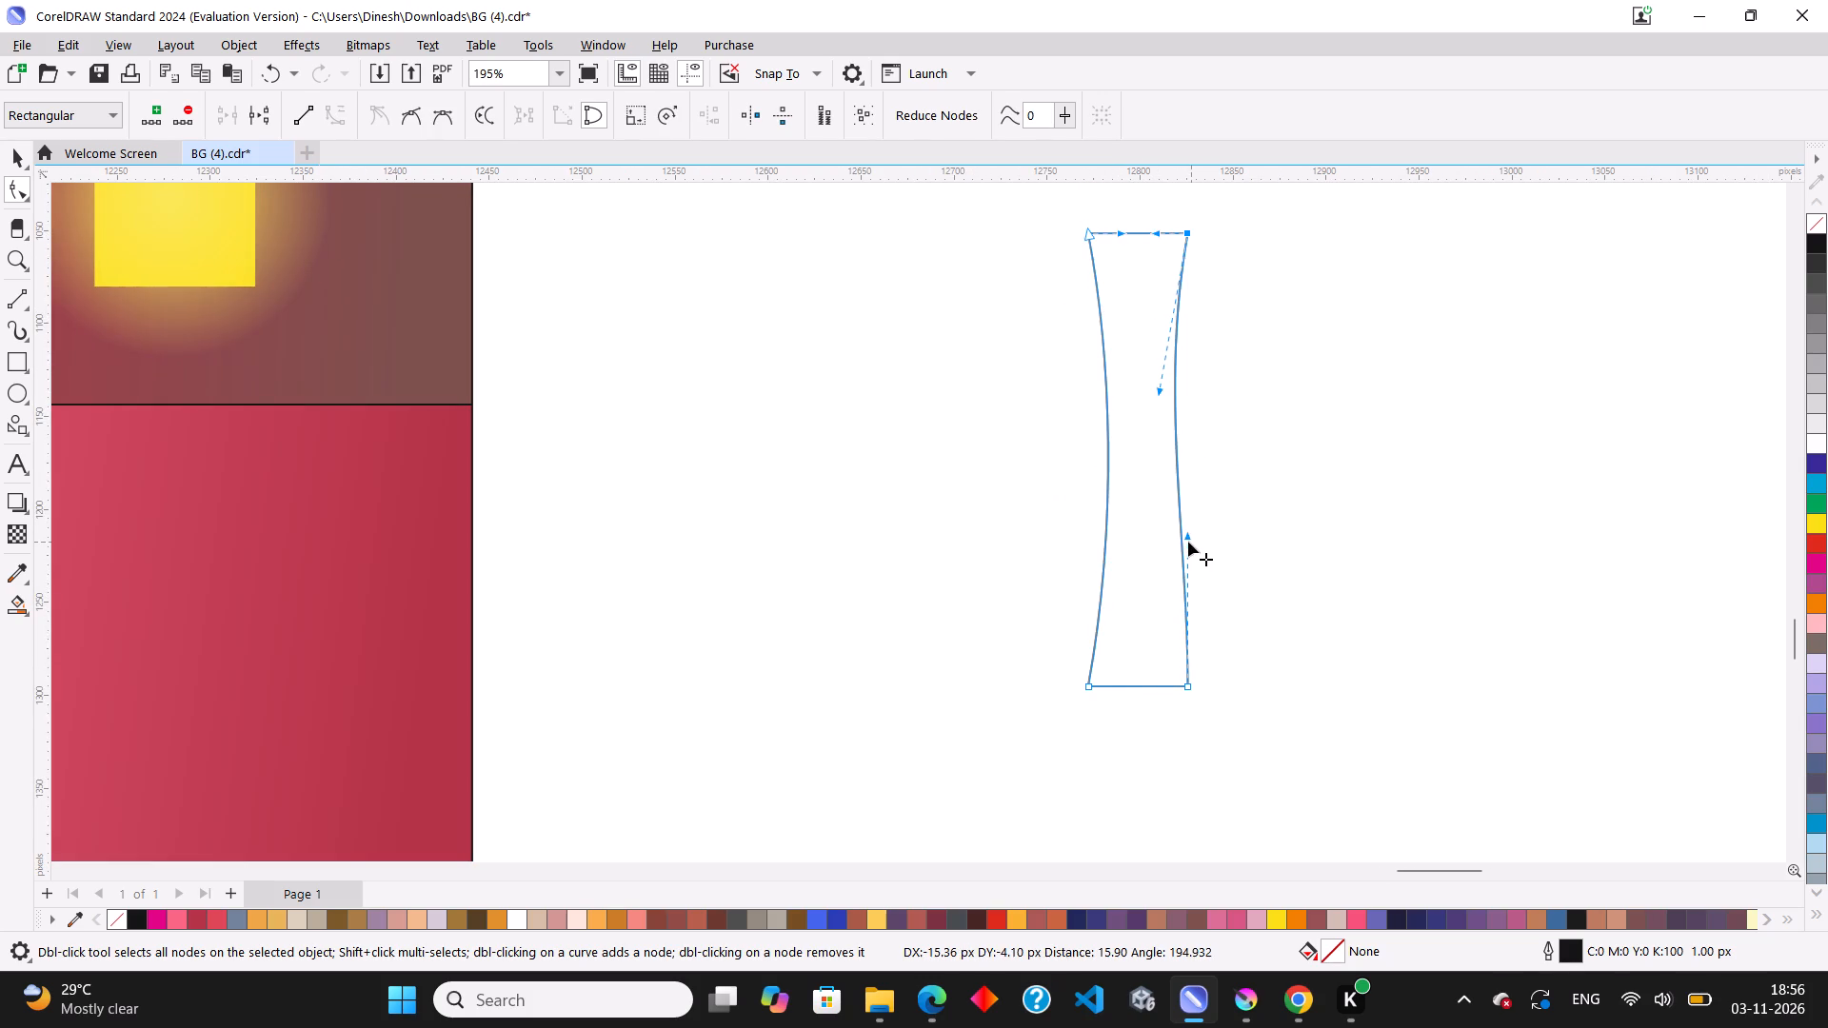
{"action": "left_click_drag", "start_coordinate": [1188, 542], "coordinate": [1178, 544]}
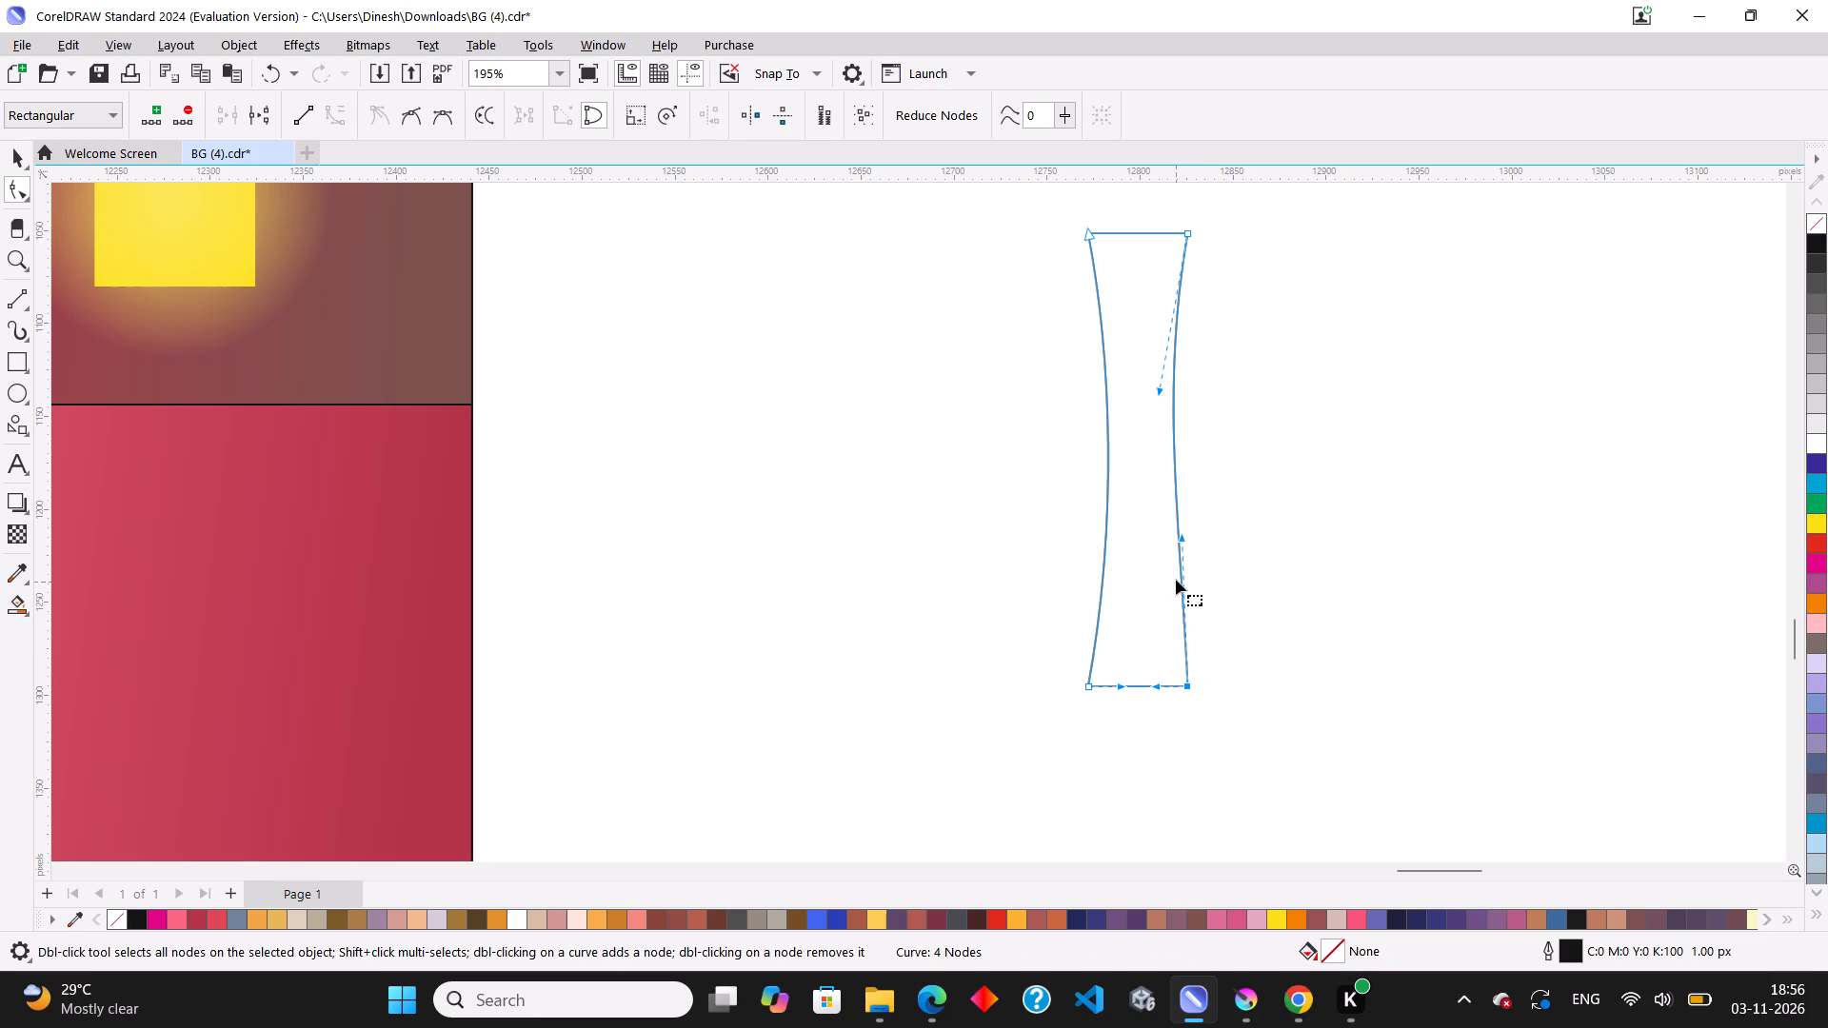
Bow the trunk's bottom edge slightly downward.
{"action": "scroll", "coordinate": [1175, 625], "scroll_direction": "up", "scroll_amount": 3}
{"action": "left_click_drag", "start_coordinate": [1098, 703], "coordinate": [1094, 731]}
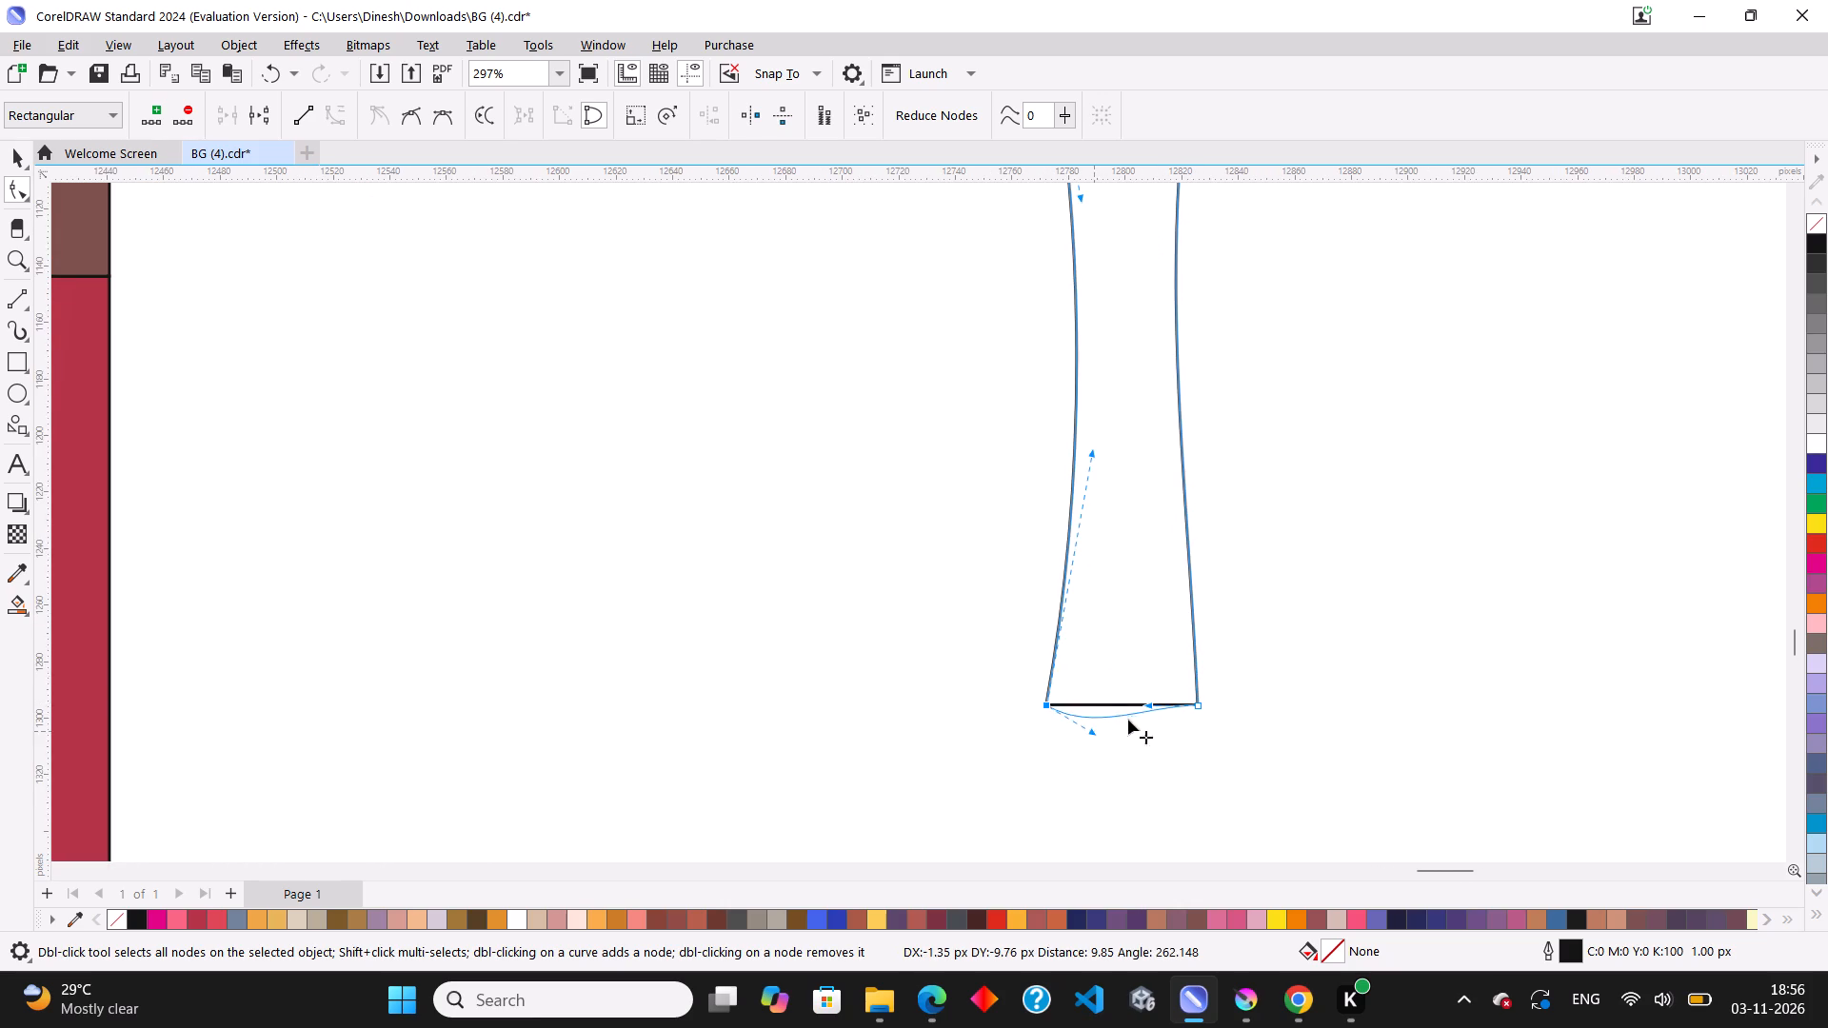
{"action": "left_click_drag", "start_coordinate": [1148, 705], "coordinate": [1166, 721]}
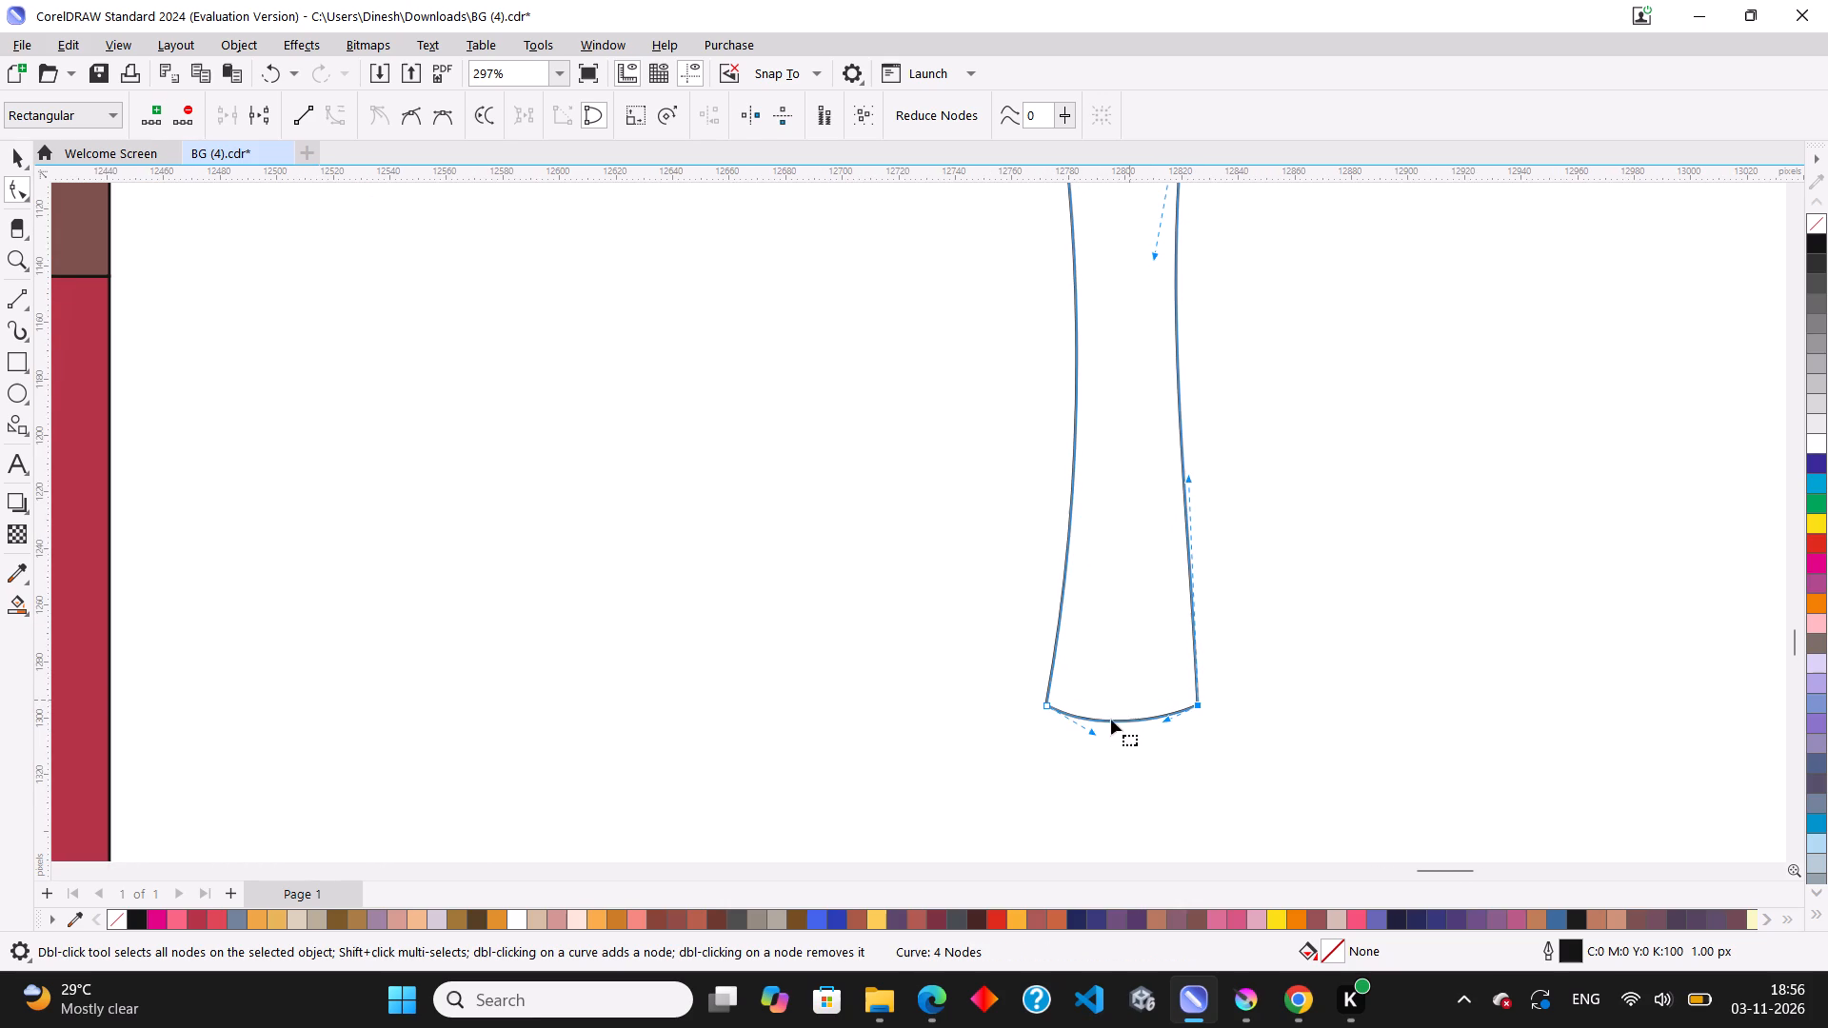
{"action": "left_click_drag", "start_coordinate": [1095, 733], "coordinate": [1105, 711]}
{"action": "scroll", "coordinate": [1197, 670], "scroll_direction": "down", "scroll_amount": 3}
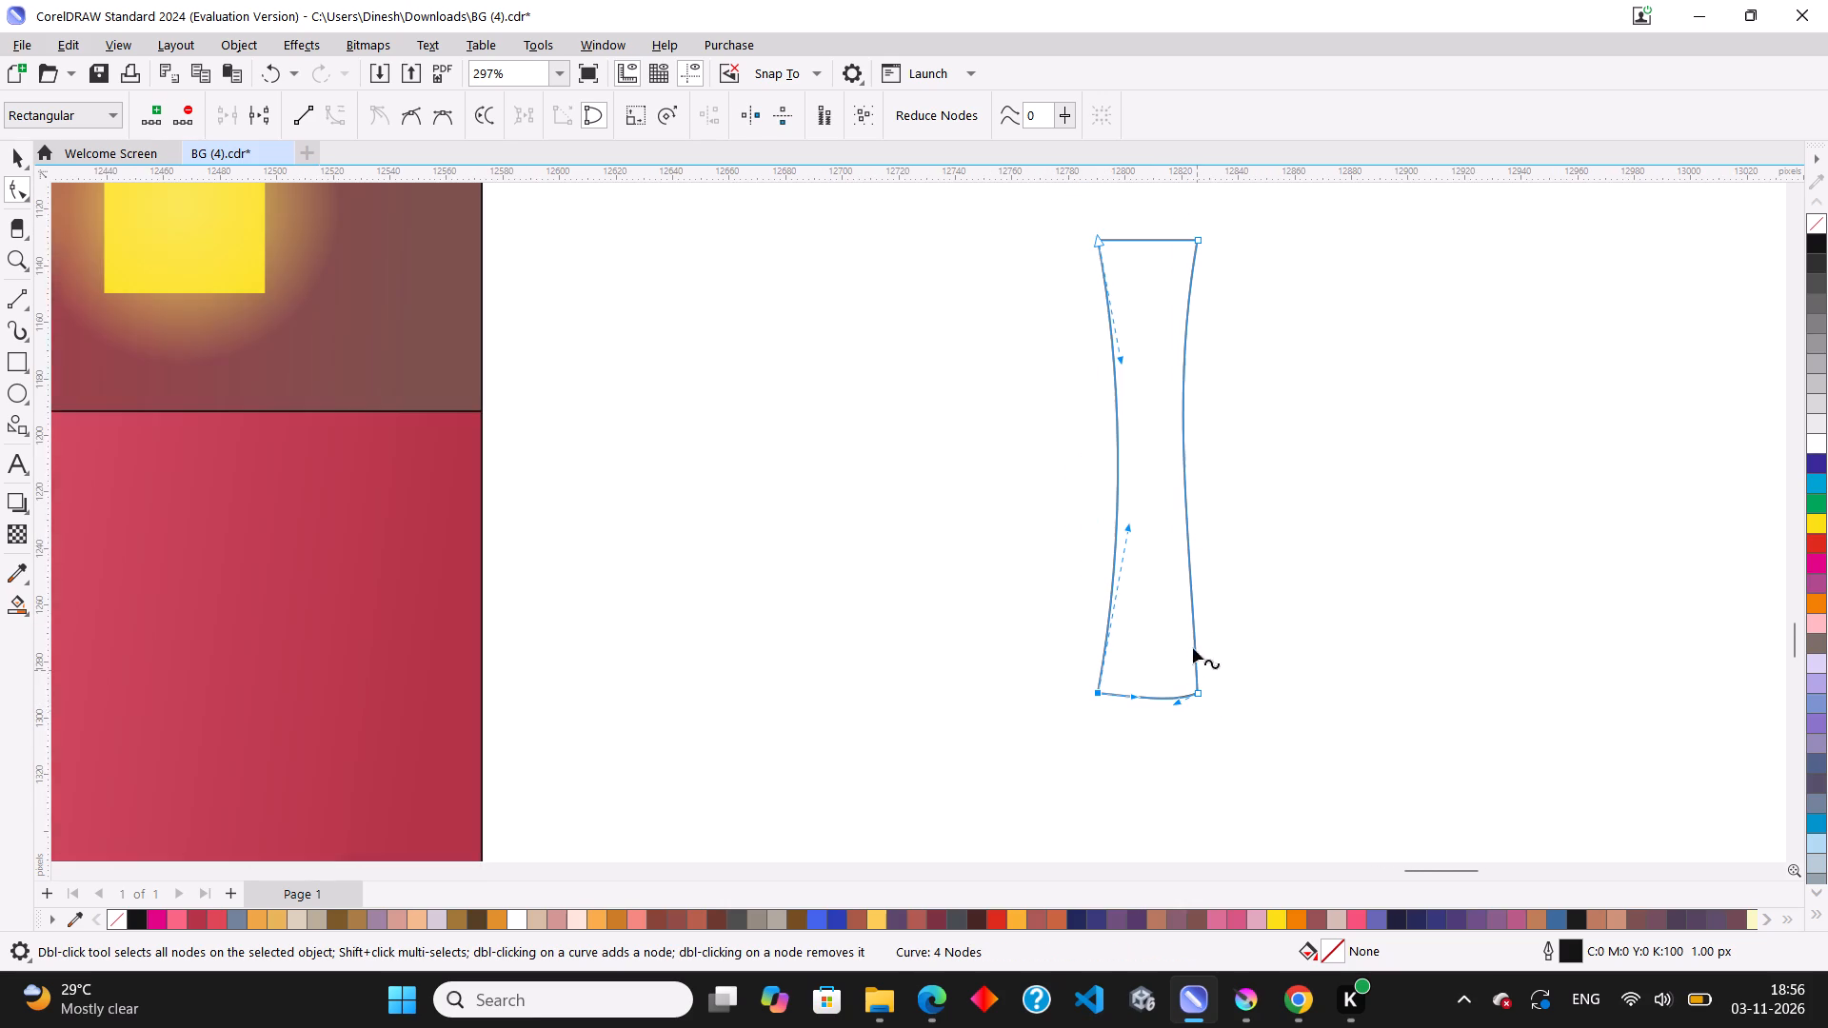
{"action": "scroll", "coordinate": [1172, 201], "scroll_direction": "up", "scroll_amount": 3}
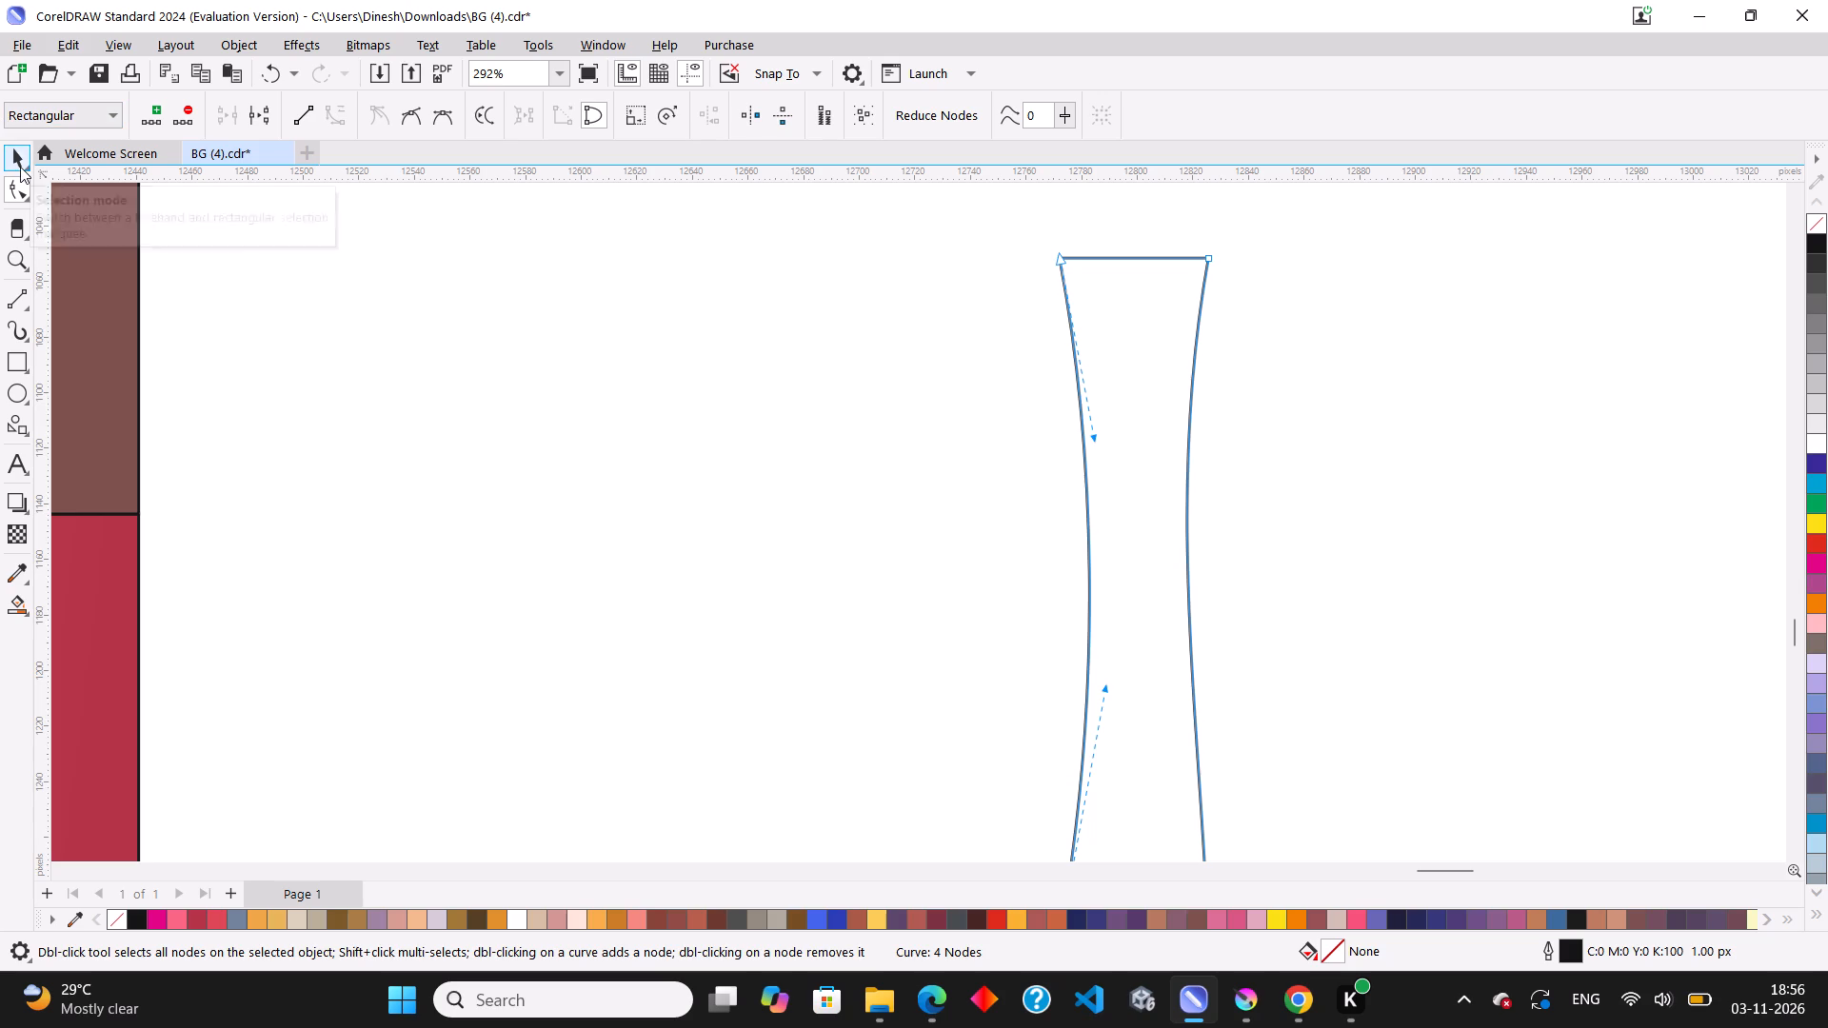
Scale the trunk down to 43% (about 23 × 106 px) and place it under the brown foliage in the street scene.
{"action": "left_click", "coordinate": [20, 167]}
{"action": "scroll", "coordinate": [904, 439], "scroll_direction": "down", "scroll_amount": 8}
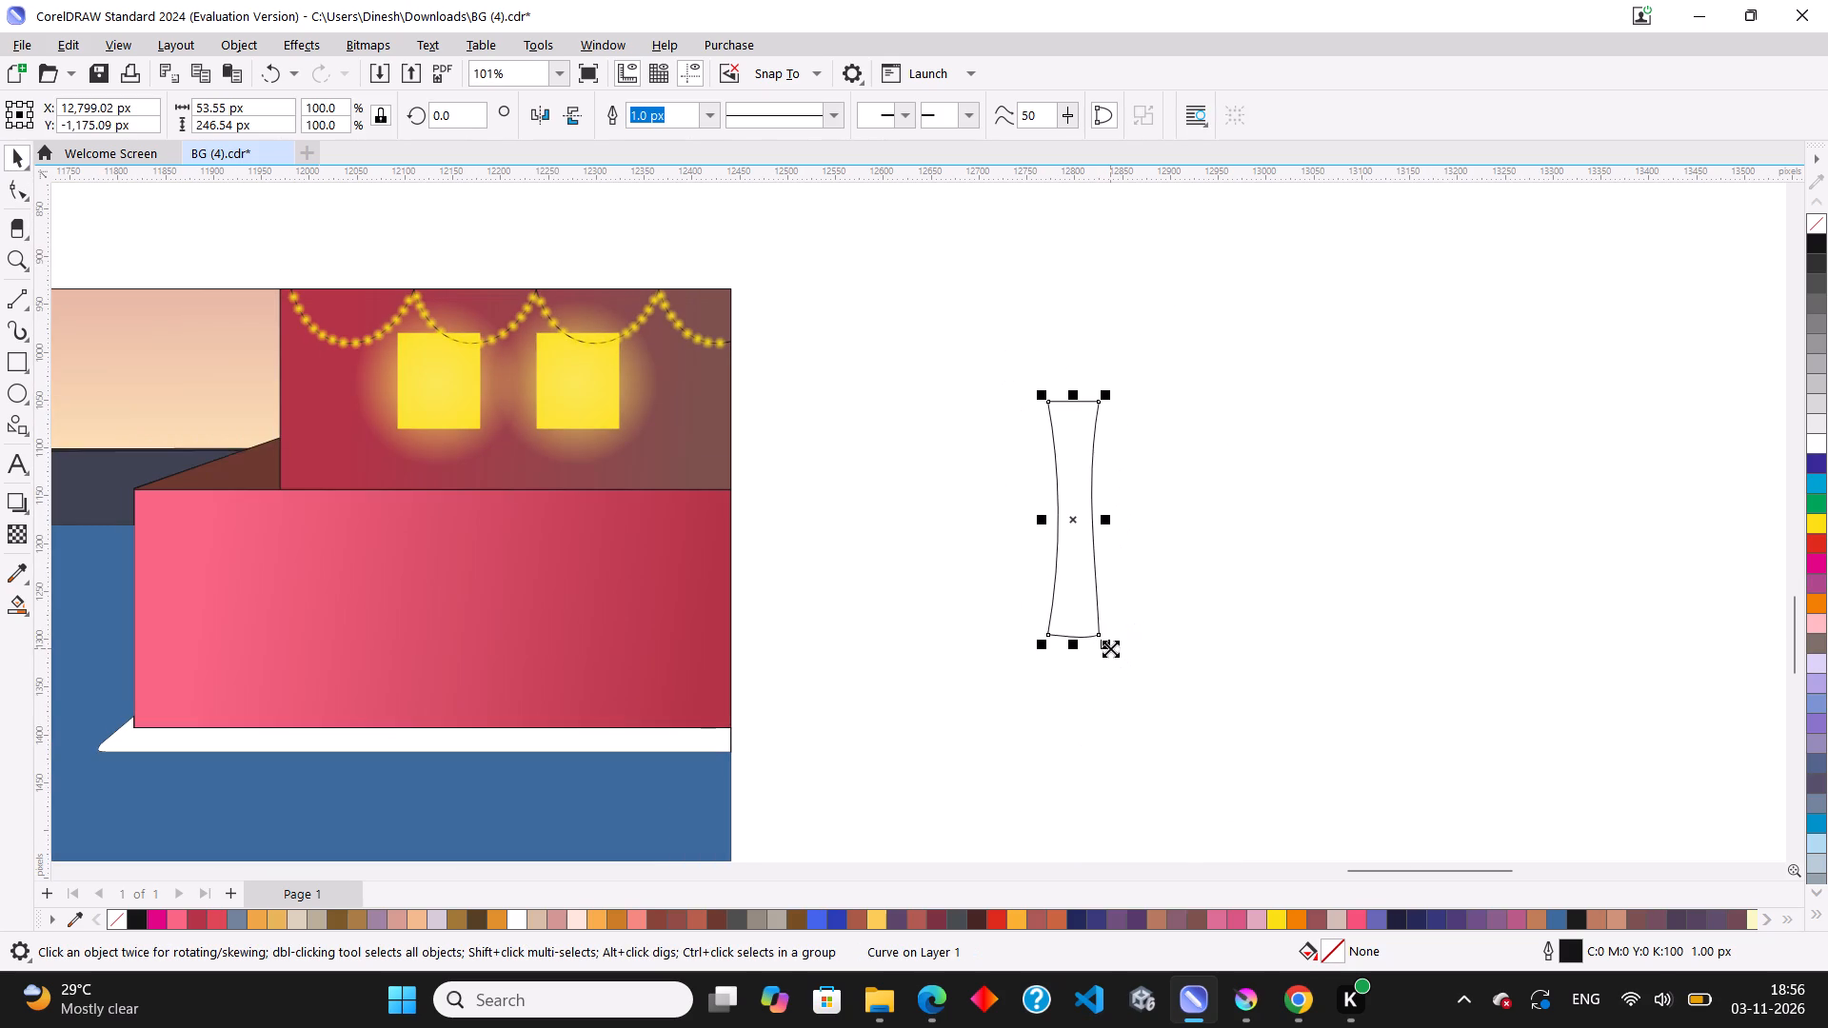
{"action": "left_click_drag", "start_coordinate": [1110, 648], "coordinate": [1096, 624], "text": "shift"}
{"action": "scroll", "coordinate": [1096, 621], "scroll_direction": "down", "scroll_amount": 3}
{"action": "left_click_drag", "start_coordinate": [1086, 555], "coordinate": [331, 548]}
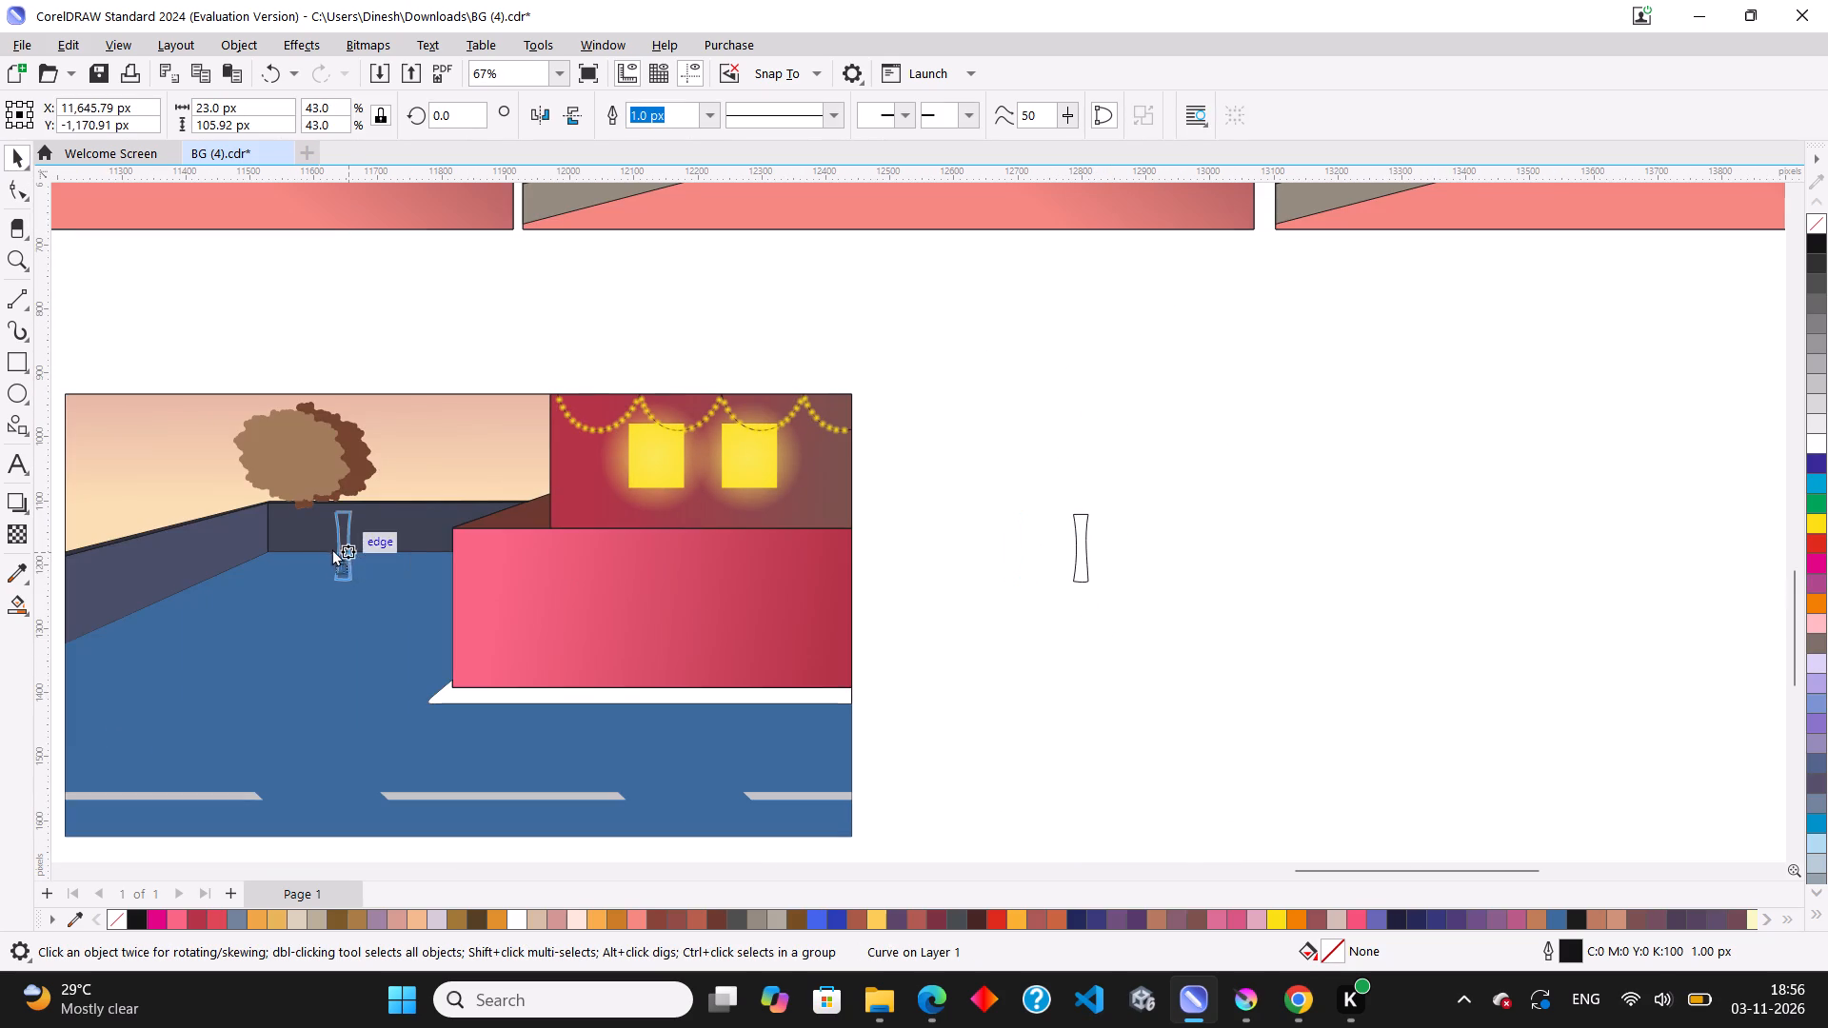
{"action": "left_click_drag", "start_coordinate": [331, 548], "coordinate": [308, 535]}
{"action": "scroll", "coordinate": [265, 472], "scroll_direction": "up", "scroll_amount": 2}
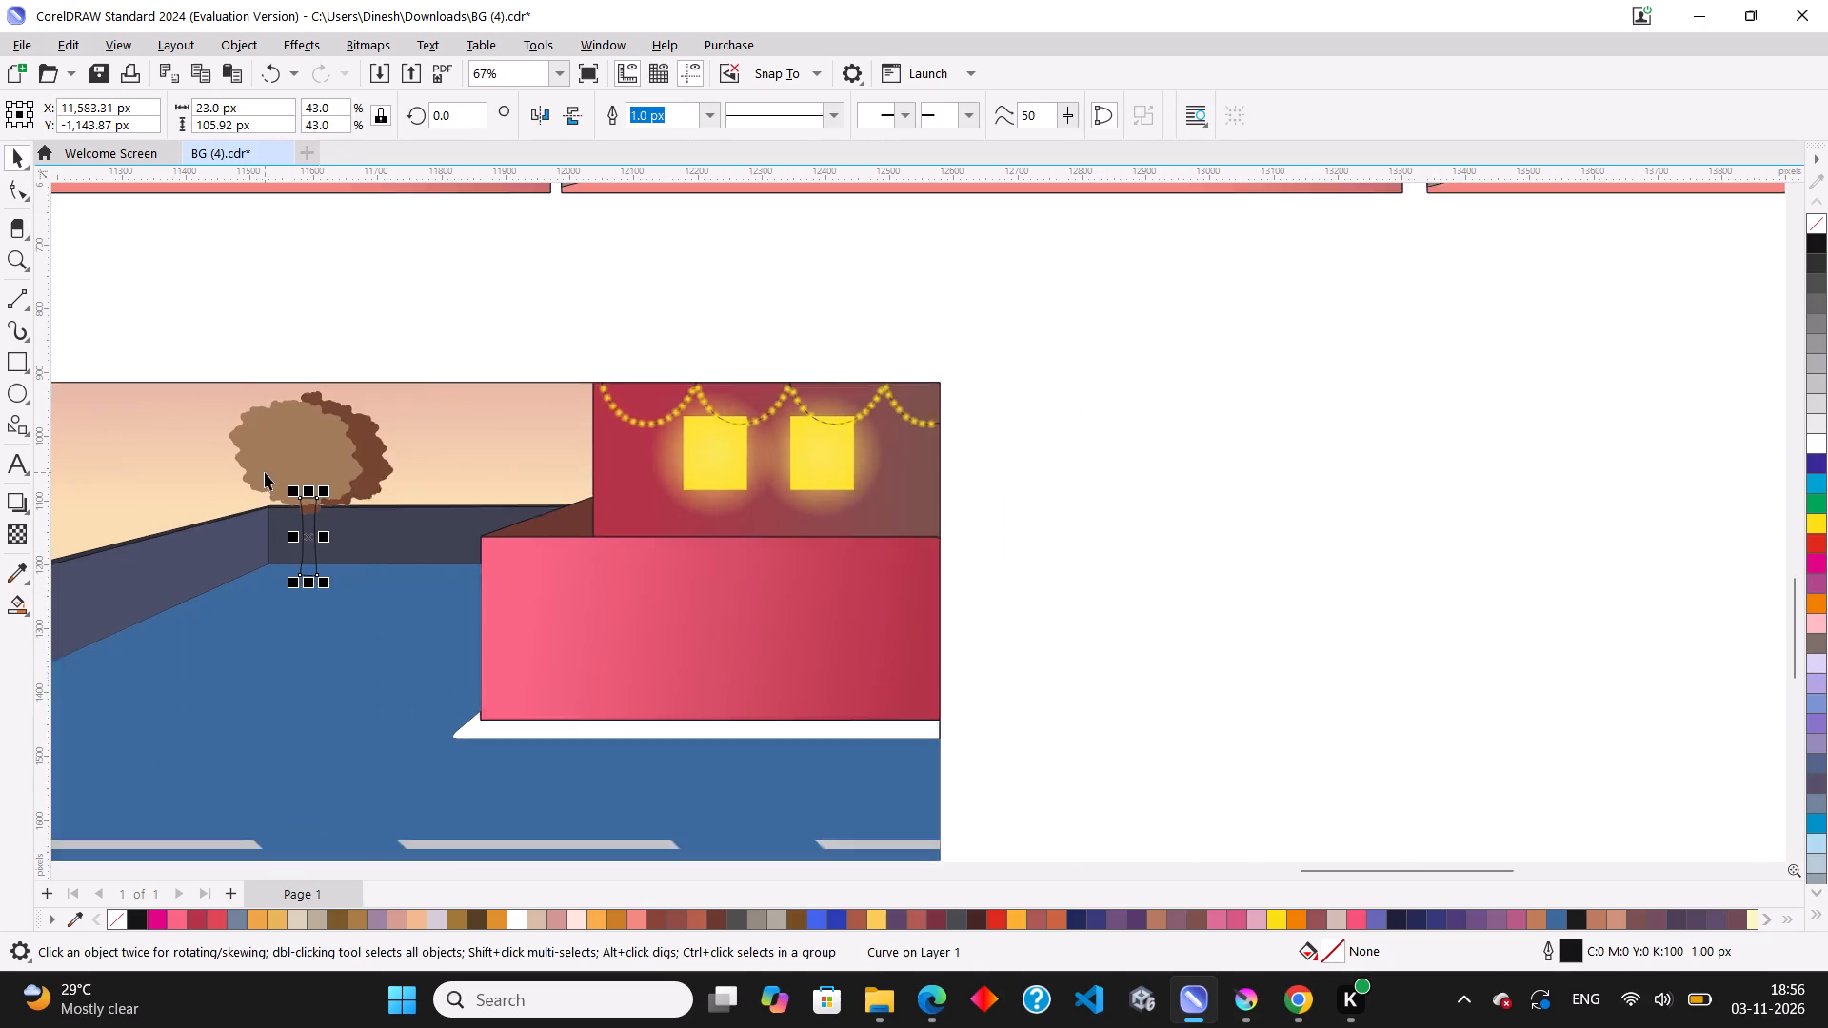
Fill the trunk with dark reddish brown #693025 after trying brown #785418.
{"action": "scroll", "coordinate": [265, 472], "scroll_direction": "up", "scroll_amount": 9}
{"action": "left_click", "coordinate": [336, 923]}
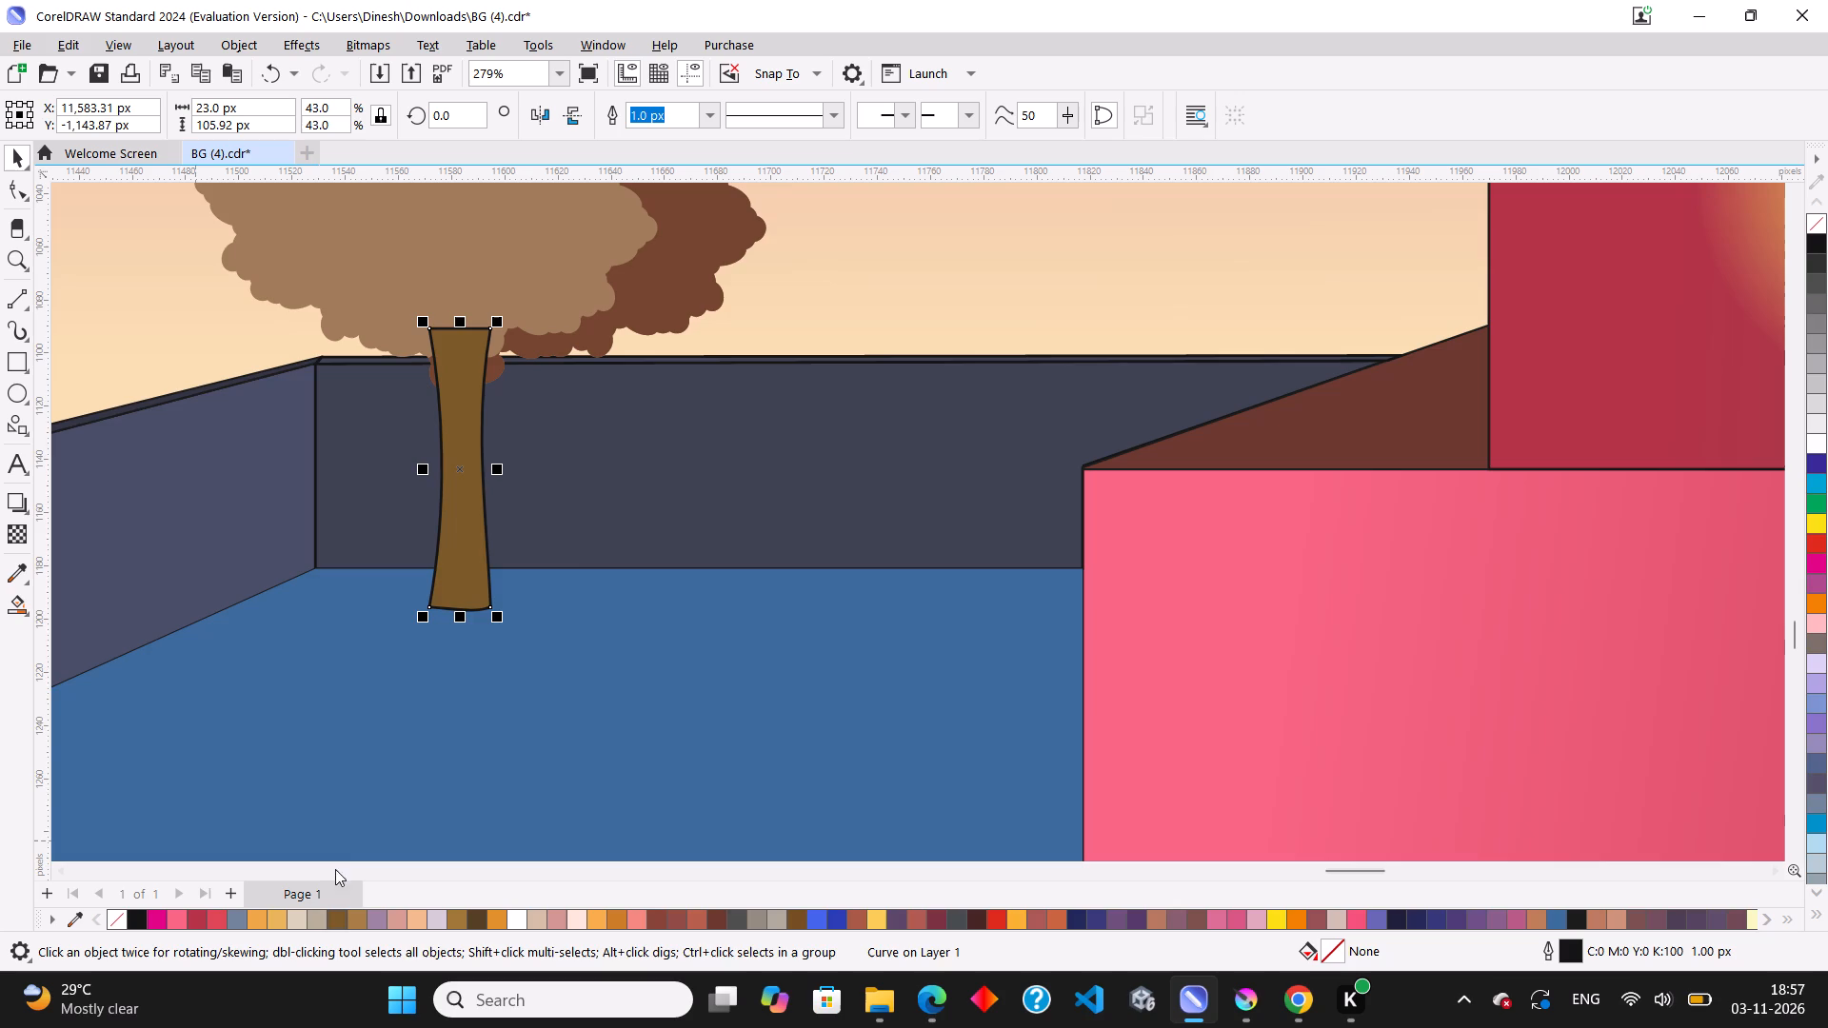
{"action": "scroll", "coordinate": [593, 544], "scroll_direction": "down", "scroll_amount": 4}
{"action": "scroll", "coordinate": [473, 431], "scroll_direction": "up", "scroll_amount": 3}
{"action": "scroll", "coordinate": [591, 389], "scroll_direction": "up", "scroll_amount": 2}
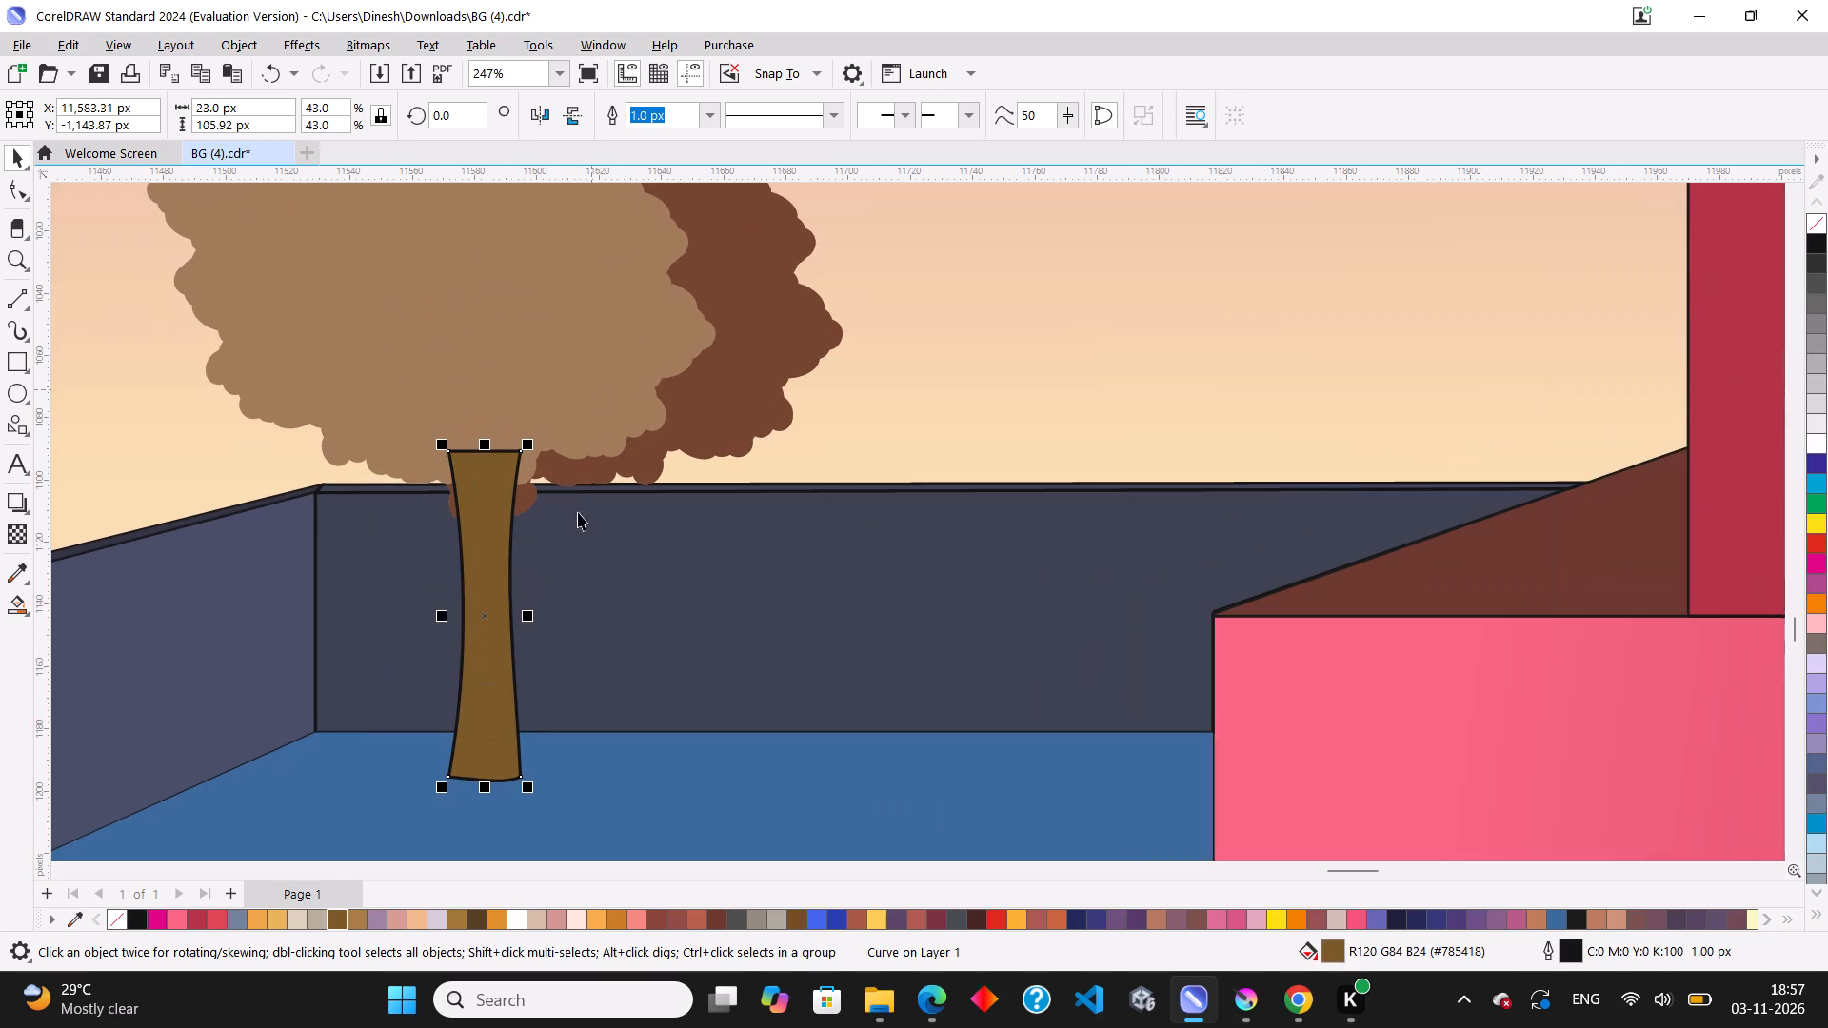
{"action": "left_click", "coordinate": [716, 918]}
Place a copy of the trunk about 6 px to the left of the original, overlapping it.
{"action": "scroll", "coordinate": [743, 590], "scroll_direction": "down", "scroll_amount": 4}
{"action": "scroll", "coordinate": [495, 519], "scroll_direction": "up", "scroll_amount": 4}
{"action": "scroll", "coordinate": [588, 608], "scroll_direction": "up", "scroll_amount": 2}
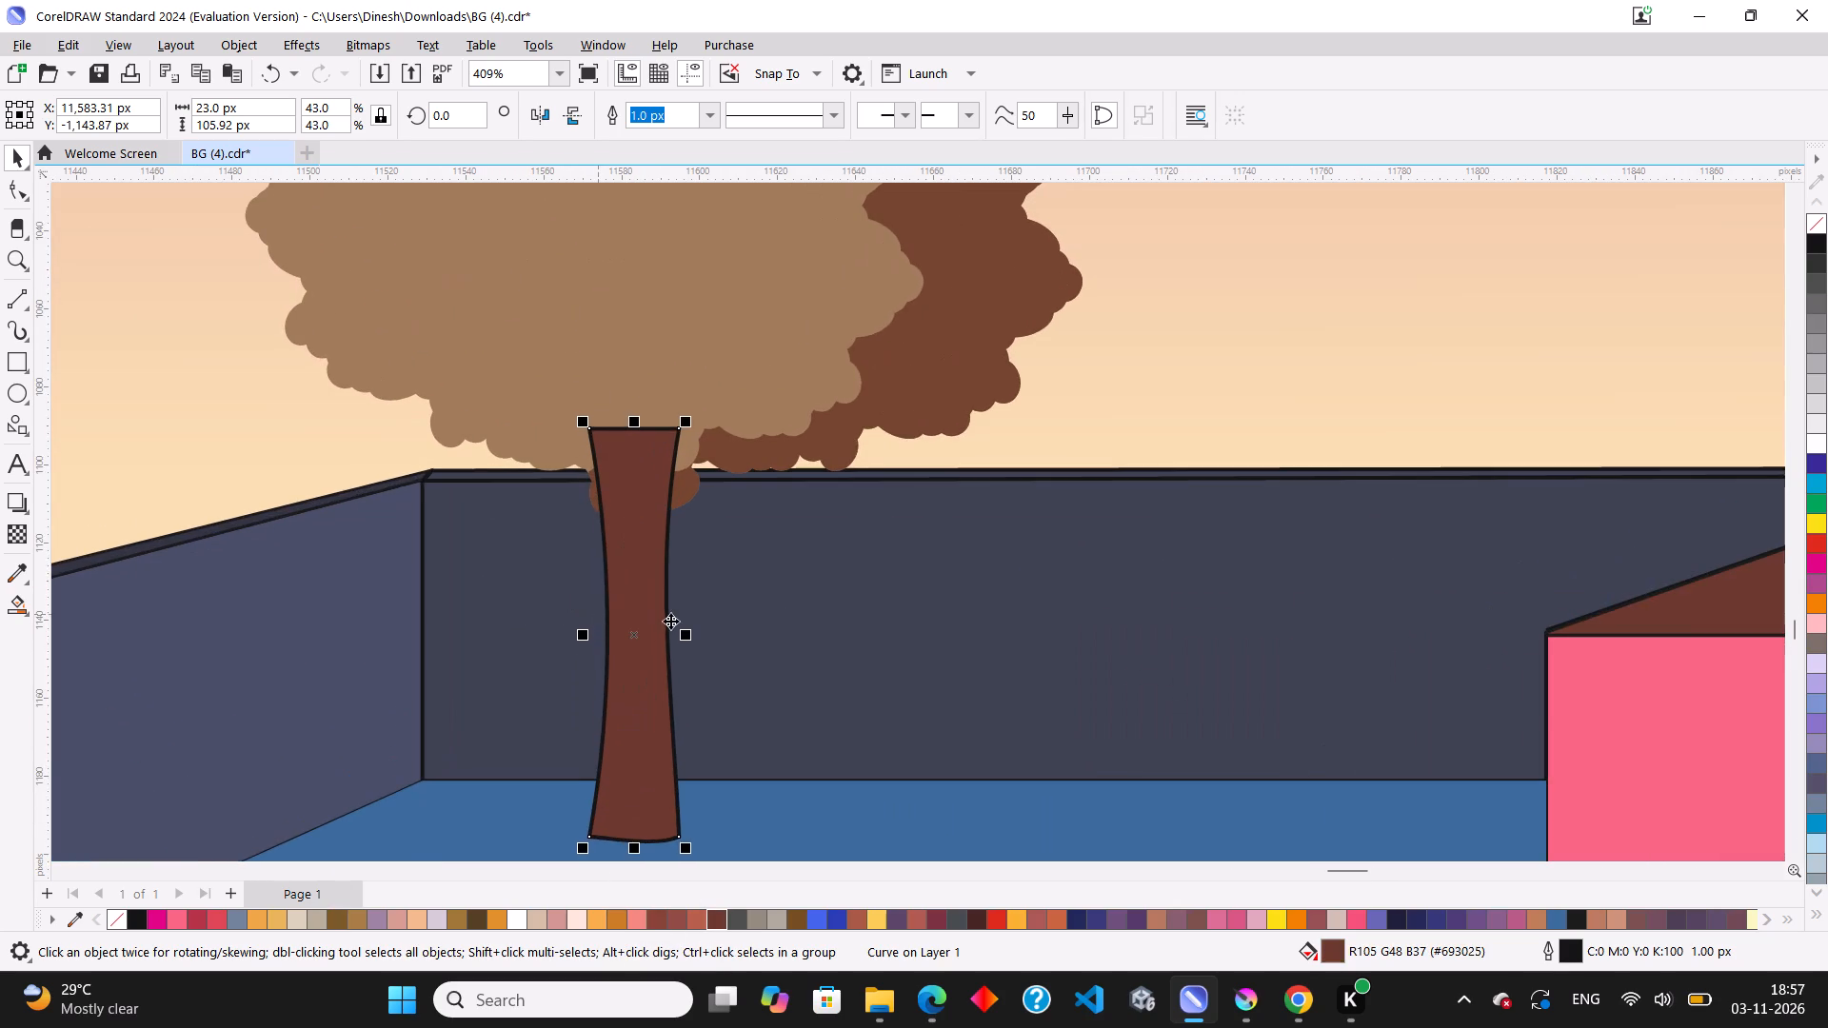
{"action": "scroll", "coordinate": [638, 656], "scroll_direction": "up", "scroll_amount": 2}
{"action": "left_click_drag", "start_coordinate": [638, 657], "coordinate": [601, 657]}
{"action": "right_click", "coordinate": [601, 657], "text": "ctrl"}
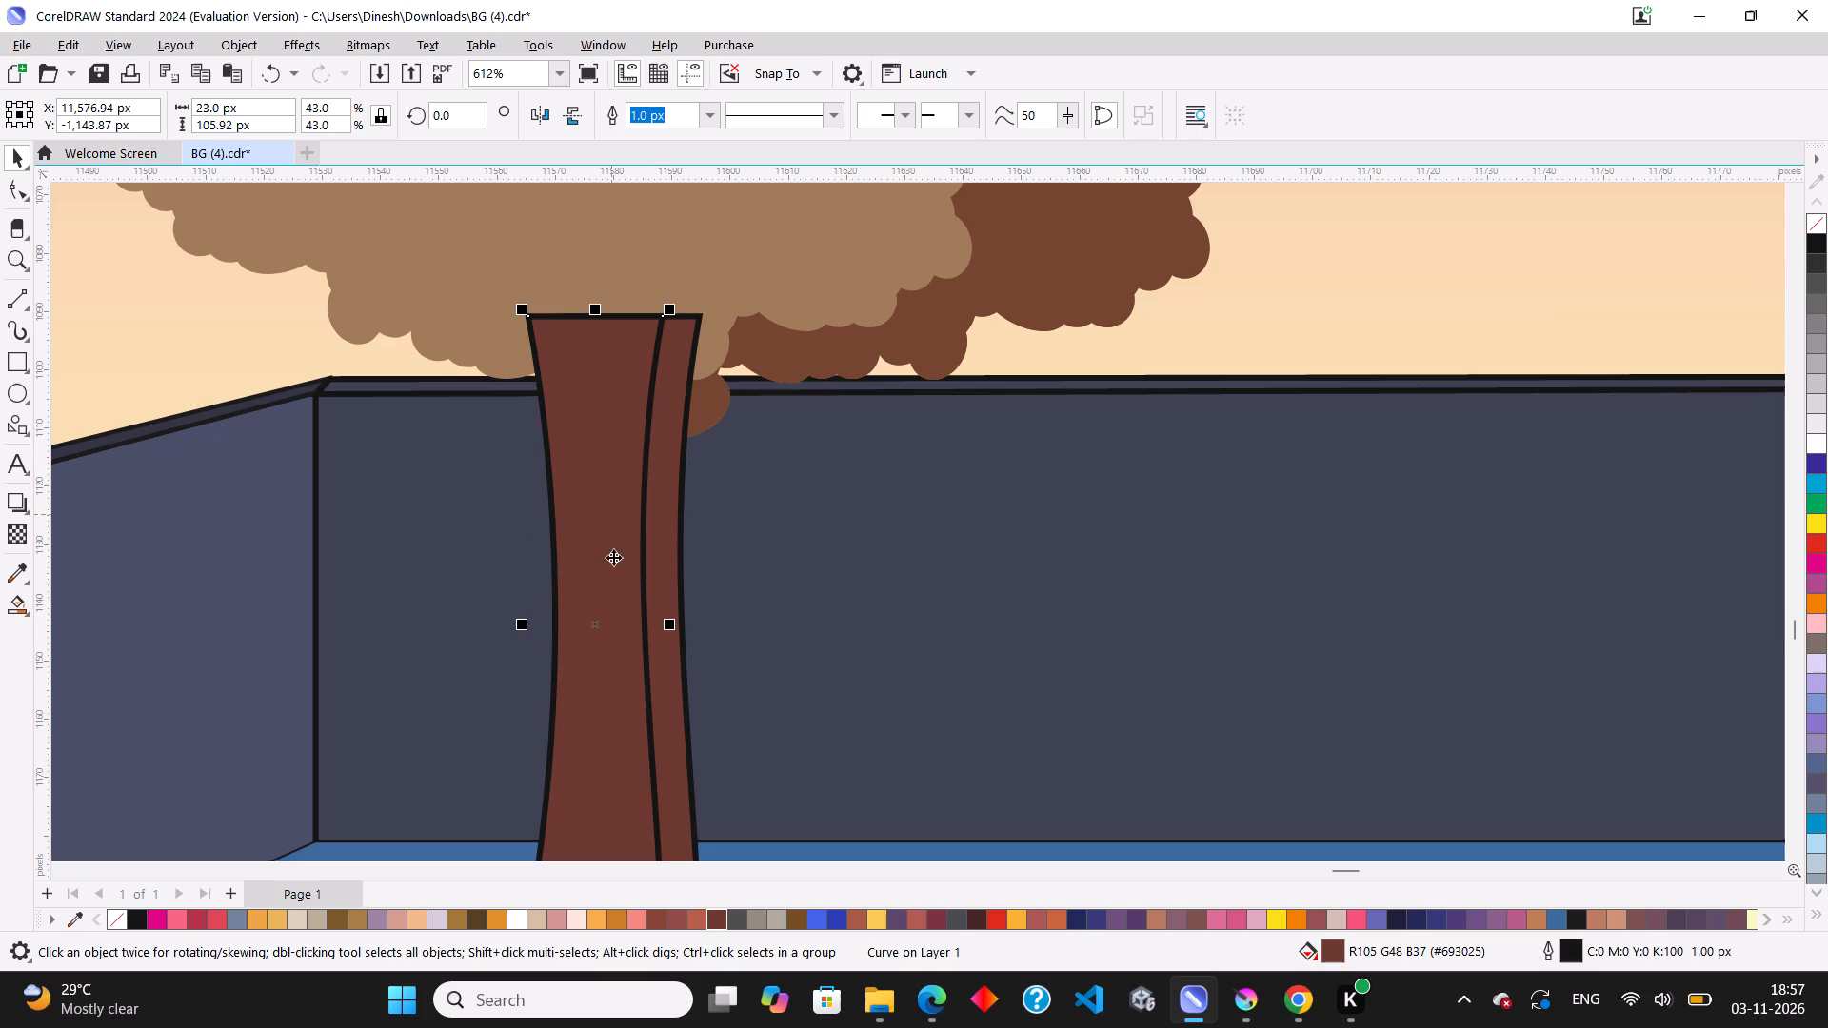
Smart-fill the exposed right strip of the original trunk as a separate blue #336699 shape and delete the overlapping copy.
{"action": "left_click", "coordinate": [656, 553]}
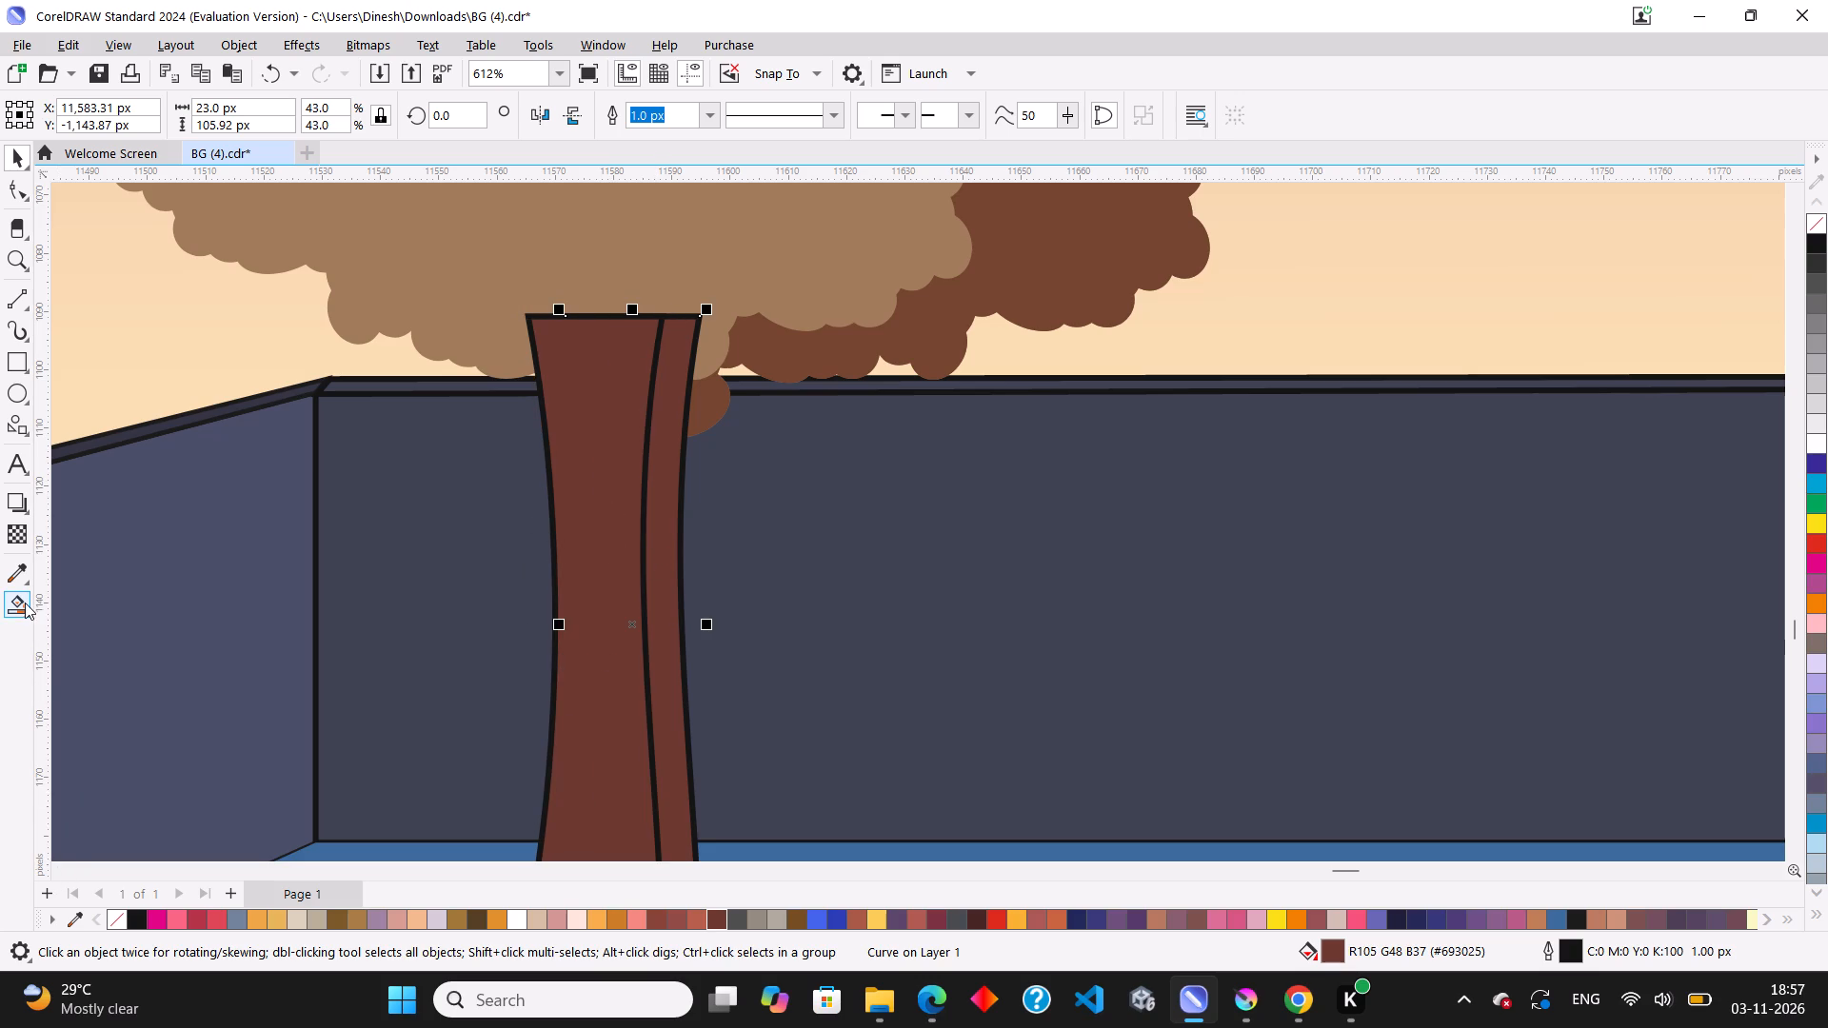
{"action": "left_click", "coordinate": [25, 603]}
{"action": "left_click", "coordinate": [667, 549]}
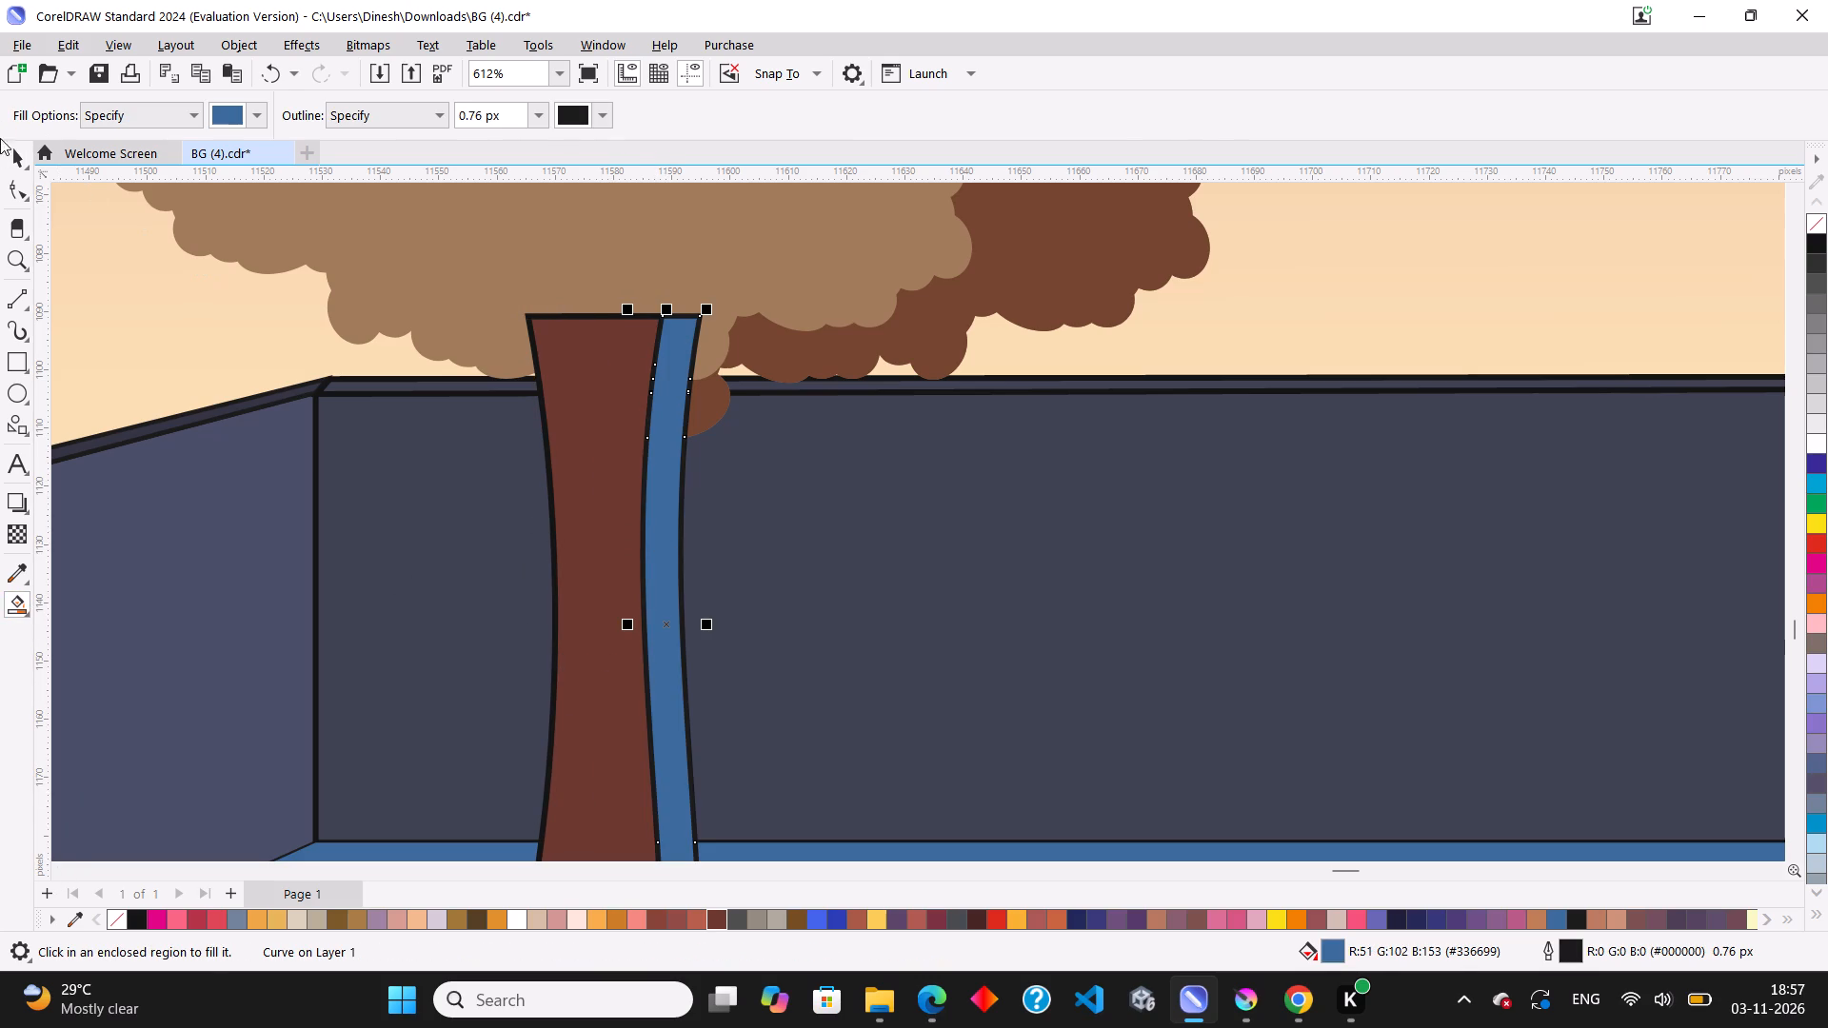
{"action": "left_click", "coordinate": [8, 151]}
{"action": "left_click", "coordinate": [598, 467]}
{"action": "left_click_drag", "start_coordinate": [601, 475], "coordinate": [424, 475]}
{"action": "key", "text": "Delete"}
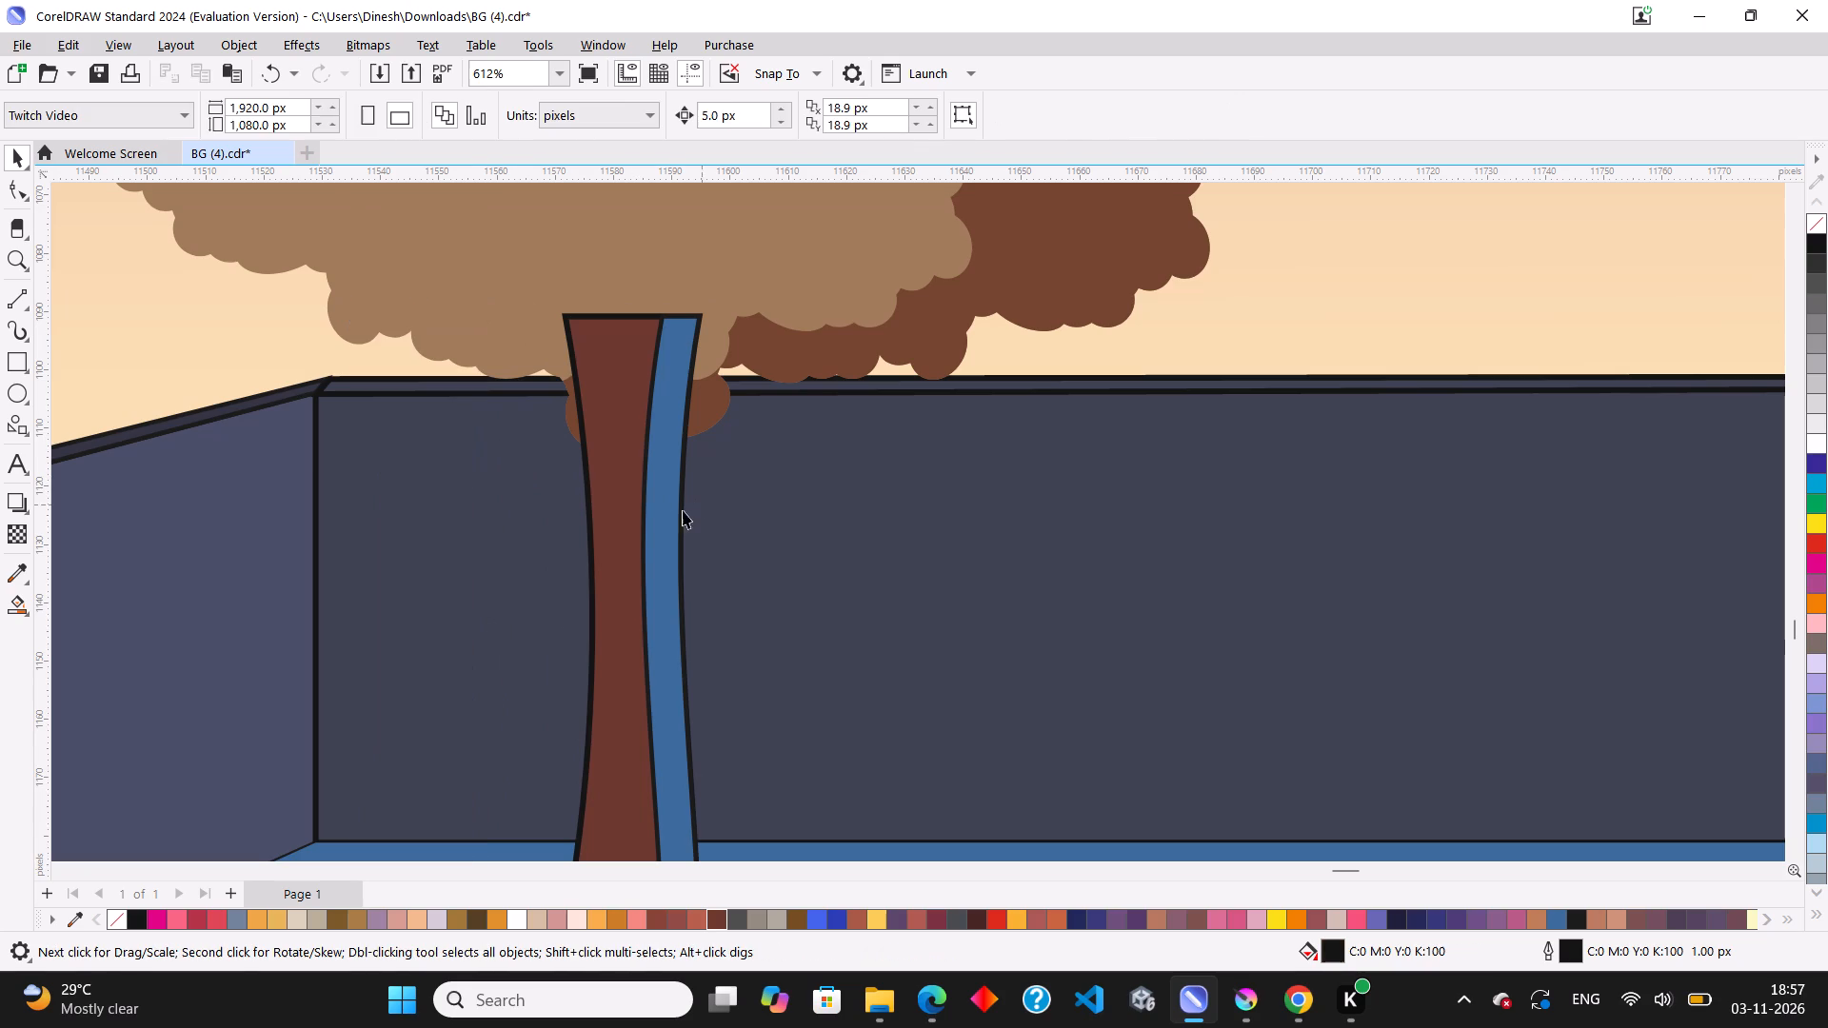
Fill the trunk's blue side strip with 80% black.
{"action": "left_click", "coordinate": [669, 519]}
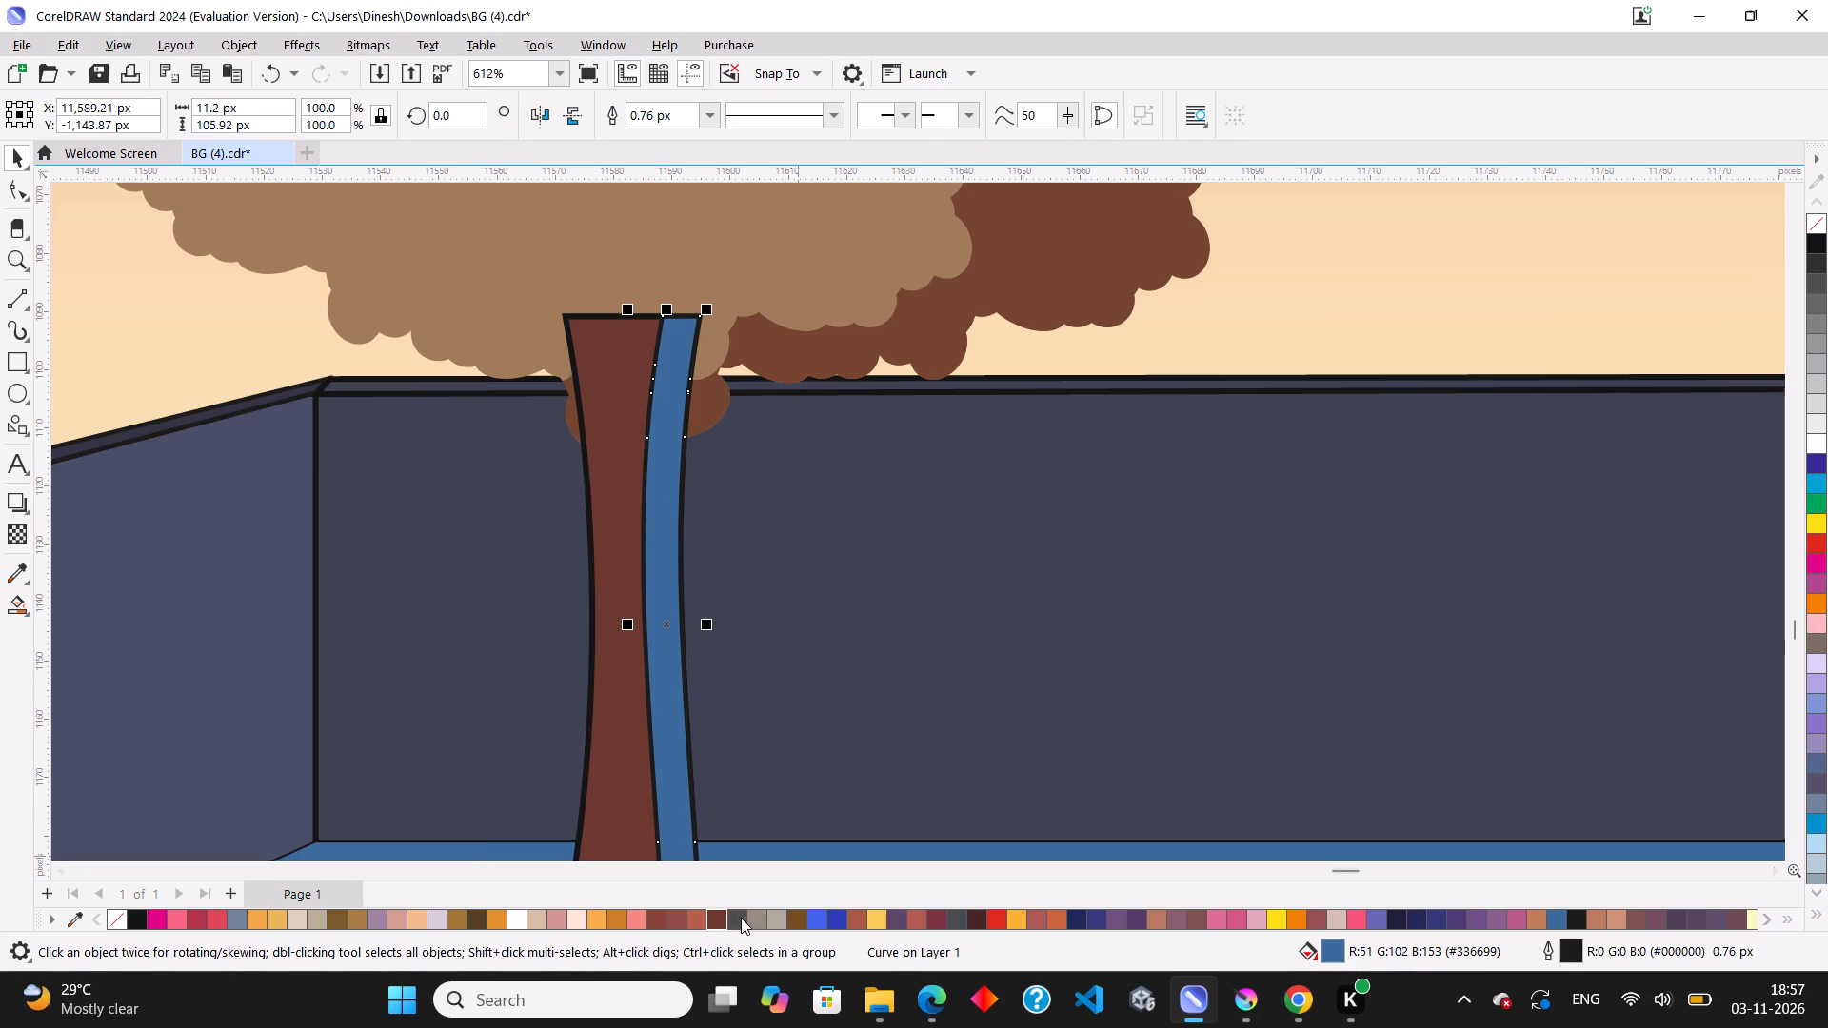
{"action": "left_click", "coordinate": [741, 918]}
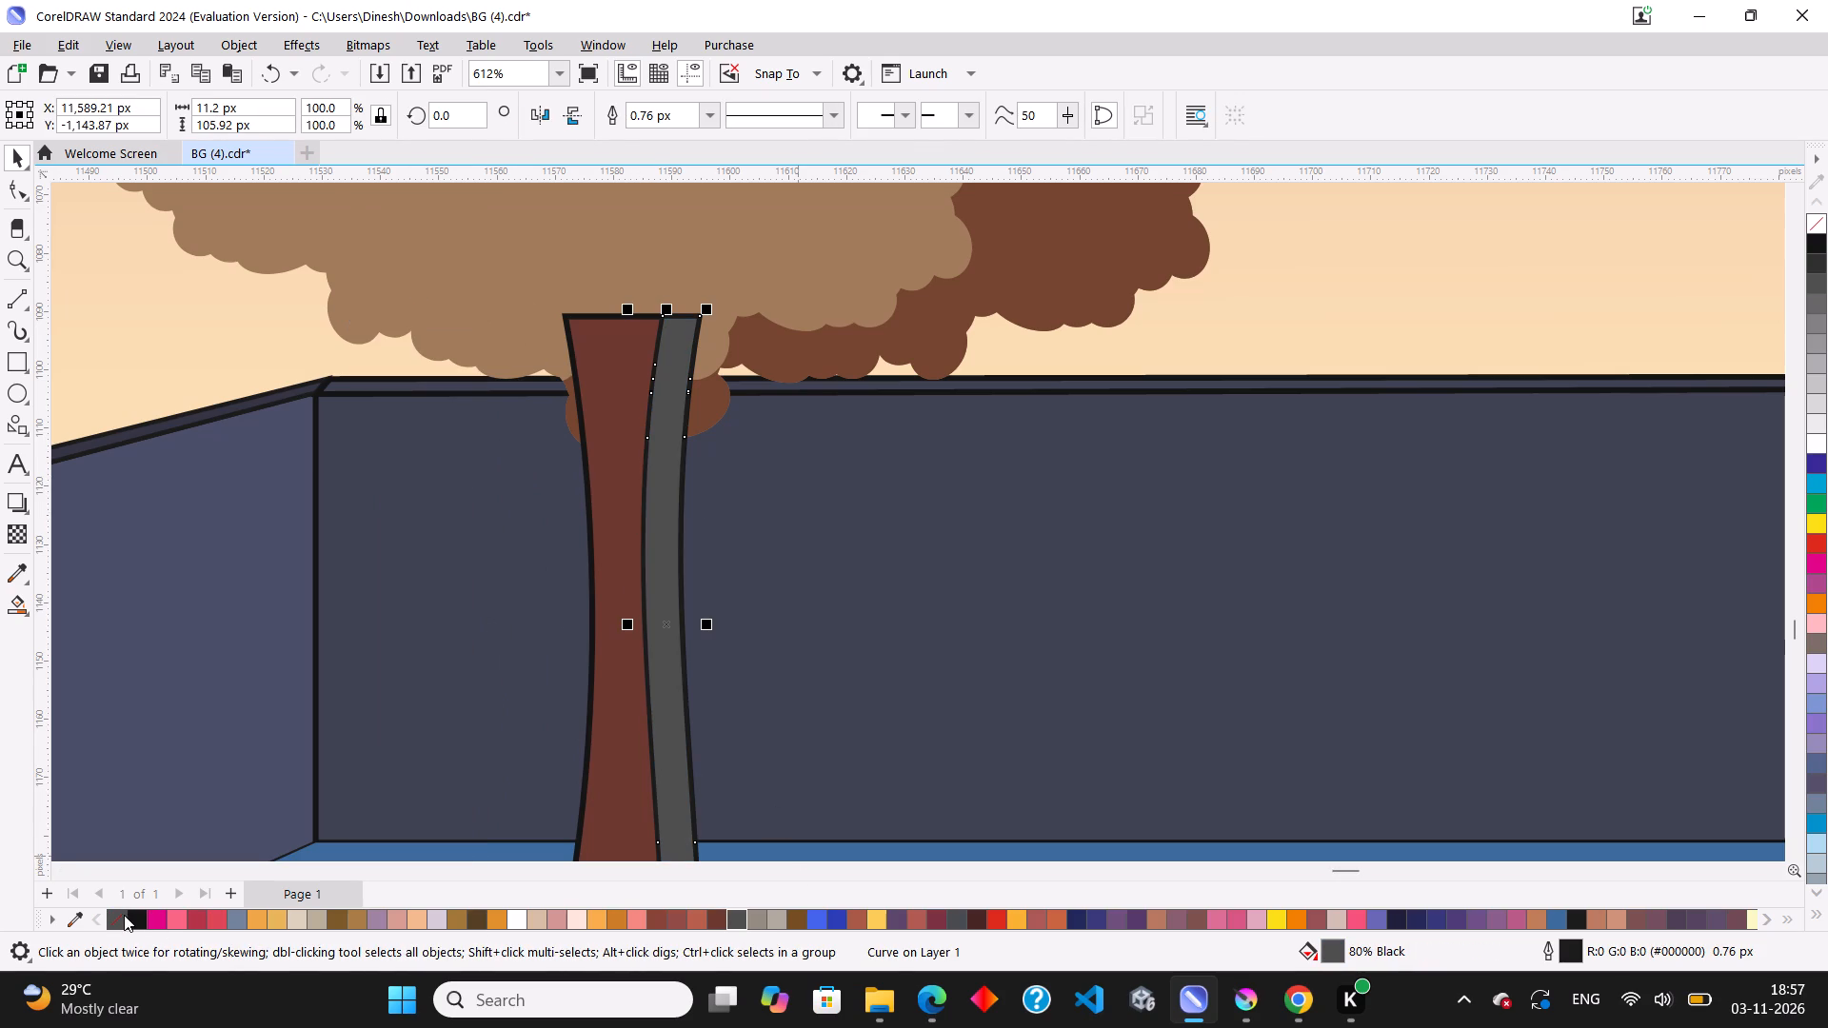
Remove the outlines from the trunk's side strip and from the trunk itself.
{"action": "right_click", "coordinate": [124, 915]}
{"action": "left_click", "coordinate": [615, 478]}
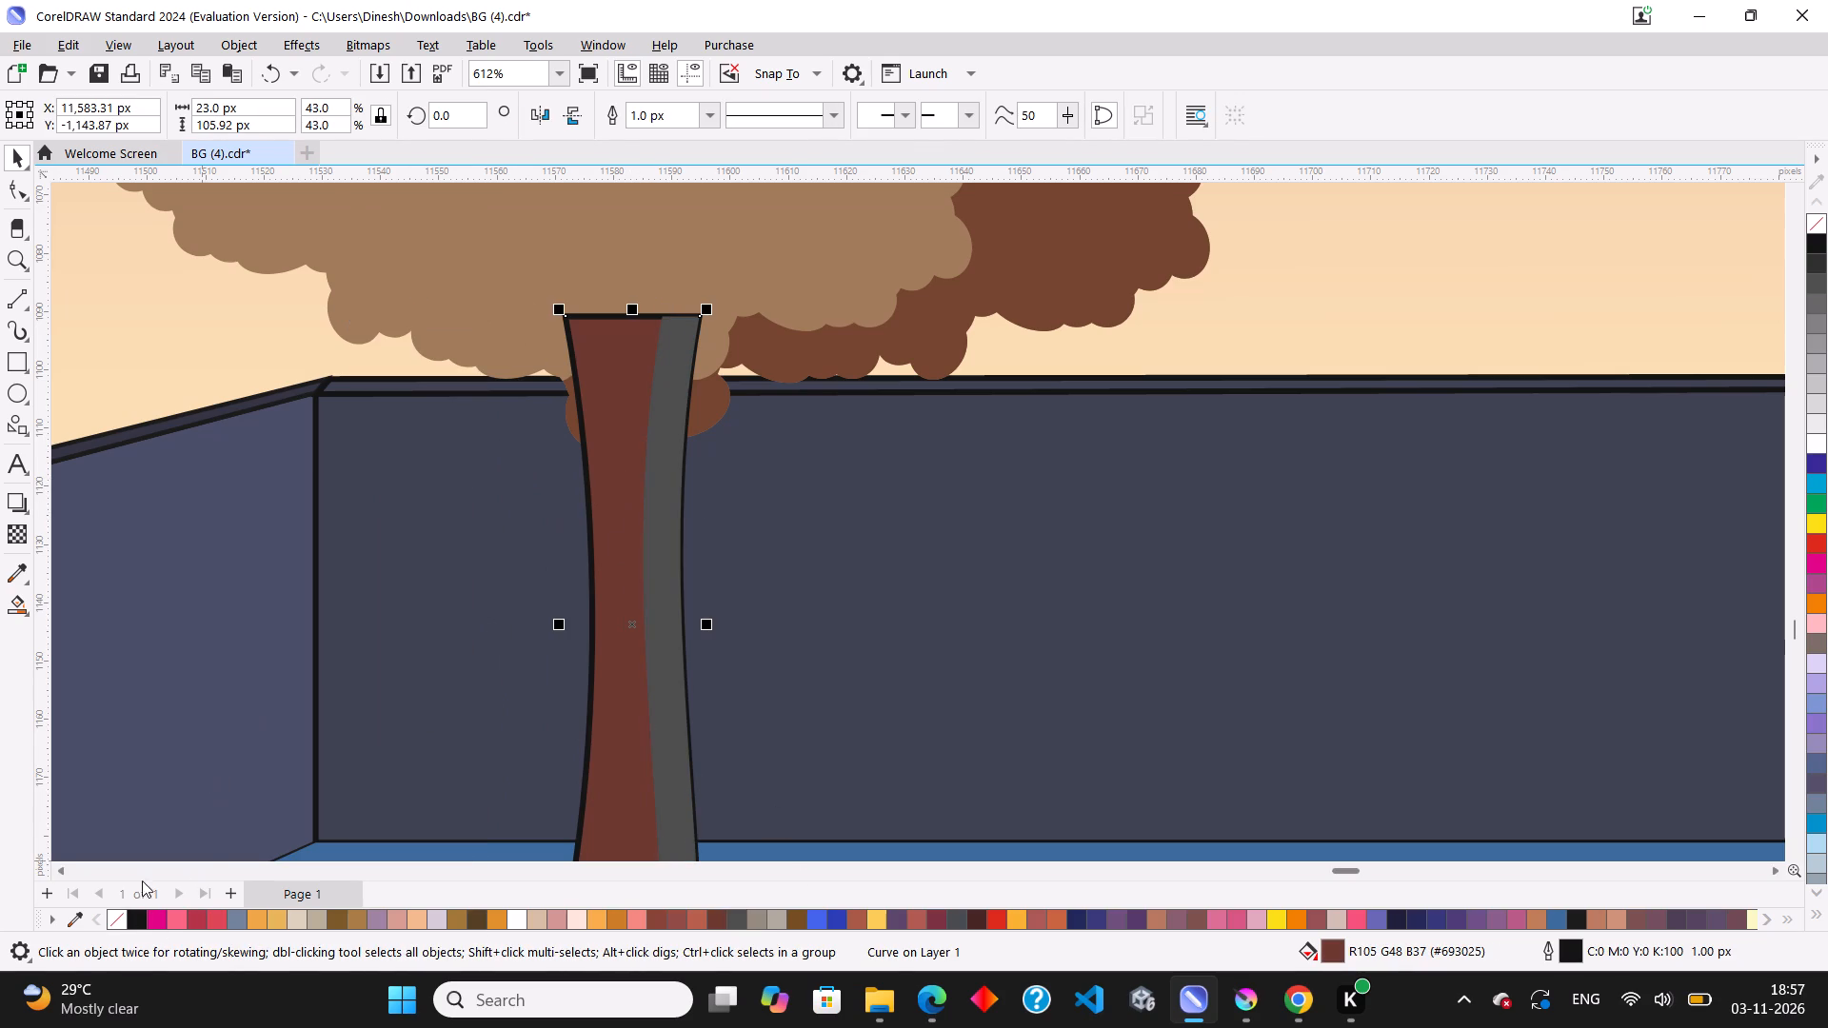
{"action": "right_click", "coordinate": [113, 917]}
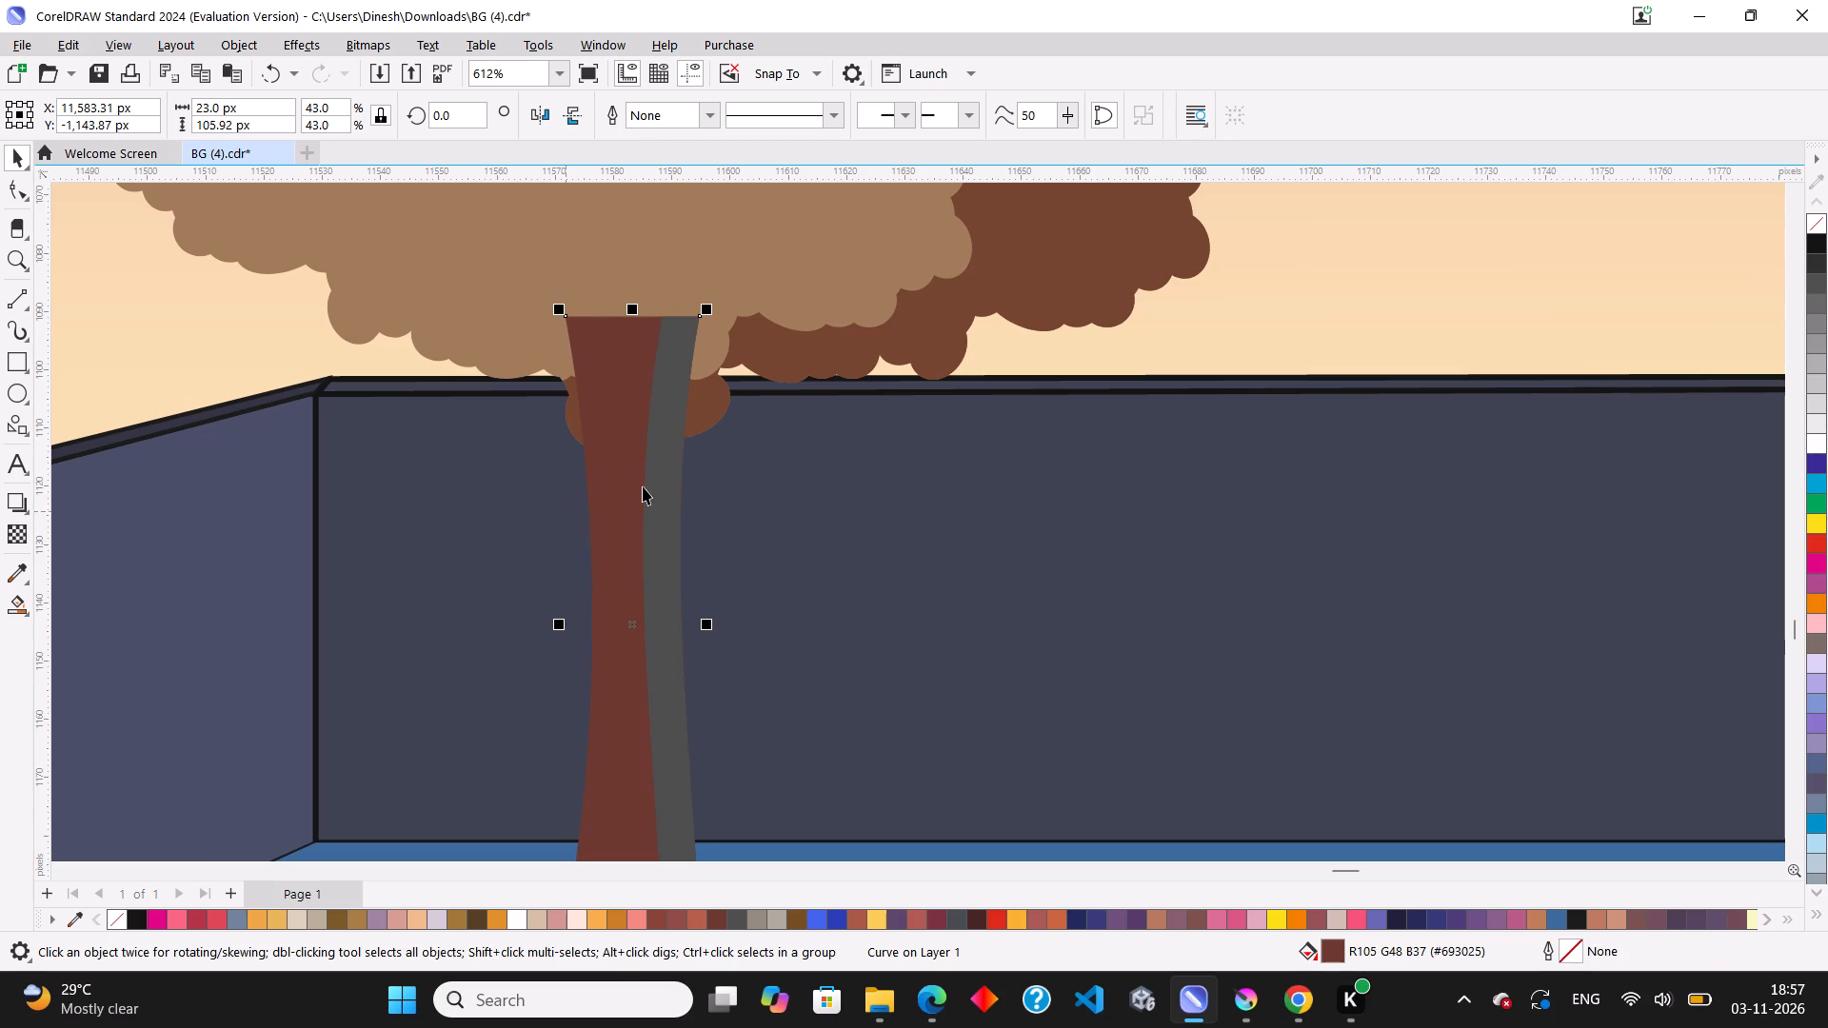
Recolour the trunk's grey side strip with the dark brown fill #3D1C15.
{"action": "scroll", "coordinate": [646, 493], "scroll_direction": "down", "scroll_amount": 4}
{"action": "scroll", "coordinate": [649, 527], "scroll_direction": "up", "scroll_amount": 3}
{"action": "left_click", "coordinate": [661, 540]}
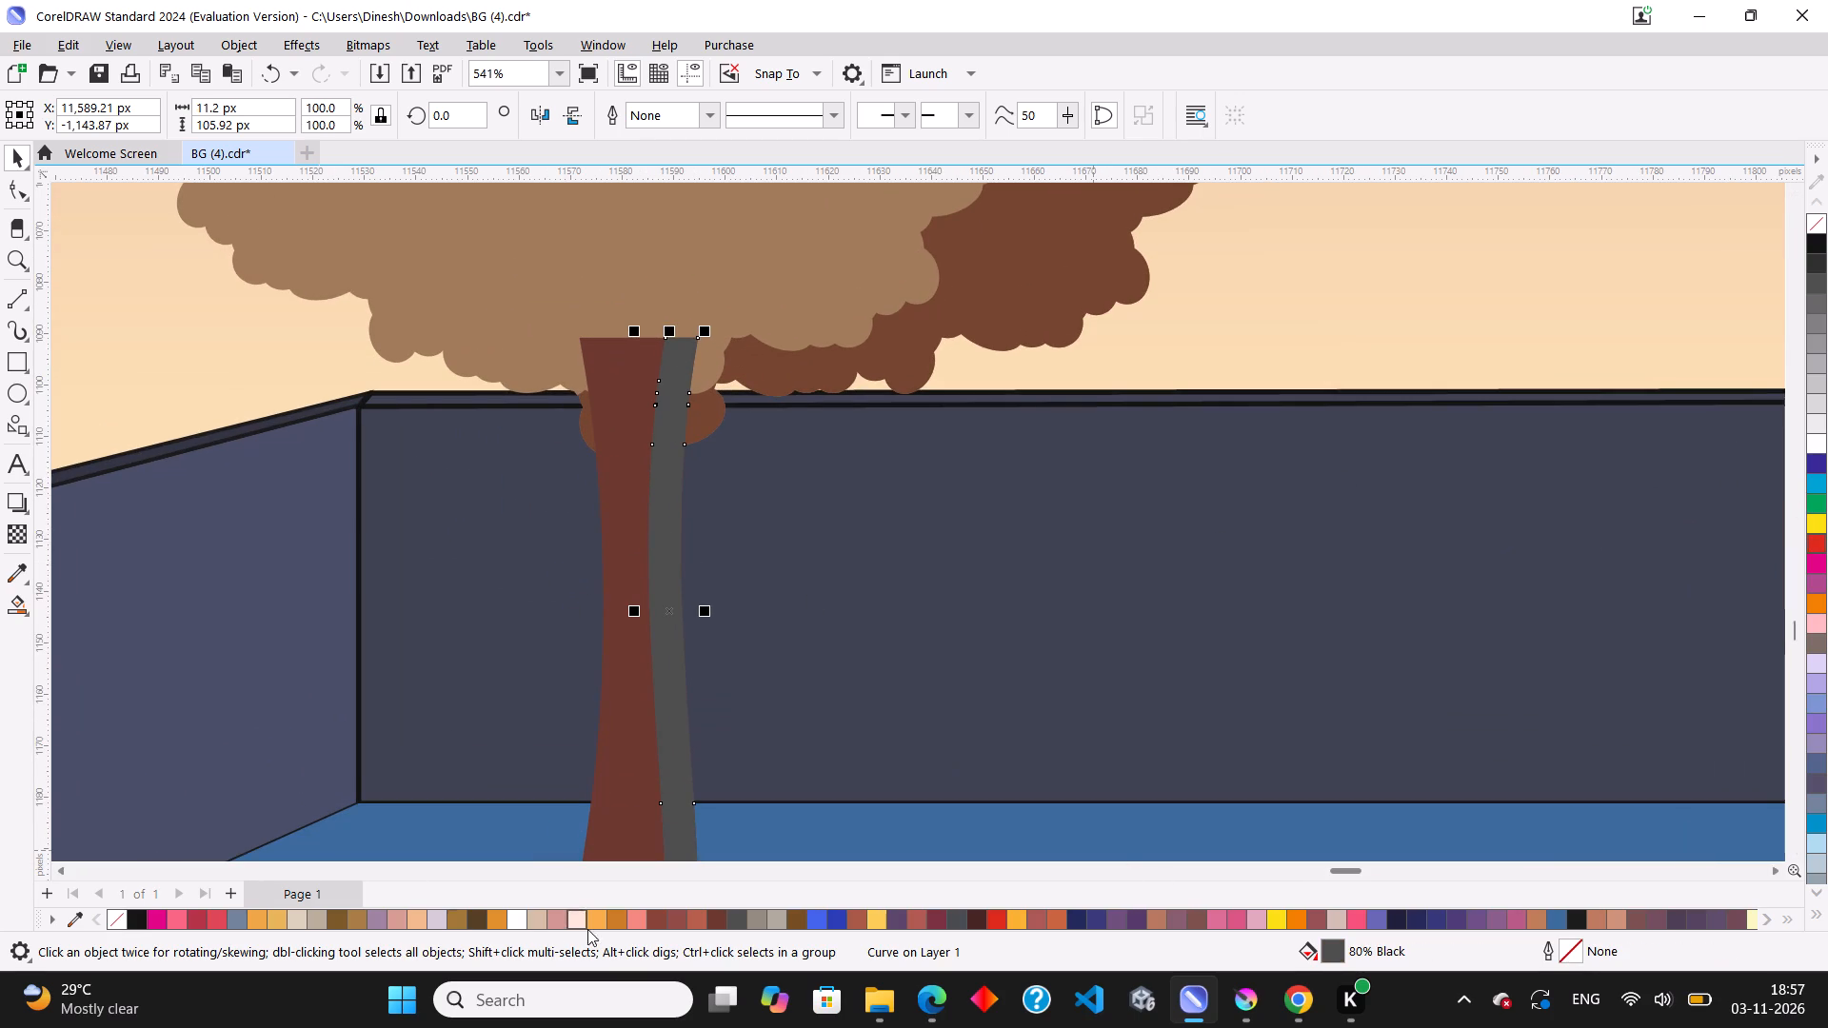
{"action": "left_click", "coordinate": [720, 915]}
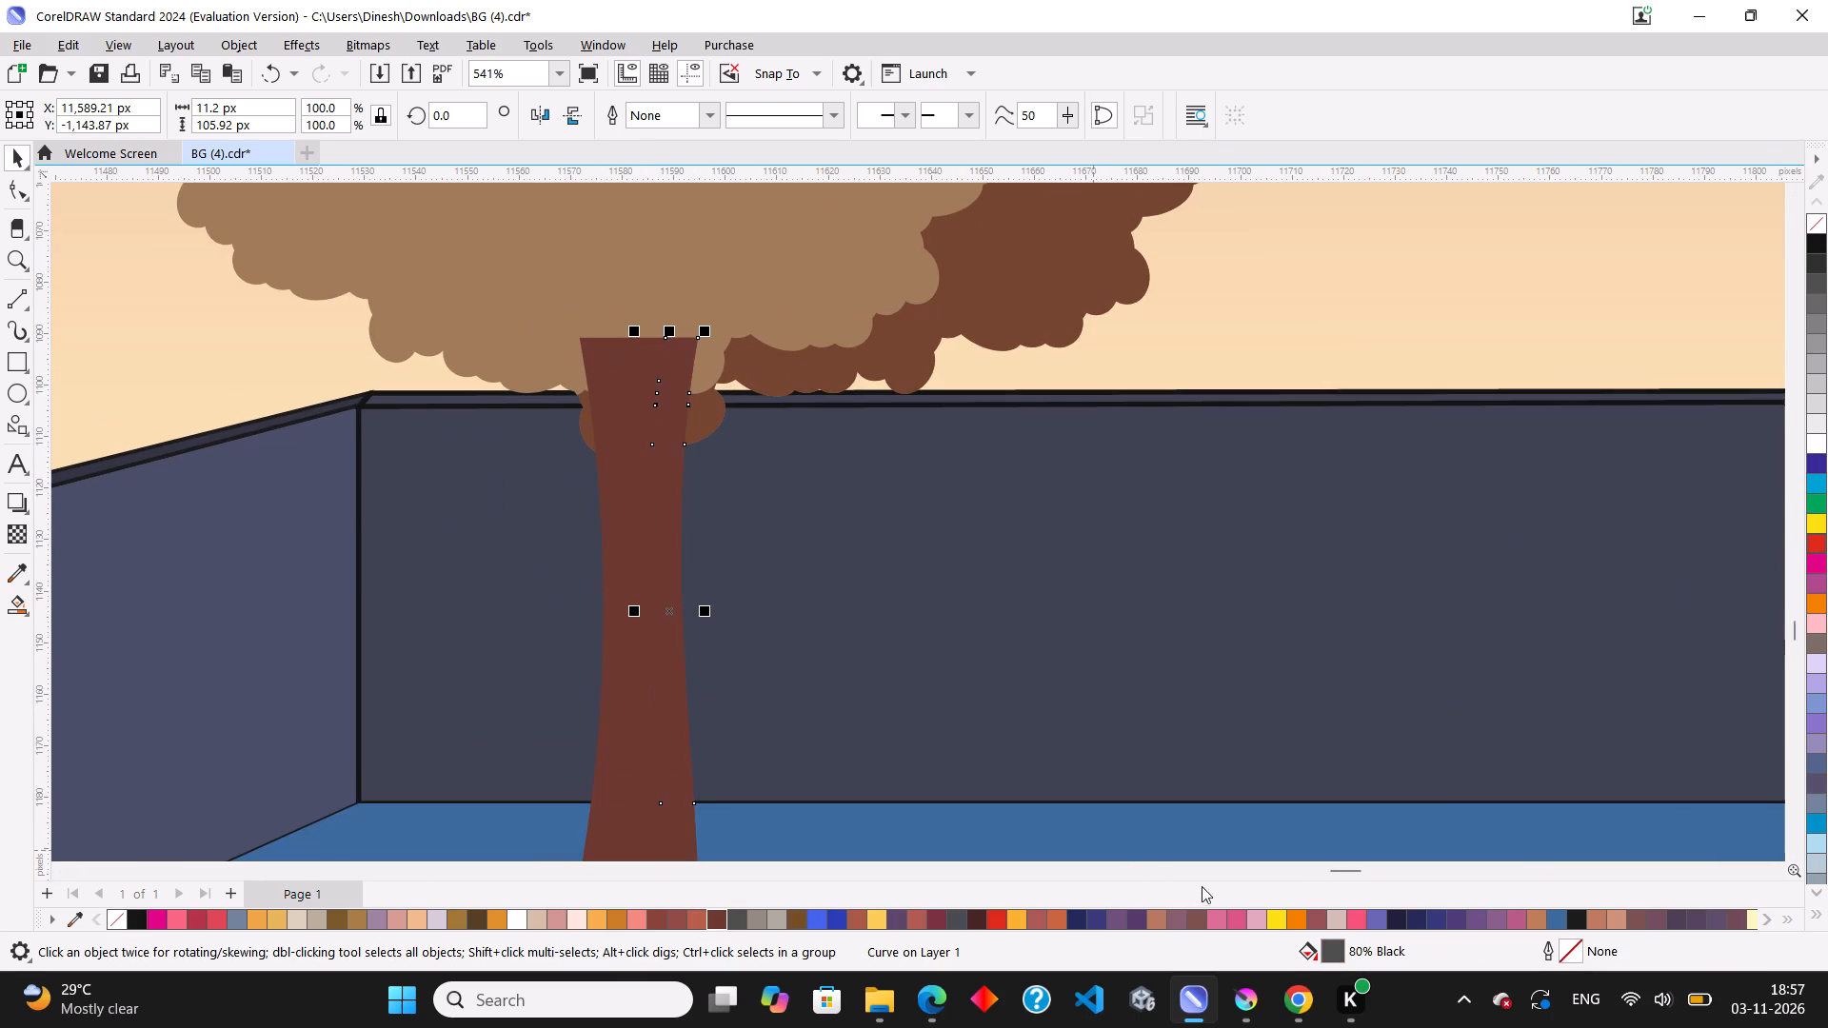
{"action": "double_click", "coordinate": [1341, 949]}
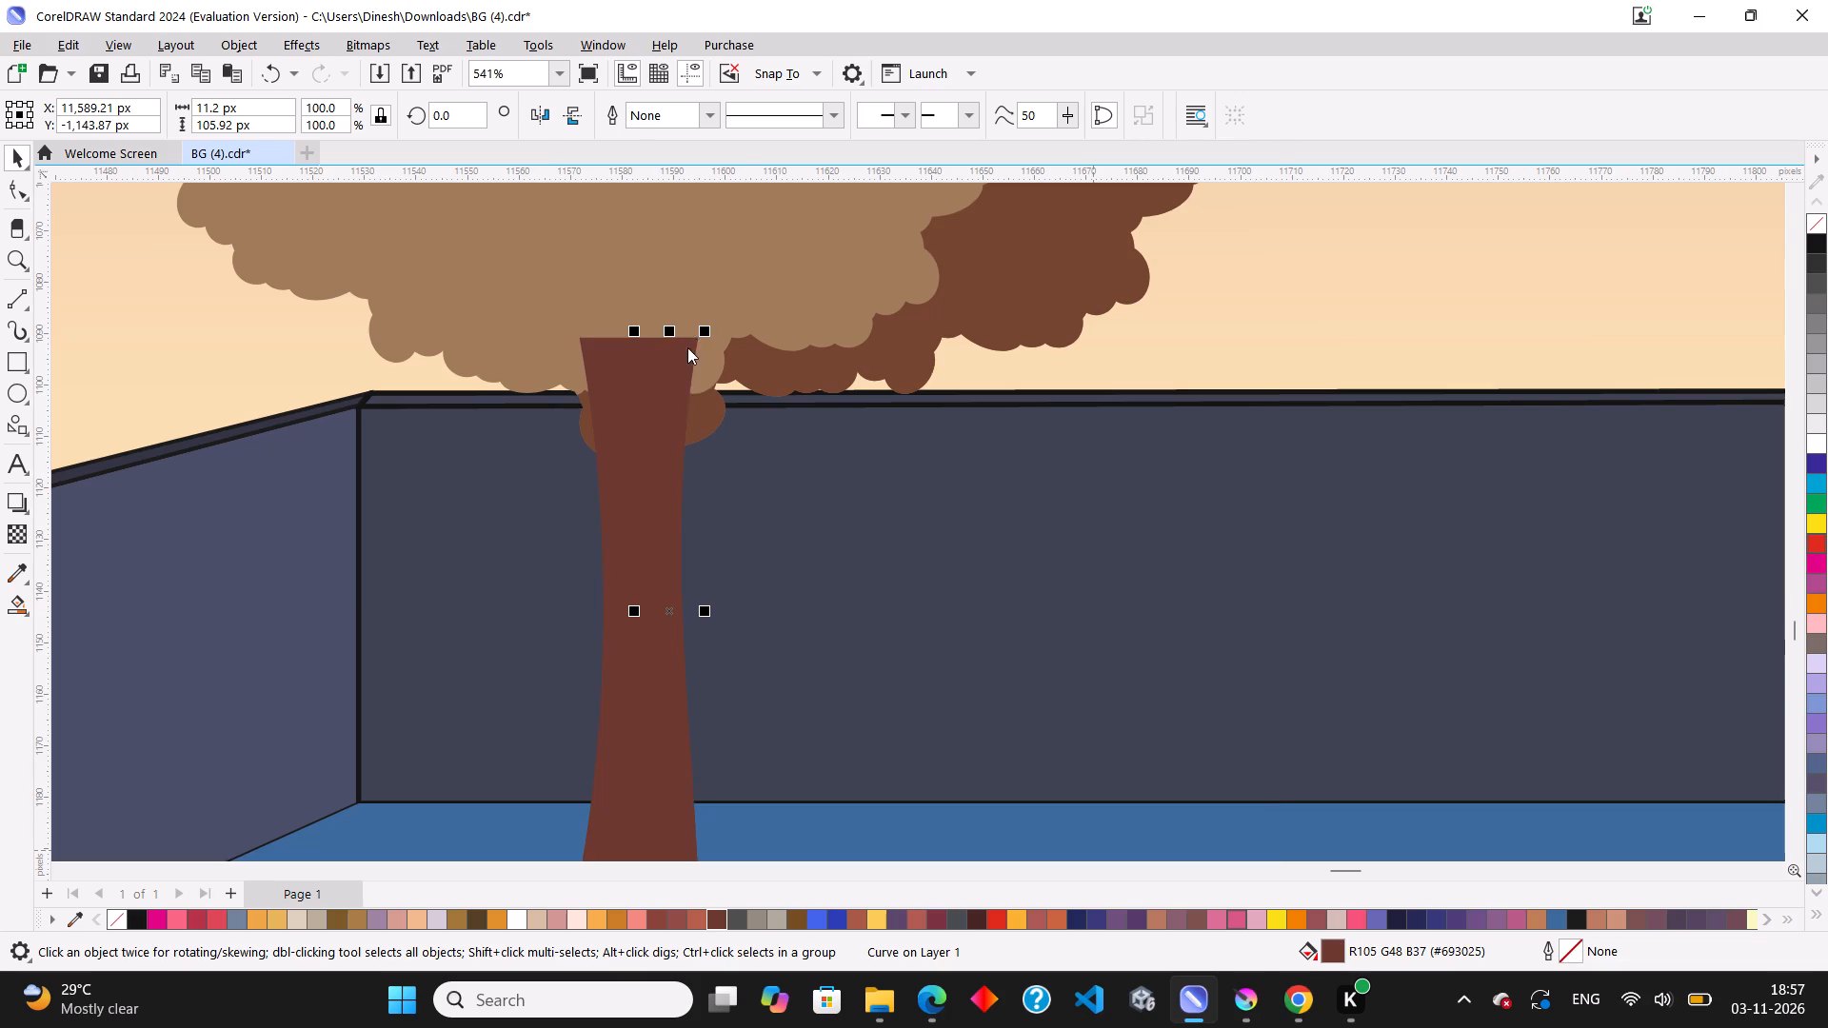
{"action": "left_click", "coordinate": [646, 278]}
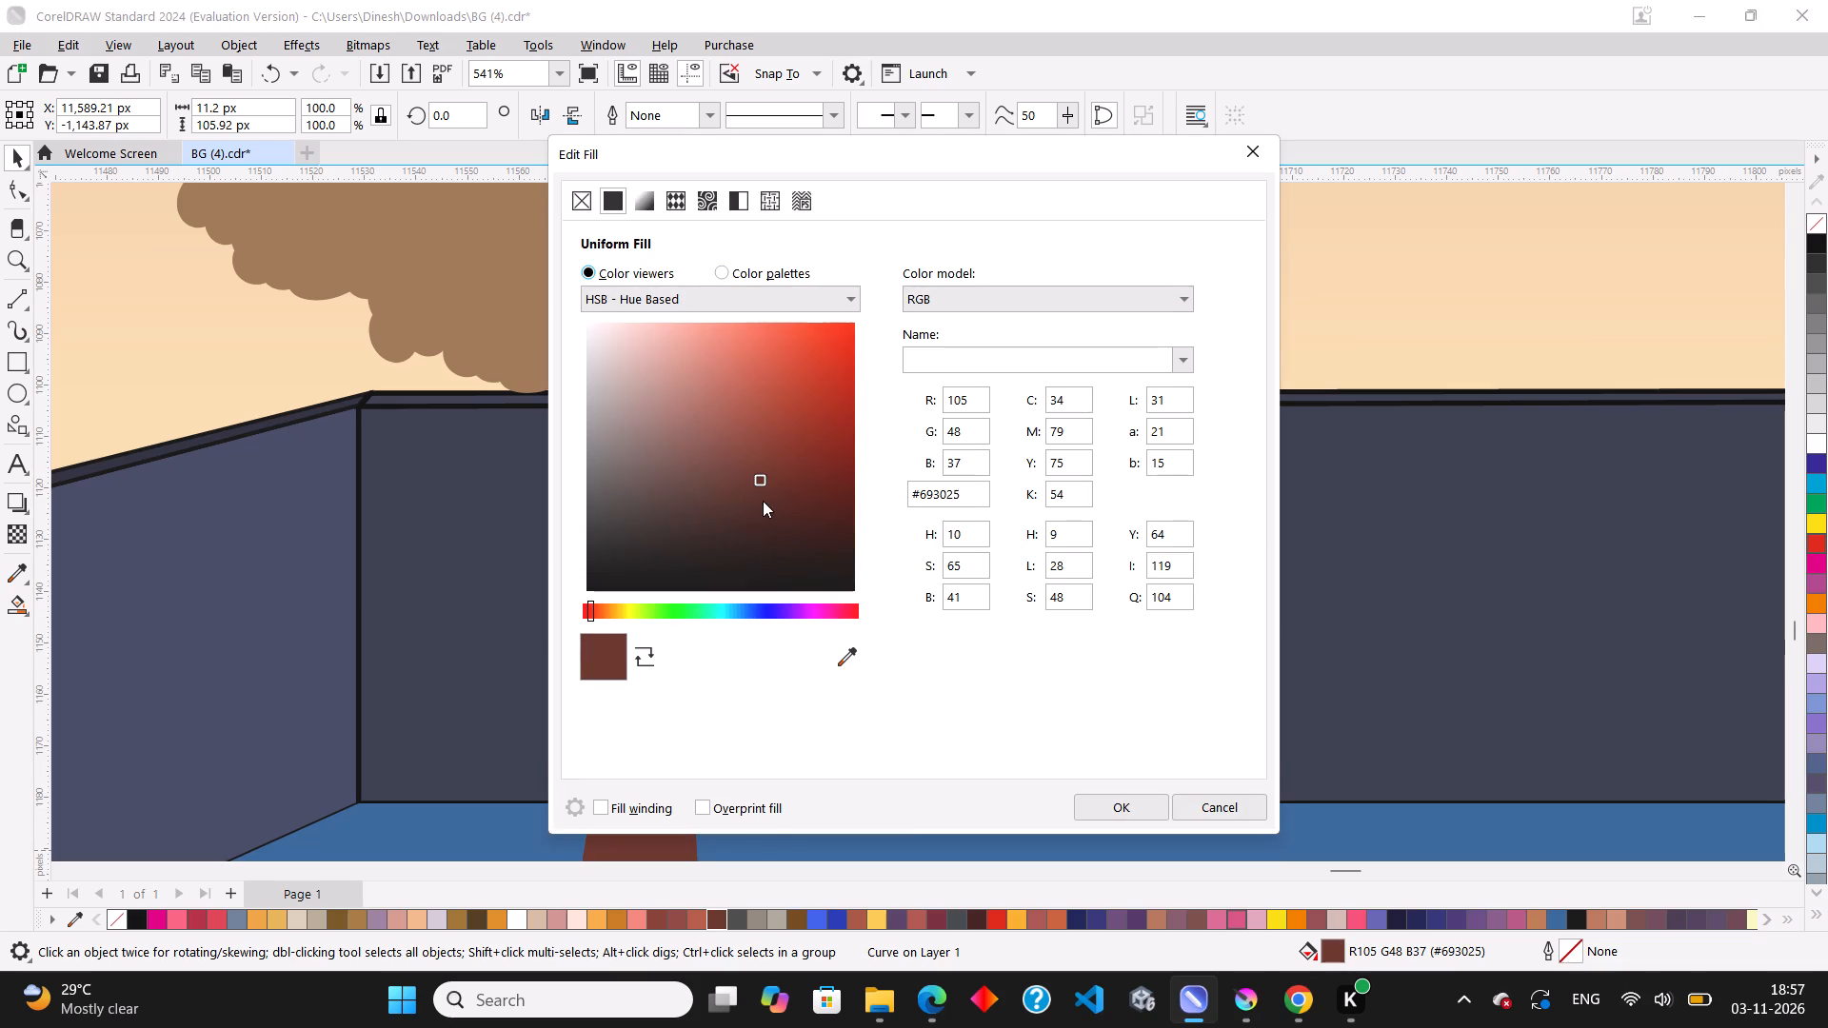
{"action": "left_click", "coordinate": [761, 508]}
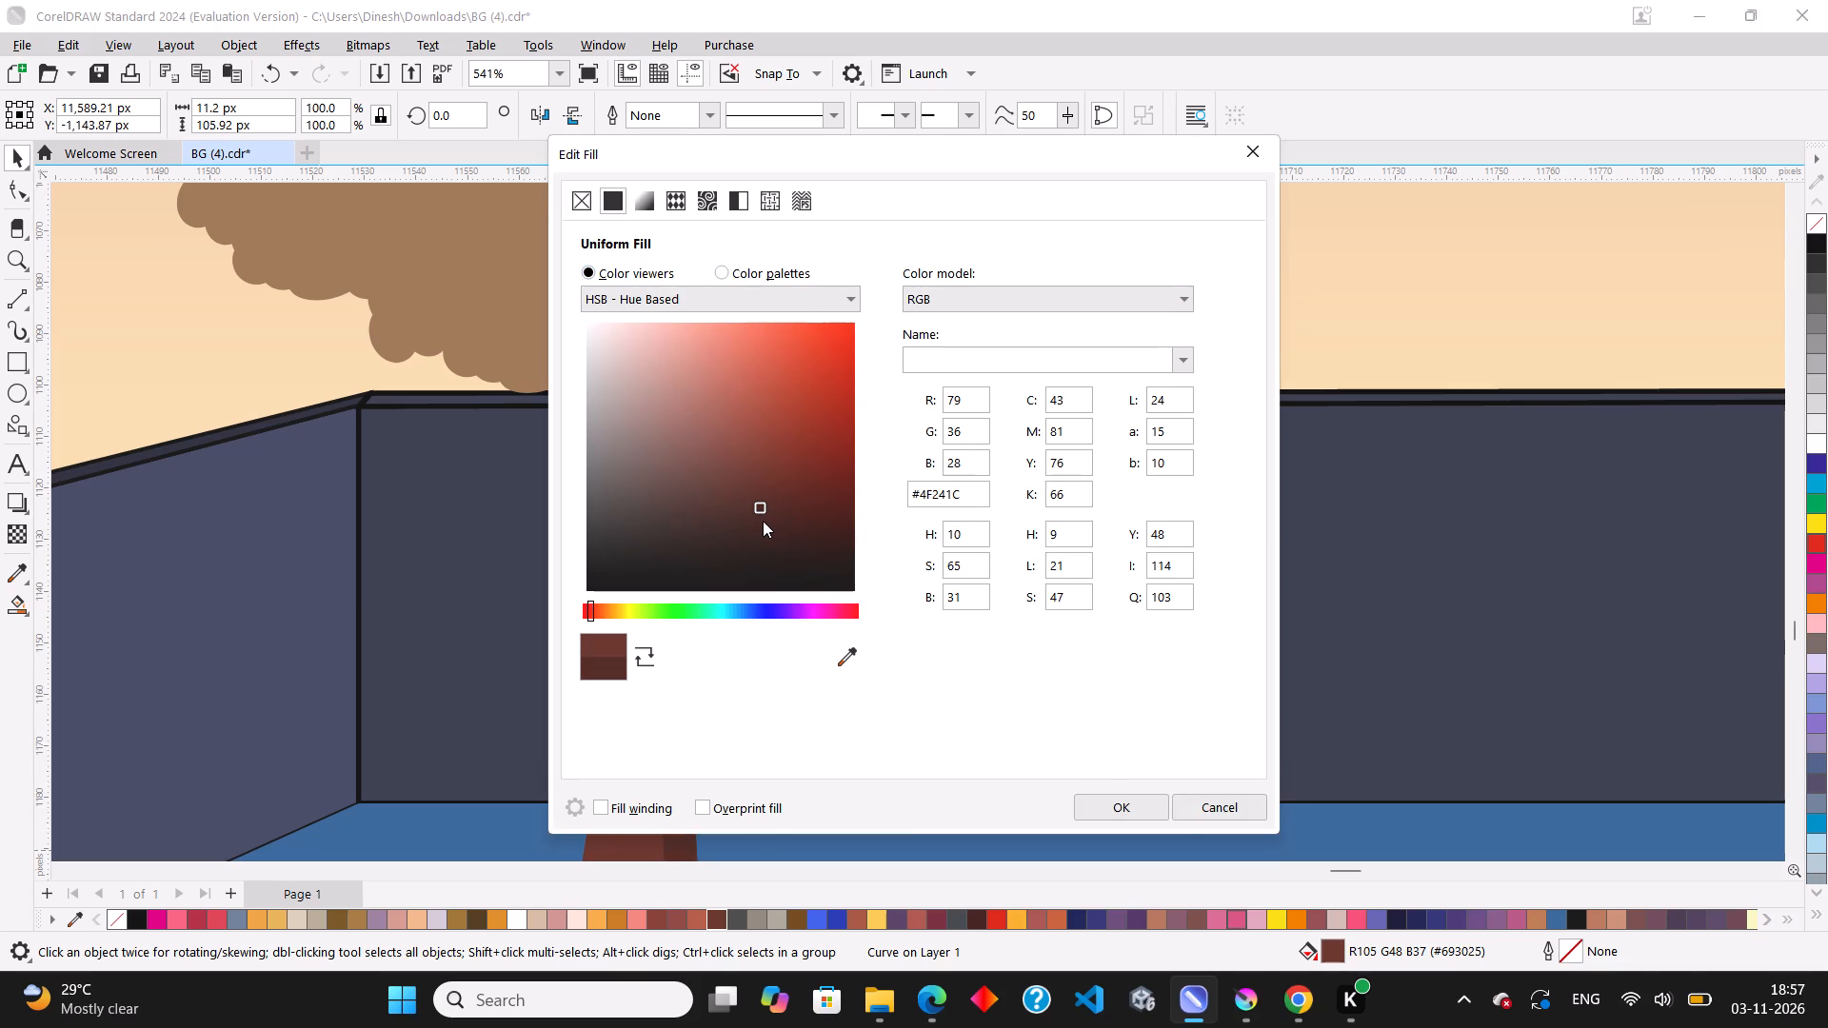
{"action": "left_click", "coordinate": [760, 525]}
{"action": "left_click", "coordinate": [1106, 799]}
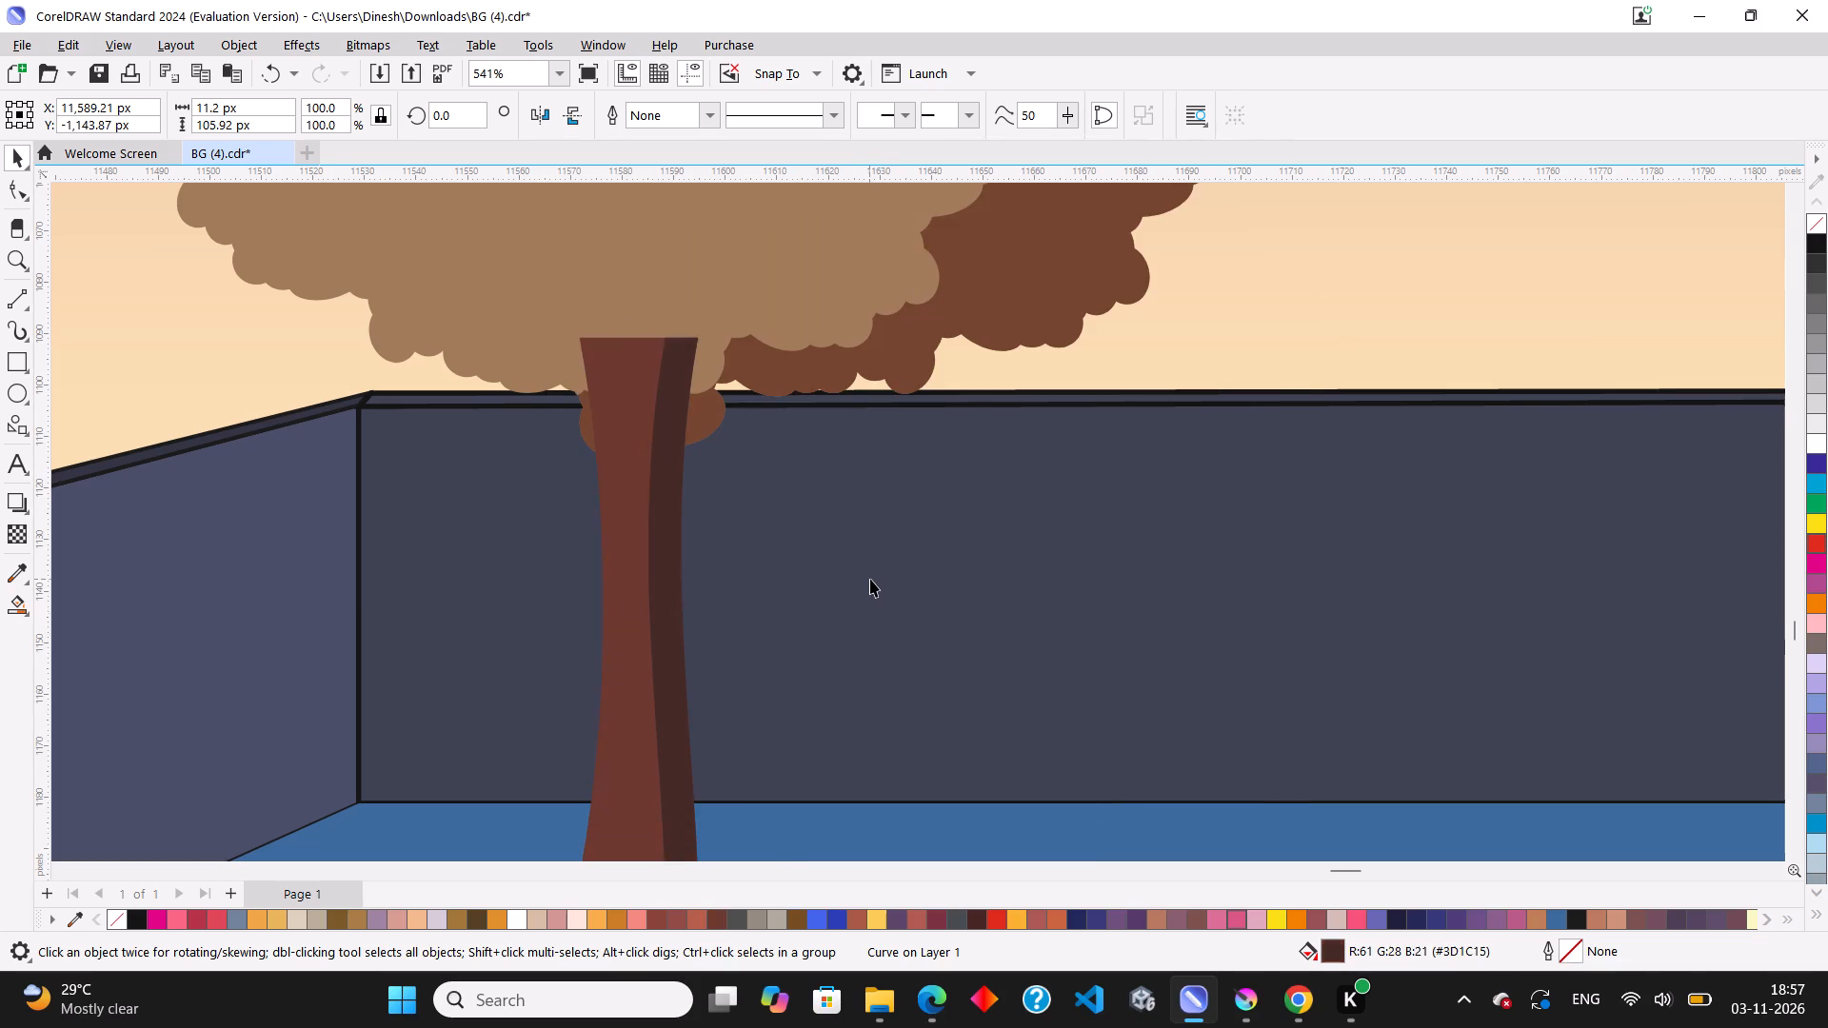
Bring the light brown foliage to the front, followed by its dark brown shading shape, so both overlap the trunk.
{"action": "scroll", "coordinate": [870, 579], "scroll_direction": "down", "scroll_amount": 5}
{"action": "scroll", "coordinate": [801, 483], "scroll_direction": "down", "scroll_amount": 7}
{"action": "left_click", "coordinate": [773, 375]}
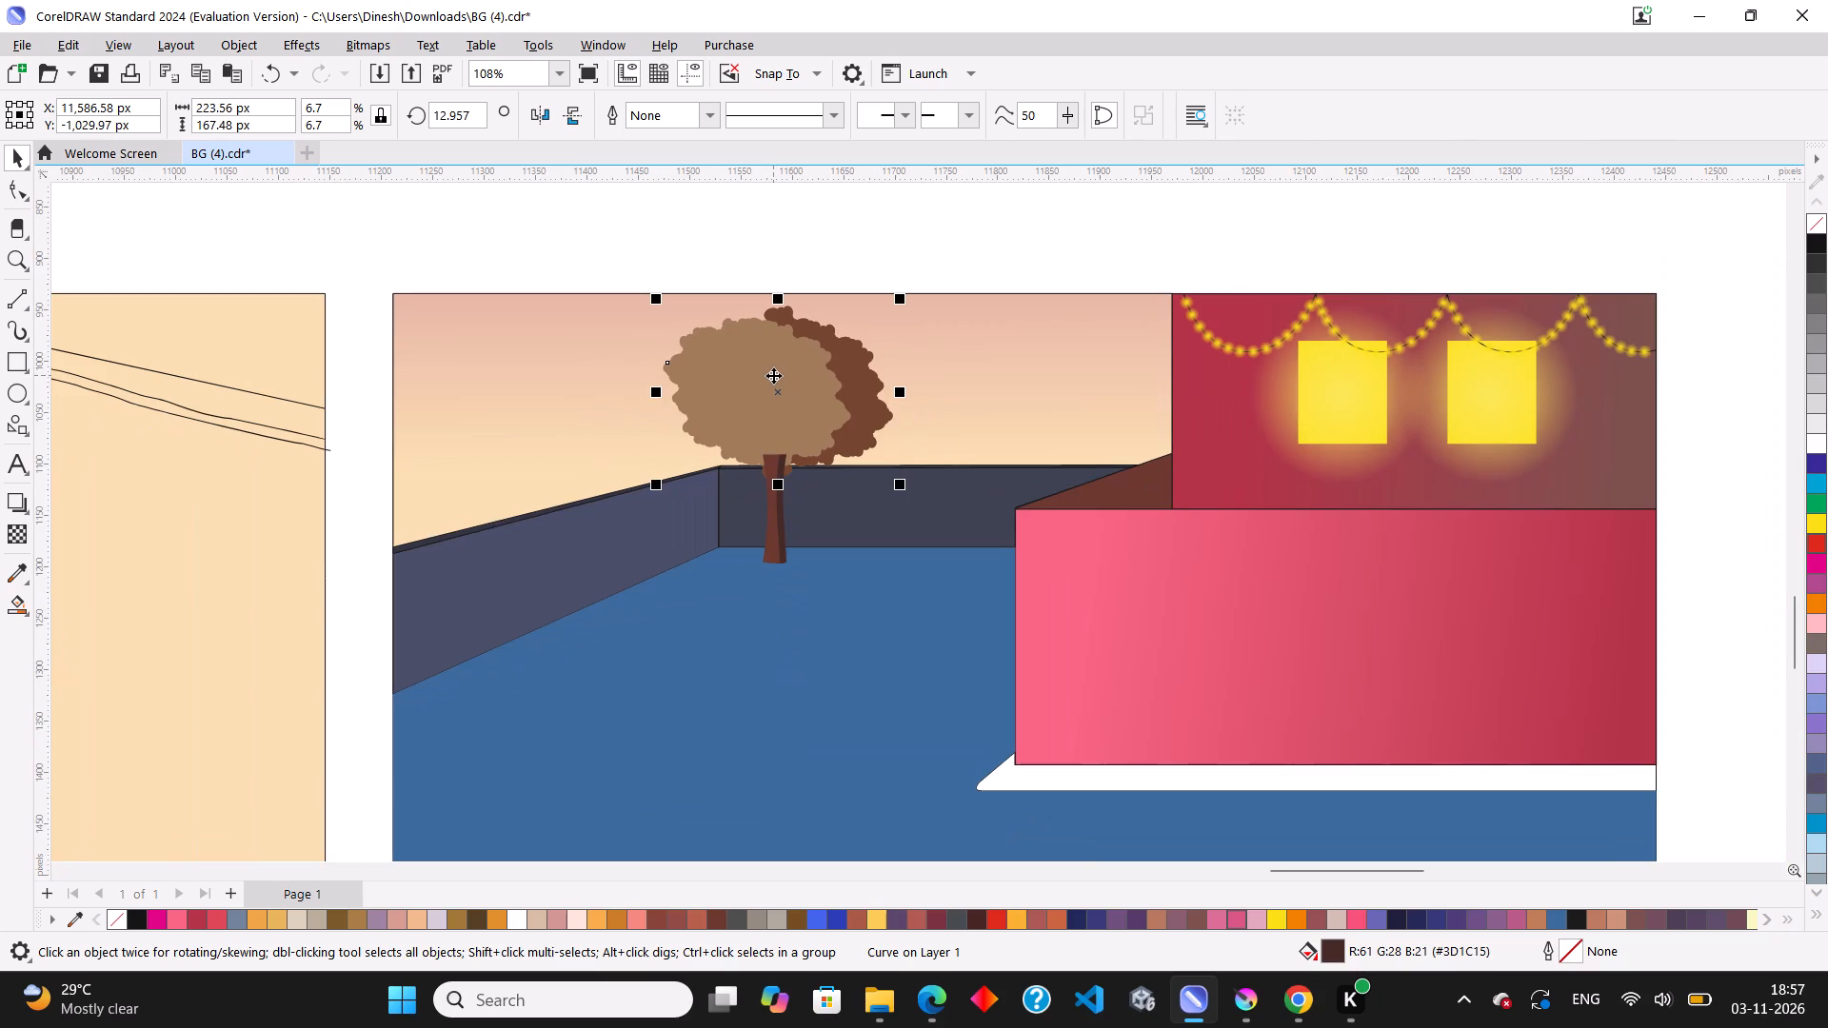
{"action": "key", "text": "shift+Page_Up"}
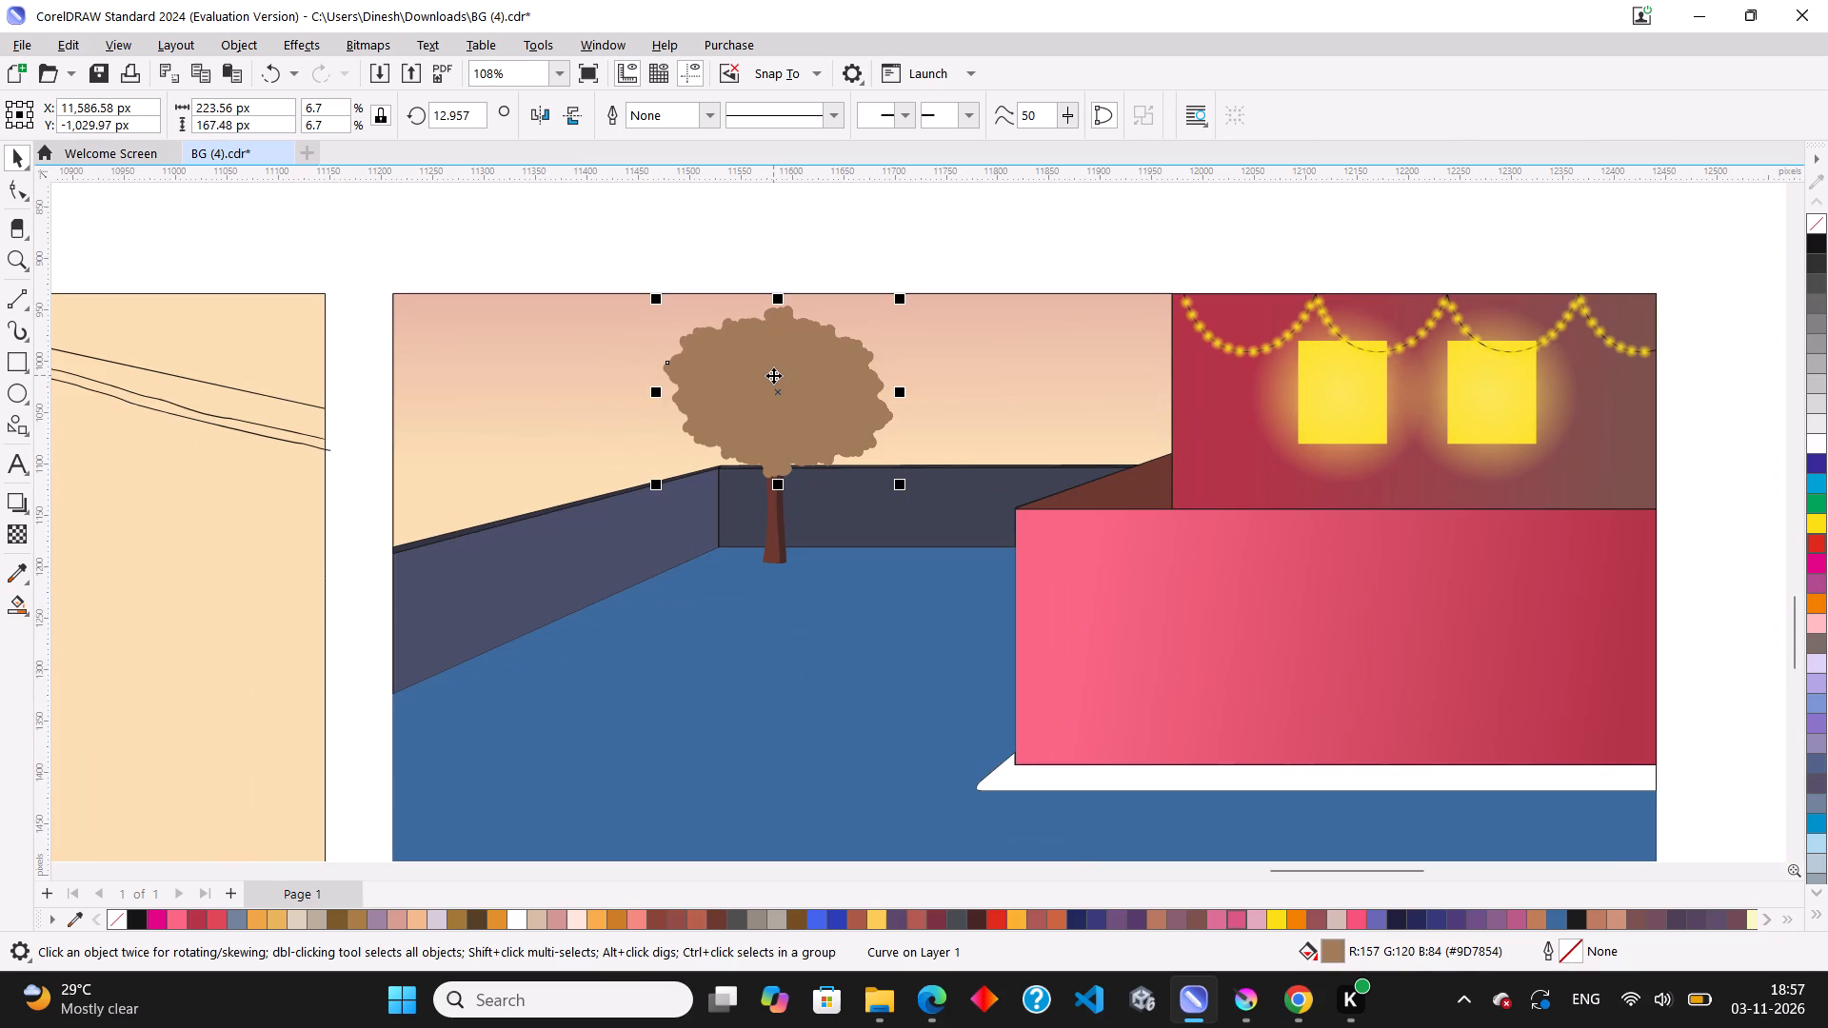
{"action": "left_click", "coordinate": [783, 236]}
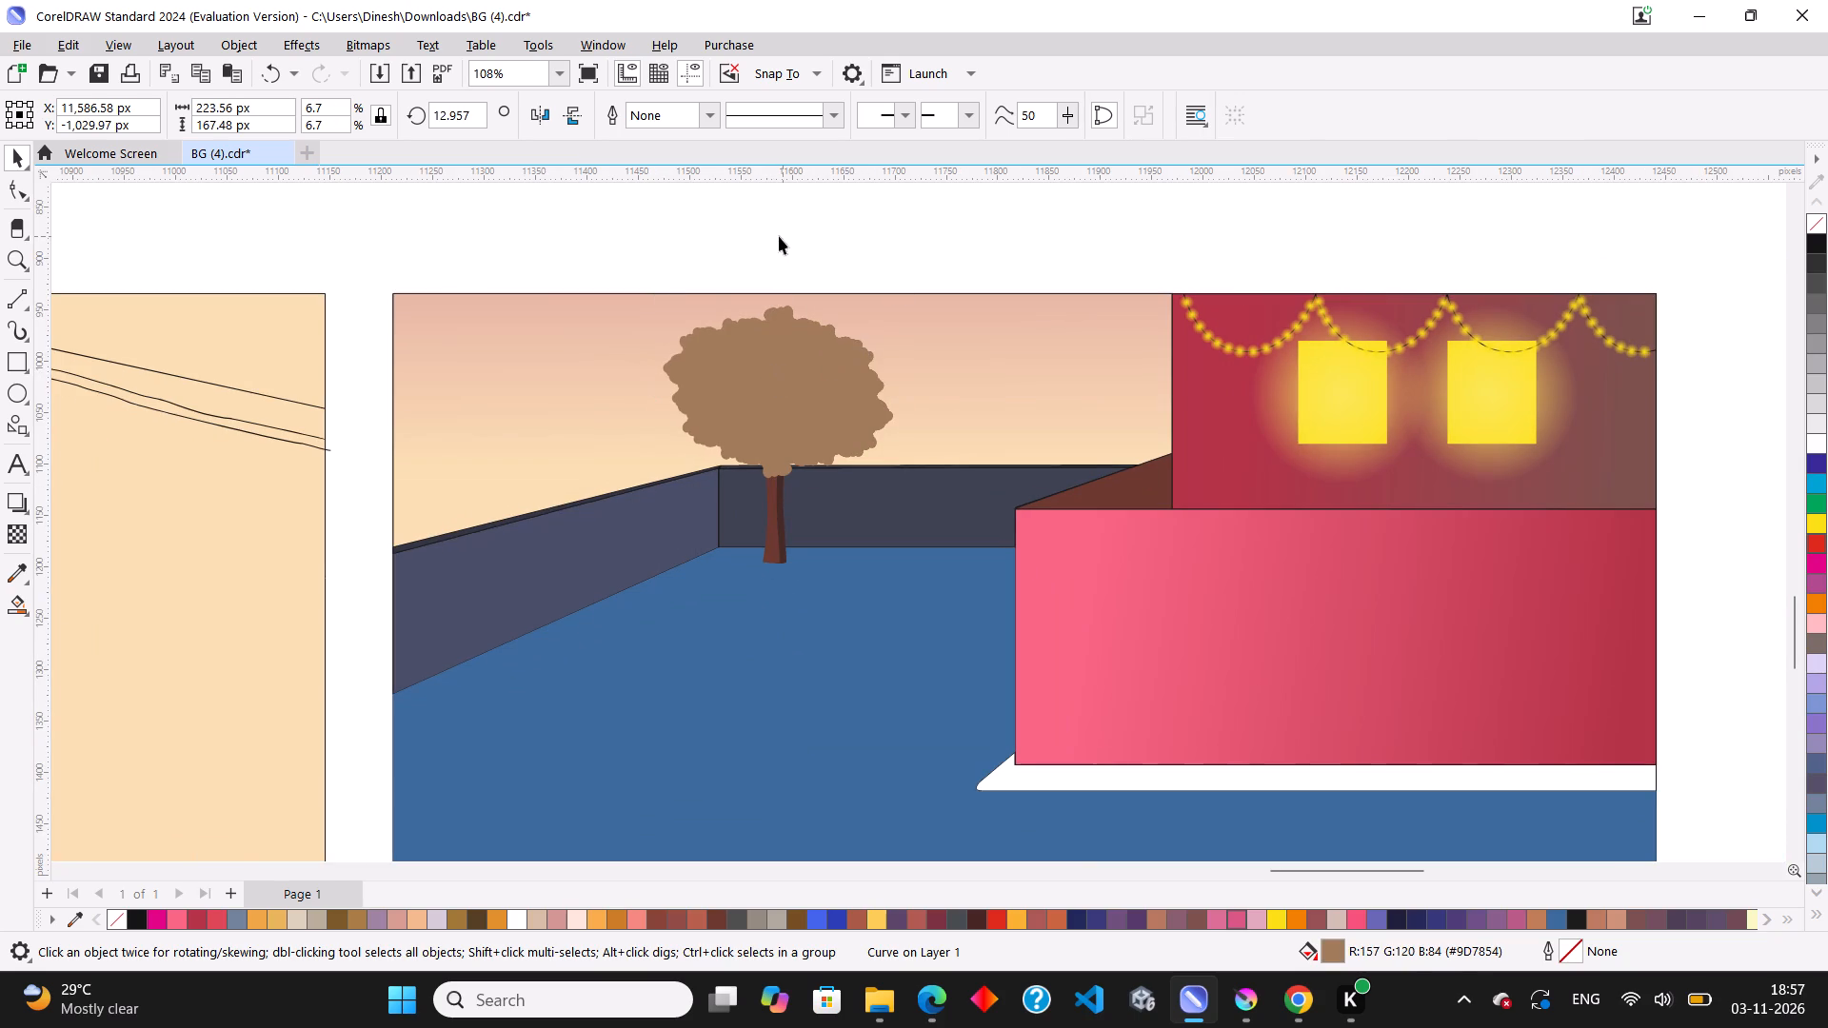
{"action": "left_click_drag", "start_coordinate": [779, 236], "coordinate": [918, 493]}
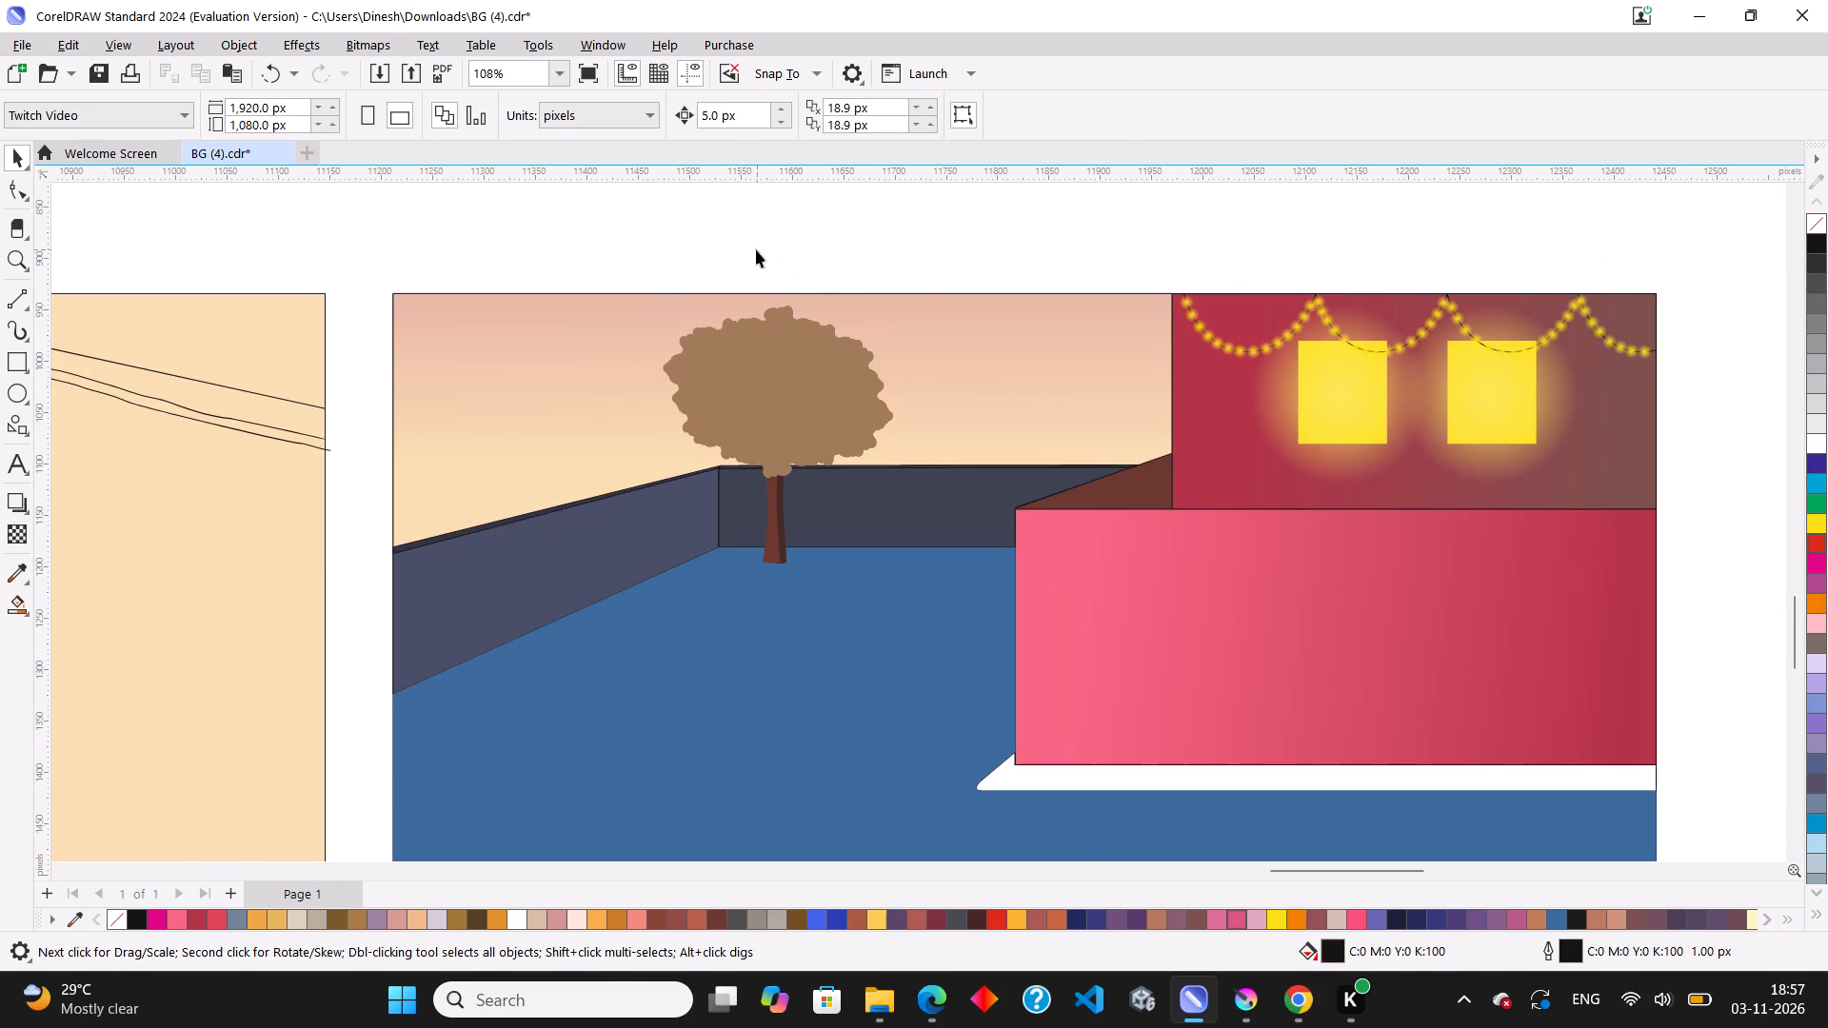
{"action": "left_click_drag", "start_coordinate": [755, 247], "coordinate": [960, 510]}
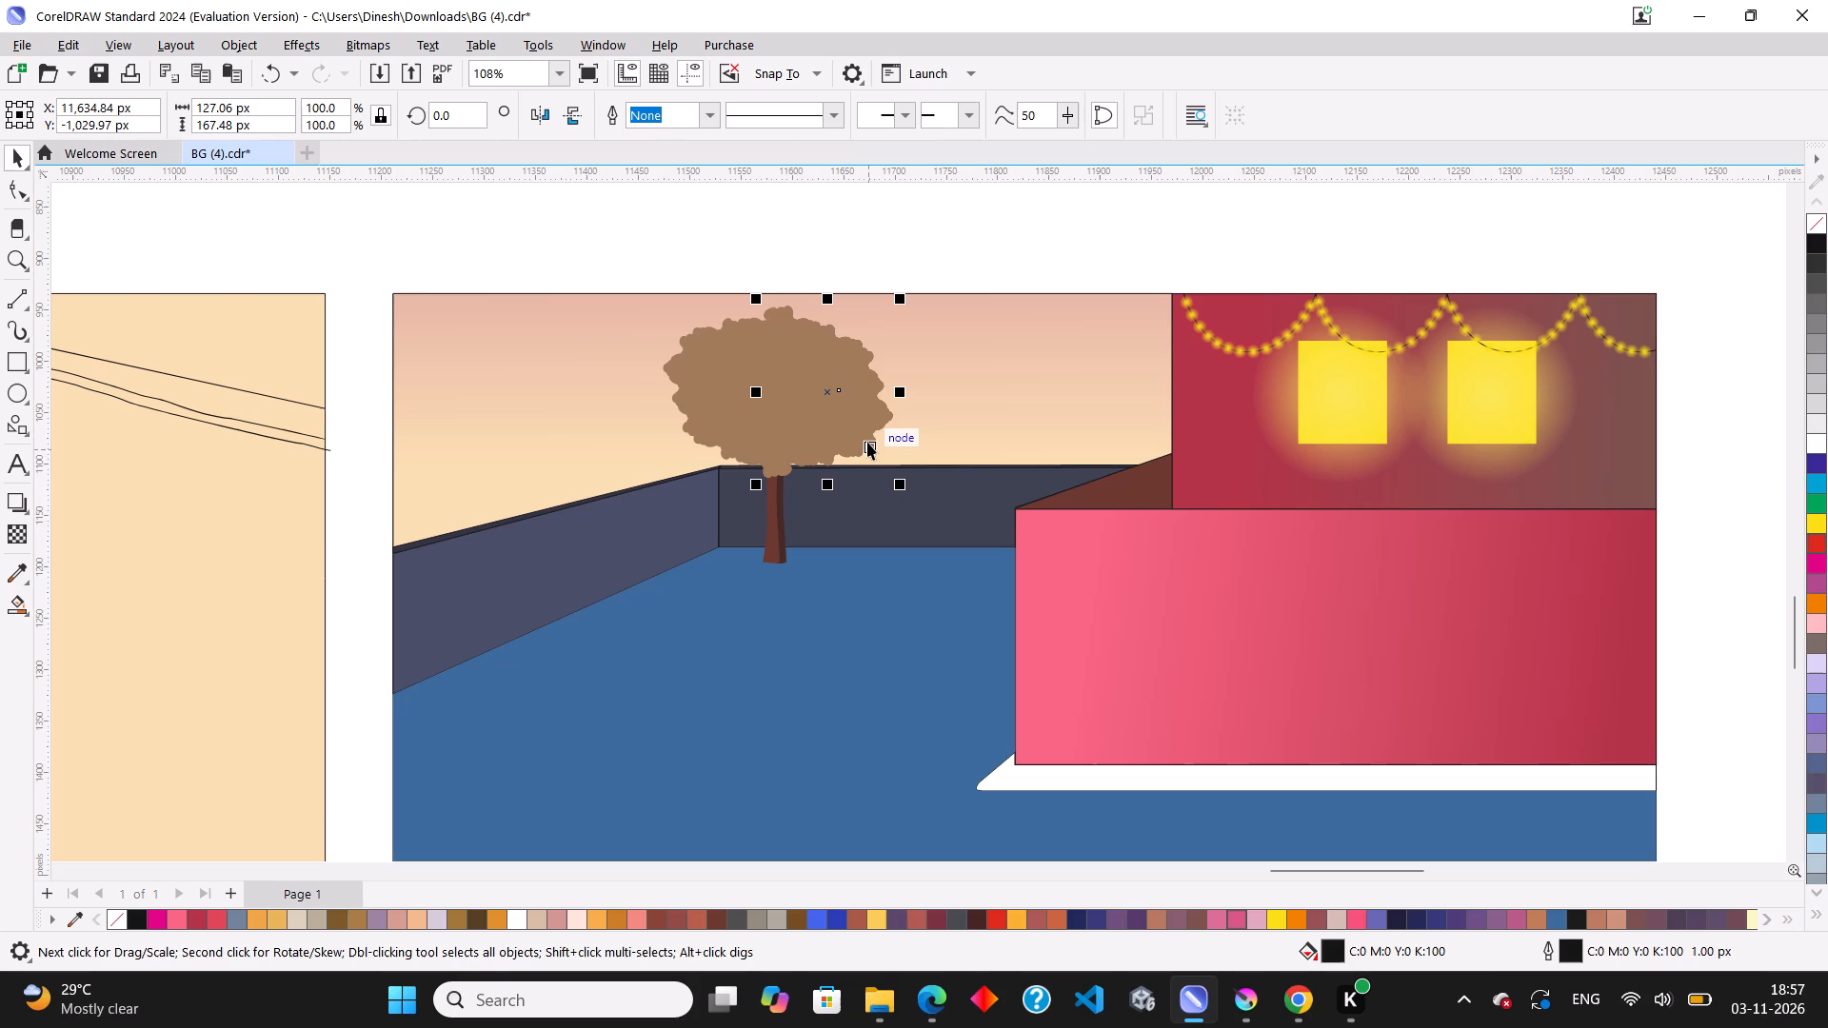
{"action": "key", "text": "shift+Page_Up"}
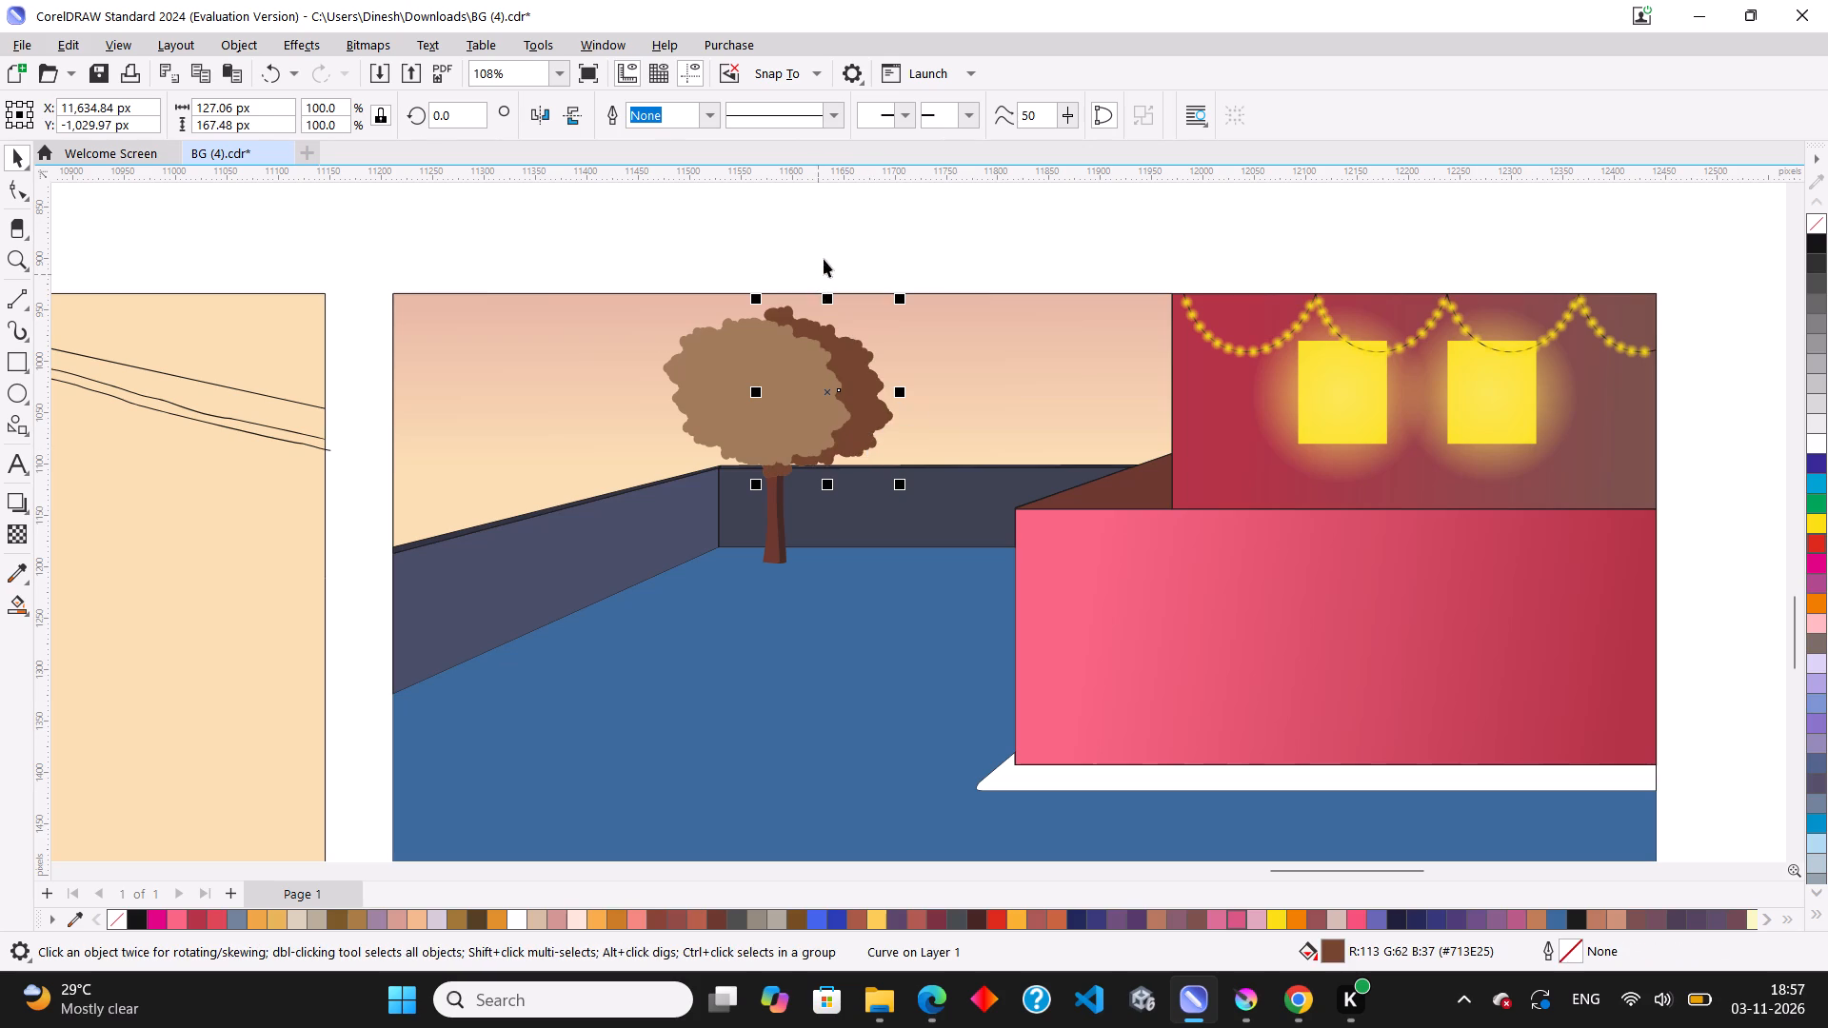
Group the two foliage shapes, the trunk and its side strip into one tree object.
{"action": "left_click", "coordinate": [845, 236]}
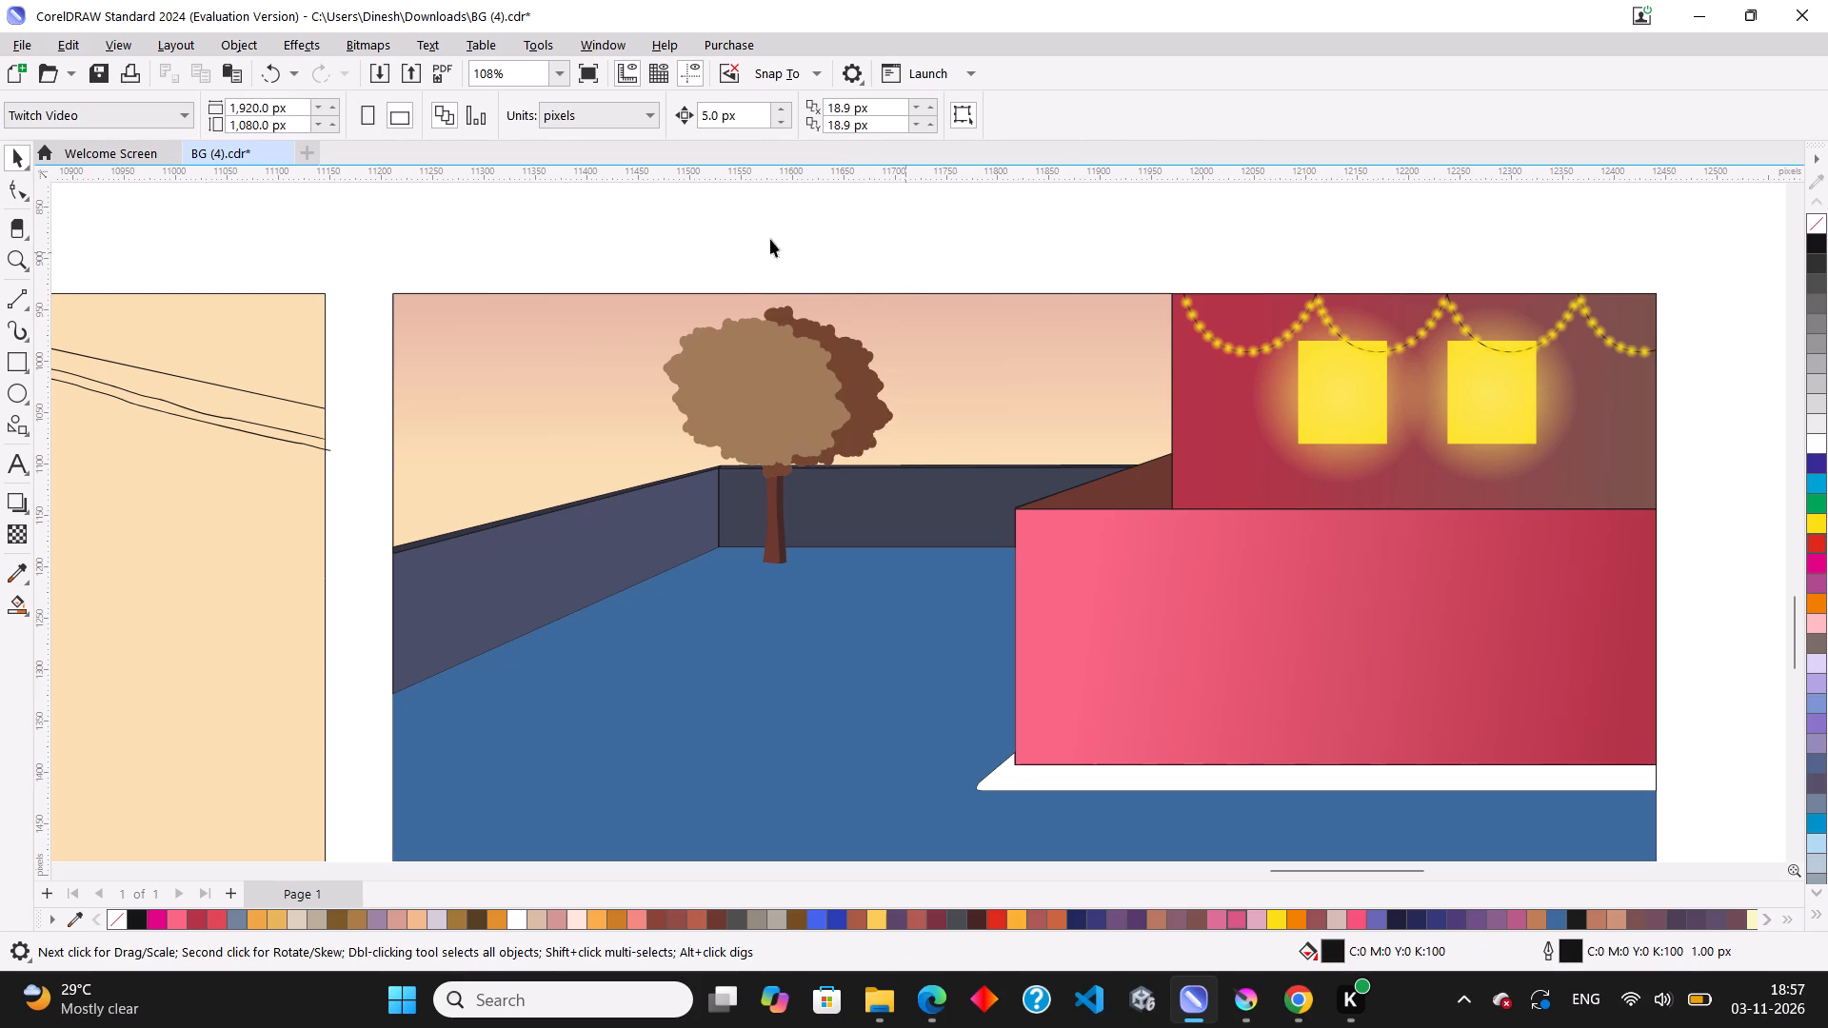
{"action": "left_click_drag", "start_coordinate": [629, 240], "coordinate": [900, 615]}
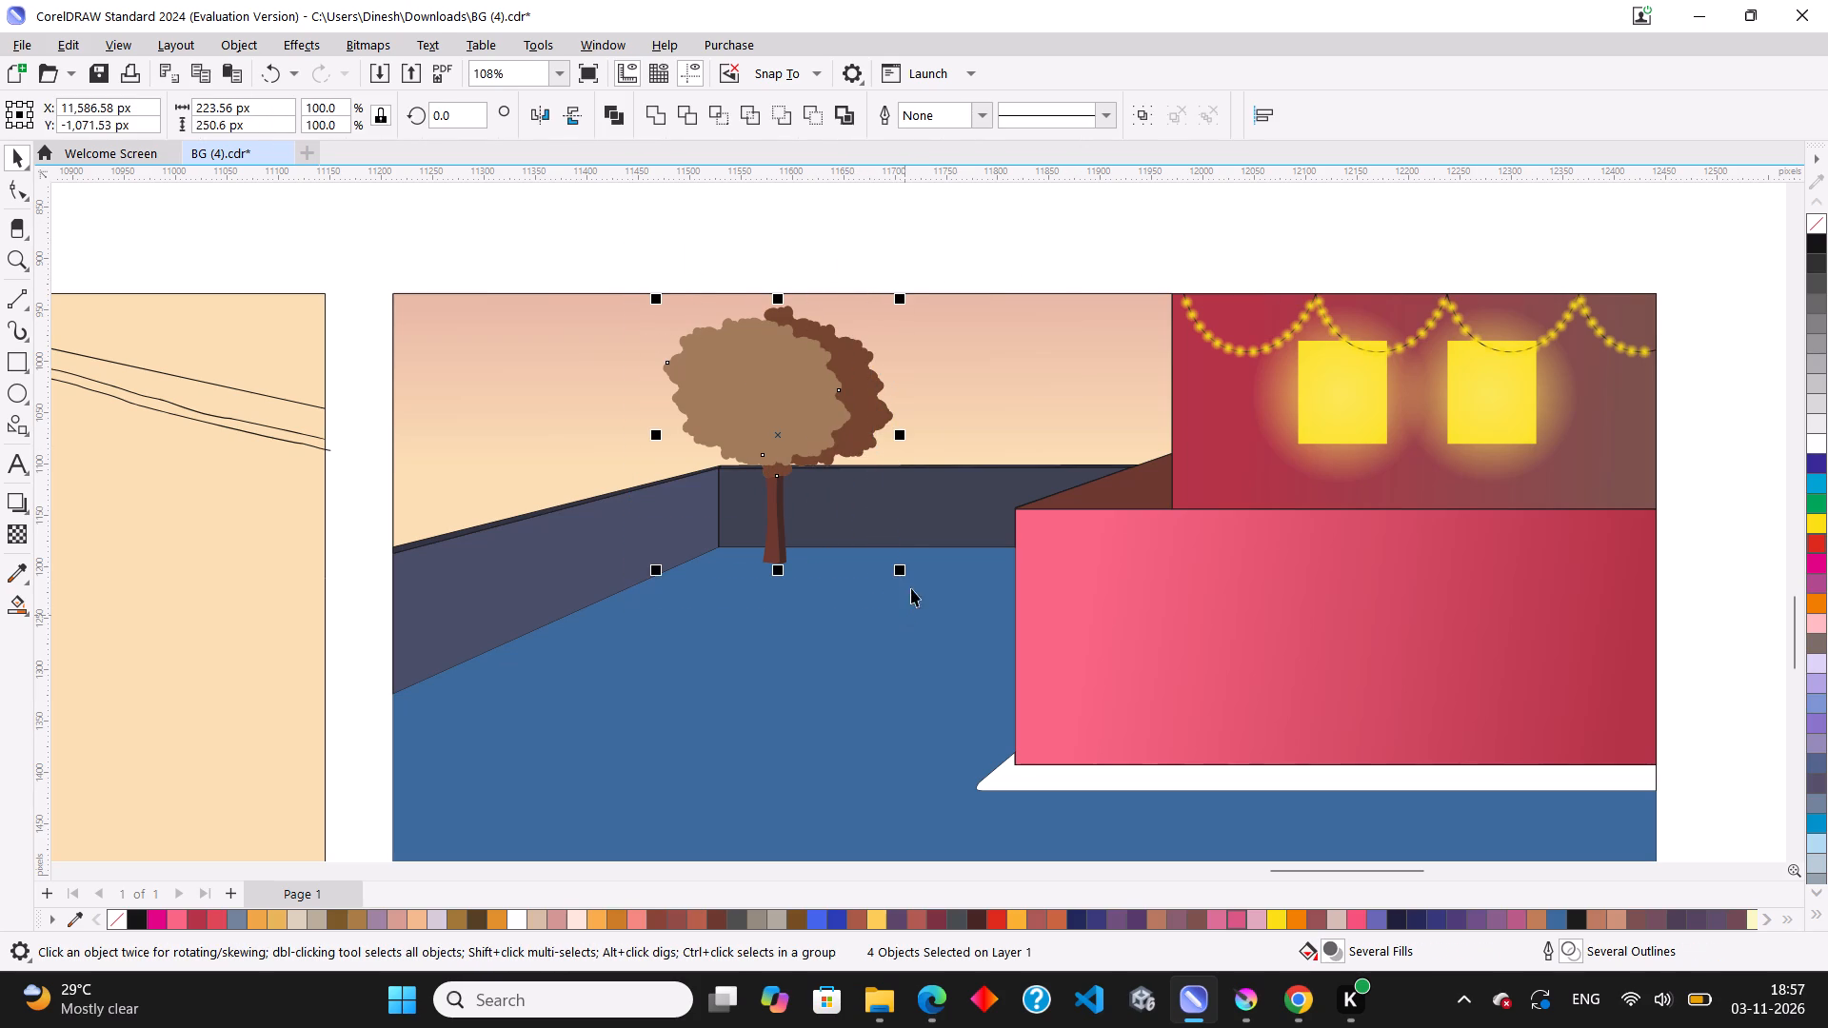
{"action": "key", "text": "ctrl+g"}
{"action": "left_click", "coordinate": [1181, 237]}
Copy the first two yellow light-garland swags from the red building onto the tree's foliage.
{"action": "left_click_drag", "start_coordinate": [1125, 225], "coordinate": [1442, 431]}
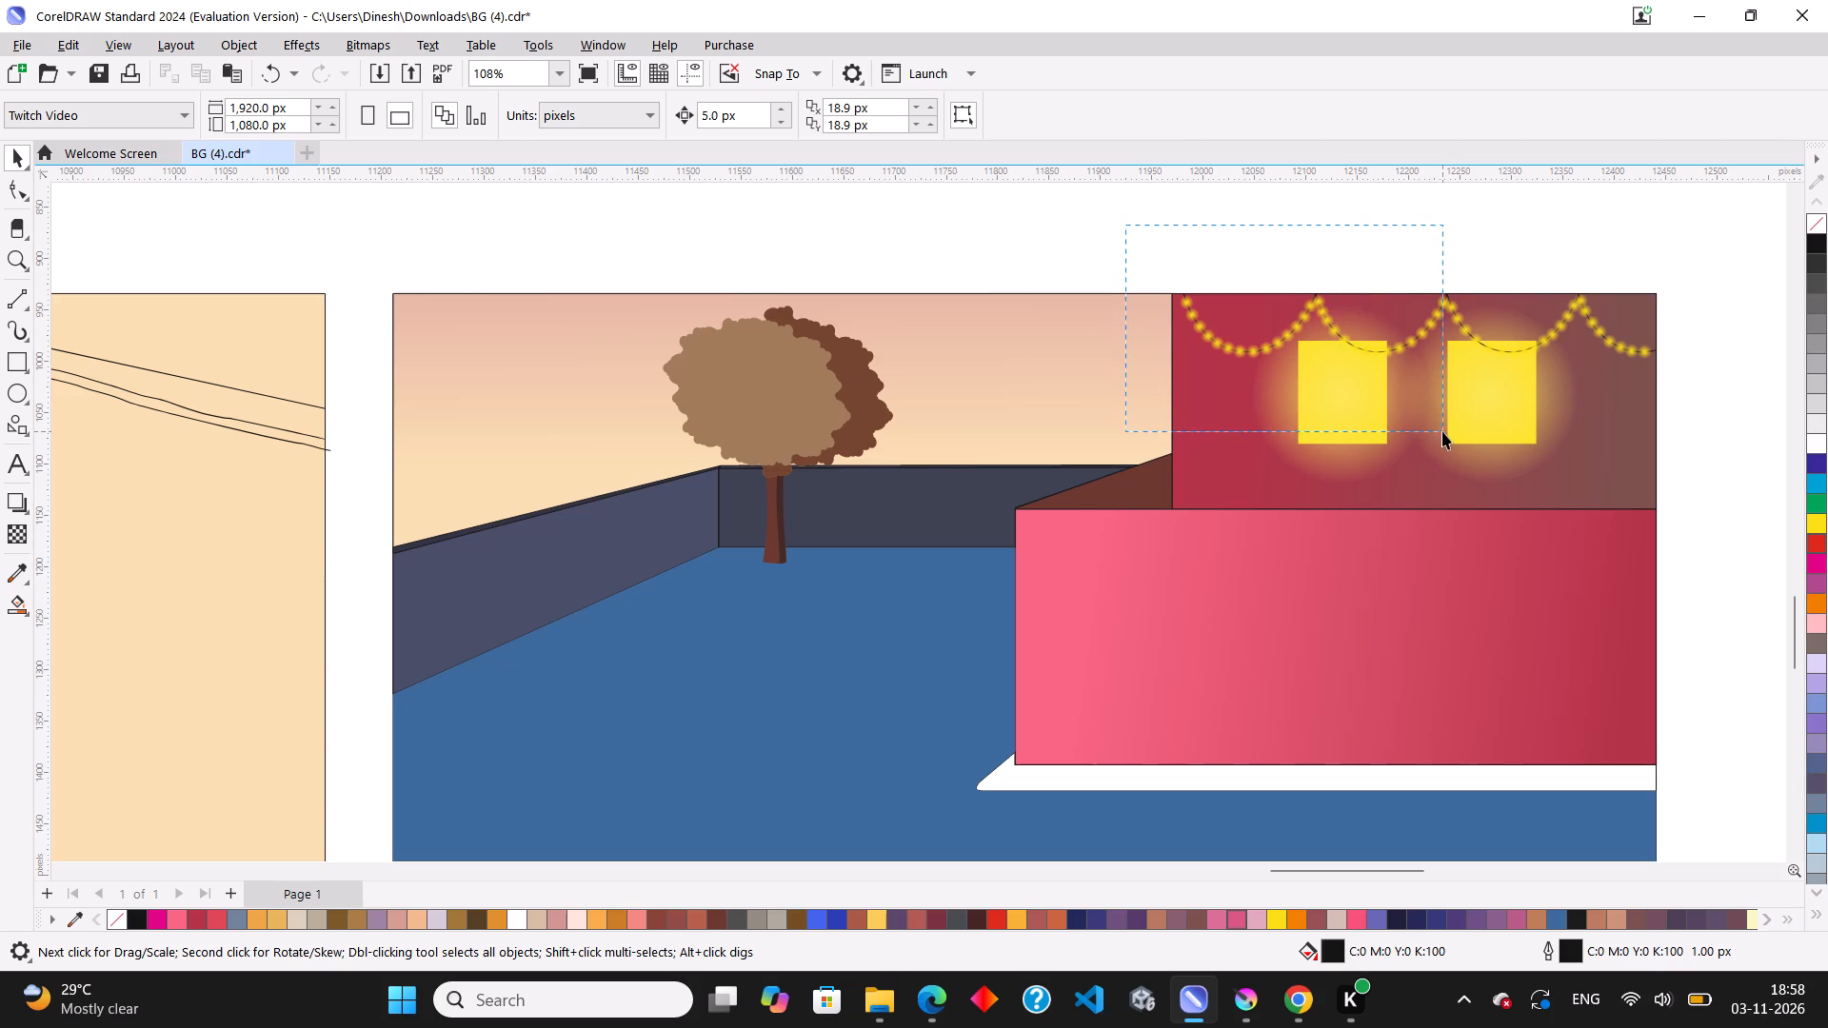
{"action": "left_click_drag", "start_coordinate": [1442, 431], "coordinate": [1451, 446]}
{"action": "scroll", "coordinate": [1312, 211], "scroll_direction": "up", "scroll_amount": 3}
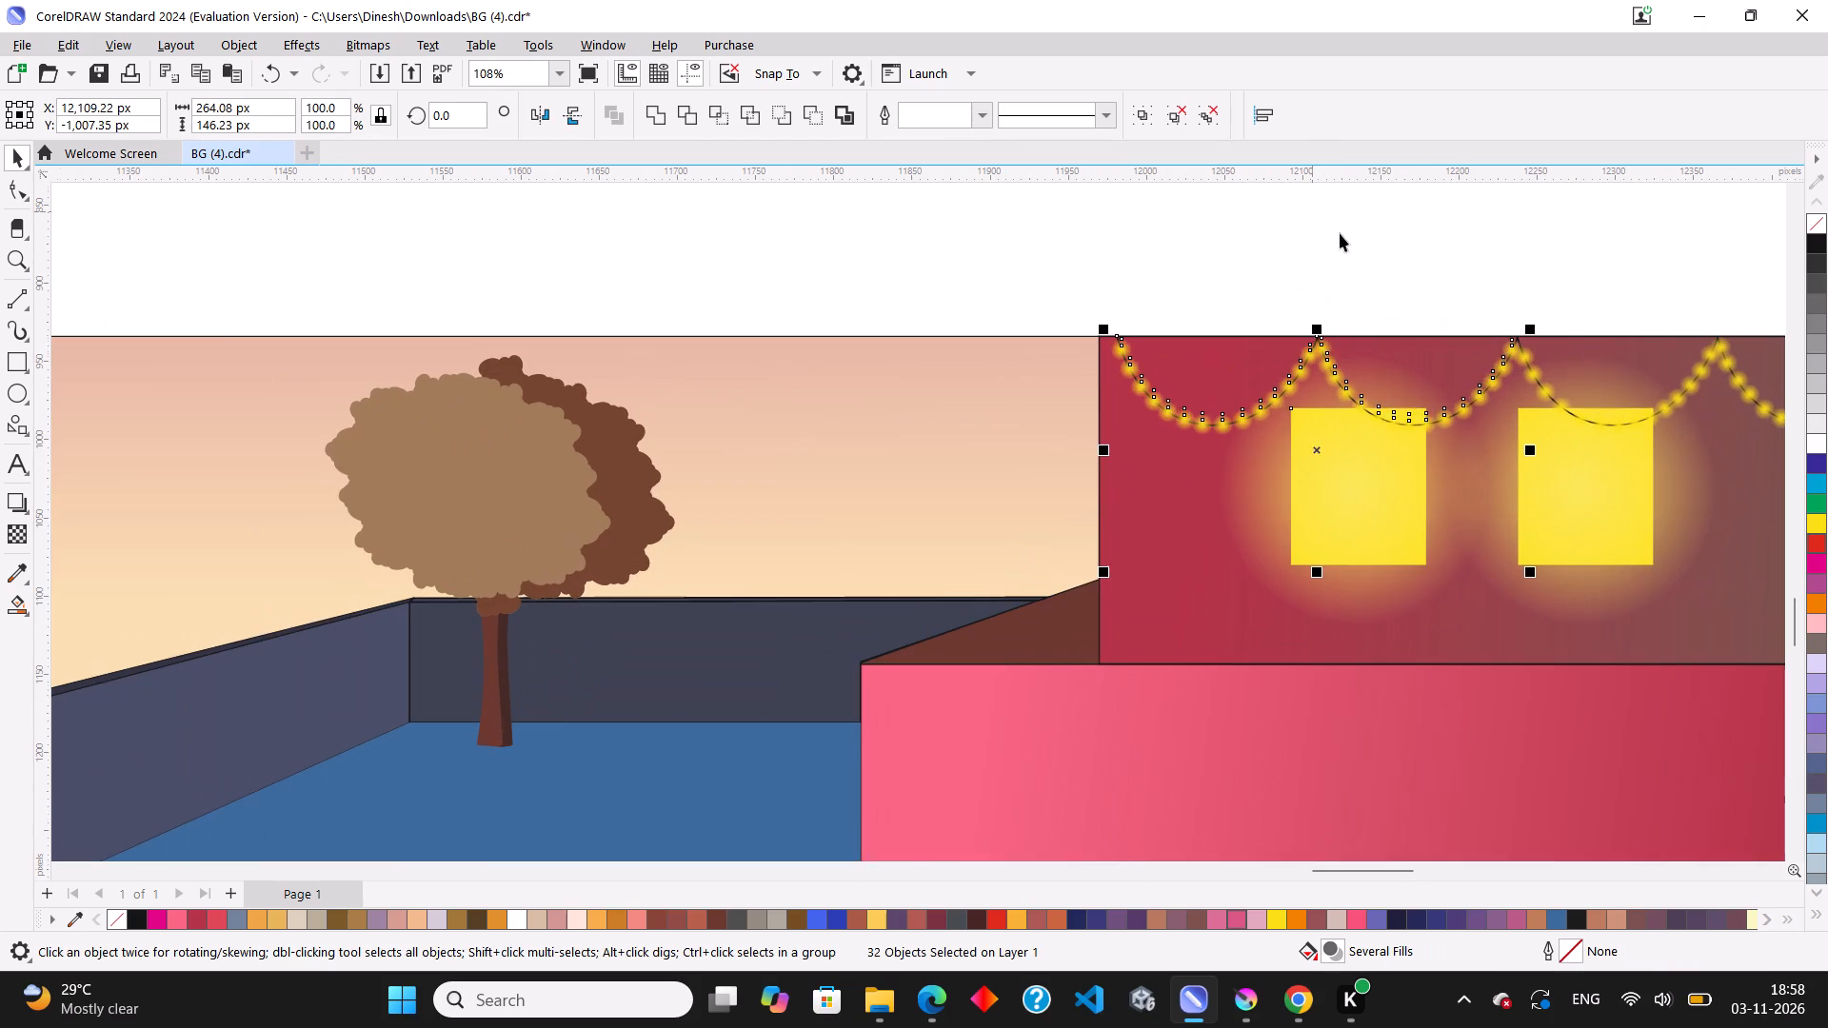
{"action": "left_click", "coordinate": [1340, 233]}
{"action": "left_click_drag", "start_coordinate": [1078, 287], "coordinate": [1520, 451]}
{"action": "left_click_drag", "start_coordinate": [1313, 385], "coordinate": [834, 396]}
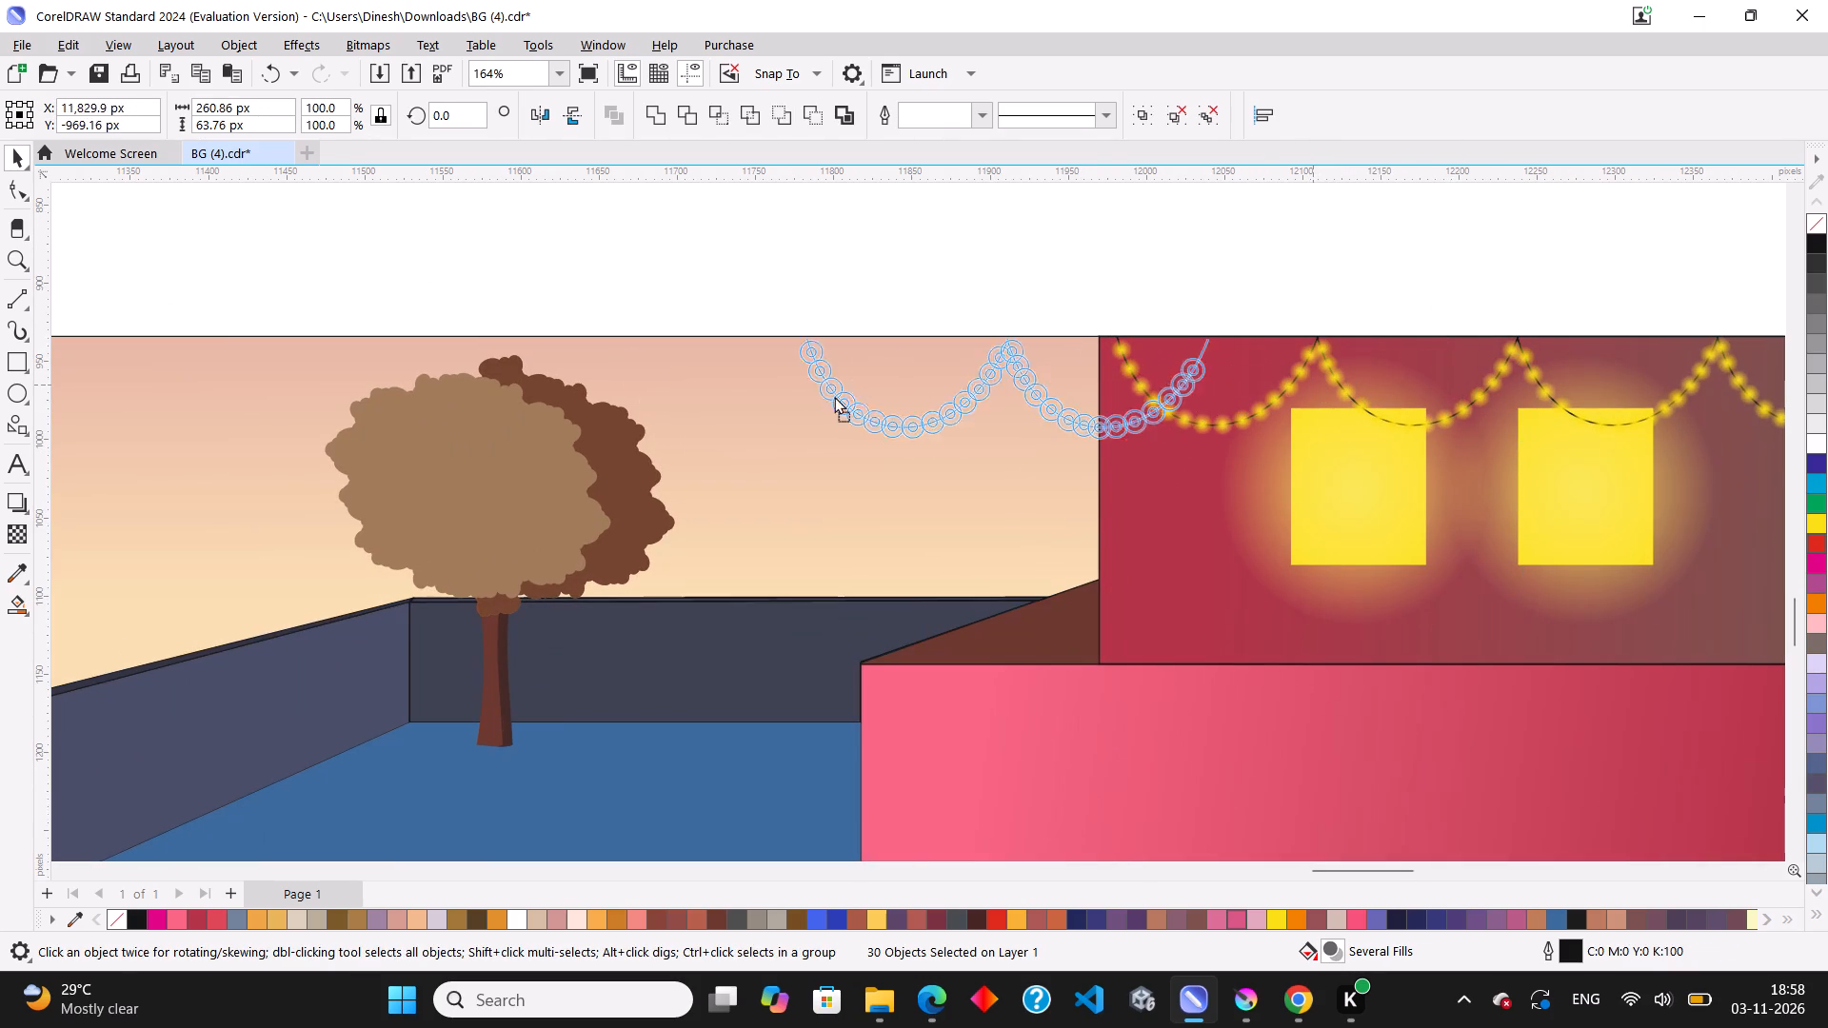
{"action": "left_click_drag", "start_coordinate": [834, 396], "coordinate": [516, 480]}
{"action": "right_click", "coordinate": [516, 480]}
Scale the copied garland proportionally to about 198 px wide and place it across the middle of the foliage.
{"action": "scroll", "coordinate": [439, 442], "scroll_direction": "up", "scroll_amount": 3}
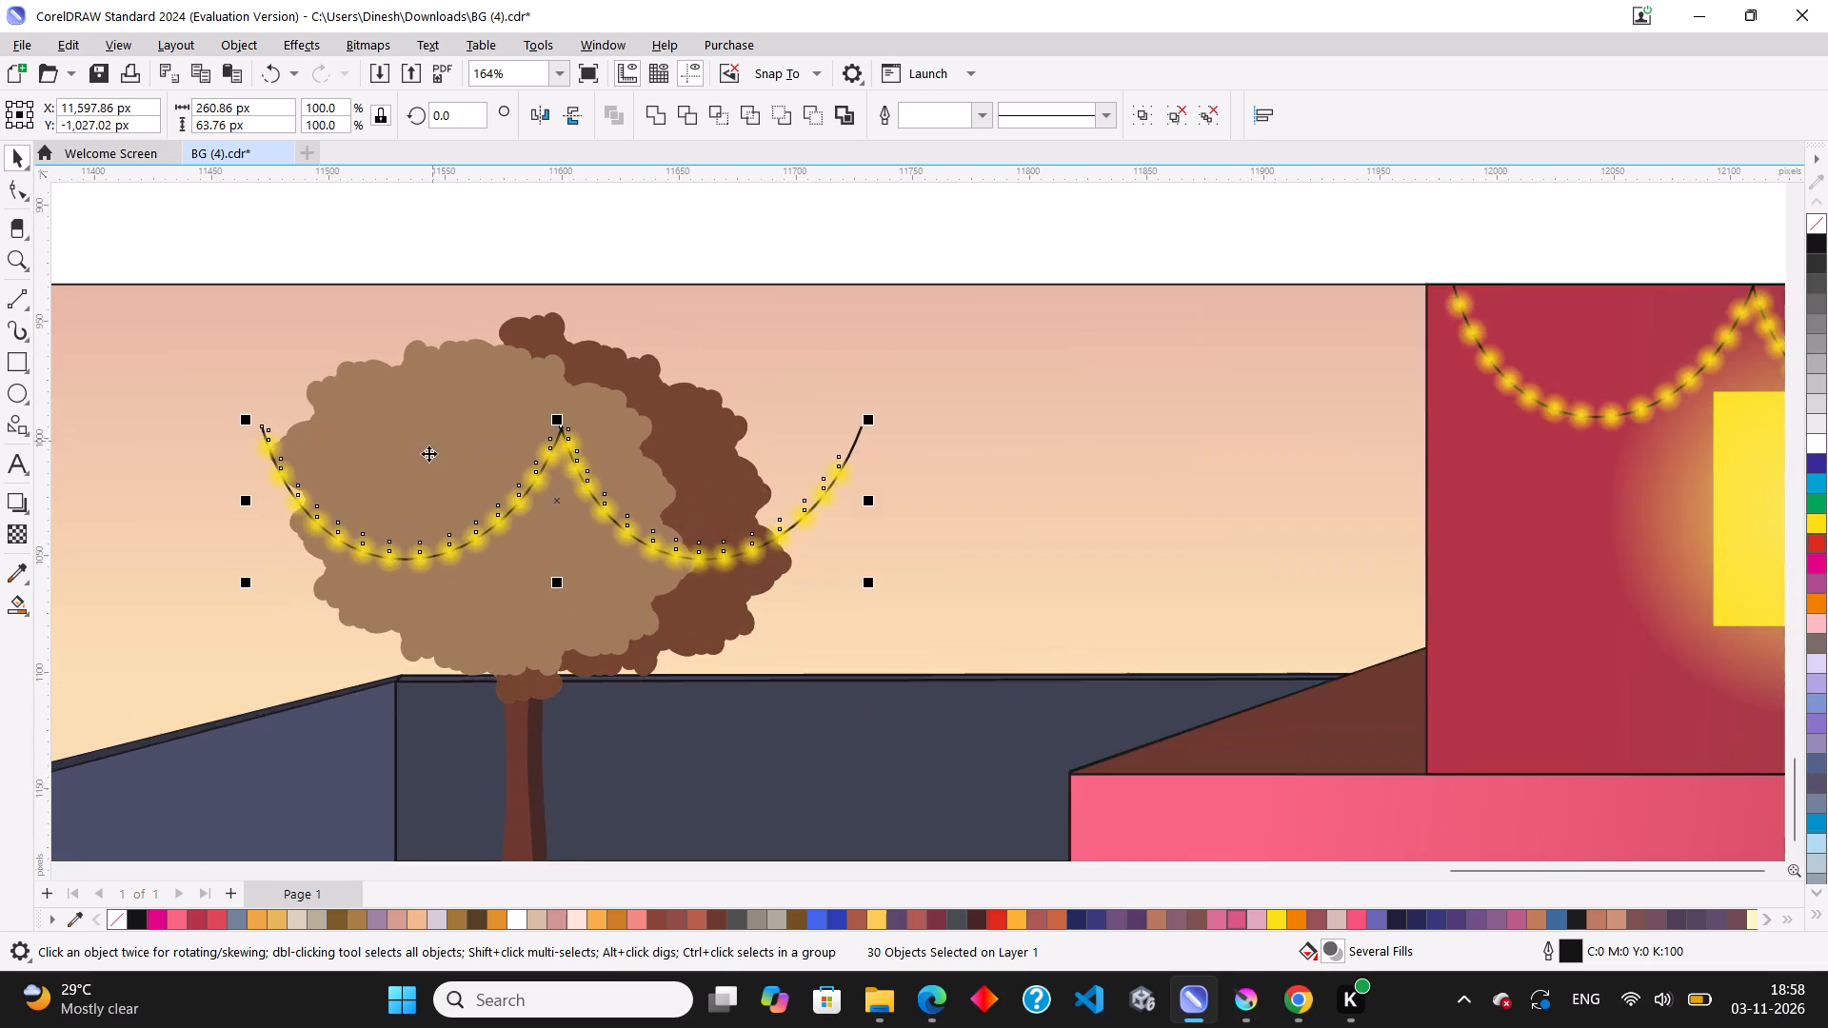
{"action": "scroll", "coordinate": [427, 454], "scroll_direction": "up", "scroll_amount": 2}
{"action": "left_click_drag", "start_coordinate": [1016, 627], "coordinate": [995, 623], "text": "shift"}
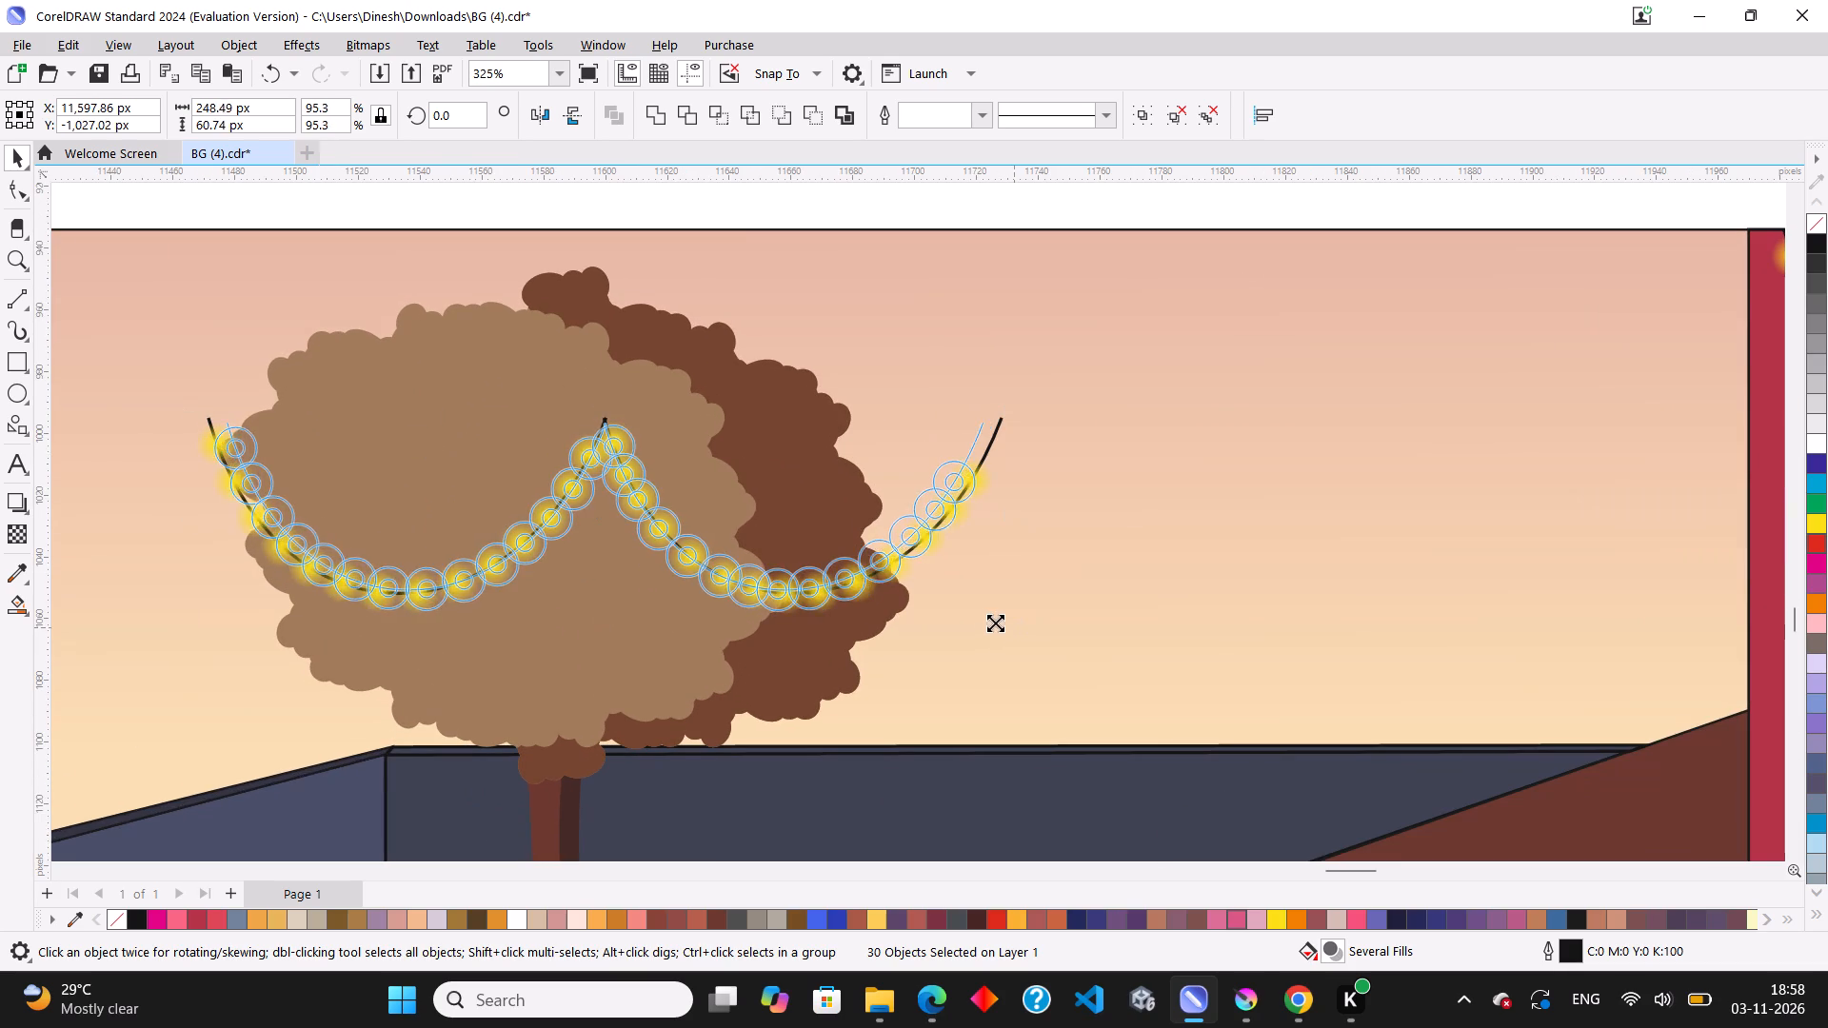
{"action": "left_click_drag", "start_coordinate": [995, 623], "coordinate": [944, 616], "text": "shift"}
{"action": "scroll", "coordinate": [562, 512], "scroll_direction": "up", "scroll_amount": 2}
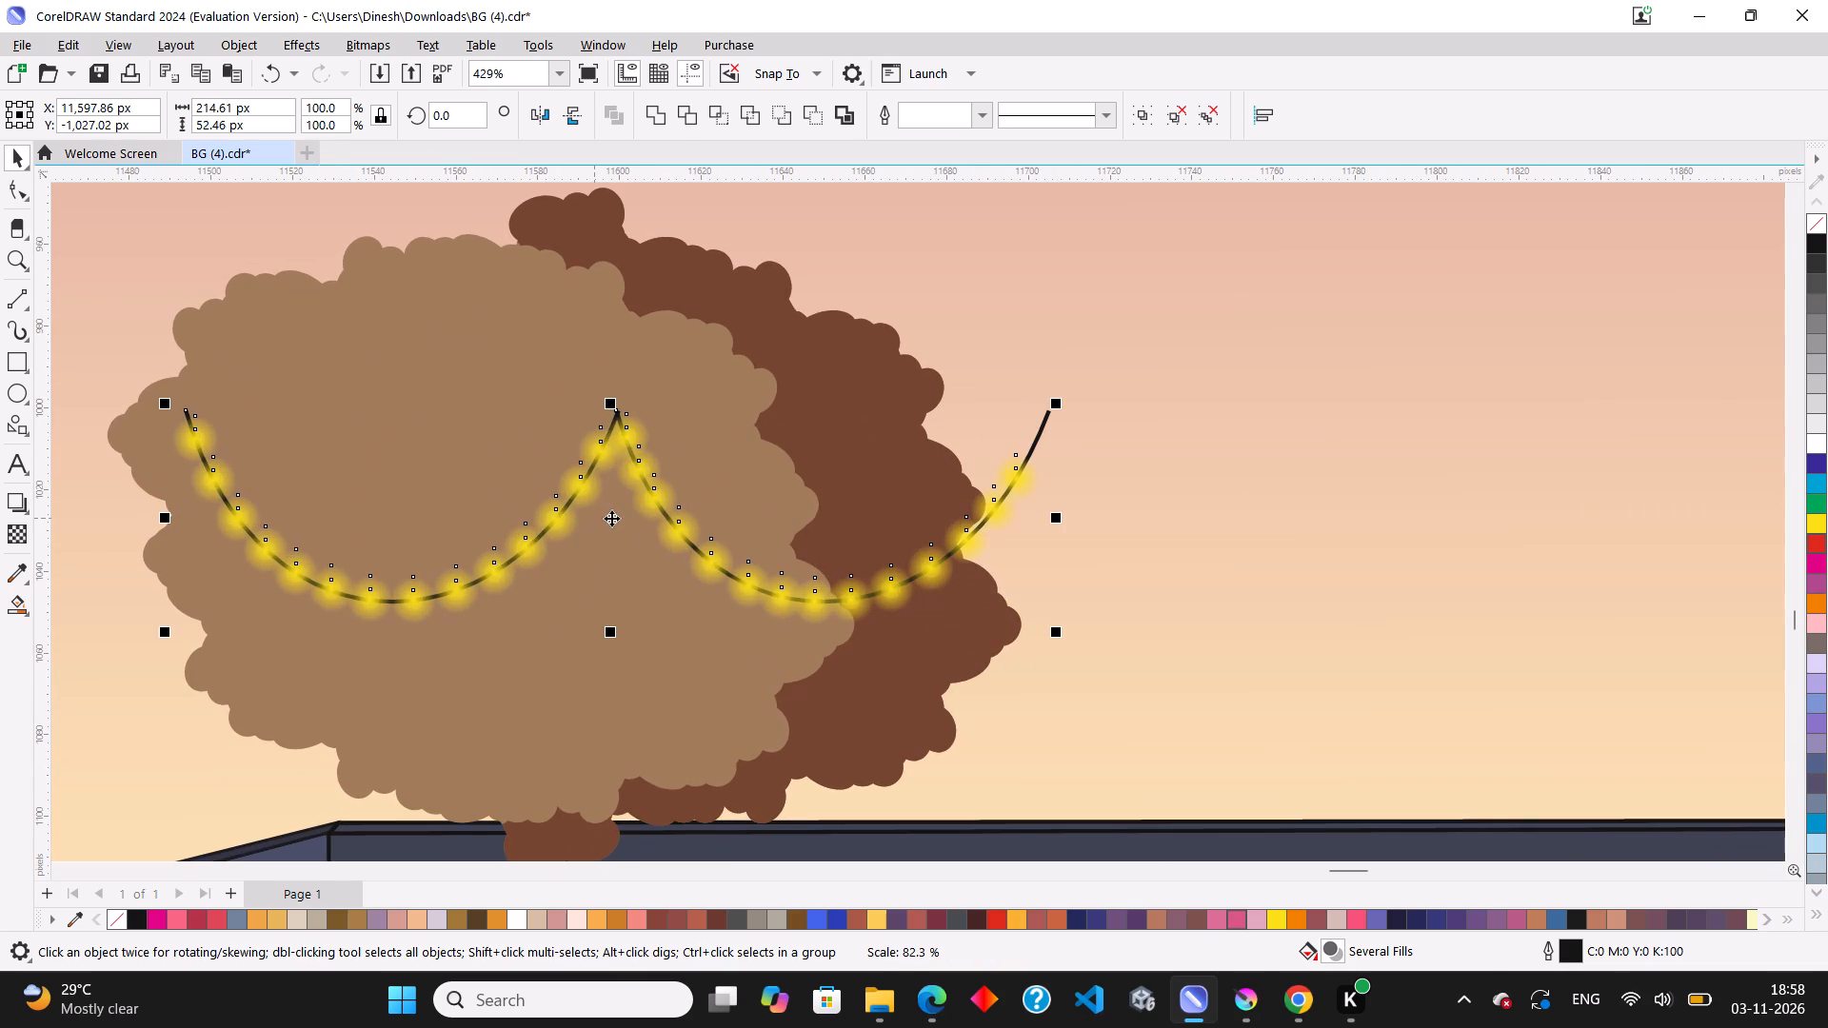
{"action": "left_click_drag", "start_coordinate": [611, 518], "coordinate": [558, 504]}
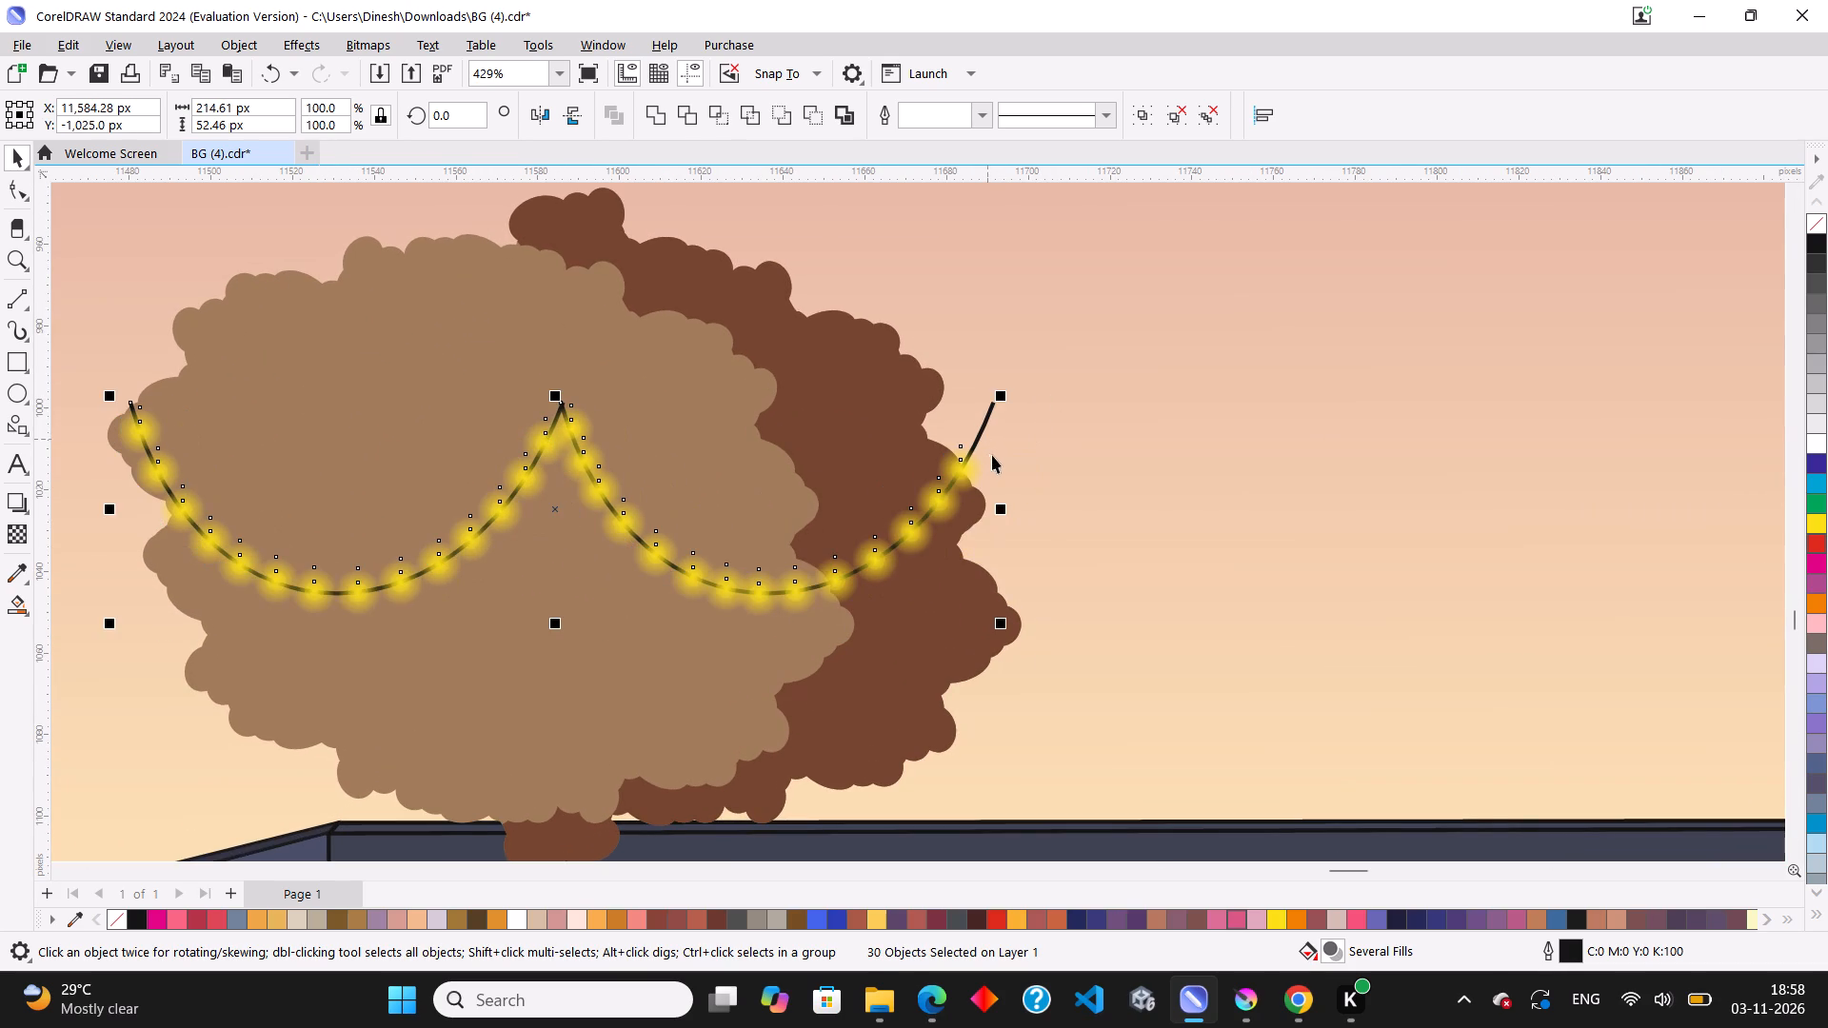
{"action": "left_click_drag", "start_coordinate": [1001, 396], "coordinate": [936, 415]}
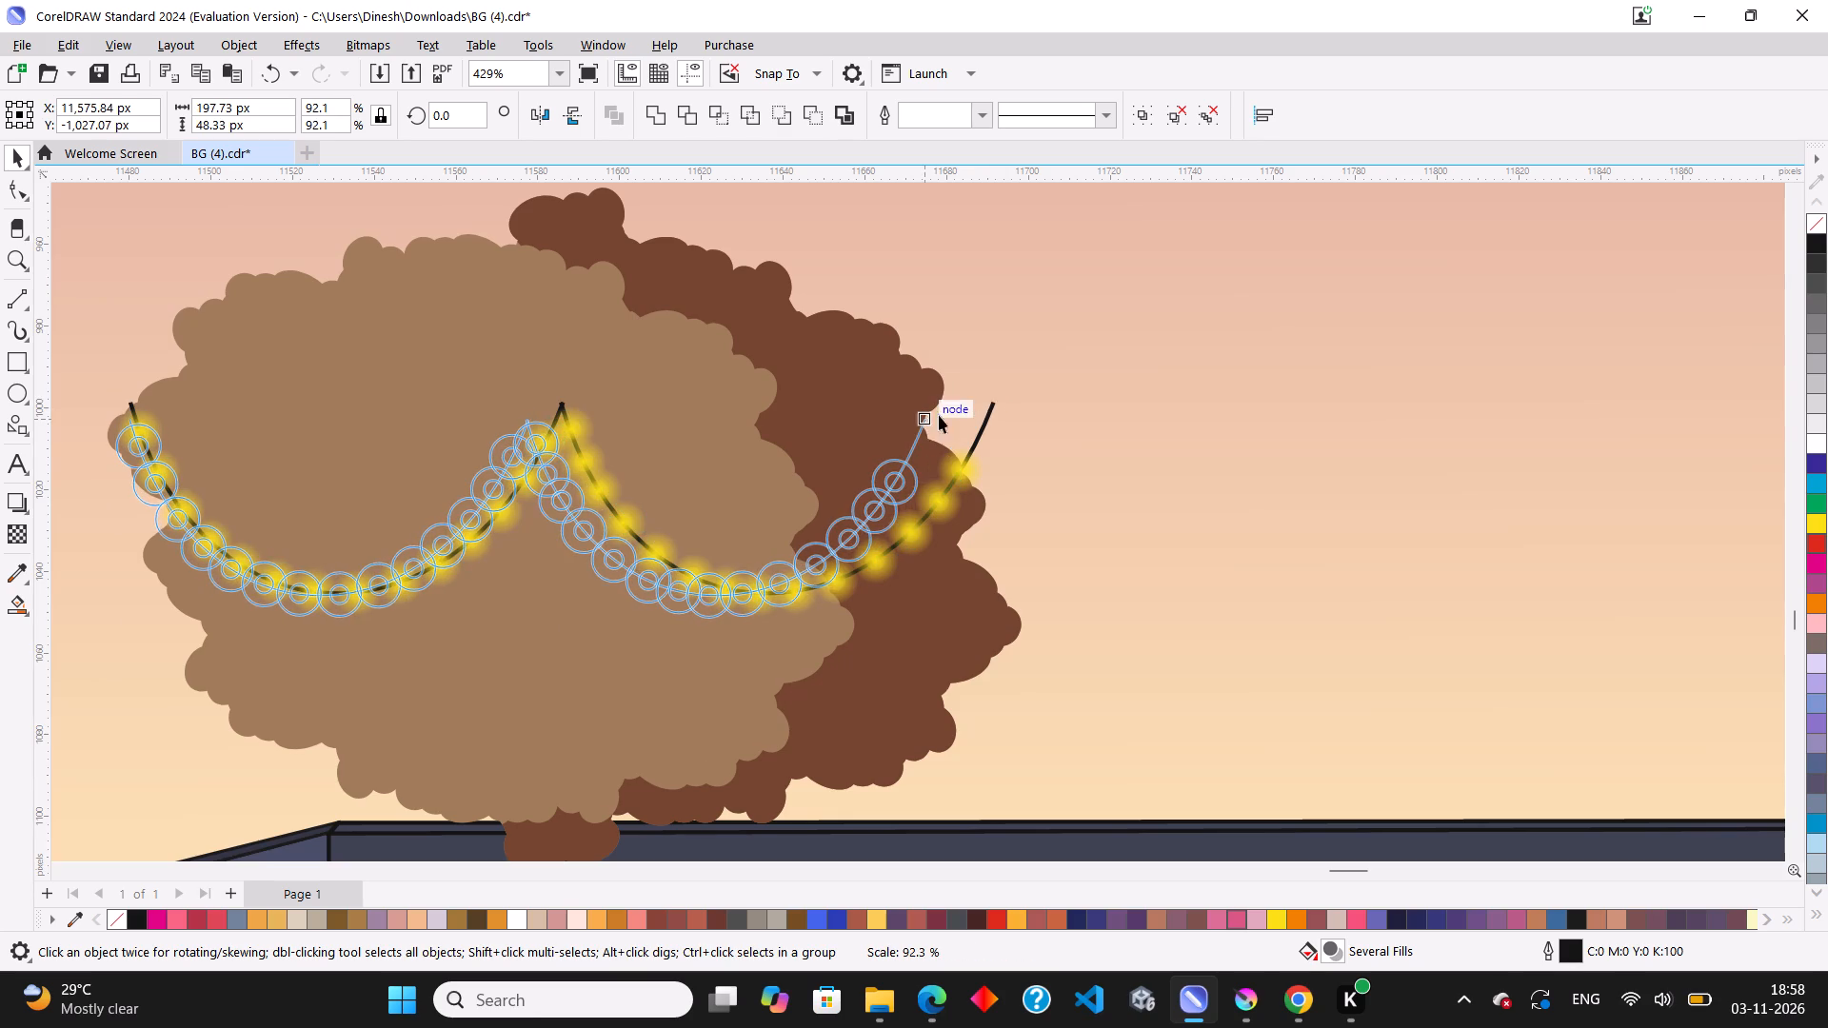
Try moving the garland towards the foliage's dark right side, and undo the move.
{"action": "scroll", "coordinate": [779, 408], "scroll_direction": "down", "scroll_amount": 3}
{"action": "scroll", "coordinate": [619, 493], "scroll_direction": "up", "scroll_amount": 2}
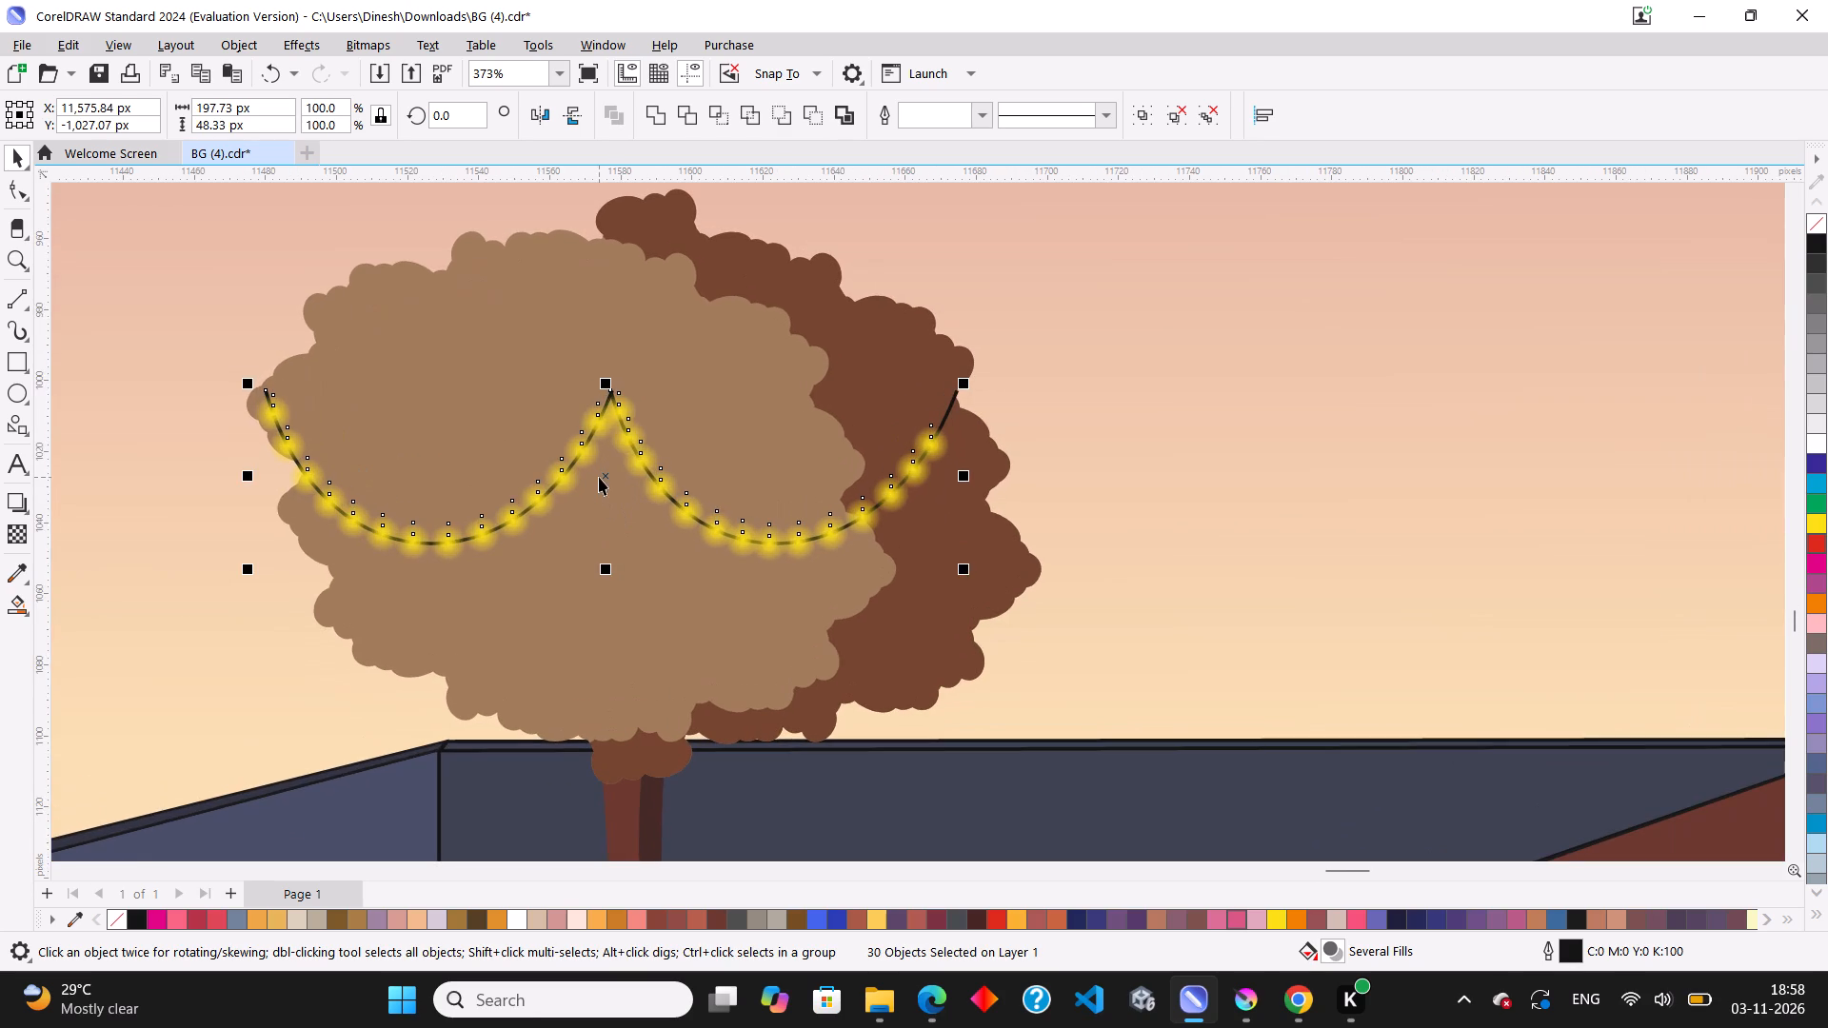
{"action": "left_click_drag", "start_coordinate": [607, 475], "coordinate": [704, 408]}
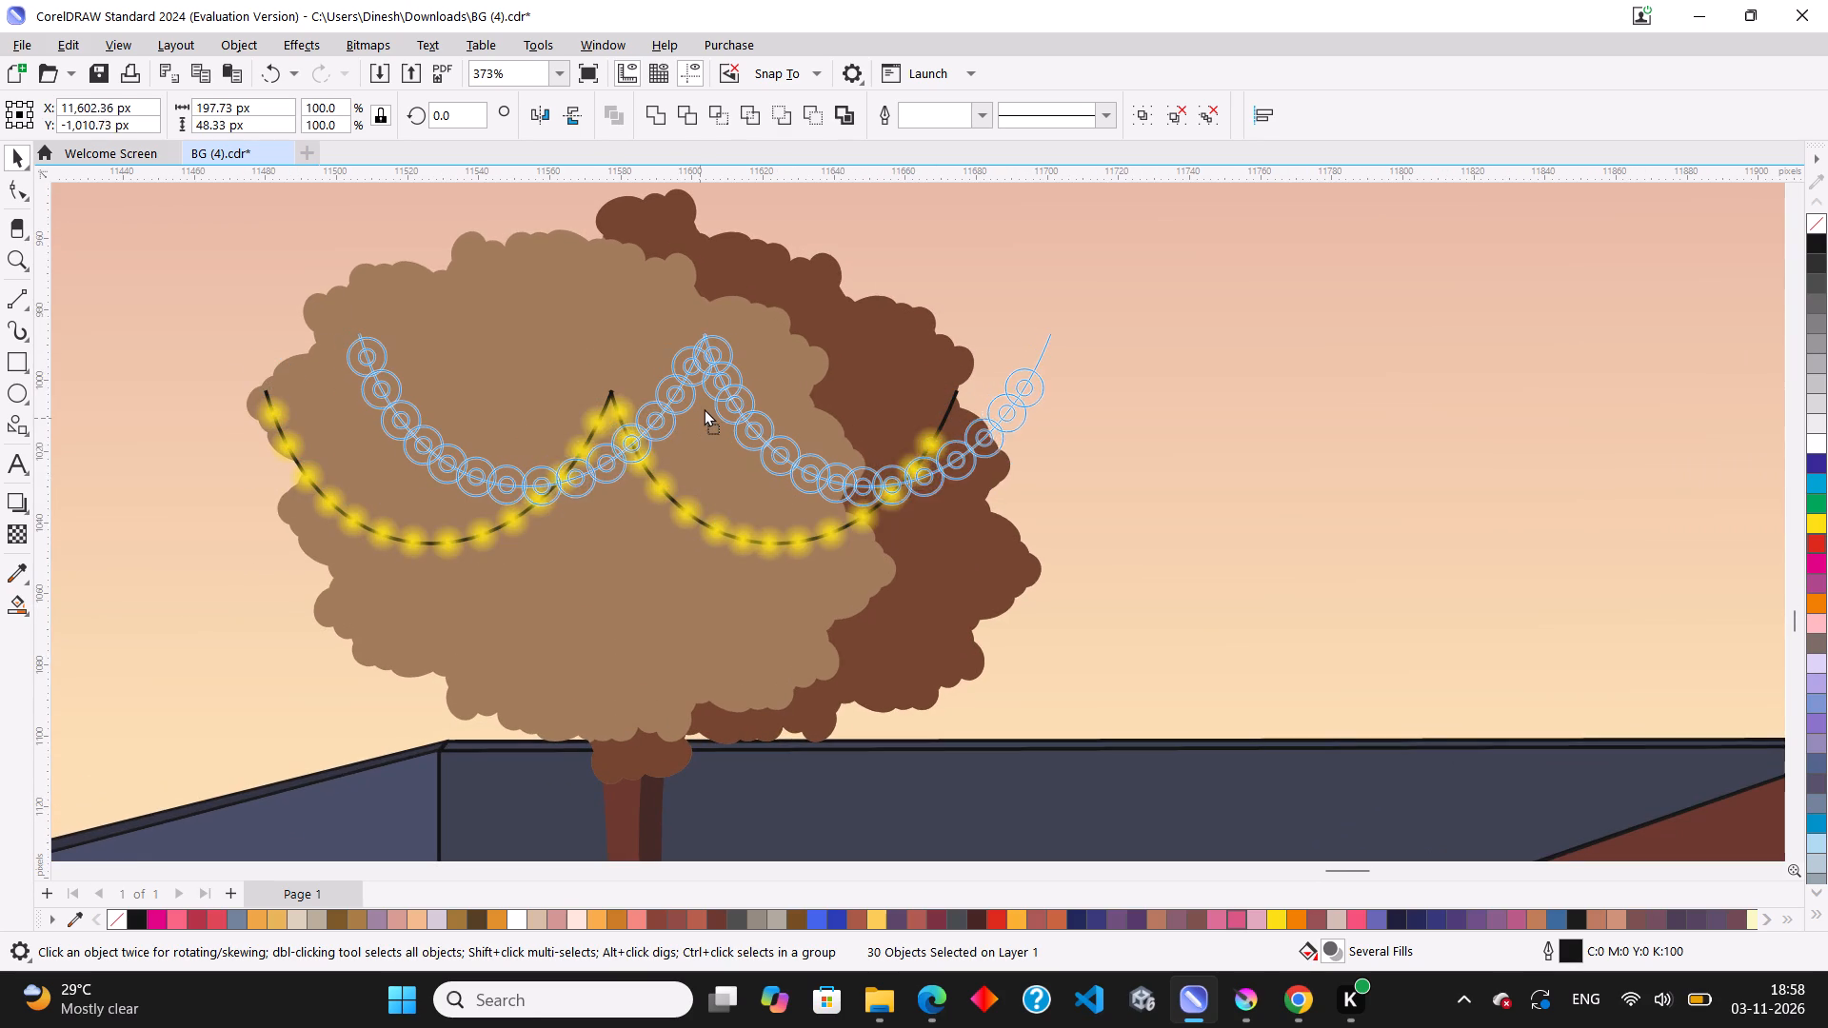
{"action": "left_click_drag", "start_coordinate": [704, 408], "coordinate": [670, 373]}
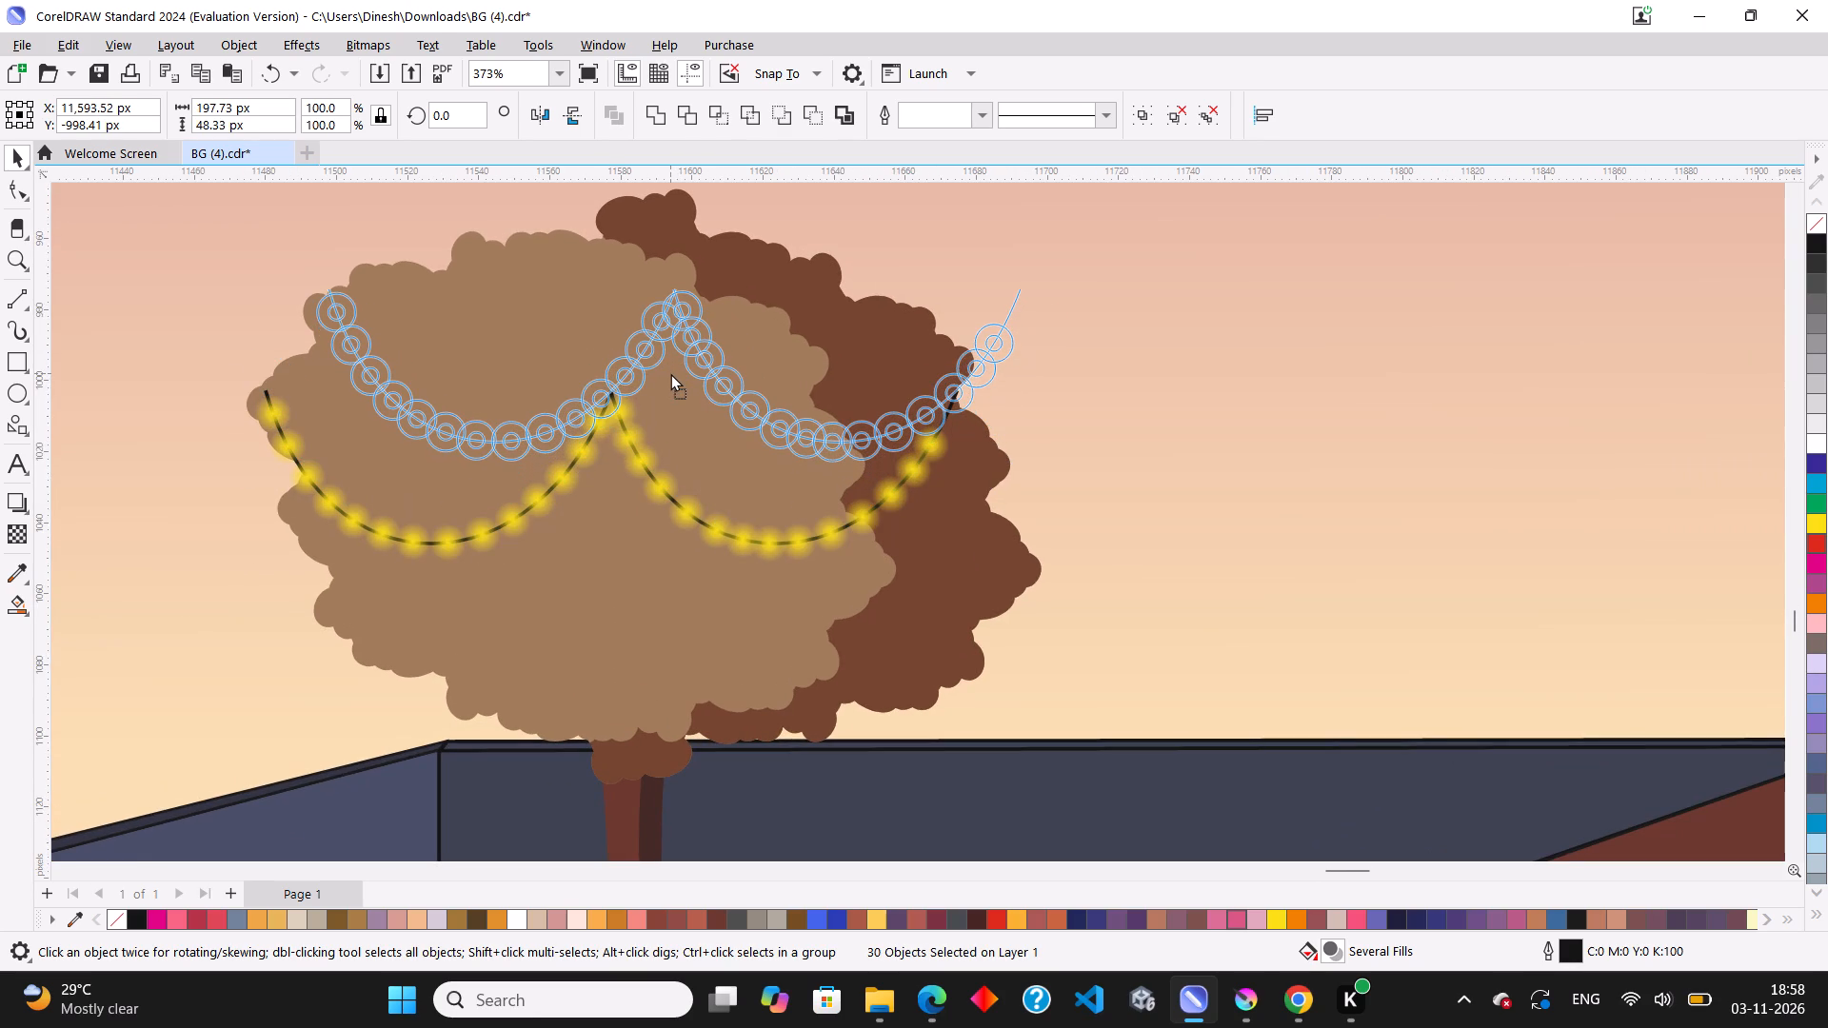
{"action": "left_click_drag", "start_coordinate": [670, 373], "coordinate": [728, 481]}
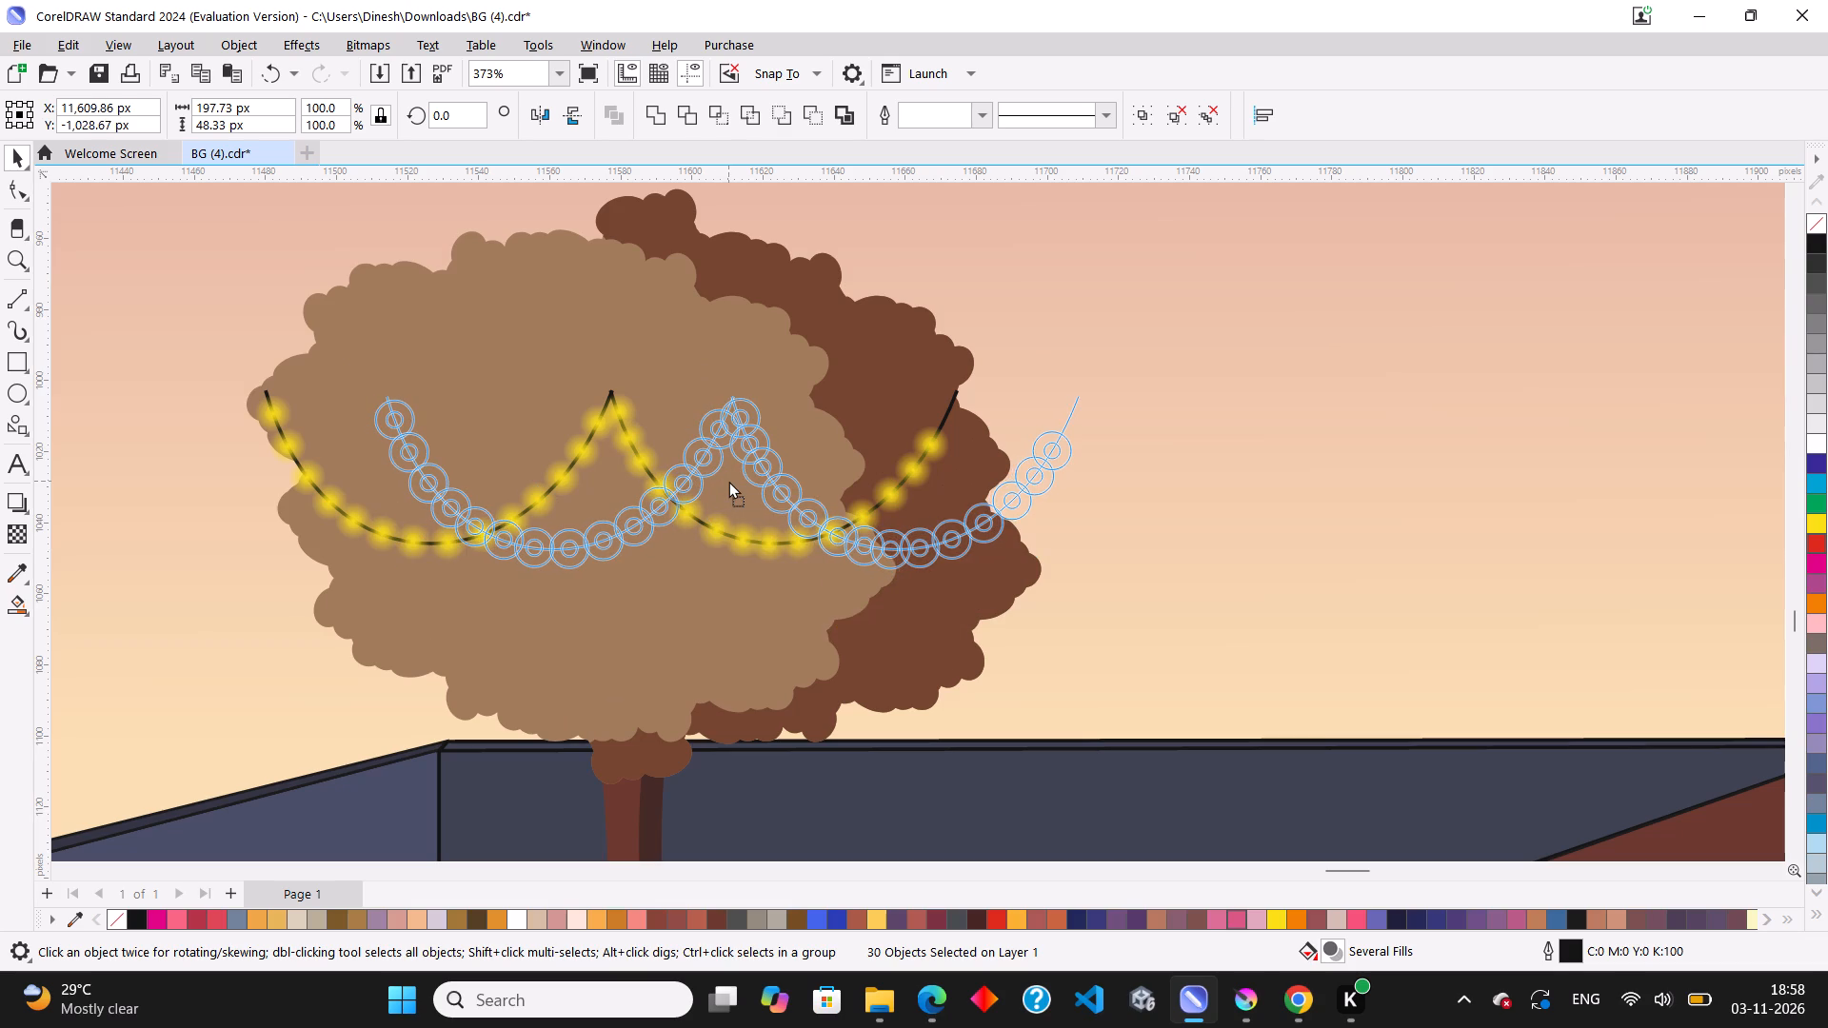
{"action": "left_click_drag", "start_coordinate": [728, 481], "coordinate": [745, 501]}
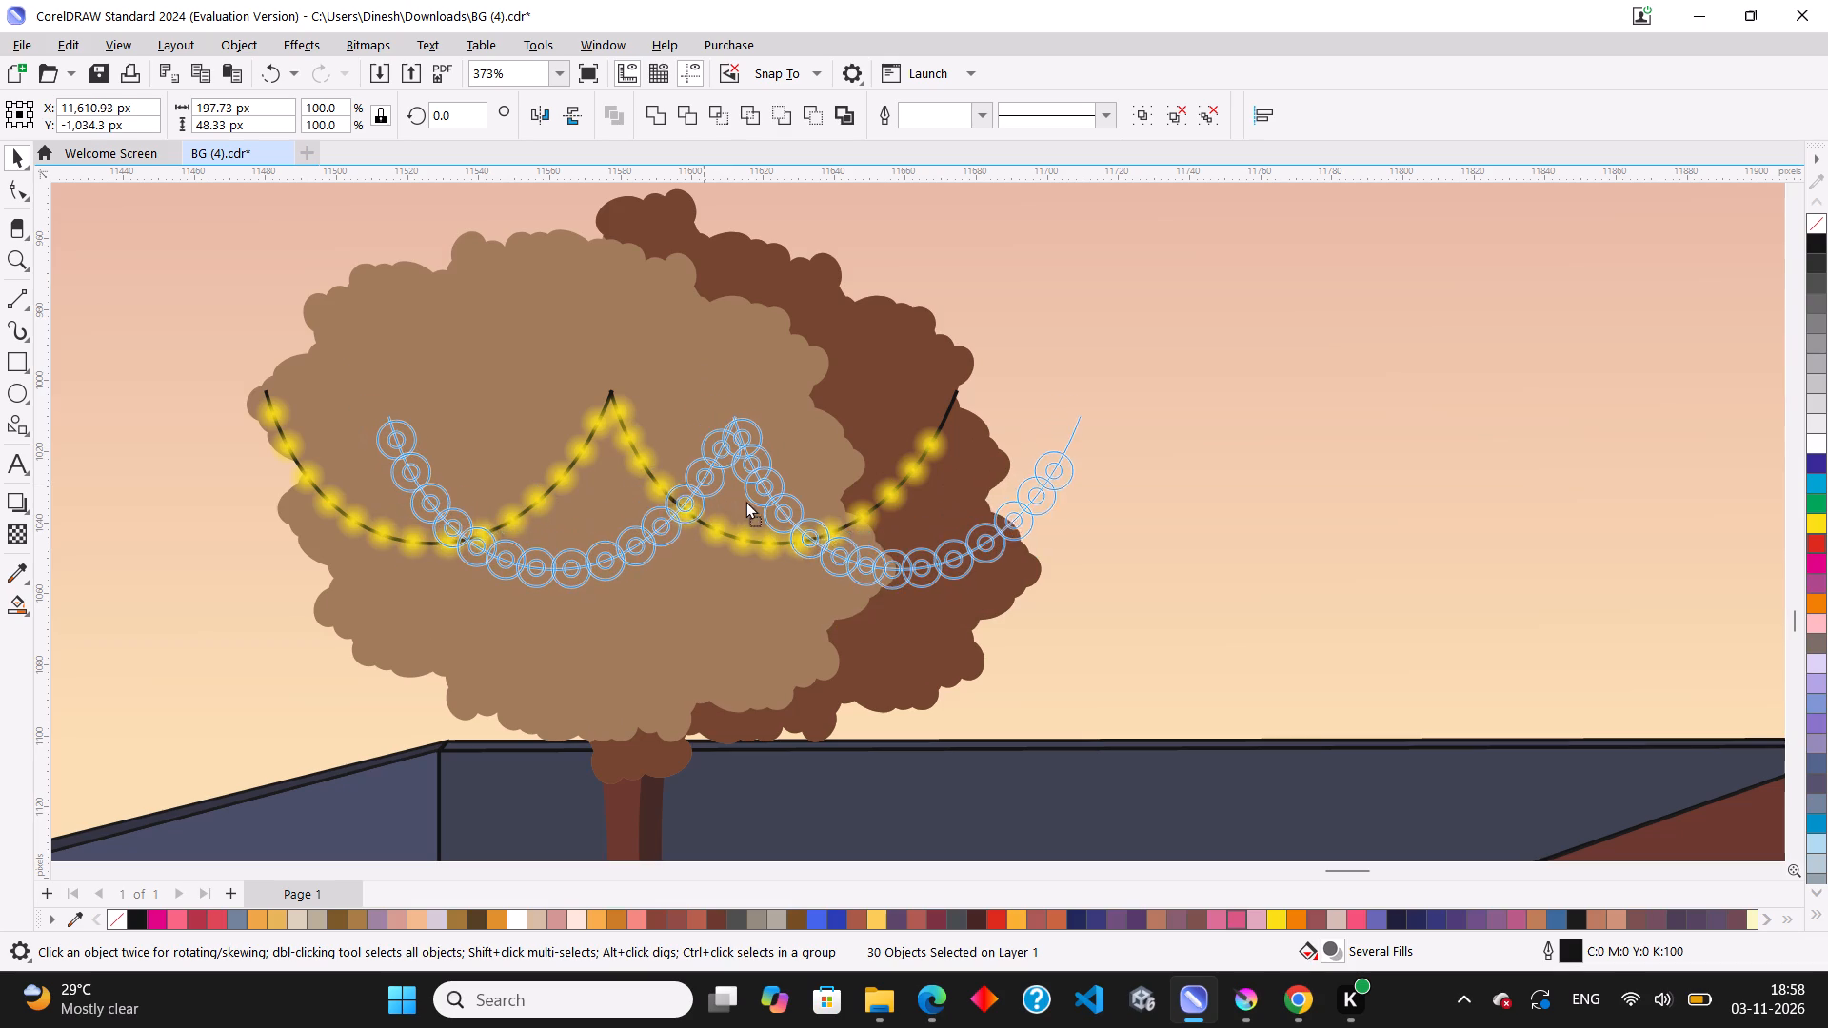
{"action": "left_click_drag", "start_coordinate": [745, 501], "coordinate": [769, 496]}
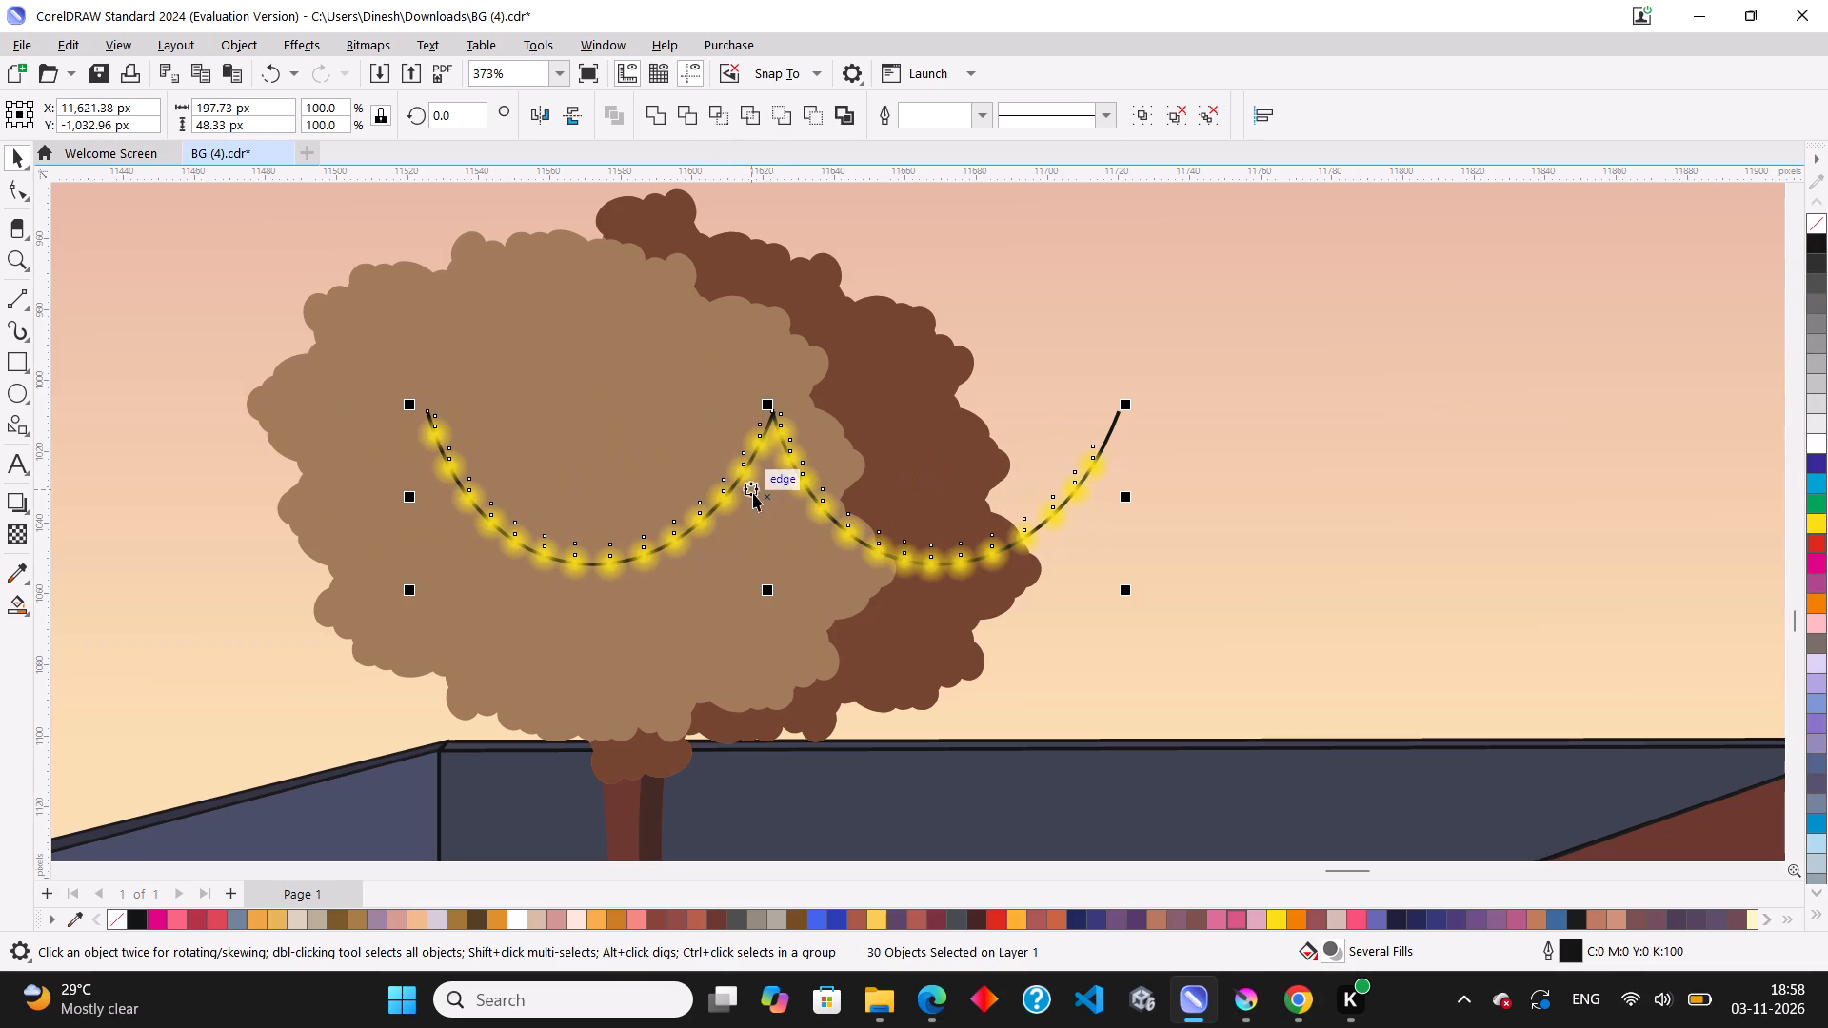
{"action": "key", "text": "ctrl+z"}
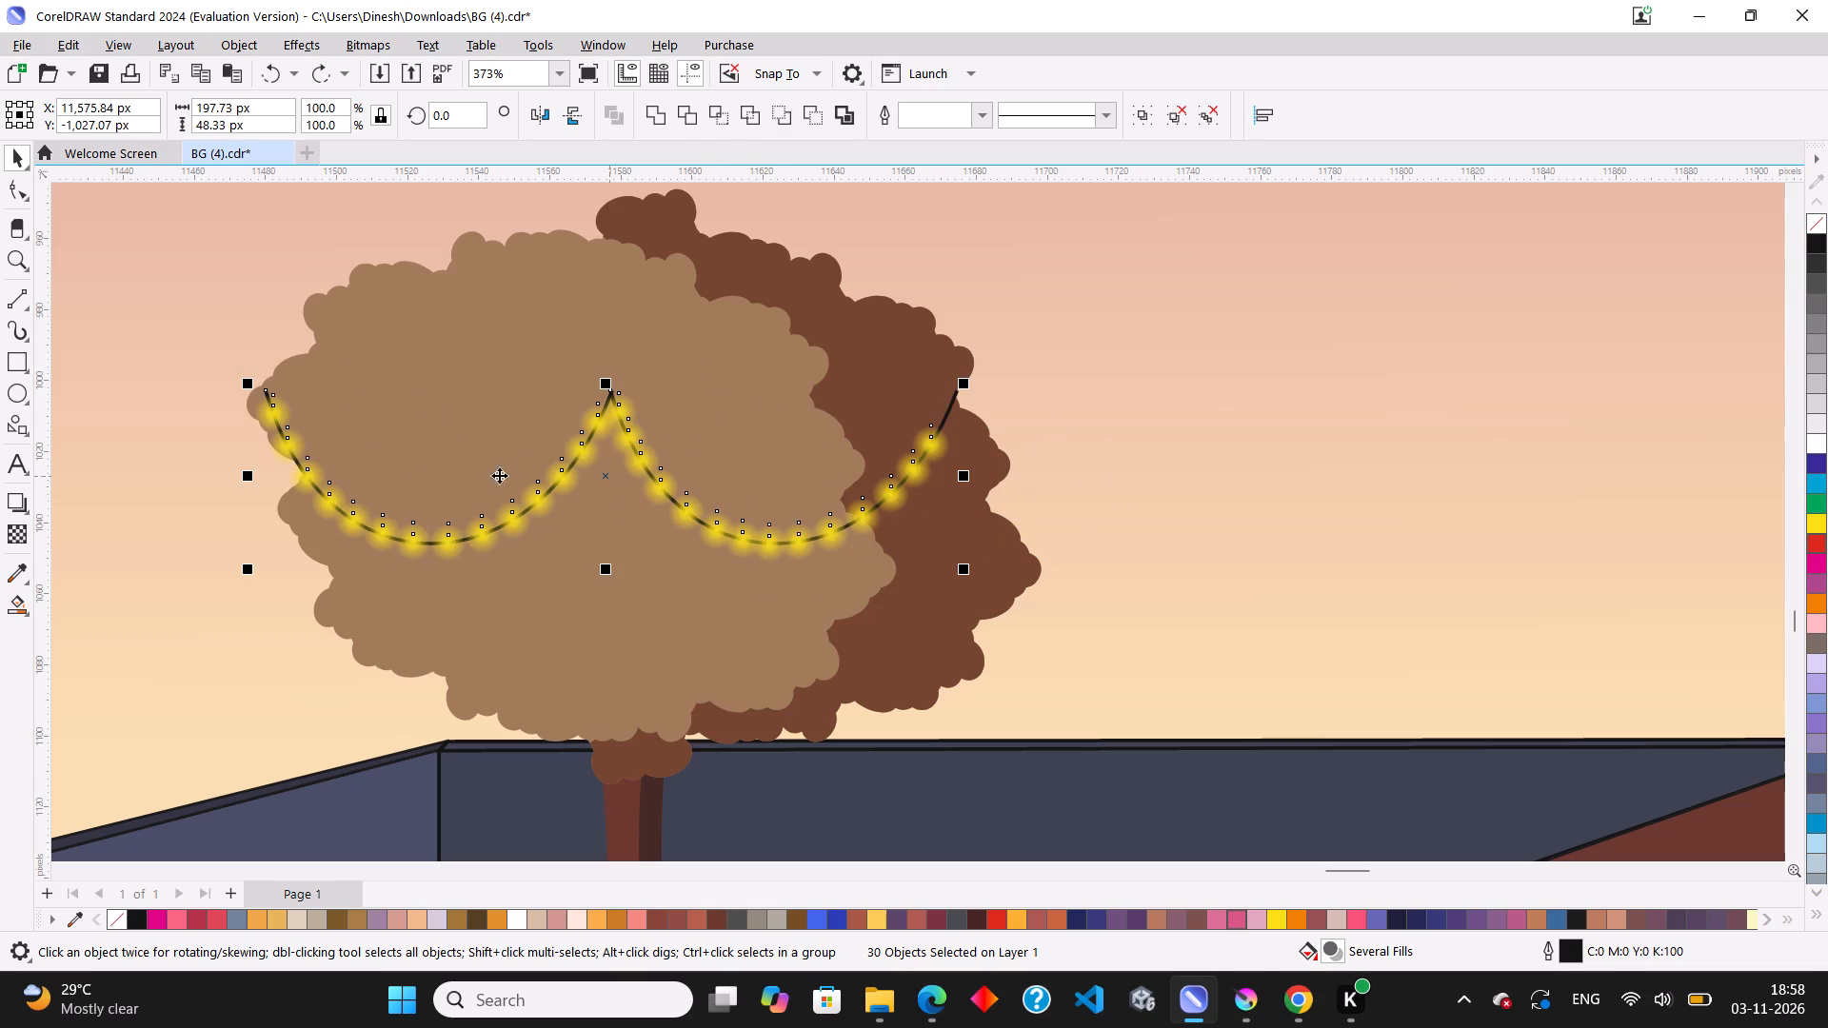
Place a copy of the garland higher on the foliage, about 33 px above and 26 px right of the first.
{"action": "left_click_drag", "start_coordinate": [608, 473], "coordinate": [771, 462]}
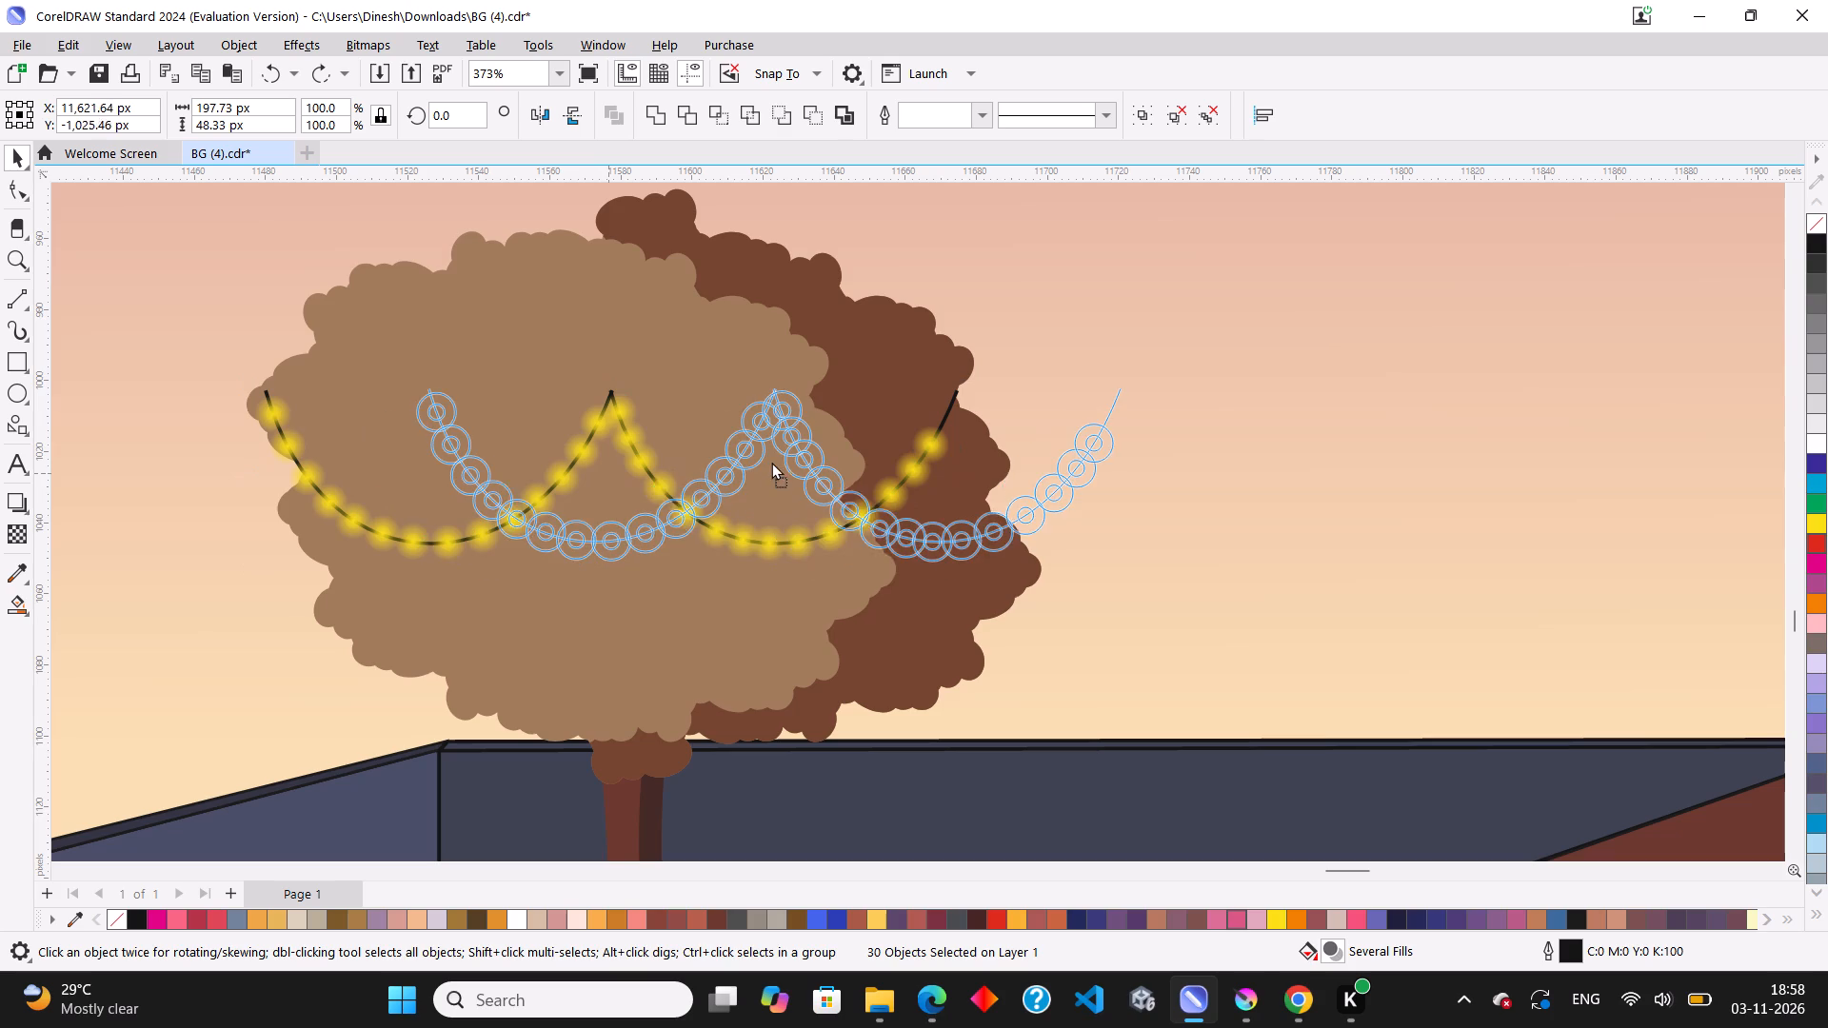
{"action": "left_click_drag", "start_coordinate": [771, 462], "coordinate": [702, 355]}
{"action": "right_click", "coordinate": [702, 355]}
Rotate the upper garland to about 349.3° and move it down-left about 21 px so it drapes within the foliage.
{"action": "scroll", "coordinate": [679, 612], "scroll_direction": "down", "scroll_amount": 3}
{"action": "scroll", "coordinate": [767, 425], "scroll_direction": "up", "scroll_amount": 2}
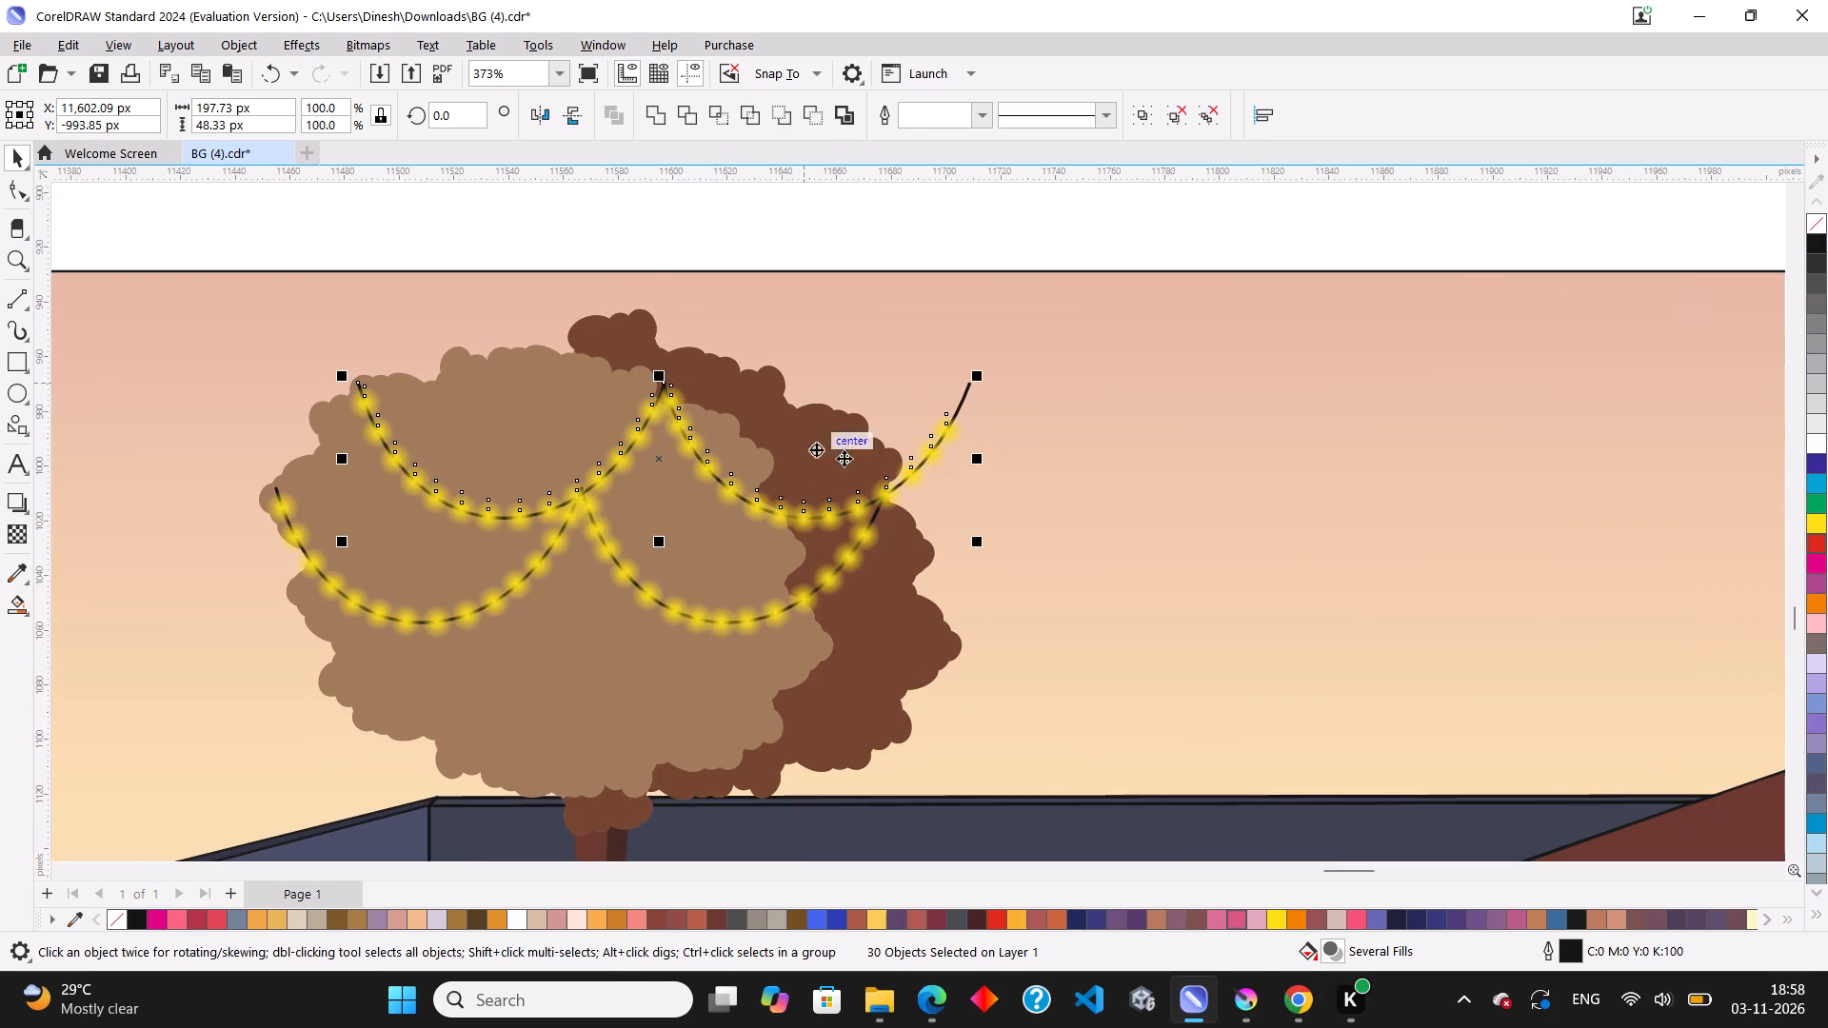
{"action": "left_click", "coordinate": [846, 504]}
{"action": "left_click_drag", "start_coordinate": [981, 369], "coordinate": [995, 434]}
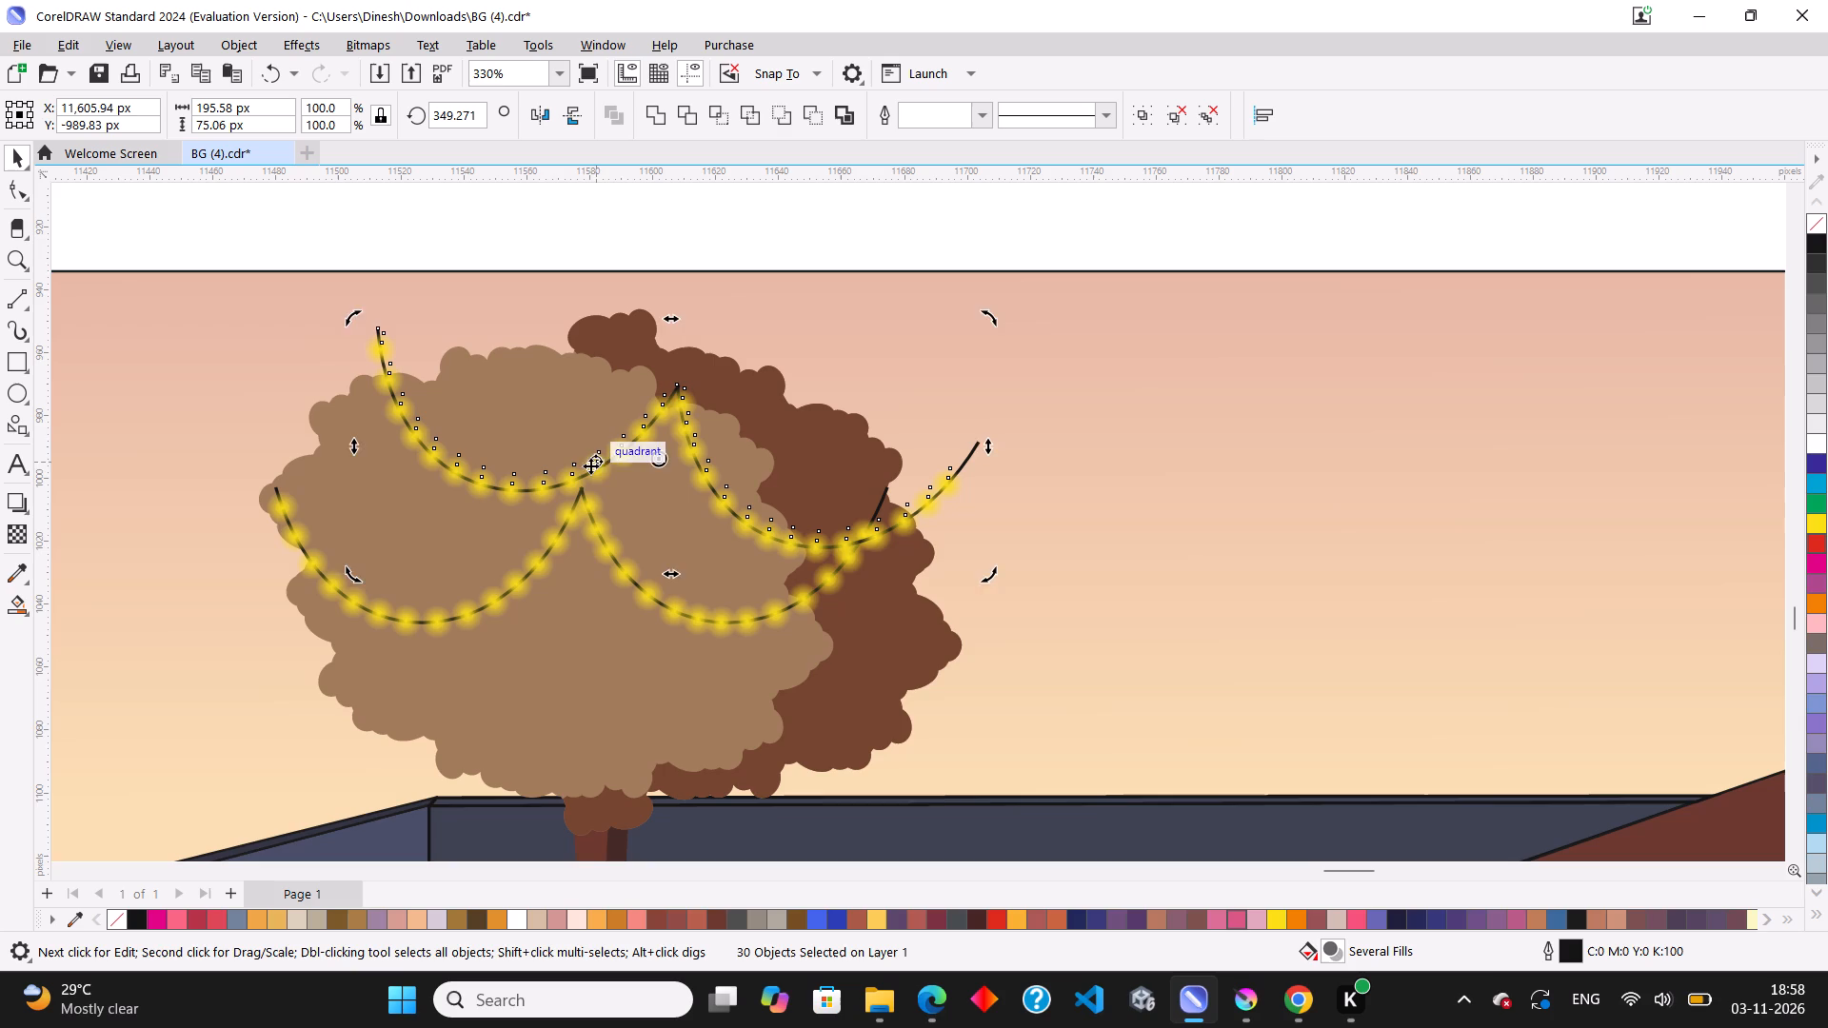
{"action": "left_click", "coordinate": [590, 465]}
{"action": "left_click_drag", "start_coordinate": [605, 465], "coordinate": [568, 528]}
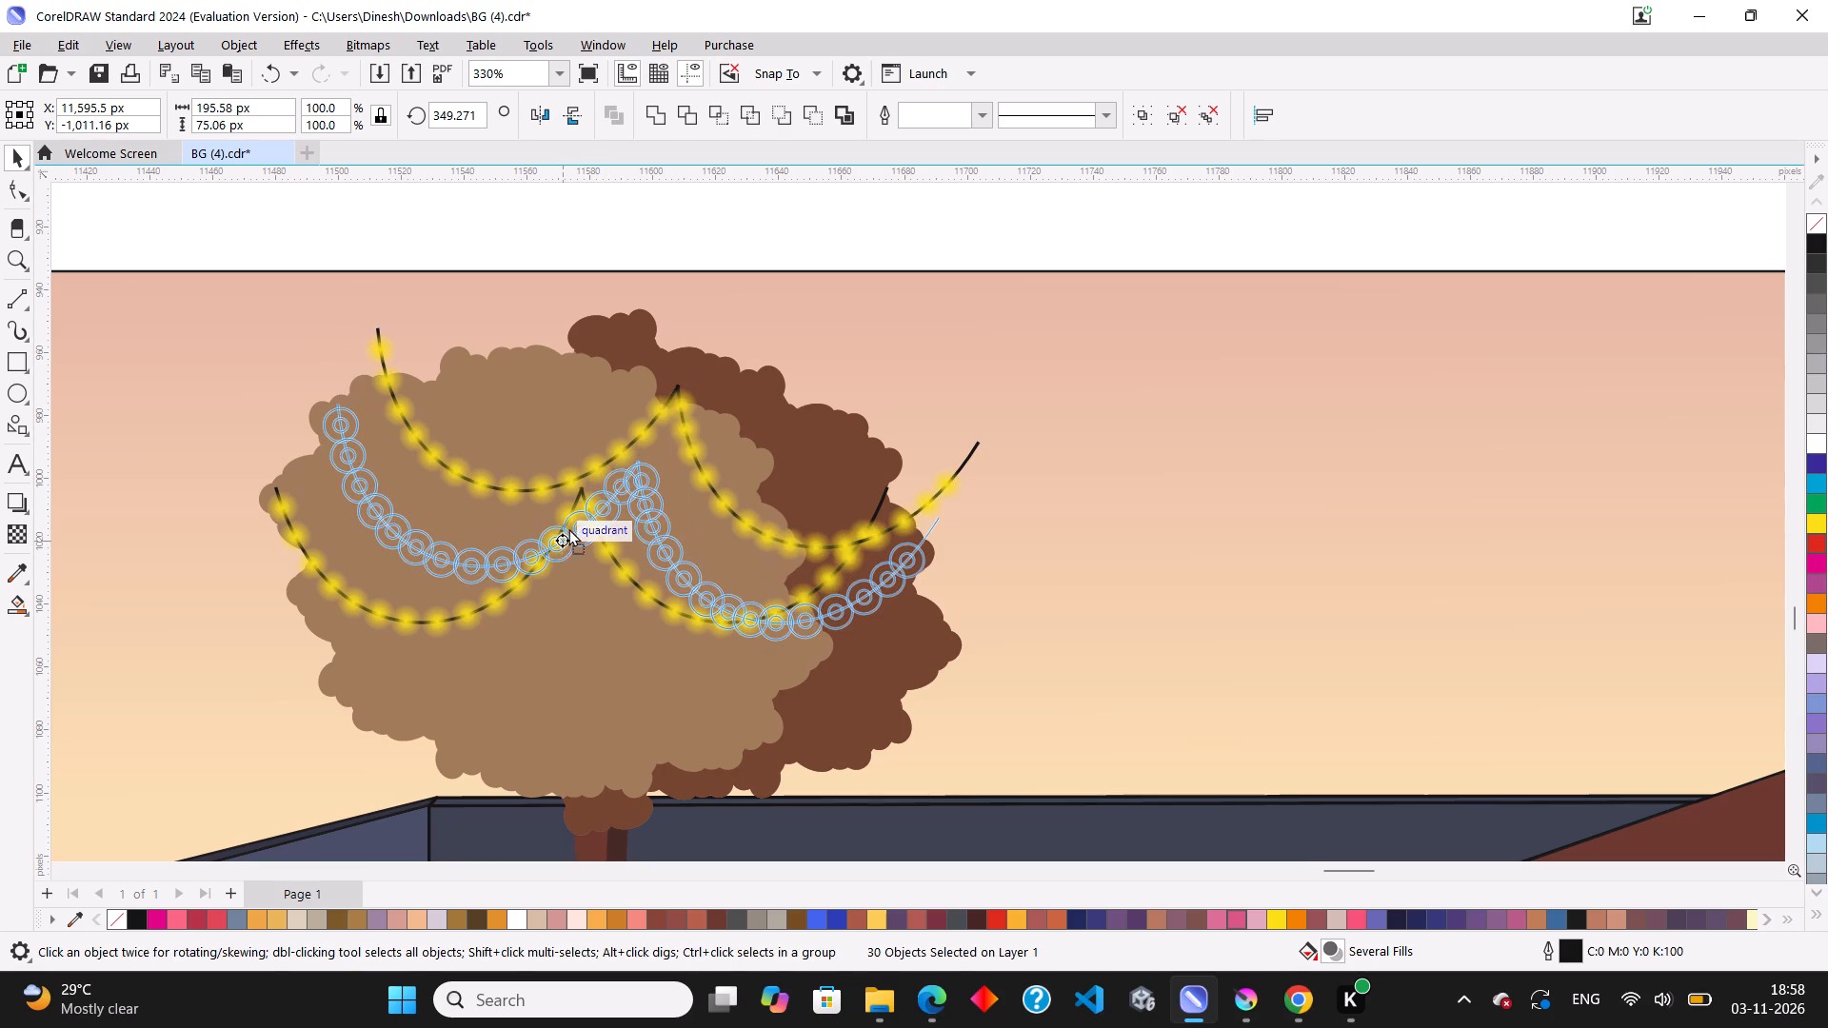
{"action": "left_click_drag", "start_coordinate": [568, 528], "coordinate": [568, 526]}
{"action": "scroll", "coordinate": [784, 517], "scroll_direction": "up", "scroll_amount": 1}
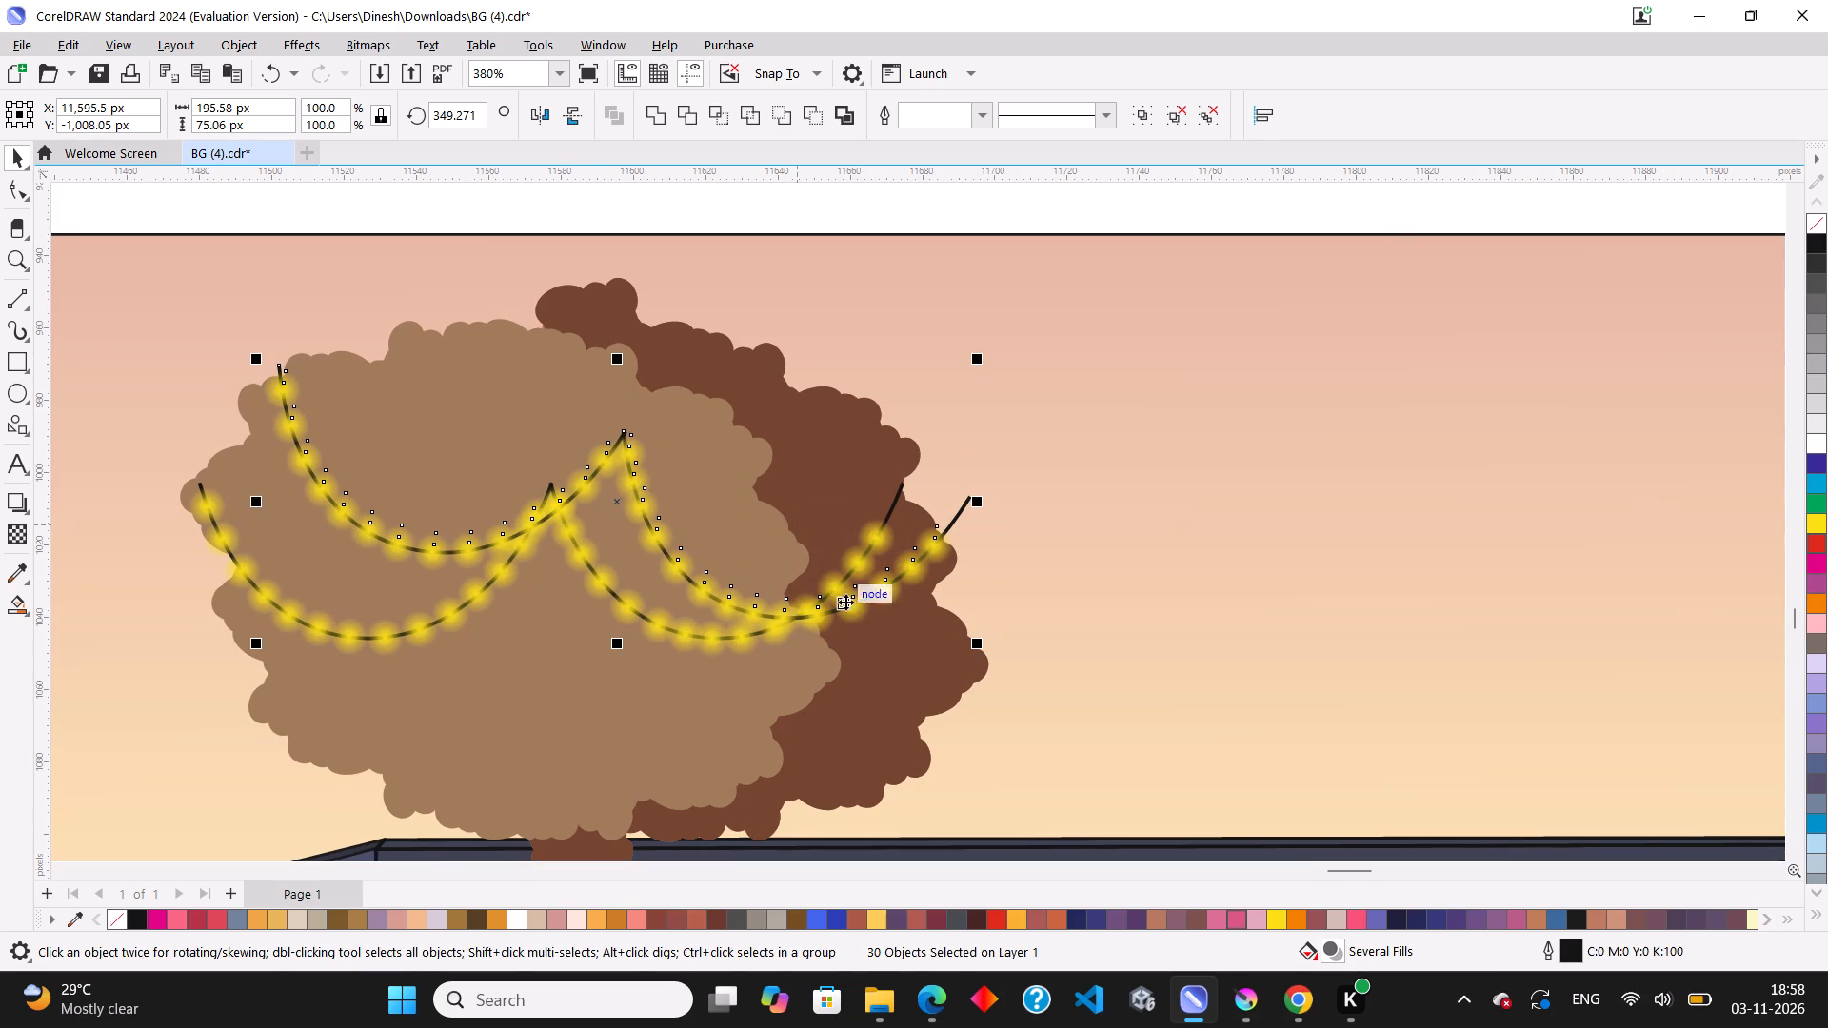
{"action": "scroll", "coordinate": [599, 597], "scroll_direction": "down", "scroll_amount": 3}
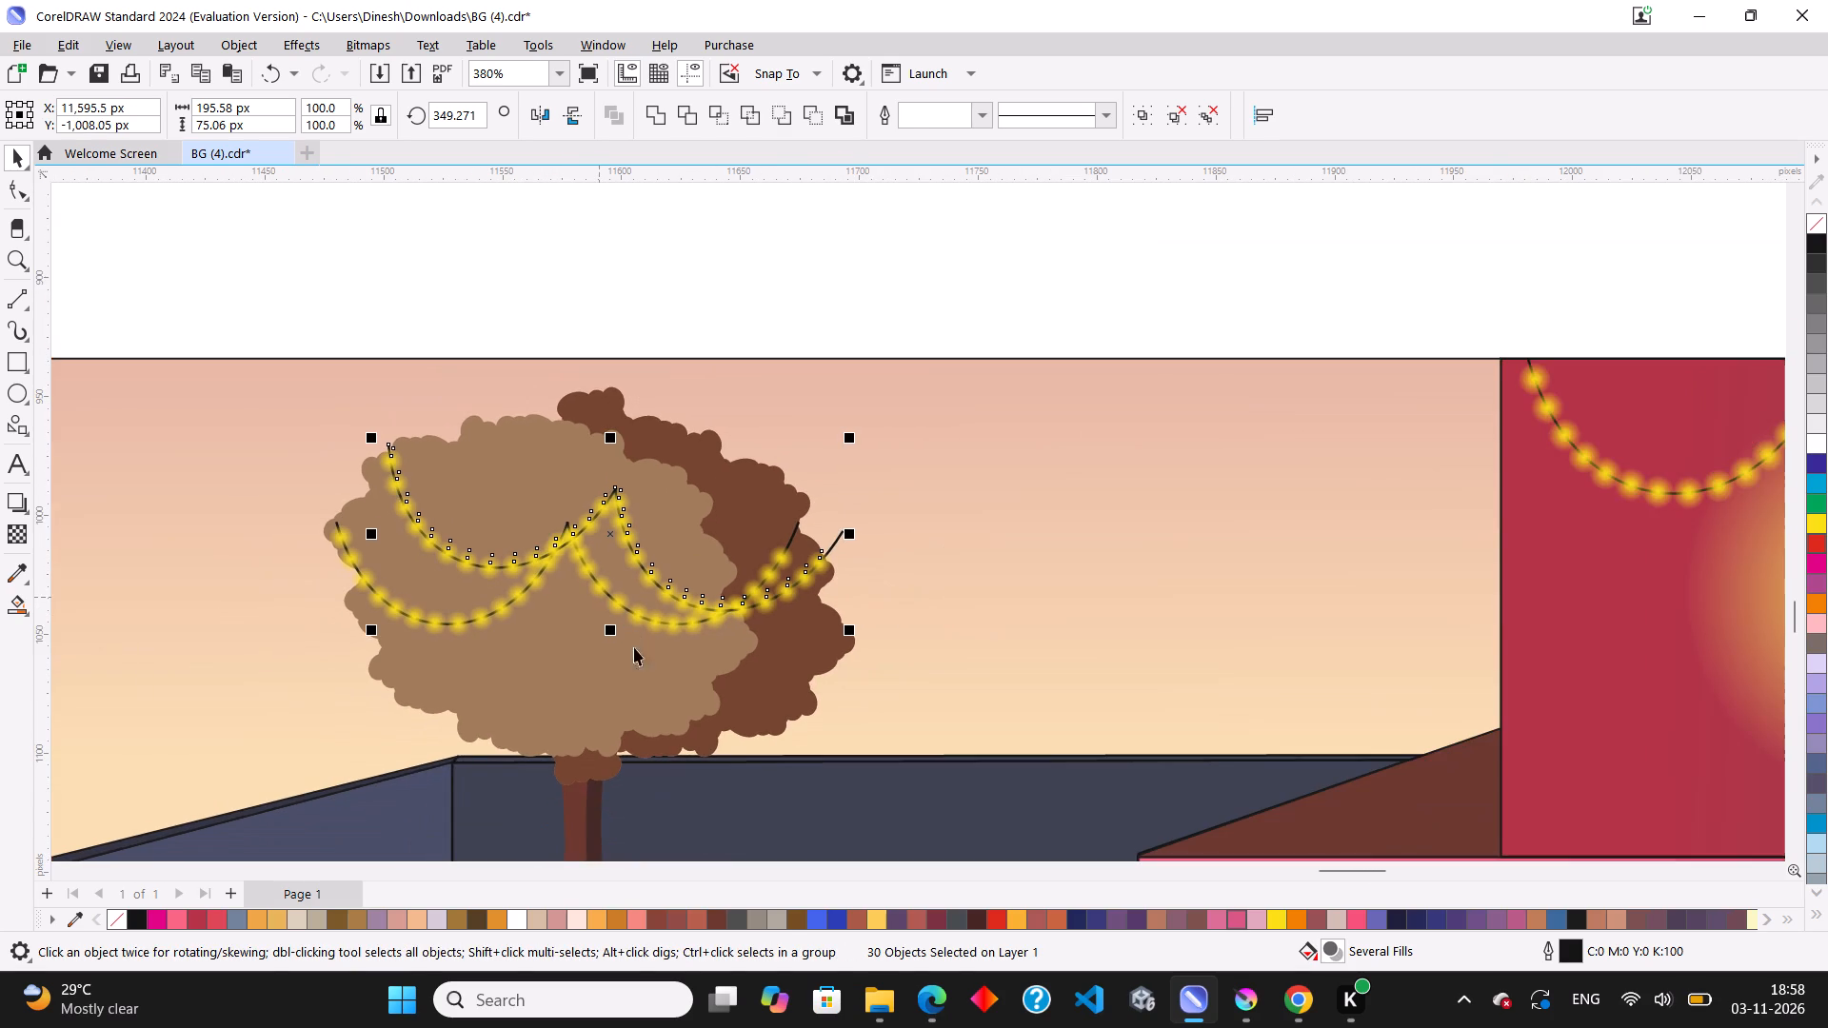
Move the rotated garland about 57 px down and 15 px left, so it drapes across the lower foliage.
{"action": "scroll", "coordinate": [470, 628], "scroll_direction": "up", "scroll_amount": 2}
{"action": "left_click_drag", "start_coordinate": [670, 464], "coordinate": [633, 536]}
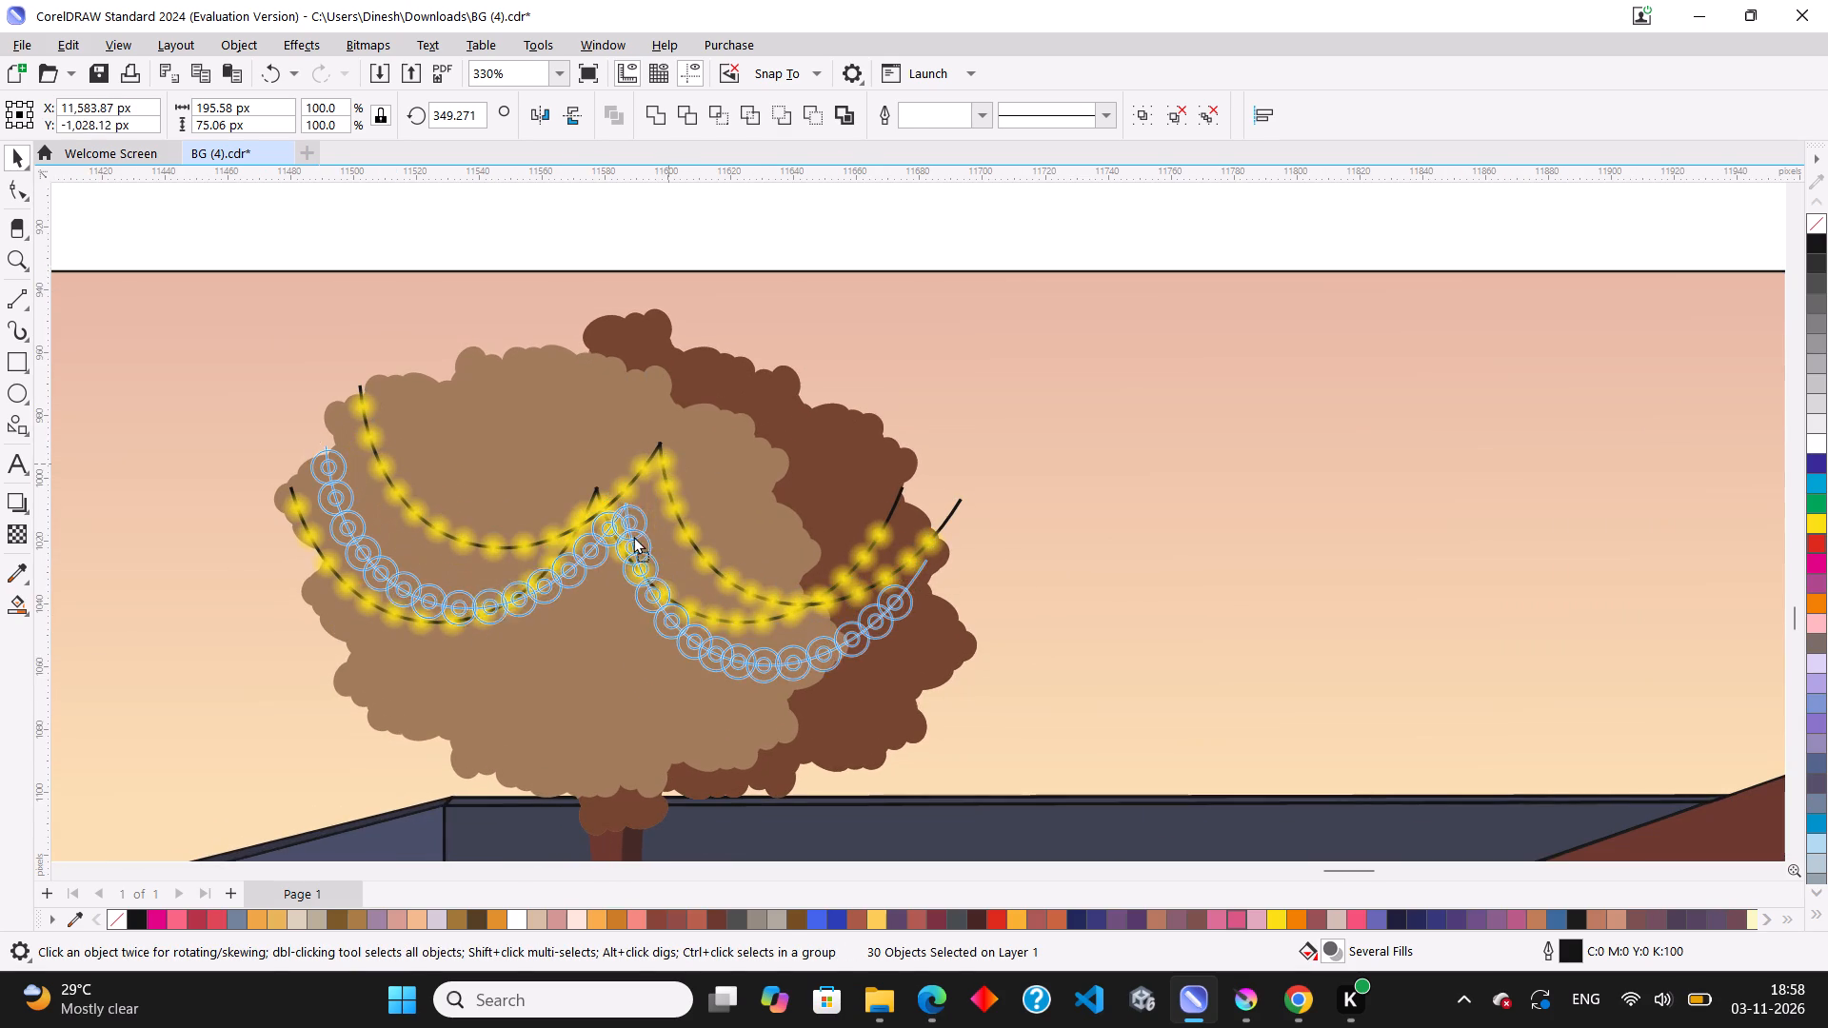
{"action": "left_click_drag", "start_coordinate": [633, 536], "coordinate": [664, 486]}
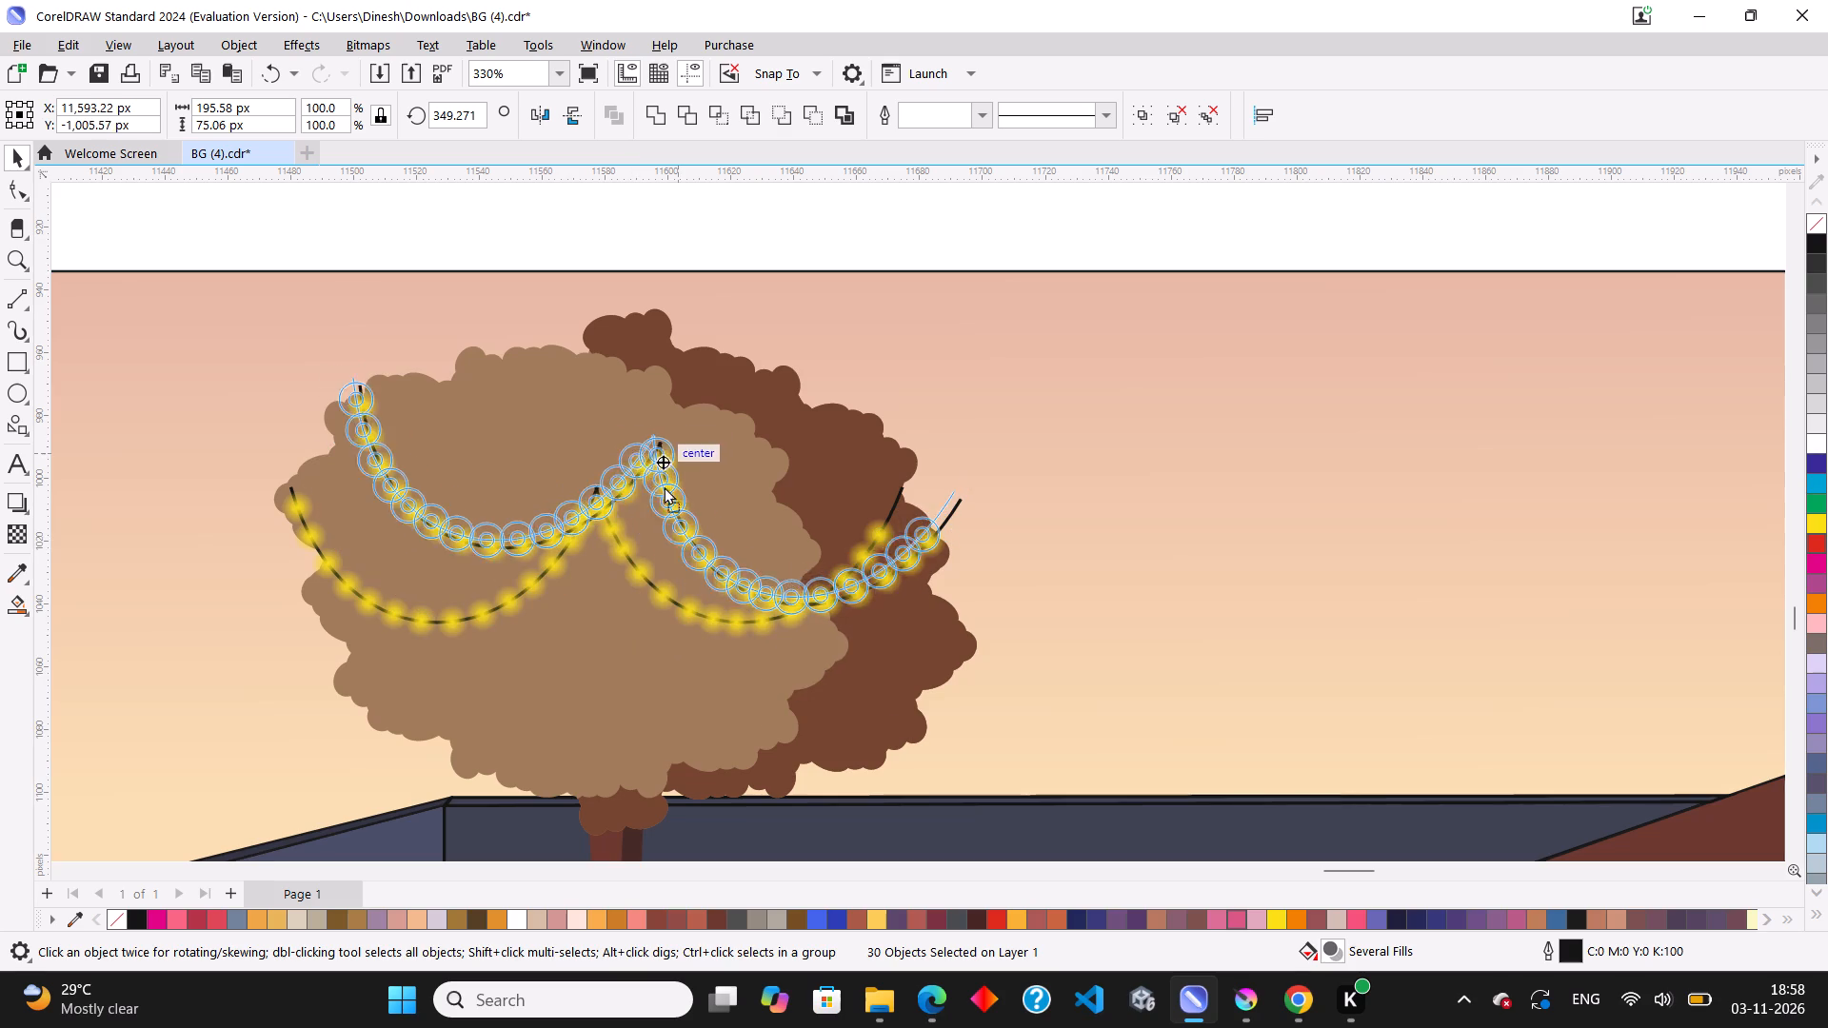
{"action": "left_click_drag", "start_coordinate": [664, 486], "coordinate": [664, 563]}
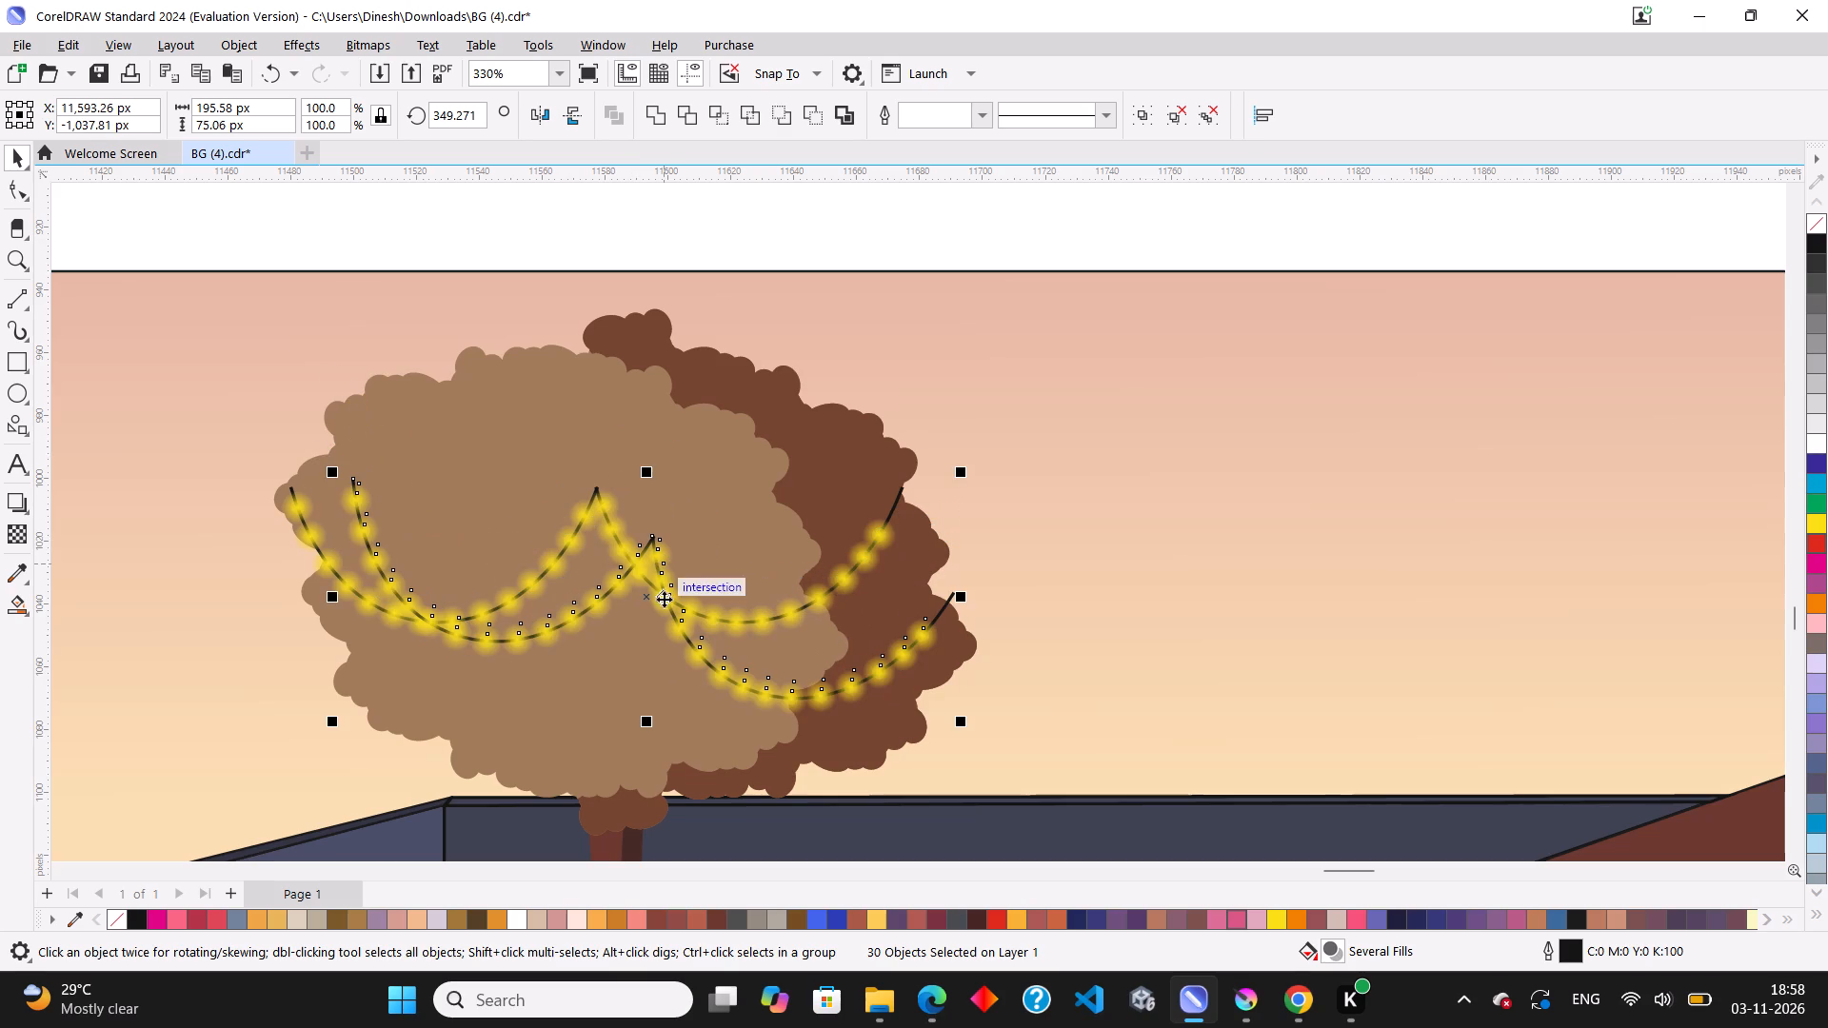
{"action": "scroll", "coordinate": [654, 589], "scroll_direction": "up", "scroll_amount": 2}
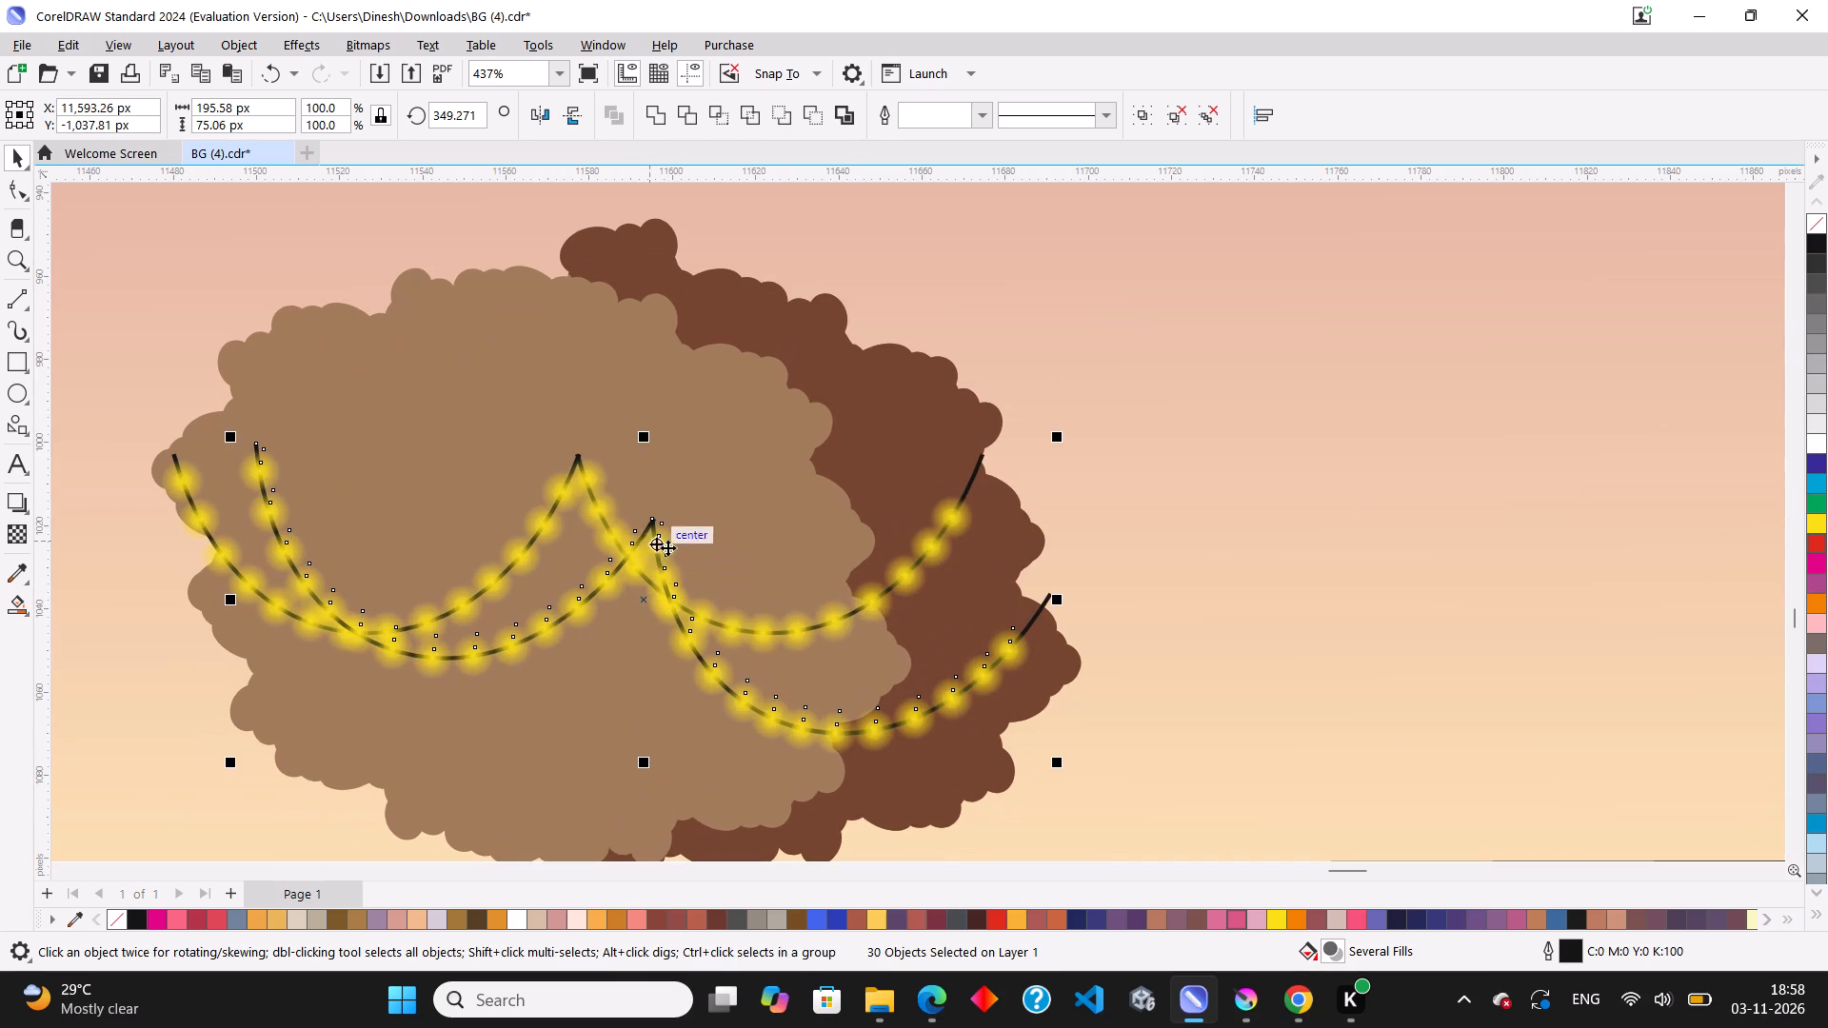
{"action": "scroll", "coordinate": [651, 553], "scroll_direction": "down", "scroll_amount": 10}
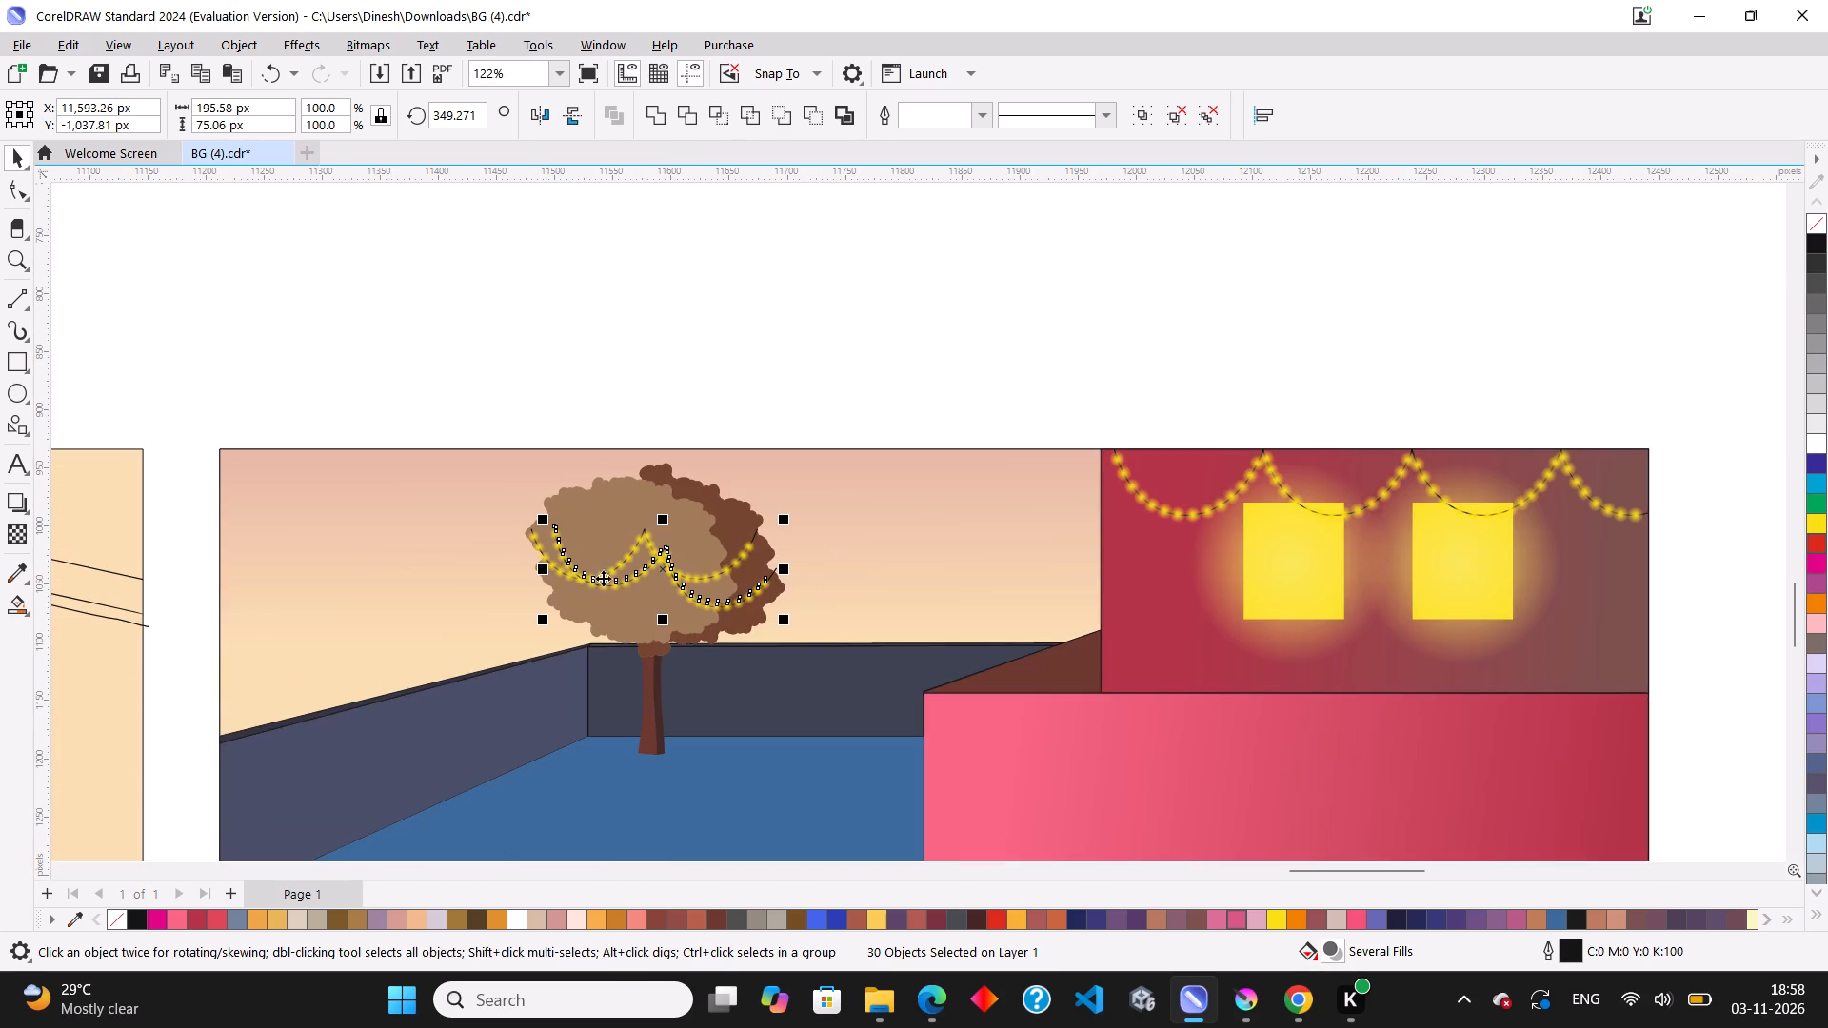
{"action": "scroll", "coordinate": [612, 584], "scroll_direction": "up", "scroll_amount": 7}
{"action": "left_click_drag", "start_coordinate": [623, 551], "coordinate": [601, 613]}
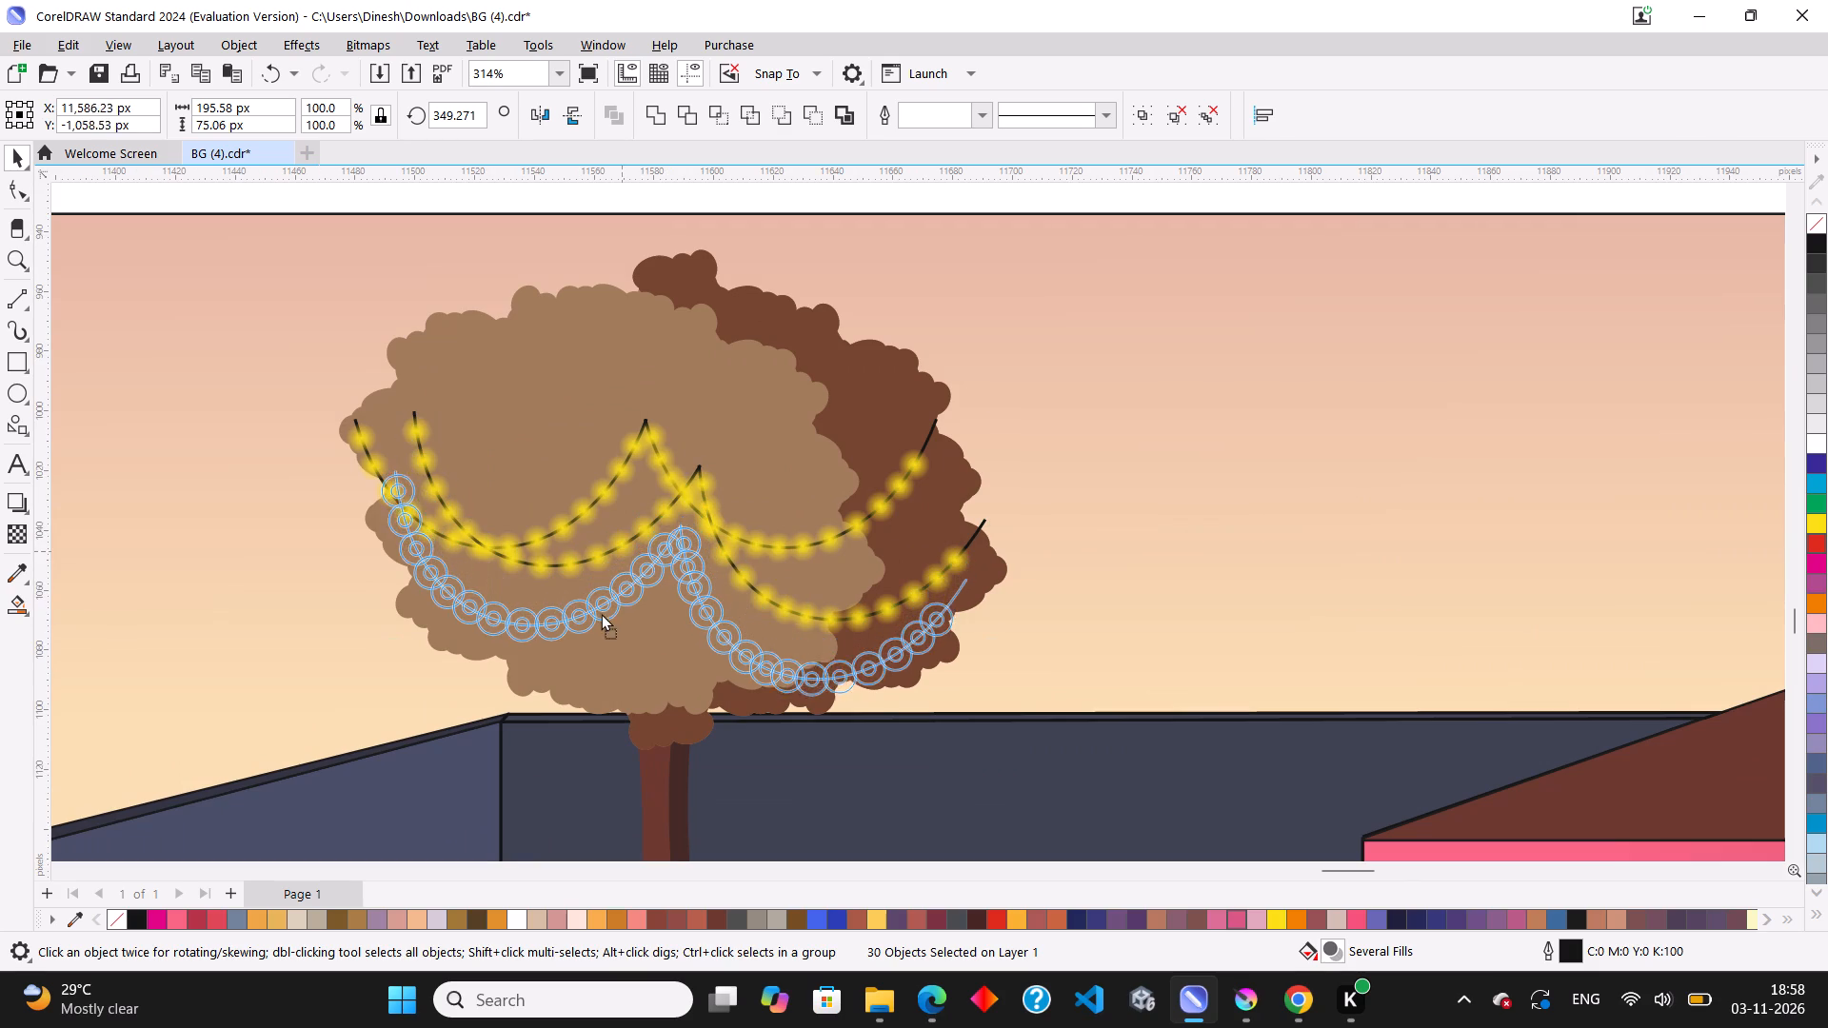
{"action": "left_click_drag", "start_coordinate": [601, 613], "coordinate": [584, 632]}
{"action": "scroll", "coordinate": [929, 692], "scroll_direction": "up", "scroll_amount": 2}
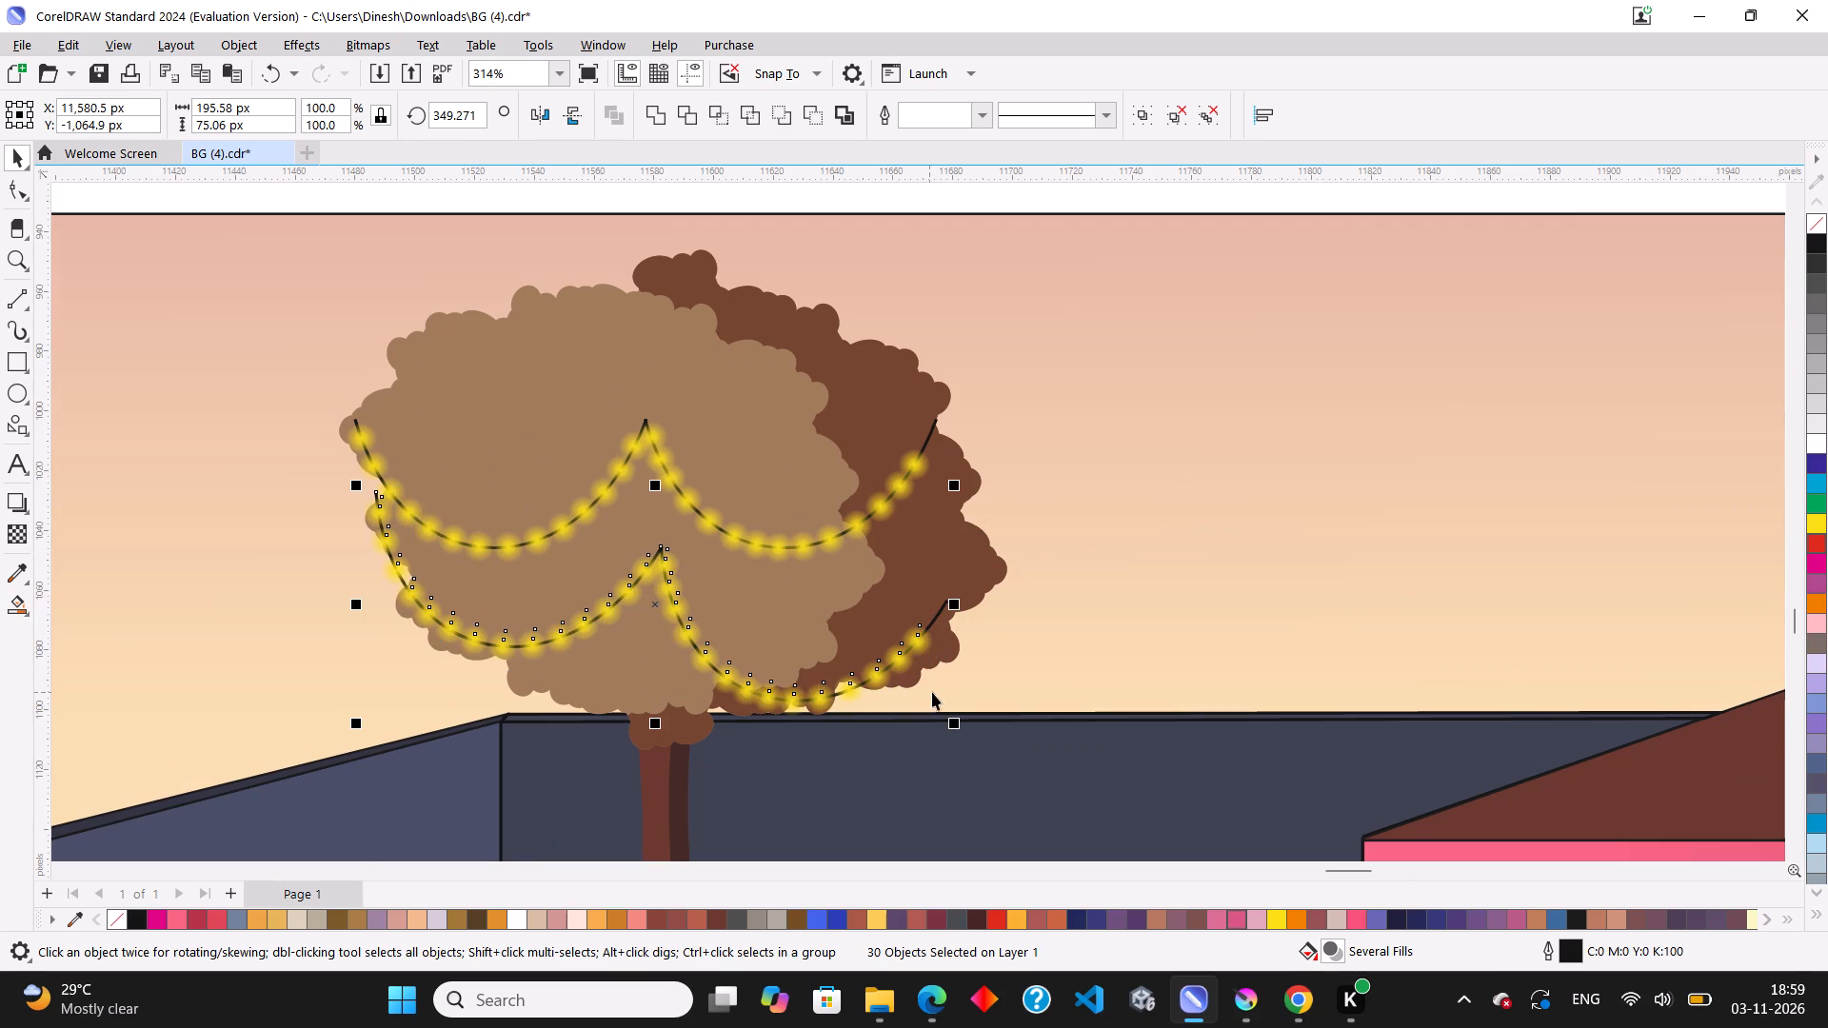
Scale the lower garland proportionally to about 203 px wide, extending it towards the foliage's dark side, and deselect it.
{"action": "scroll", "coordinate": [932, 692], "scroll_direction": "up", "scroll_amount": 1}
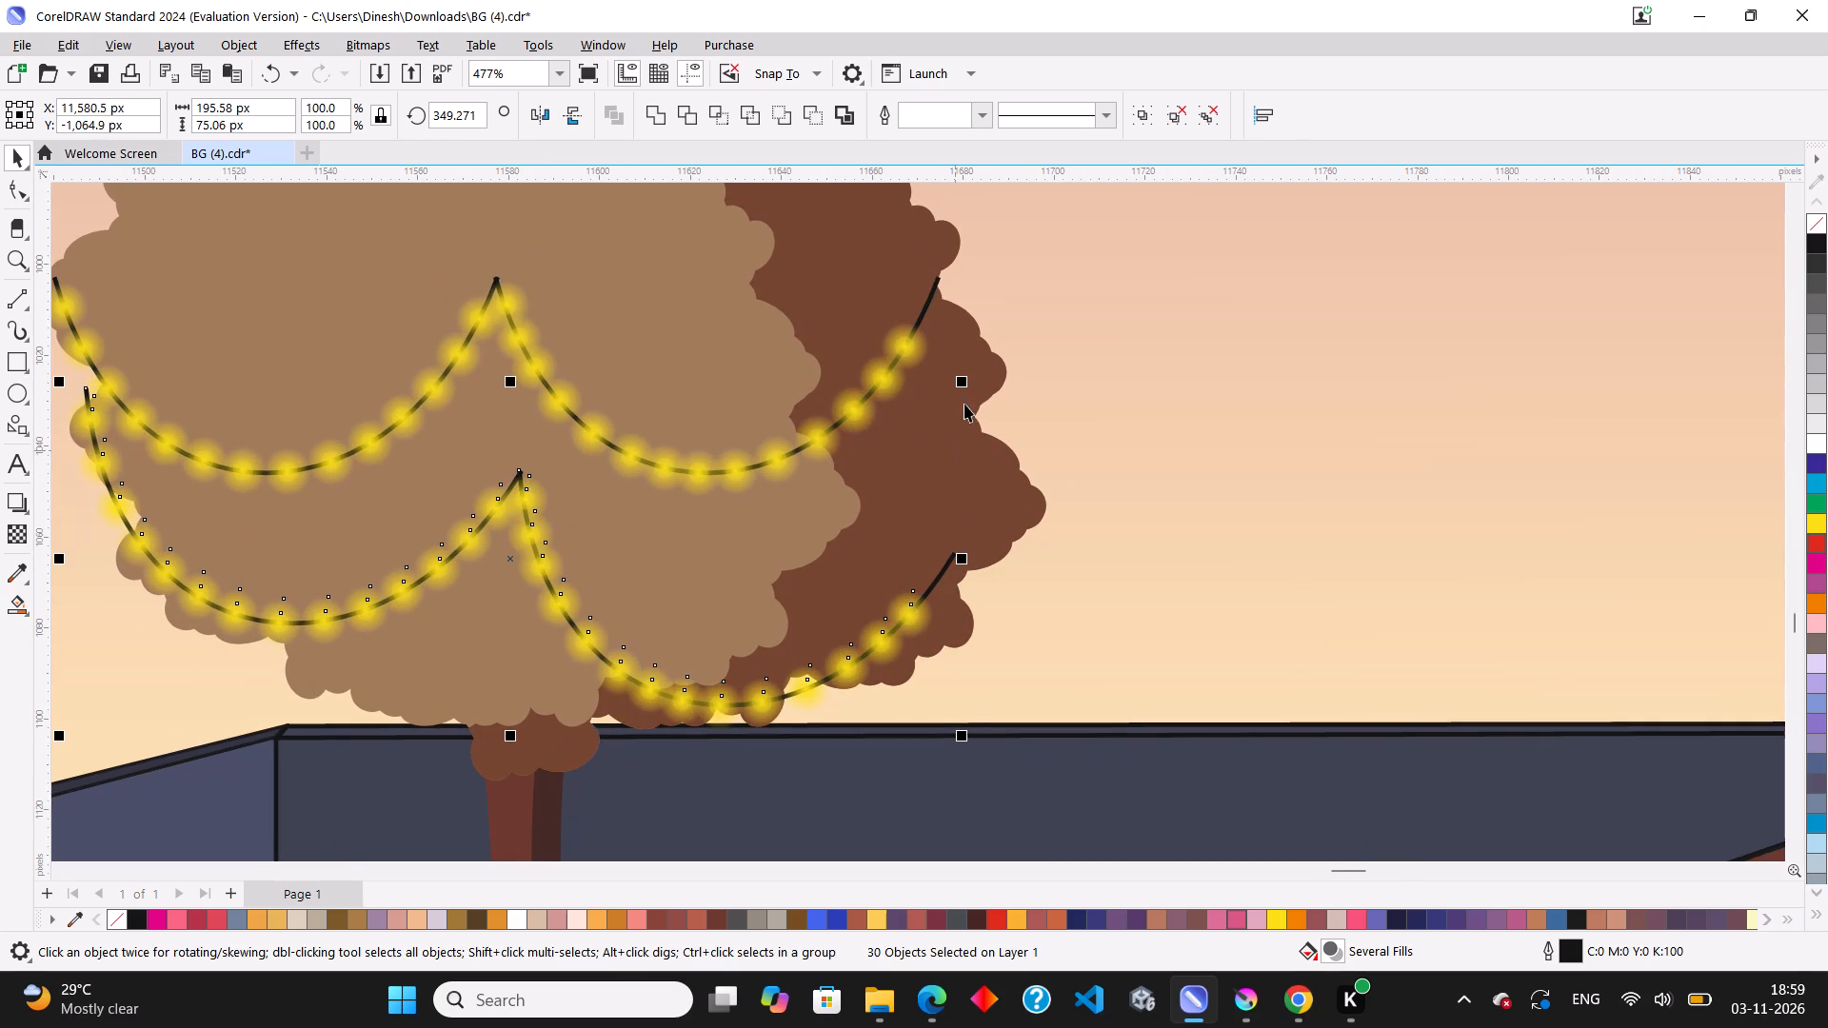
{"action": "left_click_drag", "start_coordinate": [965, 383], "coordinate": [1050, 370]}
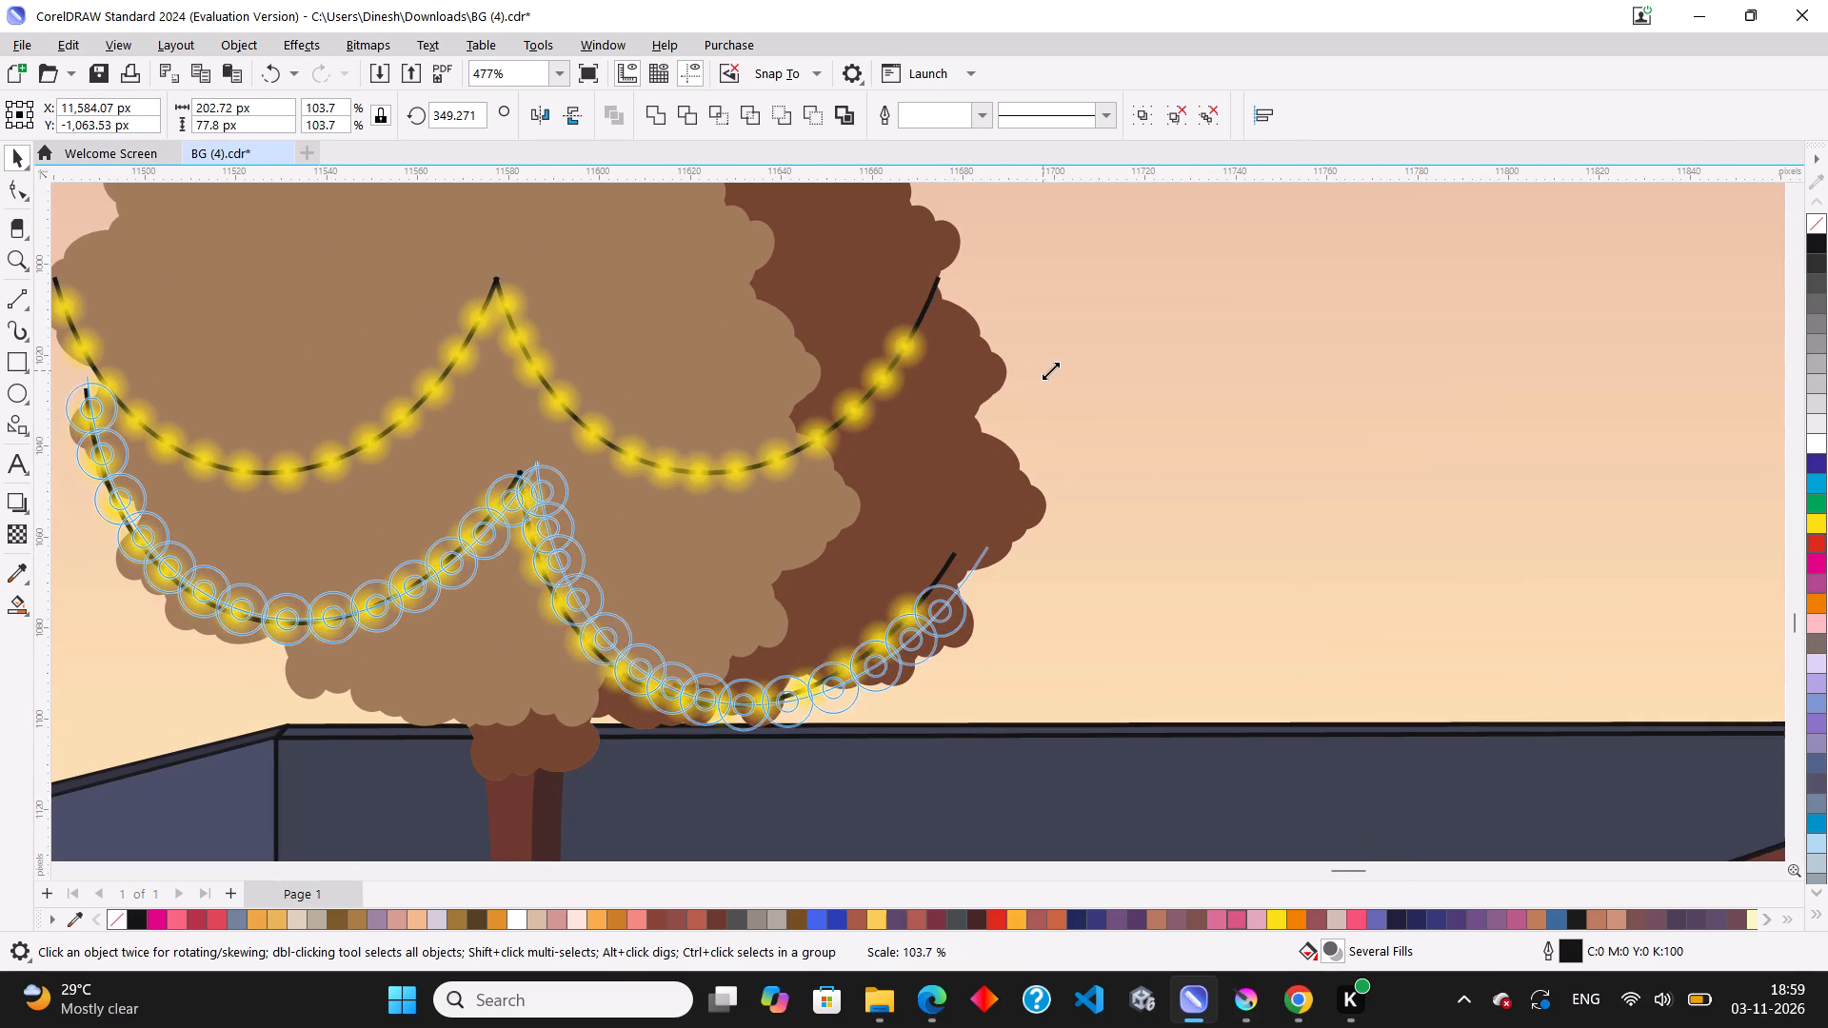
{"action": "left_click_drag", "start_coordinate": [1050, 370], "coordinate": [1088, 357]}
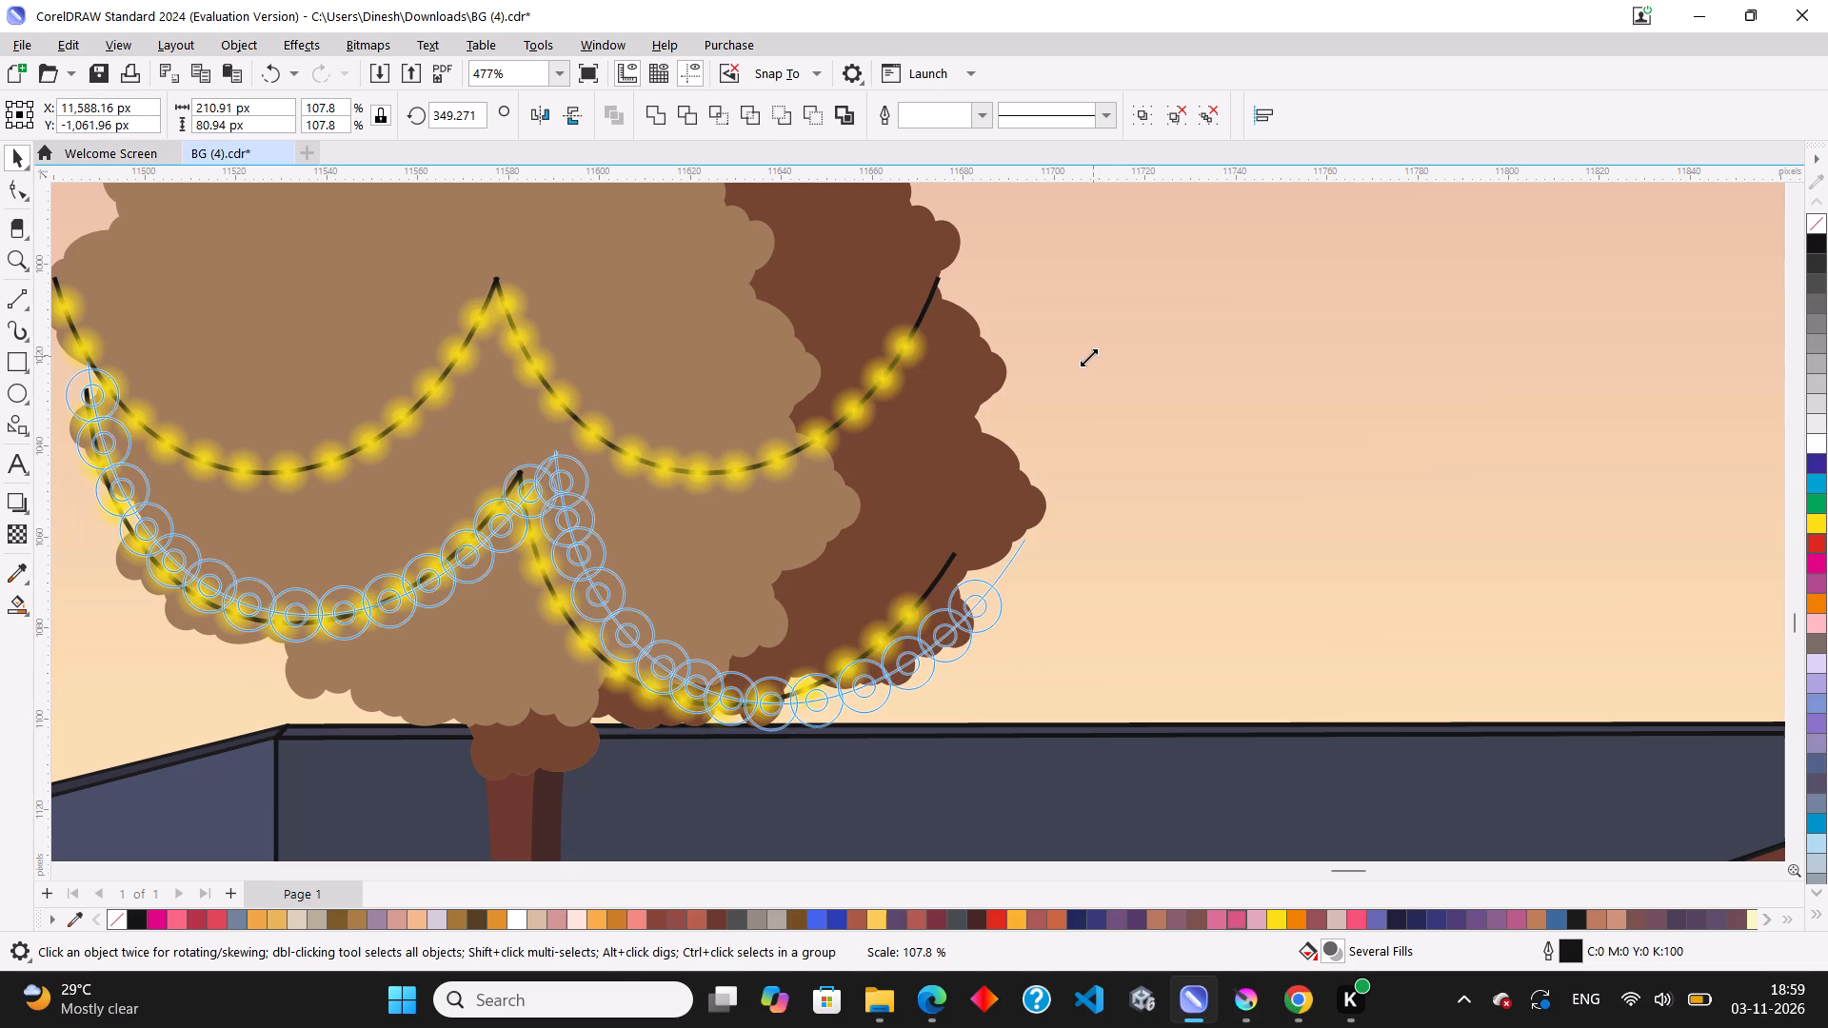
{"action": "left_click_drag", "start_coordinate": [1088, 357], "coordinate": [1113, 370]}
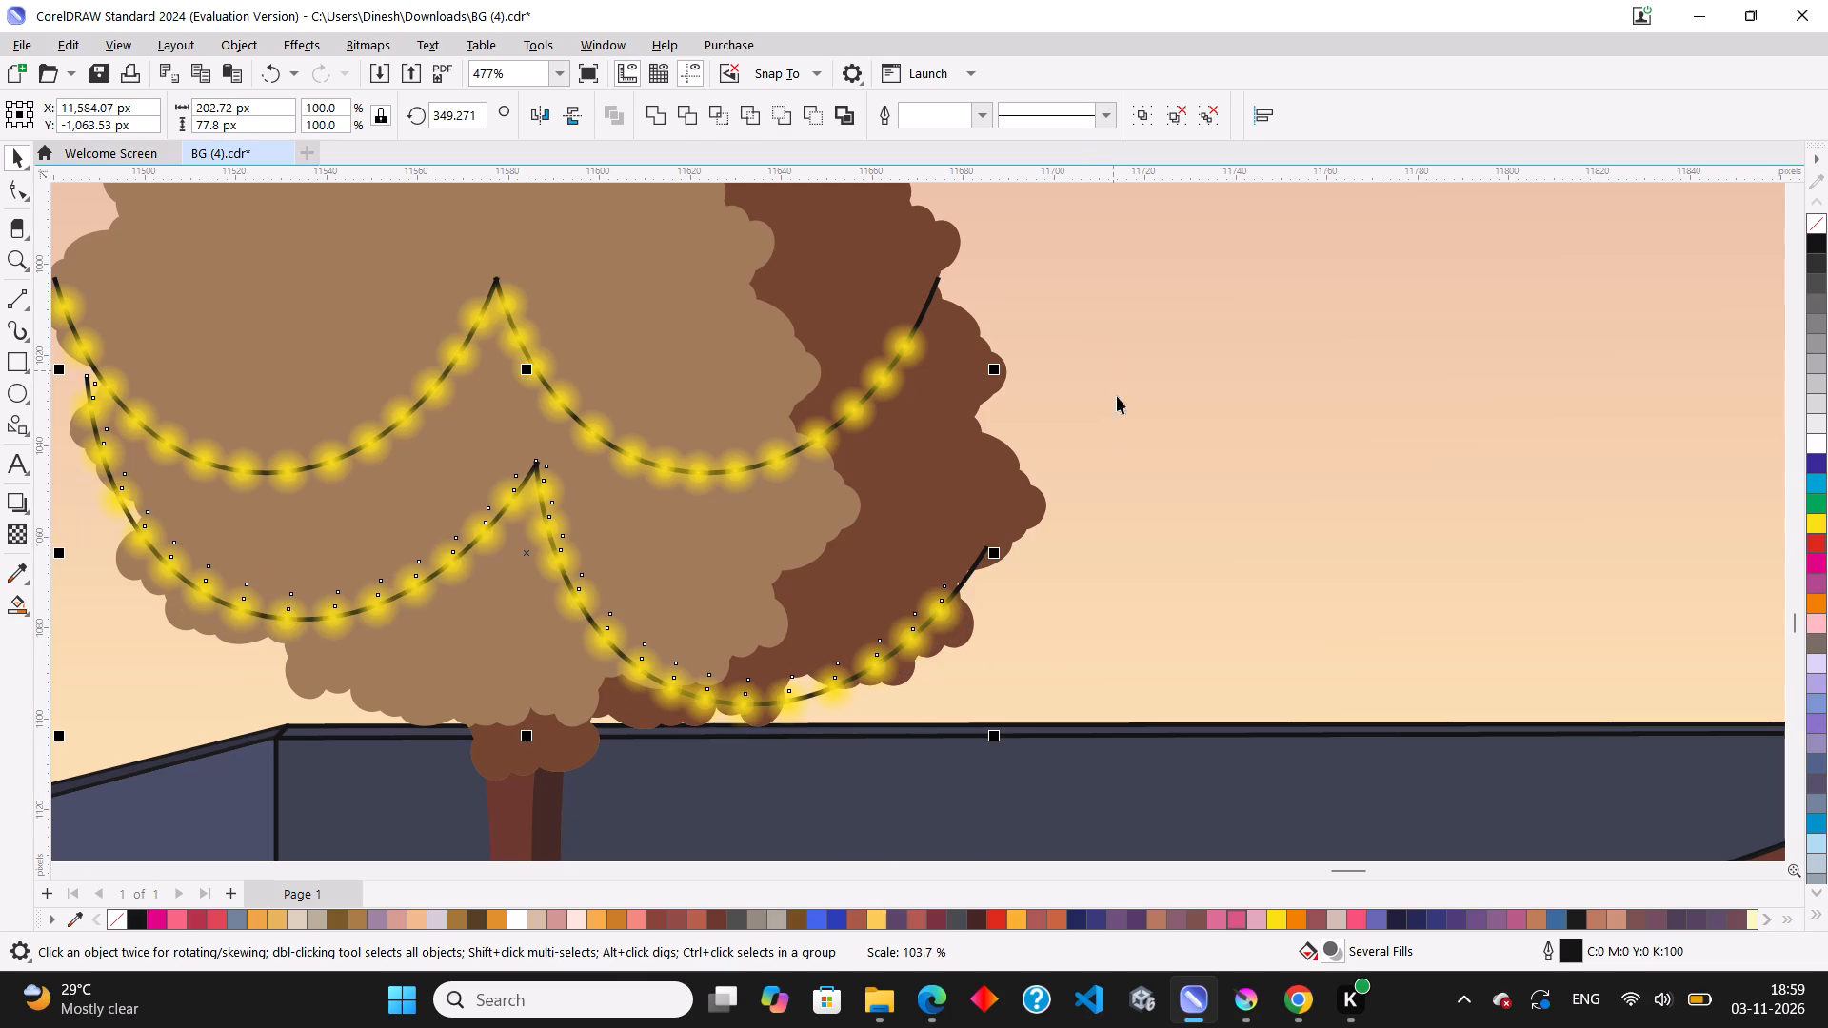
{"action": "scroll", "coordinate": [1058, 491], "scroll_direction": "down", "scroll_amount": 4}
{"action": "scroll", "coordinate": [898, 466], "scroll_direction": "down", "scroll_amount": 8}
{"action": "left_click", "coordinate": [781, 274]}
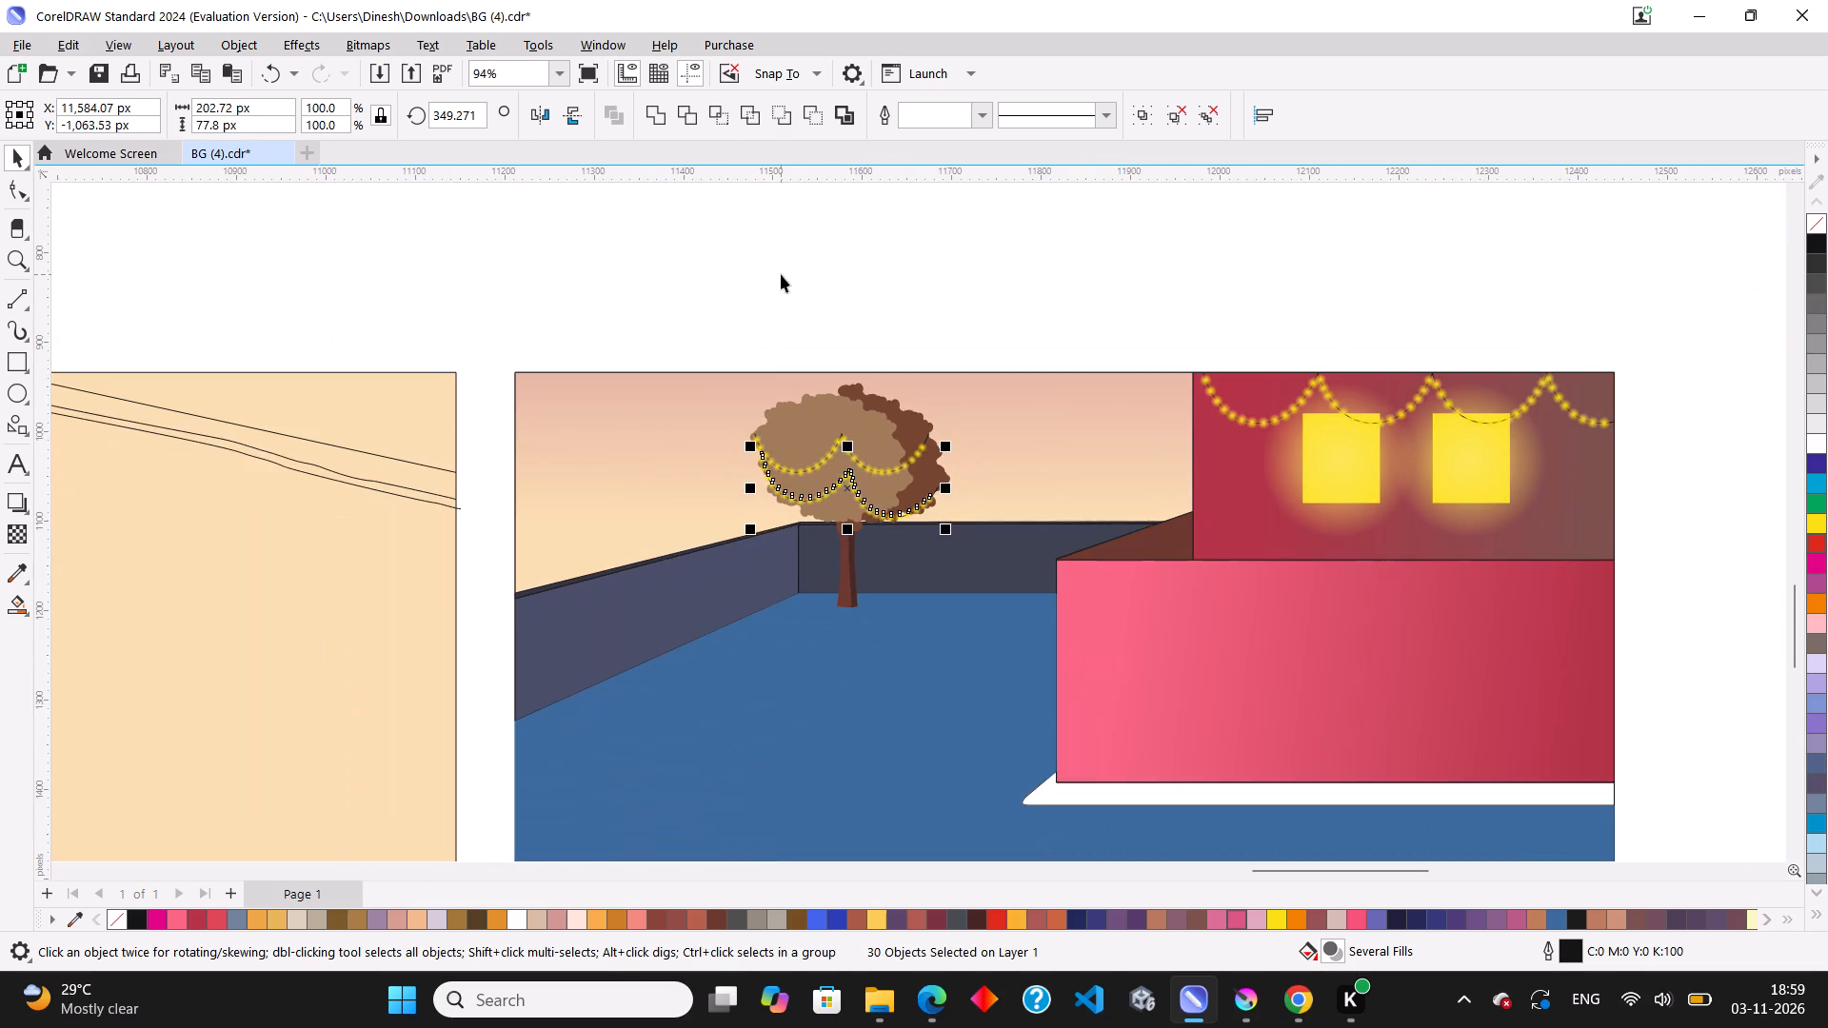
{"action": "left_click", "coordinate": [791, 309]}
Examine the decorated tree within the whole street background and compare it with the neighbouring backgrounds.
{"action": "scroll", "coordinate": [901, 356], "scroll_direction": "down", "scroll_amount": 4}
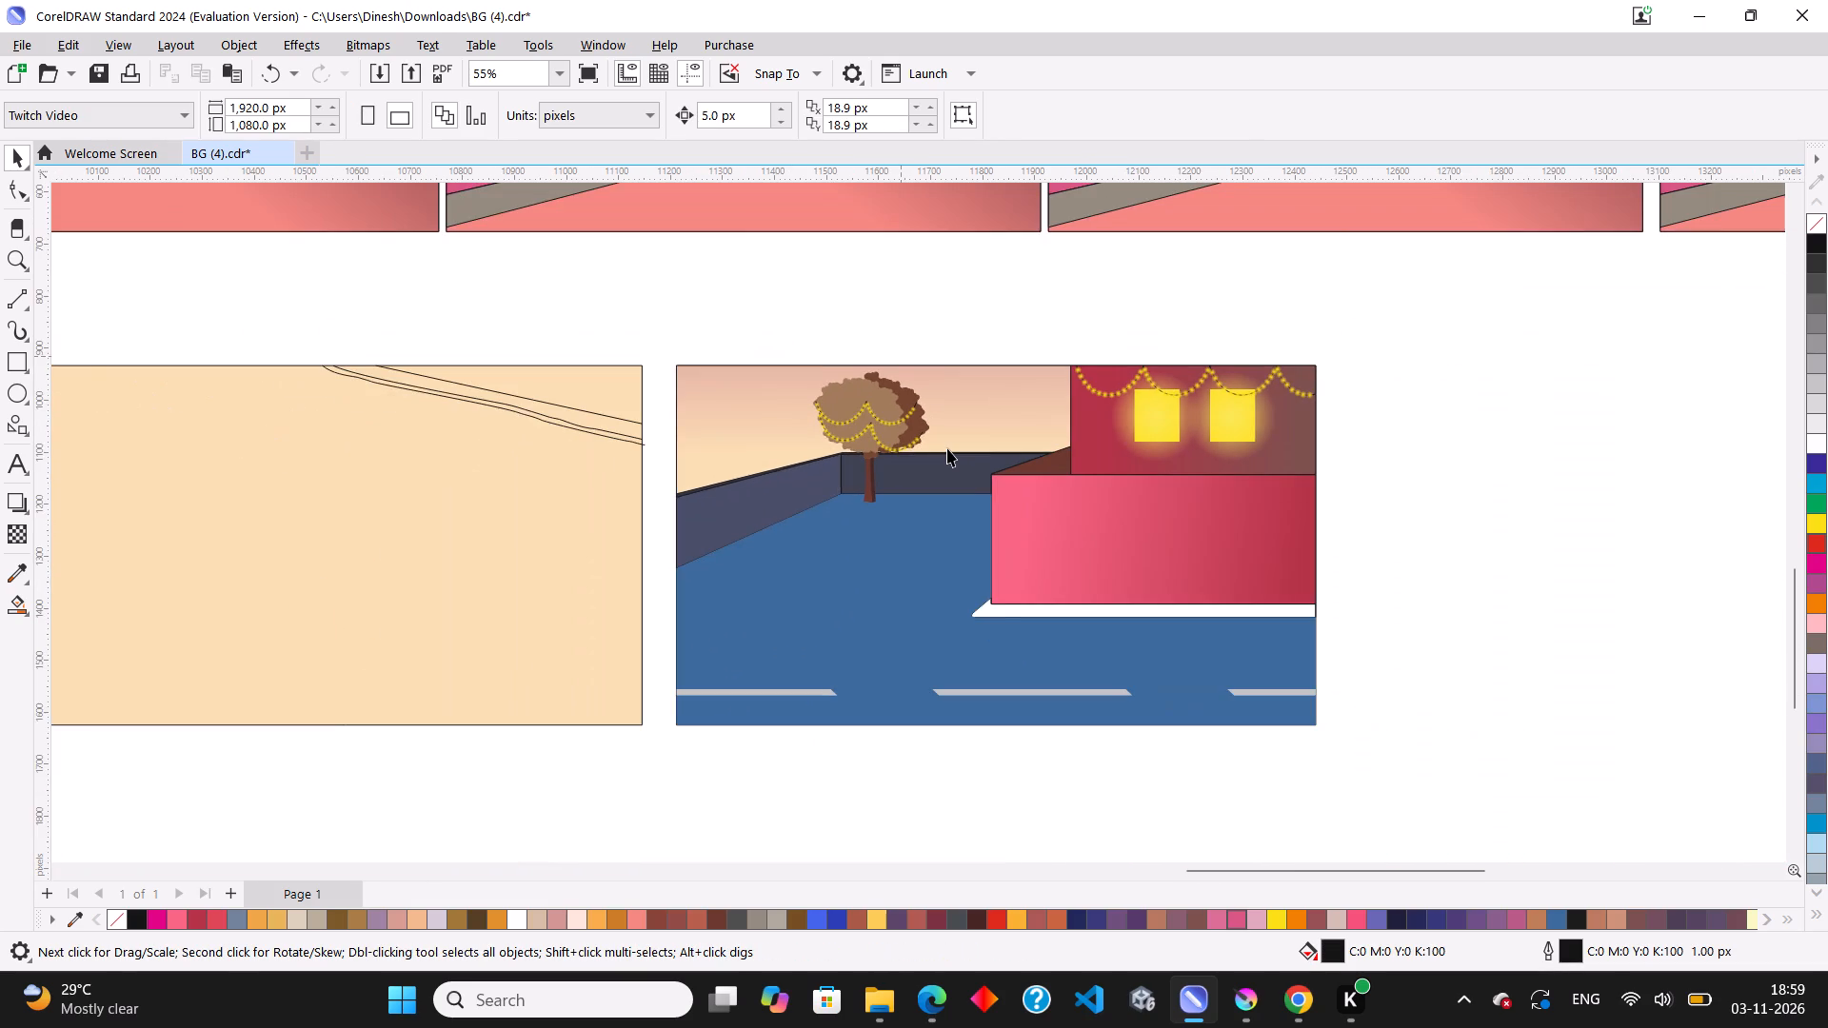
{"action": "scroll", "coordinate": [947, 448], "scroll_direction": "down", "scroll_amount": 1}
{"action": "scroll", "coordinate": [1096, 468], "scroll_direction": "up", "scroll_amount": 4}
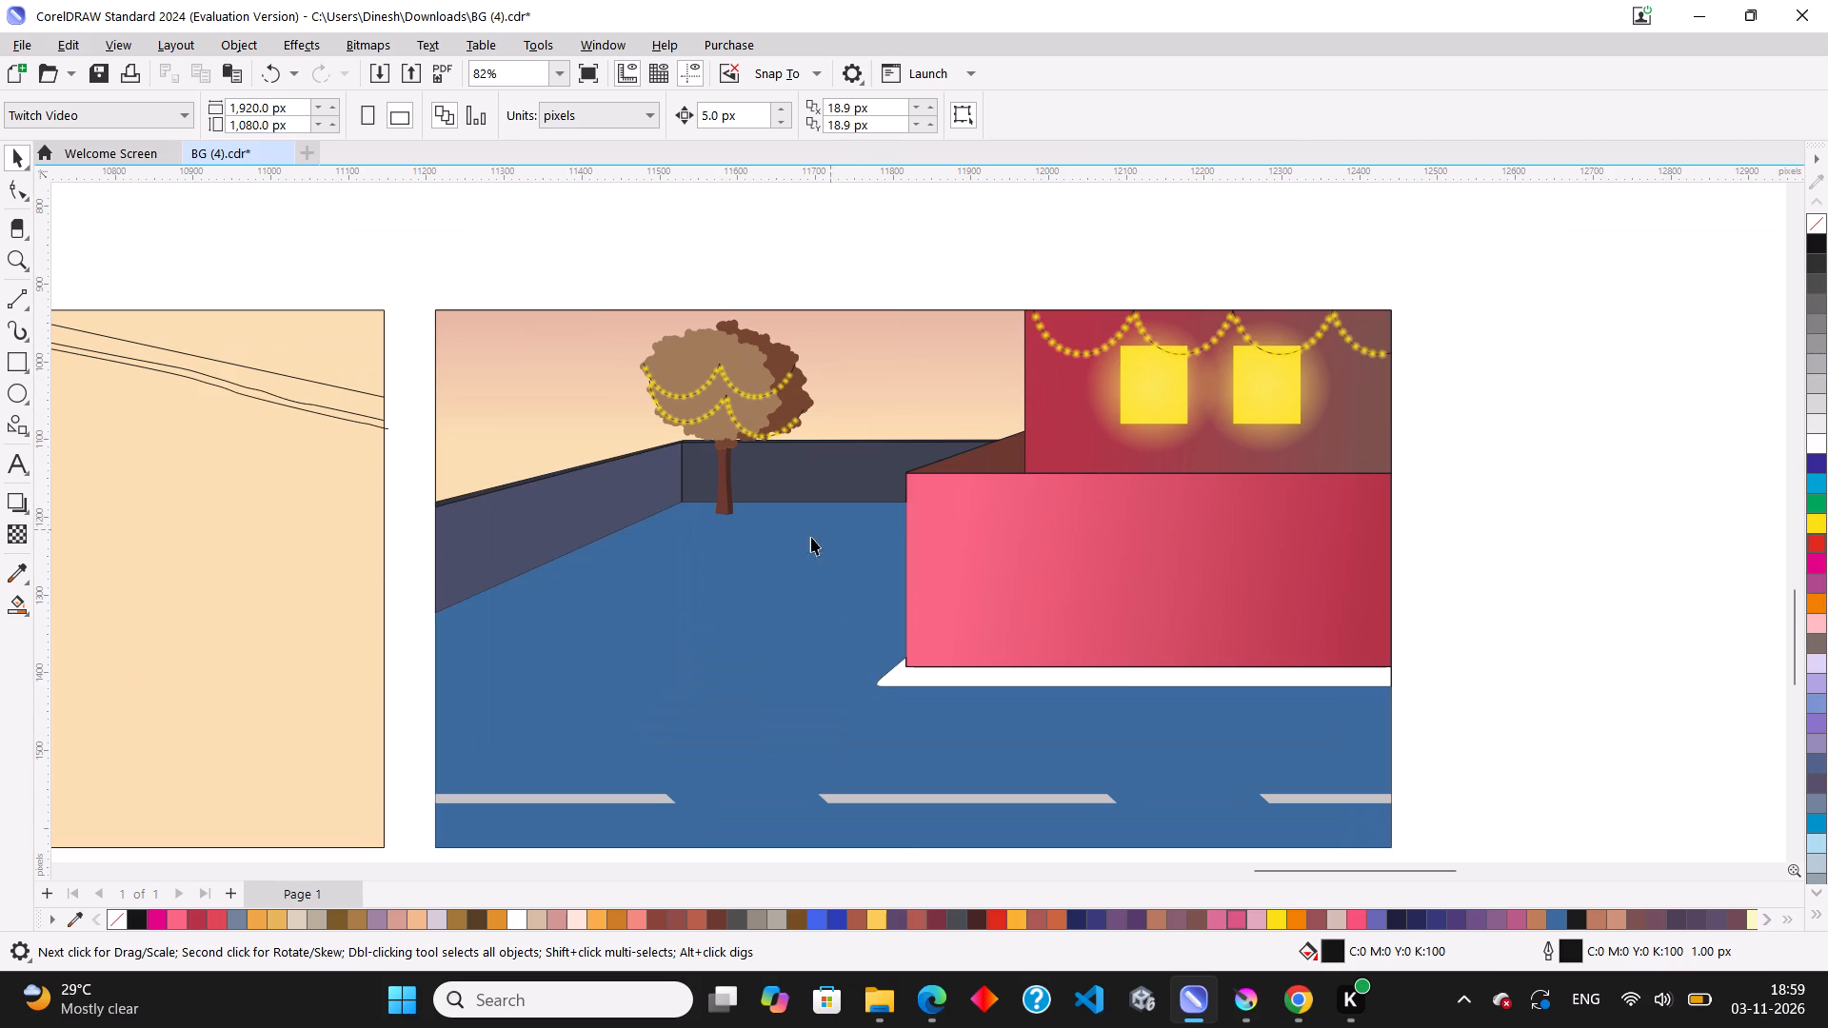
{"action": "scroll", "coordinate": [766, 519], "scroll_direction": "down", "scroll_amount": 10}
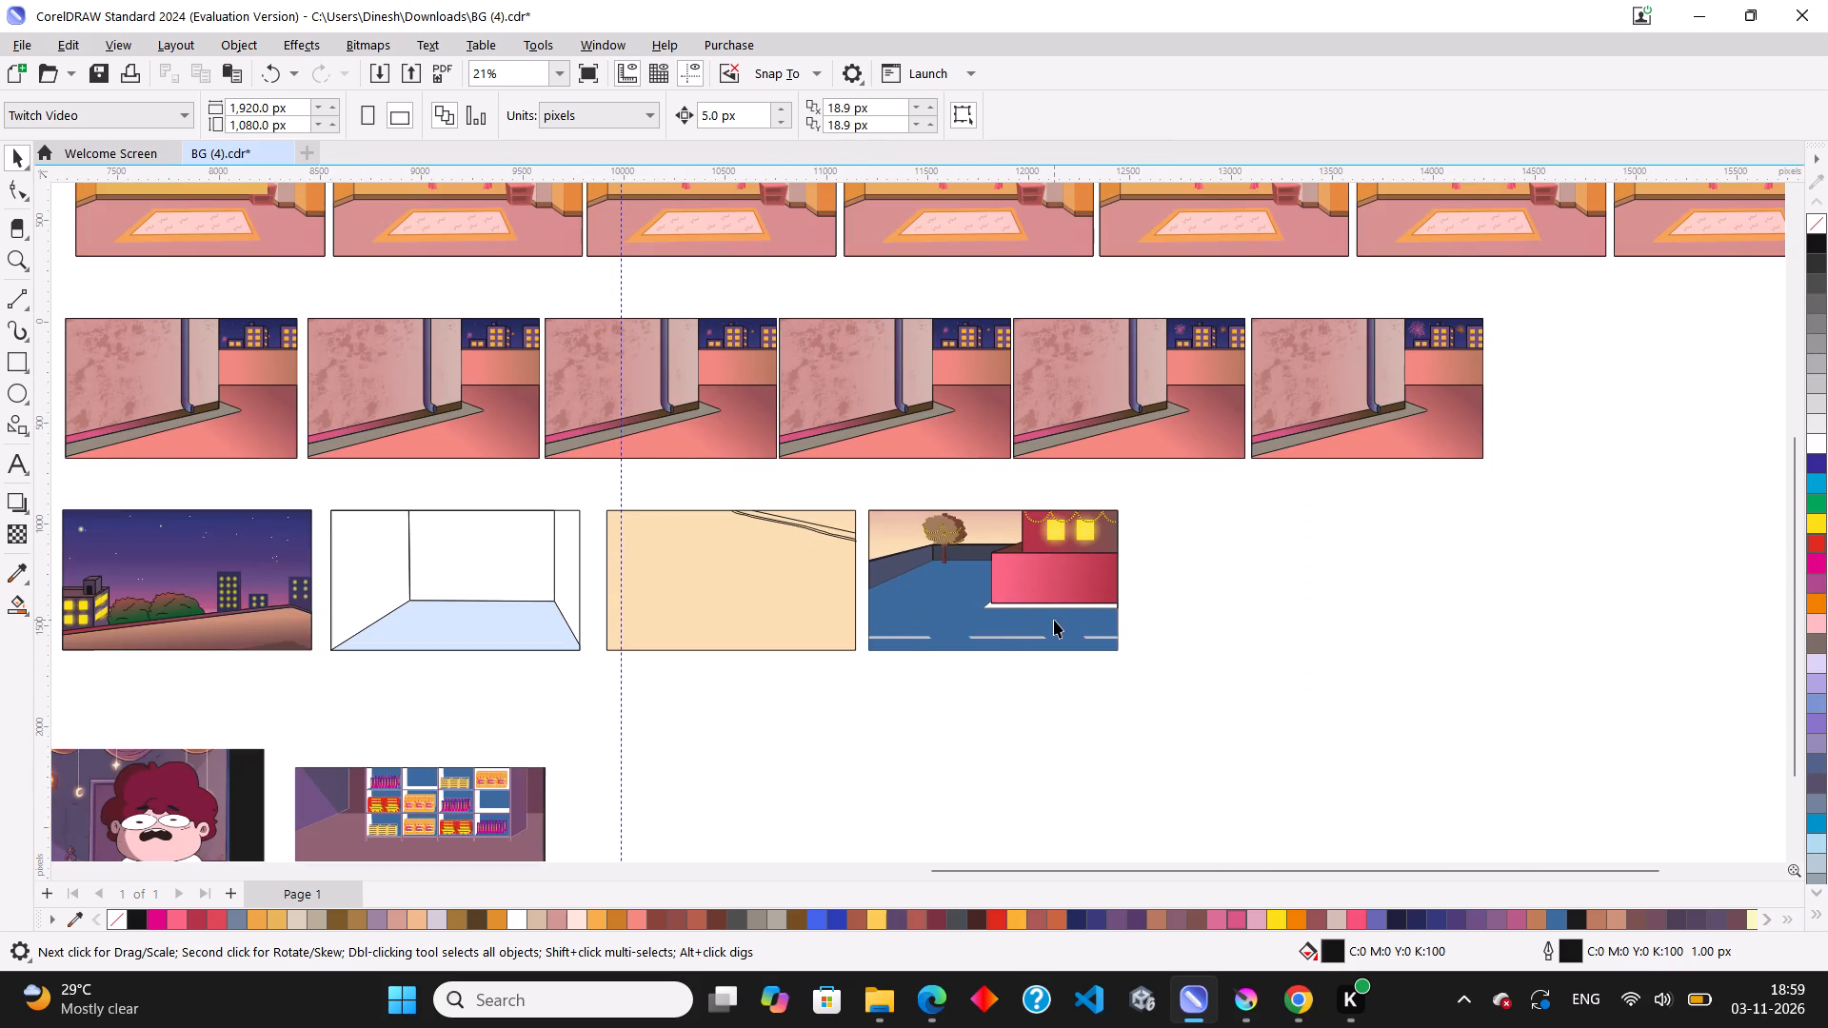
{"action": "scroll", "coordinate": [905, 586], "scroll_direction": "up", "scroll_amount": 7}
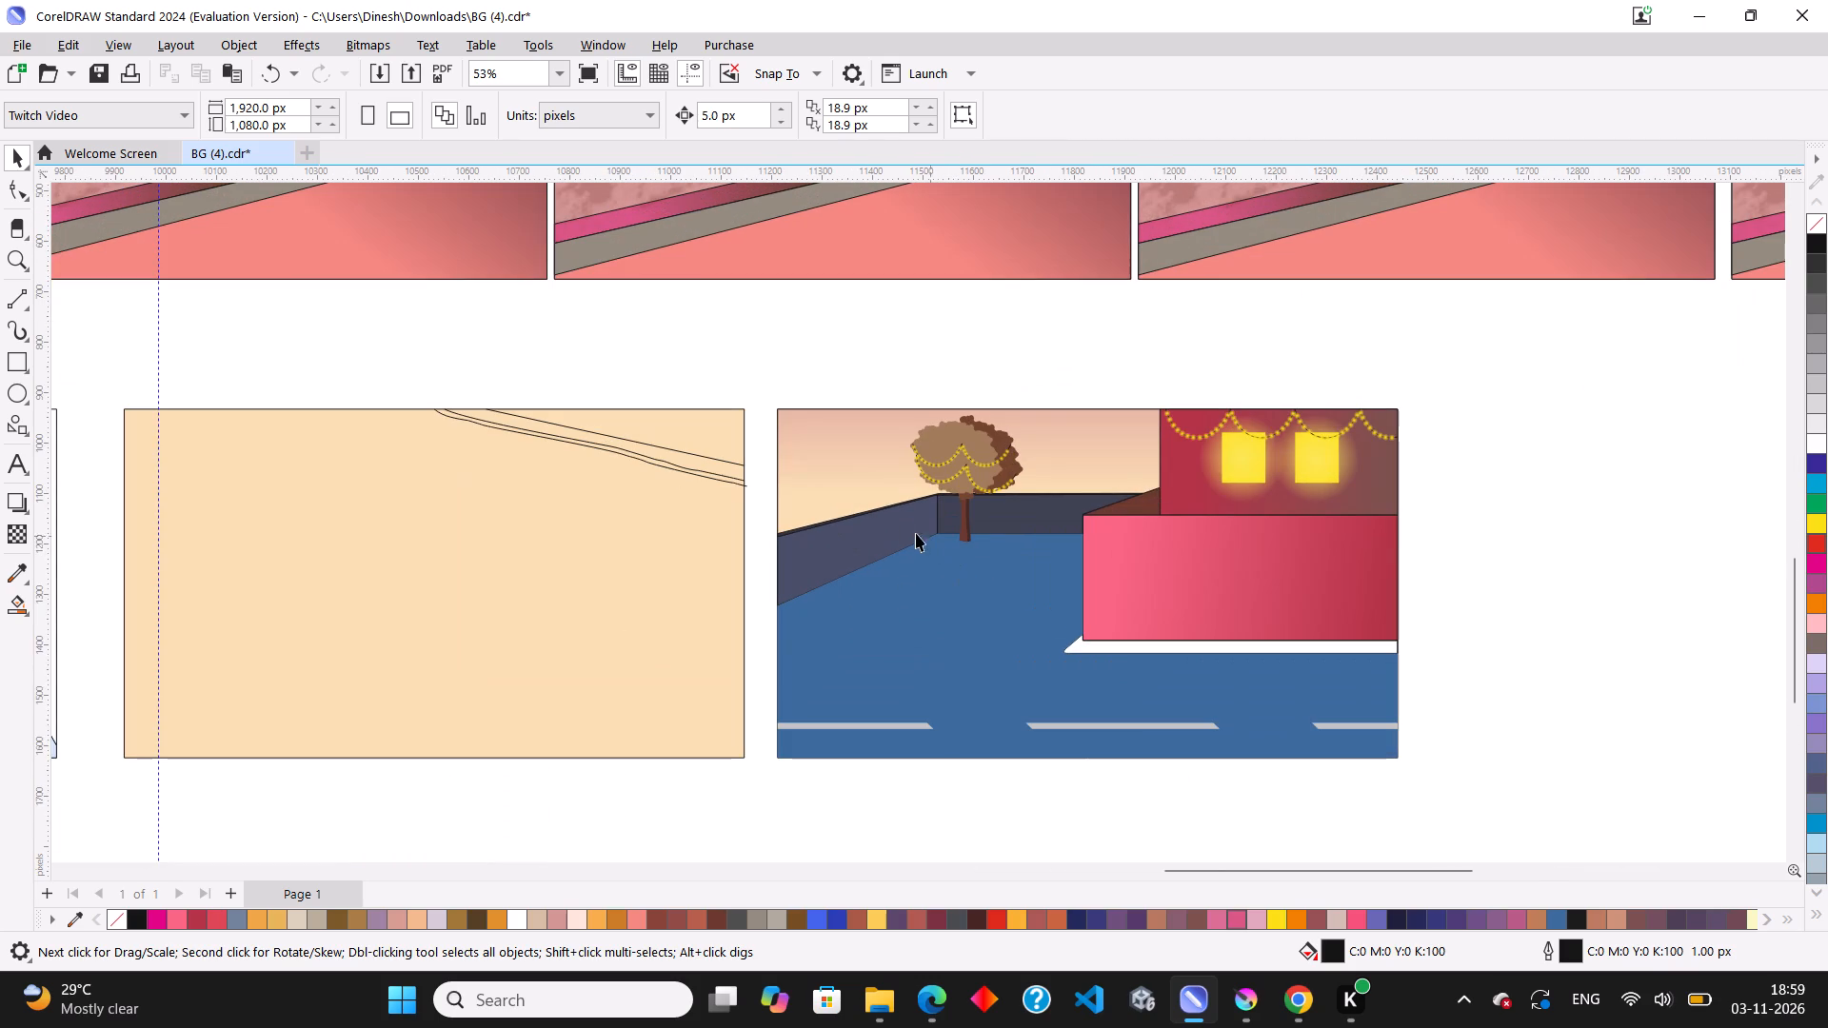
{"action": "scroll", "coordinate": [884, 547], "scroll_direction": "down", "scroll_amount": 4}
{"action": "scroll", "coordinate": [887, 545], "scroll_direction": "up", "scroll_amount": 7}
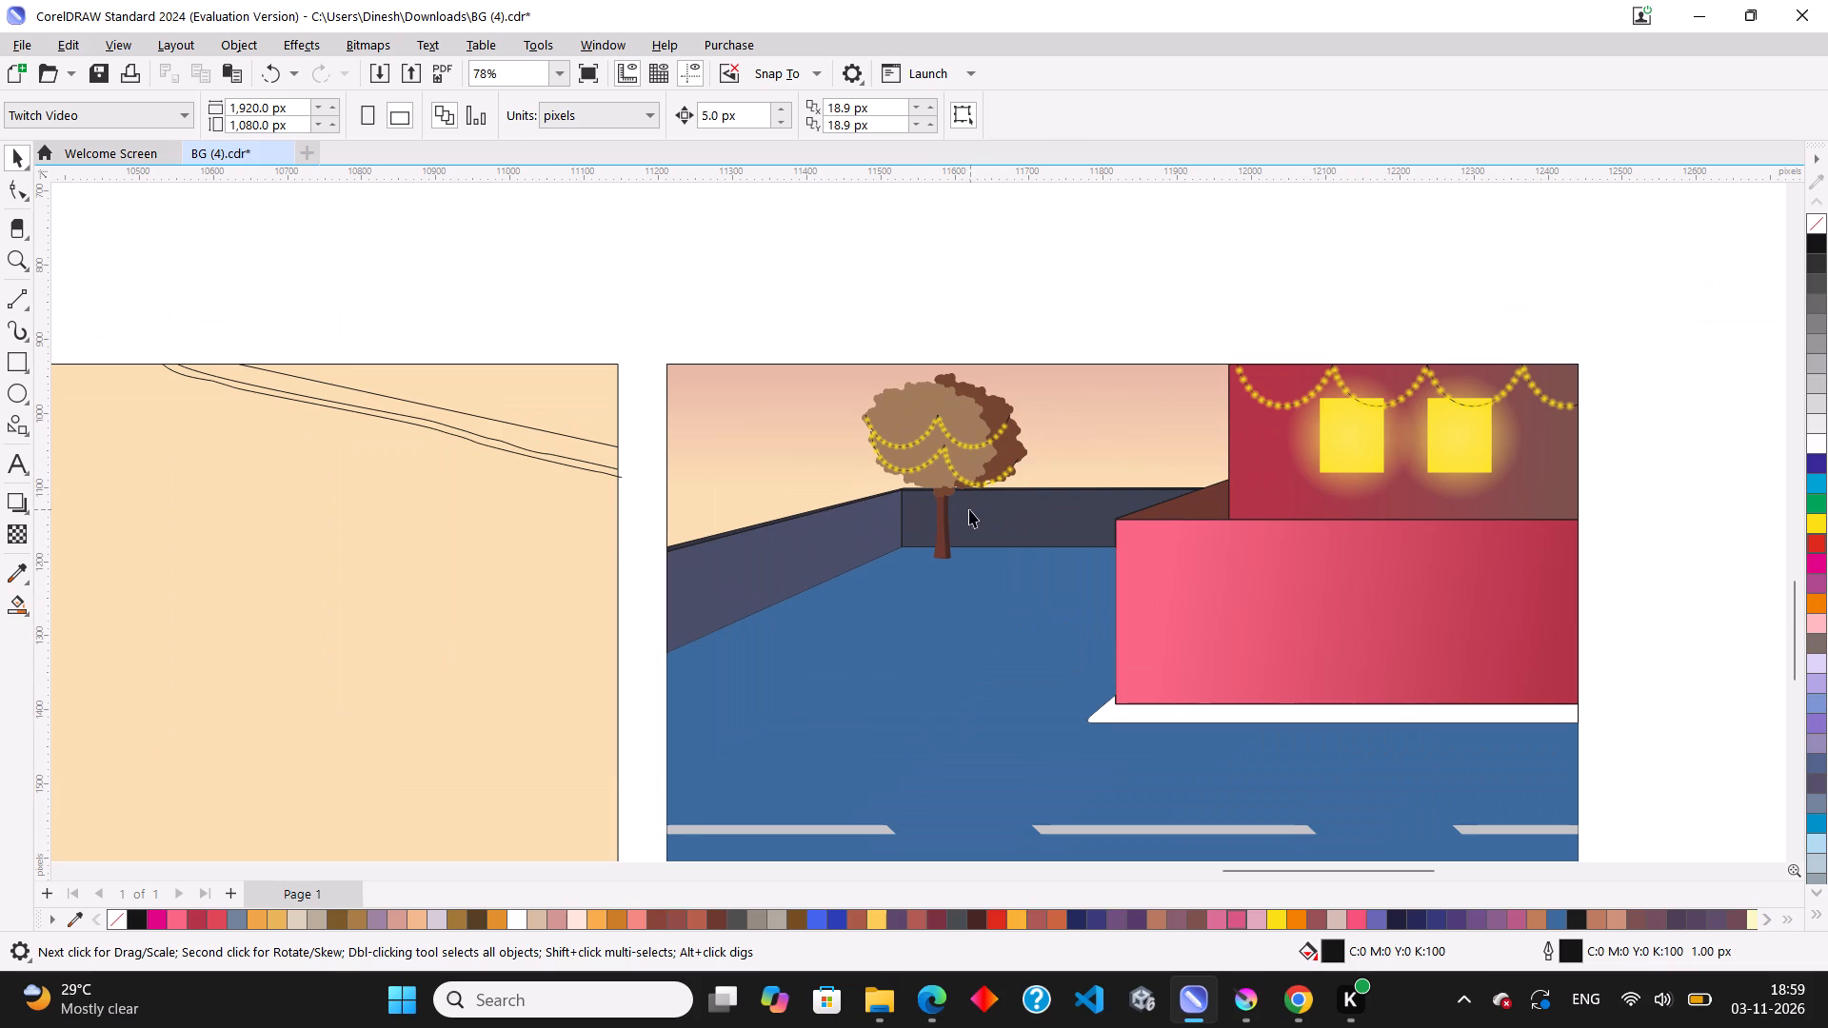
{"action": "scroll", "coordinate": [894, 521], "scroll_direction": "up", "scroll_amount": 3}
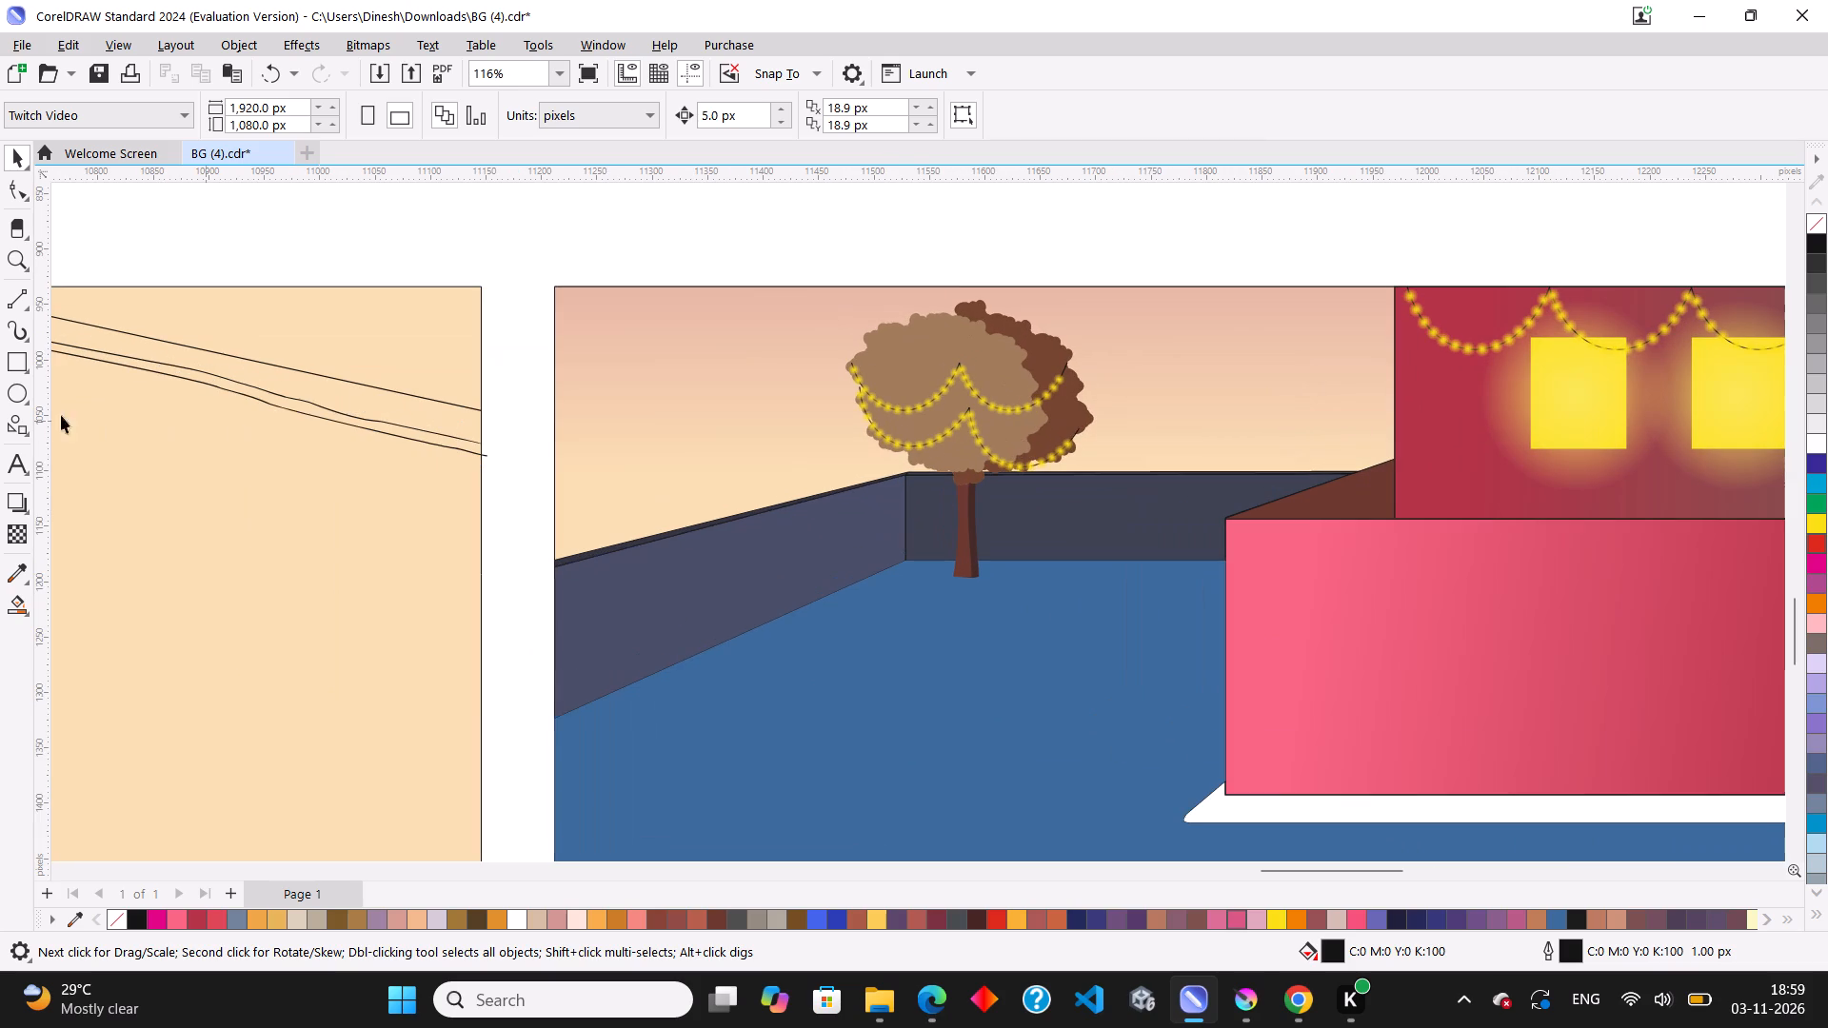
Draw a connected line from the side wall's top edge down to its base, about 106 by 68 px, and about 365 px across the ground to the pink building.
{"action": "left_click", "coordinate": [16, 304]}
{"action": "scroll", "coordinate": [796, 537], "scroll_direction": "up", "scroll_amount": 3}
{"action": "left_click", "coordinate": [645, 505]}
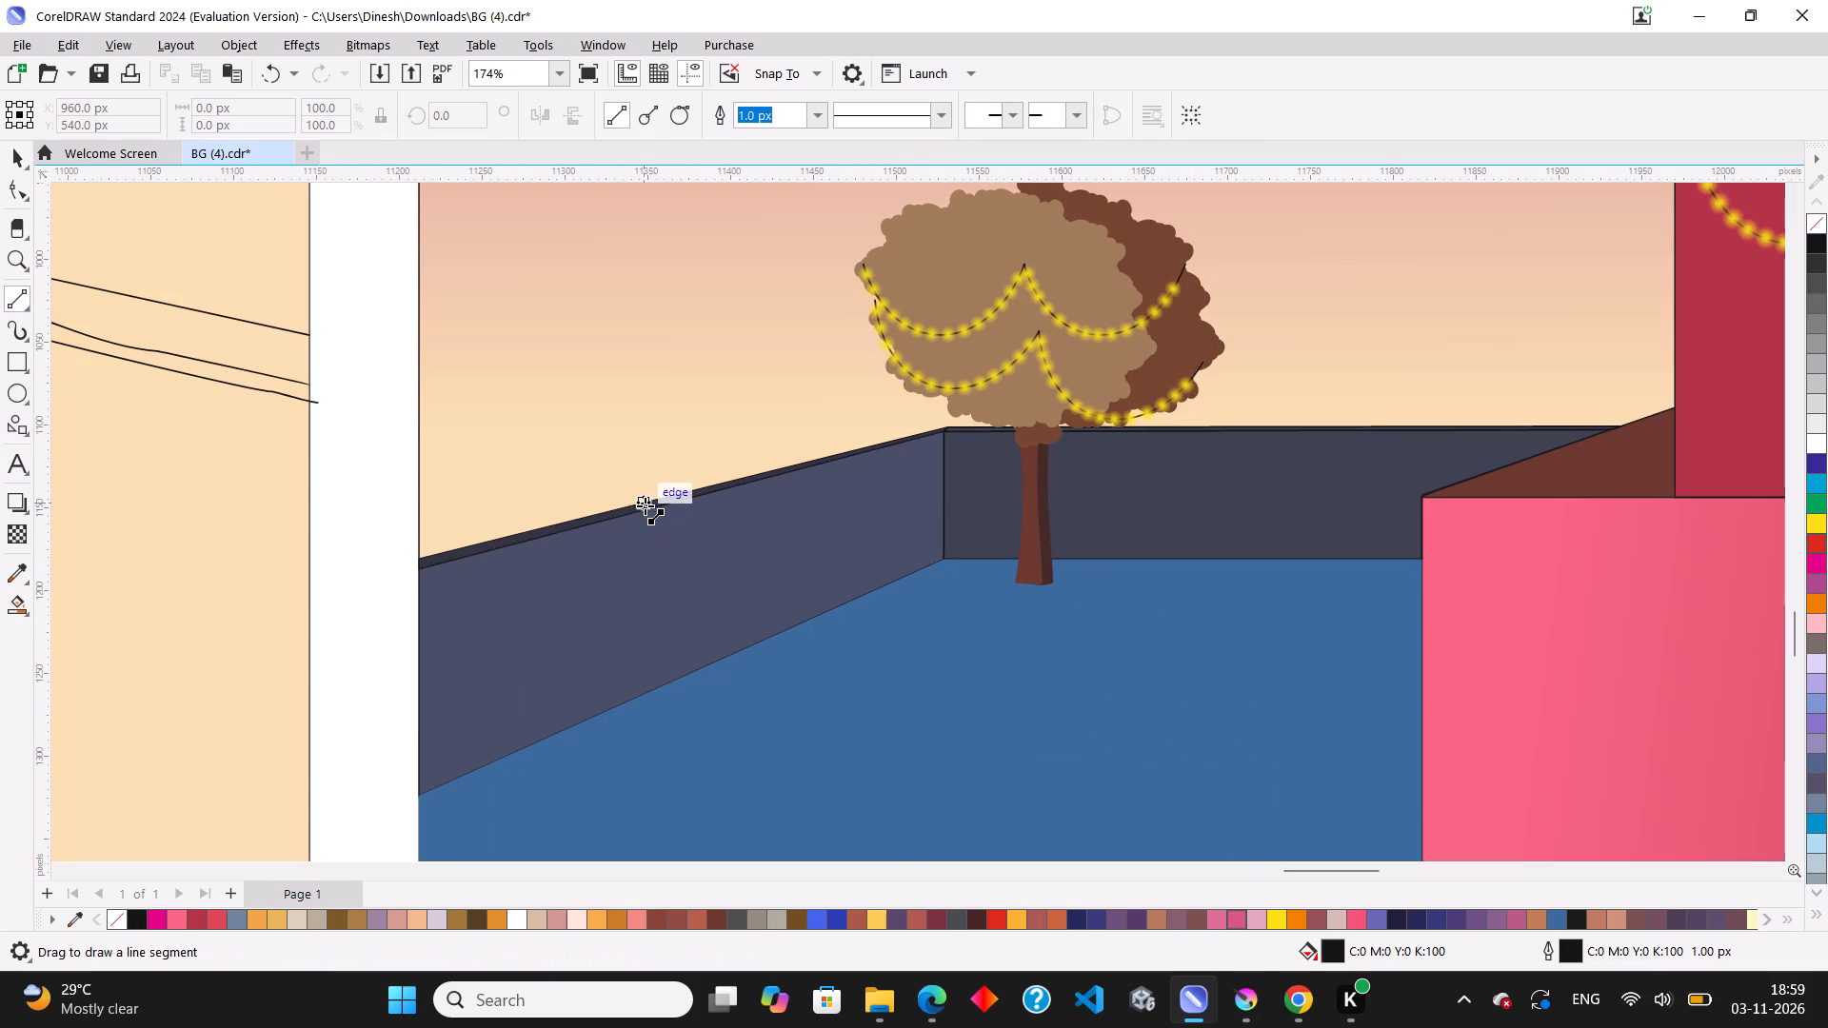
{"action": "left_click_drag", "start_coordinate": [642, 504], "coordinate": [812, 594]}
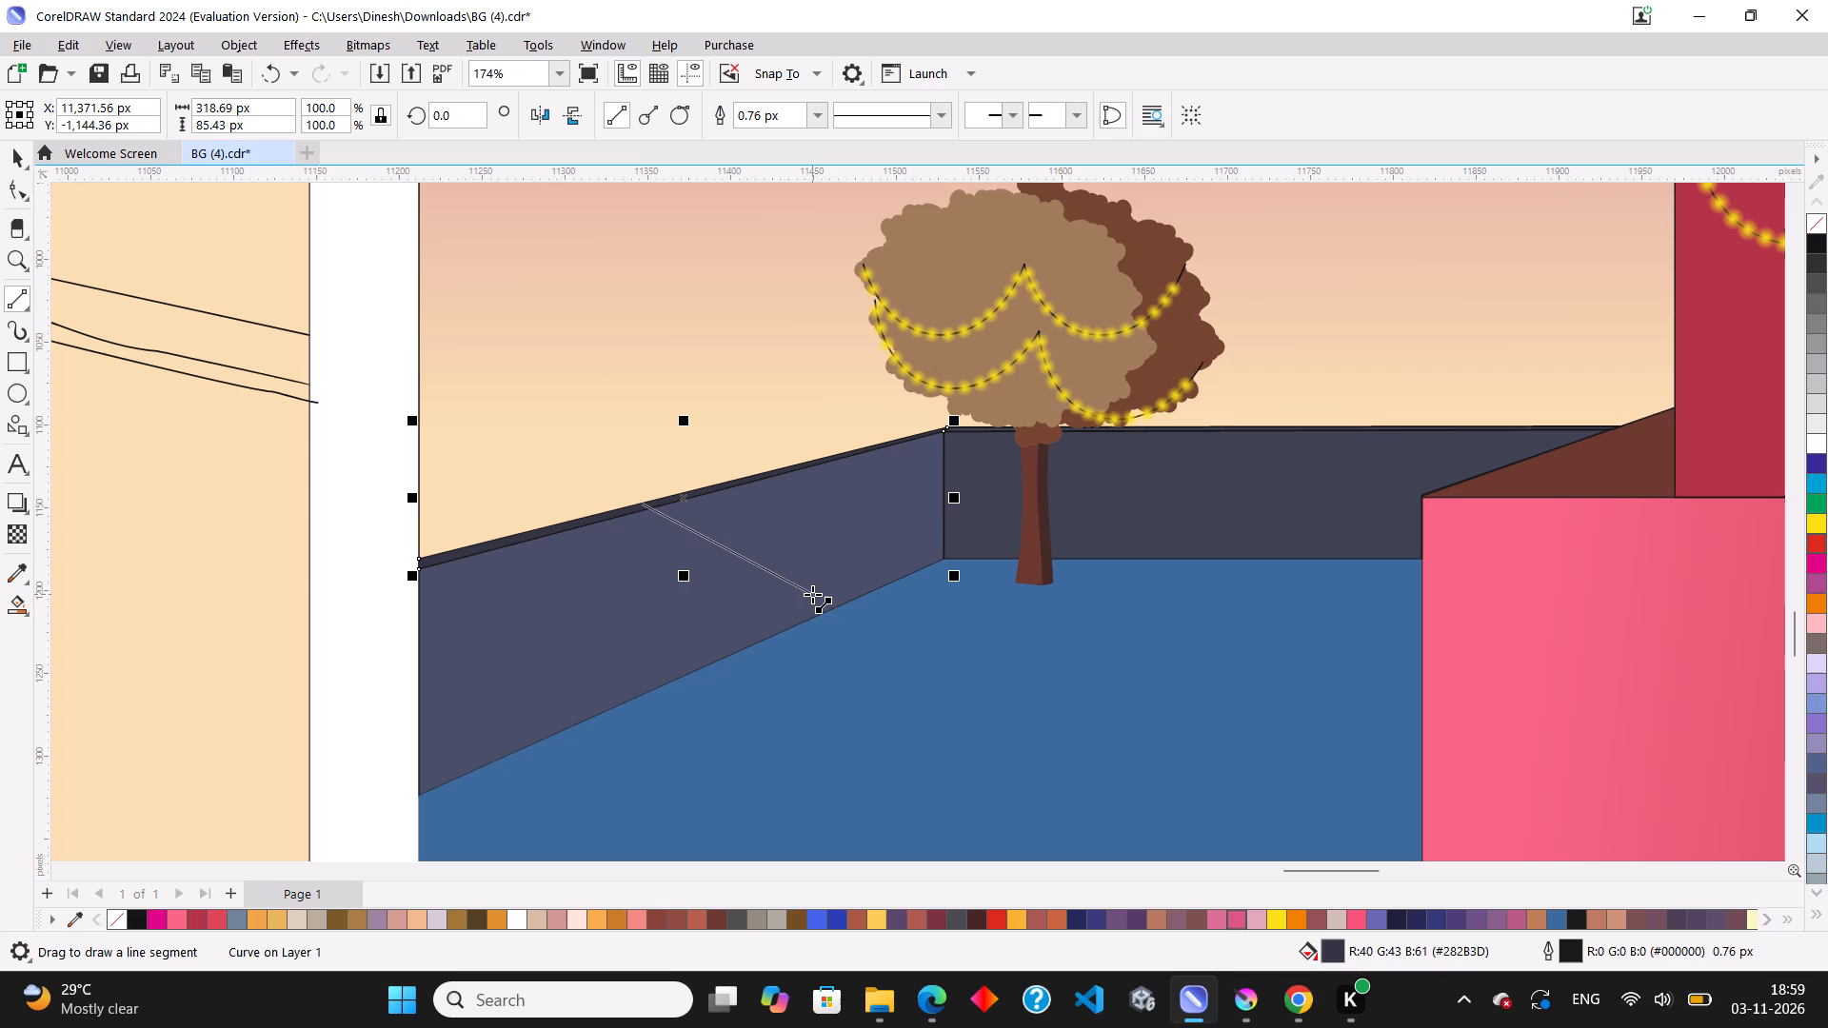
{"action": "left_click_drag", "start_coordinate": [812, 594], "coordinate": [816, 616]}
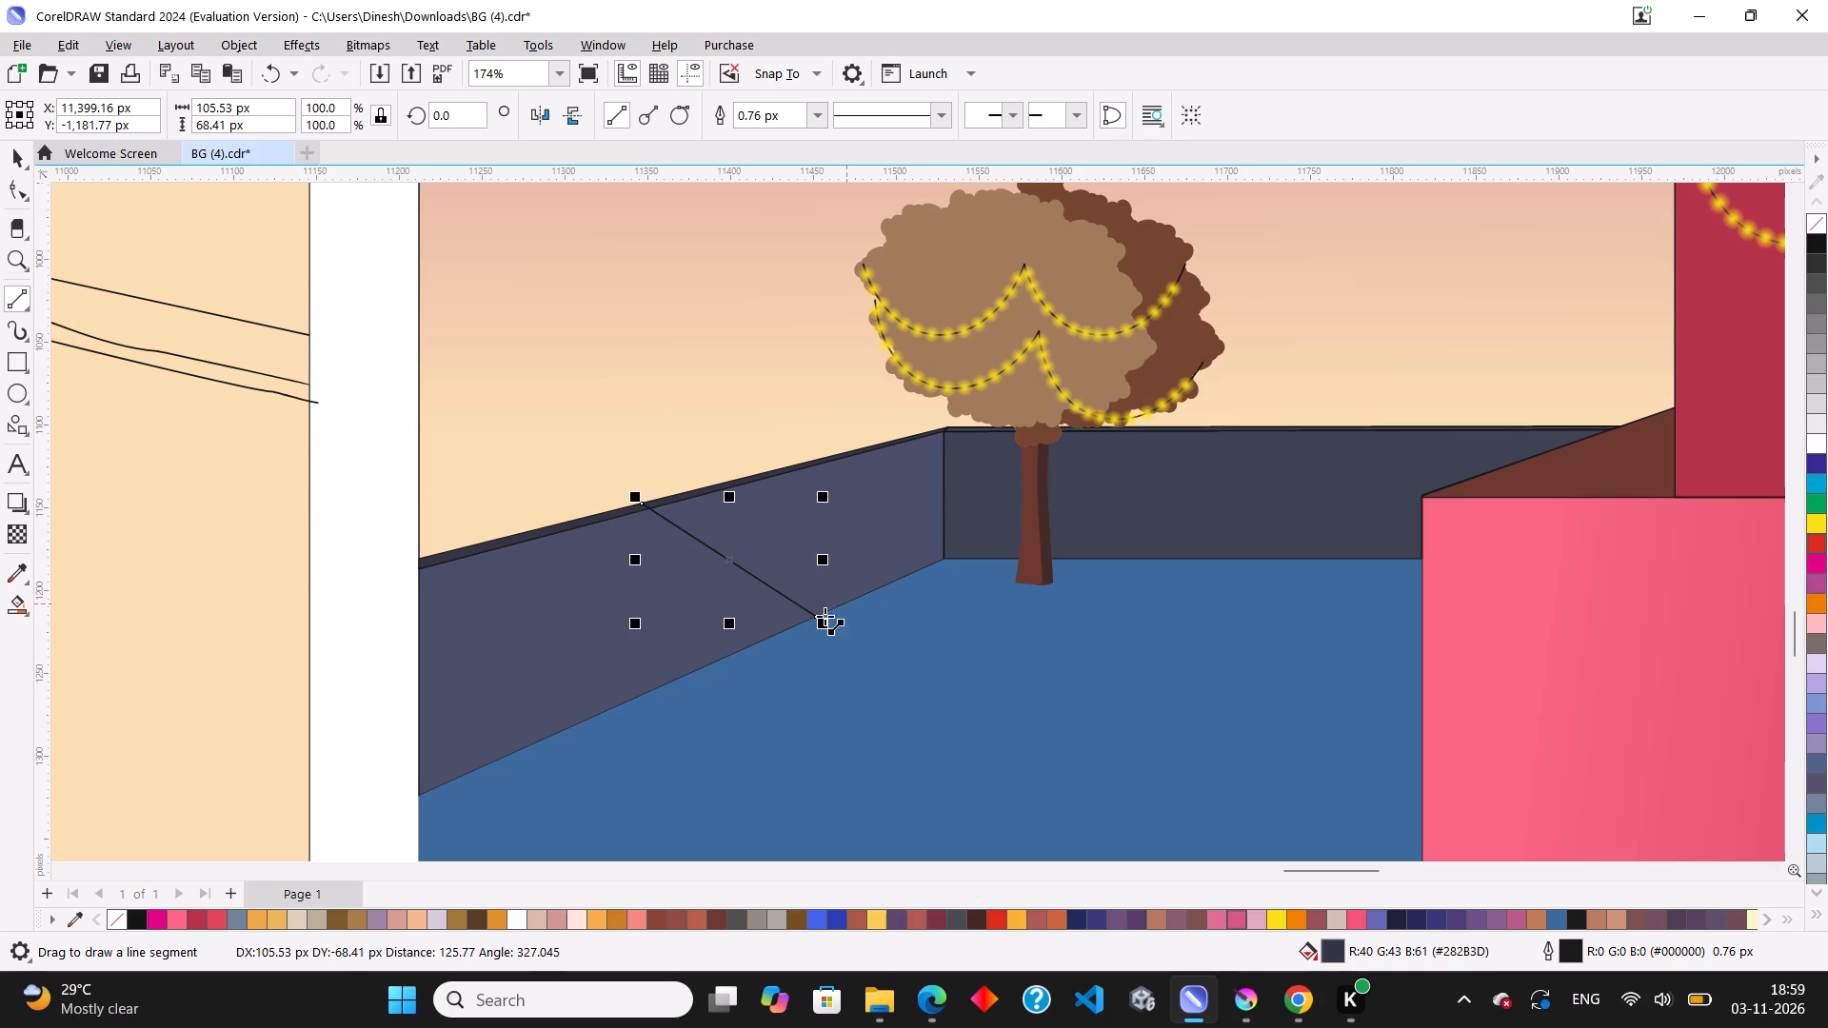
{"action": "left_click_drag", "start_coordinate": [819, 616], "coordinate": [1423, 624]}
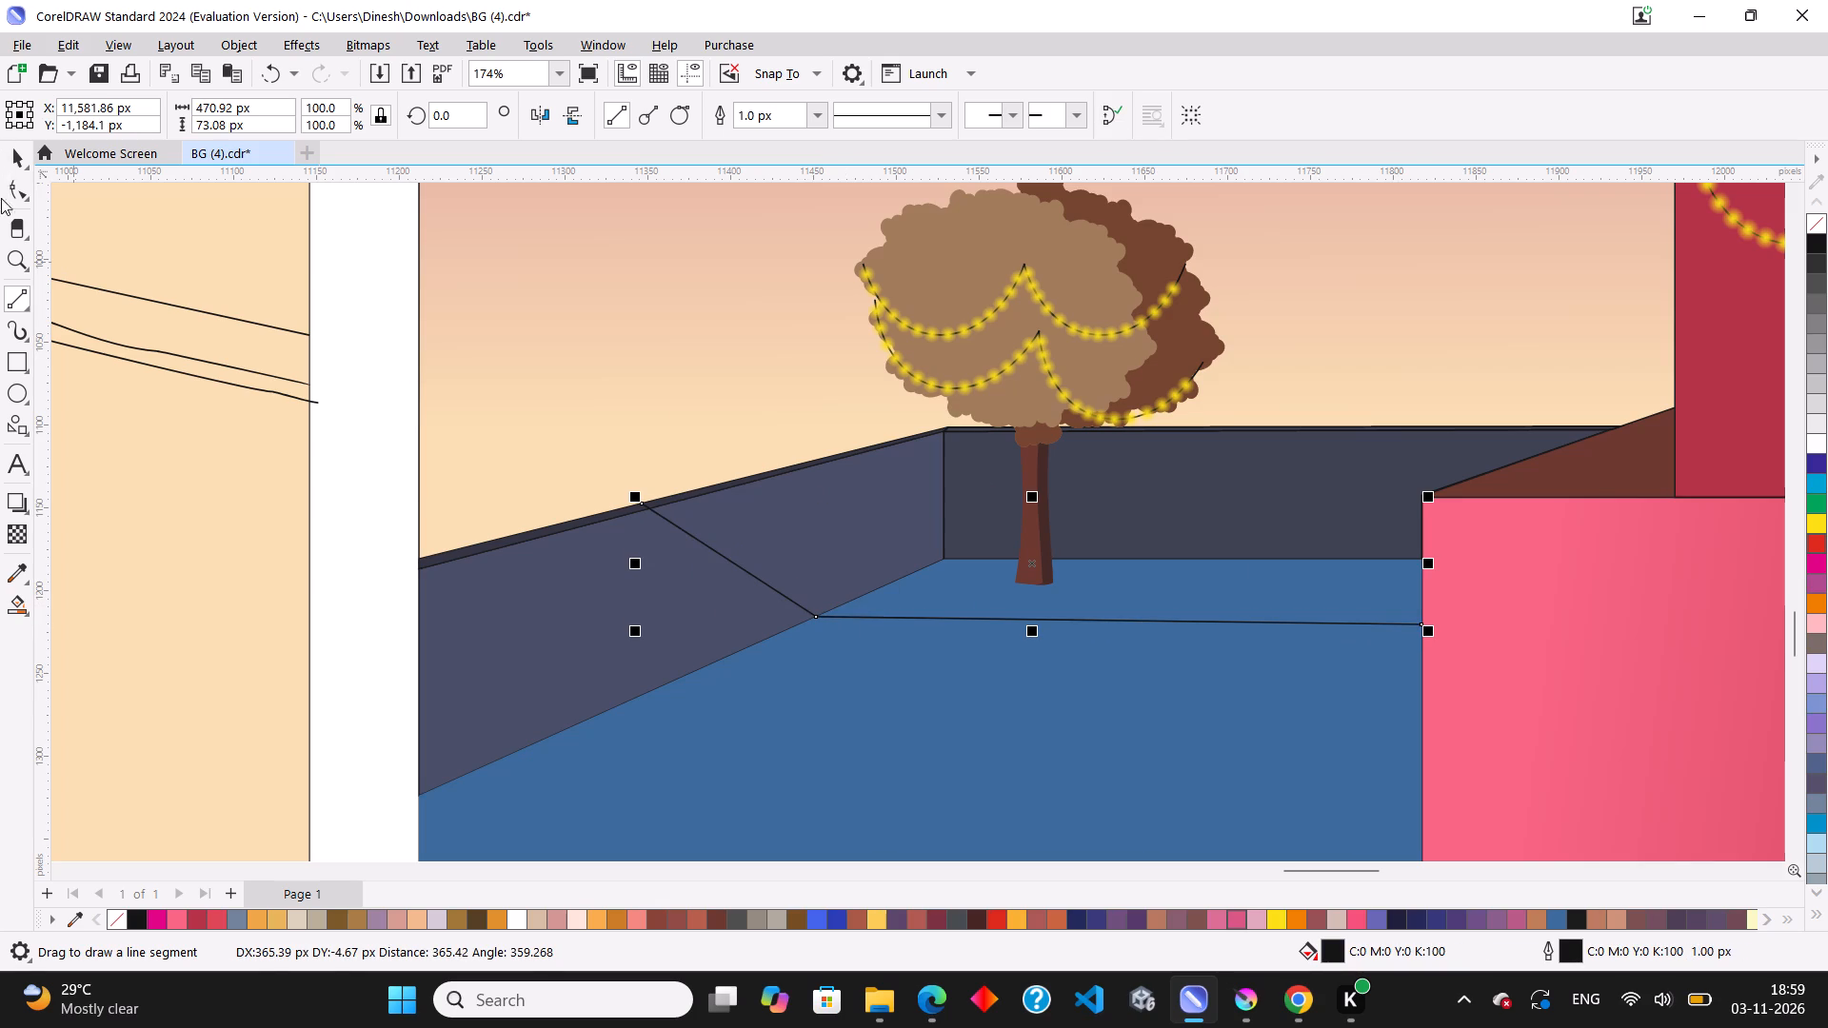
{"action": "left_click", "coordinate": [9, 165]}
Create a separate blue #336699 shape from the ground area in front of the new line using Smart Fill.
{"action": "scroll", "coordinate": [657, 383], "scroll_direction": "down", "scroll_amount": 7}
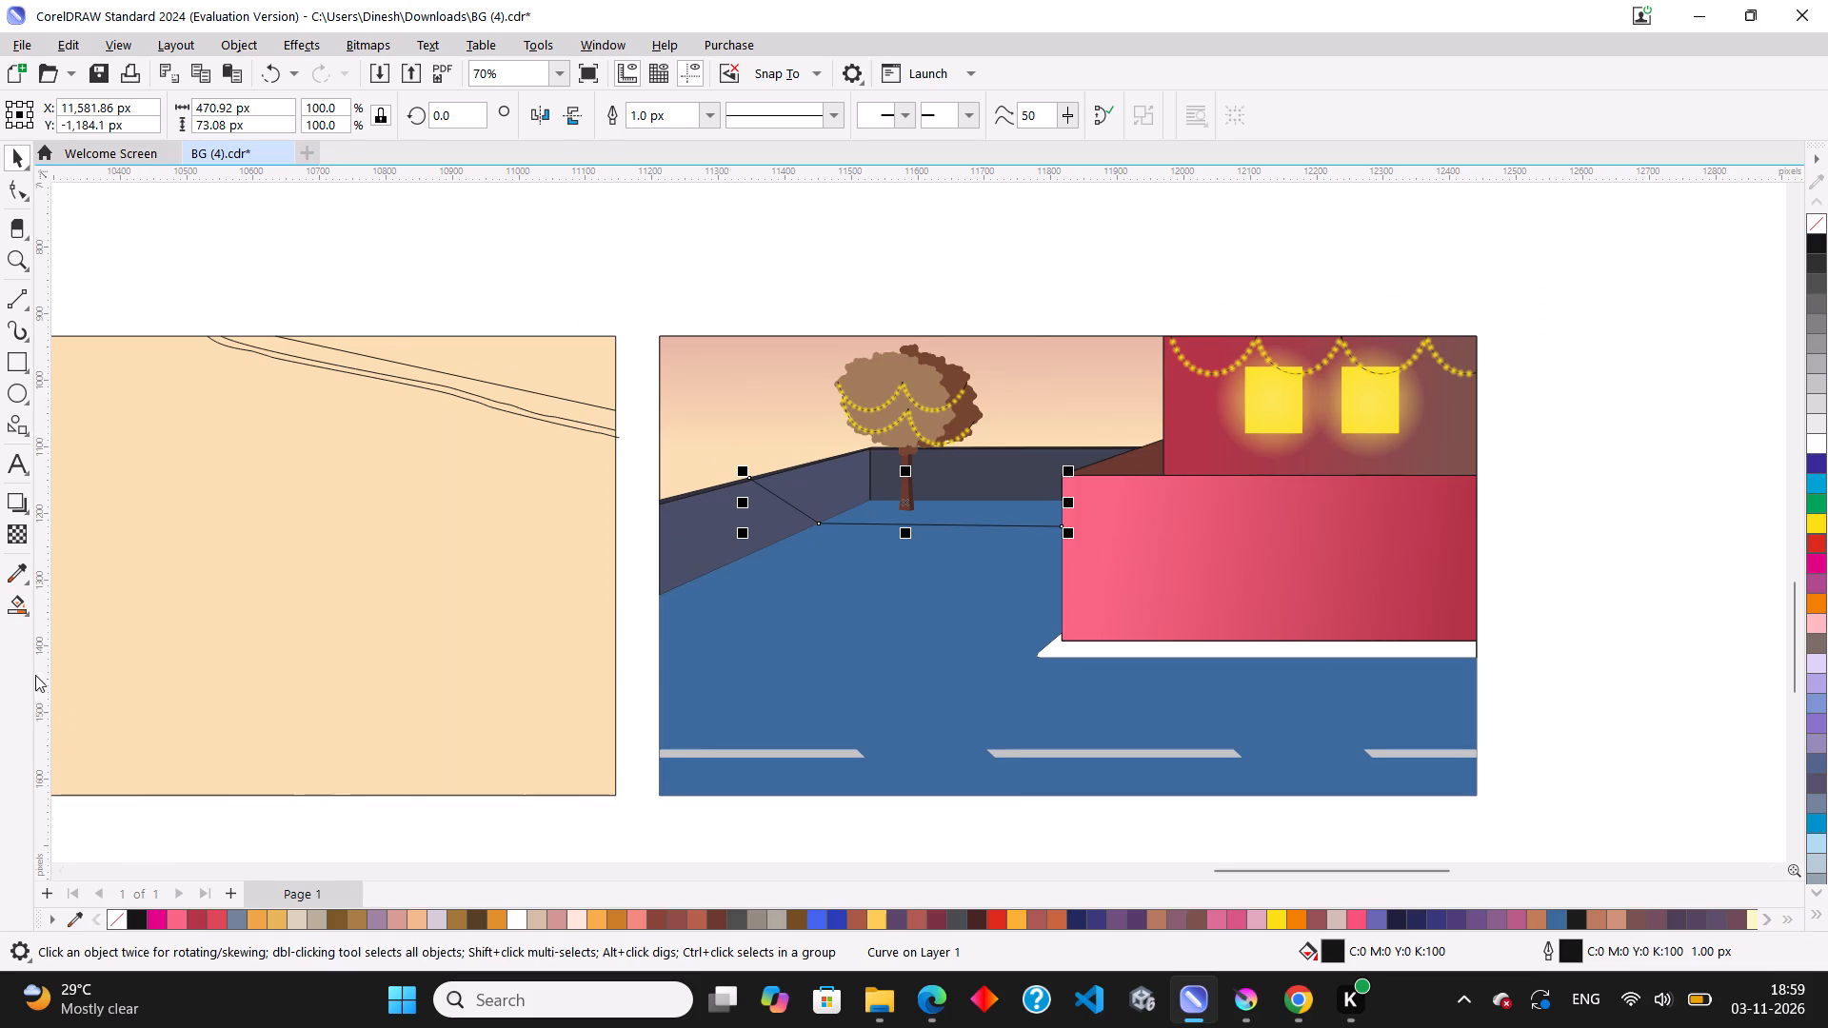
{"action": "left_click", "coordinate": [12, 605]}
{"action": "left_click", "coordinate": [949, 701]}
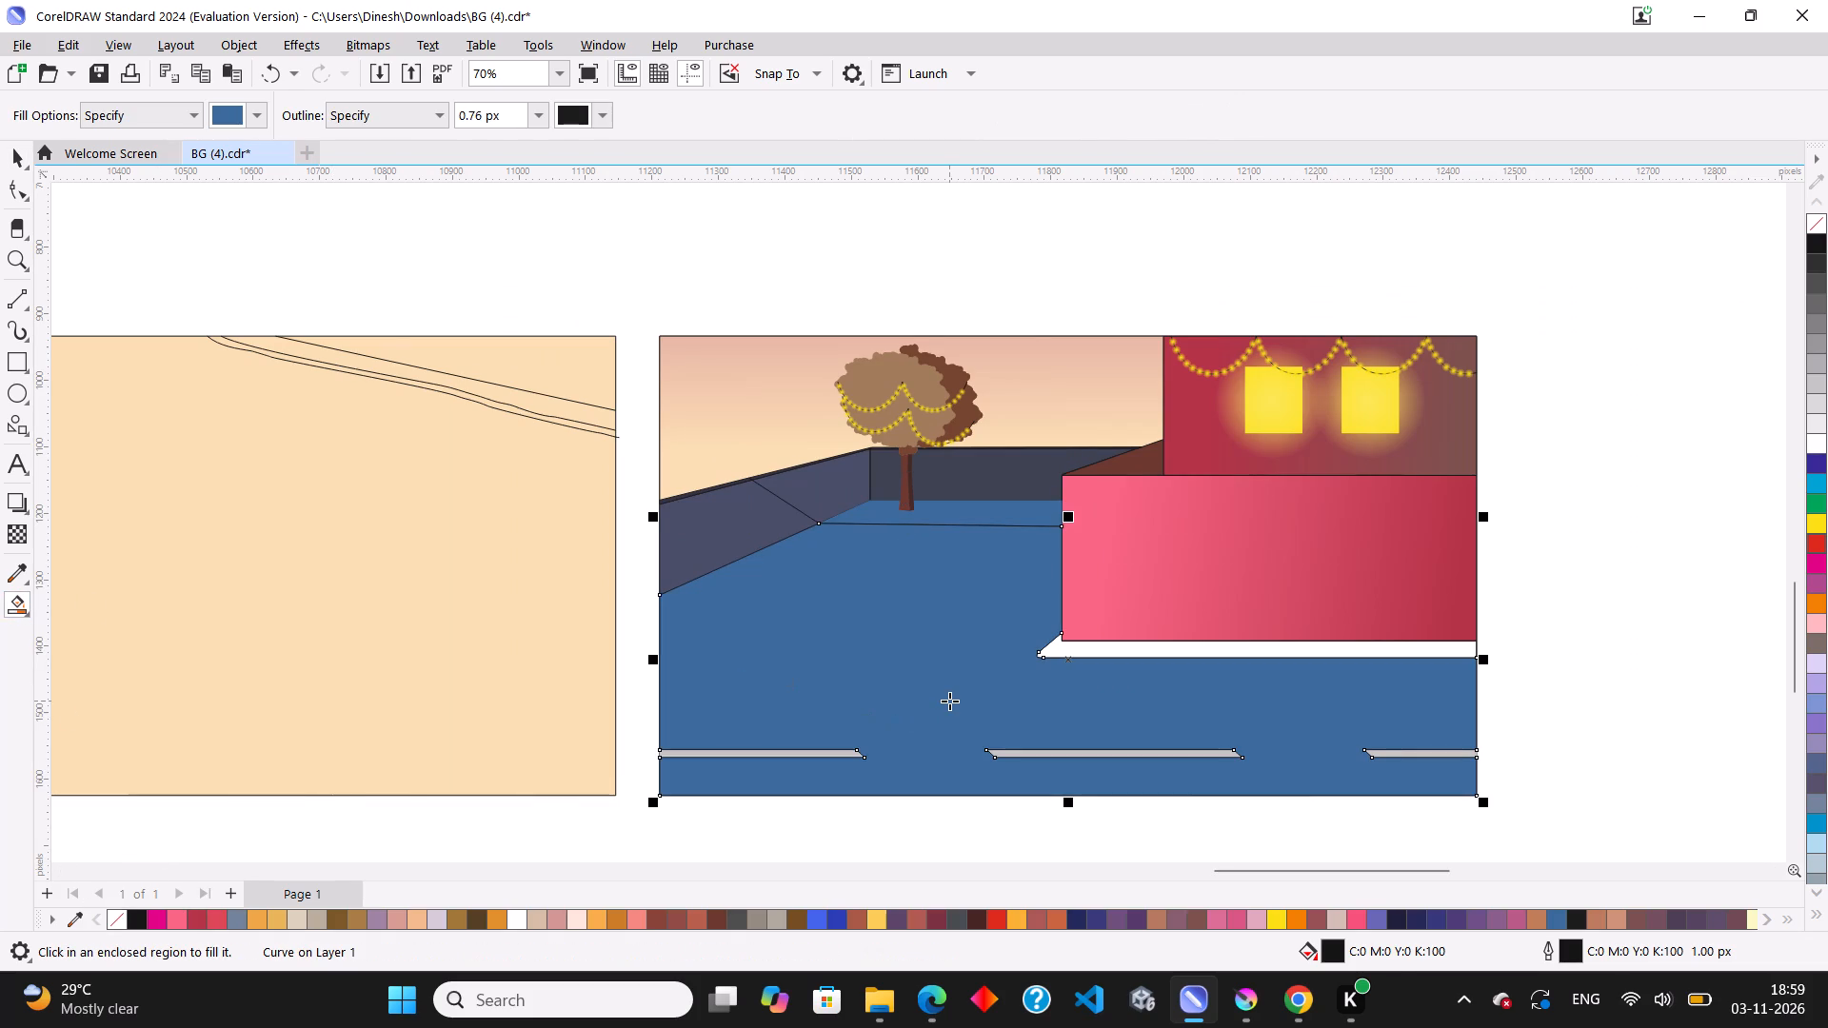
{"action": "left_click", "coordinate": [949, 700]}
{"action": "left_click", "coordinate": [948, 700]}
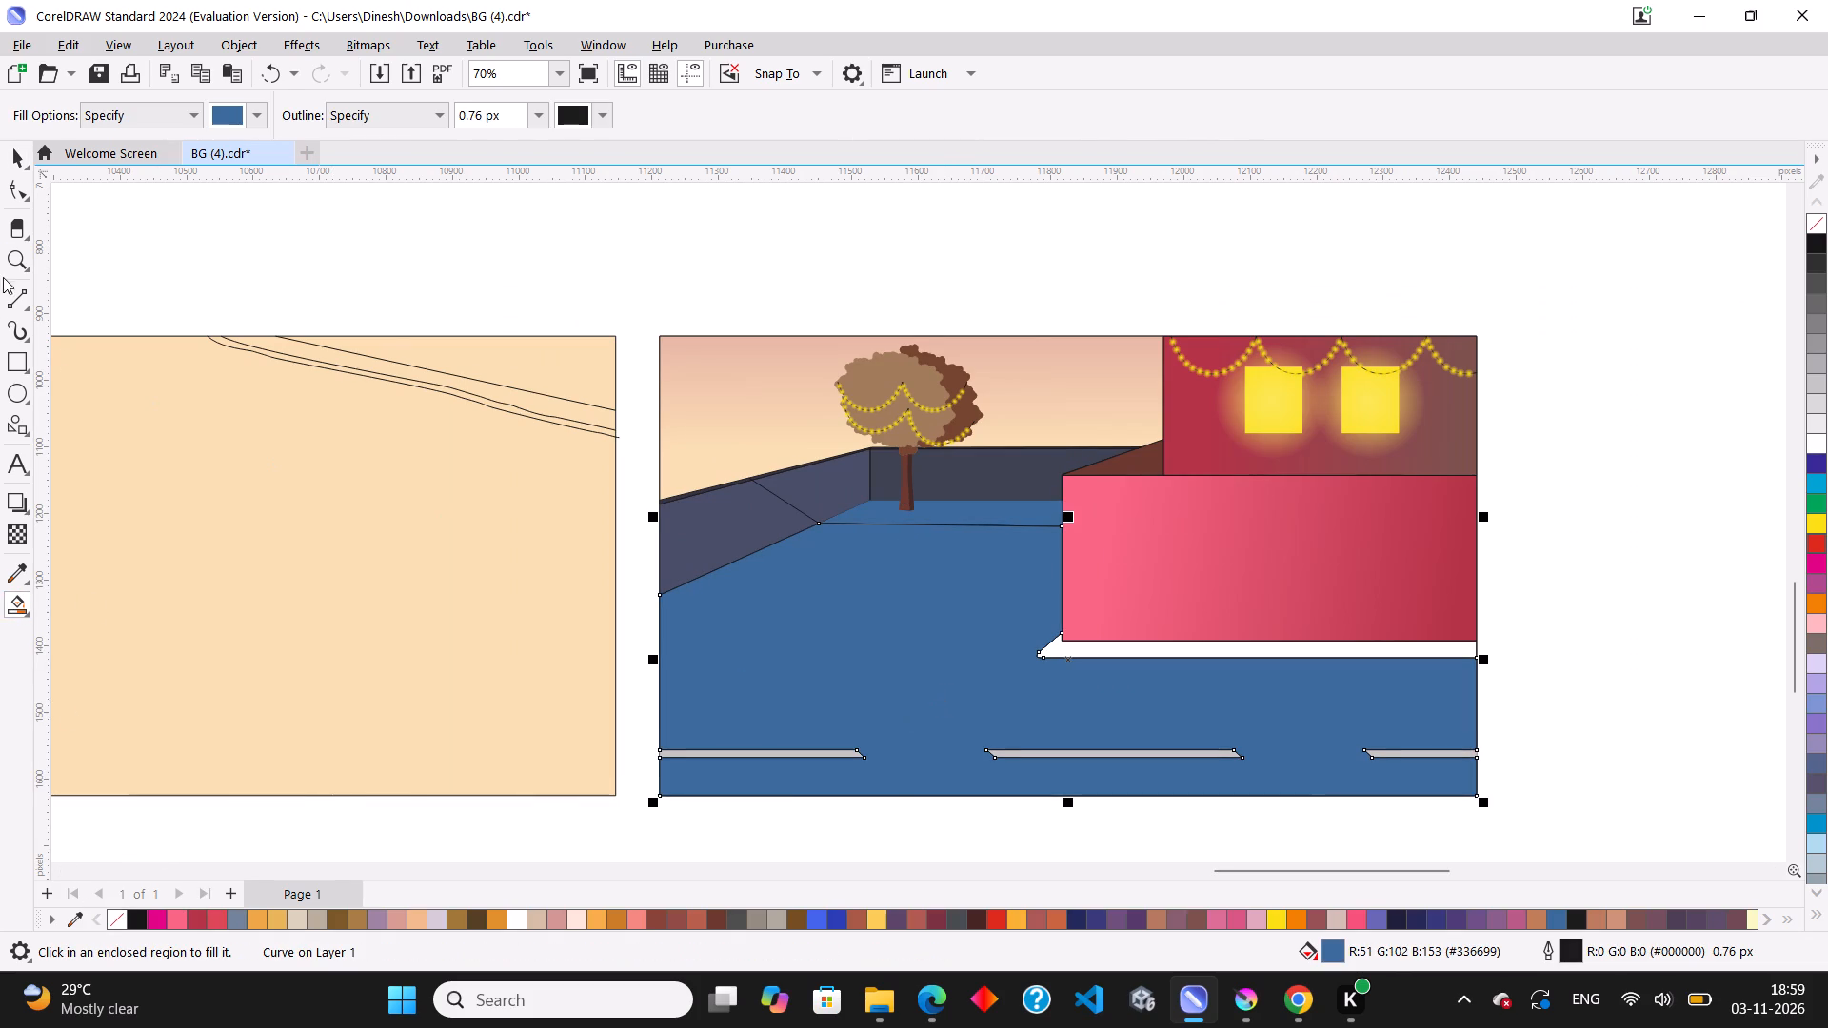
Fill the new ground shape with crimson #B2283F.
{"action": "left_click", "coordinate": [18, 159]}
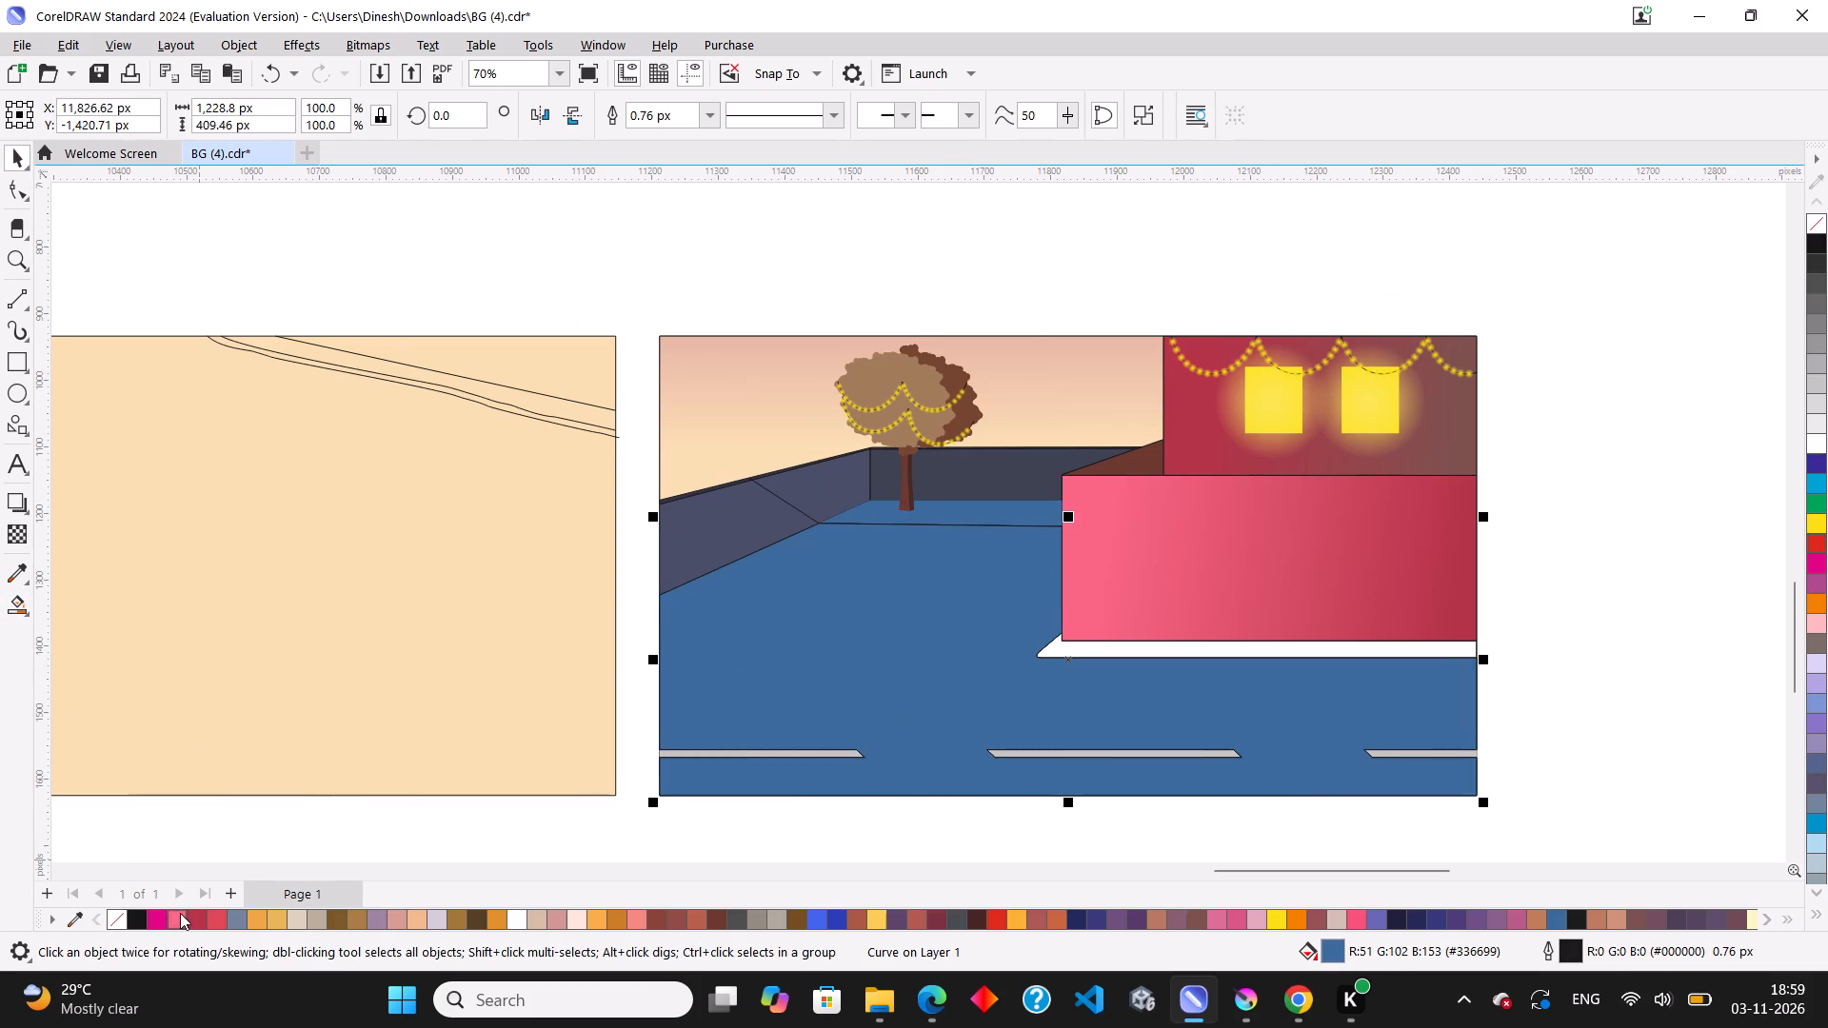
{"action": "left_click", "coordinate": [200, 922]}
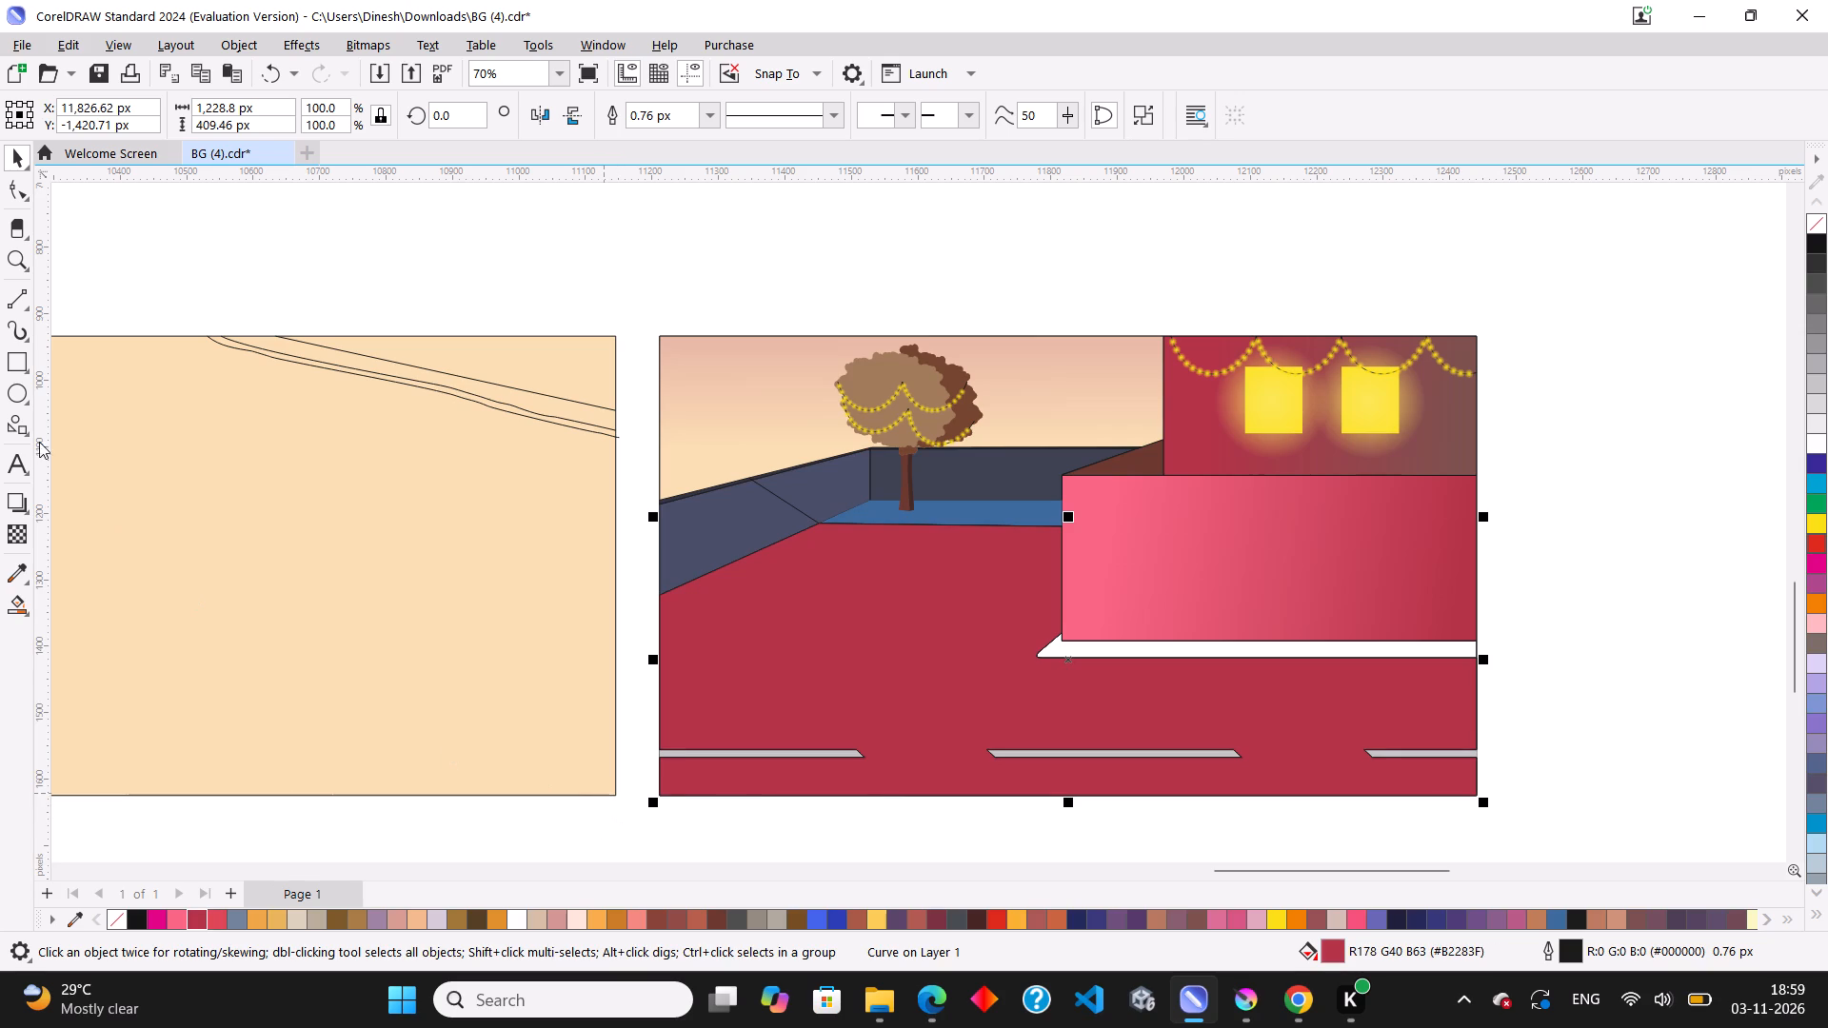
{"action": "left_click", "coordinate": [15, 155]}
Sample the mauve floor colour of the shop-shelf background and apply it, #8C5E6E, to the street's large ground shape.
{"action": "scroll", "coordinate": [1321, 672], "scroll_direction": "down", "scroll_amount": 6}
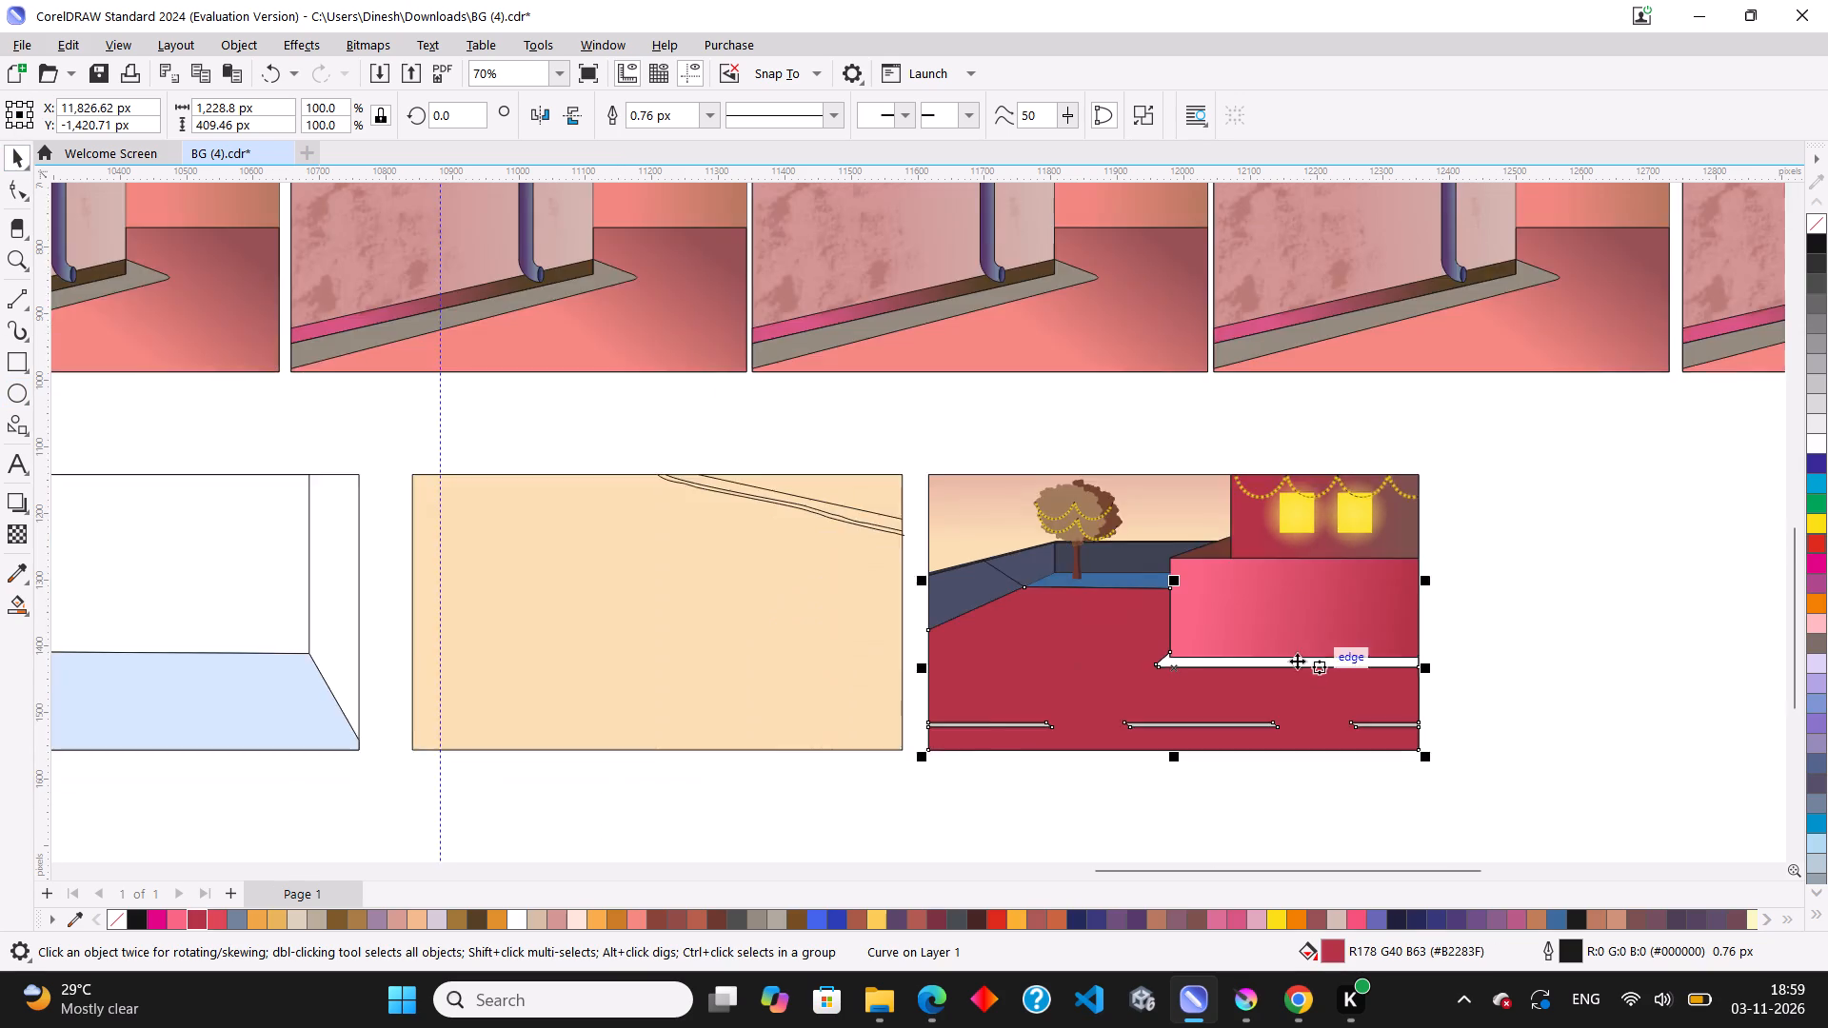
{"action": "scroll", "coordinate": [1297, 661], "scroll_direction": "down", "scroll_amount": 6}
{"action": "scroll", "coordinate": [465, 687], "scroll_direction": "up", "scroll_amount": 3}
{"action": "scroll", "coordinate": [603, 618], "scroll_direction": "down", "scroll_amount": 7}
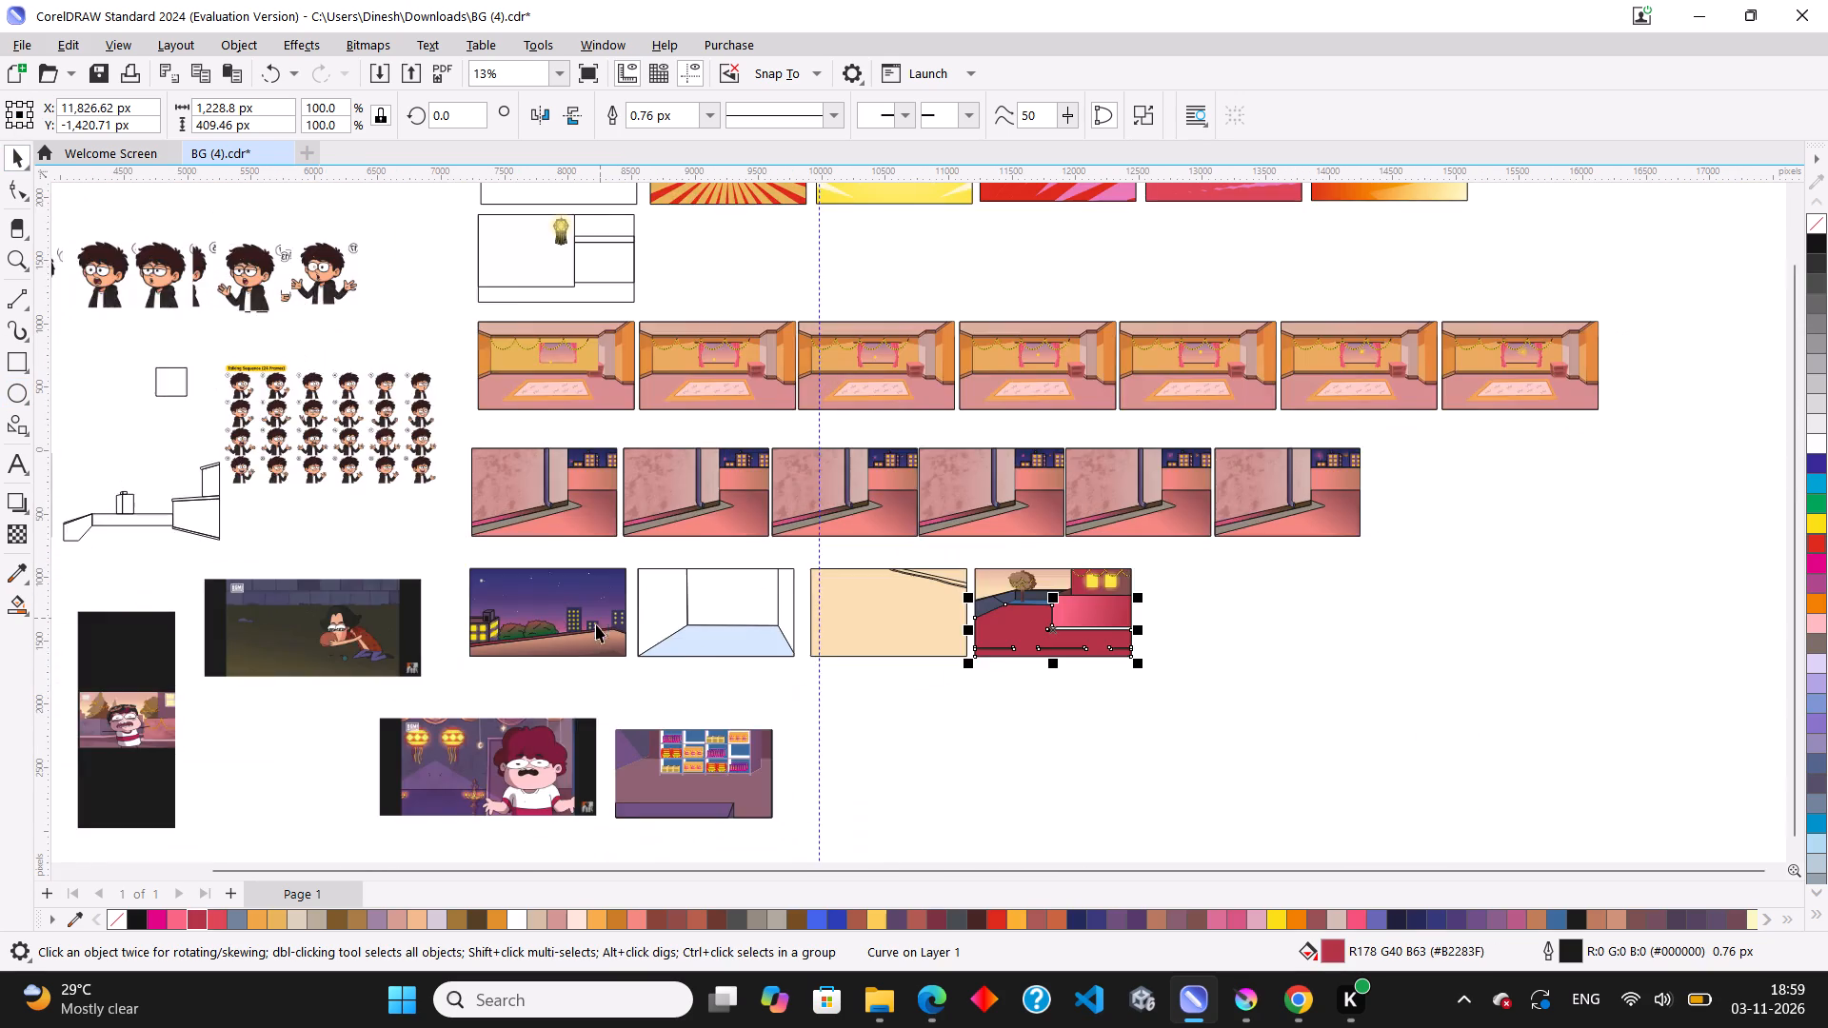
{"action": "scroll", "coordinate": [534, 741], "scroll_direction": "up", "scroll_amount": 6}
{"action": "scroll", "coordinate": [607, 753], "scroll_direction": "down", "scroll_amount": 3}
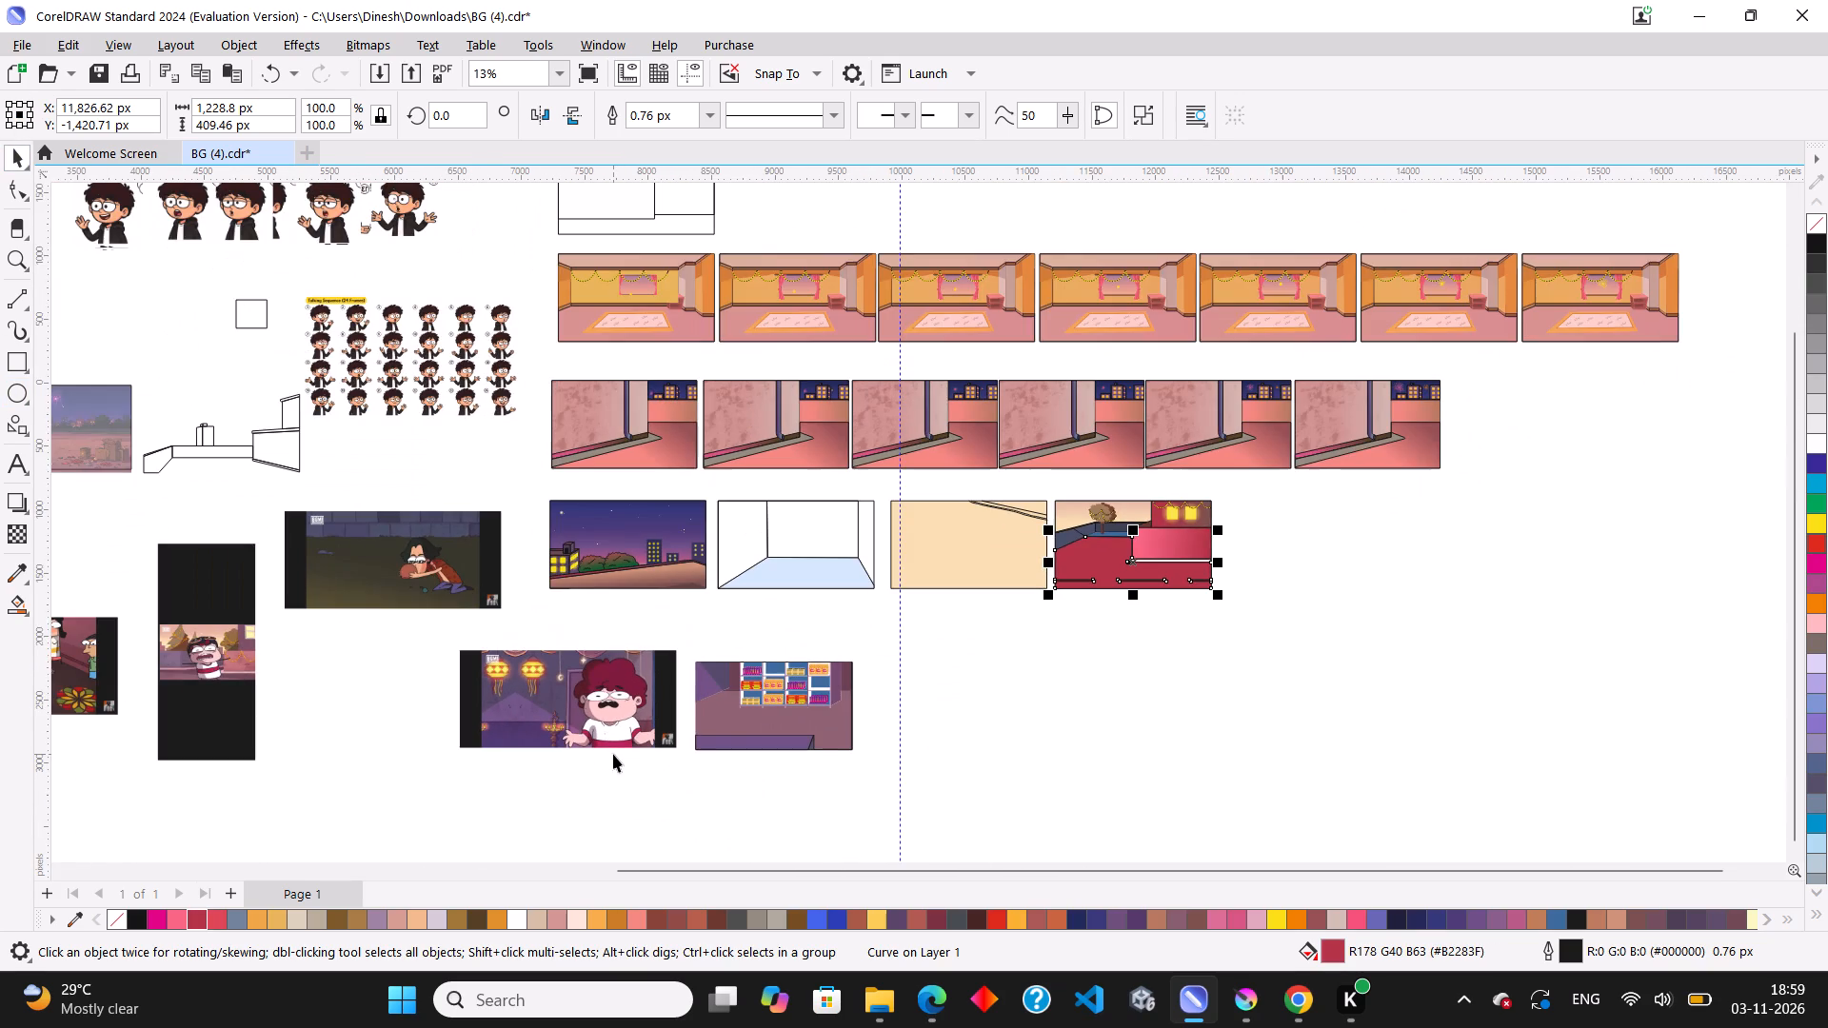
{"action": "scroll", "coordinate": [733, 761], "scroll_direction": "up", "scroll_amount": 3}
{"action": "scroll", "coordinate": [826, 715], "scroll_direction": "up", "scroll_amount": 3}
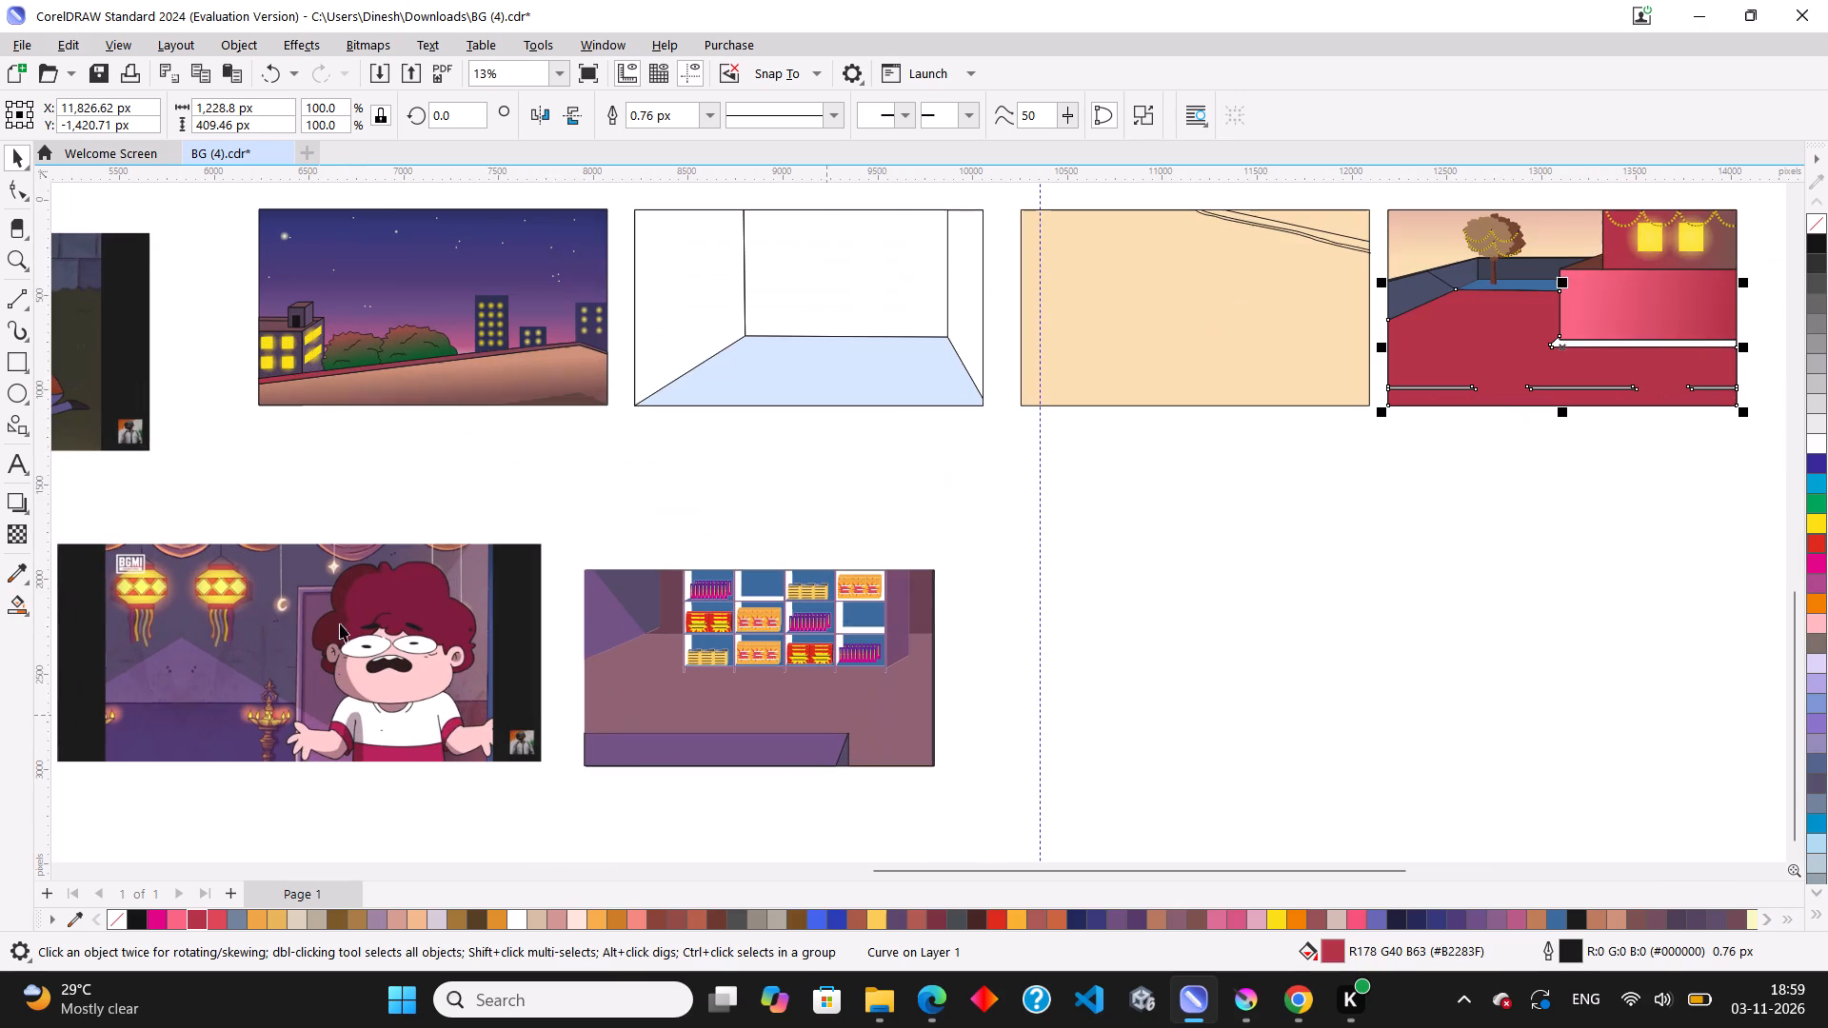
{"action": "left_click", "coordinate": [12, 578]}
{"action": "left_click", "coordinate": [658, 679]}
{"action": "scroll", "coordinate": [657, 703], "scroll_direction": "down", "scroll_amount": 2}
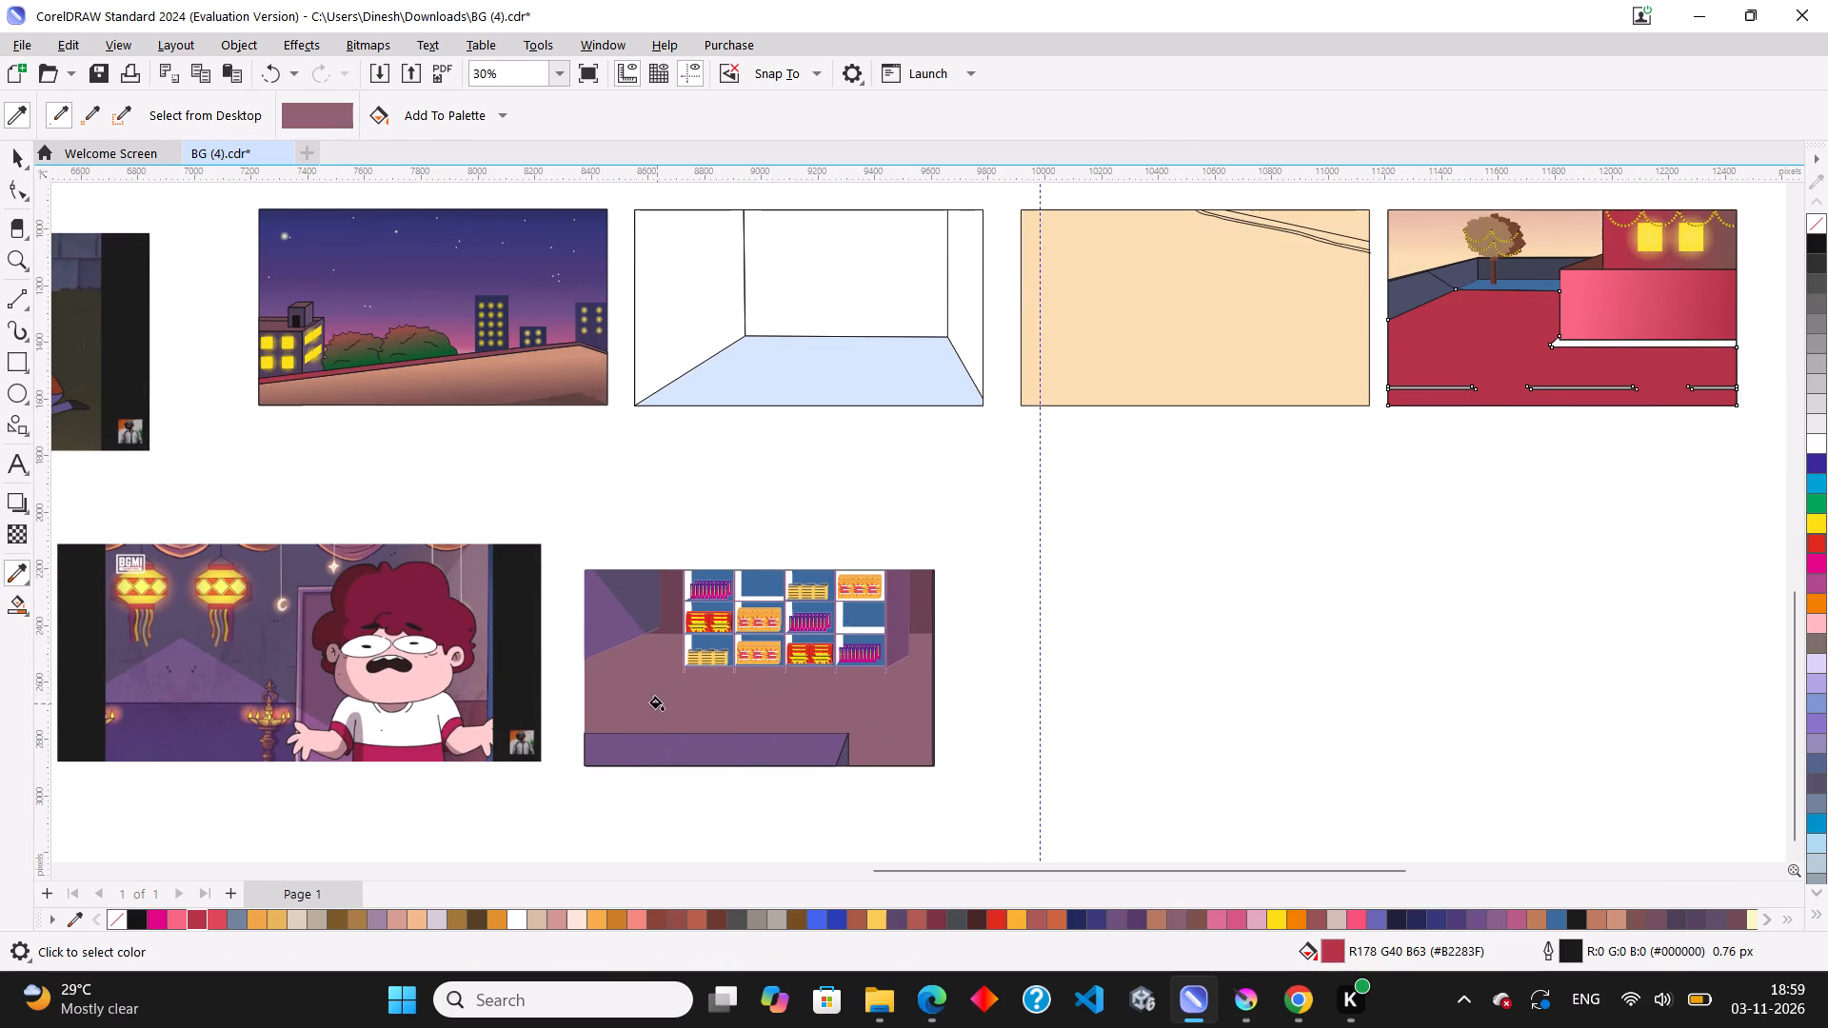
{"action": "scroll", "coordinate": [657, 703], "scroll_direction": "down", "scroll_amount": 2}
{"action": "scroll", "coordinate": [1282, 393], "scroll_direction": "up", "scroll_amount": 3}
{"action": "left_click", "coordinate": [1084, 500]}
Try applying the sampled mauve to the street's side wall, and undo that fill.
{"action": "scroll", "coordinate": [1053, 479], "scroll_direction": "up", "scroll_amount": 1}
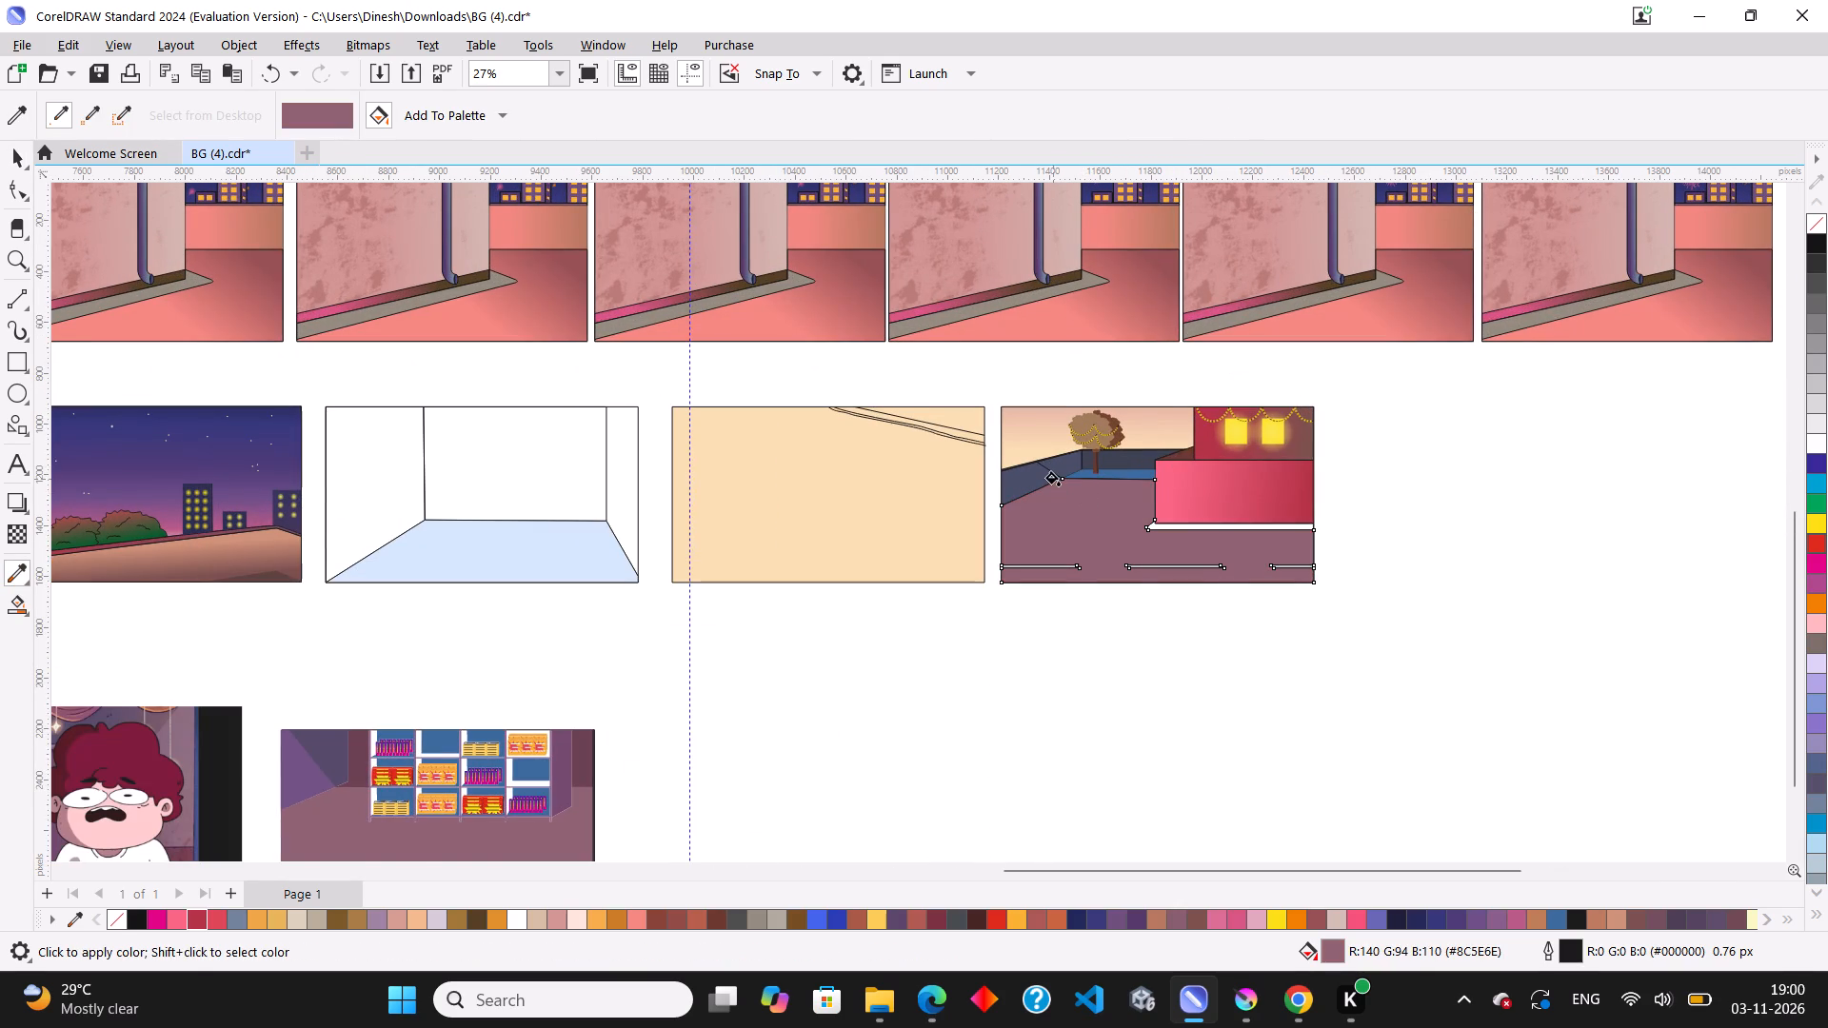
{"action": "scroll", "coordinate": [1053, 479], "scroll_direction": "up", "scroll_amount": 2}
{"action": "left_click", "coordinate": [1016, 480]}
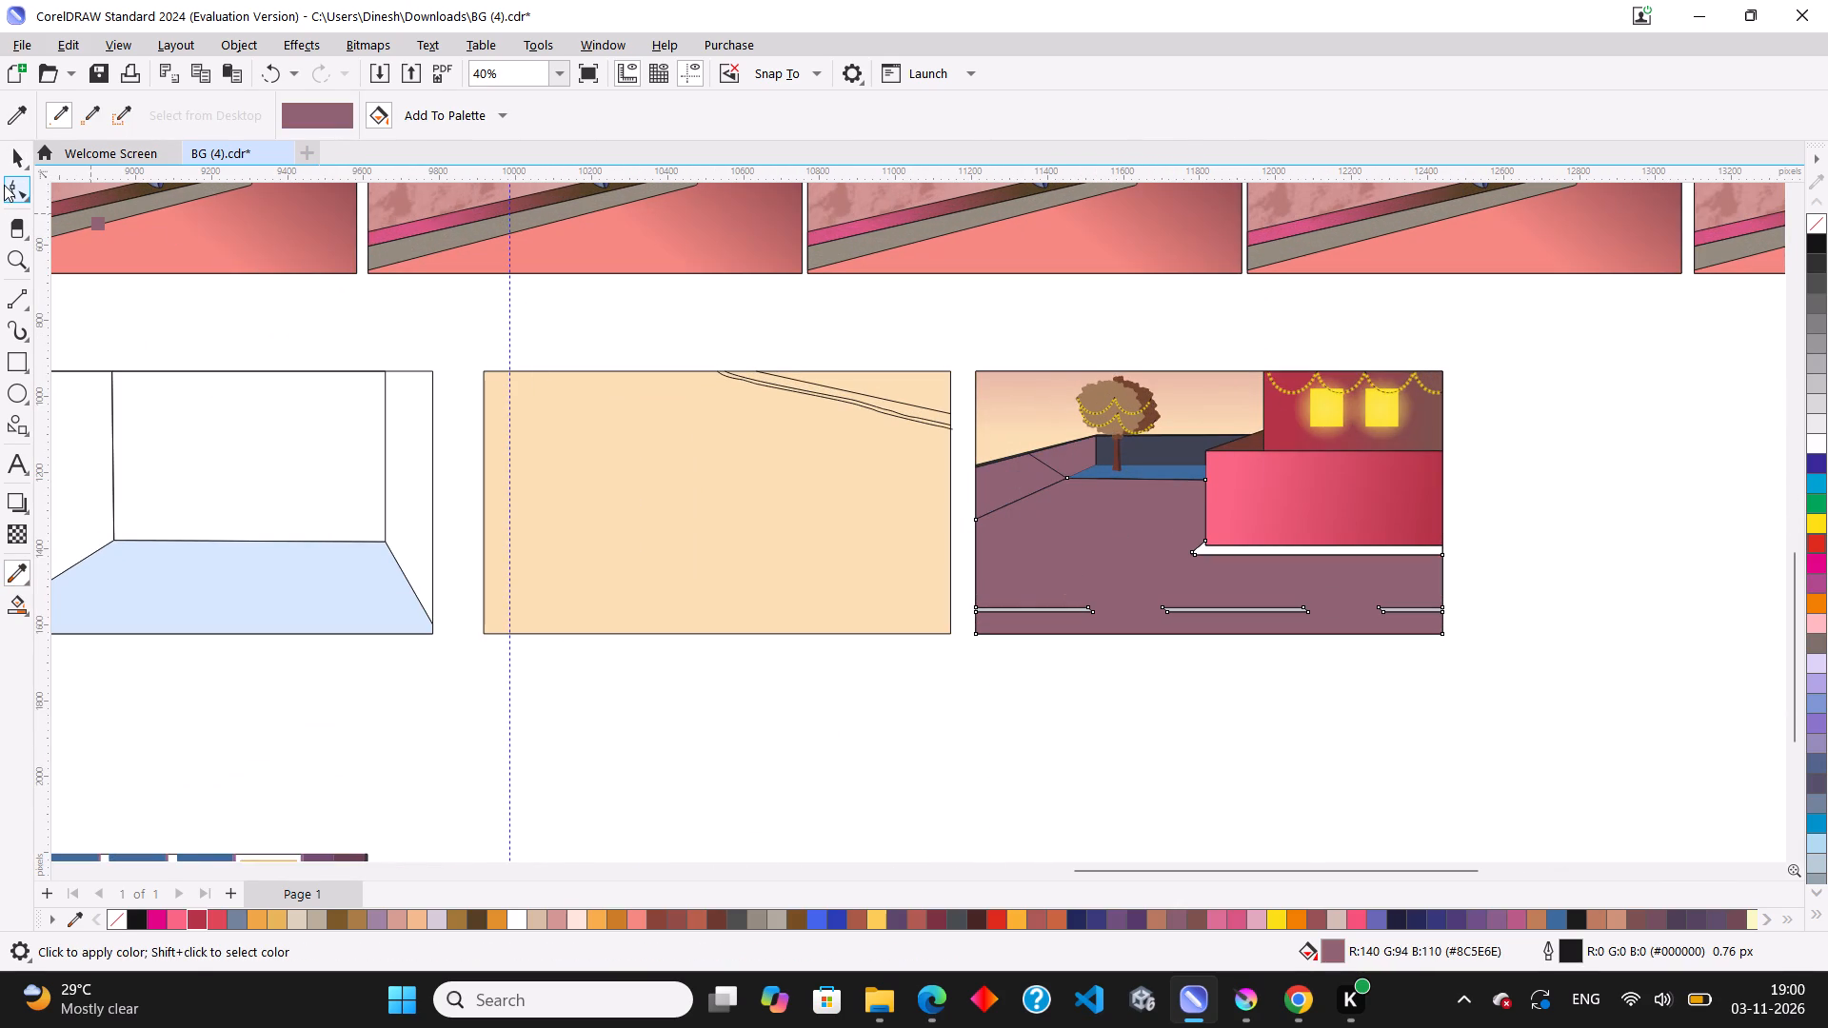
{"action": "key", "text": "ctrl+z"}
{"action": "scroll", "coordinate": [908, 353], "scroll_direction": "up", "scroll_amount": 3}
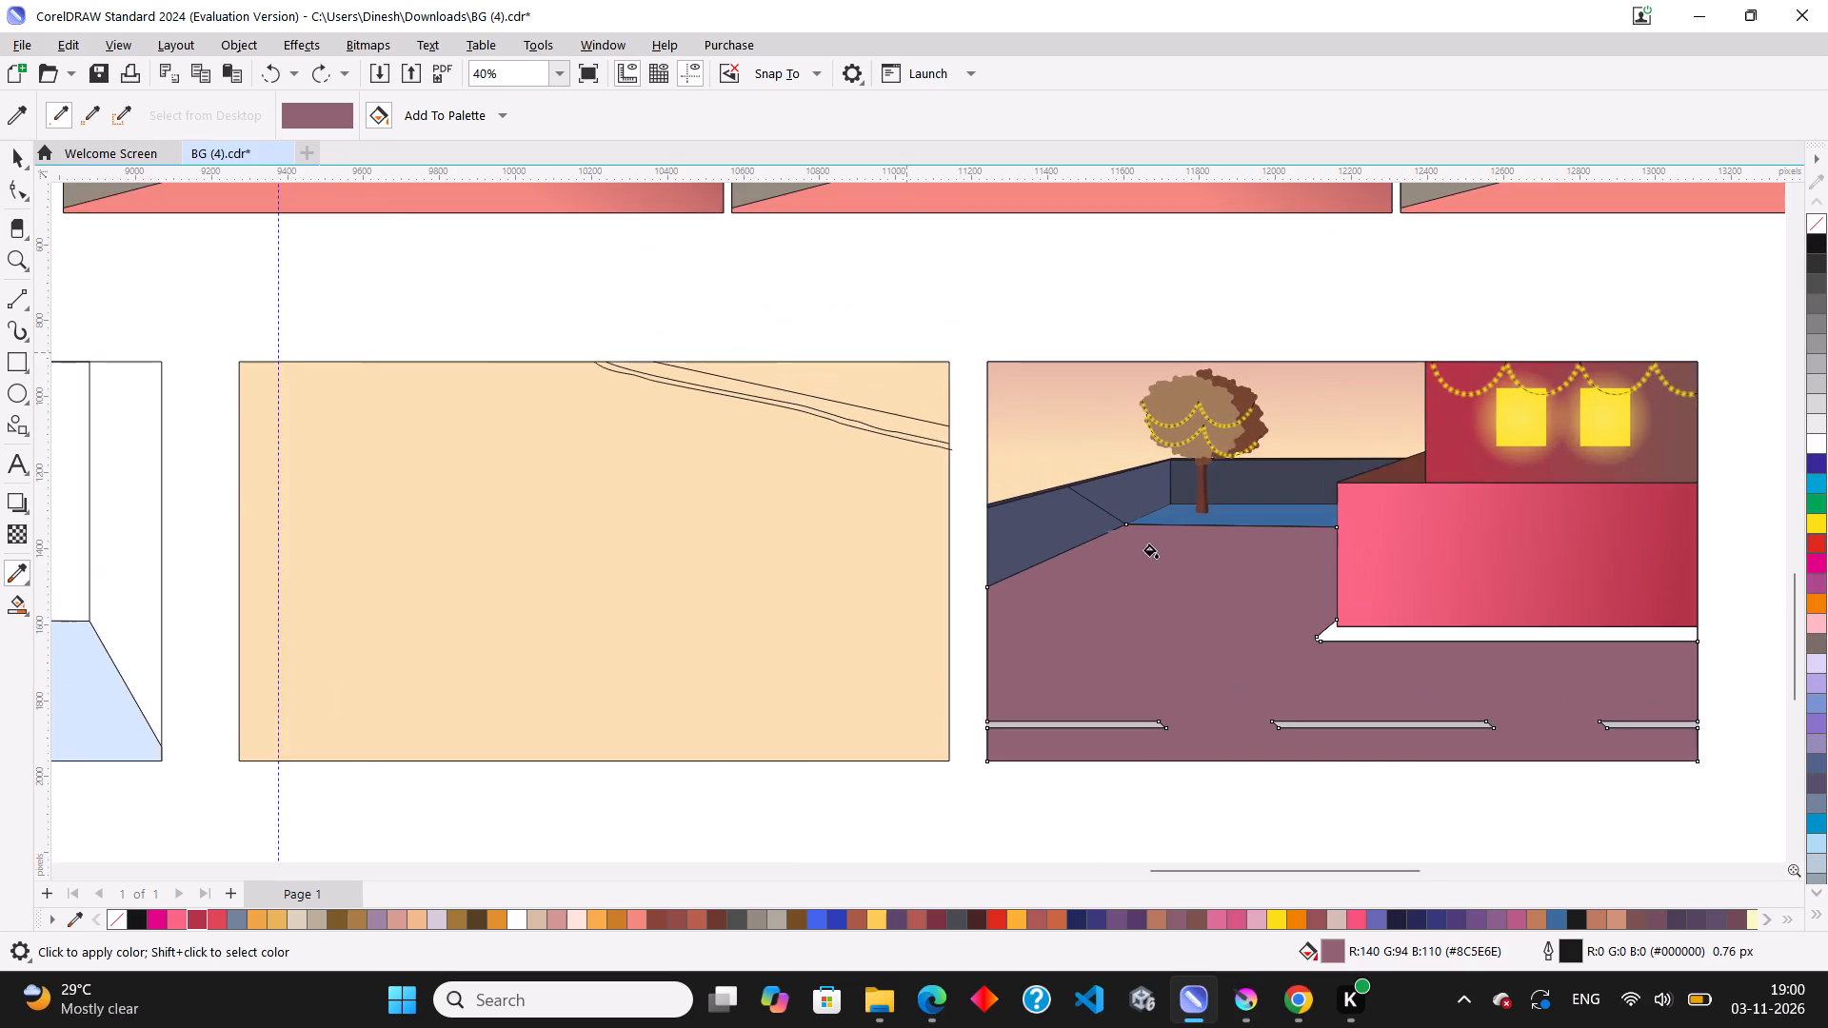
Create a separate blue #336699 shape from the front section of the side wall using Smart Fill.
{"action": "scroll", "coordinate": [1151, 551], "scroll_direction": "up", "scroll_amount": 2}
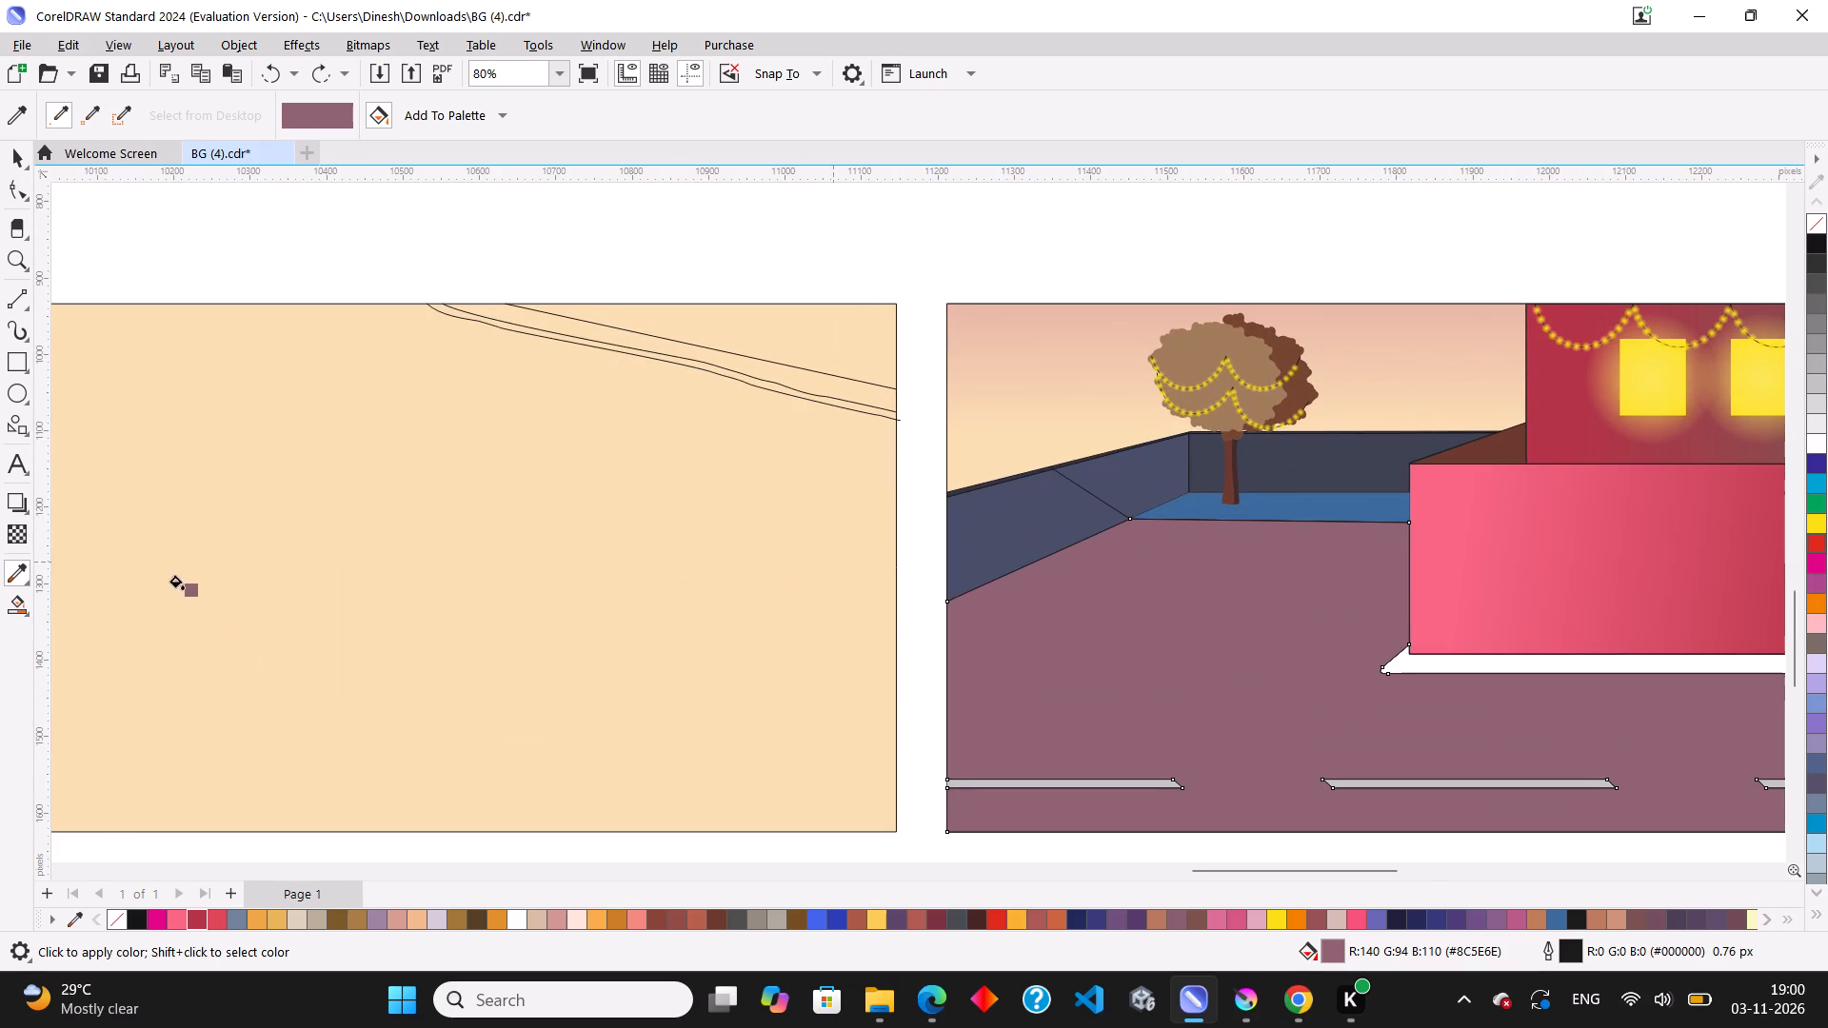
{"action": "left_click", "coordinate": [20, 607]}
{"action": "left_click", "coordinate": [1003, 536]}
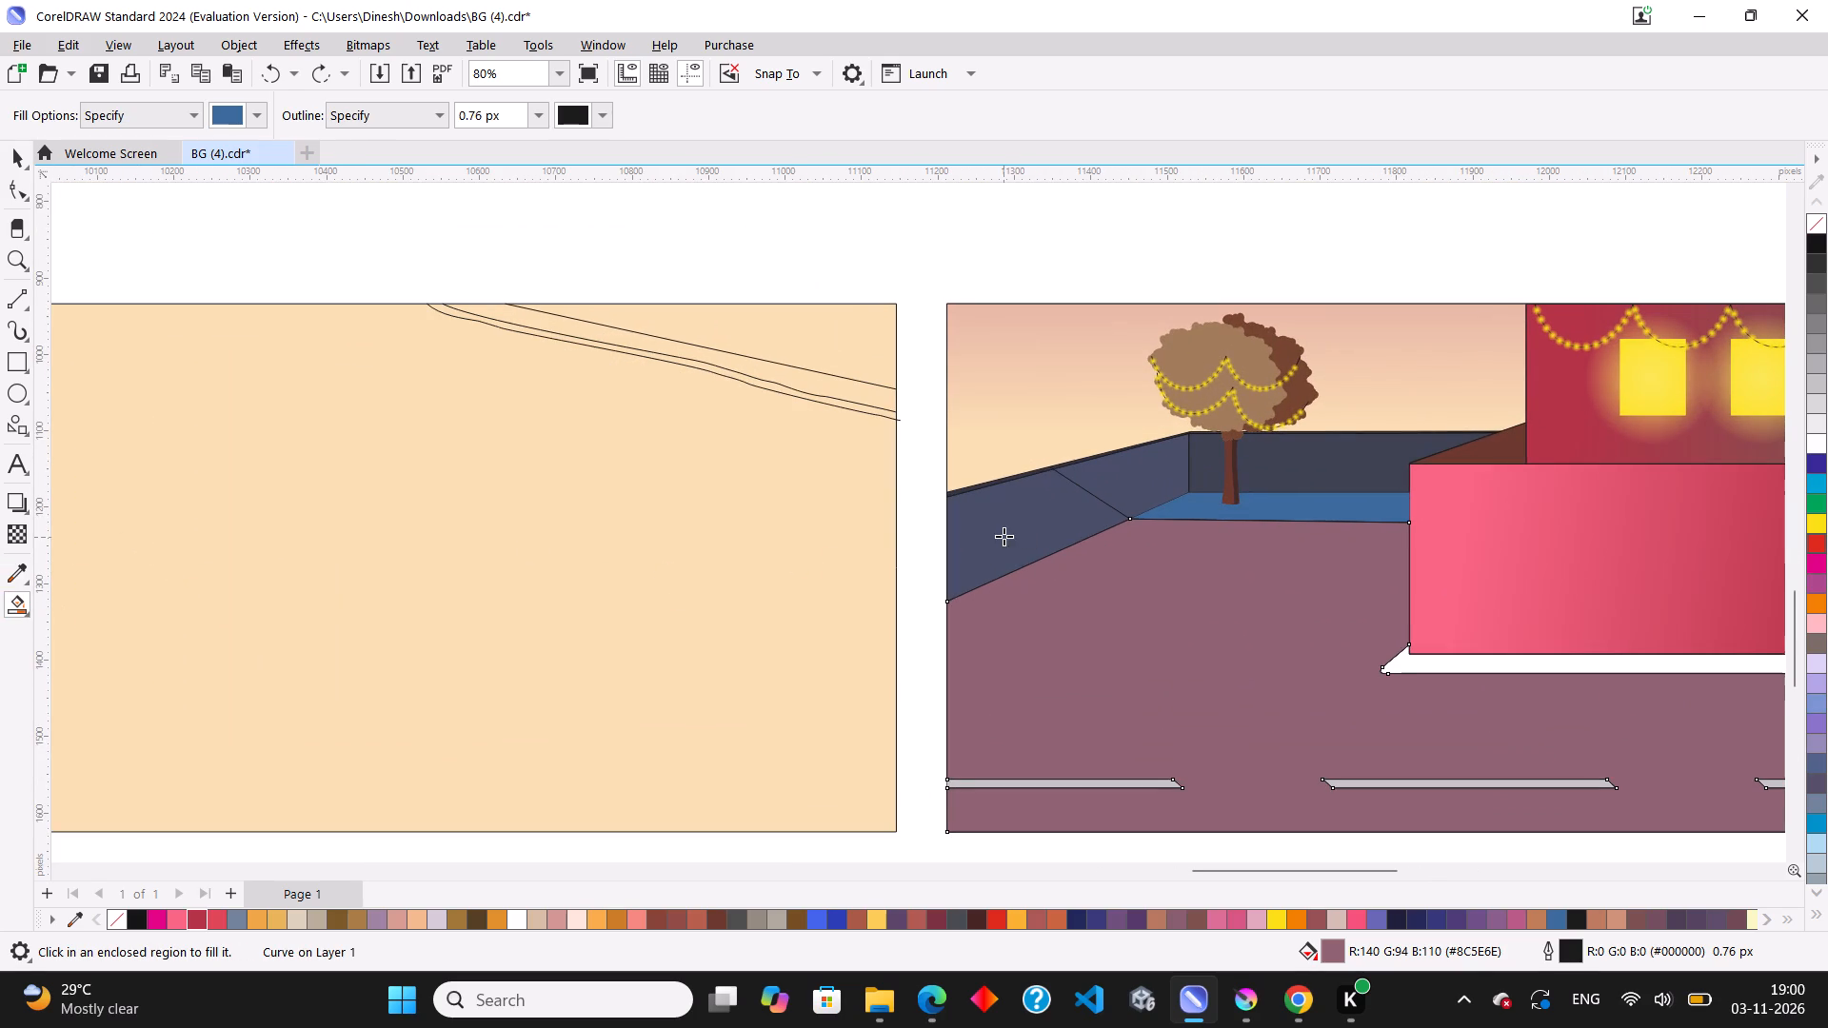
{"action": "left_click", "coordinate": [22, 162]}
{"action": "left_click", "coordinate": [938, 251]}
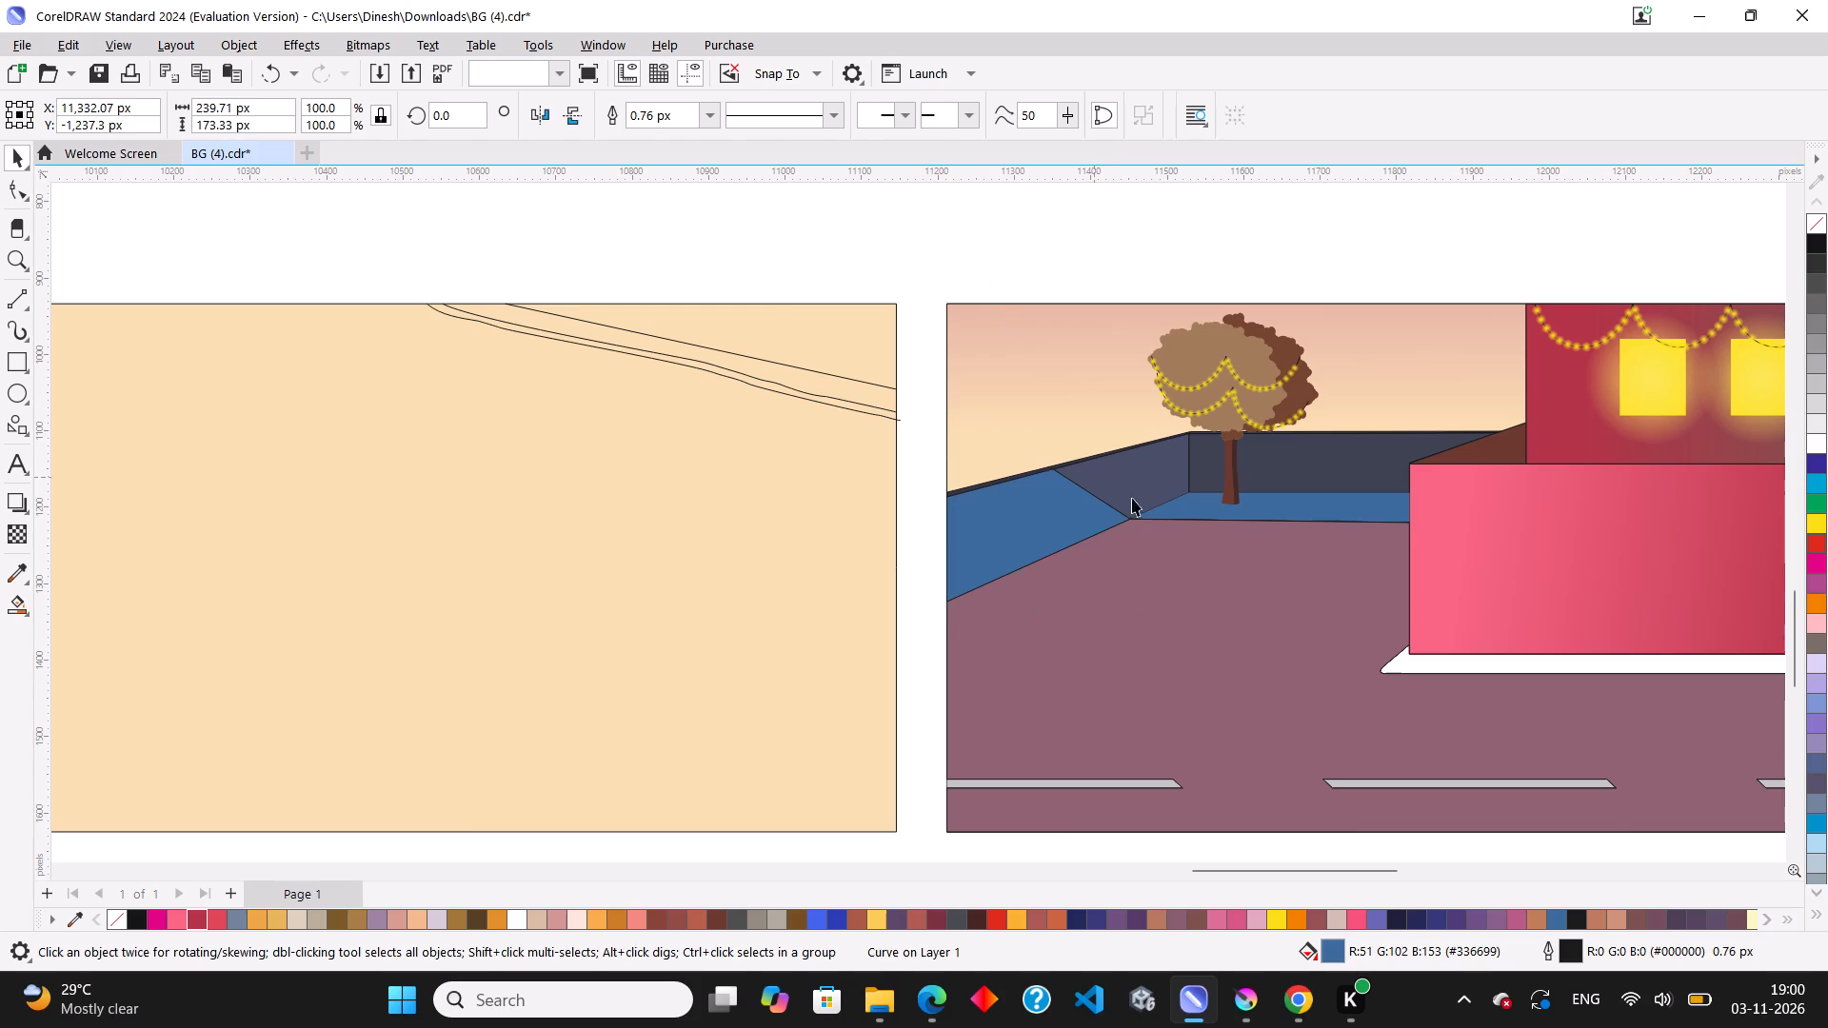
Sample the slate blue #434863 of the adjoining side wall and apply it to the new front wall section.
{"action": "left_click", "coordinate": [1125, 480]}
{"action": "scroll", "coordinate": [1205, 462], "scroll_direction": "up", "scroll_amount": 3}
{"action": "left_click", "coordinate": [875, 556]}
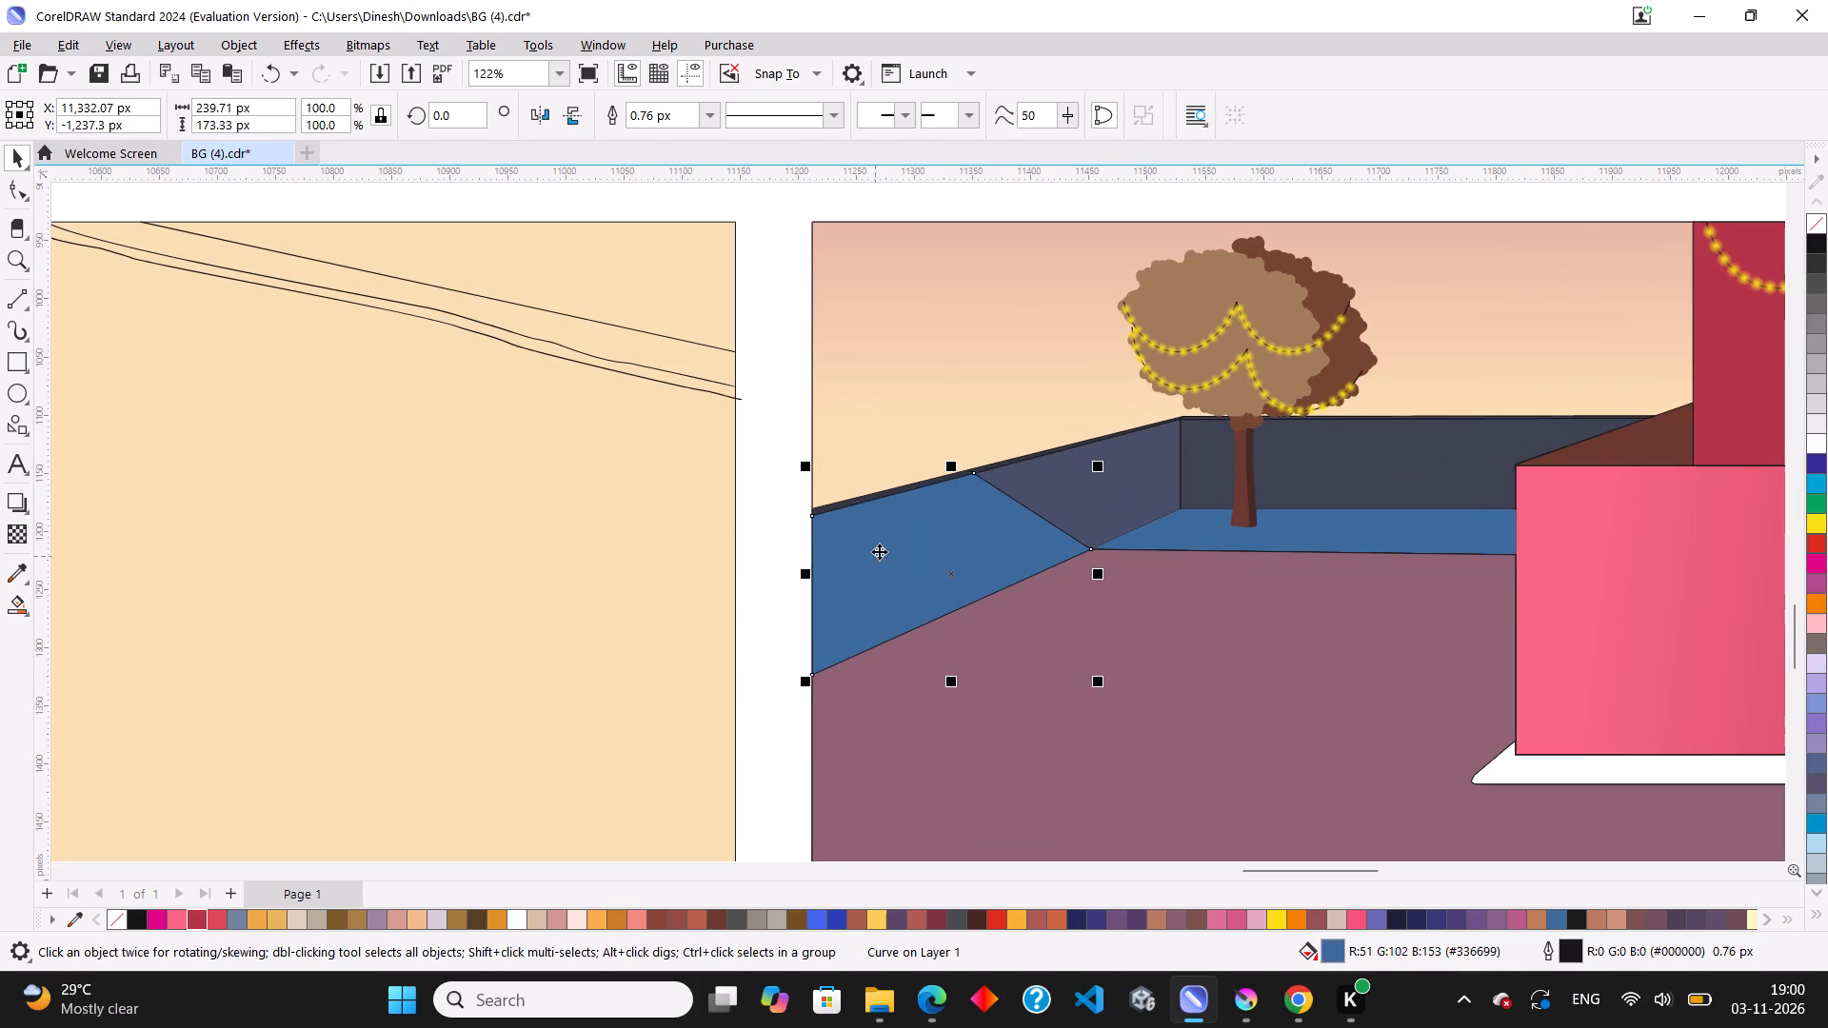
{"action": "left_click", "coordinate": [20, 562]}
{"action": "left_click", "coordinate": [1114, 493]}
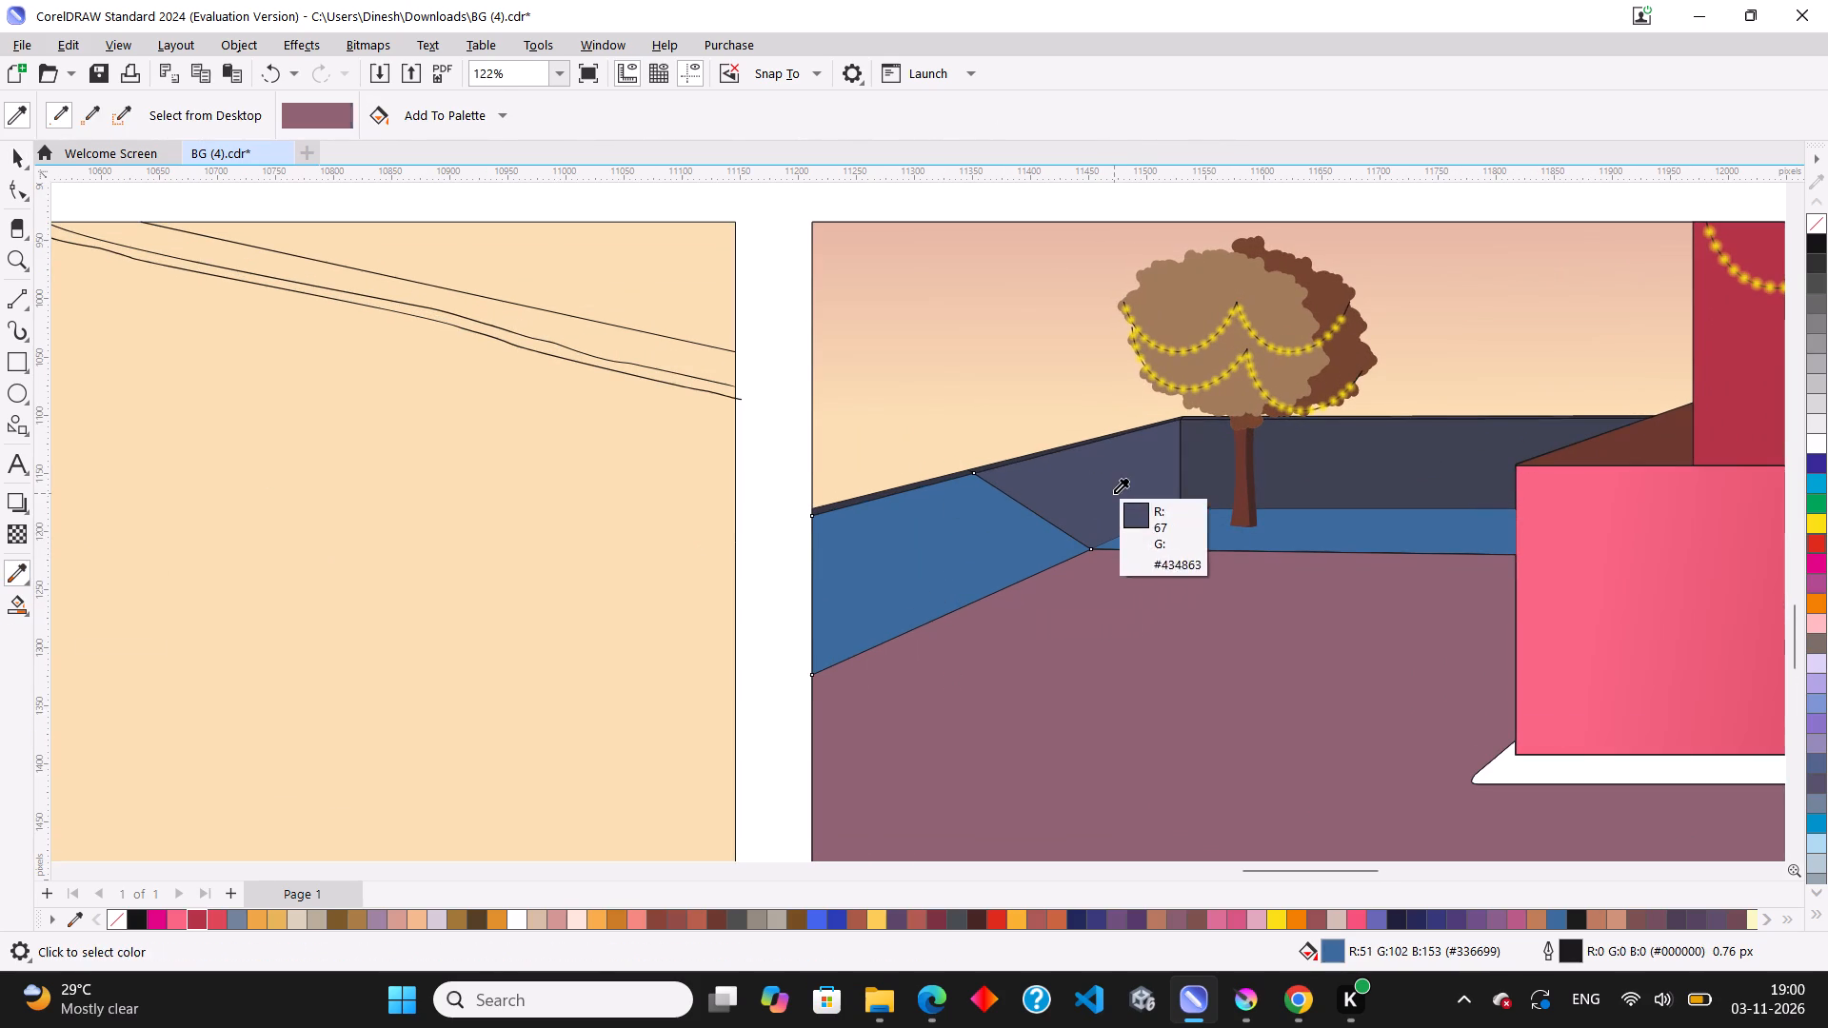
{"action": "left_click", "coordinate": [931, 575]}
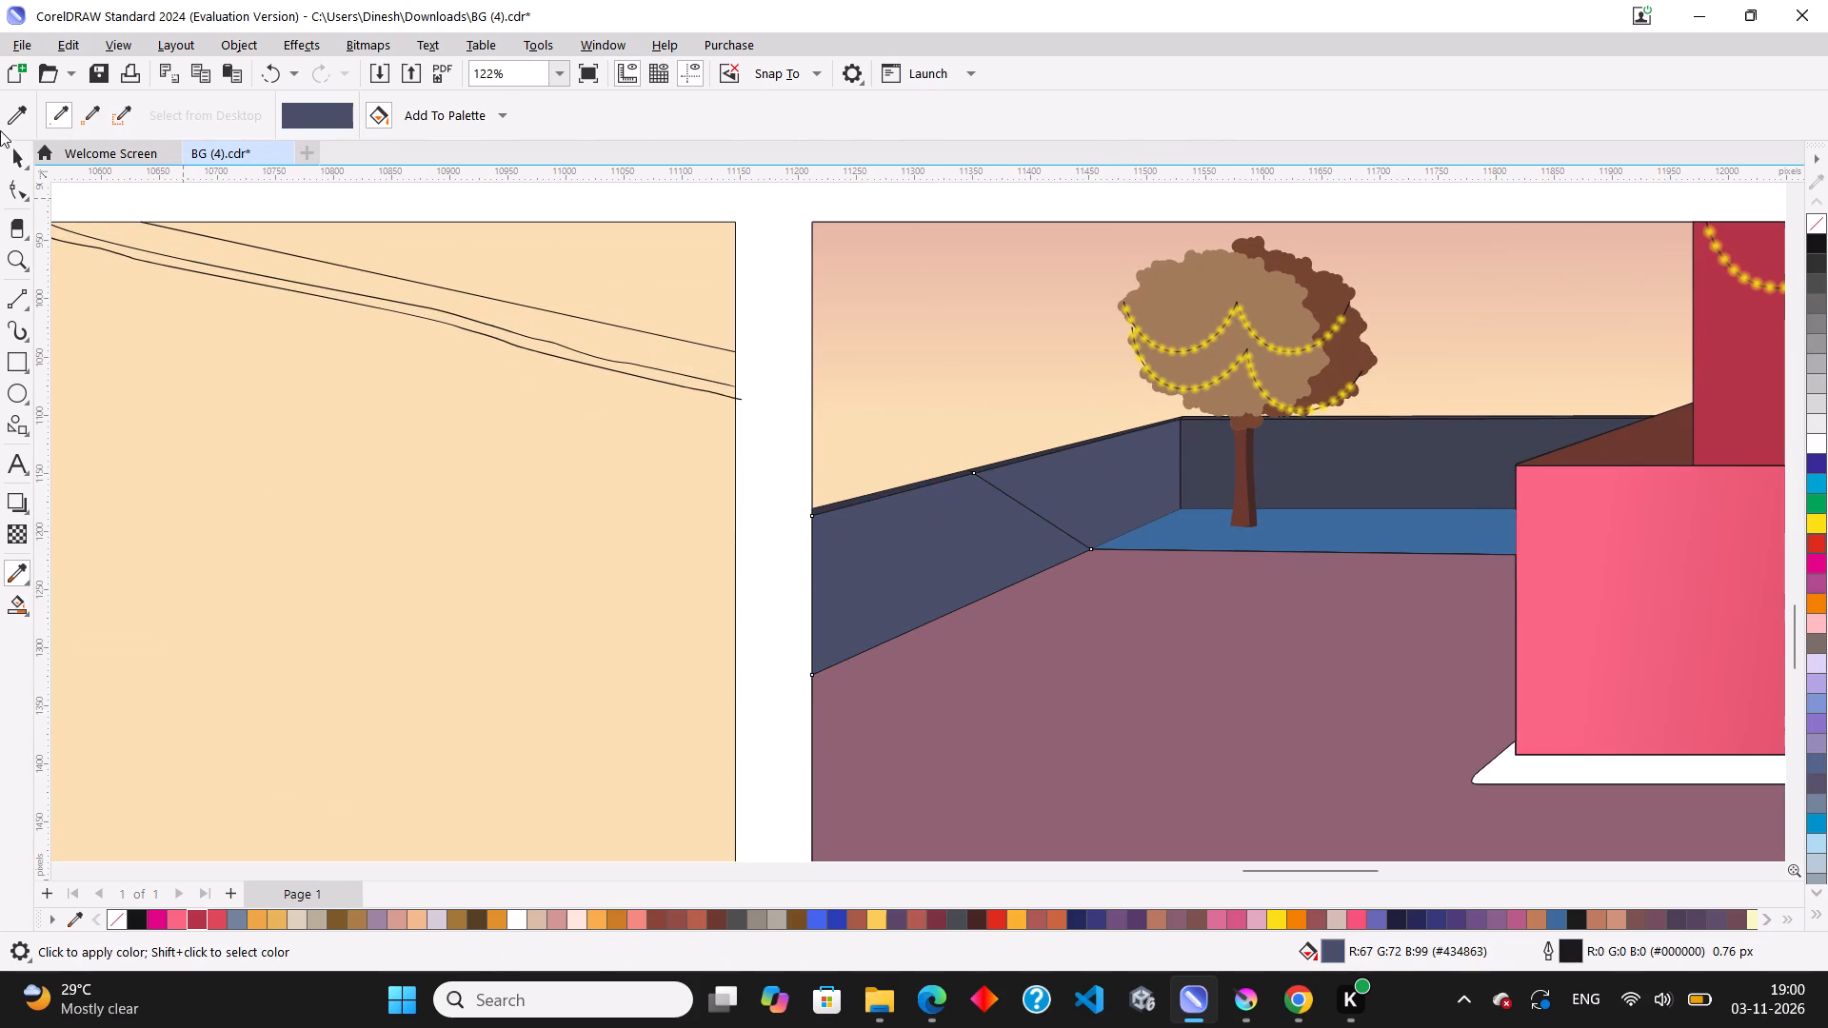
Lighten the front wall section's uniform fill to #64698A.
{"action": "left_click", "coordinate": [17, 161]}
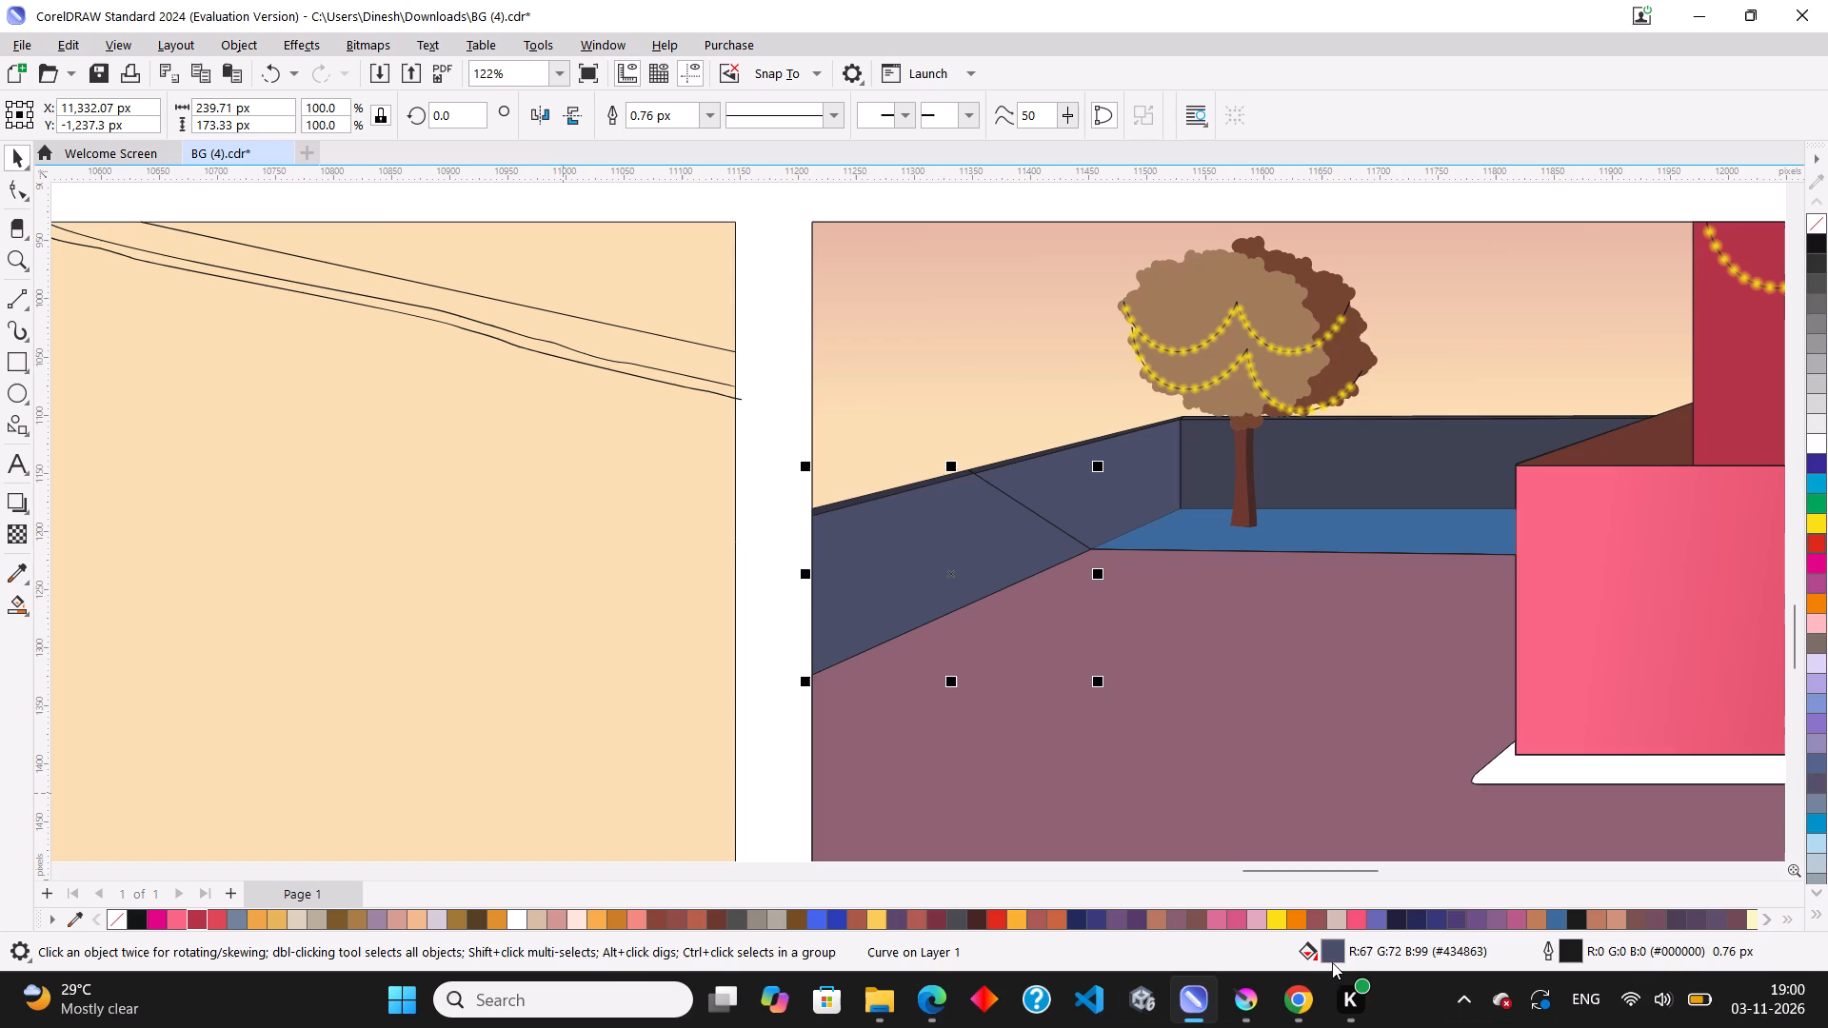
{"action": "double_click", "coordinate": [1335, 956]}
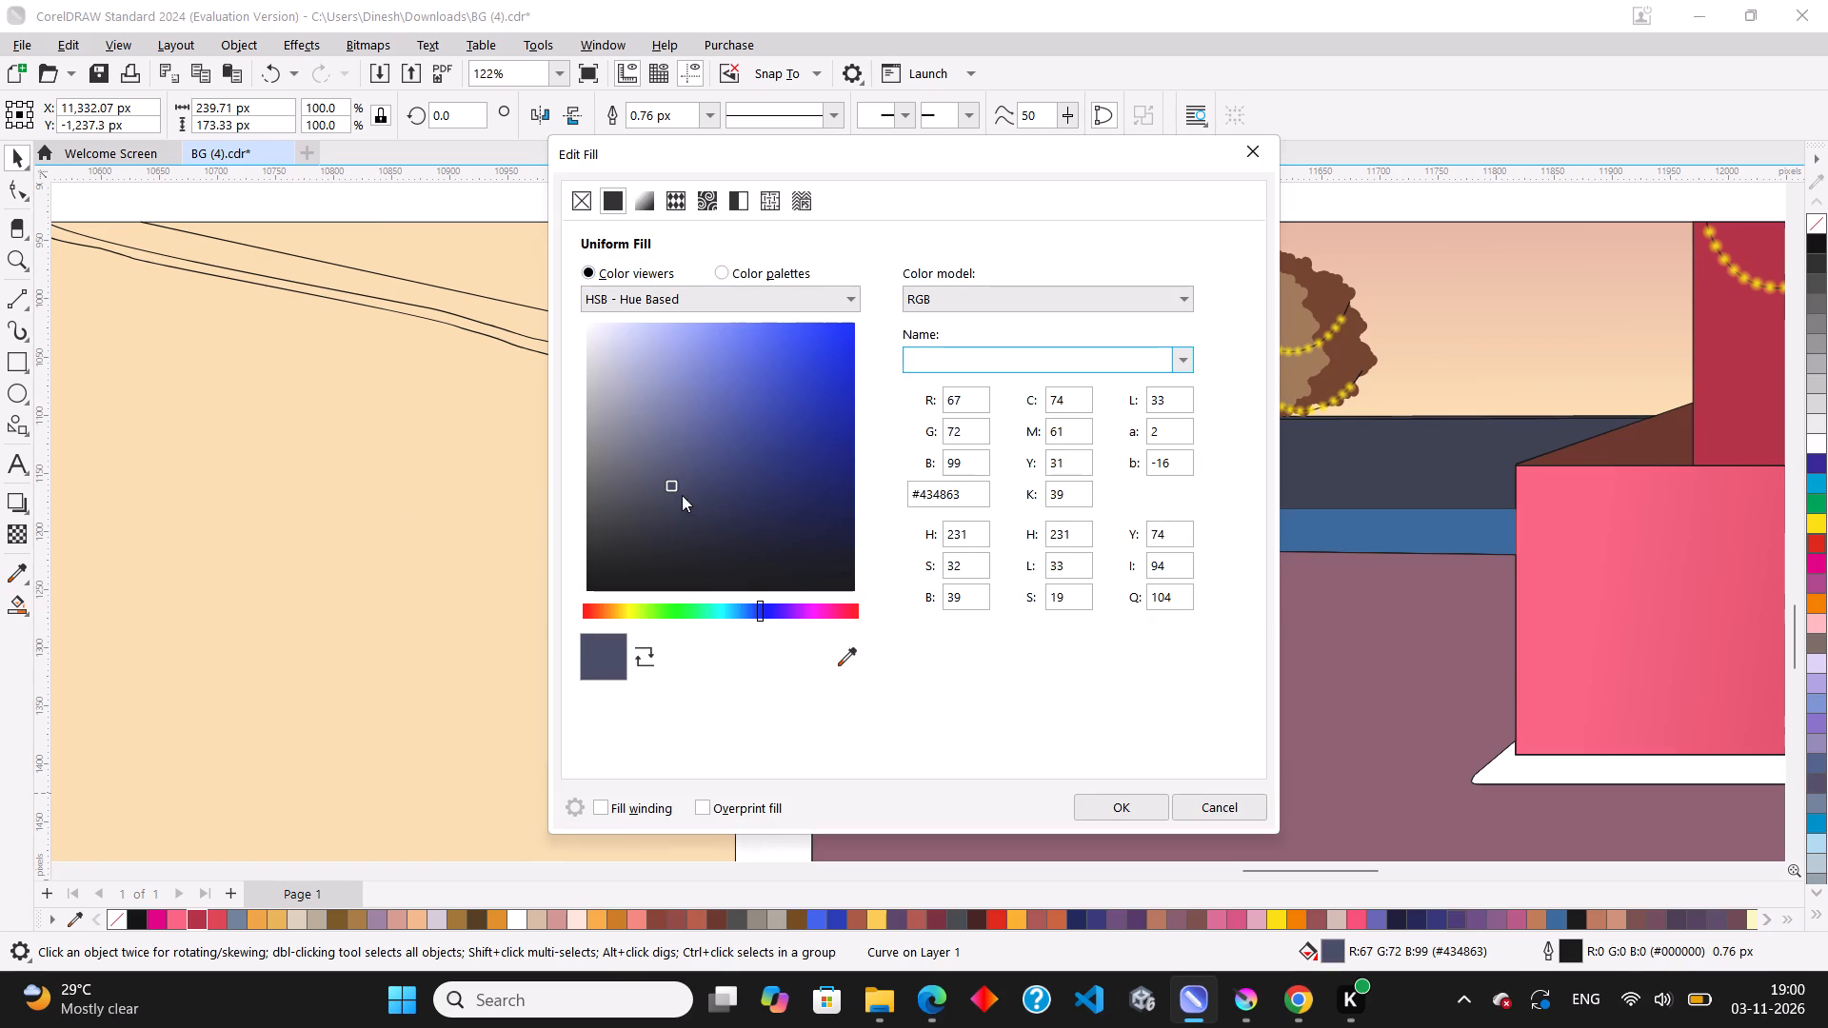
{"action": "left_click", "coordinate": [679, 514]}
{"action": "left_click", "coordinate": [661, 446]}
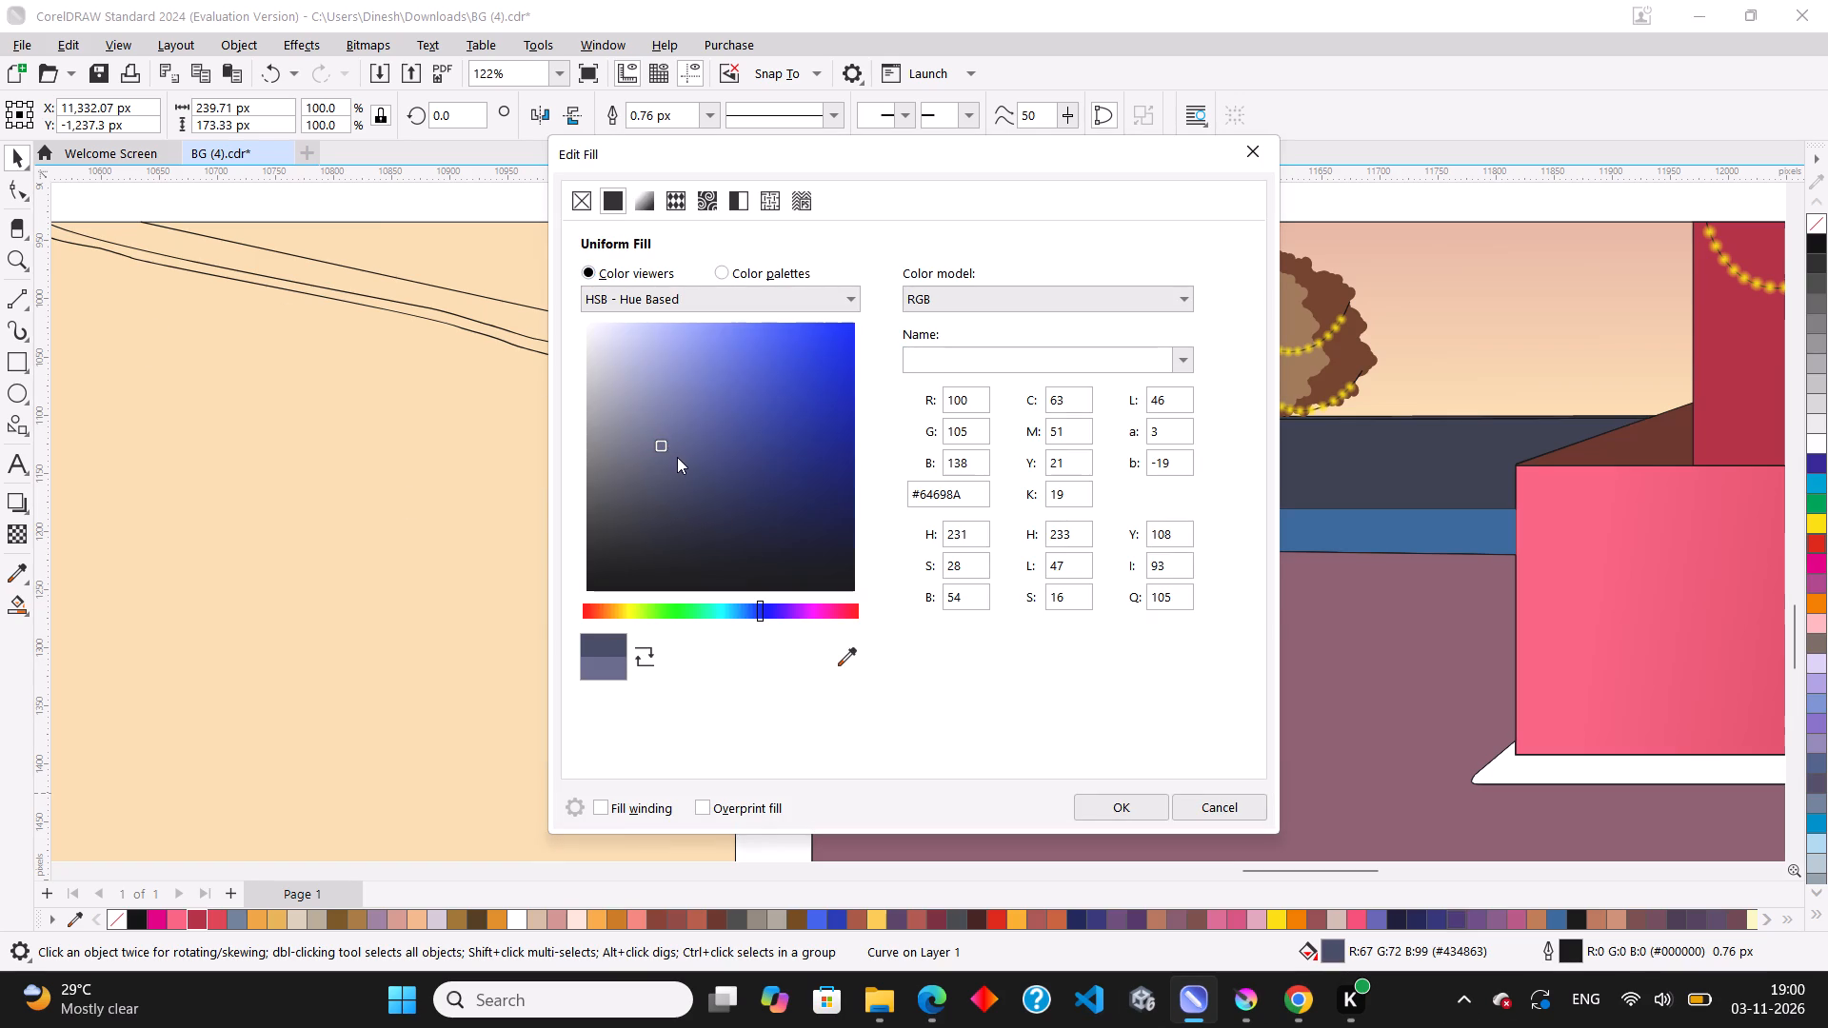
{"action": "left_click", "coordinate": [1091, 805]}
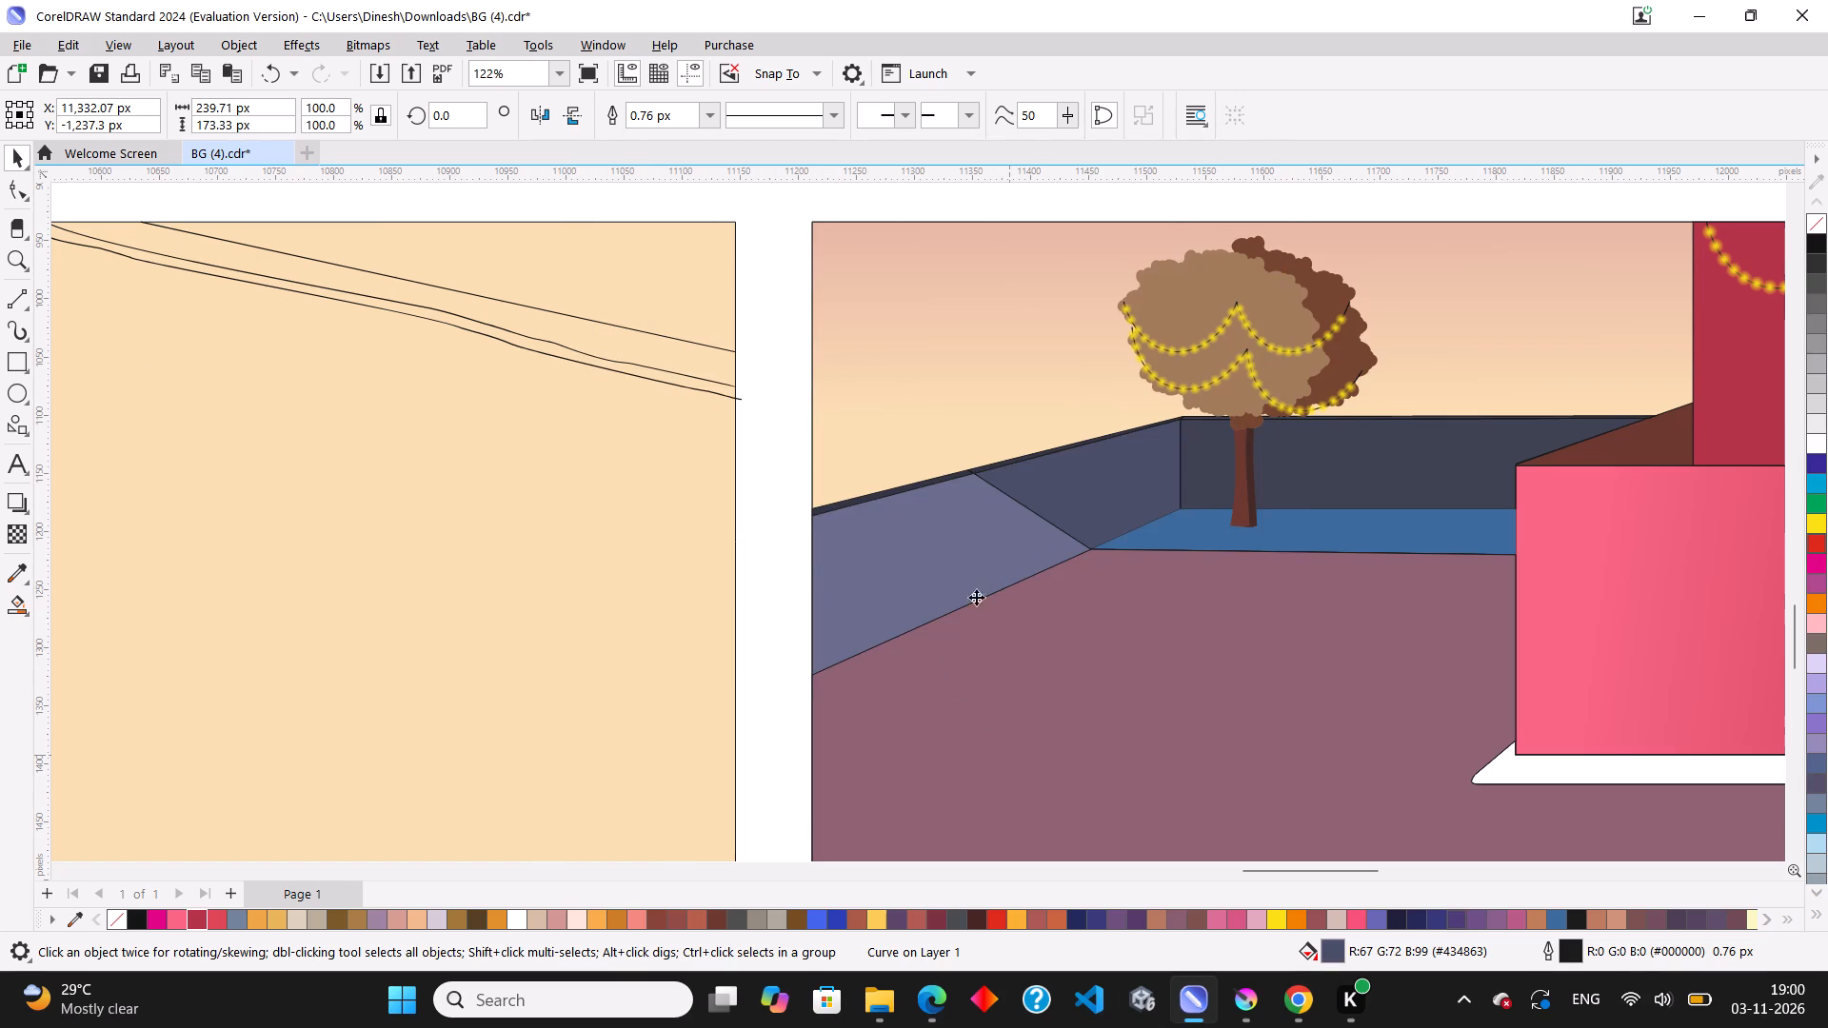
Remove the outlines from the lighter wall section, the rest of the side wall, and the line dividing the wall and ground.
{"action": "left_click", "coordinate": [989, 568]}
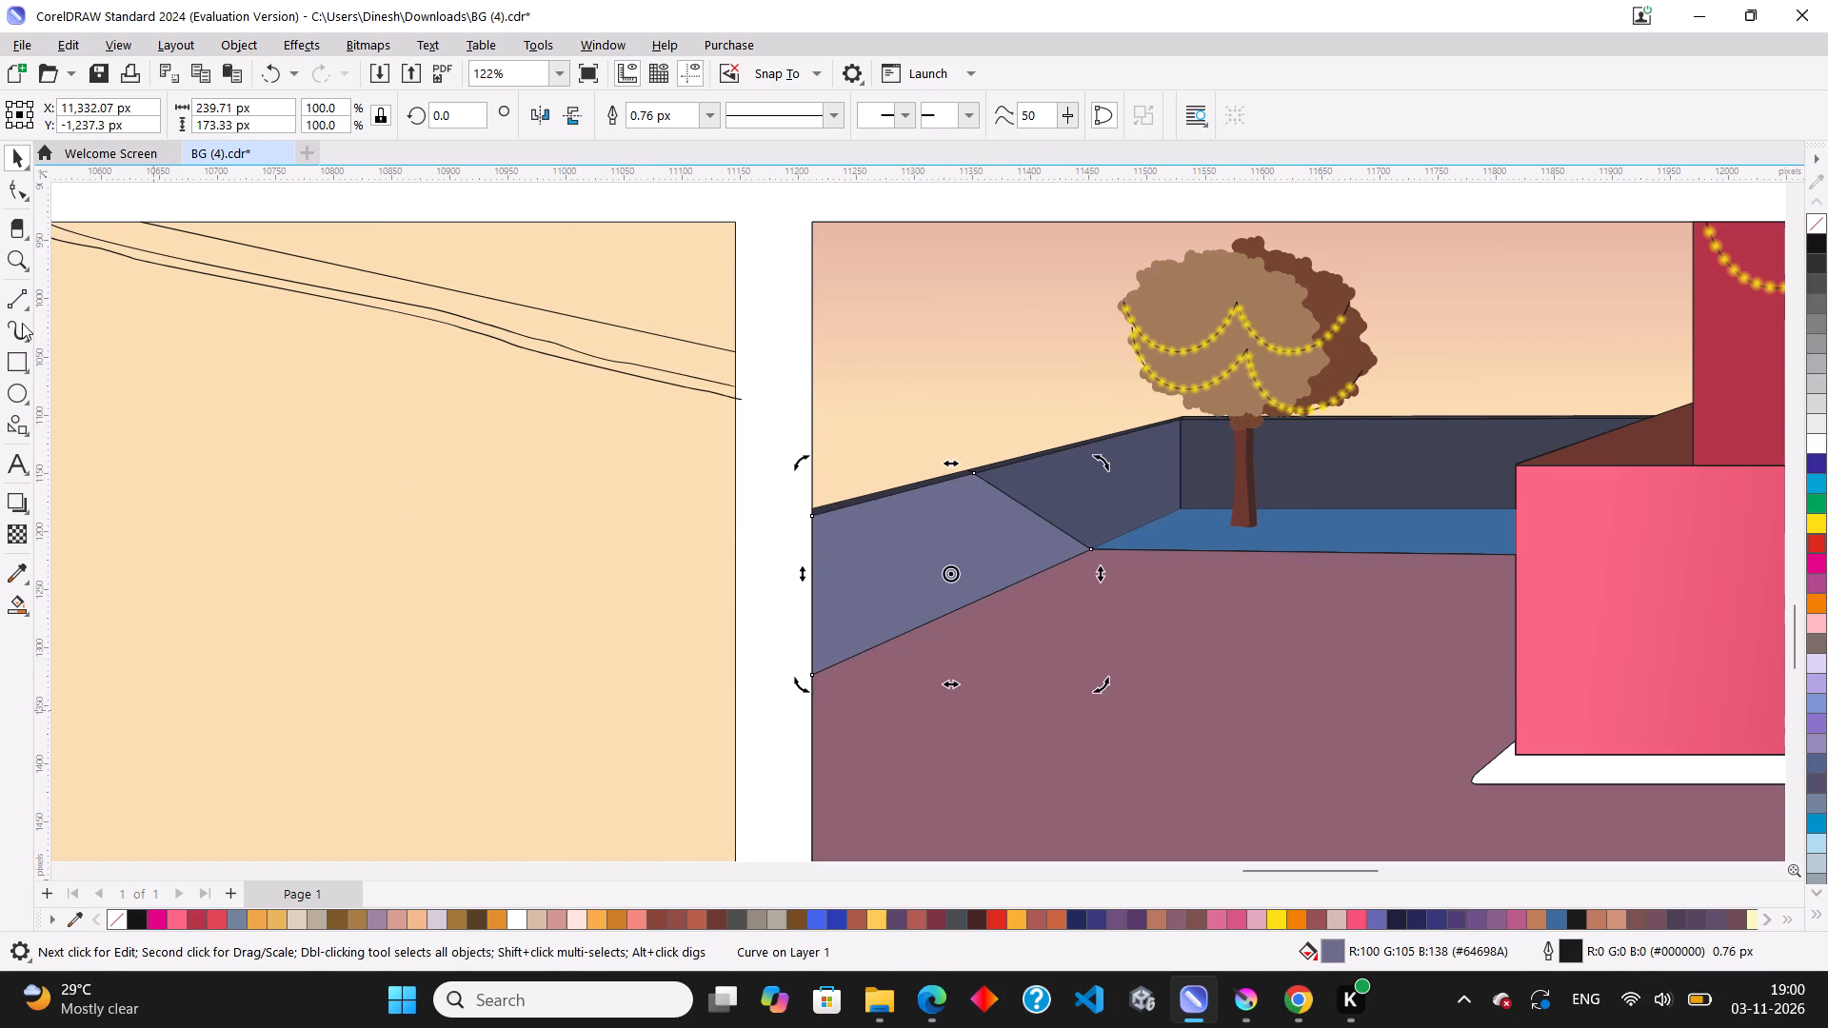
{"action": "right_click", "coordinate": [1815, 218]}
{"action": "left_click", "coordinate": [1171, 500]}
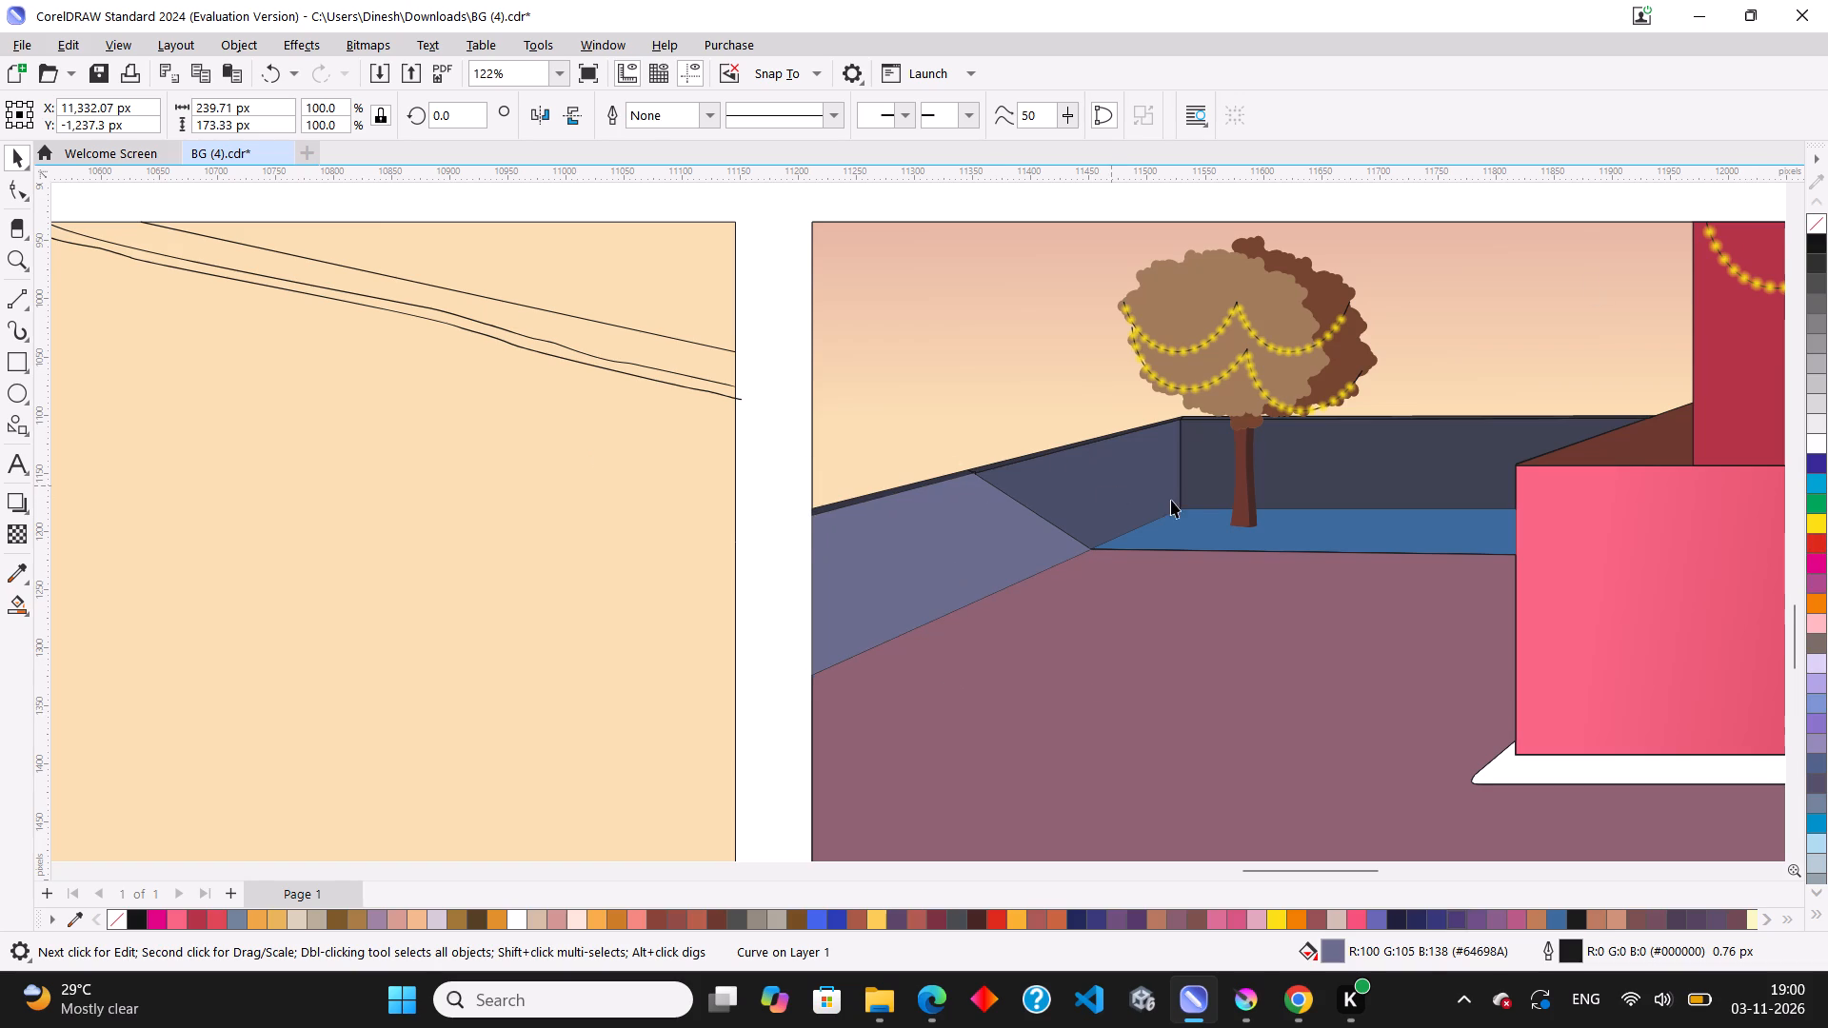
{"action": "right_click", "coordinate": [1814, 227]}
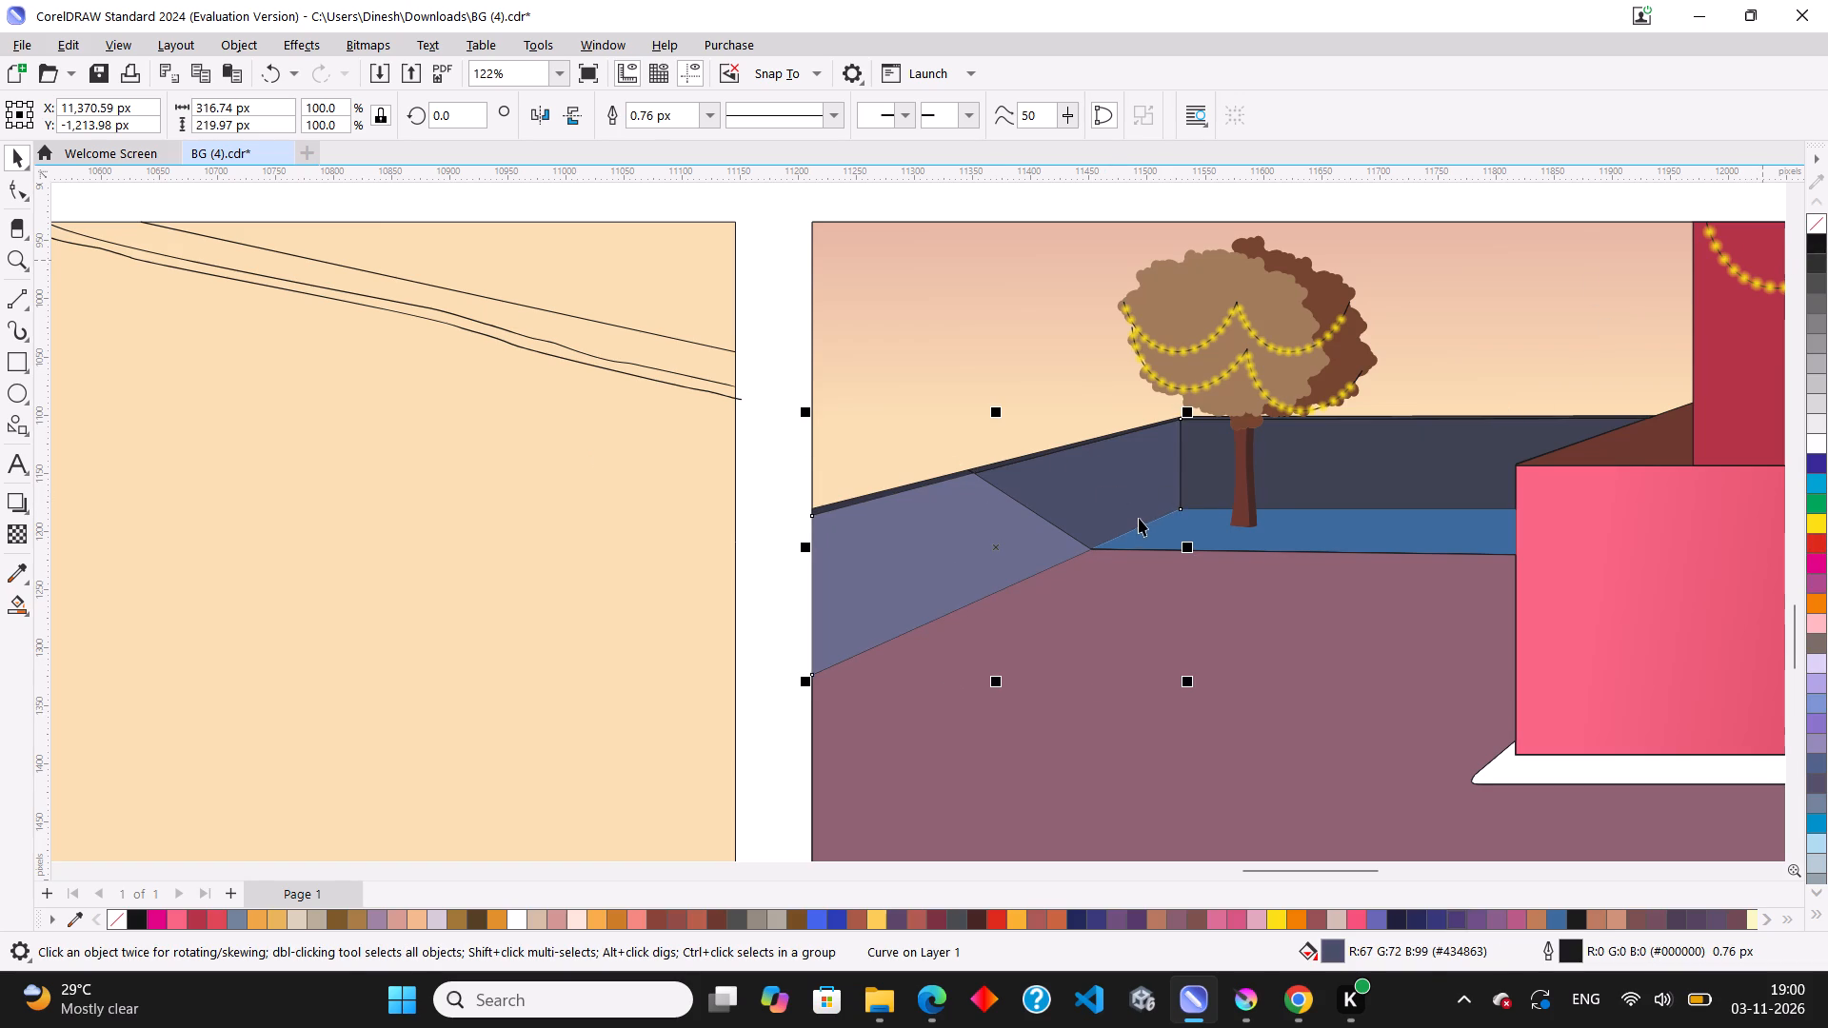
{"action": "scroll", "coordinate": [1136, 520], "scroll_direction": "down", "scroll_amount": 2}
{"action": "left_click", "coordinate": [1142, 236]}
{"action": "scroll", "coordinate": [1140, 458], "scroll_direction": "up", "scroll_amount": 5}
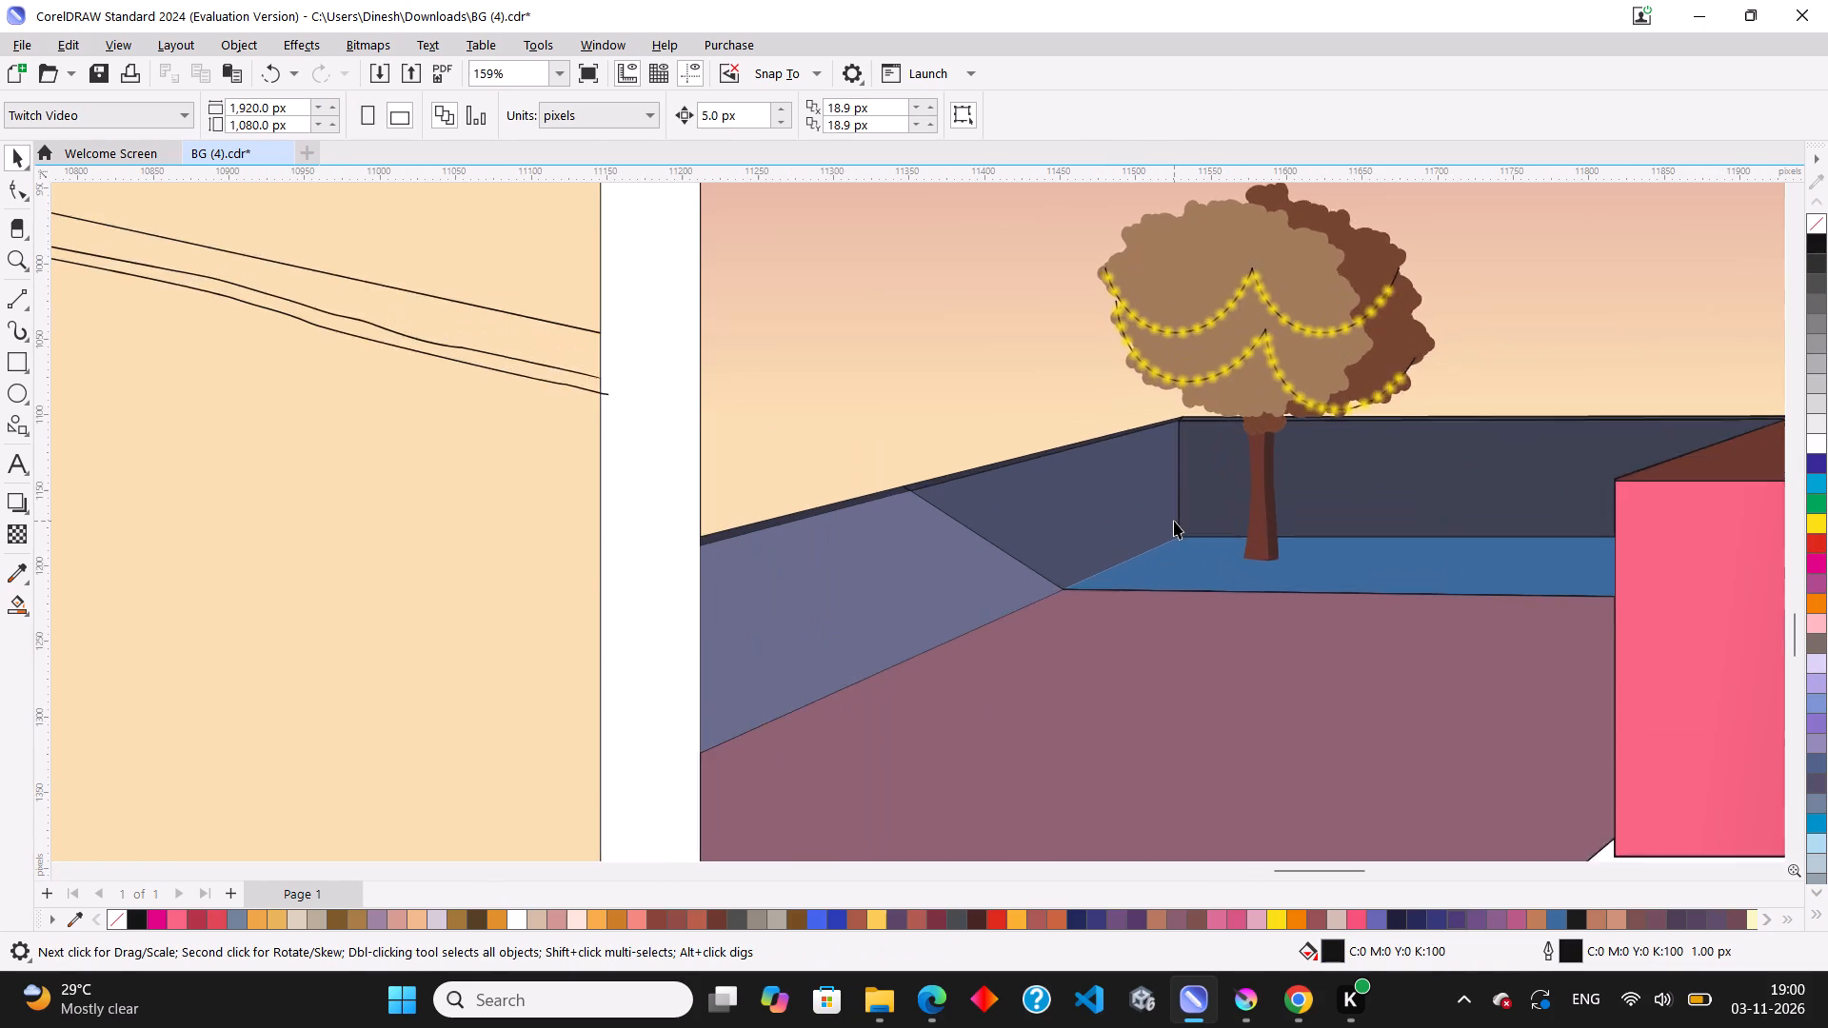
{"action": "scroll", "coordinate": [1174, 521], "scroll_direction": "up", "scroll_amount": 2}
{"action": "left_click", "coordinate": [1056, 525]}
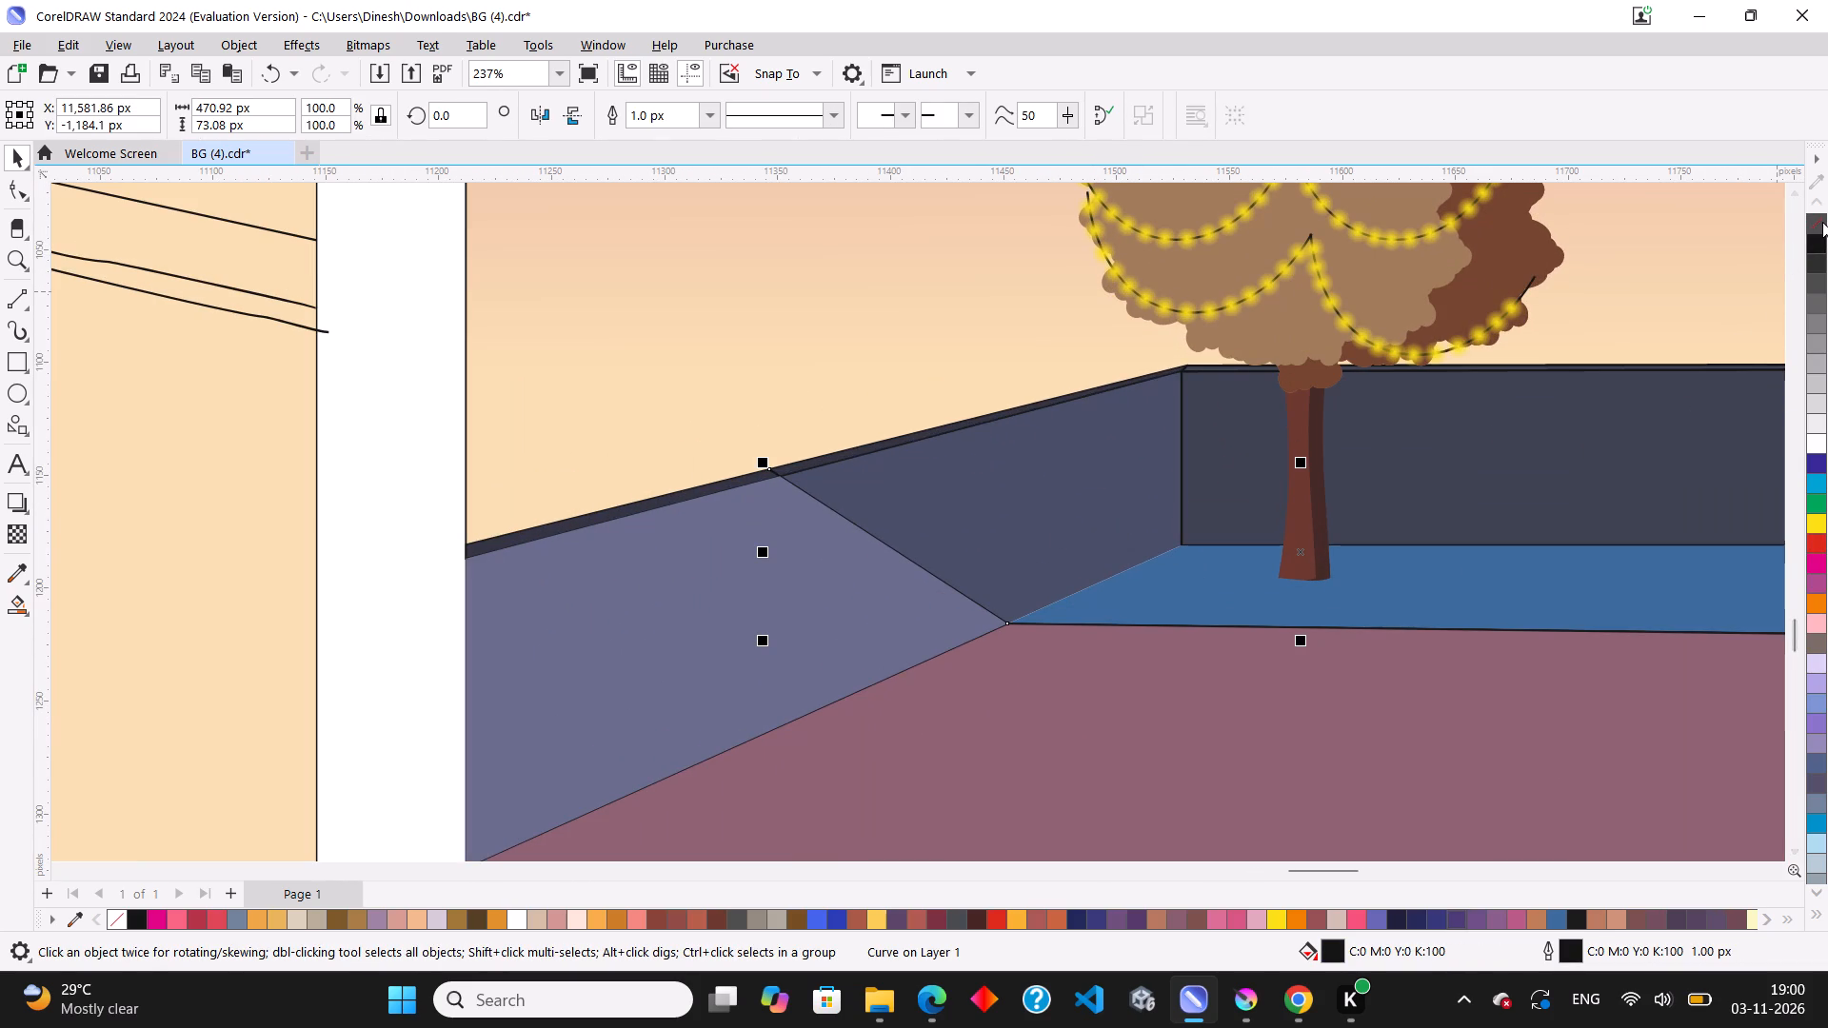
{"action": "right_click", "coordinate": [1822, 222]}
Sample the dark maroon of the shop-shelf background and apply it, #66394D, to the street's rear ground strip under the tree.
{"action": "scroll", "coordinate": [1033, 512], "scroll_direction": "down", "scroll_amount": 4}
{"action": "left_click", "coordinate": [1297, 573]}
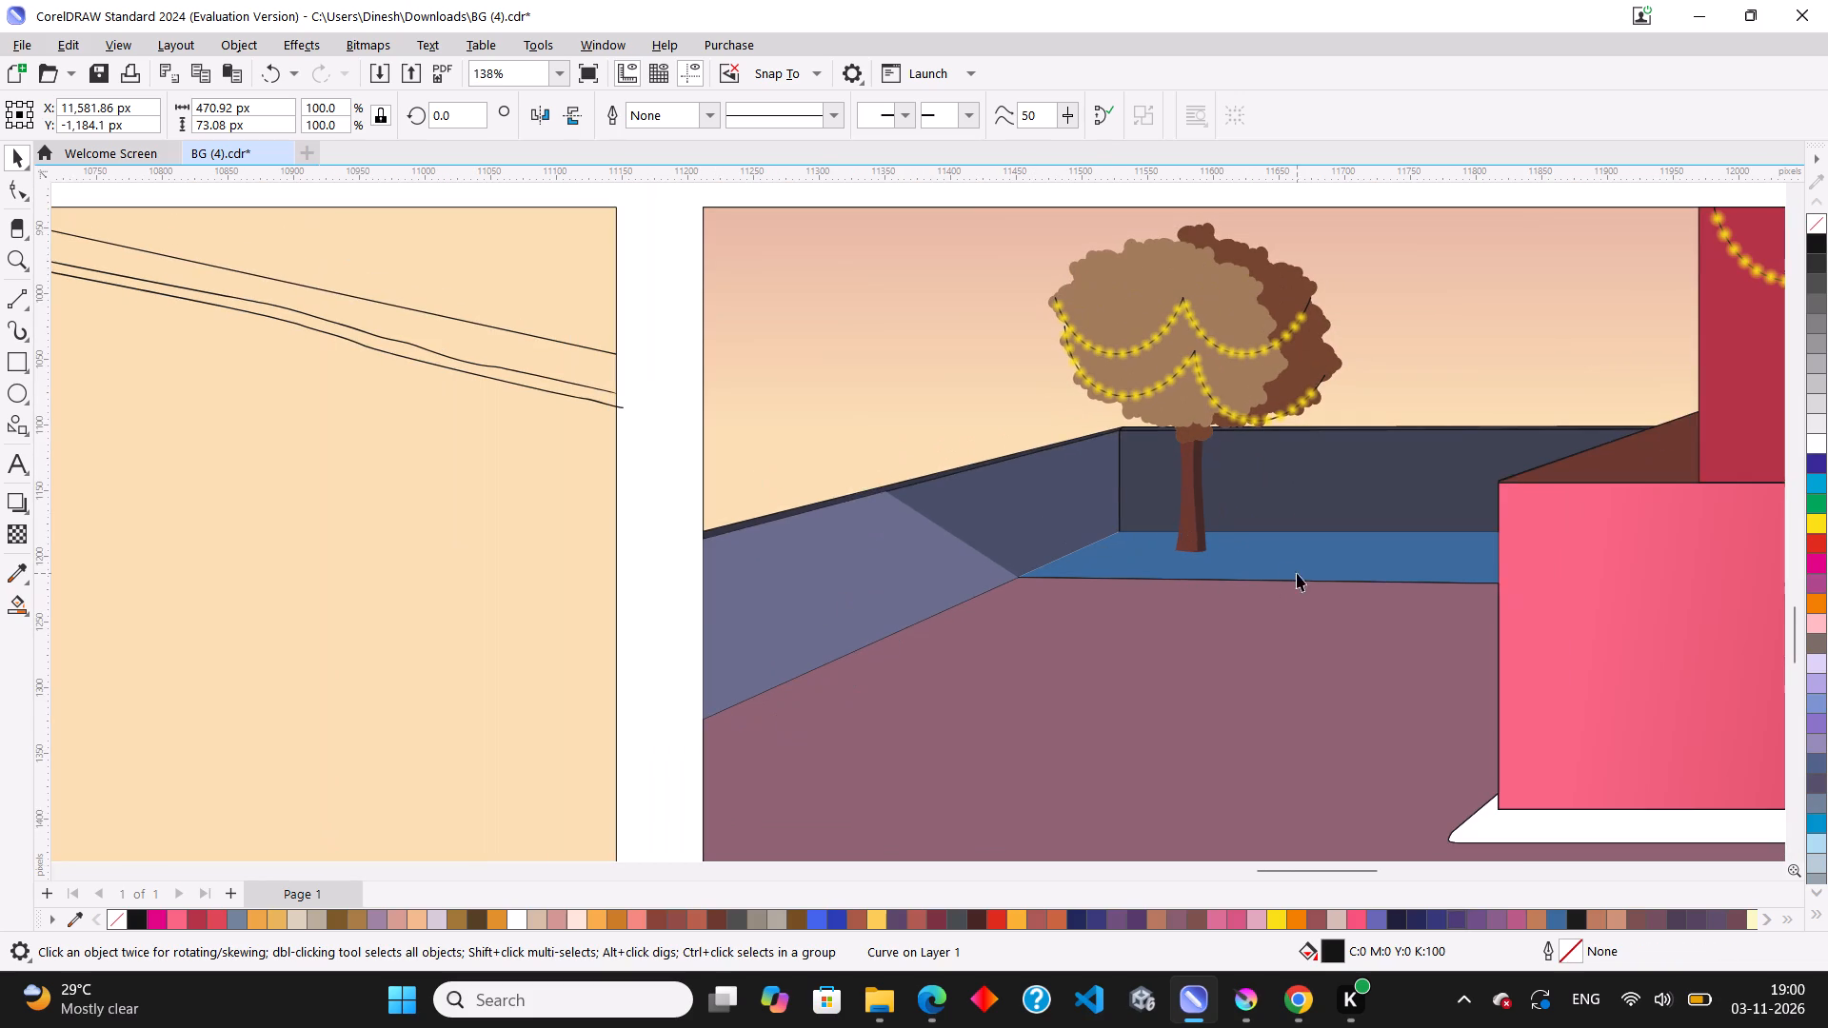
{"action": "scroll", "coordinate": [1299, 566], "scroll_direction": "down", "scroll_amount": 13}
{"action": "scroll", "coordinate": [634, 571], "scroll_direction": "down", "scroll_amount": 3}
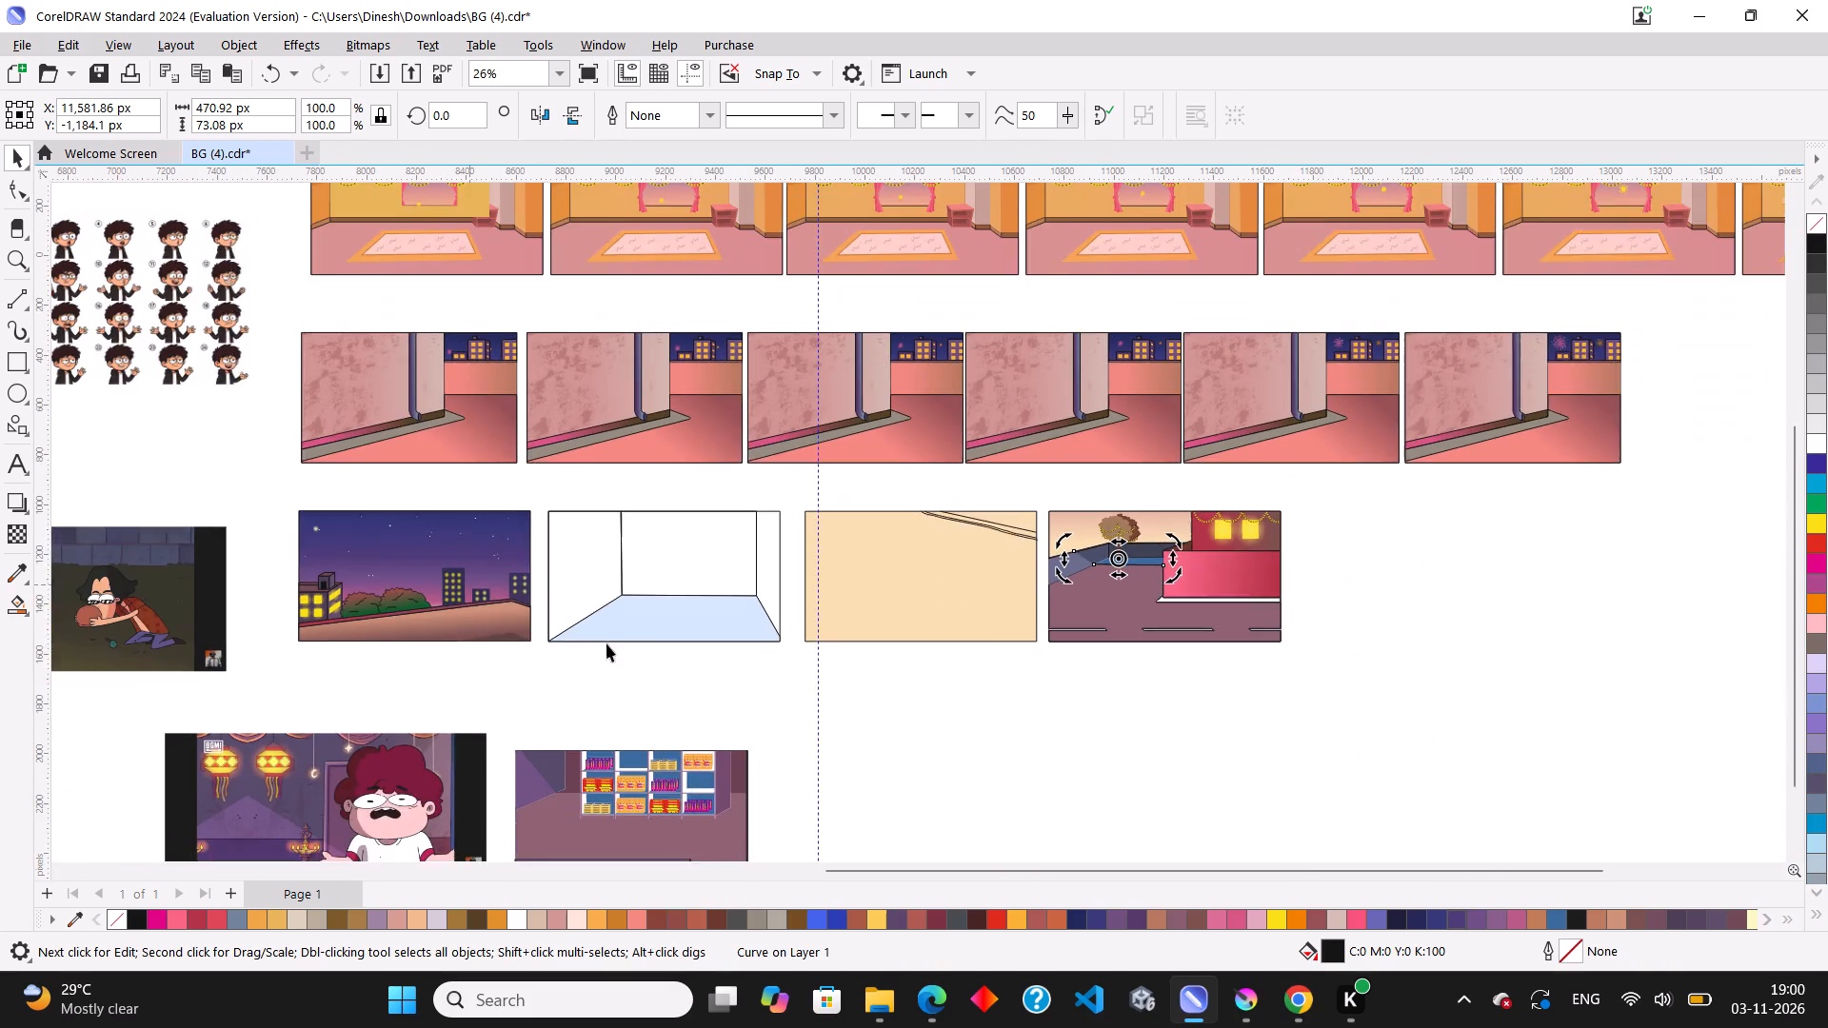
{"action": "scroll", "coordinate": [444, 759], "scroll_direction": "up", "scroll_amount": 2}
{"action": "left_click", "coordinate": [17, 580]}
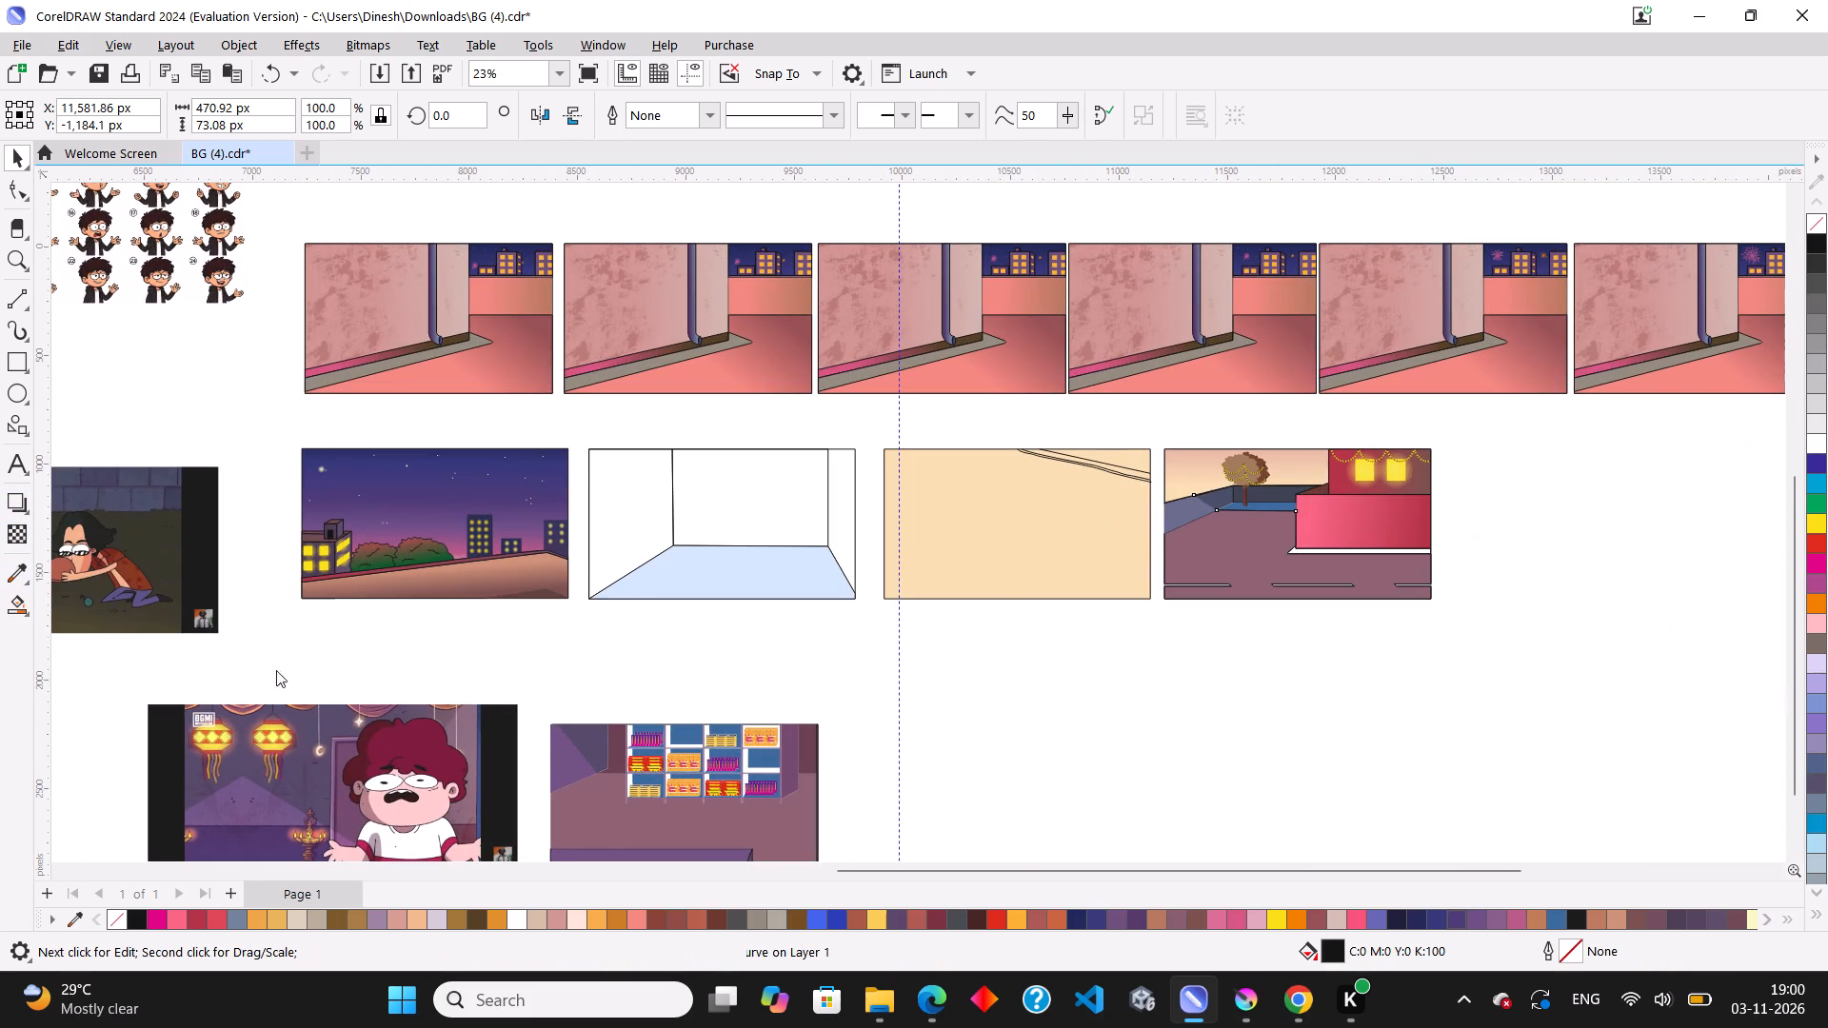
{"action": "left_click", "coordinate": [616, 740]}
{"action": "scroll", "coordinate": [1306, 491], "scroll_direction": "up", "scroll_amount": 4}
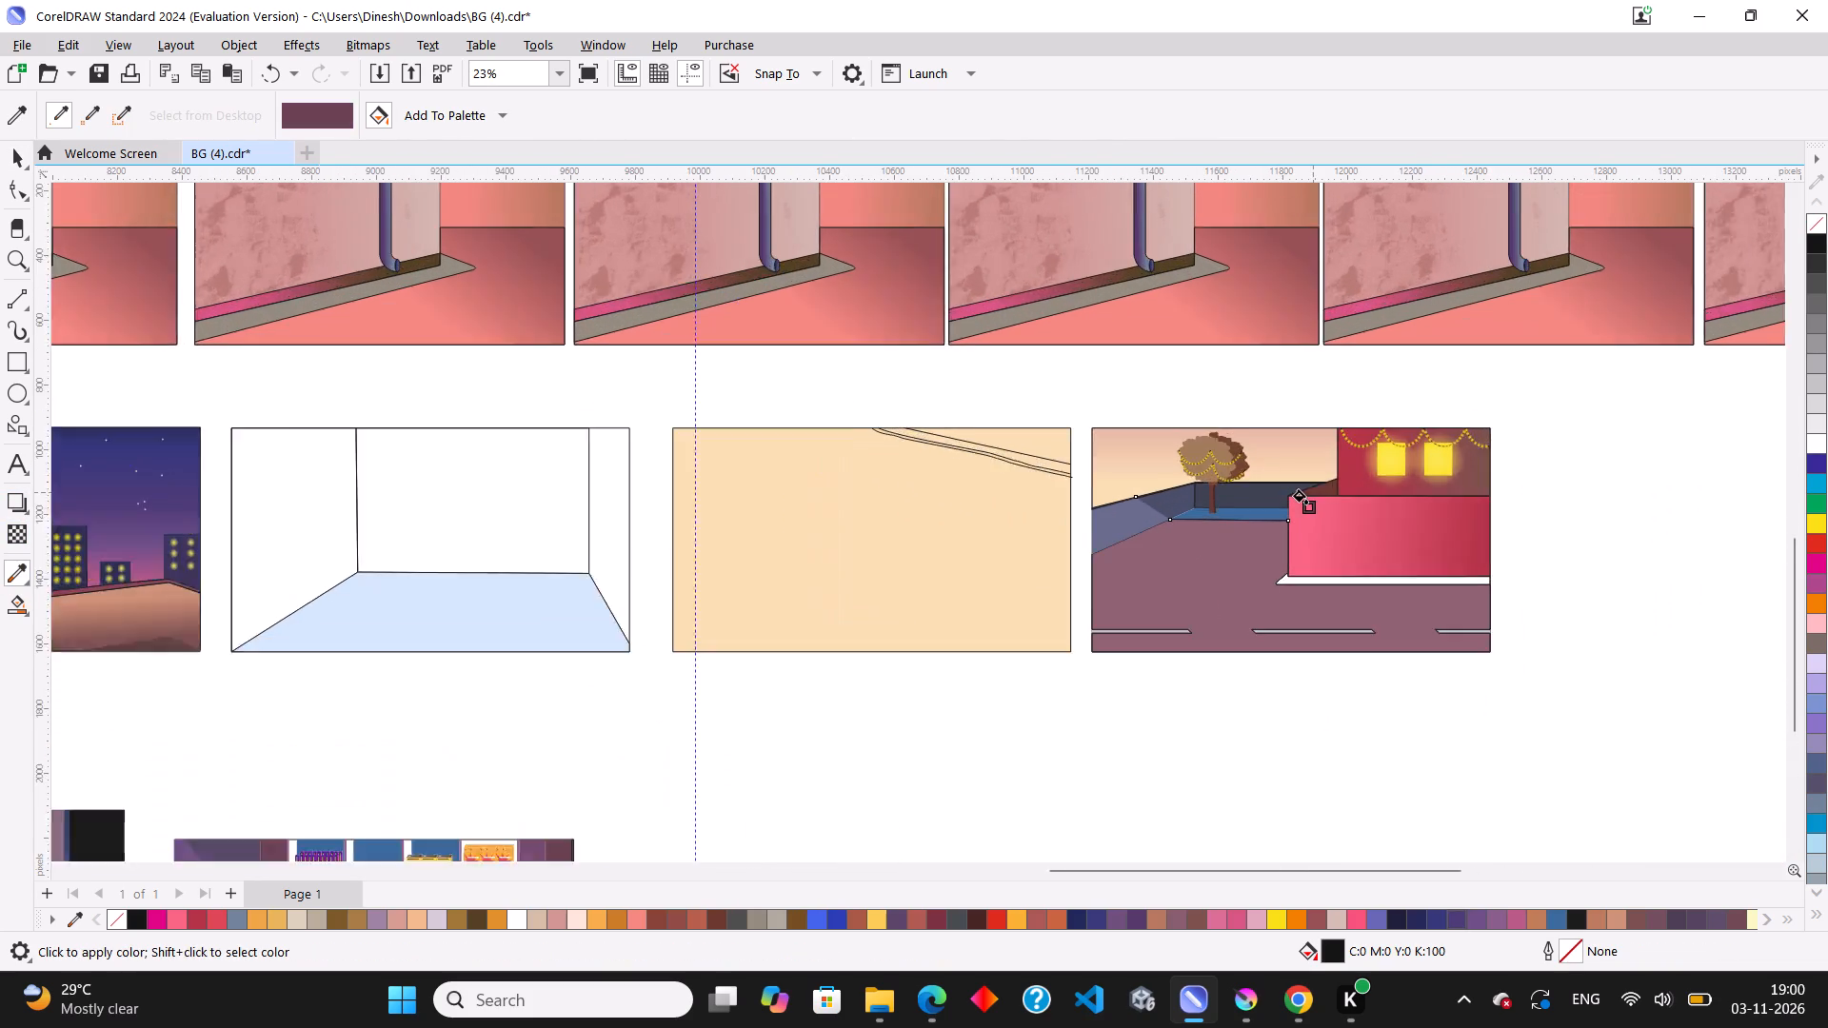
{"action": "scroll", "coordinate": [1301, 497], "scroll_direction": "up", "scroll_amount": 5}
{"action": "scroll", "coordinate": [1161, 542], "scroll_direction": "up", "scroll_amount": 4}
{"action": "left_click", "coordinate": [1252, 509]}
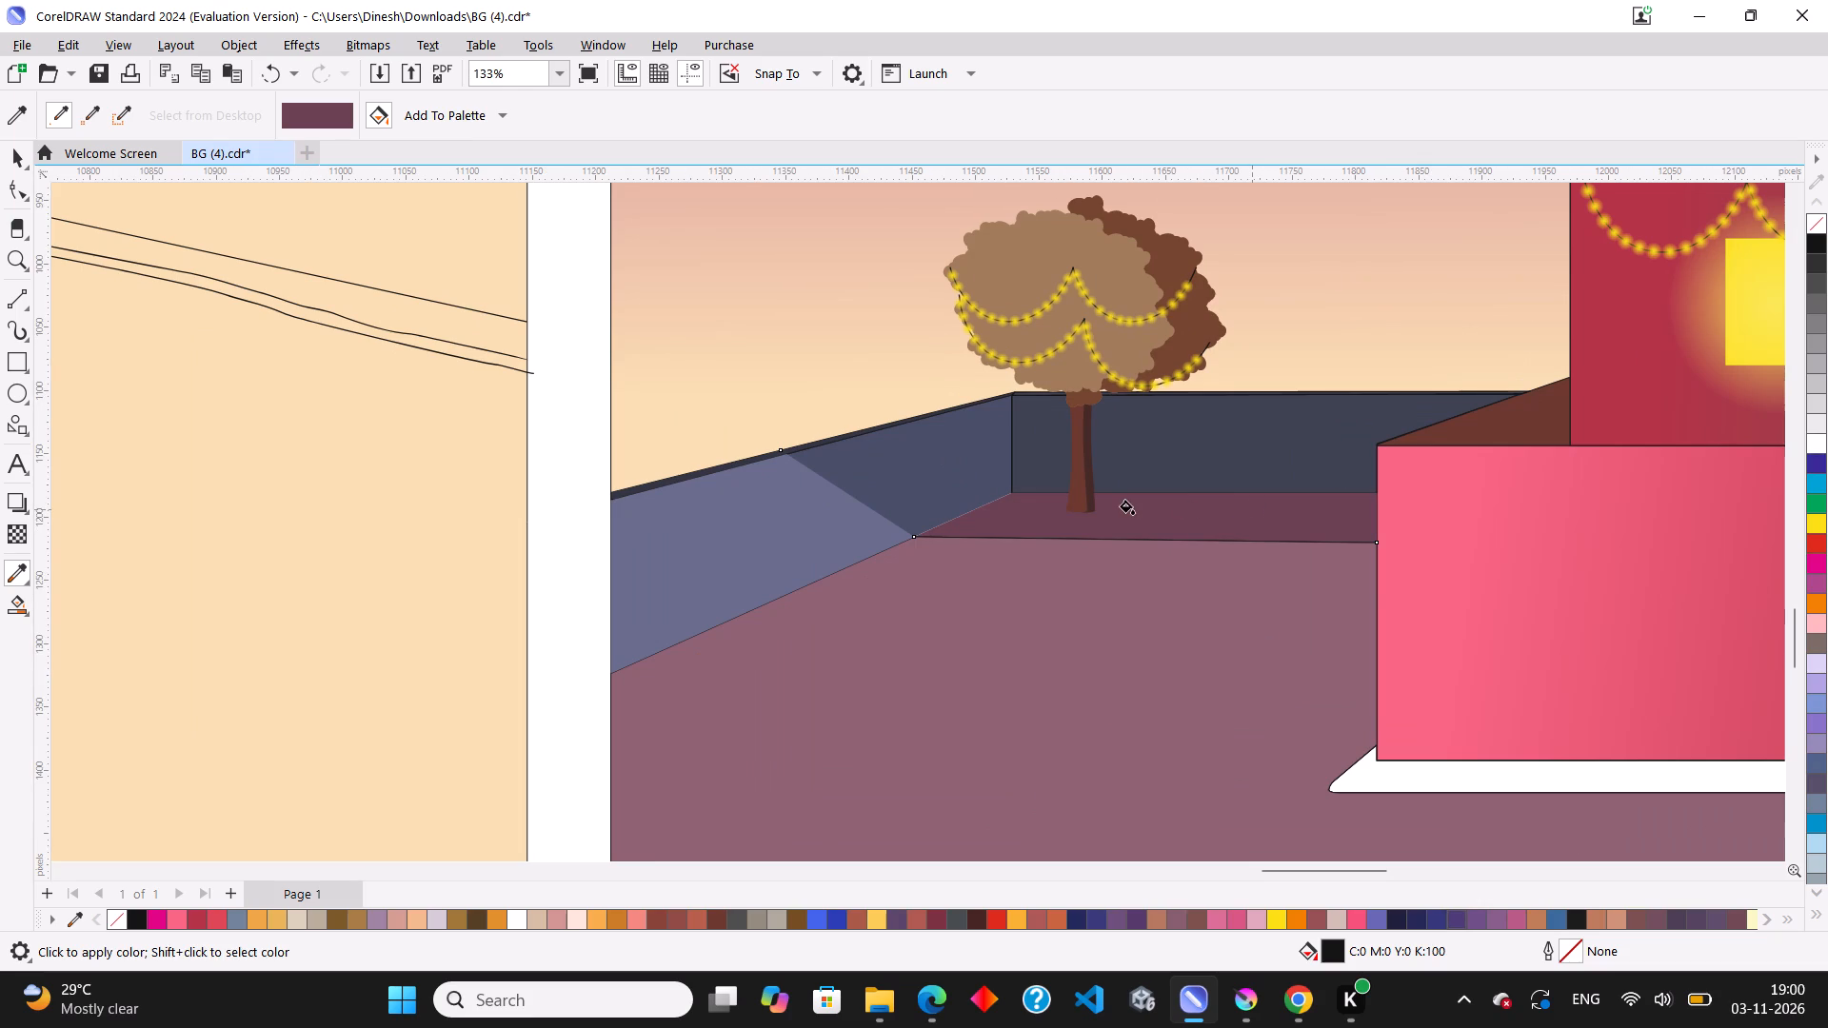
Remove the outlines from the rear ground strip and the large mauve ground shape.
{"action": "left_click", "coordinate": [25, 160]}
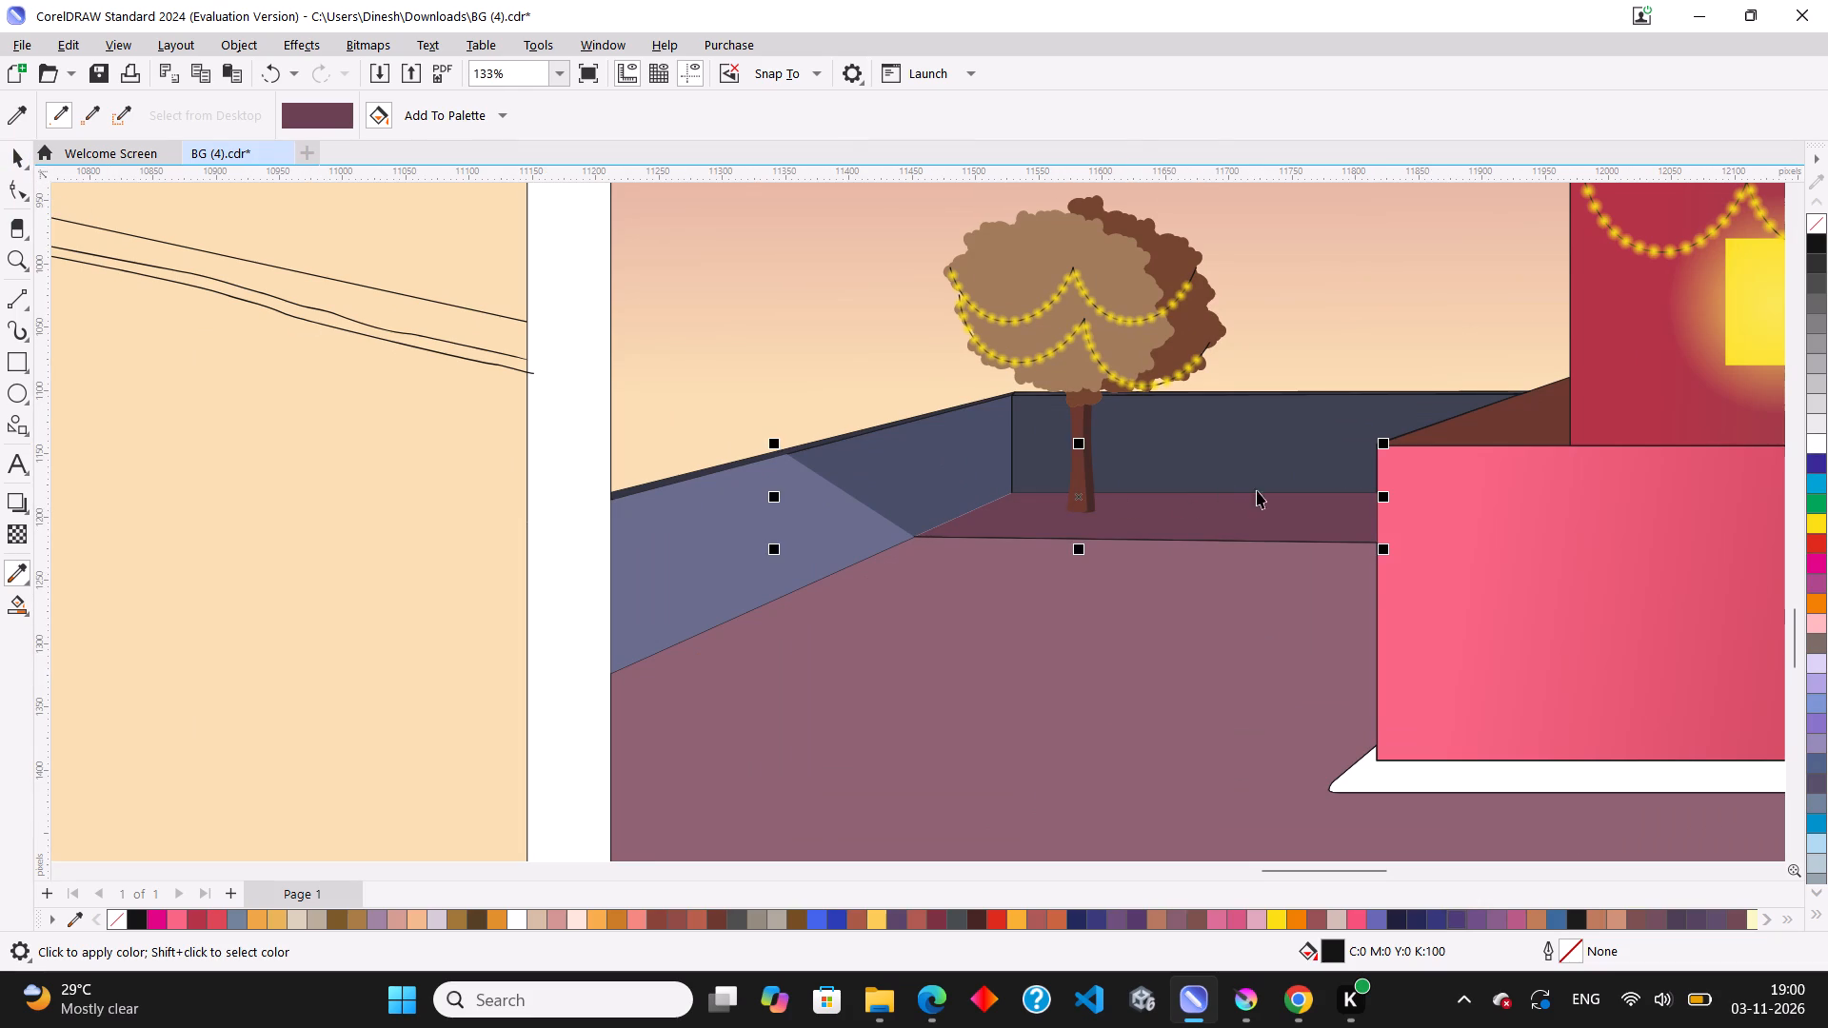
{"action": "left_click", "coordinate": [1258, 509]}
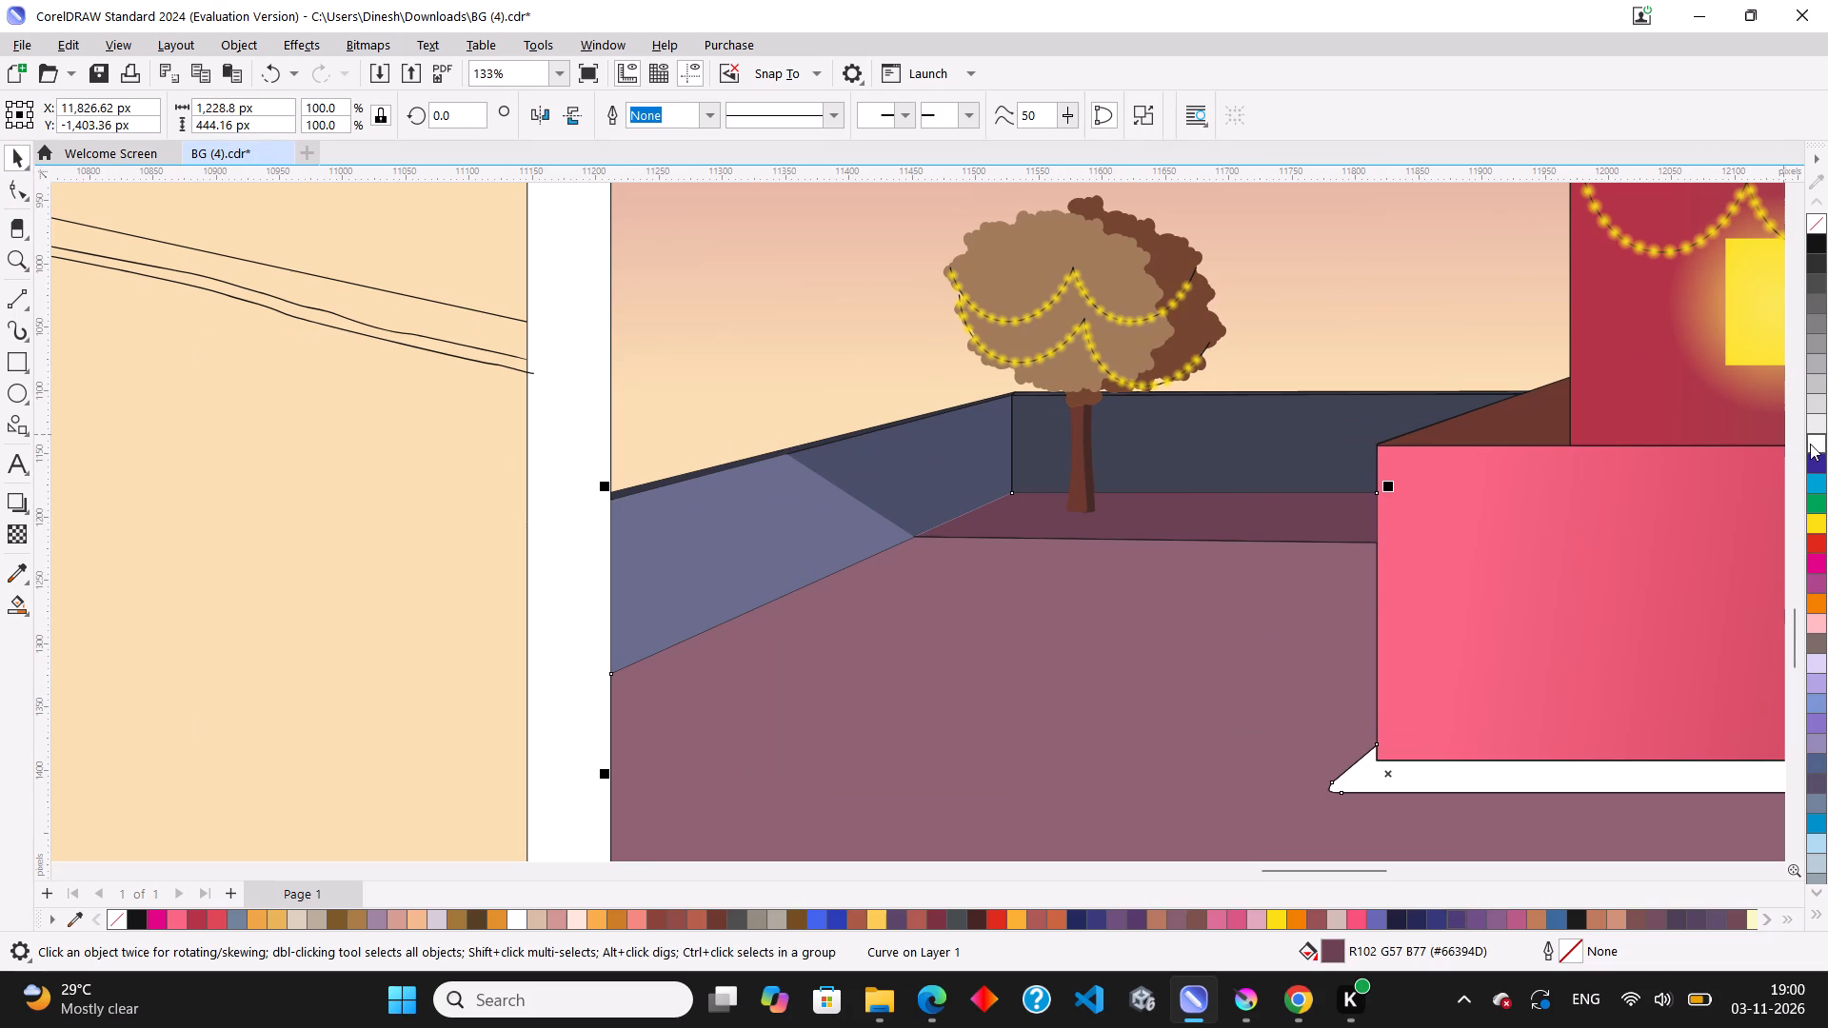
{"action": "right_click", "coordinate": [1815, 231]}
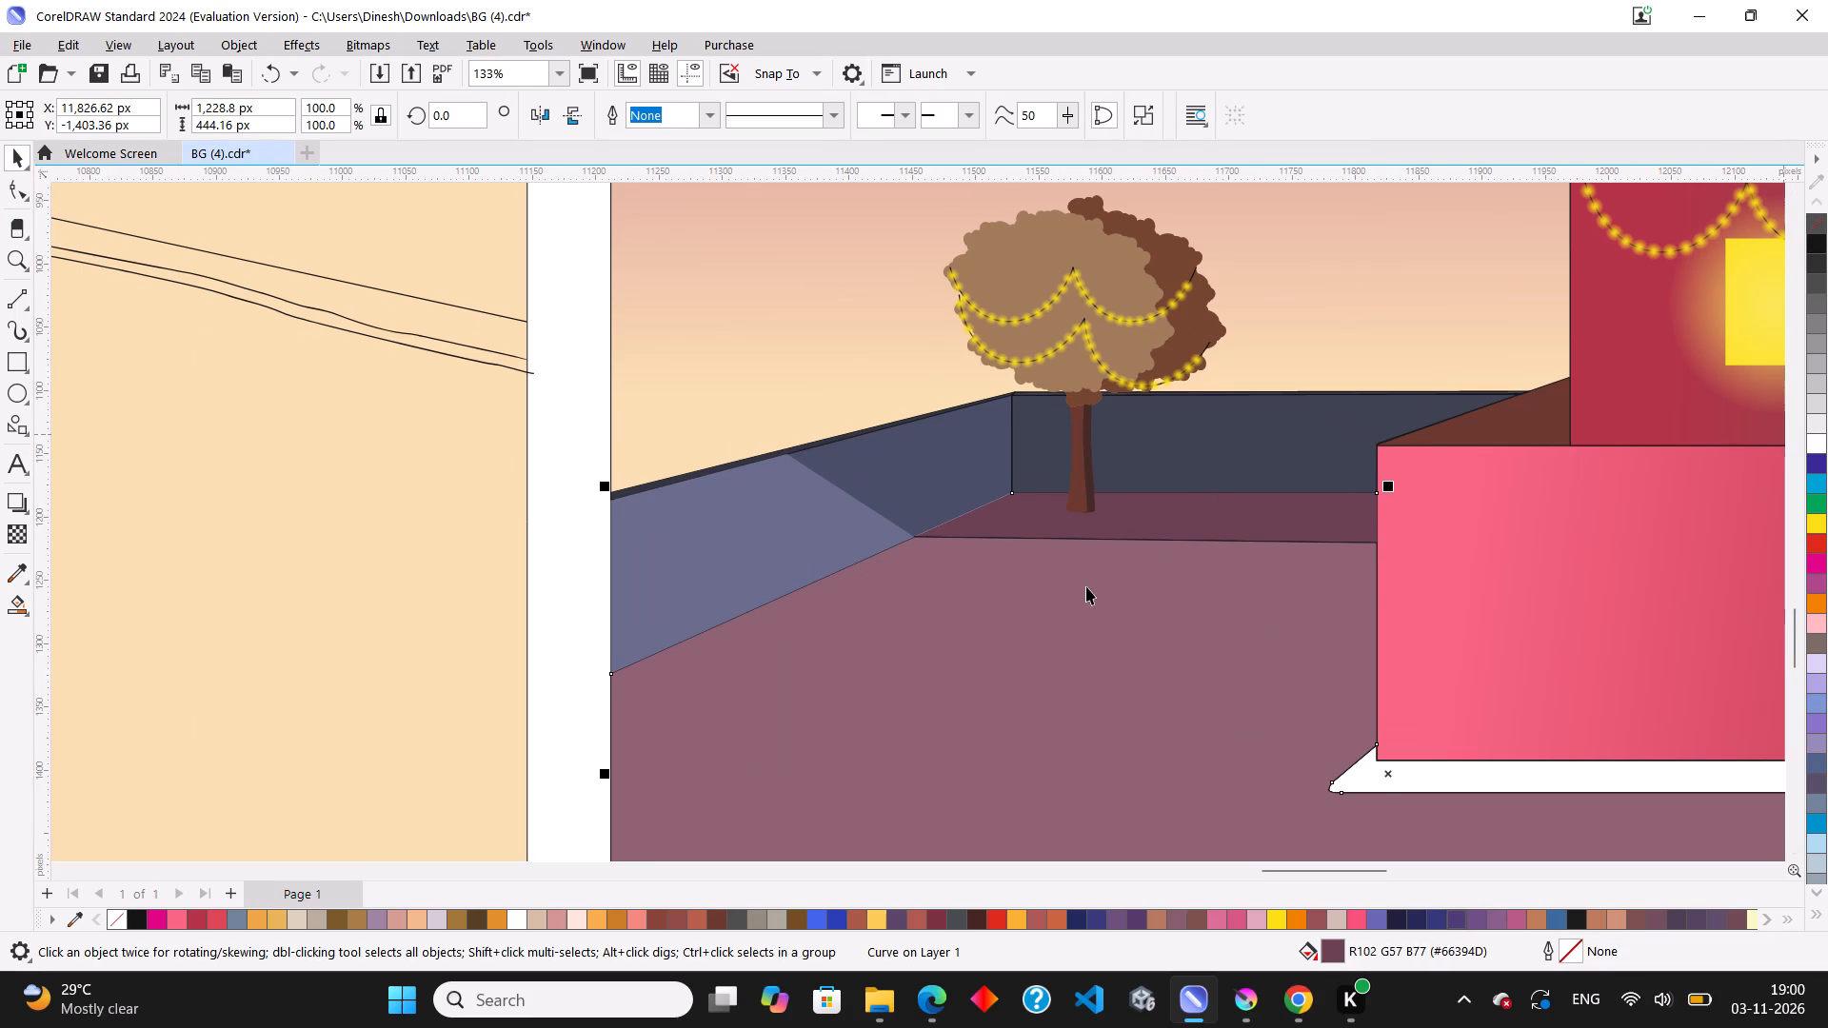
{"action": "left_click", "coordinate": [1086, 586]}
{"action": "right_click", "coordinate": [1816, 227]}
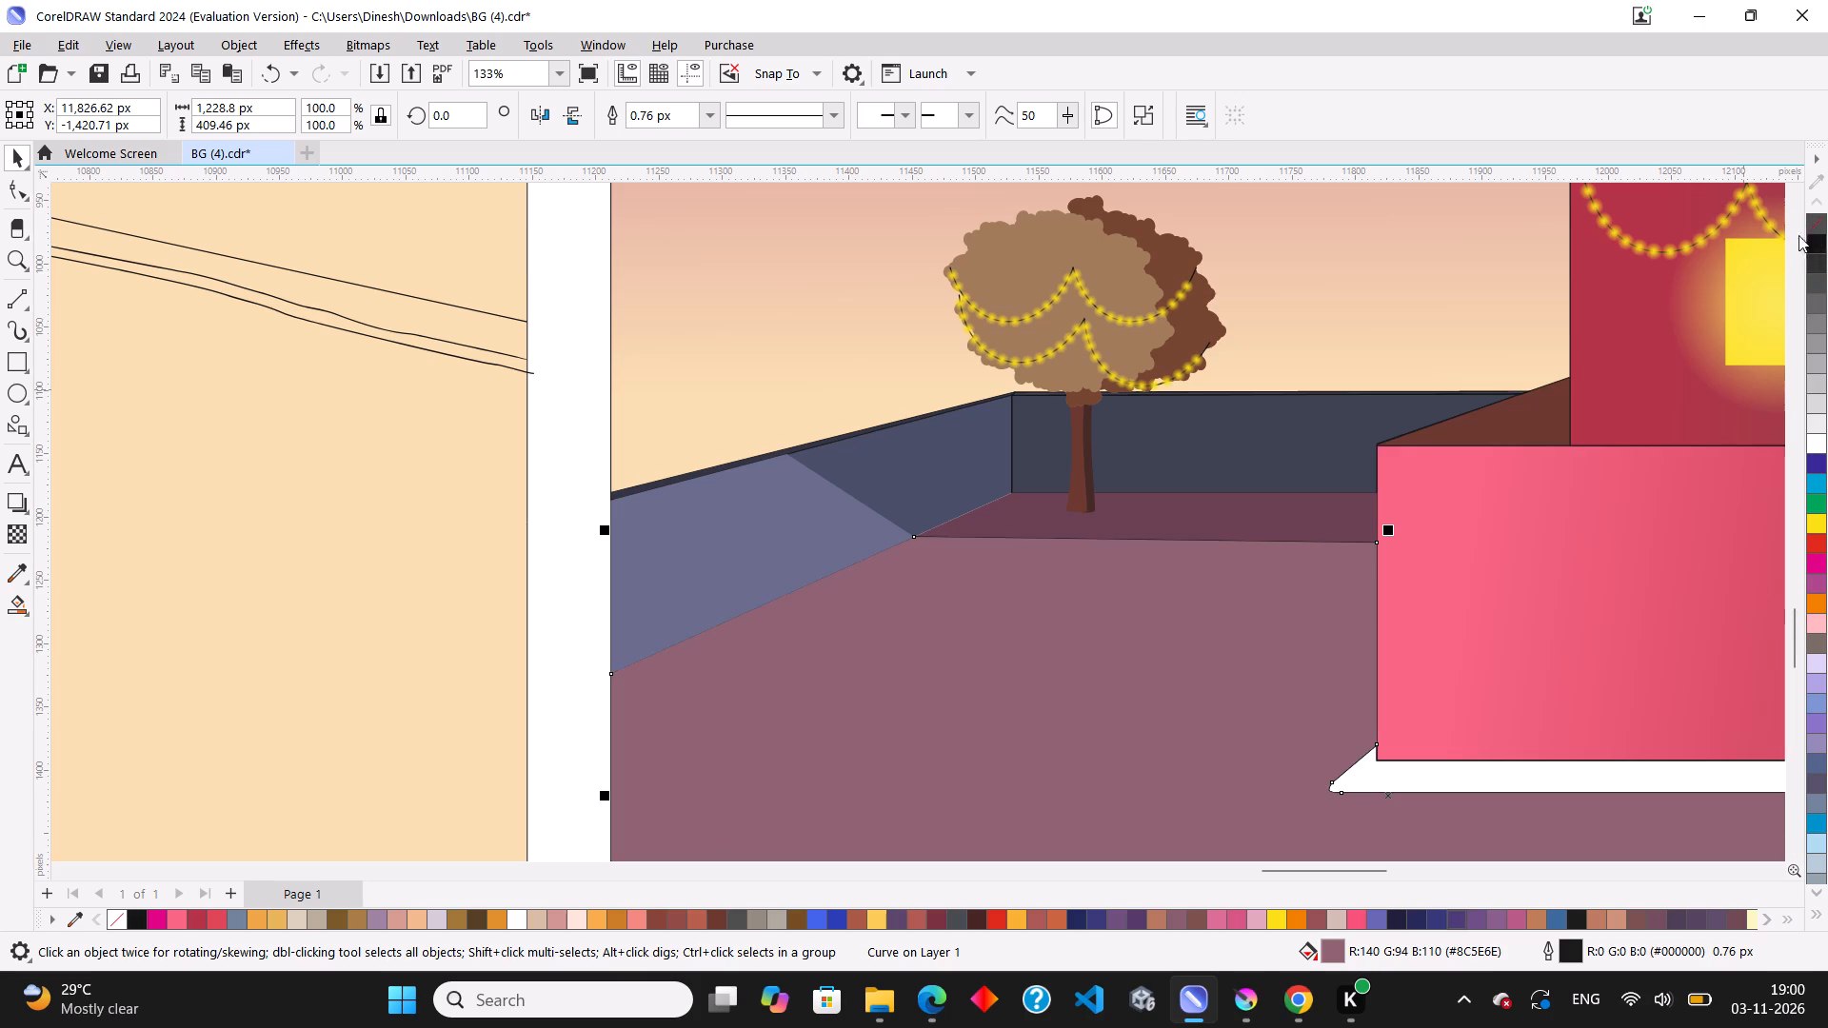
{"action": "scroll", "coordinate": [1059, 587], "scroll_direction": "down", "scroll_amount": 6}
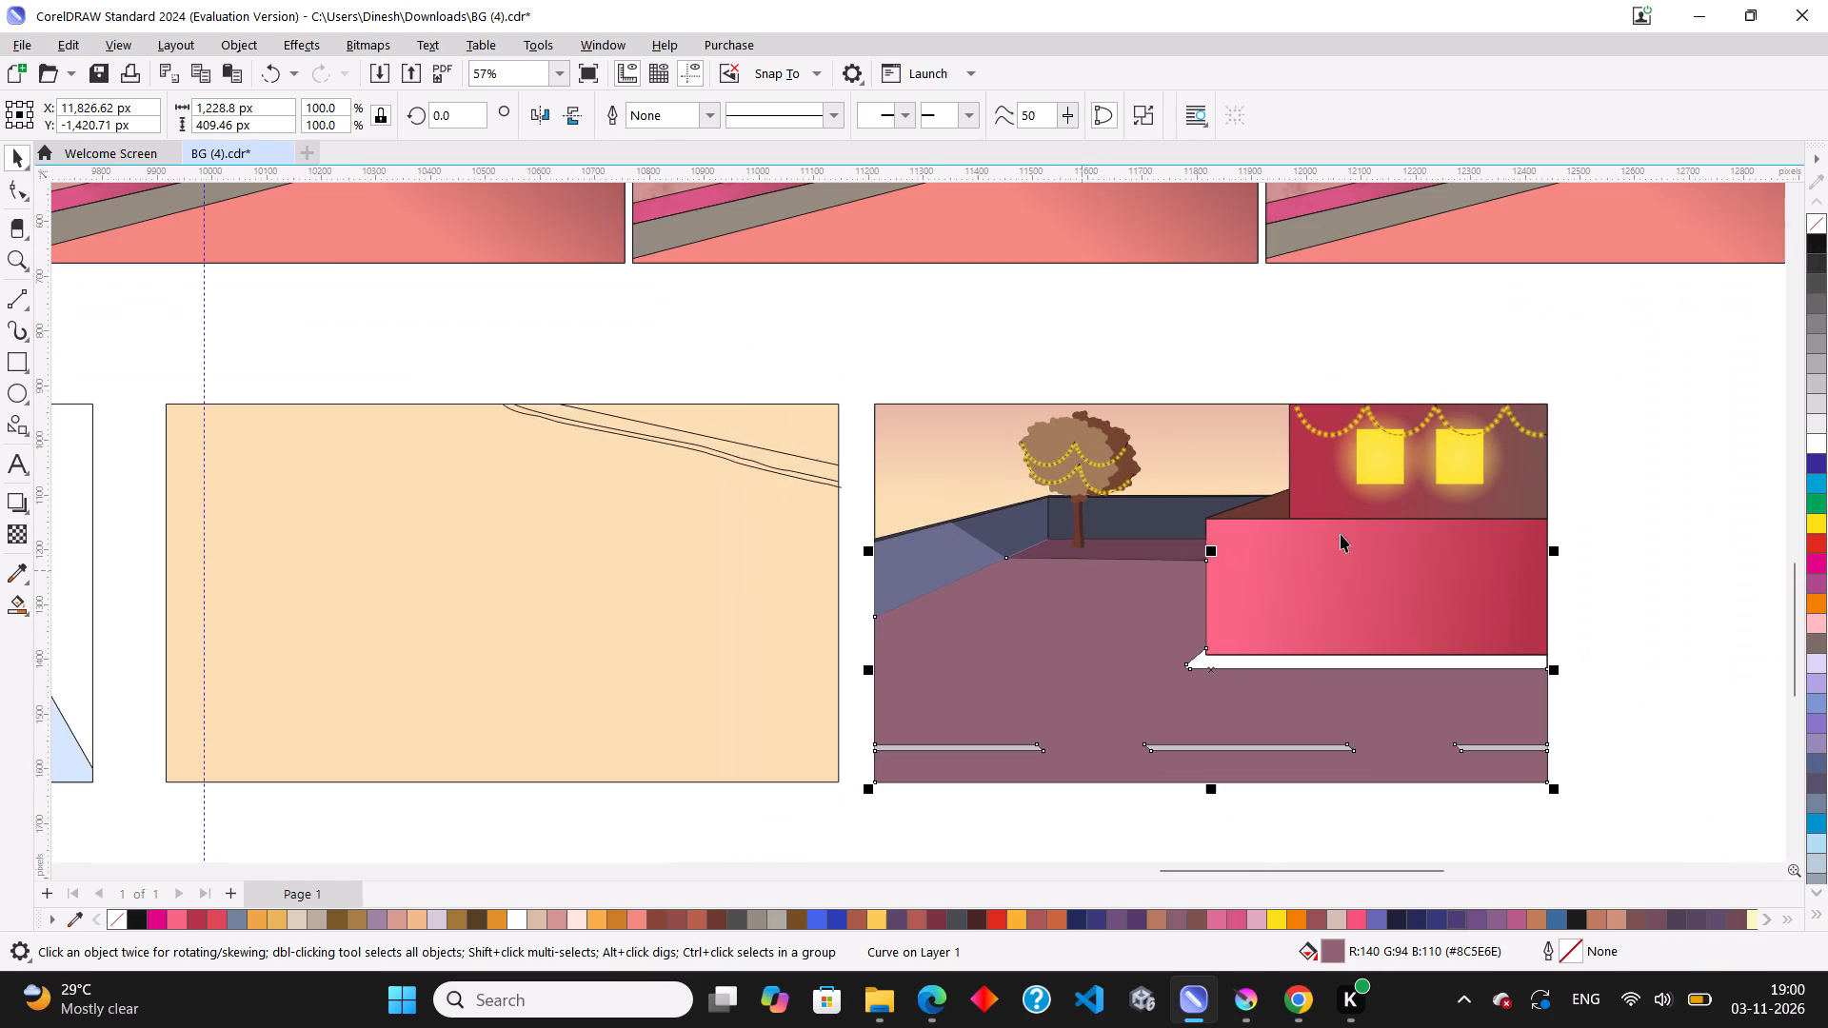
{"action": "left_click", "coordinate": [1697, 561]}
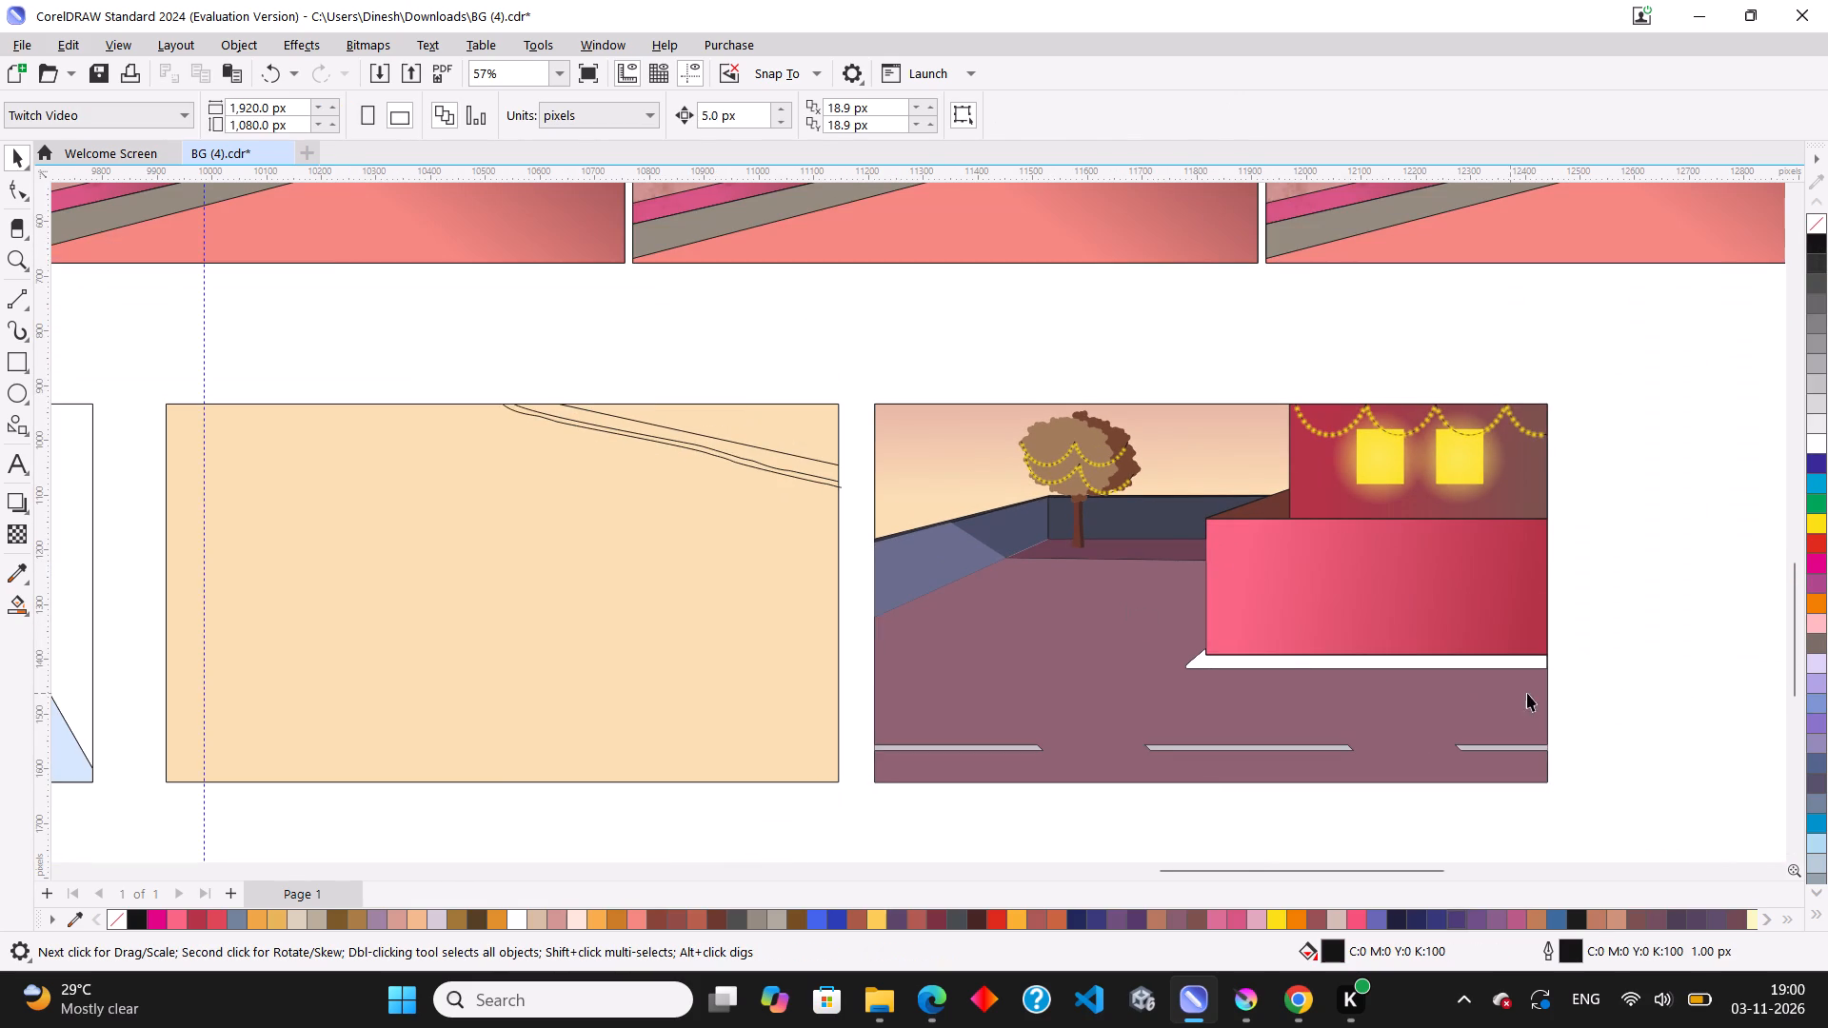
Fill the white kerb strip beneath the pink wall with 70% black and remove its outline.
{"action": "scroll", "coordinate": [1556, 692], "scroll_direction": "up", "scroll_amount": 2}
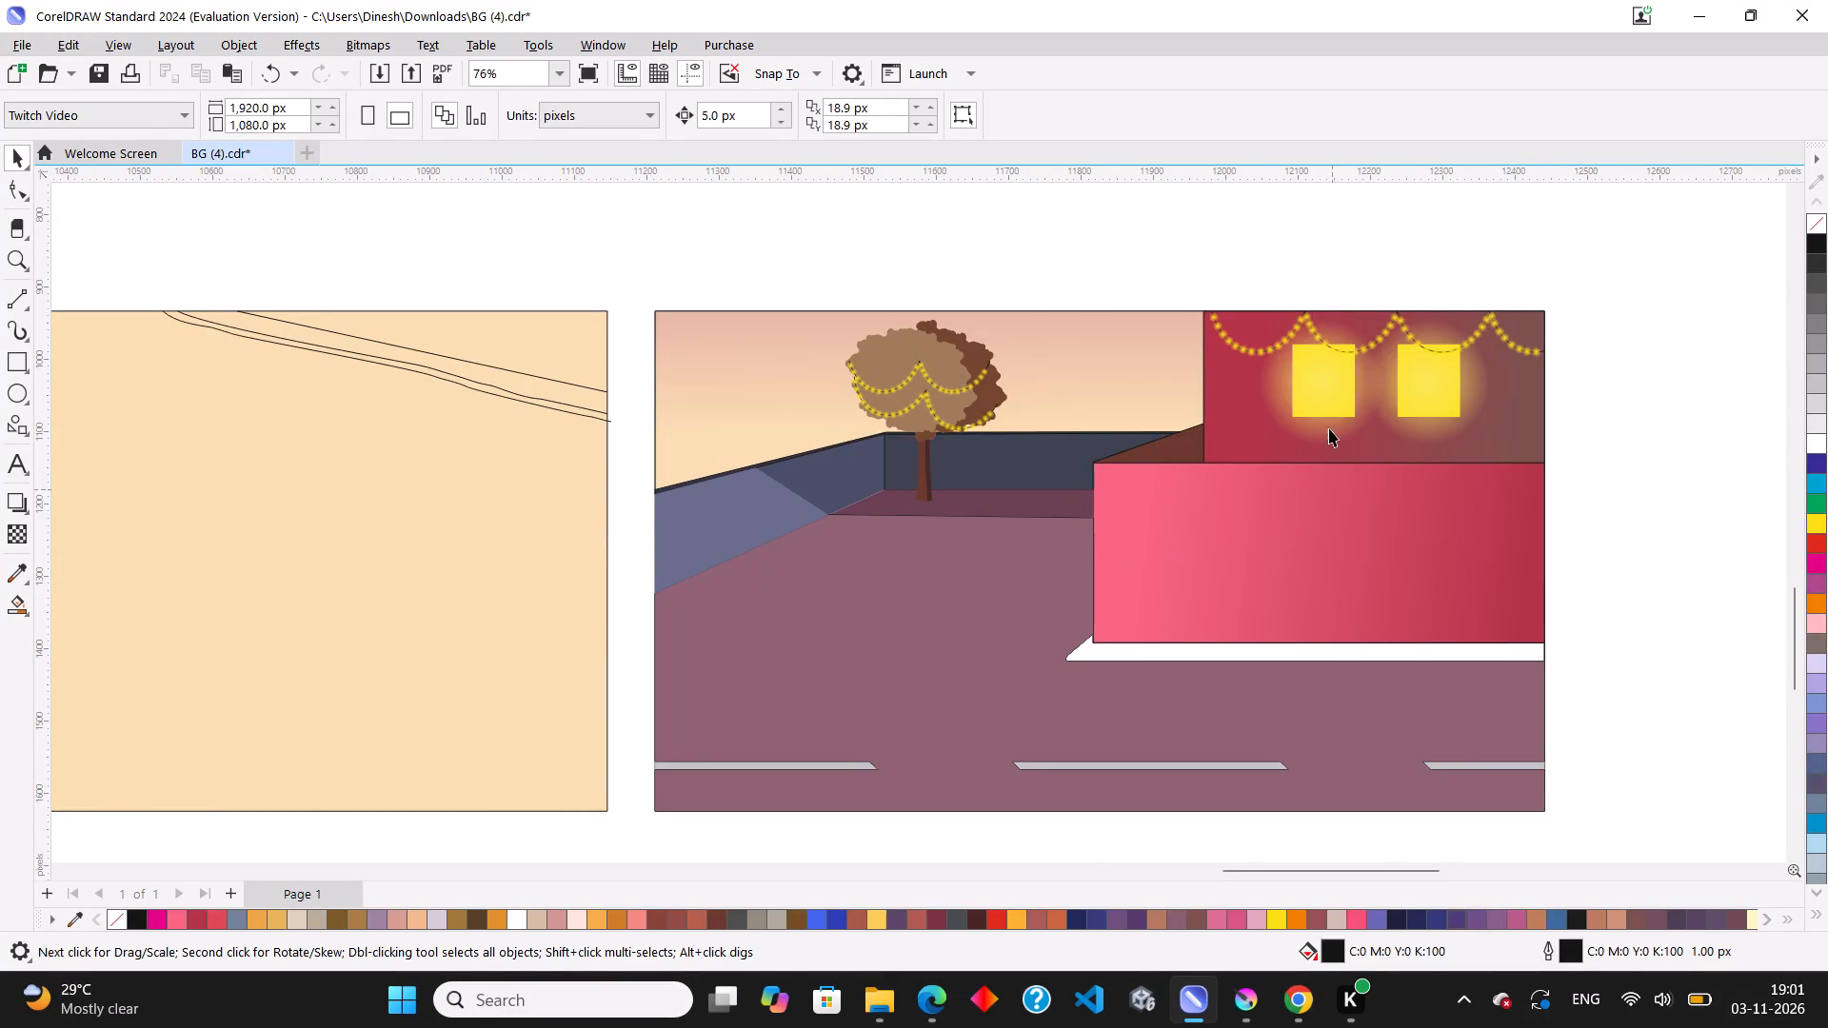
{"action": "scroll", "coordinate": [1207, 540], "scroll_direction": "down", "scroll_amount": 3}
{"action": "left_click", "coordinate": [1516, 539]}
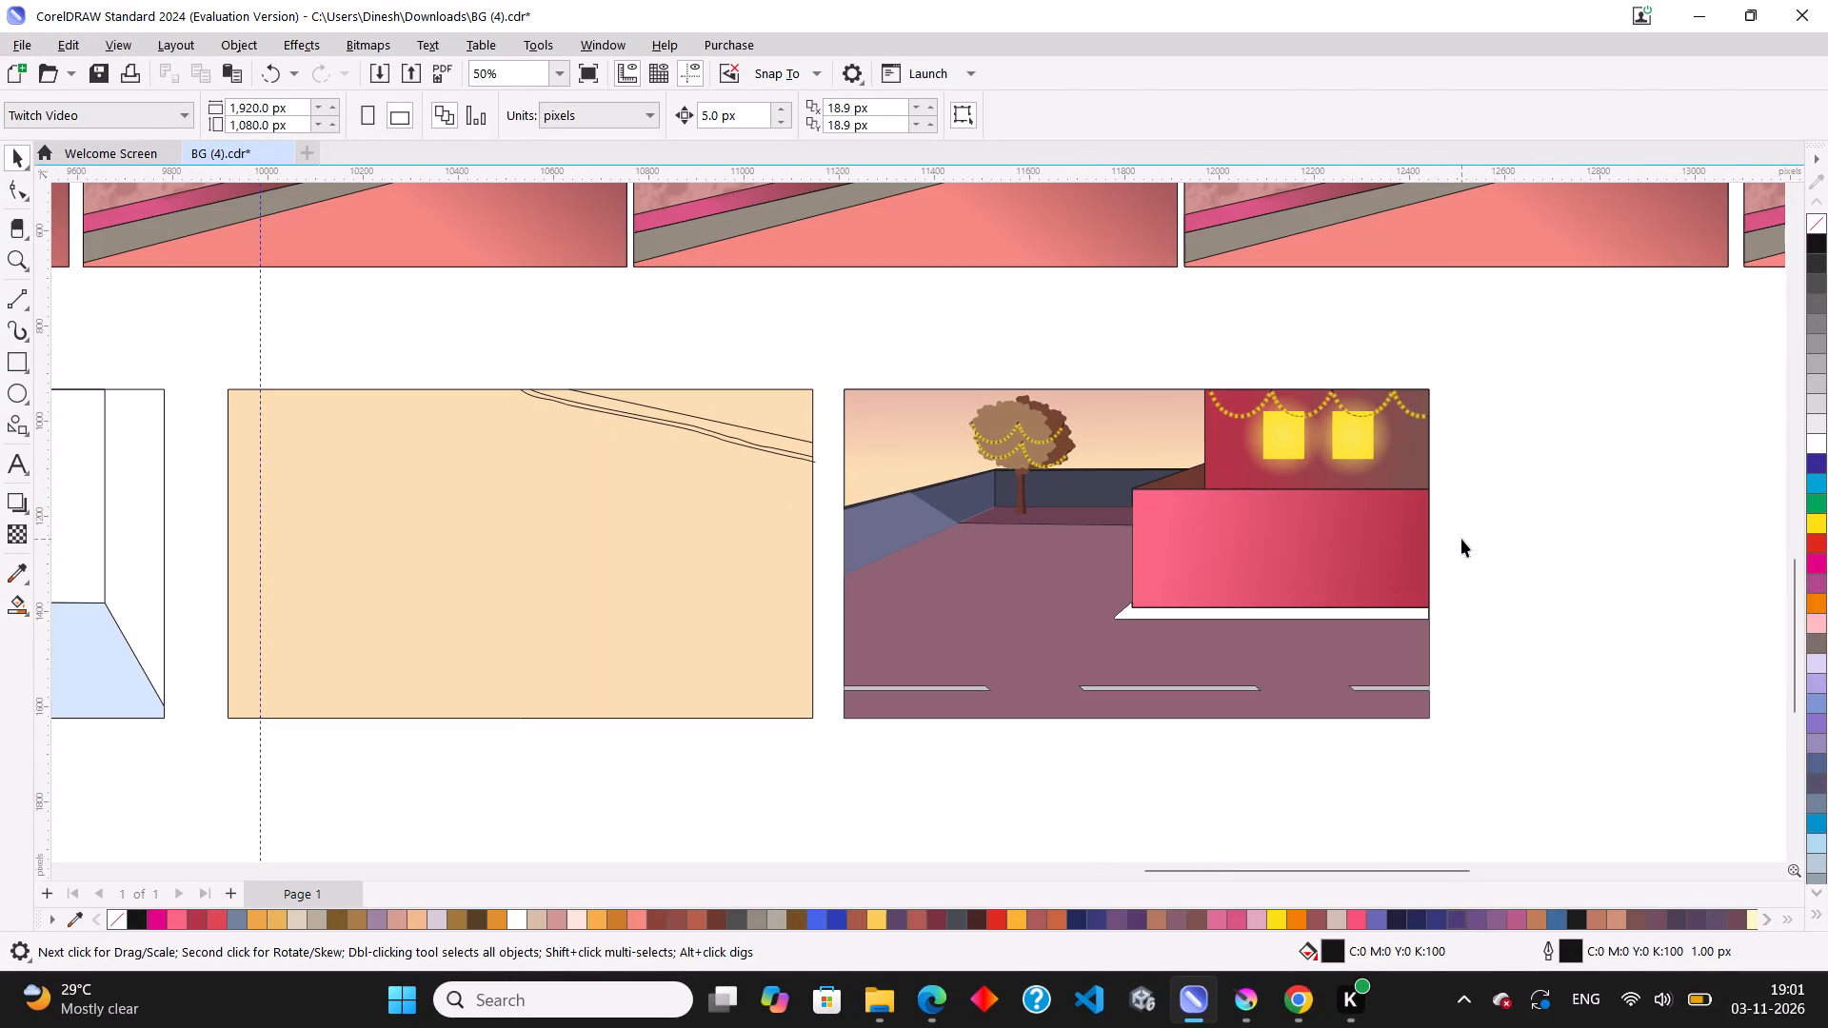
{"action": "scroll", "coordinate": [1169, 650], "scroll_direction": "up", "scroll_amount": 2}
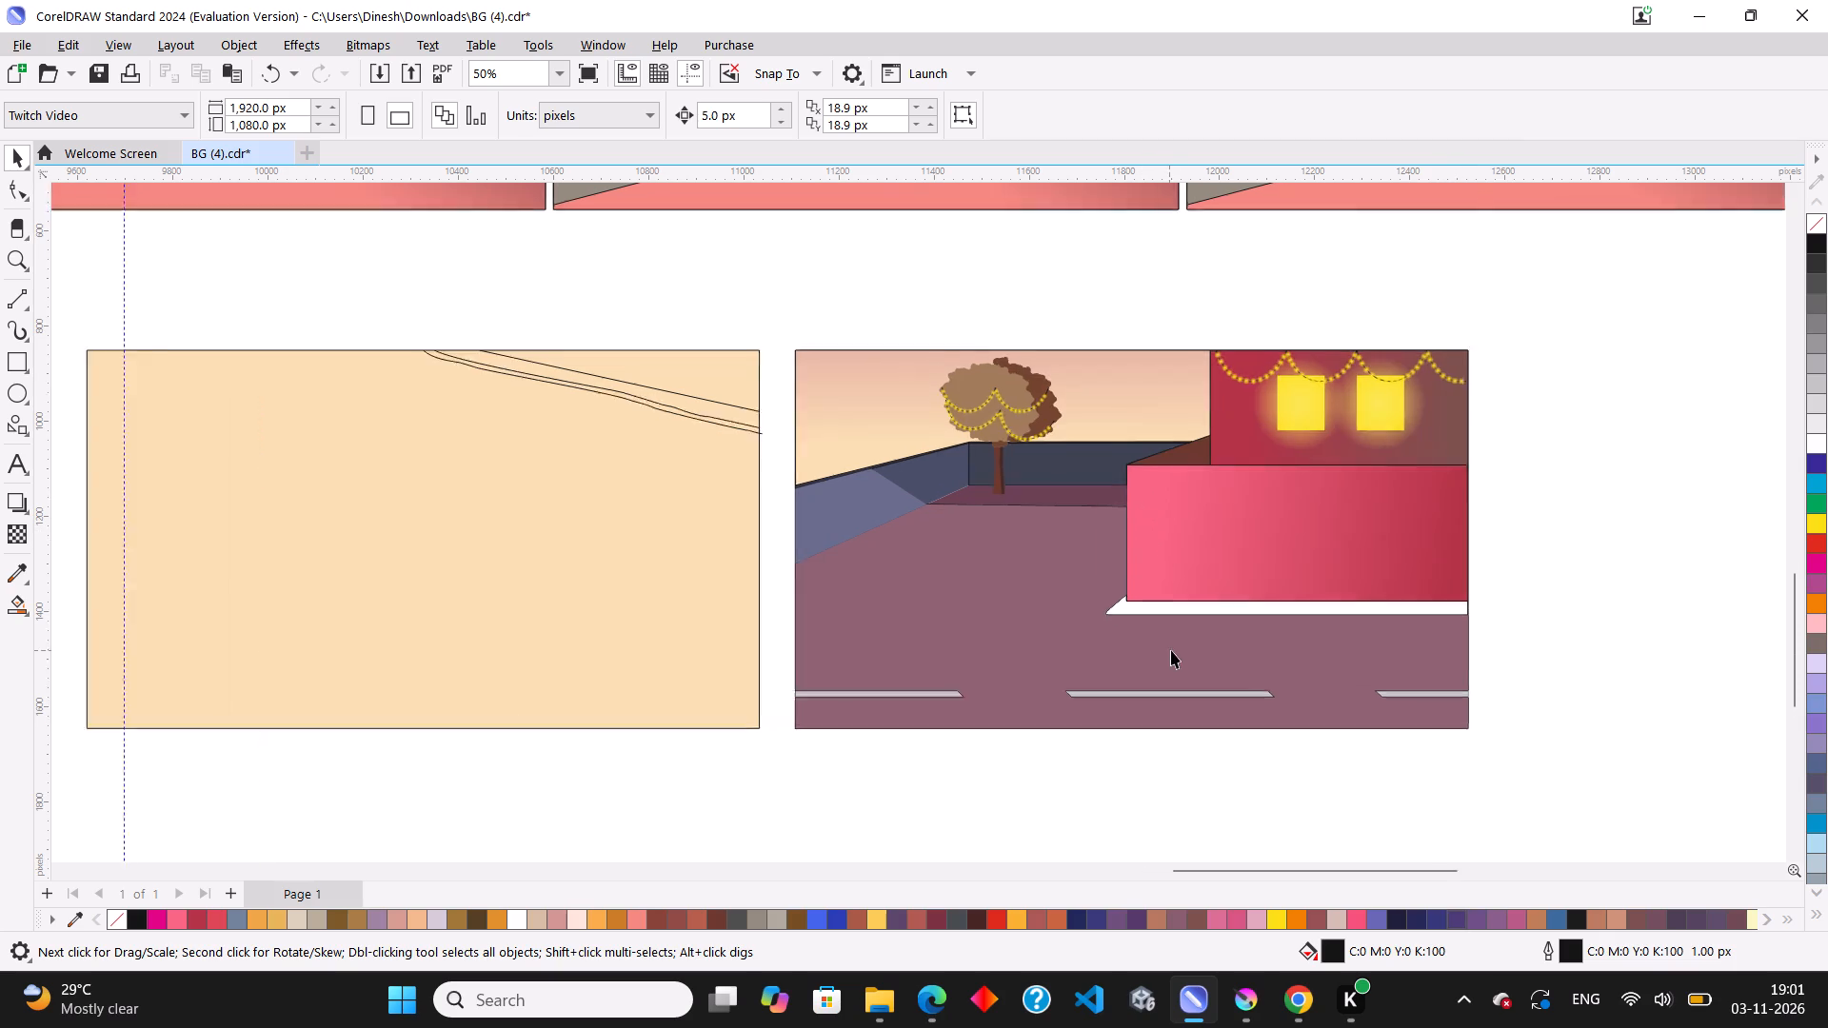
{"action": "scroll", "coordinate": [1171, 650], "scroll_direction": "up", "scroll_amount": 1}
{"action": "scroll", "coordinate": [1263, 601], "scroll_direction": "up", "scroll_amount": 3}
{"action": "left_click", "coordinate": [1255, 593]}
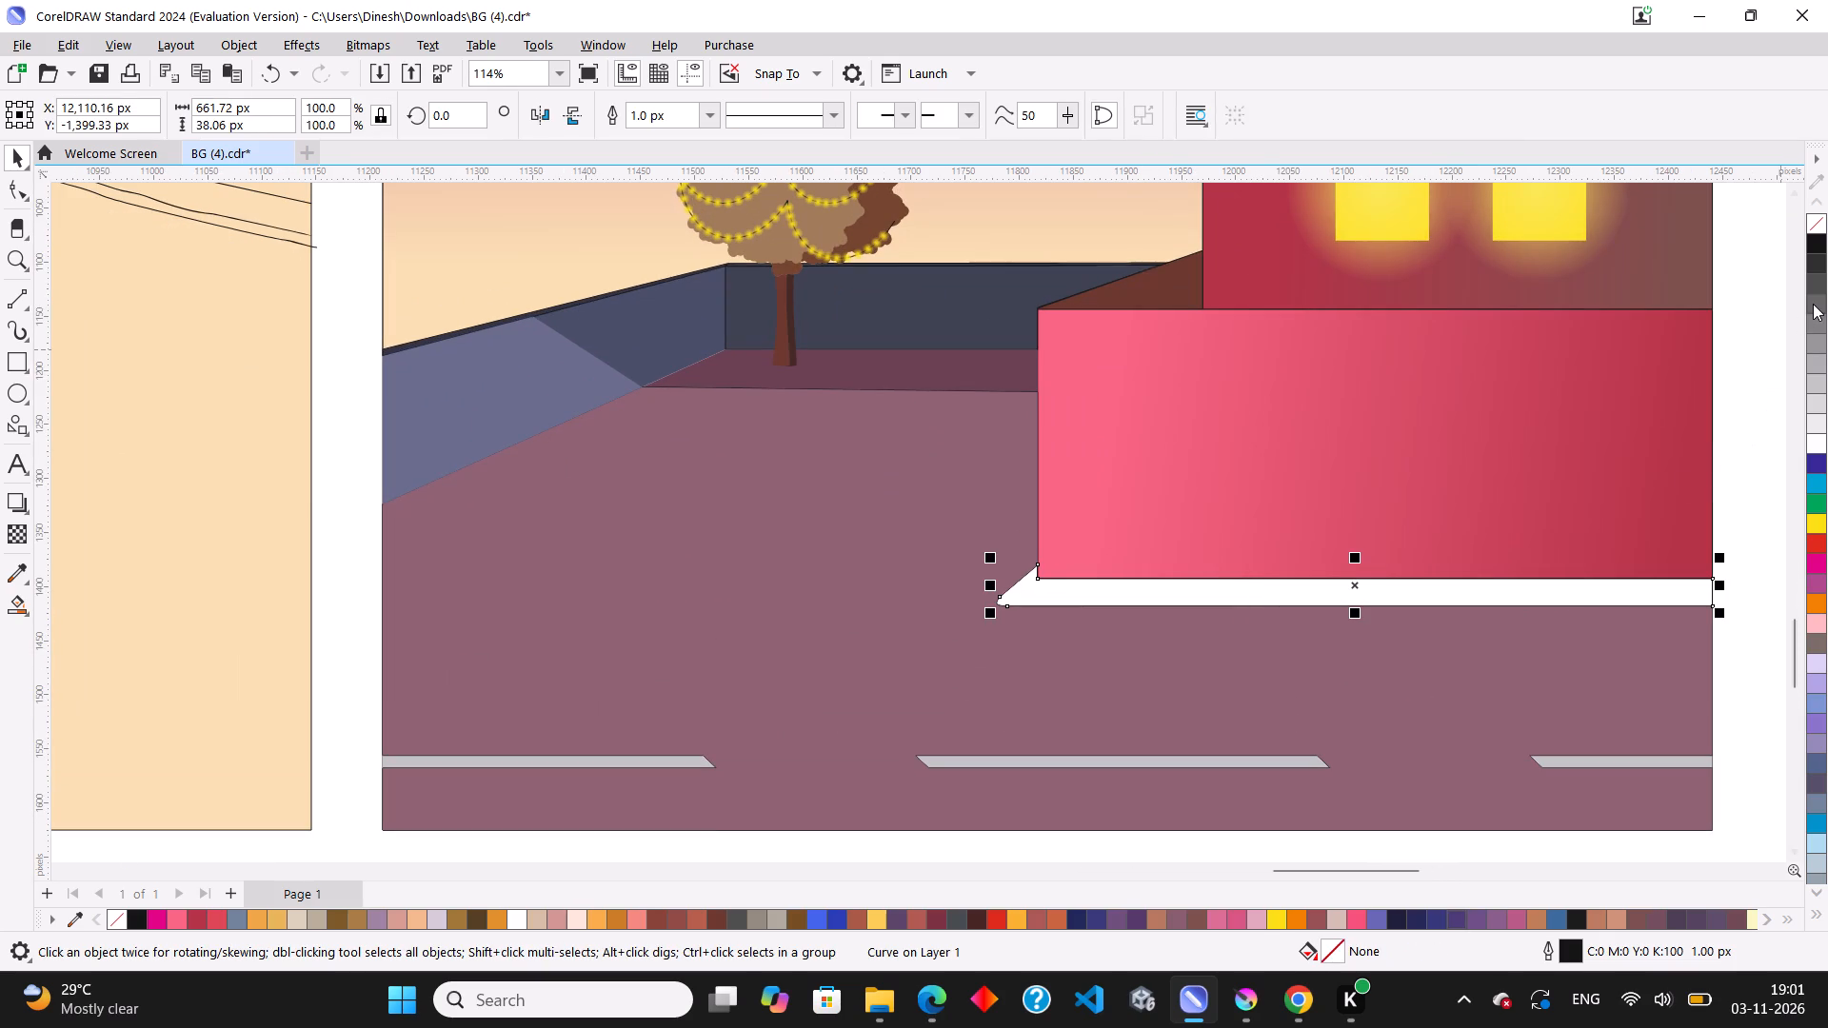
{"action": "left_click", "coordinate": [1813, 304]}
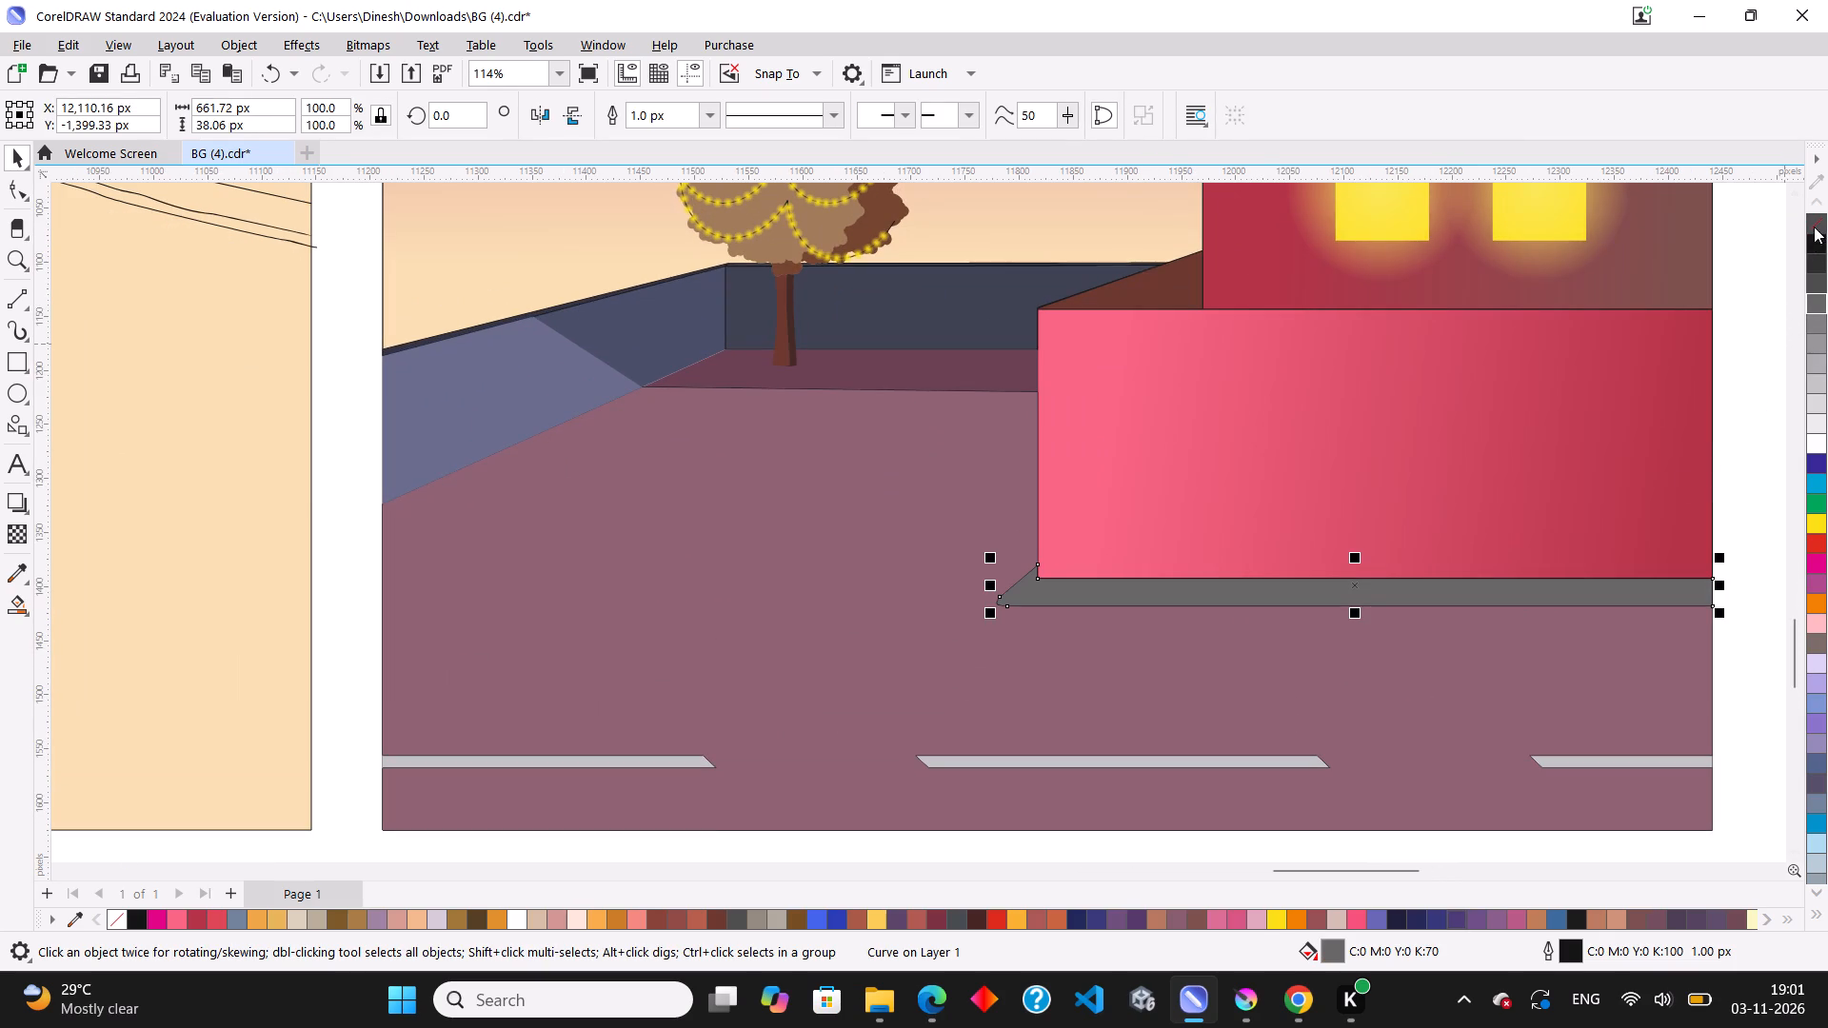
{"action": "right_click", "coordinate": [1814, 226]}
Remove the outlines from the mauve ground shape and the pink gradient wall.
{"action": "scroll", "coordinate": [821, 512], "scroll_direction": "down", "scroll_amount": 3}
{"action": "scroll", "coordinate": [1216, 557], "scroll_direction": "up", "scroll_amount": 6}
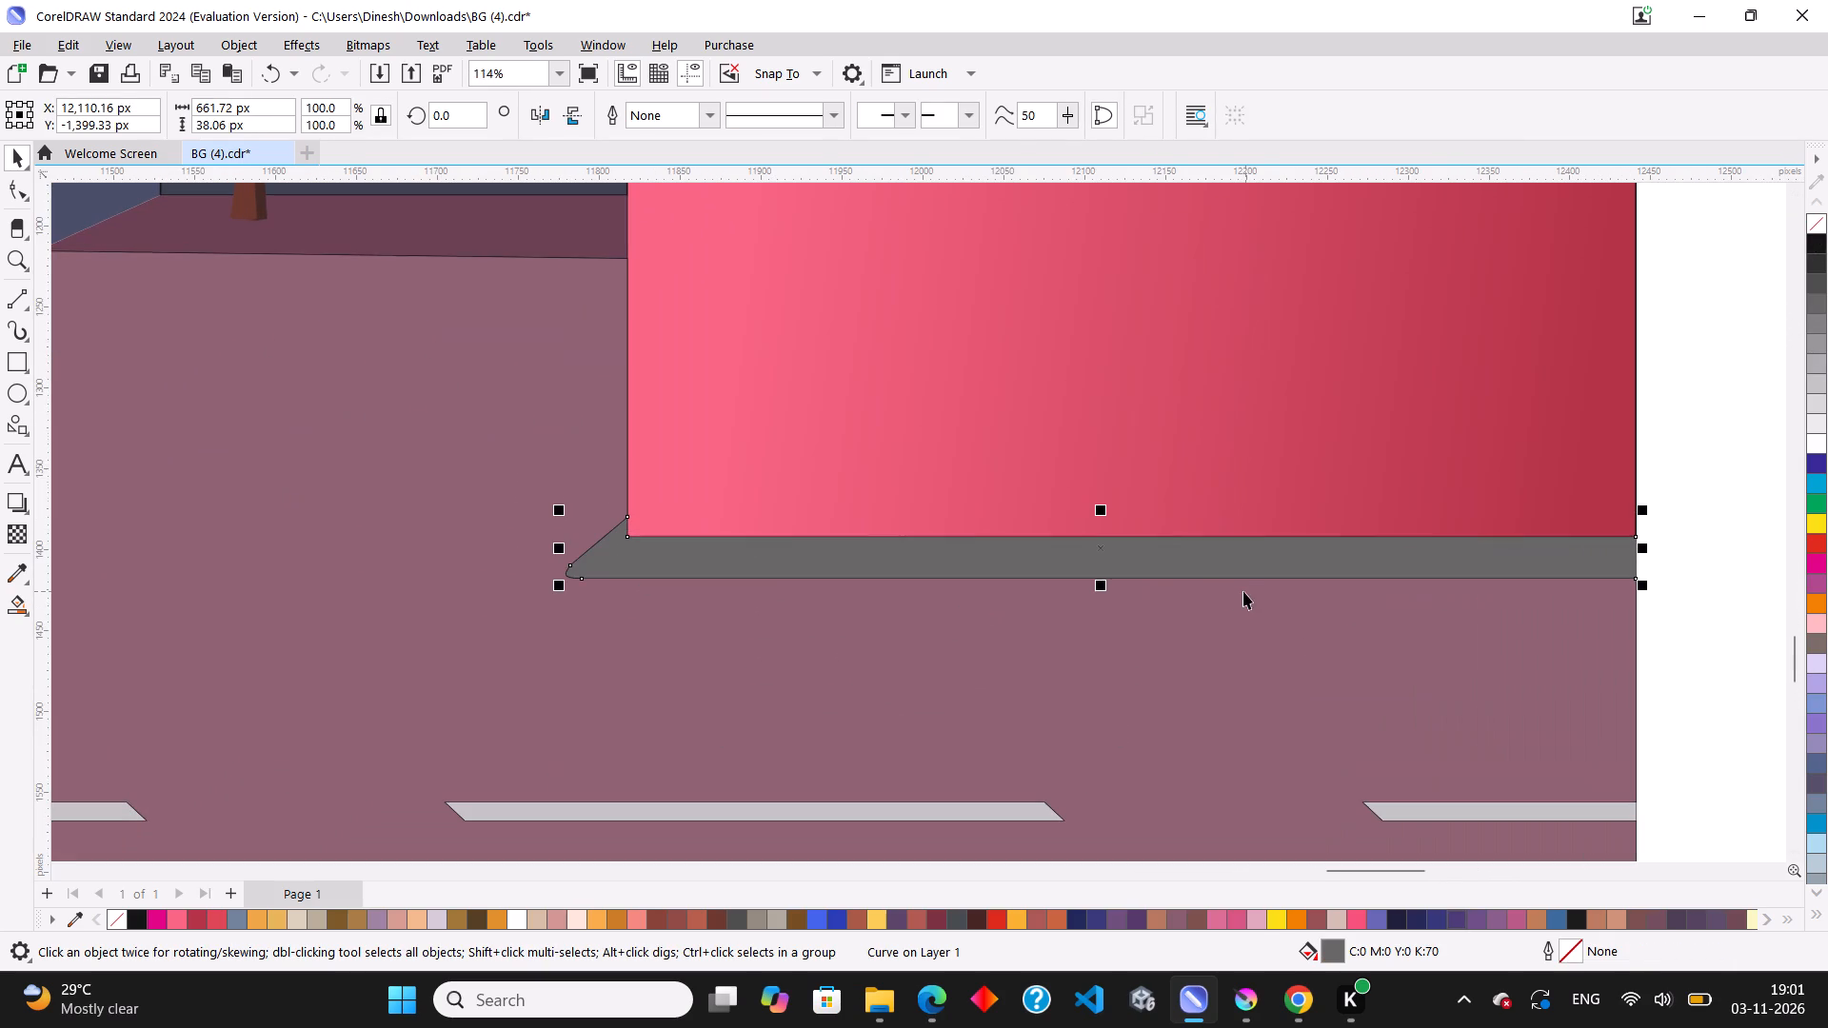
{"action": "left_click", "coordinate": [977, 634]}
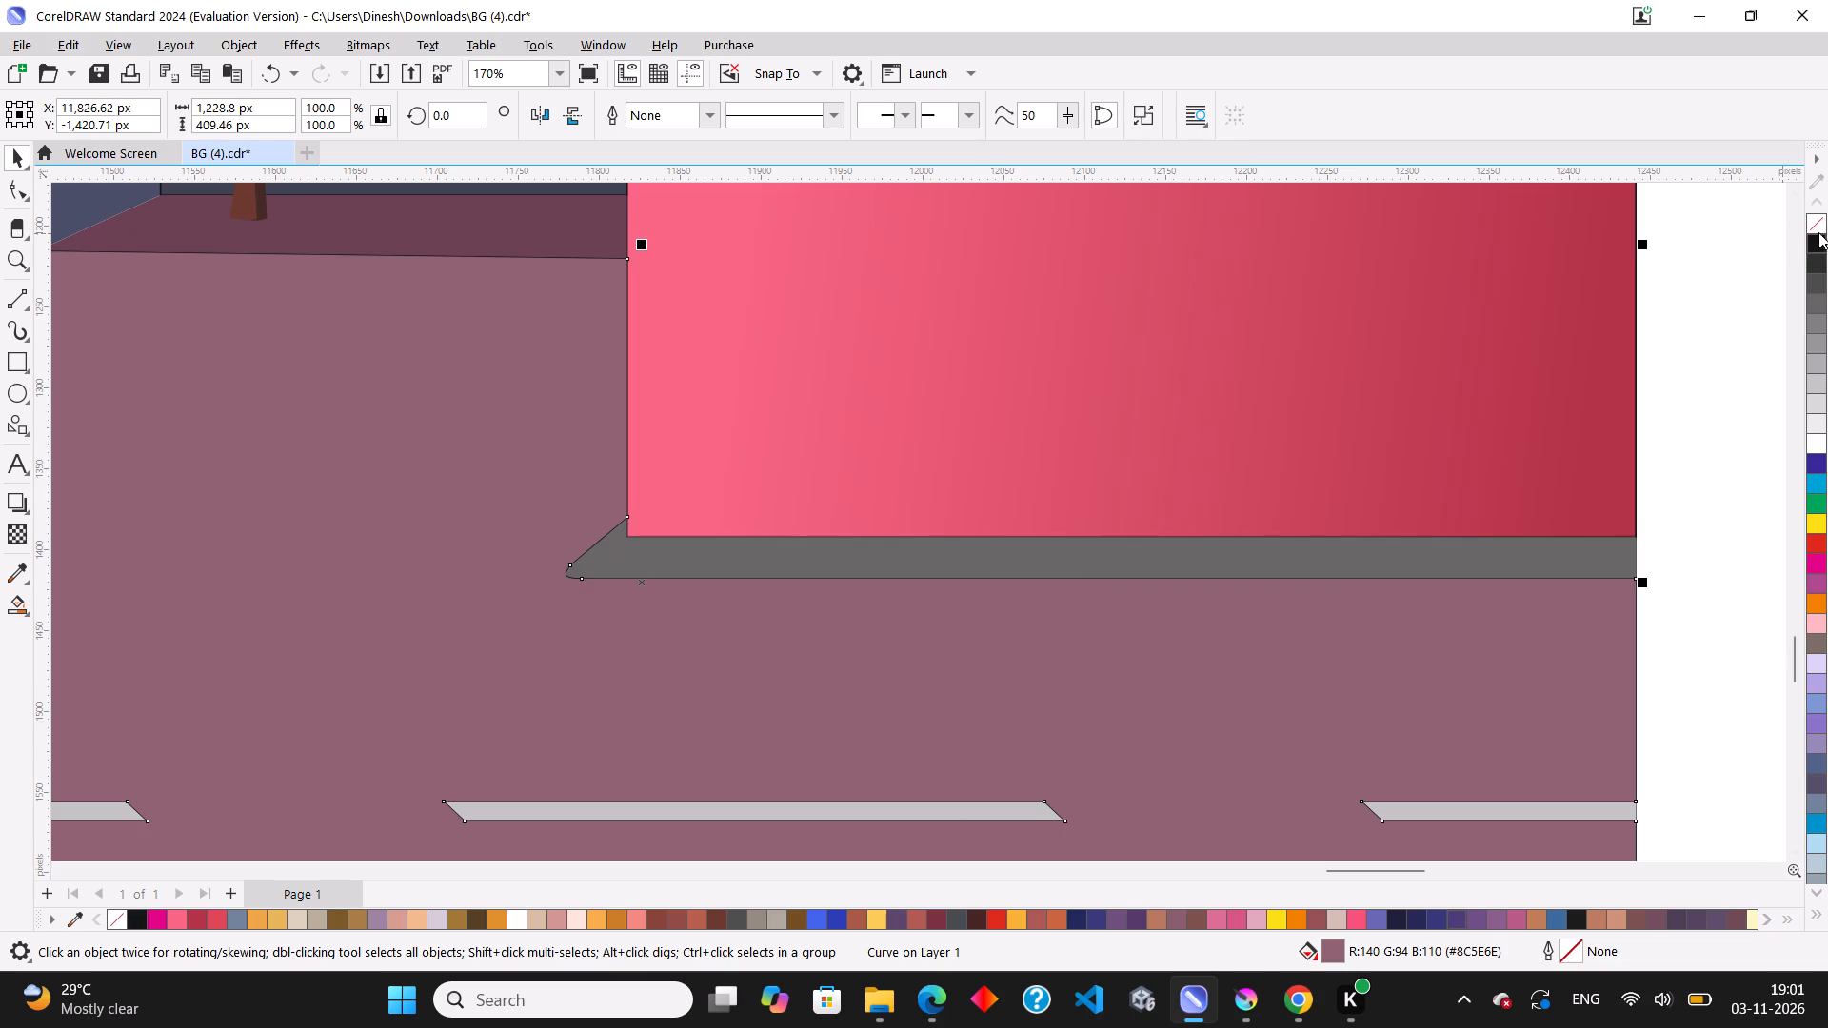
{"action": "right_click", "coordinate": [1818, 228]}
{"action": "scroll", "coordinate": [1172, 488], "scroll_direction": "down", "scroll_amount": 4}
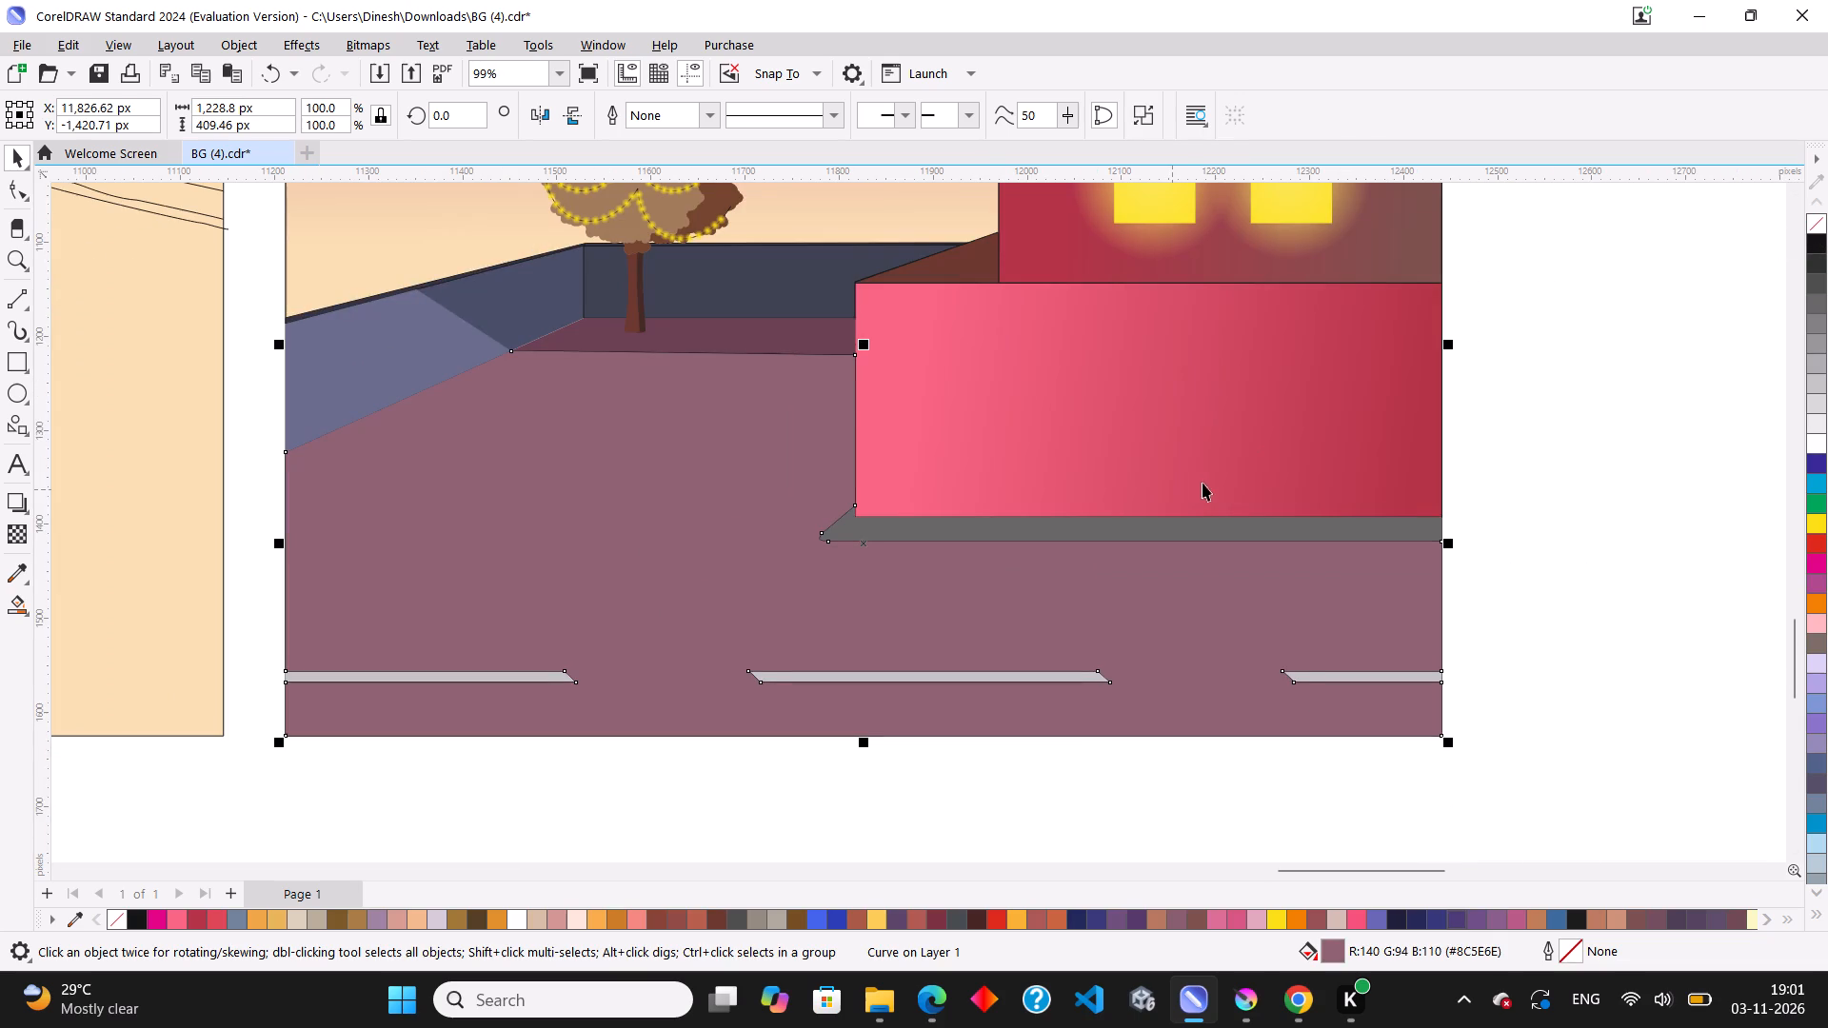
{"action": "left_click", "coordinate": [1191, 425]}
{"action": "right_click", "coordinate": [1813, 227]}
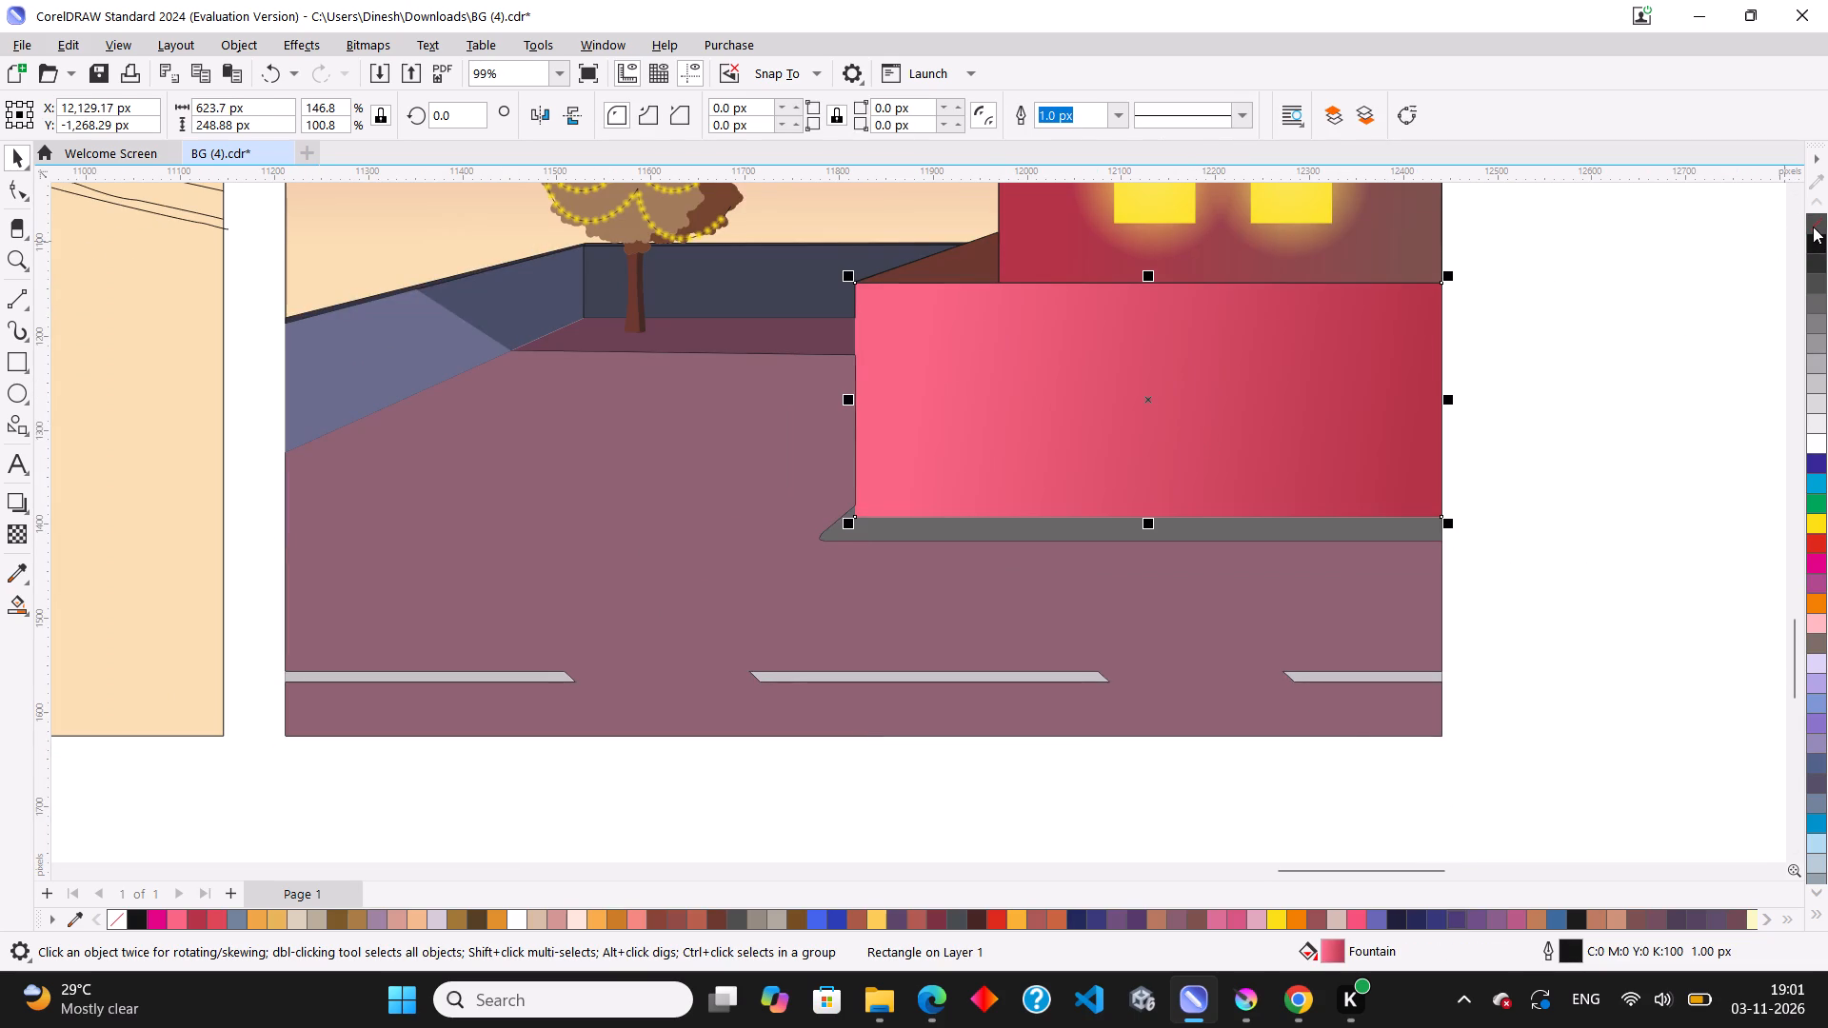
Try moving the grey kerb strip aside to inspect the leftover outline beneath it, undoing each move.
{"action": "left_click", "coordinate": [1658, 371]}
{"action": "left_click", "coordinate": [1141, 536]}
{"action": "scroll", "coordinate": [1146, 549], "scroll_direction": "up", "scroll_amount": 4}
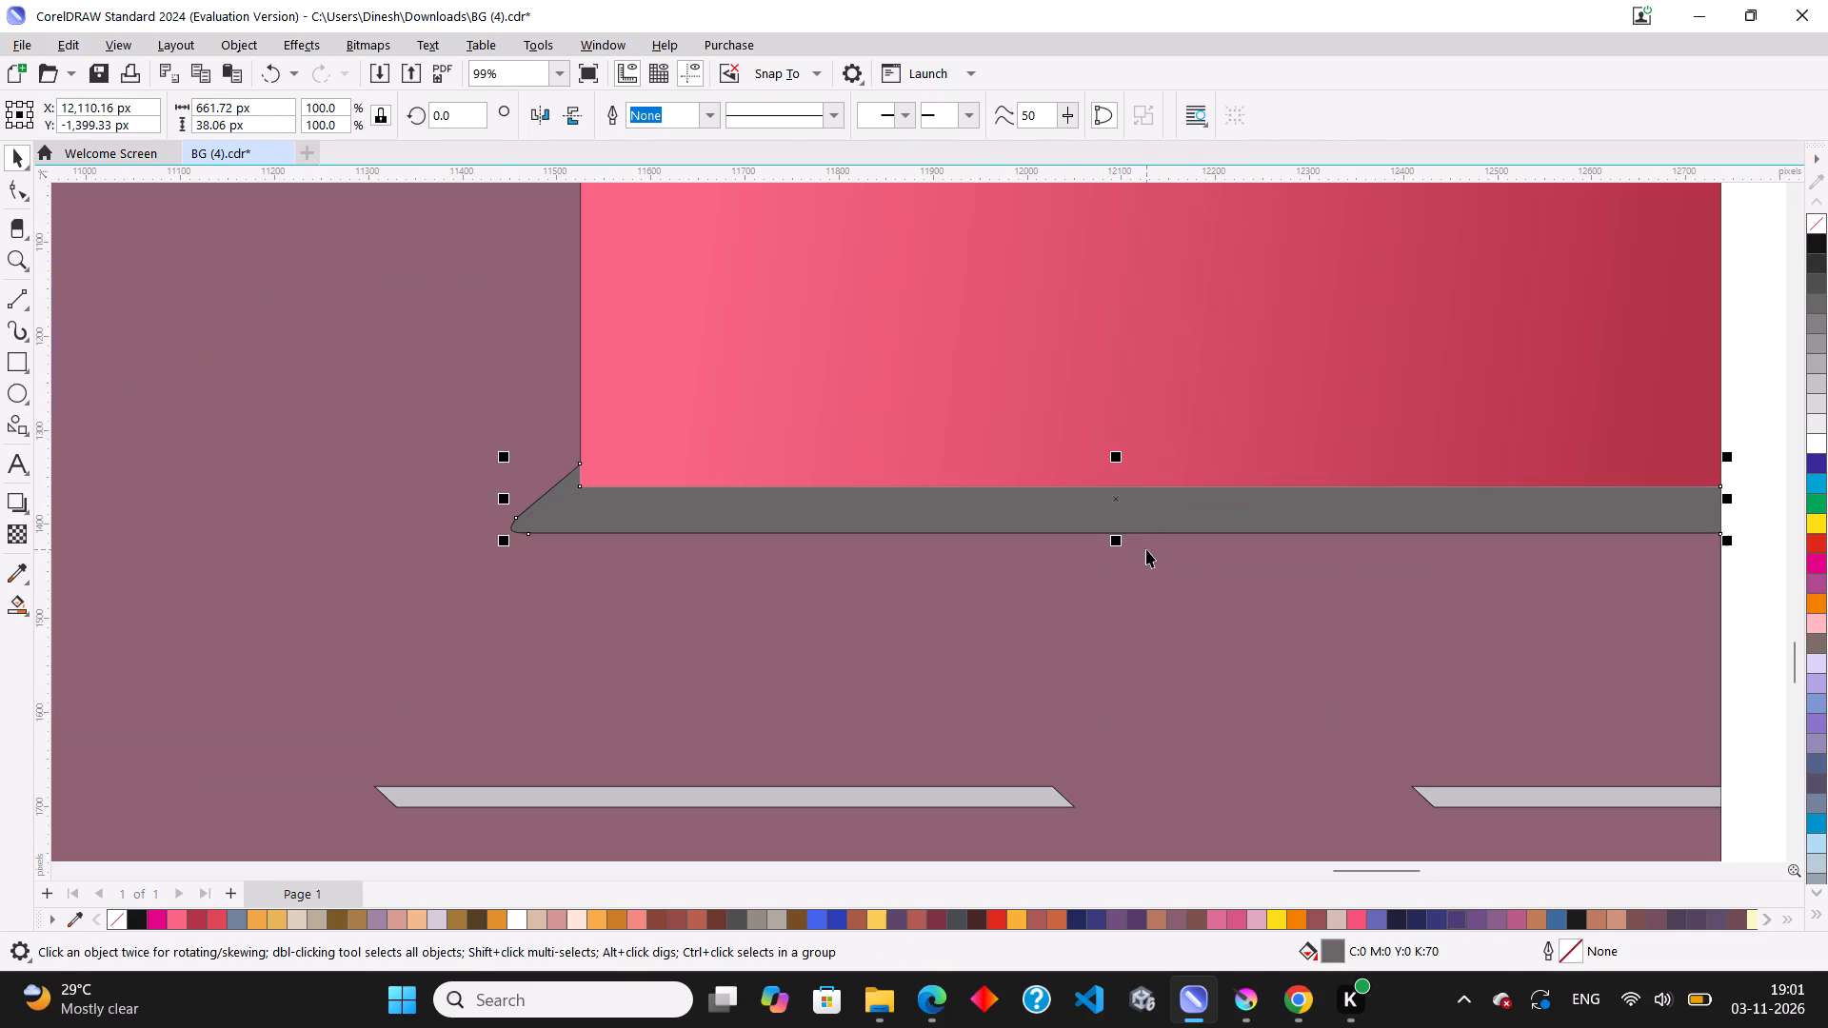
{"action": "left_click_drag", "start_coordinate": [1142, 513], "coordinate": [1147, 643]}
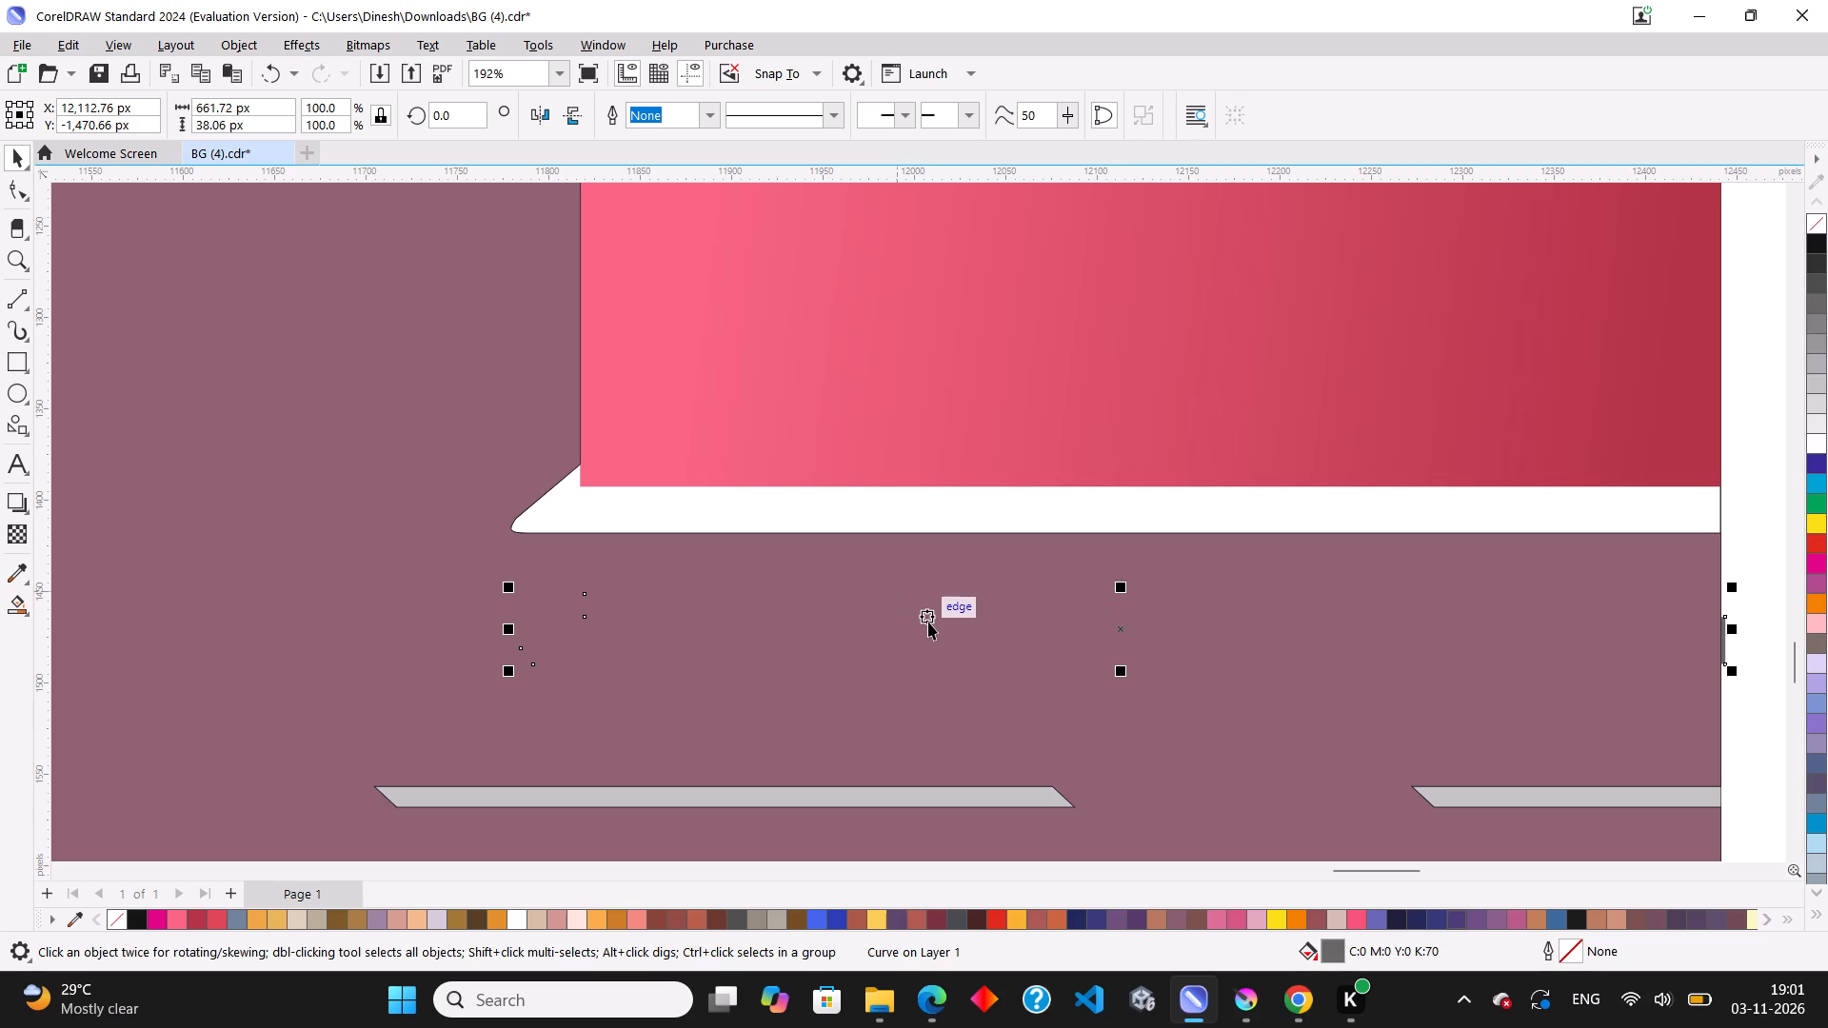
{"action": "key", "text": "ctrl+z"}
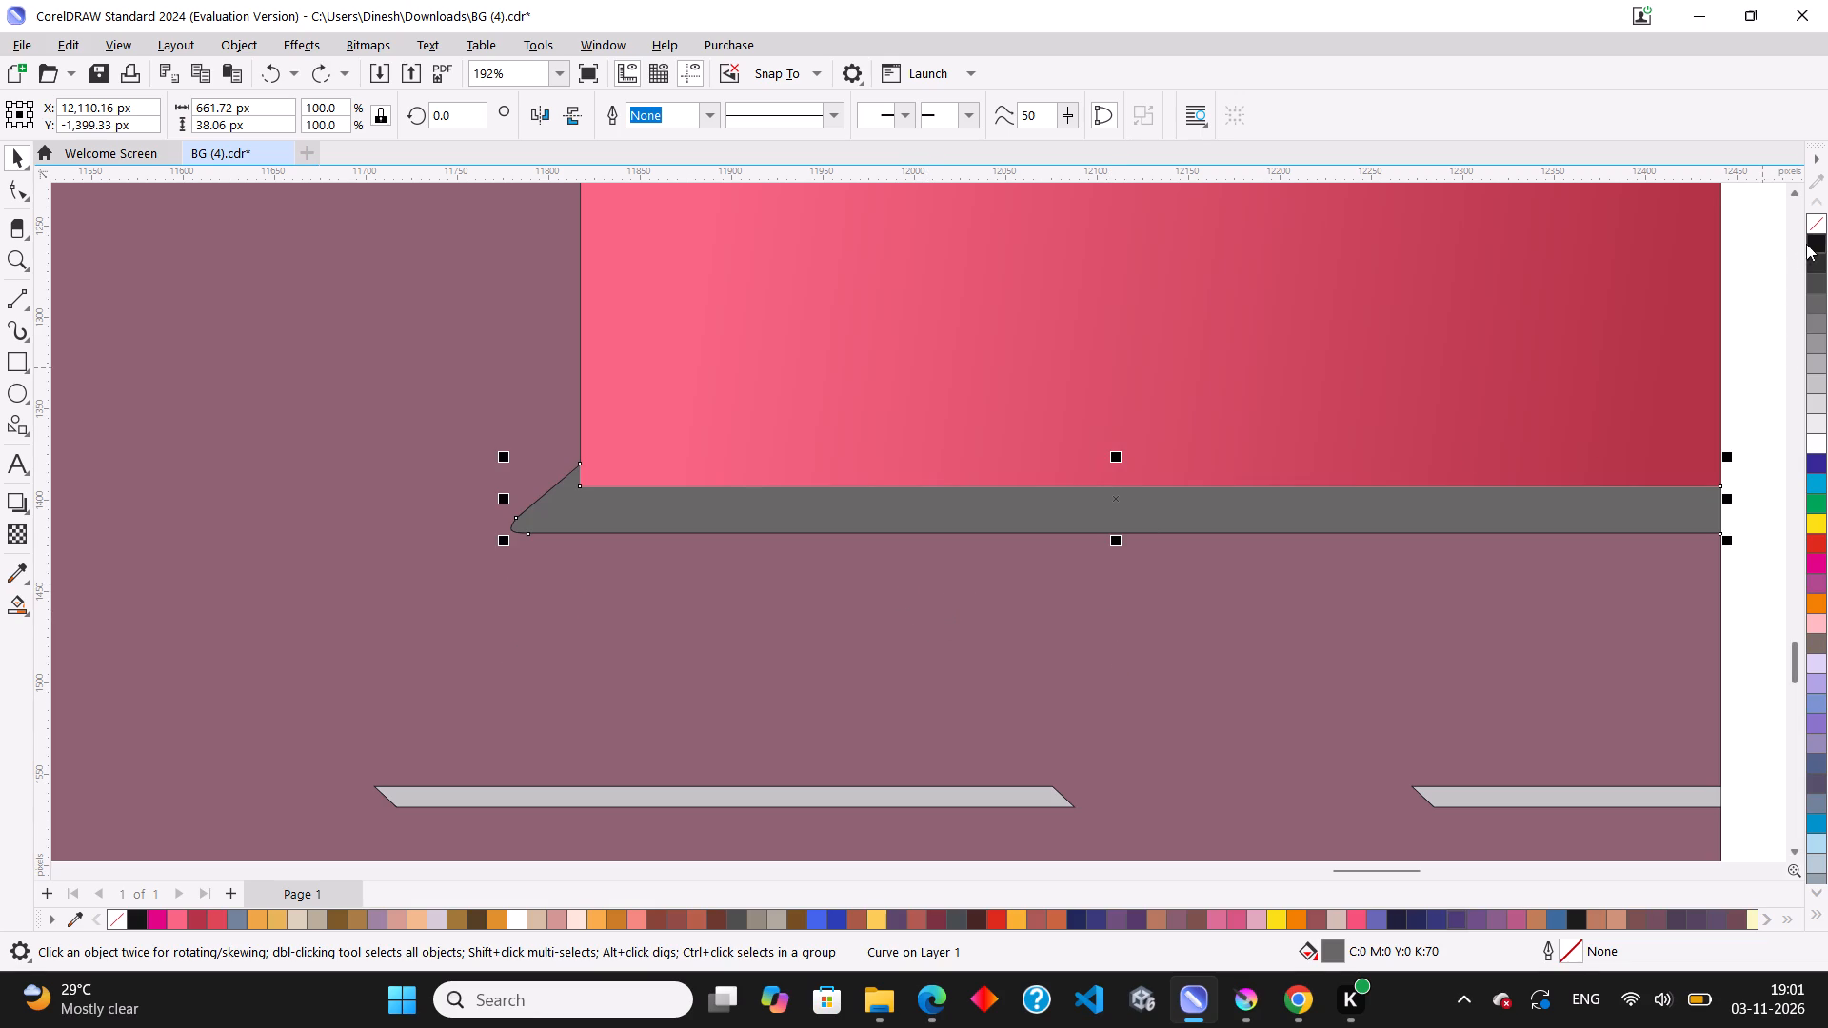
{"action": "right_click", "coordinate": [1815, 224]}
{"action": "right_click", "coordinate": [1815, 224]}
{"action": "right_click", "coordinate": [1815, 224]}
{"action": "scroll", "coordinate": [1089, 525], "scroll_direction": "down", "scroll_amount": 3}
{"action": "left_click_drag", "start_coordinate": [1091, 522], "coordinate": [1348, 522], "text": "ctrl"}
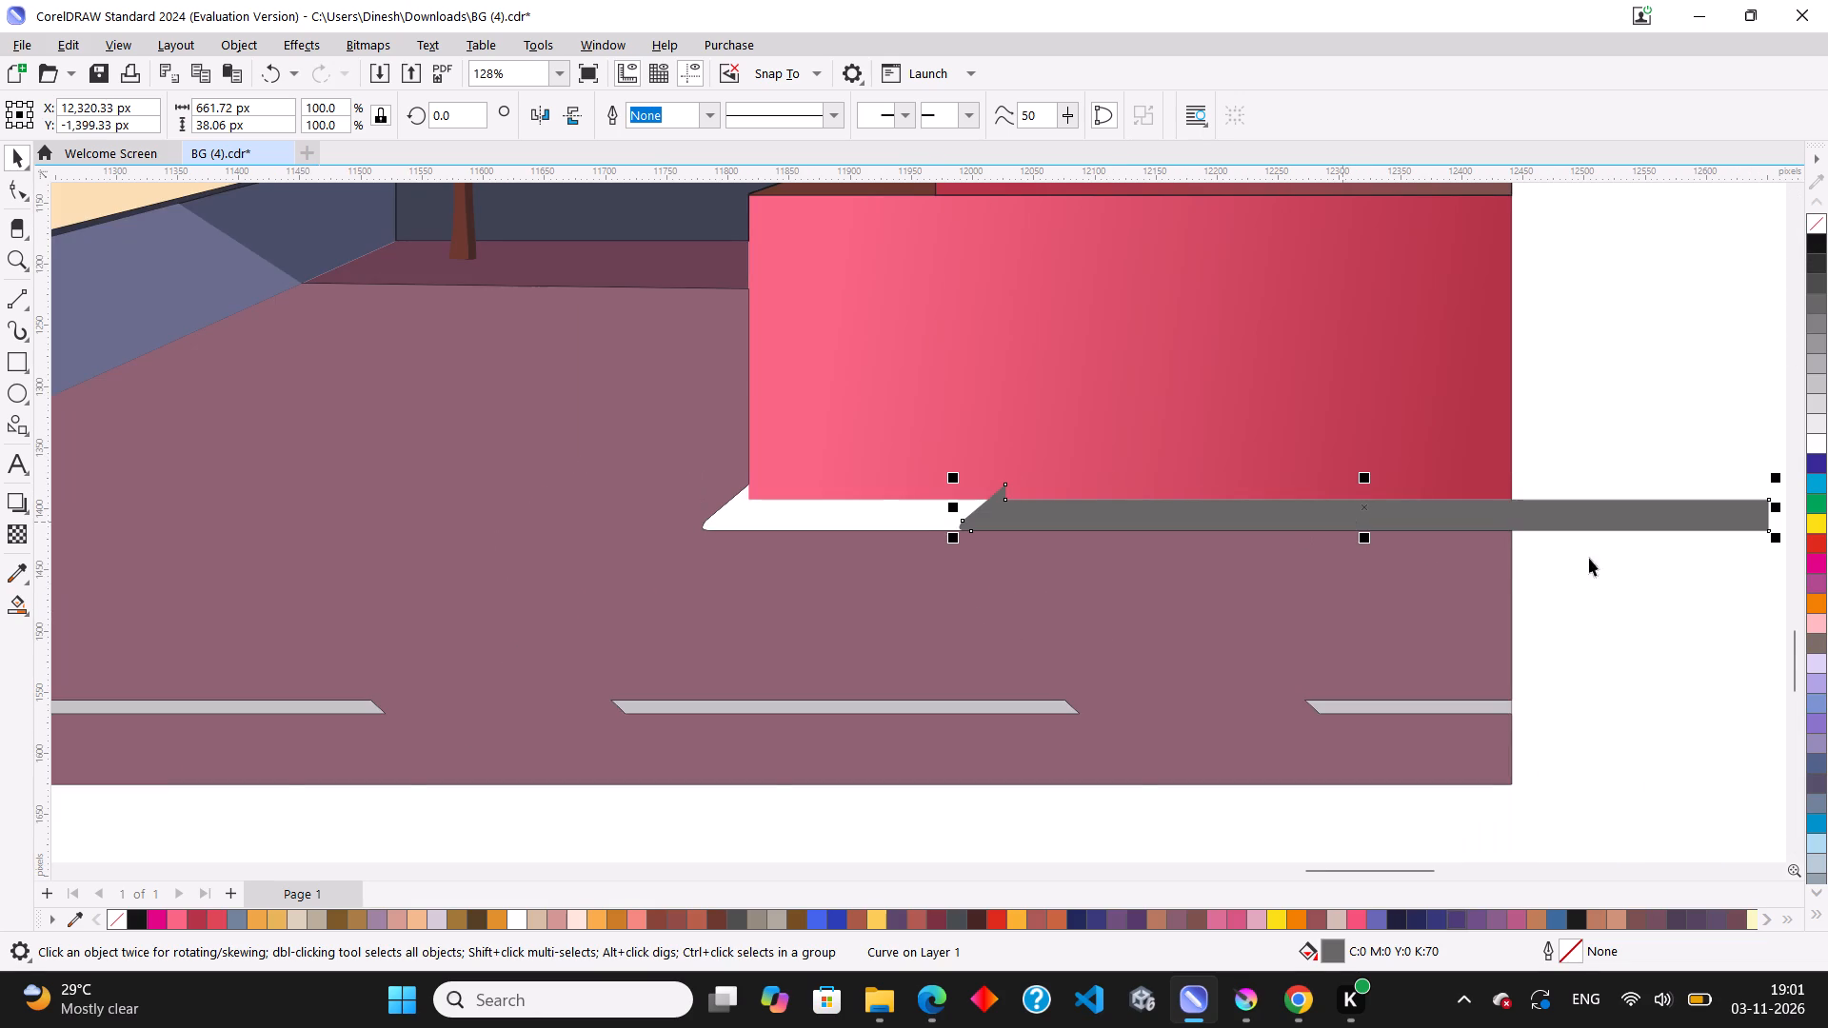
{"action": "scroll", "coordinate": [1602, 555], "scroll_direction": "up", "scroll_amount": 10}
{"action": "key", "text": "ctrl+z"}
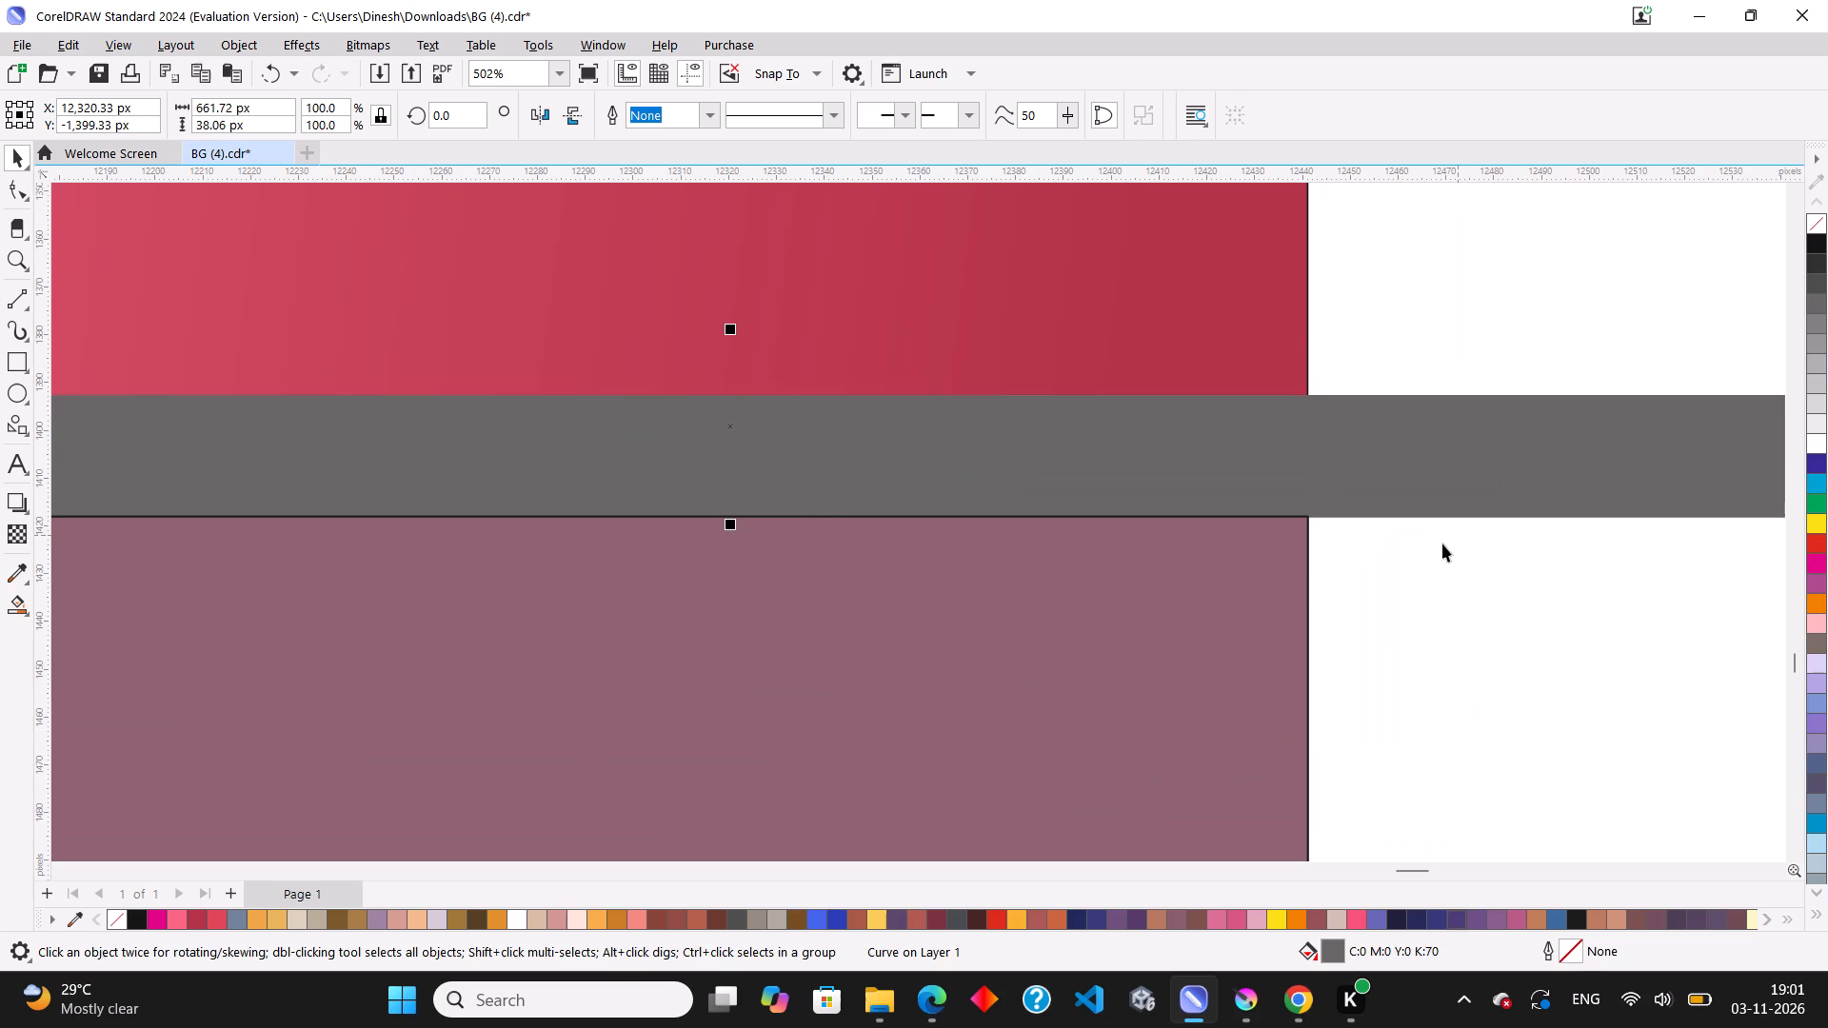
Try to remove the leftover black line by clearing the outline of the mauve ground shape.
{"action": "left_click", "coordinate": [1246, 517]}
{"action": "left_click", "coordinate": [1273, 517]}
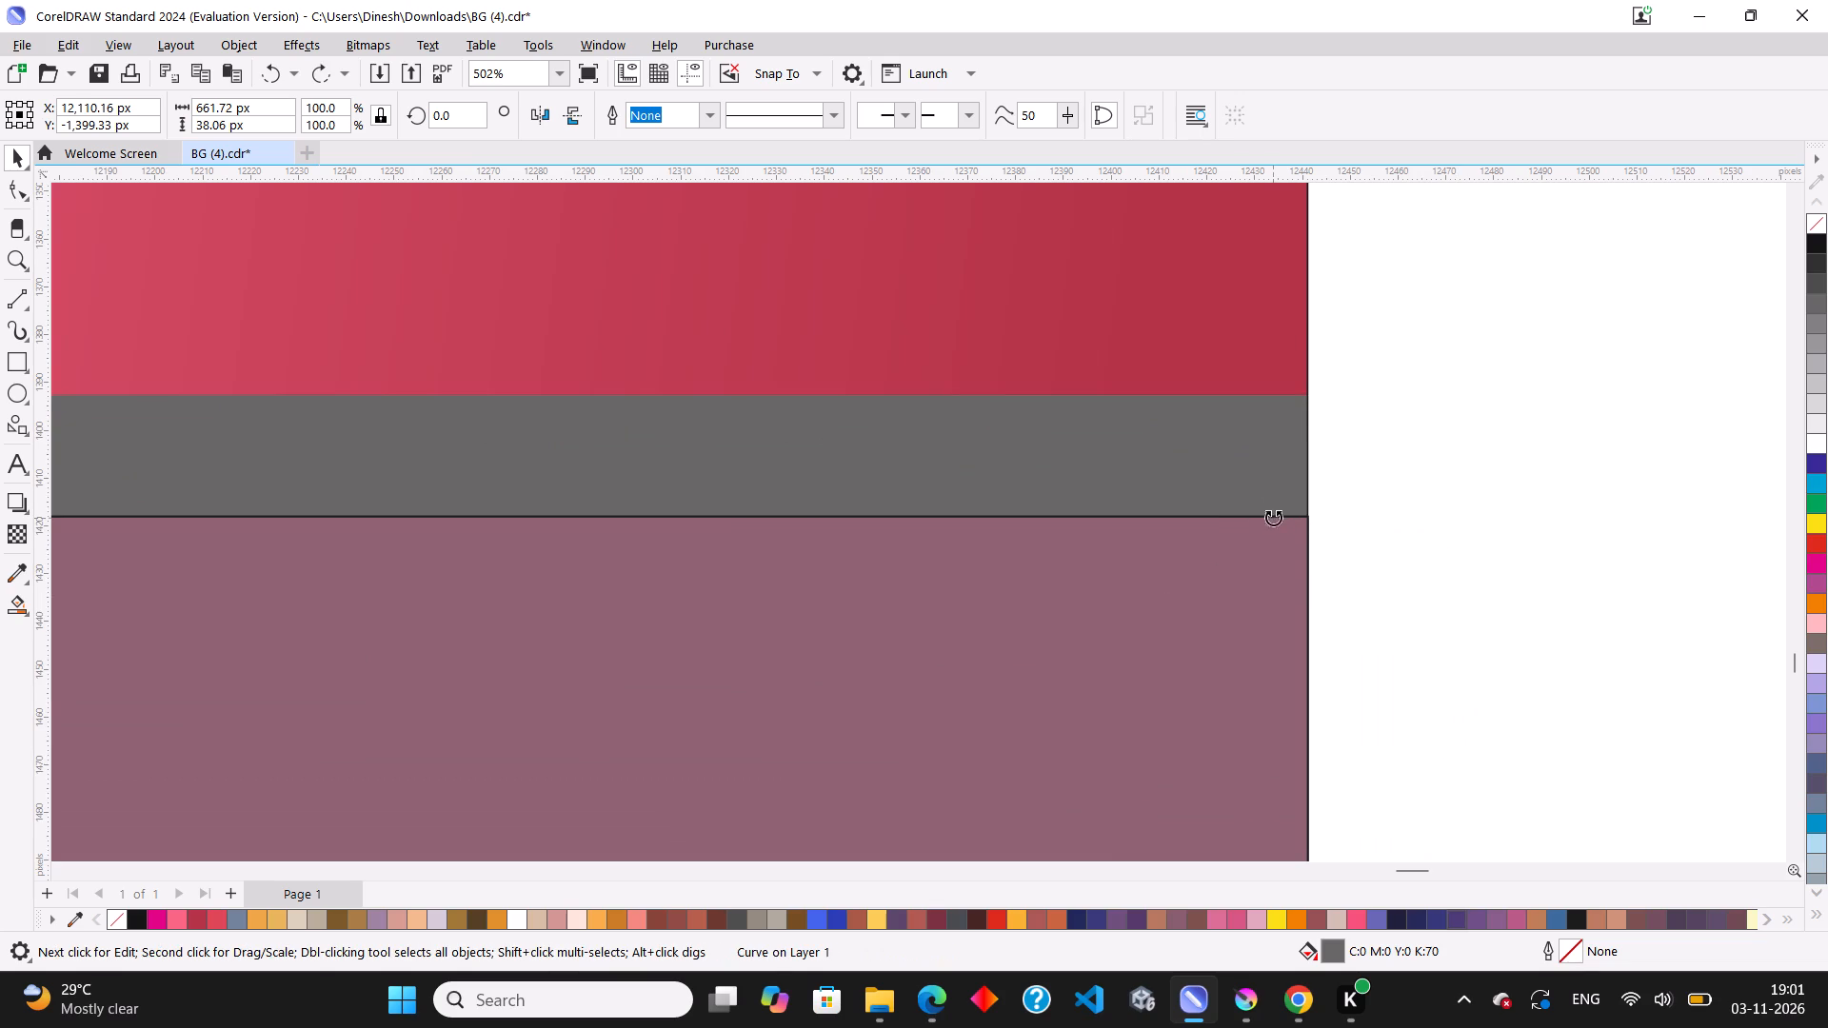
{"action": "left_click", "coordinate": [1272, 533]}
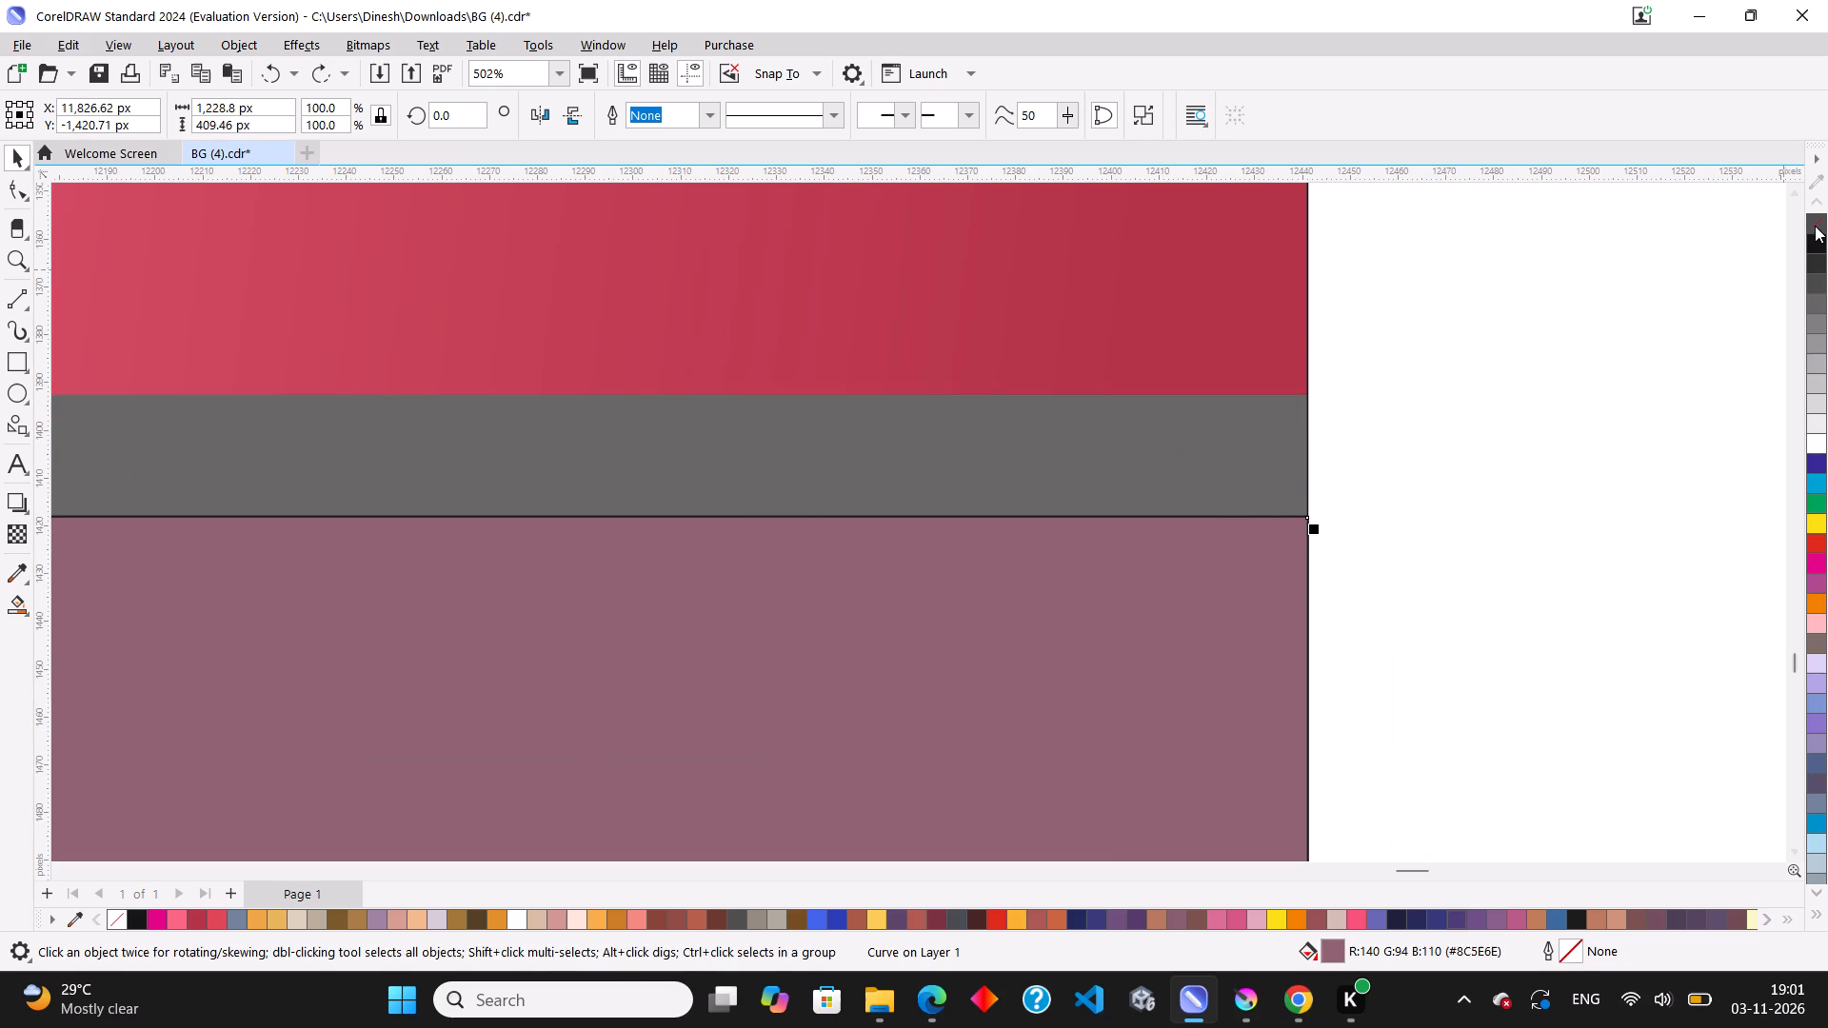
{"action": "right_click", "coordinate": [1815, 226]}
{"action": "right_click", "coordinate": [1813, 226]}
Move the mauve ground shape down out of the way and delete the two outlined blue (#336699) ground copies beneath it.
{"action": "scroll", "coordinate": [1549, 462], "scroll_direction": "down", "scroll_amount": 14}
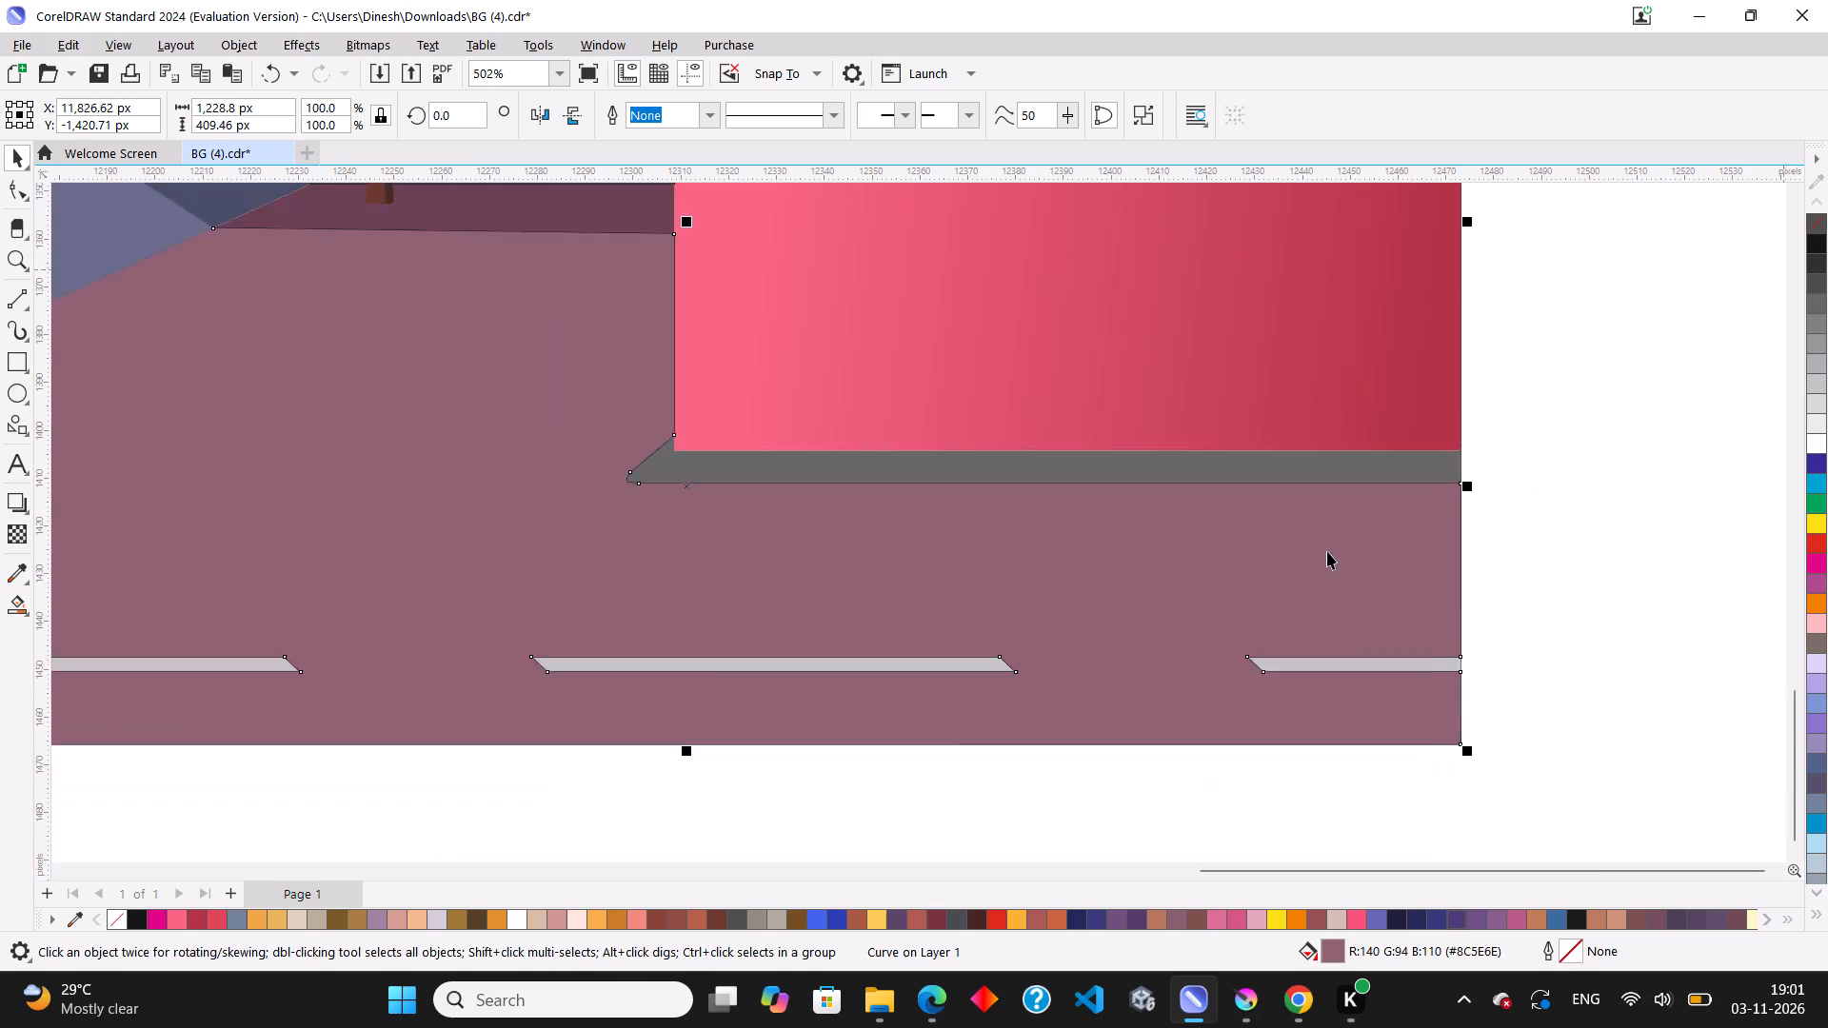
{"action": "left_click_drag", "start_coordinate": [1256, 544], "coordinate": [1276, 652]}
{"action": "scroll", "coordinate": [1190, 533], "scroll_direction": "up", "scroll_amount": 5}
{"action": "left_click", "coordinate": [1104, 553]}
{"action": "scroll", "coordinate": [1104, 553], "scroll_direction": "down", "scroll_amount": 7}
{"action": "left_click_drag", "start_coordinate": [1104, 557], "coordinate": [1187, 690]}
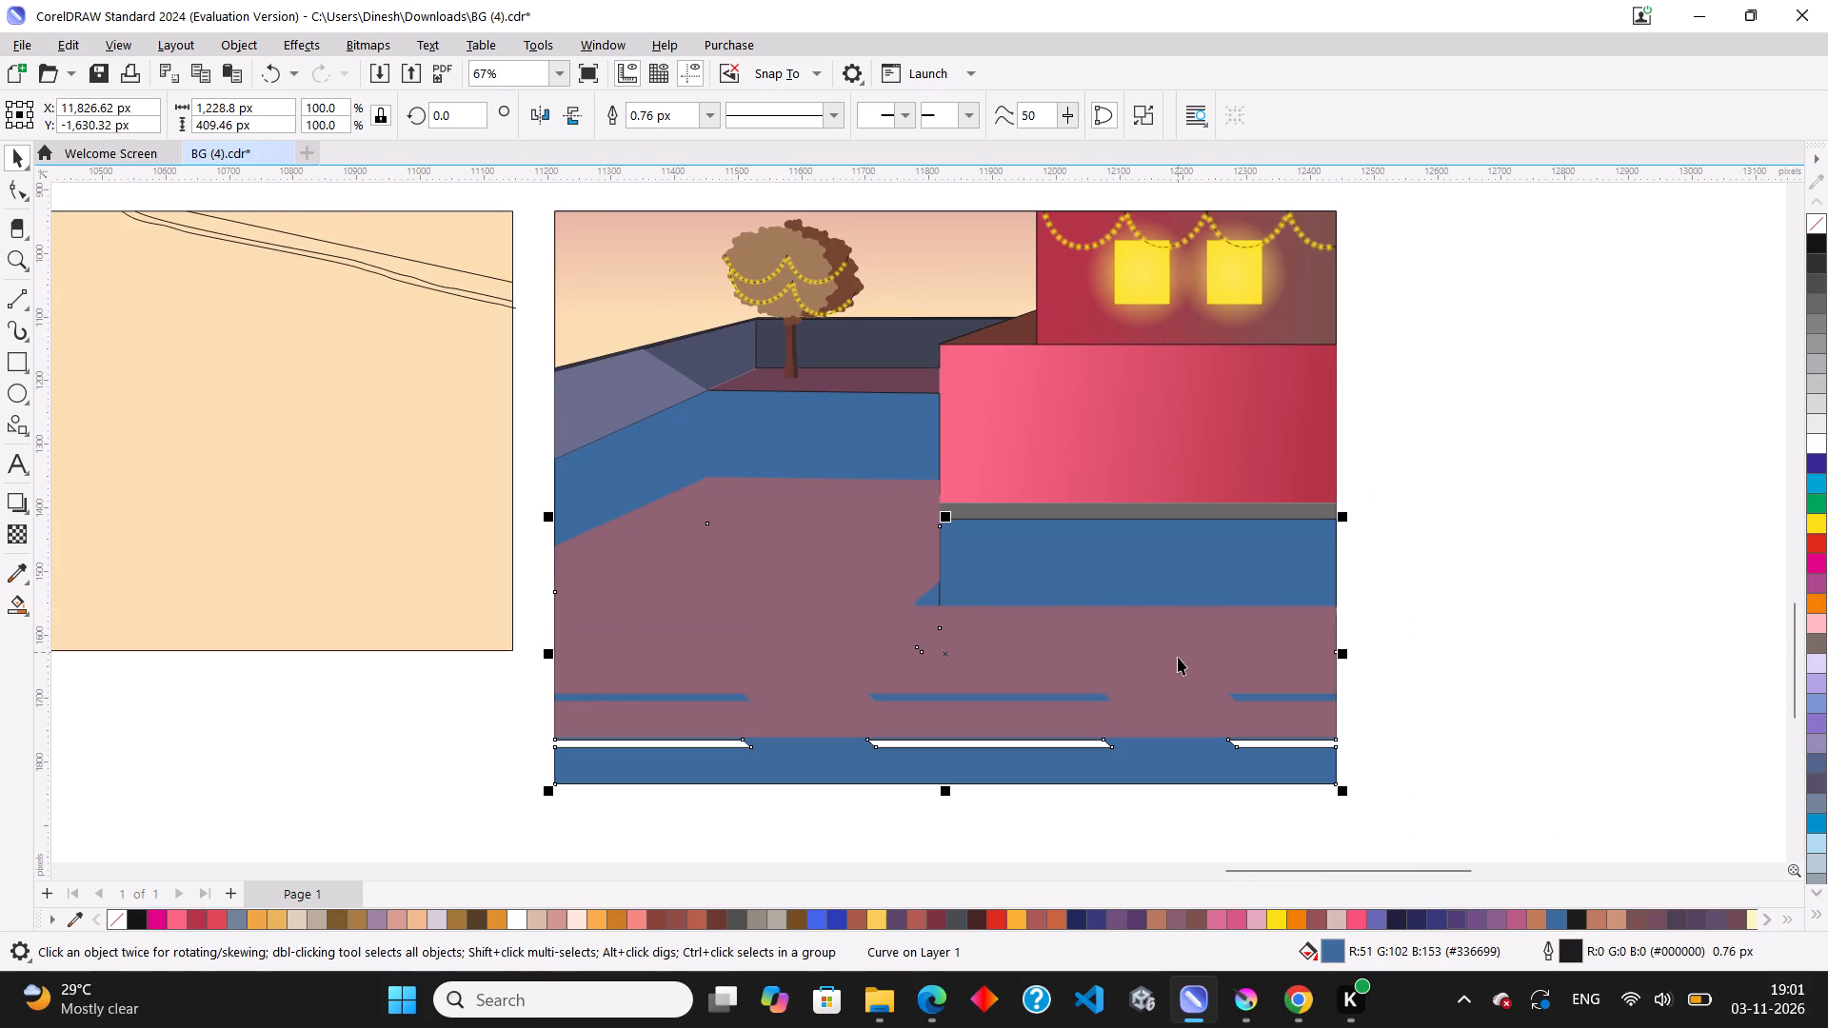
{"action": "key", "text": "Delete"}
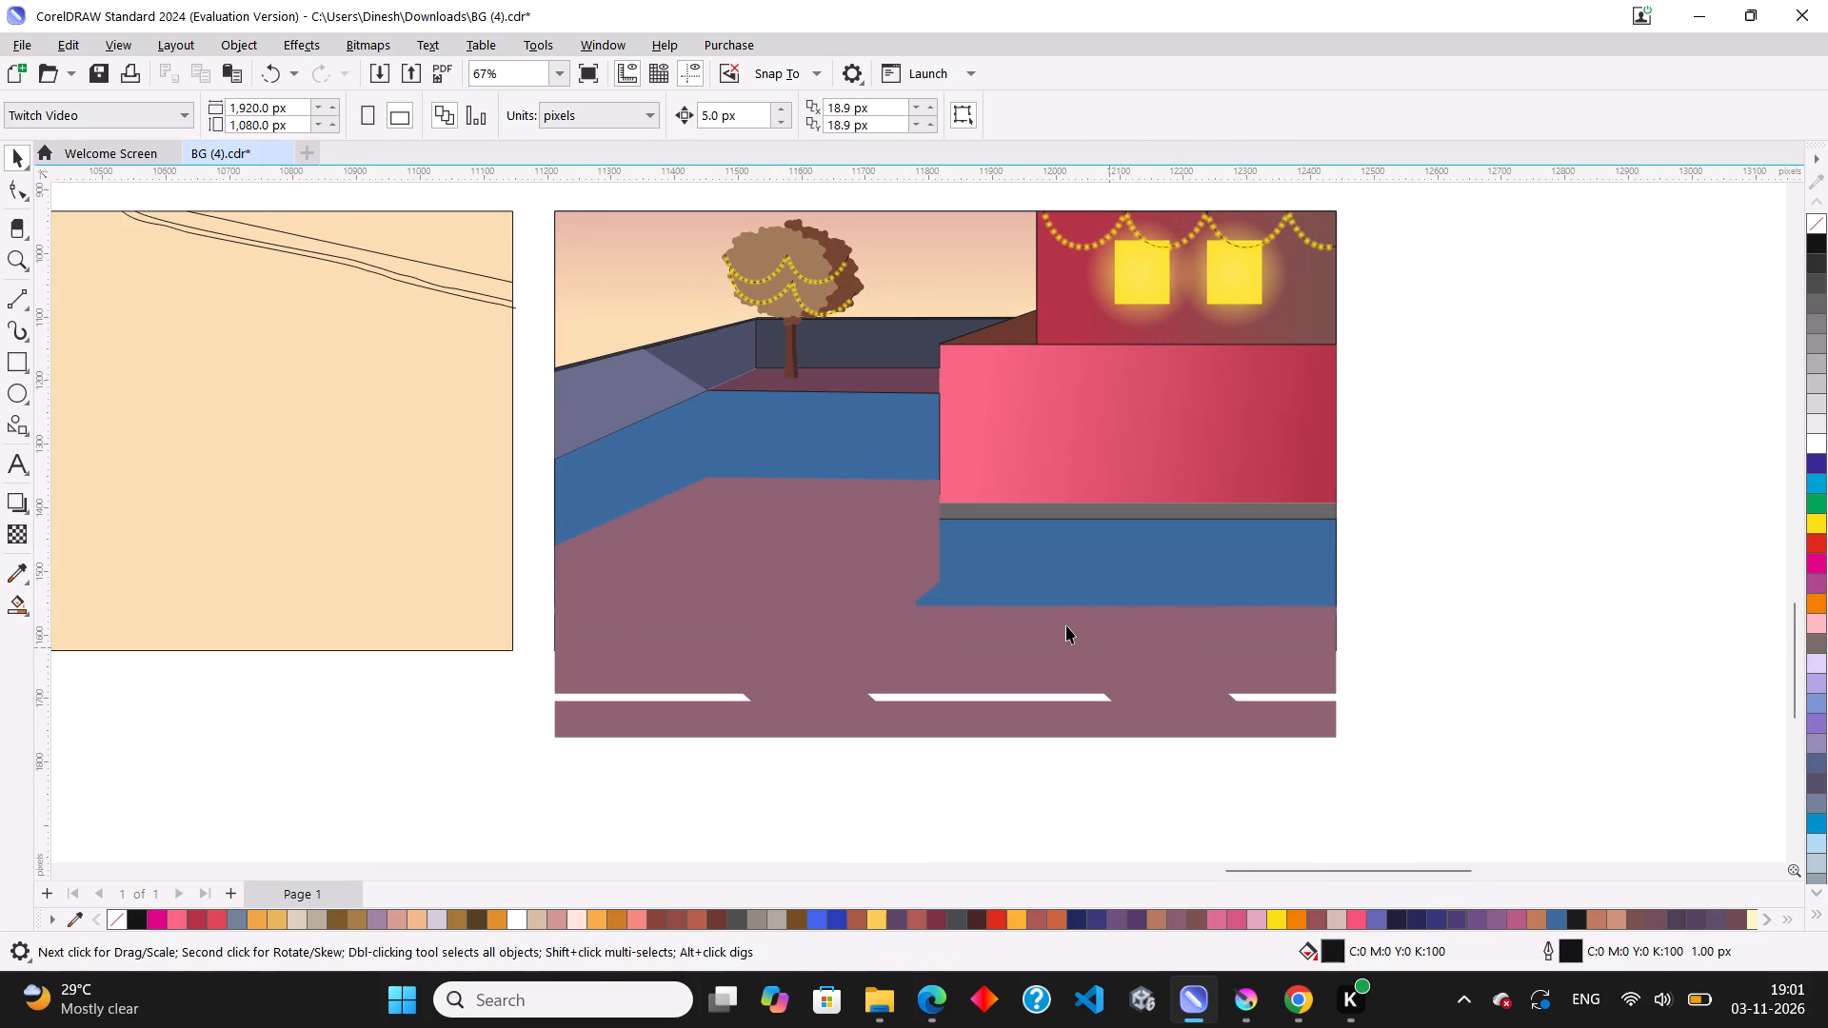
{"action": "left_click", "coordinate": [1144, 578]}
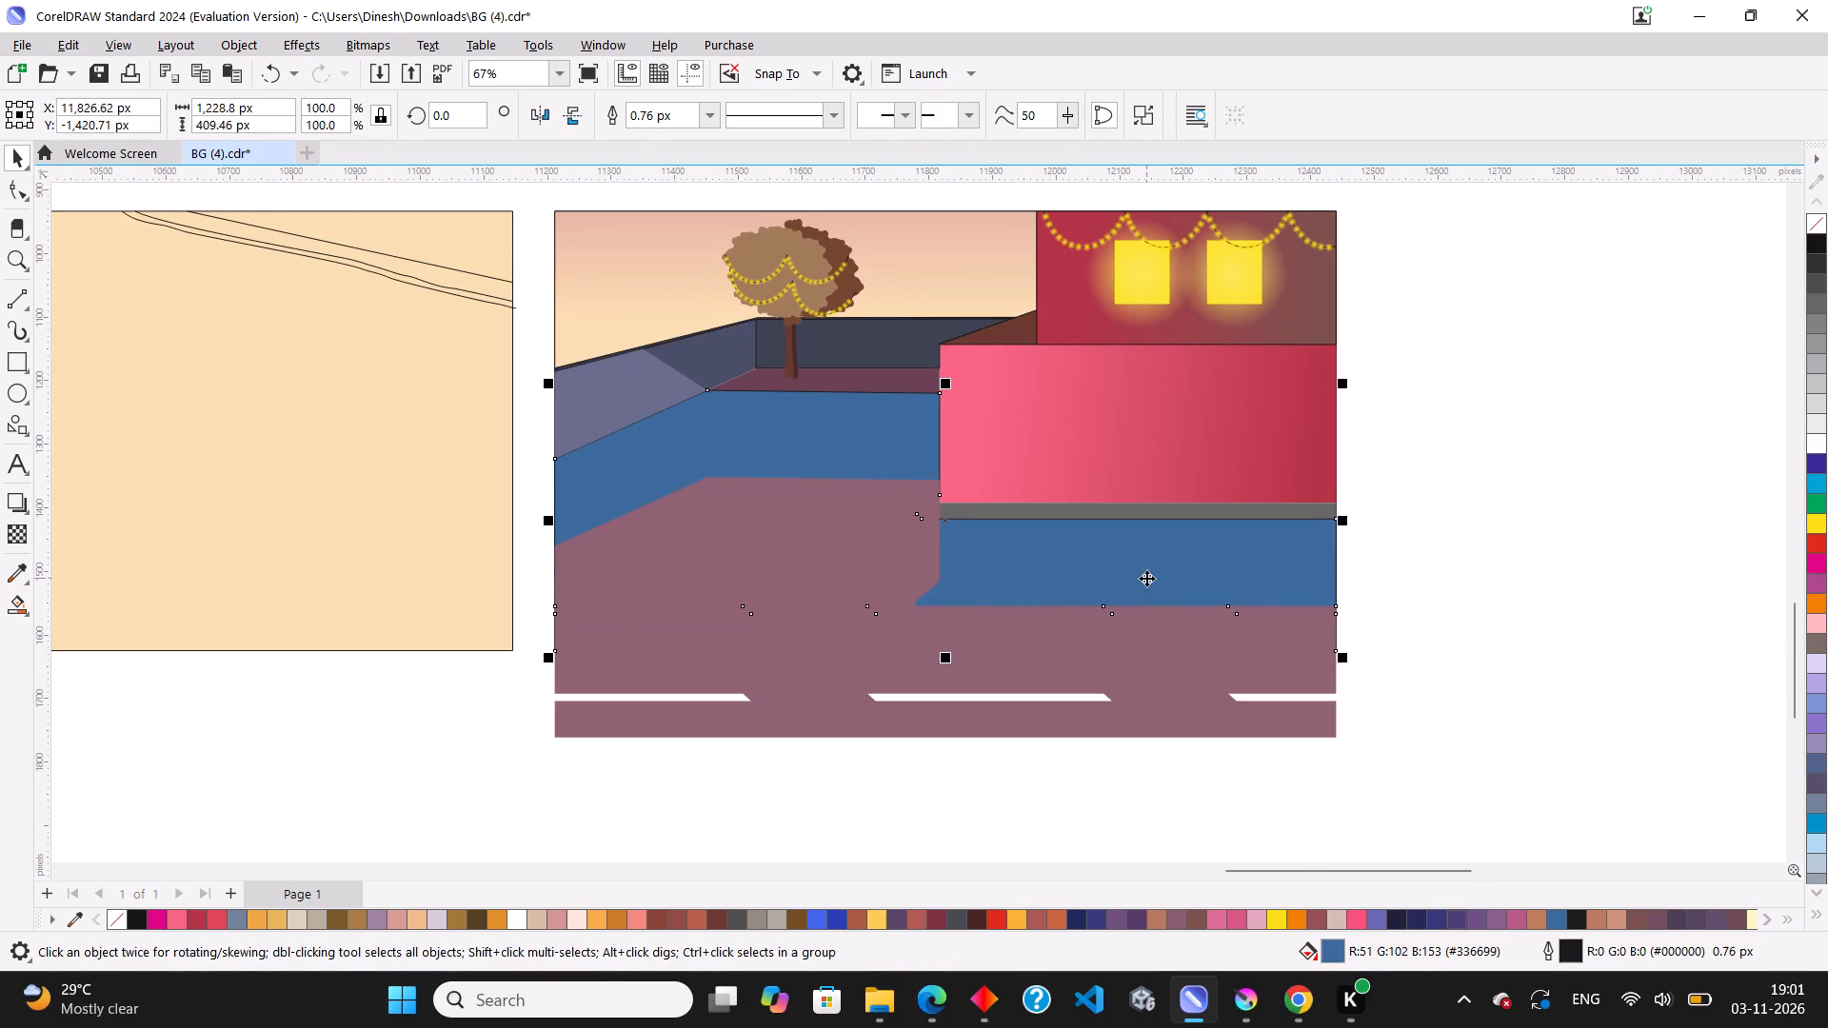
{"action": "scroll", "coordinate": [1146, 578], "scroll_direction": "up", "scroll_amount": 2}
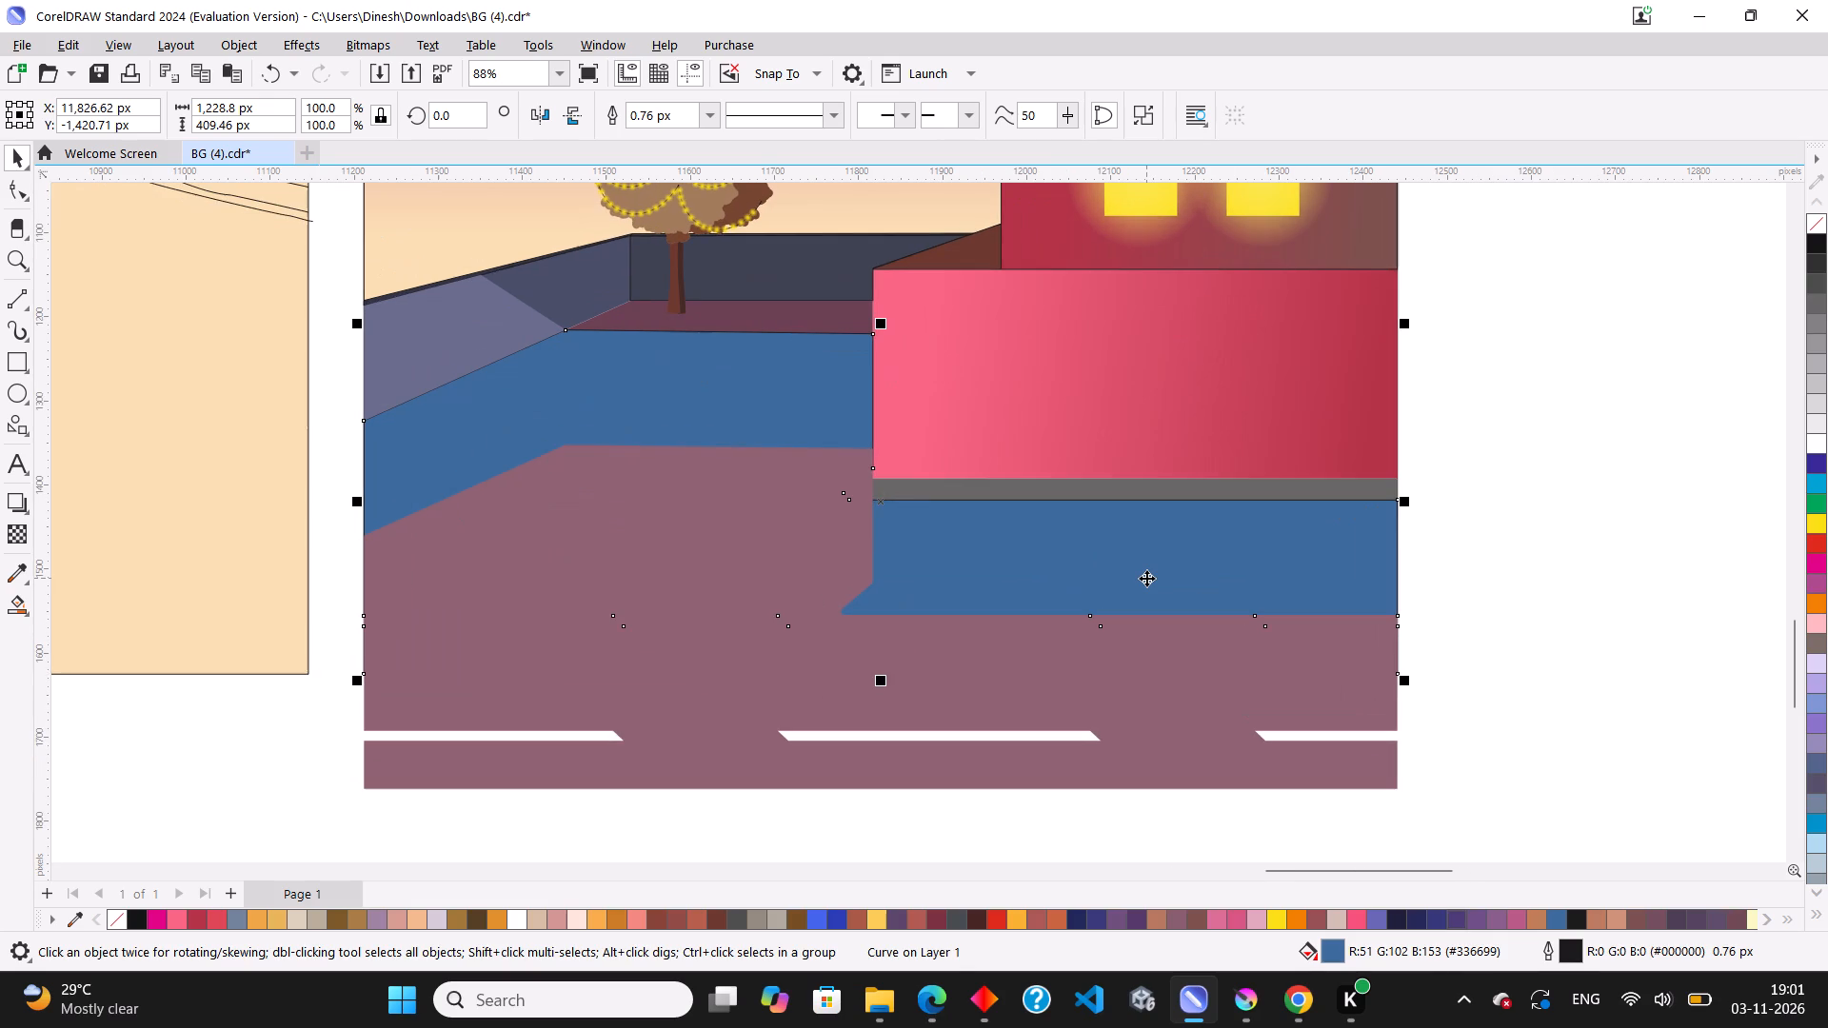
{"action": "key", "text": "Delete"}
Align the mauve ground shape's bottom edge with the dark maroon ground shape to put it back in place.
{"action": "left_click", "coordinate": [727, 590]}
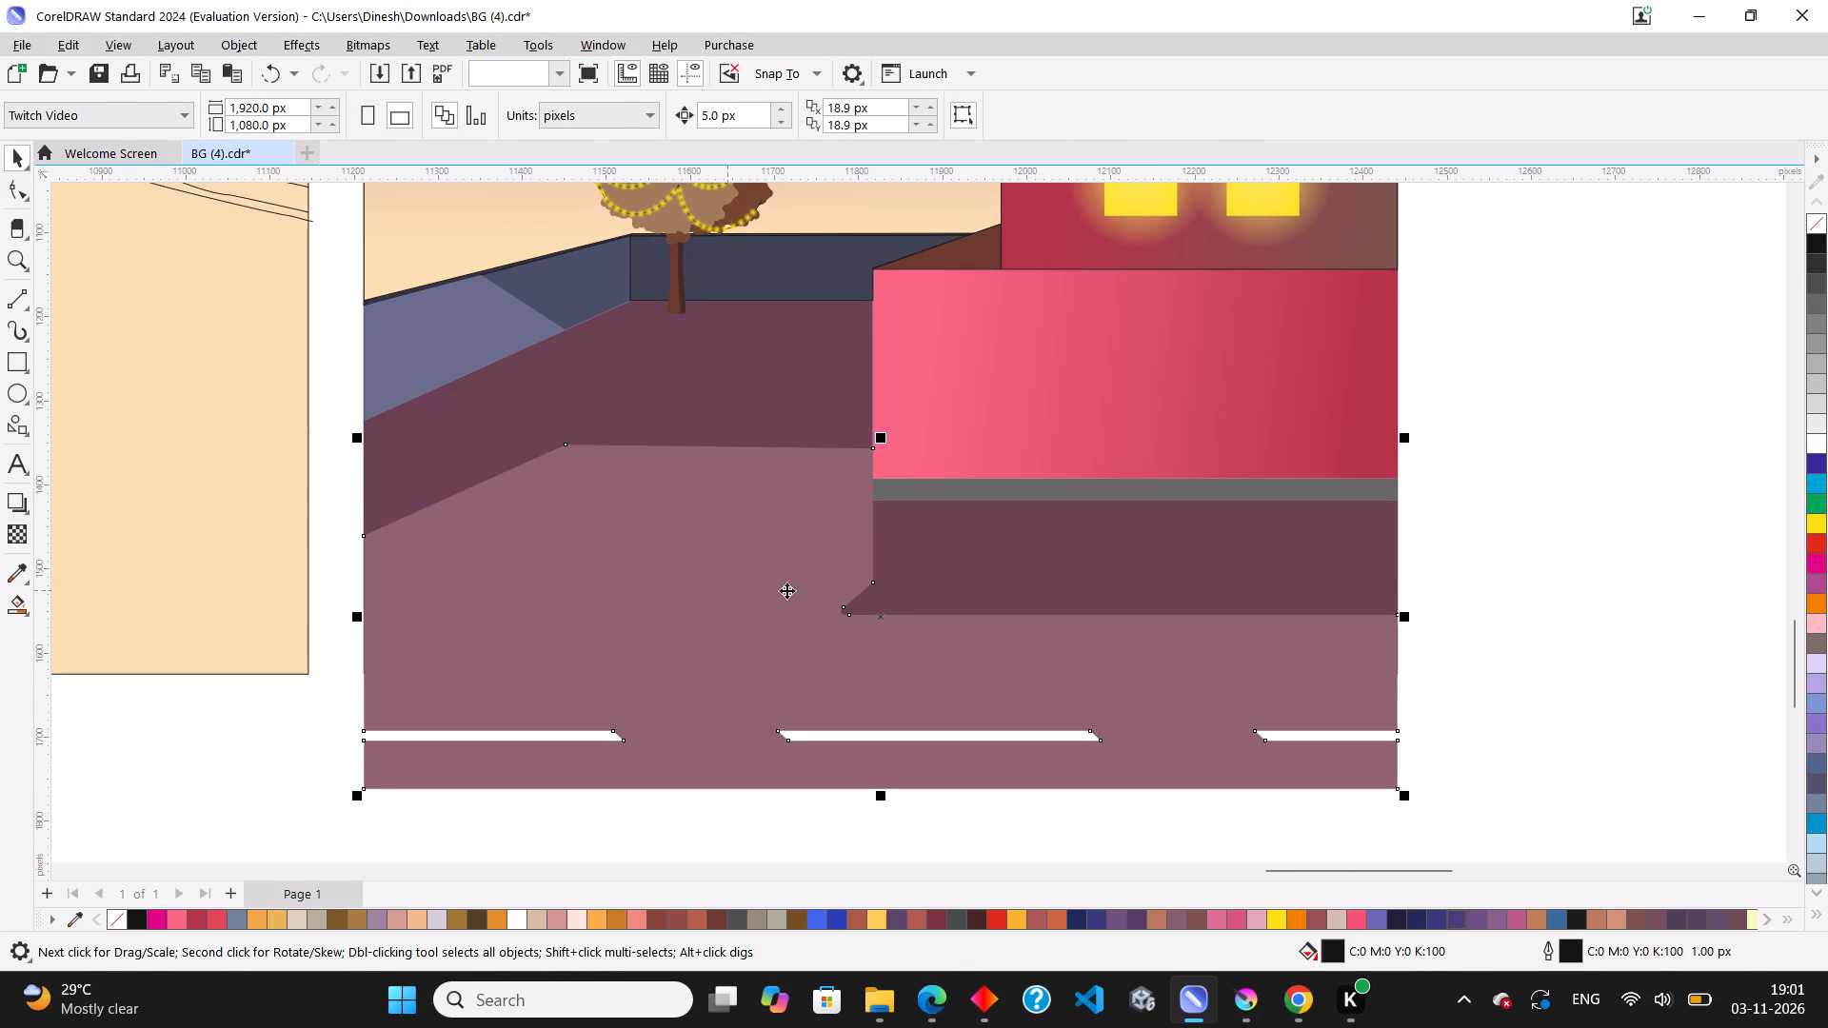
{"action": "left_click", "coordinate": [1092, 567], "text": "shift"}
{"action": "key", "text": "b"}
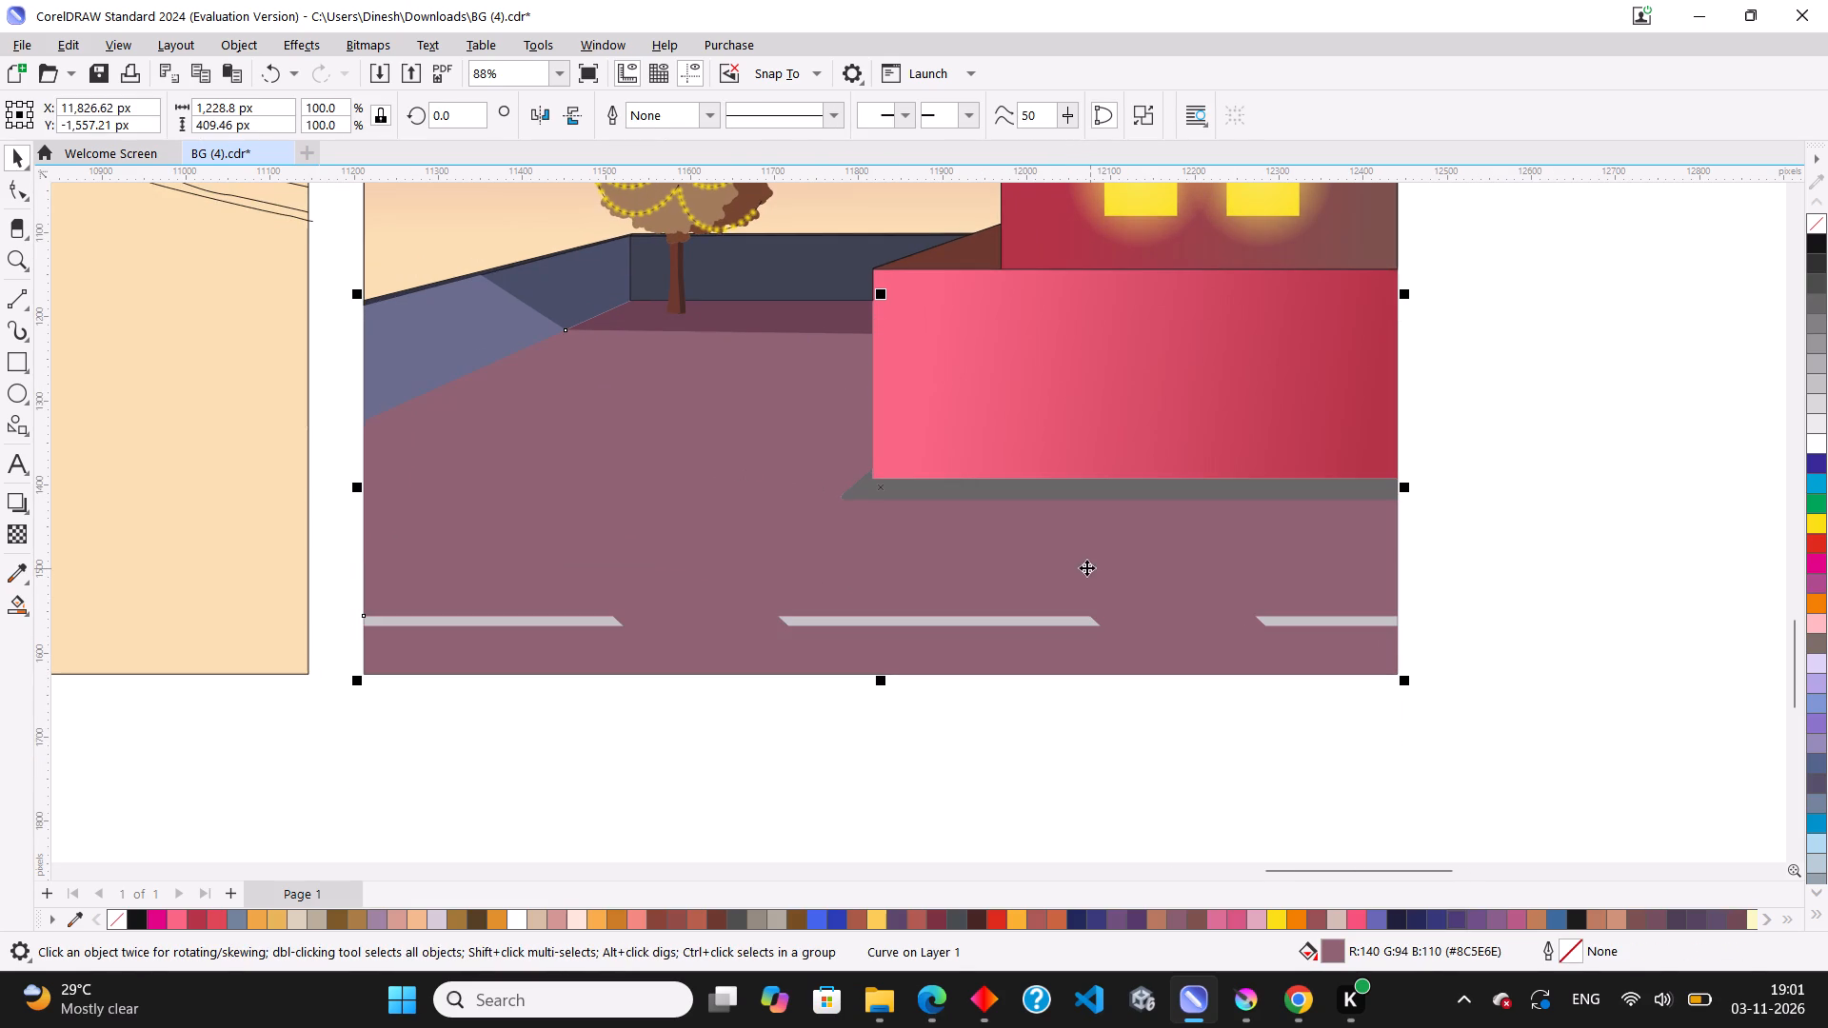
{"action": "left_click", "coordinate": [1506, 584]}
{"action": "scroll", "coordinate": [1163, 611], "scroll_direction": "down", "scroll_amount": 3}
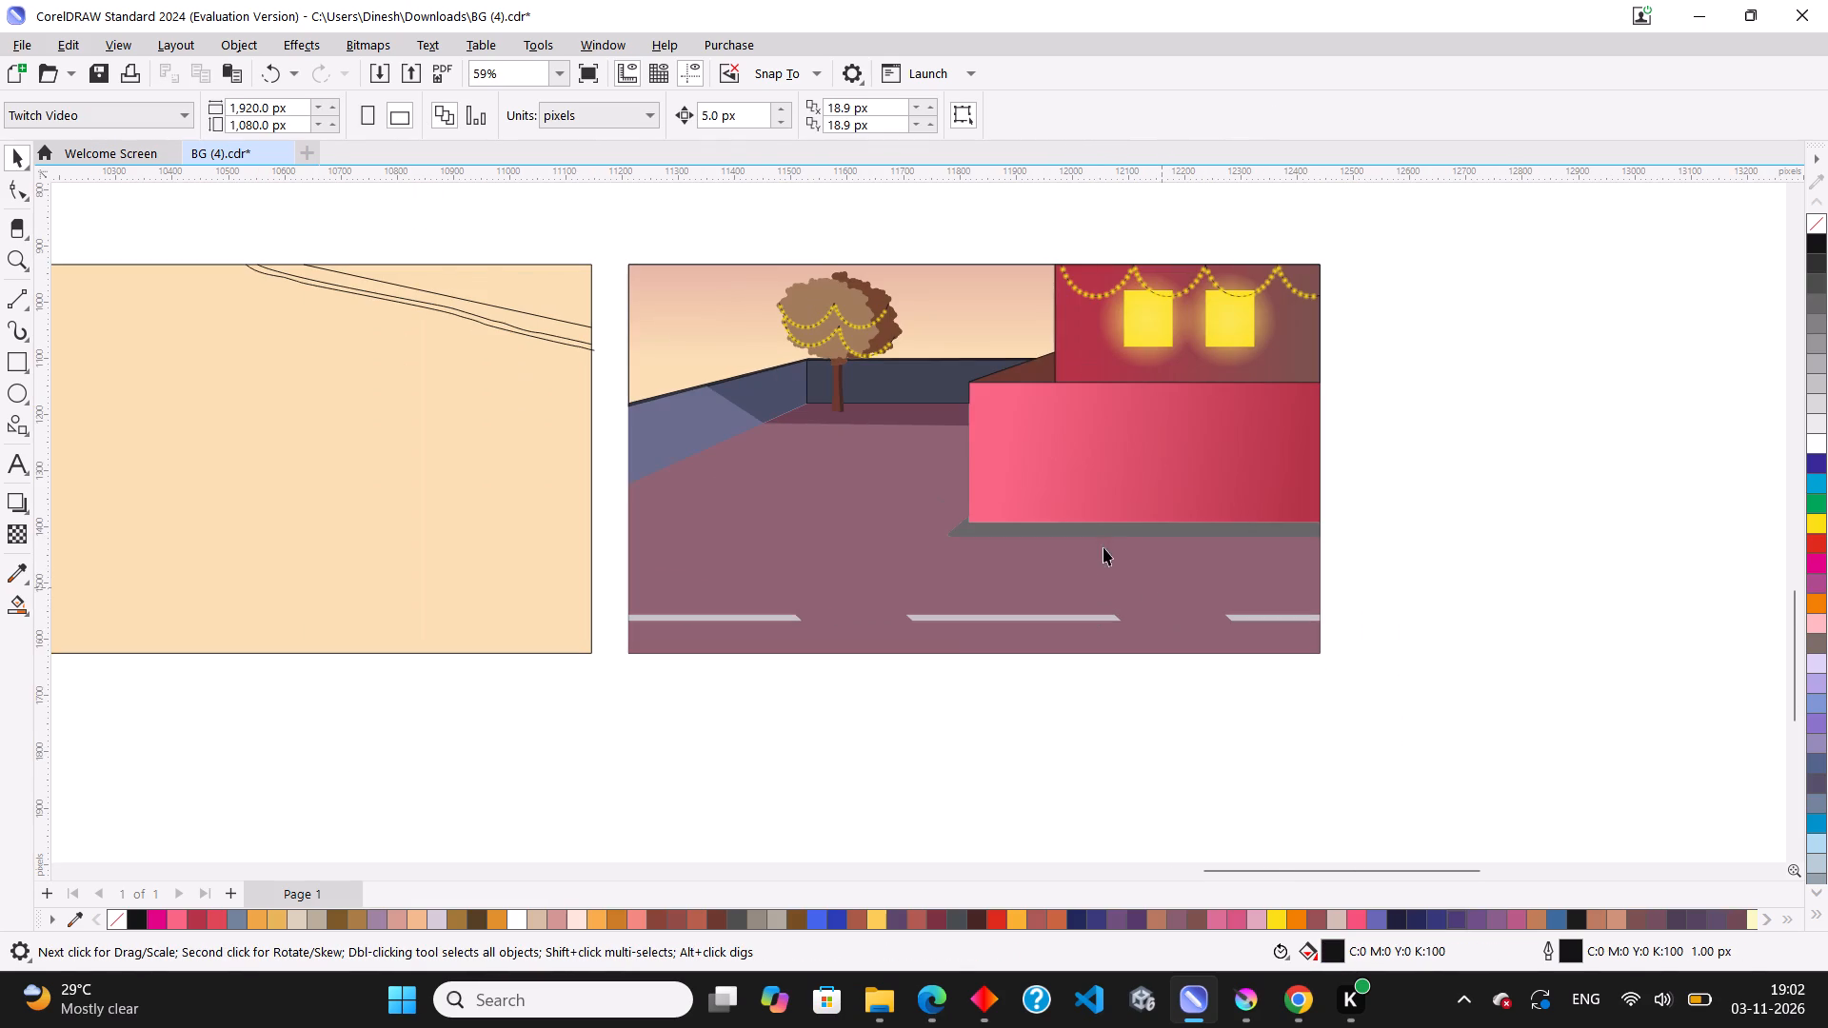
Recolour the kerb strip beneath the pink wall with 30% black.
{"action": "scroll", "coordinate": [1123, 540], "scroll_direction": "up", "scroll_amount": 5}
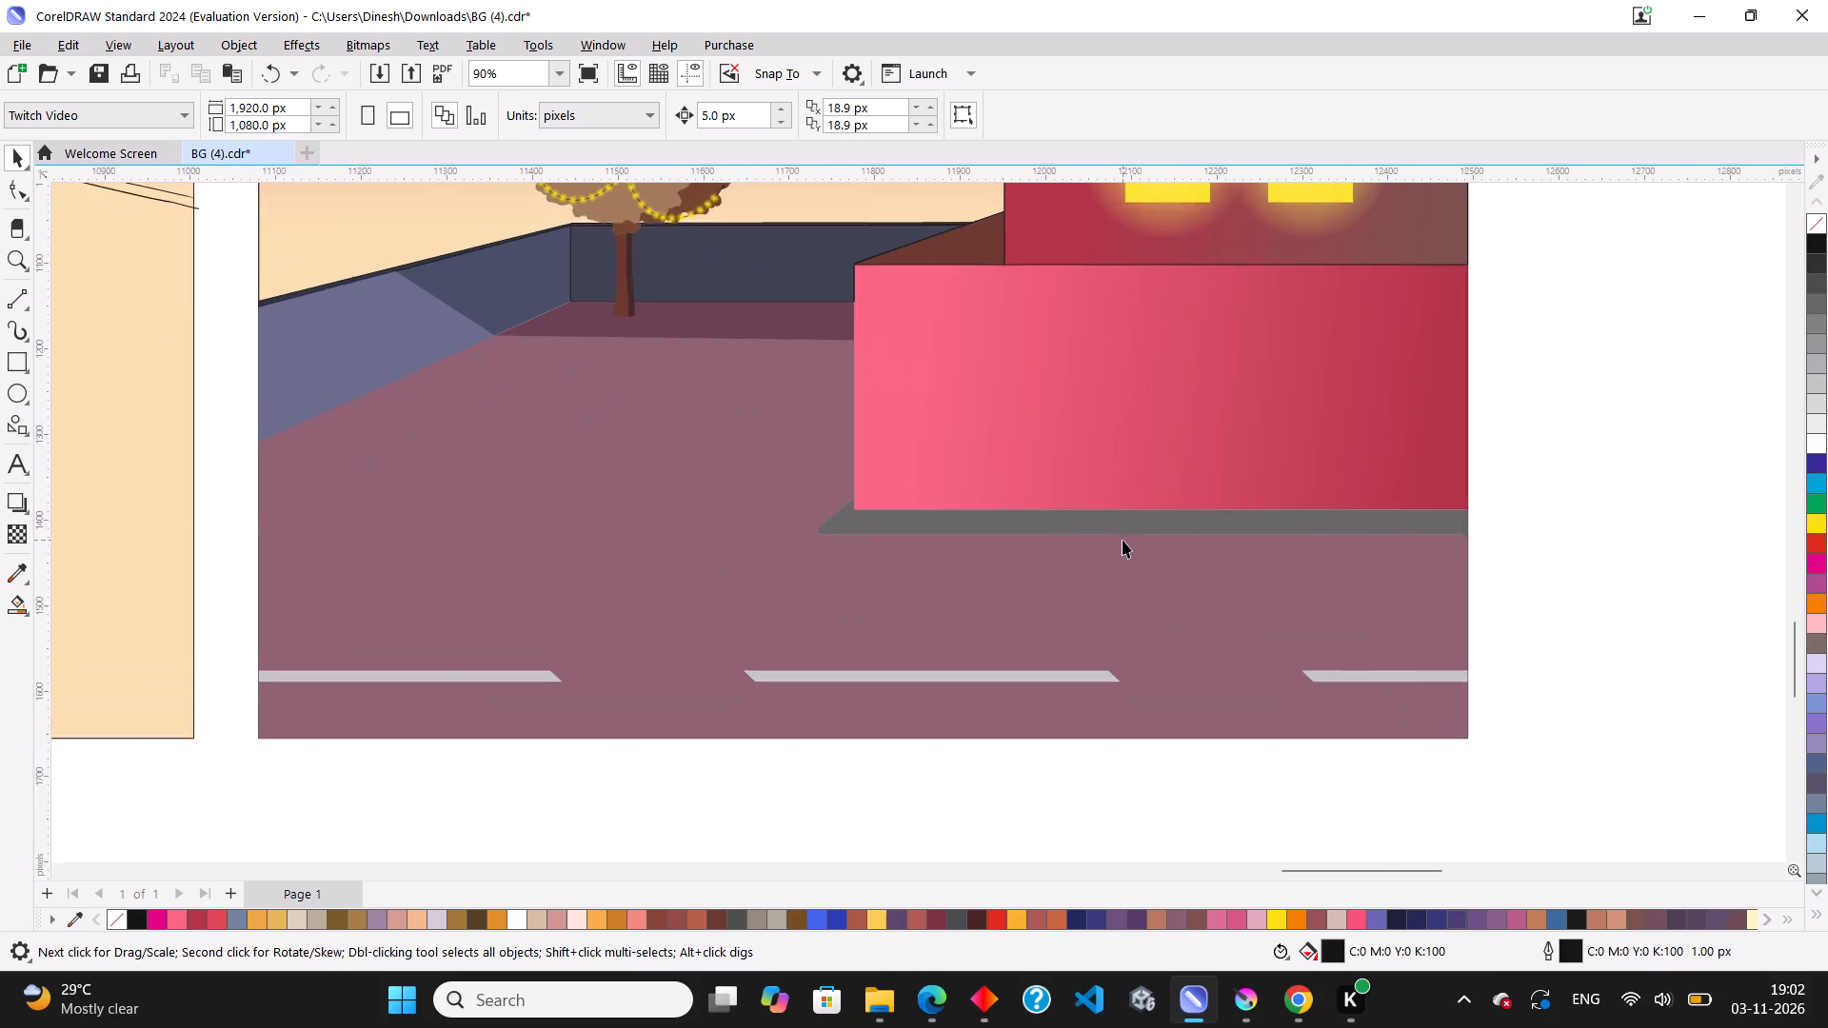
{"action": "left_click", "coordinate": [1120, 515]}
{"action": "left_click", "coordinate": [1812, 378]}
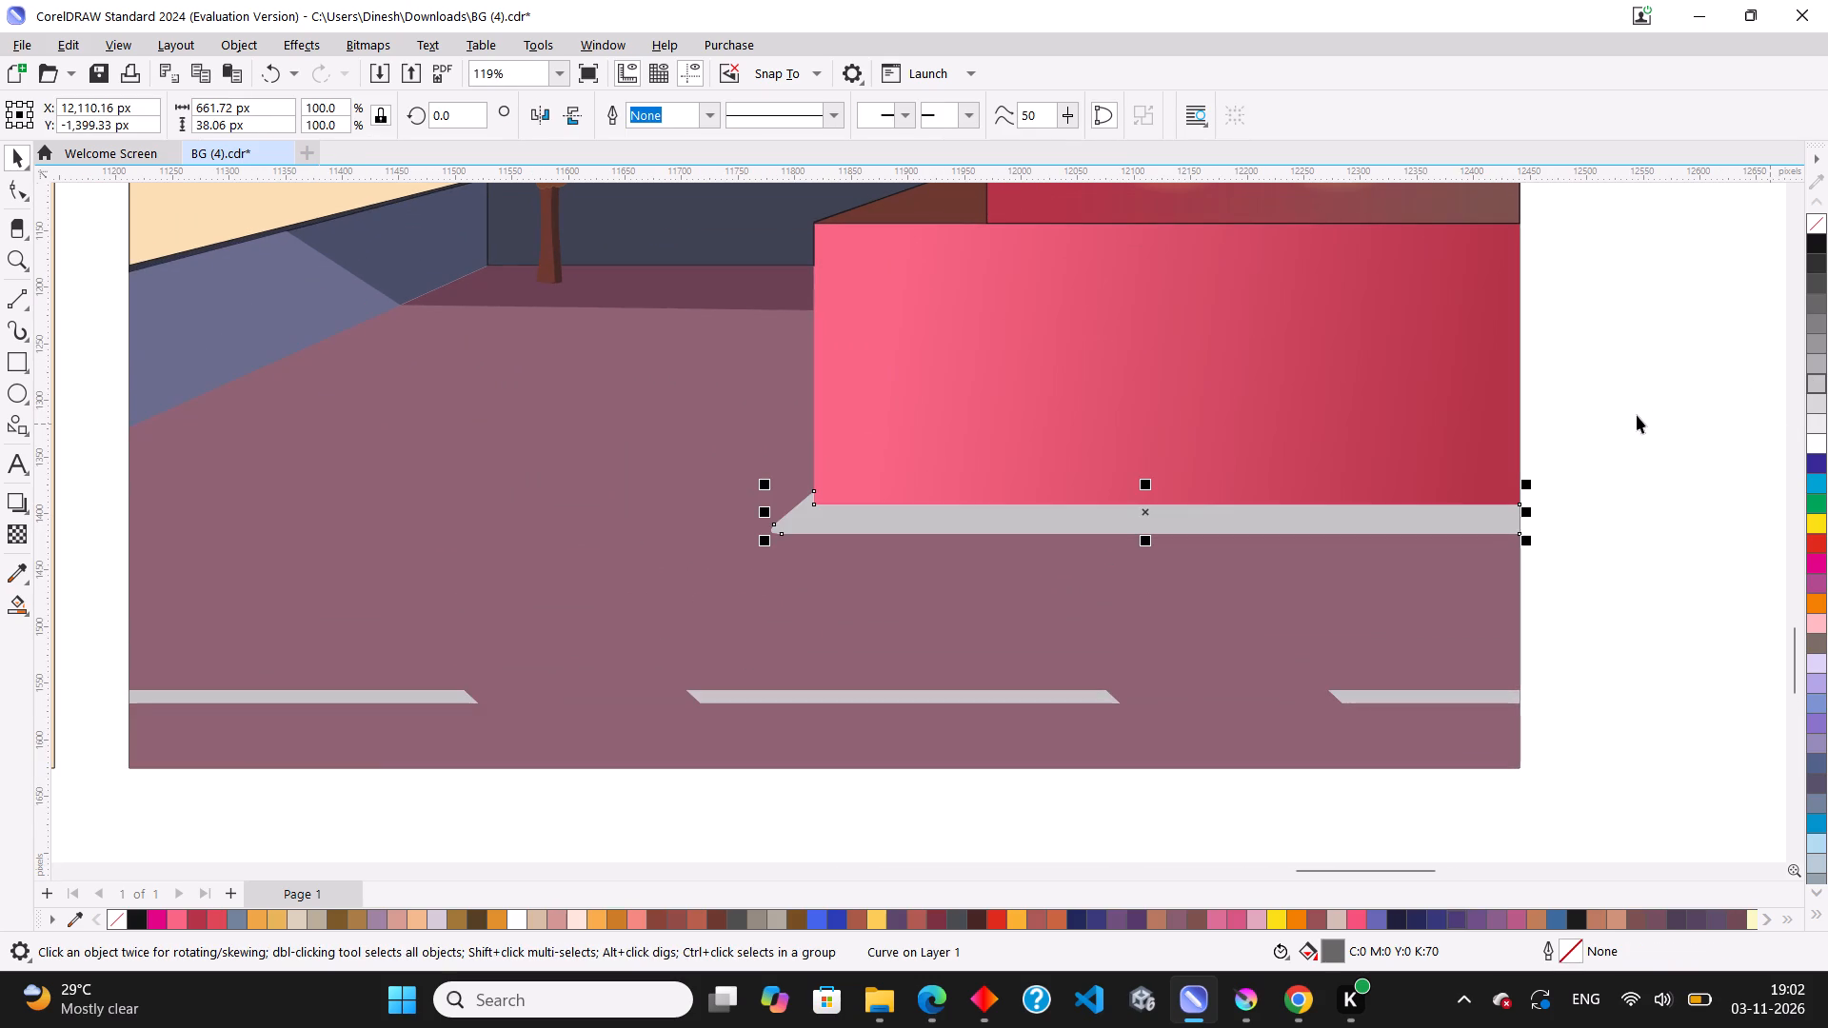
{"action": "left_click", "coordinate": [1636, 415]}
Save the BG (4) document.
{"action": "scroll", "coordinate": [1606, 477], "scroll_direction": "down", "scroll_amount": 4}
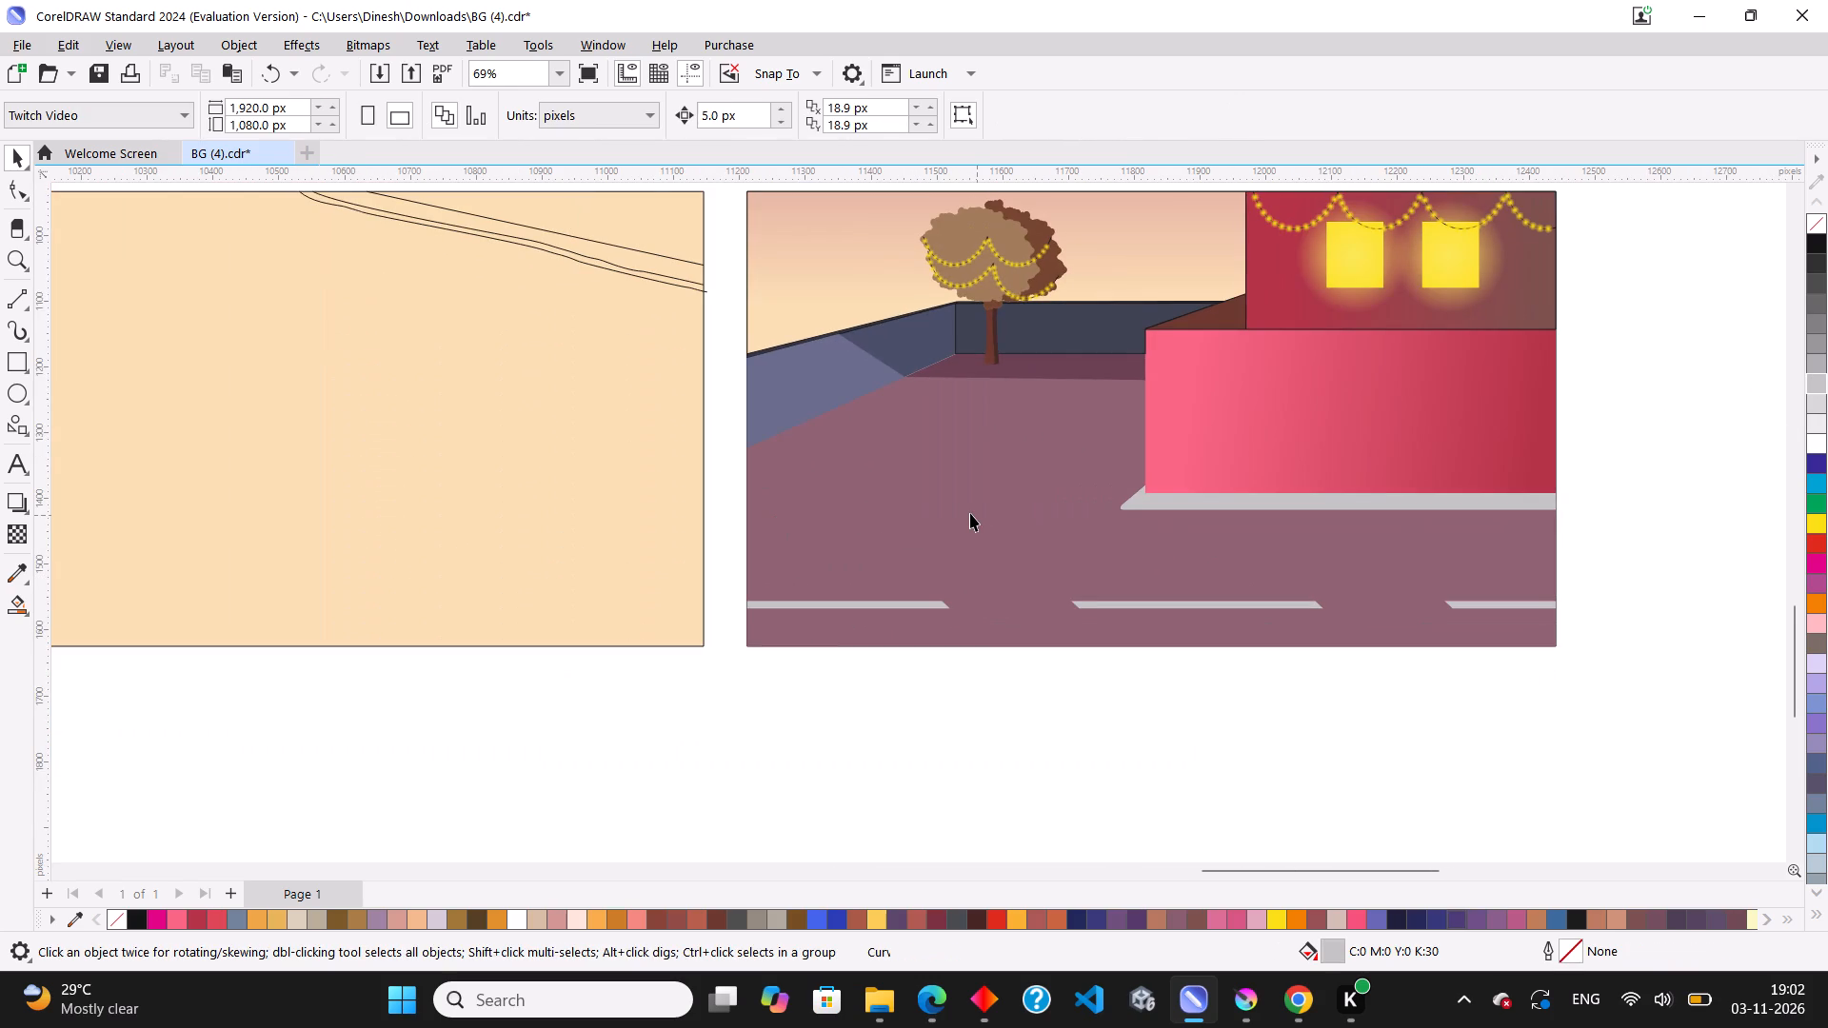
{"action": "scroll", "coordinate": [970, 513], "scroll_direction": "down", "scroll_amount": 2}
{"action": "key", "text": "ctrl+s"}
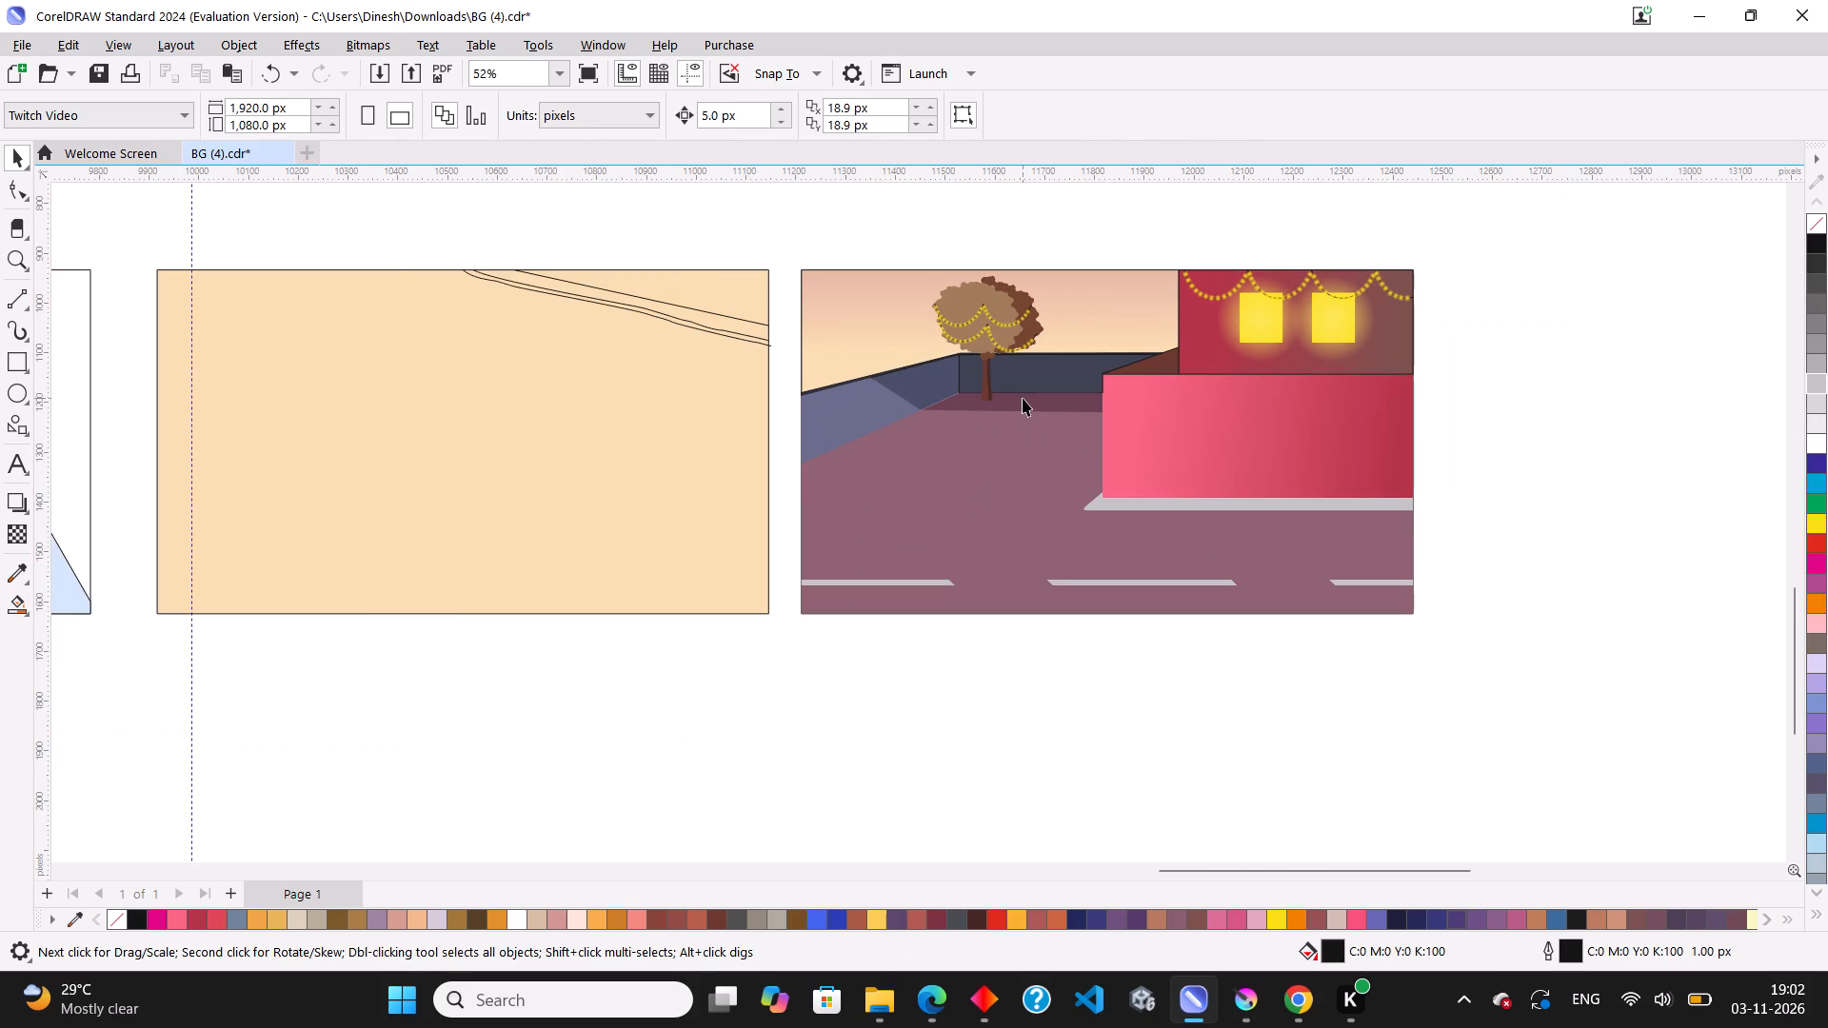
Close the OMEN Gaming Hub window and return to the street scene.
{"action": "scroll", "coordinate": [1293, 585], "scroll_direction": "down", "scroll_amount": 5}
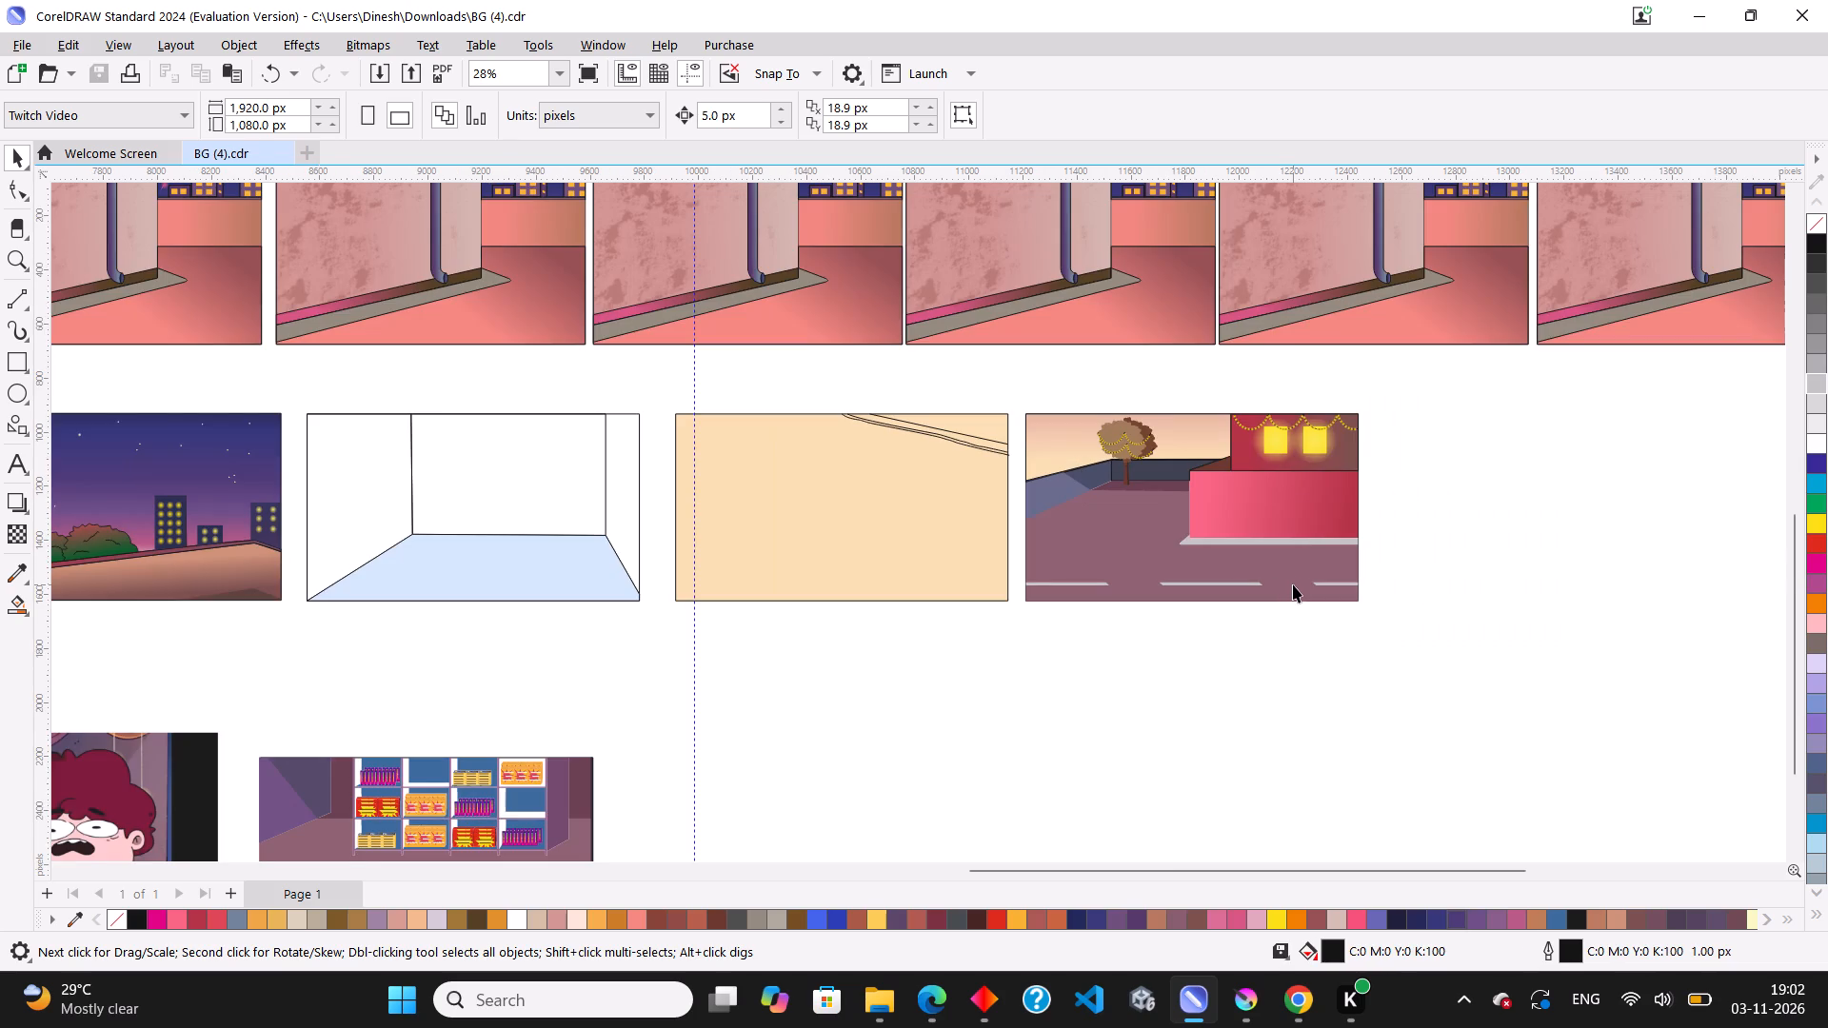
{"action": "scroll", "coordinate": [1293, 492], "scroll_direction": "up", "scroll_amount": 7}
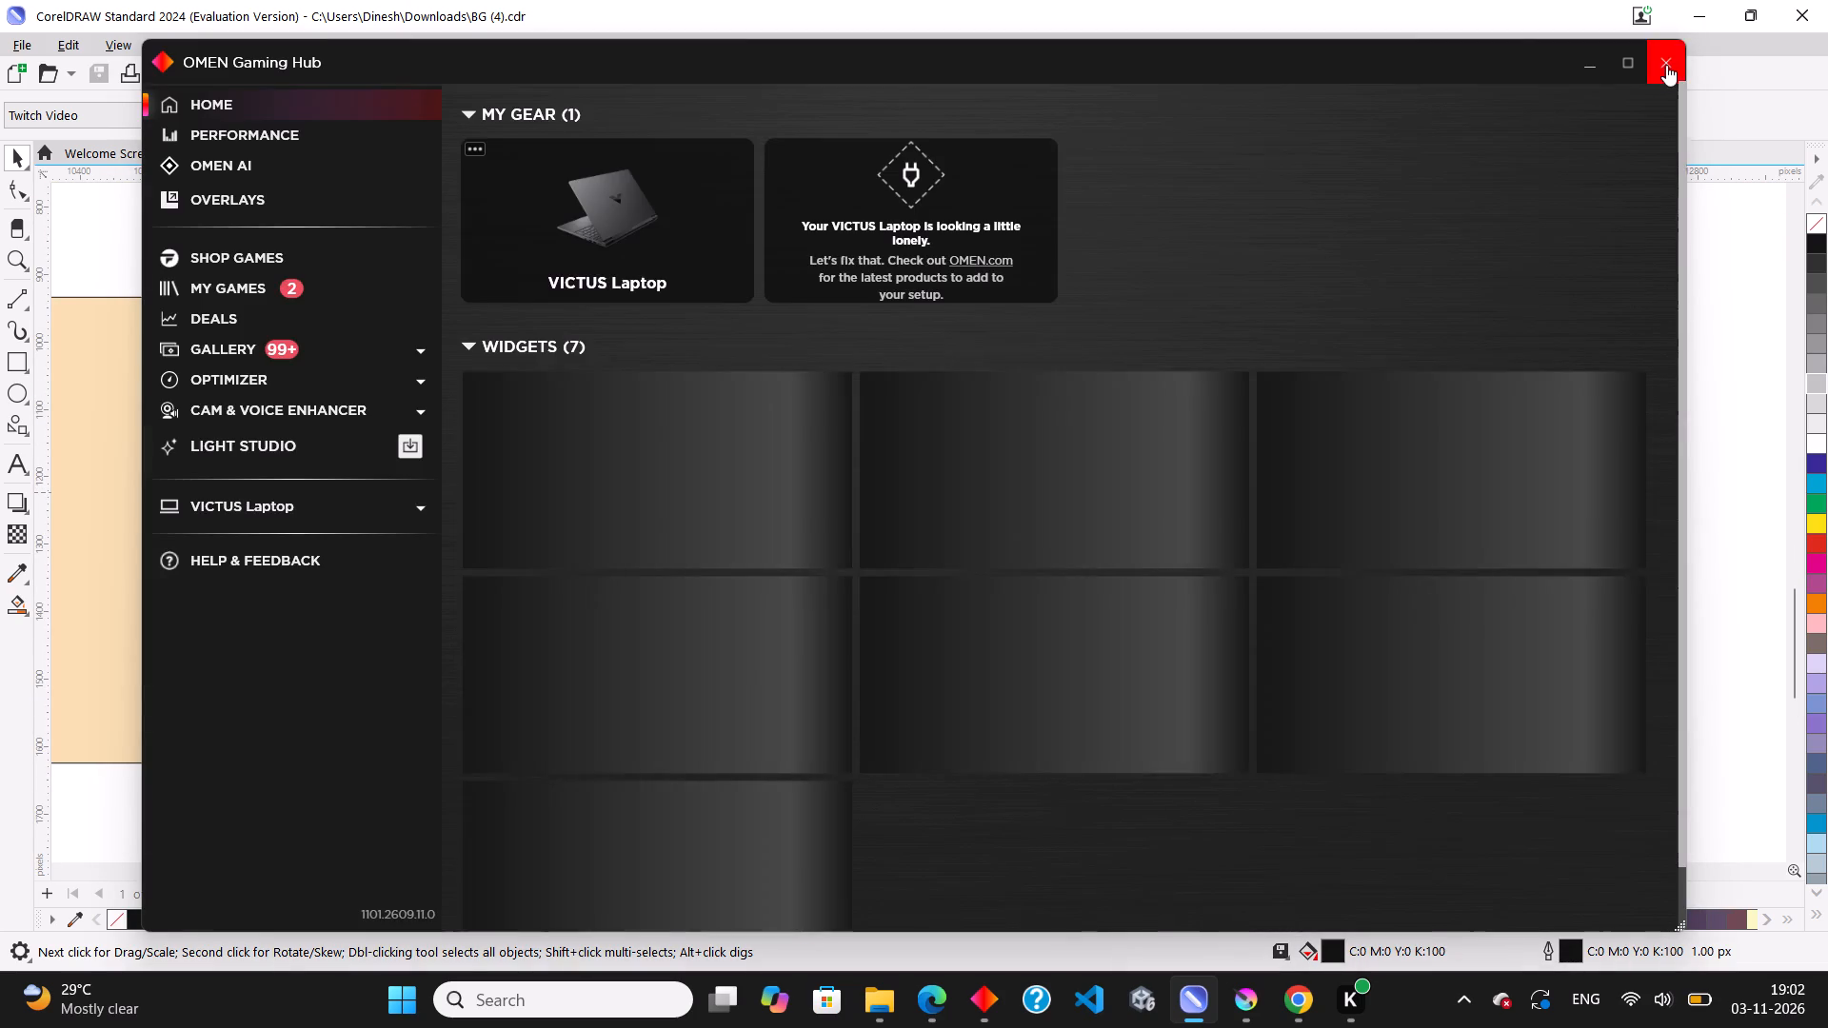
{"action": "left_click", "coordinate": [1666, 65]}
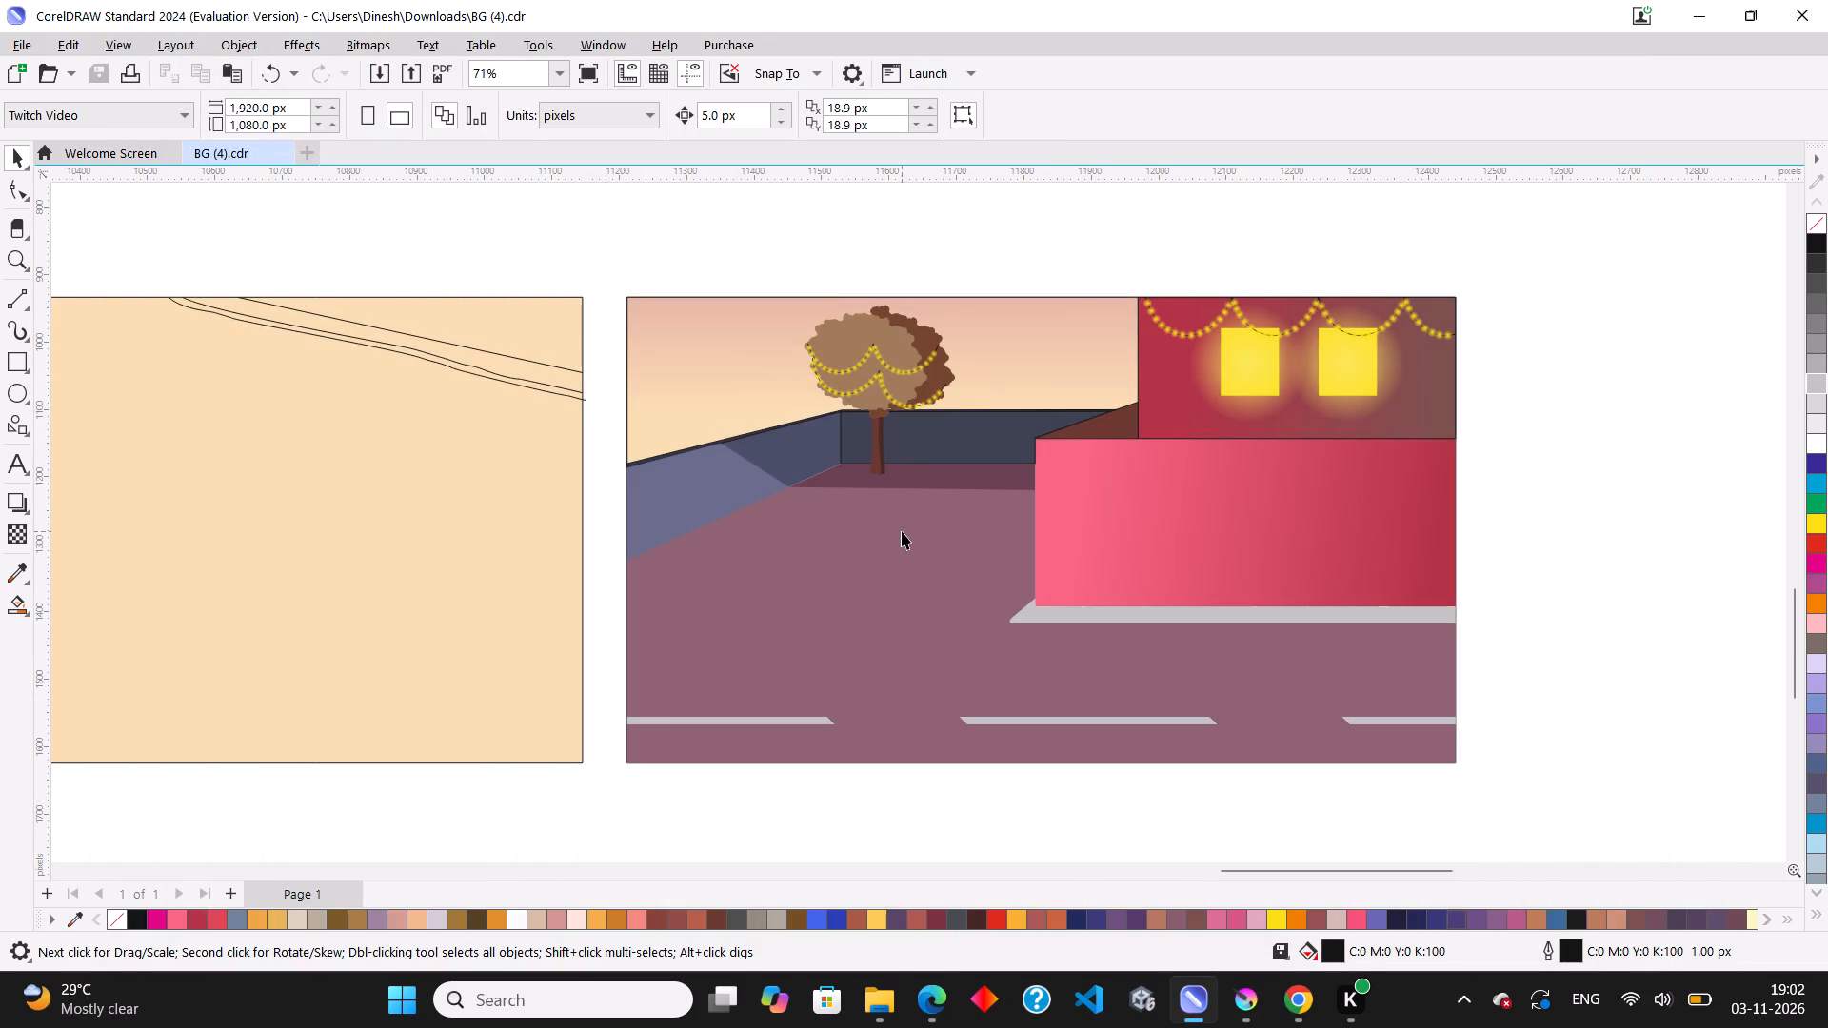
Save the BG (4) document again.
{"action": "key", "text": "ctrl+s"}
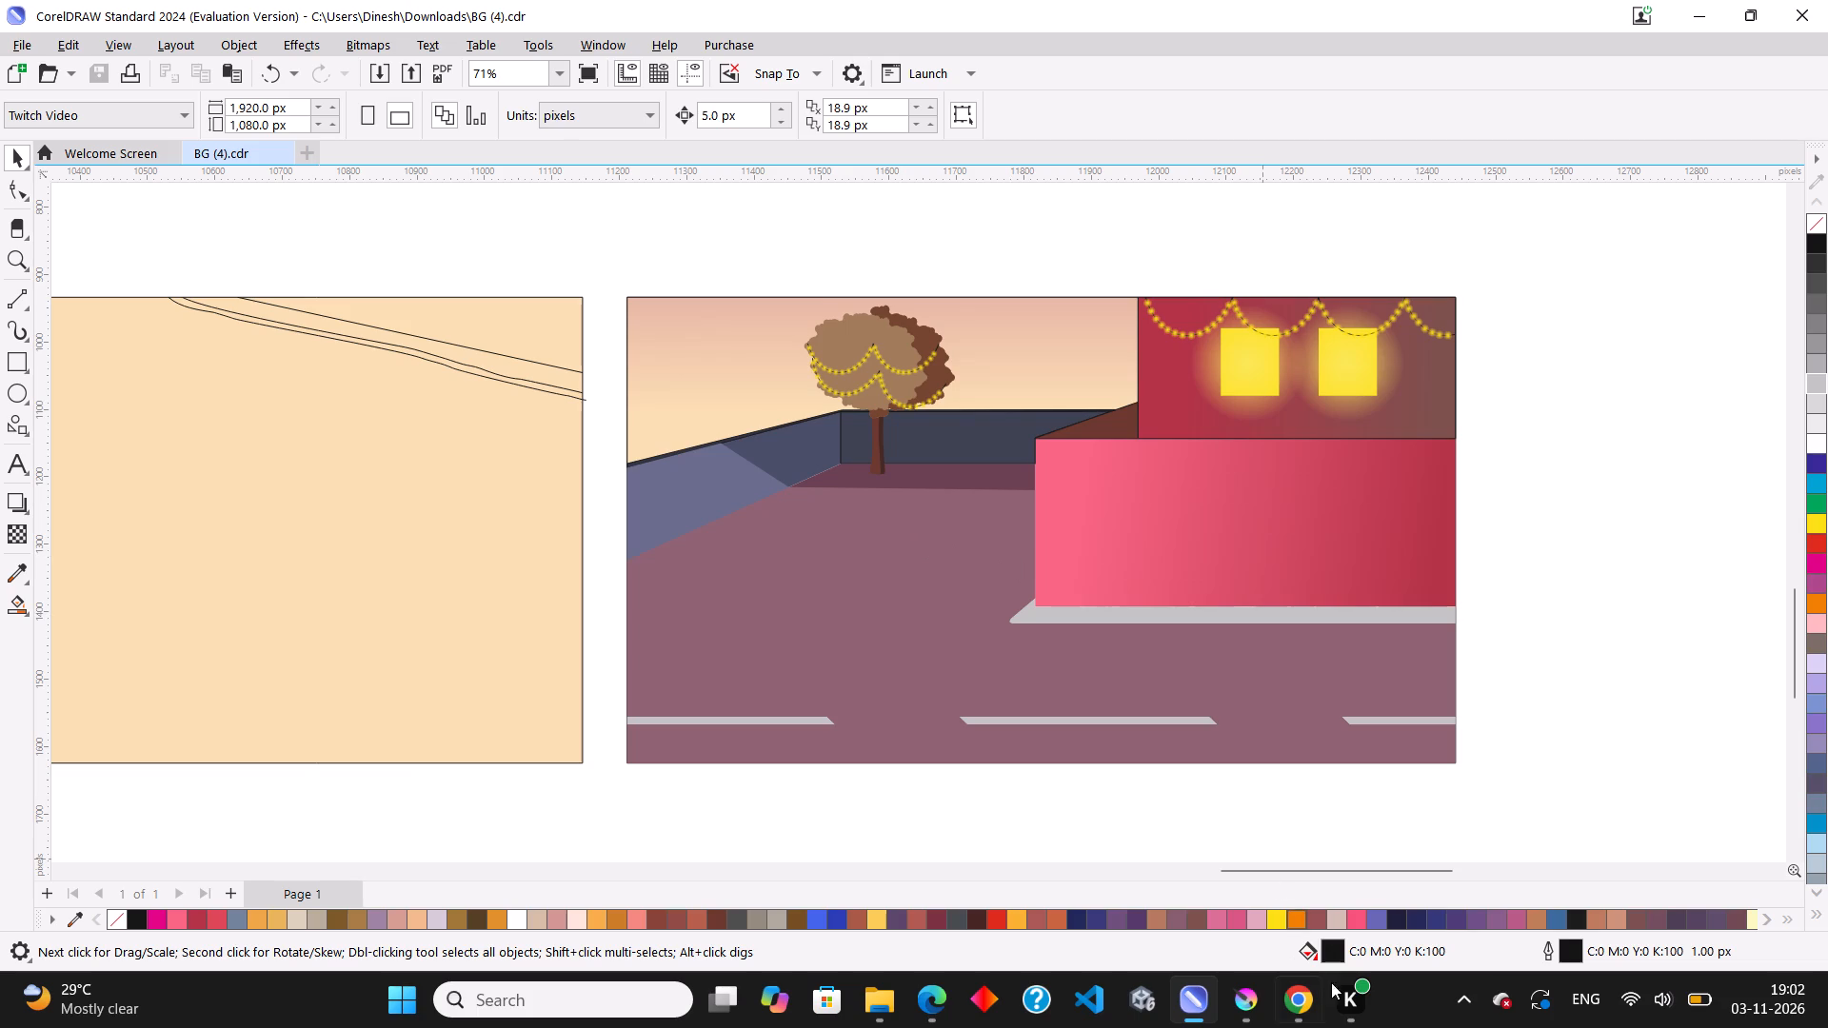
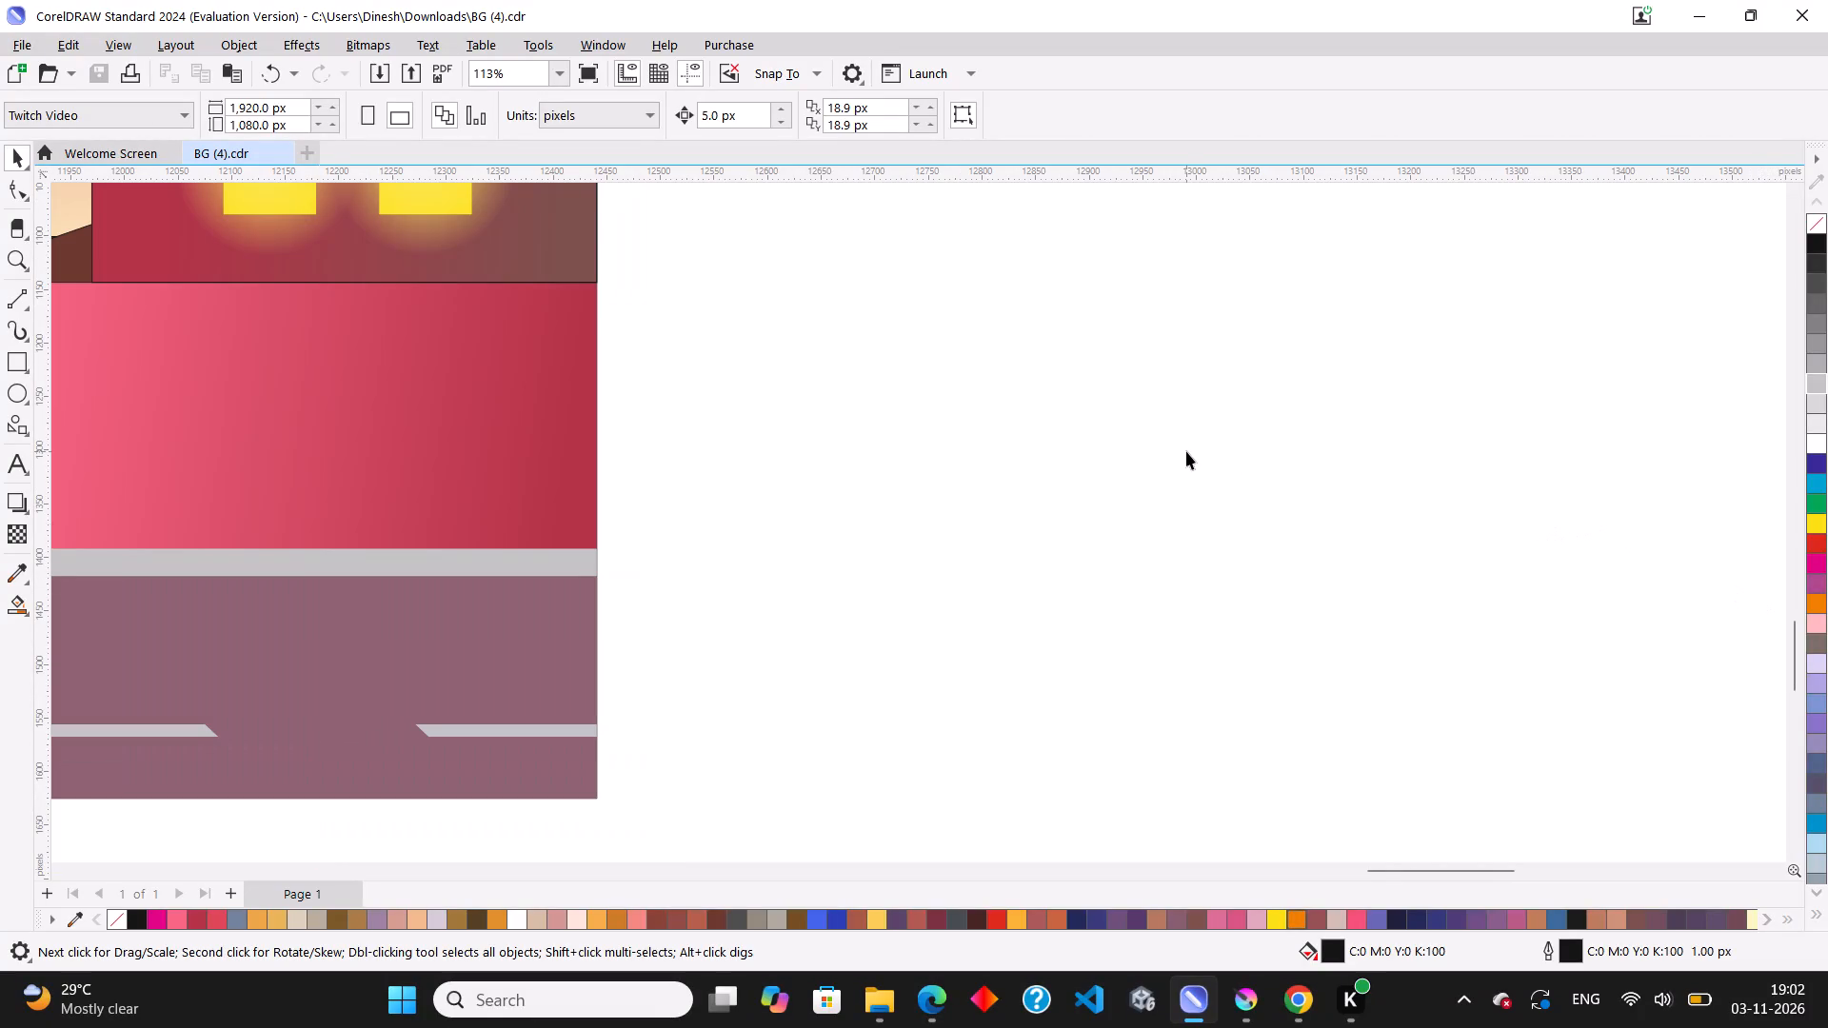
Look over the scenes and reference pictures around the page, including the cracker shop images and the empty canvas below them.
{"action": "scroll", "coordinate": [1186, 451], "scroll_direction": "down", "scroll_amount": 20}
{"action": "scroll", "coordinate": [1186, 451], "scroll_direction": "down", "scroll_amount": 2}
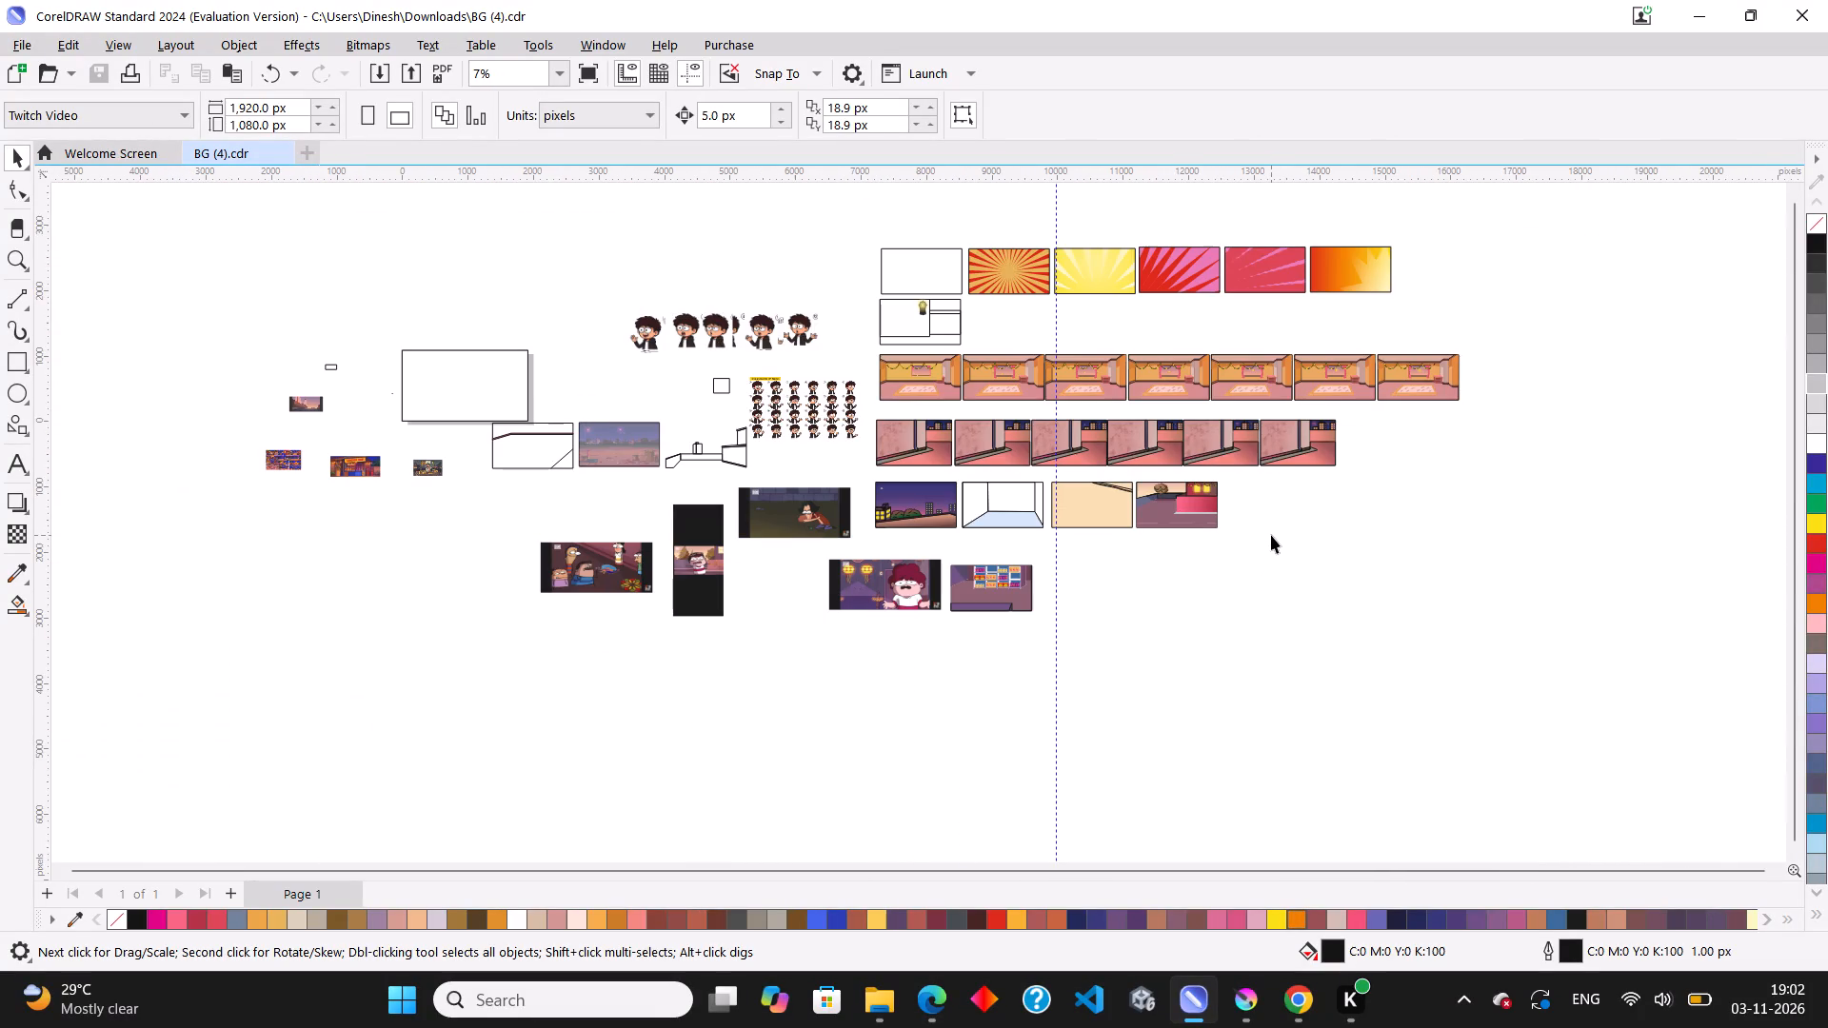
{"action": "scroll", "coordinate": [281, 413], "scroll_direction": "up", "scroll_amount": 7}
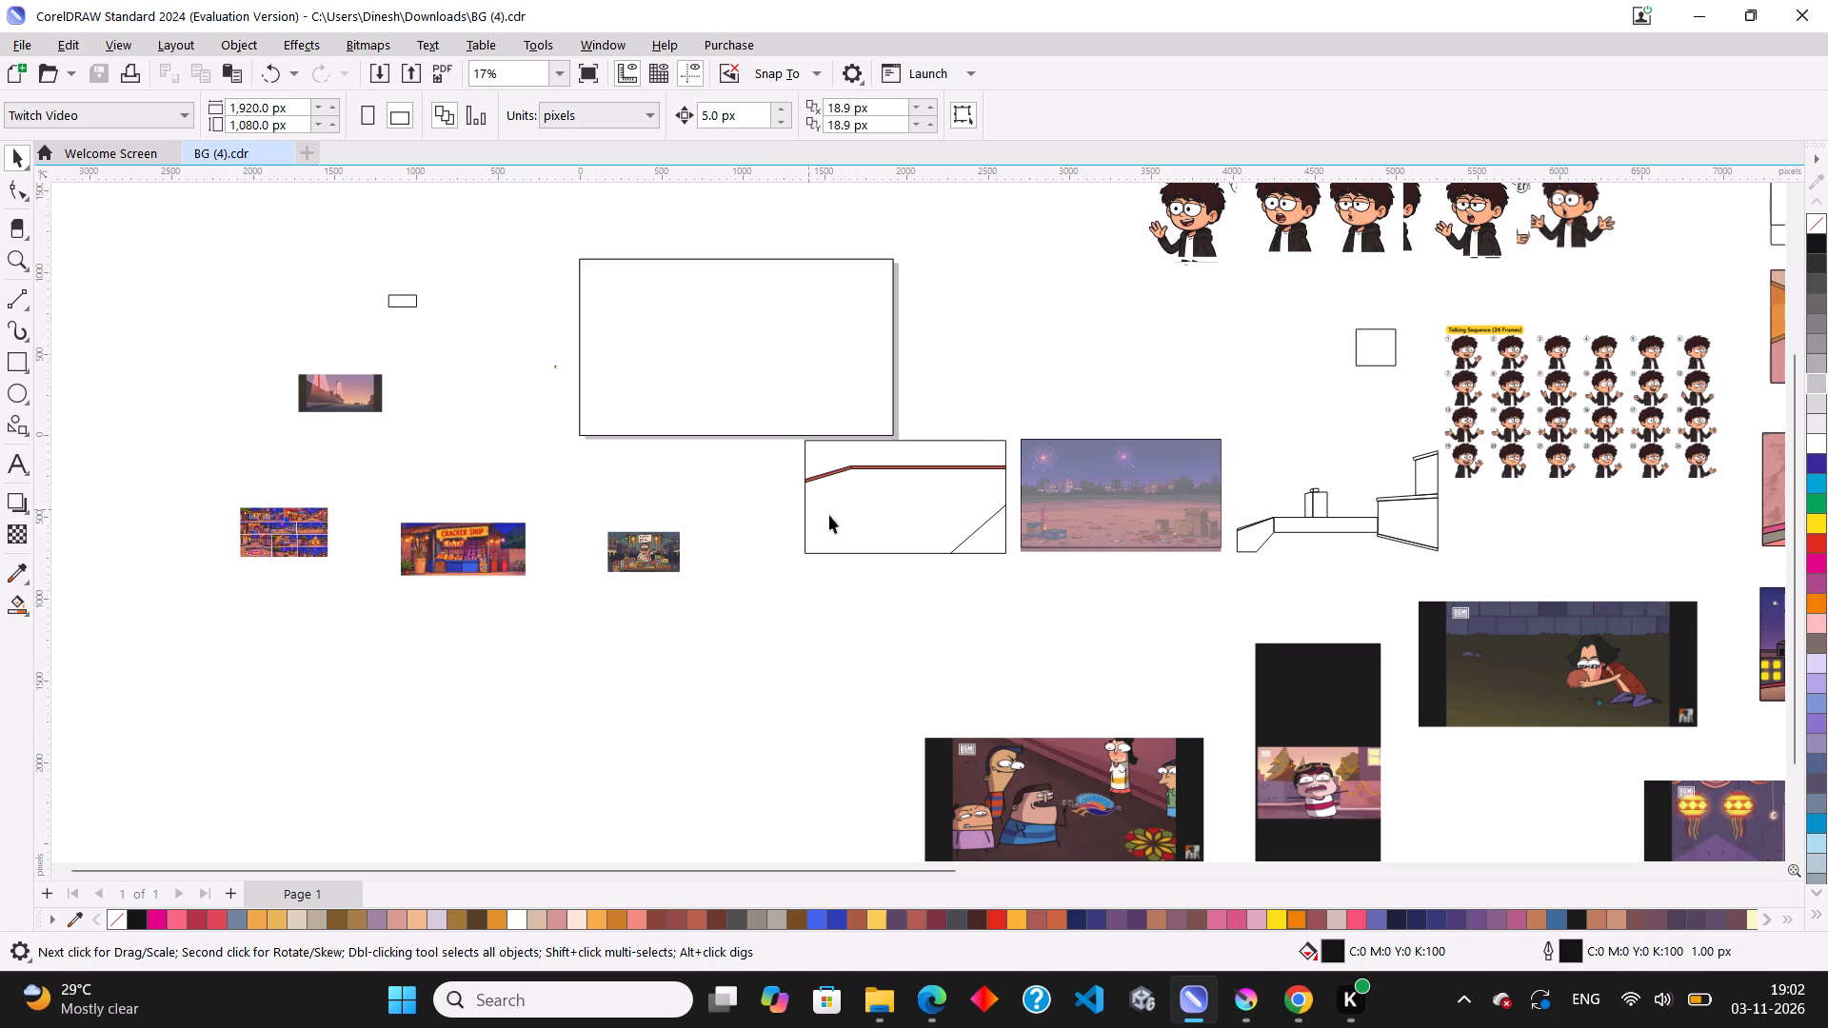
{"action": "scroll", "coordinate": [865, 544], "scroll_direction": "down", "scroll_amount": 8}
{"action": "scroll", "coordinate": [692, 465], "scroll_direction": "up", "scroll_amount": 5}
{"action": "scroll", "coordinate": [574, 623], "scroll_direction": "up", "scroll_amount": 6}
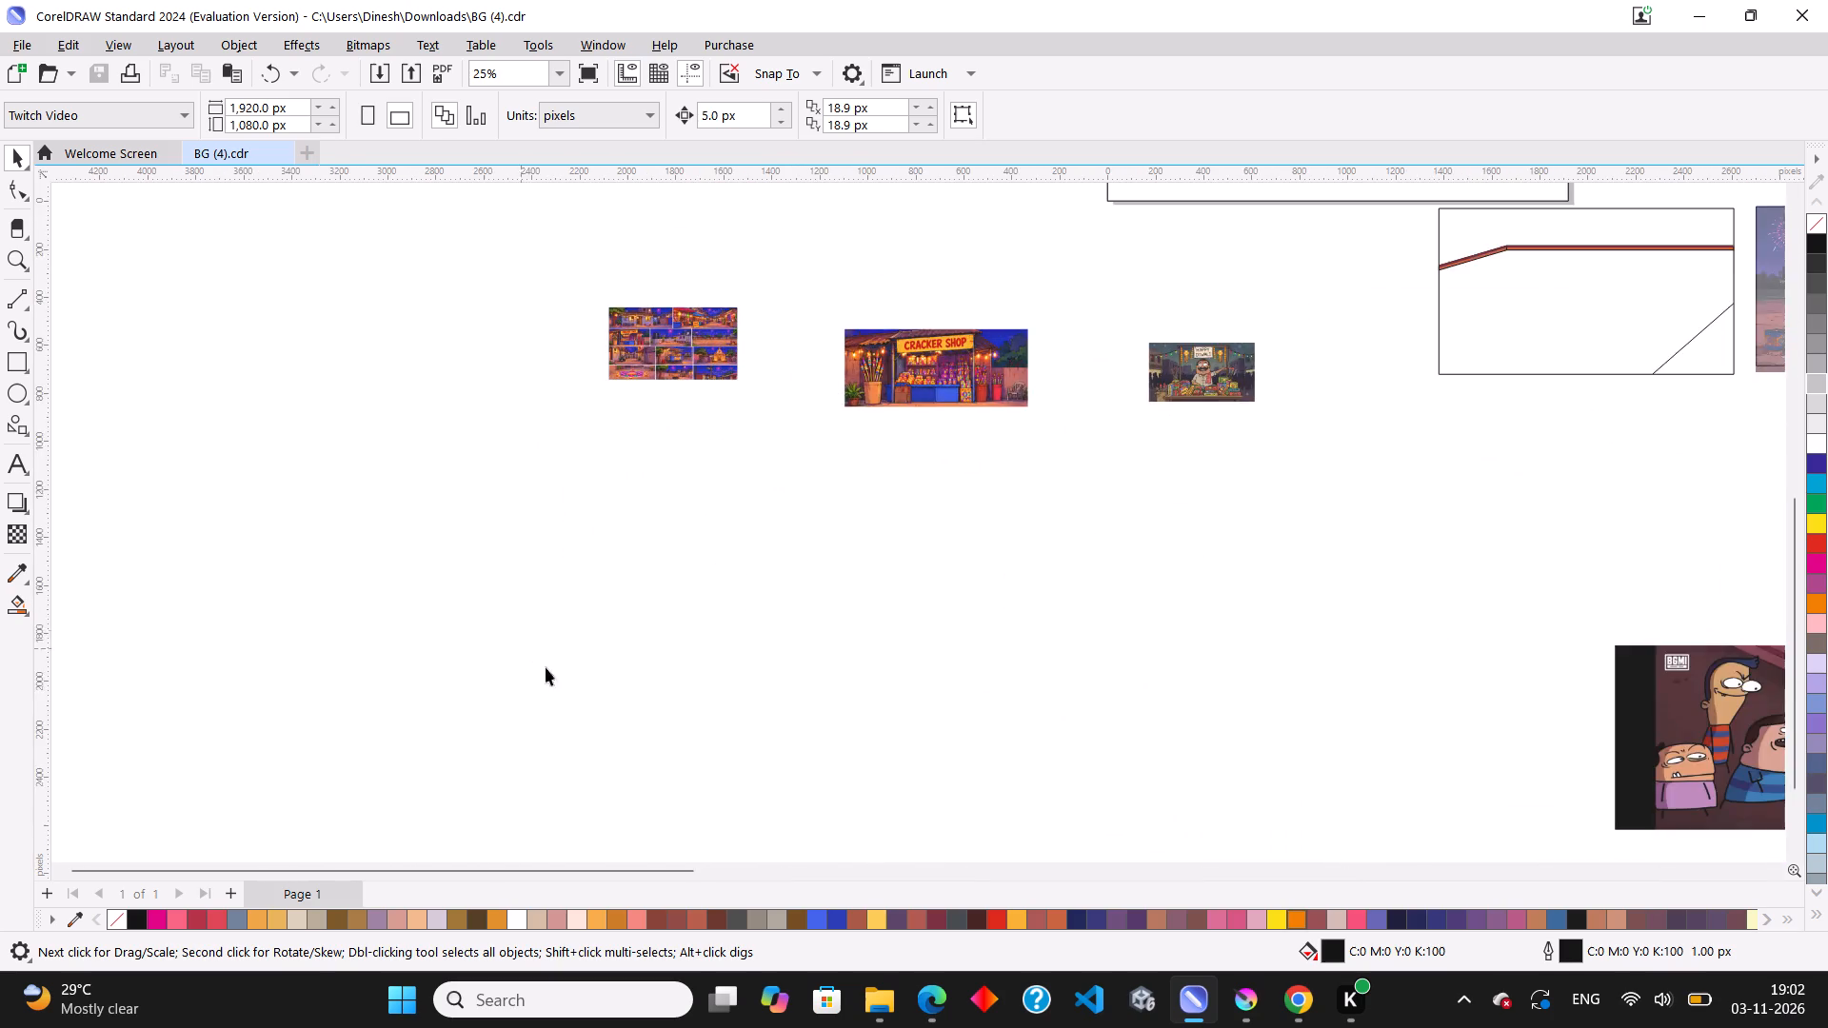
{"action": "scroll", "coordinate": [613, 706], "scroll_direction": "up", "scroll_amount": 3}
{"action": "scroll", "coordinate": [838, 749], "scroll_direction": "up", "scroll_amount": 2}
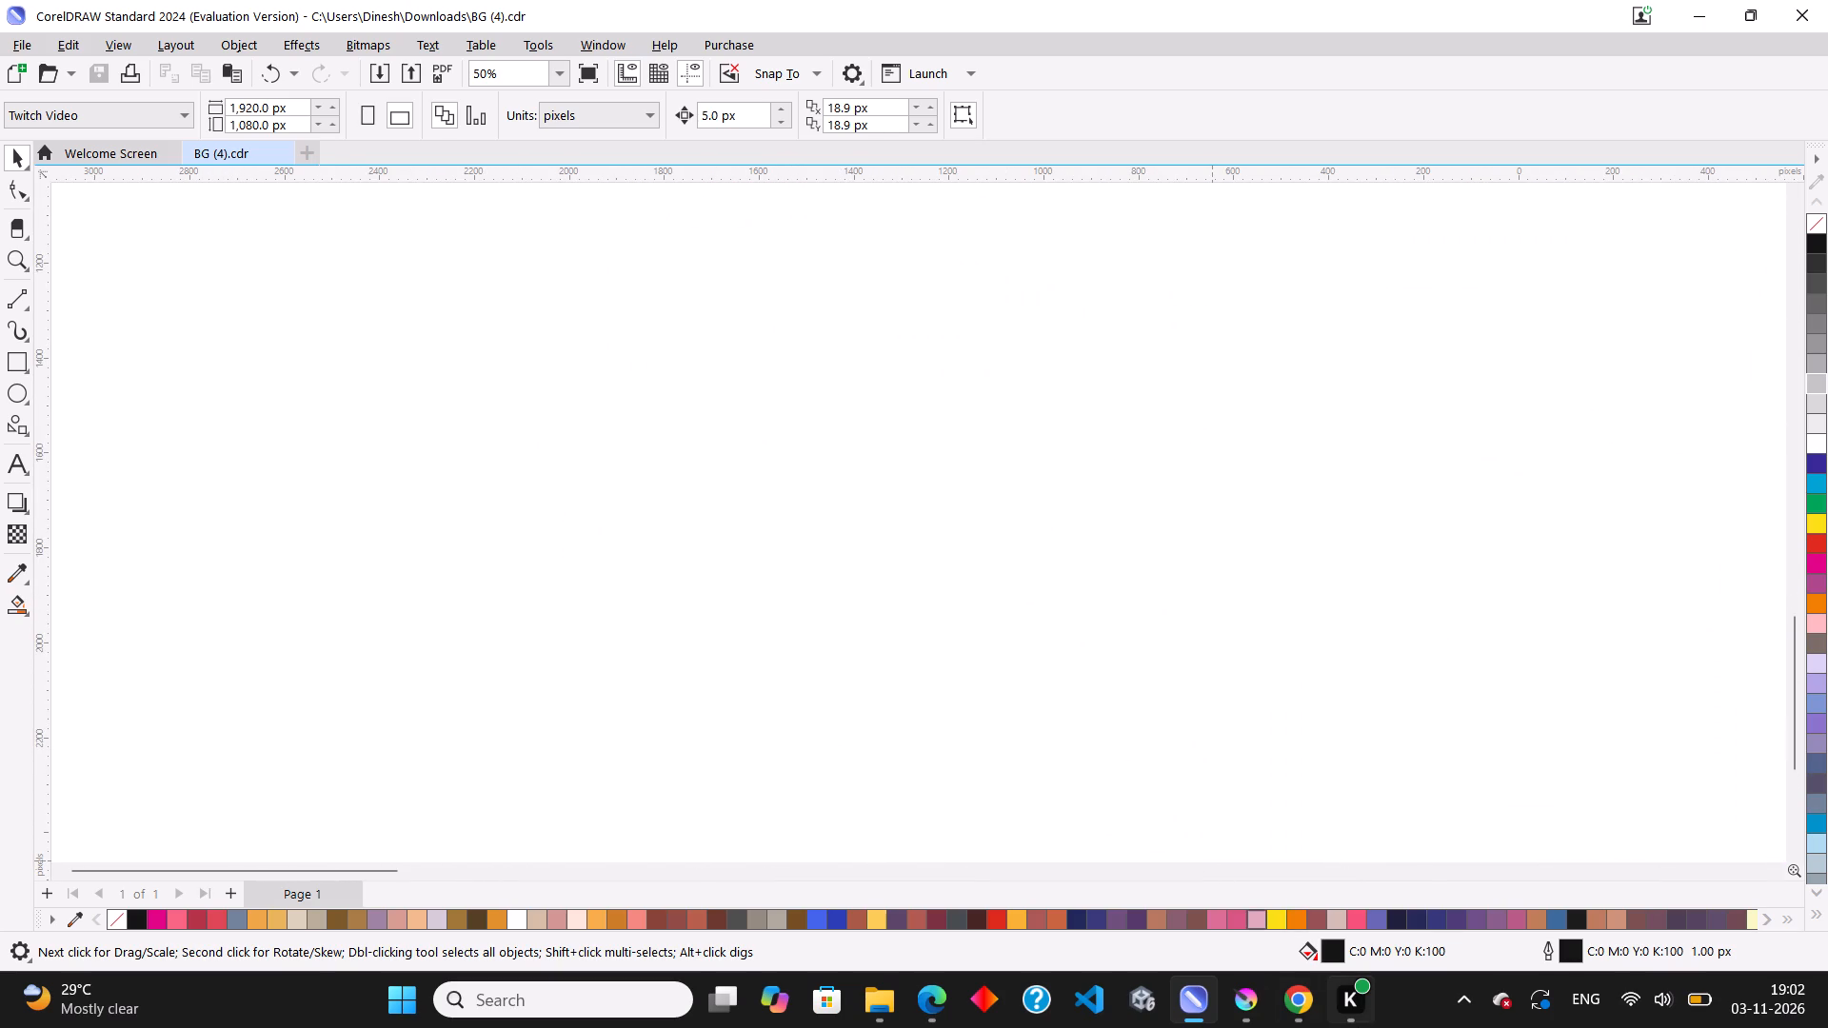
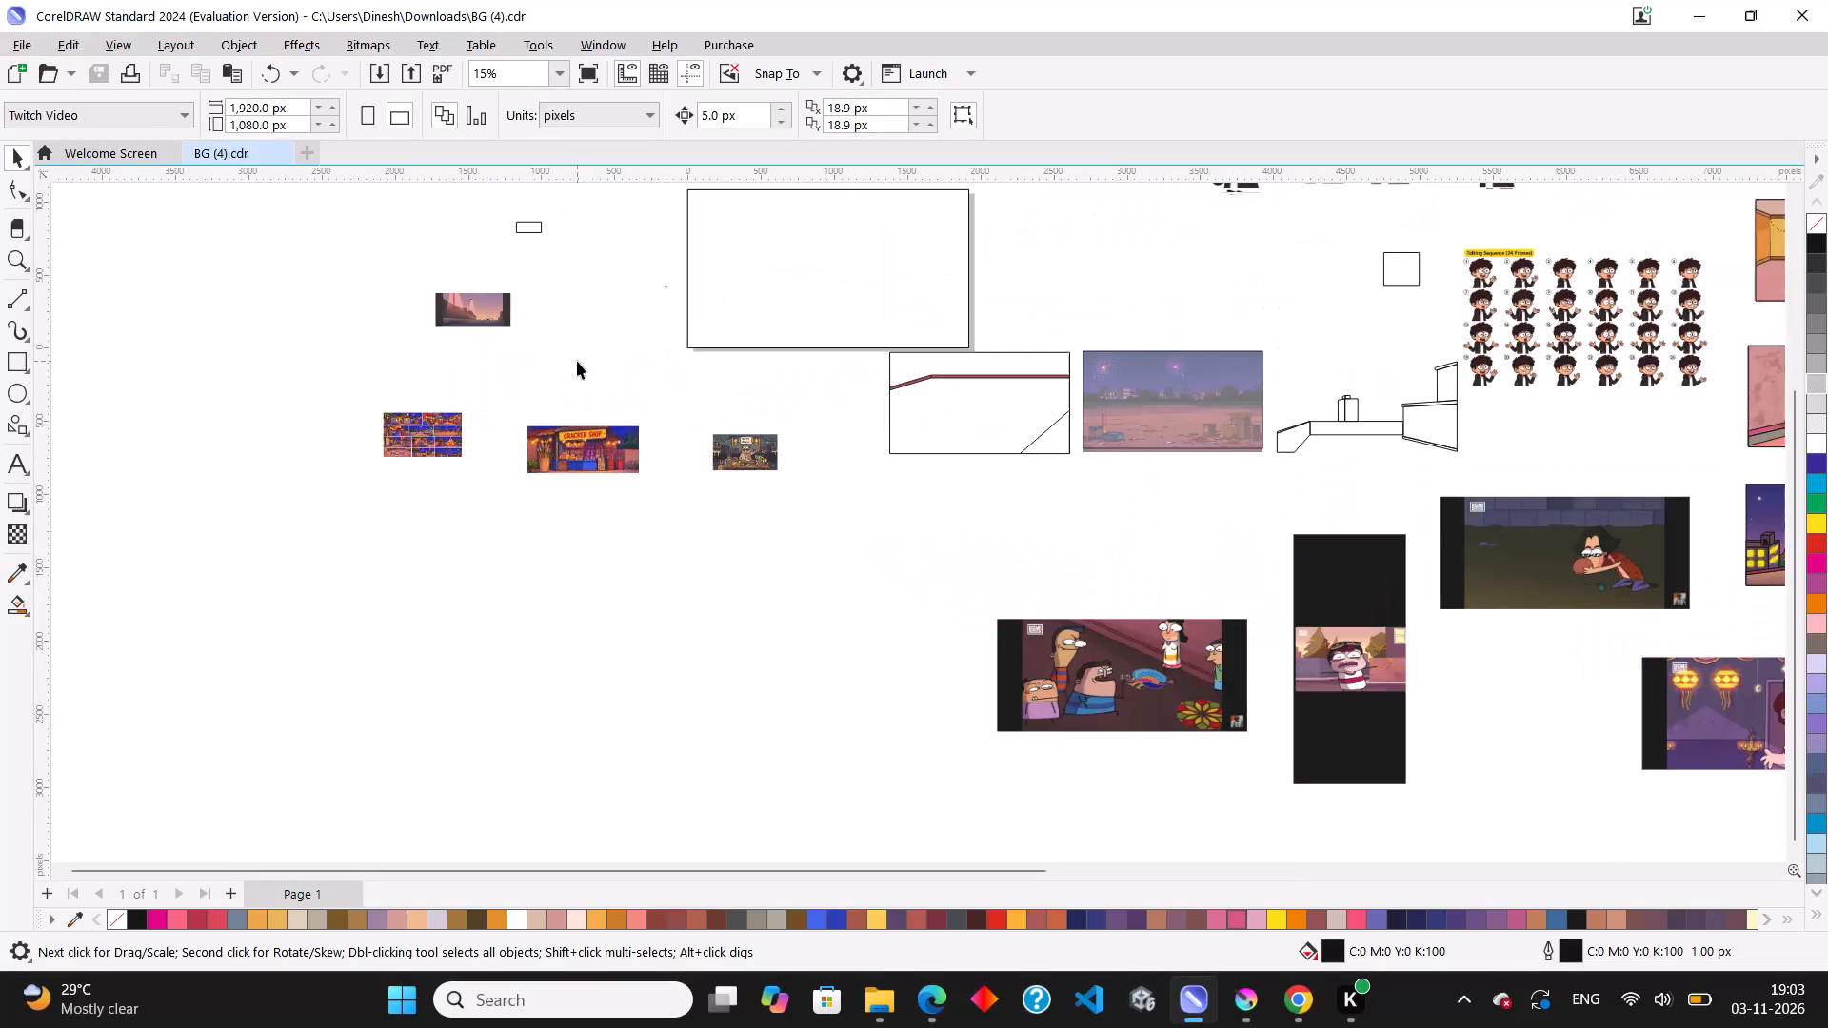
Look over the cracker shop, Diwali stall and street reference pictures beside and below the page.
{"action": "scroll", "coordinate": [575, 379], "scroll_direction": "up", "scroll_amount": 8}
{"action": "scroll", "coordinate": [596, 467], "scroll_direction": "up", "scroll_amount": 6}
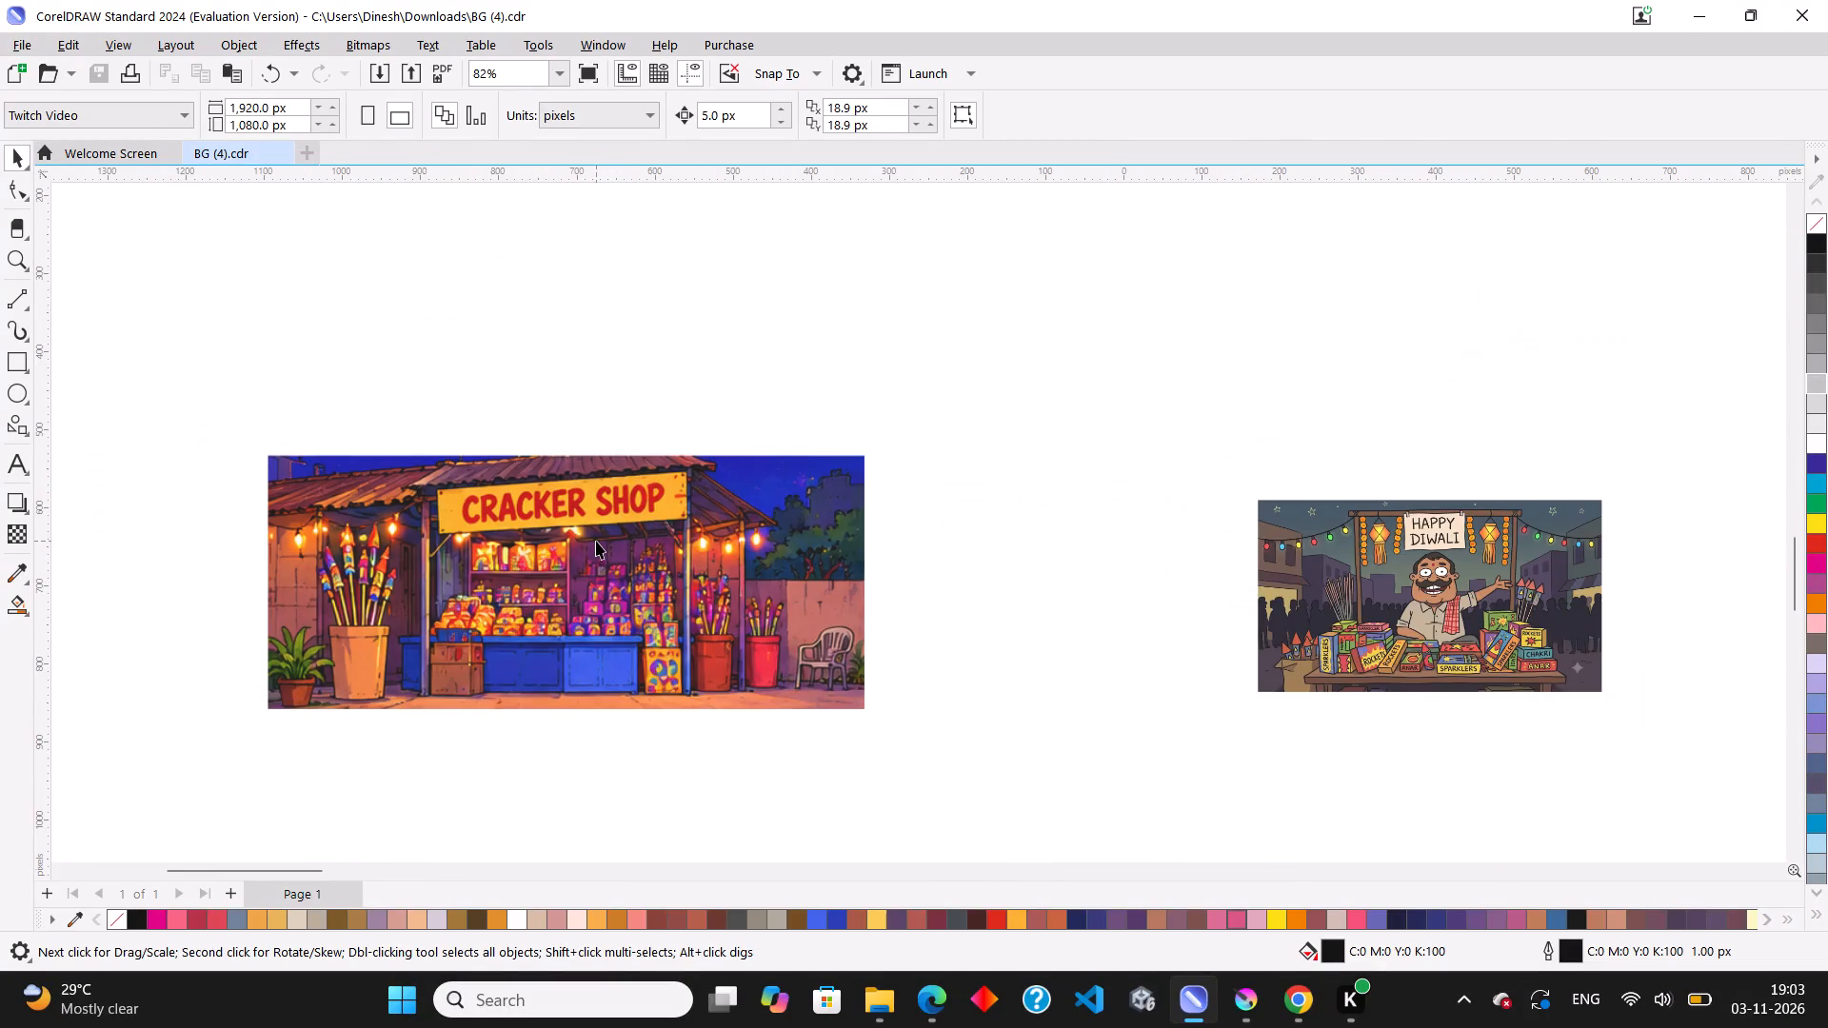
{"action": "scroll", "coordinate": [596, 541], "scroll_direction": "up", "scroll_amount": 2}
{"action": "scroll", "coordinate": [546, 516], "scroll_direction": "down", "scroll_amount": 14}
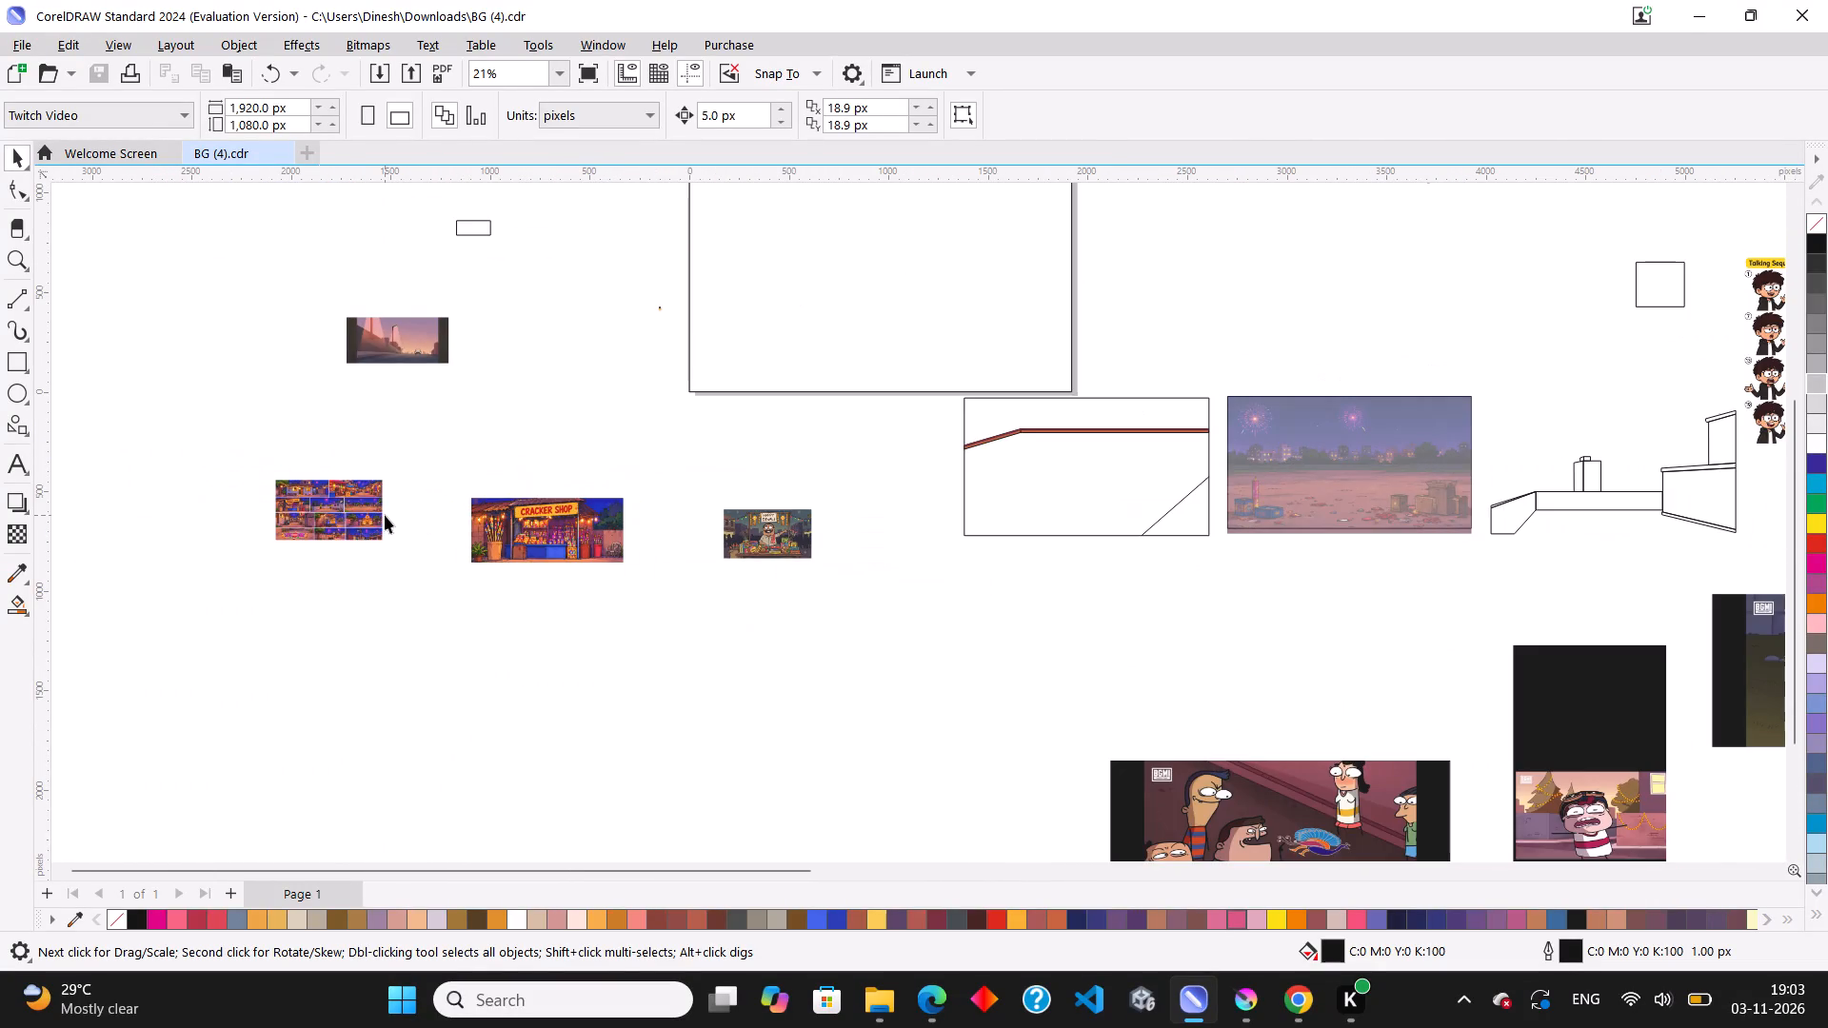
{"action": "scroll", "coordinate": [385, 515], "scroll_direction": "down", "scroll_amount": 5}
{"action": "scroll", "coordinate": [365, 447], "scroll_direction": "up", "scroll_amount": 10}
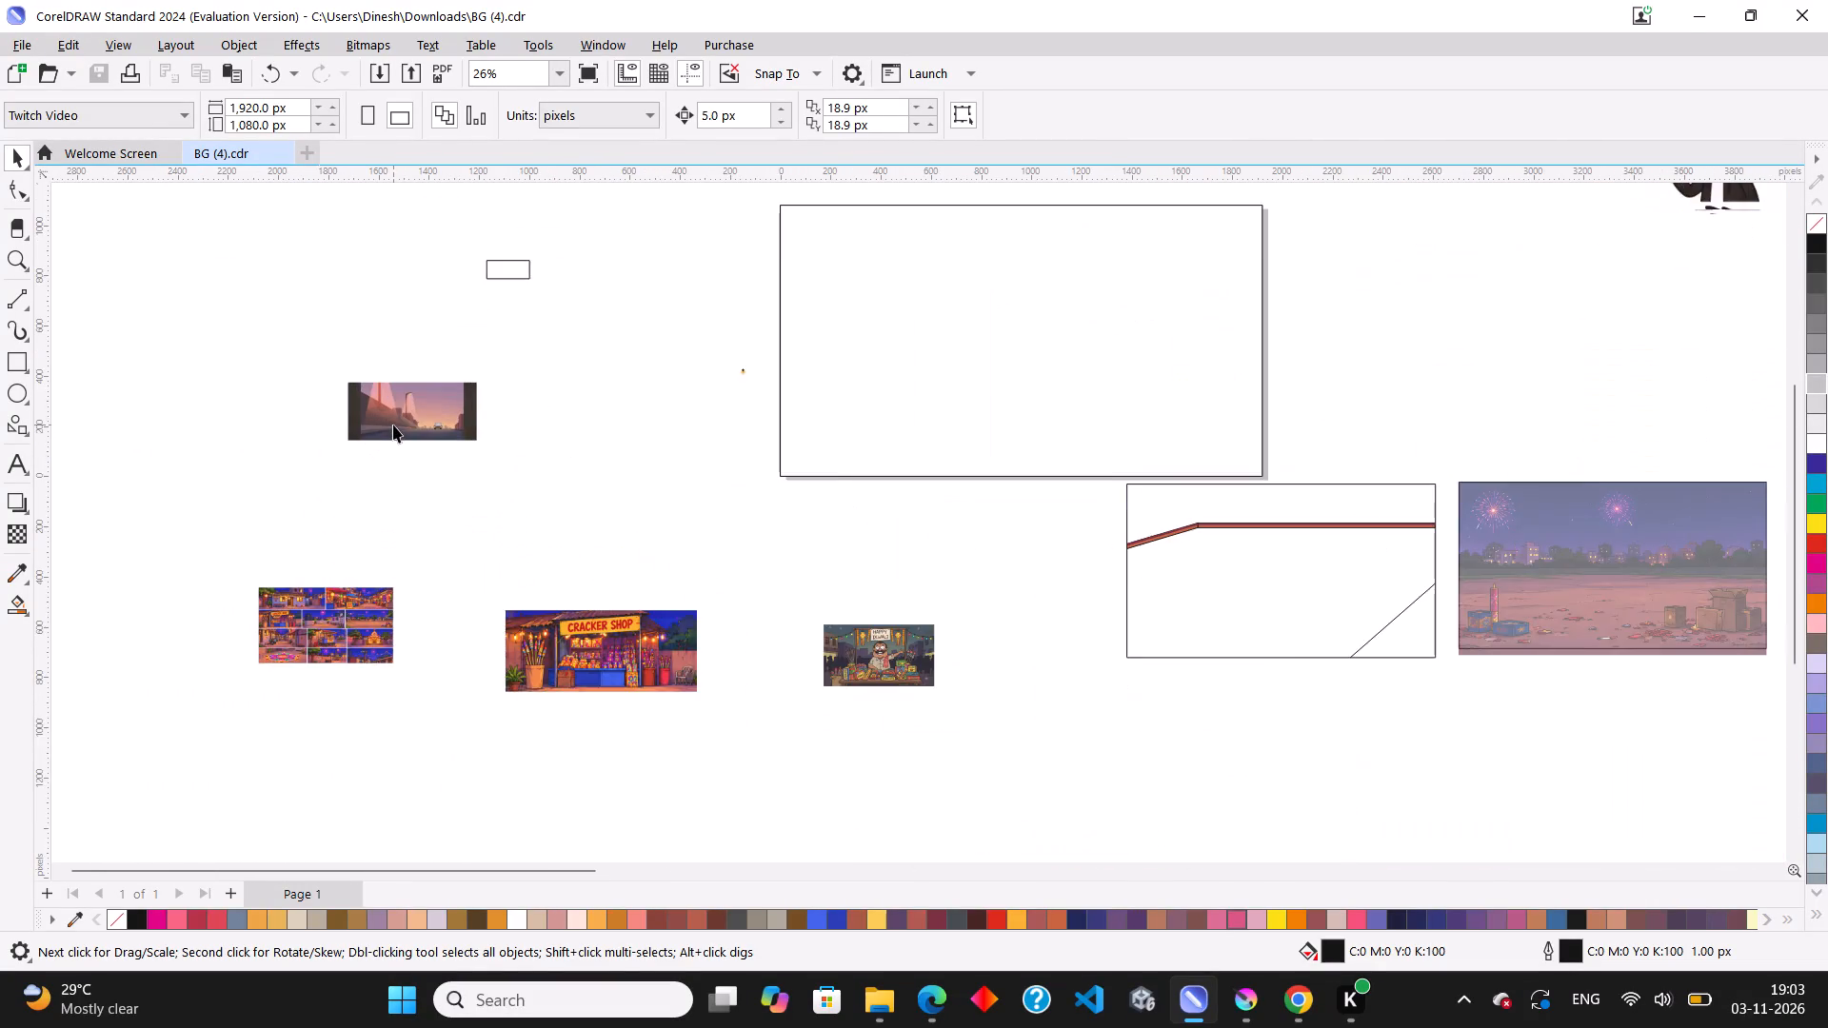
Move the dusk street reference picture with the car and street lamps about 700 px closer to the blank page.
{"action": "scroll", "coordinate": [393, 425], "scroll_direction": "up", "scroll_amount": 4}
{"action": "left_click_drag", "start_coordinate": [404, 422], "coordinate": [845, 481]}
Examine the dusk street reference picture closely, including its wall, kerb, street lamps, road and car.
{"action": "scroll", "coordinate": [873, 443], "scroll_direction": "up", "scroll_amount": 3}
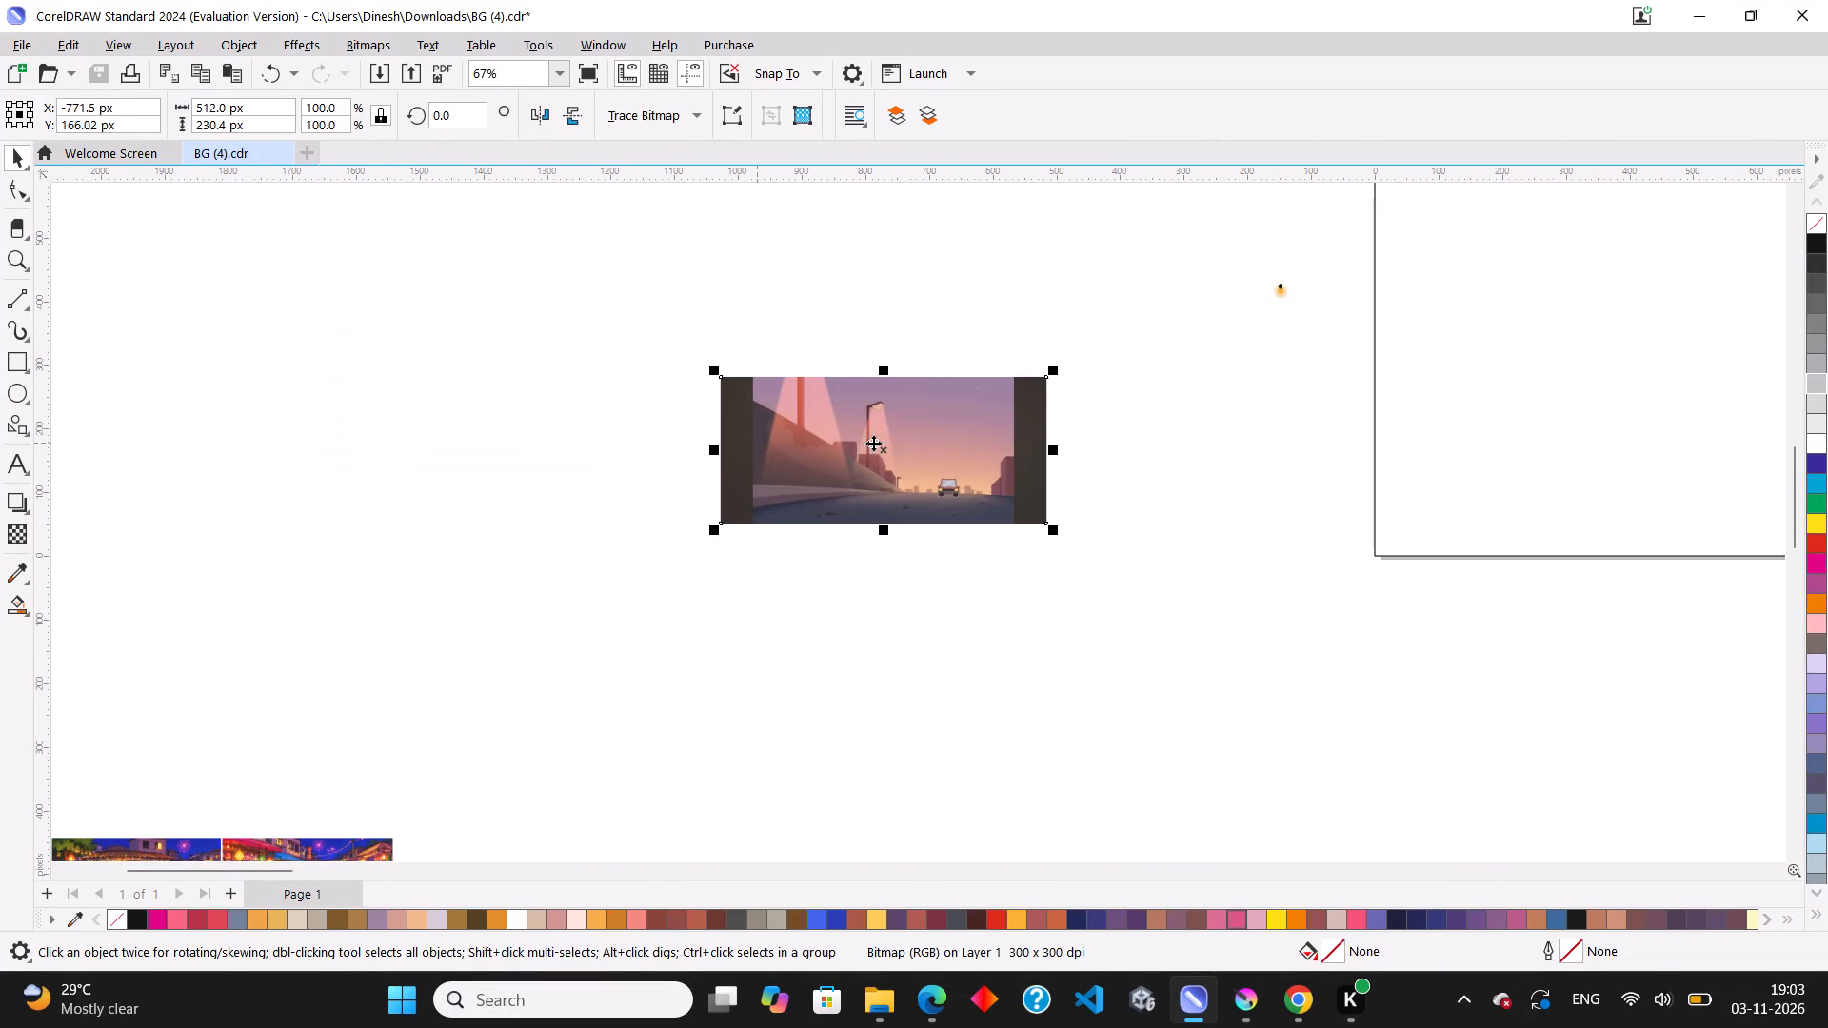
{"action": "scroll", "coordinate": [873, 443], "scroll_direction": "up", "scroll_amount": 1}
{"action": "scroll", "coordinate": [966, 515], "scroll_direction": "up", "scroll_amount": 3}
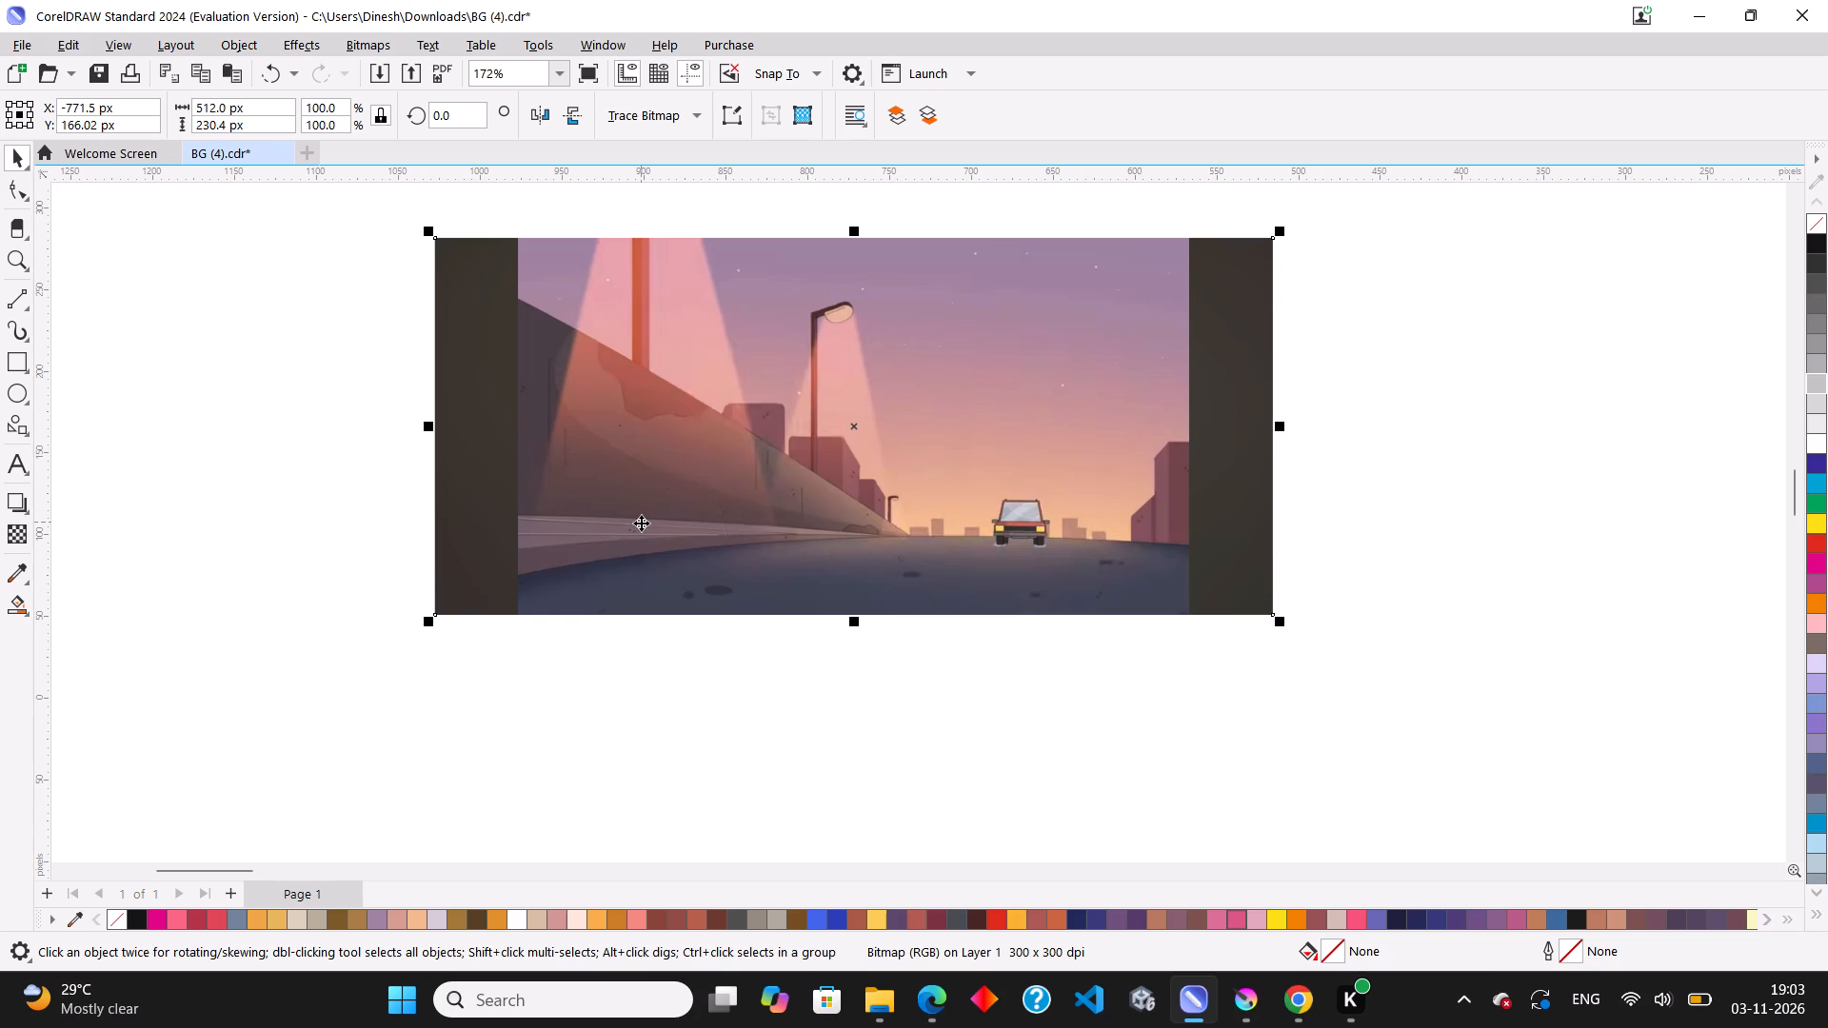
{"action": "scroll", "coordinate": [641, 523], "scroll_direction": "down", "scroll_amount": 1}
{"action": "scroll", "coordinate": [970, 533], "scroll_direction": "up", "scroll_amount": 3}
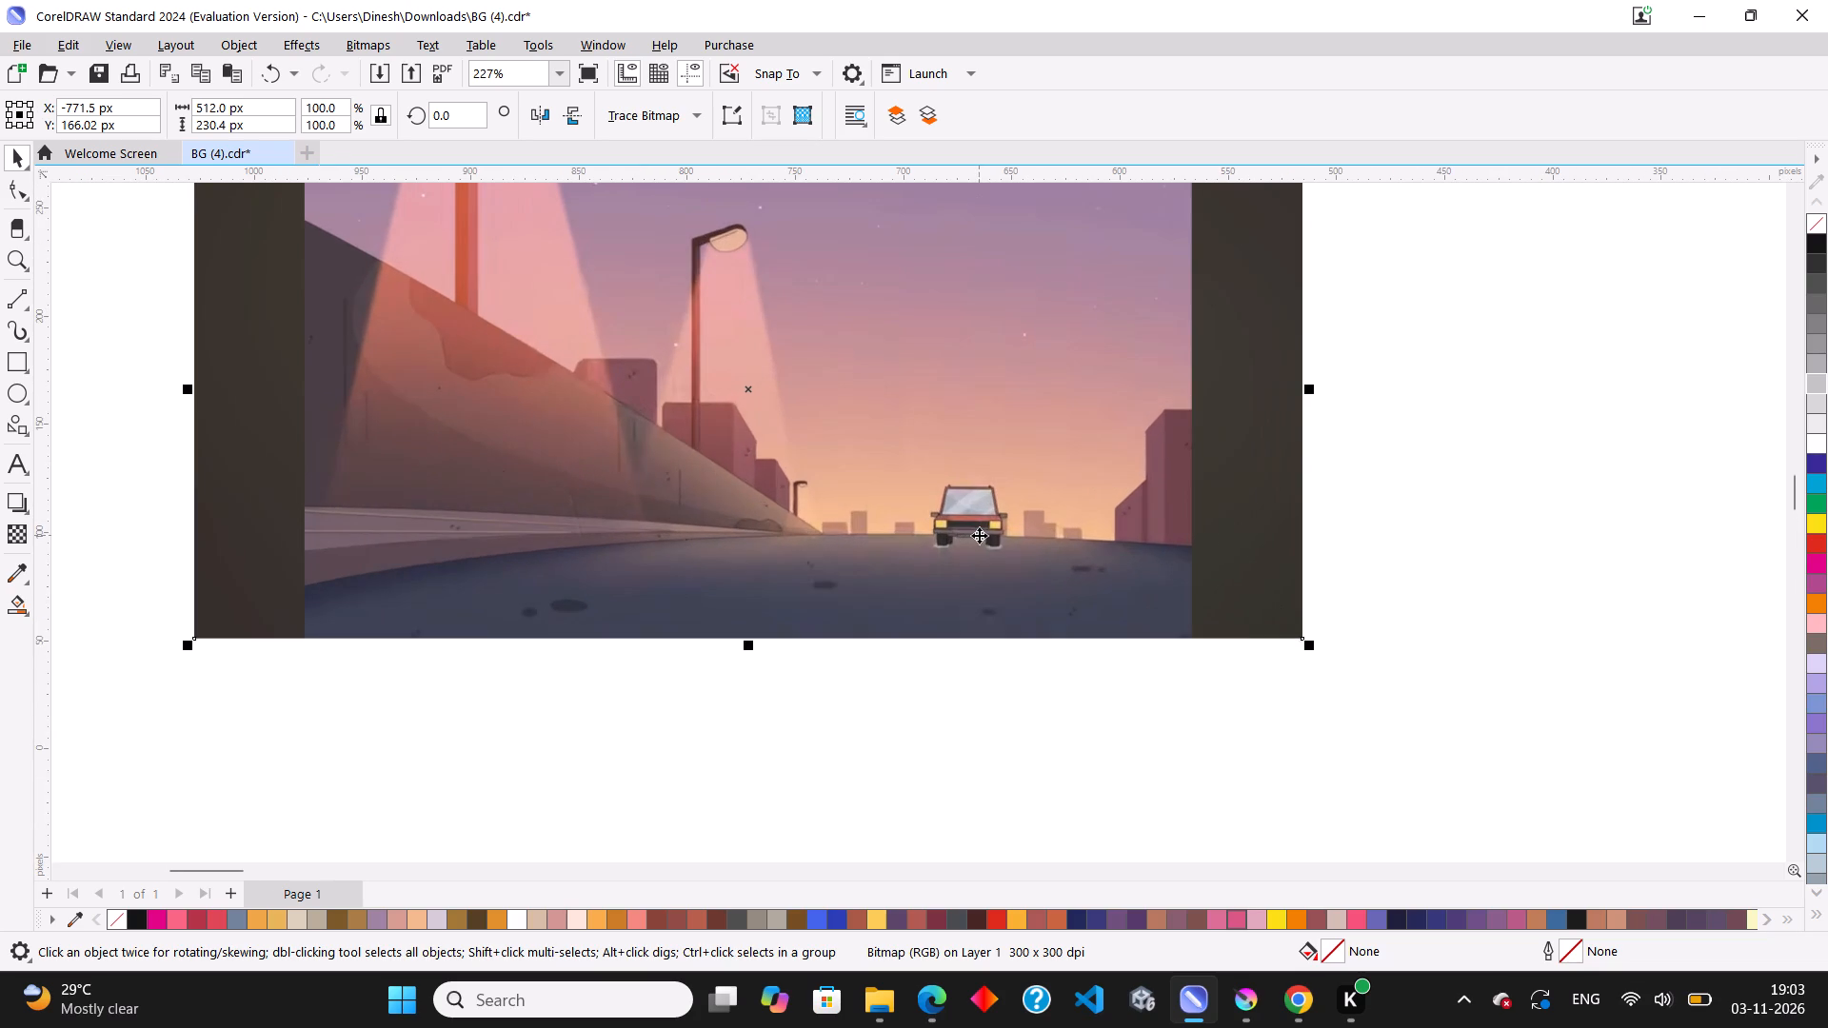
{"action": "scroll", "coordinate": [979, 535], "scroll_direction": "up", "scroll_amount": 3}
{"action": "scroll", "coordinate": [979, 535], "scroll_direction": "down", "scroll_amount": 5}
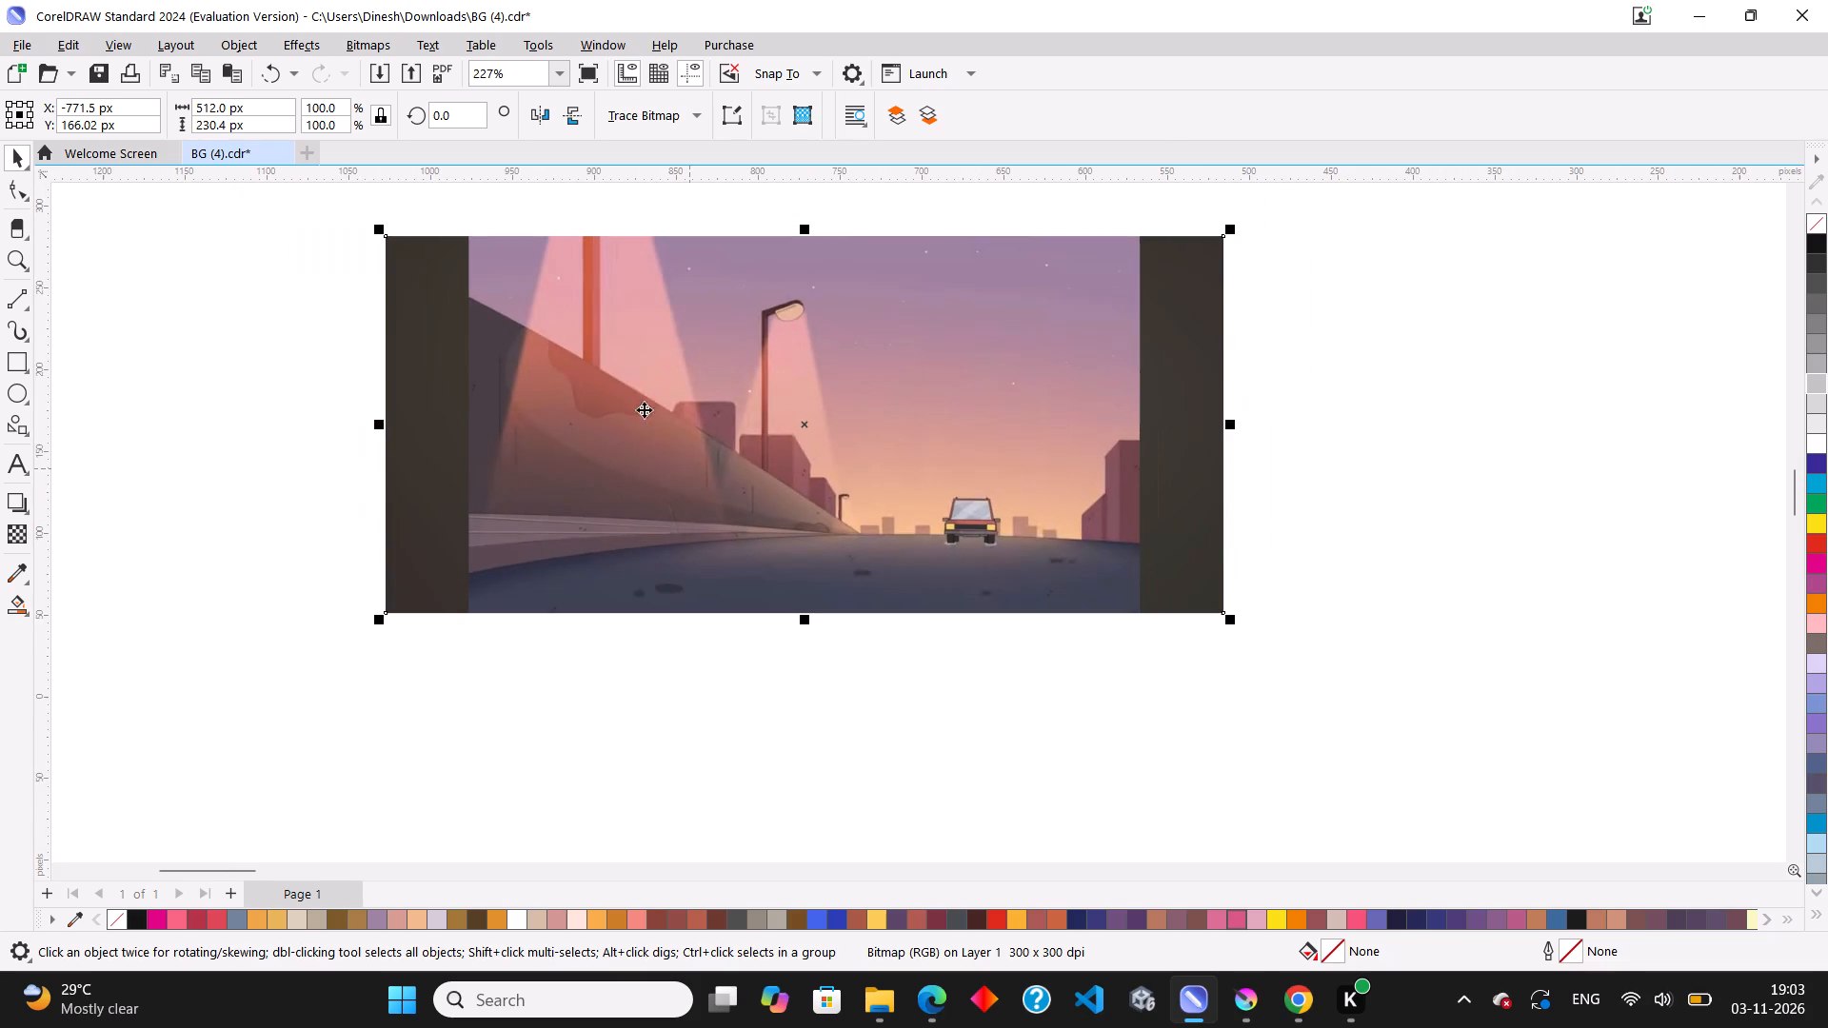
{"action": "scroll", "coordinate": [628, 385], "scroll_direction": "down", "scroll_amount": 11}
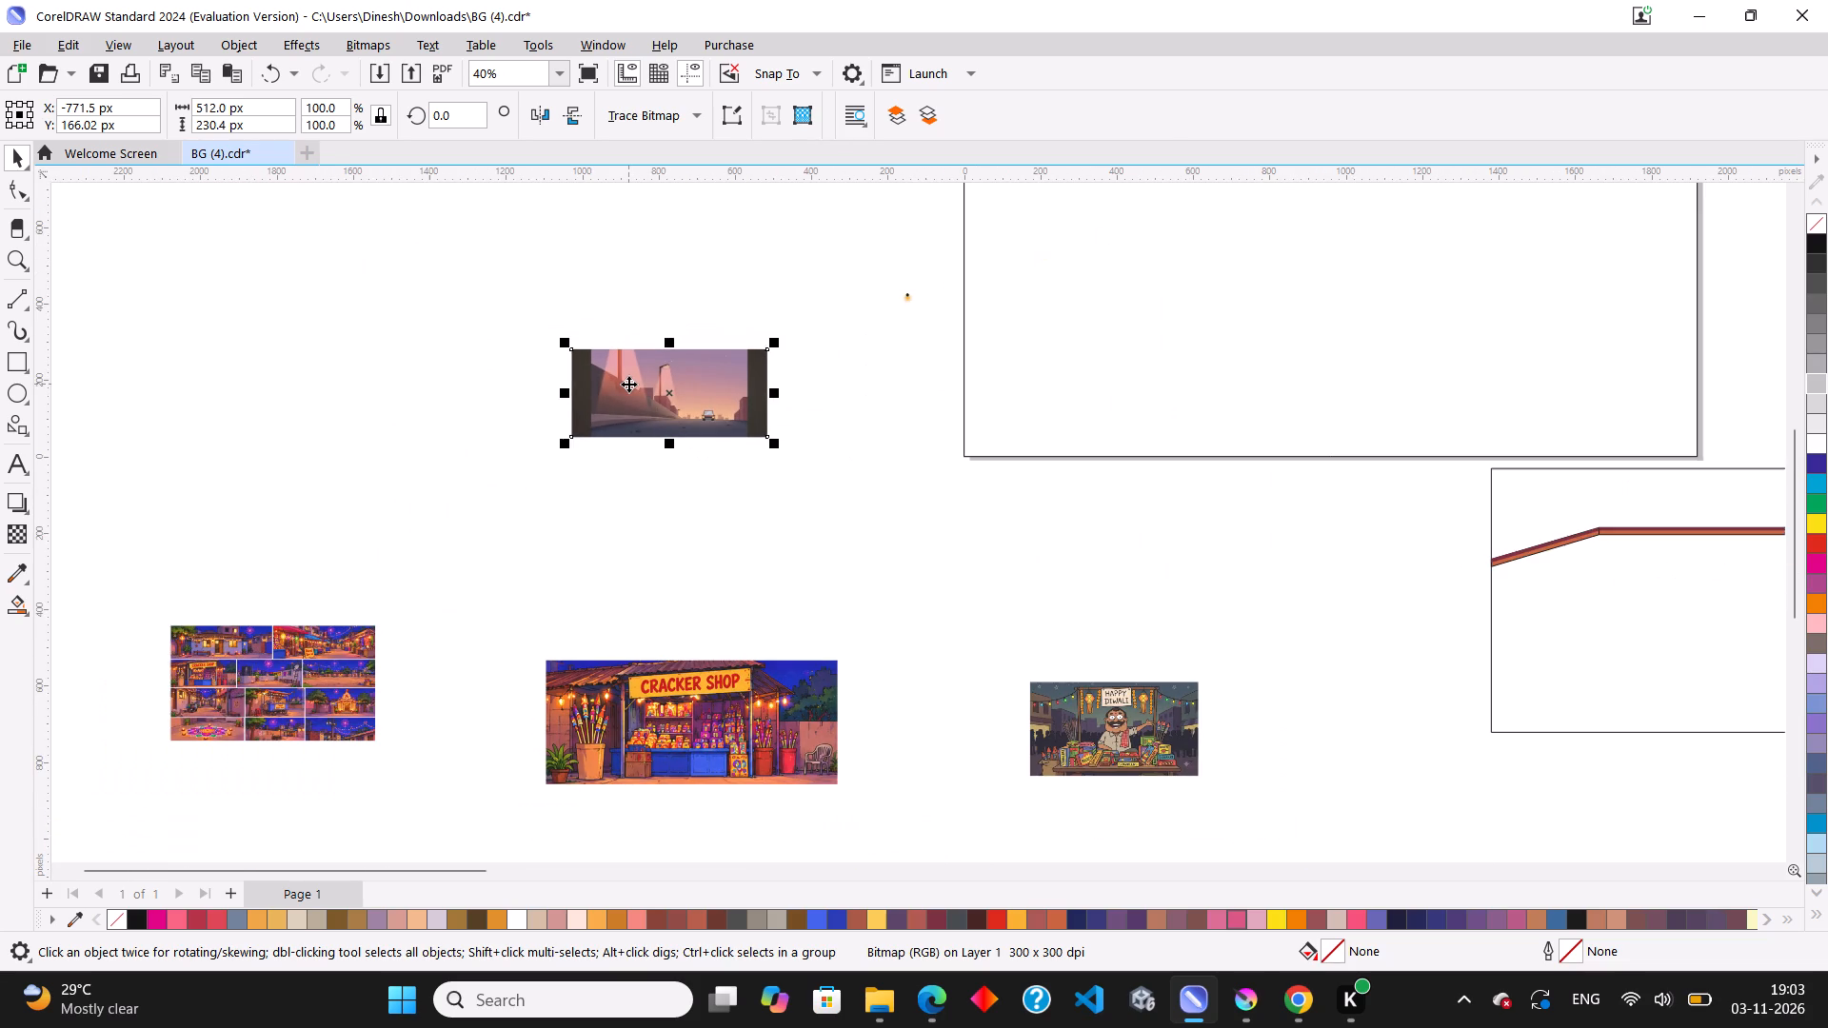
{"action": "scroll", "coordinate": [640, 389], "scroll_direction": "up", "scroll_amount": 11}
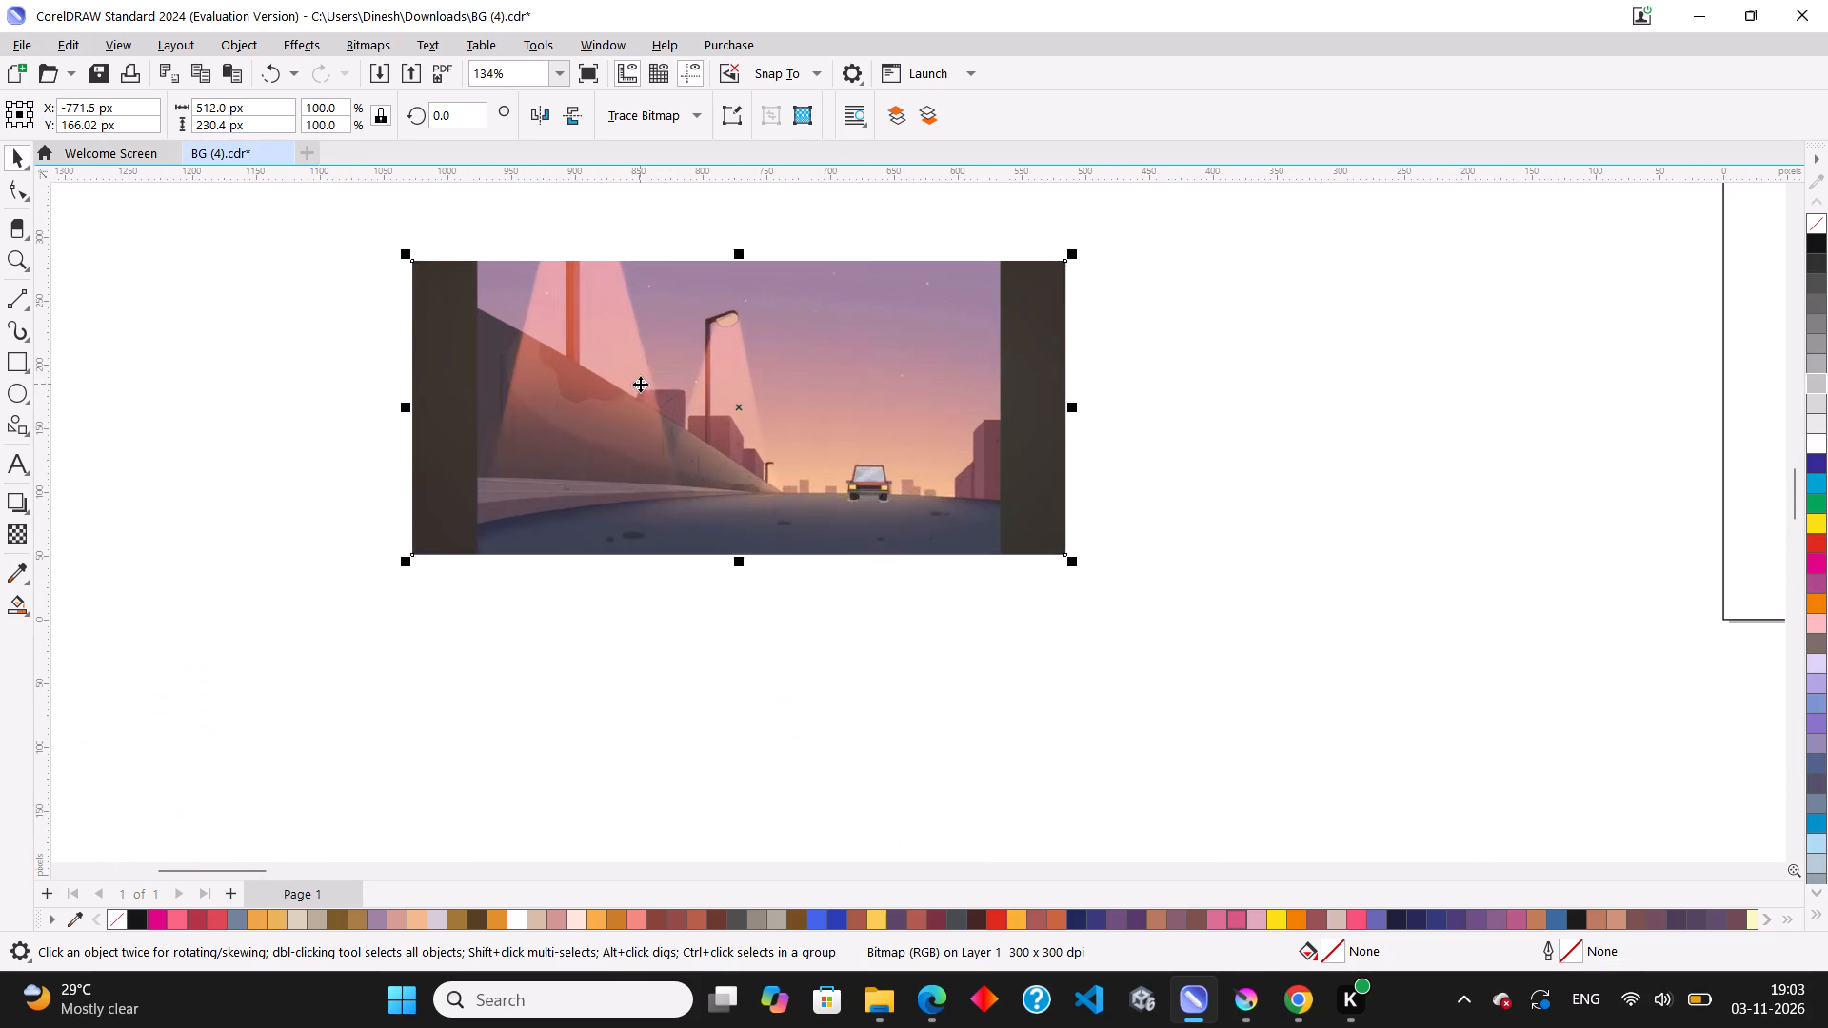
{"action": "scroll", "coordinate": [640, 384], "scroll_direction": "up", "scroll_amount": 2}
{"action": "scroll", "coordinate": [682, 377], "scroll_direction": "down", "scroll_amount": 8}
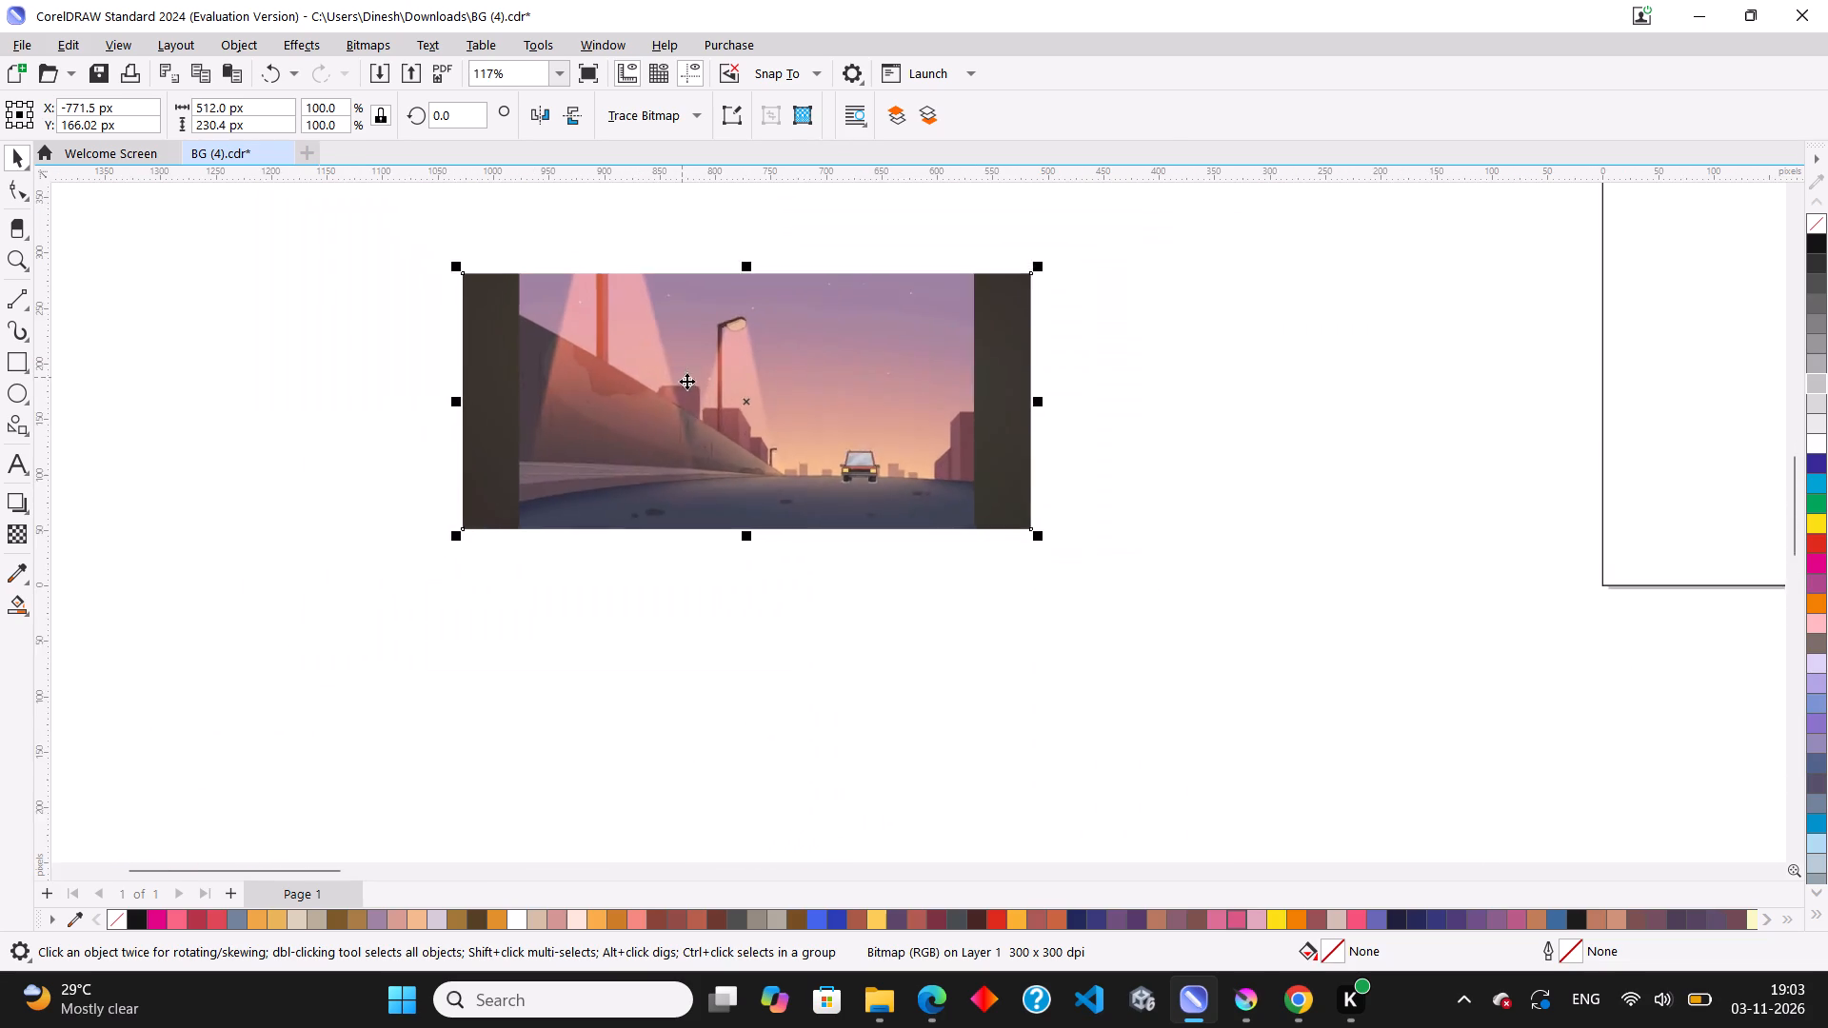
{"action": "scroll", "coordinate": [686, 381], "scroll_direction": "down", "scroll_amount": 9}
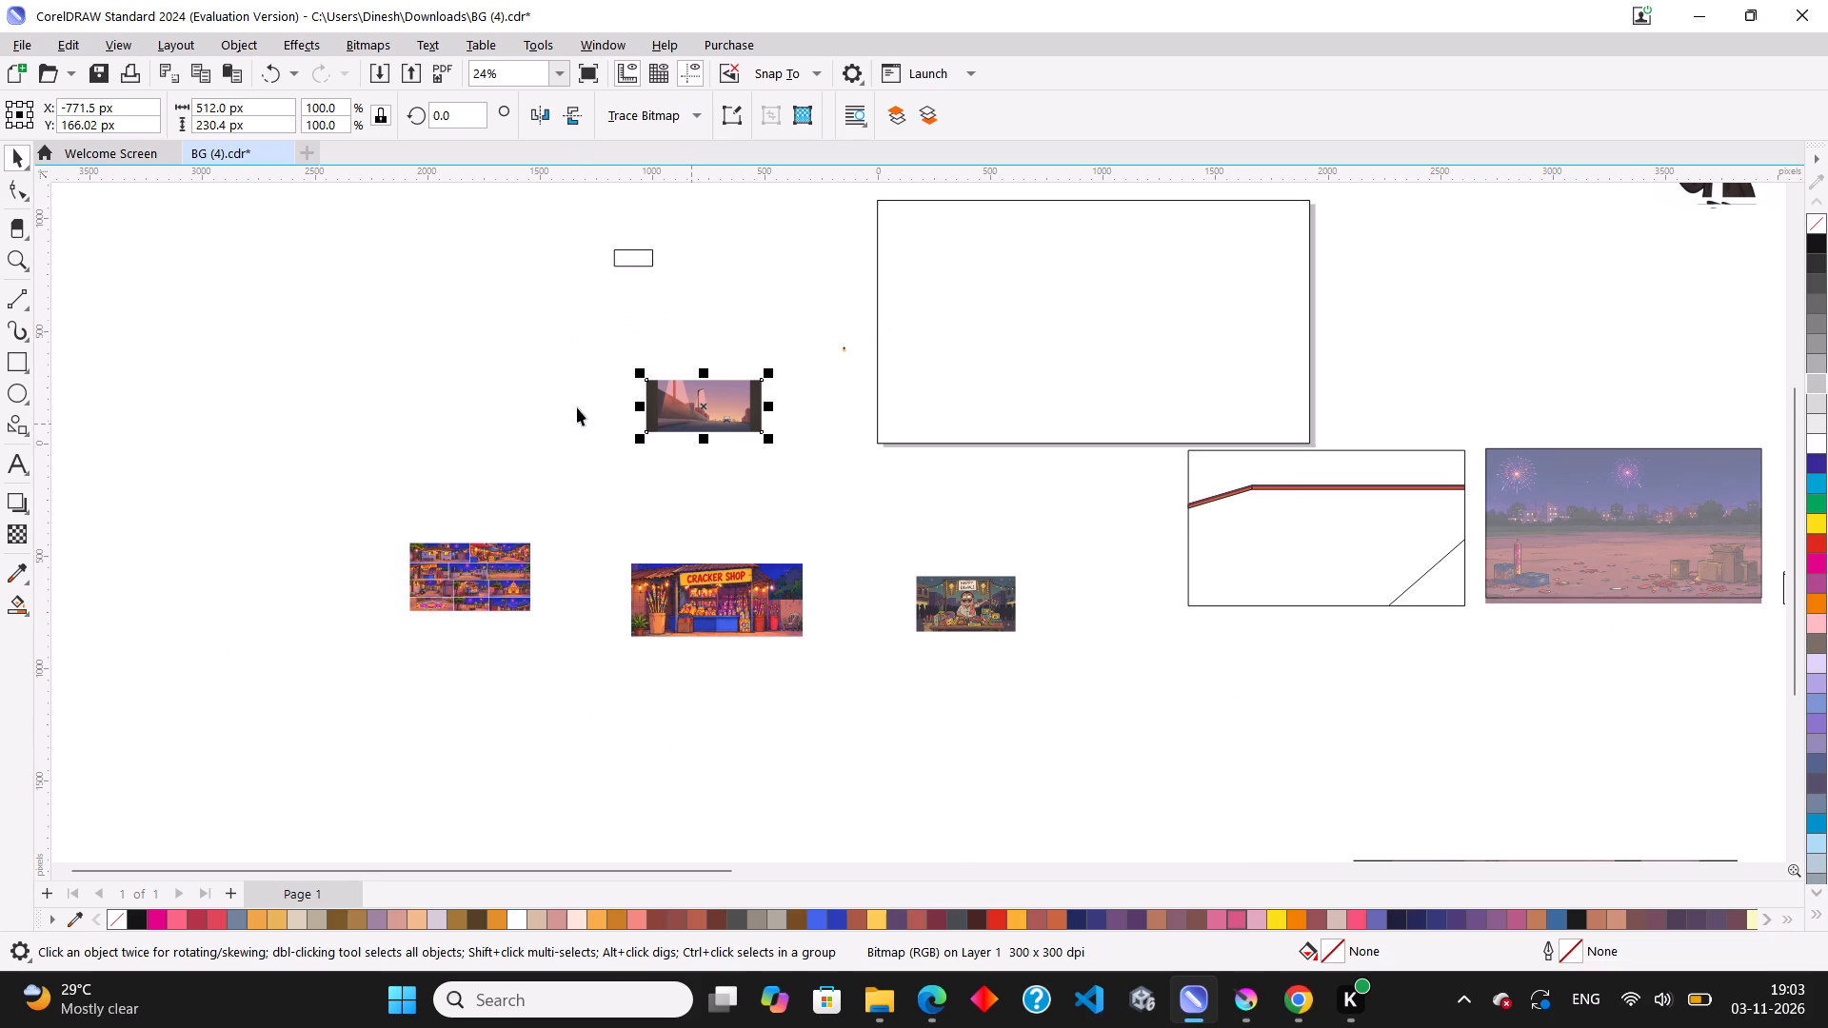
Look over the scene rows, comparing the night skyline, empty room outline, peach wall and street backgrounds.
{"action": "scroll", "coordinate": [577, 406], "scroll_direction": "down", "scroll_amount": 4}
{"action": "scroll", "coordinate": [628, 386], "scroll_direction": "up", "scroll_amount": 3}
{"action": "scroll", "coordinate": [728, 419], "scroll_direction": "up", "scroll_amount": 5}
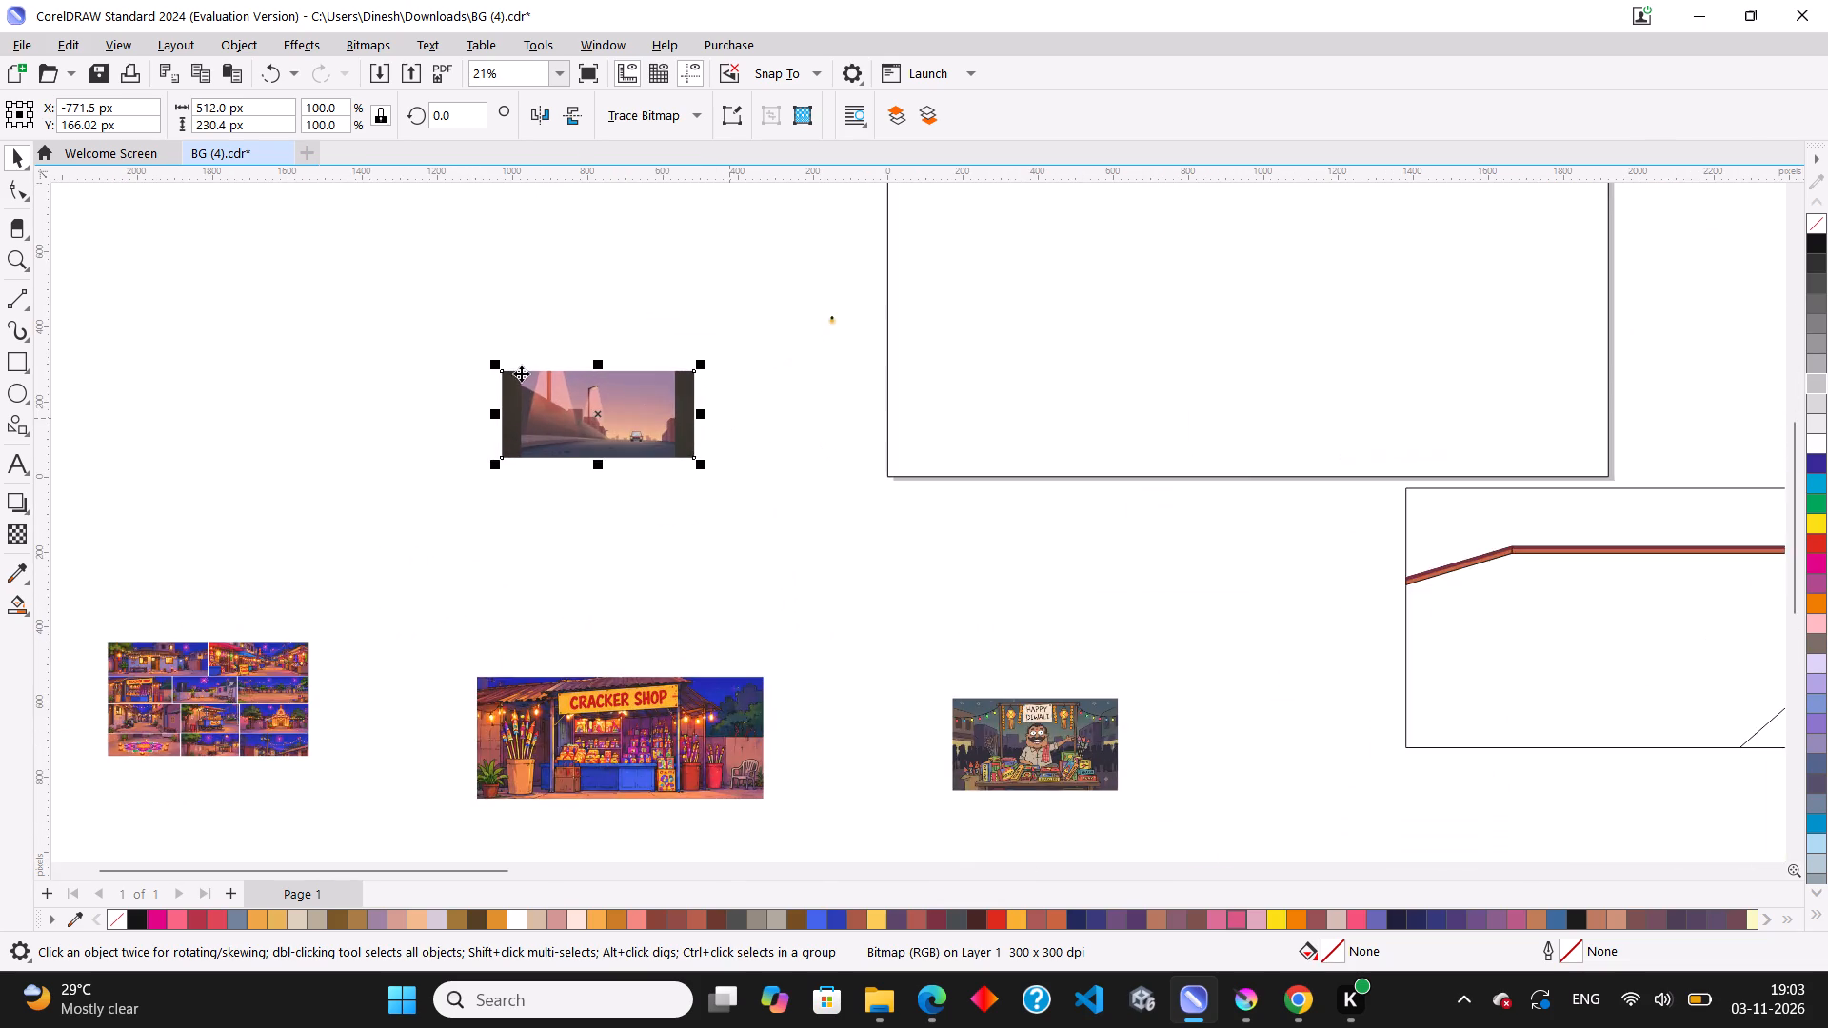
{"action": "scroll", "coordinate": [521, 373], "scroll_direction": "down", "scroll_amount": 14}
{"action": "scroll", "coordinate": [631, 400], "scroll_direction": "down", "scroll_amount": 3}
{"action": "scroll", "coordinate": [1331, 345], "scroll_direction": "up", "scroll_amount": 2}
{"action": "scroll", "coordinate": [1063, 288], "scroll_direction": "up", "scroll_amount": 4}
{"action": "scroll", "coordinate": [928, 336], "scroll_direction": "down", "scroll_amount": 4}
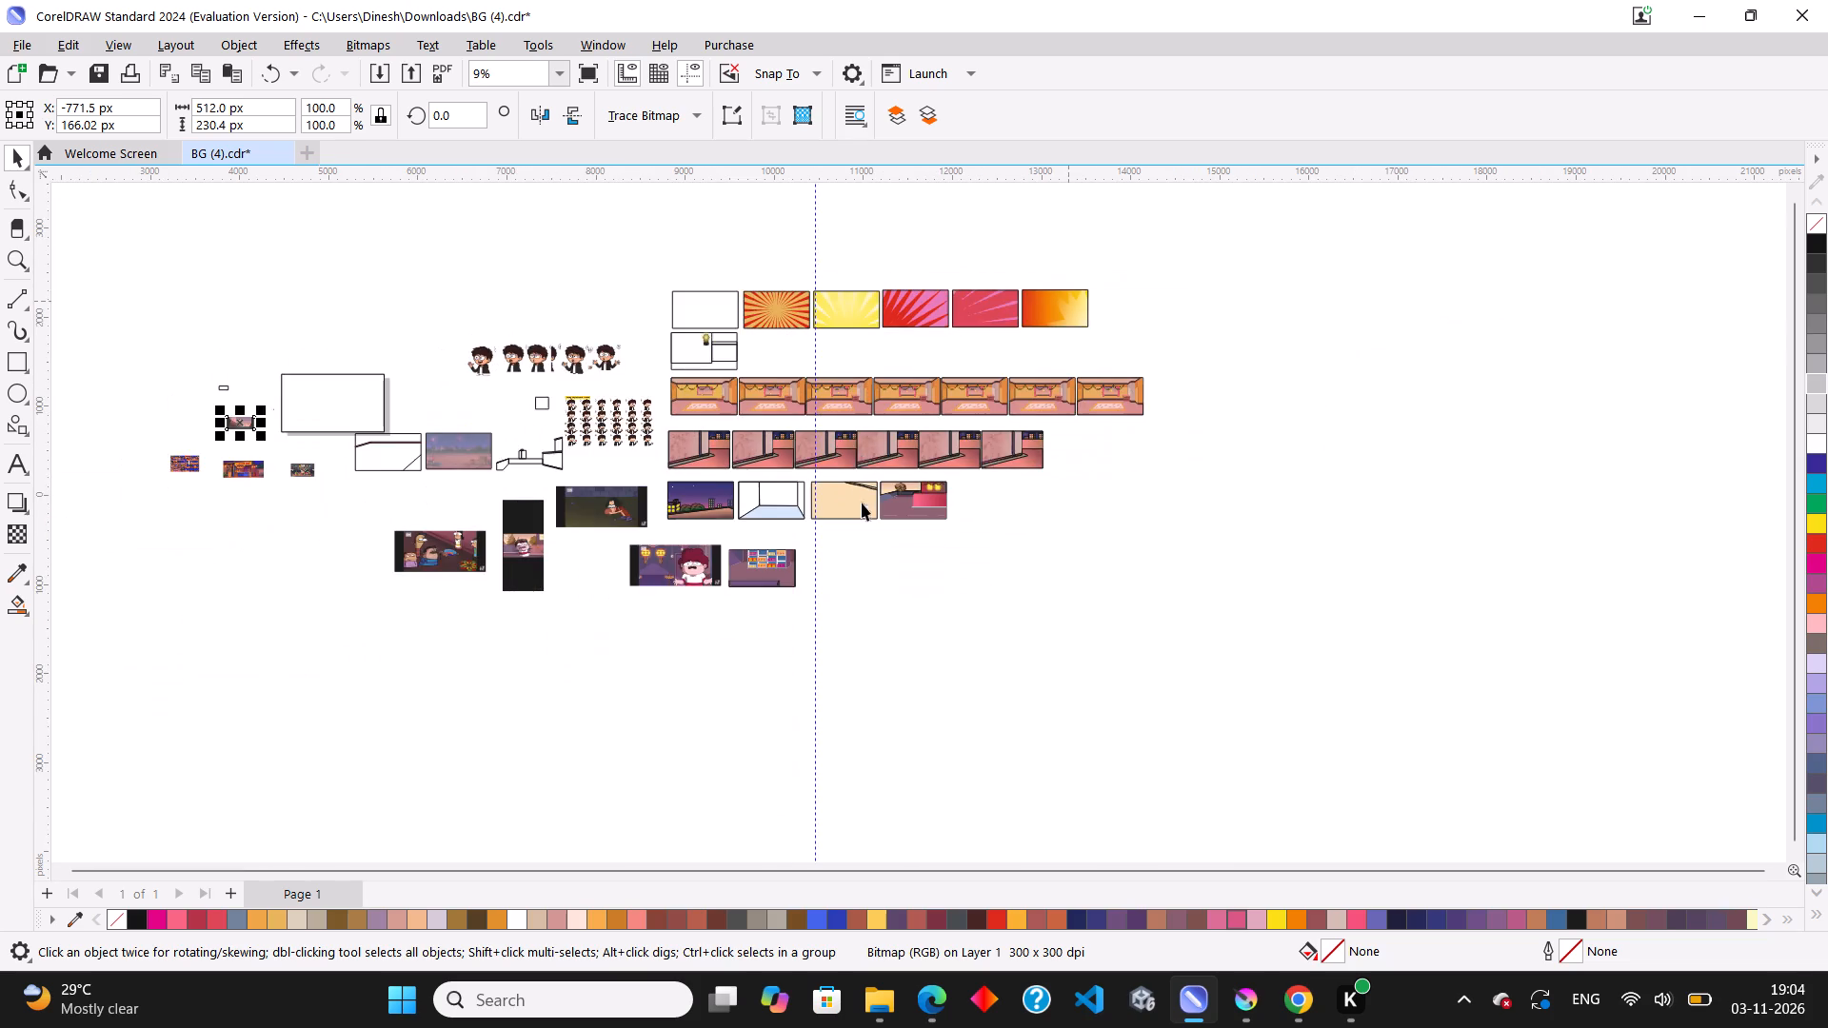
{"action": "scroll", "coordinate": [861, 517], "scroll_direction": "up", "scroll_amount": 7}
{"action": "scroll", "coordinate": [780, 519], "scroll_direction": "up", "scroll_amount": 4}
{"action": "scroll", "coordinate": [660, 440], "scroll_direction": "up", "scroll_amount": 3}
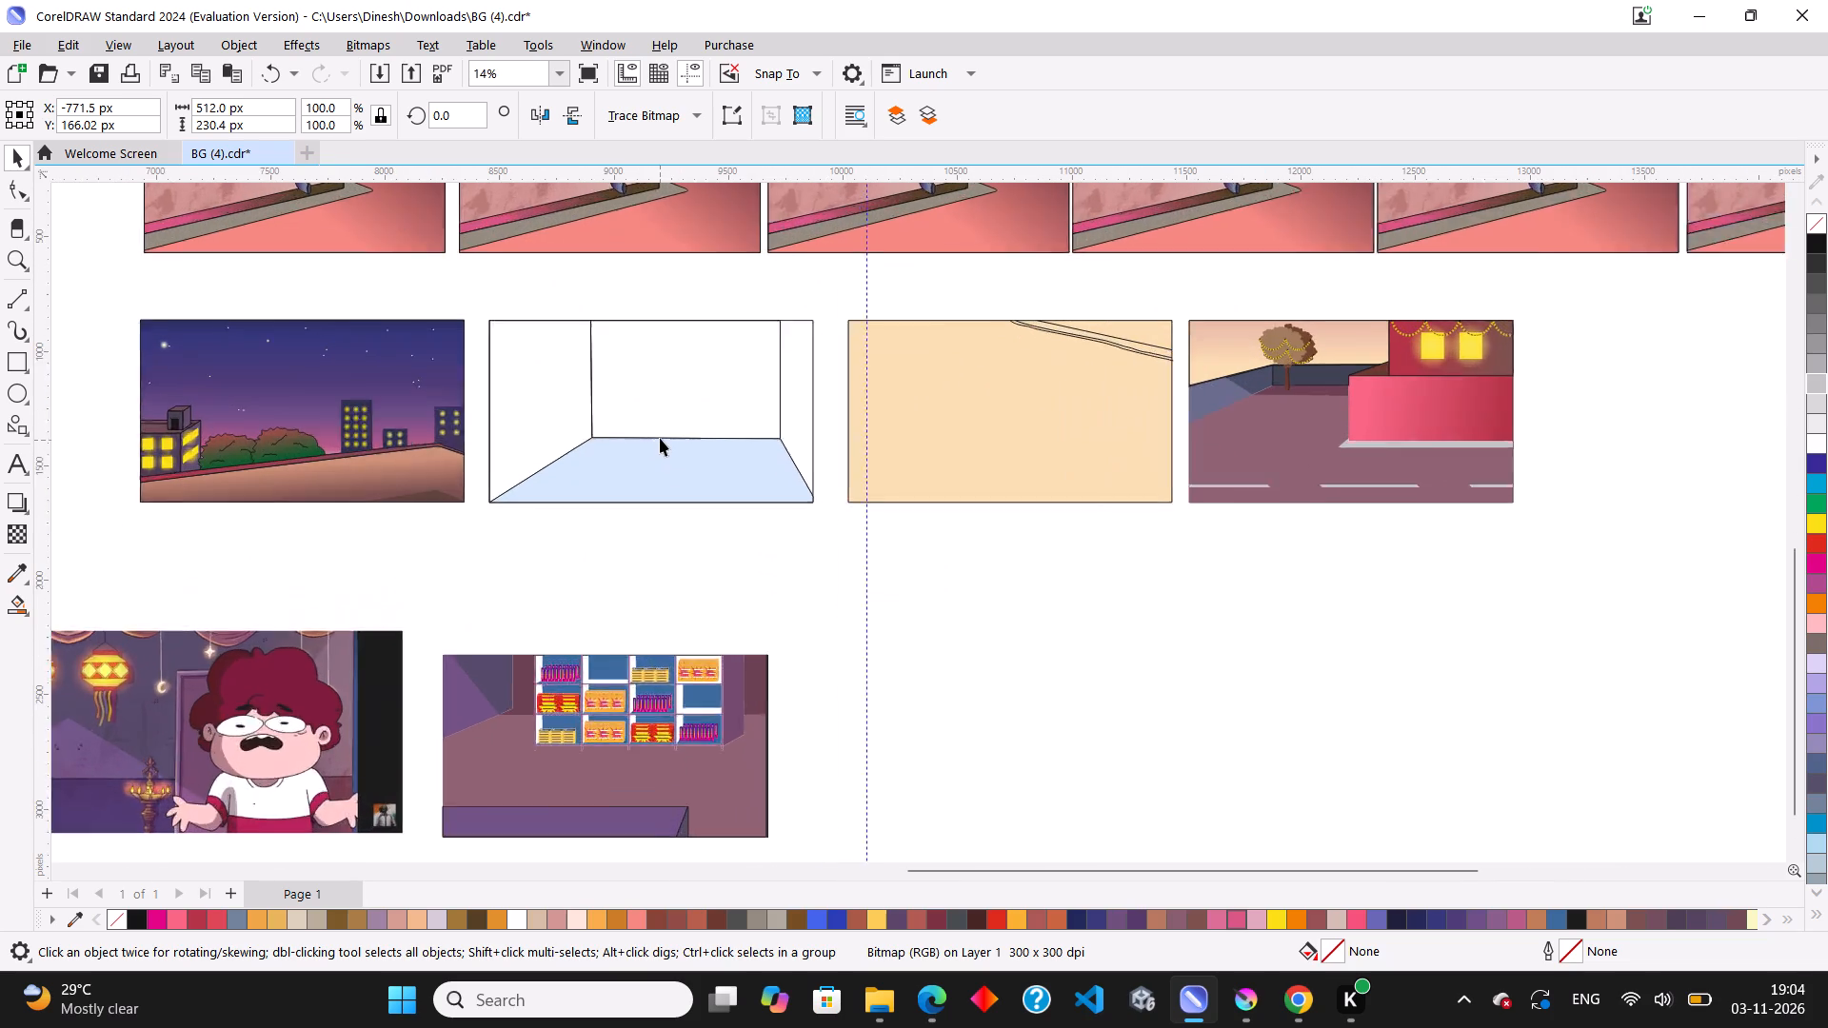
{"action": "scroll", "coordinate": [660, 438], "scroll_direction": "up", "scroll_amount": 4}
{"action": "scroll", "coordinate": [666, 429], "scroll_direction": "down", "scroll_amount": 5}
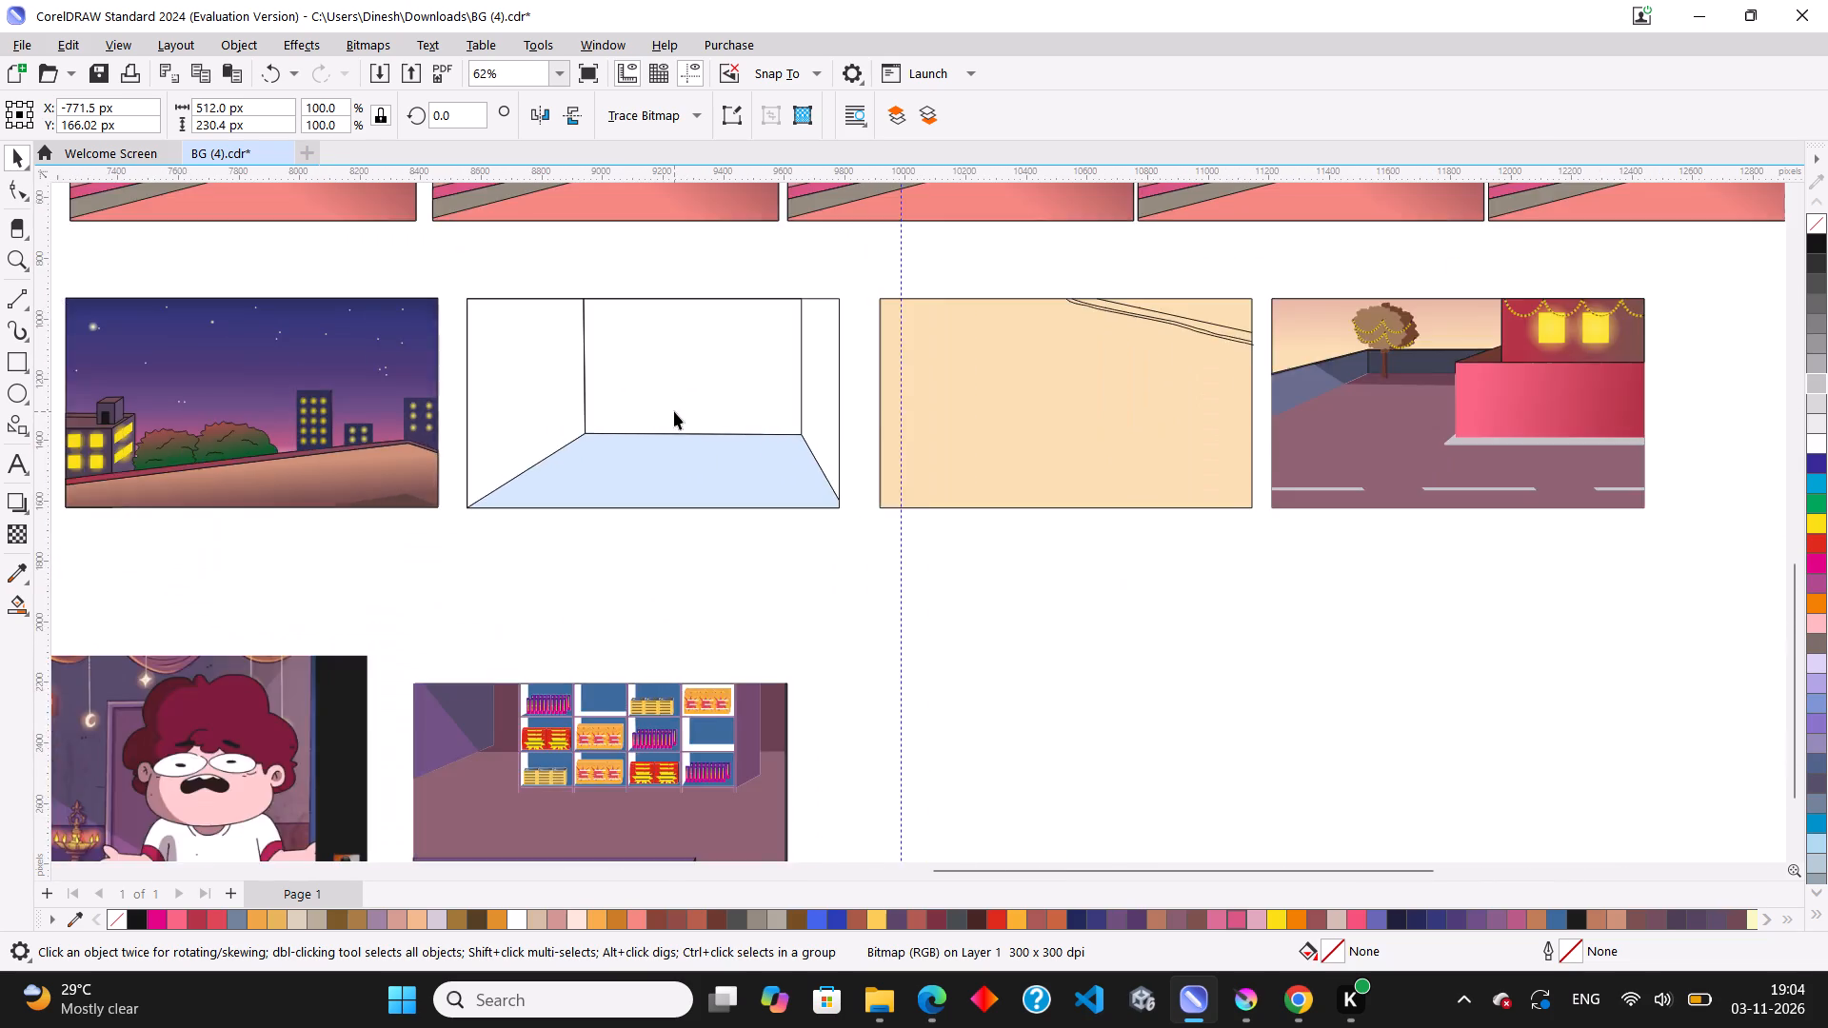
{"action": "scroll", "coordinate": [674, 411], "scroll_direction": "down", "scroll_amount": 3}
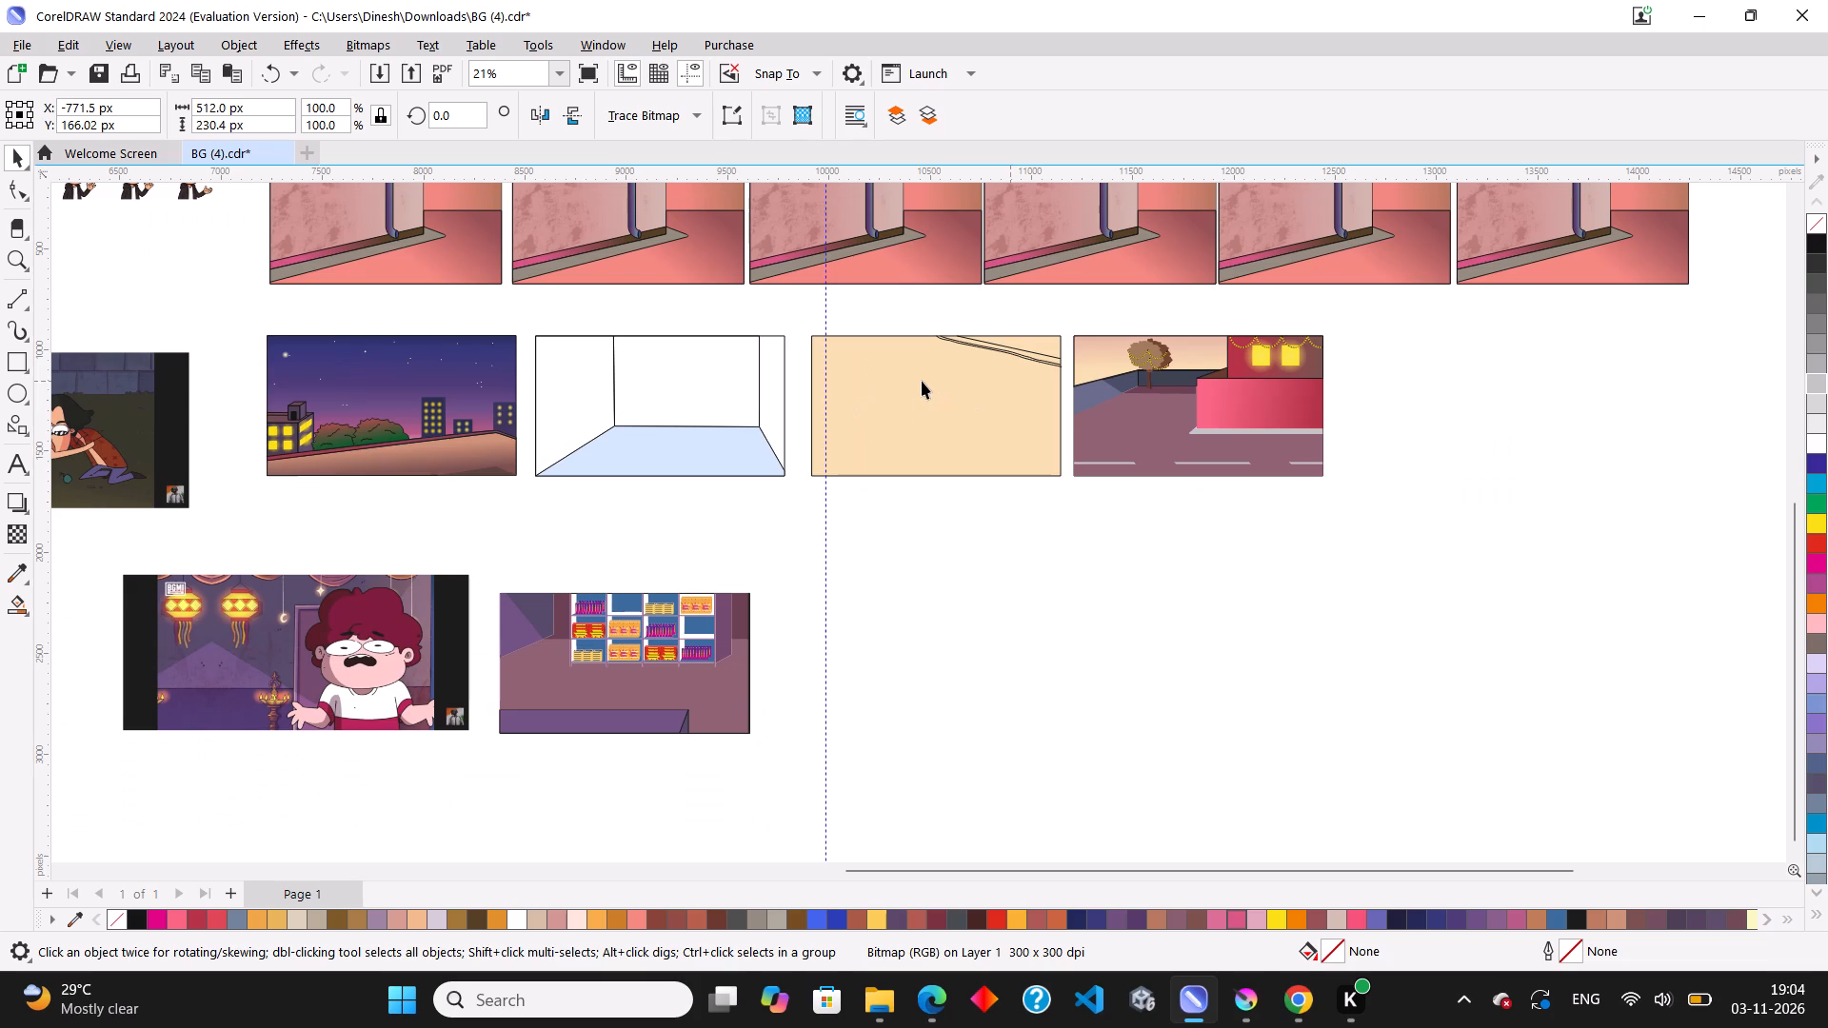
{"action": "scroll", "coordinate": [764, 568], "scroll_direction": "down", "scroll_amount": 5}
Examine the shop interior scene with the cracker shelves and counter, and the lantern-lit character reference beside it.
{"action": "scroll", "coordinate": [651, 689], "scroll_direction": "up", "scroll_amount": 10}
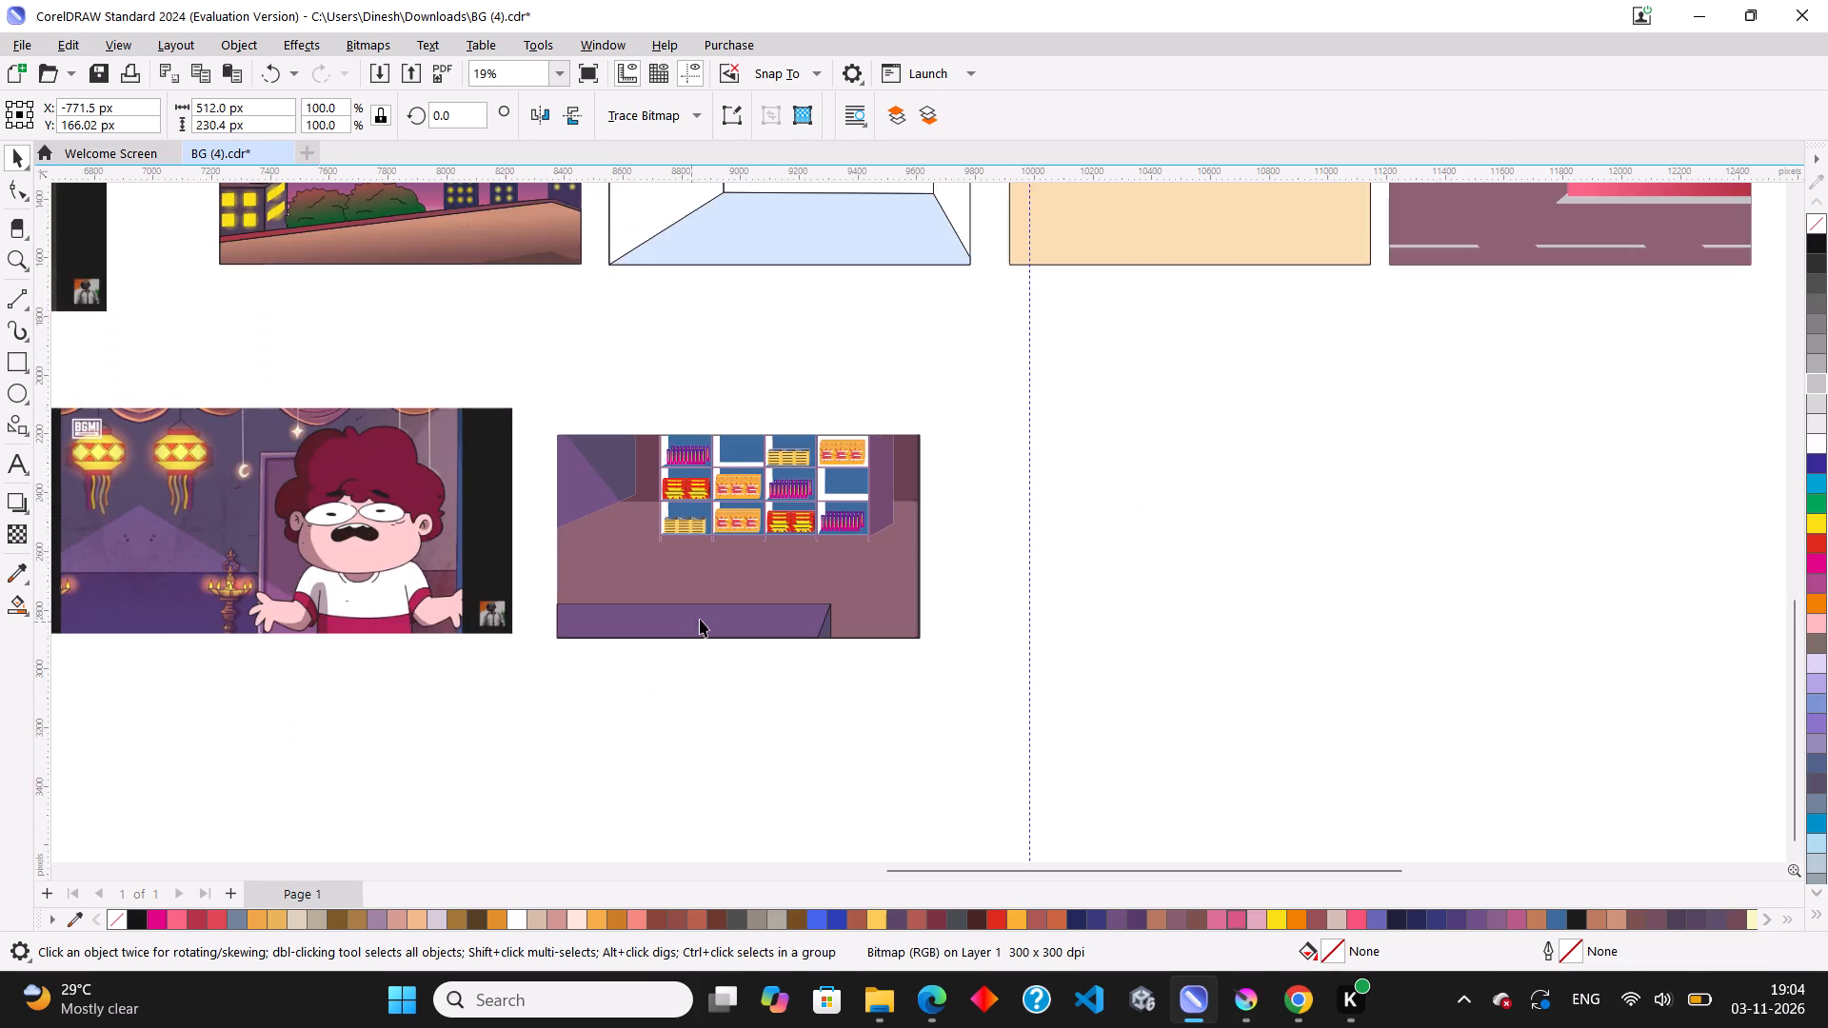
{"action": "scroll", "coordinate": [700, 619], "scroll_direction": "up", "scroll_amount": 3}
{"action": "scroll", "coordinate": [834, 579], "scroll_direction": "up", "scroll_amount": 2}
{"action": "scroll", "coordinate": [807, 546], "scroll_direction": "down", "scroll_amount": 6}
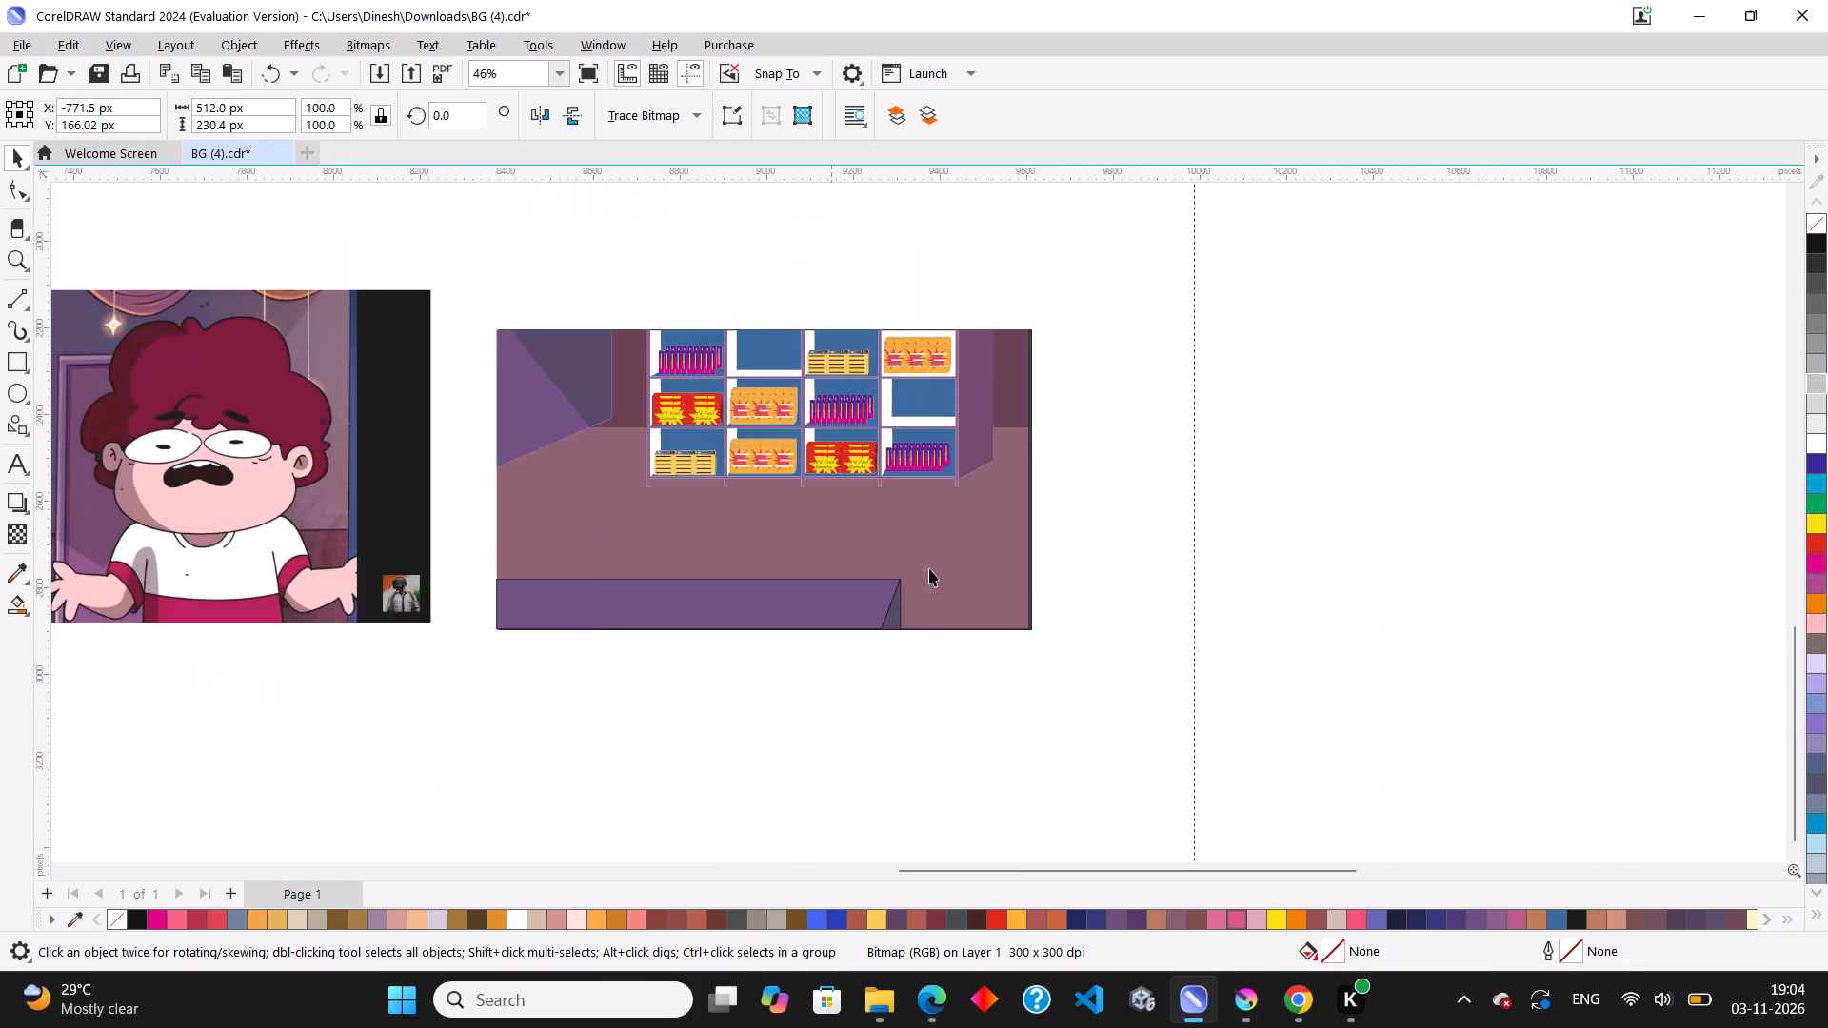
{"action": "scroll", "coordinate": [929, 568], "scroll_direction": "down", "scroll_amount": 7}
{"action": "scroll", "coordinate": [595, 536], "scroll_direction": "up", "scroll_amount": 4}
{"action": "scroll", "coordinate": [793, 522], "scroll_direction": "down", "scroll_amount": 4}
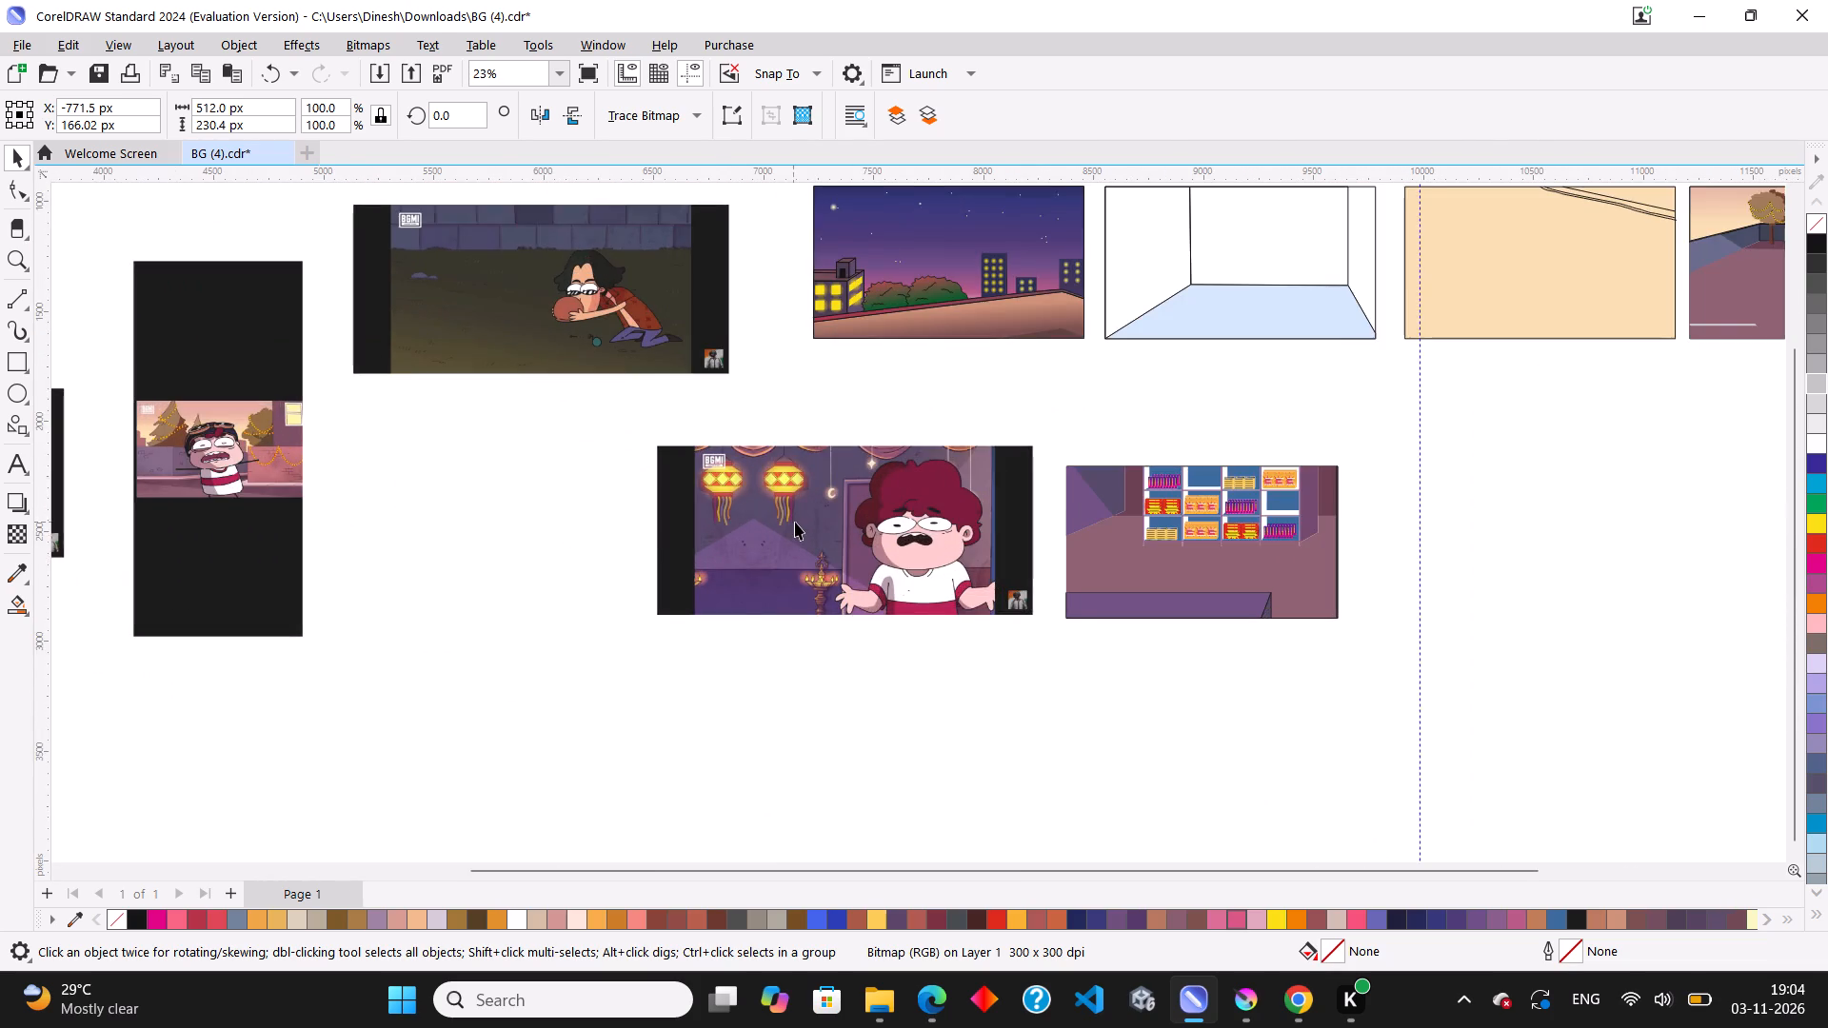
{"action": "scroll", "coordinate": [1016, 472], "scroll_direction": "down", "scroll_amount": 4}
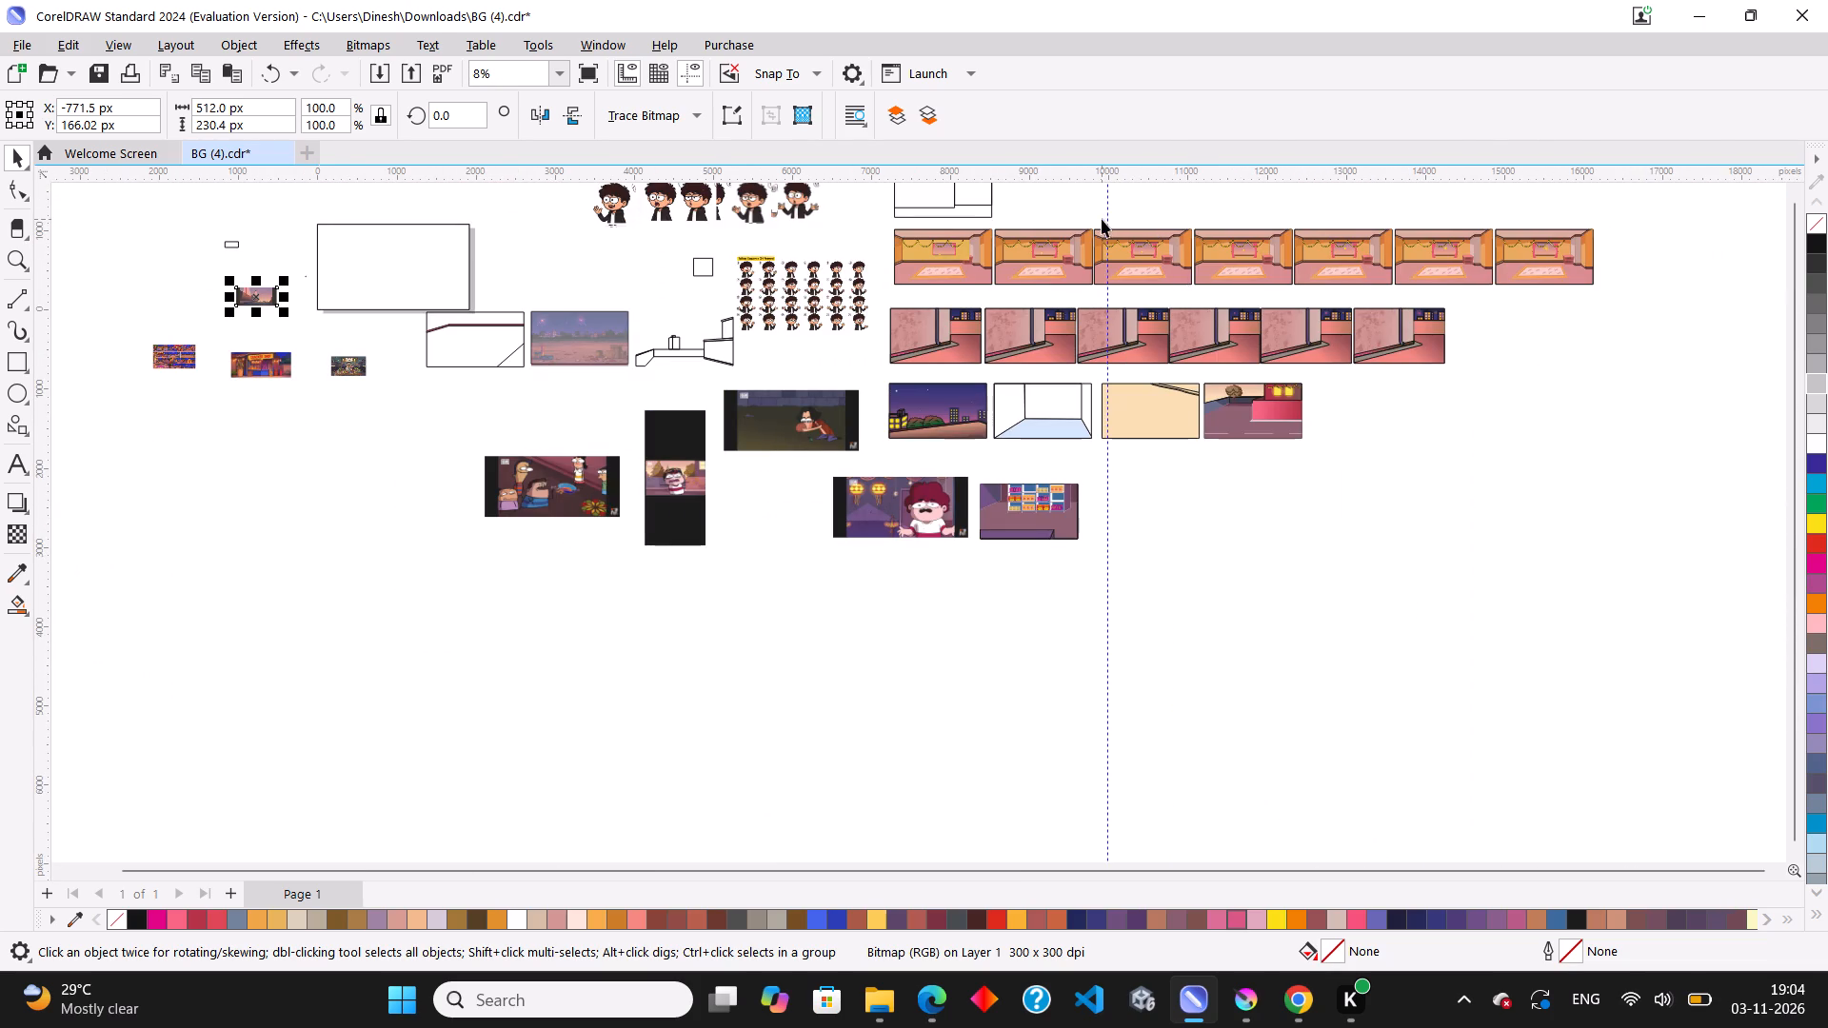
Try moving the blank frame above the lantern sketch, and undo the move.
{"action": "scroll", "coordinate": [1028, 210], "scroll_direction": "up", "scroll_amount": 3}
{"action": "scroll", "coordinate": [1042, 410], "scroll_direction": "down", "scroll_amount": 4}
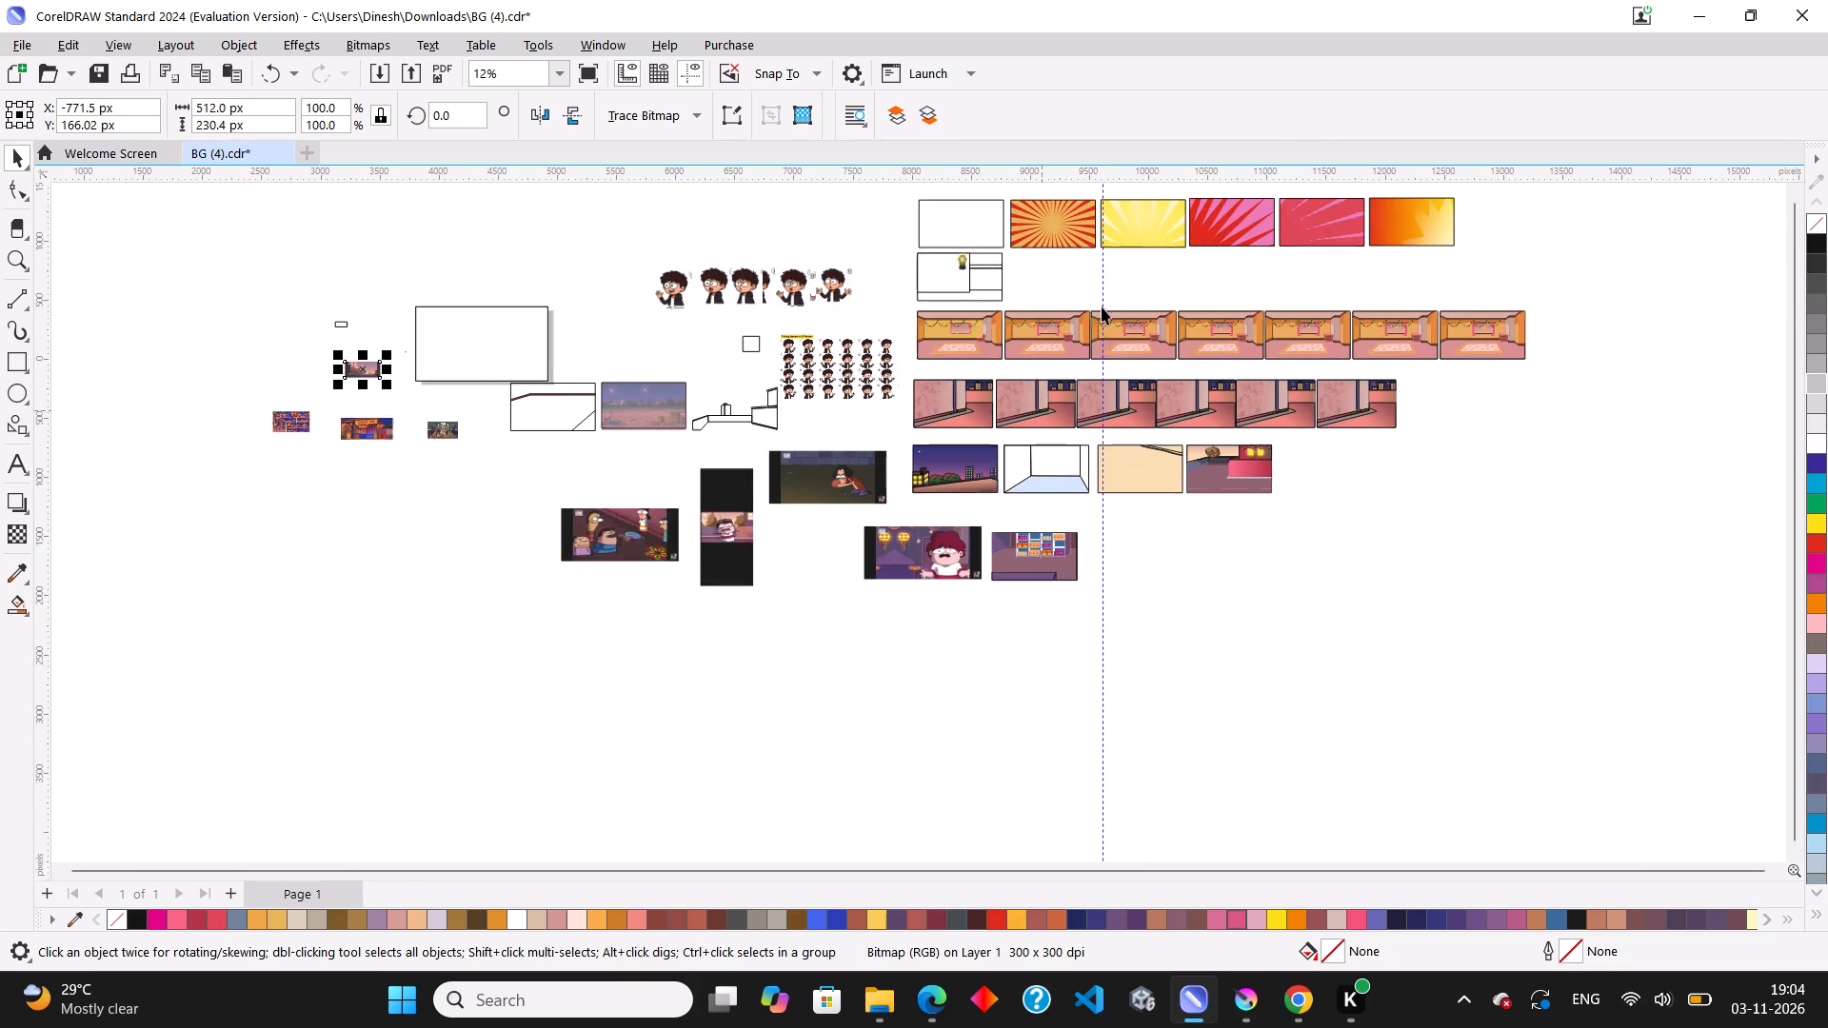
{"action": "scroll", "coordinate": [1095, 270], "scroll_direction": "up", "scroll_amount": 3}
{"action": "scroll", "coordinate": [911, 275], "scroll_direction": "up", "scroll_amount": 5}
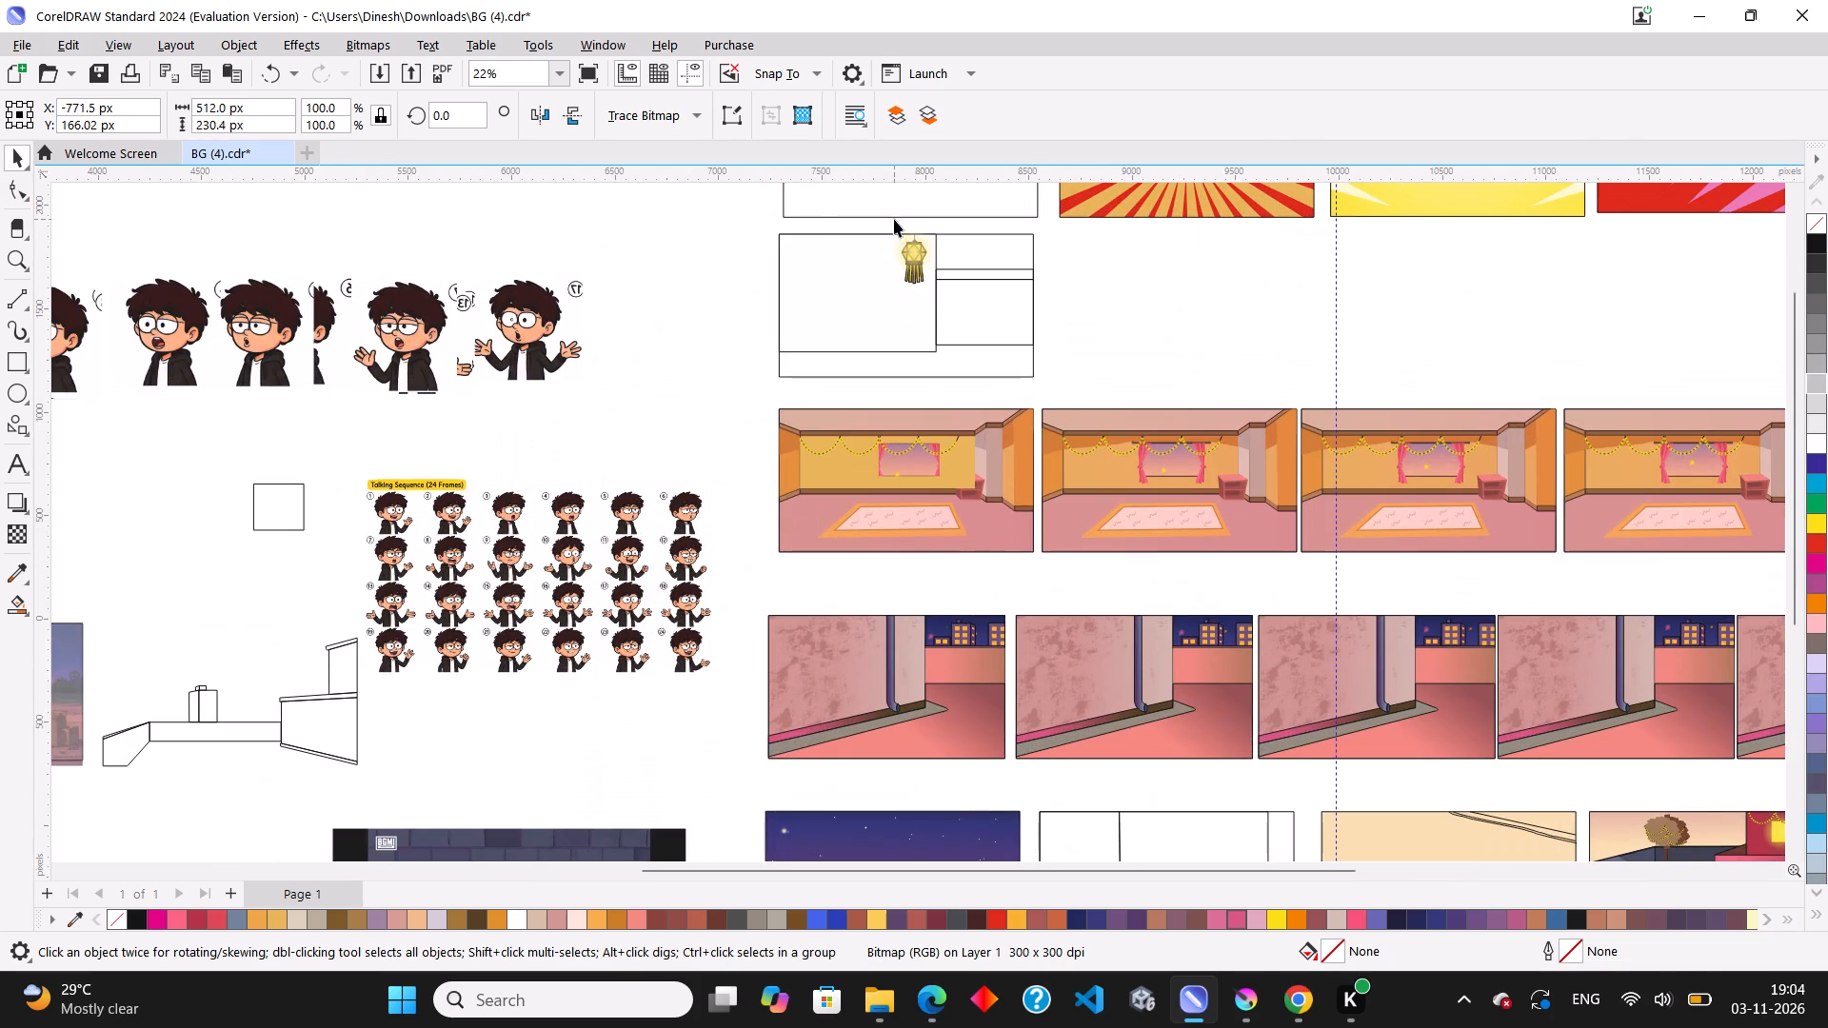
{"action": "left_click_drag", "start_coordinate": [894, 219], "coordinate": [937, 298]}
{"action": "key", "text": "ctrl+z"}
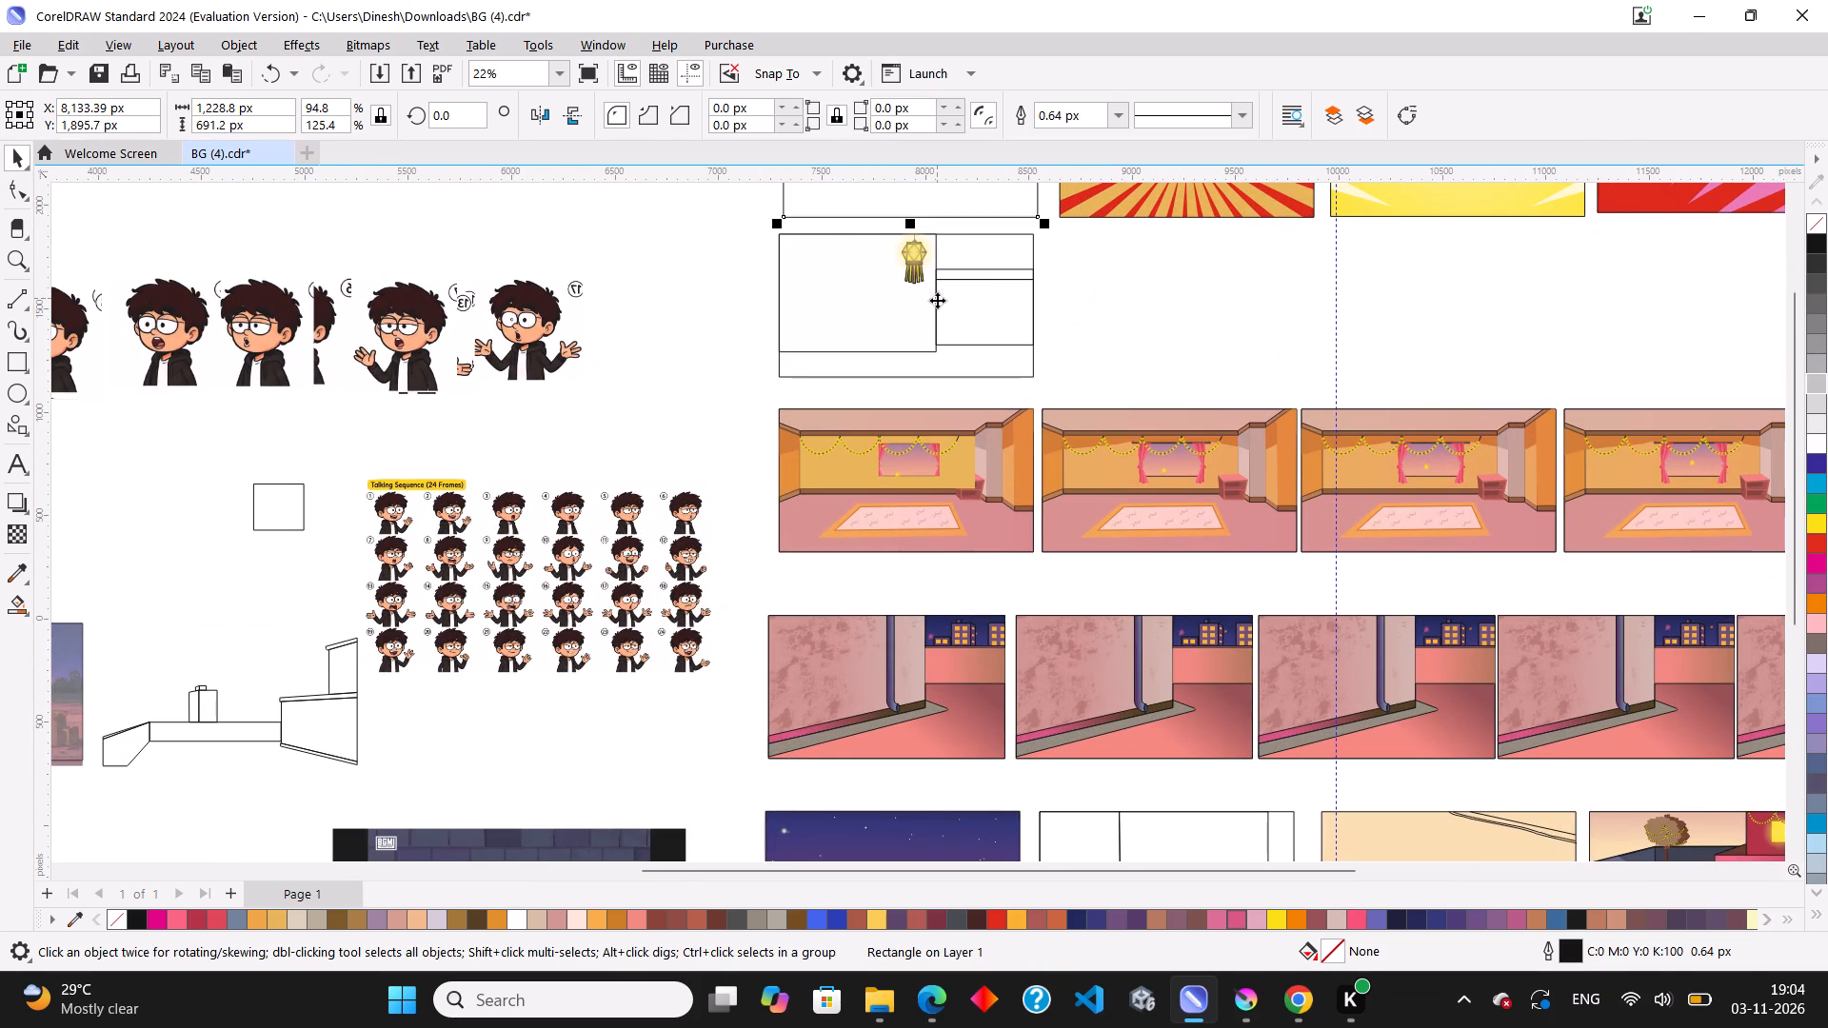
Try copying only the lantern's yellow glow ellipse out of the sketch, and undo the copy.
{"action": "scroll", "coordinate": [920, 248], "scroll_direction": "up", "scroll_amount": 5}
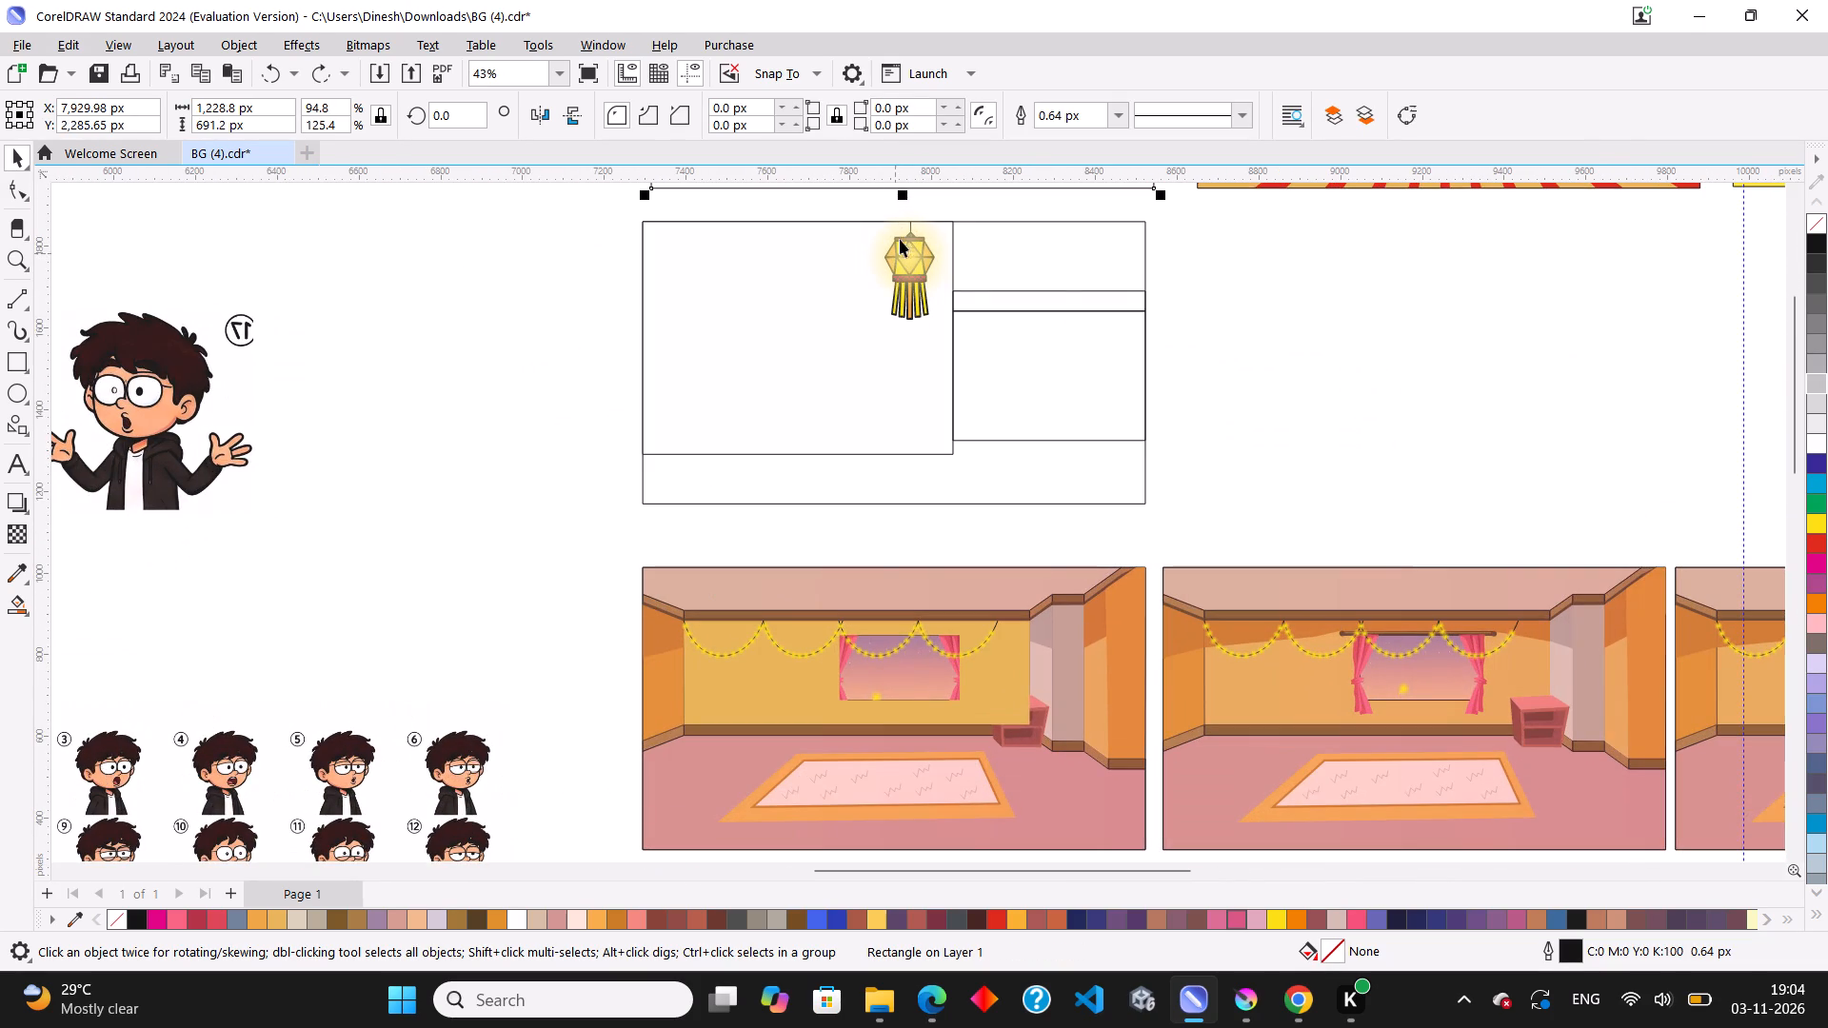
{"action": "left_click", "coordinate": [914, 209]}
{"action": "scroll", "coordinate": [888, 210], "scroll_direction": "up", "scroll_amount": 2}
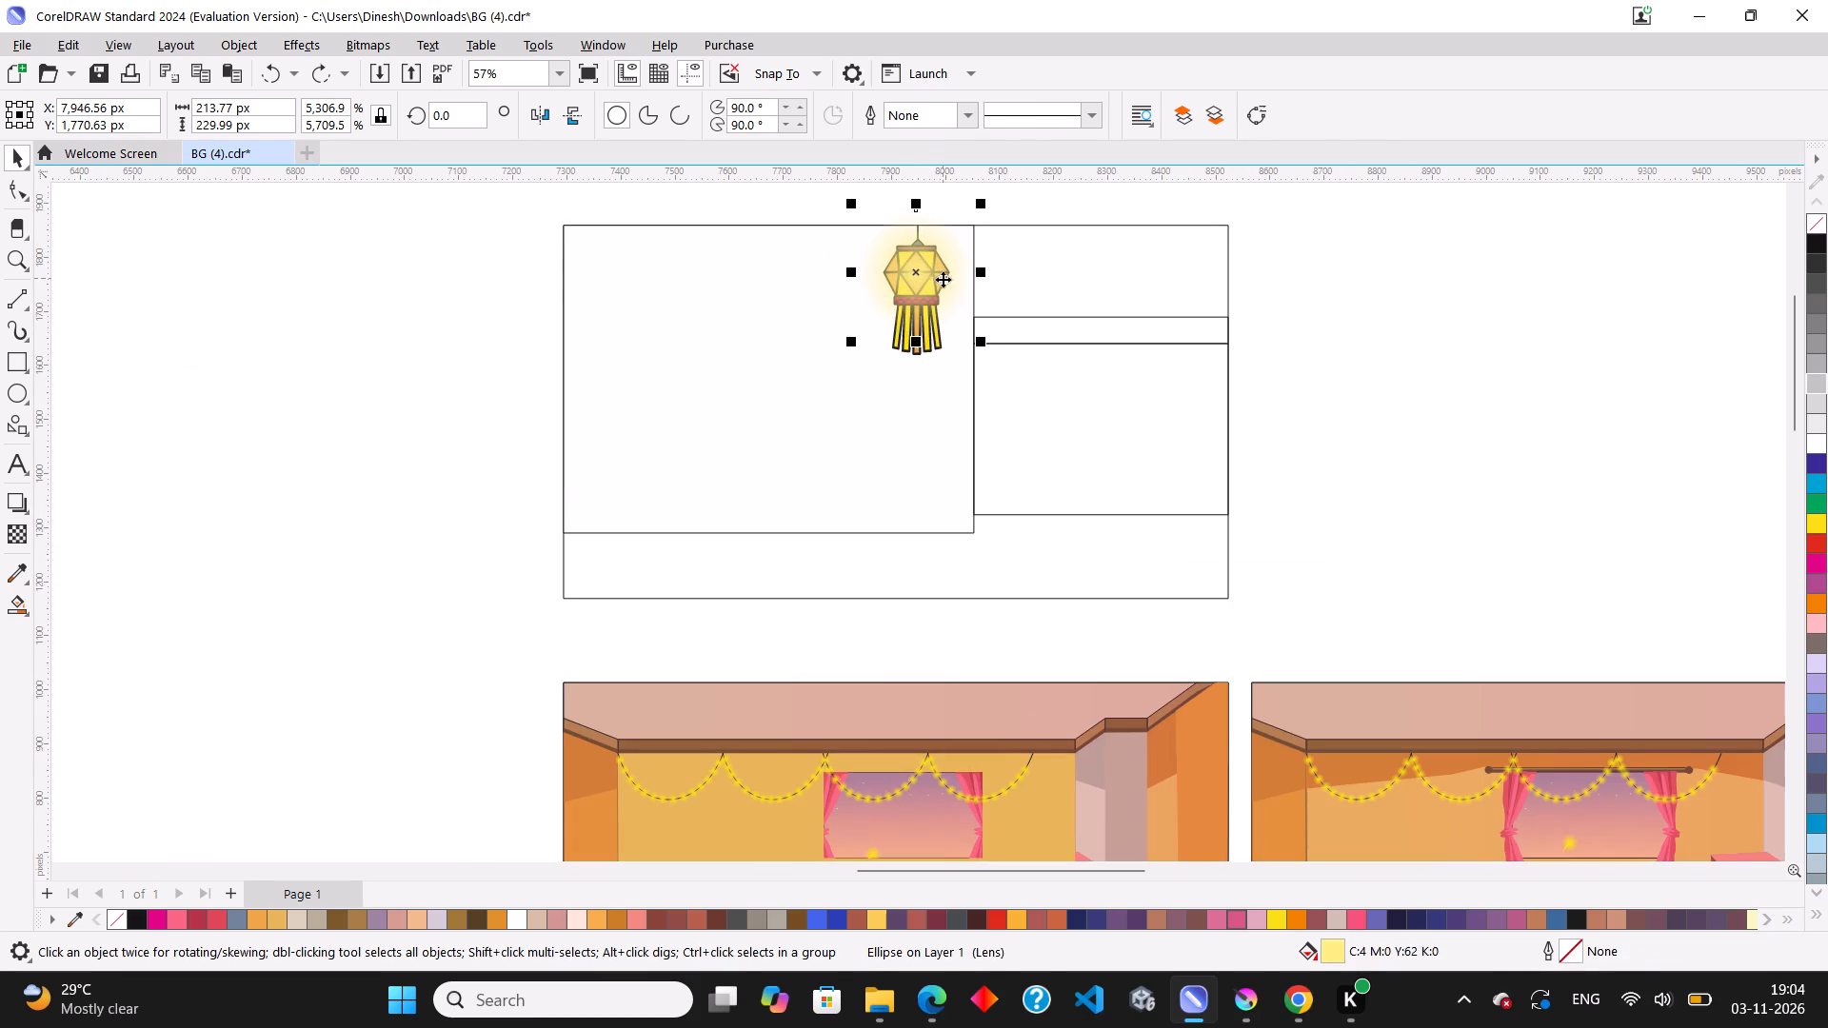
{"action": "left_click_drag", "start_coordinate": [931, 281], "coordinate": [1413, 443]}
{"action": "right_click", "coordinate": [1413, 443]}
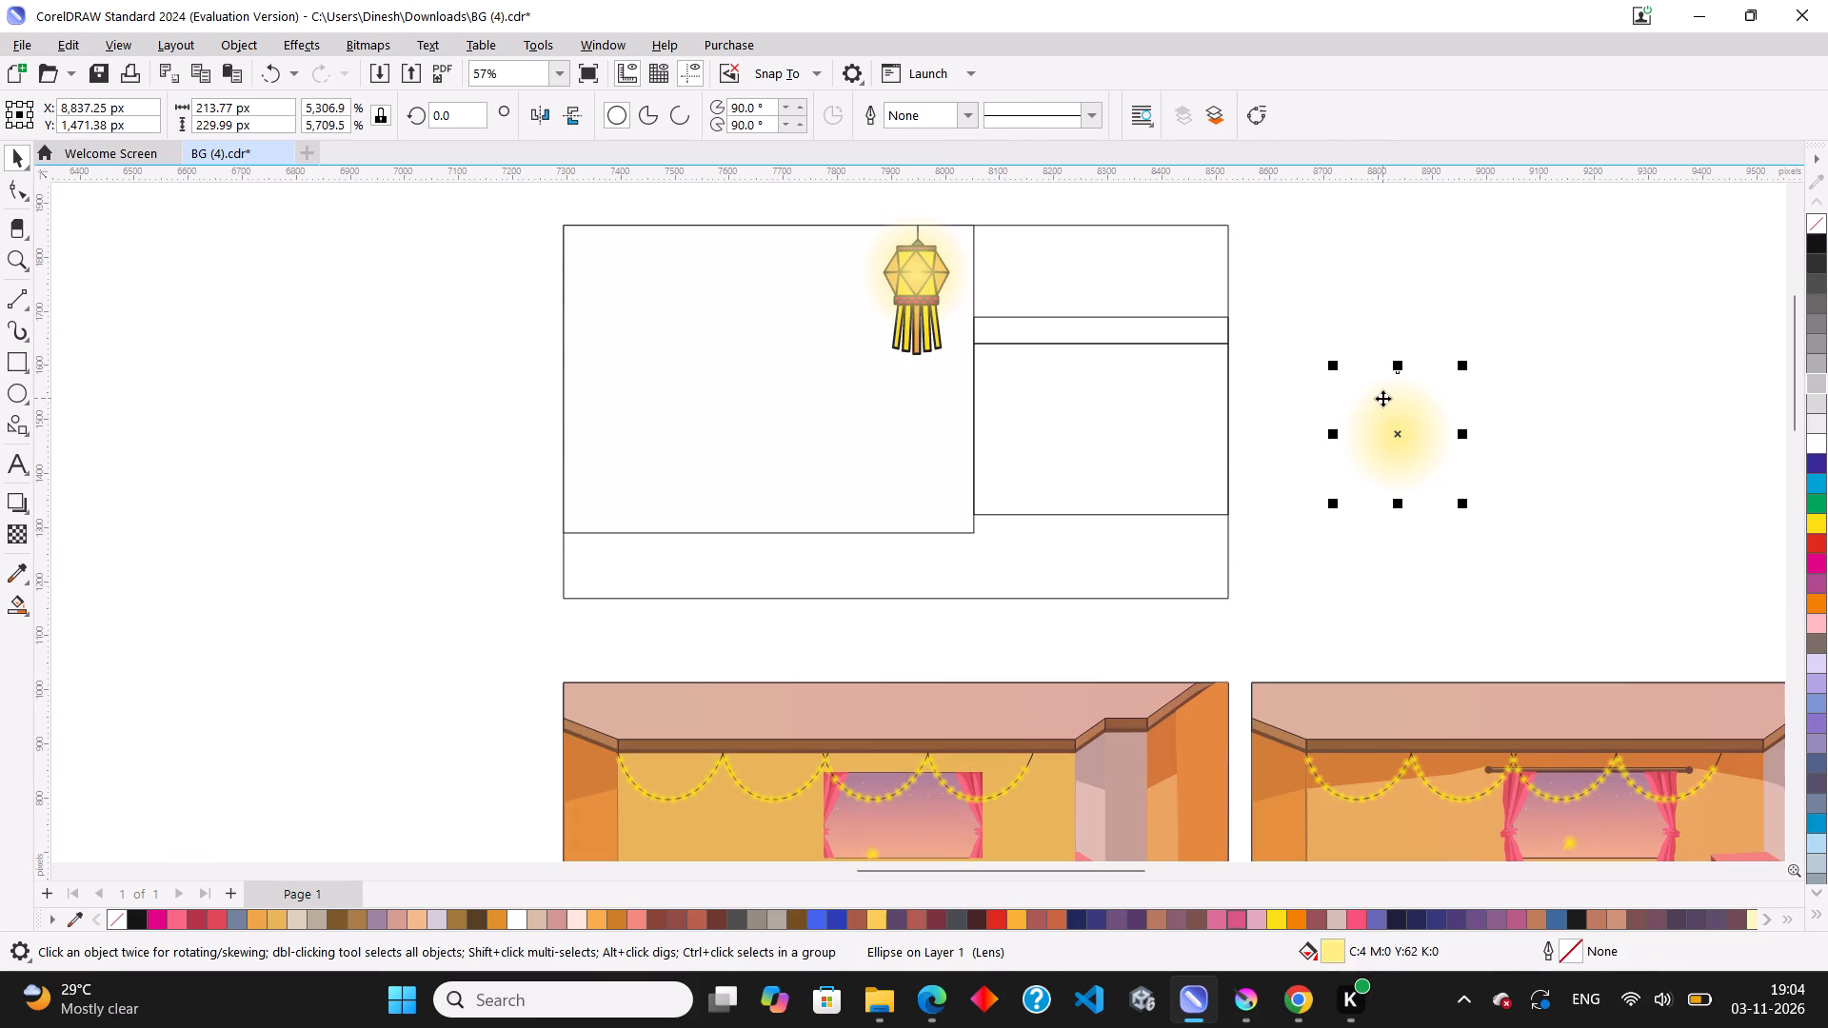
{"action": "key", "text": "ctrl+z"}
Duplicate the entire hanging lantern, including its glow and tassels, onto the empty canvas beside its sketch frame.
{"action": "left_click", "coordinate": [772, 197]}
{"action": "left_click_drag", "start_coordinate": [798, 193], "coordinate": [1003, 405]}
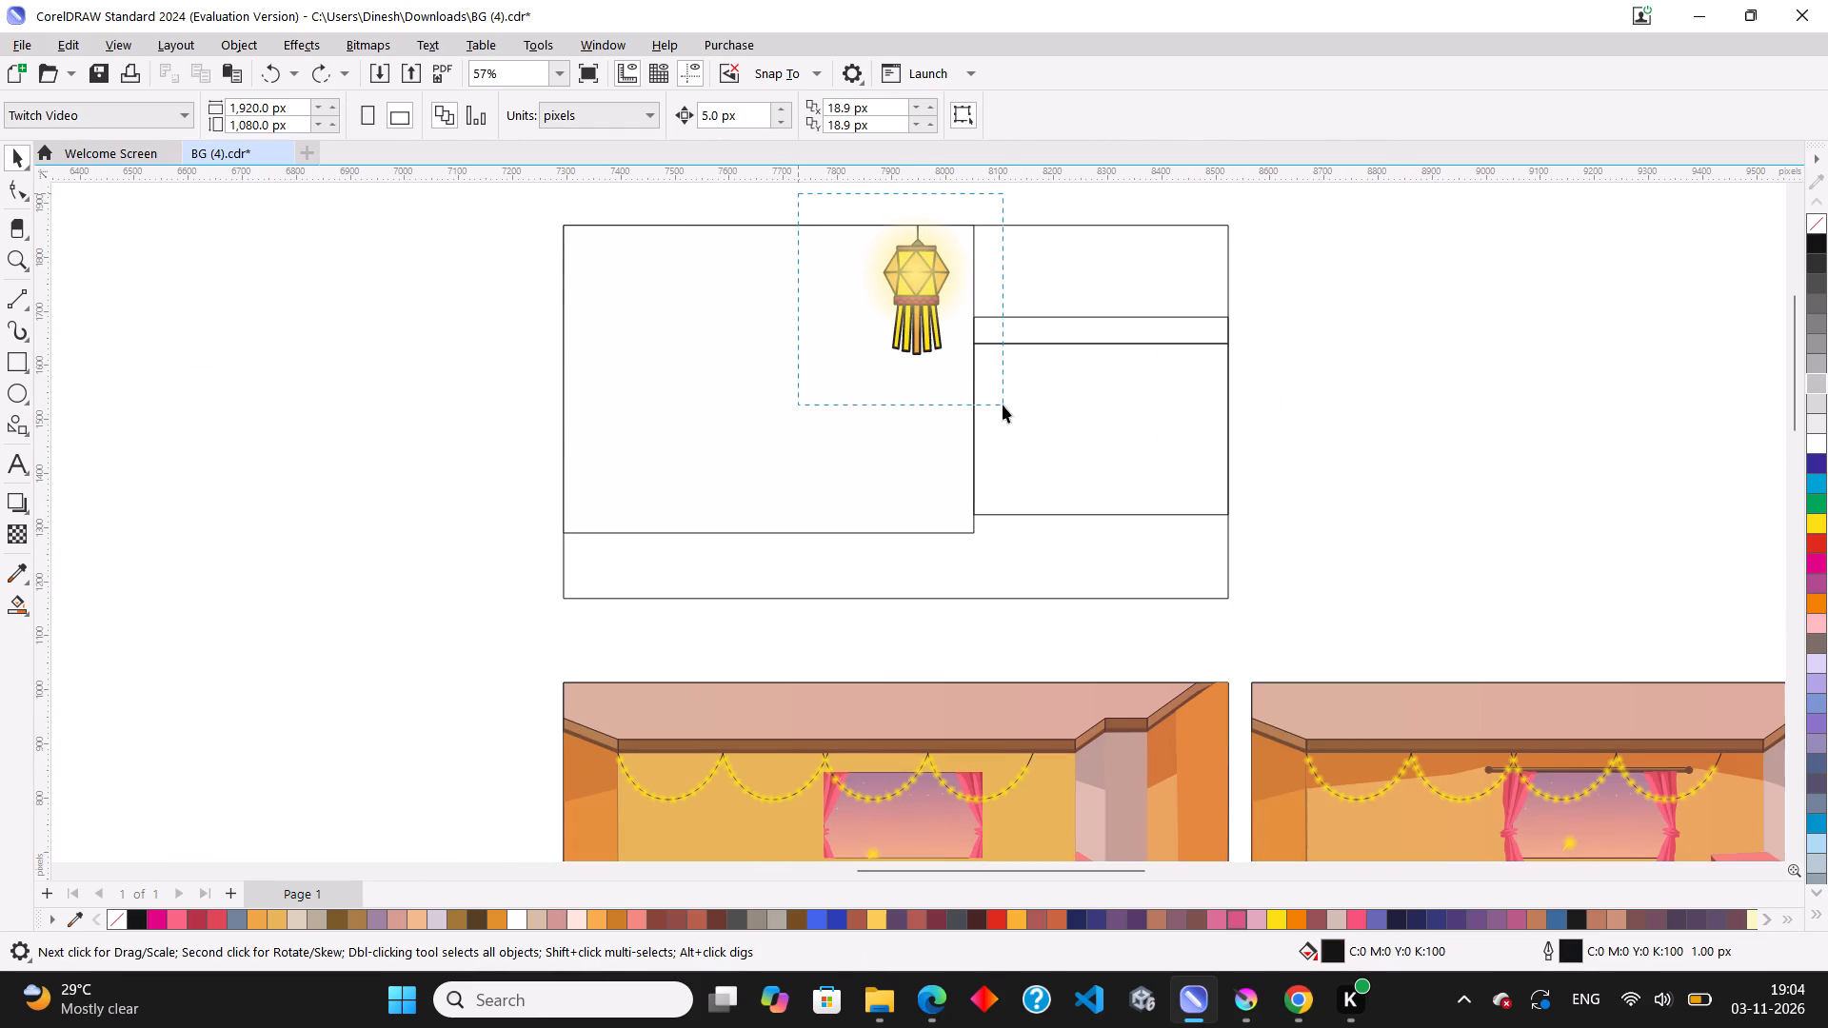
{"action": "left_click_drag", "start_coordinate": [1003, 405], "coordinate": [1006, 411]}
{"action": "left_click_drag", "start_coordinate": [921, 304], "coordinate": [1445, 489]}
{"action": "right_click", "coordinate": [1445, 489]}
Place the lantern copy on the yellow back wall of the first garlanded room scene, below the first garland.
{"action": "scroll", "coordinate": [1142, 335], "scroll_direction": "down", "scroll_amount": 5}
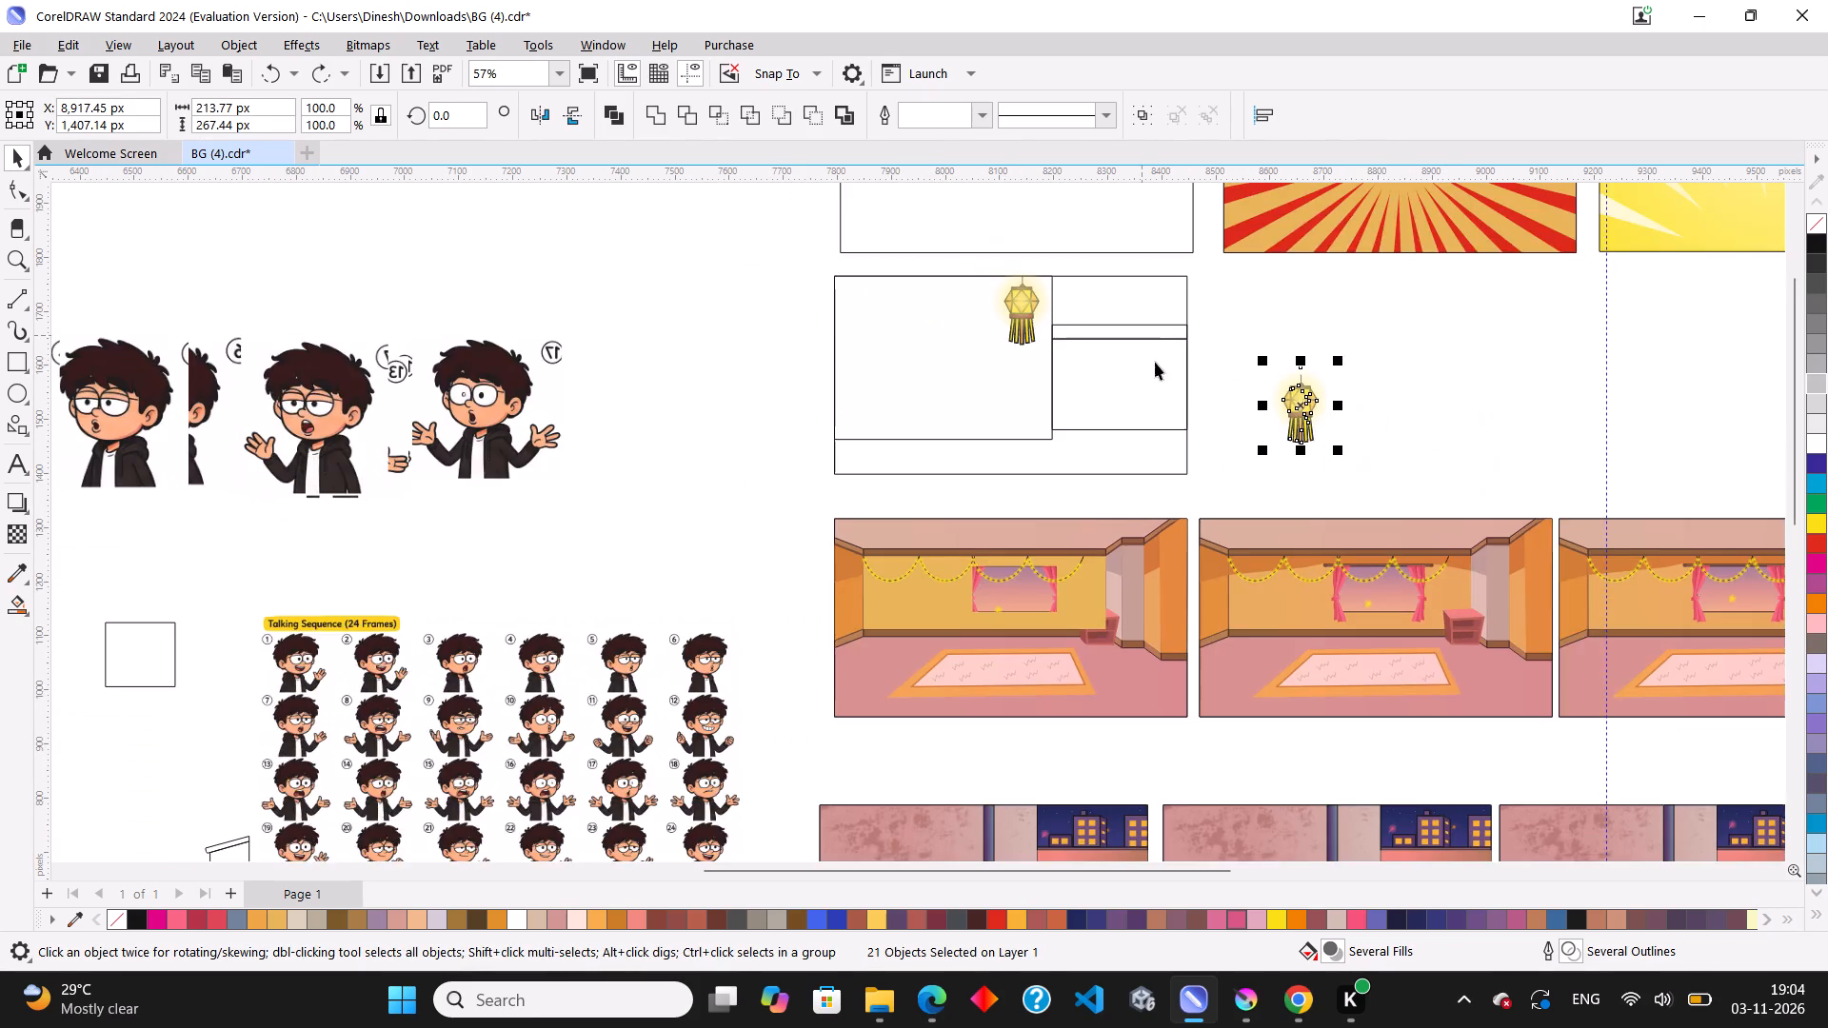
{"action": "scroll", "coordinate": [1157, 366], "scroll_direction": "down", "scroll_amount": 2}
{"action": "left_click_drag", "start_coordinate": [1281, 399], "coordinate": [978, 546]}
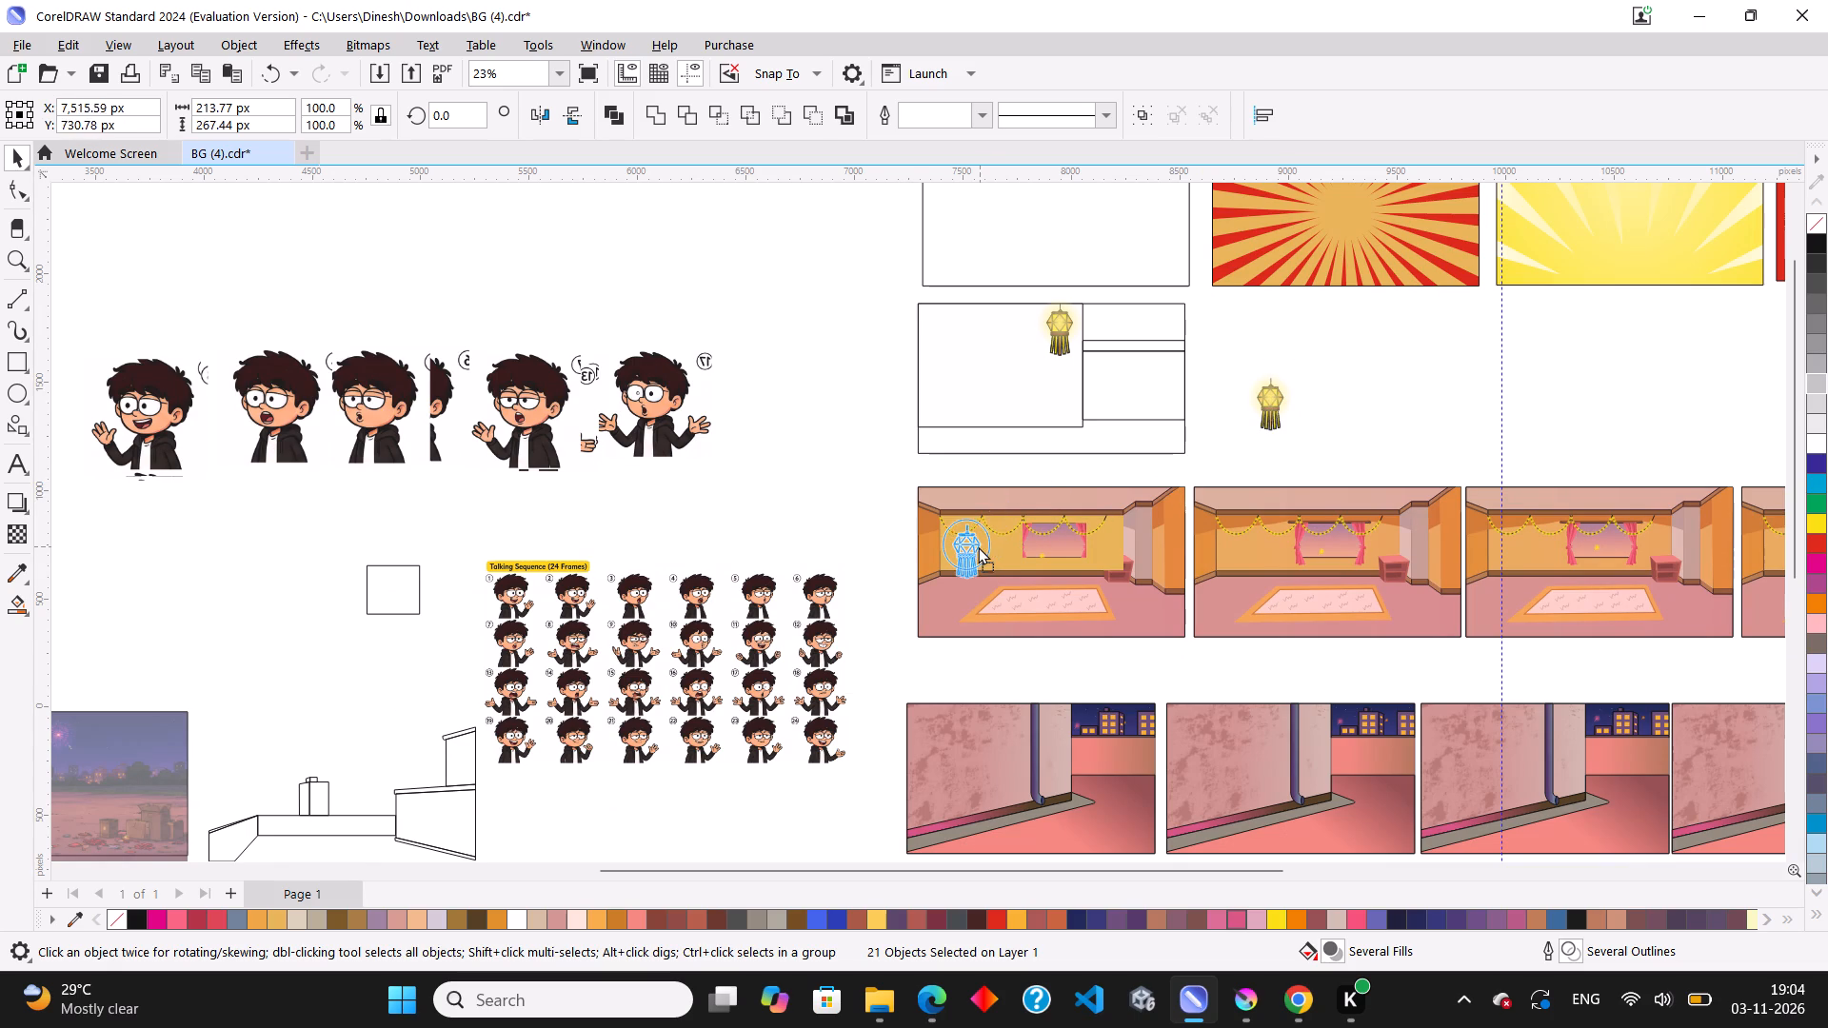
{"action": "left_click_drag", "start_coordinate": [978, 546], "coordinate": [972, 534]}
Remove the outlines from all selected parts of the lantern copy.
{"action": "scroll", "coordinate": [972, 534], "scroll_direction": "up", "scroll_amount": 11}
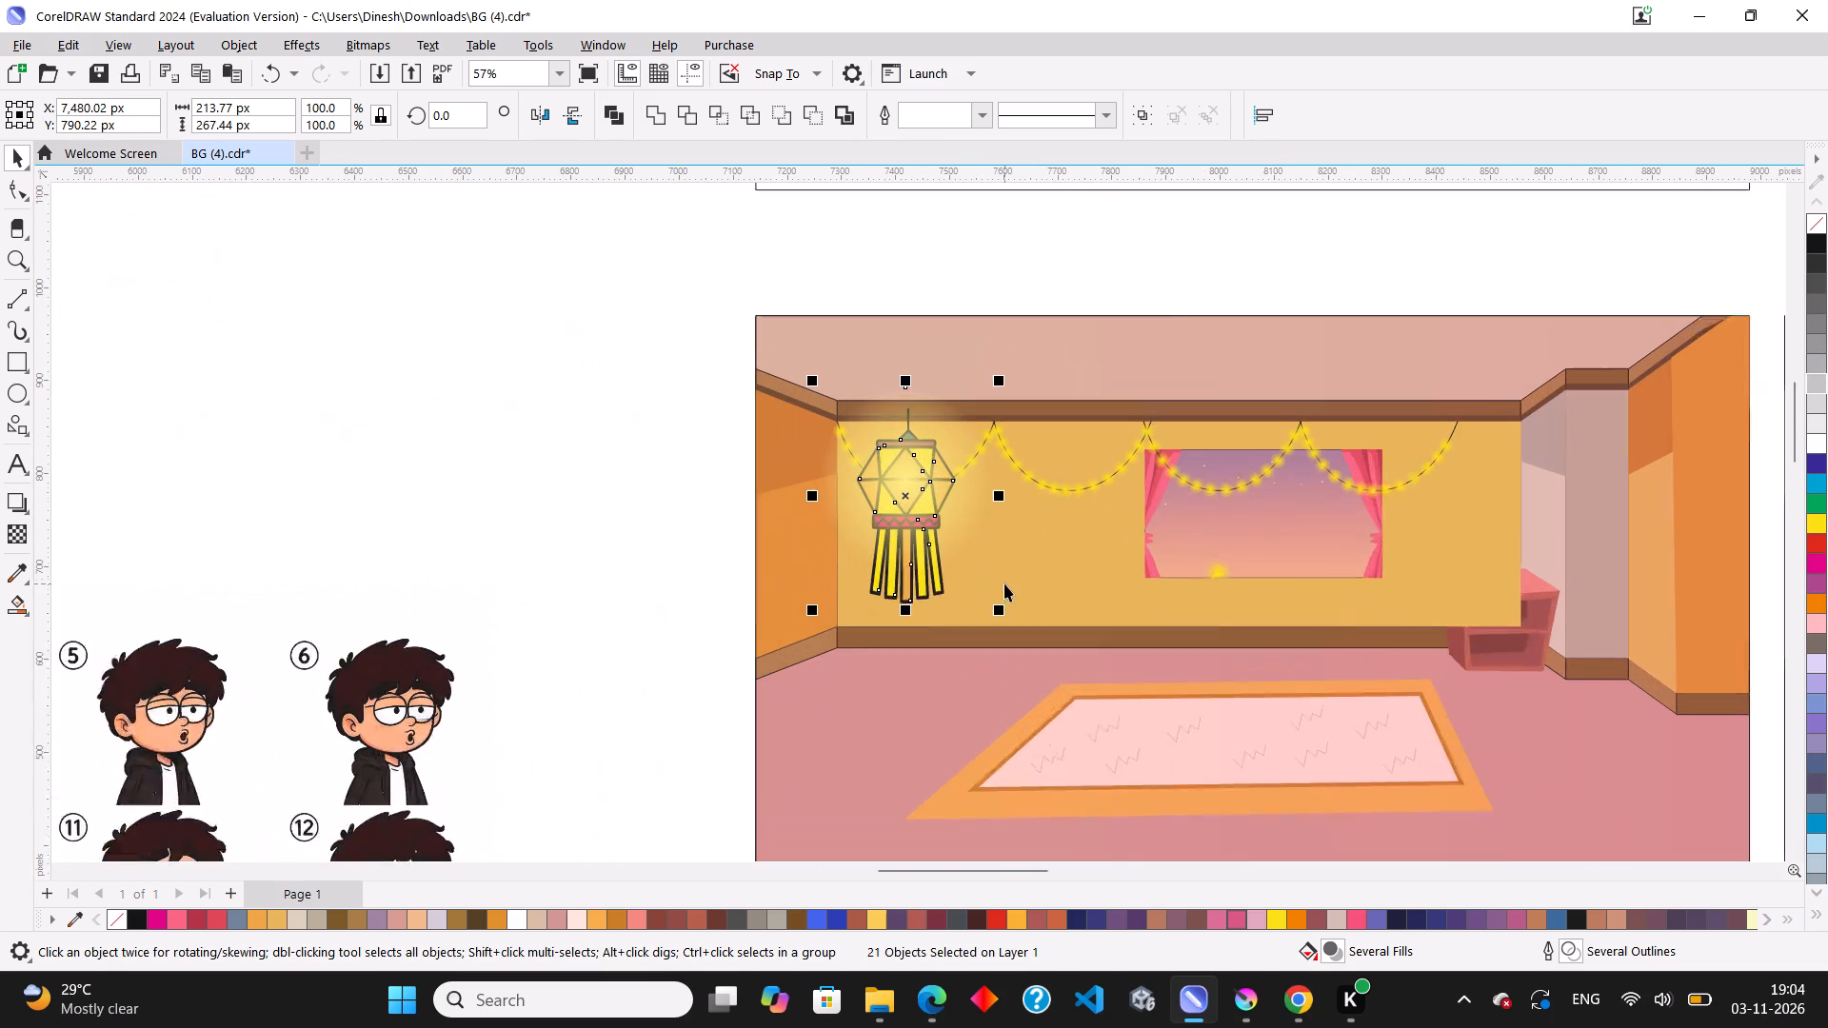
{"action": "right_click", "coordinate": [117, 915]}
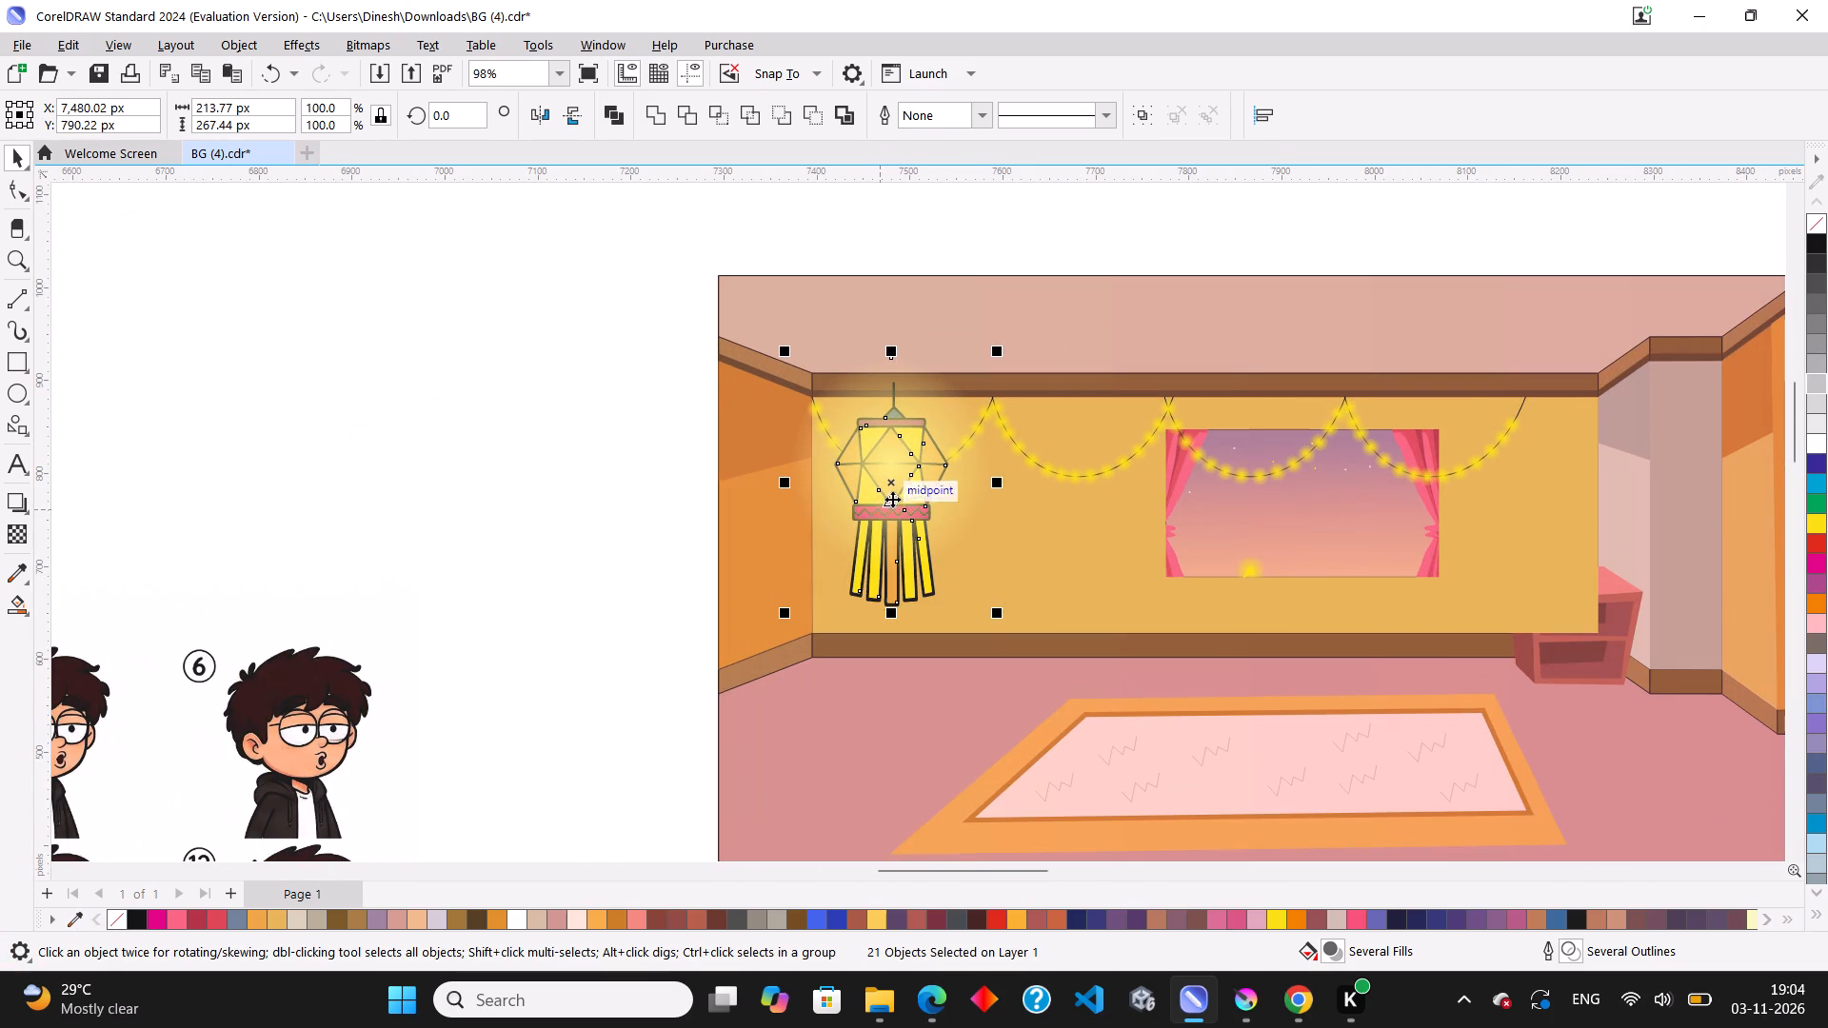
Move the lantern copy out of the room scene onto the empty canvas beside its orange side wall.
{"action": "left_click_drag", "start_coordinate": [892, 499], "coordinate": [443, 529]}
{"action": "left_click_drag", "start_coordinate": [457, 508], "coordinate": [544, 366]}
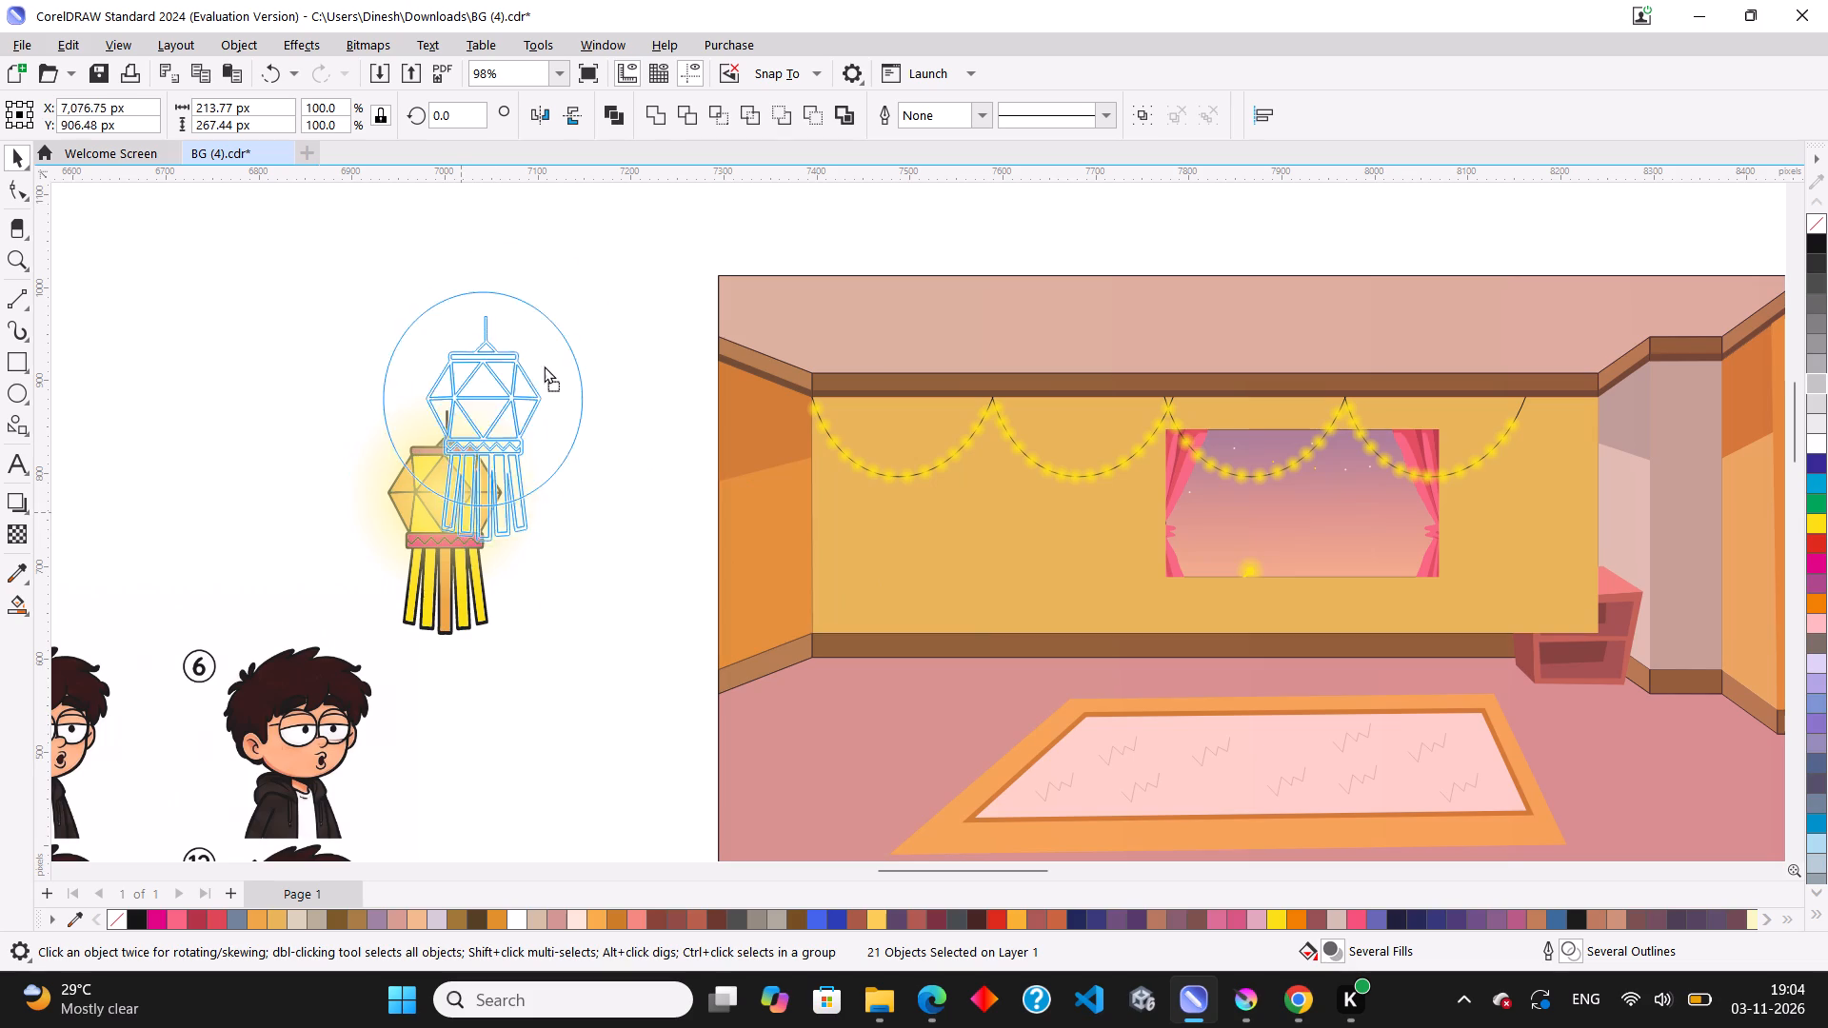
{"action": "left_click_drag", "start_coordinate": [544, 366], "coordinate": [565, 350]}
Clear the outlines of the lantern copy again, and of its orange middle tassel strip separately.
{"action": "right_click", "coordinate": [108, 917]}
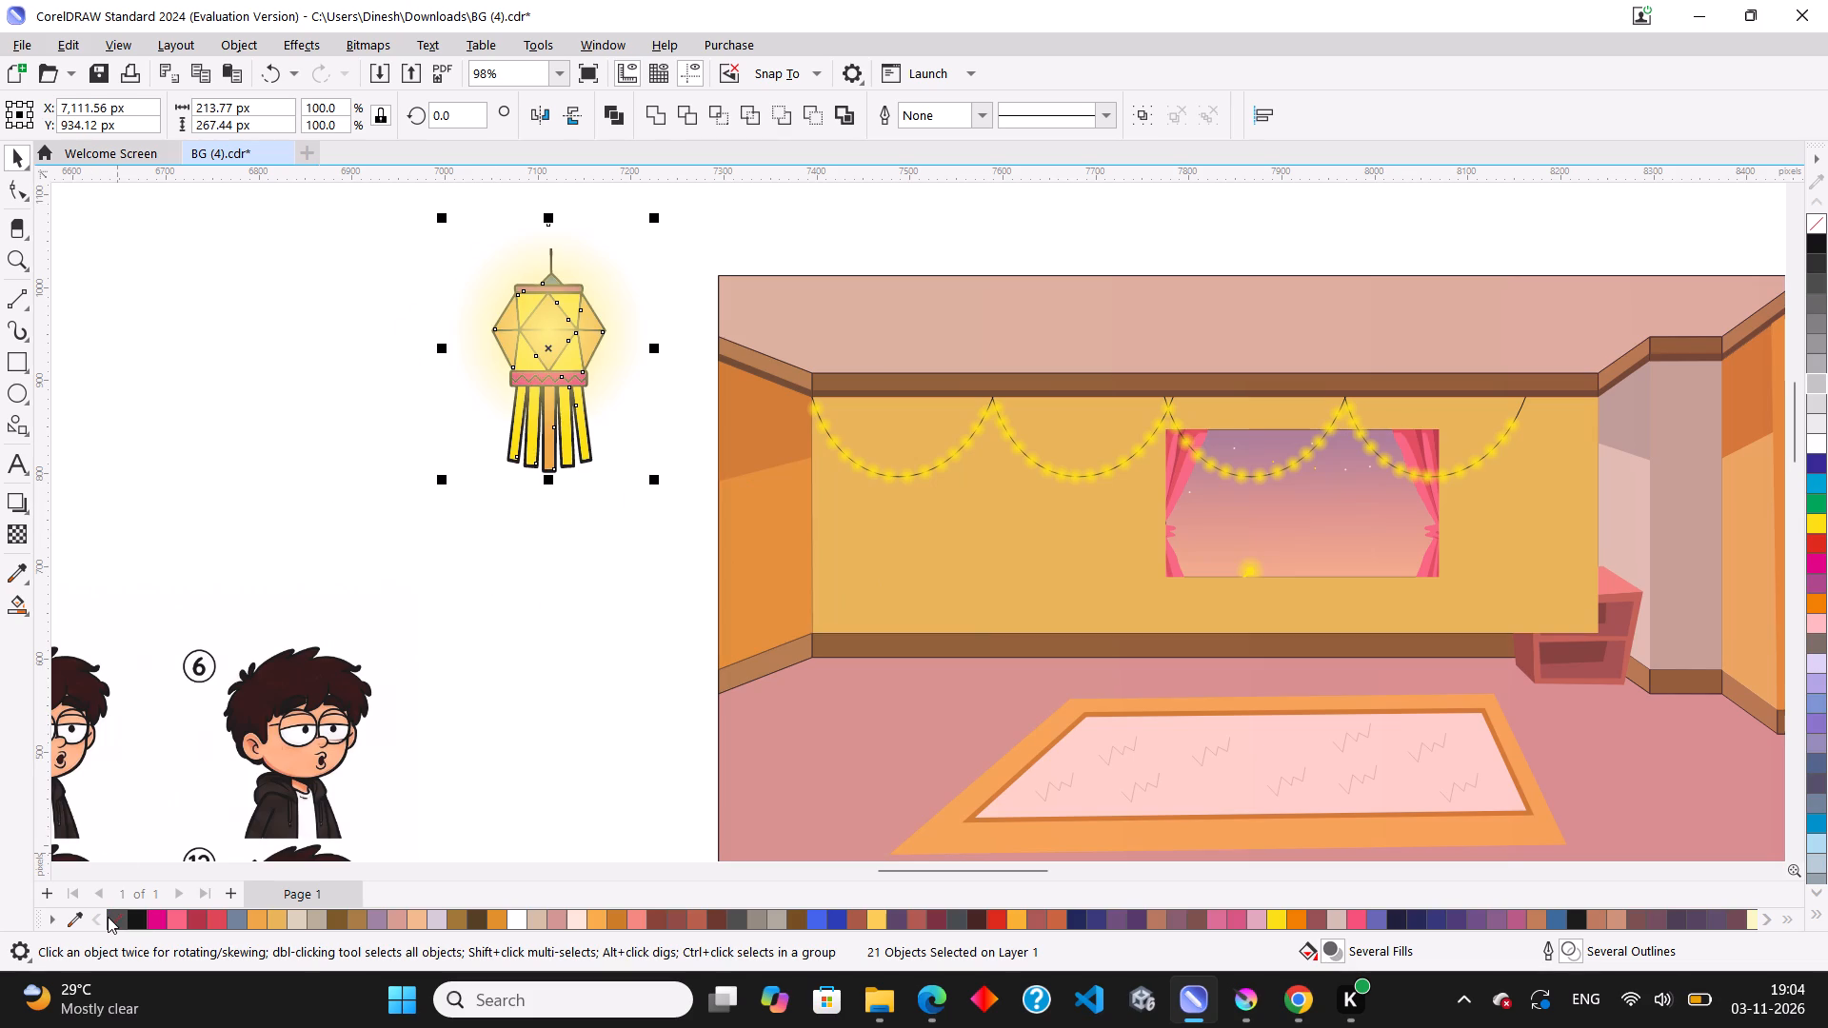
{"action": "left_click", "coordinate": [224, 447]}
{"action": "scroll", "coordinate": [550, 449], "scroll_direction": "up", "scroll_amount": 3}
{"action": "left_click", "coordinate": [547, 472]}
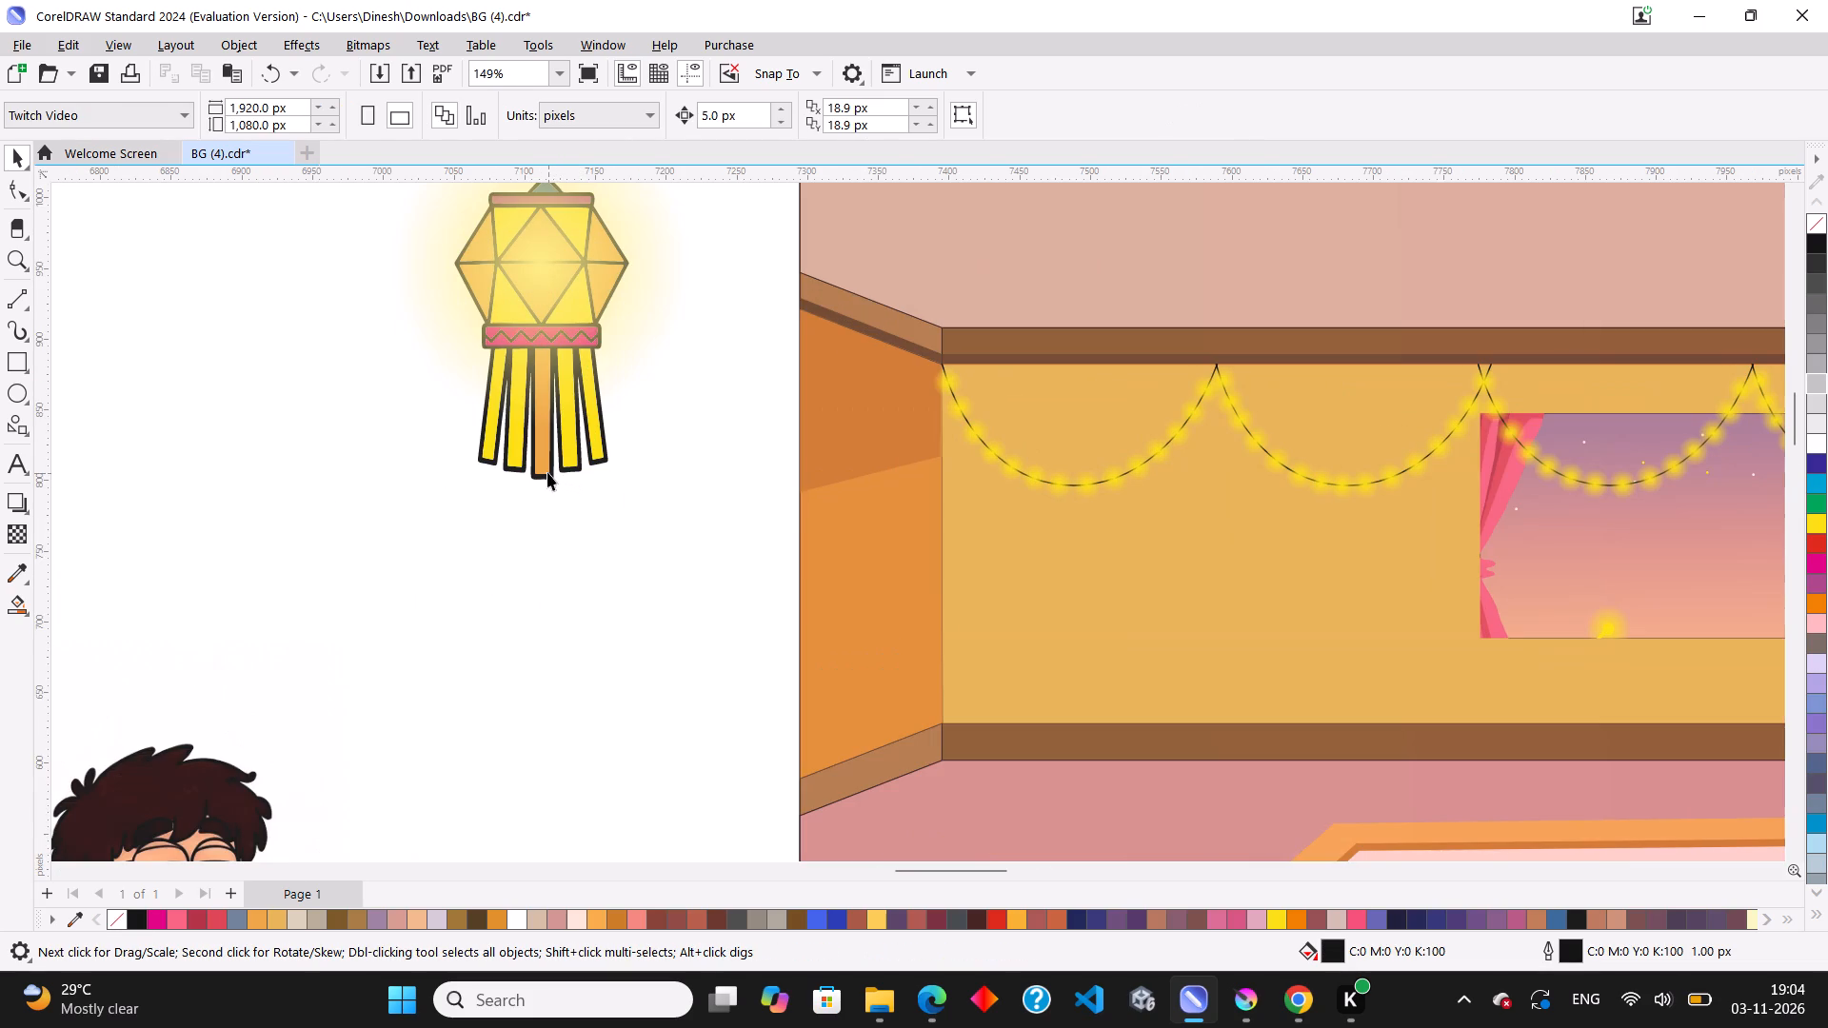
{"action": "right_click", "coordinate": [114, 922]}
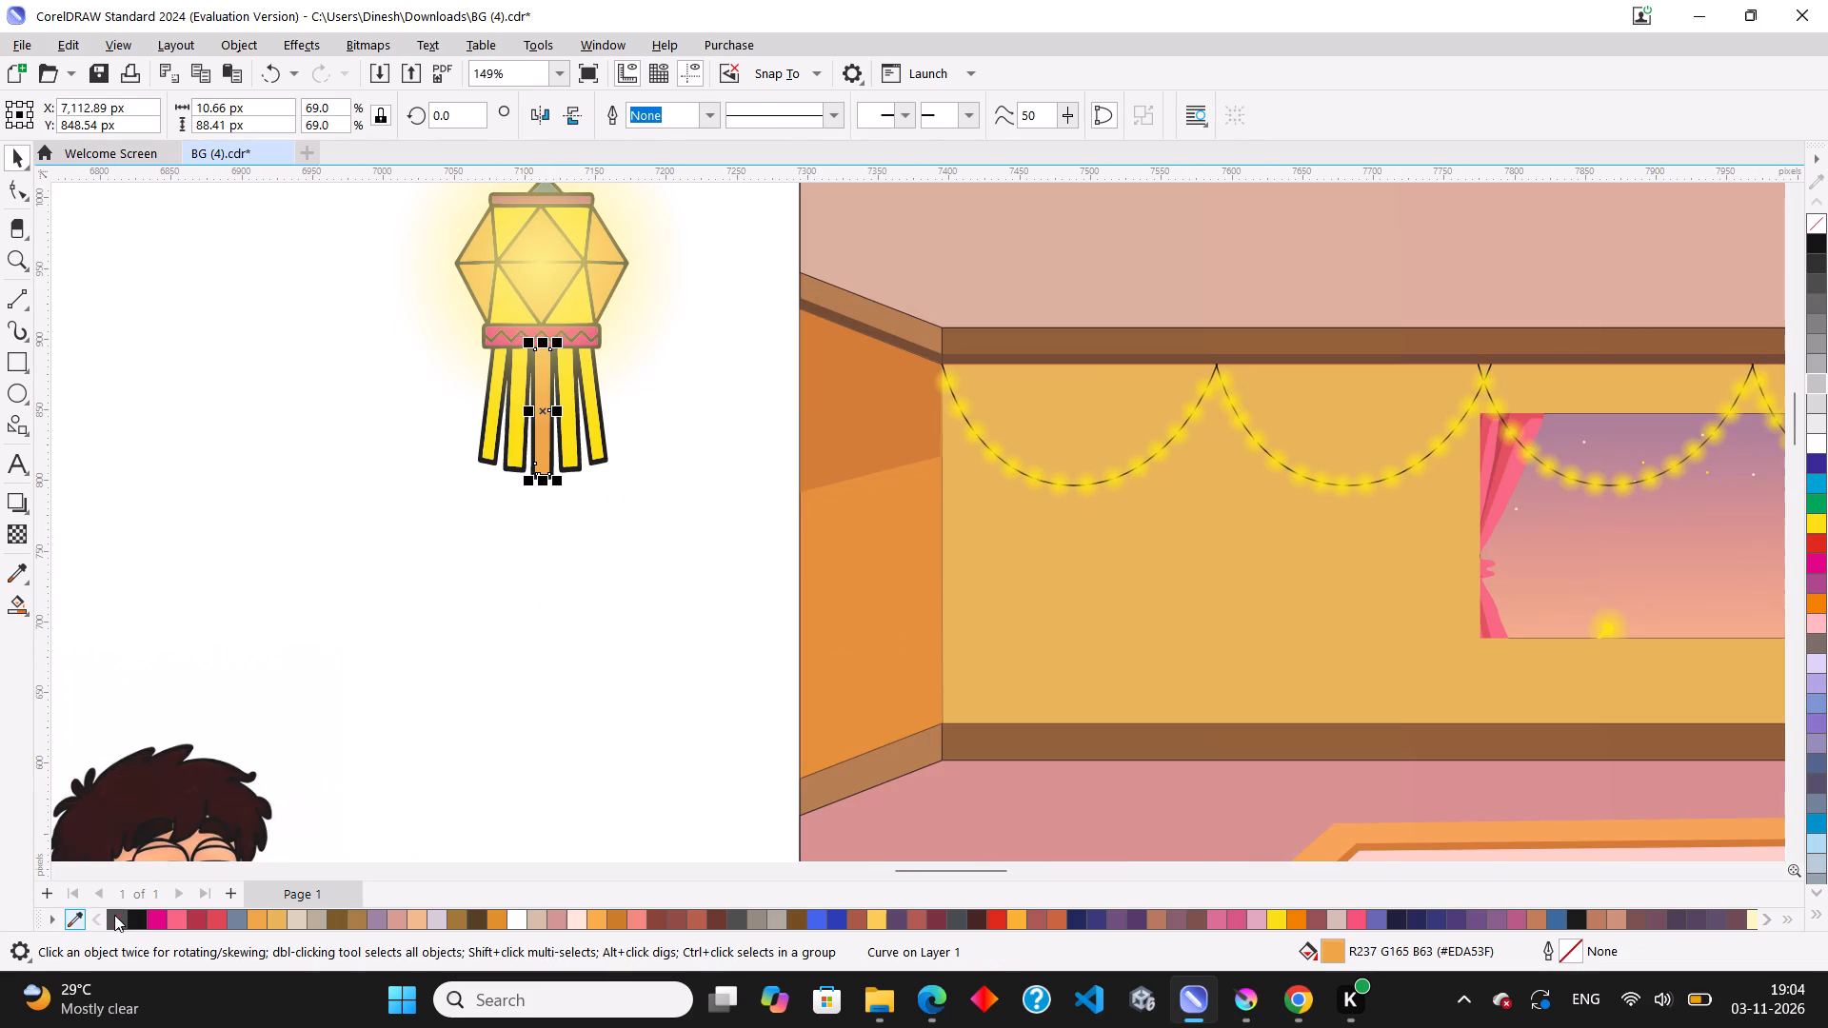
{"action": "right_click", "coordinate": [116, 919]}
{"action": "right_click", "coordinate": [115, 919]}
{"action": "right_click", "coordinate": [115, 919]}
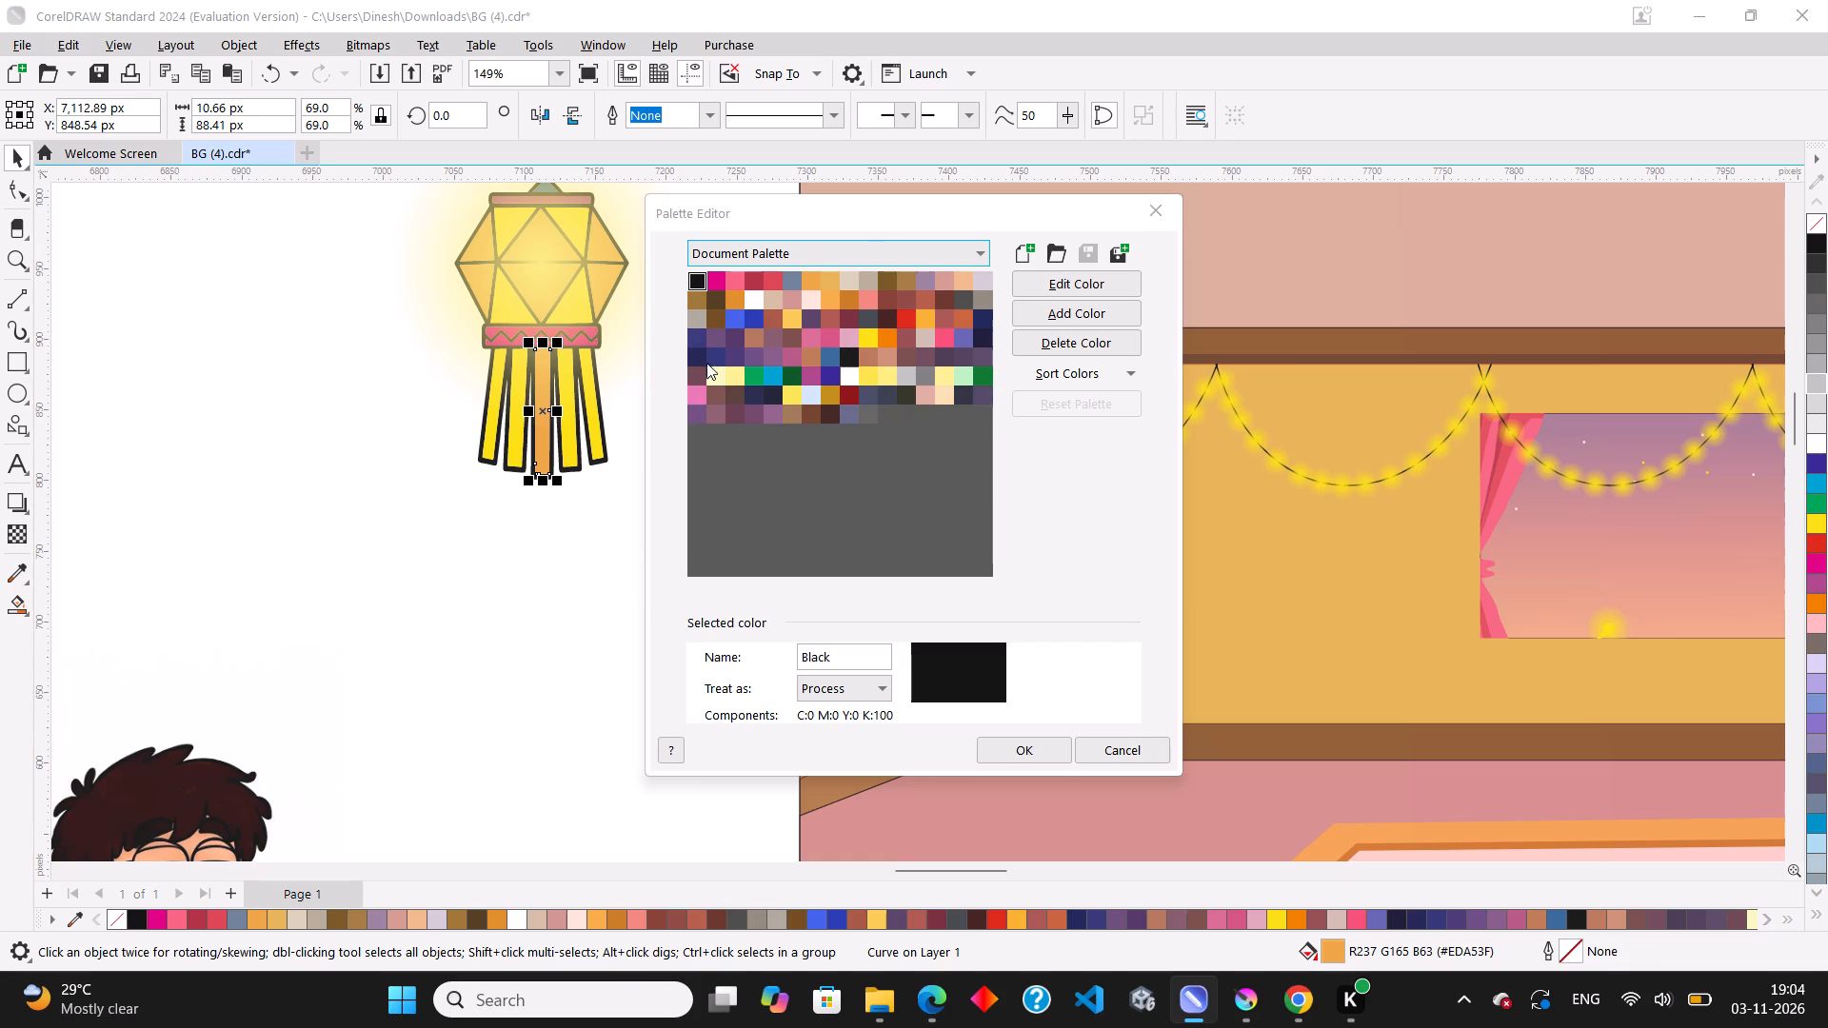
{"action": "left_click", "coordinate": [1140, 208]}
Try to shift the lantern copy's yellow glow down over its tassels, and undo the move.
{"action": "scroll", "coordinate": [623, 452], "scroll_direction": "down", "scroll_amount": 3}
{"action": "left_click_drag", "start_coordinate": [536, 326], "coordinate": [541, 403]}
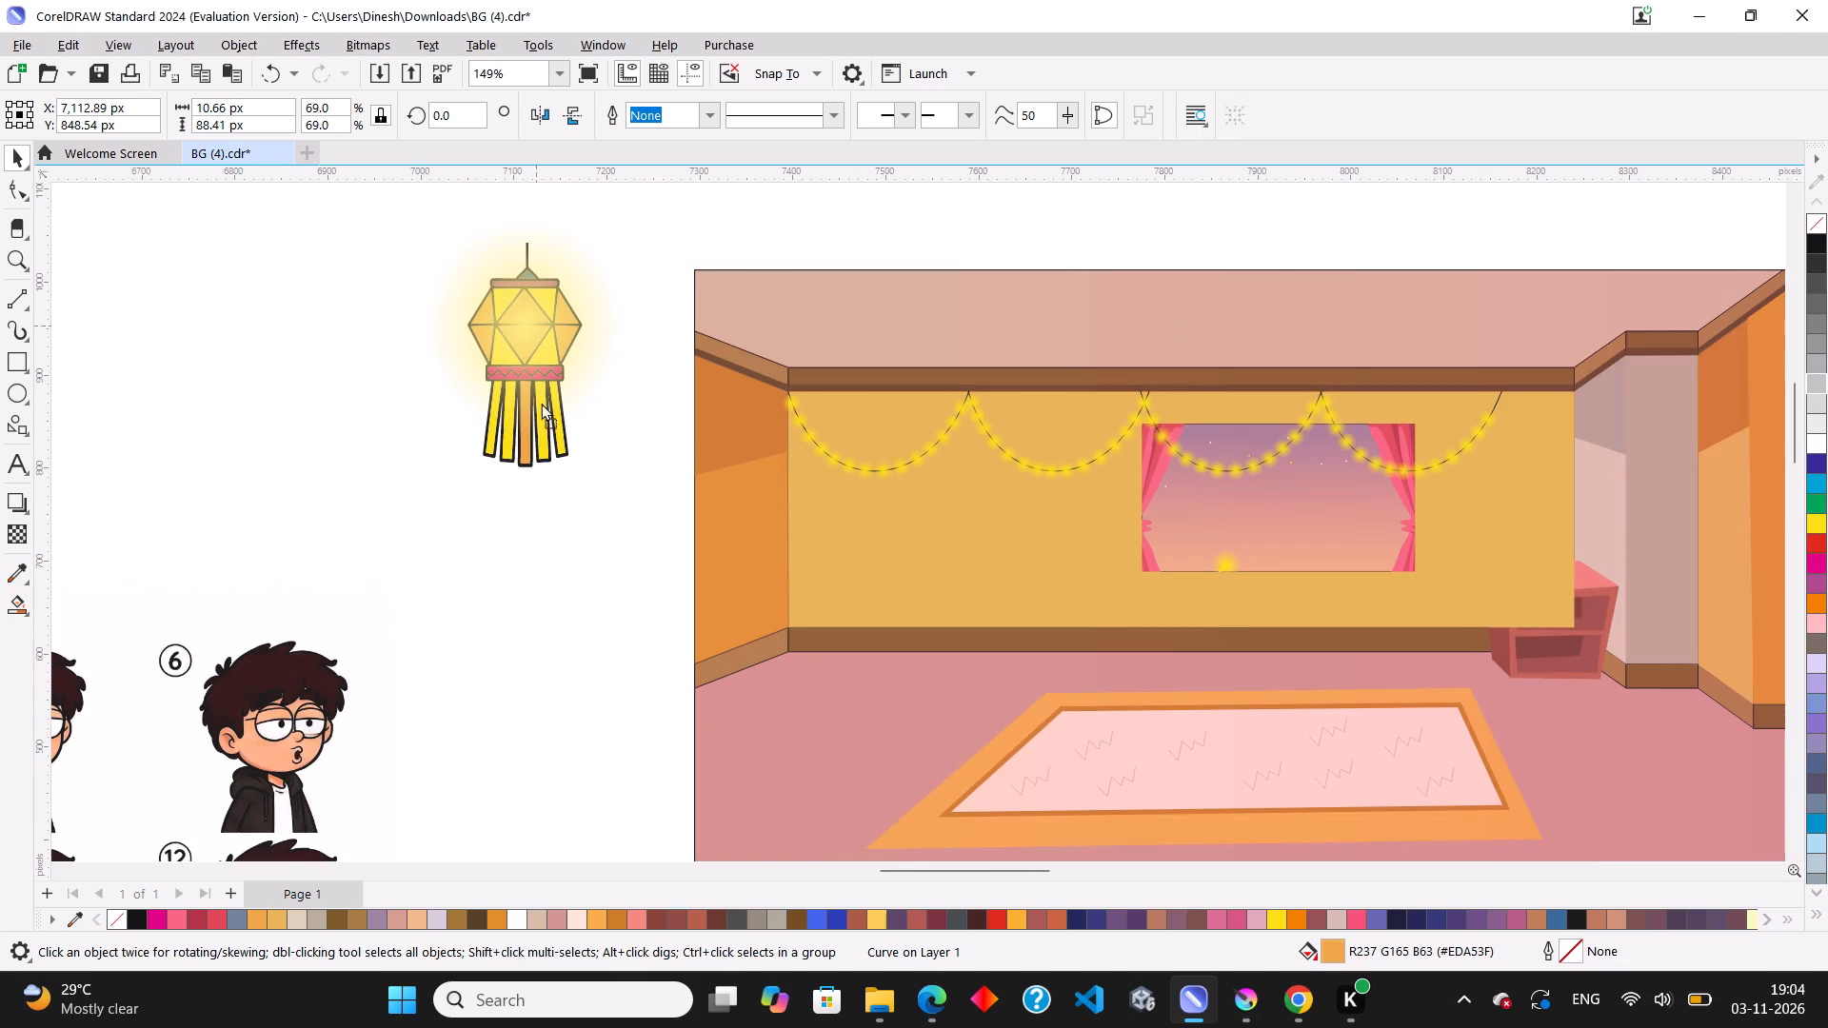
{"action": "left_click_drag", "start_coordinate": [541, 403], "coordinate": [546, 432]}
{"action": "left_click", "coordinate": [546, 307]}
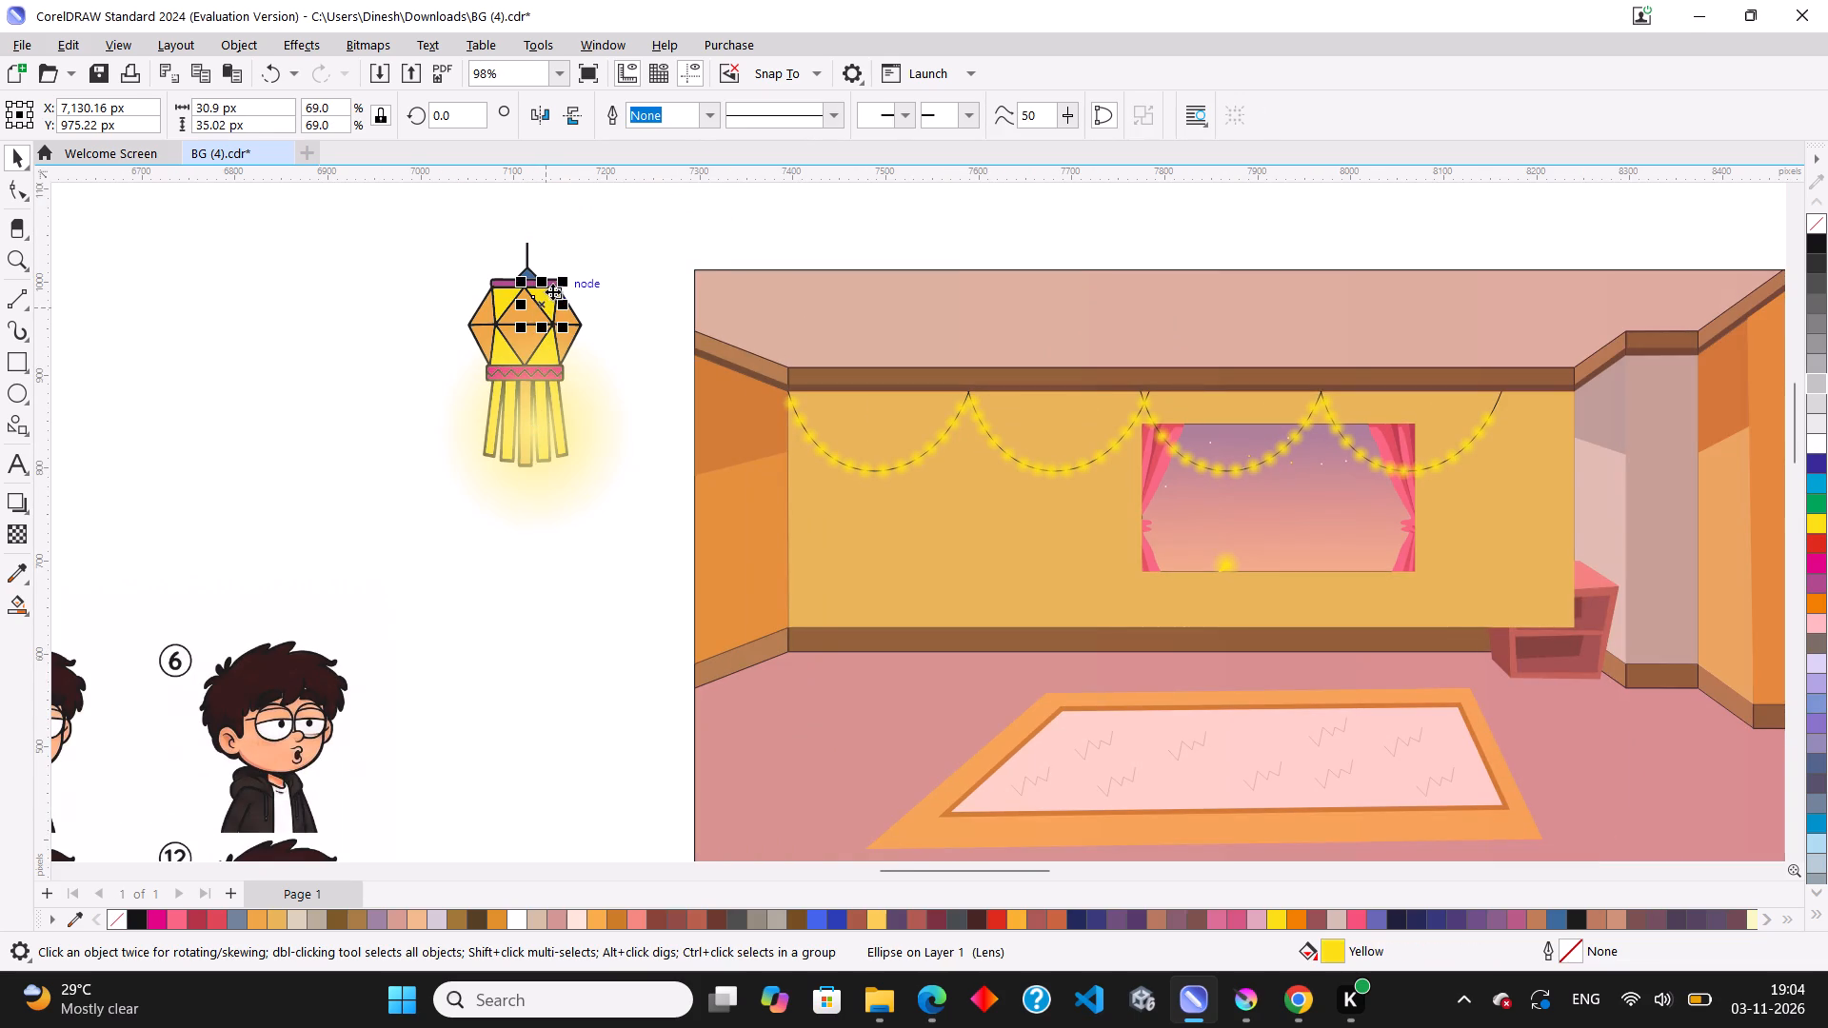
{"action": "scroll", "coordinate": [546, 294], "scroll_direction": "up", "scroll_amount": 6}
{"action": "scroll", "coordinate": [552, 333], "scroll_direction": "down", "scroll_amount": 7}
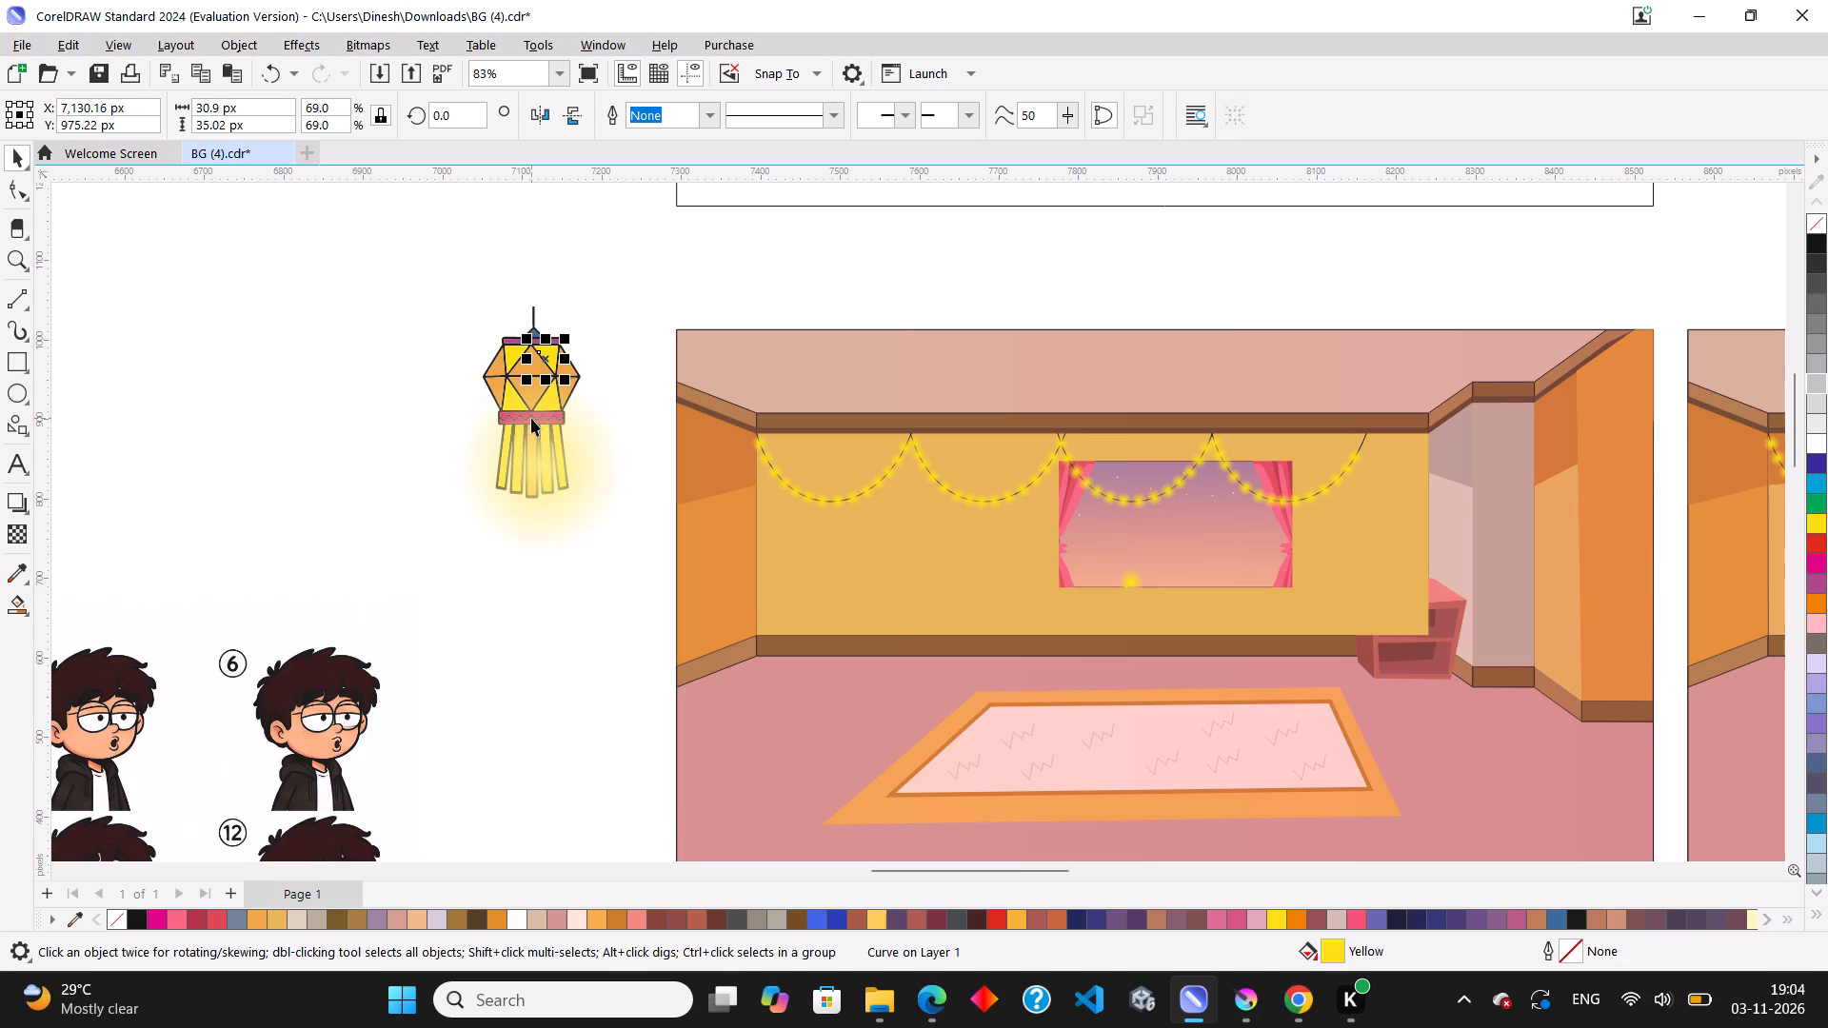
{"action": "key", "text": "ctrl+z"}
Group all parts of the lantern copy, including its glow, into one object.
{"action": "left_click", "coordinate": [434, 323]}
{"action": "left_click_drag", "start_coordinate": [366, 272], "coordinate": [629, 590]}
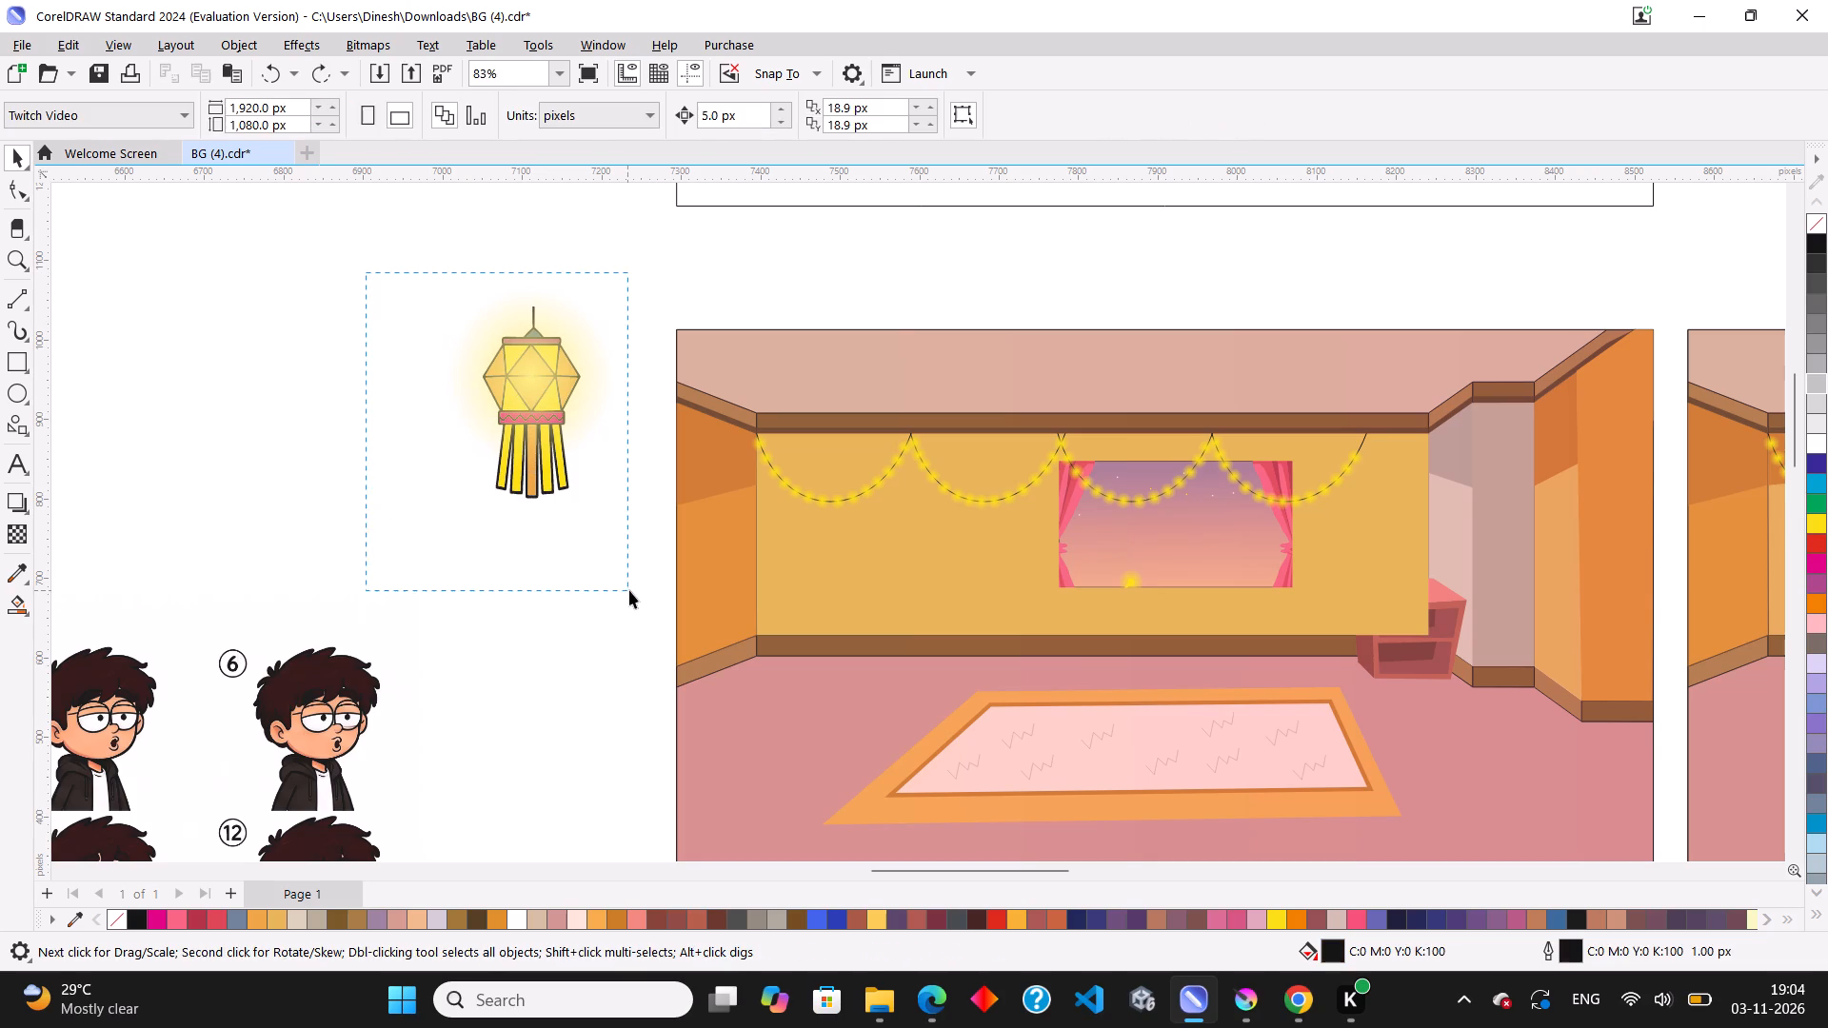
{"action": "left_click_drag", "start_coordinate": [629, 590], "coordinate": [631, 591]}
{"action": "key", "text": "ctrl+g"}
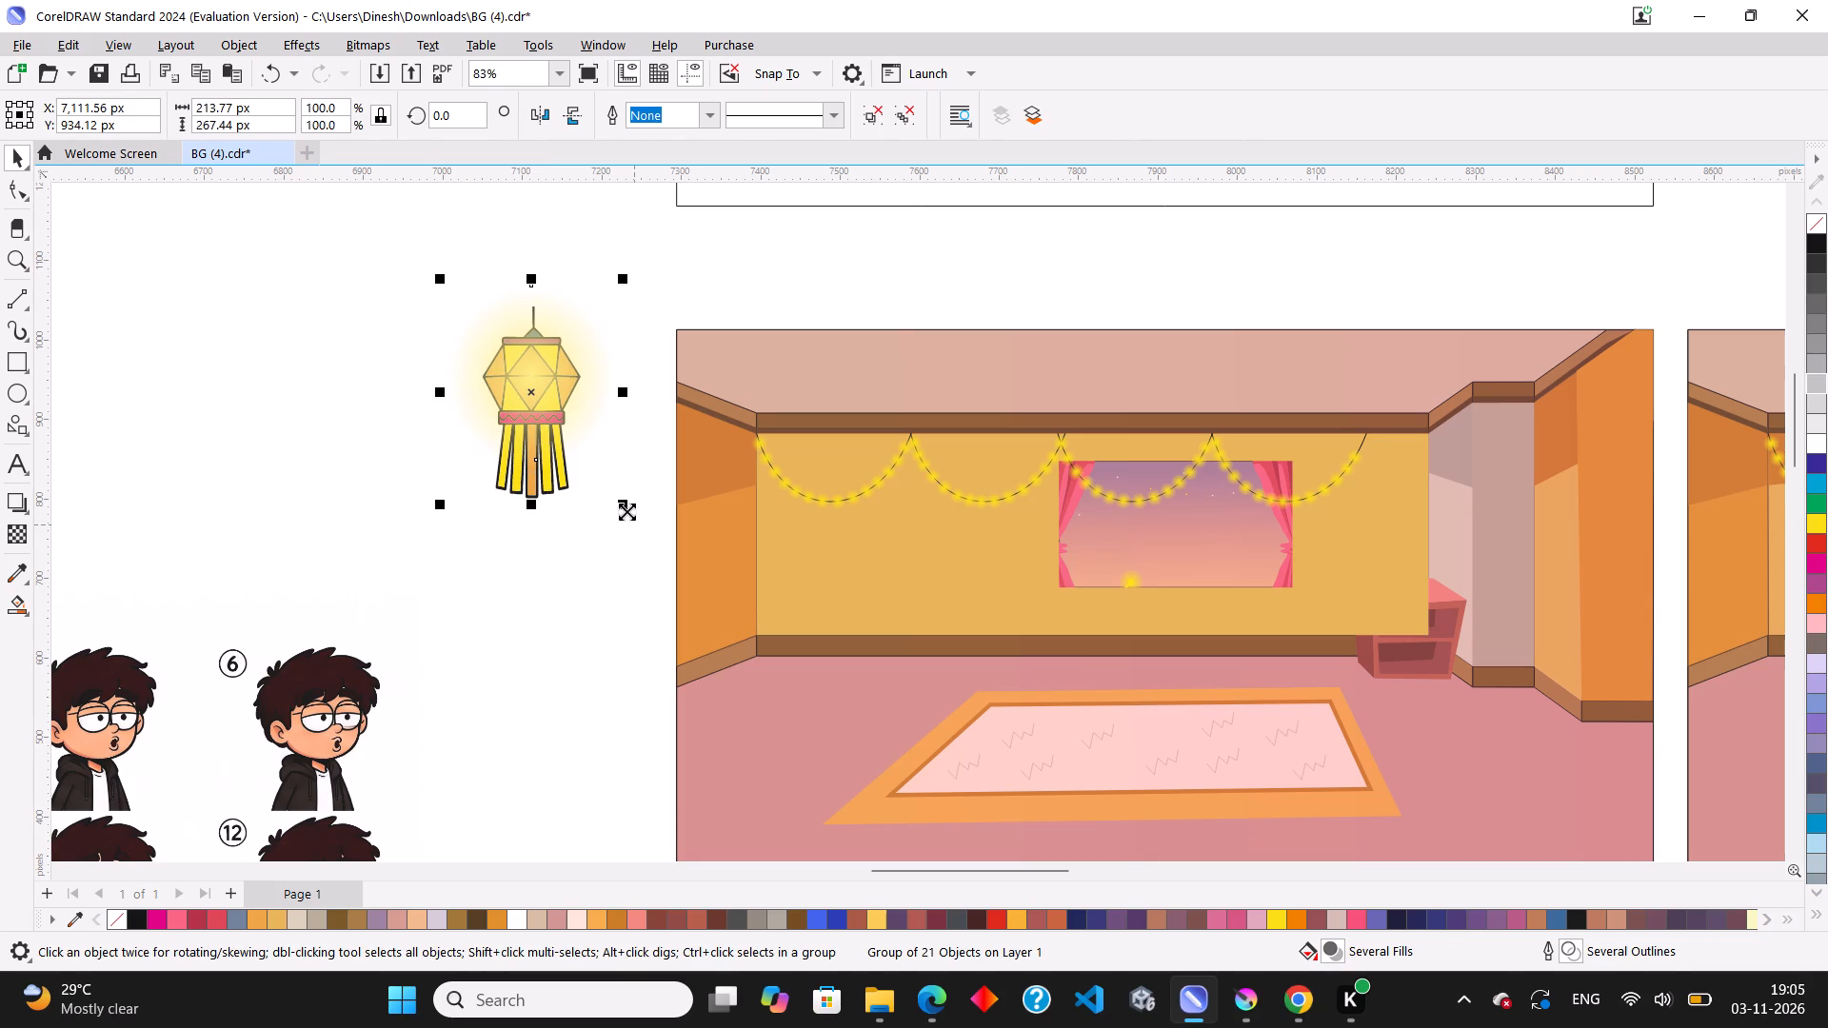
Scale the lantern group down to about 77 by 96 px and hang it from the beam inside the second garland loop.
{"action": "left_click_drag", "start_coordinate": [626, 511], "coordinate": [571, 462], "text": "shift"}
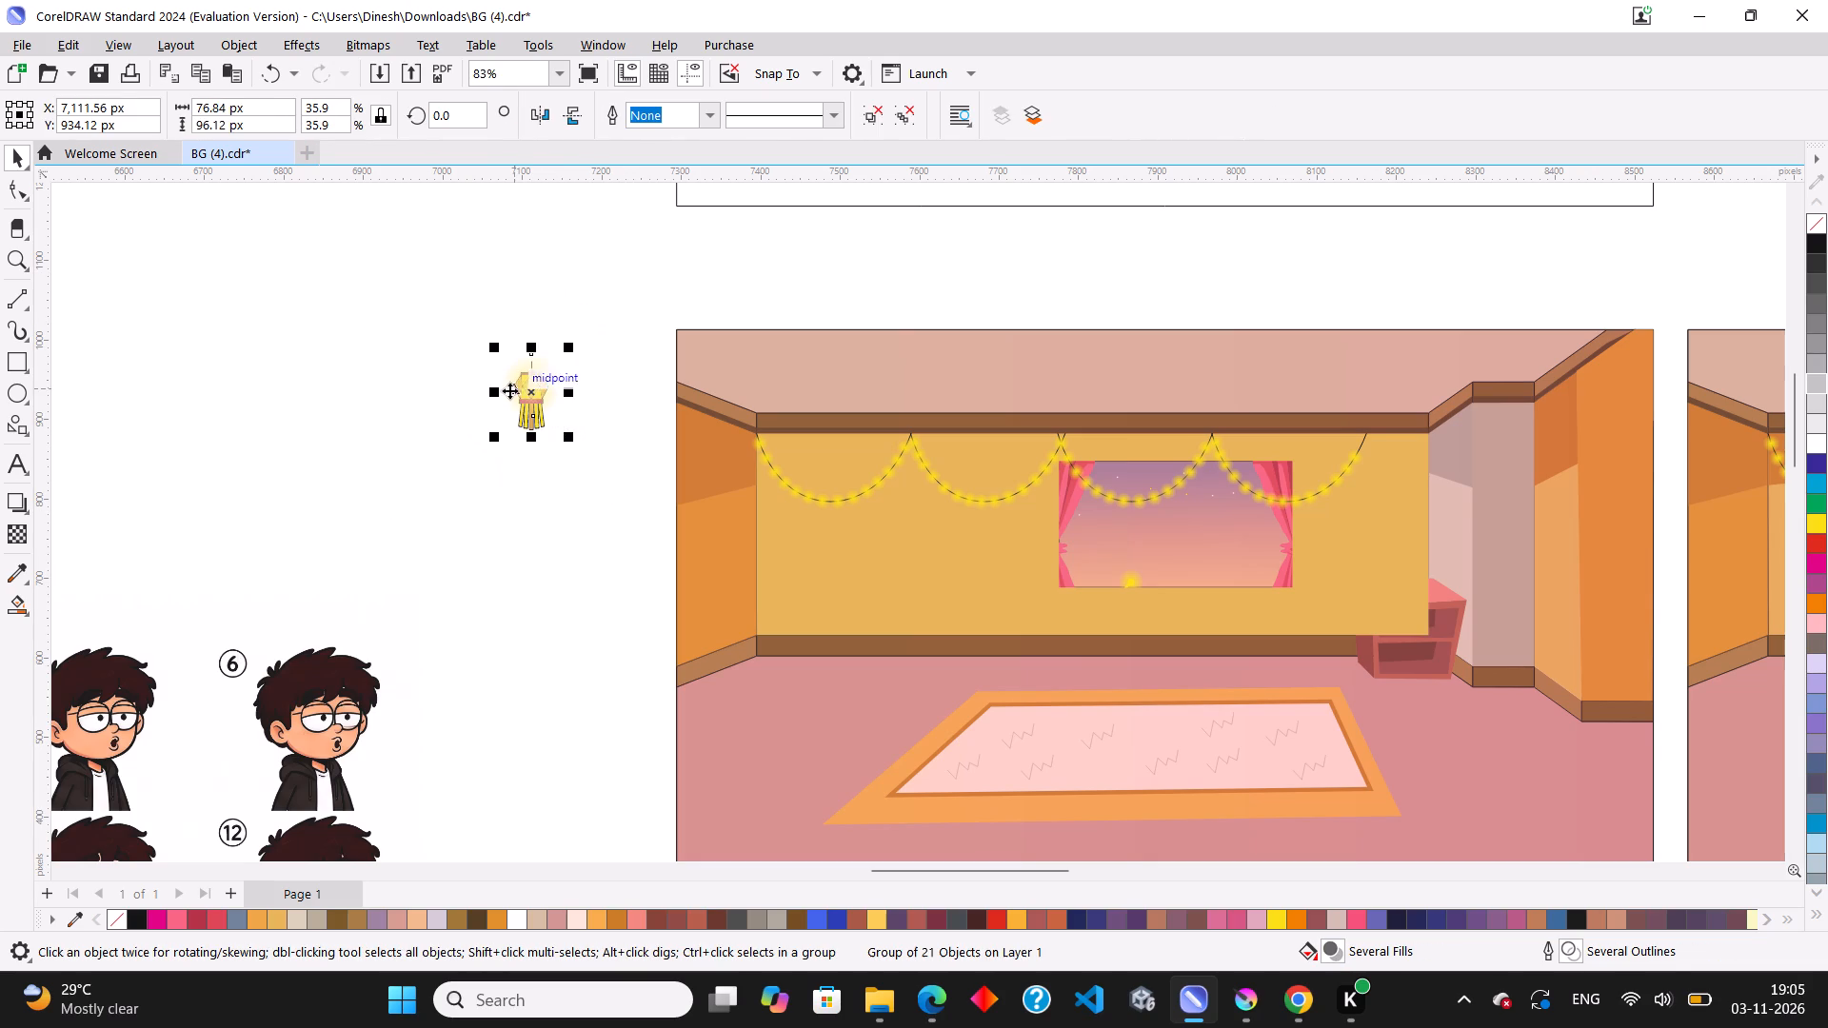
{"action": "left_click_drag", "start_coordinate": [518, 390], "coordinate": [978, 460]}
{"action": "scroll", "coordinate": [1042, 469], "scroll_direction": "up", "scroll_amount": 6}
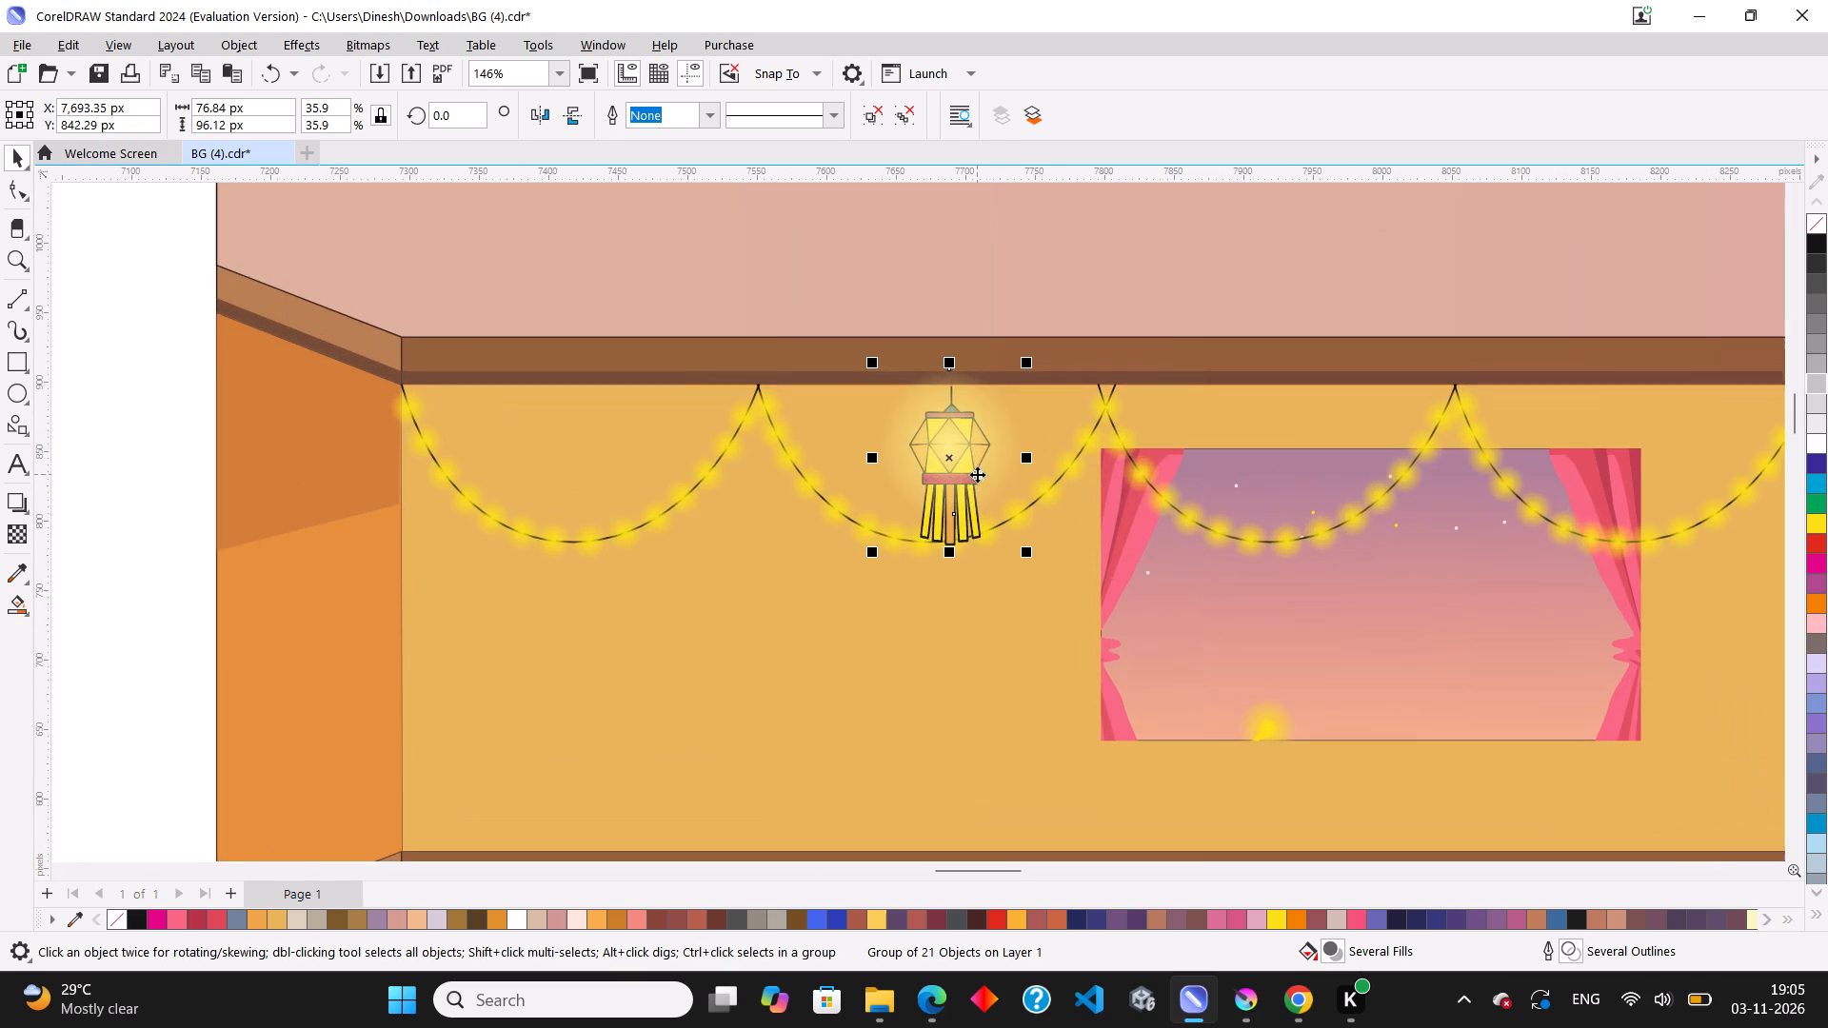
{"action": "scroll", "coordinate": [882, 454], "scroll_direction": "down", "scroll_amount": 2}
{"action": "scroll", "coordinate": [909, 405], "scroll_direction": "up", "scroll_amount": 7}
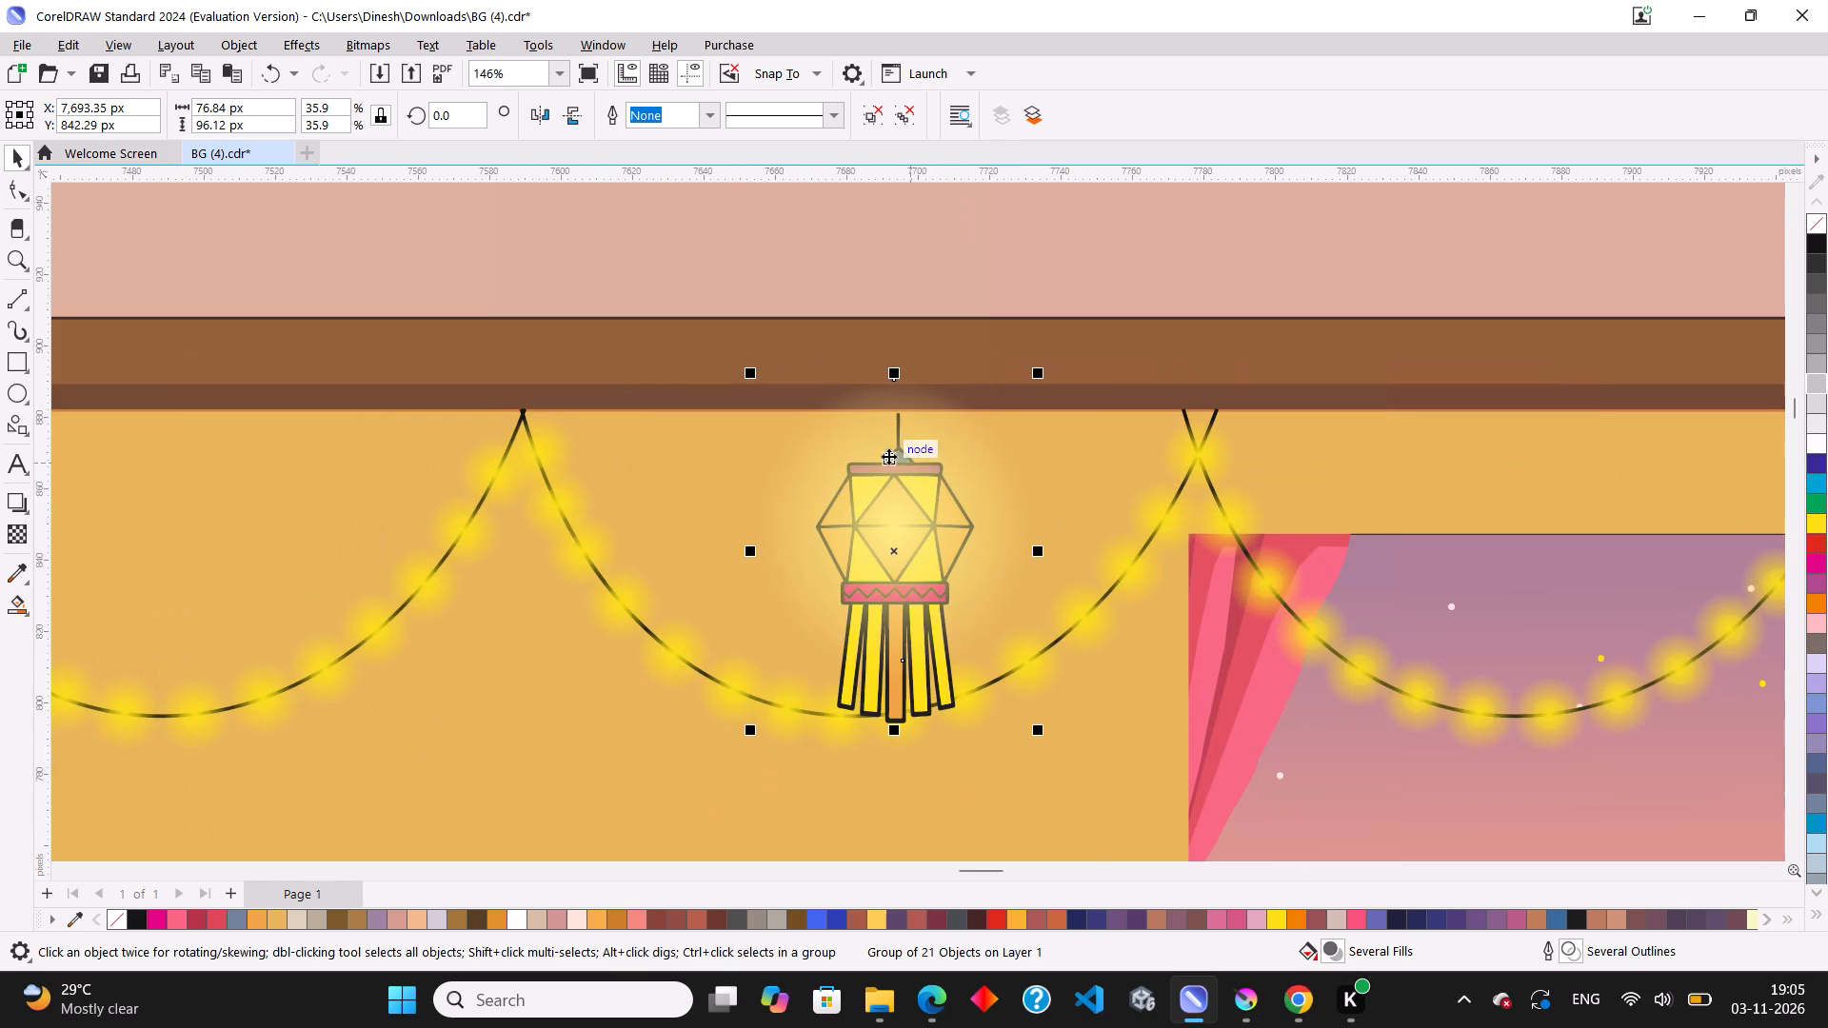
{"action": "left_click_drag", "start_coordinate": [898, 456], "coordinate": [888, 450]}
{"action": "scroll", "coordinate": [888, 452], "scroll_direction": "down", "scroll_amount": 4}
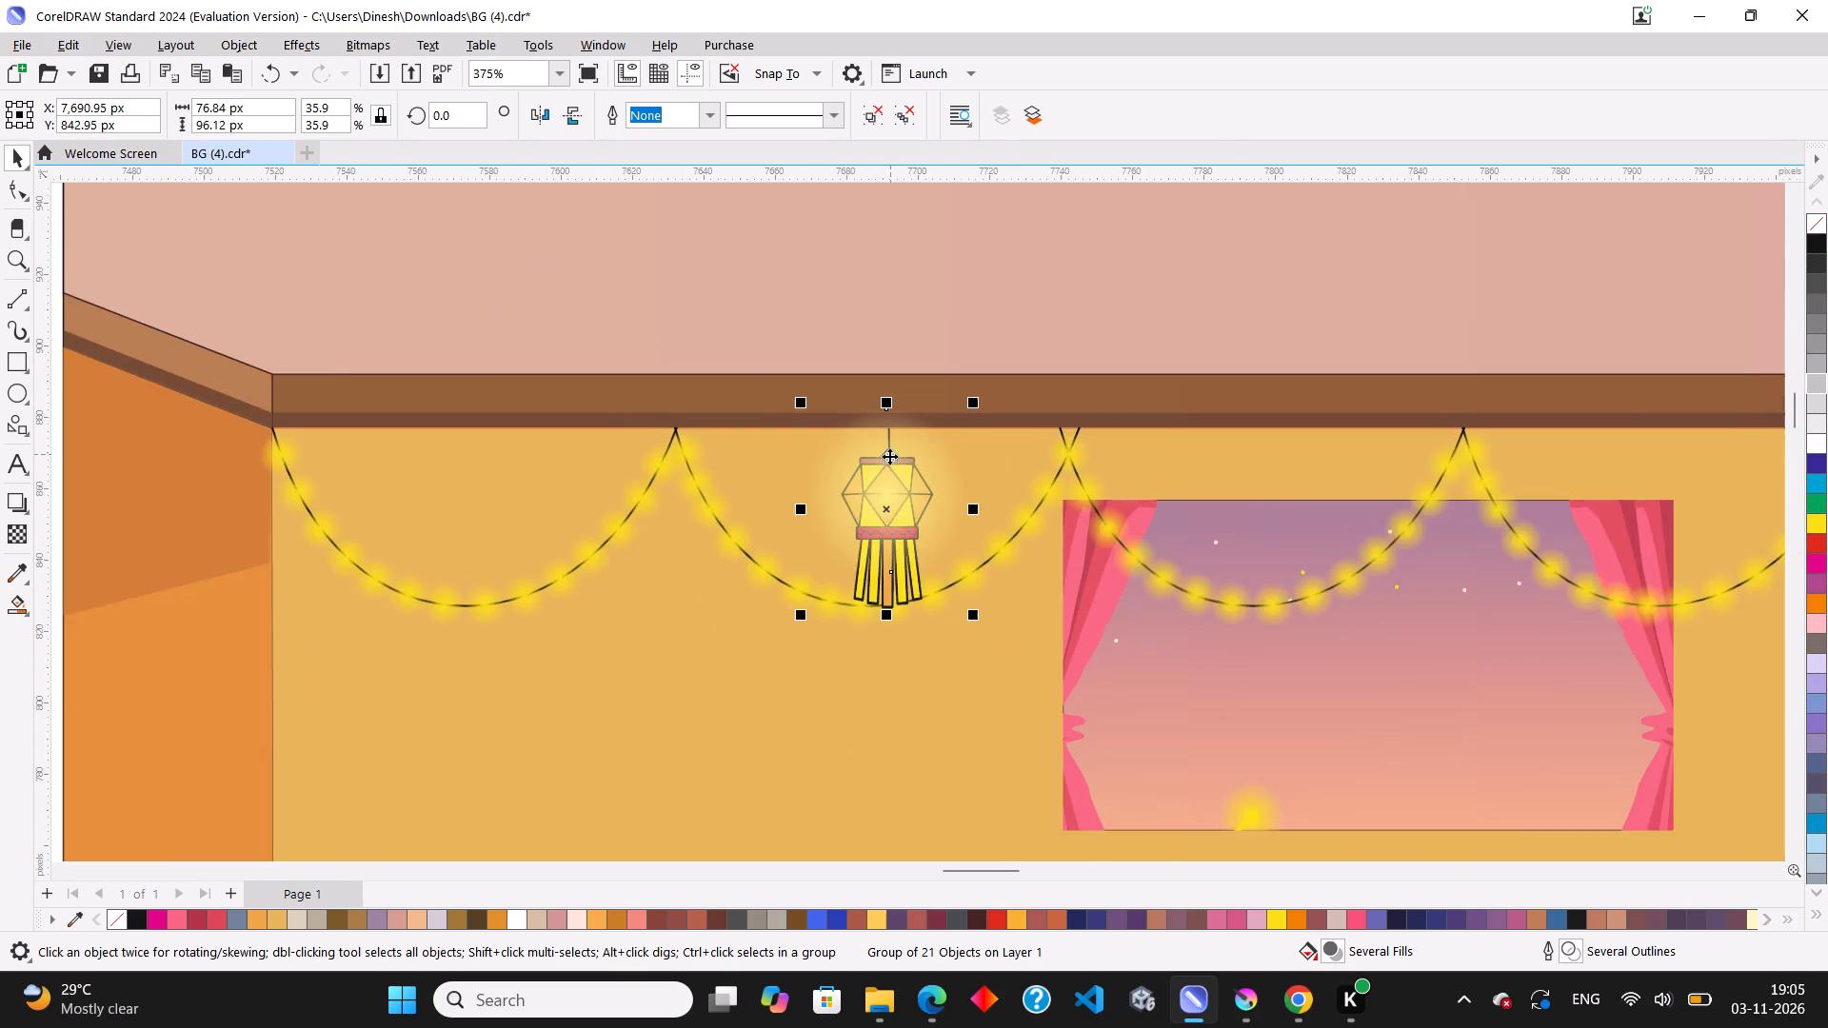
Move the lantern into the middle of the first garland loop, with its cord's top meeting the beam's lower edge.
{"action": "scroll", "coordinate": [889, 456], "scroll_direction": "down", "scroll_amount": 11}
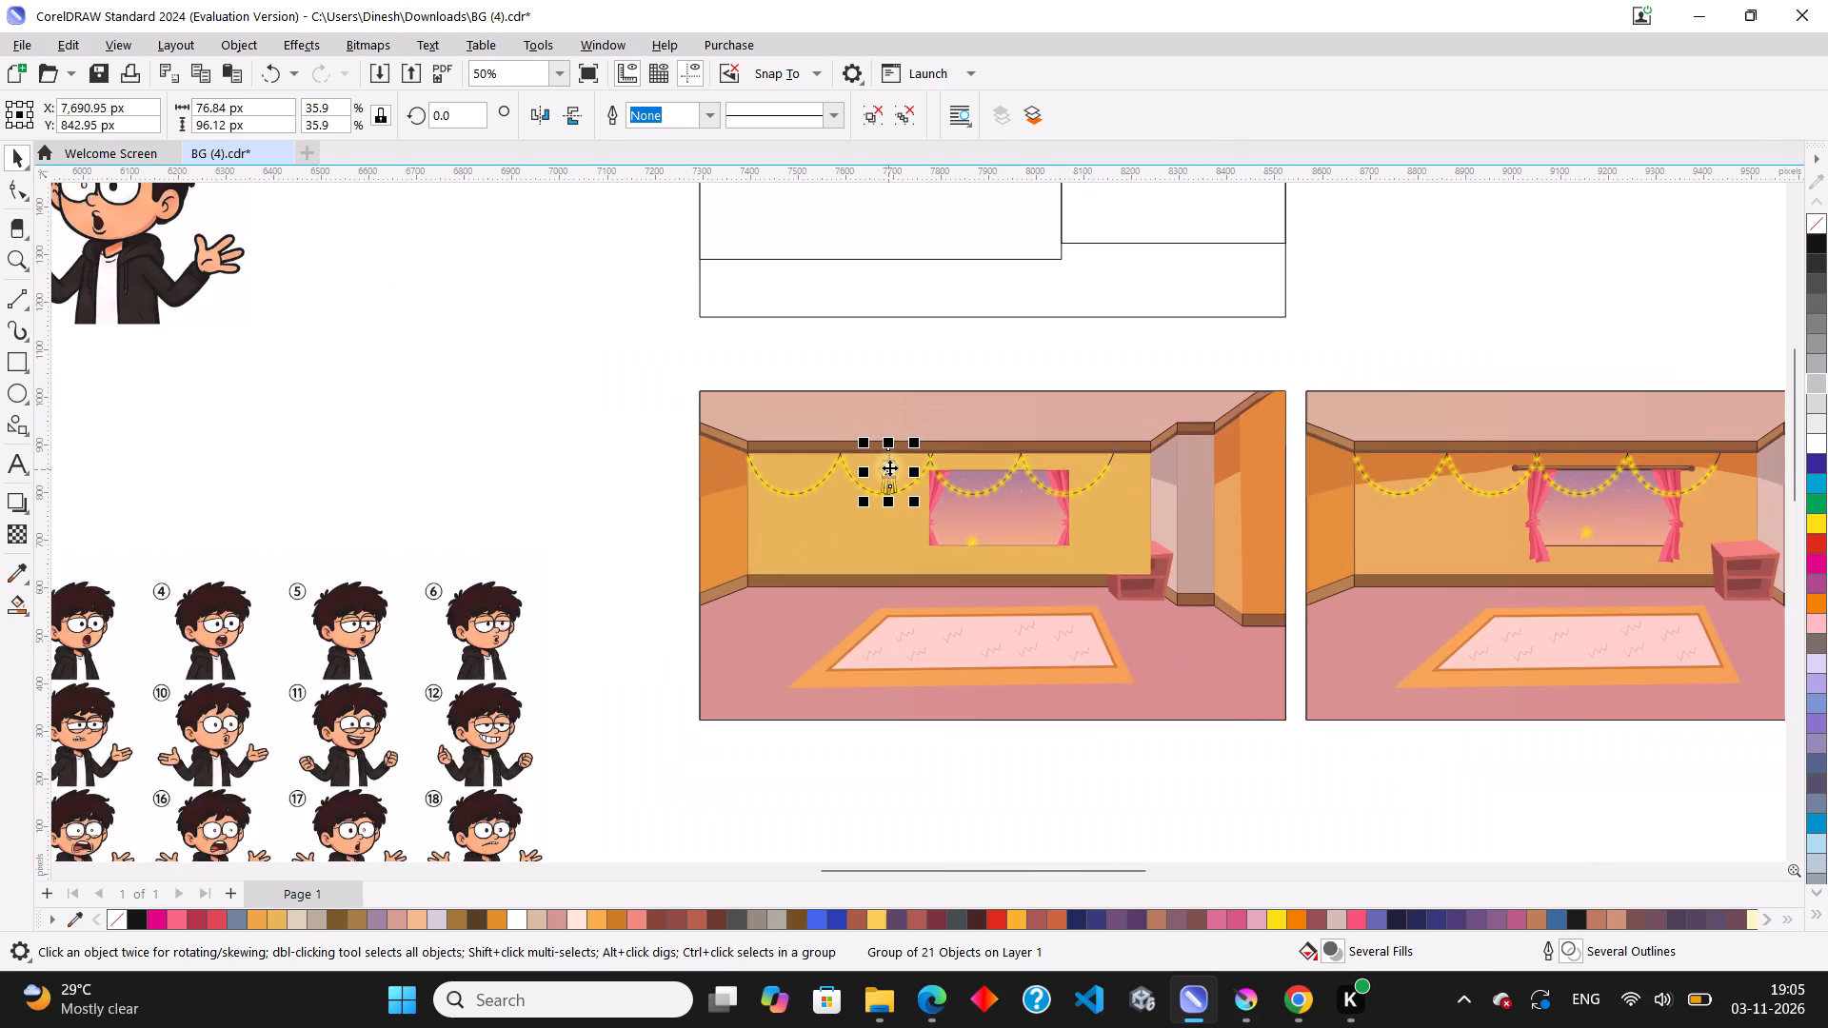
{"action": "scroll", "coordinate": [889, 467], "scroll_direction": "up", "scroll_amount": 10}
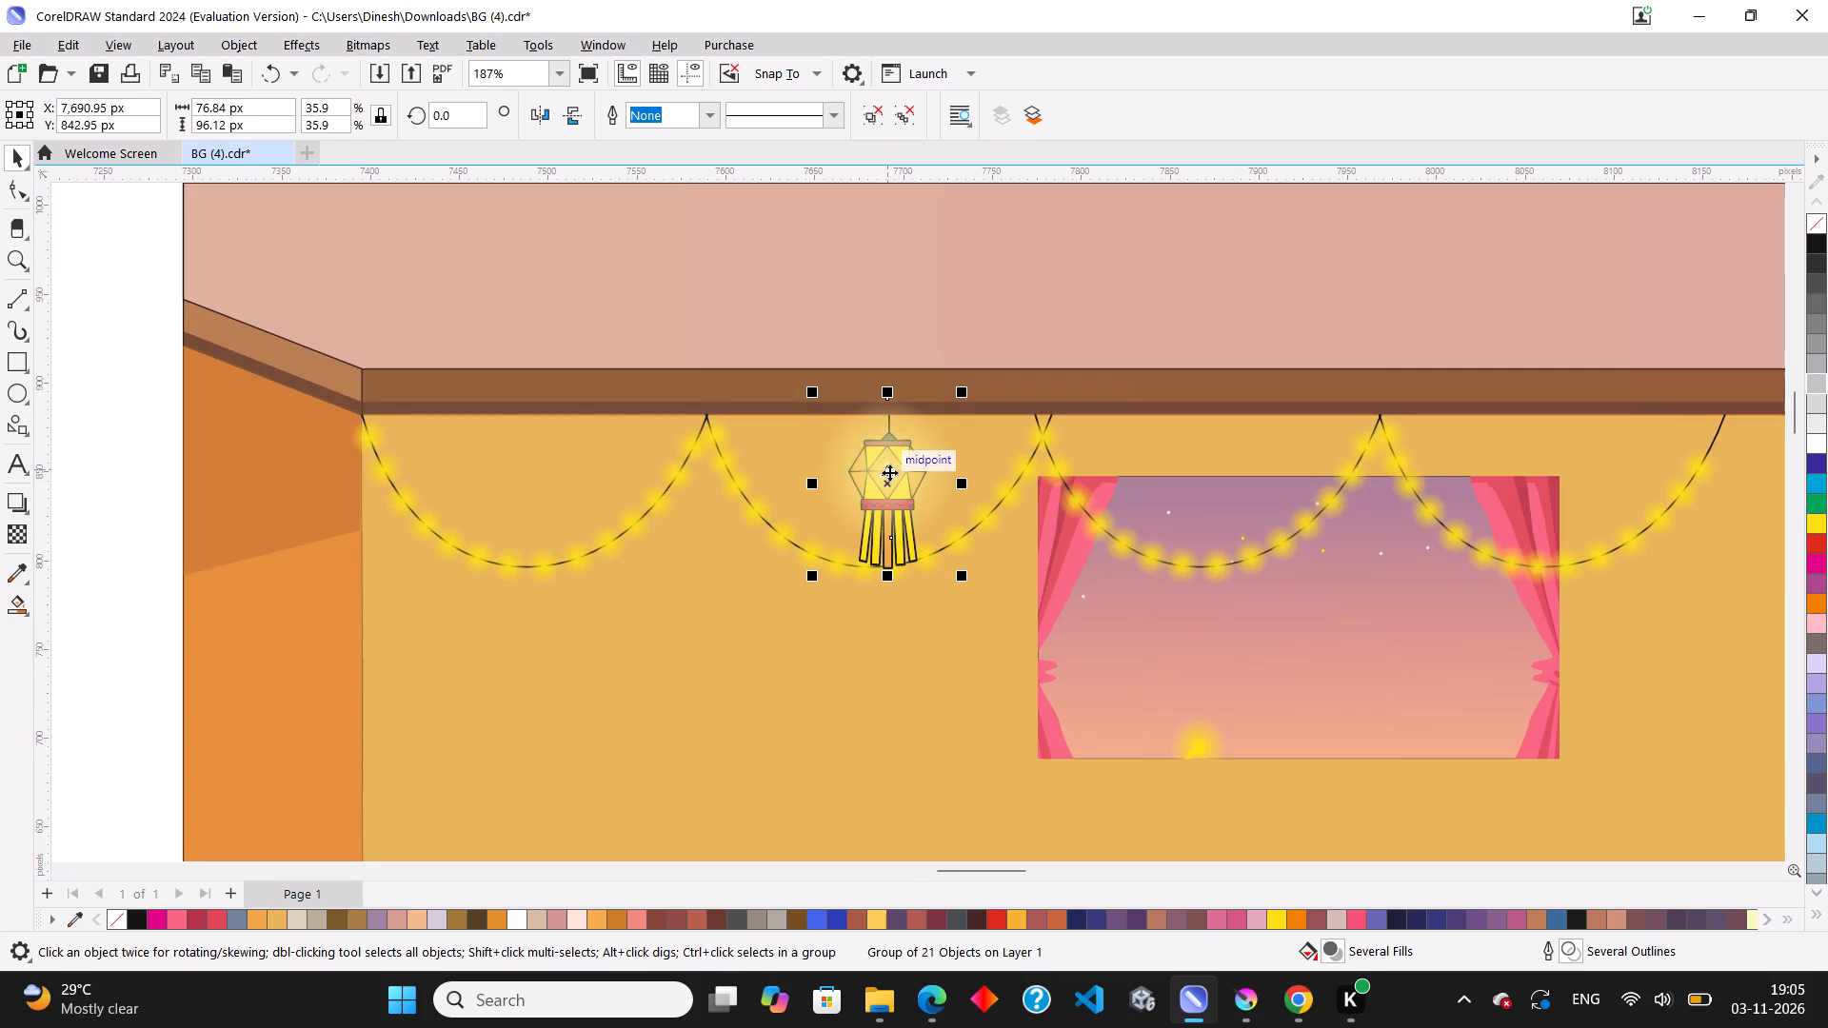
{"action": "left_click_drag", "start_coordinate": [889, 472], "coordinate": [525, 478]}
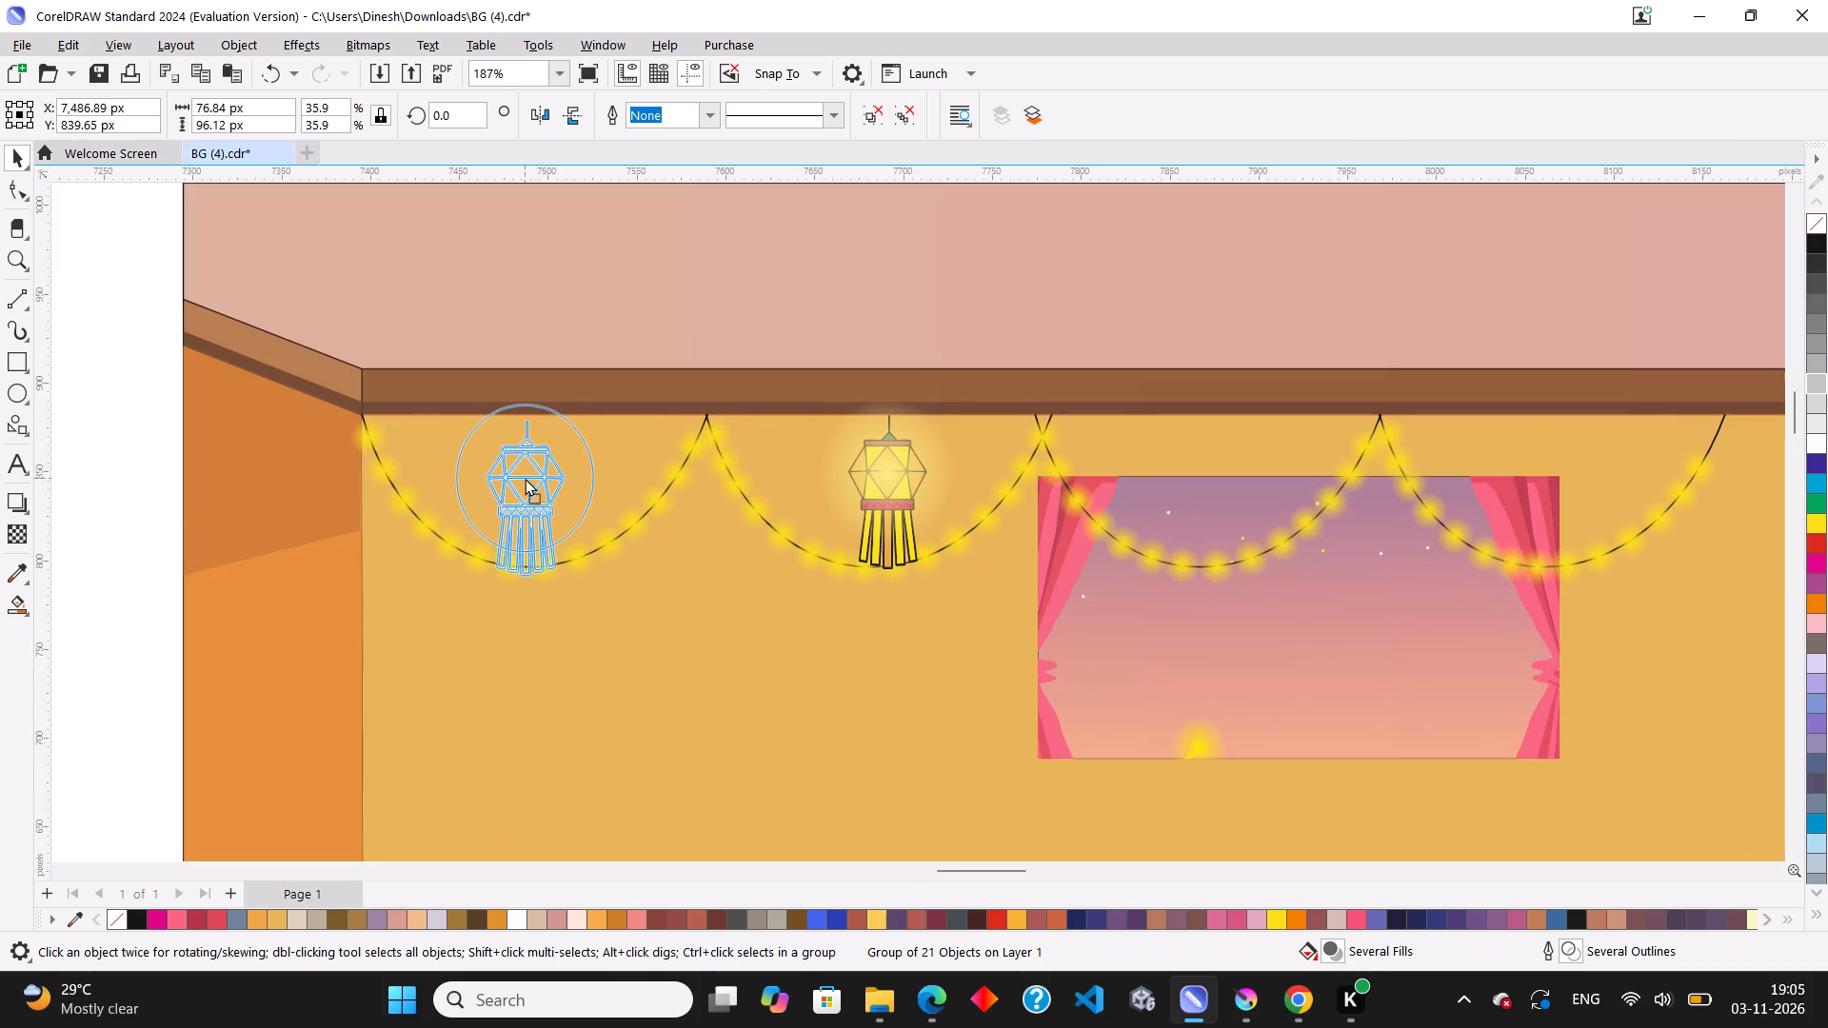
{"action": "left_click_drag", "start_coordinate": [525, 478], "coordinate": [528, 473]}
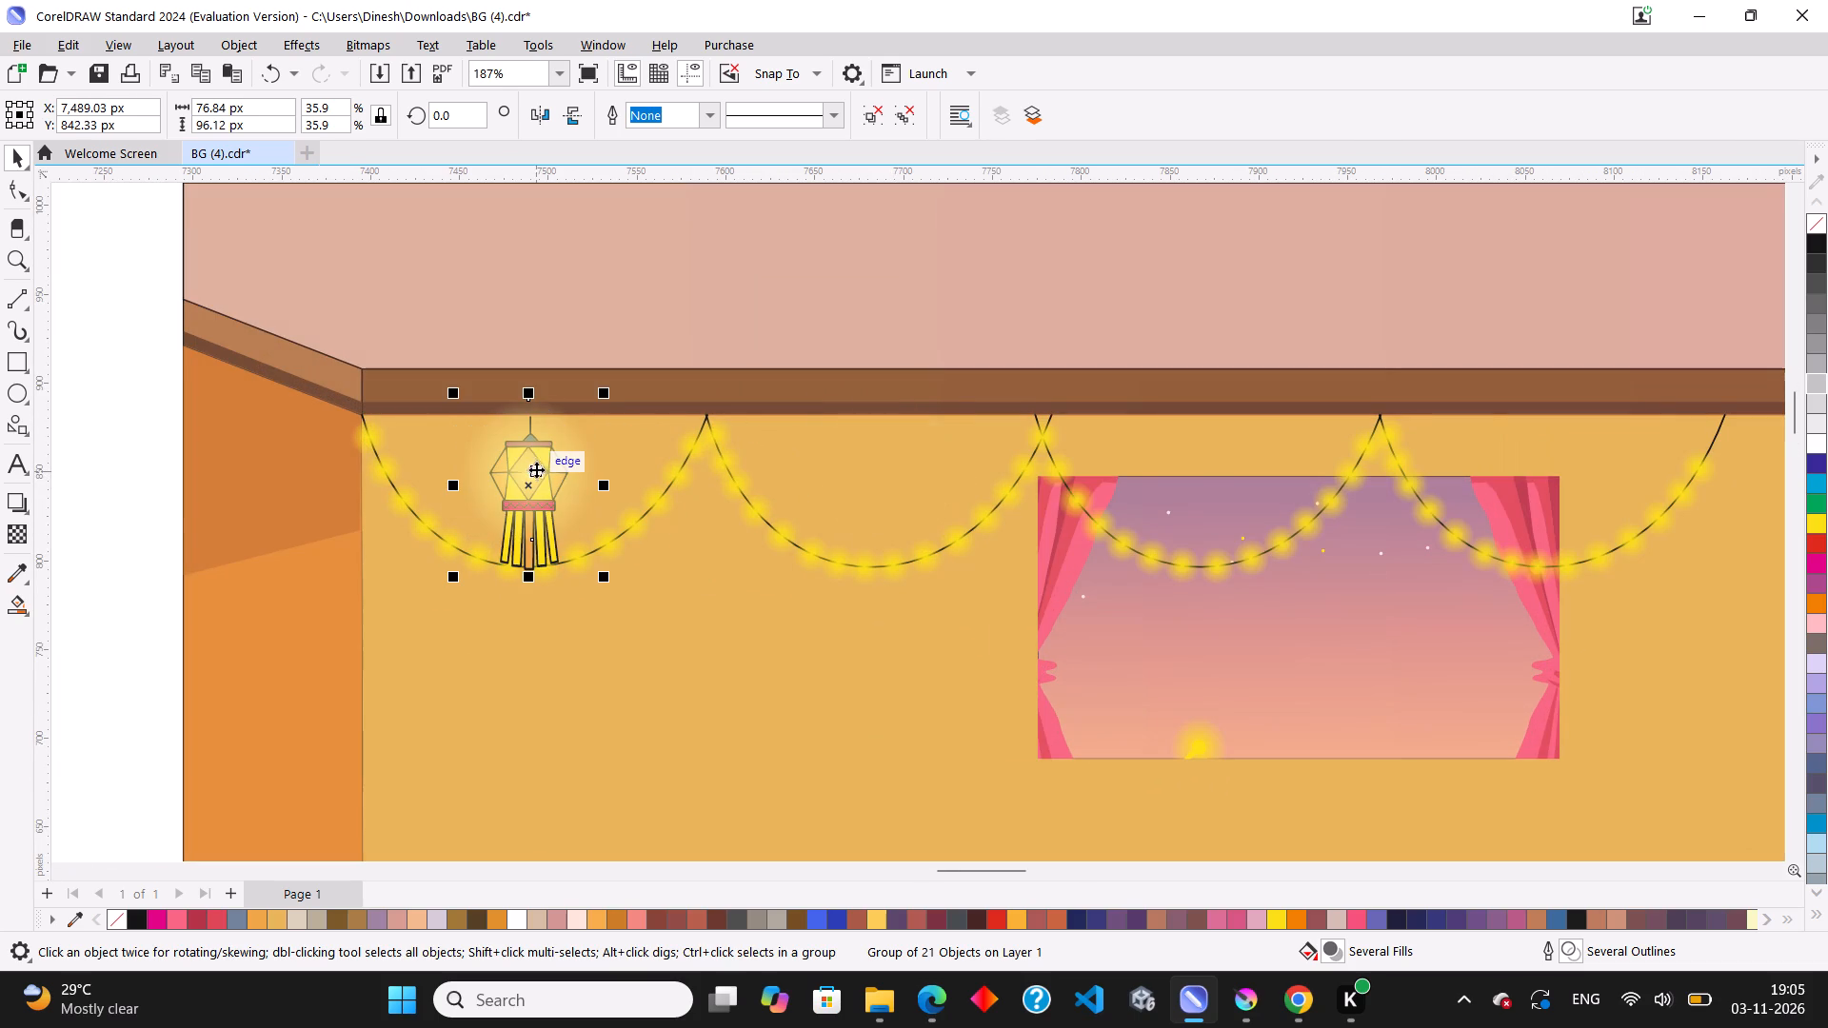
{"action": "scroll", "coordinate": [536, 466], "scroll_direction": "up", "scroll_amount": 7}
{"action": "scroll", "coordinate": [536, 464], "scroll_direction": "down", "scroll_amount": 11}
{"action": "scroll", "coordinate": [848, 630], "scroll_direction": "down", "scroll_amount": 3}
{"action": "scroll", "coordinate": [766, 601], "scroll_direction": "up", "scroll_amount": 5}
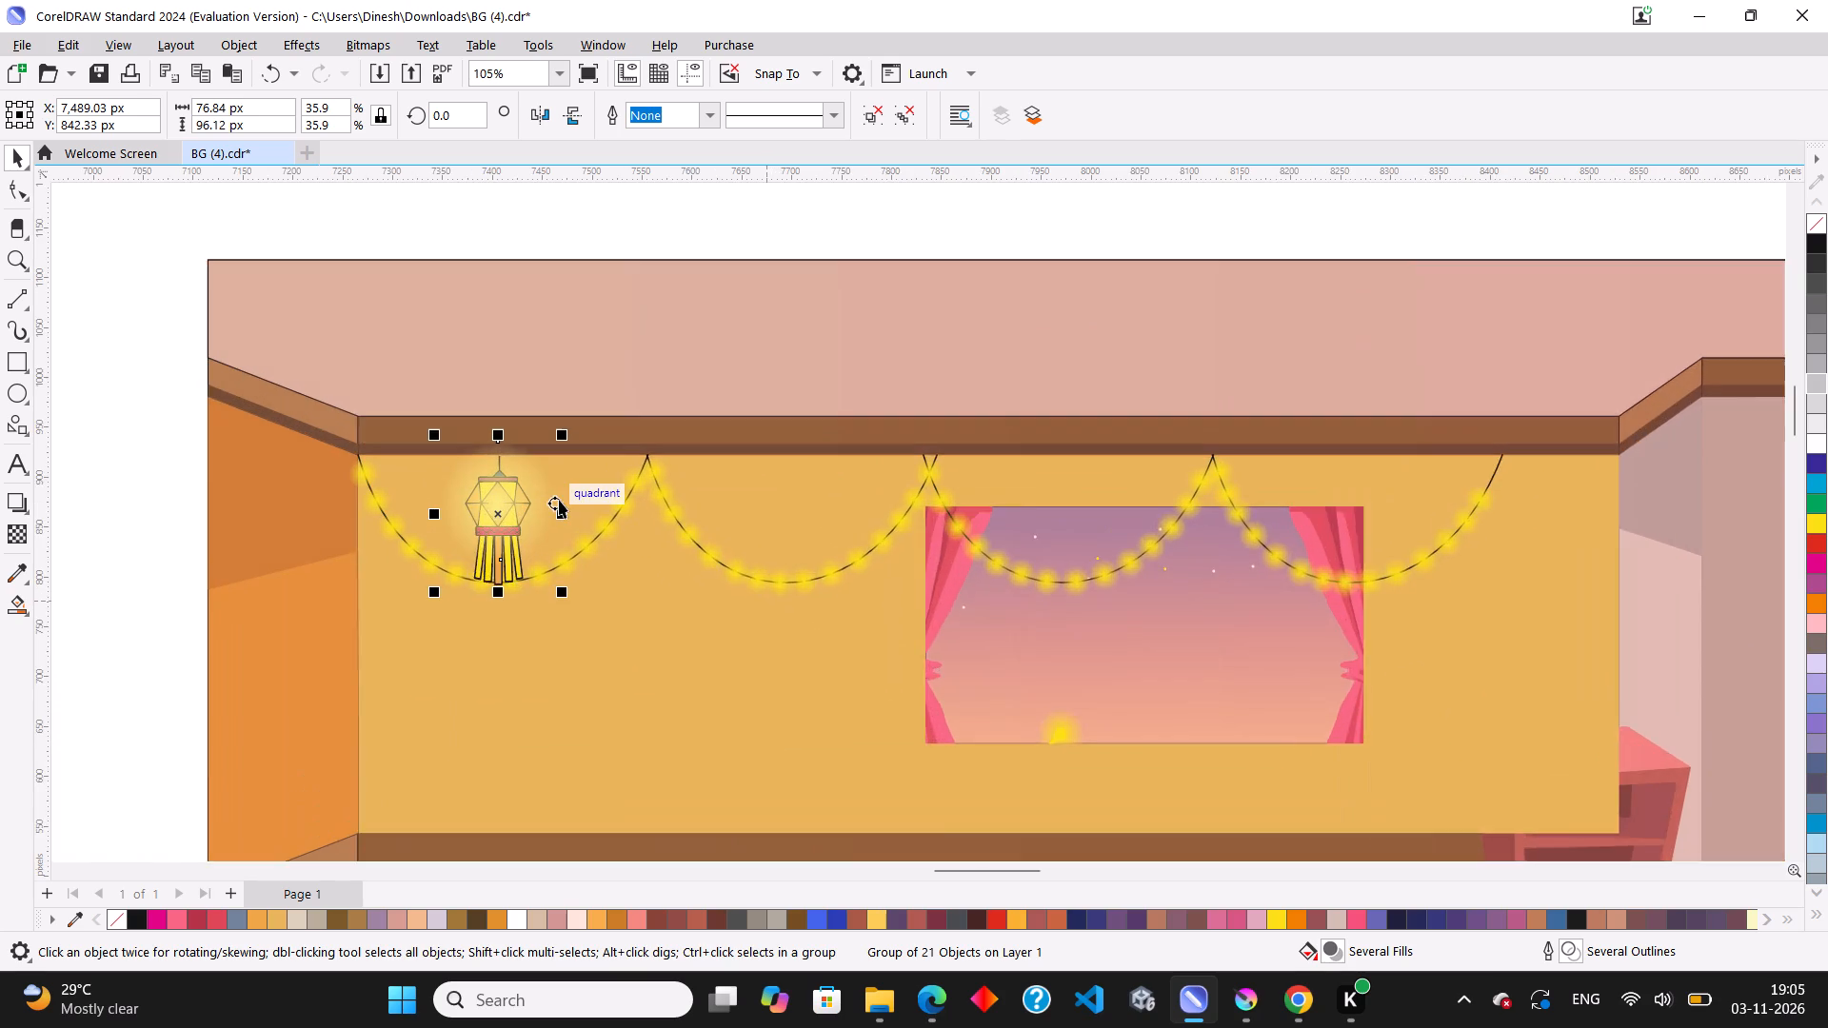
{"action": "scroll", "coordinate": [559, 500], "scroll_direction": "up", "scroll_amount": 3}
{"action": "scroll", "coordinate": [464, 493], "scroll_direction": "up", "scroll_amount": 7}
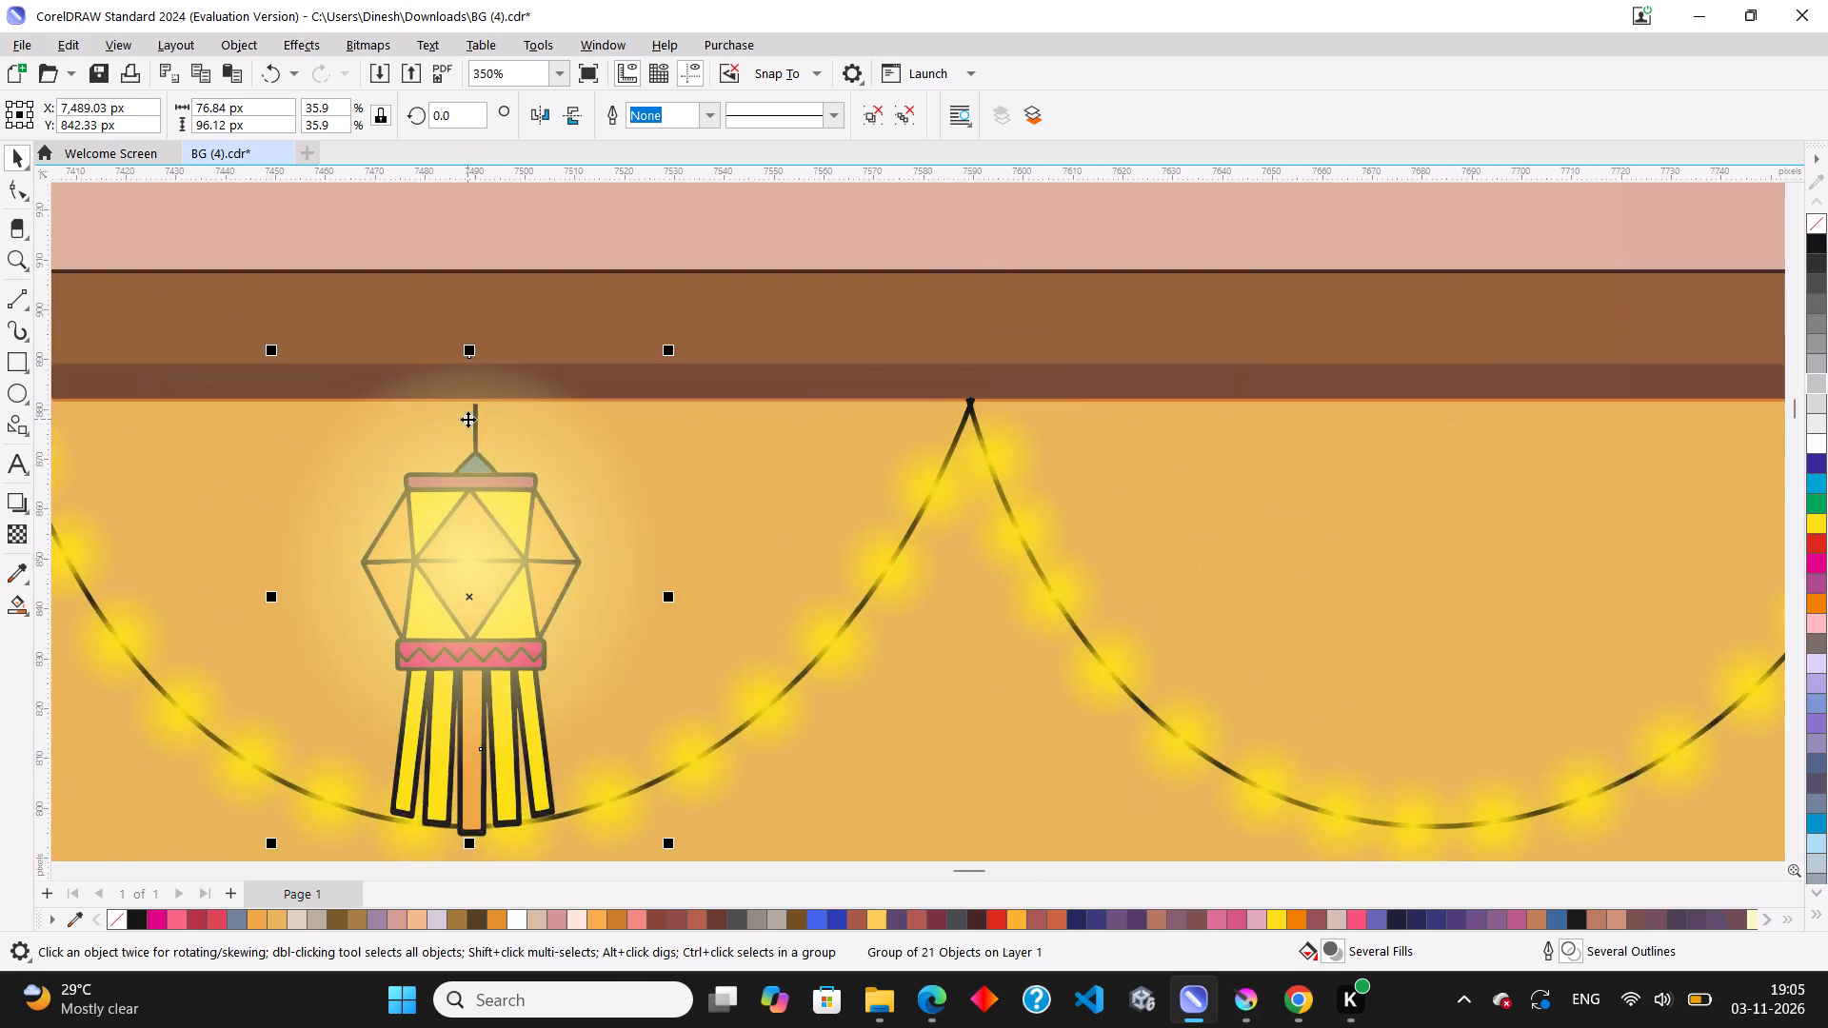
{"action": "scroll", "coordinate": [467, 419], "scroll_direction": "up", "scroll_amount": 2}
{"action": "left_click_drag", "start_coordinate": [479, 415], "coordinate": [479, 403]}
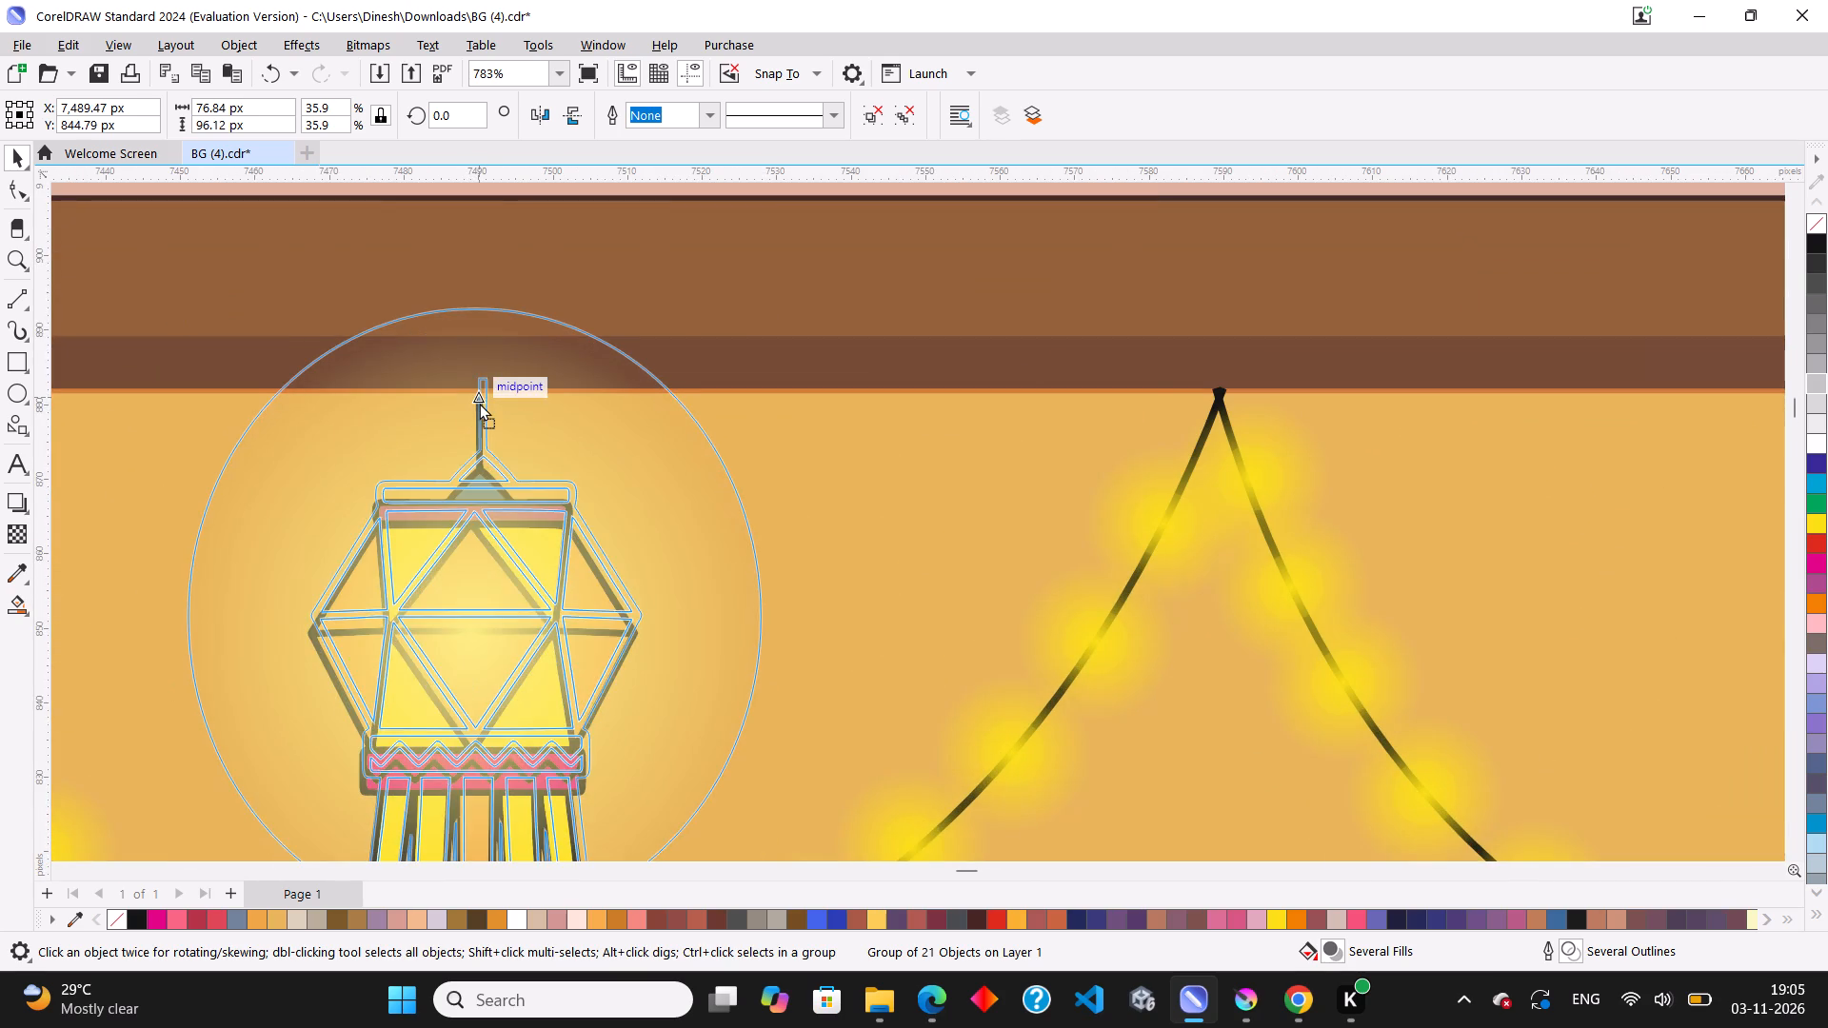
{"action": "left_click_drag", "start_coordinate": [479, 403], "coordinate": [469, 408]}
{"action": "scroll", "coordinate": [586, 425], "scroll_direction": "down", "scroll_amount": 11}
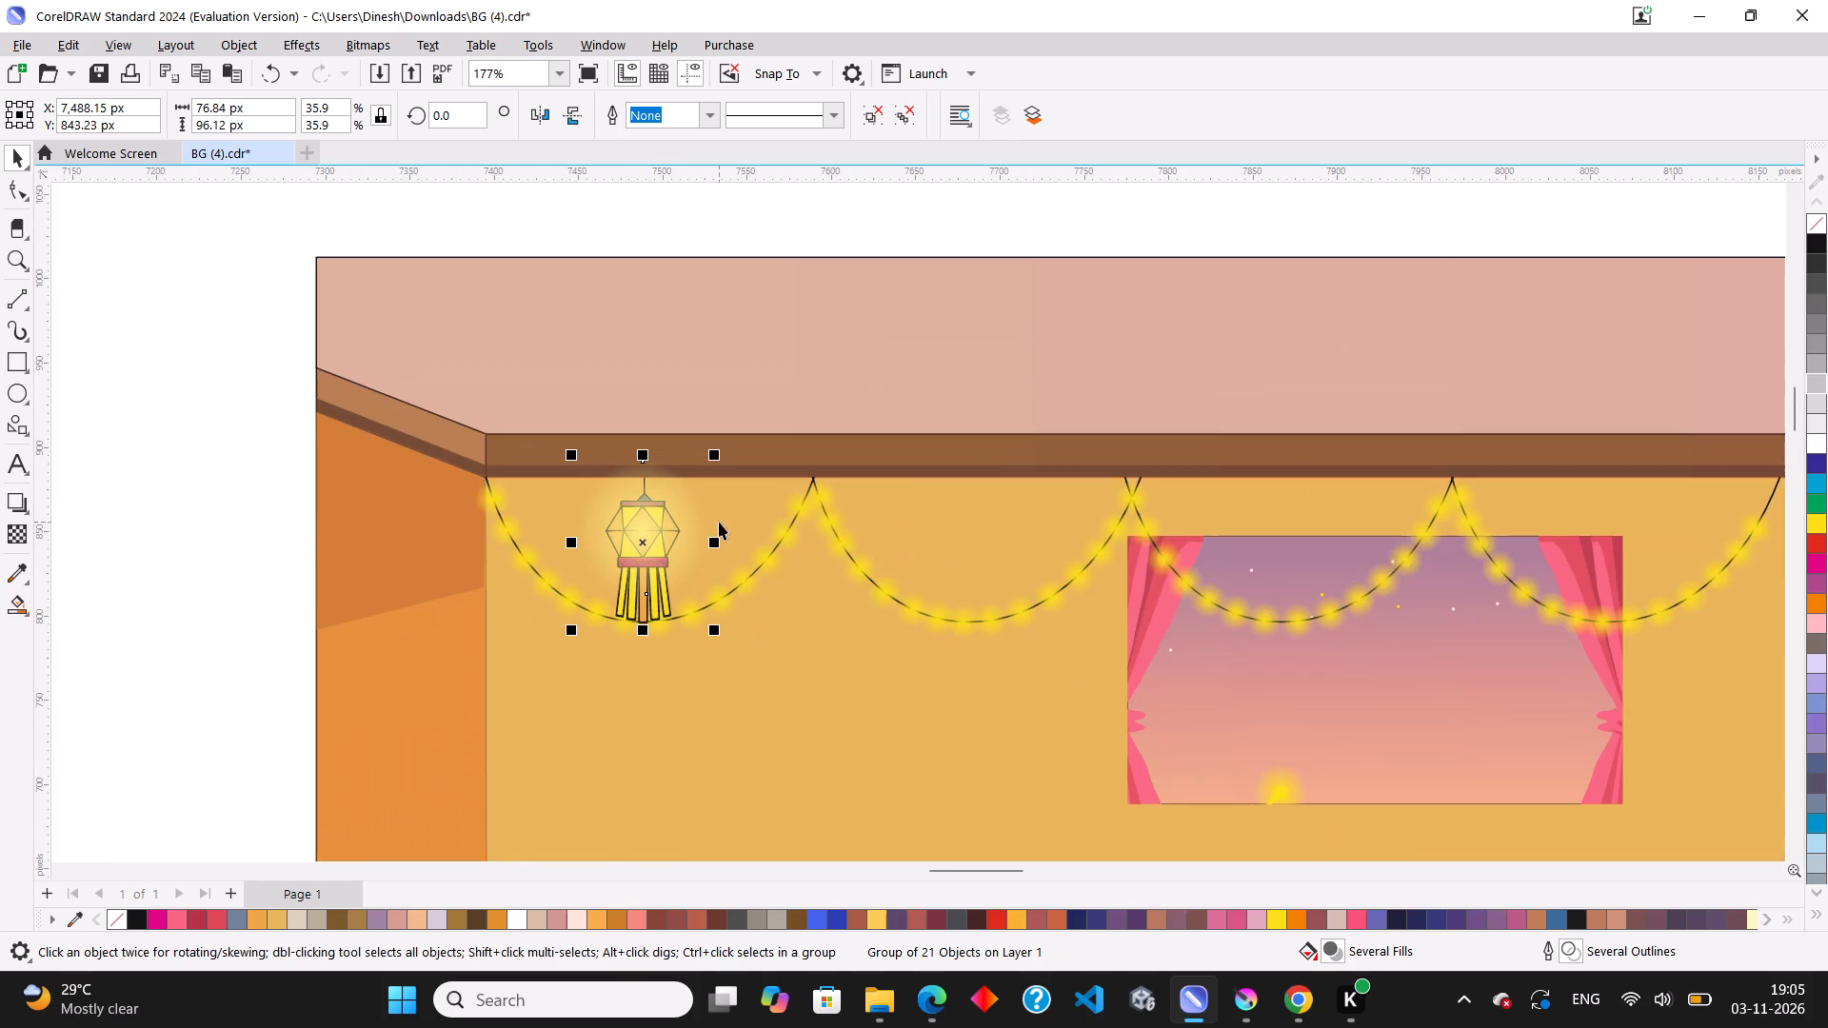
Draw a horizontal line about 171 px long from the room's outer edge by the orange side wall to the lantern.
{"action": "scroll", "coordinate": [330, 544], "scroll_direction": "up", "scroll_amount": 3}
{"action": "left_click", "coordinate": [13, 303]}
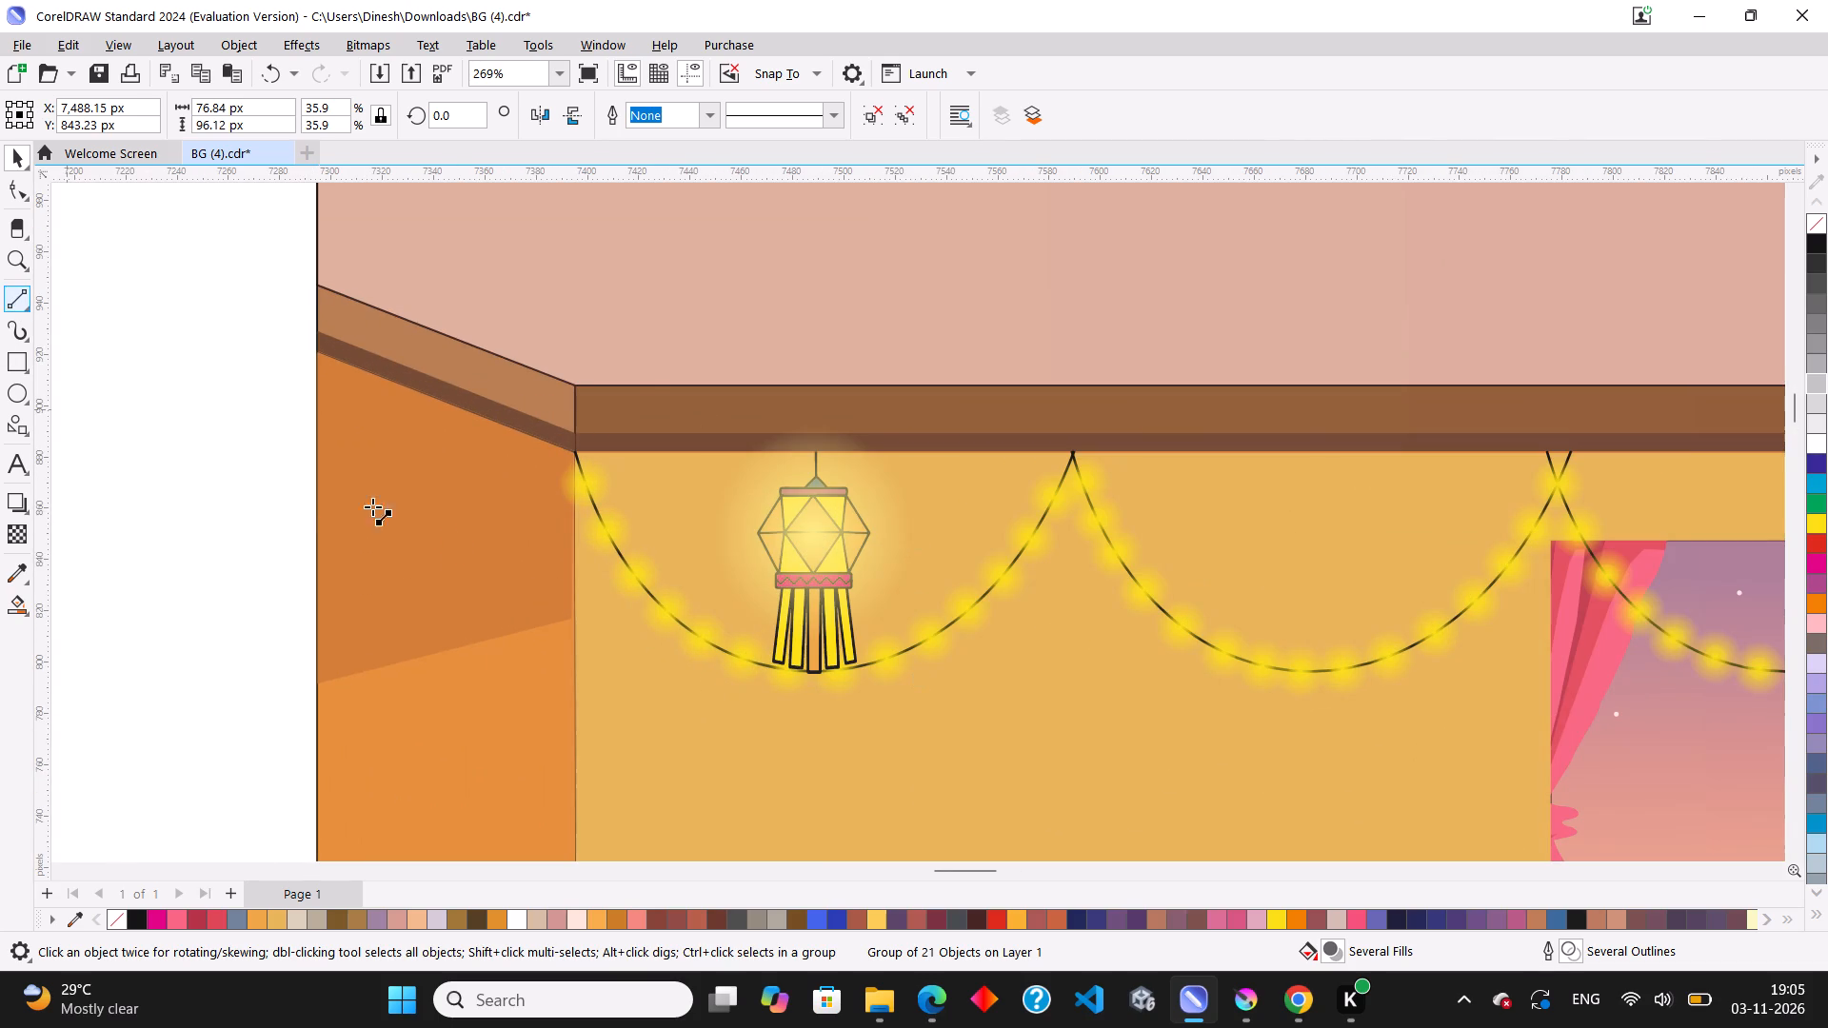
{"action": "scroll", "coordinate": [450, 540], "scroll_direction": "up", "scroll_amount": 4}
{"action": "left_click_drag", "start_coordinate": [248, 537], "coordinate": [975, 538]}
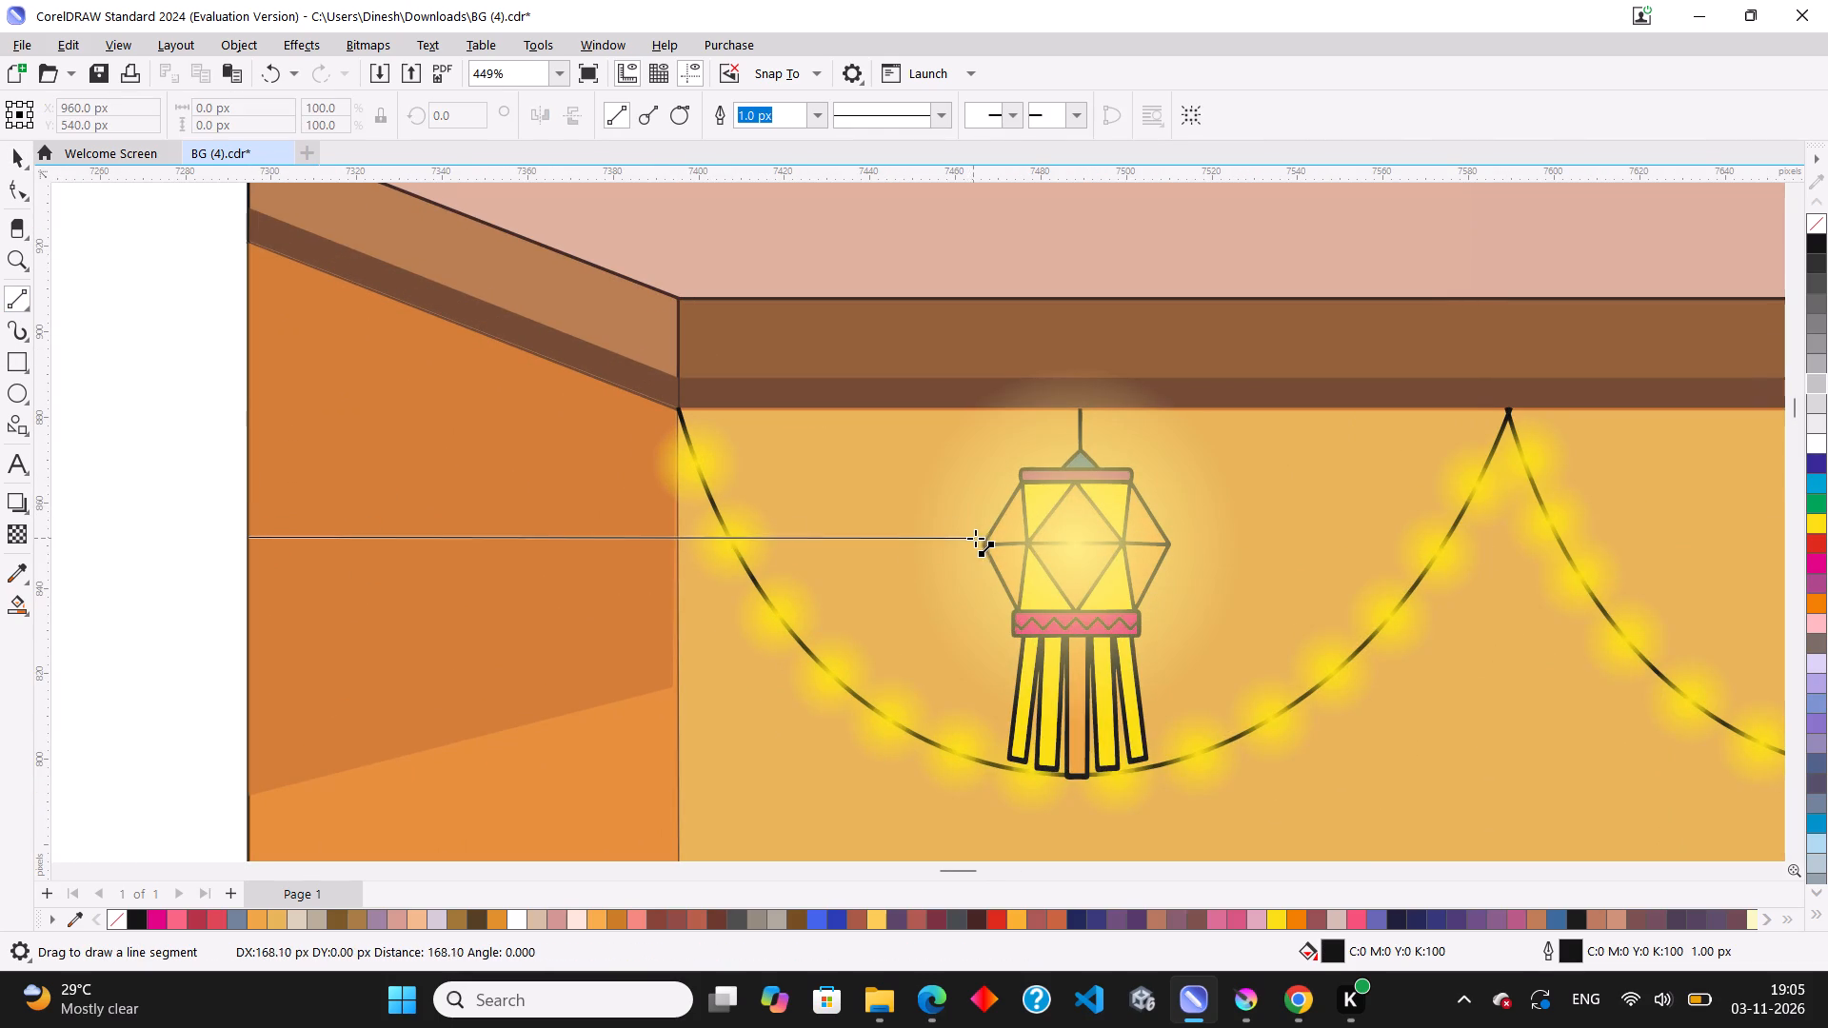
{"action": "left_click_drag", "start_coordinate": [975, 538], "coordinate": [975, 533]}
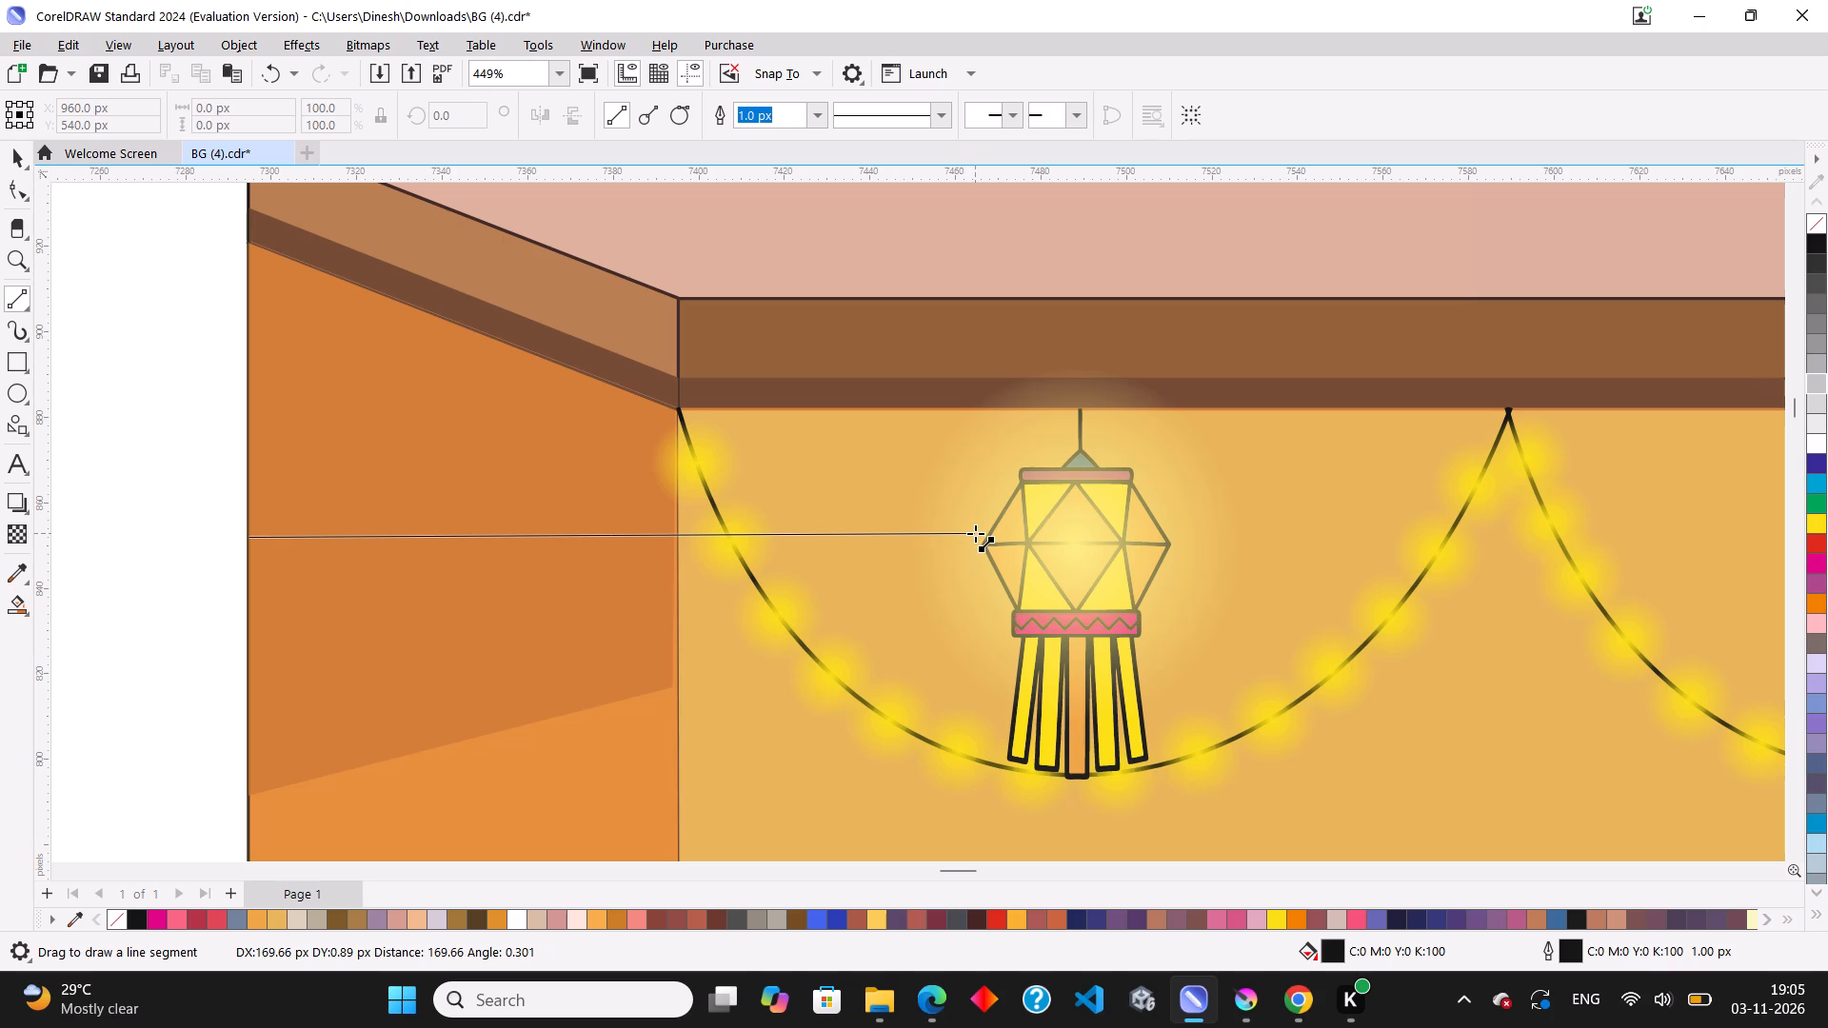
{"action": "left_click_drag", "start_coordinate": [975, 533], "coordinate": [938, 495]}
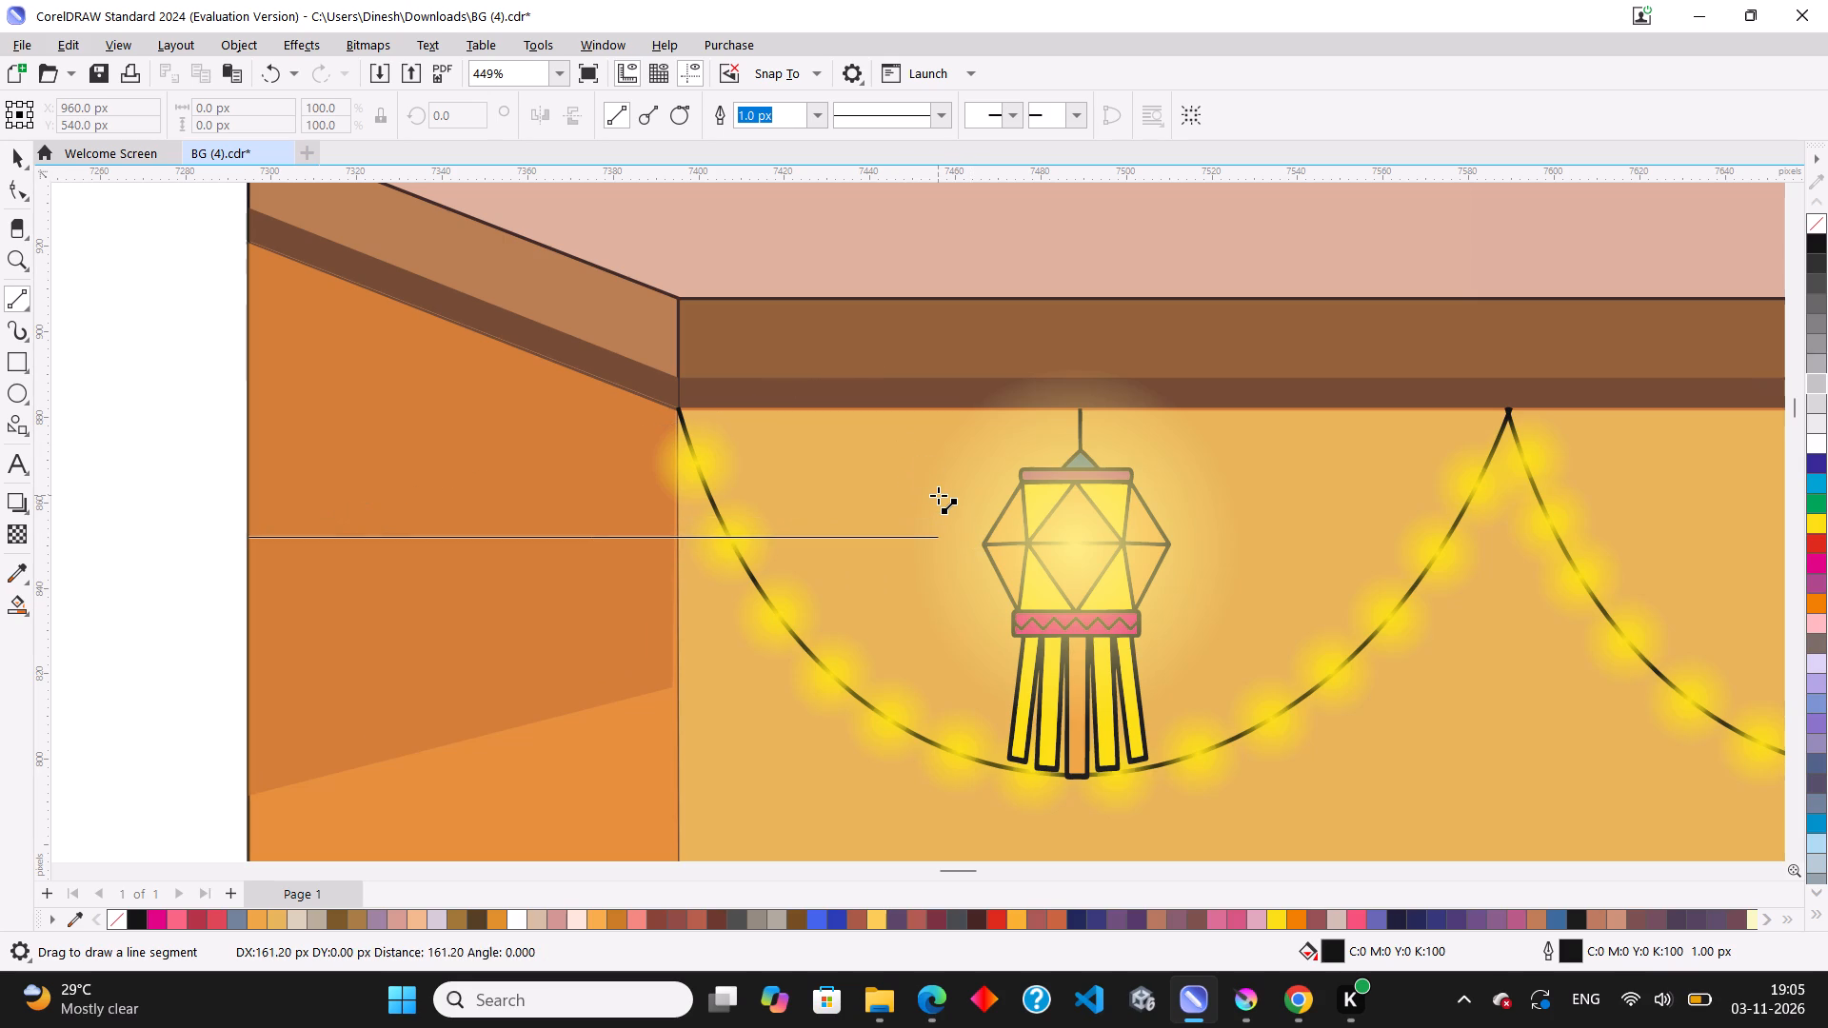
{"action": "left_click_drag", "start_coordinate": [938, 495], "coordinate": [980, 515]}
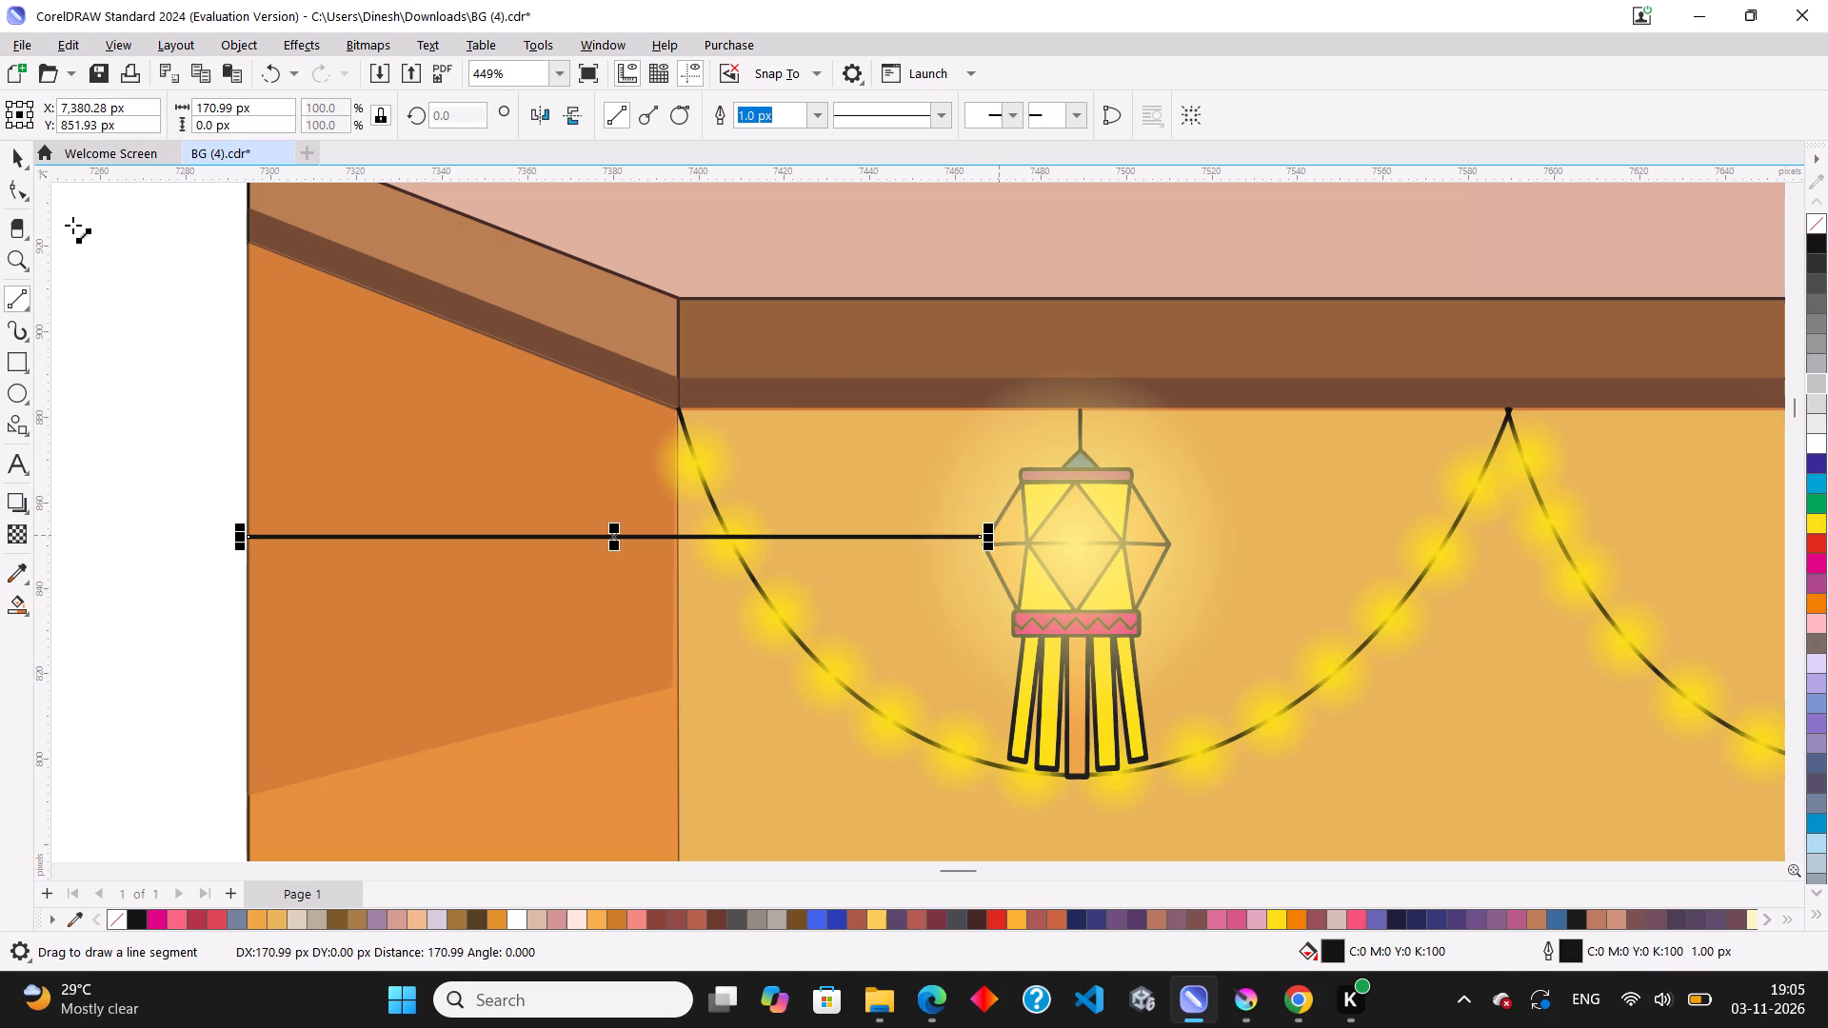
Place a copy of the lantern at the same height inside the second garland loop.
{"action": "left_click", "coordinate": [13, 169]}
{"action": "scroll", "coordinate": [281, 334], "scroll_direction": "down", "scroll_amount": 8}
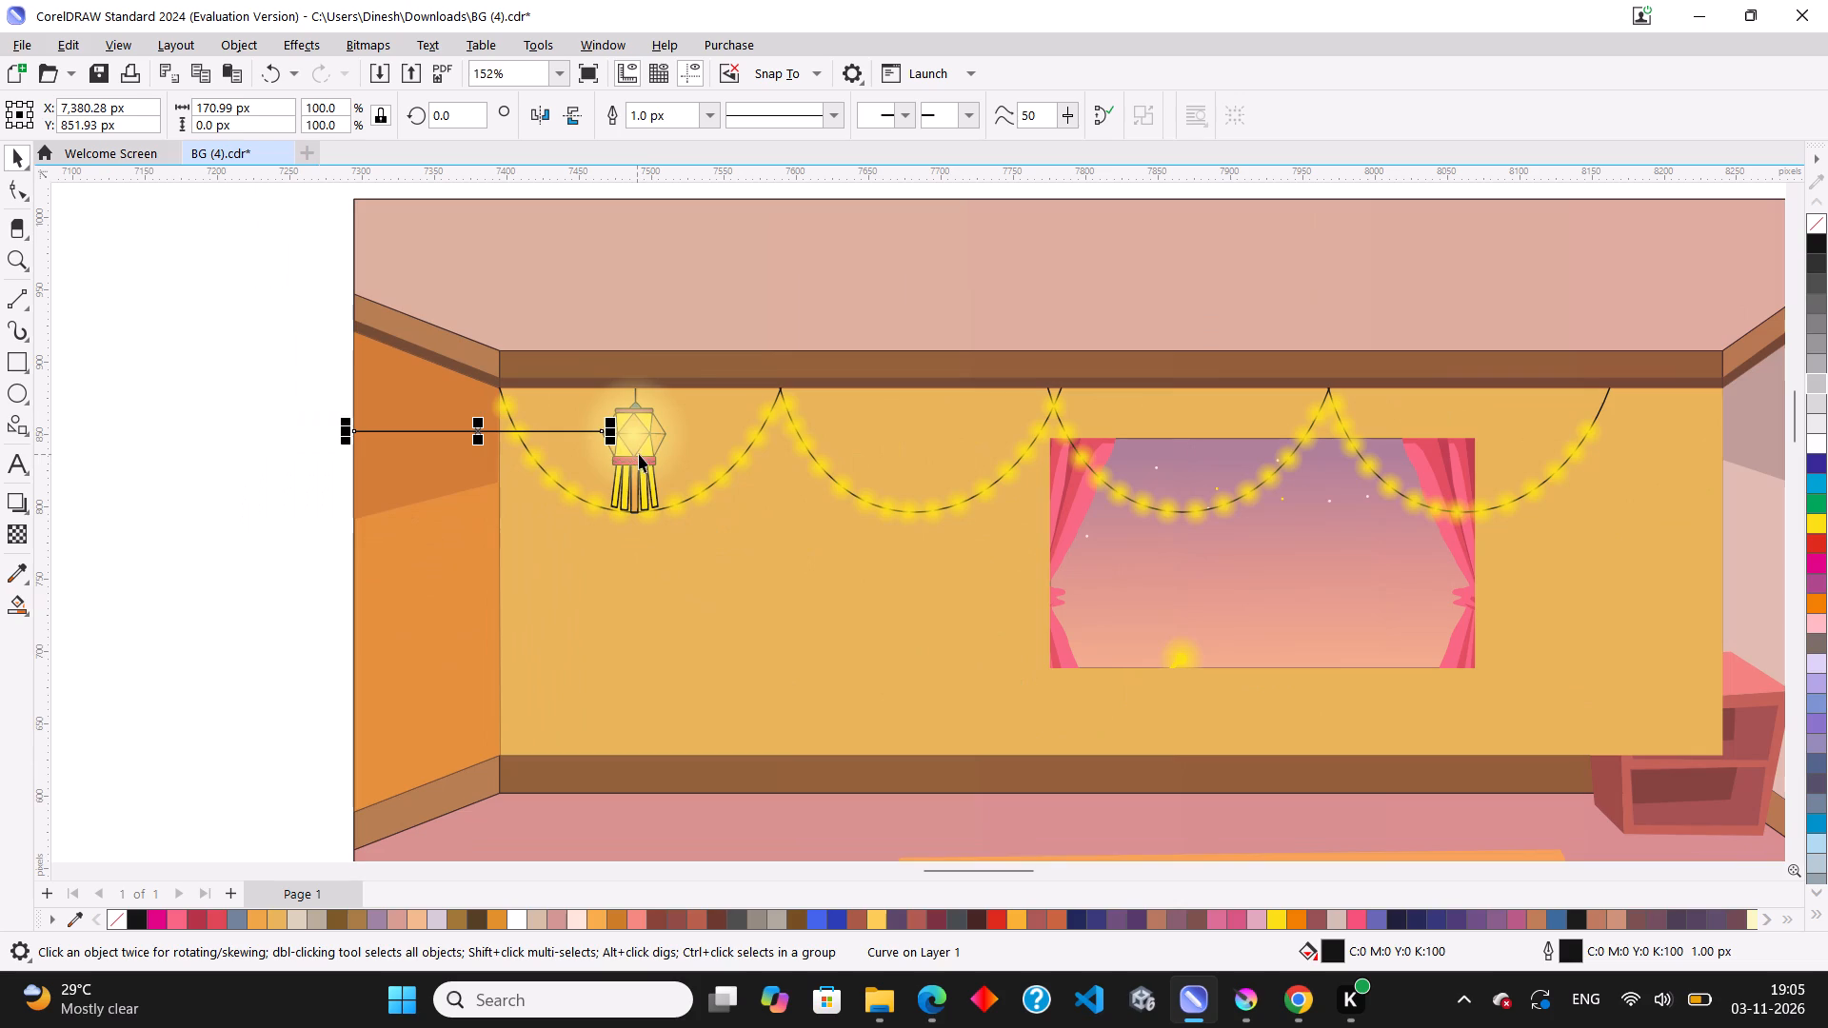
{"action": "left_click", "coordinate": [639, 454]}
{"action": "scroll", "coordinate": [642, 451], "scroll_direction": "up", "scroll_amount": 3}
{"action": "left_click_drag", "start_coordinate": [633, 447], "coordinate": [644, 449]}
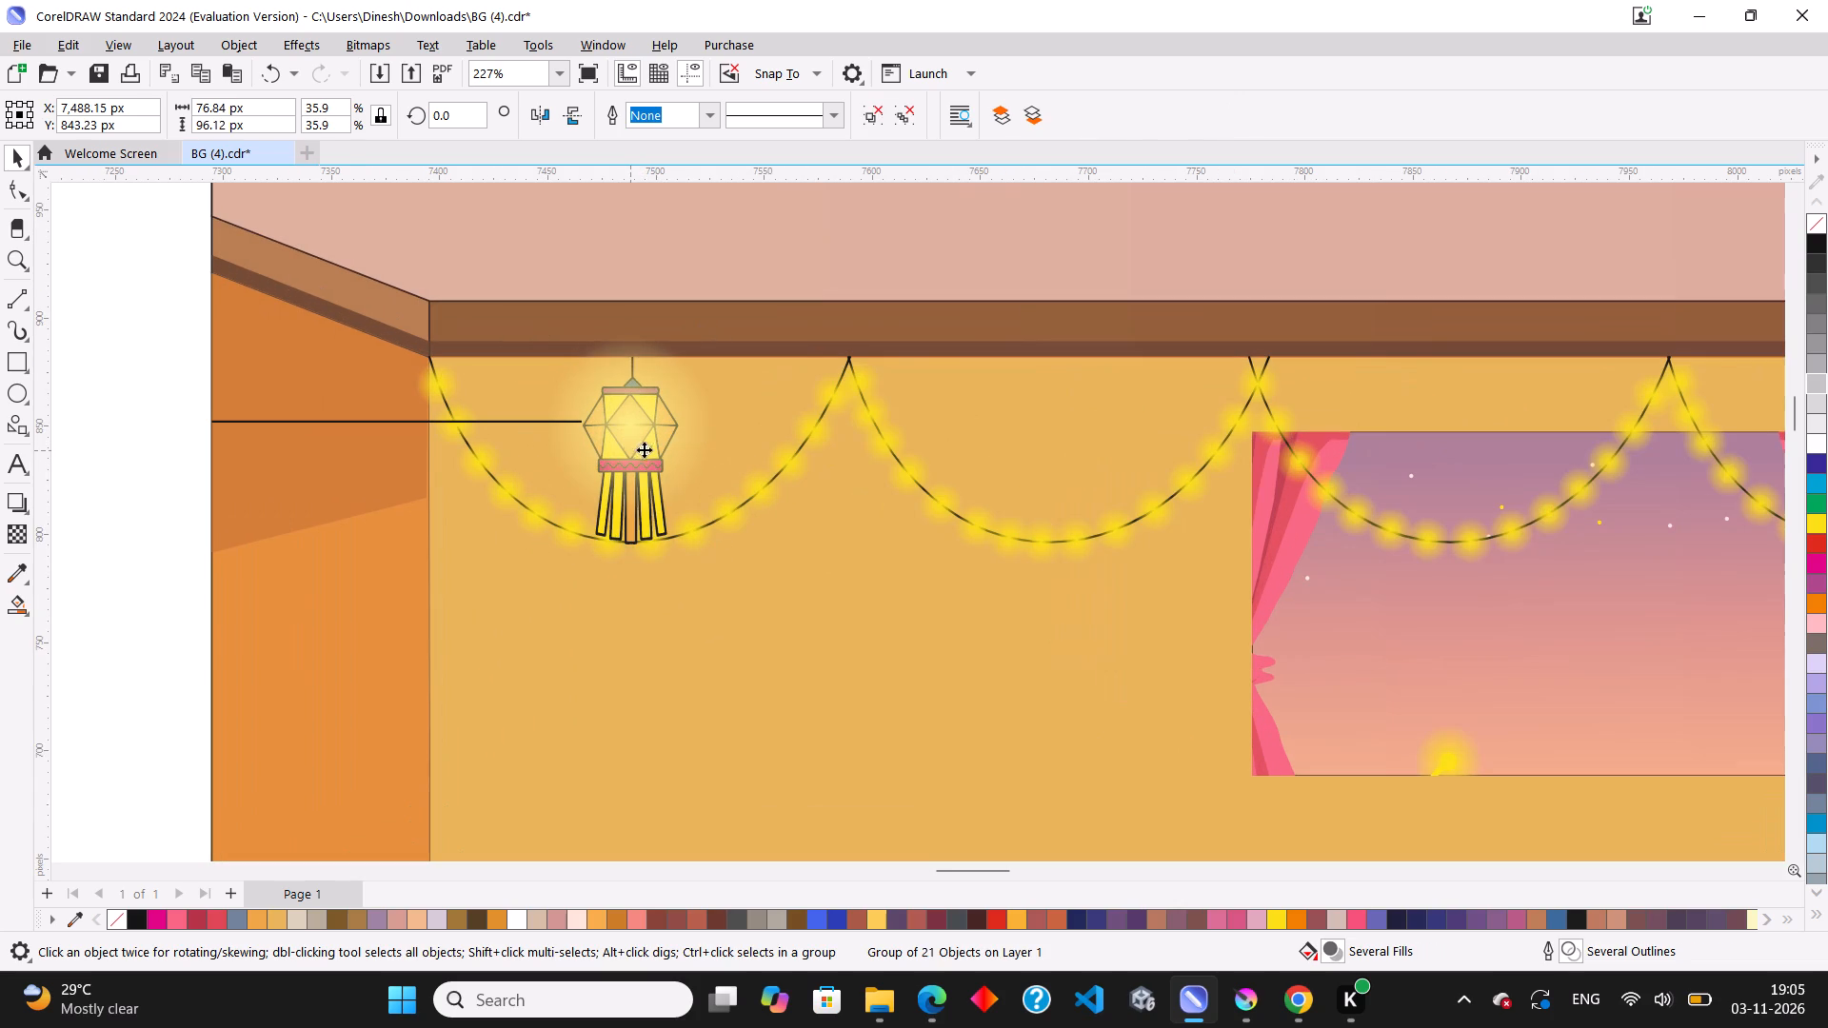
{"action": "left_click_drag", "start_coordinate": [644, 449], "coordinate": [1052, 485]}
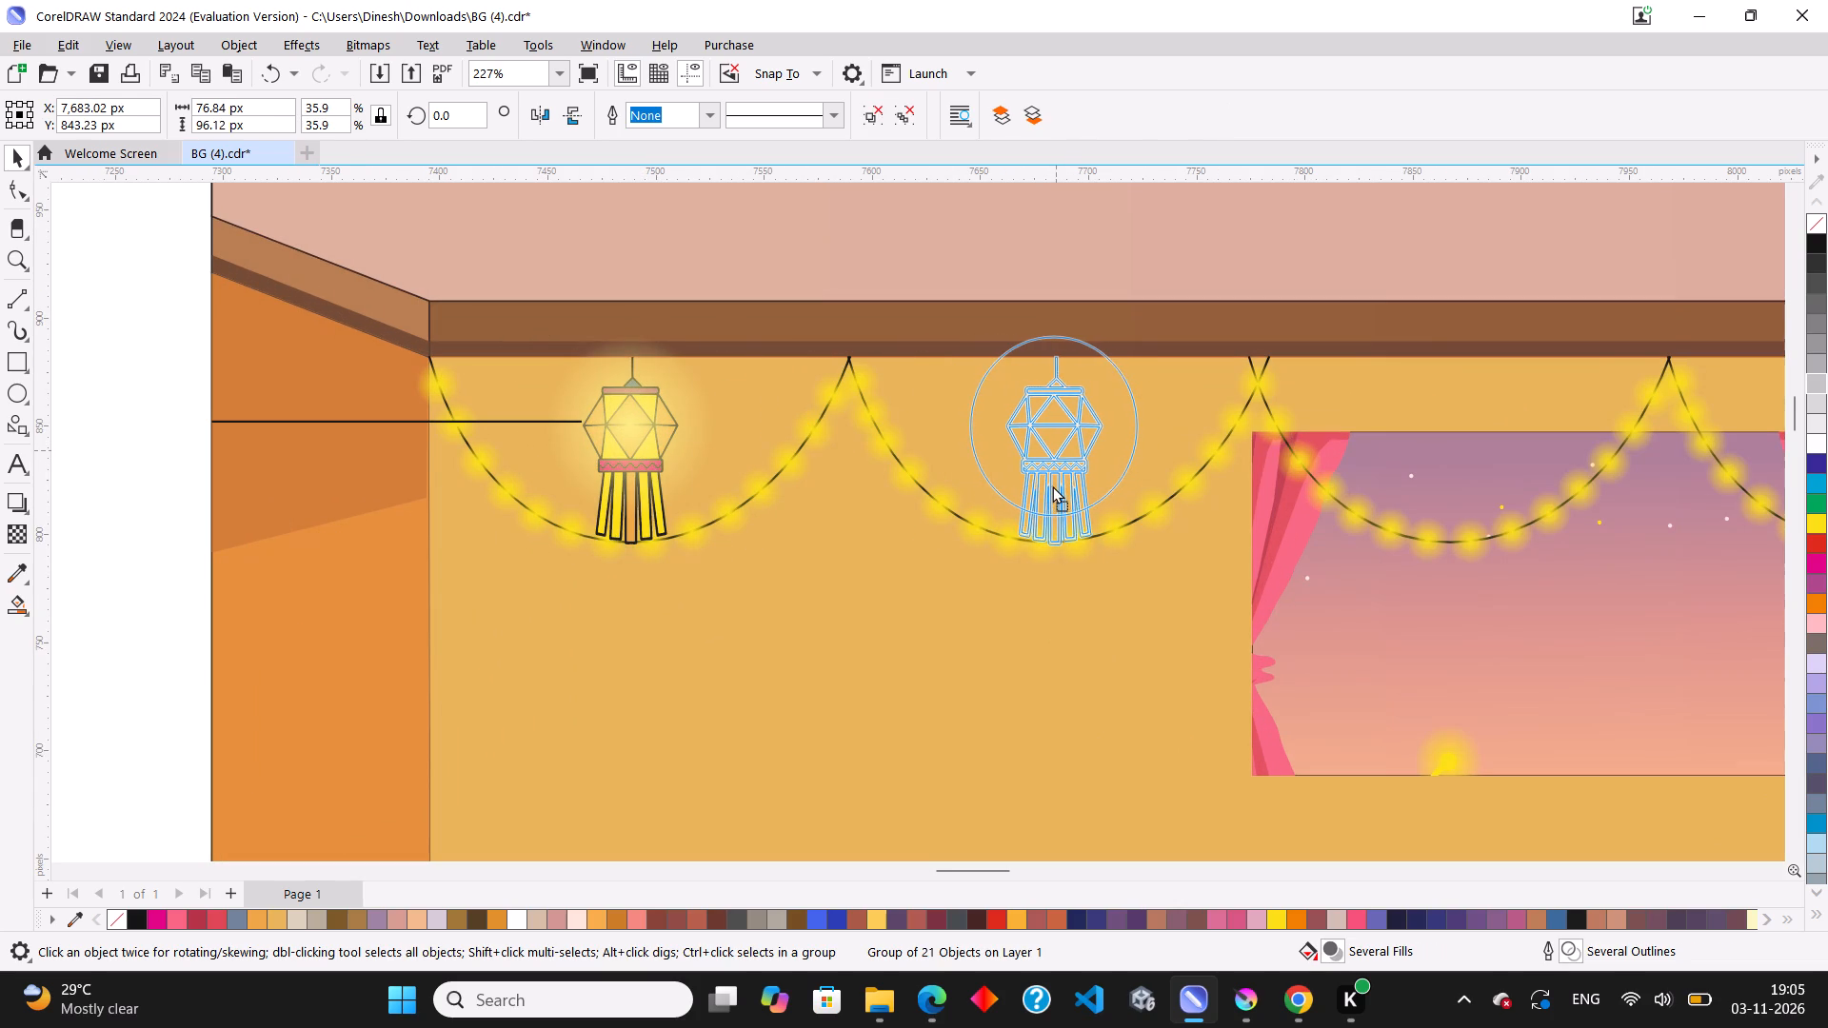
{"action": "left_click_drag", "start_coordinate": [1052, 485], "coordinate": [1049, 485]}
{"action": "right_click", "coordinate": [1049, 485], "text": "ctrl"}
{"action": "scroll", "coordinate": [727, 484], "scroll_direction": "down", "scroll_amount": 8}
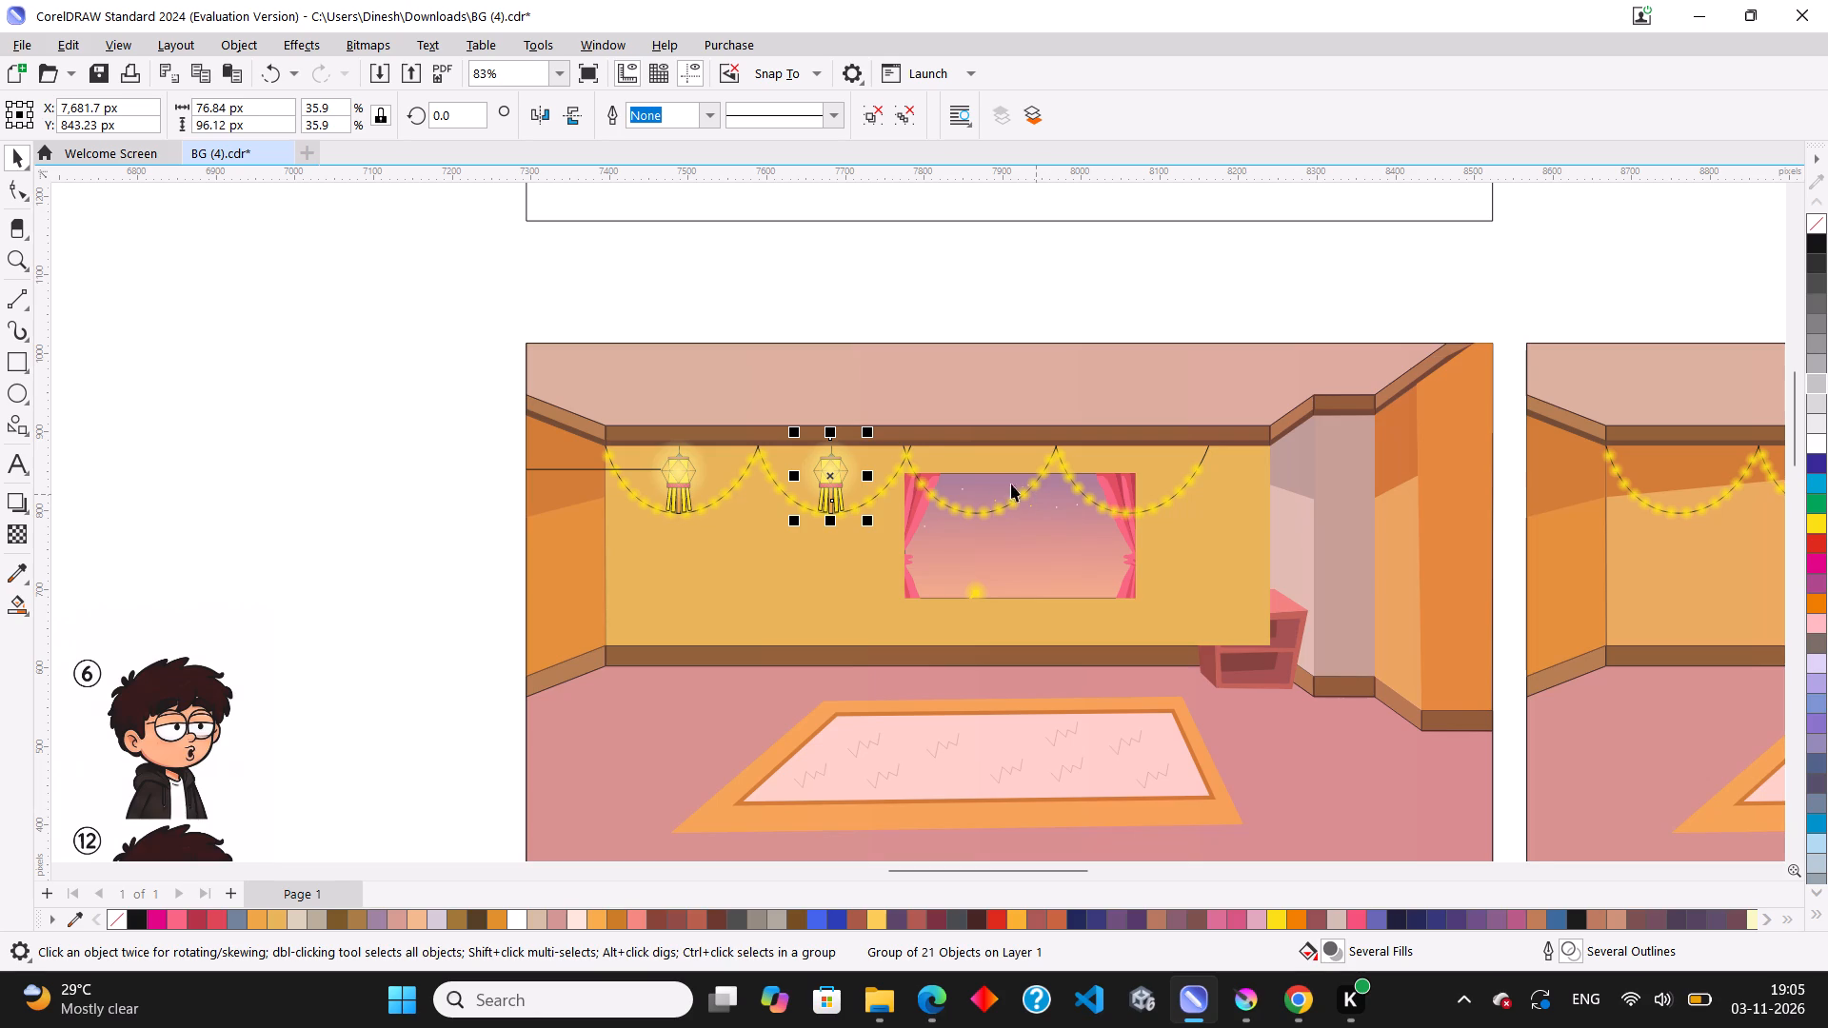
Place another lantern copy at the same height in the last garland loop, just past the window.
{"action": "scroll", "coordinate": [1139, 477], "scroll_direction": "up", "scroll_amount": 2}
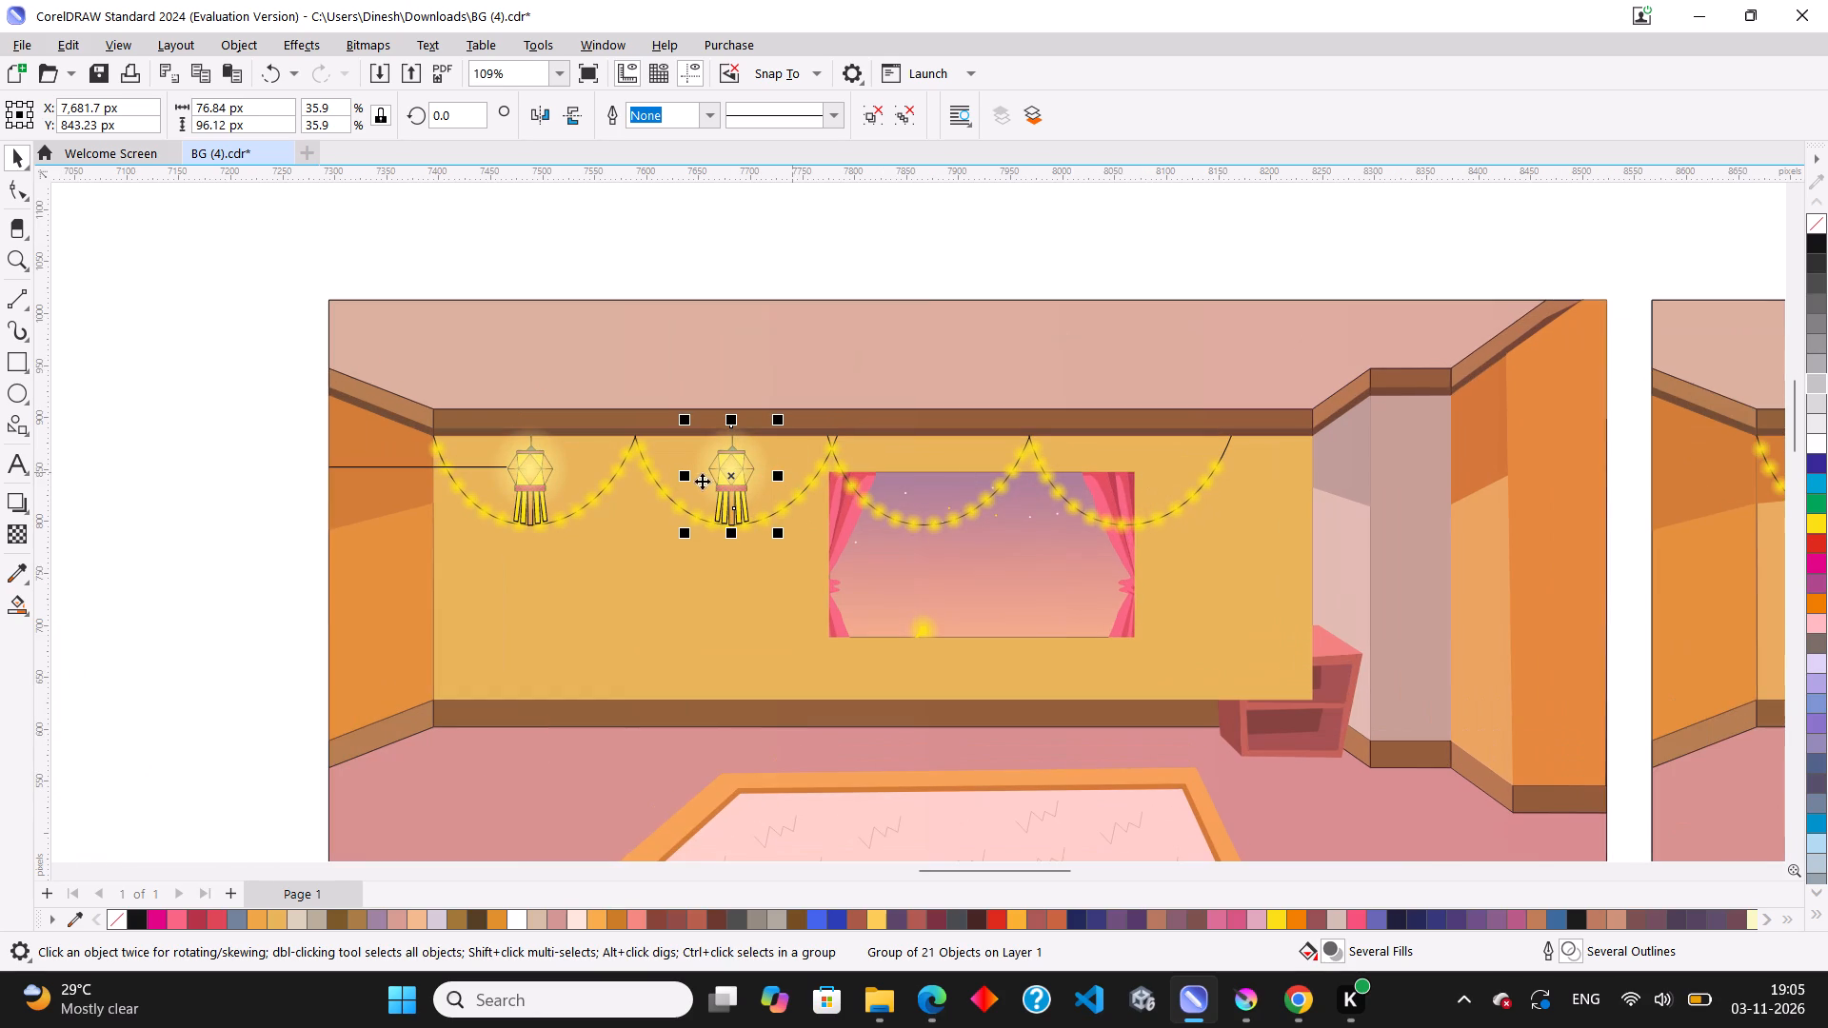
{"action": "left_click_drag", "start_coordinate": [729, 484], "coordinate": [1176, 481]}
{"action": "right_click", "coordinate": [1176, 481], "text": "ctrl"}
{"action": "scroll", "coordinate": [1140, 494], "scroll_direction": "down", "scroll_amount": 2}
{"action": "scroll", "coordinate": [824, 495], "scroll_direction": "up", "scroll_amount": 3}
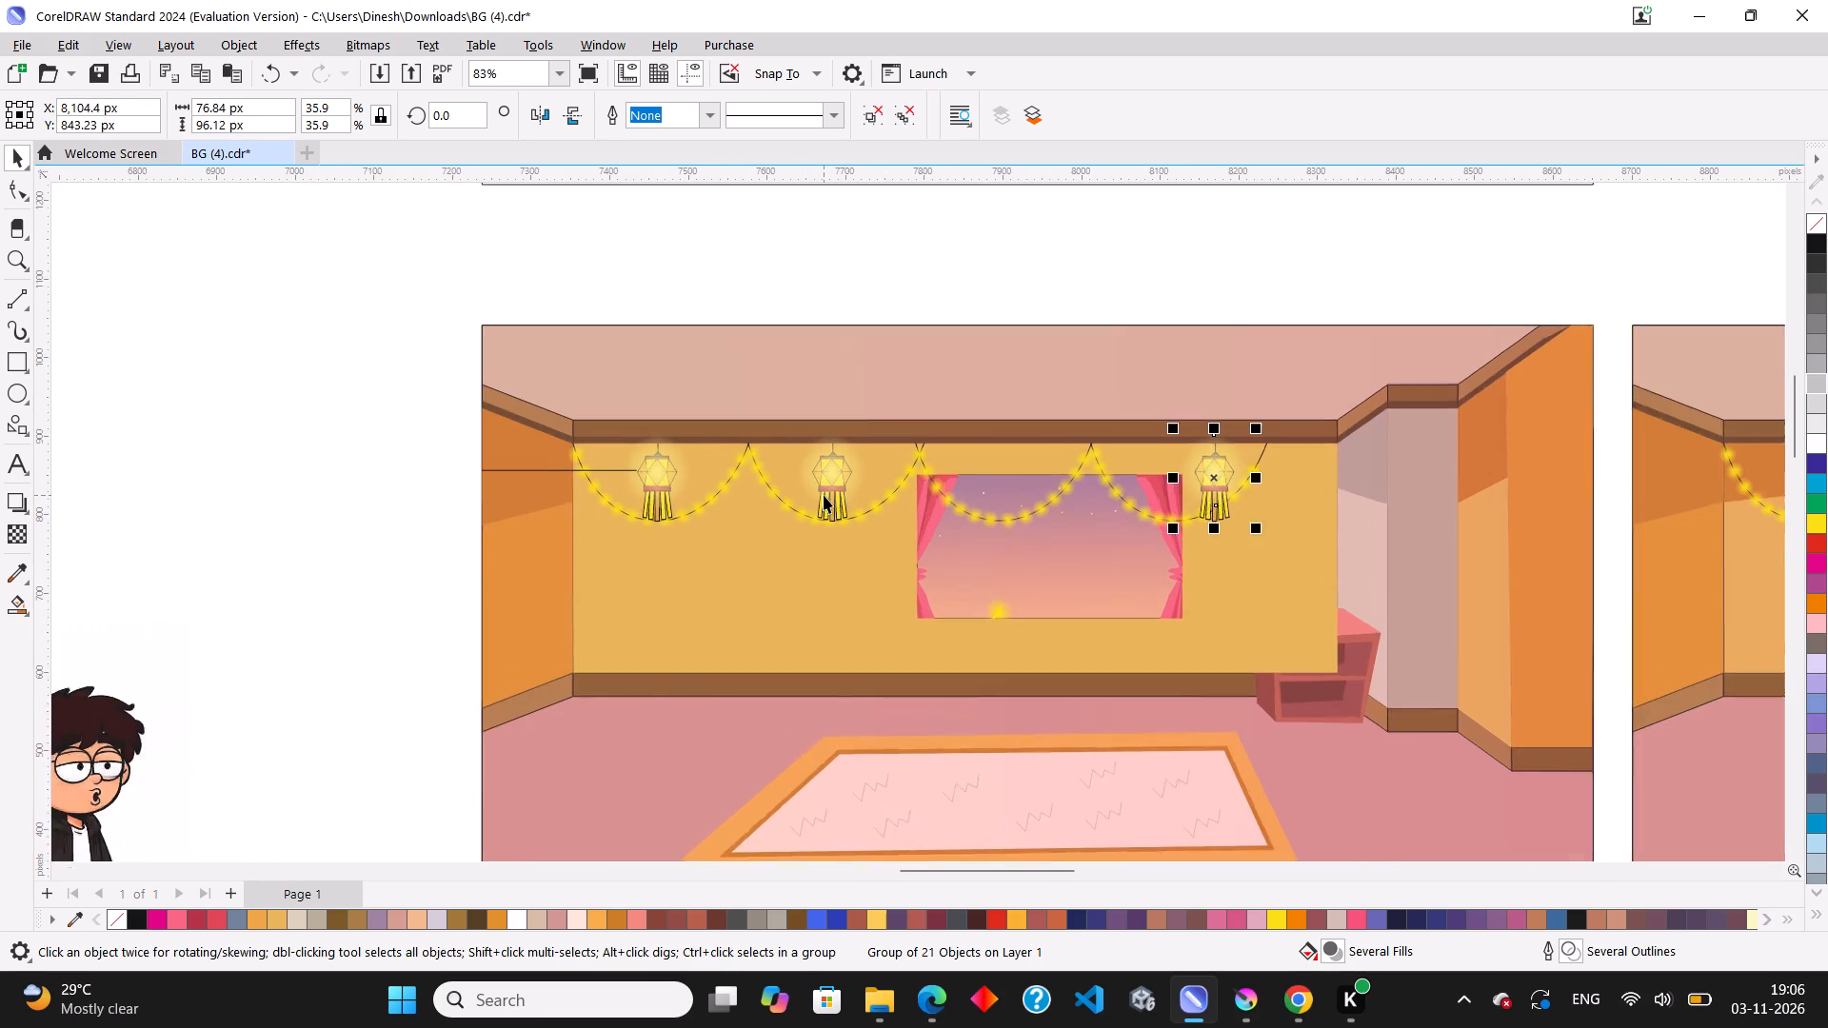
Group the three hanging lanterns together.
{"action": "left_click", "coordinate": [825, 488], "text": "shift"}
{"action": "left_click", "coordinate": [606, 483], "text": "shift"}
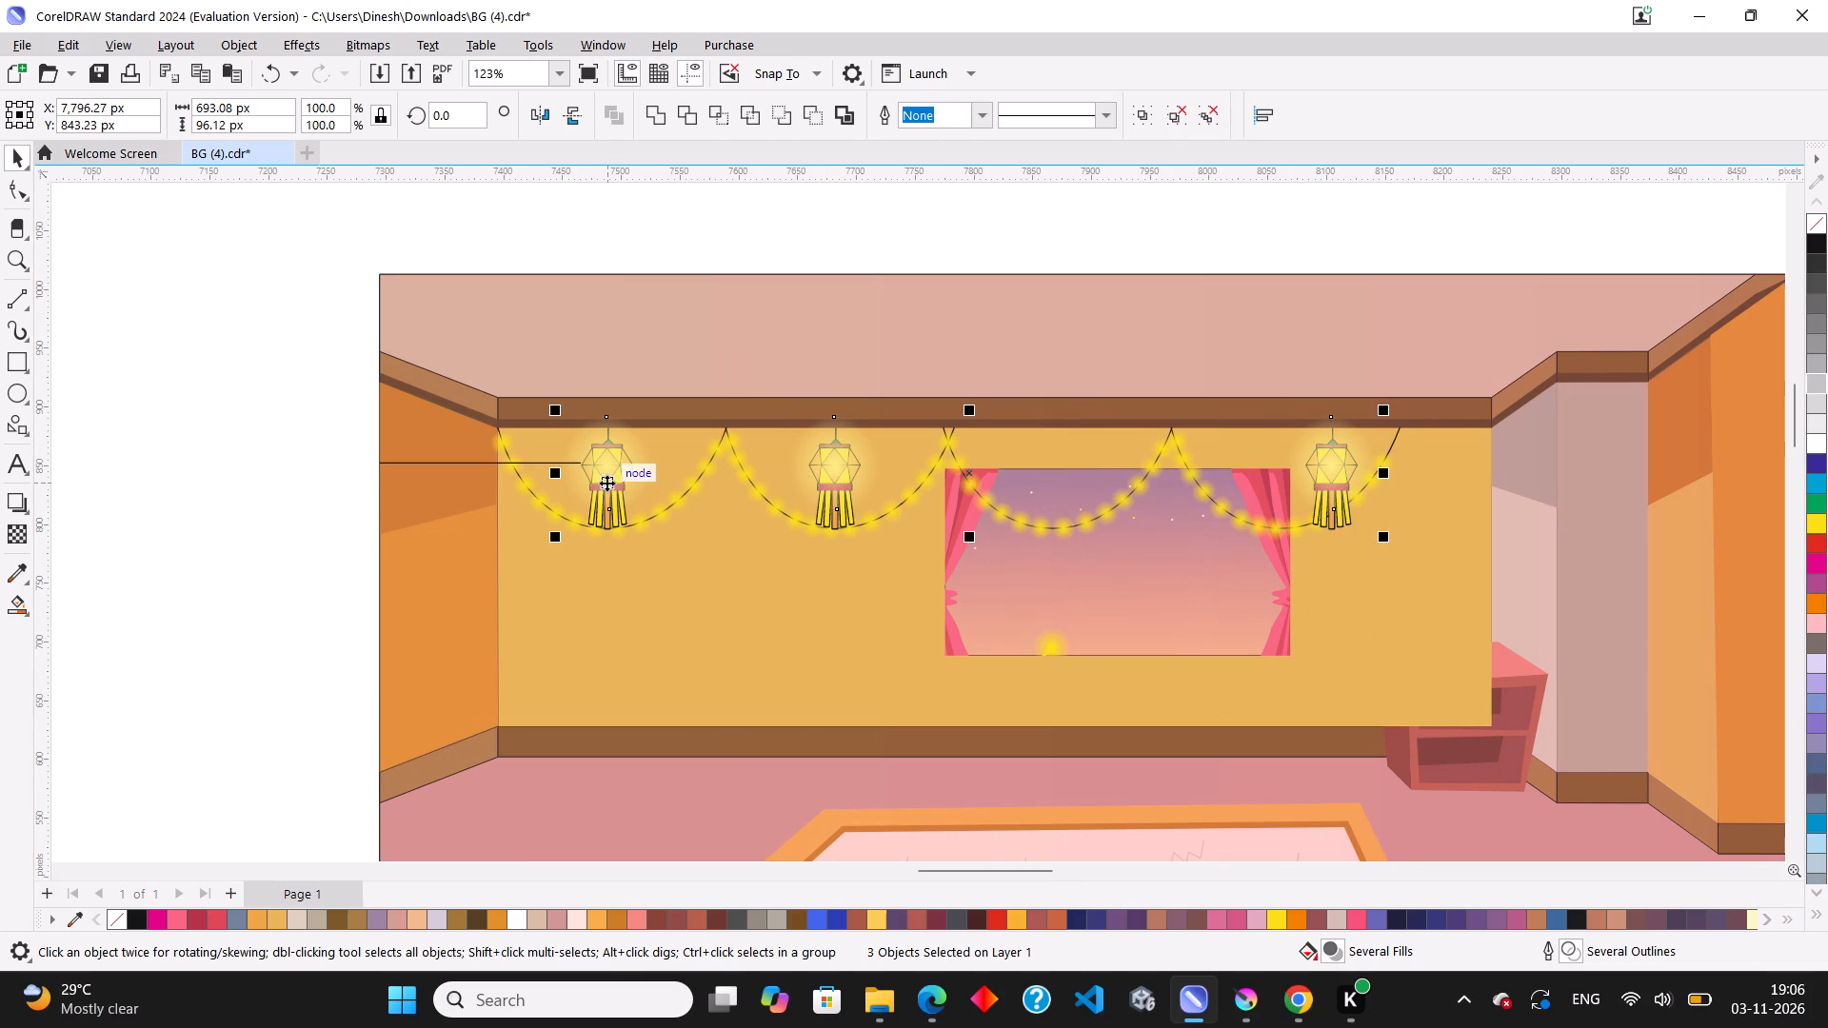
{"action": "key", "text": "ctrl+g"}
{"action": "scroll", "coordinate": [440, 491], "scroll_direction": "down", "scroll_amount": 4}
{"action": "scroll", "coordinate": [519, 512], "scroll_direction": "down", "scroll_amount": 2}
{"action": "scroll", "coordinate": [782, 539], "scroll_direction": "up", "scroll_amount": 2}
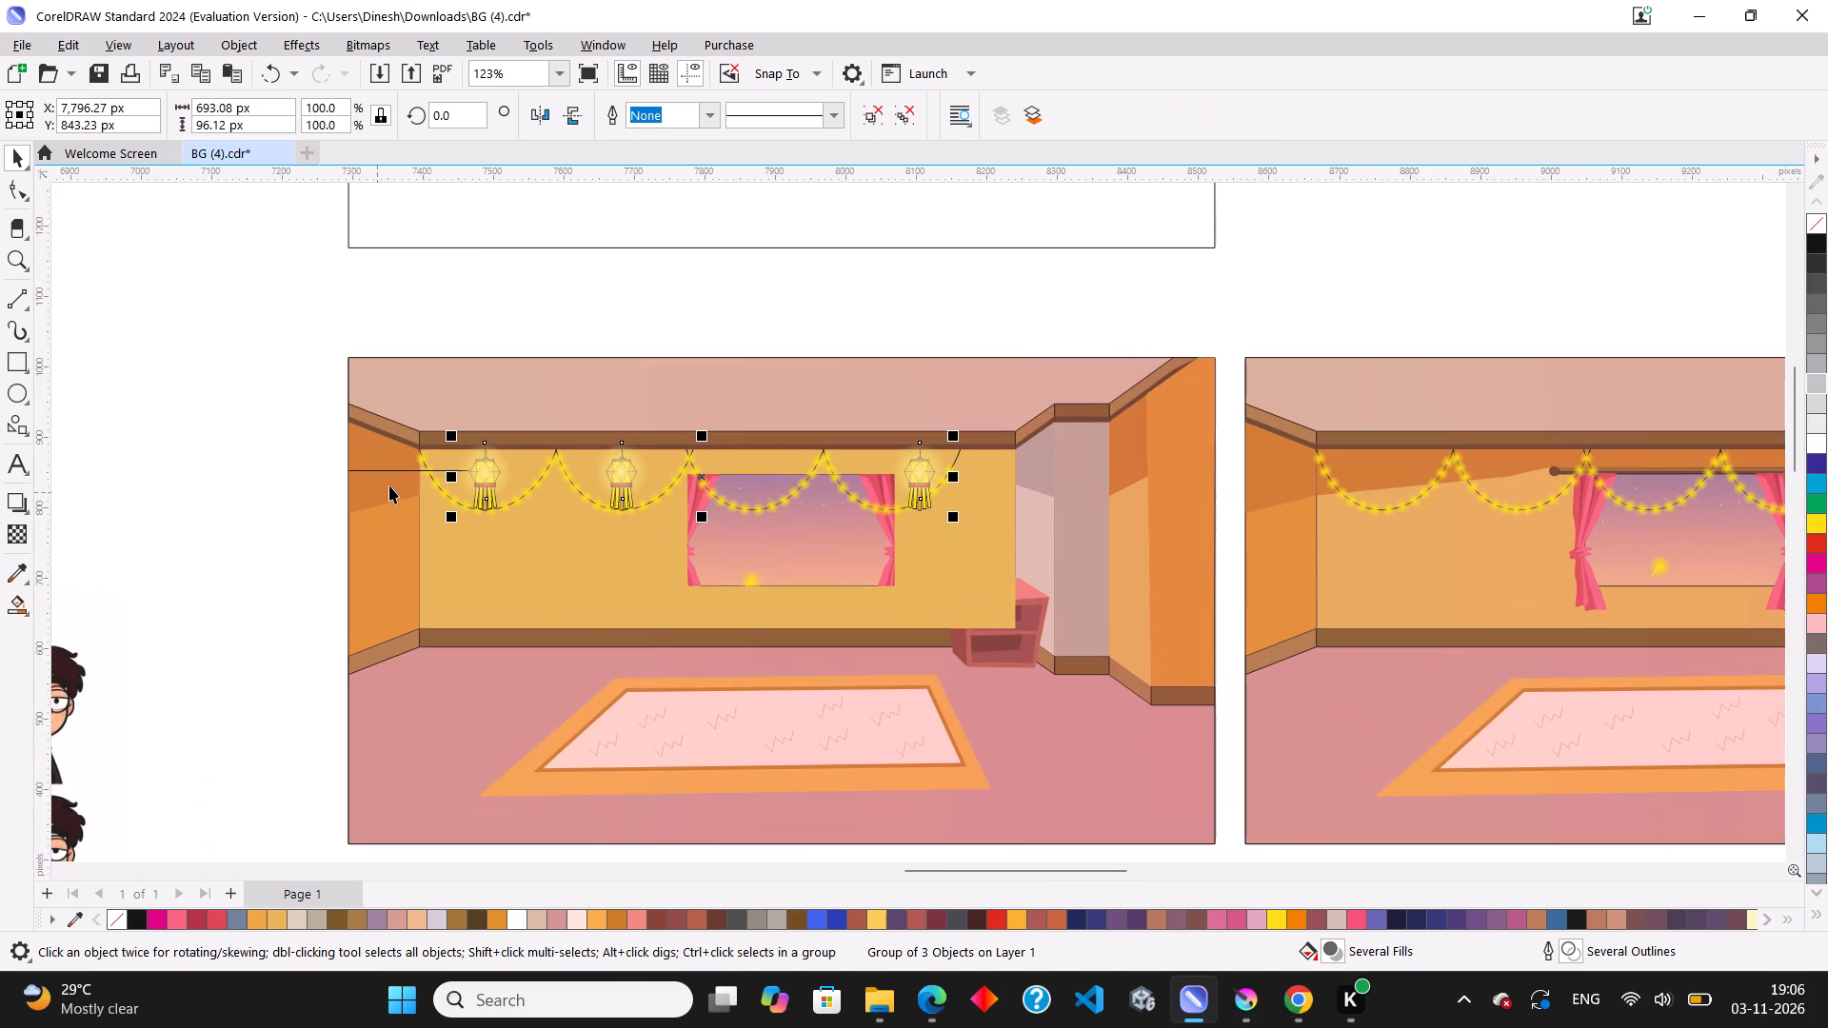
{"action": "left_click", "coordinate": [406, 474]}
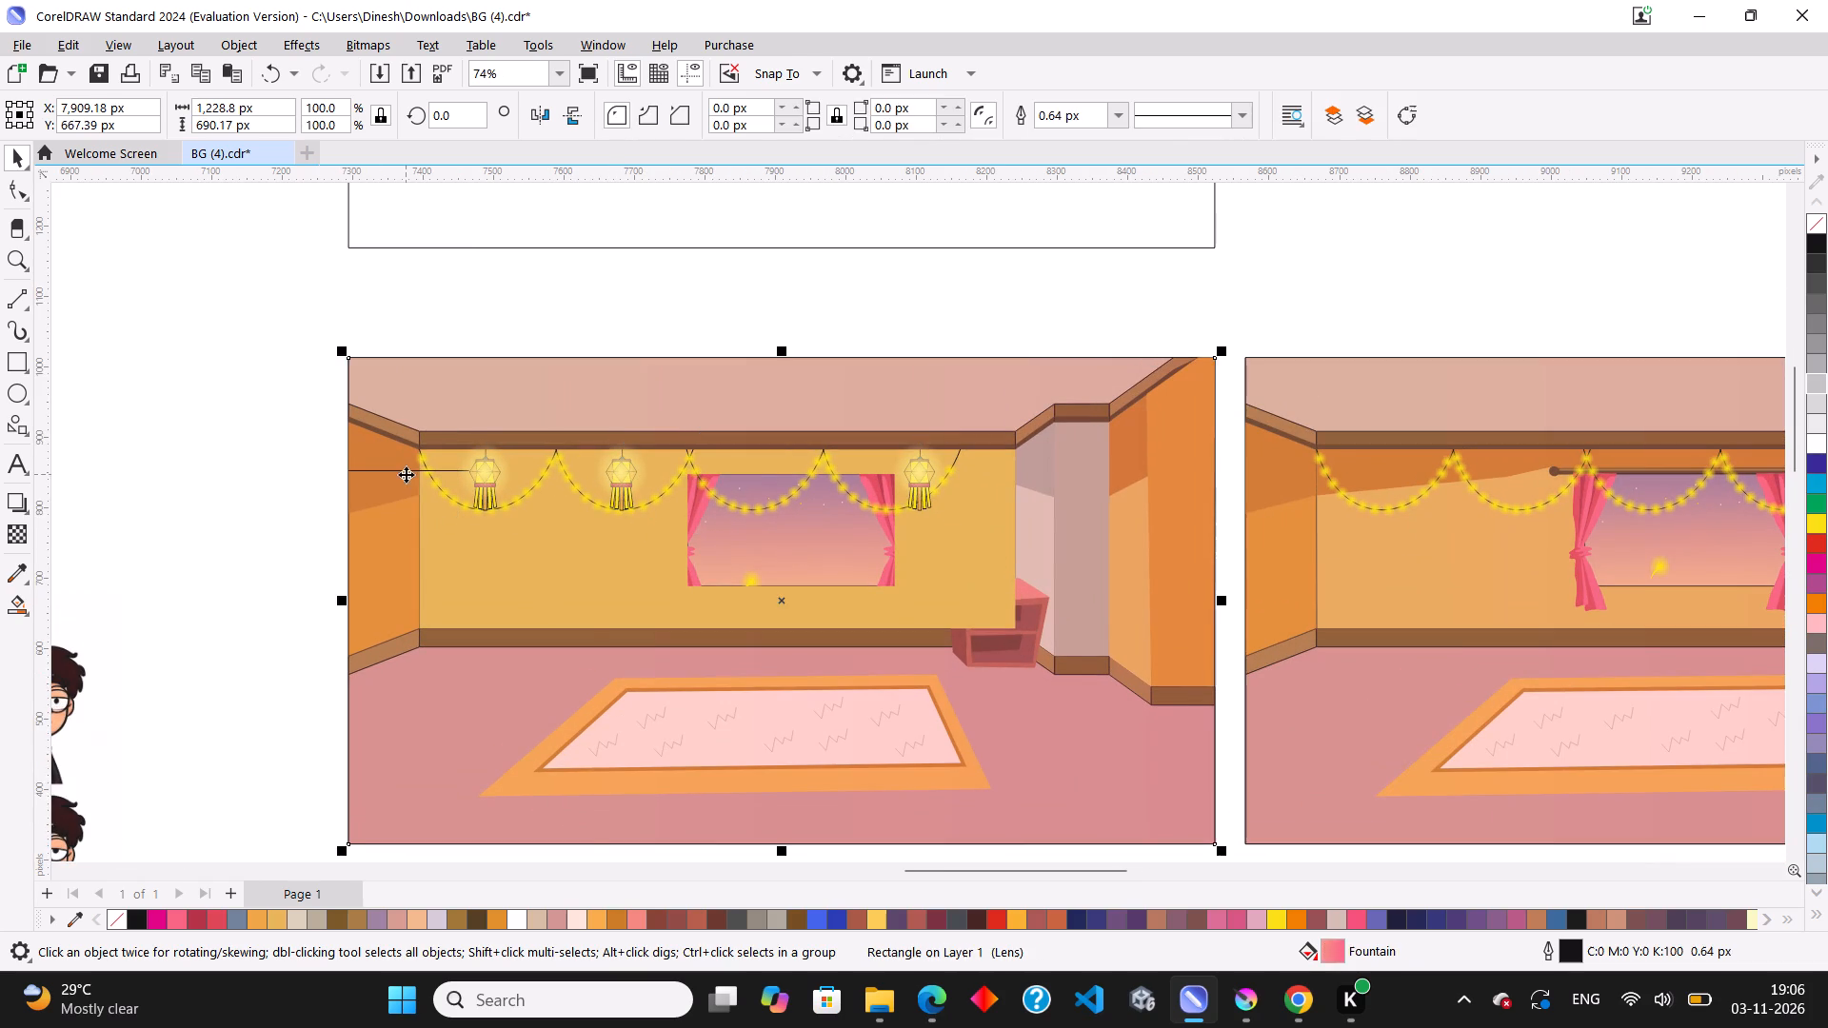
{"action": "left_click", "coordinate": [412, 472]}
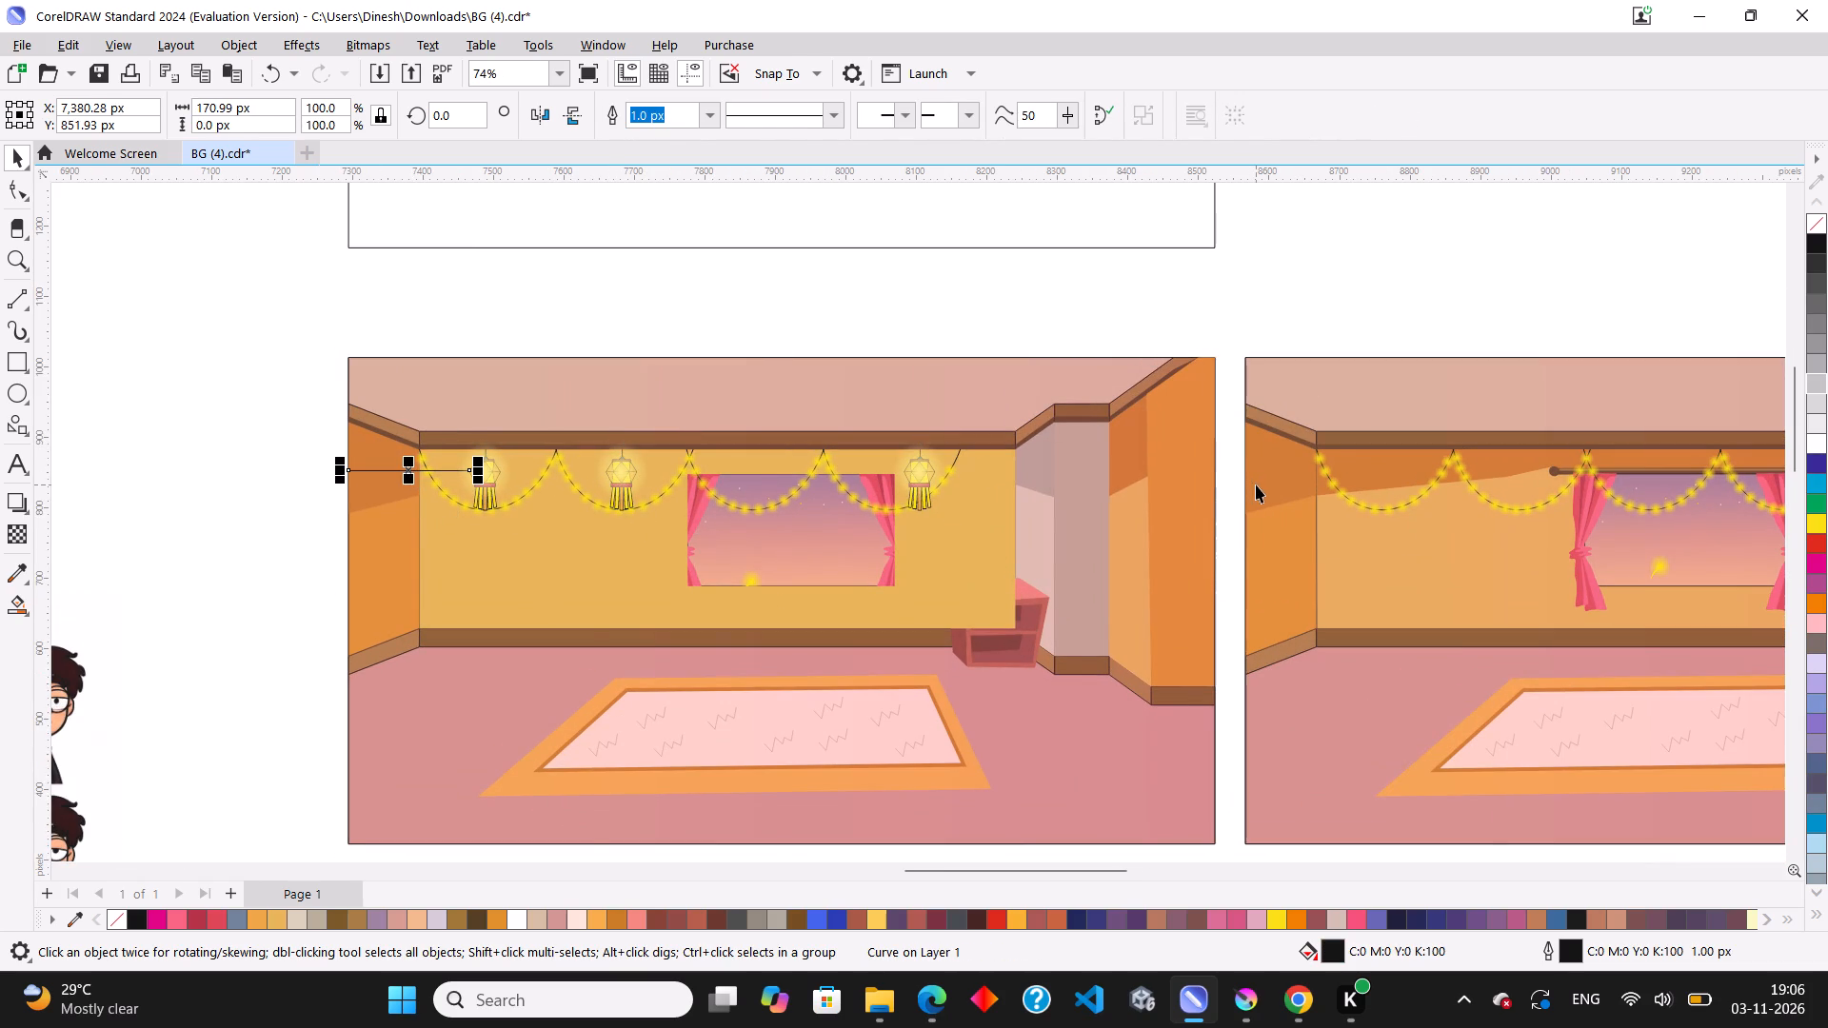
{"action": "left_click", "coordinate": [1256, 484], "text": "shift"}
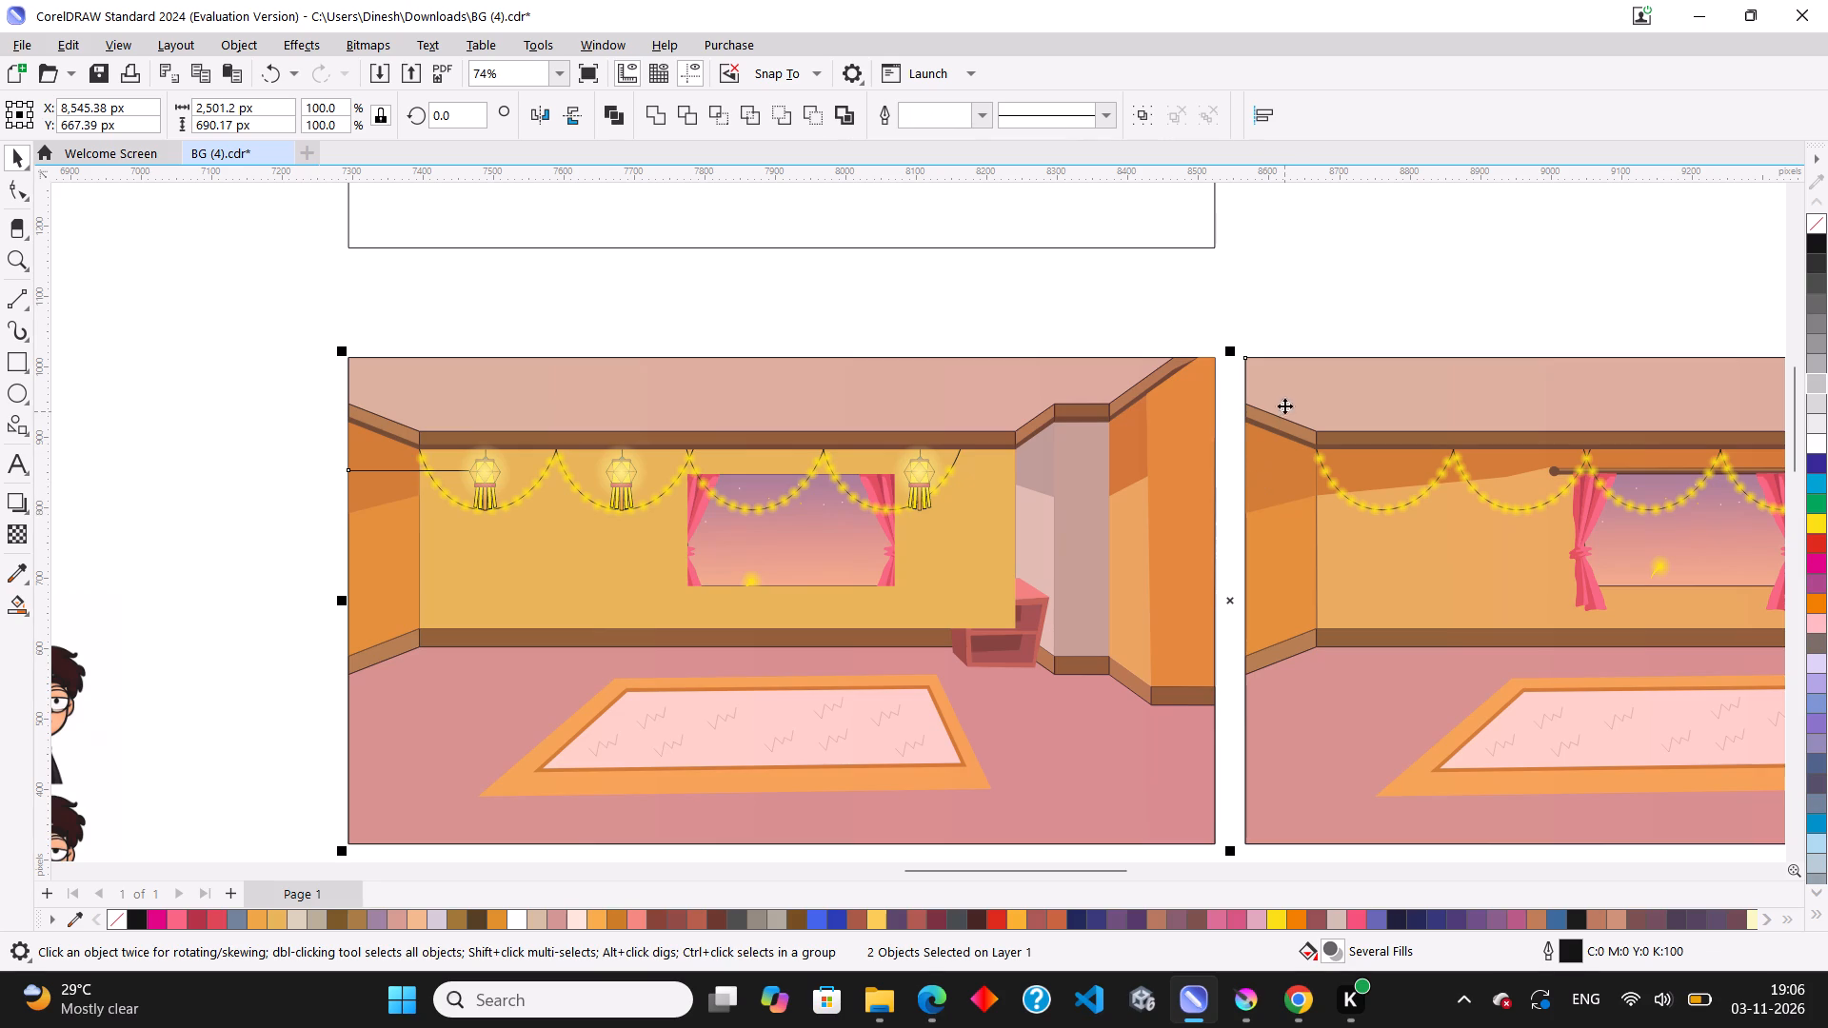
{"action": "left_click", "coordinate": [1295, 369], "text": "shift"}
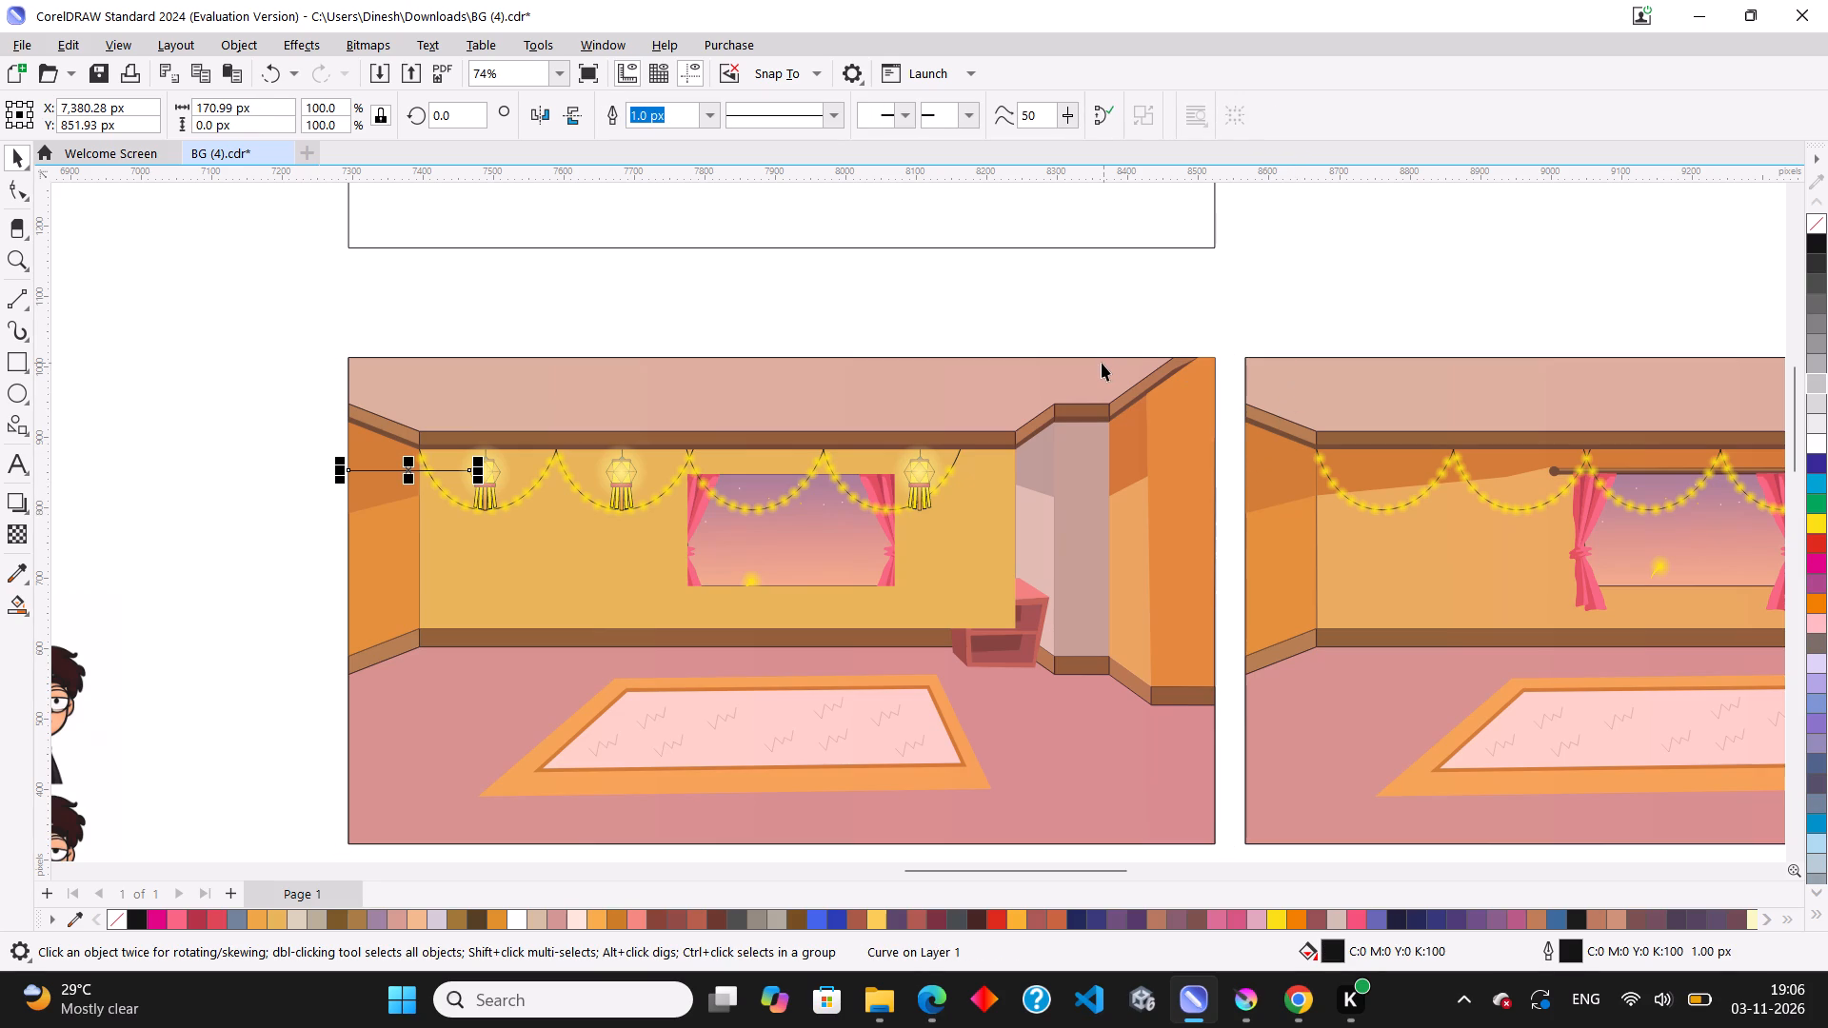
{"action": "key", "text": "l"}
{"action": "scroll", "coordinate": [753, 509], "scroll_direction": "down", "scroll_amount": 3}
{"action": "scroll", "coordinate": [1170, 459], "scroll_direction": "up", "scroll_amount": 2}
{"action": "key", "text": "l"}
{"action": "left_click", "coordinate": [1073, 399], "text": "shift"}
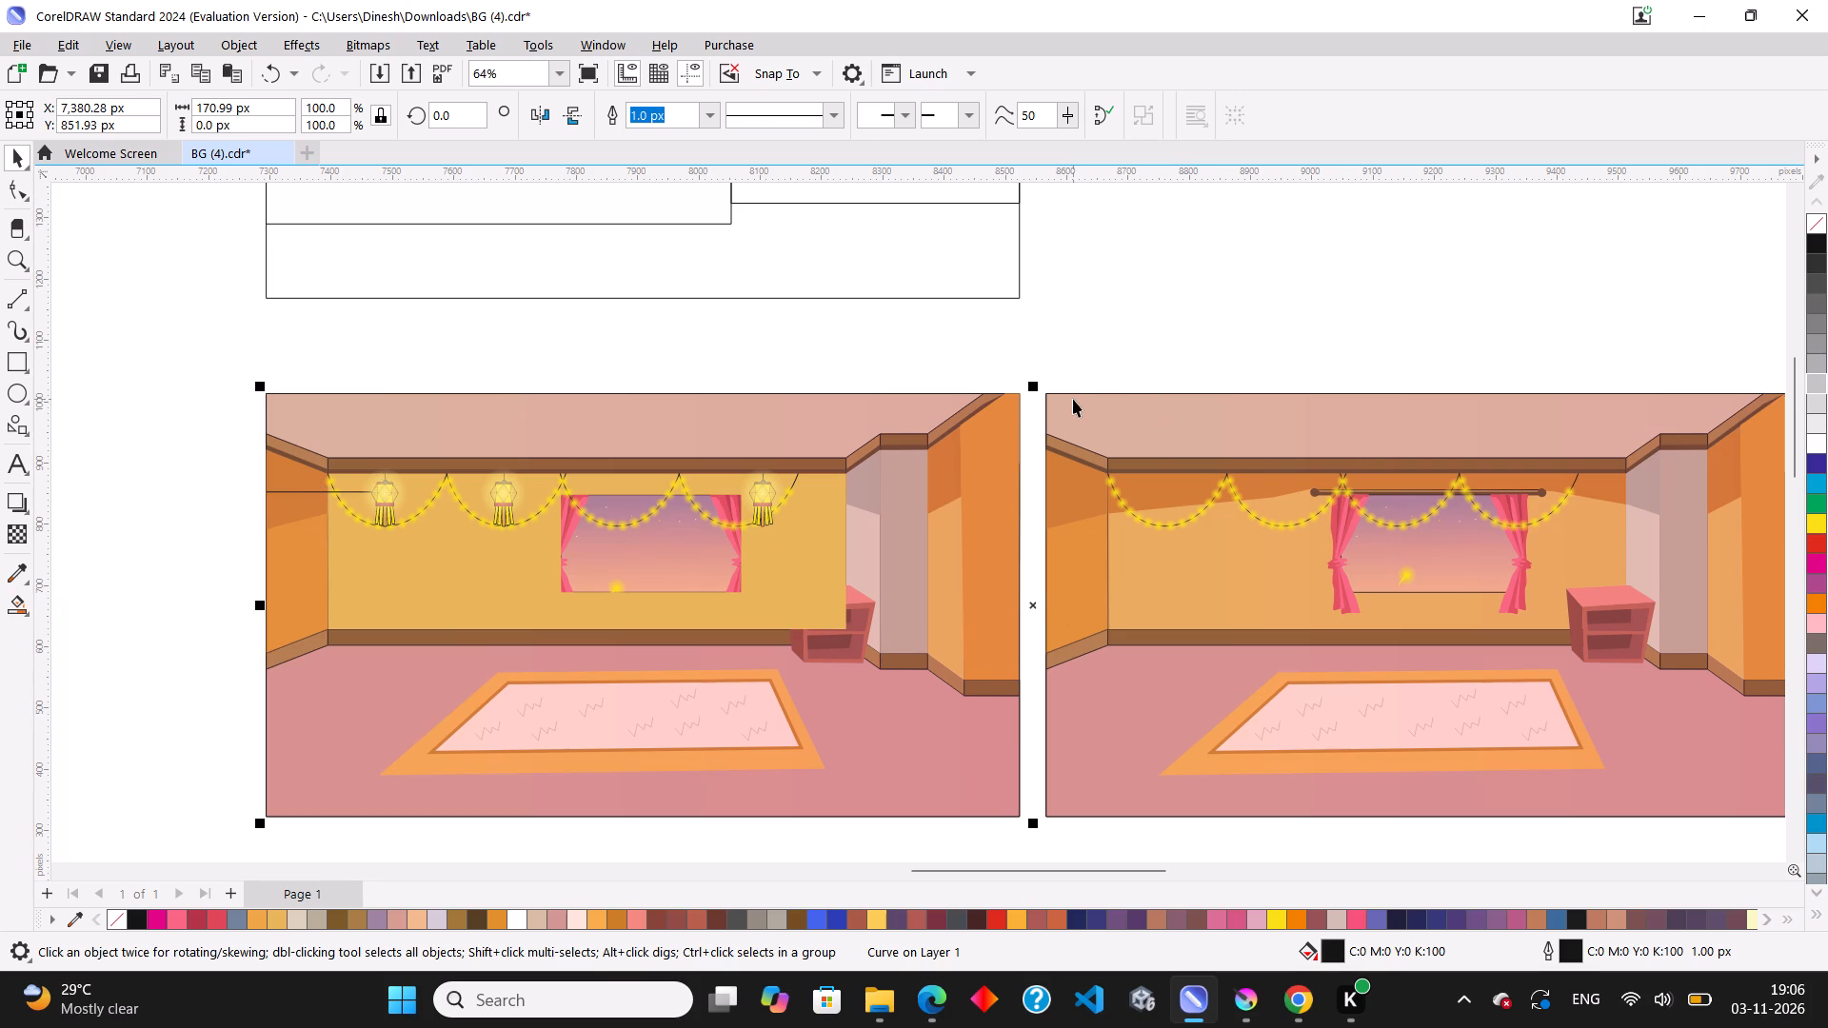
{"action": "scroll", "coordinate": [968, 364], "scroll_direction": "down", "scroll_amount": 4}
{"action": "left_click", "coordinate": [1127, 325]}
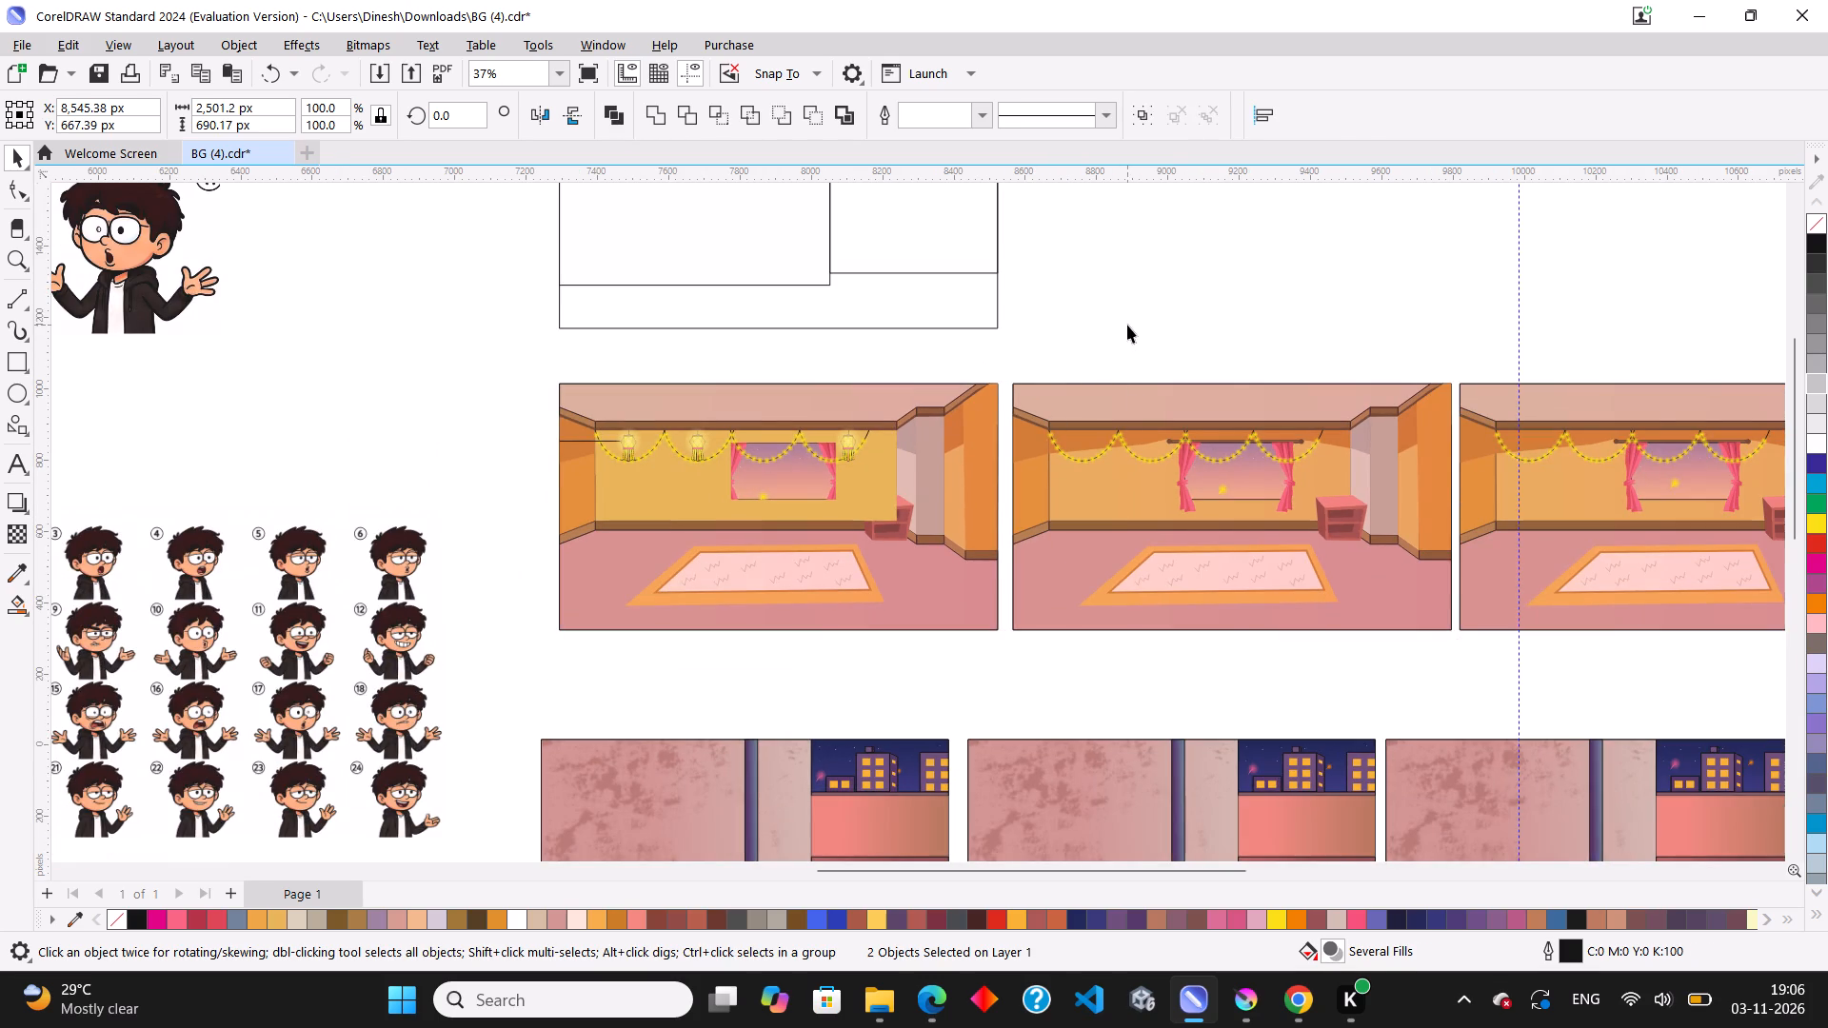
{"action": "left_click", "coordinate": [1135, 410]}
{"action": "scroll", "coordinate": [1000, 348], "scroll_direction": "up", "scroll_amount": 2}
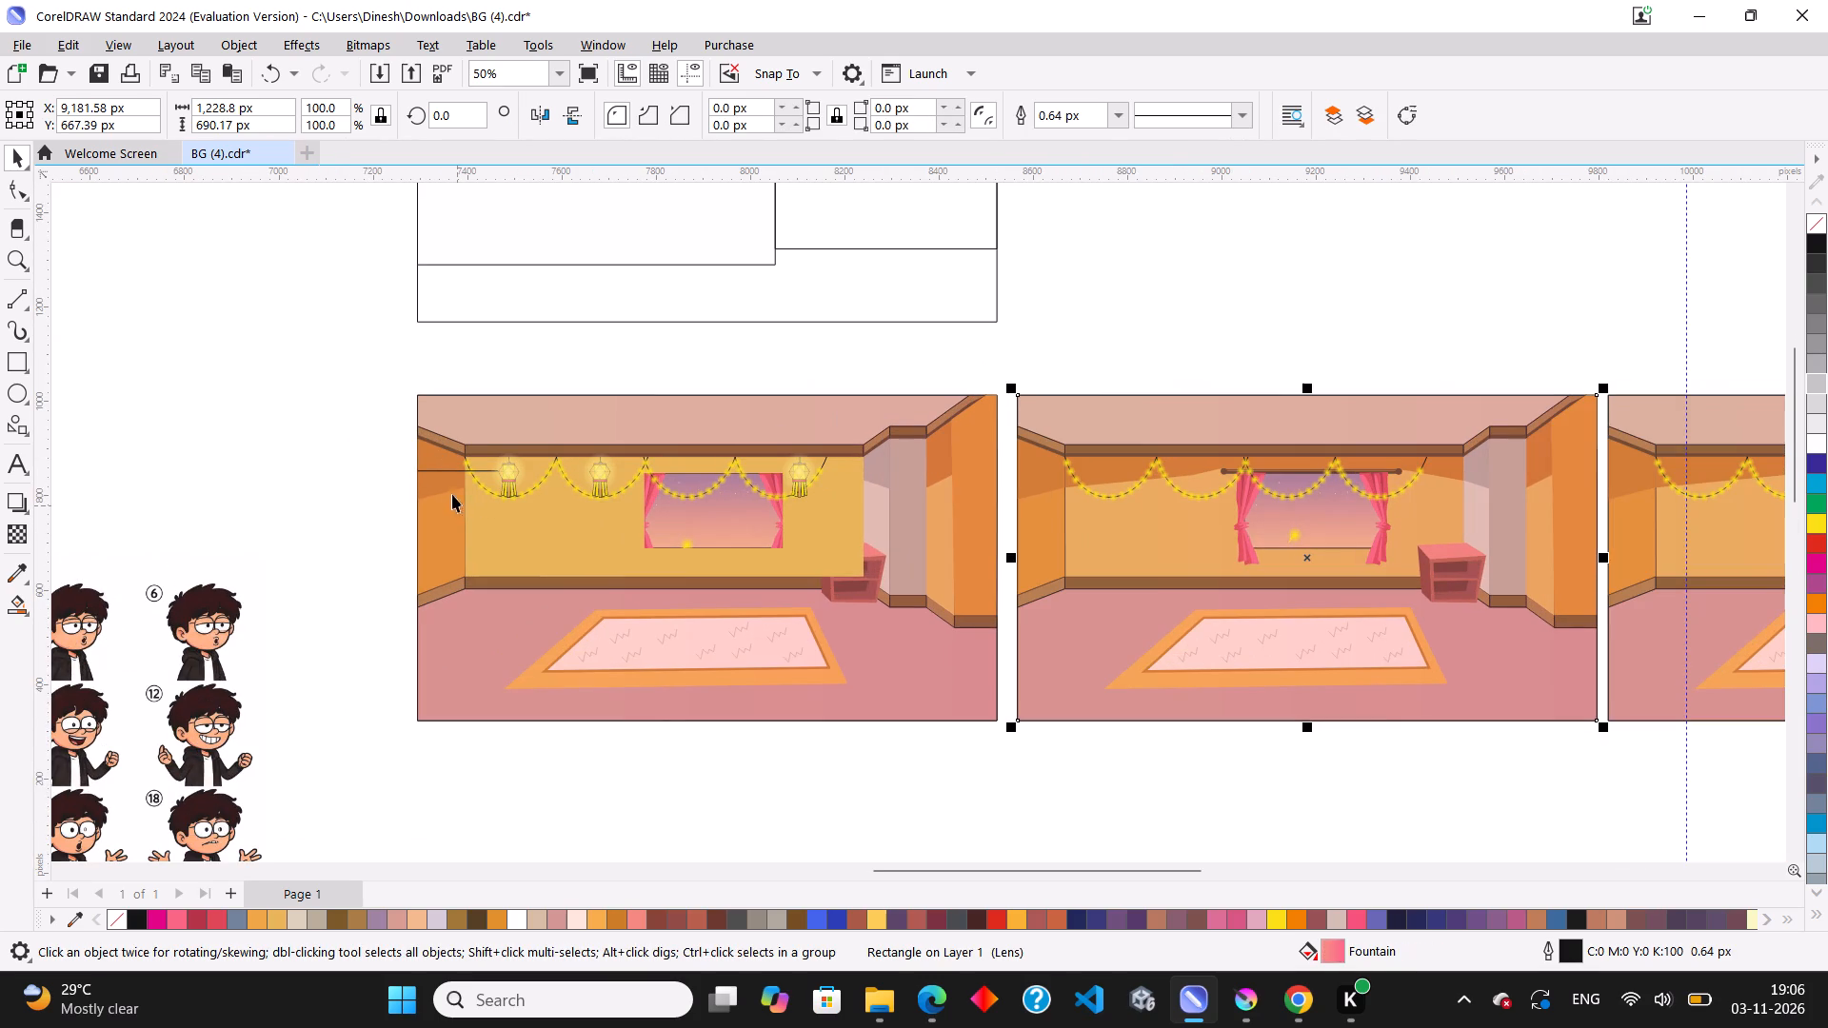
Move the 171 px horizontal spacing line to the second room by aligning its left end with that room's left edge.
{"action": "left_click", "coordinate": [429, 474]}
{"action": "left_click", "coordinate": [443, 472]}
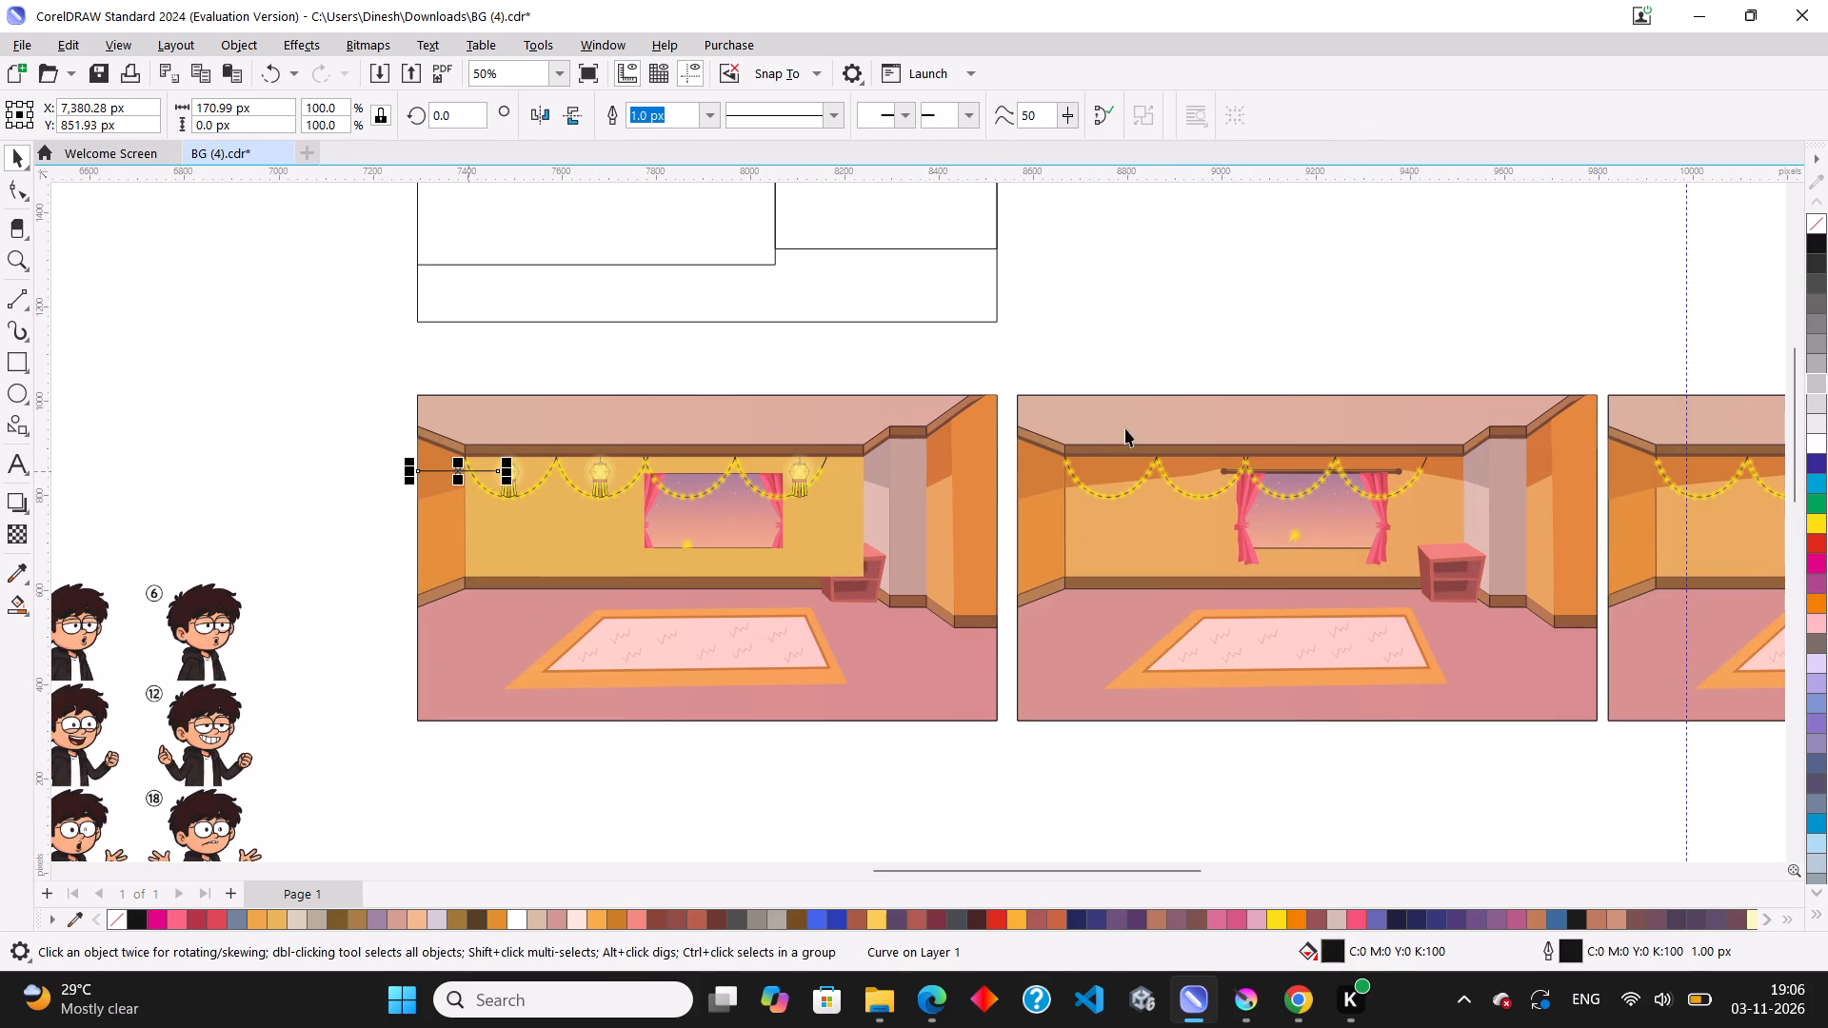
{"action": "left_click", "coordinate": [1116, 410], "text": "shift"}
{"action": "key", "text": "l"}
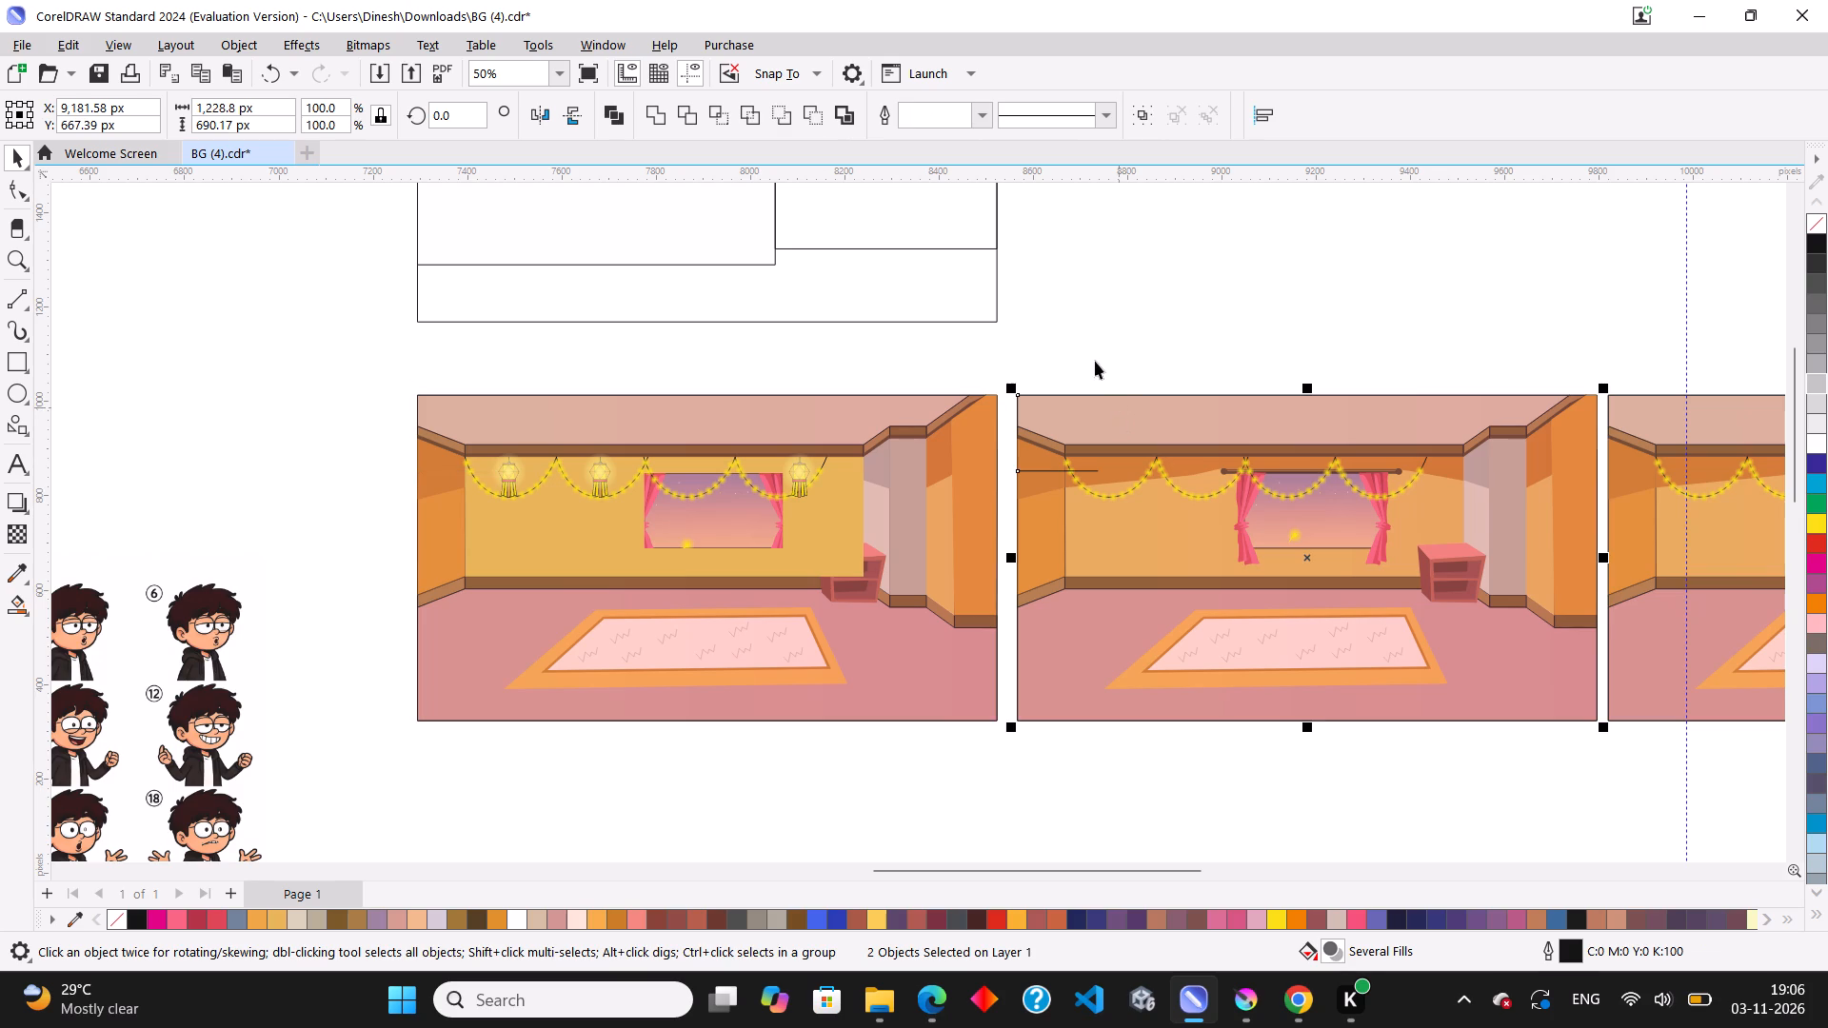
Copy the three-lantern group into the second room at the same height, with its first lantern meeting the spacing line's end.
{"action": "left_click", "coordinate": [1085, 344]}
{"action": "left_click", "coordinate": [509, 477]}
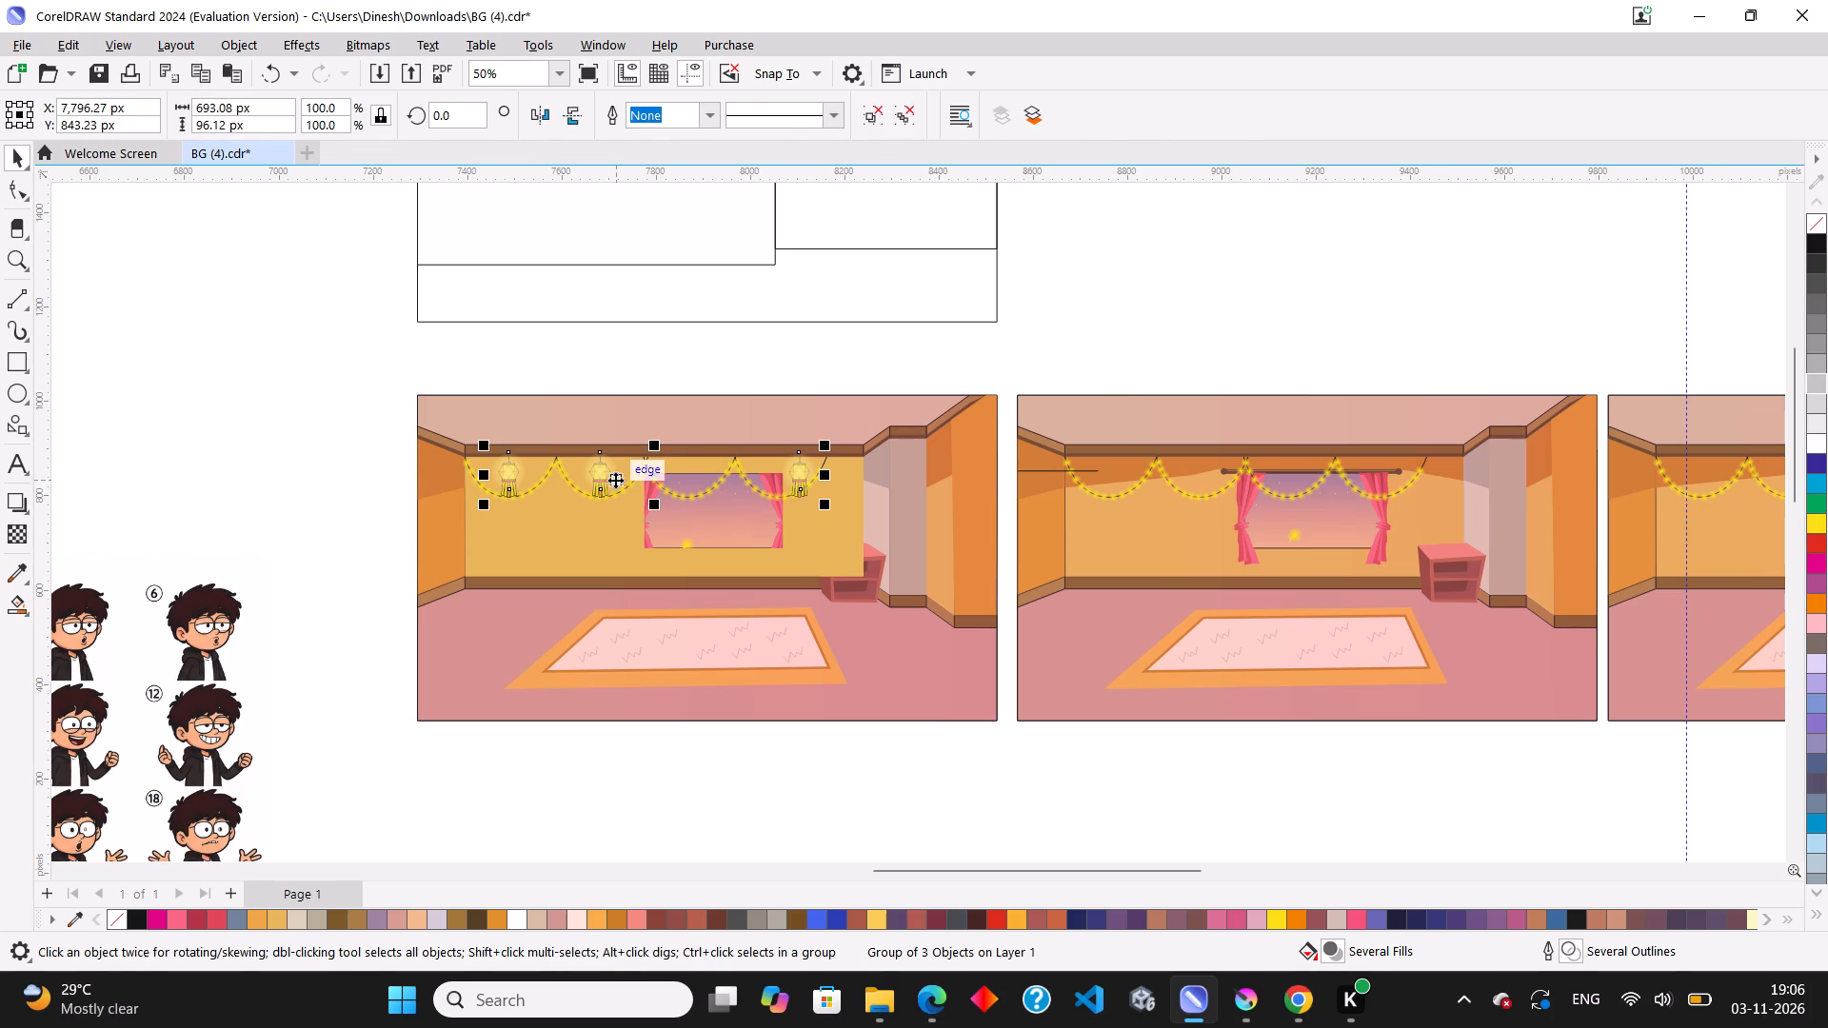
{"action": "left_click_drag", "start_coordinate": [654, 479], "coordinate": [1236, 480]}
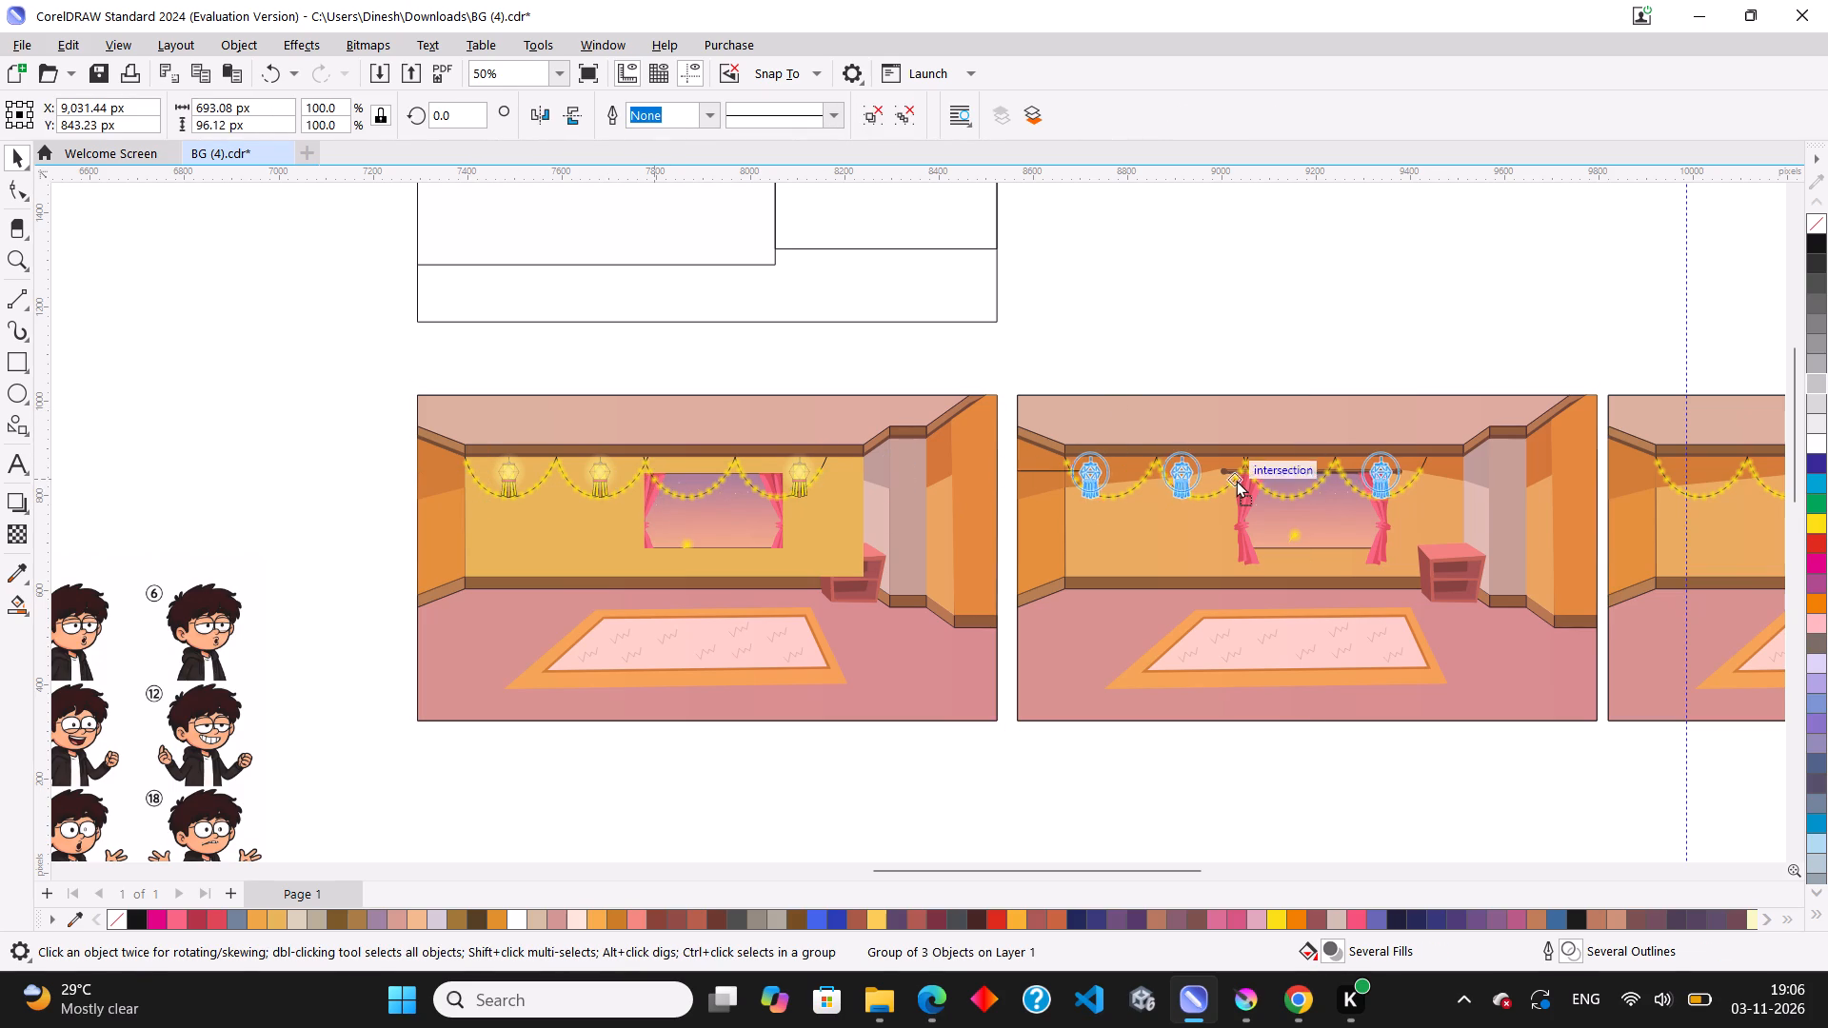
{"action": "left_click_drag", "start_coordinate": [1236, 480], "coordinate": [1257, 481]}
{"action": "right_click", "coordinate": [1257, 481], "text": "ctrl"}
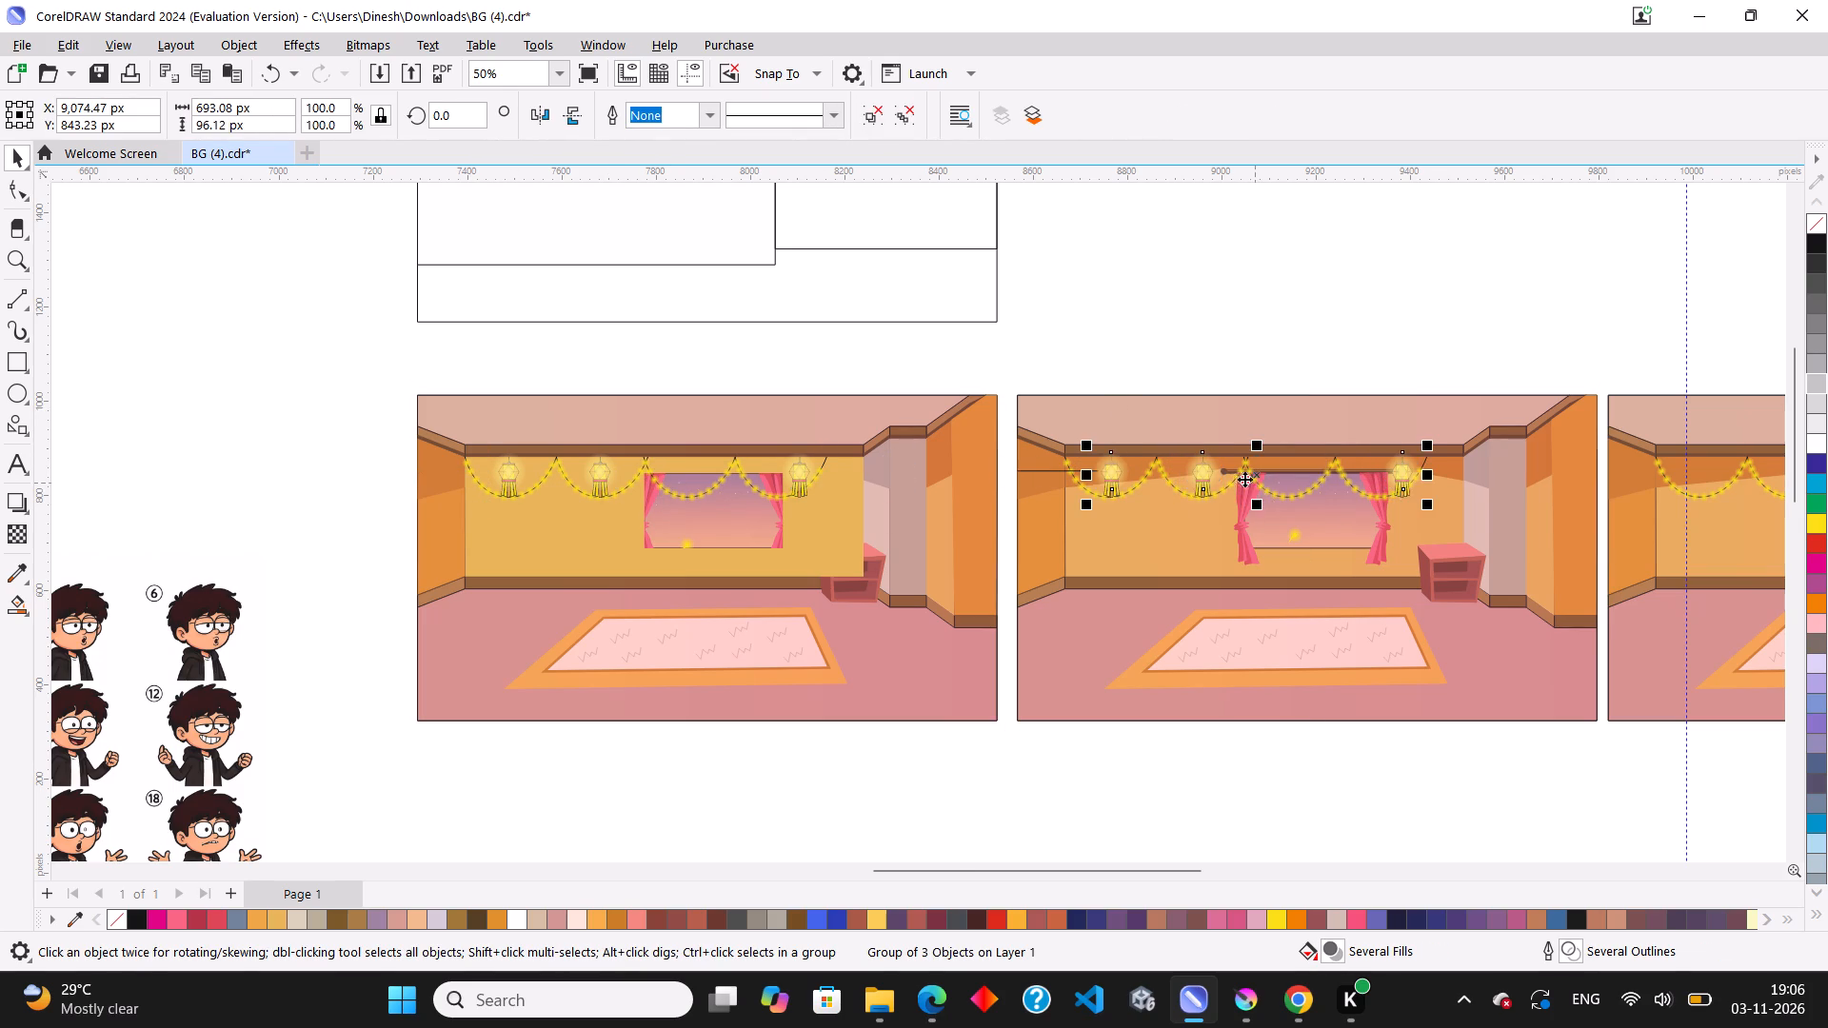
{"action": "scroll", "coordinate": [1169, 479], "scroll_direction": "up", "scroll_amount": 4}
{"action": "scroll", "coordinate": [1055, 460], "scroll_direction": "up", "scroll_amount": 13}
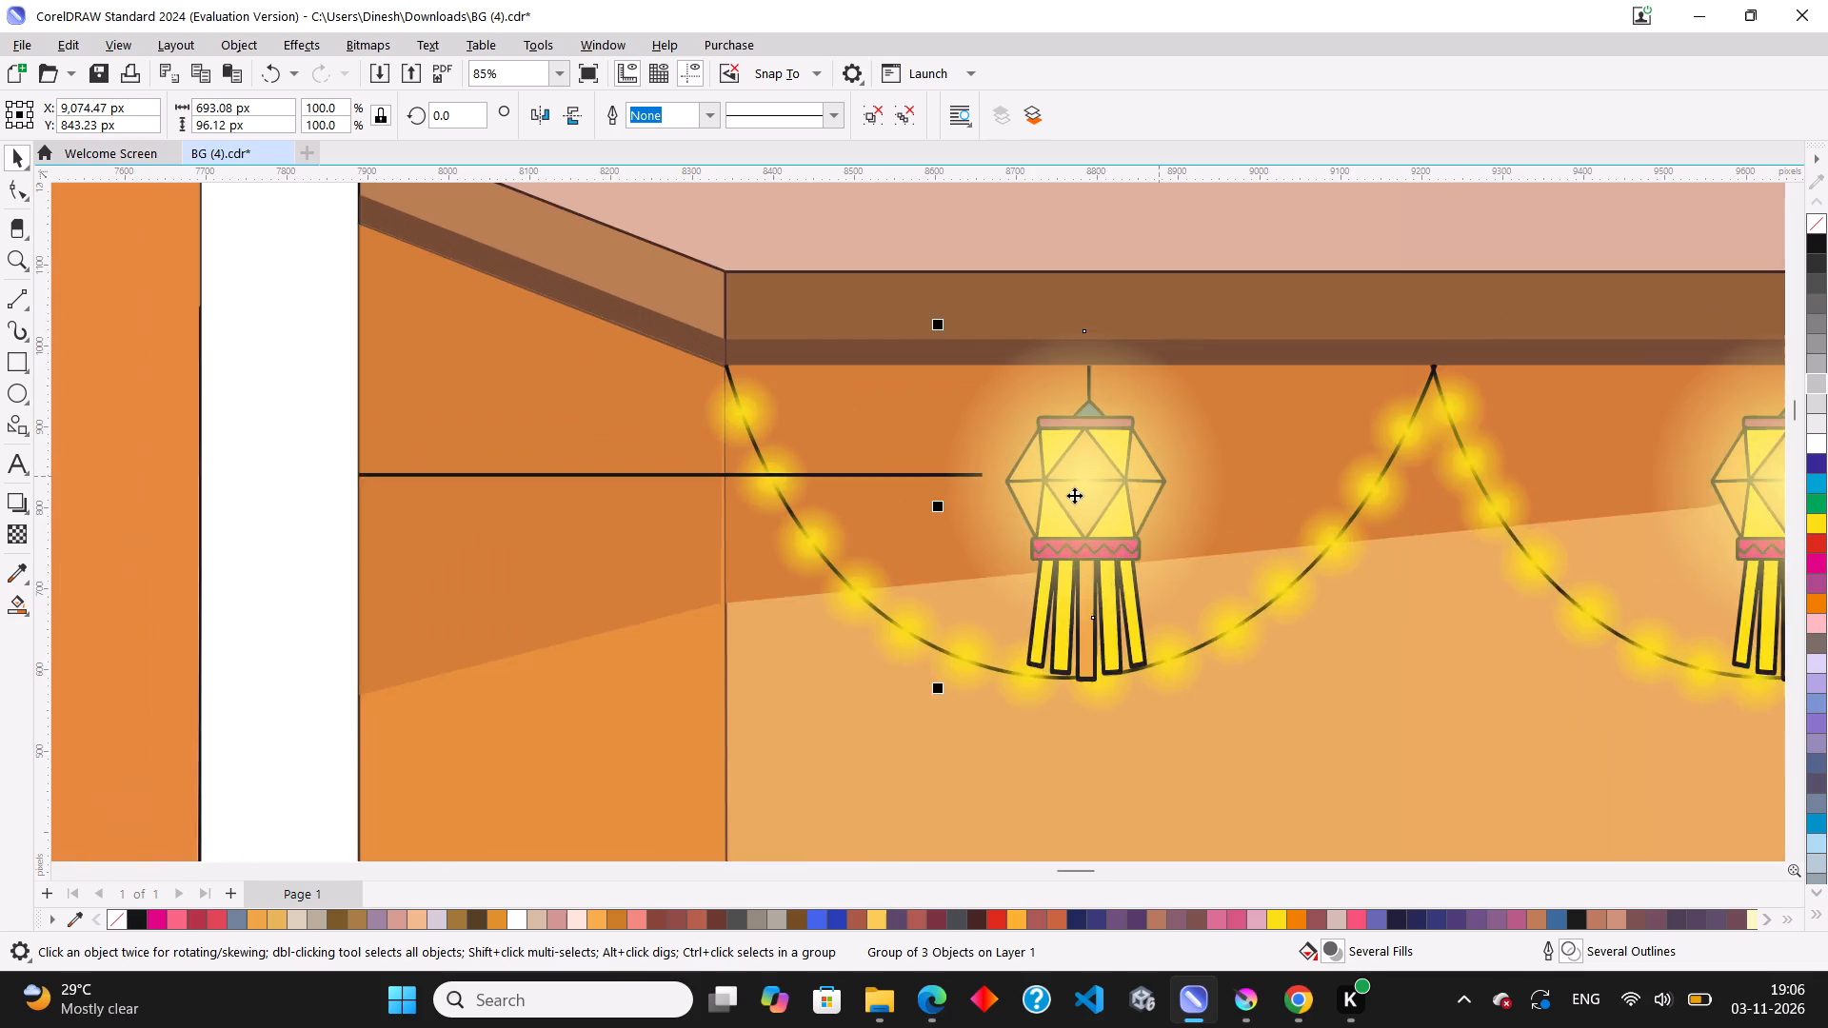
{"action": "scroll", "coordinate": [1074, 495], "scroll_direction": "up", "scroll_amount": 8}
{"action": "left_click_drag", "start_coordinate": [949, 469], "coordinate": [890, 475]}
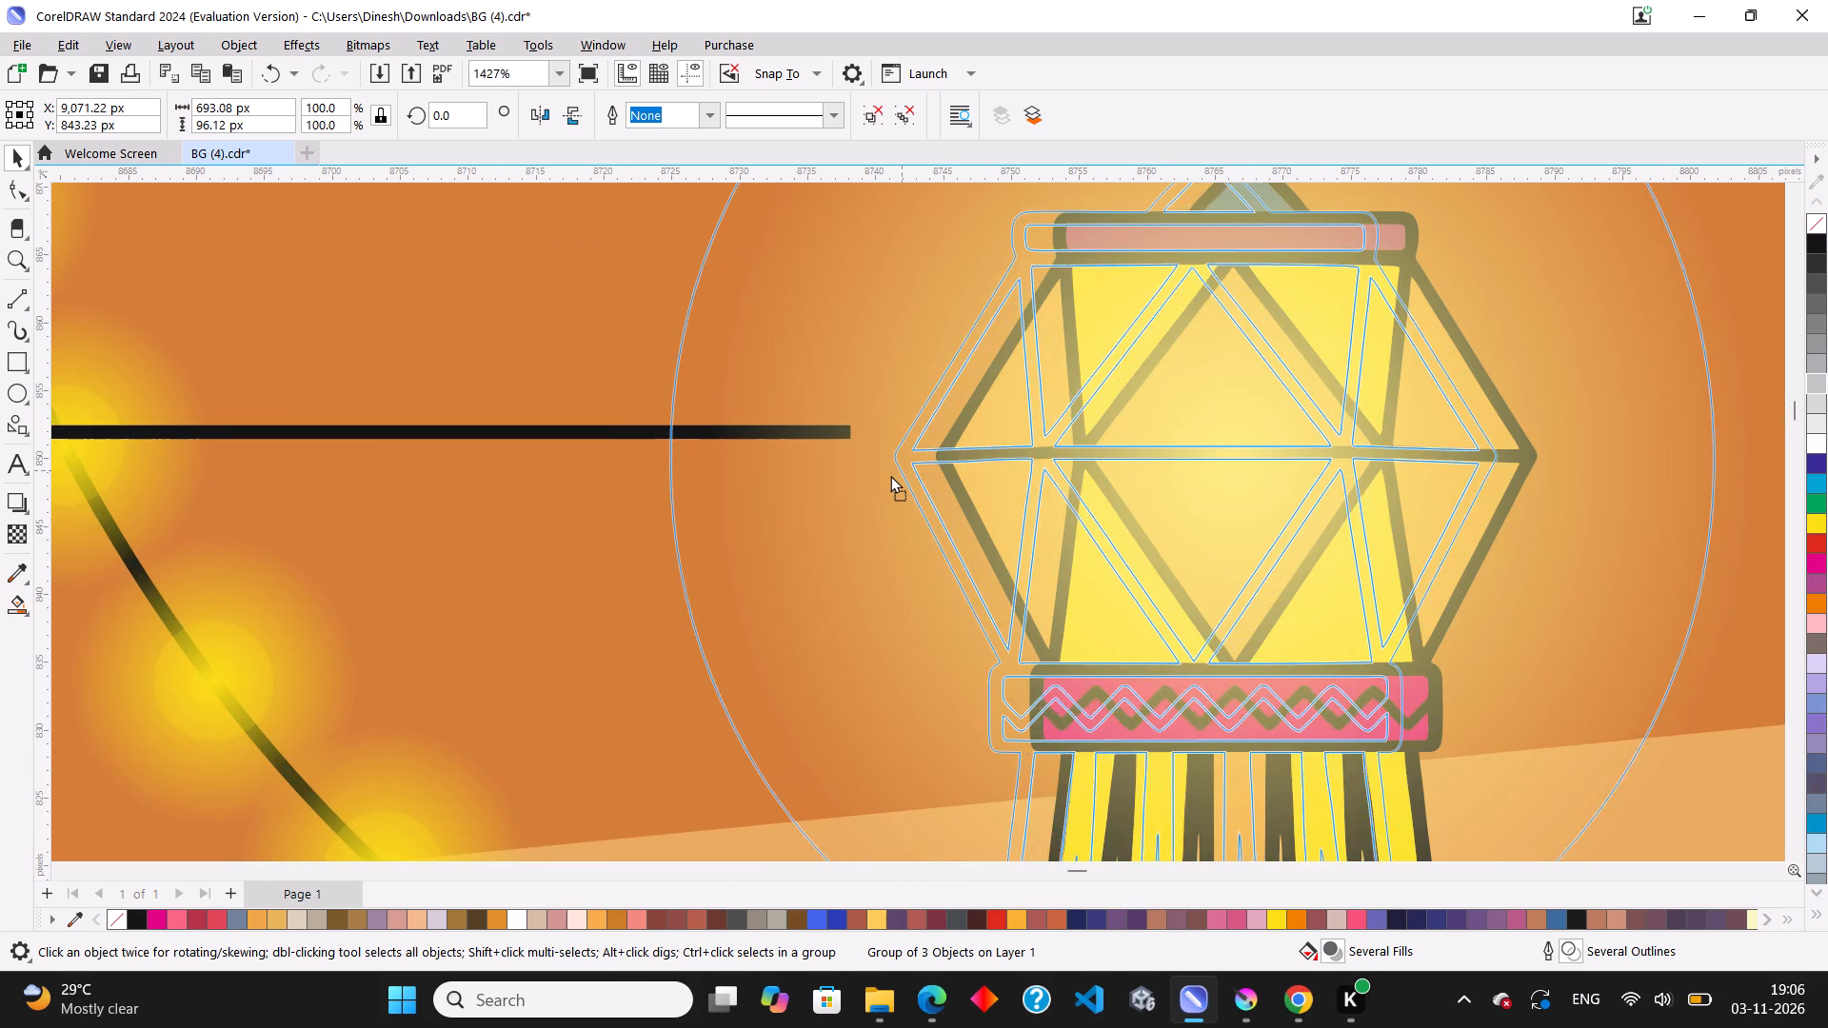
{"action": "left_click_drag", "start_coordinate": [890, 475], "coordinate": [855, 468]}
{"action": "scroll", "coordinate": [823, 465], "scroll_direction": "down", "scroll_amount": 3}
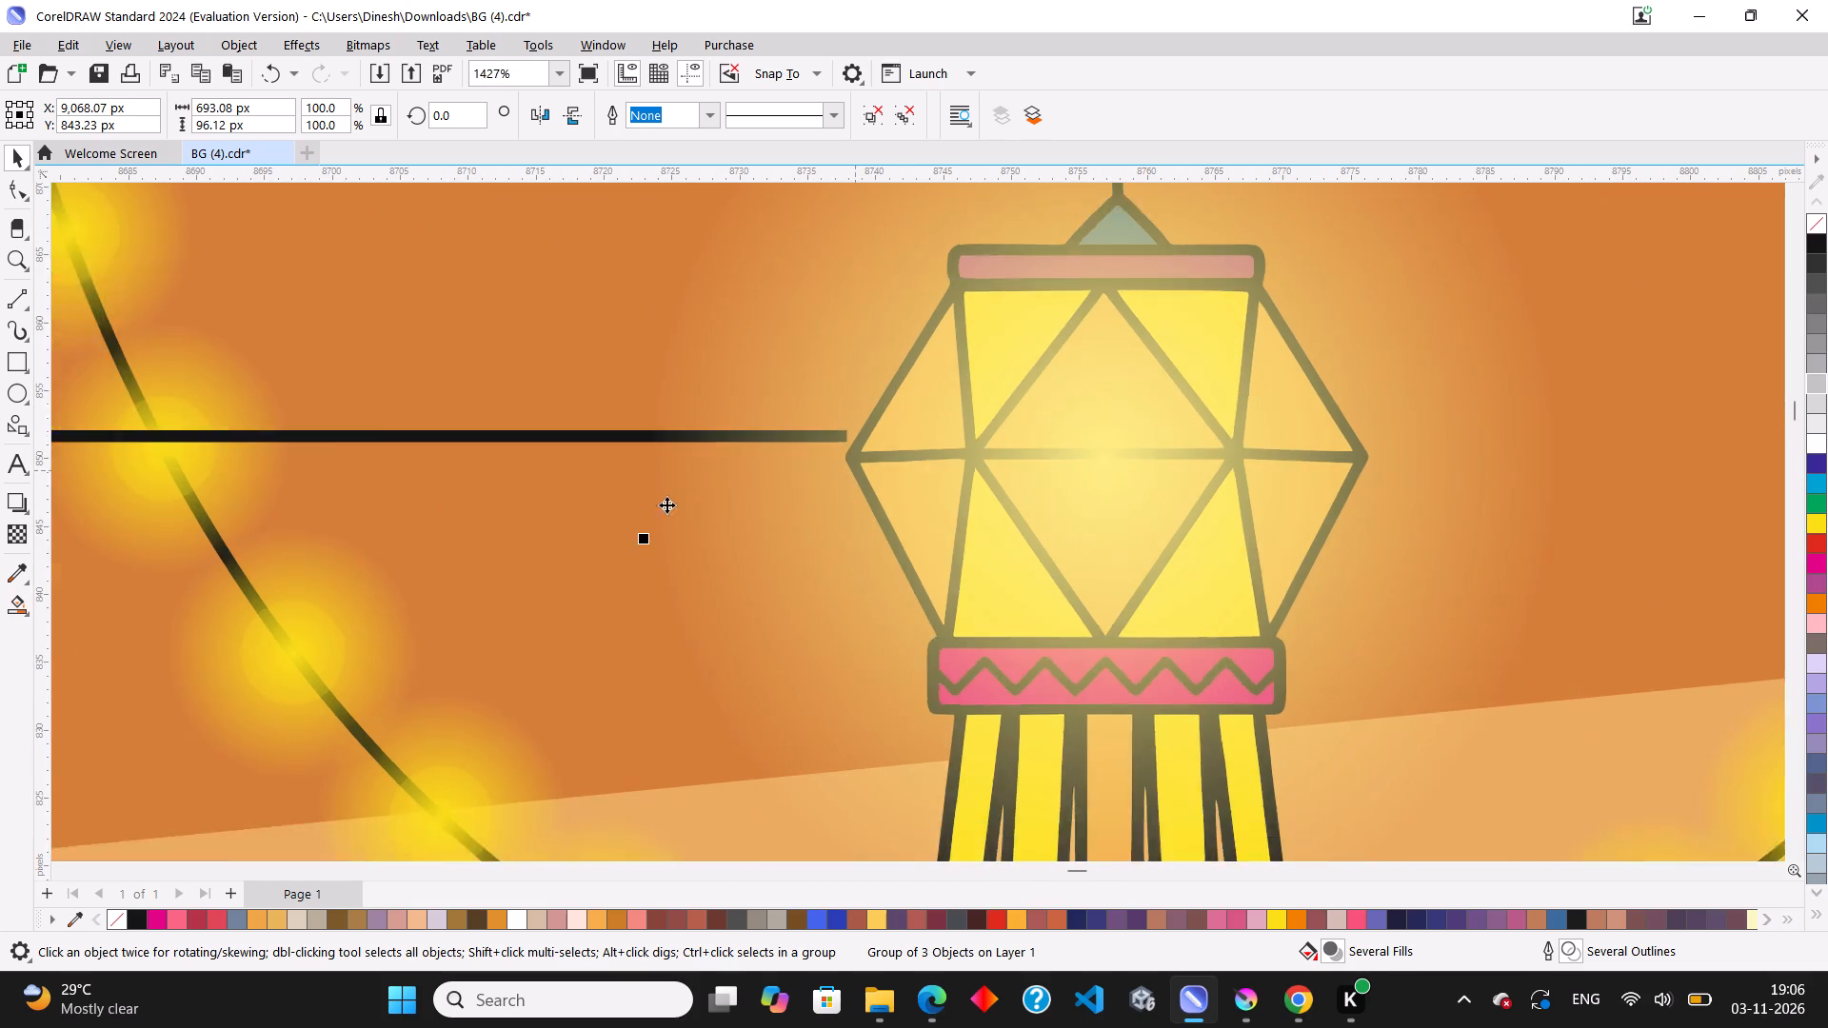
{"action": "scroll", "coordinate": [666, 504], "scroll_direction": "down", "scroll_amount": 18}
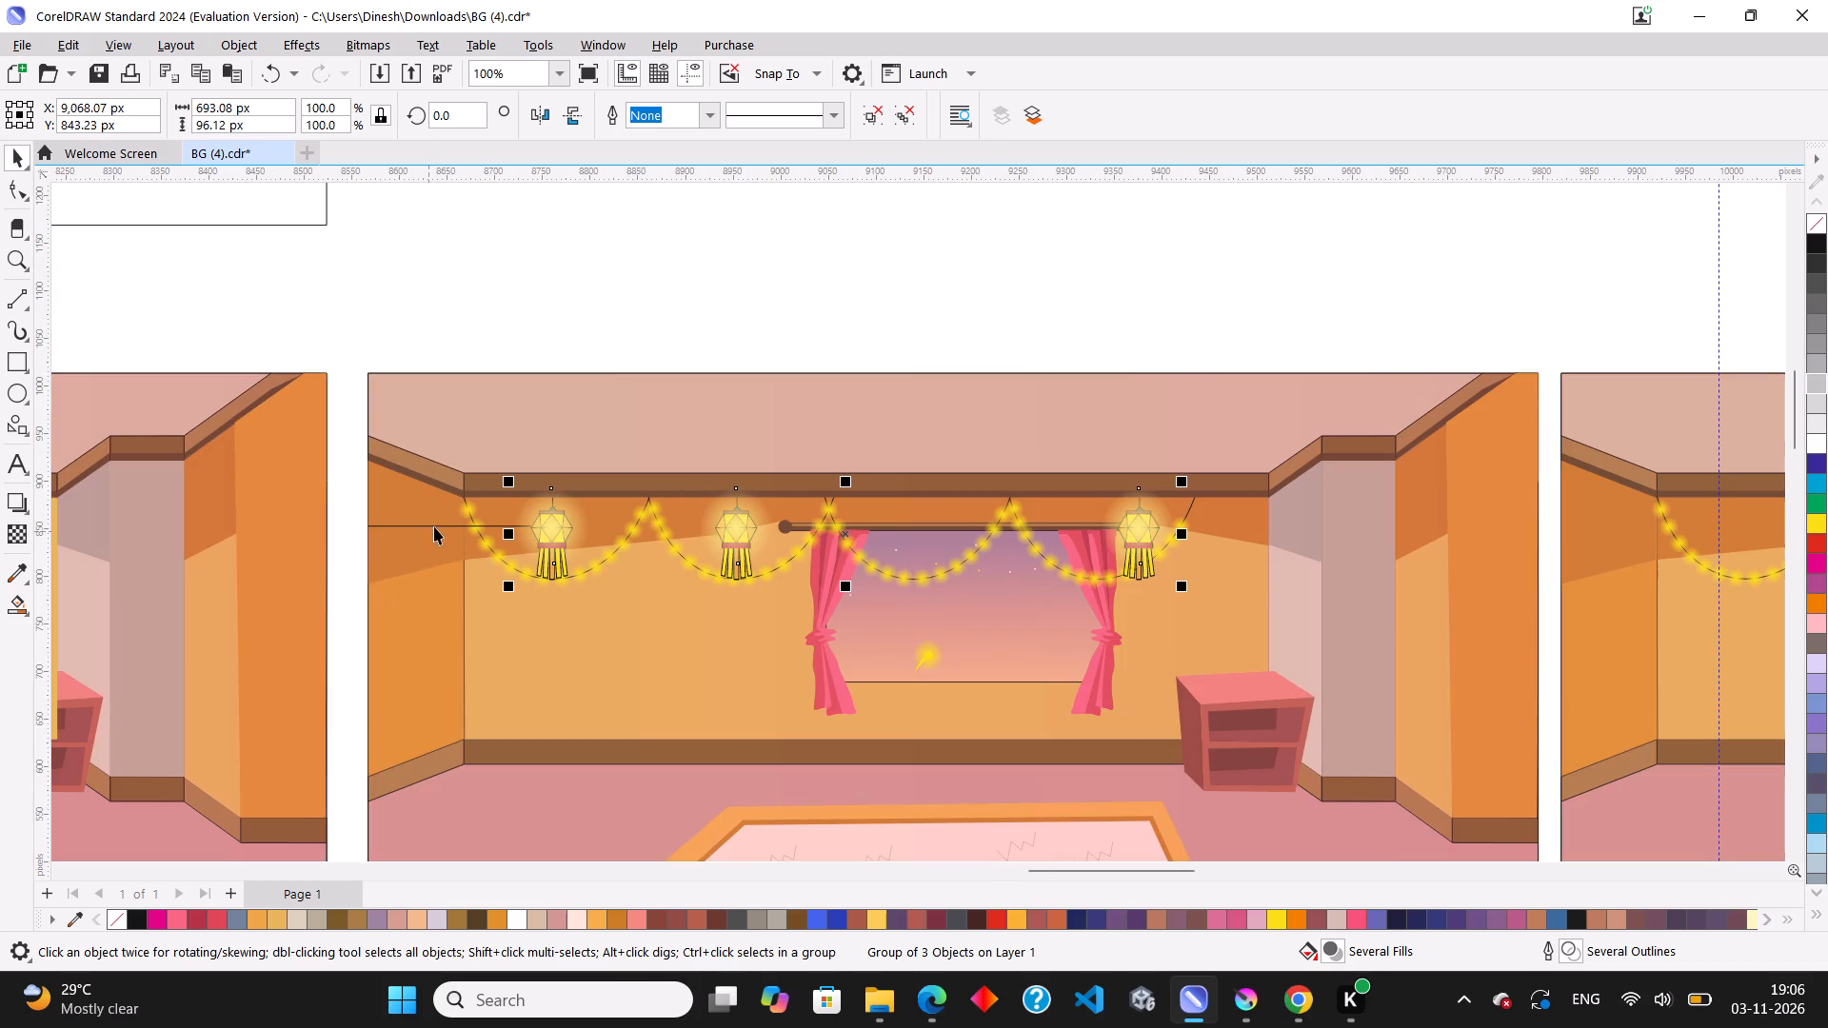
Move the horizontal spacing line to the third room by aligning it with that room's left edge.
{"action": "left_click", "coordinate": [434, 526]}
{"action": "left_click", "coordinate": [1561, 421], "text": "shift"}
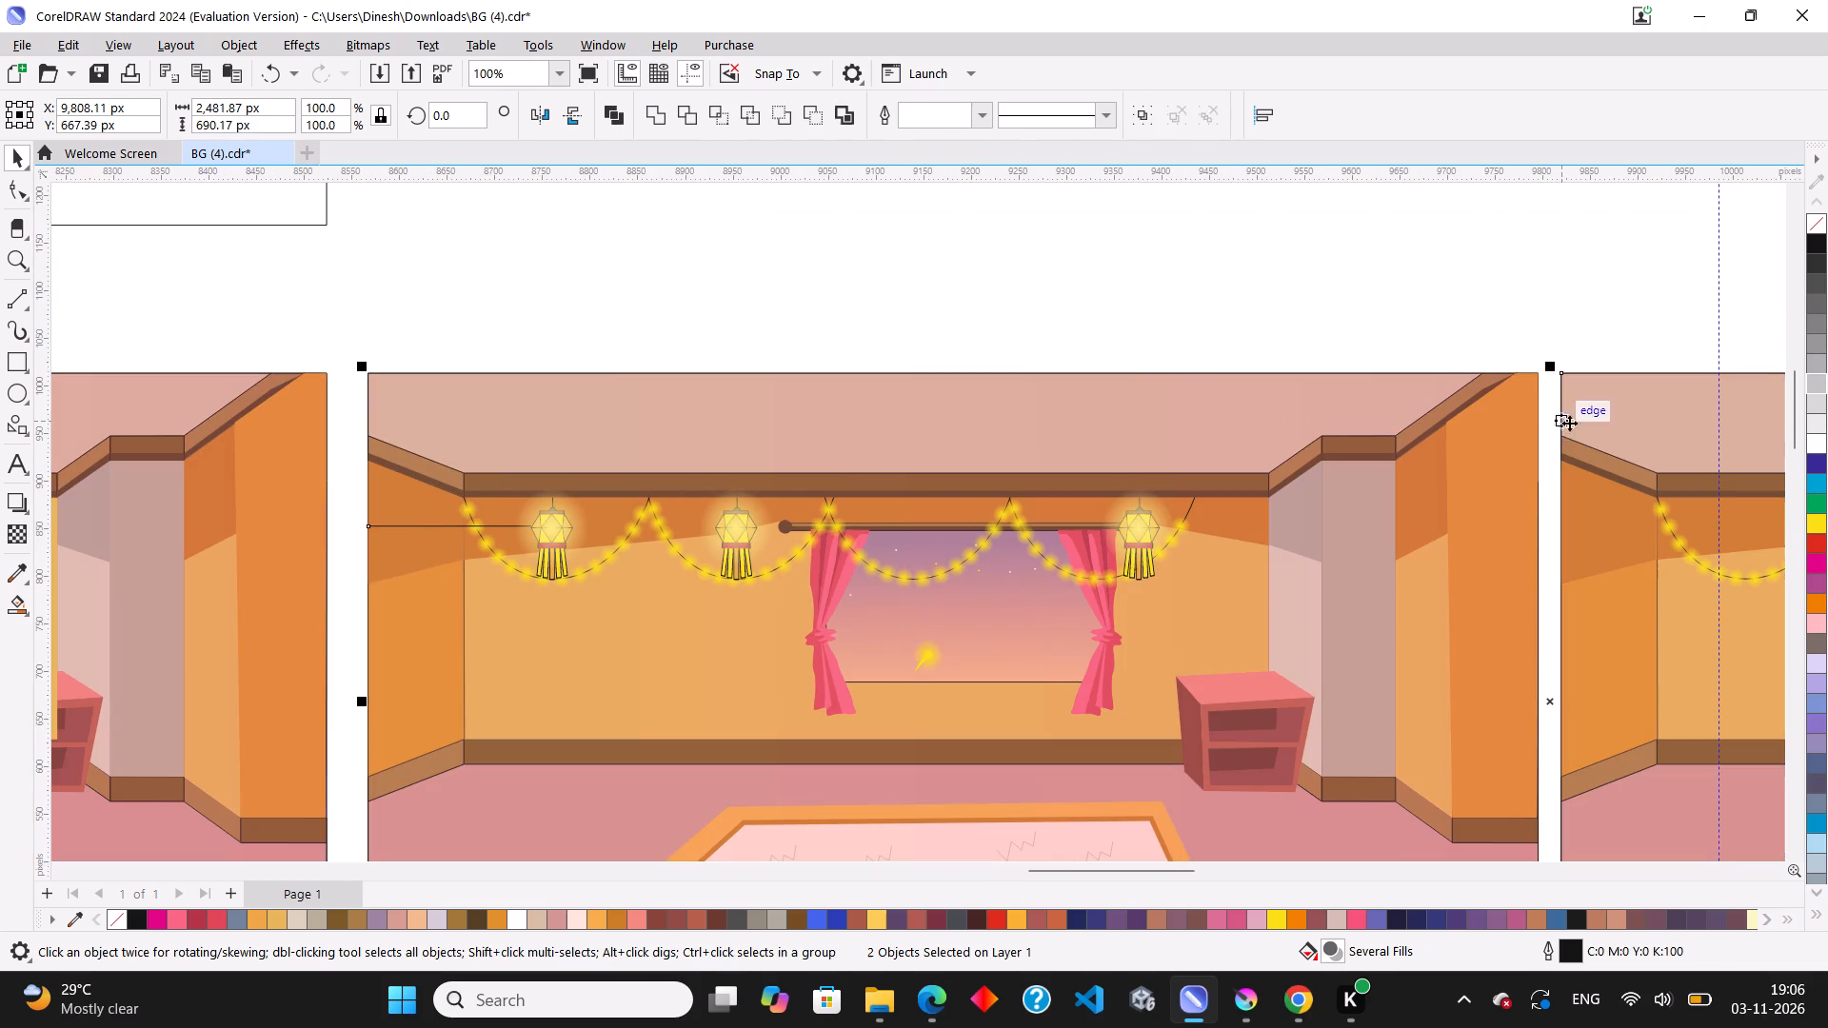
{"action": "key", "text": "l"}
Copy the three-lantern group into the third room at the same height, with its first lantern meeting the spacing line's end.
{"action": "scroll", "coordinate": [863, 507], "scroll_direction": "down", "scroll_amount": 2}
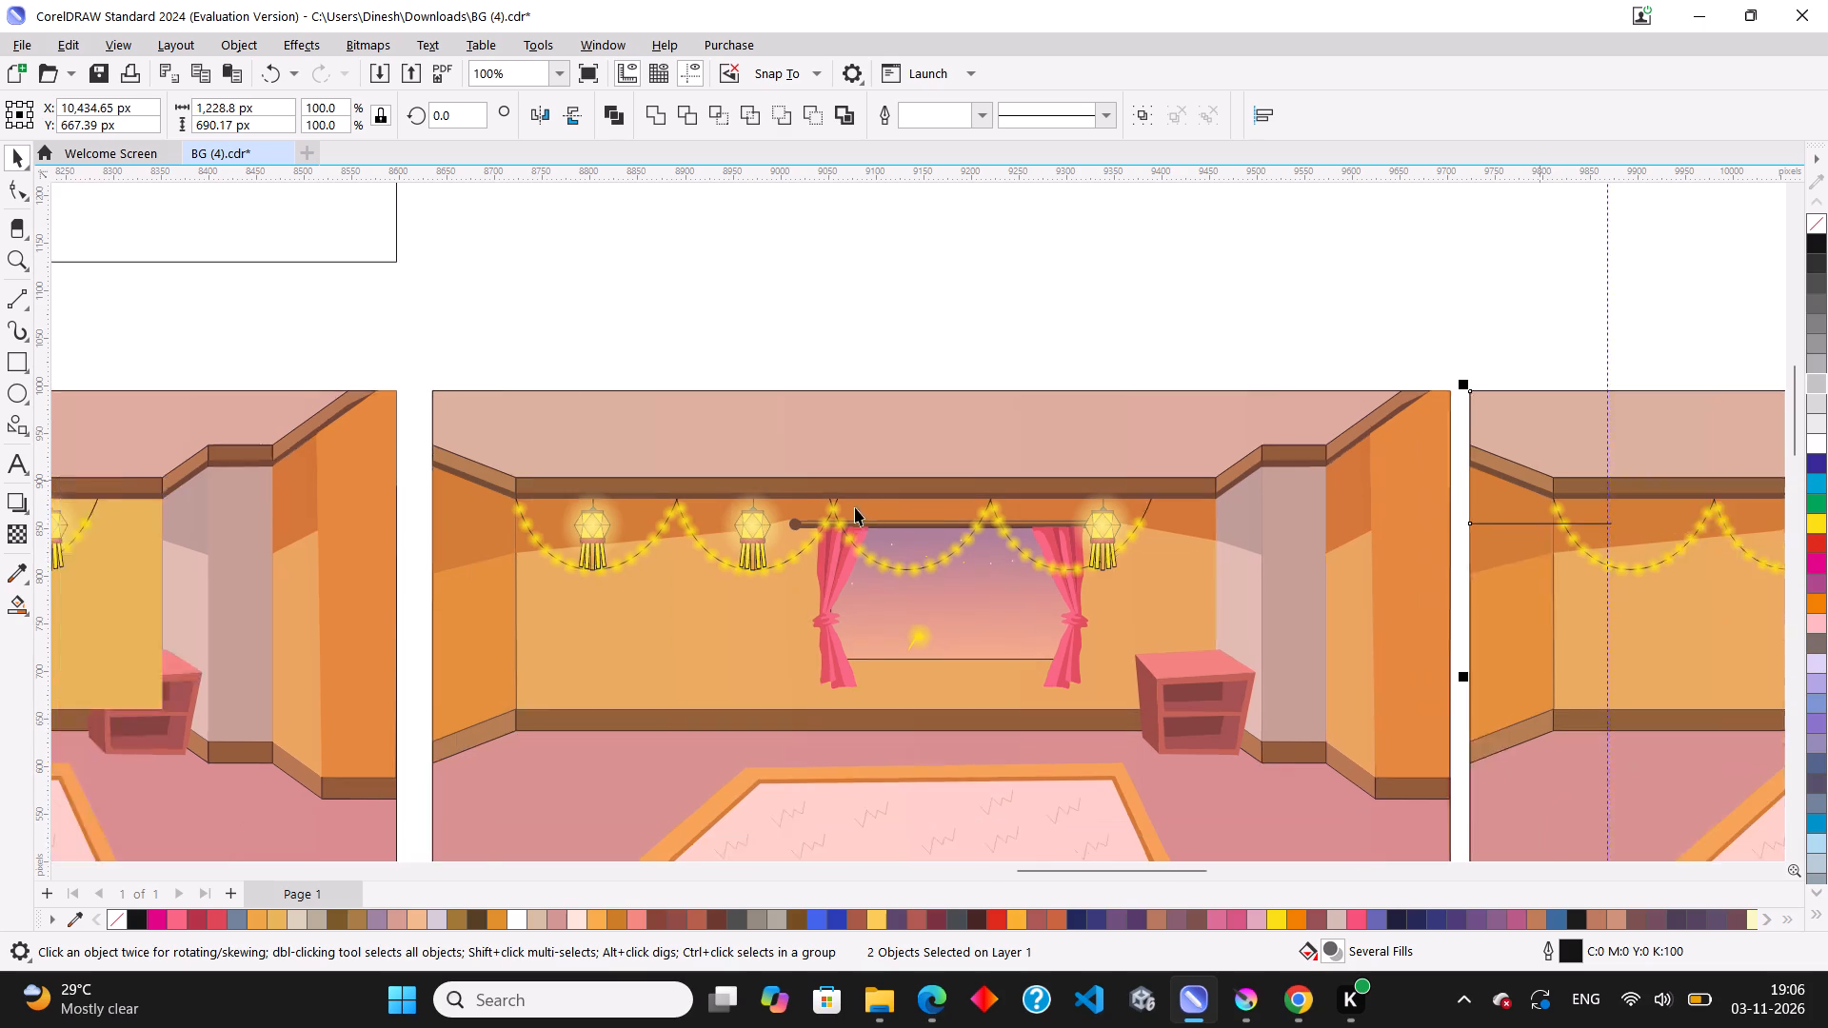
{"action": "left_click", "coordinate": [621, 540]}
{"action": "scroll", "coordinate": [621, 539], "scroll_direction": "down", "scroll_amount": 3}
{"action": "left_click_drag", "start_coordinate": [628, 536], "coordinate": [884, 536]}
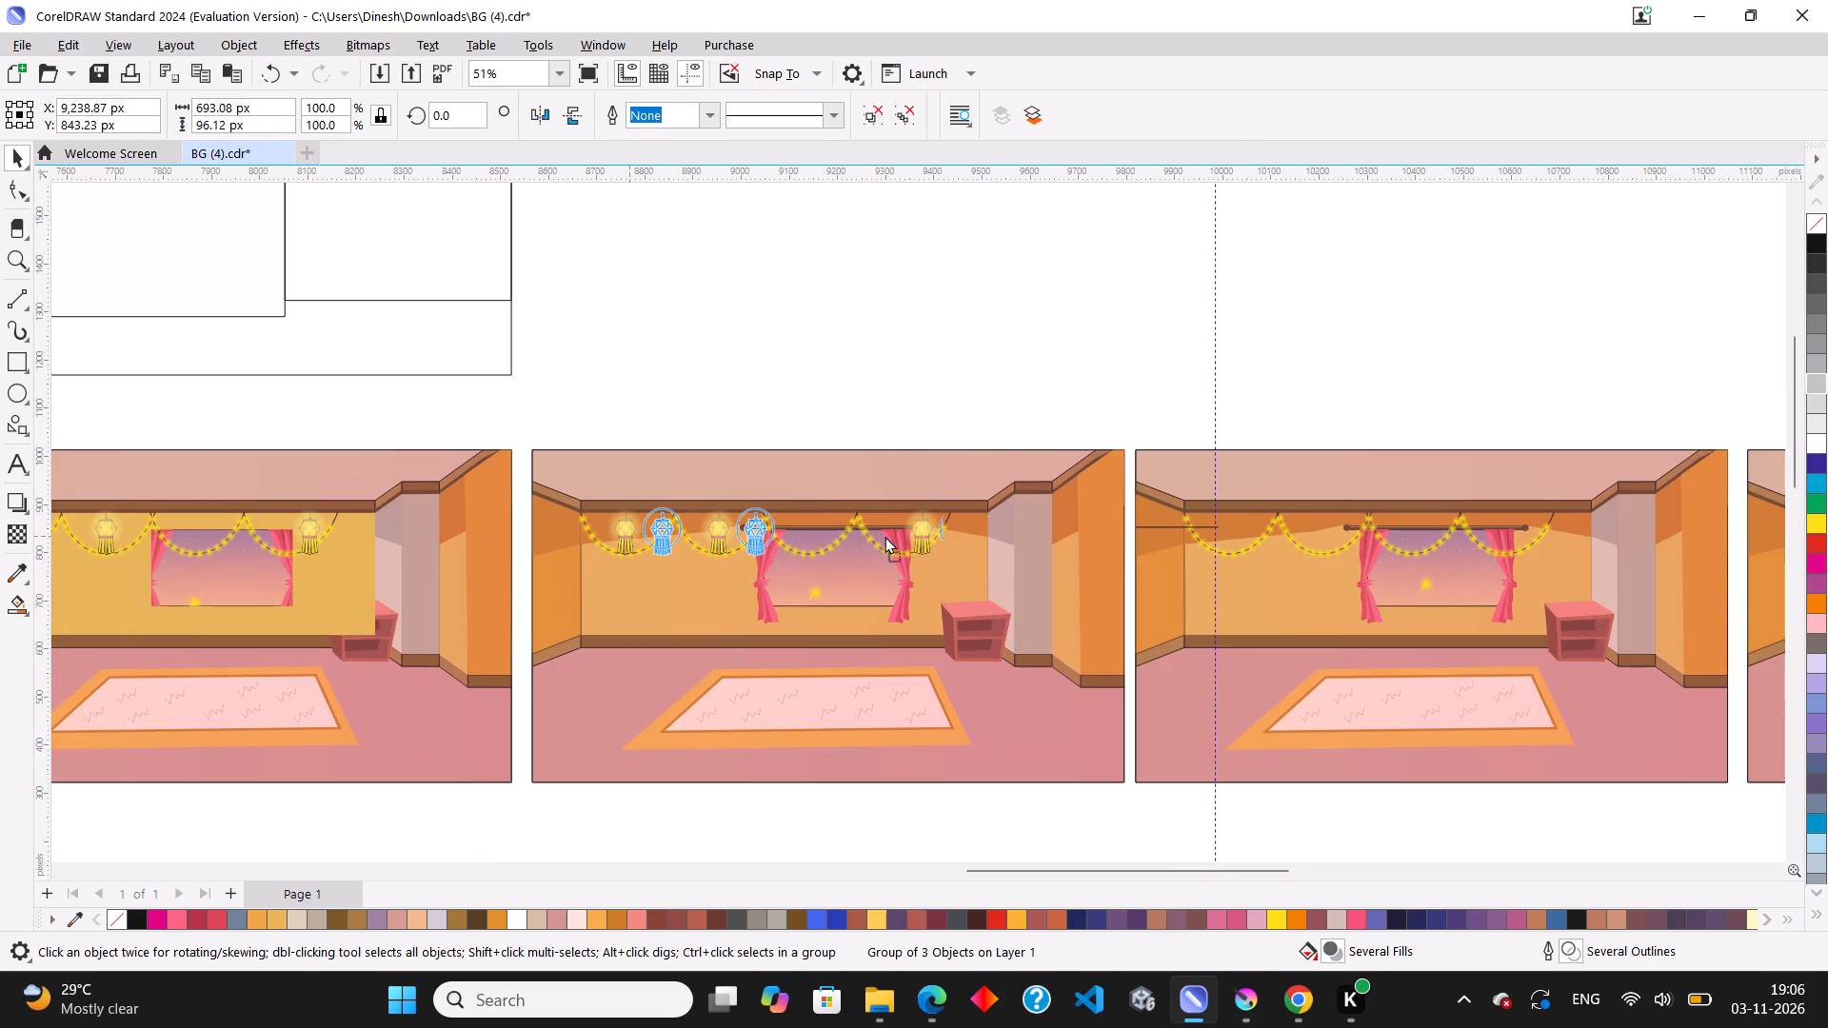
{"action": "left_click_drag", "start_coordinate": [884, 536], "coordinate": [1240, 536]}
{"action": "right_click", "coordinate": [1240, 536], "text": "ctrl"}
{"action": "scroll", "coordinate": [1238, 532], "scroll_direction": "up", "scroll_amount": 3}
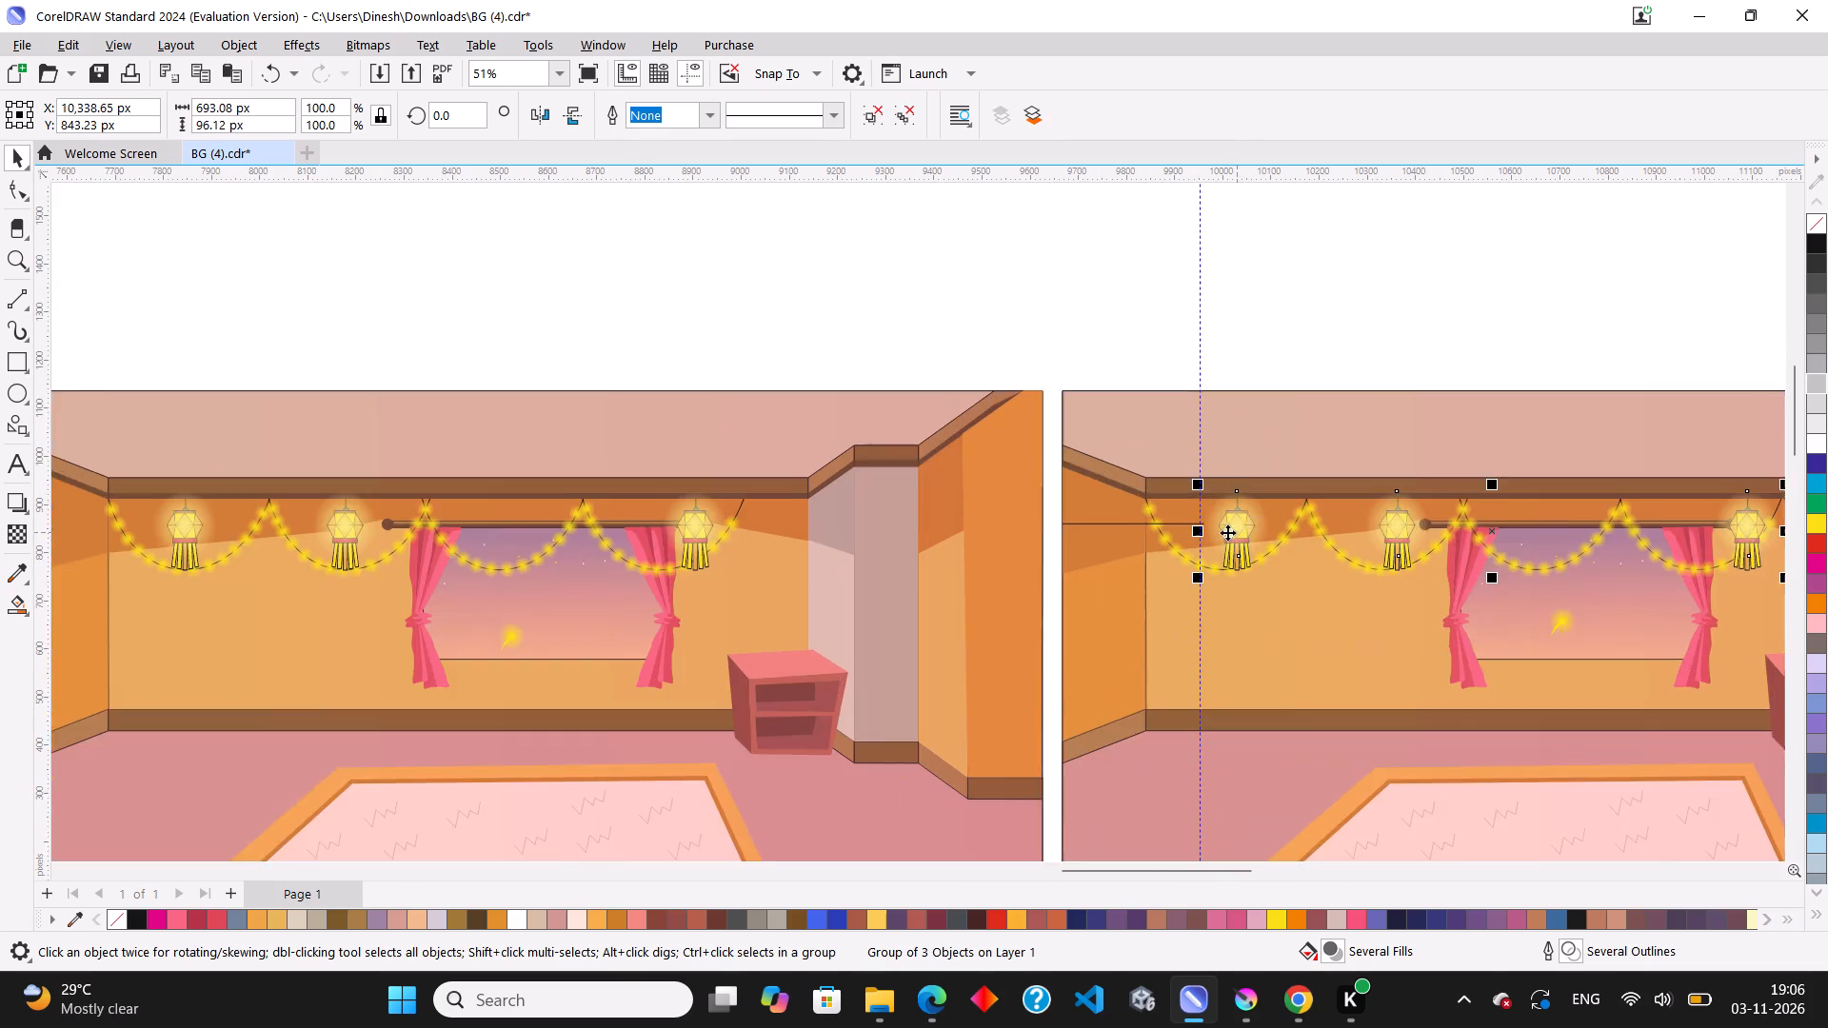
{"action": "scroll", "coordinate": [1227, 532], "scroll_direction": "up", "scroll_amount": 19}
{"action": "left_click_drag", "start_coordinate": [1212, 522], "coordinate": [1063, 533]}
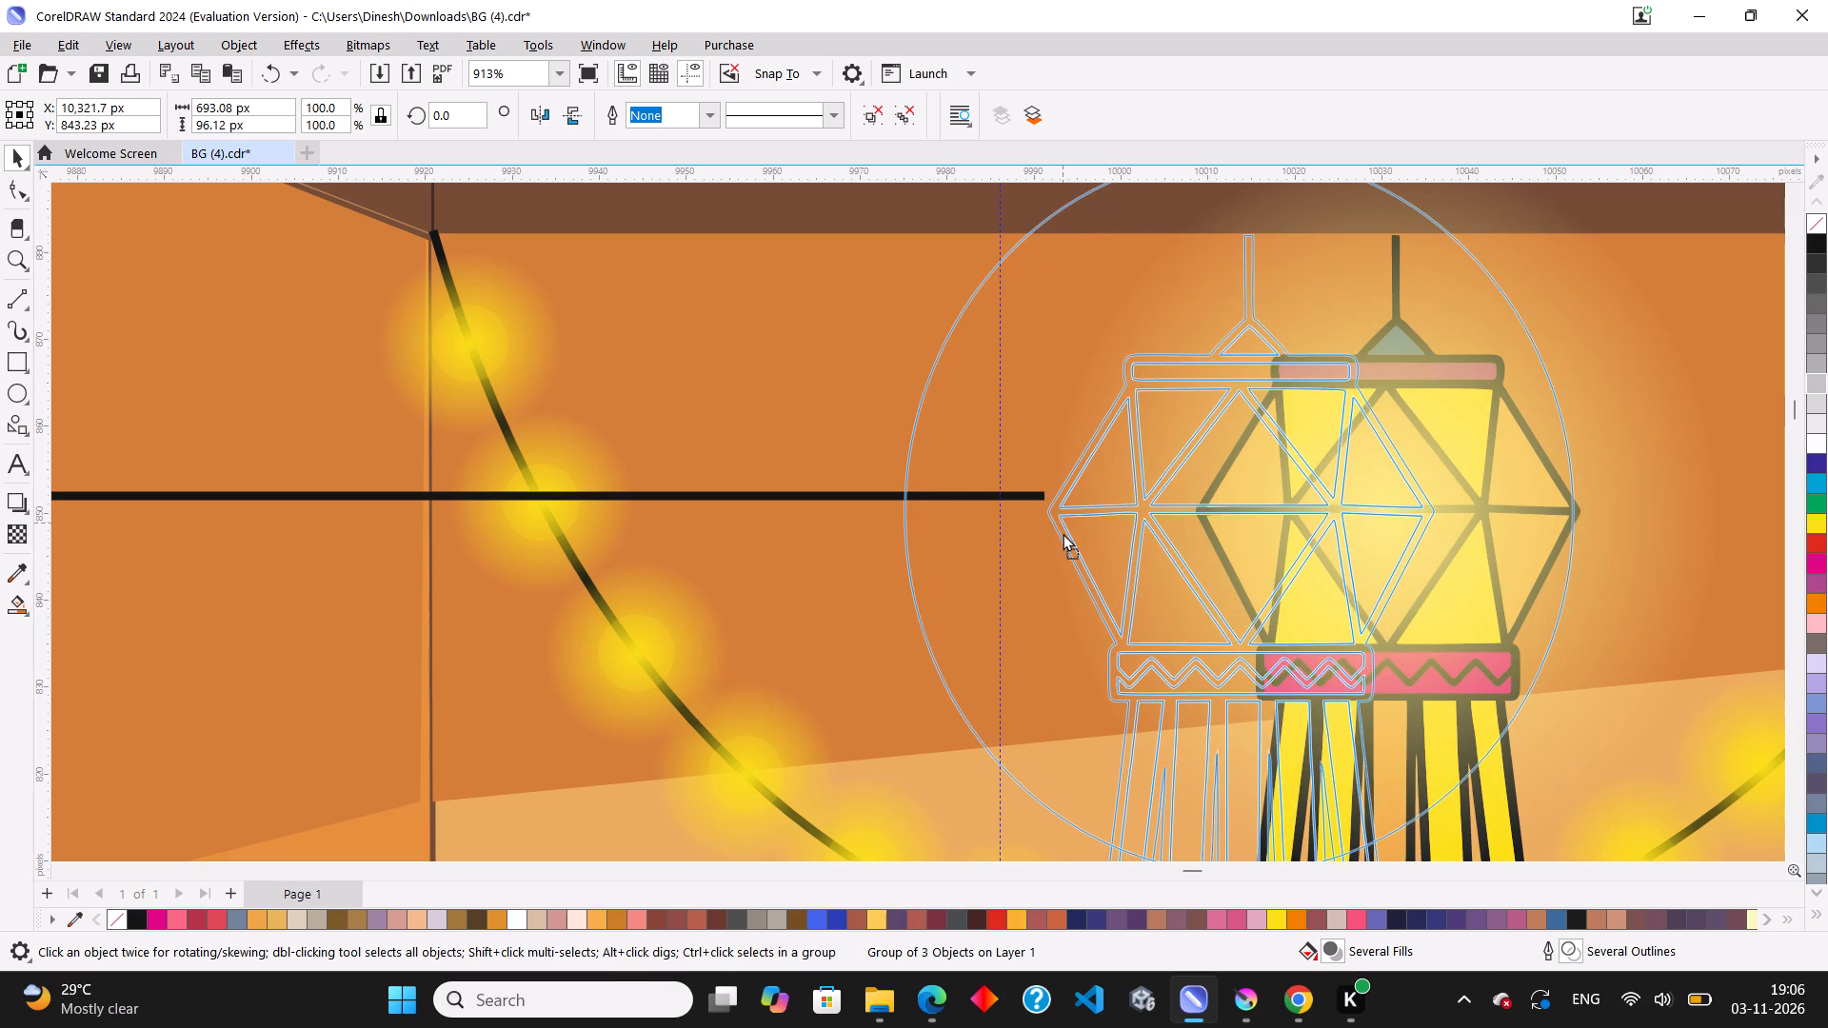
{"action": "left_click_drag", "start_coordinate": [1063, 533], "coordinate": [1058, 533]}
{"action": "scroll", "coordinate": [697, 524], "scroll_direction": "down", "scroll_amount": 8}
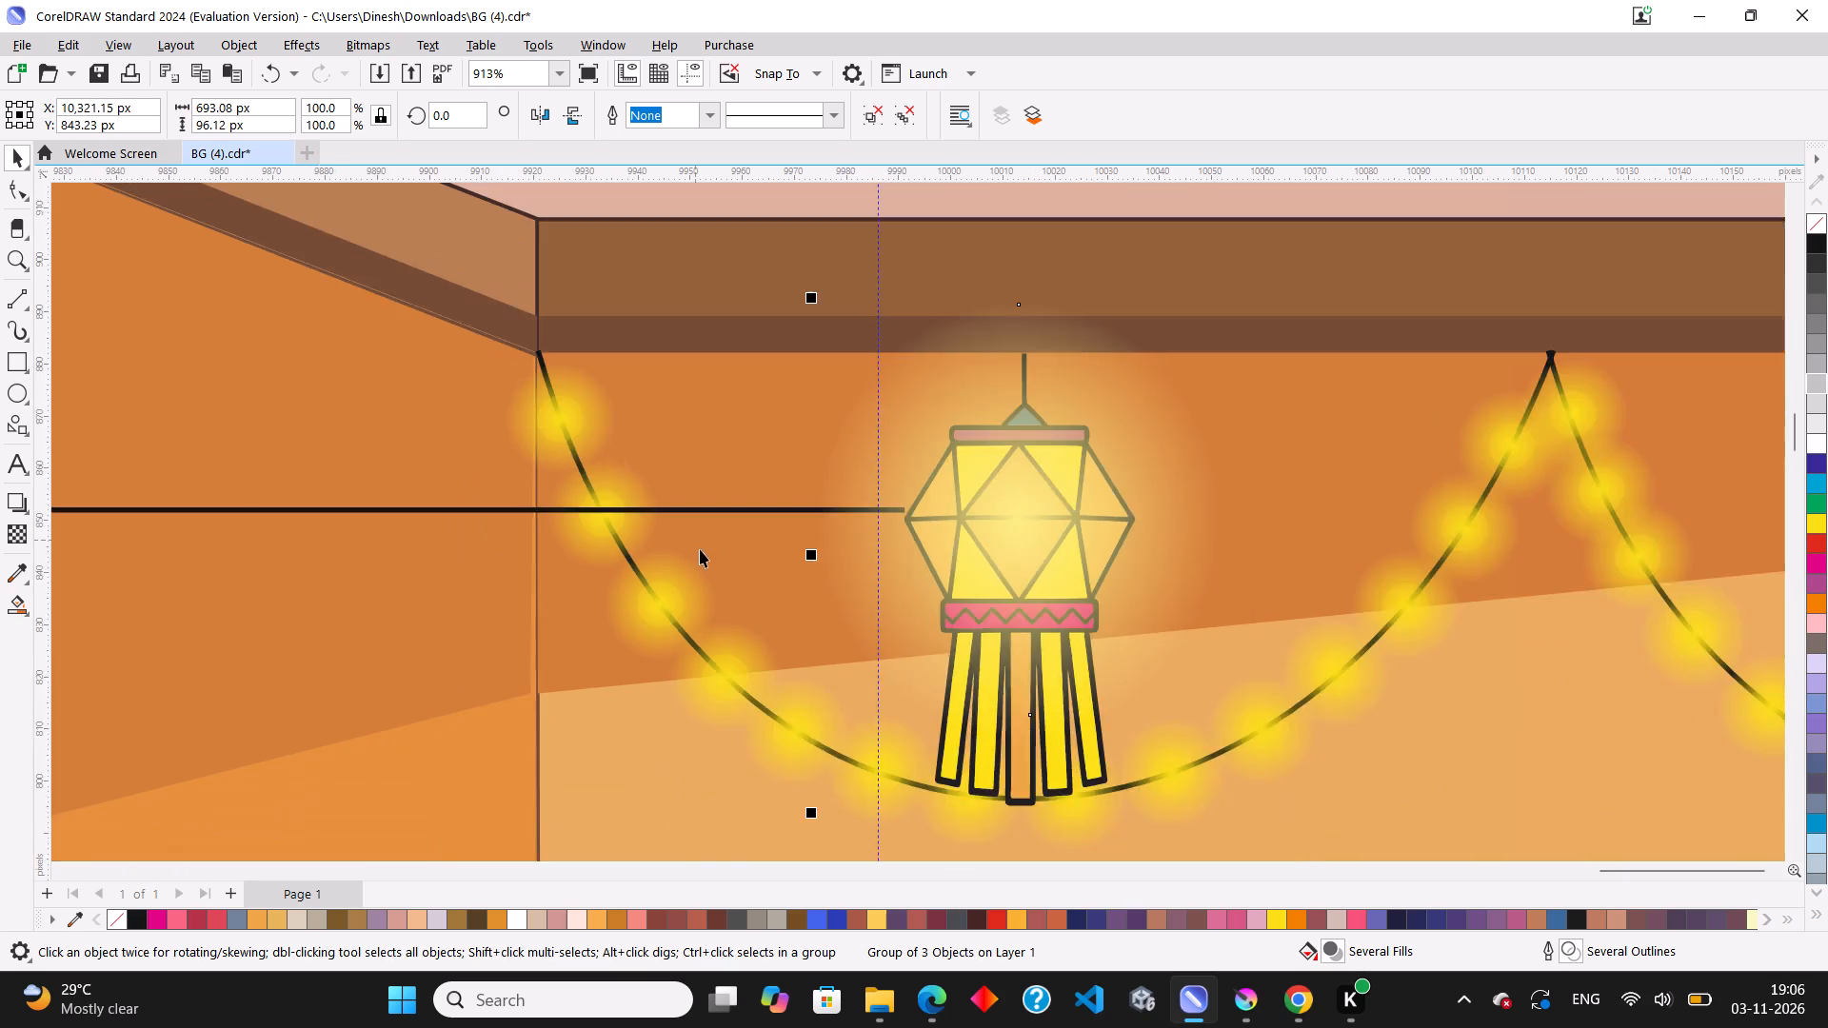
Duplicate the horizontal spacing line in the third room and align the copy with the fourth room's left edge.
{"action": "scroll", "coordinate": [700, 549], "scroll_direction": "down", "scroll_amount": 1}
{"action": "left_click", "coordinate": [674, 532]}
{"action": "scroll", "coordinate": [659, 542], "scroll_direction": "down", "scroll_amount": 3}
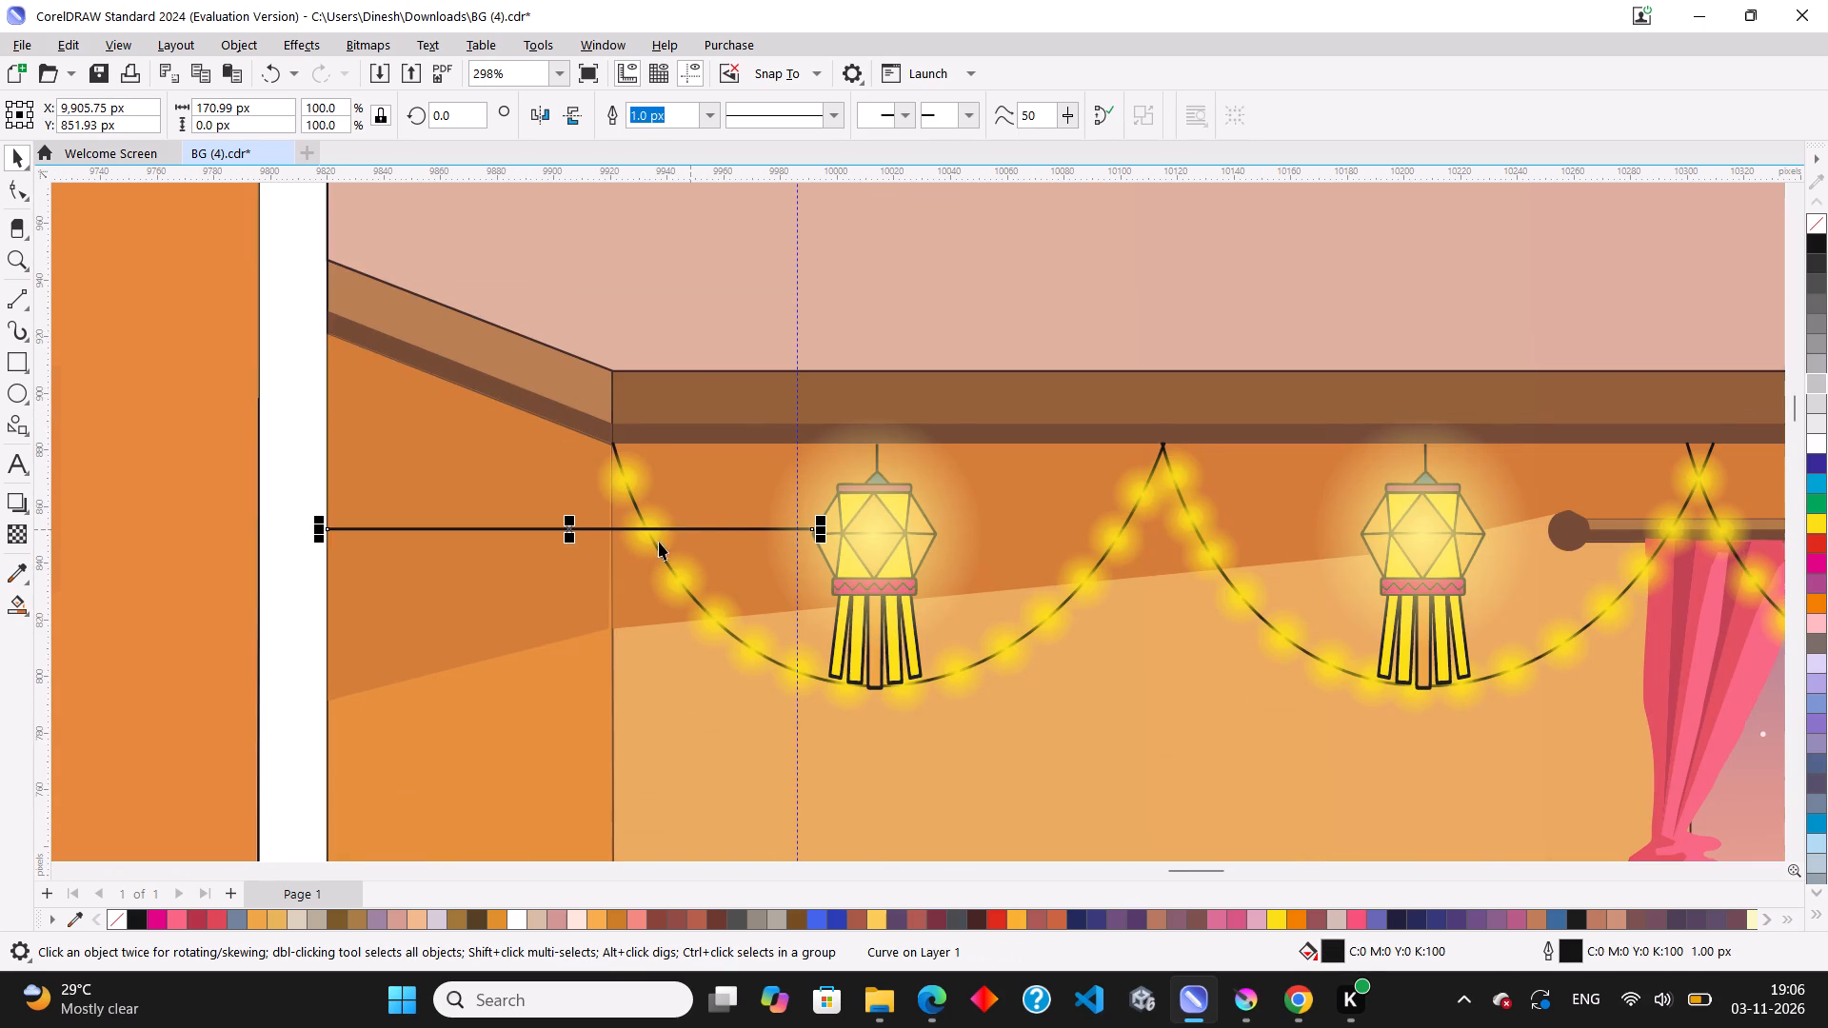
{"action": "scroll", "coordinate": [659, 542], "scroll_direction": "down", "scroll_amount": 6}
{"action": "left_click_drag", "start_coordinate": [634, 538], "coordinate": [692, 544]}
{"action": "right_click", "coordinate": [692, 544], "text": "ctrl"}
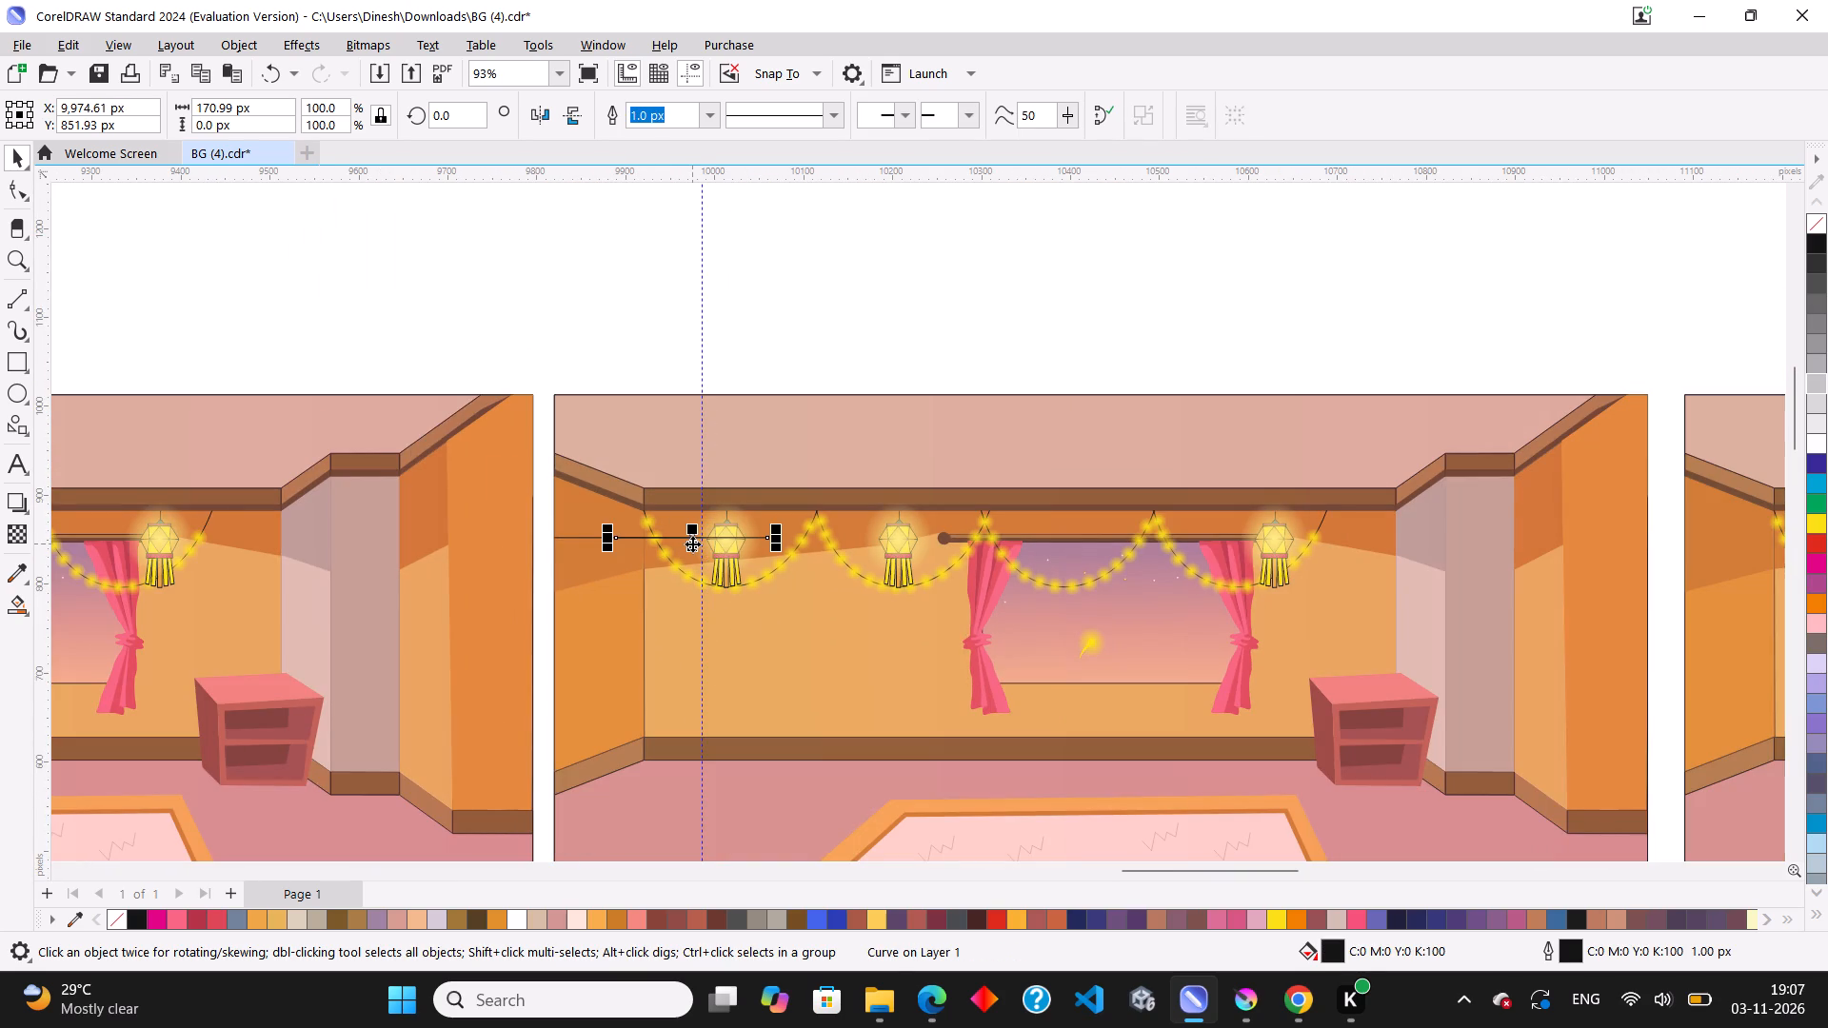
{"action": "left_click", "coordinate": [1705, 394], "text": "shift"}
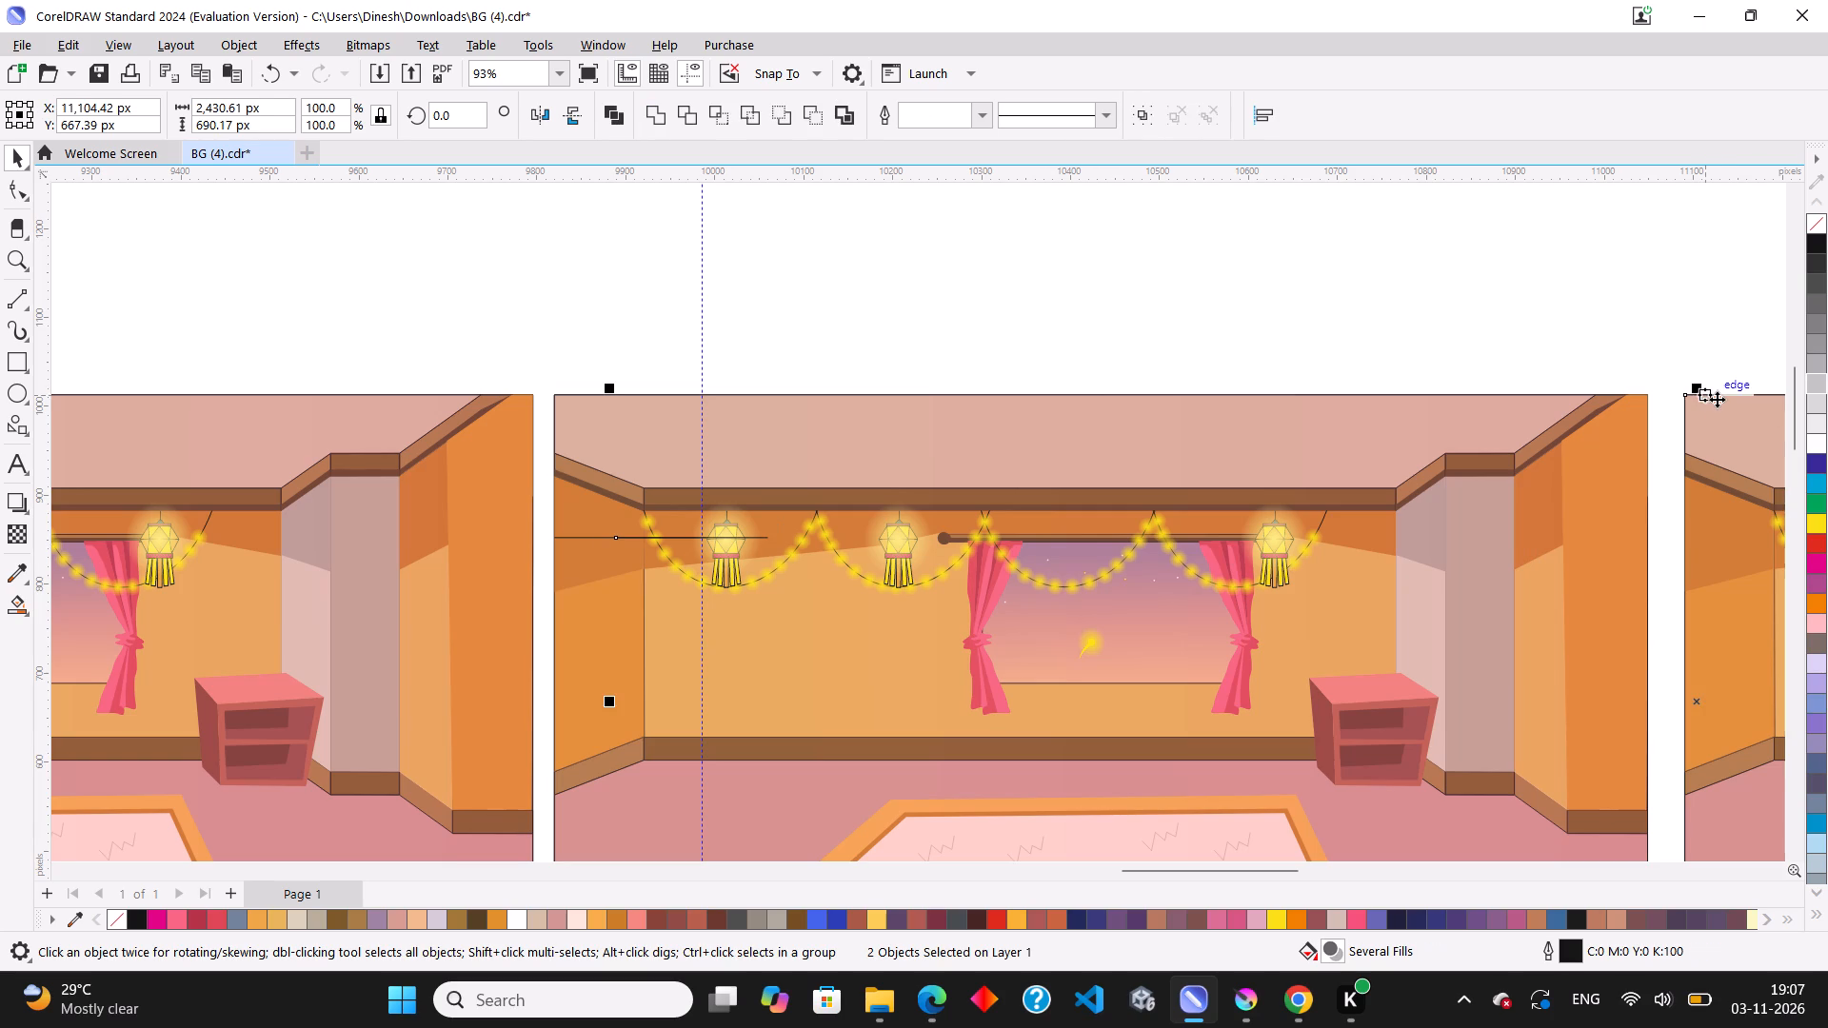
{"action": "key", "text": "l"}
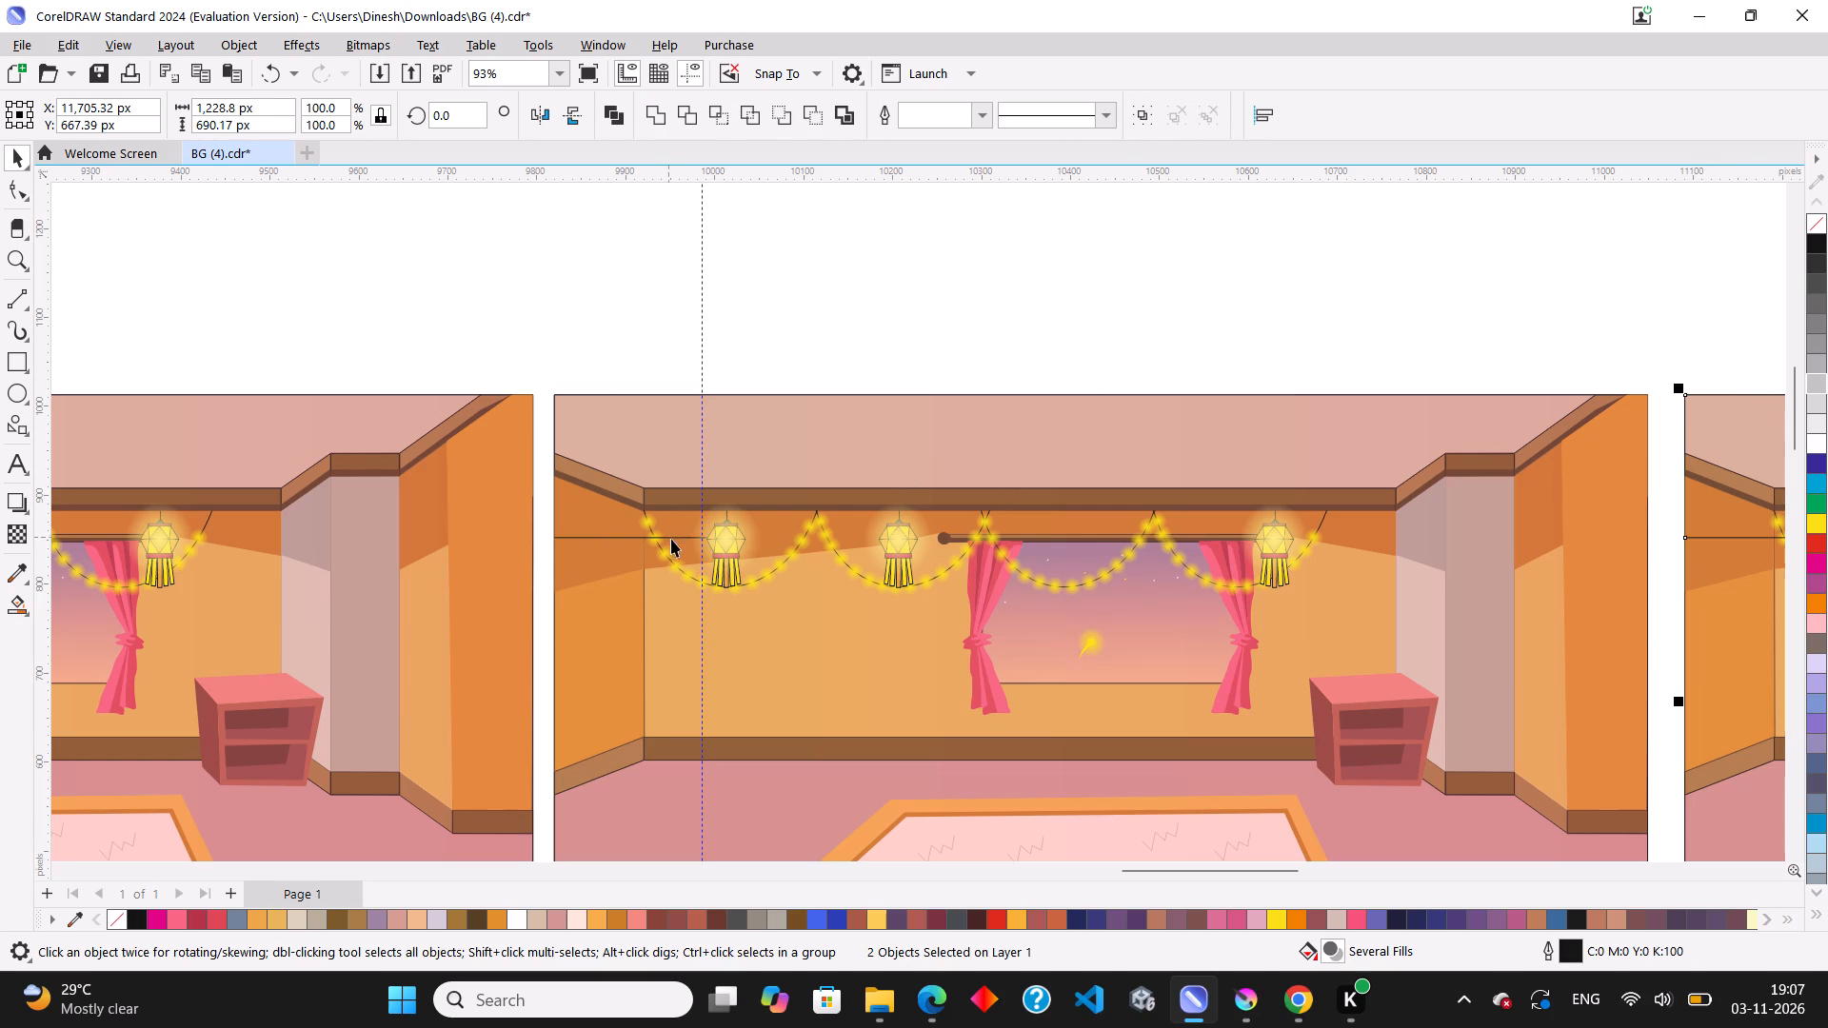
Delete the original spacing line remaining in the third room.
{"action": "left_click", "coordinate": [671, 539]}
{"action": "key", "text": "Delete"}
Copy the three-lantern group into the fourth room at the same height, with its first lantern meeting the spacing line's end.
{"action": "scroll", "coordinate": [287, 562], "scroll_direction": "down", "scroll_amount": 6}
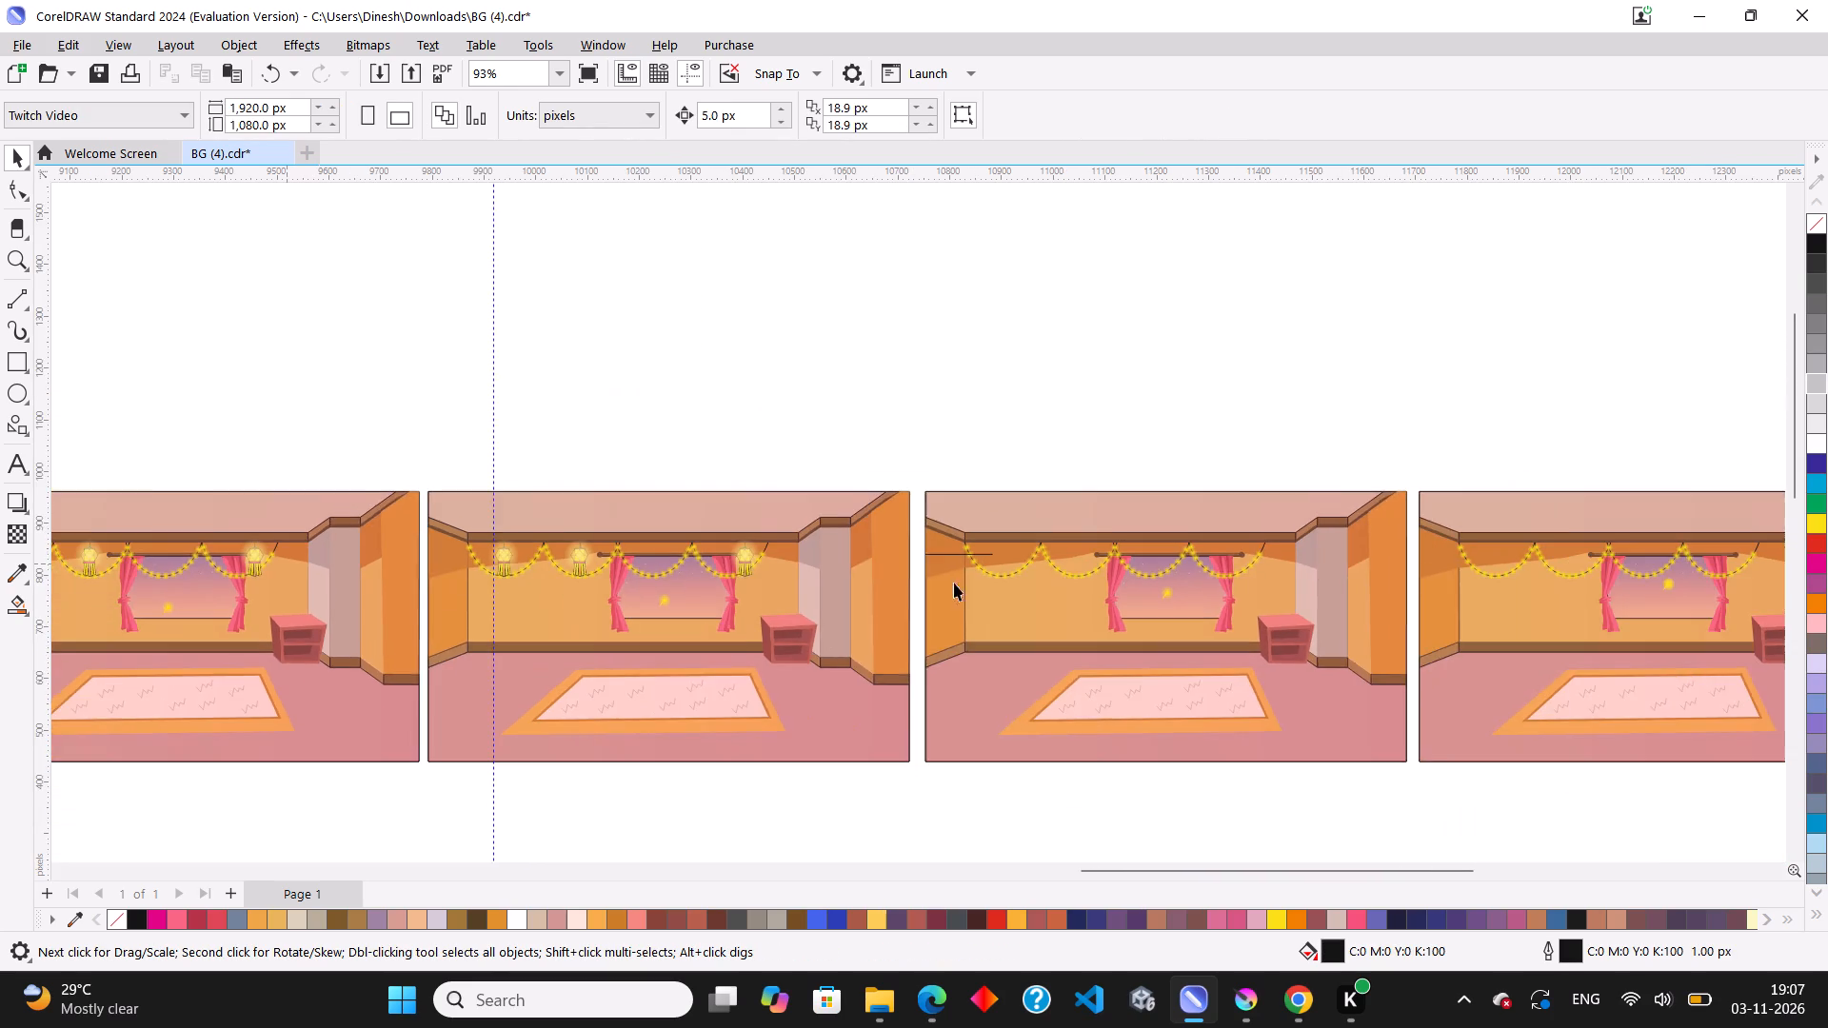
{"action": "scroll", "coordinate": [1084, 583], "scroll_direction": "up", "scroll_amount": 3}
{"action": "left_click", "coordinate": [566, 543]}
{"action": "left_click_drag", "start_coordinate": [572, 544], "coordinate": [1042, 571]}
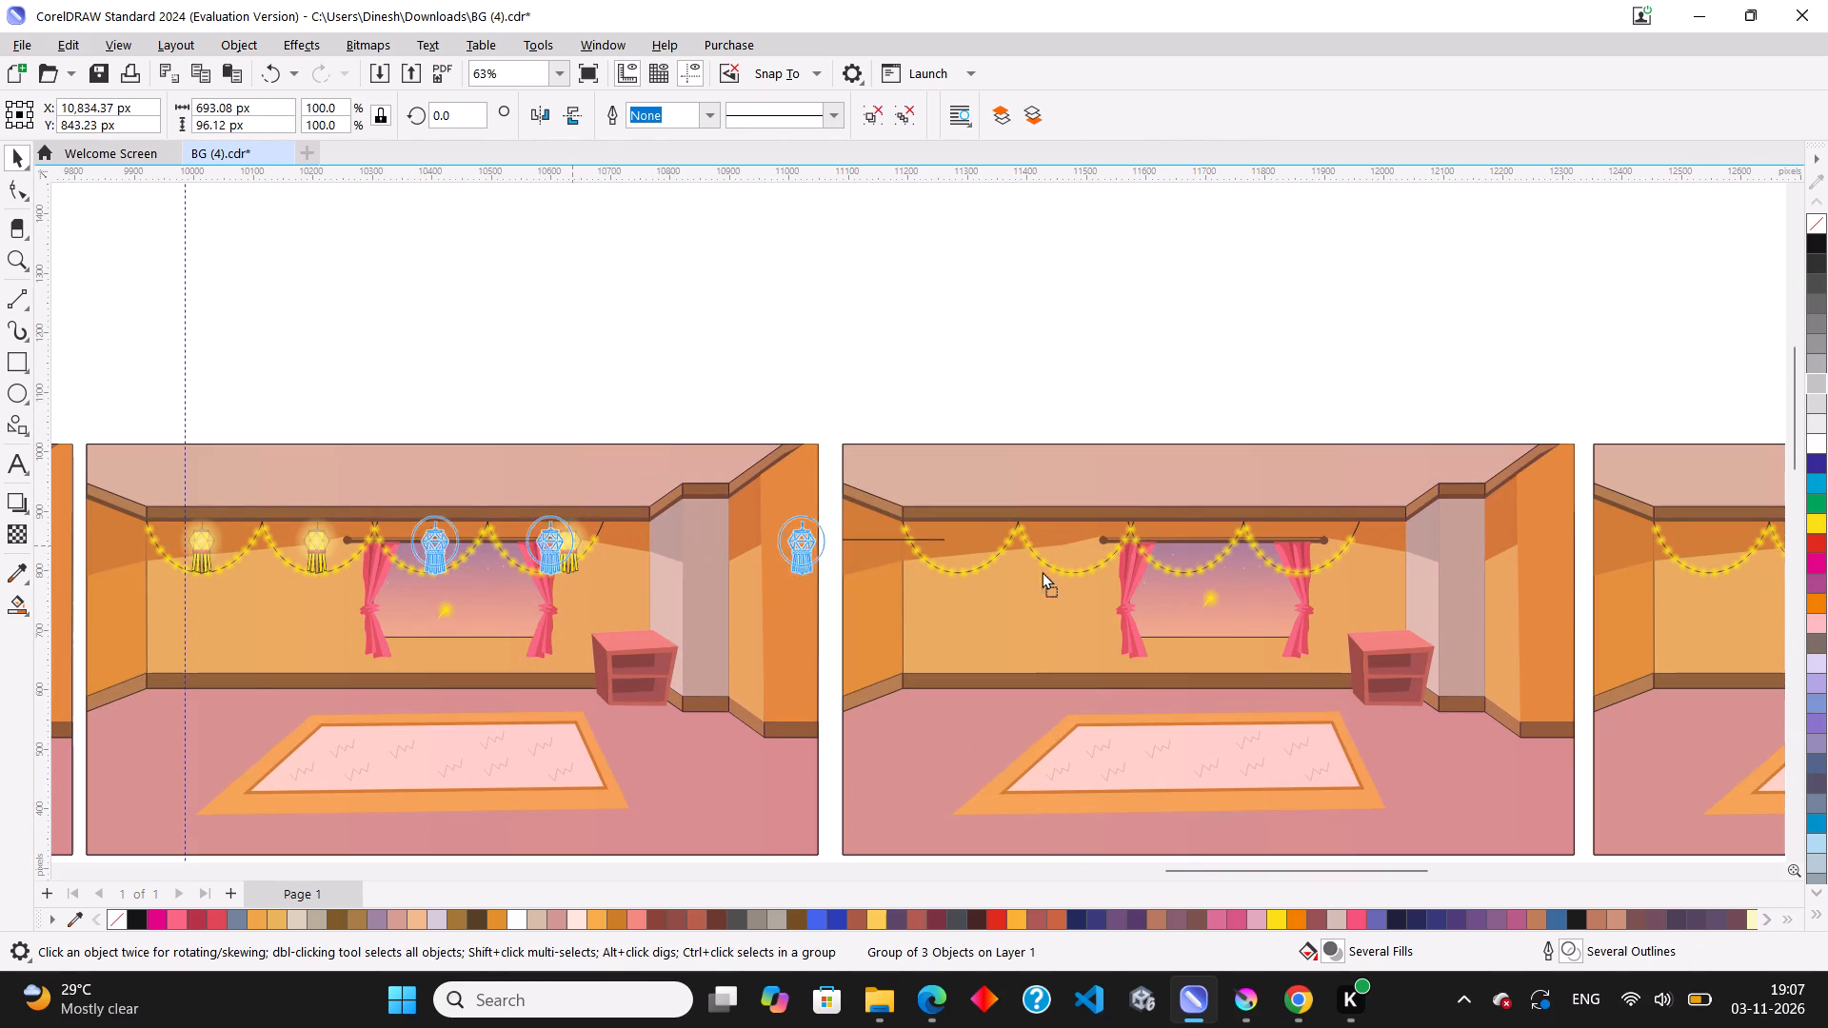
{"action": "left_click_drag", "start_coordinate": [1042, 571], "coordinate": [1334, 572]}
{"action": "right_click", "coordinate": [1334, 572], "text": "ctrl"}
{"action": "scroll", "coordinate": [1035, 569], "scroll_direction": "up", "scroll_amount": 3}
{"action": "scroll", "coordinate": [913, 539], "scroll_direction": "up", "scroll_amount": 14}
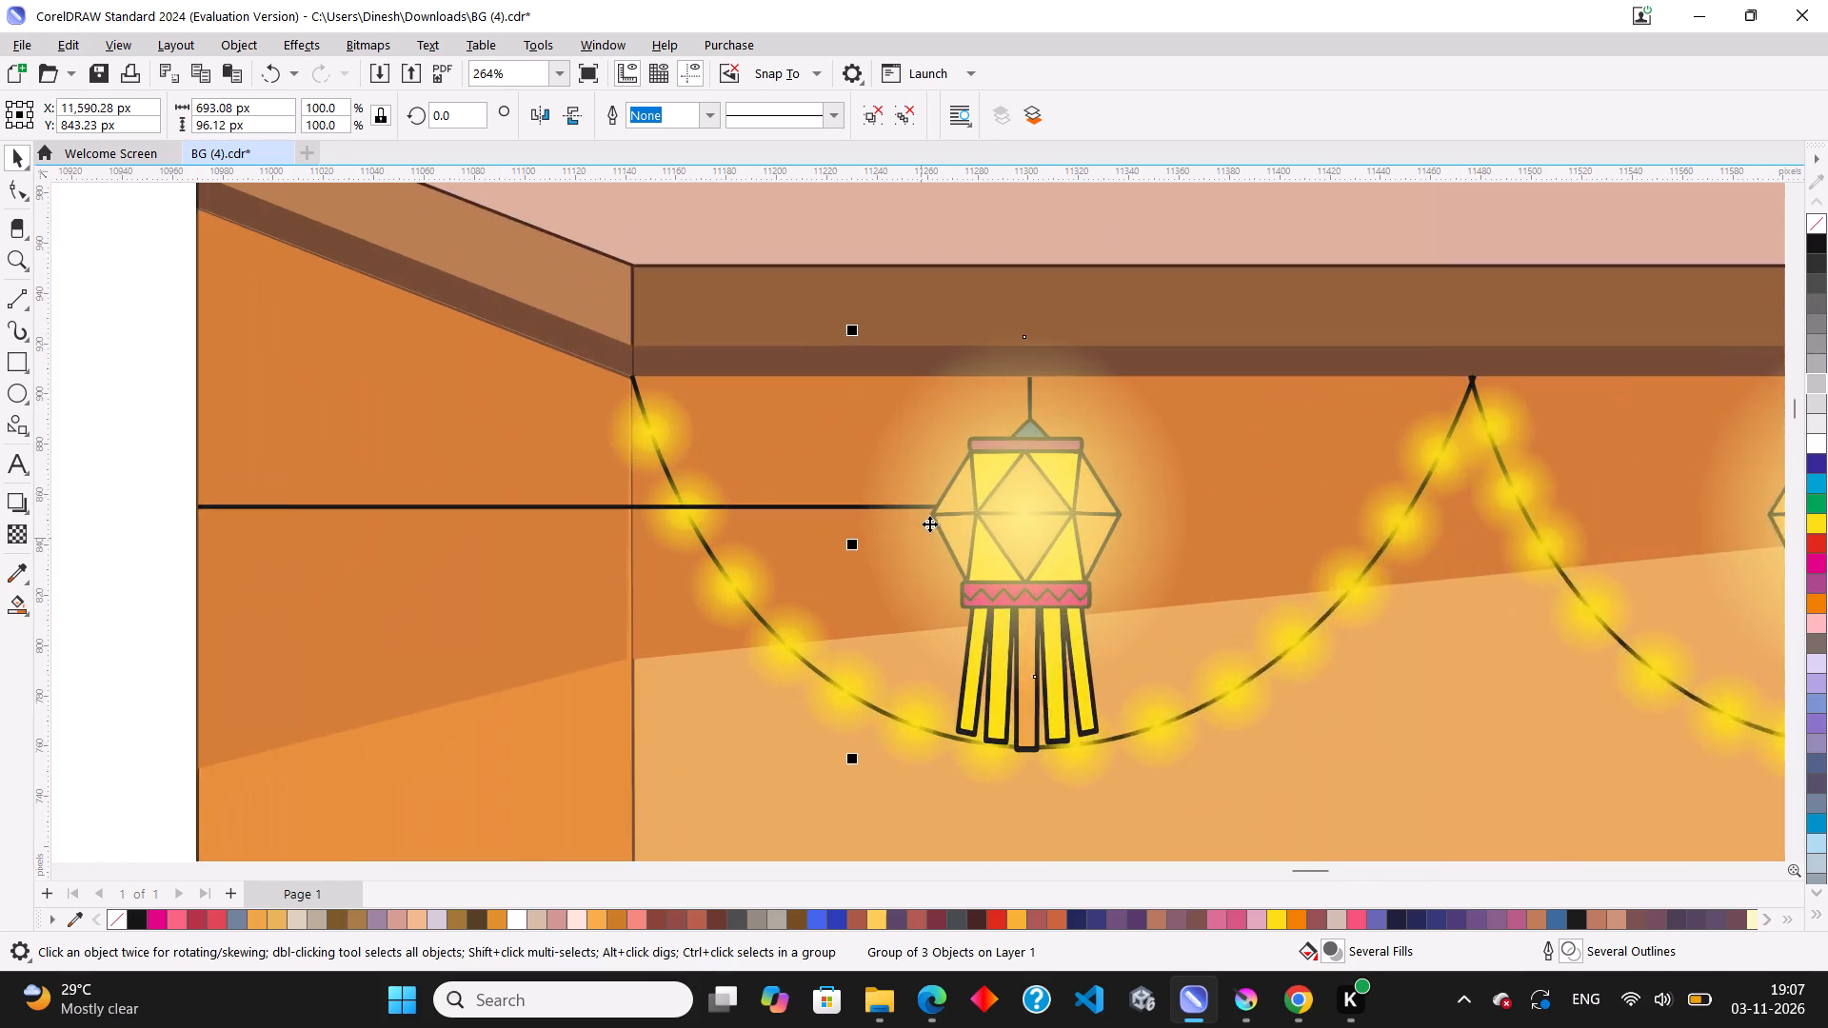
{"action": "left_click_drag", "start_coordinate": [945, 524], "coordinate": [1007, 526]}
{"action": "scroll", "coordinate": [973, 519], "scroll_direction": "up", "scroll_amount": 7}
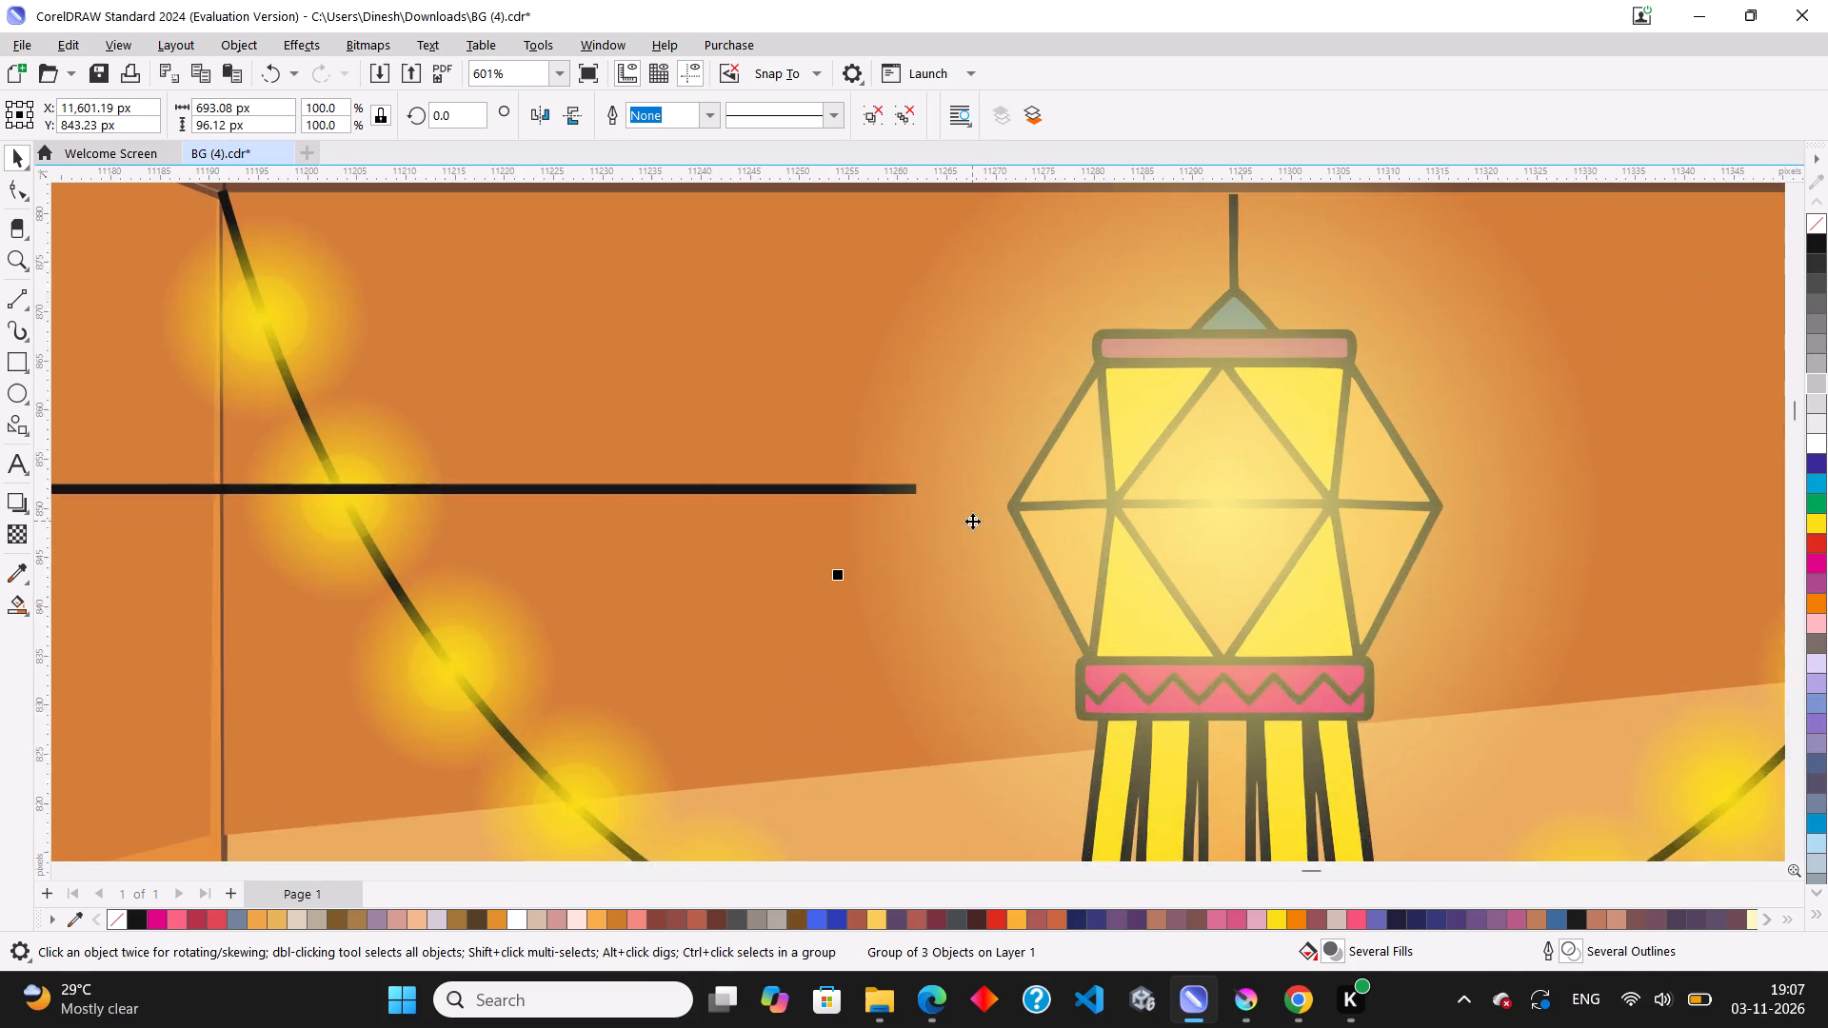
{"action": "left_click_drag", "start_coordinate": [1050, 530], "coordinate": [931, 530]}
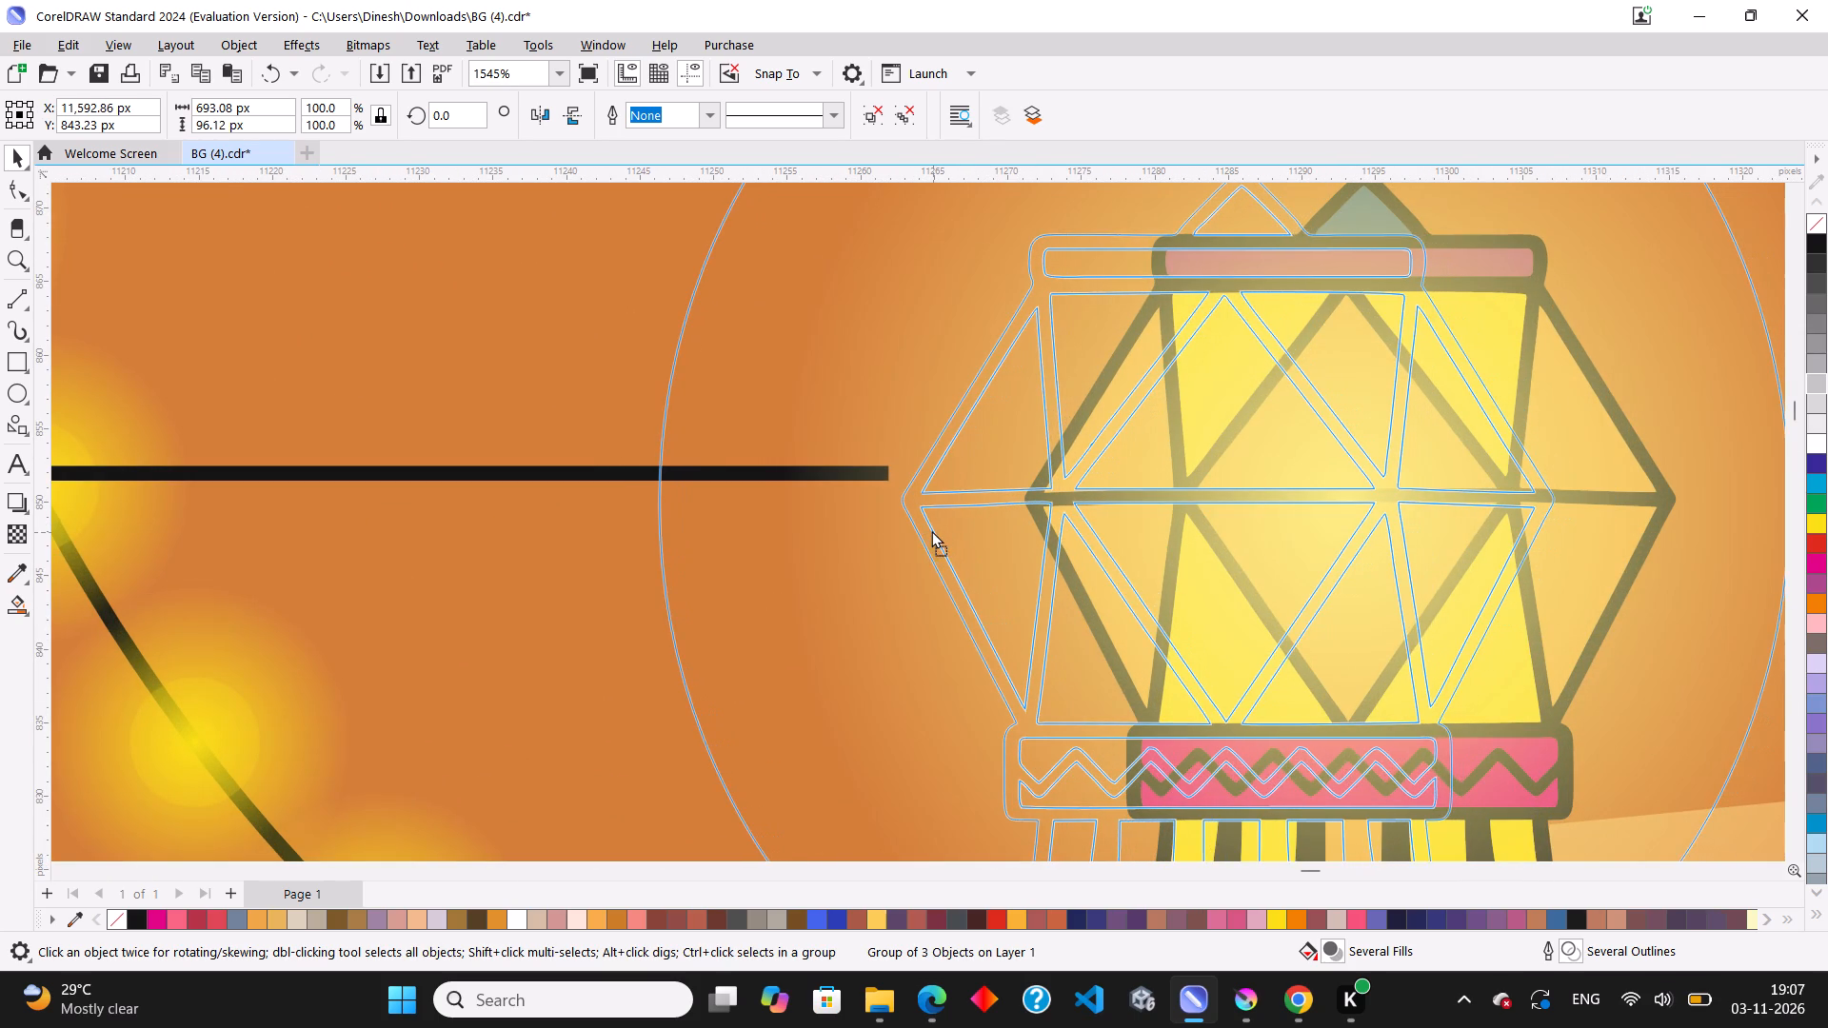
{"action": "left_click_drag", "start_coordinate": [931, 530], "coordinate": [924, 530]}
{"action": "scroll", "coordinate": [771, 520], "scroll_direction": "down", "scroll_amount": 11}
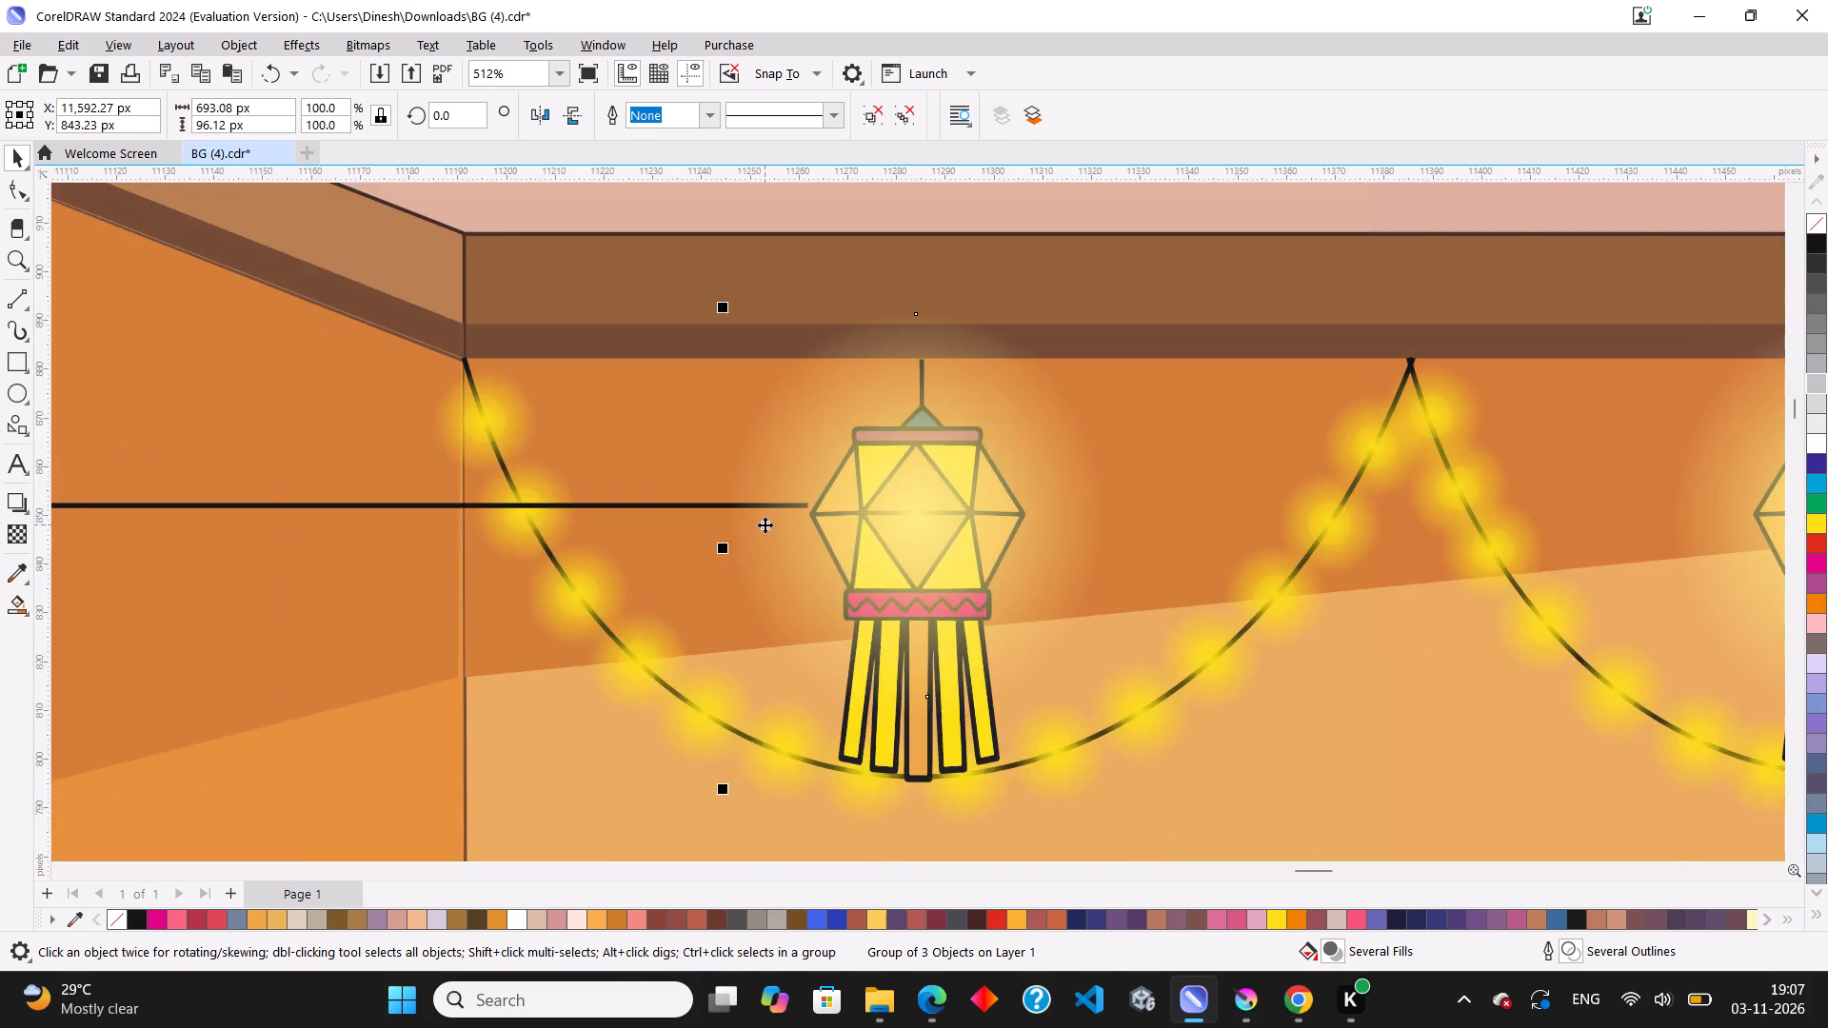
Move the horizontal spacing line from the fourth room to the fifth room by aligning it with that room's left edge.
{"action": "scroll", "coordinate": [765, 524], "scroll_direction": "down", "scroll_amount": 16}
{"action": "scroll", "coordinate": [761, 521], "scroll_direction": "down", "scroll_amount": 5}
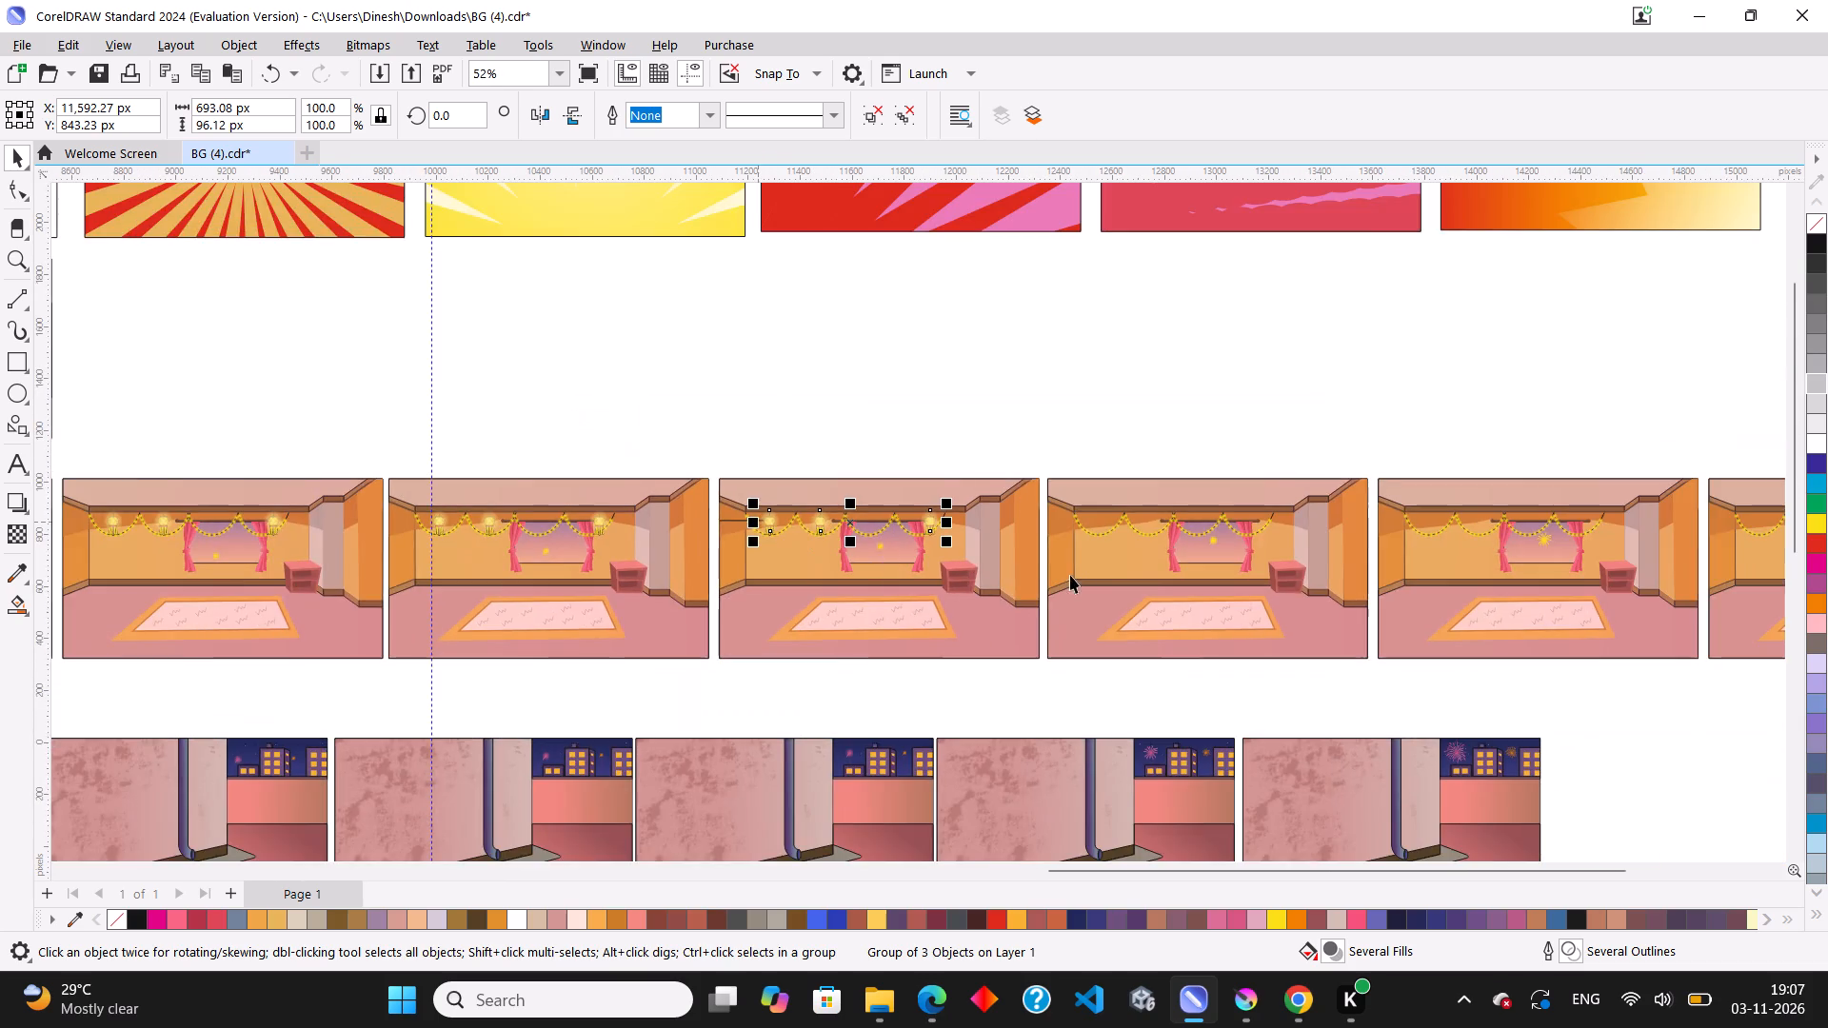
{"action": "scroll", "coordinate": [1135, 573], "scroll_direction": "up", "scroll_amount": 4}
{"action": "left_click", "coordinate": [442, 488]}
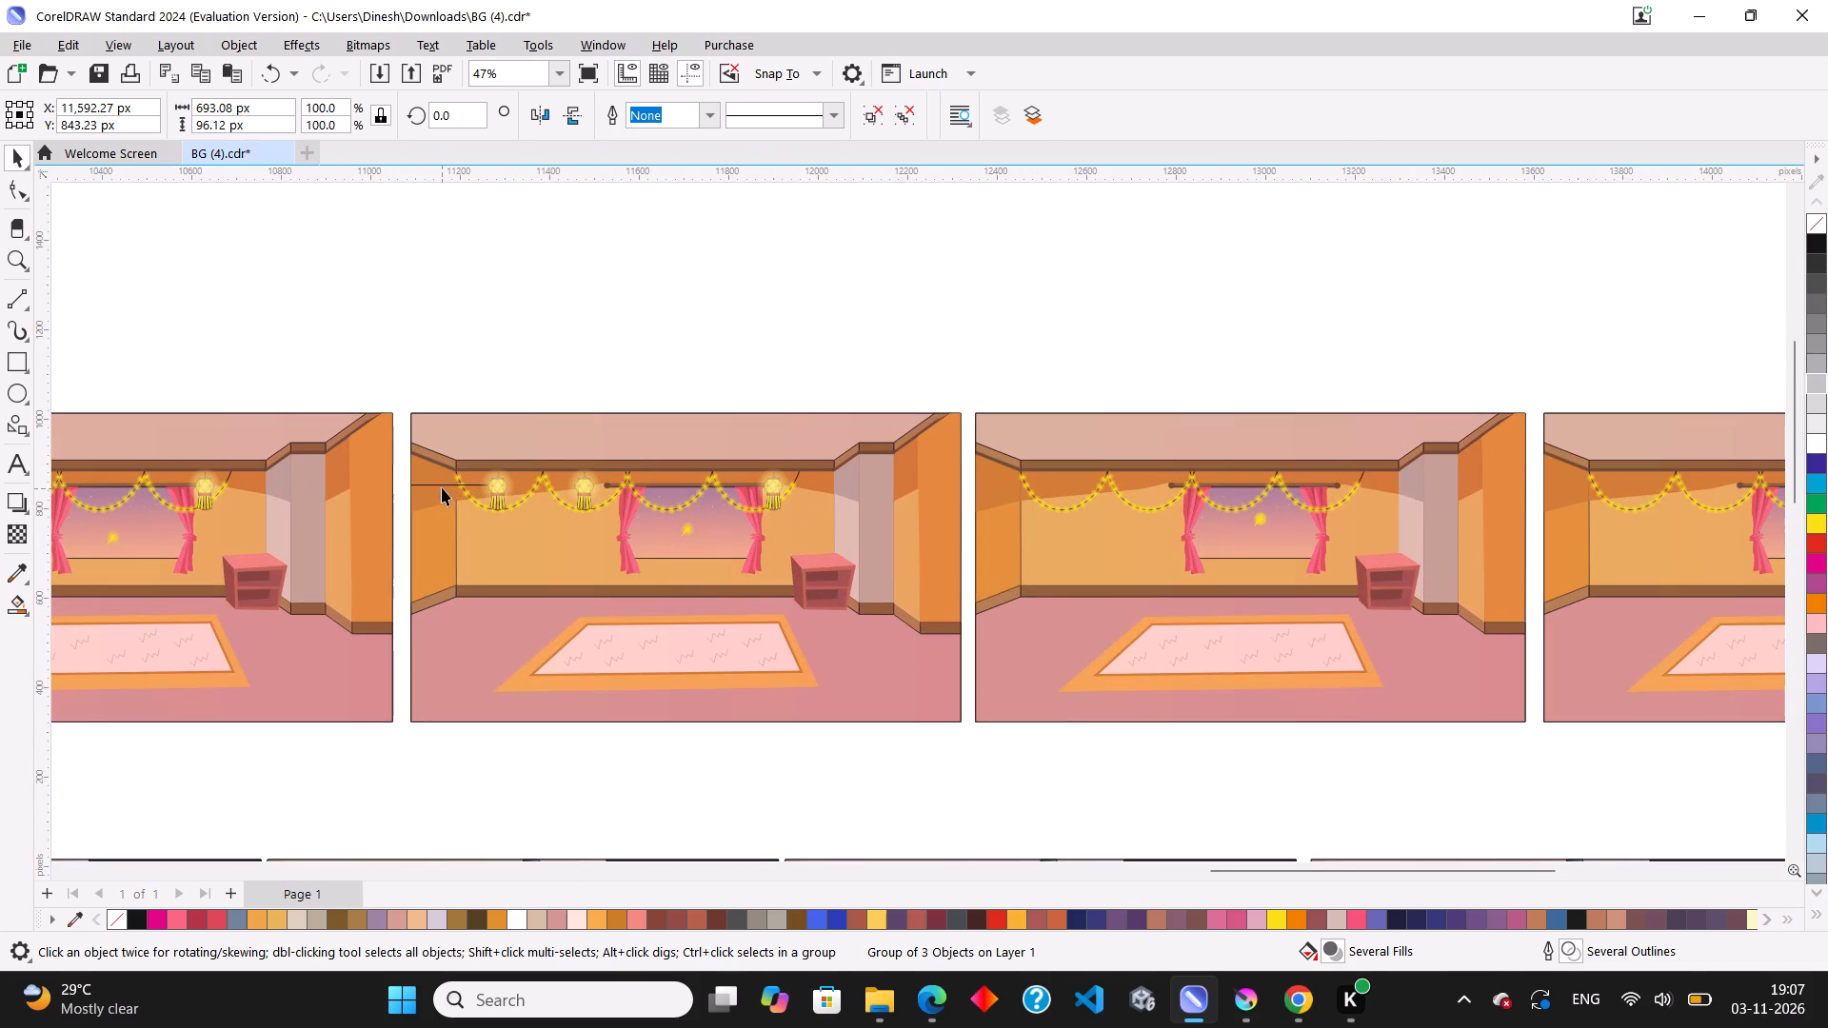
{"action": "left_click", "coordinate": [447, 482]}
{"action": "left_click", "coordinate": [452, 487]}
{"action": "left_click", "coordinate": [447, 487]}
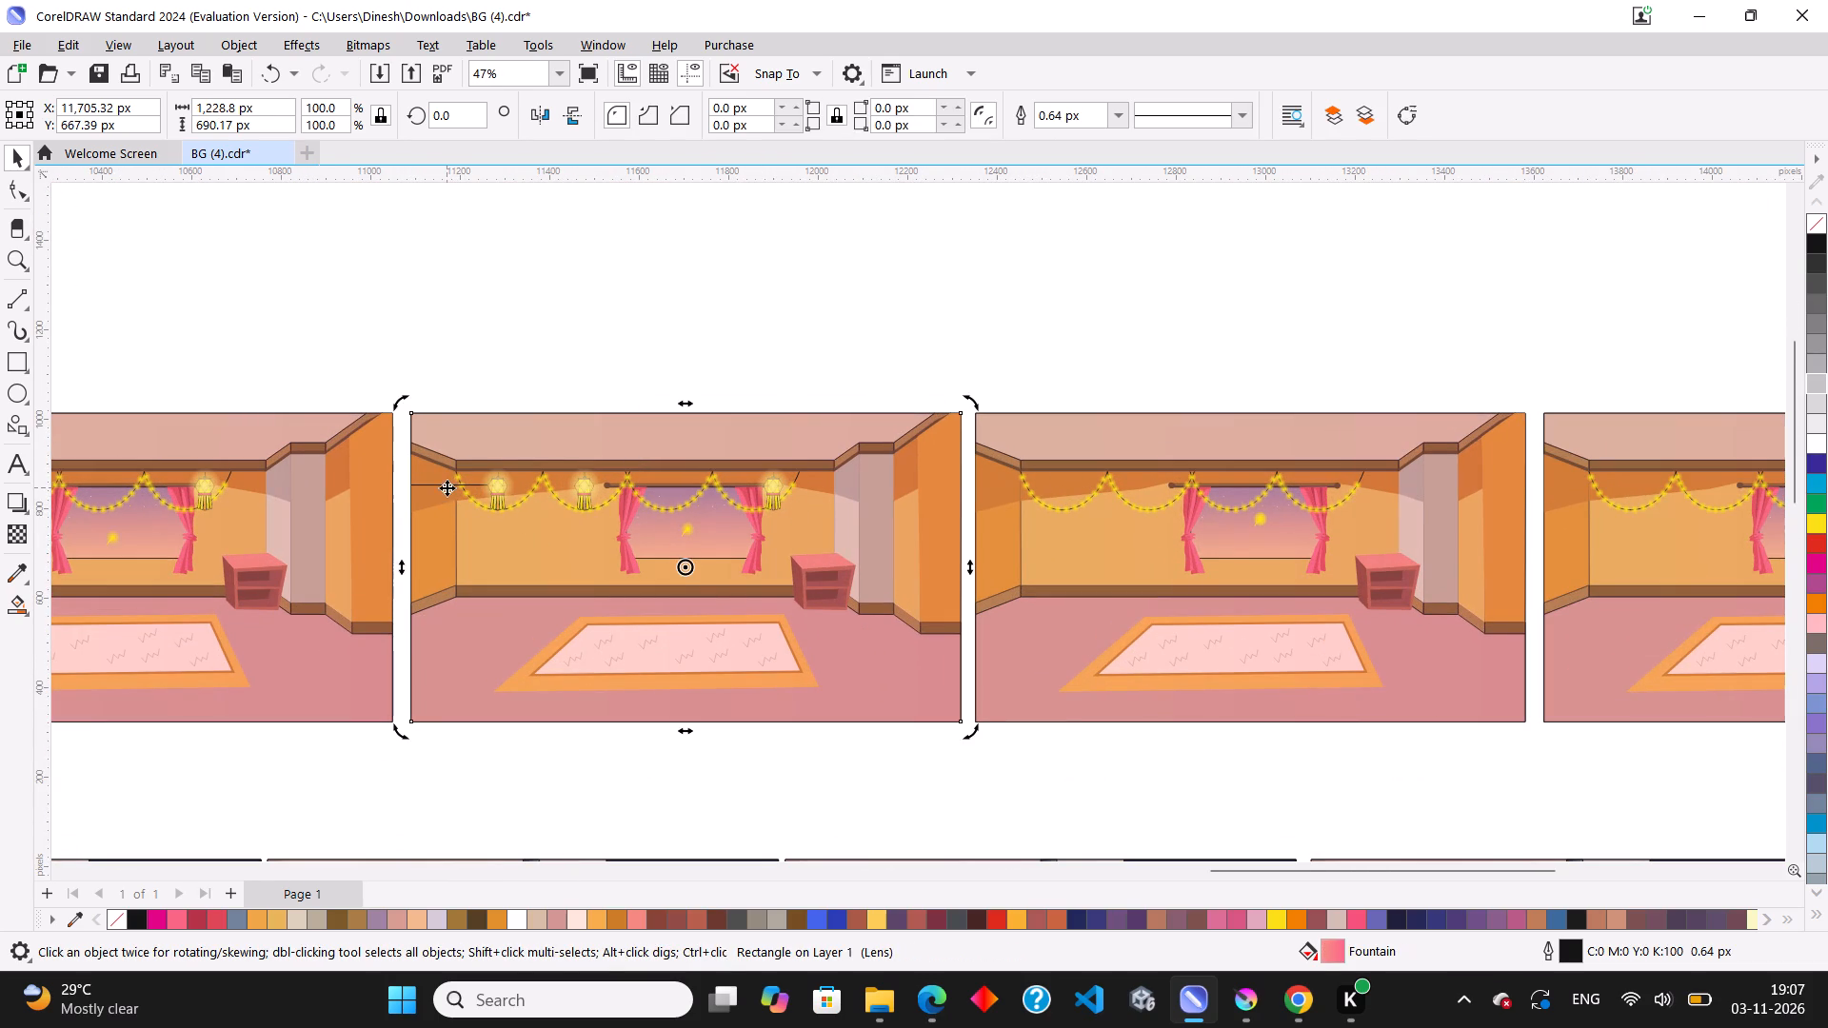
{"action": "left_click", "coordinate": [434, 485]}
{"action": "left_click", "coordinate": [995, 429], "text": "shift"}
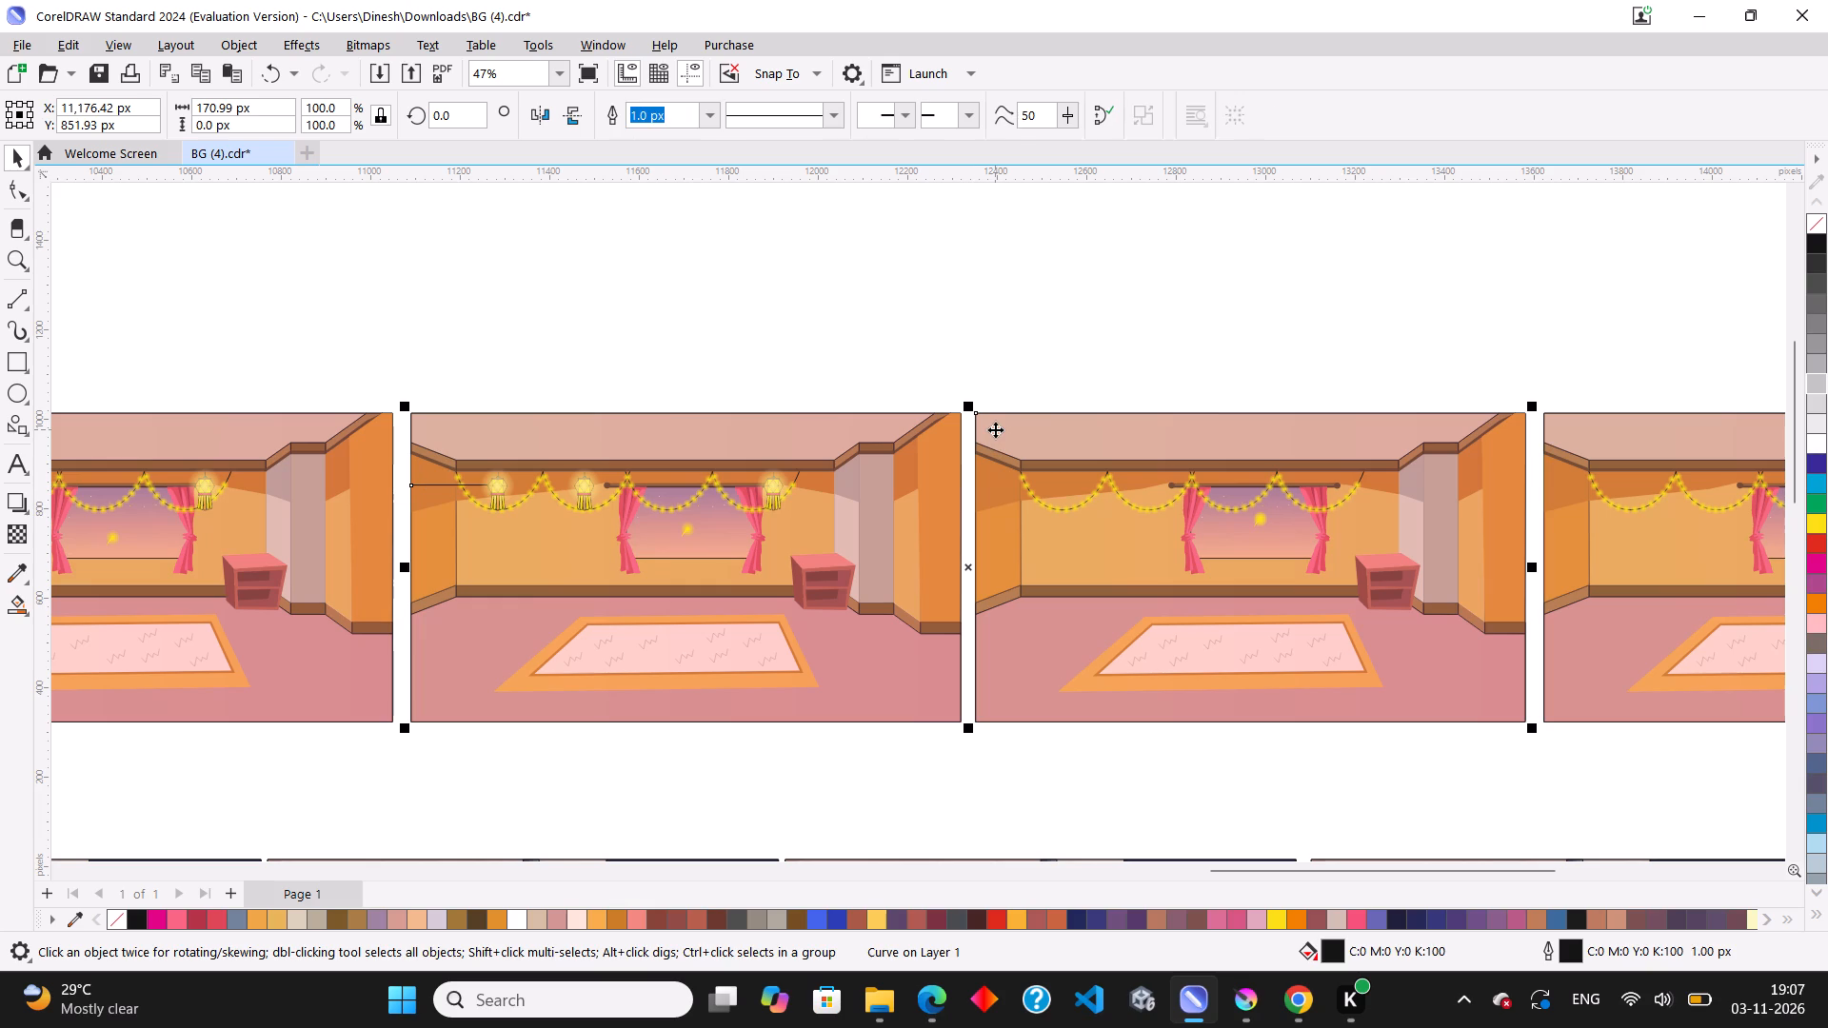
{"action": "key", "text": "l"}
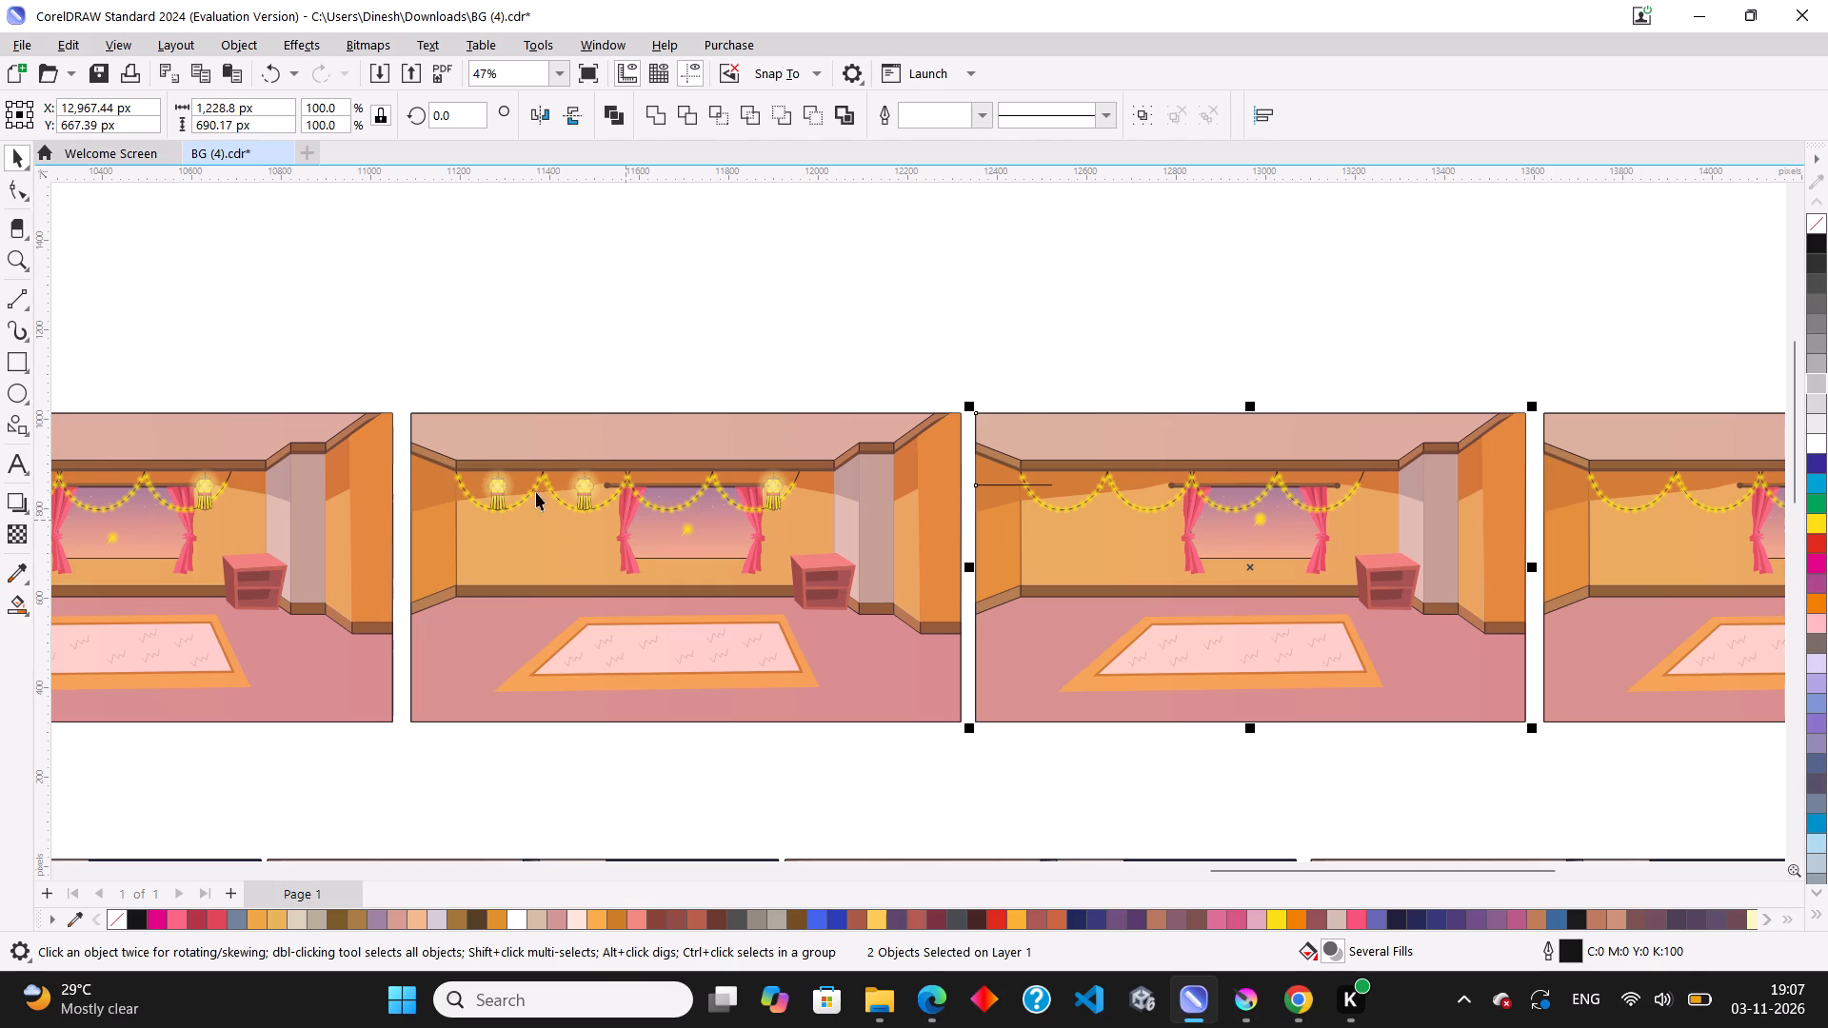
Copy the three-lantern group into the fifth room at the same height, with its first lantern meeting the spacing line's end.
{"action": "left_click", "coordinate": [495, 486]}
{"action": "left_click_drag", "start_coordinate": [500, 490], "coordinate": [1116, 471]}
{"action": "right_click", "coordinate": [1116, 471], "text": "ctrl"}
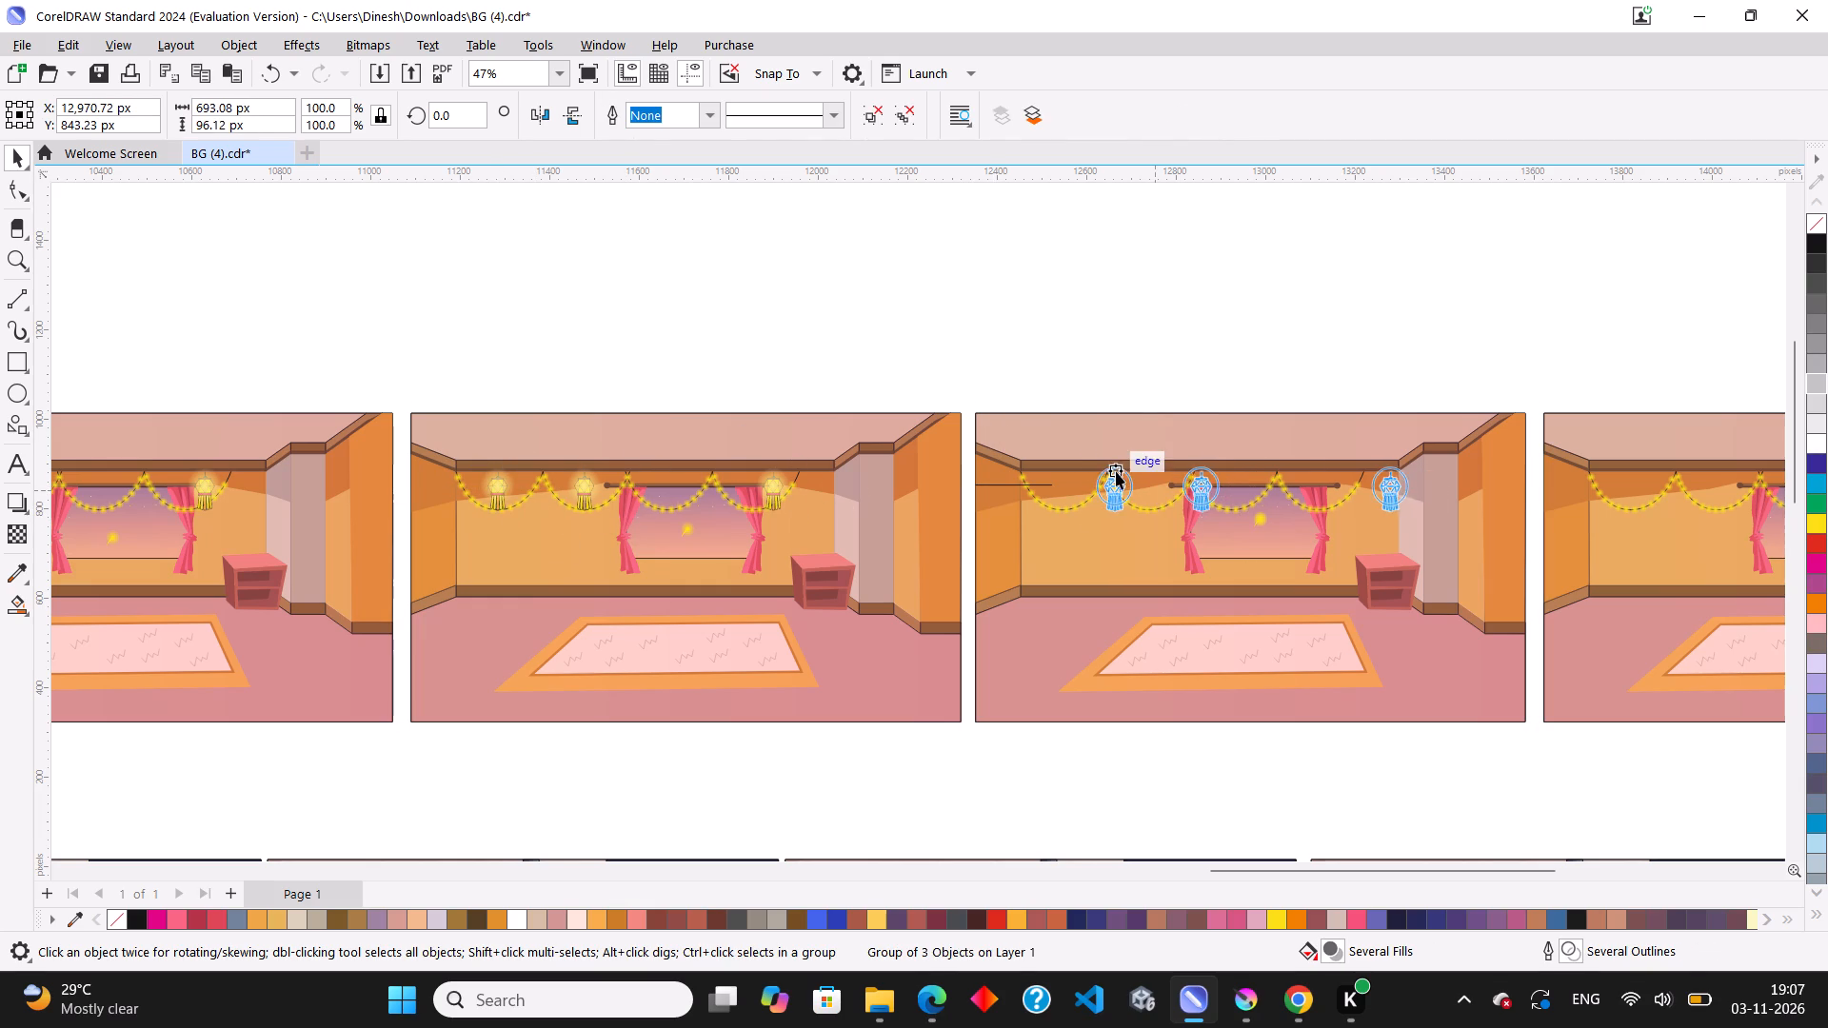
{"action": "scroll", "coordinate": [1326, 452], "scroll_direction": "up", "scroll_amount": 4}
{"action": "scroll", "coordinate": [963, 523], "scroll_direction": "down", "scroll_amount": 4}
{"action": "scroll", "coordinate": [1027, 379], "scroll_direction": "down", "scroll_amount": 3}
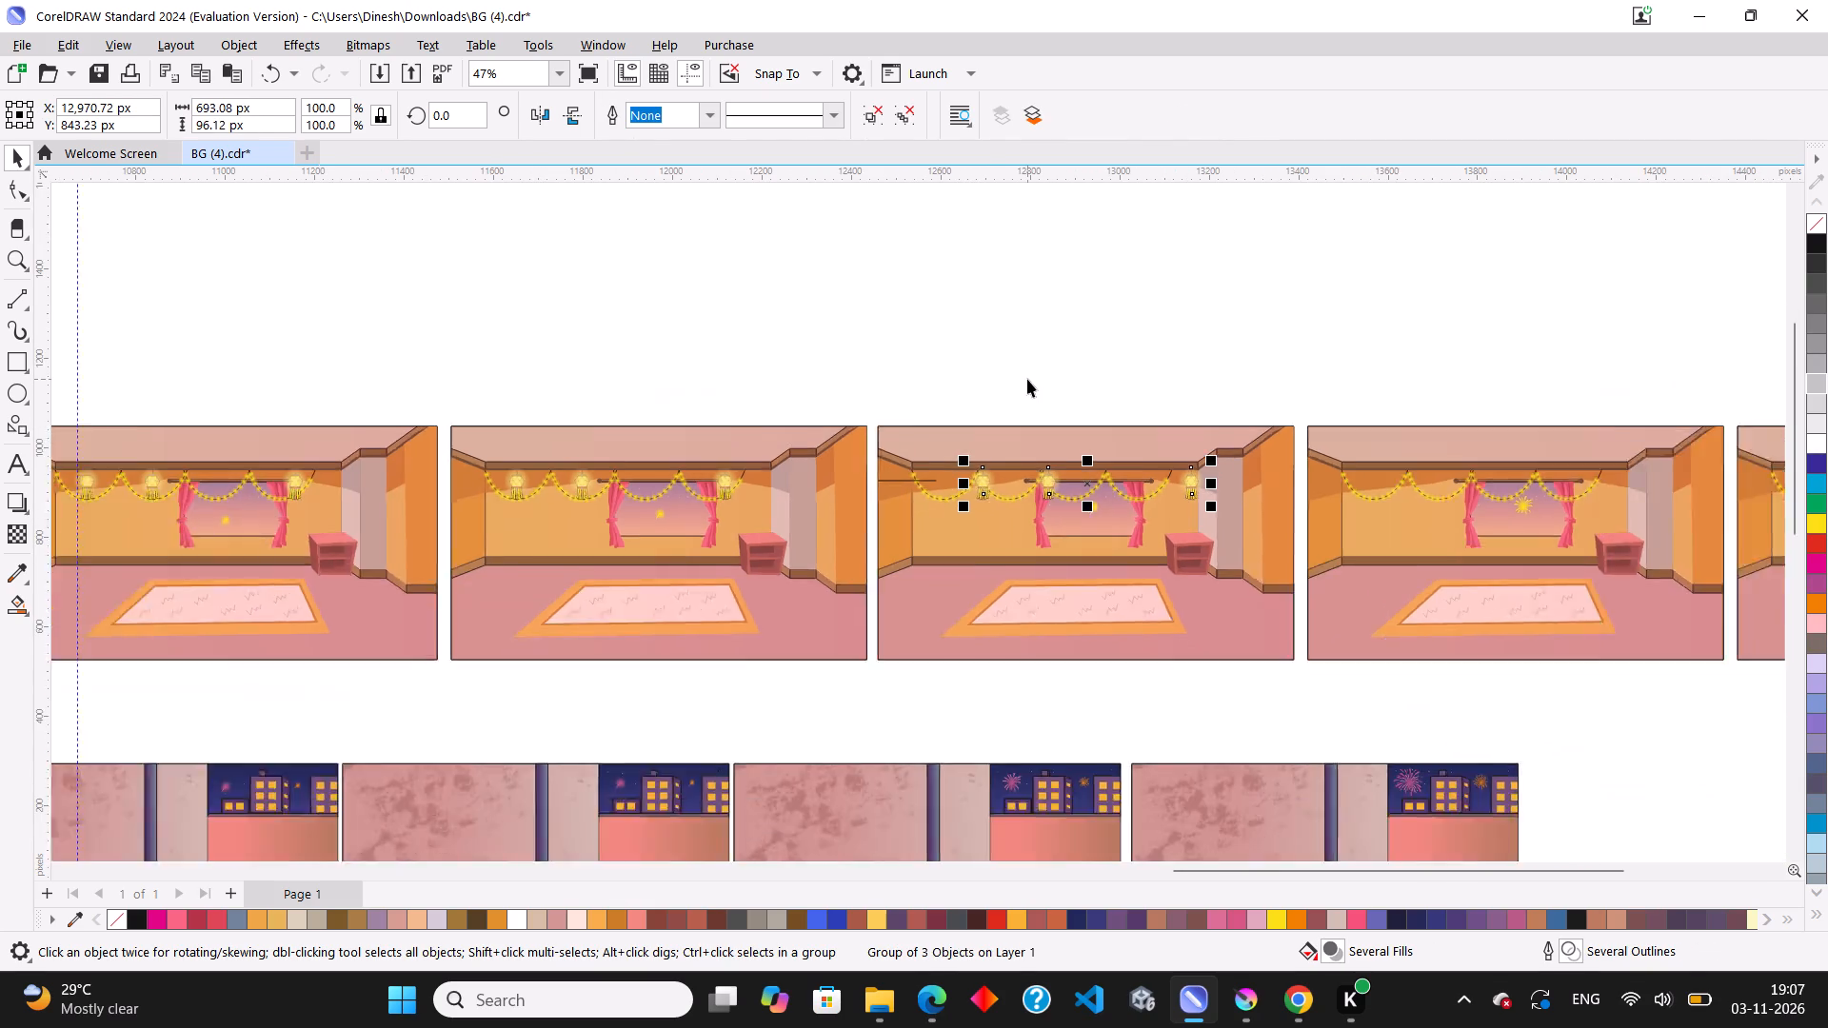
{"action": "scroll", "coordinate": [1027, 379], "scroll_direction": "up", "scroll_amount": 5}
{"action": "scroll", "coordinate": [964, 491], "scroll_direction": "up", "scroll_amount": 11}
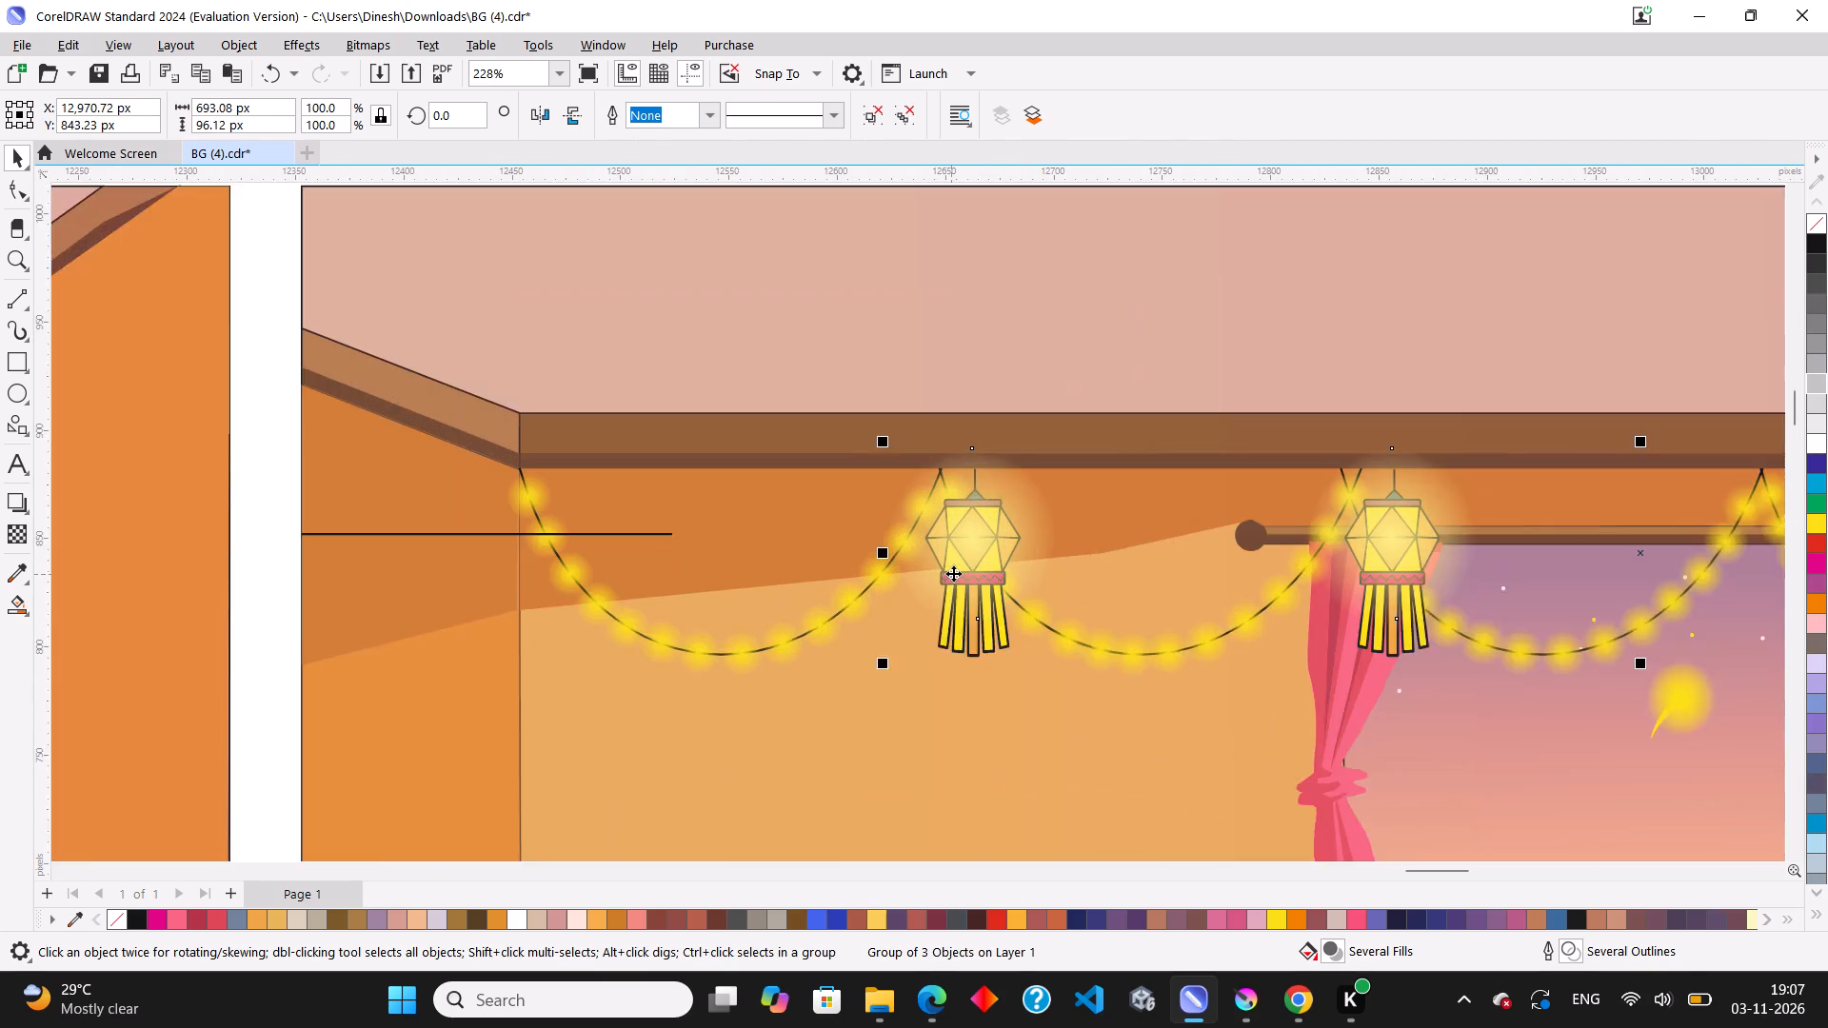
{"action": "scroll", "coordinate": [953, 573], "scroll_direction": "up", "scroll_amount": 2}
{"action": "left_click_drag", "start_coordinate": [953, 573], "coordinate": [587, 593]}
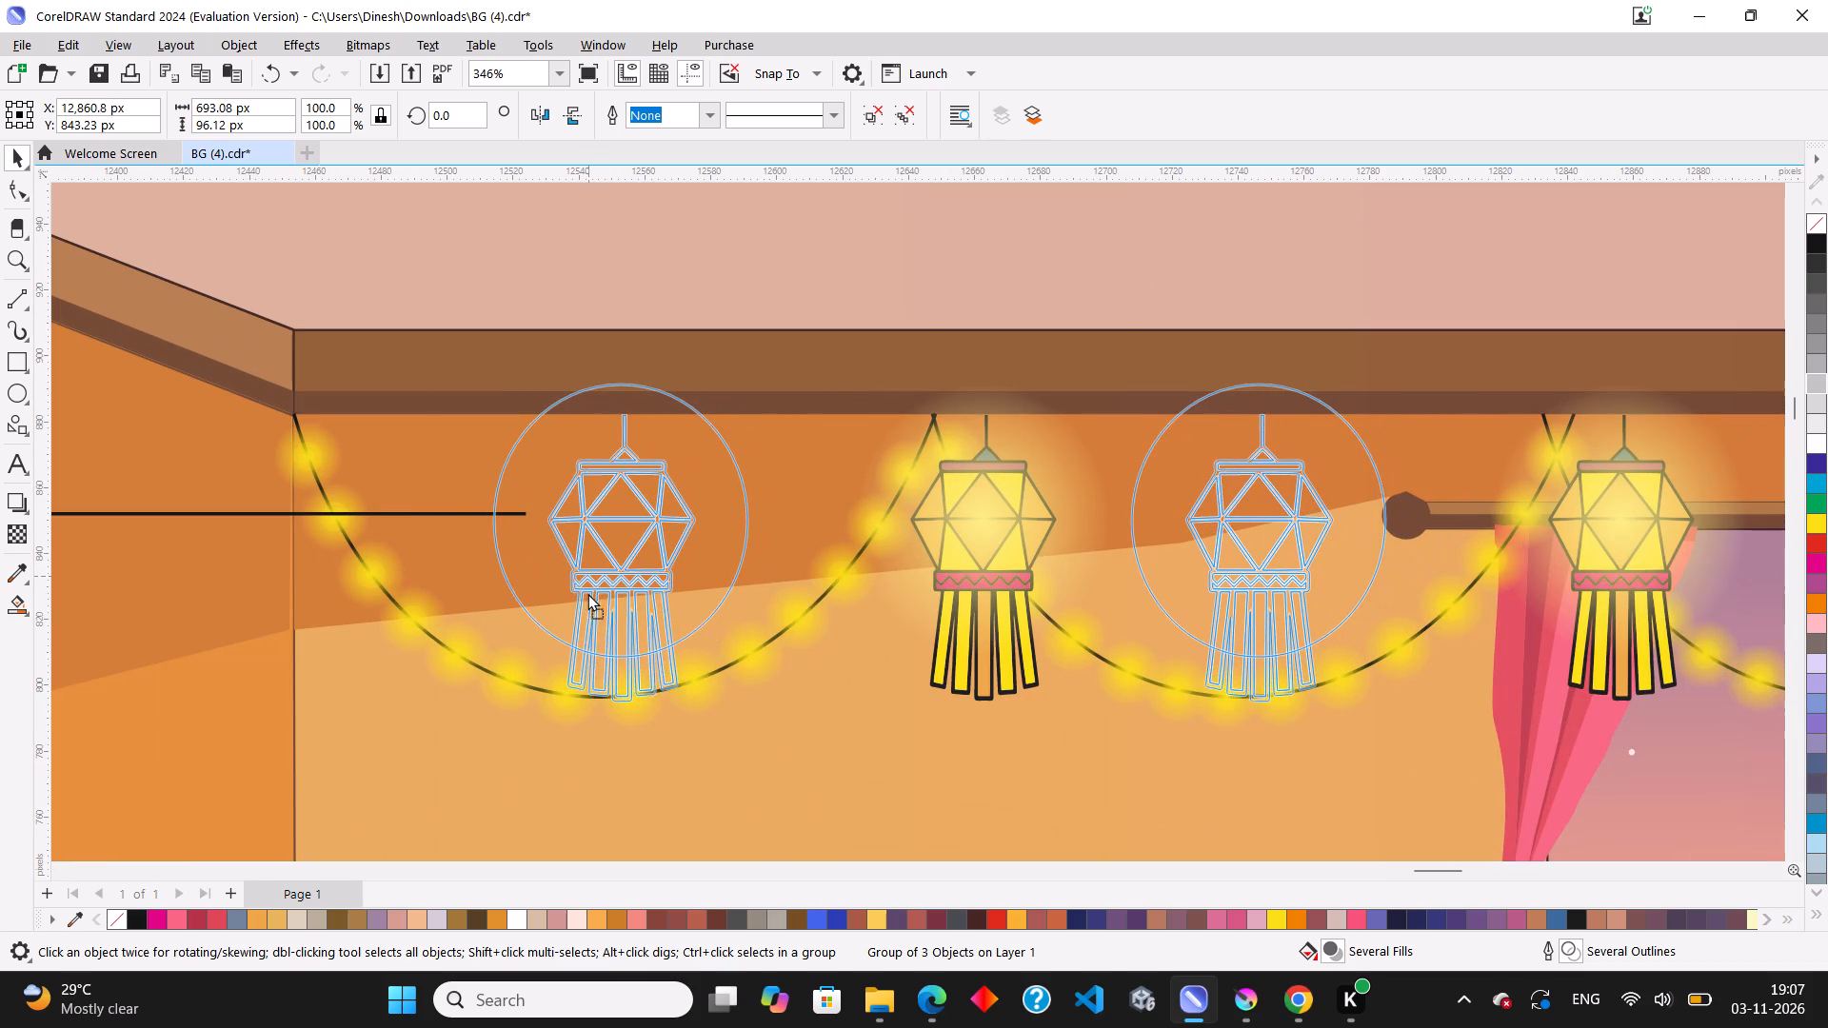
{"action": "left_click_drag", "start_coordinate": [587, 593], "coordinate": [573, 592]}
{"action": "scroll", "coordinate": [498, 544], "scroll_direction": "up", "scroll_amount": 8}
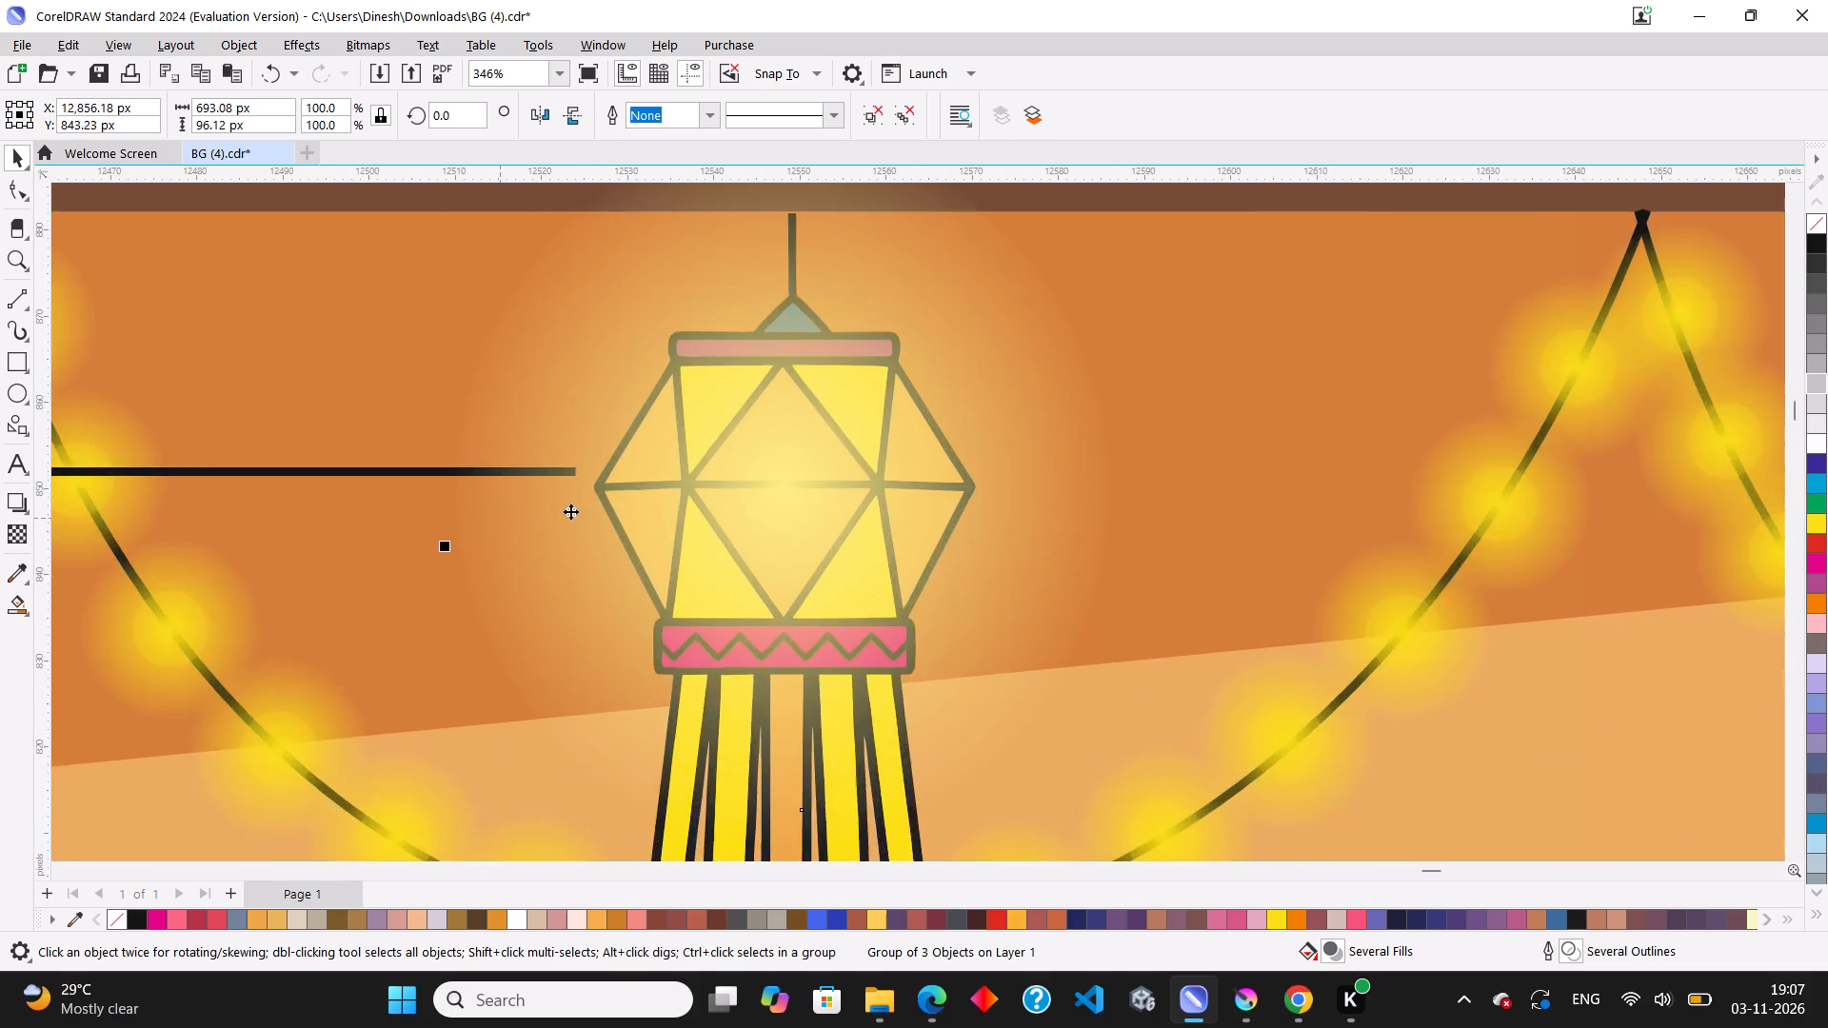
{"action": "scroll", "coordinate": [570, 511], "scroll_direction": "up", "scroll_amount": 7}
{"action": "left_click_drag", "start_coordinate": [645, 473], "coordinate": [577, 475]}
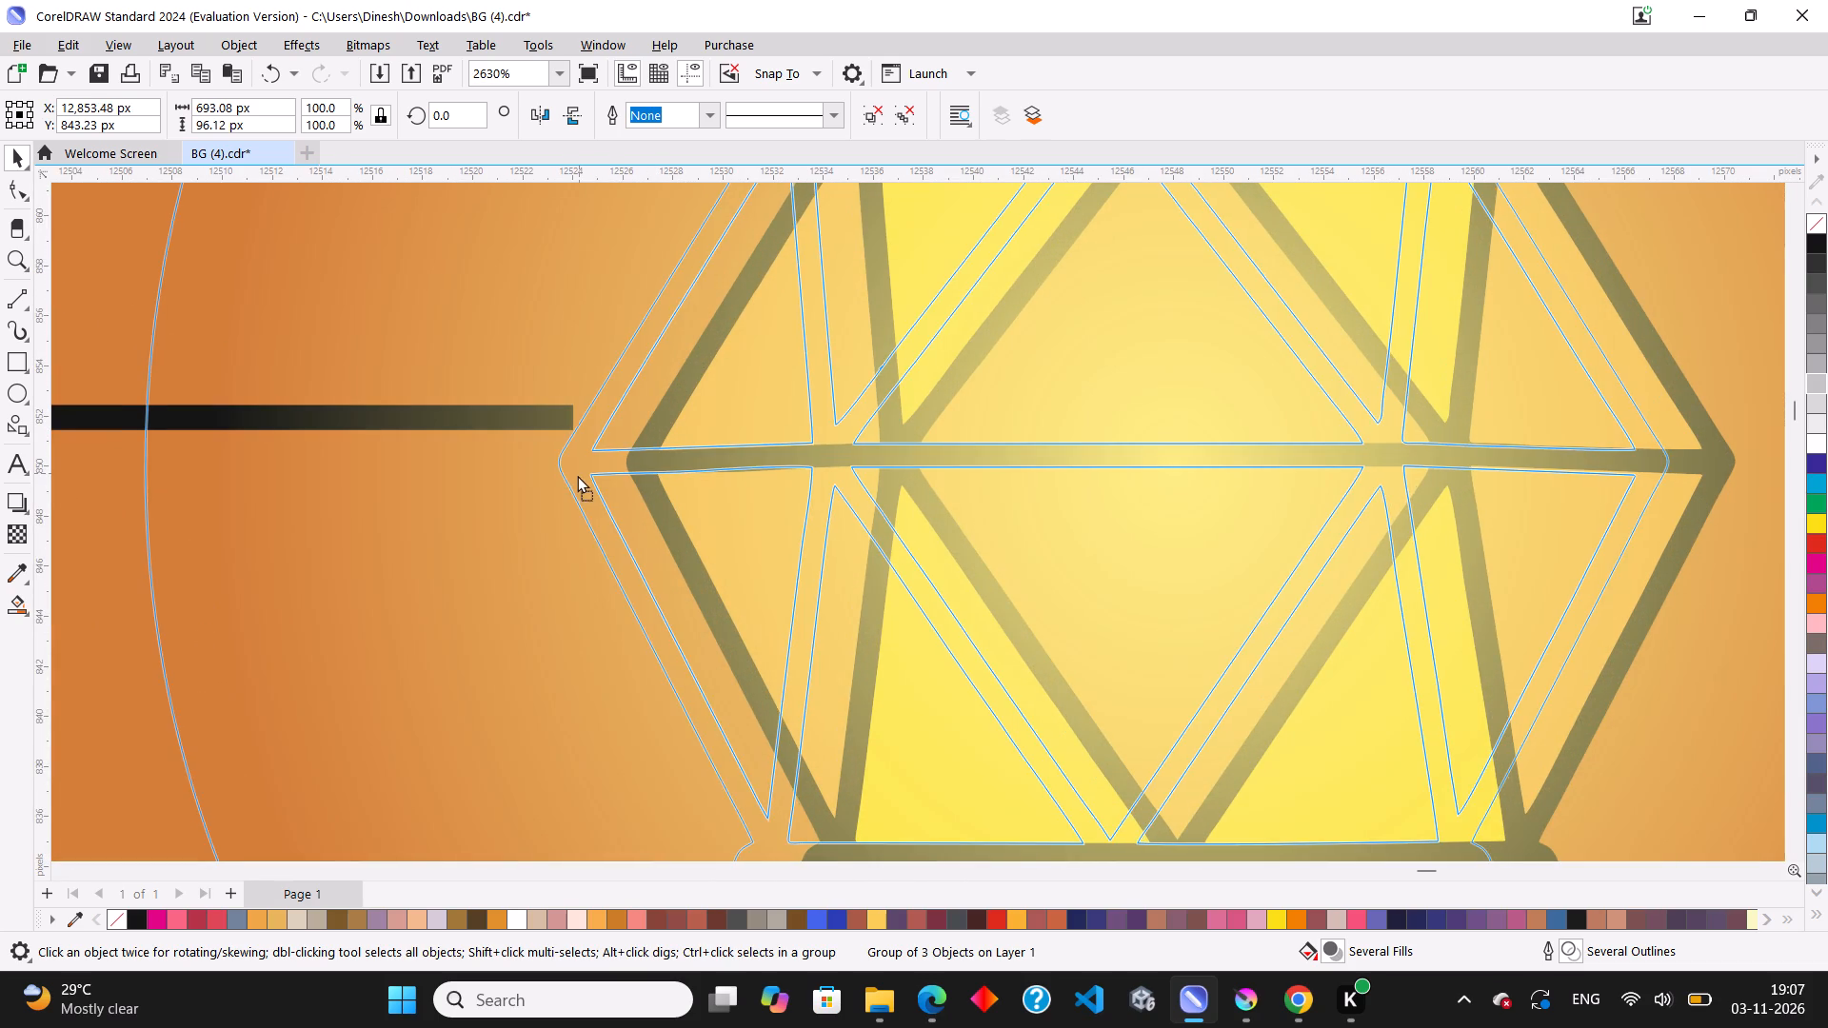
{"action": "left_click_drag", "start_coordinate": [577, 475], "coordinate": [595, 481]}
Move the spacing line from the fifth room to the sixth by aligning it with the sixth room's left edge.
{"action": "scroll", "coordinate": [590, 492], "scroll_direction": "down", "scroll_amount": 9}
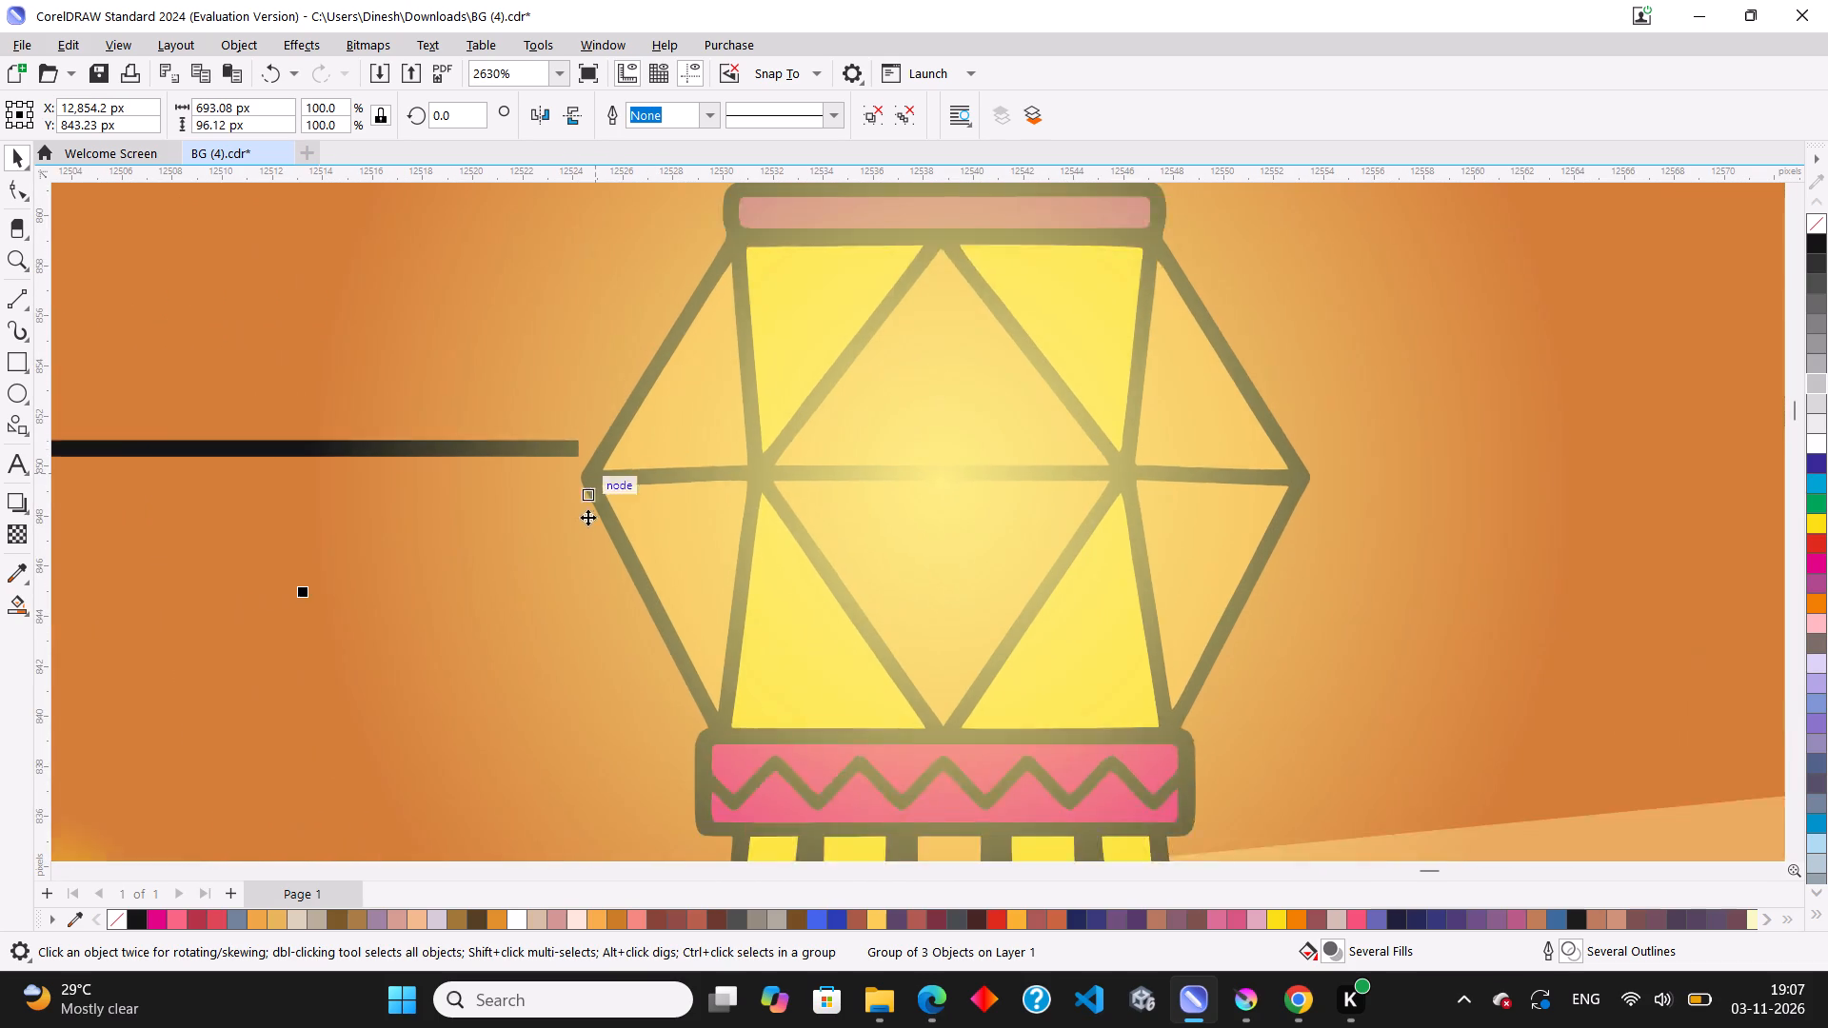
{"action": "scroll", "coordinate": [587, 517], "scroll_direction": "down", "scroll_amount": 9}
{"action": "left_click", "coordinate": [455, 544]}
{"action": "scroll", "coordinate": [453, 544], "scroll_direction": "down", "scroll_amount": 8}
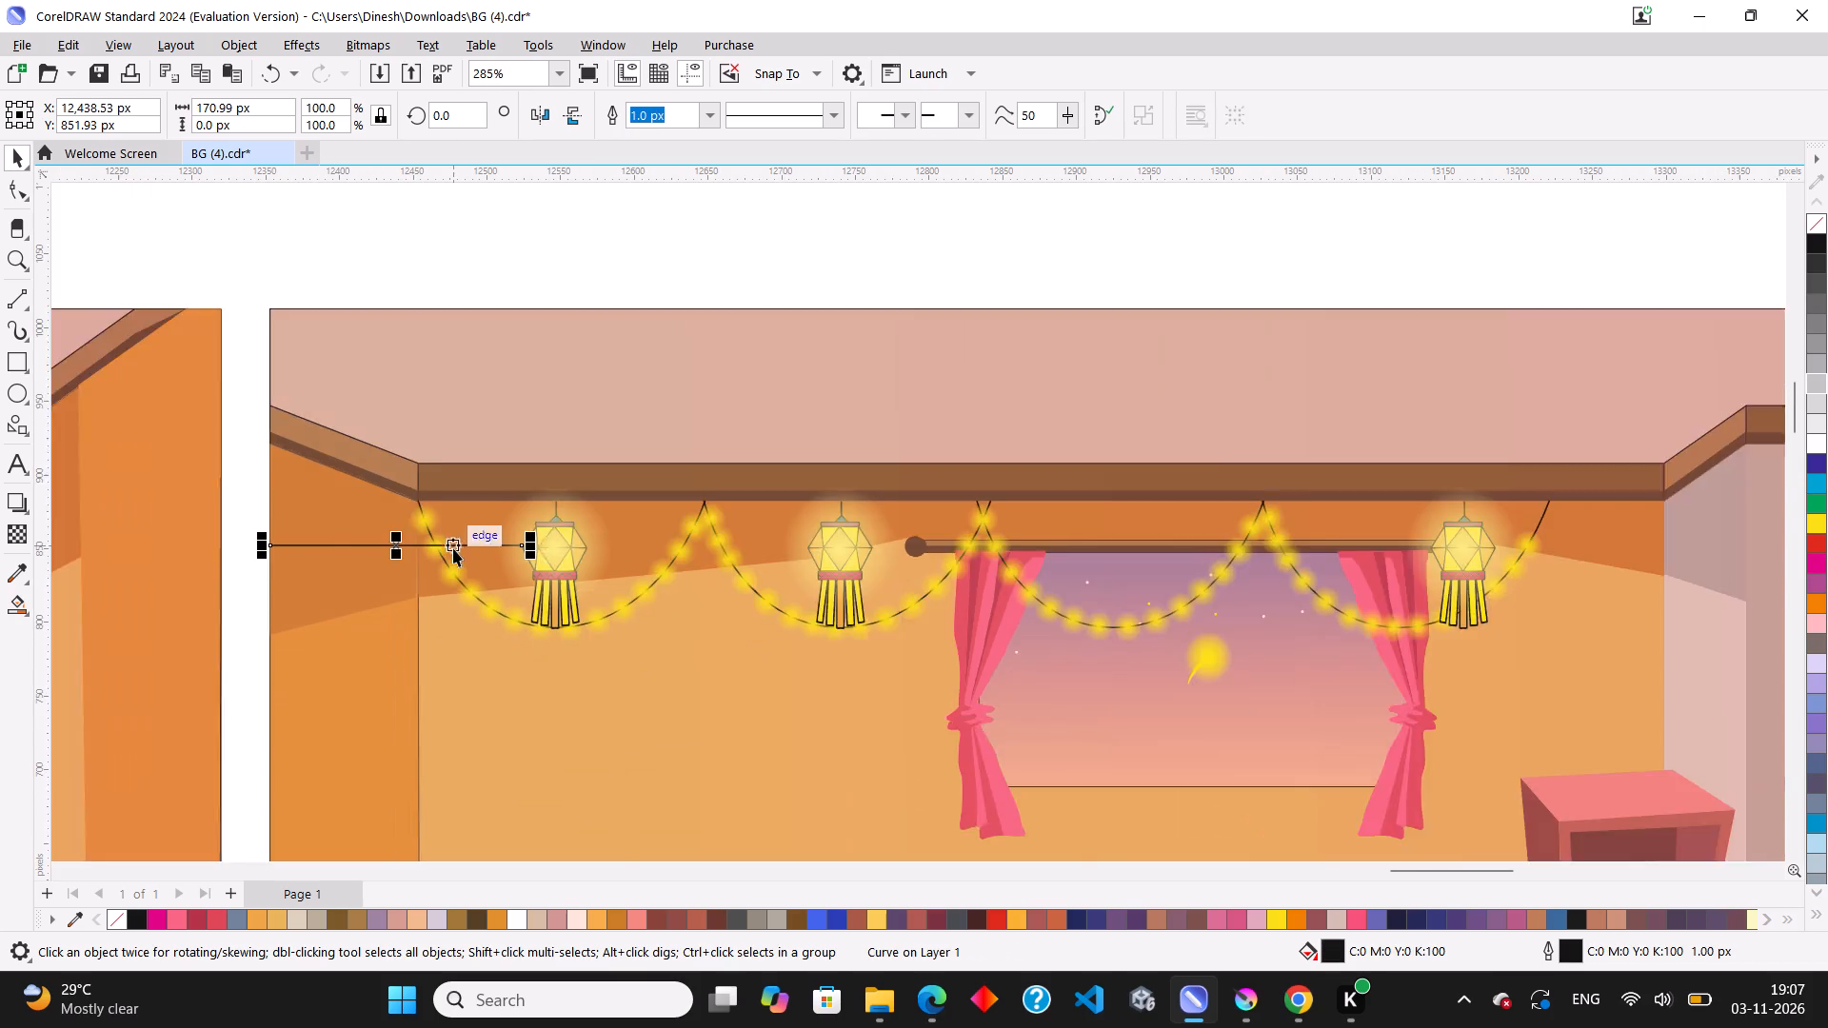
{"action": "scroll", "coordinate": [453, 548], "scroll_direction": "down", "scroll_amount": 1}
{"action": "left_click", "coordinate": [1482, 434], "text": "shift"}
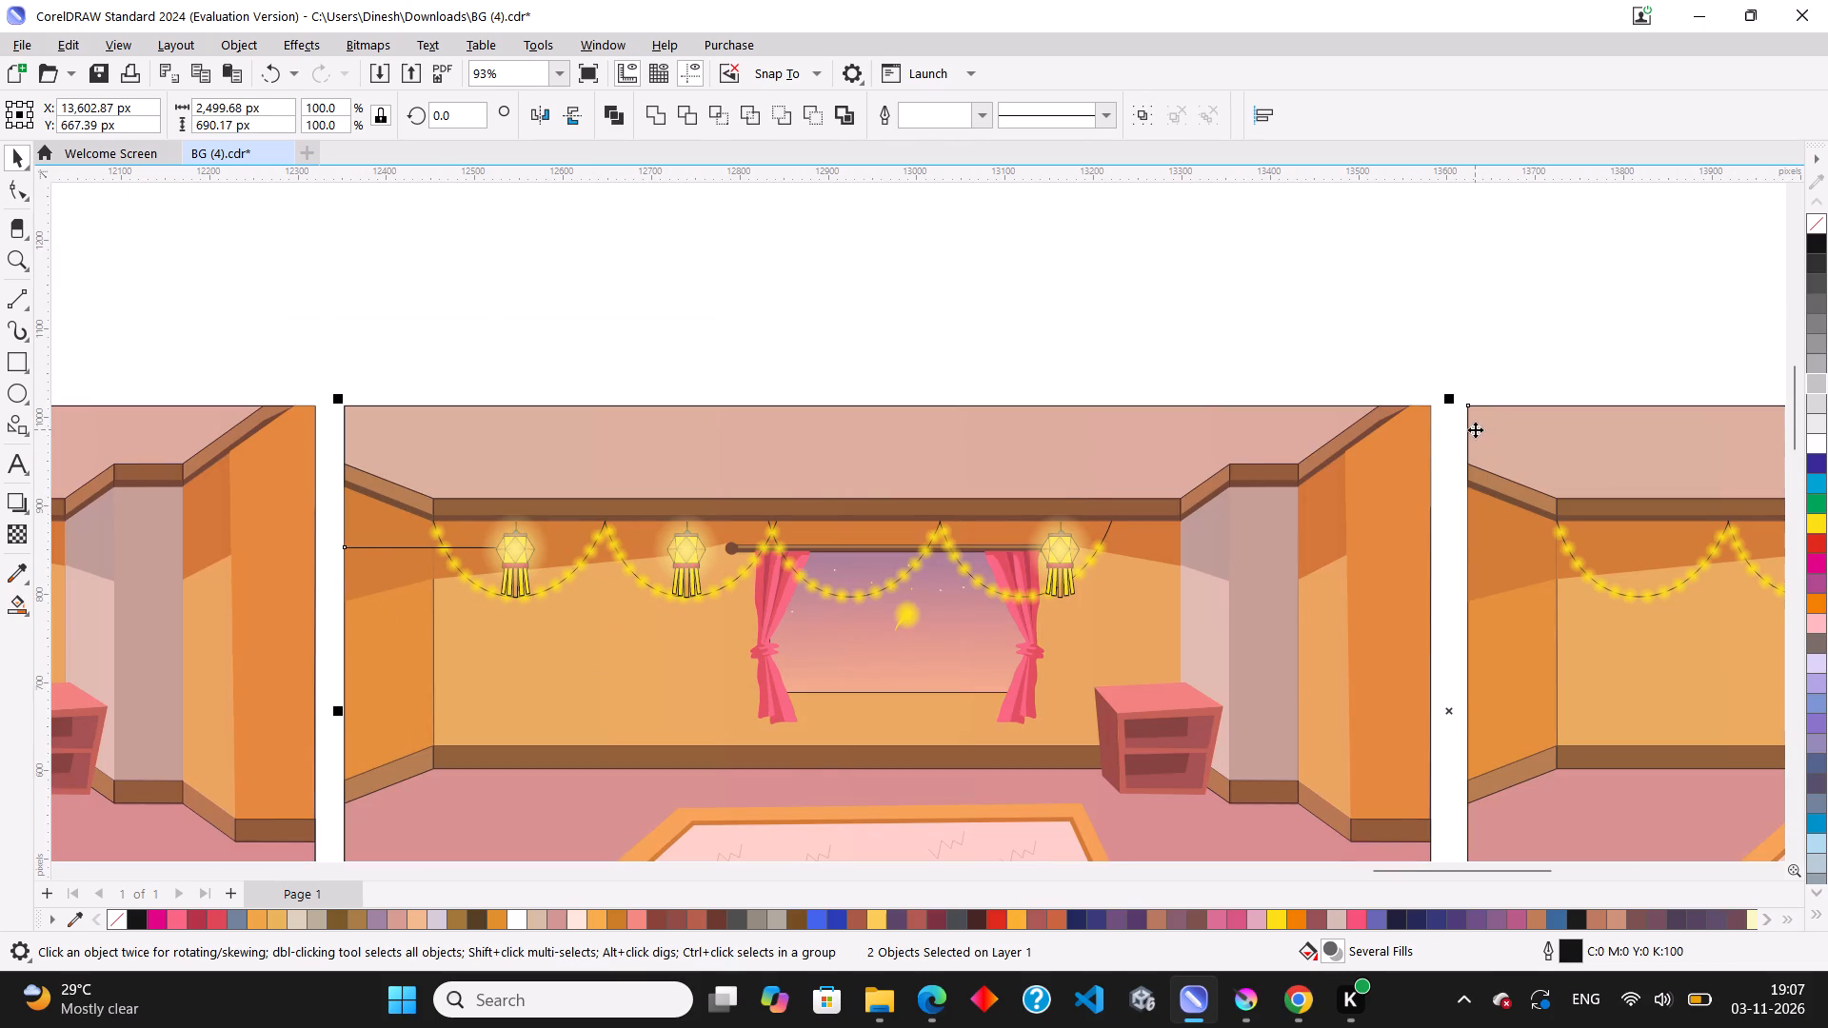
{"action": "key", "text": "l"}
Copy the three-lantern group into the sixth room at the same height, with its first lantern meeting the spacing line's end.
{"action": "left_click", "coordinate": [695, 555]}
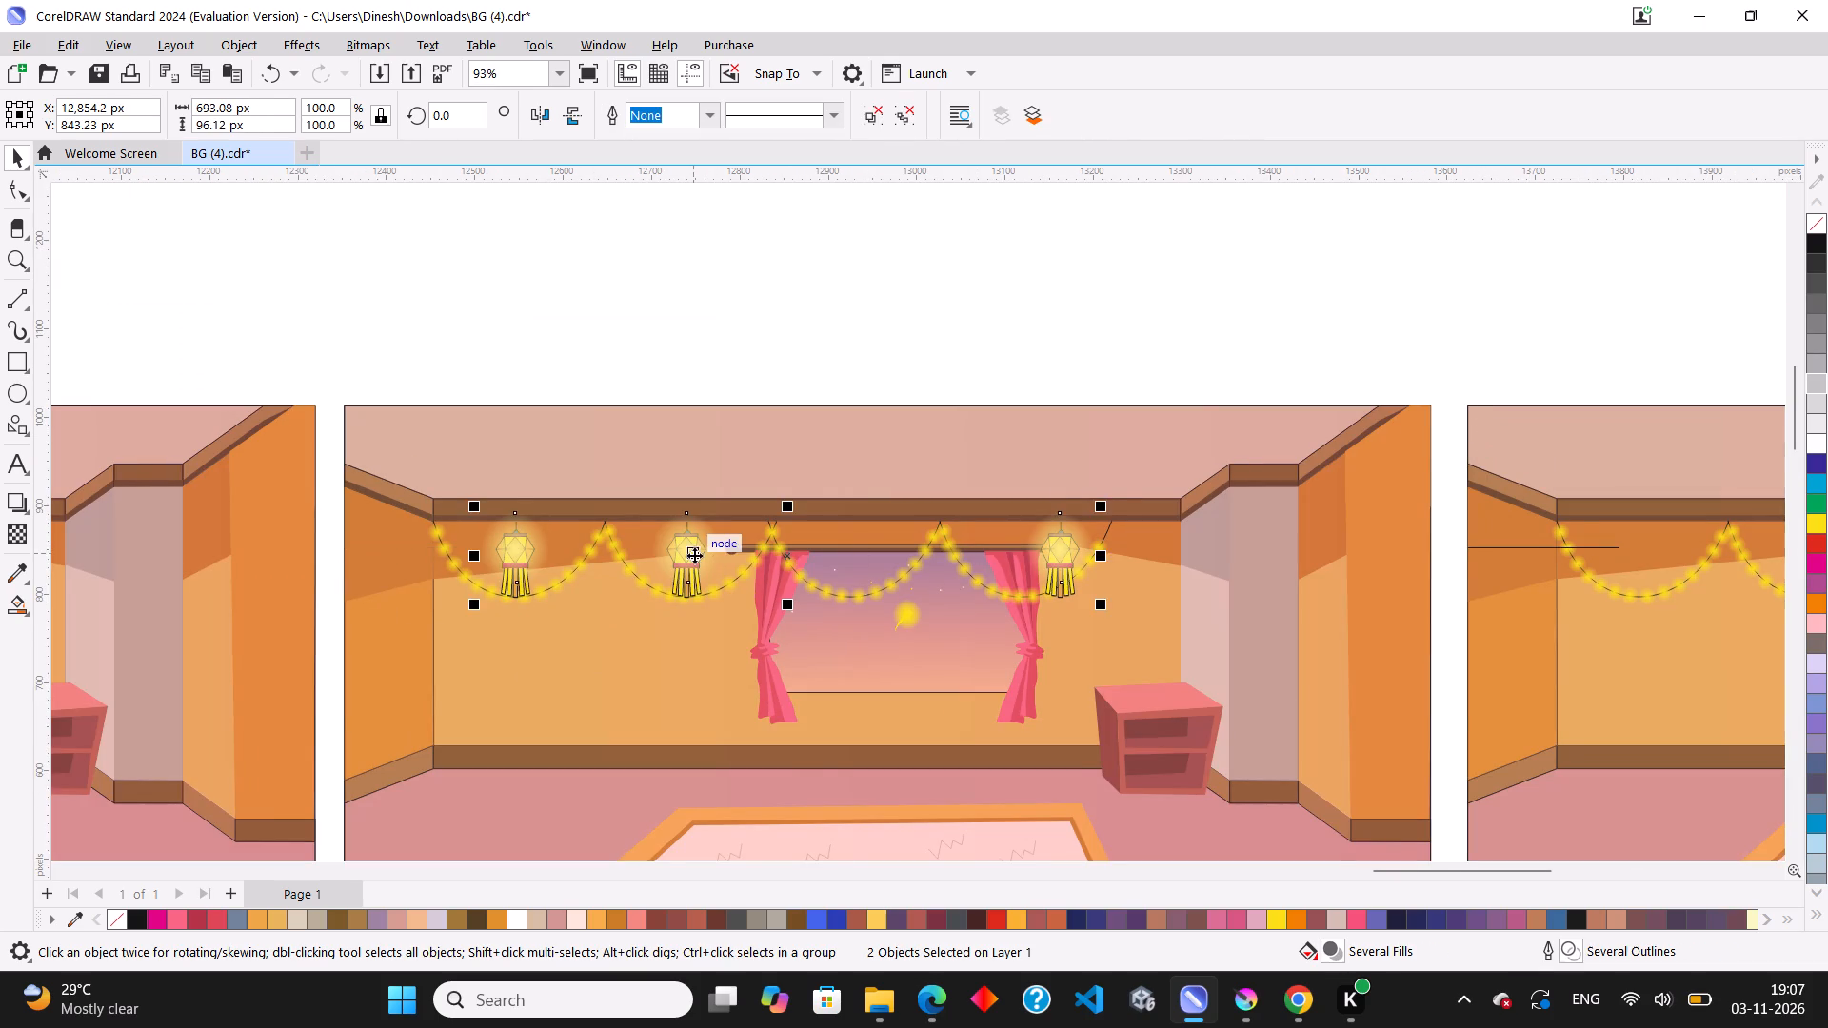
{"action": "scroll", "coordinate": [694, 555], "scroll_direction": "down", "scroll_amount": 5}
{"action": "left_click_drag", "start_coordinate": [692, 557], "coordinate": [1287, 561]}
{"action": "right_click", "coordinate": [1287, 561], "text": "ctrl"}
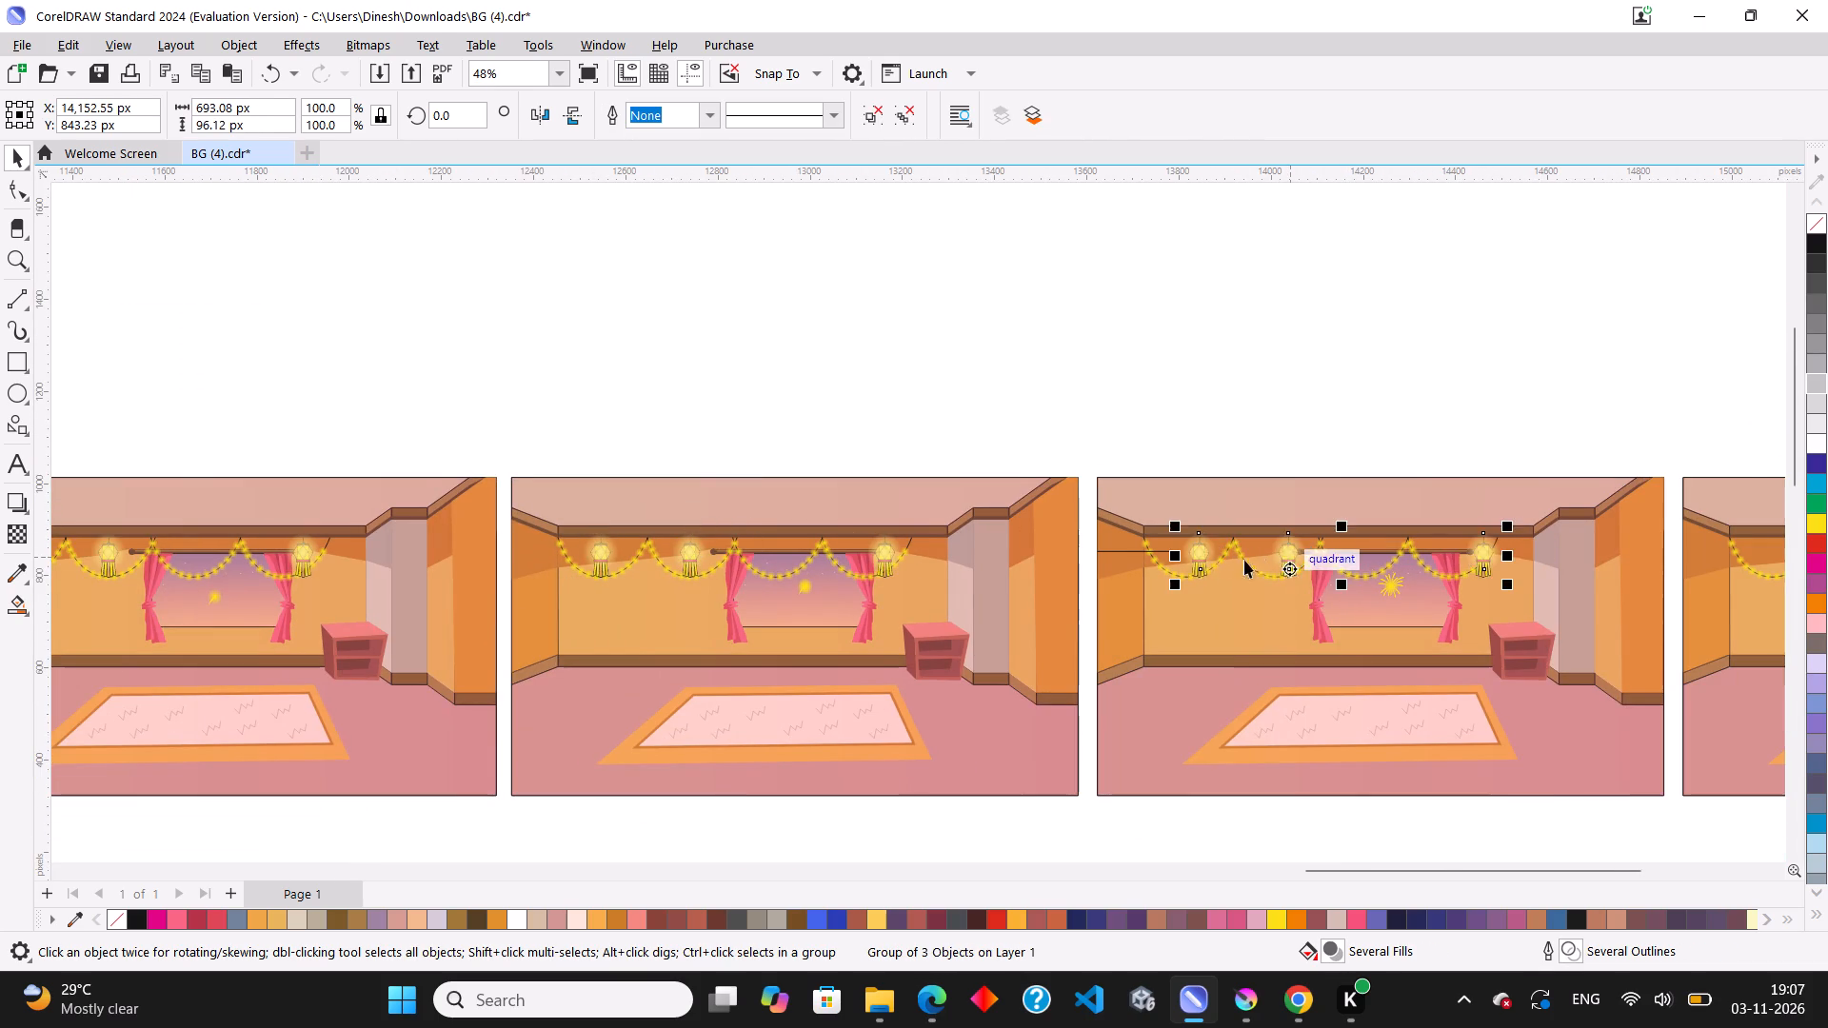
{"action": "scroll", "coordinate": [1202, 566], "scroll_direction": "up", "scroll_amount": 11}
{"action": "scroll", "coordinate": [1184, 563], "scroll_direction": "up", "scroll_amount": 11}
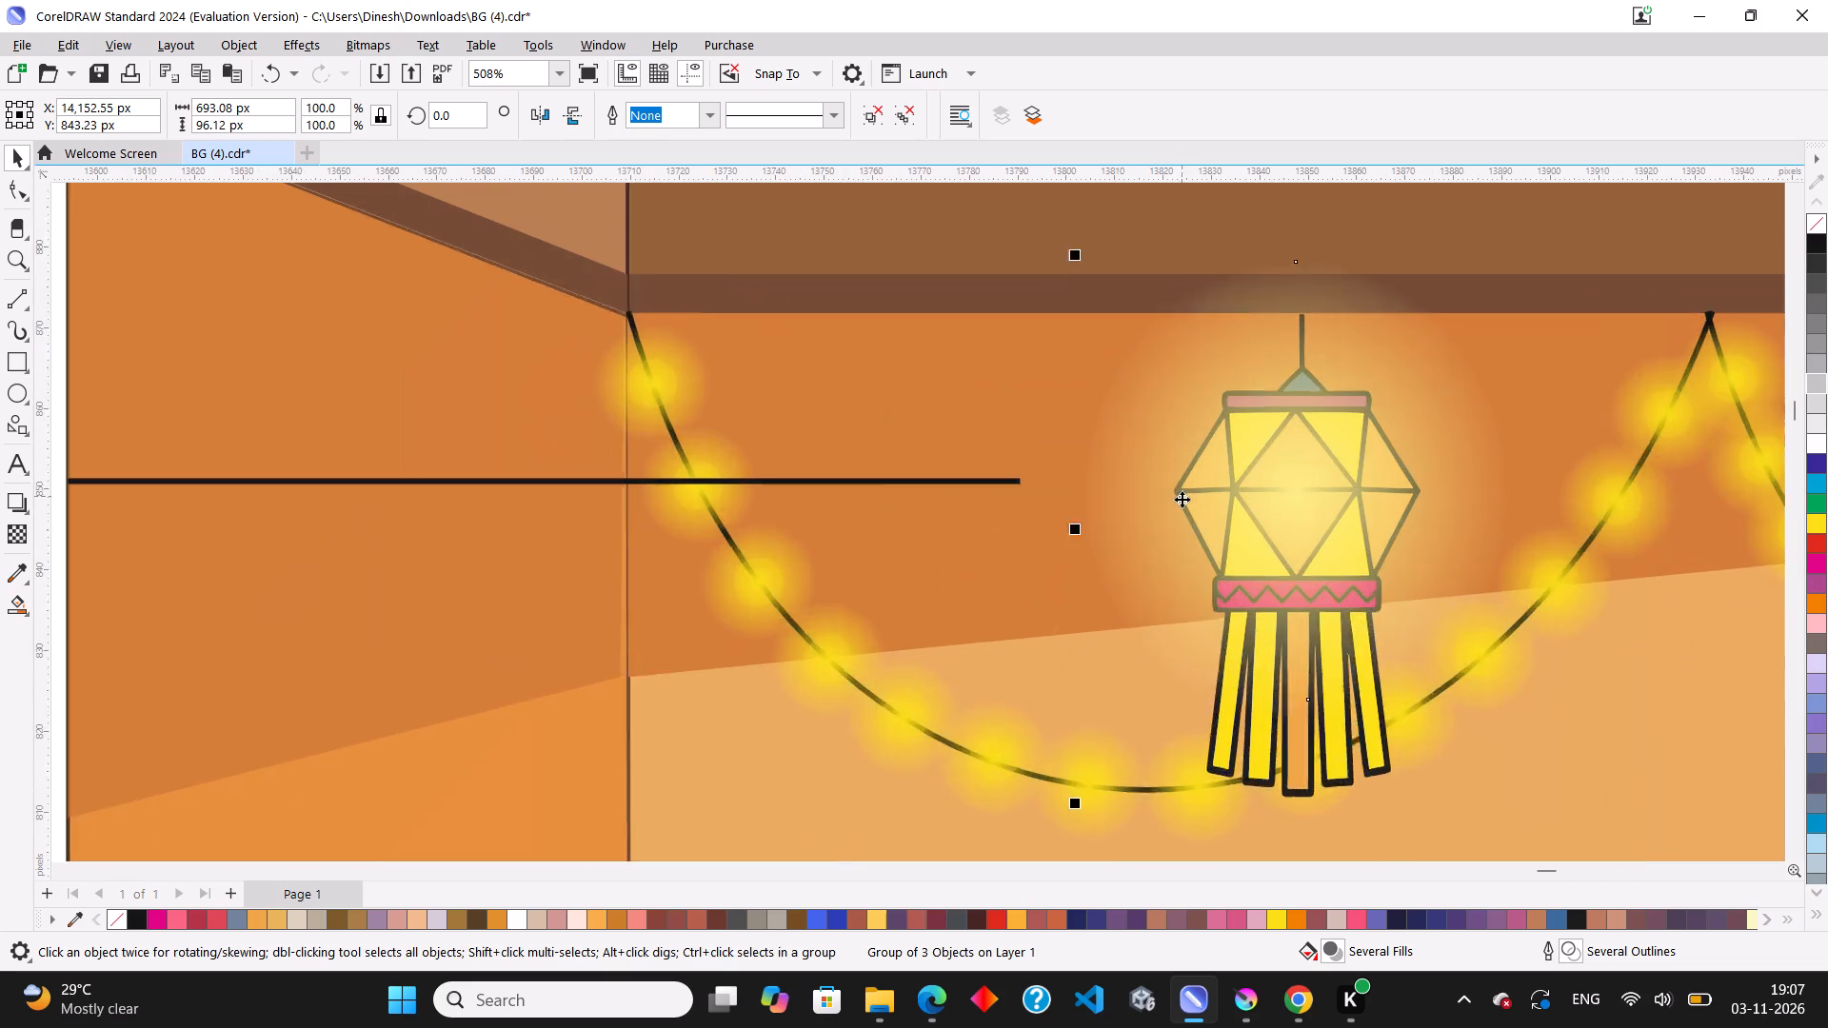
{"action": "left_click_drag", "start_coordinate": [1182, 499], "coordinate": [964, 499]}
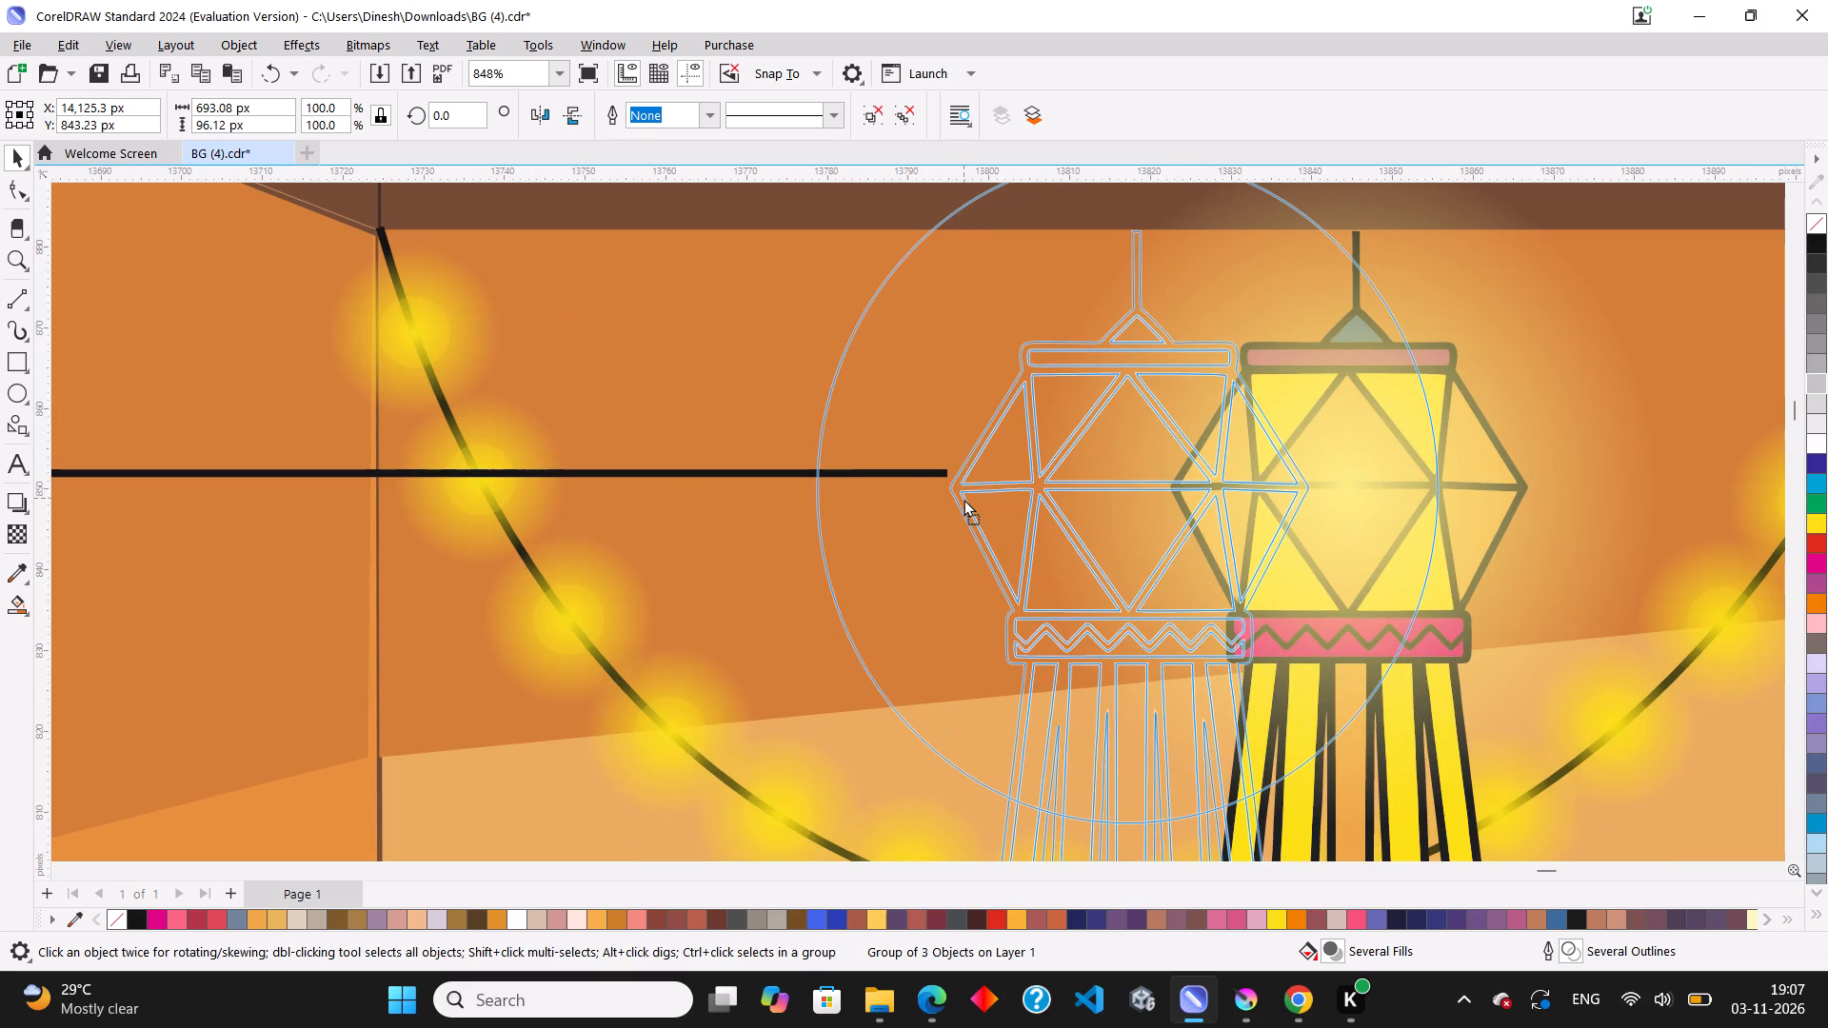
{"action": "left_click_drag", "start_coordinate": [964, 499], "coordinate": [963, 499]}
Move the spacing line from the sixth room to the seventh by aligning it with the seventh room's left edge.
{"action": "scroll", "coordinate": [965, 503], "scroll_direction": "down", "scroll_amount": 17}
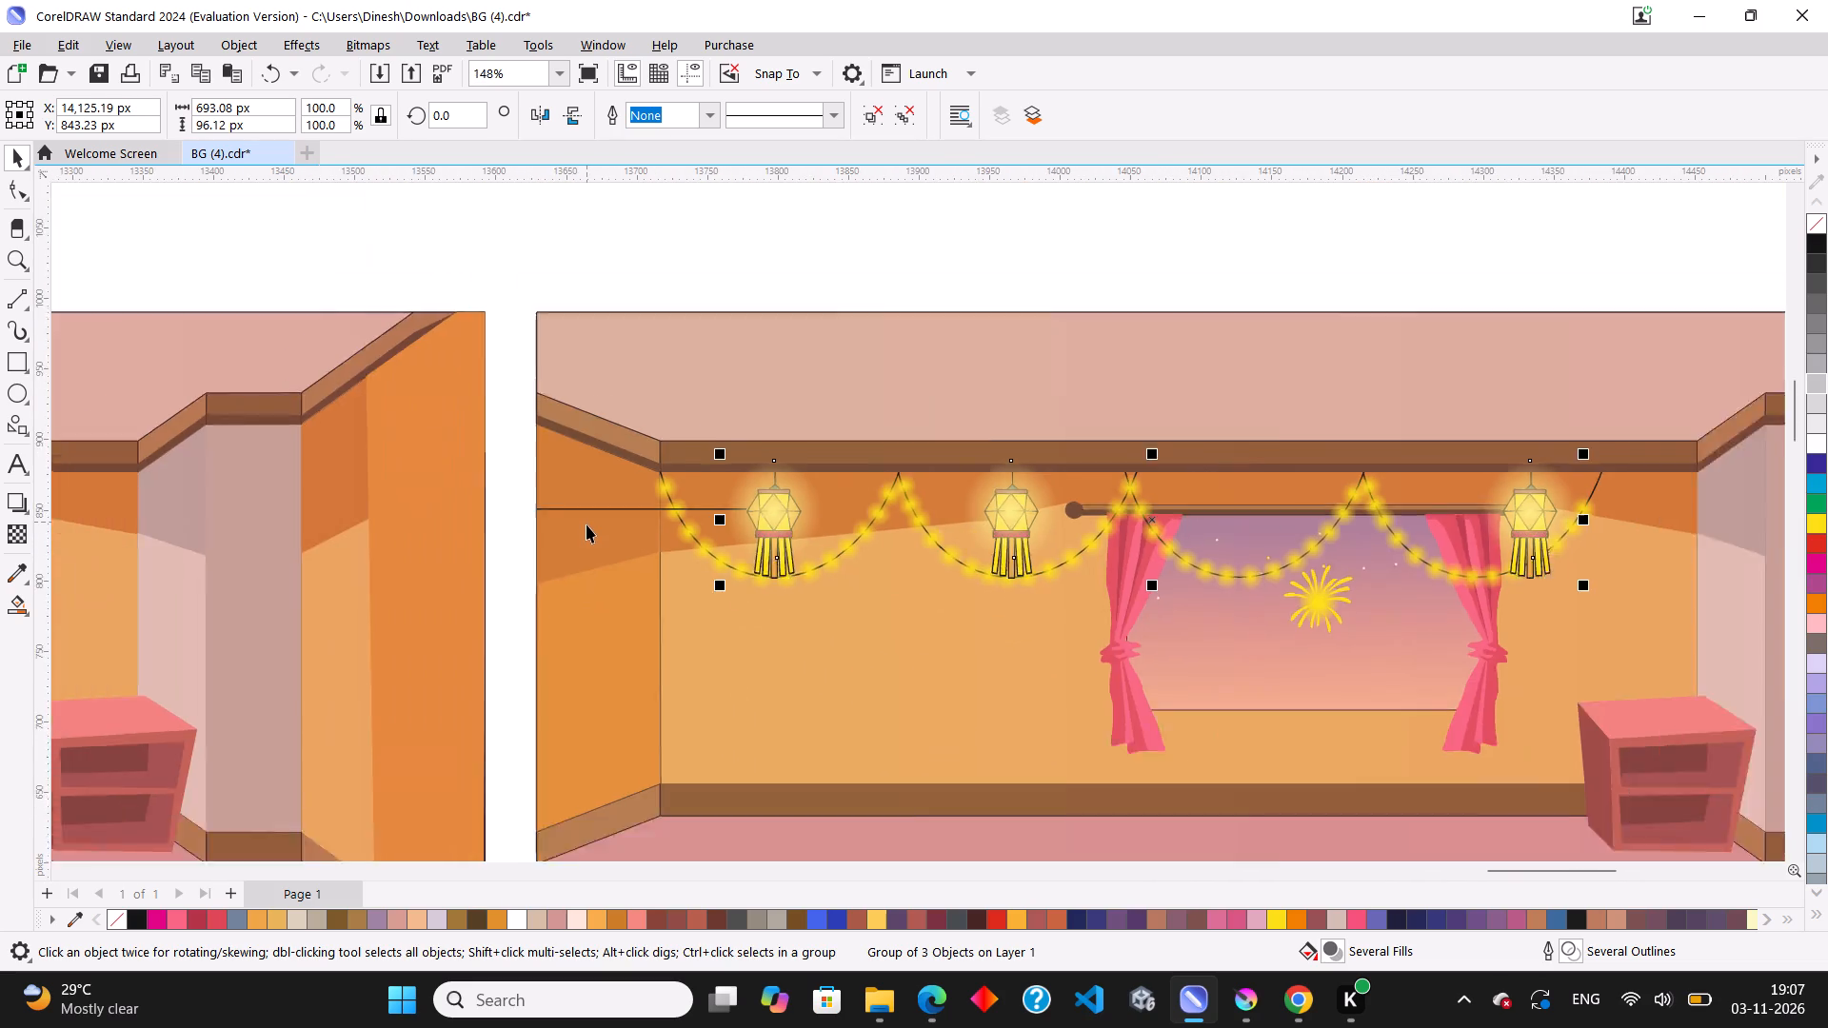
{"action": "scroll", "coordinate": [586, 524], "scroll_direction": "down", "scroll_amount": 5}
{"action": "left_click", "coordinate": [606, 520]}
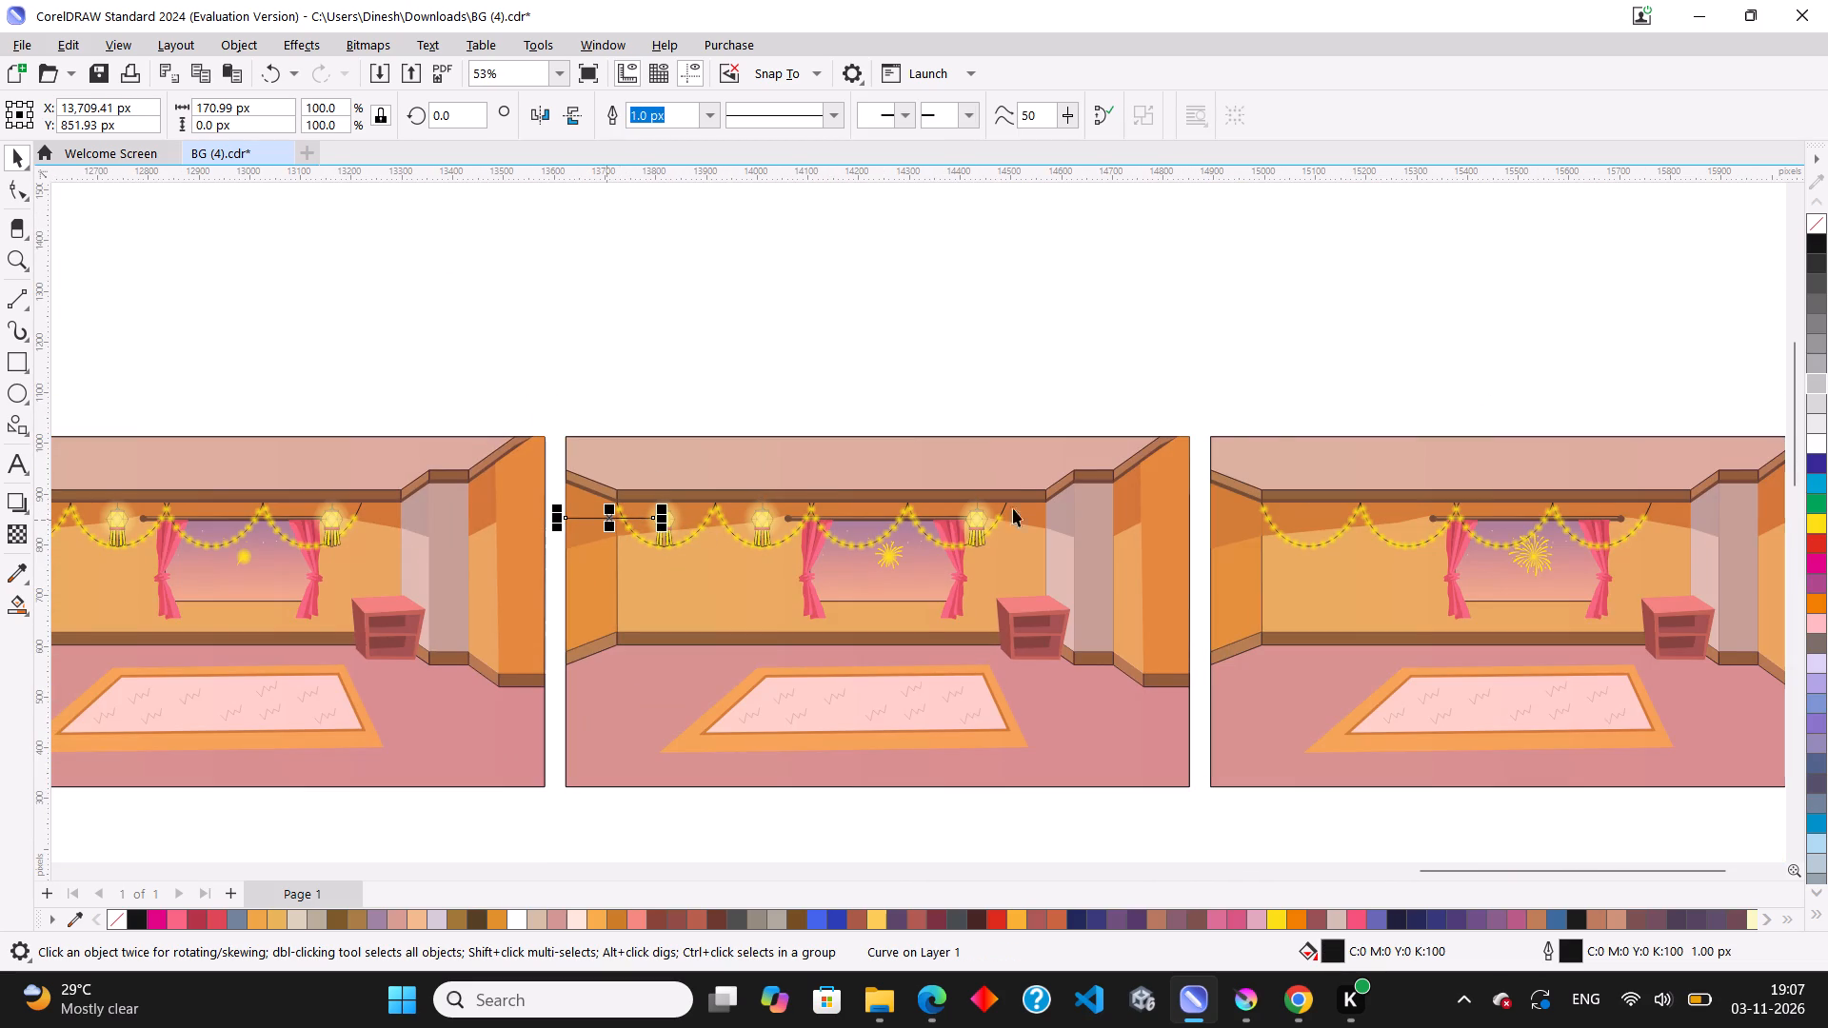
{"action": "left_click", "coordinate": [1262, 445], "text": "shift"}
{"action": "key", "text": "l"}
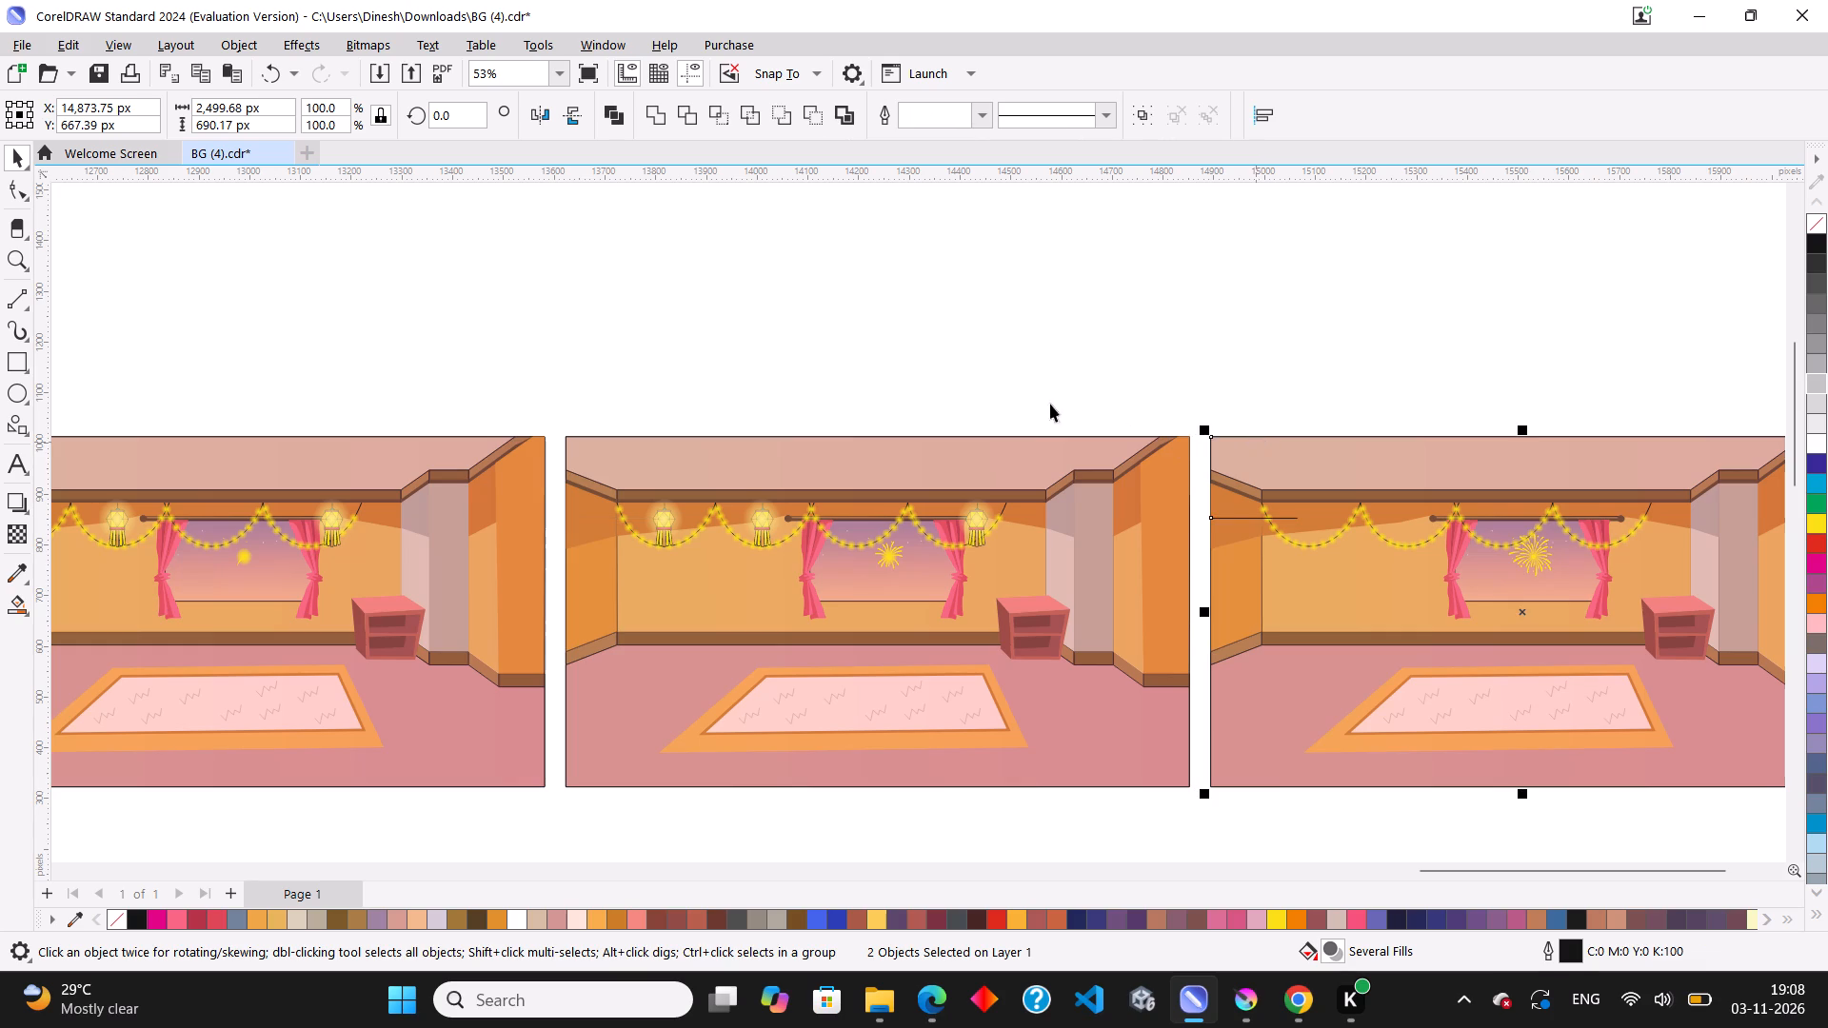
Copy the three-lantern group into the seventh room at the same height, with its first lantern meeting the spacing line's end.
{"action": "left_click", "coordinate": [877, 373]}
{"action": "left_click", "coordinate": [755, 527]}
{"action": "left_click_drag", "start_coordinate": [767, 522], "coordinate": [1416, 524]}
{"action": "right_click", "coordinate": [1416, 524], "text": "ctrl"}
{"action": "scroll", "coordinate": [1311, 524], "scroll_direction": "up", "scroll_amount": 3}
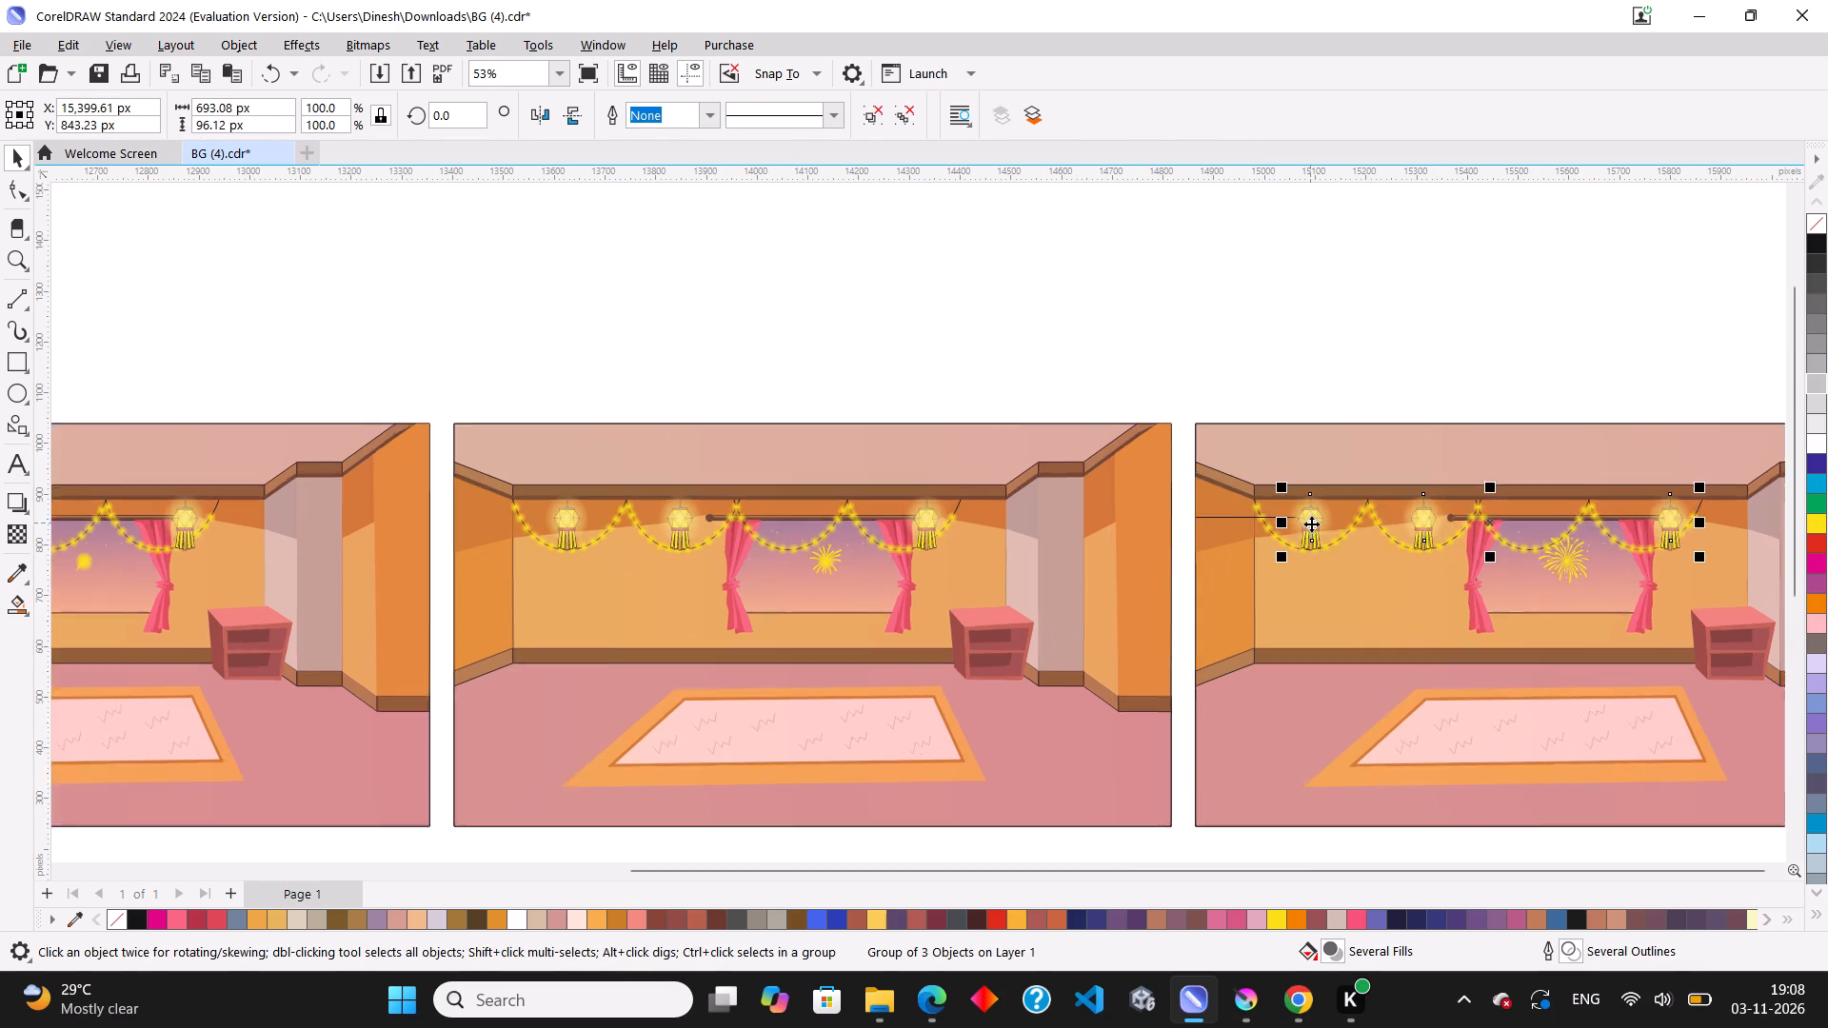
{"action": "scroll", "coordinate": [1311, 524], "scroll_direction": "up", "scroll_amount": 12}
{"action": "scroll", "coordinate": [1263, 490], "scroll_direction": "up", "scroll_amount": 10}
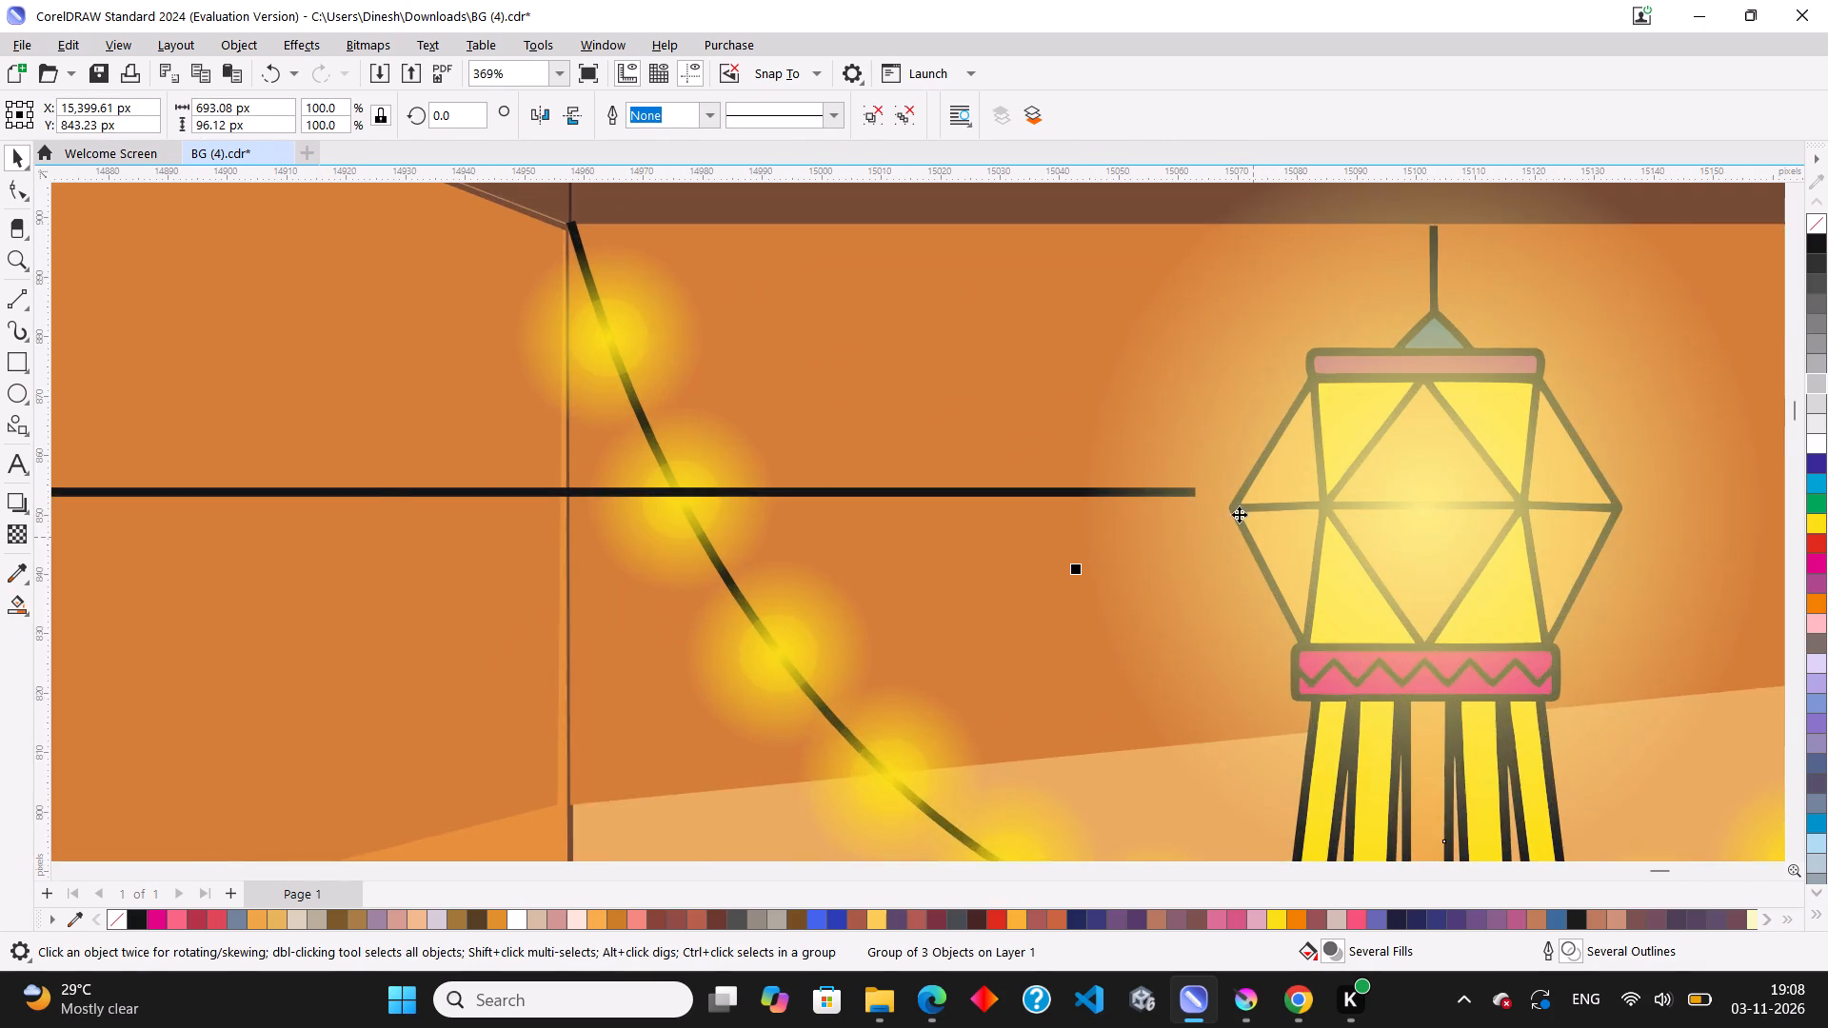
{"action": "left_click_drag", "start_coordinate": [1242, 522], "coordinate": [1203, 525]}
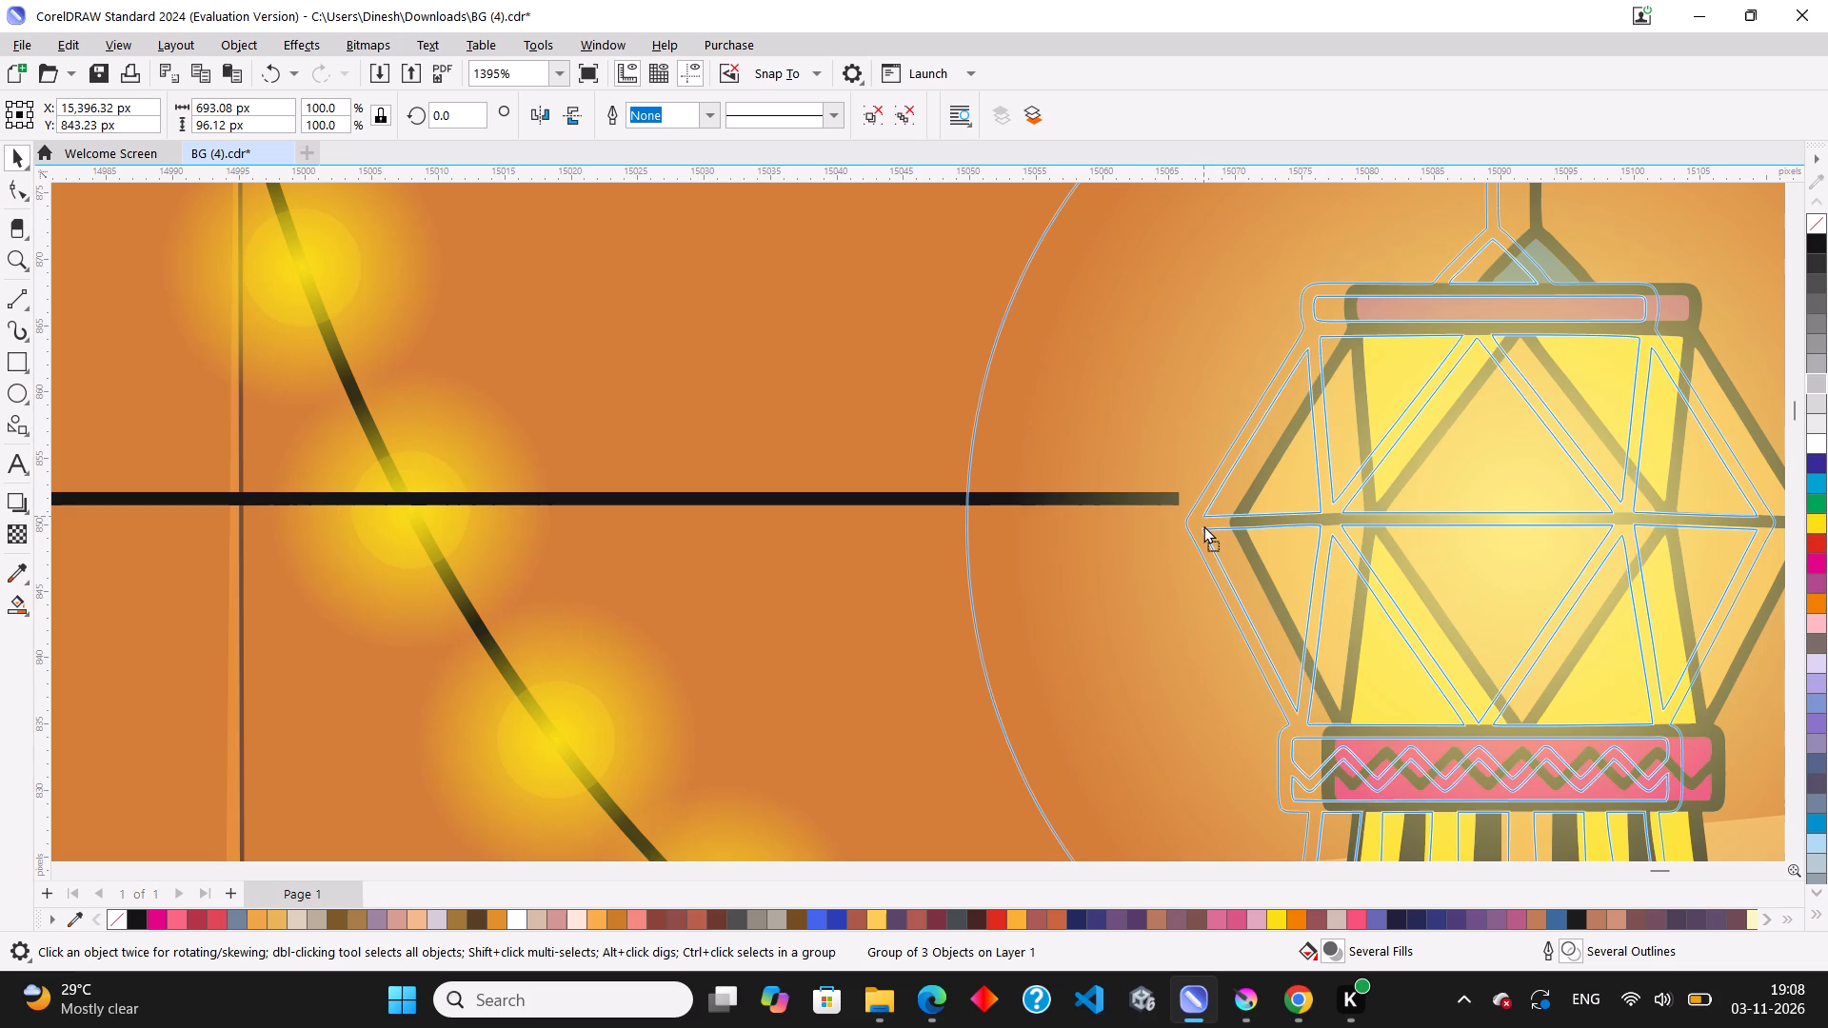
{"action": "left_click_drag", "start_coordinate": [1203, 525], "coordinate": [1201, 525]}
Delete the horizontal spacing line from the seventh room.
{"action": "scroll", "coordinate": [1052, 528], "scroll_direction": "down", "scroll_amount": 20}
{"action": "scroll", "coordinate": [1052, 528], "scroll_direction": "down", "scroll_amount": 1}
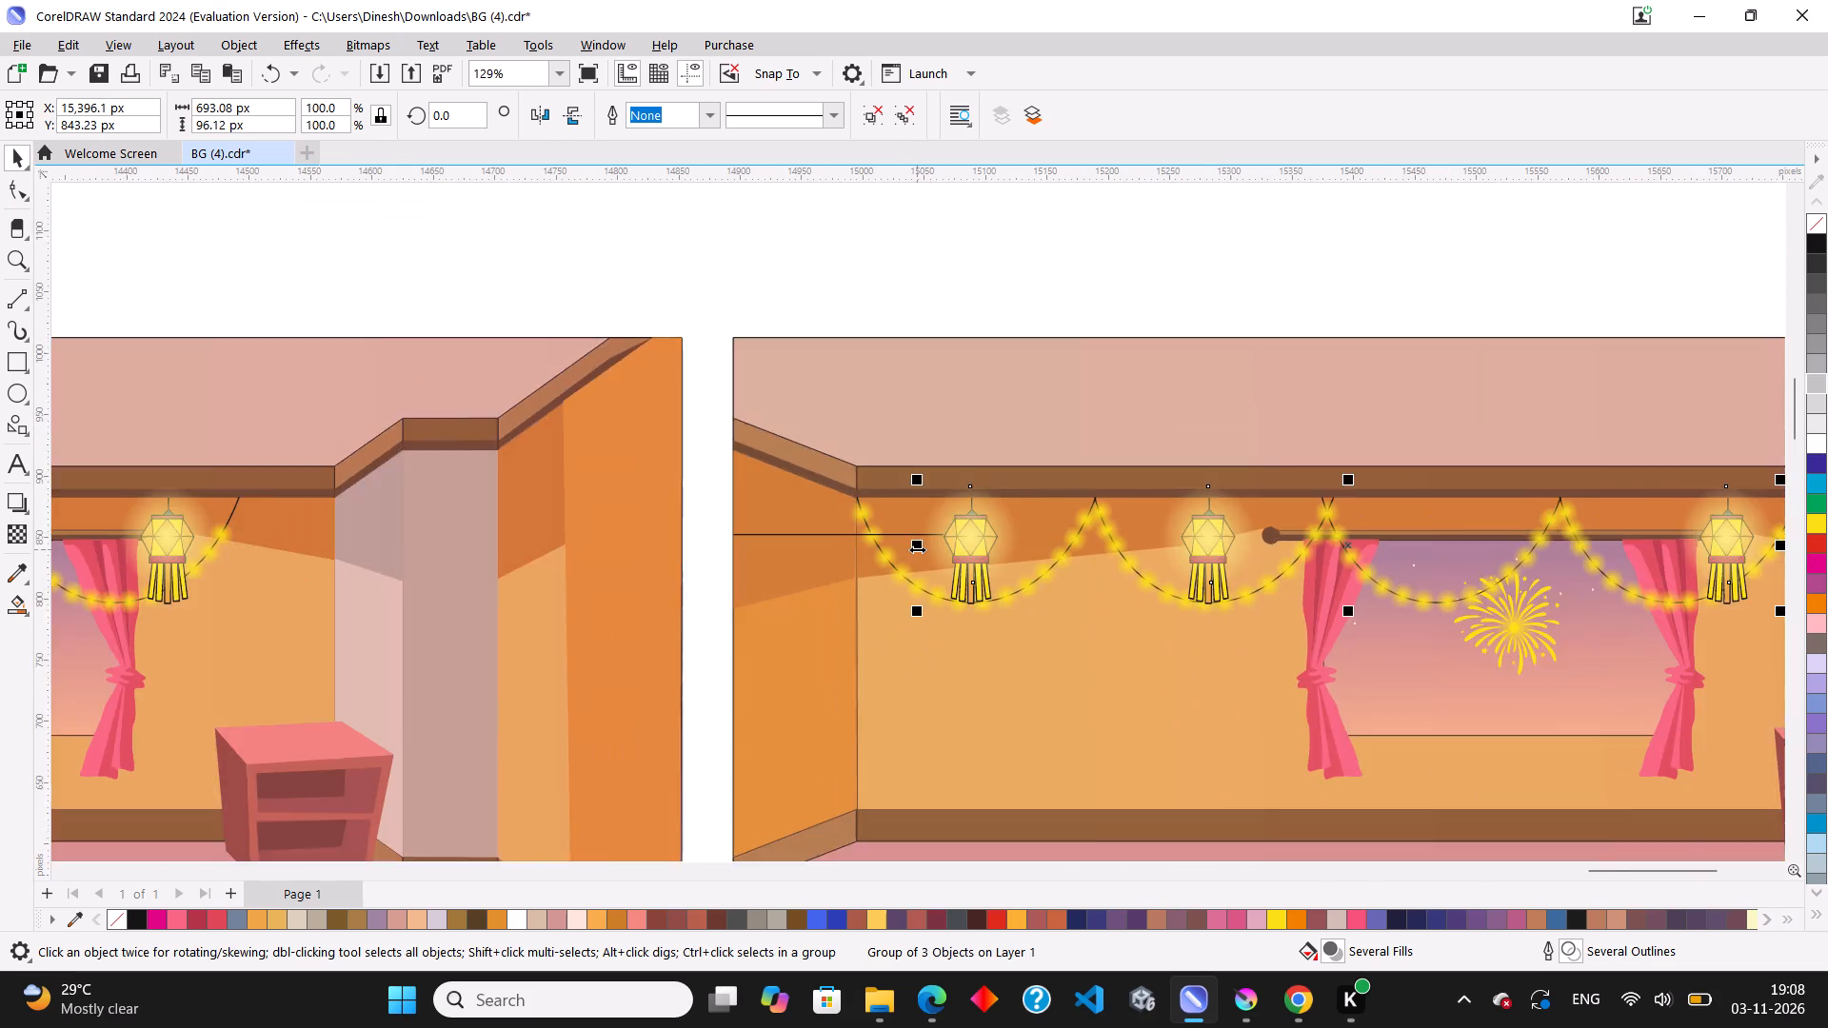
{"action": "scroll", "coordinate": [917, 549], "scroll_direction": "down", "scroll_amount": 8}
{"action": "scroll", "coordinate": [920, 554], "scroll_direction": "up", "scroll_amount": 4}
{"action": "left_click", "coordinate": [873, 544]}
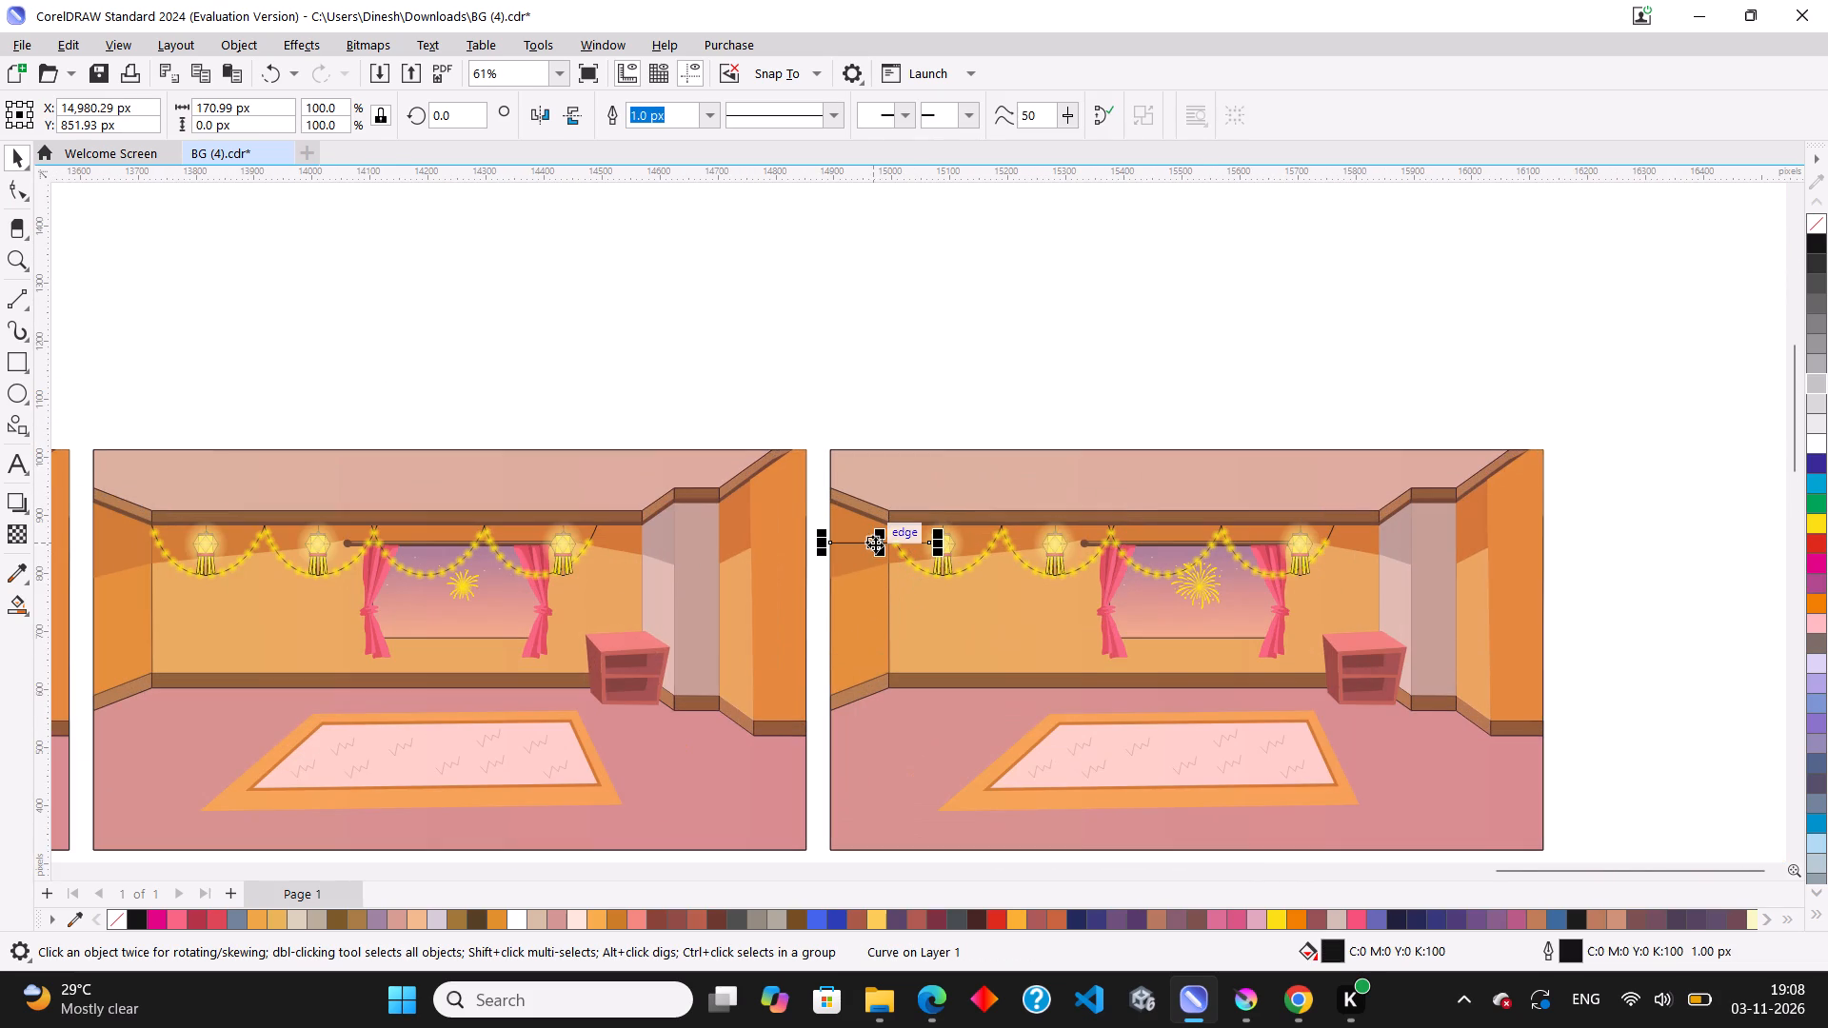
{"action": "key", "text": "Delete"}
{"action": "scroll", "coordinate": [902, 539], "scroll_direction": "down", "scroll_amount": 8}
{"action": "left_click", "coordinate": [1477, 559]}
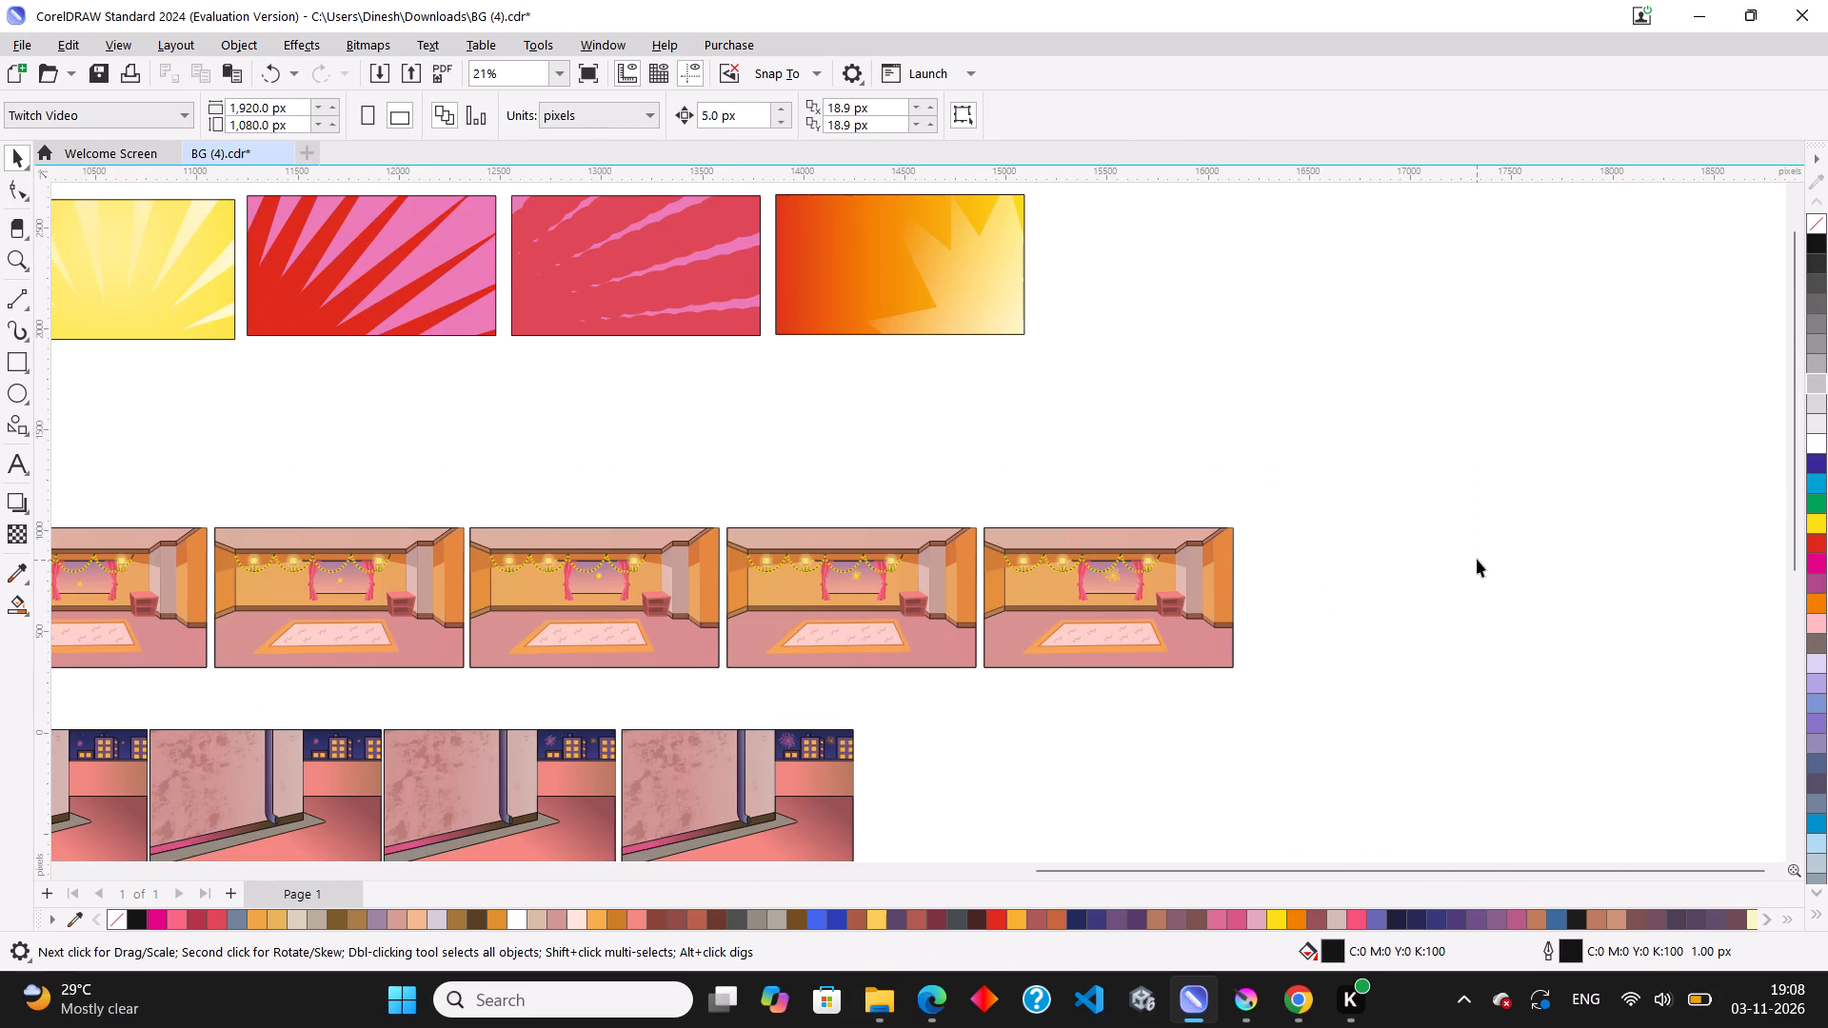
{"action": "scroll", "coordinate": [1471, 552], "scroll_direction": "down", "scroll_amount": 3}
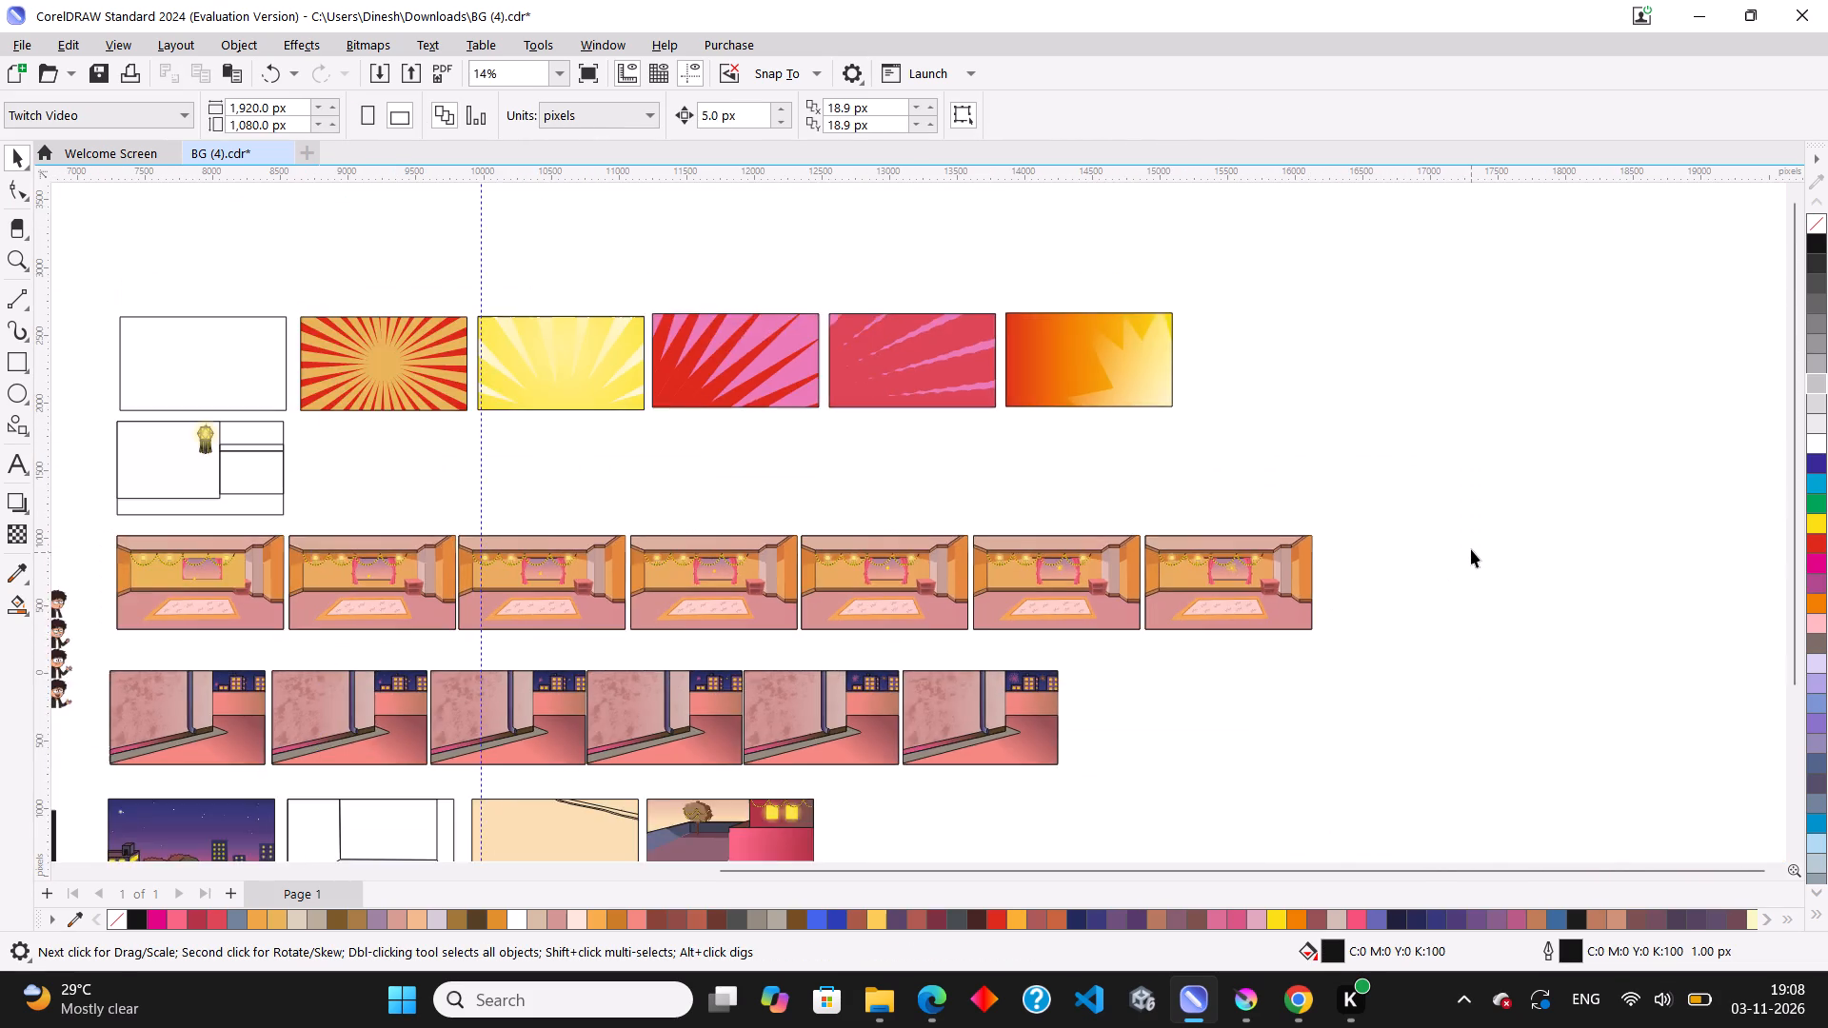
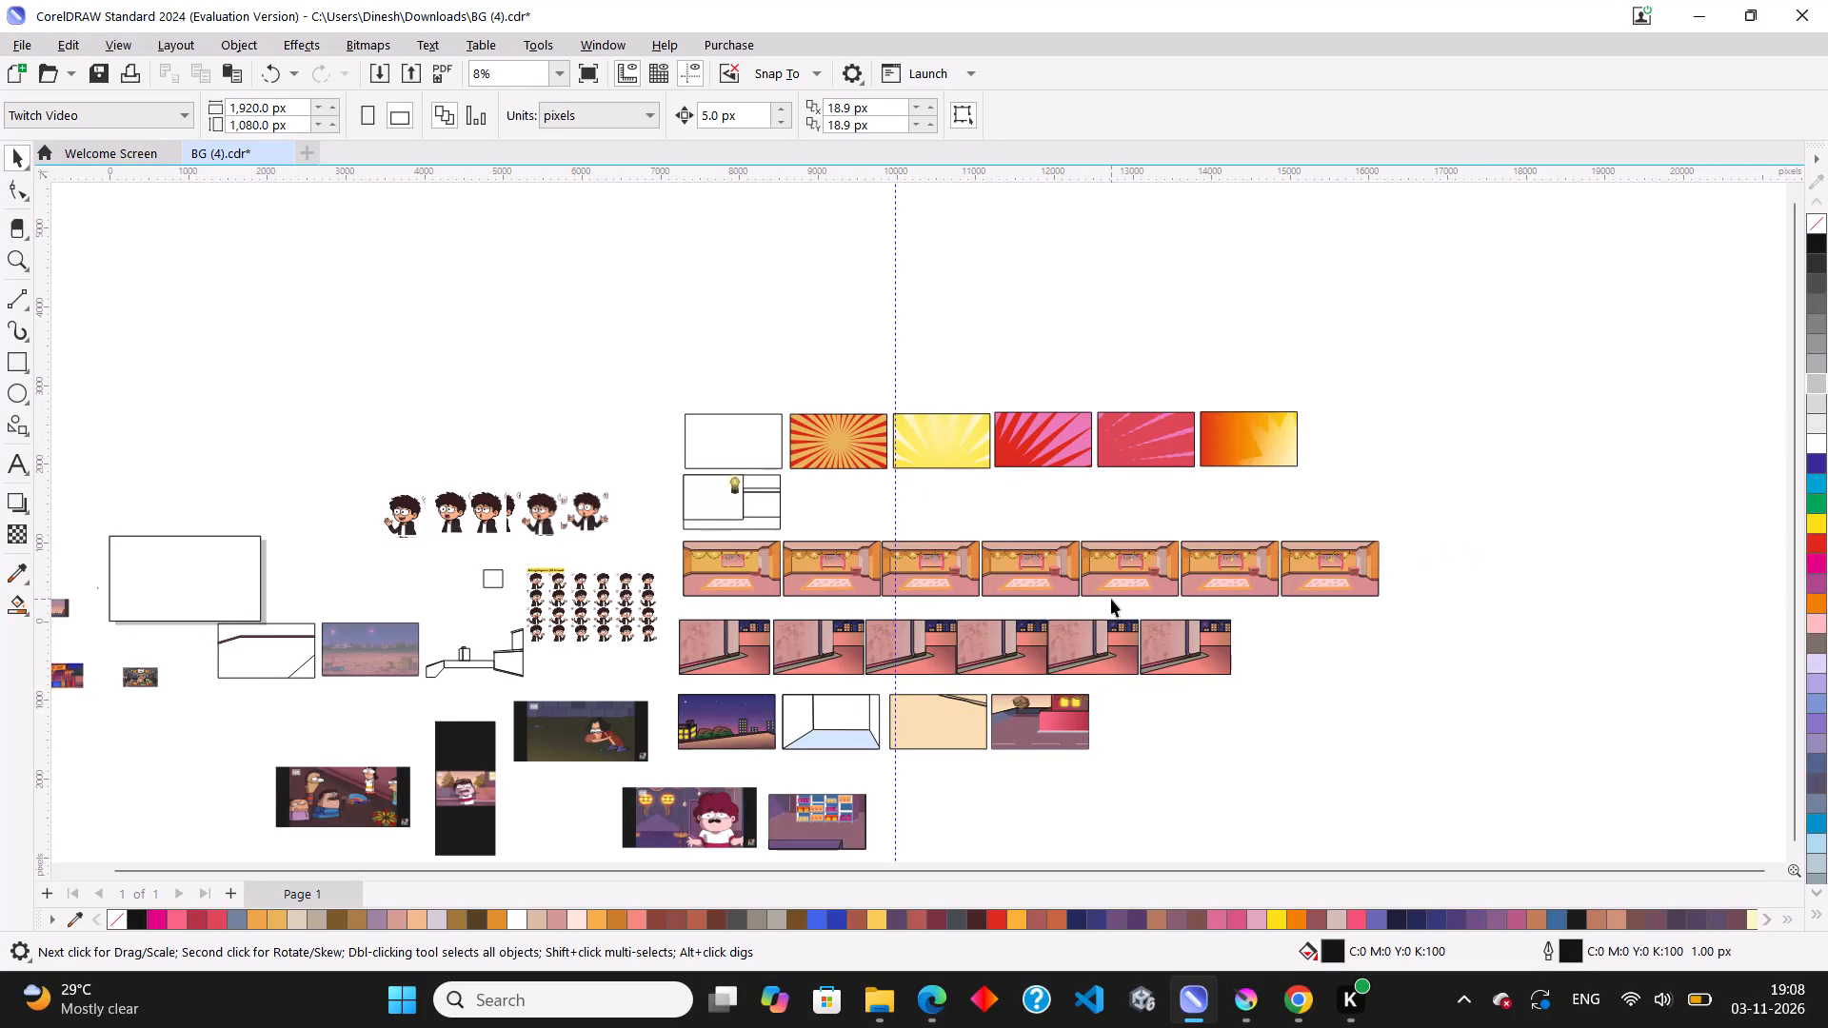
Examine the cartoon reference screenshots below the scene rows, including the lantern-lit room and the crowd around the peacock and flower rangoli.
{"action": "scroll", "coordinate": [996, 500], "scroll_direction": "down", "scroll_amount": 2}
{"action": "scroll", "coordinate": [586, 553], "scroll_direction": "up", "scroll_amount": 6}
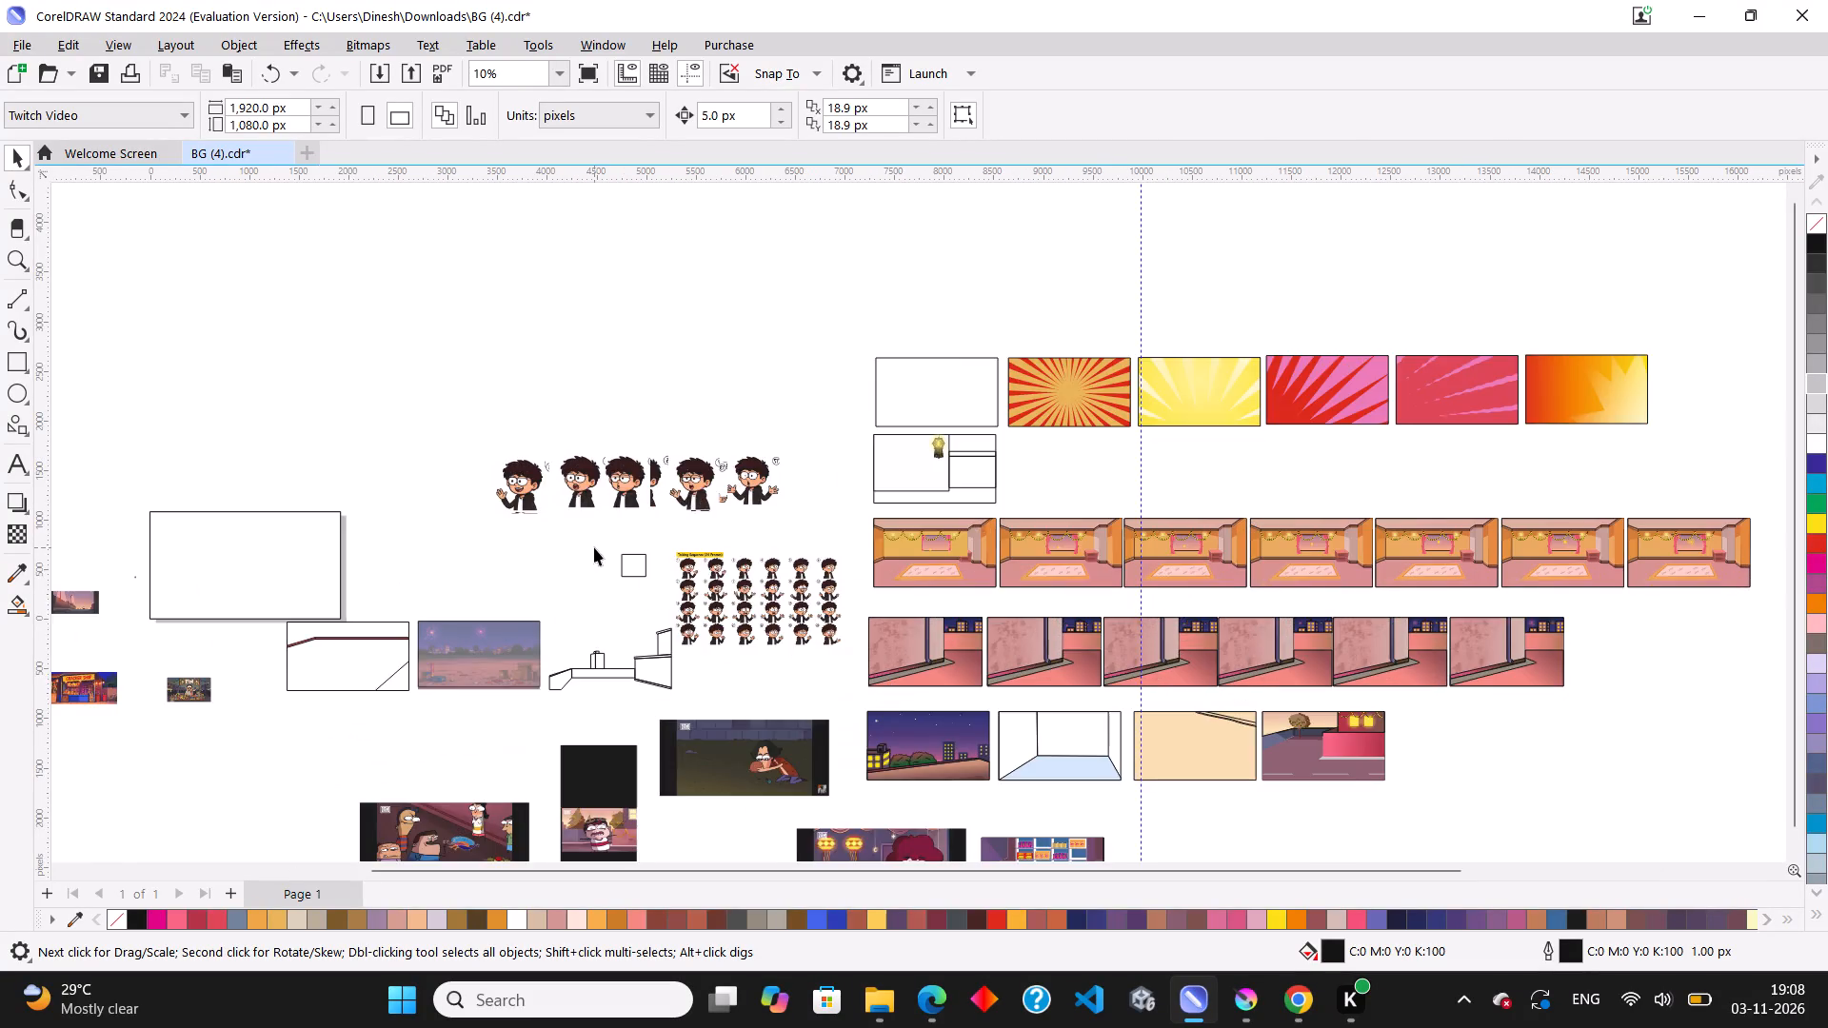
{"action": "scroll", "coordinate": [594, 547], "scroll_direction": "up", "scroll_amount": 1}
{"action": "scroll", "coordinate": [747, 400], "scroll_direction": "down", "scroll_amount": 7}
{"action": "scroll", "coordinate": [882, 683], "scroll_direction": "up", "scroll_amount": 6}
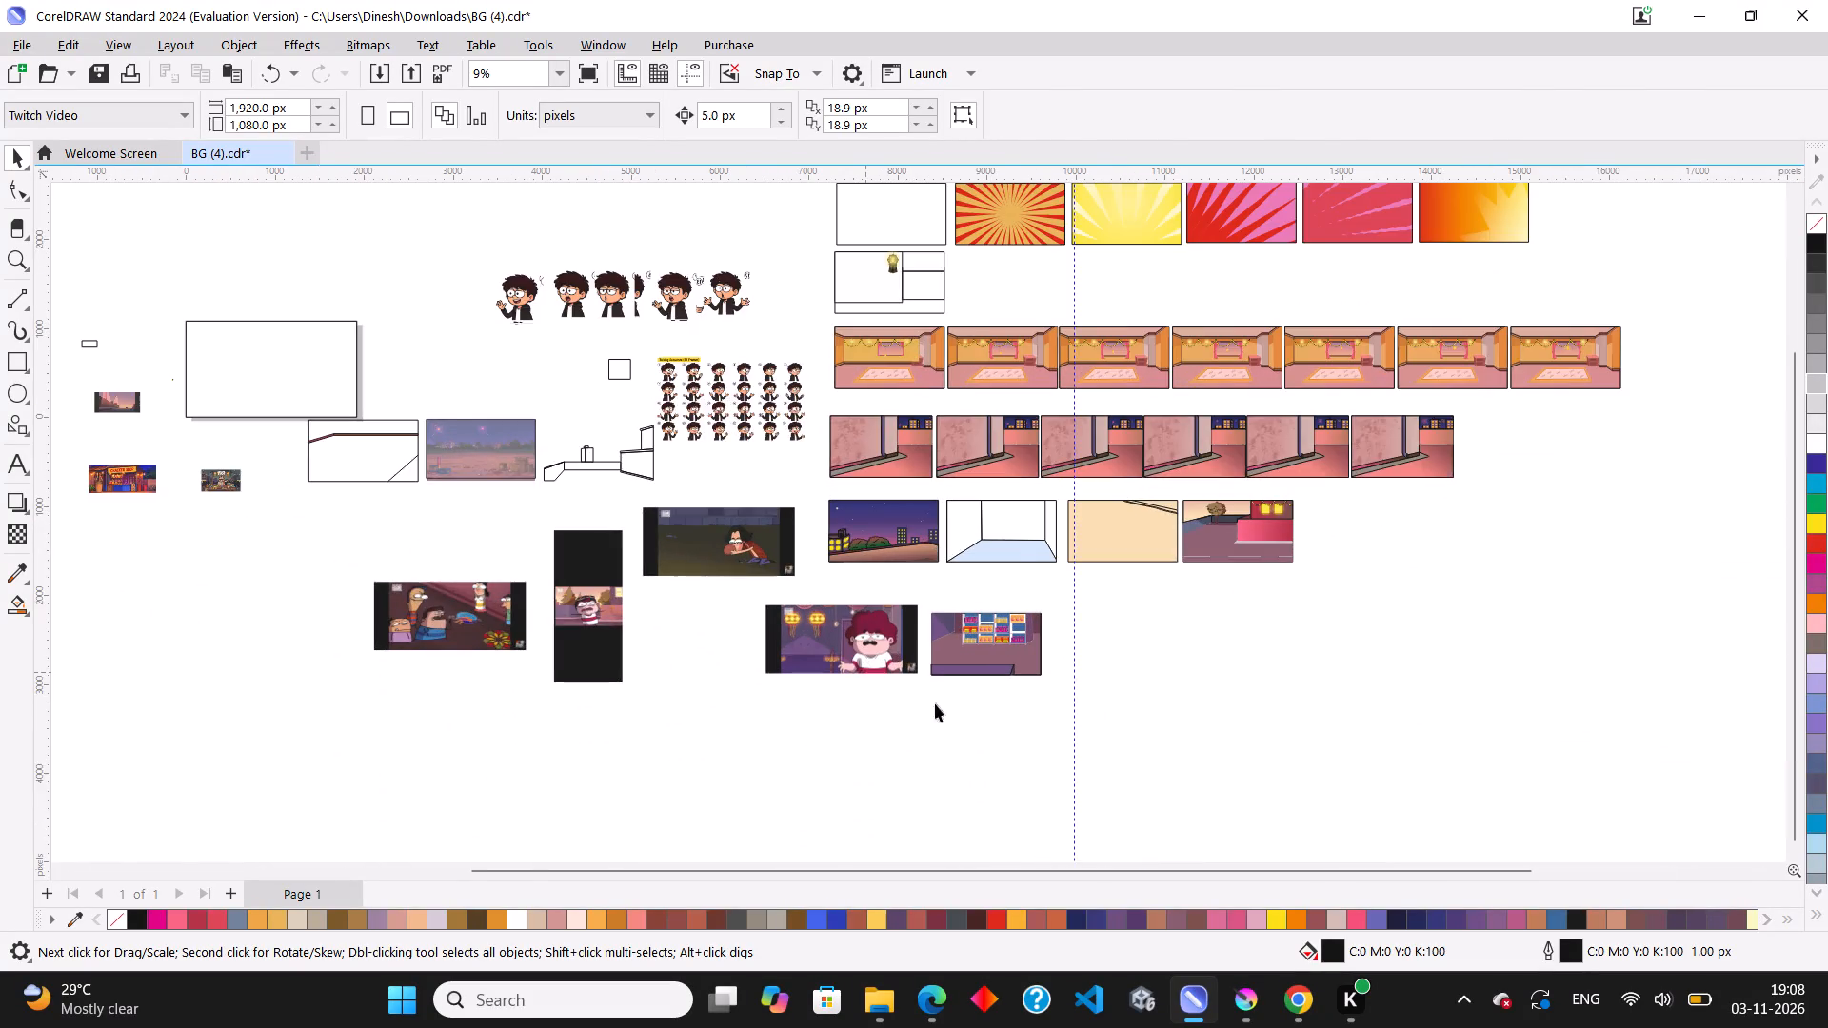
{"action": "scroll", "coordinate": [967, 702], "scroll_direction": "up", "scroll_amount": 7}
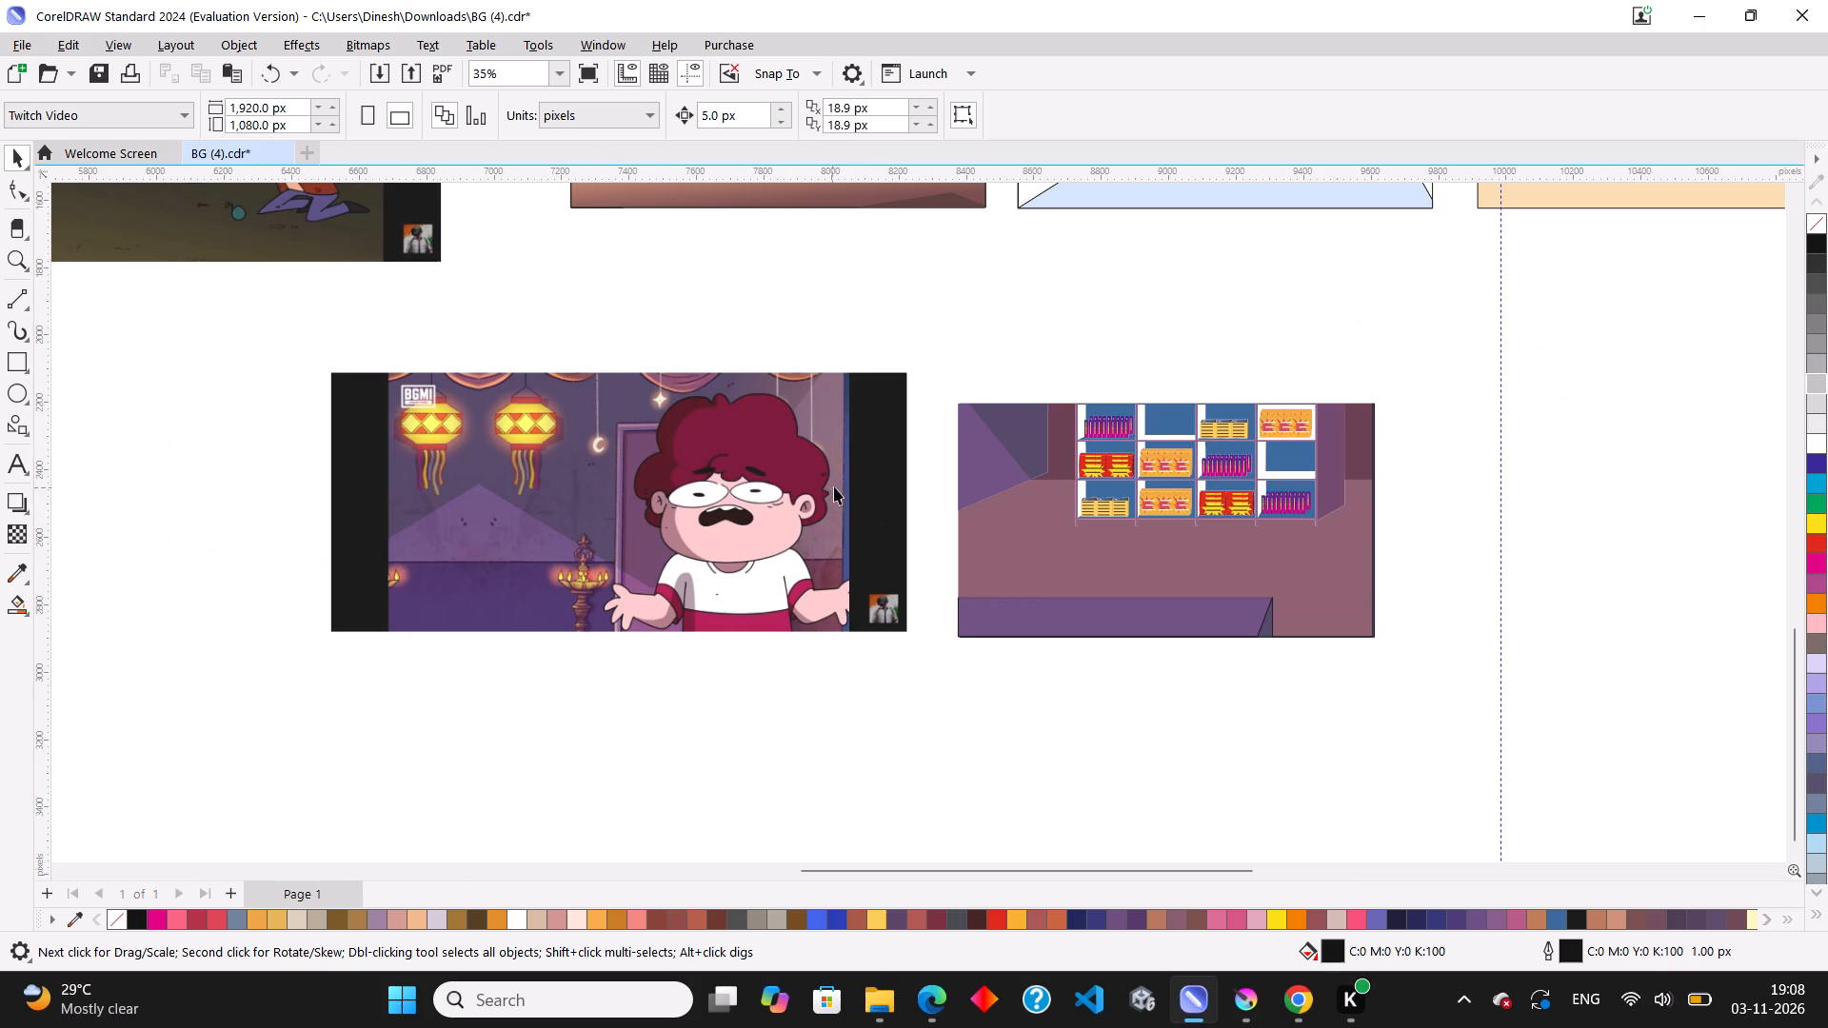
{"action": "scroll", "coordinate": [856, 468], "scroll_direction": "down", "scroll_amount": 8}
{"action": "scroll", "coordinate": [1003, 520], "scroll_direction": "down", "scroll_amount": 4}
{"action": "scroll", "coordinate": [889, 481], "scroll_direction": "up", "scroll_amount": 4}
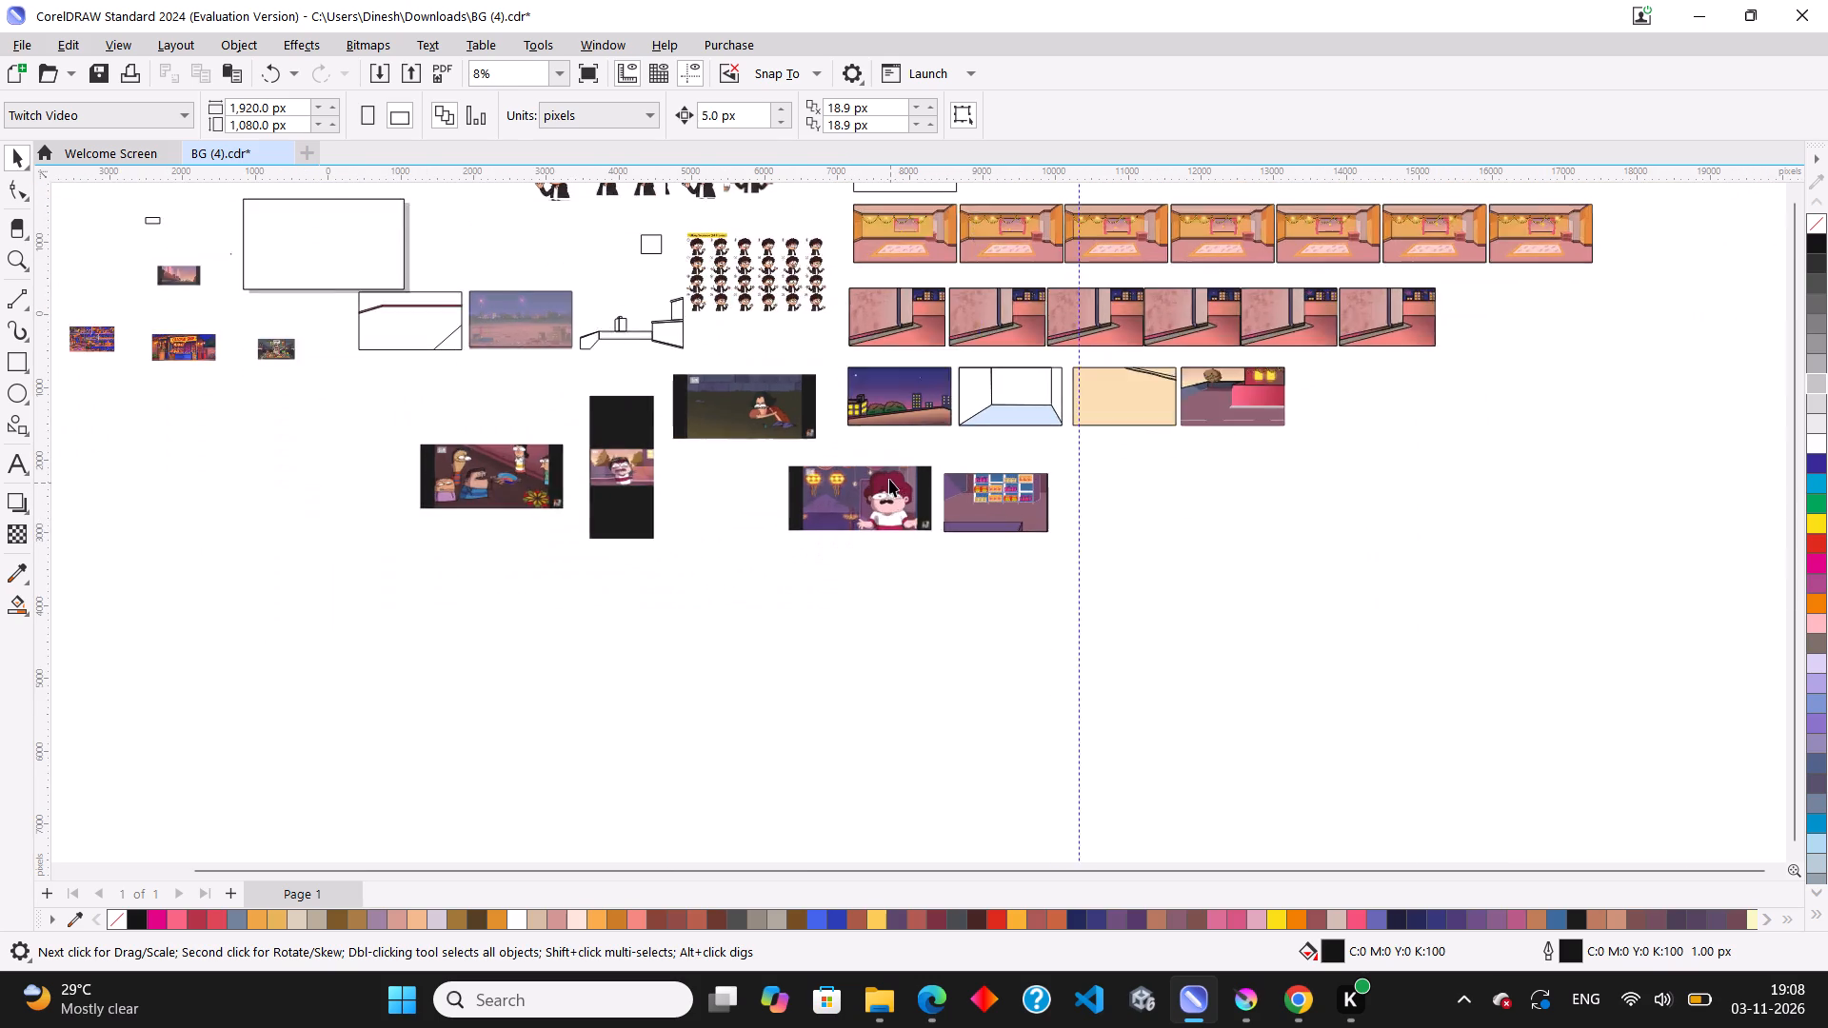
{"action": "scroll", "coordinate": [960, 479], "scroll_direction": "up", "scroll_amount": 3}
{"action": "scroll", "coordinate": [995, 507], "scroll_direction": "down", "scroll_amount": 9}
{"action": "scroll", "coordinate": [632, 507], "scroll_direction": "up", "scroll_amount": 4}
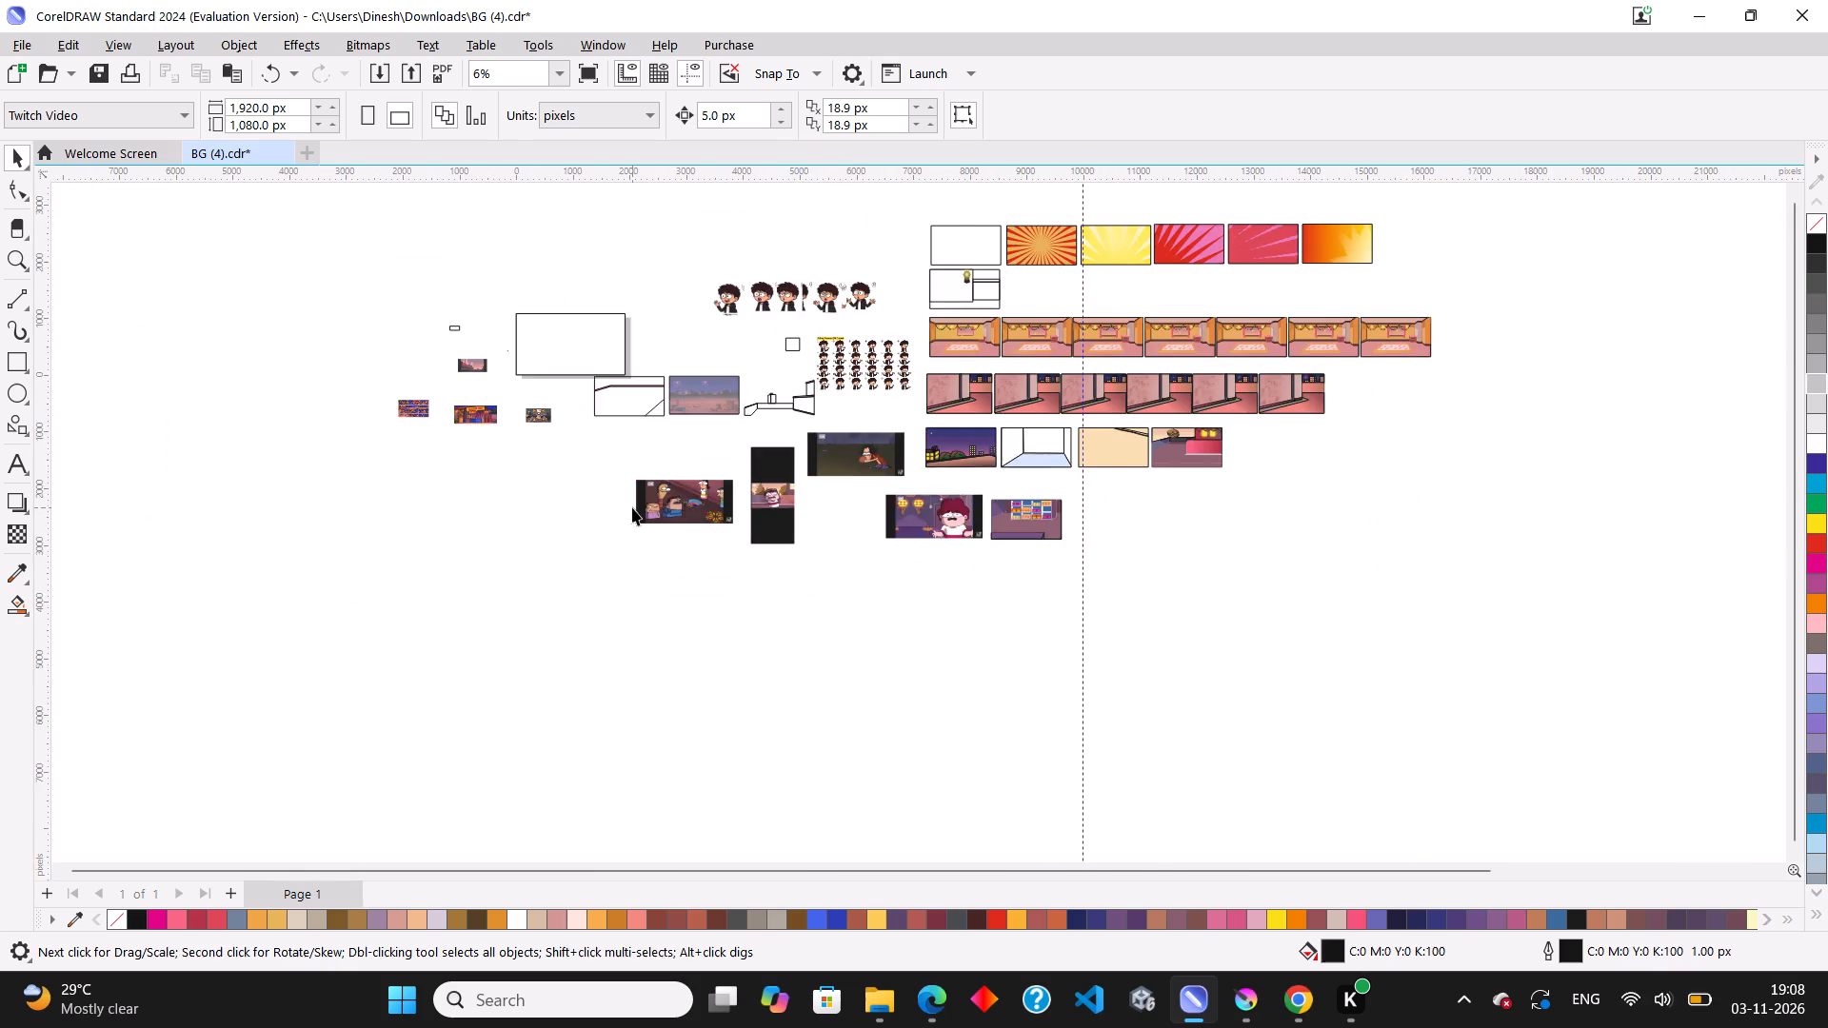
{"action": "scroll", "coordinate": [708, 484], "scroll_direction": "up", "scroll_amount": 8}
{"action": "scroll", "coordinate": [813, 589], "scroll_direction": "up", "scroll_amount": 5}
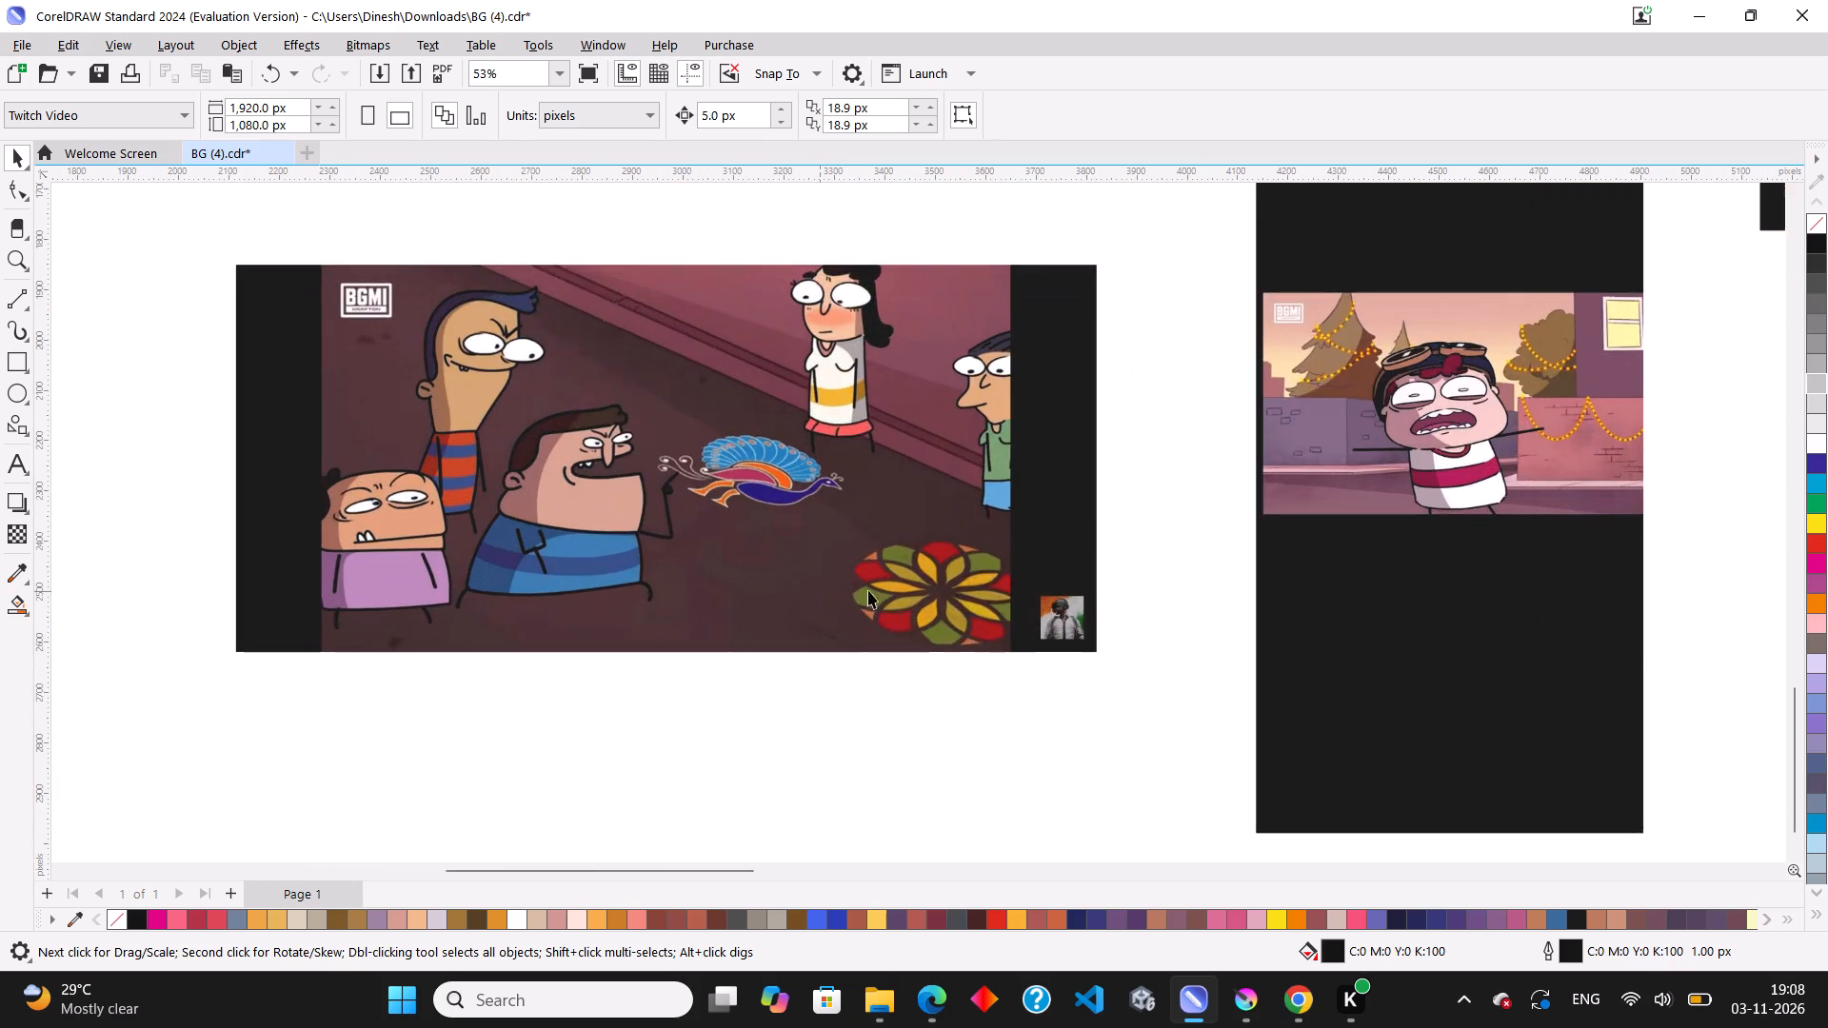
{"action": "scroll", "coordinate": [1047, 590], "scroll_direction": "up", "scroll_amount": 3}
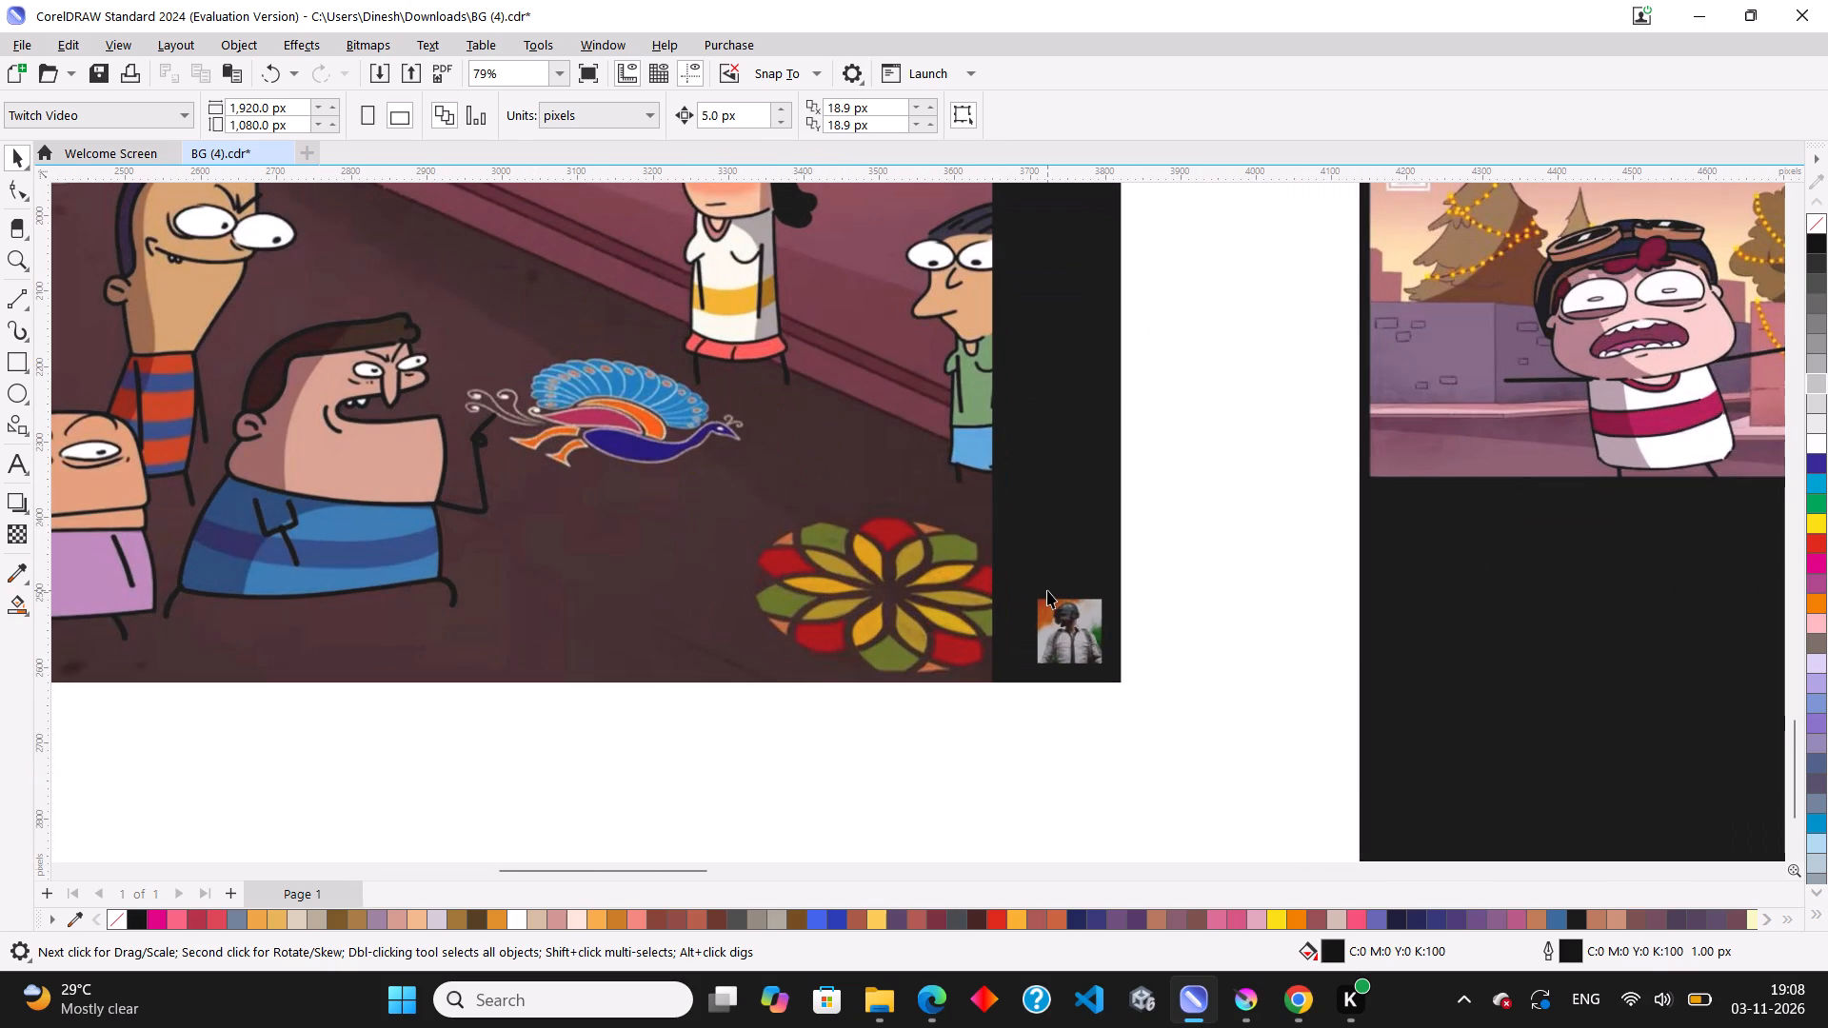
{"action": "scroll", "coordinate": [1047, 590], "scroll_direction": "down", "scroll_amount": 12}
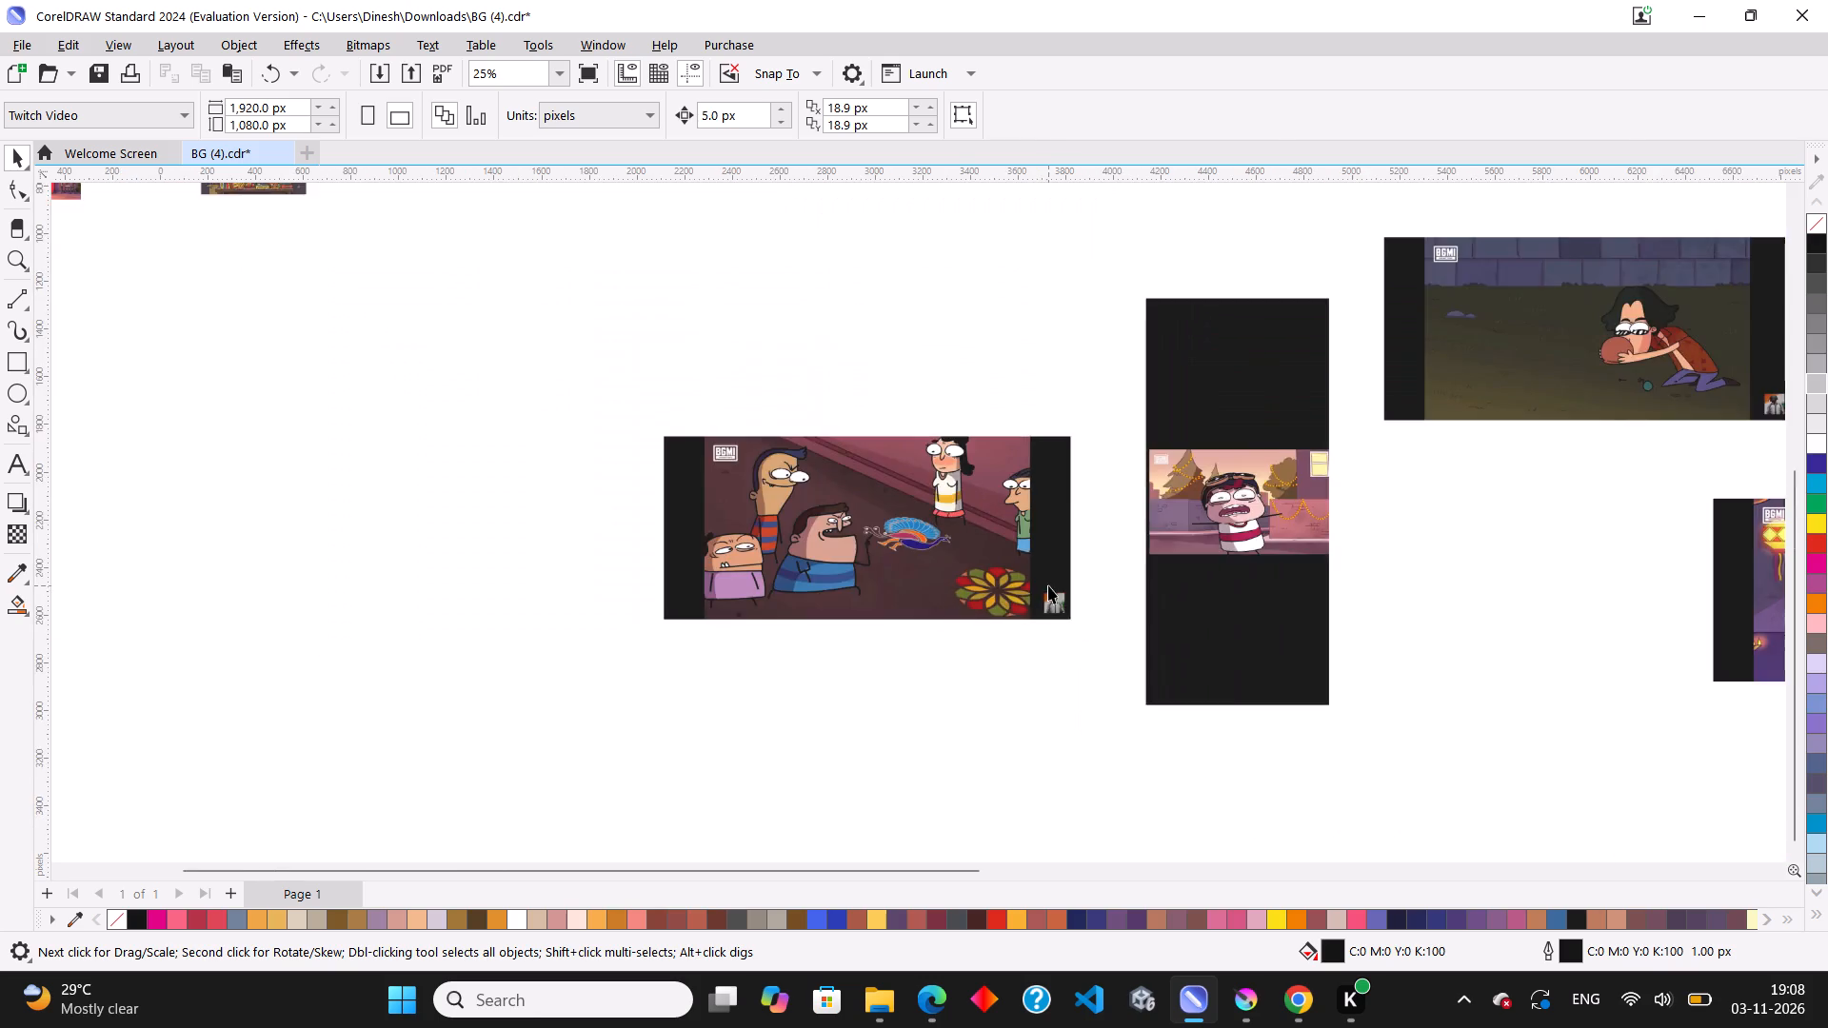
{"action": "scroll", "coordinate": [1048, 585], "scroll_direction": "down", "scroll_amount": 7}
{"action": "scroll", "coordinate": [1039, 414], "scroll_direction": "up", "scroll_amount": 3}
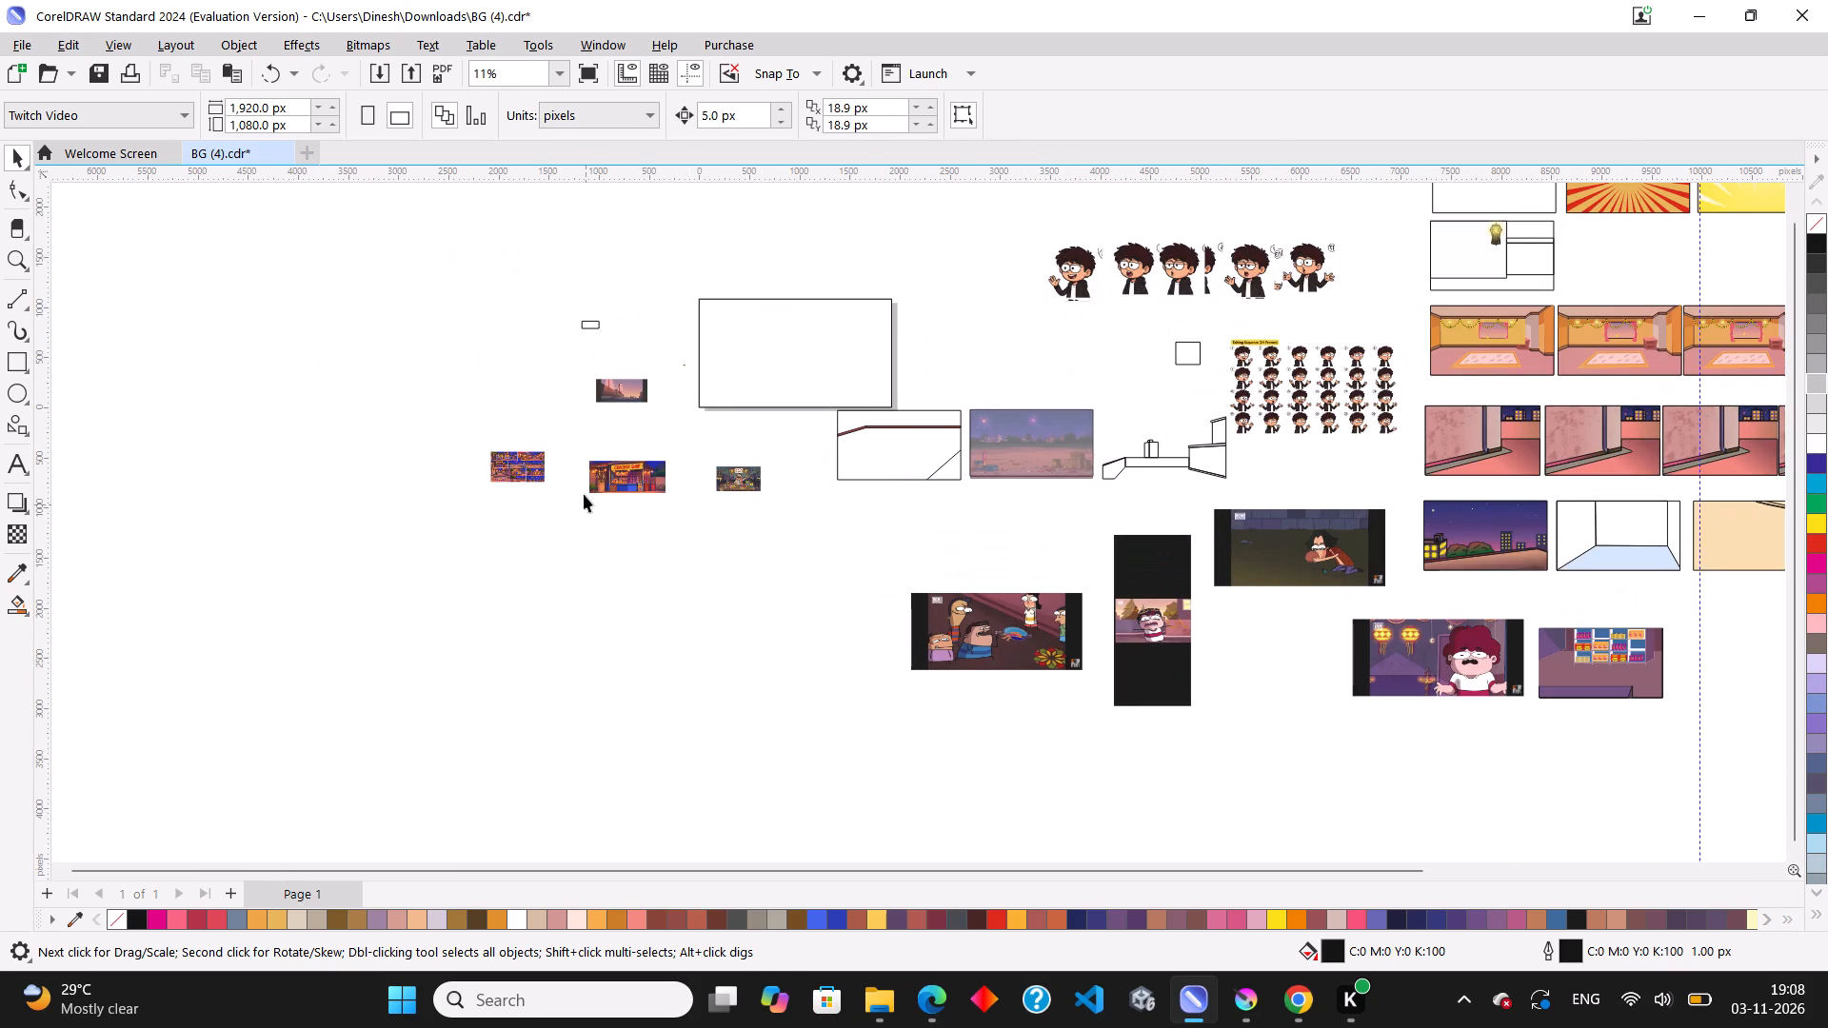
Examine the Cracker Shop and Happy Diwali stall reference illustrations, and look over the whole set of background scenes.
{"action": "scroll", "coordinate": [586, 472], "scroll_direction": "up", "scroll_amount": 14}
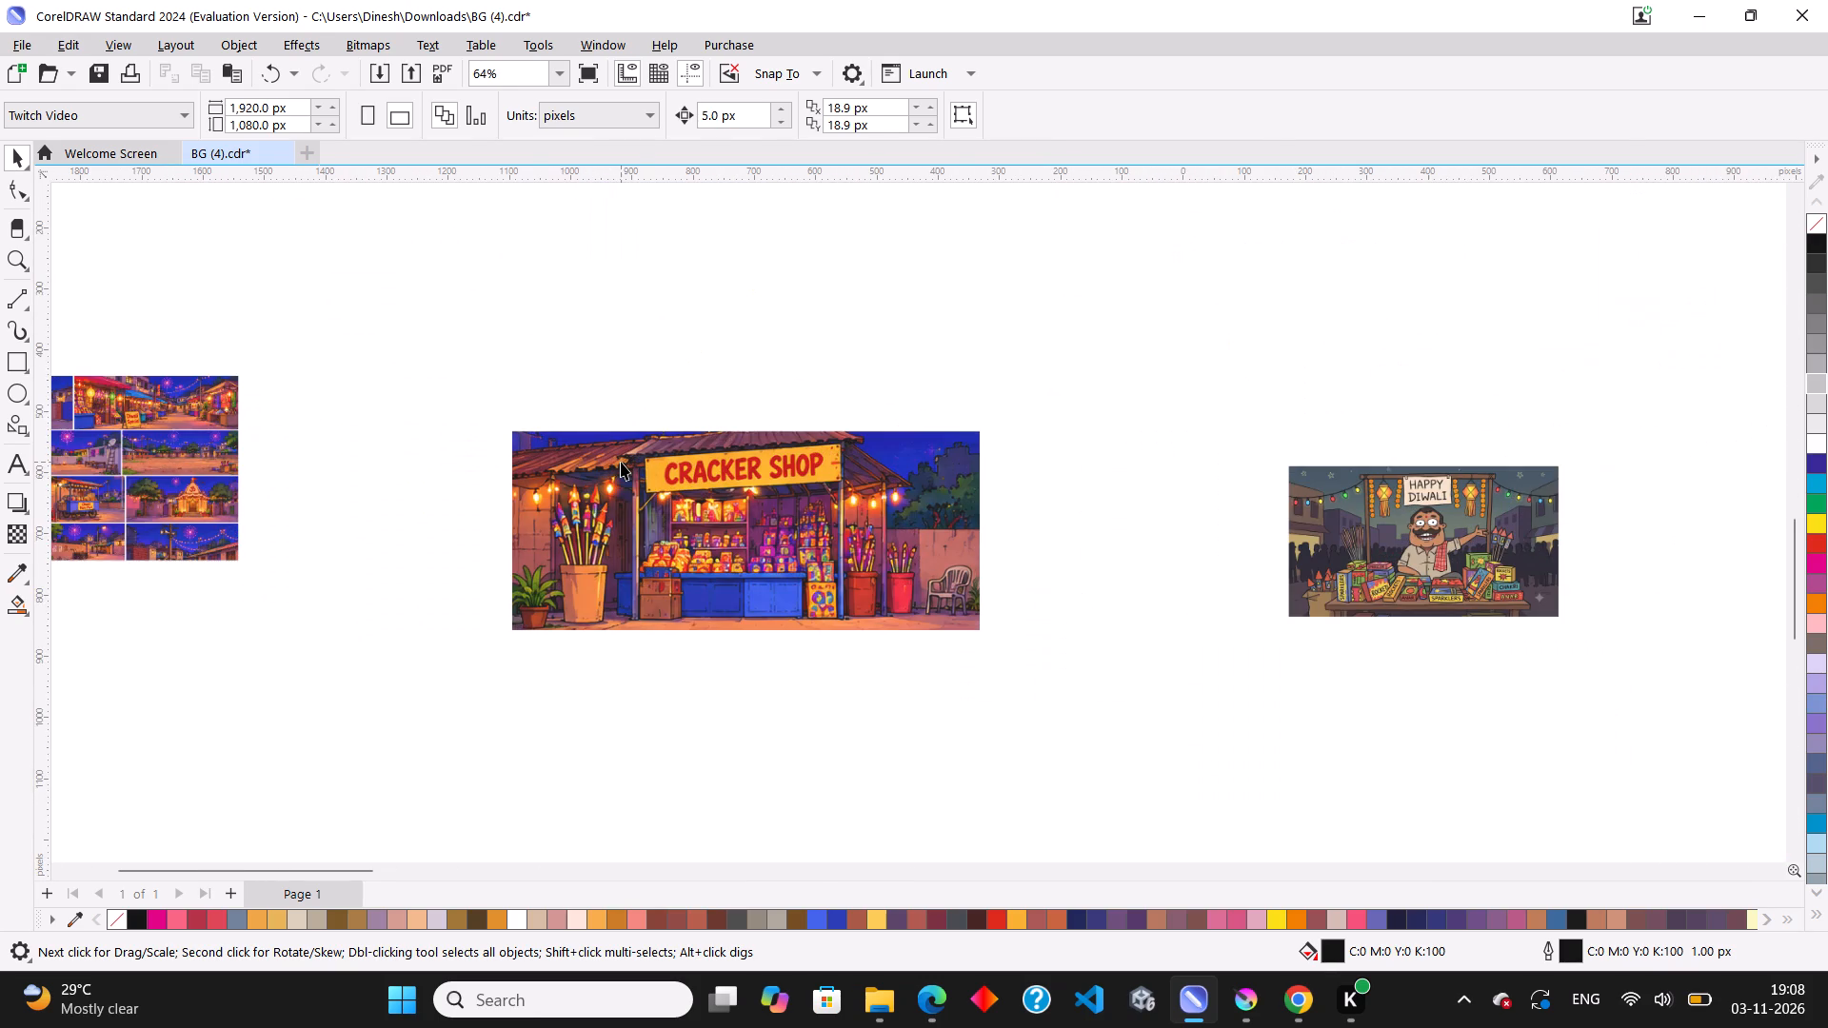
{"action": "scroll", "coordinate": [1513, 500], "scroll_direction": "up", "scroll_amount": 7}
{"action": "scroll", "coordinate": [1508, 653], "scroll_direction": "up", "scroll_amount": 3}
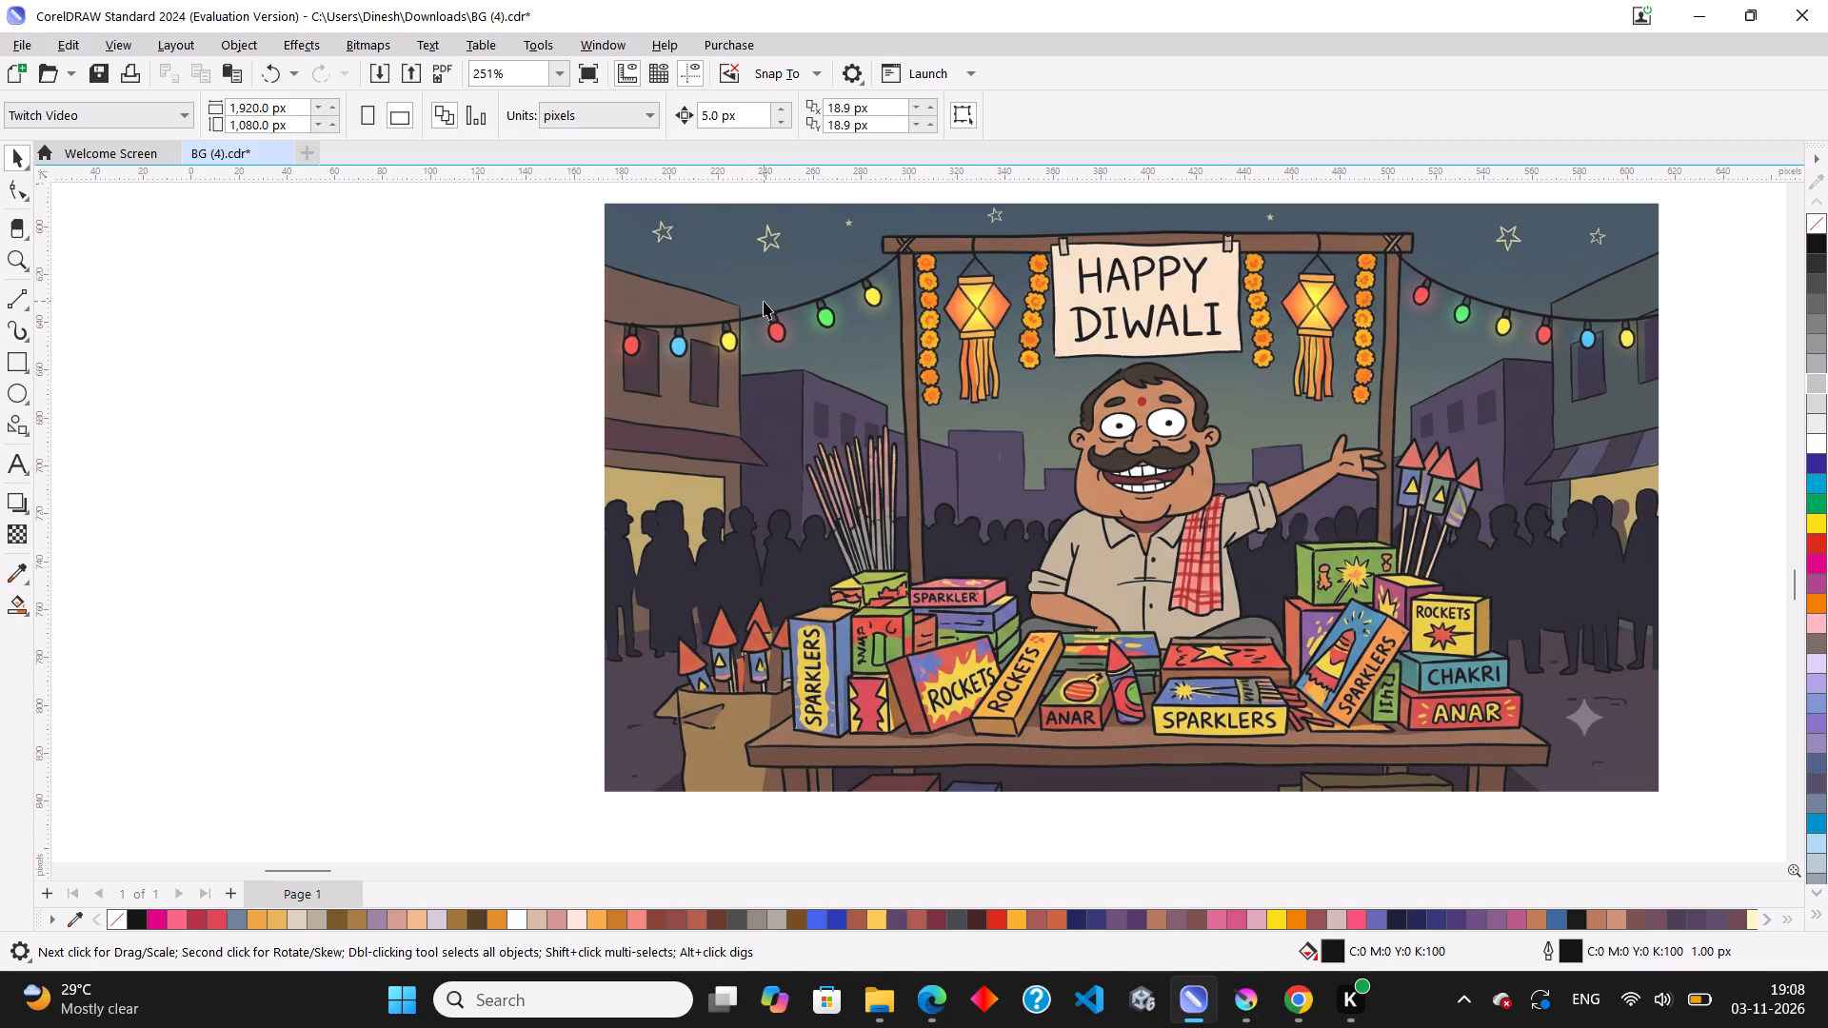
{"action": "scroll", "coordinate": [764, 301], "scroll_direction": "down", "scroll_amount": 15}
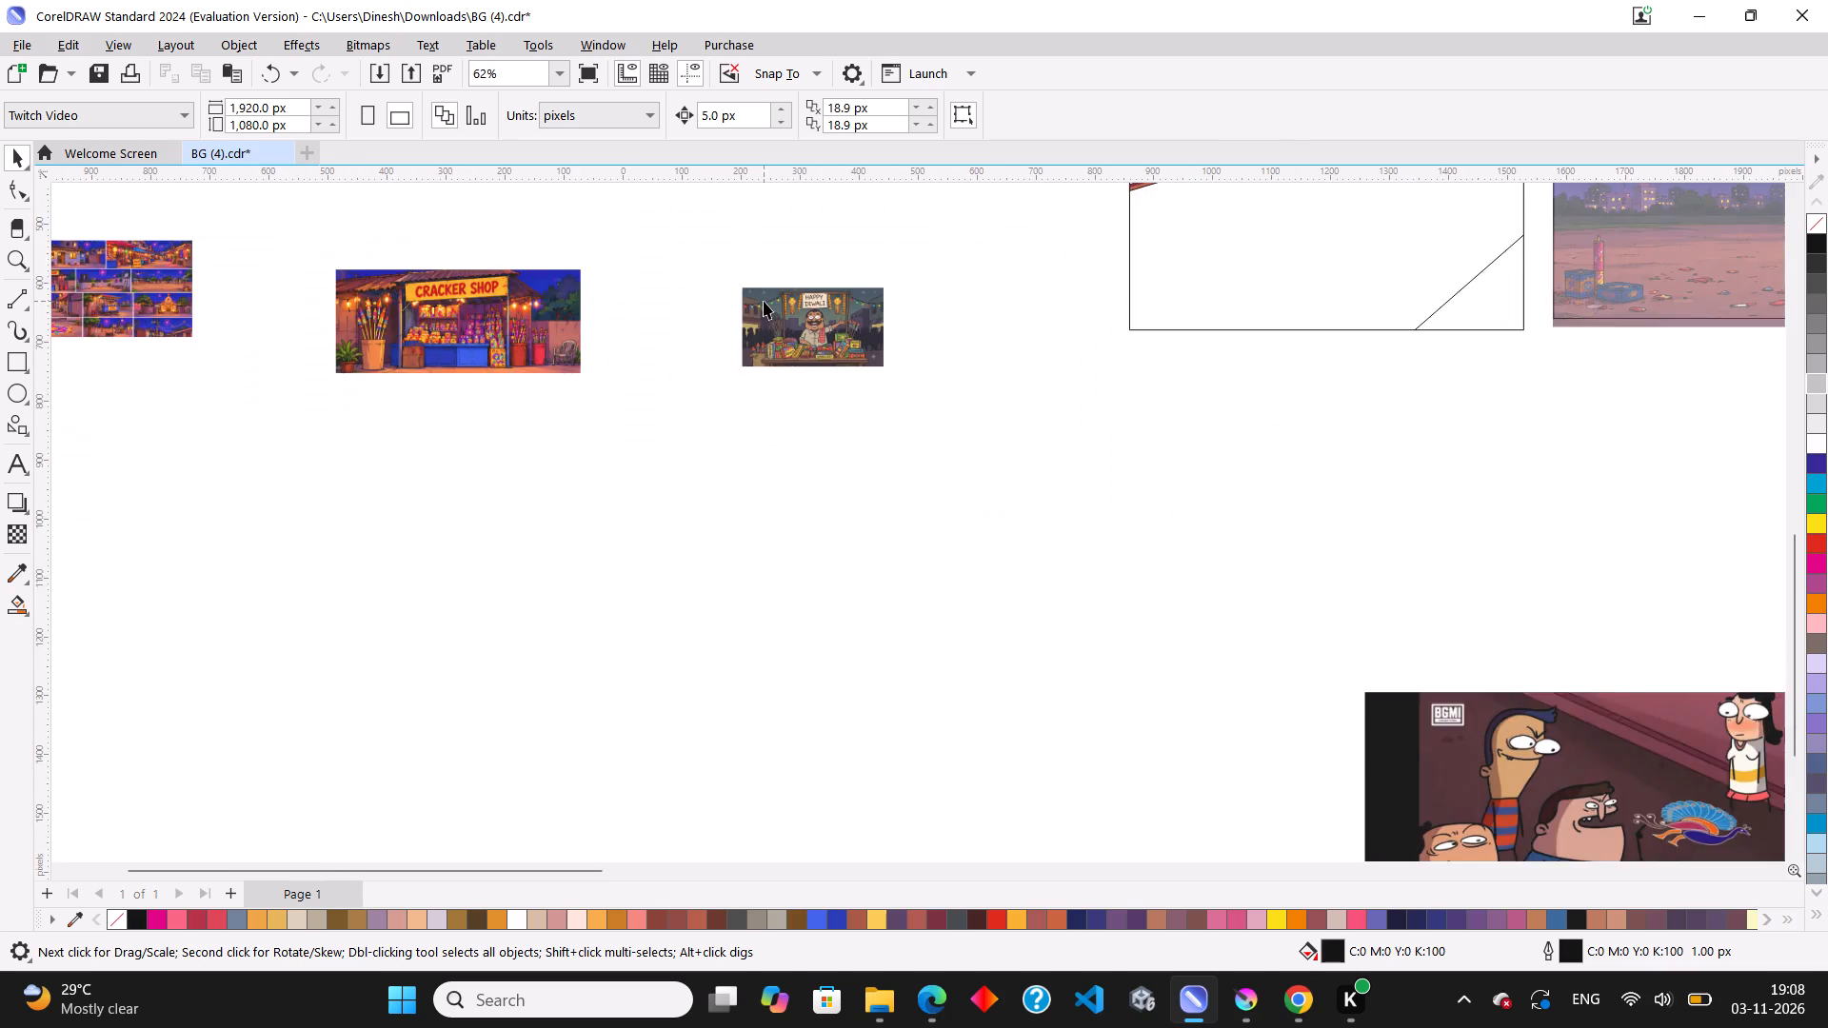
{"action": "scroll", "coordinate": [764, 301], "scroll_direction": "down", "scroll_amount": 18}
{"action": "scroll", "coordinate": [1274, 257], "scroll_direction": "up", "scroll_amount": 3}
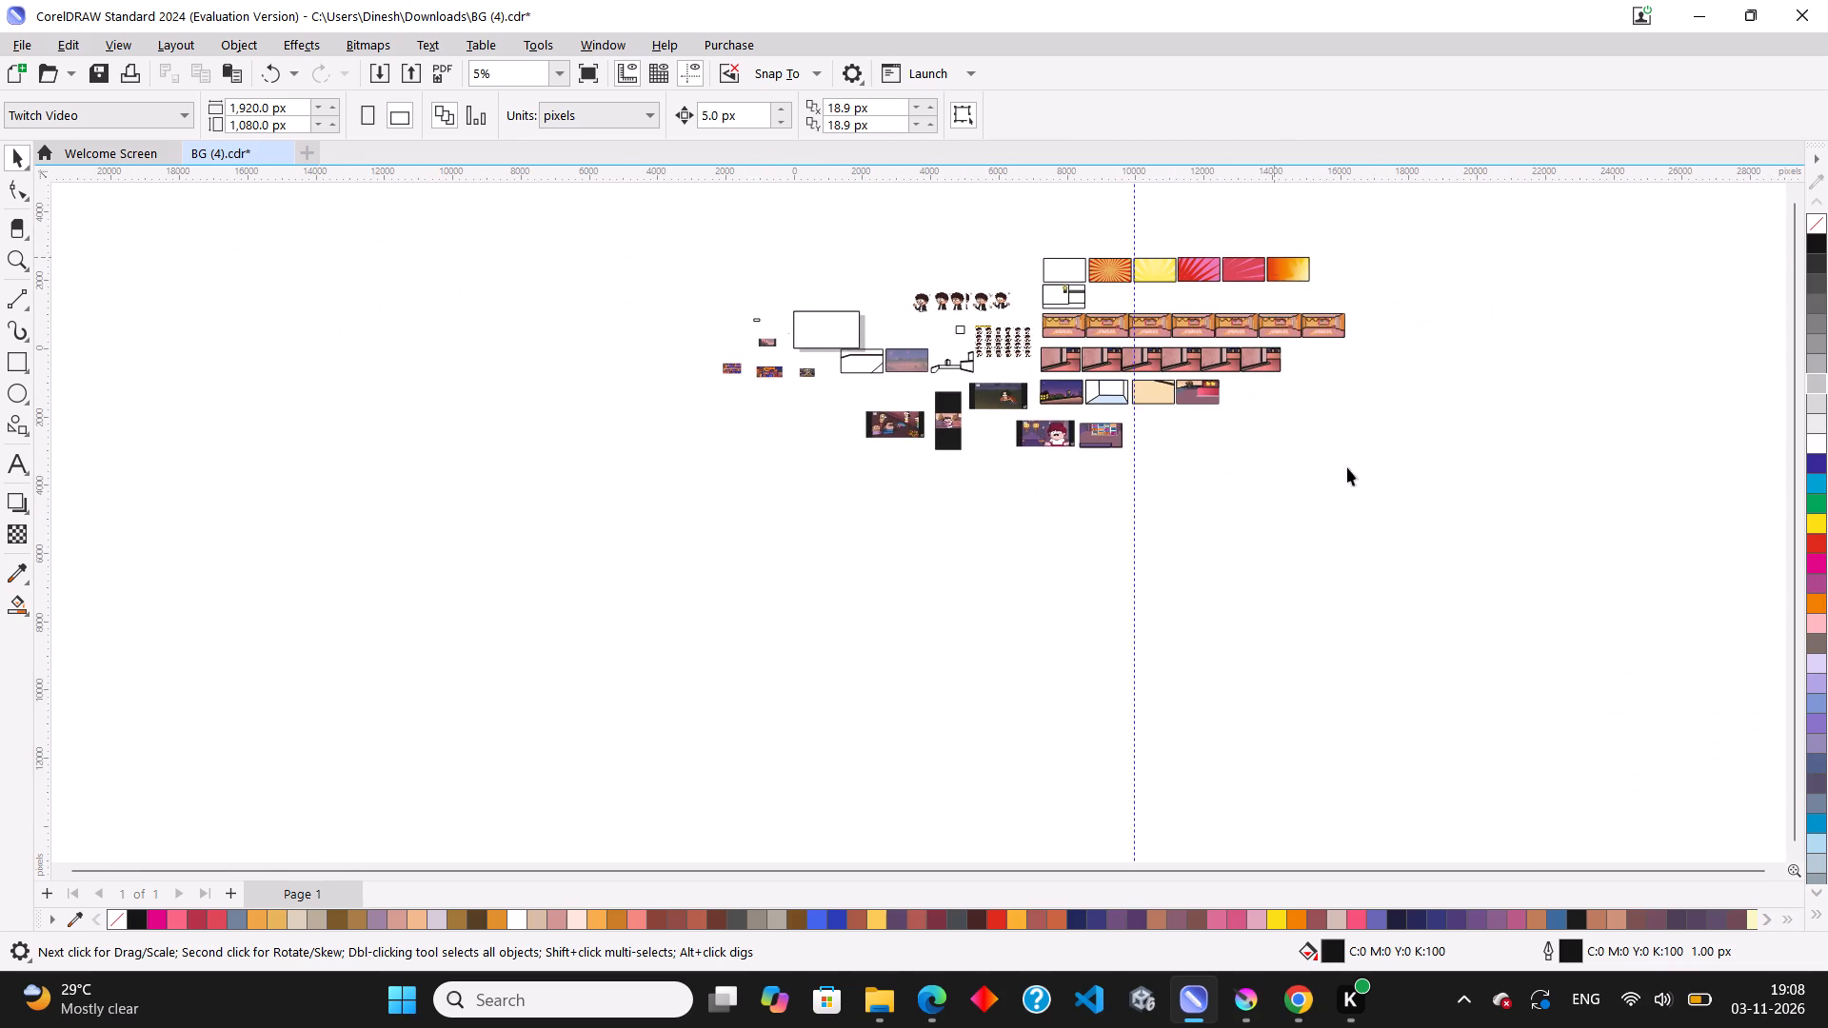
{"action": "scroll", "coordinate": [1366, 565], "scroll_direction": "up", "scroll_amount": 6}
{"action": "scroll", "coordinate": [1372, 478], "scroll_direction": "down", "scroll_amount": 2}
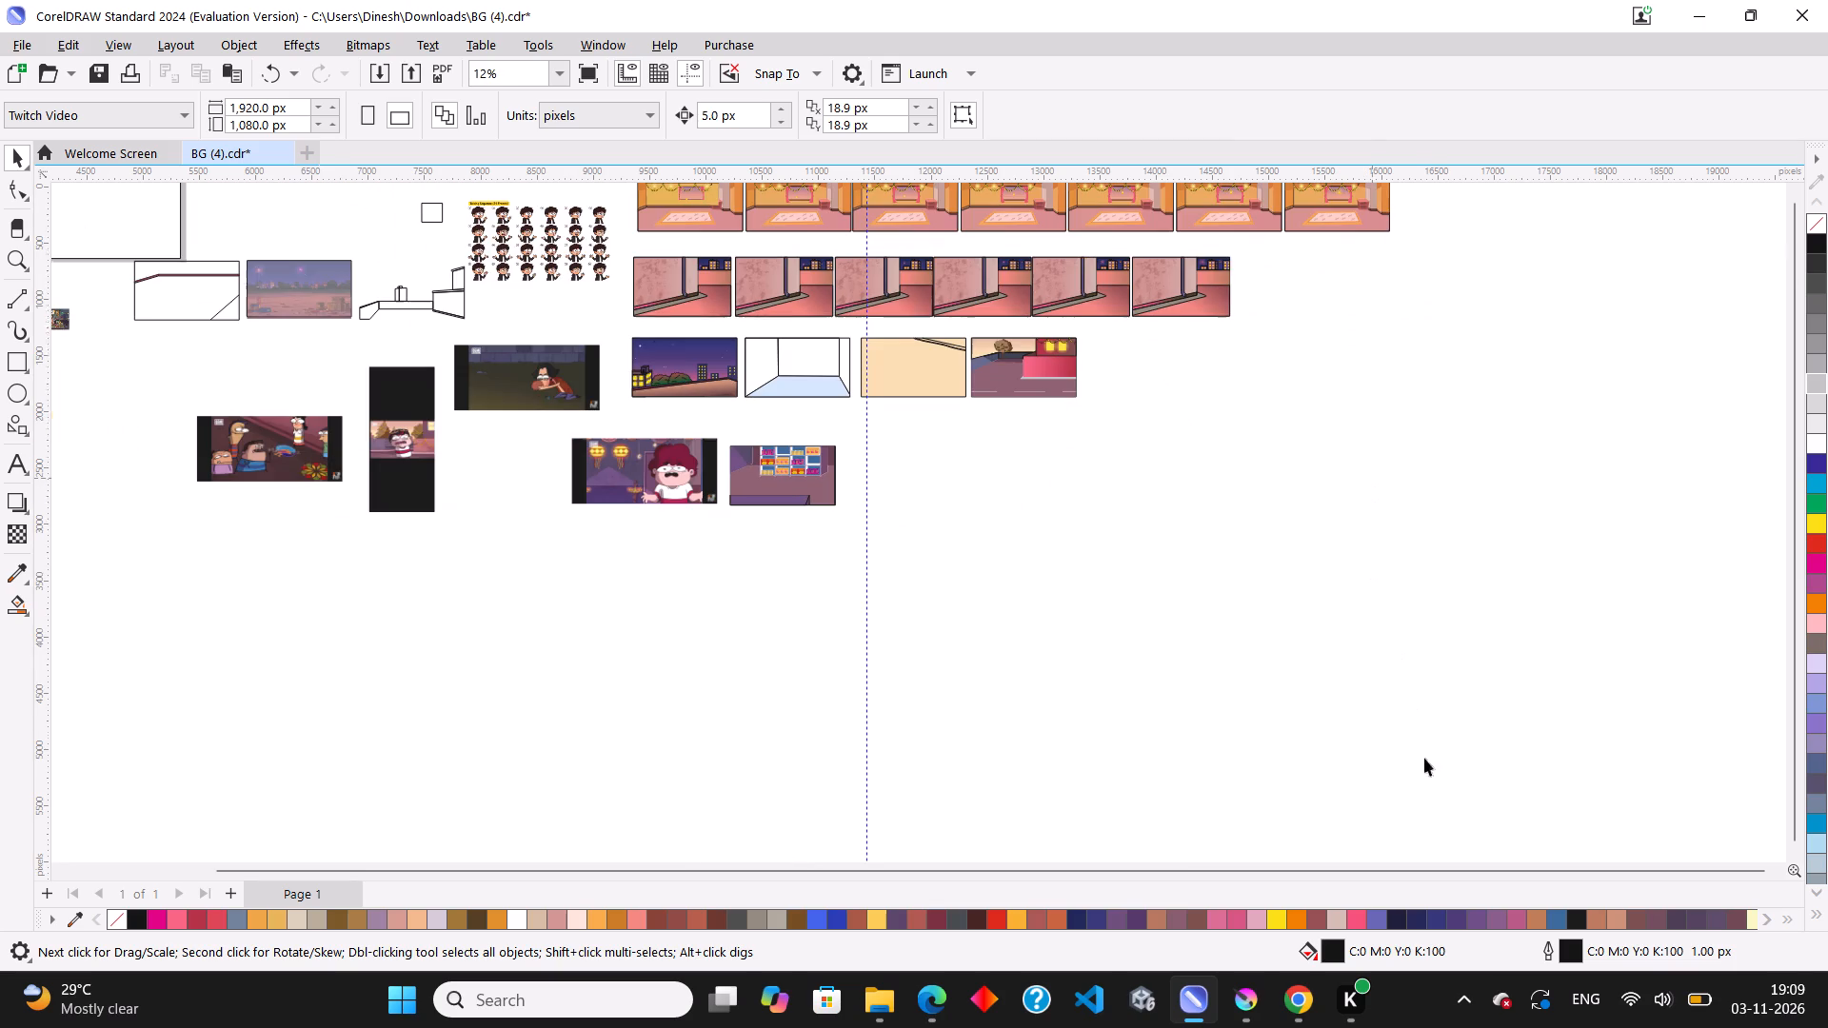
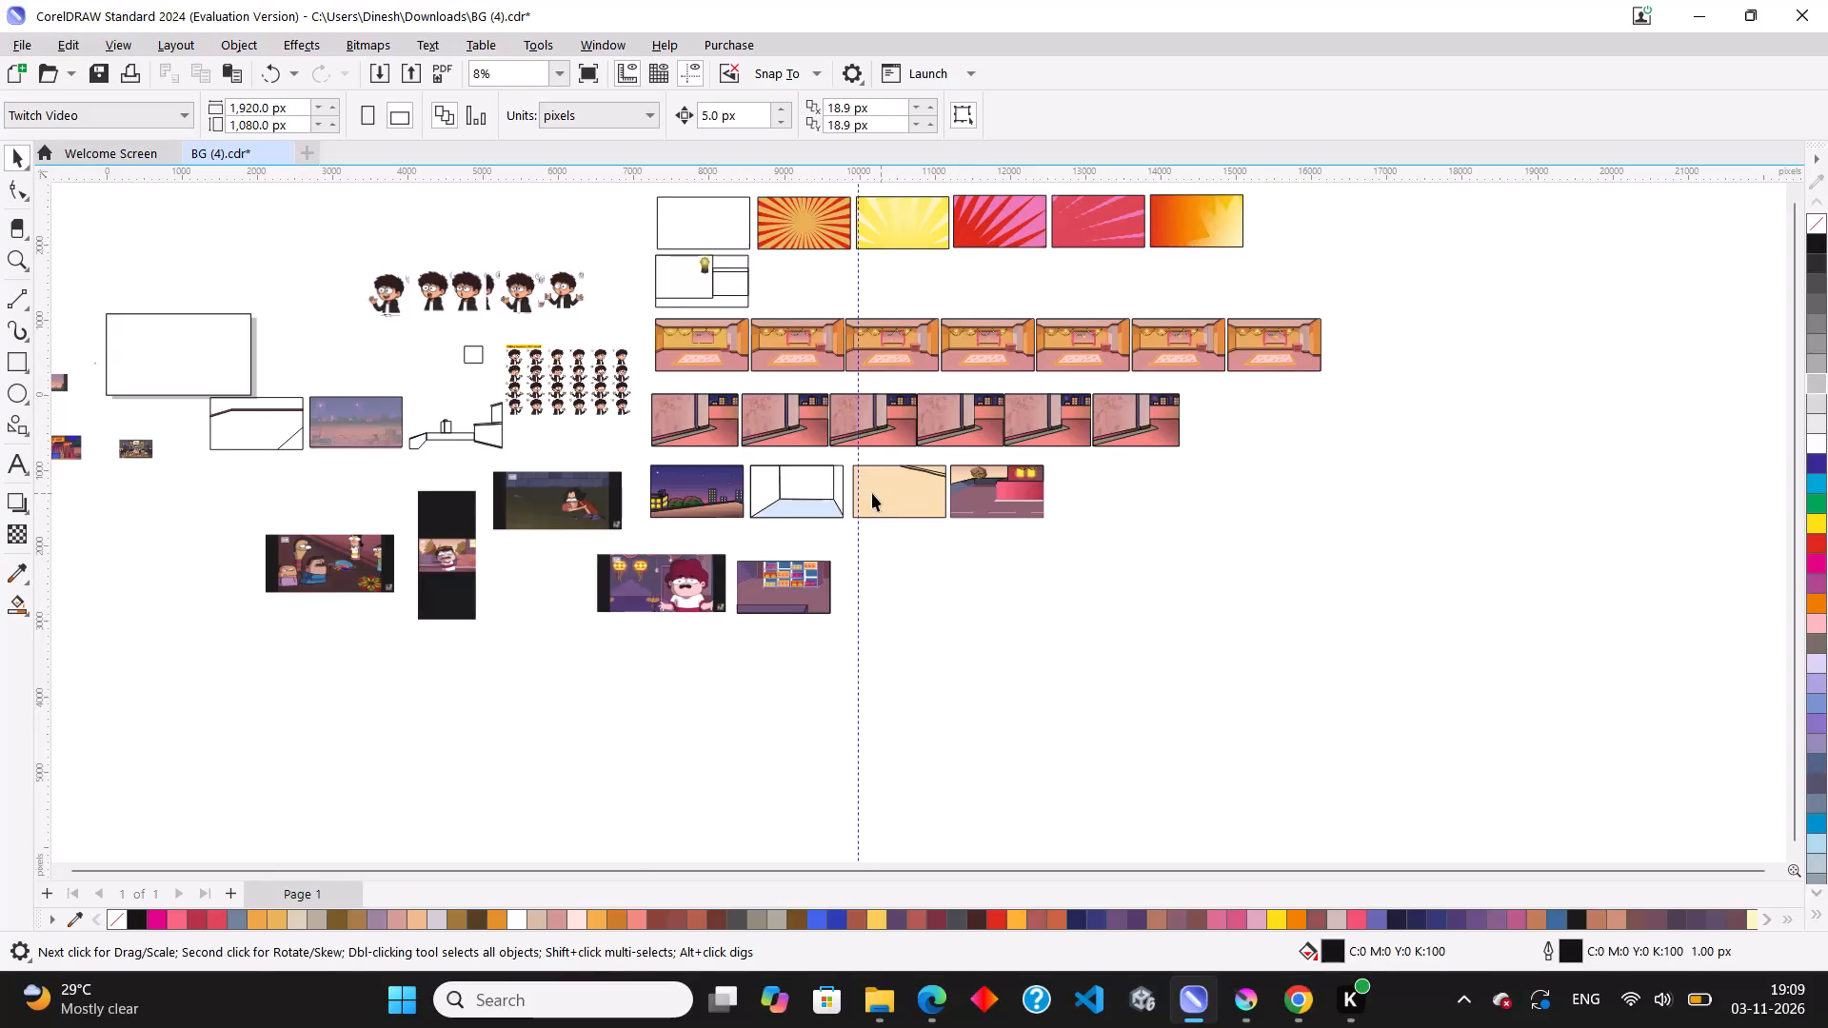
Sample the dark brown ground colour from the peacock rangoli reference and fill the peach scene background with it (#3B2225).
{"action": "scroll", "coordinate": [872, 493], "scroll_direction": "up", "scroll_amount": 7}
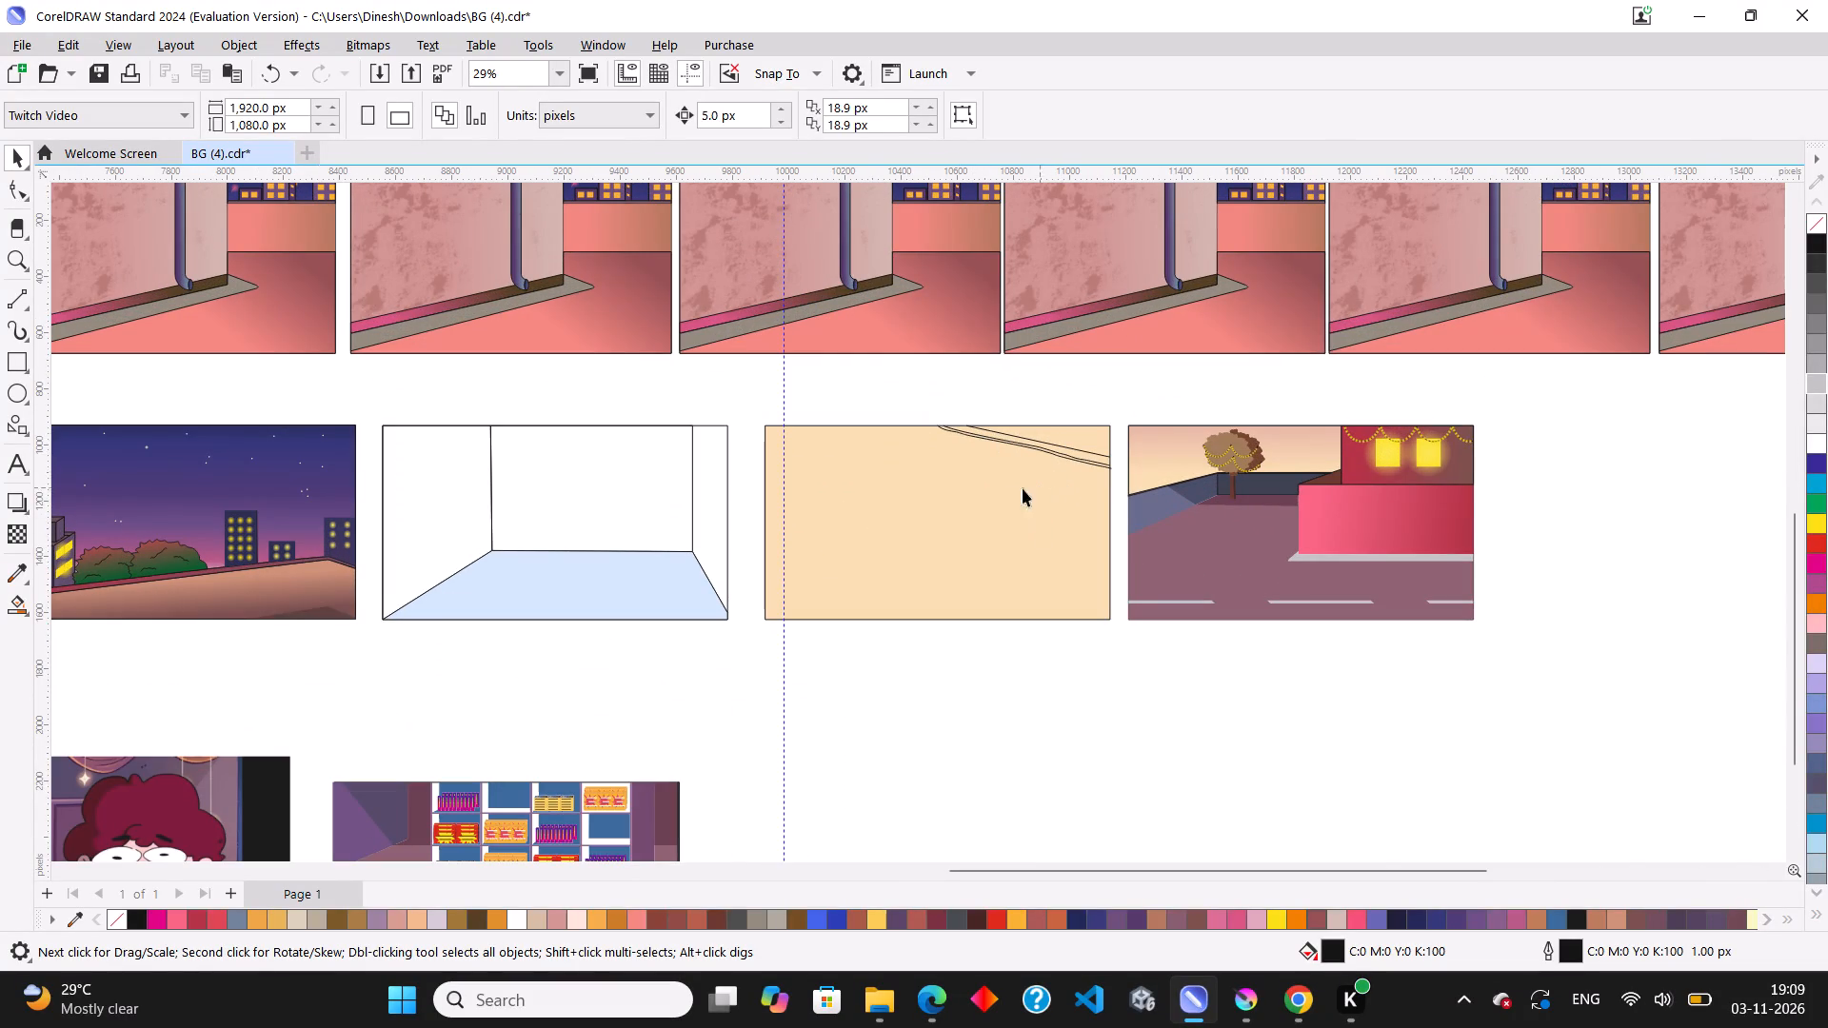
{"action": "scroll", "coordinate": [1016, 445], "scroll_direction": "up", "scroll_amount": 3}
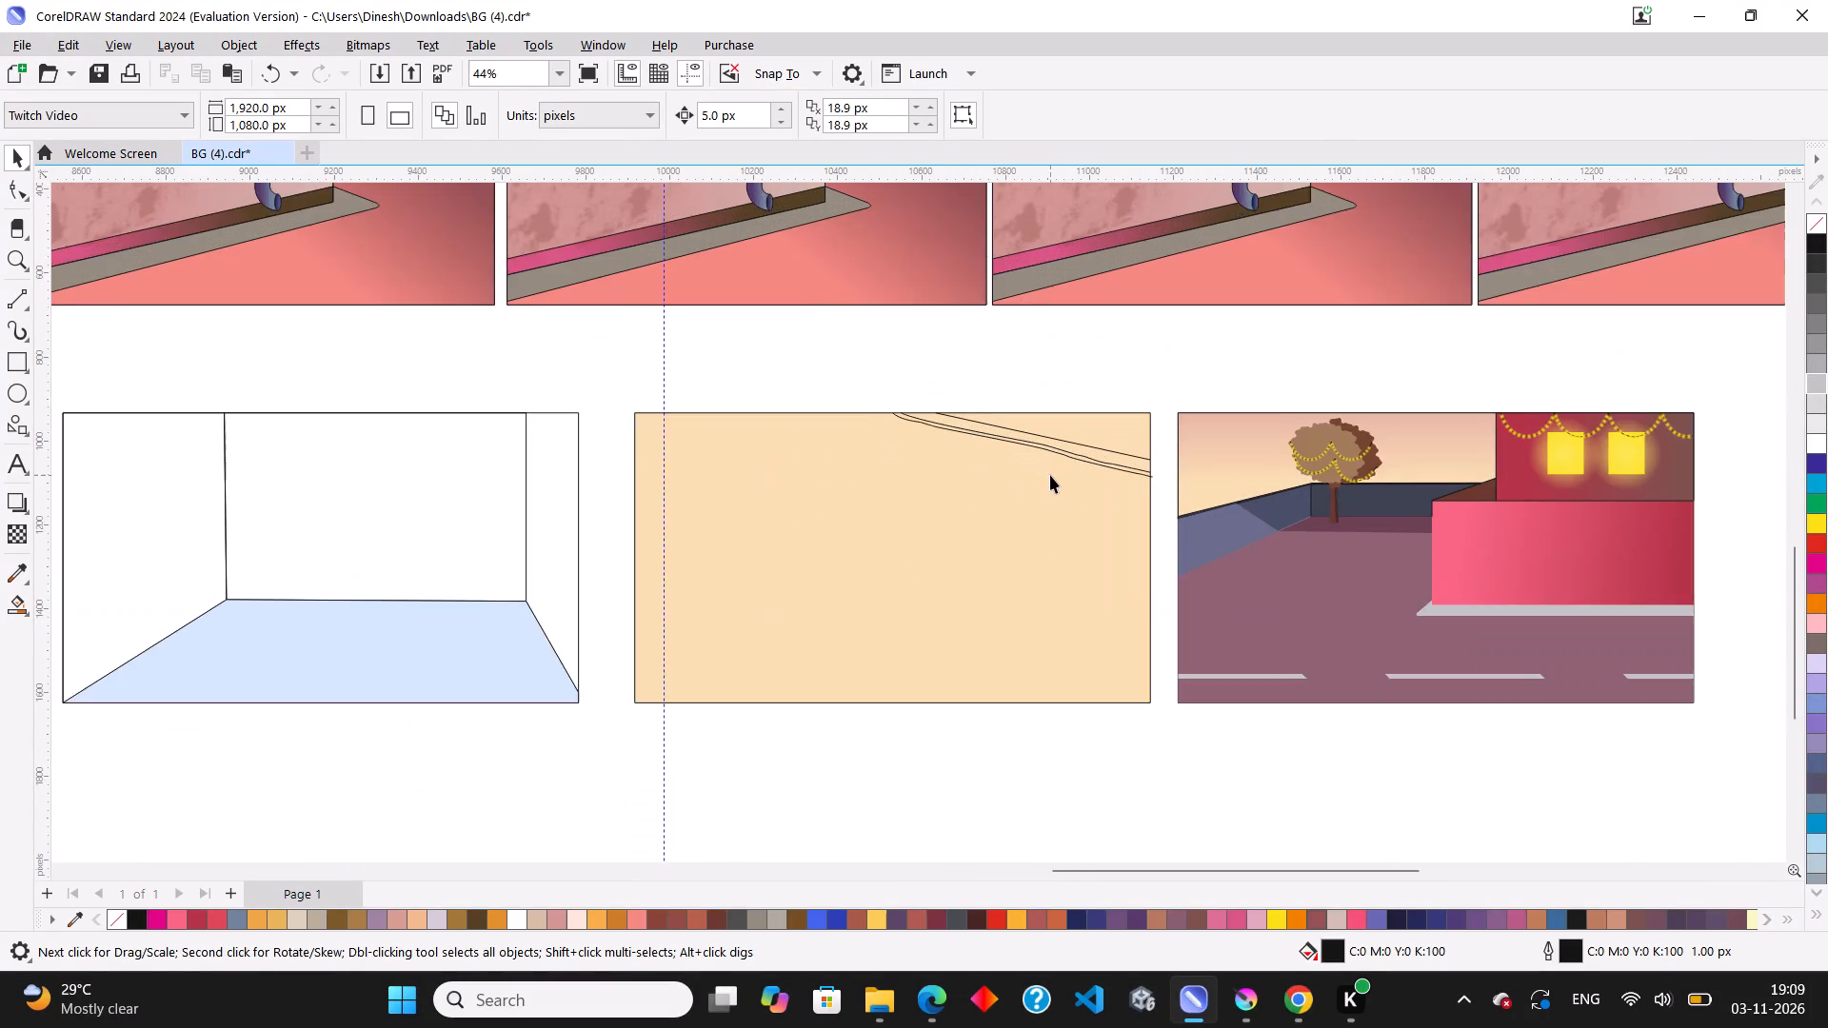
{"action": "scroll", "coordinate": [1050, 475], "scroll_direction": "up", "scroll_amount": 2}
{"action": "scroll", "coordinate": [1060, 485], "scroll_direction": "down", "scroll_amount": 9}
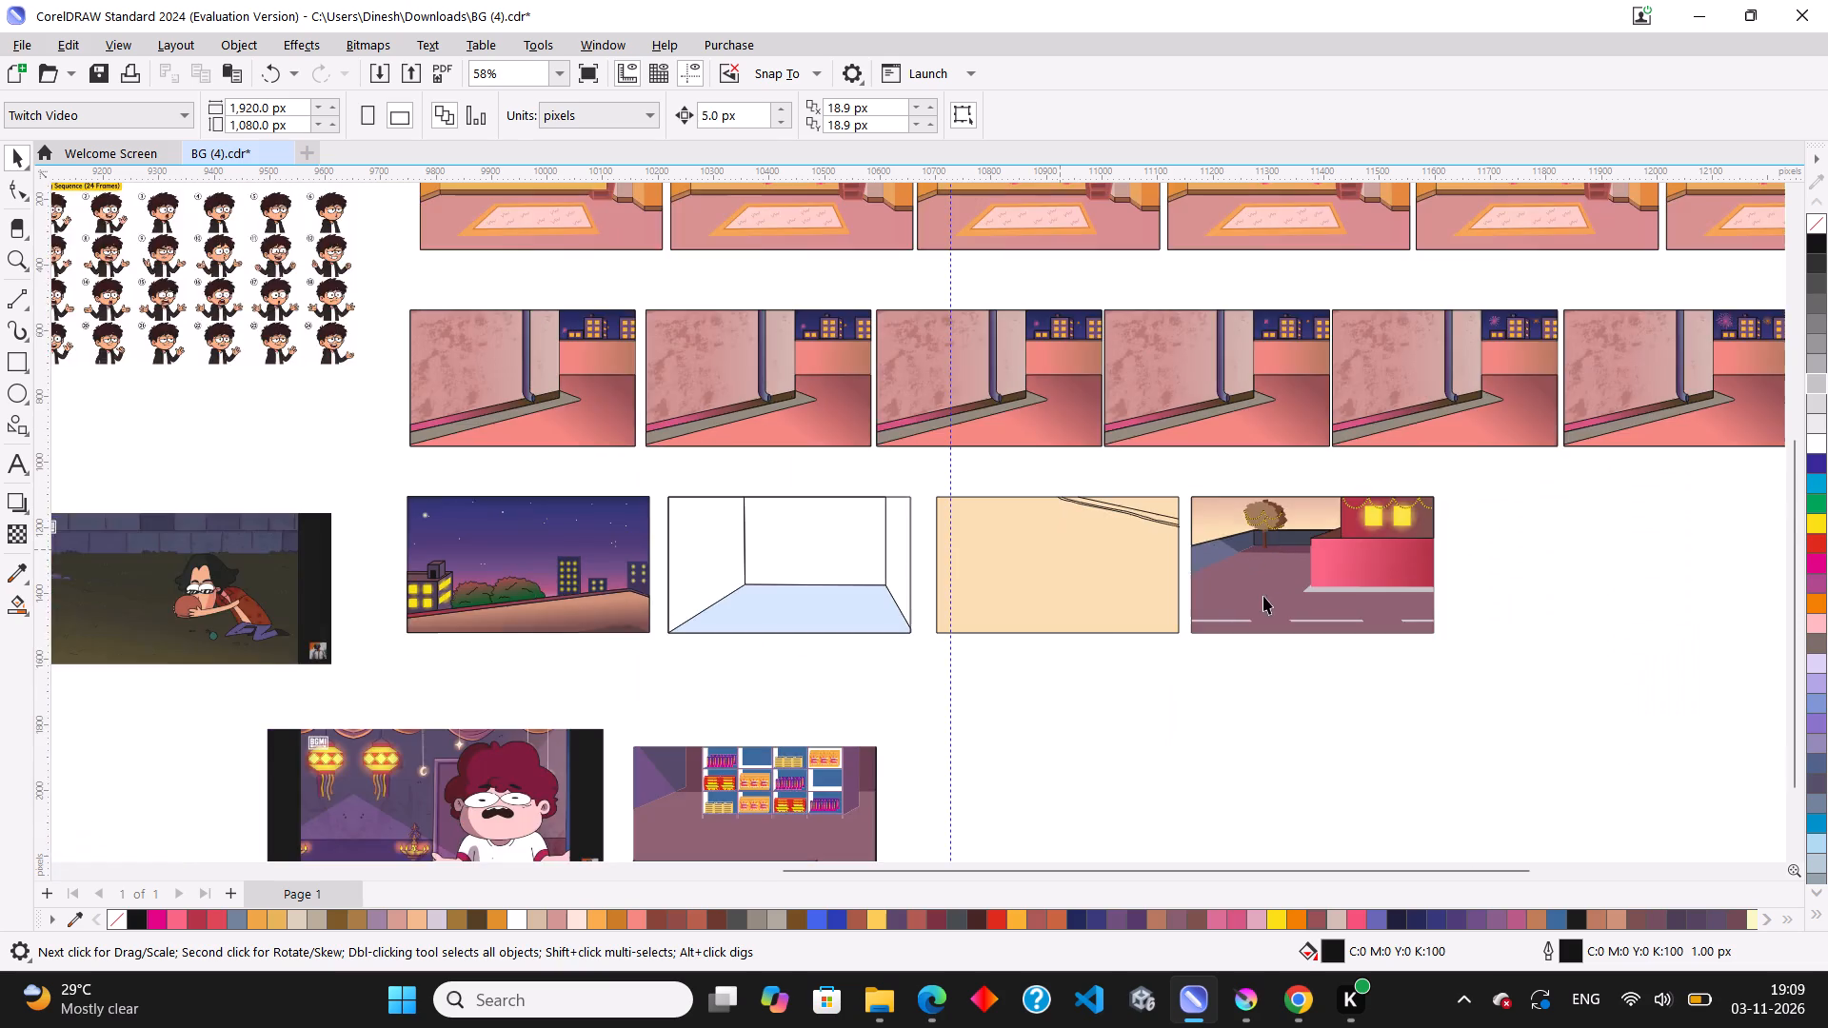
{"action": "scroll", "coordinate": [1263, 596], "scroll_direction": "down", "scroll_amount": 2}
{"action": "scroll", "coordinate": [1023, 611], "scroll_direction": "down", "scroll_amount": 2}
{"action": "scroll", "coordinate": [450, 727], "scroll_direction": "up", "scroll_amount": 3}
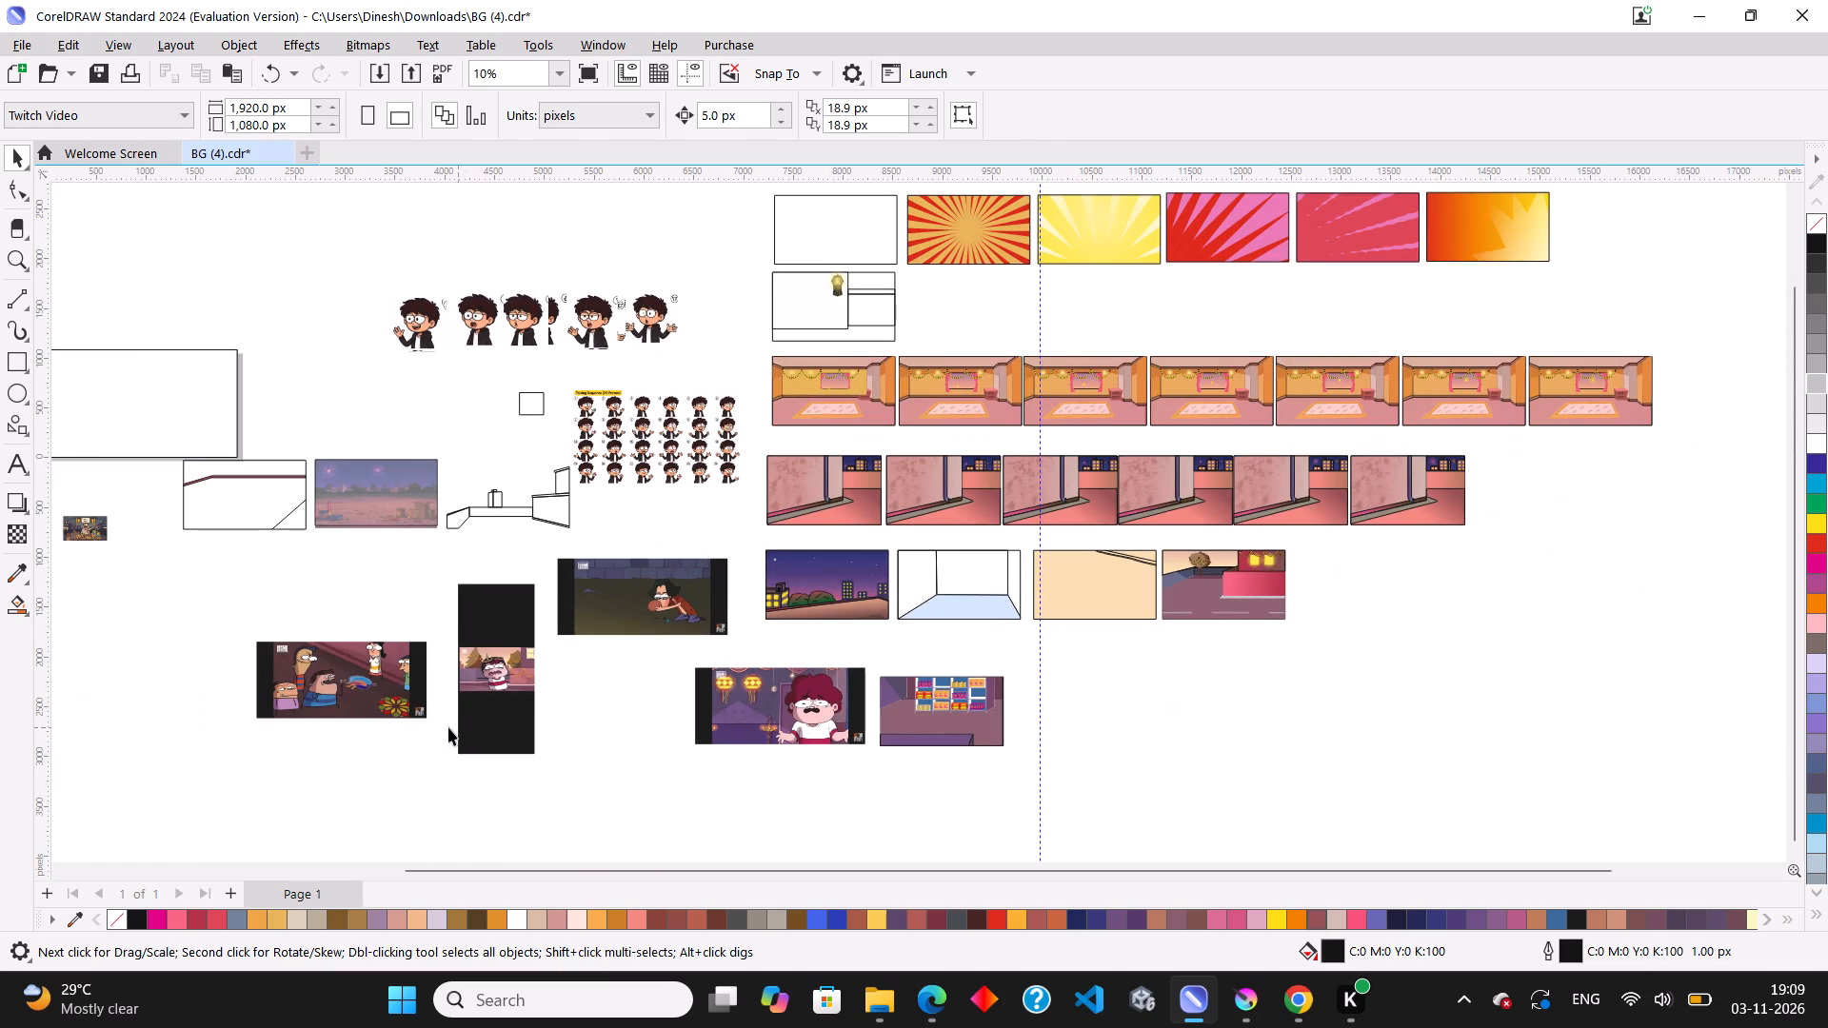
{"action": "scroll", "coordinate": [205, 631], "scroll_direction": "up", "scroll_amount": 11}
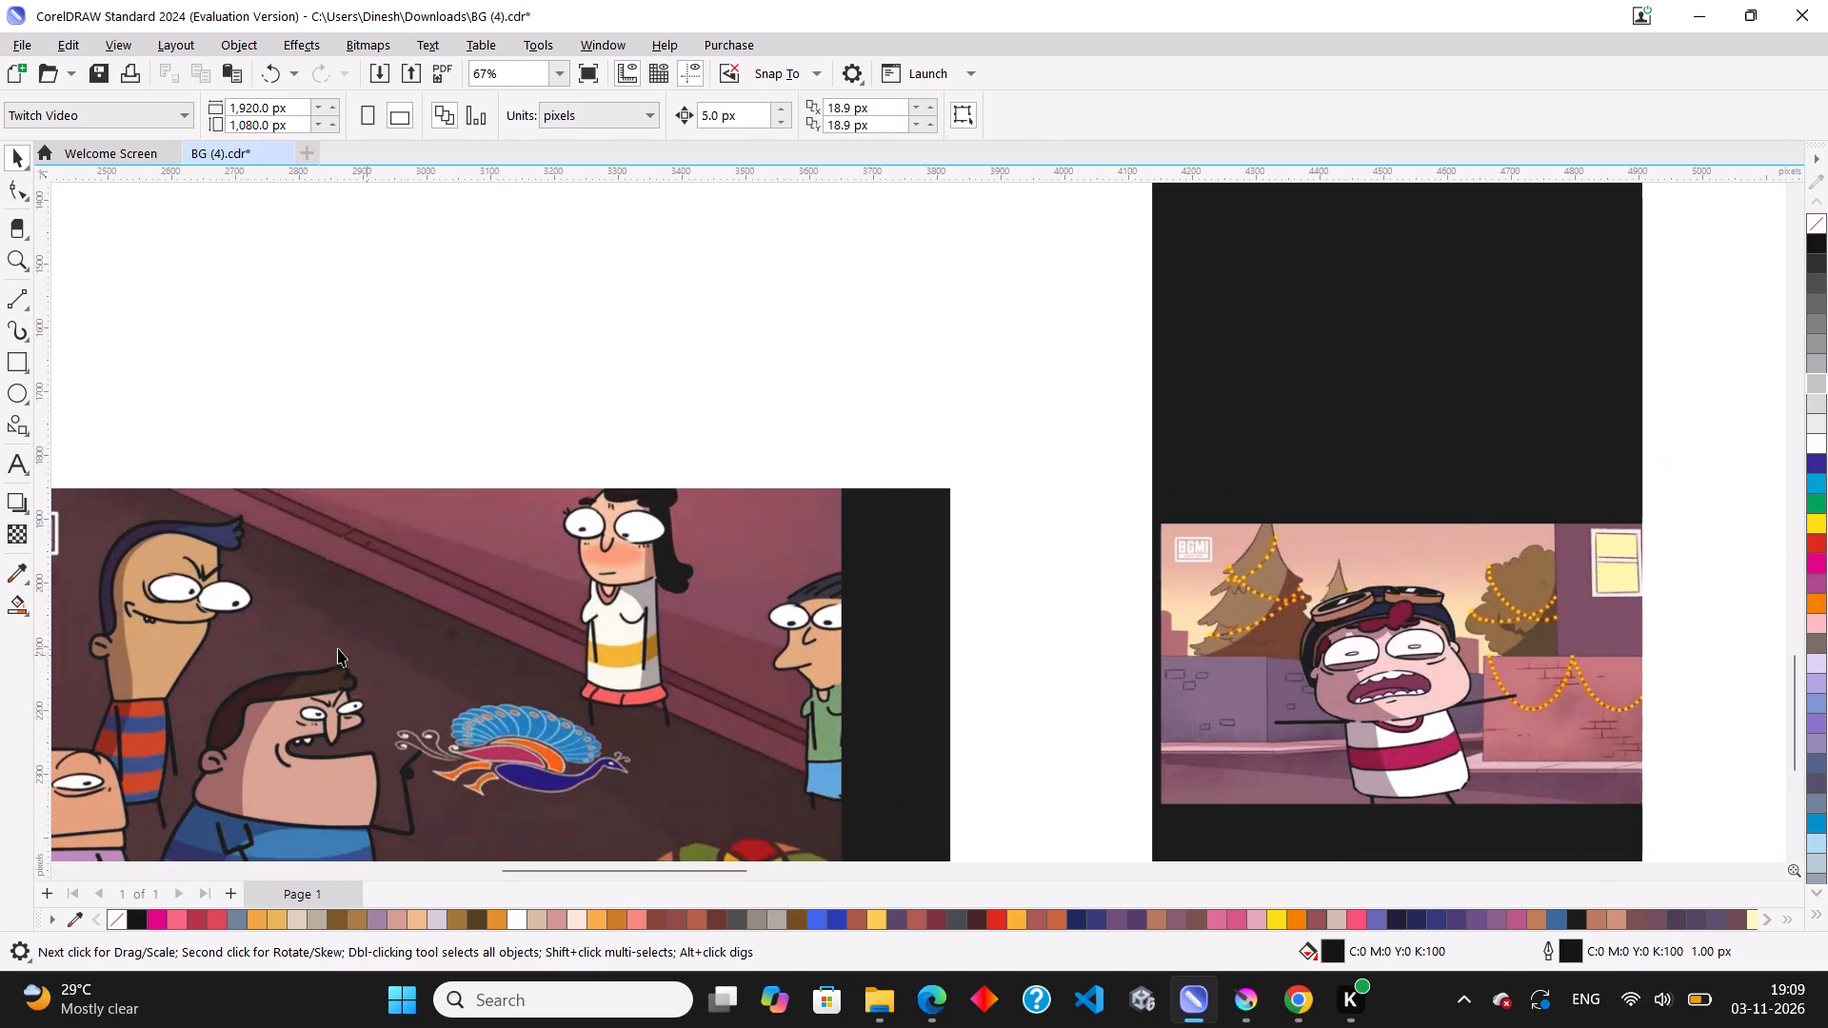
{"action": "left_click", "coordinate": [18, 581]}
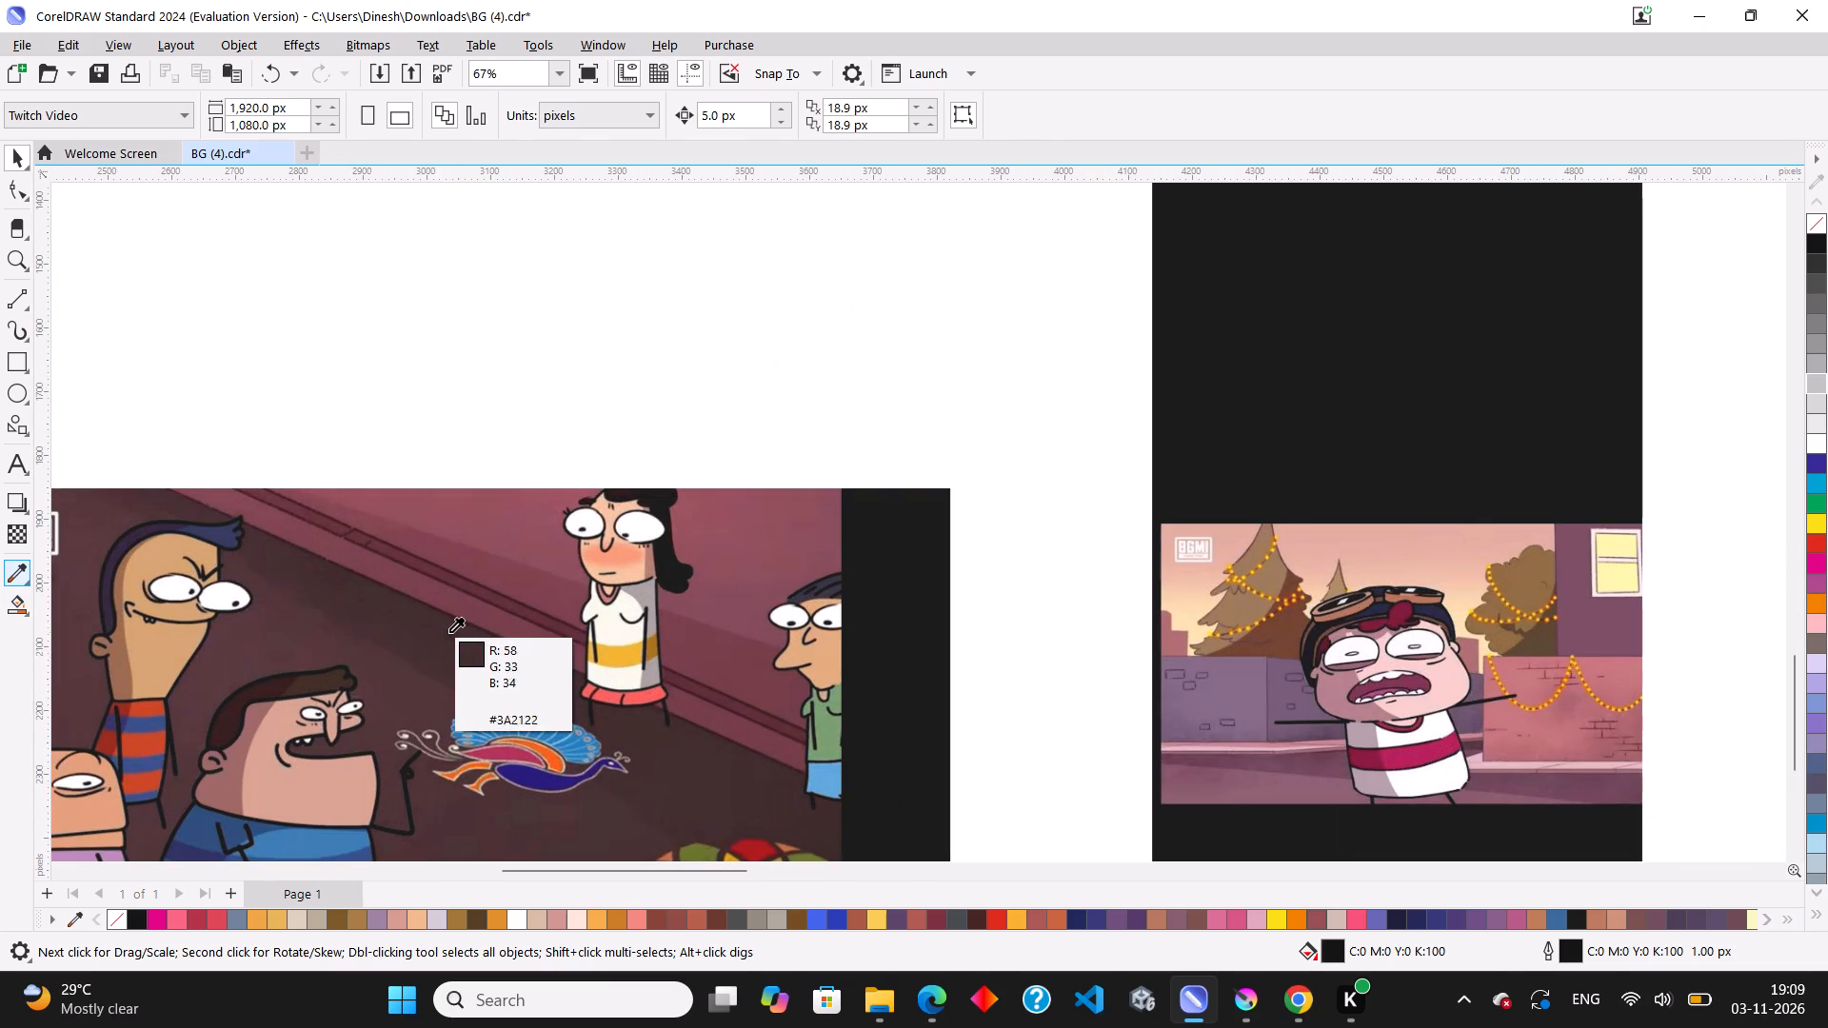
{"action": "left_click", "coordinate": [451, 623]}
{"action": "scroll", "coordinate": [166, 598], "scroll_direction": "down", "scroll_amount": 14}
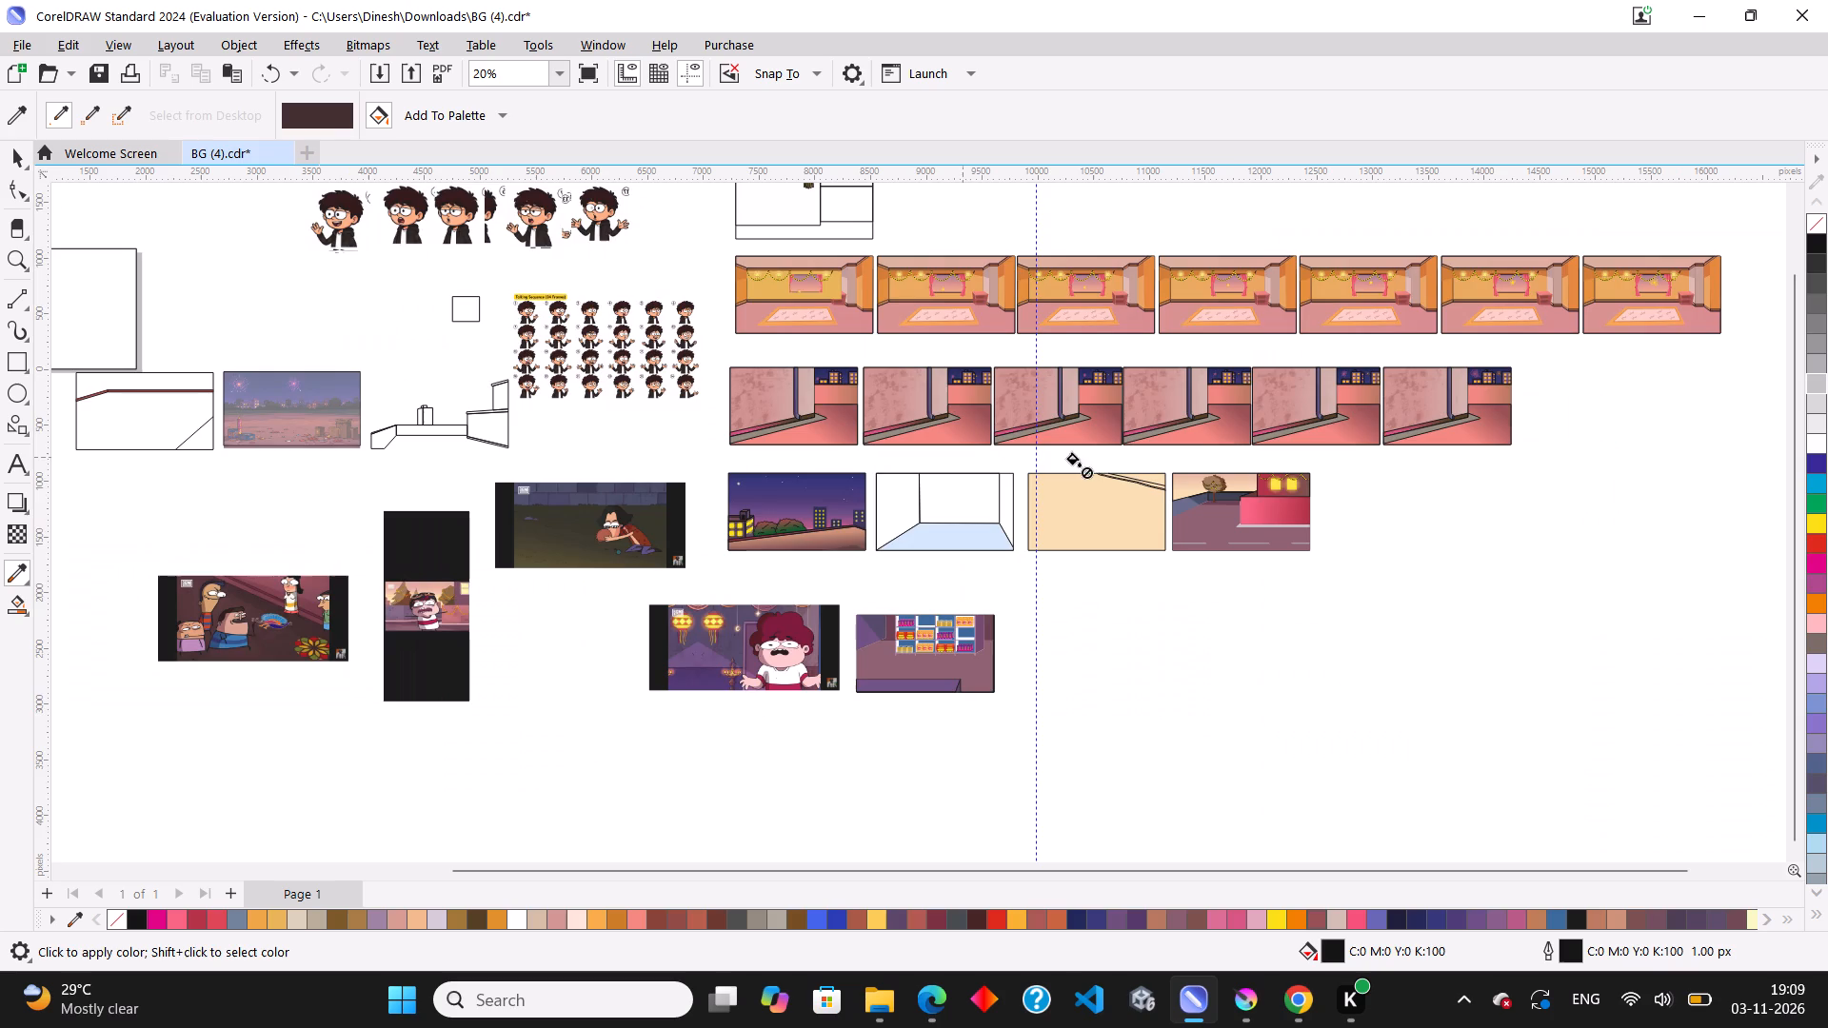
{"action": "scroll", "coordinate": [1234, 453], "scroll_direction": "up", "scroll_amount": 4}
{"action": "scroll", "coordinate": [995, 551], "scroll_direction": "up", "scroll_amount": 6}
{"action": "left_click", "coordinate": [1002, 510]}
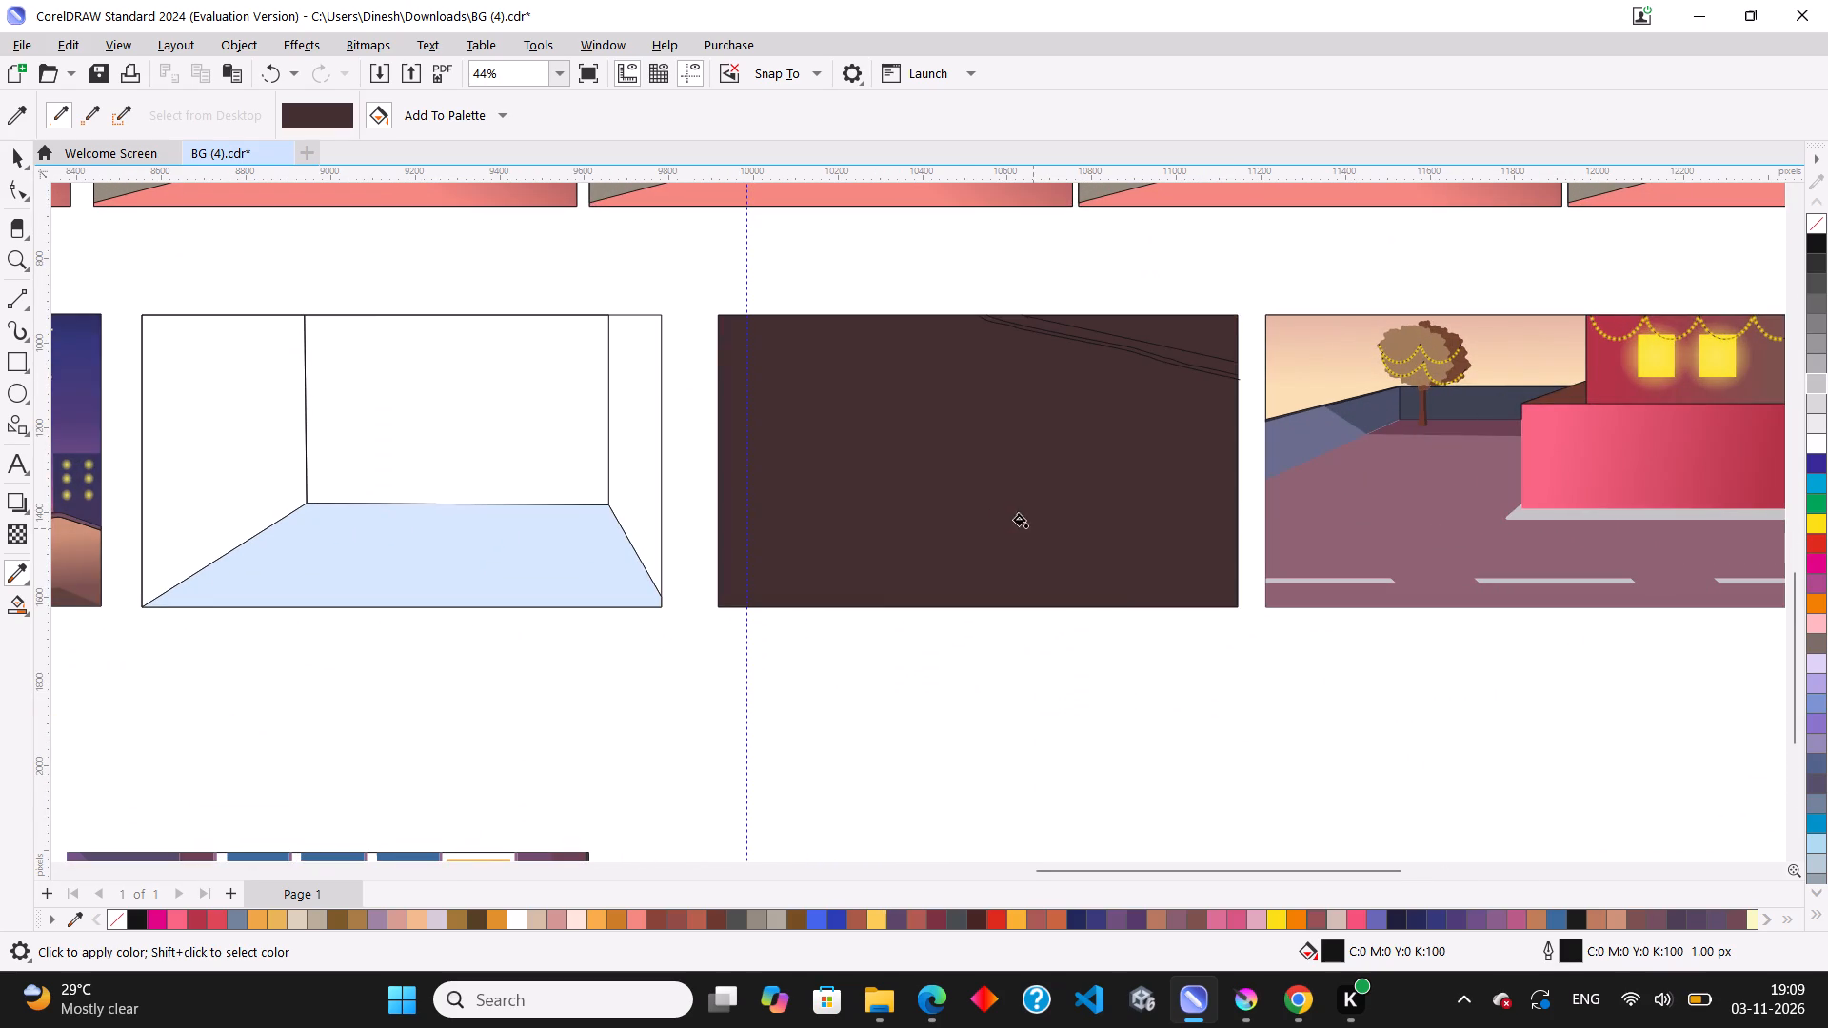
Smart Fill the large ground area, the sloping band and the upper corner of the dark brown scene as separate blue shapes.
{"action": "left_click", "coordinate": [13, 596]}
{"action": "left_click", "coordinate": [883, 494]}
{"action": "scroll", "coordinate": [1115, 363], "scroll_direction": "up", "scroll_amount": 3}
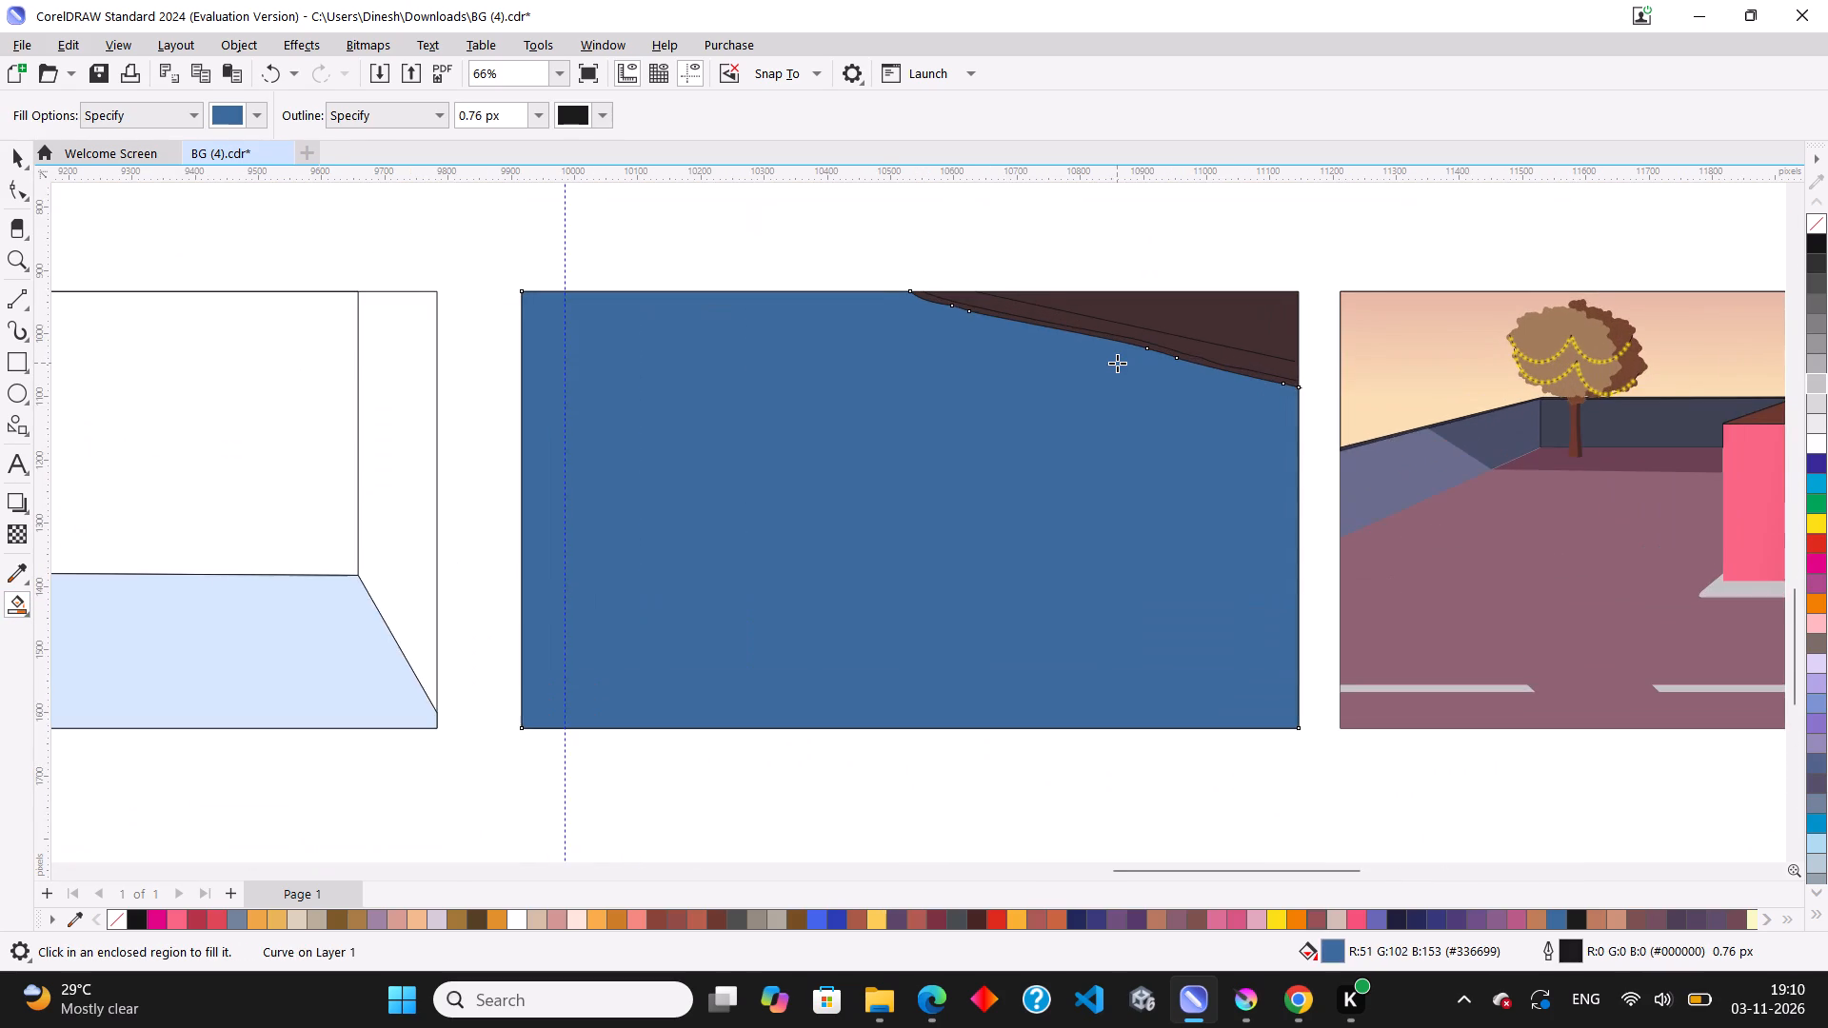
{"action": "scroll", "coordinate": [1117, 363], "scroll_direction": "up", "scroll_amount": 1}
{"action": "left_click", "coordinate": [10, 159]}
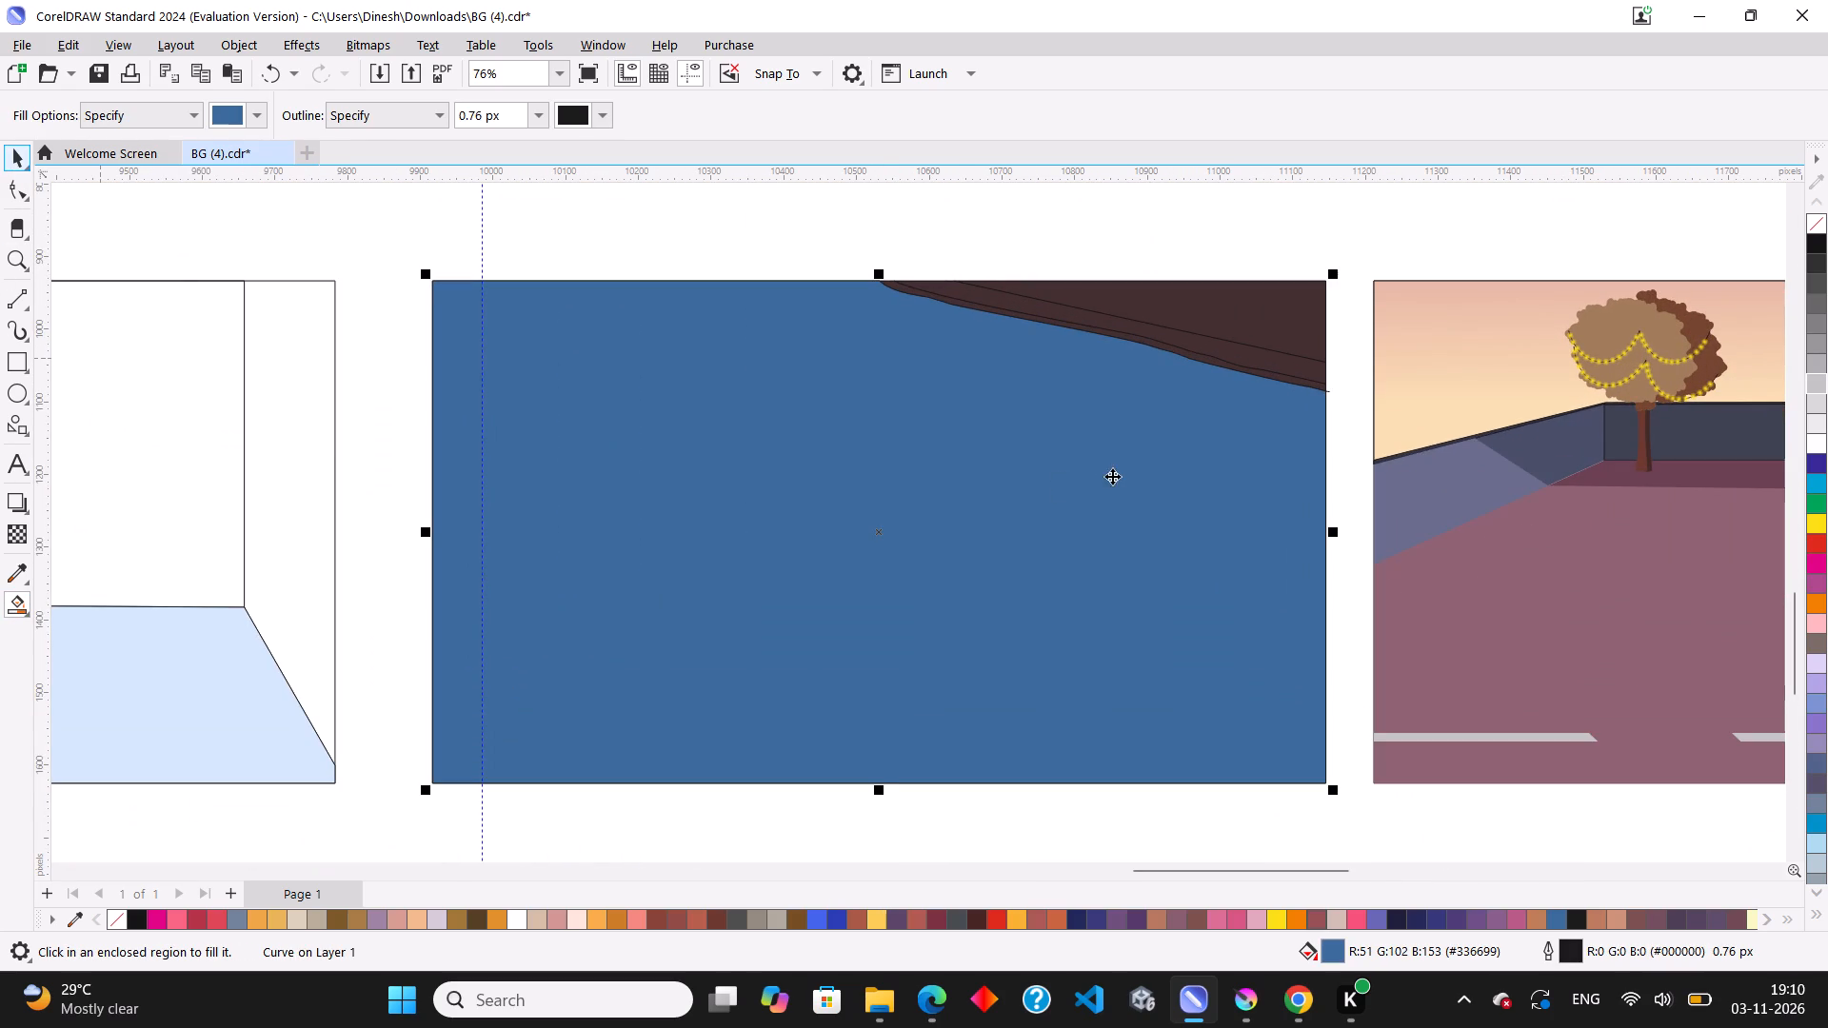
{"action": "left_click", "coordinate": [1202, 344]}
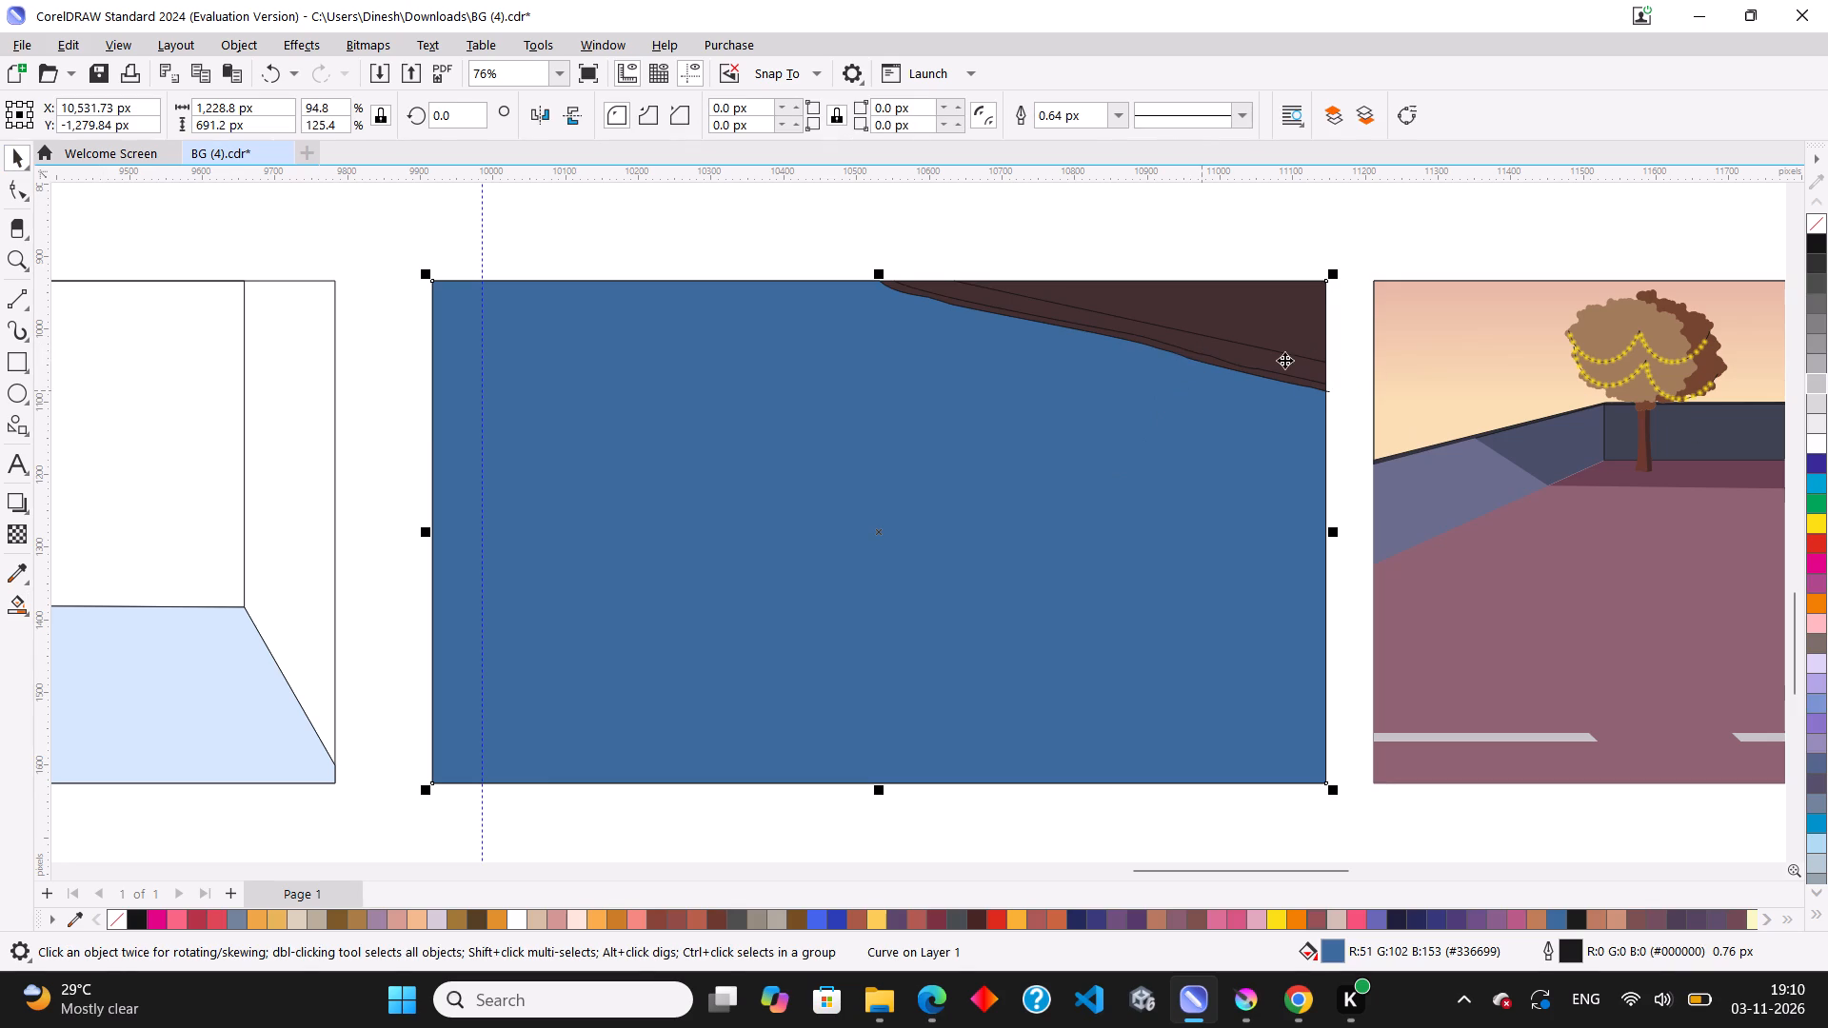
{"action": "left_click", "coordinate": [1283, 358]}
{"action": "left_click", "coordinate": [16, 603]}
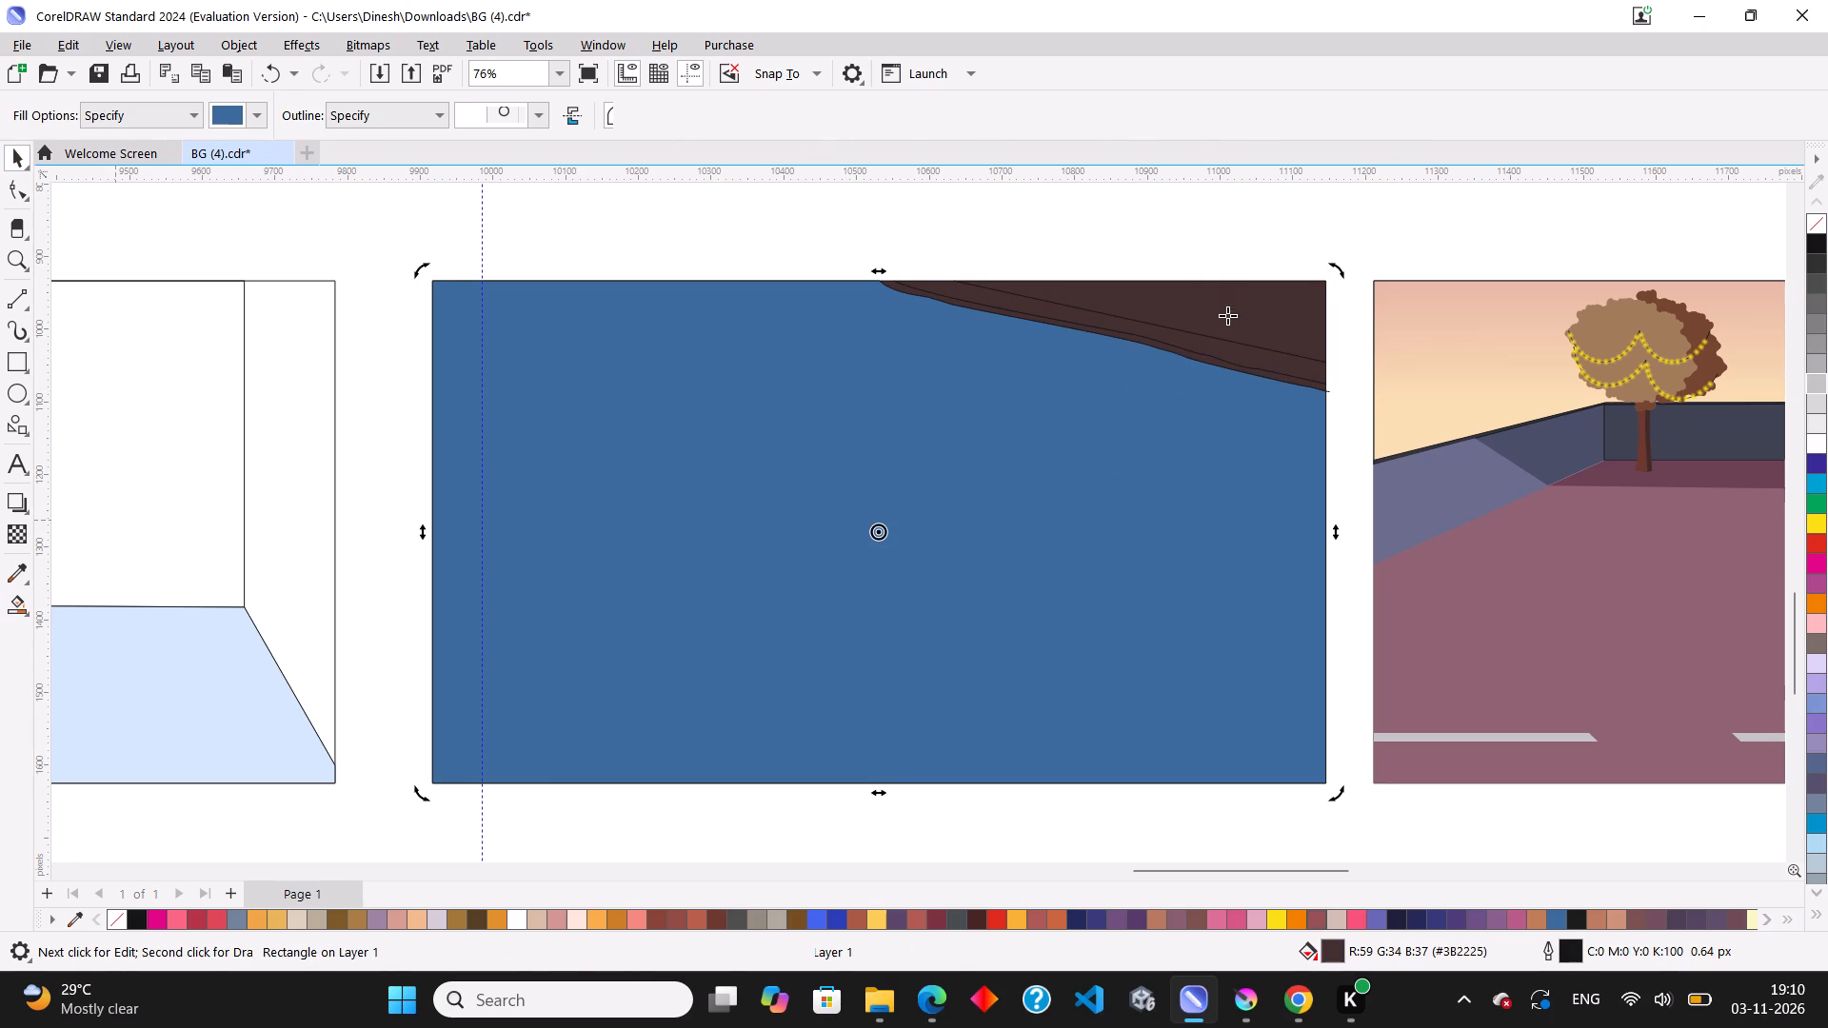
{"action": "left_click", "coordinate": [1225, 347]}
{"action": "left_click", "coordinate": [1240, 308]}
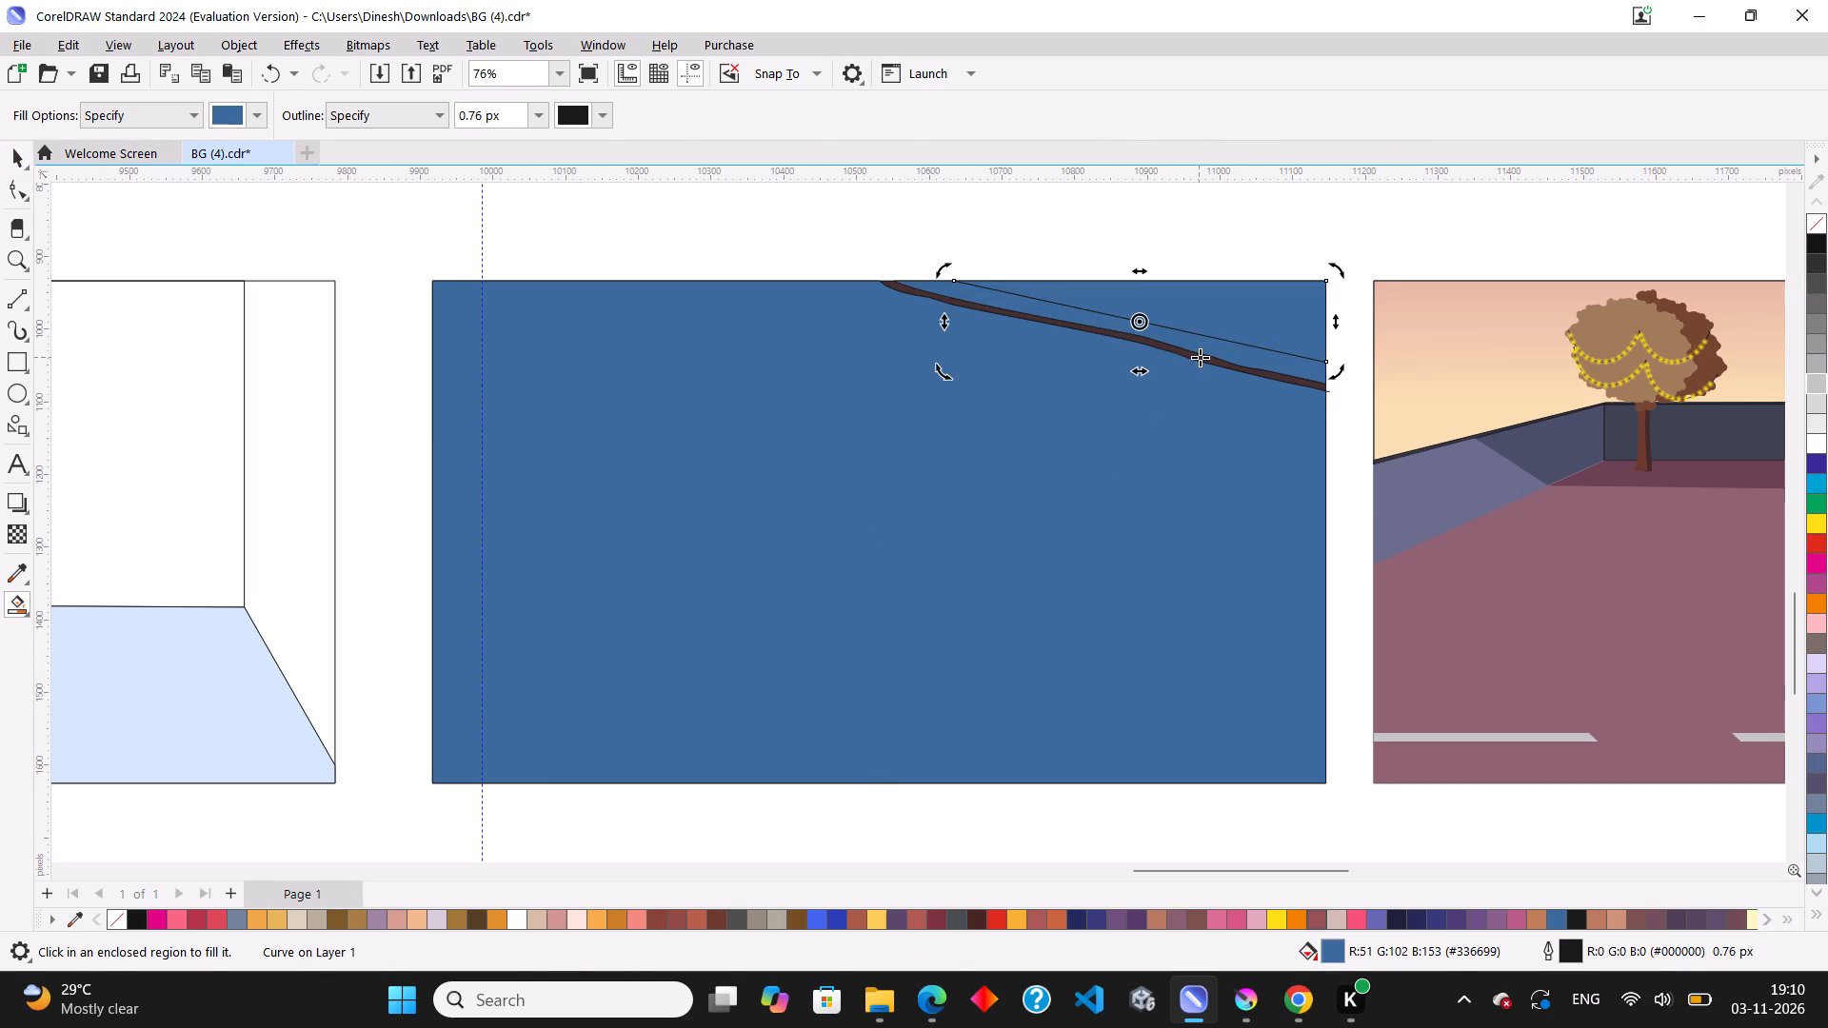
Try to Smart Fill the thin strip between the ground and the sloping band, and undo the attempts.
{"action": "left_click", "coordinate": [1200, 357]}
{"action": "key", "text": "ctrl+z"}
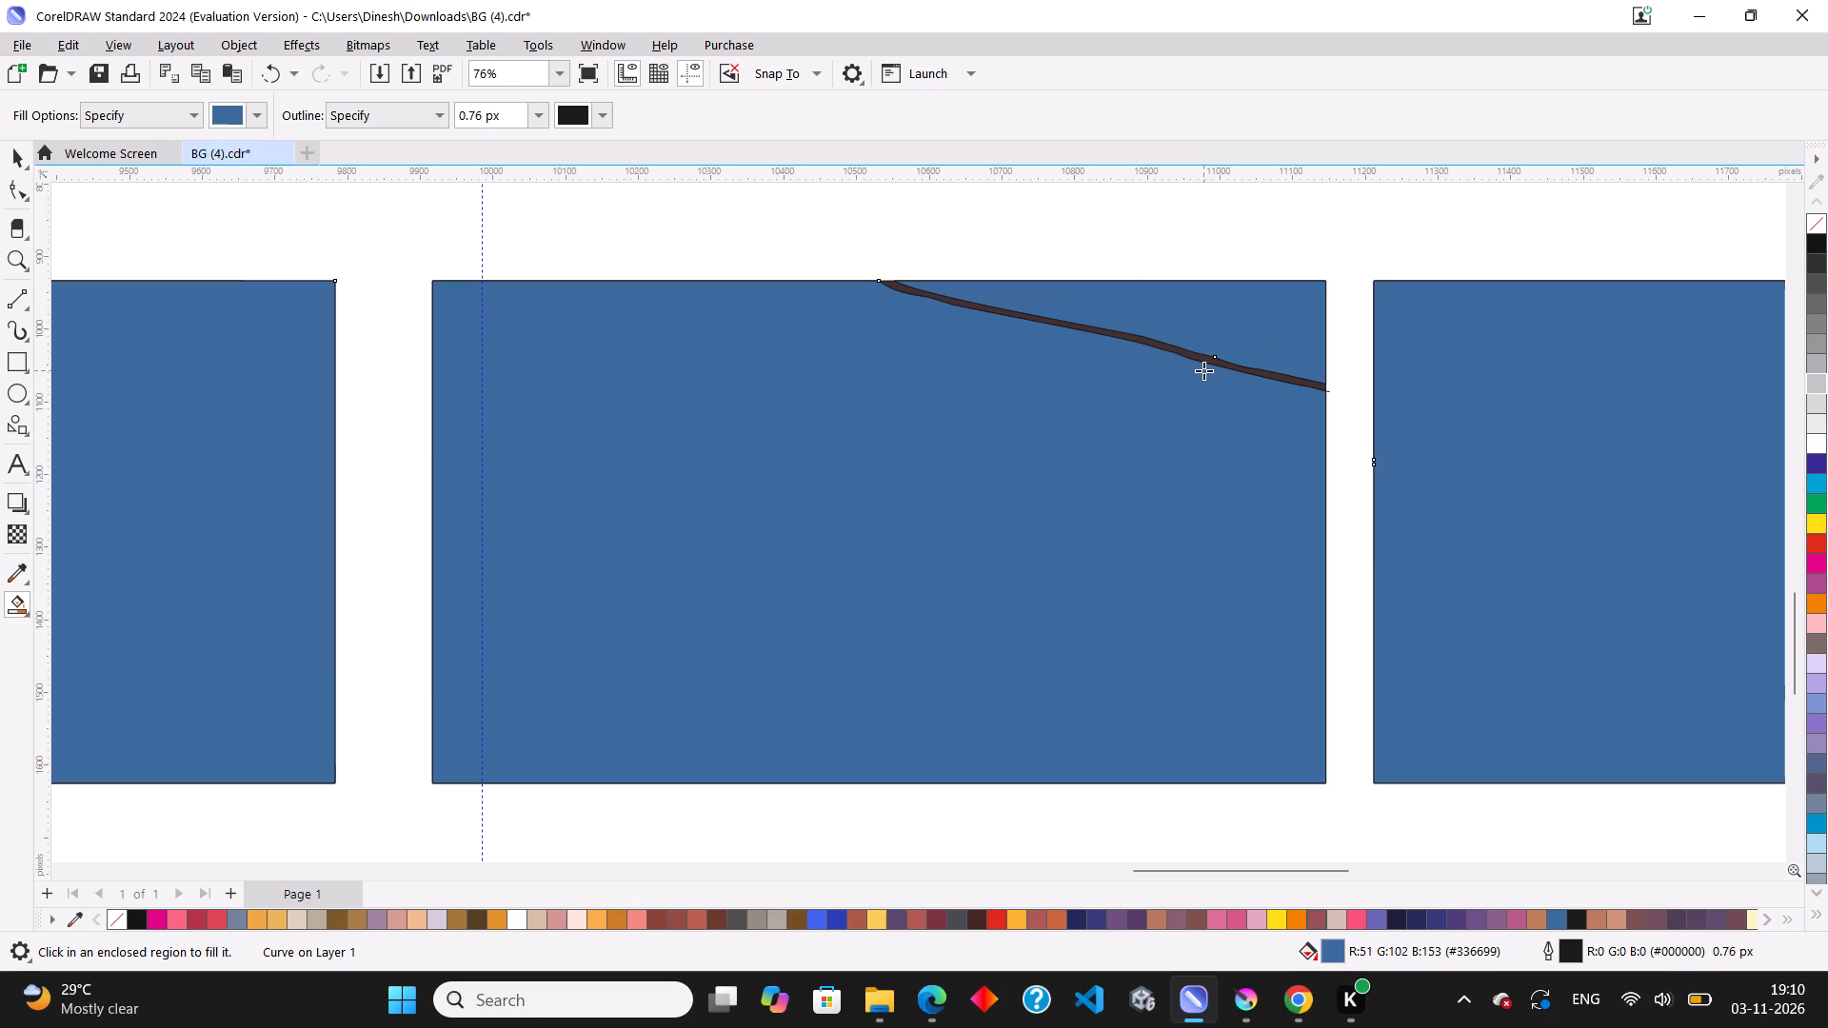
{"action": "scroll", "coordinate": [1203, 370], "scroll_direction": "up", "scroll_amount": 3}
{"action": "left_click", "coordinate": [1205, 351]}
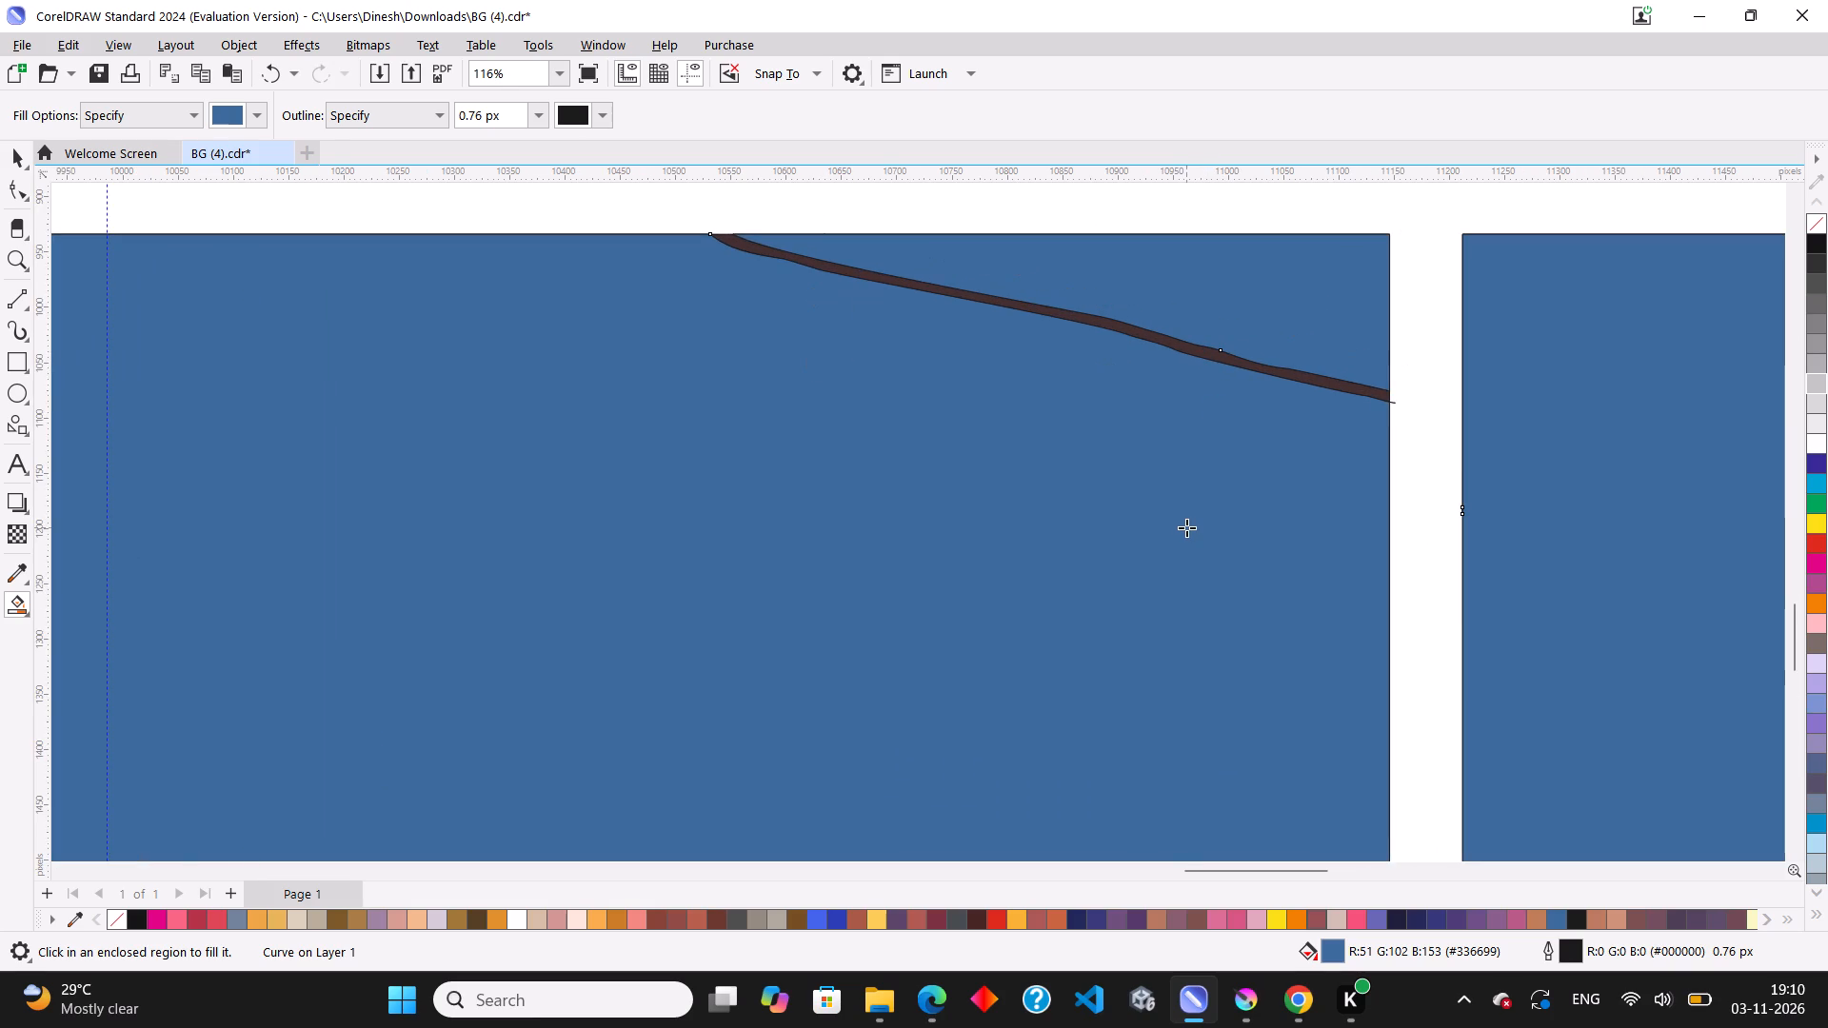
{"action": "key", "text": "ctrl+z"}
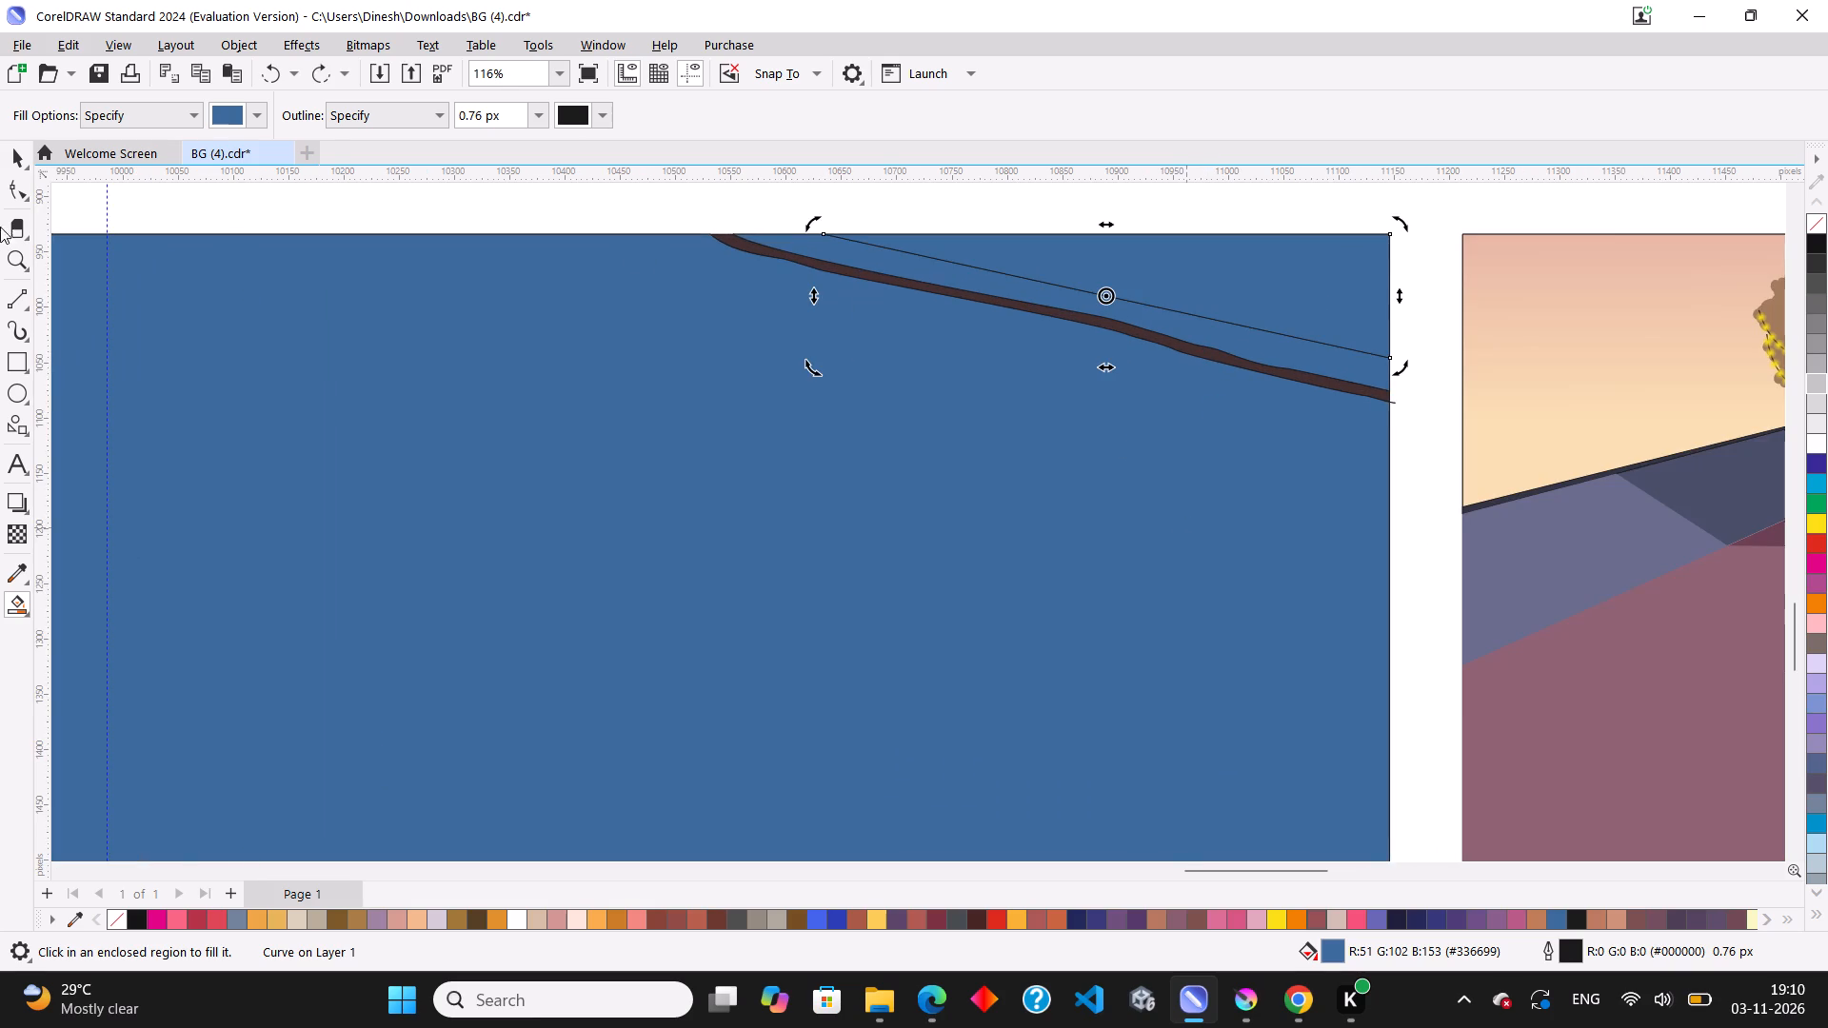
Recolour the large blue ground shape with the dark brown #3B2225.
{"action": "left_click", "coordinate": [16, 149]}
{"action": "scroll", "coordinate": [754, 470], "scroll_direction": "down", "scroll_amount": 4}
{"action": "left_click", "coordinate": [675, 291]}
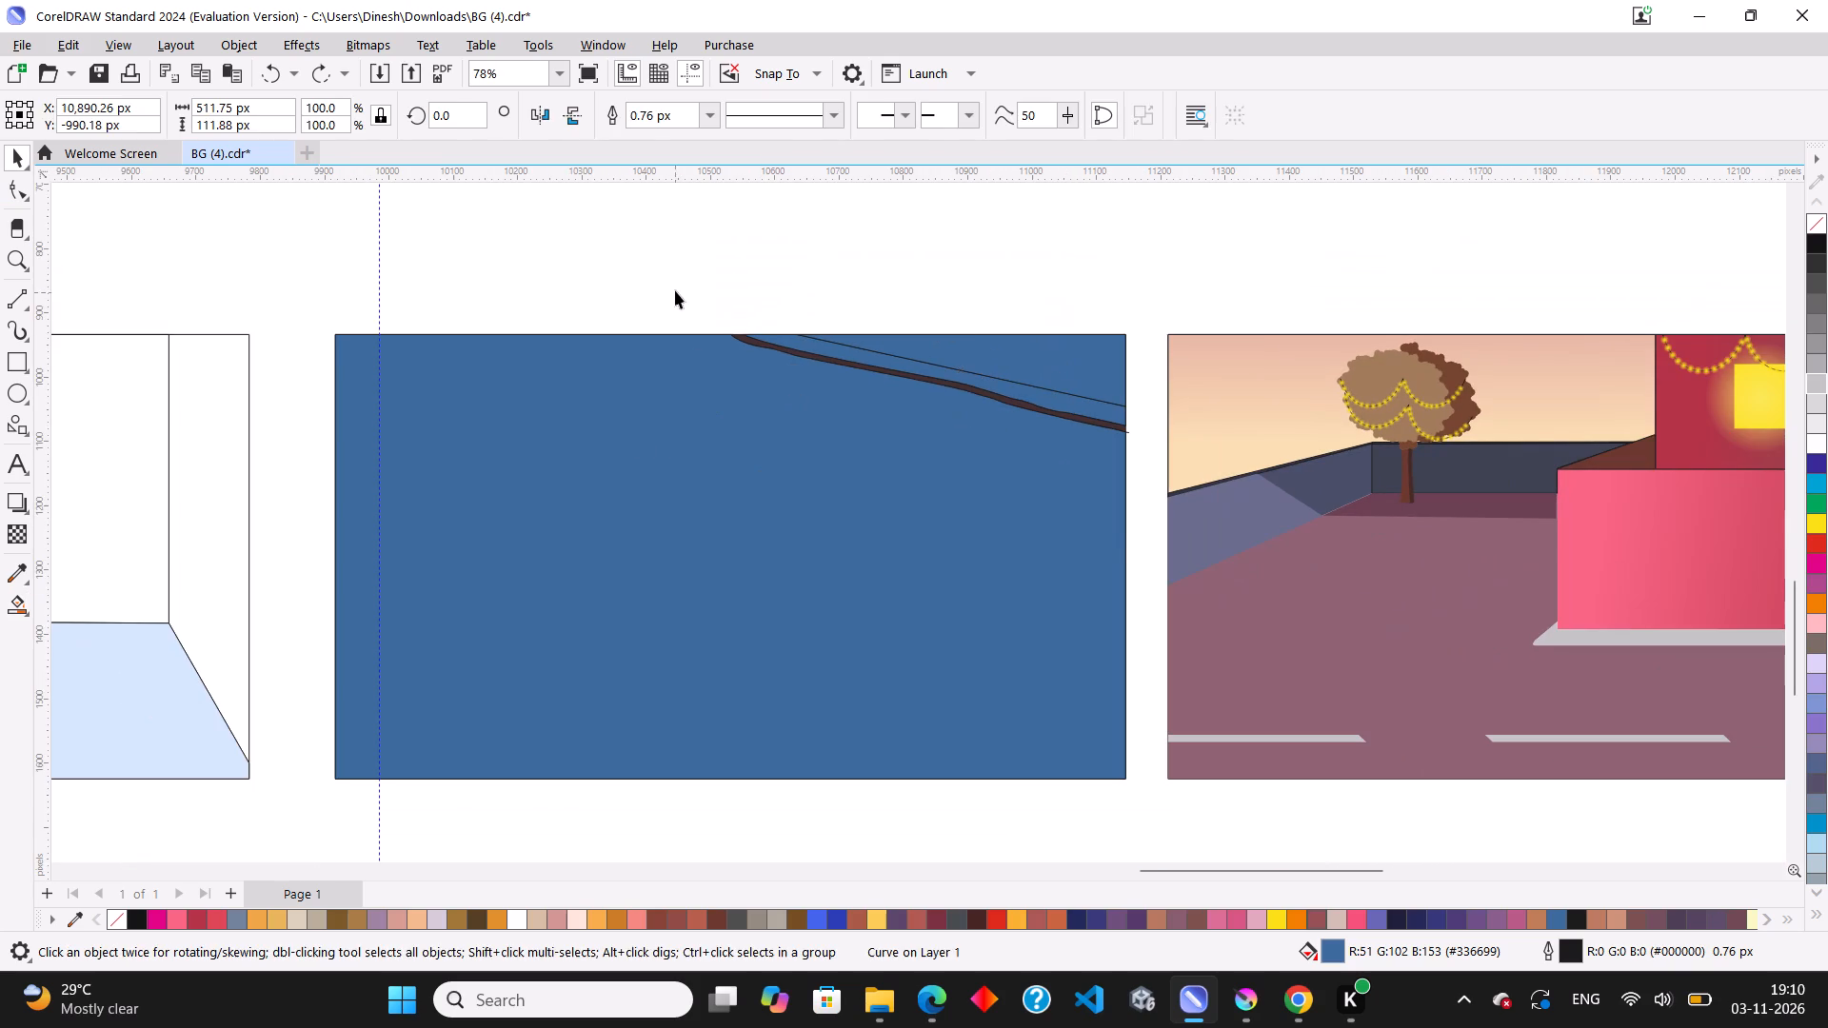
{"action": "left_click", "coordinate": [712, 506]}
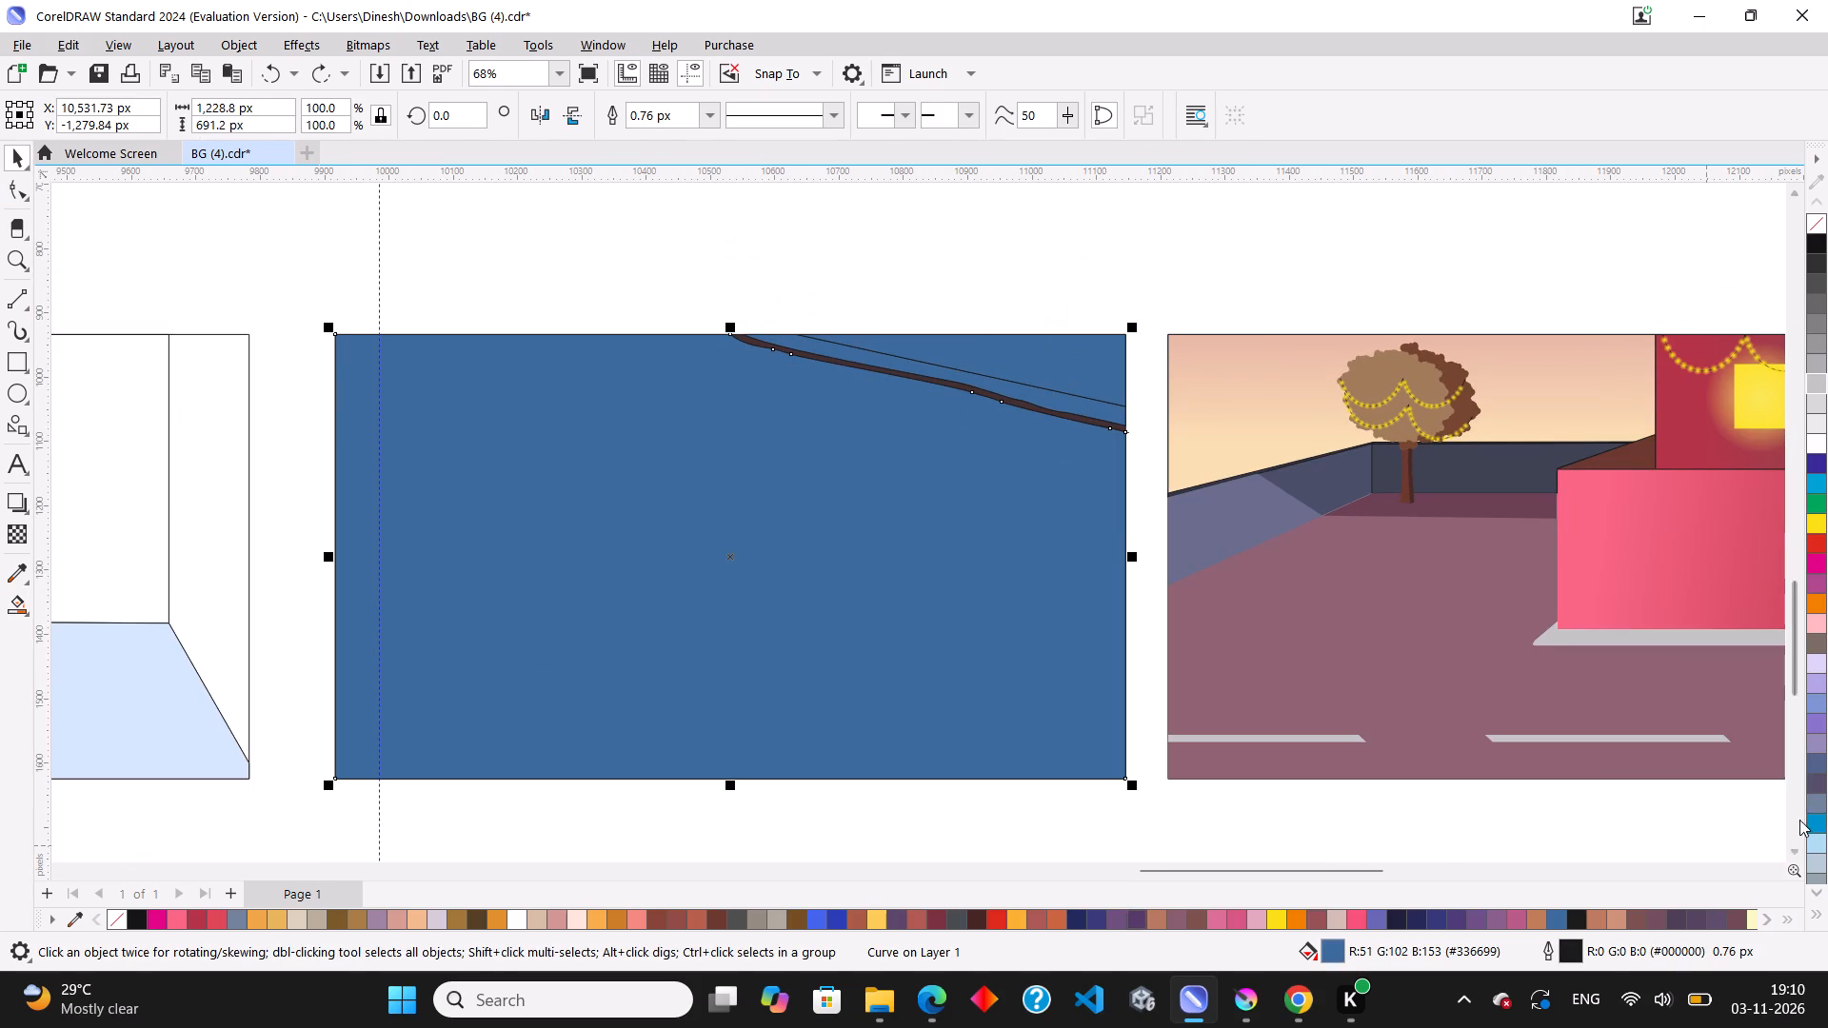
{"action": "left_click", "coordinate": [1789, 918]}
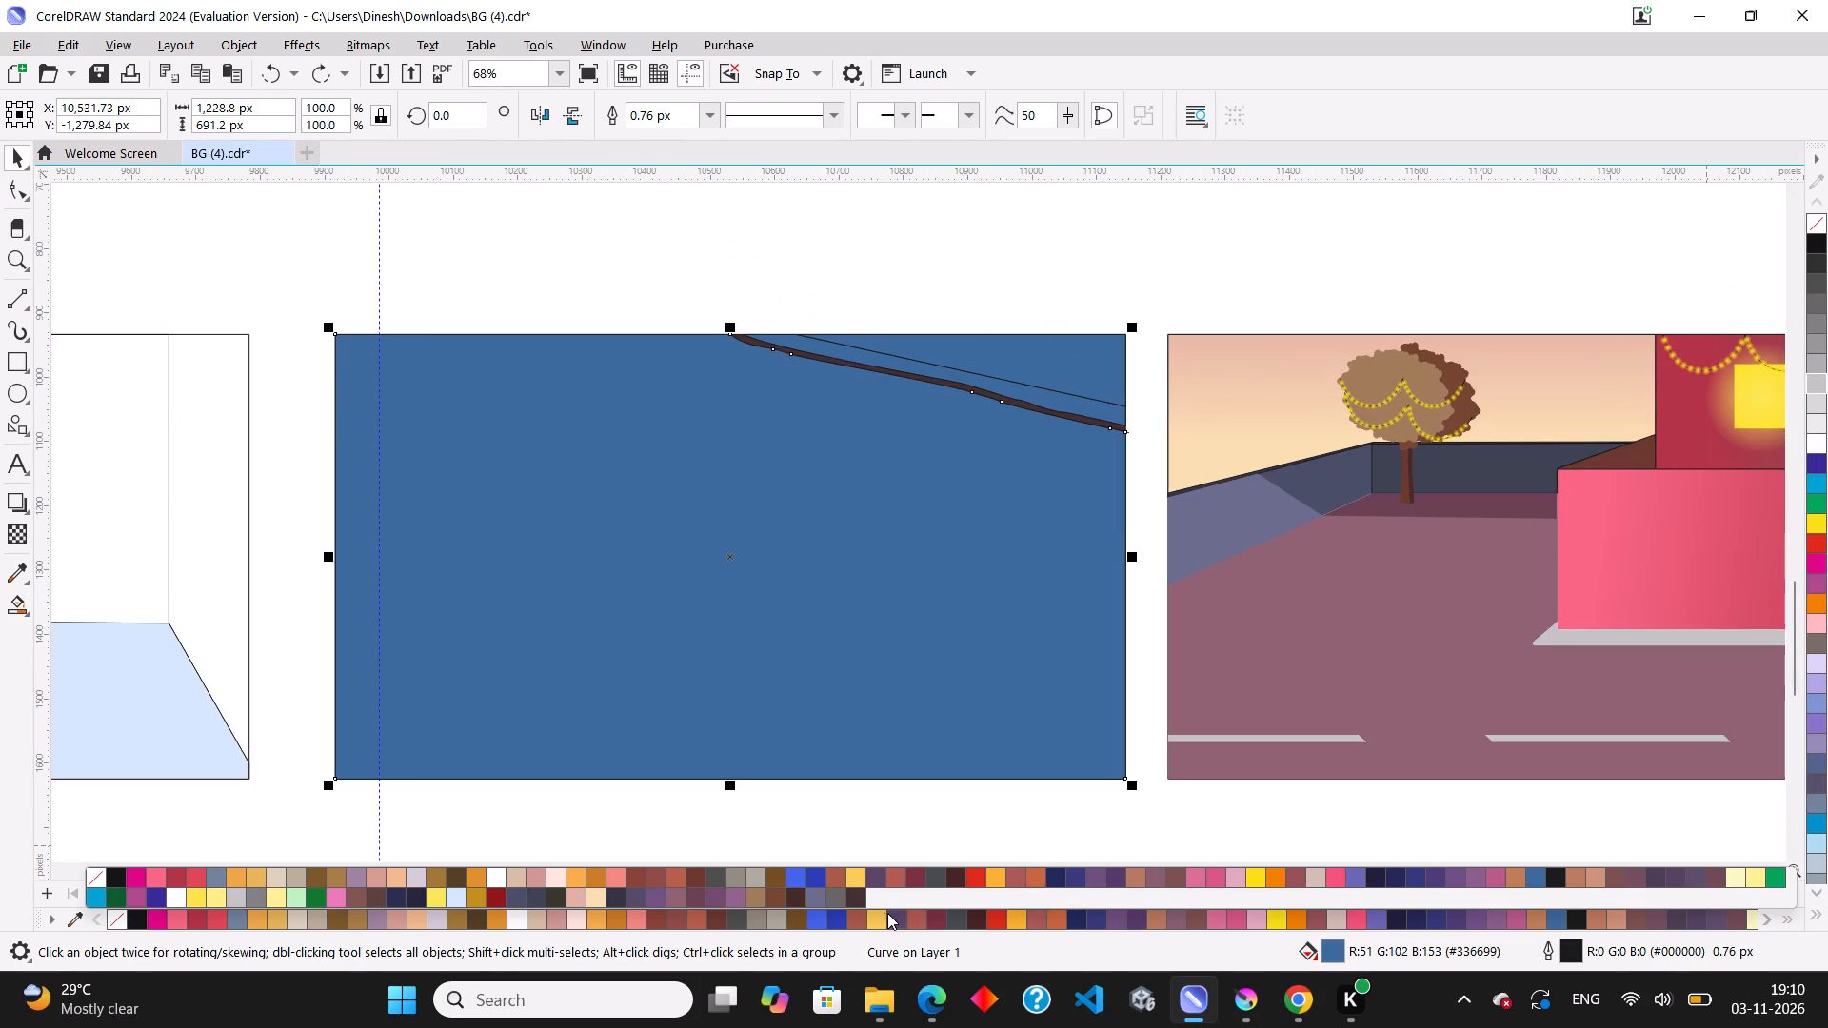
{"action": "left_click", "coordinate": [857, 899]}
Flatten the ground shape's curved edge where it meets the scene's top border by adjusting the first node's curve handle.
{"action": "scroll", "coordinate": [842, 408], "scroll_direction": "up", "scroll_amount": 3}
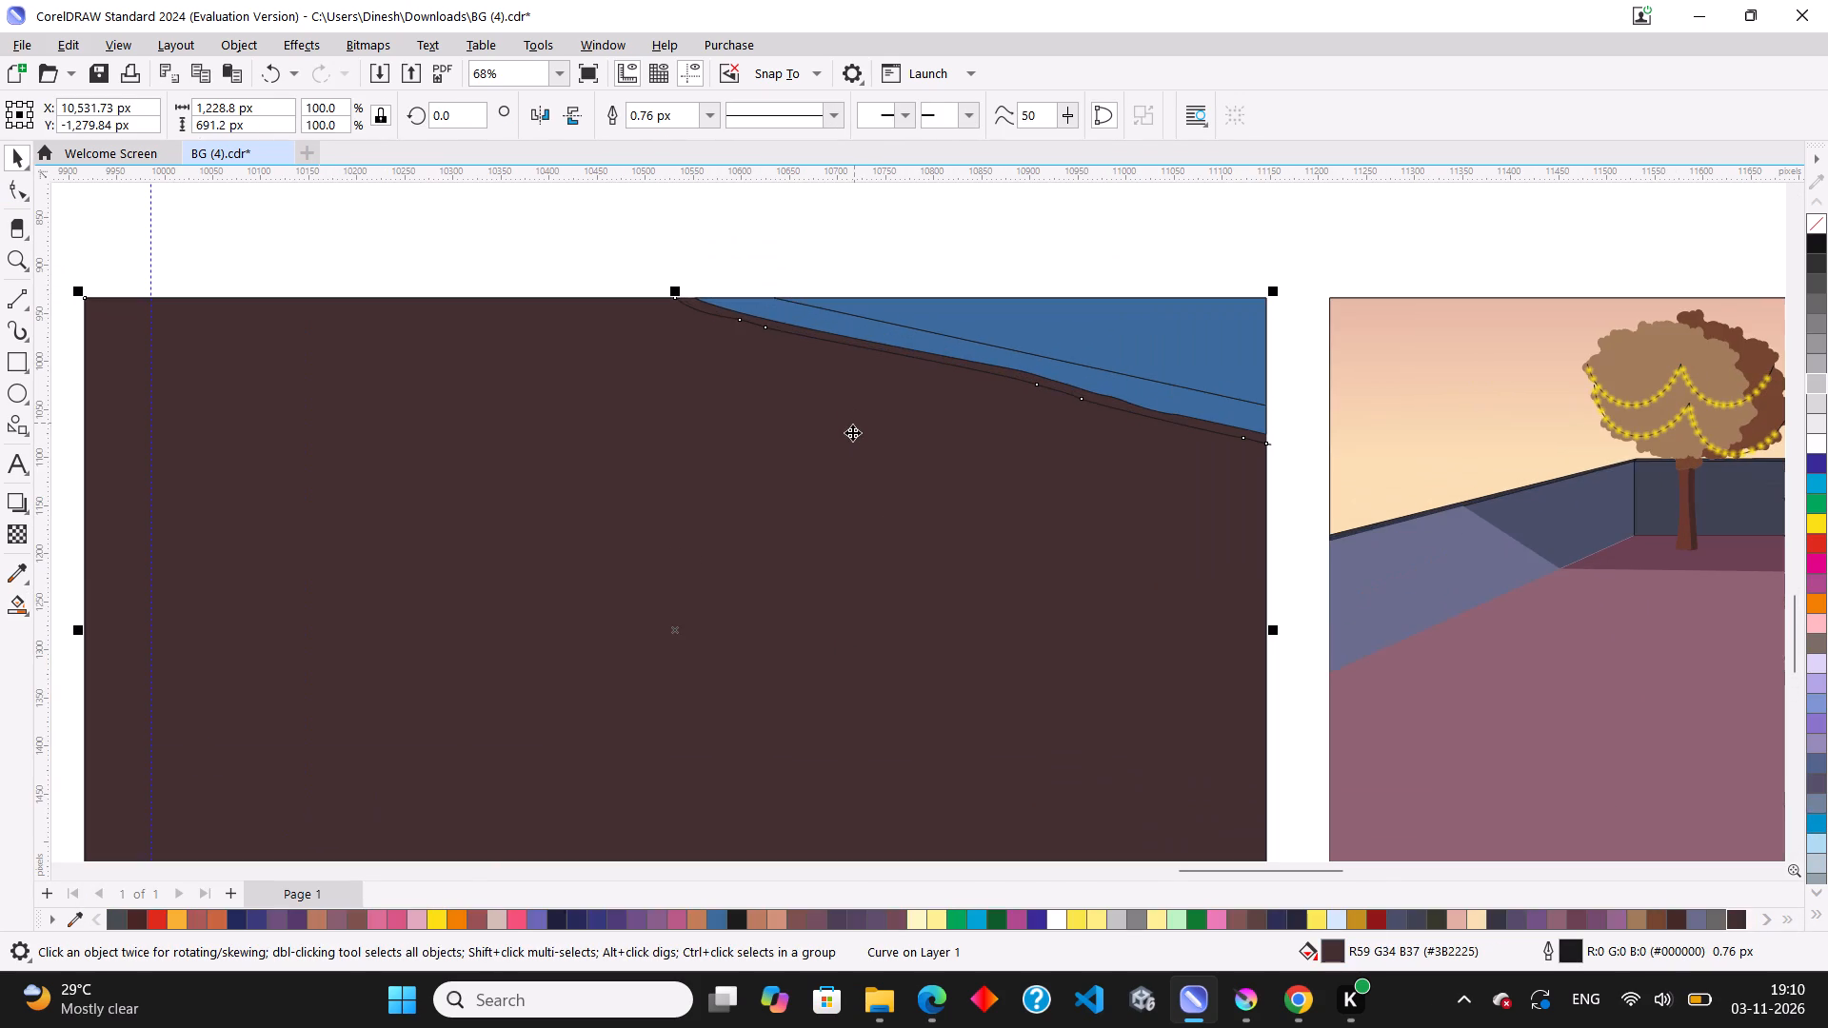
{"action": "scroll", "coordinate": [995, 364], "scroll_direction": "up", "scroll_amount": 5}
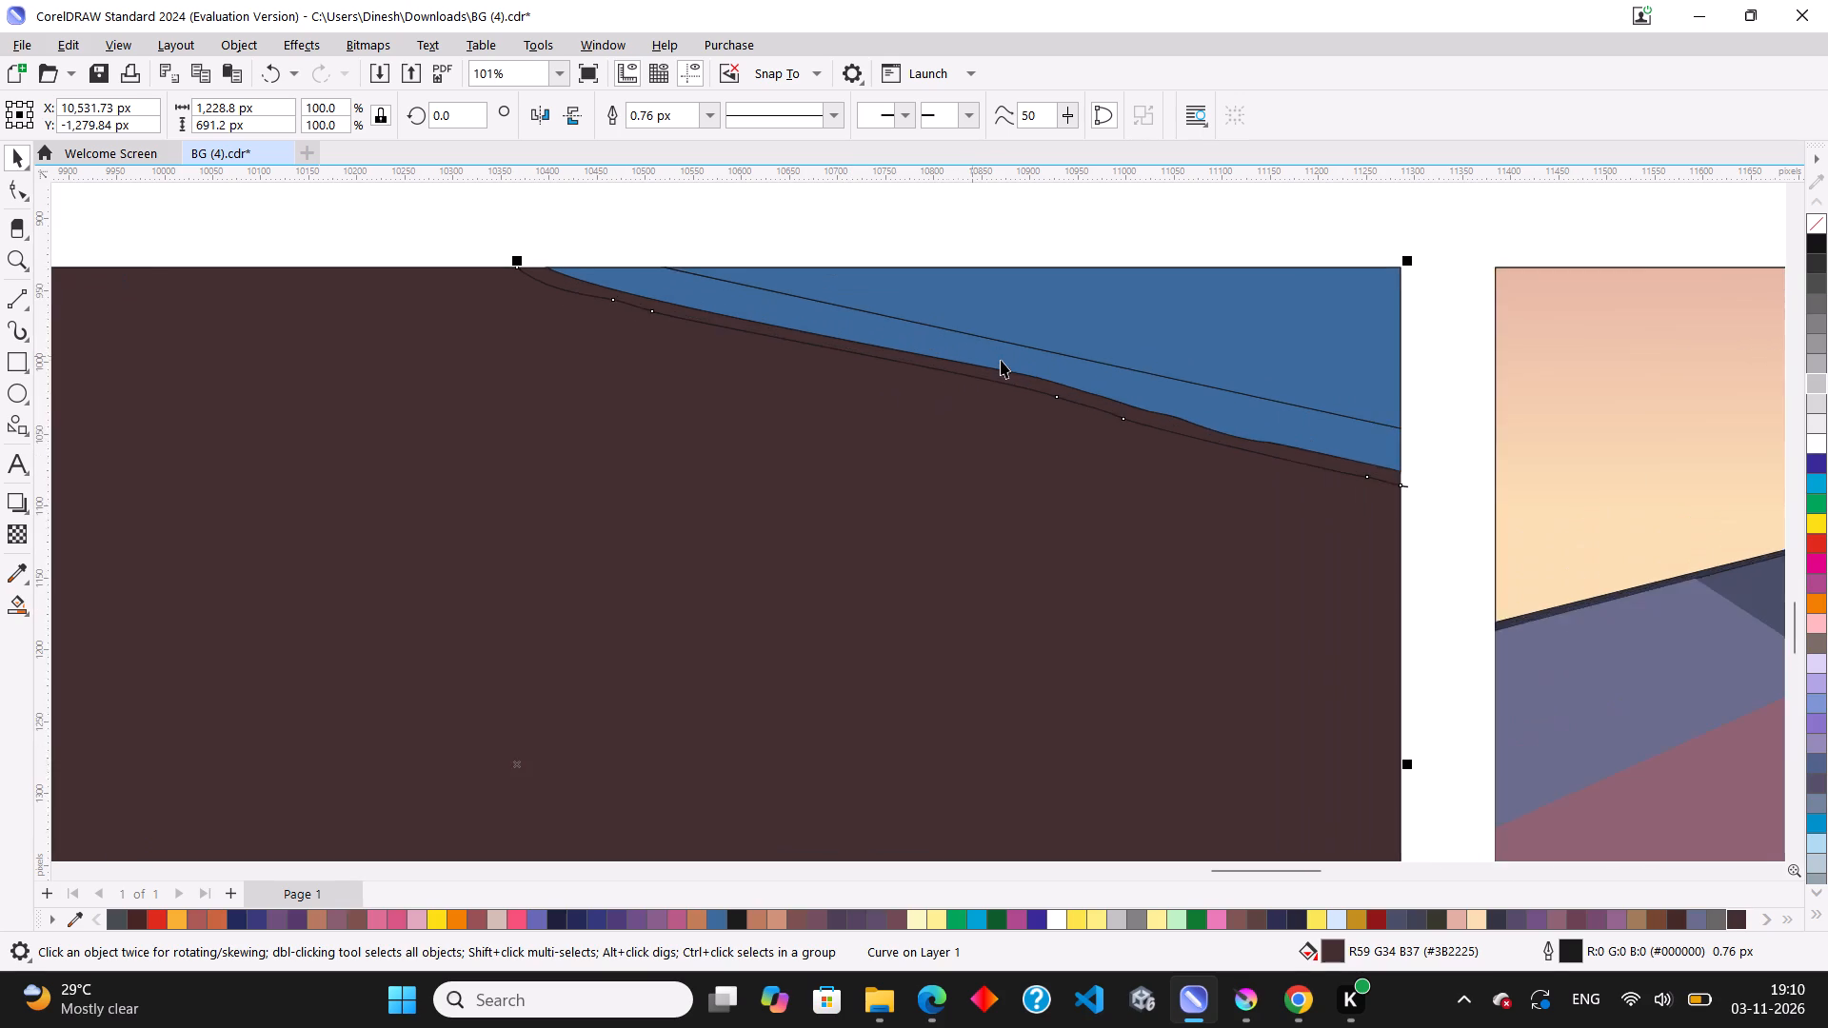
{"action": "scroll", "coordinate": [1001, 360], "scroll_direction": "up", "scroll_amount": 1}
{"action": "scroll", "coordinate": [993, 508], "scroll_direction": "down", "scroll_amount": 2}
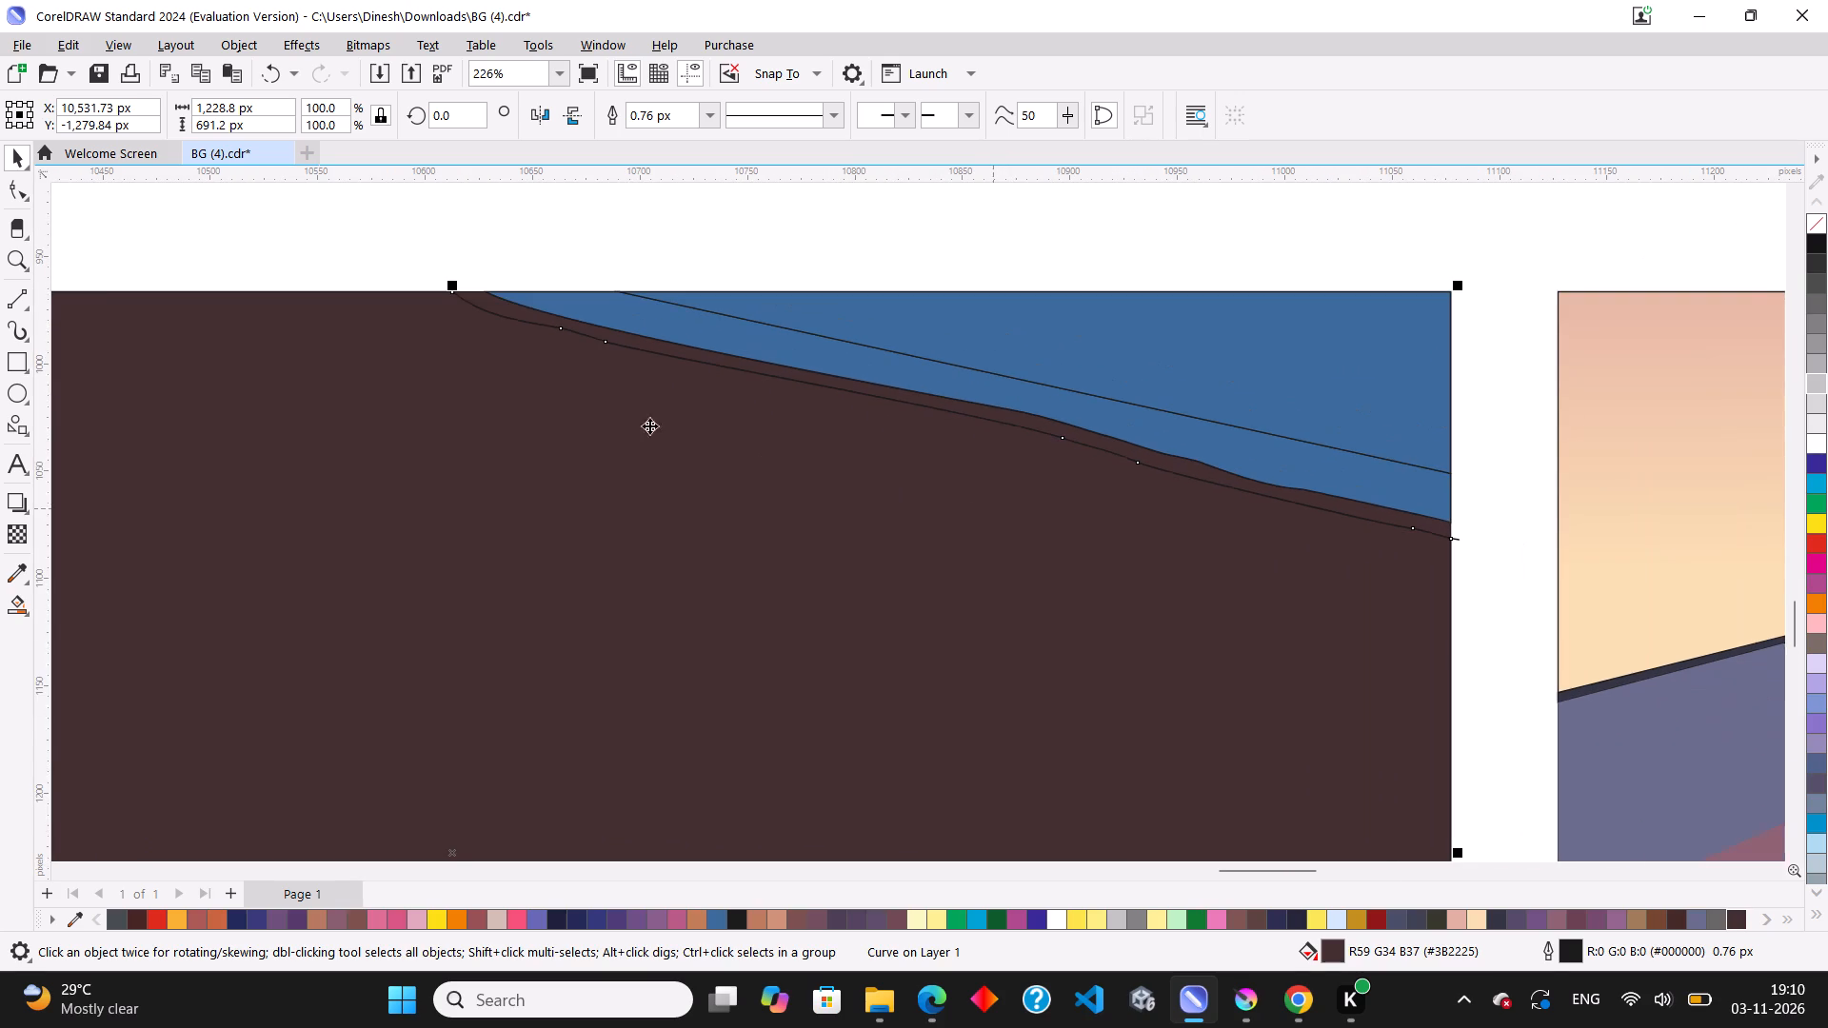
{"action": "left_click", "coordinate": [8, 188]}
{"action": "scroll", "coordinate": [426, 319], "scroll_direction": "up", "scroll_amount": 6}
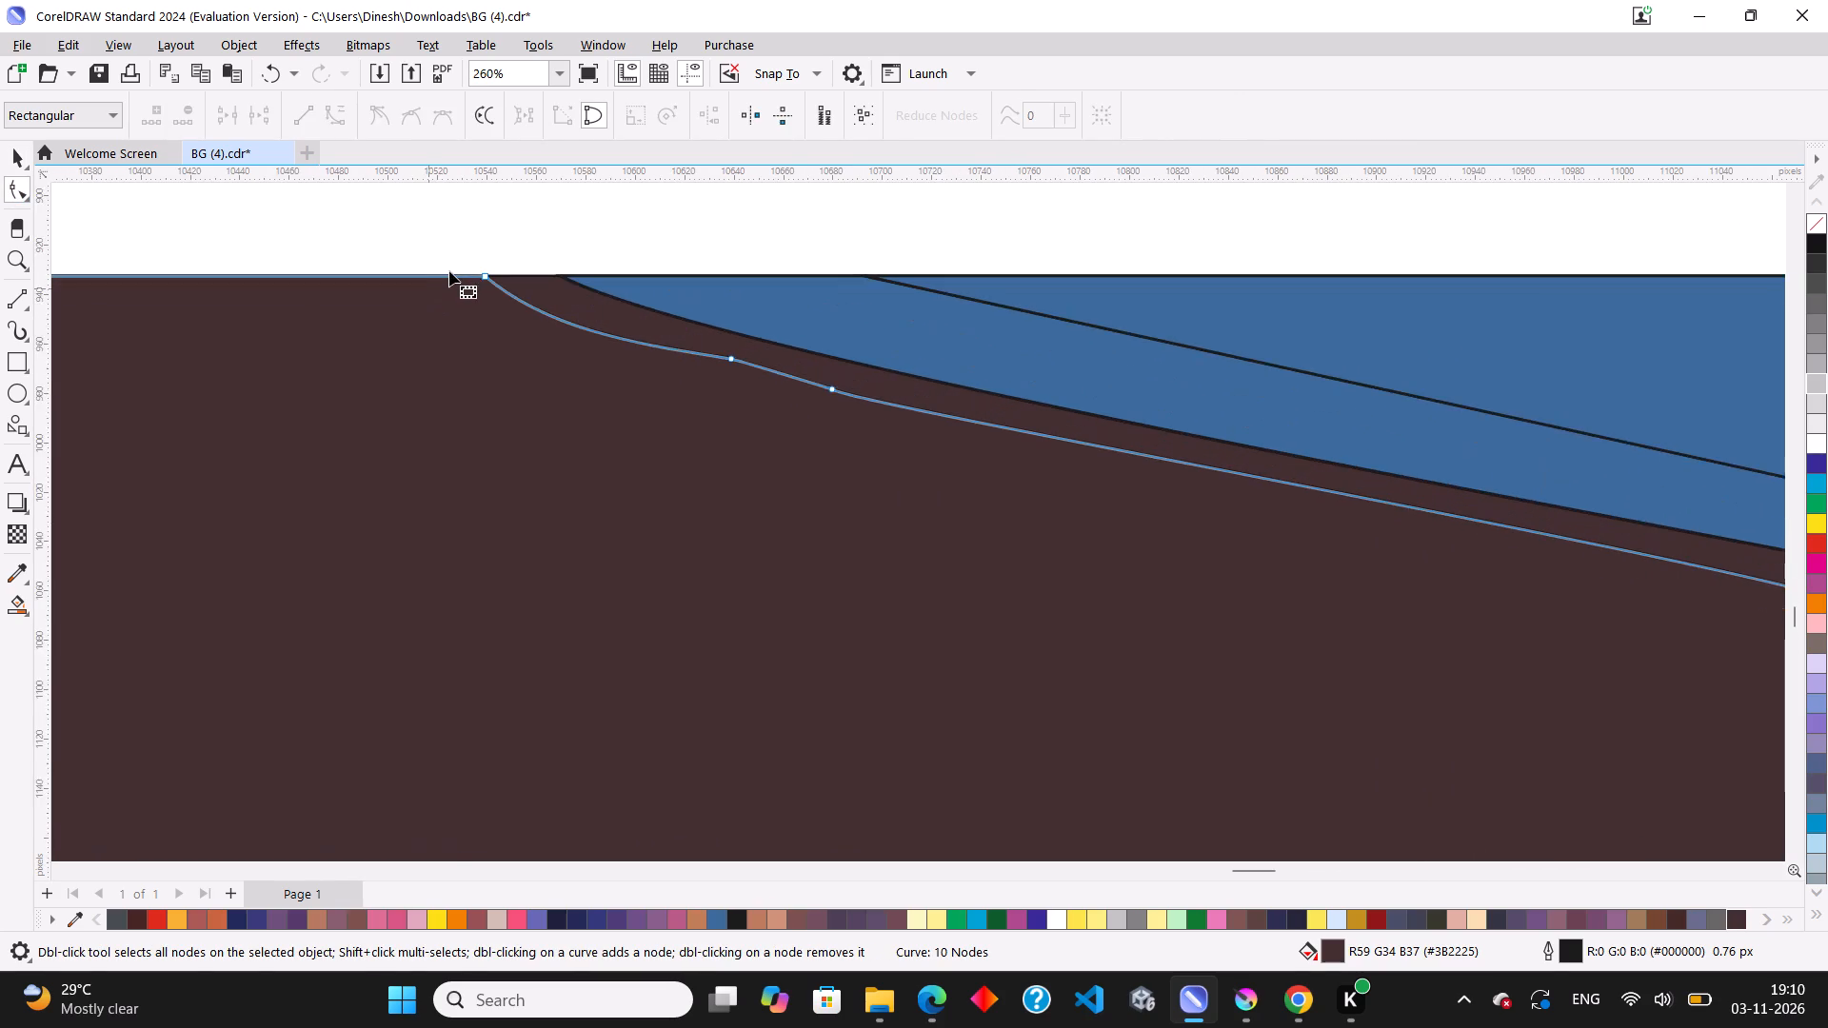
{"action": "scroll", "coordinate": [449, 271], "scroll_direction": "up", "scroll_amount": 11}
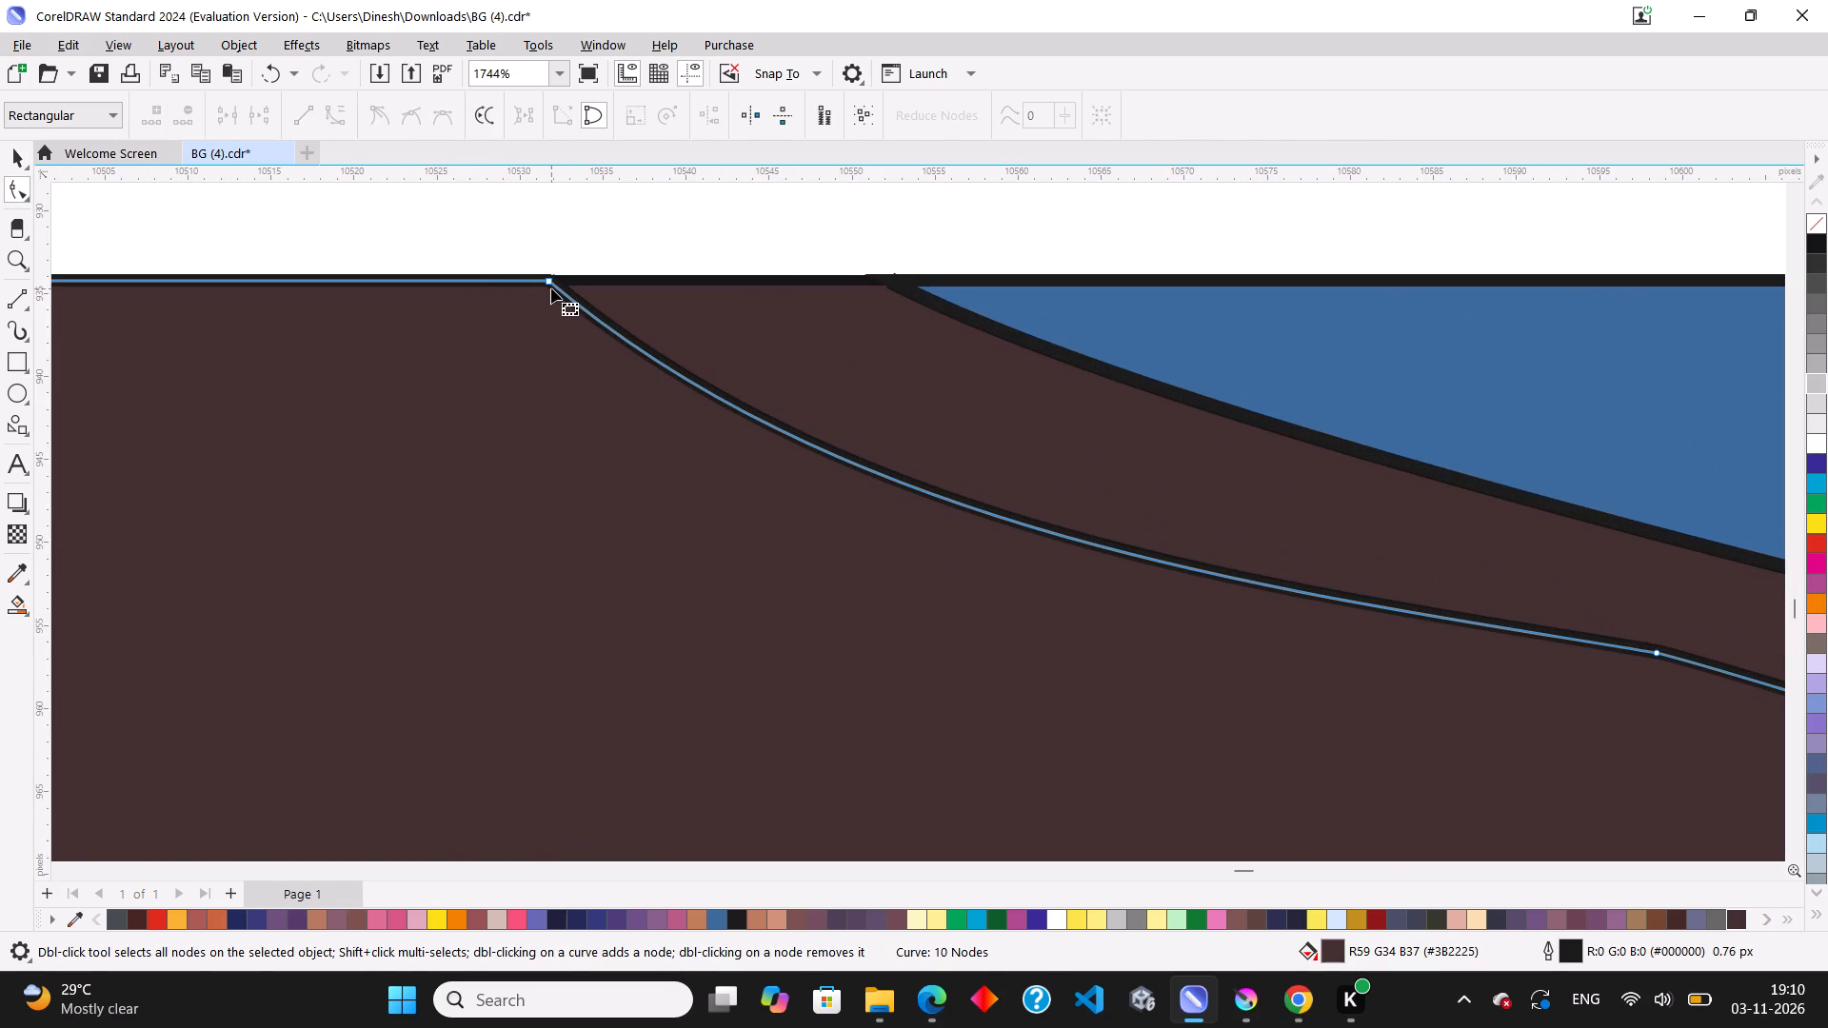
{"action": "scroll", "coordinate": [549, 287], "scroll_direction": "down", "scroll_amount": 5}
{"action": "scroll", "coordinate": [699, 303], "scroll_direction": "up", "scroll_amount": 1}
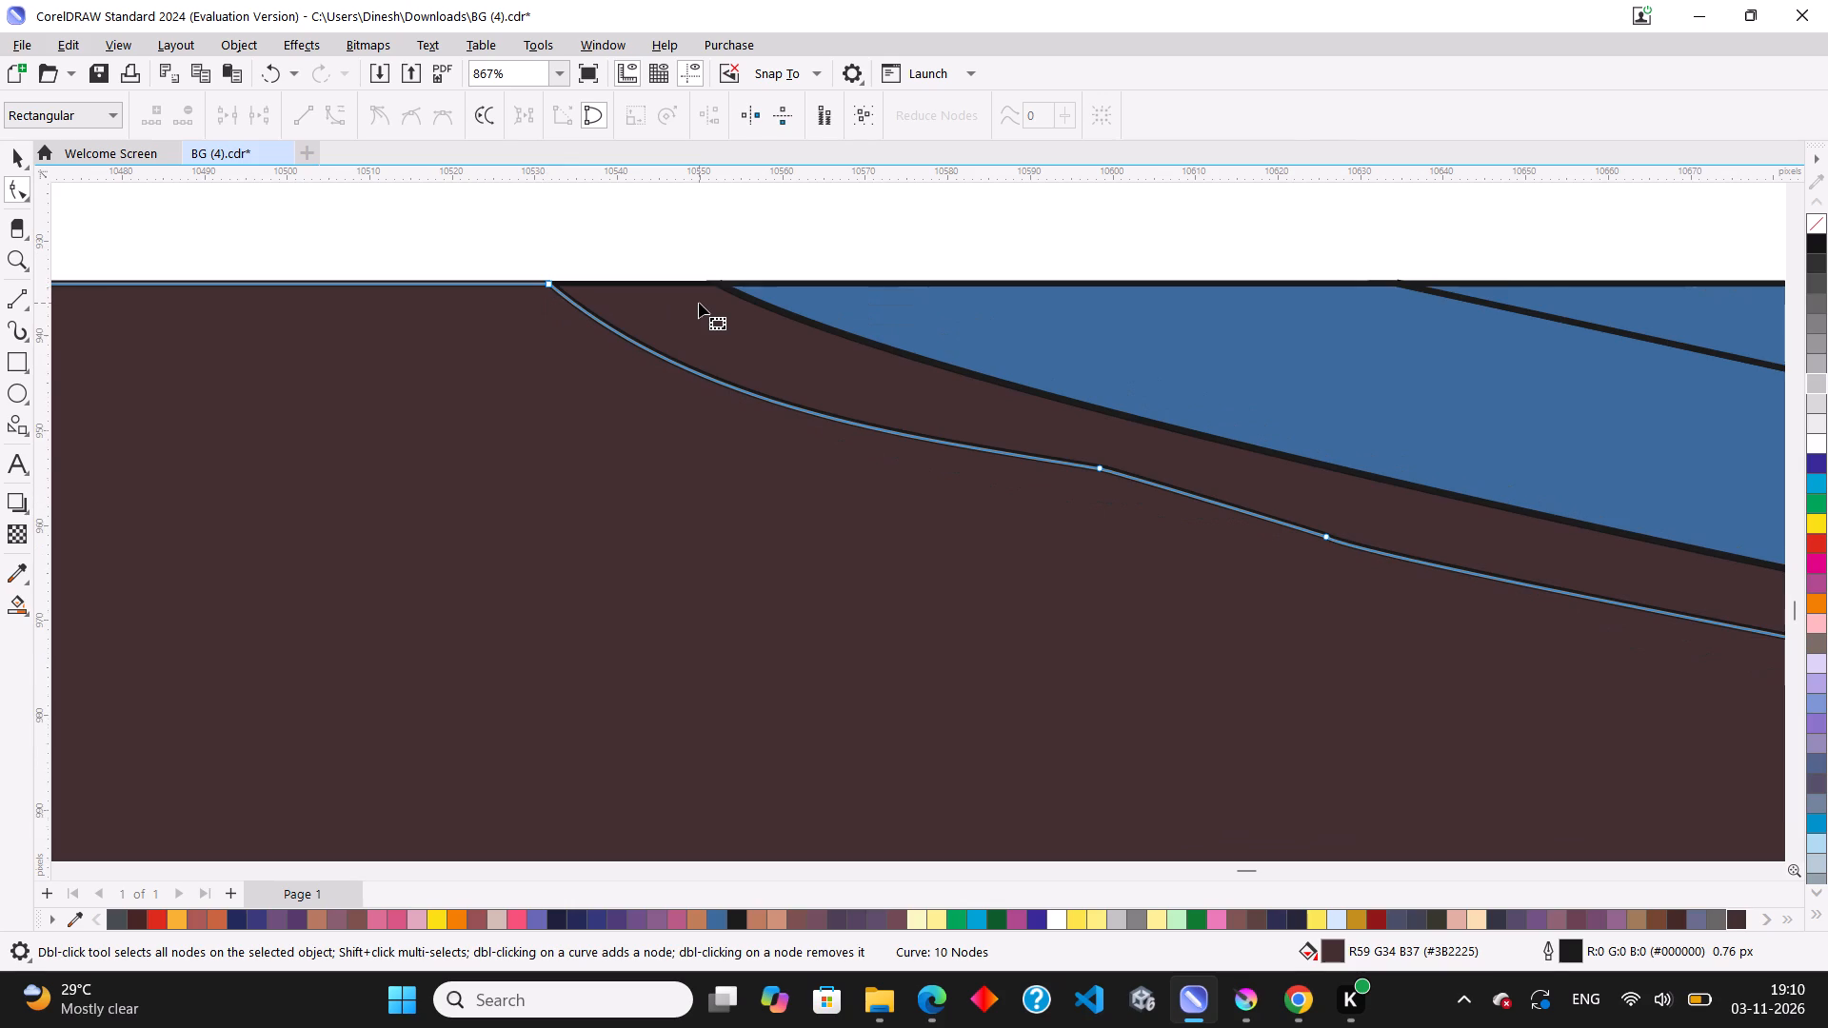
{"action": "scroll", "coordinate": [728, 395], "scroll_direction": "down", "scroll_amount": 3}
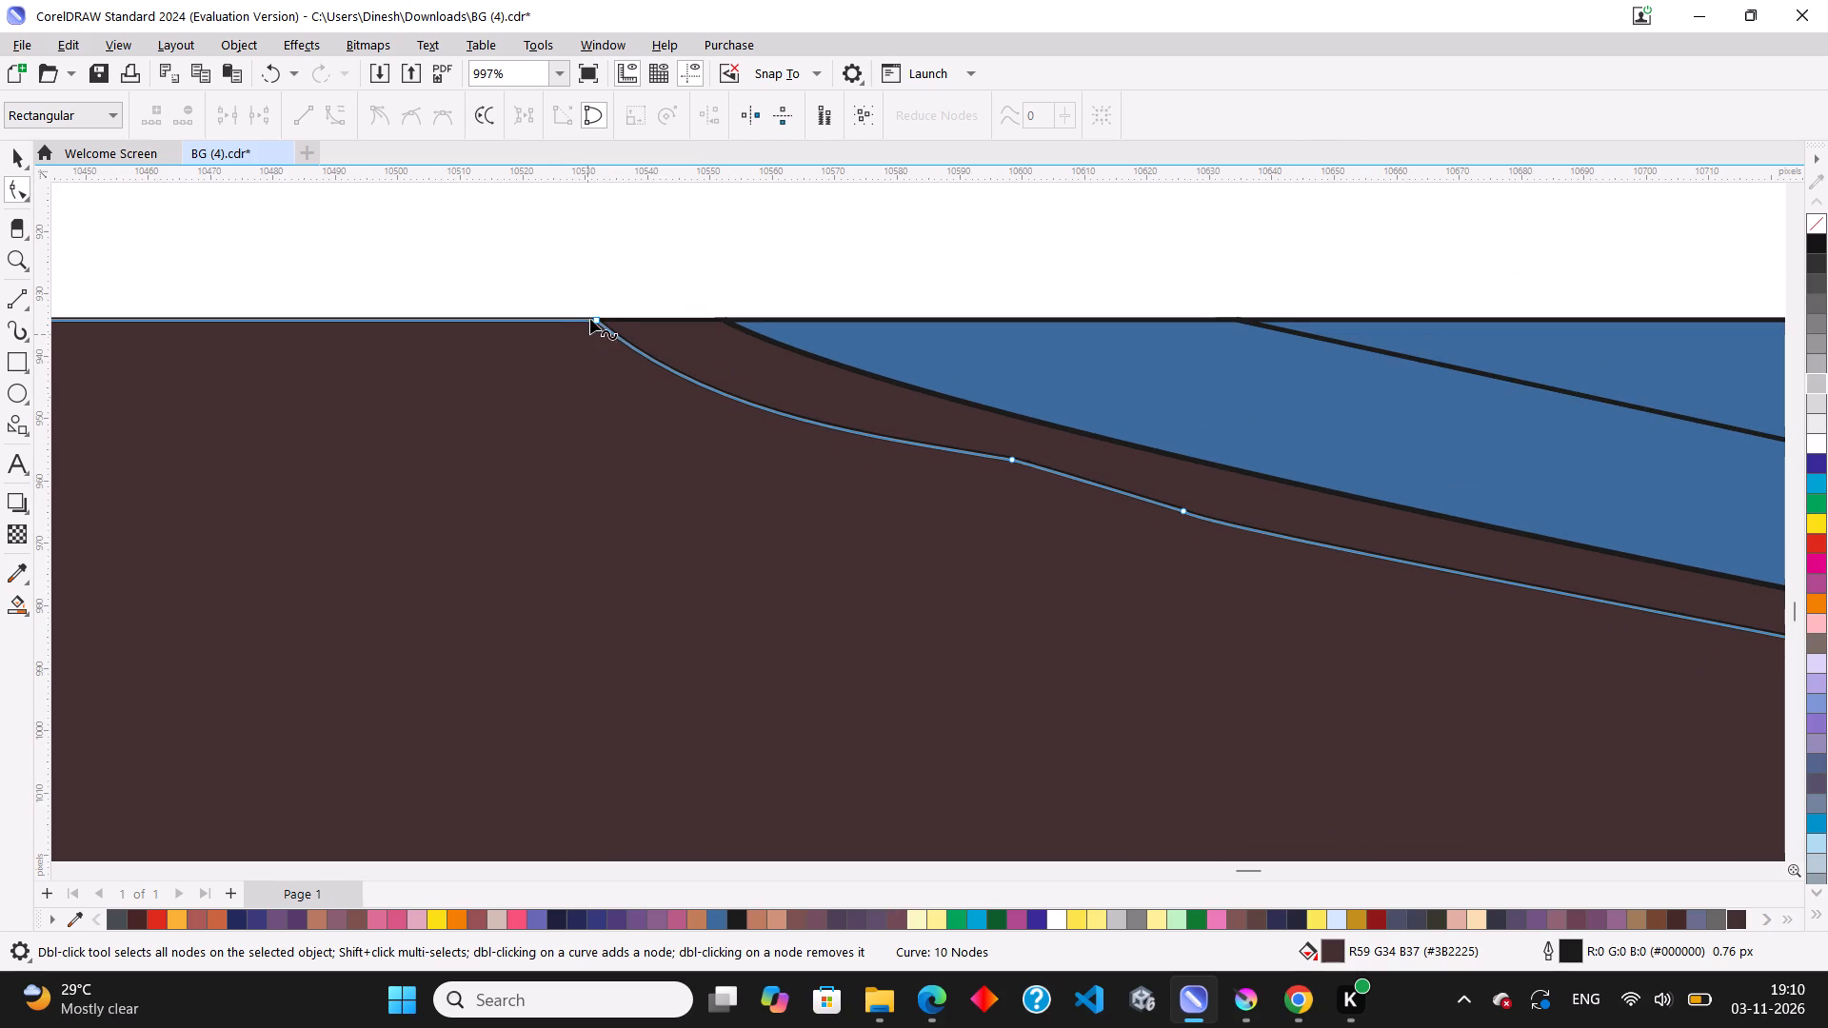
{"action": "left_click", "coordinate": [594, 317]}
{"action": "scroll", "coordinate": [658, 333], "scroll_direction": "up", "scroll_amount": 6}
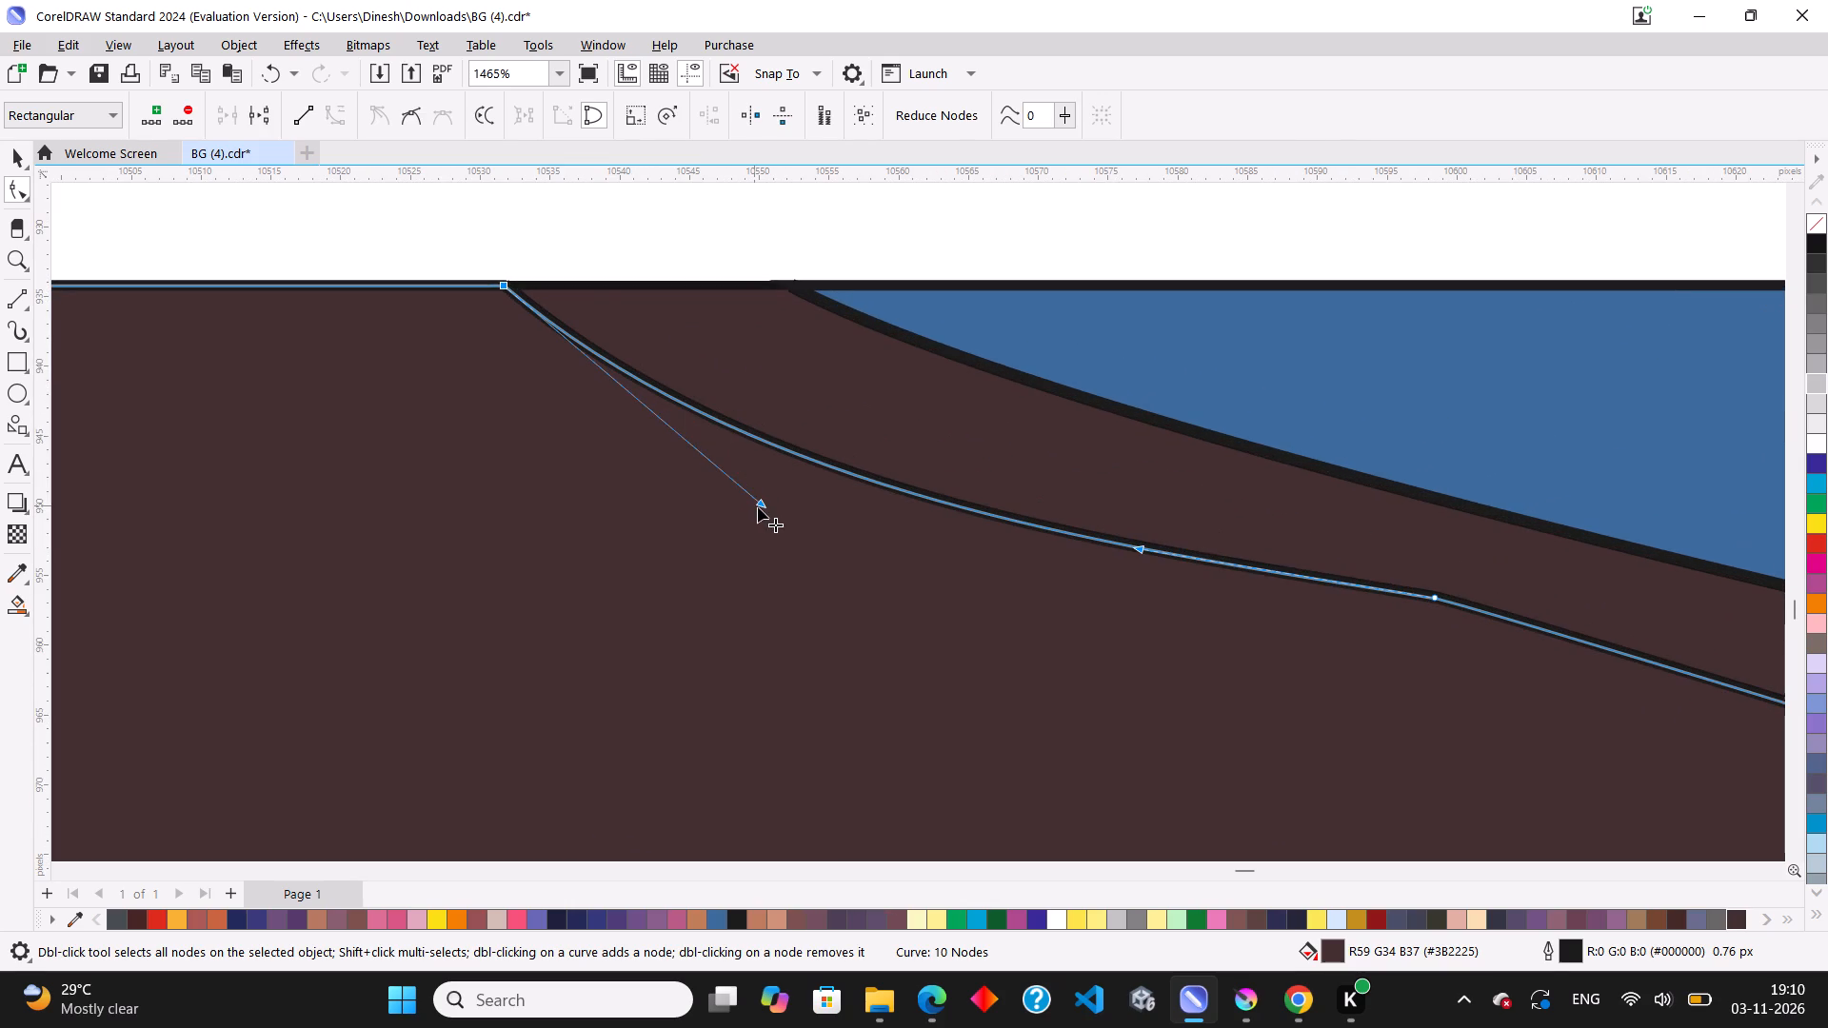
{"action": "left_click_drag", "start_coordinate": [758, 507], "coordinate": [711, 411]}
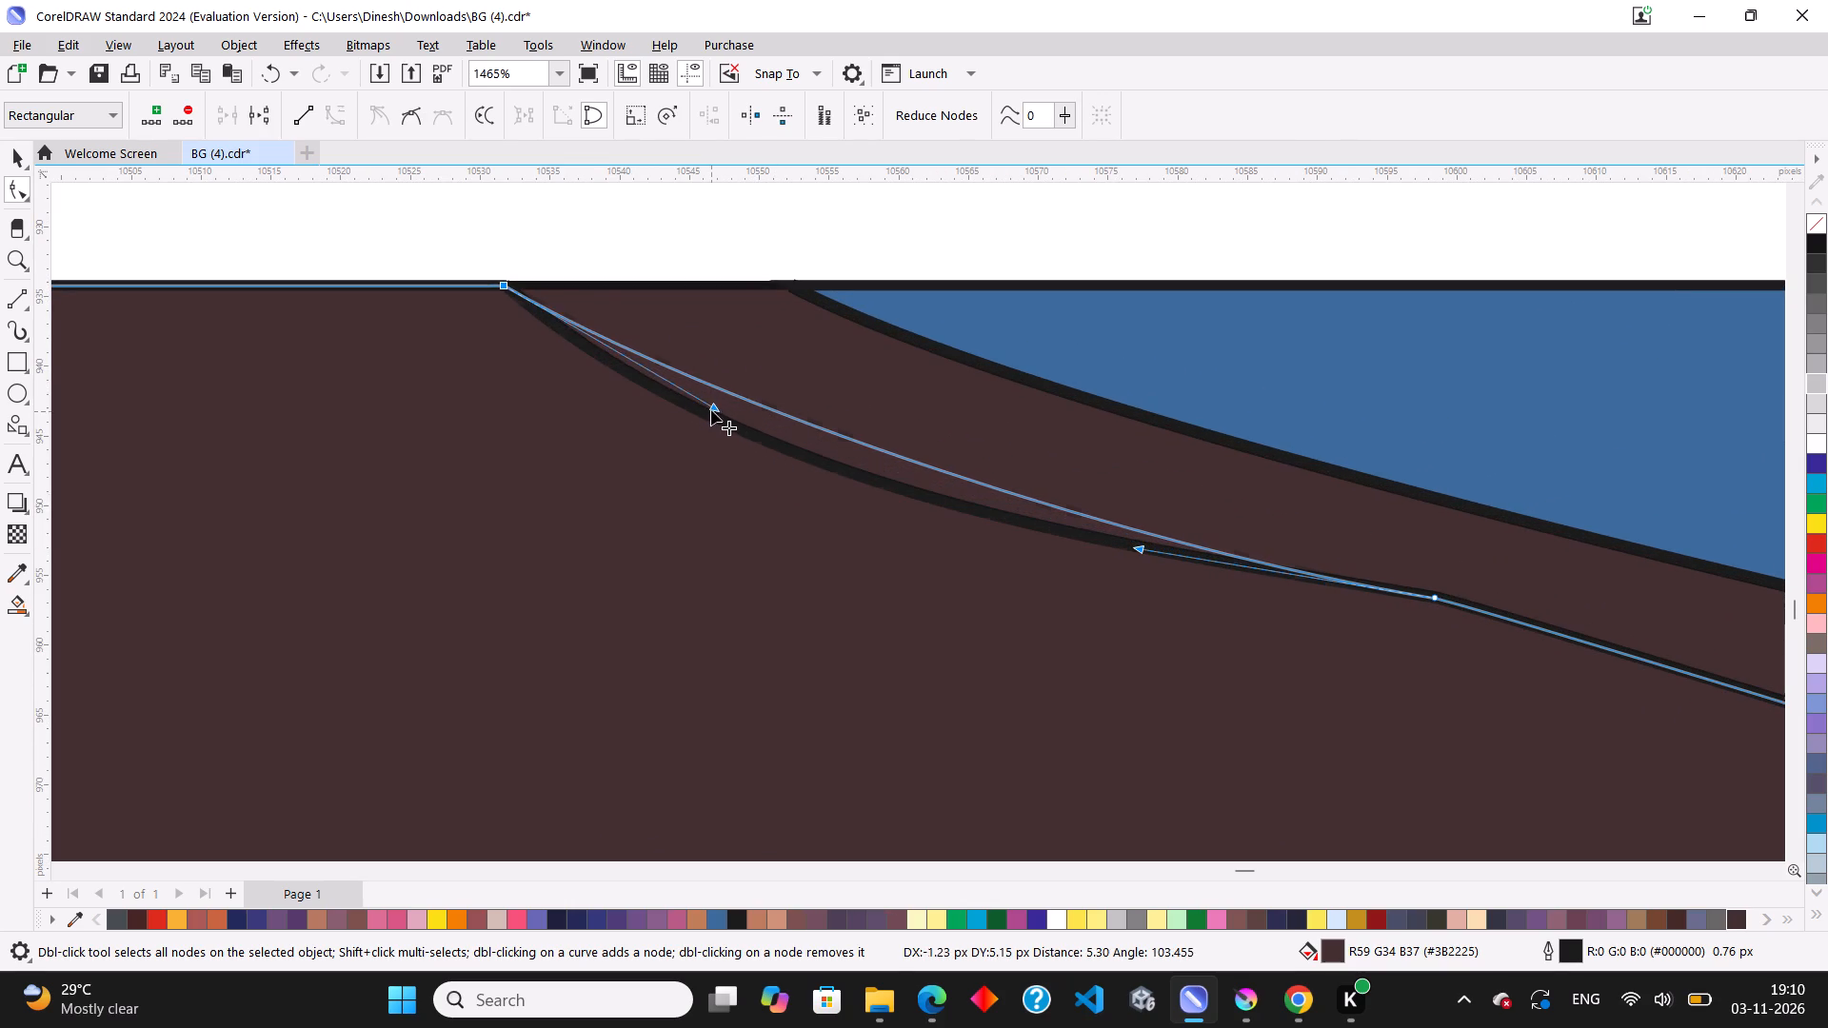
Move the overhanging end node of the lower black contour line back onto the dark scene's right border.
{"action": "scroll", "coordinate": [697, 402], "scroll_direction": "down", "scroll_amount": 15}
{"action": "scroll", "coordinate": [869, 470], "scroll_direction": "down", "scroll_amount": 4}
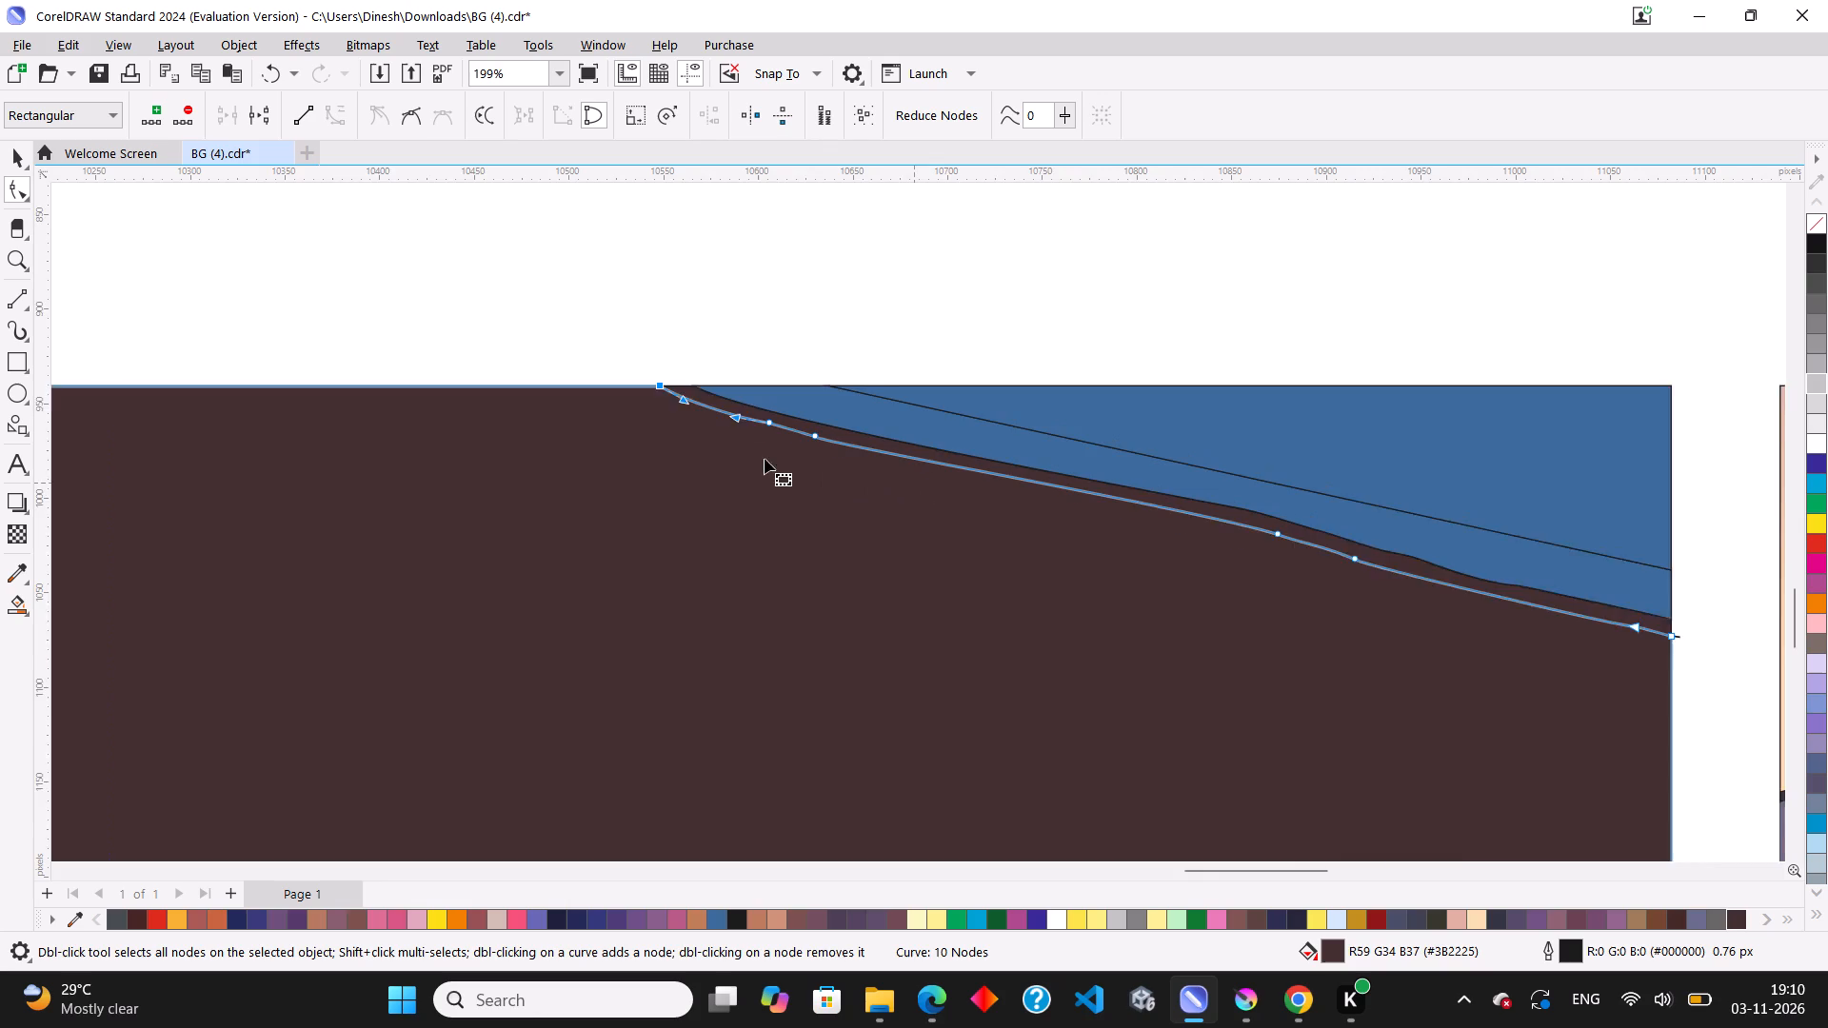
{"action": "scroll", "coordinate": [1189, 560], "scroll_direction": "up", "scroll_amount": 4}
{"action": "scroll", "coordinate": [1536, 576], "scroll_direction": "up", "scroll_amount": 11}
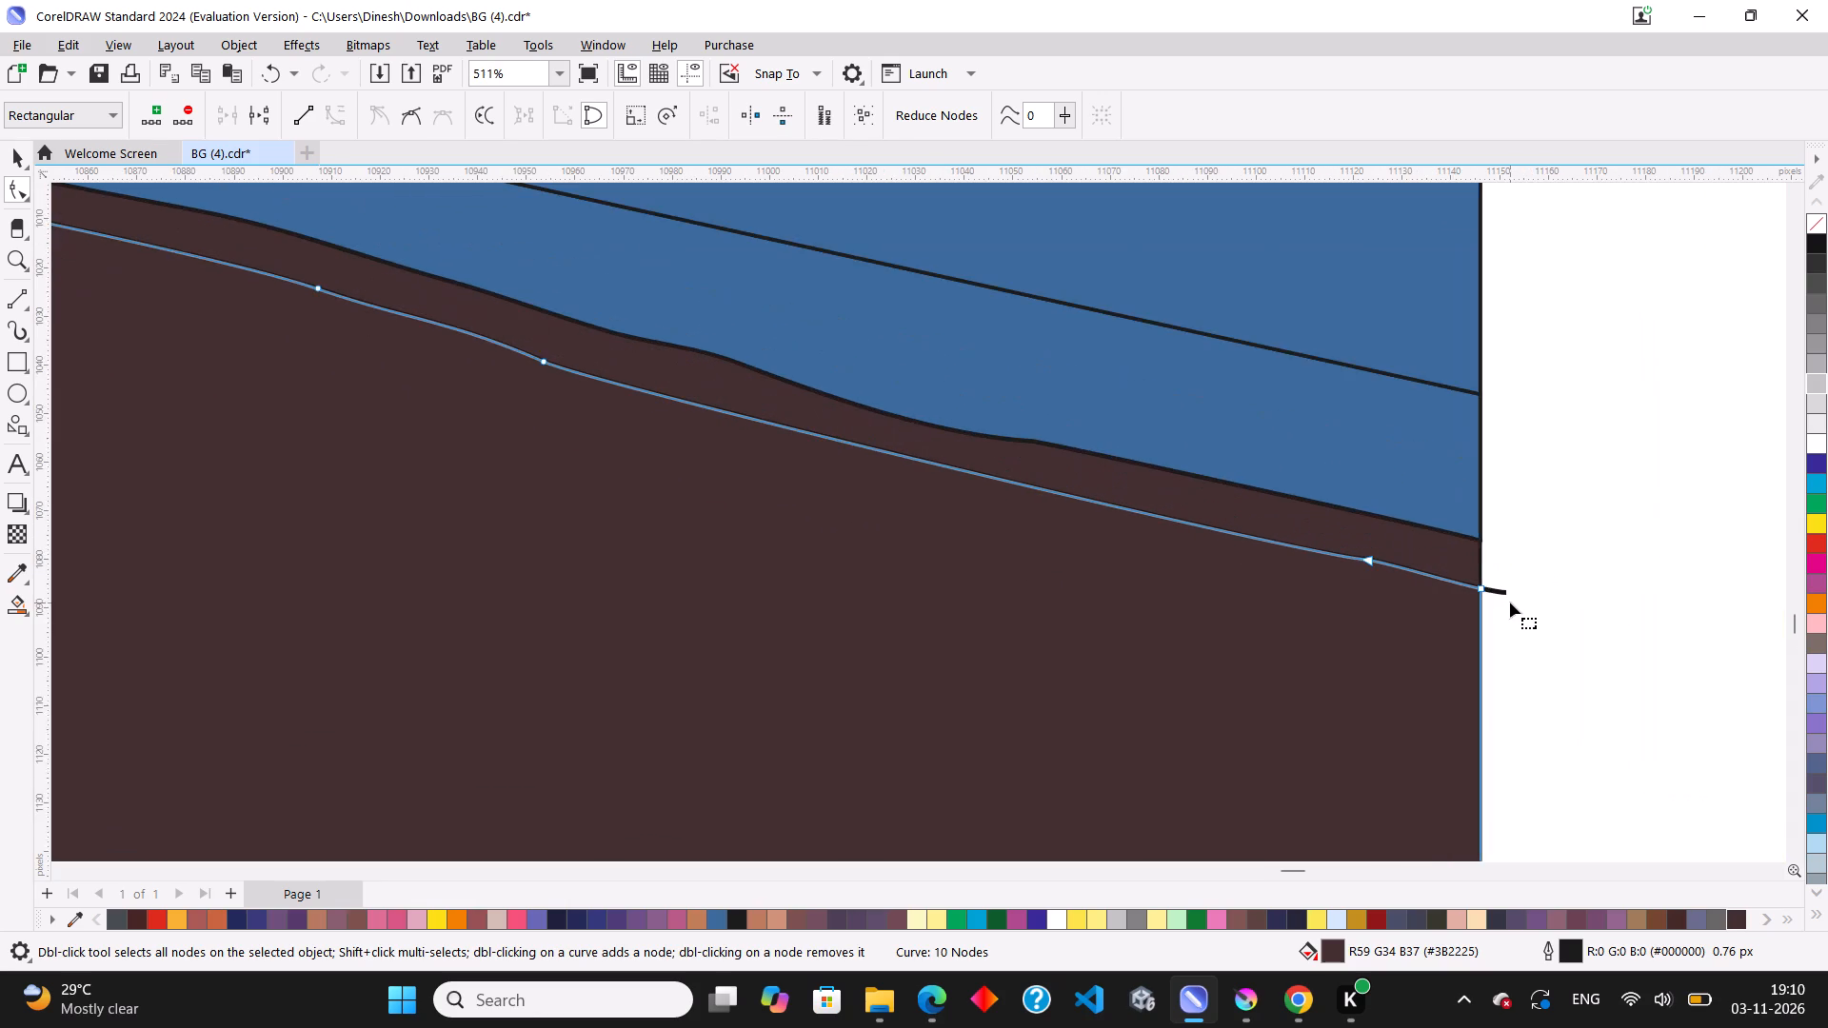
{"action": "scroll", "coordinate": [1490, 583], "scroll_direction": "up", "scroll_amount": 6}
{"action": "left_click", "coordinate": [1500, 595]}
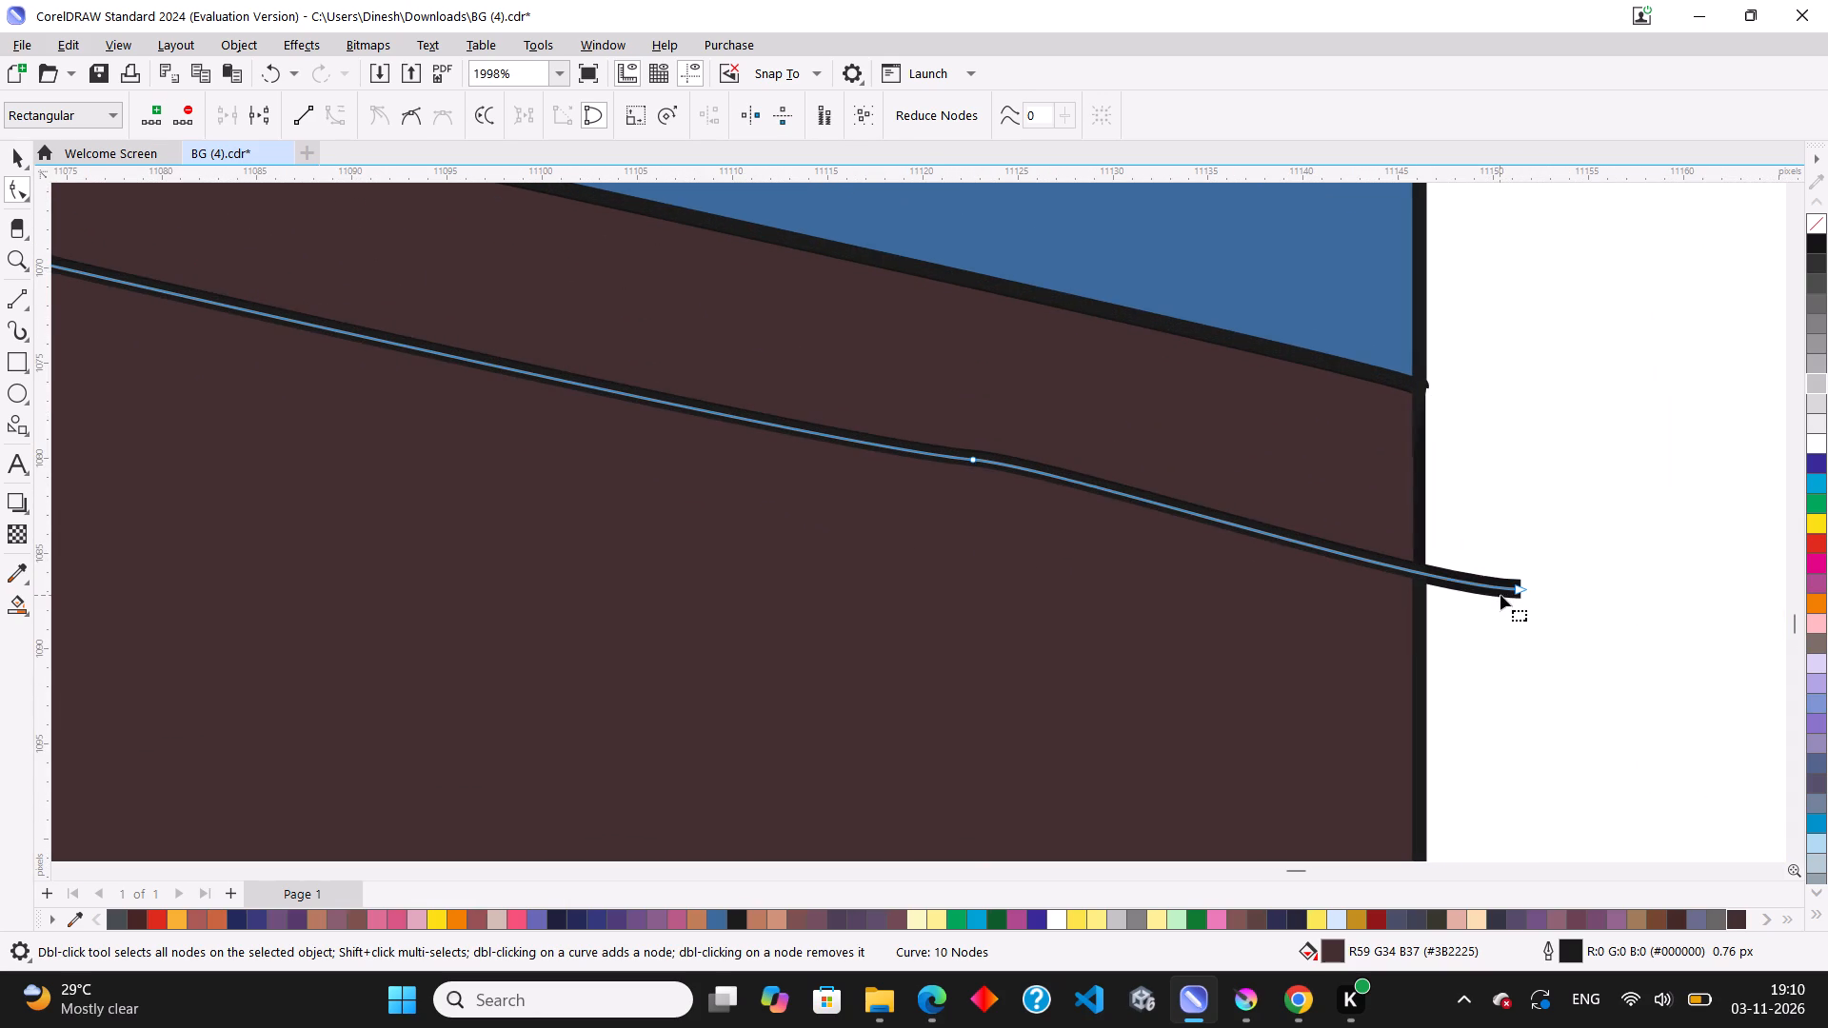
{"action": "double_click", "coordinate": [1421, 576]}
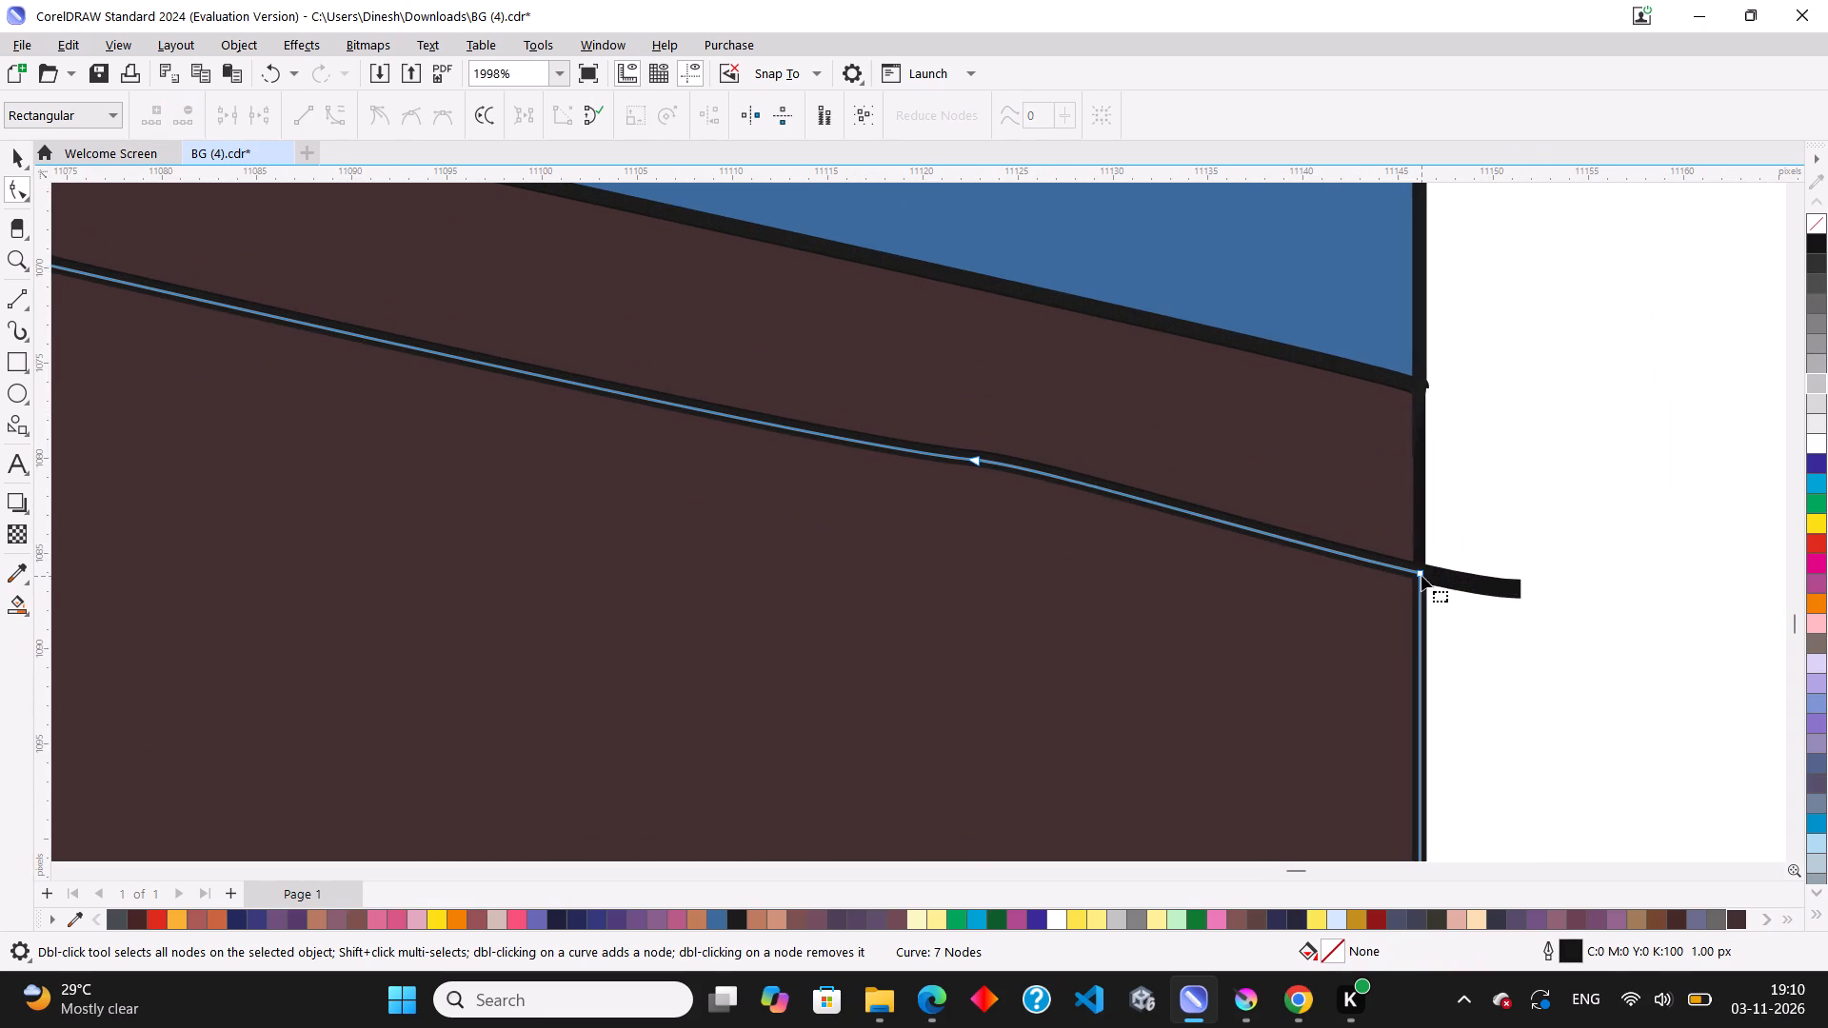
{"action": "key", "text": "ctrl+z"}
{"action": "left_click", "coordinate": [1501, 585]}
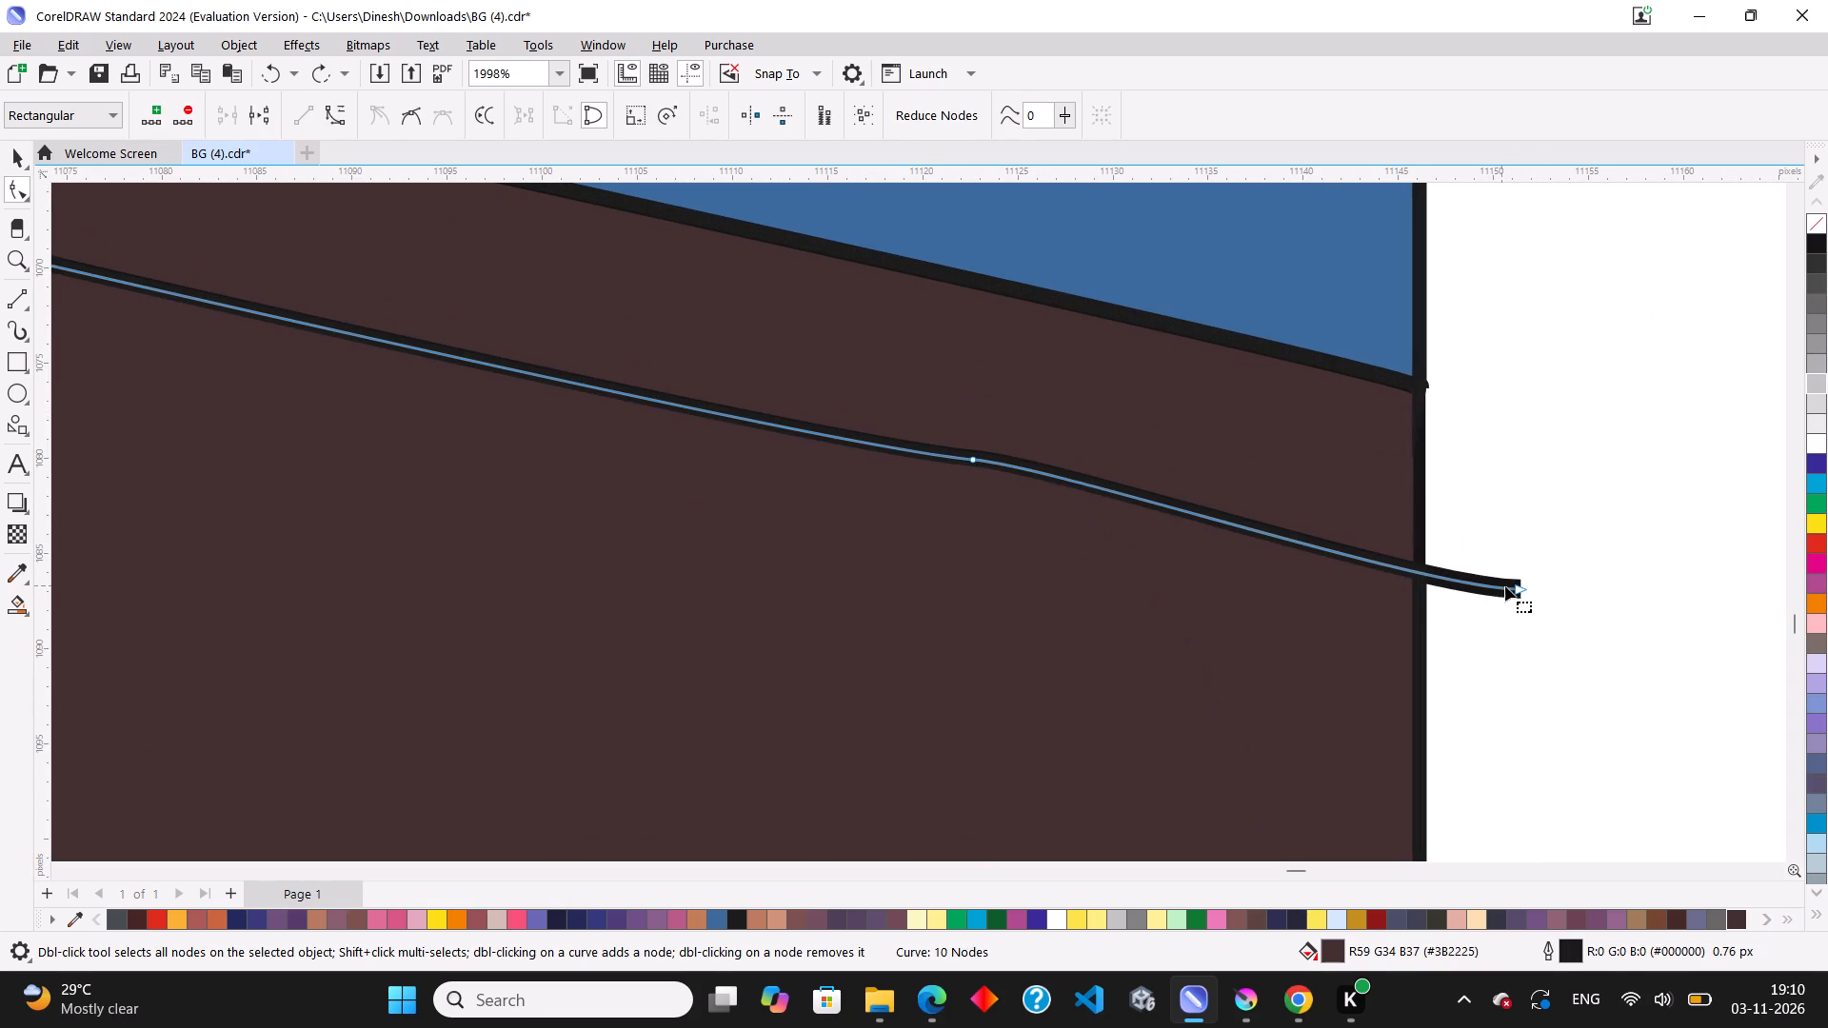
{"action": "left_click_drag", "start_coordinate": [1516, 591], "coordinate": [1420, 575]}
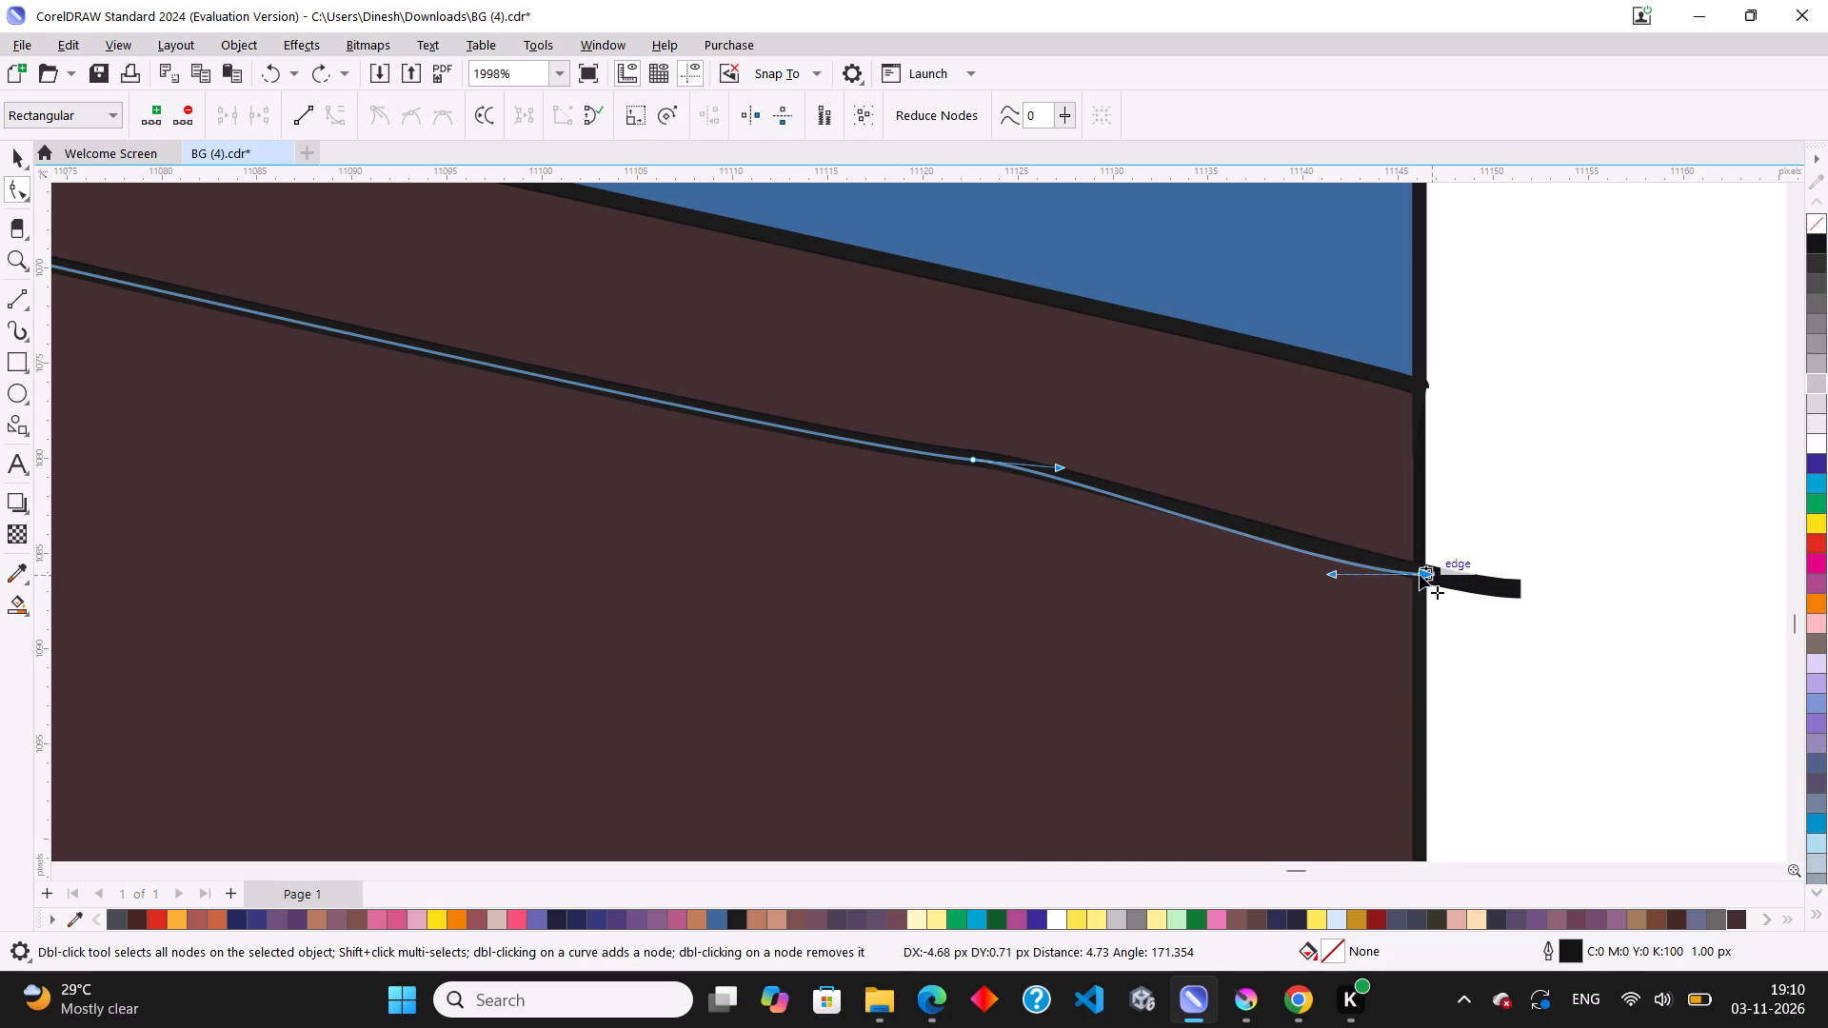
{"action": "left_click_drag", "start_coordinate": [1420, 575], "coordinate": [1416, 573]}
{"action": "scroll", "coordinate": [1454, 582], "scroll_direction": "down", "scroll_amount": 15}
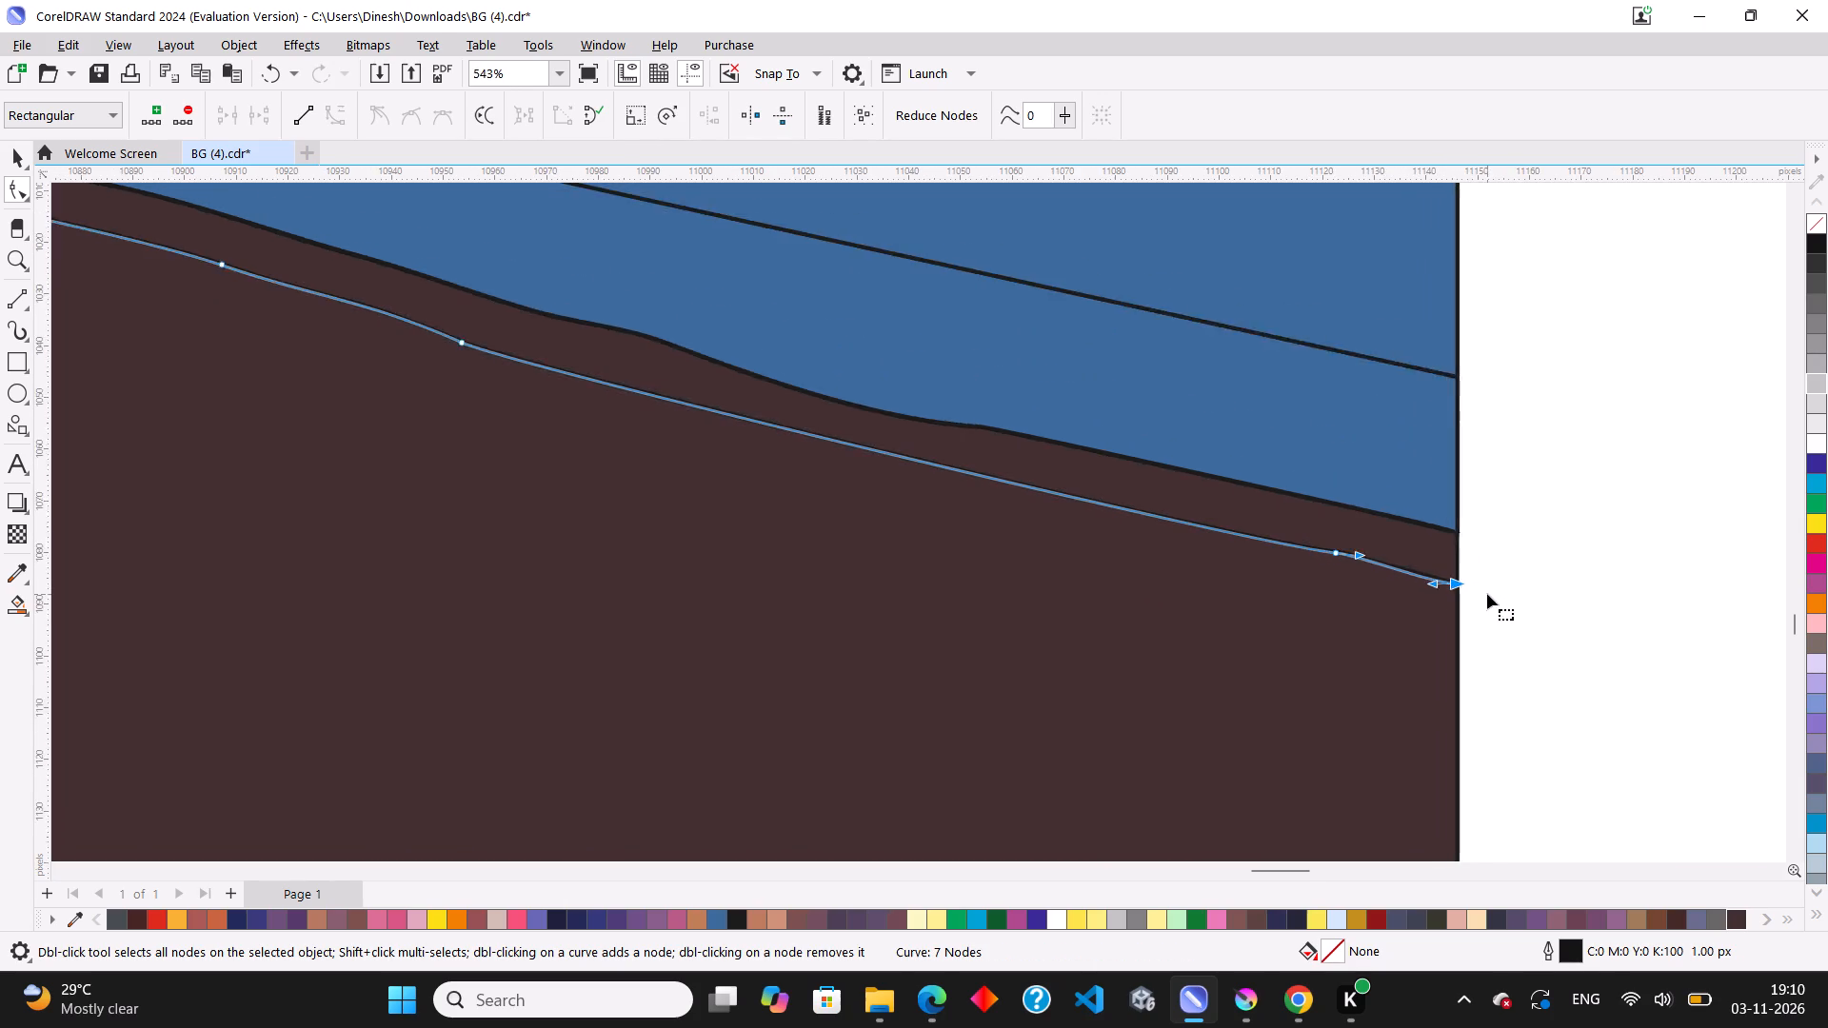
{"action": "scroll", "coordinate": [1487, 594], "scroll_direction": "down", "scroll_amount": 5}
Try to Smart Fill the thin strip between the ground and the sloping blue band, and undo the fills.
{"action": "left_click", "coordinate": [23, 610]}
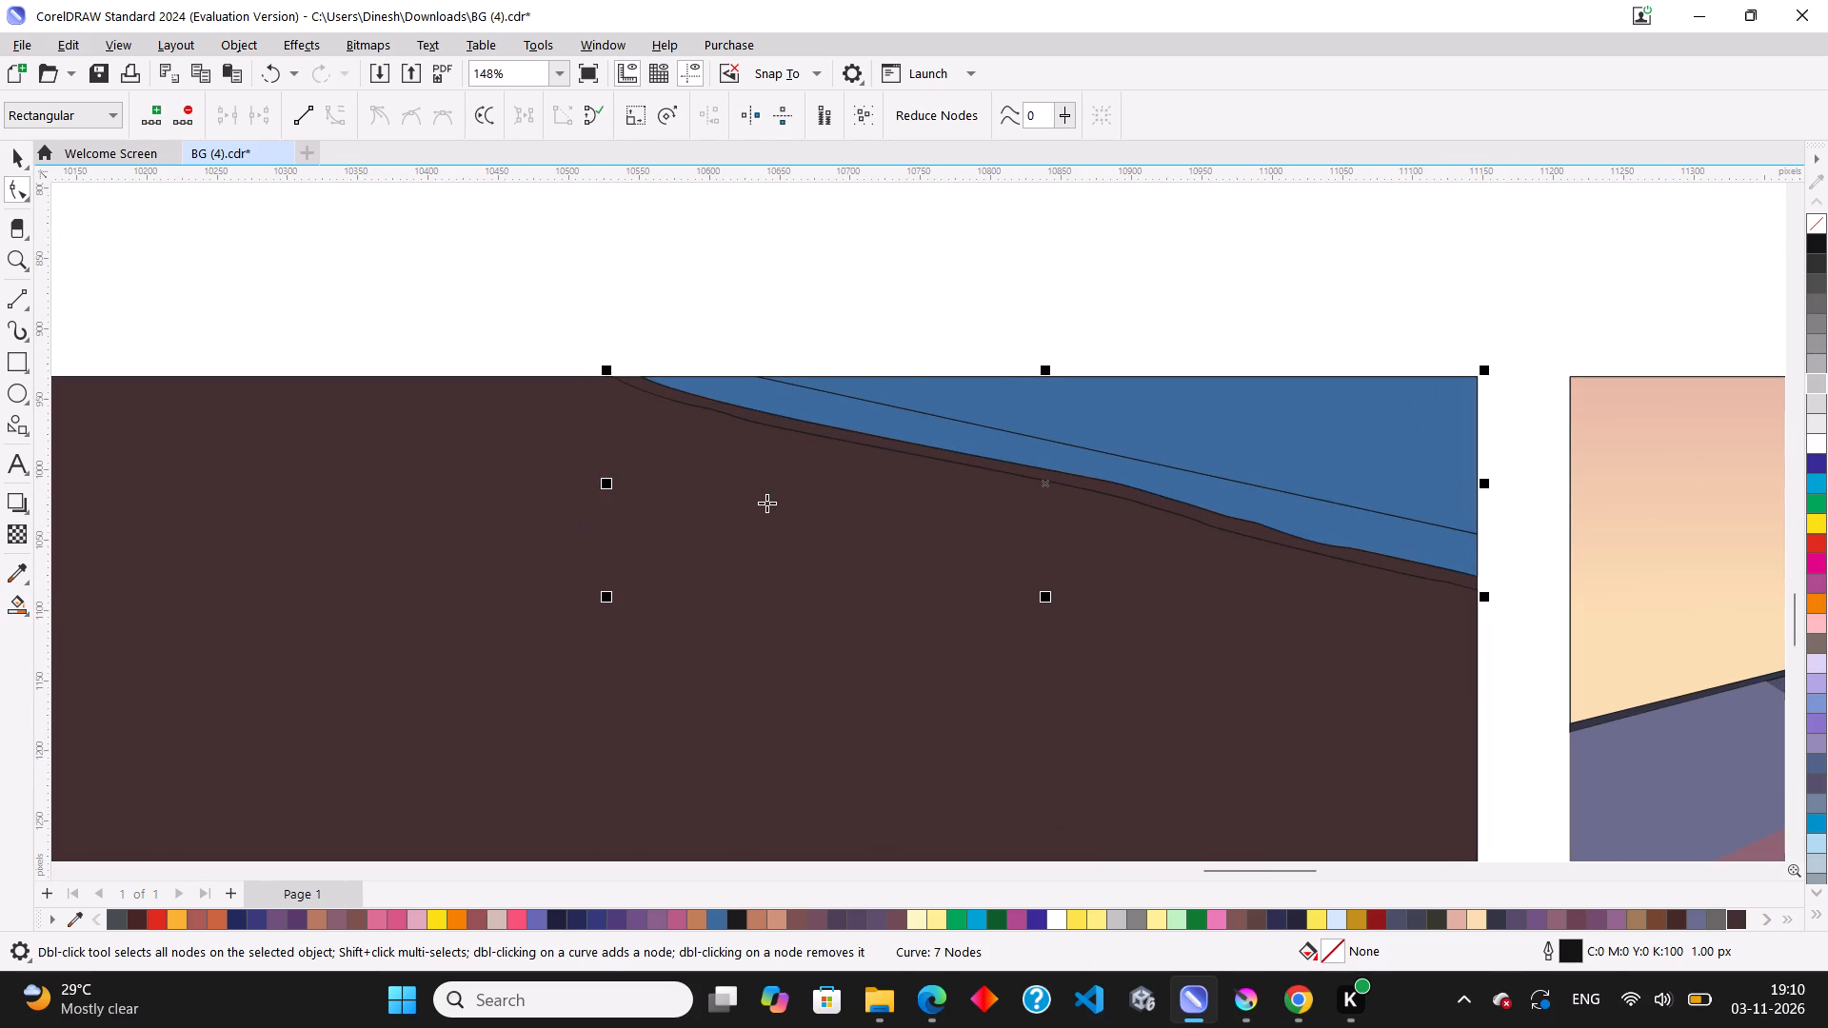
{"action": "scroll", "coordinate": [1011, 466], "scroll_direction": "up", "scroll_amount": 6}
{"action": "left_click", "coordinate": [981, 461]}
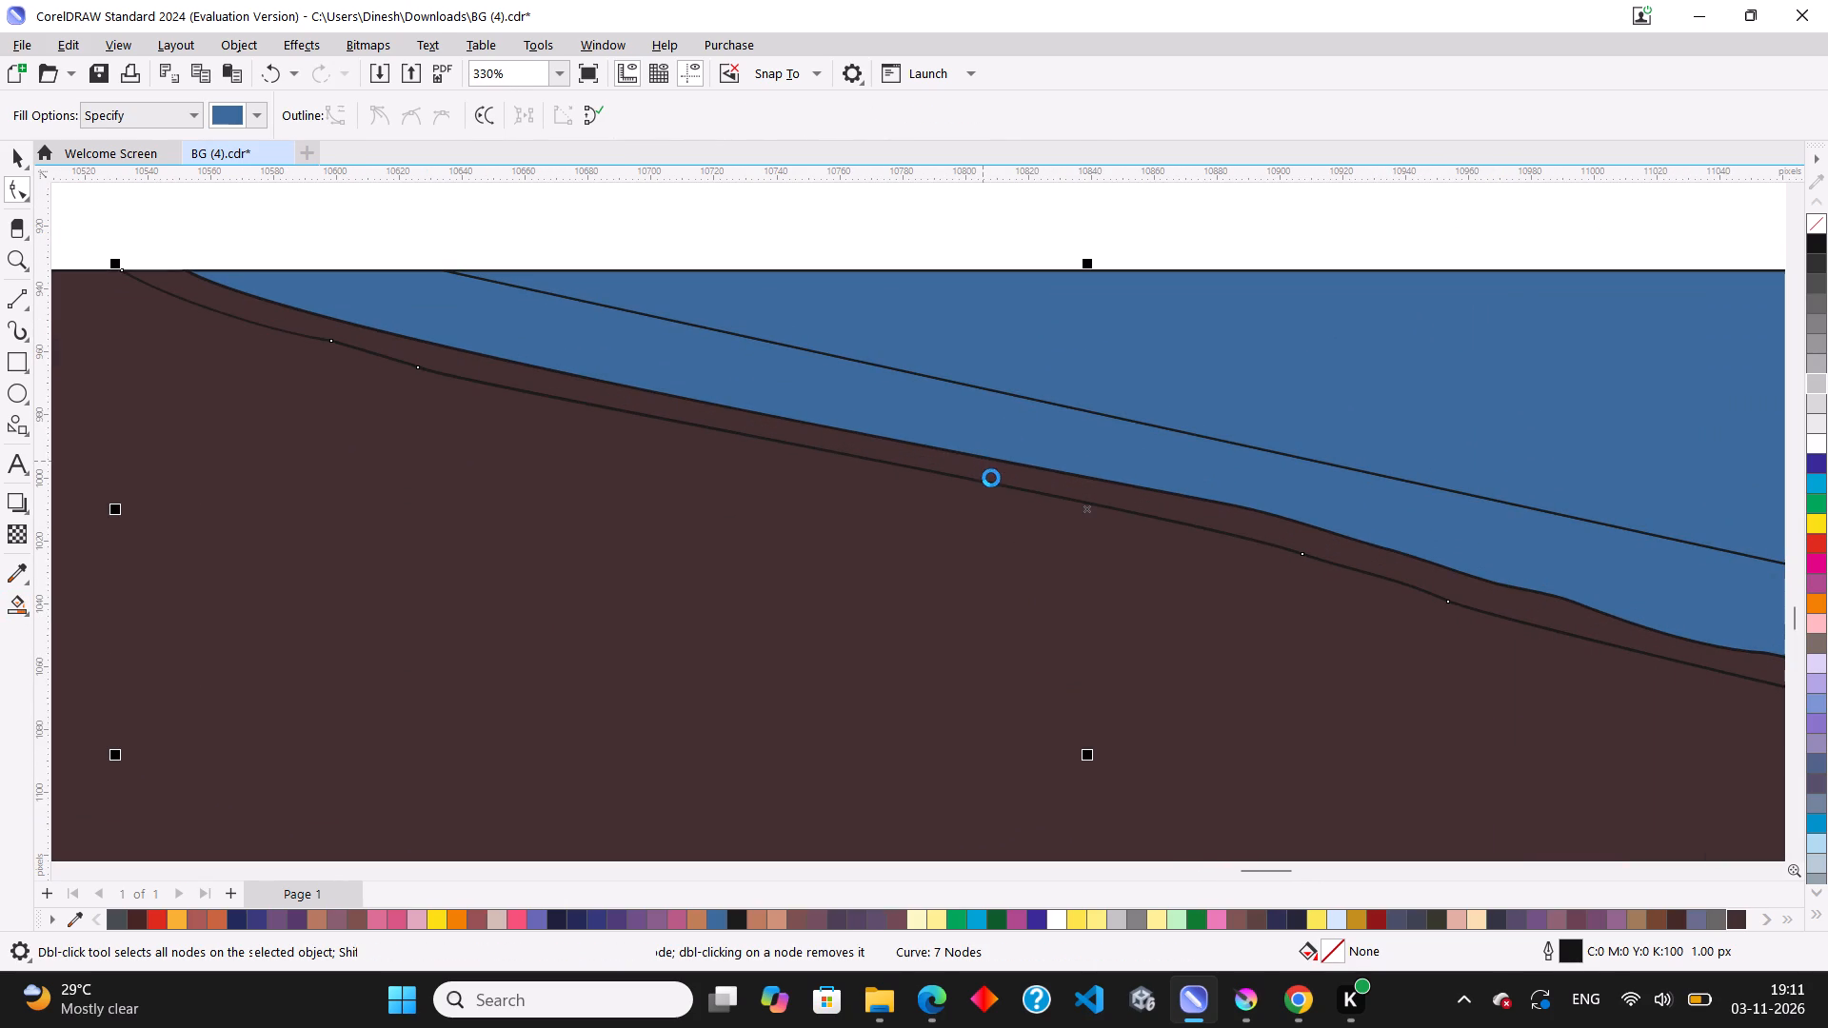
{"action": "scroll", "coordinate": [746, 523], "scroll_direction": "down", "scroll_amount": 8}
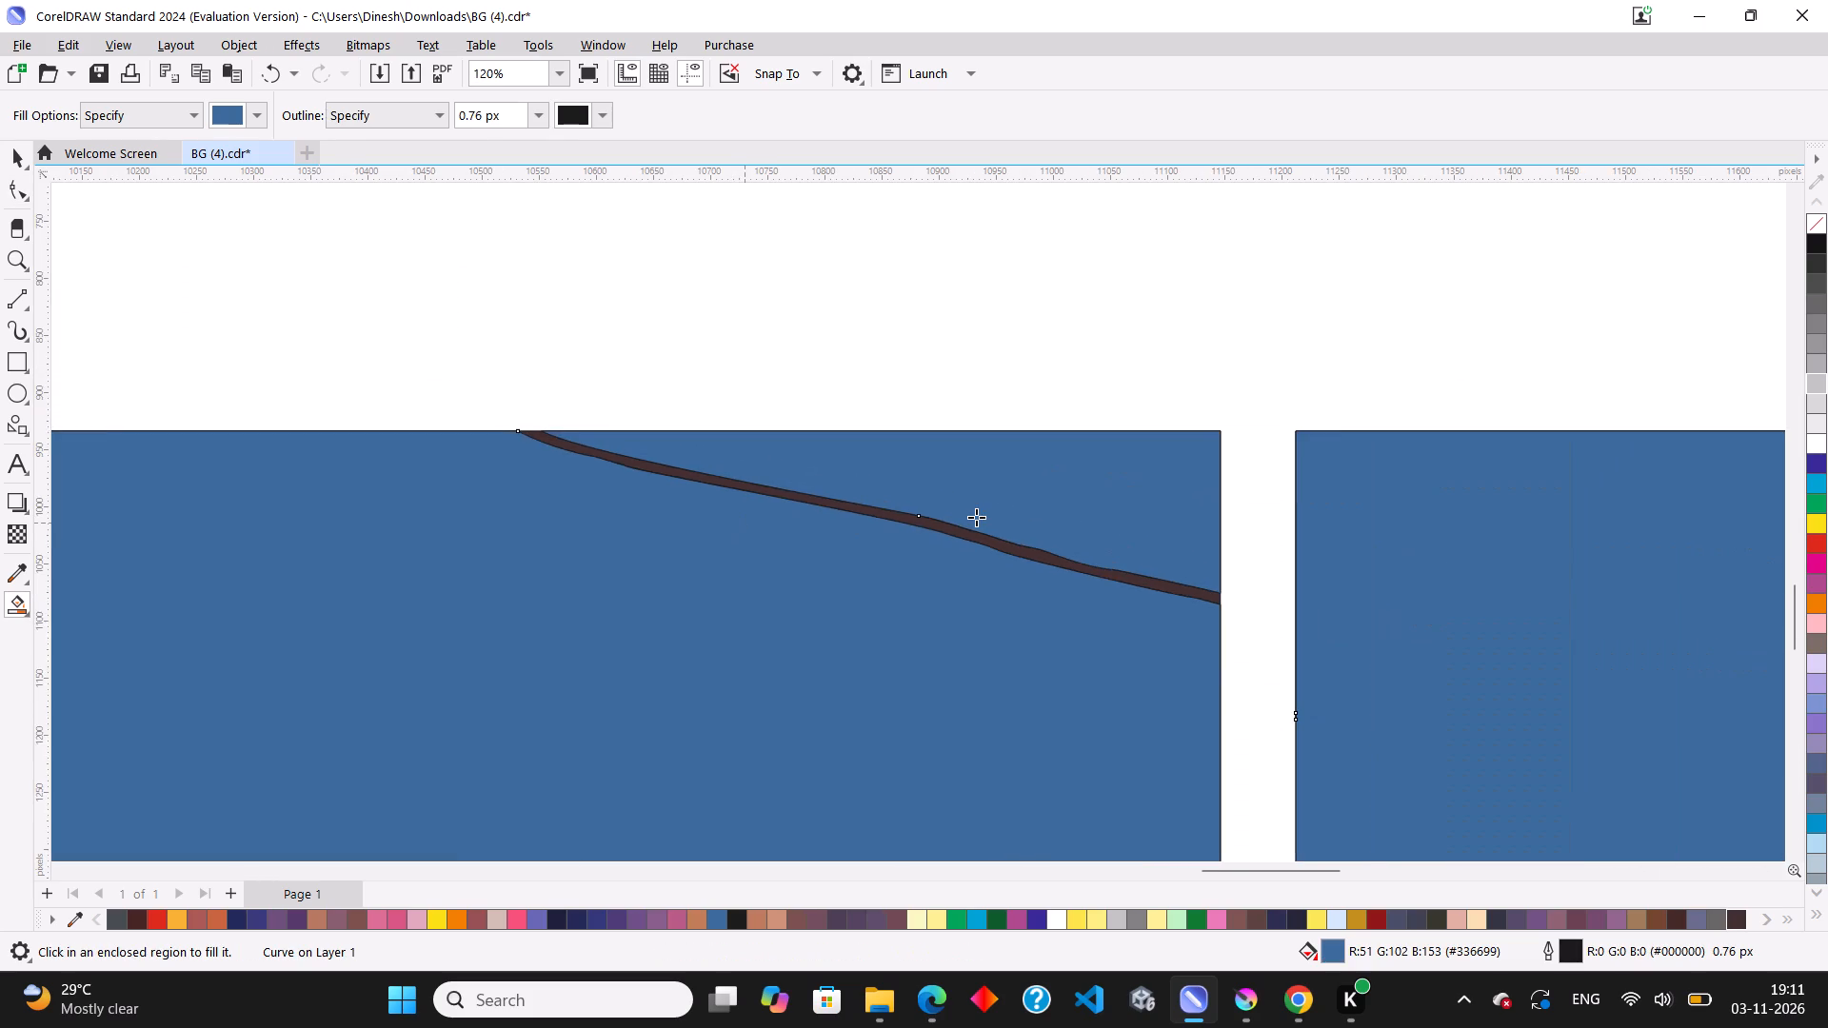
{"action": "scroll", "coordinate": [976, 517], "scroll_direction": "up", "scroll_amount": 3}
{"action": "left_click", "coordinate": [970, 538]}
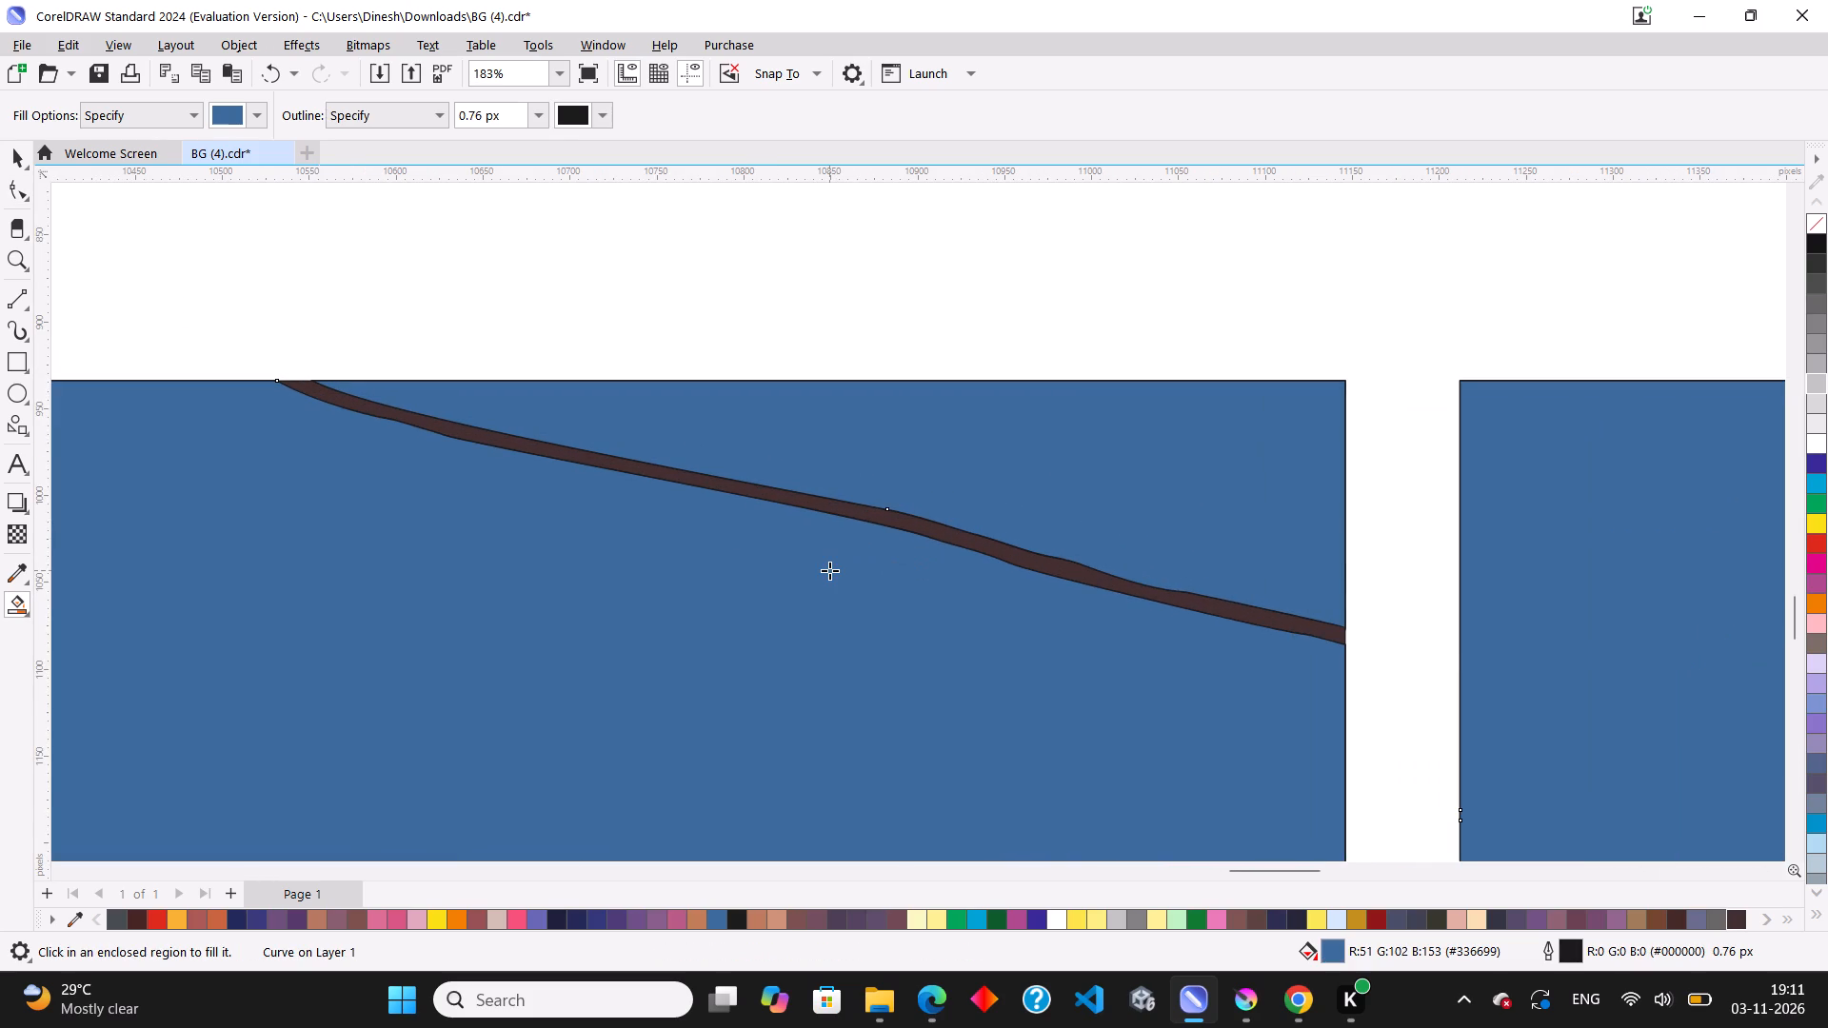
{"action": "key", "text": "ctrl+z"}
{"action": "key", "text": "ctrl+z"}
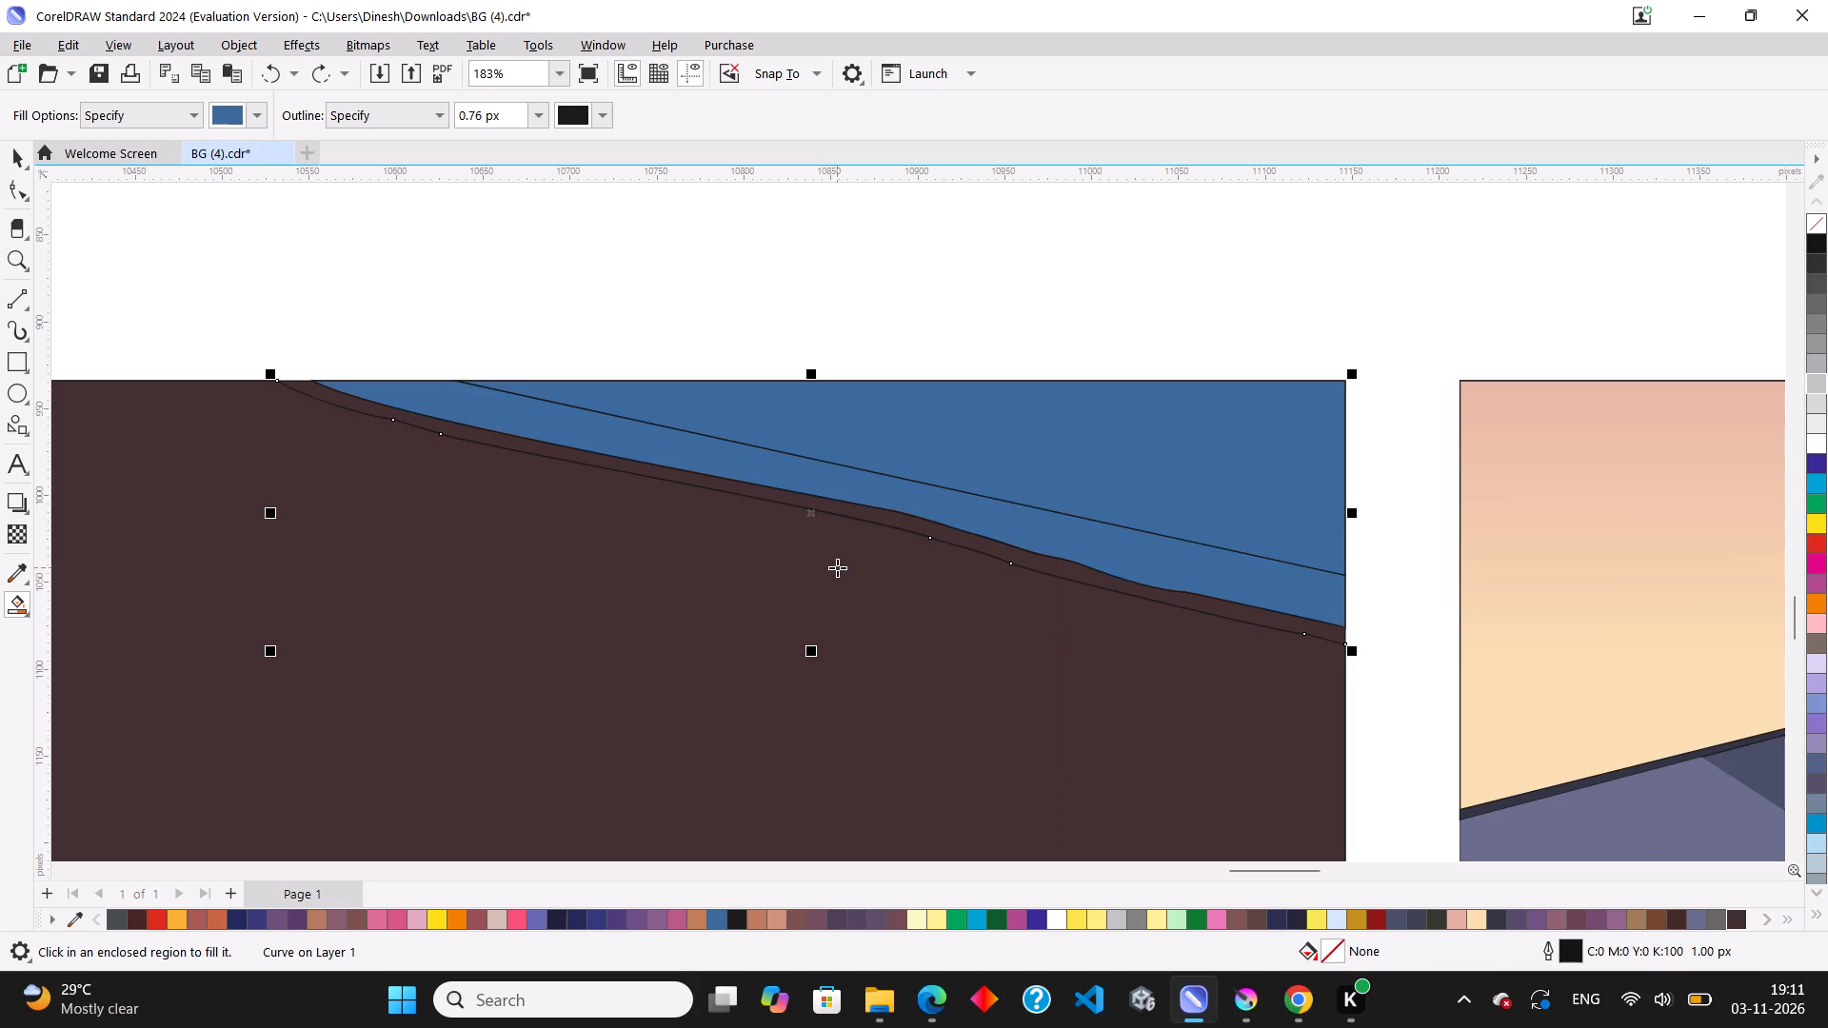
Pull the sloping blue band's upper-left corner node down off the scene's top border, exposing the black line beneath it.
{"action": "left_click", "coordinate": [20, 155]}
{"action": "left_click", "coordinate": [456, 262]}
{"action": "scroll", "coordinate": [526, 441], "scroll_direction": "up", "scroll_amount": 3}
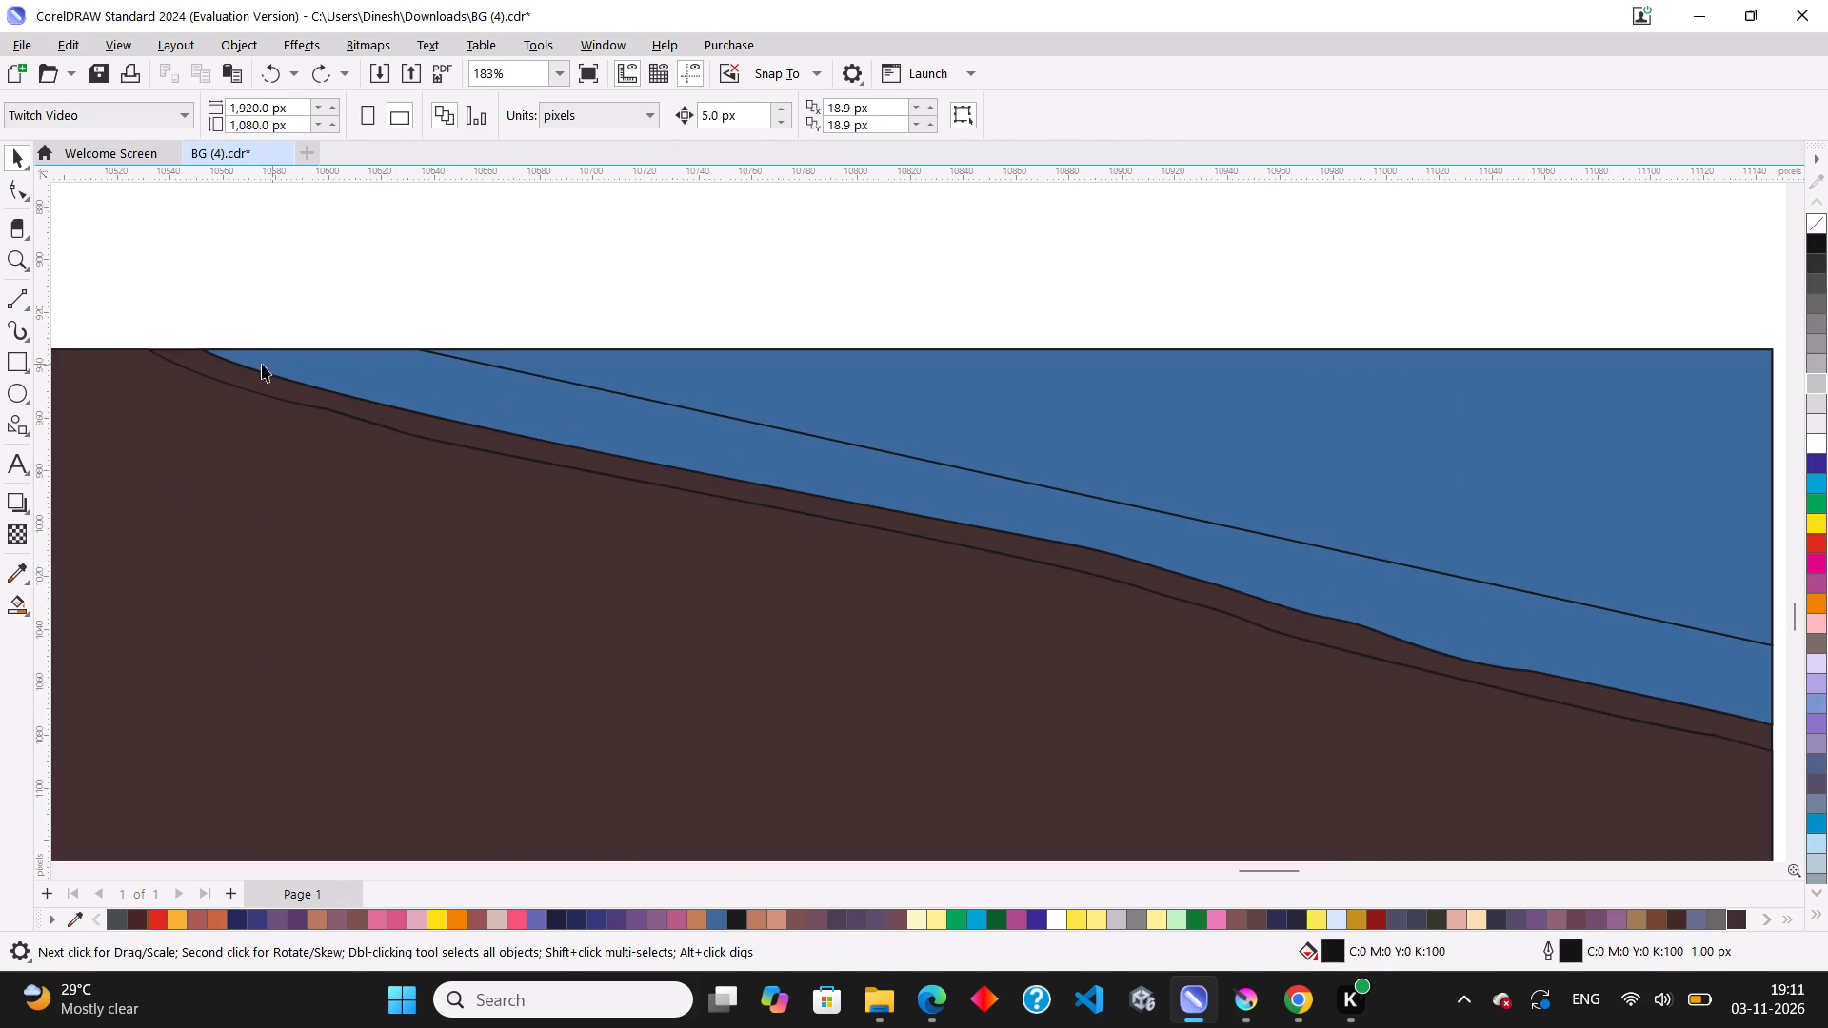
{"action": "scroll", "coordinate": [204, 361], "scroll_direction": "up", "scroll_amount": 15}
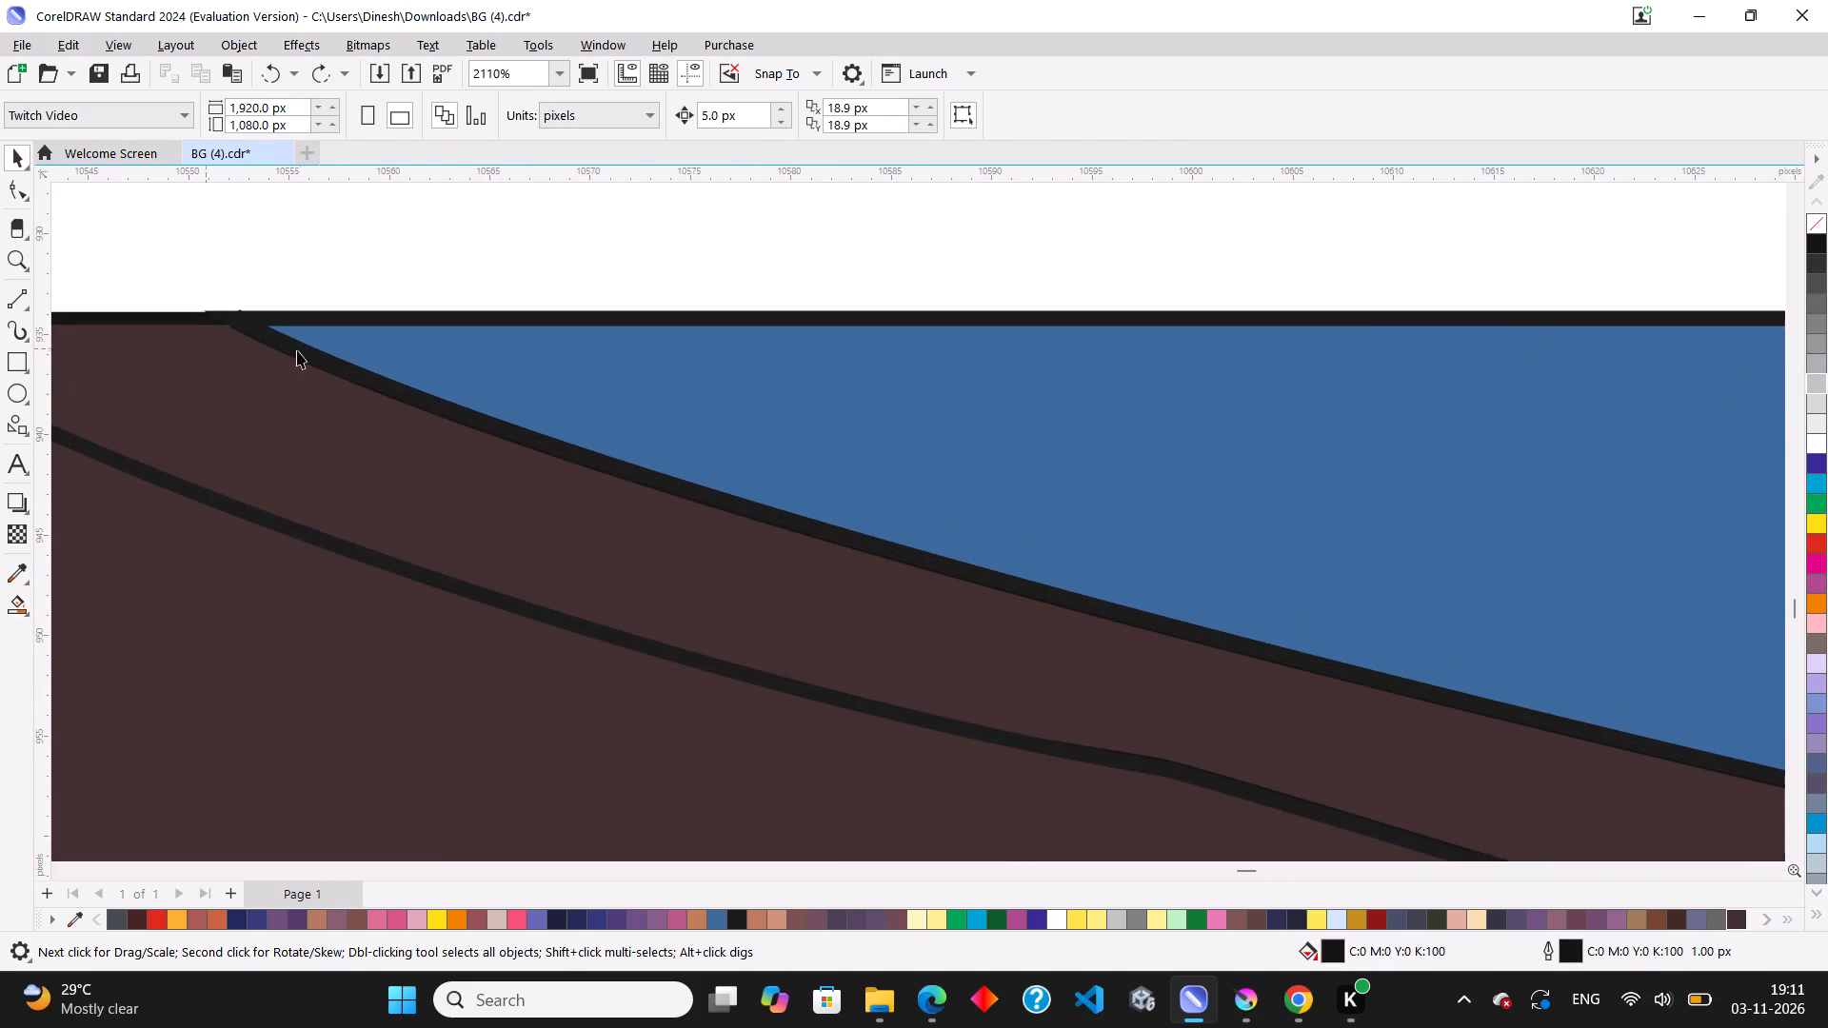
{"action": "scroll", "coordinate": [340, 359], "scroll_direction": "down", "scroll_amount": 9}
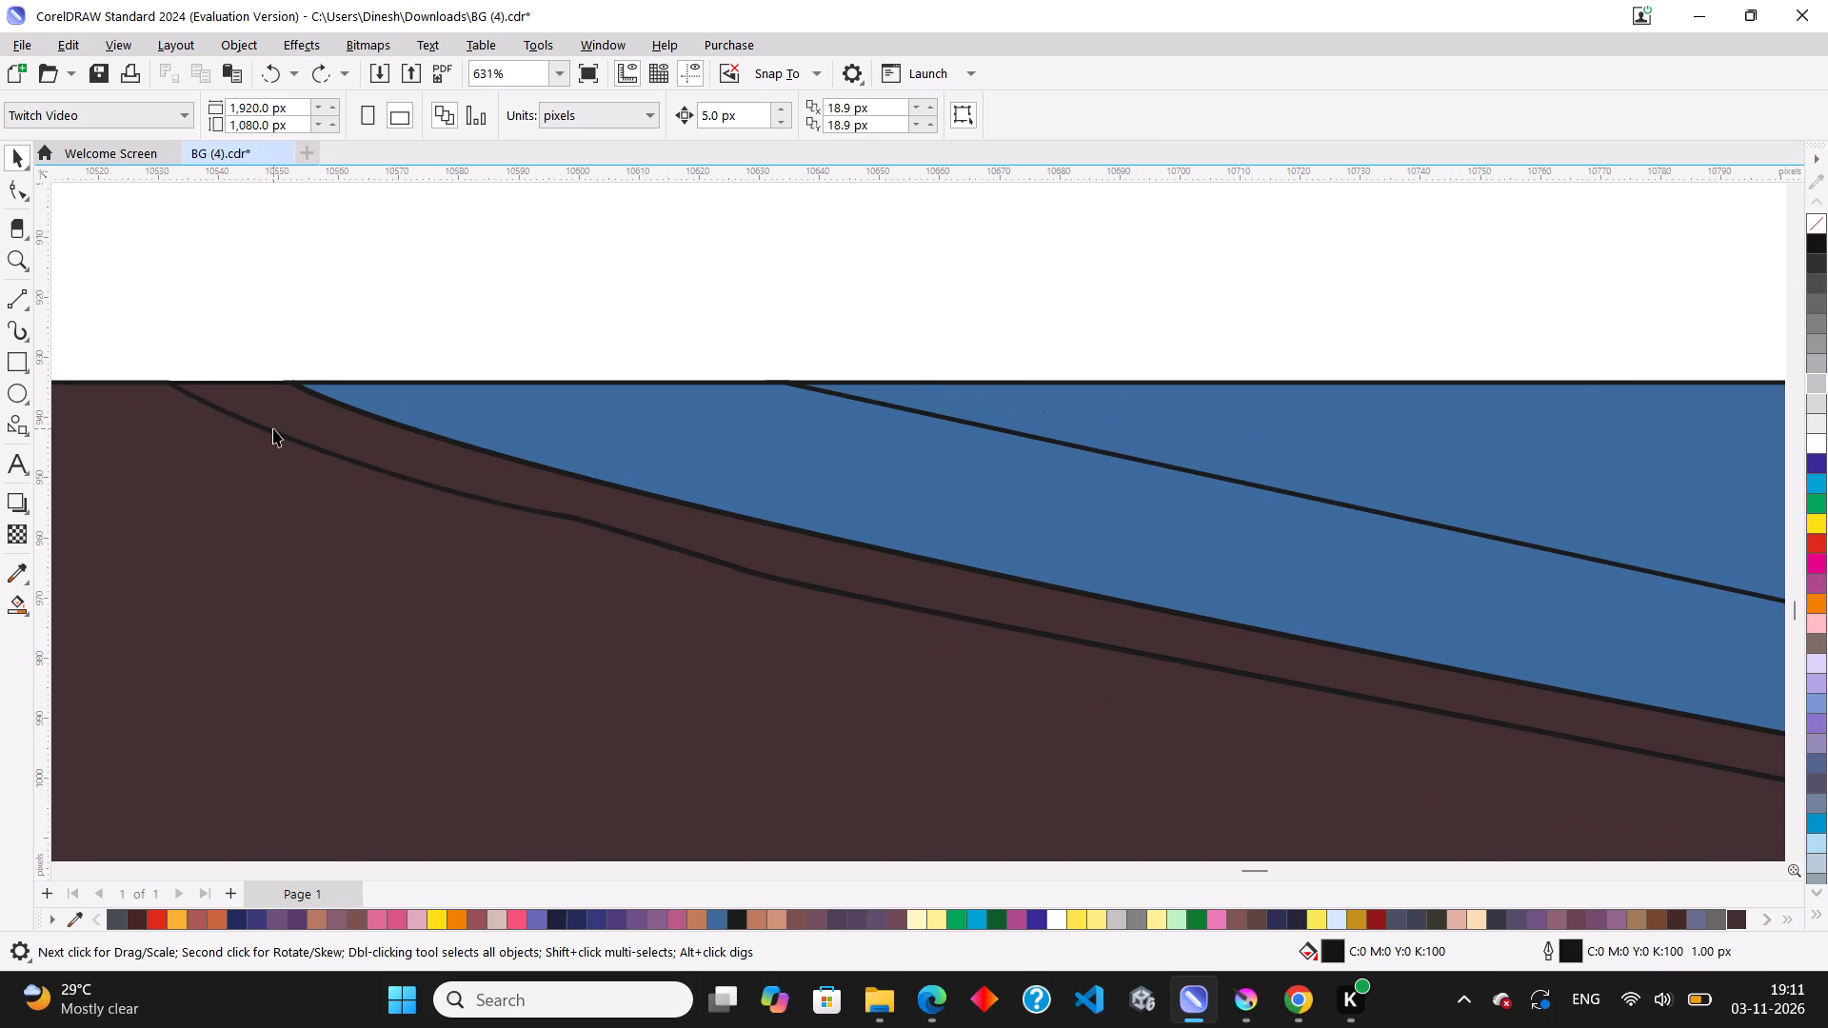
{"action": "left_click", "coordinate": [273, 427]}
{"action": "left_click", "coordinate": [16, 192]}
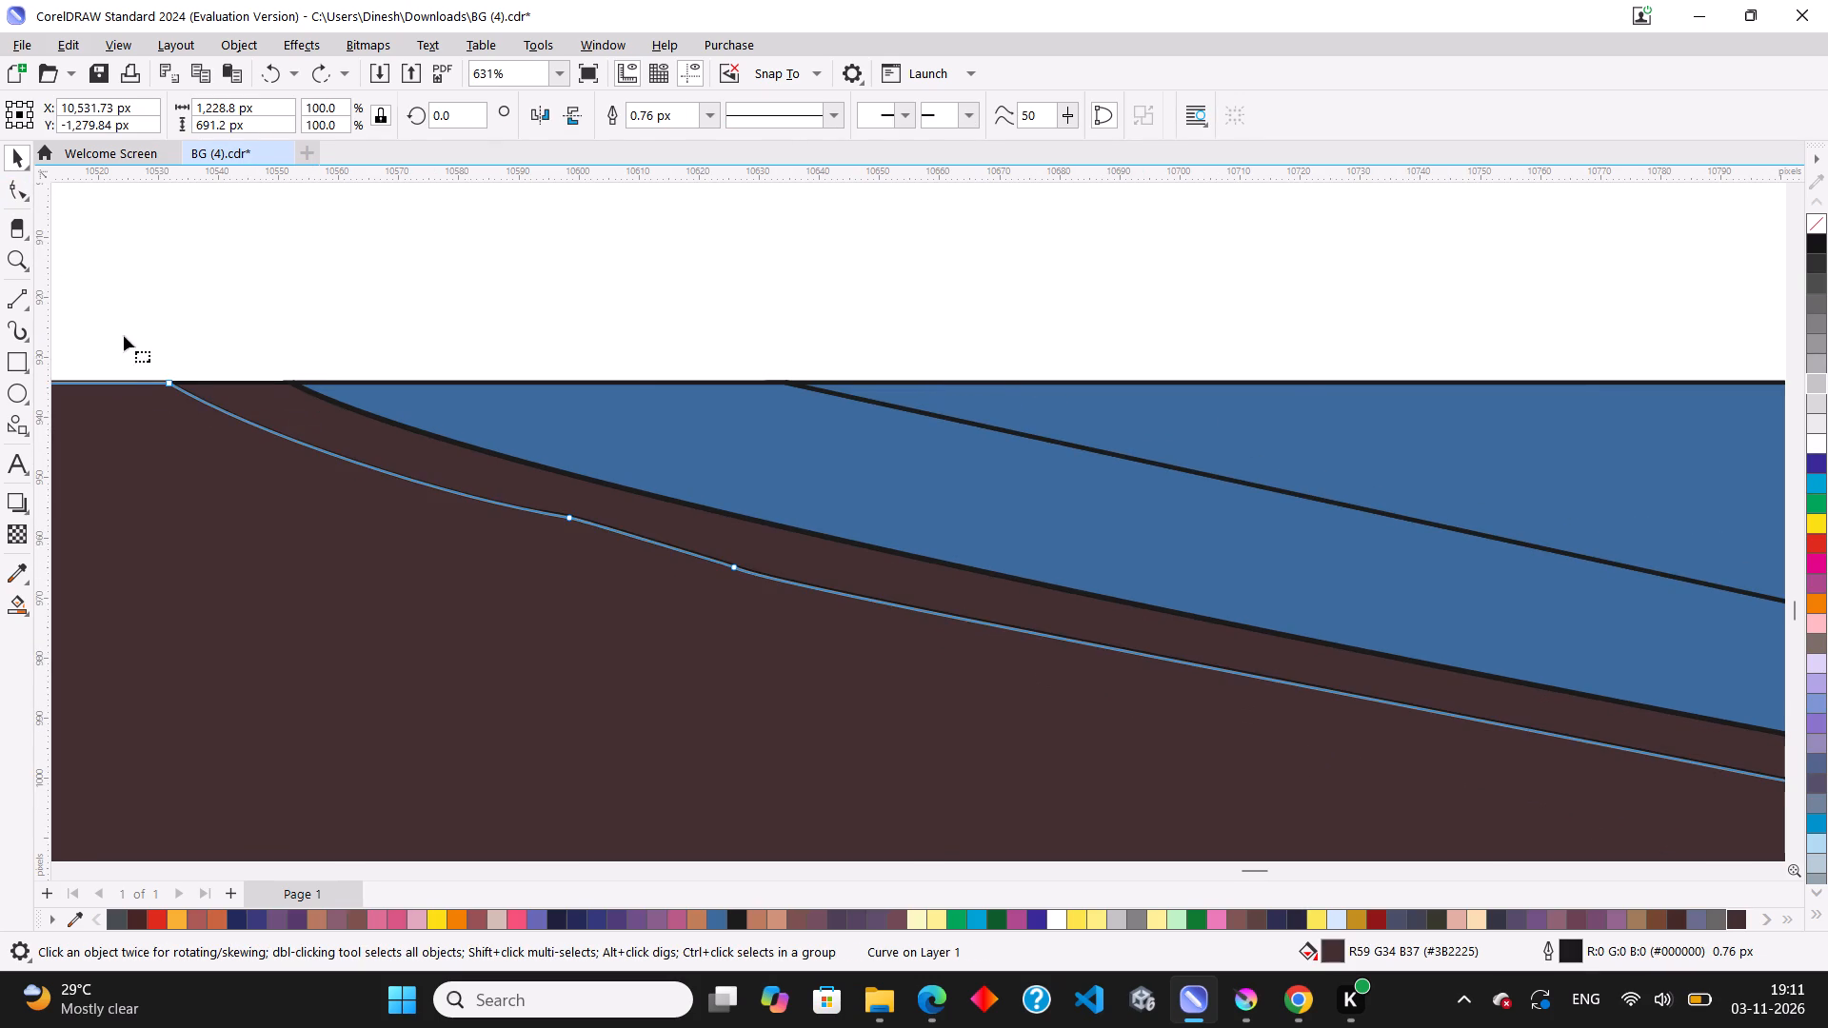
{"action": "scroll", "coordinate": [125, 336], "scroll_direction": "up", "scroll_amount": 9}
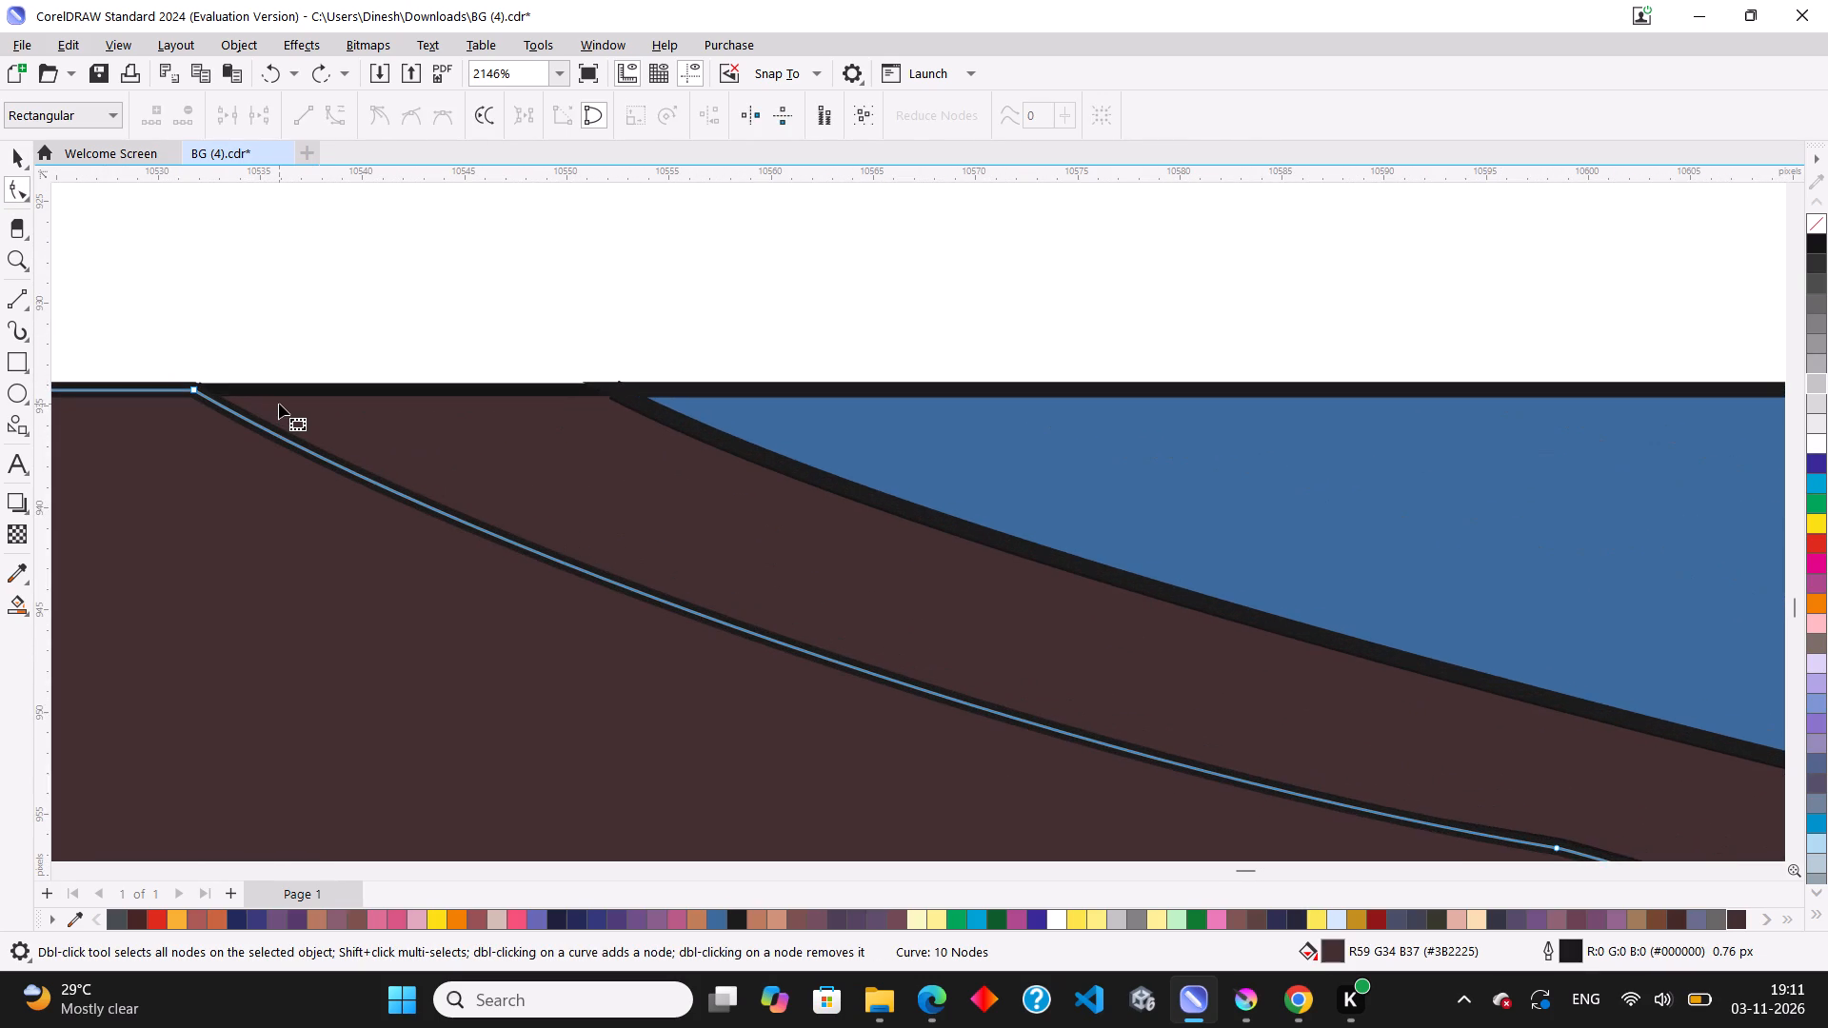
{"action": "scroll", "coordinate": [267, 403], "scroll_direction": "up", "scroll_amount": 3}
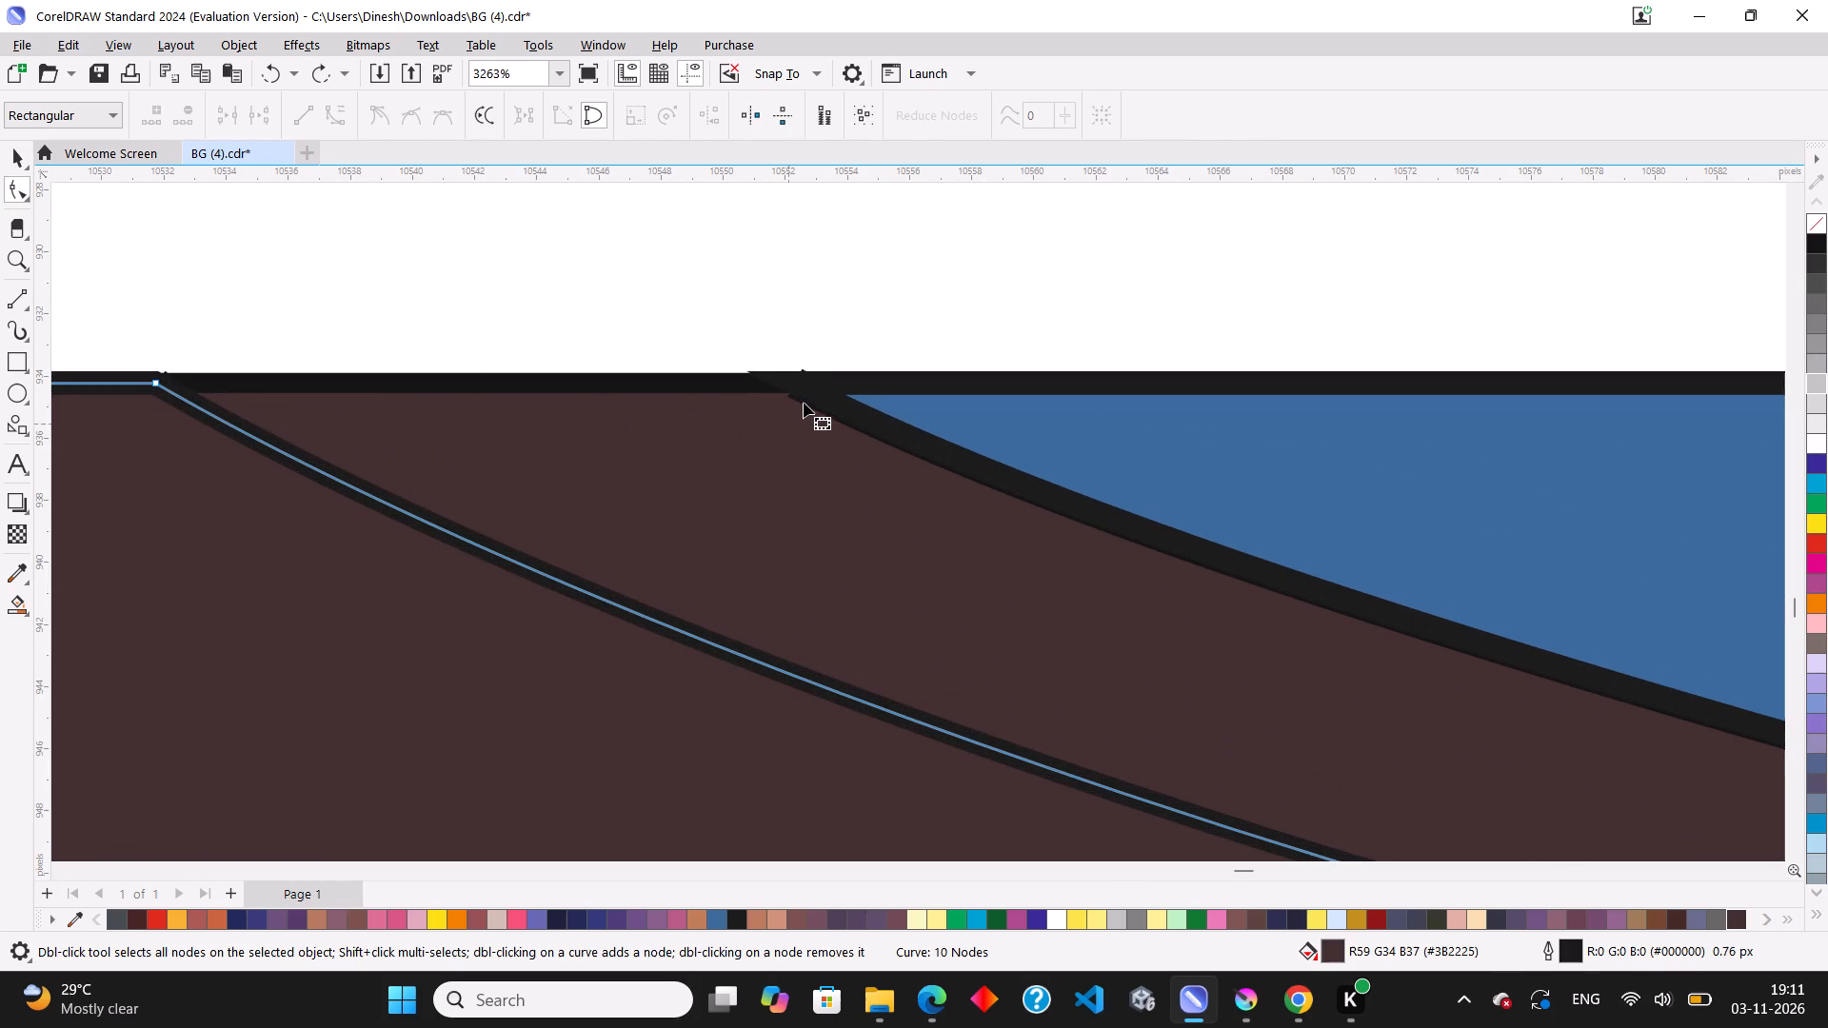
{"action": "left_click", "coordinate": [804, 401]}
{"action": "scroll", "coordinate": [804, 401], "scroll_direction": "up", "scroll_amount": 3}
{"action": "left_click_drag", "start_coordinate": [788, 380], "coordinate": [797, 430]}
{"action": "left_click_drag", "start_coordinate": [799, 427], "coordinate": [813, 523]}
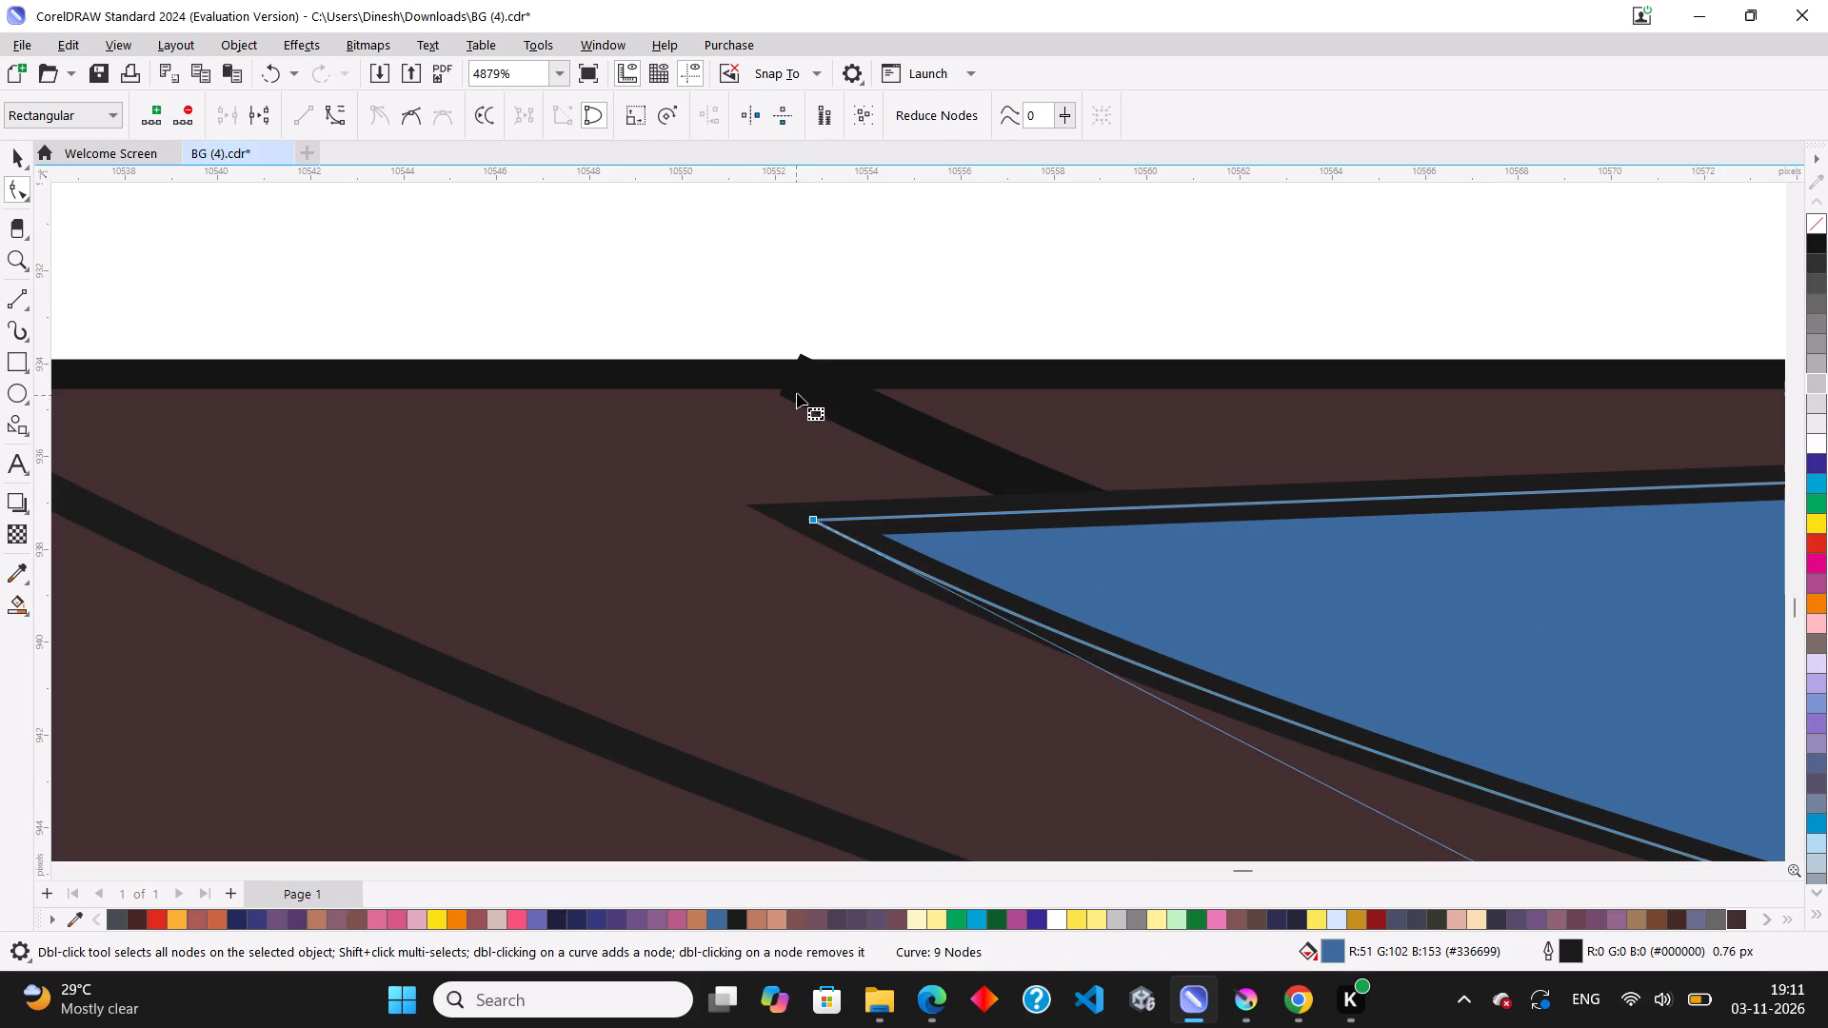
Delete the end node of the unfilled black line at the scene's top border, above the blue band's displaced corner.
{"action": "left_click", "coordinate": [800, 391]}
{"action": "left_click", "coordinate": [786, 373]}
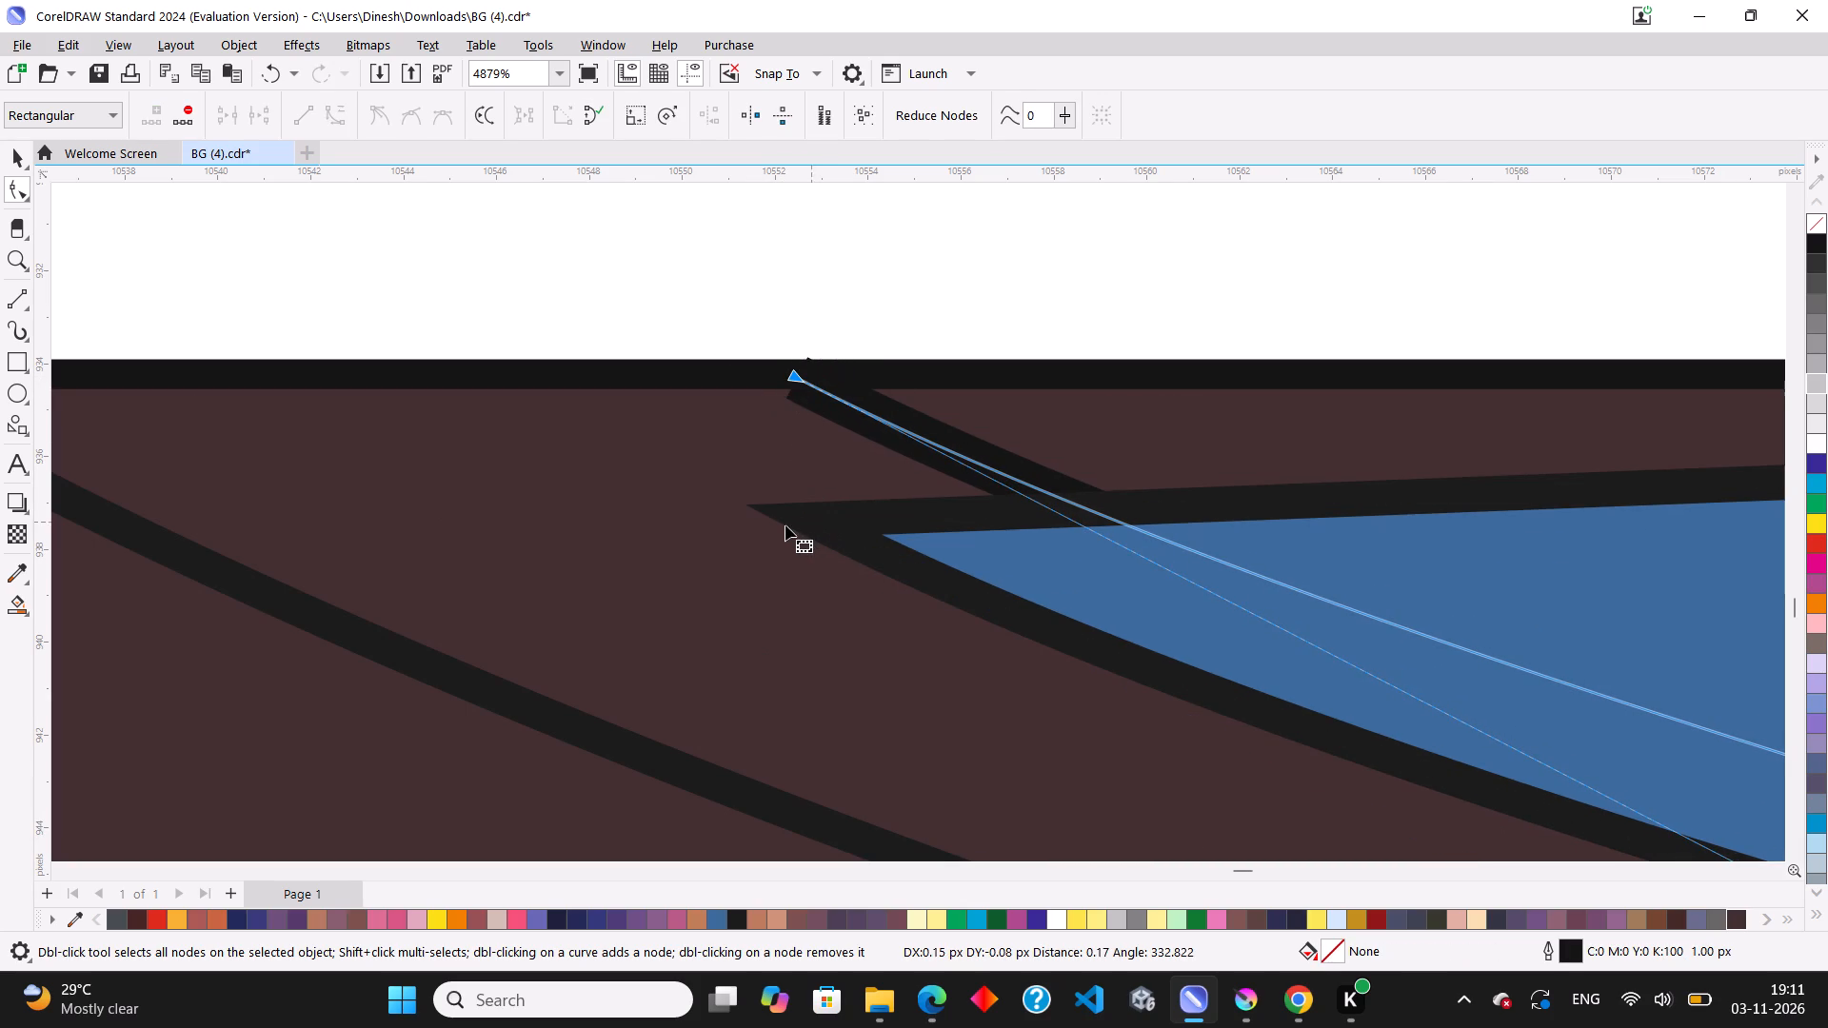
{"action": "left_click", "coordinate": [787, 522]}
{"action": "left_click", "coordinate": [842, 406]}
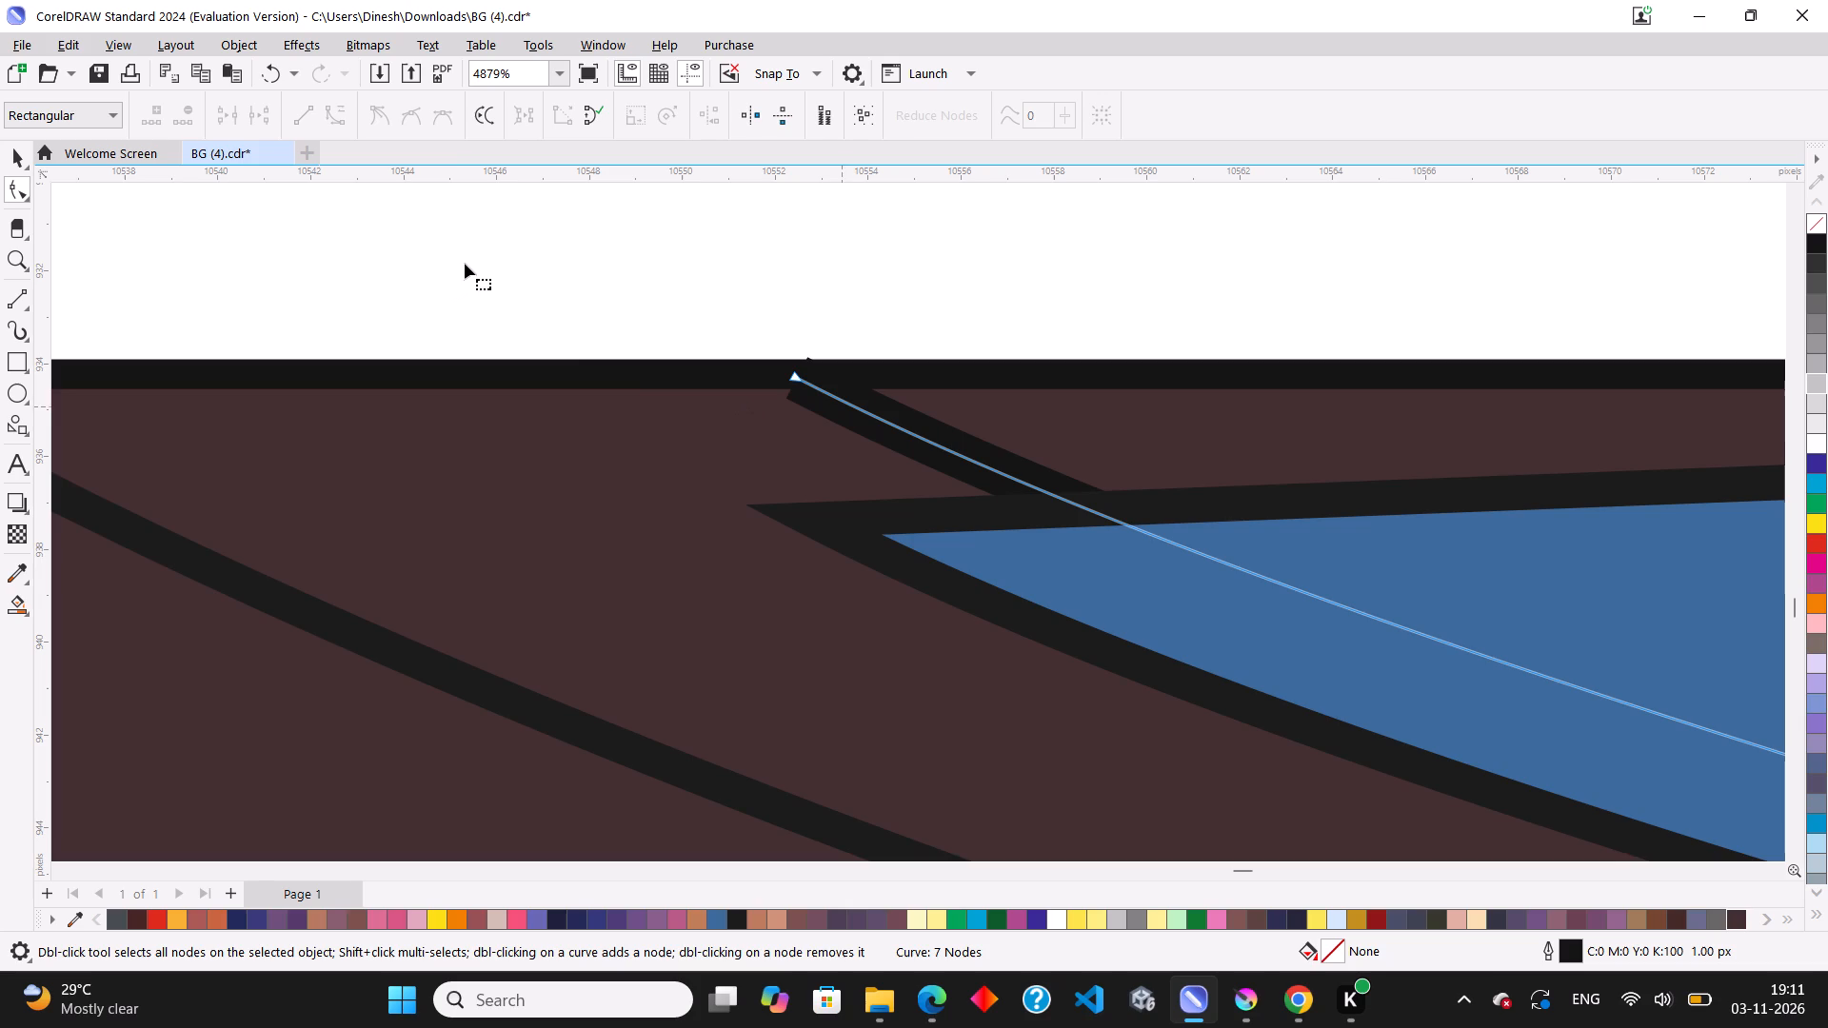
{"action": "key", "text": "Delete"}
Snap the blue band's displaced corner node back onto the scene's top border.
{"action": "left_click", "coordinate": [842, 543]}
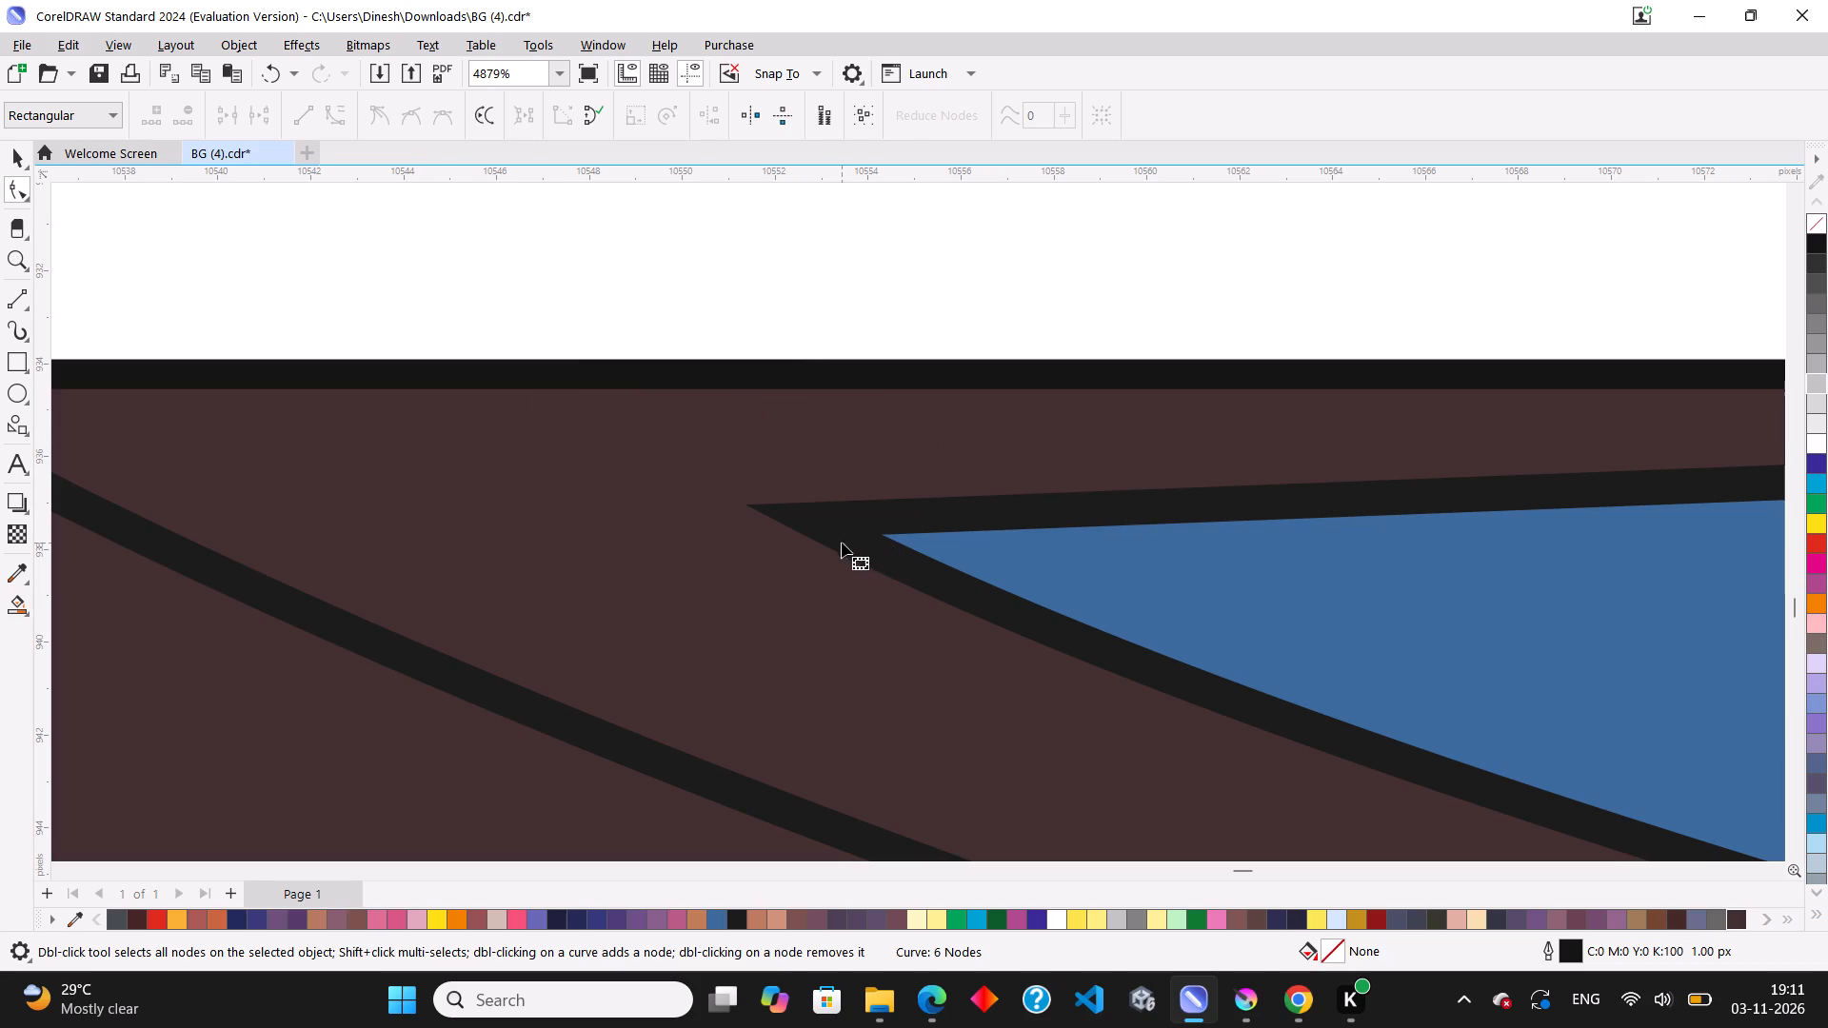
{"action": "left_click_drag", "start_coordinate": [813, 519], "coordinate": [730, 377]}
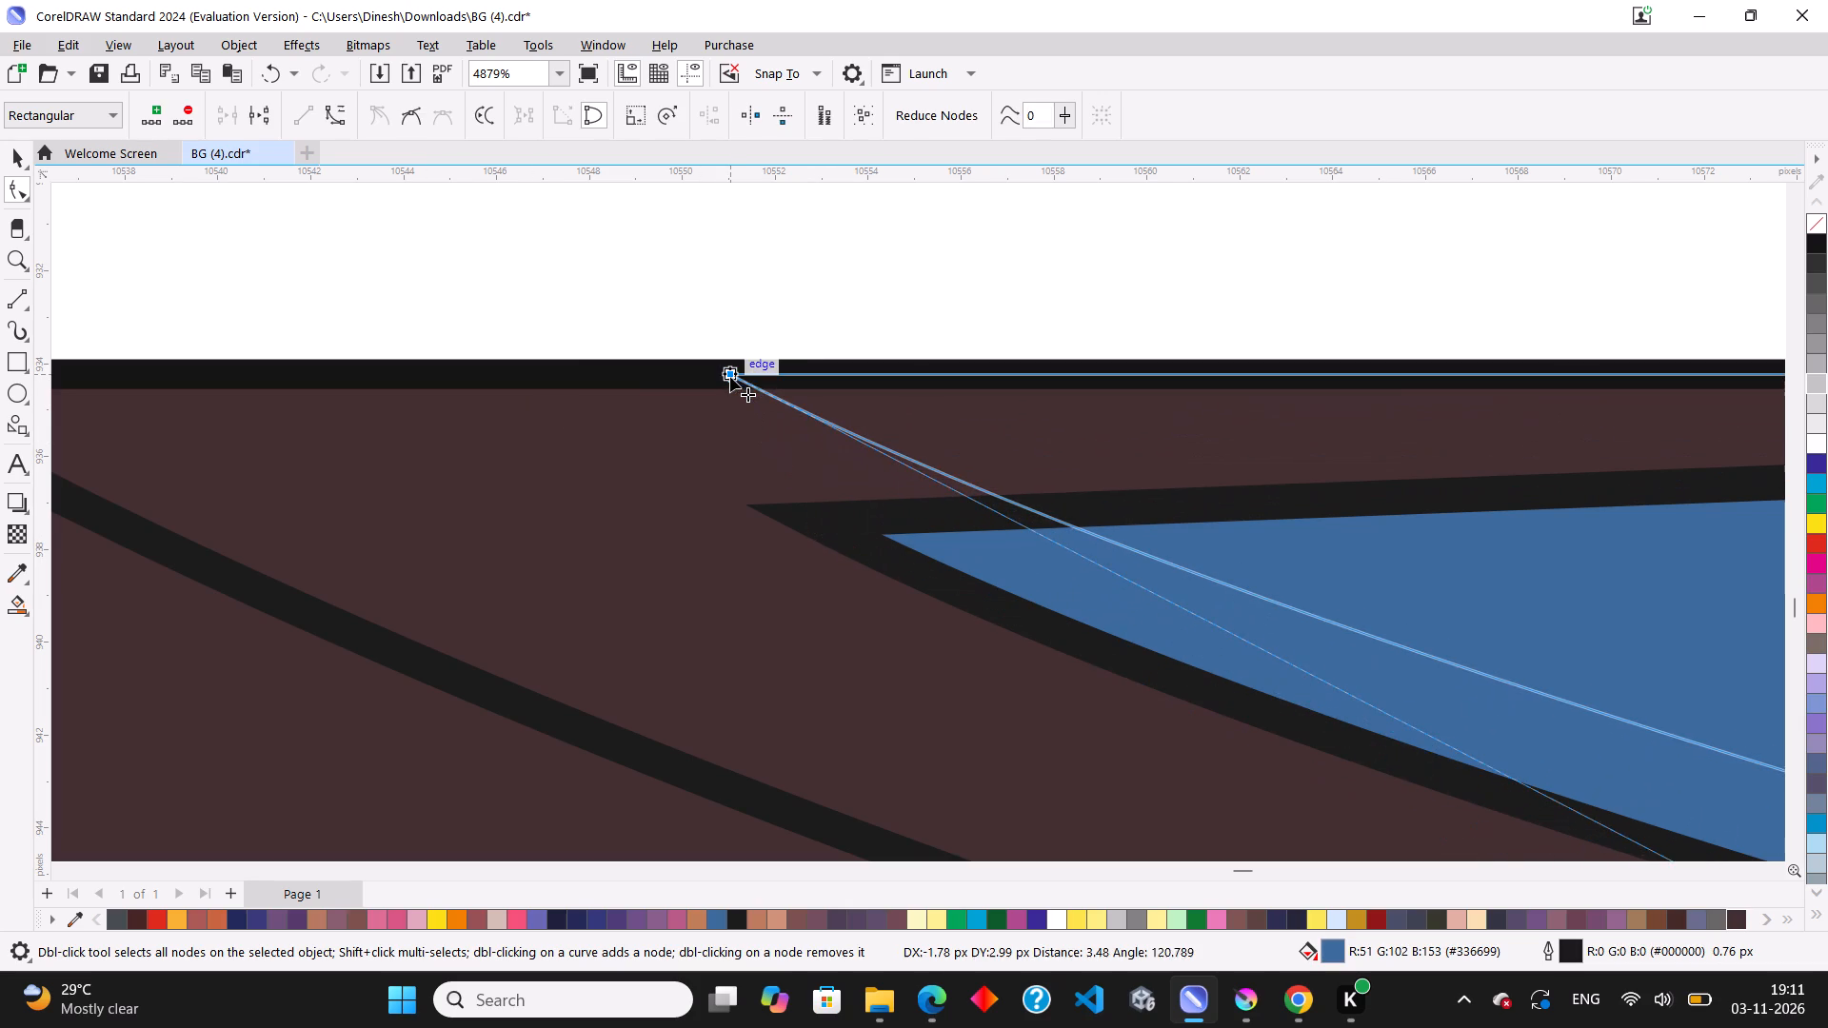
{"action": "left_click_drag", "start_coordinate": [730, 377], "coordinate": [730, 375]}
Recolour the sloping blue band light grey.
{"action": "scroll", "coordinate": [712, 407], "scroll_direction": "down", "scroll_amount": 18}
{"action": "scroll", "coordinate": [566, 418], "scroll_direction": "down", "scroll_amount": 2}
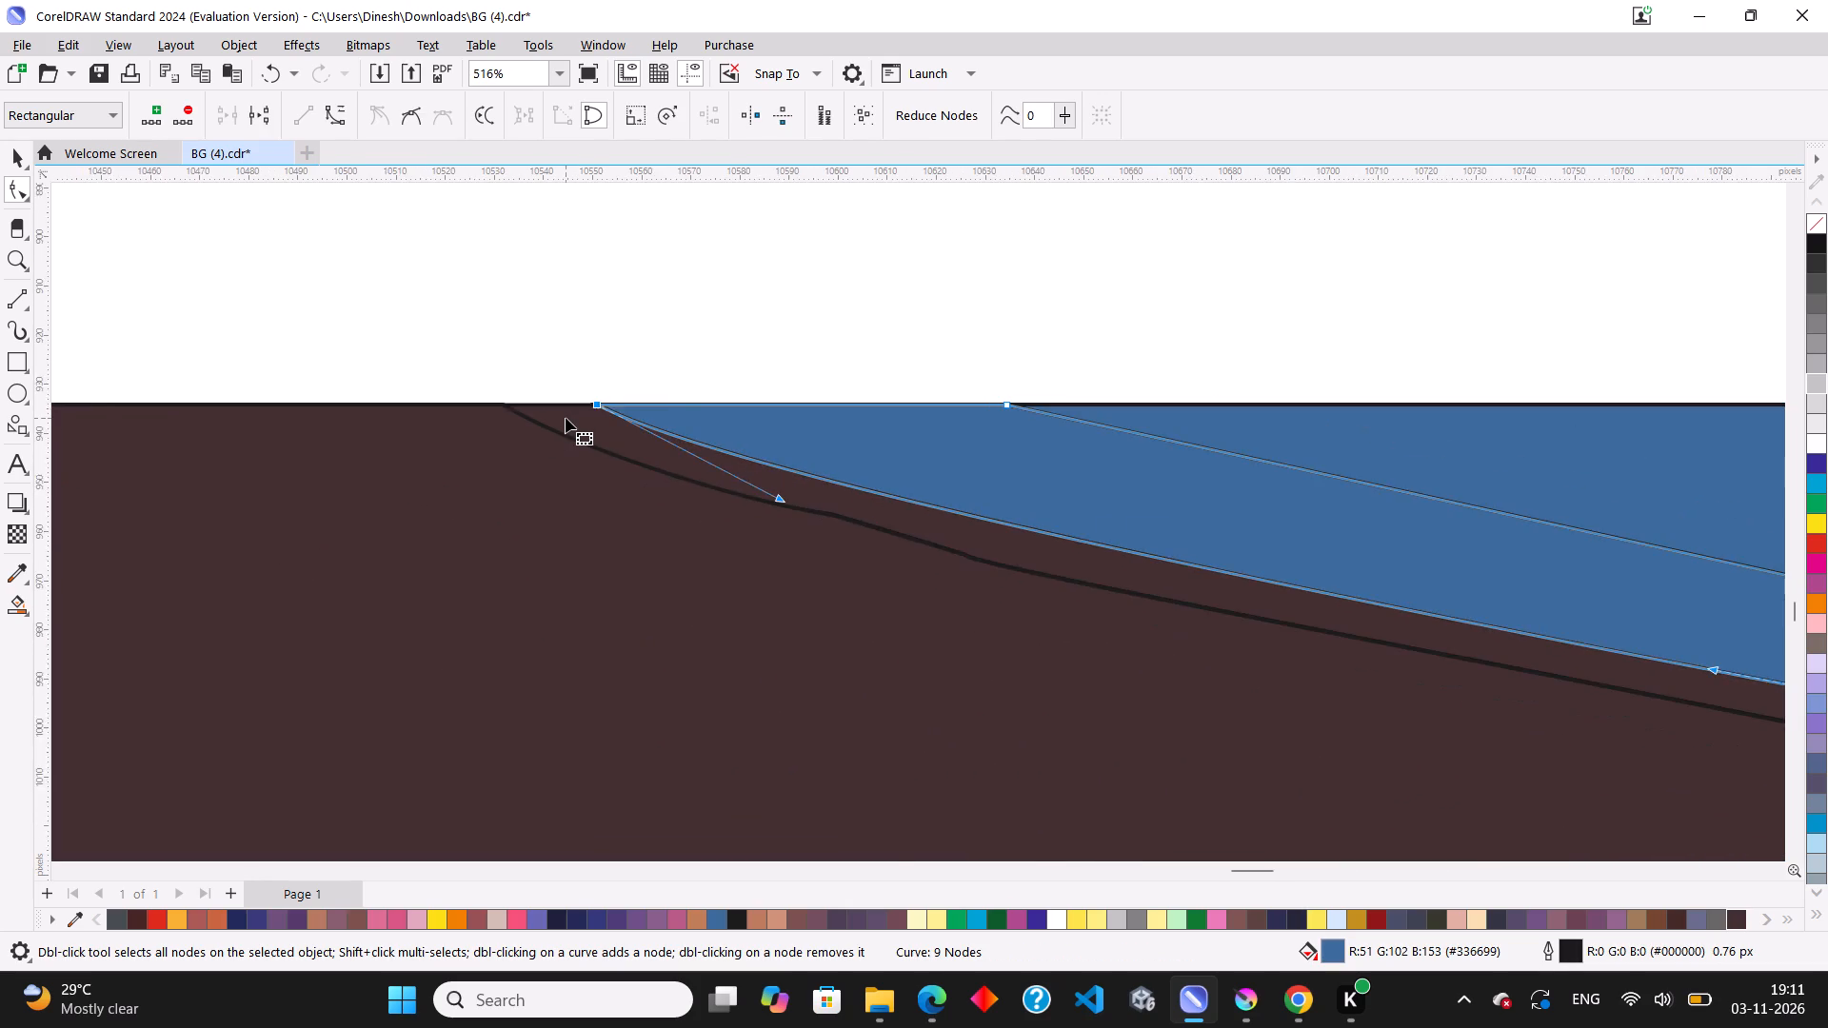
{"action": "scroll", "coordinate": [566, 418], "scroll_direction": "down", "scroll_amount": 9}
{"action": "scroll", "coordinate": [1176, 526], "scroll_direction": "up", "scroll_amount": 6}
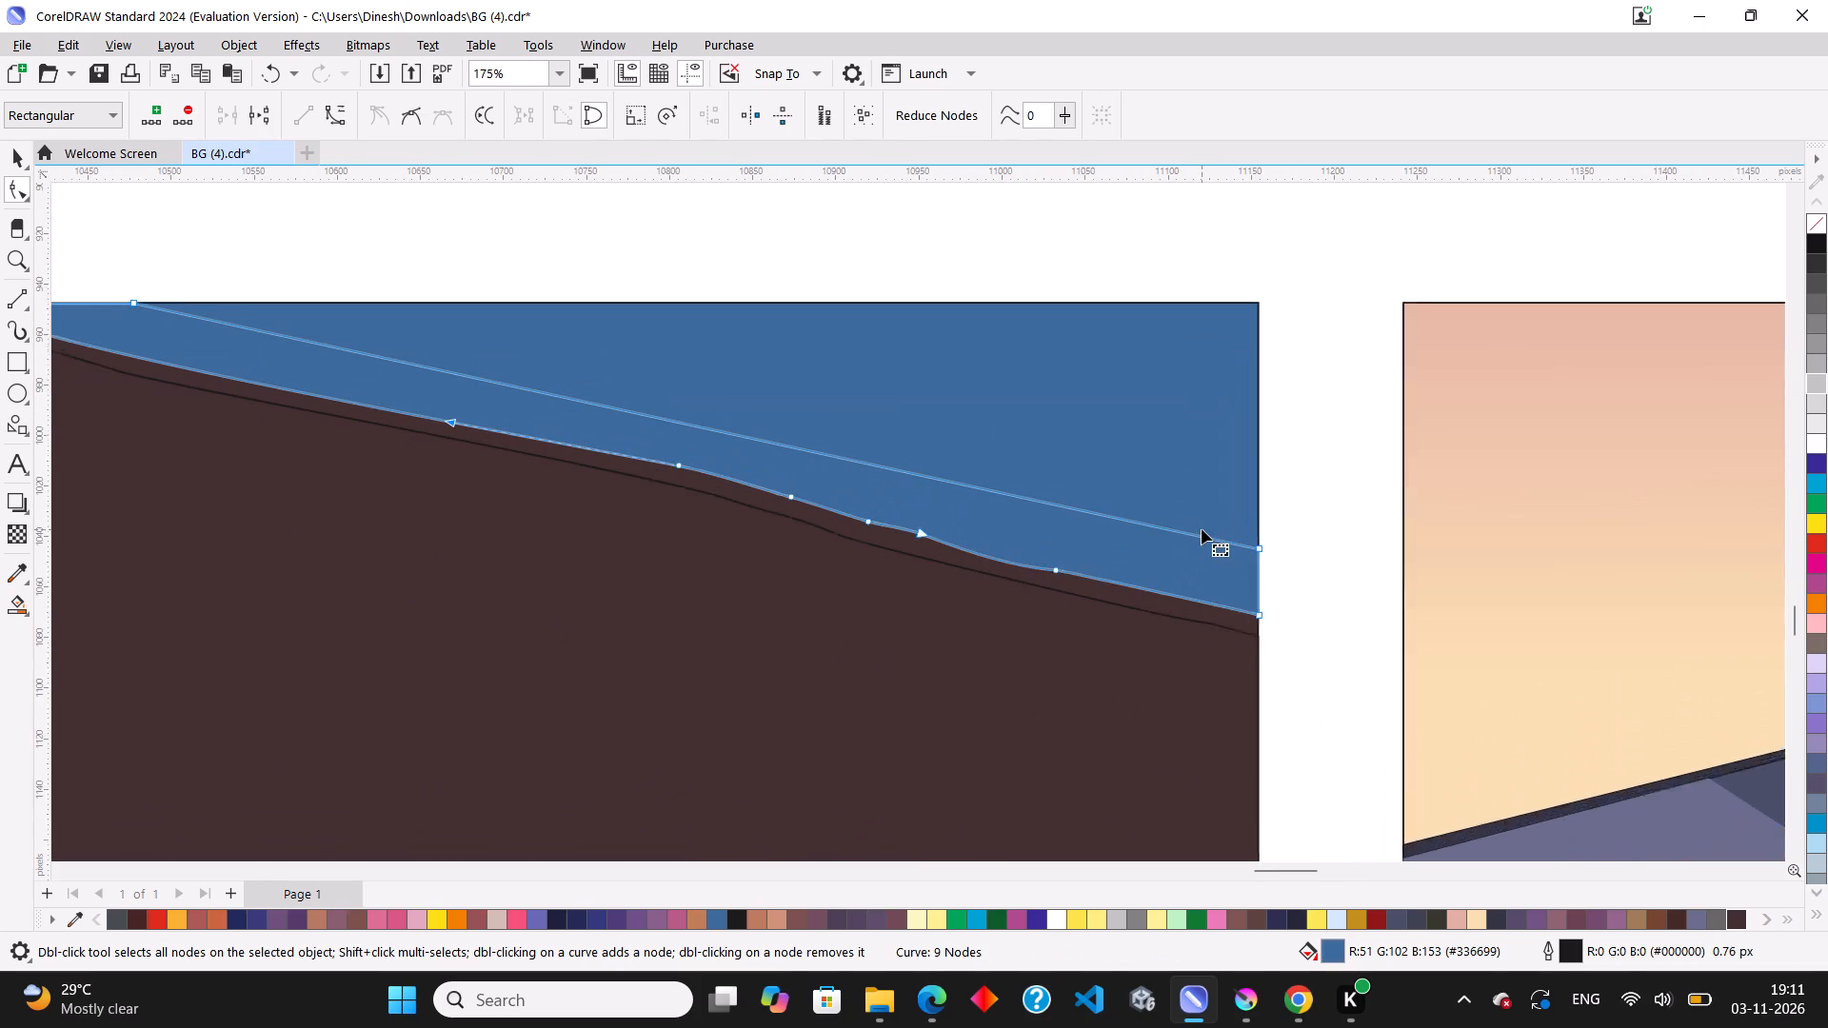
{"action": "scroll", "coordinate": [1264, 564], "scroll_direction": "up", "scroll_amount": 2}
{"action": "scroll", "coordinate": [1264, 668], "scroll_direction": "up", "scroll_amount": 2}
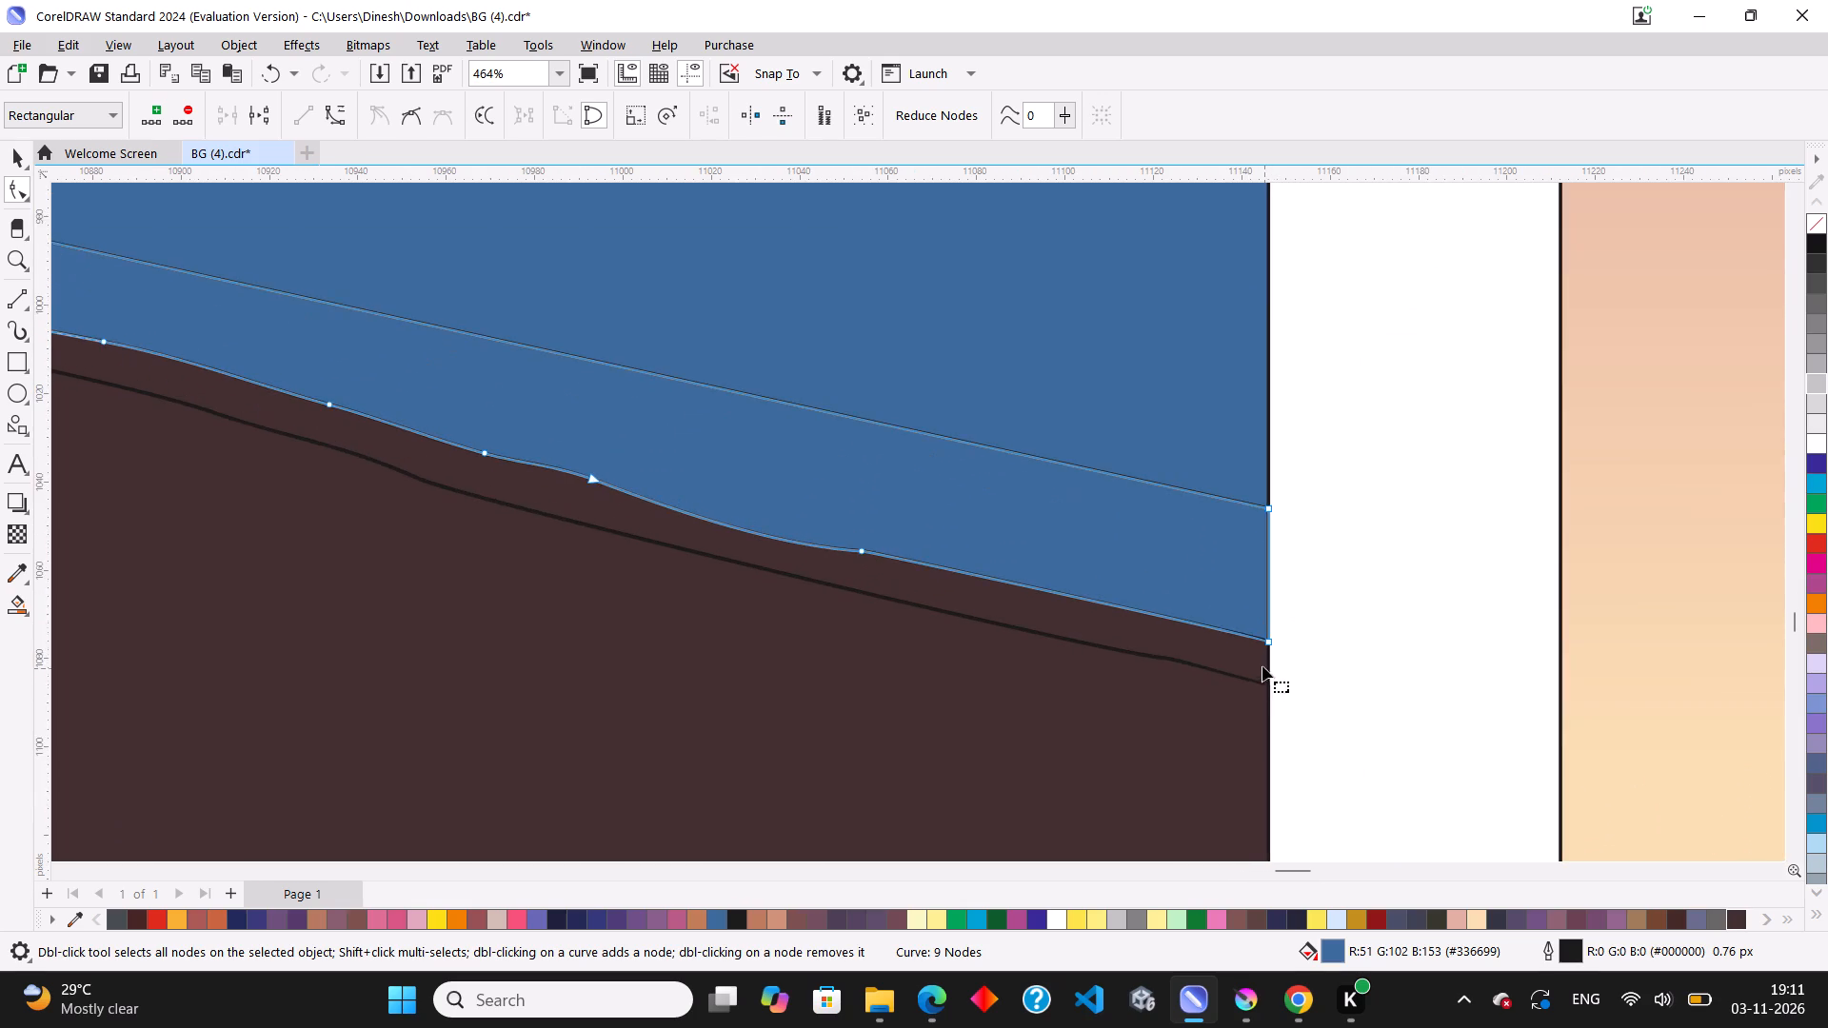
{"action": "scroll", "coordinate": [1230, 631], "scroll_direction": "down", "scroll_amount": 8}
{"action": "left_click", "coordinate": [21, 164]}
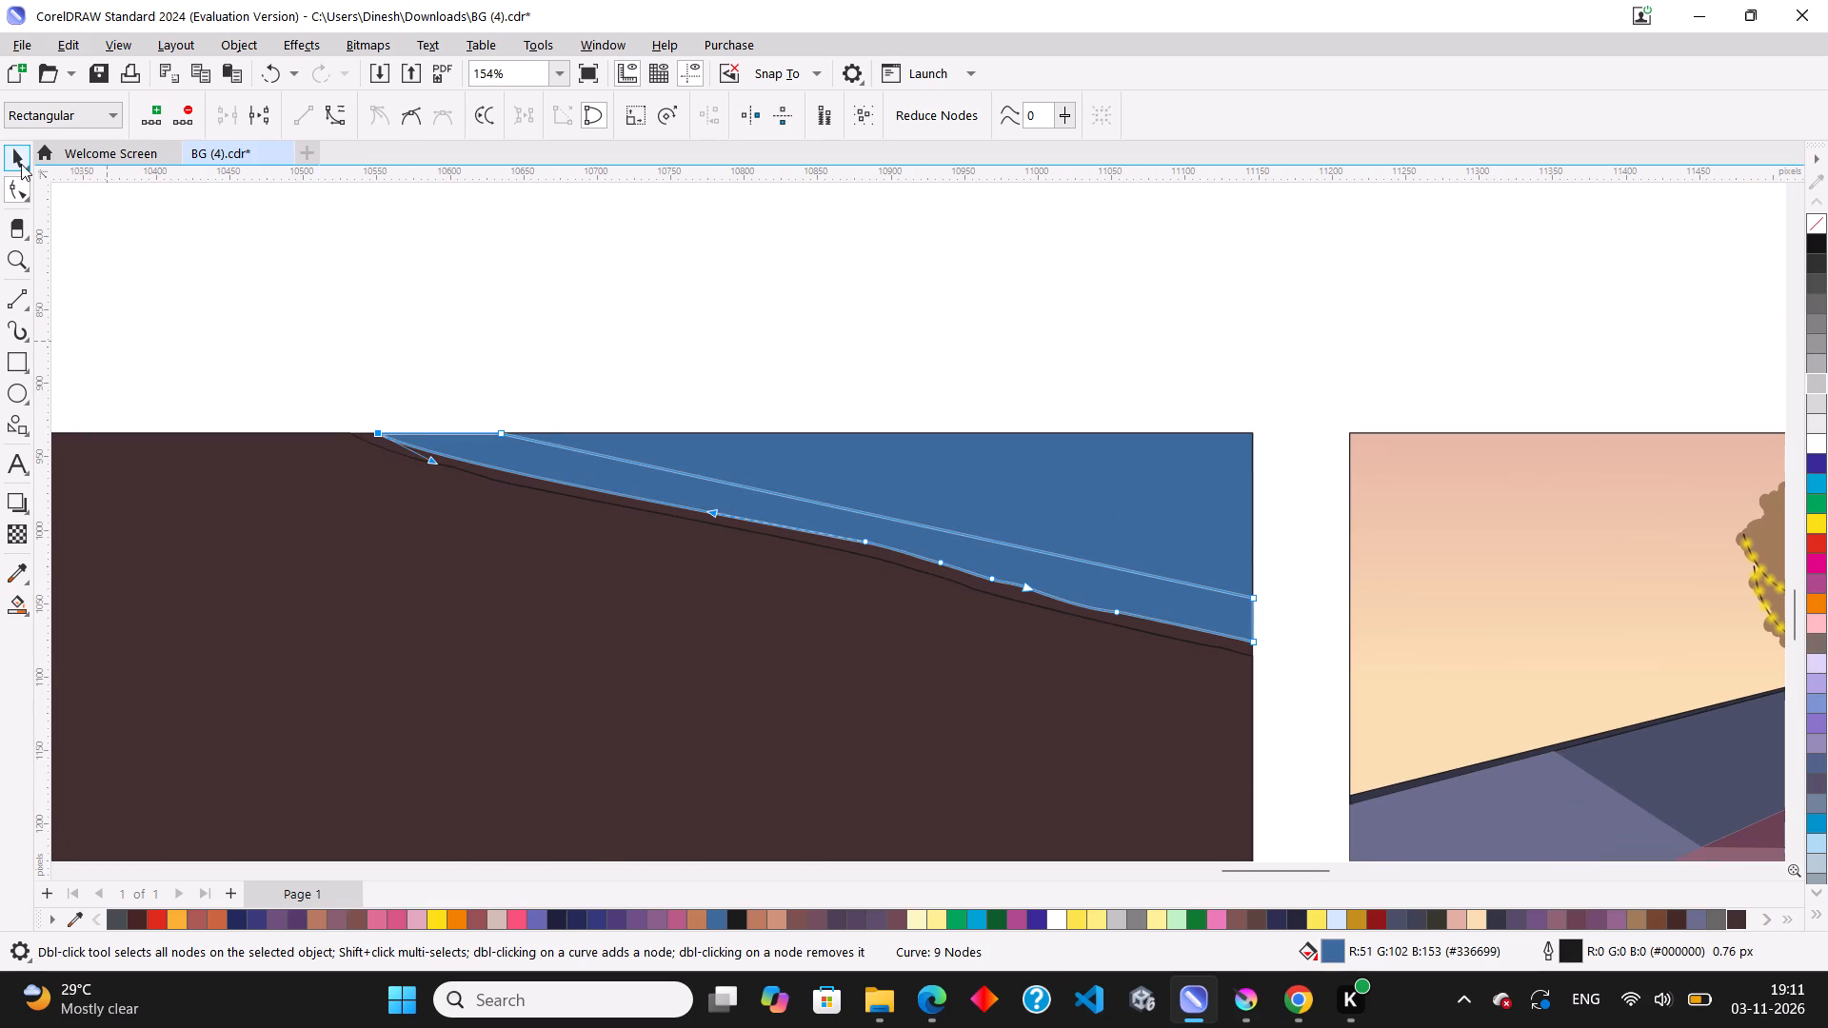
{"action": "left_click", "coordinate": [404, 272]}
{"action": "left_click", "coordinate": [654, 488]}
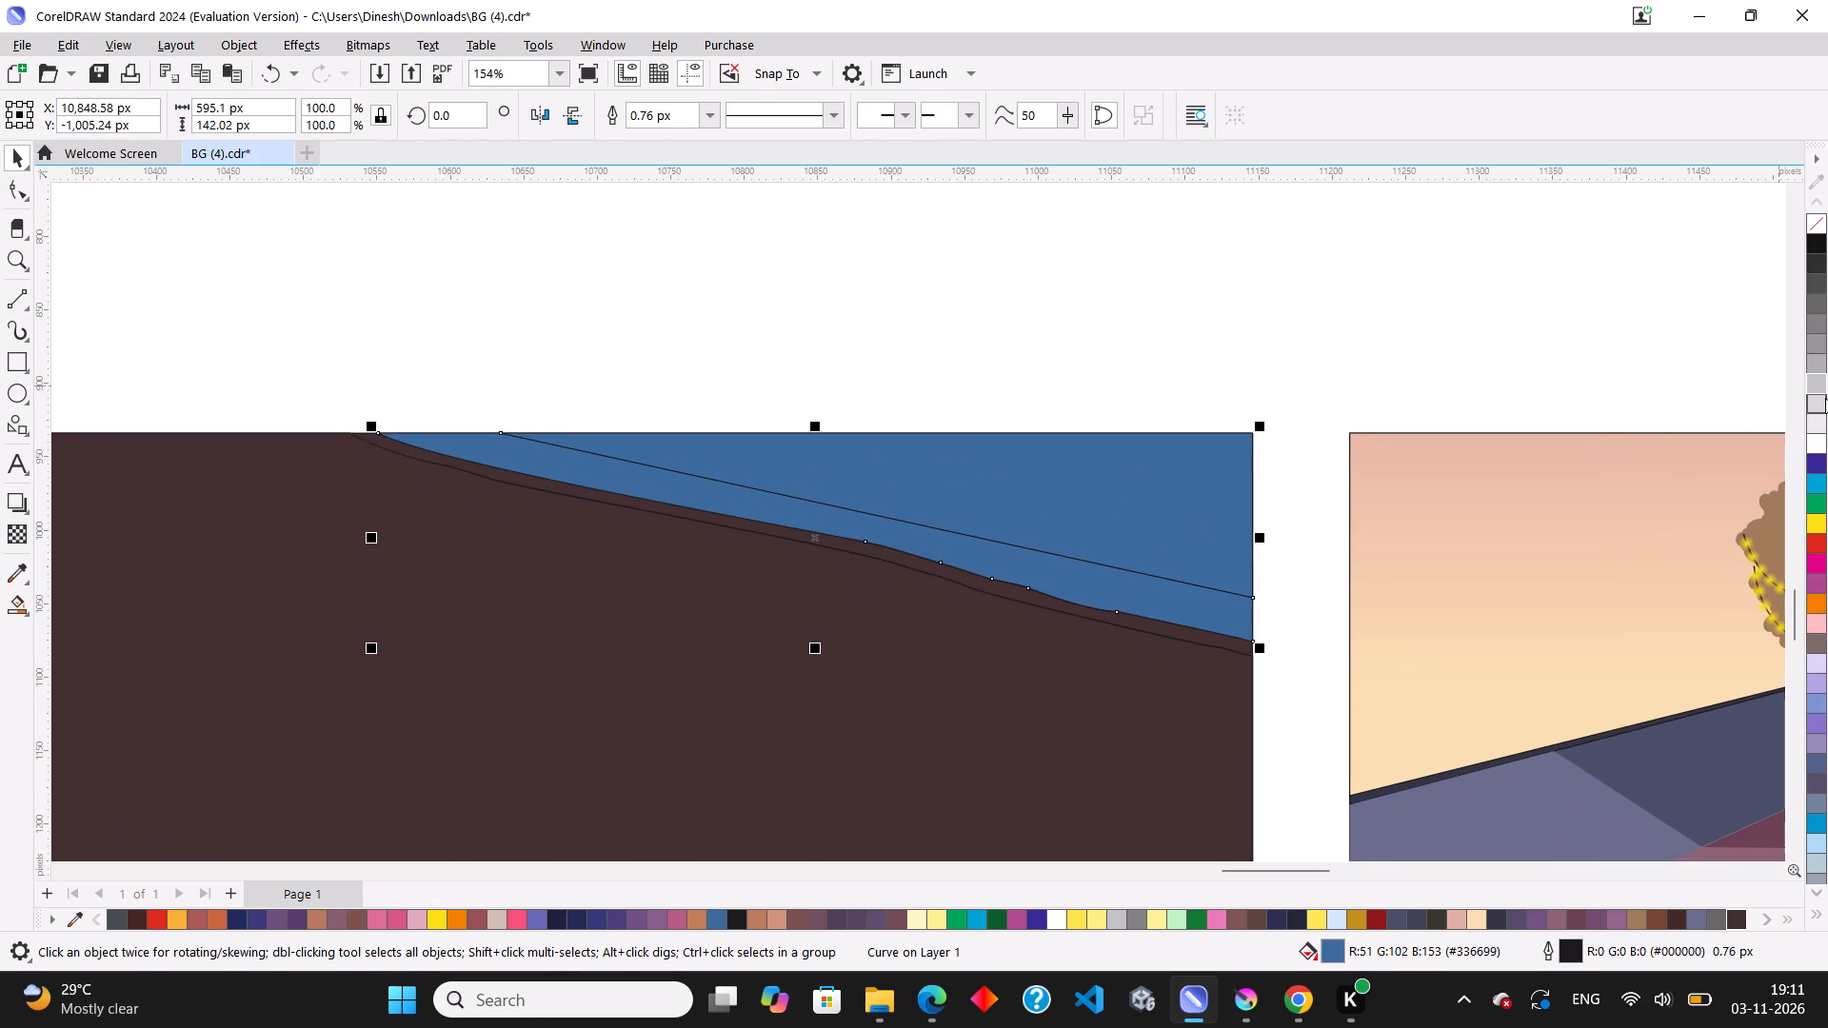
{"action": "left_click", "coordinate": [1811, 381]}
{"action": "left_click", "coordinate": [680, 385]}
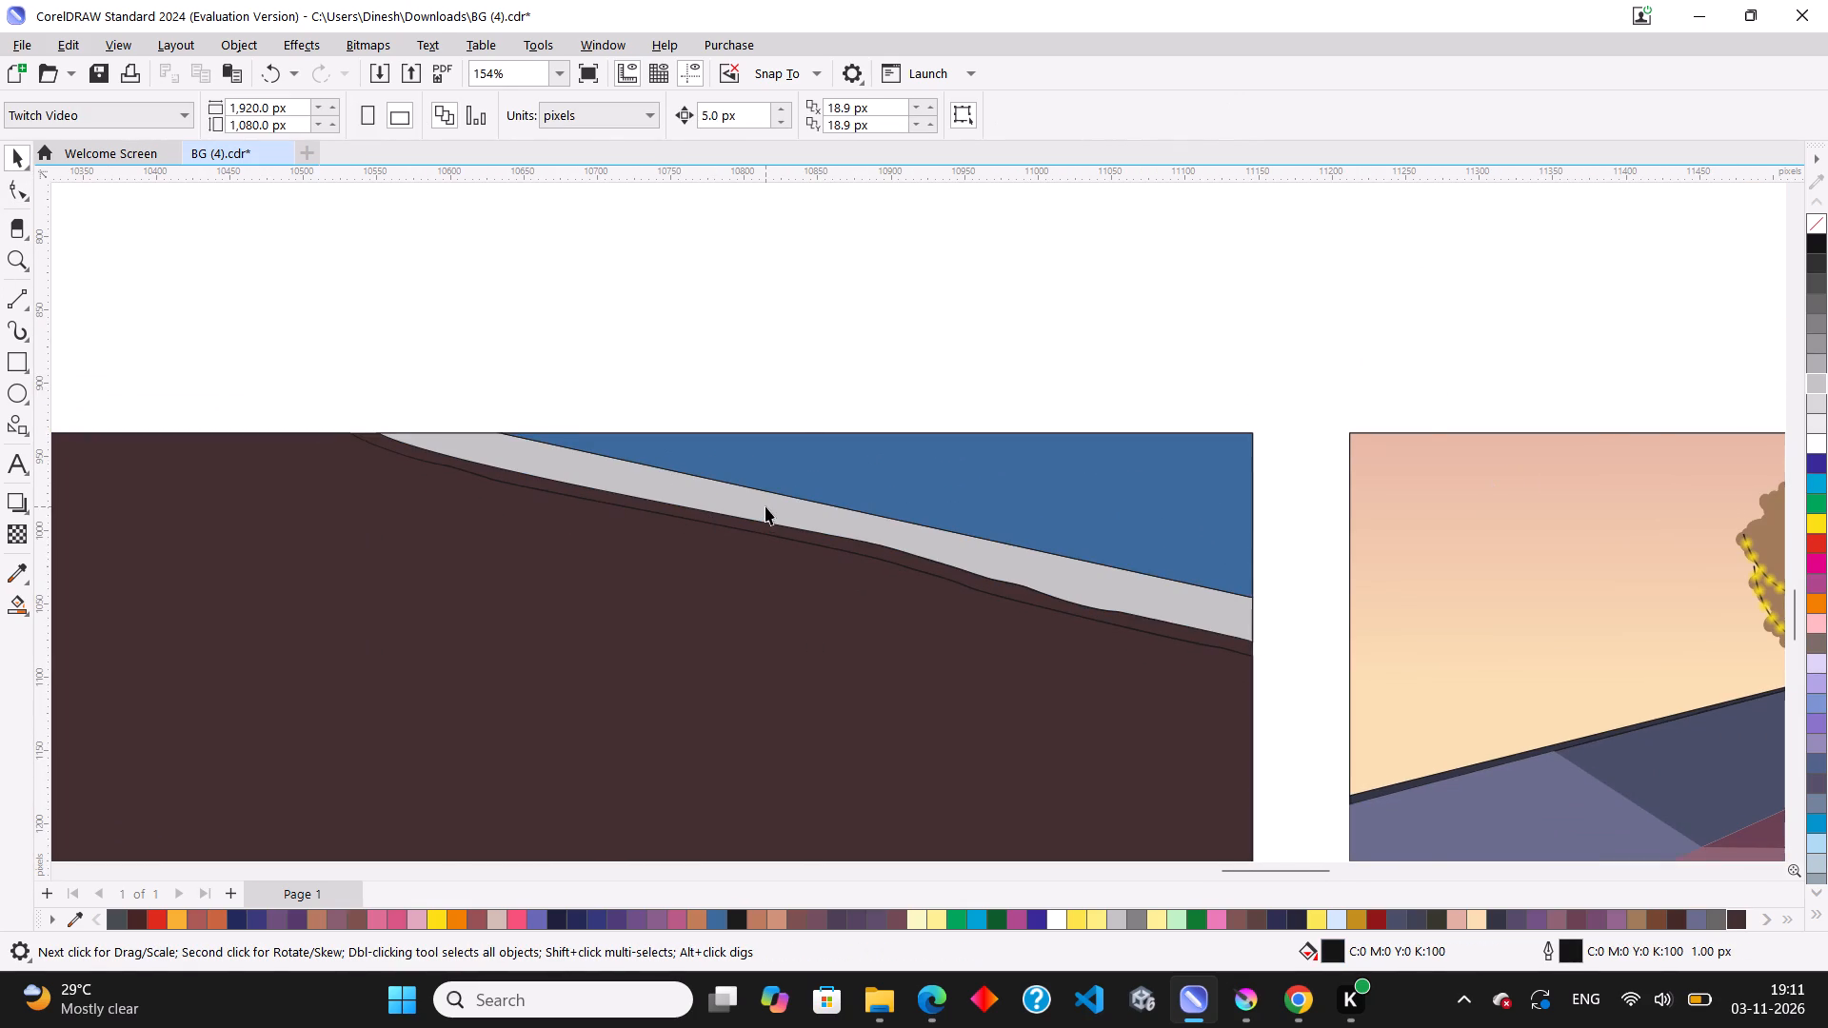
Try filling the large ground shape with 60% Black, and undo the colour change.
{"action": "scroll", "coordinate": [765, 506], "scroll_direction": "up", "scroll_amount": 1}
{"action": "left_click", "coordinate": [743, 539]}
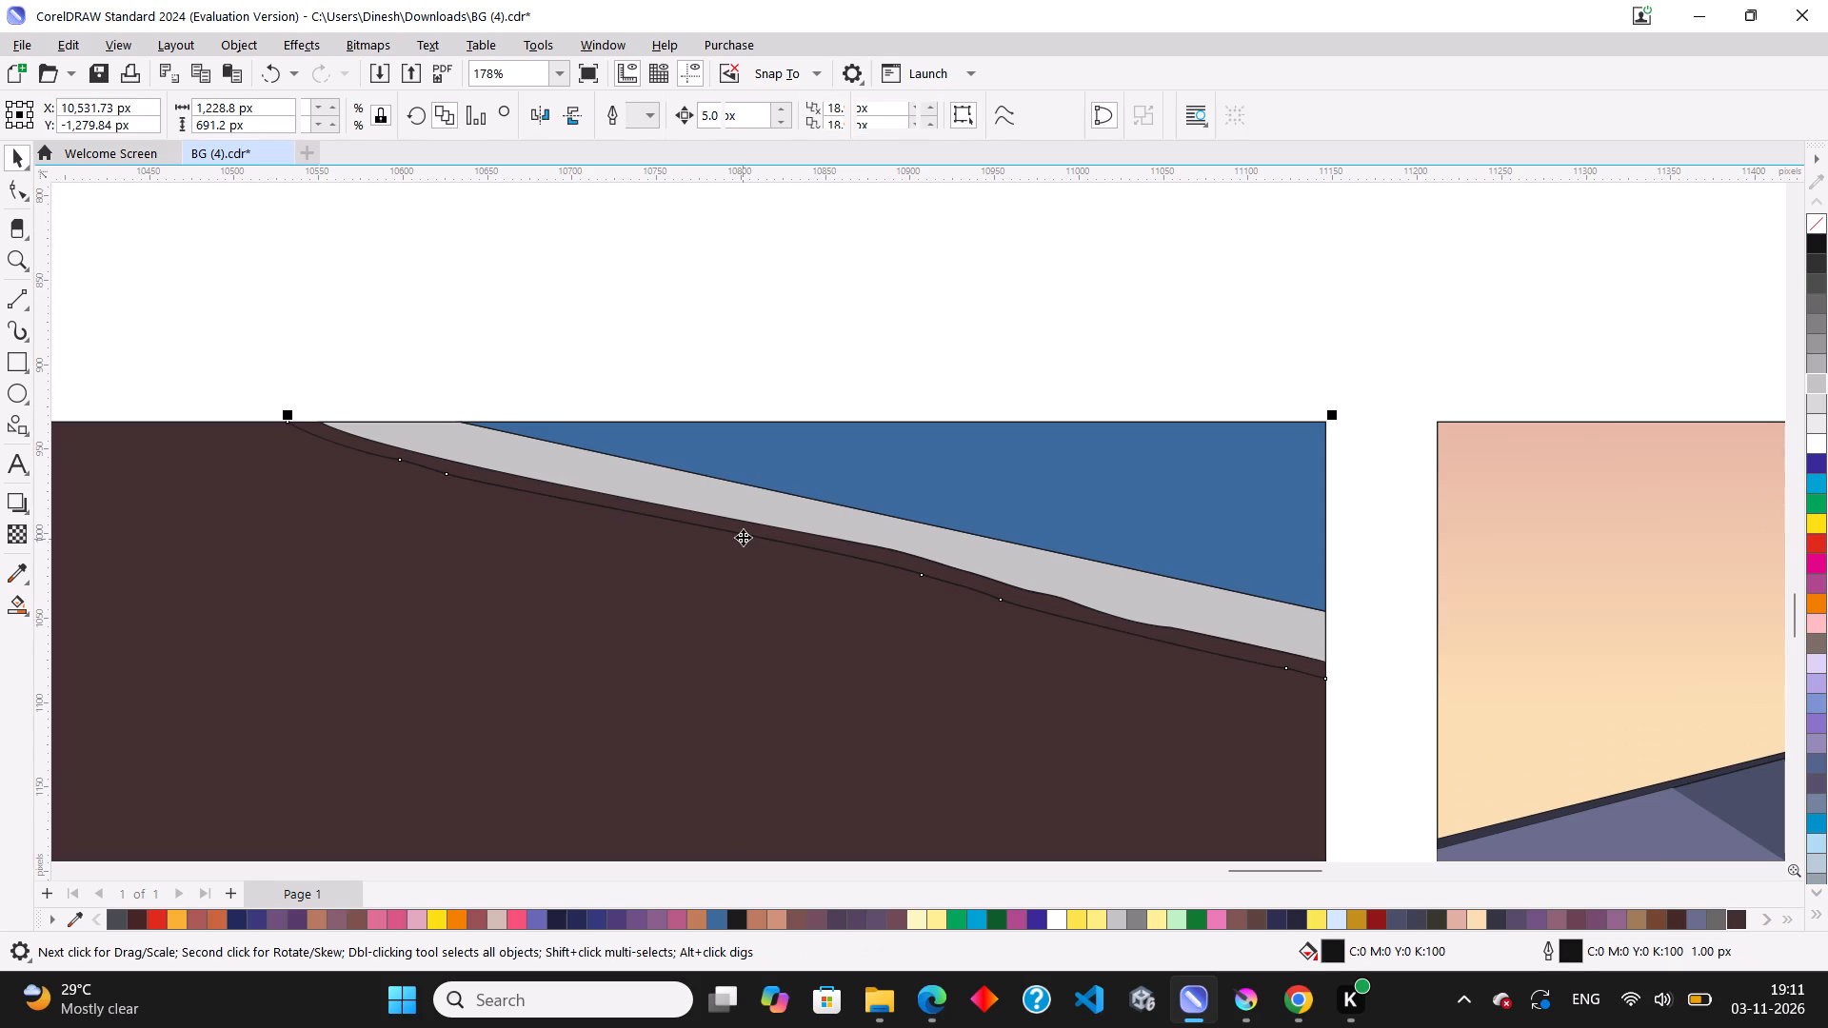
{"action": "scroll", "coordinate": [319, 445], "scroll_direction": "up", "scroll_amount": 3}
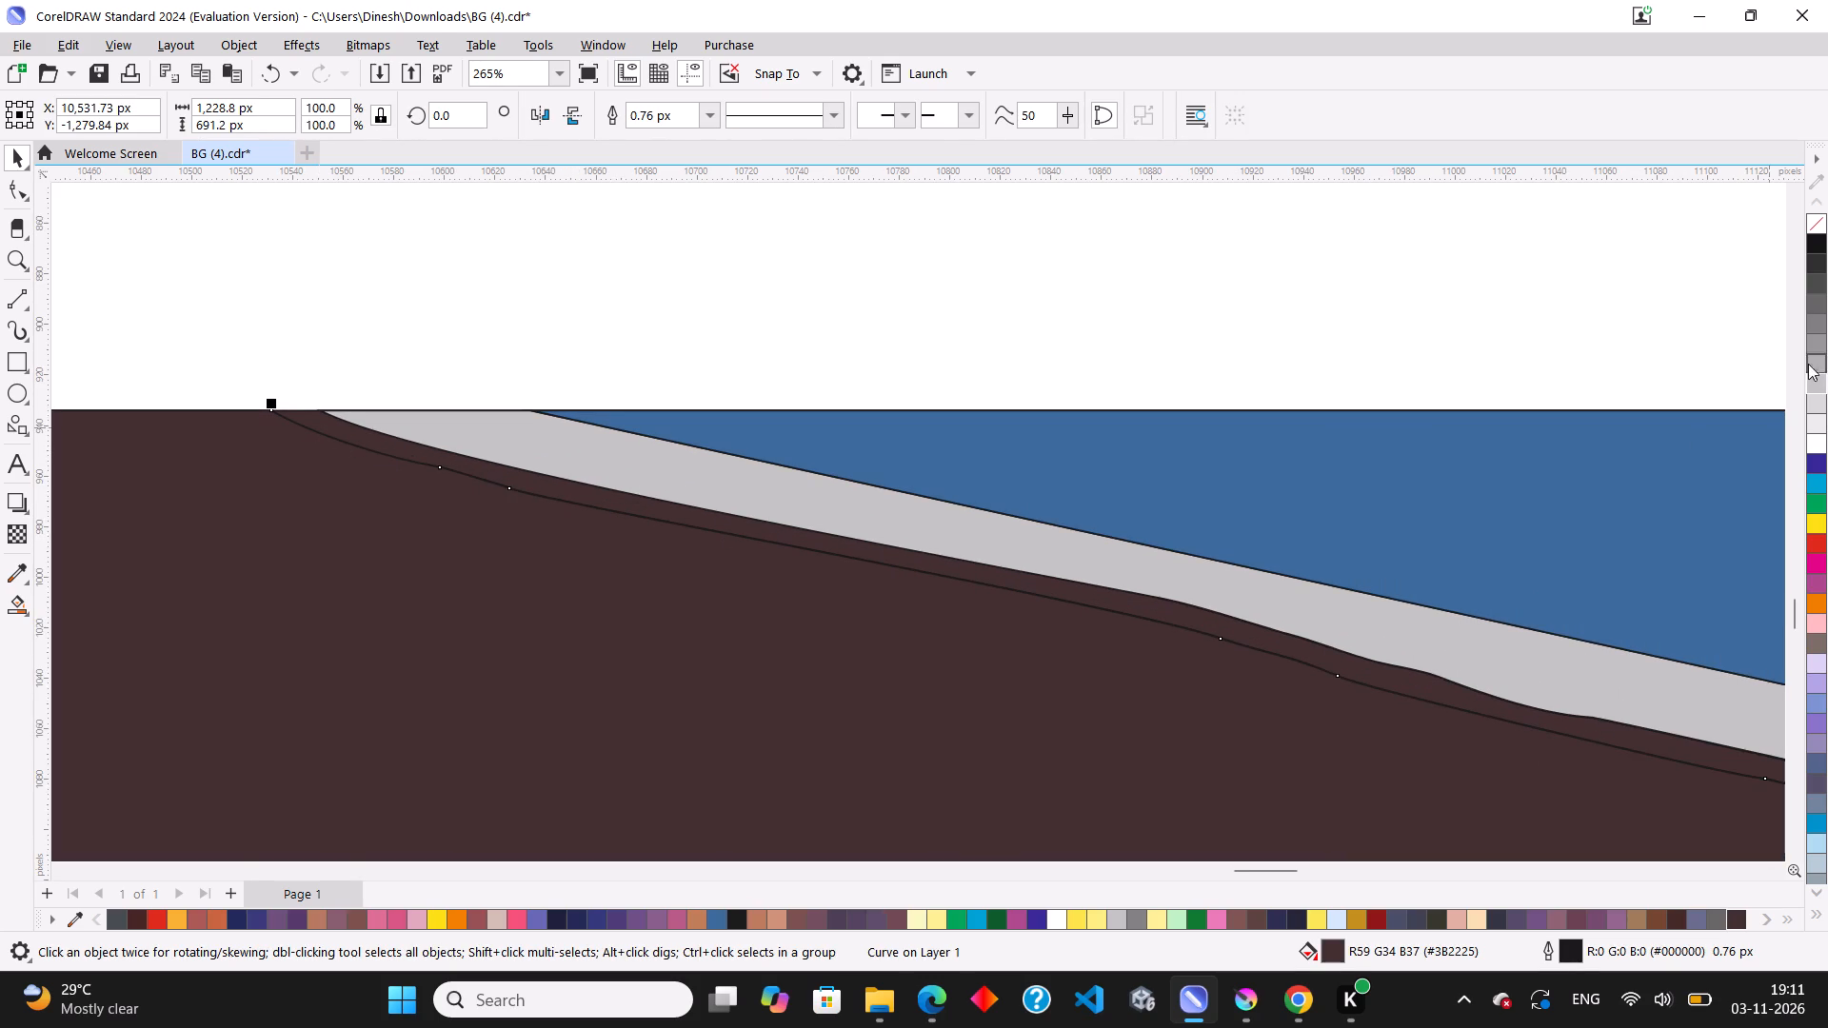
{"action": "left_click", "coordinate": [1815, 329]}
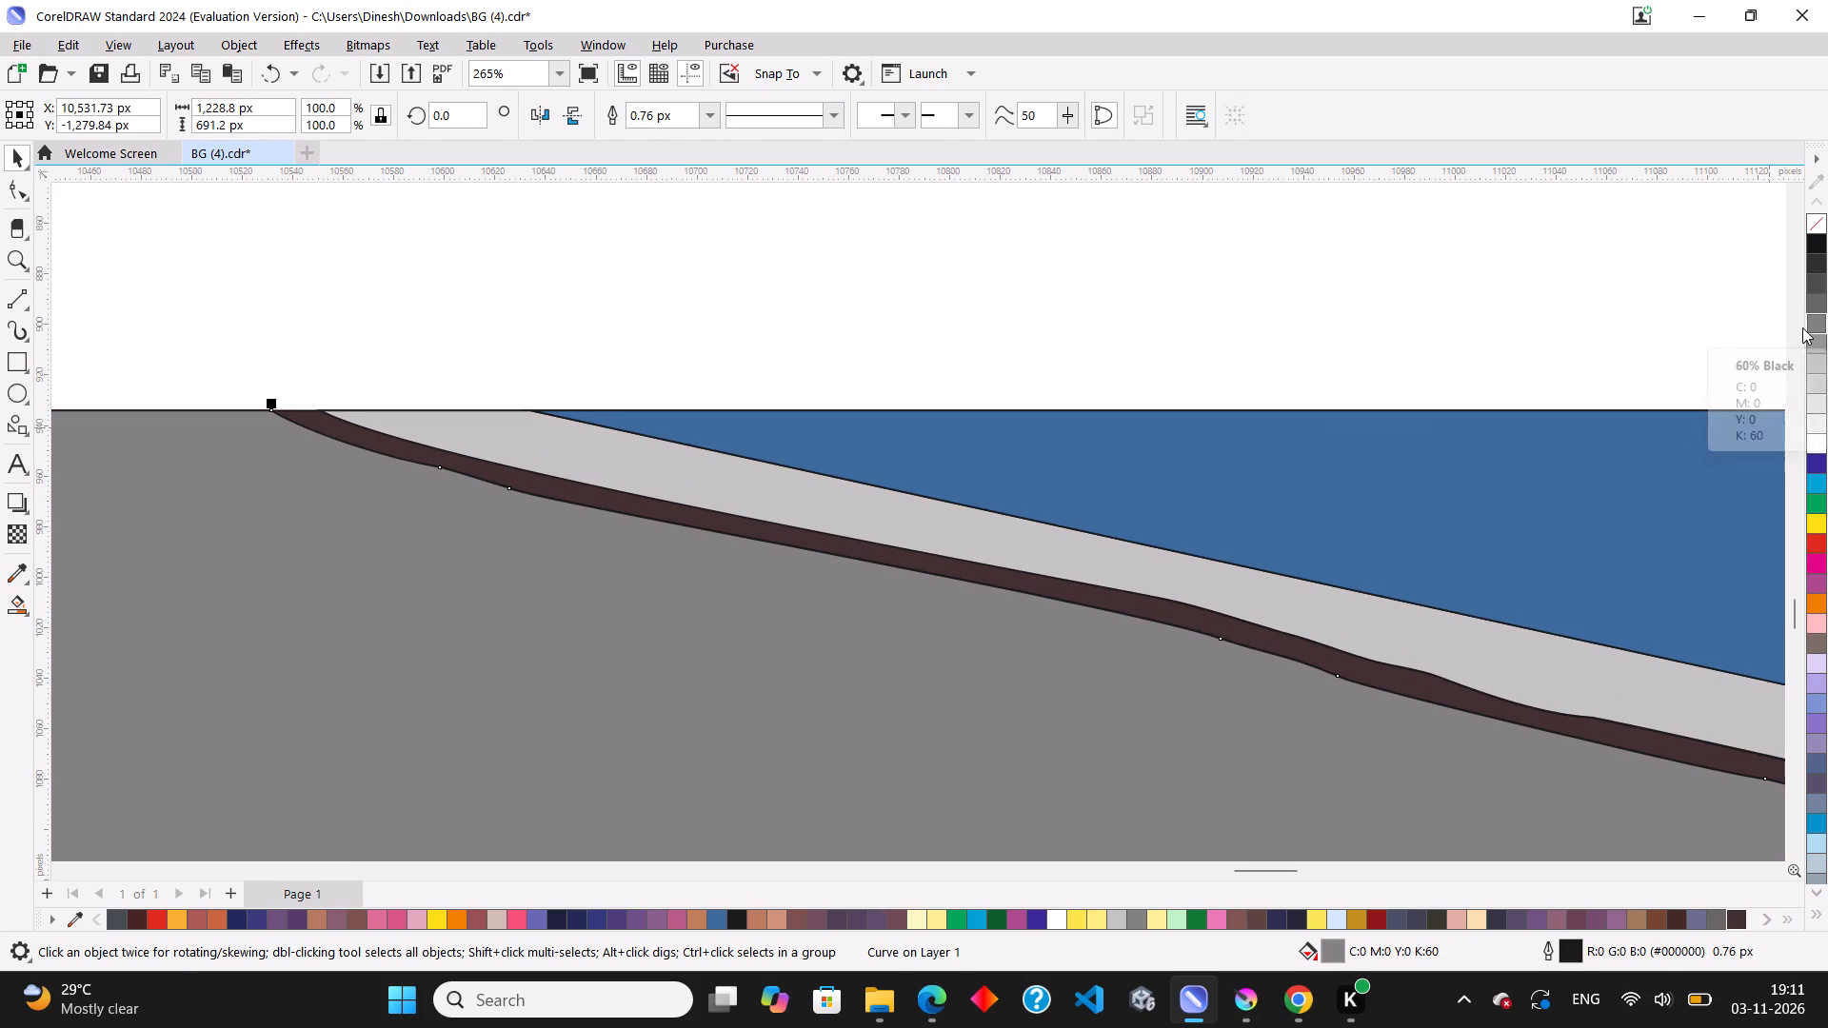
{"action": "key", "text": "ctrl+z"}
Fill the thin strip between the dark brown ground and the light grey band with 60% Black.
{"action": "left_click", "coordinate": [330, 414]}
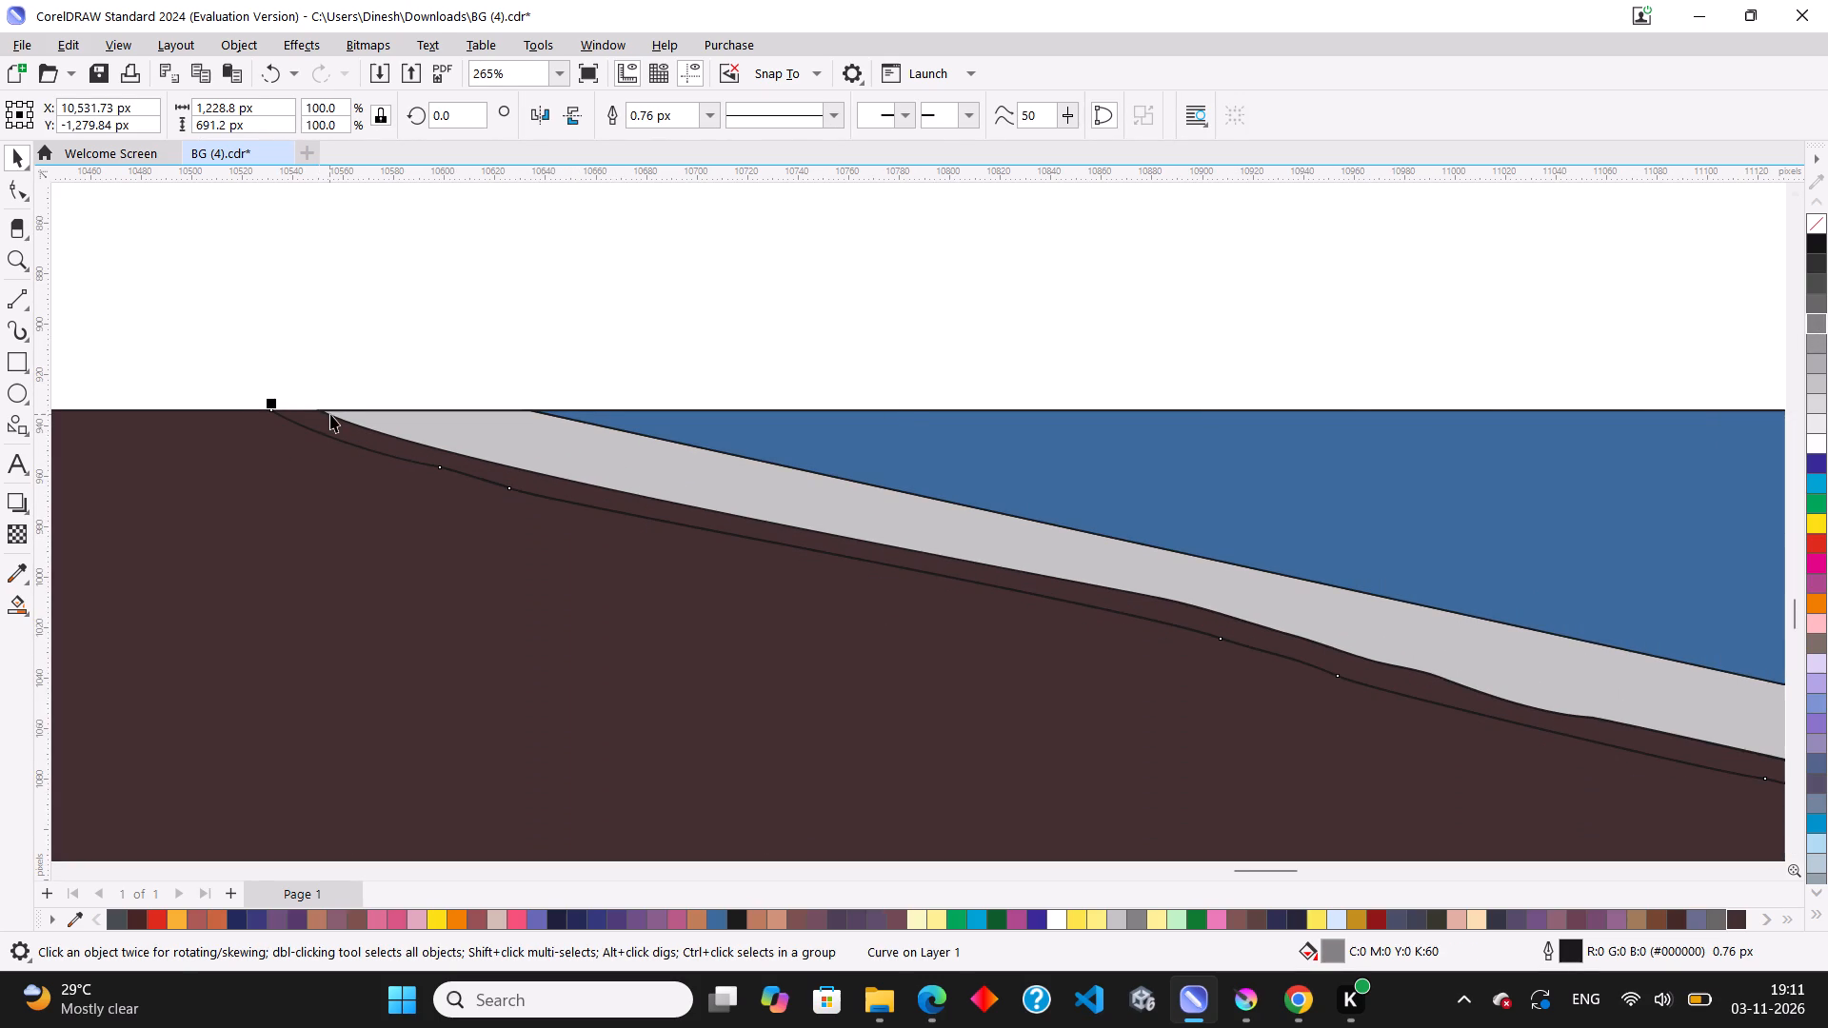
{"action": "left_click", "coordinate": [342, 339]}
{"action": "left_click", "coordinate": [312, 414]}
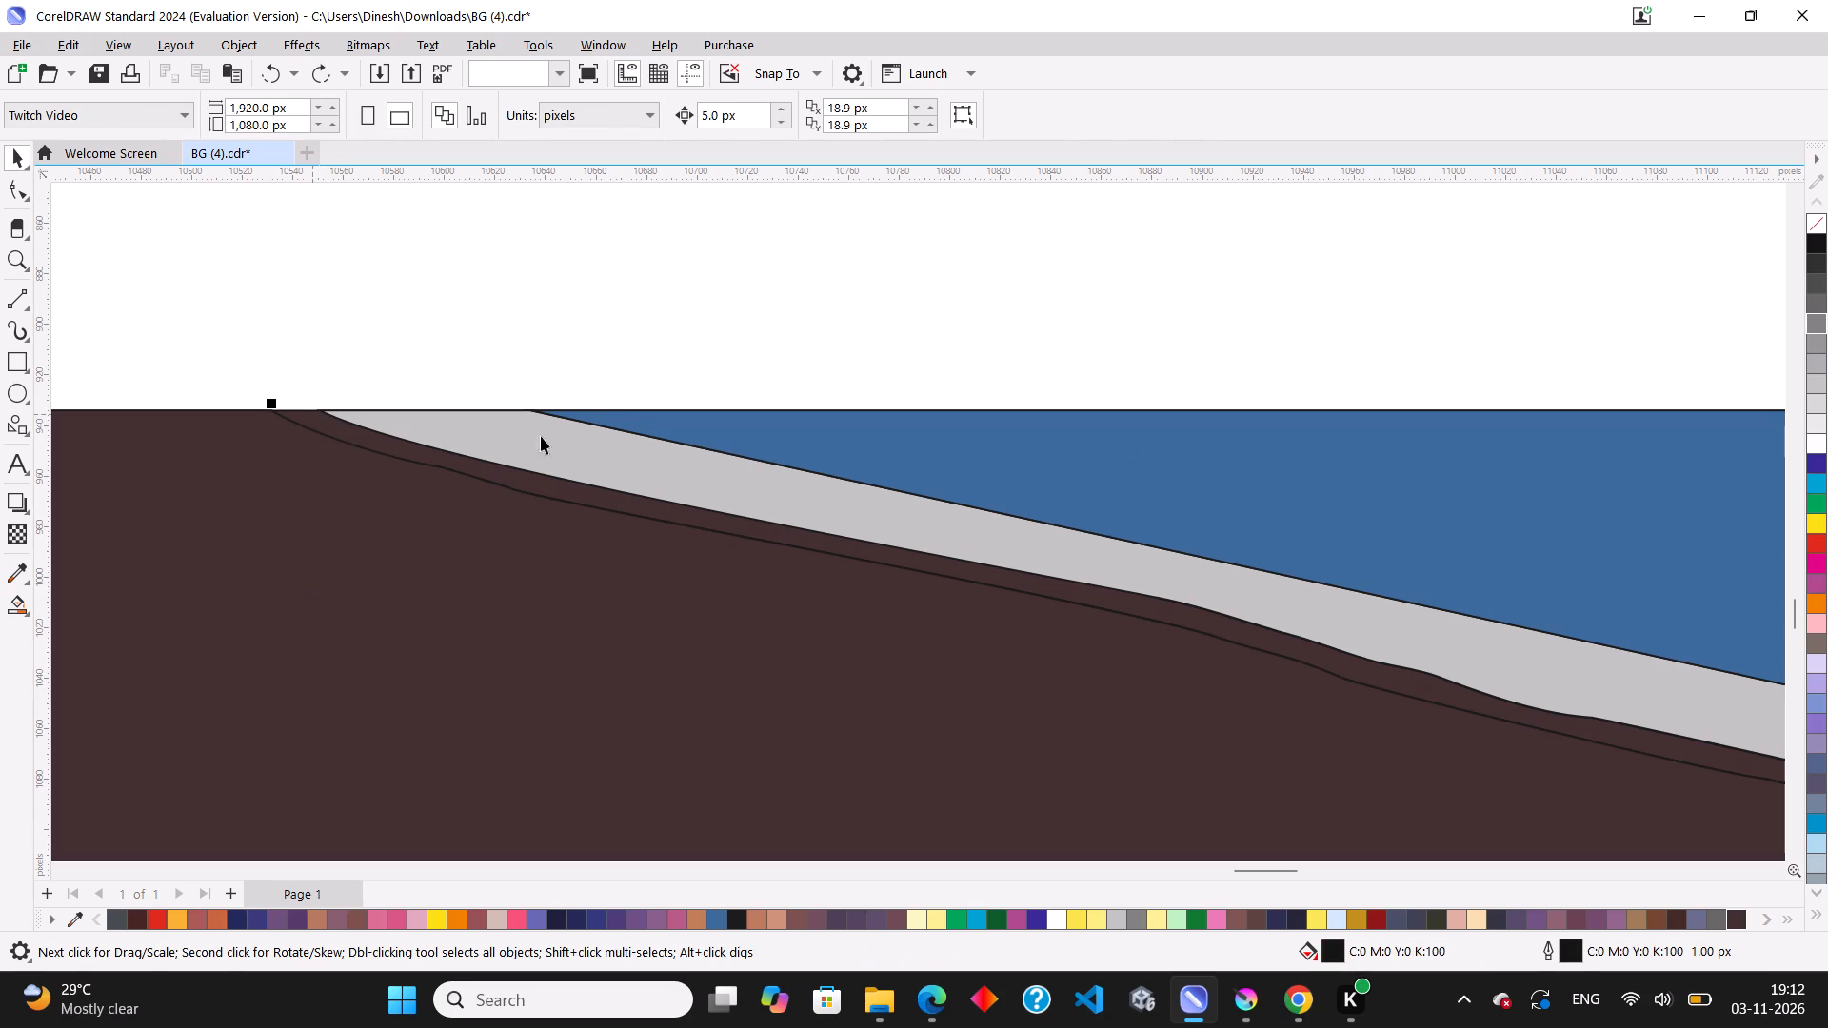
{"action": "left_click", "coordinate": [1810, 321]}
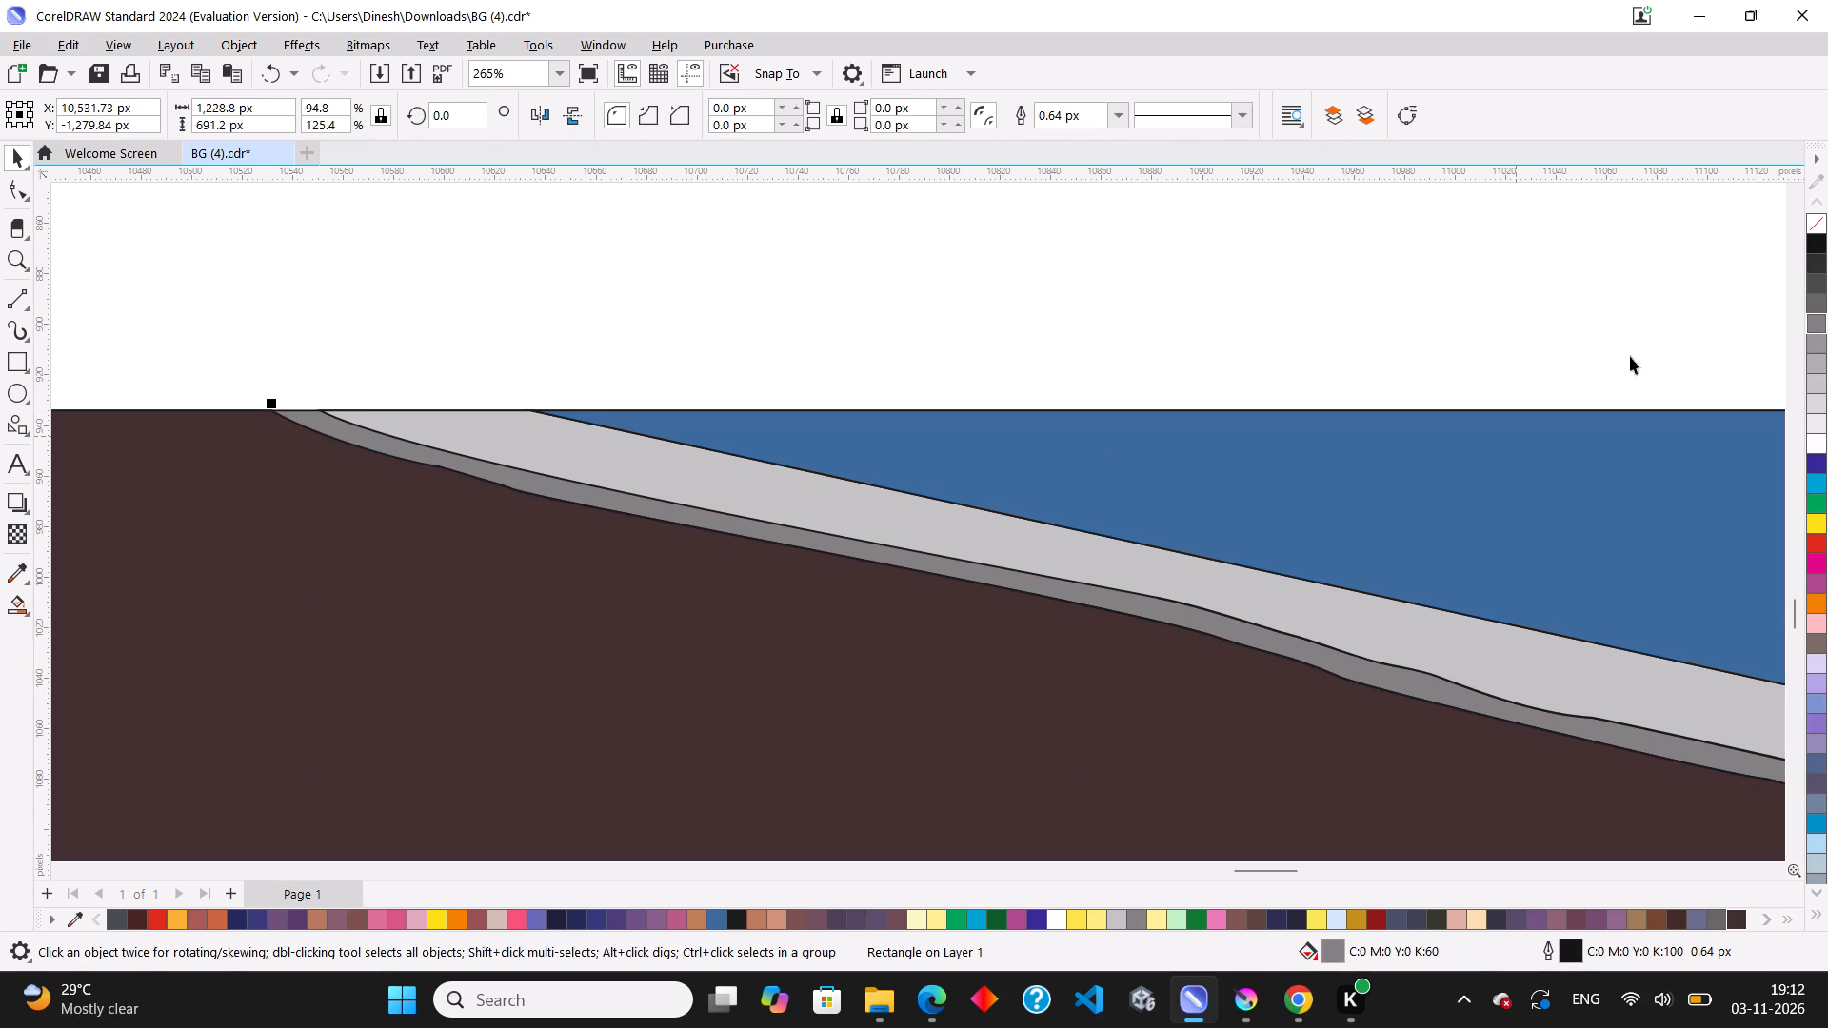
{"action": "left_click", "coordinate": [831, 340]}
Remove the outlines from the light grey band and the blue corner area of the street scene.
{"action": "scroll", "coordinate": [937, 442], "scroll_direction": "down", "scroll_amount": 2}
{"action": "left_click", "coordinate": [943, 511]}
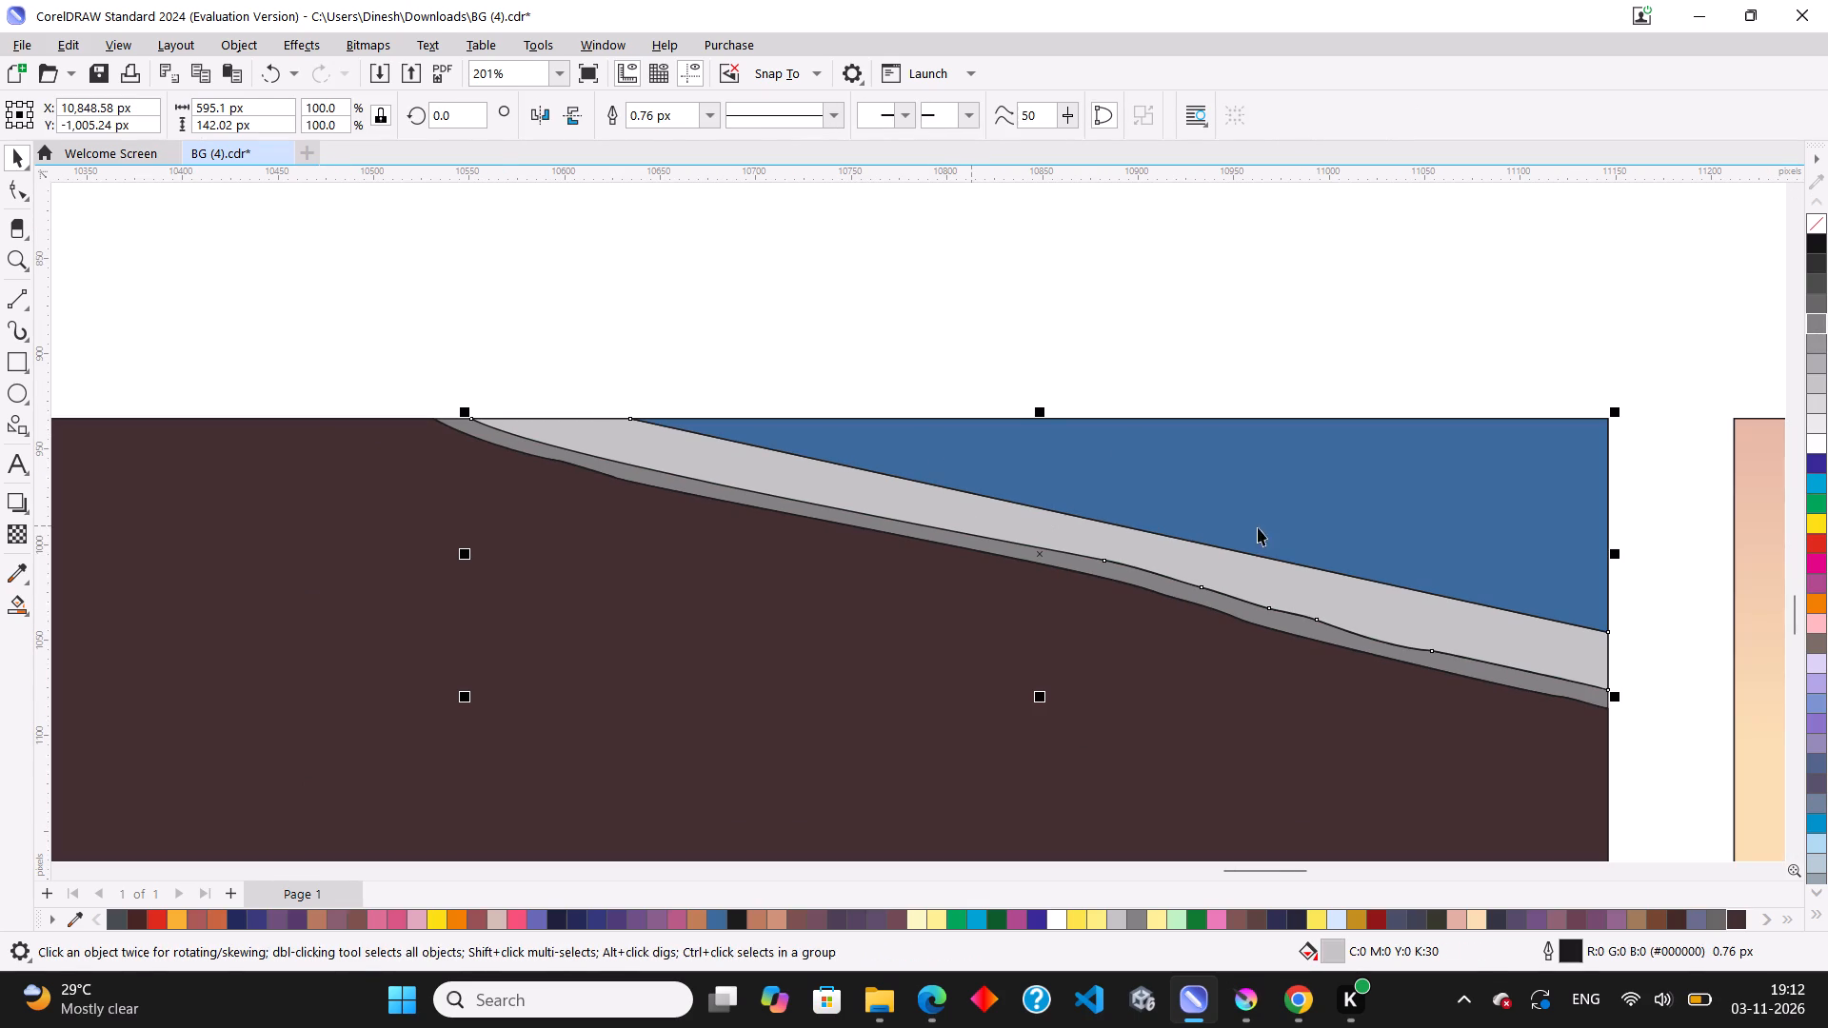
{"action": "right_click", "coordinate": [1814, 222]}
{"action": "left_click", "coordinate": [1145, 379]}
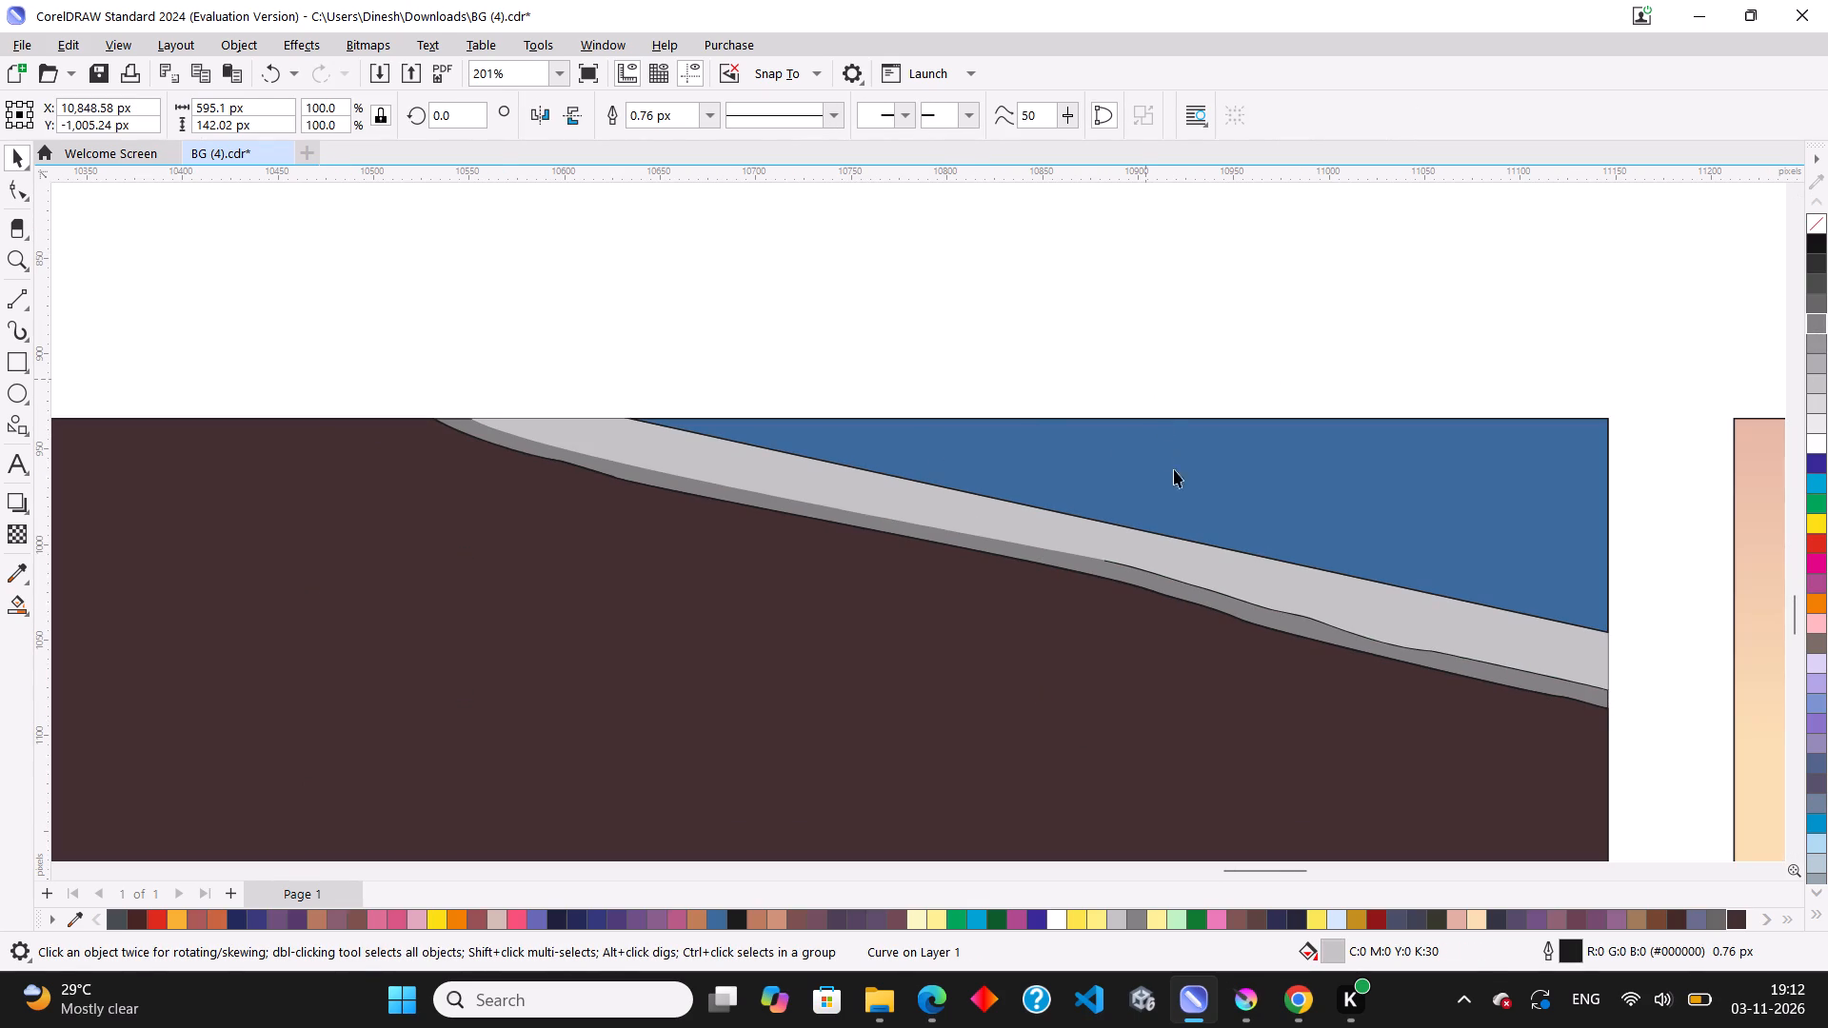
{"action": "left_click", "coordinate": [1144, 471]}
{"action": "right_click", "coordinate": [1815, 228]}
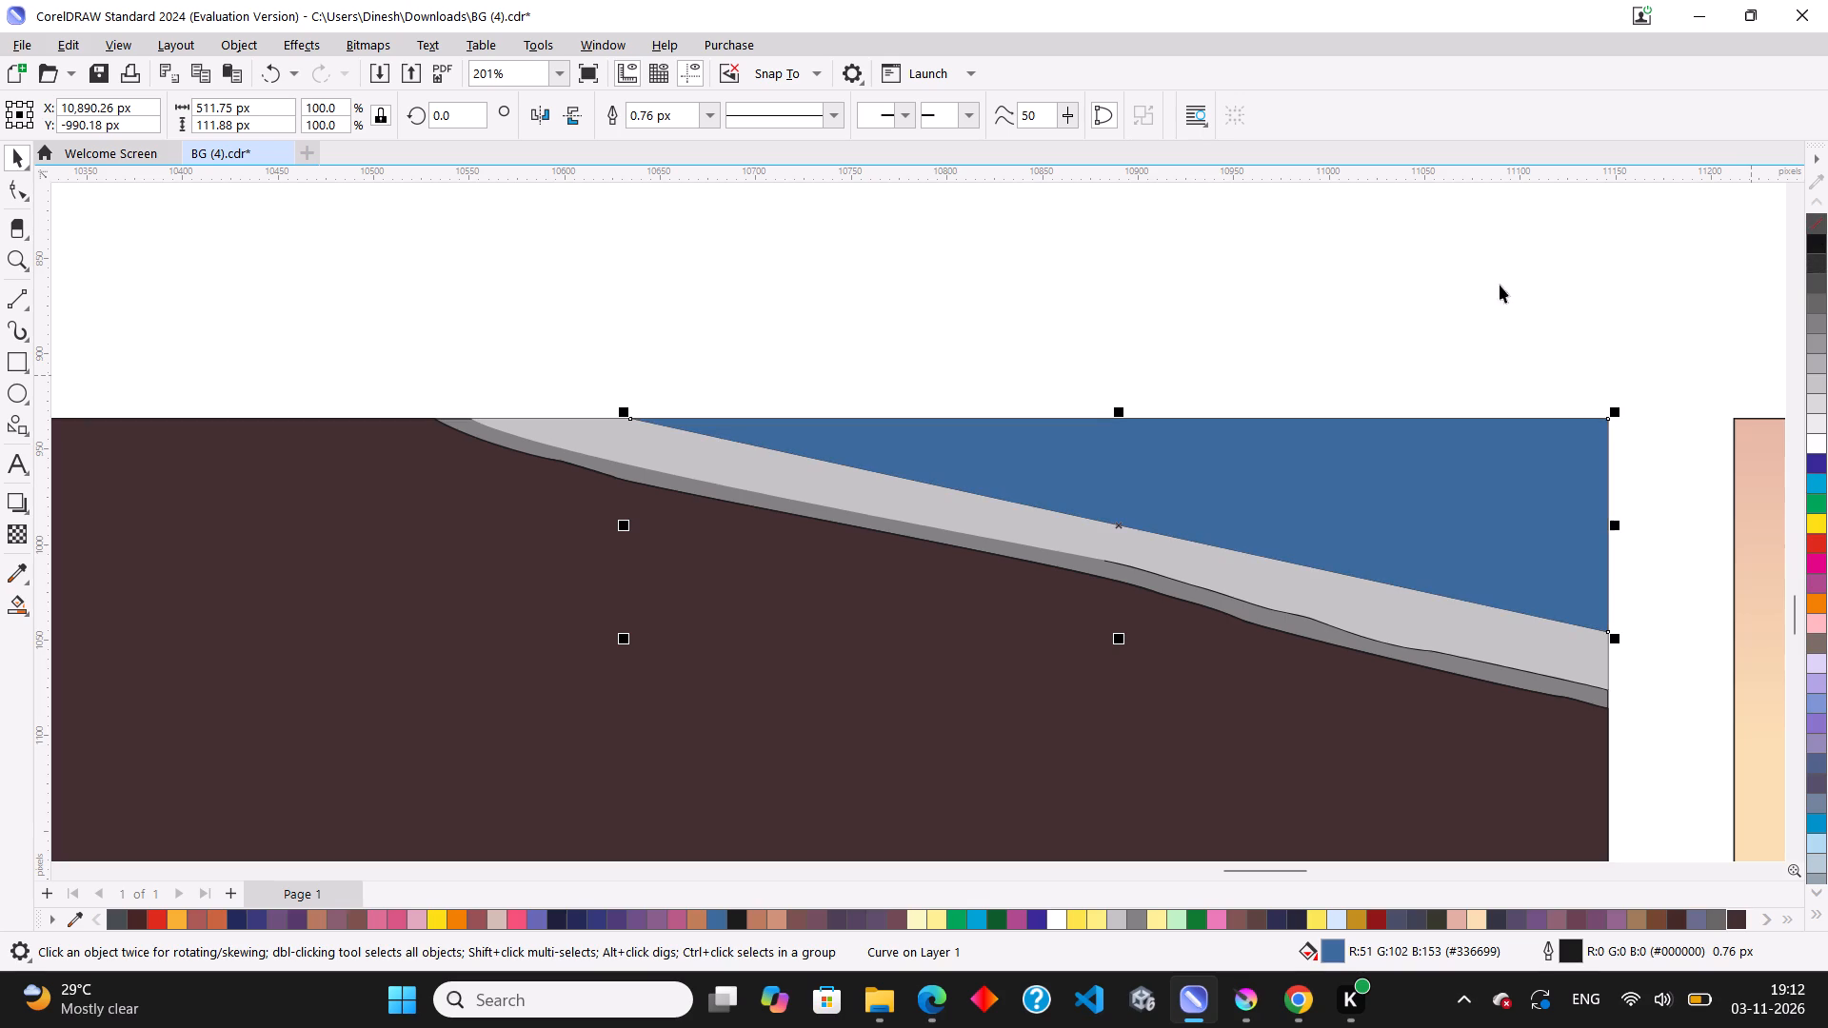
{"action": "left_click", "coordinate": [1166, 328]}
{"action": "left_click", "coordinate": [1162, 514]}
Recolour the blue corner area with the dusky red #8D4A56 sampled from the wall in the rangoli reference image.
{"action": "scroll", "coordinate": [1278, 454], "scroll_direction": "down", "scroll_amount": 8}
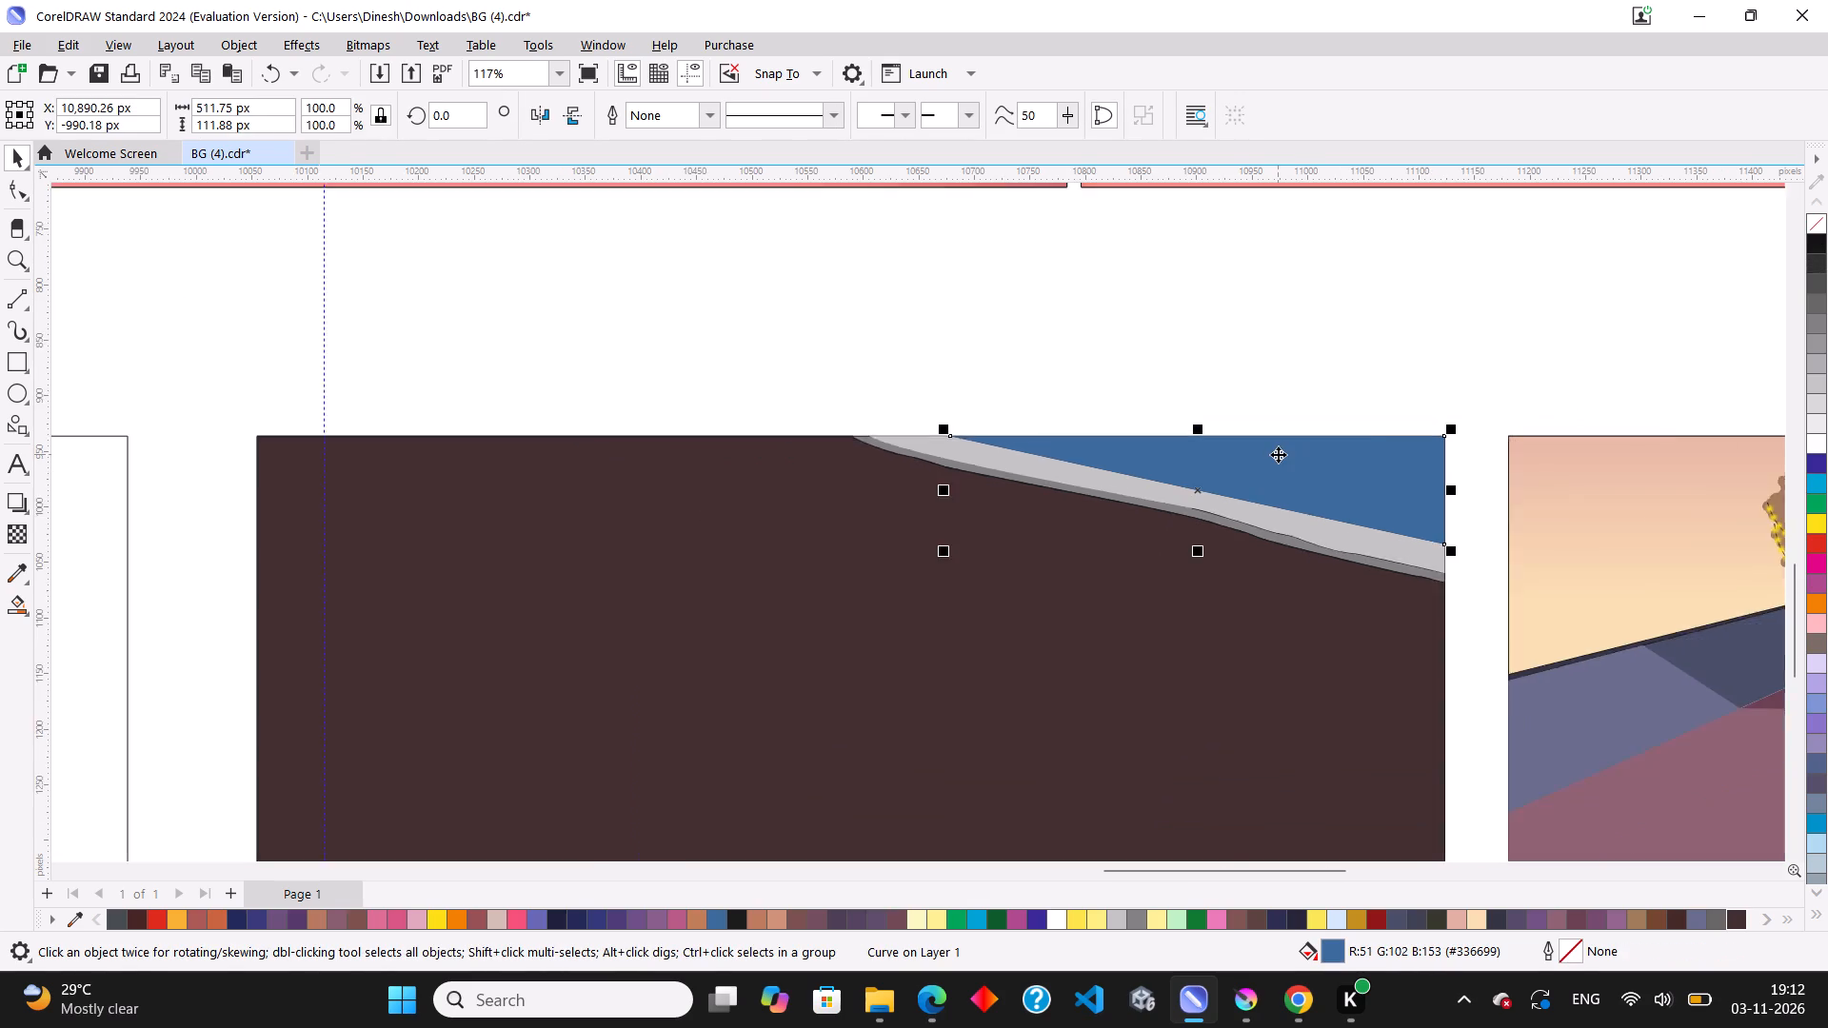
{"action": "scroll", "coordinate": [1232, 524], "scroll_direction": "down", "scroll_amount": 2}
{"action": "scroll", "coordinate": [1232, 524], "scroll_direction": "up", "scroll_amount": 3}
{"action": "scroll", "coordinate": [1232, 524], "scroll_direction": "down", "scroll_amount": 8}
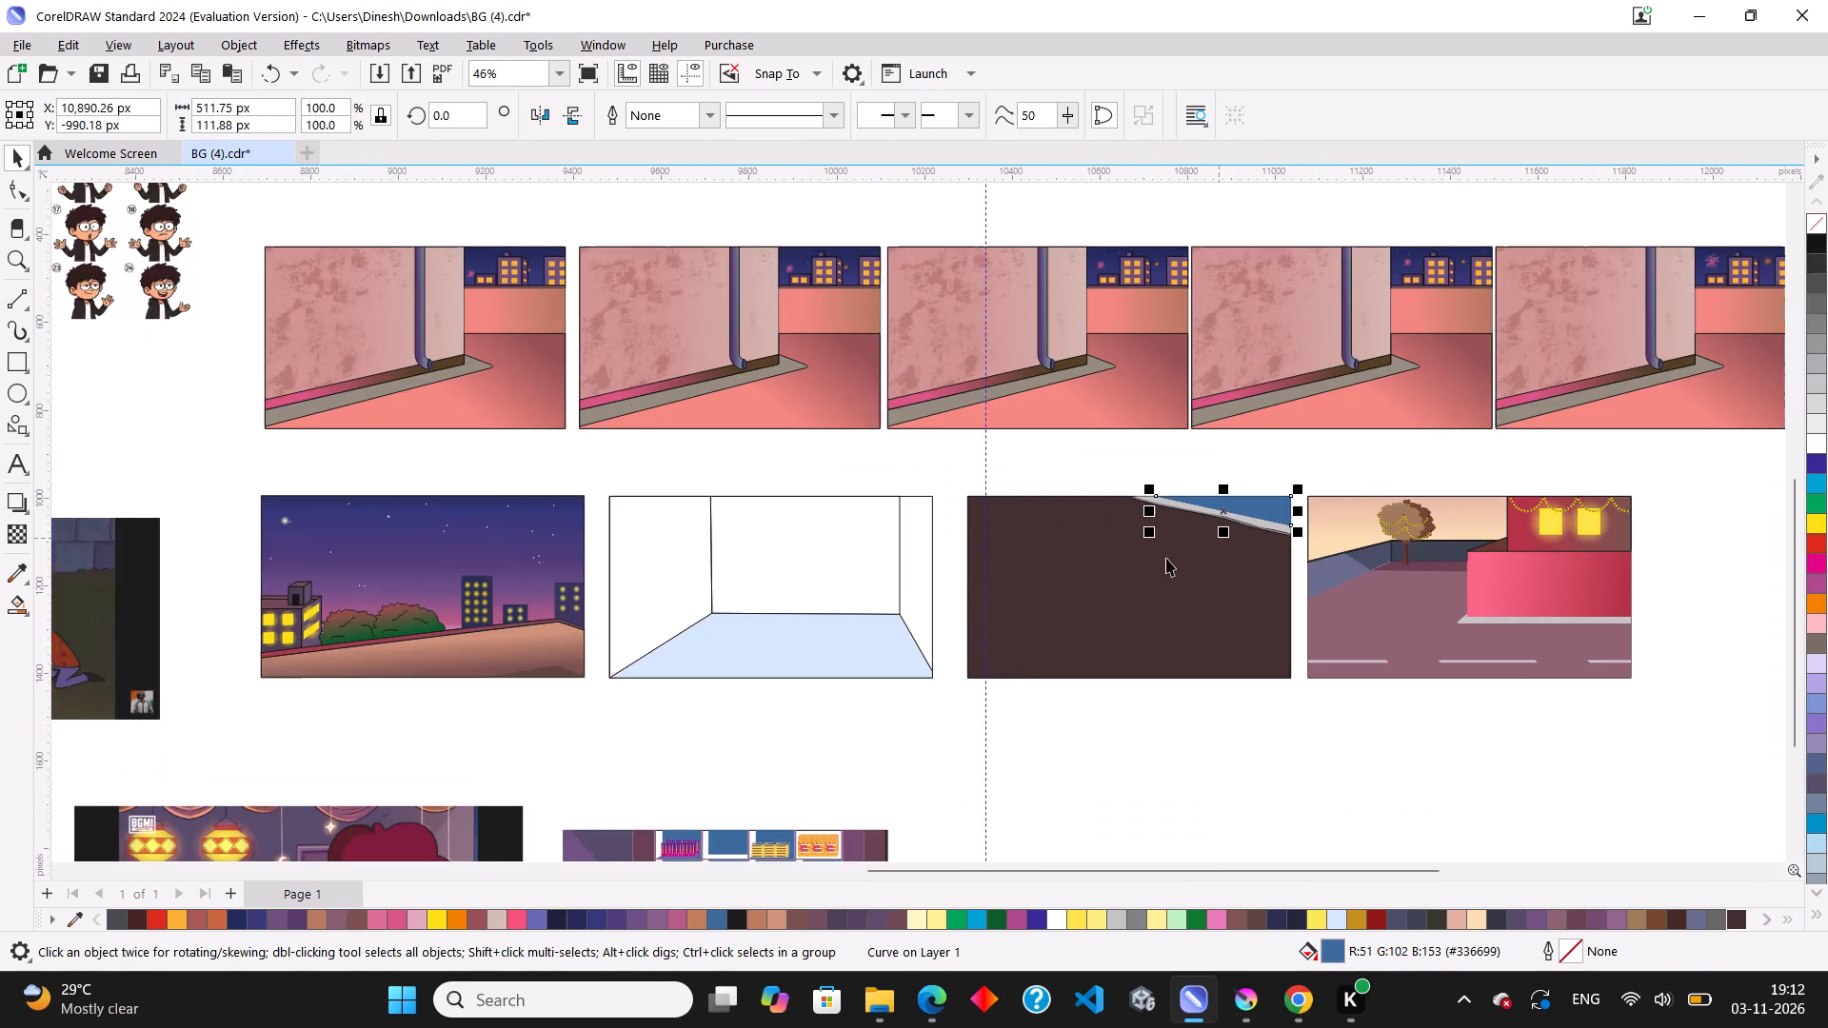
{"action": "scroll", "coordinate": [332, 601], "scroll_direction": "up", "scroll_amount": 1}
{"action": "scroll", "coordinate": [689, 535], "scroll_direction": "down", "scroll_amount": 4}
{"action": "scroll", "coordinate": [199, 580], "scroll_direction": "up", "scroll_amount": 1}
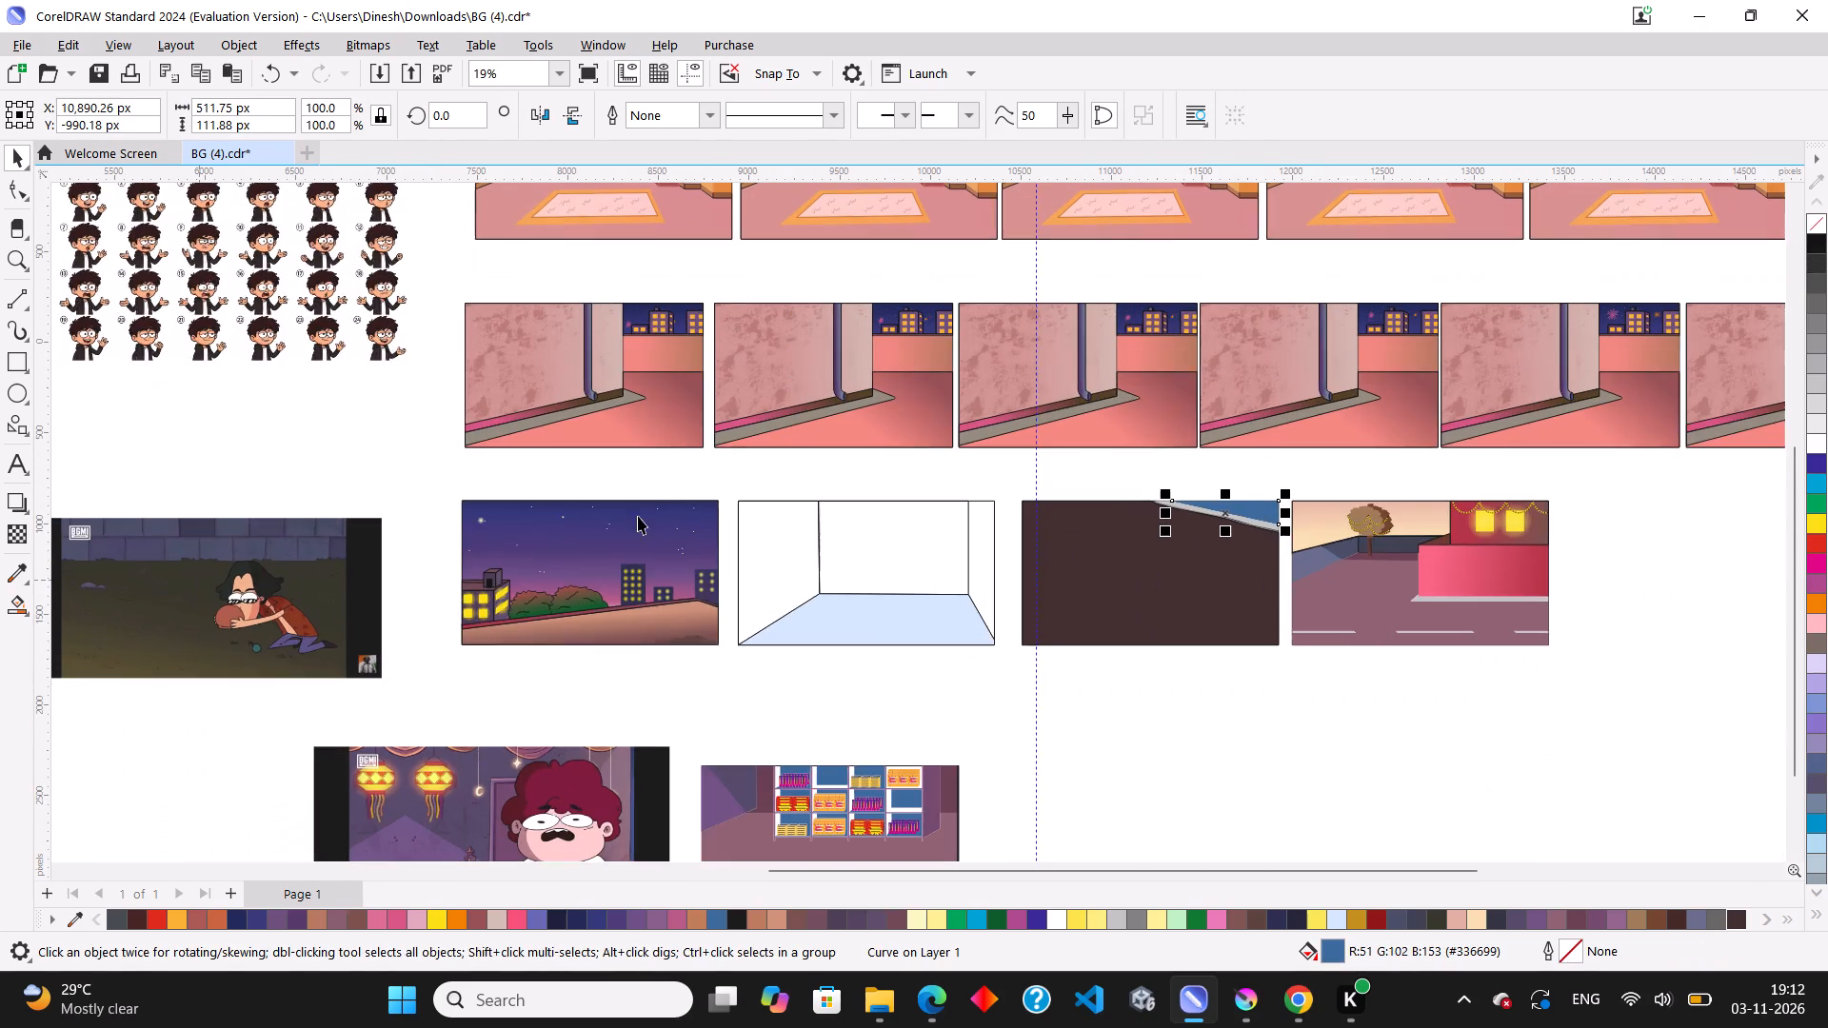
{"action": "scroll", "coordinate": [667, 525], "scroll_direction": "down", "scroll_amount": 4}
{"action": "scroll", "coordinate": [446, 598], "scroll_direction": "down", "scroll_amount": 3}
{"action": "scroll", "coordinate": [156, 674], "scroll_direction": "up", "scroll_amount": 14}
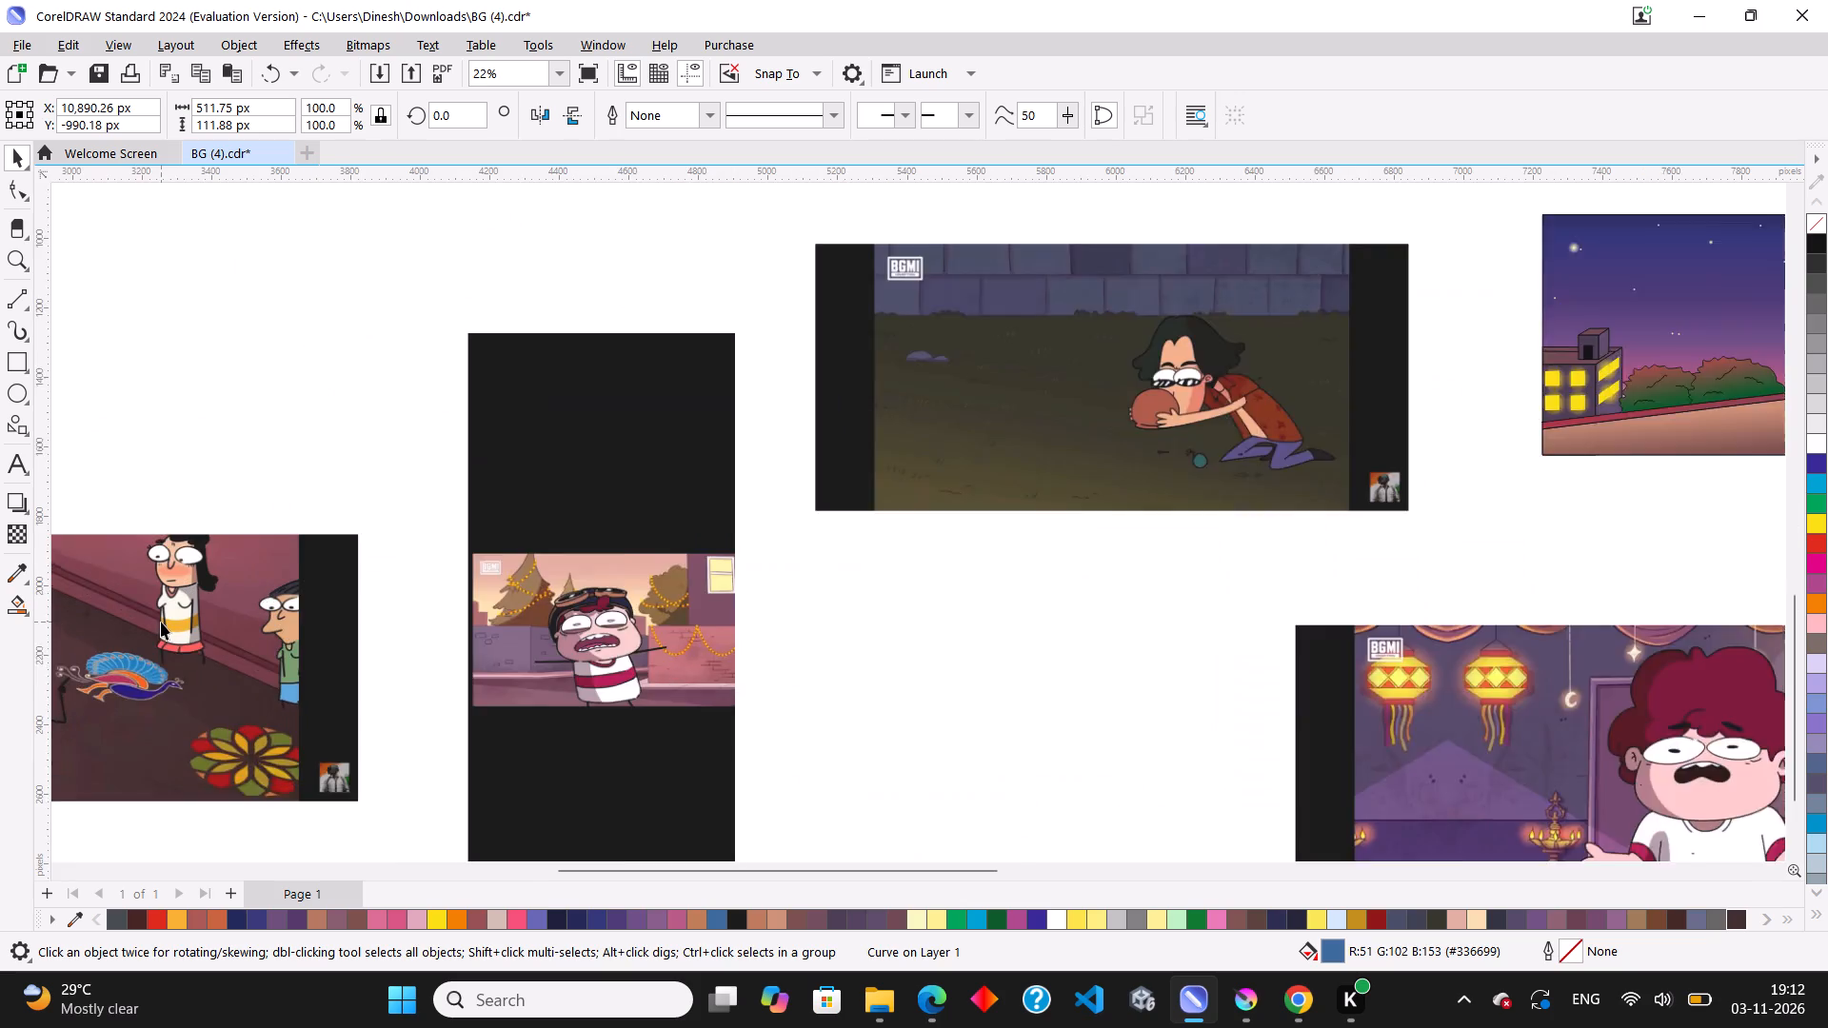
{"action": "left_click", "coordinate": [13, 569]}
{"action": "left_click", "coordinate": [308, 531]}
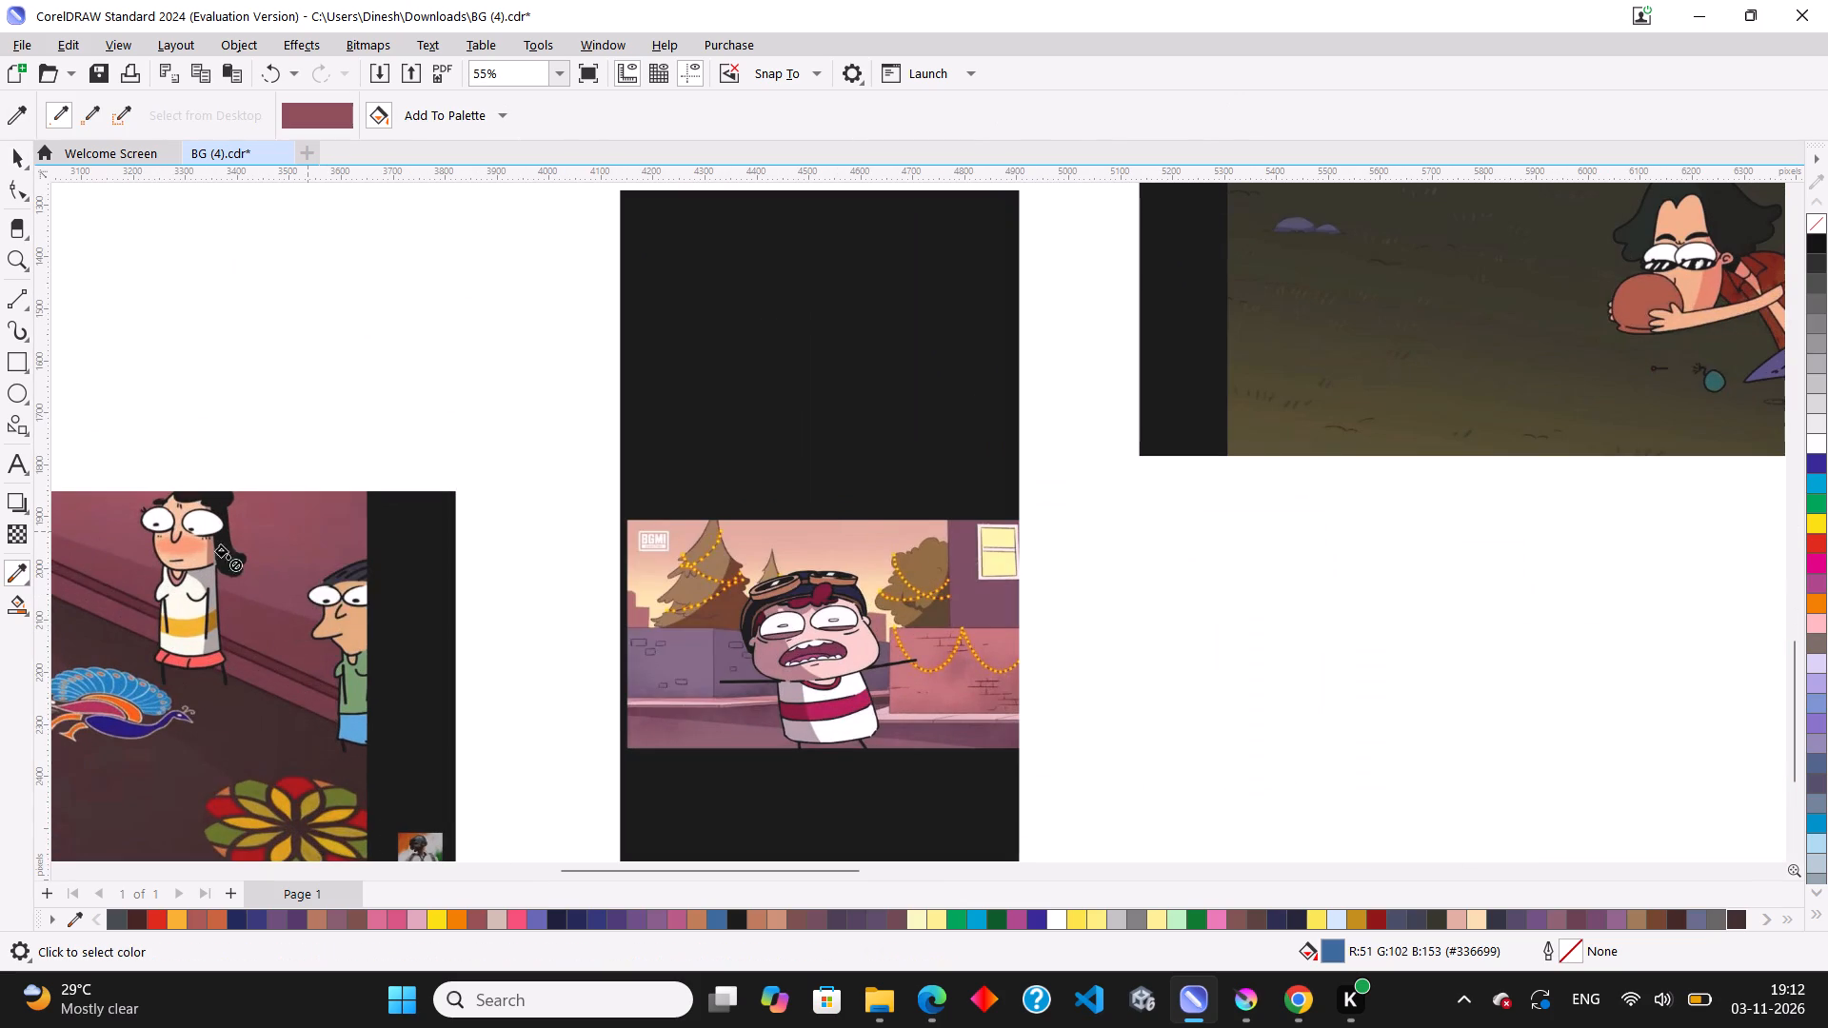
{"action": "scroll", "coordinate": [207, 555], "scroll_direction": "down", "scroll_amount": 9}
{"action": "scroll", "coordinate": [490, 565], "scroll_direction": "down", "scroll_amount": 3}
{"action": "scroll", "coordinate": [1425, 366], "scroll_direction": "up", "scroll_amount": 4}
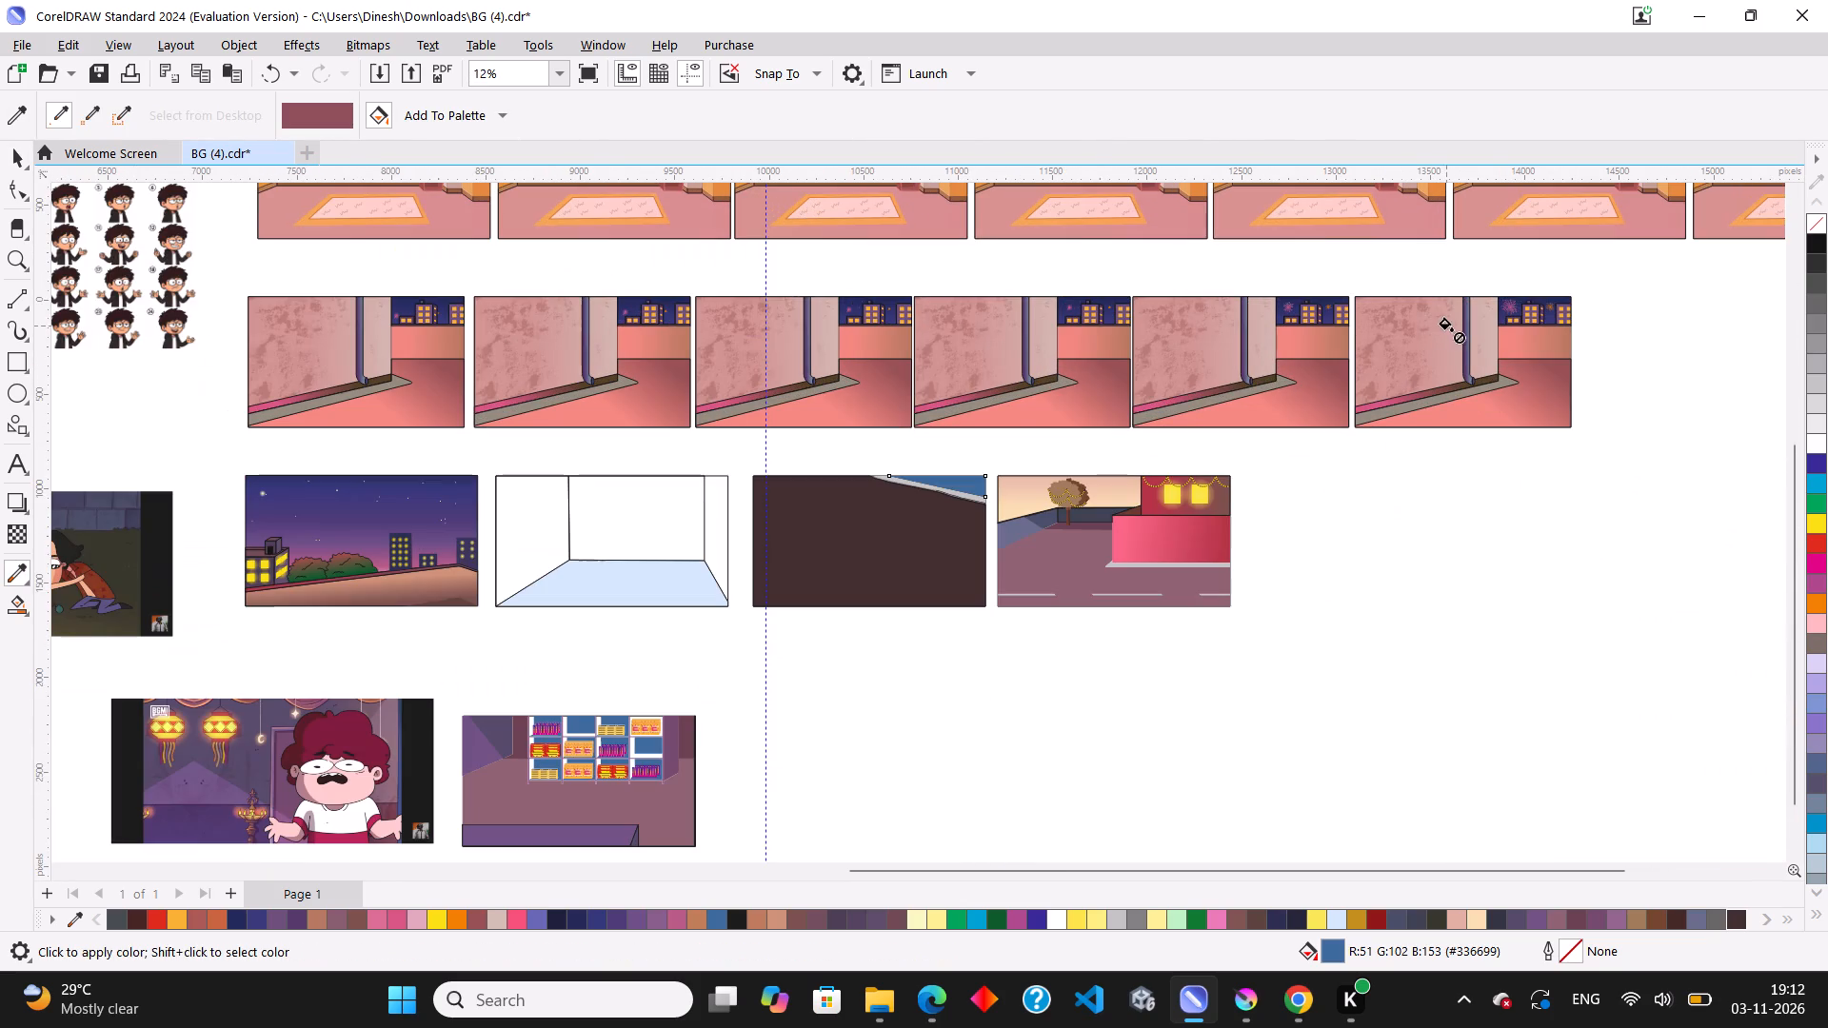
{"action": "scroll", "coordinate": [876, 519], "scroll_direction": "up", "scroll_amount": 10}
{"action": "scroll", "coordinate": [949, 485], "scroll_direction": "up", "scroll_amount": 2}
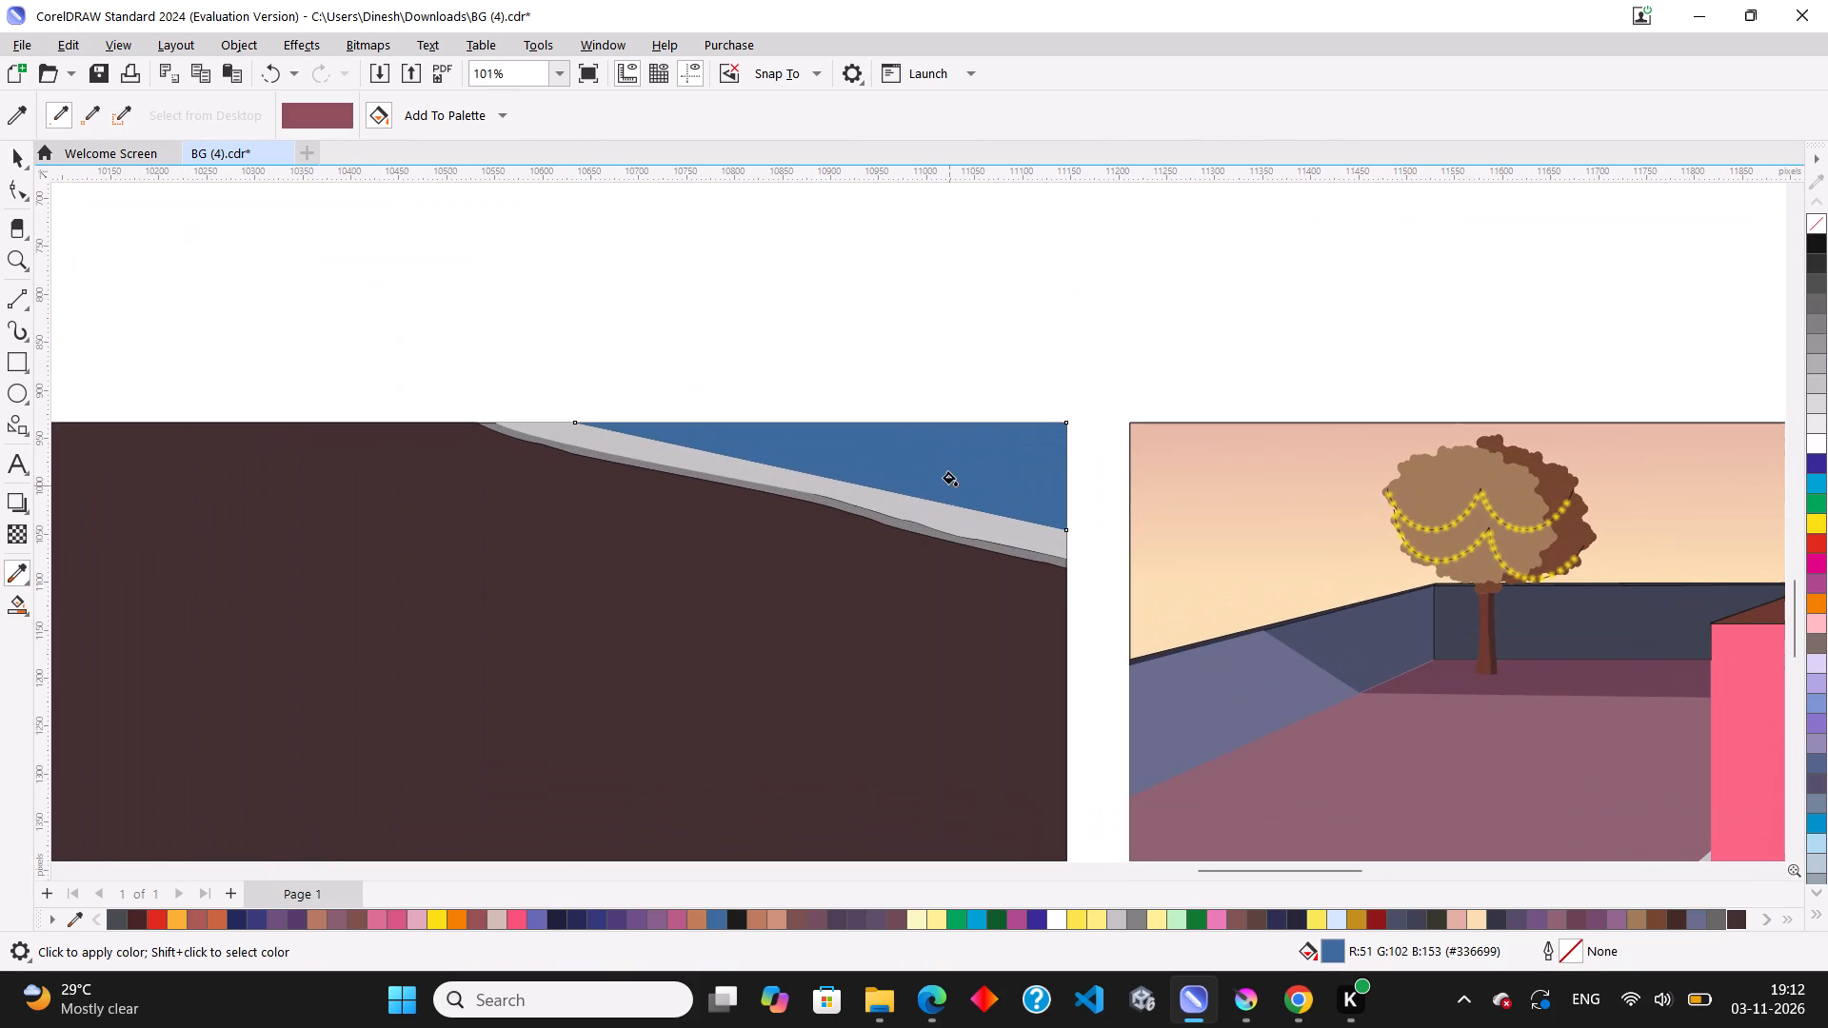
{"action": "left_click", "coordinate": [950, 479]}
{"action": "scroll", "coordinate": [1029, 469], "scroll_direction": "down", "scroll_amount": 2}
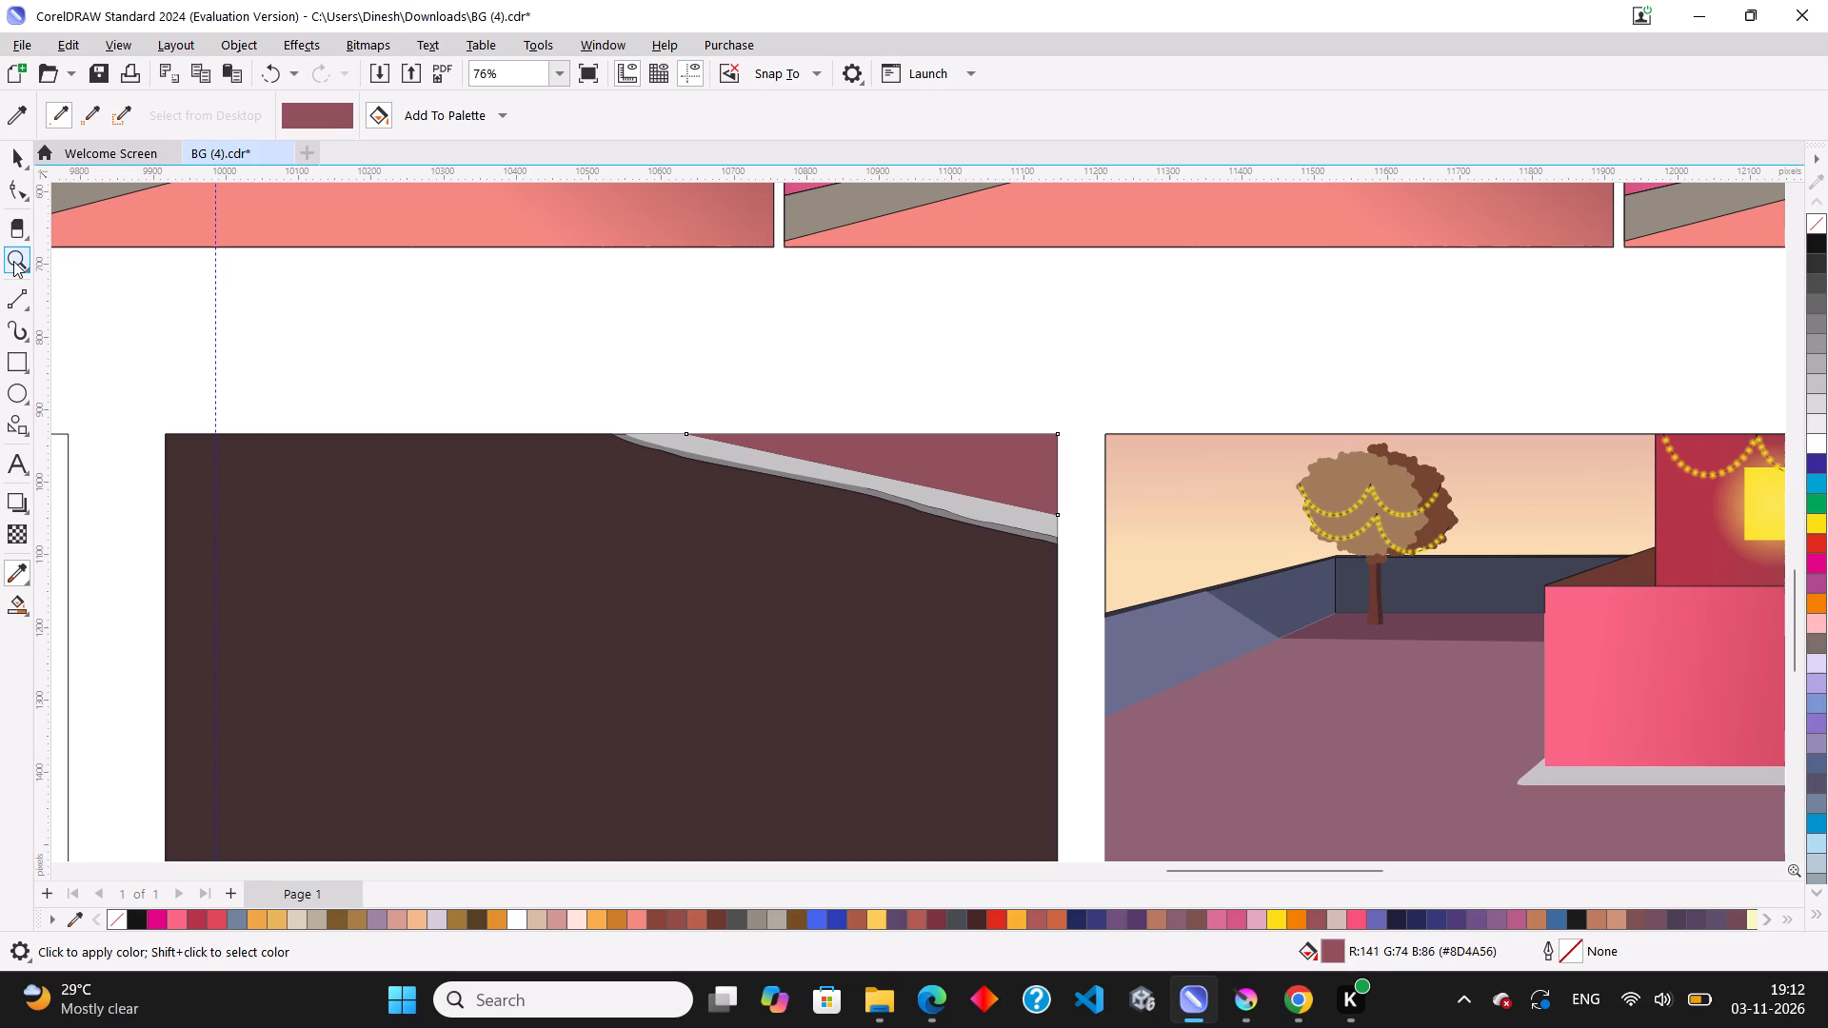
{"action": "left_click", "coordinate": [17, 162]}
{"action": "left_click", "coordinate": [631, 342]}
Apply a linear fountain fill to the ground shape, running from dark brown near the band to white towards its lower-left area.
{"action": "scroll", "coordinate": [808, 381], "scroll_direction": "down", "scroll_amount": 3}
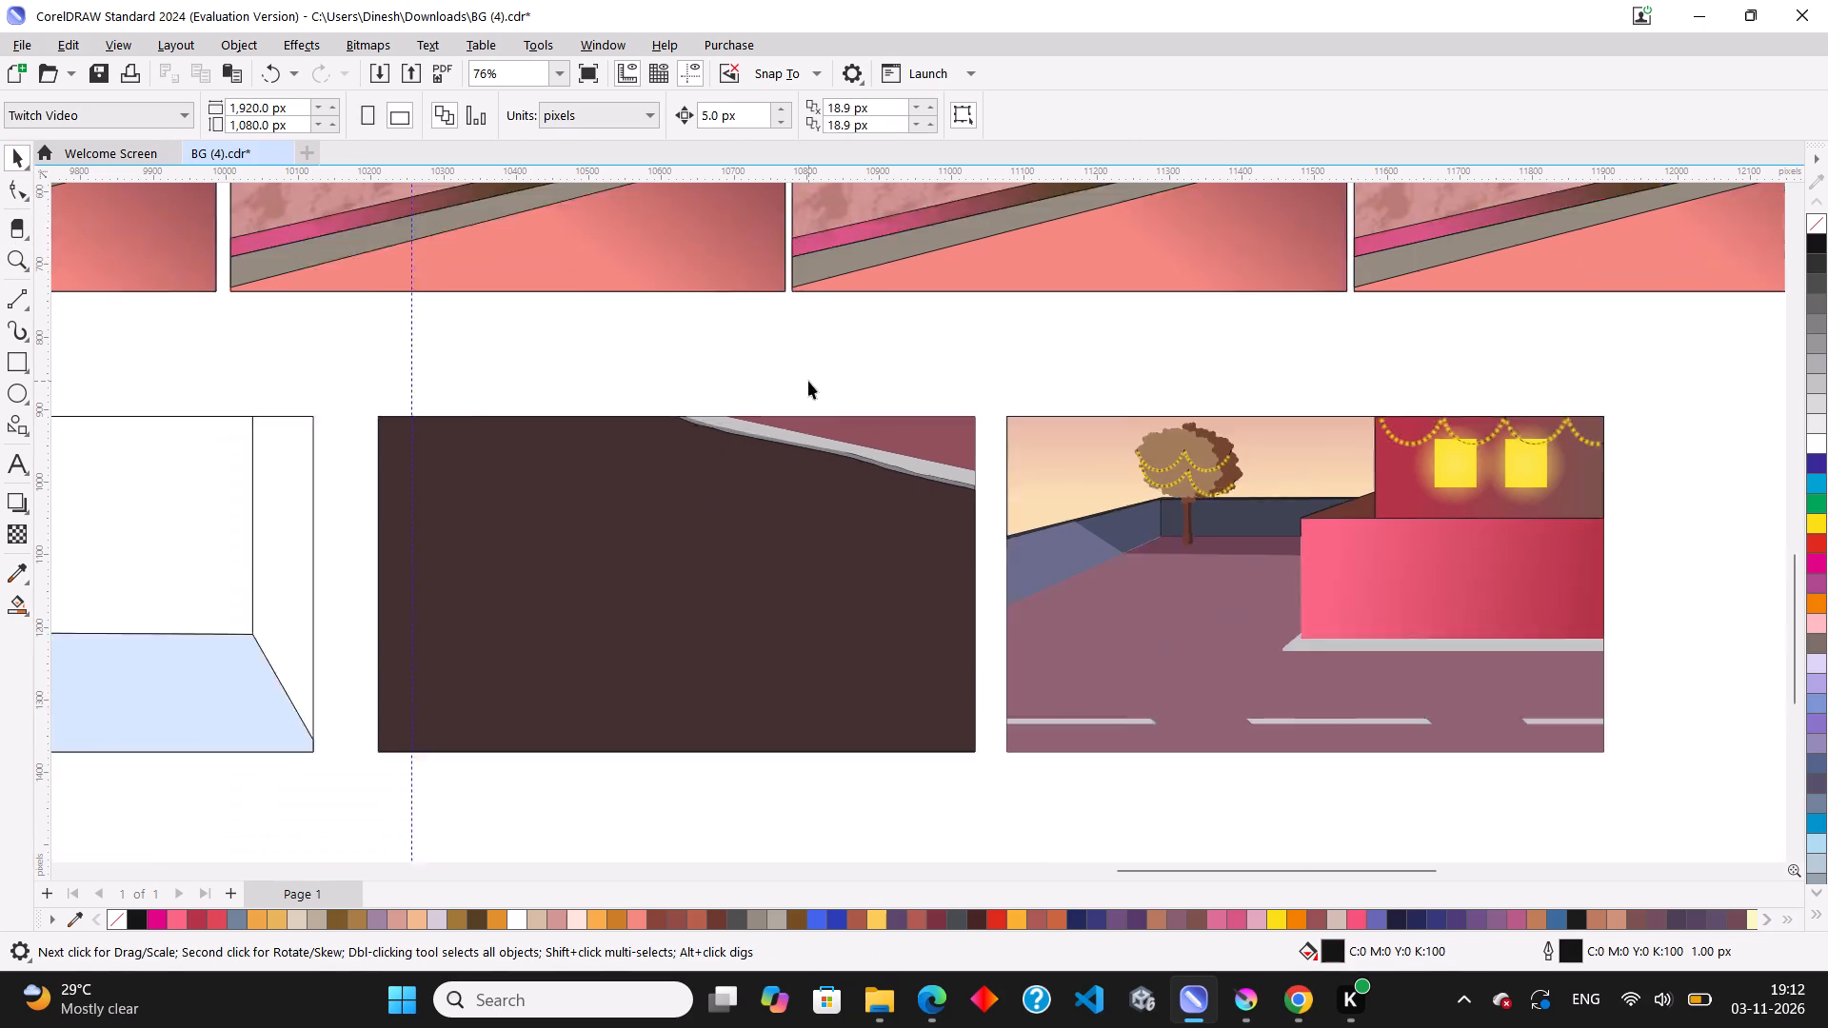
{"action": "scroll", "coordinate": [808, 381], "scroll_direction": "down", "scroll_amount": 3}
{"action": "scroll", "coordinate": [683, 516], "scroll_direction": "up", "scroll_amount": 2}
{"action": "scroll", "coordinate": [843, 539], "scroll_direction": "down", "scroll_amount": 5}
{"action": "scroll", "coordinate": [679, 541], "scroll_direction": "up", "scroll_amount": 3}
{"action": "scroll", "coordinate": [793, 504], "scroll_direction": "up", "scroll_amount": 3}
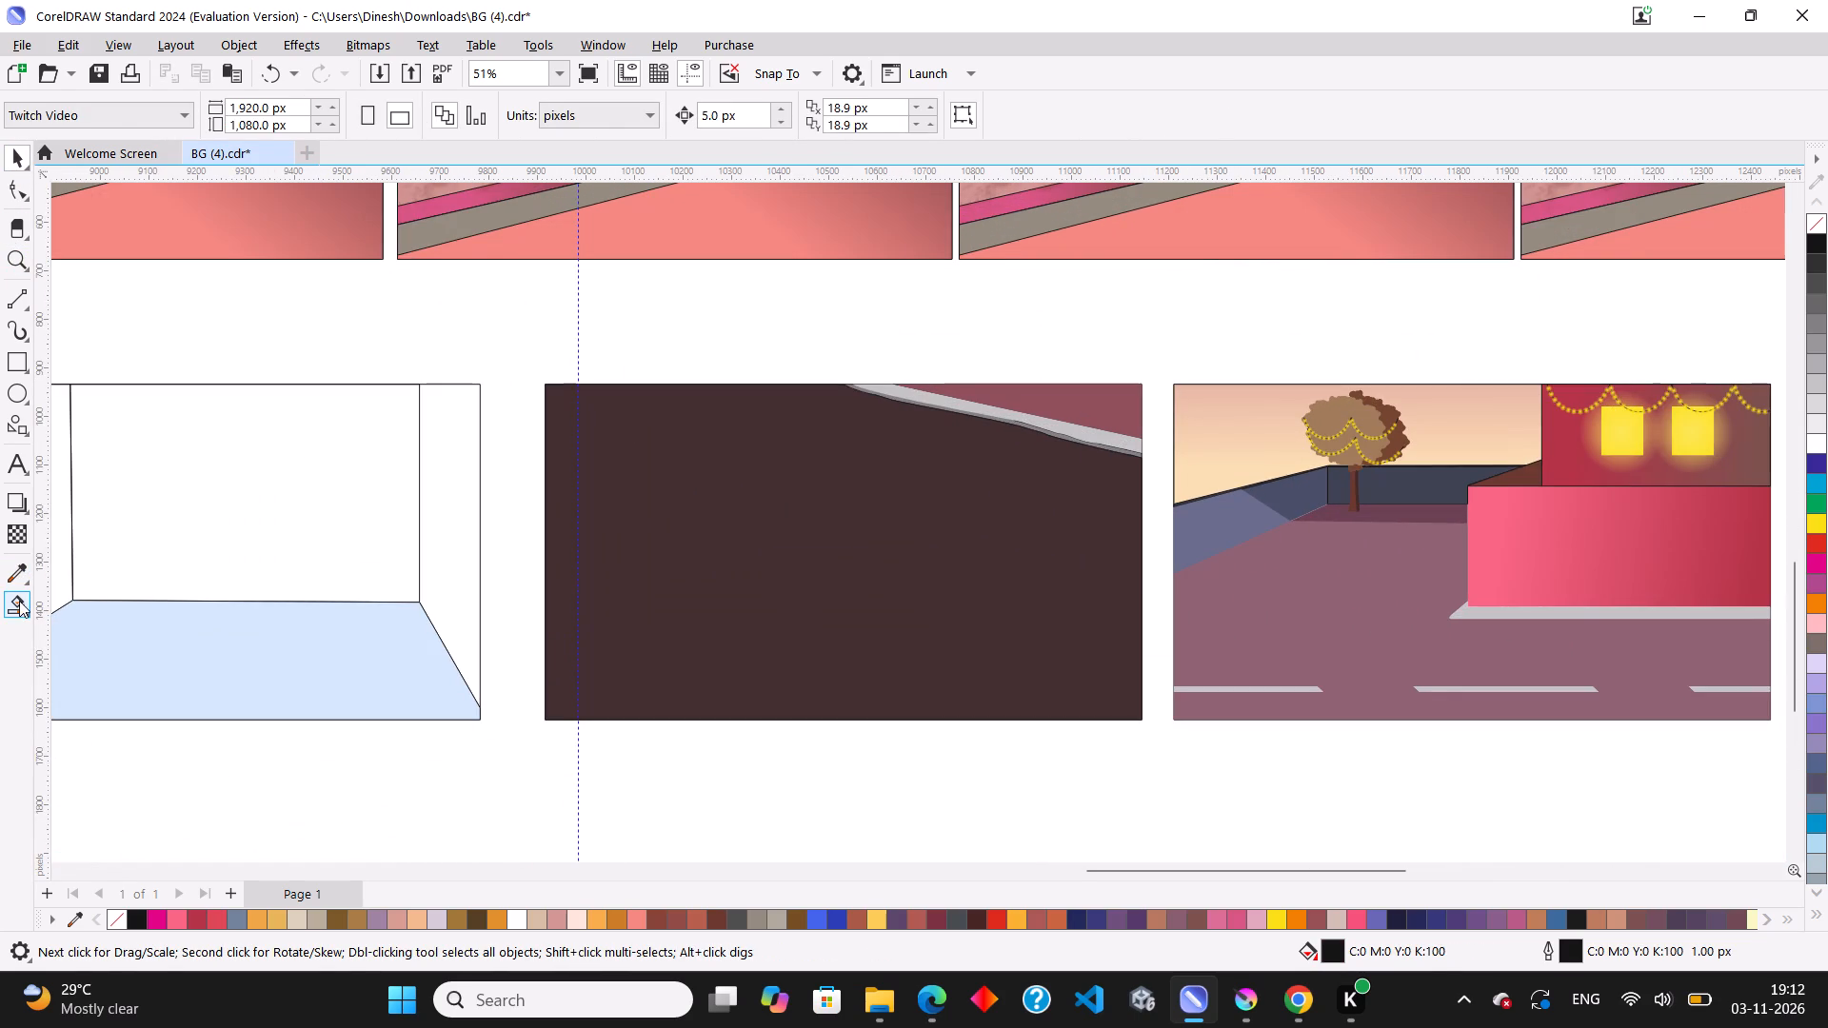
{"action": "left_click", "coordinate": [19, 601]}
{"action": "left_click", "coordinate": [30, 614]}
{"action": "left_click", "coordinate": [67, 613]}
{"action": "scroll", "coordinate": [835, 445], "scroll_direction": "up", "scroll_amount": 2}
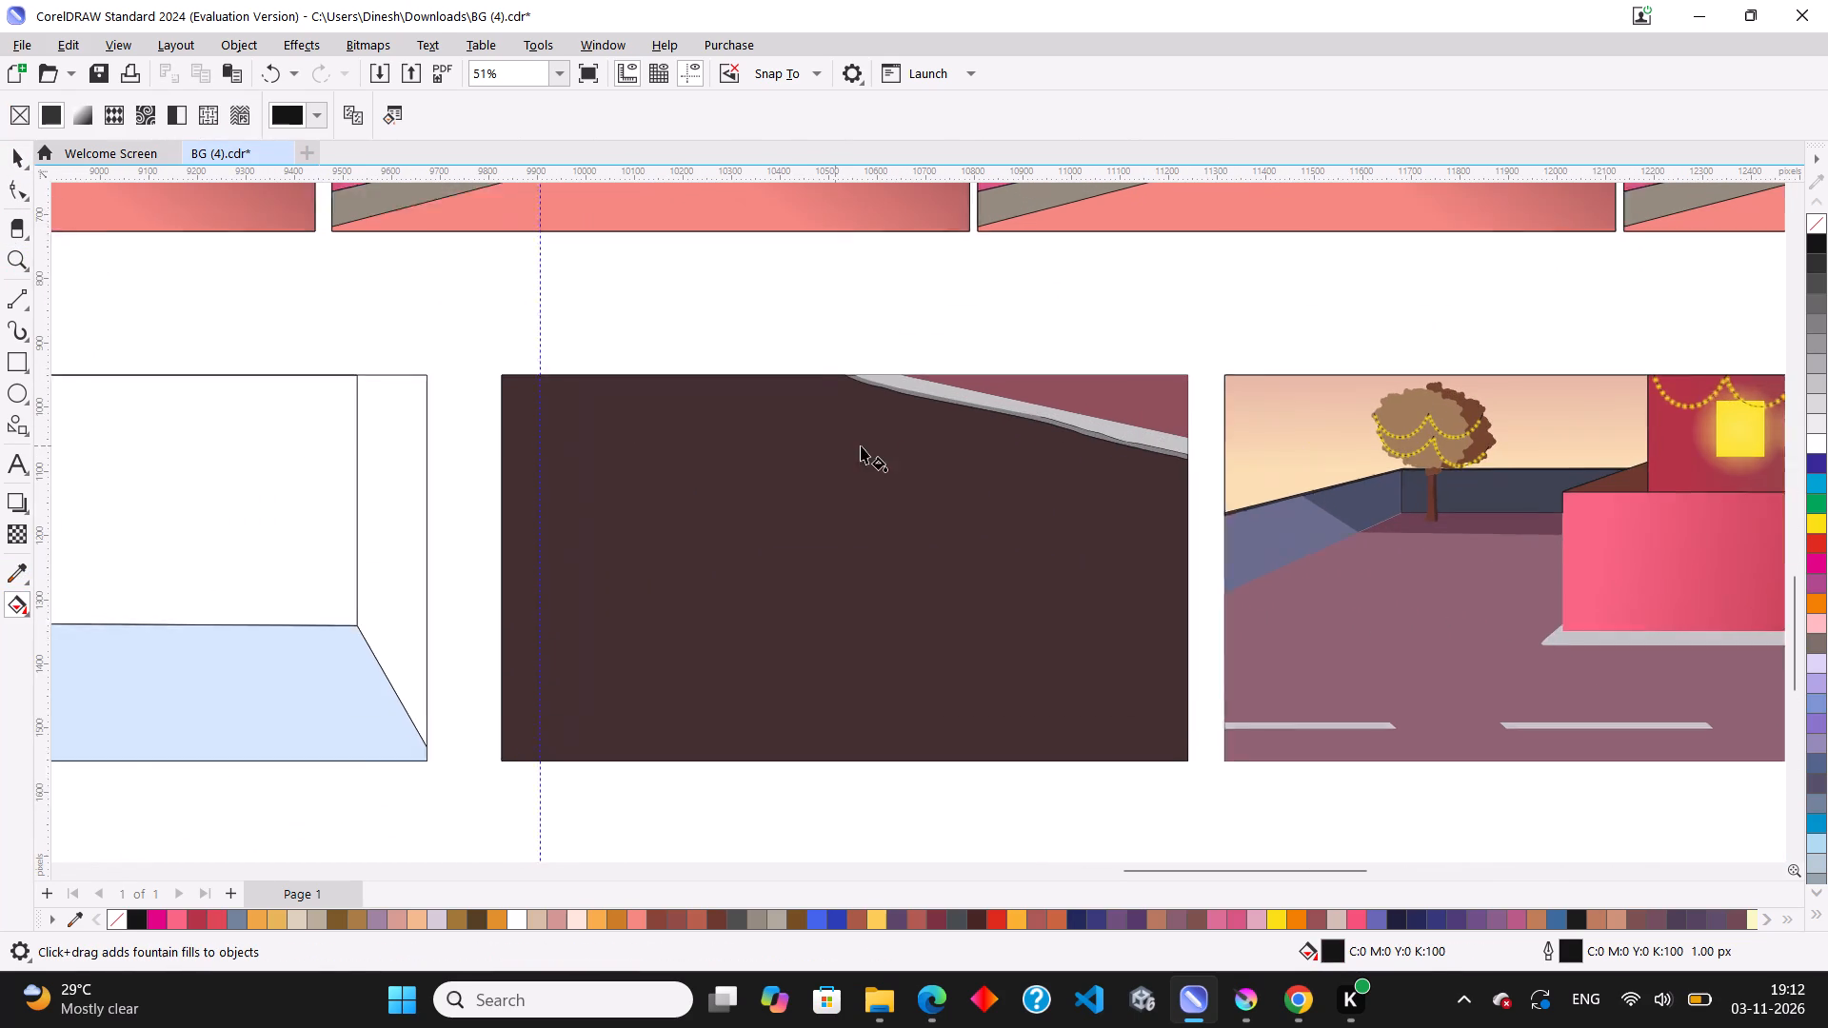
{"action": "left_click_drag", "start_coordinate": [1044, 417], "coordinate": [756, 639]}
{"action": "left_click", "coordinate": [1021, 417]}
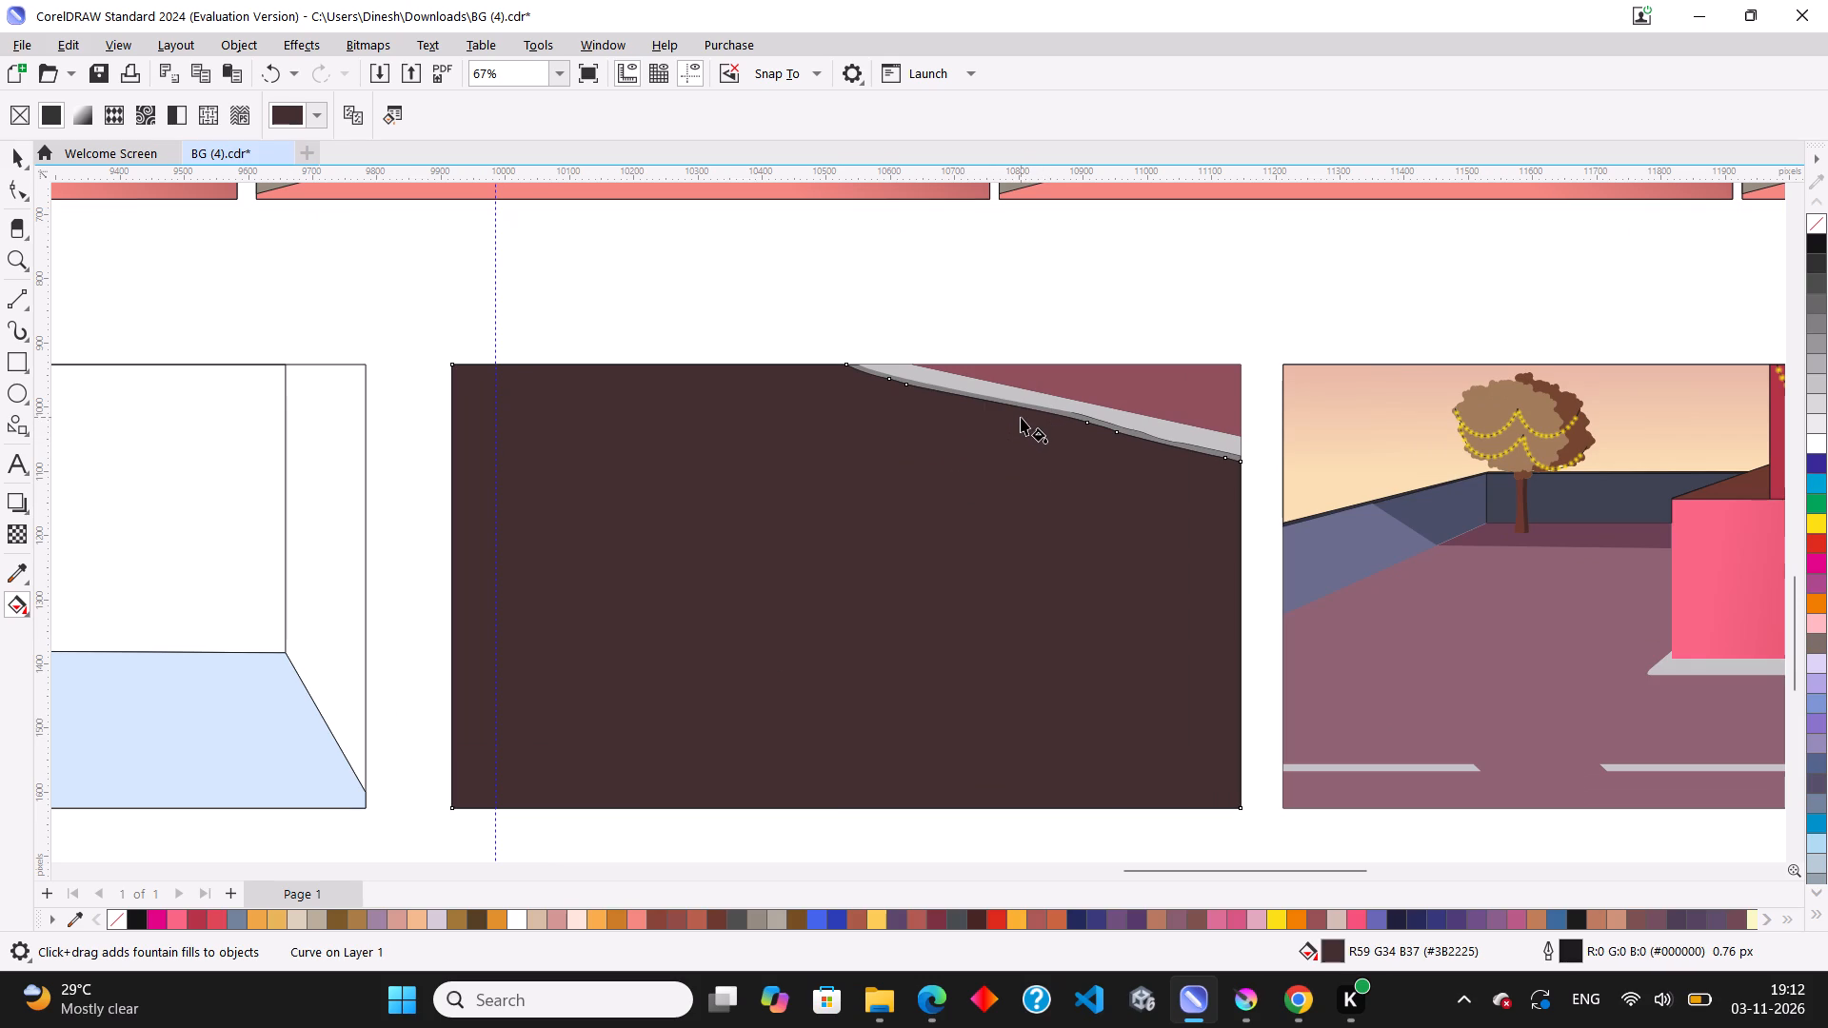
{"action": "left_click_drag", "start_coordinate": [1021, 417], "coordinate": [766, 630]}
{"action": "left_click_drag", "start_coordinate": [1022, 420], "coordinate": [702, 668]}
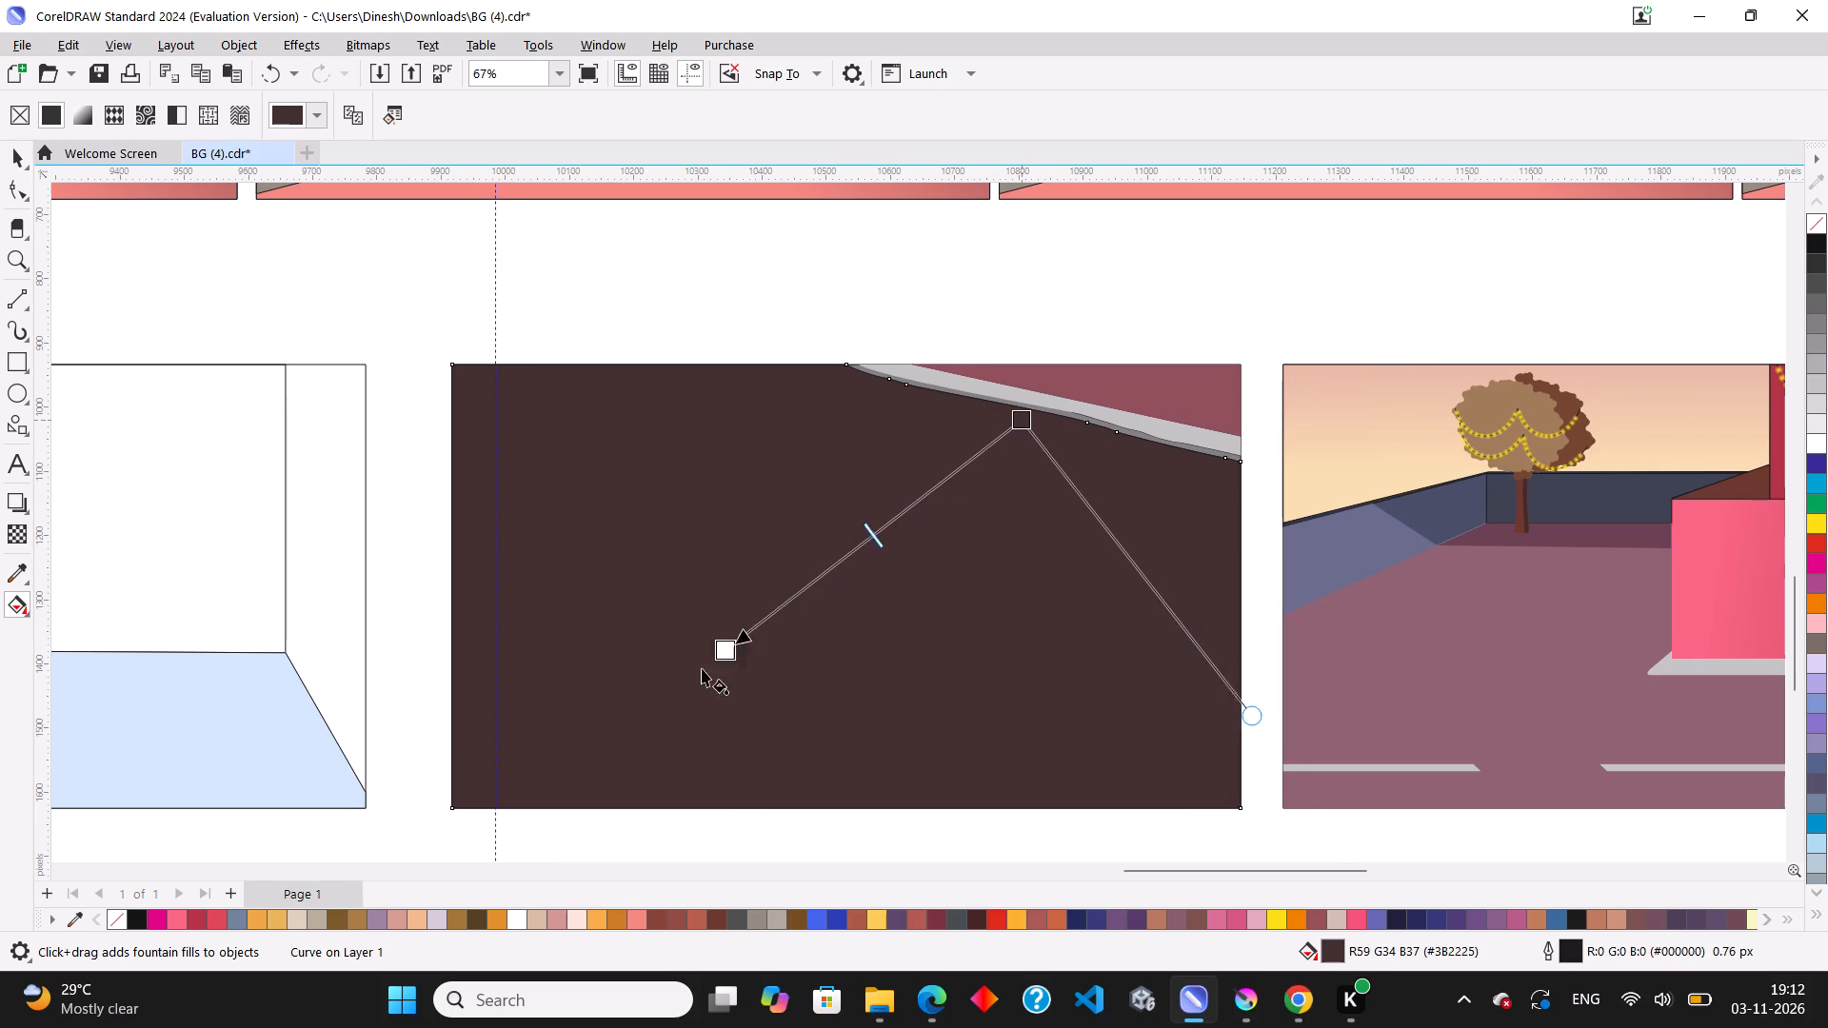
{"action": "left_click_drag", "start_coordinate": [702, 668], "coordinate": [594, 731]}
Fill the back wall of the outlined room scene with the lighter brown sampled from the rangoli reference image's ground.
{"action": "scroll", "coordinate": [942, 583], "scroll_direction": "down", "scroll_amount": 17}
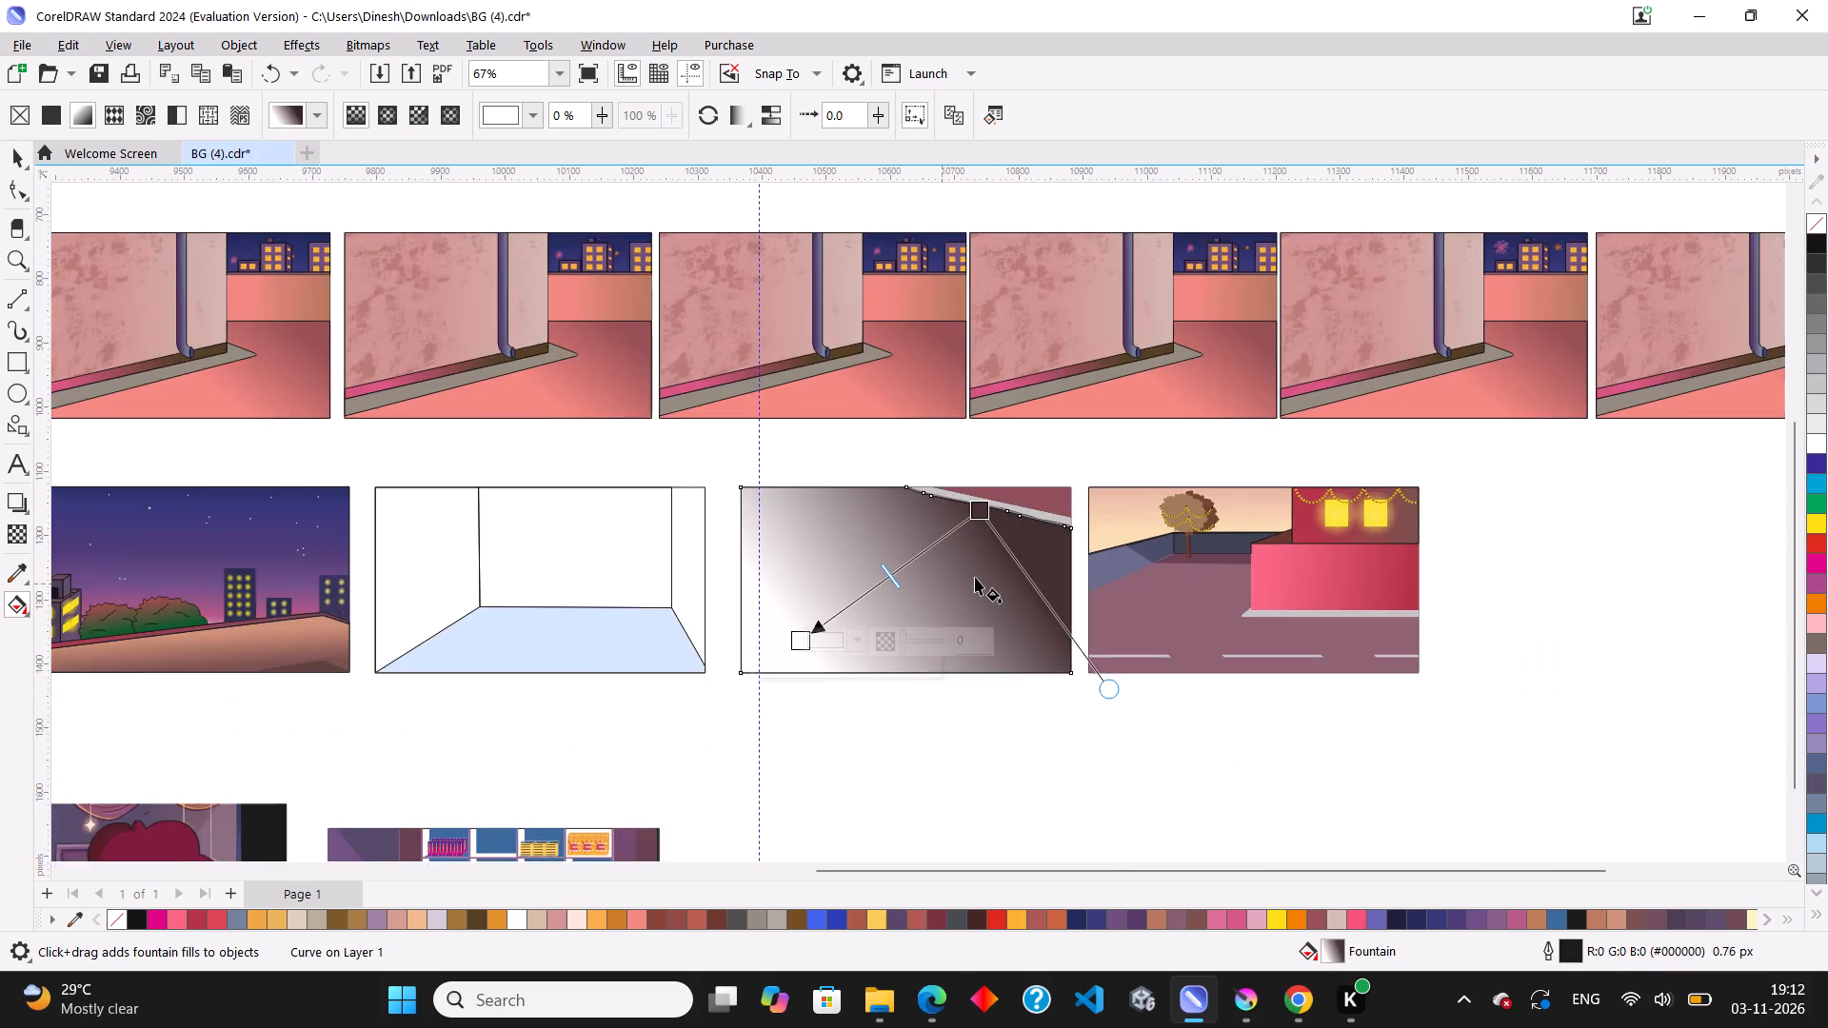
{"action": "scroll", "coordinate": [975, 577], "scroll_direction": "down", "scroll_amount": 8}
{"action": "scroll", "coordinate": [767, 630], "scroll_direction": "down", "scroll_amount": 3}
{"action": "scroll", "coordinate": [101, 692], "scroll_direction": "up", "scroll_amount": 3}
{"action": "scroll", "coordinate": [314, 699], "scroll_direction": "up", "scroll_amount": 2}
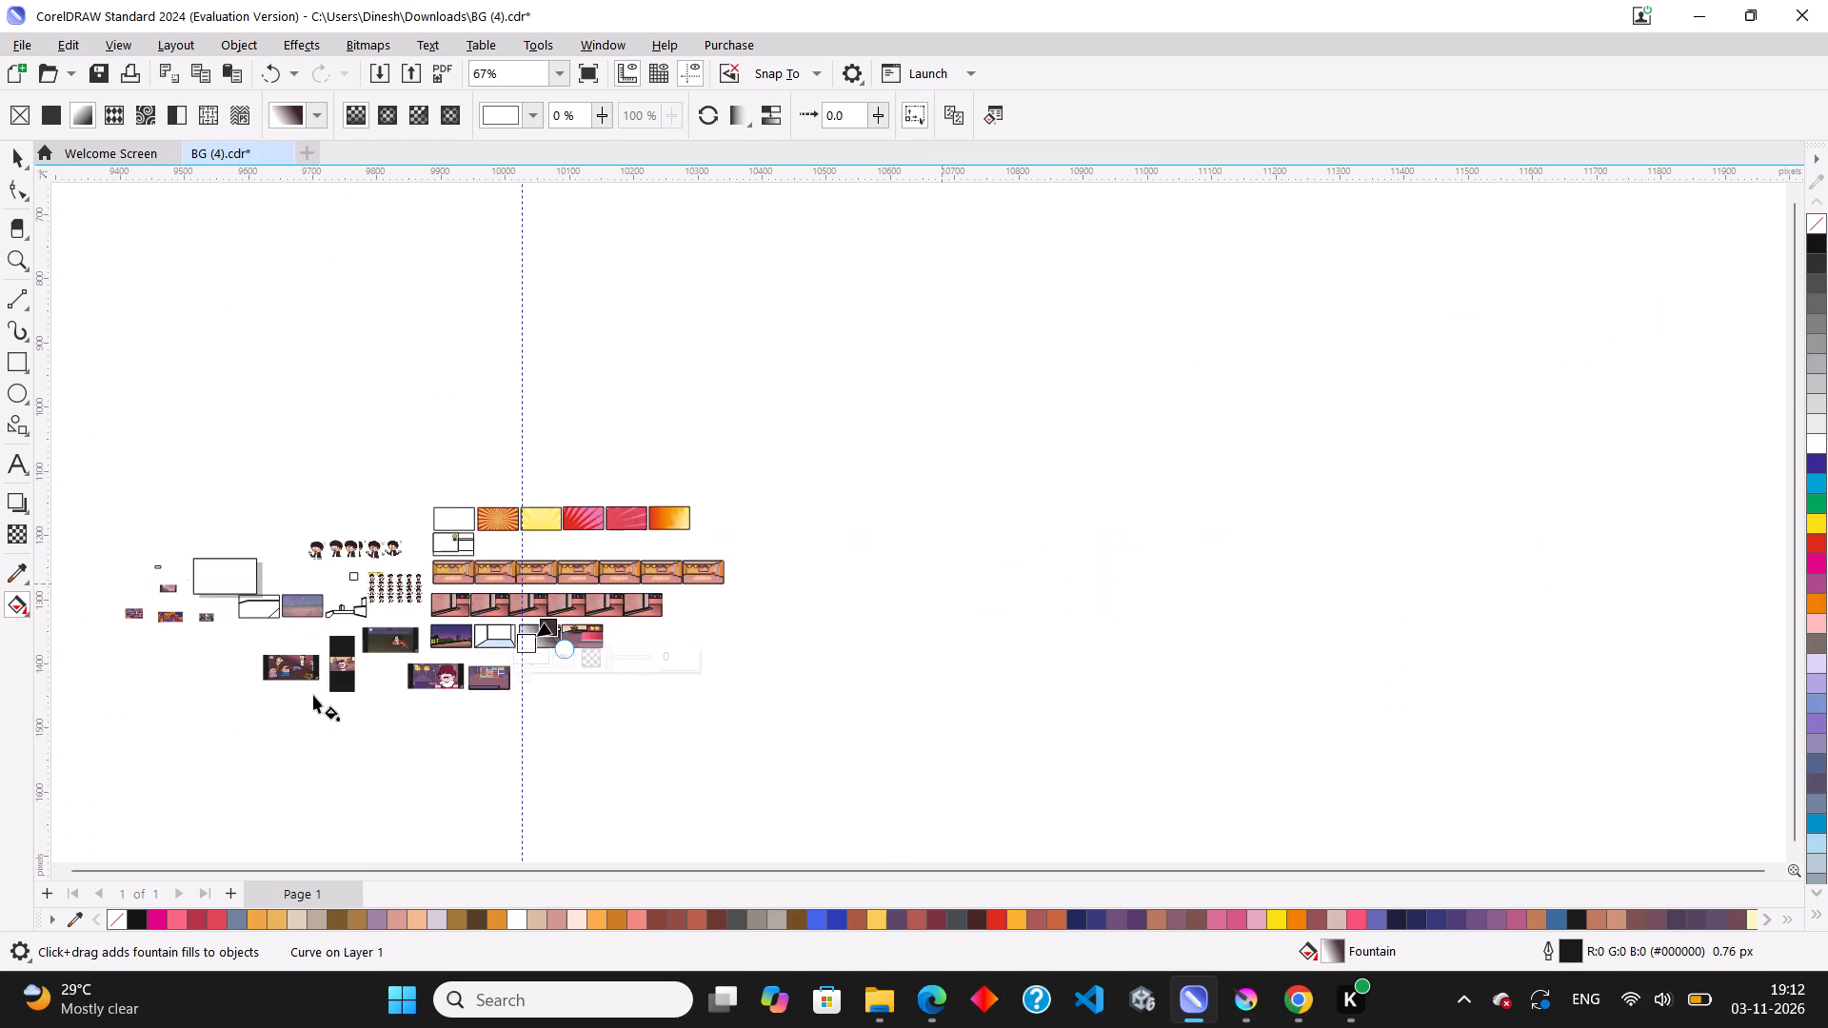
{"action": "scroll", "coordinate": [313, 695], "scroll_direction": "up", "scroll_amount": 18}
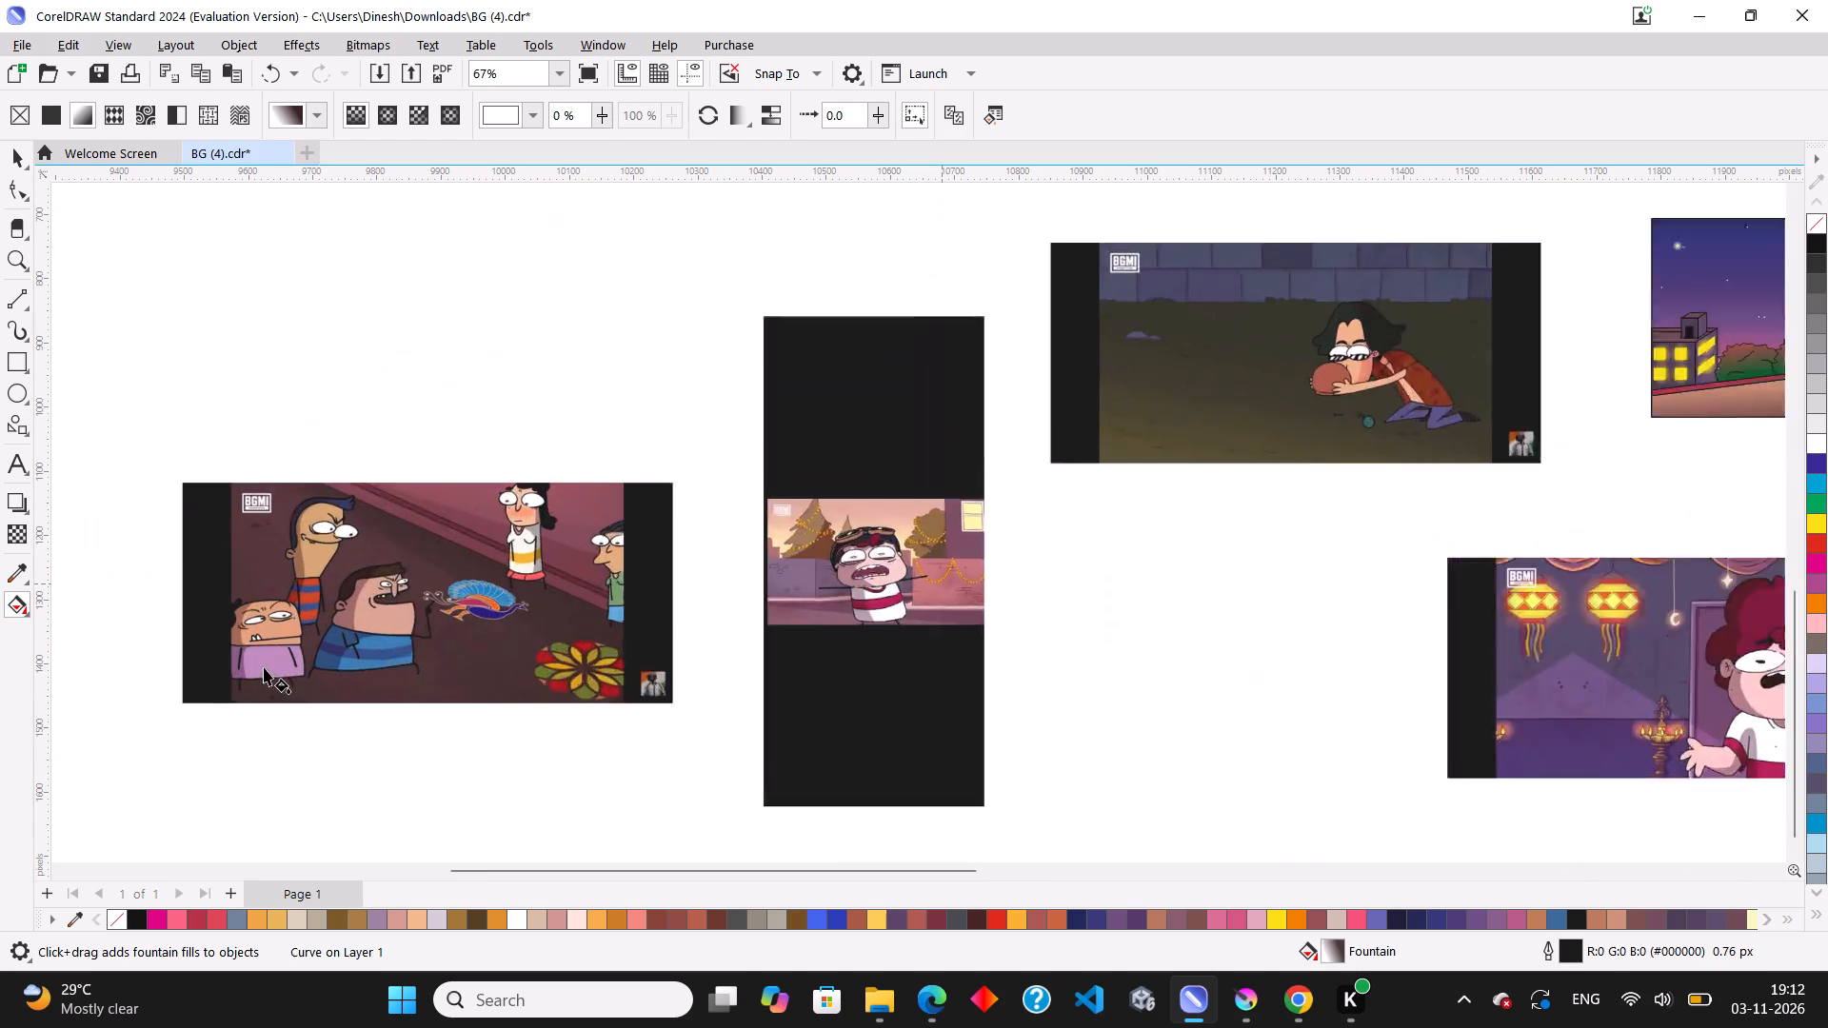
{"action": "scroll", "coordinate": [264, 667], "scroll_direction": "up", "scroll_amount": 3}
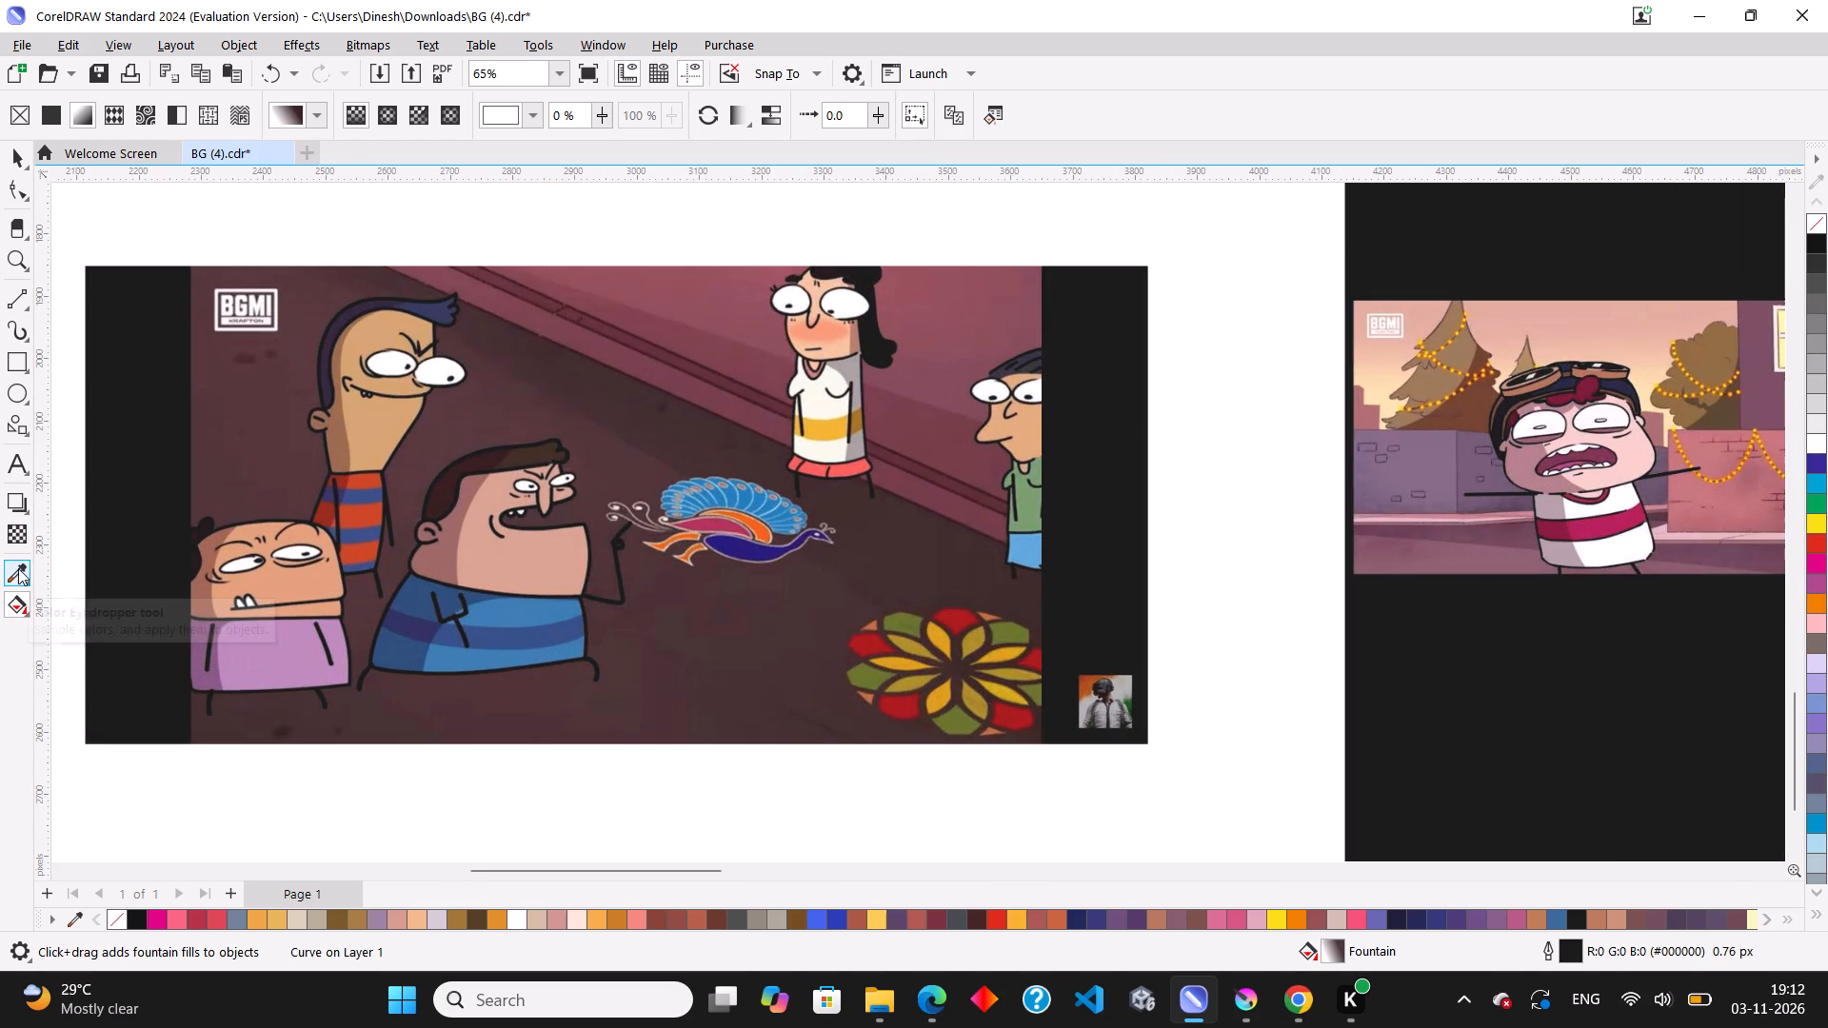
{"action": "left_click", "coordinate": [18, 567]}
{"action": "left_click", "coordinate": [239, 445]}
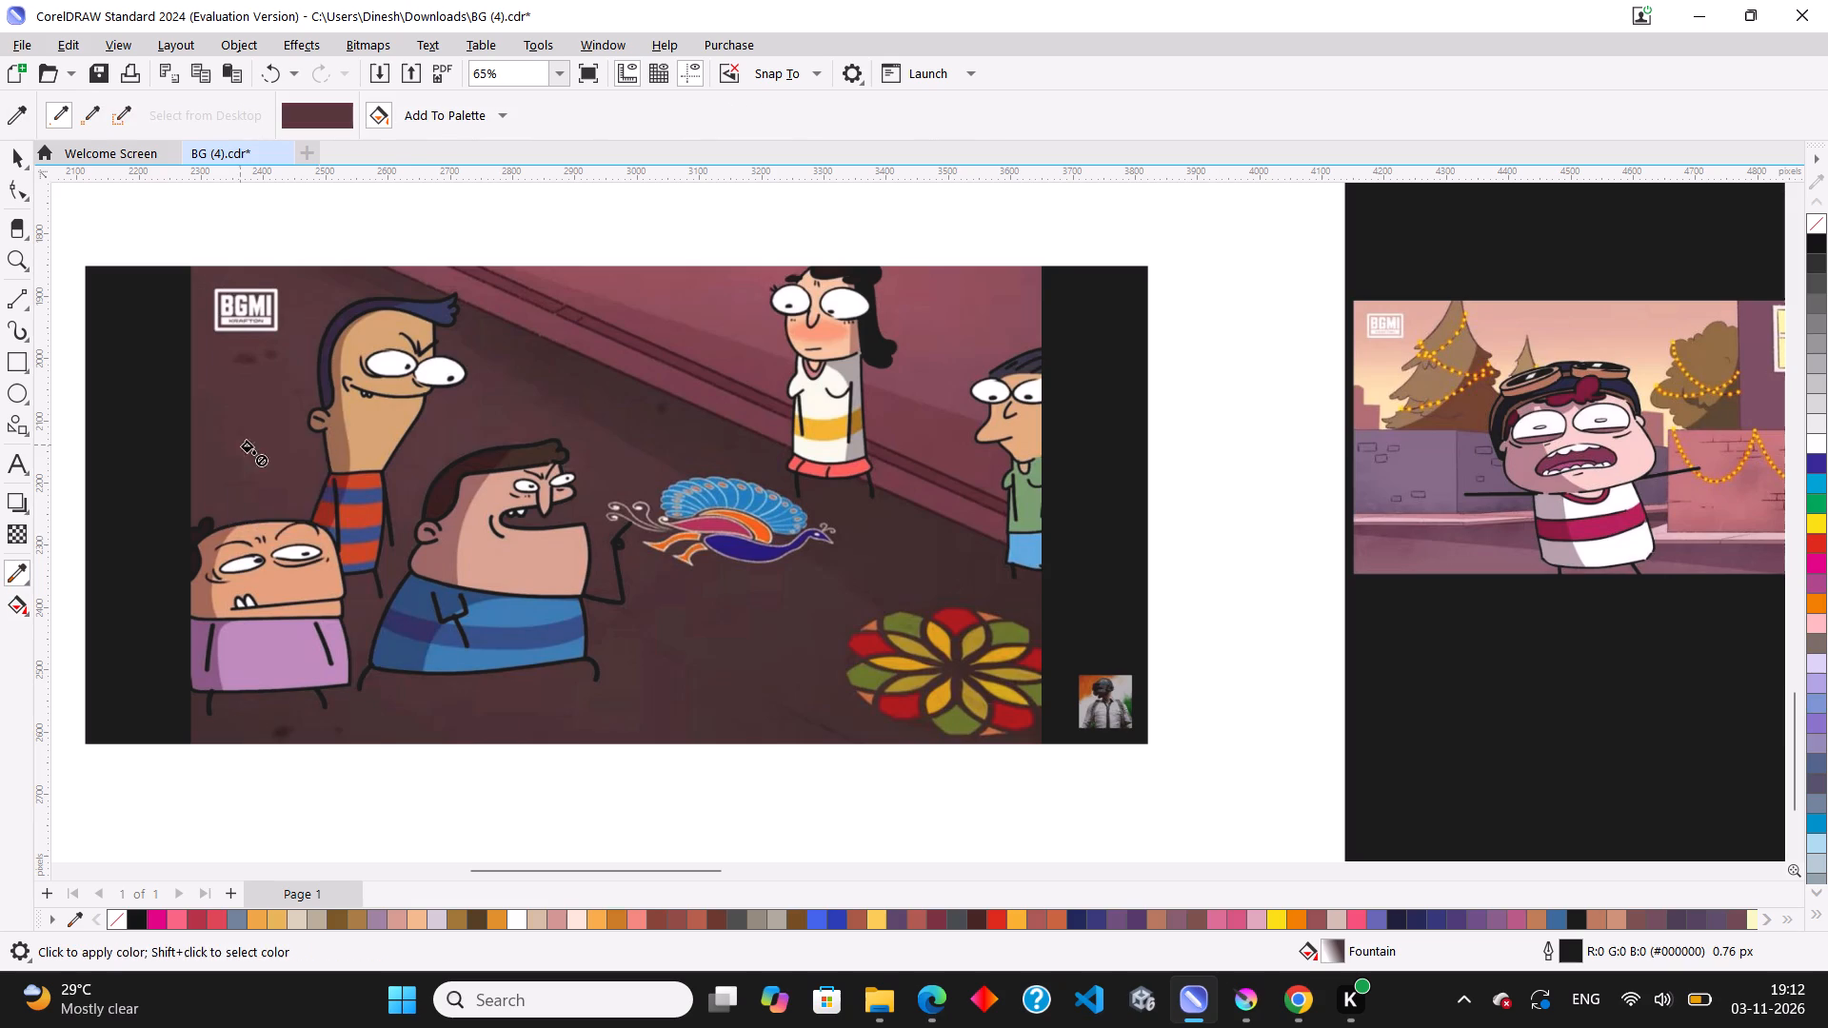
{"action": "scroll", "coordinate": [394, 523], "scroll_direction": "down", "scroll_amount": 14}
{"action": "scroll", "coordinate": [1449, 467], "scroll_direction": "up", "scroll_amount": 4}
{"action": "scroll", "coordinate": [1354, 456], "scroll_direction": "up", "scroll_amount": 3}
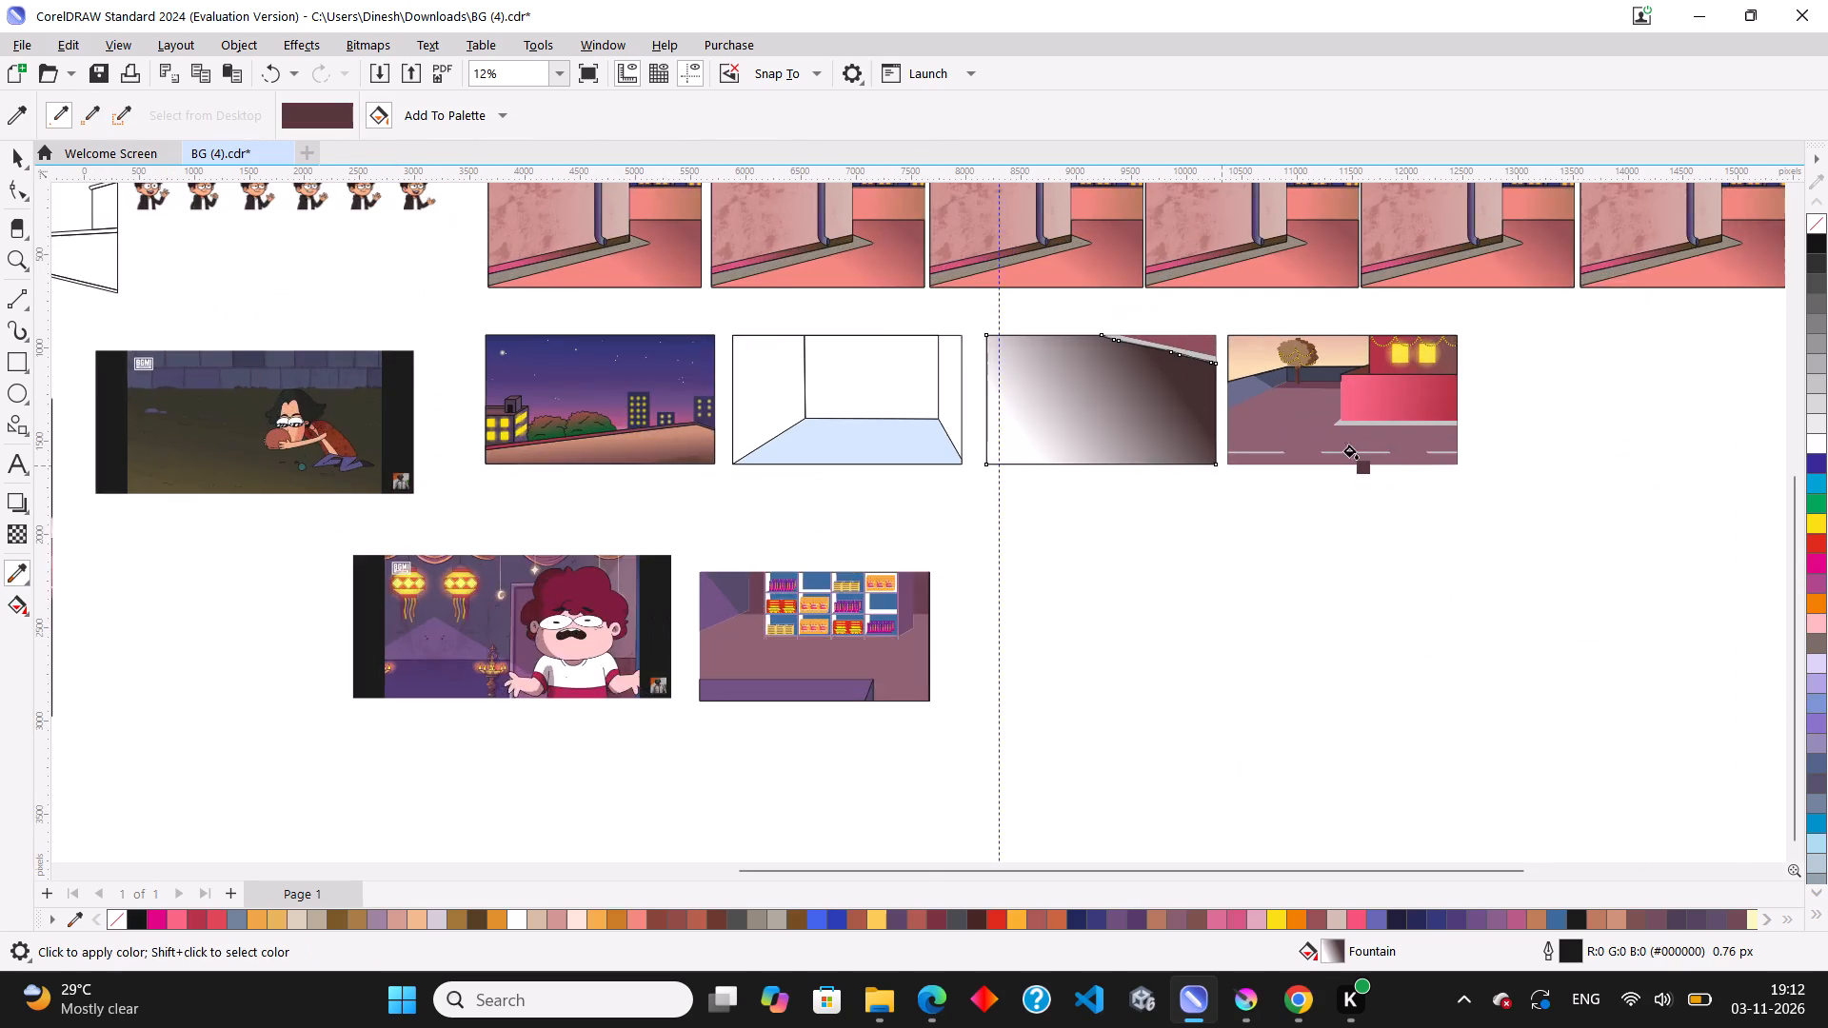
{"action": "scroll", "coordinate": [825, 428], "scroll_direction": "up", "scroll_amount": 3}
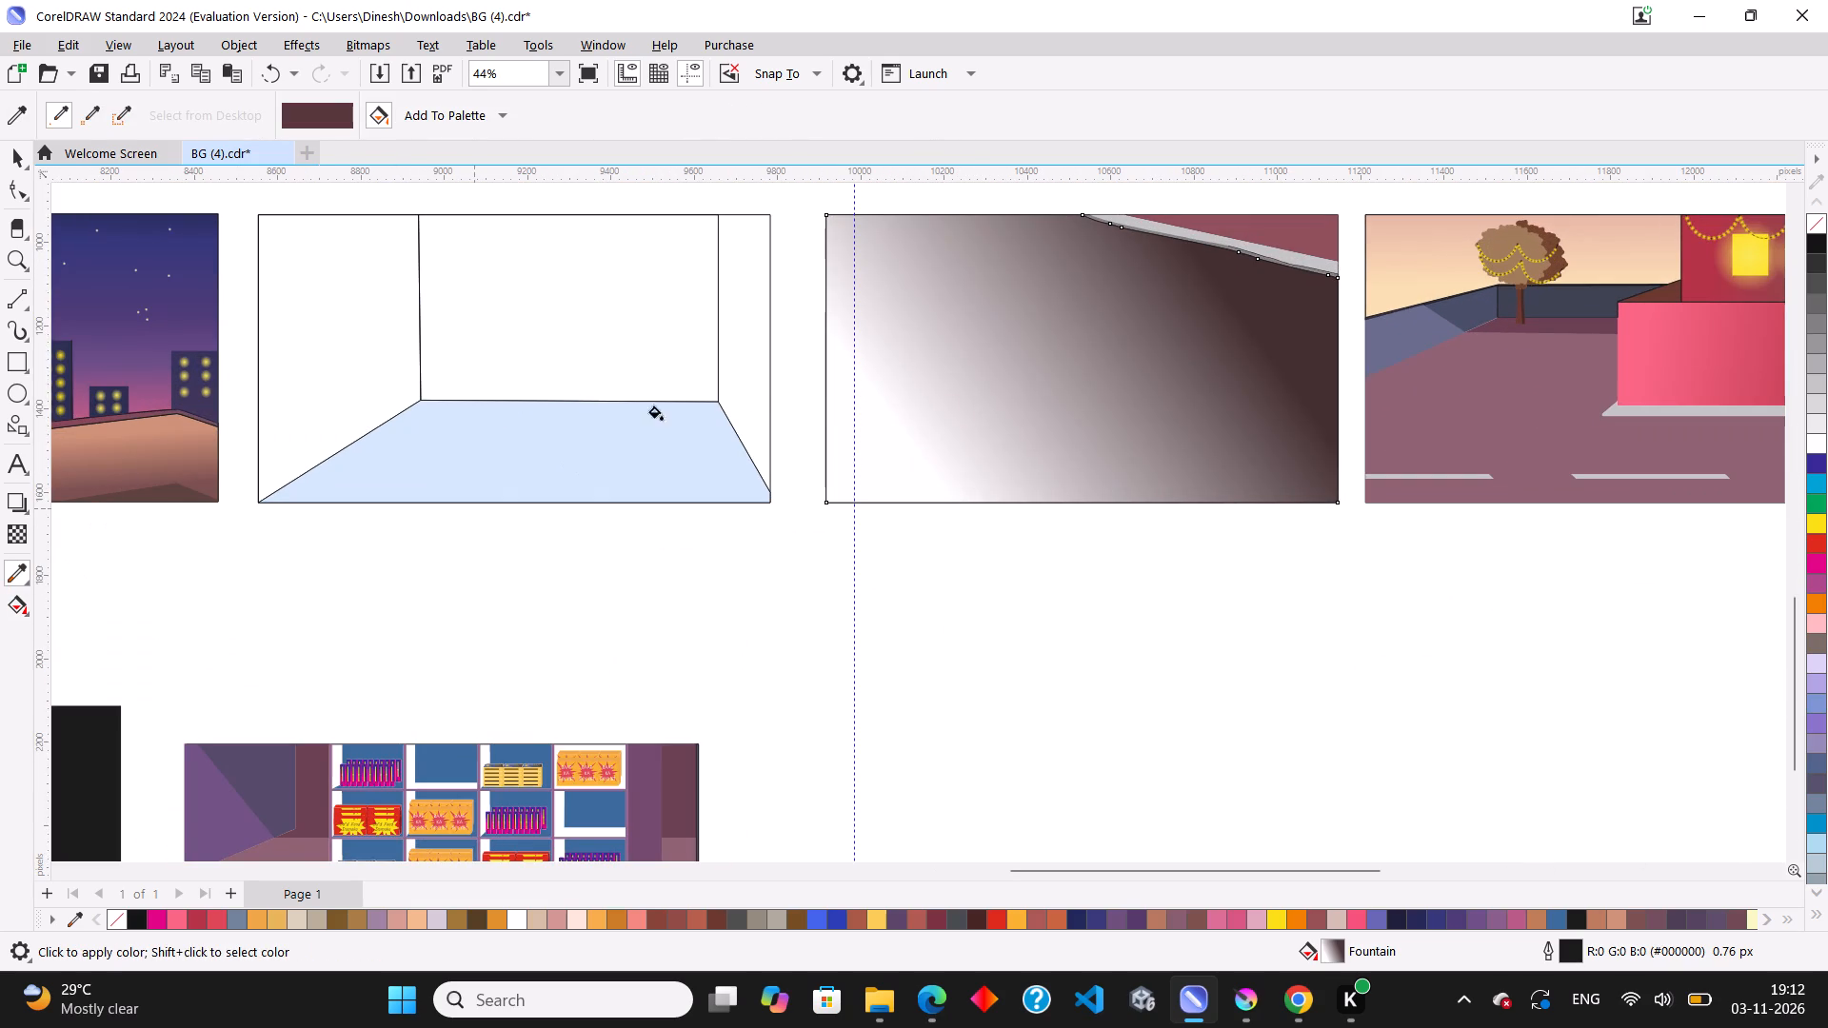
{"action": "scroll", "coordinate": [1134, 387], "scroll_direction": "down", "scroll_amount": 3}
{"action": "scroll", "coordinate": [1163, 305], "scroll_direction": "up", "scroll_amount": 5}
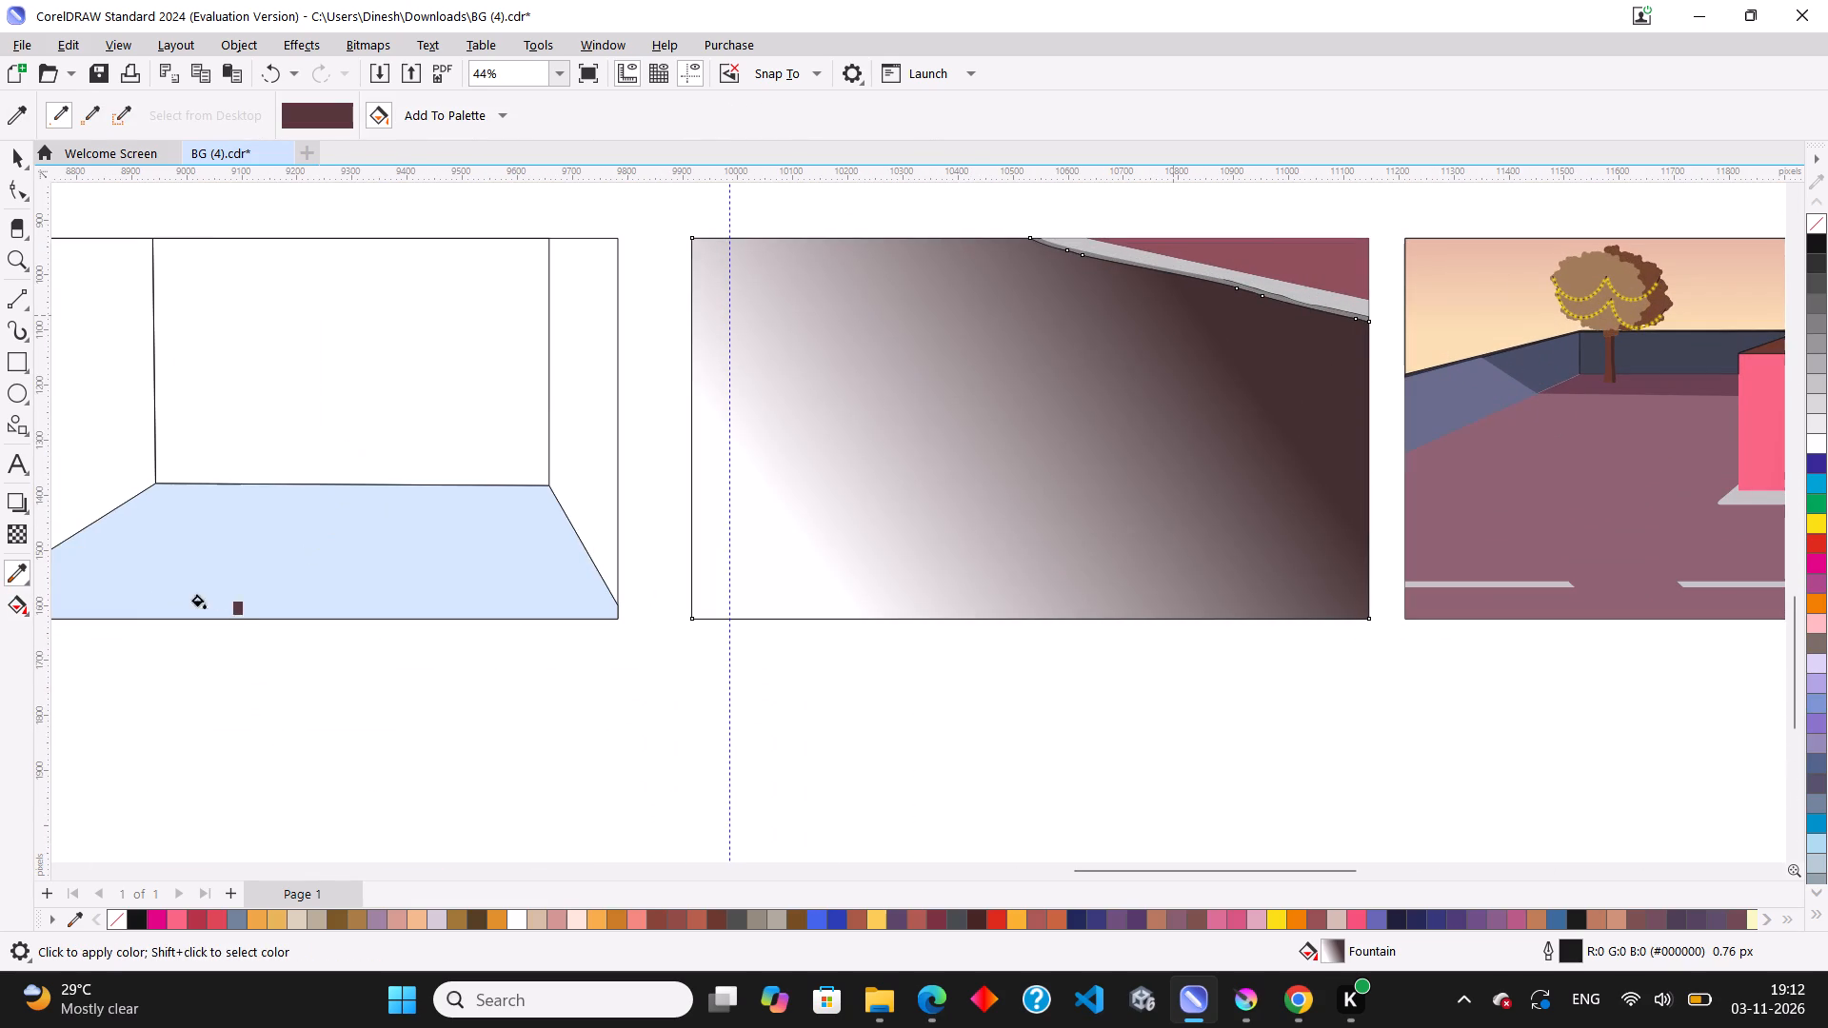
{"action": "left_click", "coordinate": [460, 379]}
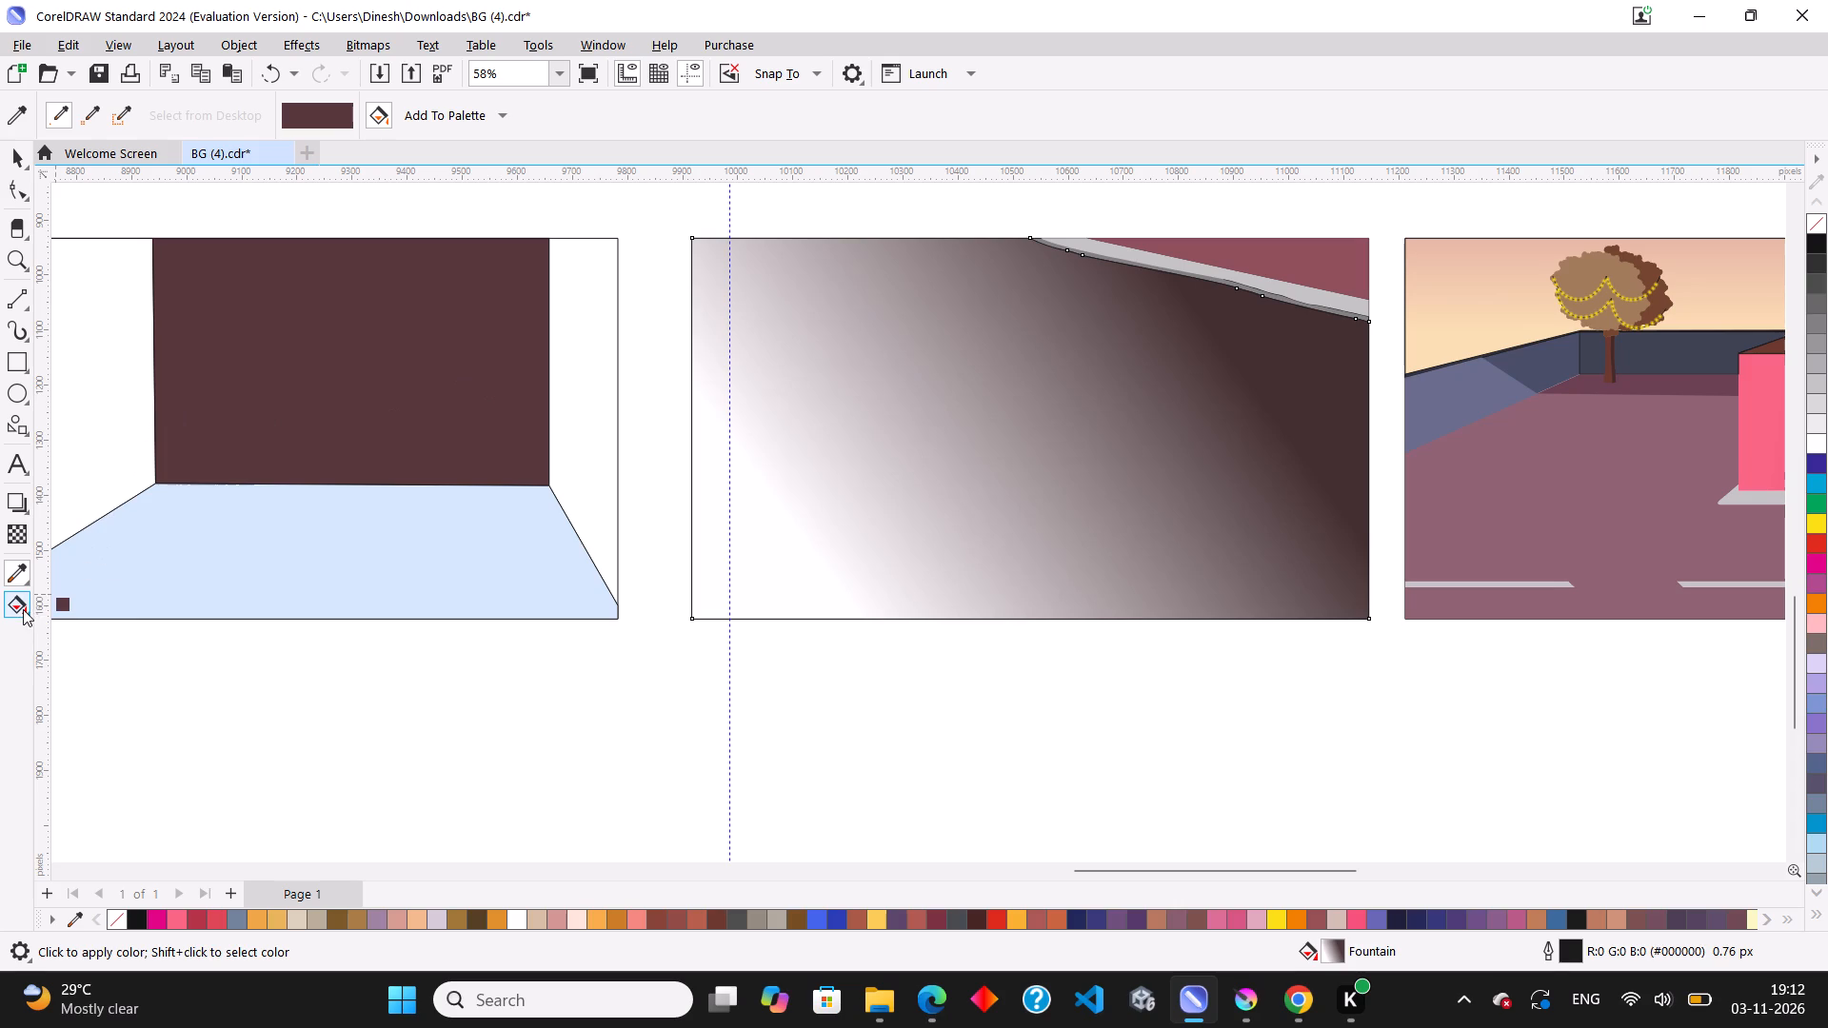
Set the white end of the ground's fountain fill to the sampled lighter brown.
{"action": "left_click", "coordinate": [23, 609]}
{"action": "left_click", "coordinate": [812, 554]}
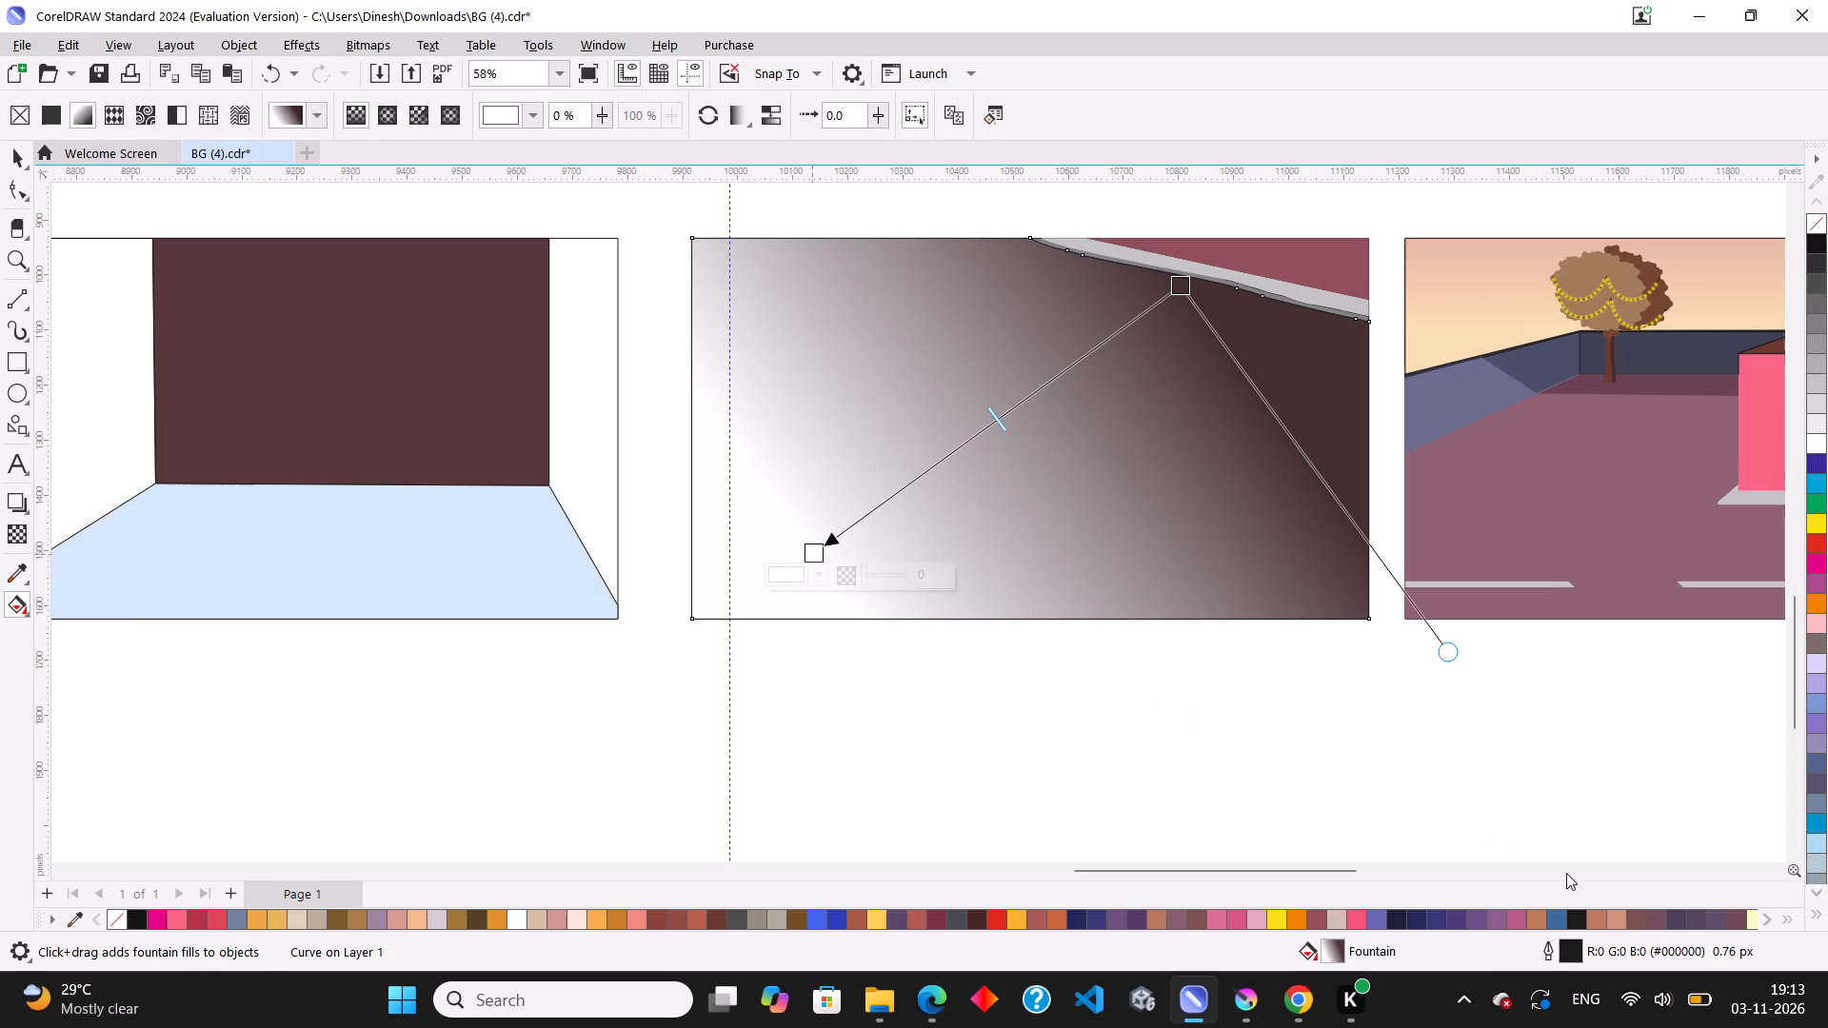
{"action": "left_click", "coordinate": [1766, 921]}
{"action": "left_click", "coordinate": [1778, 922]}
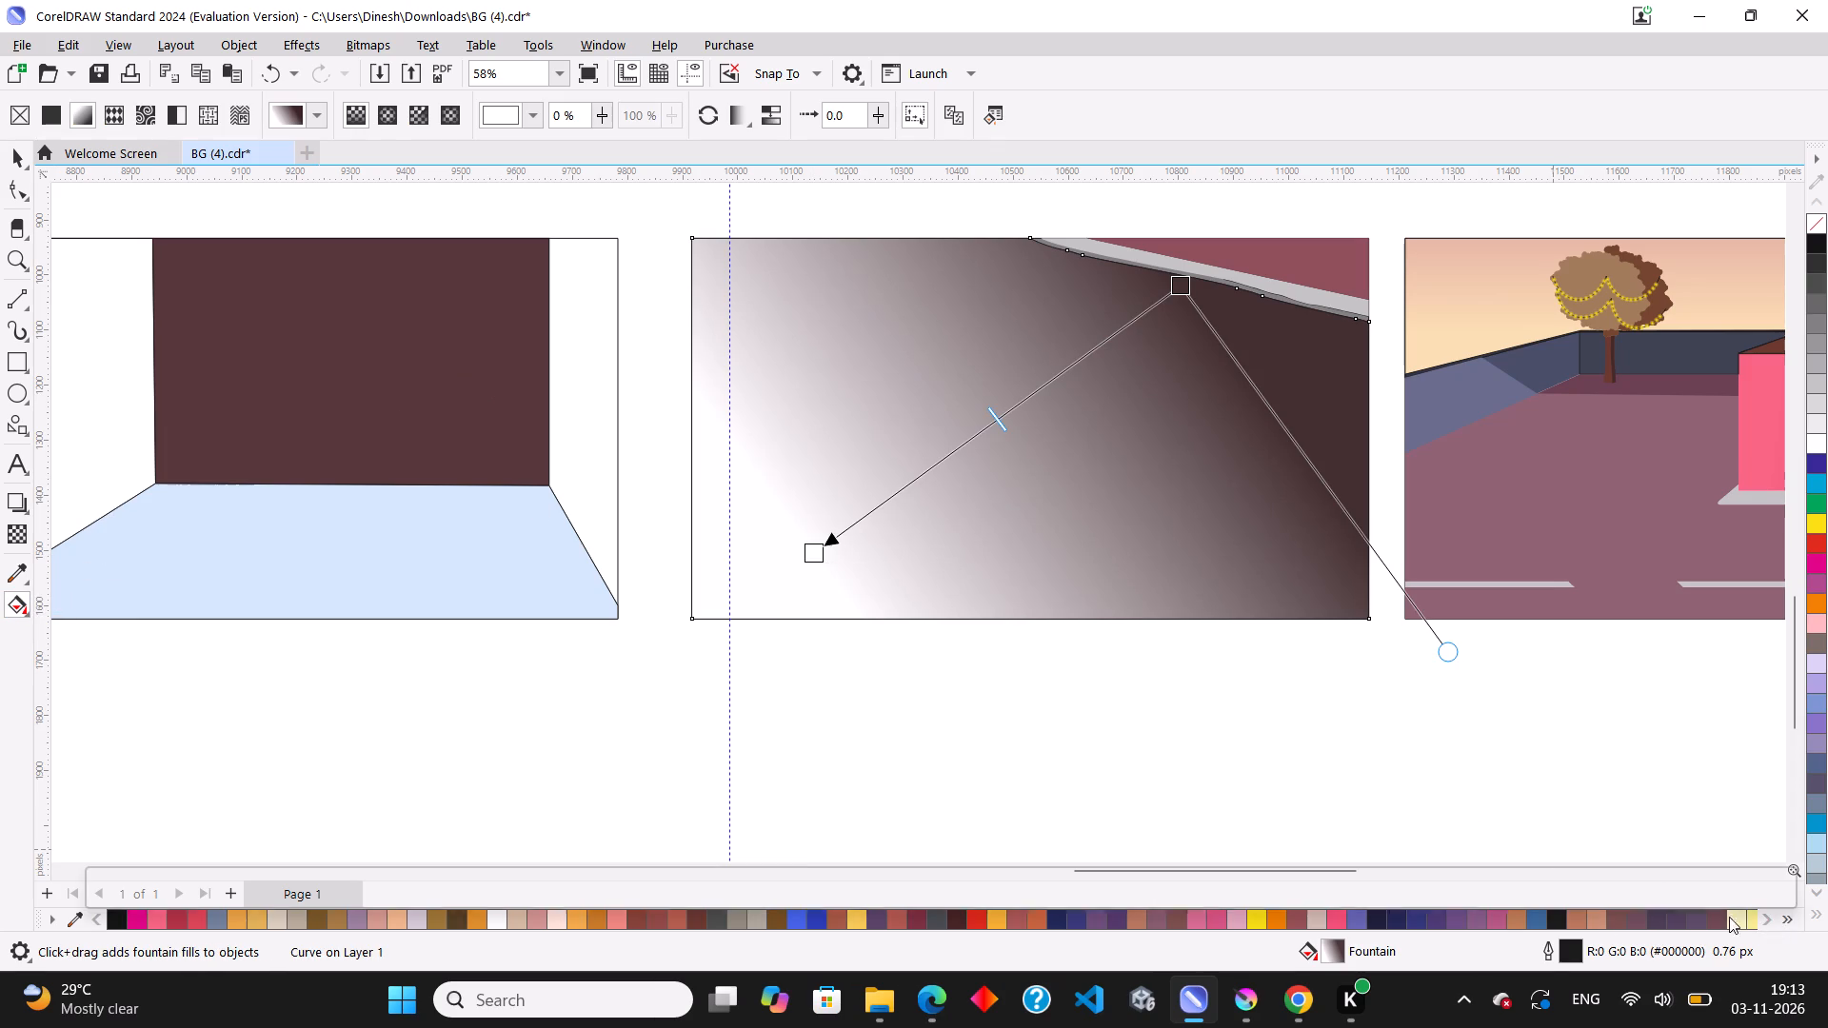
{"action": "left_click", "coordinate": [898, 900]}
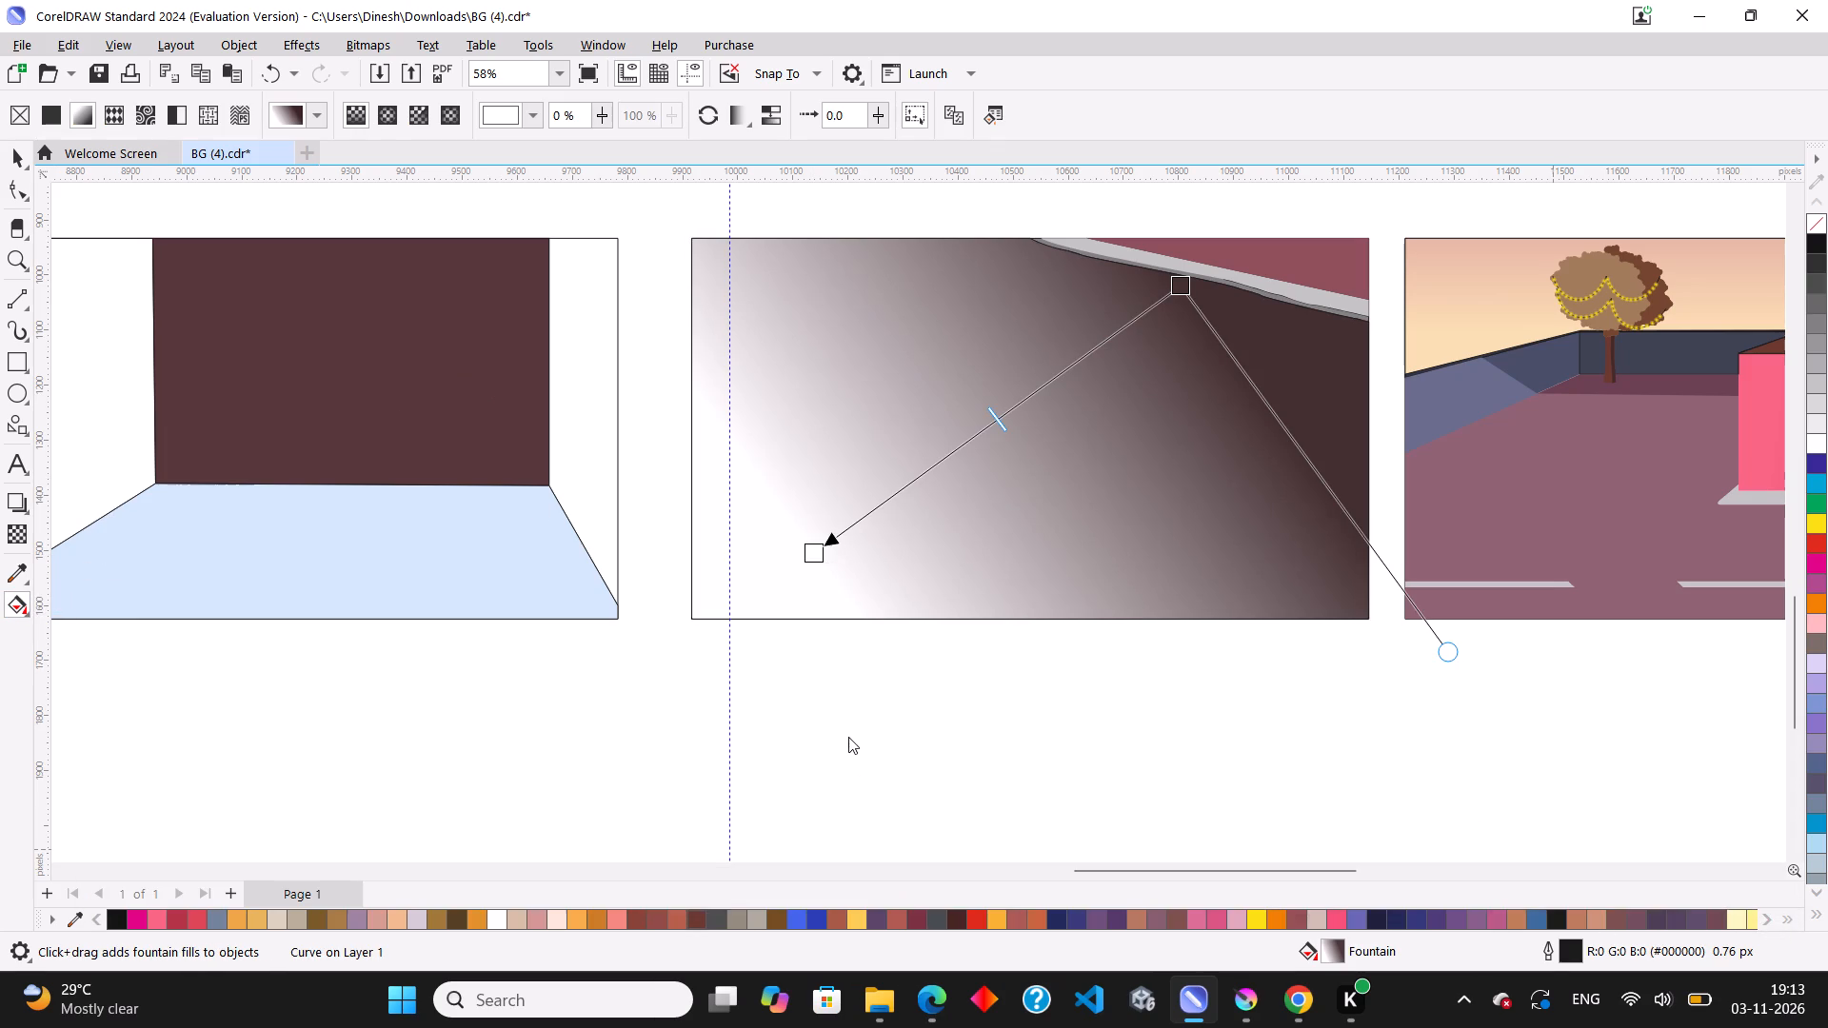
Shorten and steepen the ground's fountain fill so the dark end starts at the top border and fades just below the band.
{"action": "scroll", "coordinate": [844, 662], "scroll_direction": "down", "scroll_amount": 2}
{"action": "scroll", "coordinate": [949, 423], "scroll_direction": "up", "scroll_amount": 1}
{"action": "scroll", "coordinate": [1039, 363], "scroll_direction": "up", "scroll_amount": 2}
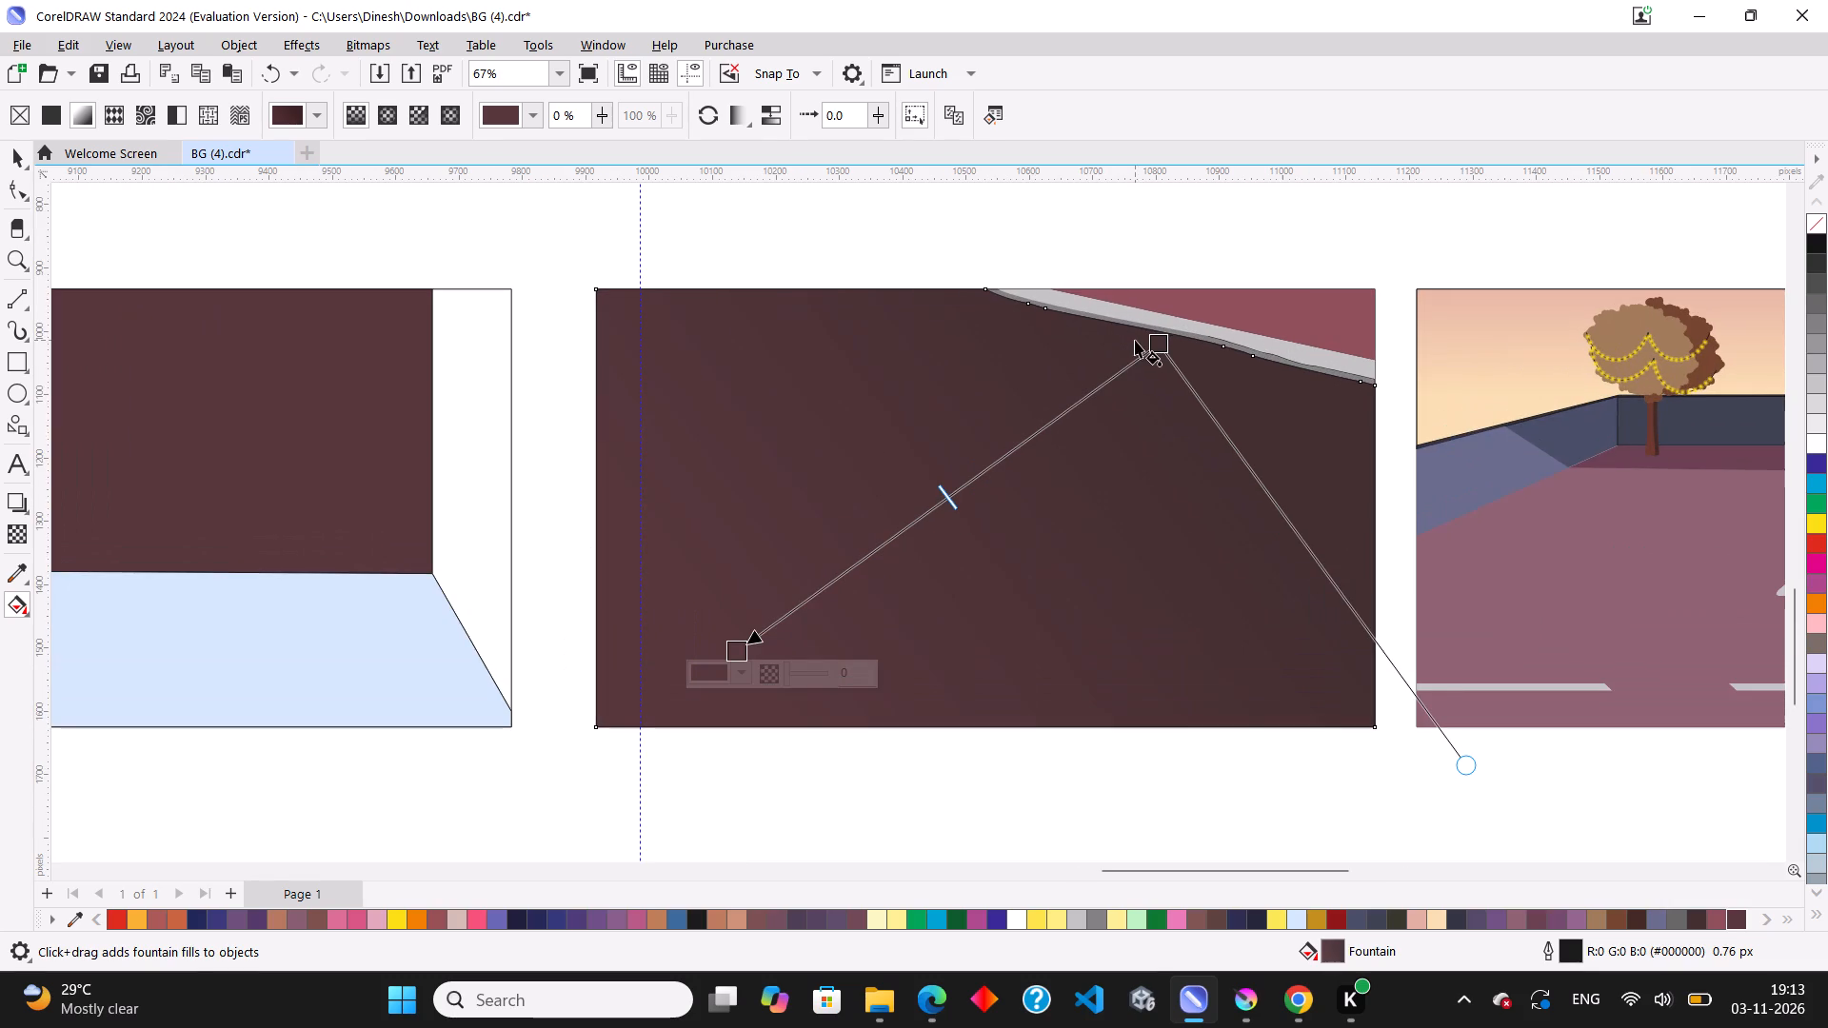
{"action": "left_click_drag", "start_coordinate": [1162, 340], "coordinate": [1189, 278]}
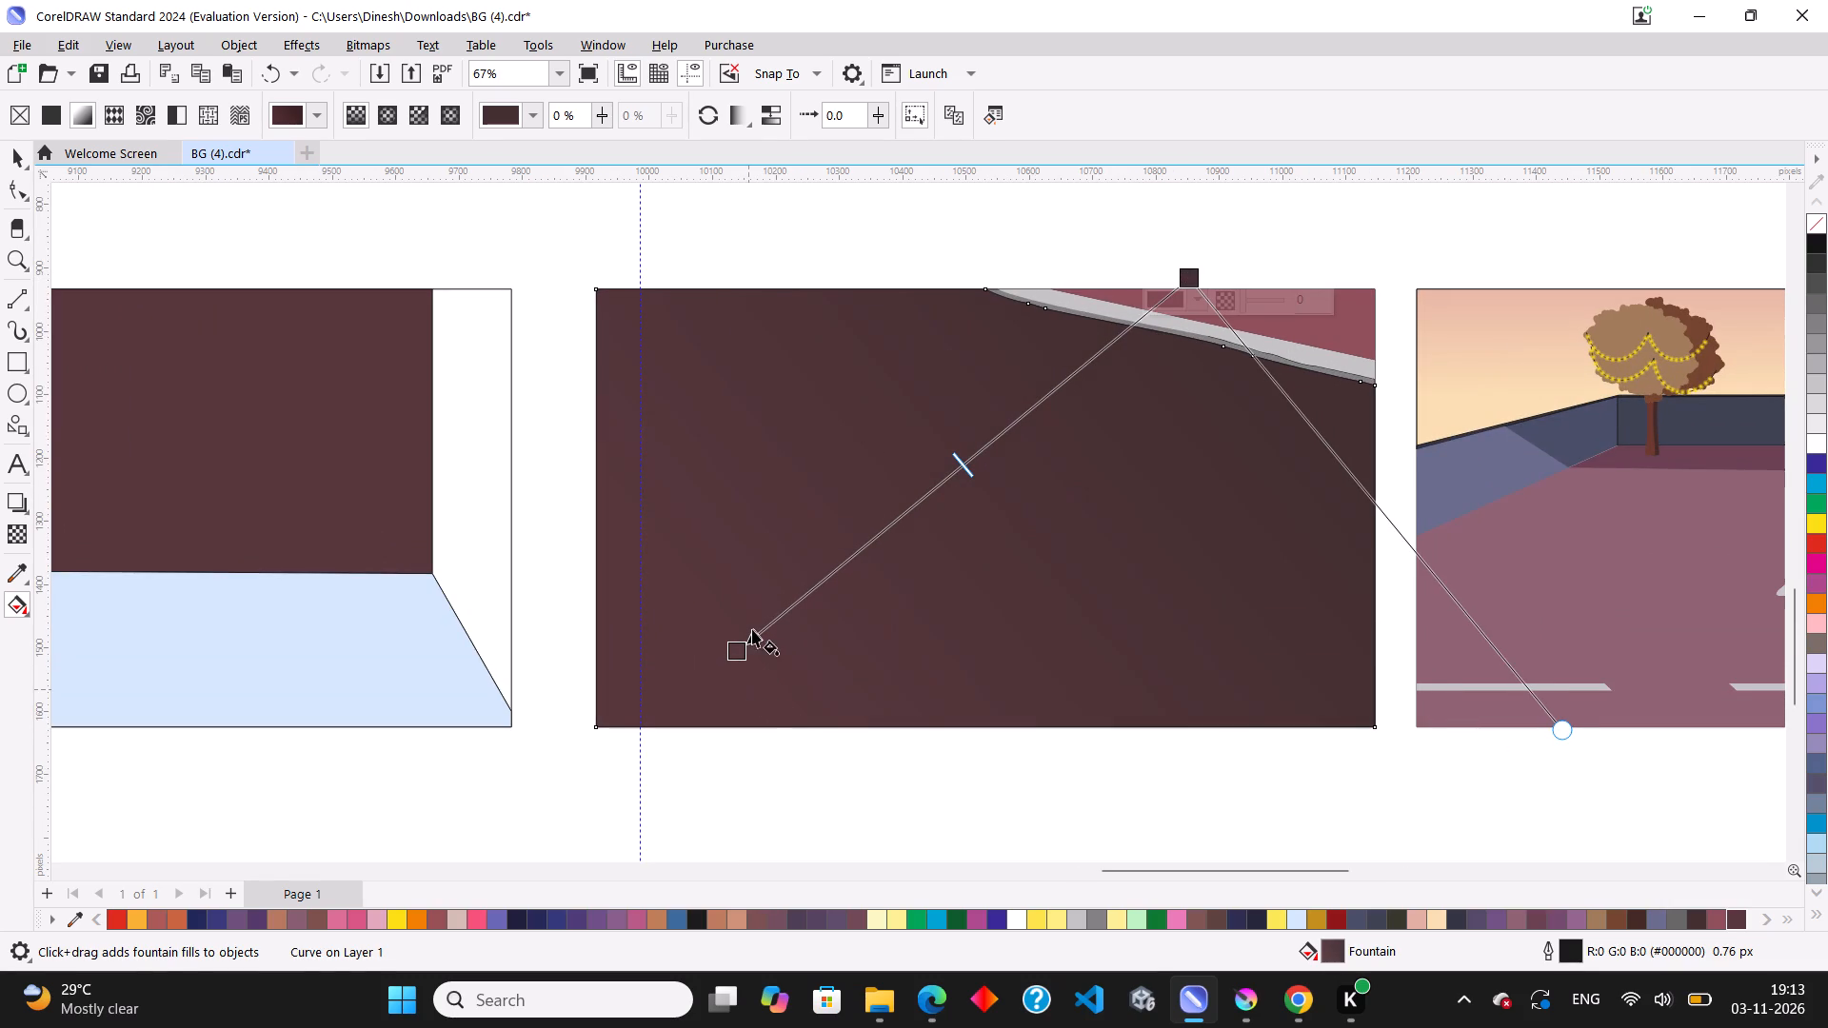
{"action": "left_click_drag", "start_coordinate": [735, 652], "coordinate": [1087, 493]}
{"action": "scroll", "coordinate": [1196, 257], "scroll_direction": "up", "scroll_amount": 3}
{"action": "left_click_drag", "start_coordinate": [1188, 267], "coordinate": [1188, 283]}
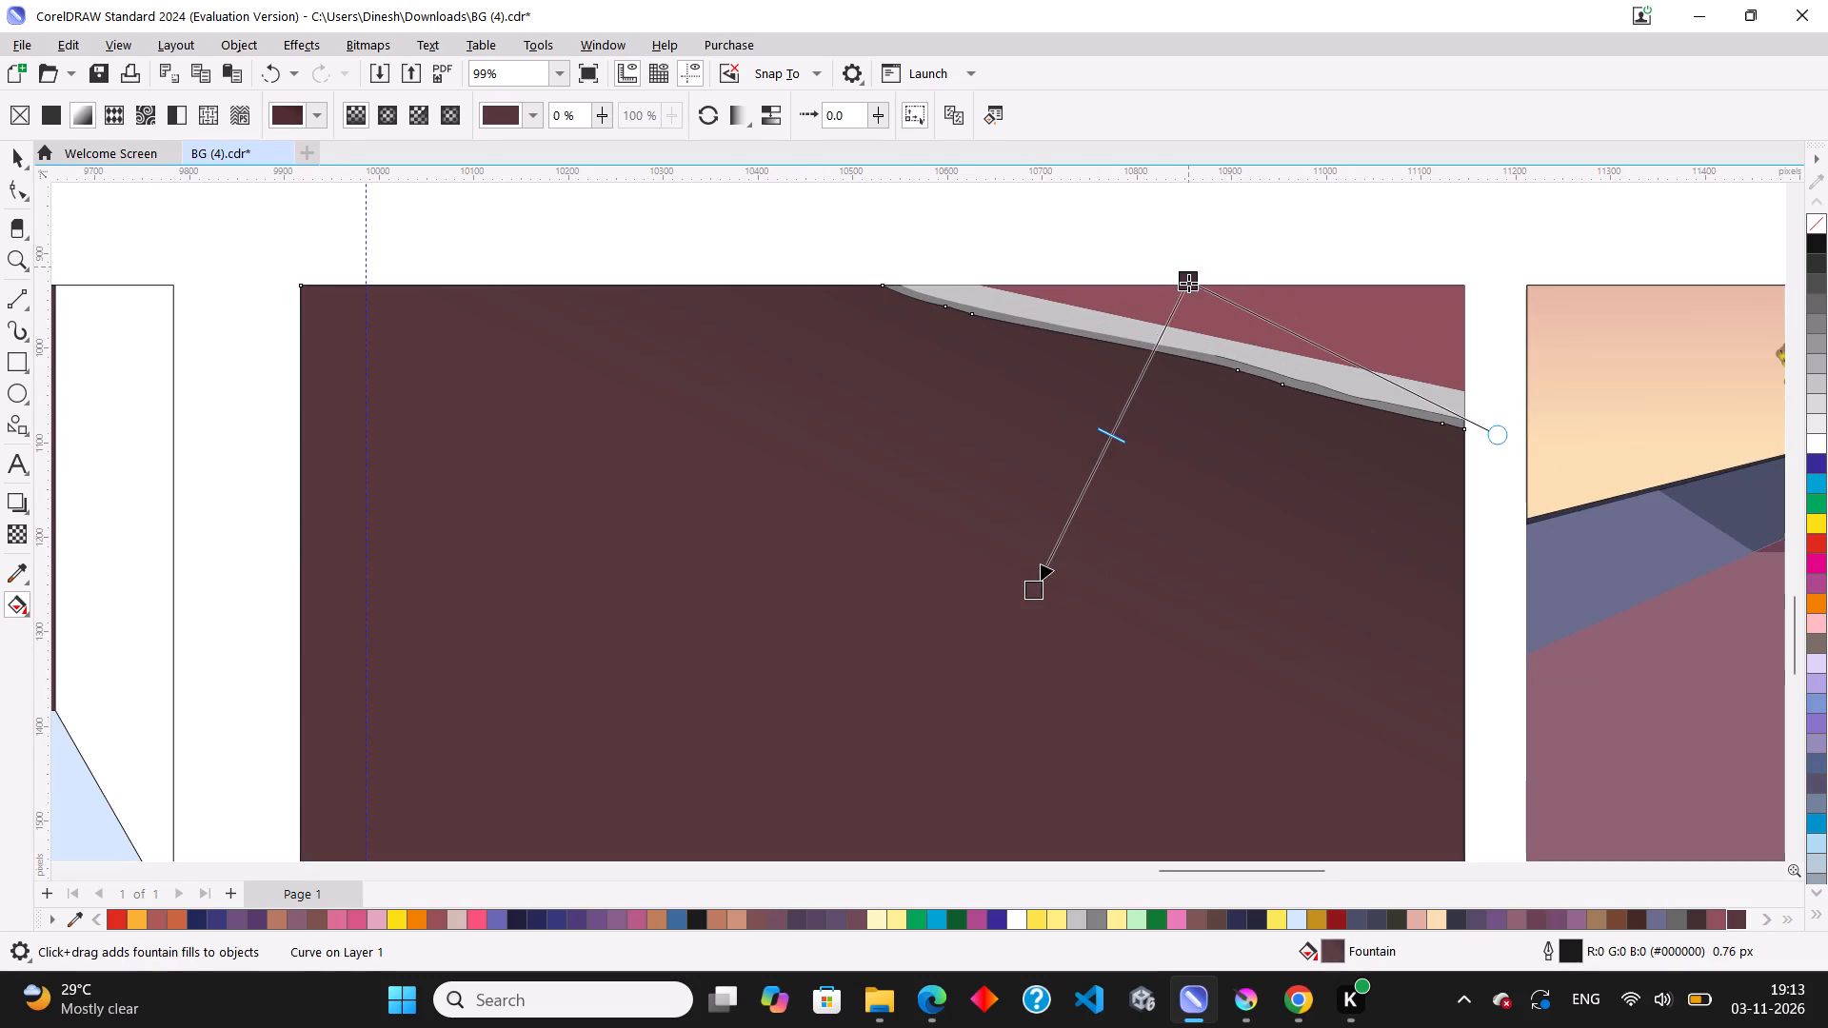
{"action": "left_click_drag", "start_coordinate": [1188, 283], "coordinate": [1188, 285]}
{"action": "left_click_drag", "start_coordinate": [1039, 596], "coordinate": [1099, 429]}
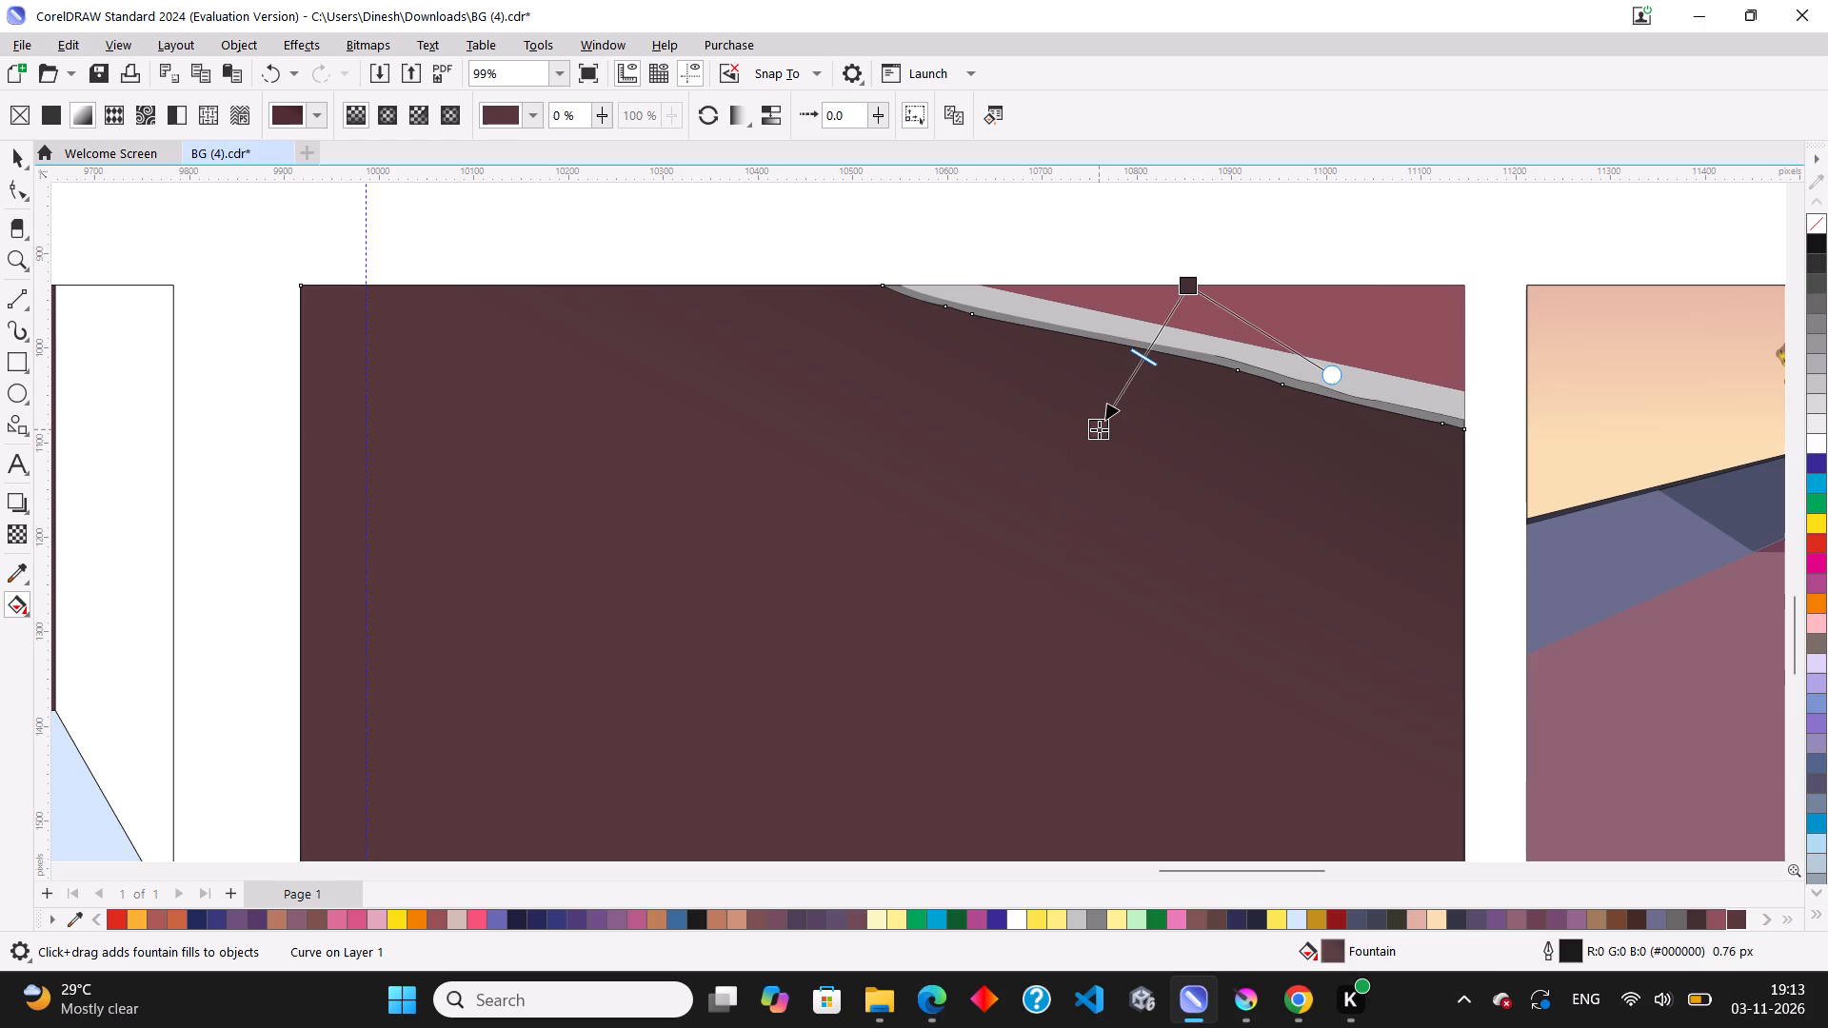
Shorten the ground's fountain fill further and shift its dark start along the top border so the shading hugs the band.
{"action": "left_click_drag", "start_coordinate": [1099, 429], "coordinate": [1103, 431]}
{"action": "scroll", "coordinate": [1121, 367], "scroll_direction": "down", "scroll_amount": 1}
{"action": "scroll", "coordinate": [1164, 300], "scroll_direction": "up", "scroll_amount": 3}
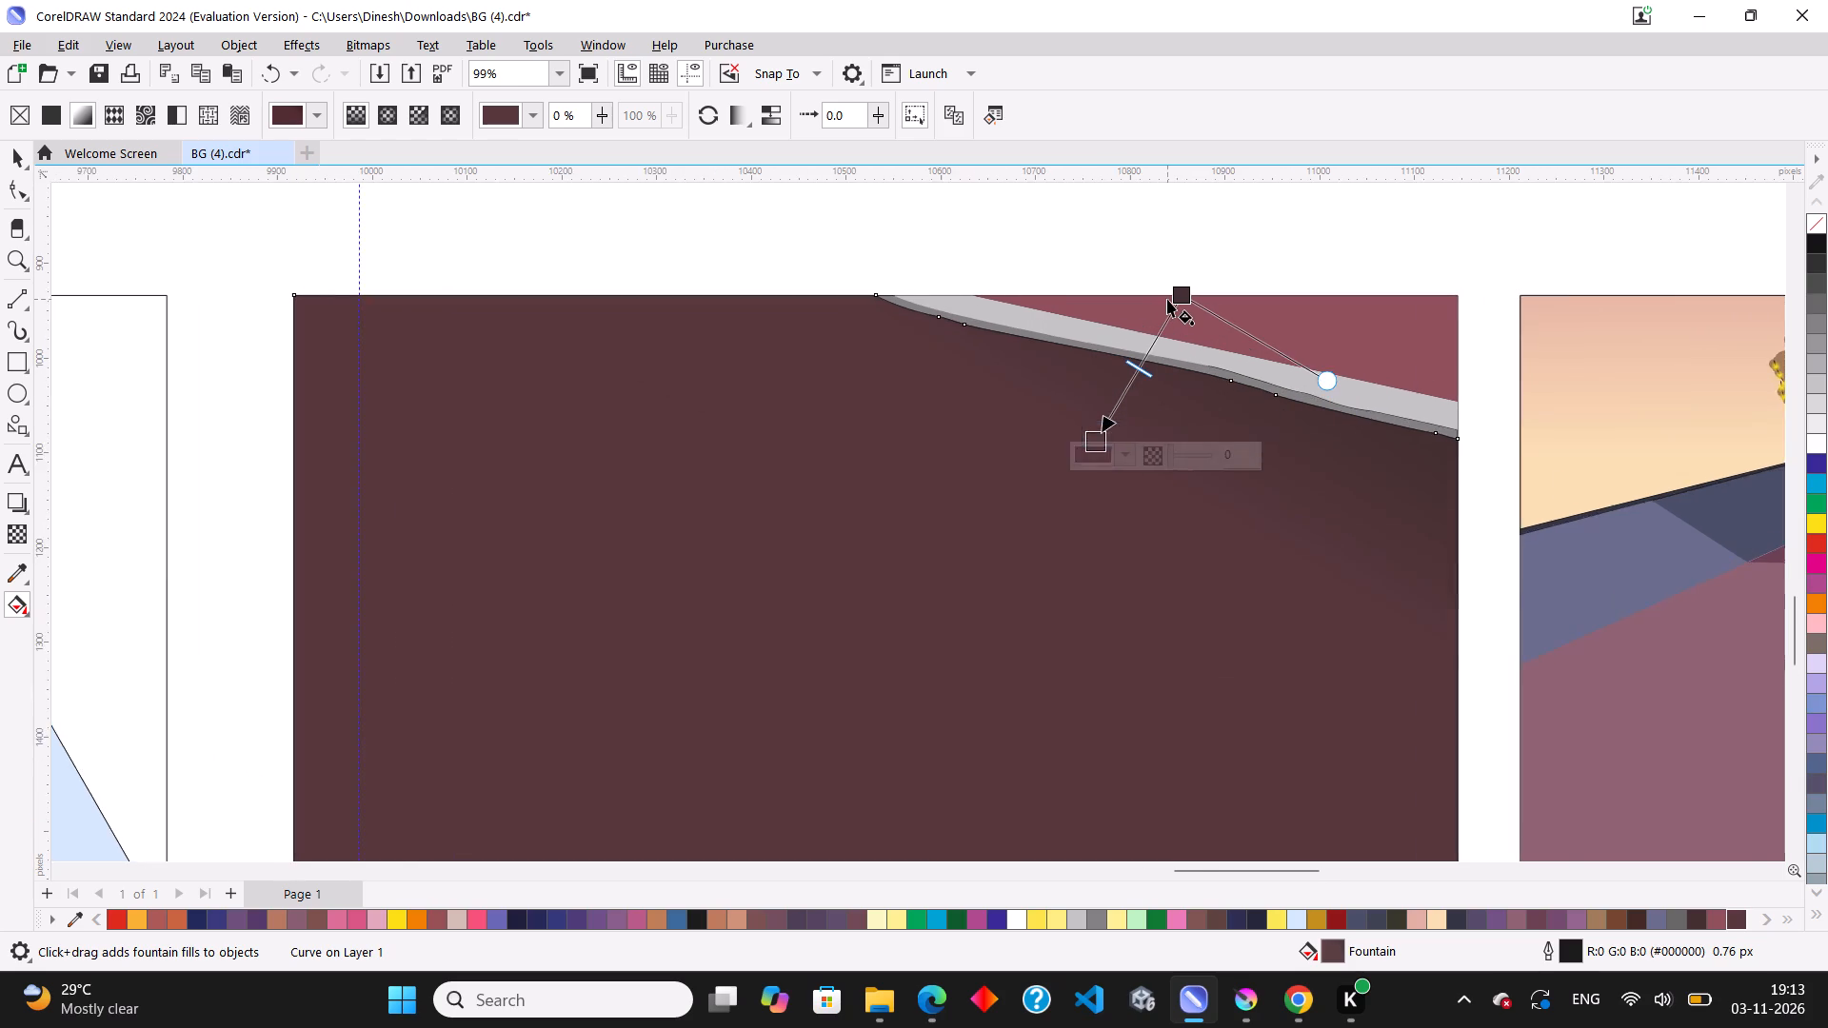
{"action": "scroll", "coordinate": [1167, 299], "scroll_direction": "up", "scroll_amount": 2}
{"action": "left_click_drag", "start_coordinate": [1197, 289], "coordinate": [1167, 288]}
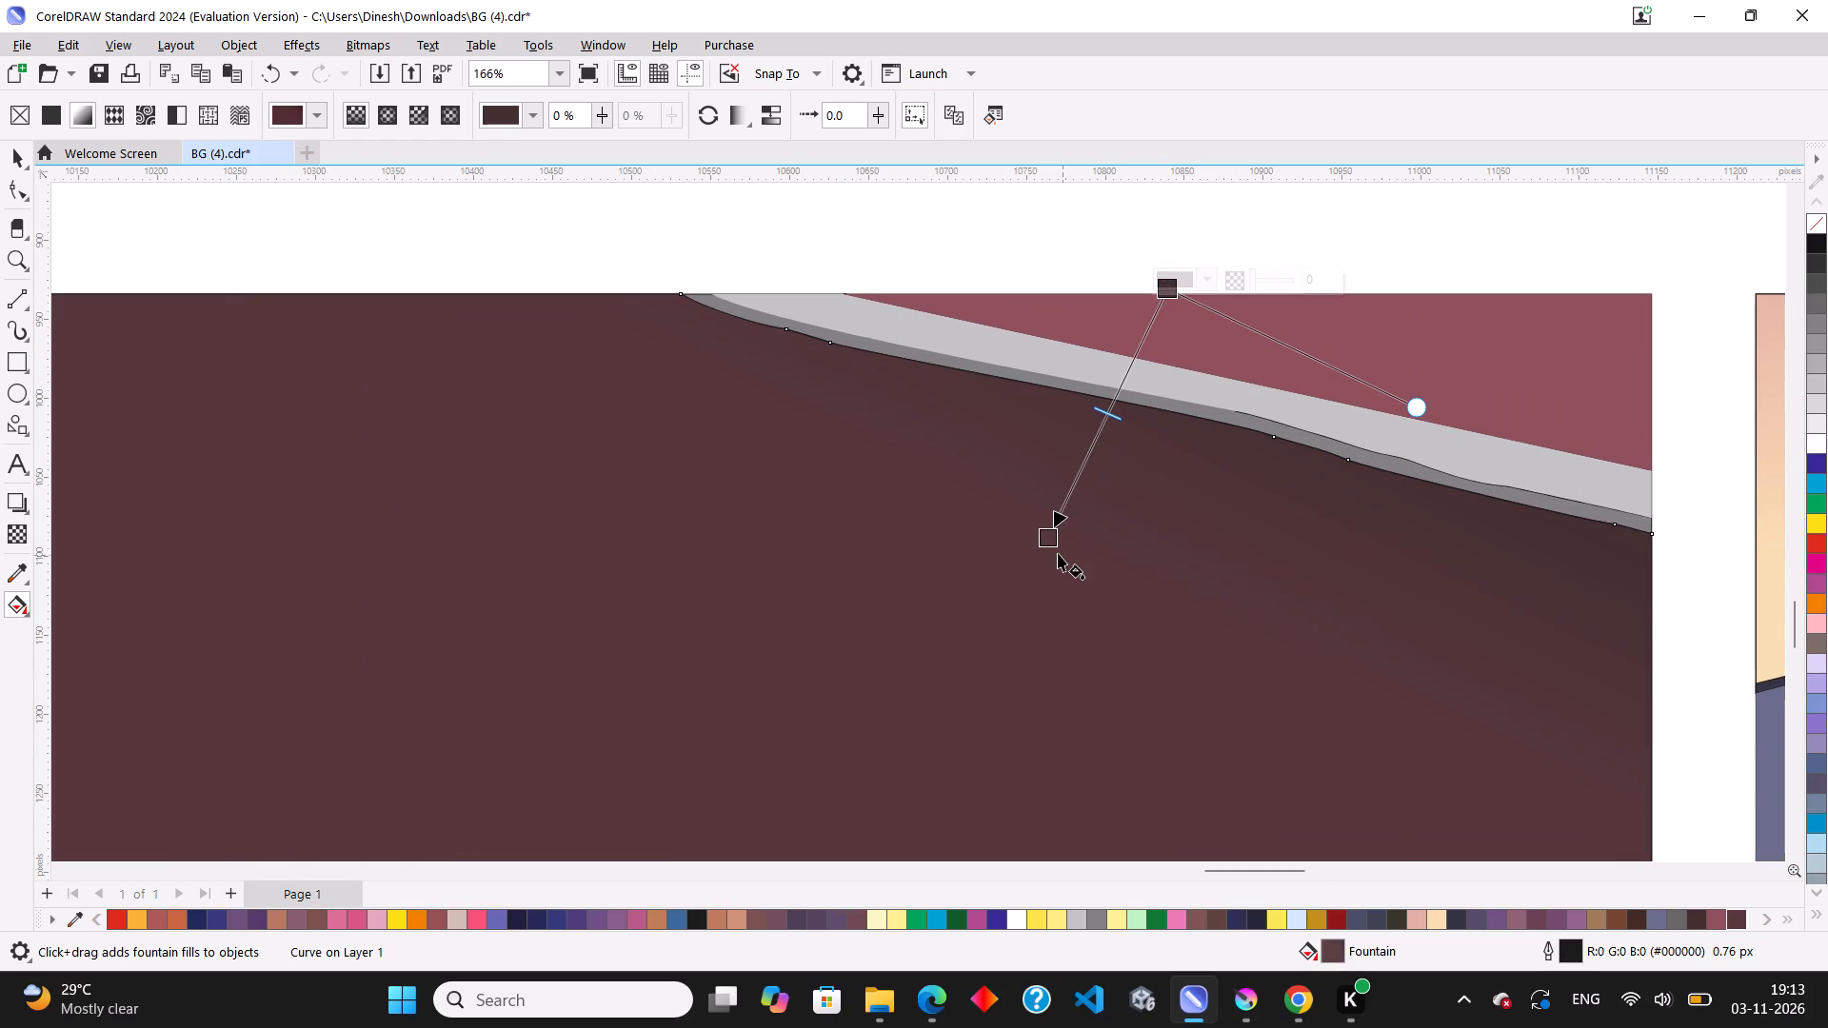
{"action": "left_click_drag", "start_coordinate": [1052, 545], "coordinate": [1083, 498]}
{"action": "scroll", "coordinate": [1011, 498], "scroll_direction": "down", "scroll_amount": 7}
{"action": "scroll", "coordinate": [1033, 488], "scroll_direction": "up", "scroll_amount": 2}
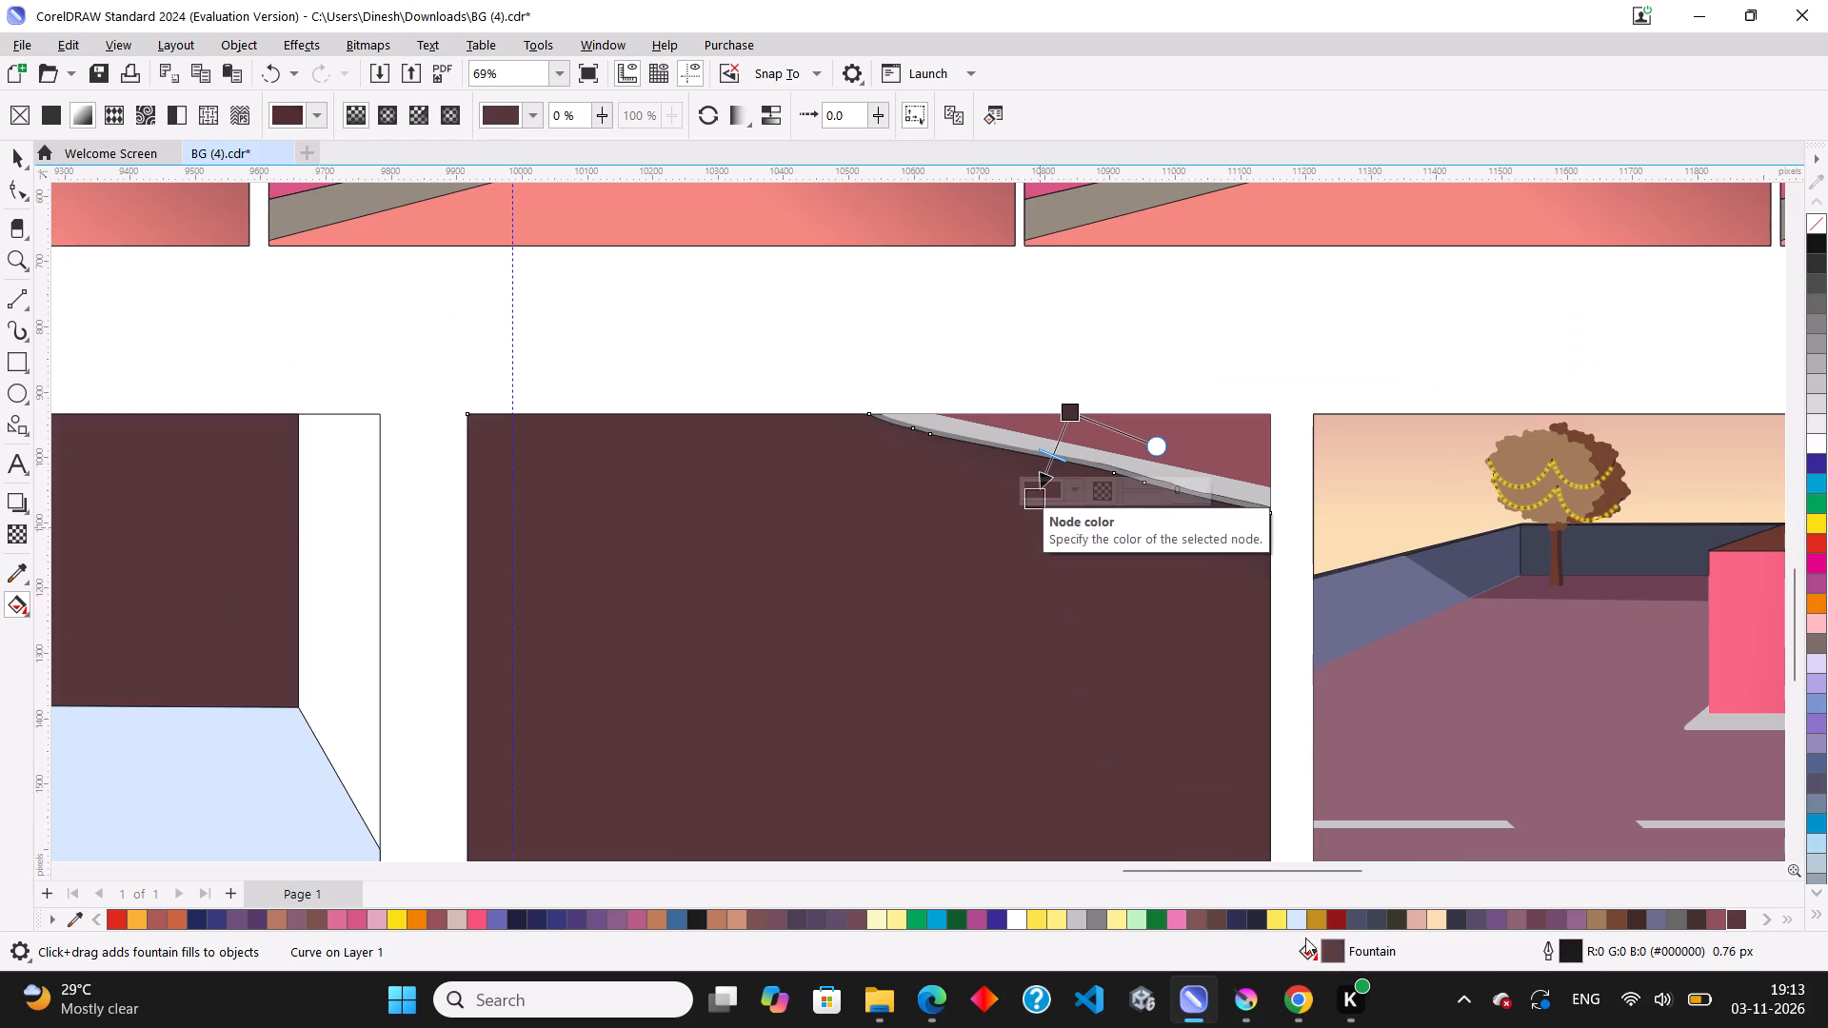
Replace the ground's fountain fill with a uniform lighter brown fill, #5E3A3E.
{"action": "double_click", "coordinate": [1333, 949]}
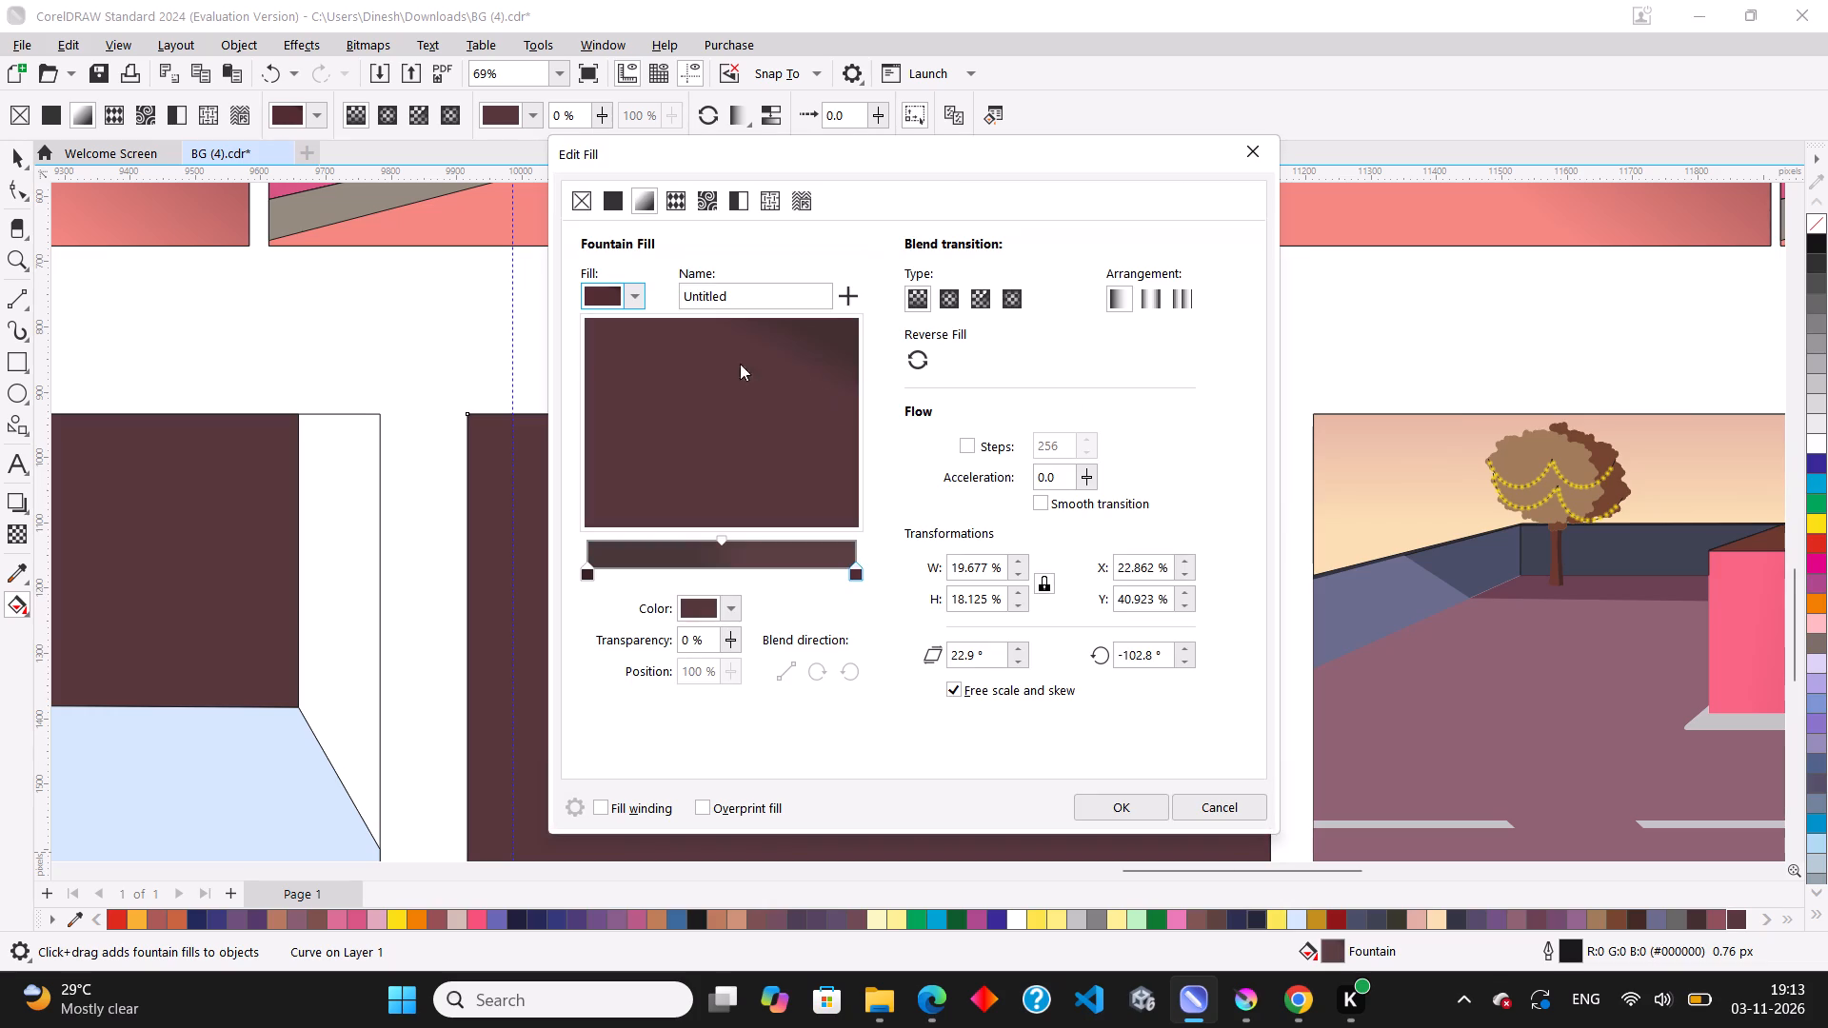
{"action": "left_click", "coordinate": [614, 194]}
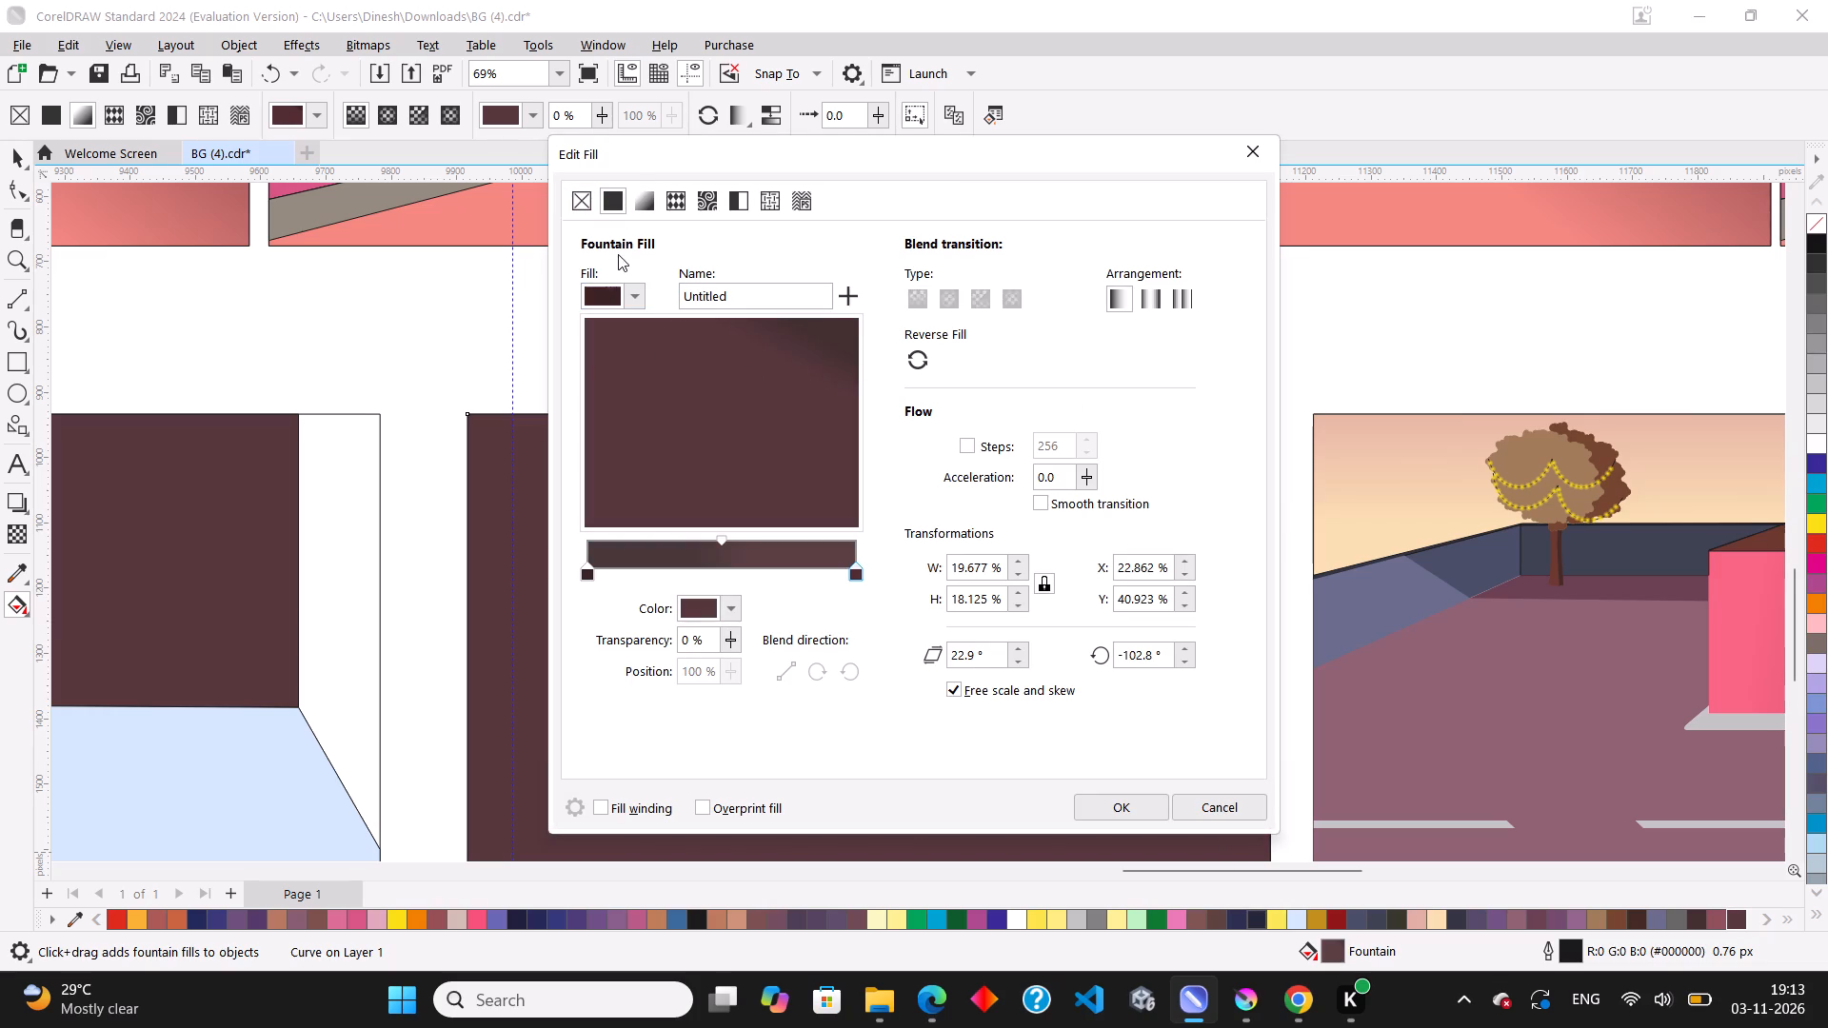
{"action": "left_click", "coordinate": [606, 270]}
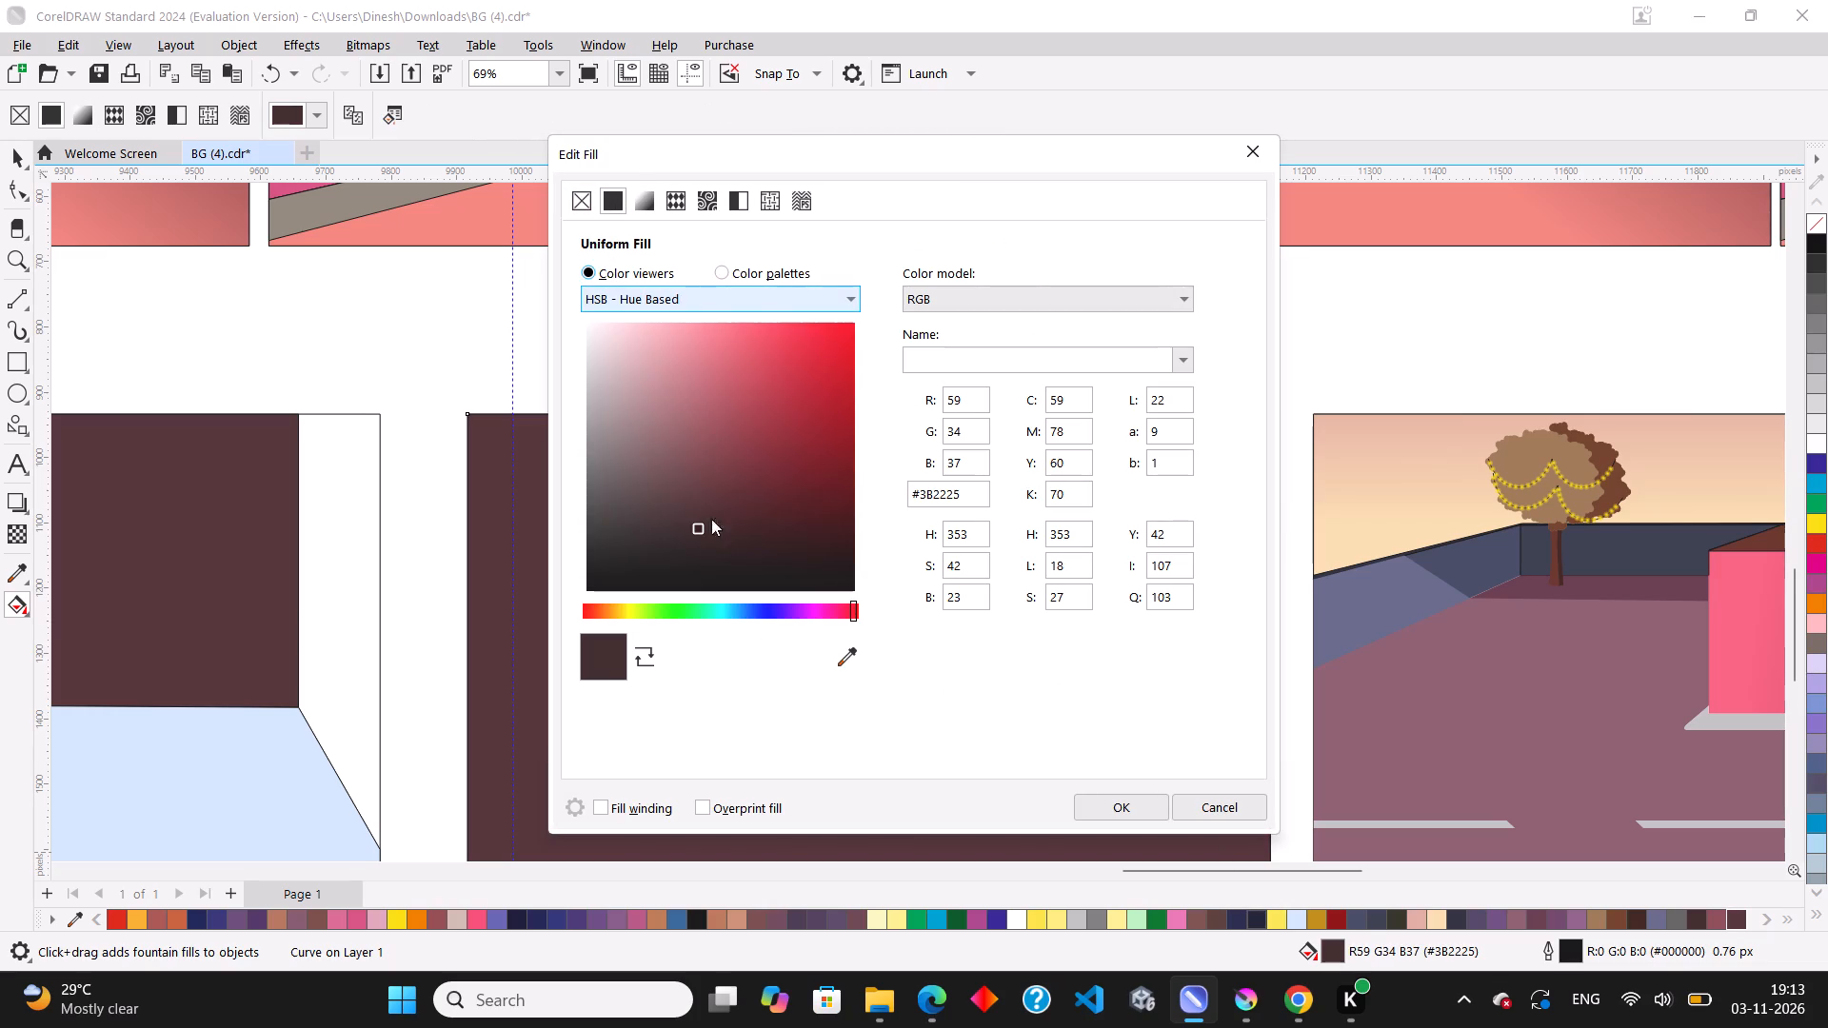
{"action": "left_click", "coordinate": [694, 508]}
{"action": "left_click", "coordinate": [687, 493]}
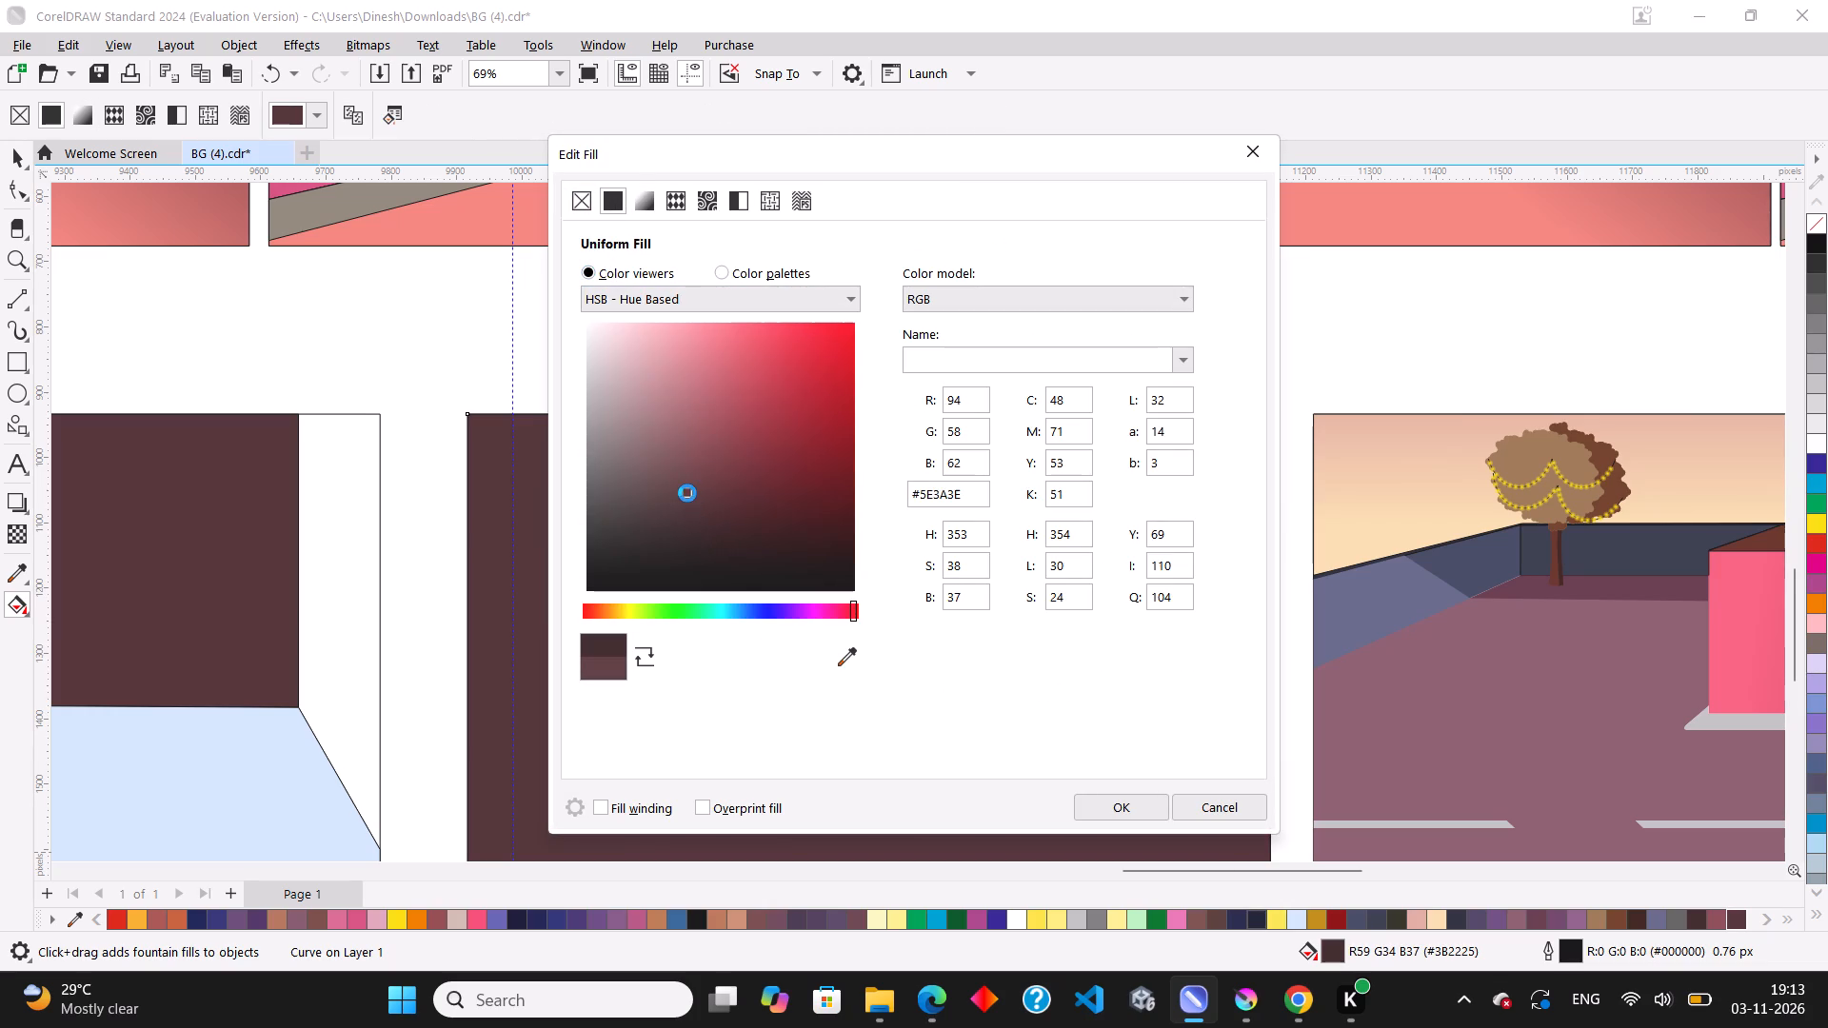
{"action": "left_click", "coordinate": [1120, 807]}
Apply a linear fountain fill to the ground, running from just below the band down towards its lower-left area.
{"action": "scroll", "coordinate": [925, 471], "scroll_direction": "down", "scroll_amount": 3}
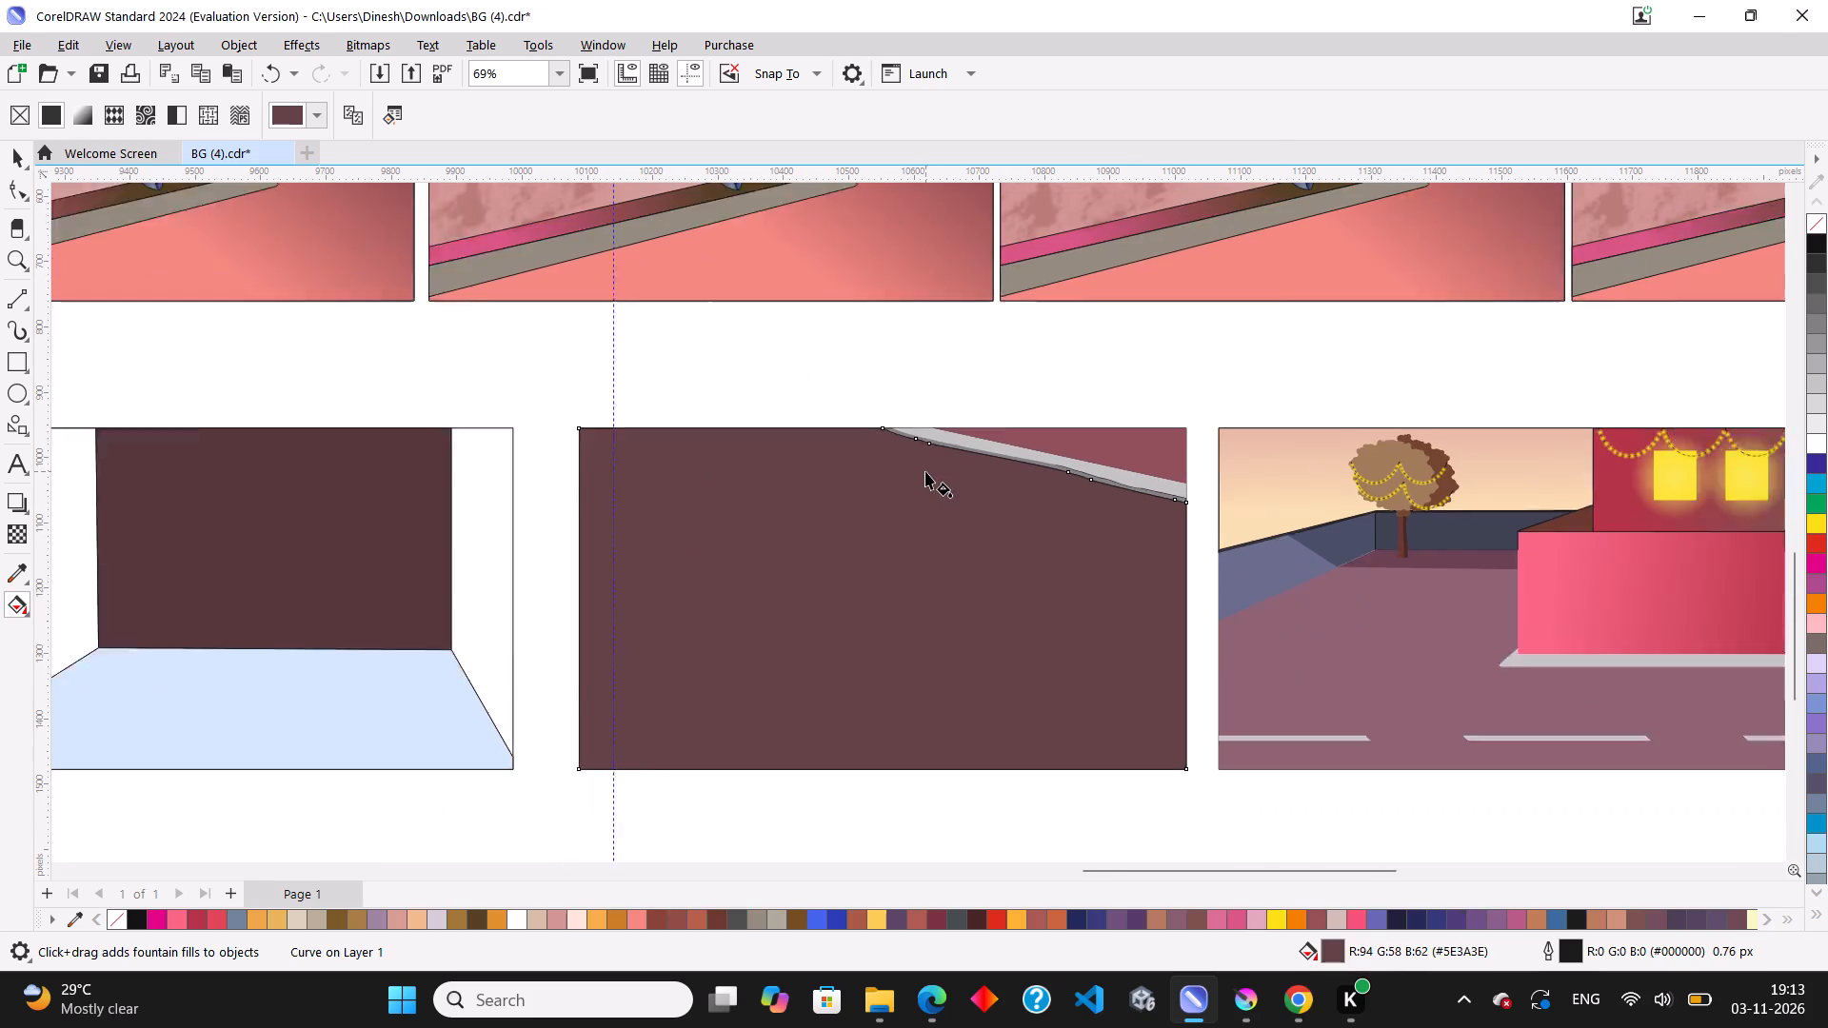
{"action": "scroll", "coordinate": [957, 621], "scroll_direction": "up", "scroll_amount": 7}
{"action": "left_click", "coordinate": [960, 545]}
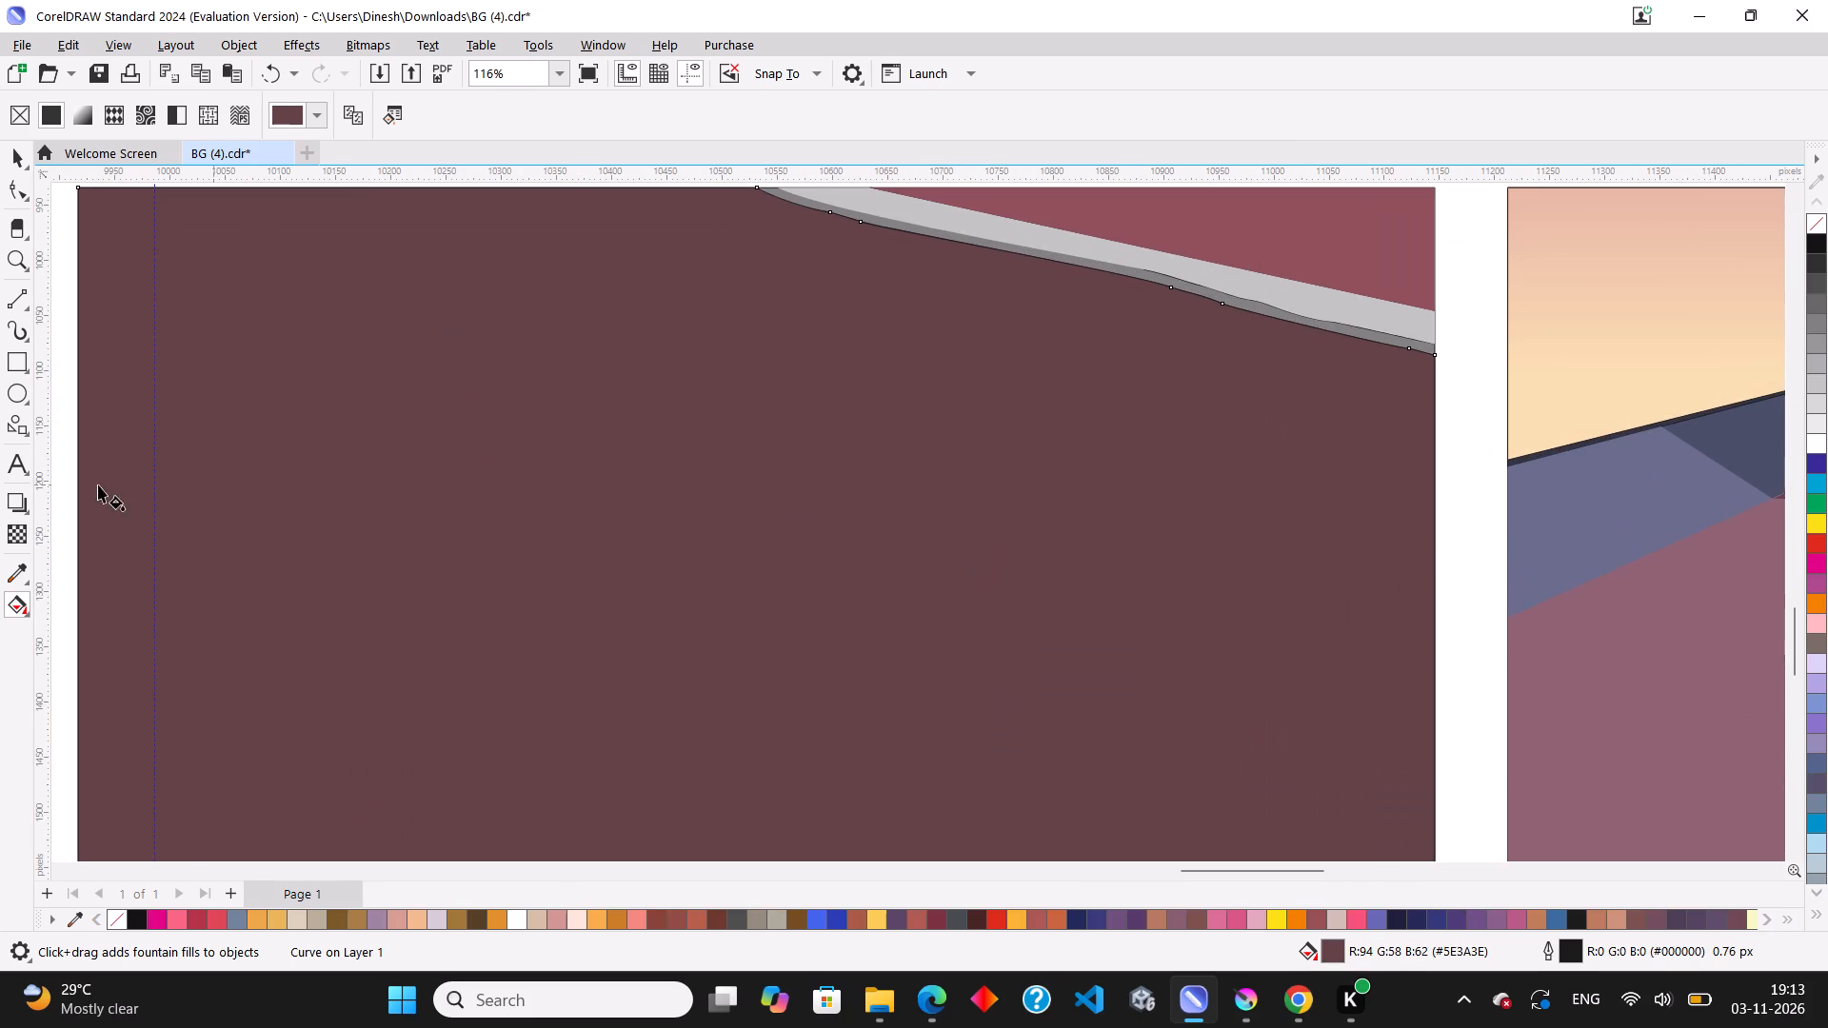
{"action": "left_click", "coordinate": [18, 601]}
{"action": "left_click", "coordinate": [751, 598]}
{"action": "scroll", "coordinate": [754, 585], "scroll_direction": "down", "scroll_amount": 4}
{"action": "left_click_drag", "start_coordinate": [920, 401], "coordinate": [739, 596]}
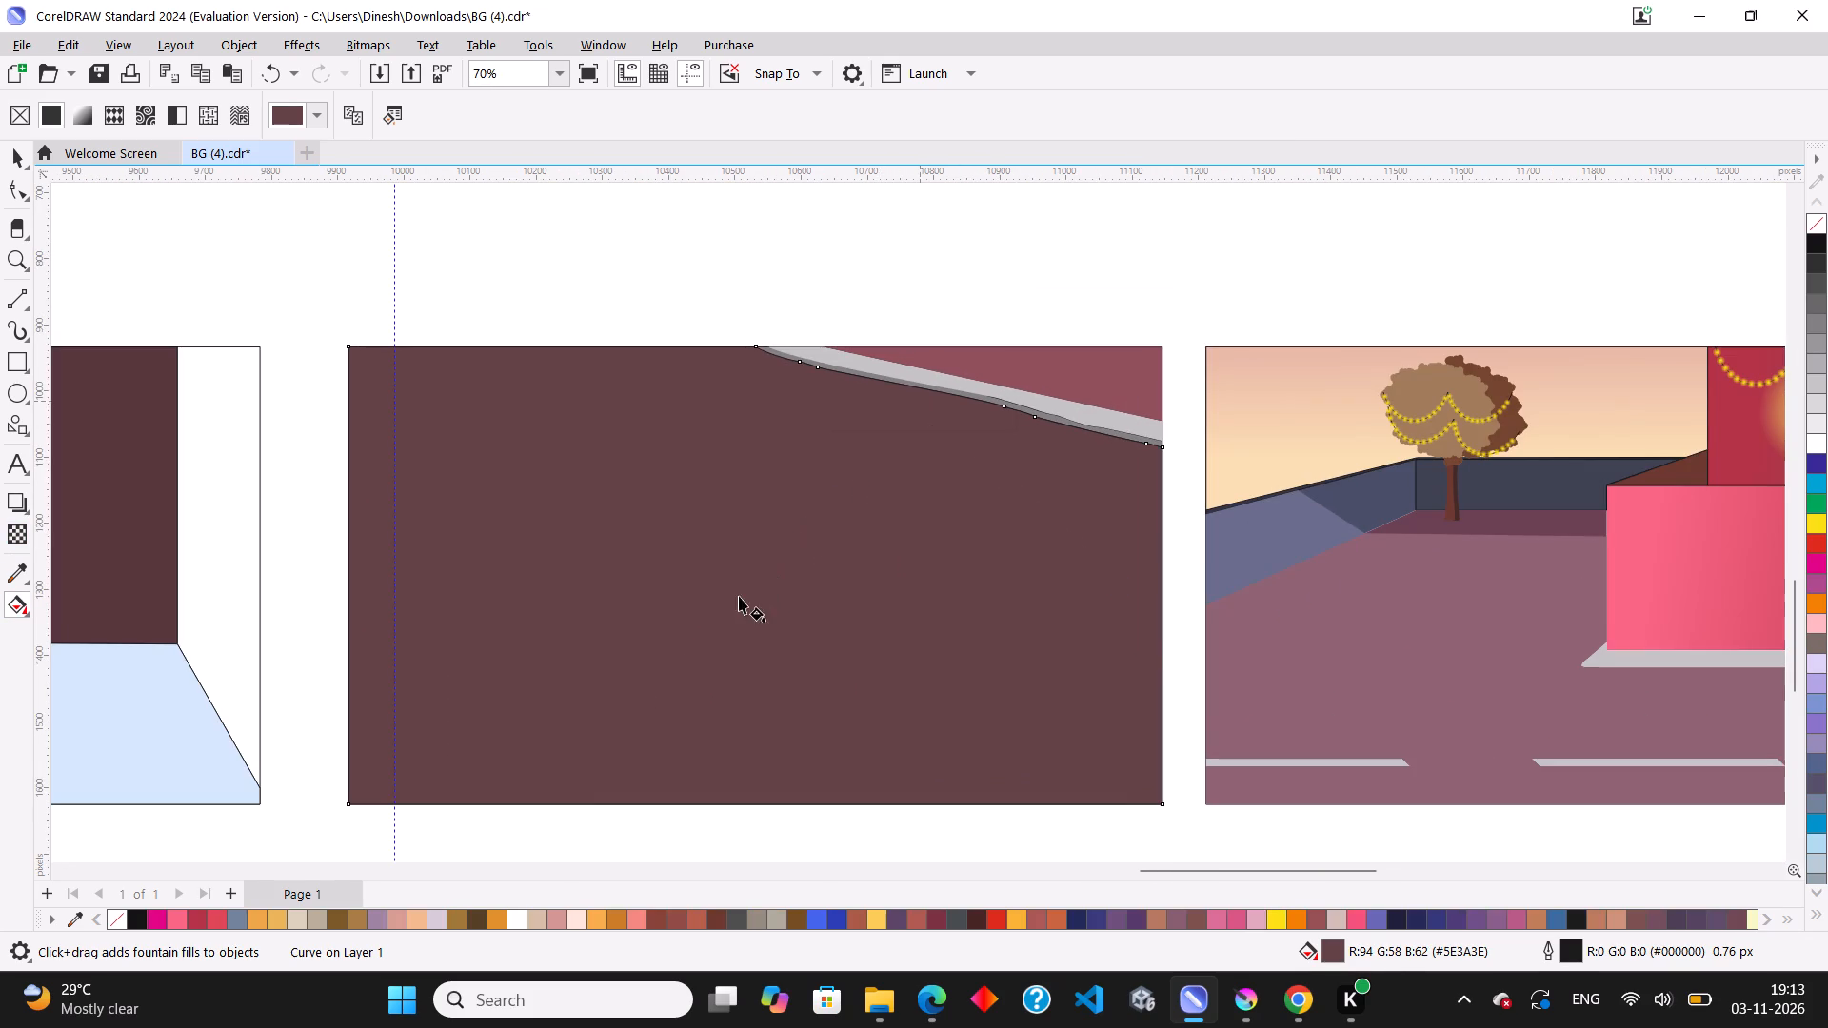
{"action": "left_click_drag", "start_coordinate": [739, 596], "coordinate": [579, 729]}
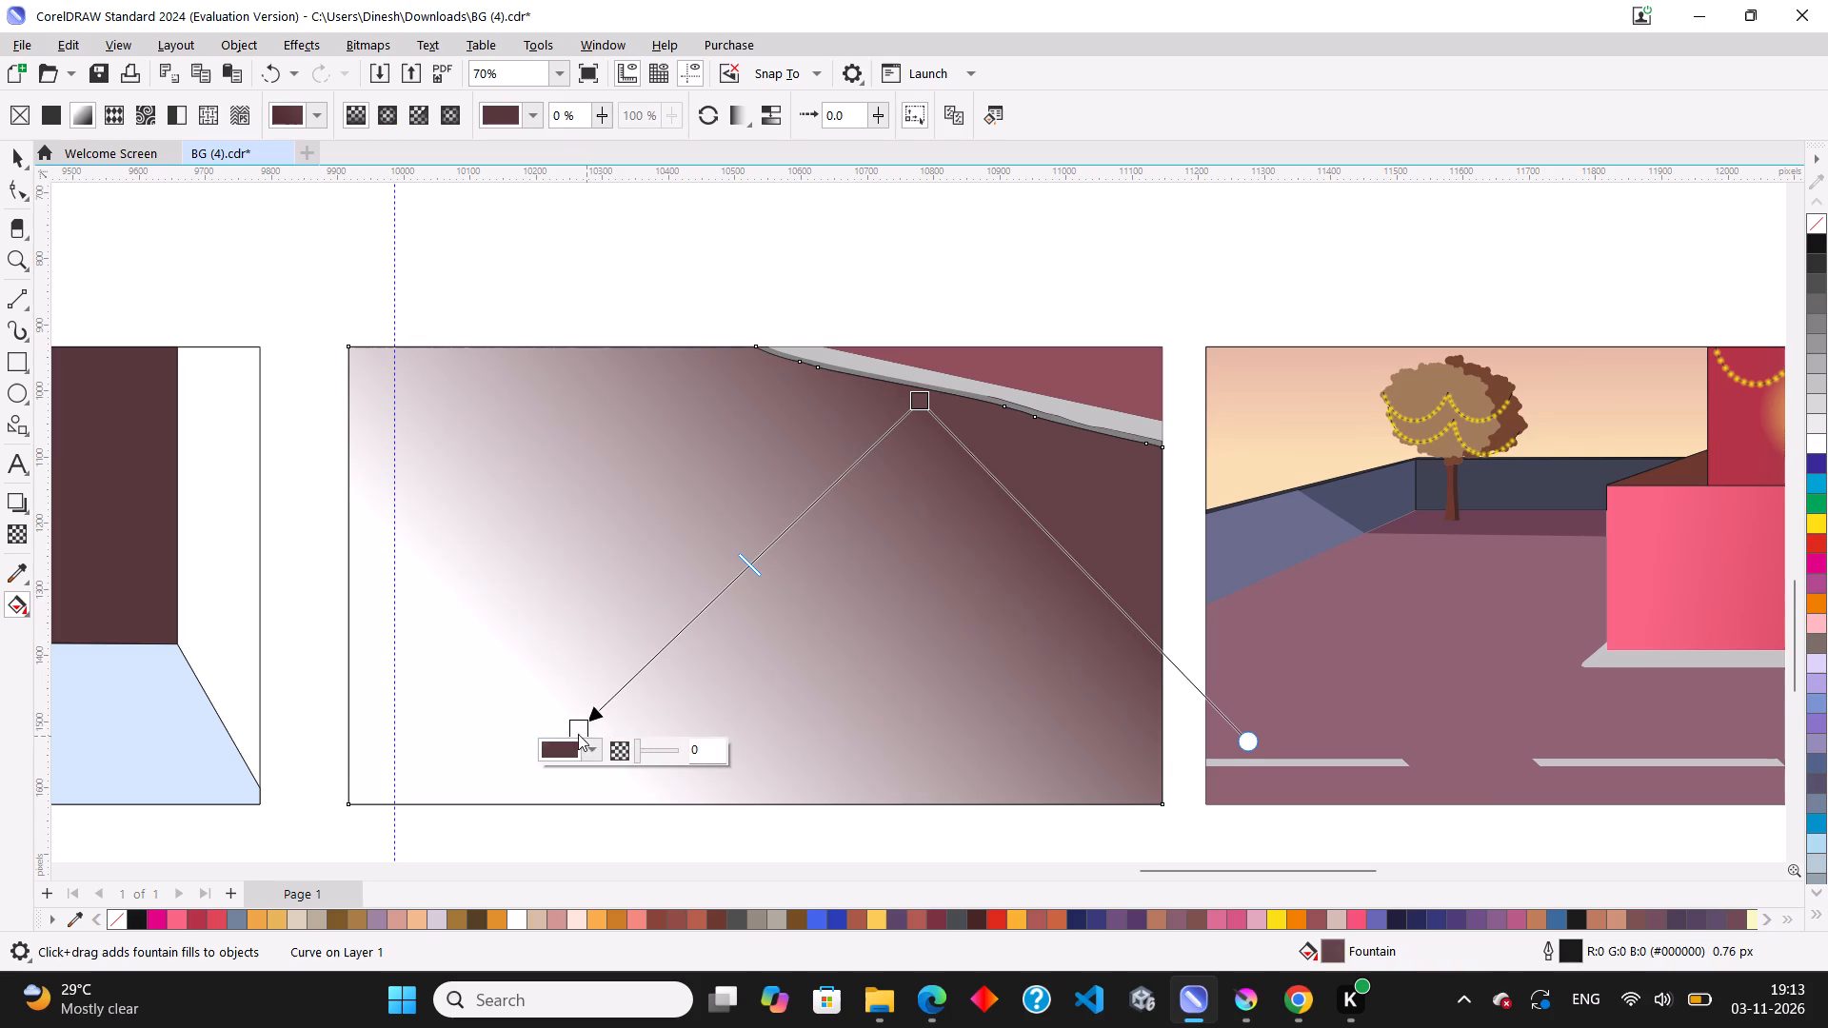
Set the white end of the ground's fountain fill to the same reddish brown as the ground.
{"action": "left_click", "coordinate": [577, 723]}
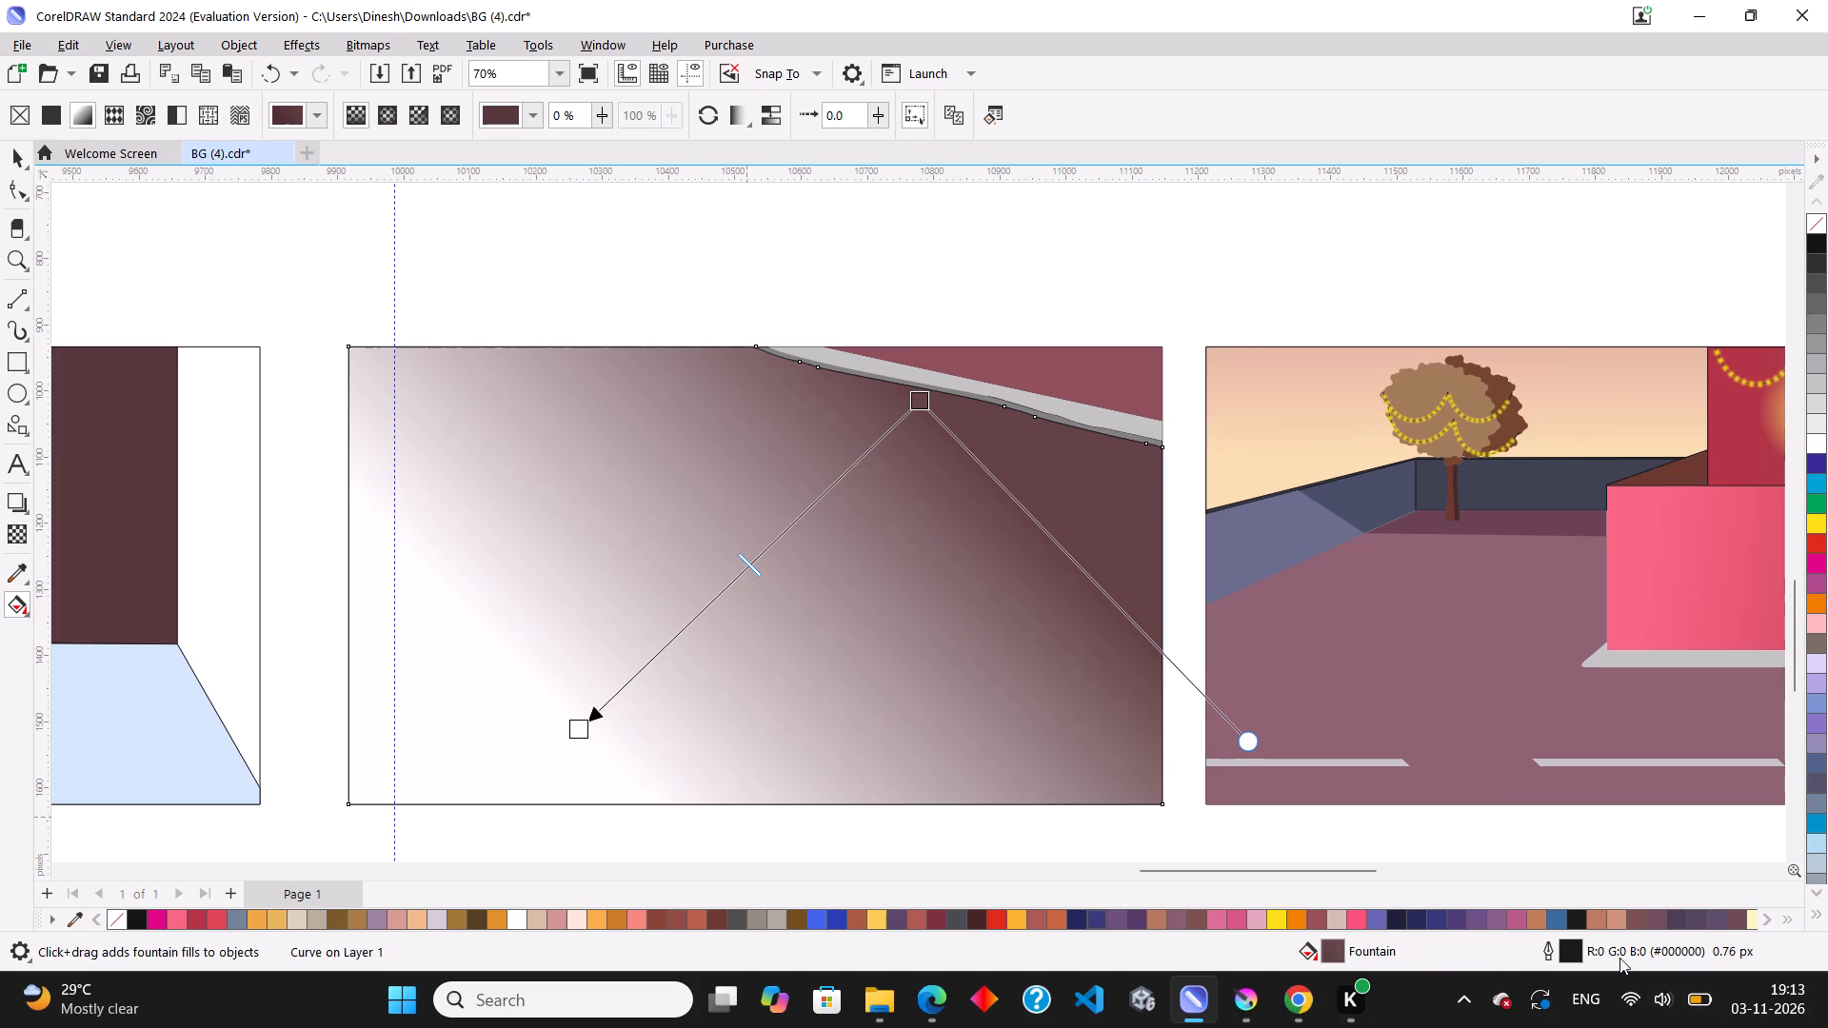
{"action": "left_click", "coordinate": [1785, 915]}
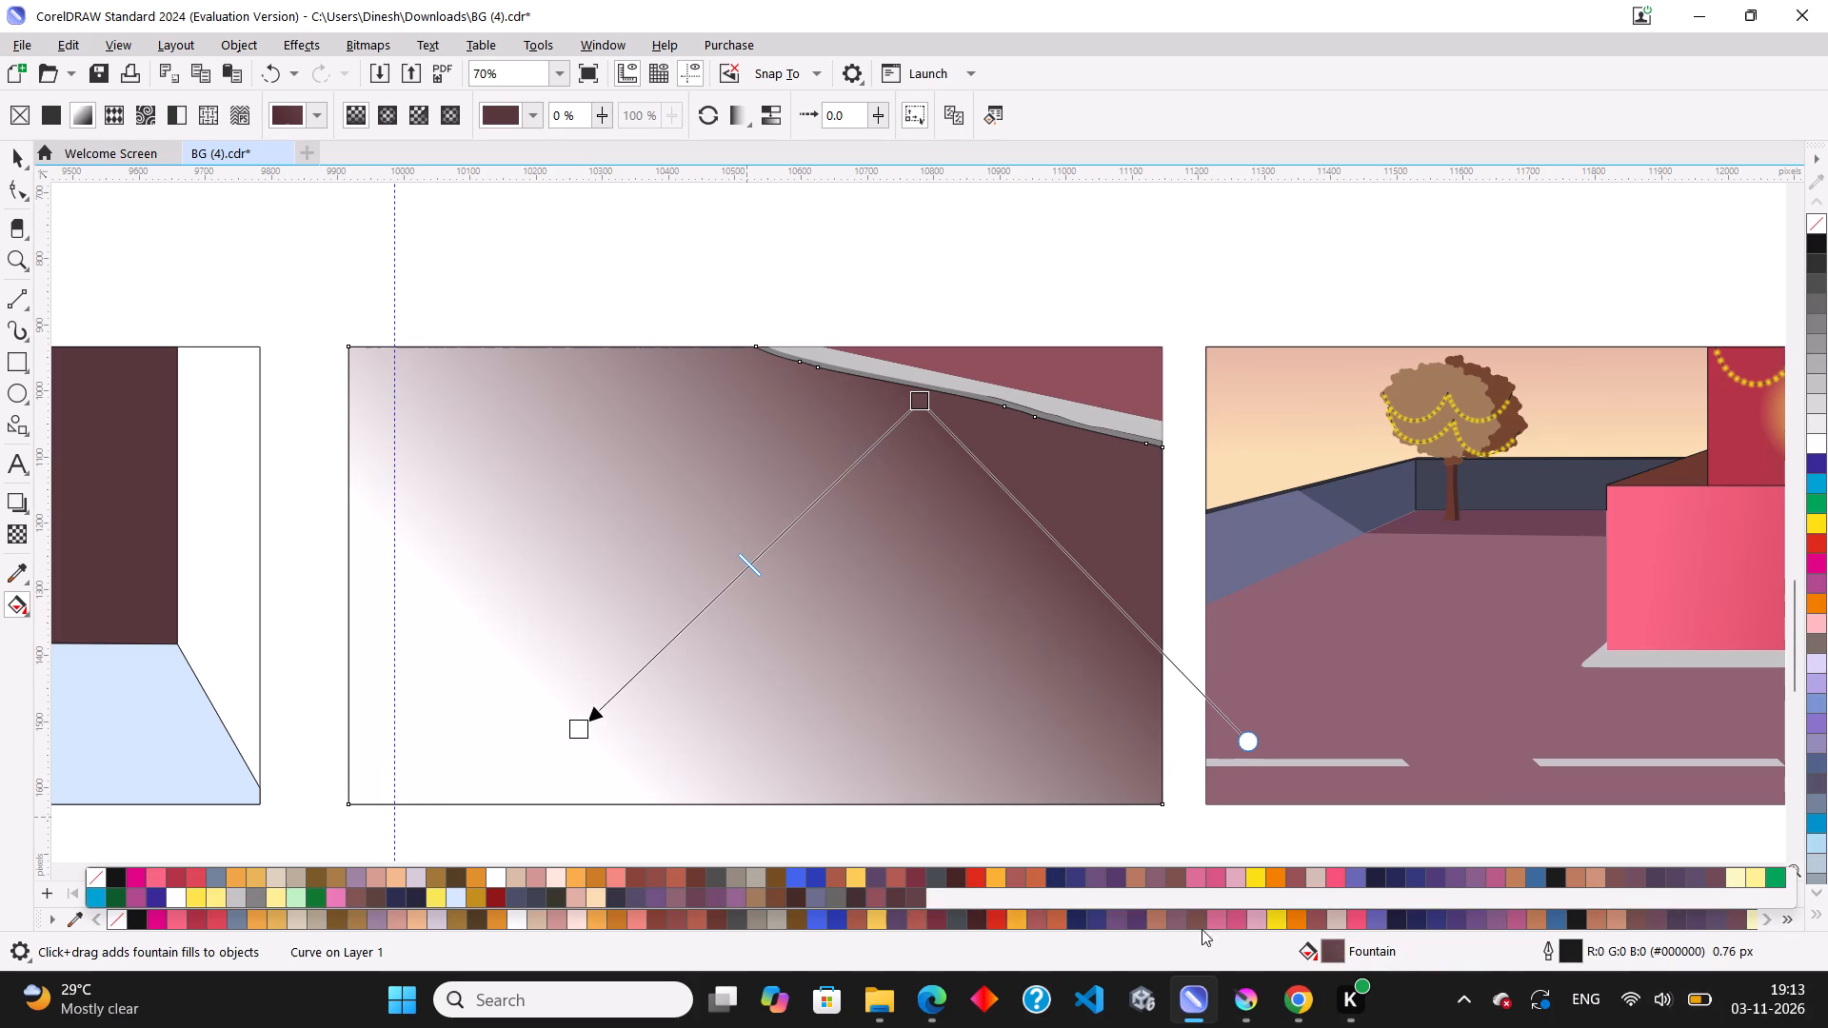
{"action": "left_click", "coordinate": [907, 899]}
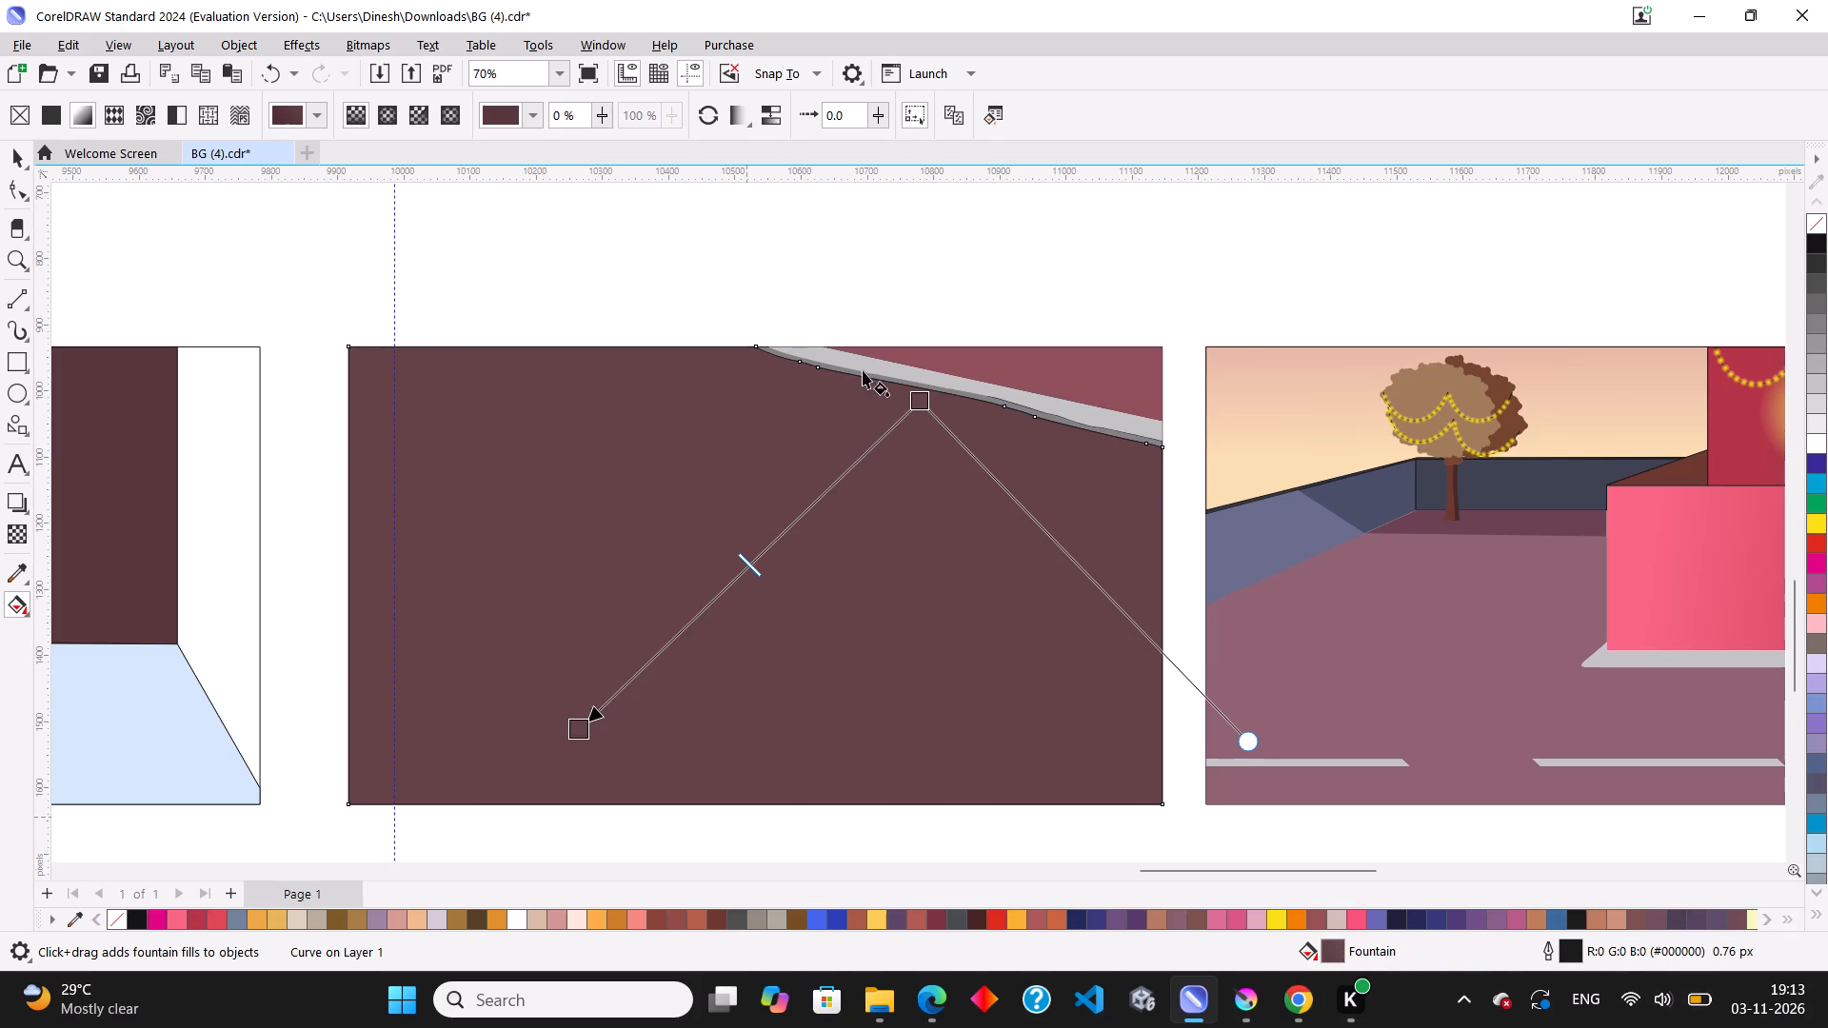
Move the fountain fill's start onto the grey band and its end near the ground's bottom centre, making the fill direction steeper.
{"action": "scroll", "coordinate": [924, 380], "scroll_direction": "up", "scroll_amount": 2}
{"action": "left_click_drag", "start_coordinate": [918, 399], "coordinate": [944, 363]}
{"action": "scroll", "coordinate": [926, 352], "scroll_direction": "down", "scroll_amount": 2}
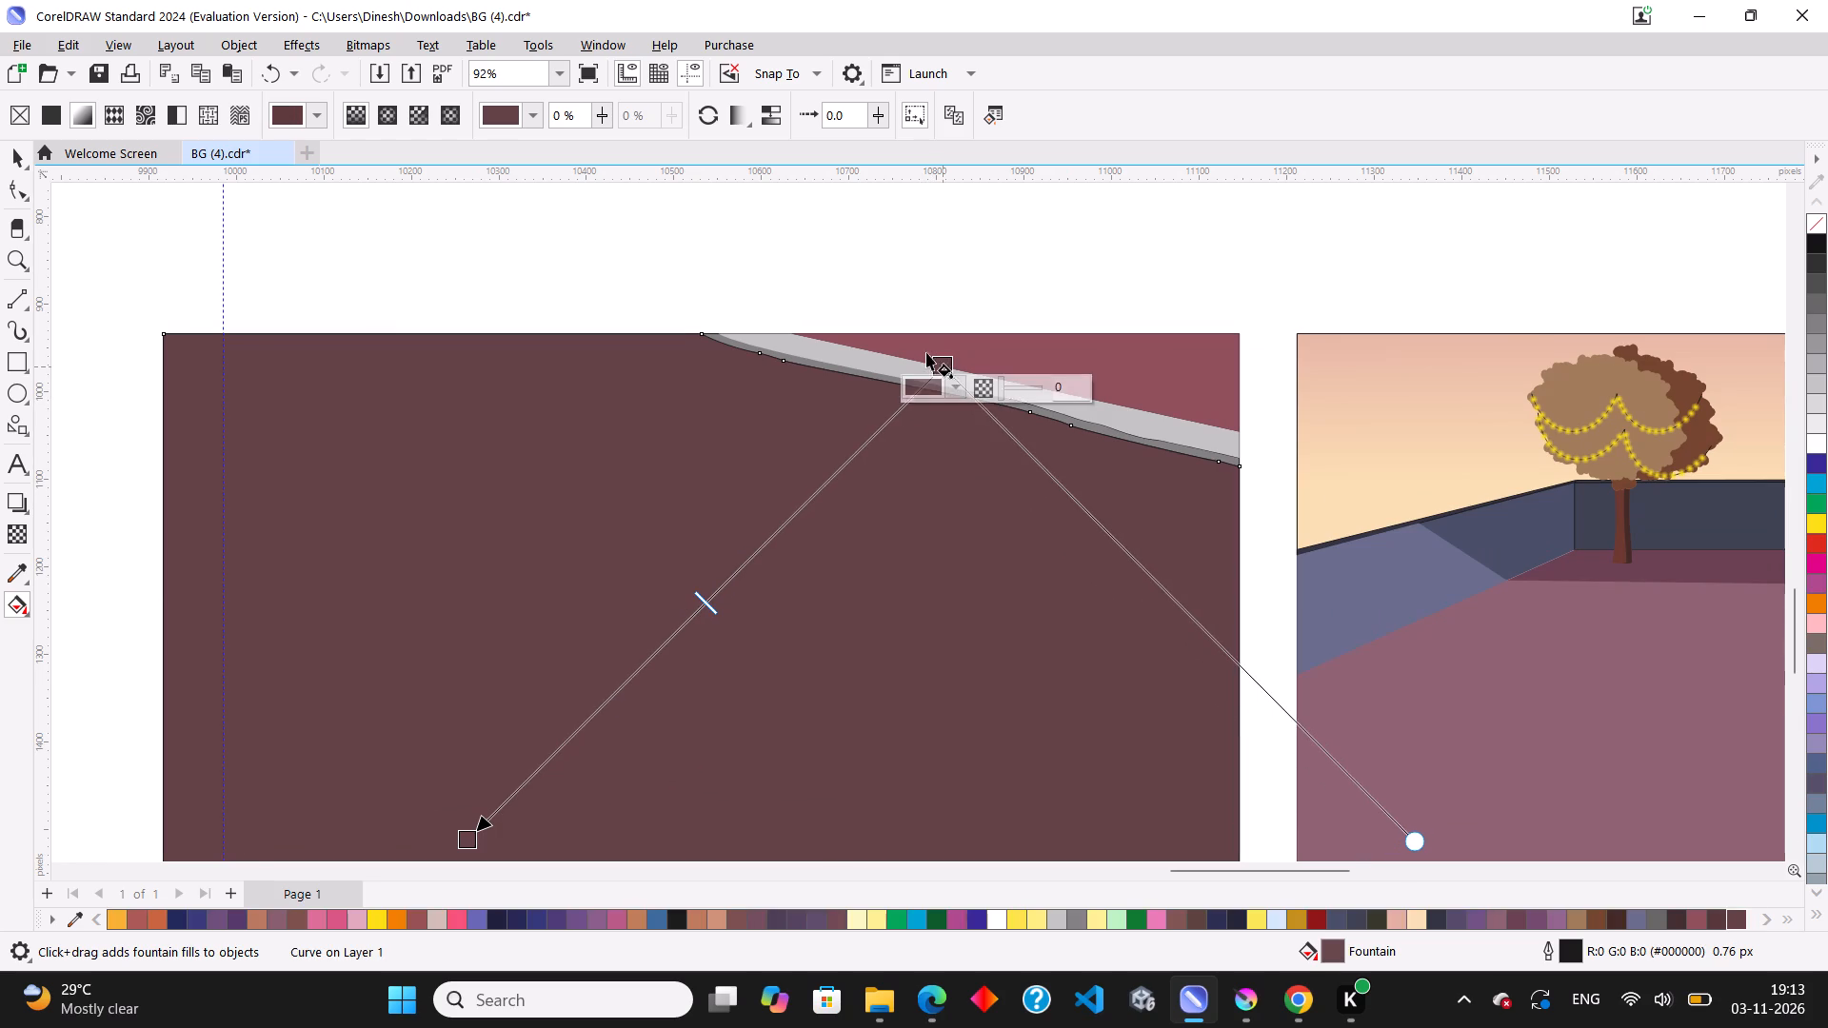
{"action": "scroll", "coordinate": [926, 352], "scroll_direction": "down", "scroll_amount": 1}
{"action": "left_click_drag", "start_coordinate": [573, 751], "coordinate": [695, 772]}
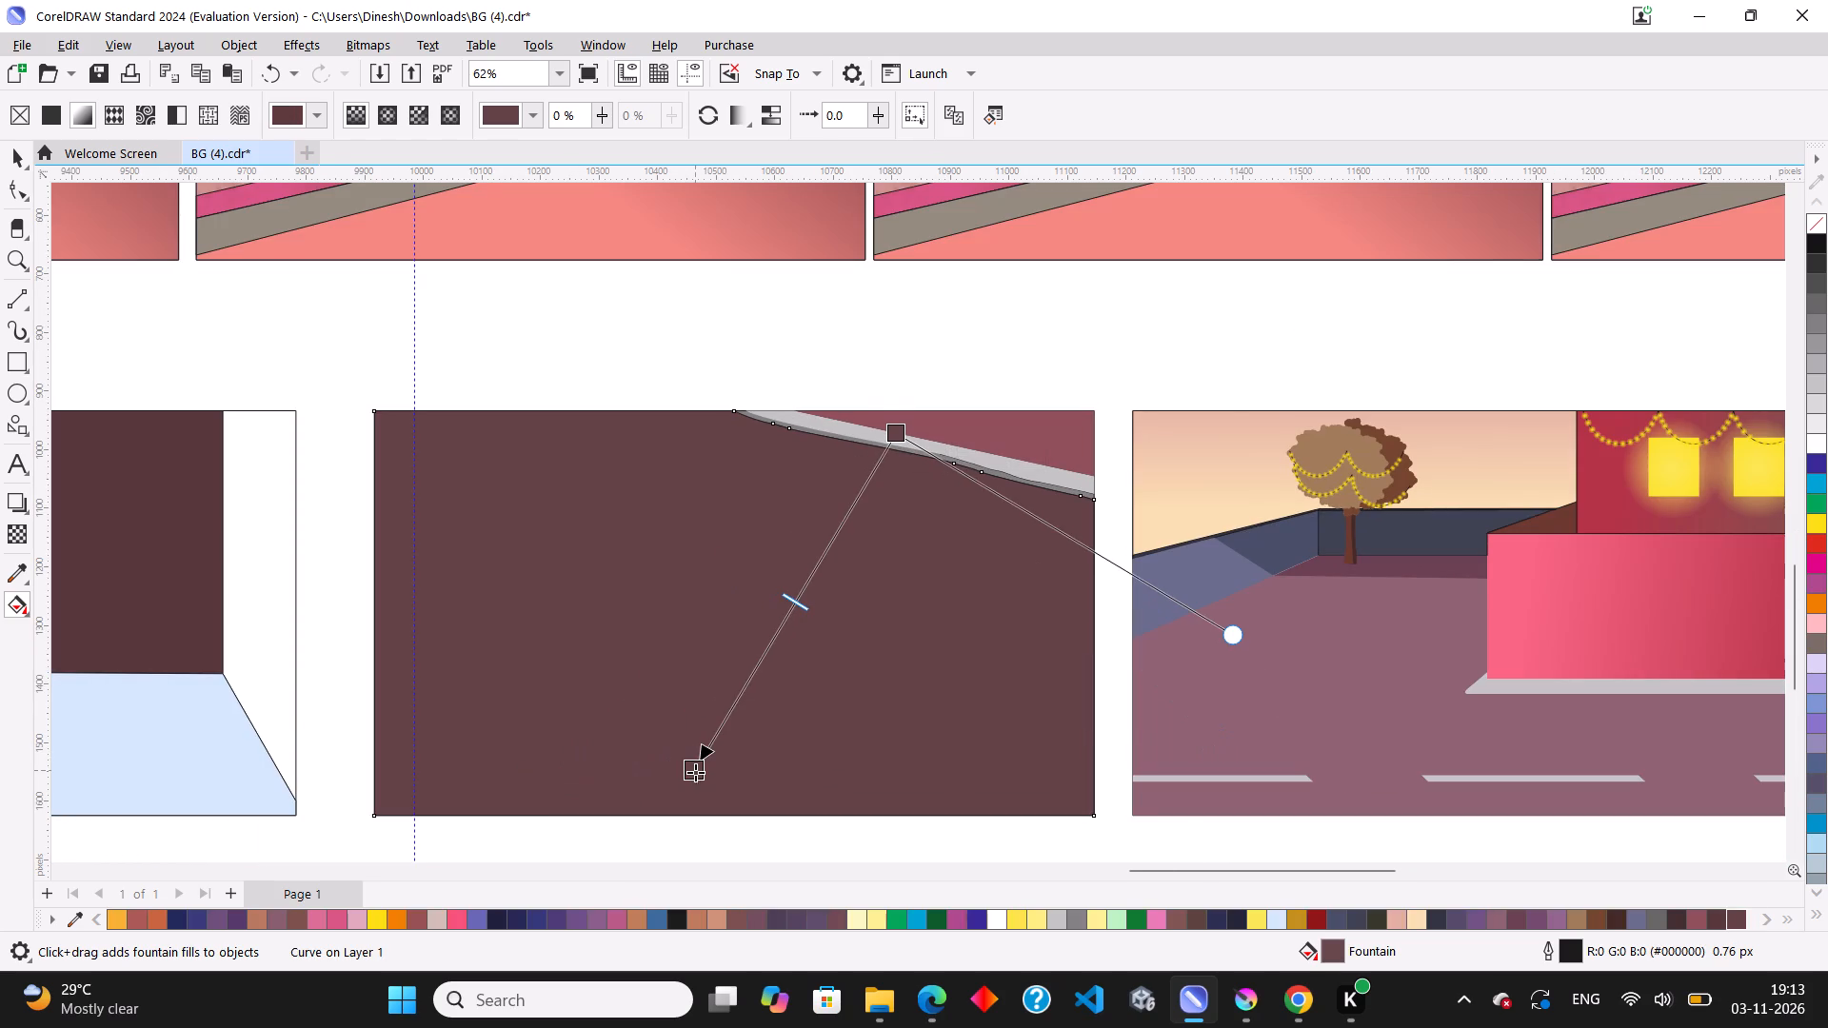
{"action": "left_click_drag", "start_coordinate": [695, 772], "coordinate": [703, 781]}
Set the start colour of the ground's fountain fill, at the band, to very dark brown.
{"action": "scroll", "coordinate": [902, 425], "scroll_direction": "up", "scroll_amount": 3}
{"action": "left_click", "coordinate": [902, 437]}
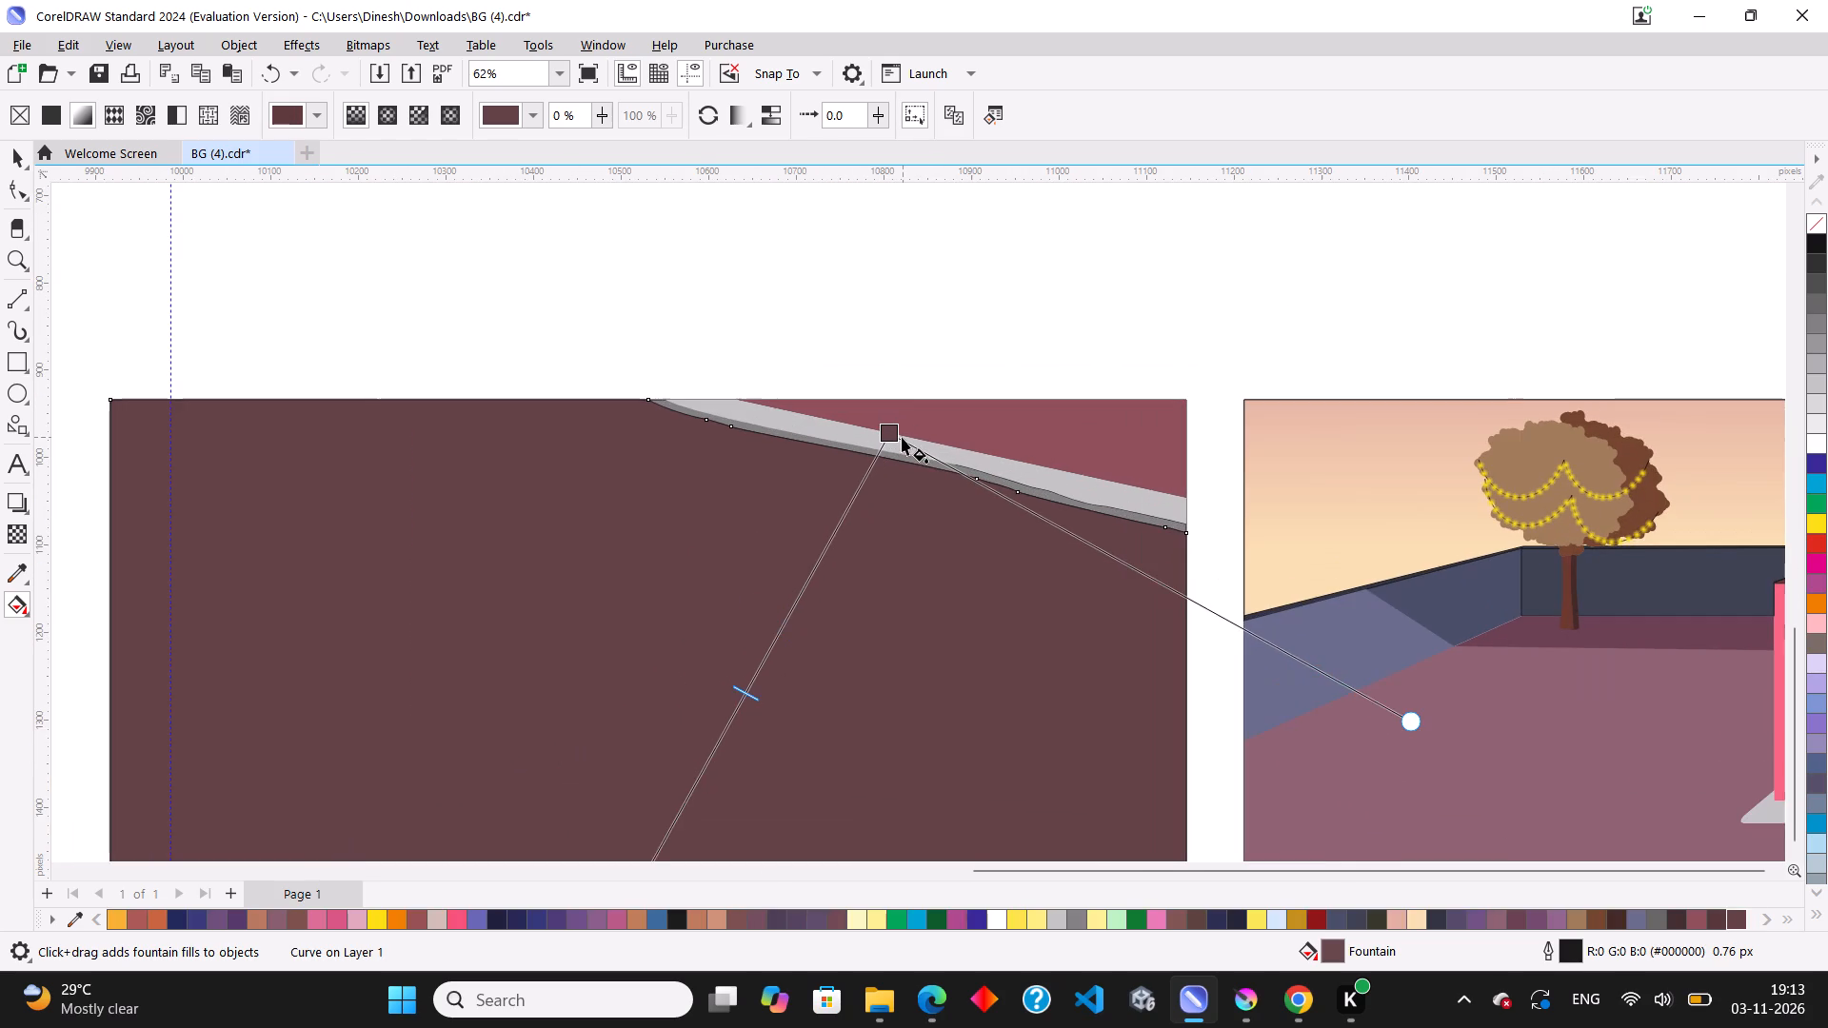
{"action": "left_click", "coordinate": [675, 675]}
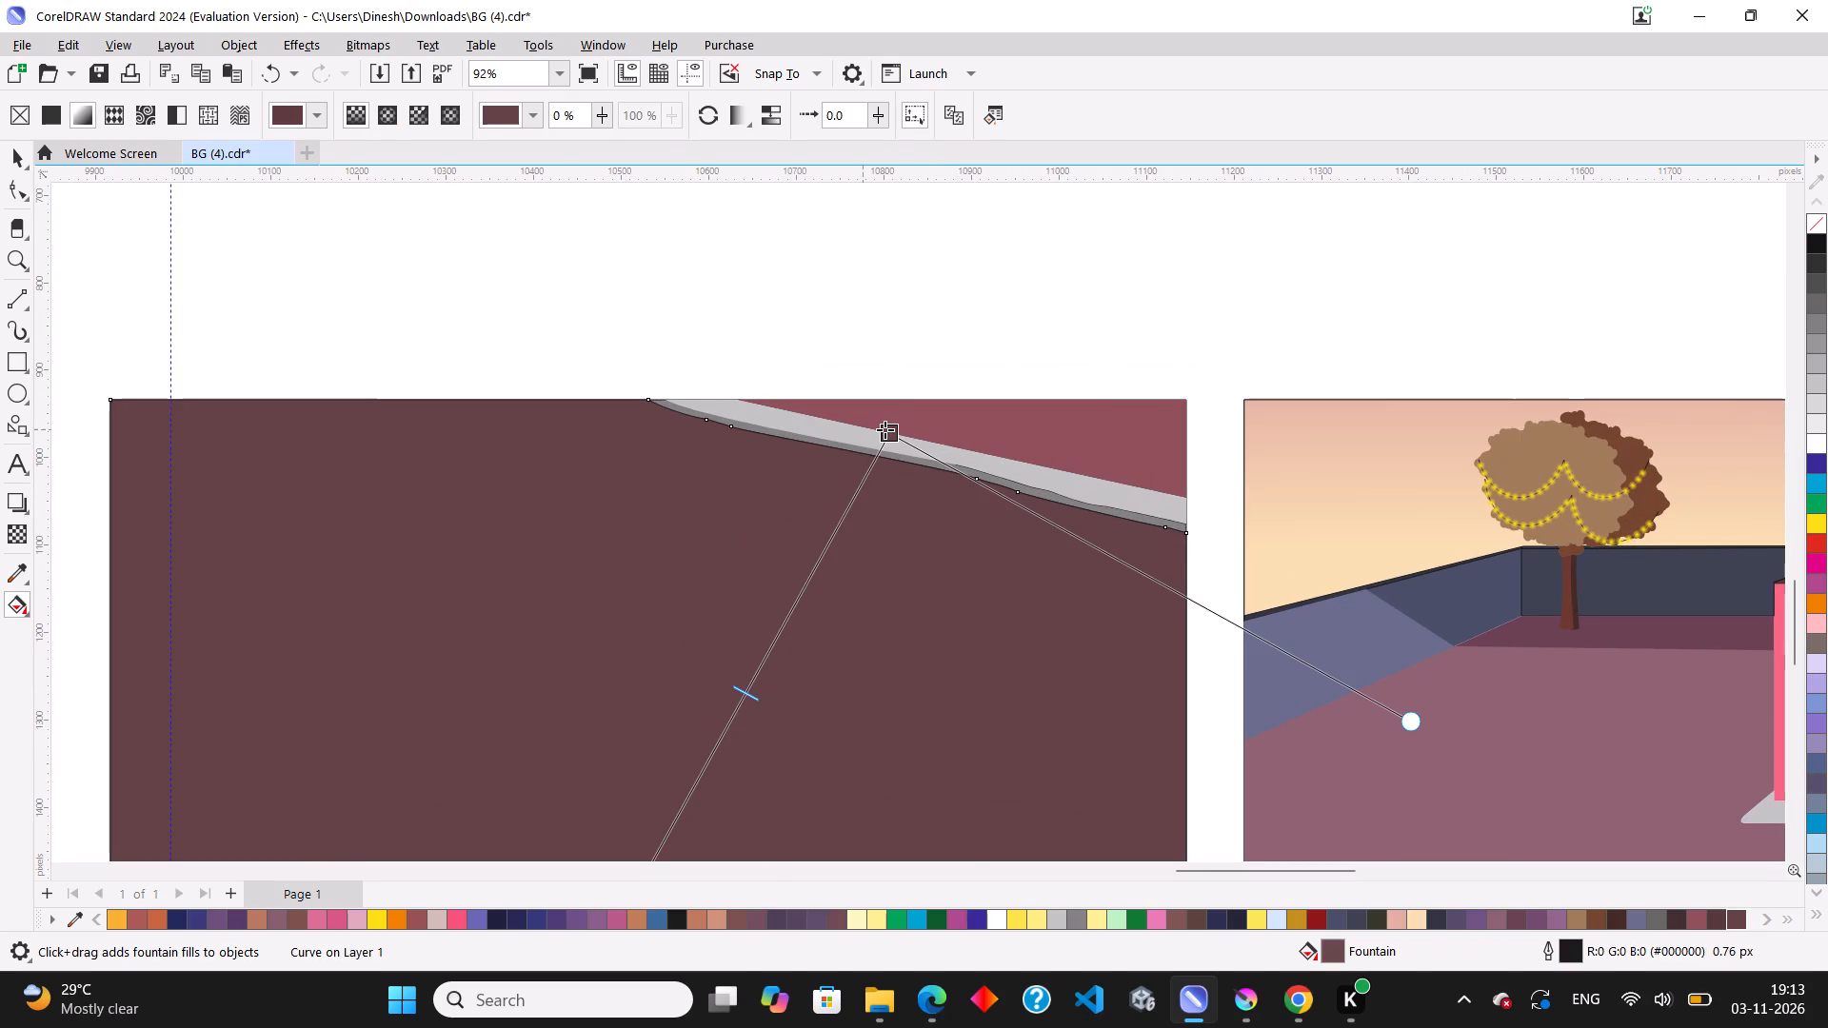
{"action": "left_click", "coordinate": [884, 428]}
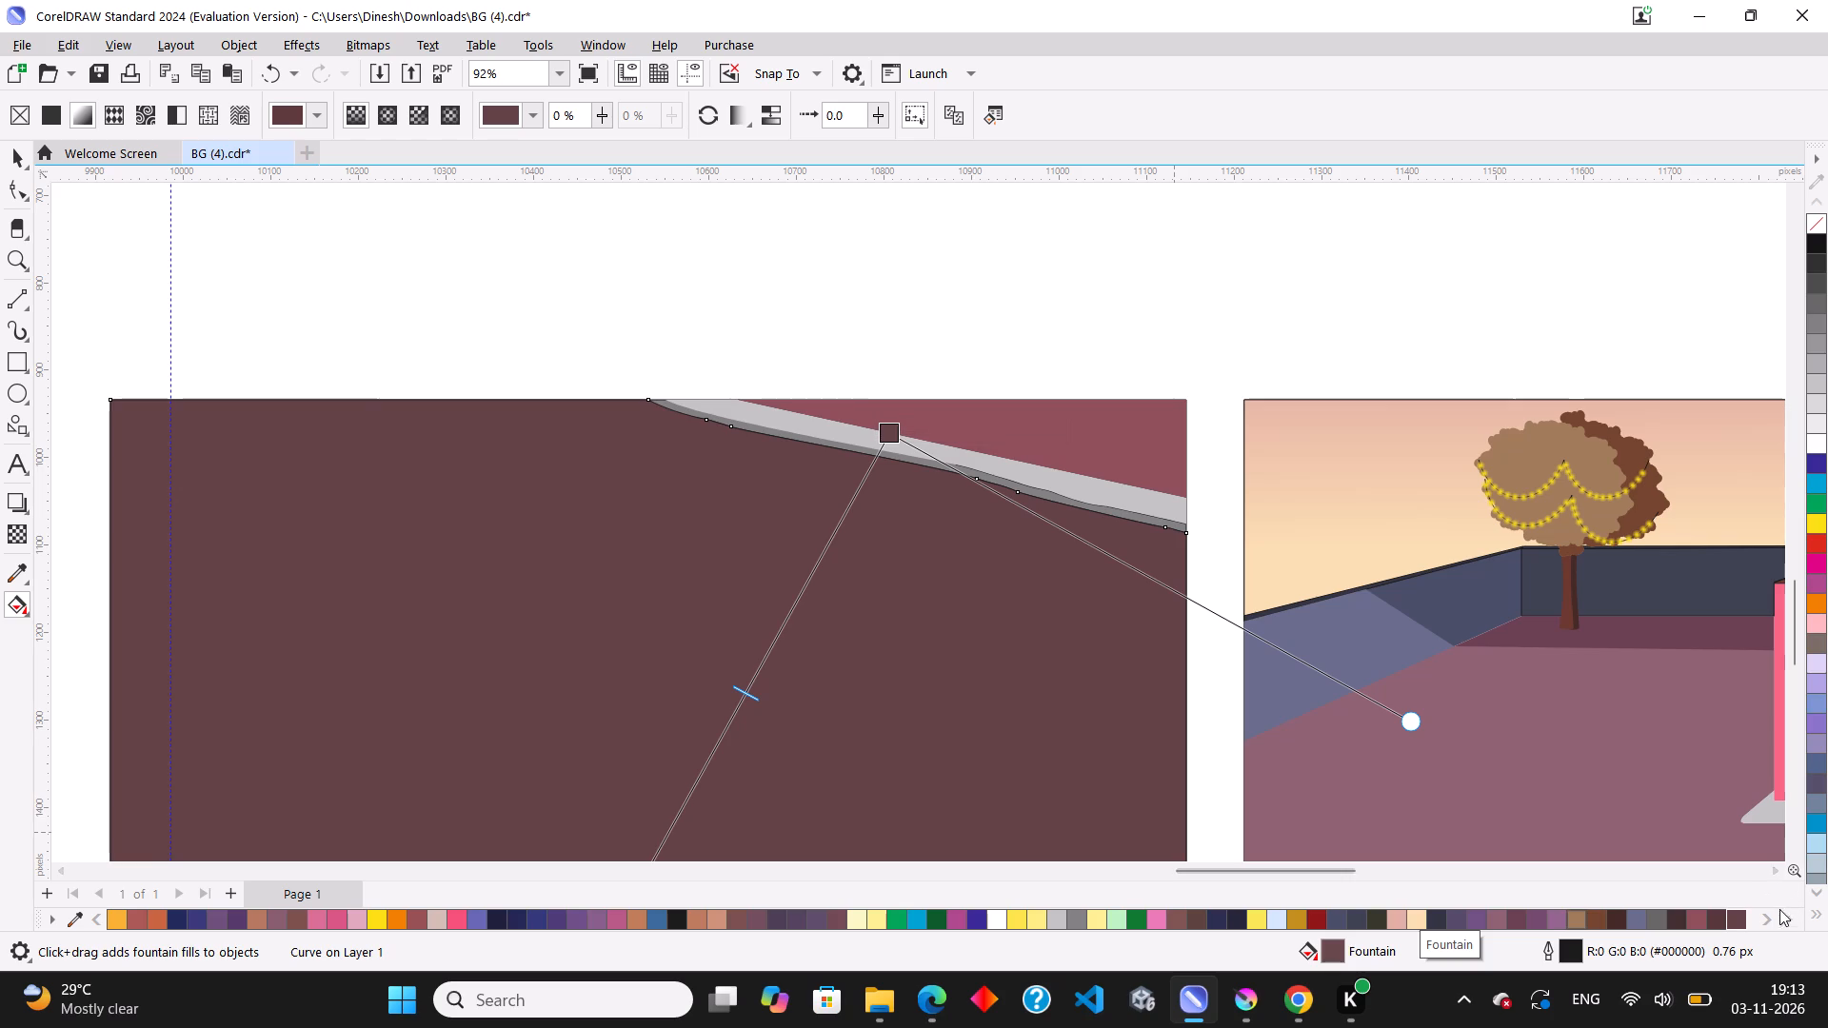
{"action": "left_click", "coordinate": [1785, 924]}
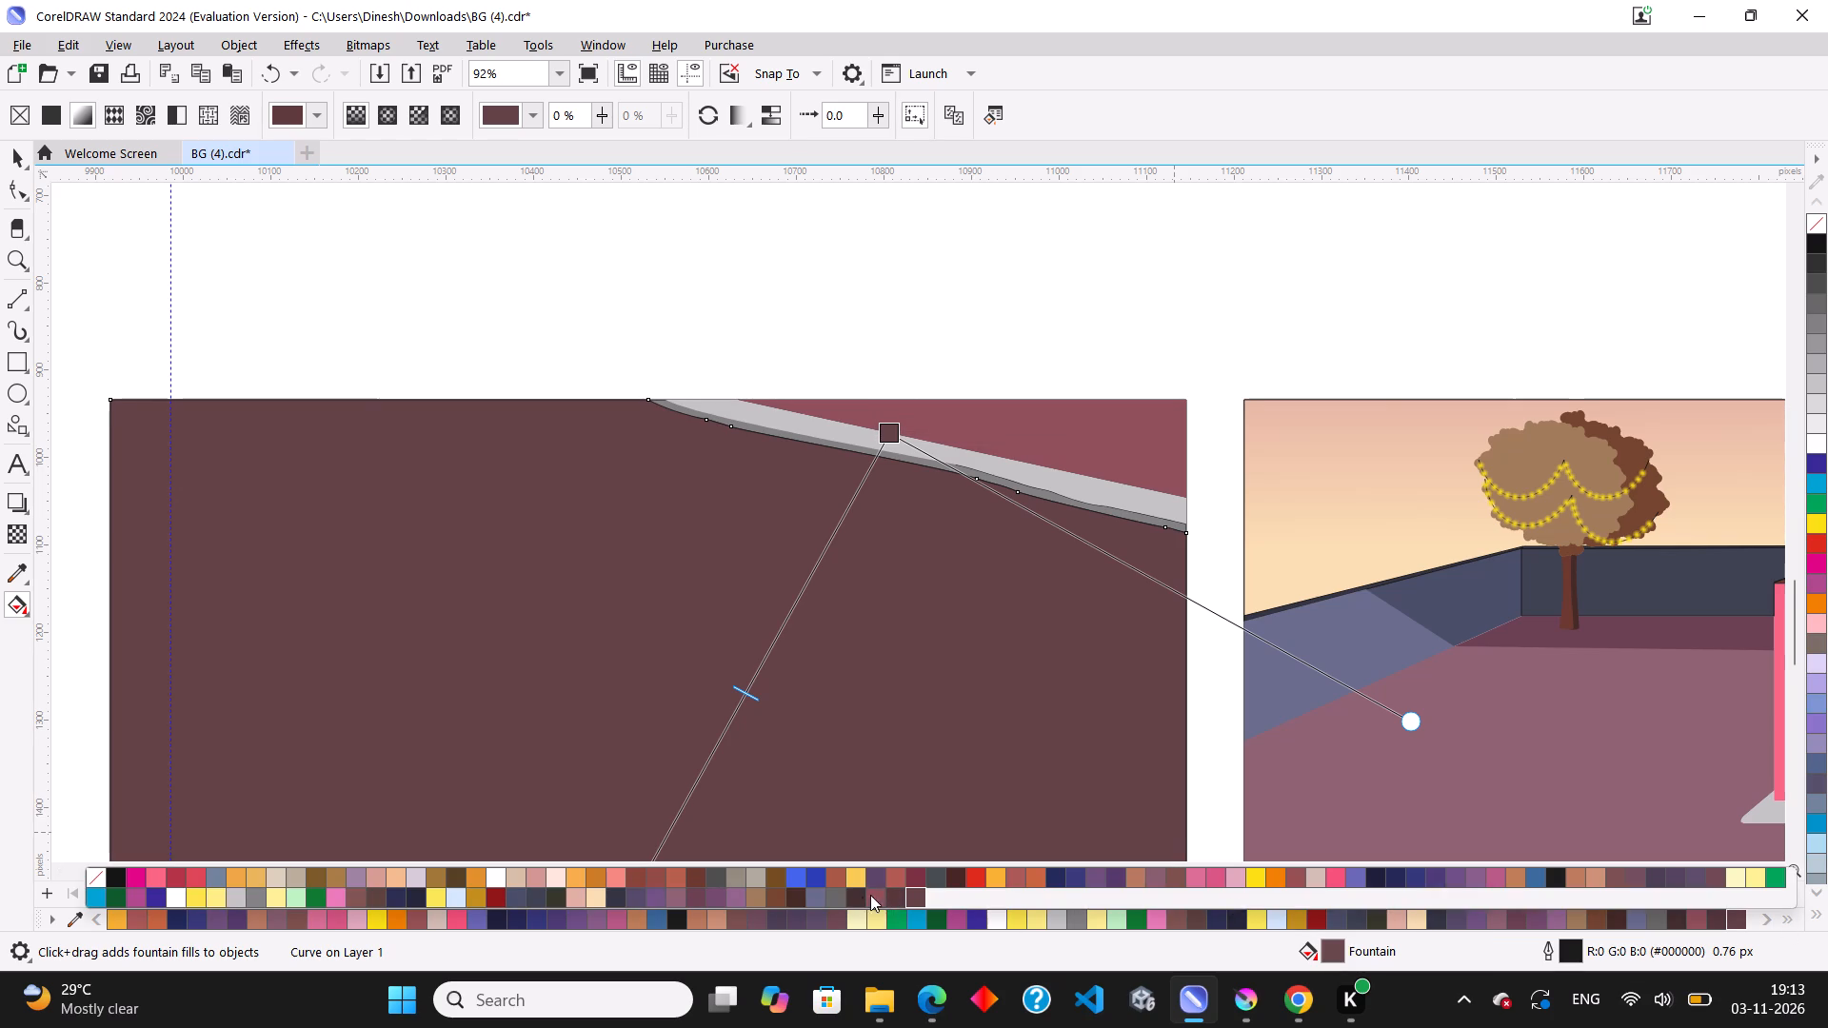
{"action": "left_click", "coordinate": [856, 899]}
Shorten and tilt the ground's fountain fill so the dark shade runs parallel to the band and fades just below it, then deselect the ground.
{"action": "scroll", "coordinate": [864, 483], "scroll_direction": "down", "scroll_amount": 4}
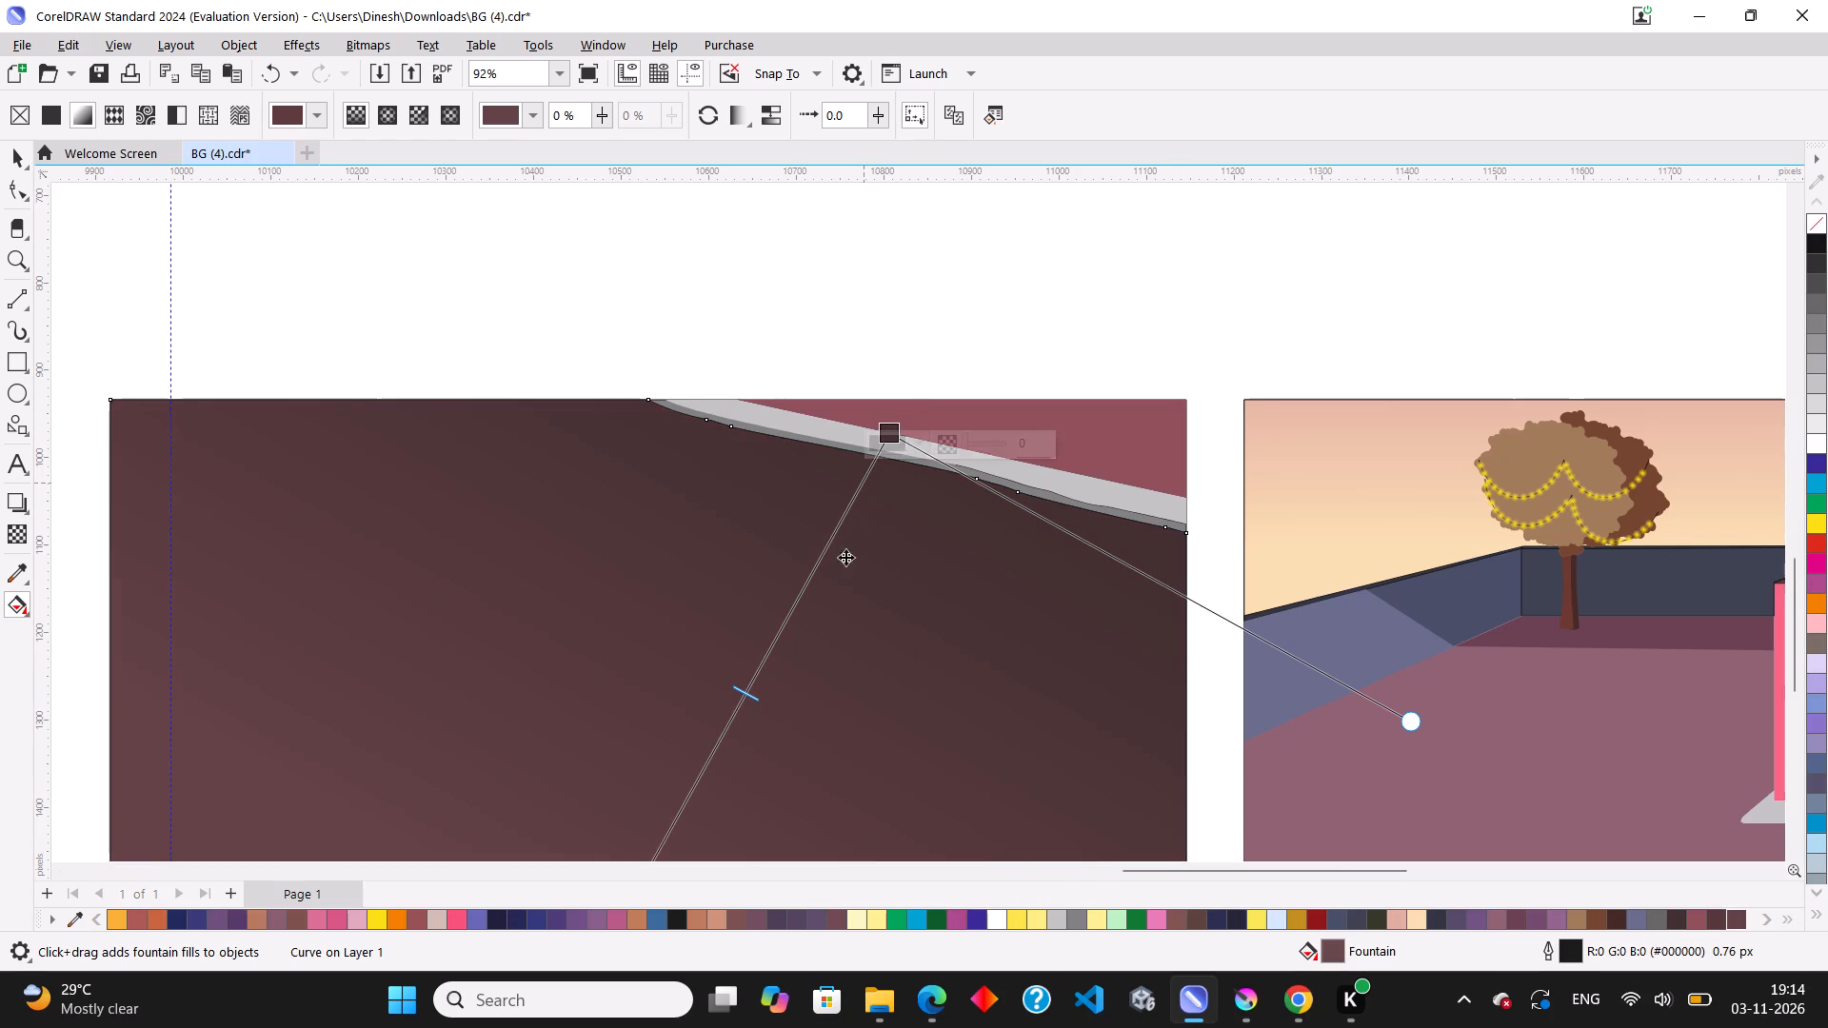
{"action": "left_click_drag", "start_coordinate": [697, 780], "coordinate": [821, 581]}
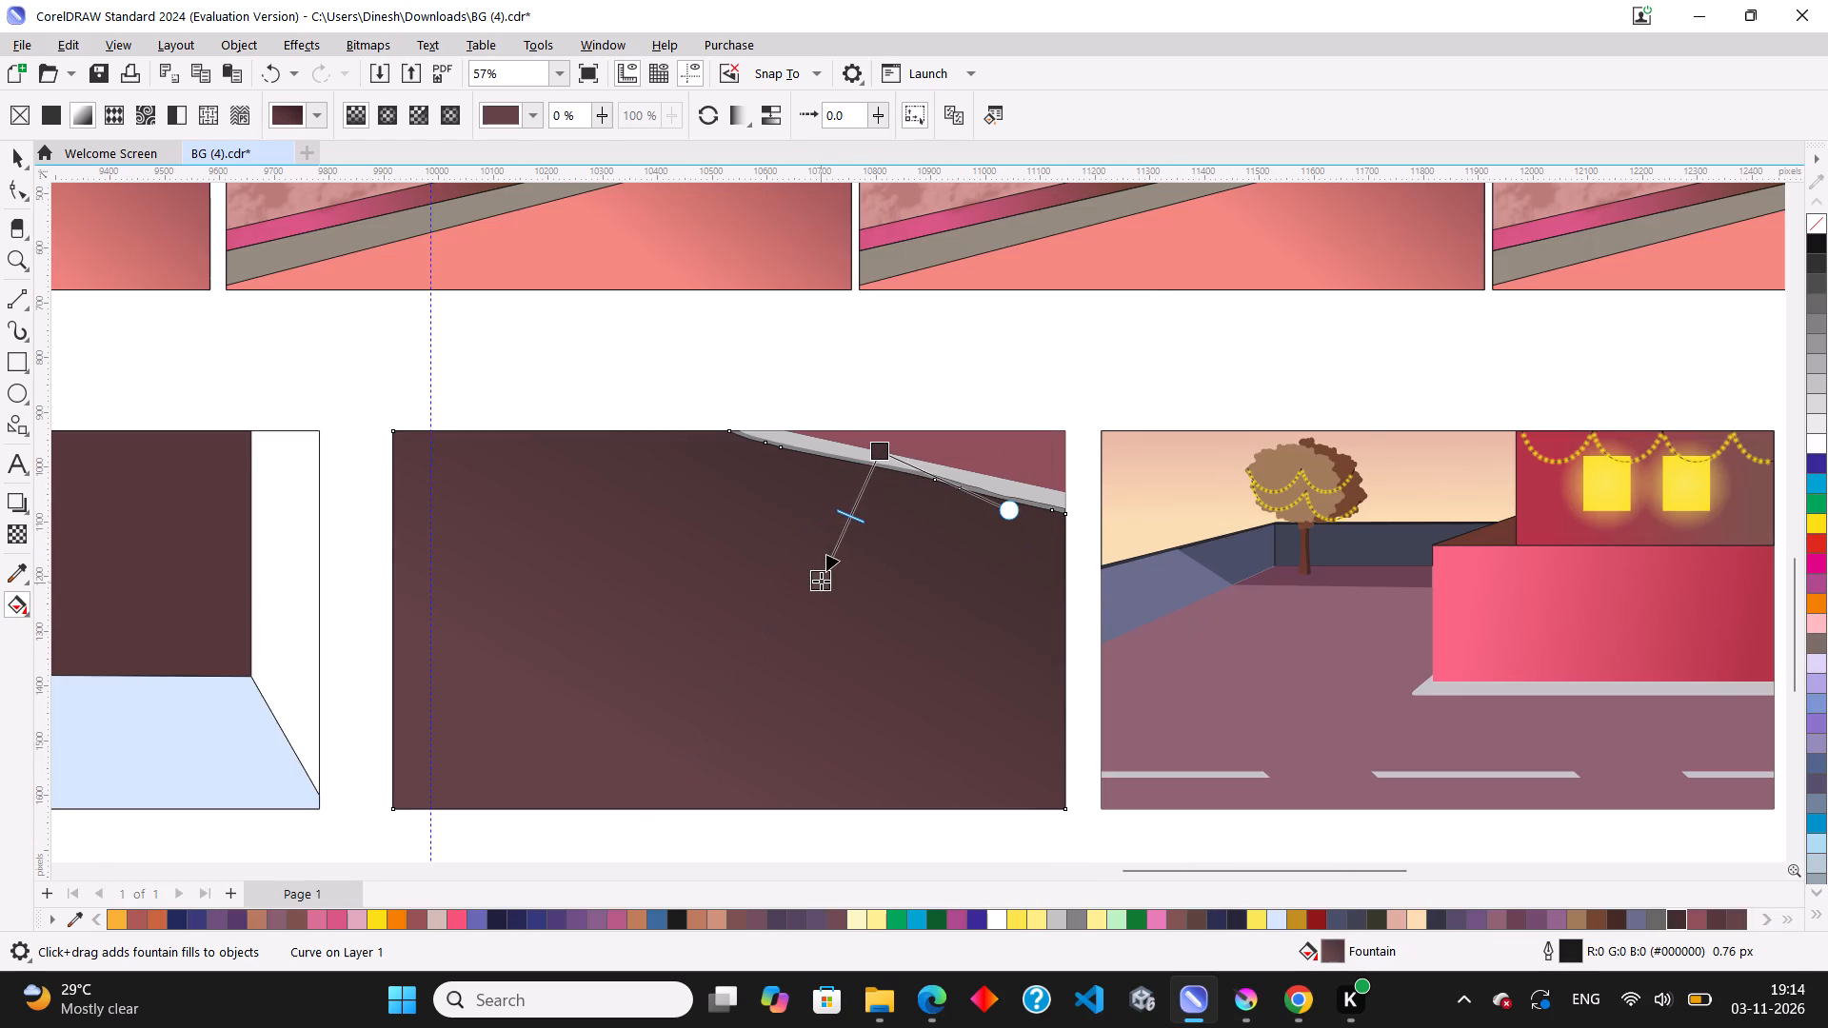
{"action": "scroll", "coordinate": [819, 513], "scroll_direction": "up", "scroll_amount": 3}
{"action": "scroll", "coordinate": [681, 434], "scroll_direction": "down", "scroll_amount": 3}
{"action": "scroll", "coordinate": [804, 530], "scroll_direction": "up", "scroll_amount": 8}
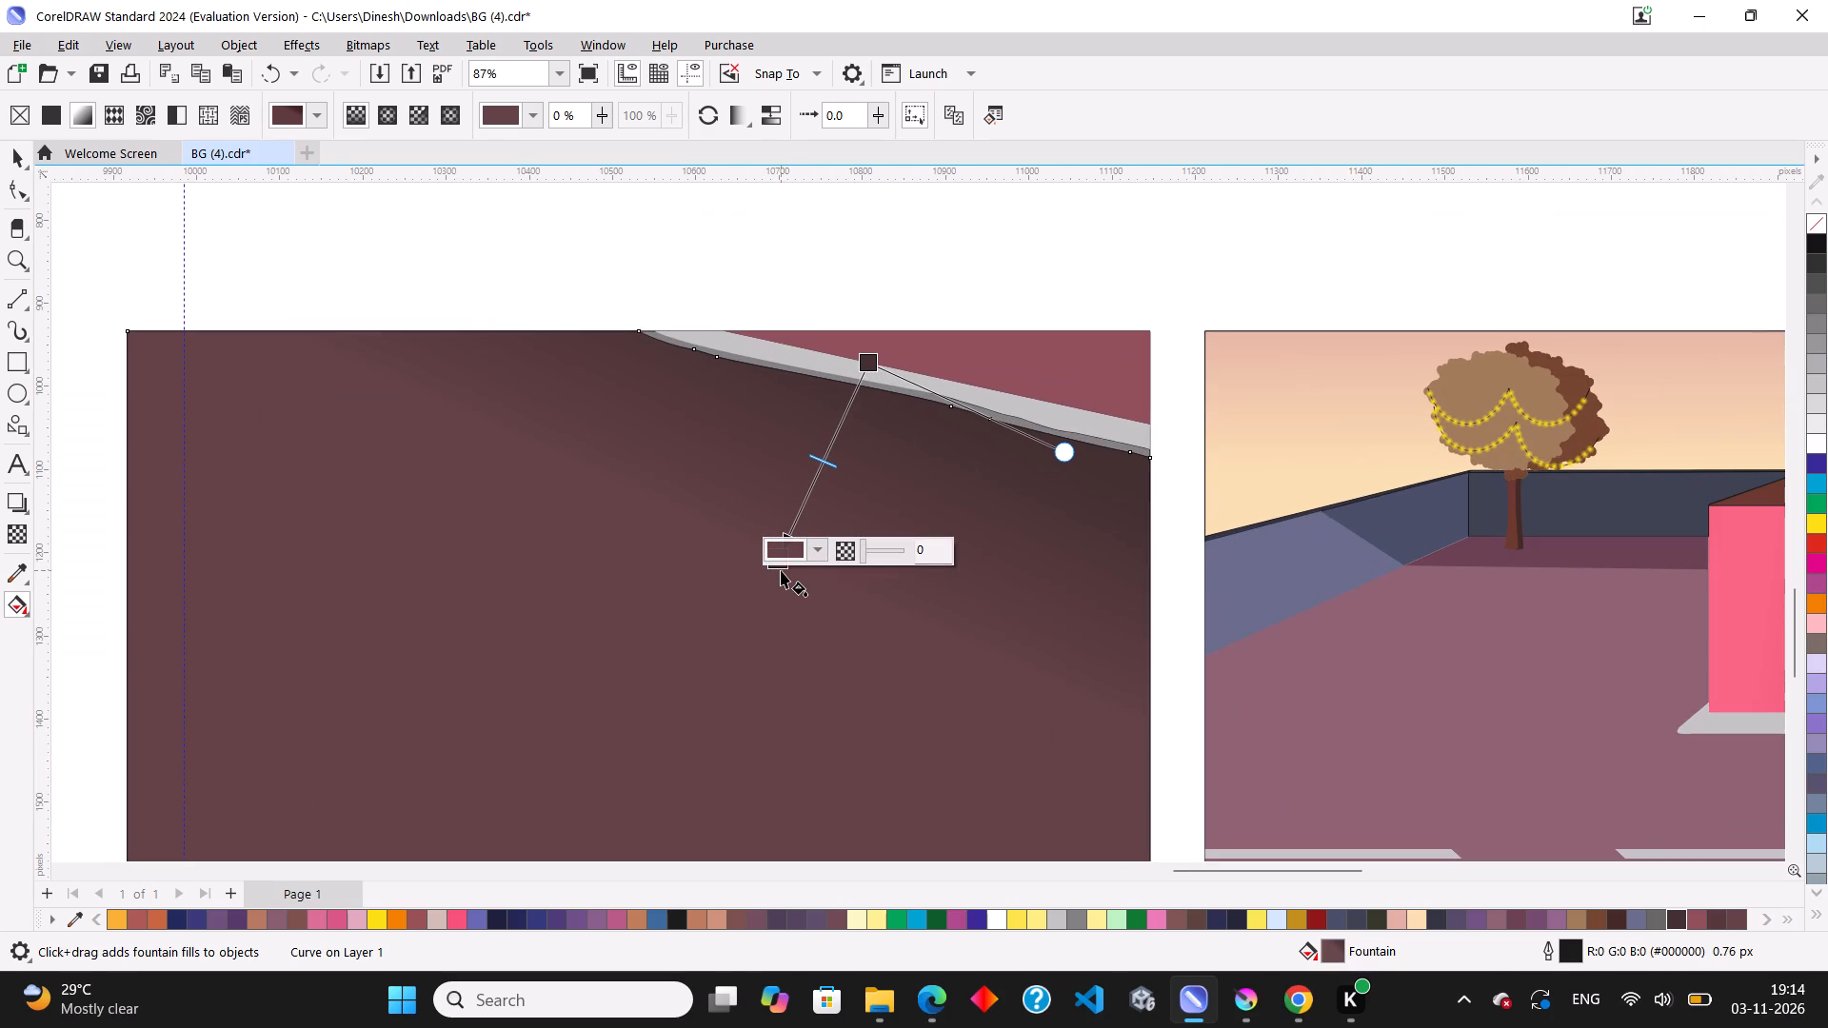
{"action": "left_click_drag", "start_coordinate": [778, 567], "coordinate": [815, 472]}
{"action": "left_click", "coordinate": [815, 472]}
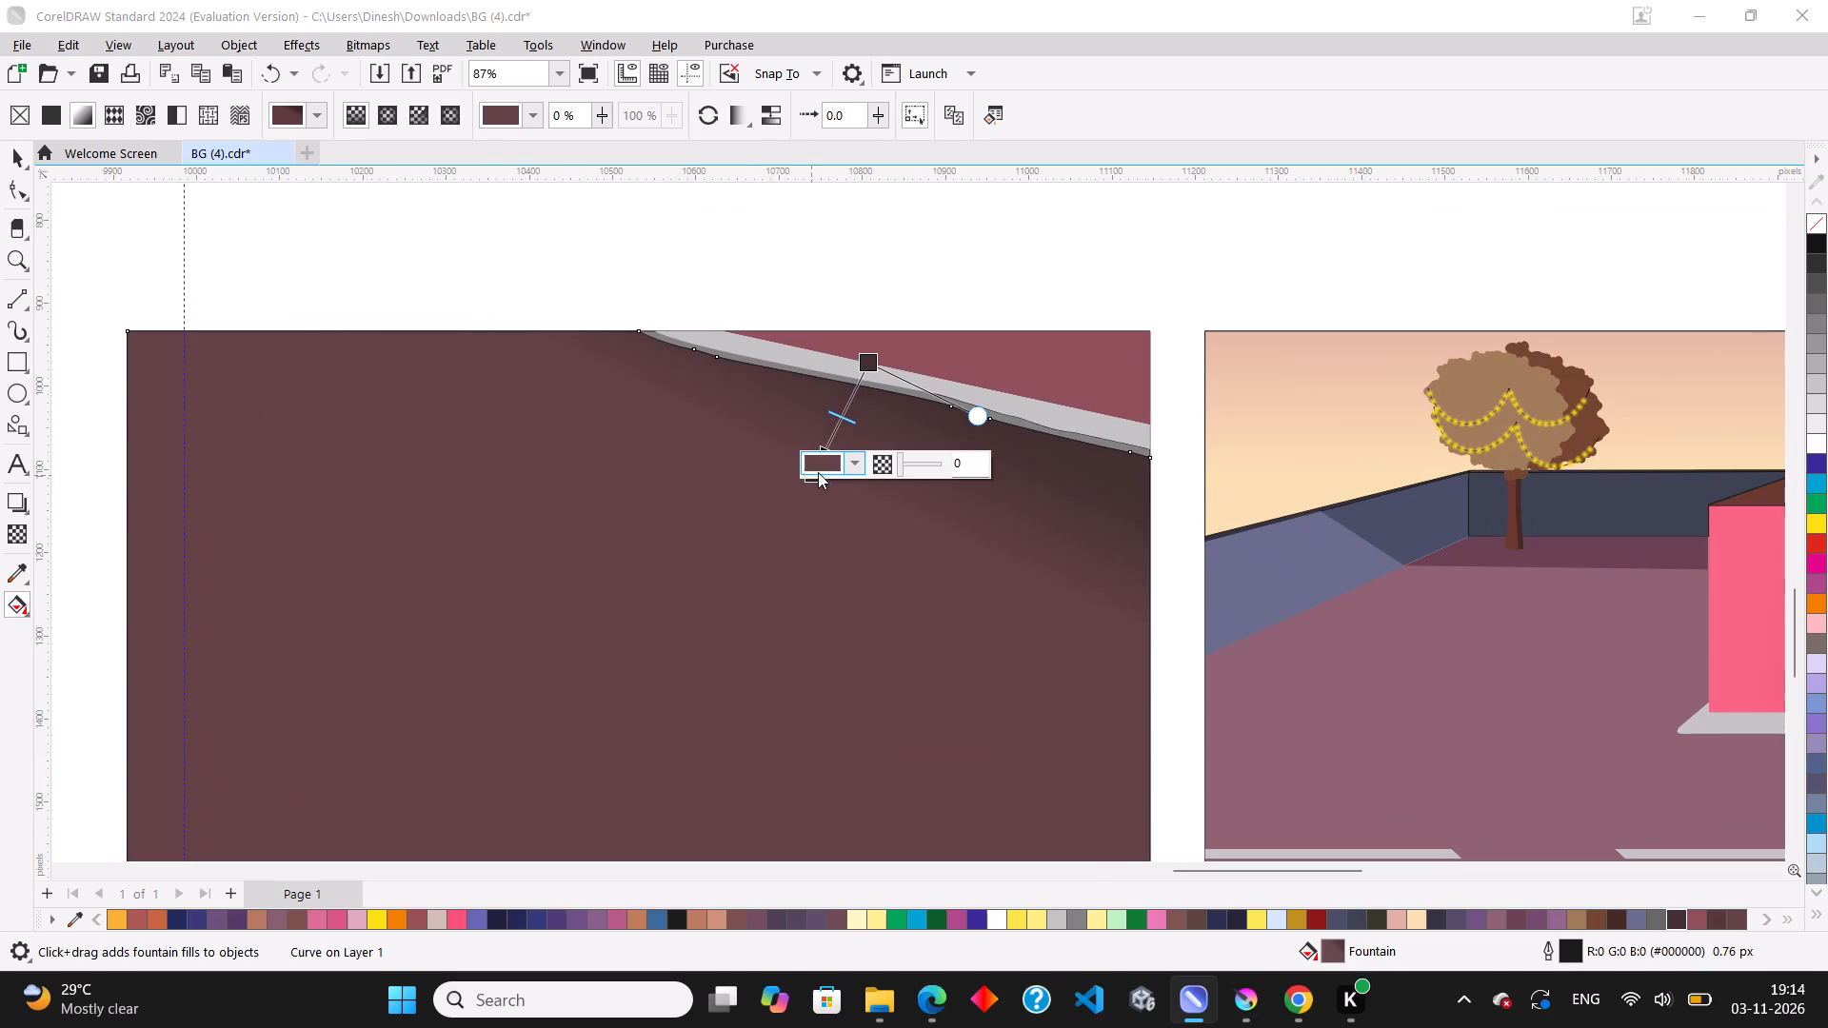
{"action": "left_click_drag", "start_coordinate": [864, 358], "coordinate": [824, 348]}
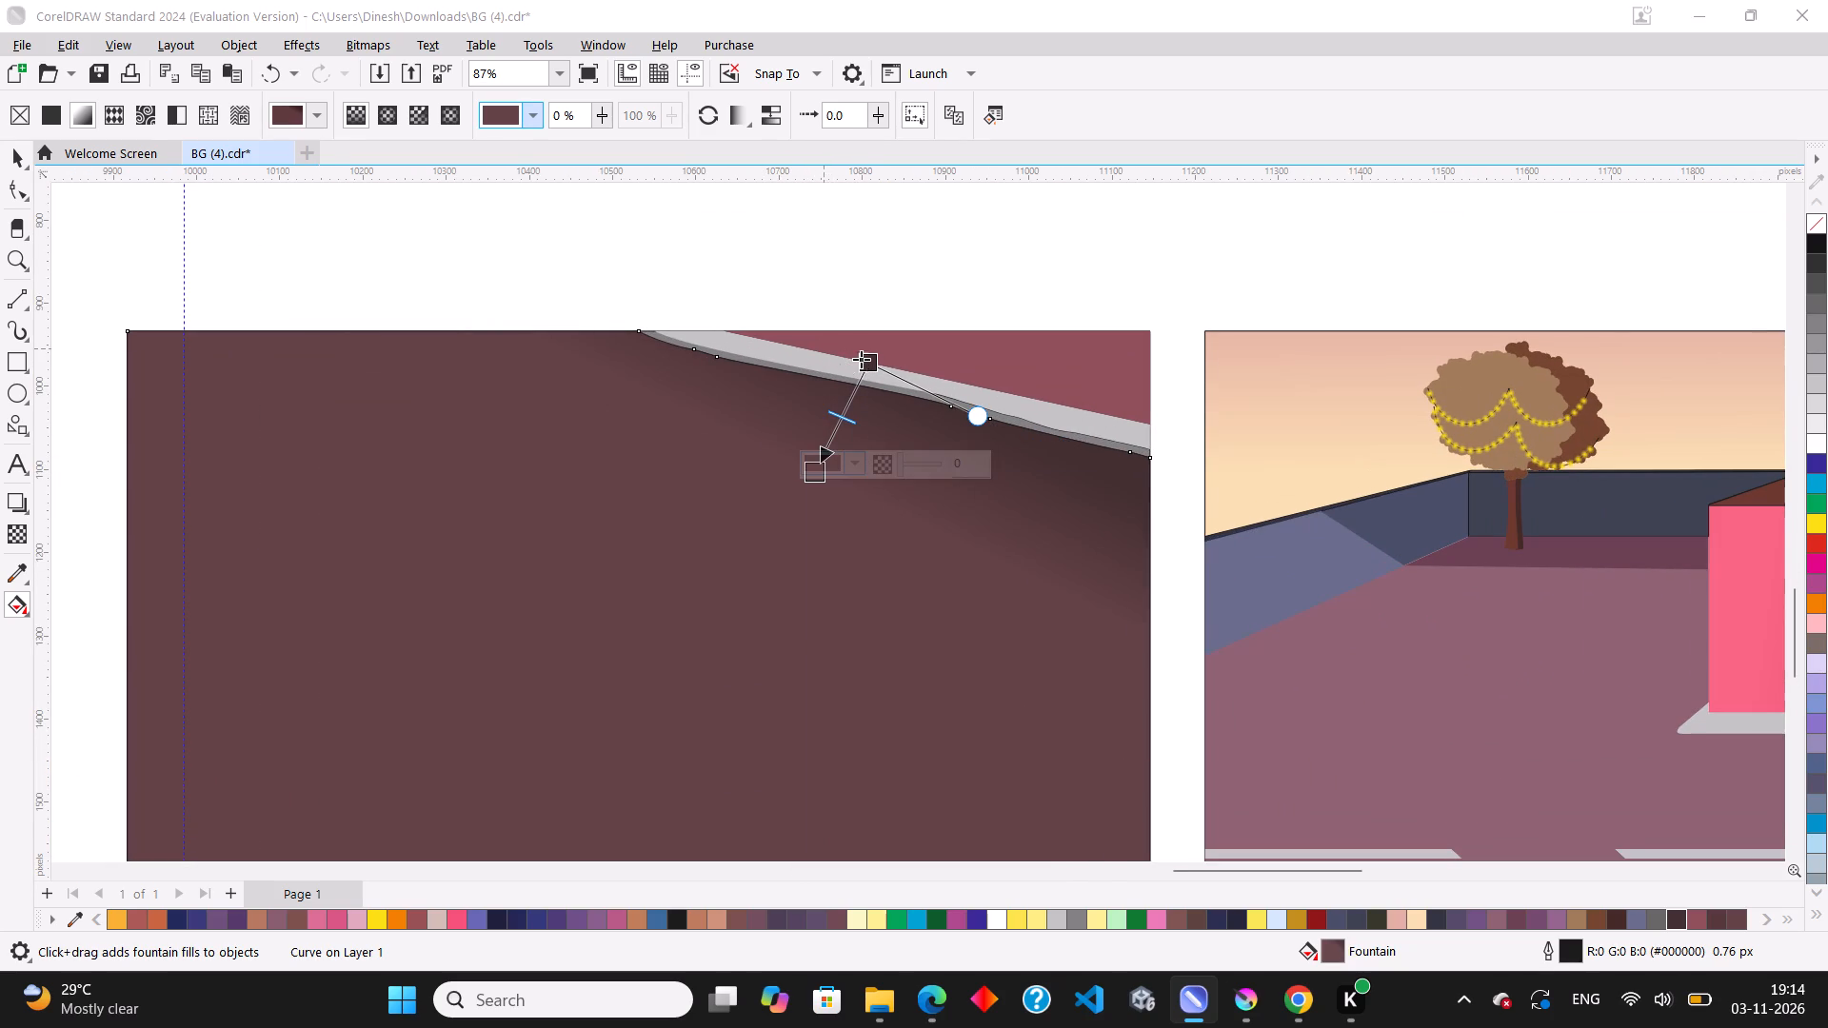
{"action": "left_click_drag", "start_coordinate": [868, 363], "coordinate": [847, 357]}
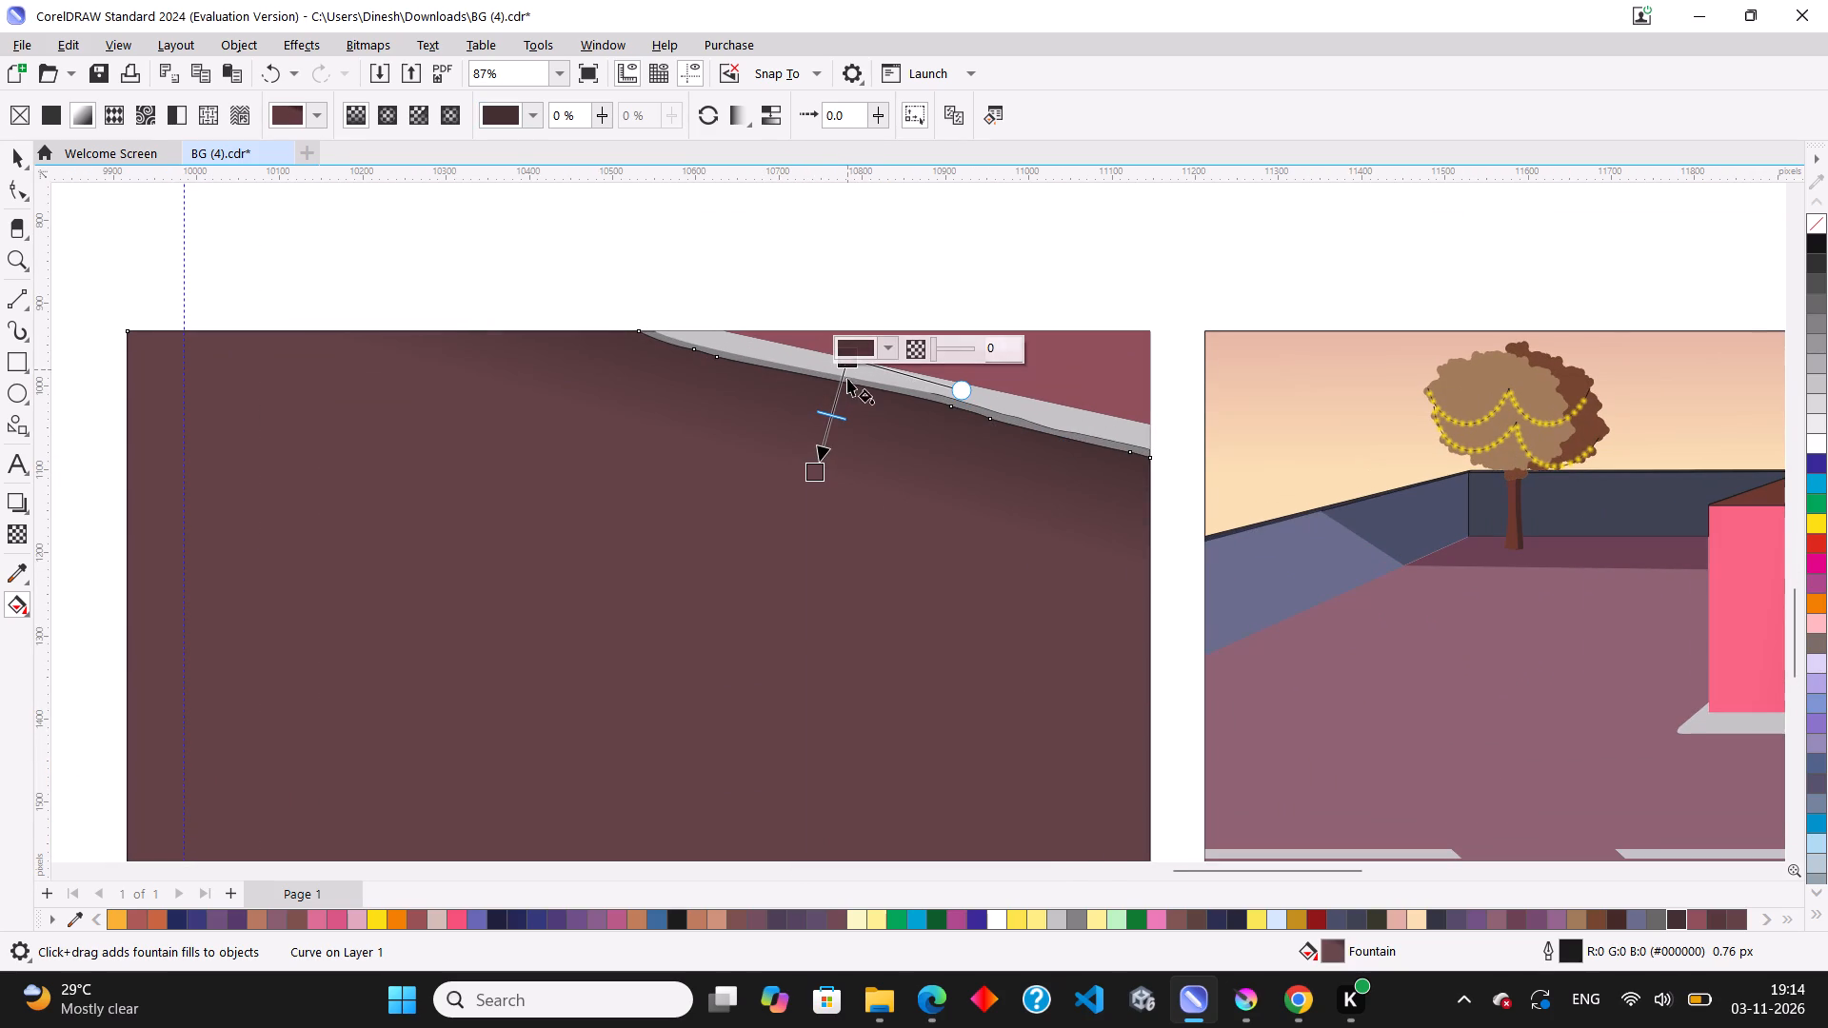
{"action": "left_click", "coordinate": [14, 154]}
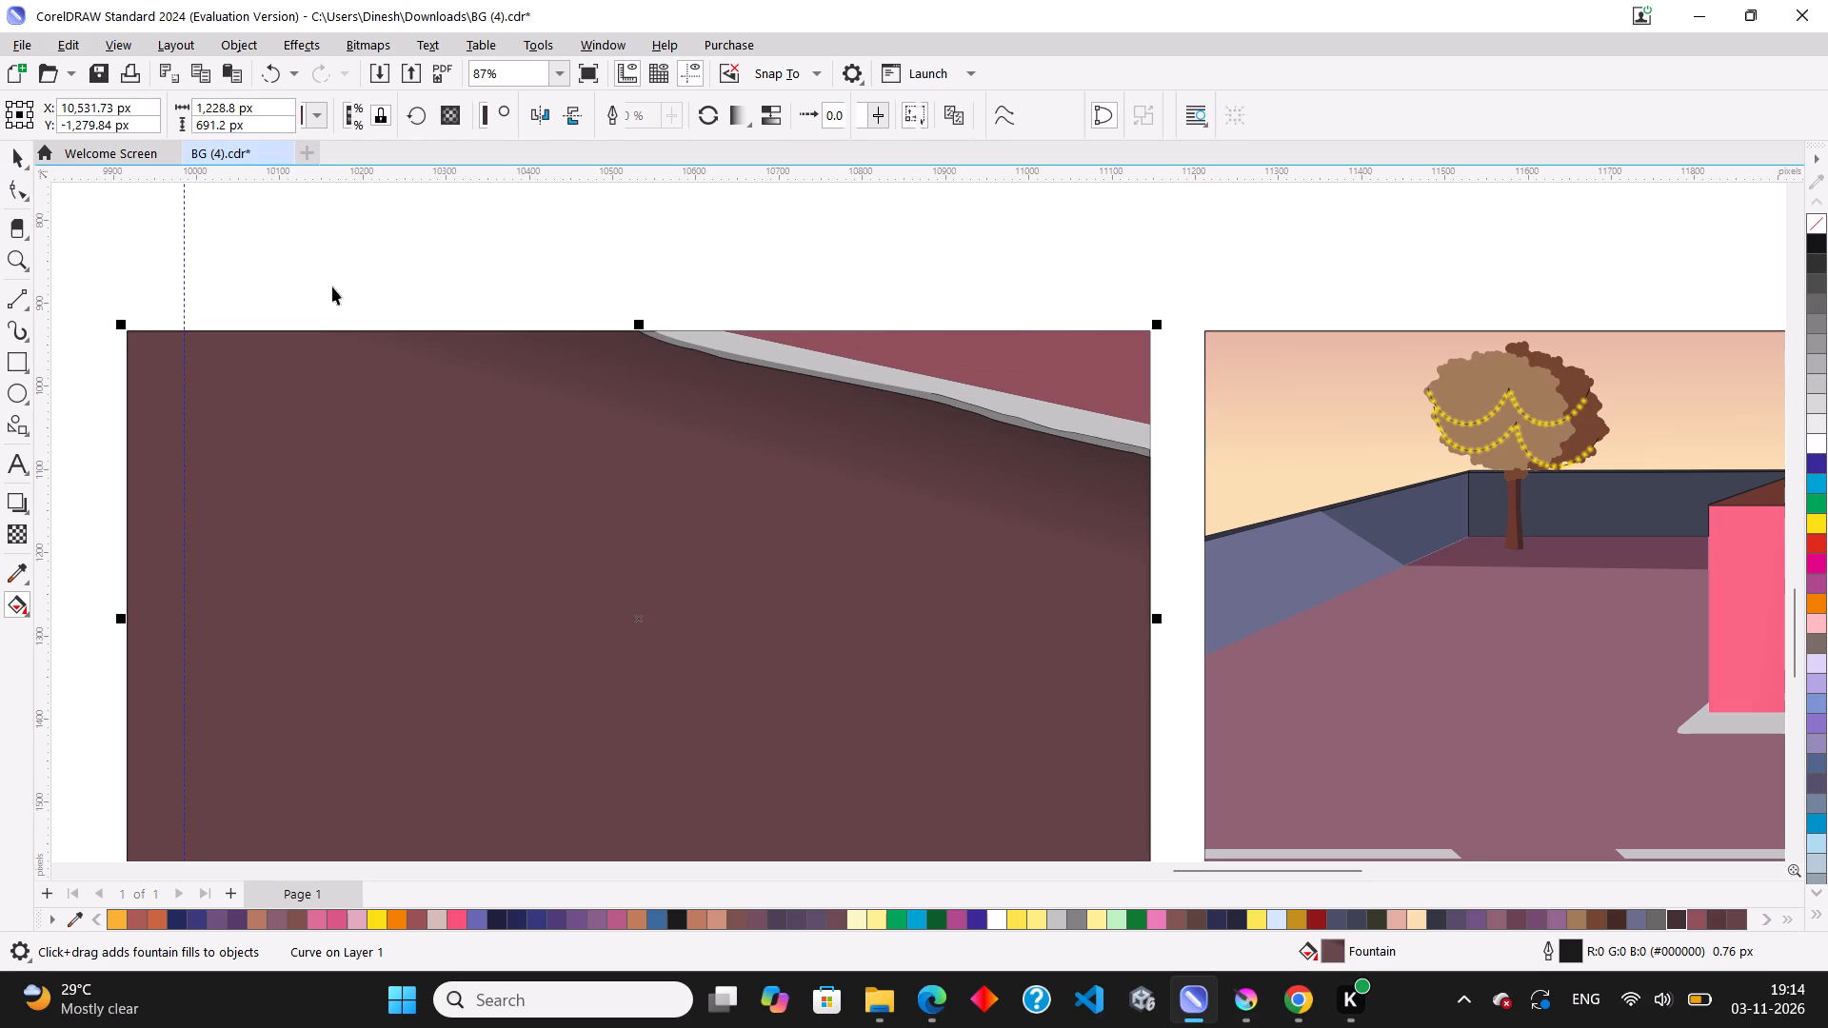
{"action": "left_click", "coordinate": [429, 267]}
Examine the ground's shading along the band, up close and beside the neighbouring street scene.
{"action": "scroll", "coordinate": [587, 463], "scroll_direction": "down", "scroll_amount": 6}
{"action": "scroll", "coordinate": [626, 517], "scroll_direction": "up", "scroll_amount": 3}
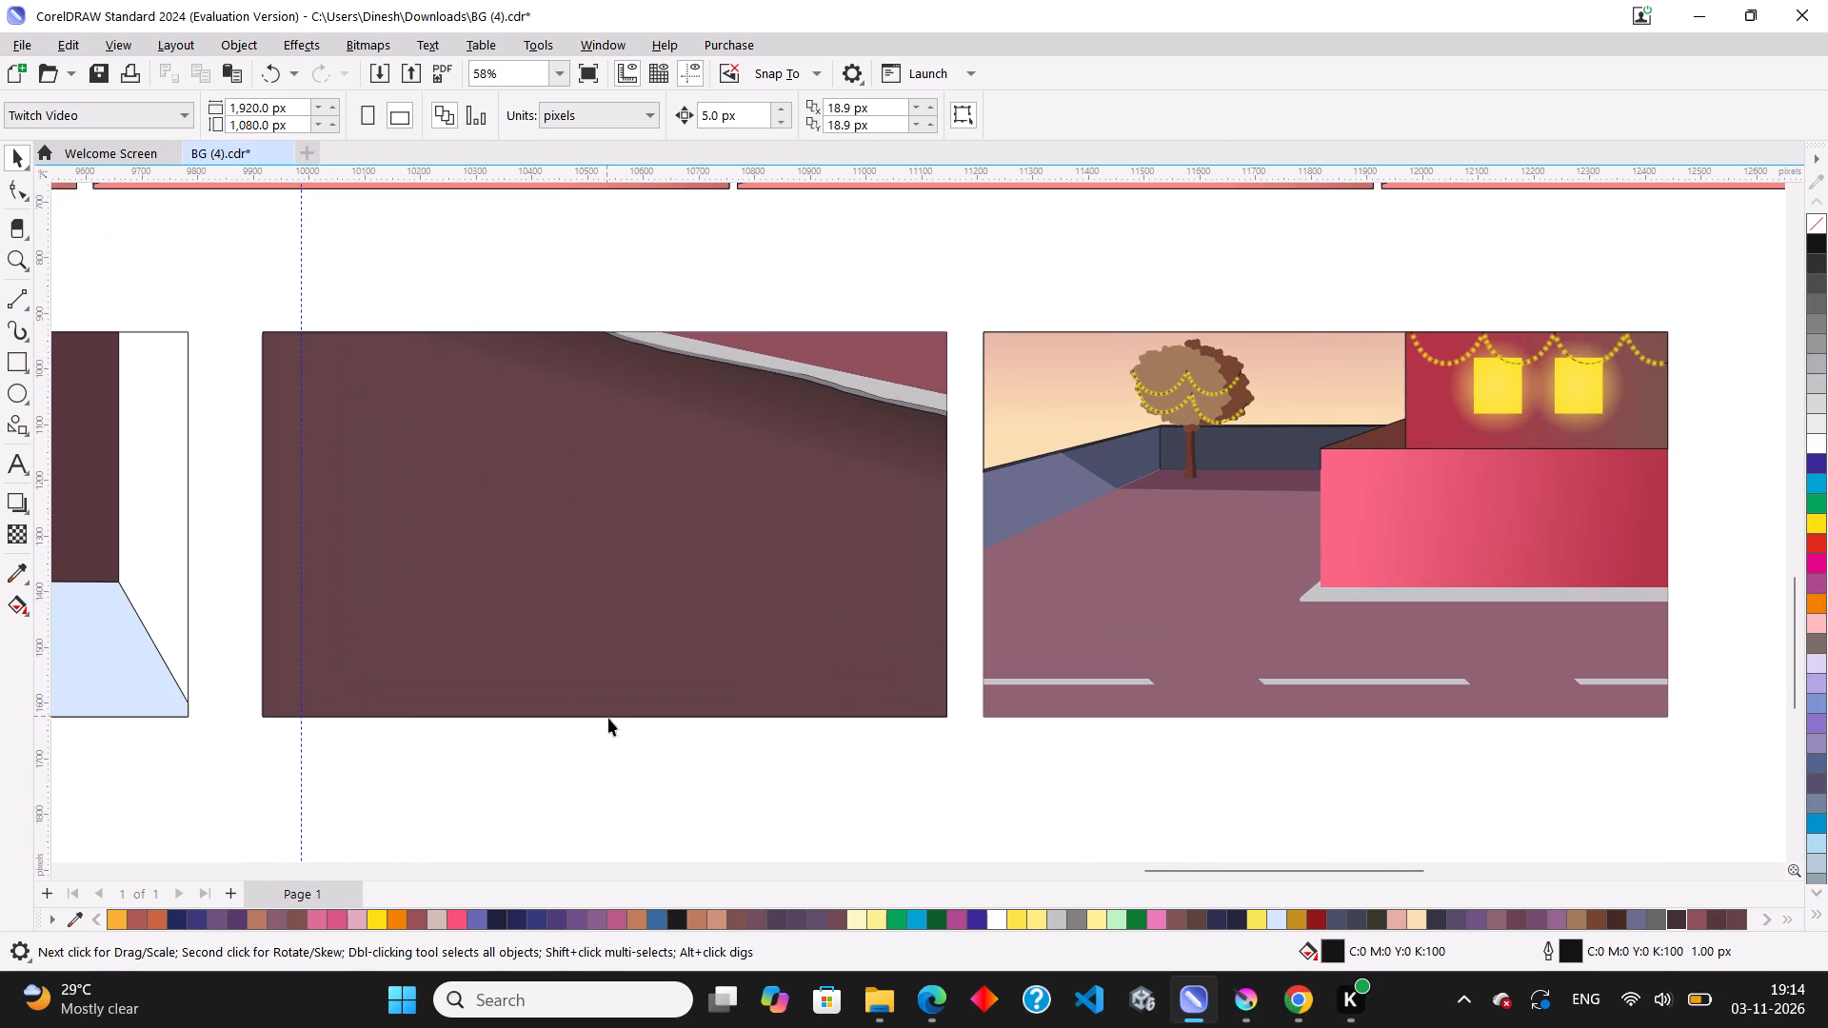
{"action": "scroll", "coordinate": [354, 564], "scroll_direction": "up", "scroll_amount": 2}
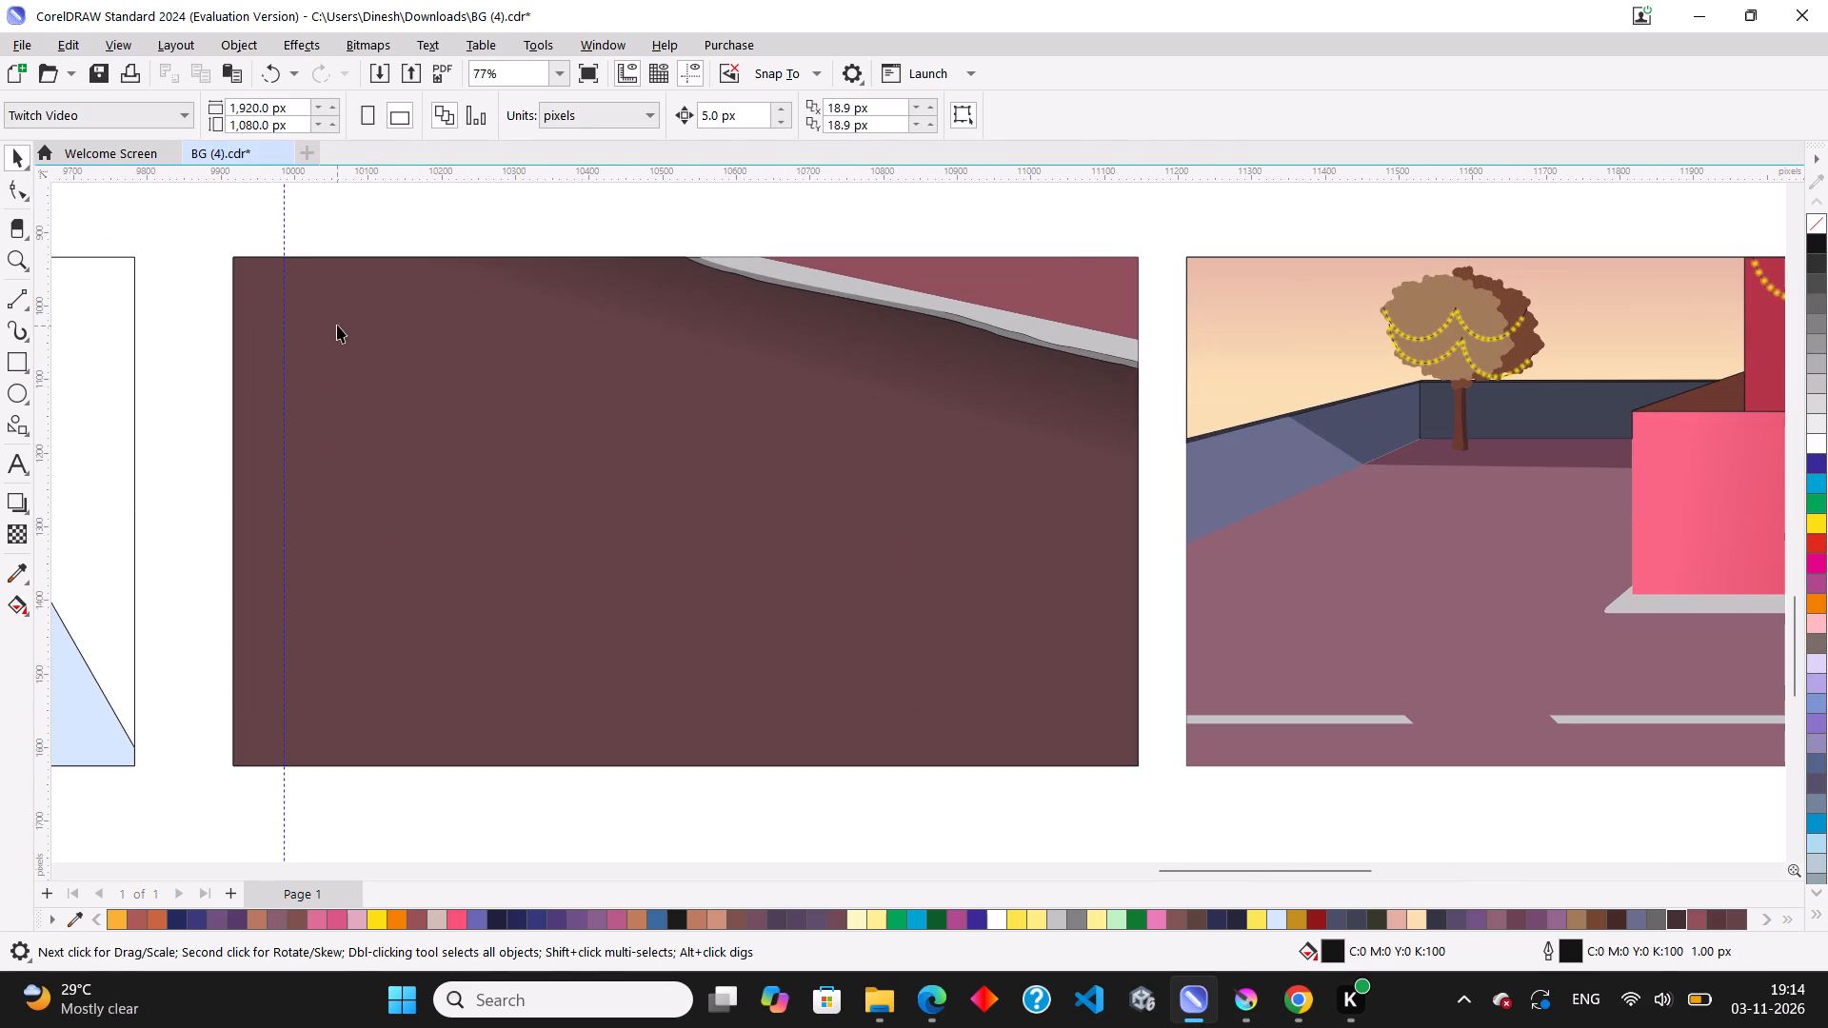
{"action": "scroll", "coordinate": [720, 504], "scroll_direction": "down", "scroll_amount": 3}
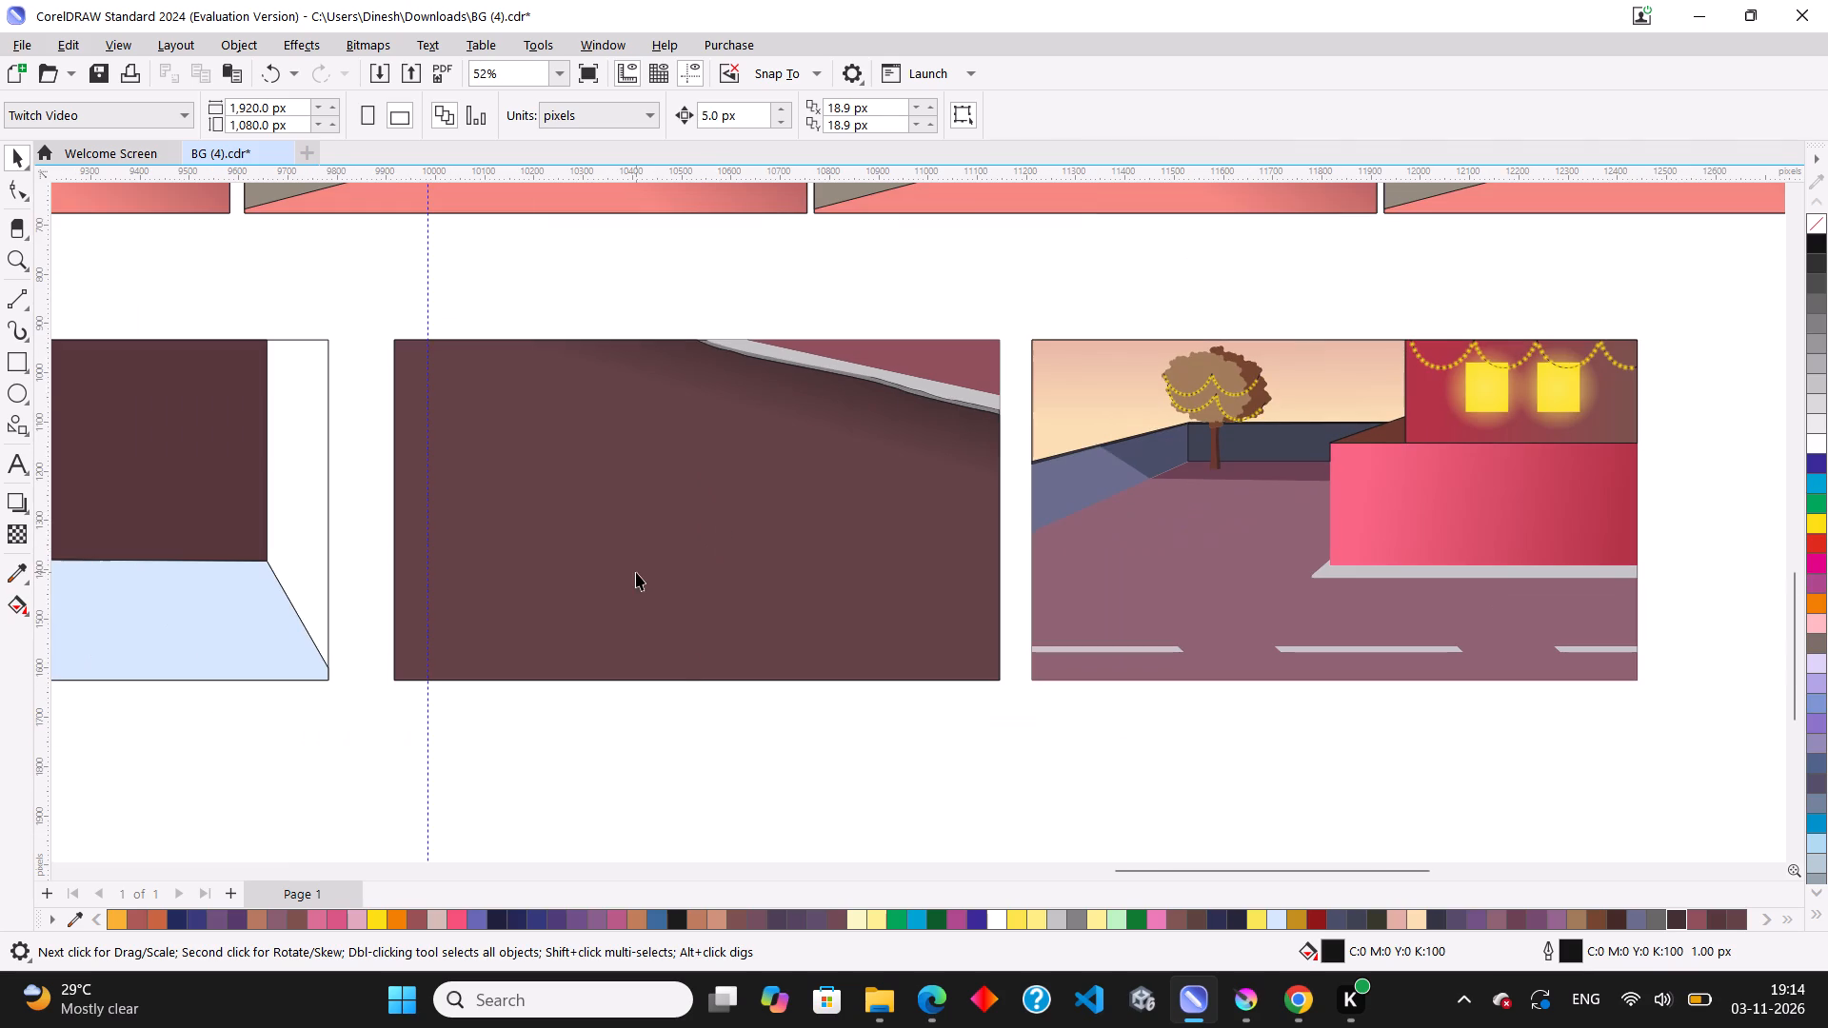
{"action": "left_click", "coordinate": [753, 779]}
{"action": "scroll", "coordinate": [828, 379], "scroll_direction": "up", "scroll_amount": 3}
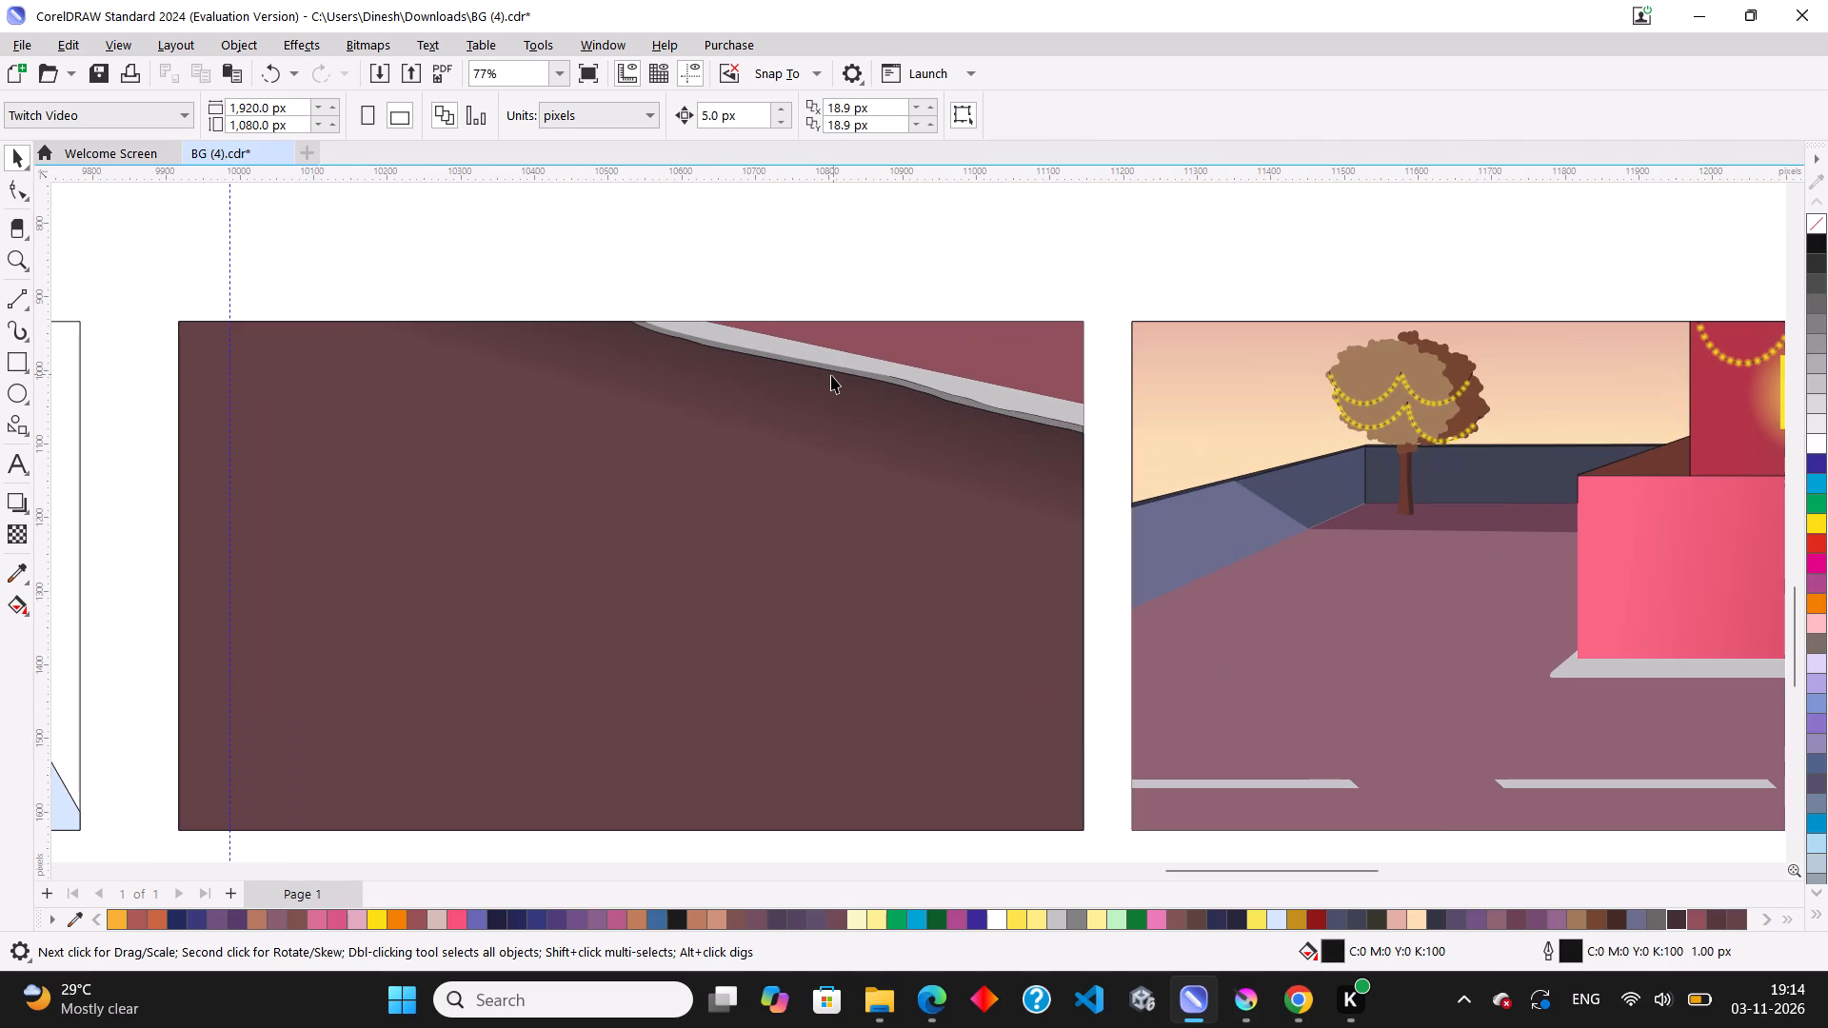
{"action": "scroll", "coordinate": [862, 425], "scroll_direction": "down", "scroll_amount": 3}
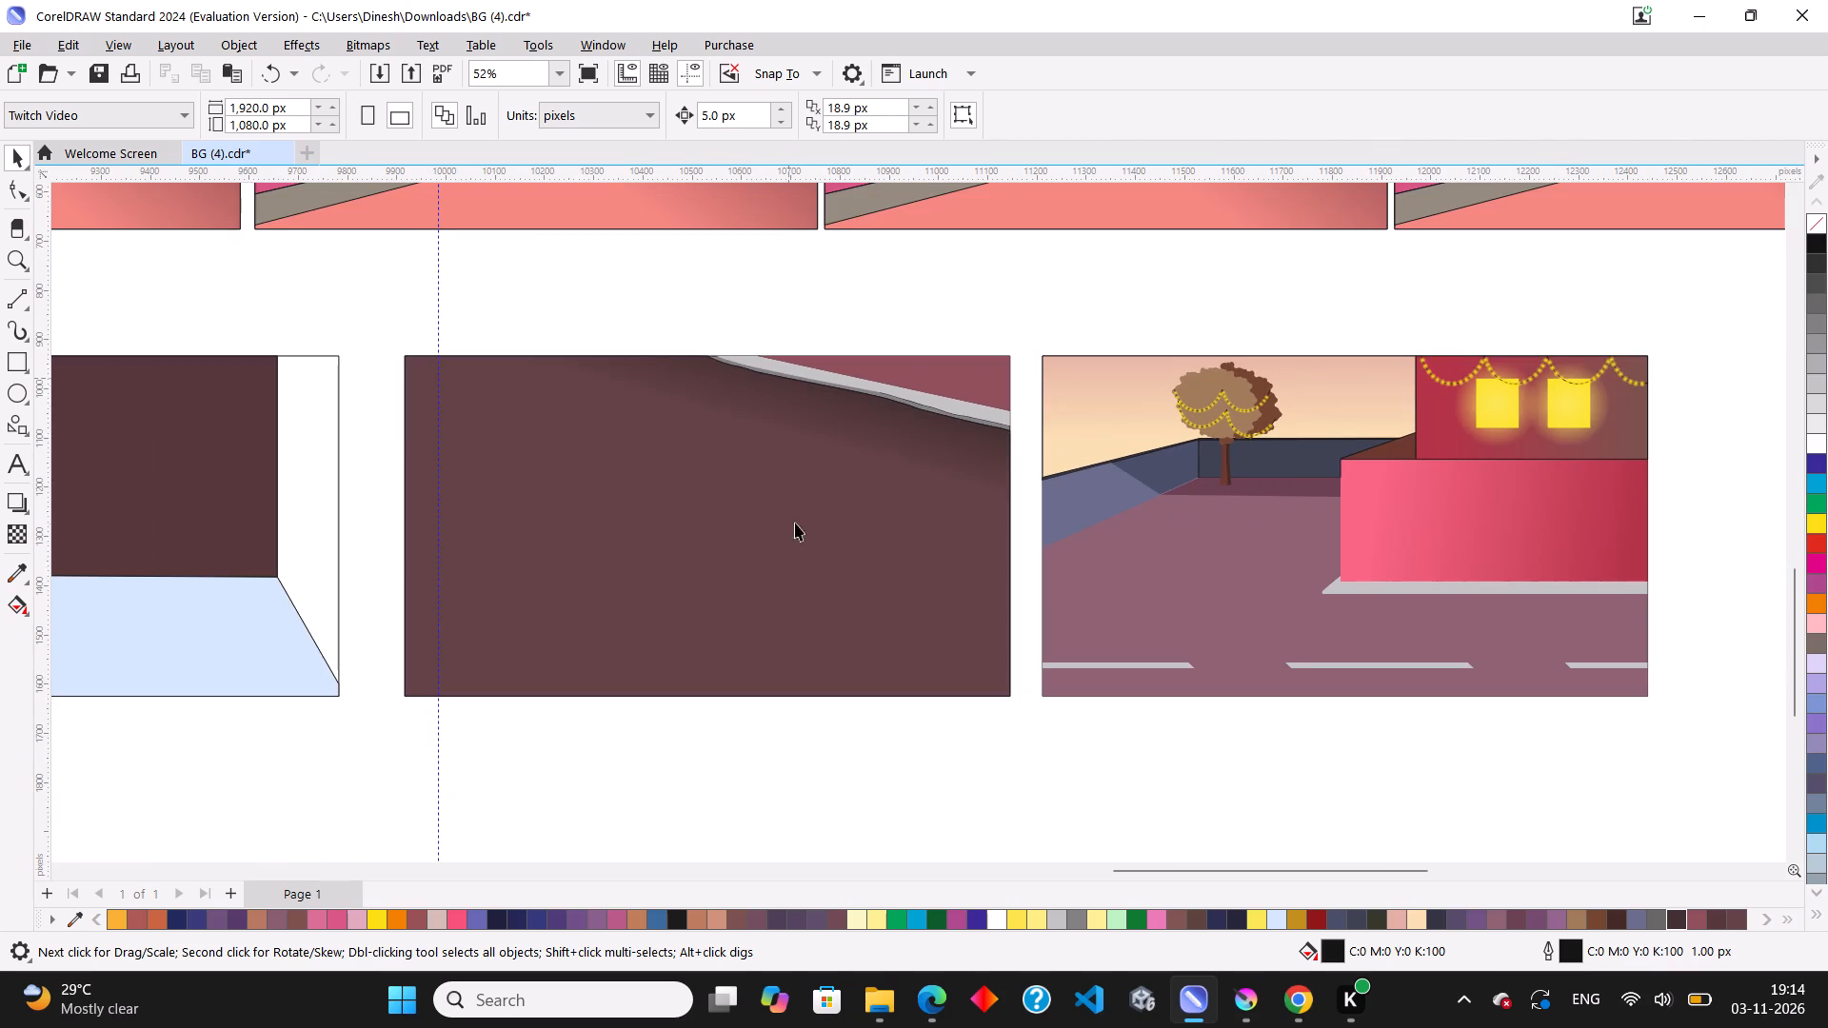
{"action": "scroll", "coordinate": [837, 371], "scroll_direction": "up", "scroll_amount": 10}
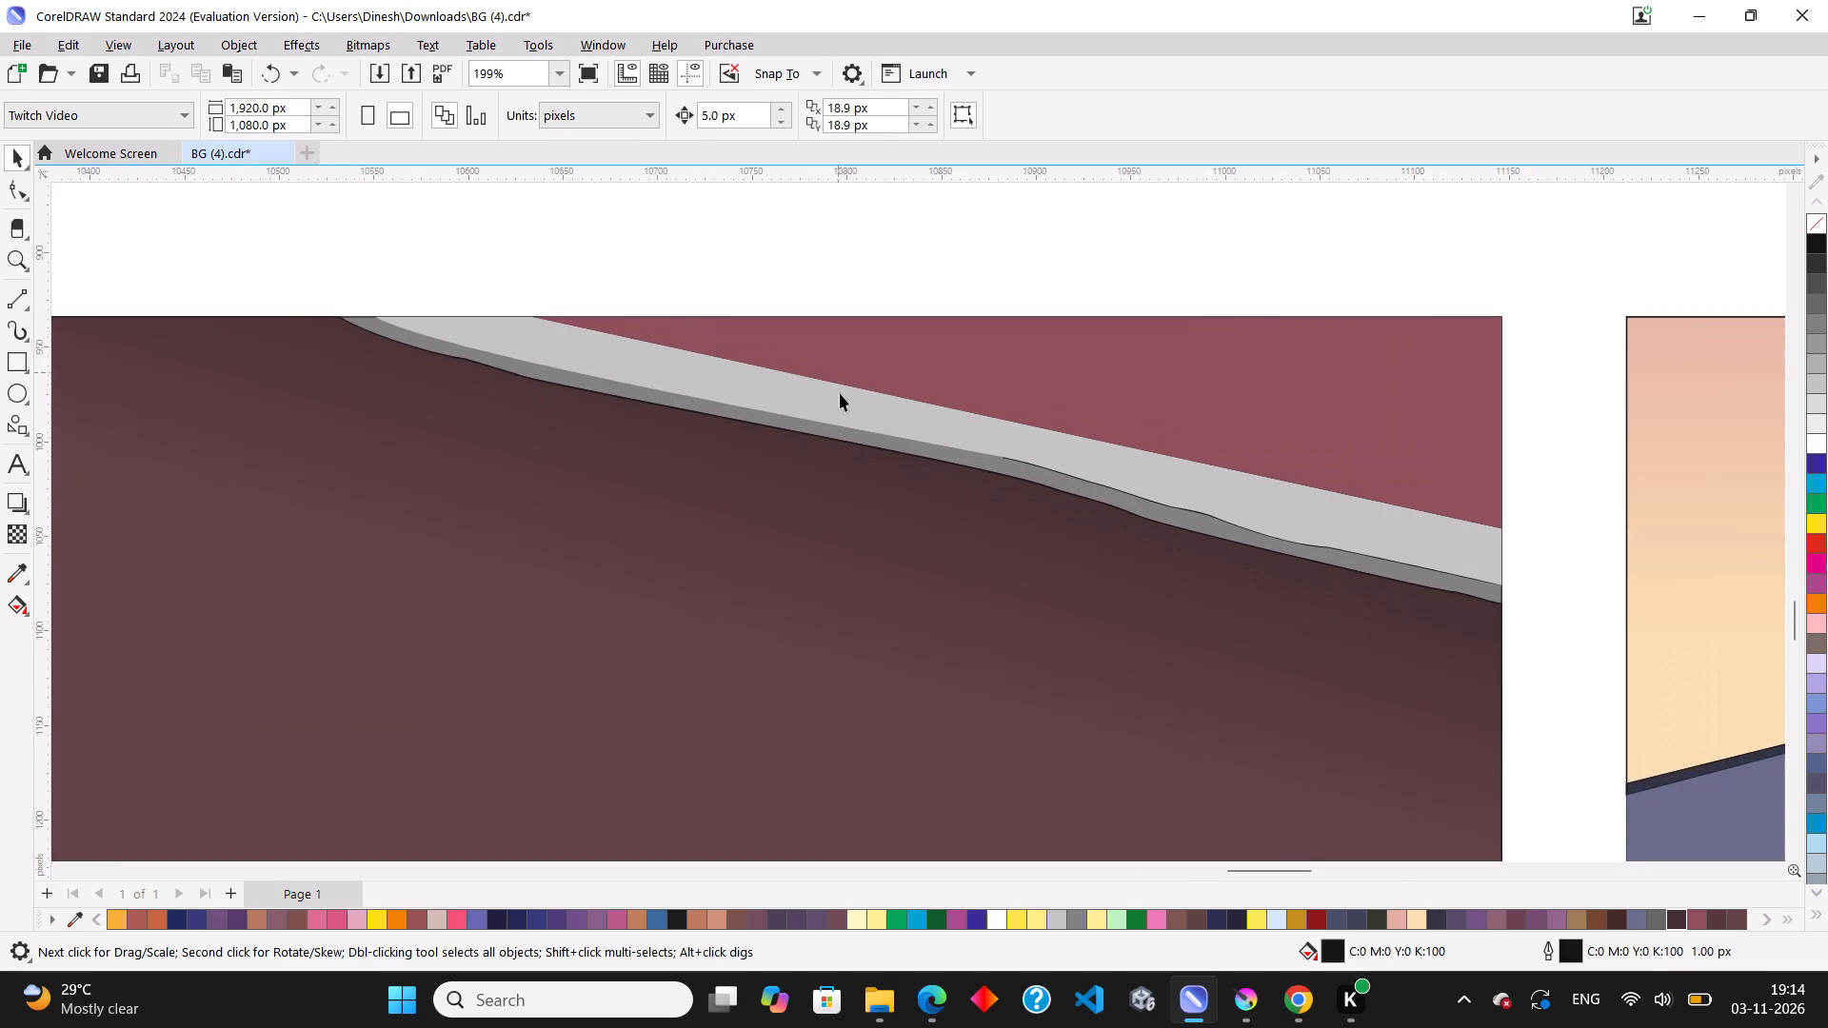
{"action": "scroll", "coordinate": [844, 502], "scroll_direction": "down", "scroll_amount": 16}
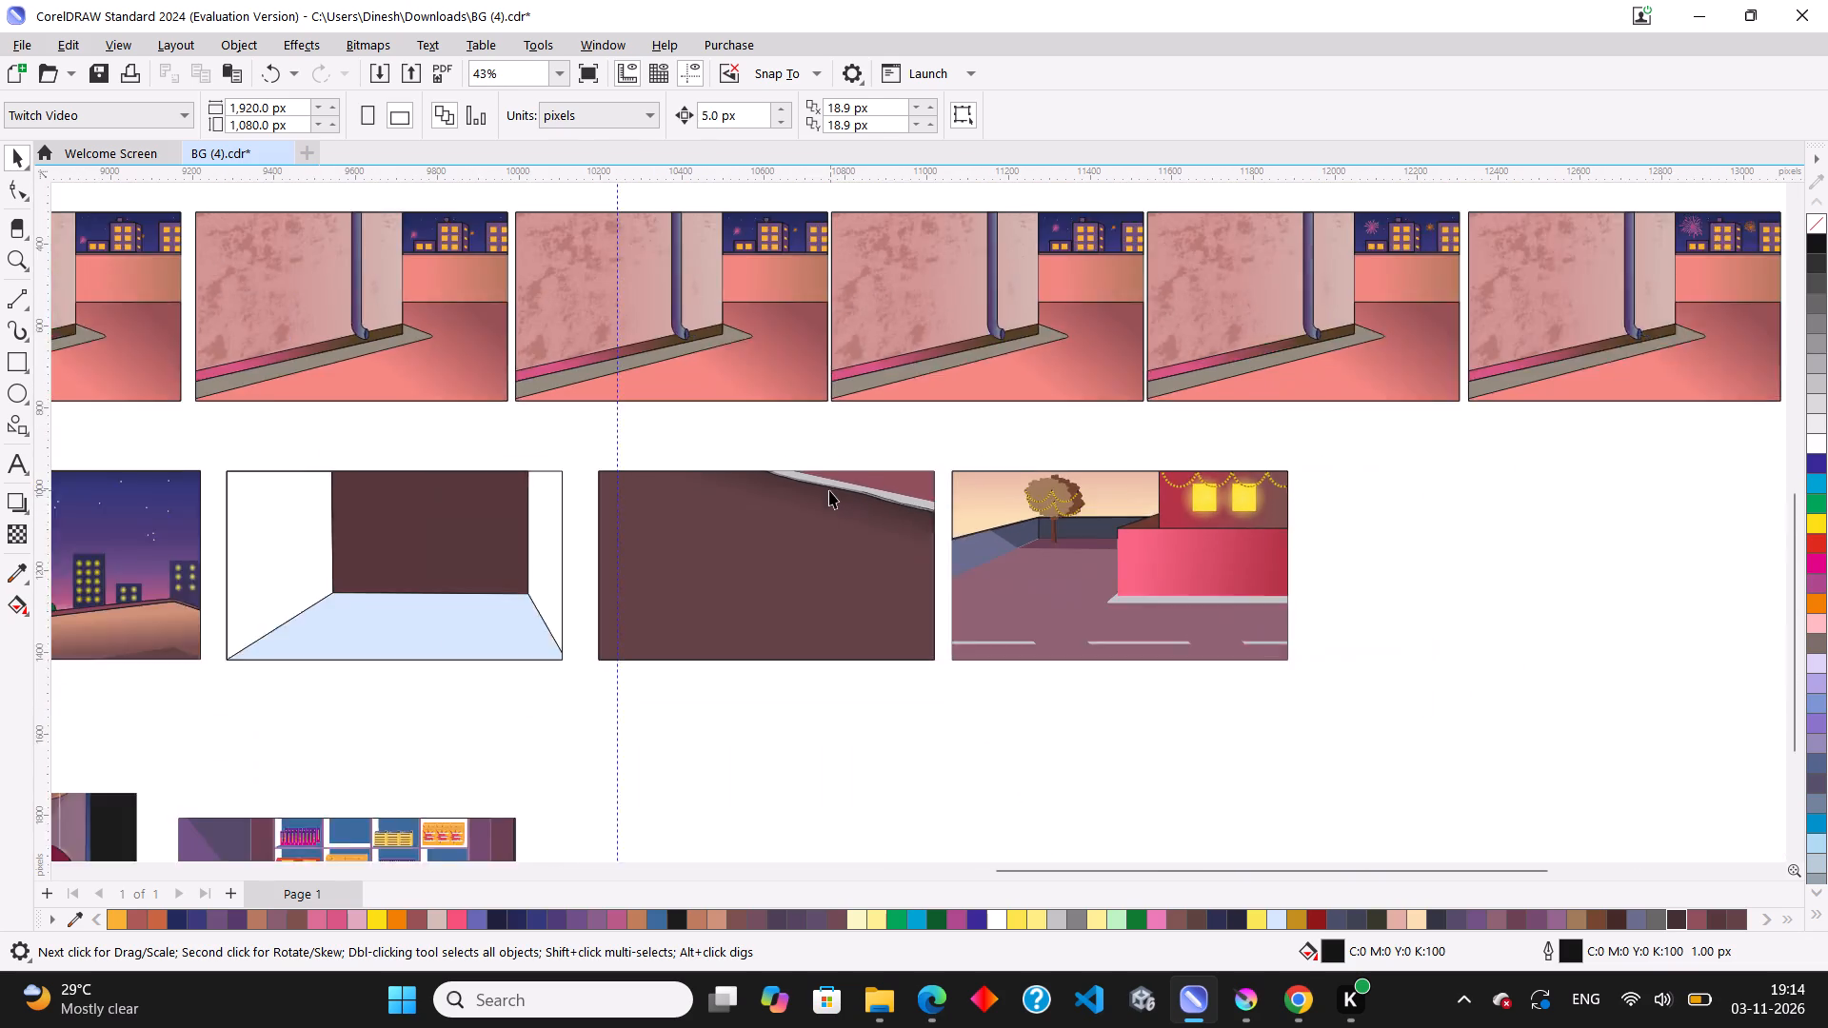
Delete the vertical dashed guideline that crosses the brown ground scene.
{"action": "scroll", "coordinate": [785, 561], "scroll_direction": "up", "scroll_amount": 3}
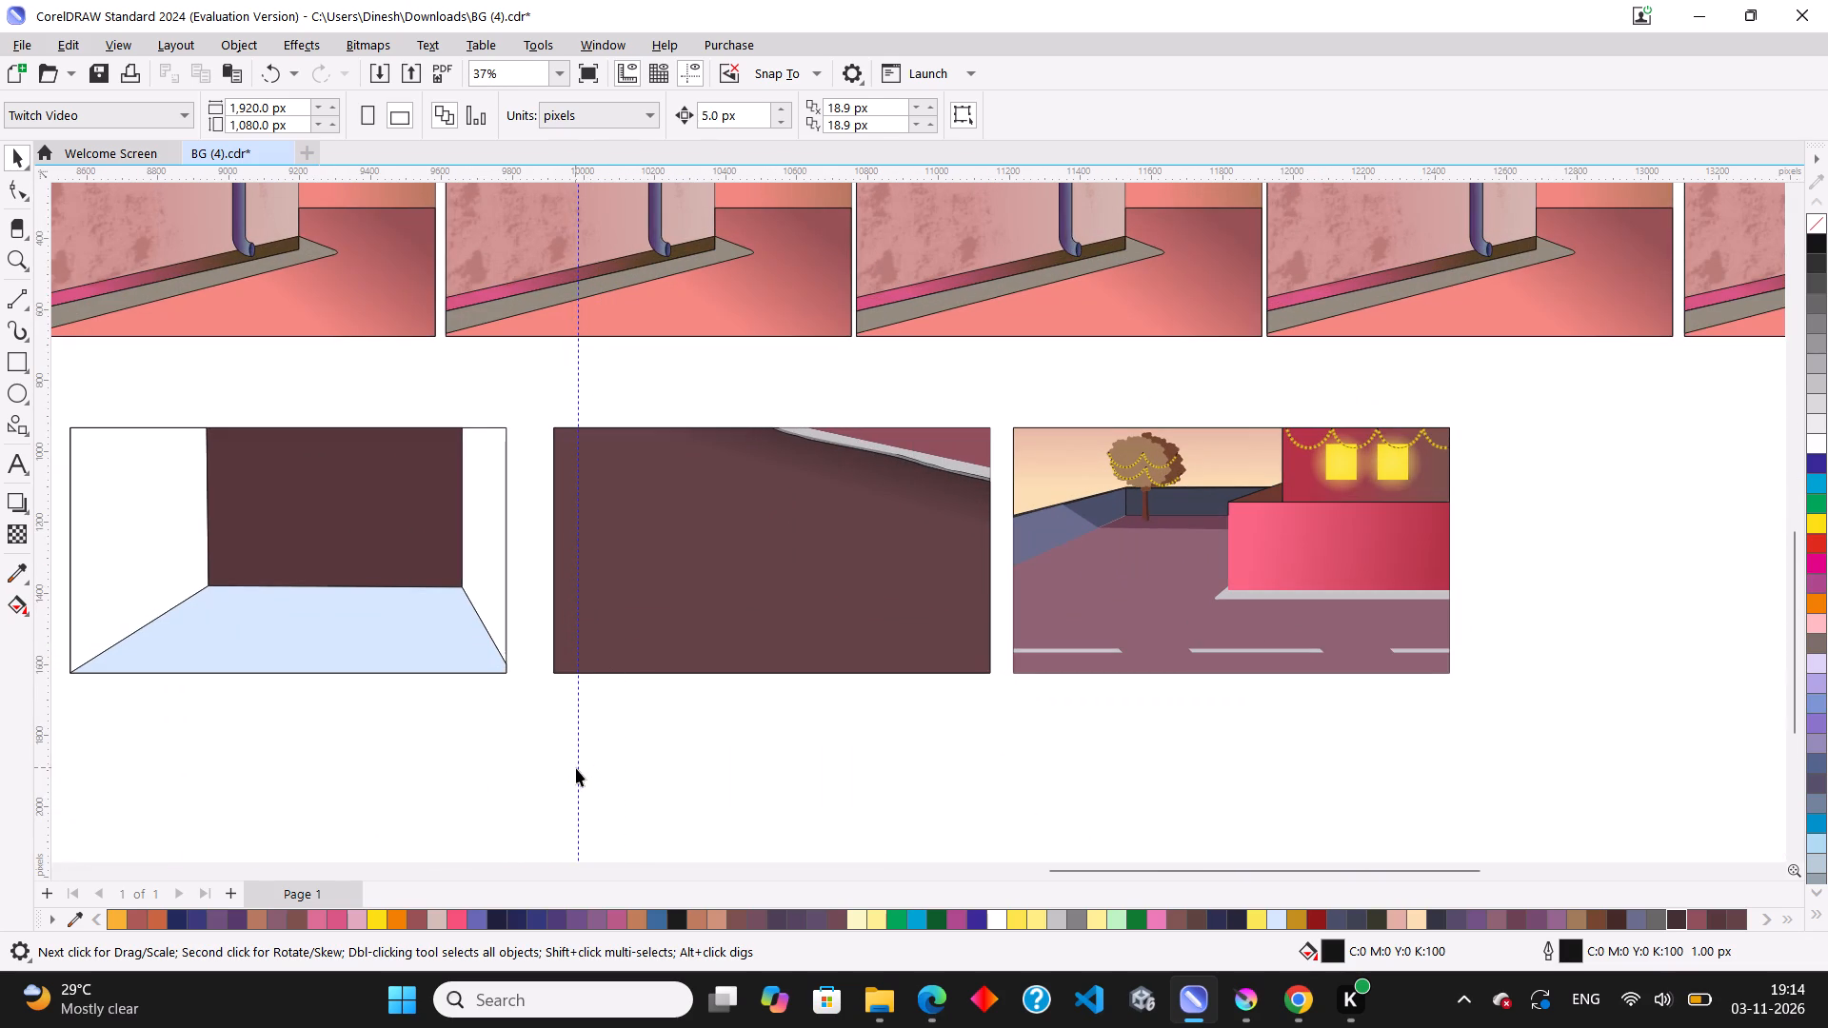
{"action": "left_click", "coordinate": [578, 772]}
{"action": "right_click", "coordinate": [578, 772]}
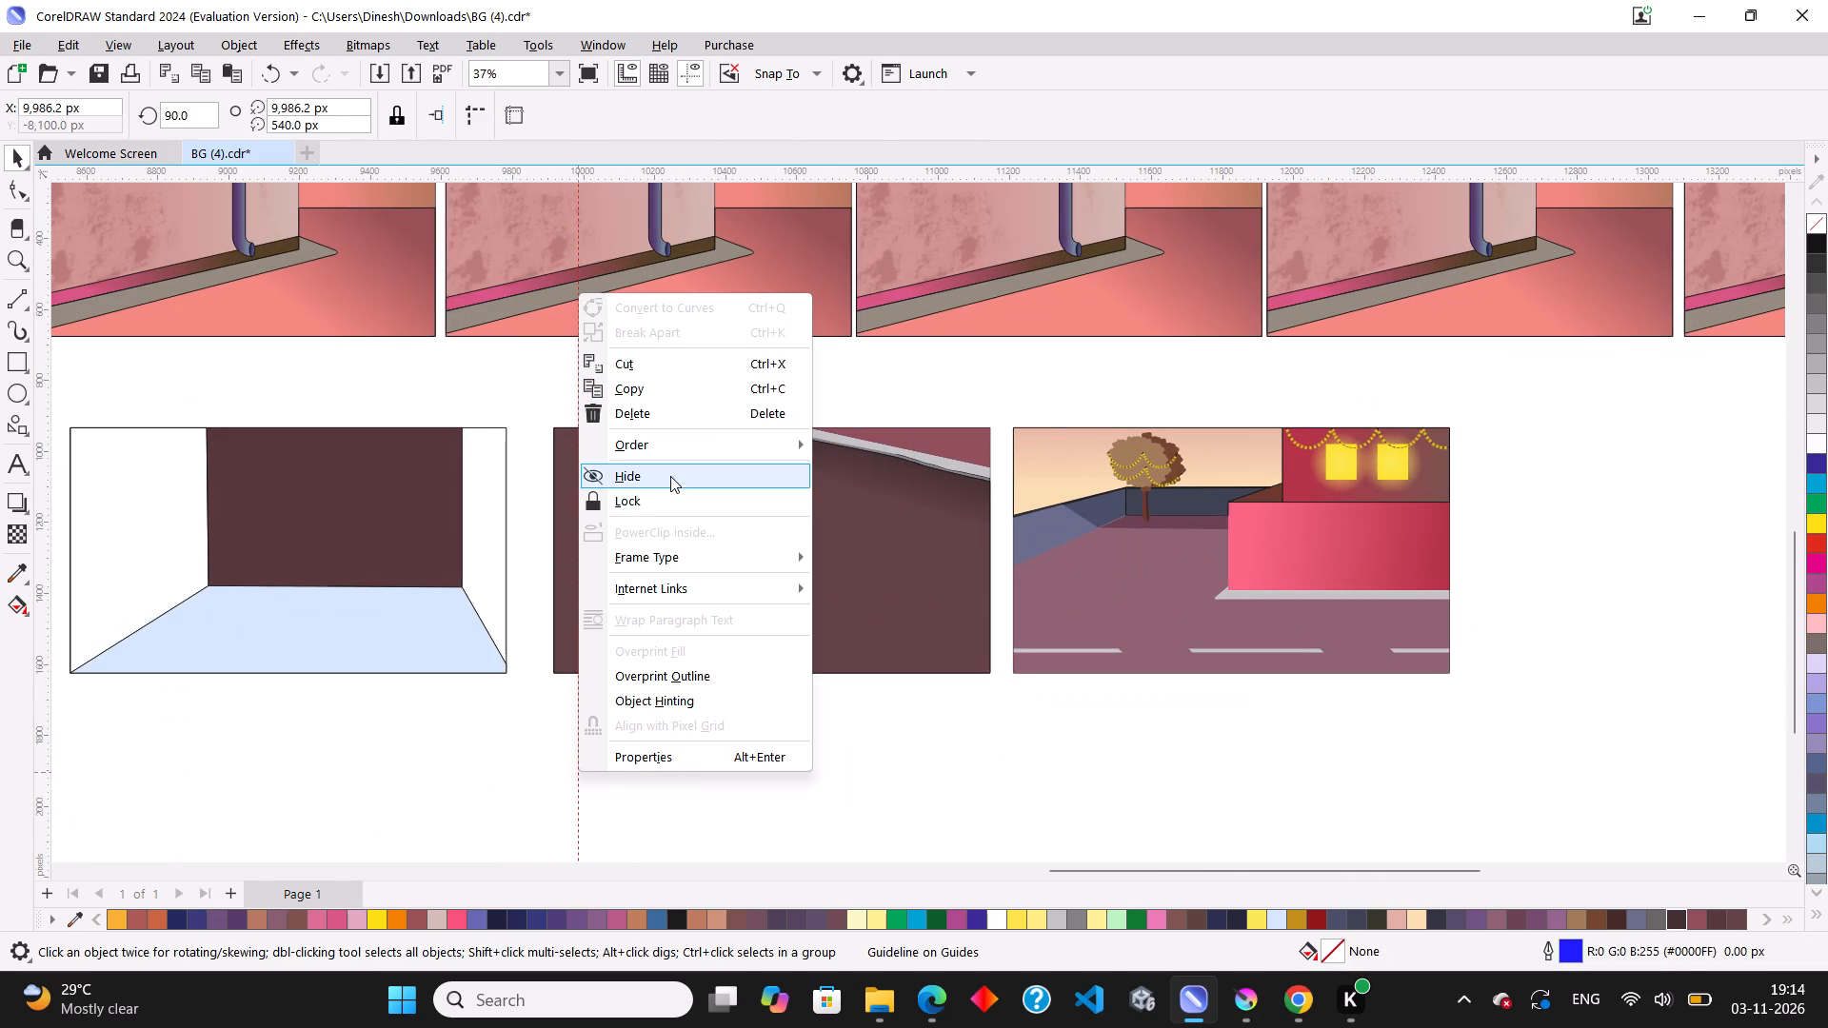
{"action": "left_click", "coordinate": [647, 419]}
{"action": "left_click", "coordinate": [711, 746]}
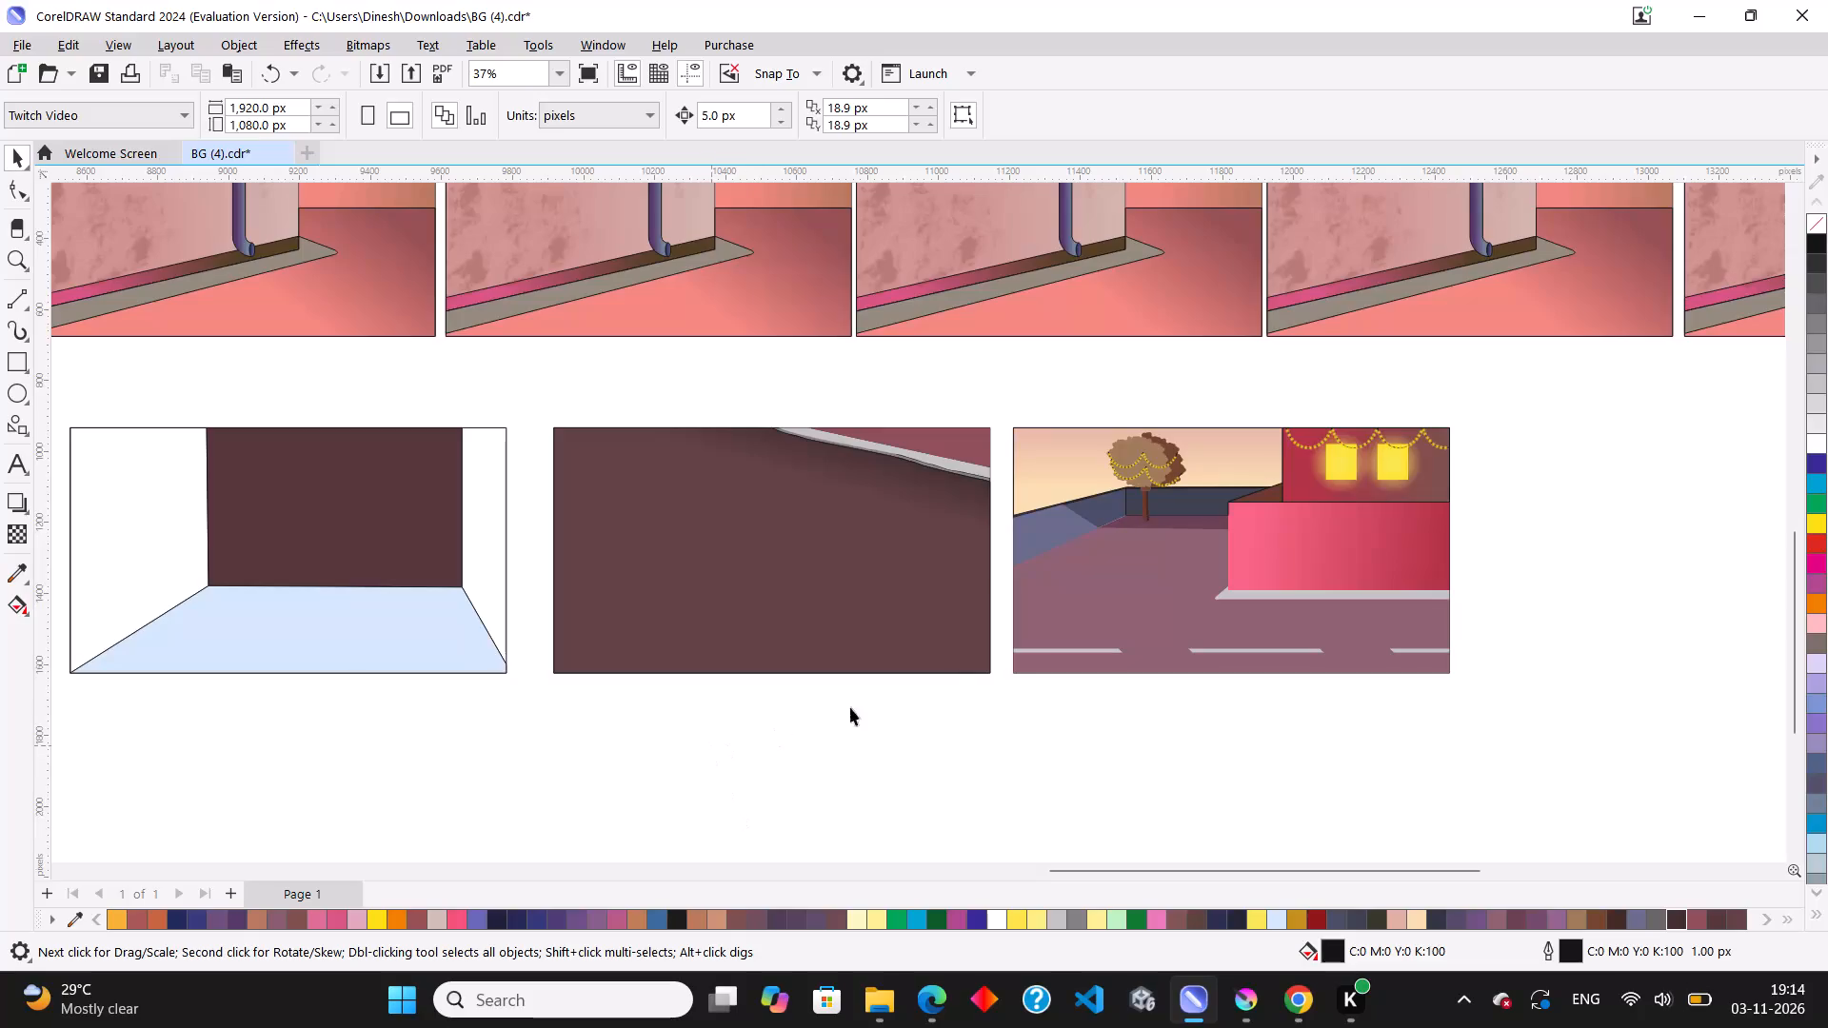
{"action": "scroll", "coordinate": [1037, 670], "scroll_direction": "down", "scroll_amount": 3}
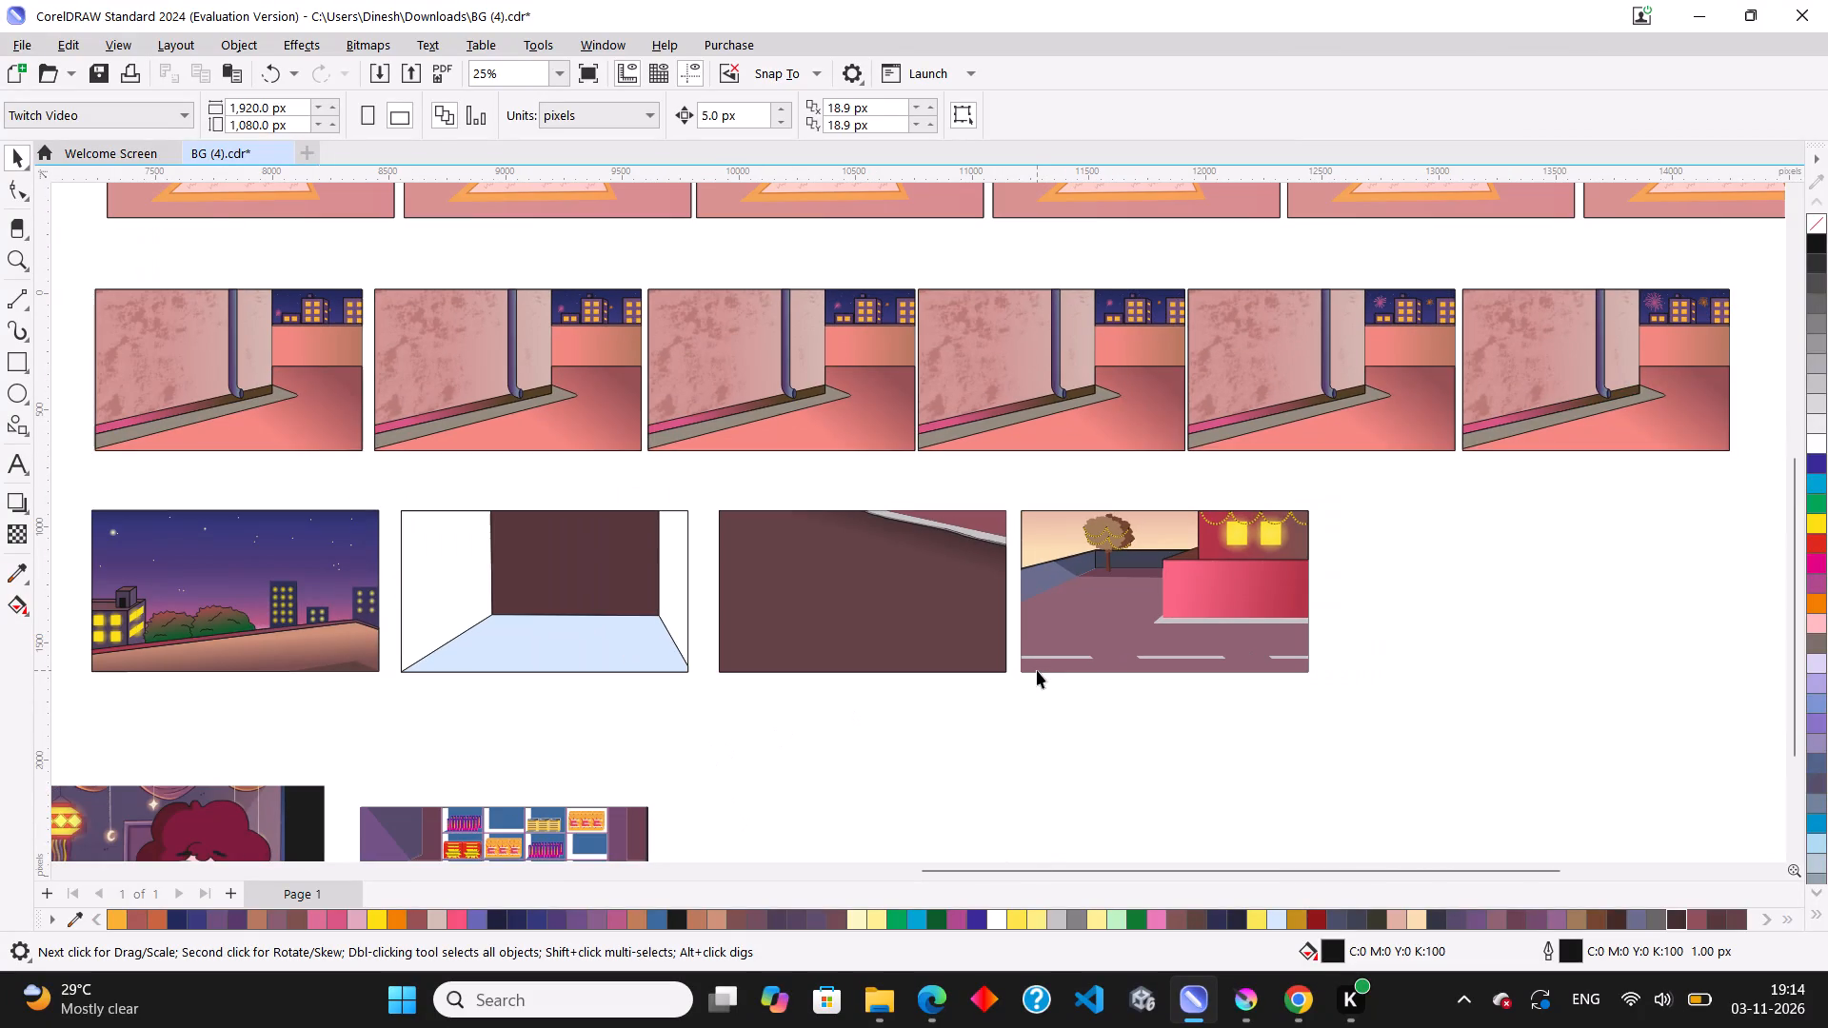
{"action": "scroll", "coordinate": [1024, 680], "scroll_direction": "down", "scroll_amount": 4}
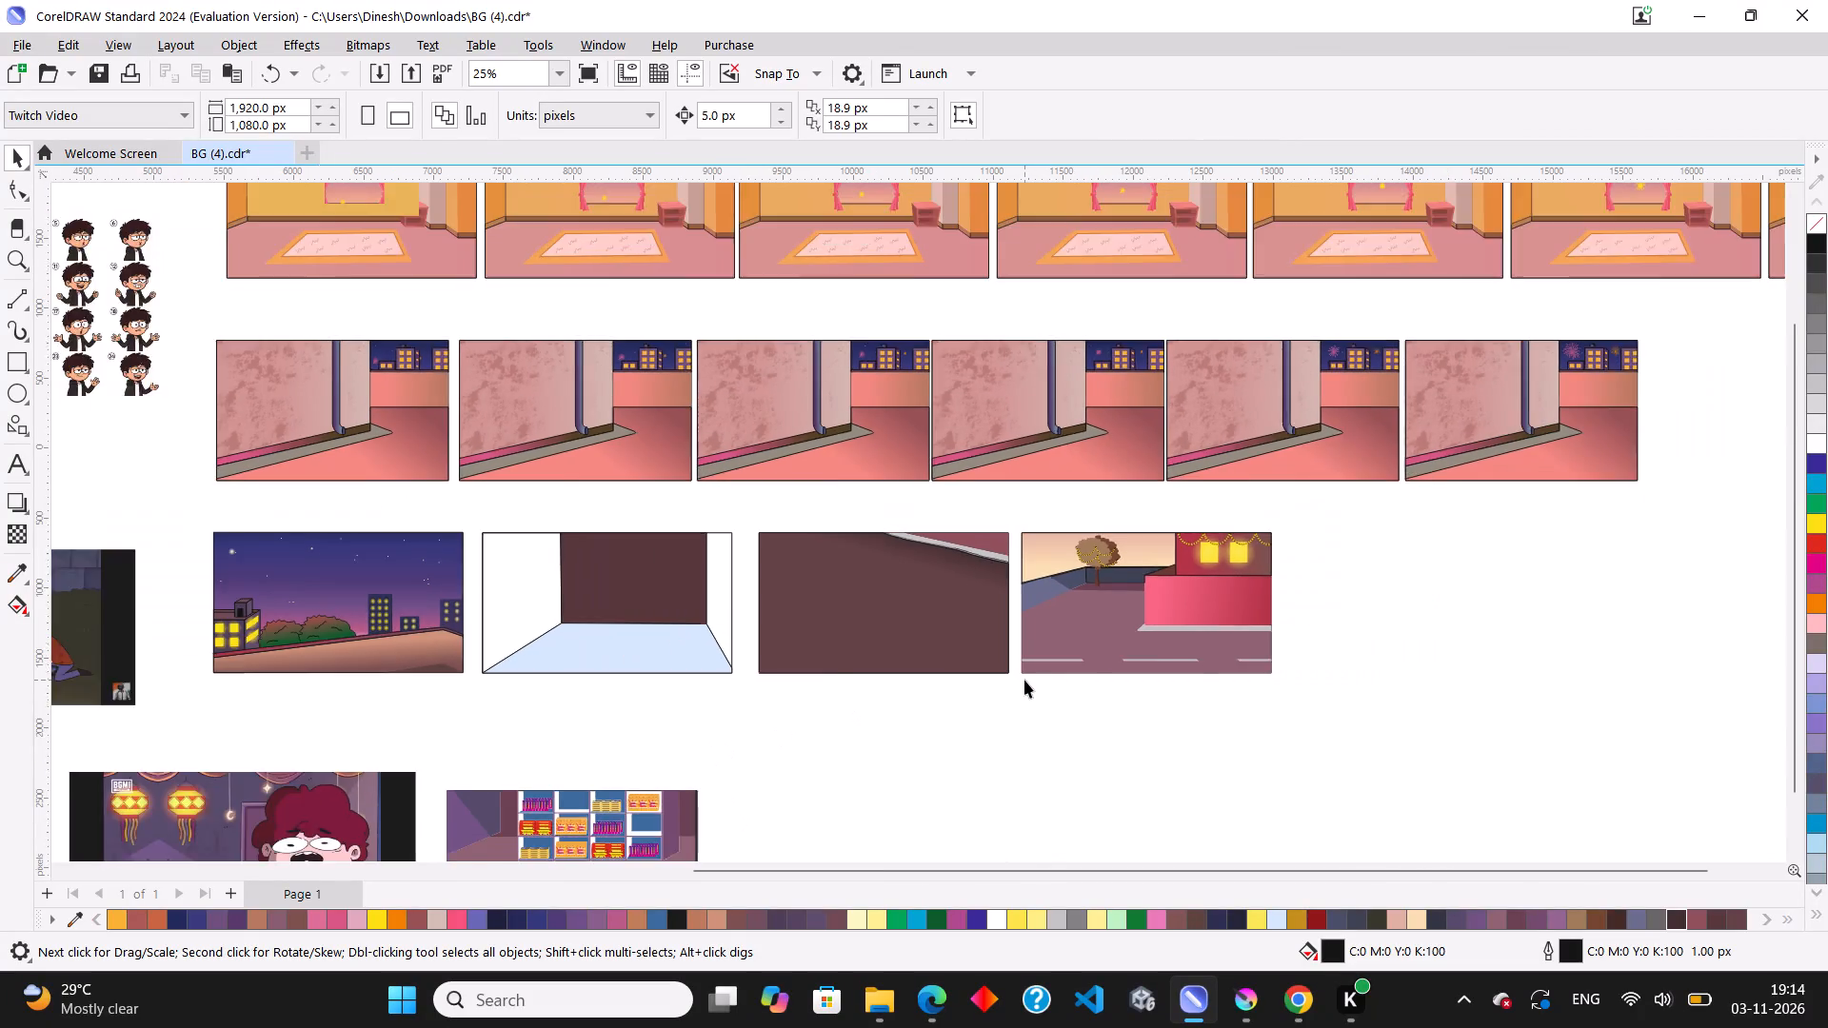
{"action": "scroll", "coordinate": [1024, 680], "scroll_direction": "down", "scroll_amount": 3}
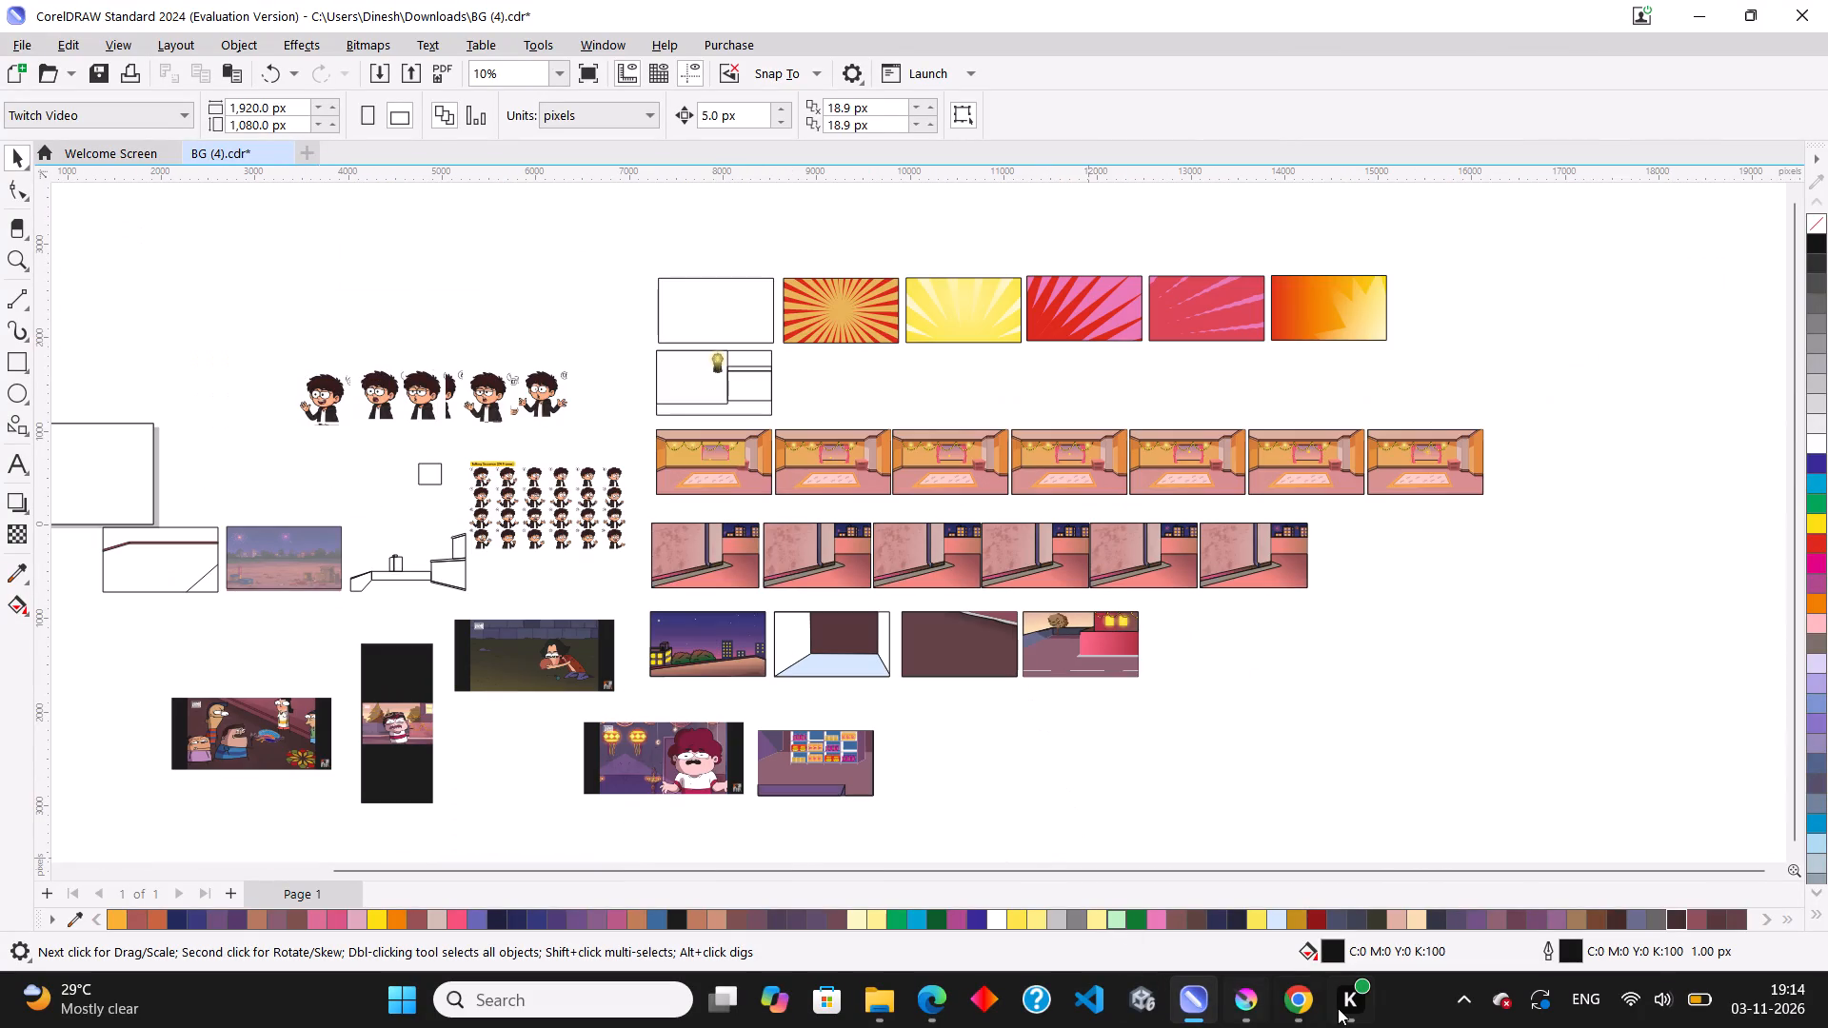
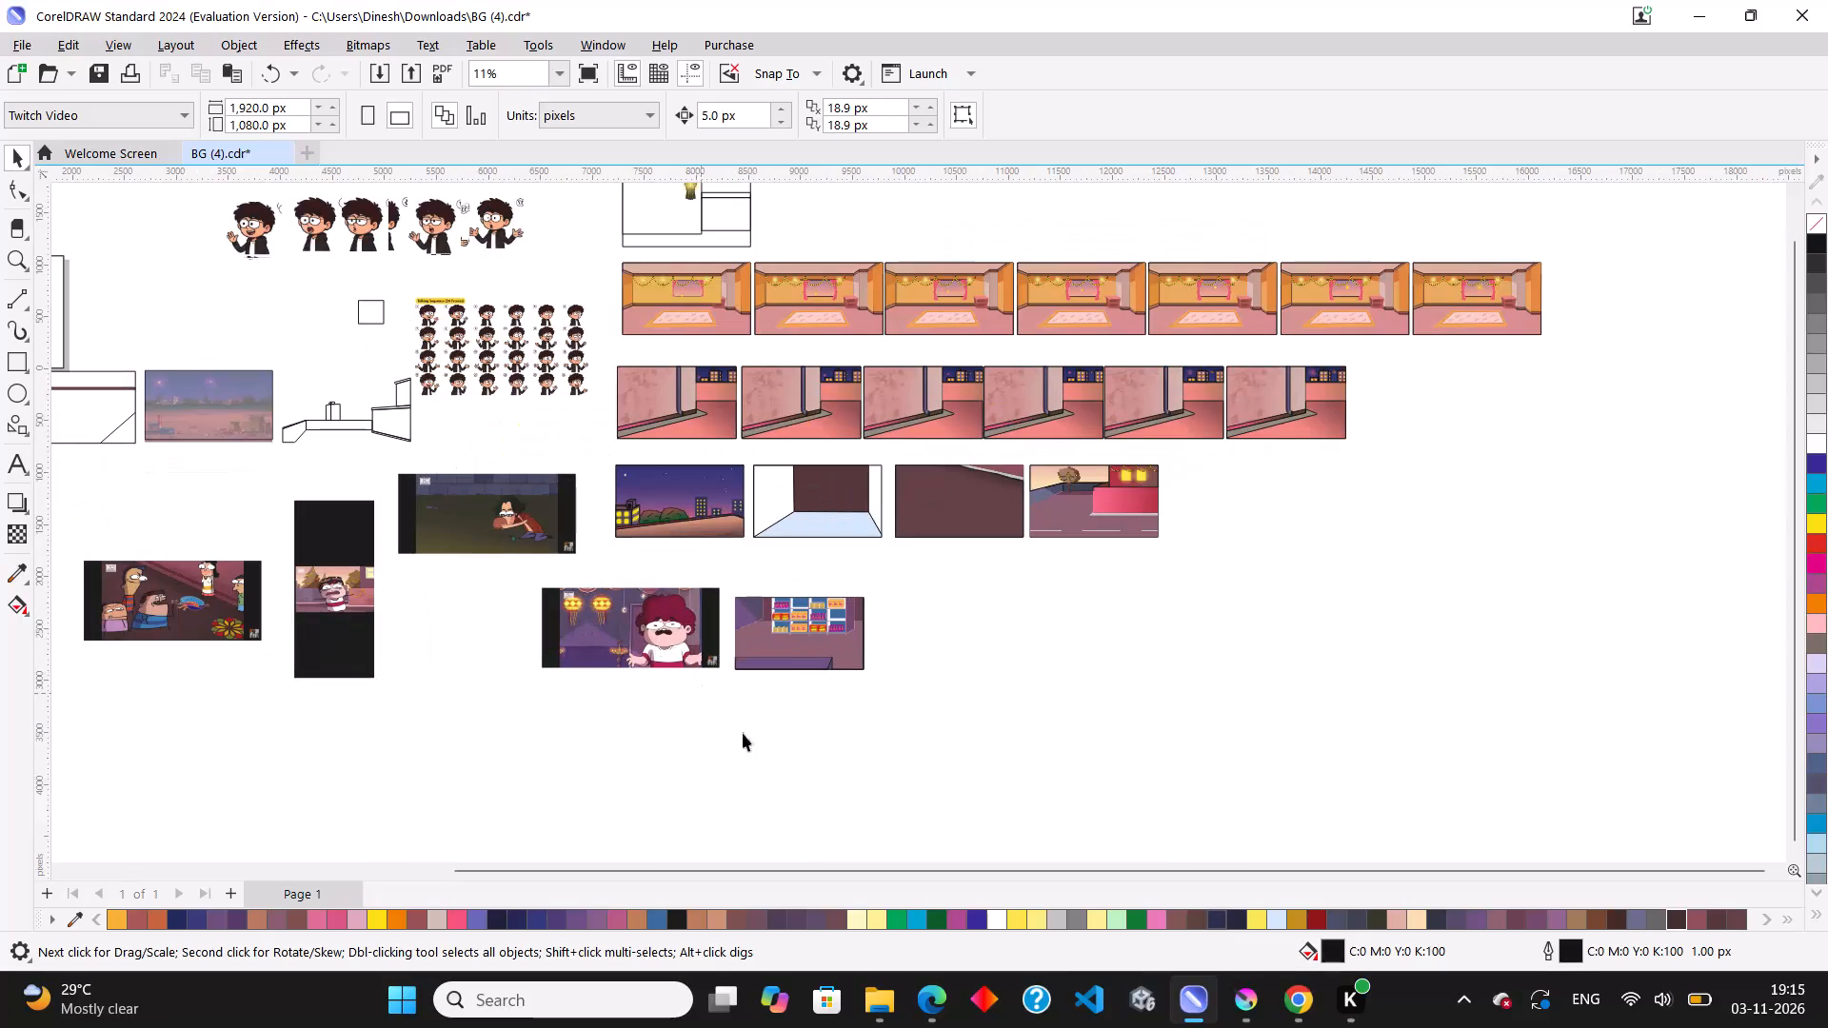
Look over the backgrounds and reference images on the canvas, examining the sunset road reference with the street lamps up close.
{"action": "scroll", "coordinate": [914, 635], "scroll_direction": "up", "scroll_amount": 2}
{"action": "scroll", "coordinate": [914, 635], "scroll_direction": "down", "scroll_amount": 4}
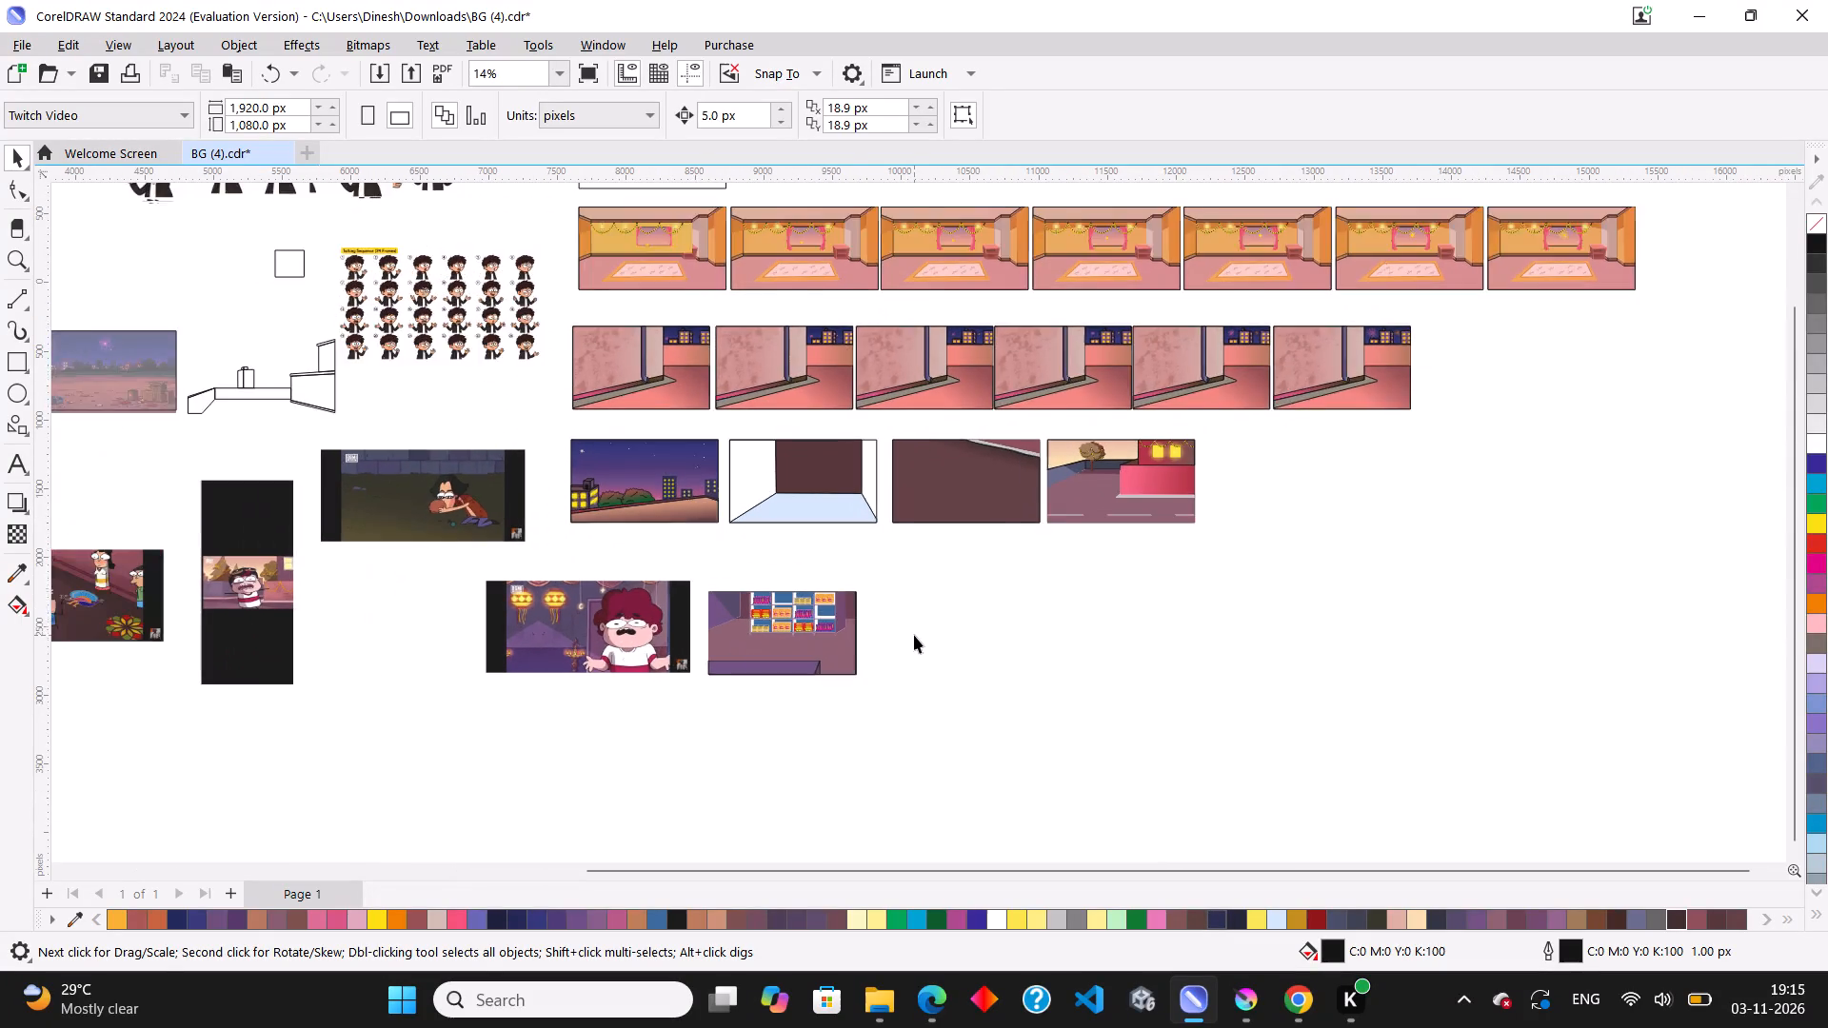
{"action": "scroll", "coordinate": [738, 306], "scroll_direction": "up", "scroll_amount": 3}
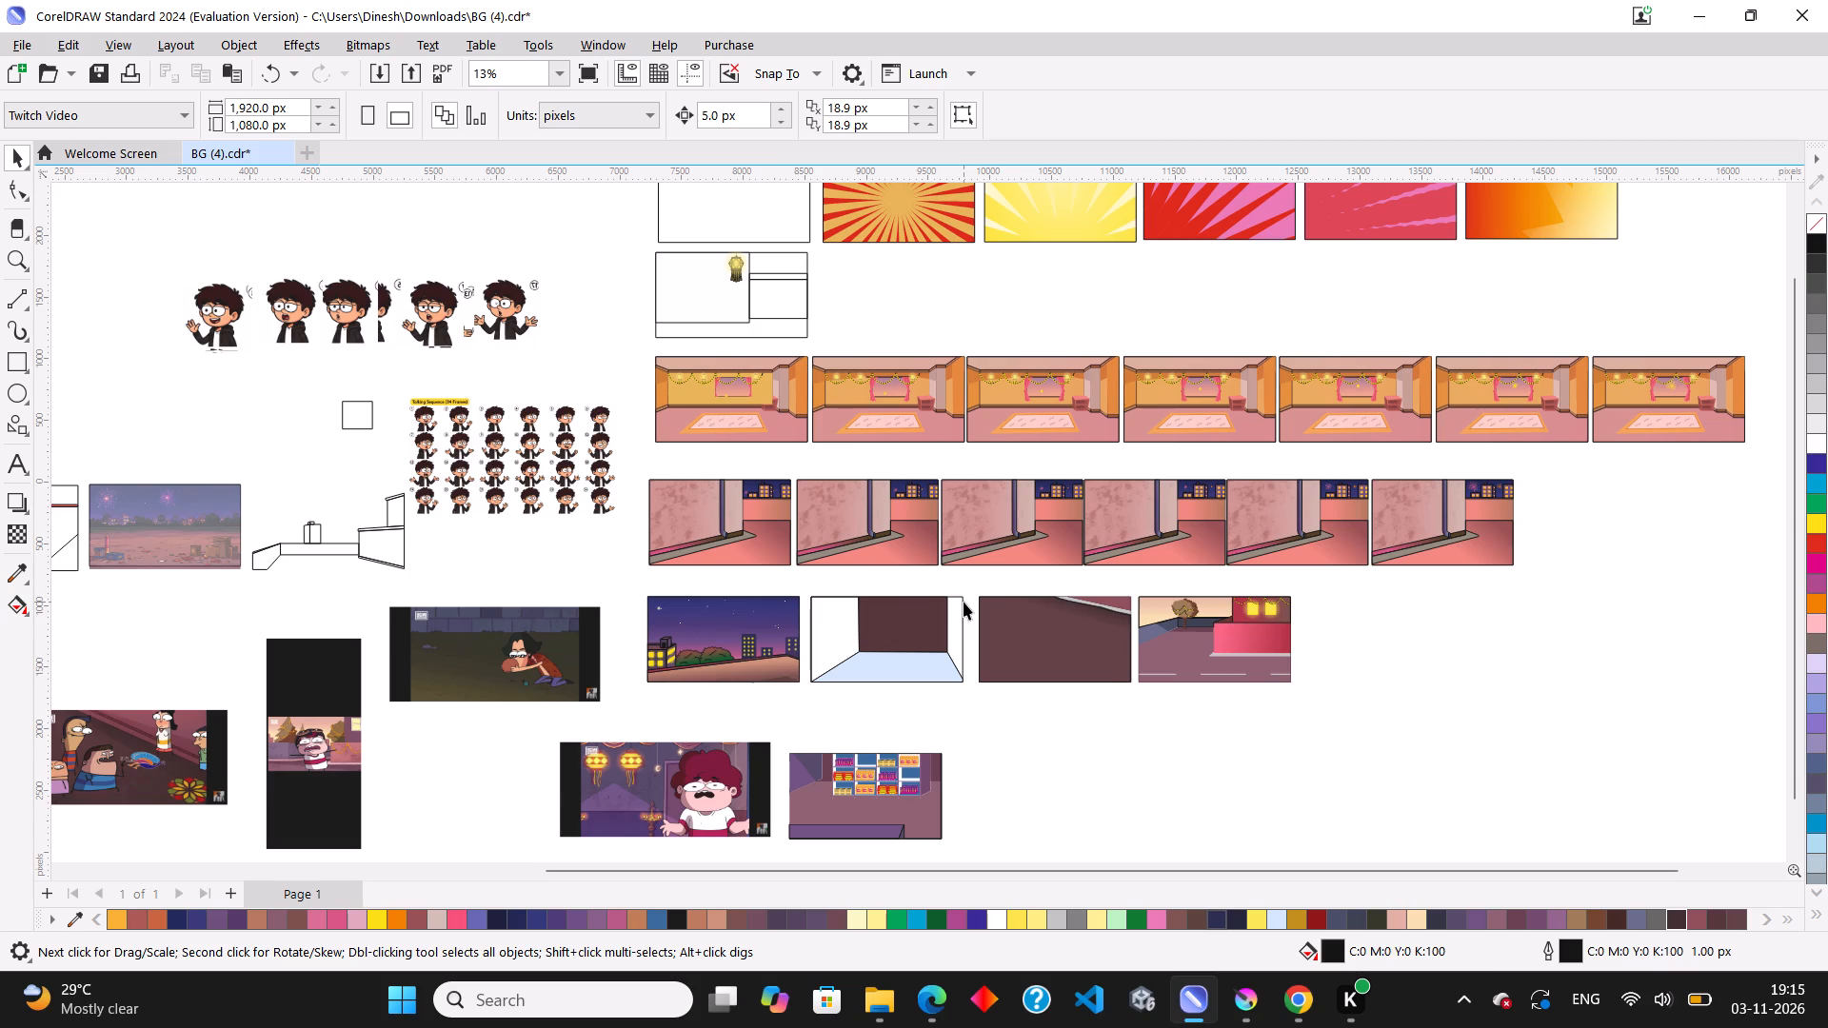
{"action": "scroll", "coordinate": [964, 602], "scroll_direction": "up", "scroll_amount": 3}
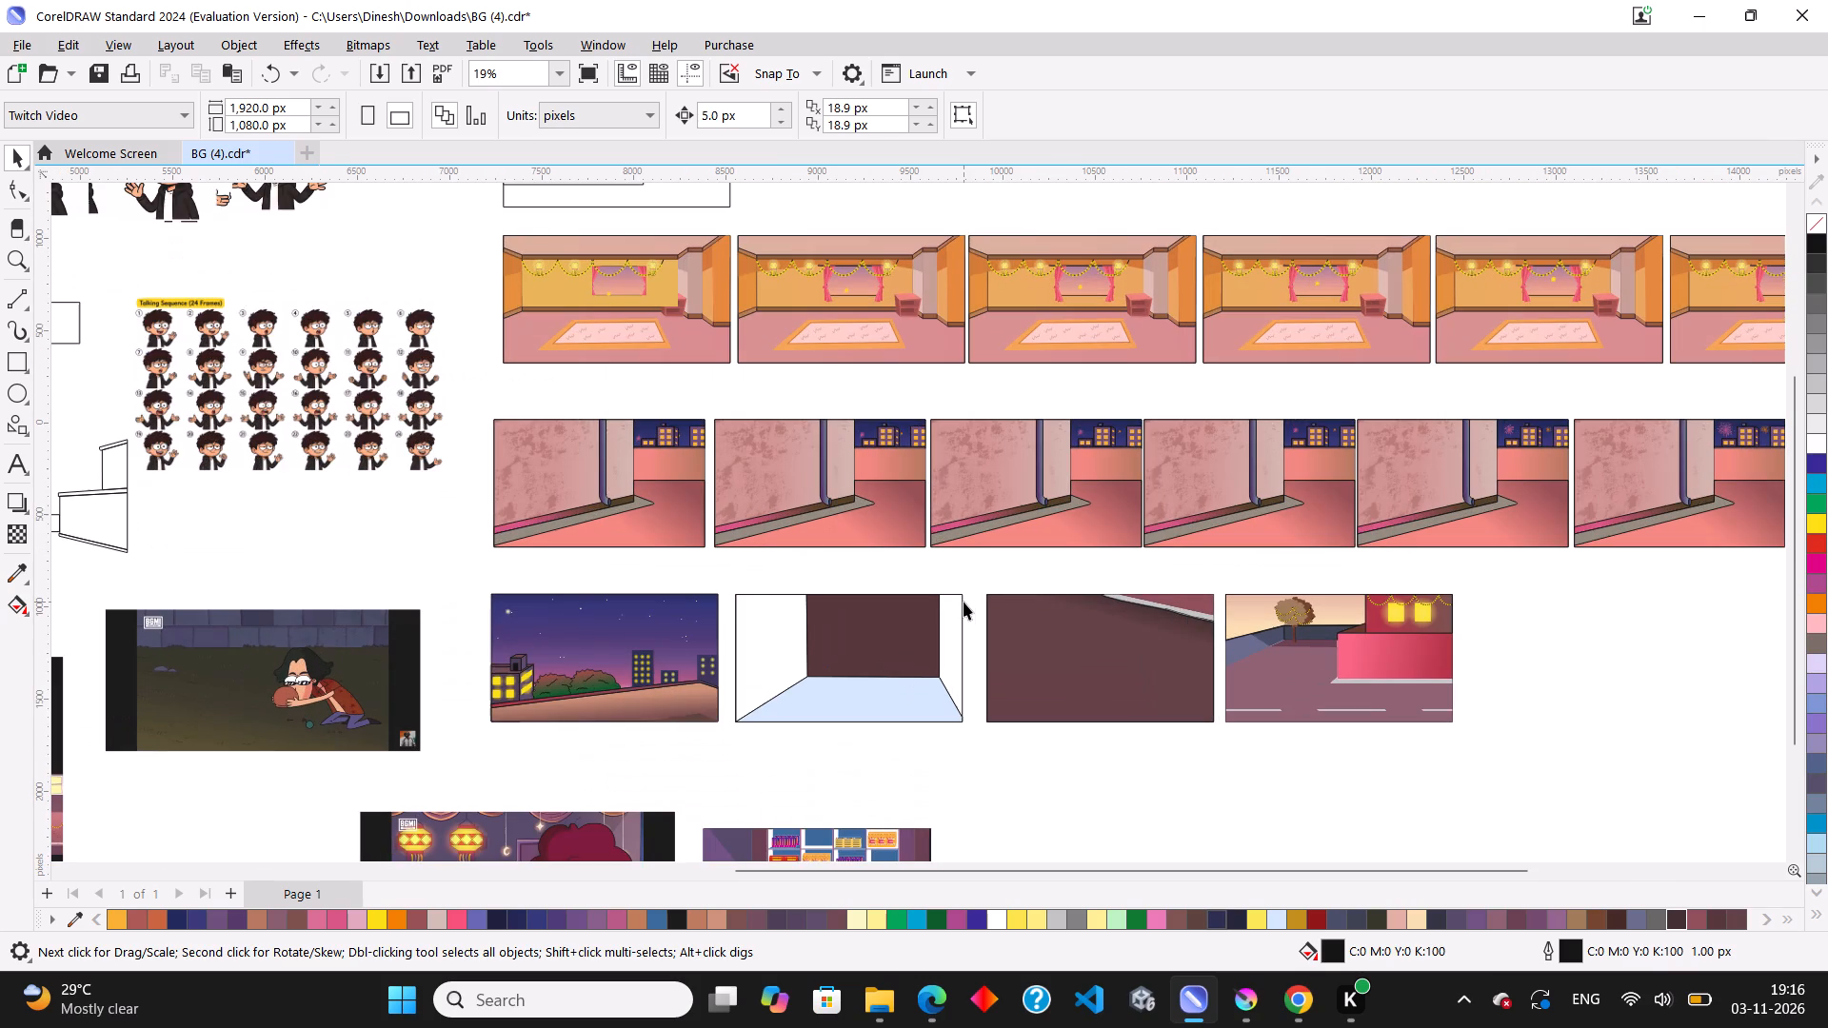
{"action": "scroll", "coordinate": [1049, 556], "scroll_direction": "down", "scroll_amount": 7}
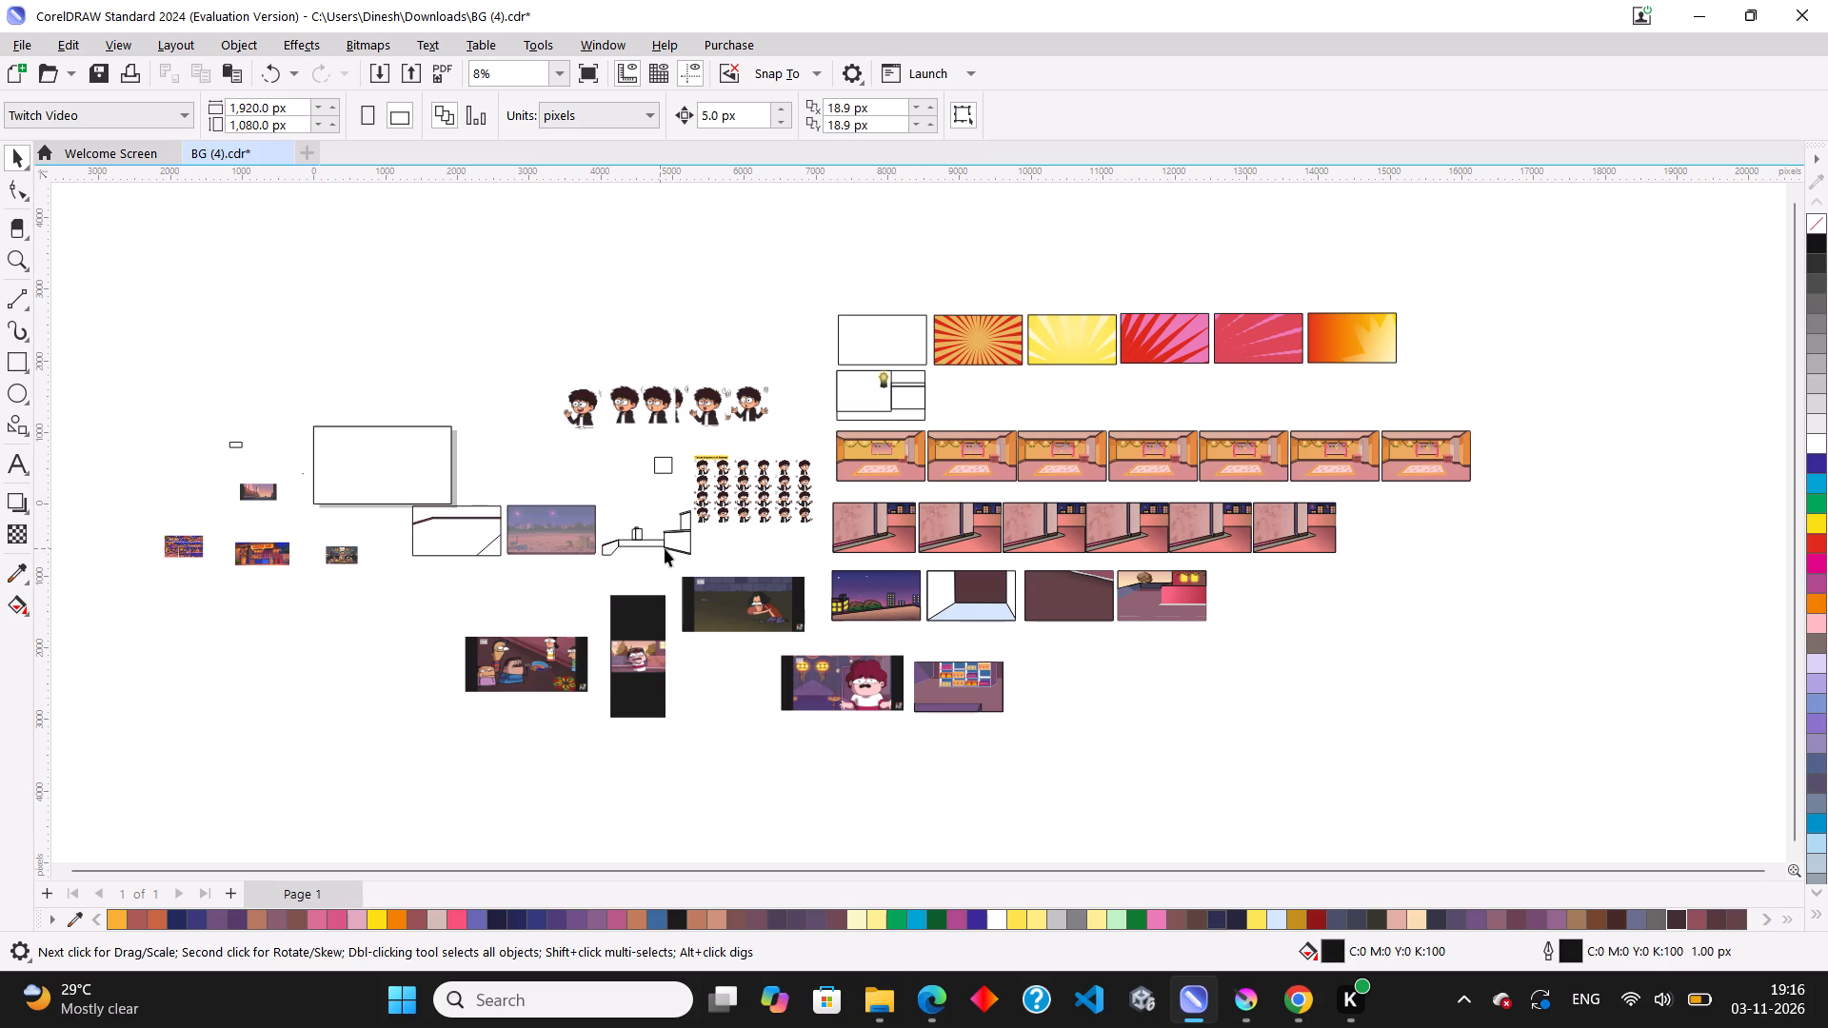
{"action": "scroll", "coordinate": [646, 537], "scroll_direction": "up", "scroll_amount": 5}
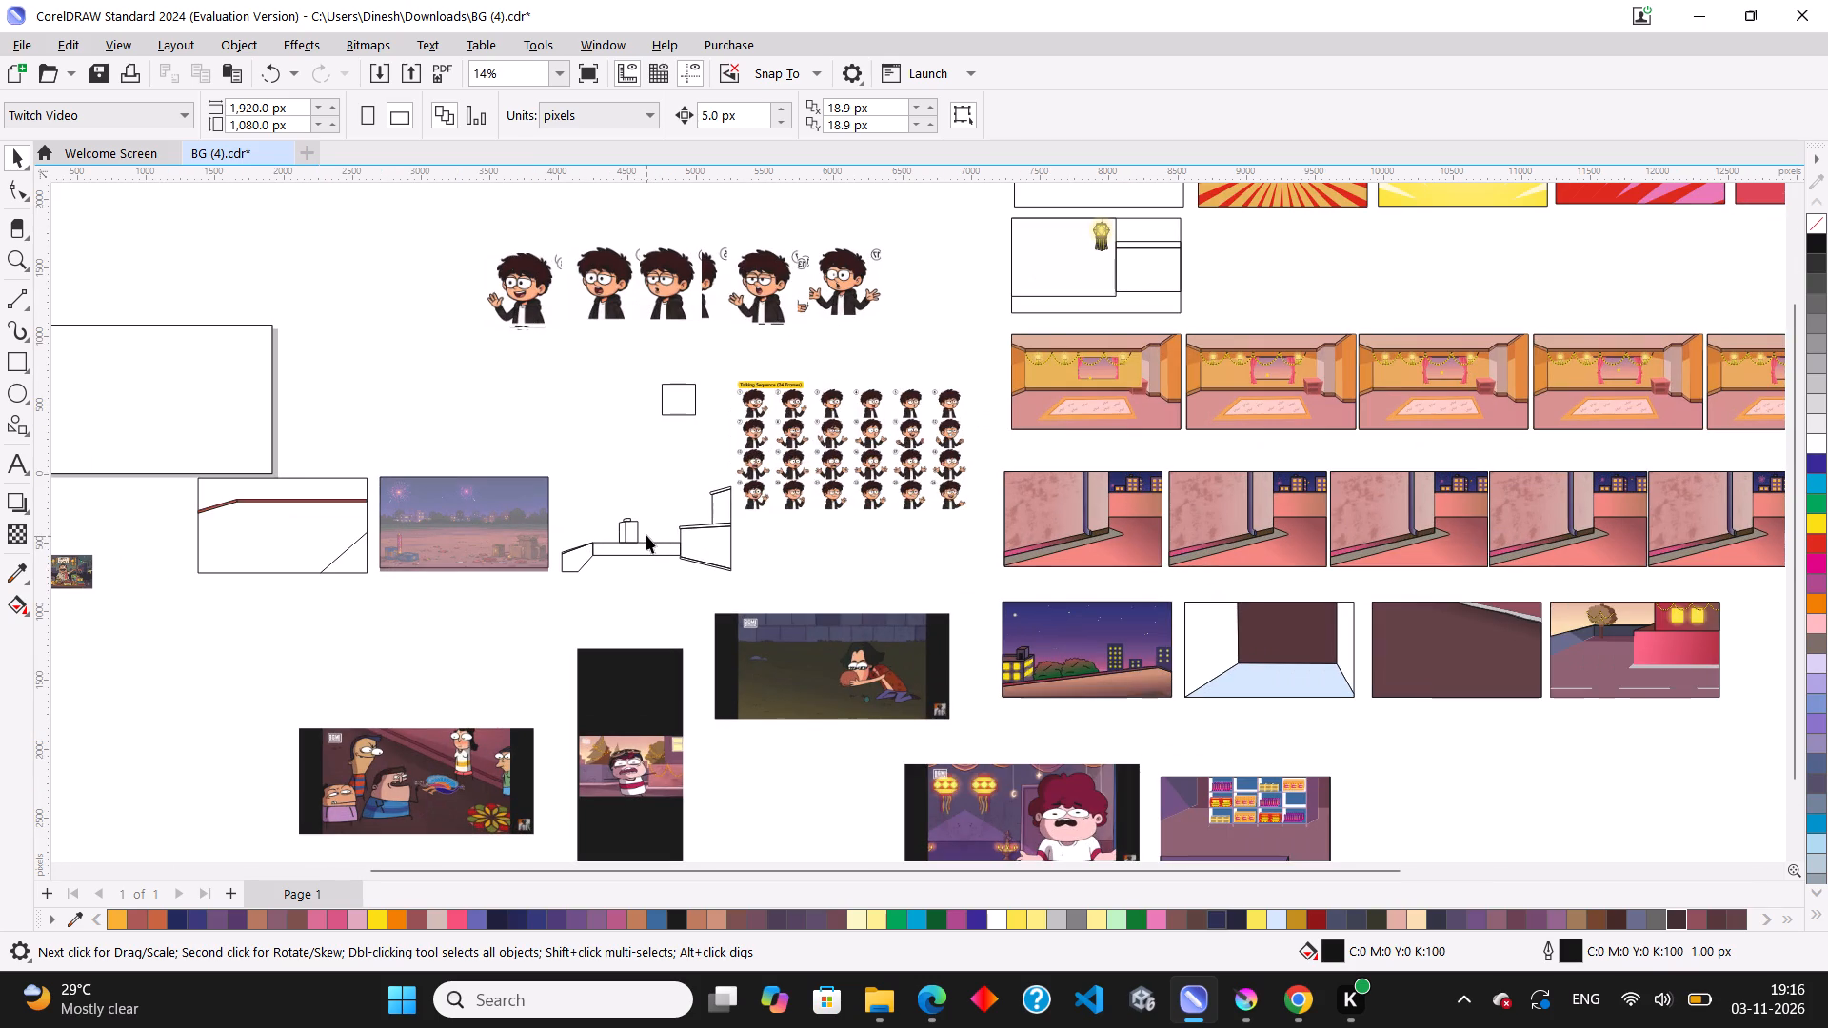
{"action": "scroll", "coordinate": [646, 535], "scroll_direction": "down", "scroll_amount": 3}
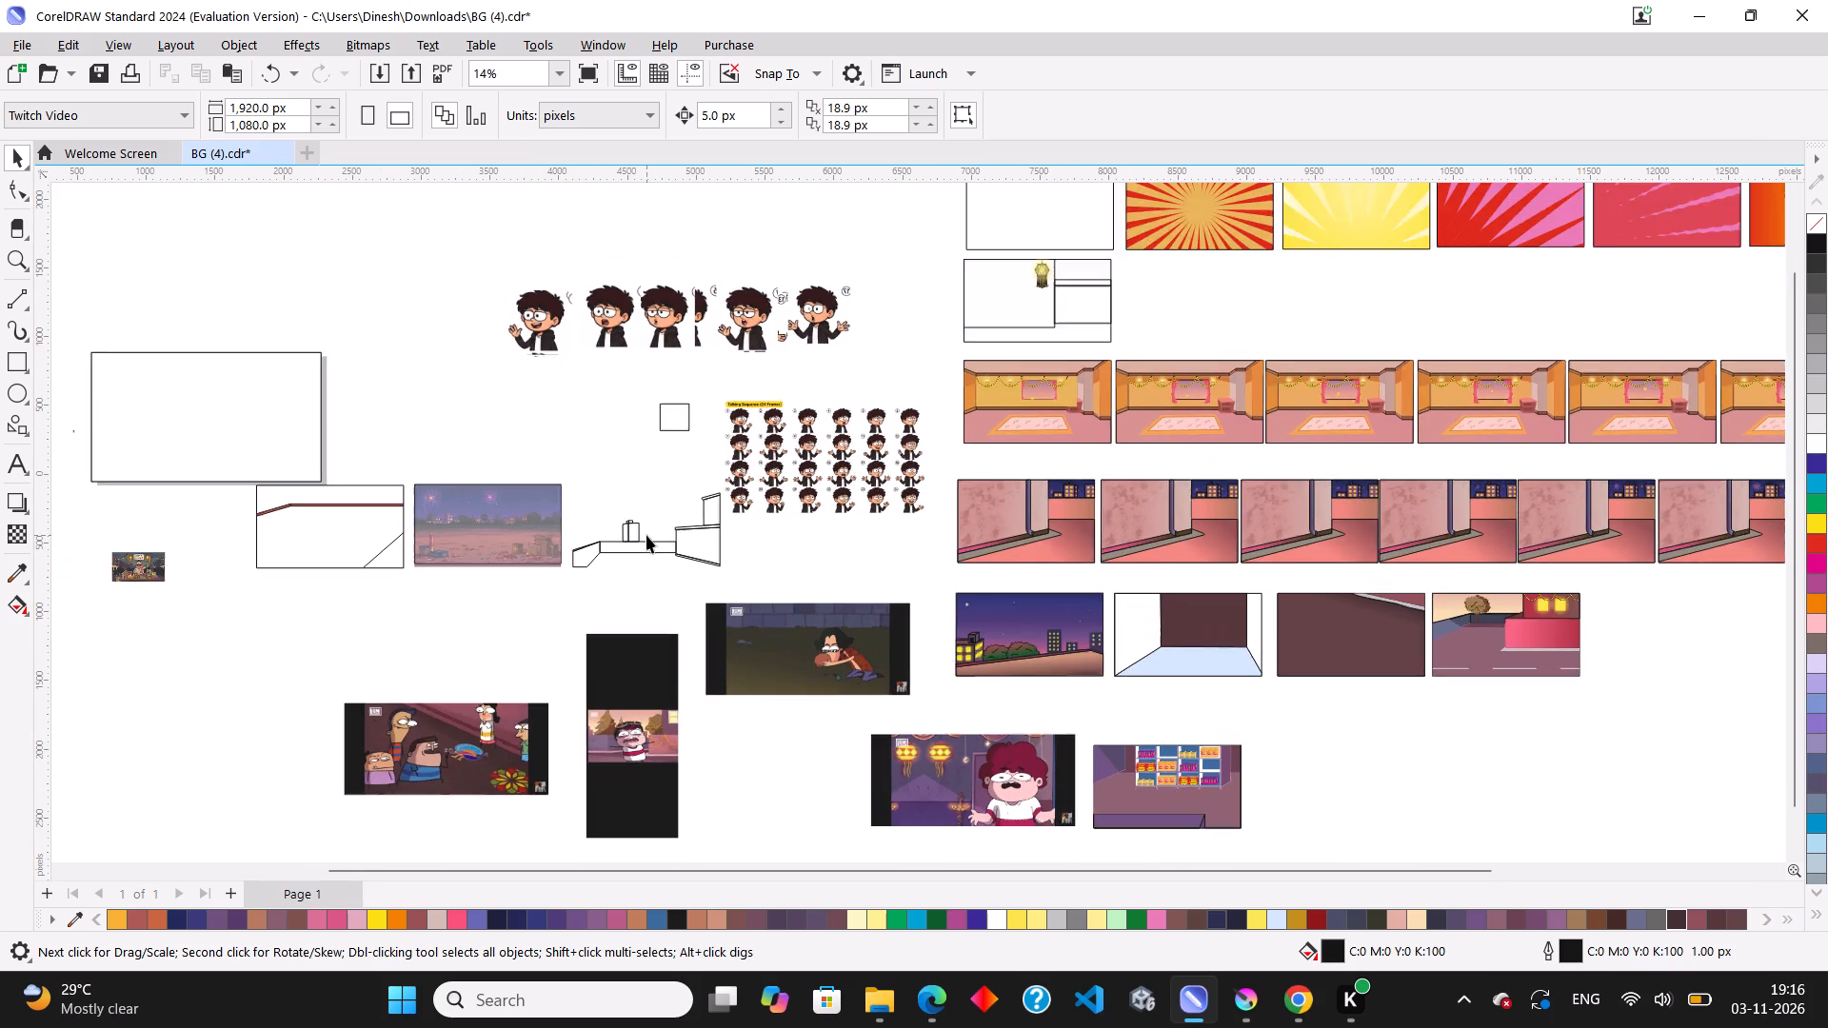
{"action": "scroll", "coordinate": [646, 535], "scroll_direction": "down", "scroll_amount": 1}
{"action": "scroll", "coordinate": [917, 721], "scroll_direction": "up", "scroll_amount": 4}
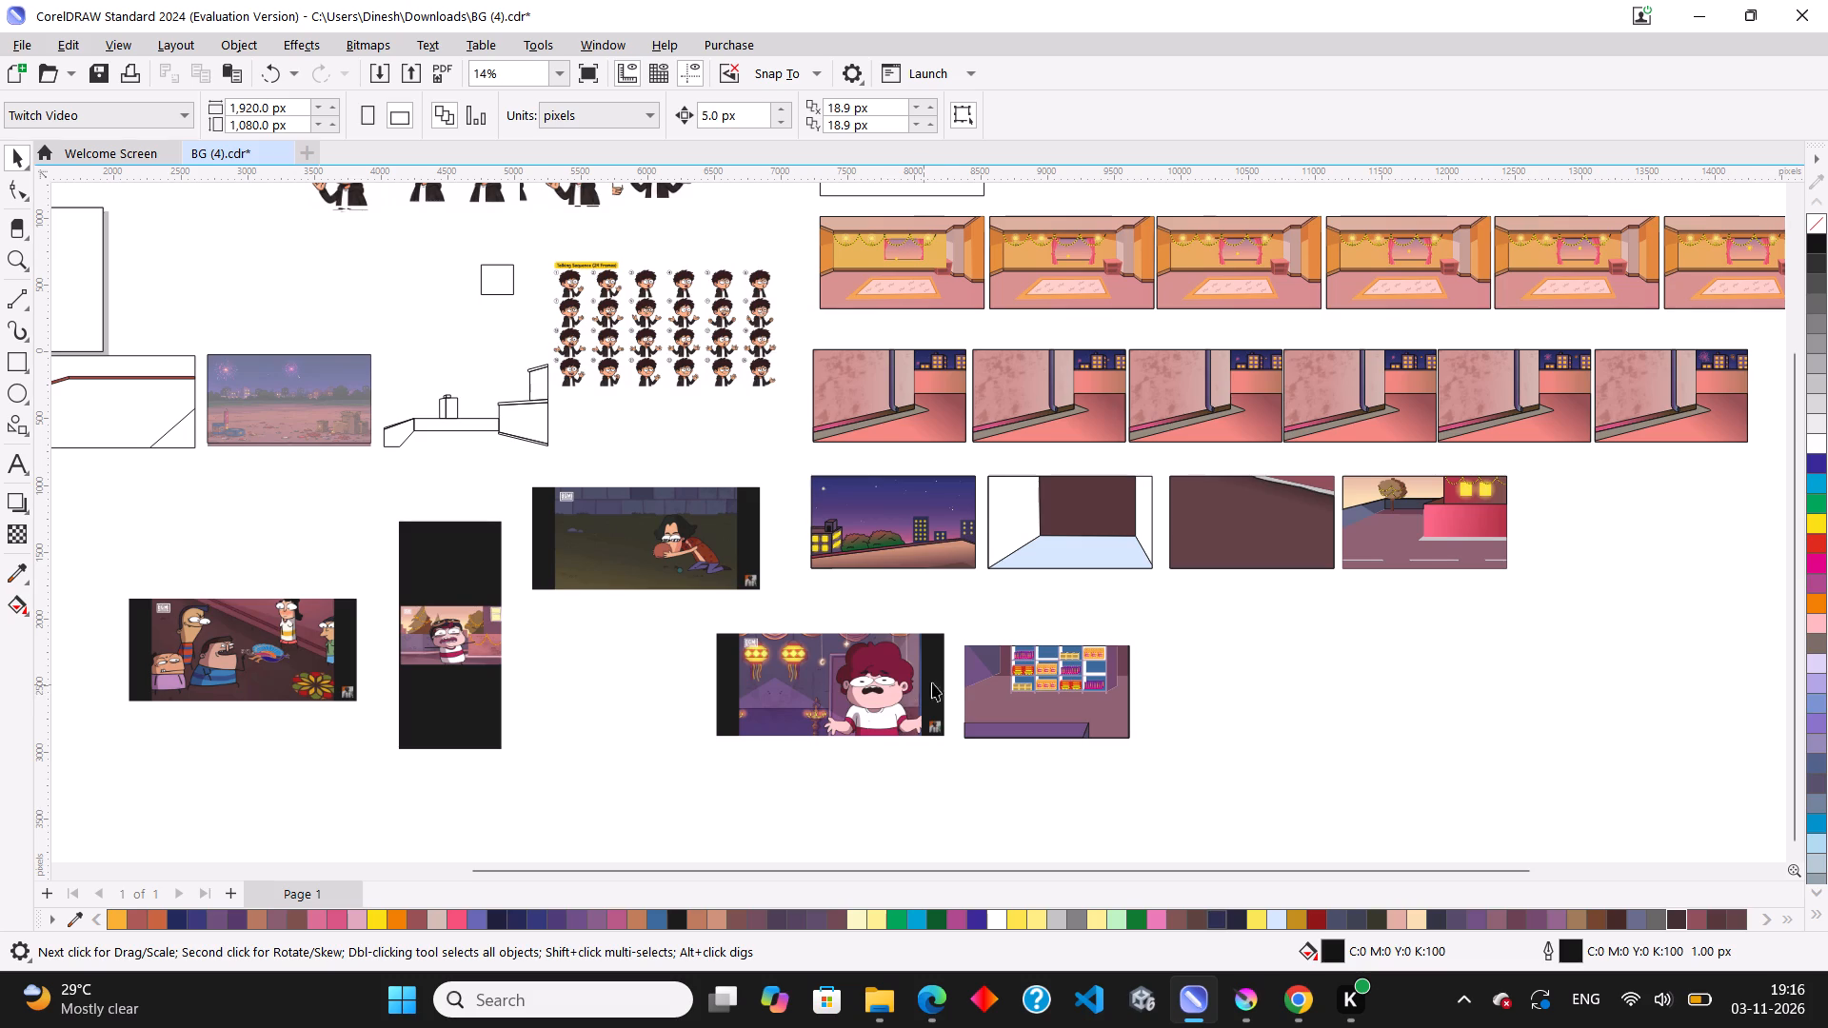
{"action": "scroll", "coordinate": [957, 682], "scroll_direction": "down", "scroll_amount": 5}
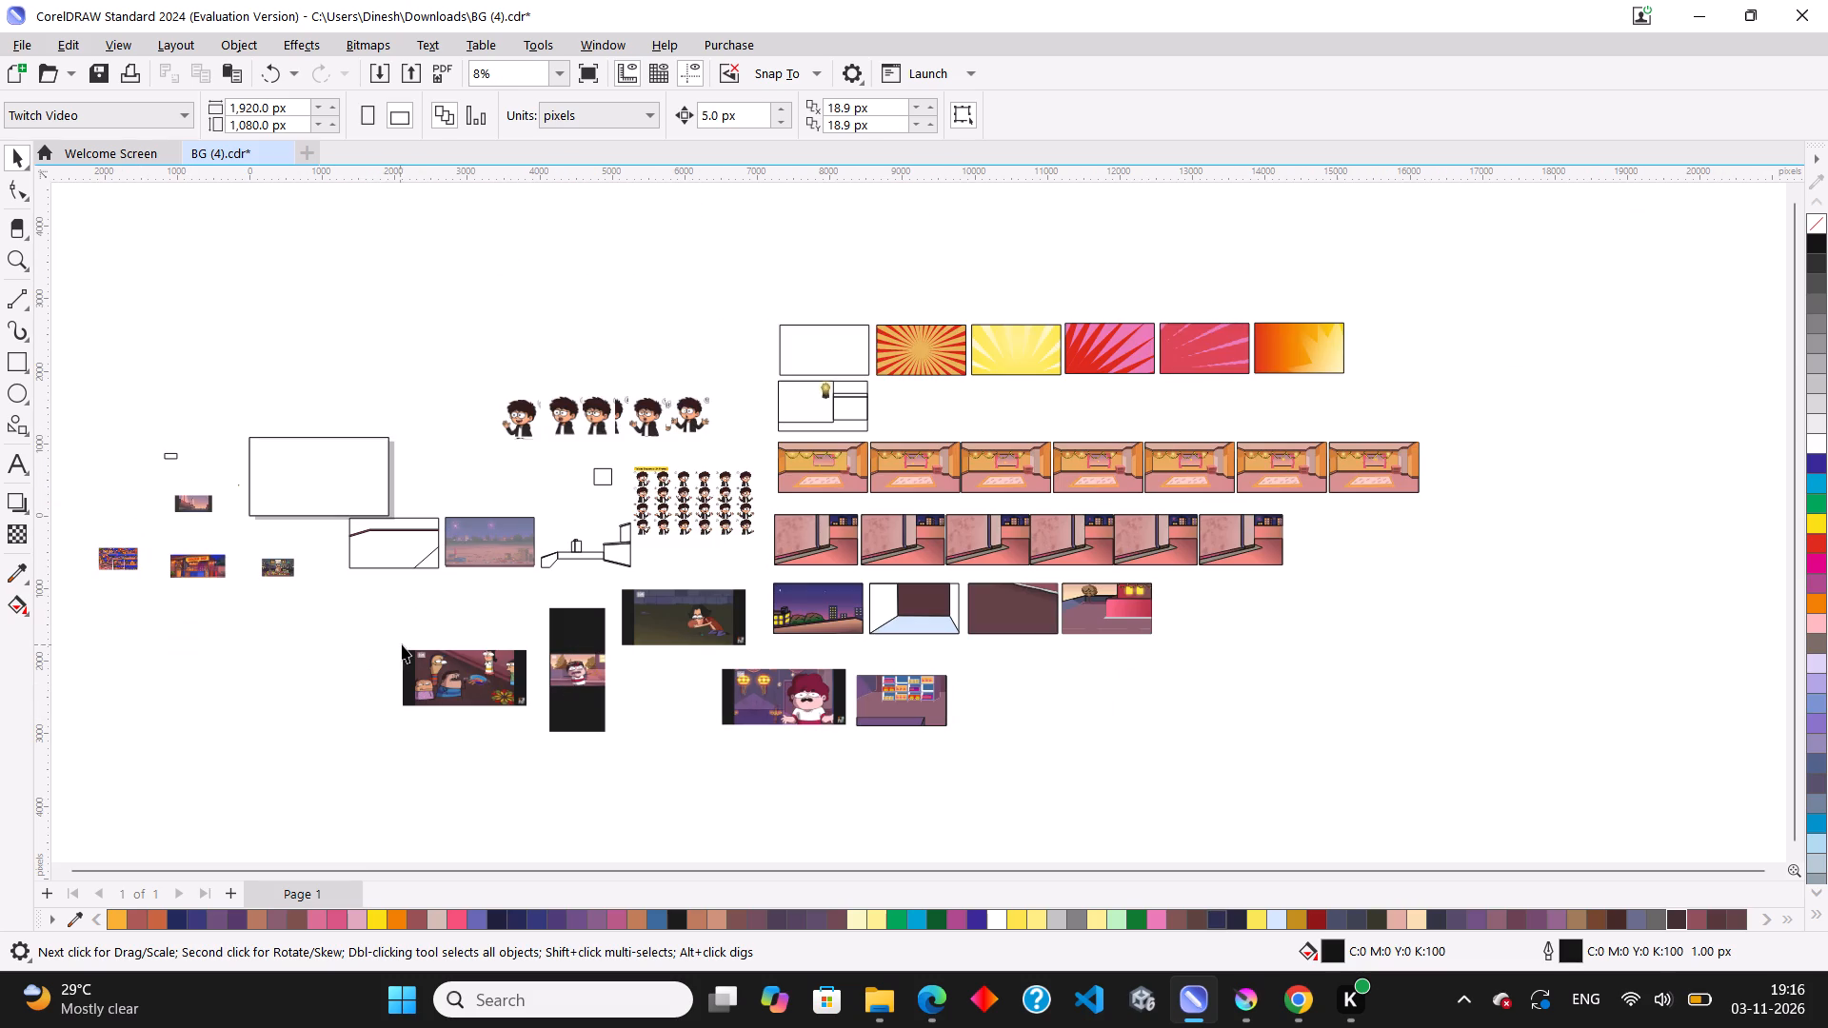
{"action": "scroll", "coordinate": [221, 564], "scroll_direction": "up", "scroll_amount": 7}
{"action": "scroll", "coordinate": [312, 584], "scroll_direction": "up", "scroll_amount": 3}
{"action": "scroll", "coordinate": [474, 584], "scroll_direction": "up", "scroll_amount": 3}
{"action": "scroll", "coordinate": [474, 584], "scroll_direction": "down", "scroll_amount": 2}
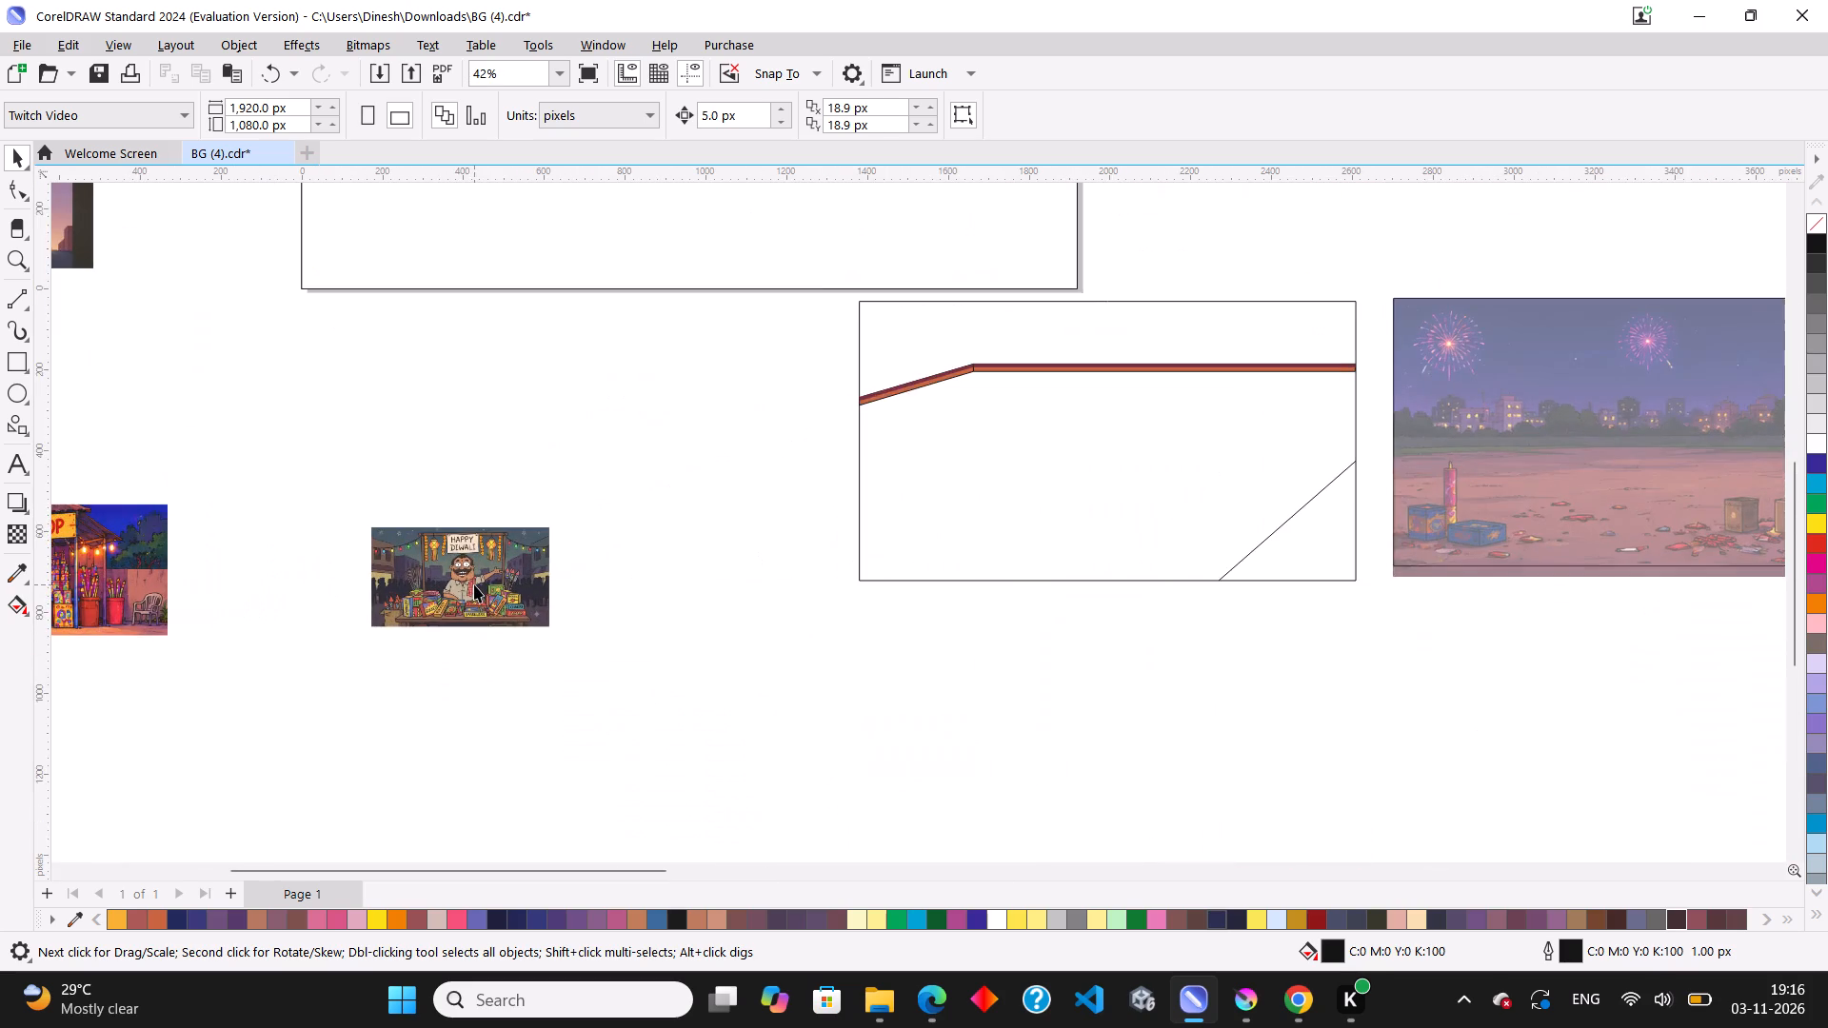
{"action": "scroll", "coordinate": [474, 584], "scroll_direction": "down", "scroll_amount": 7}
{"action": "scroll", "coordinate": [784, 827], "scroll_direction": "up", "scroll_amount": 4}
{"action": "scroll", "coordinate": [892, 814], "scroll_direction": "up", "scroll_amount": 3}
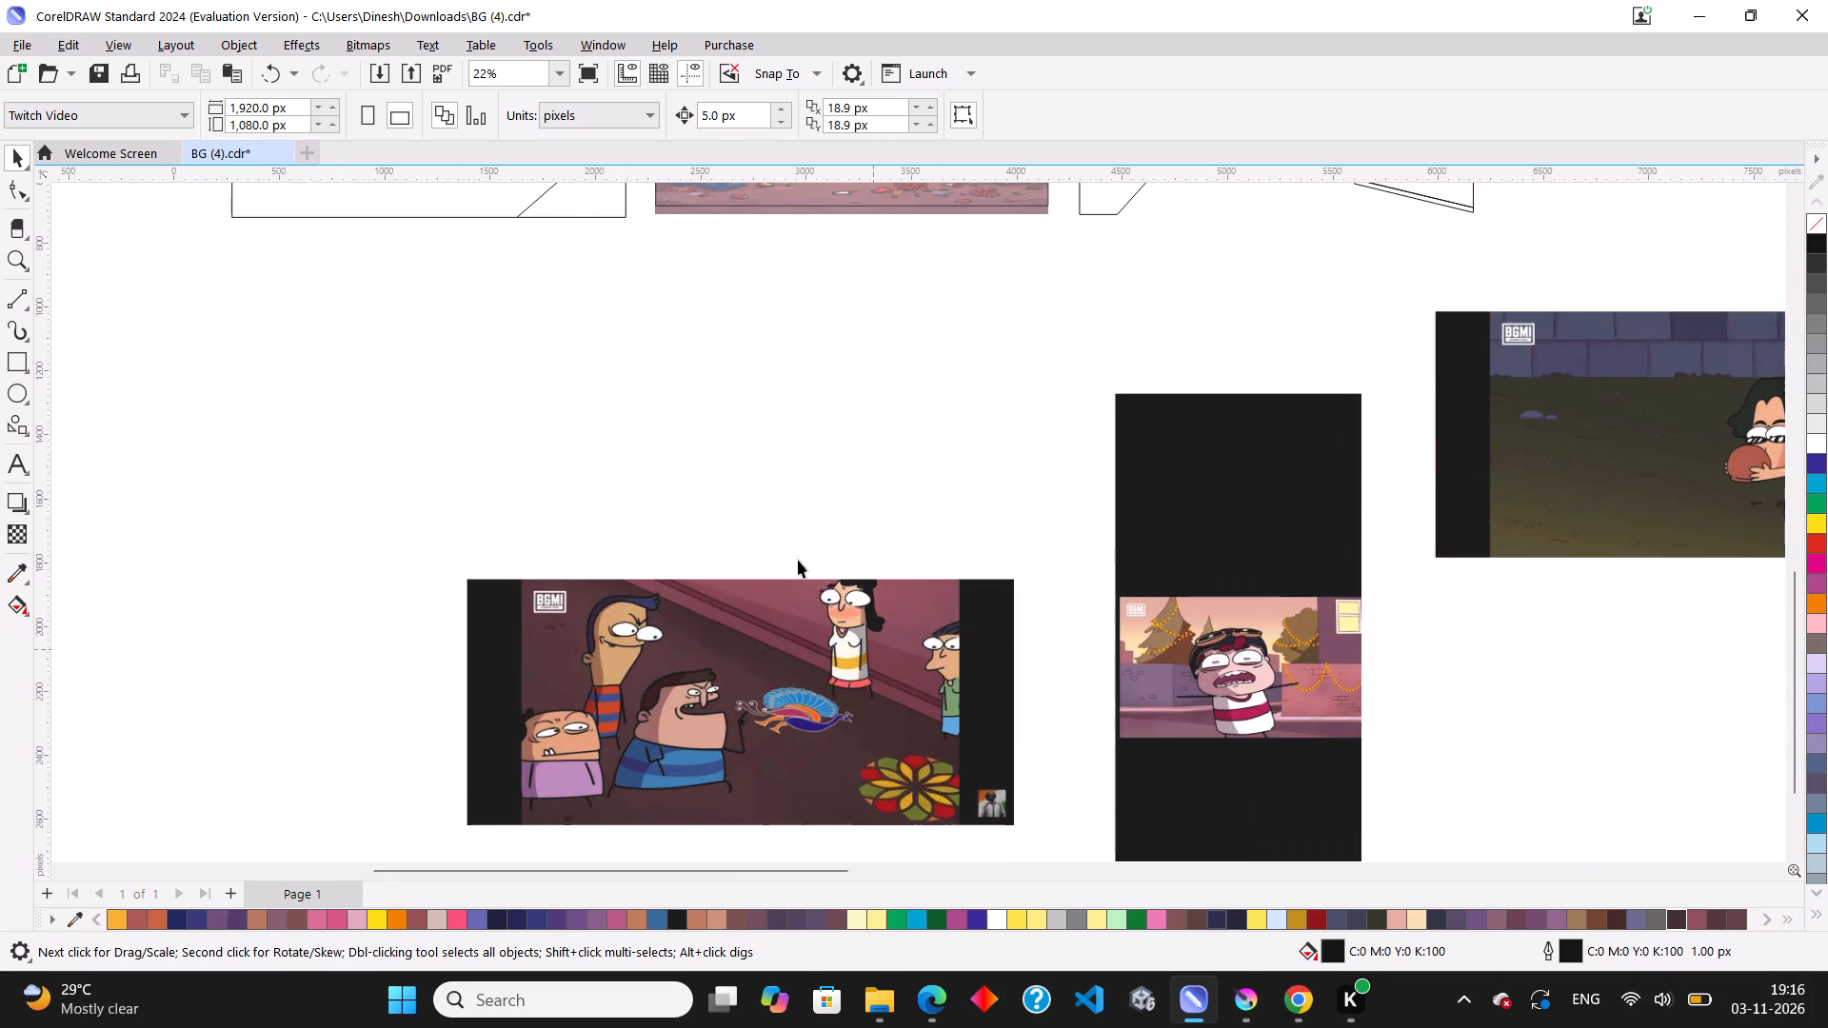
{"action": "scroll", "coordinate": [718, 521], "scroll_direction": "down", "scroll_amount": 4}
{"action": "scroll", "coordinate": [1128, 686], "scroll_direction": "up", "scroll_amount": 3}
{"action": "scroll", "coordinate": [1129, 684], "scroll_direction": "down", "scroll_amount": 10}
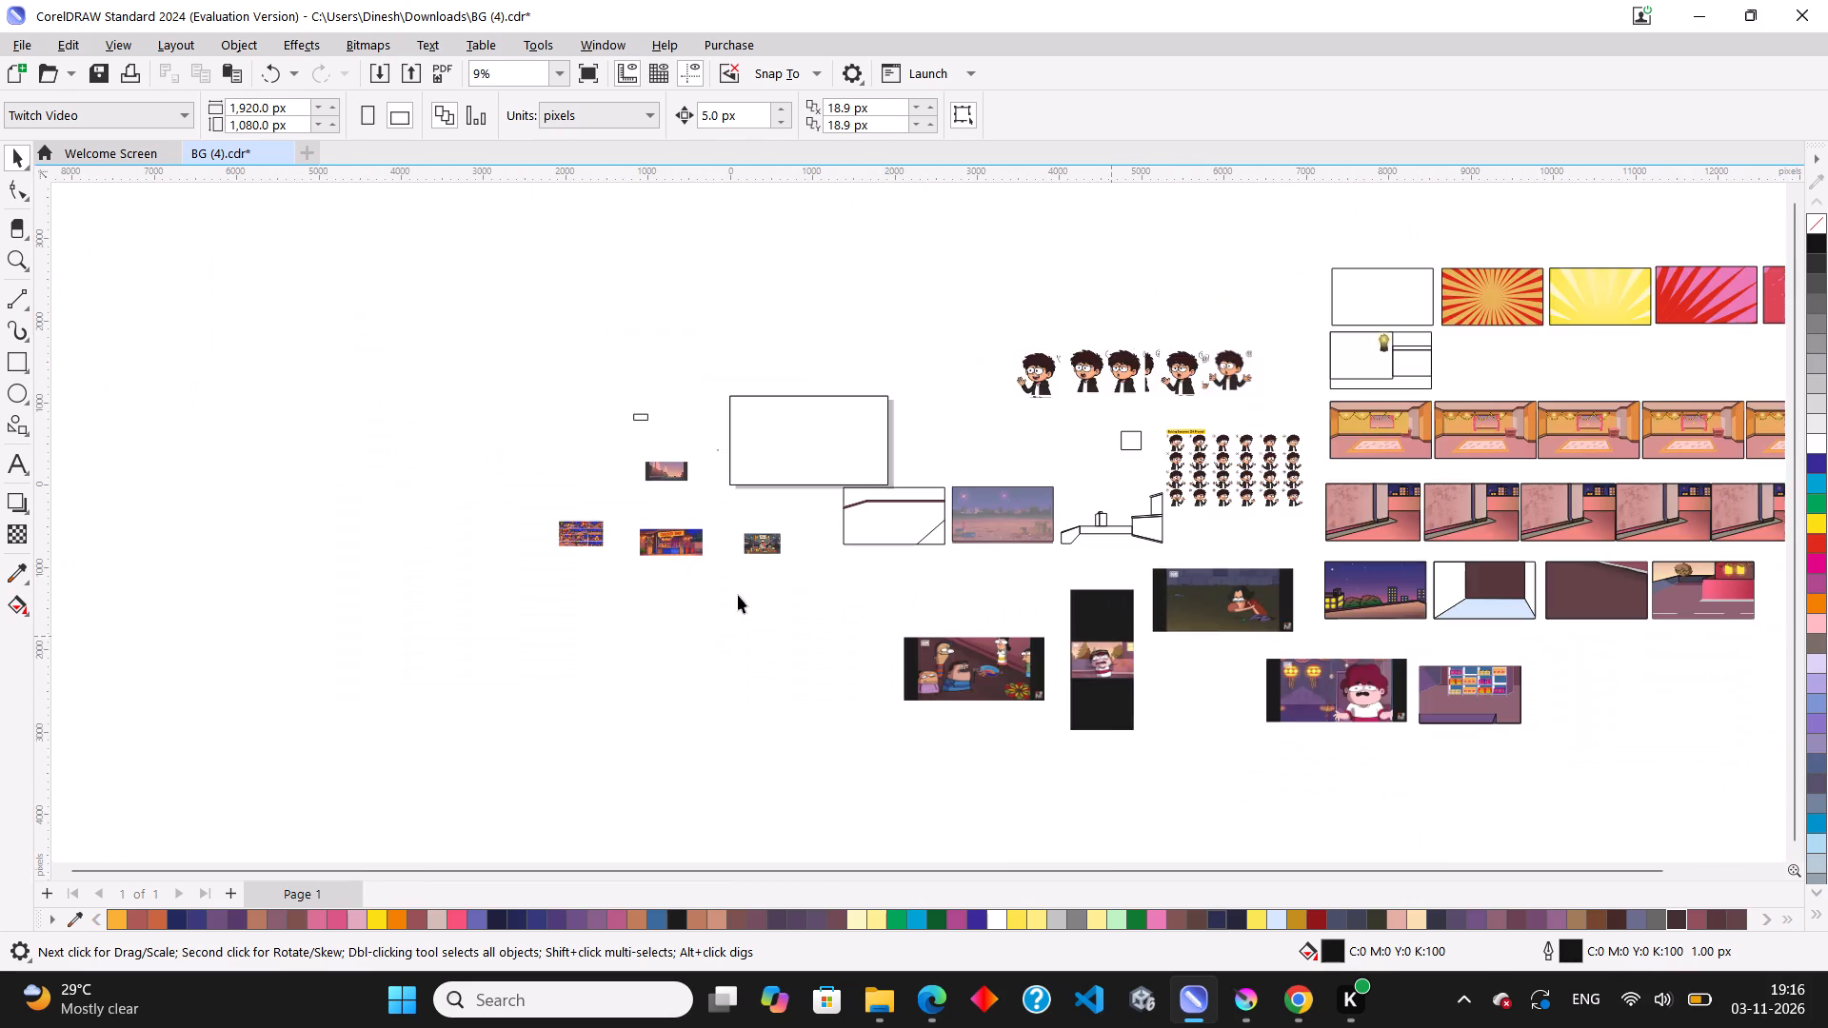
{"action": "scroll", "coordinate": [514, 578], "scroll_direction": "up", "scroll_amount": 4}
{"action": "scroll", "coordinate": [599, 504], "scroll_direction": "up", "scroll_amount": 3}
{"action": "scroll", "coordinate": [864, 339], "scroll_direction": "up", "scroll_amount": 9}
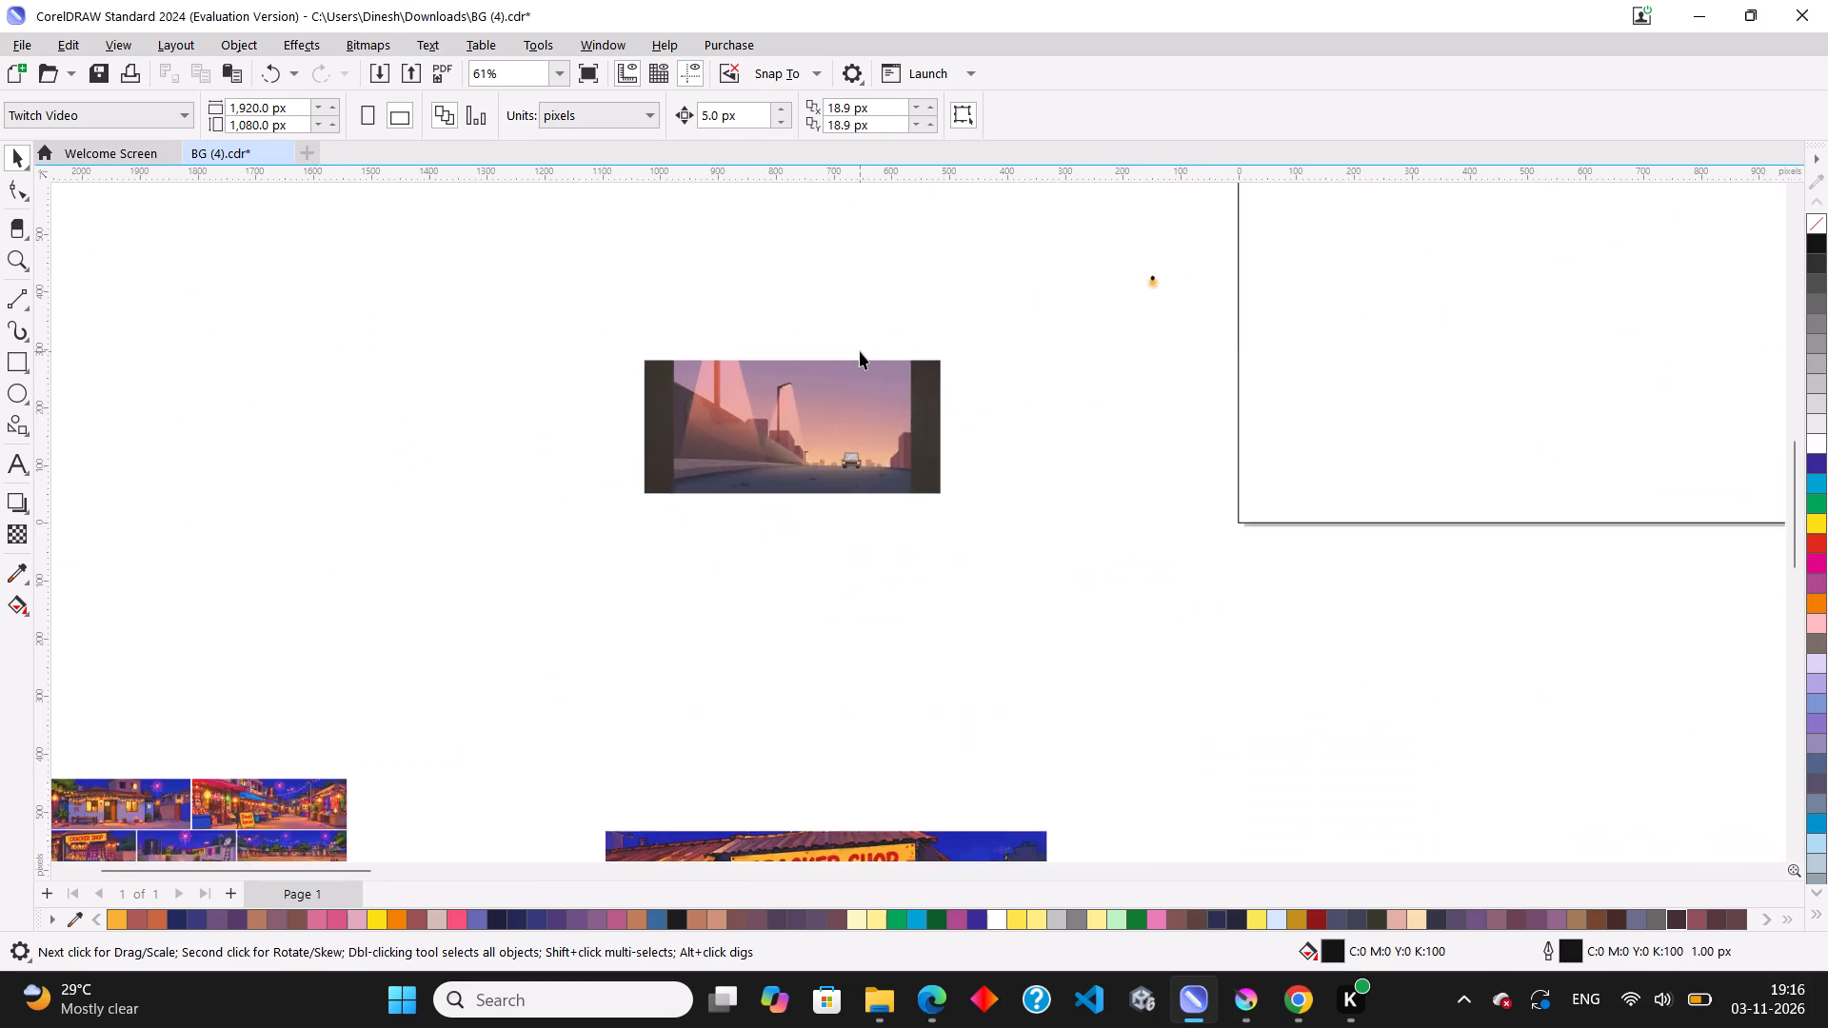
{"action": "scroll", "coordinate": [860, 351], "scroll_direction": "up", "scroll_amount": 2}
{"action": "scroll", "coordinate": [754, 453], "scroll_direction": "up", "scroll_amount": 7}
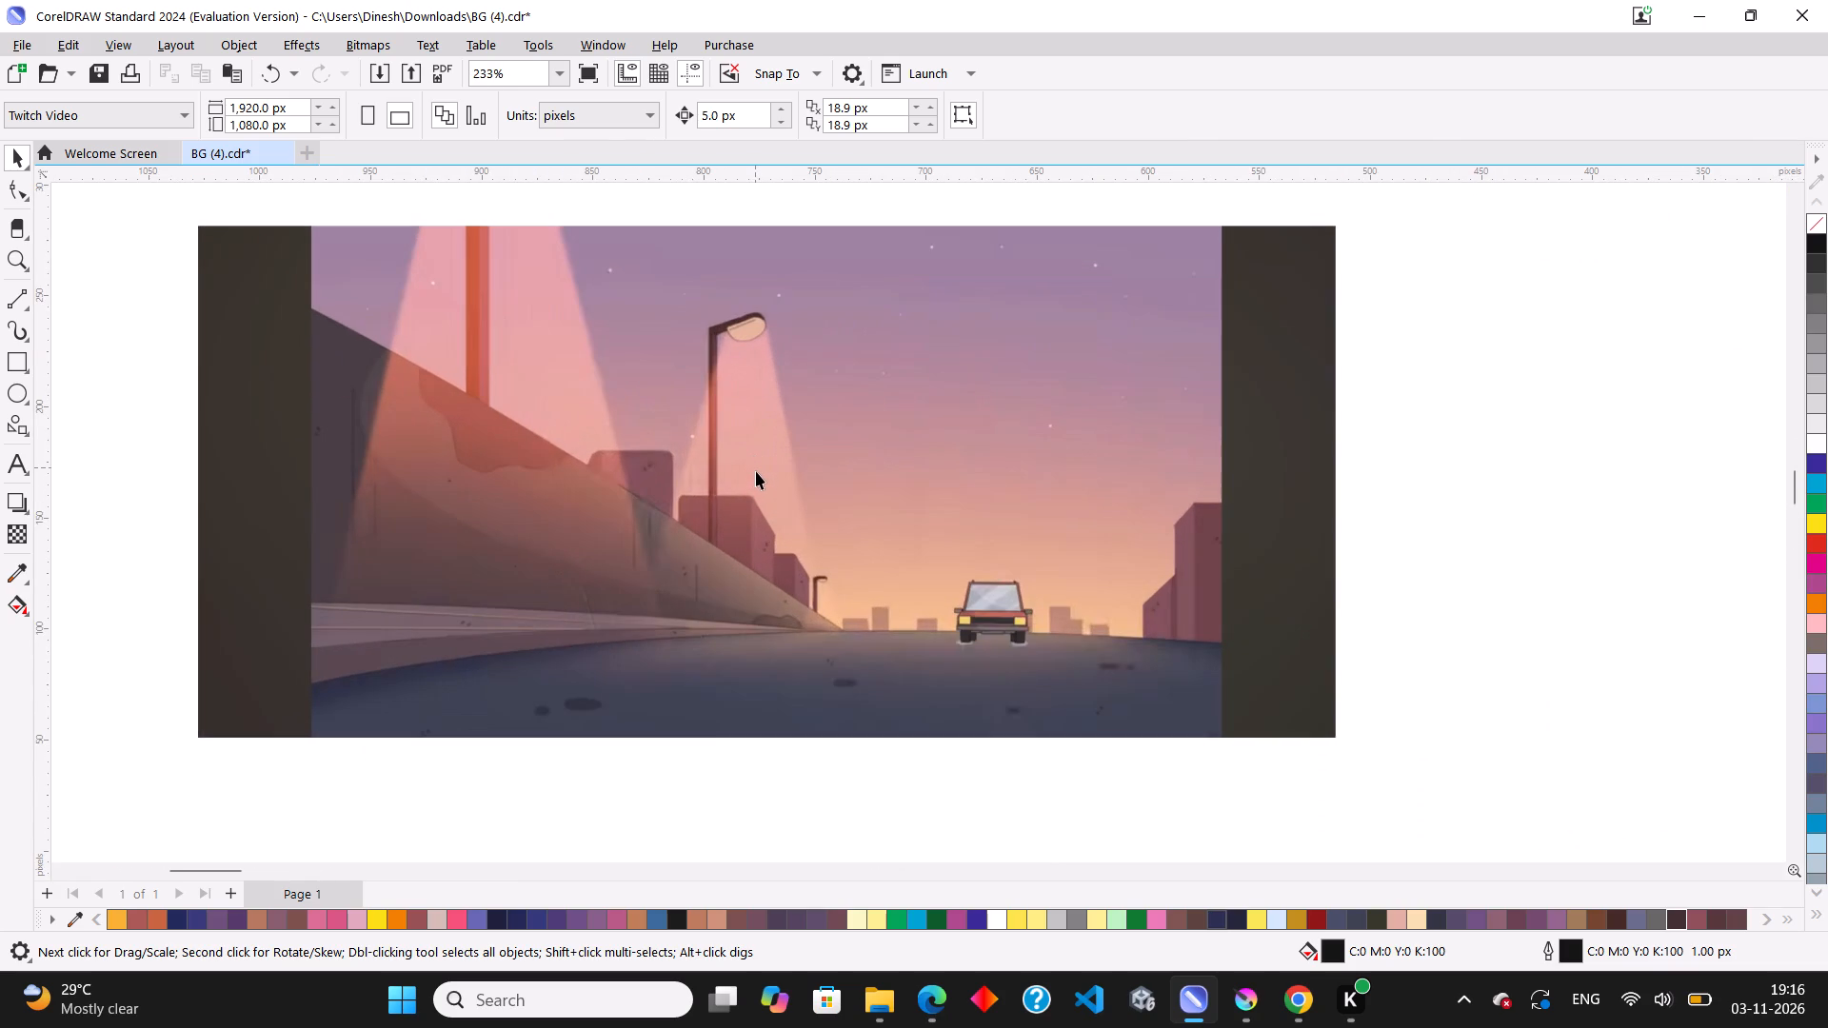
Move the sunset road reference image across the canvas to the empty area below the row of street scenes.
{"action": "scroll", "coordinate": [629, 484], "scroll_direction": "down", "scroll_amount": 2}
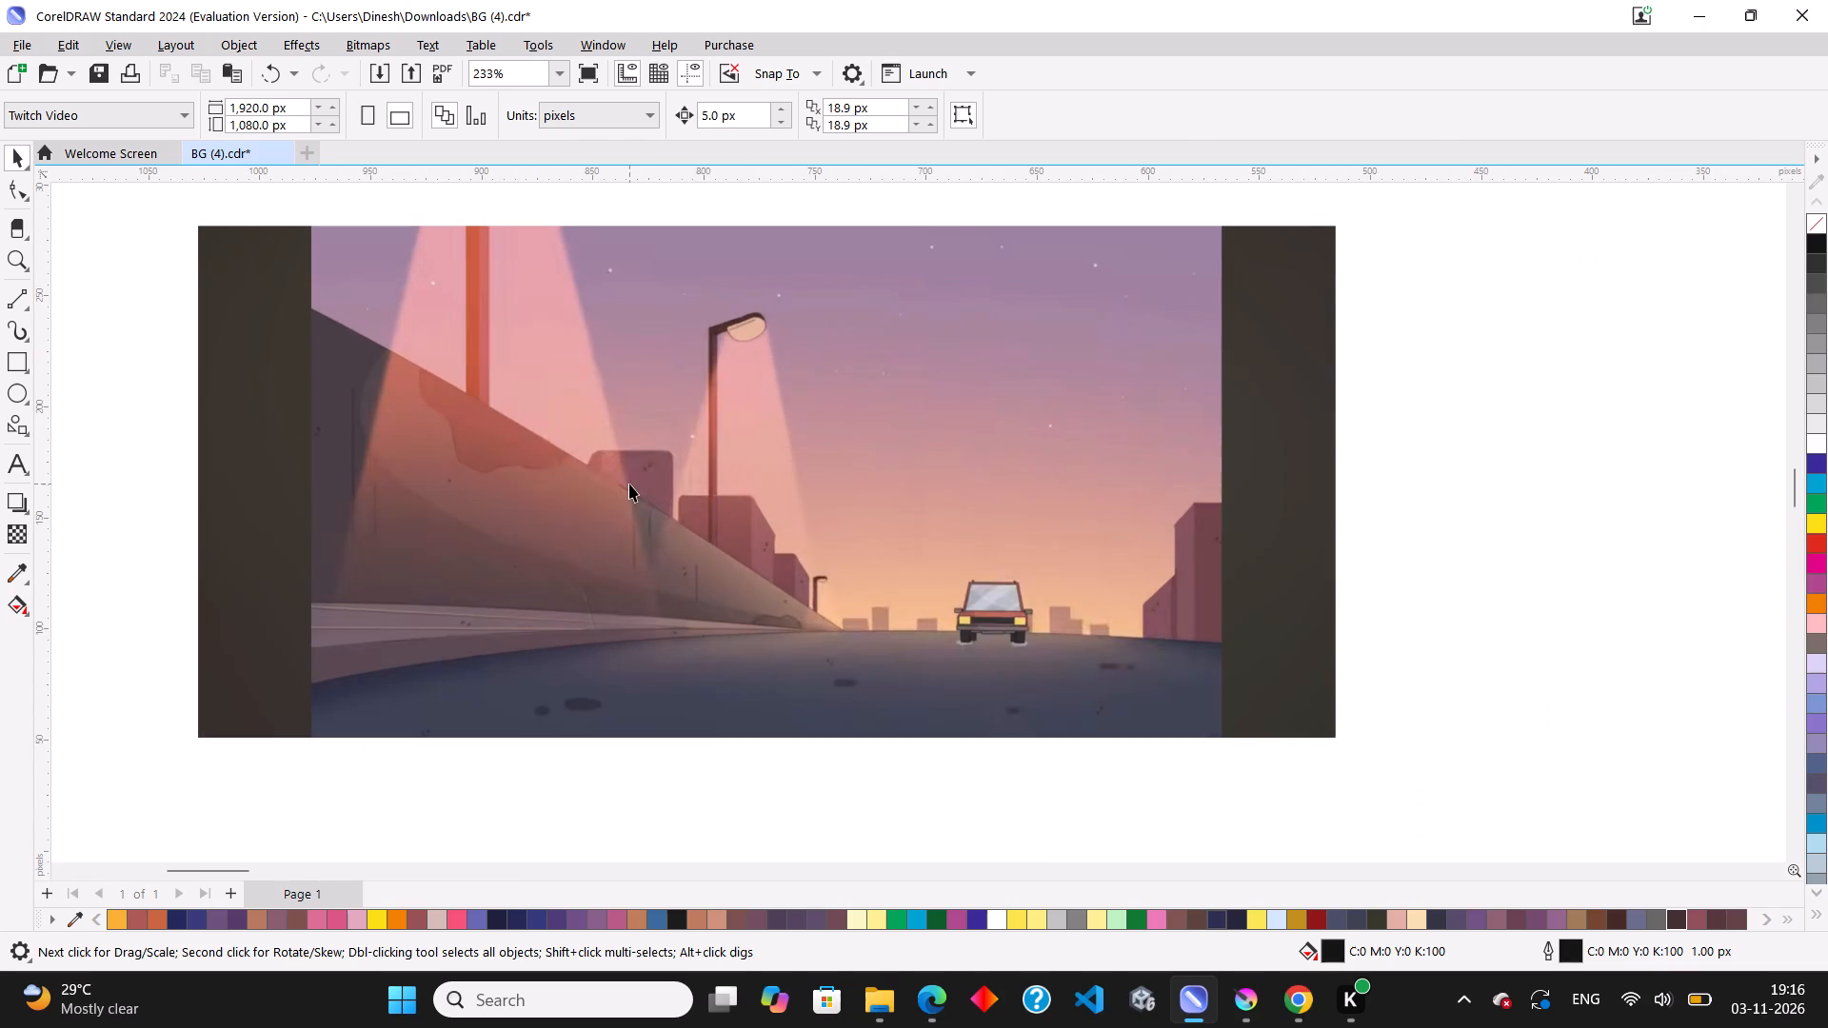
{"action": "scroll", "coordinate": [629, 484], "scroll_direction": "down", "scroll_amount": 14}
{"action": "left_click", "coordinate": [627, 486]}
{"action": "scroll", "coordinate": [627, 486], "scroll_direction": "down", "scroll_amount": 7}
{"action": "left_click_drag", "start_coordinate": [627, 486], "coordinate": [816, 702]}
{"action": "scroll", "coordinate": [750, 622], "scroll_direction": "down", "scroll_amount": 9}
{"action": "left_click_drag", "start_coordinate": [780, 645], "coordinate": [1188, 714]}
{"action": "scroll", "coordinate": [1186, 711], "scroll_direction": "up", "scroll_amount": 13}
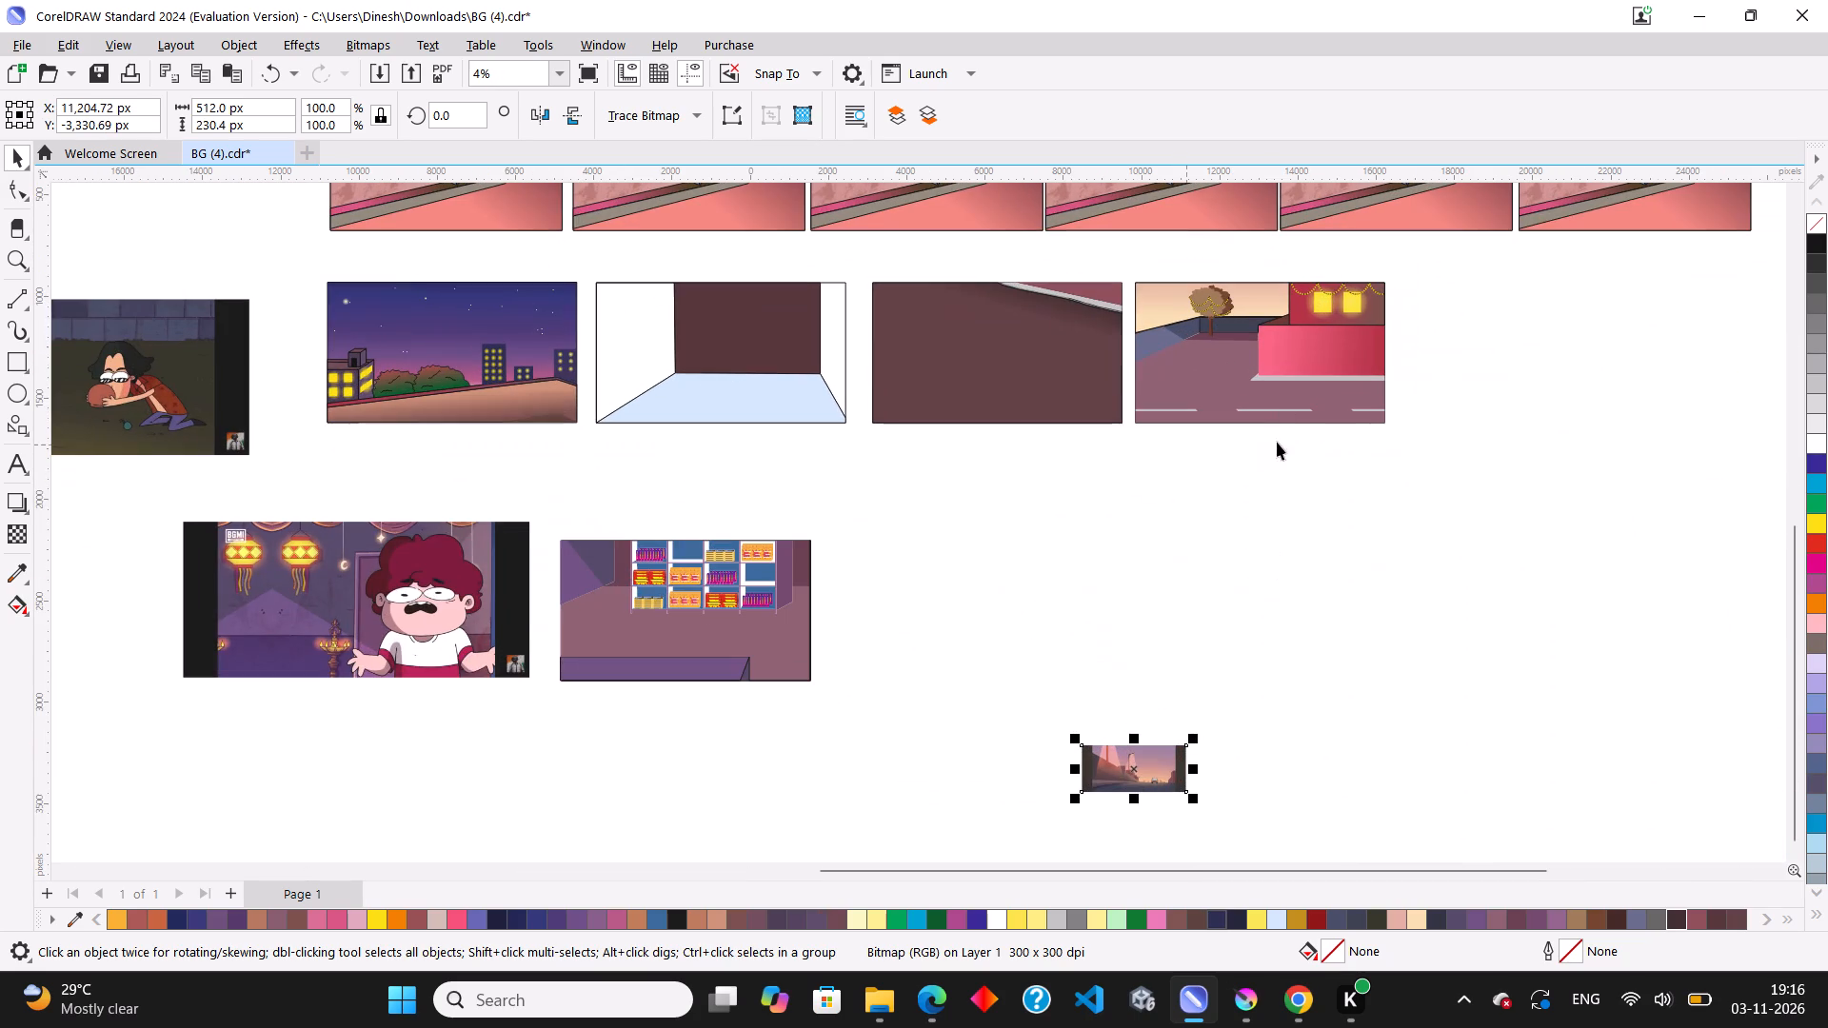
Copy the rectangular frame of the white room scene and place the empty copy beside the decorated street scene.
{"action": "left_click", "coordinate": [1264, 376]}
{"action": "left_click", "coordinate": [961, 374]}
{"action": "left_click_drag", "start_coordinate": [961, 374], "coordinate": [1508, 378]}
{"action": "left_click", "coordinate": [22, 164]}
{"action": "left_click", "coordinate": [615, 366]}
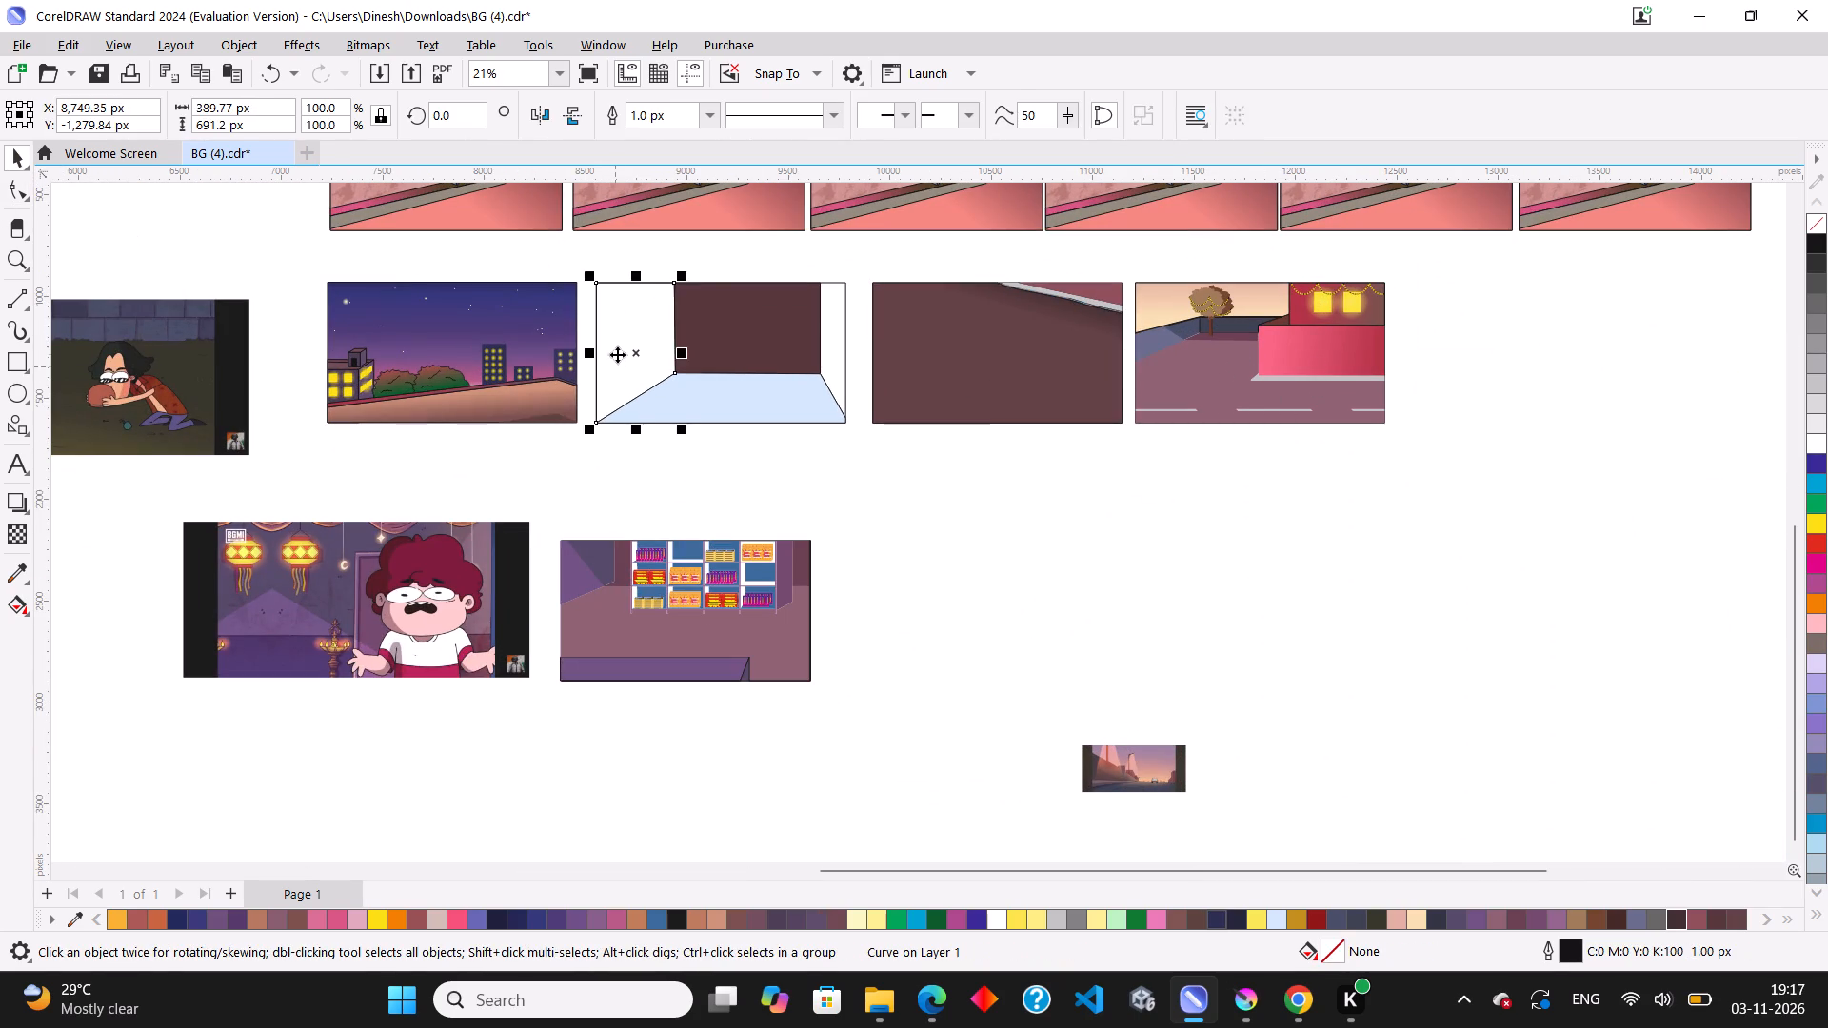
{"action": "left_click", "coordinate": [617, 354]}
{"action": "left_click", "coordinate": [793, 344]}
{"action": "left_click", "coordinate": [841, 347]}
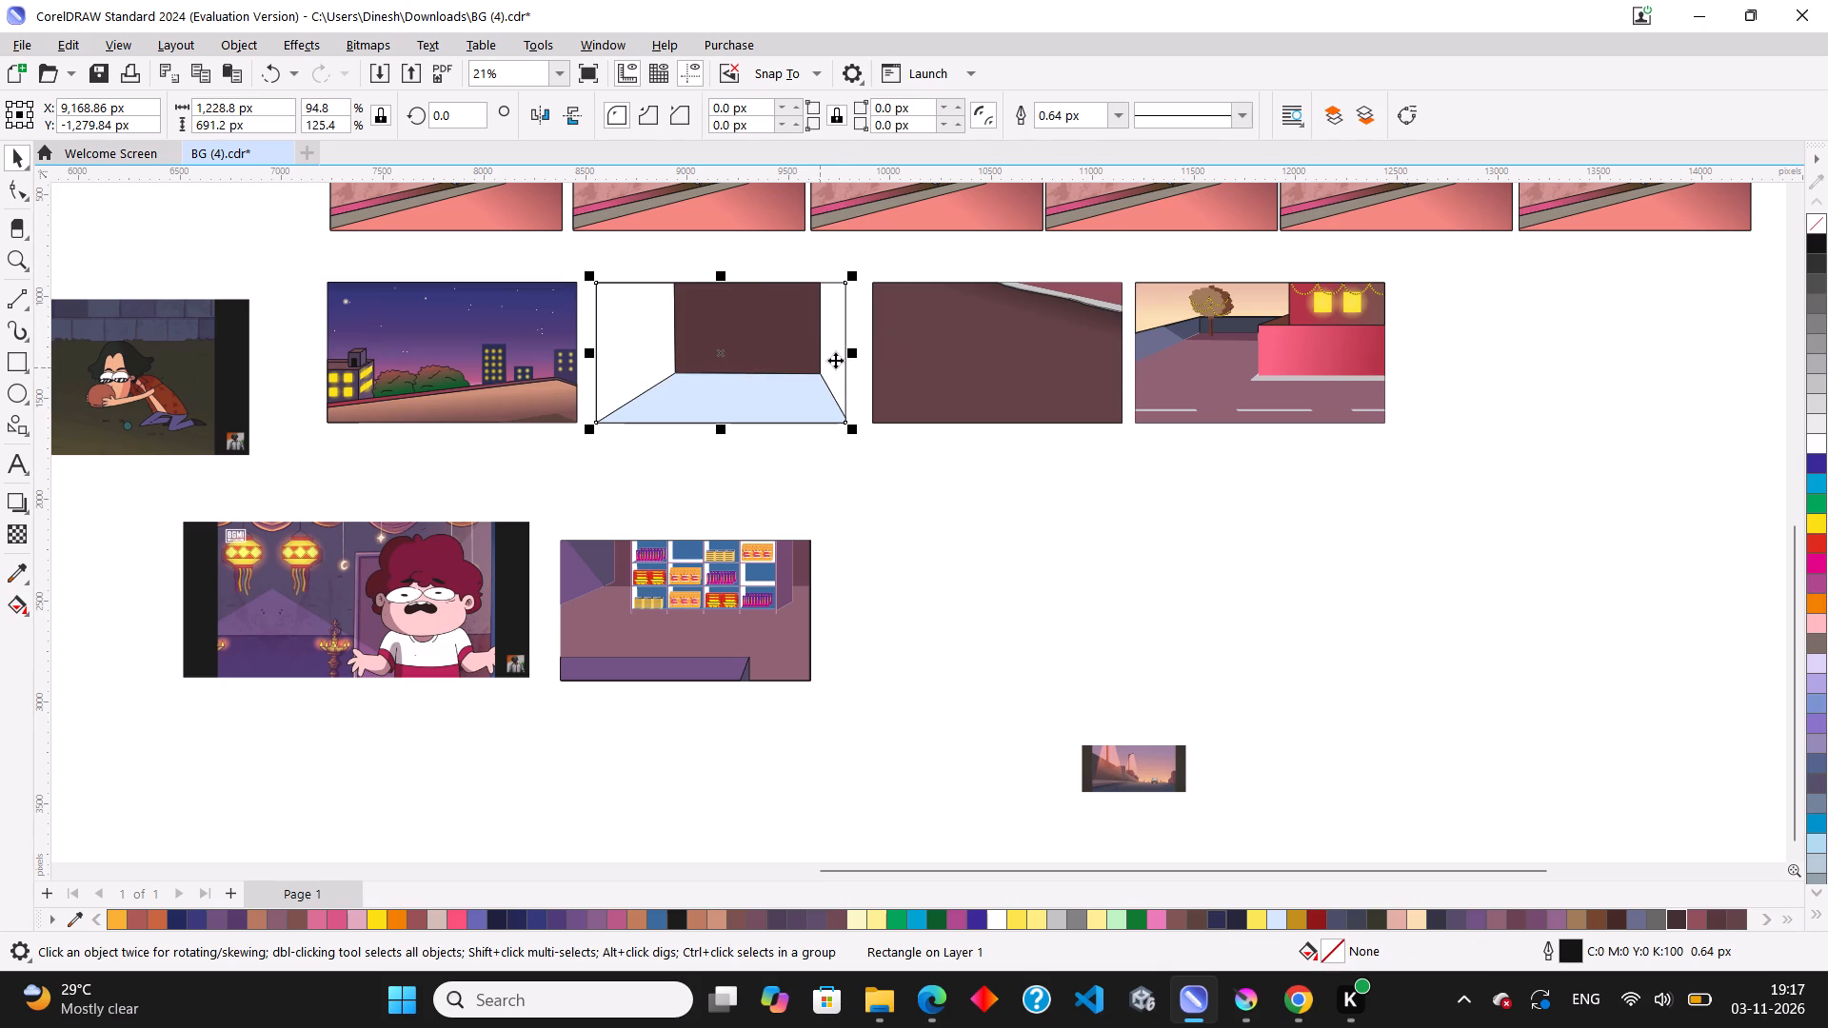
{"action": "left_click_drag", "start_coordinate": [836, 360], "coordinate": [1644, 358]}
{"action": "right_click", "coordinate": [1644, 358]}
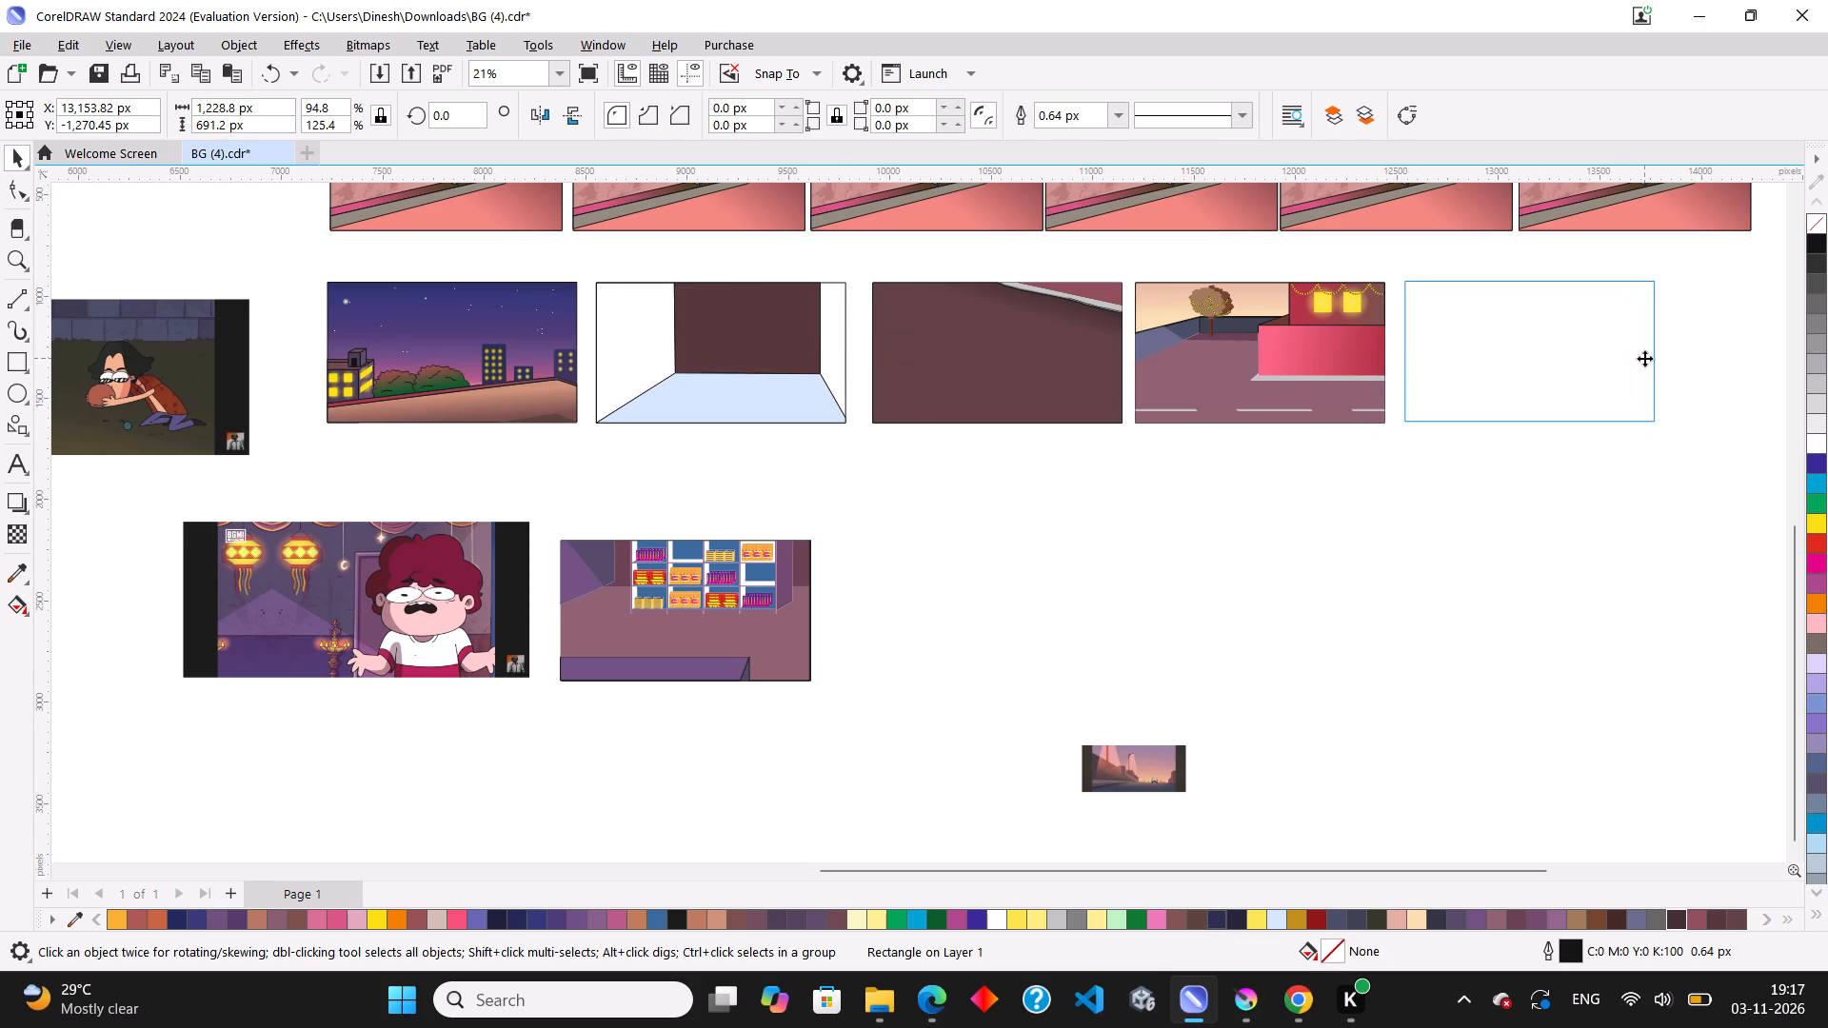
Position the sunset road reference image just below the new empty frame.
{"action": "left_click", "coordinate": [1163, 768]}
{"action": "left_click_drag", "start_coordinate": [1148, 768], "coordinate": [1488, 495]}
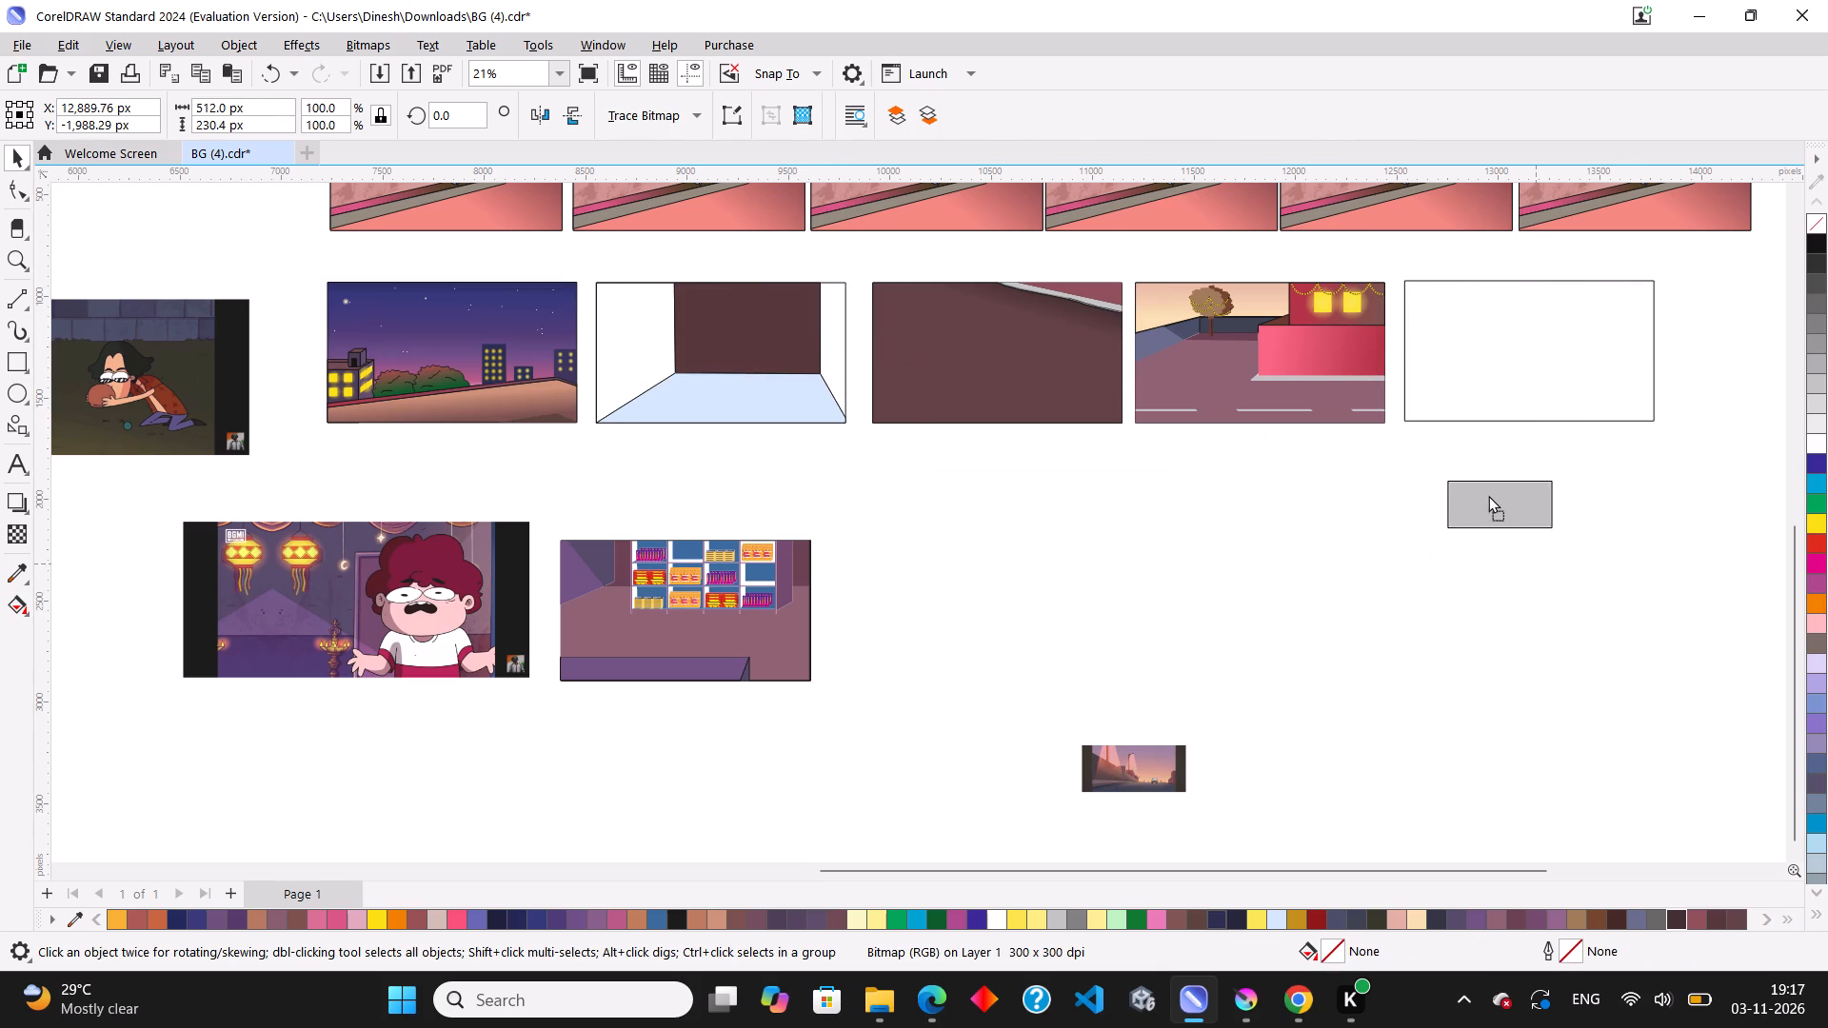
{"action": "left_click_drag", "start_coordinate": [1488, 495], "coordinate": [1487, 495]}
{"action": "scroll", "coordinate": [1596, 352], "scroll_direction": "up", "scroll_amount": 6}
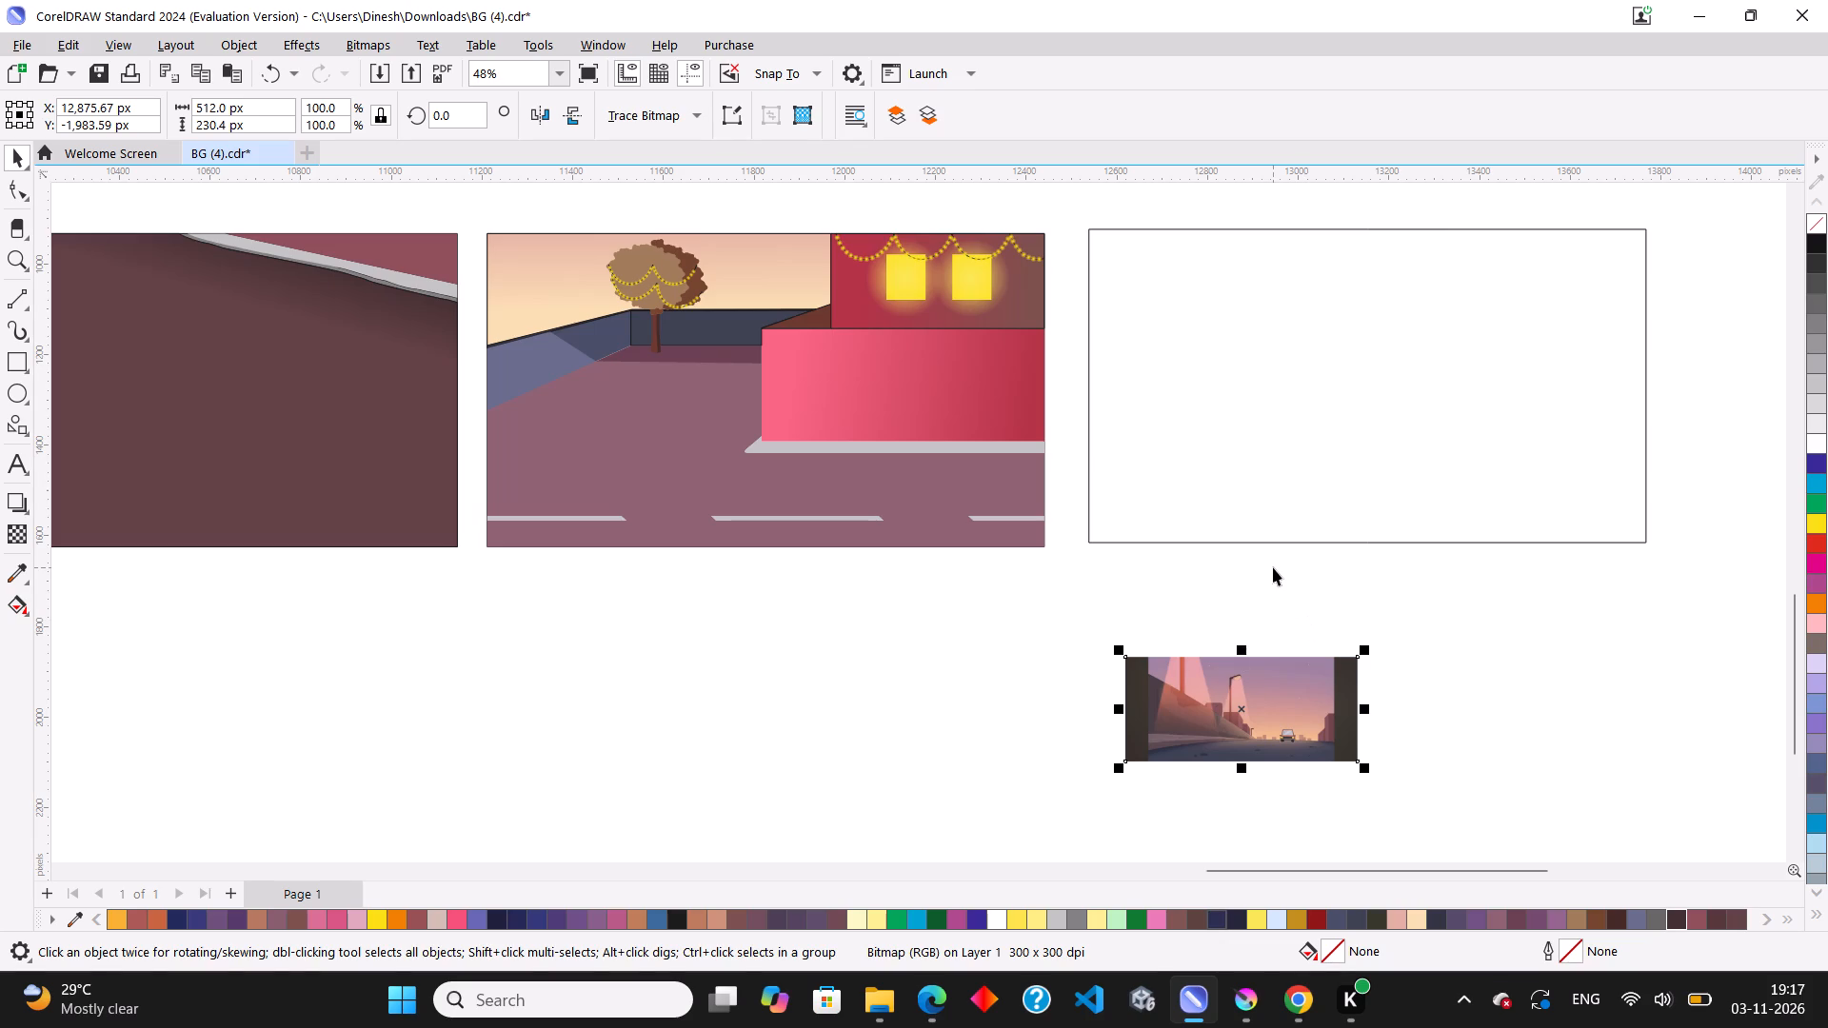
{"action": "scroll", "coordinate": [885, 592], "scroll_direction": "down", "scroll_amount": 3}
{"action": "scroll", "coordinate": [1194, 595], "scroll_direction": "up", "scroll_amount": 2}
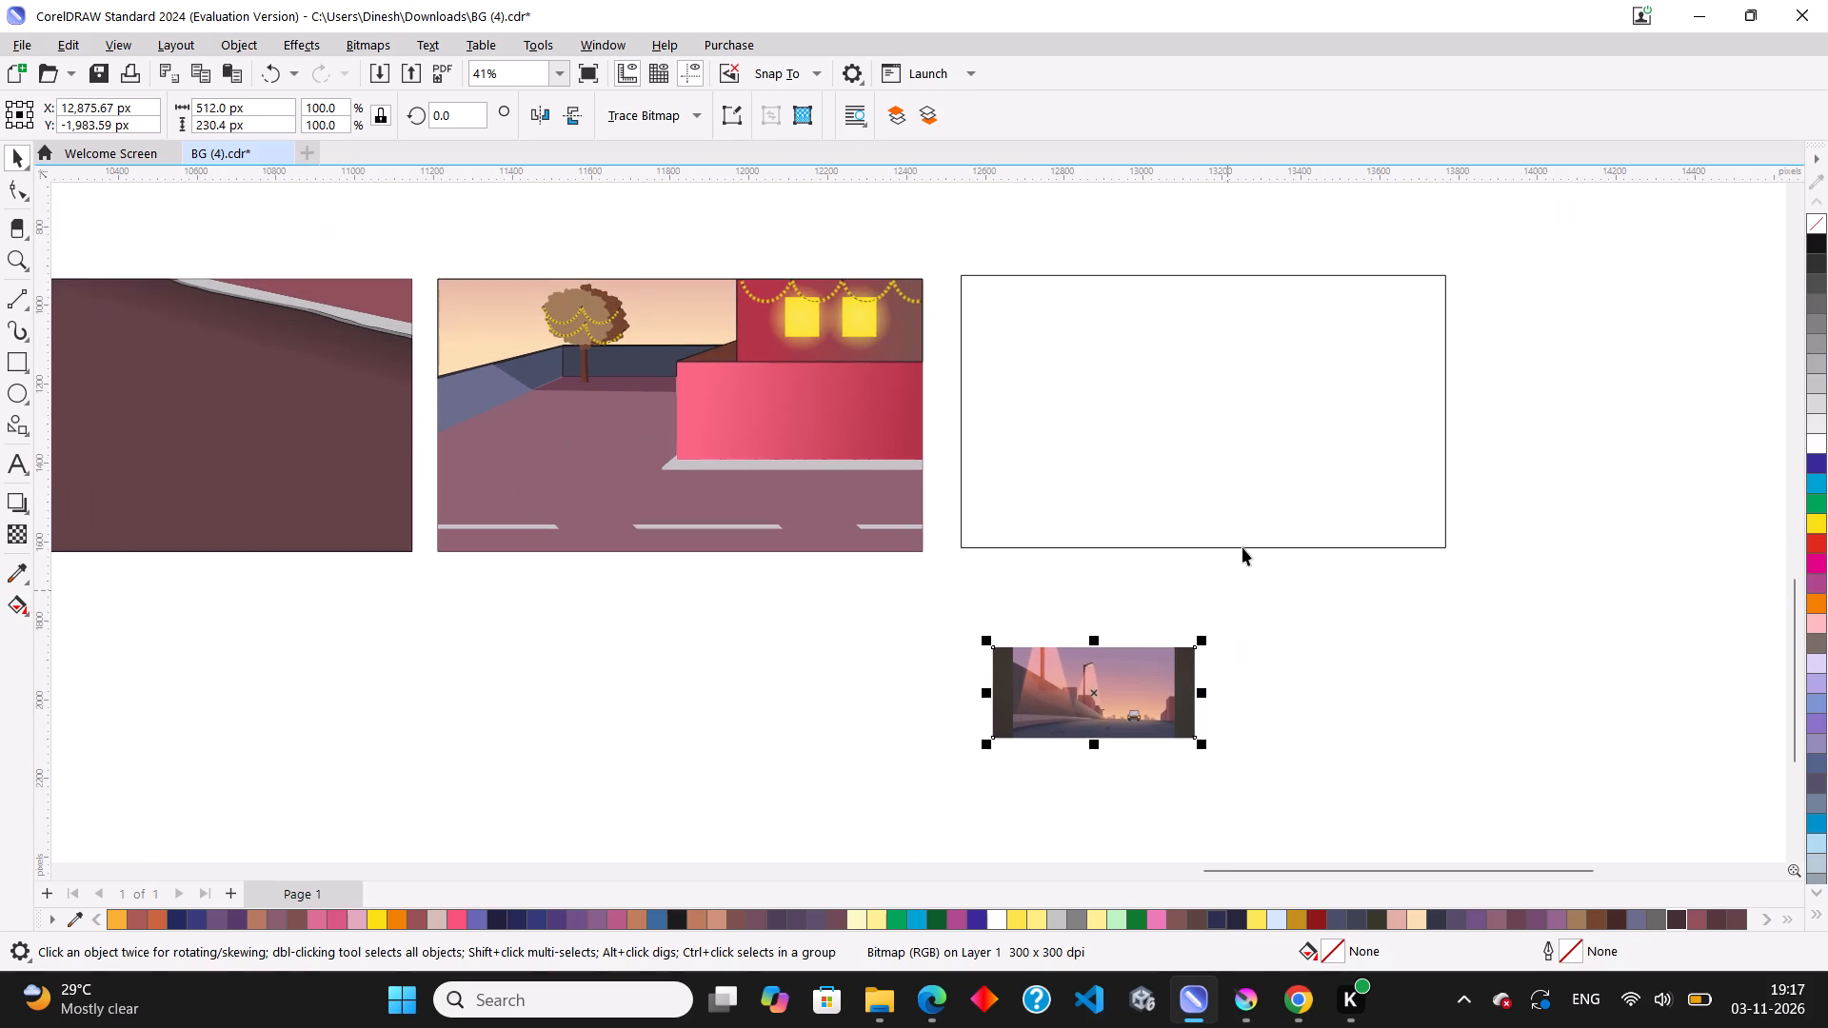
{"action": "scroll", "coordinate": [1318, 402], "scroll_direction": "up", "scroll_amount": 2}
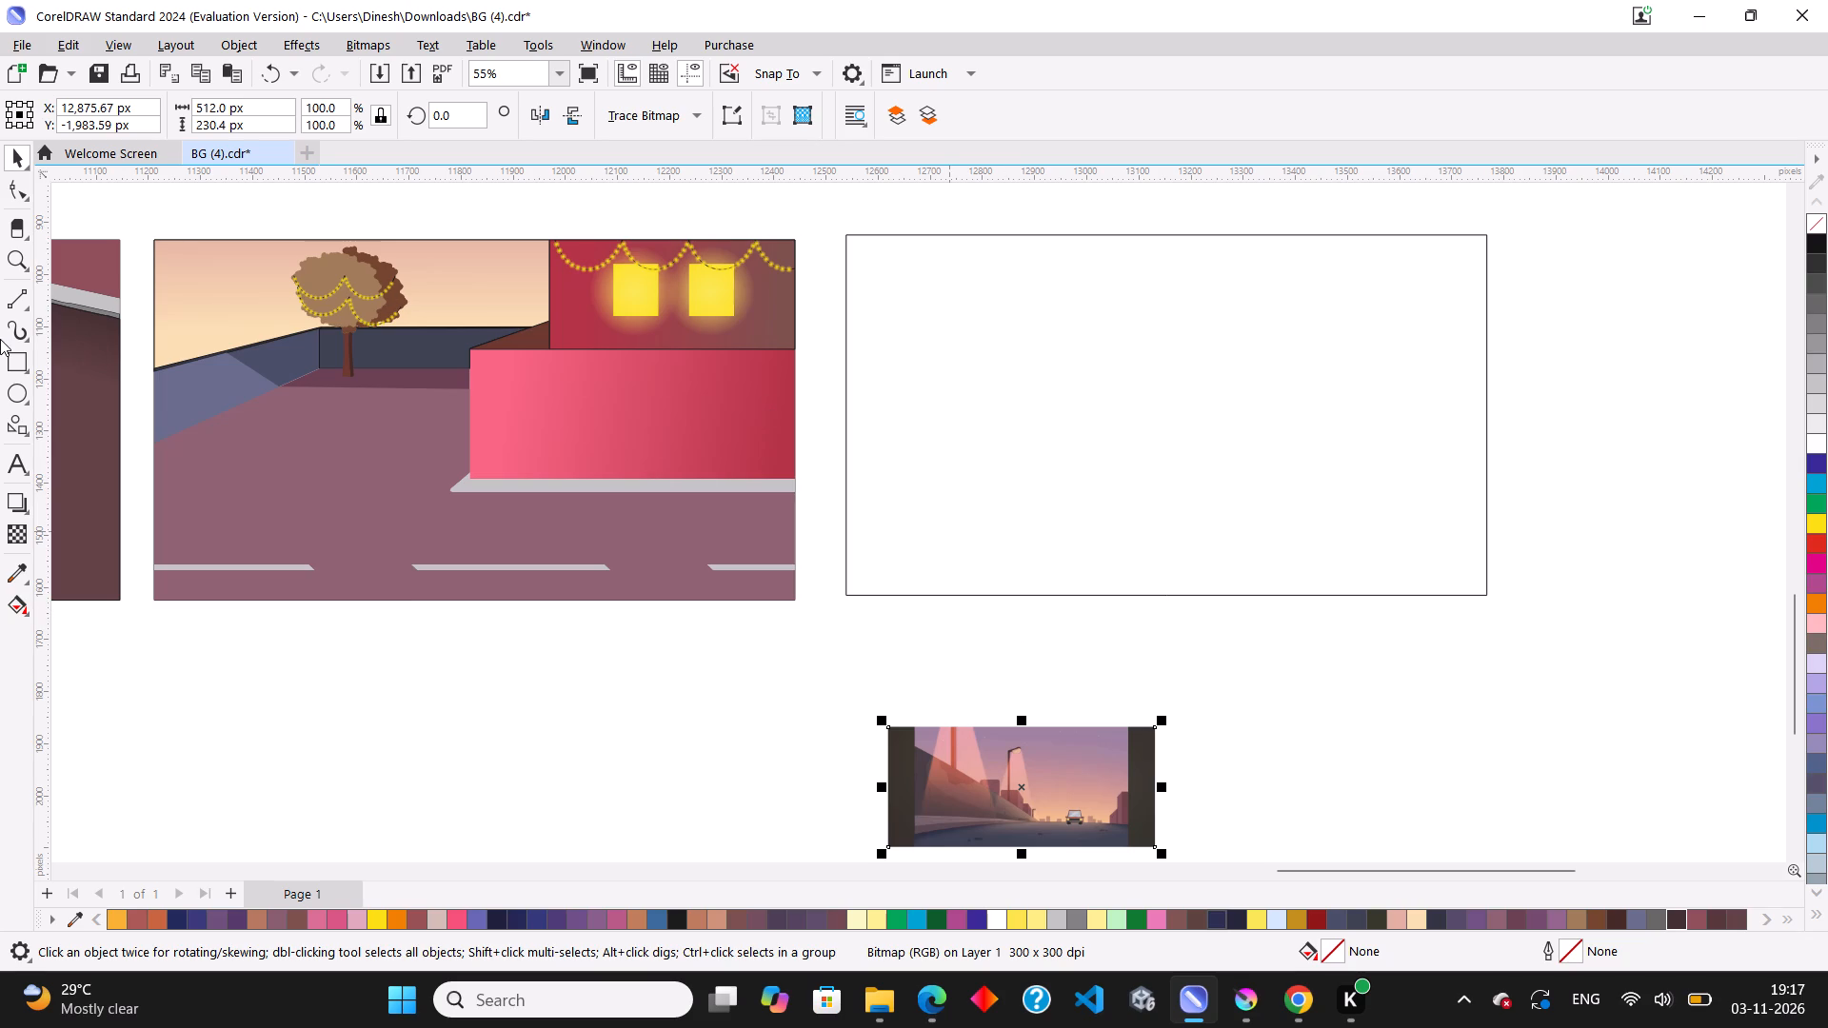
{"action": "left_click_drag", "start_coordinate": [1067, 770], "coordinate": [1119, 729]}
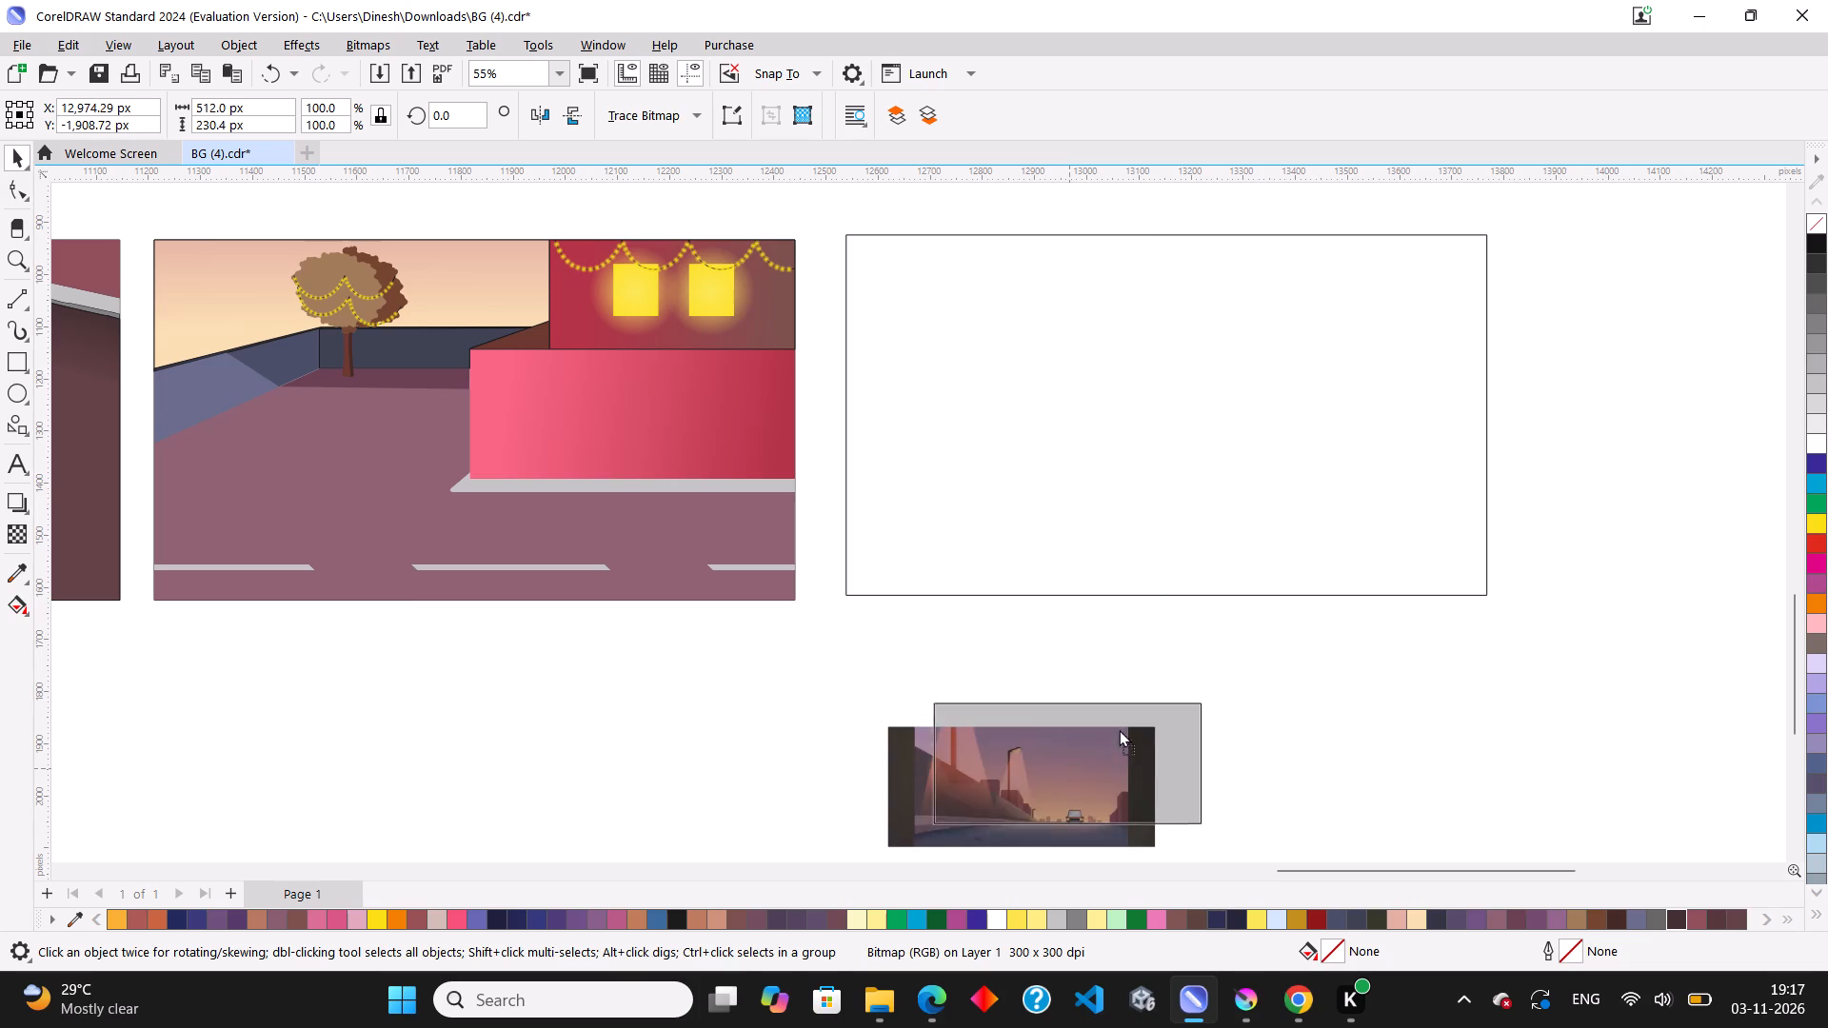
{"action": "left_click_drag", "start_coordinate": [1119, 729], "coordinate": [1119, 726]}
Fill the empty frame with the mauve sampled from the upper sky of the sunset road reference.
{"action": "left_click", "coordinate": [15, 576]}
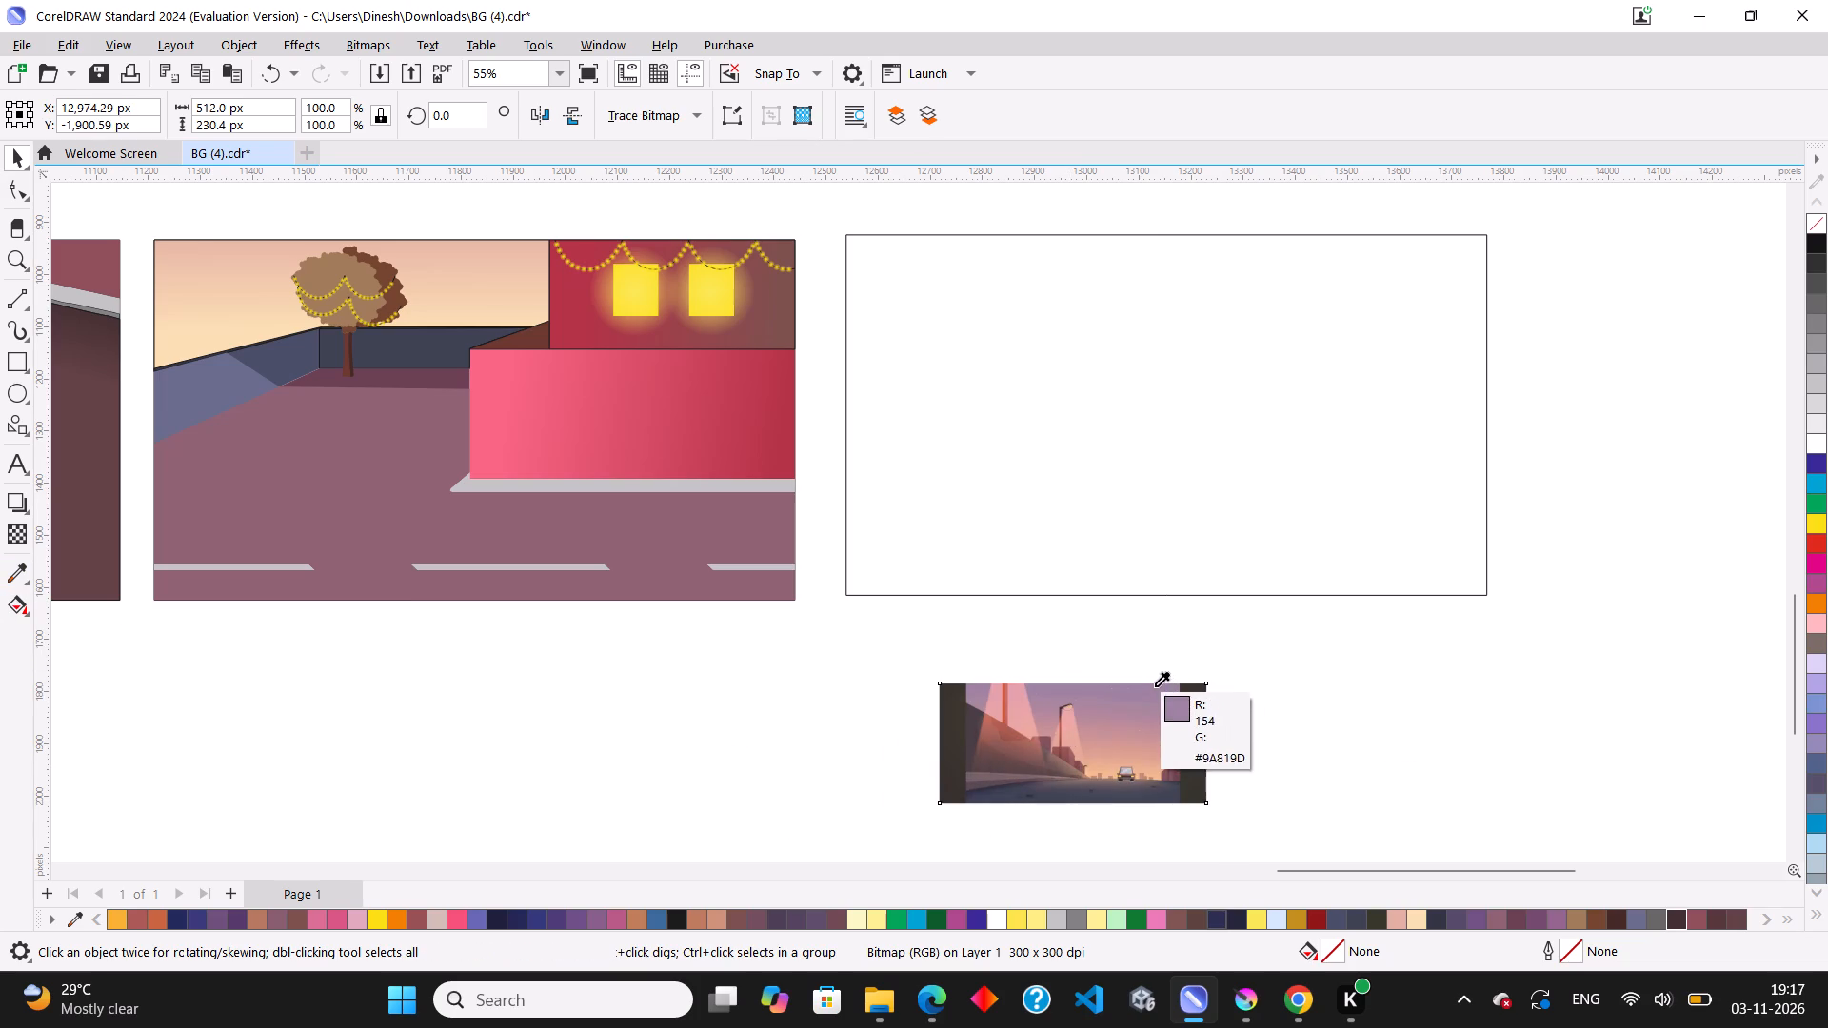
{"action": "left_click", "coordinate": [1143, 686]}
{"action": "left_click", "coordinate": [1165, 312]}
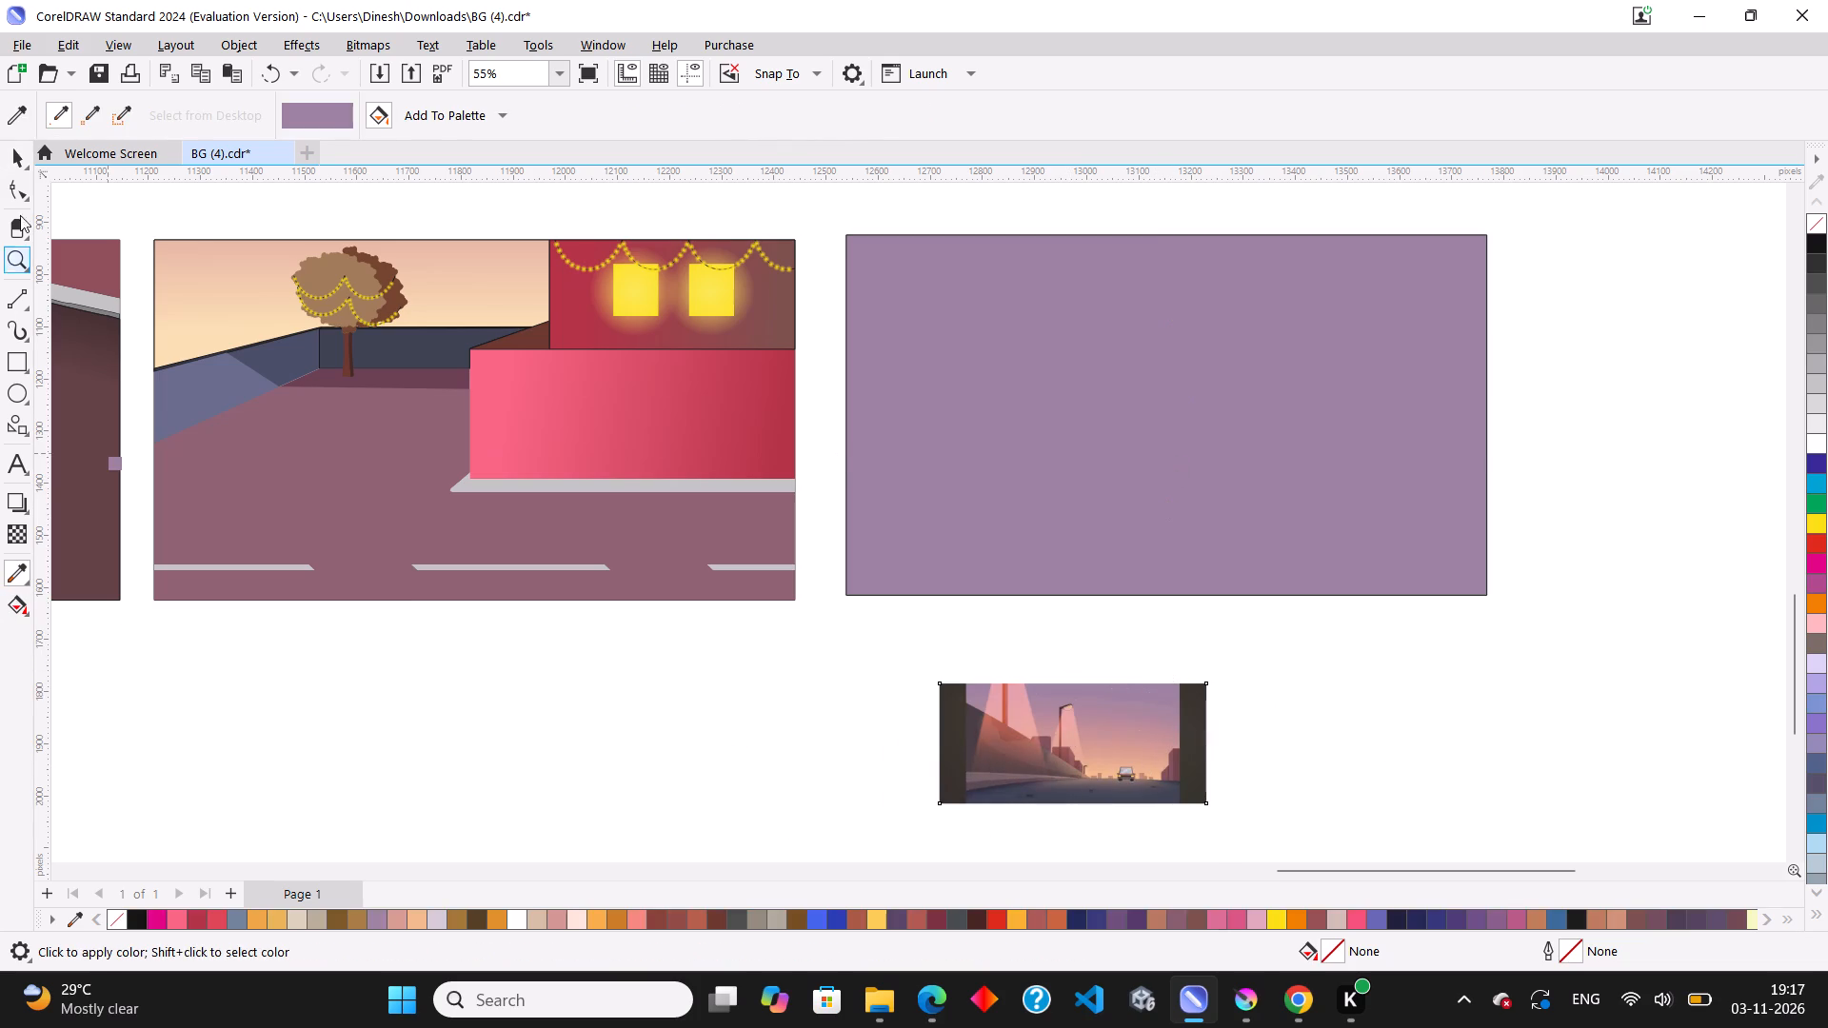
{"action": "left_click", "coordinate": [19, 156]}
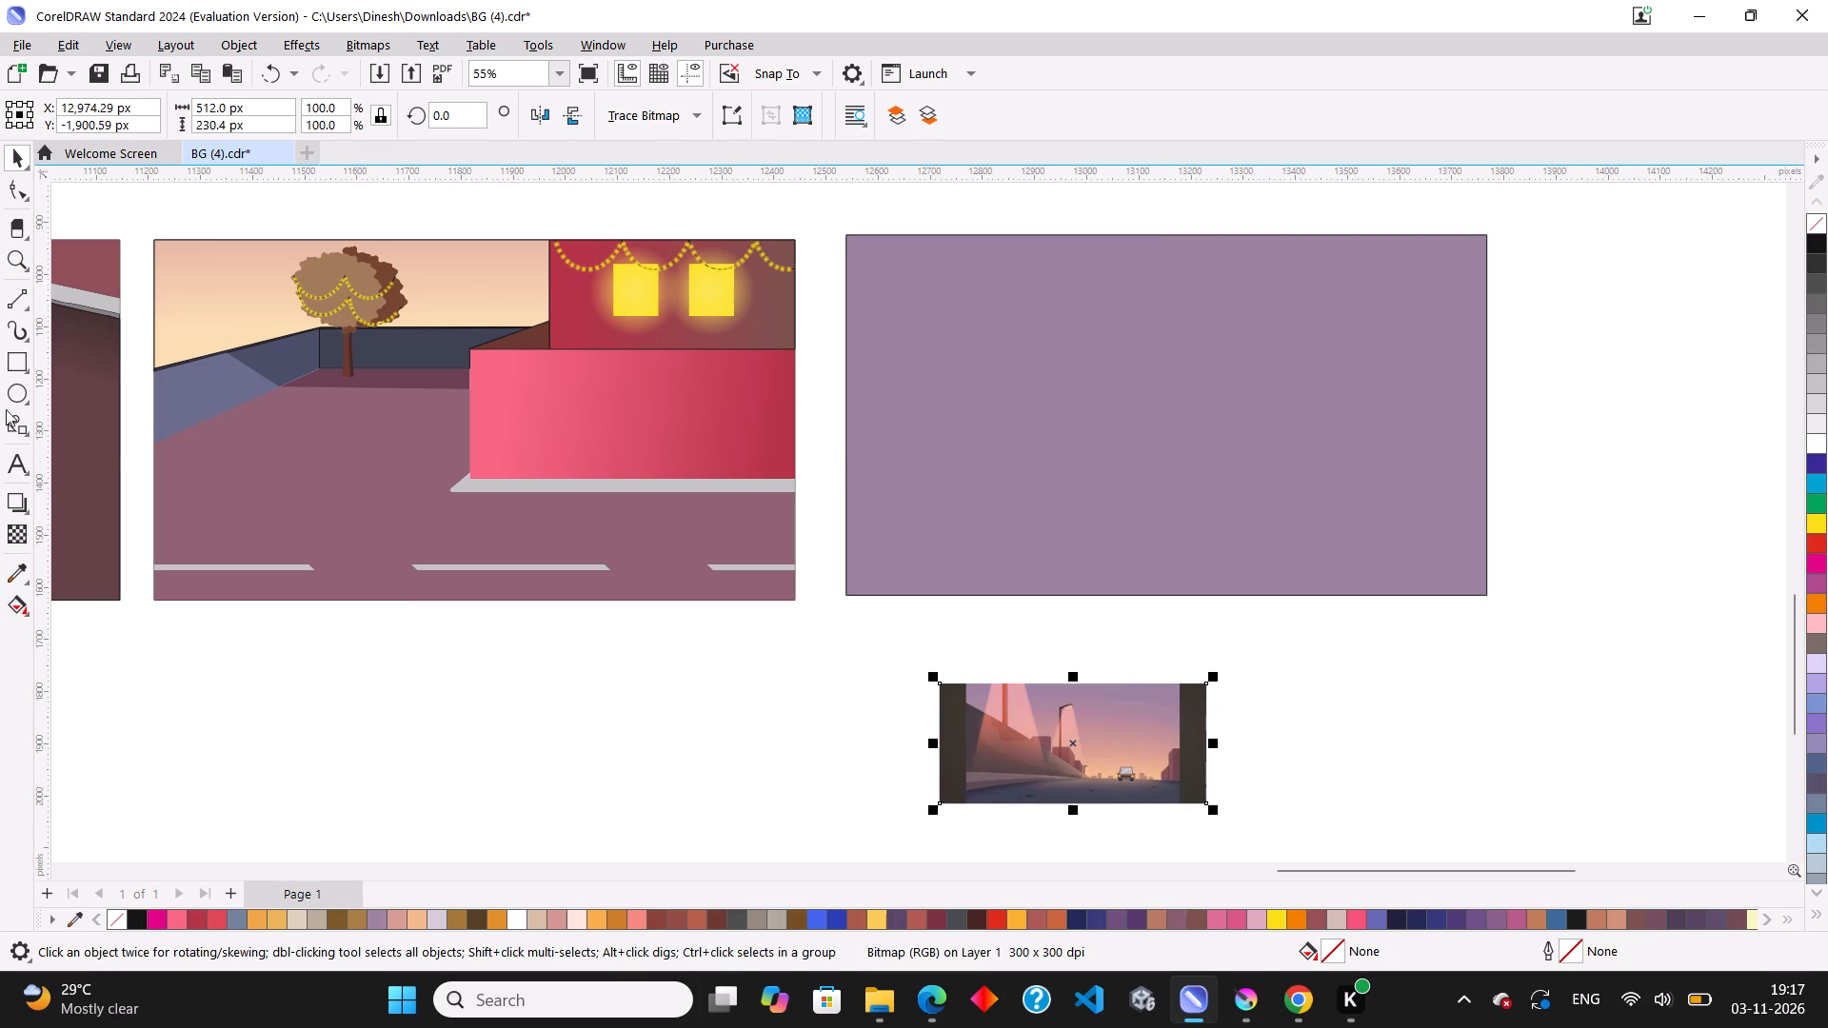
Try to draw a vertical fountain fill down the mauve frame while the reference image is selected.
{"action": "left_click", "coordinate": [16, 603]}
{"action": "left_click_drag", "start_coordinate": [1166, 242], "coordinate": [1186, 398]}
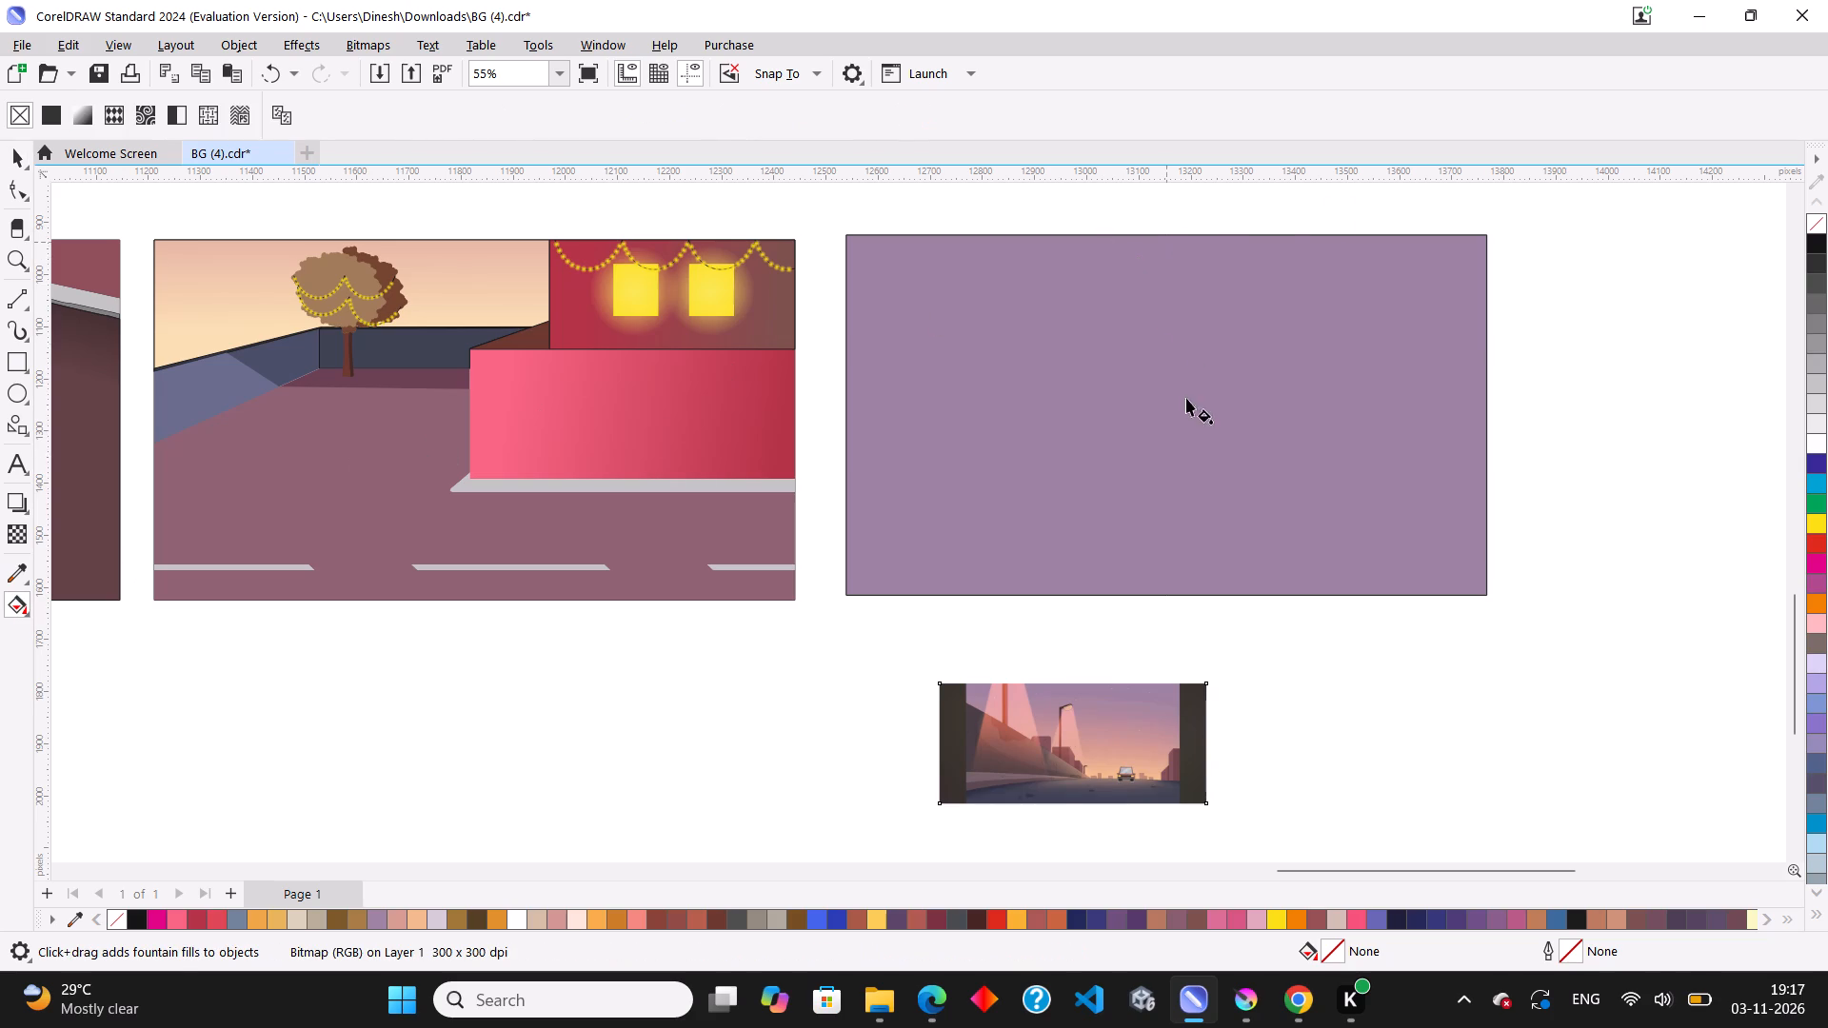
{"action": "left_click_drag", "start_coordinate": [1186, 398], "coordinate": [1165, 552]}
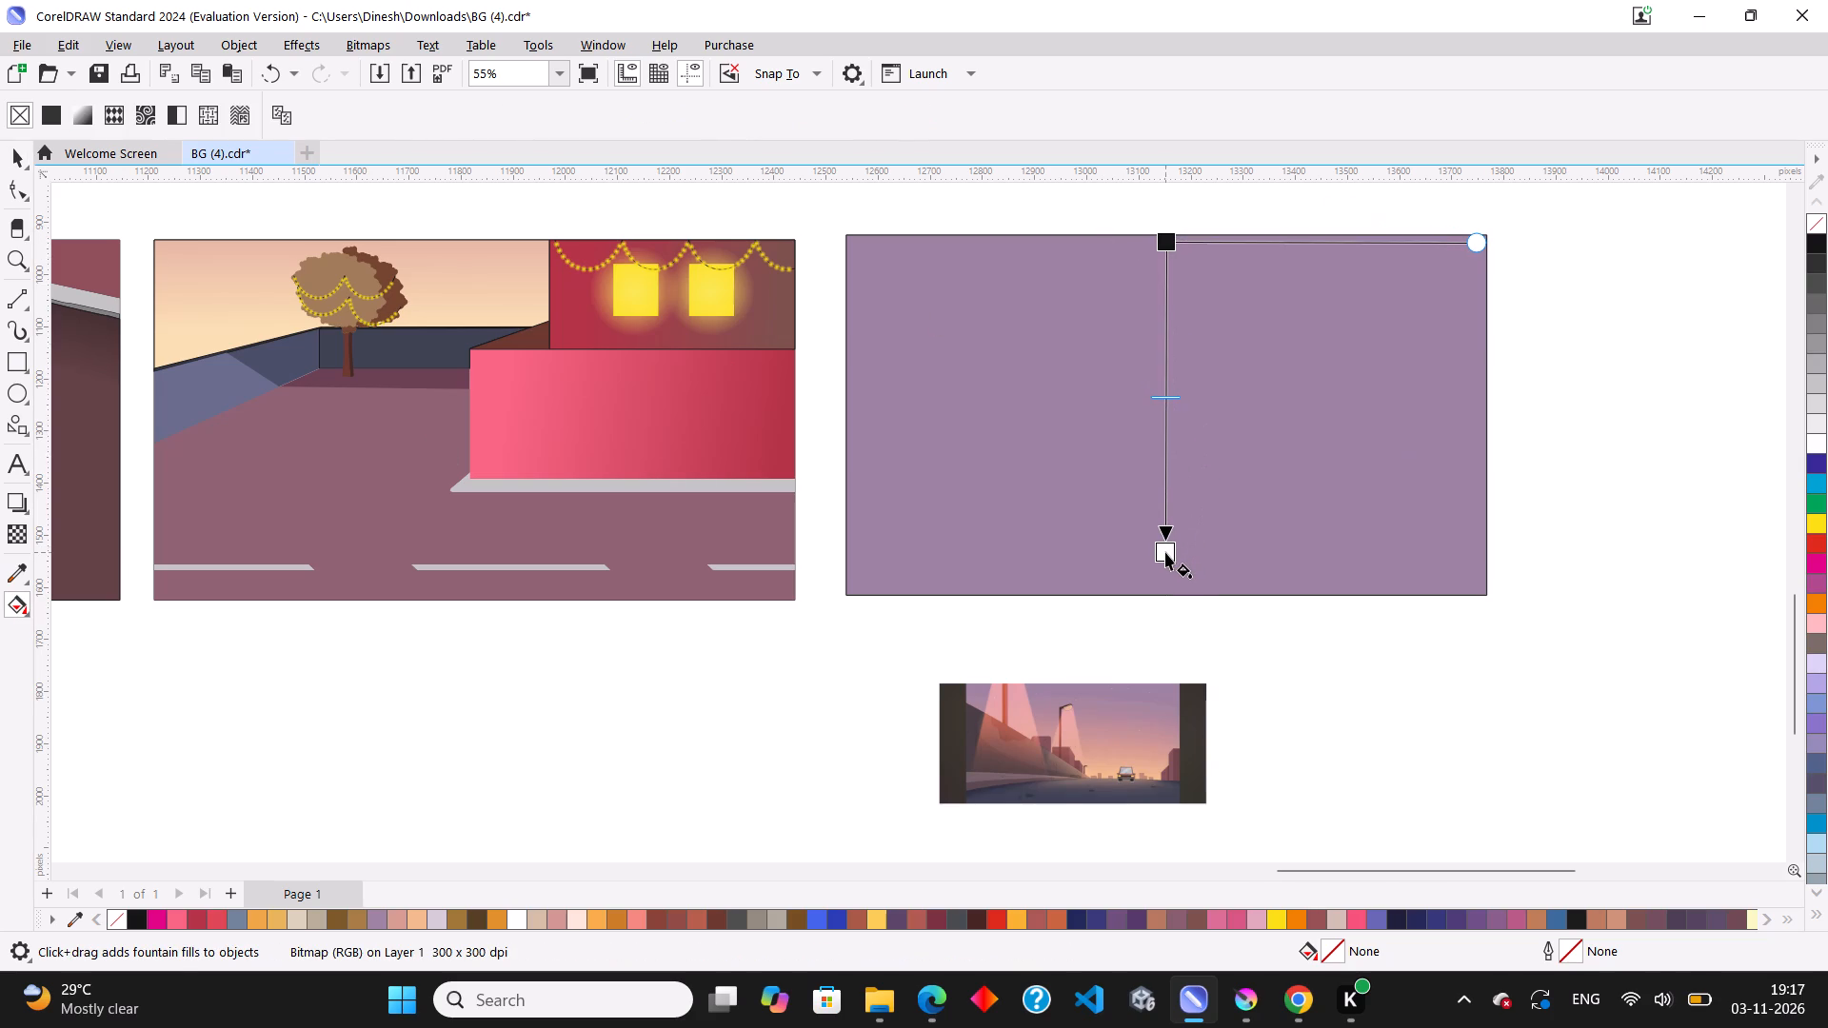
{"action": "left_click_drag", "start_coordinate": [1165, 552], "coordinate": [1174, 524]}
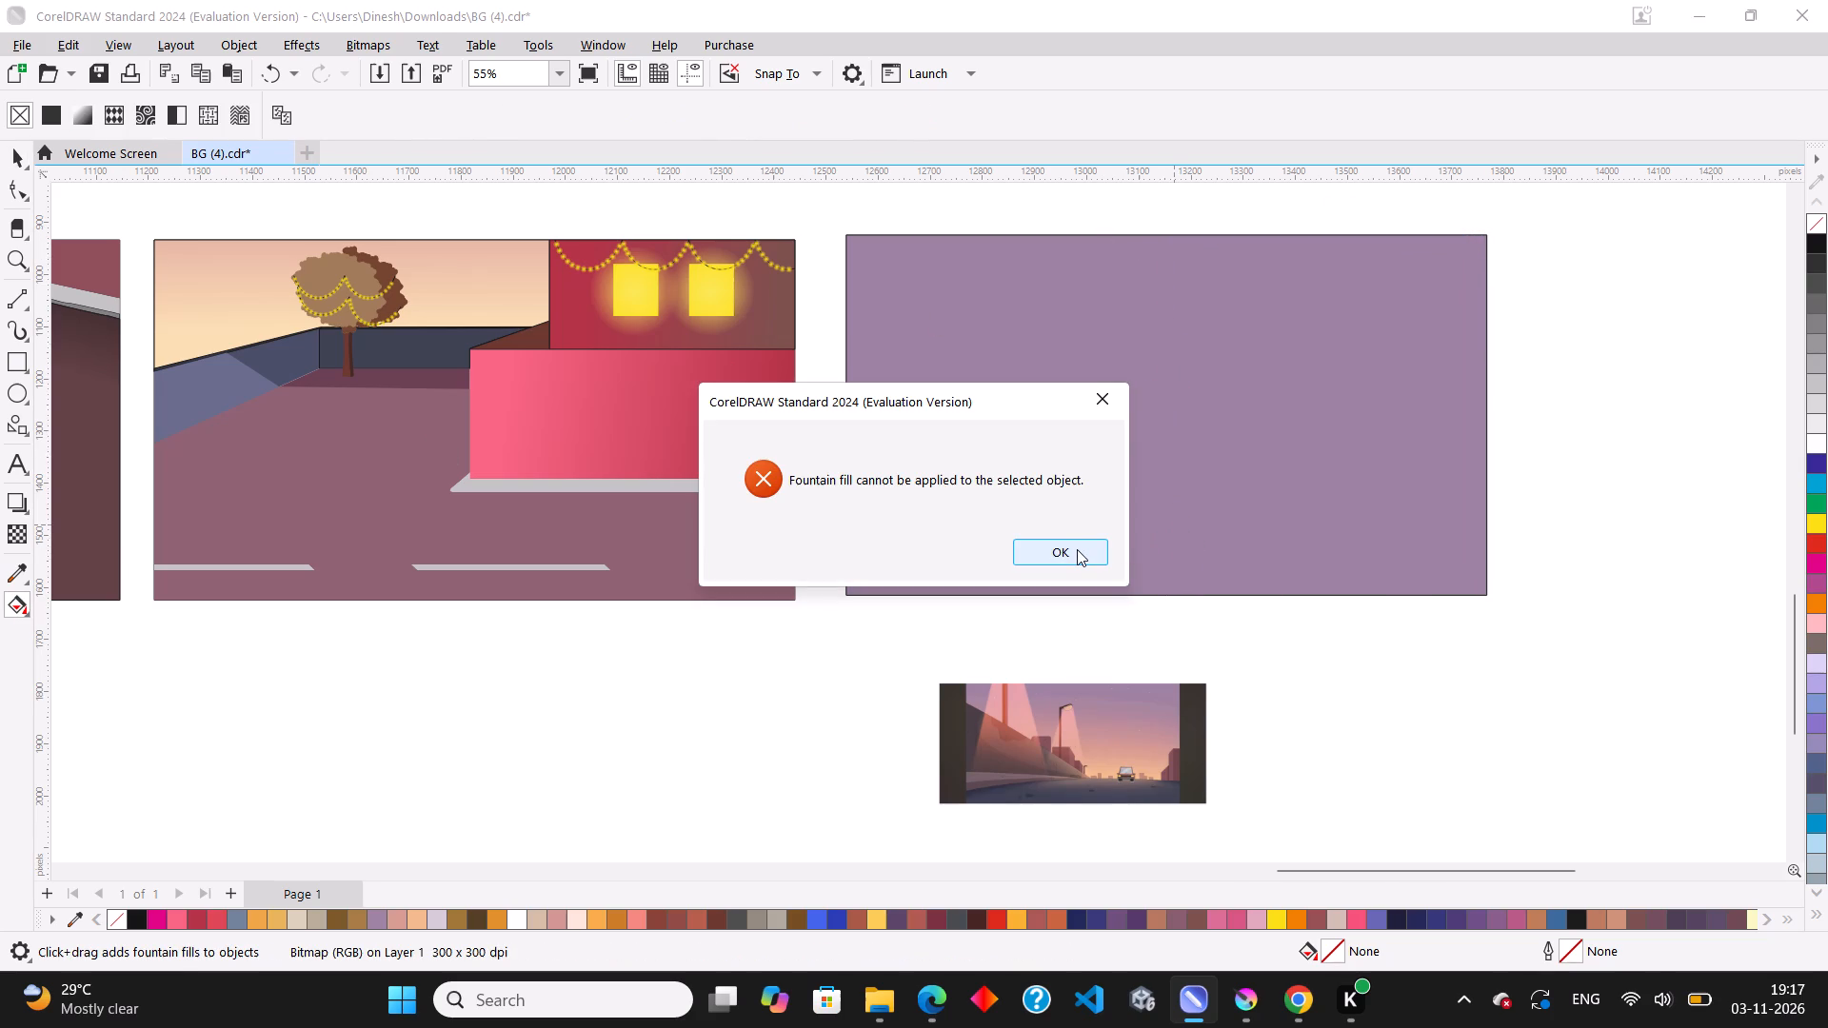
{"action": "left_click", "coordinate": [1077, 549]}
Apply a vertical fountain fill to the frame, running from mauve at the top to white near the bottom.
{"action": "left_click", "coordinate": [1154, 440]}
{"action": "left_click_drag", "start_coordinate": [1154, 252], "coordinate": [1161, 532]}
{"action": "left_click", "coordinate": [1182, 521]}
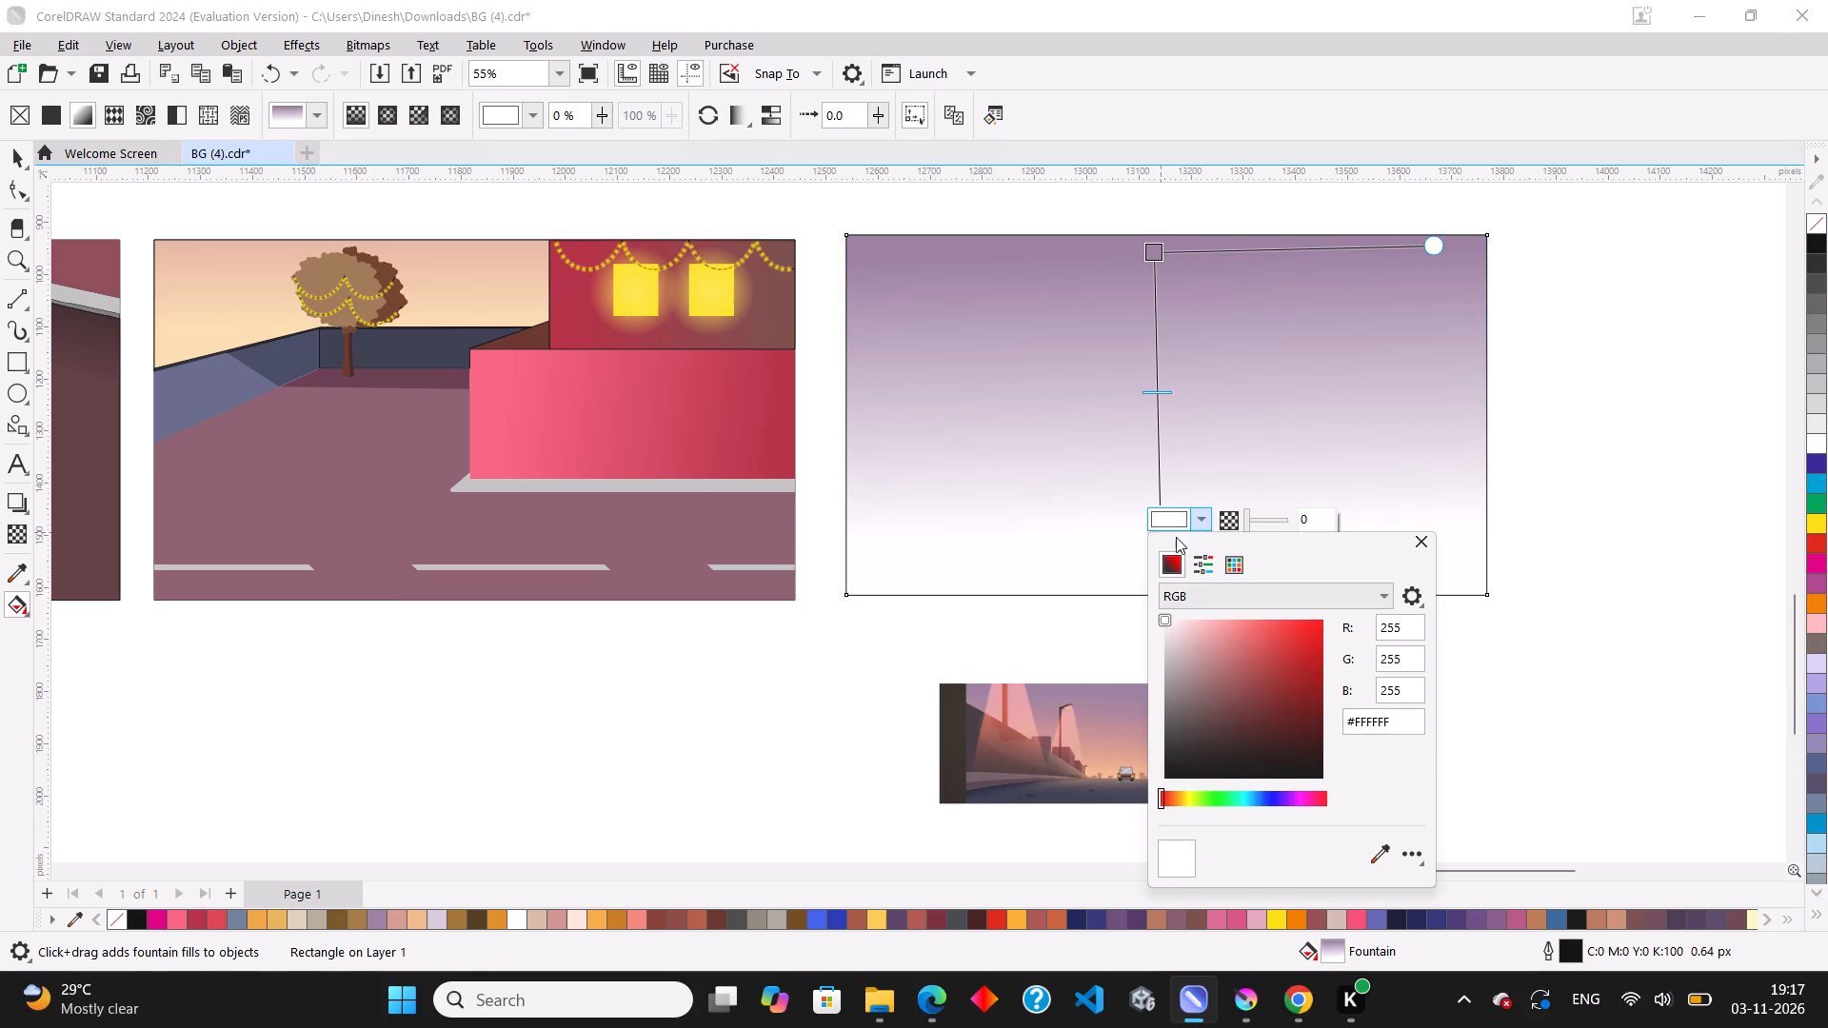
{"action": "left_click", "coordinate": [1432, 546]}
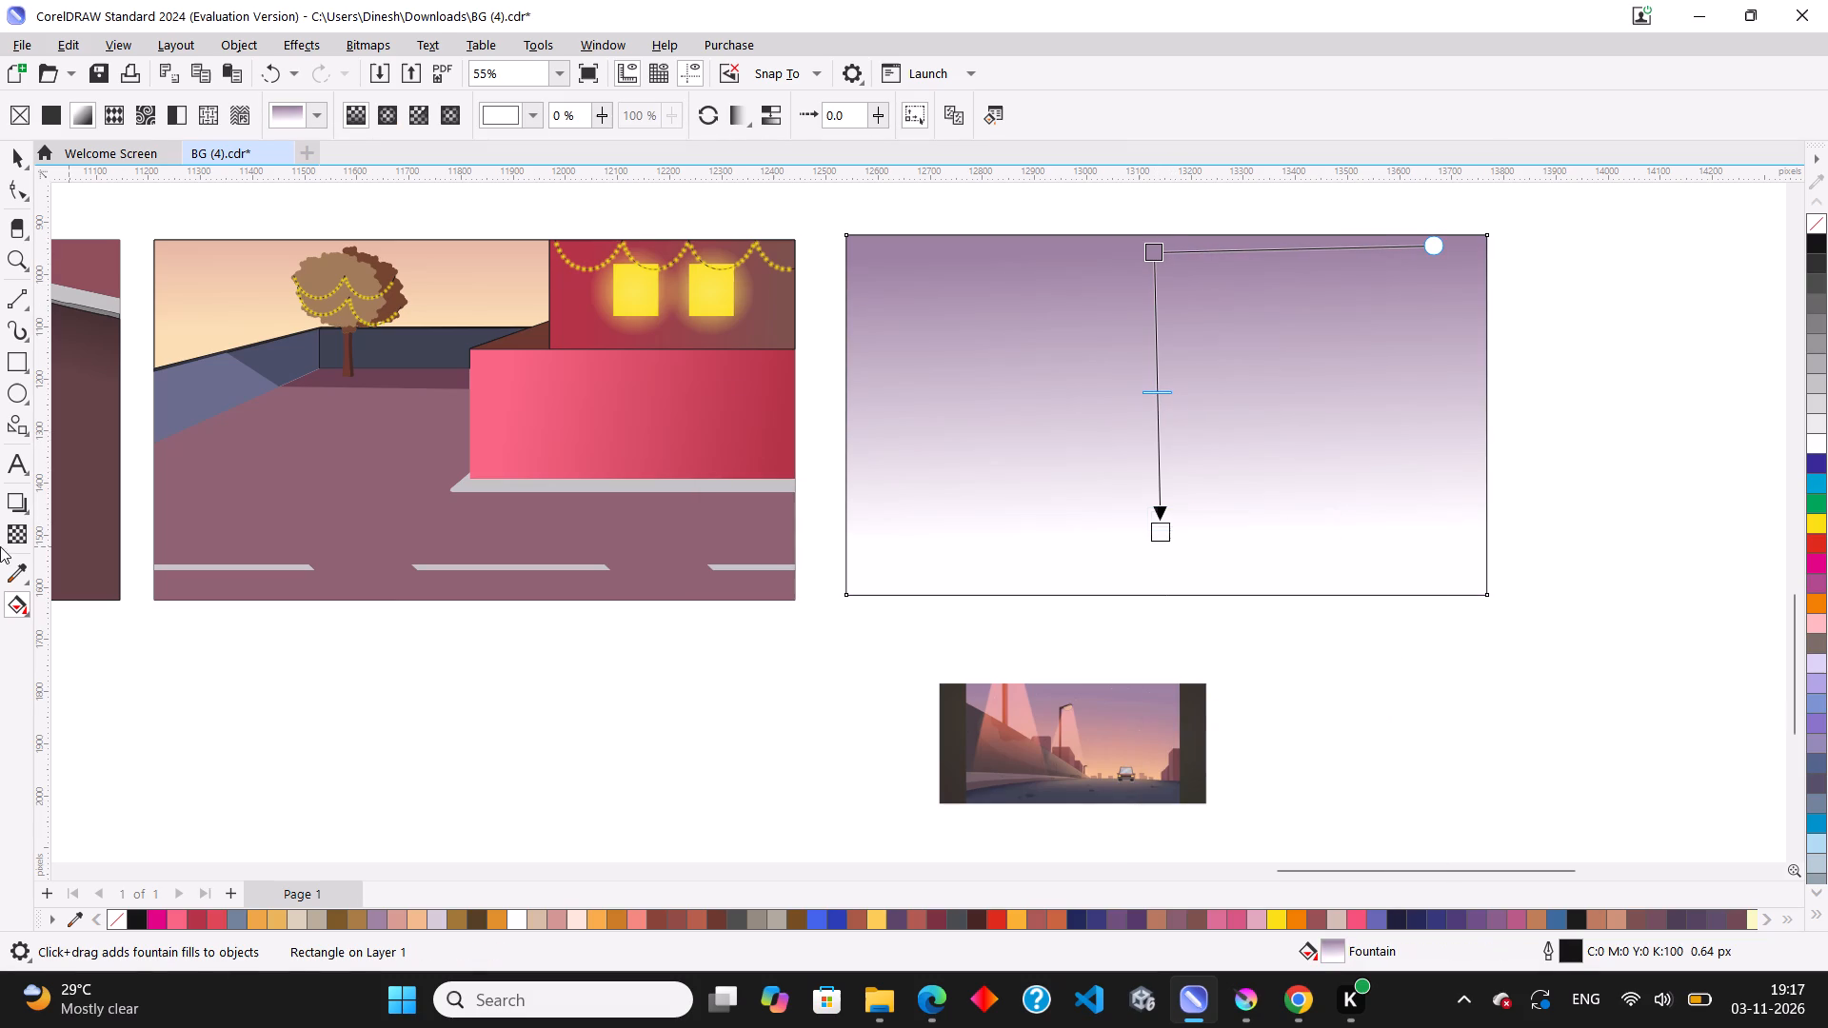
Draw a small rectangle about 20 by 35 px in the empty space beside the sunset road reference.
{"action": "left_click", "coordinate": [23, 367]}
{"action": "left_click_drag", "start_coordinate": [1323, 702], "coordinate": [1334, 722]}
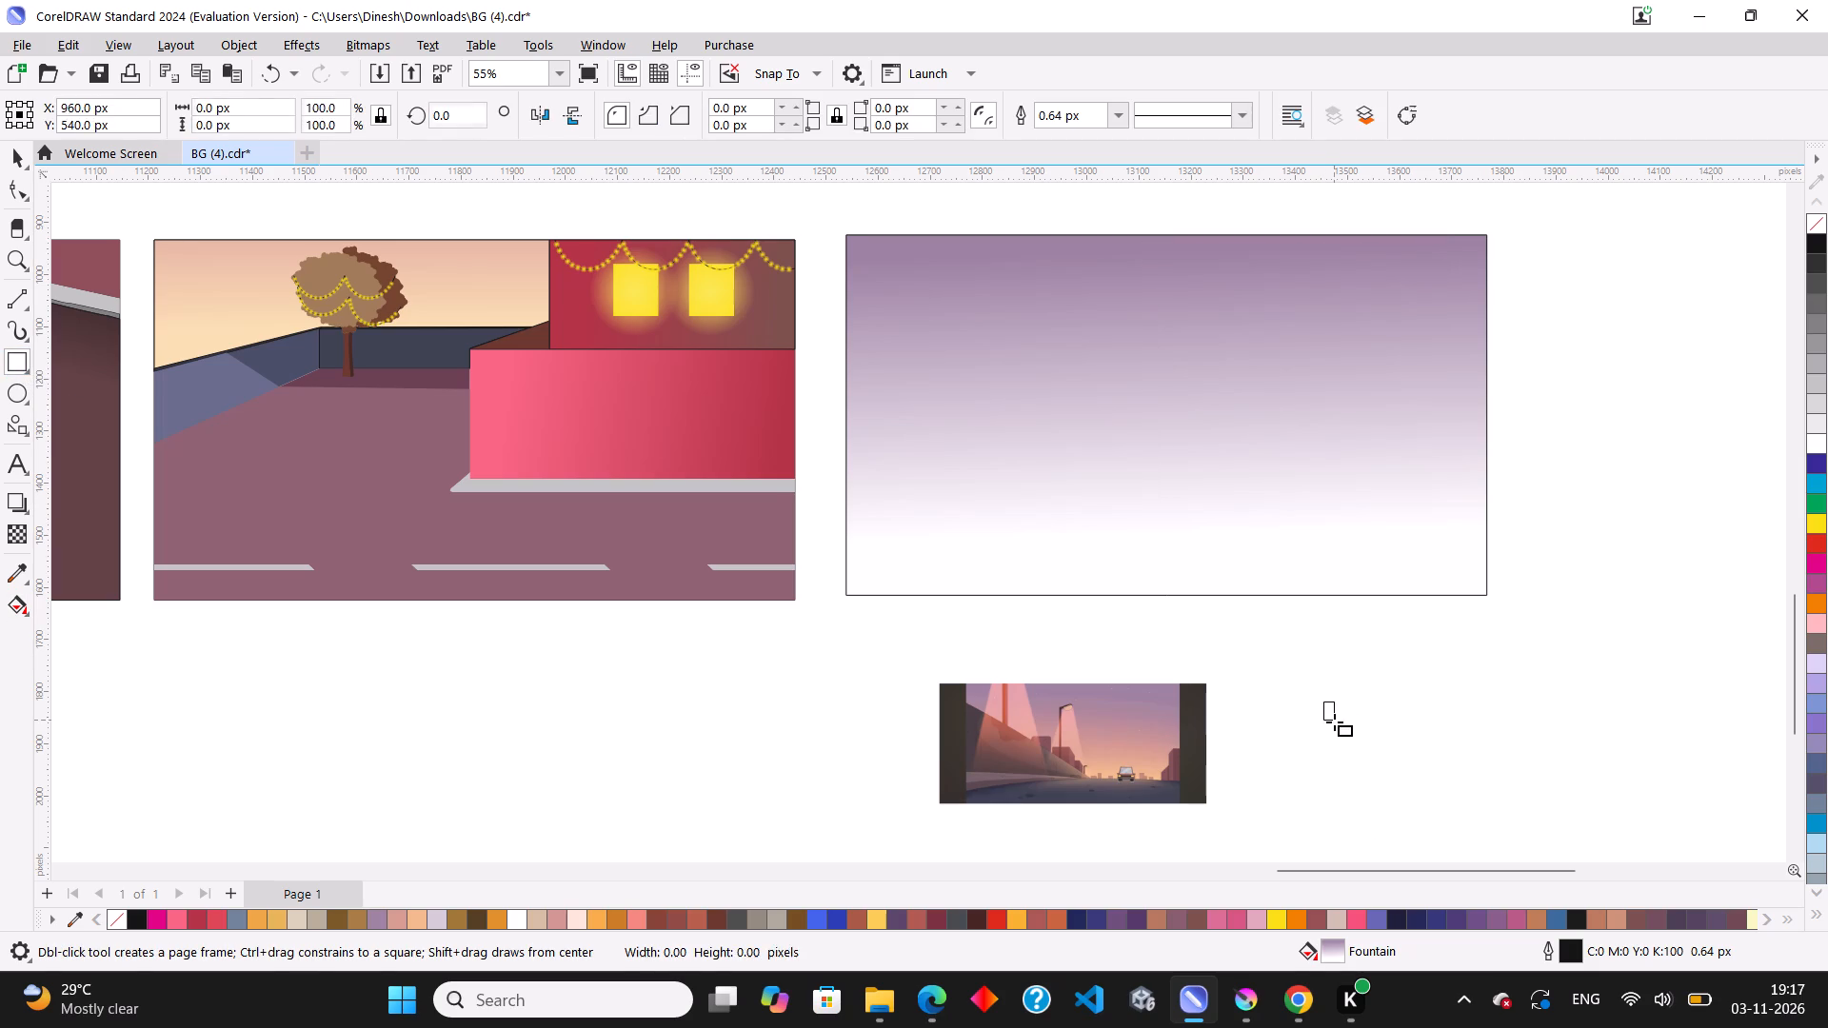
{"action": "left_click_drag", "start_coordinate": [1334, 722], "coordinate": [1334, 720]}
{"action": "left_click", "coordinate": [11, 154]}
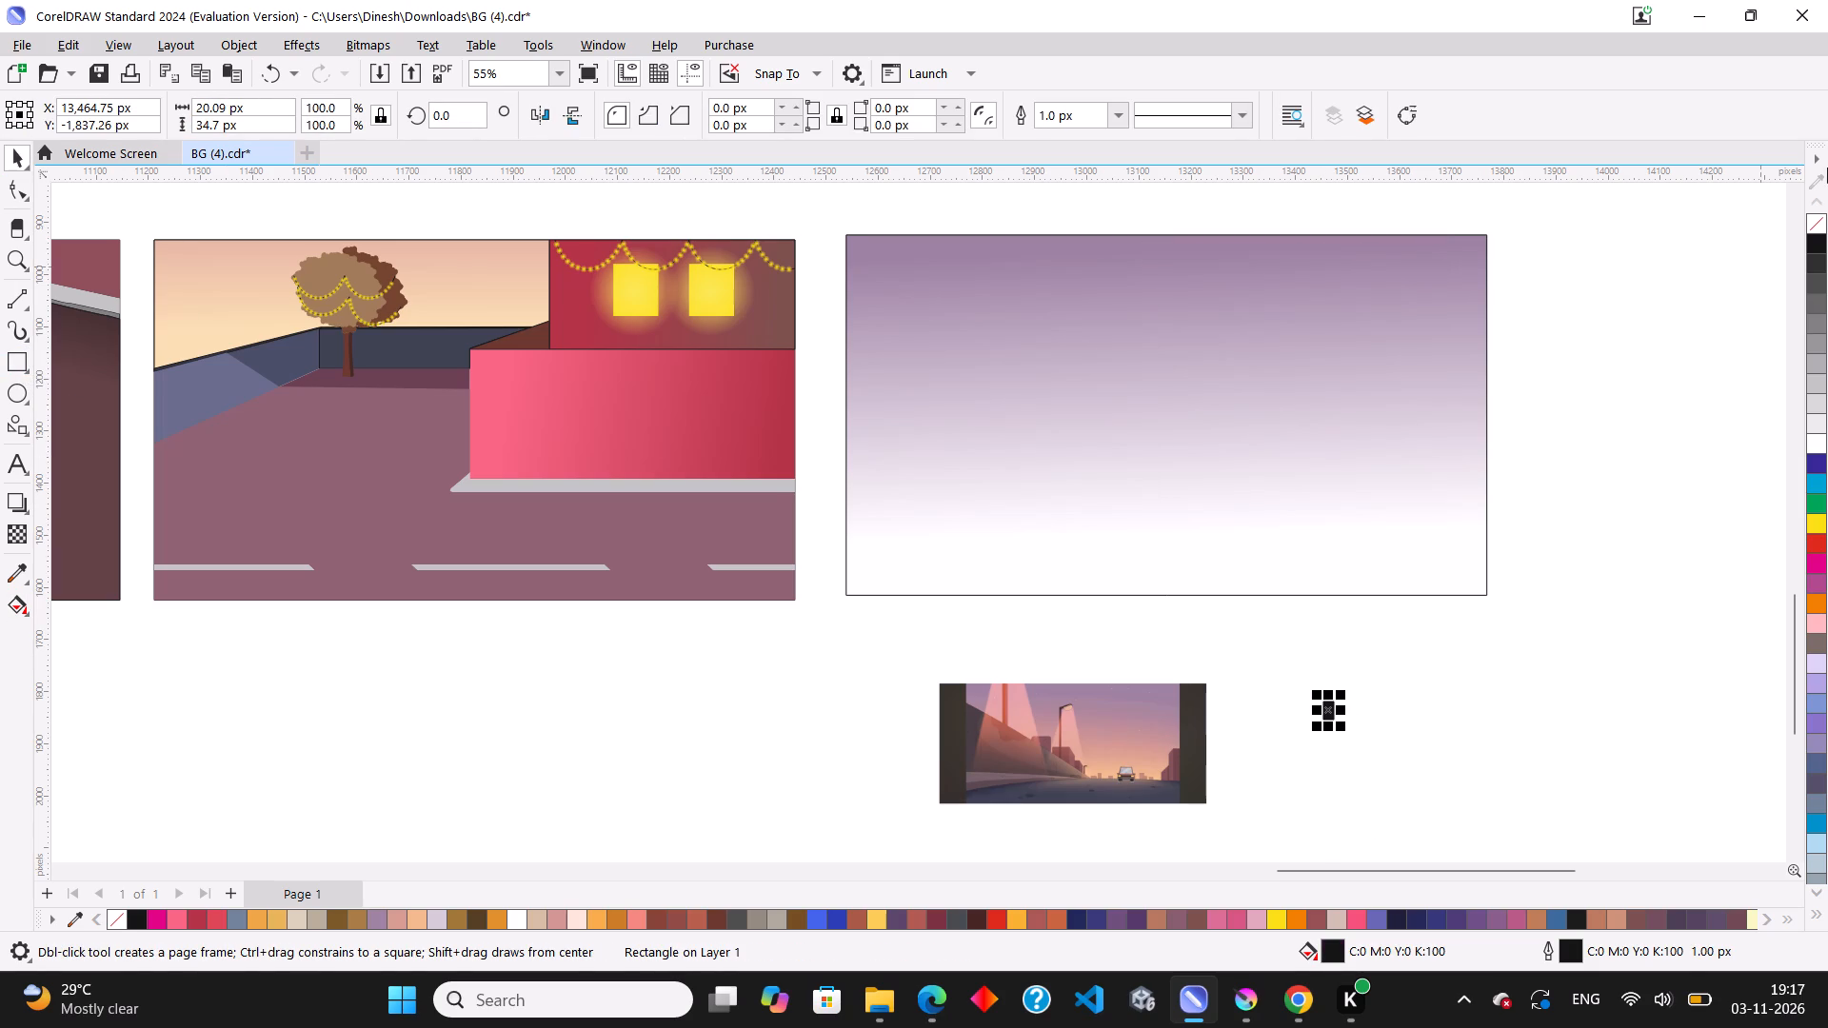
Remove the small rectangle's fill and enlarge it to about 54 by 93 px.
{"action": "left_click", "coordinate": [1808, 225]}
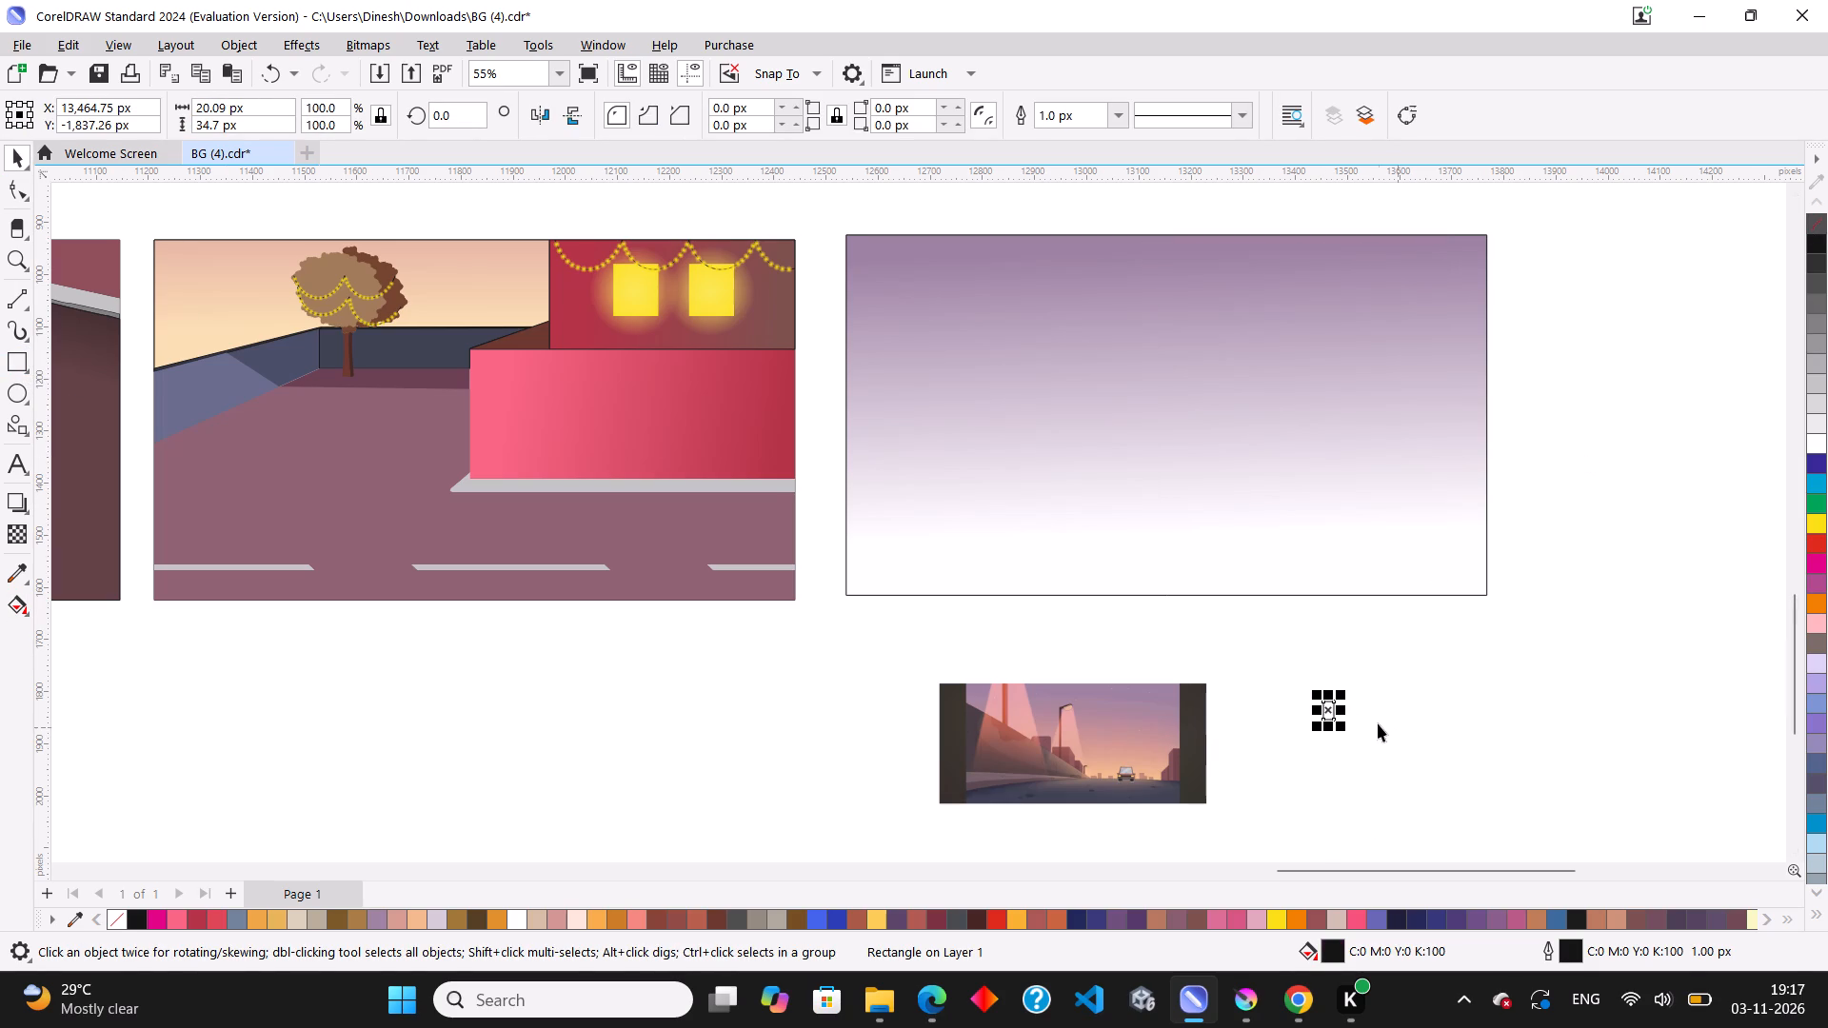
{"action": "left_click_drag", "start_coordinate": [1342, 726], "coordinate": [1368, 757]}
Move the unfilled rectangle close to the sunset road reference and place a copy of it directly below.
{"action": "left_click_drag", "start_coordinate": [1343, 725], "coordinate": [1226, 669]}
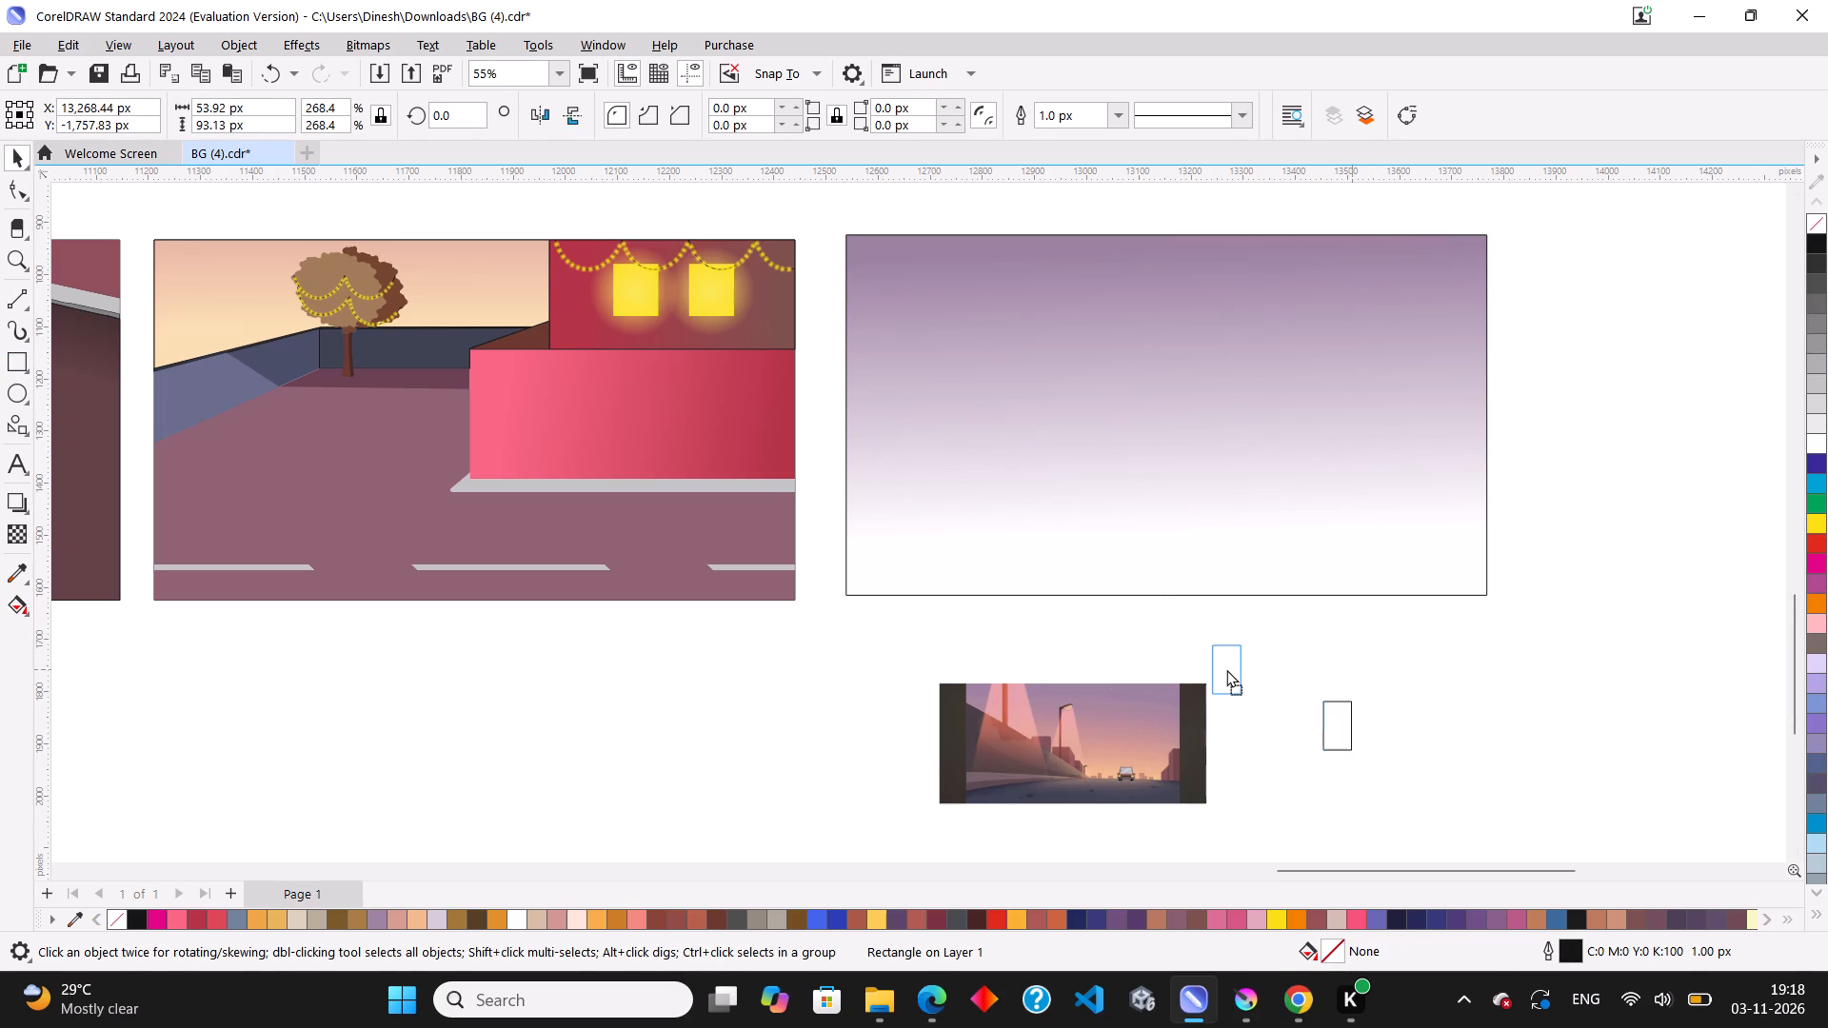
{"action": "left_click_drag", "start_coordinate": [1226, 669], "coordinate": [1259, 647]}
{"action": "left_click_drag", "start_coordinate": [1257, 651], "coordinate": [1261, 707]}
{"action": "right_click", "coordinate": [1261, 707]}
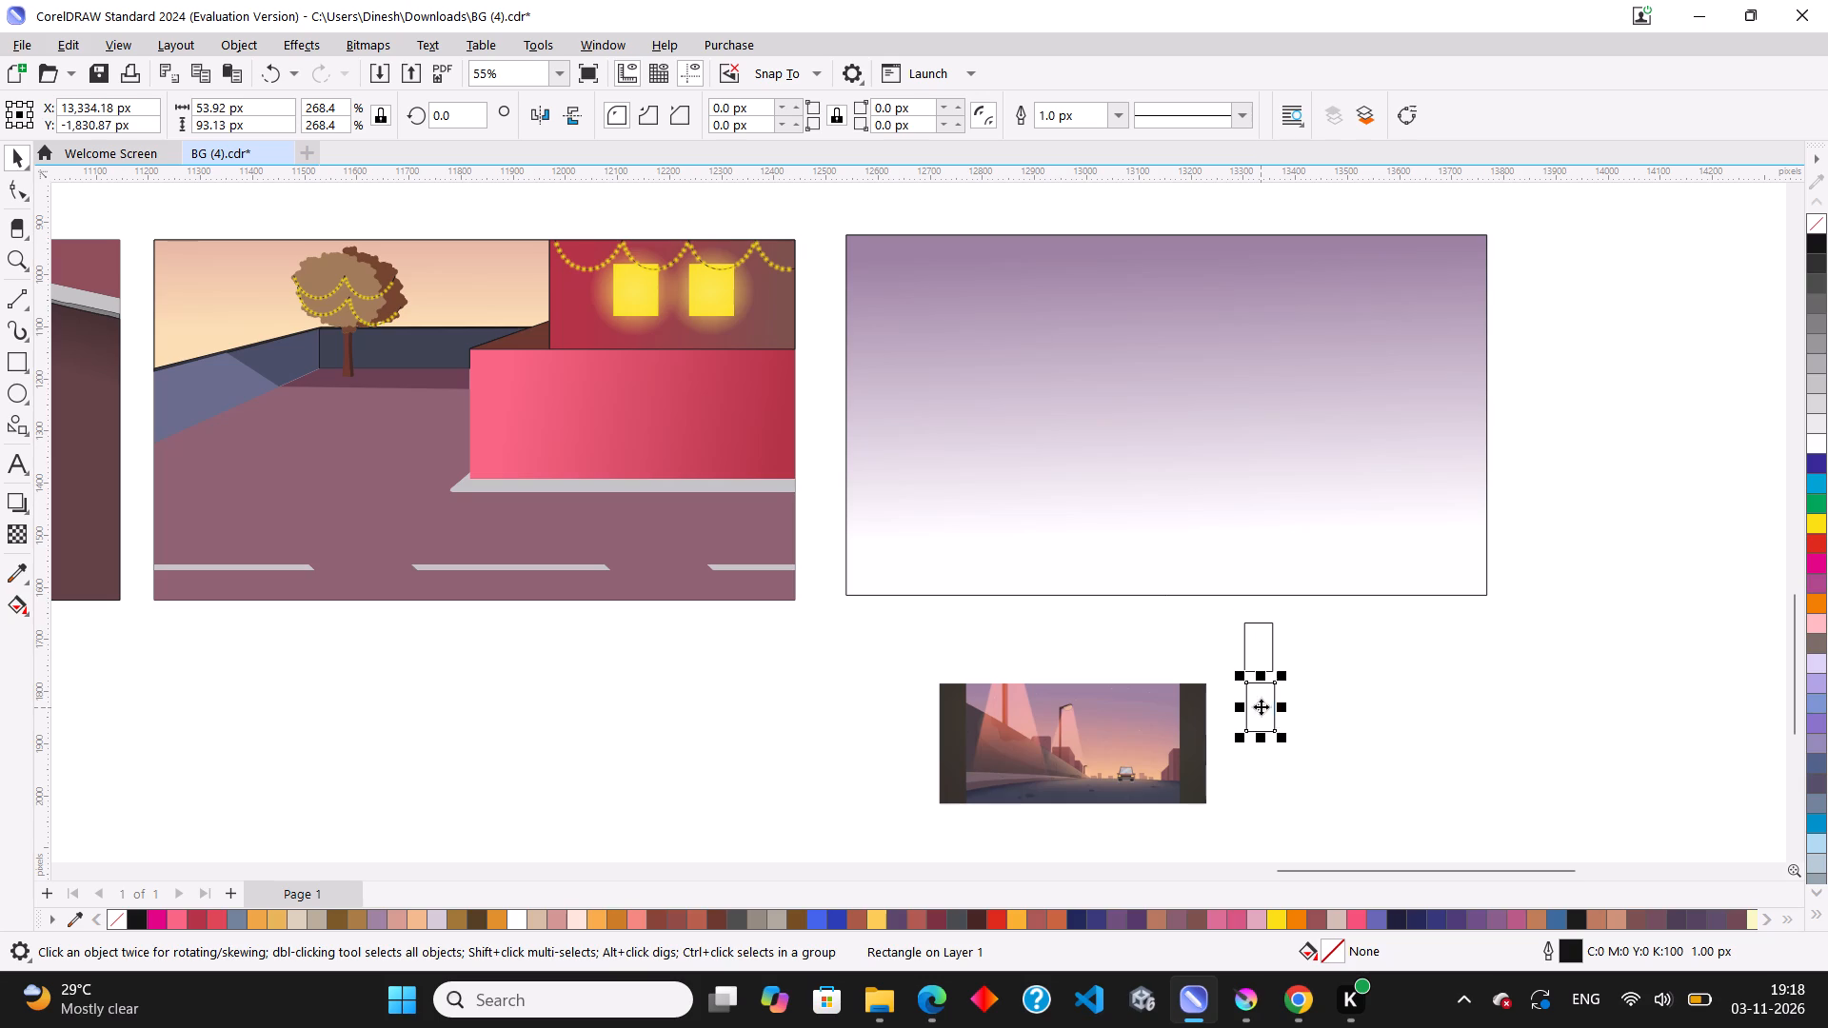
Fill the lower small rectangle with the peach #EDB68E sampled from the reference sky near the horizon.
{"action": "scroll", "coordinate": [1269, 733], "scroll_direction": "up", "scroll_amount": 2}
{"action": "left_click", "coordinate": [19, 576]}
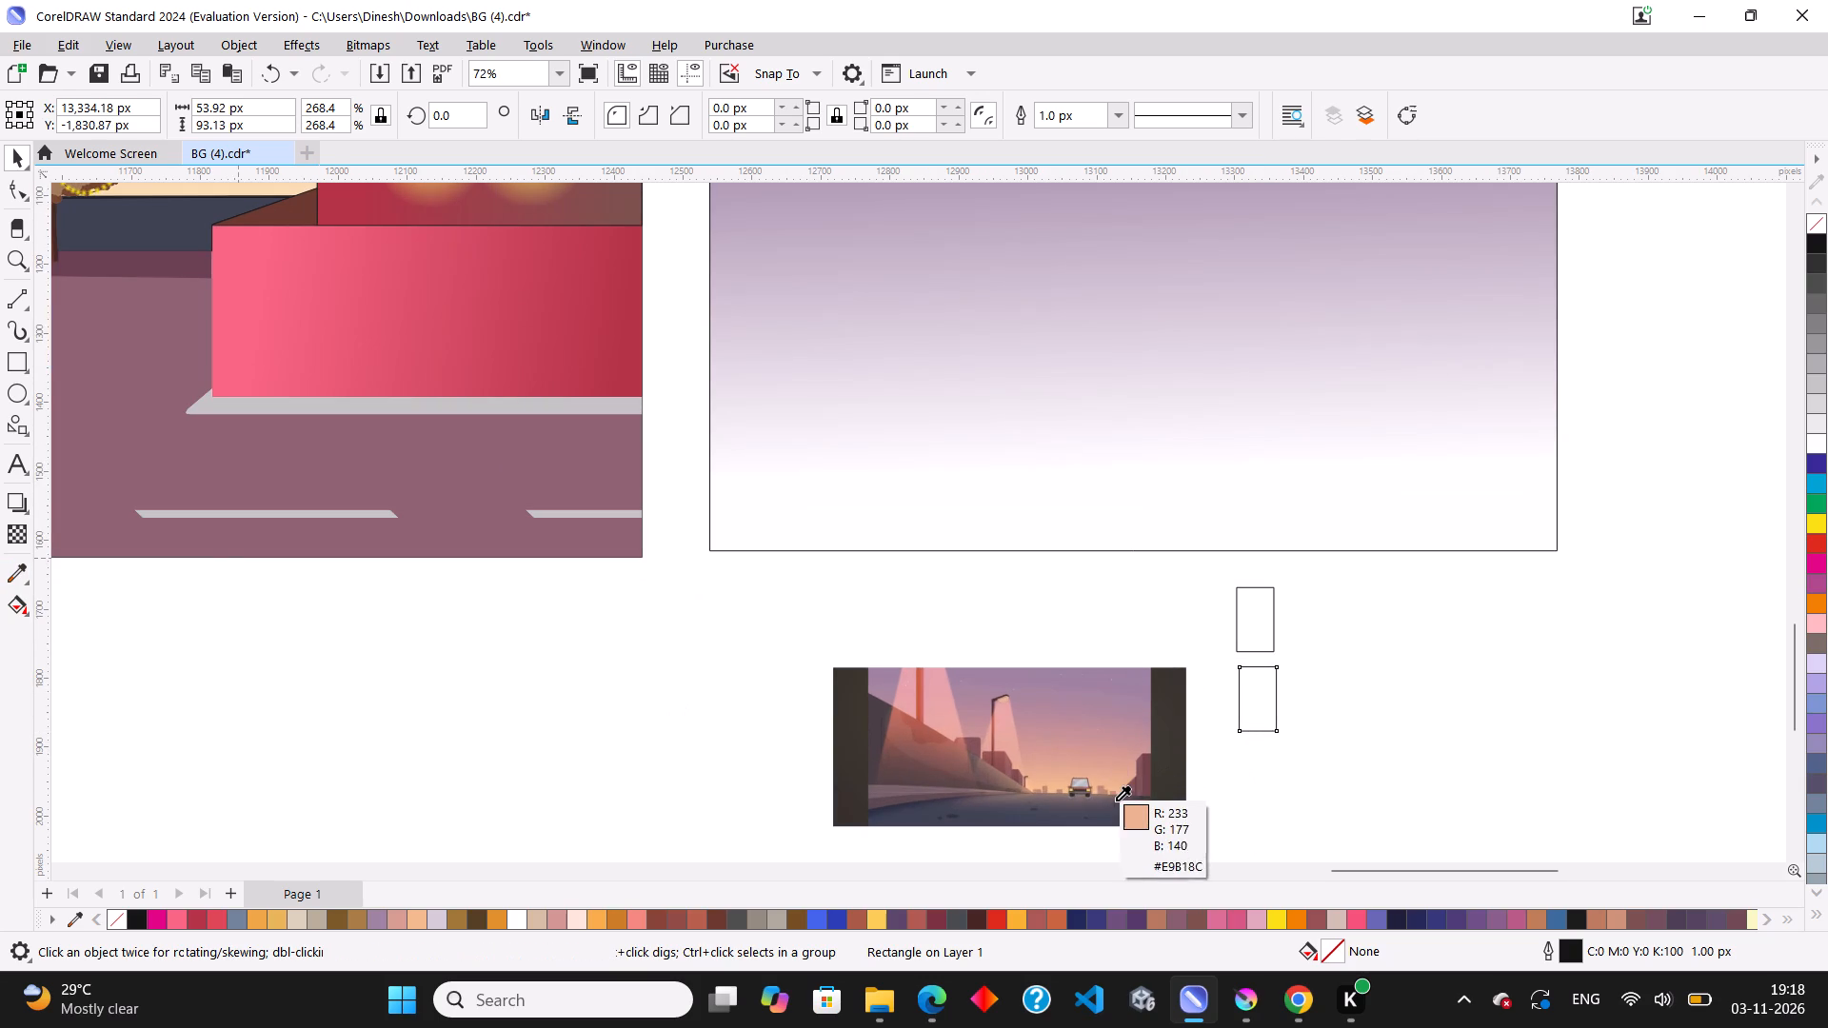
{"action": "scroll", "coordinate": [1116, 801], "scroll_direction": "up", "scroll_amount": 4}
{"action": "left_click", "coordinate": [1127, 779]}
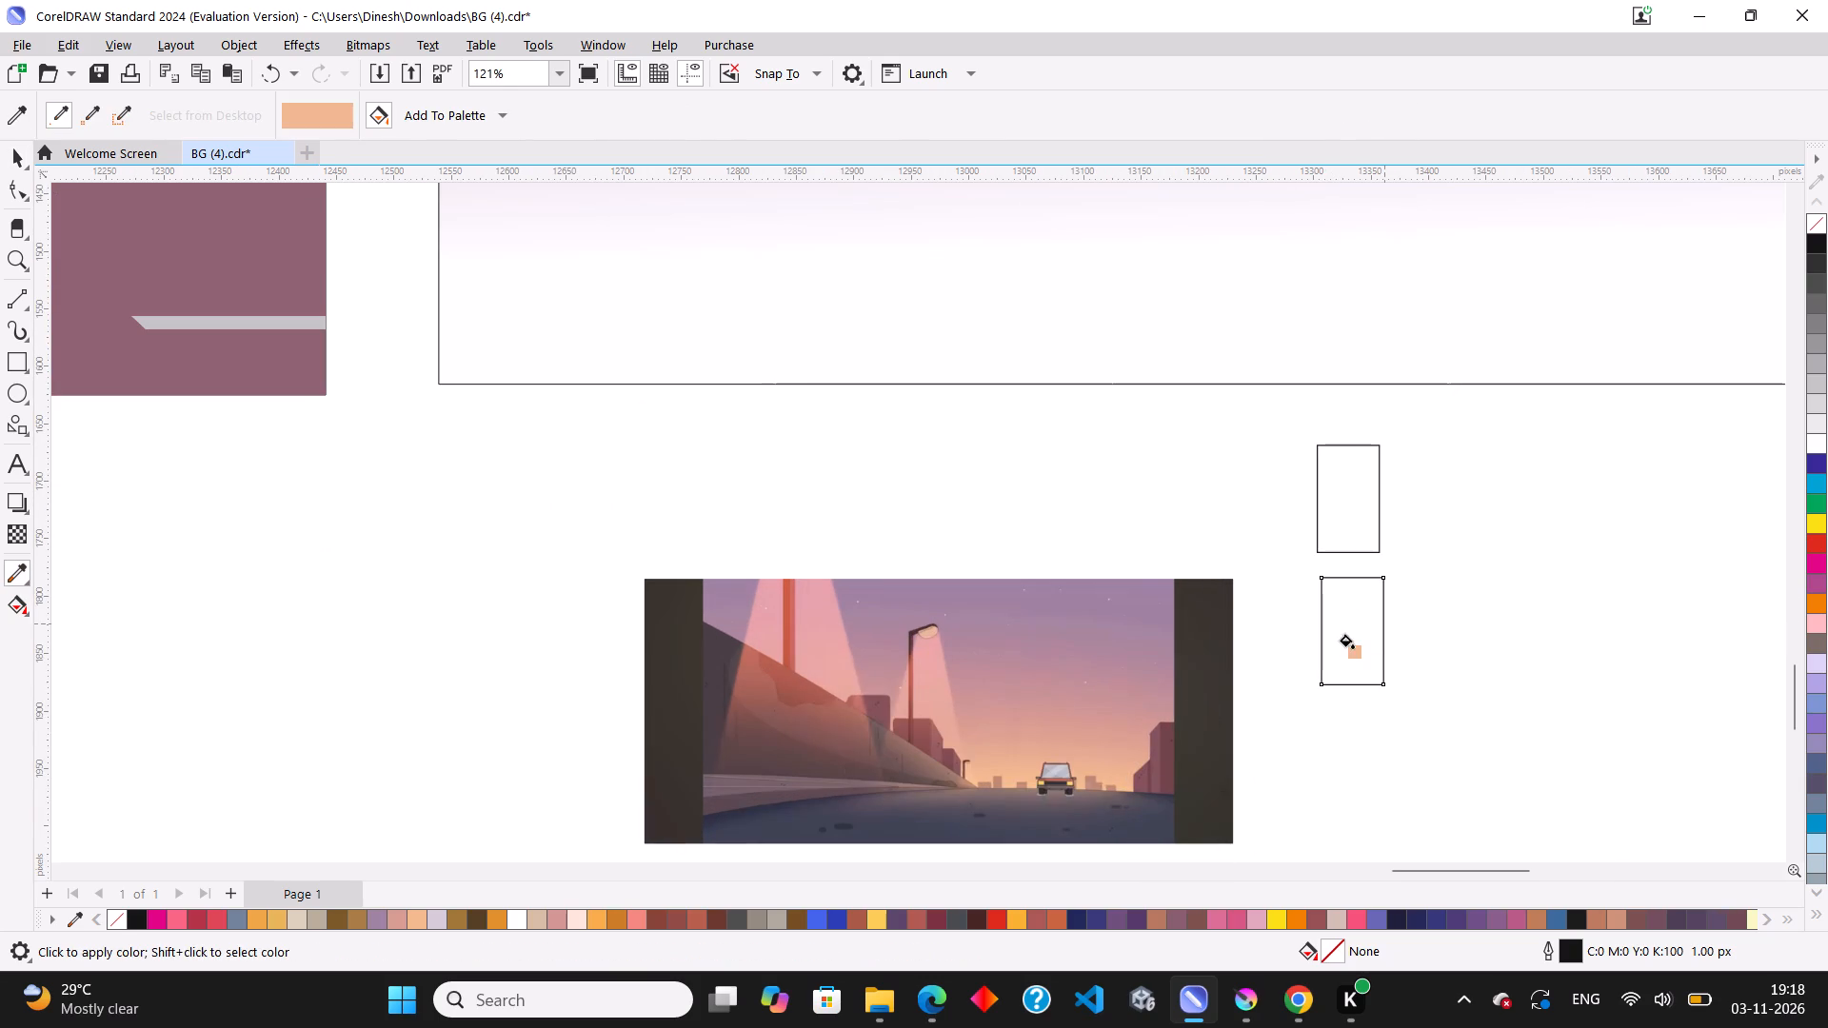
{"action": "left_click", "coordinate": [1347, 642]}
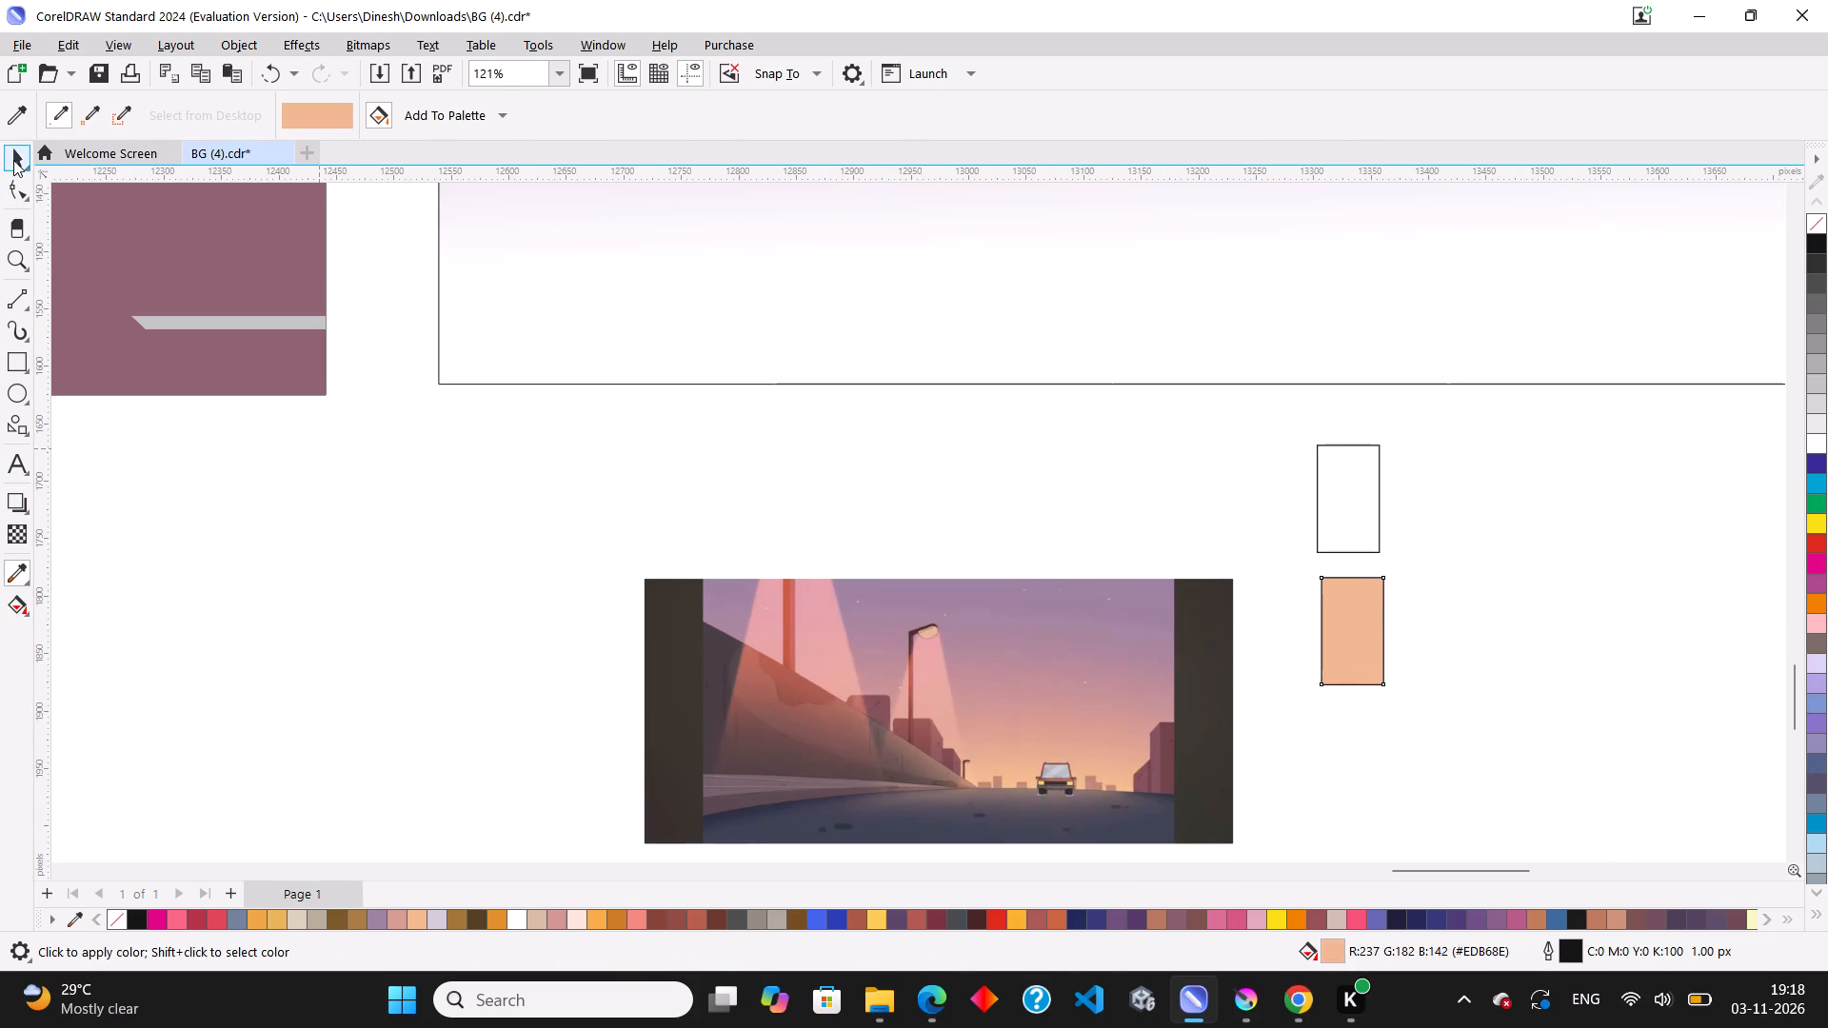
Fill the upper small rectangle with the dusty pink sampled from the middle of the reference sky.
{"action": "left_click", "coordinate": [13, 158]}
{"action": "left_click", "coordinate": [17, 571]}
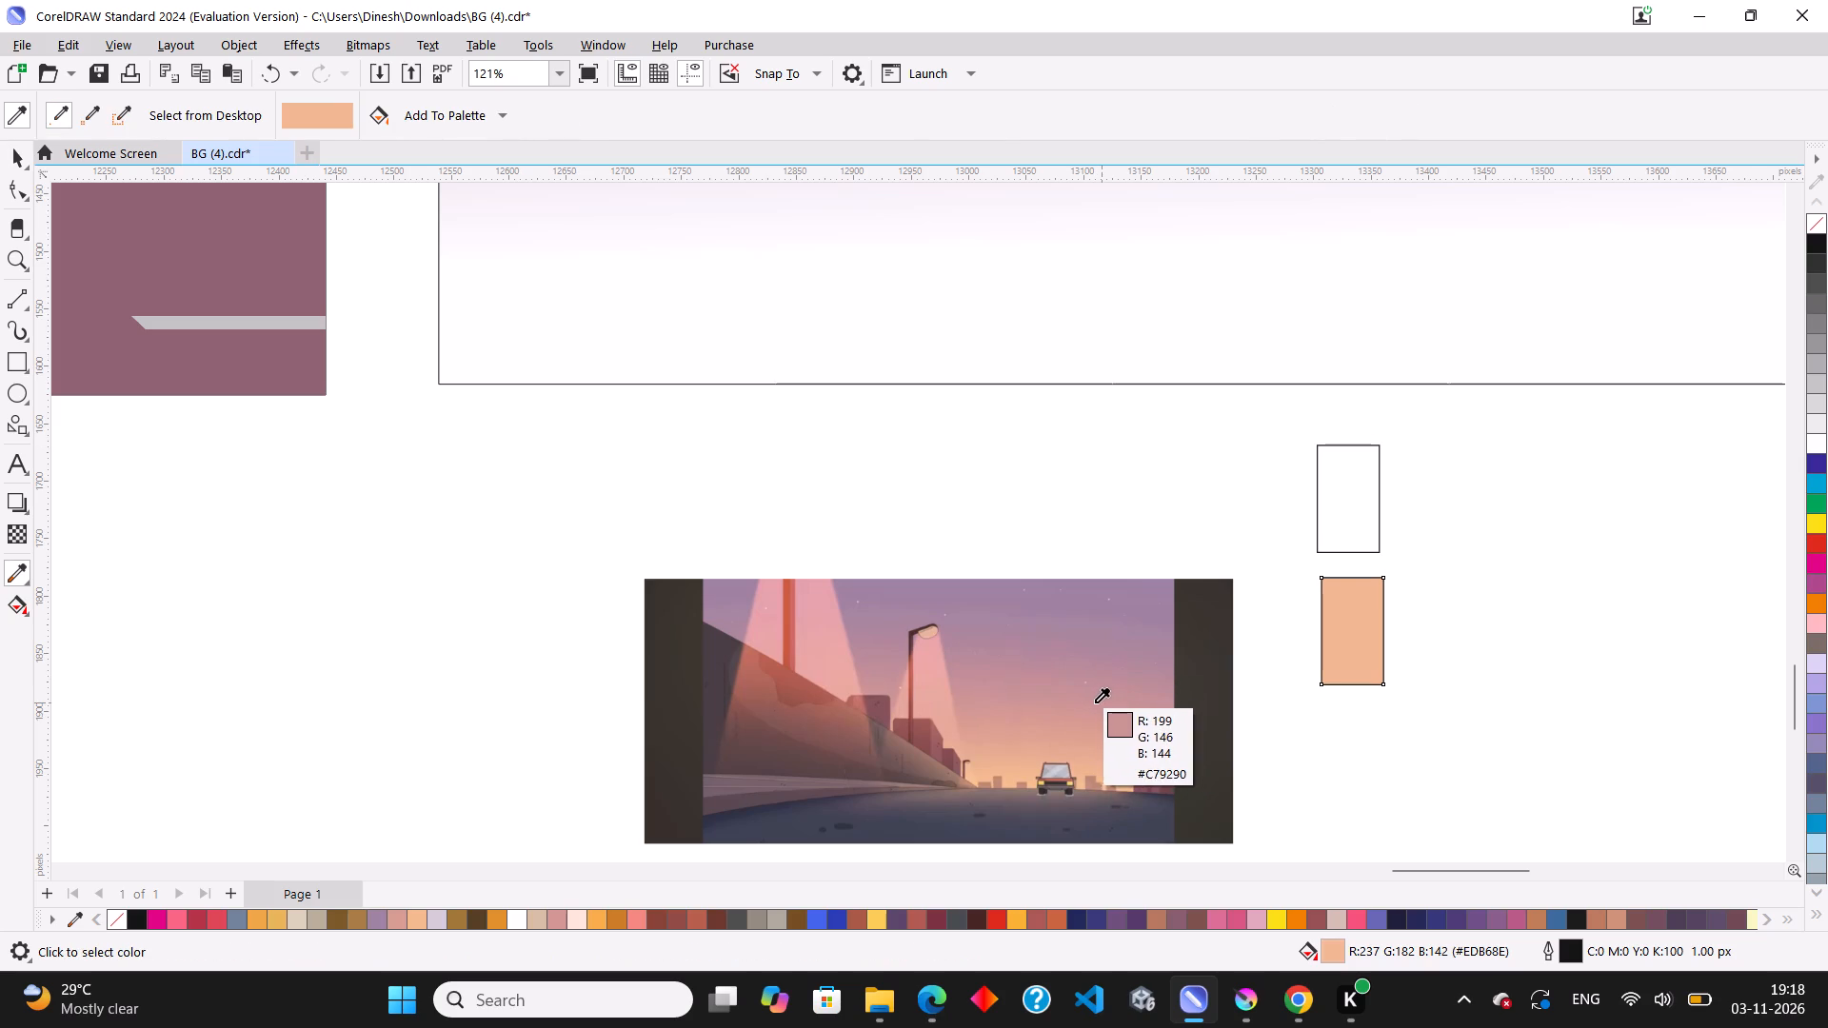
{"action": "left_click", "coordinate": [1095, 704]}
{"action": "left_click", "coordinate": [1336, 497]}
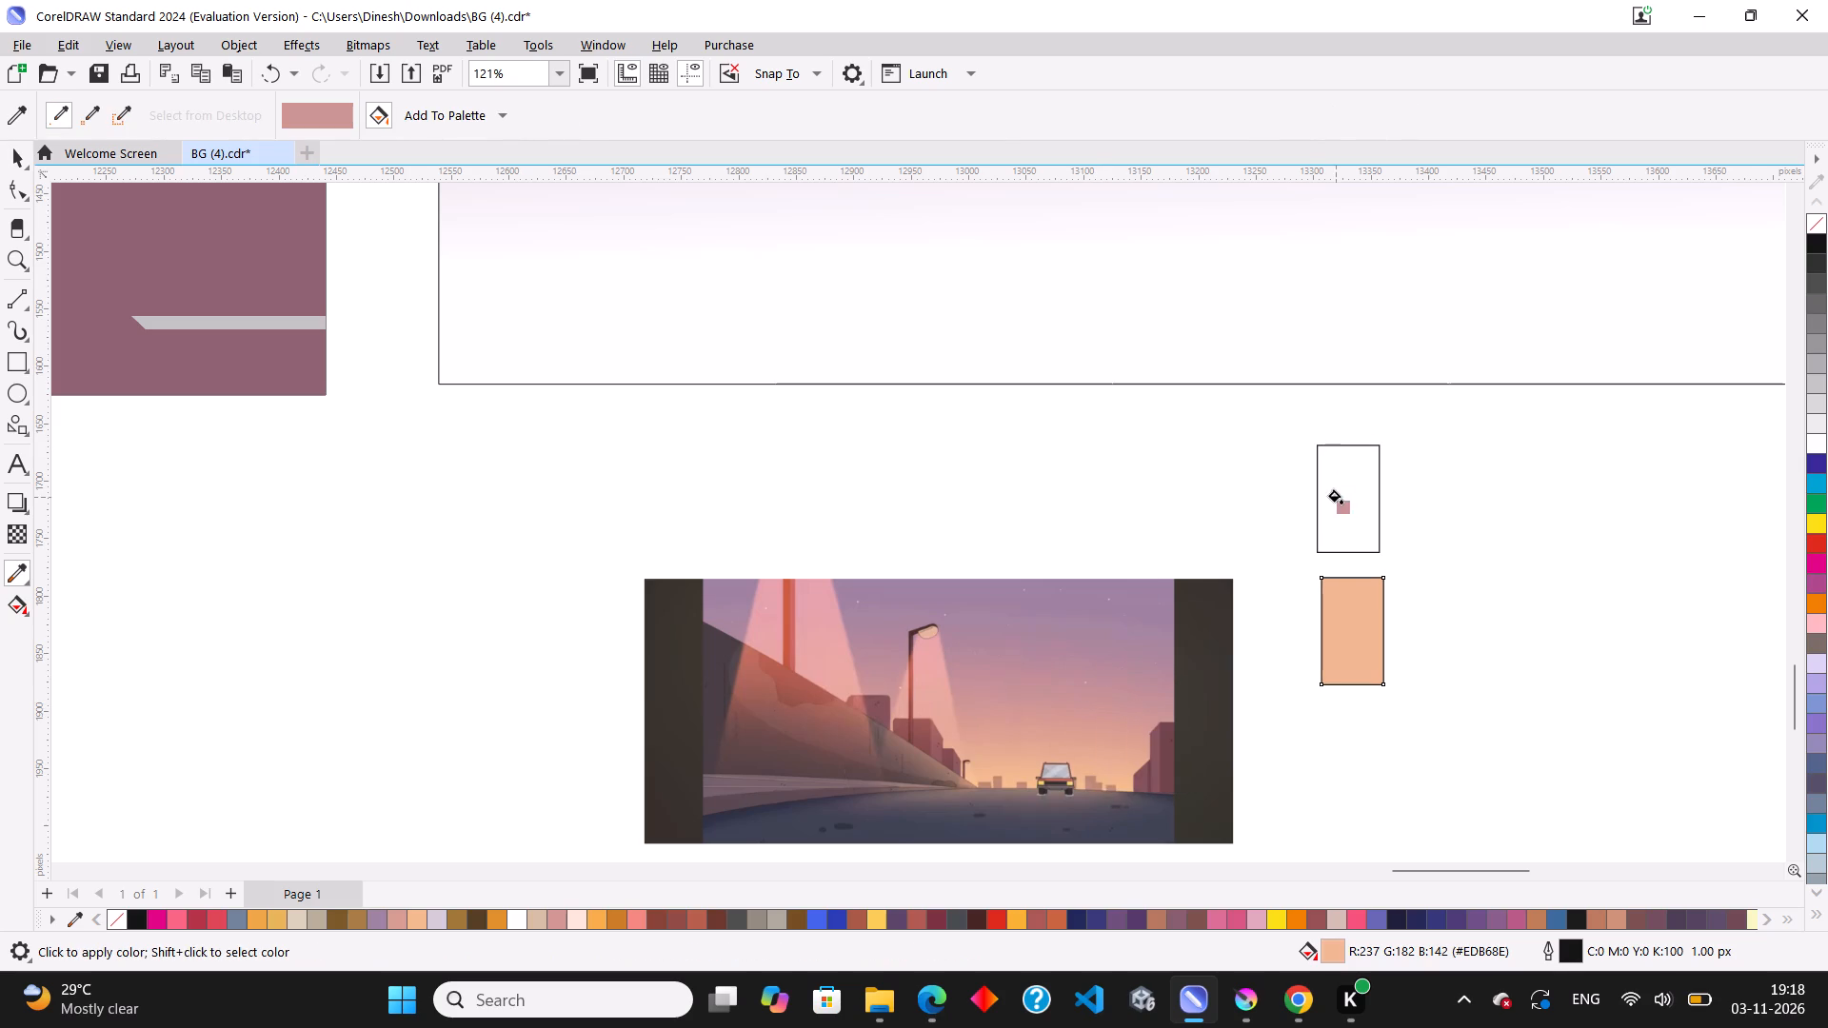
{"action": "scroll", "coordinate": [1193, 538], "scroll_direction": "down", "scroll_amount": 8}
{"action": "scroll", "coordinate": [1383, 372], "scroll_direction": "up", "scroll_amount": 3}
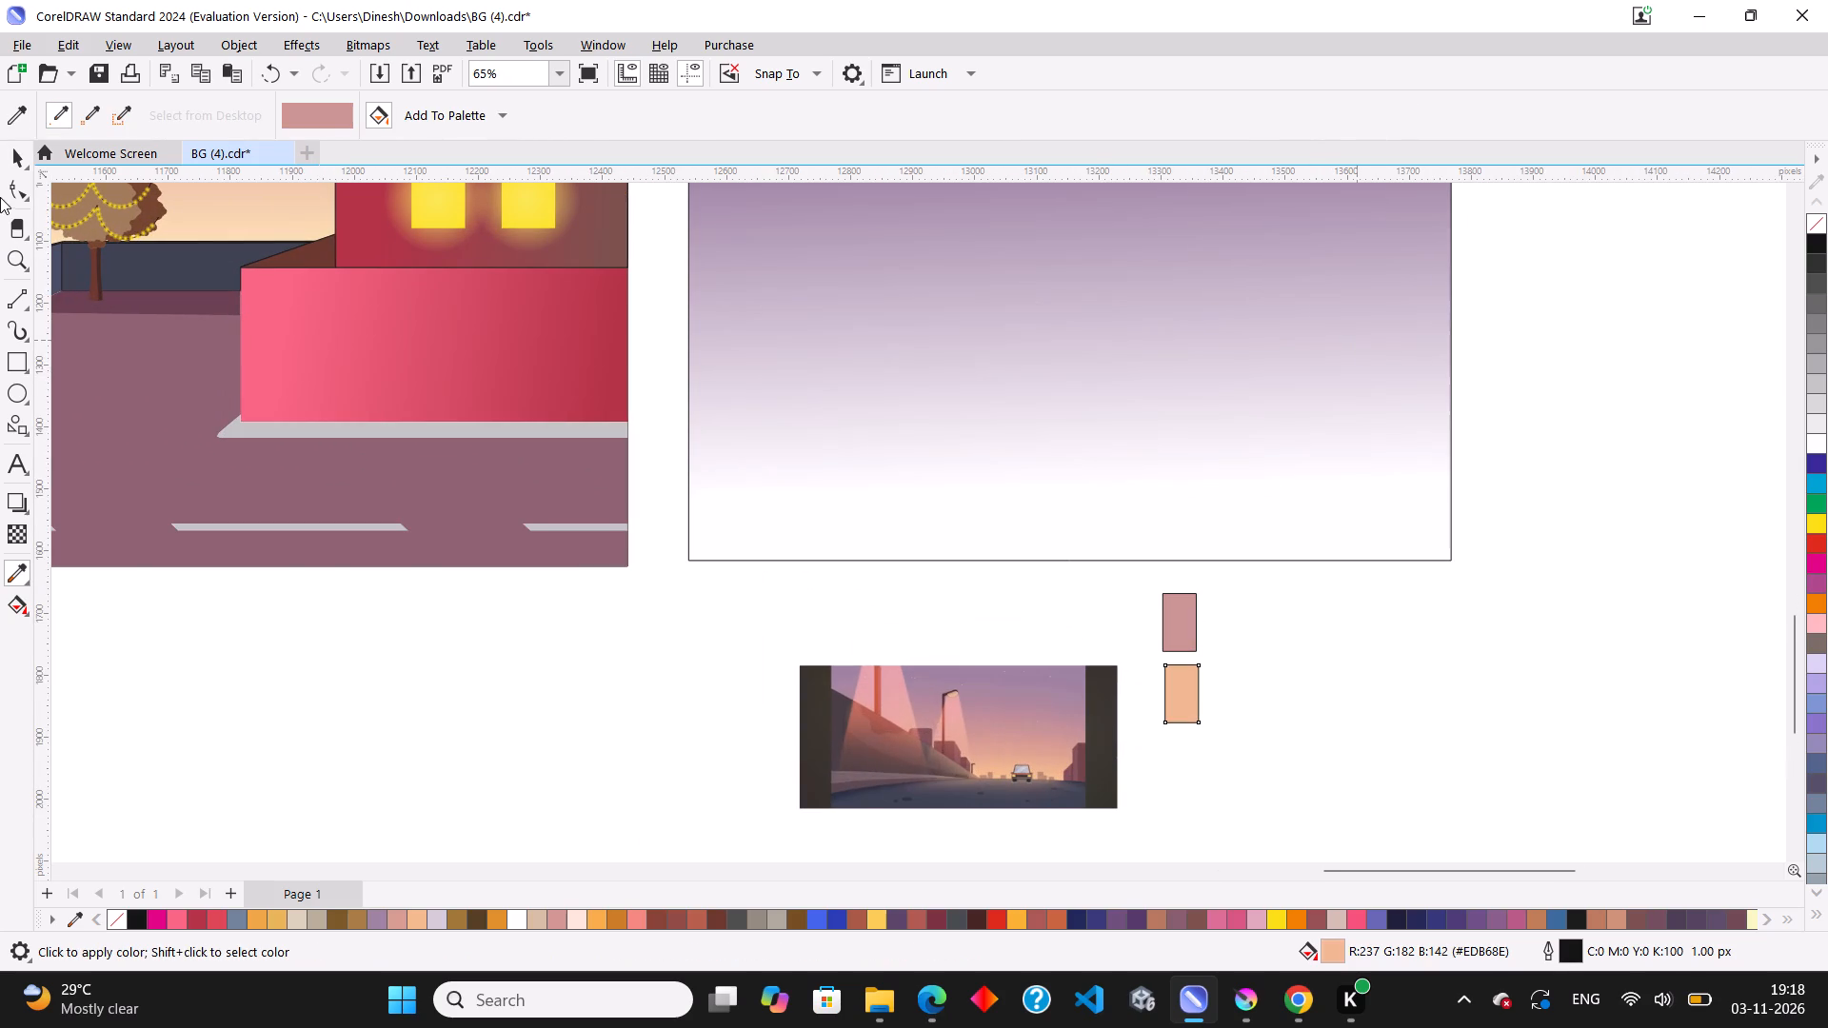
{"action": "left_click", "coordinate": [18, 154]}
Add an intermediate colour node at about 54% along the mauve frame's vertical fountain fill.
{"action": "left_click", "coordinate": [17, 600]}
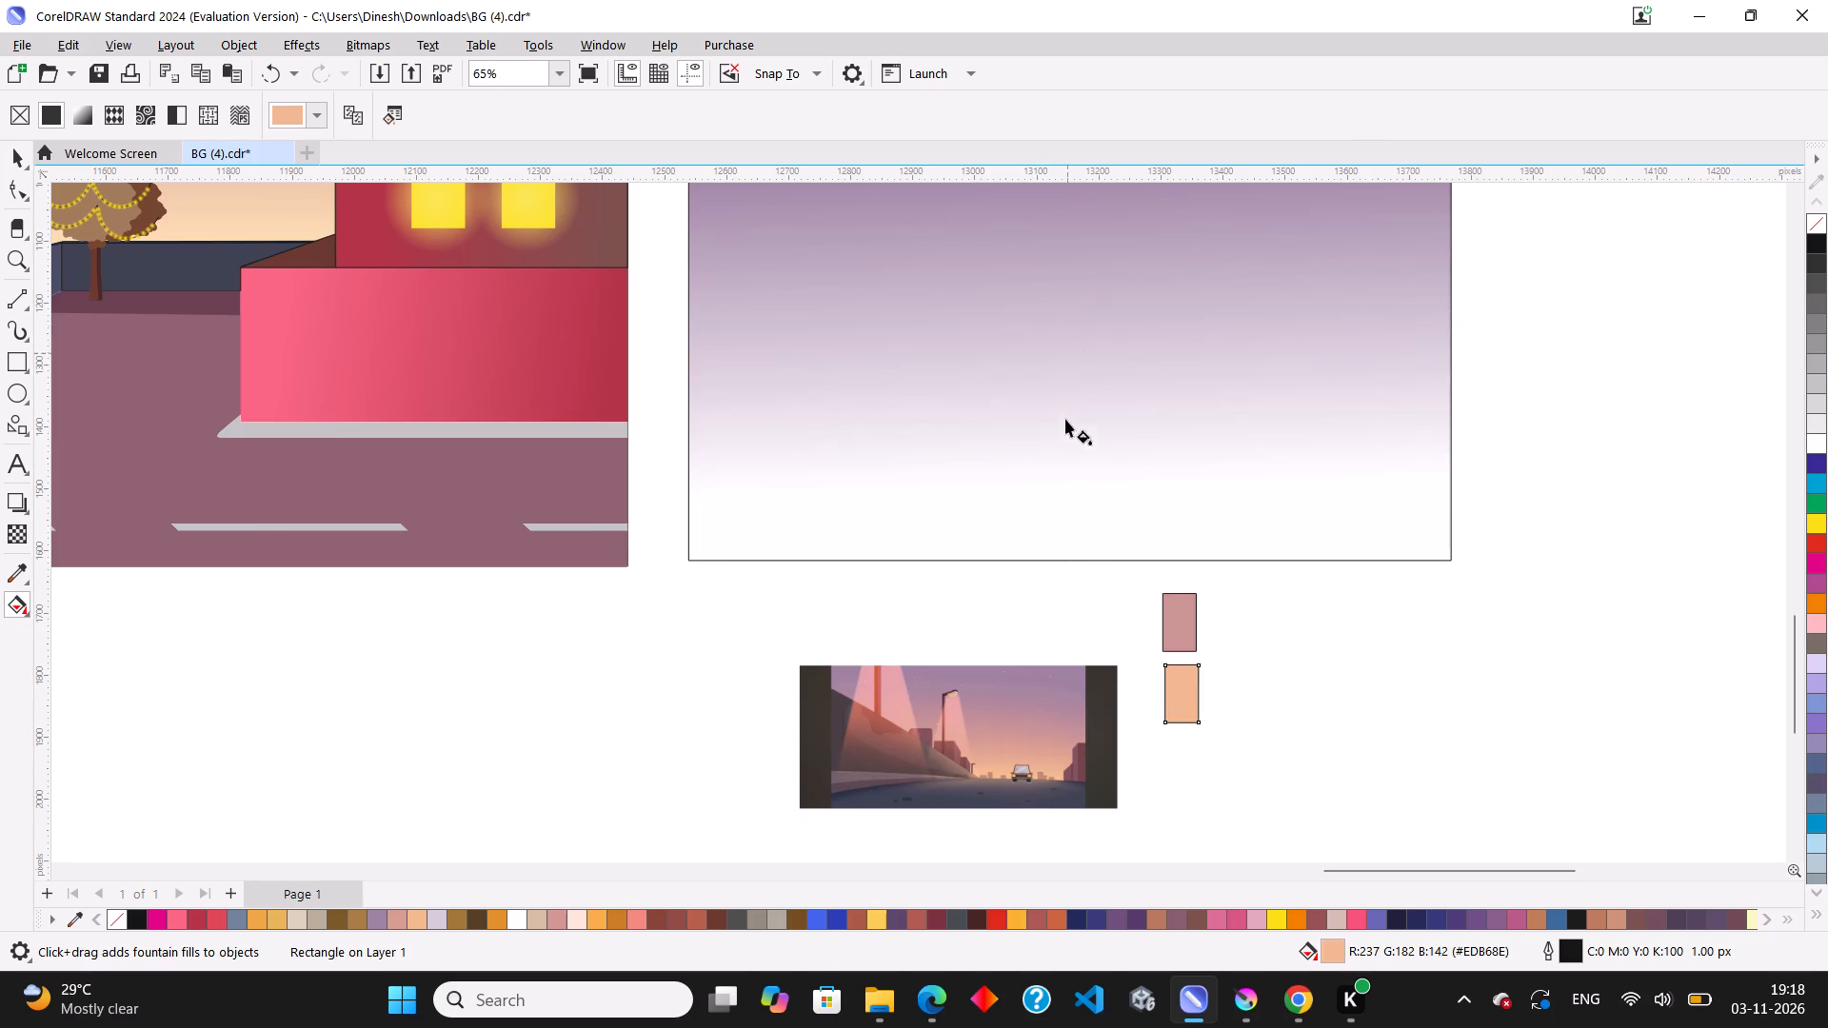
{"action": "scroll", "coordinate": [1065, 432], "scroll_direction": "down", "scroll_amount": 2}
{"action": "left_click", "coordinate": [1126, 303]}
{"action": "scroll", "coordinate": [1121, 298], "scroll_direction": "up", "scroll_amount": 2}
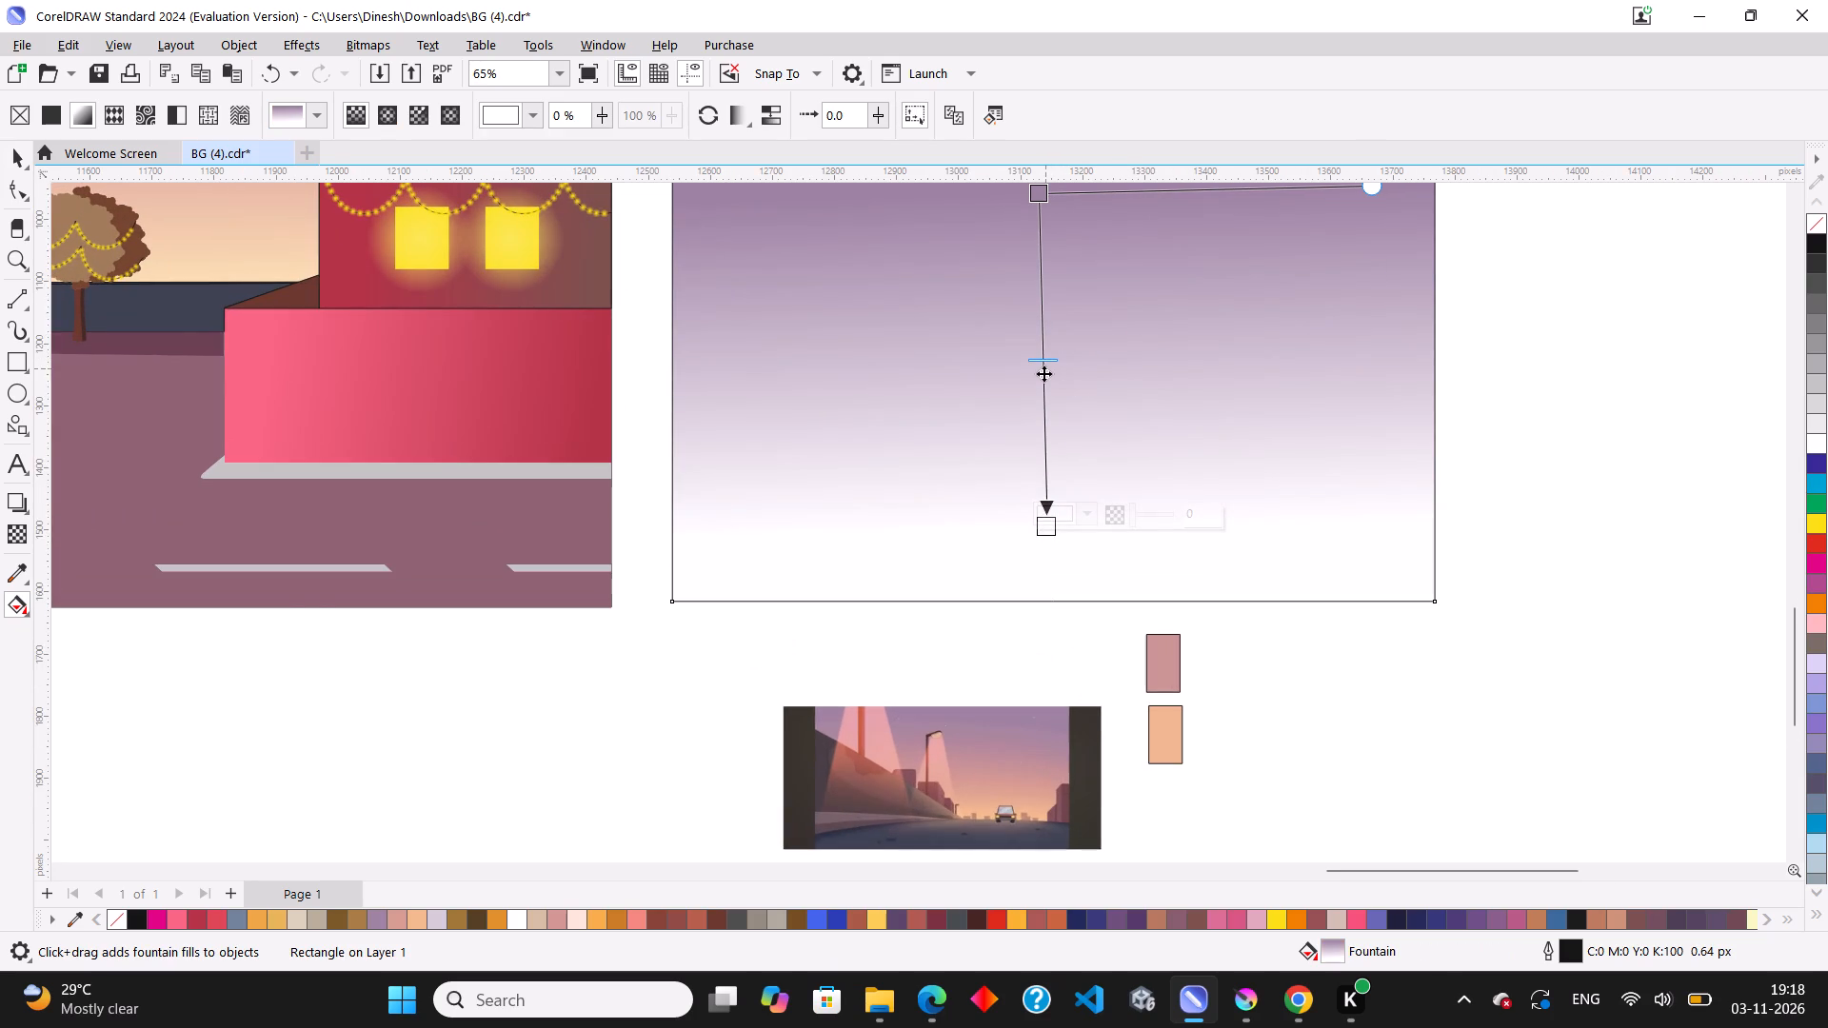
{"action": "triple_click", "coordinate": [1043, 373]}
Set the bottom end colour of the frame's fountain fill to the sampled peach.
{"action": "left_click", "coordinate": [1040, 514]}
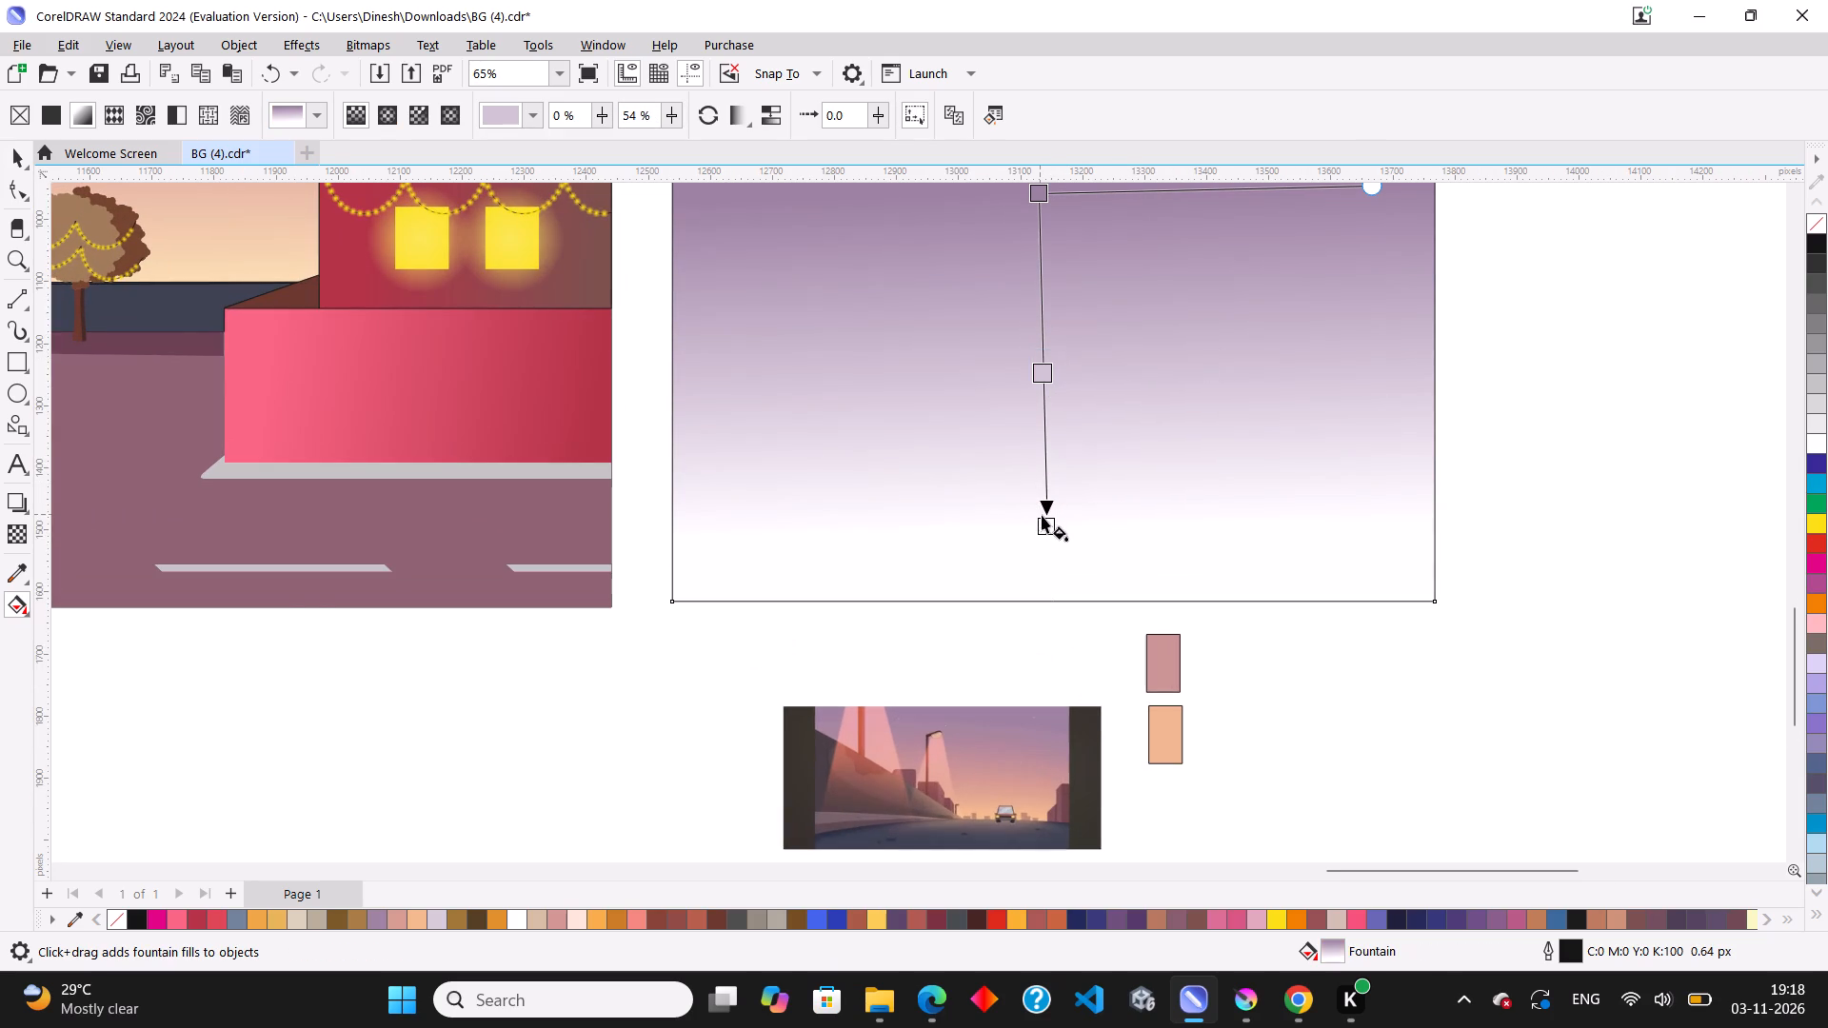
{"action": "left_click", "coordinate": [1055, 527]}
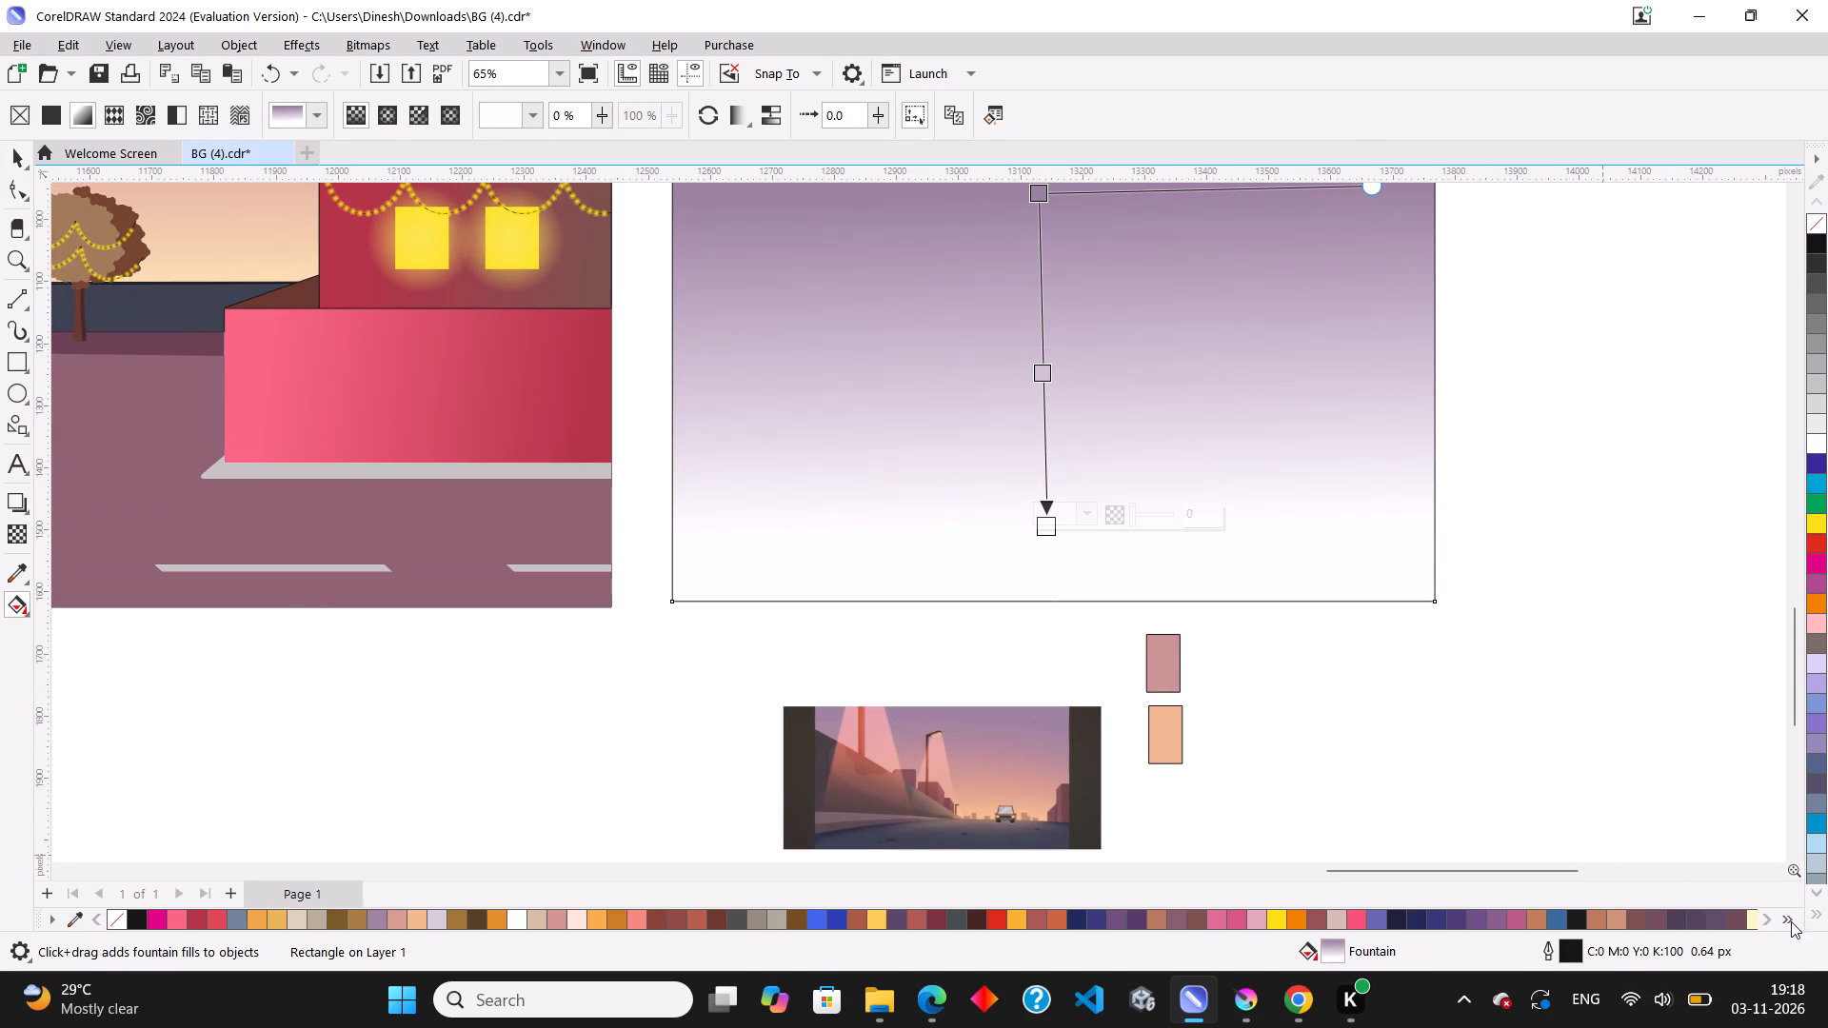
{"action": "left_click", "coordinate": [1790, 920]}
{"action": "left_click", "coordinate": [953, 893]}
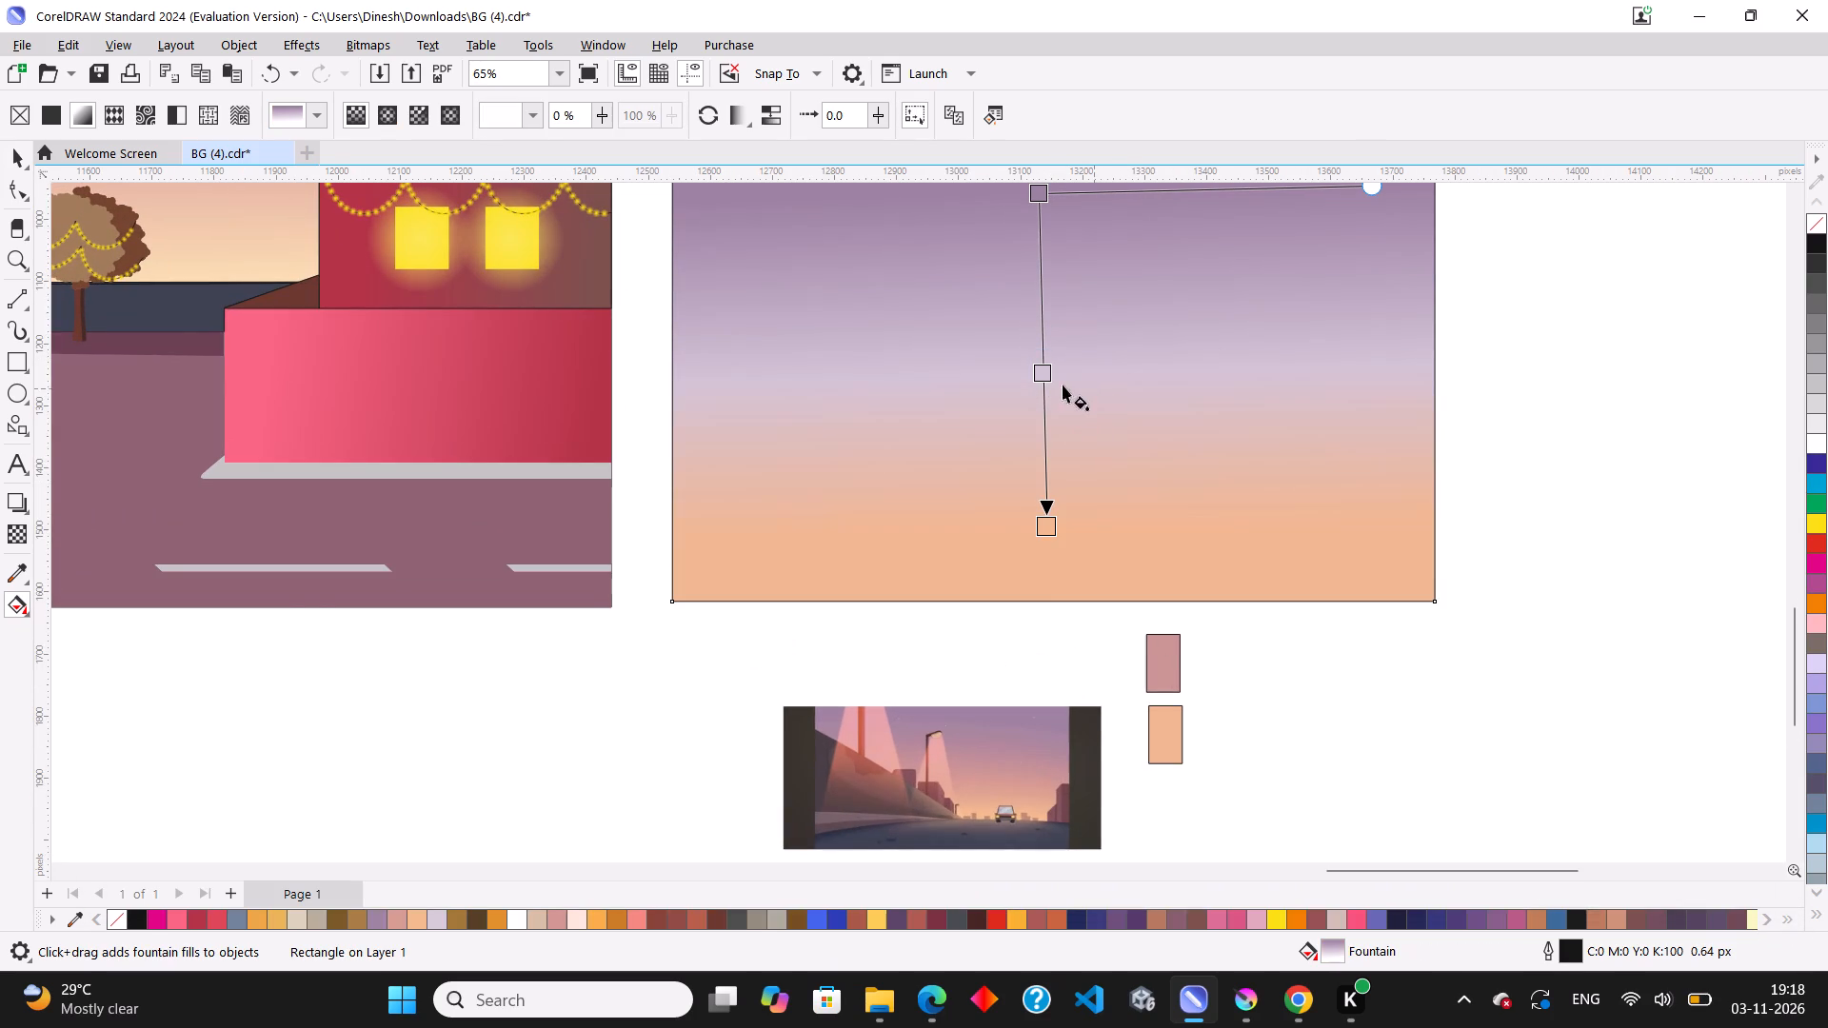
Set the intermediate node of the frame's fountain fill to the sampled dusty pink and deselect the frame.
{"action": "left_click", "coordinate": [1044, 375]}
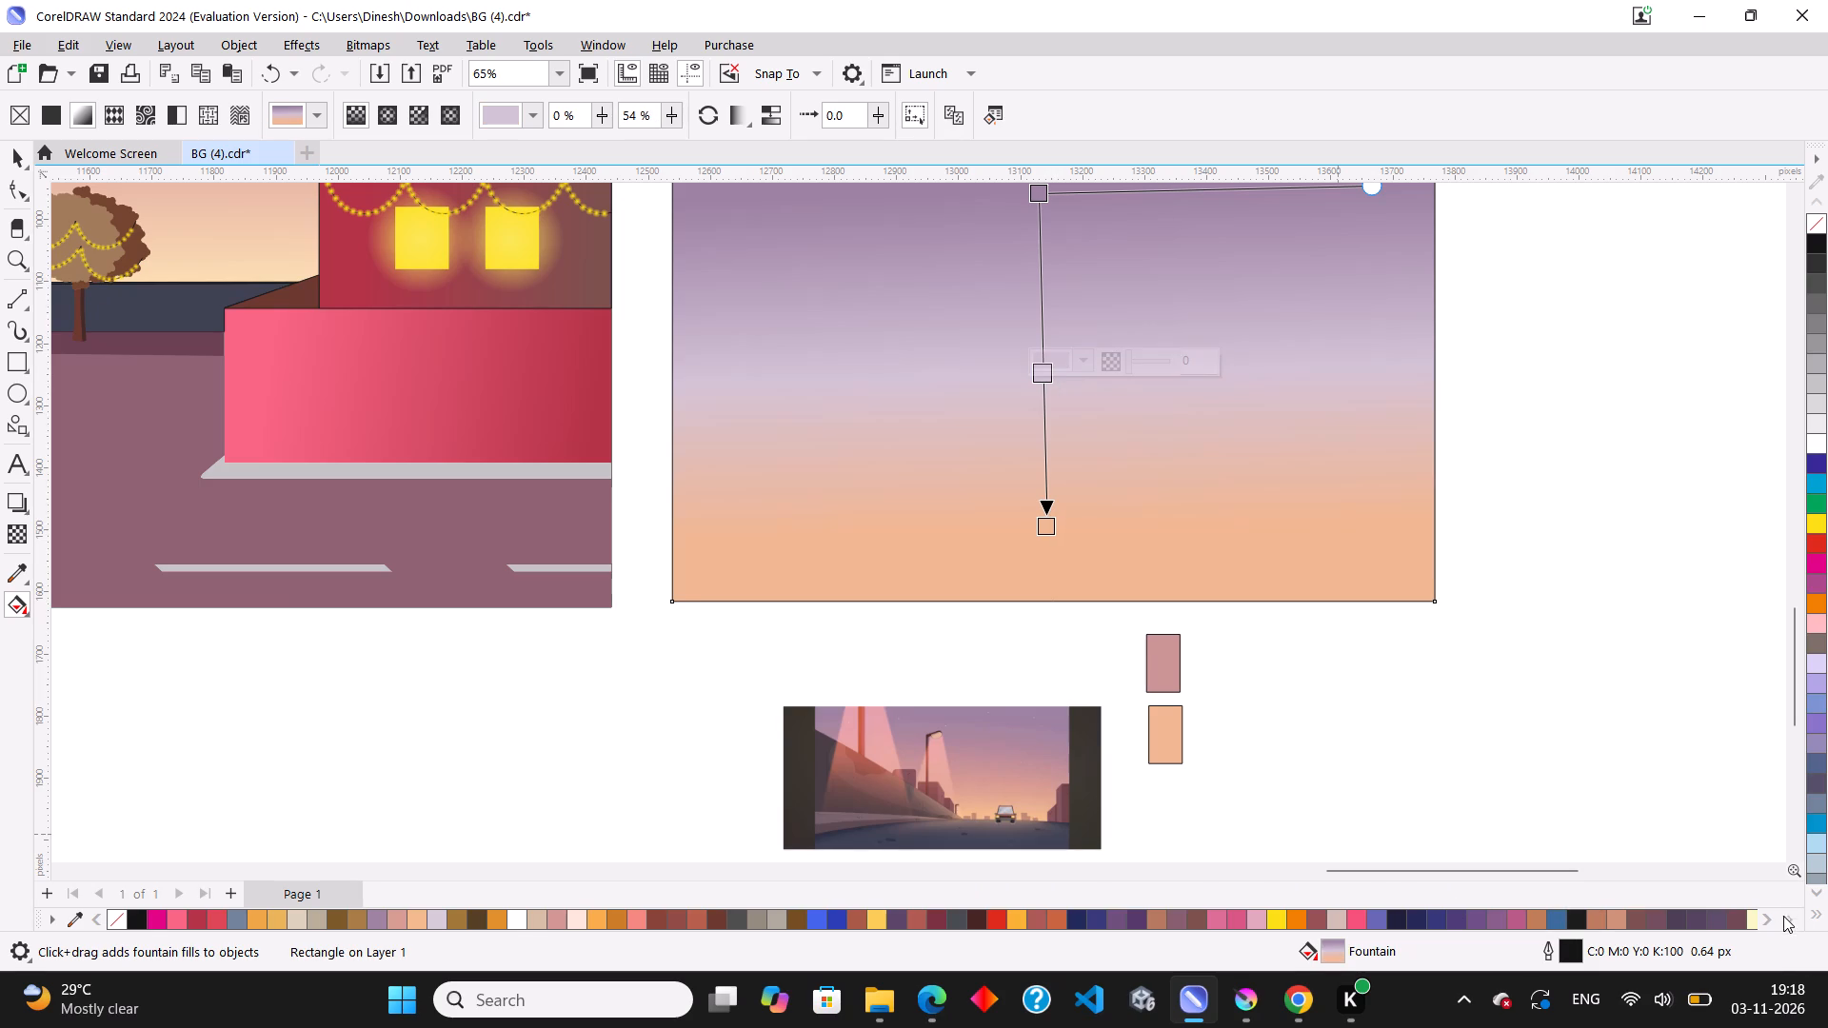
{"action": "left_click", "coordinate": [1783, 916]}
{"action": "left_click", "coordinate": [969, 899]}
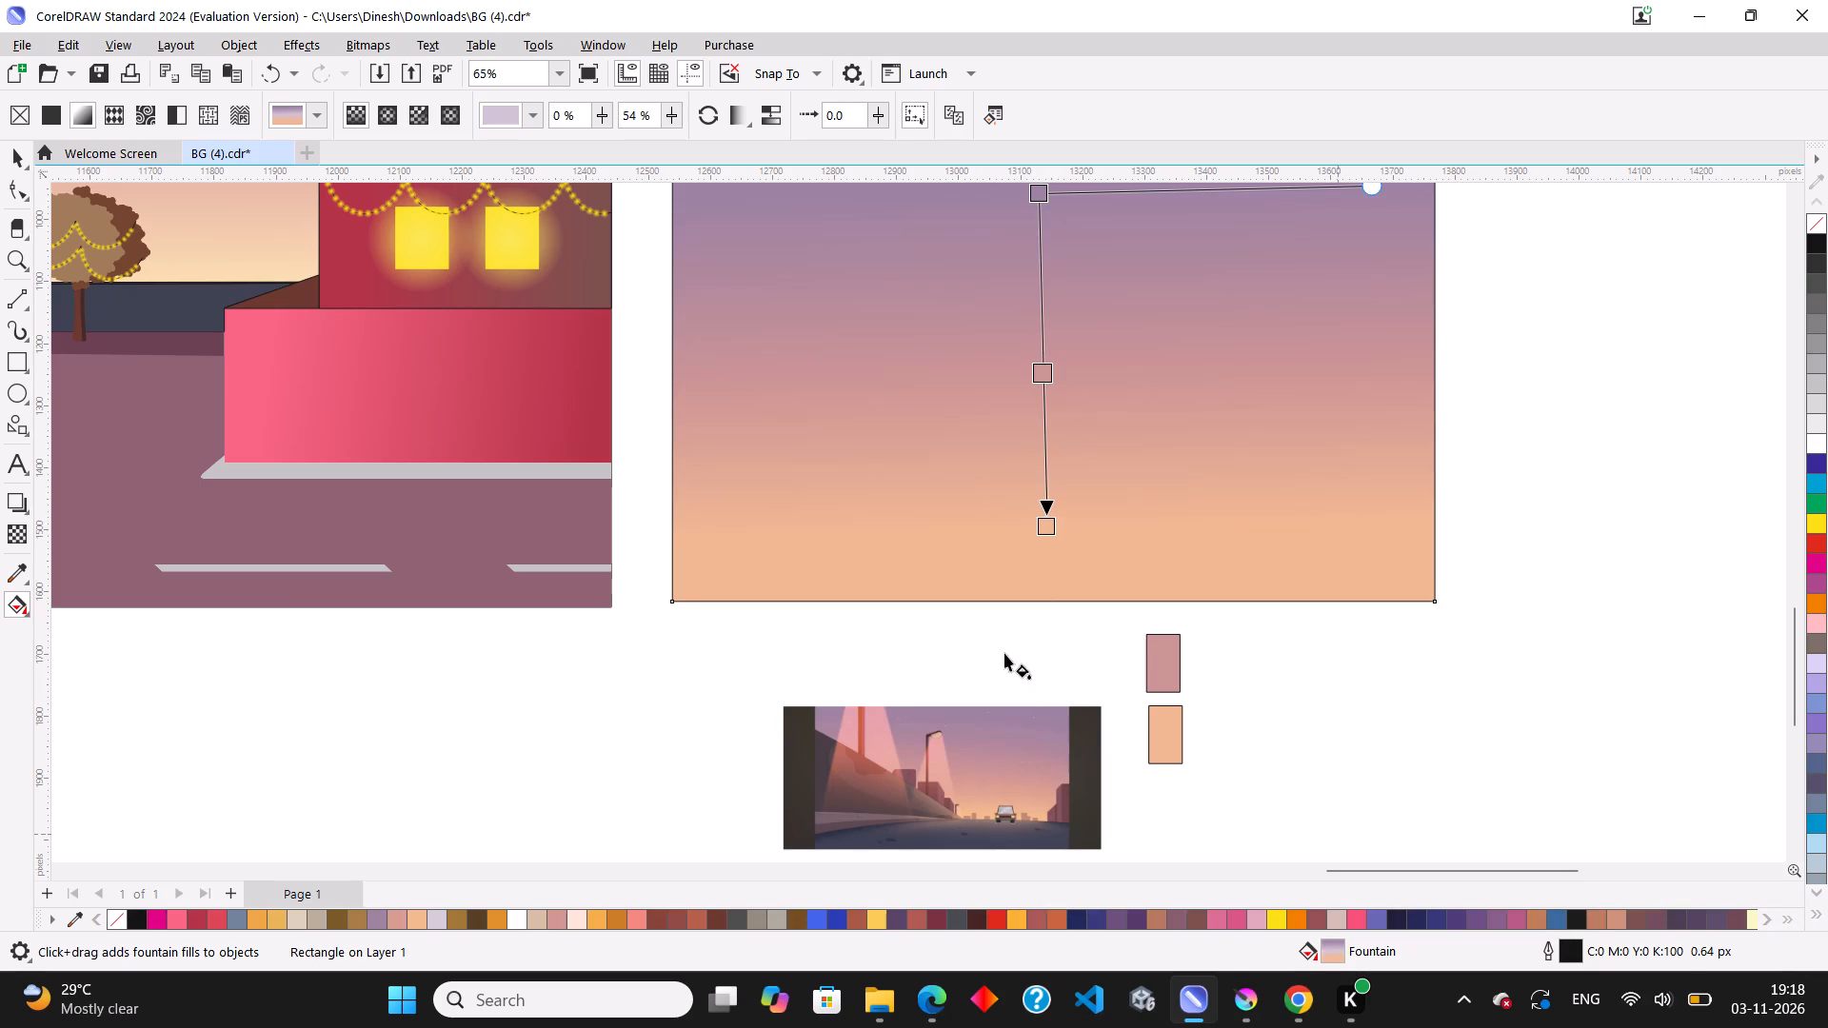
{"action": "left_click", "coordinate": [19, 158]}
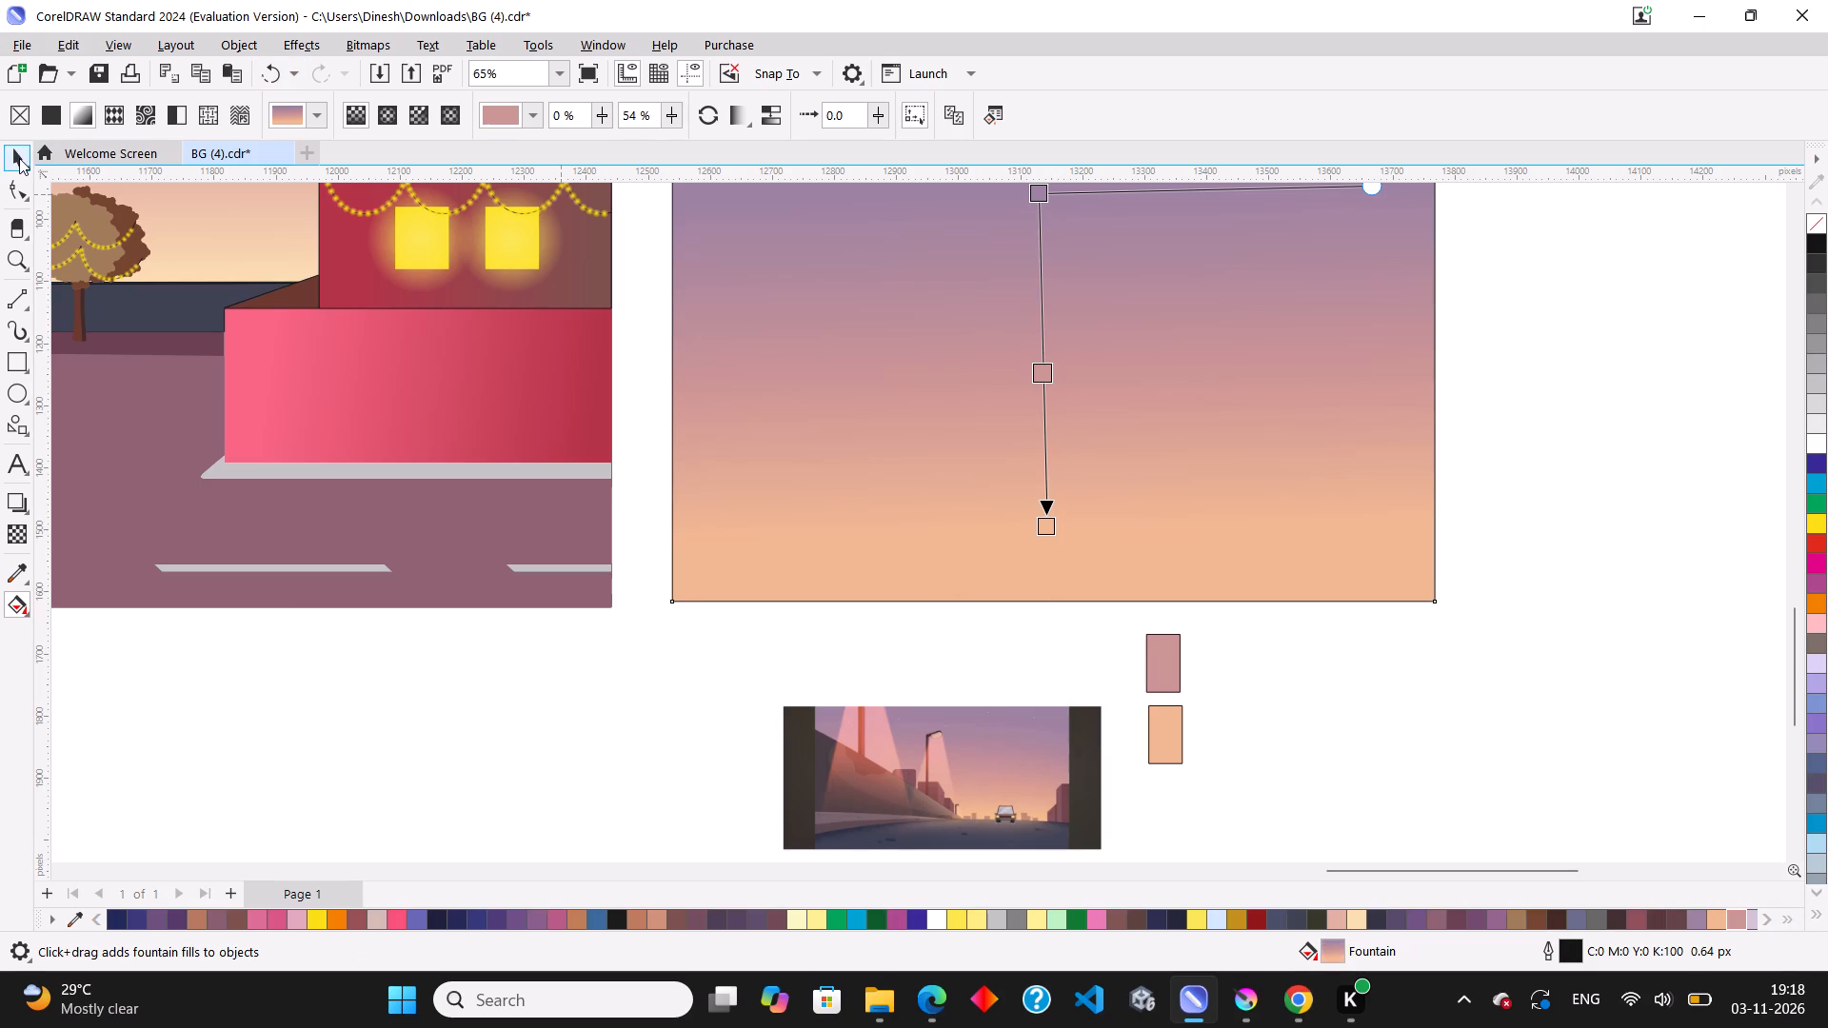
{"action": "scroll", "coordinate": [1085, 571], "scroll_direction": "down", "scroll_amount": 4}
{"action": "left_click", "coordinate": [1269, 698]}
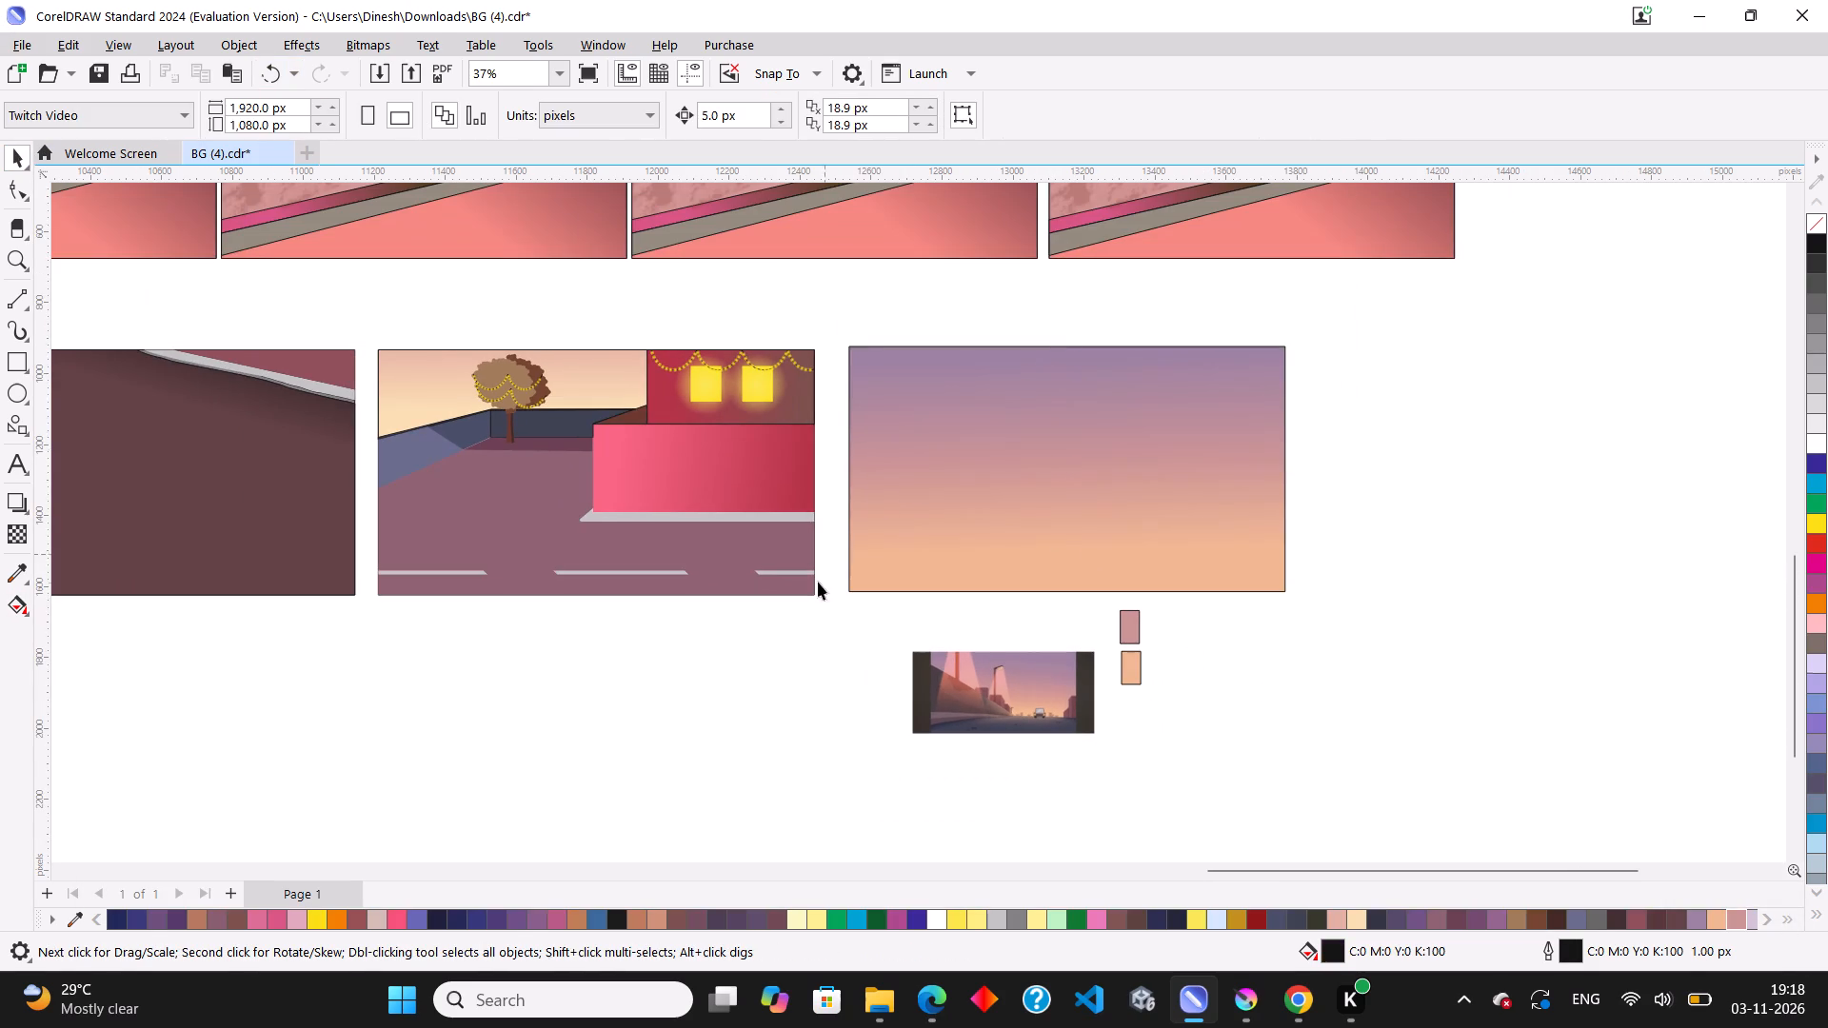
Examine the sunset road reference, the other reference images and the existing background scenes, including the night city skyline.
{"action": "scroll", "coordinate": [970, 531], "scroll_direction": "down", "scroll_amount": 2}
{"action": "scroll", "coordinate": [984, 678], "scroll_direction": "up", "scroll_amount": 6}
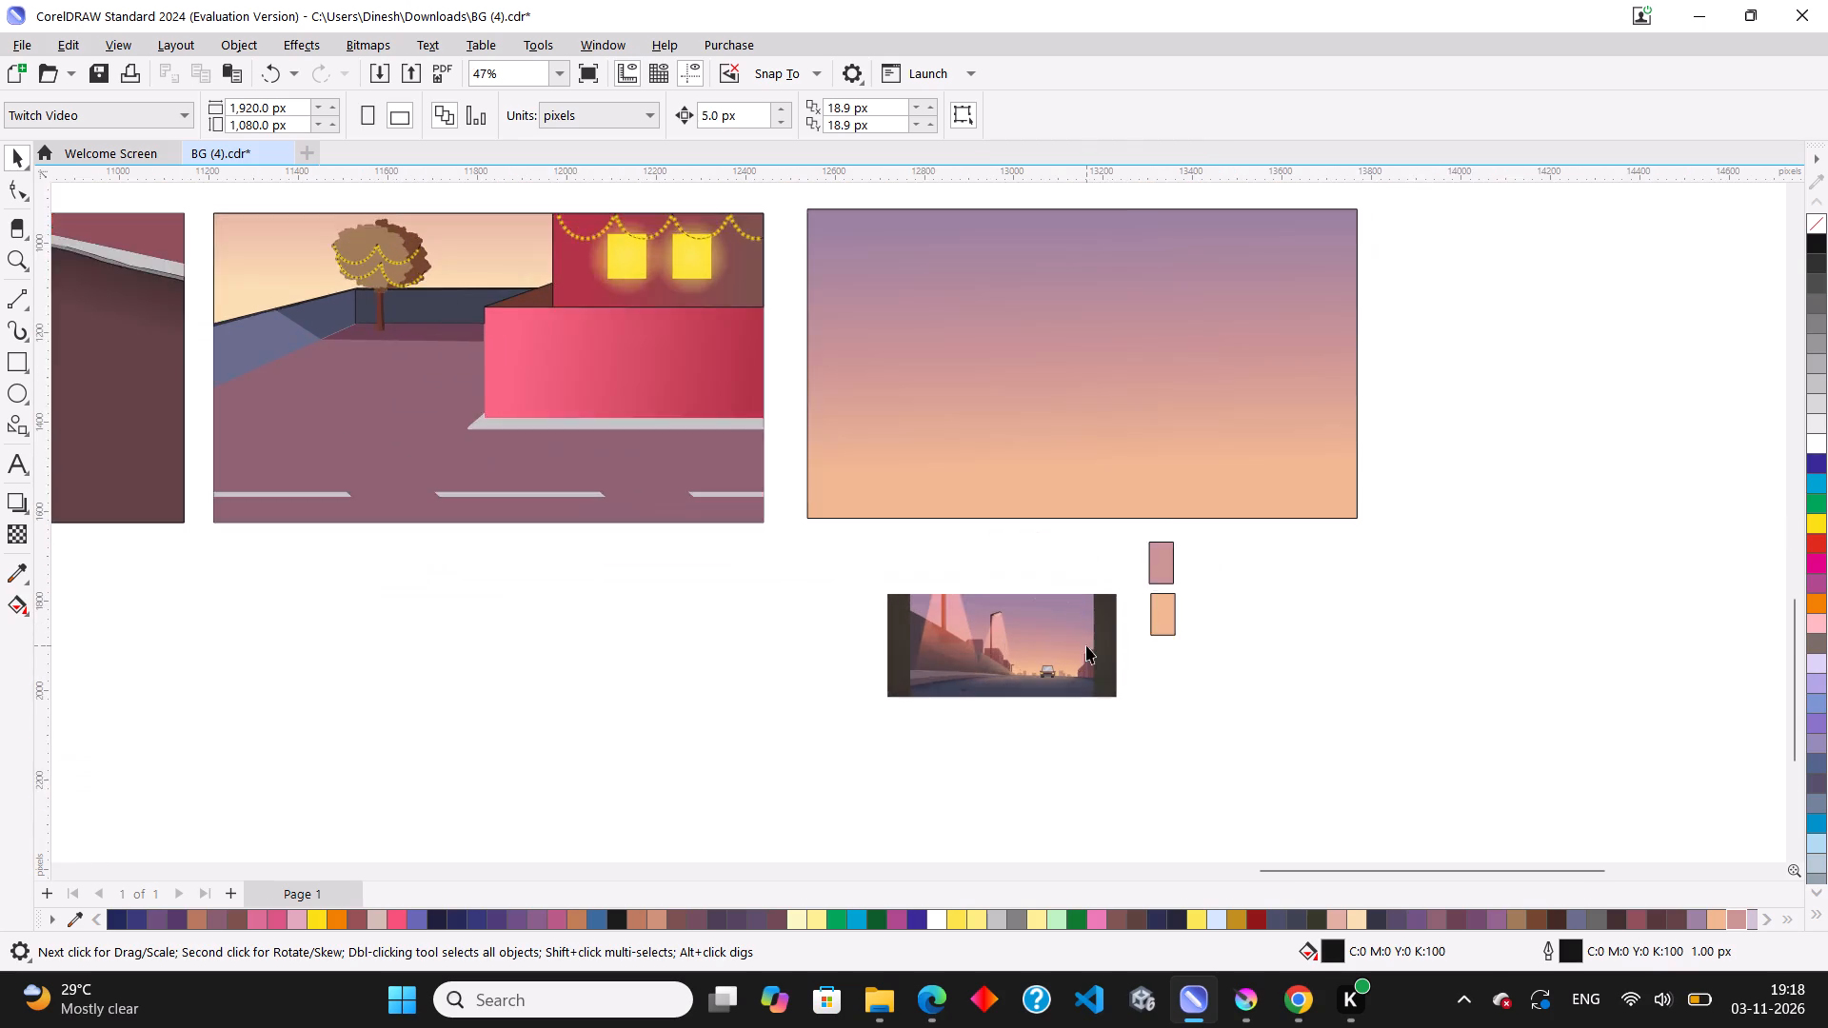
{"action": "scroll", "coordinate": [1086, 645], "scroll_direction": "up", "scroll_amount": 2}
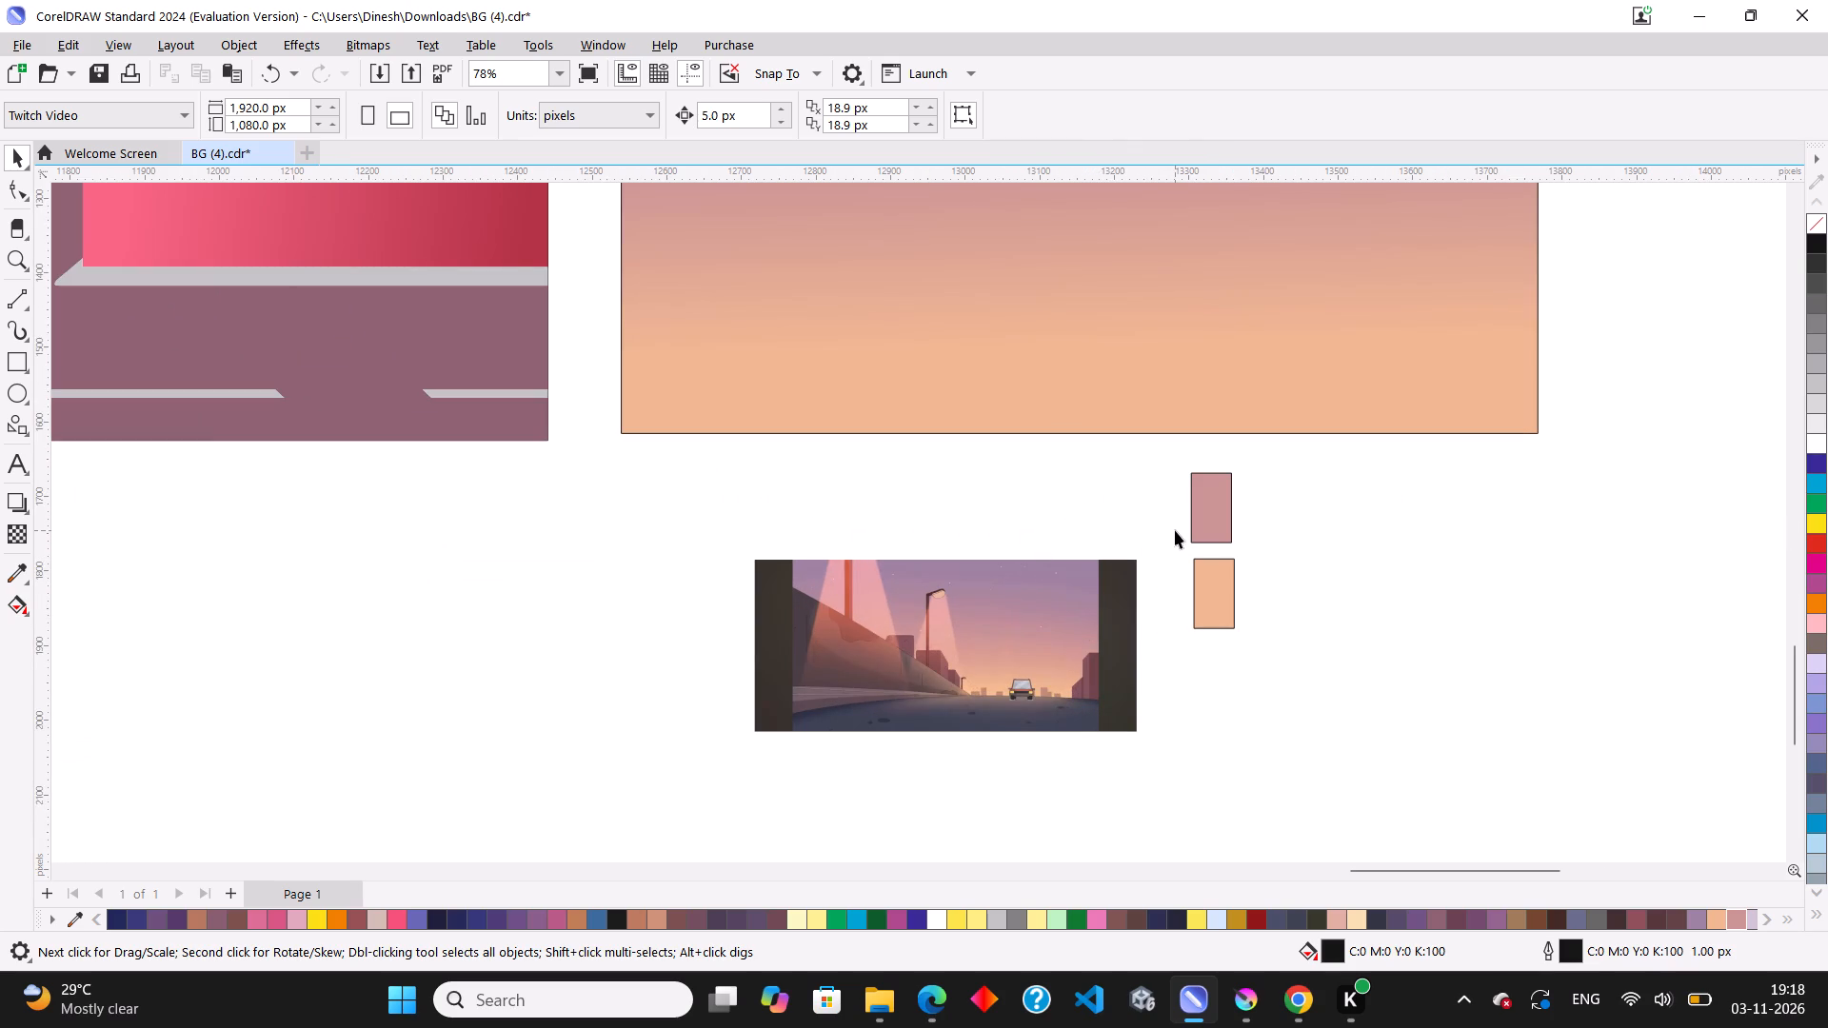
{"action": "scroll", "coordinate": [799, 575], "scroll_direction": "down", "scroll_amount": 3}
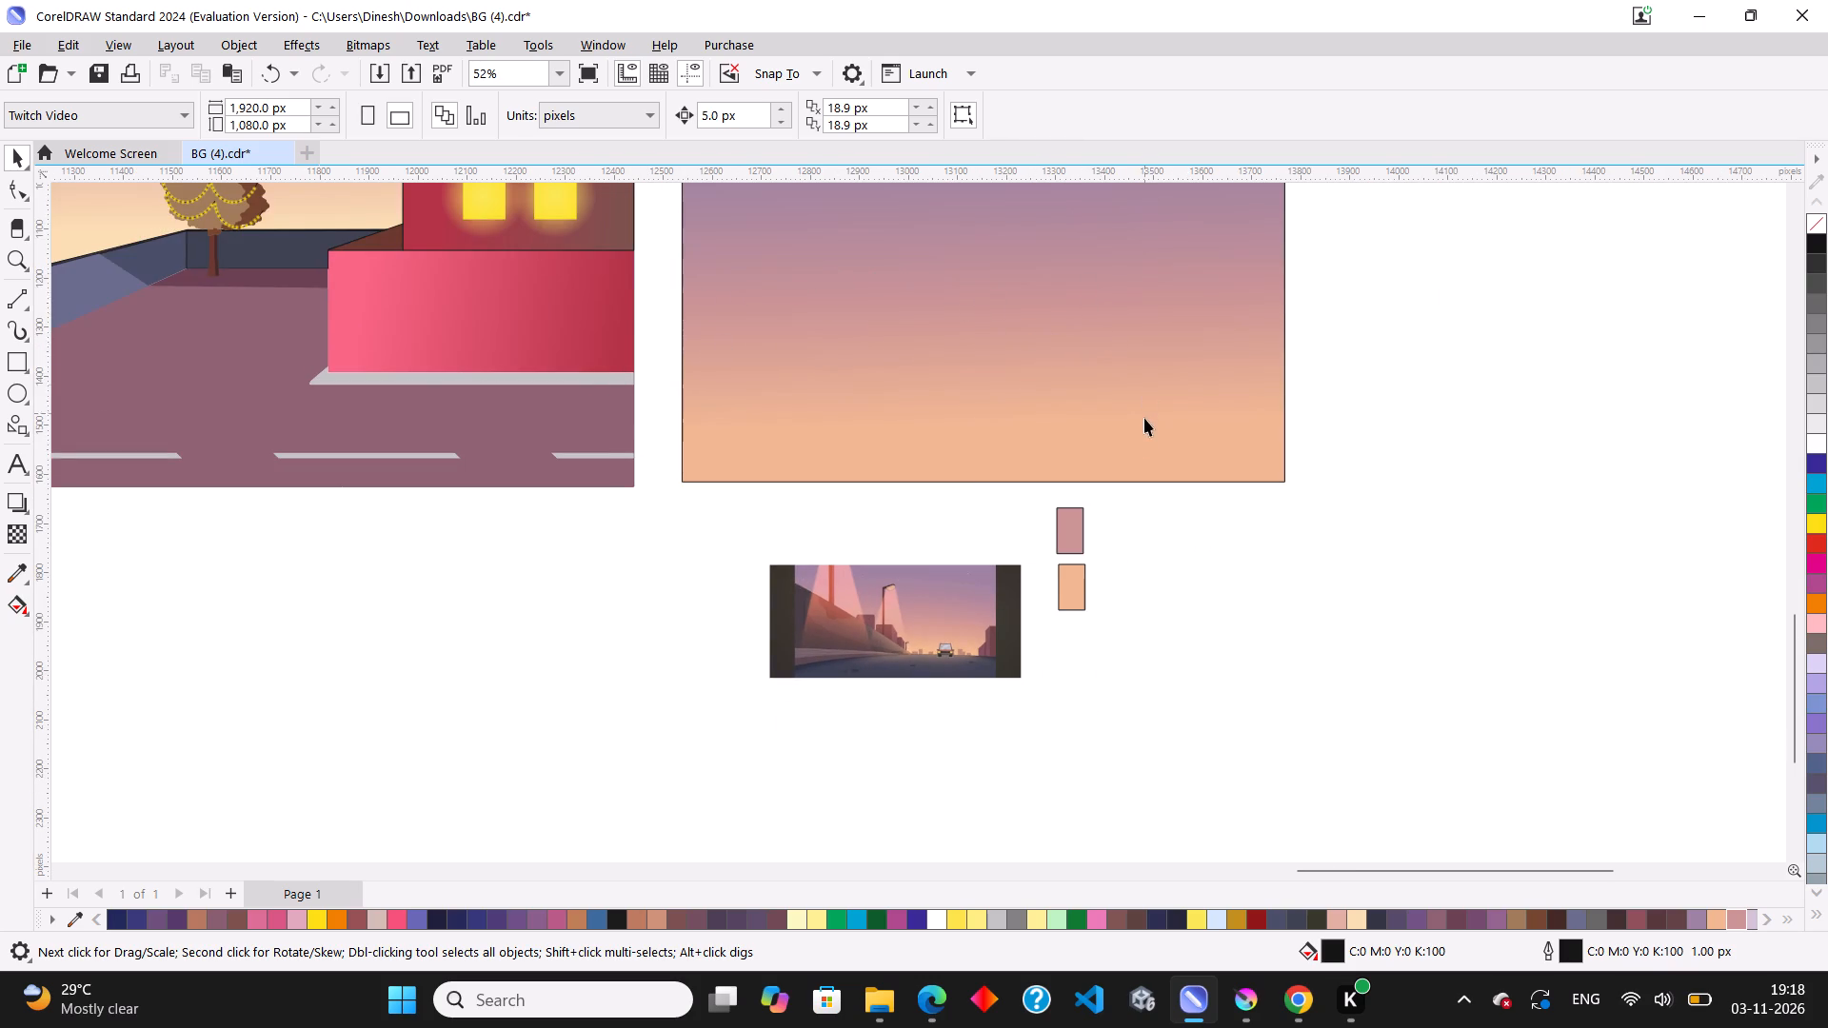
{"action": "scroll", "coordinate": [1142, 431], "scroll_direction": "down", "scroll_amount": 4}
{"action": "scroll", "coordinate": [1103, 242], "scroll_direction": "up", "scroll_amount": 3}
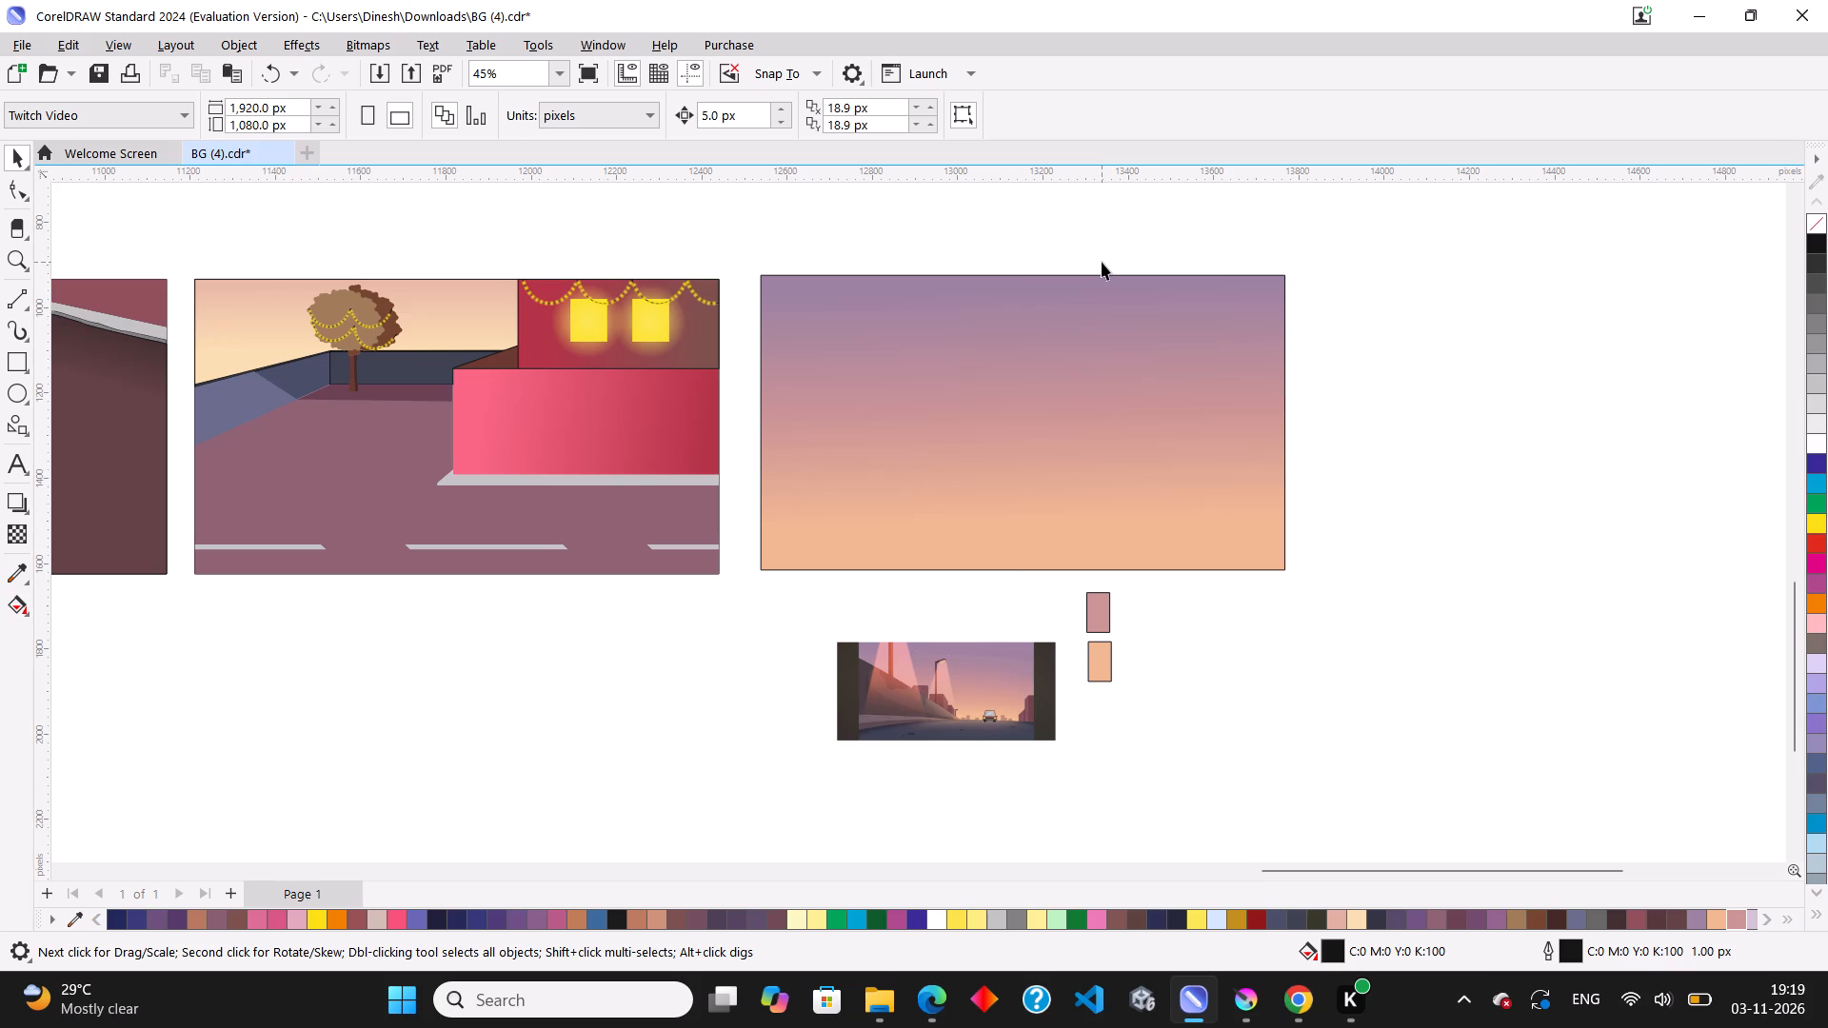
{"action": "scroll", "coordinate": [1103, 468], "scroll_direction": "down", "scroll_amount": 4}
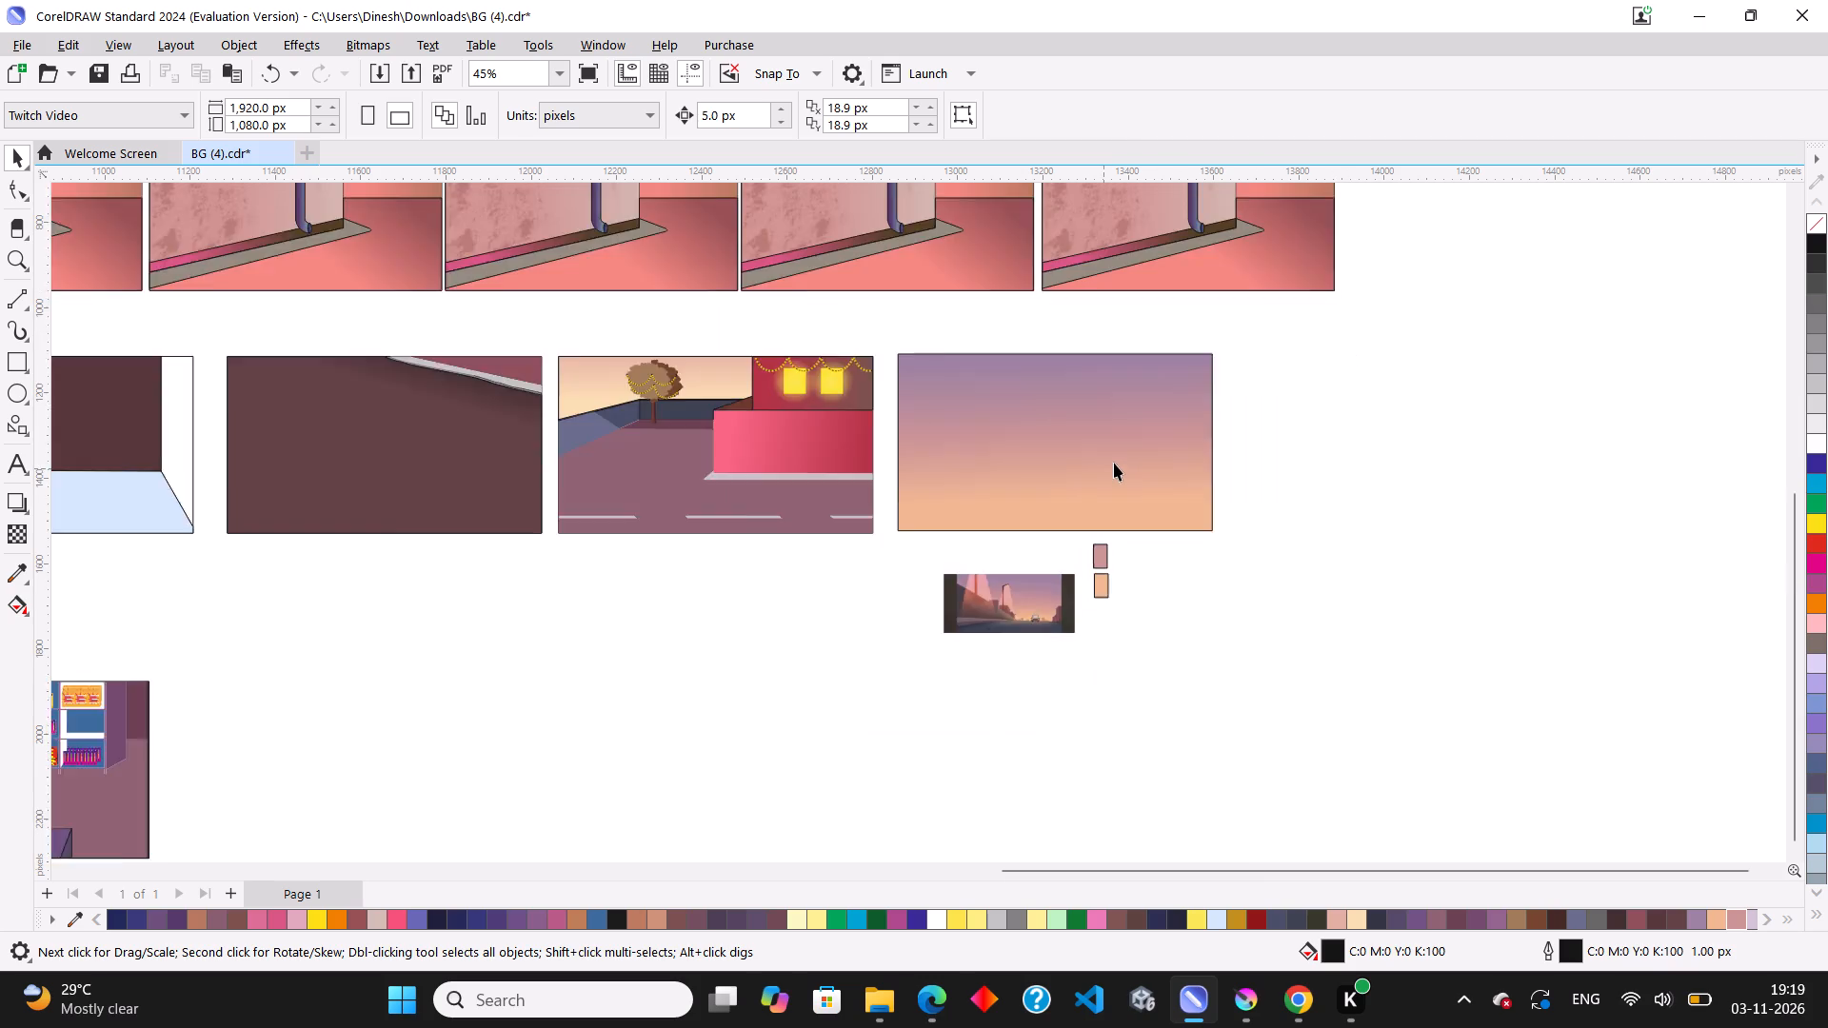
{"action": "scroll", "coordinate": [1114, 463], "scroll_direction": "down", "scroll_amount": 12}
{"action": "scroll", "coordinate": [566, 445], "scroll_direction": "up", "scroll_amount": 3}
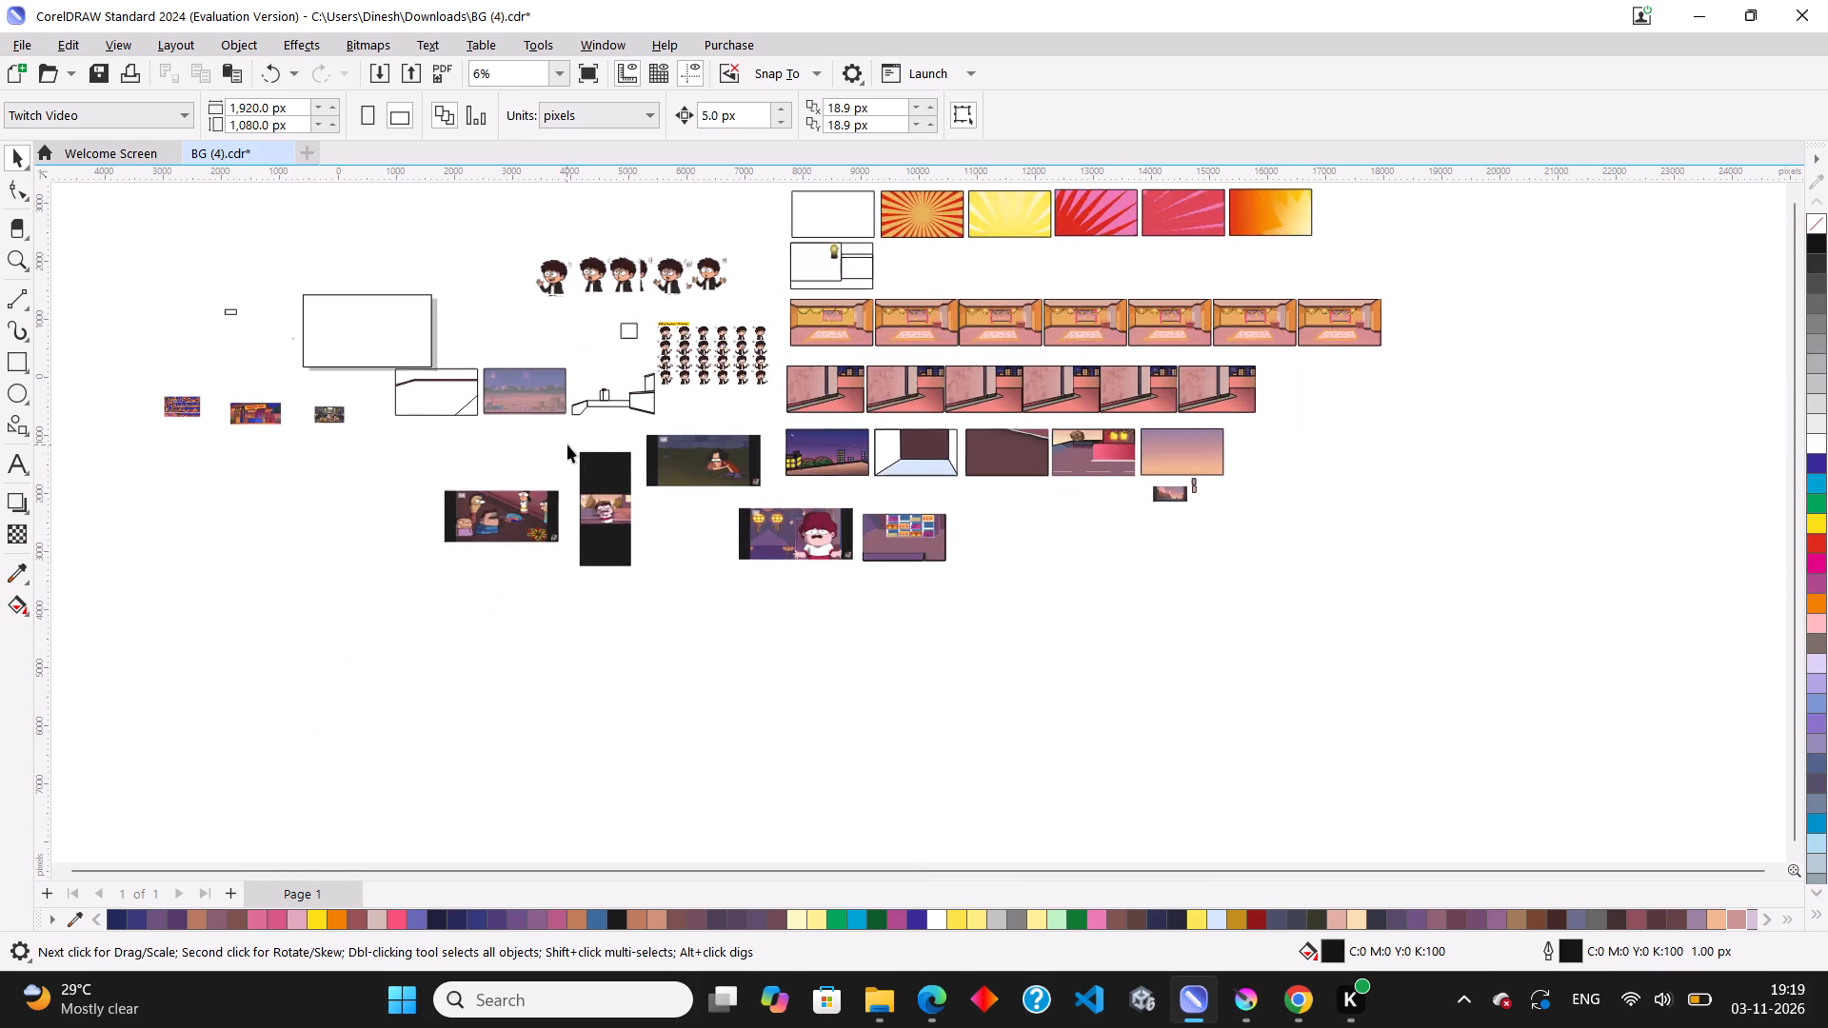
{"action": "scroll", "coordinate": [567, 445], "scroll_direction": "up", "scroll_amount": 1}
{"action": "scroll", "coordinate": [840, 603], "scroll_direction": "up", "scroll_amount": 4}
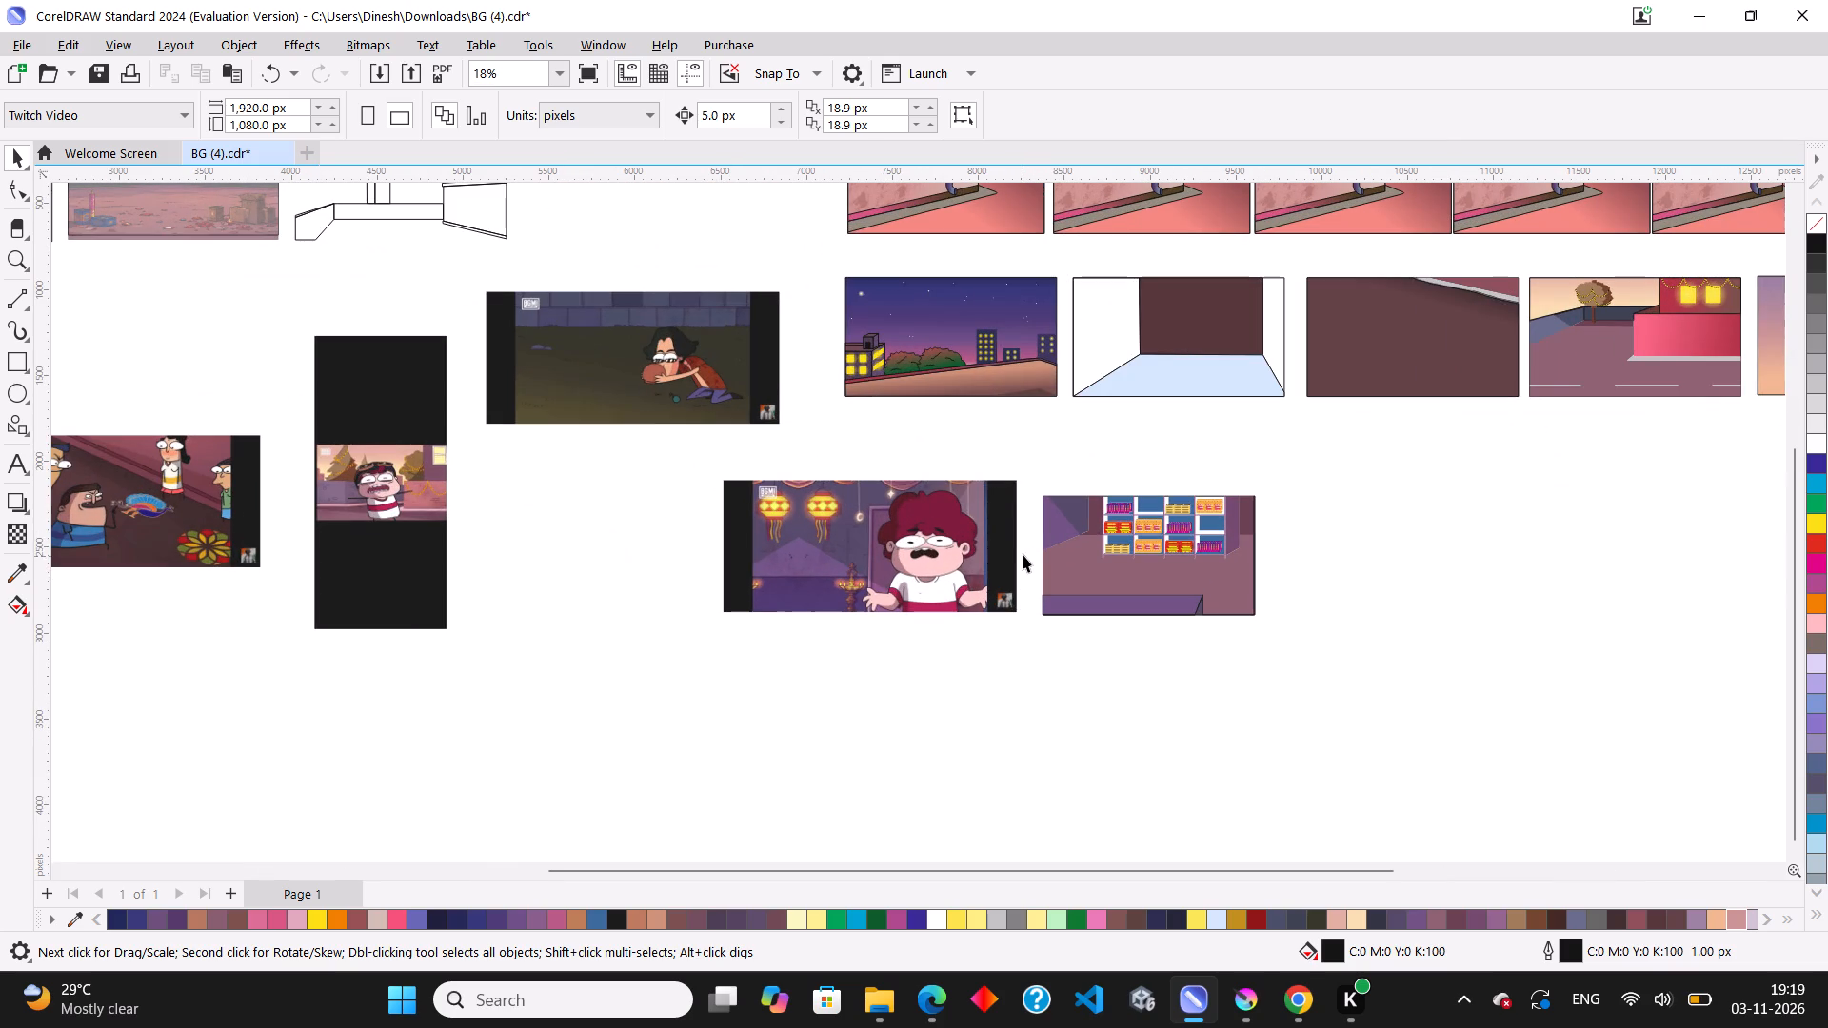
{"action": "scroll", "coordinate": [610, 366], "scroll_direction": "down", "scroll_amount": 3}
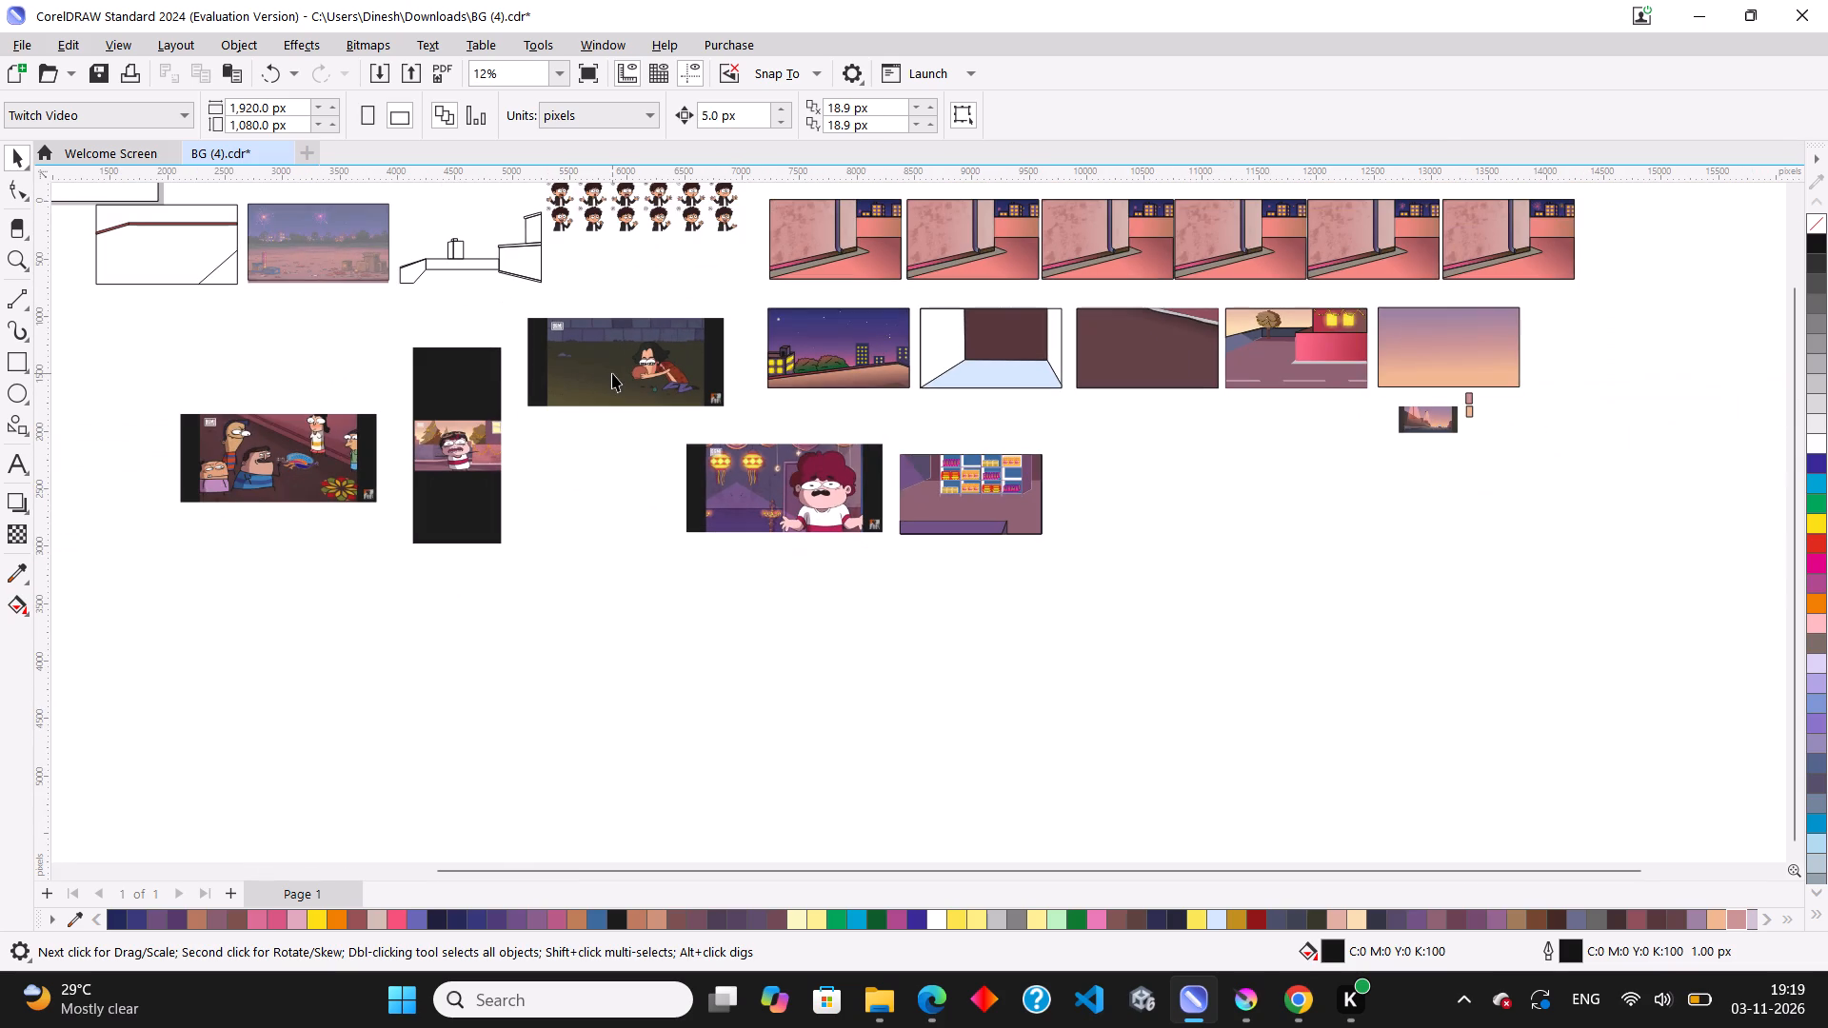
{"action": "scroll", "coordinate": [1489, 306], "scroll_direction": "up", "scroll_amount": 6}
{"action": "scroll", "coordinate": [655, 458], "scroll_direction": "down", "scroll_amount": 4}
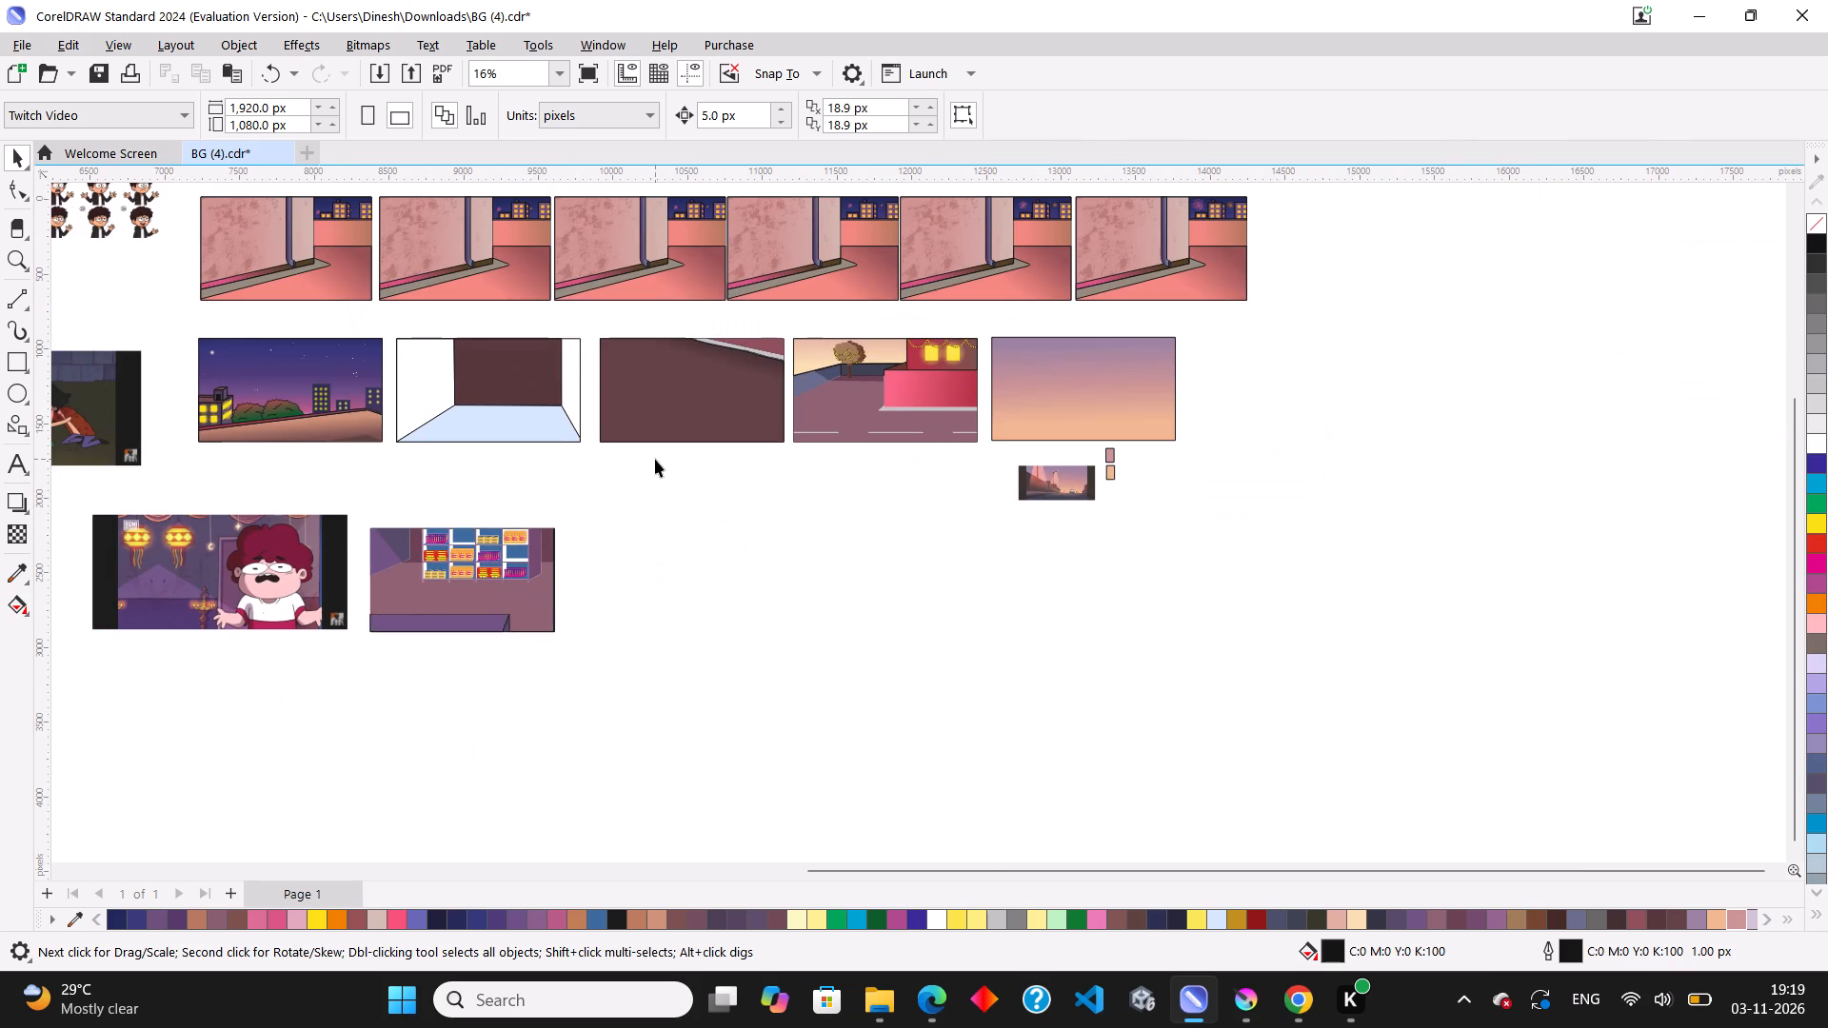
{"action": "scroll", "coordinate": [1094, 347], "scroll_direction": "up", "scroll_amount": 2}
{"action": "scroll", "coordinate": [1105, 406], "scroll_direction": "down", "scroll_amount": 2}
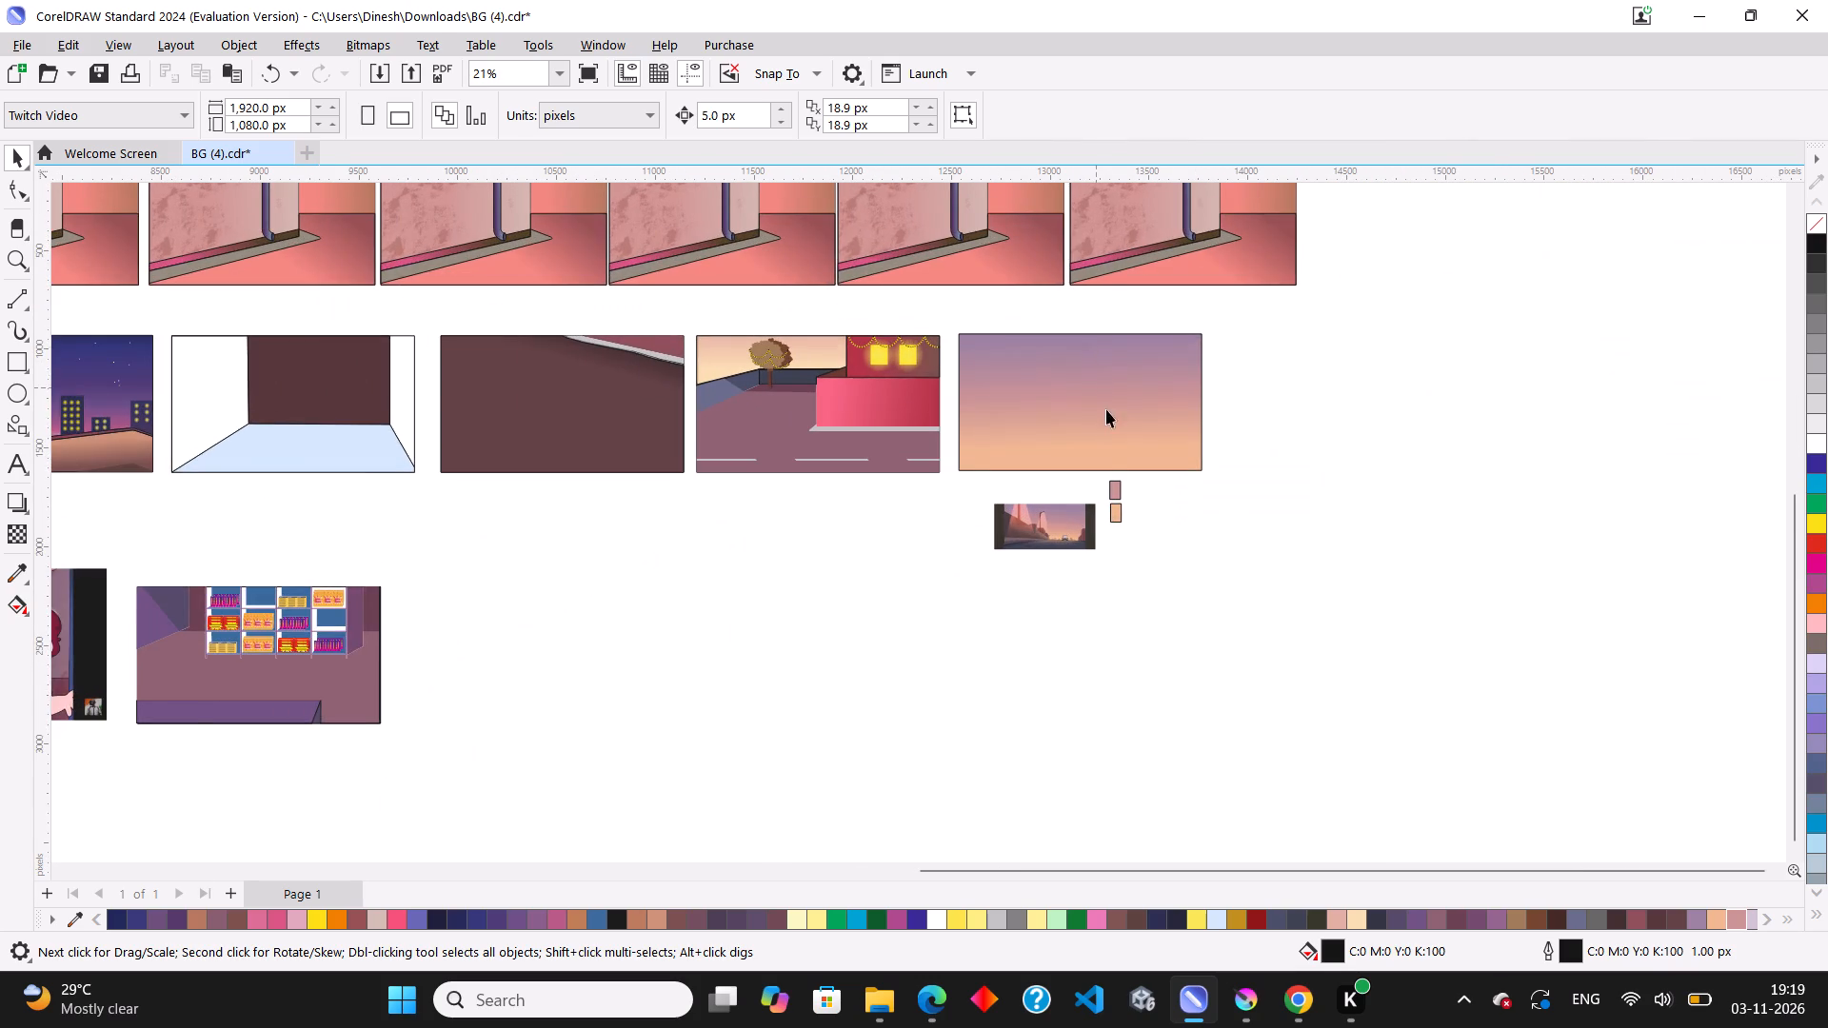
{"action": "scroll", "coordinate": [1106, 409], "scroll_direction": "down", "scroll_amount": 6}
{"action": "scroll", "coordinate": [558, 393], "scroll_direction": "up", "scroll_amount": 3}
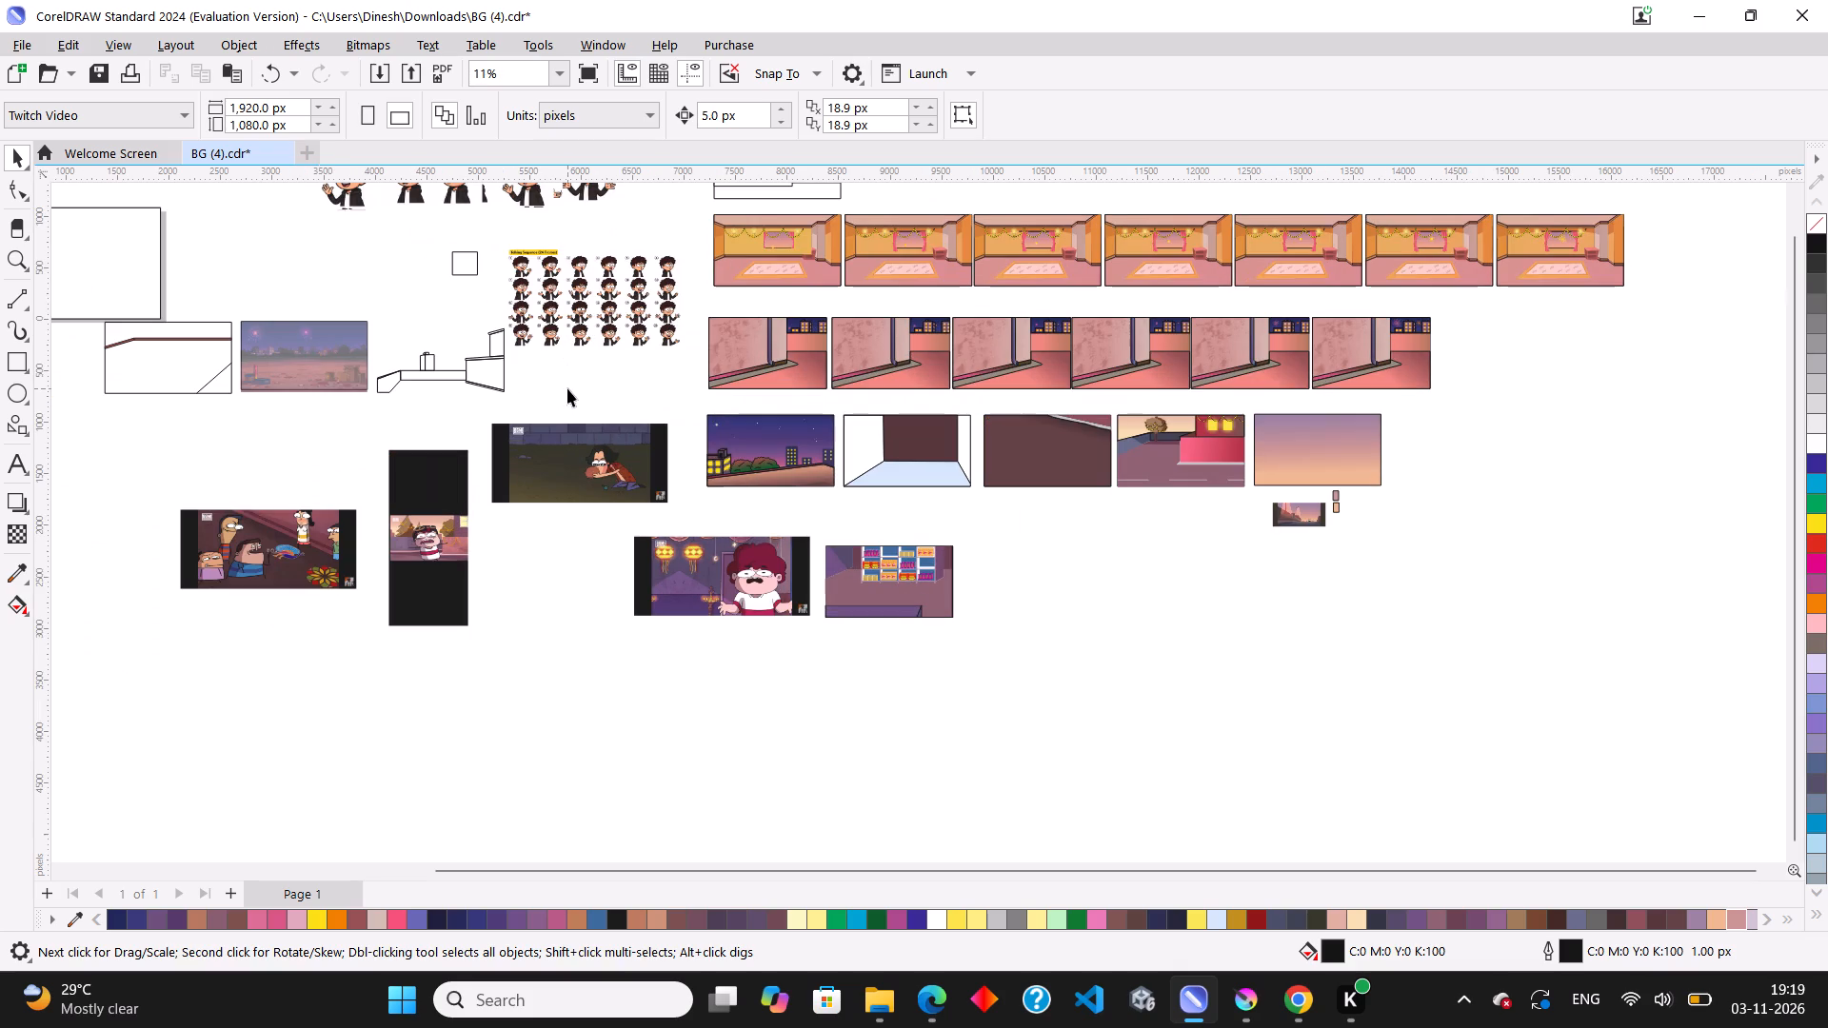
{"action": "scroll", "coordinate": [819, 397], "scroll_direction": "up", "scroll_amount": 5}
{"action": "scroll", "coordinate": [753, 472], "scroll_direction": "up", "scroll_amount": 4}
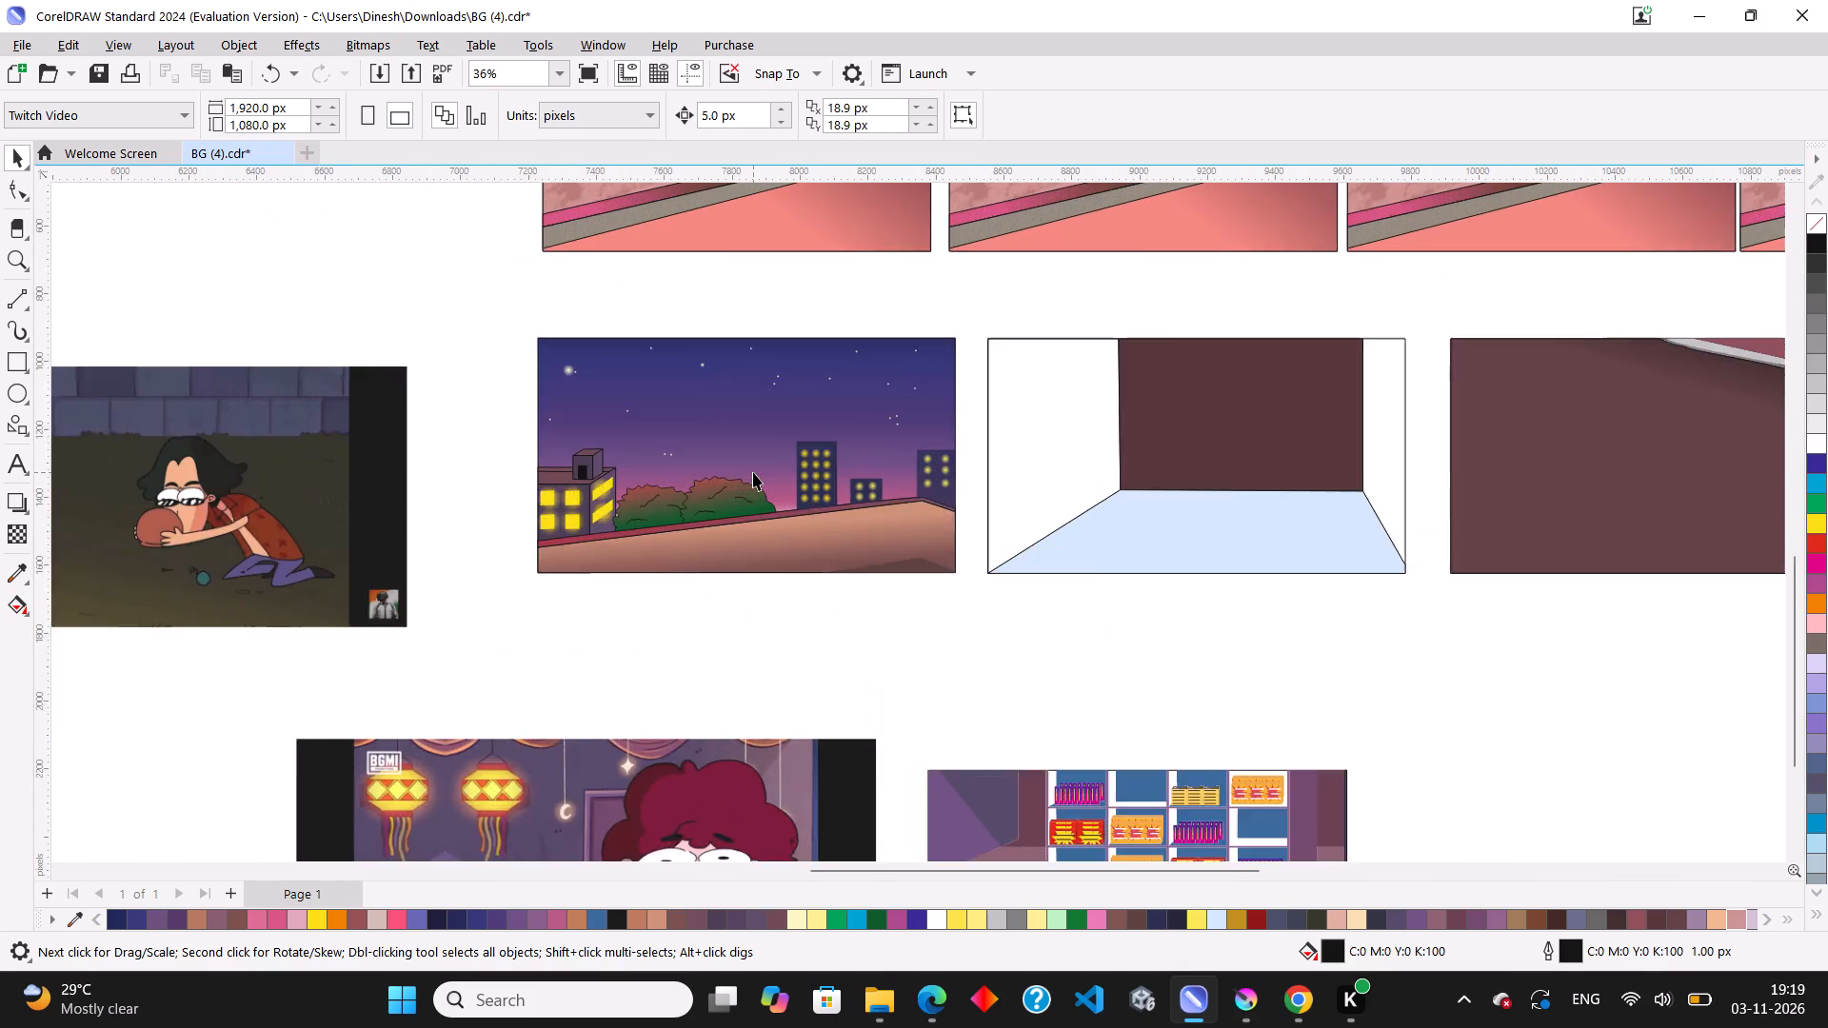
{"action": "scroll", "coordinate": [753, 472], "scroll_direction": "up", "scroll_amount": 4}
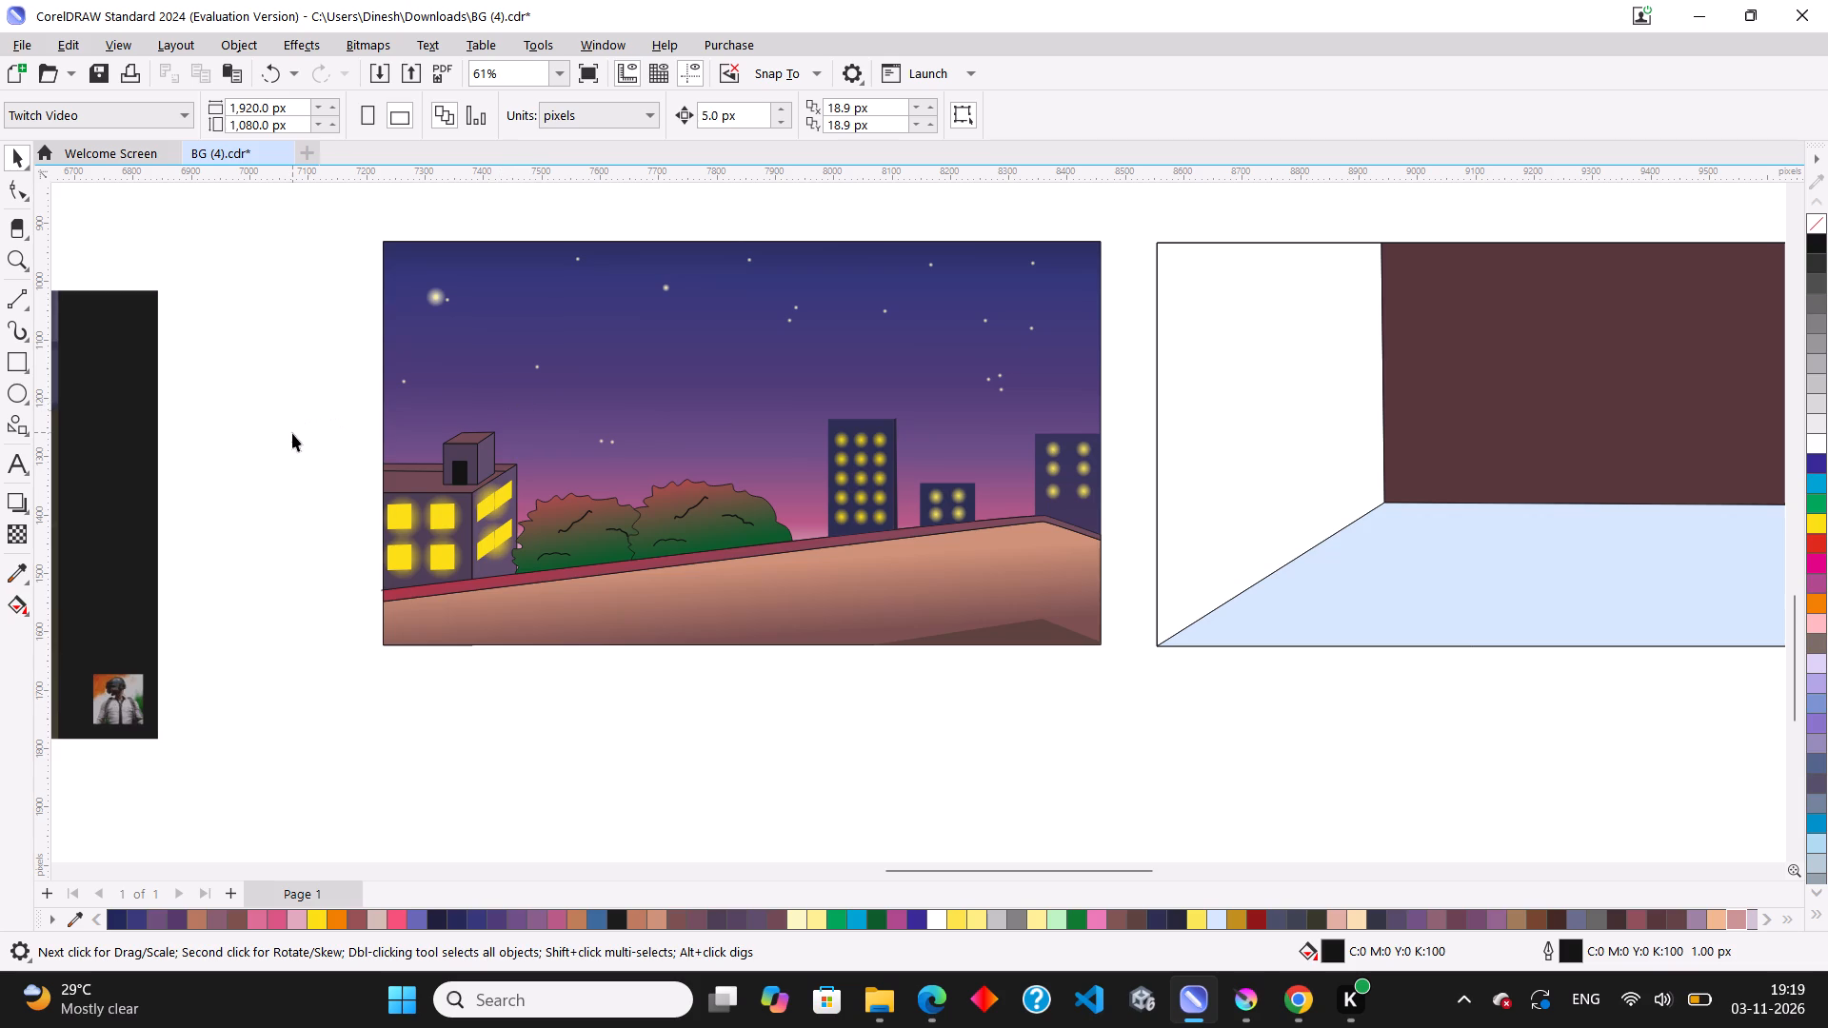
{"action": "scroll", "coordinate": [311, 427], "scroll_direction": "down", "scroll_amount": 8}
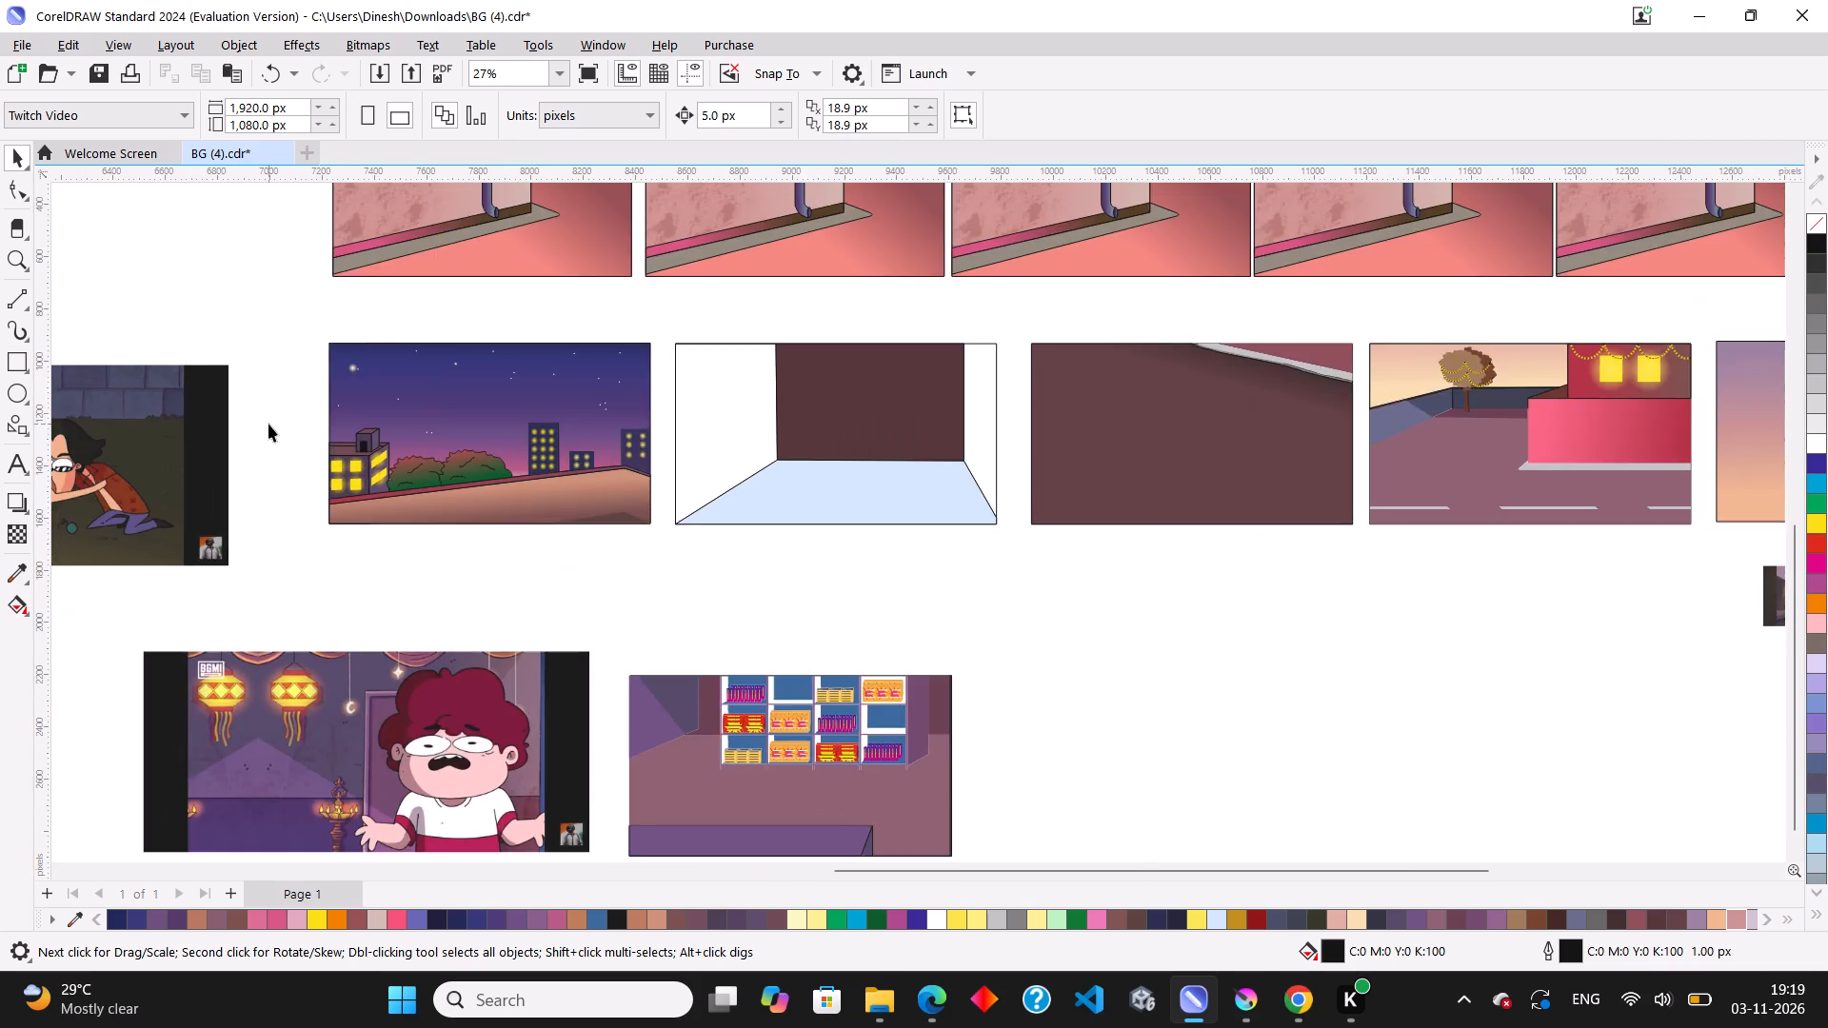
Shift the sunset gradient frame into line with the row of backgrounds, just beside the tree and pink wall road scene.
{"action": "scroll", "coordinate": [268, 424], "scroll_direction": "down", "scroll_amount": 2}
{"action": "scroll", "coordinate": [1098, 453], "scroll_direction": "up", "scroll_amount": 3}
{"action": "left_click_drag", "start_coordinate": [1297, 441], "coordinate": [1307, 436]}
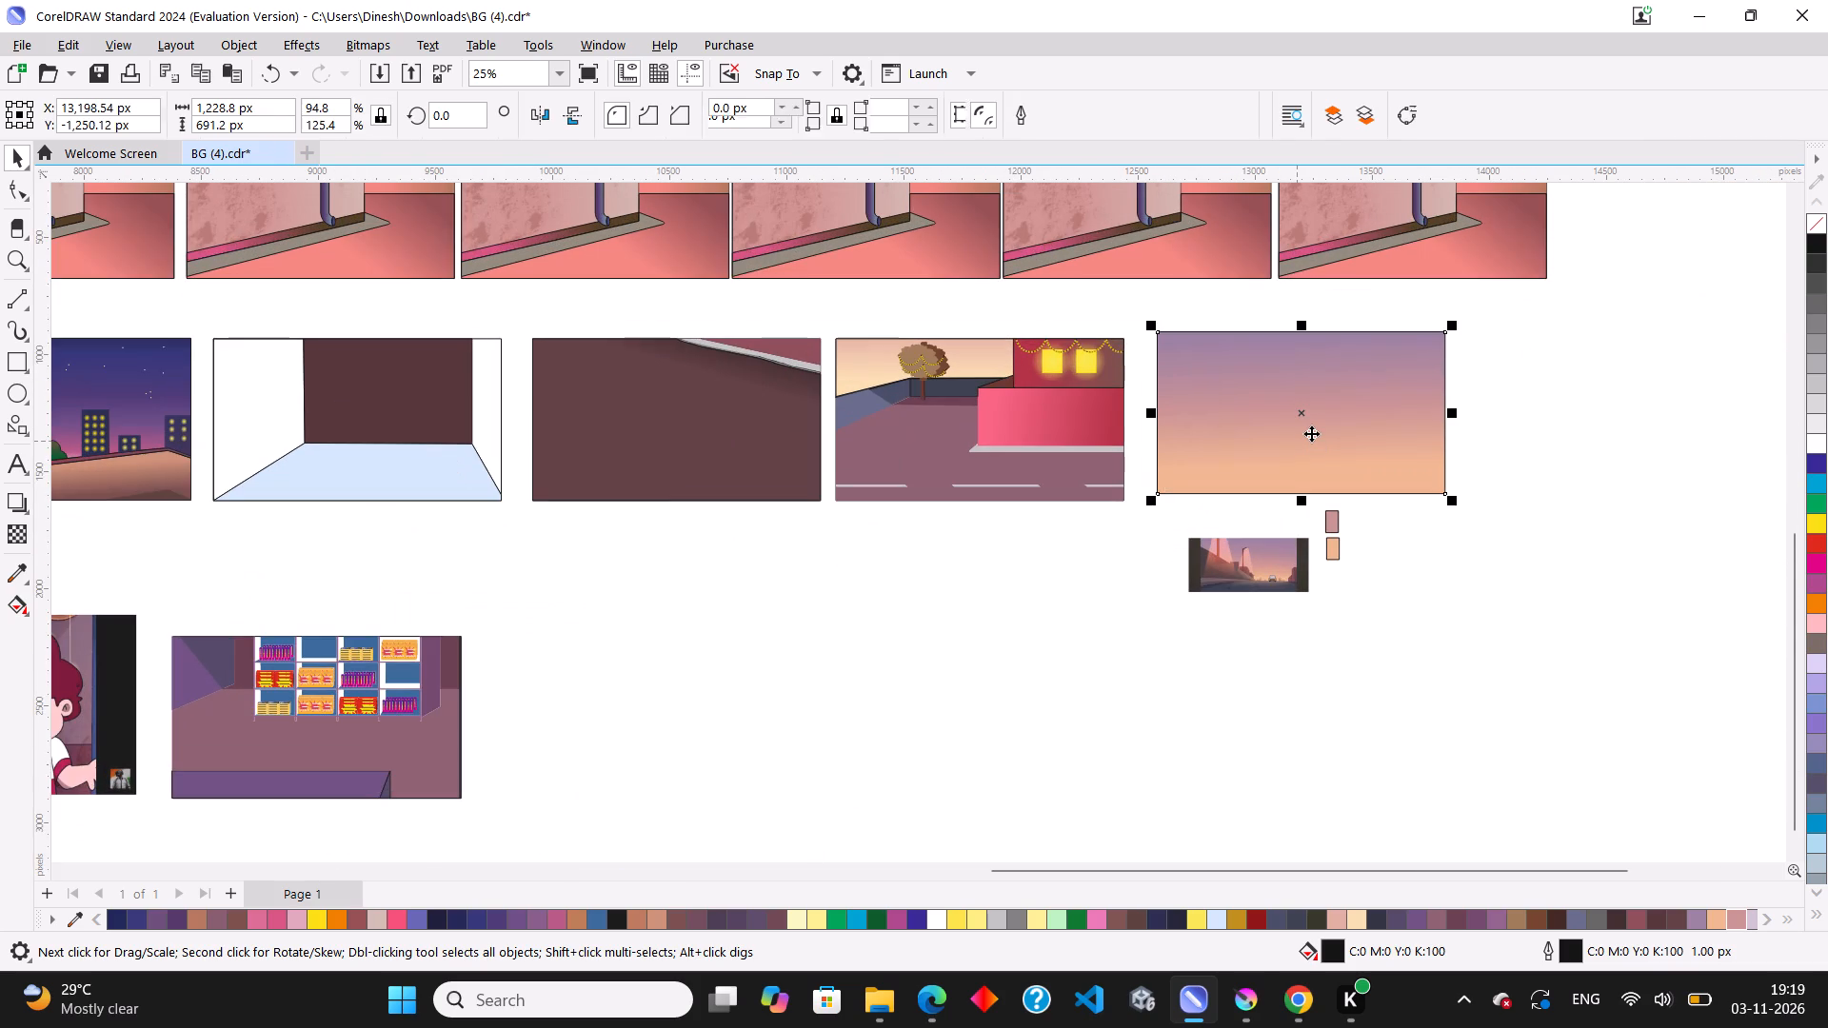
{"action": "left_click_drag", "start_coordinate": [1288, 430], "coordinate": [1270, 441]}
Duplicate the sunset gradient frame and place the copy just beside the original, at the end of the row of backgrounds.
{"action": "left_click_drag", "start_coordinate": [1266, 441], "coordinate": [1598, 447]}
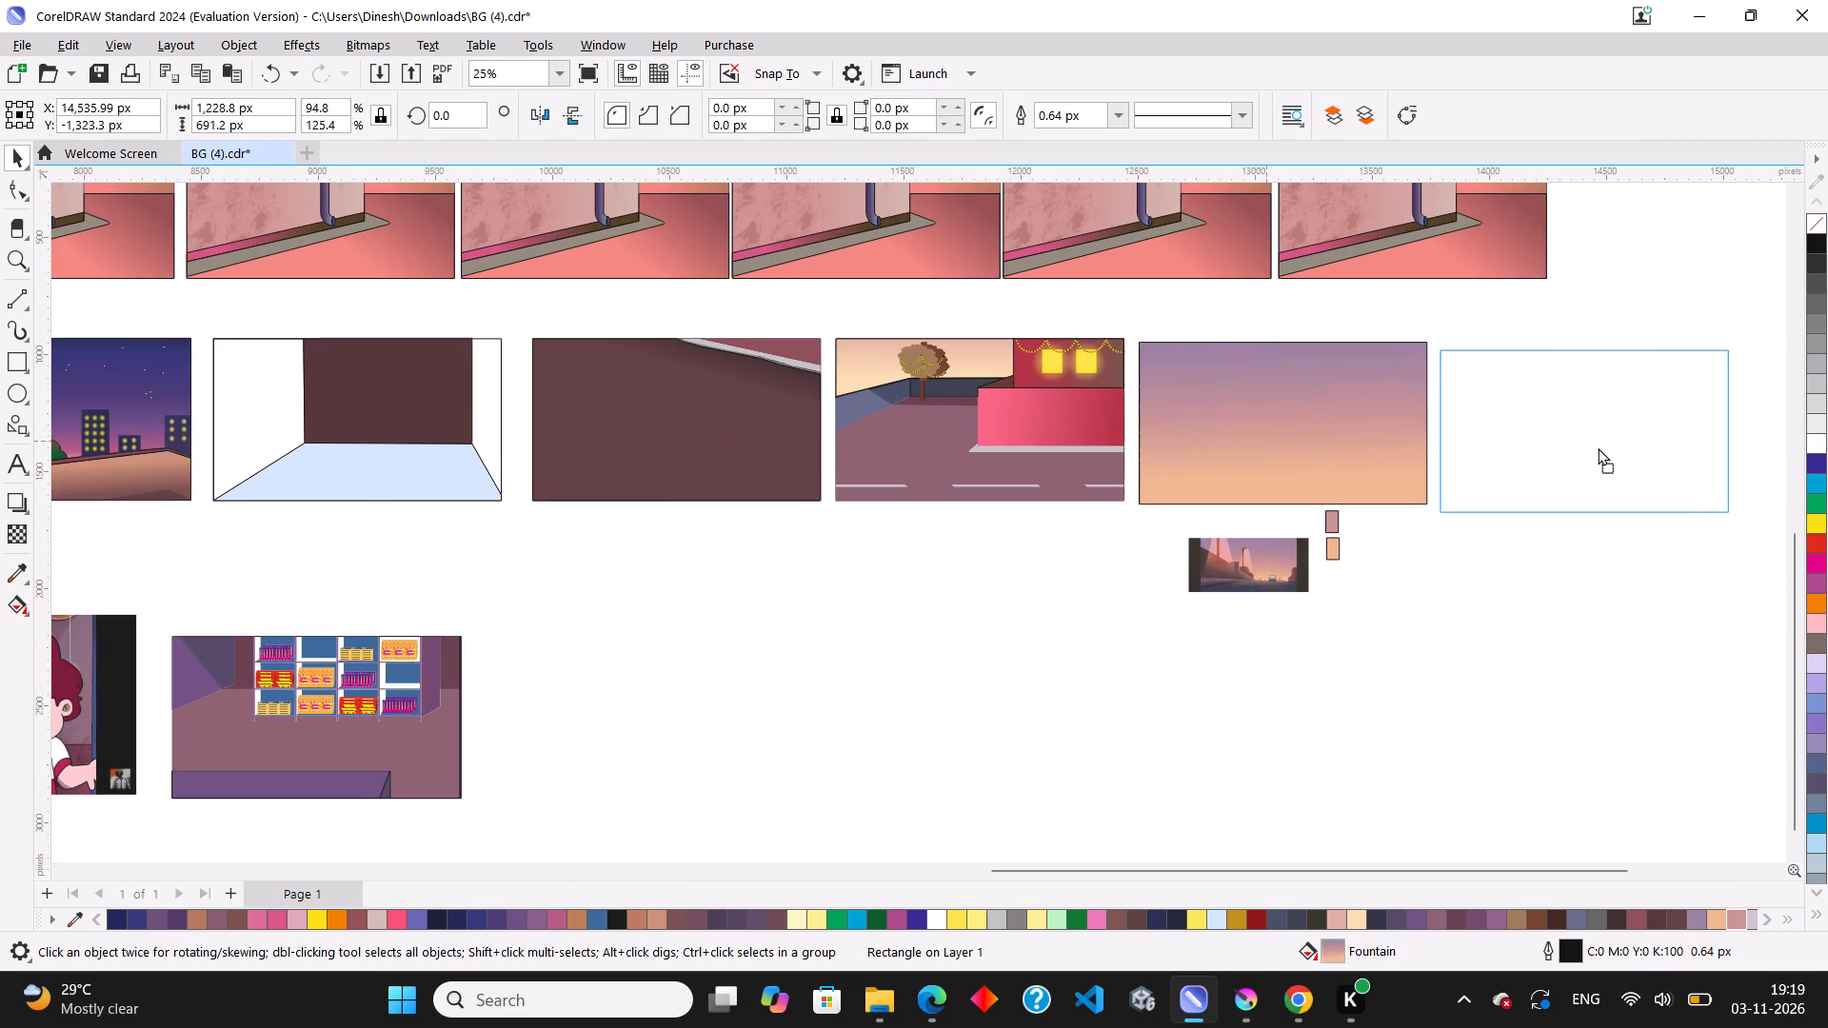
{"action": "left_click_drag", "start_coordinate": [1598, 447], "coordinate": [1578, 432]}
{"action": "right_click", "coordinate": [1578, 432]}
Remove the fountain fill from the duplicated frame, leaving only its outline, and deselect it.
{"action": "scroll", "coordinate": [1164, 449], "scroll_direction": "down", "scroll_amount": 4}
{"action": "scroll", "coordinate": [1473, 454], "scroll_direction": "up", "scroll_amount": 4}
{"action": "scroll", "coordinate": [1559, 444], "scroll_direction": "up", "scroll_amount": 2}
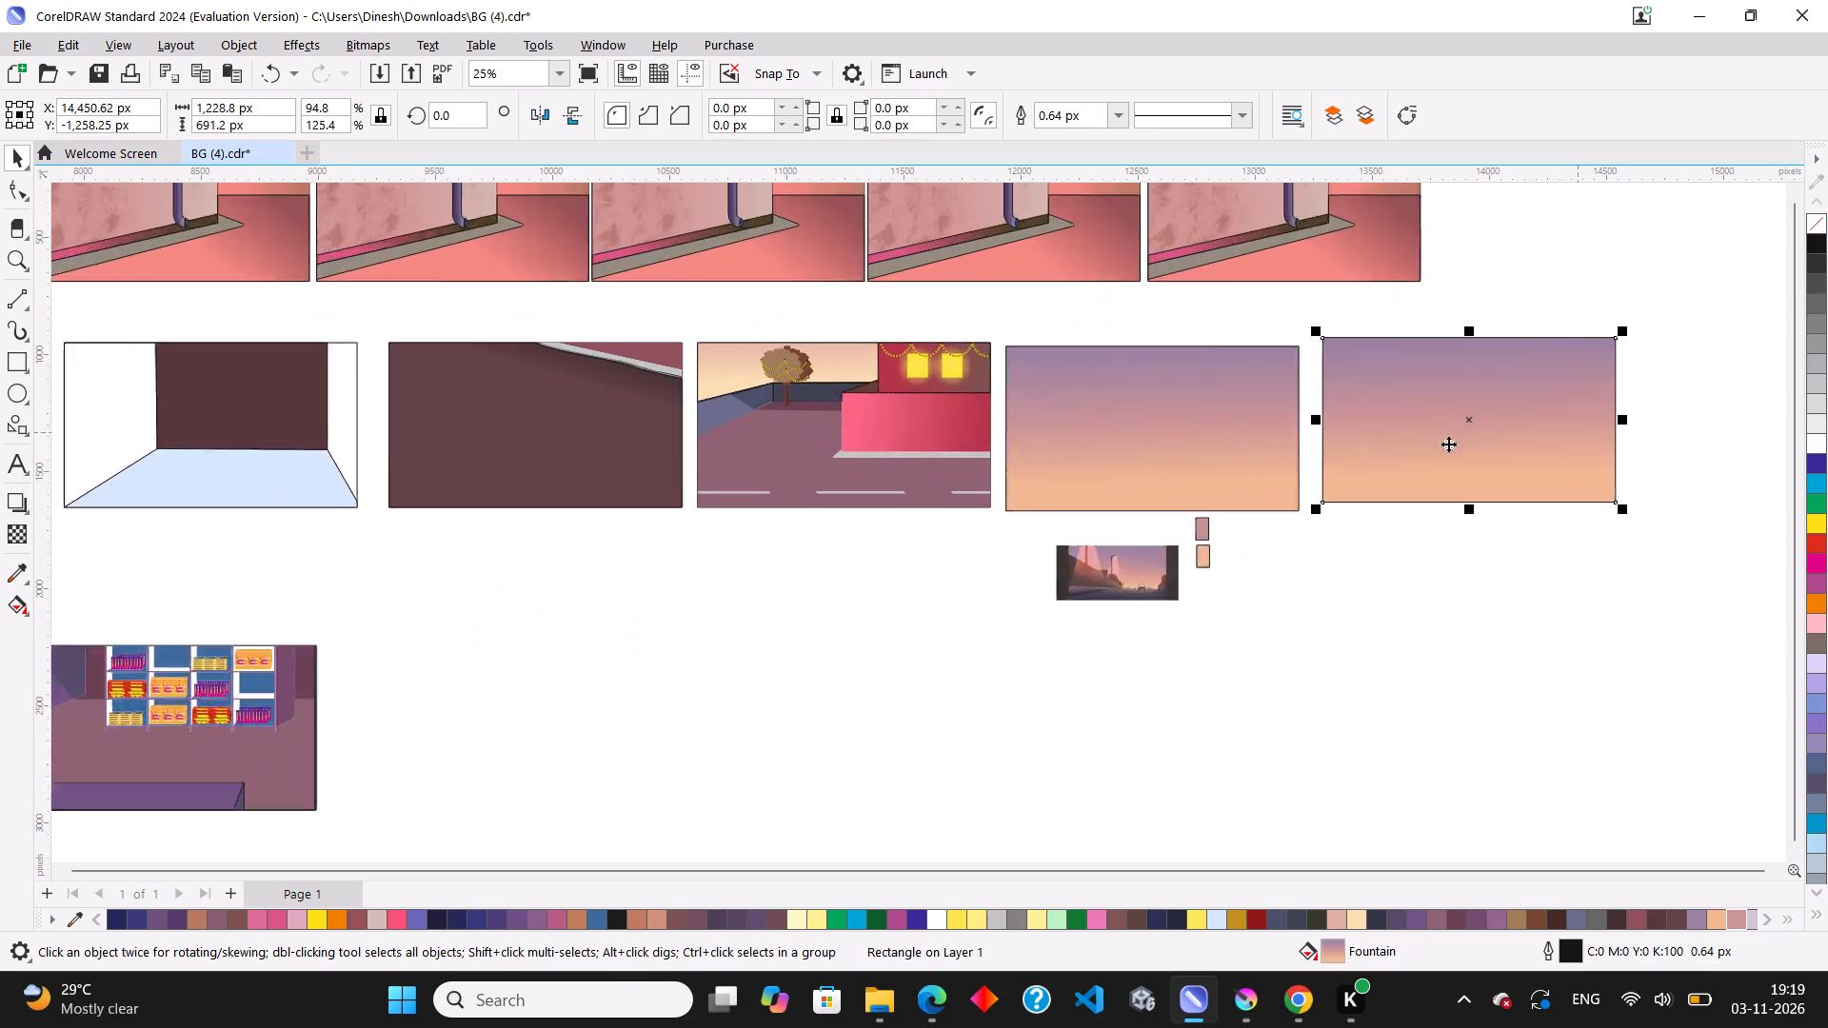
{"action": "left_click", "coordinate": [22, 599]}
{"action": "left_click", "coordinate": [22, 116]}
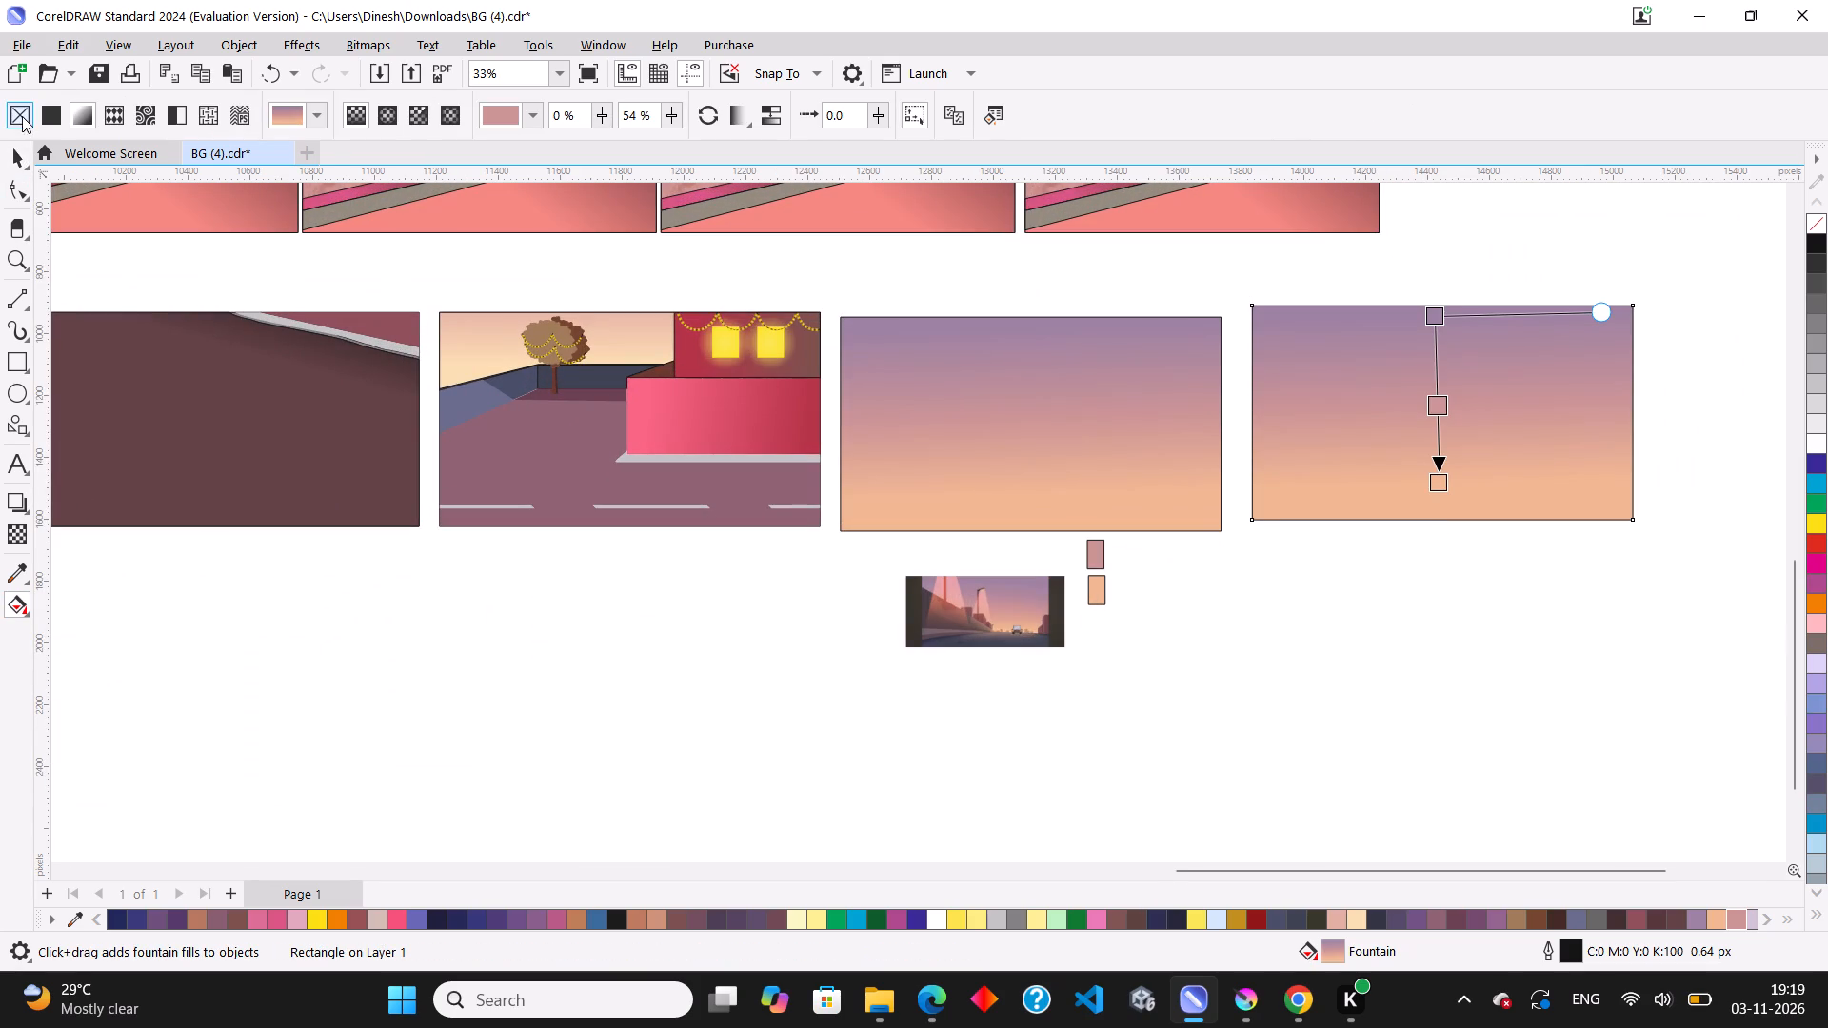
{"action": "left_click", "coordinate": [1352, 577]}
{"action": "left_click", "coordinate": [30, 160]}
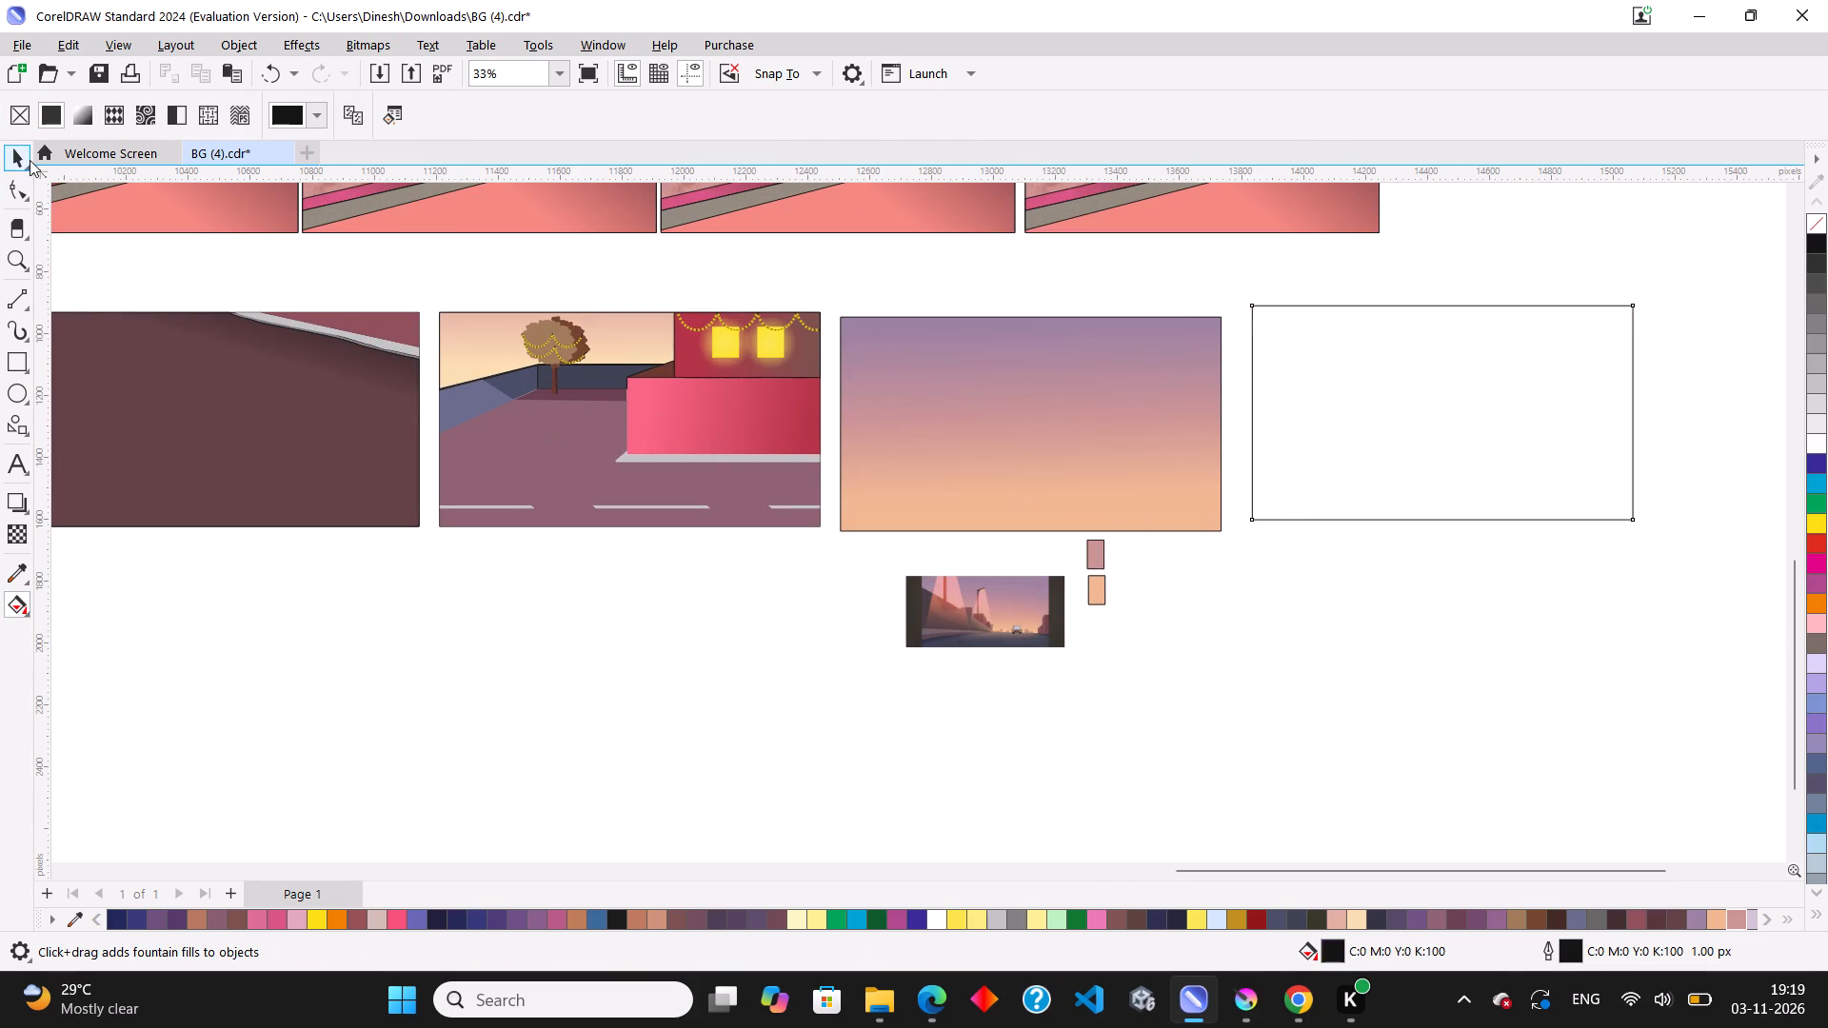
{"action": "left_click", "coordinate": [16, 157]}
Create a copy of the empty frame squashed to a full-width strip about 220 px tall along the frame's bottom edge.
{"action": "scroll", "coordinate": [300, 434], "scroll_direction": "down", "scroll_amount": 3}
{"action": "scroll", "coordinate": [994, 326], "scroll_direction": "up", "scroll_amount": 2}
{"action": "scroll", "coordinate": [1058, 440], "scroll_direction": "up", "scroll_amount": 2}
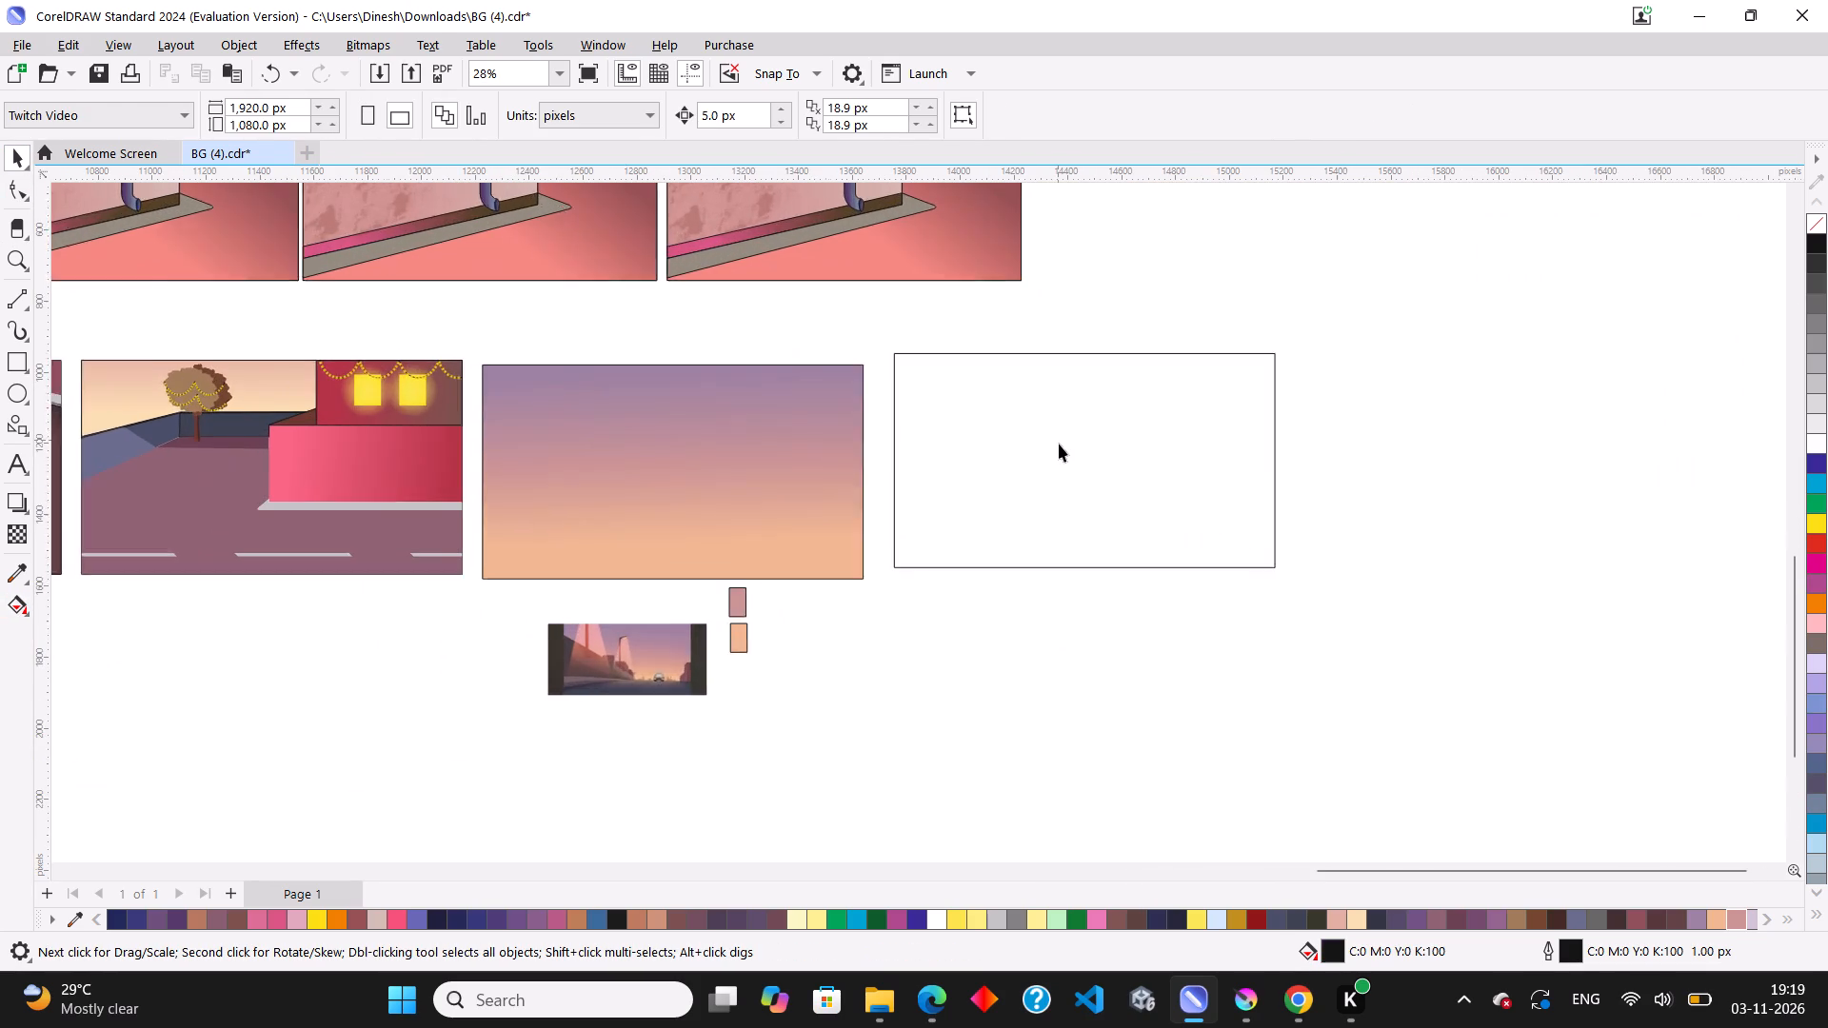
{"action": "left_click", "coordinate": [1066, 477]}
{"action": "scroll", "coordinate": [1070, 477], "scroll_direction": "up", "scroll_amount": 2}
{"action": "left_click_drag", "start_coordinate": [1096, 291], "coordinate": [1105, 470]}
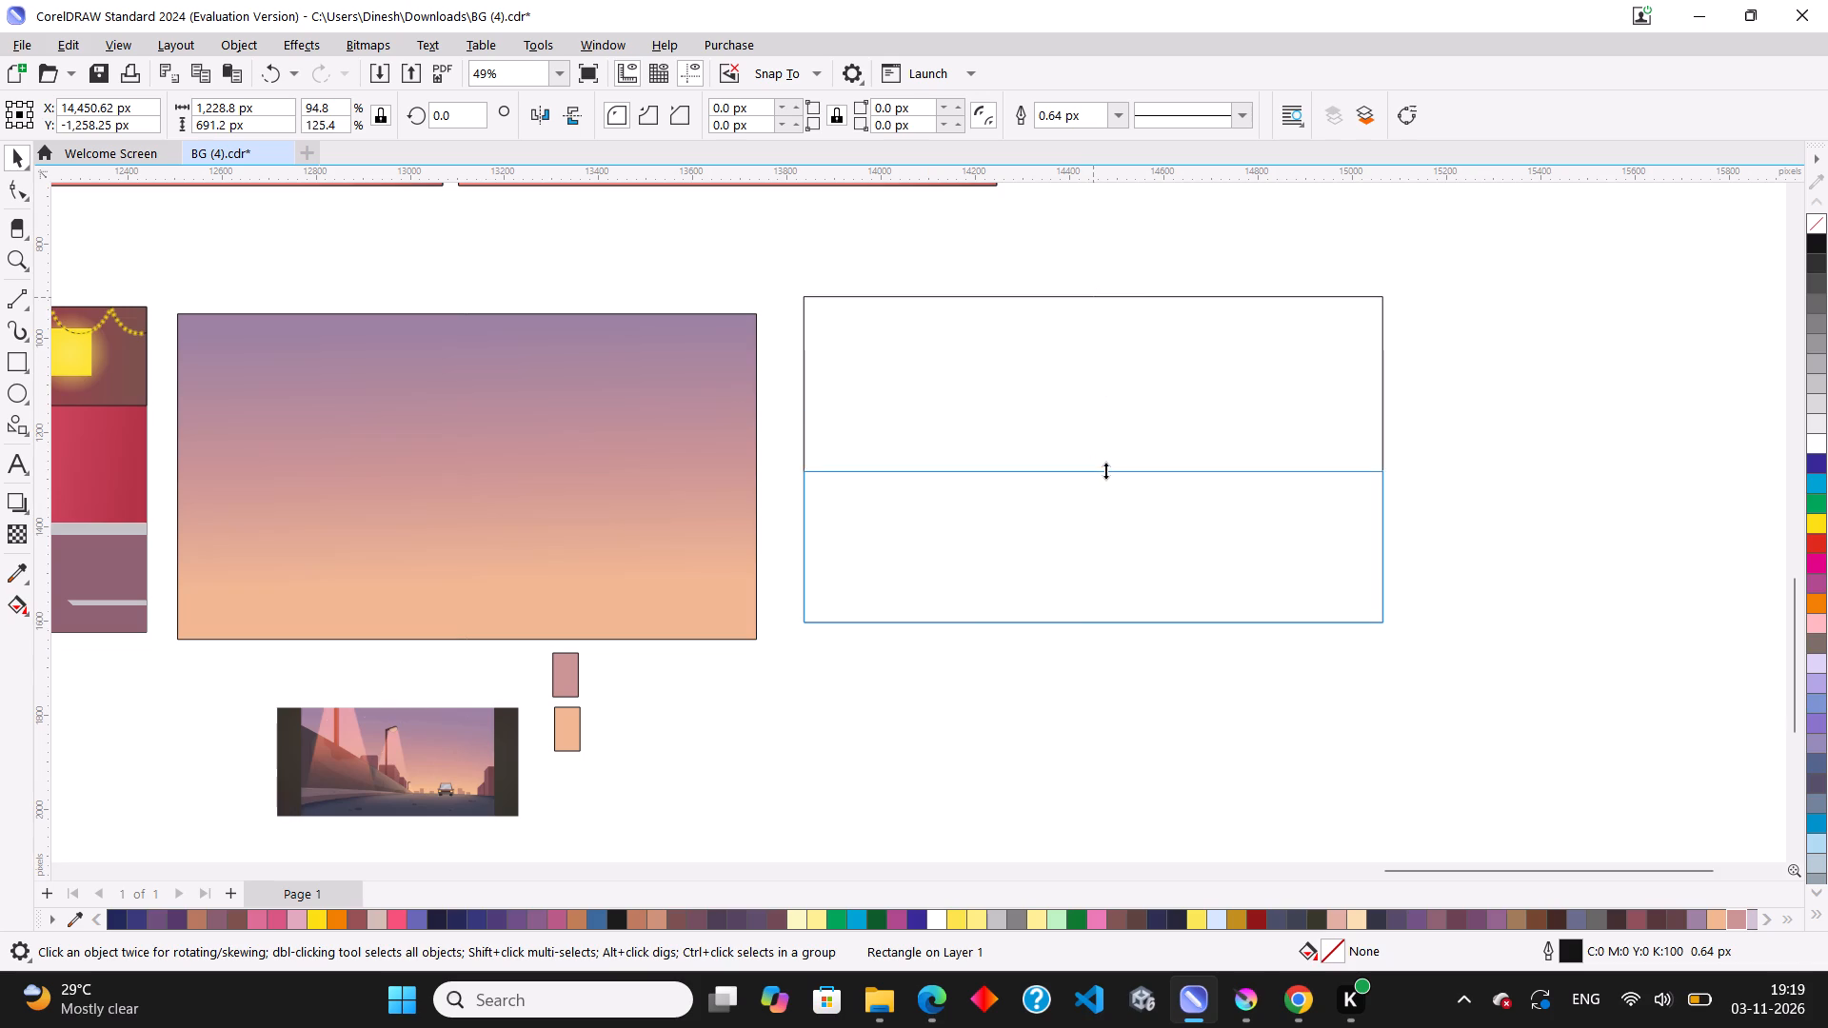
{"action": "left_click_drag", "start_coordinate": [1105, 470], "coordinate": [1107, 513]}
{"action": "right_click", "coordinate": [1107, 513]}
Create a copy of the bottom strip stretched upward to about 241 px tall, forming a thin band above it, and deselect.
{"action": "scroll", "coordinate": [1107, 514], "scroll_direction": "up", "scroll_amount": 4}
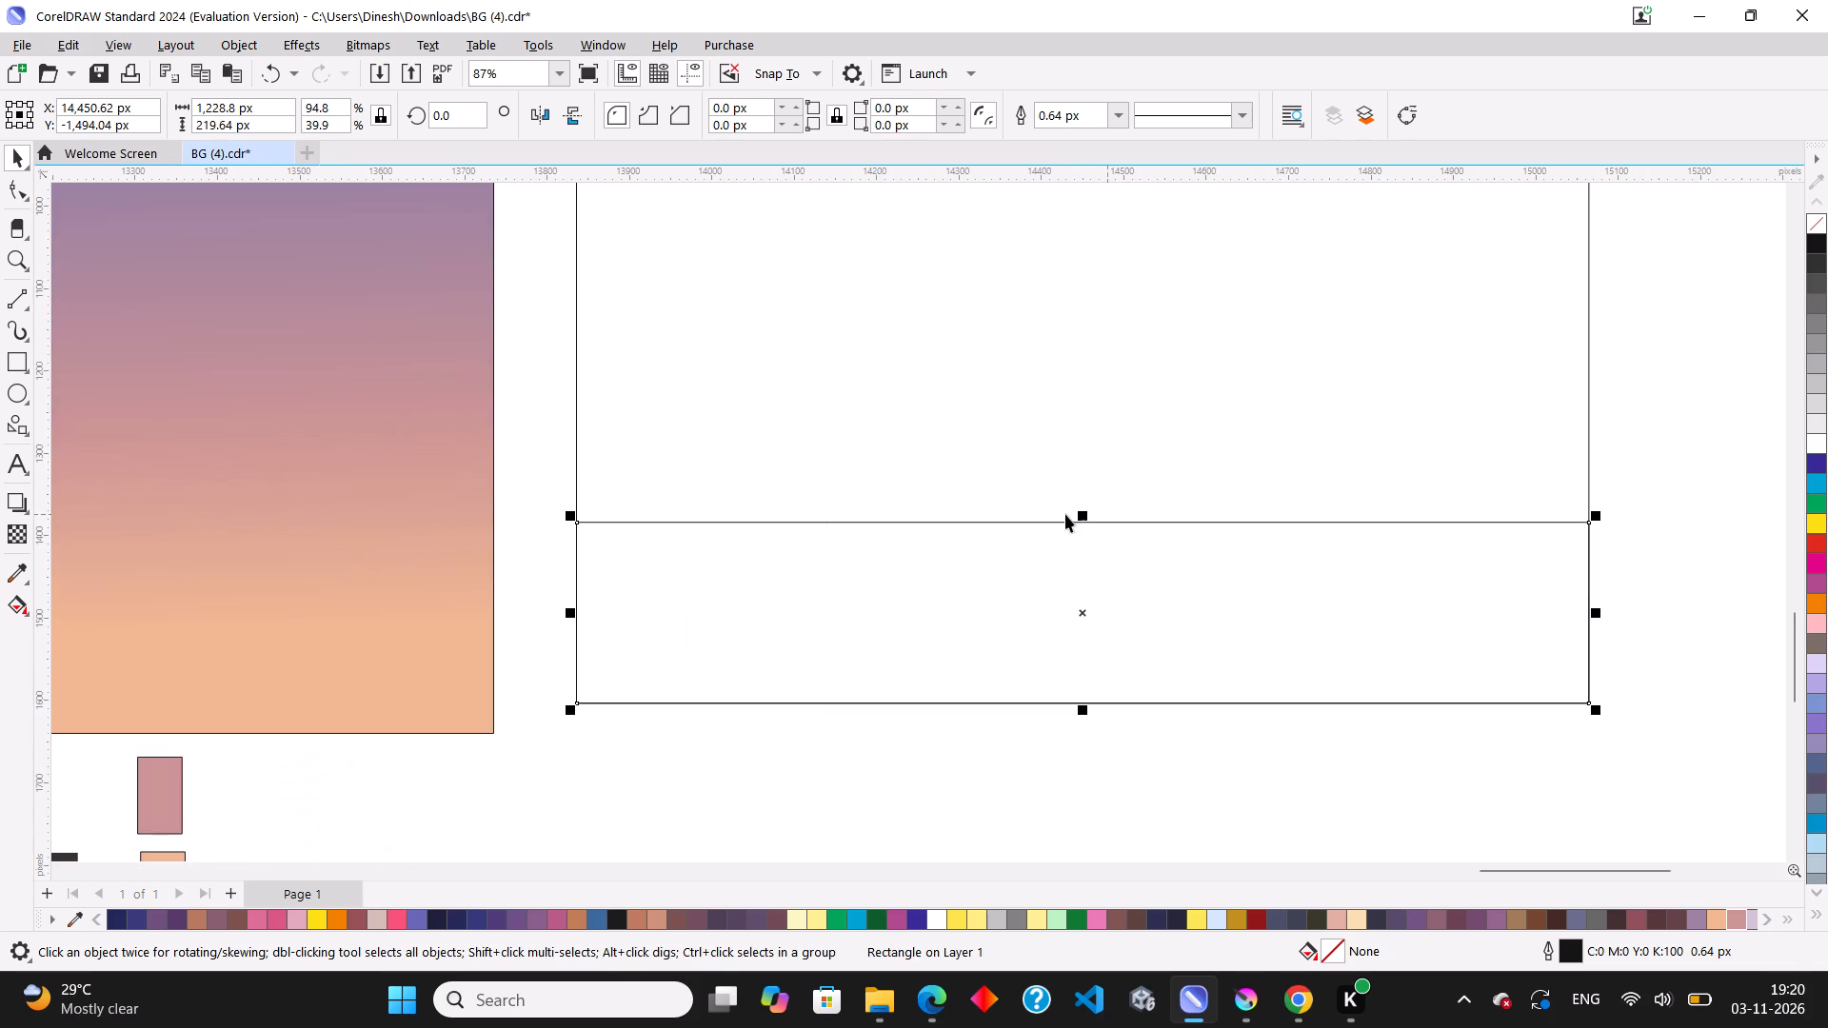
{"action": "left_click_drag", "start_coordinate": [1083, 511], "coordinate": [1085, 502]}
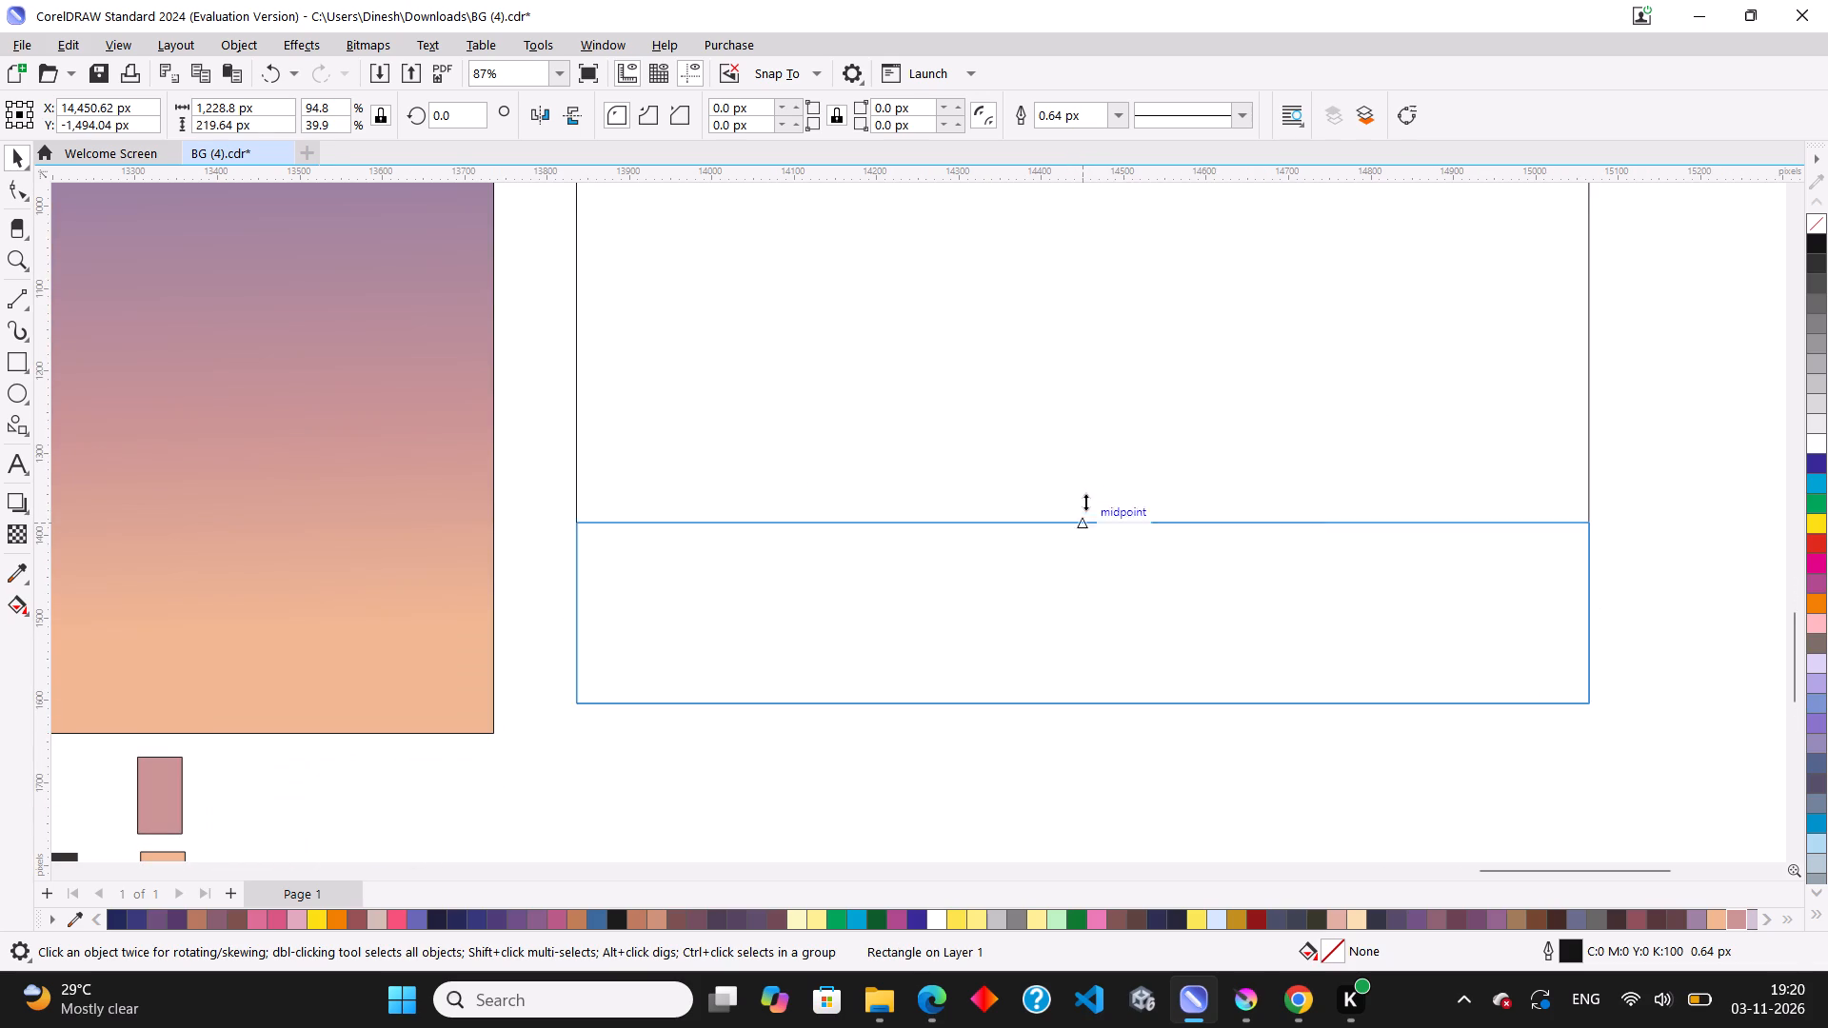
{"action": "left_click_drag", "start_coordinate": [1085, 502], "coordinate": [1087, 493]}
{"action": "right_click", "coordinate": [1087, 493]}
{"action": "left_click", "coordinate": [971, 748]}
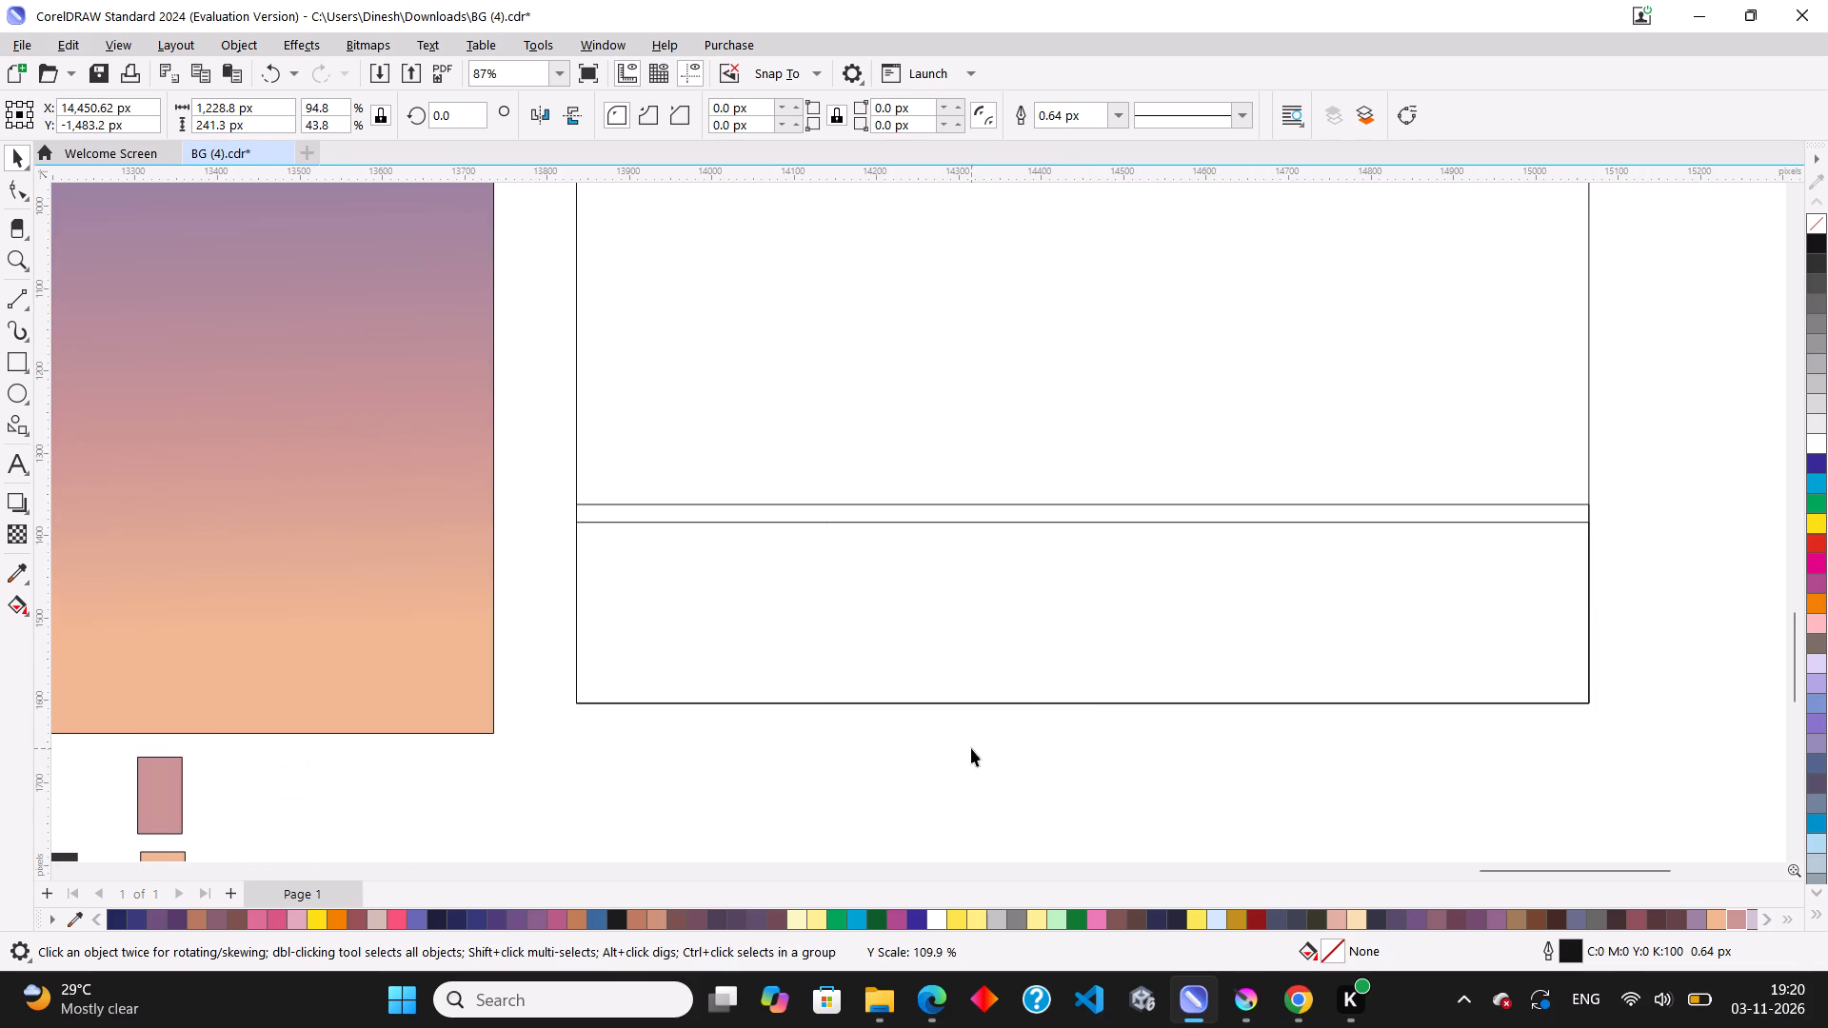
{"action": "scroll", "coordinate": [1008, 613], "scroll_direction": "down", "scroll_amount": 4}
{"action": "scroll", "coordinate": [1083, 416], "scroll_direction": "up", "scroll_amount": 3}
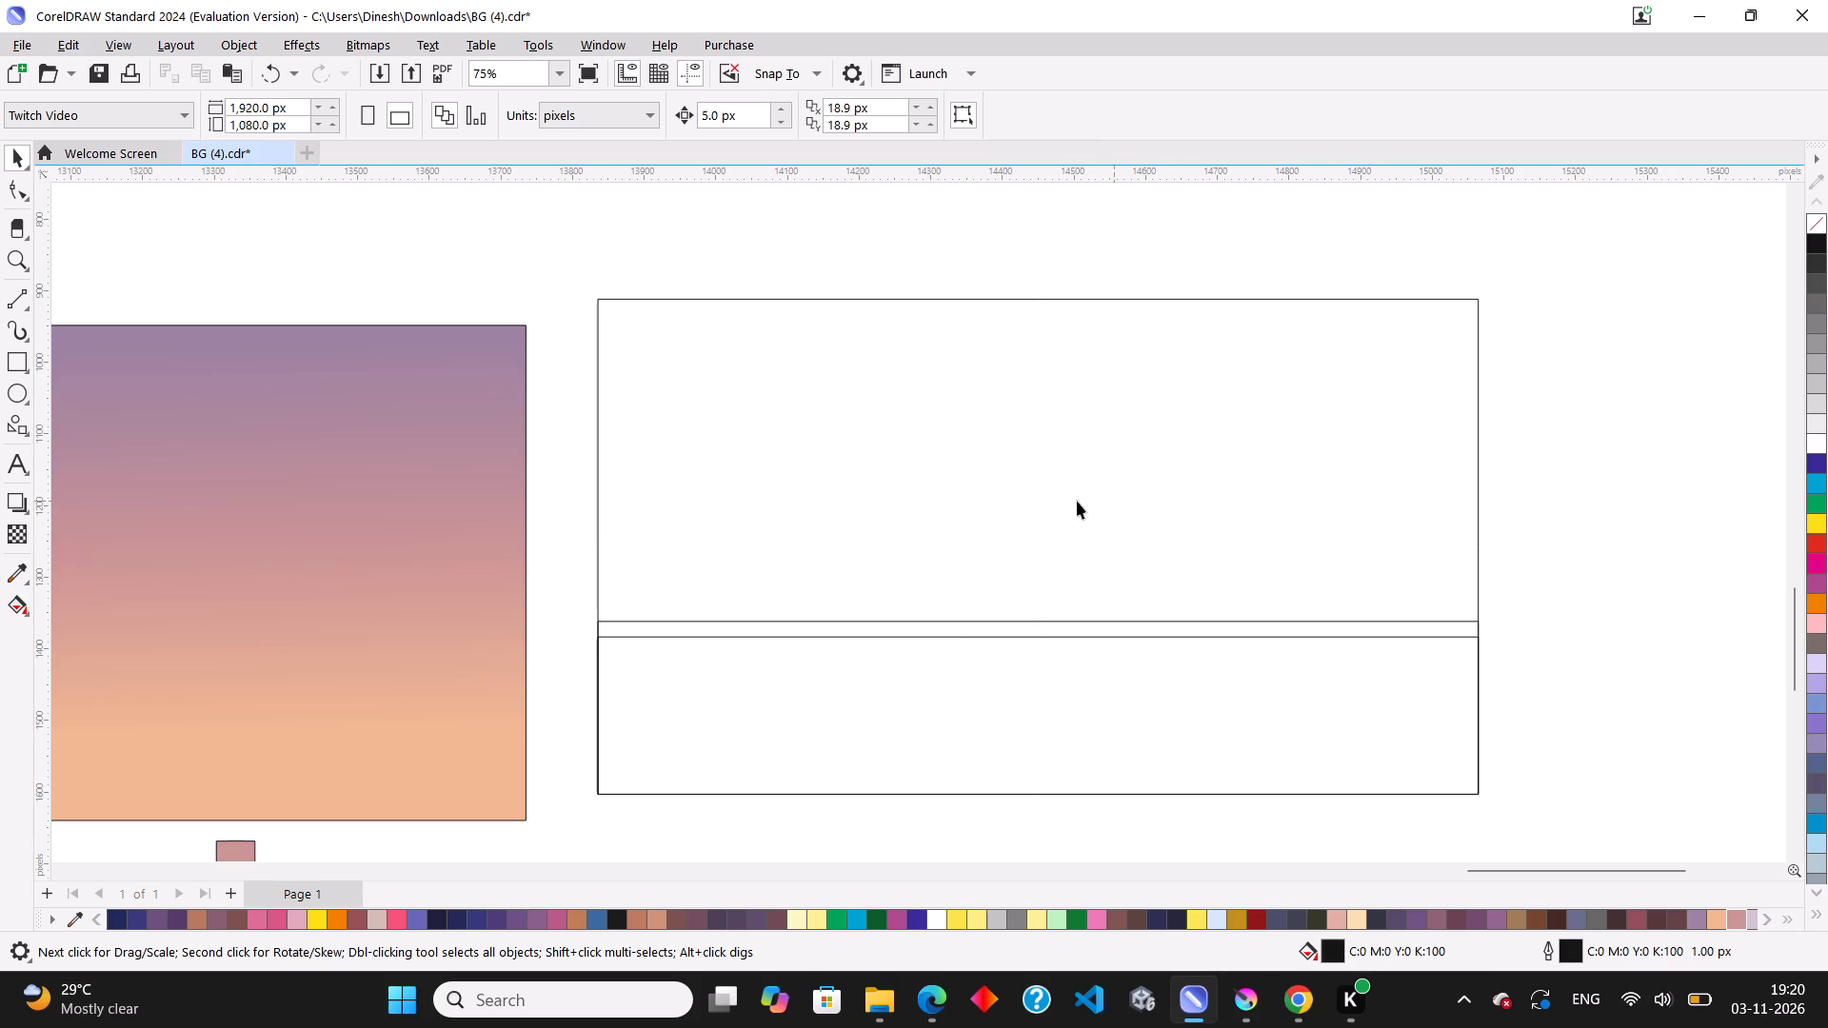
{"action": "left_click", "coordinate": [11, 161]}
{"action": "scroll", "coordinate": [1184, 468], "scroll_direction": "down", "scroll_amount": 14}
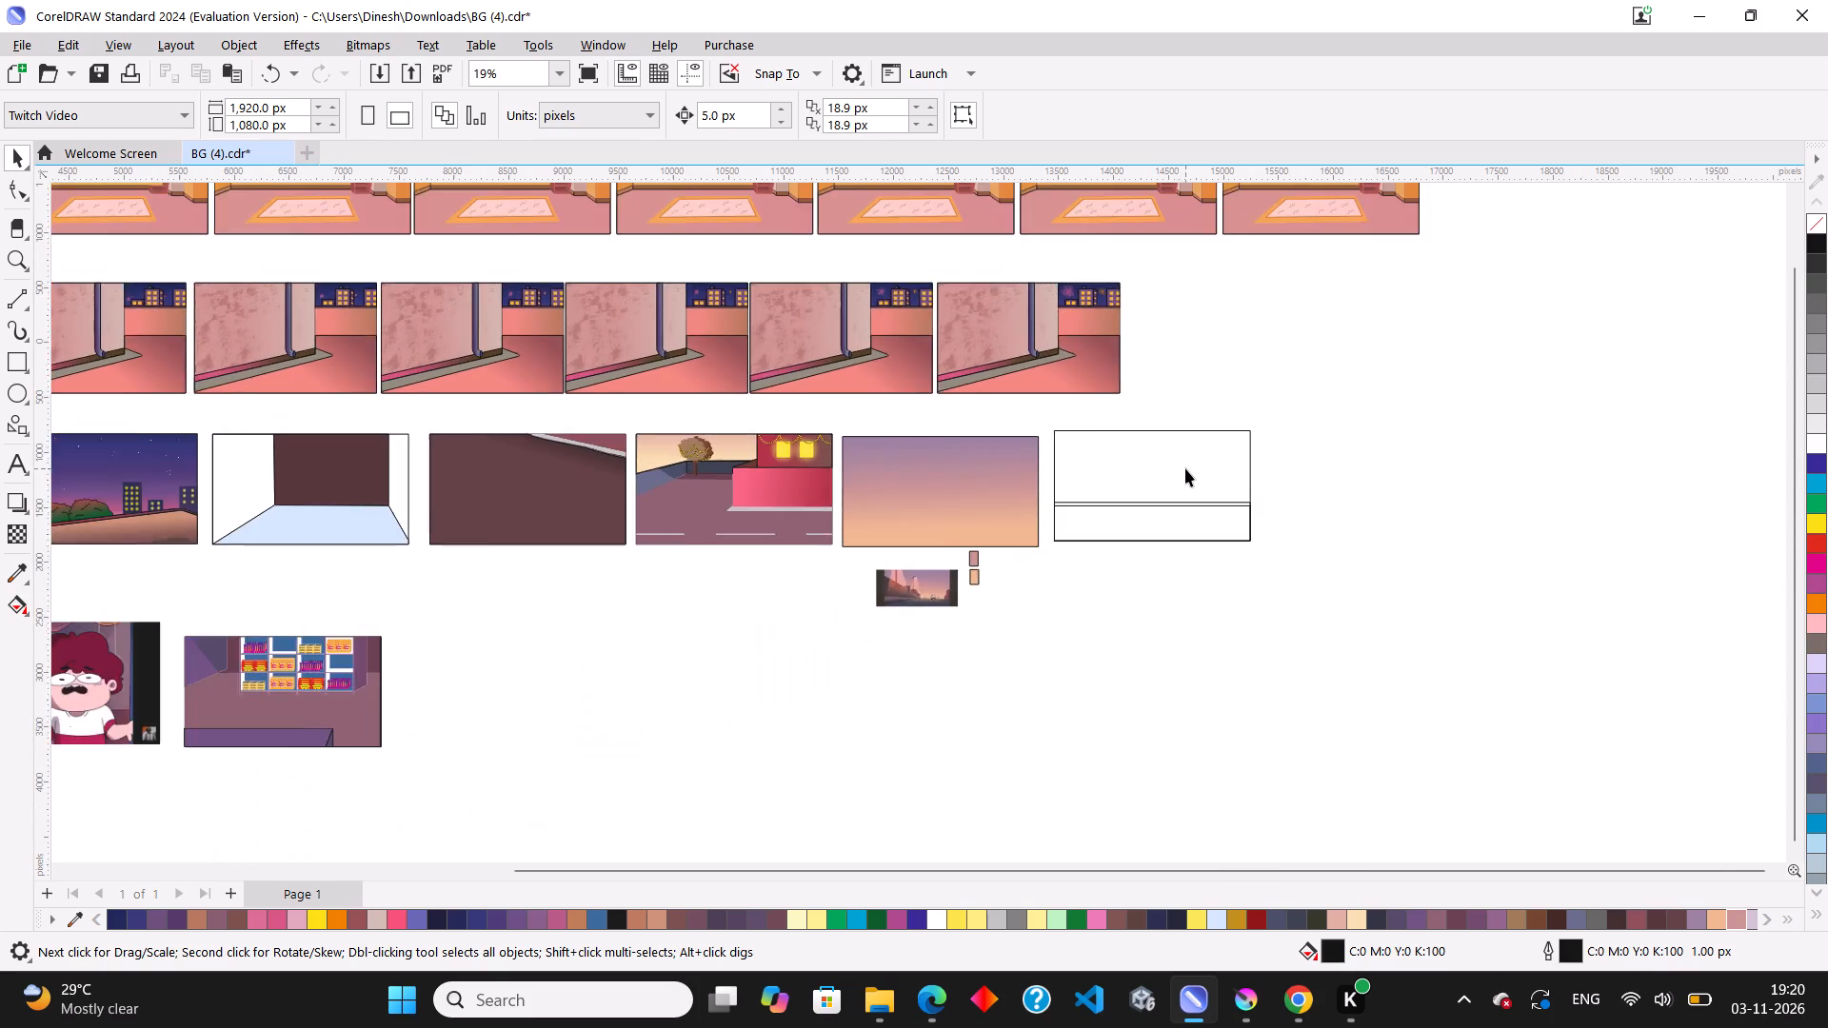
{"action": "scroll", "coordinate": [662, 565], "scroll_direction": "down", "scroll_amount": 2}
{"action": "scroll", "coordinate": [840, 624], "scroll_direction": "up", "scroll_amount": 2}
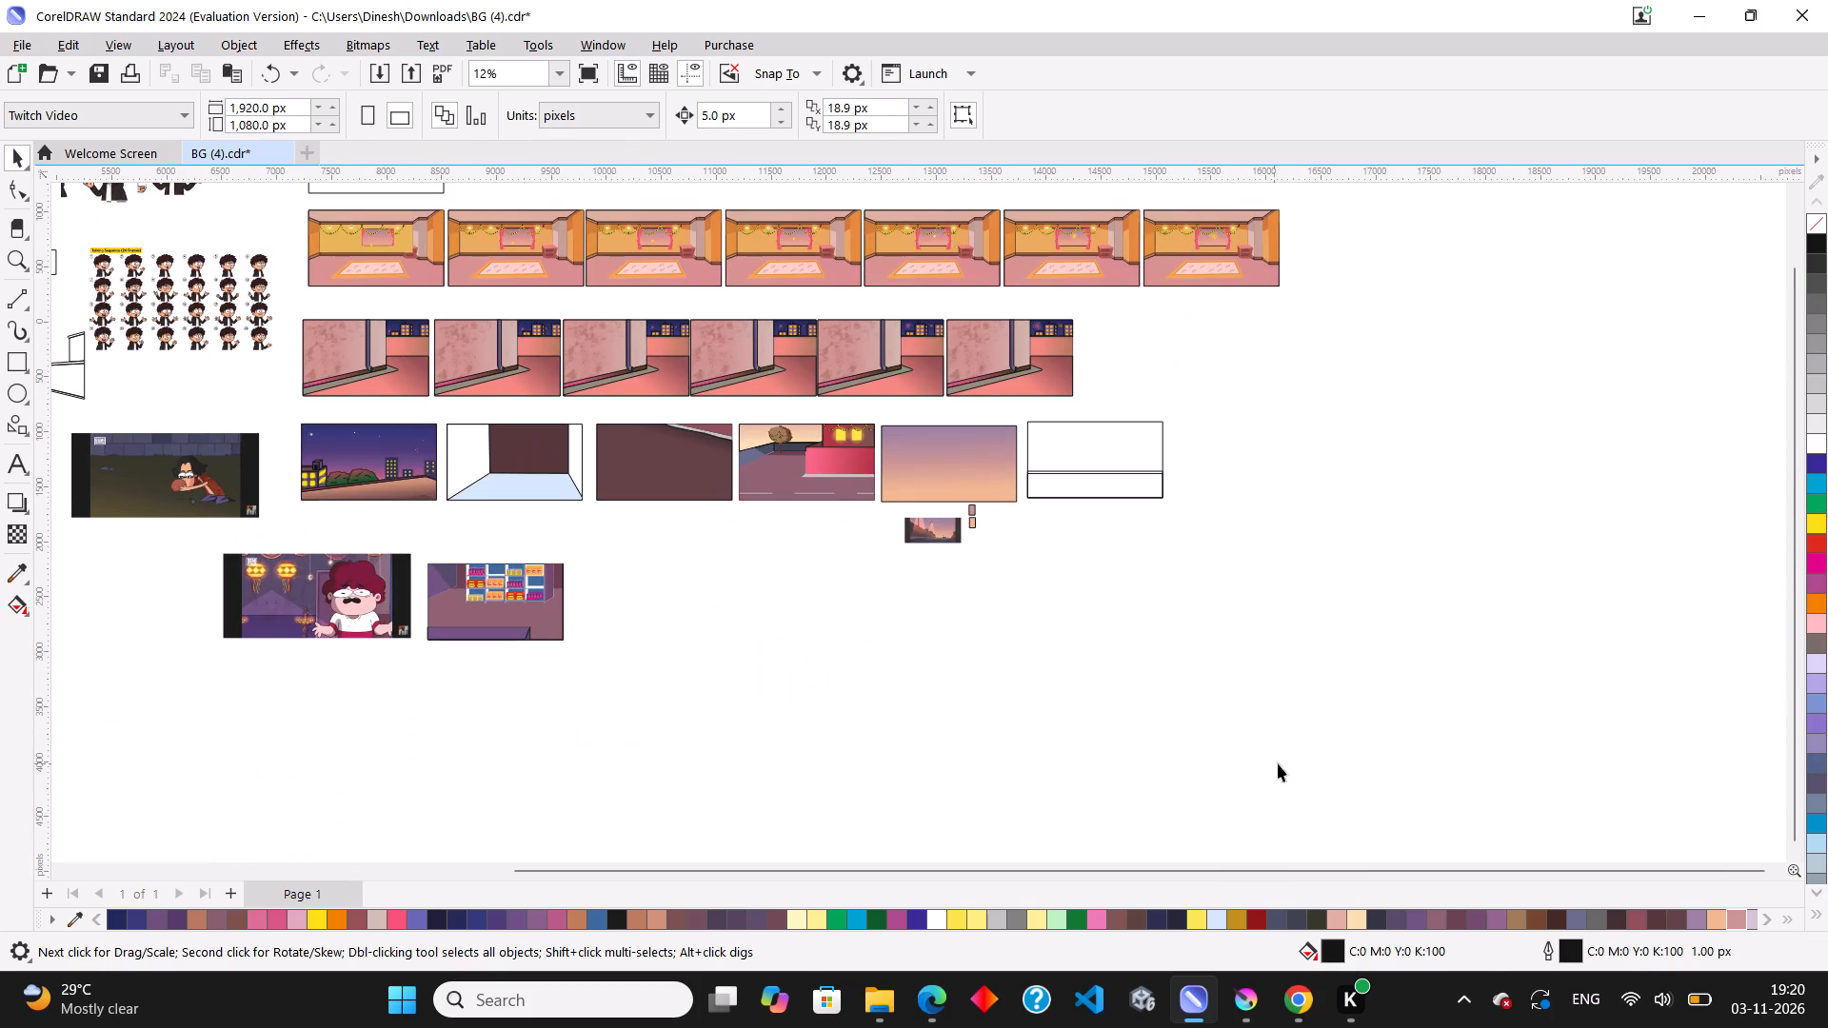
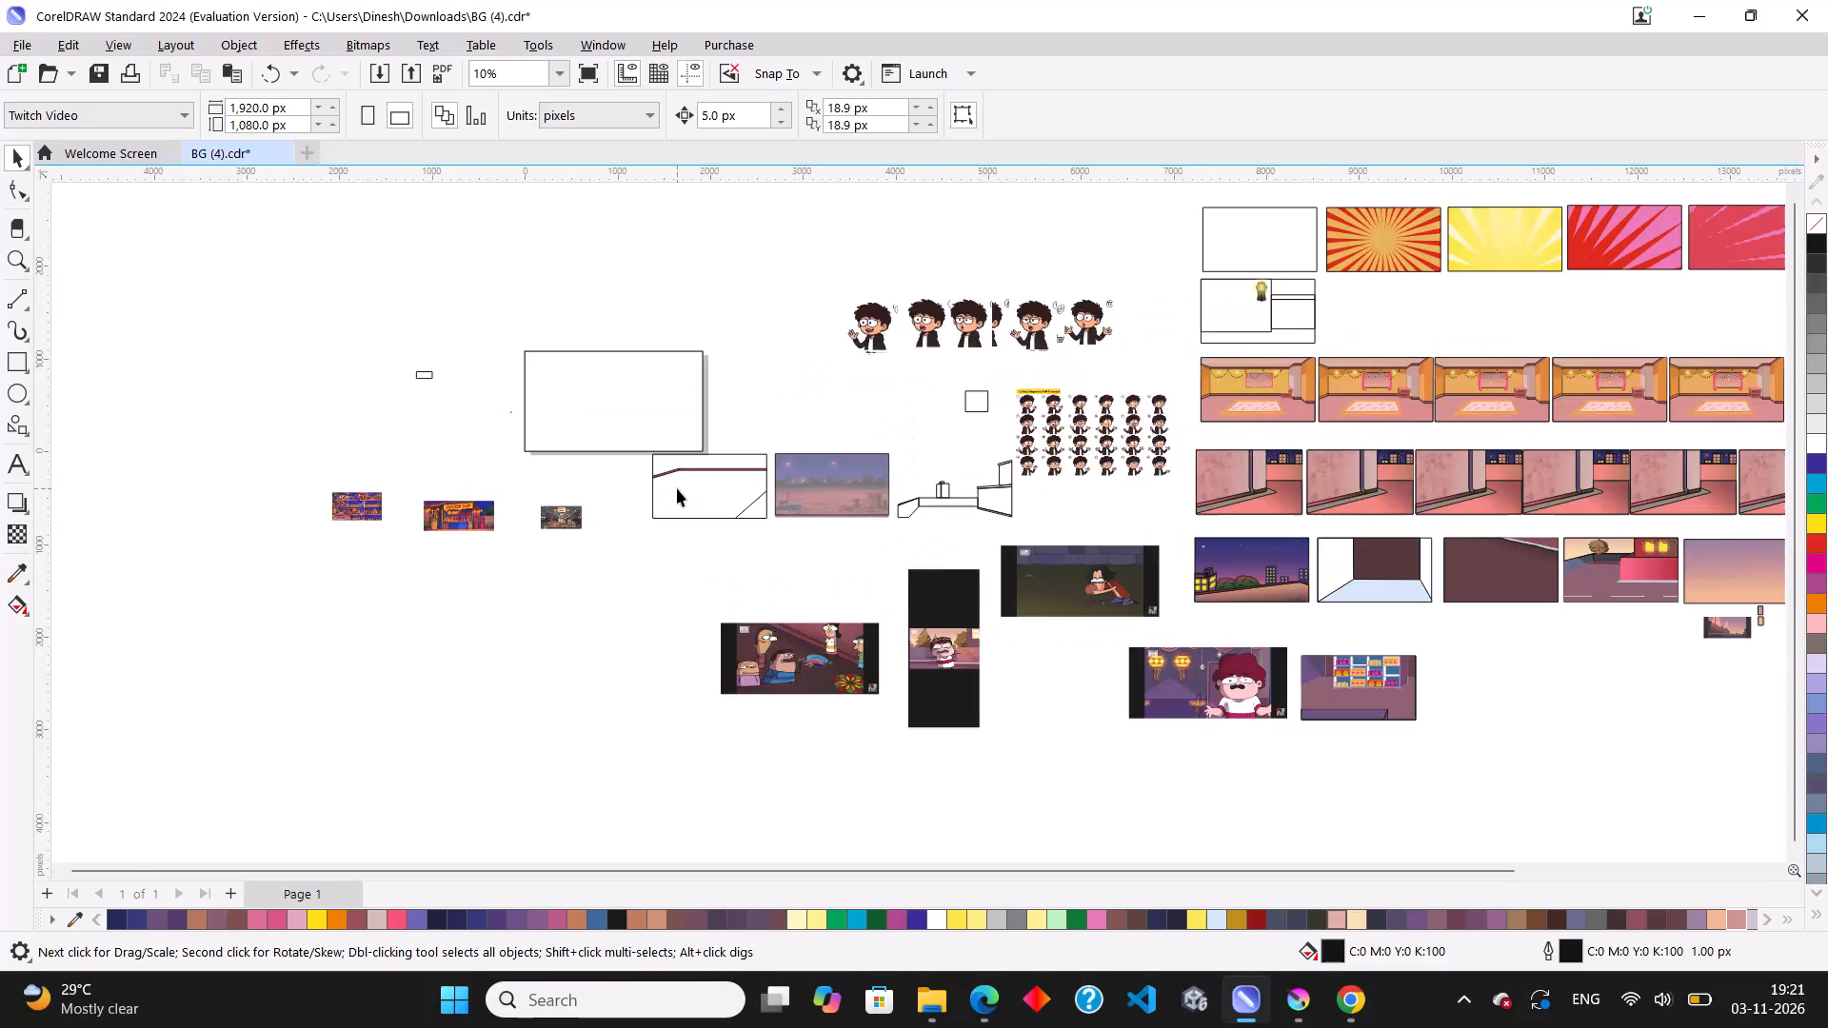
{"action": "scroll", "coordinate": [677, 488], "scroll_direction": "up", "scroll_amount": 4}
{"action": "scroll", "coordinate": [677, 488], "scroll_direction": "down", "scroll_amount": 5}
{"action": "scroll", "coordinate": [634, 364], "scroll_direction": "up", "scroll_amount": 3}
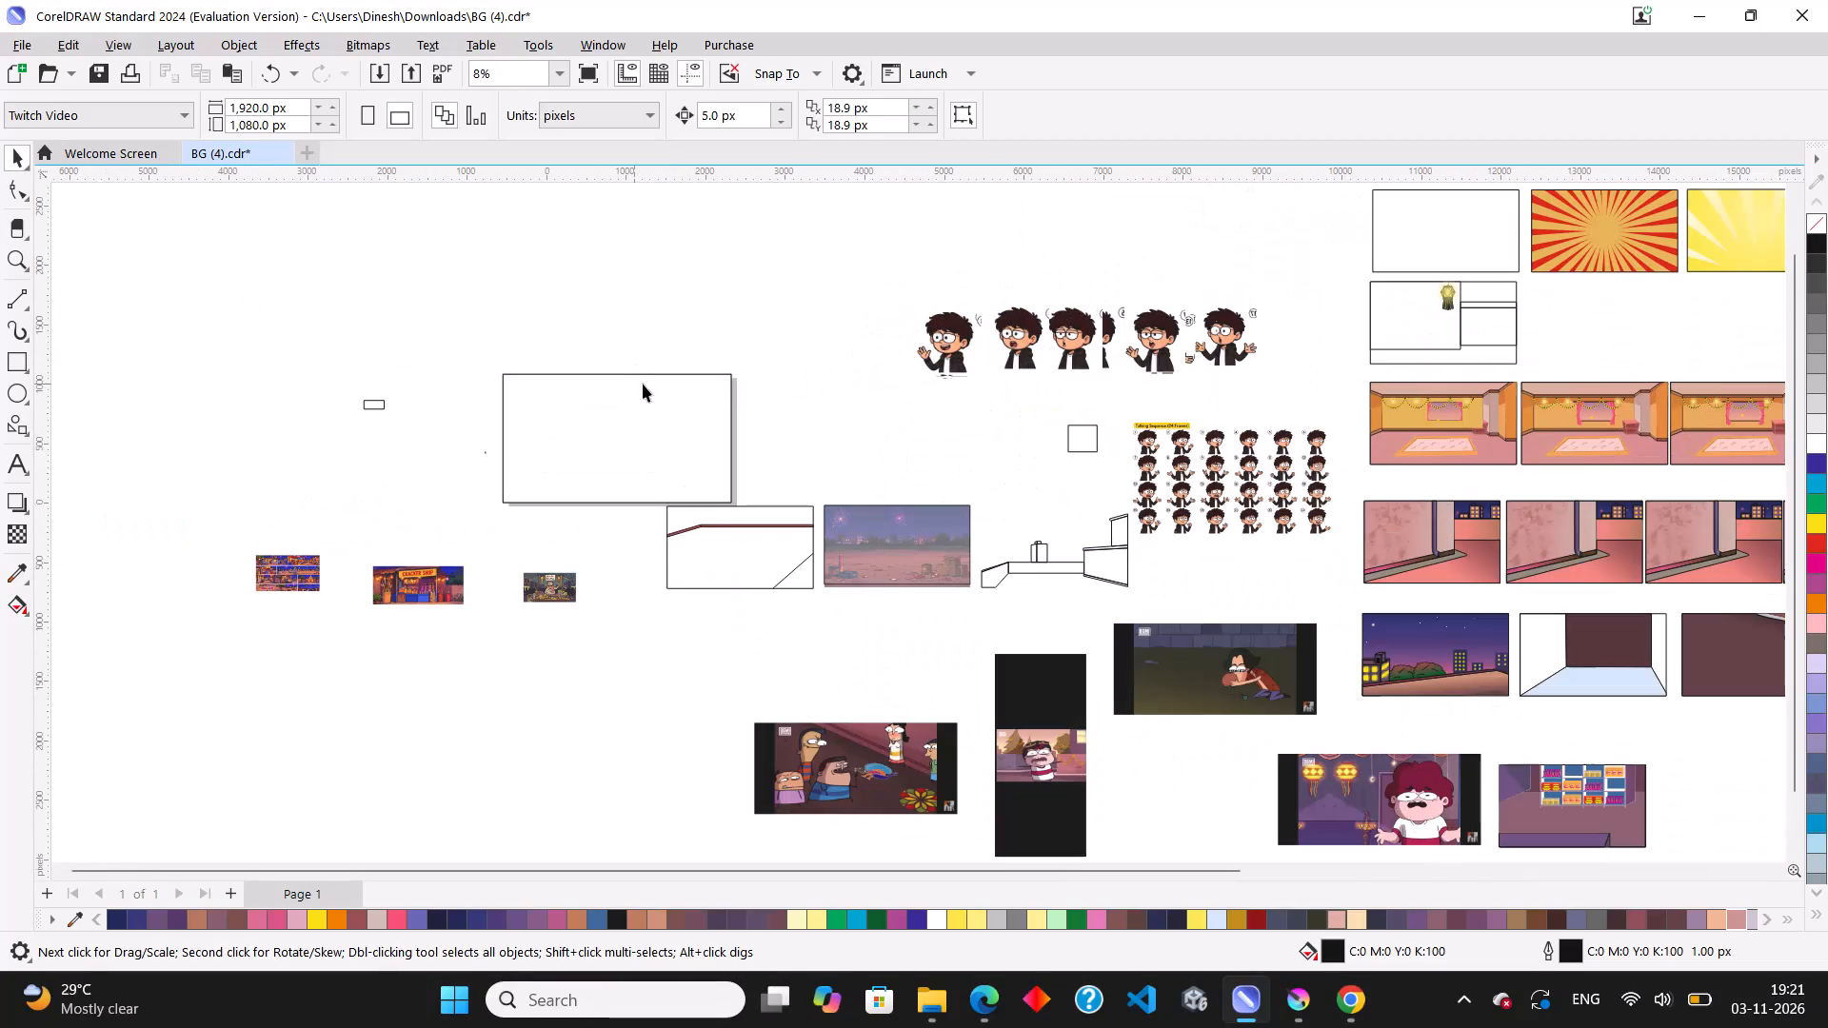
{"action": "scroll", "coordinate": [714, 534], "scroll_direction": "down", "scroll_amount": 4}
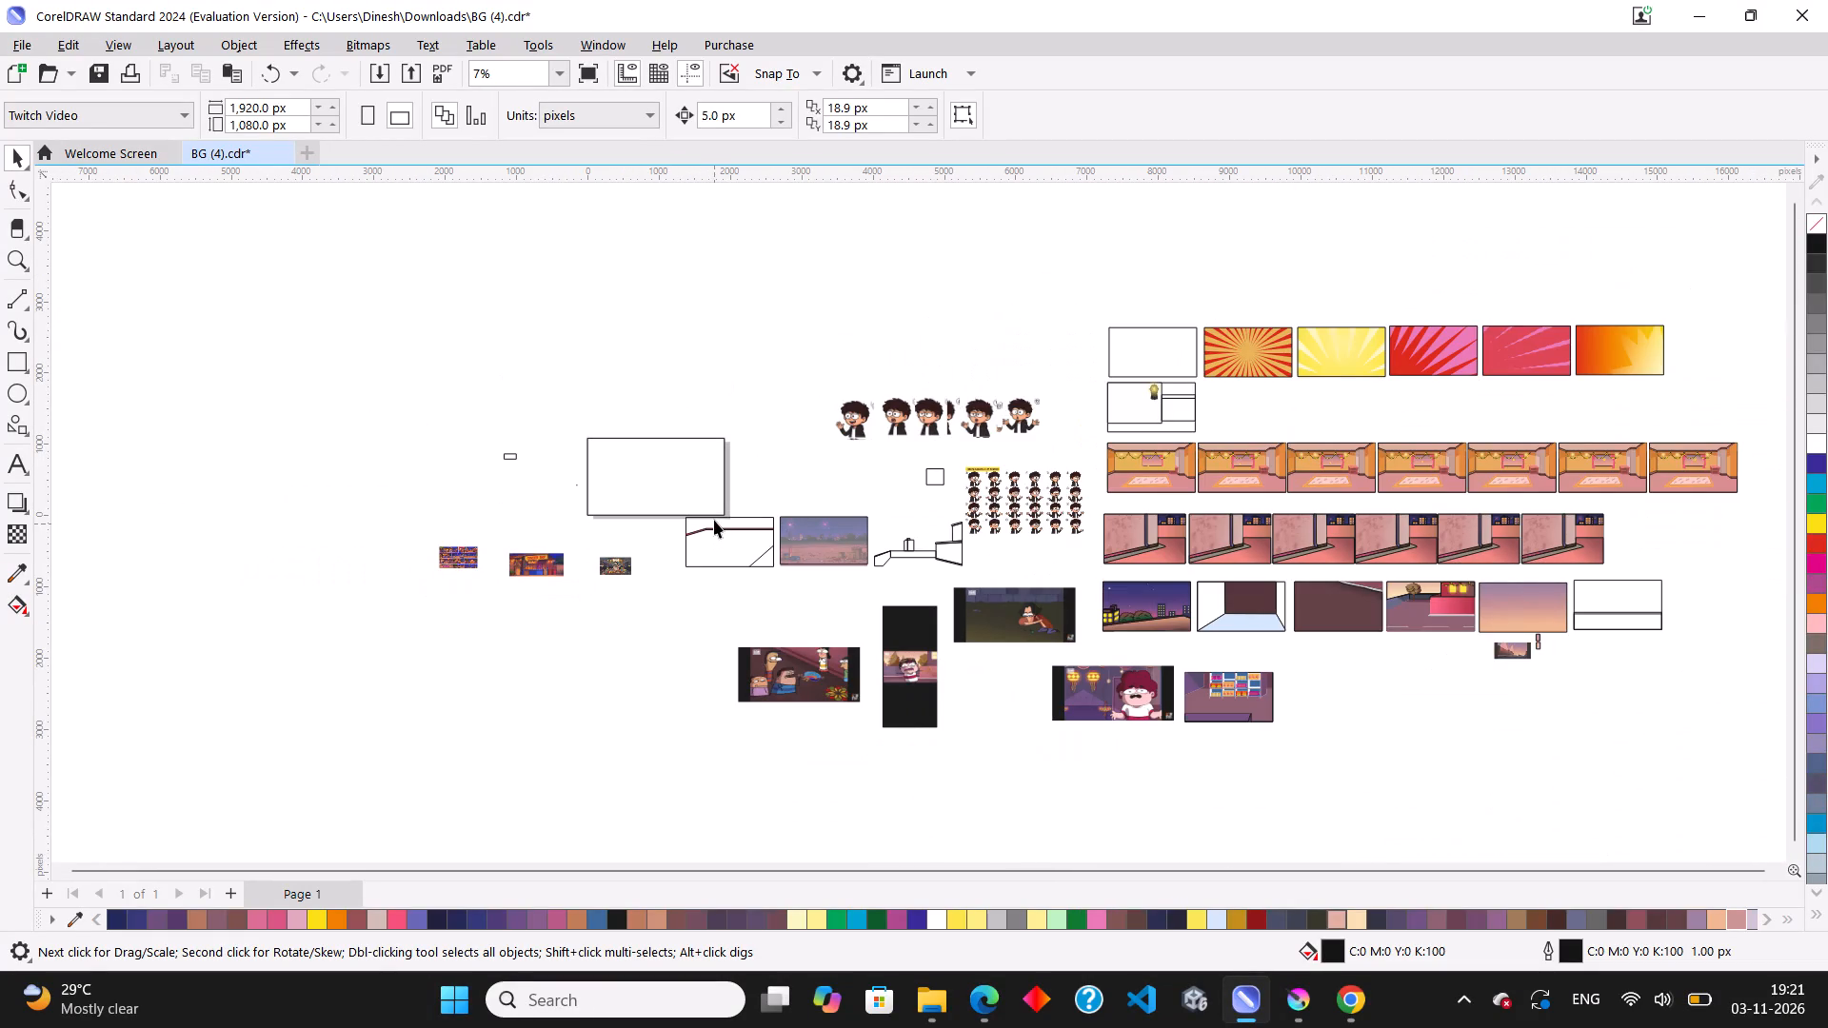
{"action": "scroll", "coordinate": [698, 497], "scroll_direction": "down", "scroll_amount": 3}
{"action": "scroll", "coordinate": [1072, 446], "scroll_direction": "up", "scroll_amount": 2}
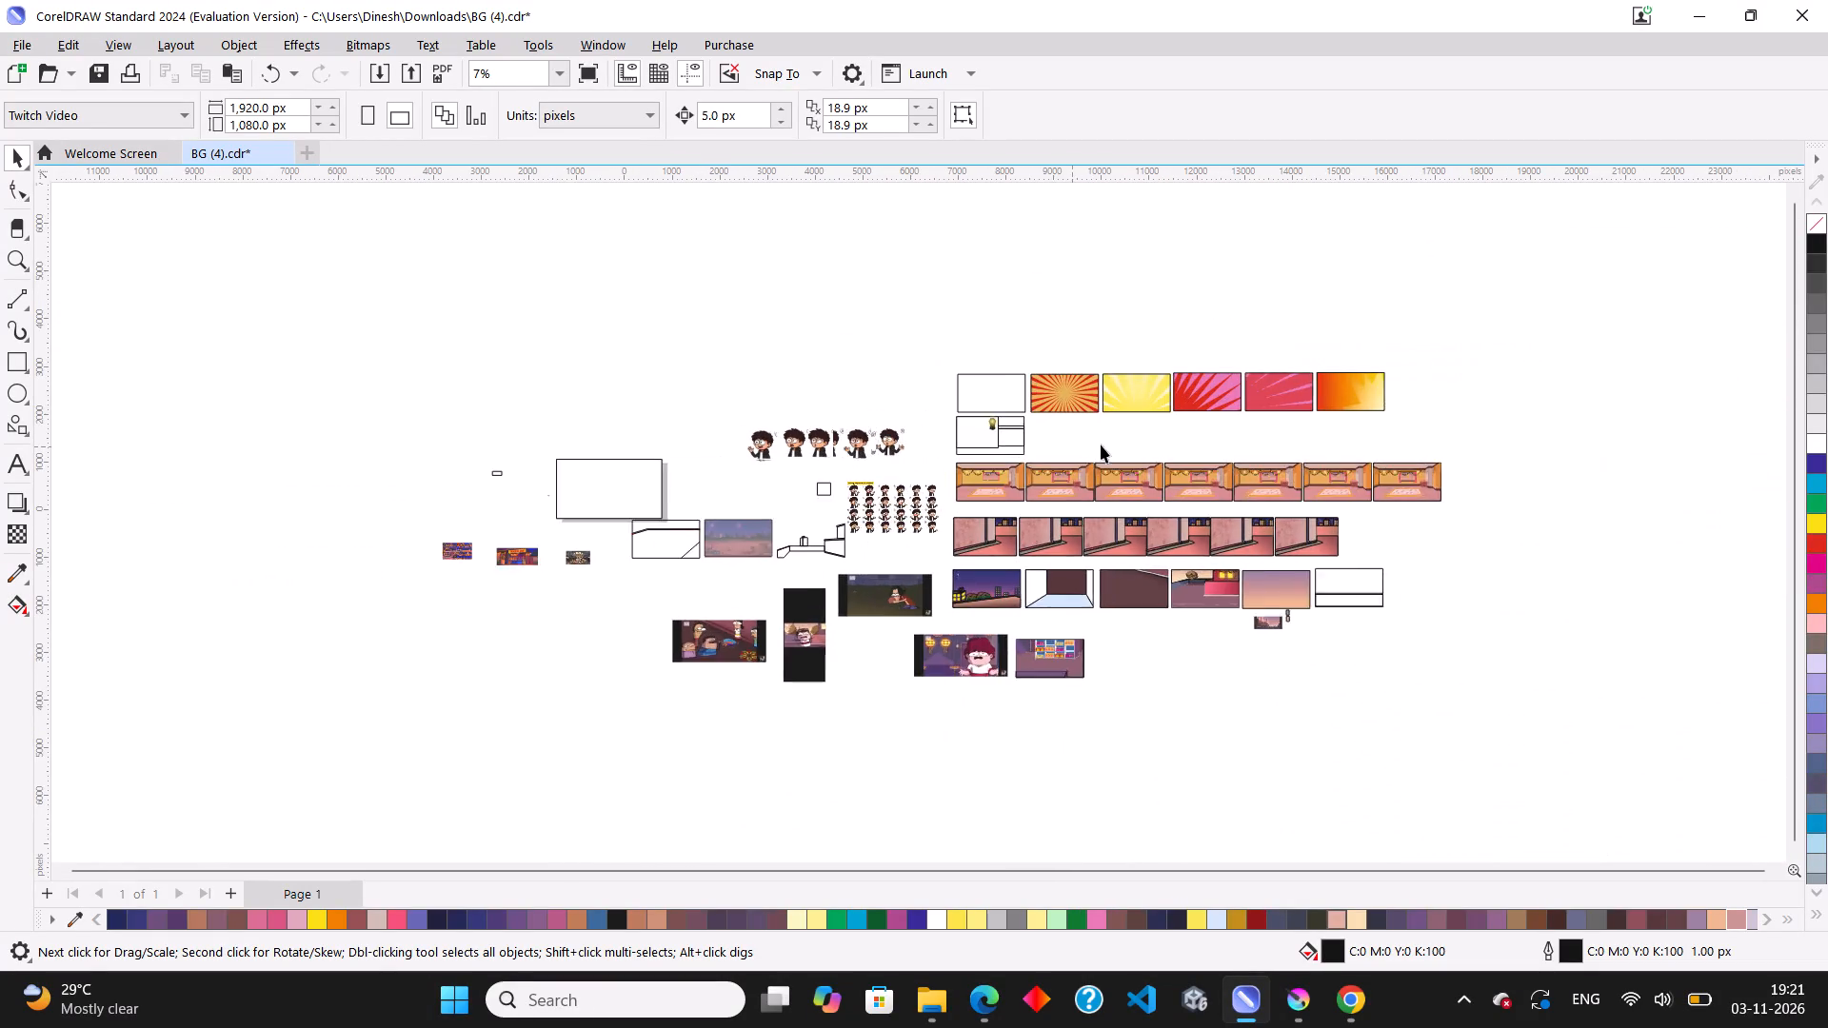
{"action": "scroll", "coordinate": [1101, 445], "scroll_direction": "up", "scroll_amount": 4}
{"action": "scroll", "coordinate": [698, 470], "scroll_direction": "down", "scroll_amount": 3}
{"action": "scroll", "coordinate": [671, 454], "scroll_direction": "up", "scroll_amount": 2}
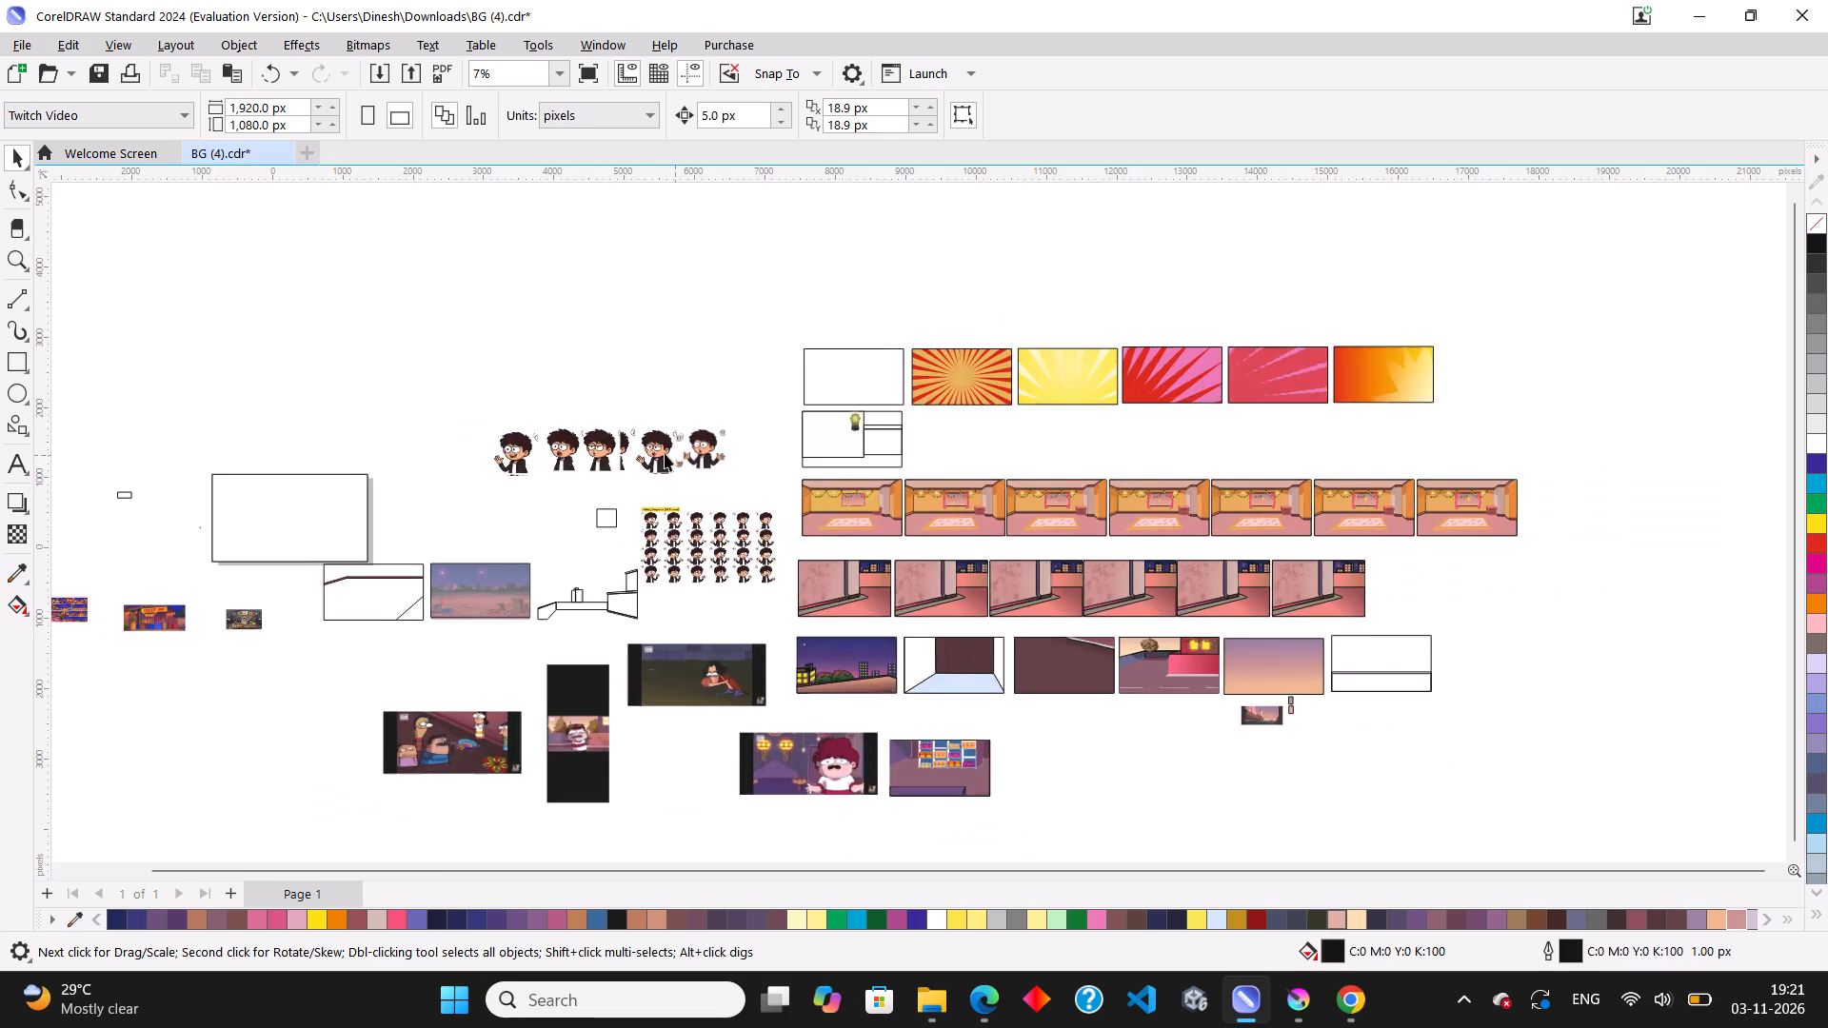
Shift the second-to-last boy image in the row of large character poses sideways so it overlaps the last pose.
{"action": "scroll", "coordinate": [665, 453], "scroll_direction": "up", "scroll_amount": 11}
{"action": "scroll", "coordinate": [642, 453], "scroll_direction": "down", "scroll_amount": 6}
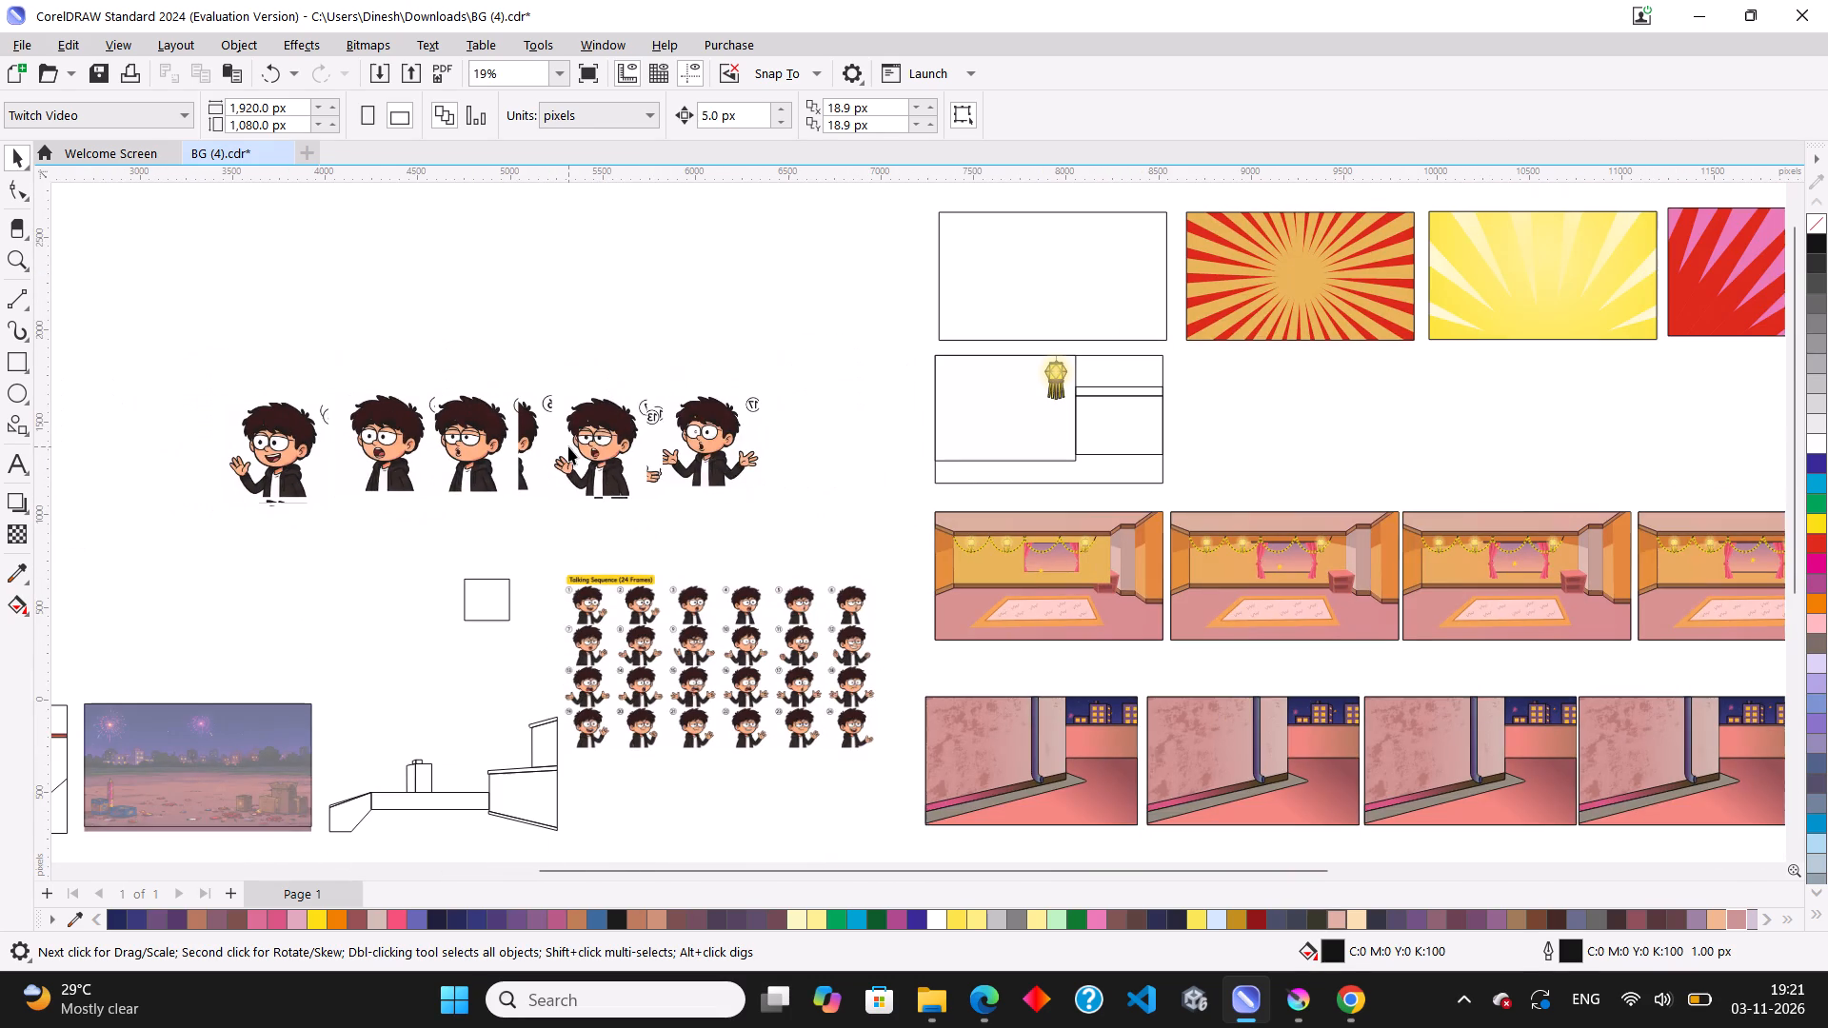
{"action": "left_click_drag", "start_coordinate": [568, 446], "coordinate": [613, 447]}
{"action": "scroll", "coordinate": [616, 447], "scroll_direction": "down", "scroll_amount": 8}
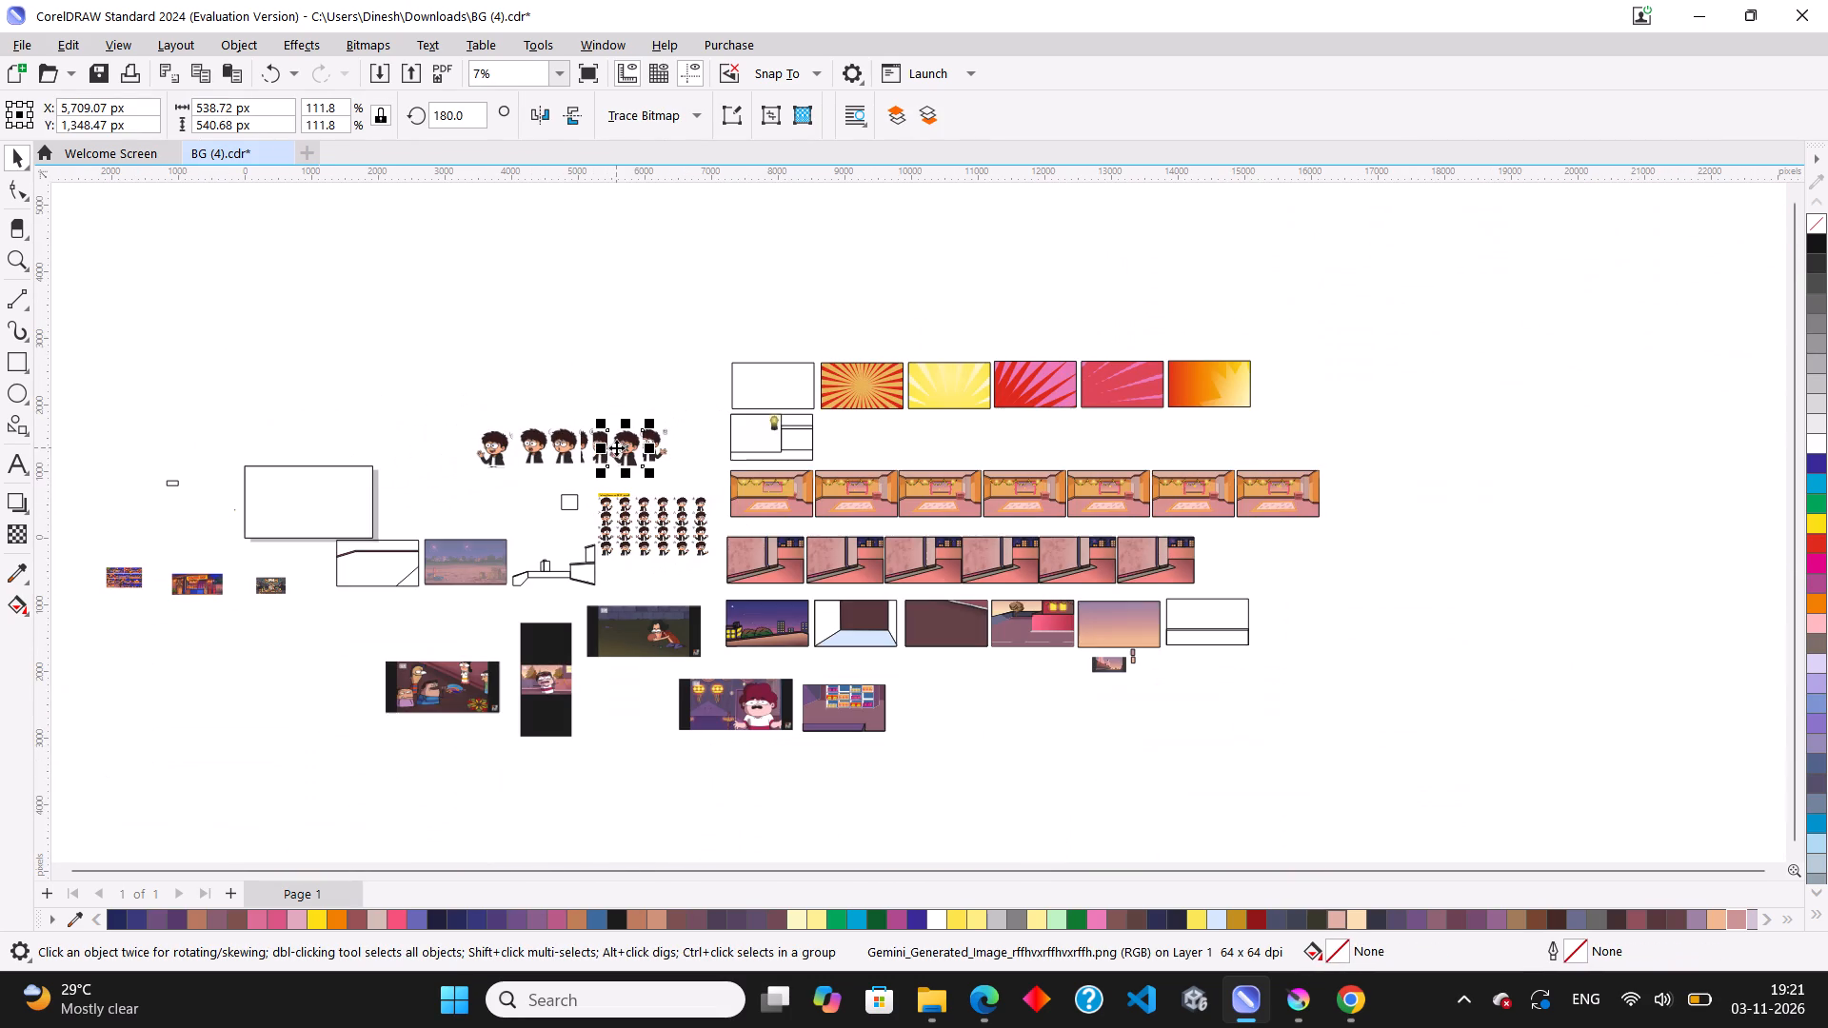
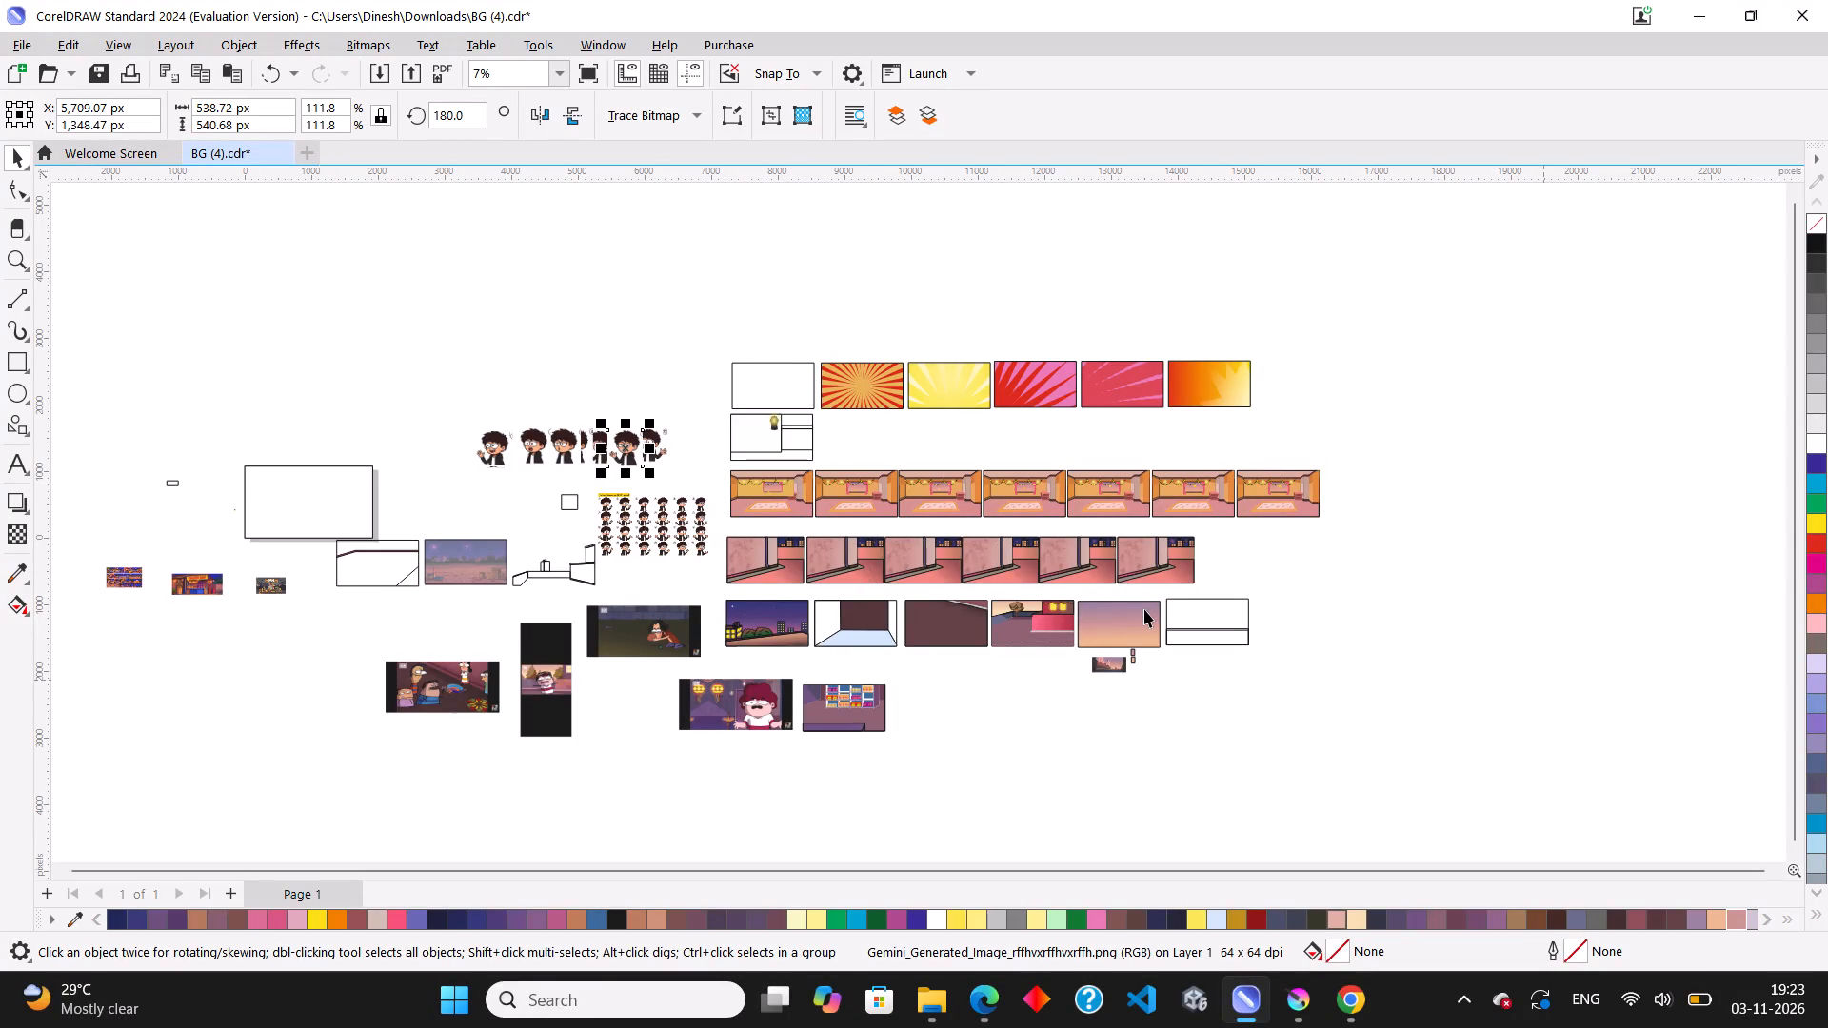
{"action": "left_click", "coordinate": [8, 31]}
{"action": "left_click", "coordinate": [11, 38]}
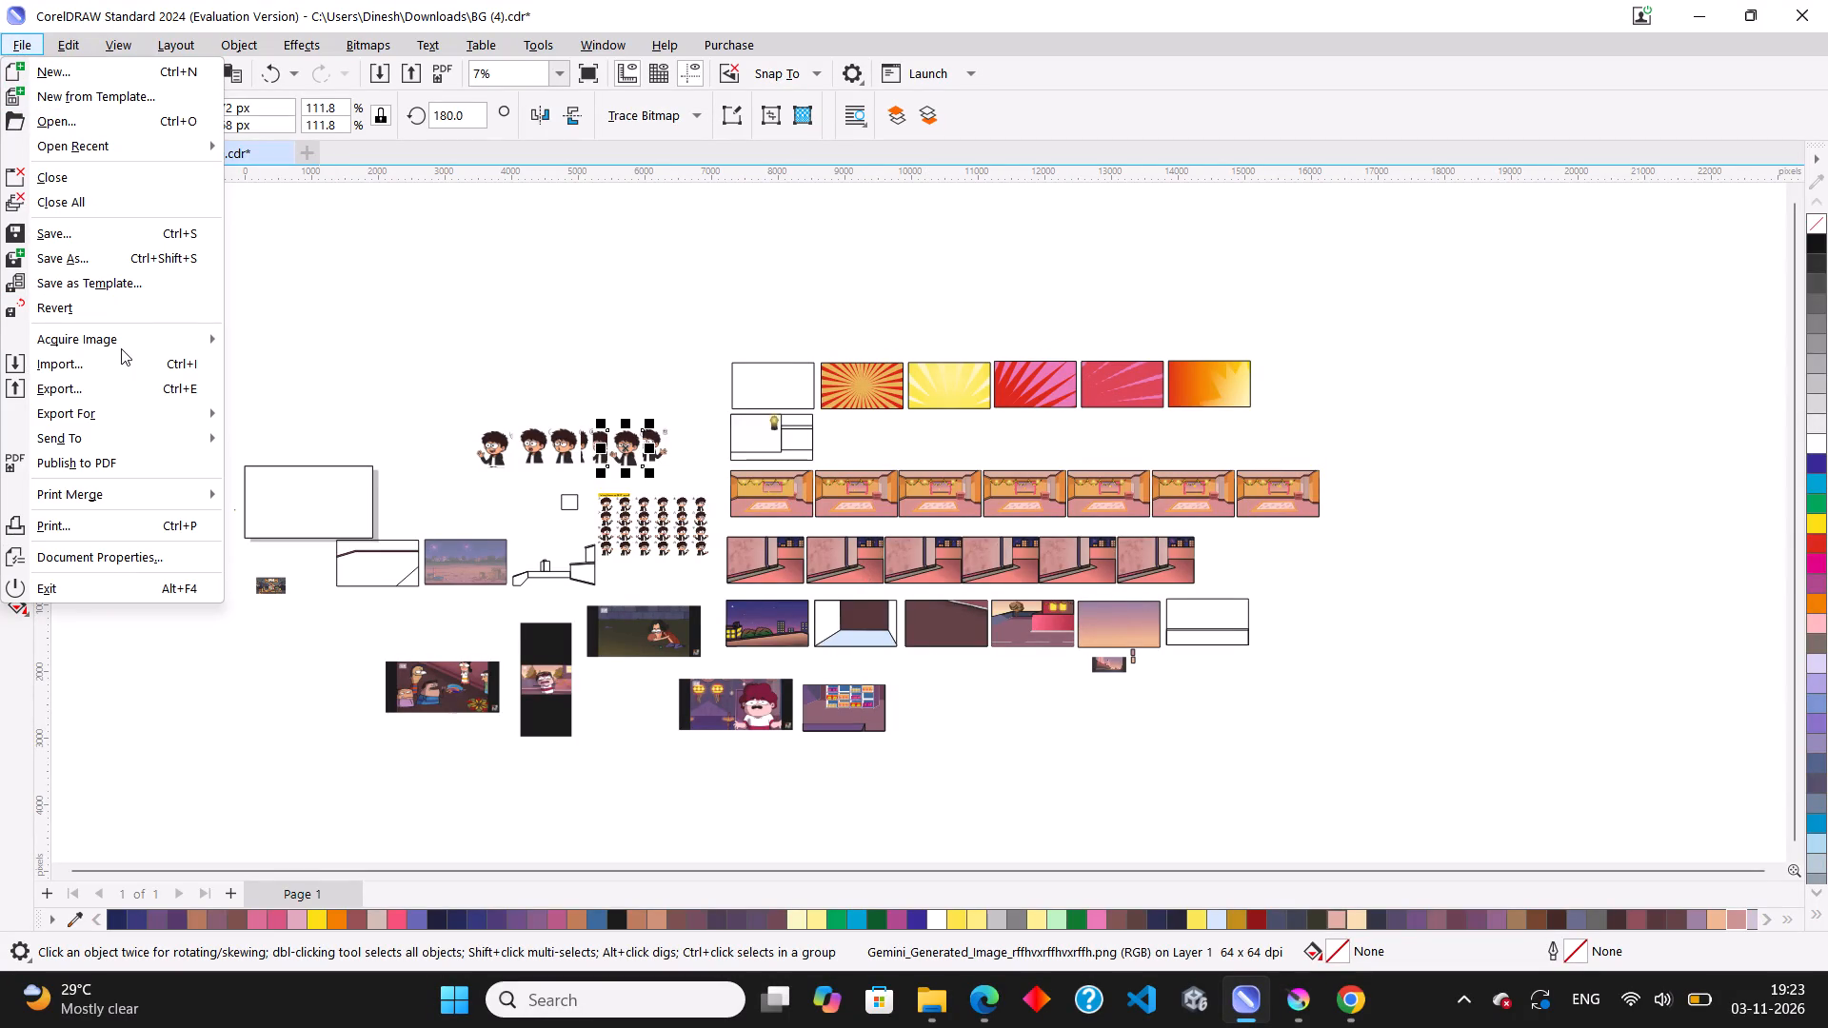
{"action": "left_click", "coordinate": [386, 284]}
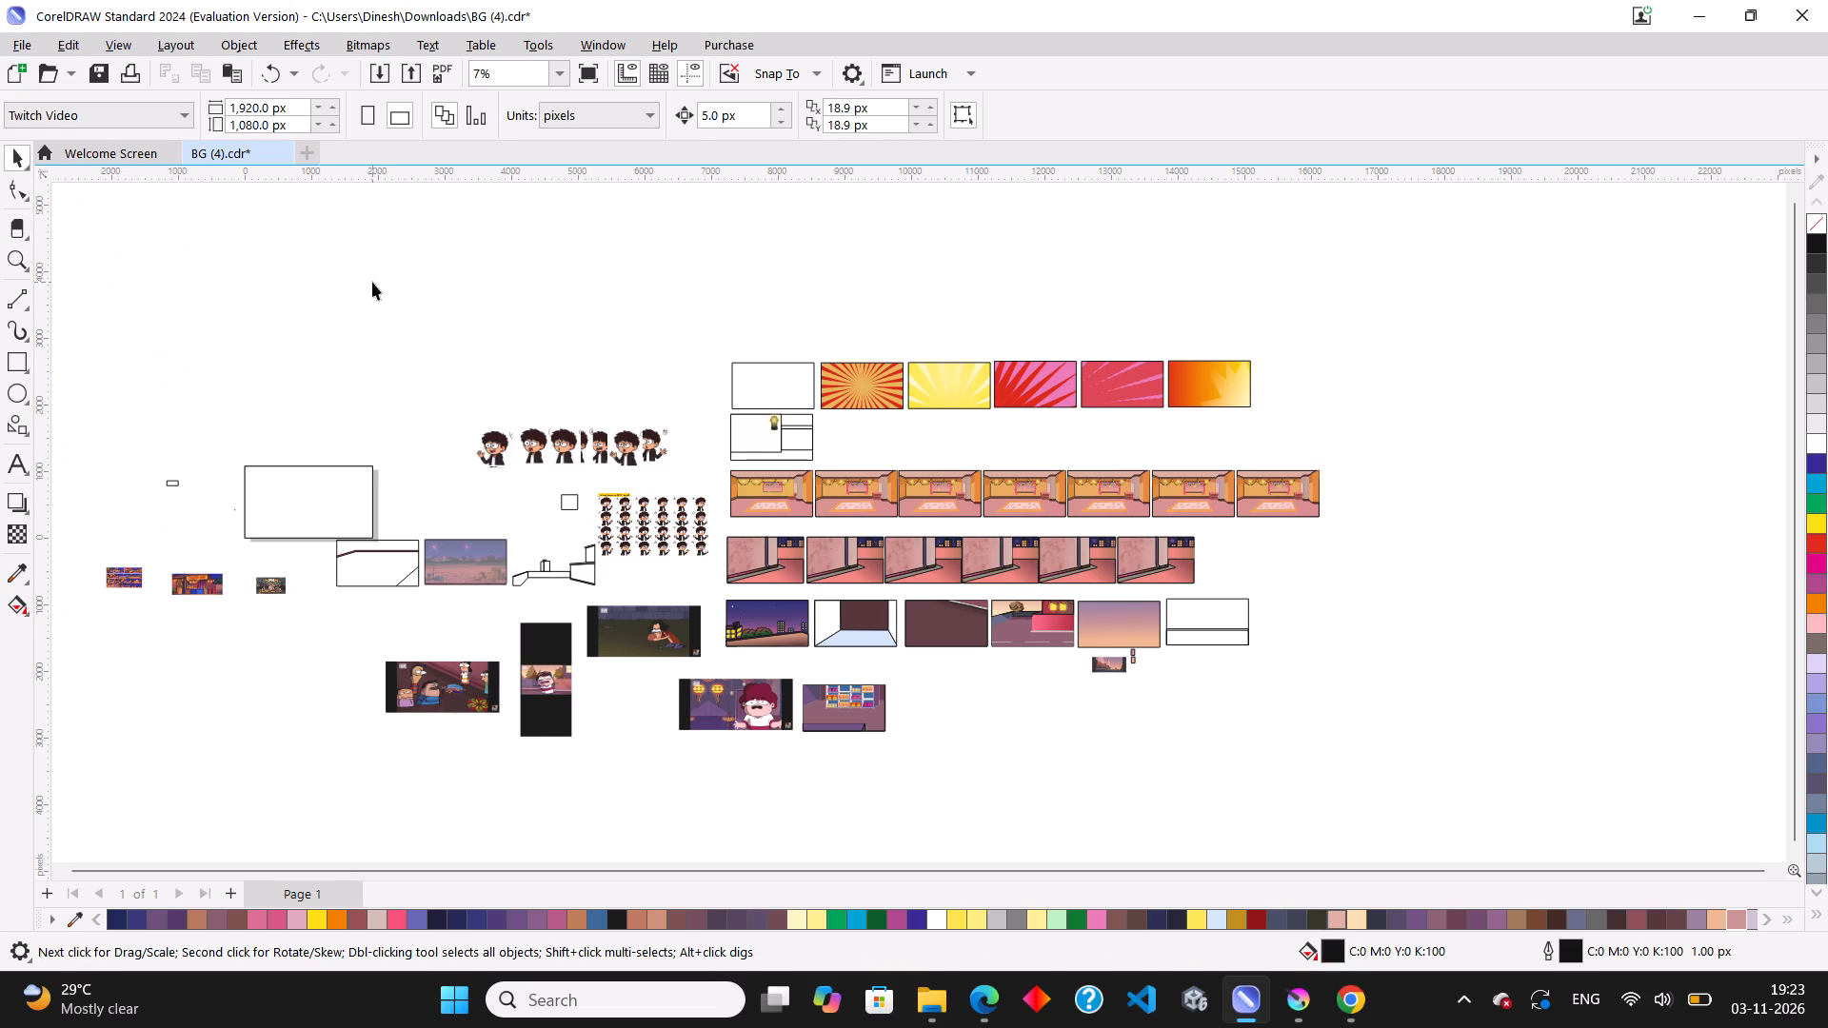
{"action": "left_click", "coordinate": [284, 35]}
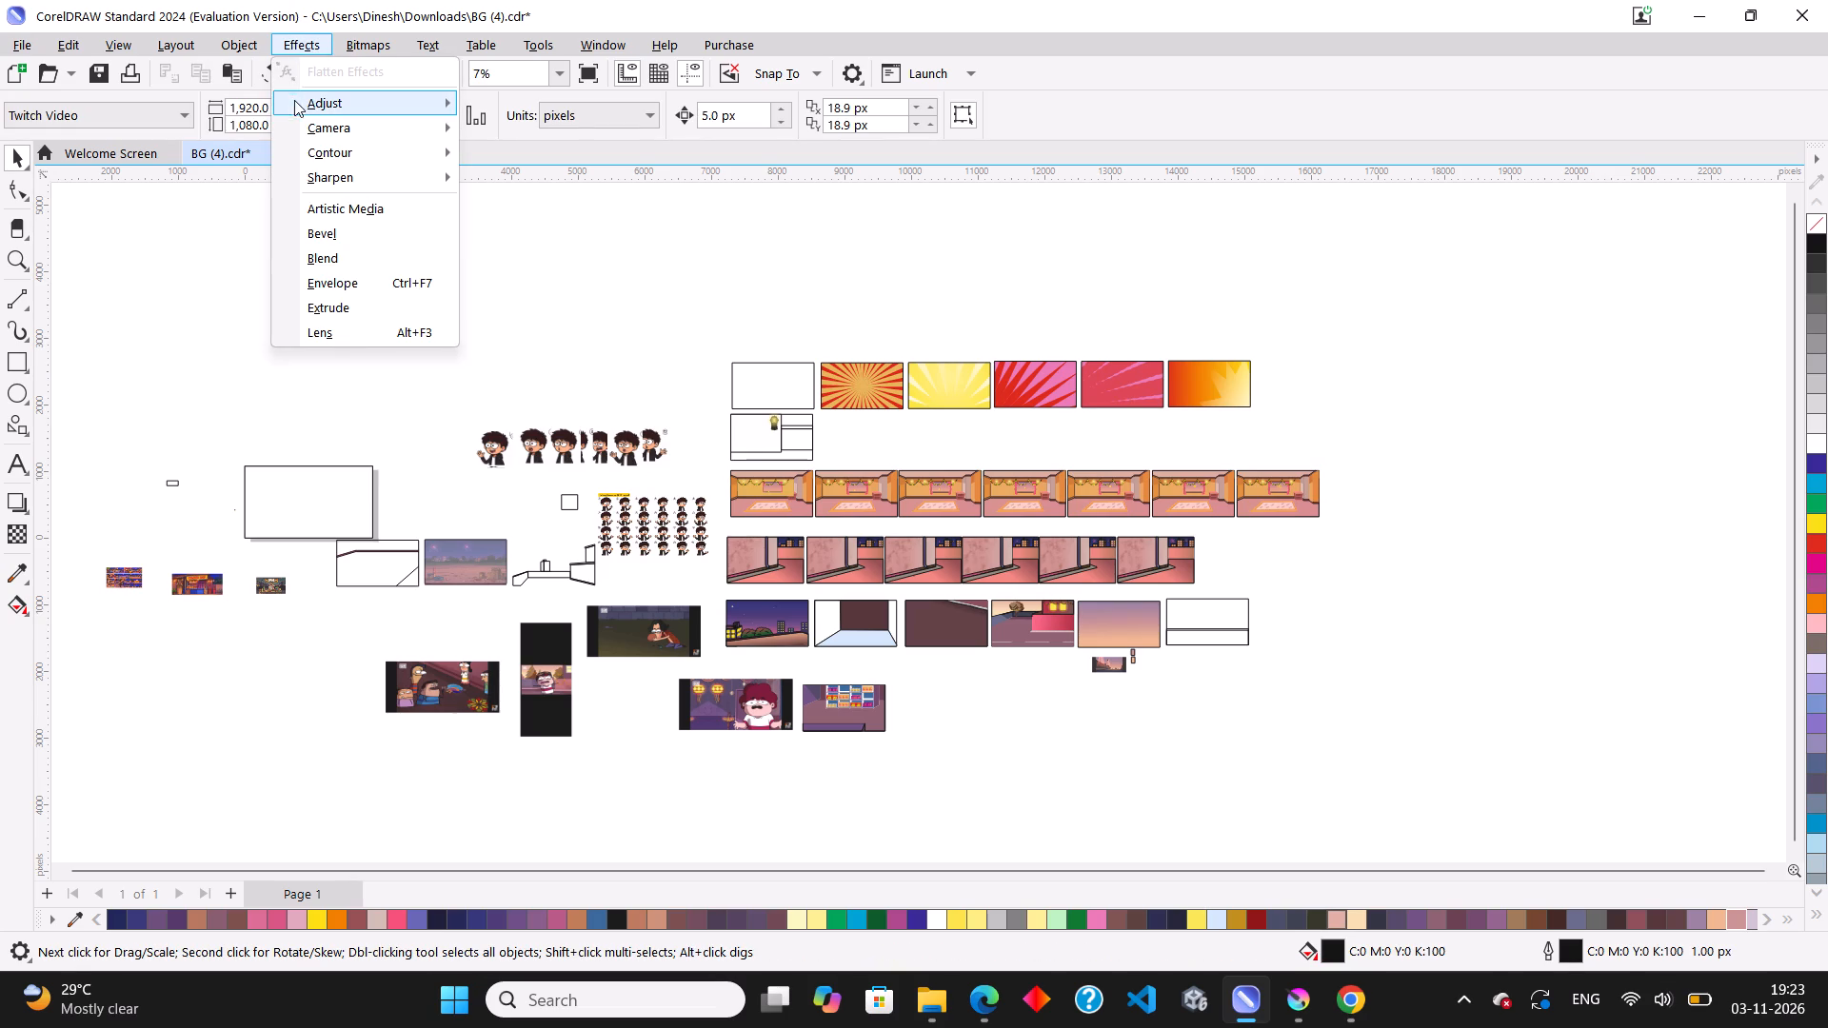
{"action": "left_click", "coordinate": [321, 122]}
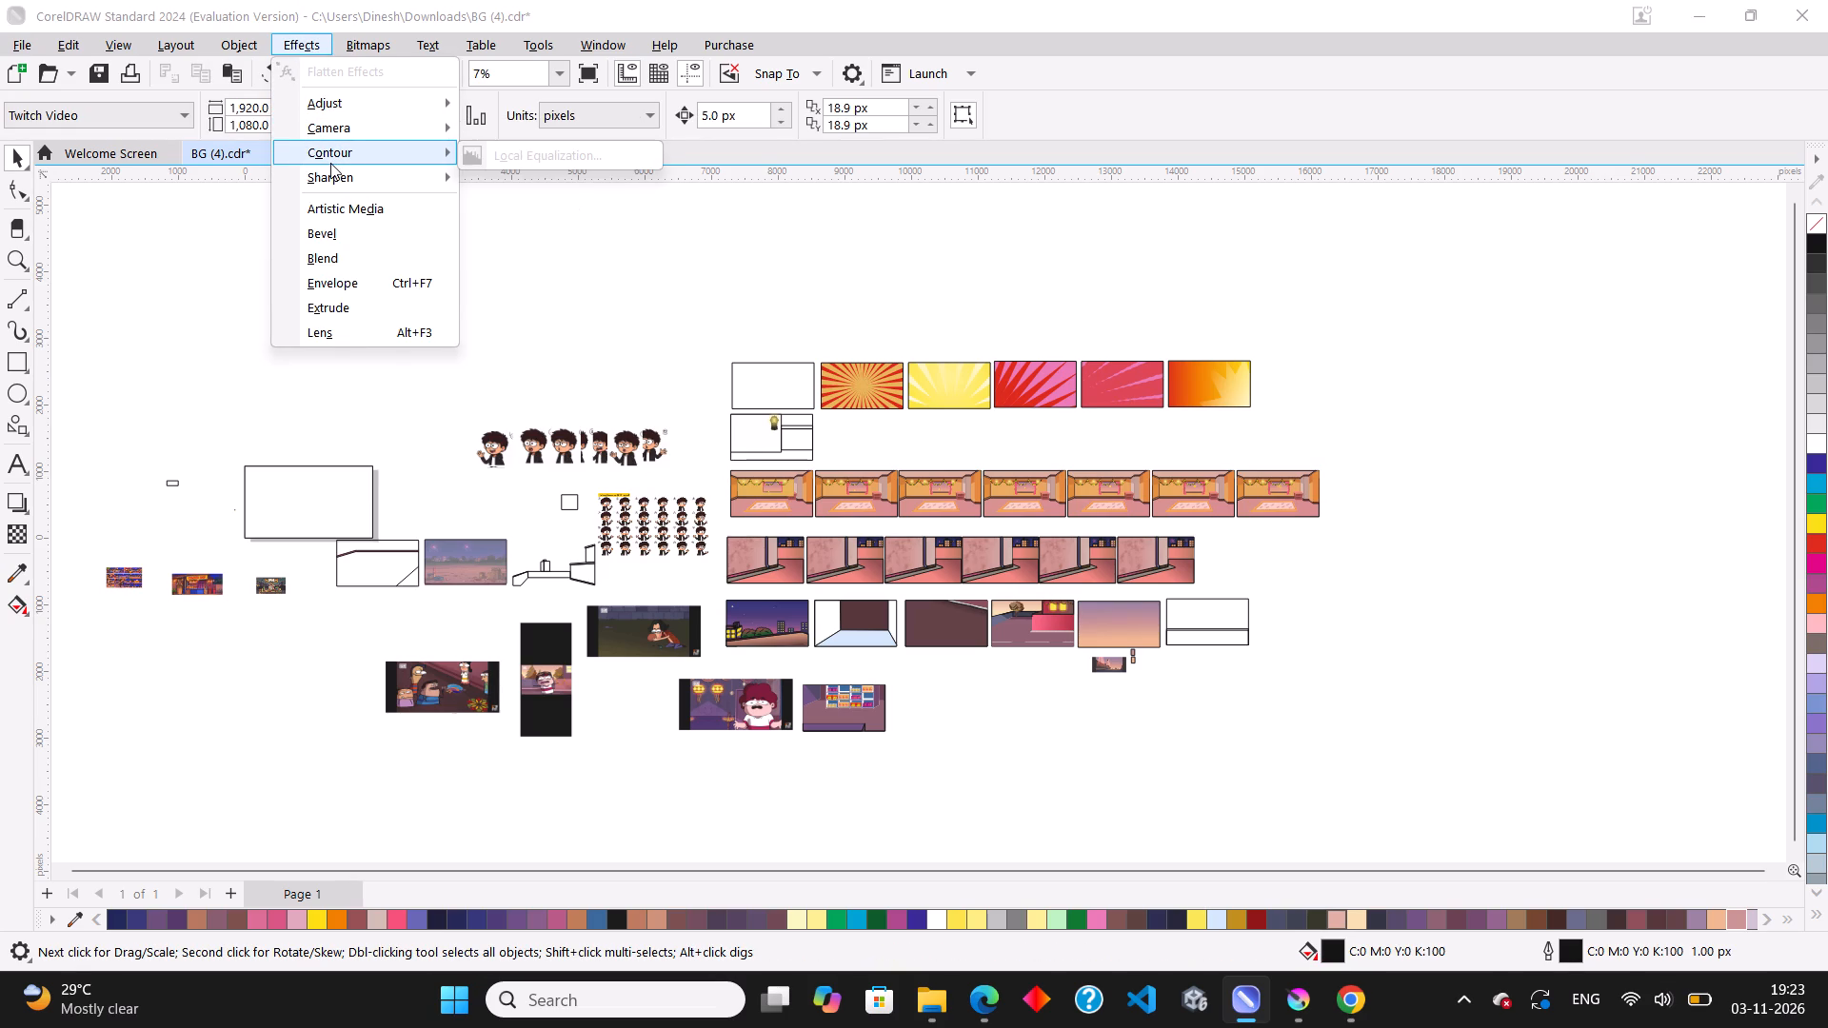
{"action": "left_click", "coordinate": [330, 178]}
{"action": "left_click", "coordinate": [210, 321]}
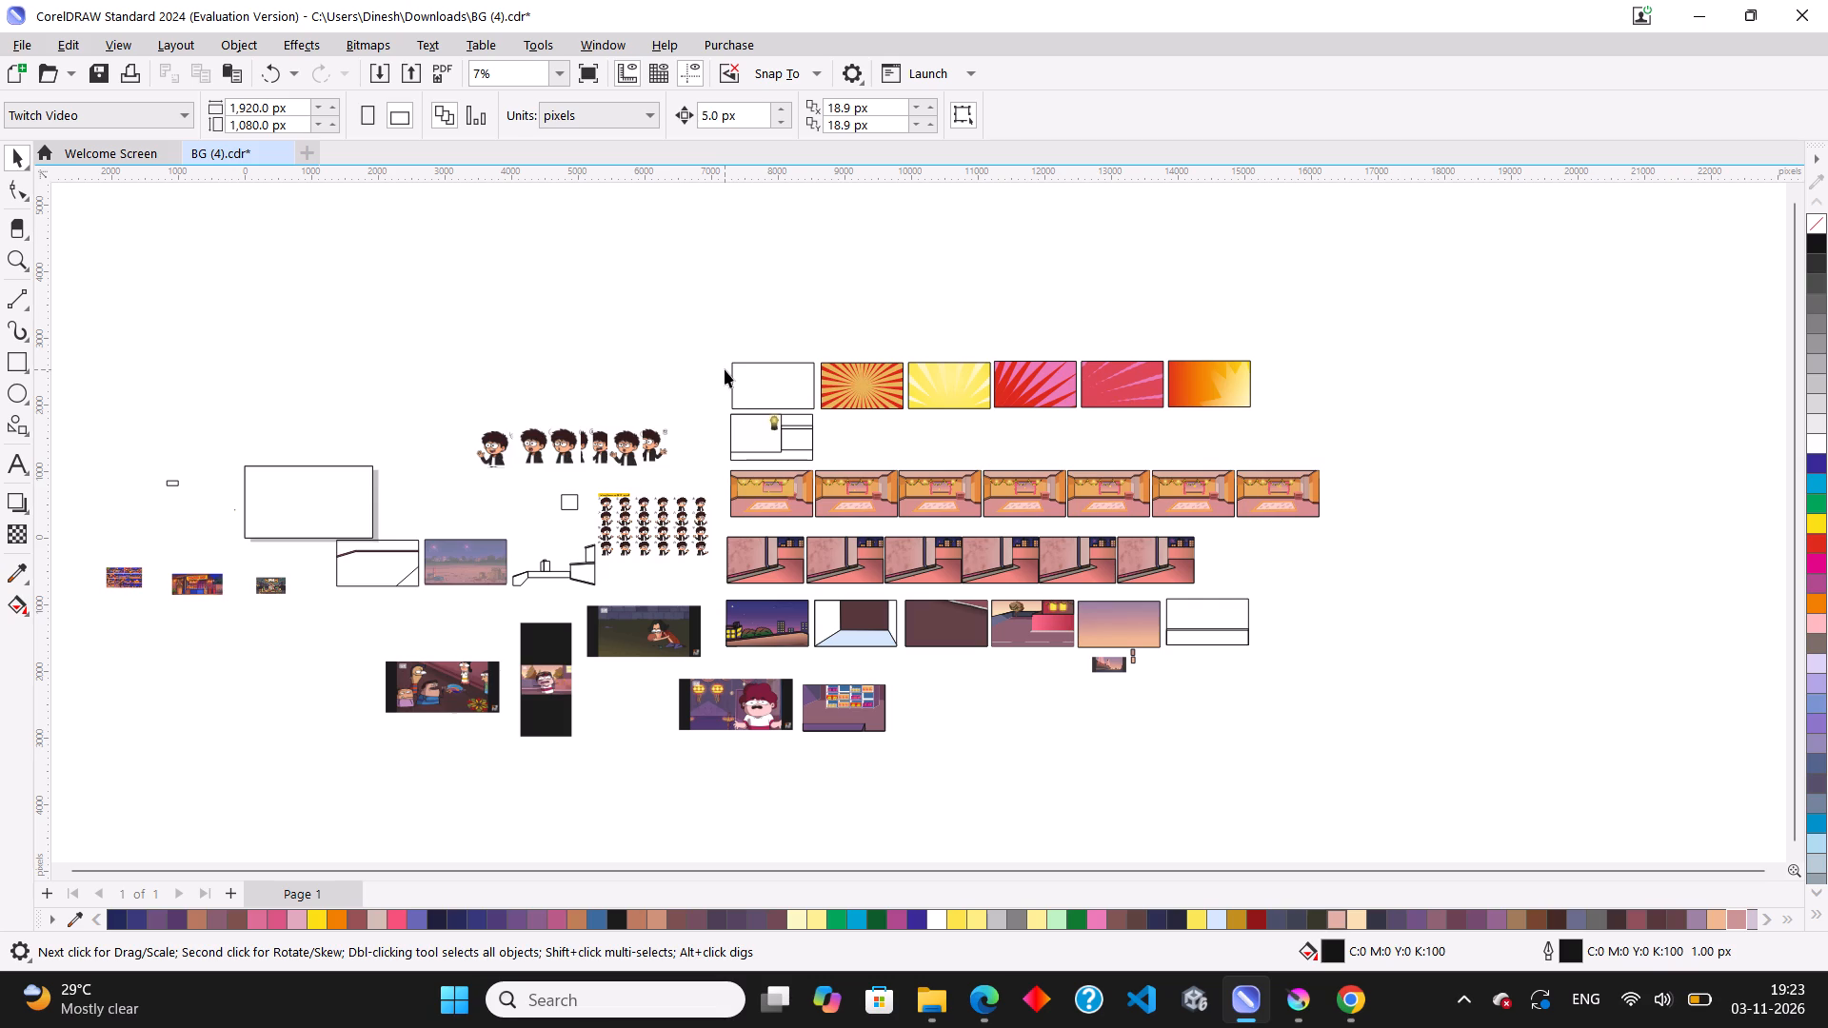
Examine the laid-out background scenes, ending close up on the road scene, the sunset sky and its reference image.
{"action": "scroll", "coordinate": [863, 524], "scroll_direction": "up", "scroll_amount": 2}
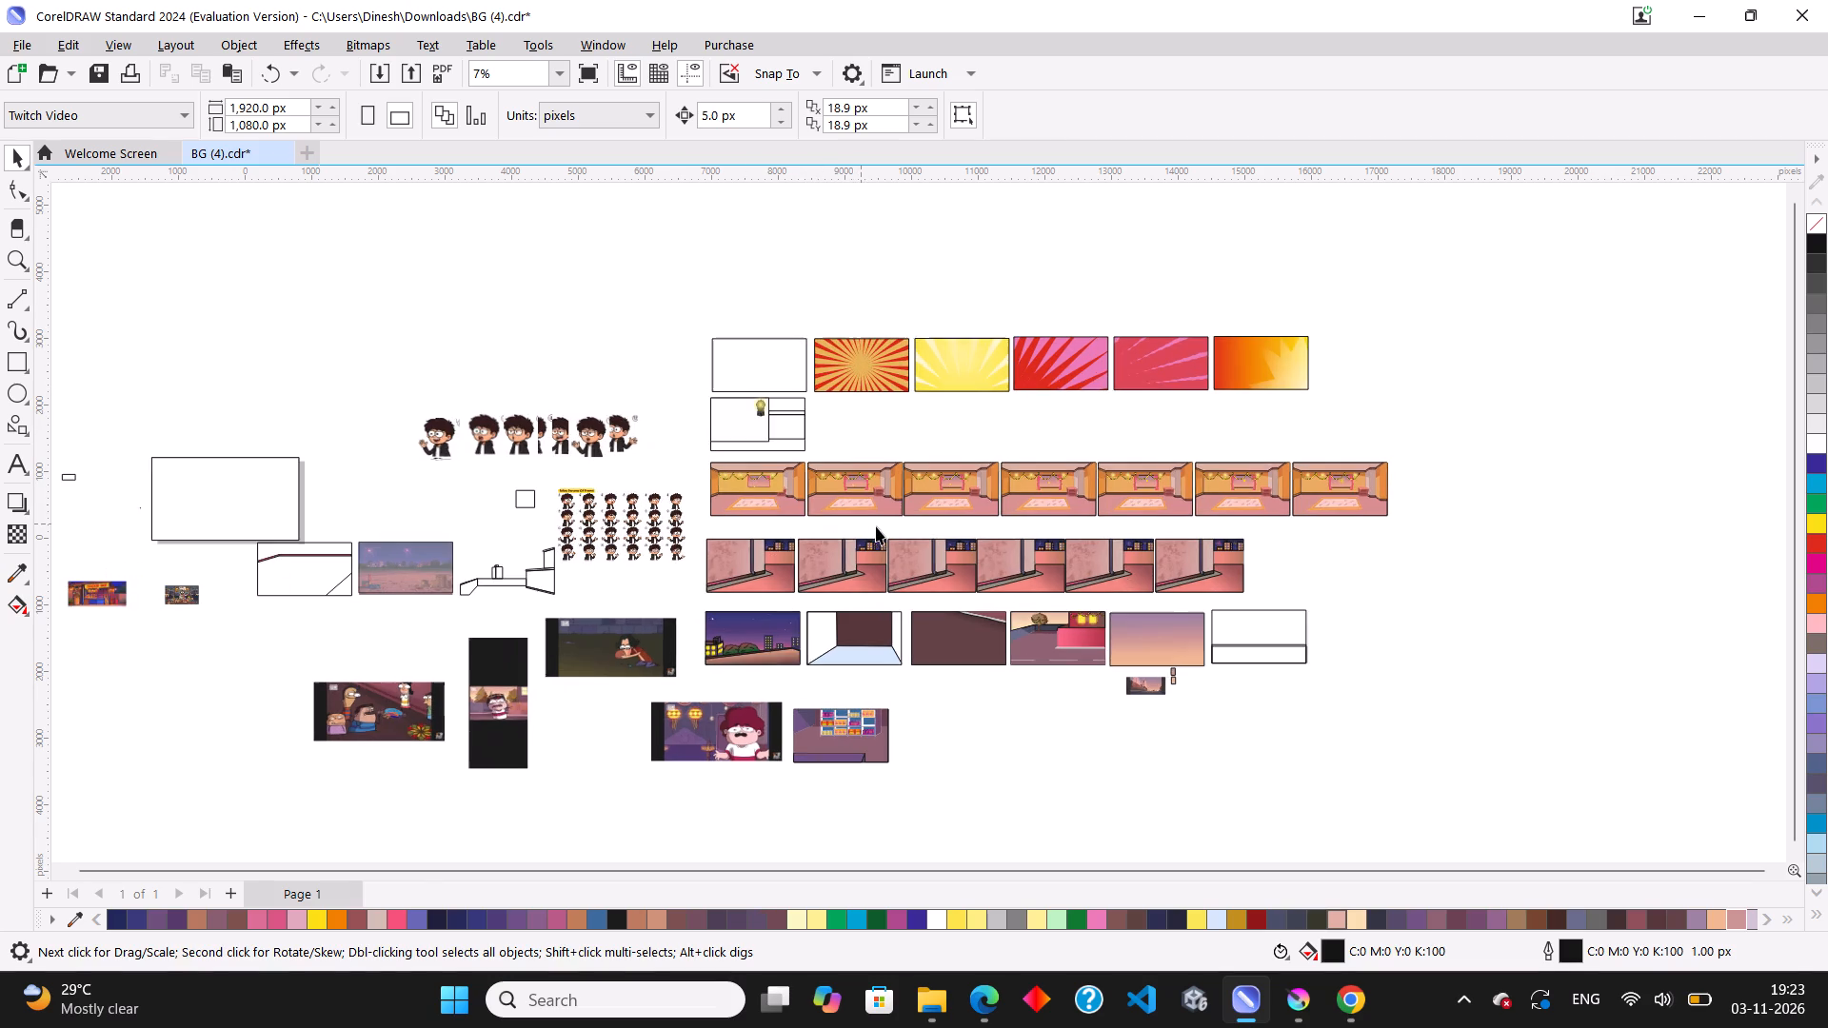
{"action": "scroll", "coordinate": [876, 526], "scroll_direction": "up", "scroll_amount": 1}
{"action": "scroll", "coordinate": [337, 374], "scroll_direction": "down", "scroll_amount": 3}
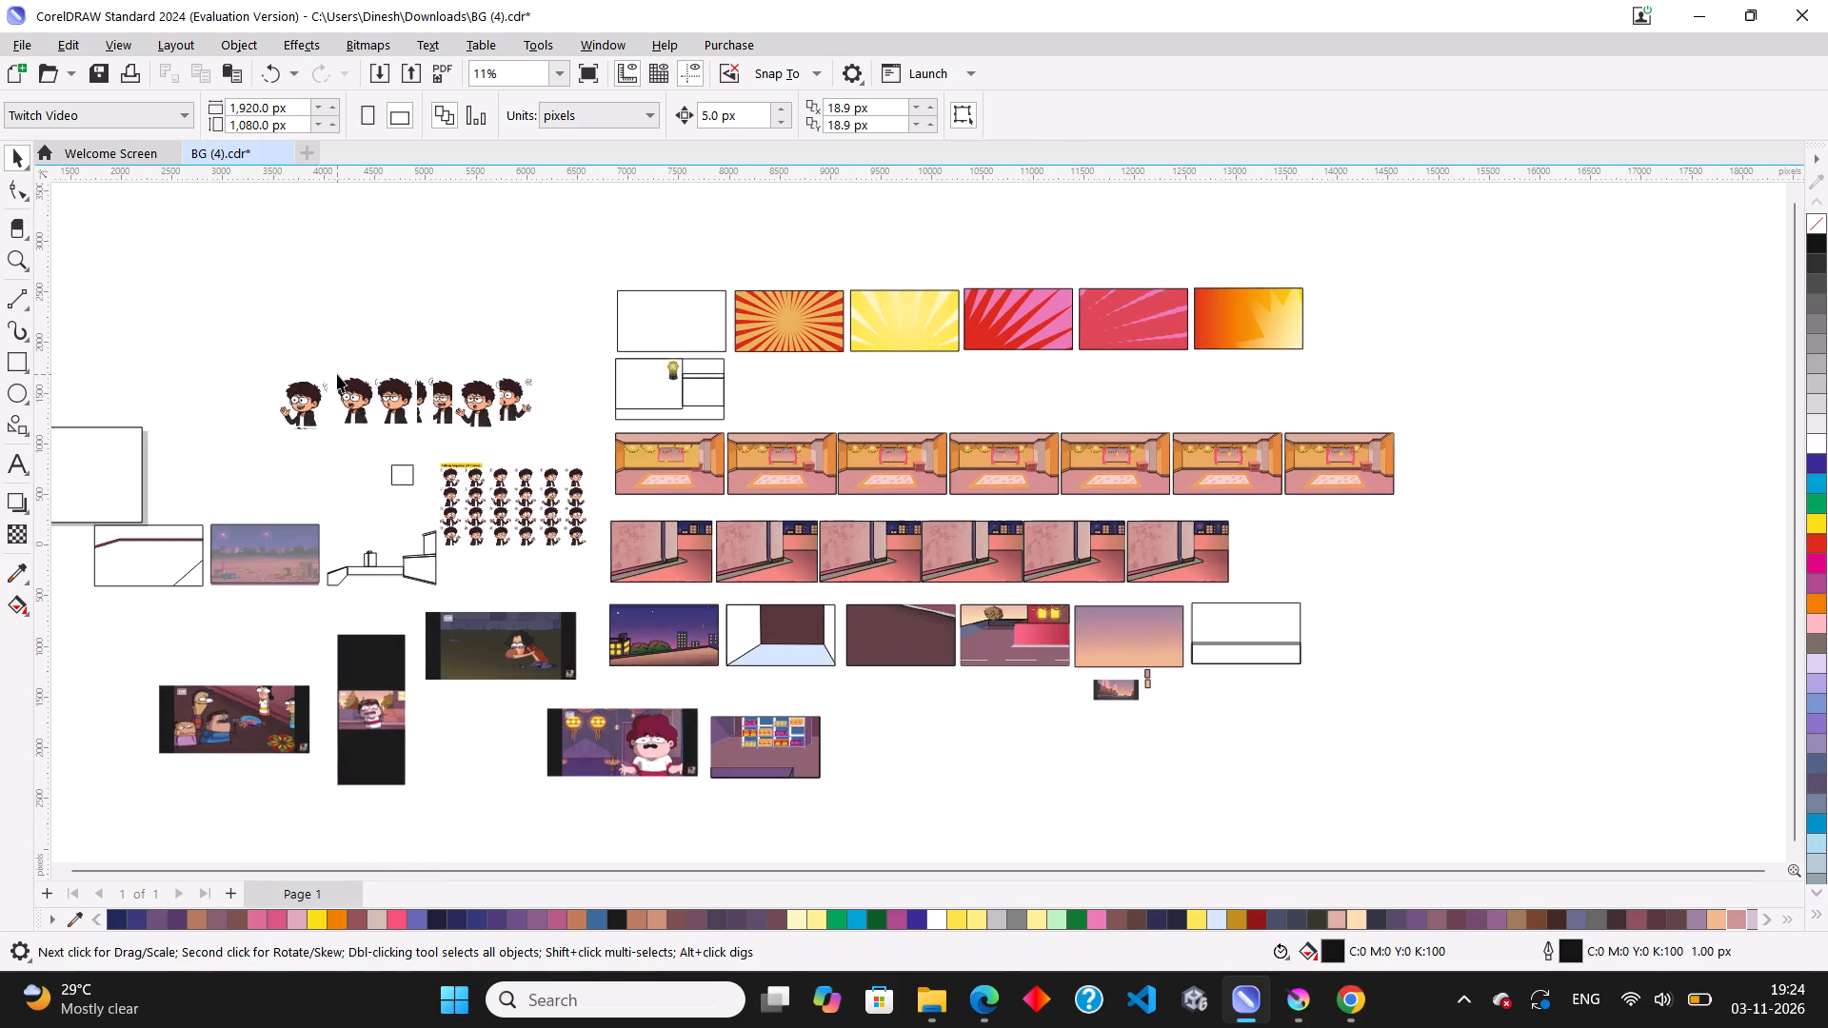
{"action": "scroll", "coordinate": [337, 374], "scroll_direction": "down", "scroll_amount": 1}
{"action": "scroll", "coordinate": [739, 516], "scroll_direction": "up", "scroll_amount": 3}
{"action": "scroll", "coordinate": [801, 600], "scroll_direction": "up", "scroll_amount": 5}
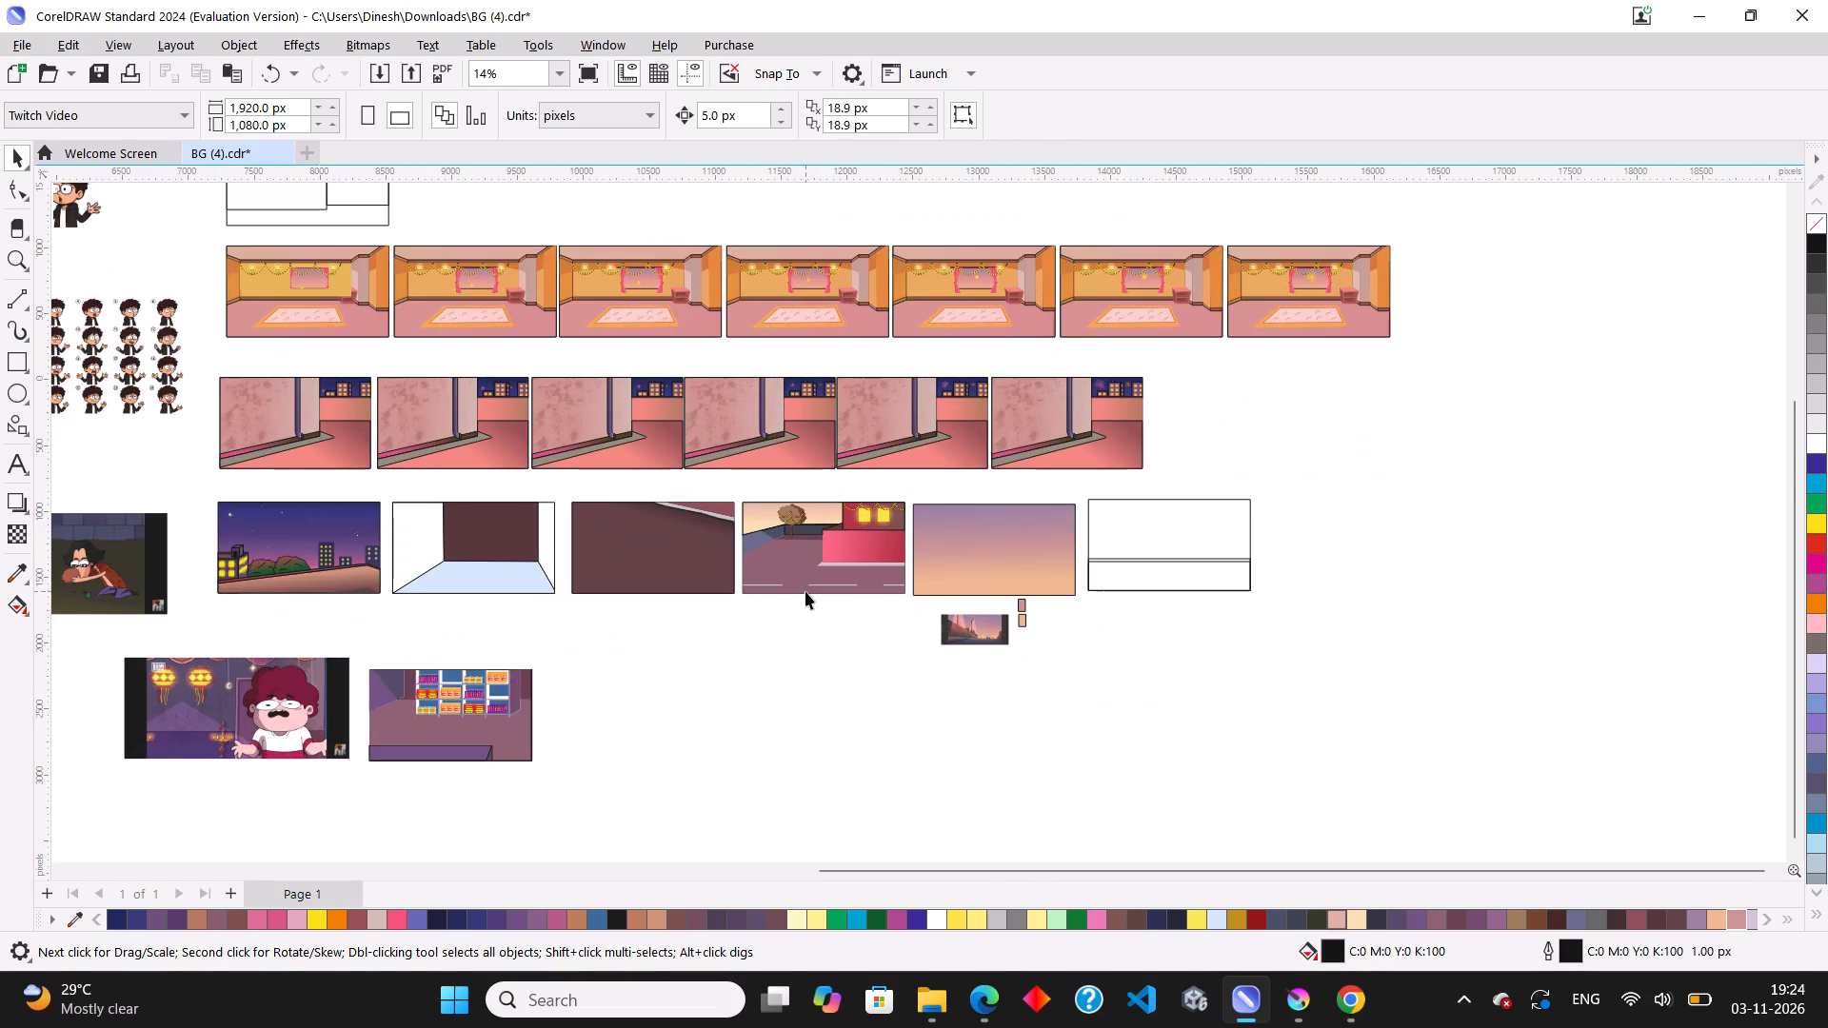
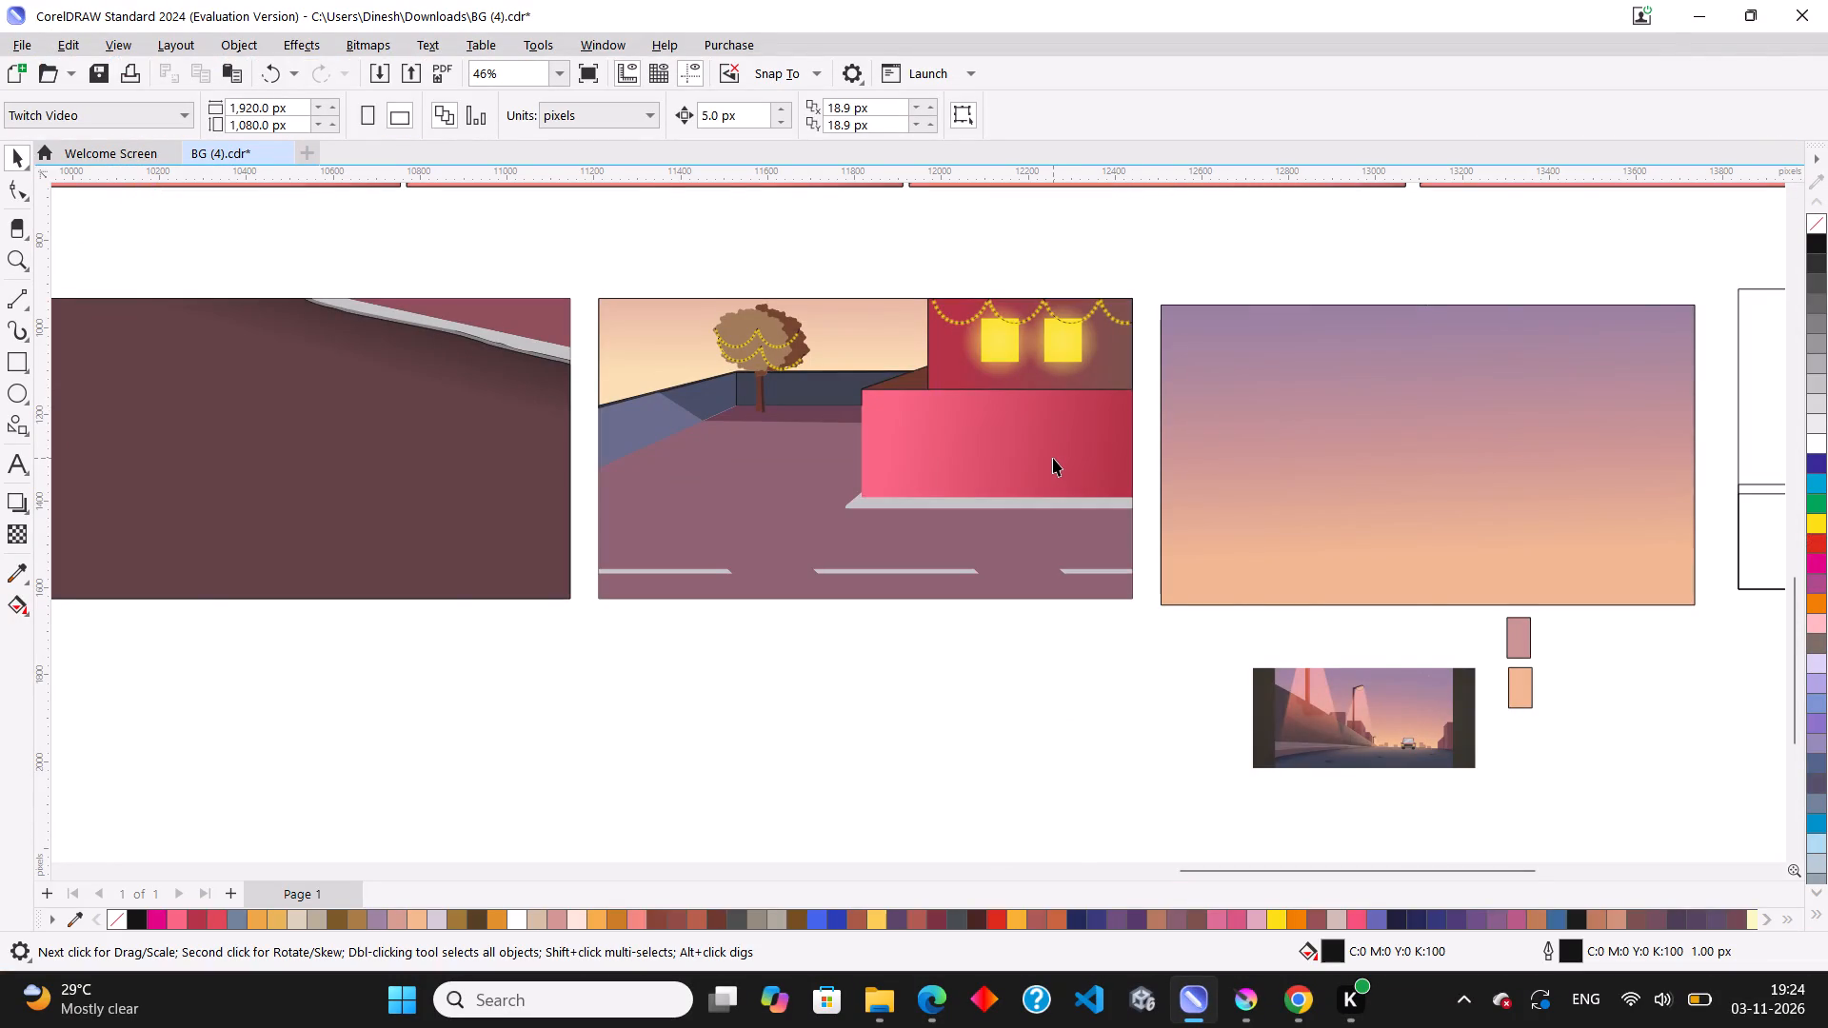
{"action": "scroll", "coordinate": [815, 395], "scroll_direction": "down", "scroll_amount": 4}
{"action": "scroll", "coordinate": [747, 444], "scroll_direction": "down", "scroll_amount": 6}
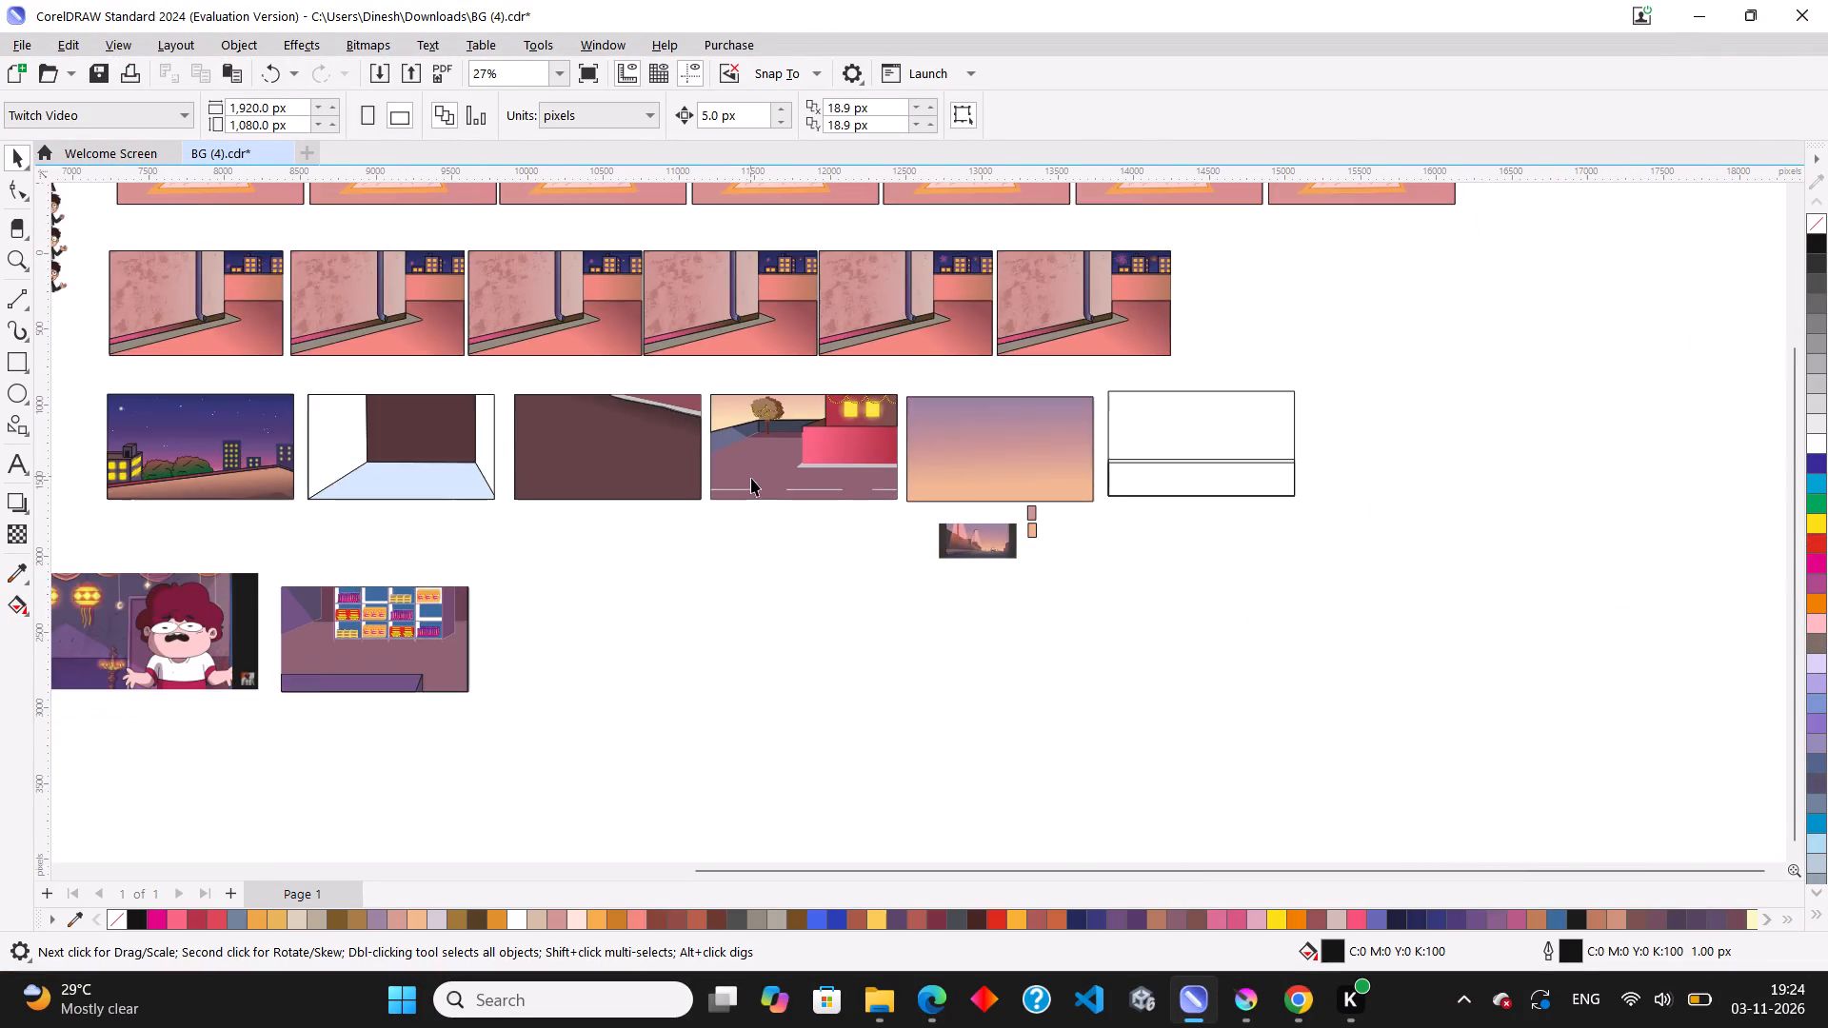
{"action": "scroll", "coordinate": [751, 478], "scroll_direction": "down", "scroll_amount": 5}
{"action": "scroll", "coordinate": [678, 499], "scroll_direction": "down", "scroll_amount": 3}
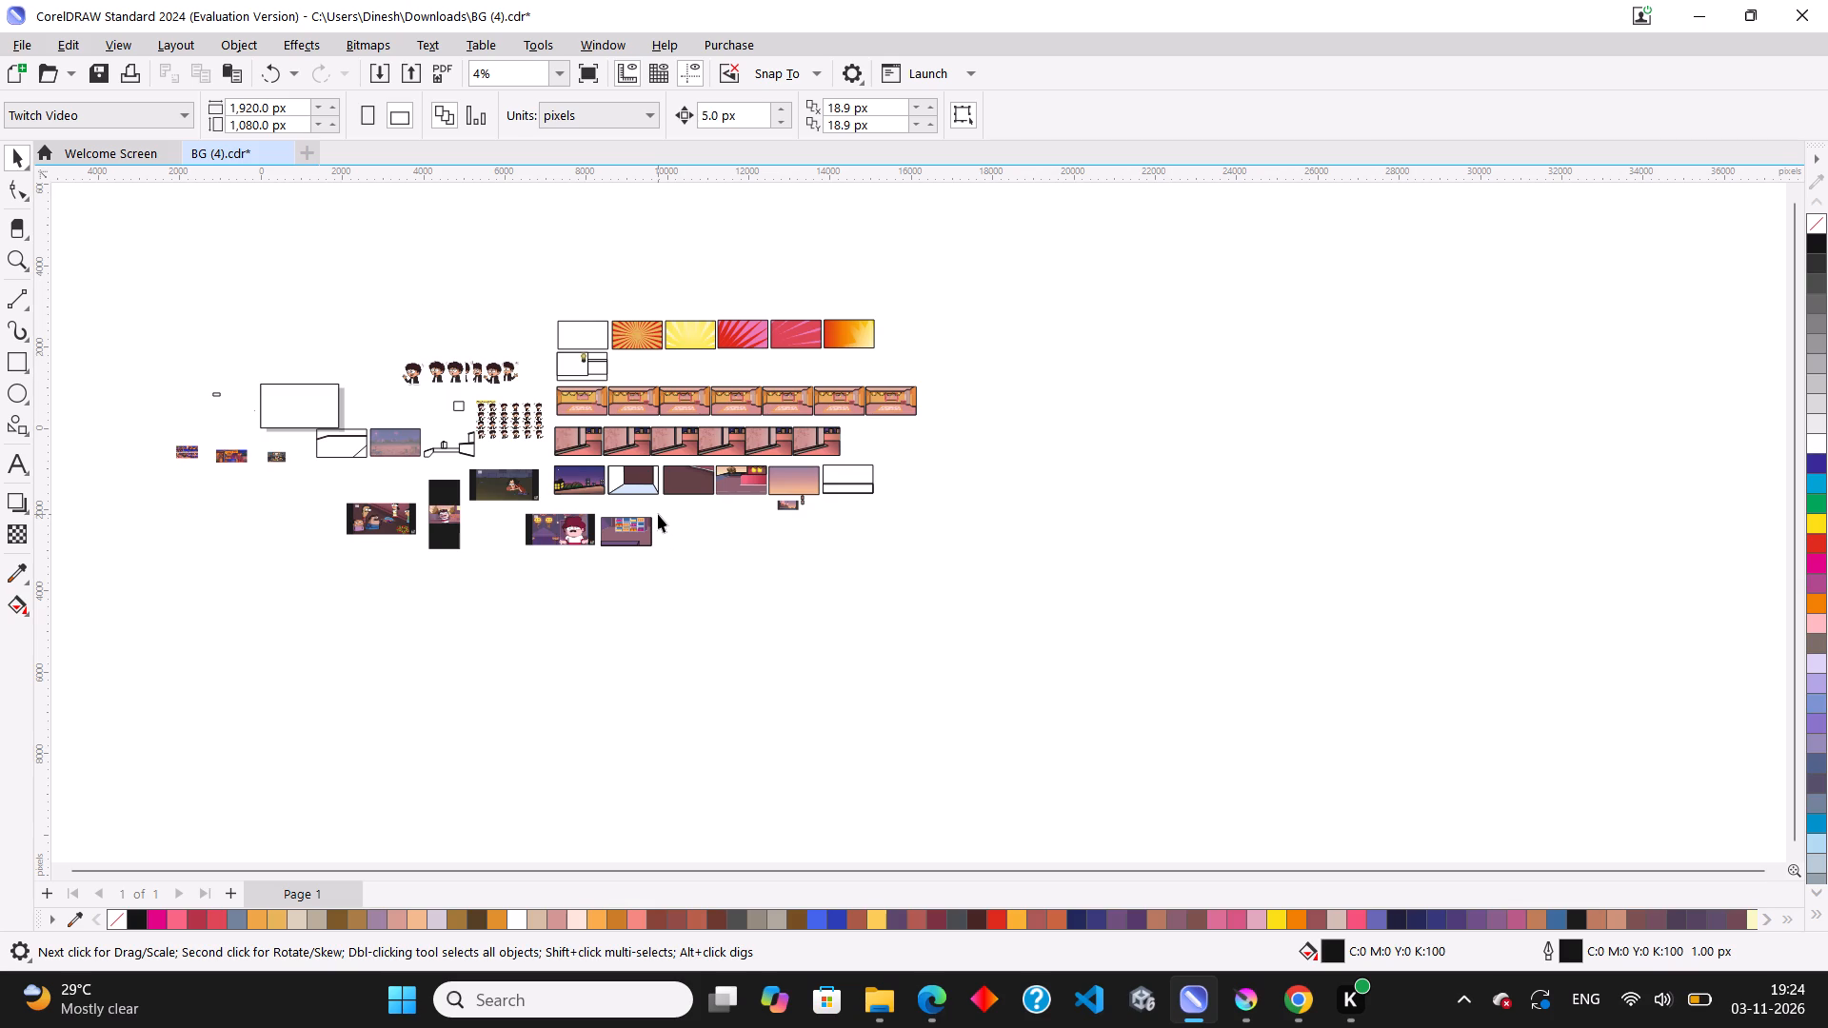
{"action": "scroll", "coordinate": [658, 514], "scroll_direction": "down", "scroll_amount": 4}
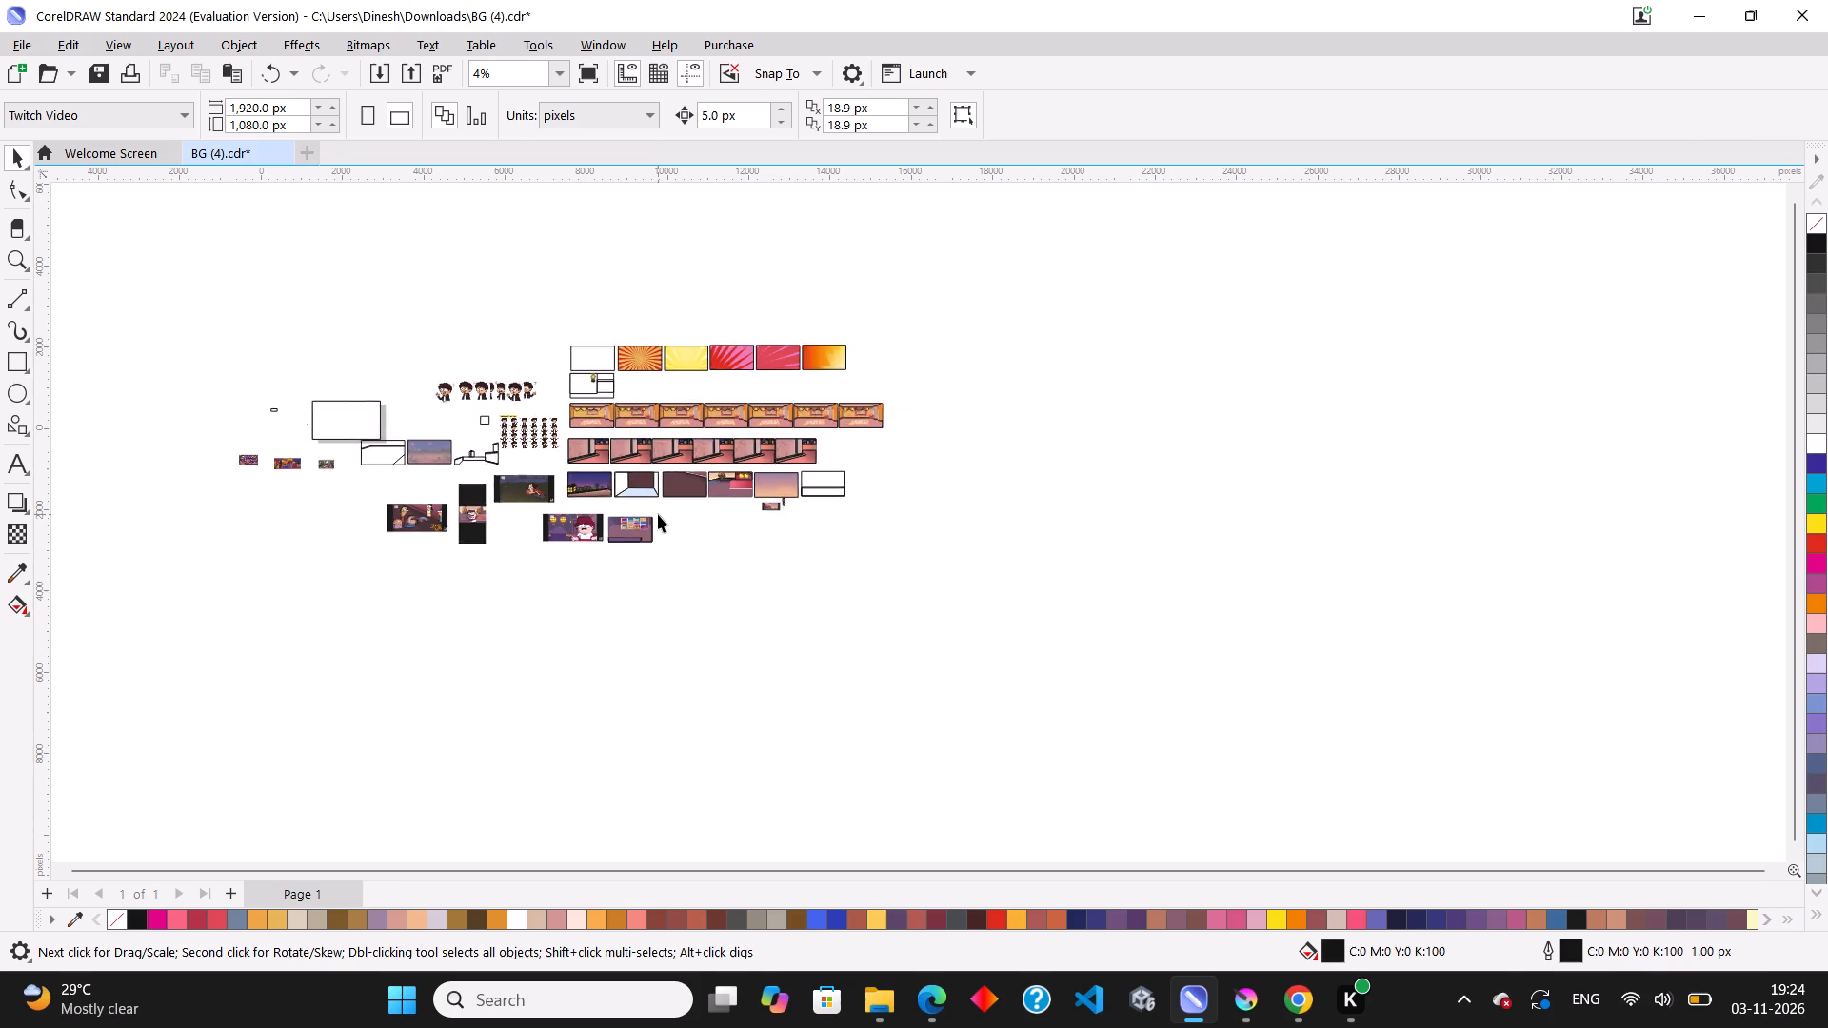
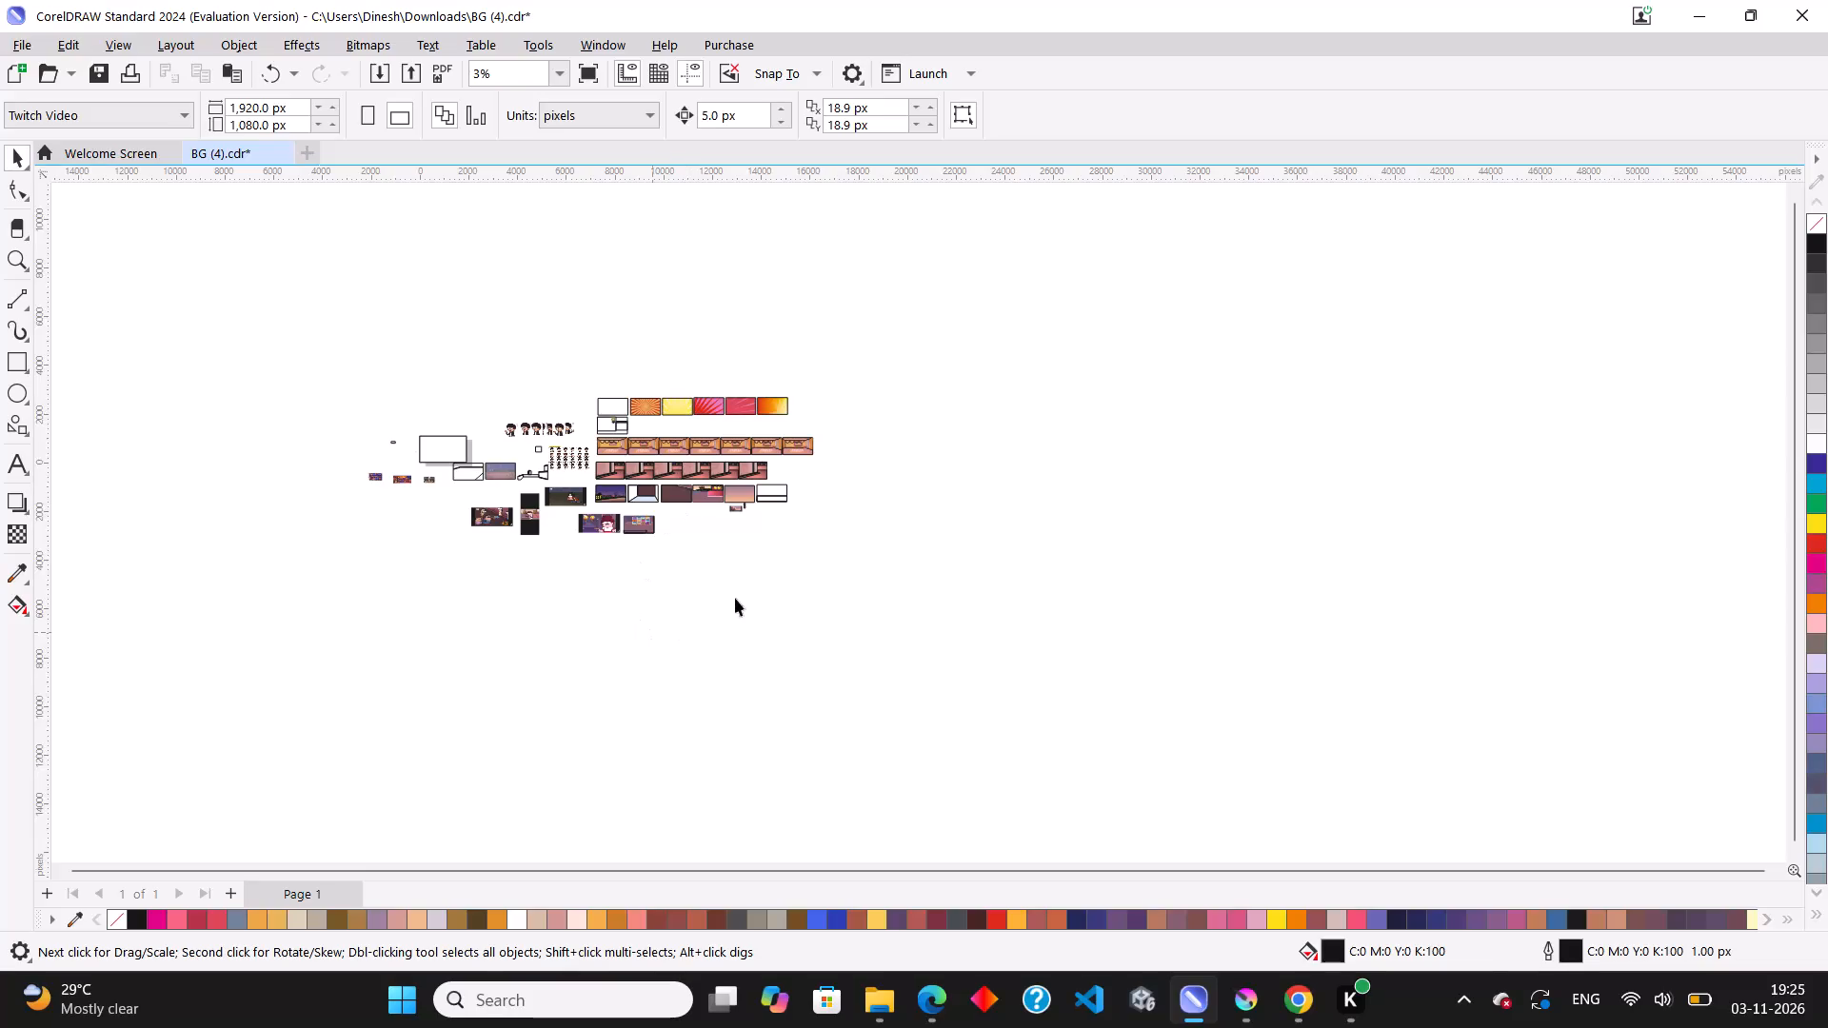
Duplicate the unfilled frame rectangle of the outlined scene beside the sunset sky, placing the copy just right of the original.
{"action": "scroll", "coordinate": [737, 505], "scroll_direction": "up", "scroll_amount": 4}
{"action": "scroll", "coordinate": [621, 505], "scroll_direction": "up", "scroll_amount": 8}
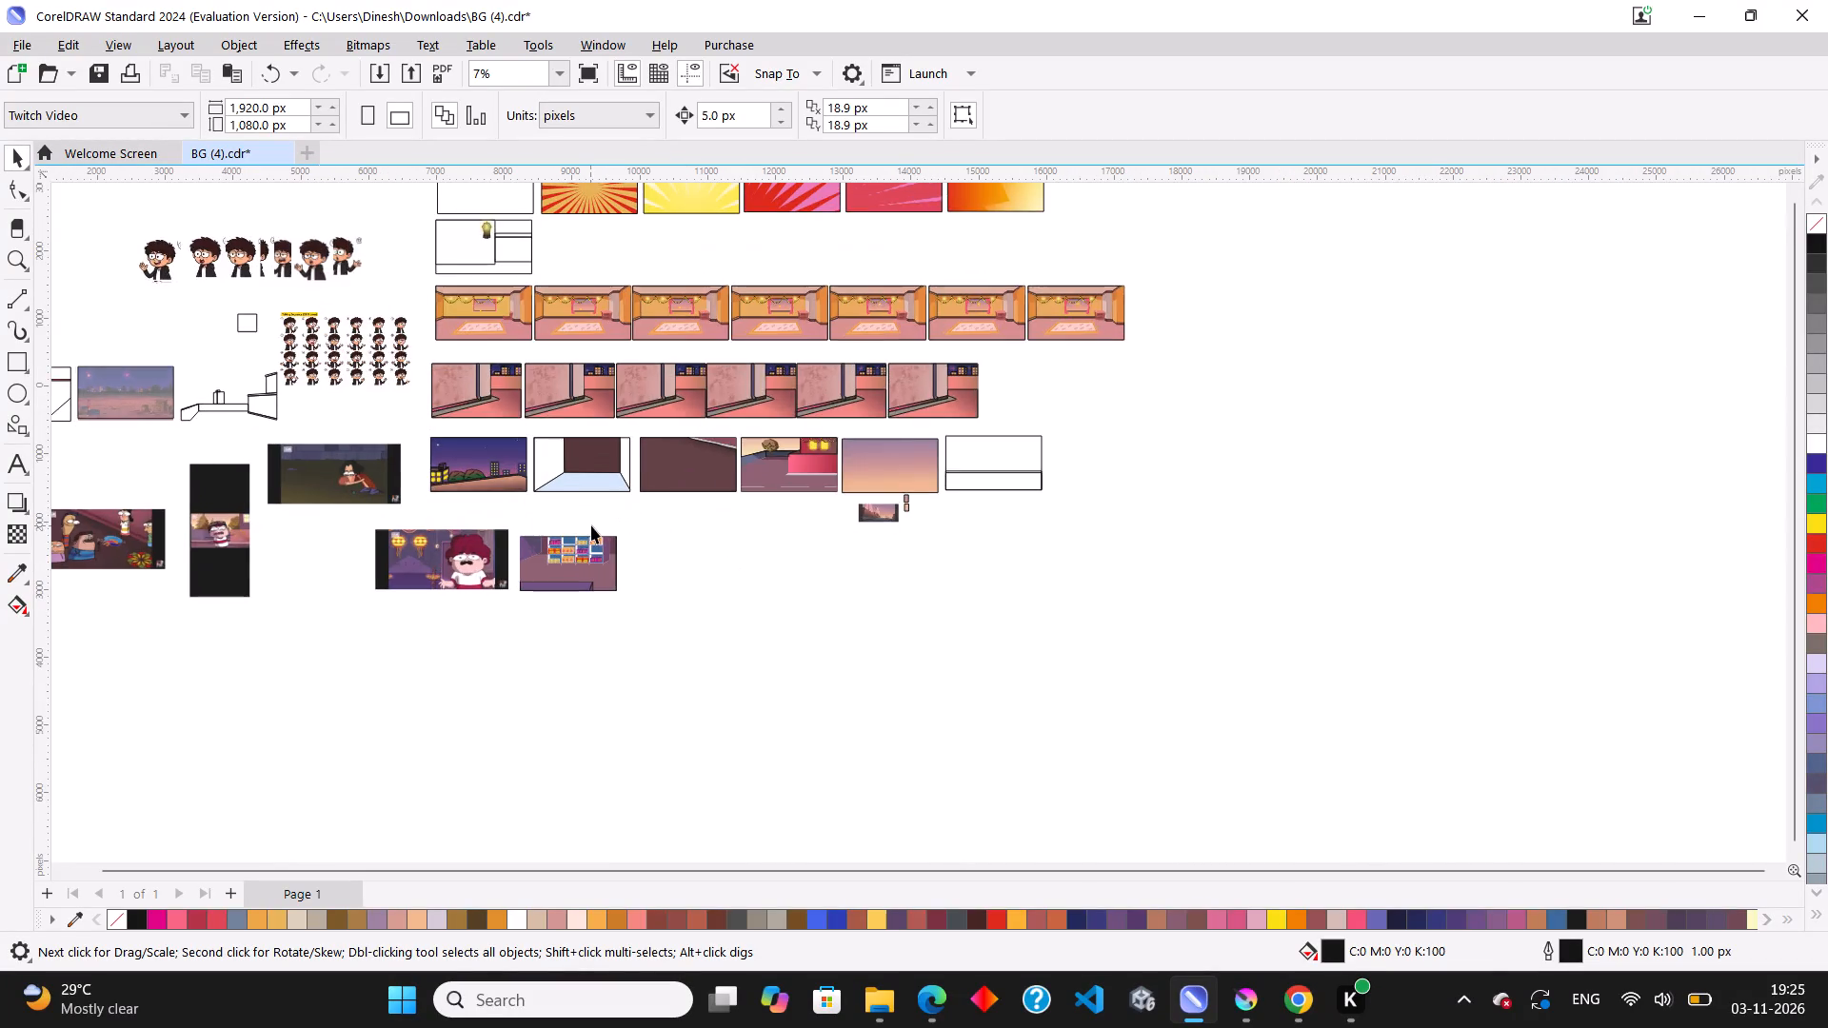
{"action": "scroll", "coordinate": [874, 467], "scroll_direction": "up", "scroll_amount": 2}
{"action": "scroll", "coordinate": [1259, 425], "scroll_direction": "up", "scroll_amount": 3}
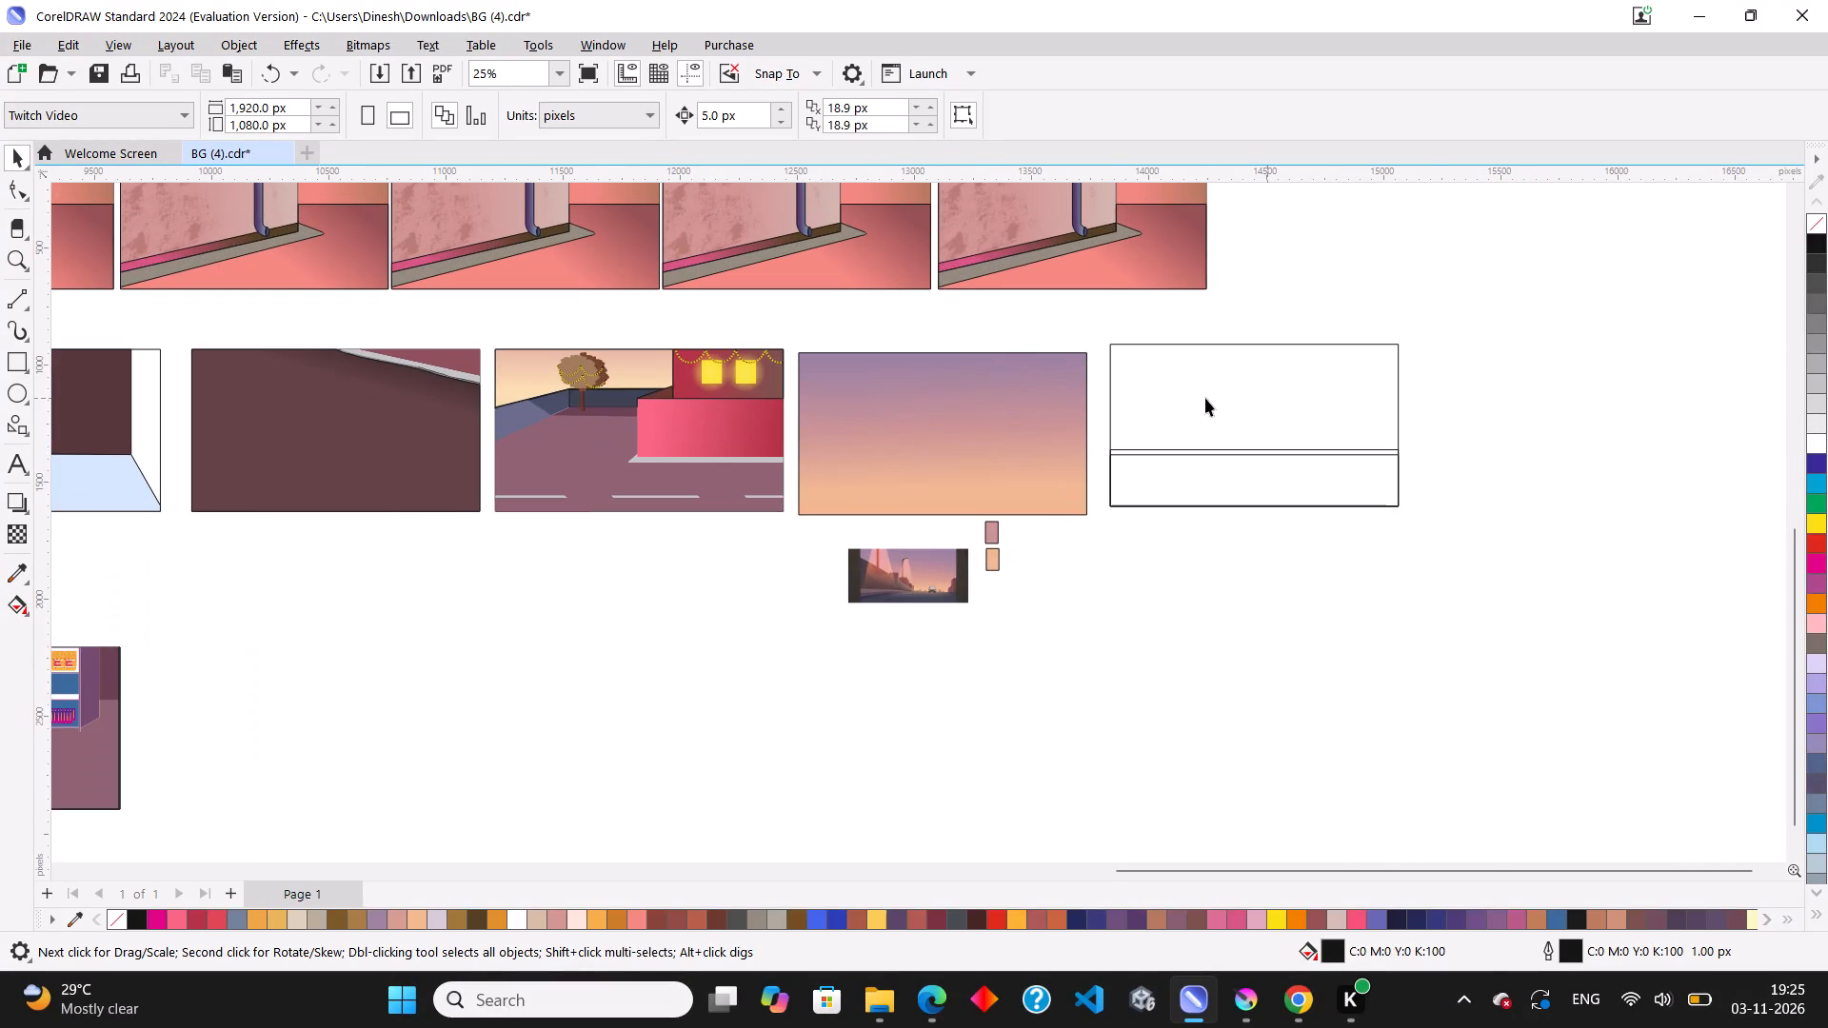
{"action": "scroll", "coordinate": [658, 573], "scroll_direction": "down", "scroll_amount": 4}
{"action": "scroll", "coordinate": [1103, 441], "scroll_direction": "up", "scroll_amount": 2}
{"action": "left_click", "coordinate": [999, 471]}
{"action": "left_click_drag", "start_coordinate": [999, 473], "coordinate": [1239, 469]}
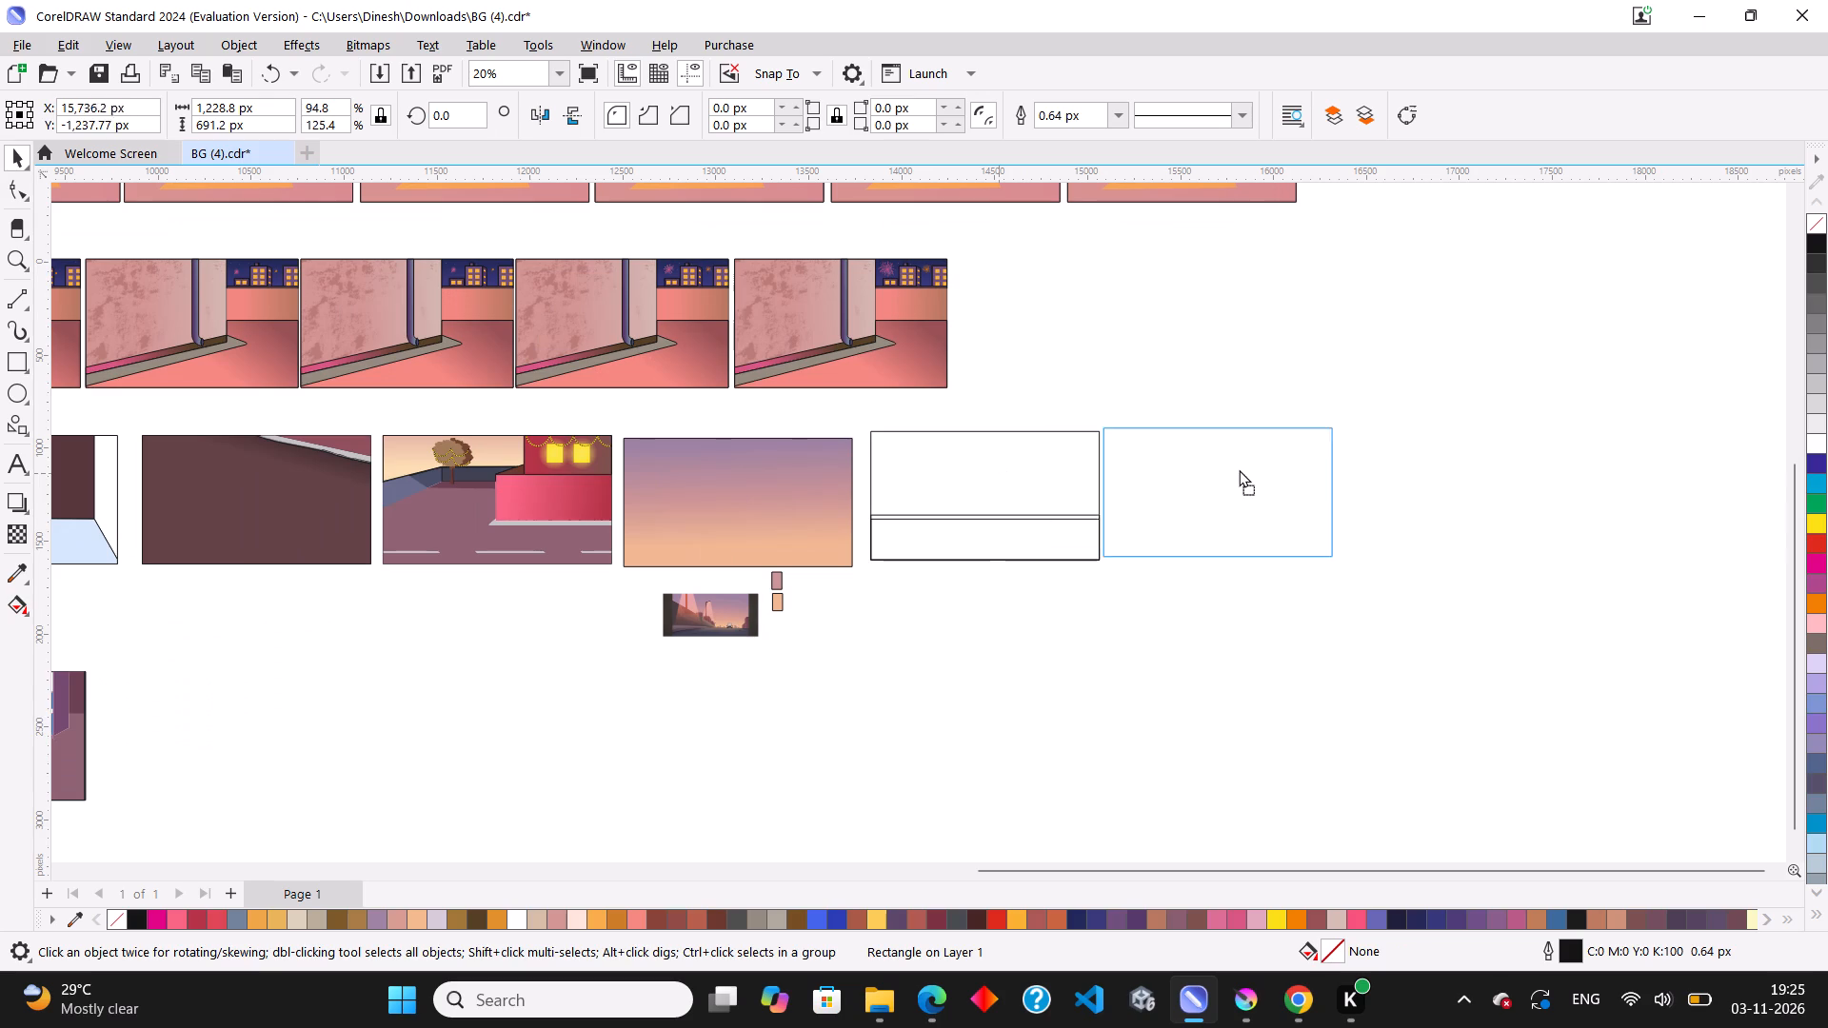
{"action": "left_click_drag", "start_coordinate": [1239, 469], "coordinate": [1268, 482]}
{"action": "right_click", "coordinate": [1262, 474]}
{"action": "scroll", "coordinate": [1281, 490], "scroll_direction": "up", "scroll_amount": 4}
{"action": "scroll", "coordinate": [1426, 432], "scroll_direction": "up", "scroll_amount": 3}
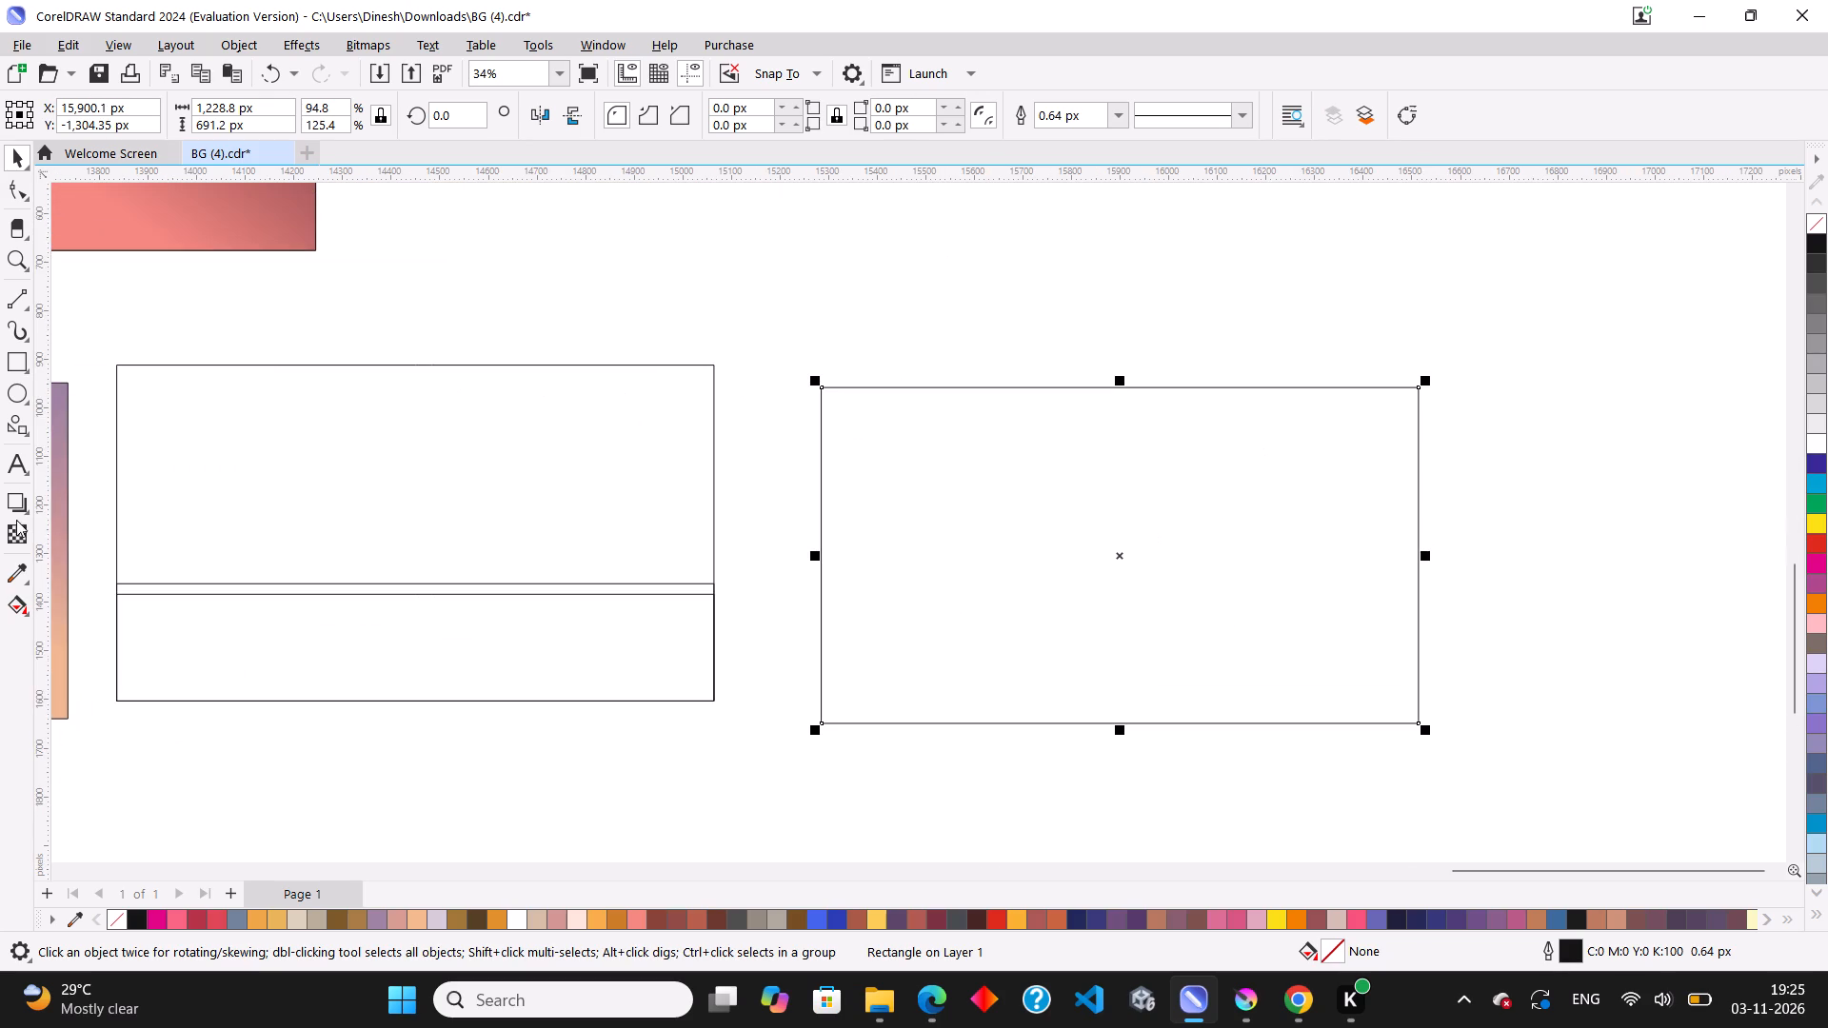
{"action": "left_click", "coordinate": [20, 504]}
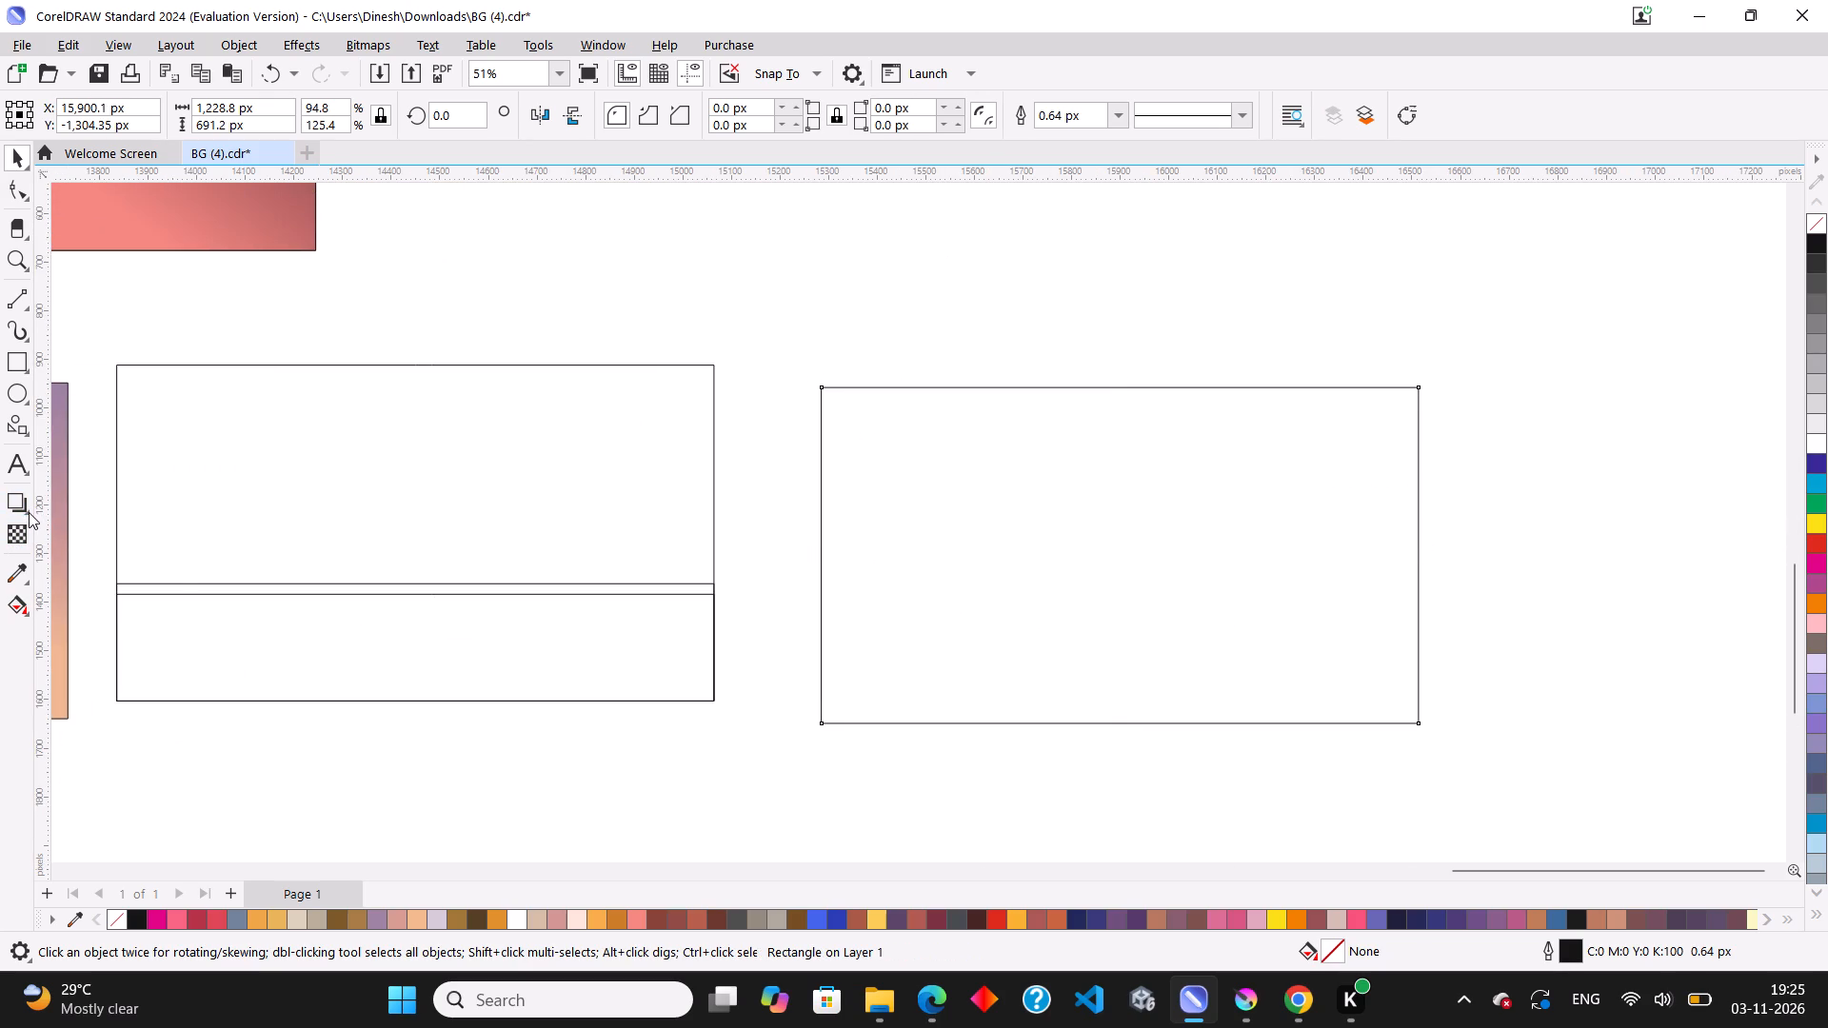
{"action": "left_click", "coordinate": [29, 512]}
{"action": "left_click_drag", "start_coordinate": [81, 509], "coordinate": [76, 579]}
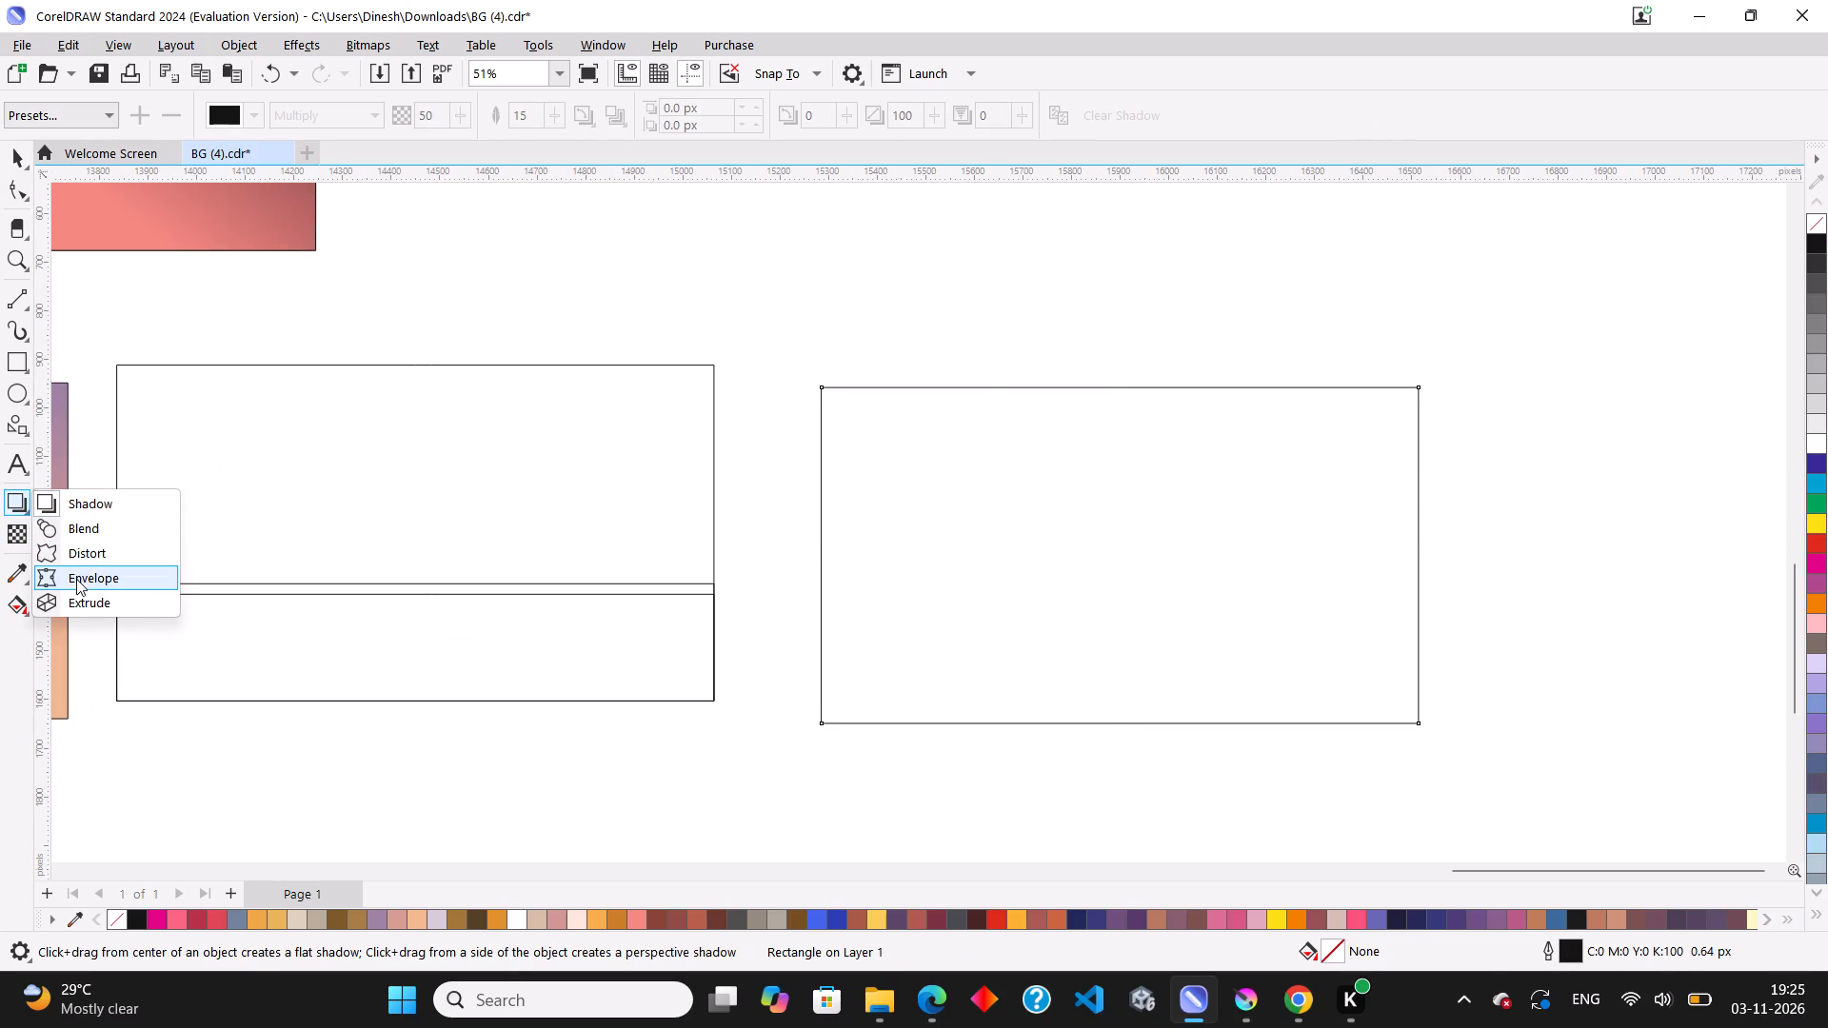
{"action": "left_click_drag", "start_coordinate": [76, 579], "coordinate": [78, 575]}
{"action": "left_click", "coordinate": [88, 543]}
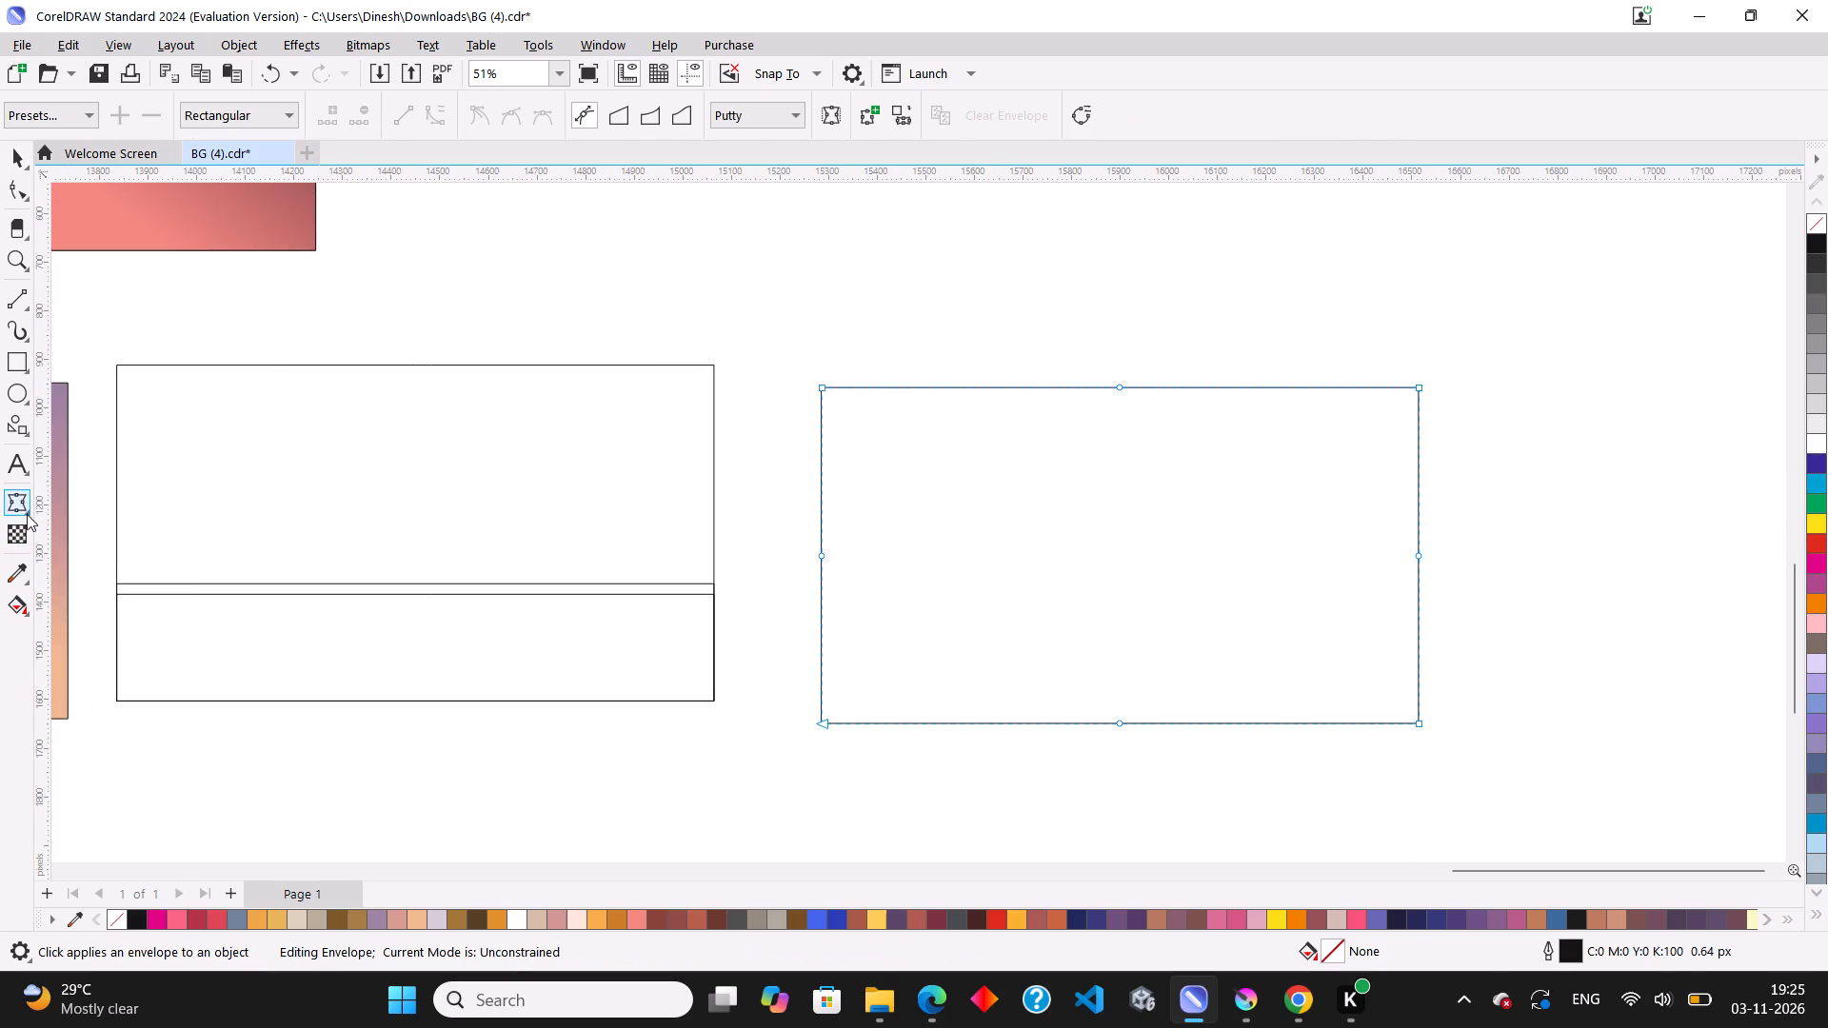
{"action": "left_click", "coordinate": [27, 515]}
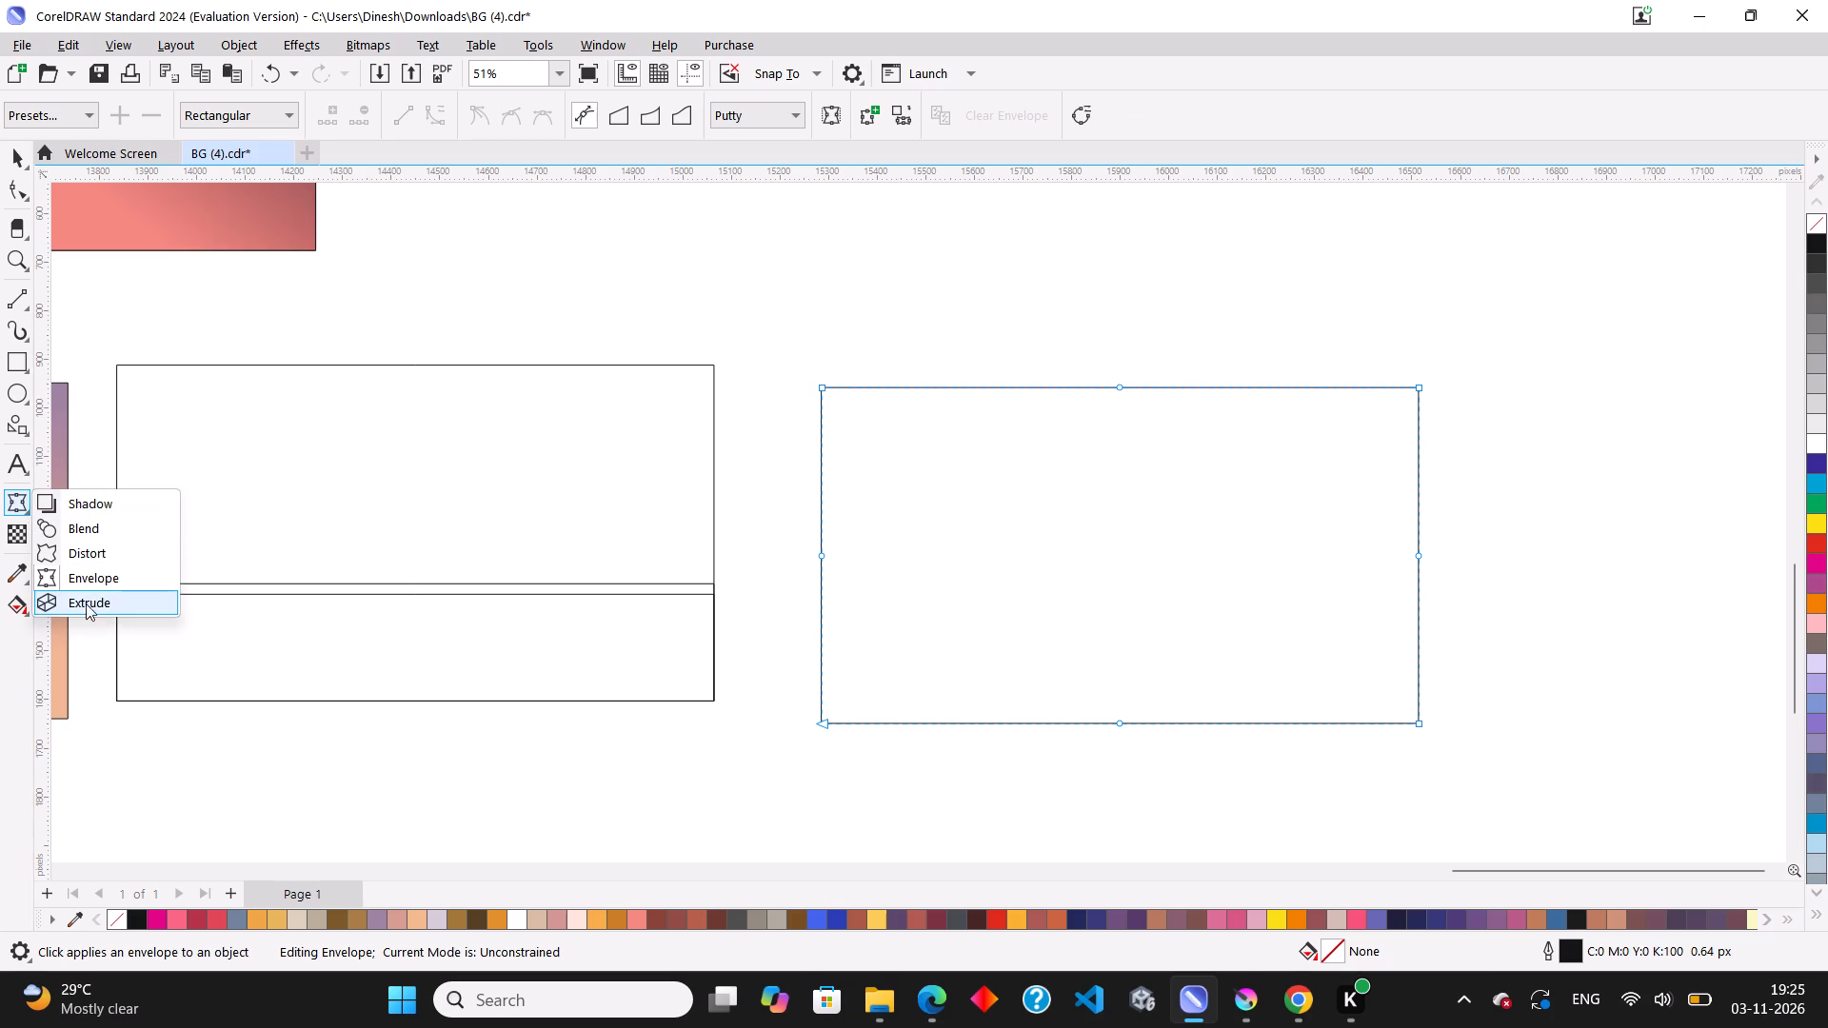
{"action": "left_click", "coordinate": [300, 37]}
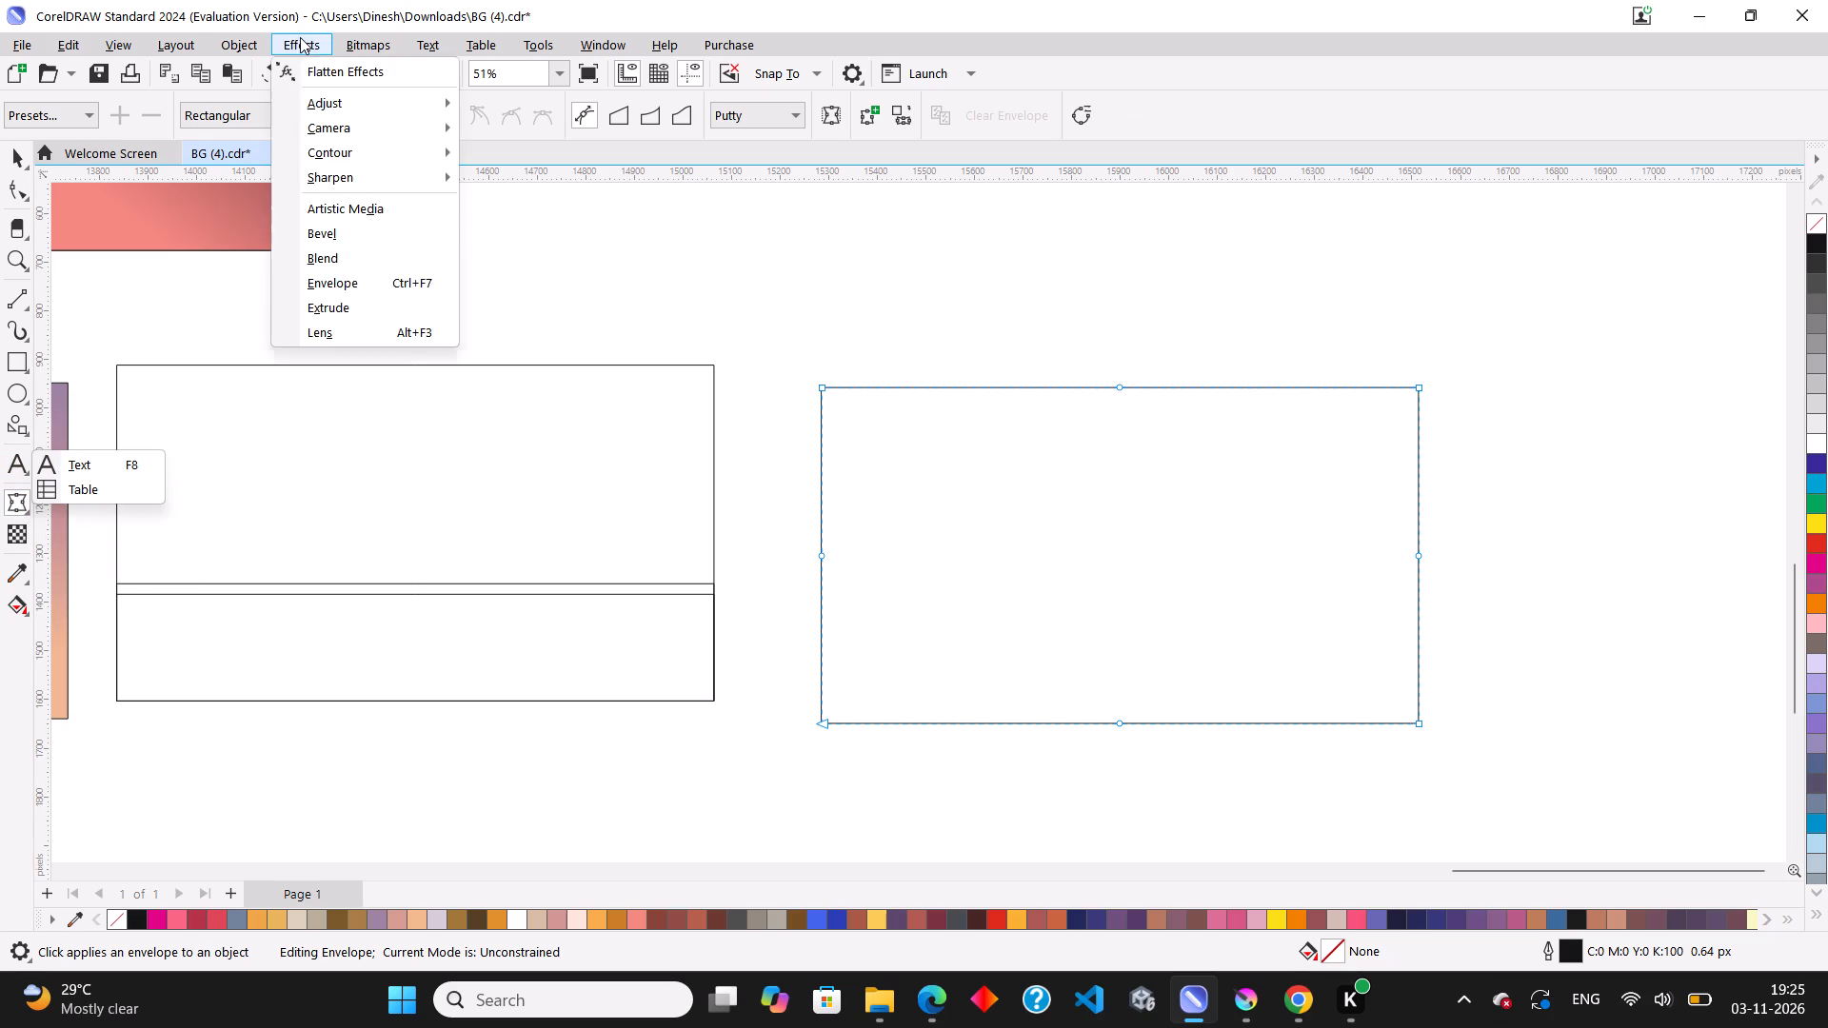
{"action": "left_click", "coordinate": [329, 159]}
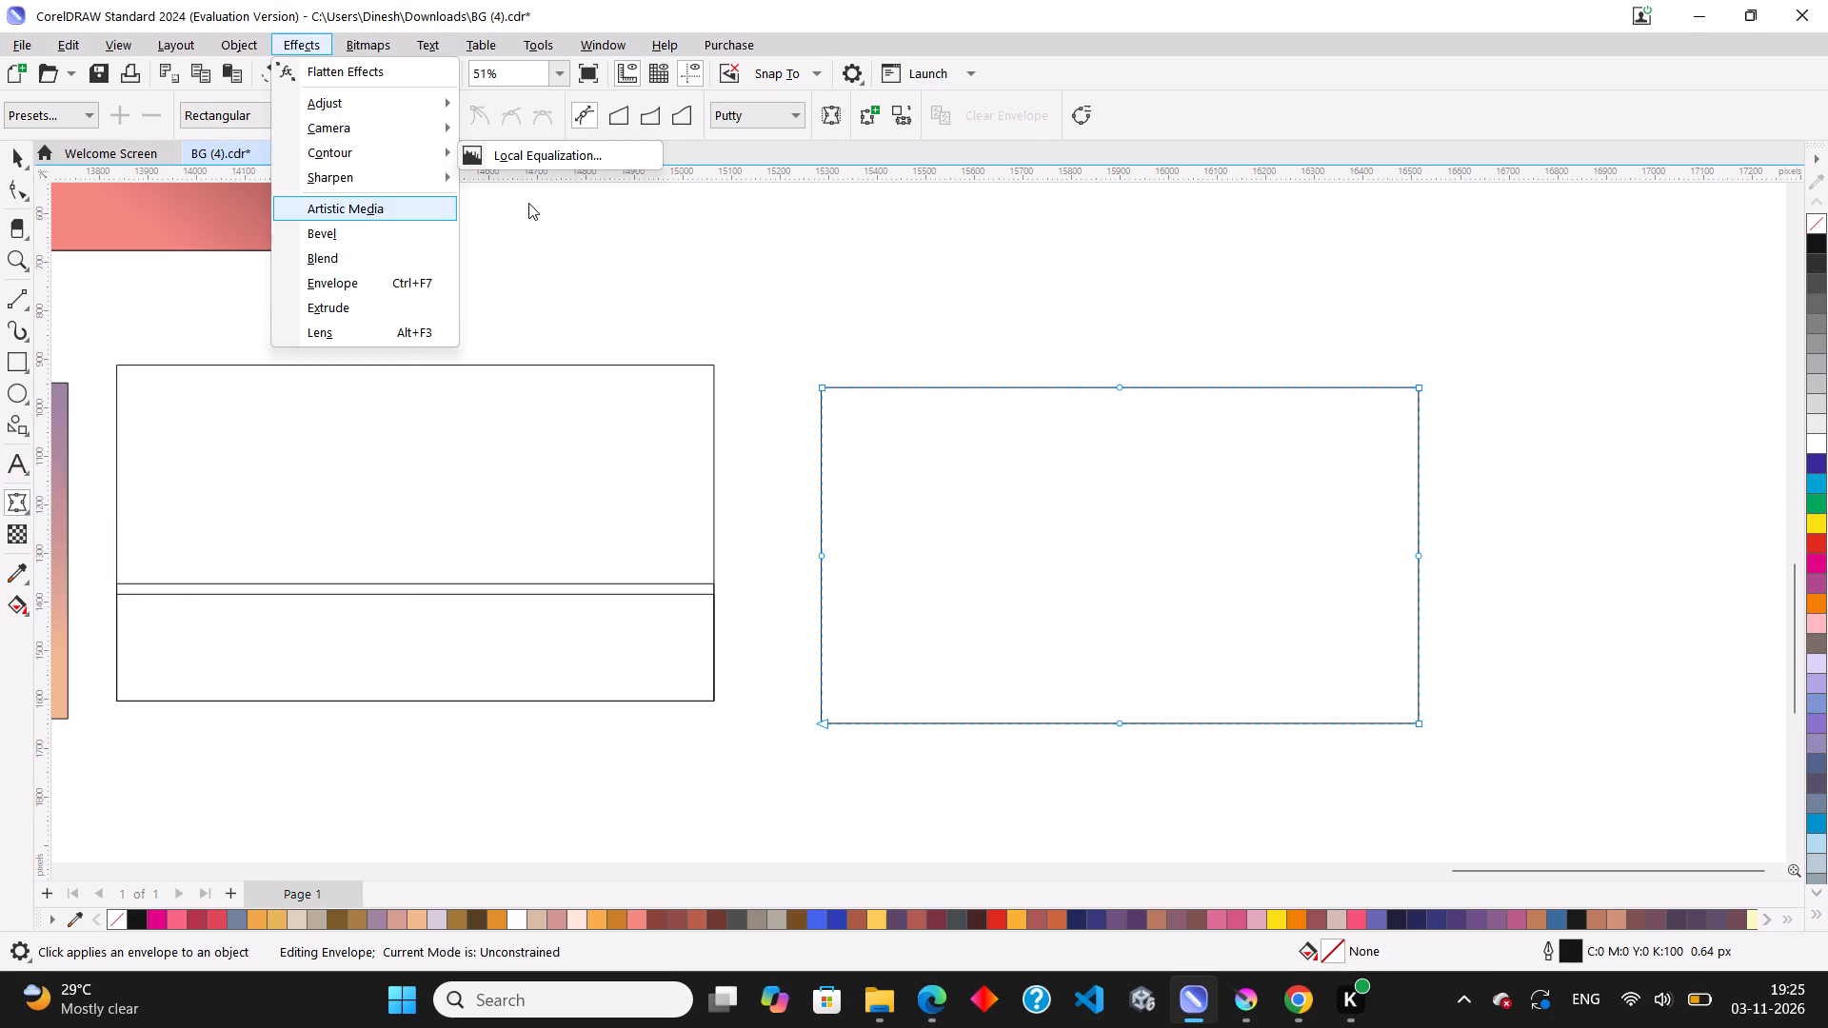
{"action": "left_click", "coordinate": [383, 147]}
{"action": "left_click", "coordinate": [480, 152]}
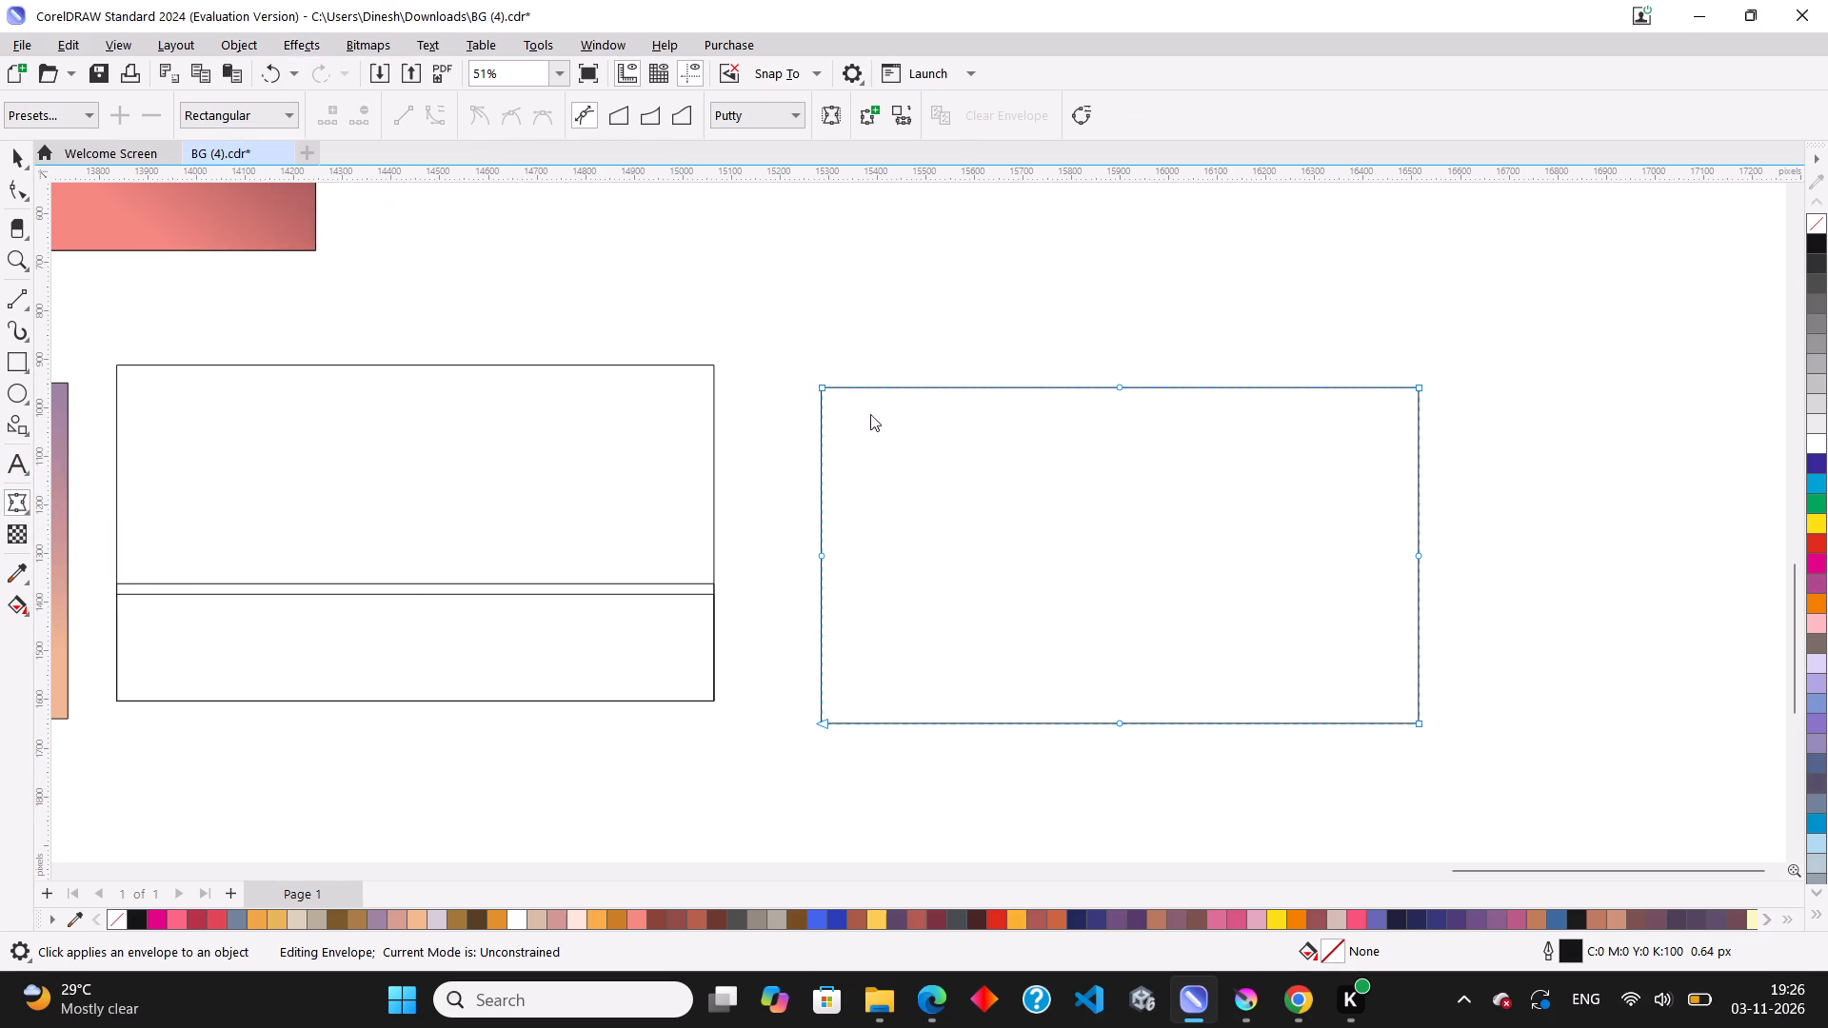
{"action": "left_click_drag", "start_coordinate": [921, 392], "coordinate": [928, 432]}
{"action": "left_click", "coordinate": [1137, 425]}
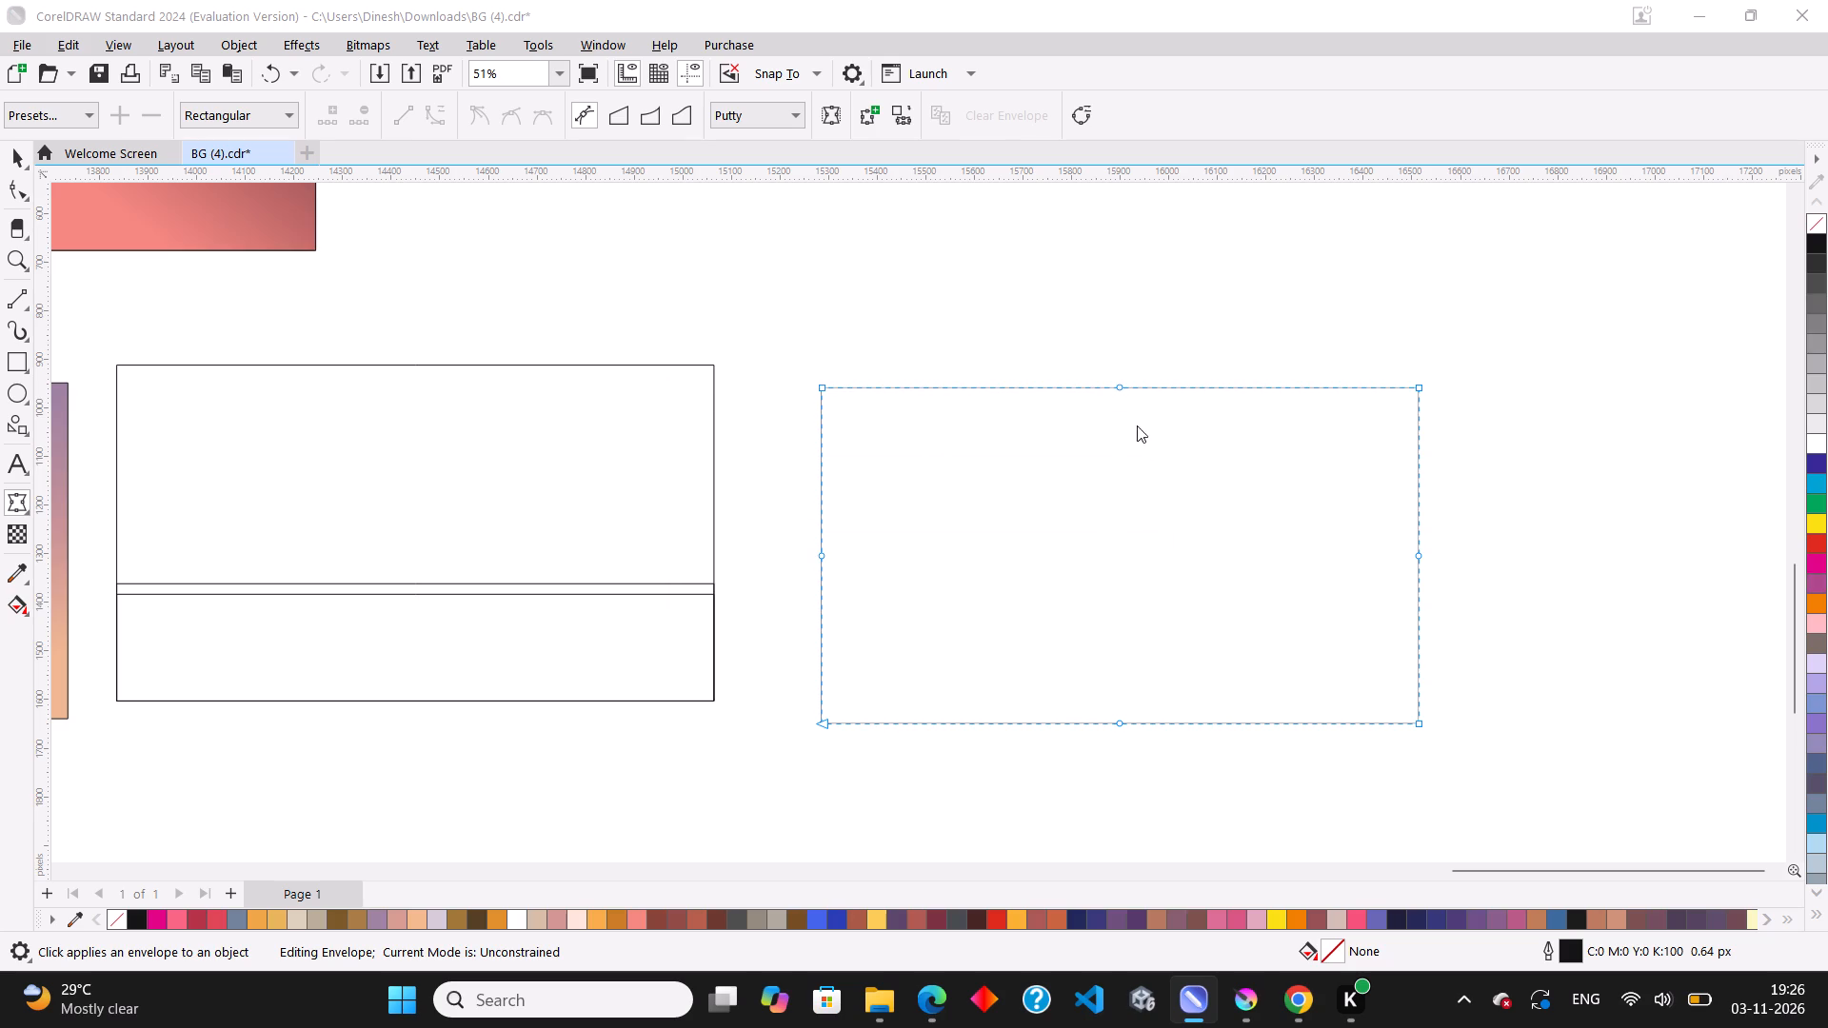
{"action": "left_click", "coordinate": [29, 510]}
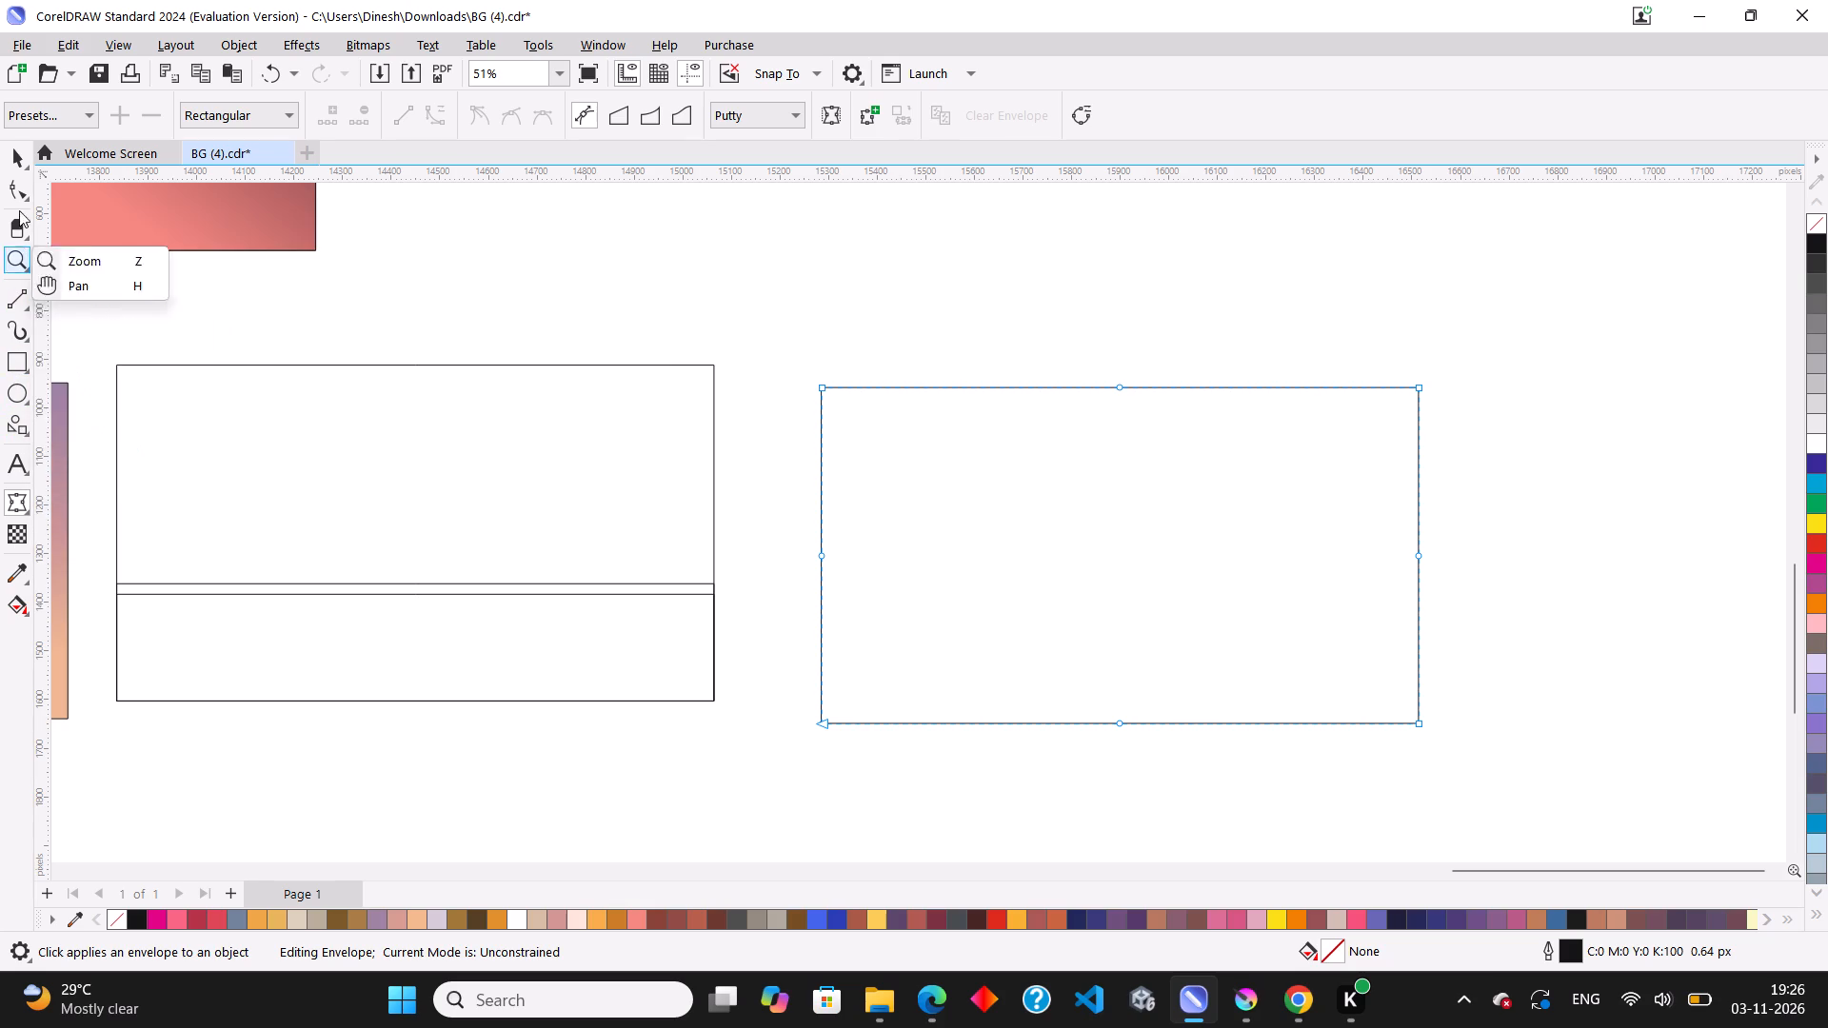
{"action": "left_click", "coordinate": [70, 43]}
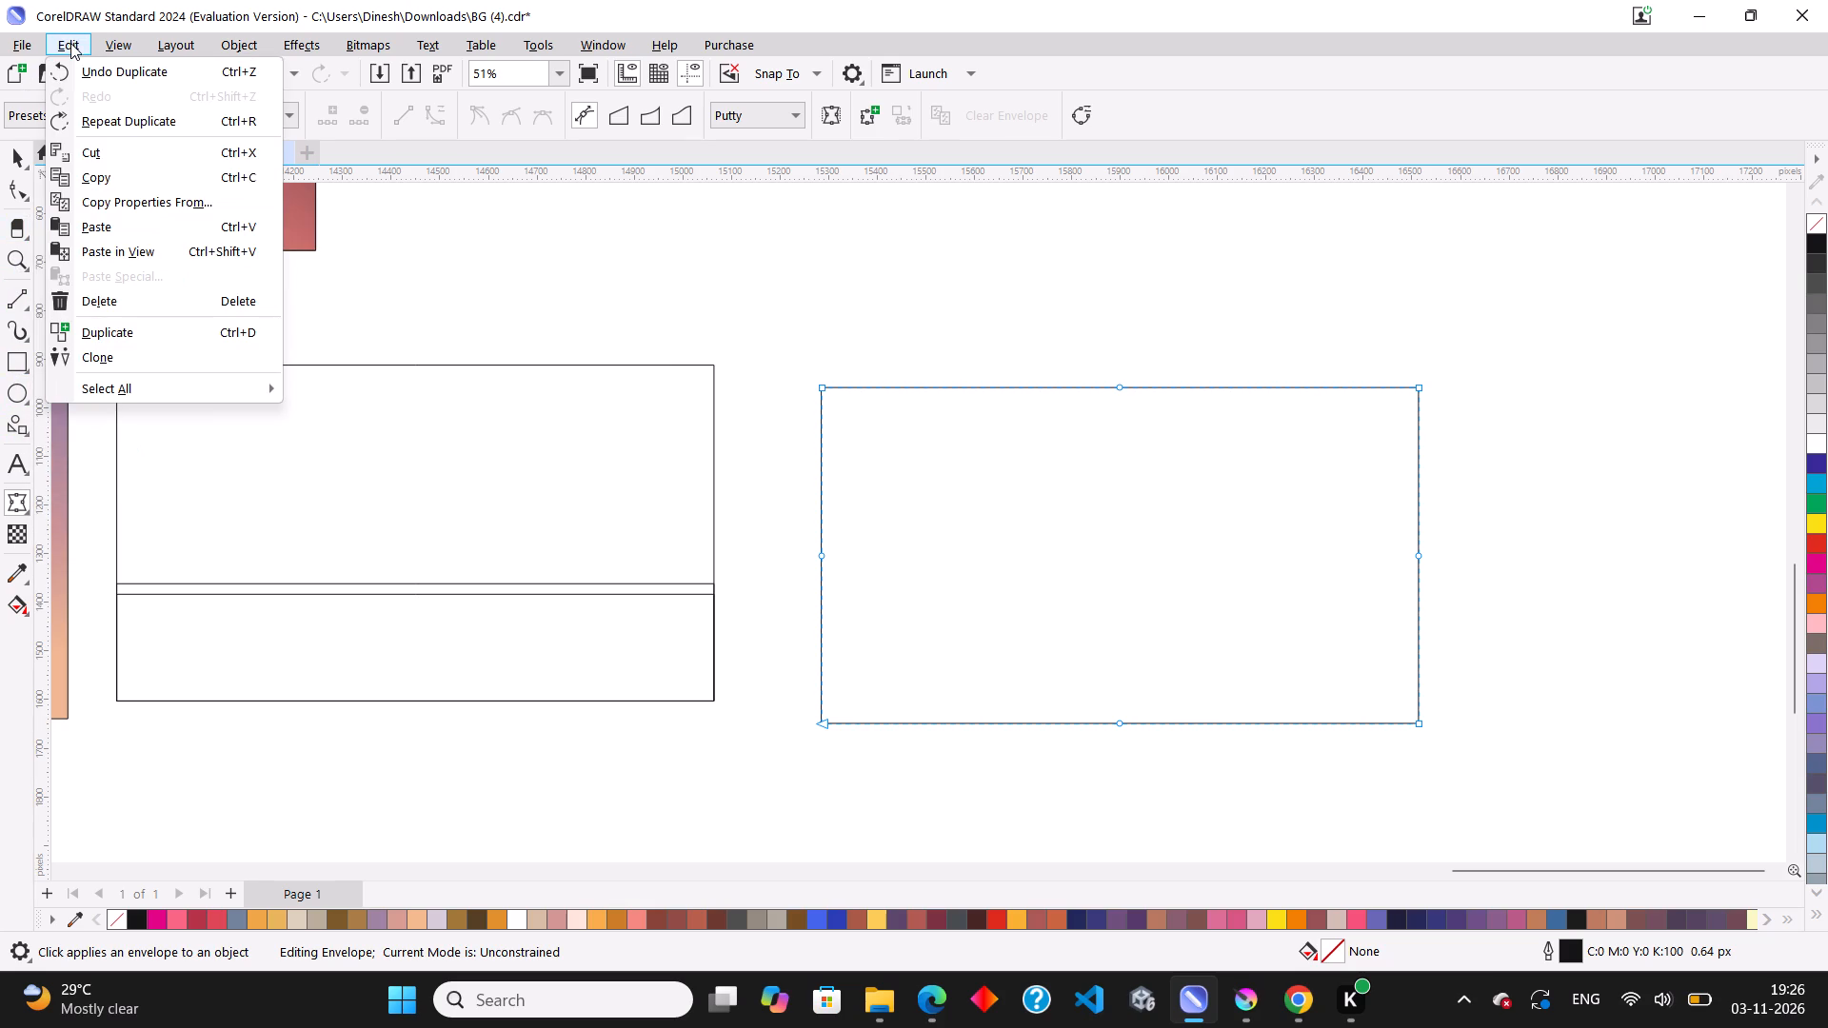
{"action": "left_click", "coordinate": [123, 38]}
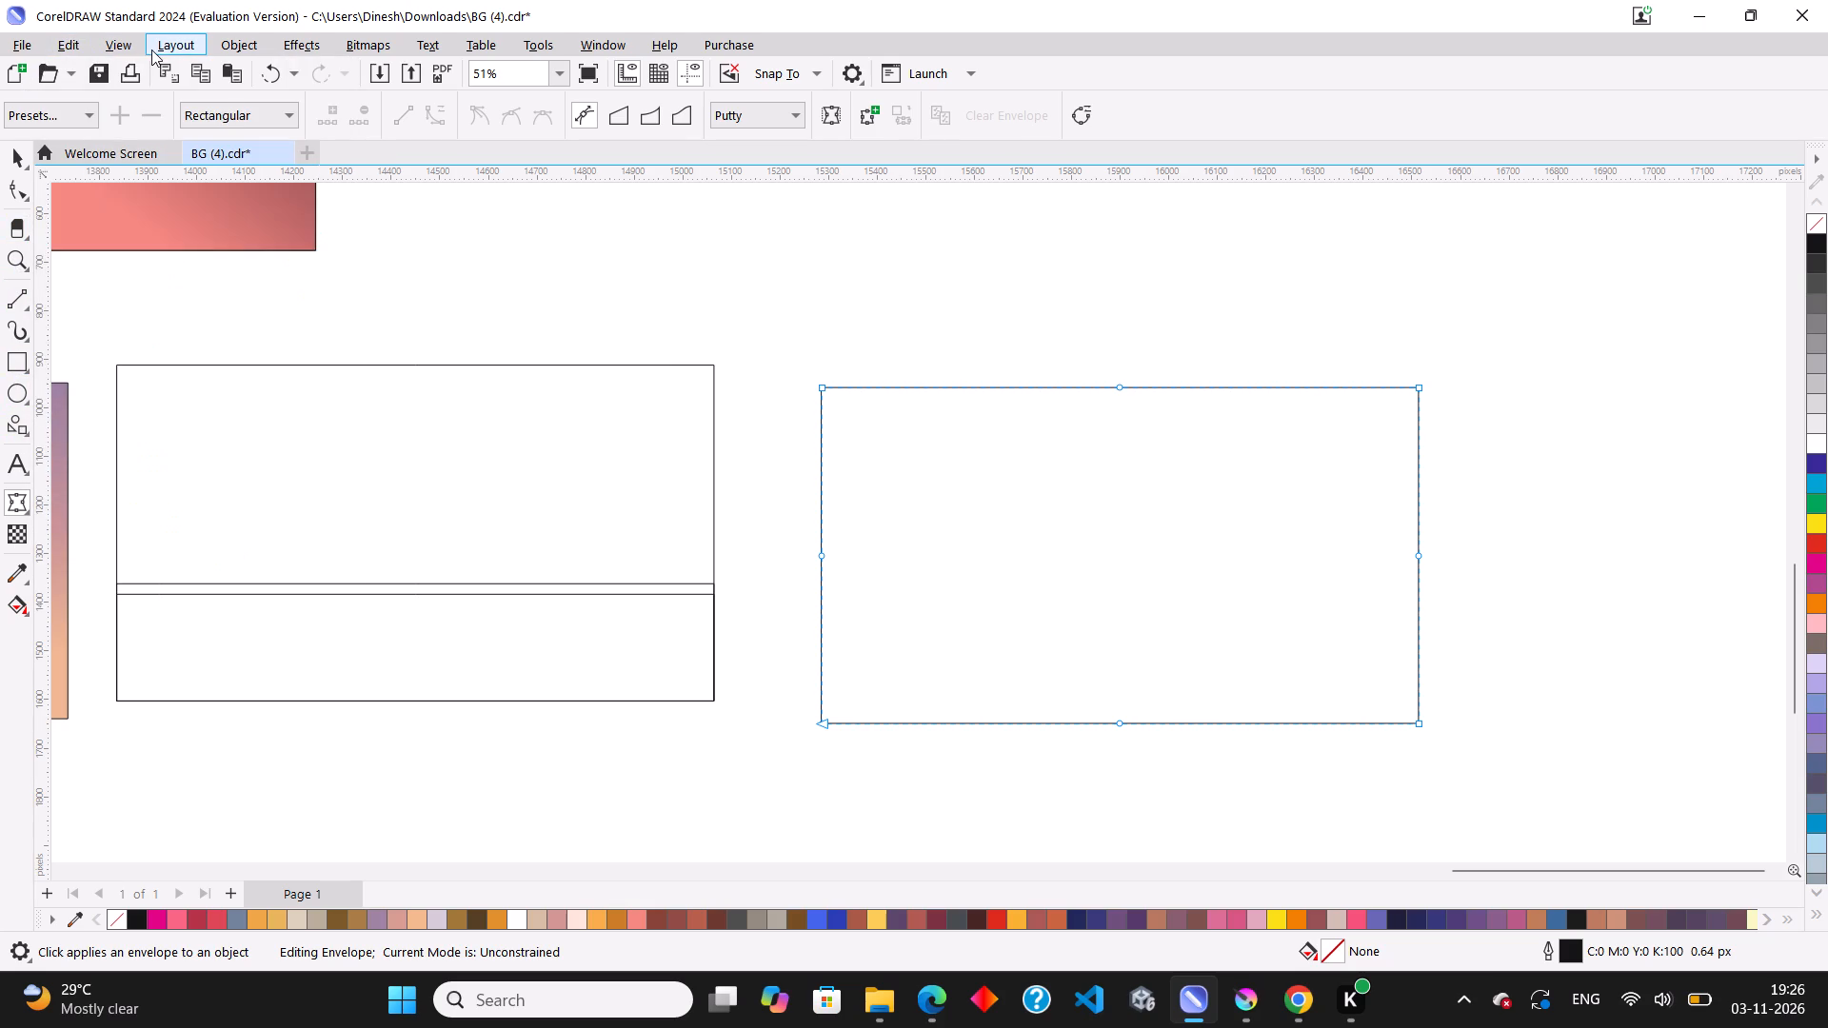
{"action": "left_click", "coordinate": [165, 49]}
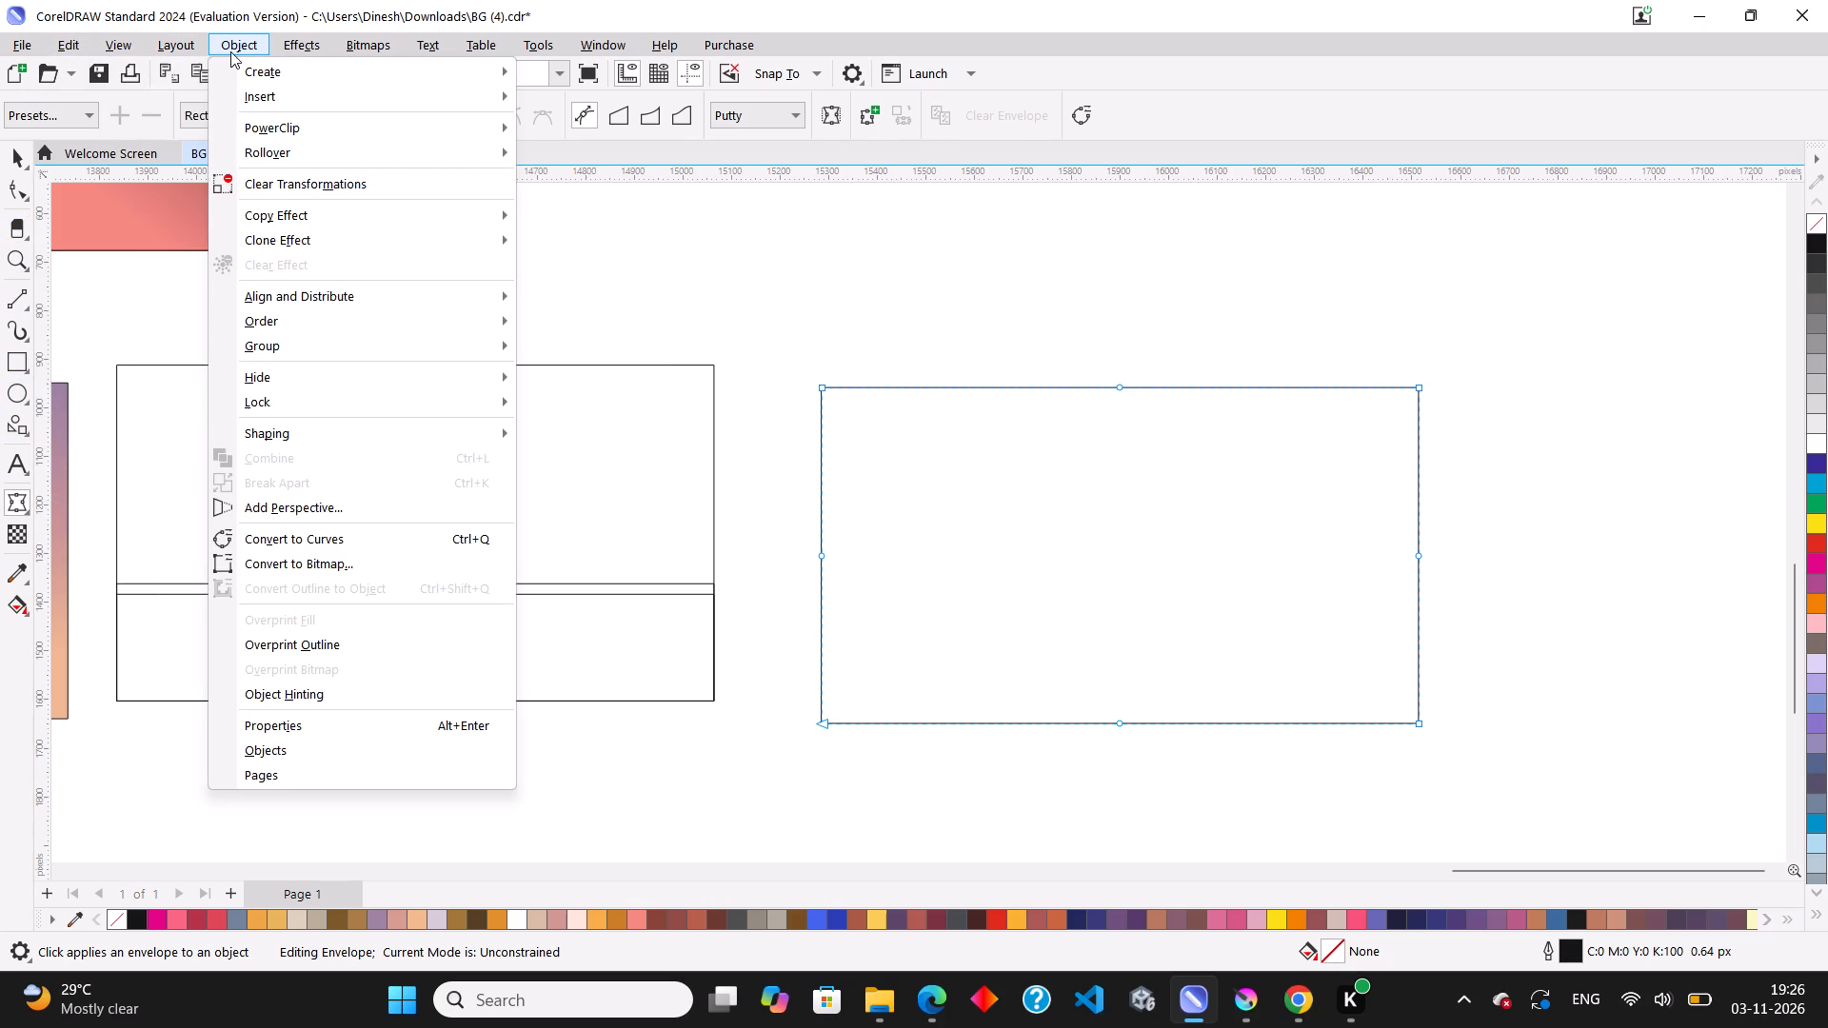
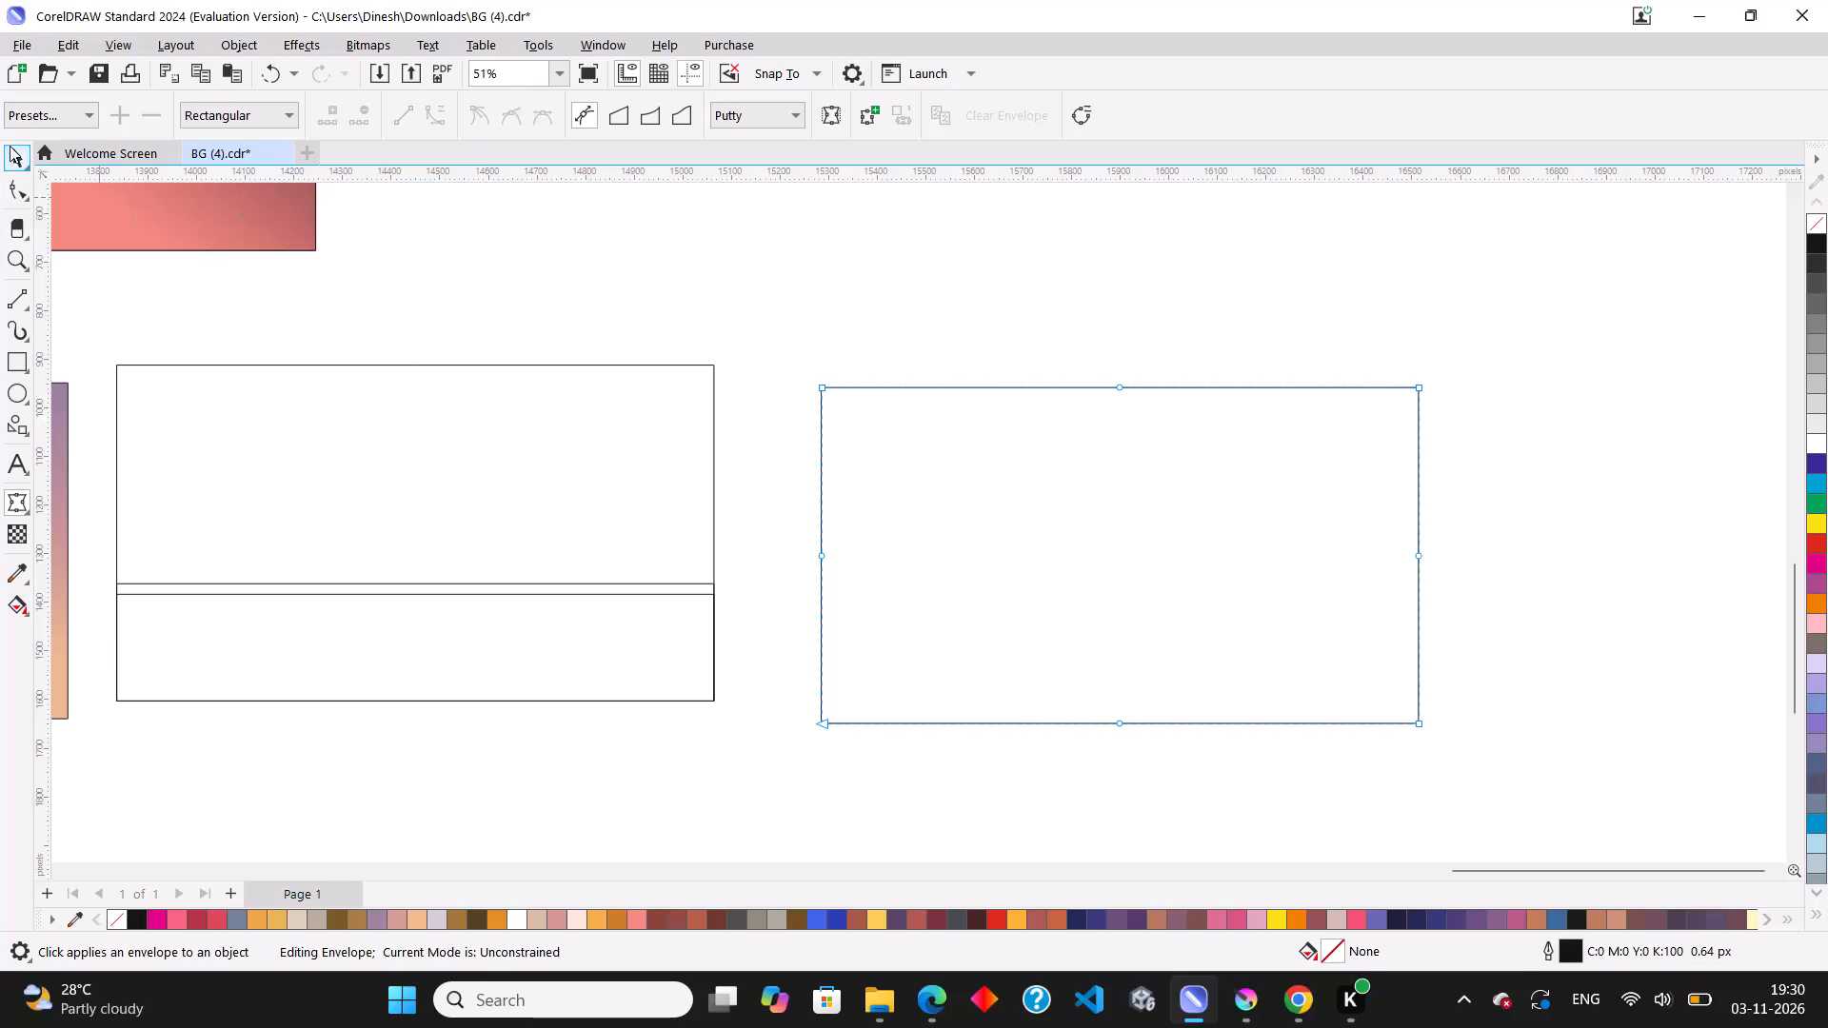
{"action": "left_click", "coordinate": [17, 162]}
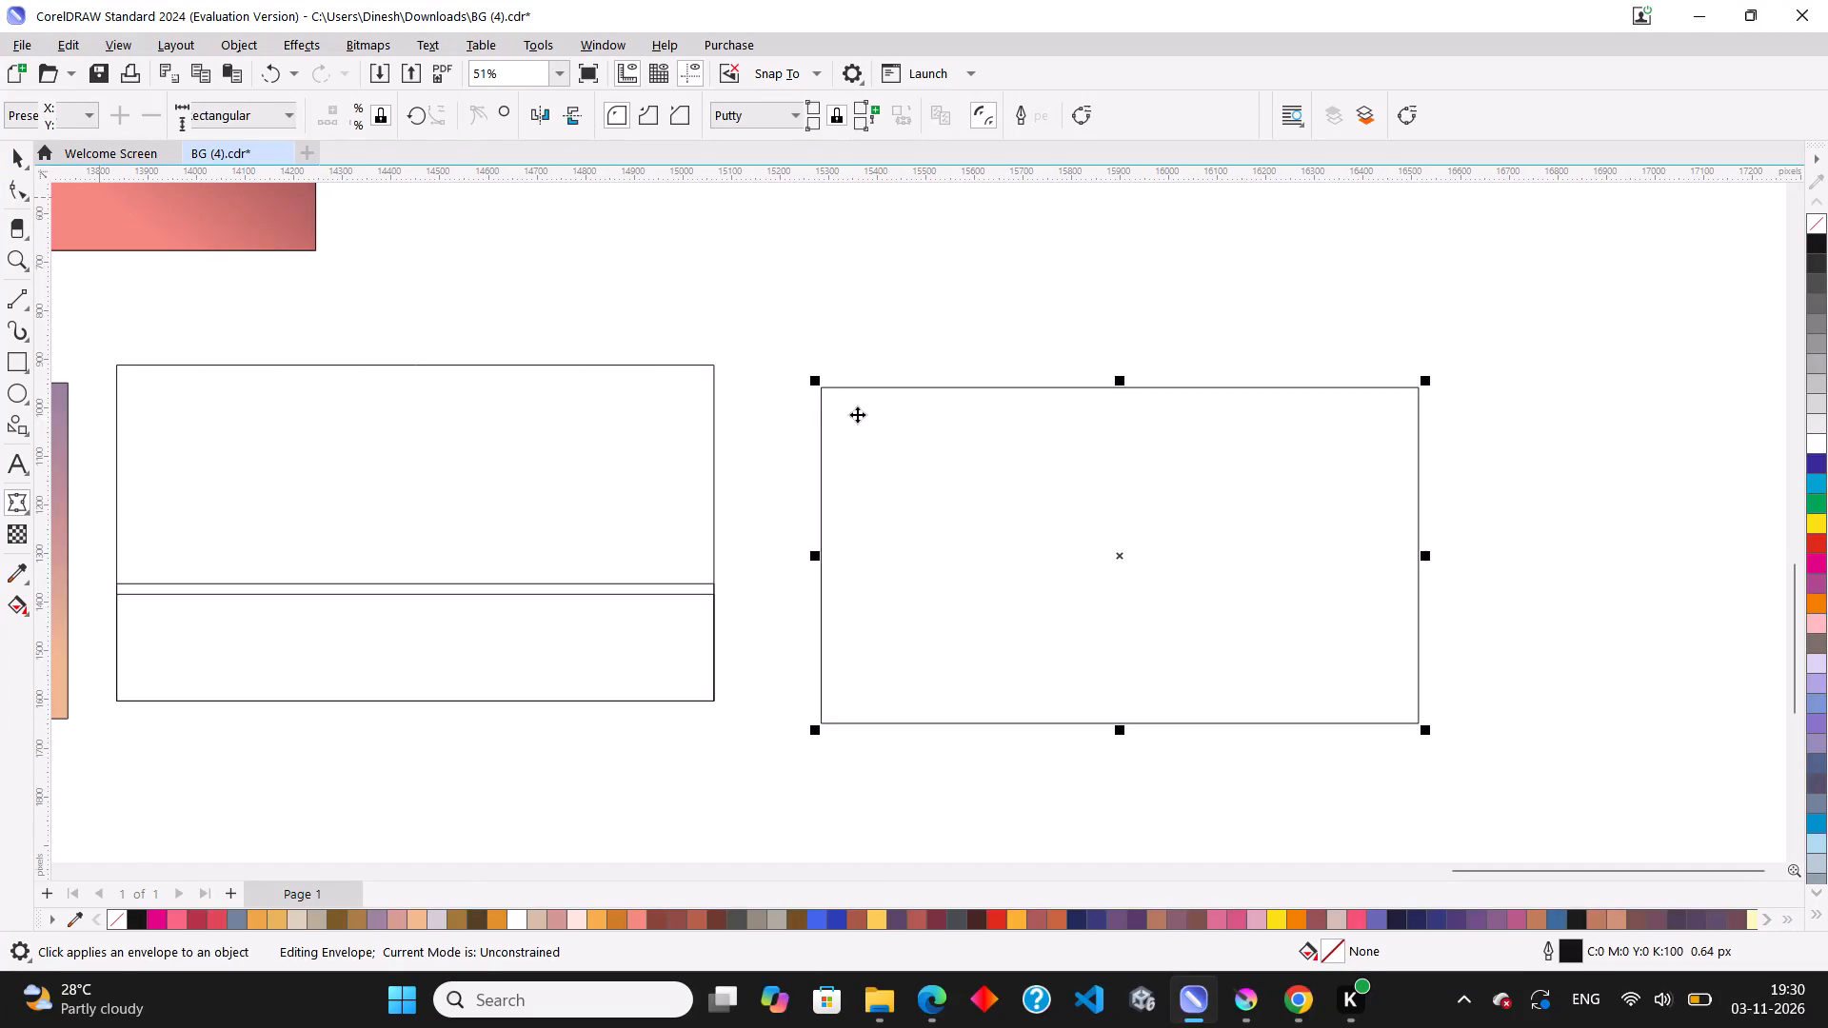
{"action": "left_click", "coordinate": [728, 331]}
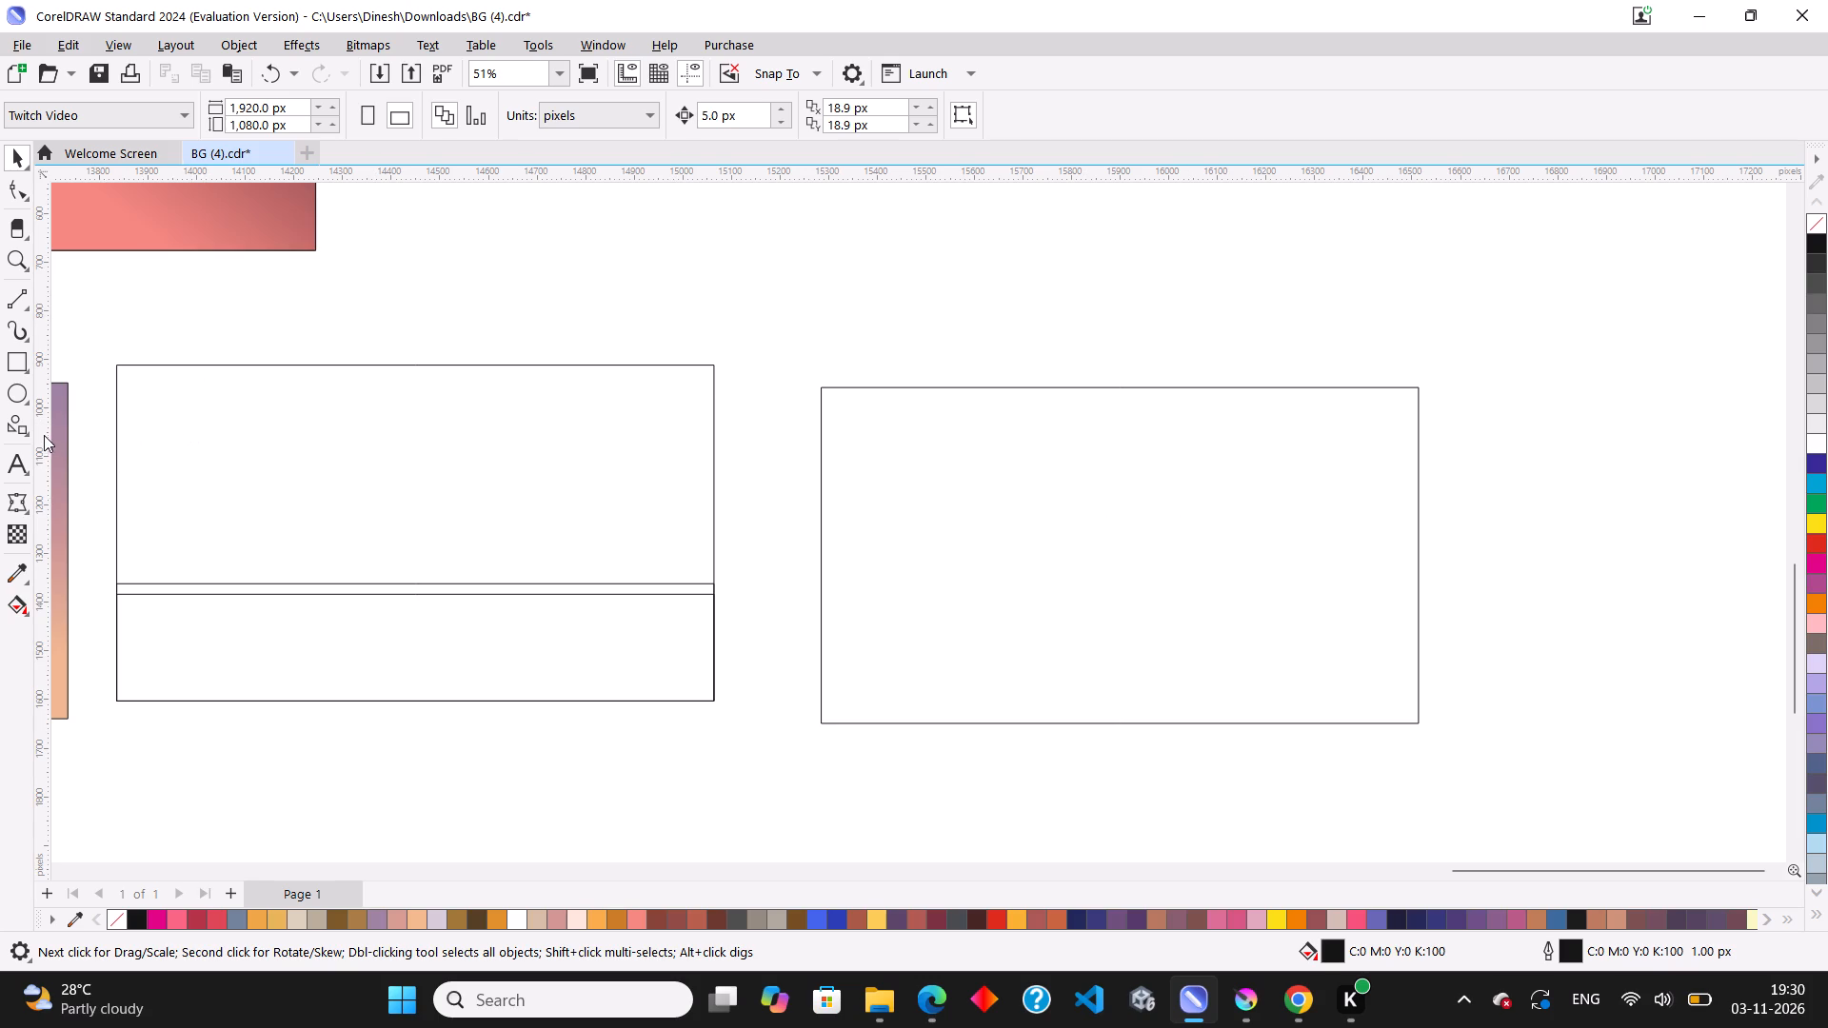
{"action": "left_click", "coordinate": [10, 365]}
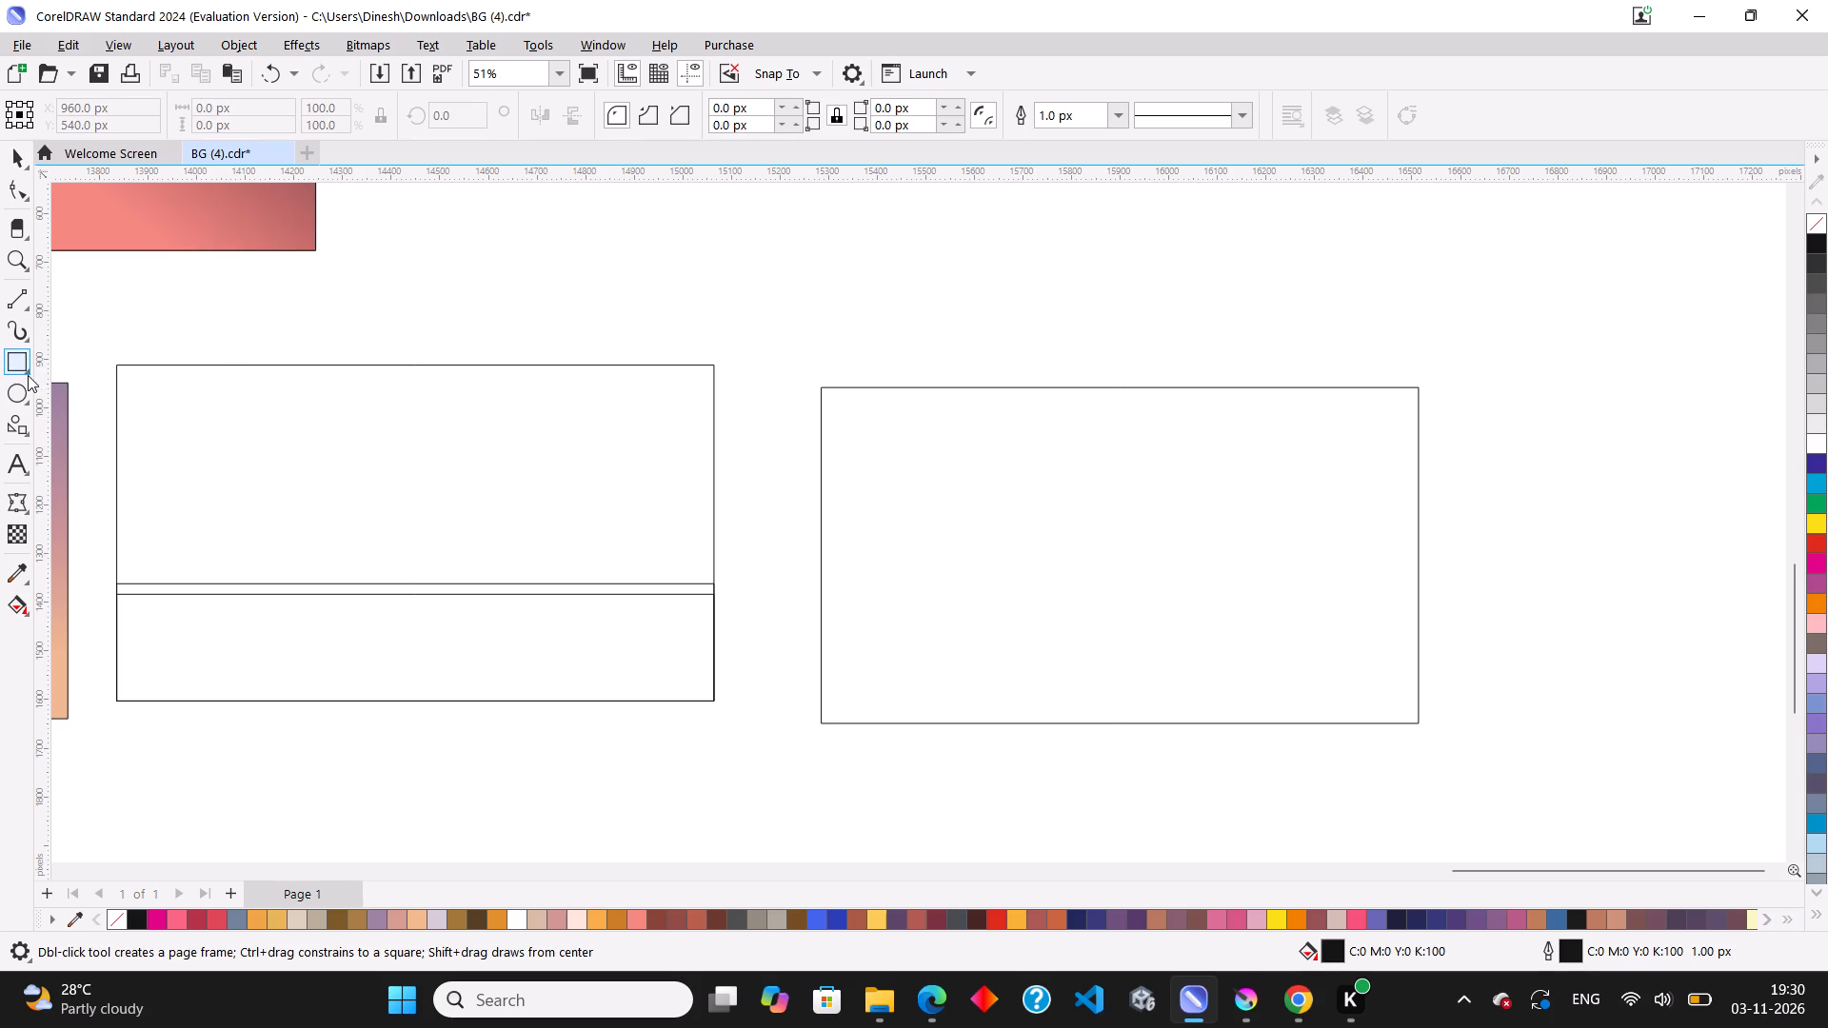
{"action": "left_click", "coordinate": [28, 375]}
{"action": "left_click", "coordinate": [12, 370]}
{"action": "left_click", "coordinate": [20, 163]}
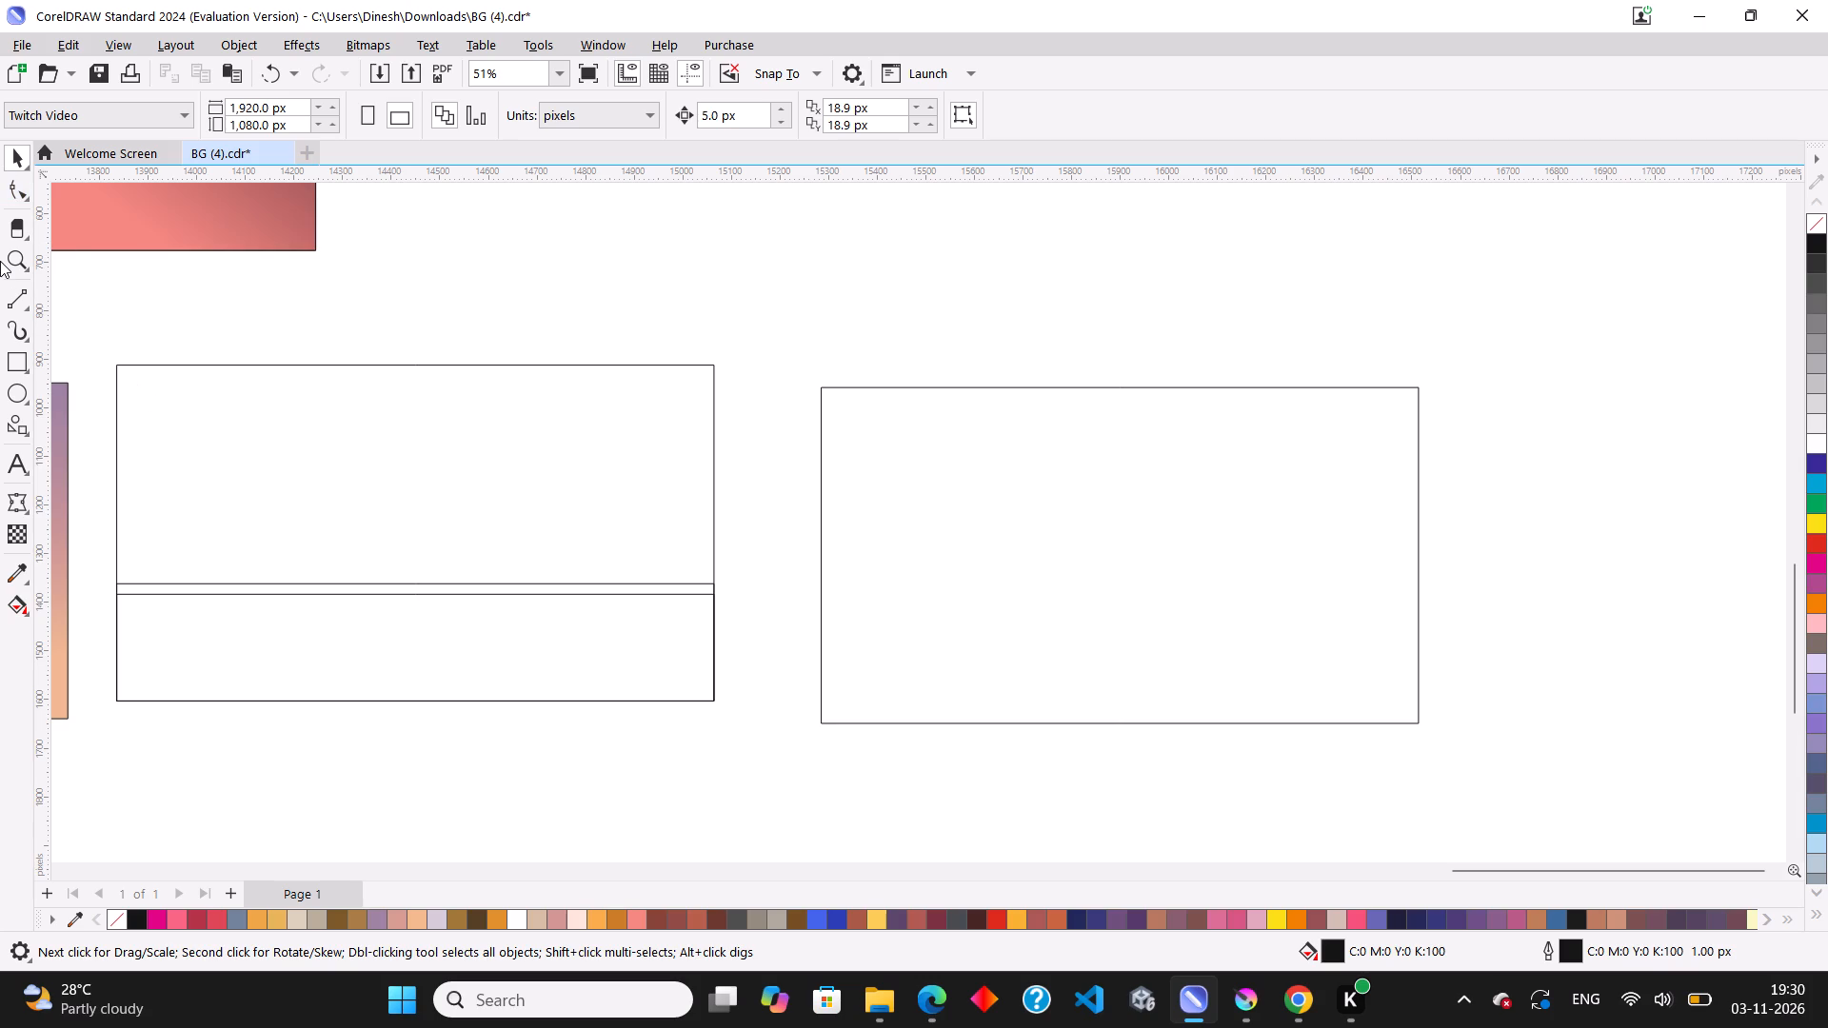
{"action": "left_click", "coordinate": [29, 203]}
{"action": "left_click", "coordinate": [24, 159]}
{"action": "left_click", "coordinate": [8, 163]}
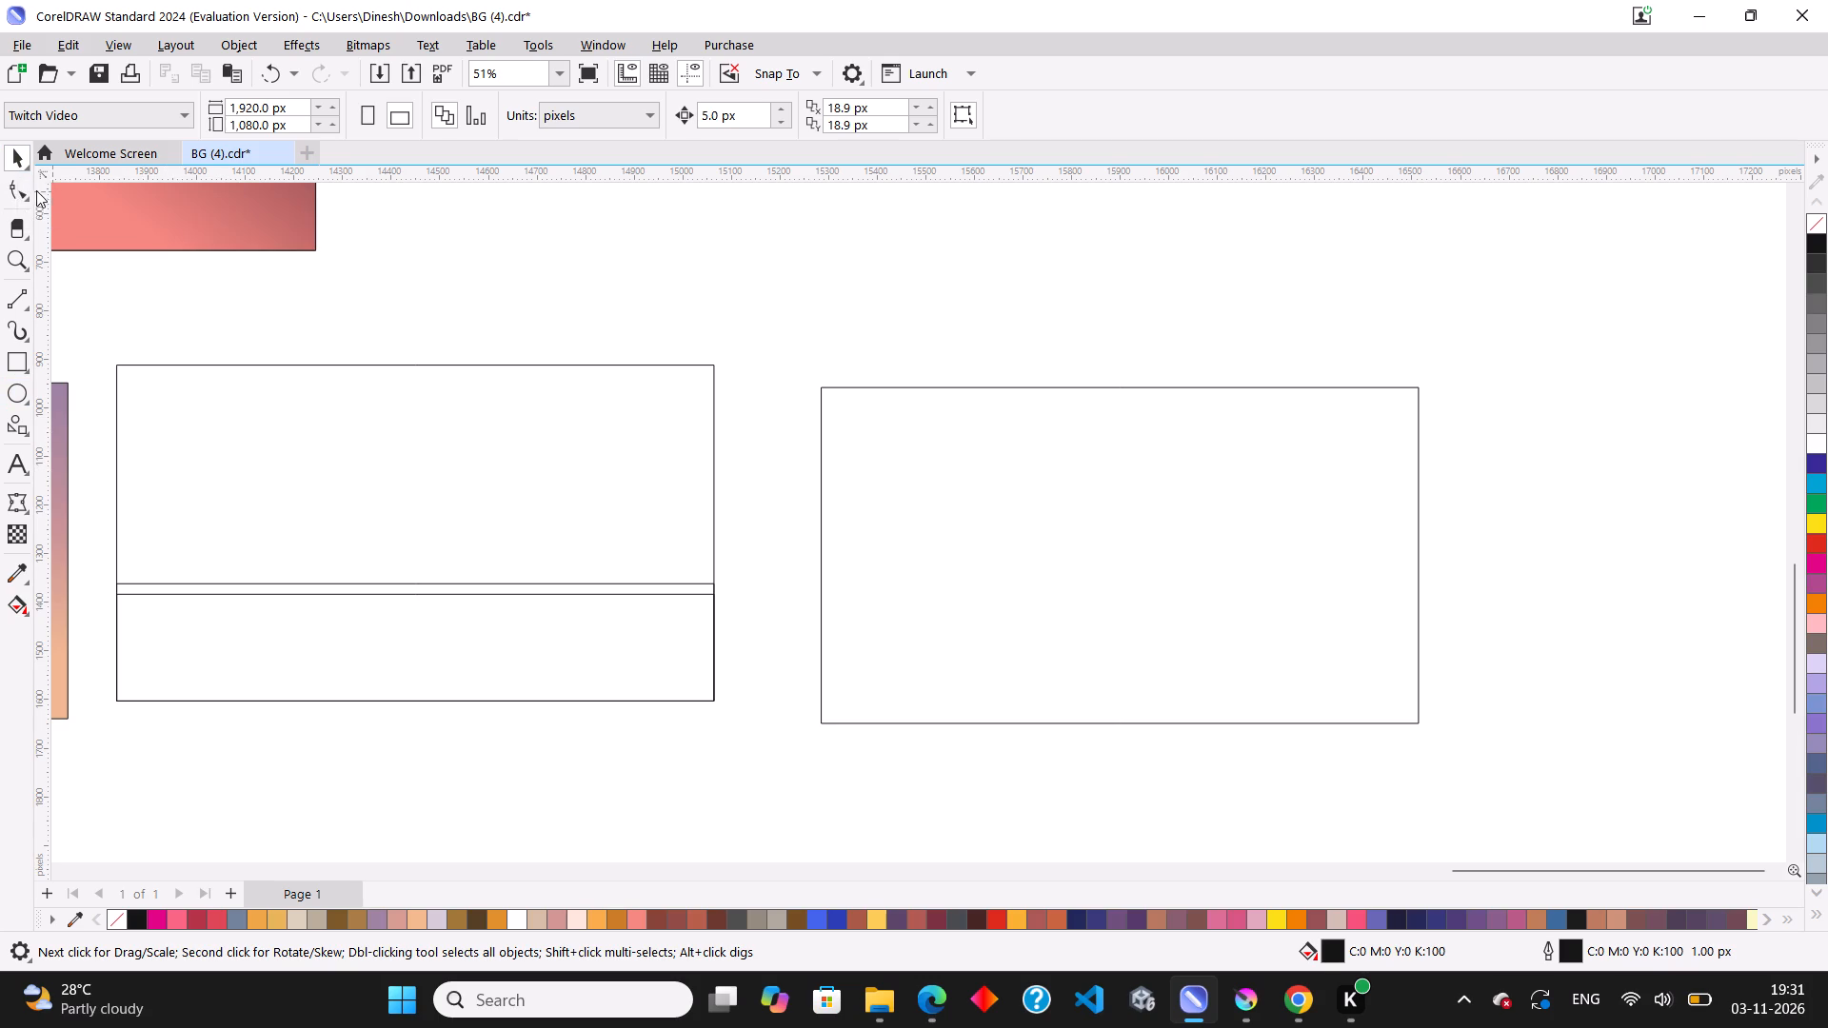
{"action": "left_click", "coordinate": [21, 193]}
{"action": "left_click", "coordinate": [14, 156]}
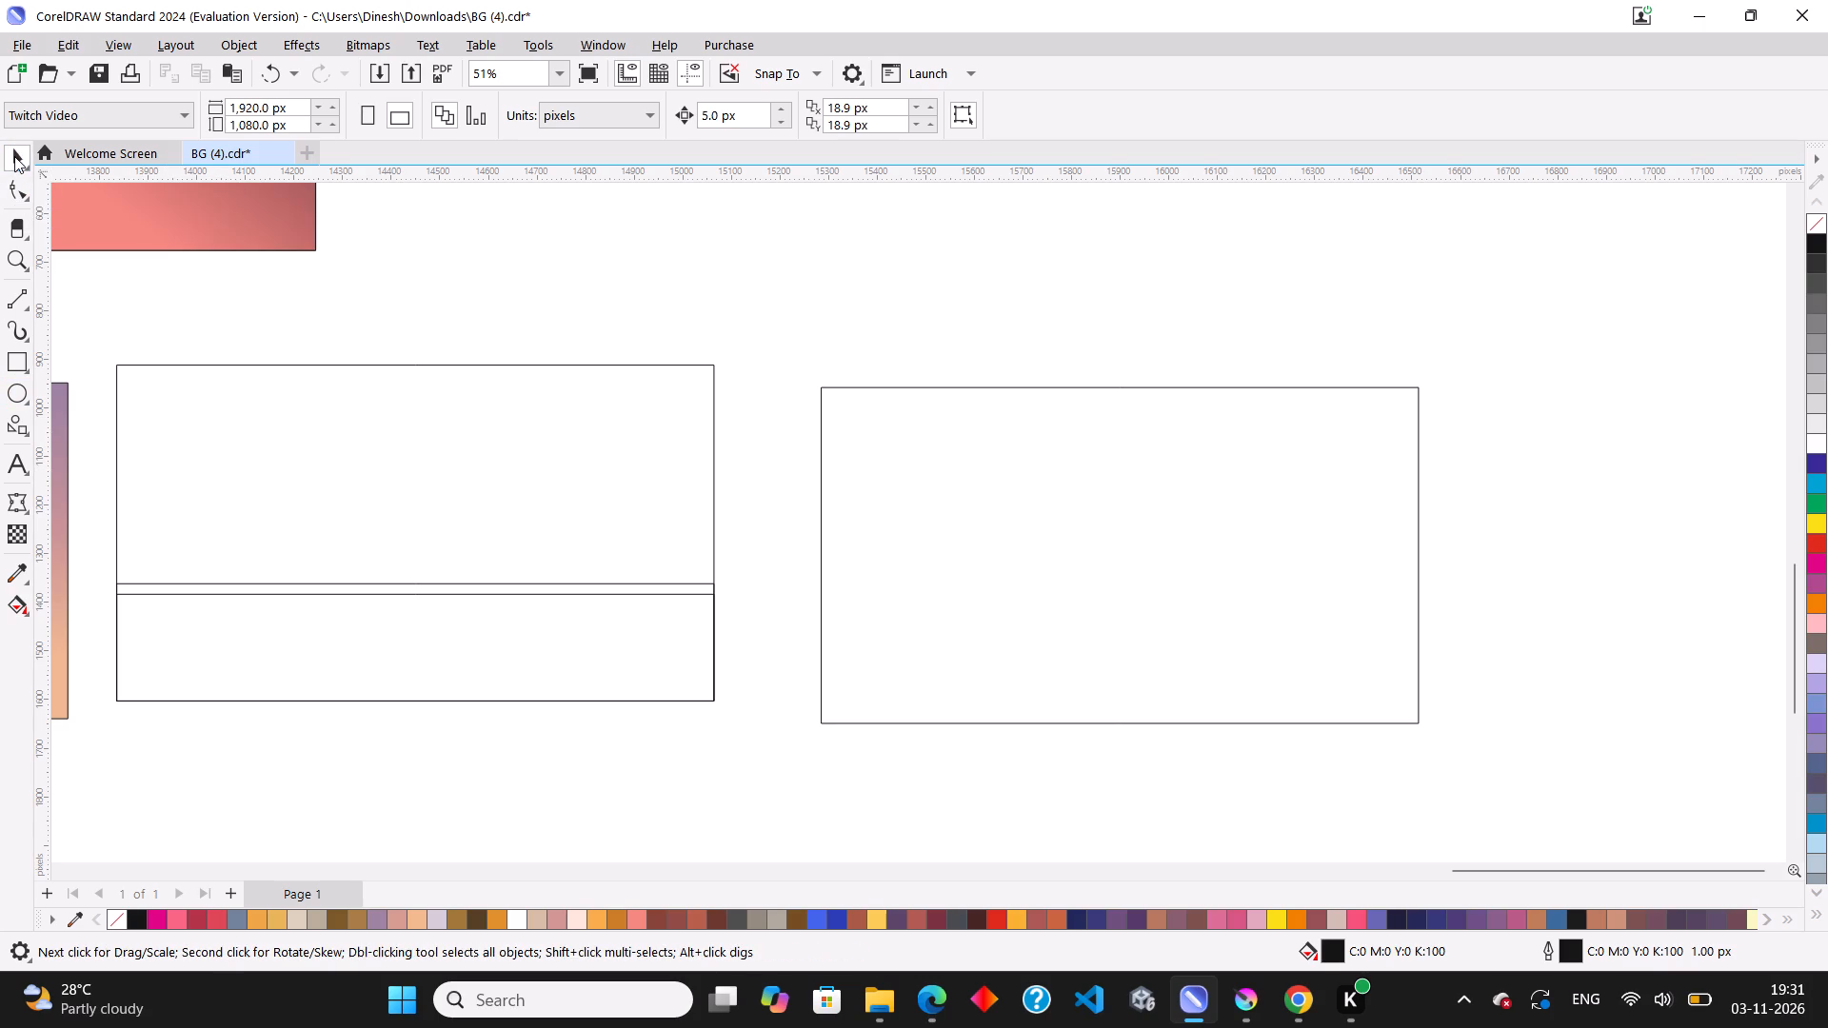